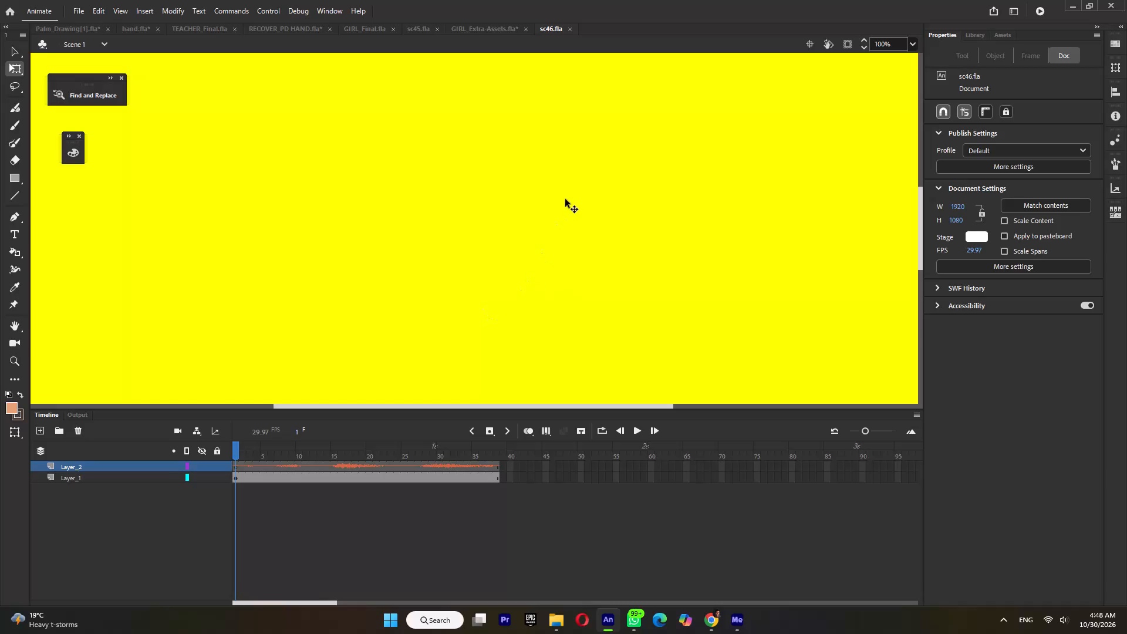
# Scrub through the sc46 storyboard animation, save sc46.fla, and export the shot as video.
pyautogui.keyDown('ctrl'); pyautogui.scroll(-5, 535, 230); pyautogui.keyUp('ctrl')
pyautogui.moveTo(242, 453); pyautogui.dragTo(316, 458)
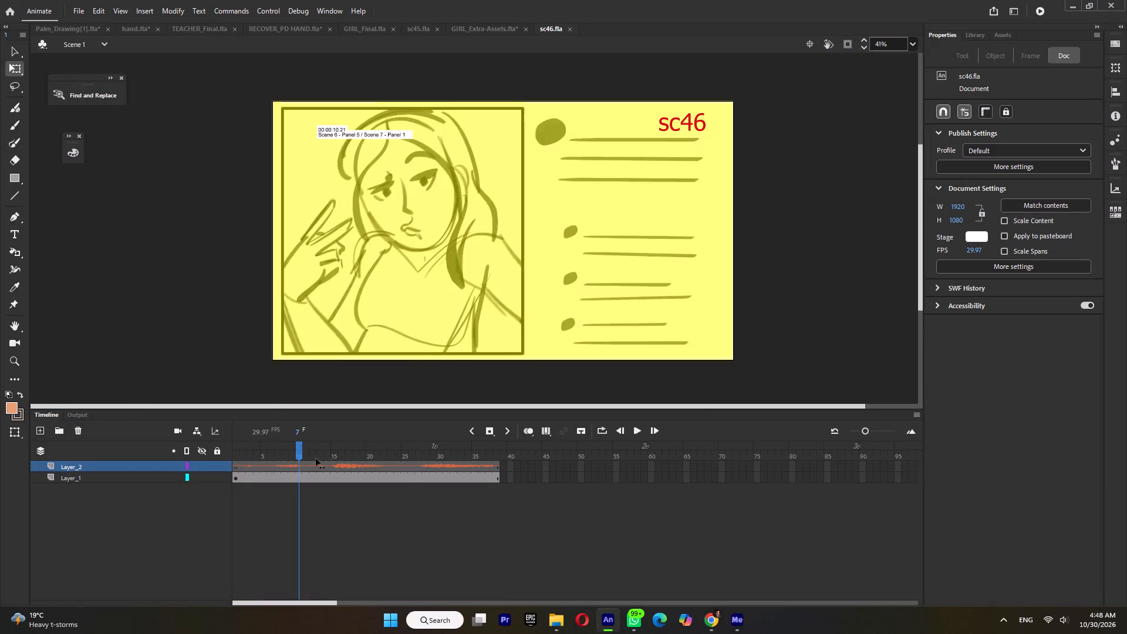
pyautogui.moveTo(316, 458); pyautogui.dragTo(404, 472)
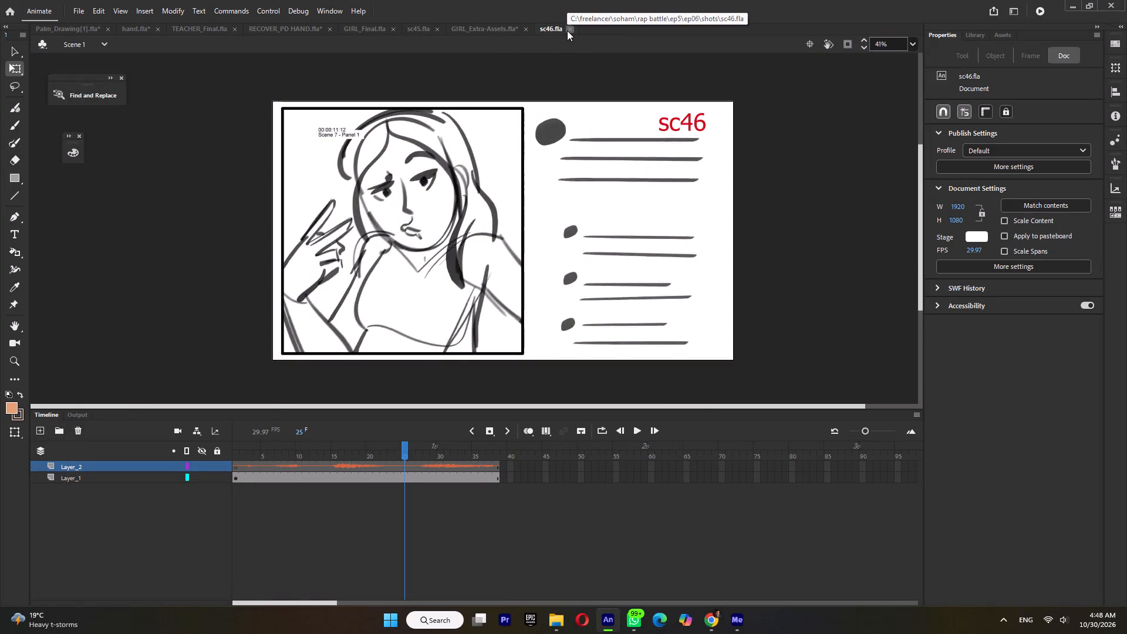
pyautogui.hotkey('ctrl', 's')
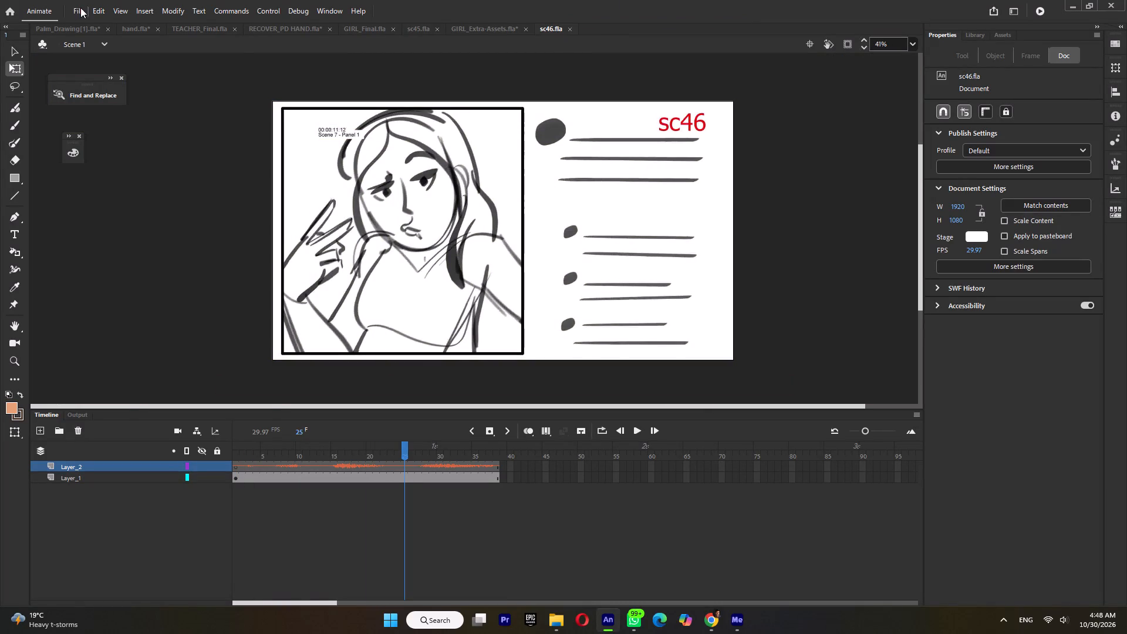
pyautogui.click(80, 8)
pyautogui.click(118, 197)
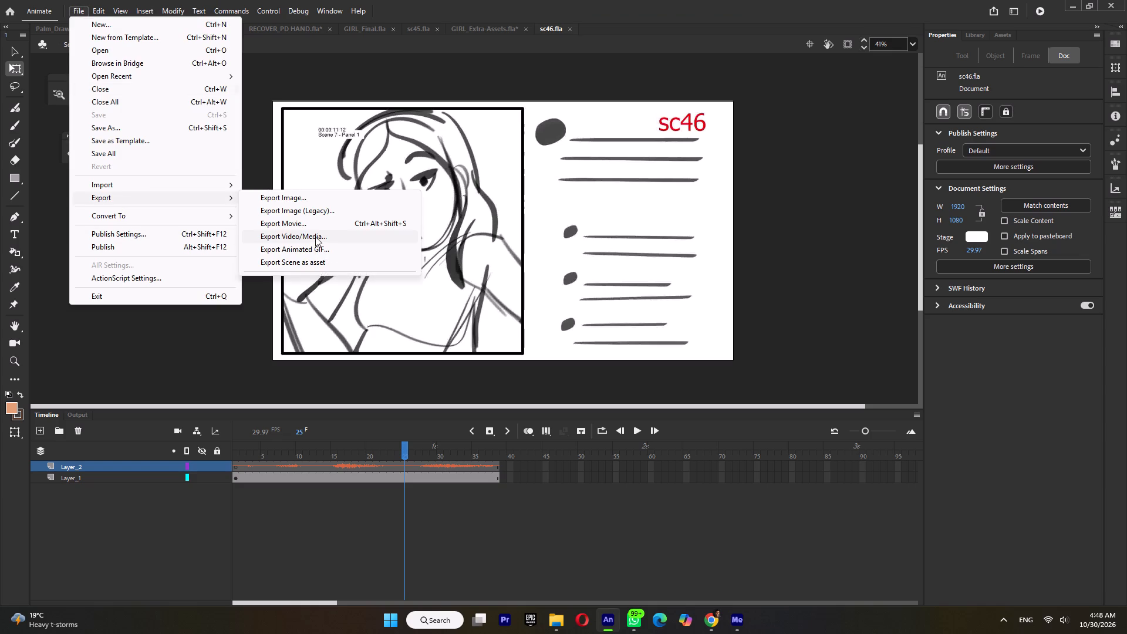
pyautogui.click(315, 237)
pyautogui.click(619, 403)
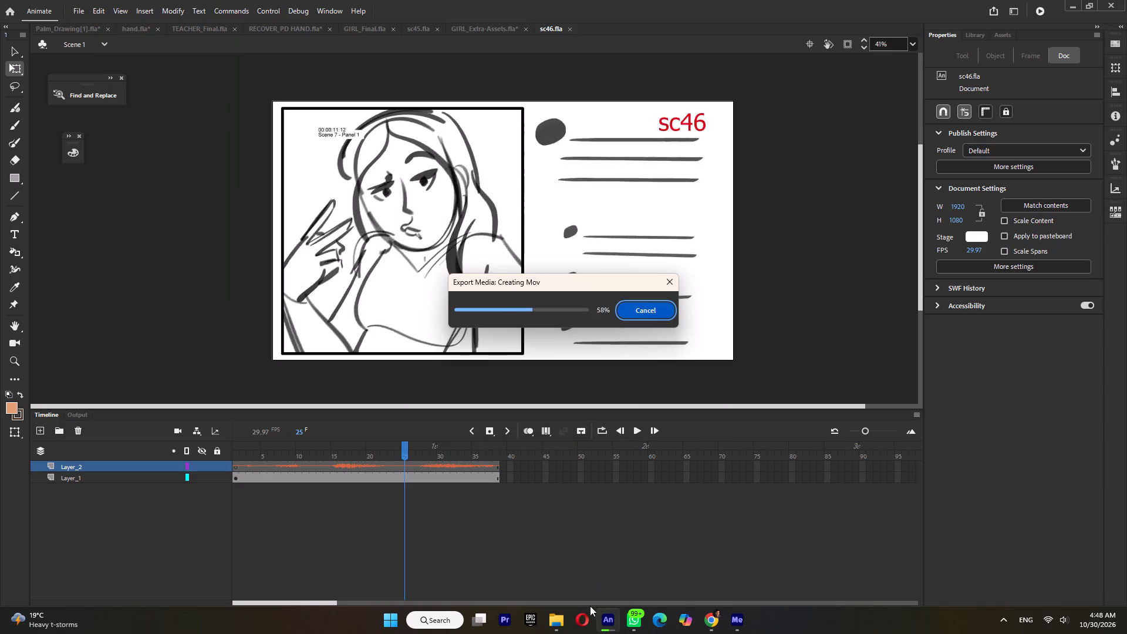
# Open sc47.fla from the ep06 shots folder in File Explorer and bring its whole storyboard frame into view.
pyautogui.click(556, 623)
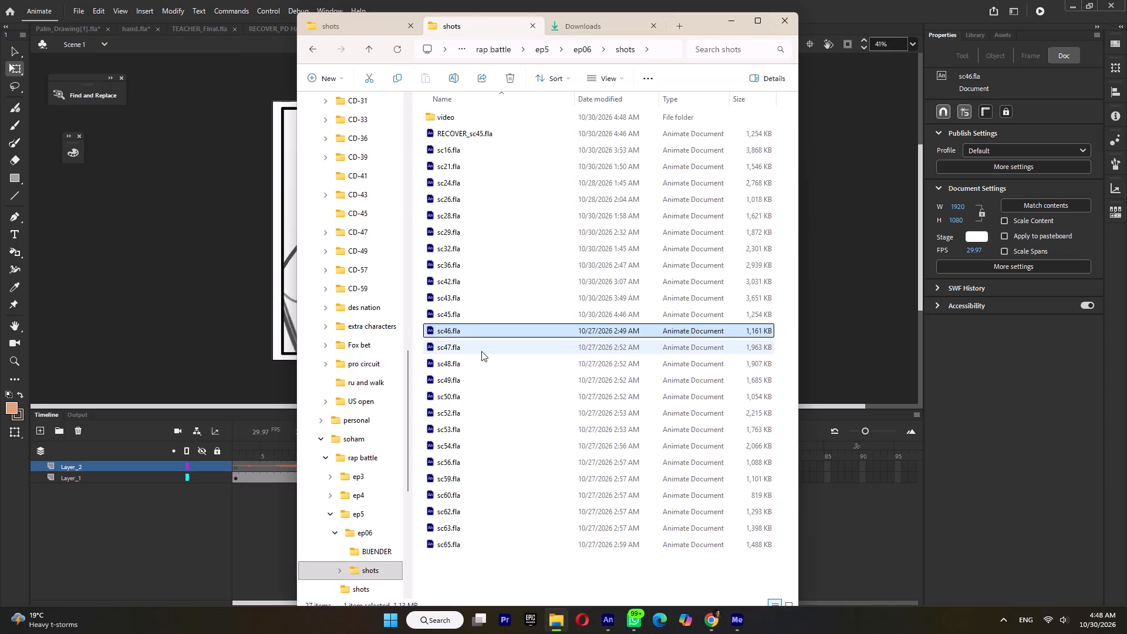
pyautogui.click(481, 351)
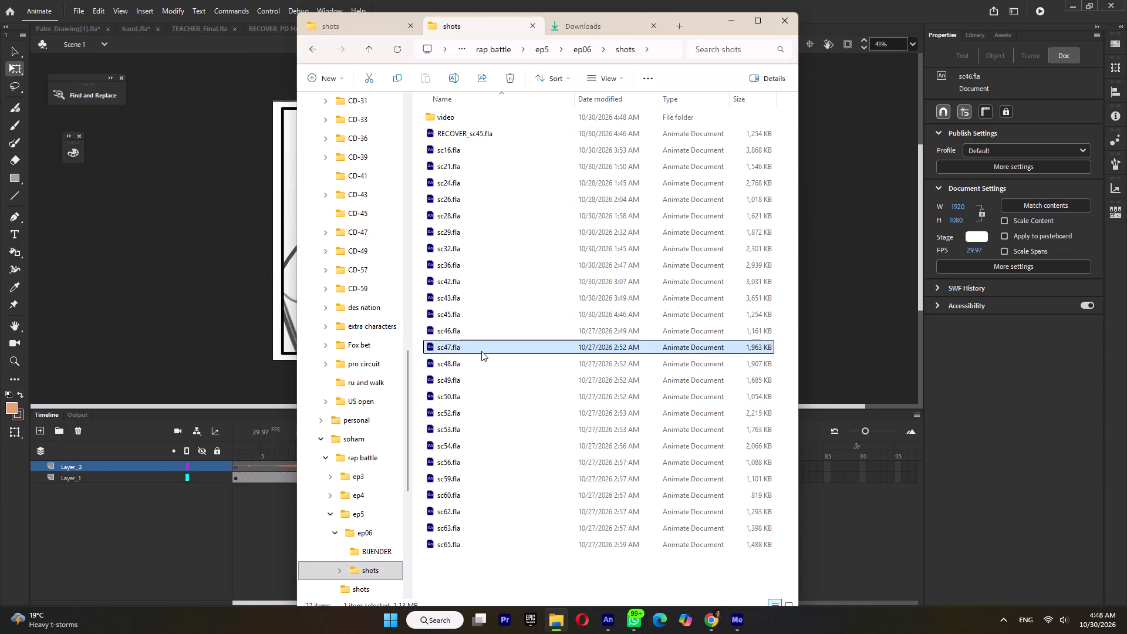
pyautogui.click(481, 351)
pyautogui.click(670, 359)
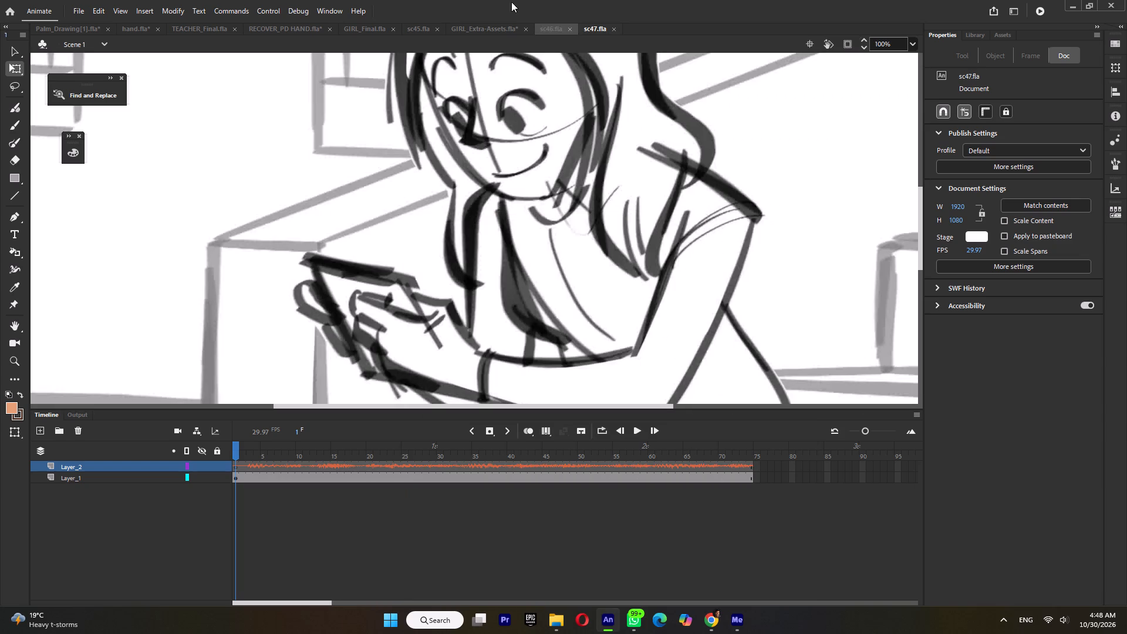
pyautogui.keyDown('ctrl'); pyautogui.scroll(-6, 612, 262); pyautogui.keyUp('ctrl')
pyautogui.keyDown('ctrl'); pyautogui.scroll(1, 544, 220); pyautogui.keyUp('ctrl')
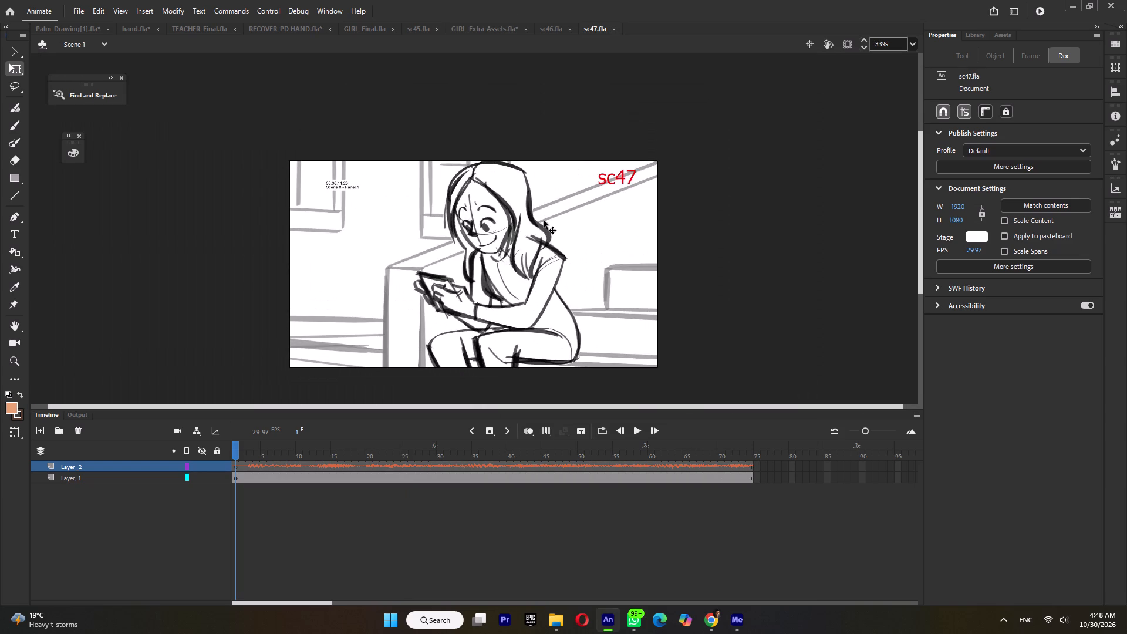
# Close the sc46.fla document.
pyautogui.click(561, 33)
pyautogui.click(569, 29)
# Check the exported videos in File Explorer, open sc43.fla from the ep06 shots folder, and copy its reclining girl symbol.
pyautogui.click(555, 619)
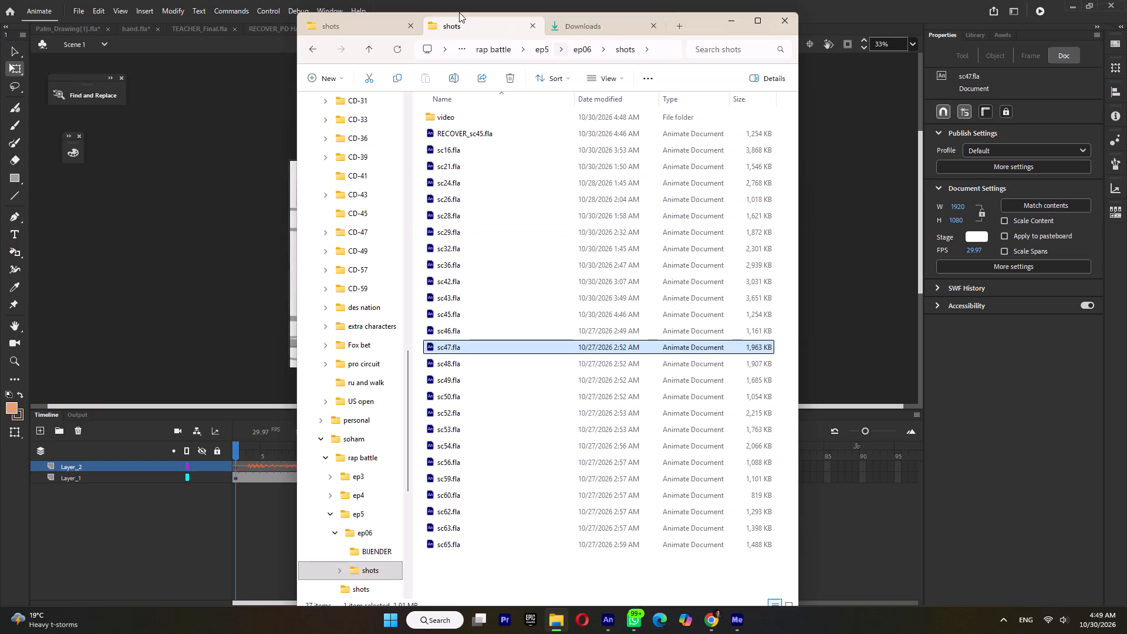
pyautogui.doubleClick(470, 116)
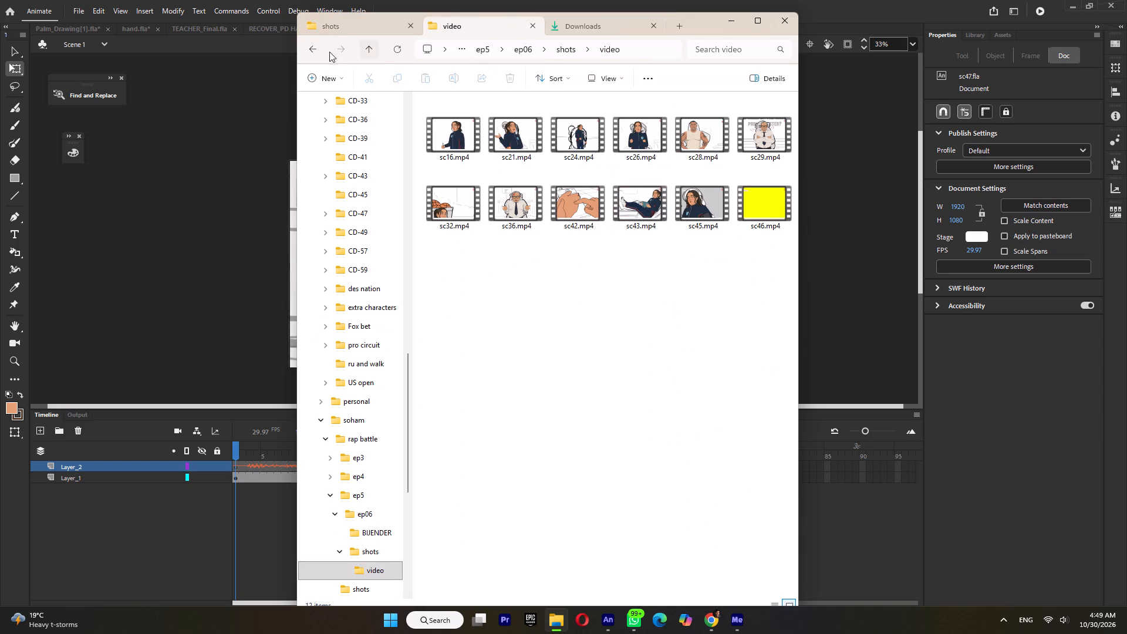
pyautogui.click(363, 49)
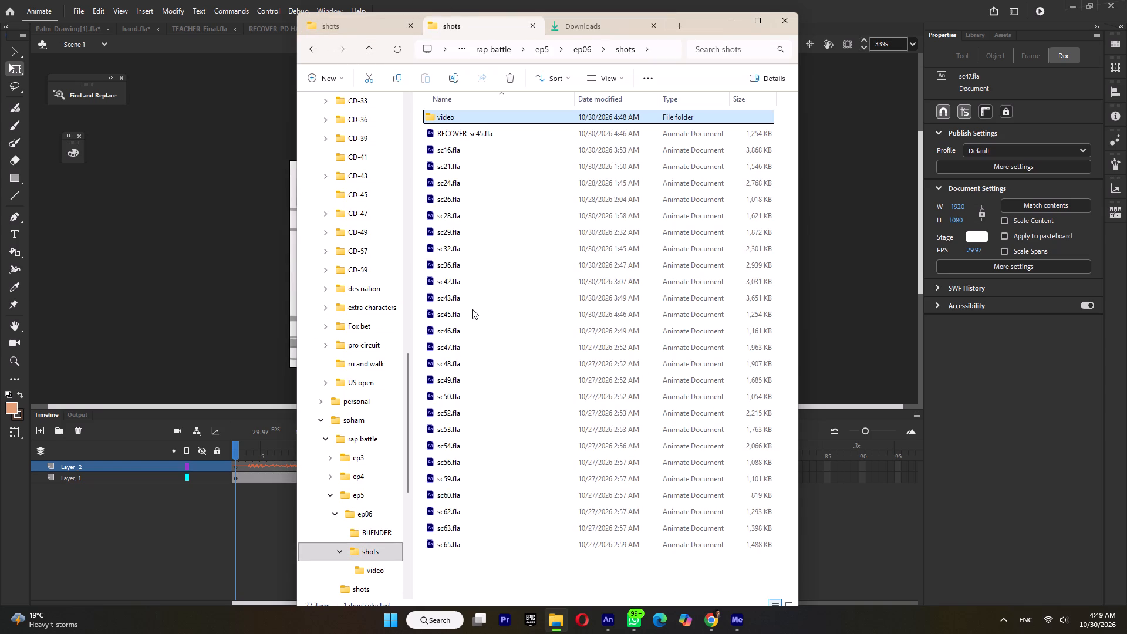
pyautogui.doubleClick(472, 303)
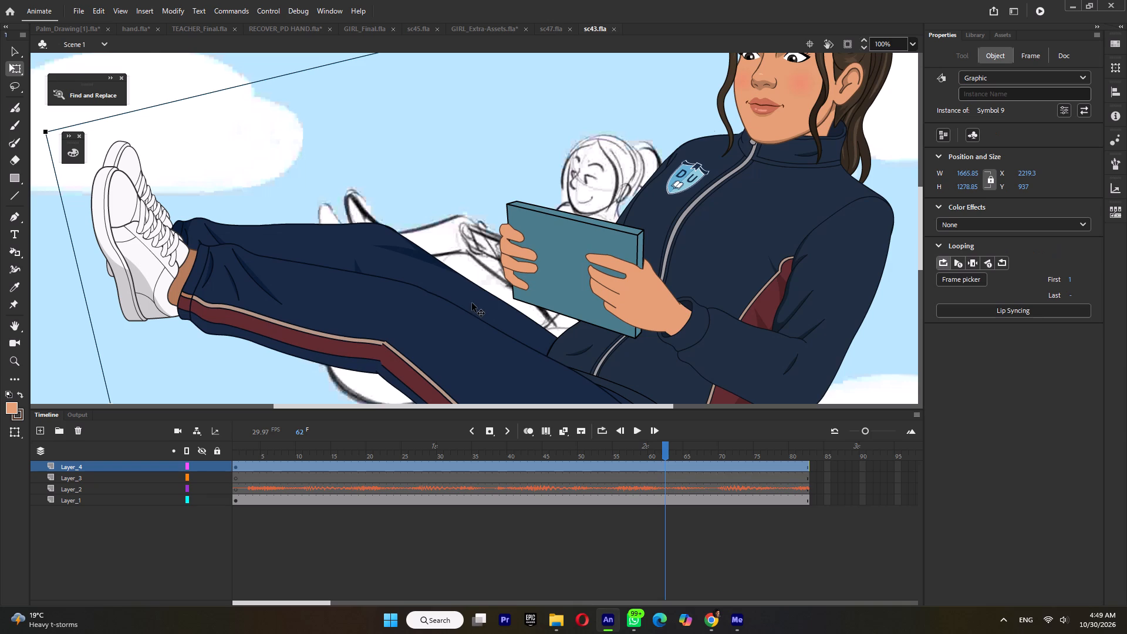
pyautogui.click(654, 310)
pyautogui.rightClick(654, 310)
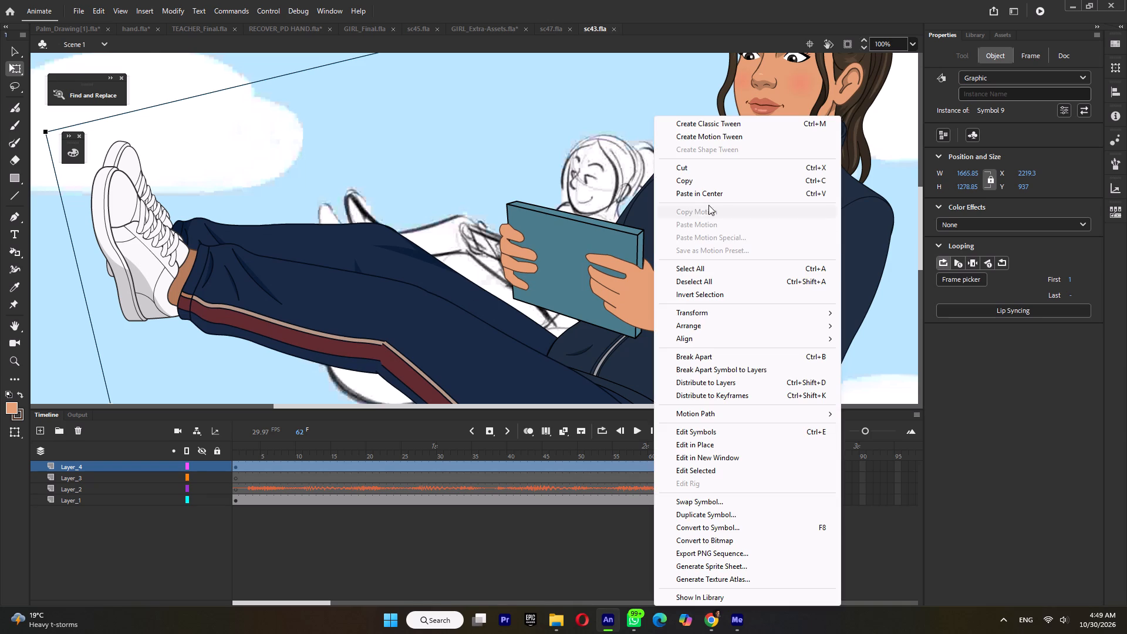
pyautogui.click(687, 178)
# In sc47.fla, add a new layer above the audio layer and paste the copied girl symbol in the center.
pyautogui.click(546, 29)
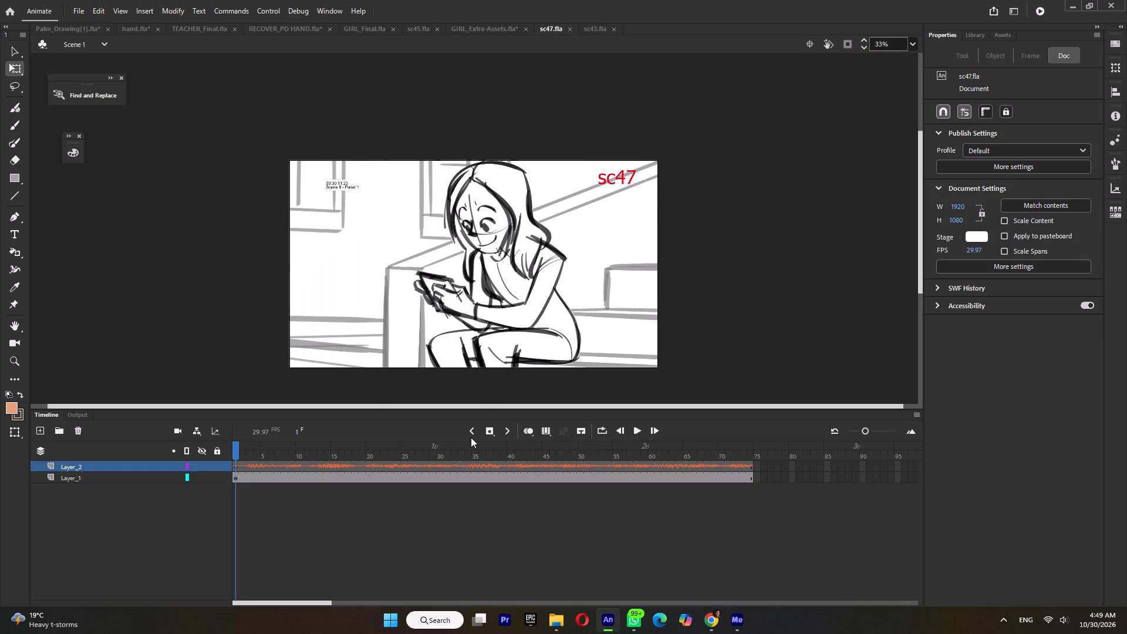
pyautogui.click(41, 426)
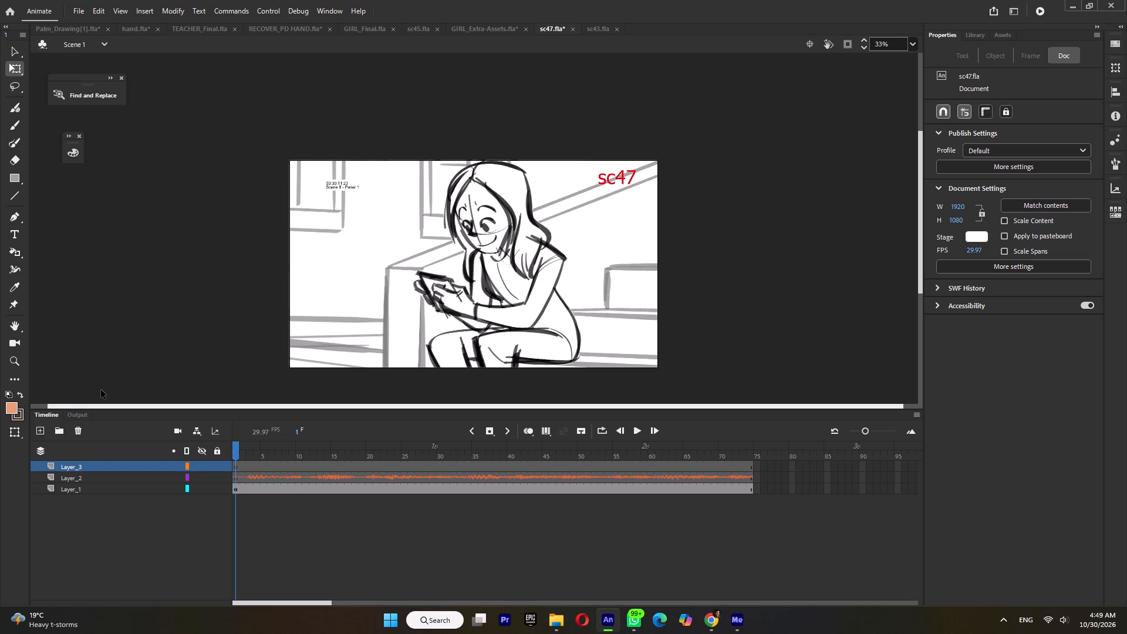
pyautogui.rightClick(164, 260)
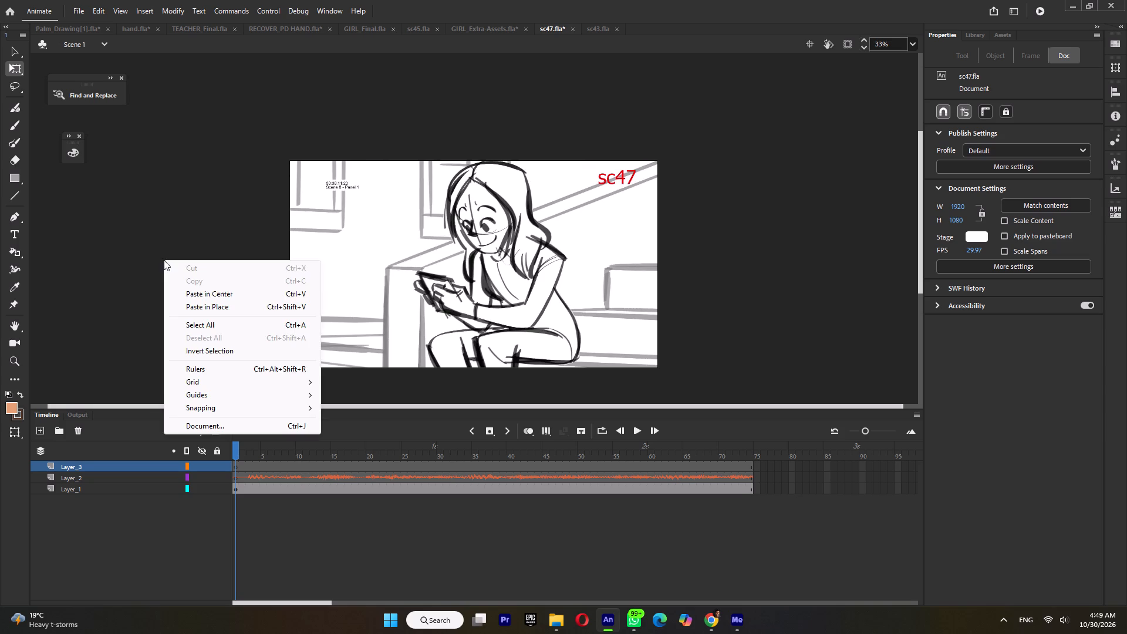
pyautogui.click(201, 296)
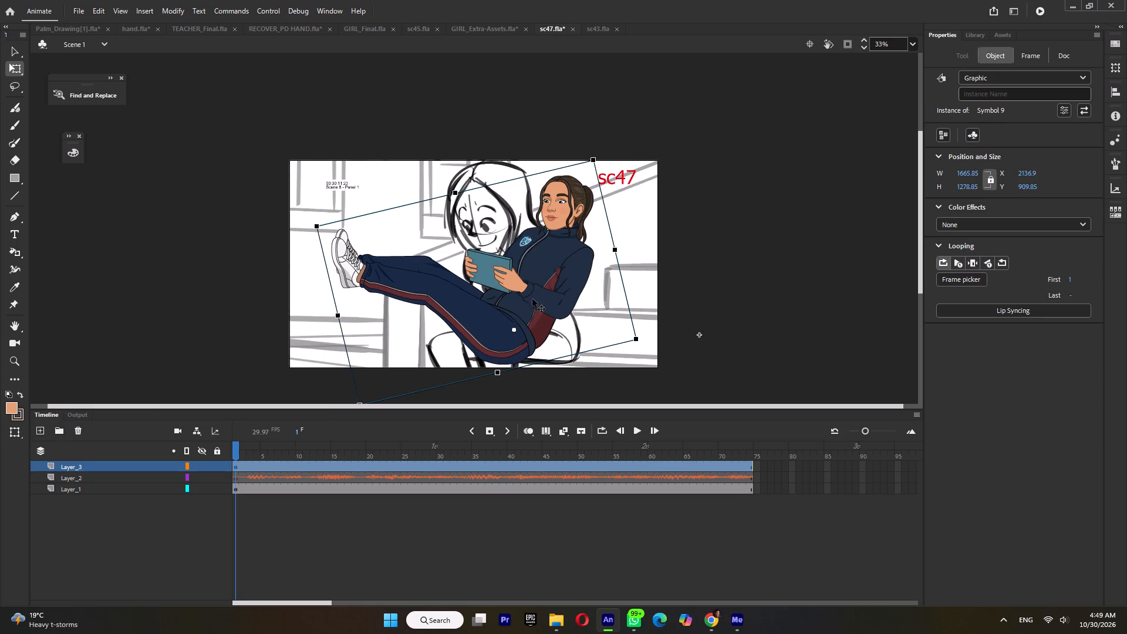
# Rotate the pasted girl counterclockwise so her thighs slope down toward the seated pose in the sketch.
pyautogui.moveTo(600, 160); pyautogui.dragTo(452, 190)
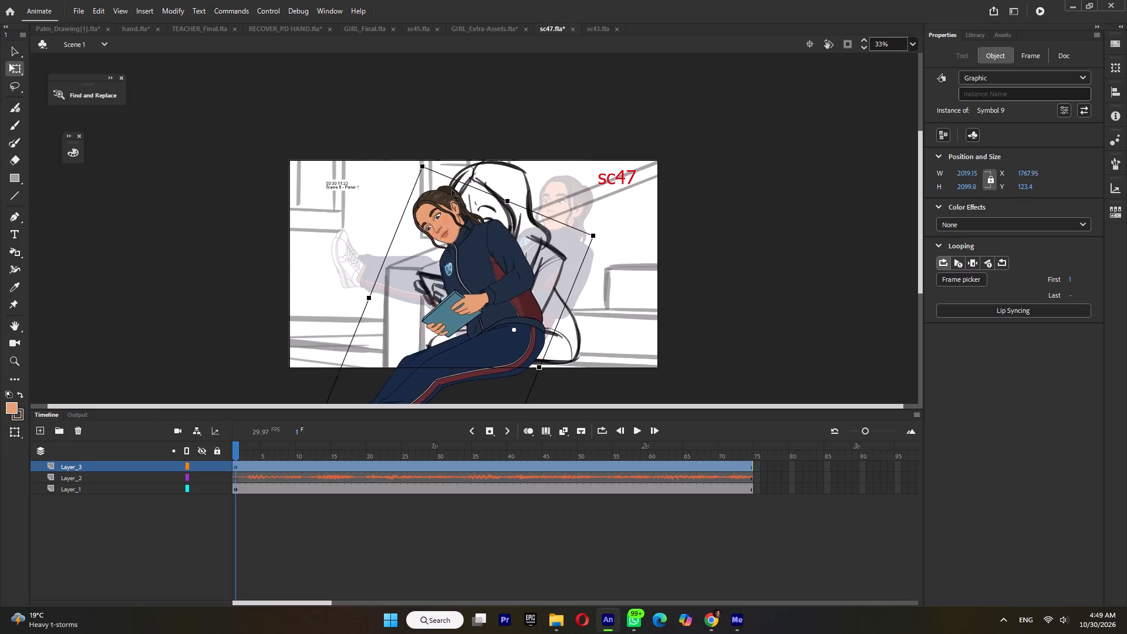
pyautogui.moveTo(452, 190); pyautogui.dragTo(461, 191)
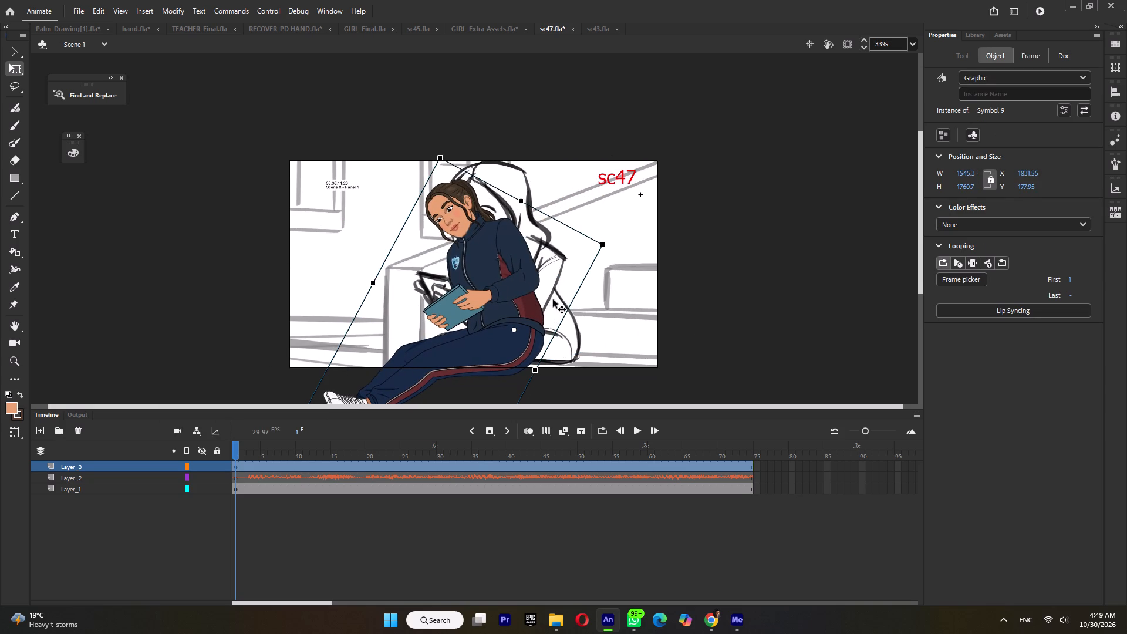
# Inside the girl symbol, select the upper-body parts, set their pivot at the hips, rotate them upright, and nudge them into place.
pyautogui.doubleClick(538, 312)
pyautogui.moveTo(566, 191); pyautogui.dragTo(413, 309)
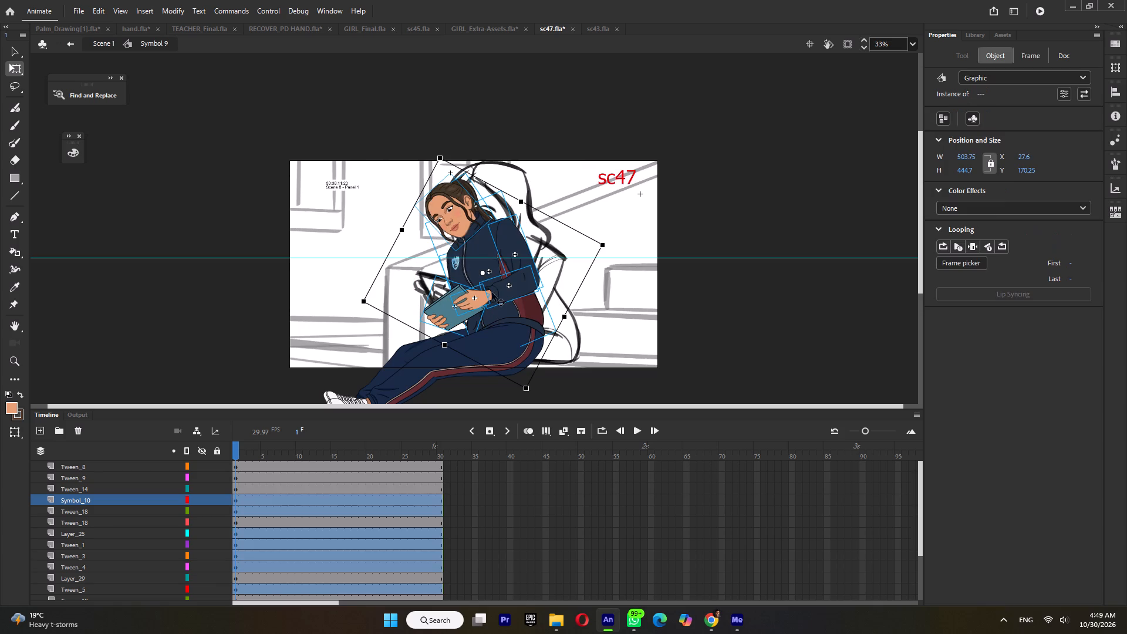
pyautogui.moveTo(485, 274); pyautogui.dragTo(514, 322)
pyautogui.moveTo(448, 156); pyautogui.dragTo(510, 173)
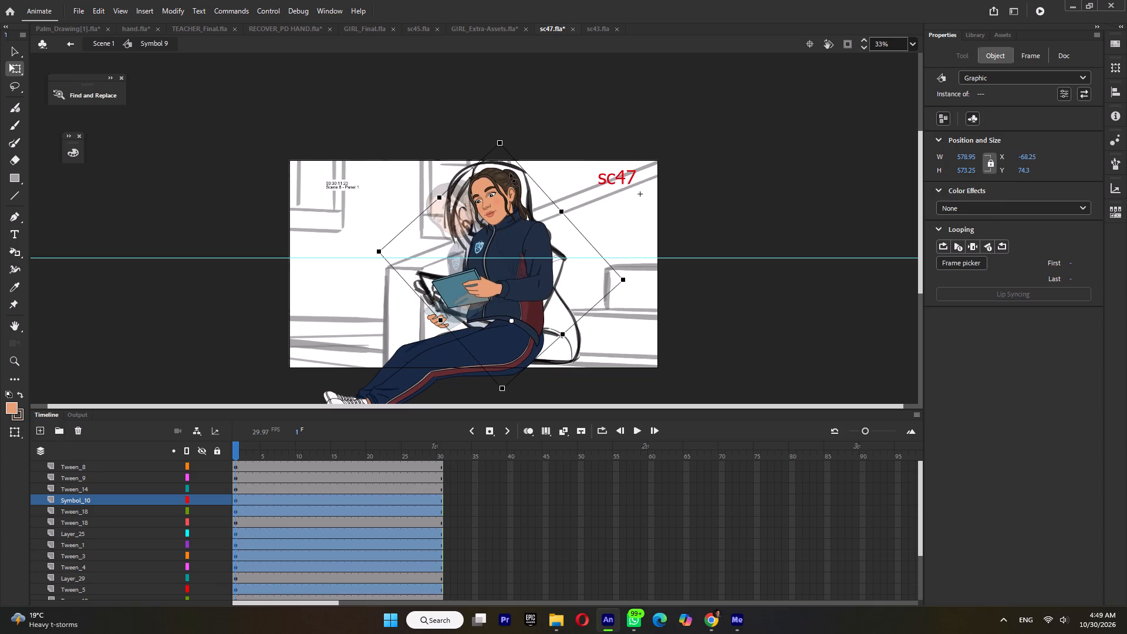
pyautogui.moveTo(510, 173); pyautogui.dragTo(512, 173)
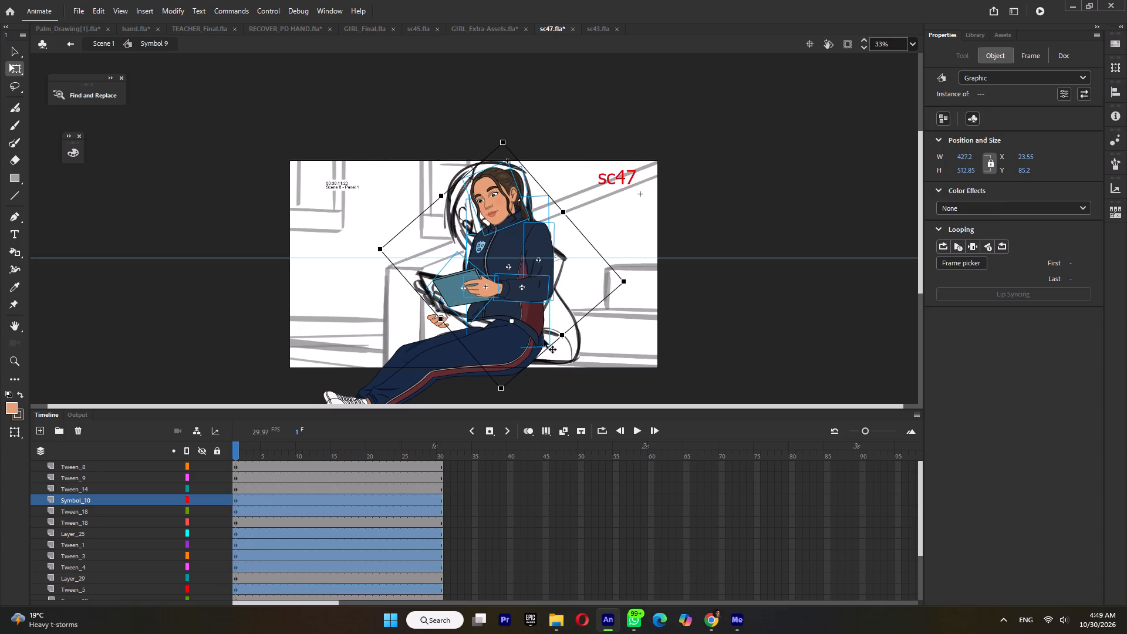
pyautogui.keyDown('ctrl'); pyautogui.scroll(5, 516, 334); pyautogui.keyUp('ctrl')
pyautogui.moveTo(555, 294); pyautogui.dragTo(578, 294)
pyautogui.keyDown('ctrl'); pyautogui.scroll(-4, 576, 294); pyautogui.keyUp('ctrl')
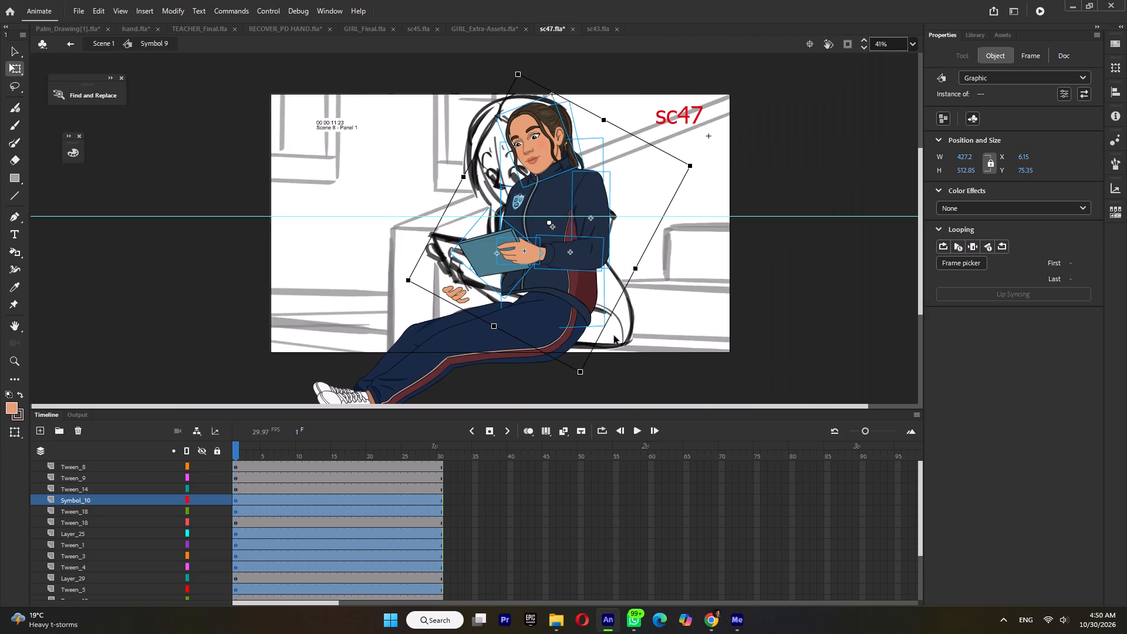
pyautogui.click(640, 331)
# Move the far thigh (Tween 10) up and toward the hips so it sits behind the near thigh.
pyautogui.click(473, 309)
pyautogui.keyDown('ctrl'); pyautogui.scroll(5, 474, 309); pyautogui.keyUp('ctrl')
pyautogui.moveTo(470, 325); pyautogui.dragTo(480, 314)
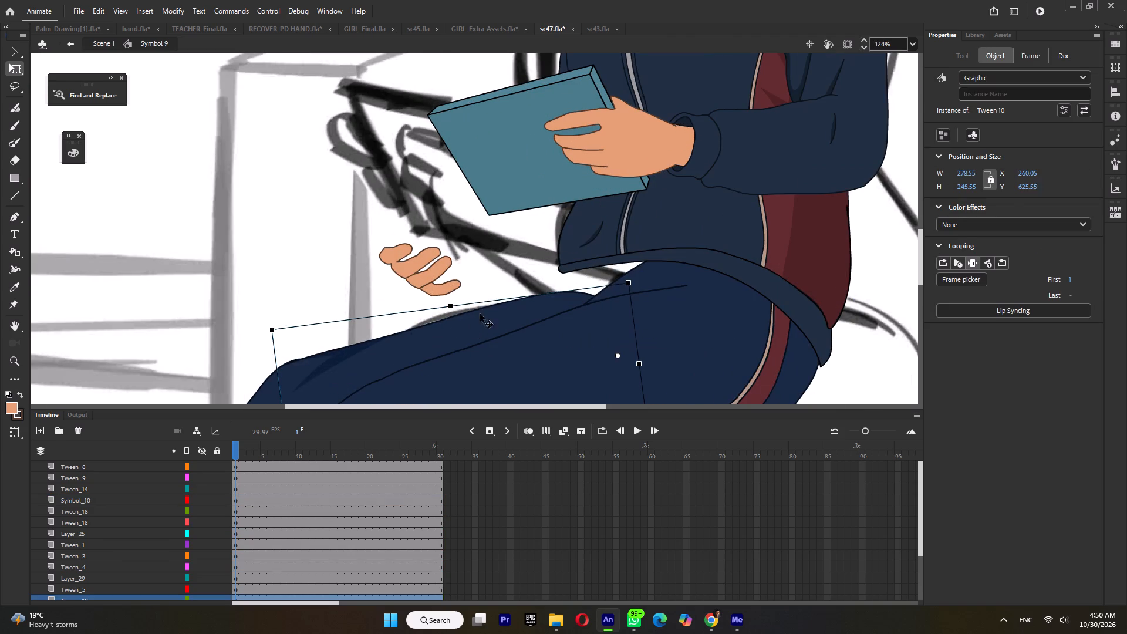
pyautogui.moveTo(480, 314); pyautogui.dragTo(527, 290)
pyautogui.keyDown('ctrl'); pyautogui.scroll(-3, 525, 290); pyautogui.keyUp('ctrl')
pyautogui.click(586, 286)
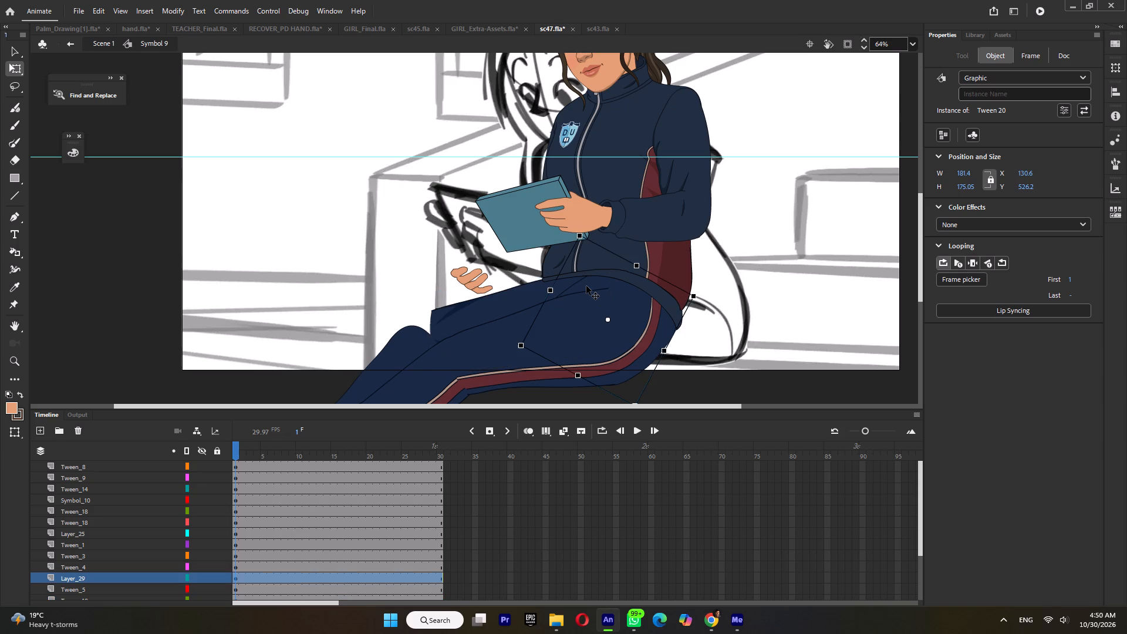
# Rotate the near lower leg (Tween 9) about the knee until it hangs almost straight down.
pyautogui.keyDown('ctrl'); pyautogui.scroll(-2, 586, 286); pyautogui.keyUp('ctrl')
pyautogui.click(404, 363)
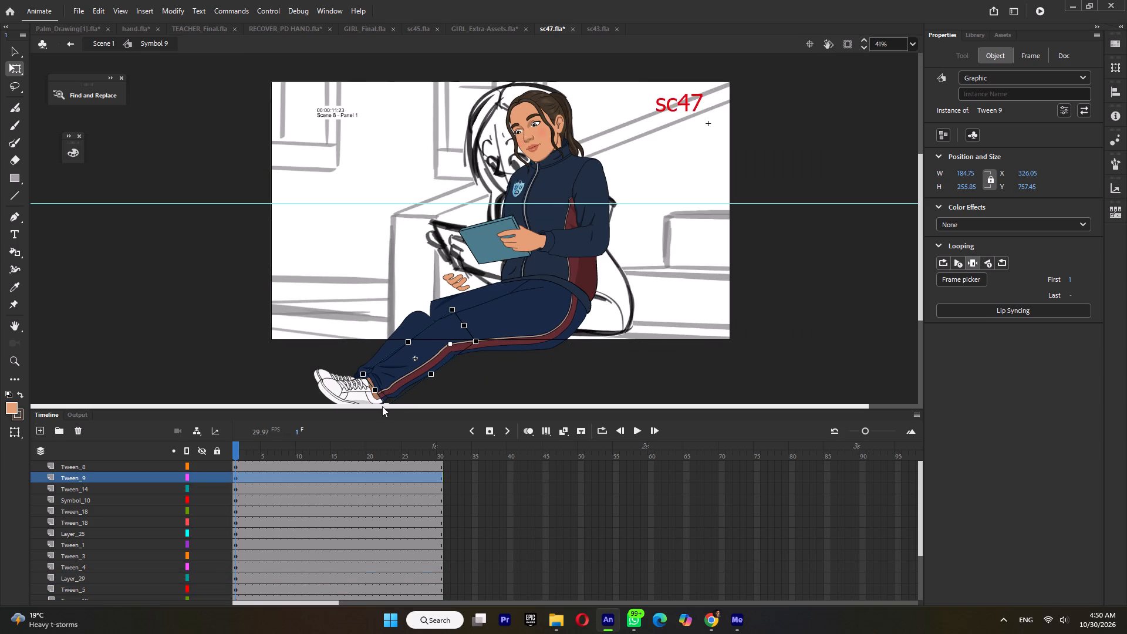
pyautogui.moveTo(357, 378); pyautogui.dragTo(431, 423)
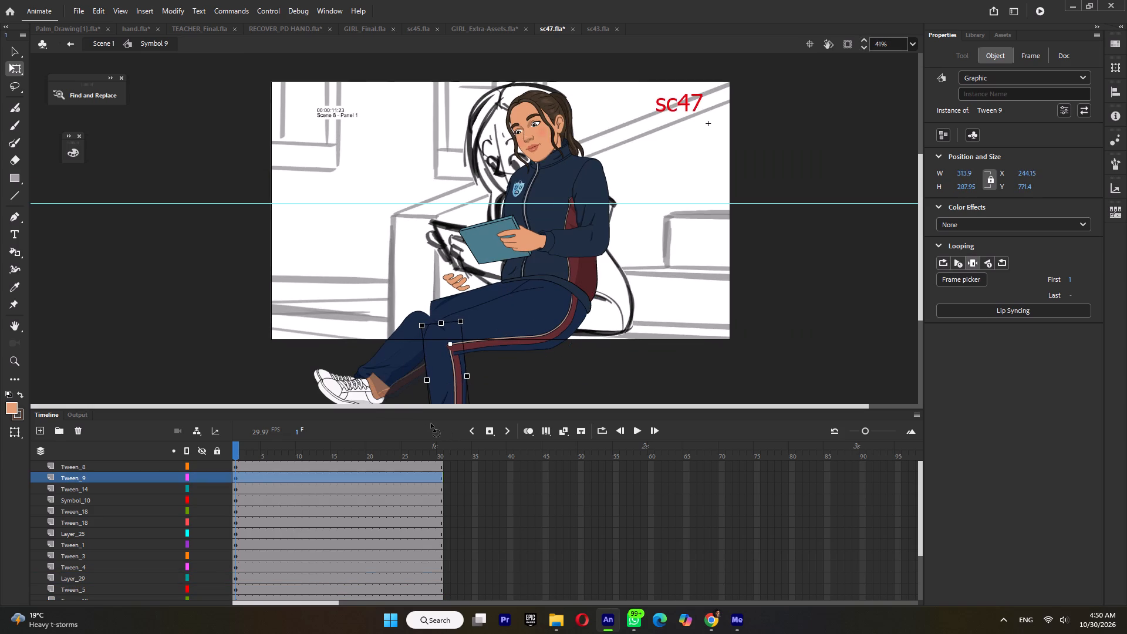
pyautogui.moveTo(431, 423); pyautogui.dragTo(431, 421)
# Reposition the near lower leg (Tween 9) so its stripe lines up with the knee end of the near thigh's stripe.
pyautogui.keyDown('ctrl'); pyautogui.scroll(7, 442, 345); pyautogui.keyUp('ctrl')
pyautogui.moveTo(423, 327); pyautogui.dragTo(474, 299)
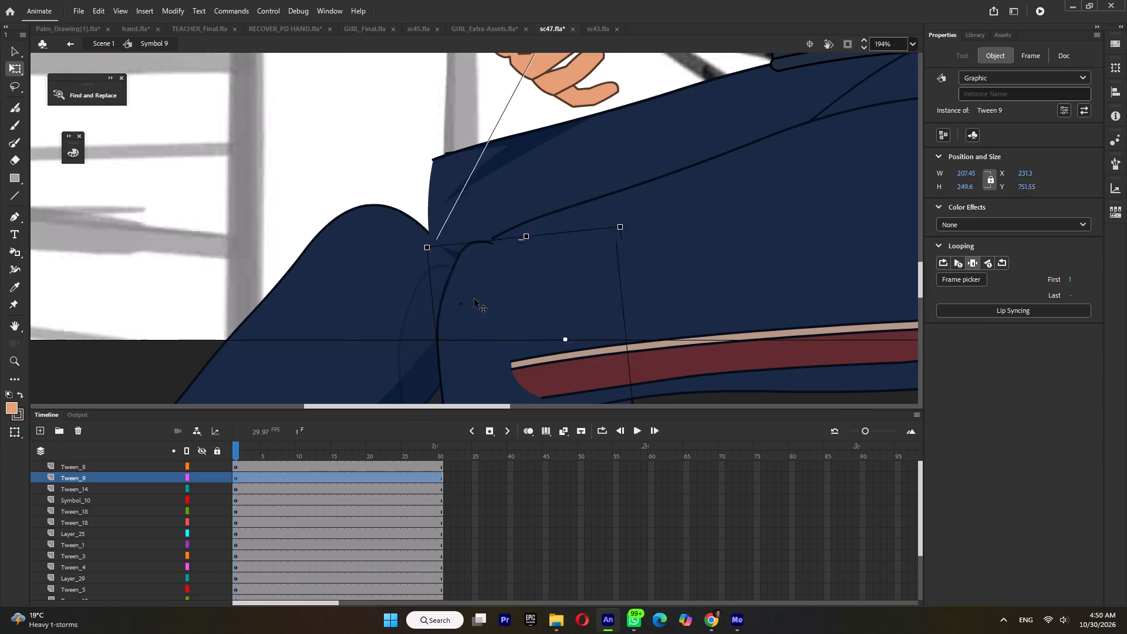
pyautogui.moveTo(474, 299); pyautogui.dragTo(481, 298)
pyautogui.click(480, 299)
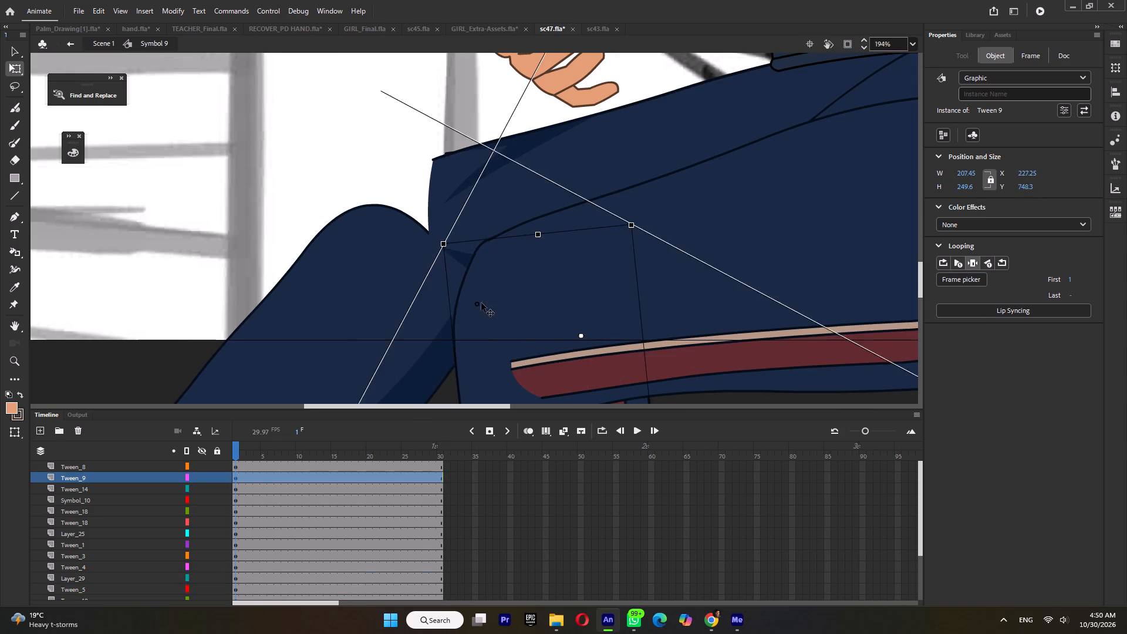
pyautogui.keyDown('ctrl'); pyautogui.scroll(-5, 490, 280); pyautogui.keyUp('ctrl')
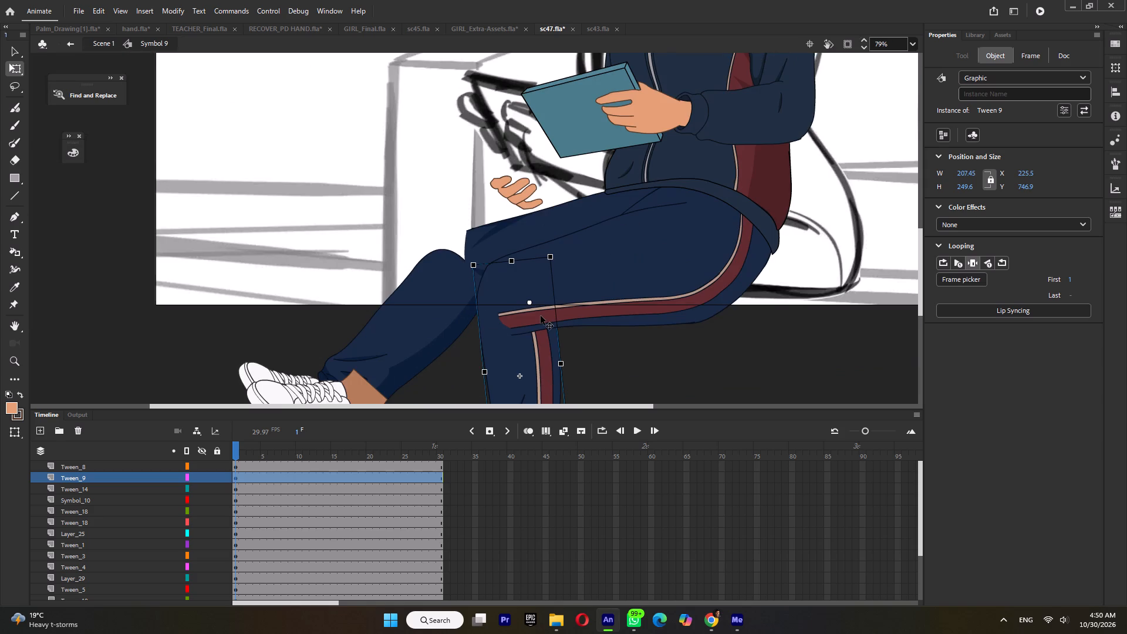
pyautogui.keyDown('ctrl'); pyautogui.scroll(-3, 541, 316); pyautogui.keyUp('ctrl')
pyautogui.moveTo(487, 353); pyautogui.dragTo(468, 361)
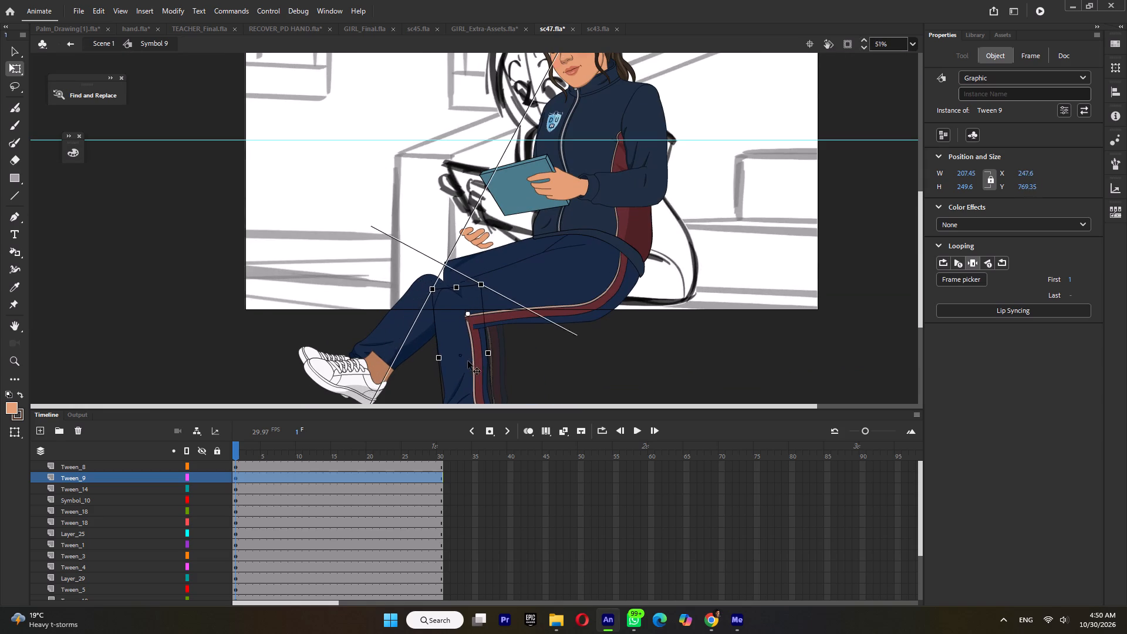
pyautogui.moveTo(468, 361); pyautogui.dragTo(464, 373)
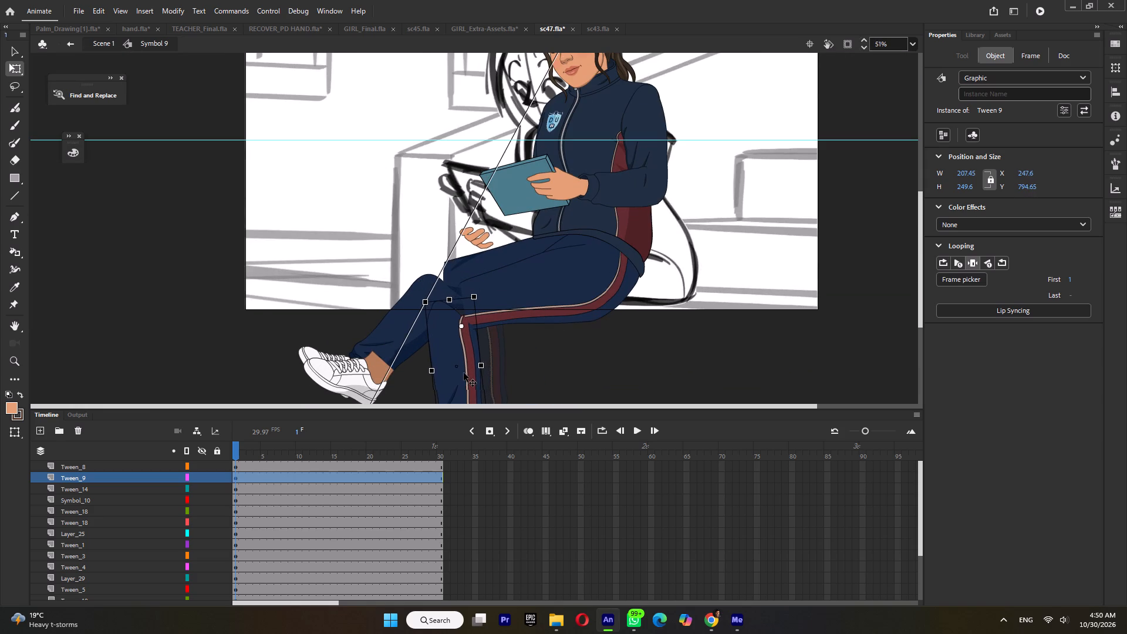
pyautogui.moveTo(464, 373); pyautogui.dragTo(465, 374)
# Inside the near lower leg (Tween 9), adjust the outline's corner point so it meets the end of the thigh's beige stripe.
pyautogui.keyDown('ctrl'); pyautogui.scroll(3, 447, 312); pyautogui.keyUp('ctrl')
pyautogui.doubleClick(446, 312)
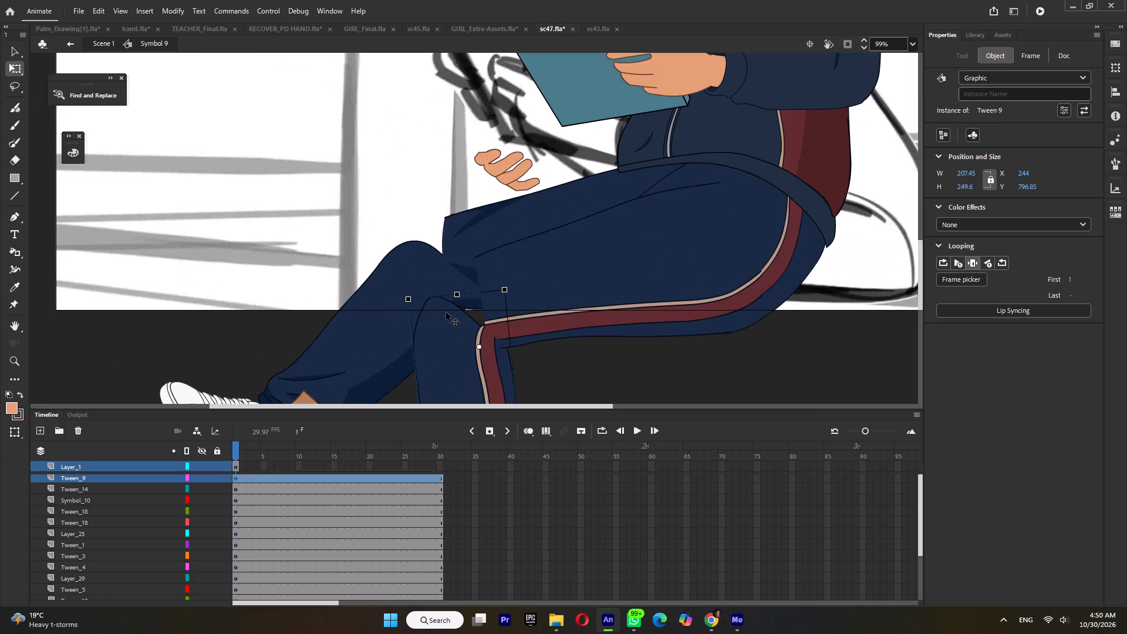
pyautogui.keyDown('ctrl'); pyautogui.scroll(3, 451, 308); pyautogui.keyUp('ctrl')
pyautogui.click(483, 328)
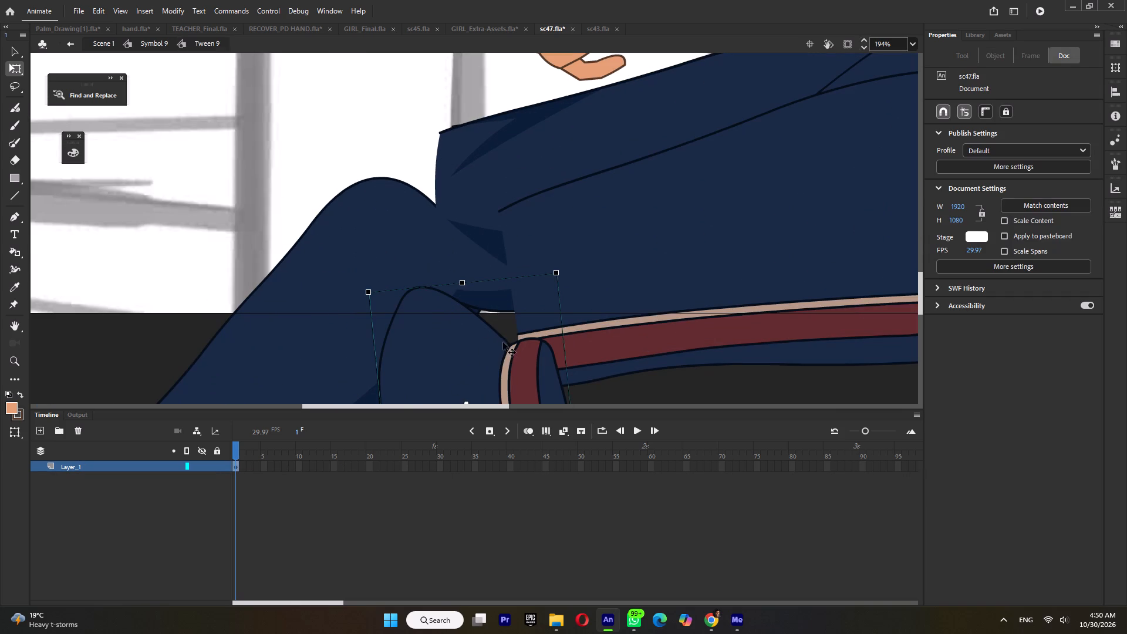
pyautogui.doubleClick(501, 340)
pyautogui.keyDown('ctrl'); pyautogui.scroll(3, 507, 343); pyautogui.keyUp('ctrl')
pyautogui.moveTo(510, 348); pyautogui.dragTo(522, 325)
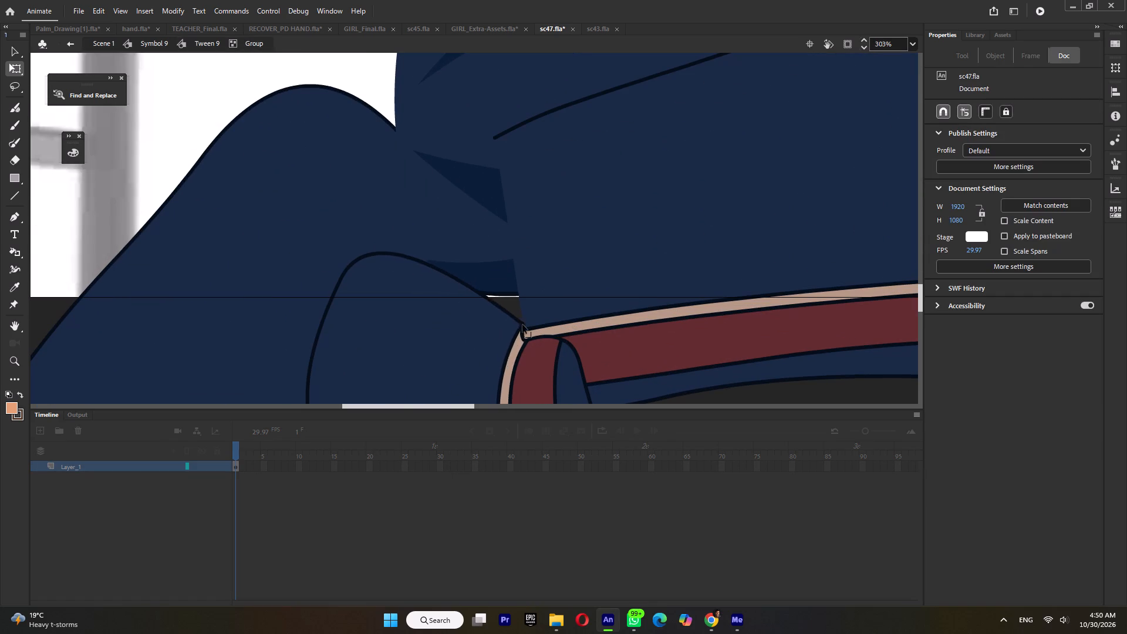
pyautogui.moveTo(522, 325); pyautogui.dragTo(523, 331)
pyautogui.click(524, 338)
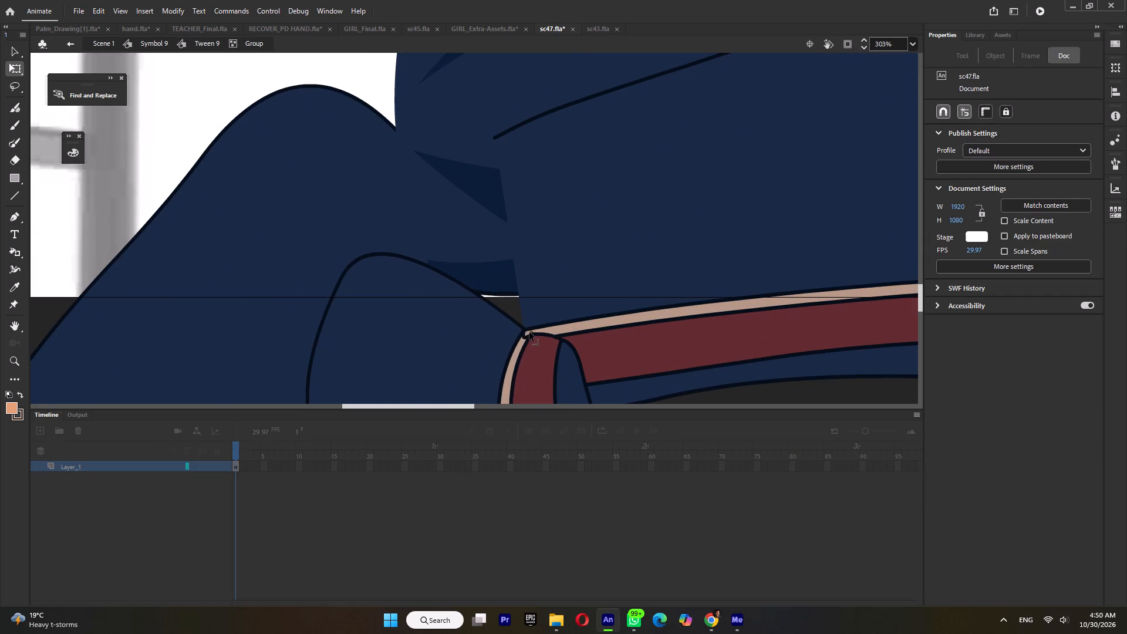
pyautogui.moveTo(524, 339); pyautogui.dragTo(528, 336)
pyautogui.moveTo(528, 336); pyautogui.dragTo(529, 335)
# Bulge the lower leg's top edge up over the thigh and shape it into a rounded knee, then return to Symbol 9.
pyautogui.moveTo(426, 265); pyautogui.dragTo(528, 169)
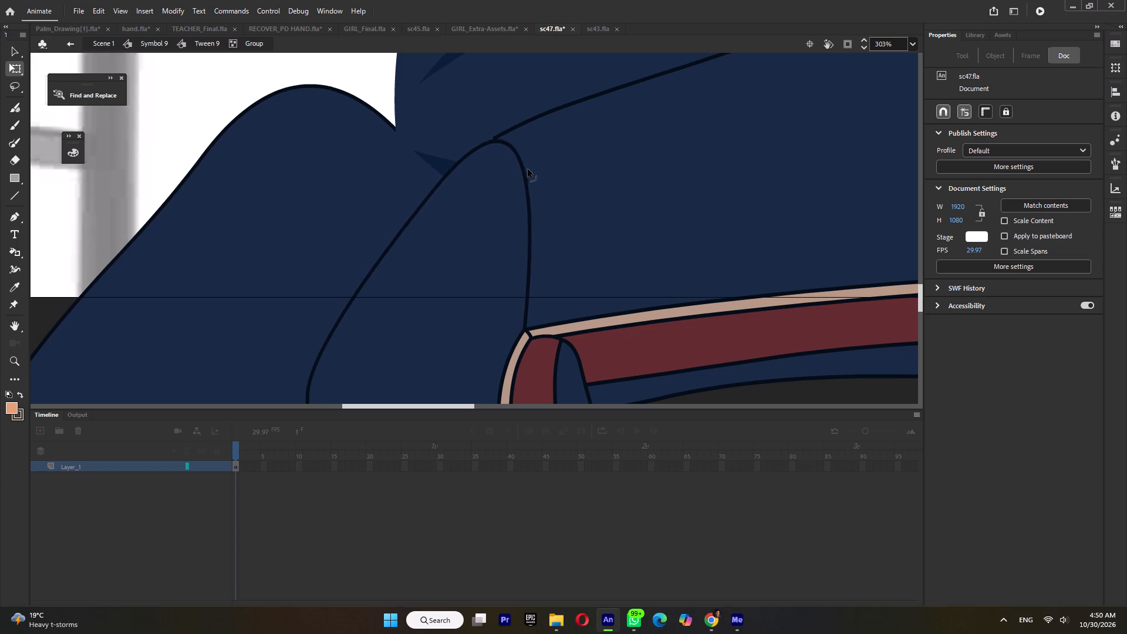
pyautogui.moveTo(528, 169); pyautogui.dragTo(535, 164)
pyautogui.keyDown('ctrl'); pyautogui.scroll(-4, 498, 198); pyautogui.keyUp('ctrl')
pyautogui.moveTo(434, 245); pyautogui.dragTo(444, 218)
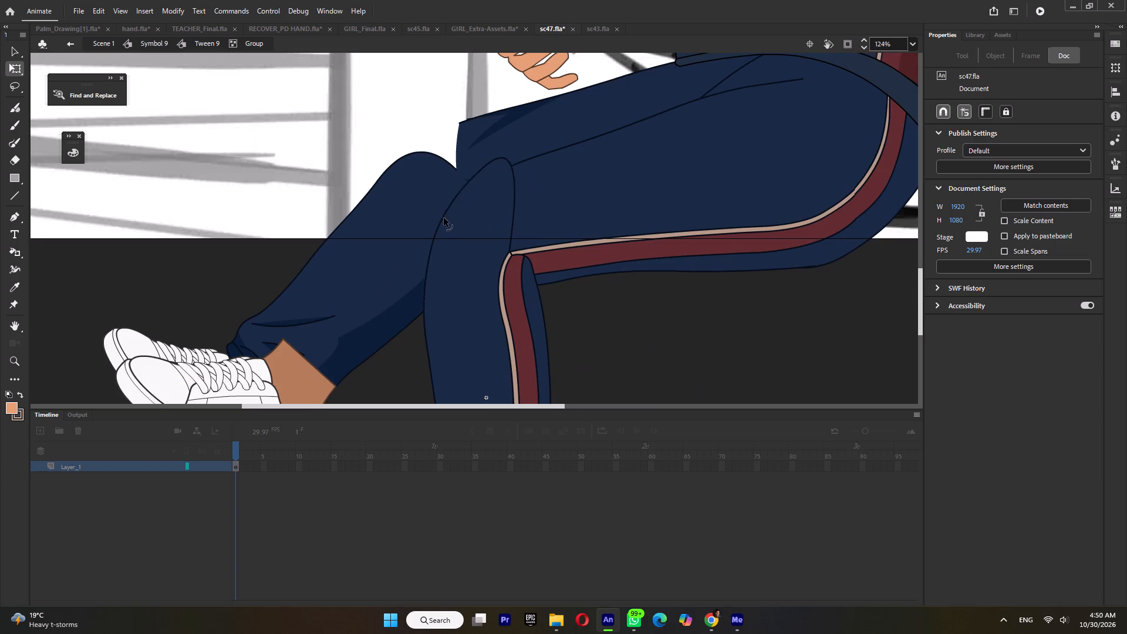
pyautogui.moveTo(444, 218); pyautogui.dragTo(441, 211)
pyautogui.moveTo(498, 154); pyautogui.dragTo(498, 176)
pyautogui.moveTo(498, 176); pyautogui.dragTo(503, 171)
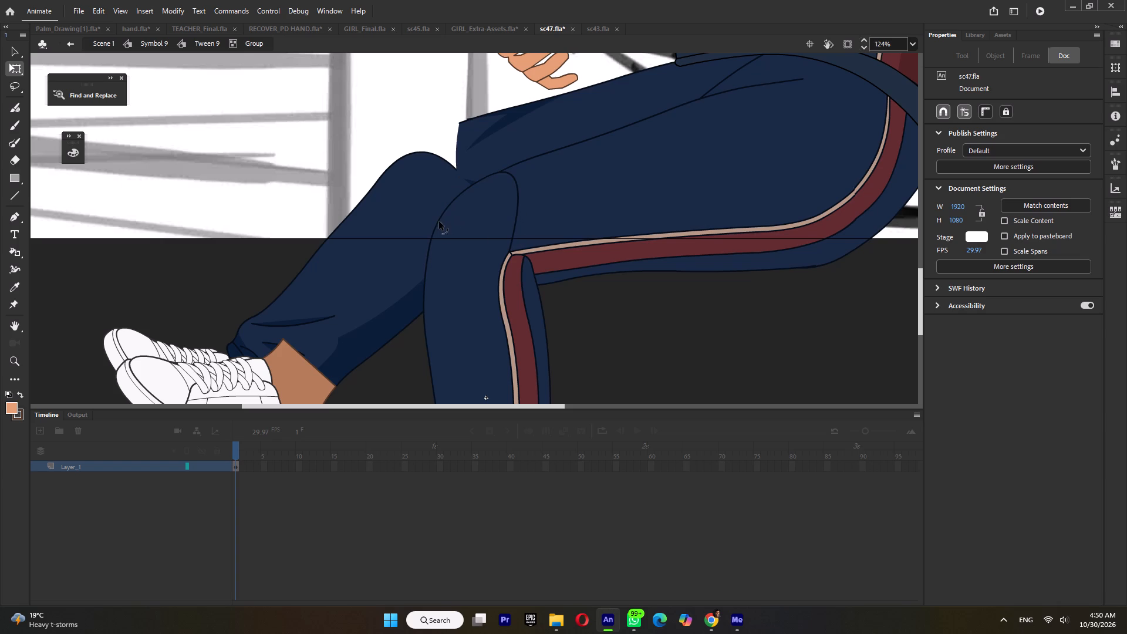
pyautogui.click(441, 219)
pyautogui.keyDown('ctrl'); pyautogui.scroll(-4, 446, 218); pyautogui.keyUp('ctrl')
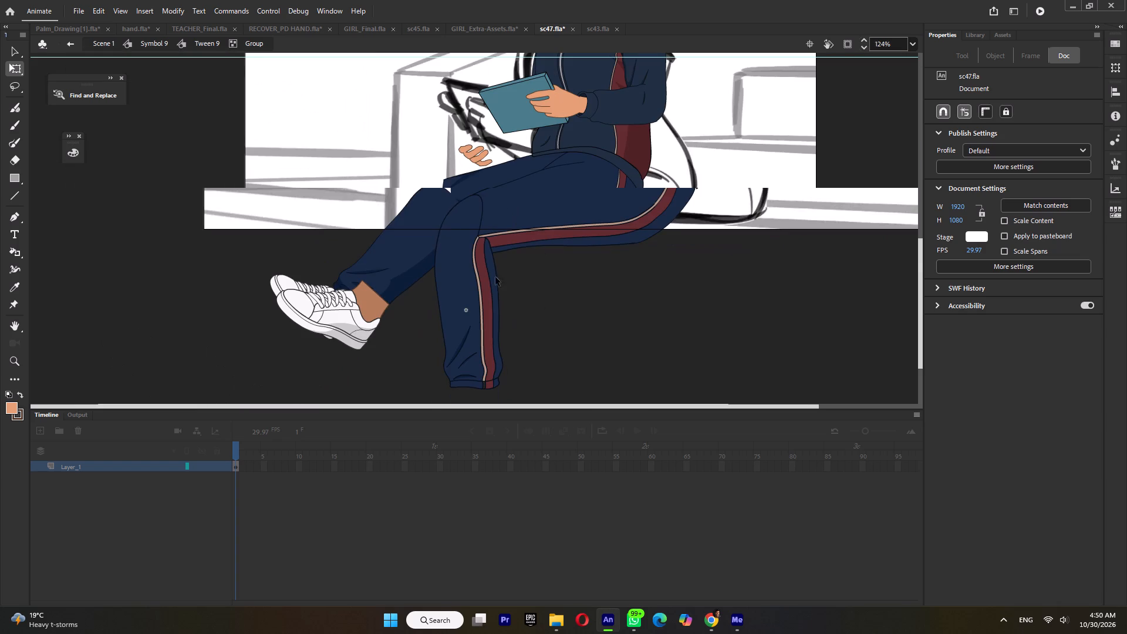
pyautogui.doubleClick(509, 281)
pyautogui.doubleClick(518, 281)
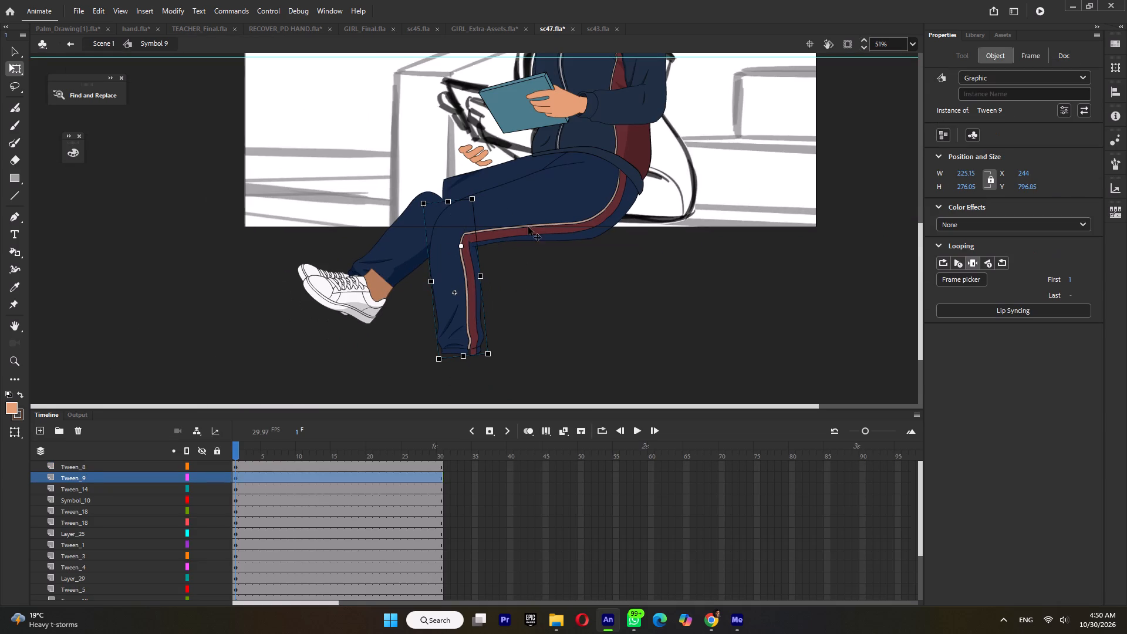
# Shorten the near thigh (Tween 8) slightly at the knee end and skew that end upward.
pyautogui.click(525, 189)
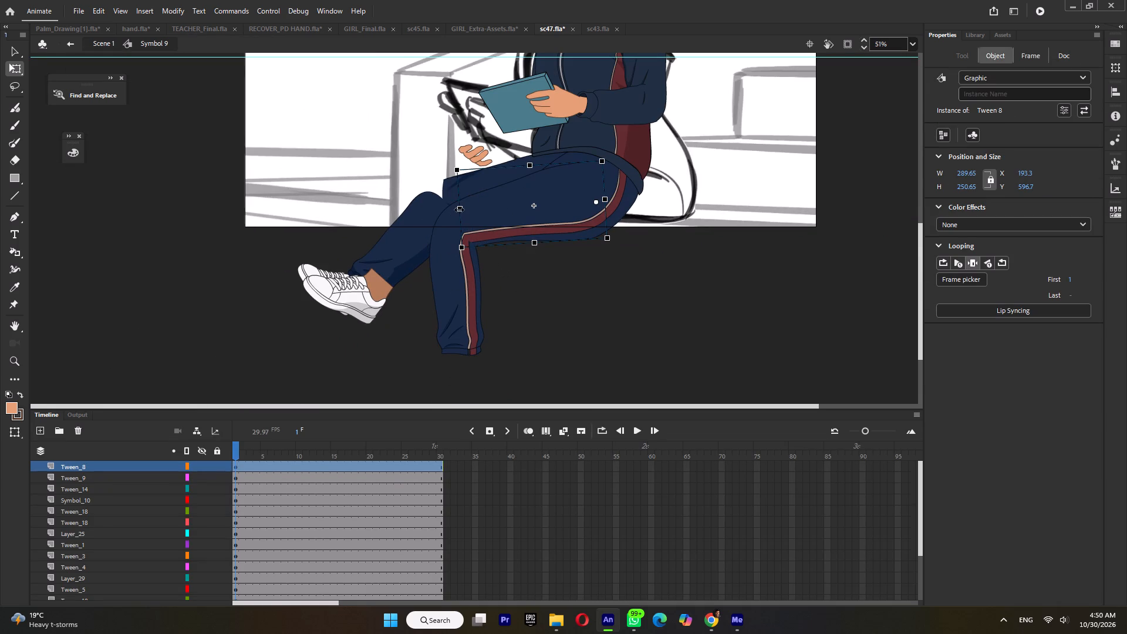
pyautogui.moveTo(460, 210); pyautogui.dragTo(471, 209)
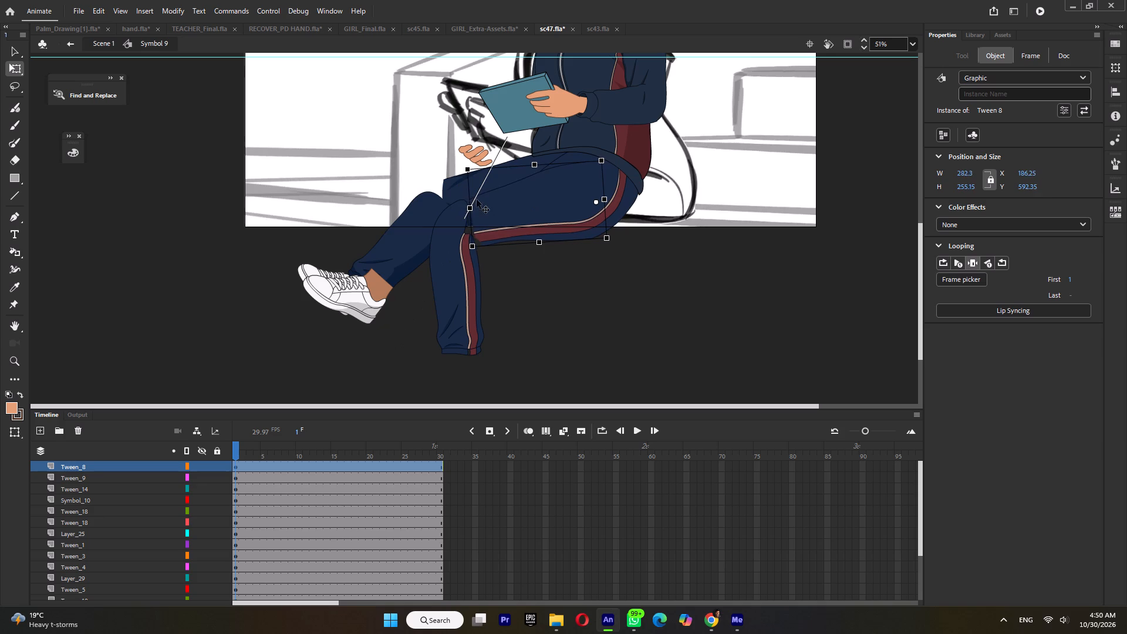
pyautogui.moveTo(471, 197); pyautogui.dragTo(473, 186)
# Move the near lower leg (Tween 9) up so its knee and stripe align with the adjusted thigh.
pyautogui.click(458, 262)
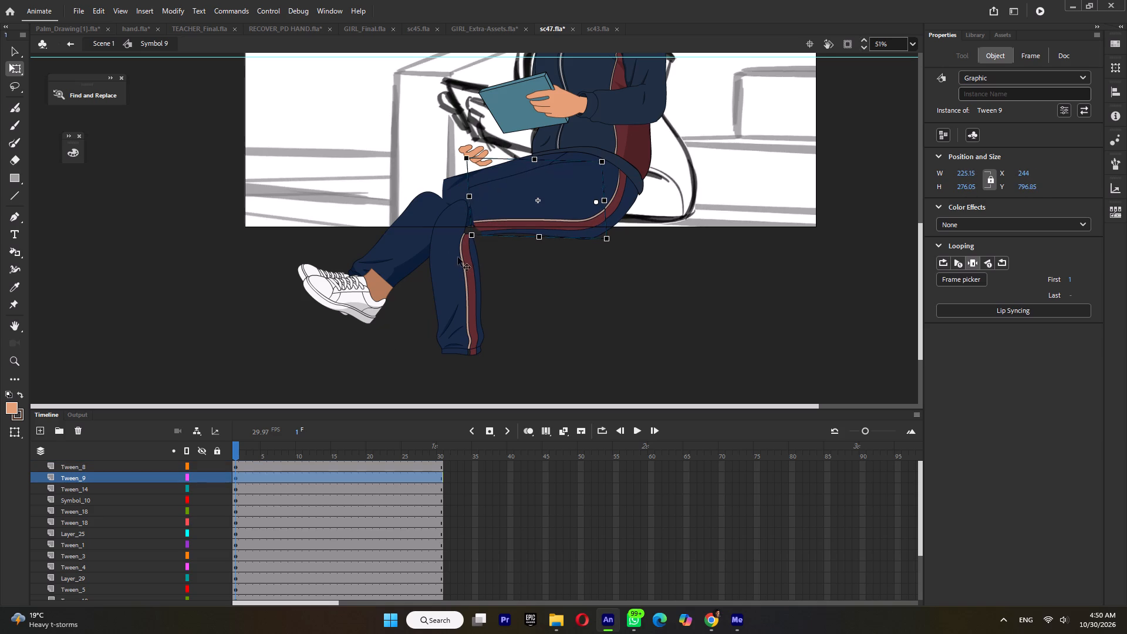
pyautogui.keyDown('ctrl'); pyautogui.scroll(5, 456, 221); pyautogui.keyUp('ctrl')
pyautogui.moveTo(449, 238); pyautogui.dragTo(485, 197)
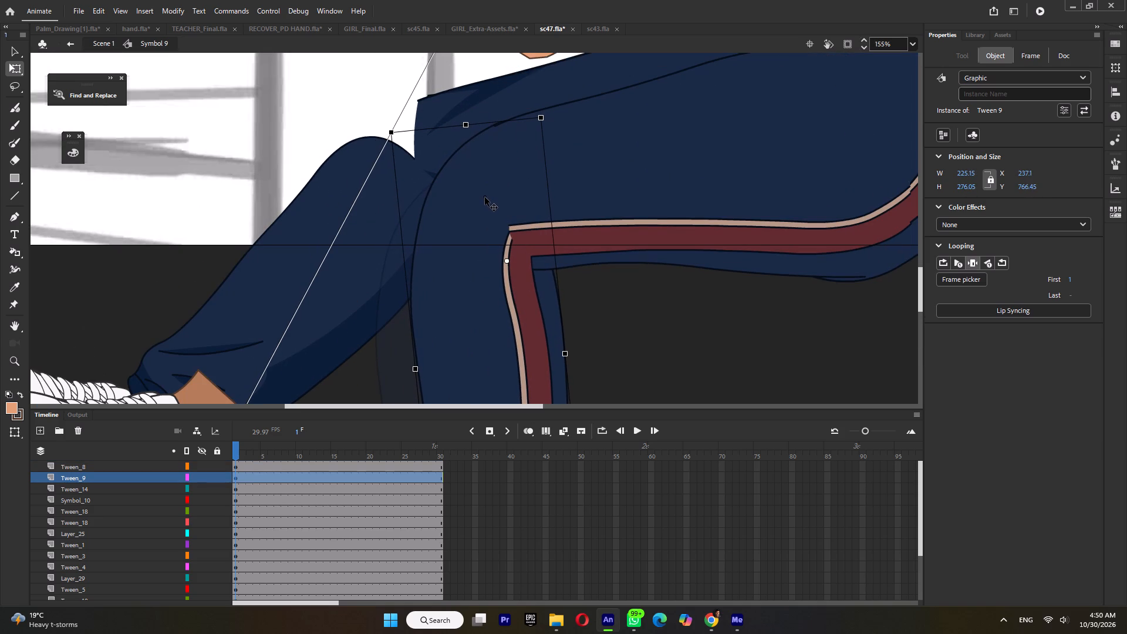
pyautogui.moveTo(485, 197); pyautogui.dragTo(484, 199)
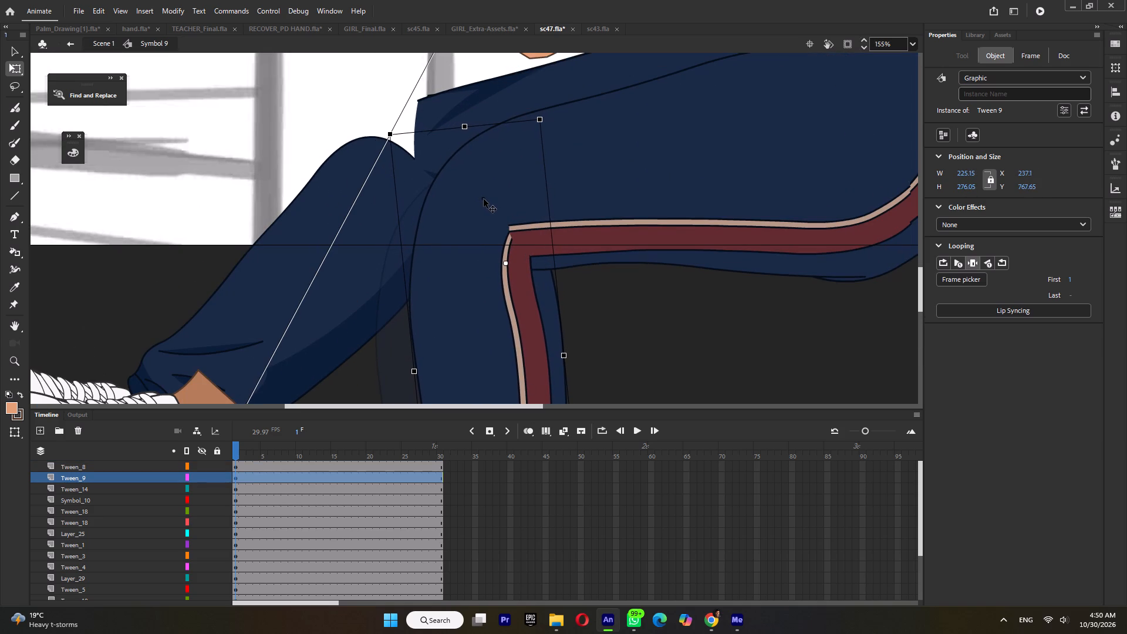
pyautogui.moveTo(484, 199); pyautogui.dragTo(482, 205)
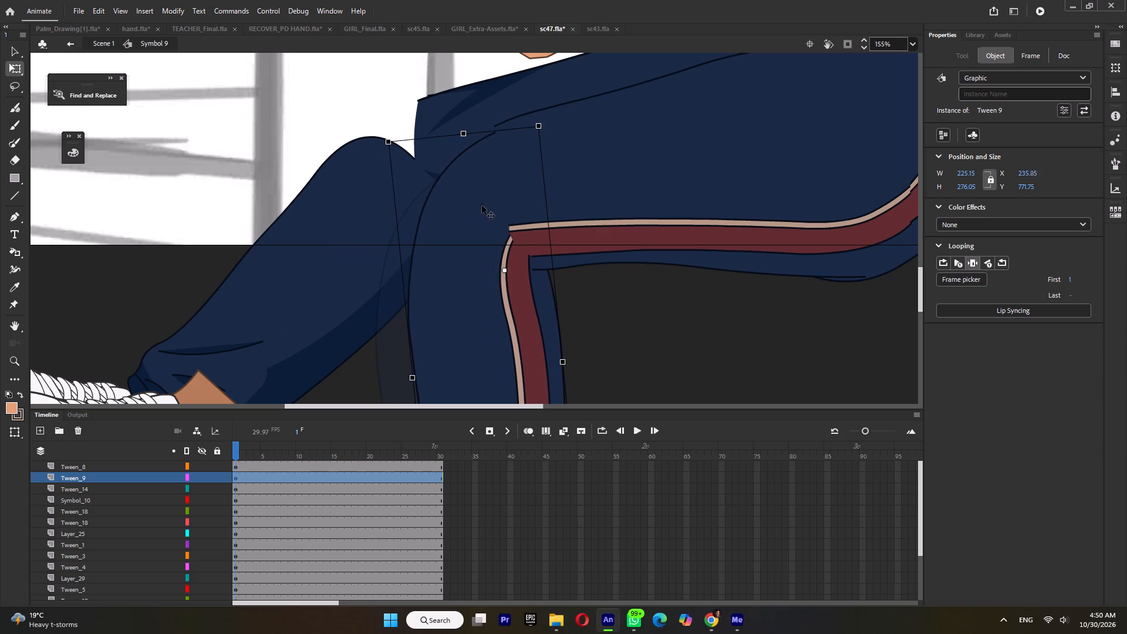
pyautogui.moveTo(482, 205); pyautogui.dragTo(481, 198)
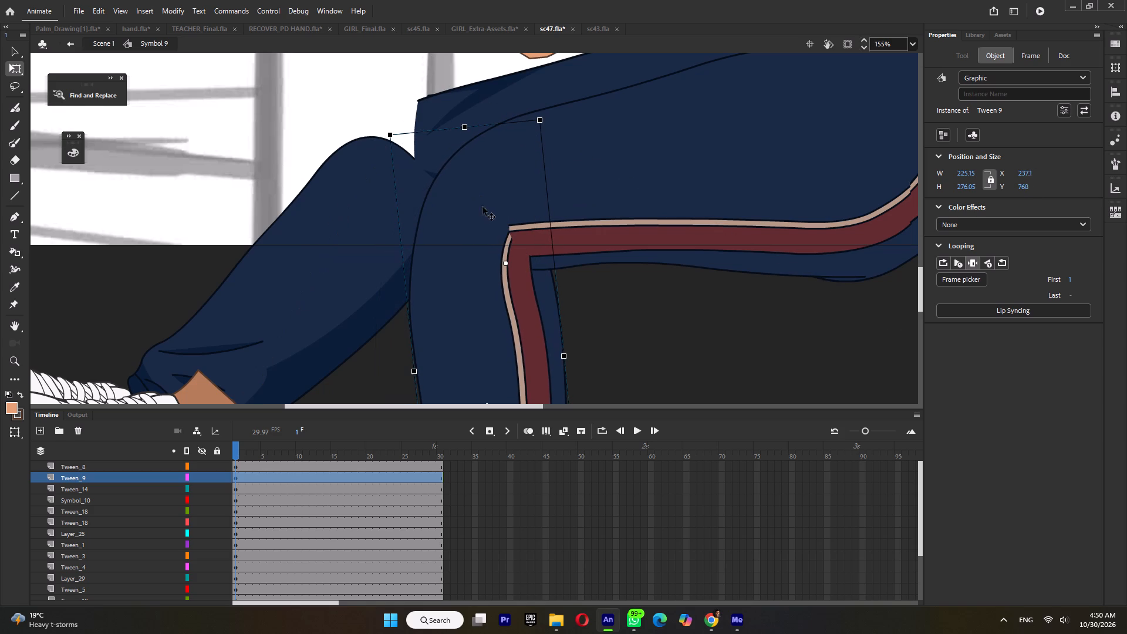
# Set the near lower leg's pivot at the stripe corner by the knee and rotate its ankle end back under the thigh.
pyautogui.moveTo(506, 265); pyautogui.dragTo(511, 228)
pyautogui.keyDown('ctrl'); pyautogui.scroll(-5, 514, 223); pyautogui.keyUp('ctrl')
pyautogui.moveTo(508, 343); pyautogui.dragTo(473, 342)
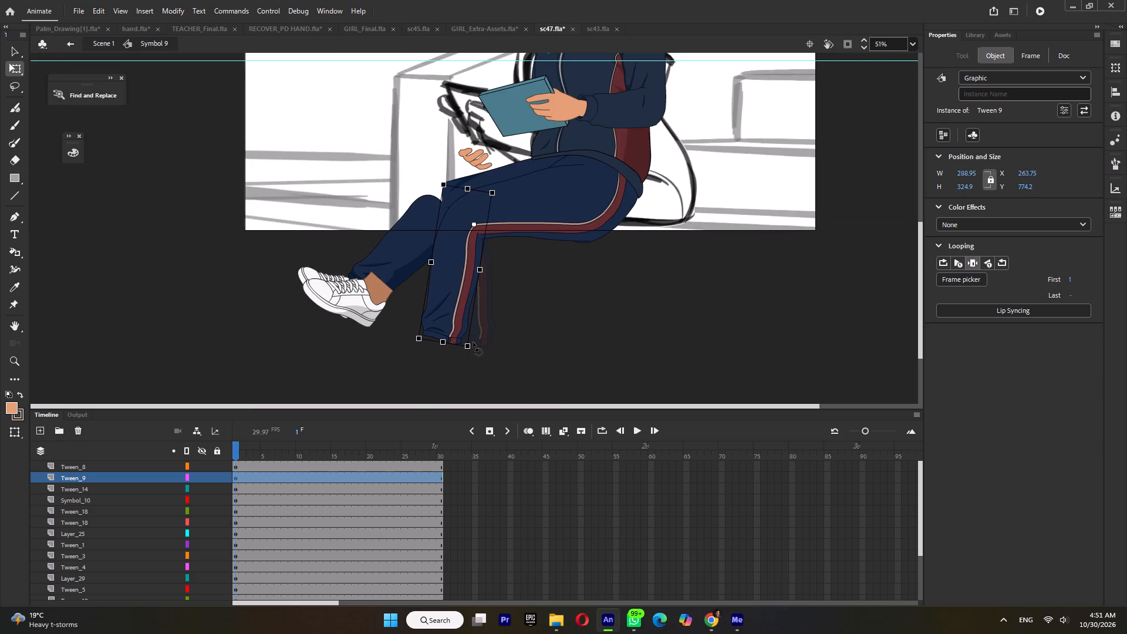
pyautogui.moveTo(473, 342); pyautogui.dragTo(517, 339)
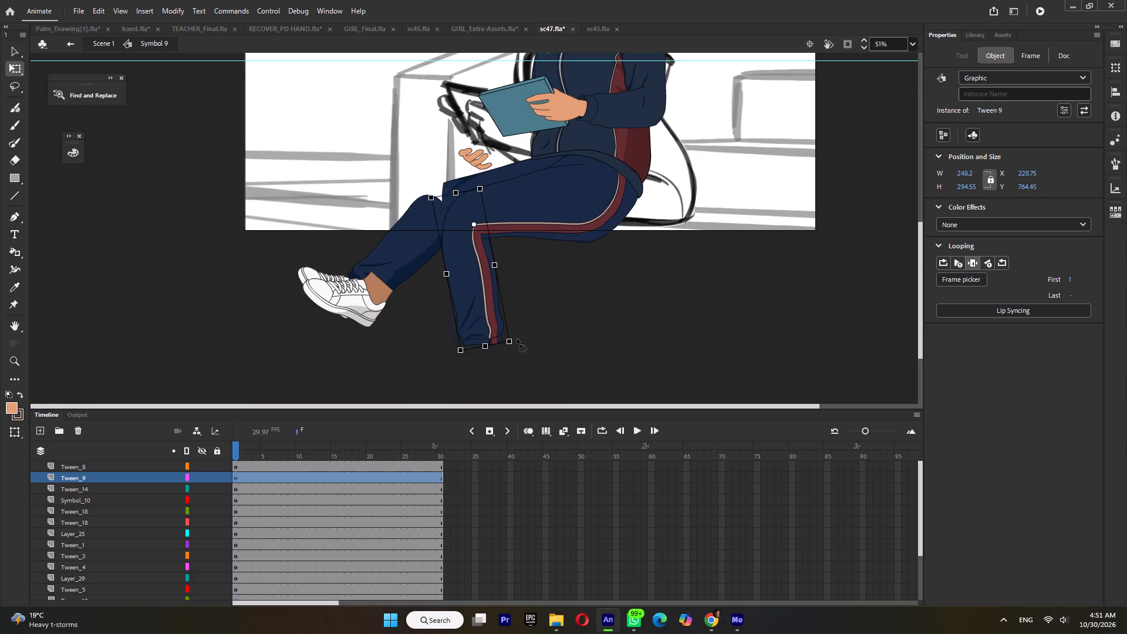
pyautogui.moveTo(517, 339); pyautogui.dragTo(525, 343)
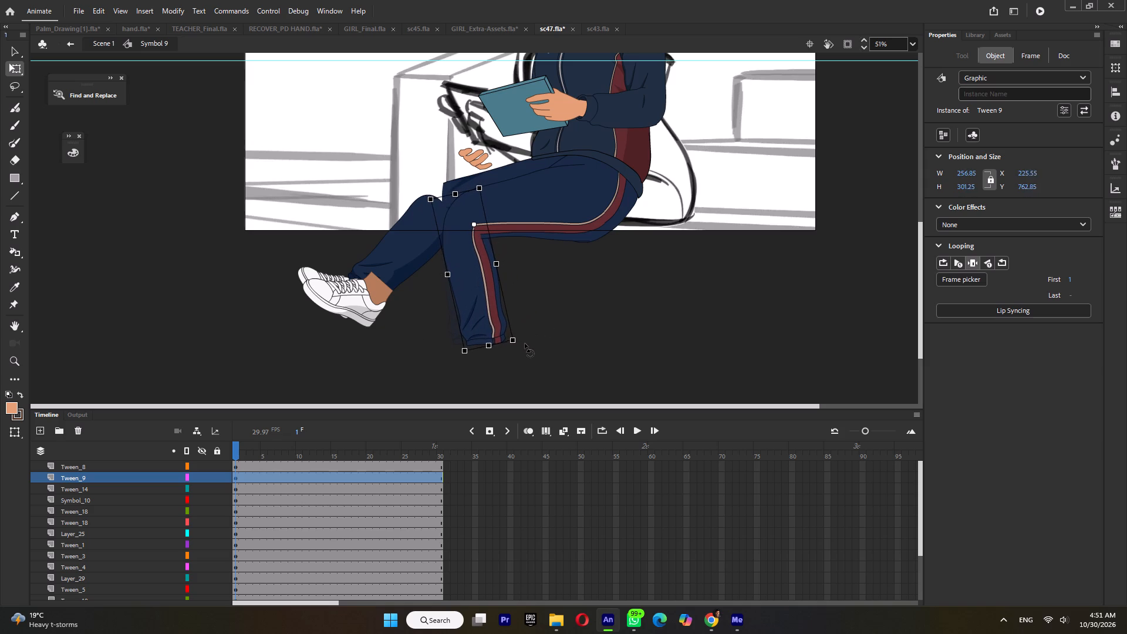
pyautogui.moveTo(525, 343); pyautogui.dragTo(528, 343)
# Inside the near lower leg (Tween 9), nudge the knee outline's top point to meet the thigh's upper line, then return to Symbol 9.
pyautogui.keyDown('ctrl'); pyautogui.scroll(4, 457, 147); pyautogui.keyUp('ctrl')
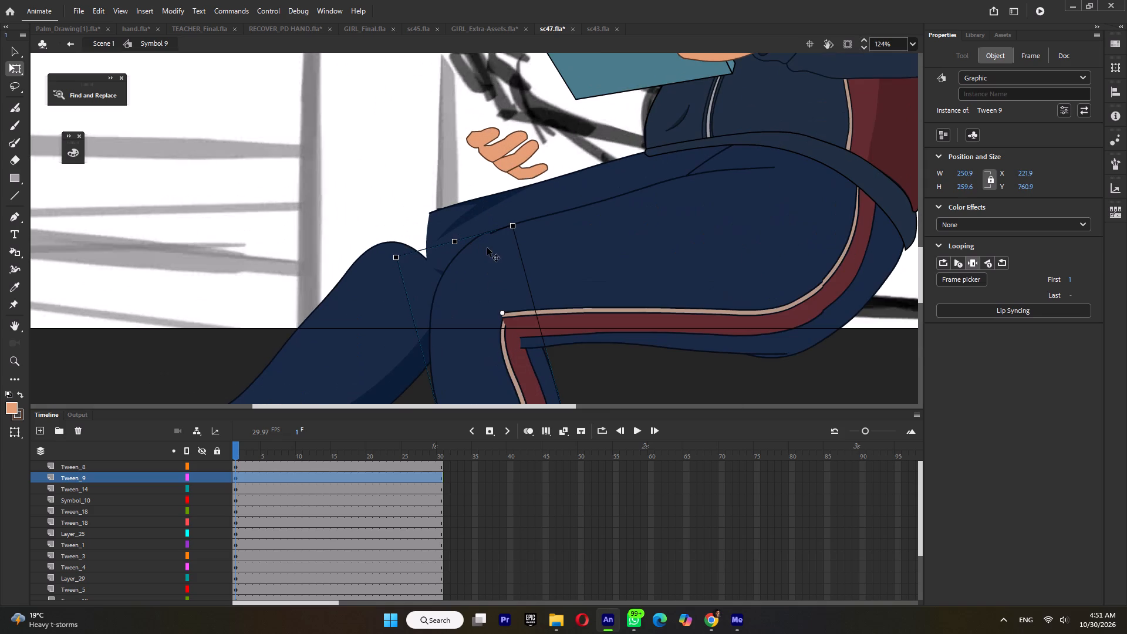
pyautogui.click(479, 255)
pyautogui.click(364, 156)
pyautogui.doubleClick(473, 252)
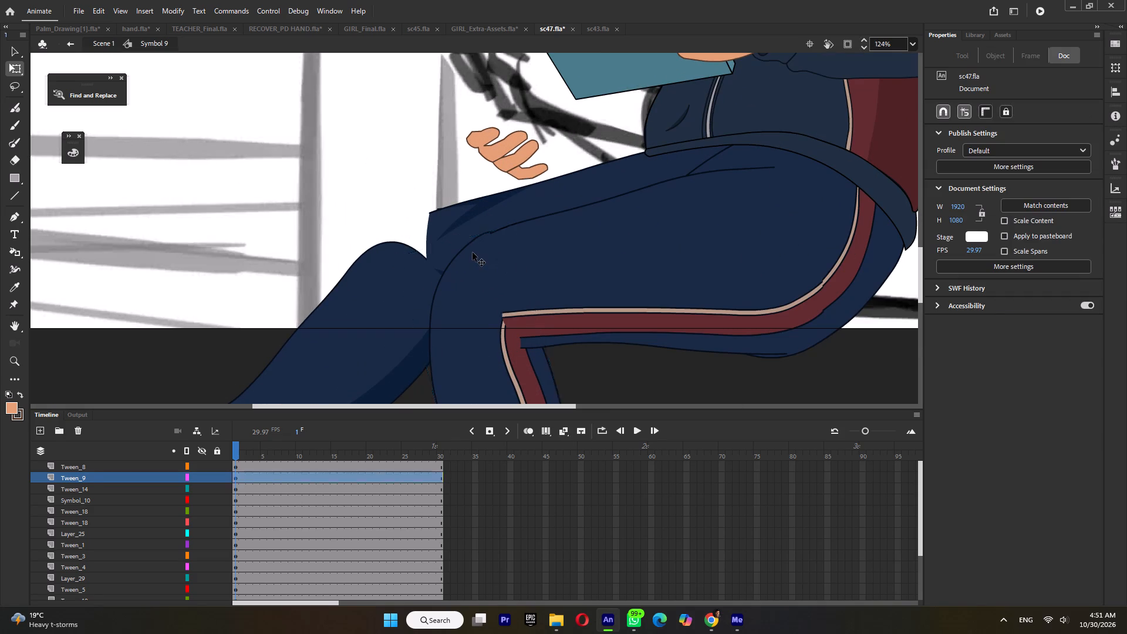
pyautogui.keyDown('ctrl'); pyautogui.scroll(4, 480, 241); pyautogui.keyUp('ctrl')
pyautogui.doubleClick(498, 222)
pyautogui.moveTo(501, 221); pyautogui.dragTo(507, 225)
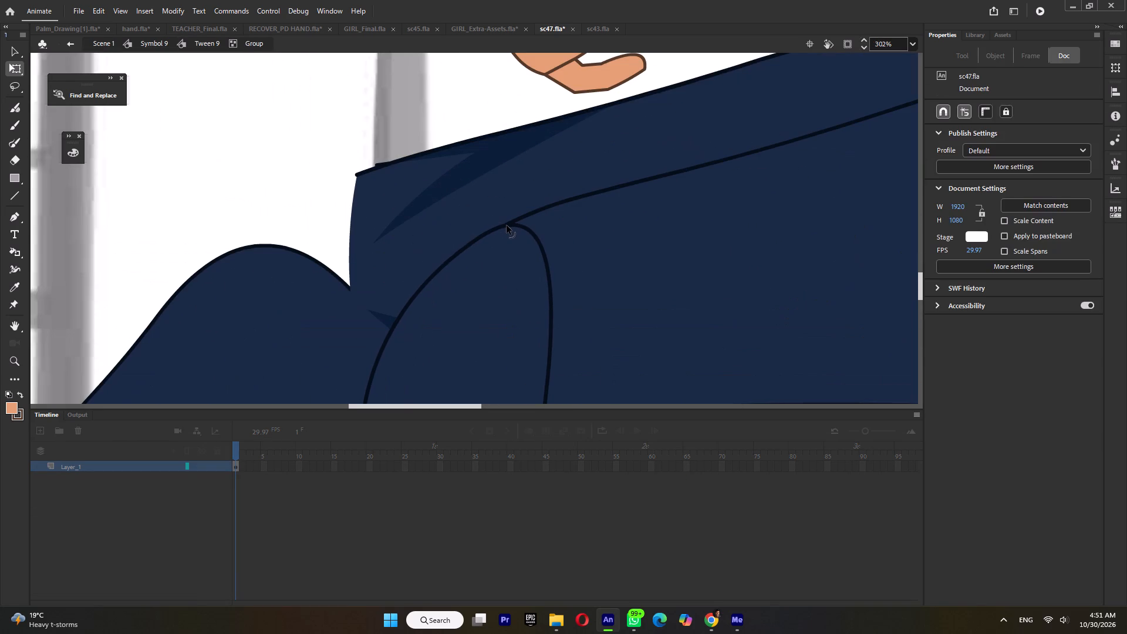
pyautogui.moveTo(507, 225); pyautogui.dragTo(507, 225)
pyautogui.keyDown('ctrl'); pyautogui.doubleClick(342, 161); pyautogui.keyUp('ctrl')
pyautogui.keyDown('ctrl'); pyautogui.scroll(-6, 342, 160); pyautogui.keyUp('ctrl')
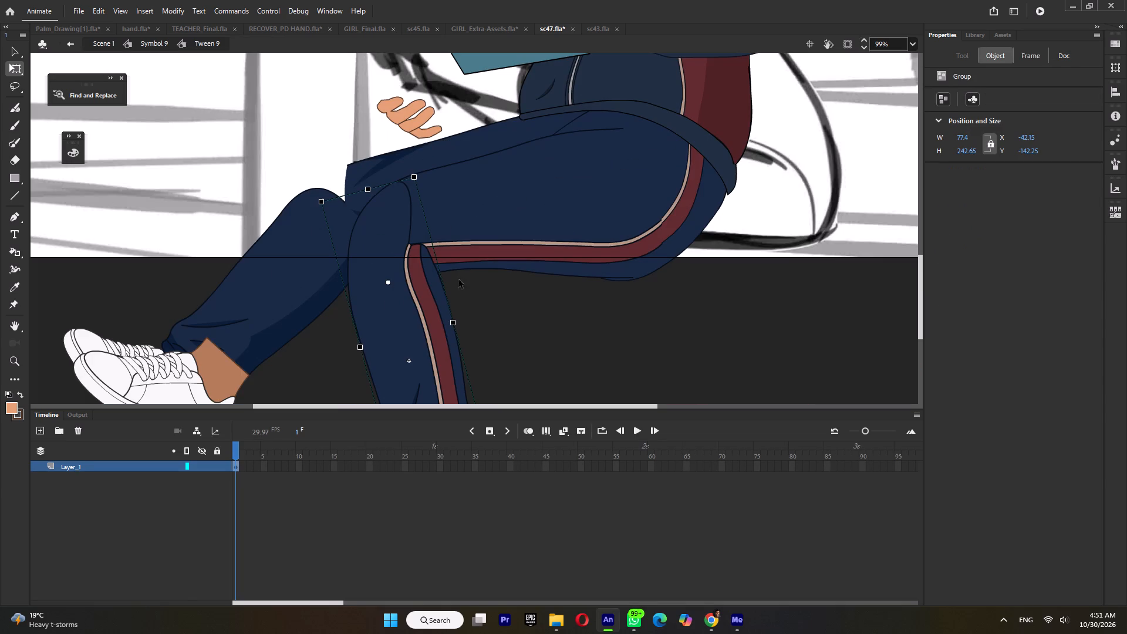
pyautogui.doubleClick(450, 252)
# Inside the near thigh (Tween 8), pull the beige stripe's two end corners to meet the lower leg's stripe at the knee.
pyautogui.keyDown('ctrl'); pyautogui.scroll(3, 437, 257); pyautogui.keyUp('ctrl')
pyautogui.click(384, 261)
pyautogui.doubleClick(398, 262)
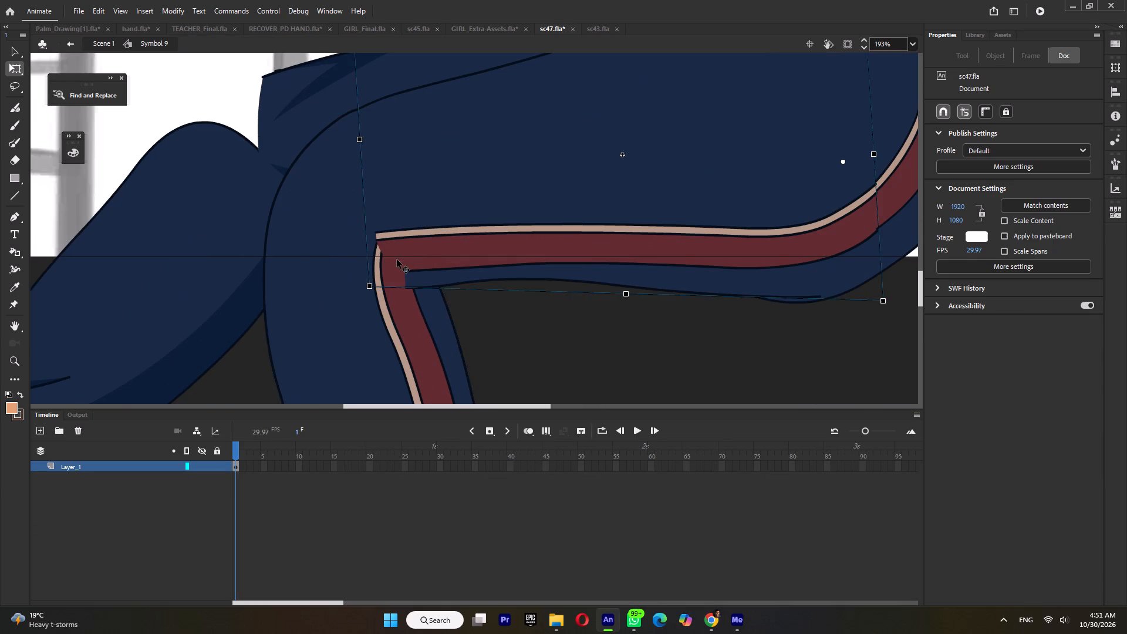
pyautogui.keyDown('ctrl'); pyautogui.scroll(4, 389, 249); pyautogui.keyUp('ctrl')
pyautogui.click(370, 224)
pyautogui.doubleClick(367, 226)
pyautogui.moveTo(362, 229); pyautogui.dragTo(392, 227)
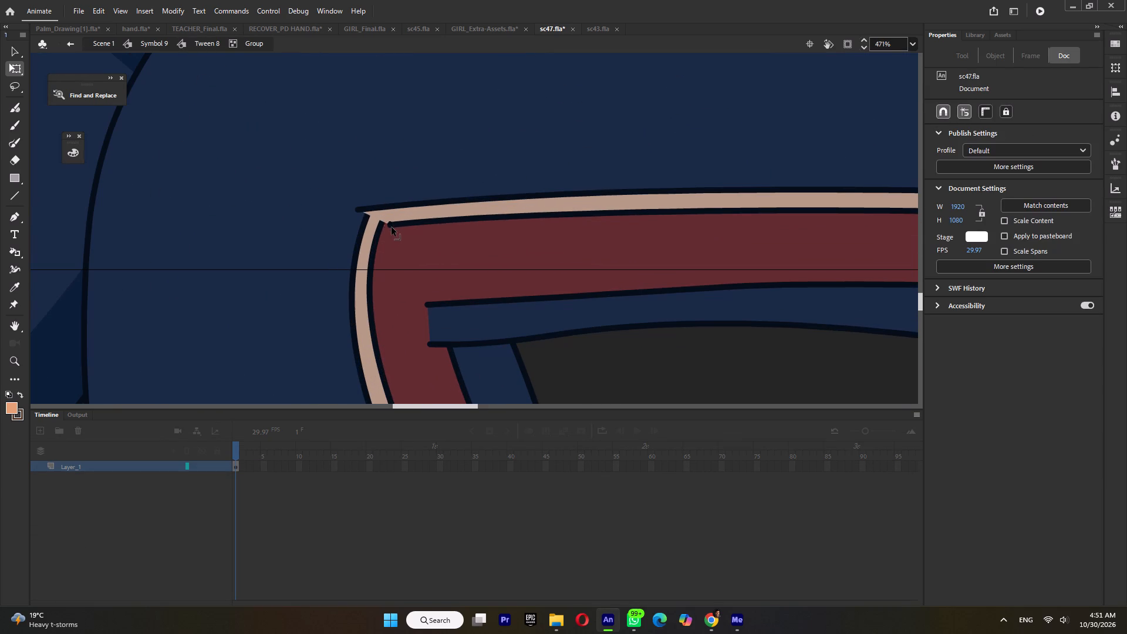
pyautogui.moveTo(392, 227); pyautogui.dragTo(380, 238)
pyautogui.moveTo(358, 210); pyautogui.dragTo(366, 220)
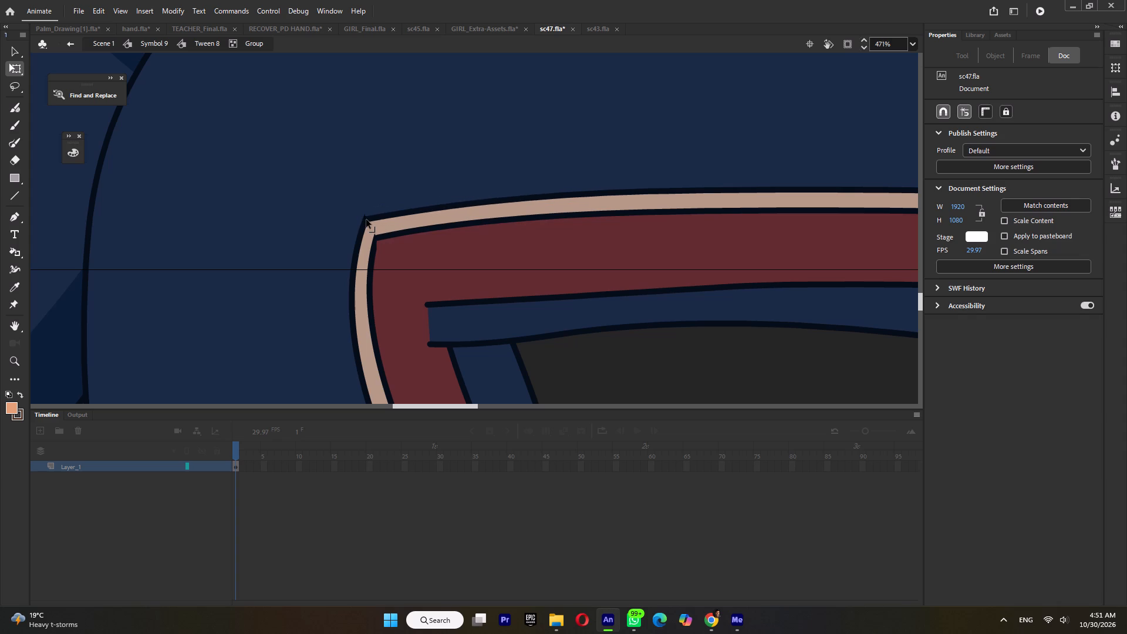
pyautogui.moveTo(366, 220); pyautogui.dragTo(368, 217)
# Inside the near thigh's group, bend the beige stripe's outer and inner lines into an even rounded curve at the knee.
pyautogui.moveTo(403, 211); pyautogui.dragTo(297, 199)
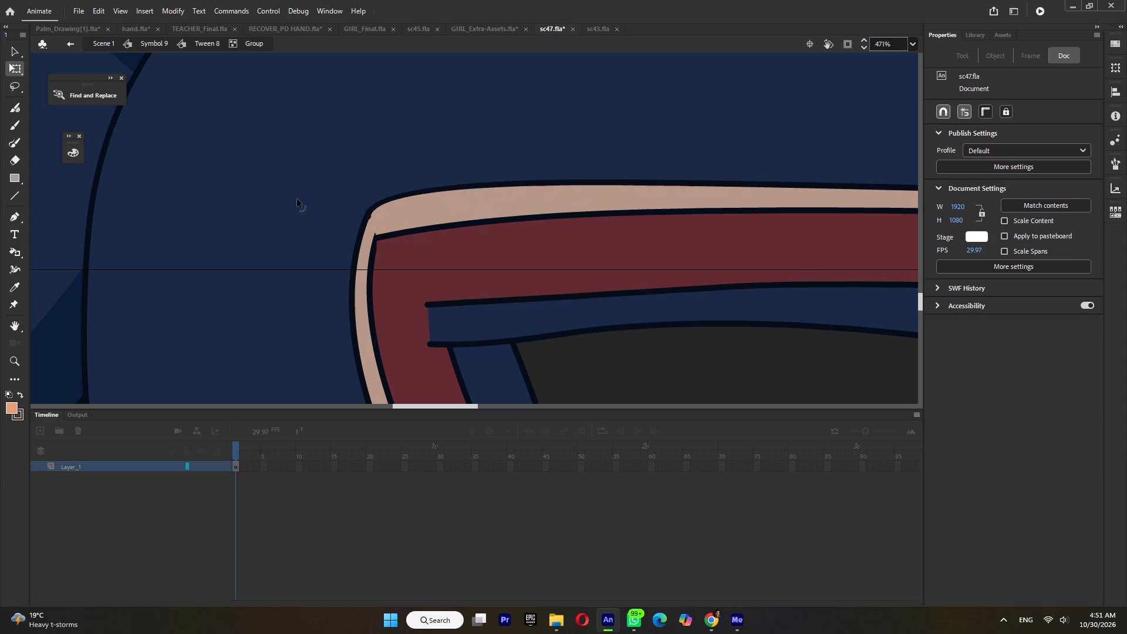
pyautogui.moveTo(297, 199); pyautogui.dragTo(312, 198)
pyautogui.moveTo(424, 228); pyautogui.dragTo(393, 203)
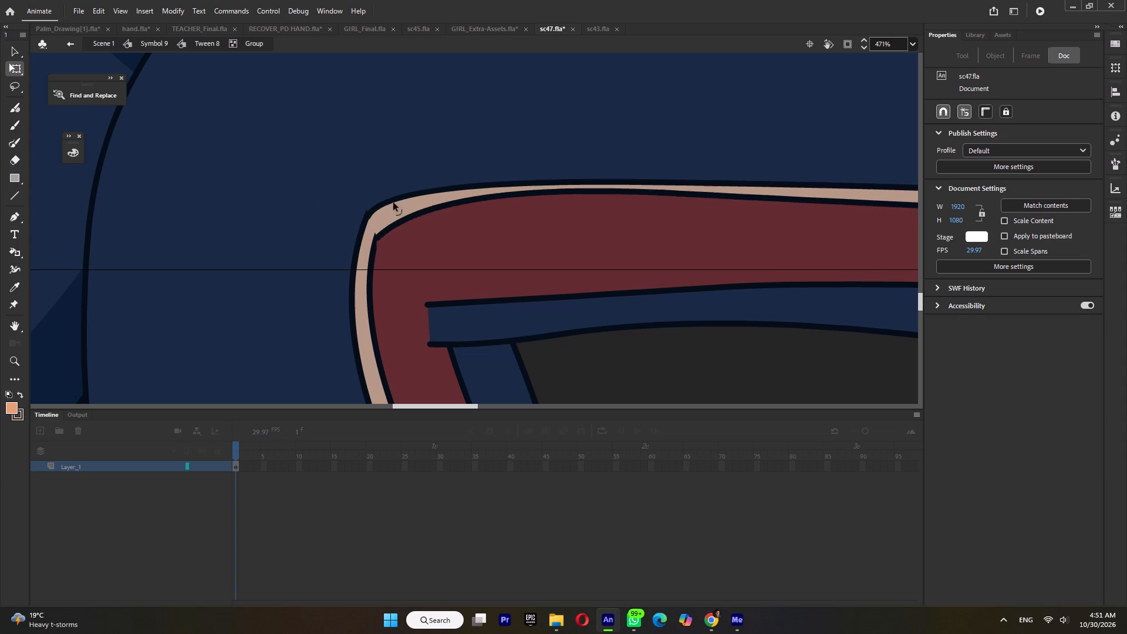
pyautogui.moveTo(393, 203); pyautogui.dragTo(355, 214)
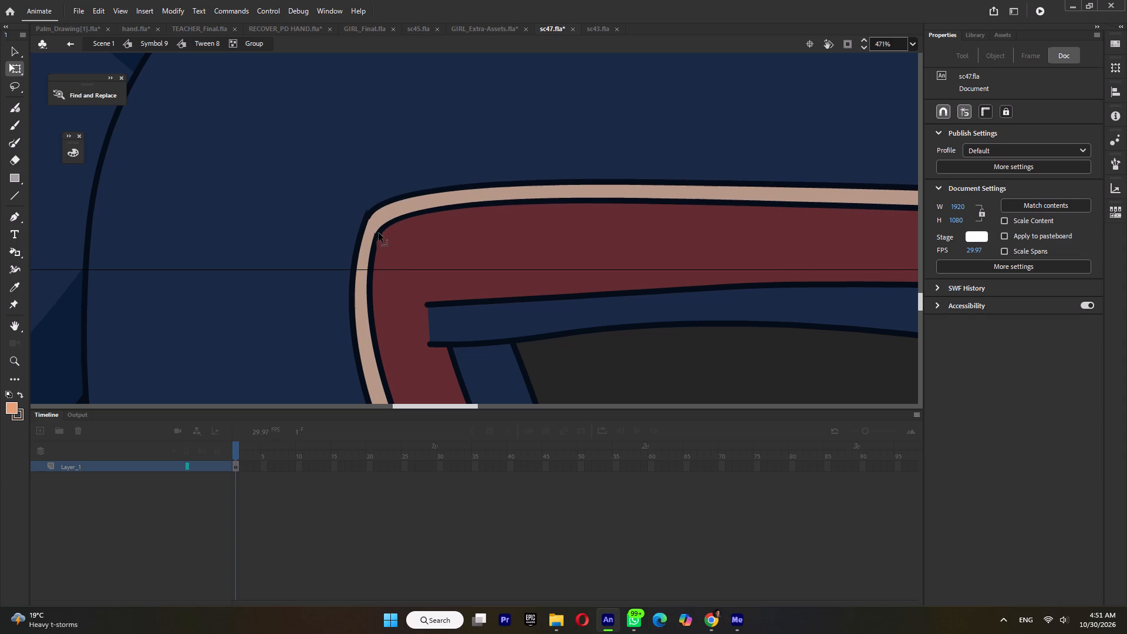
pyautogui.click(379, 235)
# Pull the outline ends below the red stripe onto the lower leg's lines, round the inner knee bend, and return to Symbol 9.
pyautogui.moveTo(431, 346); pyautogui.dragTo(479, 340)
pyautogui.moveTo(428, 304); pyautogui.dragTo(441, 315)
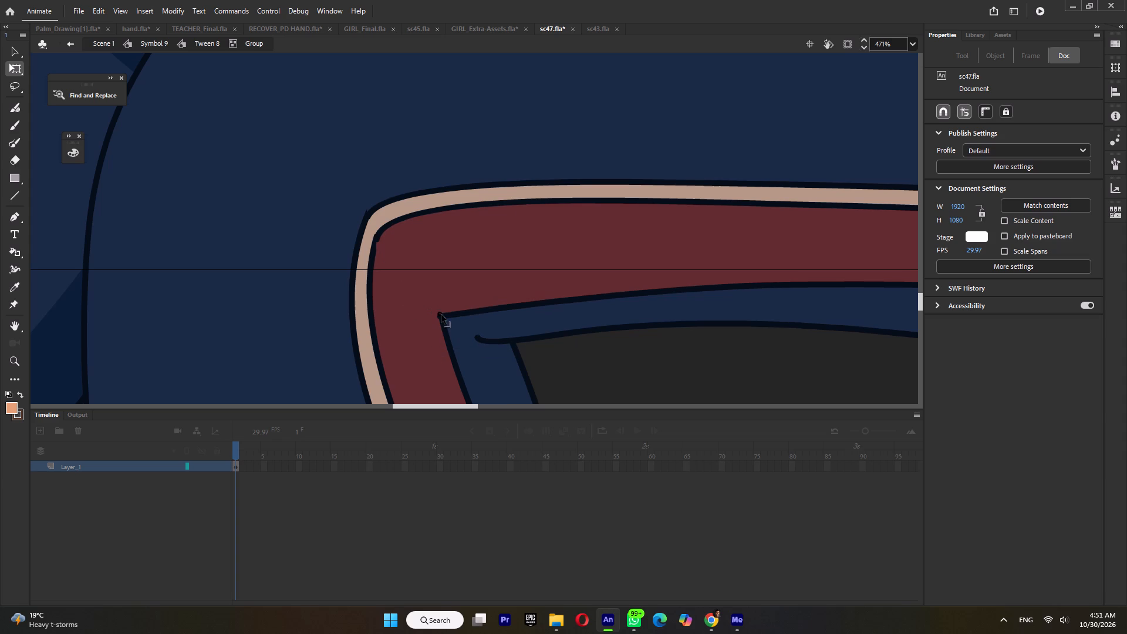
pyautogui.moveTo(441, 315); pyautogui.dragTo(443, 315)
pyautogui.moveTo(471, 310); pyautogui.dragTo(347, 297)
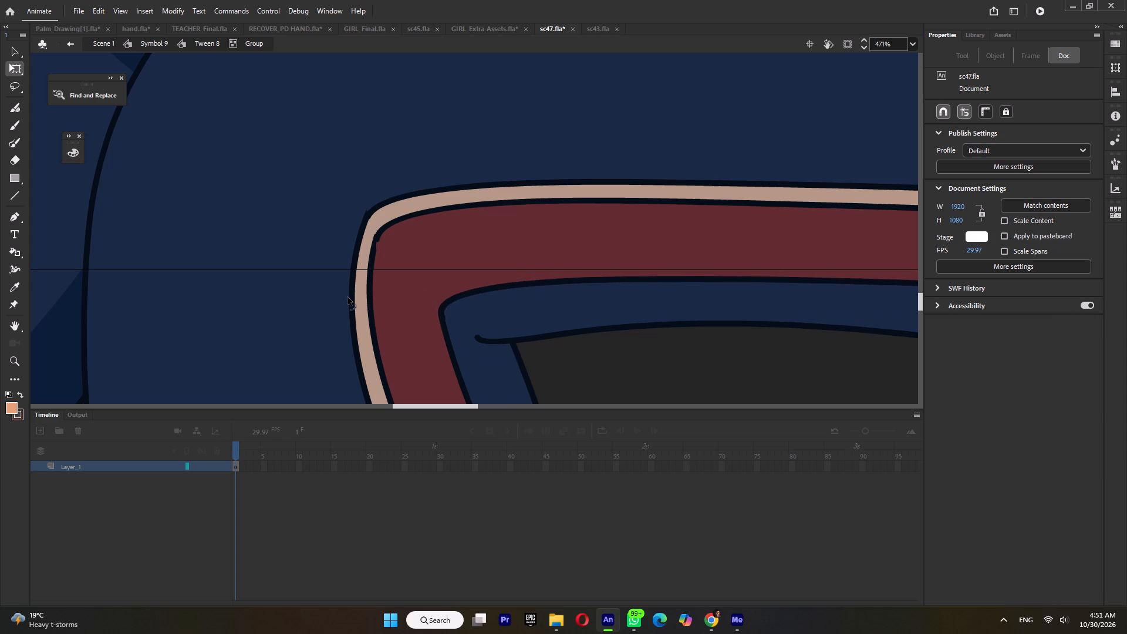
pyautogui.moveTo(347, 297); pyautogui.dragTo(350, 298)
pyautogui.keyDown('ctrl'); pyautogui.scroll(-12, 541, 292); pyautogui.keyUp('ctrl')
pyautogui.doubleClick(561, 335)
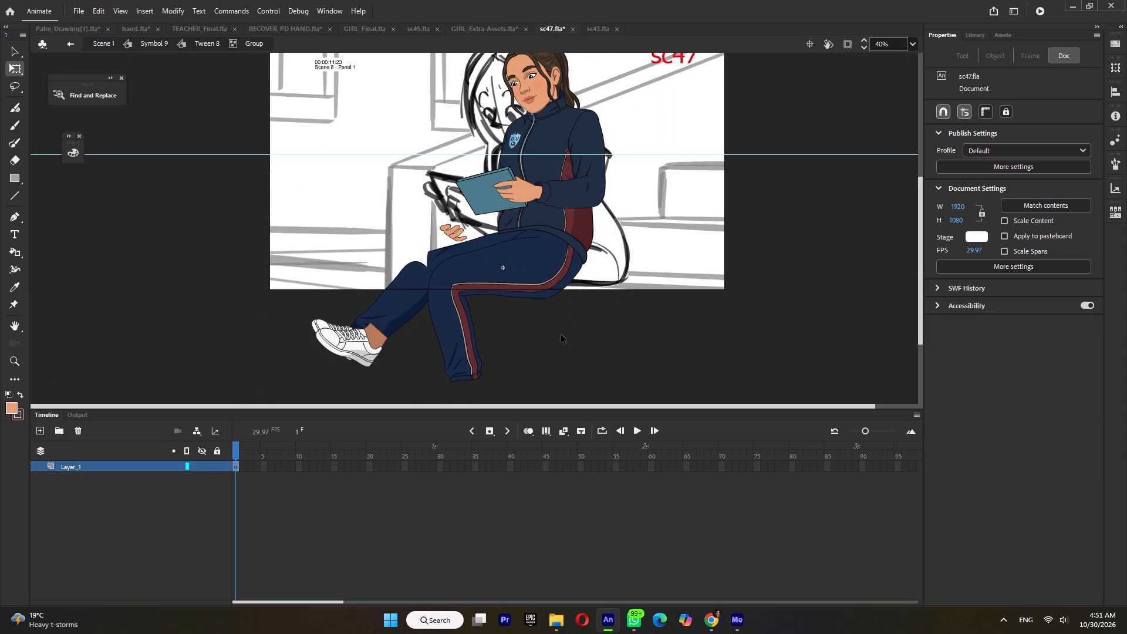
pyautogui.click(541, 341)
pyautogui.doubleClick(406, 329)
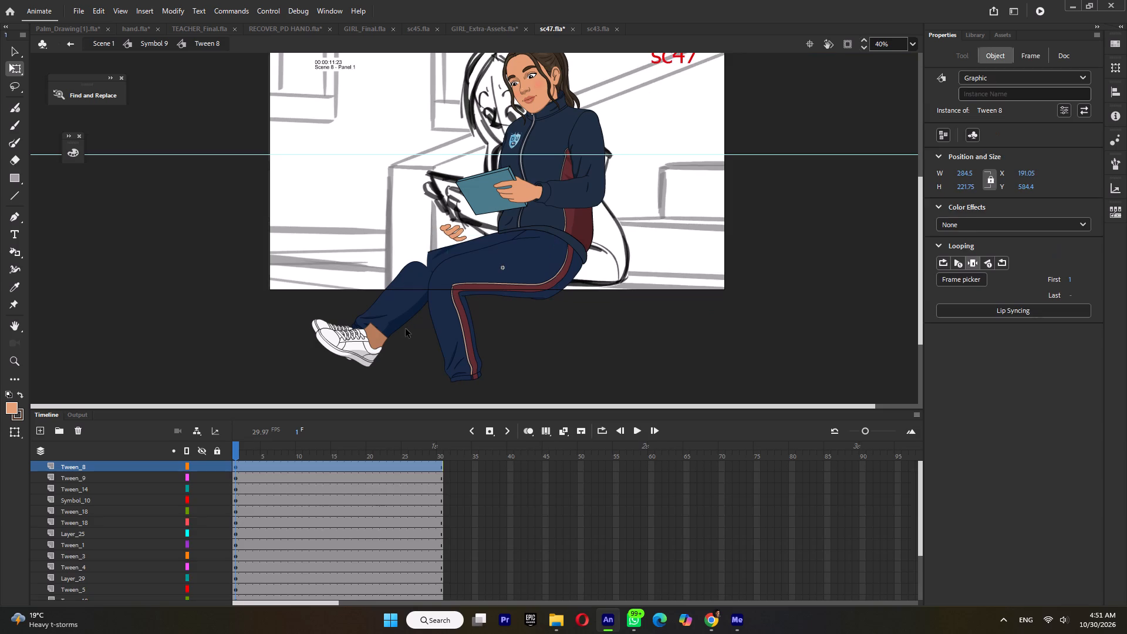
# Move the near shoe (Tween 14) to the near trouser hem and rotate it so its sole lies flat.
pyautogui.click(375, 338)
pyautogui.moveTo(354, 348); pyautogui.dragTo(438, 390)
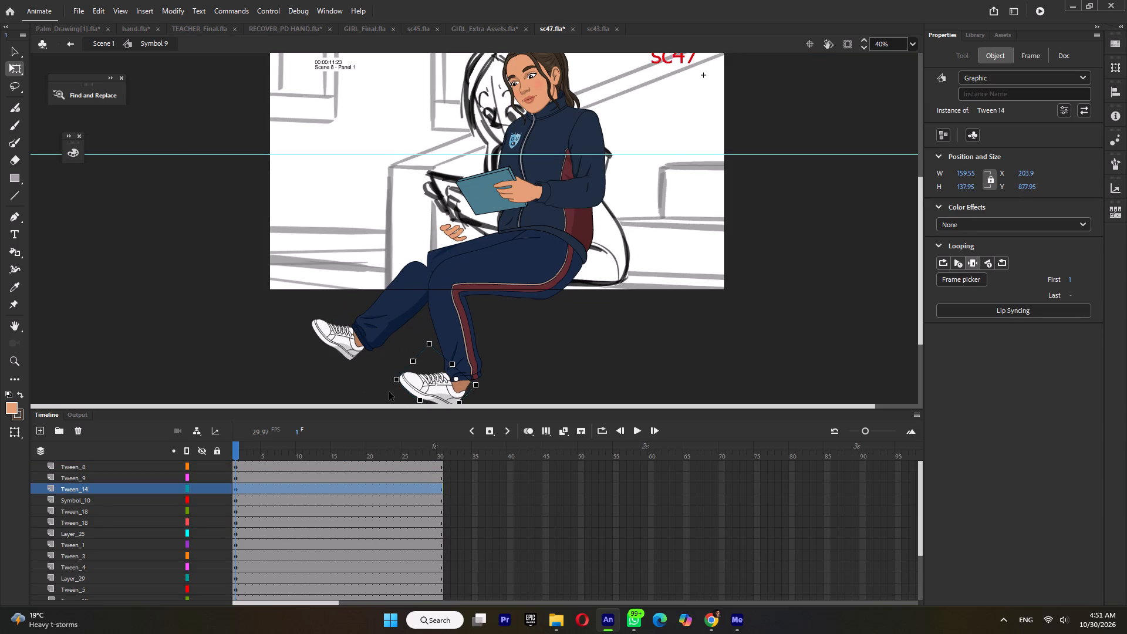
pyautogui.moveTo(394, 386); pyautogui.dragTo(410, 419)
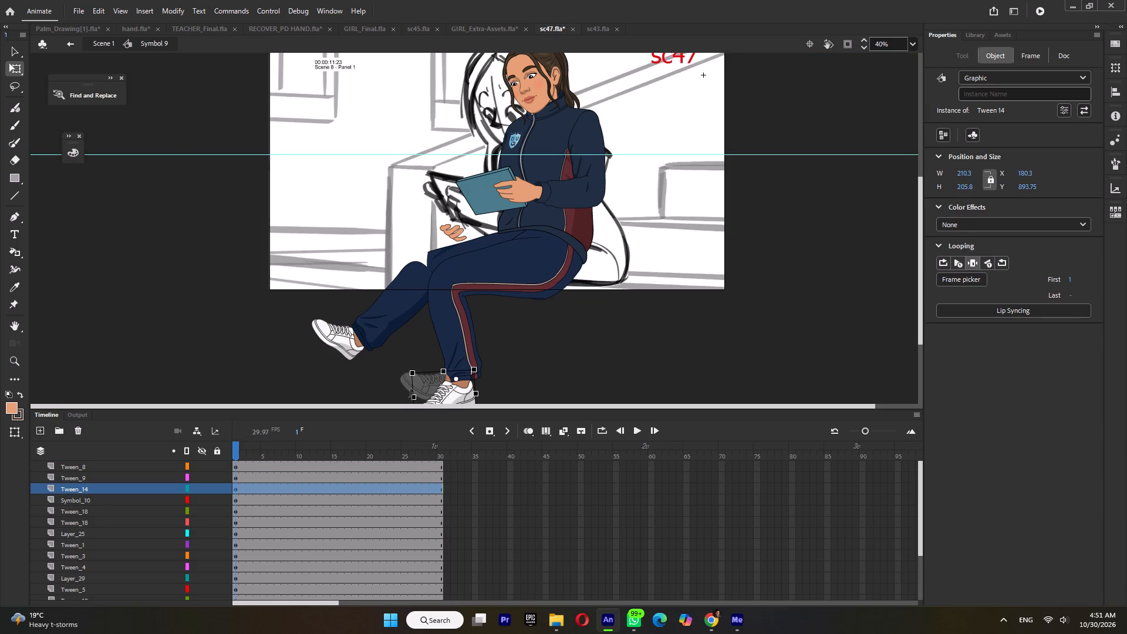
# Rotate the far lower leg (Tween 13) nearly upright and move it up to the far thigh's knee.
pyautogui.click(390, 286)
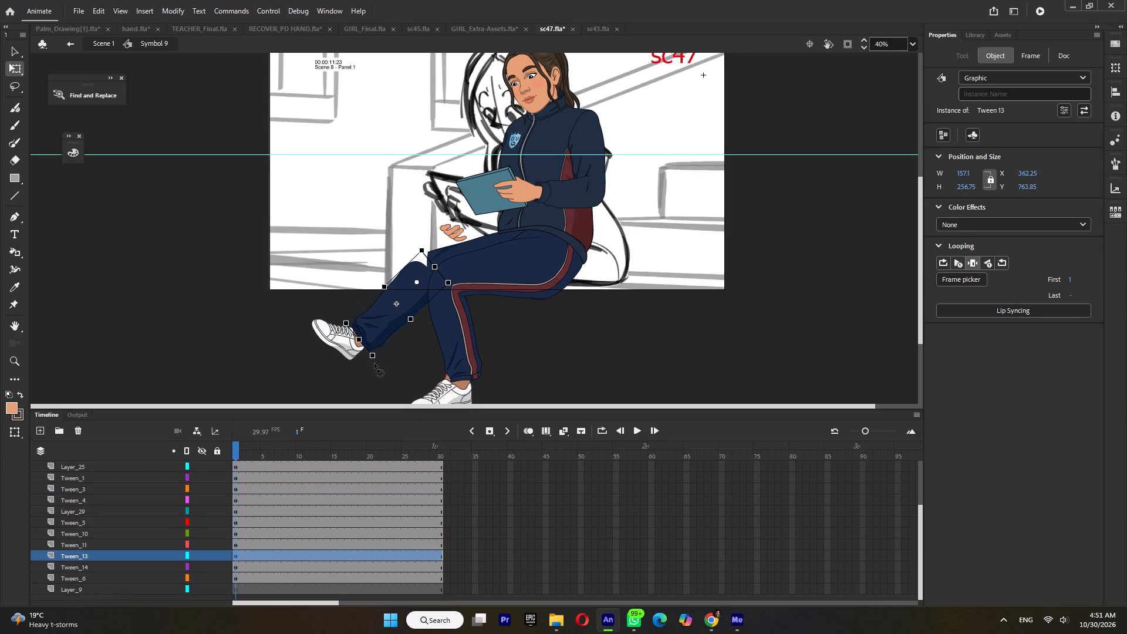
pyautogui.moveTo(373, 363); pyautogui.dragTo(438, 388)
pyautogui.keyDown('ctrl'); pyautogui.scroll(4, 420, 298); pyautogui.keyUp('ctrl')
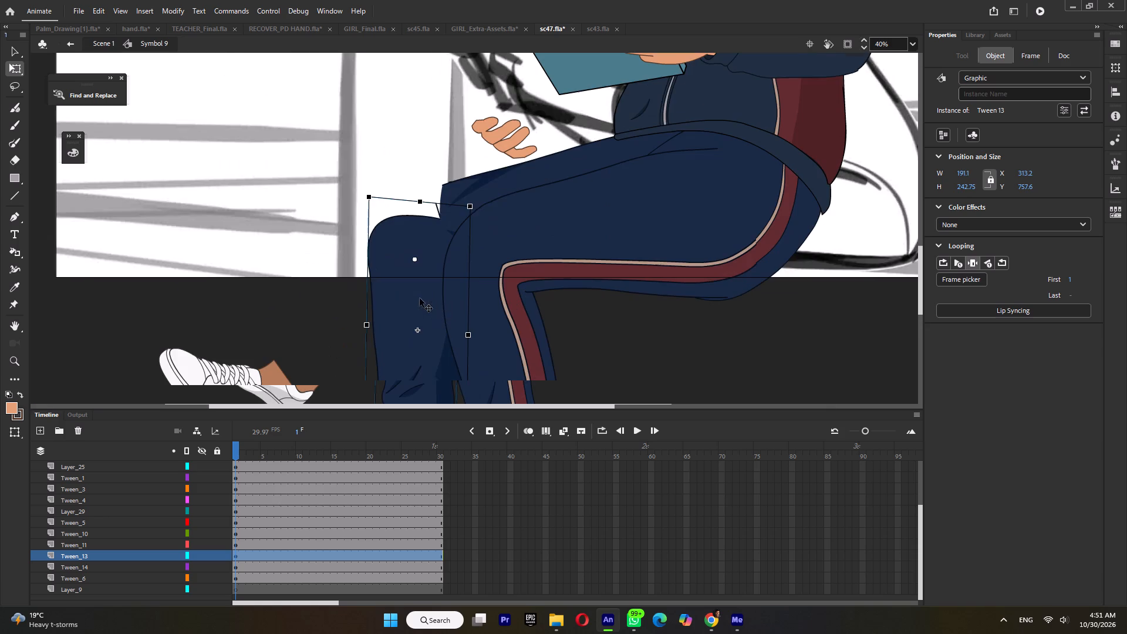
pyautogui.moveTo(403, 298); pyautogui.dragTo(460, 263)
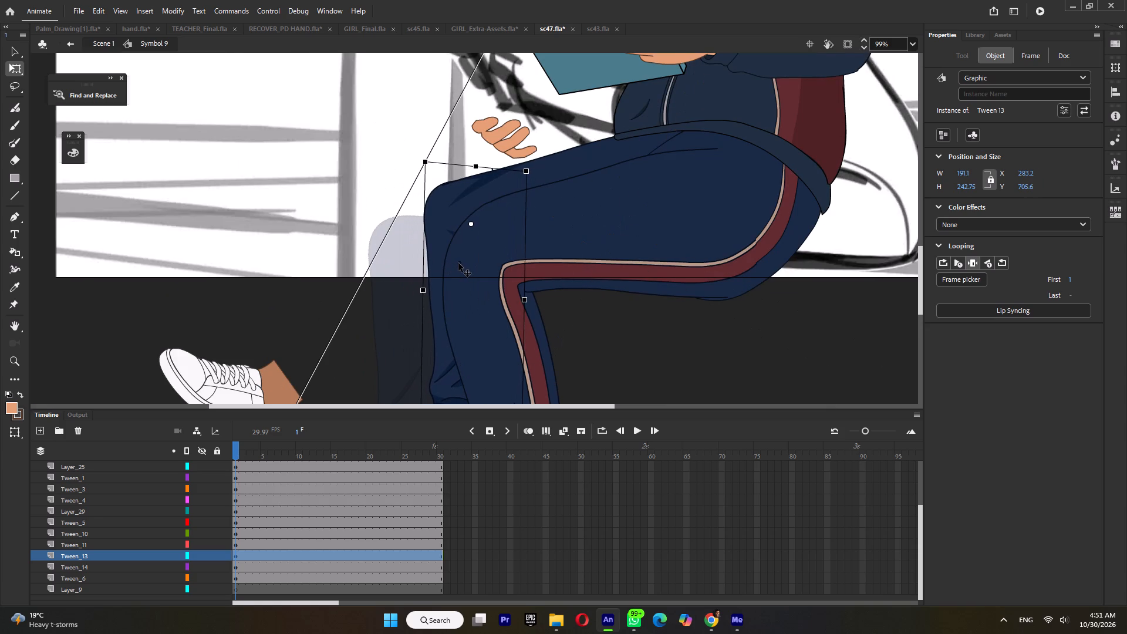
# Lengthen the far lower leg slightly, slant its hem forward, and shift it so its knee outline joins the far thigh's upper line.
pyautogui.keyDown('ctrl'); pyautogui.scroll(-3, 459, 265); pyautogui.keyUp('ctrl')
pyautogui.moveTo(468, 366); pyautogui.dragTo(470, 389)
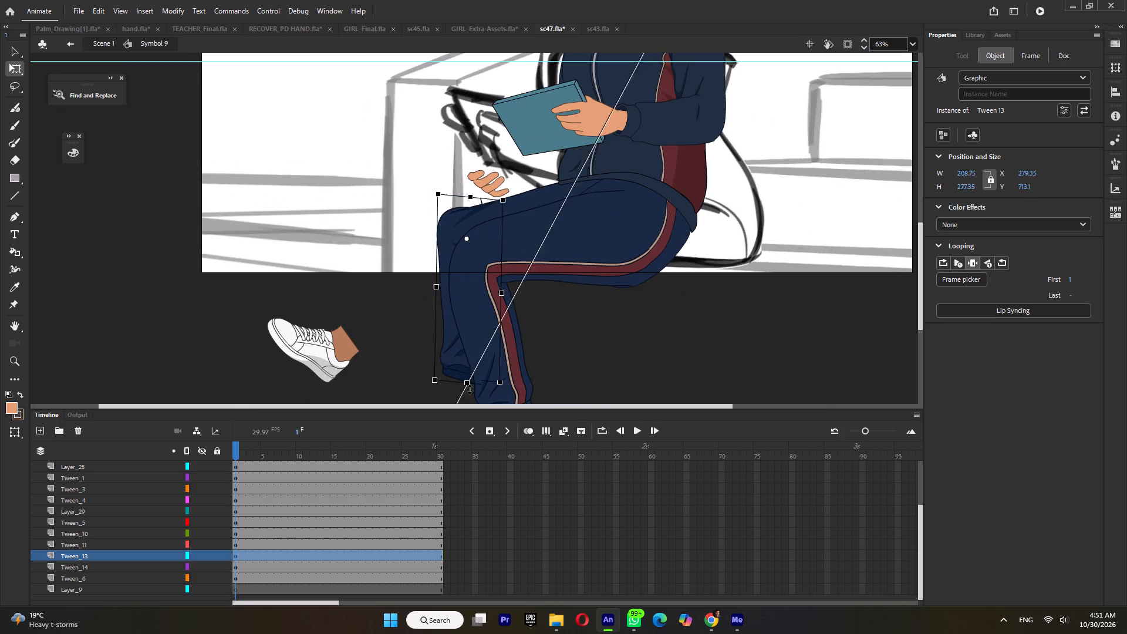
pyautogui.moveTo(470, 389); pyautogui.dragTo(470, 382)
pyautogui.moveTo(484, 381); pyautogui.dragTo(463, 382)
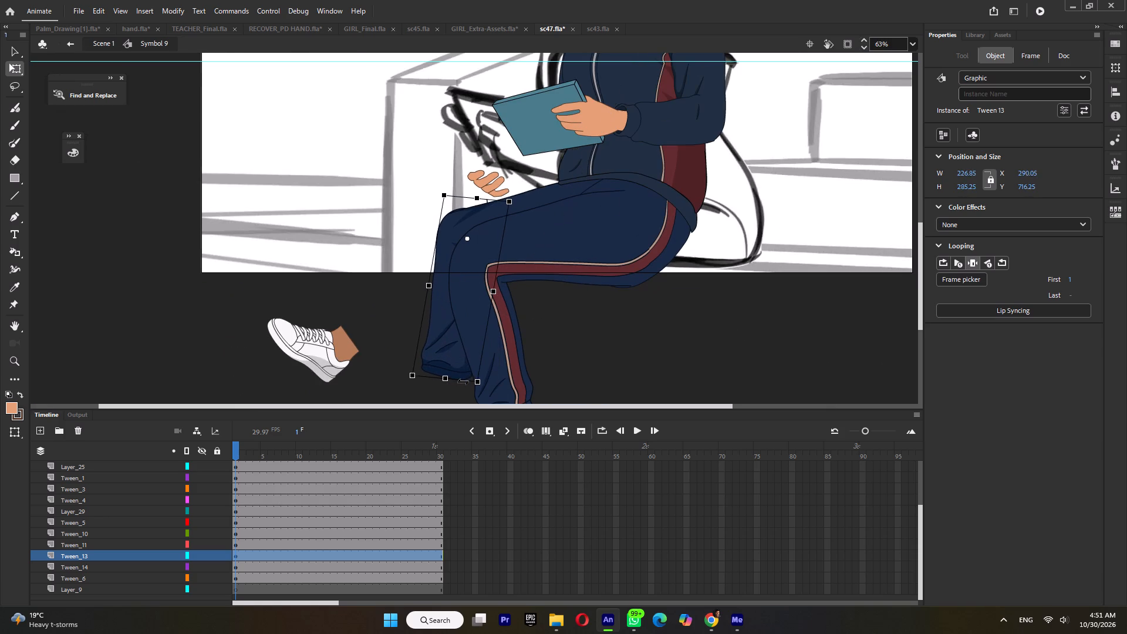
pyautogui.moveTo(463, 382); pyautogui.dragTo(464, 382)
pyautogui.keyDown('ctrl'); pyautogui.scroll(7, 447, 225); pyautogui.keyUp('ctrl')
pyautogui.moveTo(446, 225); pyautogui.dragTo(434, 241)
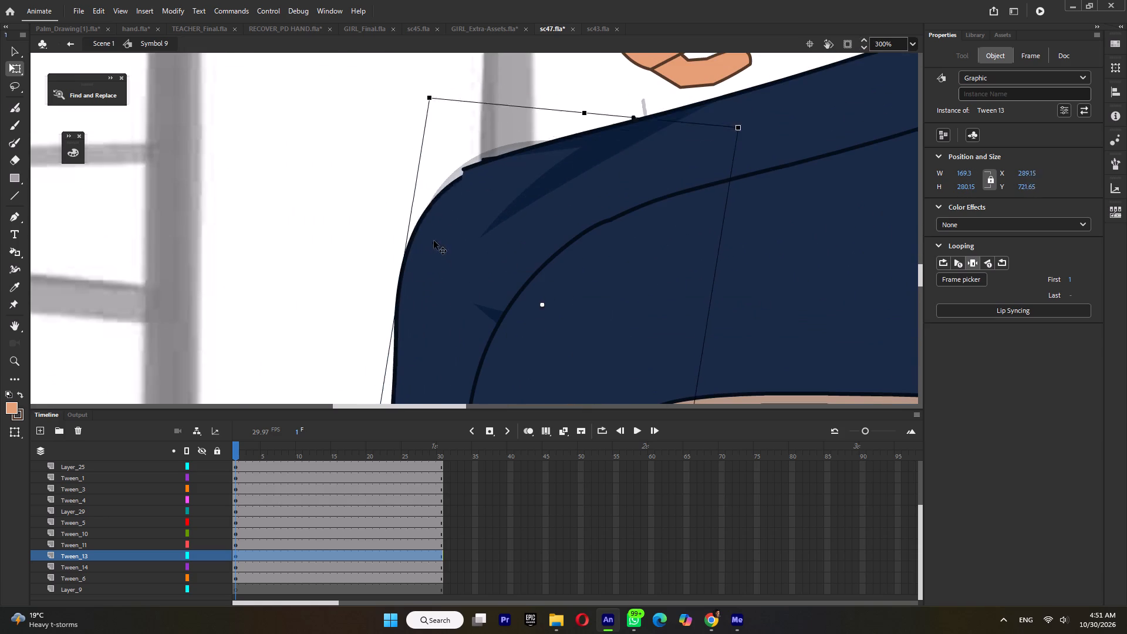
pyautogui.moveTo(434, 241); pyautogui.dragTo(423, 241)
# Inside the far thigh's group (Tween 10), delete the stray outline bit overlapping the knee.
pyautogui.doubleClick(484, 204)
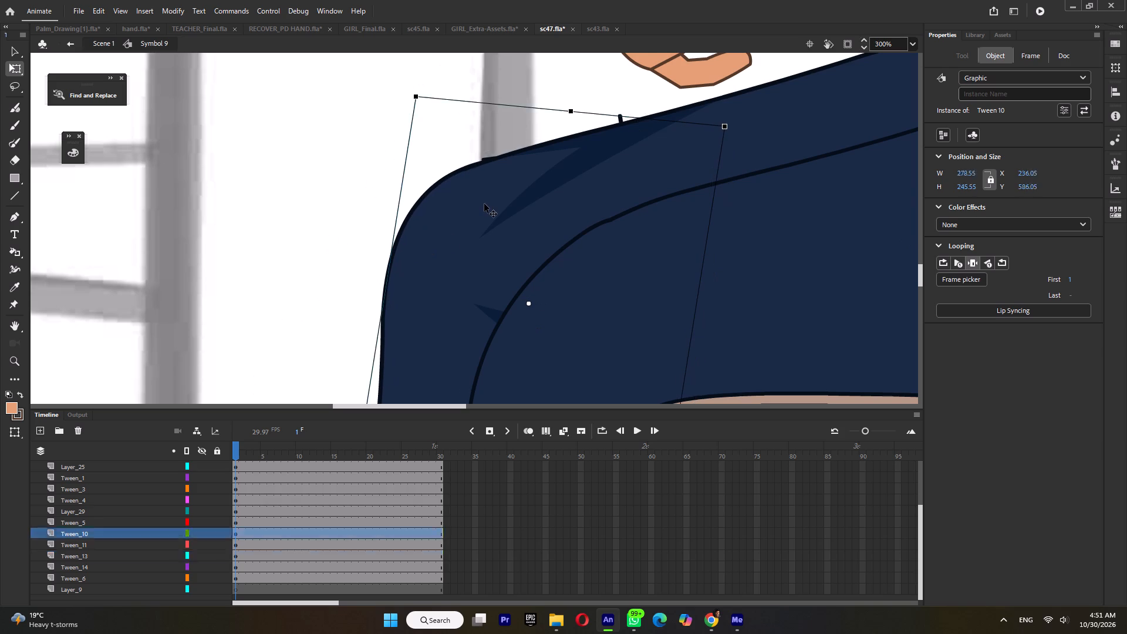
pyautogui.tripleClick(485, 158)
pyautogui.click(487, 146)
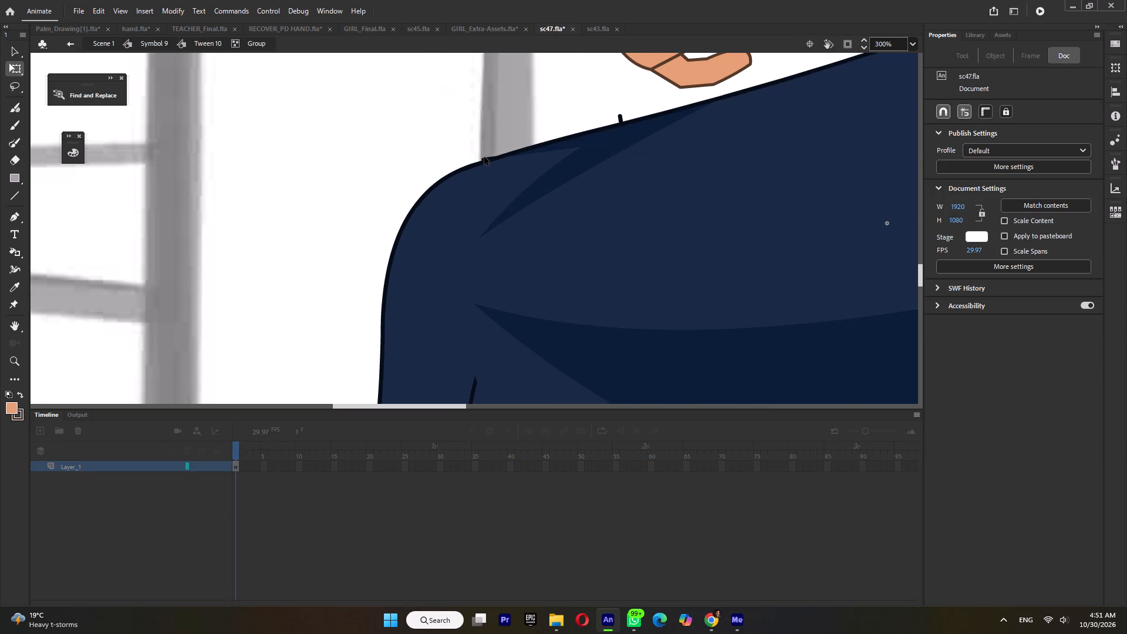
pyautogui.click(484, 157)
pyautogui.click(484, 158)
pyautogui.press('Delete')
# Bend away the two dark fold shadows near the far thigh's knee, and return to Symbol 9.
pyautogui.keyDown('ctrl'); pyautogui.scroll(-4, 478, 192); pyautogui.keyUp('ctrl')
pyautogui.moveTo(528, 262); pyautogui.dragTo(446, 299)
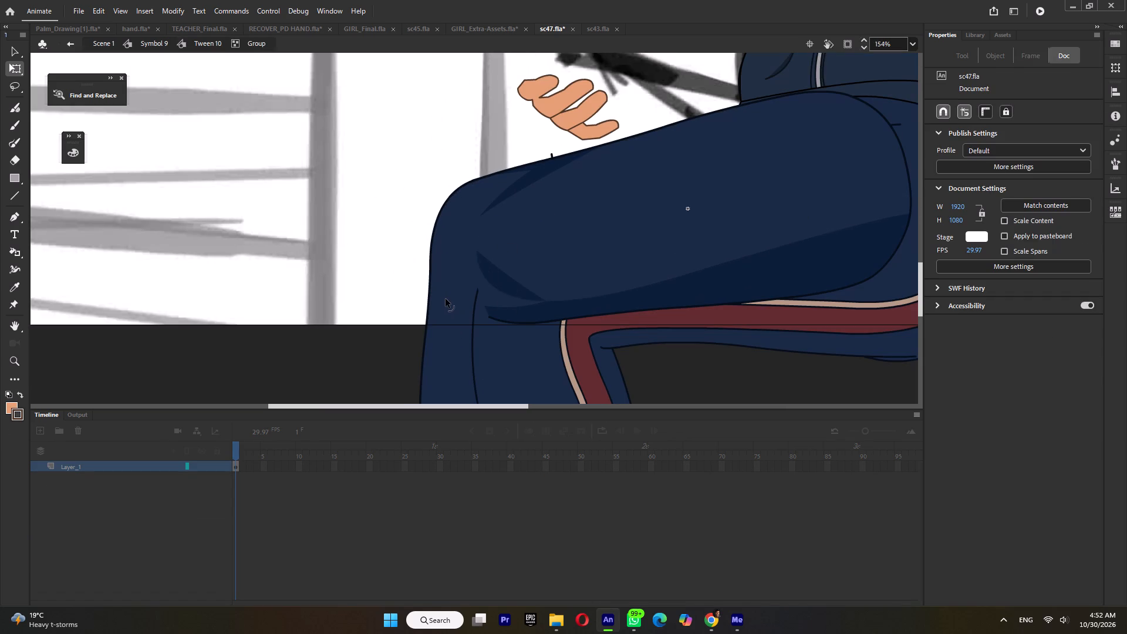
pyautogui.moveTo(446, 299); pyautogui.dragTo(443, 298)
pyautogui.moveTo(519, 190); pyautogui.dragTo(490, 174)
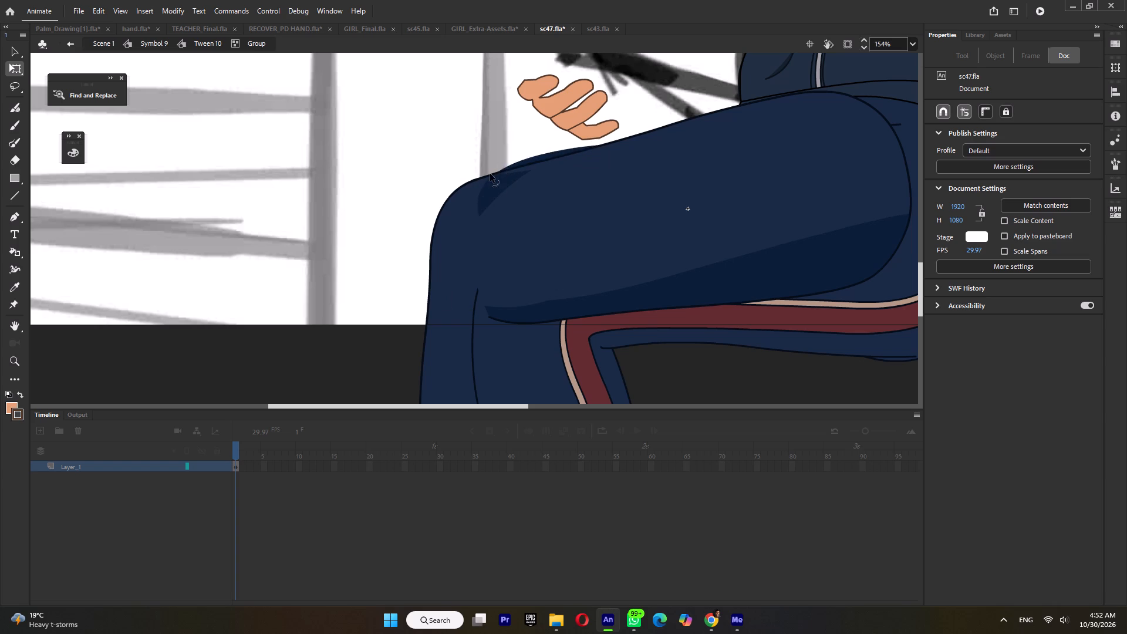
pyautogui.moveTo(490, 174); pyautogui.dragTo(489, 151)
pyautogui.doubleClick(554, 154)
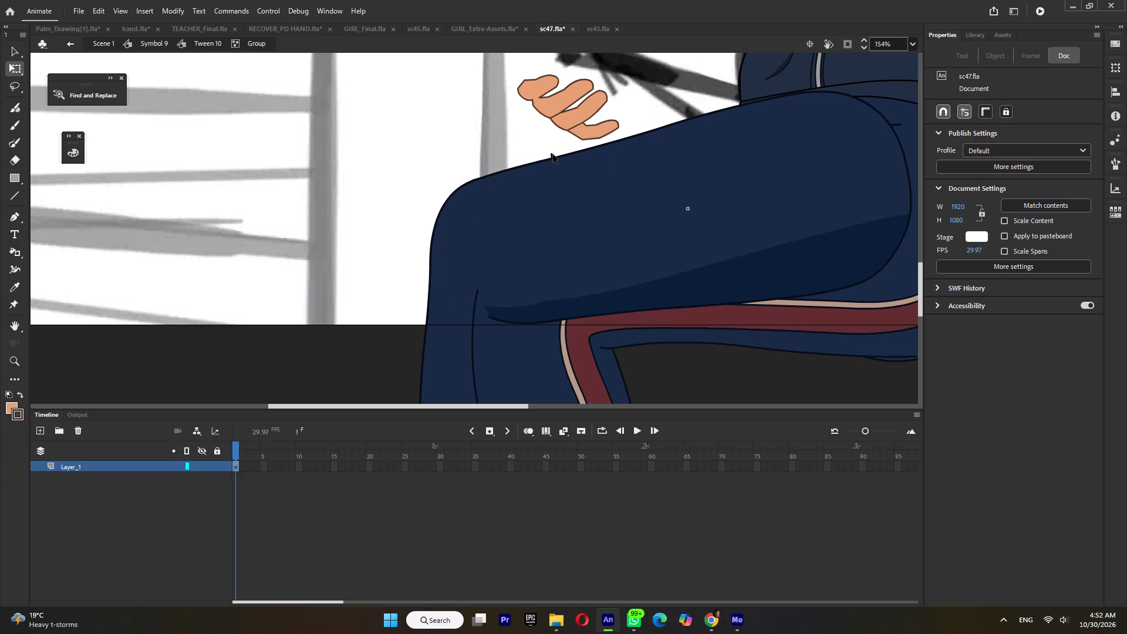
pyautogui.doubleClick(419, 195)
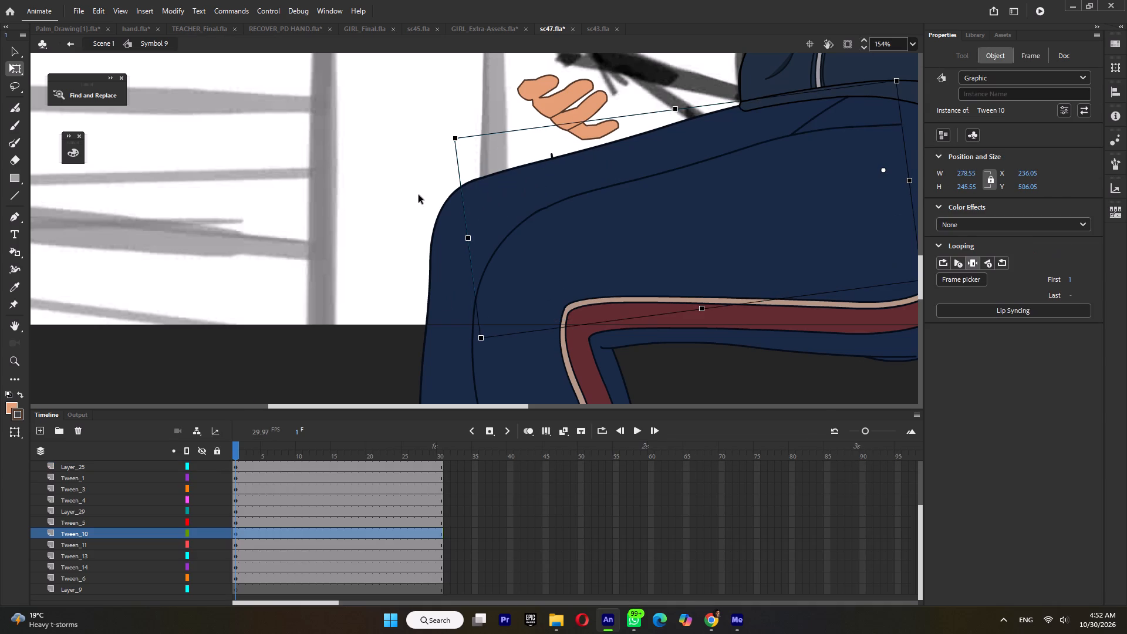
# Return to Scene 1 and move the sc47 storyboard panel out from behind the girl to sit beside her as reference.
pyautogui.keyDown('ctrl'); pyautogui.scroll(-5, 419, 195); pyautogui.keyUp('ctrl')
pyautogui.click(425, 269)
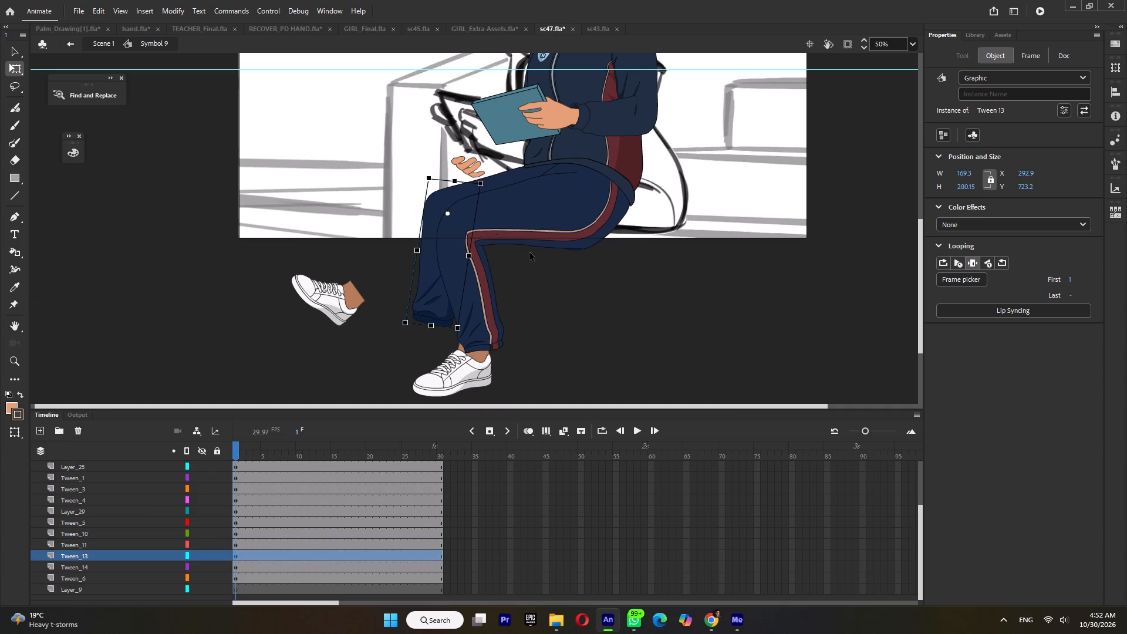
pyautogui.keyDown('ctrl'); pyautogui.scroll(-5, 536, 244); pyautogui.keyUp('ctrl')
pyautogui.doubleClick(595, 230)
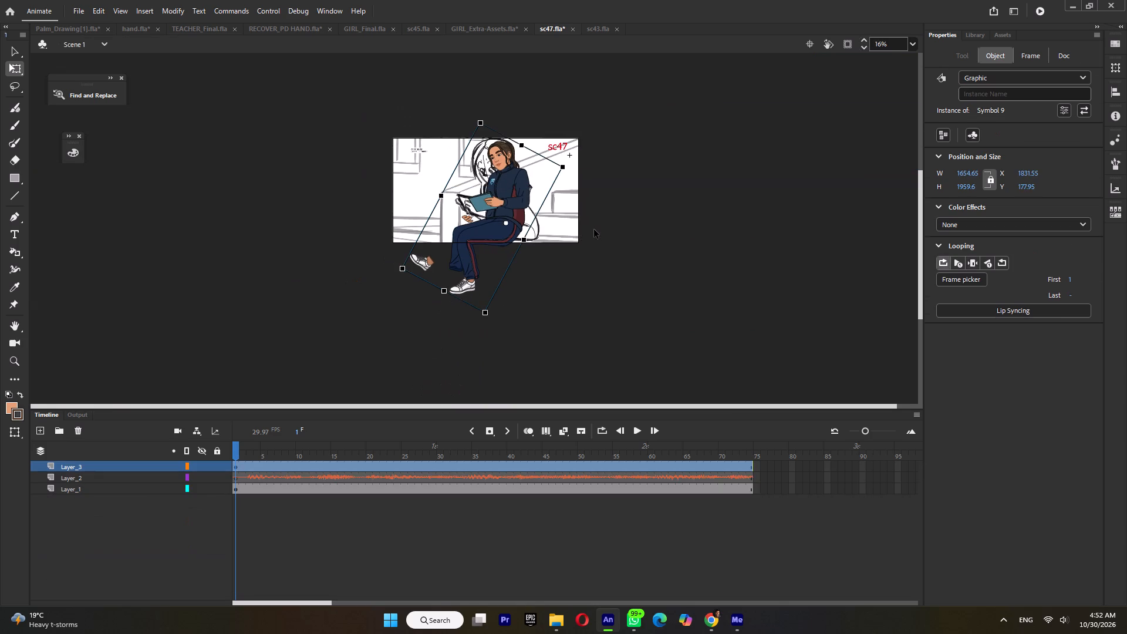
pyautogui.click(566, 231)
pyautogui.moveTo(571, 227); pyautogui.dragTo(435, 223)
pyautogui.keyDown('ctrl'); pyautogui.scroll(3, 437, 228); pyautogui.keyUp('ctrl')
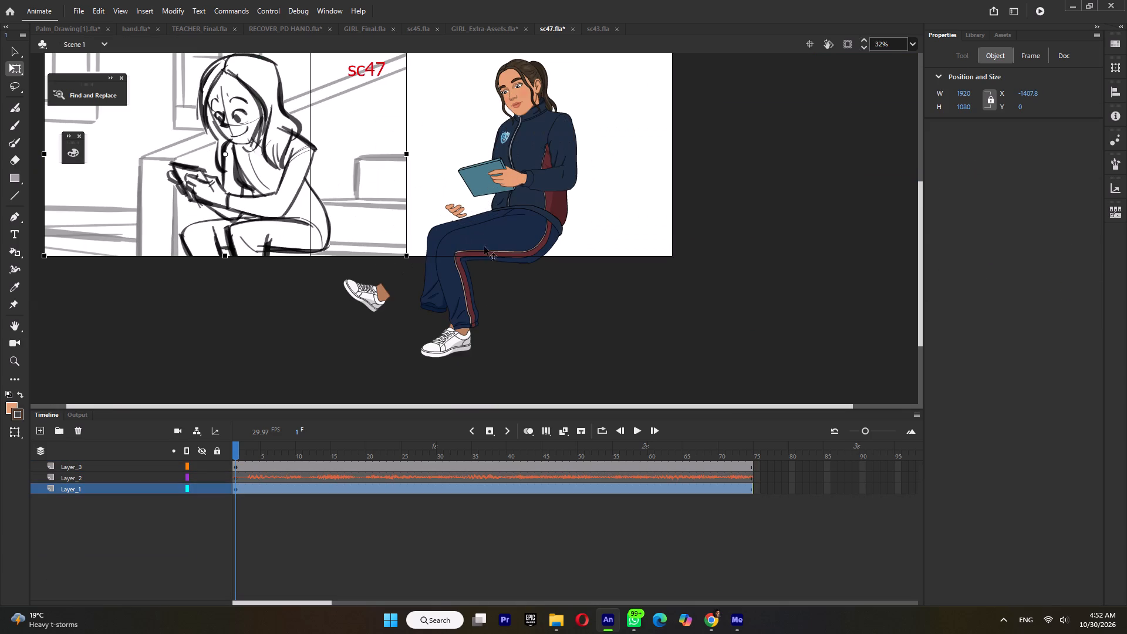
# Inside Symbol 9, shorten the near thigh (Tween 8) from its knee end toward the hip.
pyautogui.doubleClick(485, 242)
pyautogui.click(492, 238)
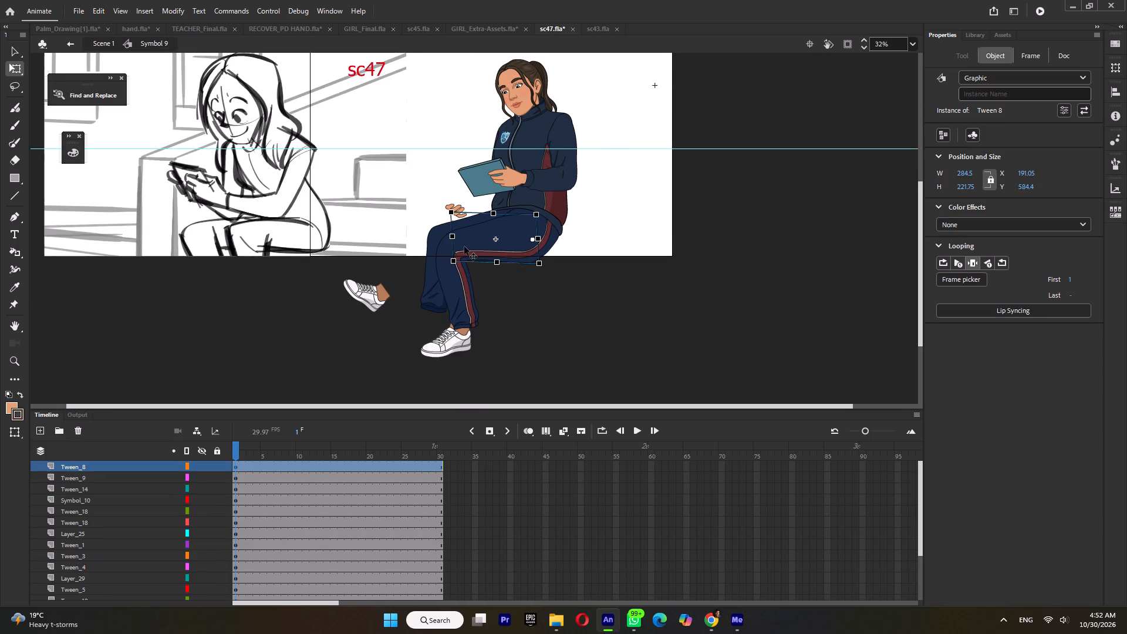
pyautogui.moveTo(454, 240); pyautogui.dragTo(468, 240)
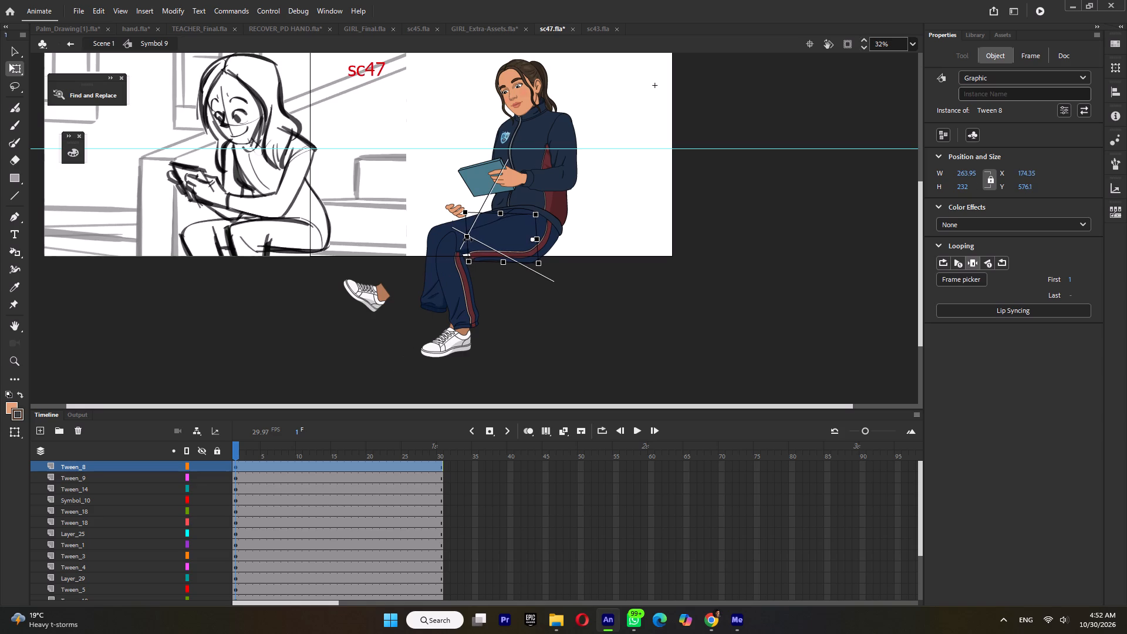
pyautogui.moveTo(468, 240); pyautogui.dragTo(469, 240)
# Select the upper-body parts together, set their pivot at the hip, and rotate them forward into a slight lean.
pyautogui.moveTo(609, 95); pyautogui.dragTo(423, 181)
pyautogui.moveTo(531, 154); pyautogui.dragTo(560, 220)
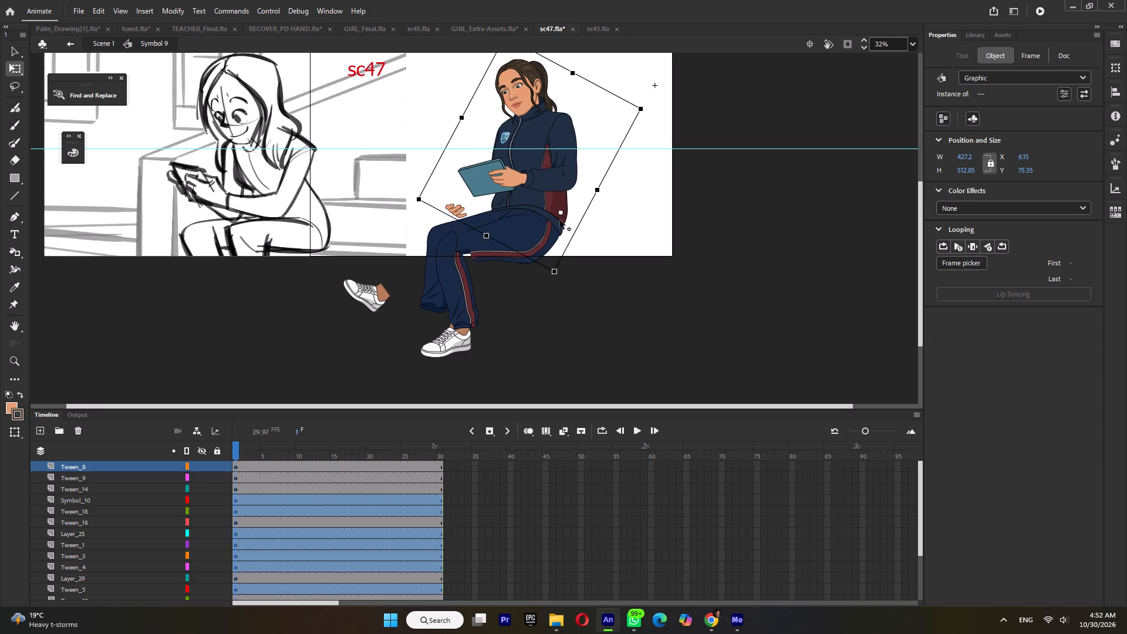
pyautogui.moveTo(560, 220); pyautogui.dragTo(559, 230)
pyautogui.moveTo(643, 115); pyautogui.dragTo(626, 110)
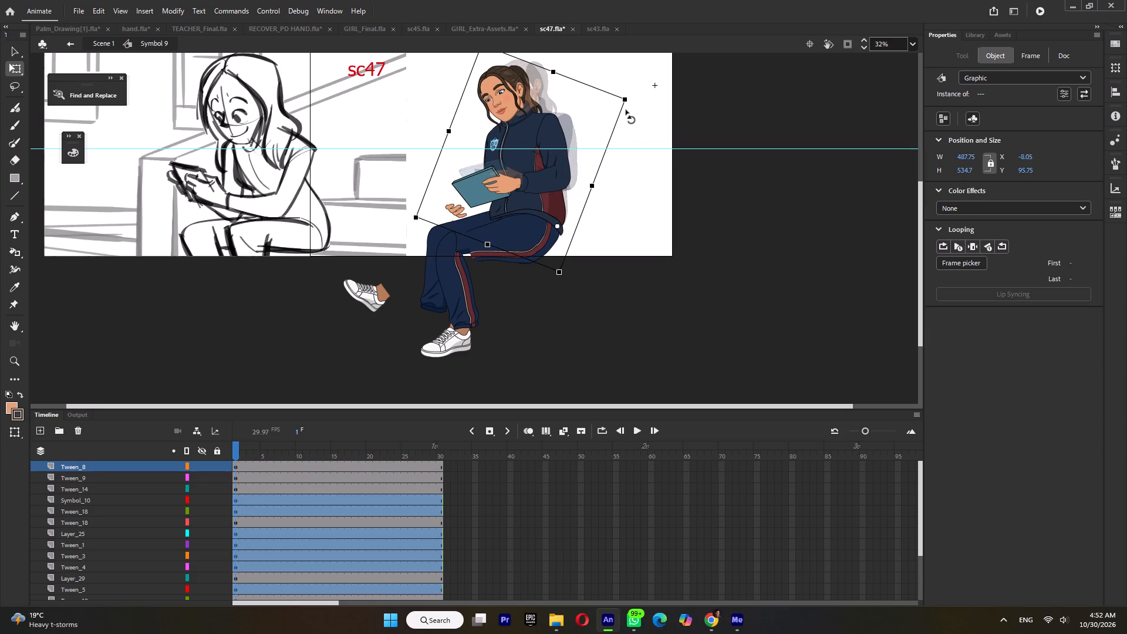
pyautogui.moveTo(626, 110); pyautogui.dragTo(619, 111)
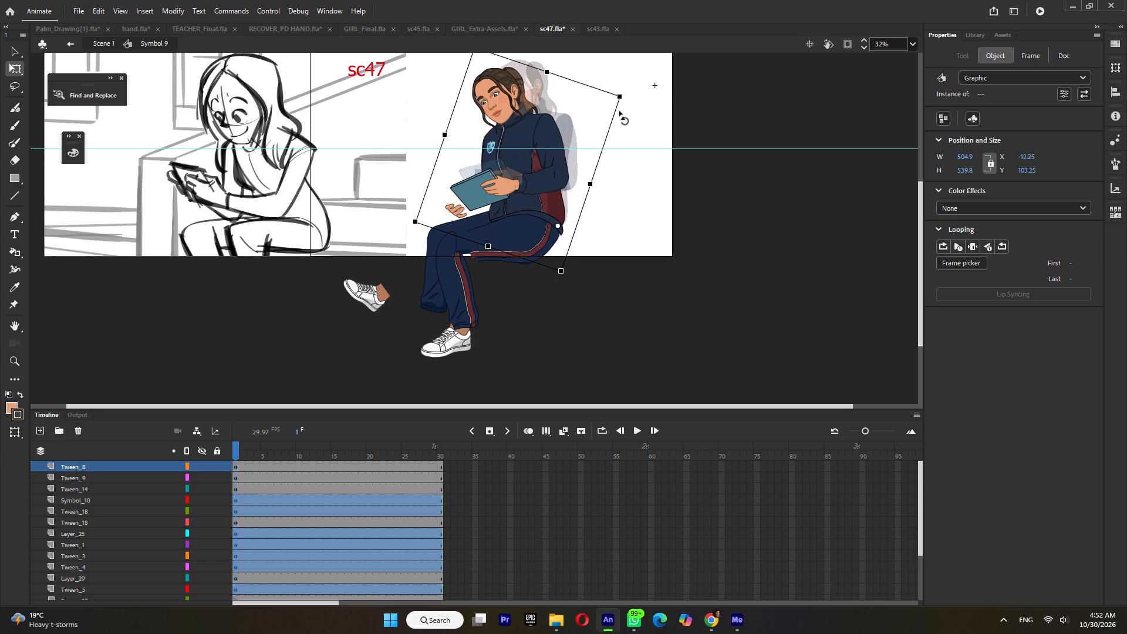
pyautogui.moveTo(619, 111); pyautogui.dragTo(622, 111)
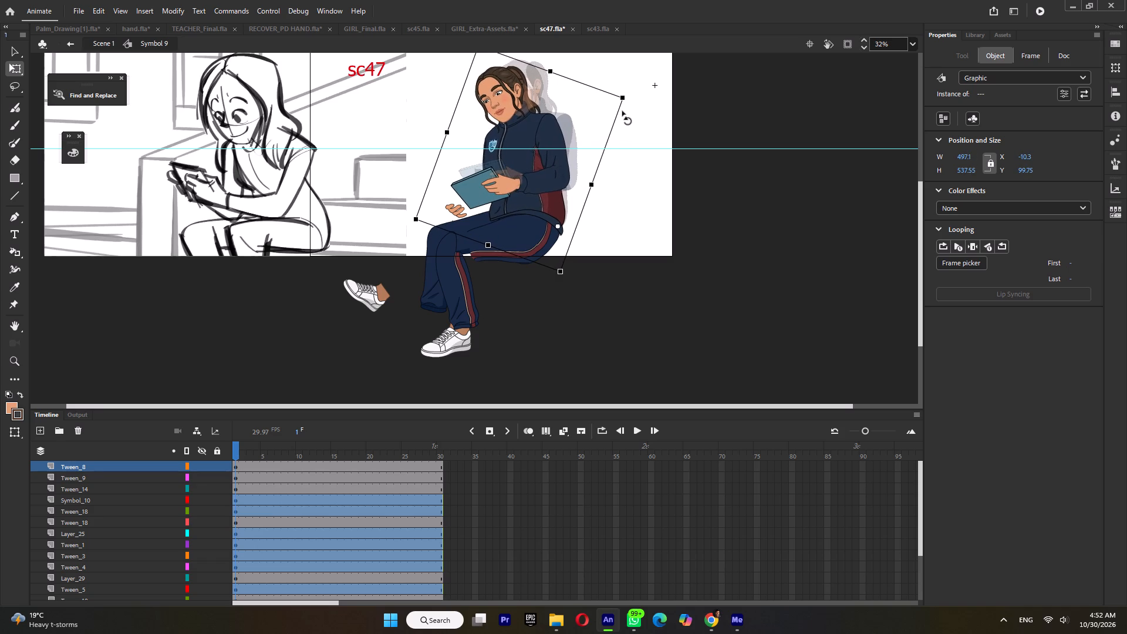
pyautogui.moveTo(622, 111); pyautogui.dragTo(624, 111)
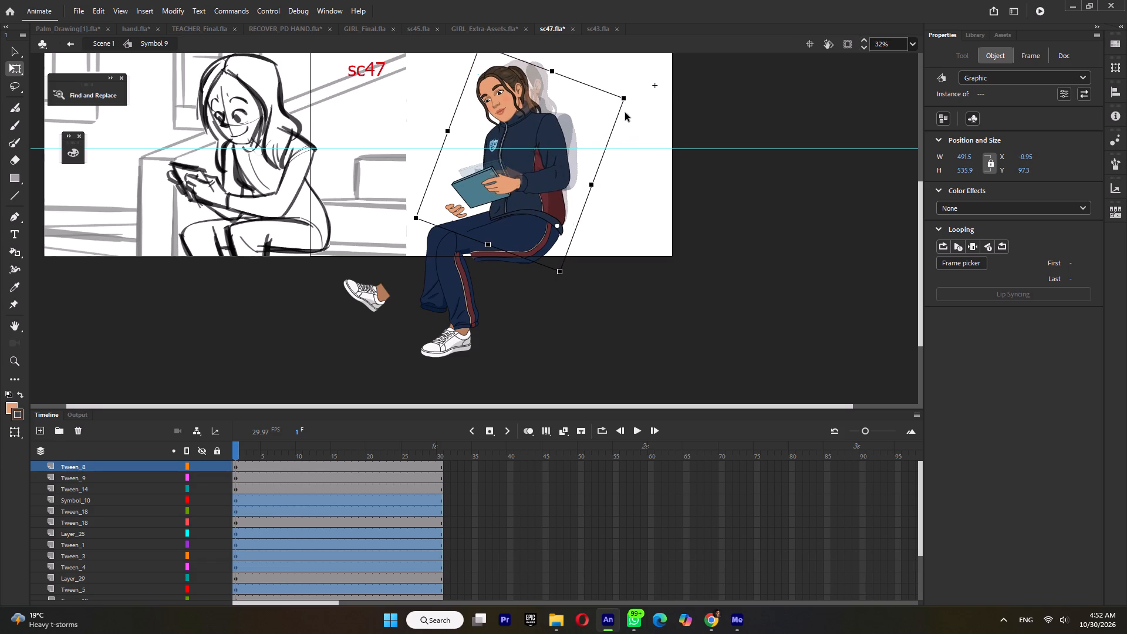
# Nudge the leaning upper body slightly forward over the hips and deselect it.
pyautogui.press('Left')
pyautogui.press('Left')
pyautogui.press('Left')
pyautogui.press('Left')
pyautogui.press('Left')
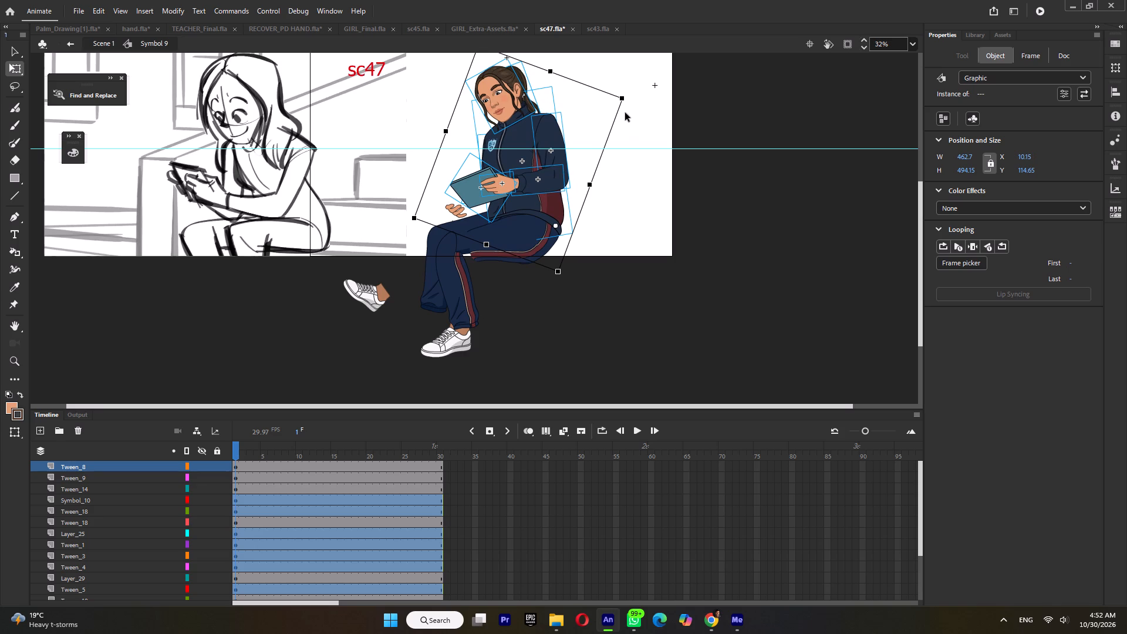
pyautogui.press('Right')
pyautogui.press('Right')
pyautogui.press('Right')
pyautogui.click(625, 213)
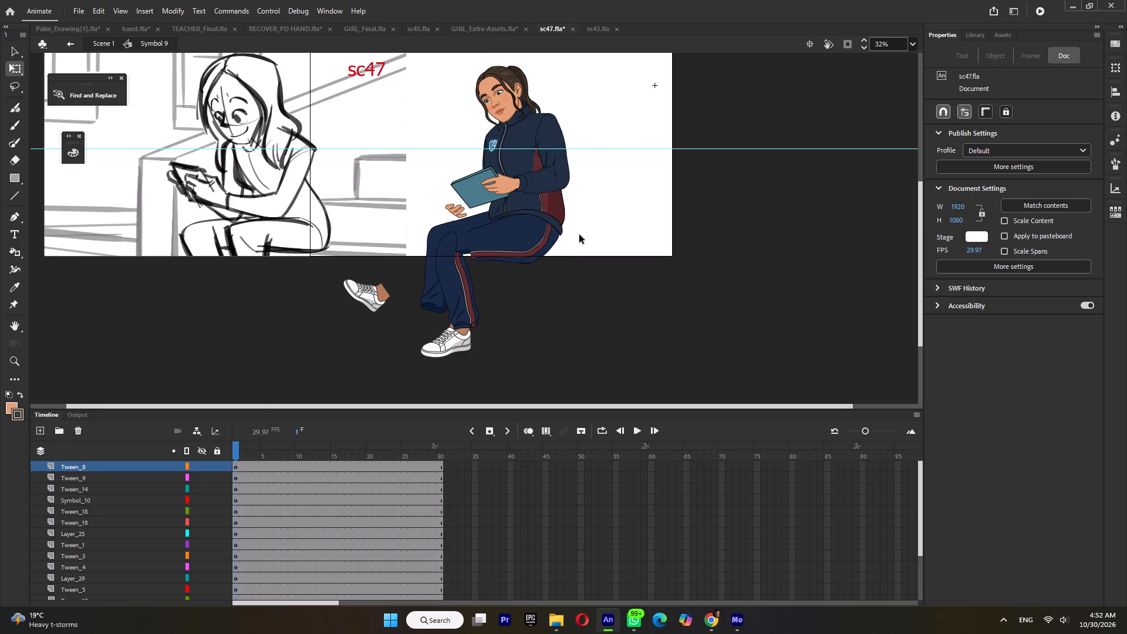
# Select the girl's torso (Tween 4) and skew it slightly along its front edge.
pyautogui.keyDown('ctrl'); pyautogui.scroll(4, 561, 240); pyautogui.keyUp('ctrl')
pyautogui.scroll(-3, 549, 203)
pyautogui.keyDown('ctrl'); pyautogui.scroll(-7, 608, 289); pyautogui.keyUp('ctrl')
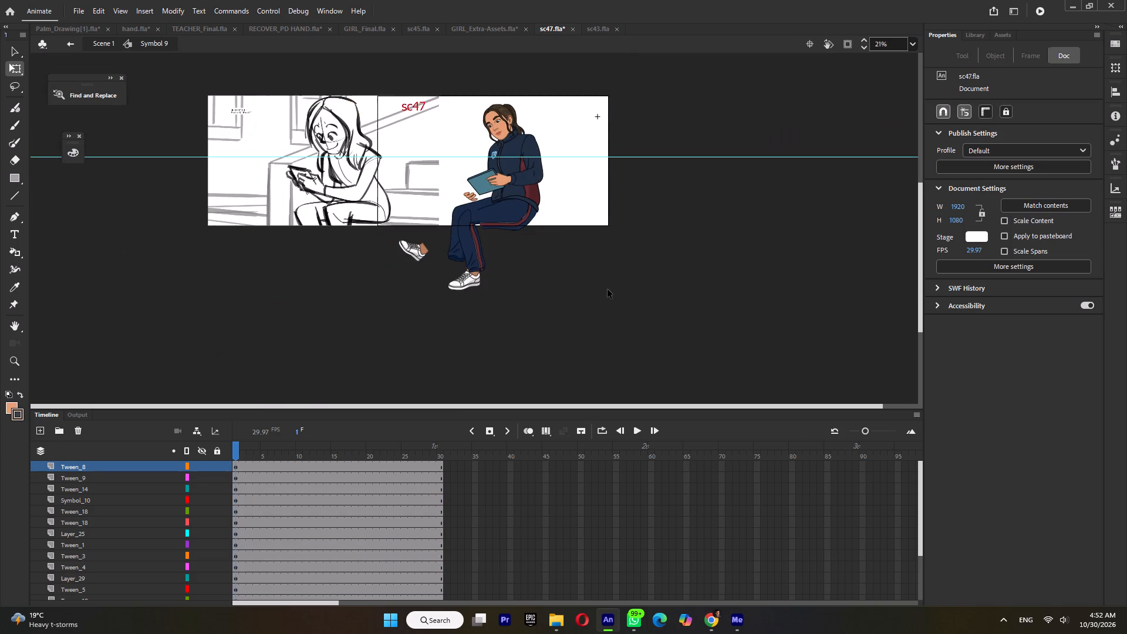
pyautogui.keyDown('ctrl'); pyautogui.scroll(4, 500, 183); pyautogui.keyUp('ctrl')
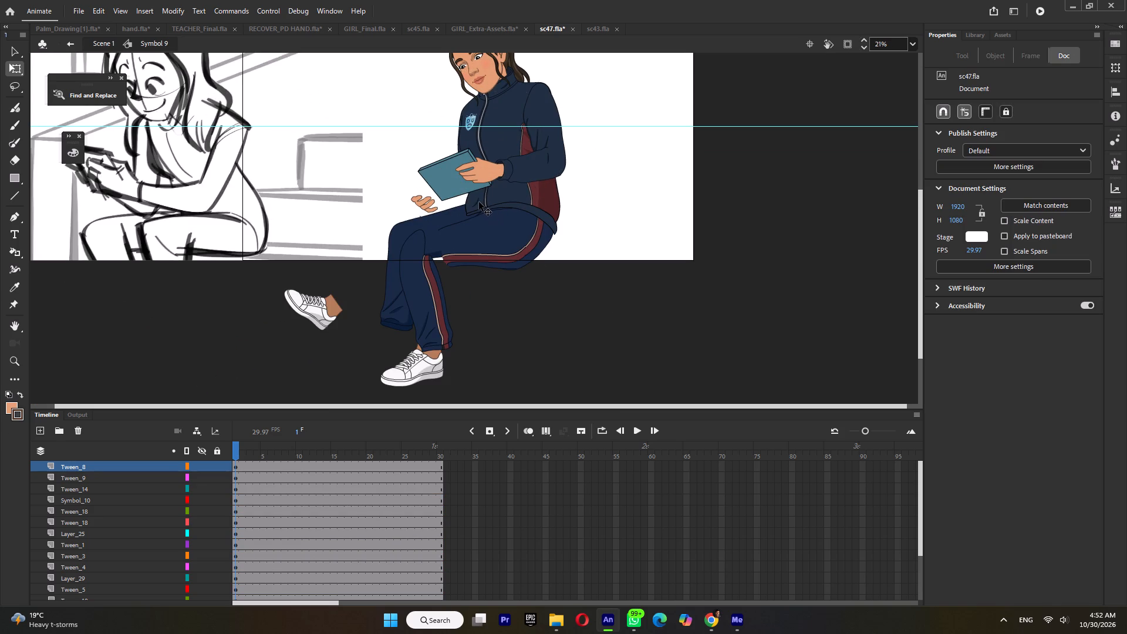
pyautogui.click(479, 202)
pyautogui.click(505, 113)
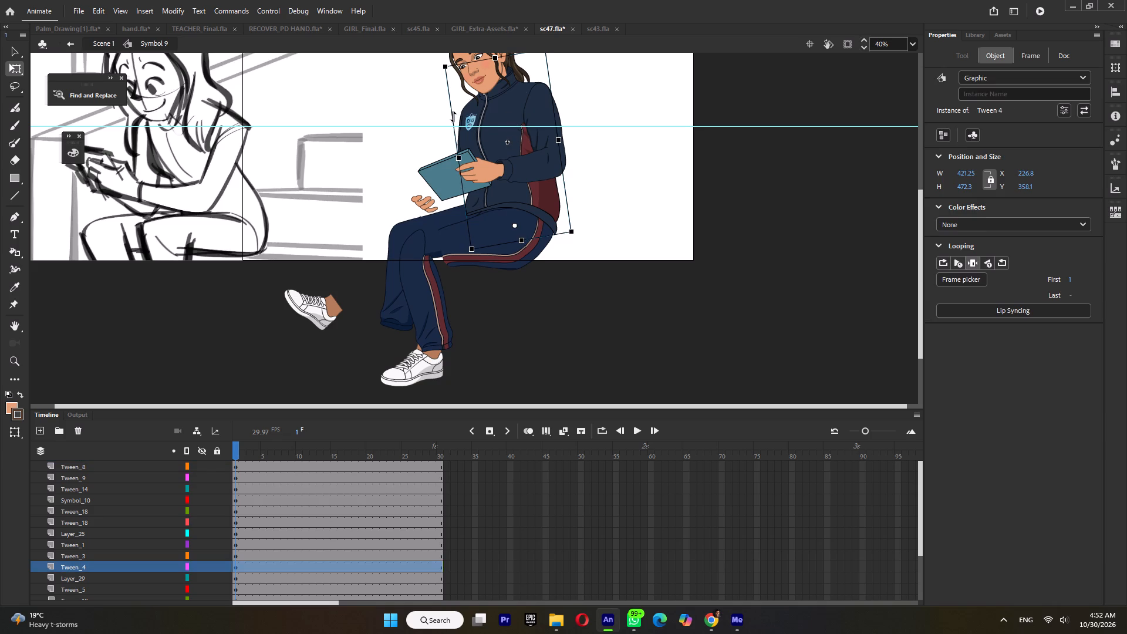
pyautogui.click(453, 116)
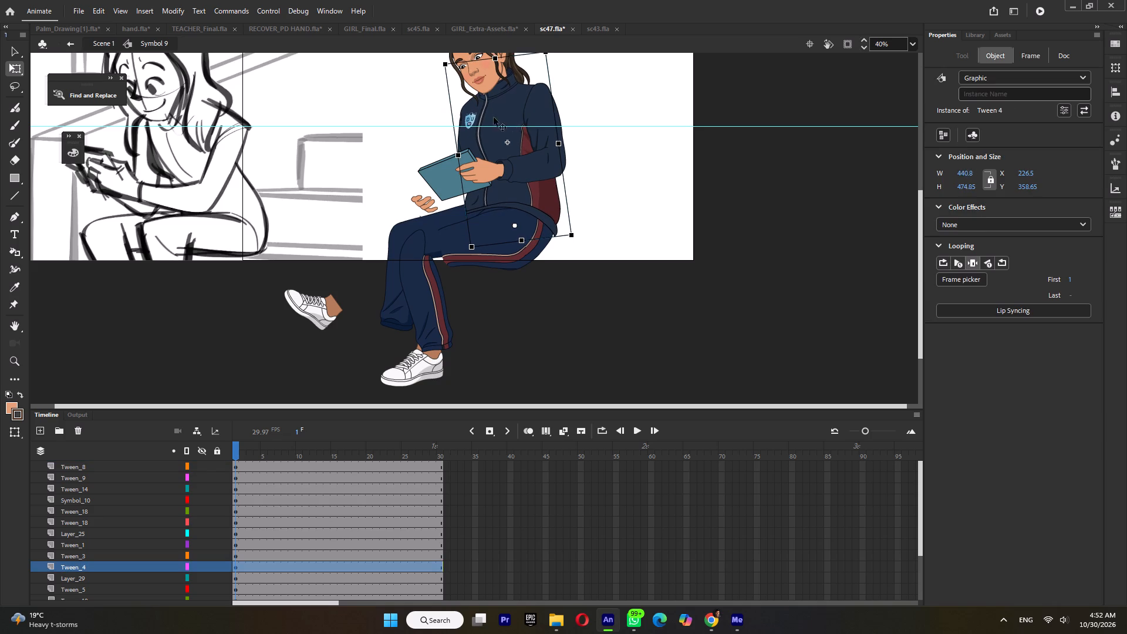
# Inside Tween 4, switch the near shoulder piece (Symbol 17) to frame 1, and return to Symbol 9.
pyautogui.doubleClick(504, 117)
pyautogui.keyDown('ctrl'); pyautogui.scroll(5, 465, 106); pyautogui.keyUp('ctrl')
pyautogui.click(467, 105)
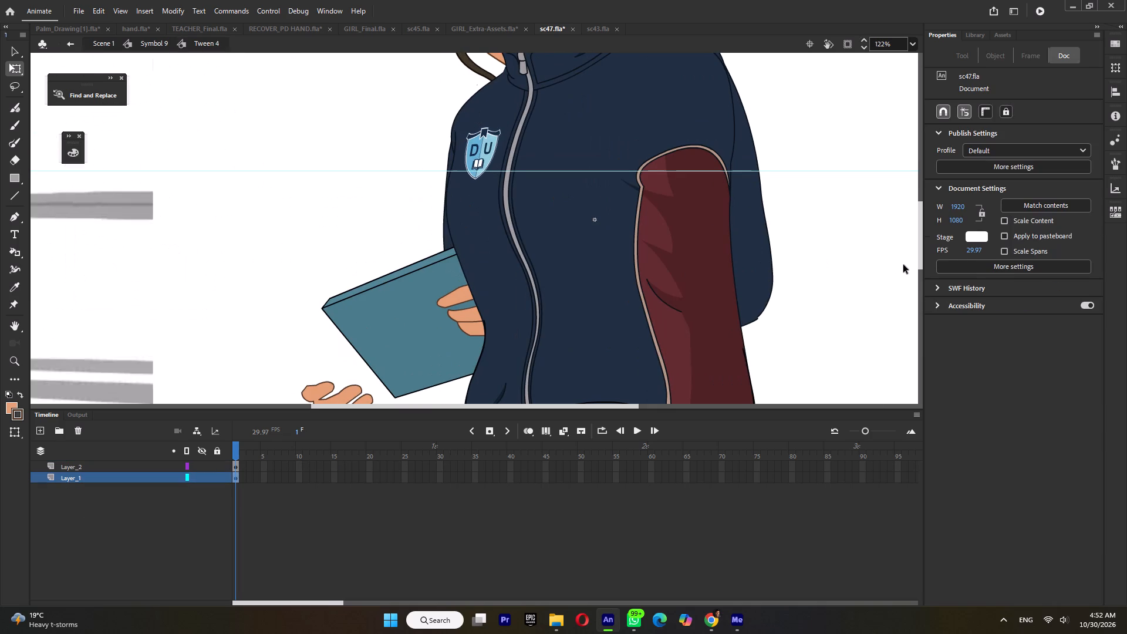
pyautogui.keyDown('ctrl'); pyautogui.scroll(-3, 548, 258); pyautogui.keyUp('ctrl')
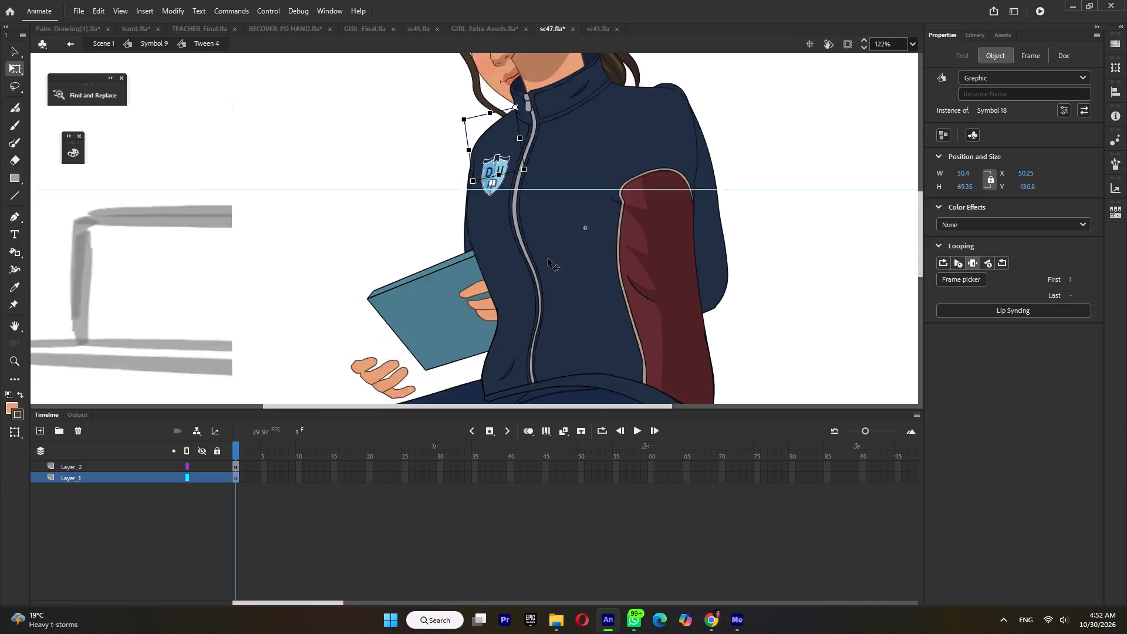
pyautogui.keyDown('ctrl'); pyautogui.scroll(-1, 548, 258); pyautogui.keyUp('ctrl')
pyautogui.click(658, 157)
pyautogui.click(622, 203)
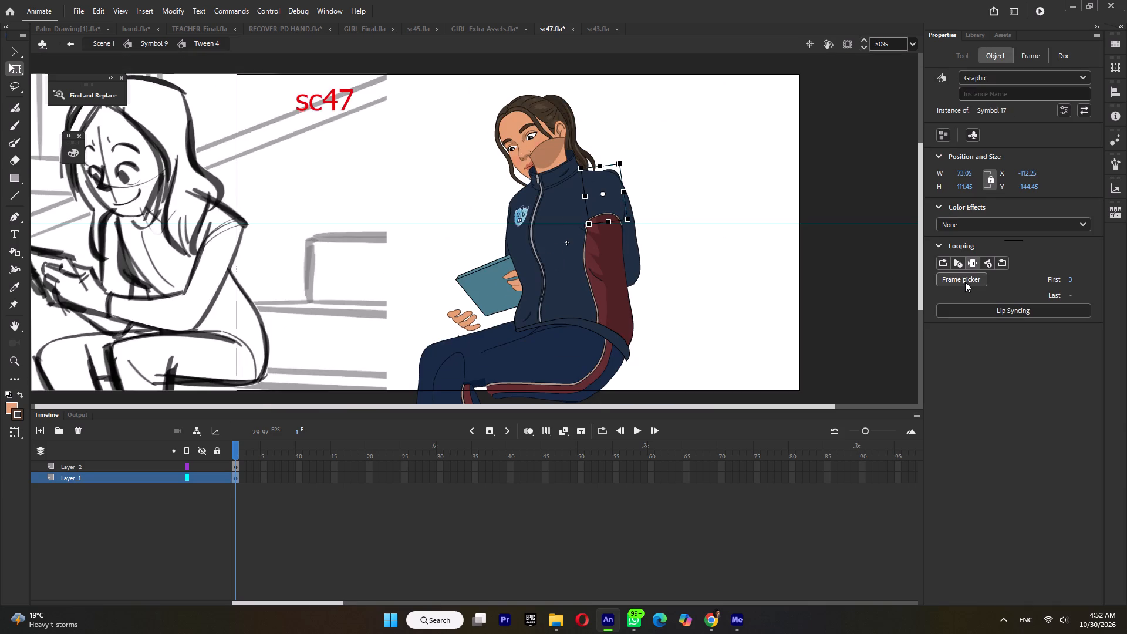
pyautogui.click(963, 282)
pyautogui.click(956, 277)
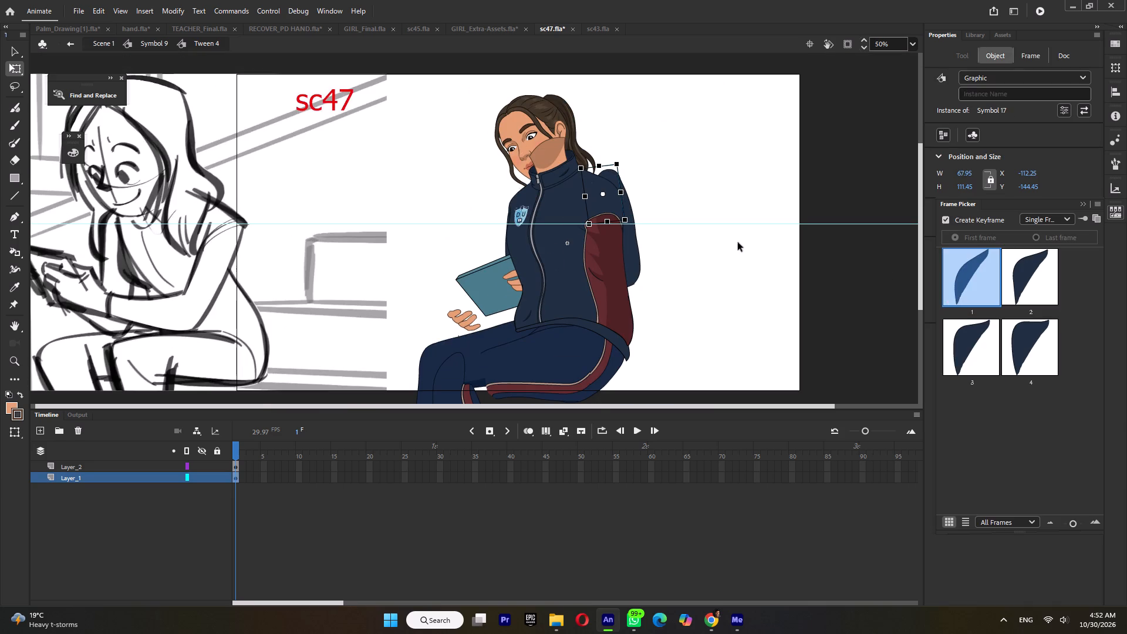
pyautogui.doubleClick(711, 240)
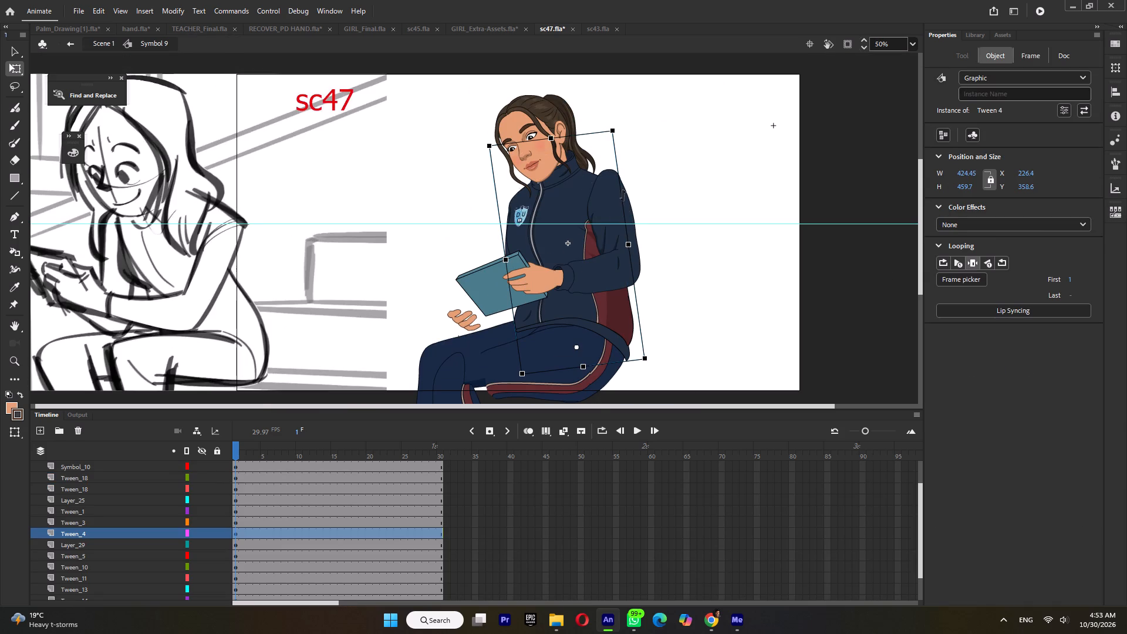
# Skew the torso slightly upward along its back edge.
pyautogui.moveTo(623, 195); pyautogui.dragTo(624, 189)
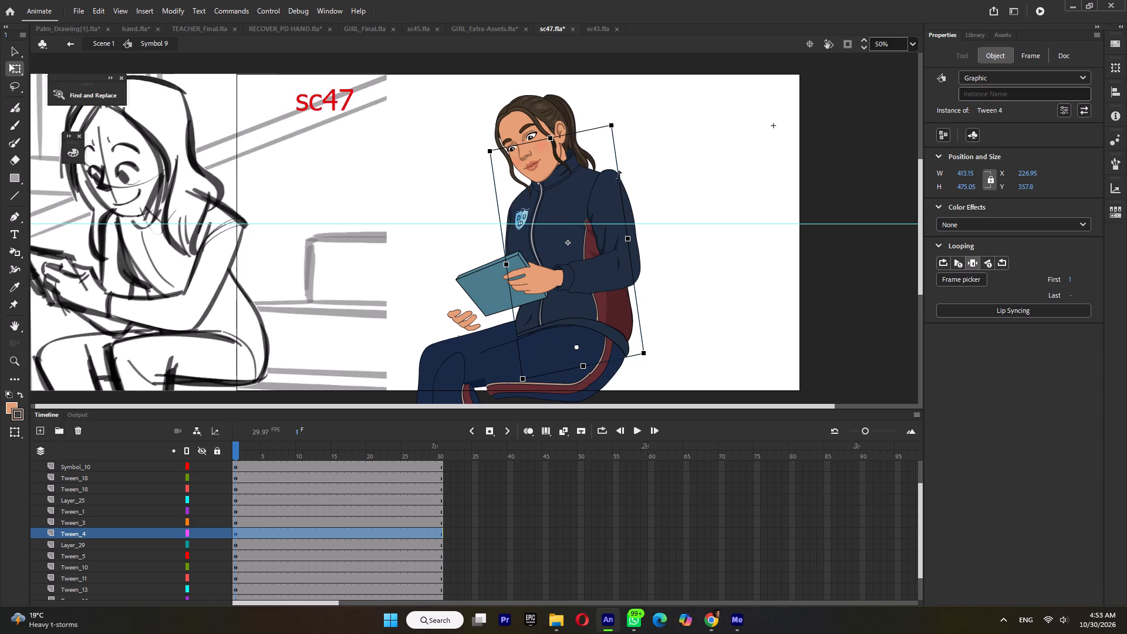
# Select the head parts without the torso, set their pivot near the jaw, tilt the head slightly back, and seat it on the collar.
pyautogui.moveTo(601, 87); pyautogui.dragTo(535, 141)
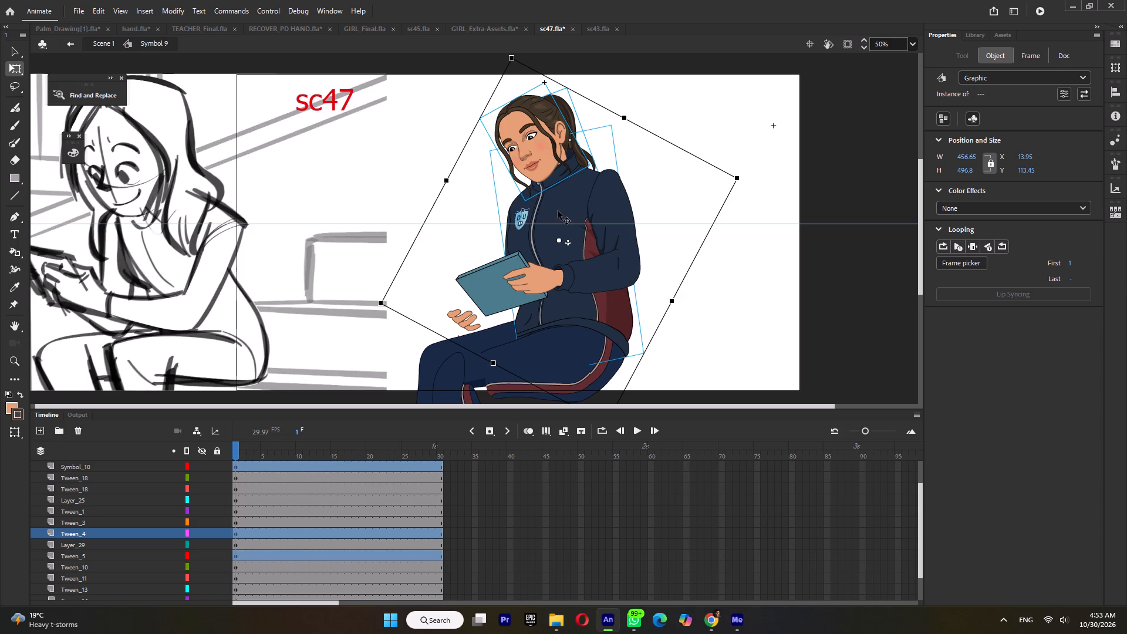
pyautogui.keyDown('shift'); pyautogui.click(558, 211); pyautogui.keyUp('shift')
pyautogui.moveTo(547, 148); pyautogui.dragTo(553, 155)
pyautogui.hotkey('ctrl', 'z')
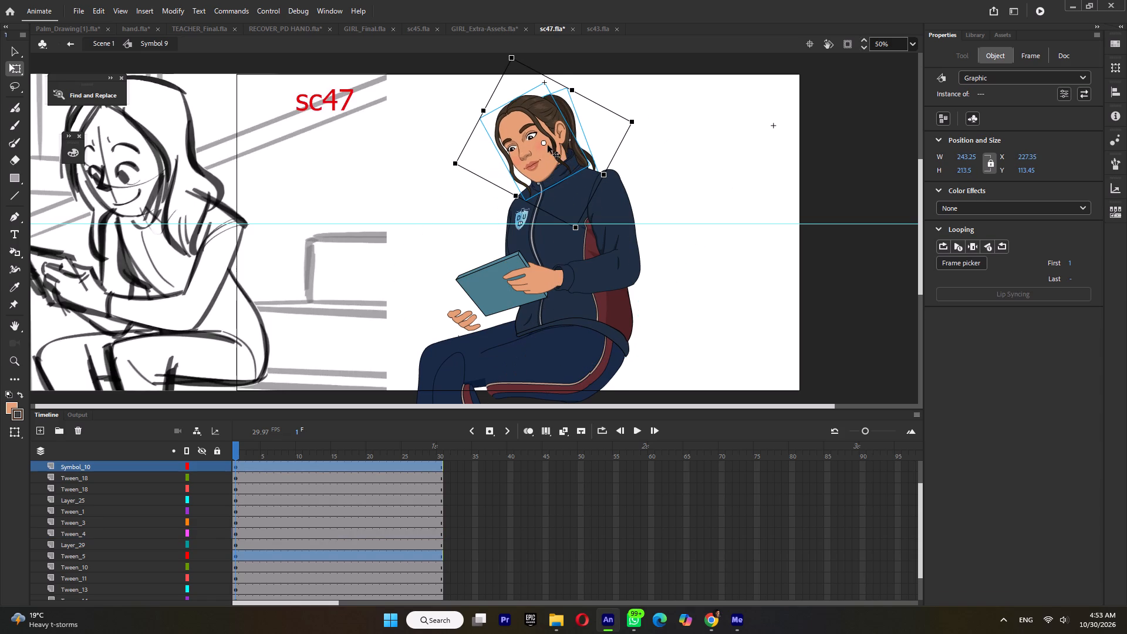
pyautogui.moveTo(545, 142); pyautogui.dragTo(554, 156)
pyautogui.moveTo(452, 167); pyautogui.dragTo(460, 131)
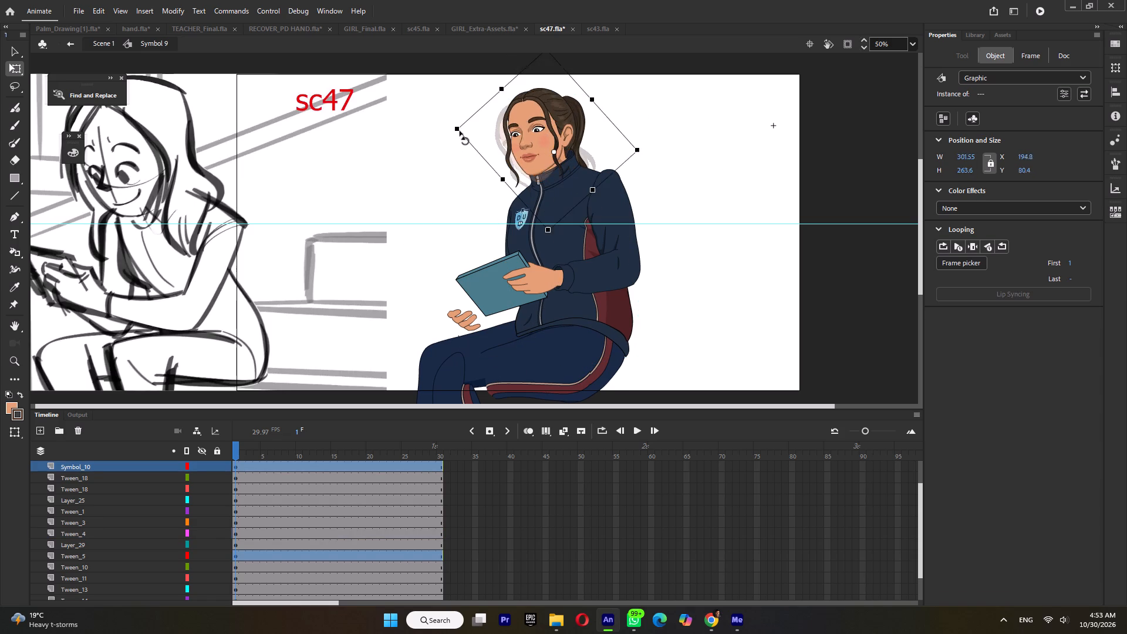
pyautogui.moveTo(460, 131); pyautogui.dragTo(460, 144)
pyautogui.keyDown('ctrl'); pyautogui.scroll(4, 528, 137); pyautogui.keyUp('ctrl')
pyautogui.moveTo(617, 140); pyautogui.dragTo(617, 131)
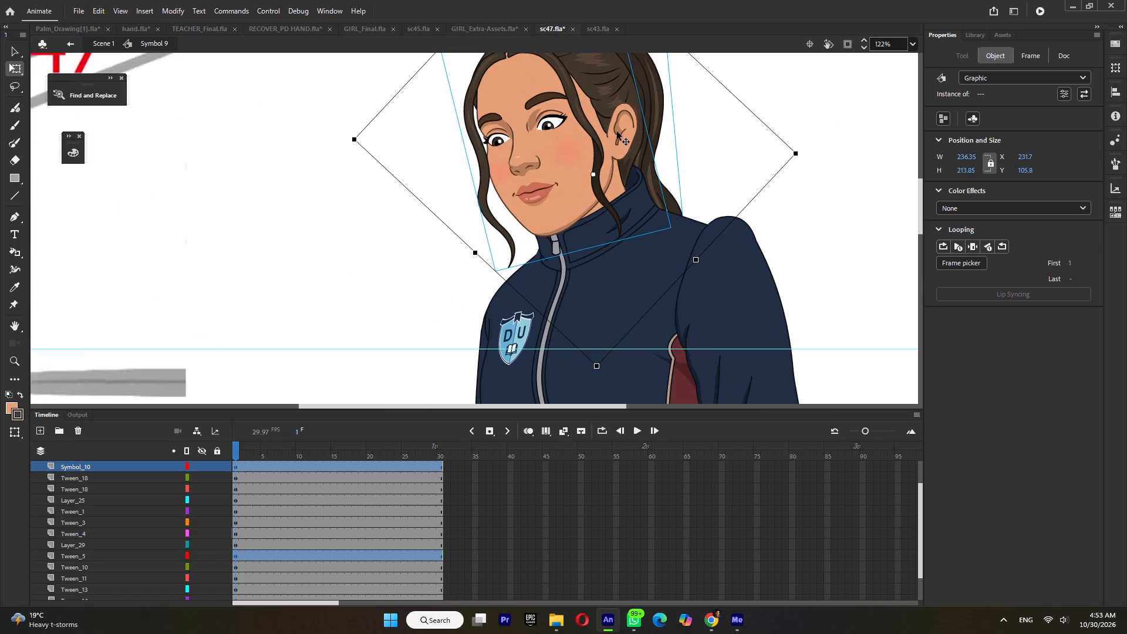
pyautogui.moveTo(617, 131); pyautogui.dragTo(616, 135)
pyautogui.keyDown('ctrl'); pyautogui.scroll(-6, 636, 187); pyautogui.keyUp('ctrl')
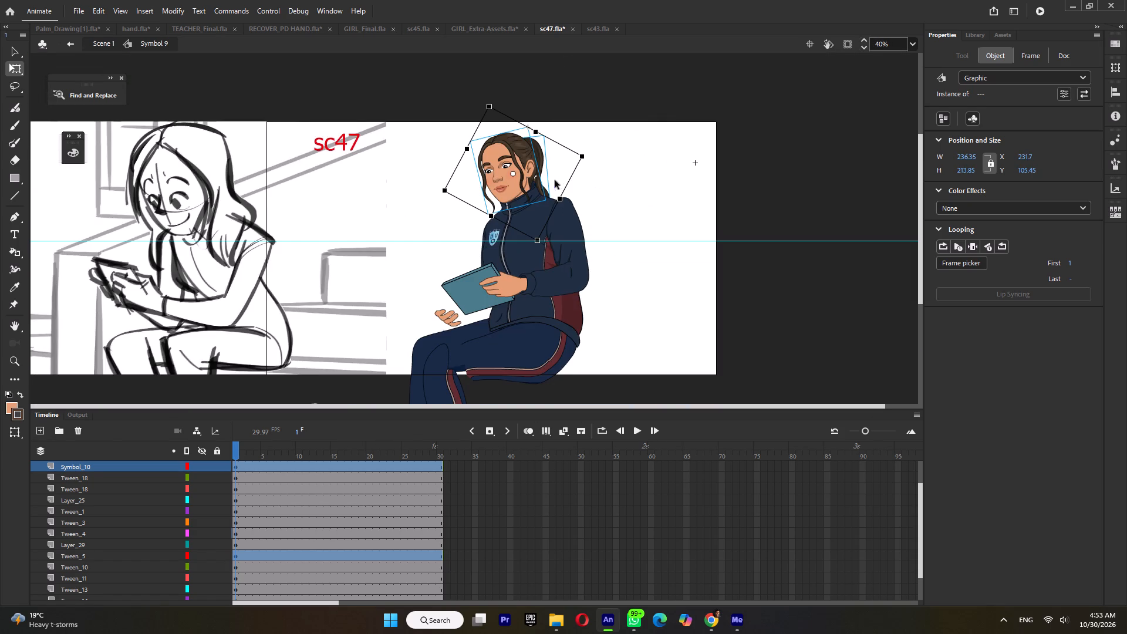
# Lower the near upper arm (Tween 3) at the shoulder and swing its elbow end forward.
pyautogui.click(563, 239)
pyautogui.keyDown('ctrl'); pyautogui.scroll(2, 566, 235); pyautogui.keyUp('ctrl')
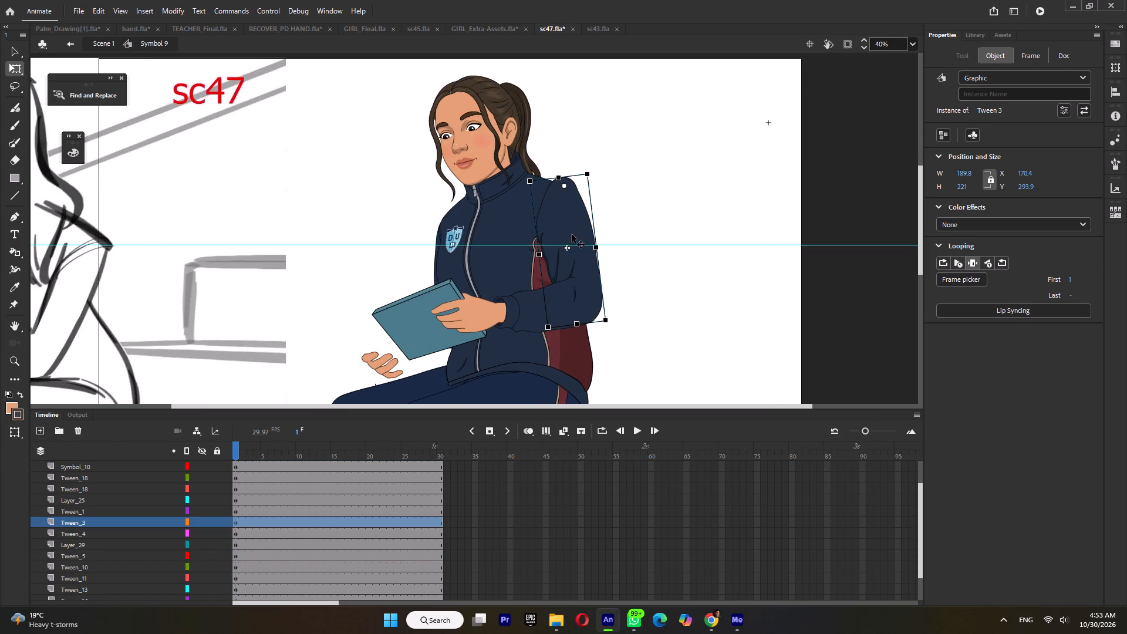
pyautogui.keyDown('ctrl'); pyautogui.scroll(3, 571, 220); pyautogui.keyUp('ctrl')
pyautogui.moveTo(579, 219); pyautogui.dragTo(576, 231)
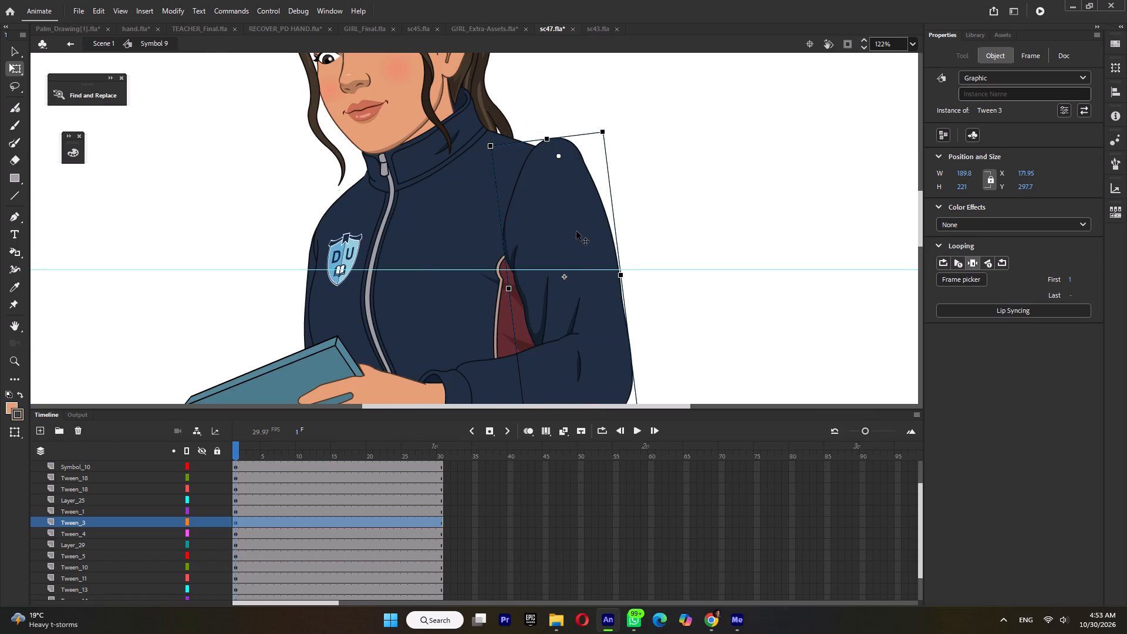
pyautogui.moveTo(576, 231); pyautogui.dragTo(575, 241)
pyautogui.keyDown('ctrl'); pyautogui.scroll(-6, 585, 210); pyautogui.keyUp('ctrl')
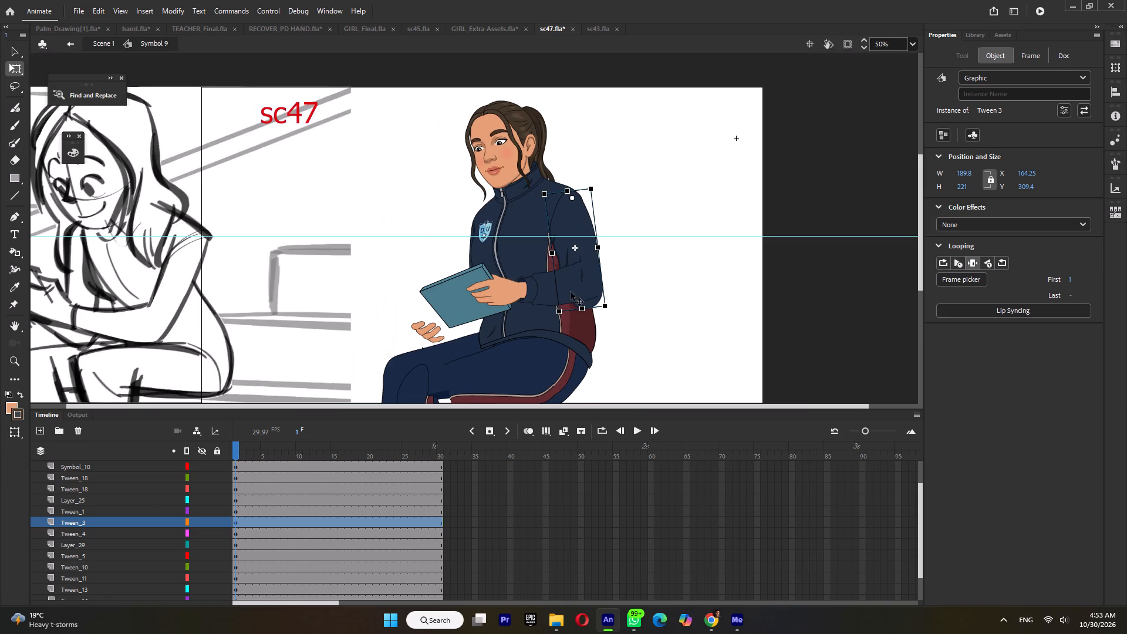
pyautogui.moveTo(605, 315); pyautogui.dragTo(565, 325)
# Shorten the torso (Tween 4) slightly from its top edge.
pyautogui.keyDown('ctrl'); pyautogui.scroll(-2, 569, 322); pyautogui.keyUp('ctrl')
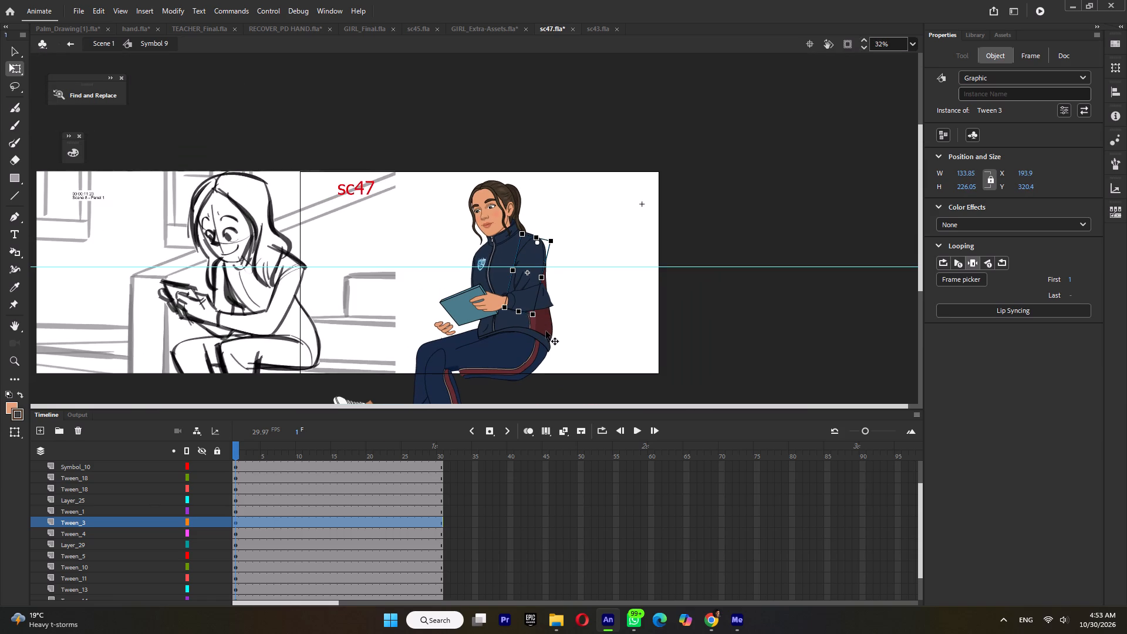
pyautogui.click(546, 331)
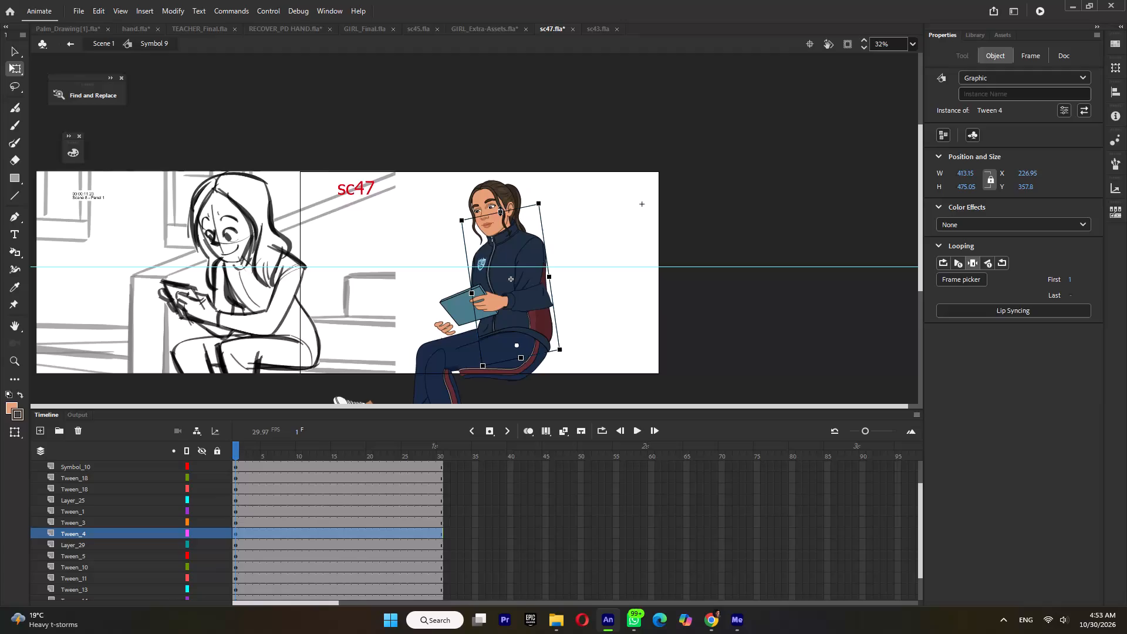
pyautogui.moveTo(500, 211); pyautogui.dragTo(502, 222)
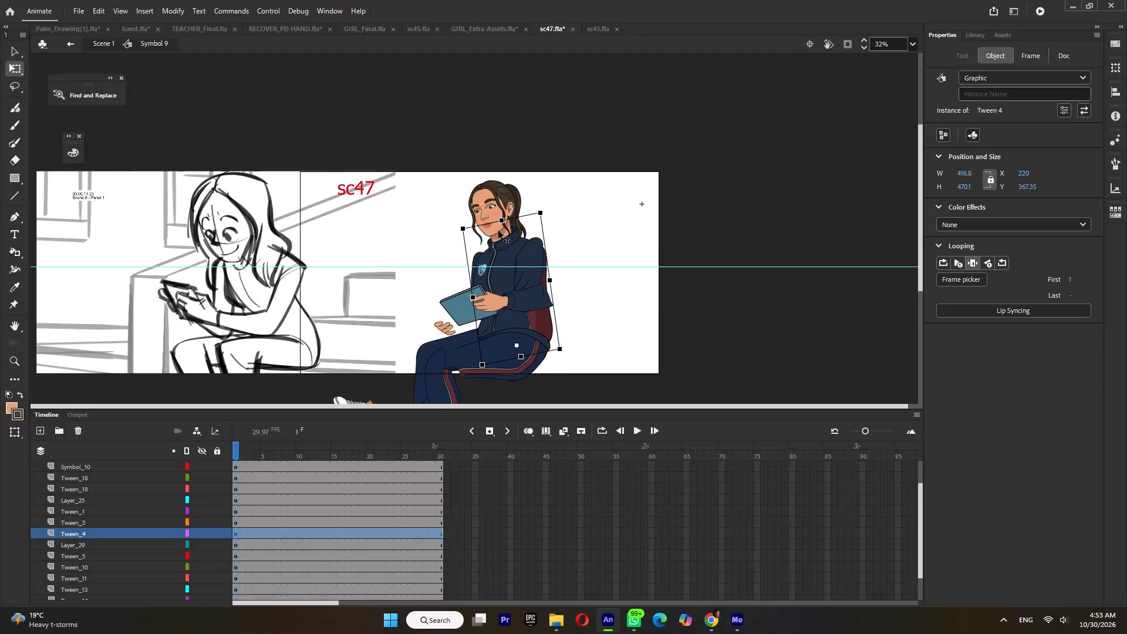
# Inside Tween 4's jacket group, reshape the front waist outline into a smoother curve from beneath the hand down toward the hem.
pyautogui.keyDown('ctrl'); pyautogui.scroll(4, 501, 344); pyautogui.keyUp('ctrl')
pyautogui.doubleClick(497, 308)
pyautogui.keyDown('ctrl'); pyautogui.scroll(4, 465, 323); pyautogui.keyUp('ctrl')
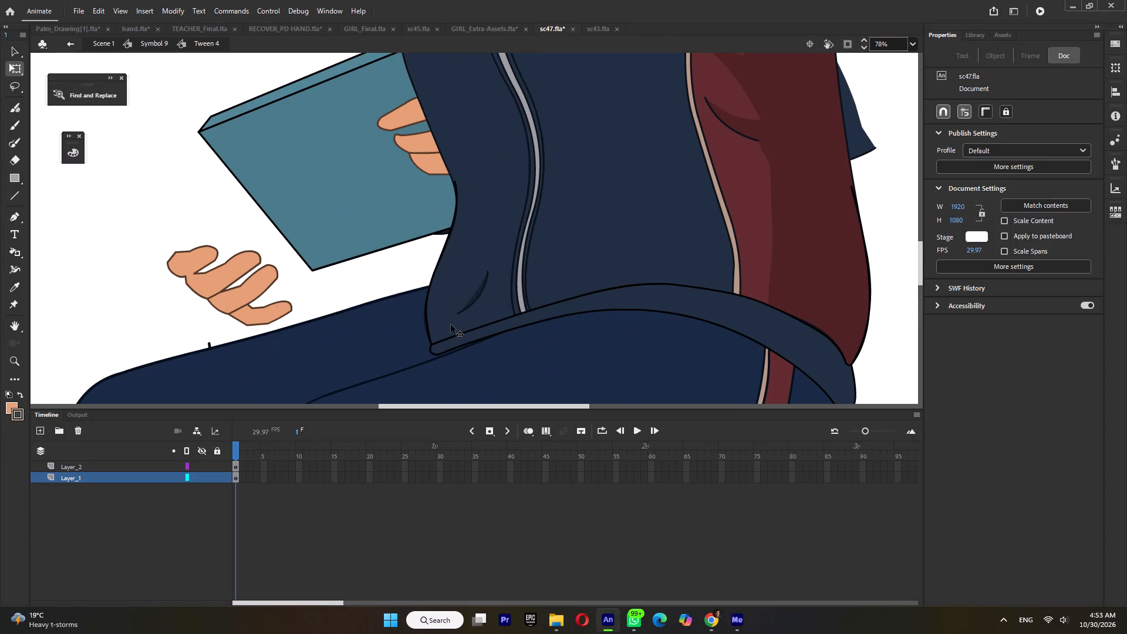
pyautogui.doubleClick(451, 325)
pyautogui.doubleClick(436, 336)
pyautogui.click(434, 330)
pyautogui.click(420, 346)
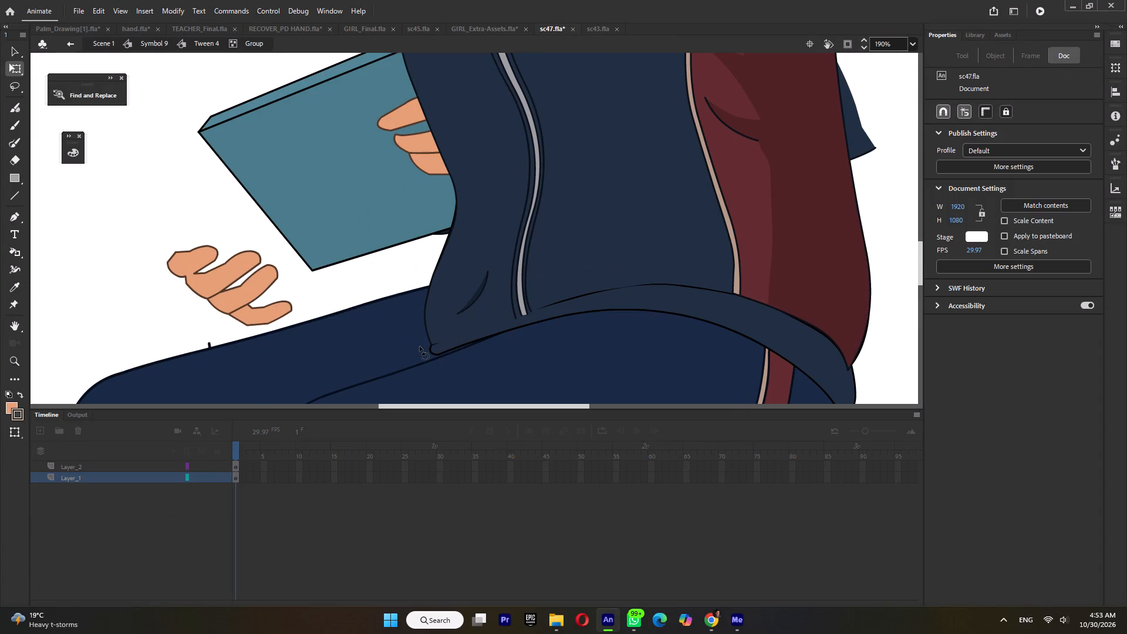
pyautogui.click(411, 345)
pyautogui.moveTo(438, 264); pyautogui.dragTo(439, 235)
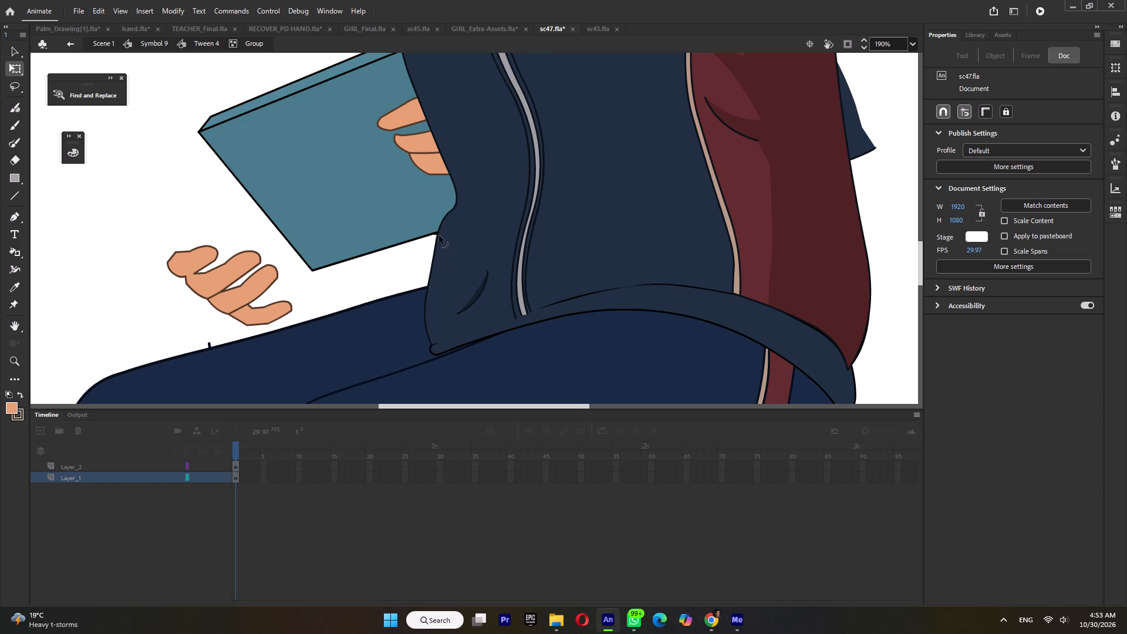
pyautogui.moveTo(439, 235); pyautogui.dragTo(440, 246)
pyautogui.moveTo(429, 283); pyautogui.dragTo(427, 275)
pyautogui.moveTo(427, 275); pyautogui.dragTo(427, 273)
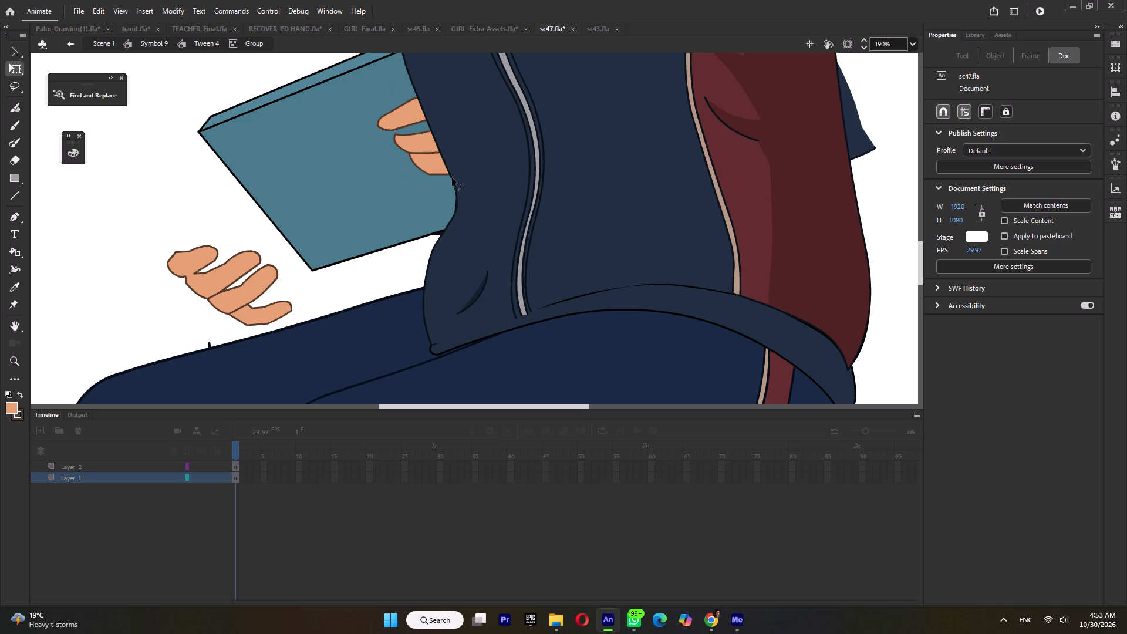
pyautogui.moveTo(453, 177); pyautogui.dragTo(453, 146)
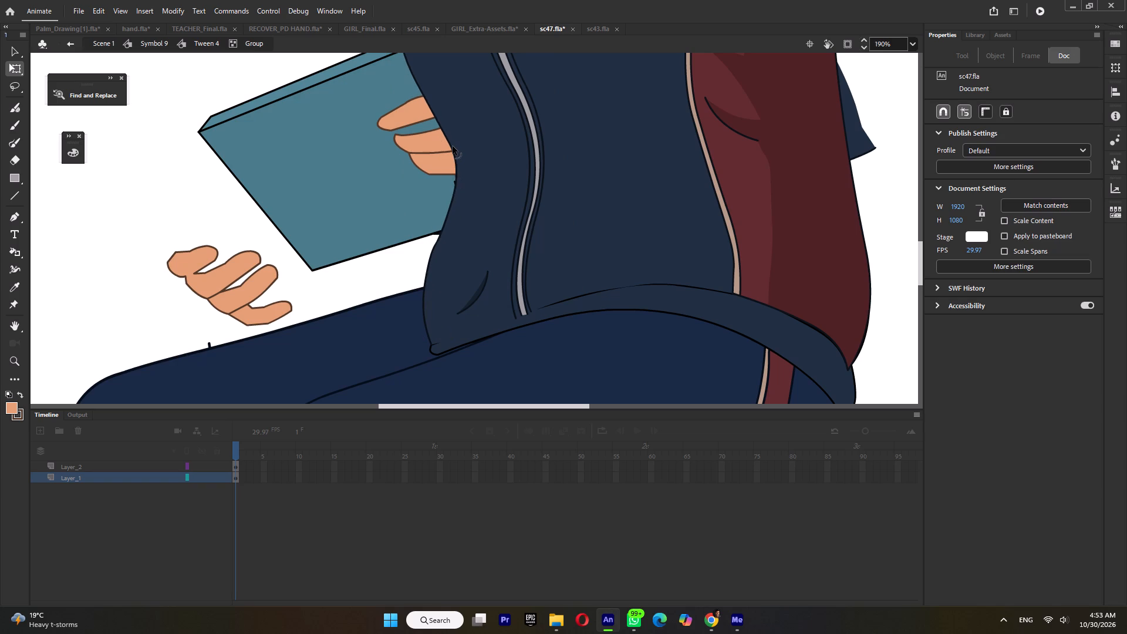
pyautogui.moveTo(453, 146); pyautogui.dragTo(452, 146)
pyautogui.moveTo(424, 301); pyautogui.dragTo(425, 290)
pyautogui.moveTo(439, 234); pyautogui.dragTo(441, 215)
# Raise the jacket body's lower front corner and bottom edge to shorten its front, and shift the small fold crease upward.
pyautogui.moveTo(431, 345); pyautogui.dragTo(427, 306)
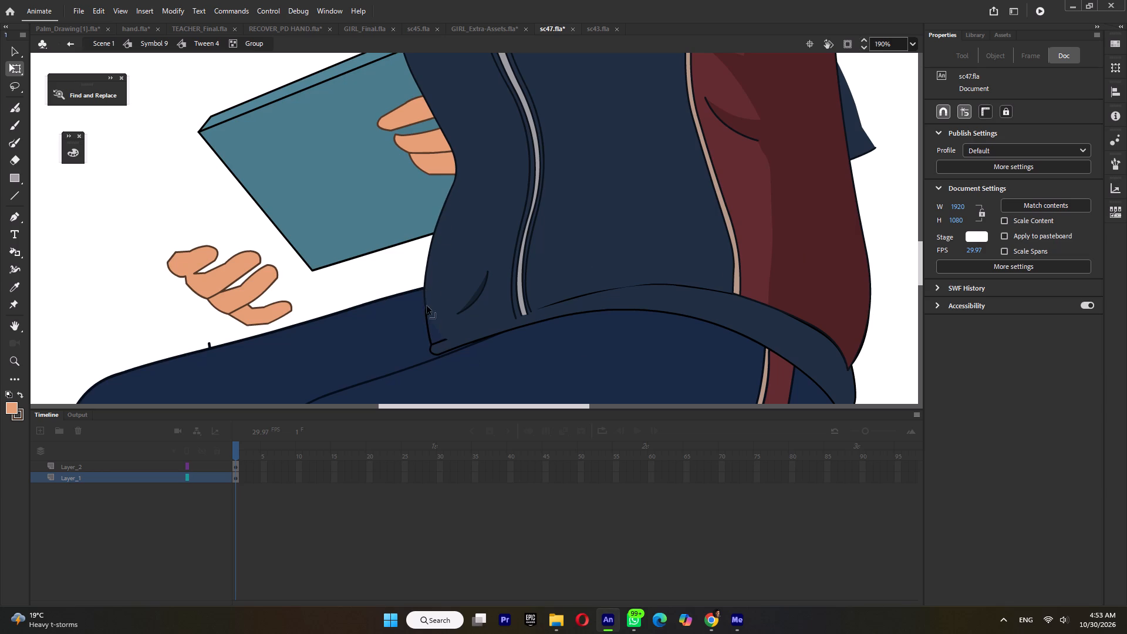
pyautogui.moveTo(427, 306); pyautogui.dragTo(427, 296)
pyautogui.click(426, 326)
pyautogui.click(473, 301)
pyautogui.moveTo(473, 301); pyautogui.dragTo(476, 265)
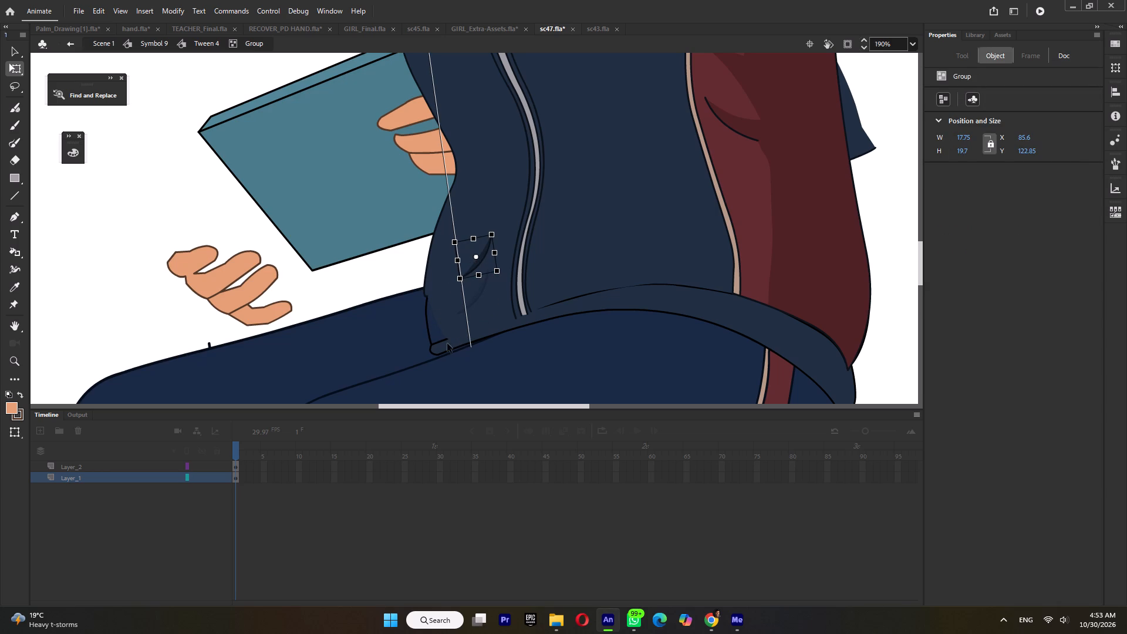
pyautogui.moveTo(450, 339); pyautogui.dragTo(581, 286)
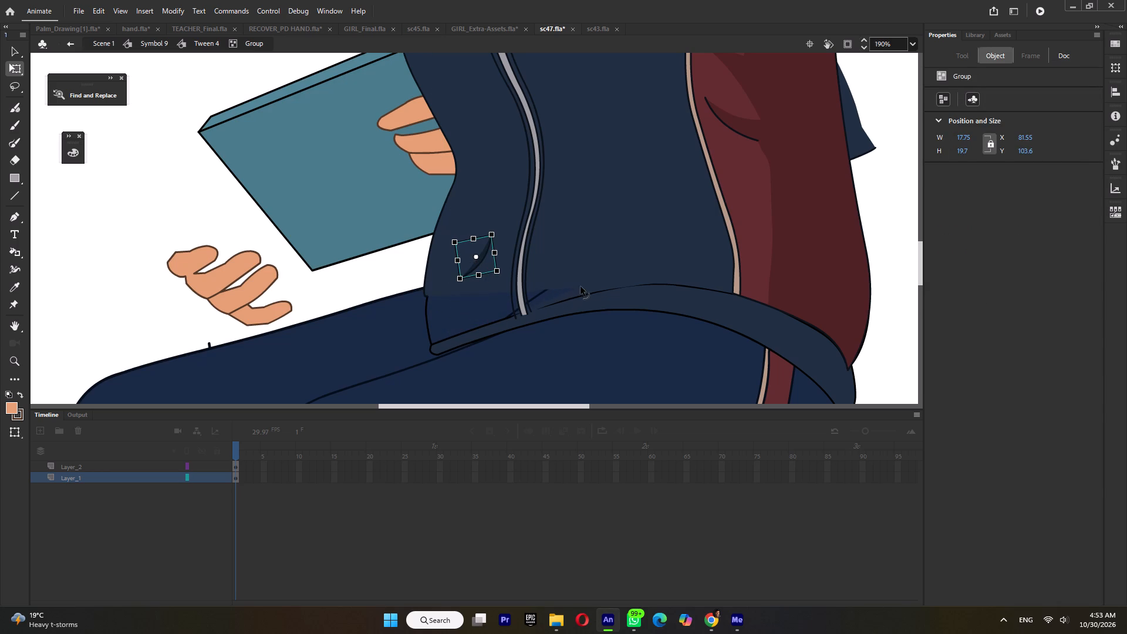
pyautogui.moveTo(581, 286); pyautogui.dragTo(653, 286)
pyautogui.click(528, 302)
pyautogui.click(511, 329)
# Change the stage's preview mode.
pyautogui.click(120, 12)
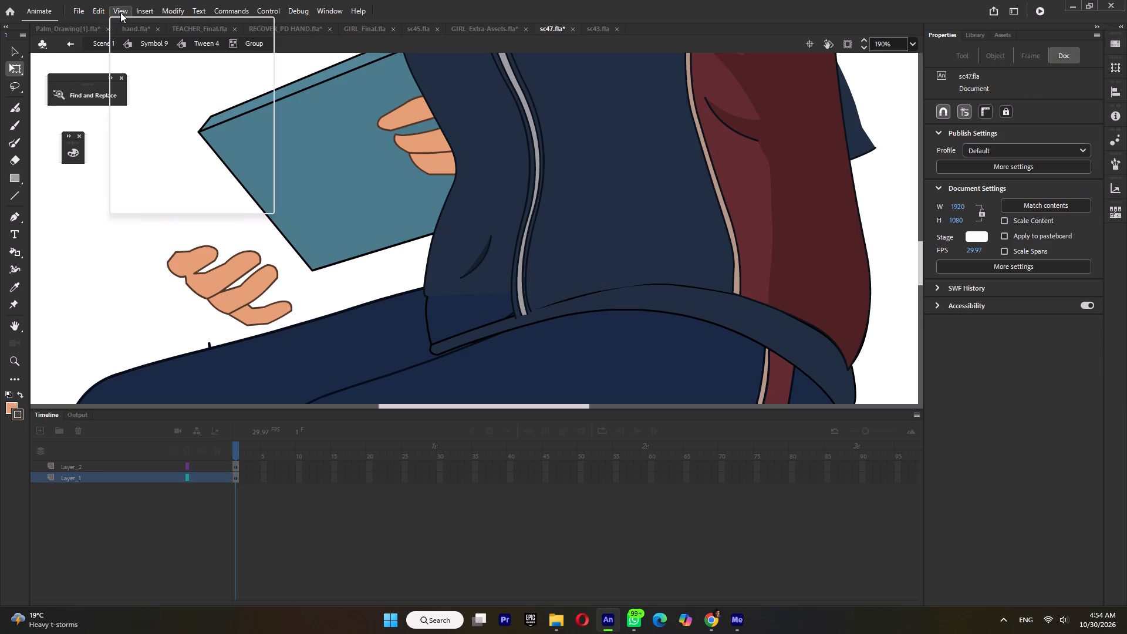
pyautogui.click(141, 85)
pyautogui.click(312, 124)
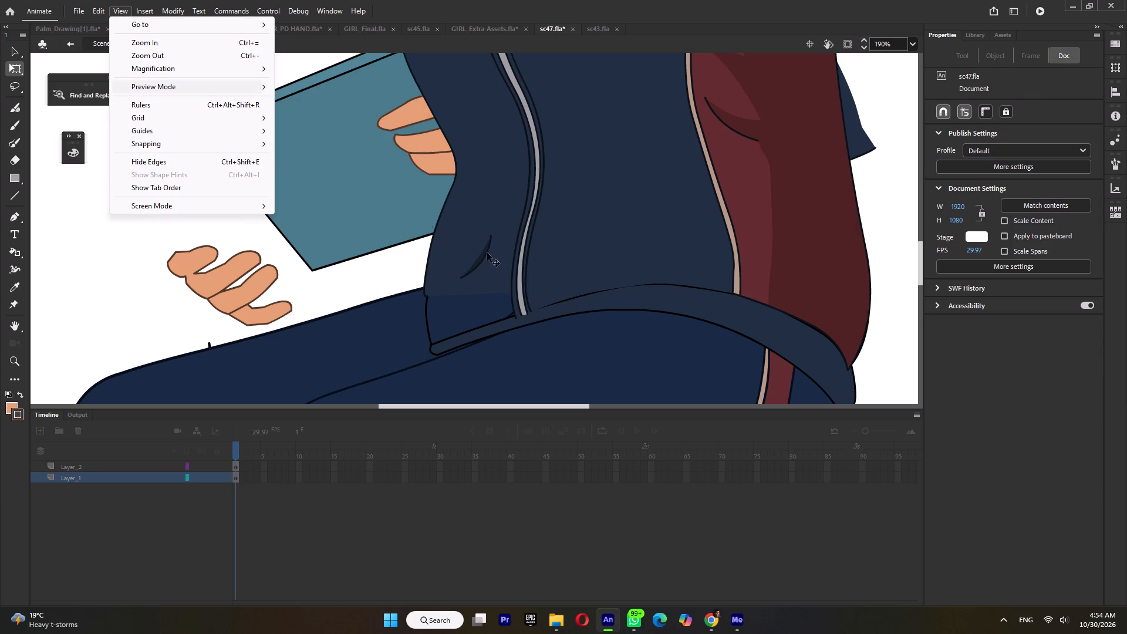
pyautogui.click(548, 330)
# Pull the lower ends of the zip lines up to the shortened jacket edge and remove the leftover line segments beneath it.
pyautogui.moveTo(516, 319); pyautogui.dragTo(512, 295)
pyautogui.keyDown('ctrl'); pyautogui.scroll(3, 515, 301); pyautogui.keyUp('ctrl')
pyautogui.moveTo(528, 329); pyautogui.dragTo(512, 281)
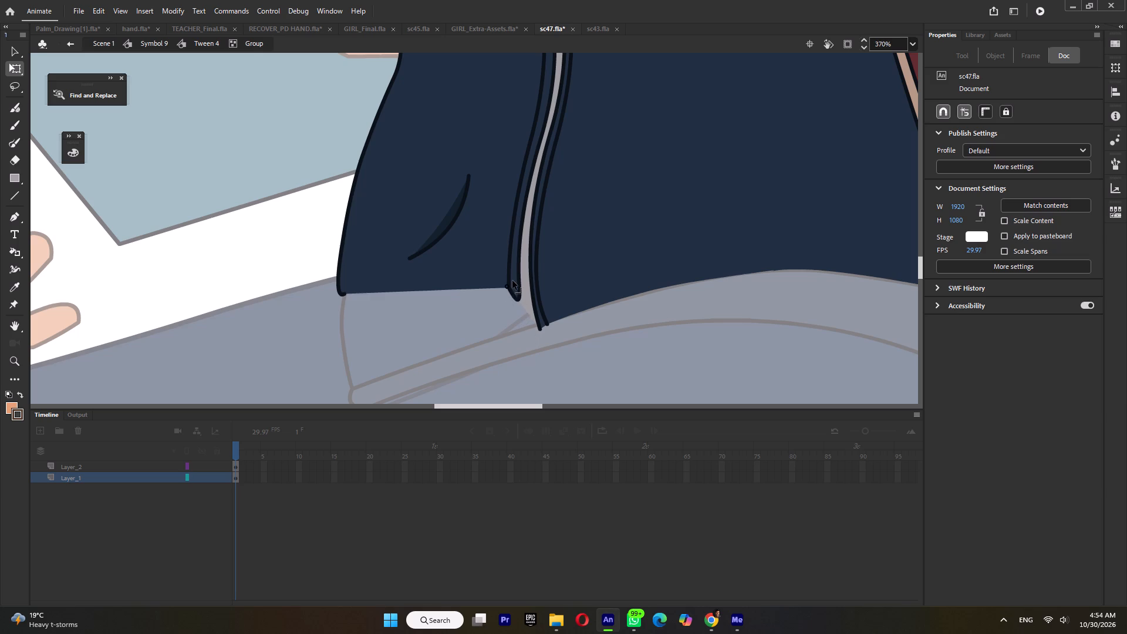
pyautogui.moveTo(512, 281); pyautogui.dragTo(517, 282)
pyautogui.moveTo(540, 328); pyautogui.dragTo(525, 283)
pyautogui.moveTo(525, 283); pyautogui.dragTo(531, 279)
pyautogui.moveTo(548, 324); pyautogui.dragTo(541, 284)
pyautogui.click(541, 296)
pyautogui.press('Delete')
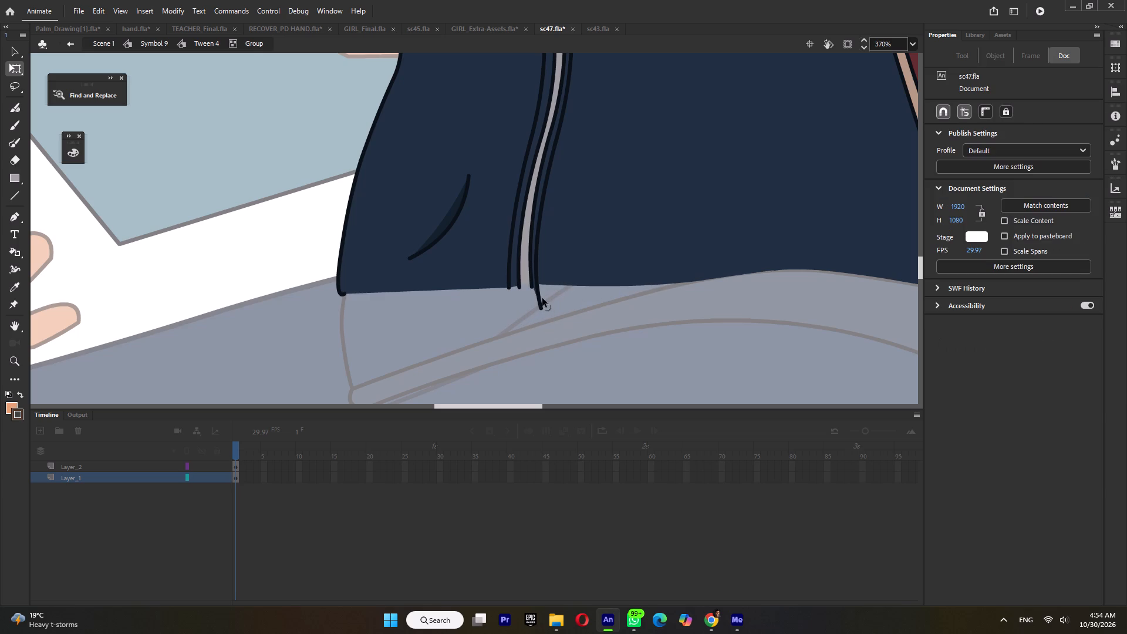
pyautogui.click(541, 301)
pyautogui.press('Delete')
pyautogui.click(539, 298)
pyautogui.press('Delete')
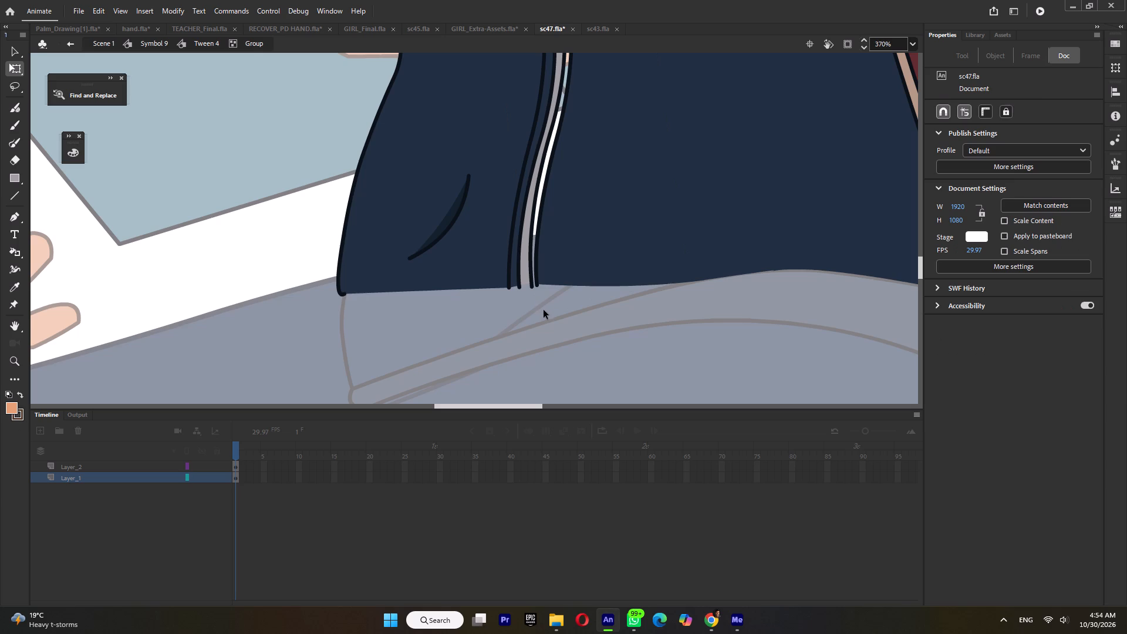
pyautogui.hotkey('ctrl', 'z')
pyautogui.click(525, 313)
pyautogui.click(533, 335)
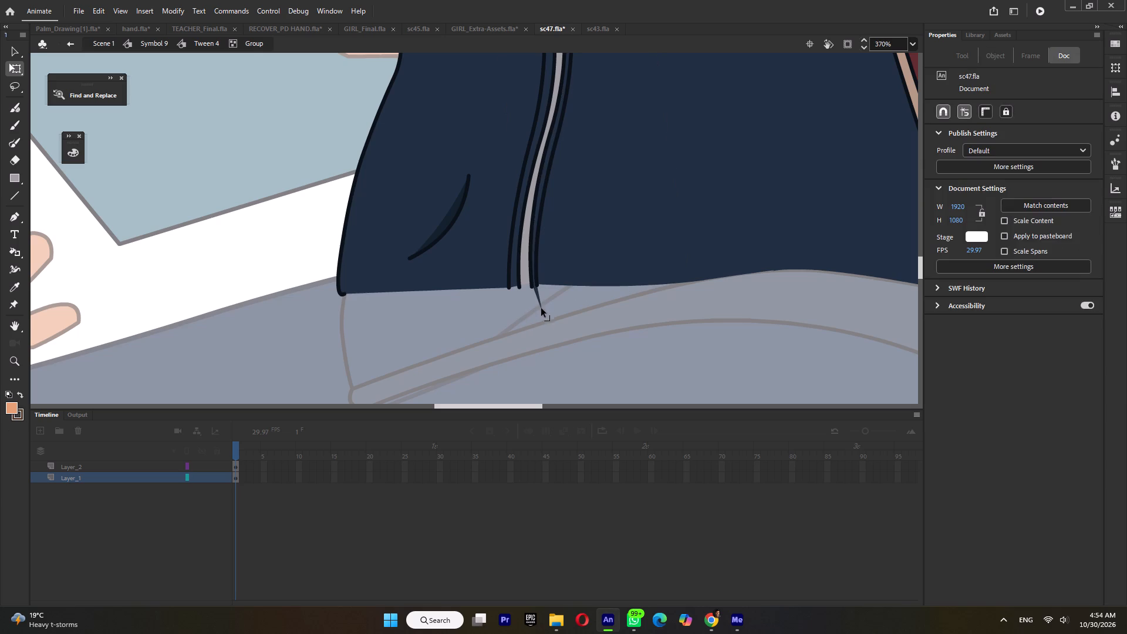
pyautogui.moveTo(542, 310); pyautogui.dragTo(535, 282)
pyautogui.moveTo(539, 301); pyautogui.dragTo(536, 287)
pyautogui.moveTo(536, 287); pyautogui.dragTo(532, 285)
# In the hem band's group, raise its front top corner to the jacket edge, delete the leftover front outline, and arch the top edge.
pyautogui.keyDown('ctrl'); pyautogui.scroll(-1, 534, 276); pyautogui.keyUp('ctrl')
pyautogui.doubleClick(526, 320)
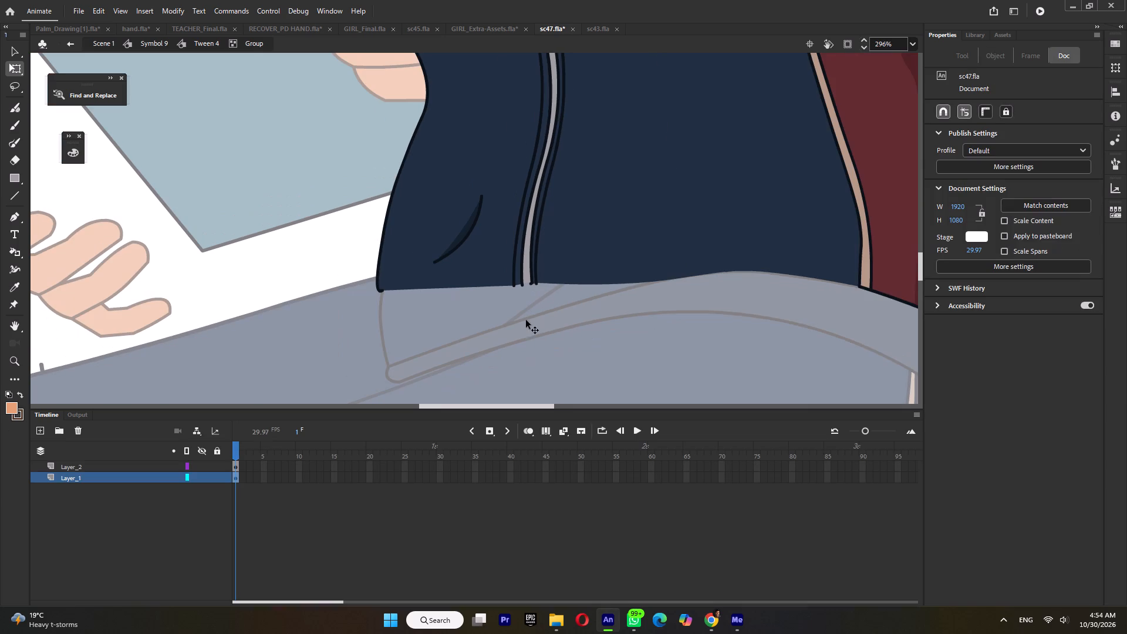
pyautogui.click(469, 335)
pyautogui.doubleClick(468, 337)
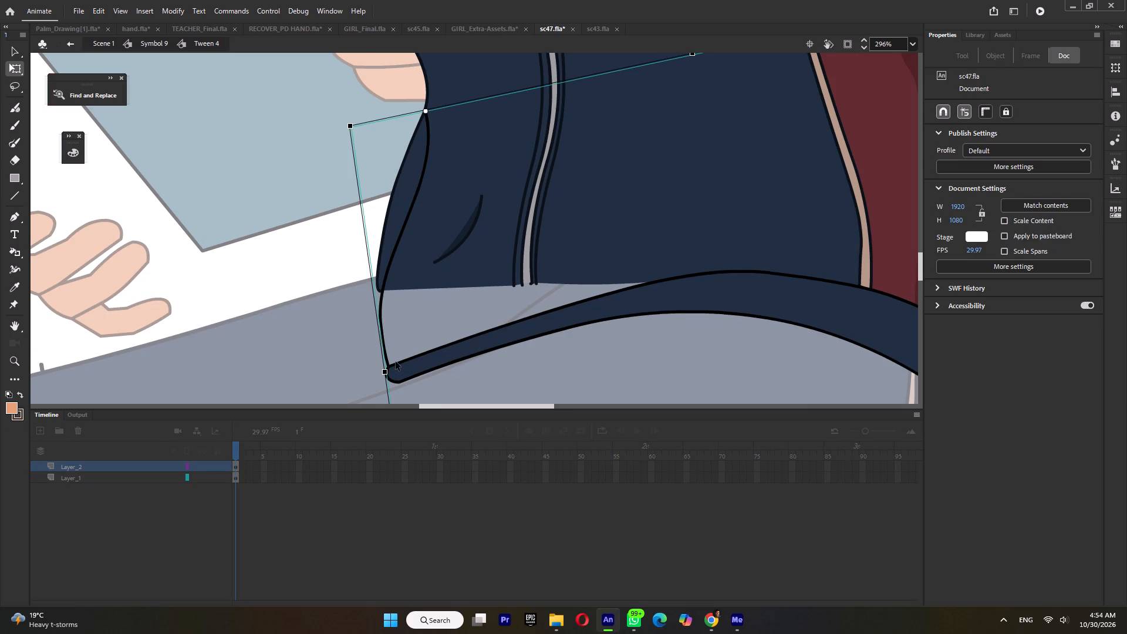
pyautogui.moveTo(390, 365); pyautogui.dragTo(394, 308)
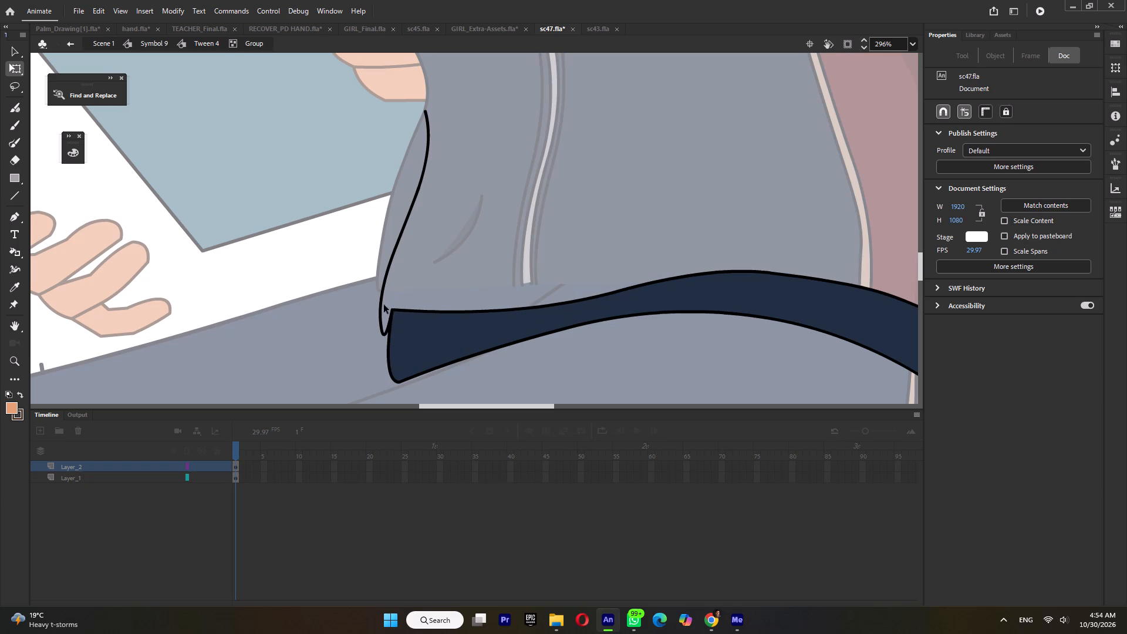
pyautogui.click(380, 308)
pyautogui.press('Delete')
pyautogui.moveTo(393, 309); pyautogui.dragTo(380, 288)
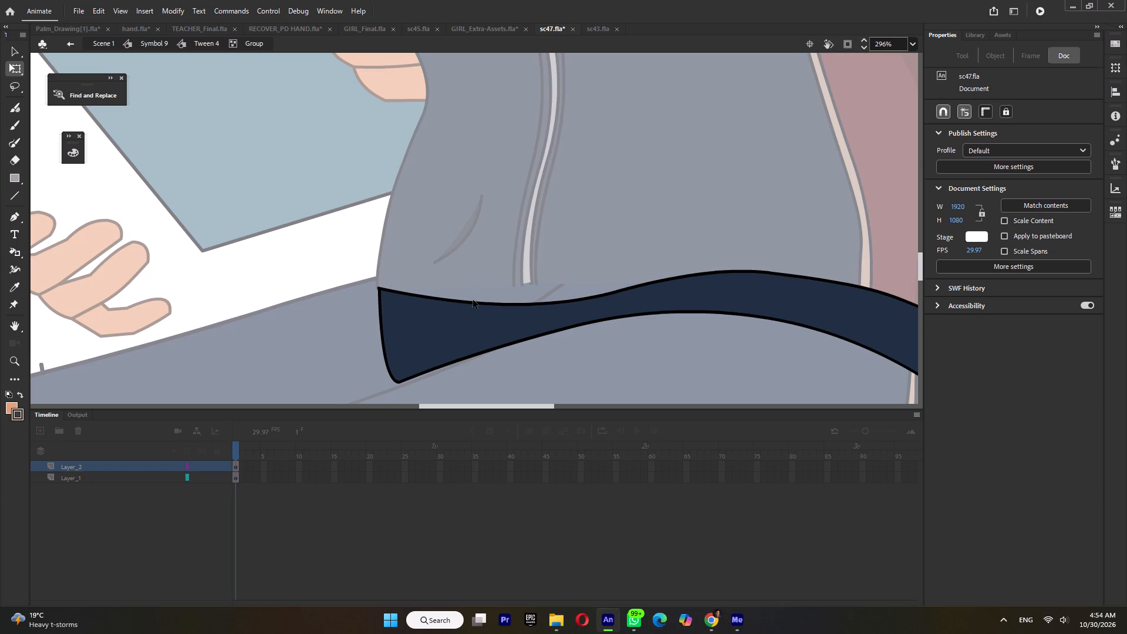
pyautogui.moveTo(527, 304); pyautogui.dragTo(525, 276)
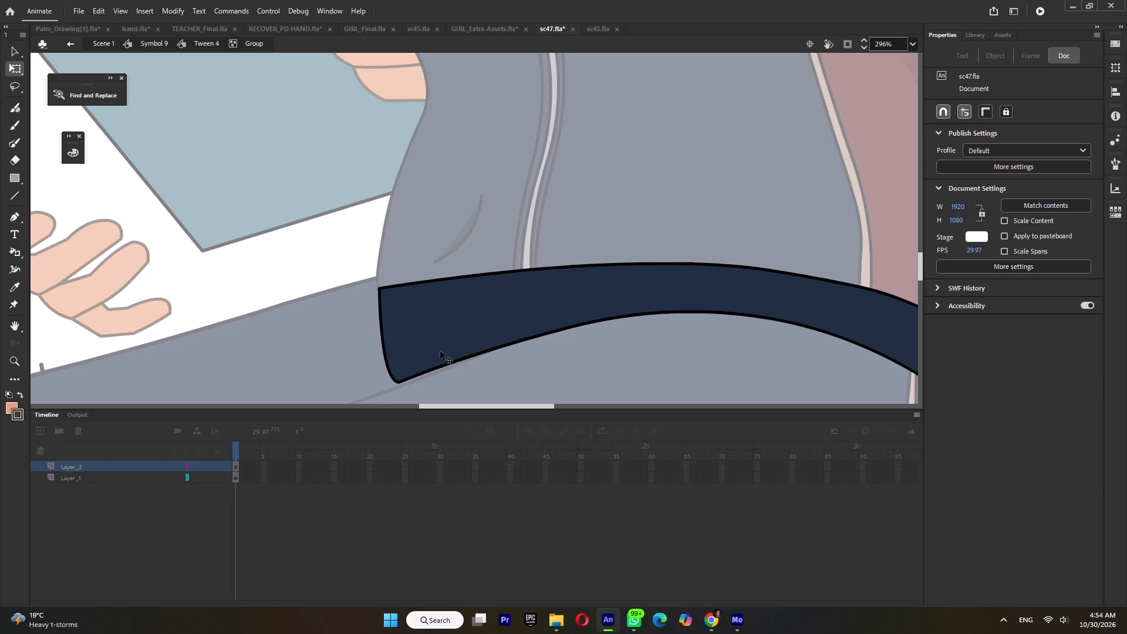
# Raise the hem band's lower front corner and curve its bottom edge upward into a narrow band, and return to Symbol 9.
pyautogui.moveTo(387, 366); pyautogui.dragTo(382, 323)
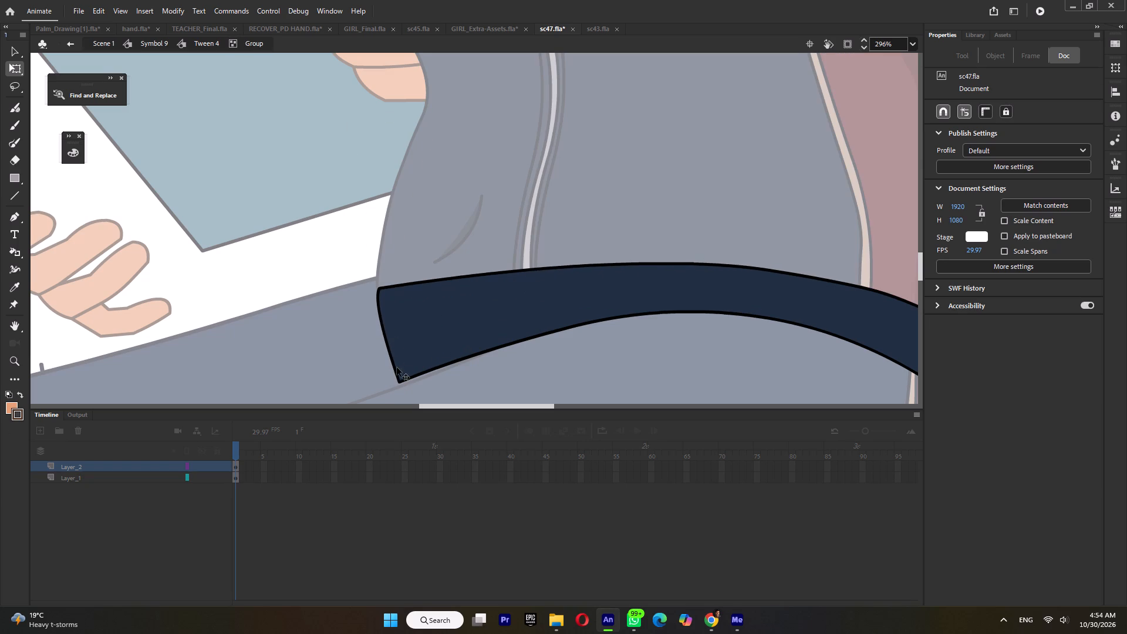
pyautogui.moveTo(400, 381); pyautogui.dragTo(384, 309)
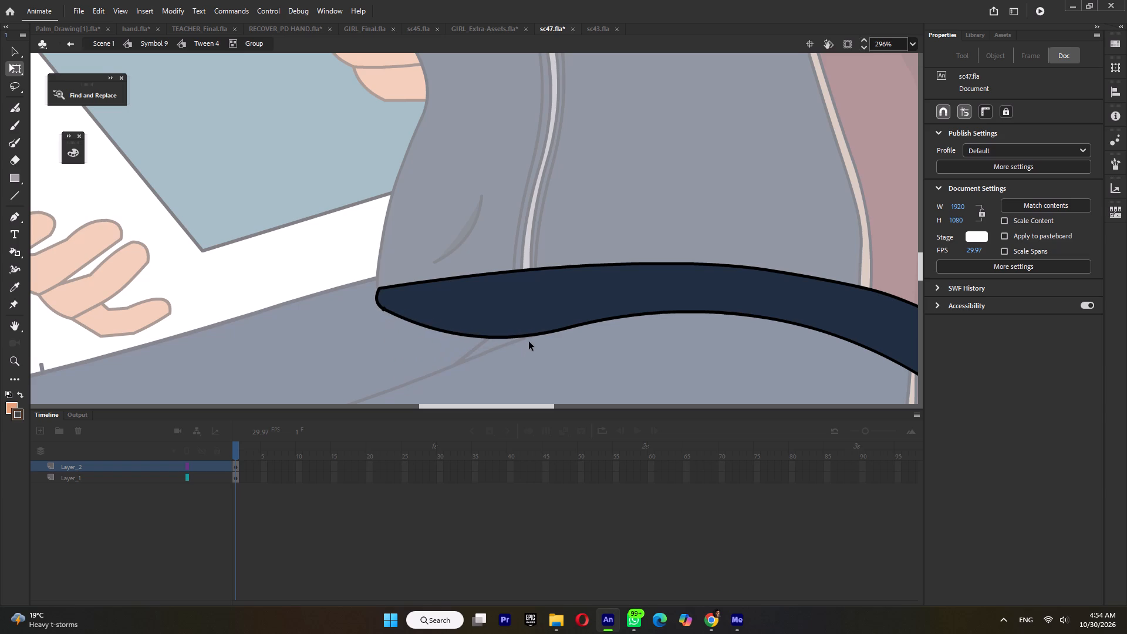
pyautogui.click(526, 338)
pyautogui.moveTo(526, 335); pyautogui.dragTo(526, 292)
pyautogui.keyDown('ctrl'); pyautogui.scroll(-9, 574, 276); pyautogui.keyUp('ctrl')
pyautogui.doubleClick(693, 264)
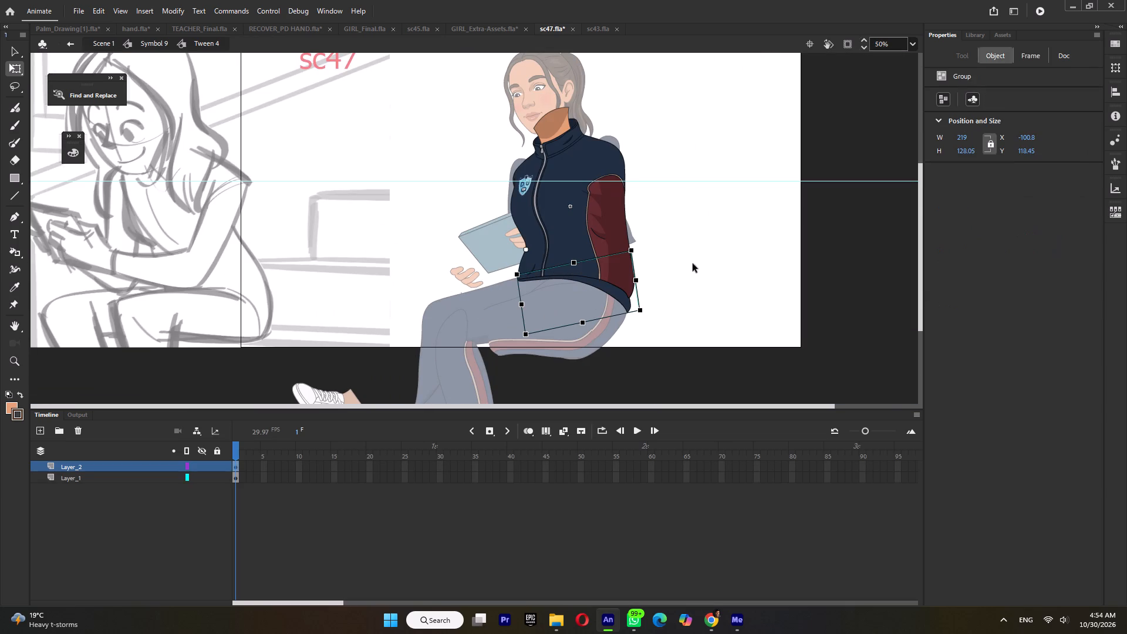
pyautogui.doubleClick(693, 264)
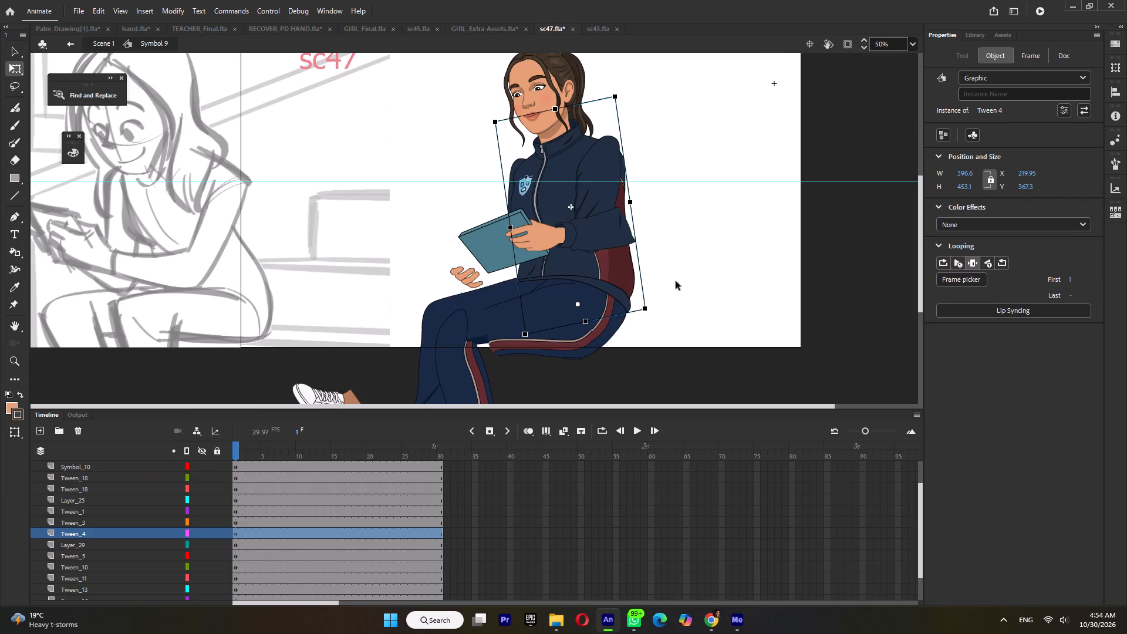
# Lower the near upper arm (Tween 3) at the shoulder and swing its elbow end slightly forward.
pyautogui.click(596, 190)
pyautogui.keyDown('ctrl'); pyautogui.scroll(5, 604, 192); pyautogui.keyUp('ctrl')
pyautogui.moveTo(604, 192); pyautogui.dragTo(605, 227)
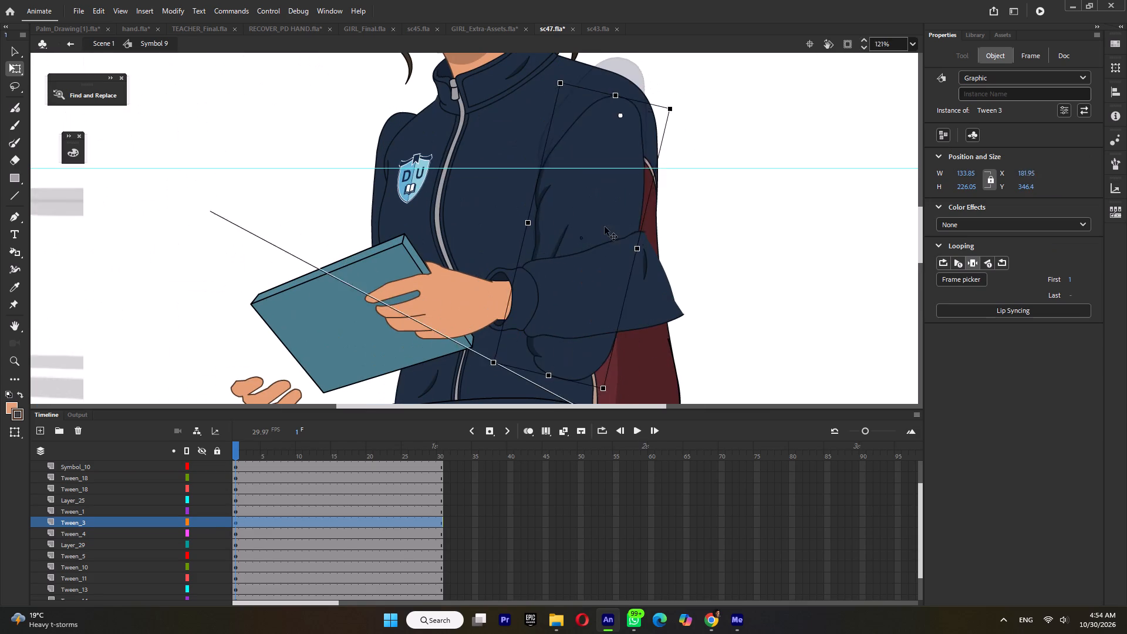
pyautogui.moveTo(605, 227); pyautogui.dragTo(616, 231)
pyautogui.keyDown('ctrl'); pyautogui.scroll(-5, 622, 217); pyautogui.keyUp('ctrl')
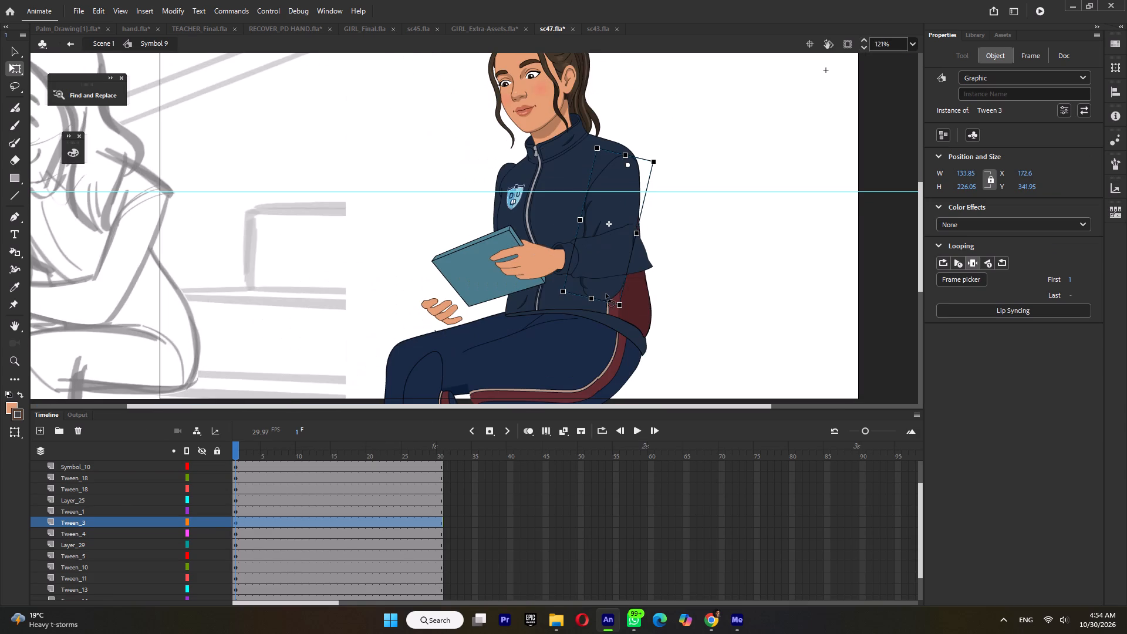
pyautogui.moveTo(606, 294); pyautogui.dragTo(592, 301)
# Lower the far upper arm (Tween 6) at the shoulder and swing its lower end forward.
pyautogui.click(512, 177)
pyautogui.keyDown('ctrl'); pyautogui.scroll(5, 514, 176); pyautogui.keyUp('ctrl')
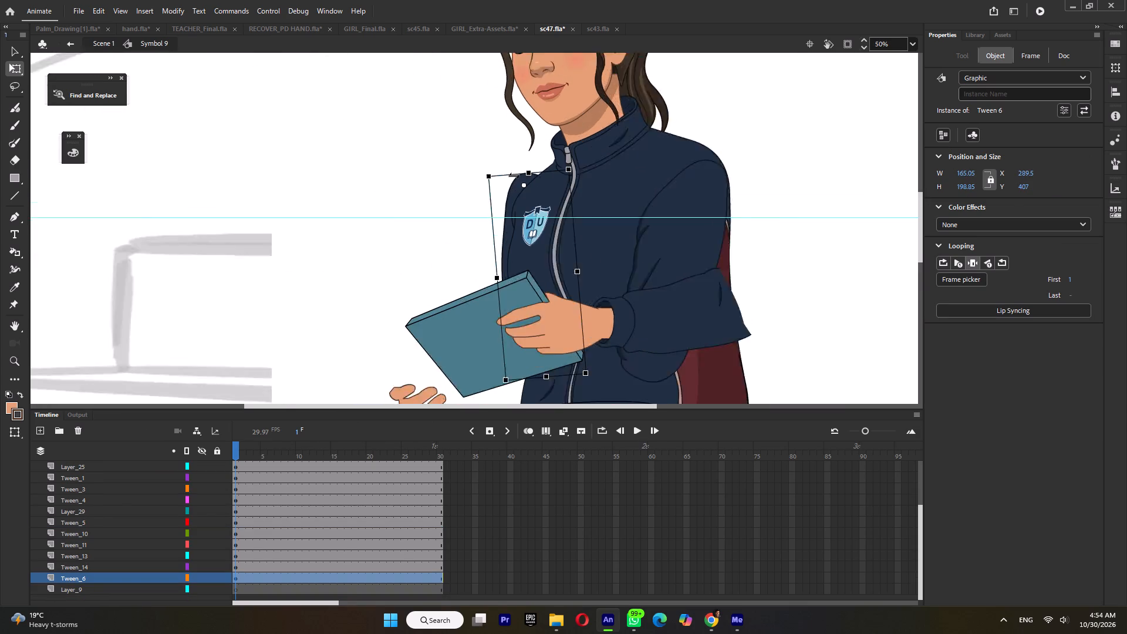
pyautogui.moveTo(514, 193); pyautogui.dragTo(518, 211)
pyautogui.keyDown('ctrl'); pyautogui.scroll(-5, 520, 213); pyautogui.keyUp('ctrl')
pyautogui.moveTo(508, 317); pyautogui.dragTo(472, 306)
# Rotate the tablet, near hand and forearm together and move them forward so the forearm slopes up from the elbow.
pyautogui.click(488, 267)
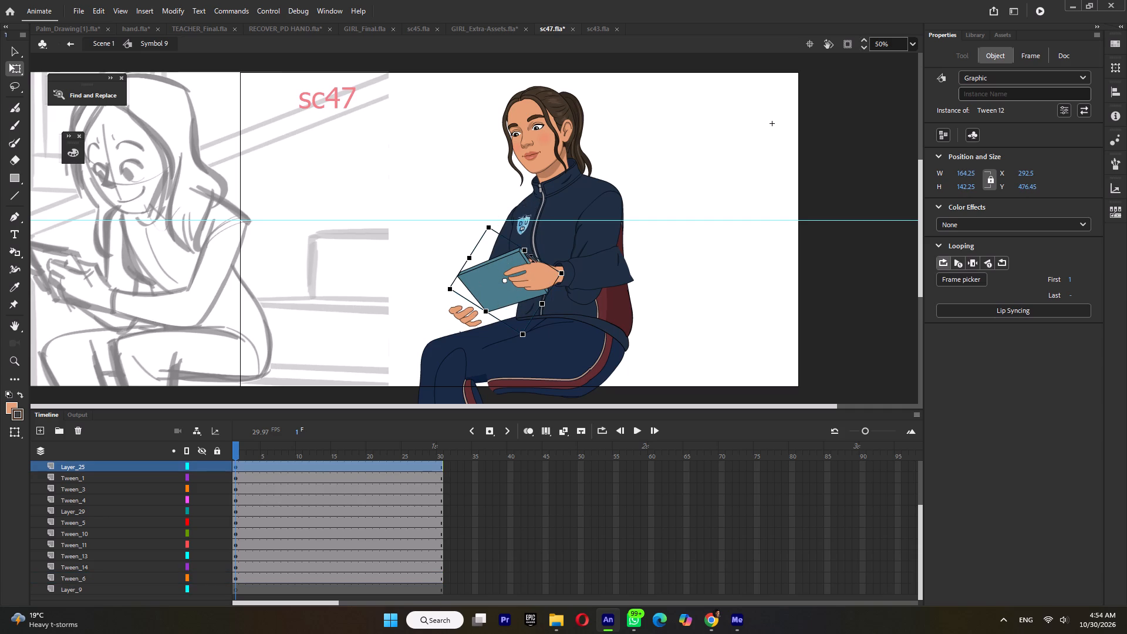
pyautogui.keyDown('shift'); pyautogui.click(576, 265); pyautogui.keyUp('shift')
pyautogui.keyDown('shift'); pyautogui.click(546, 275); pyautogui.keyUp('shift')
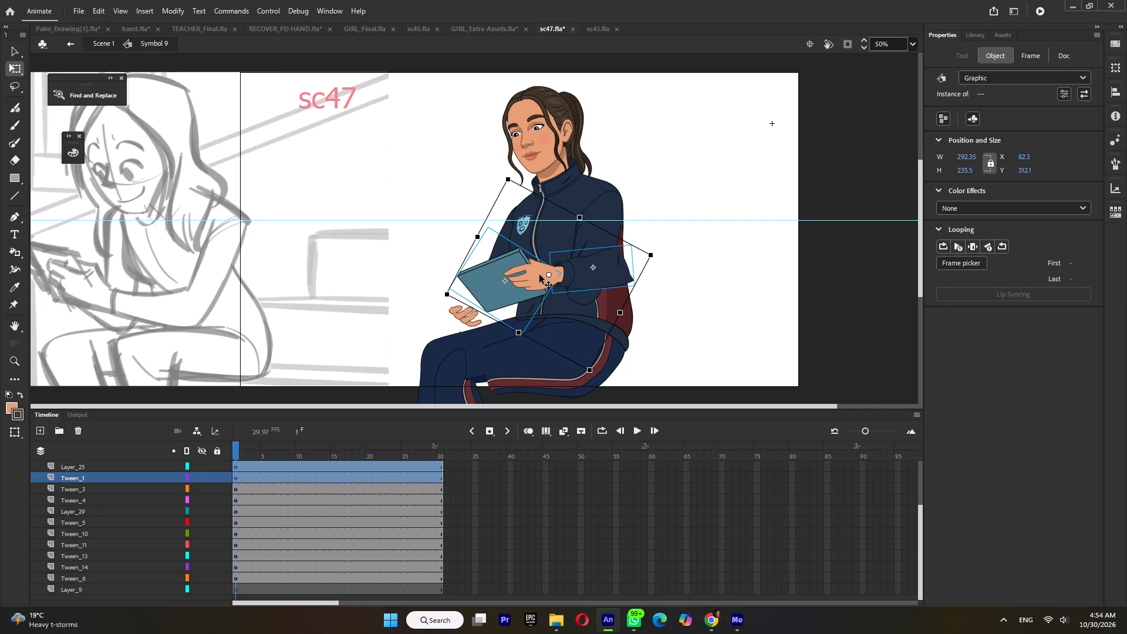
pyautogui.keyDown('shift'); pyautogui.click(534, 278); pyautogui.keyUp('shift')
pyautogui.moveTo(657, 259); pyautogui.dragTo(632, 305)
pyautogui.moveTo(597, 303); pyautogui.dragTo(548, 303)
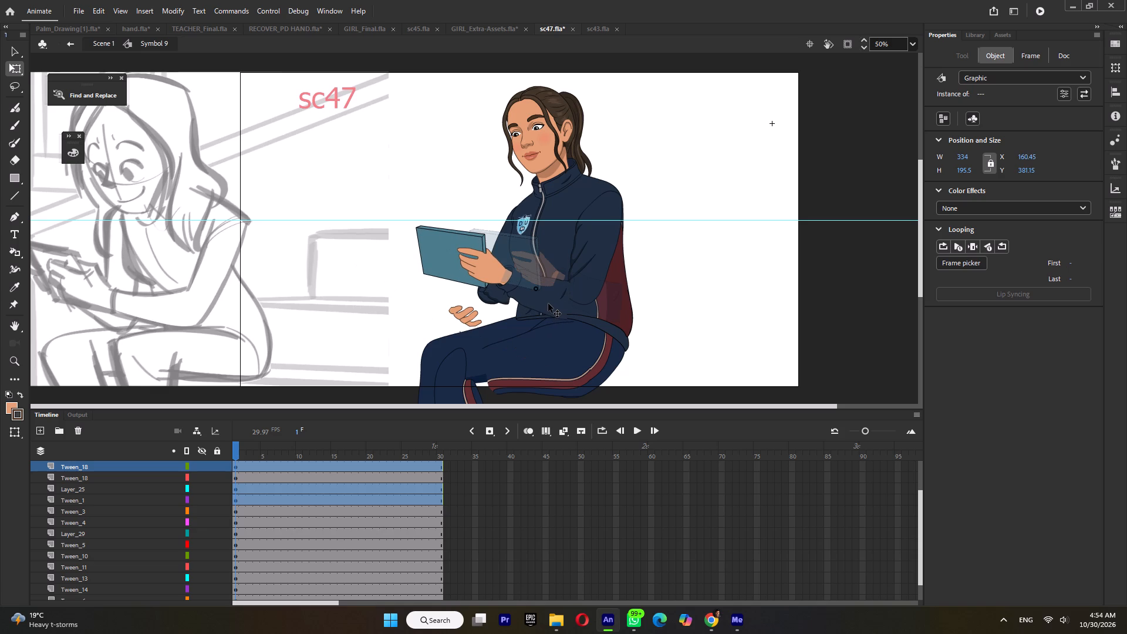
pyautogui.moveTo(548, 303); pyautogui.dragTo(555, 304)
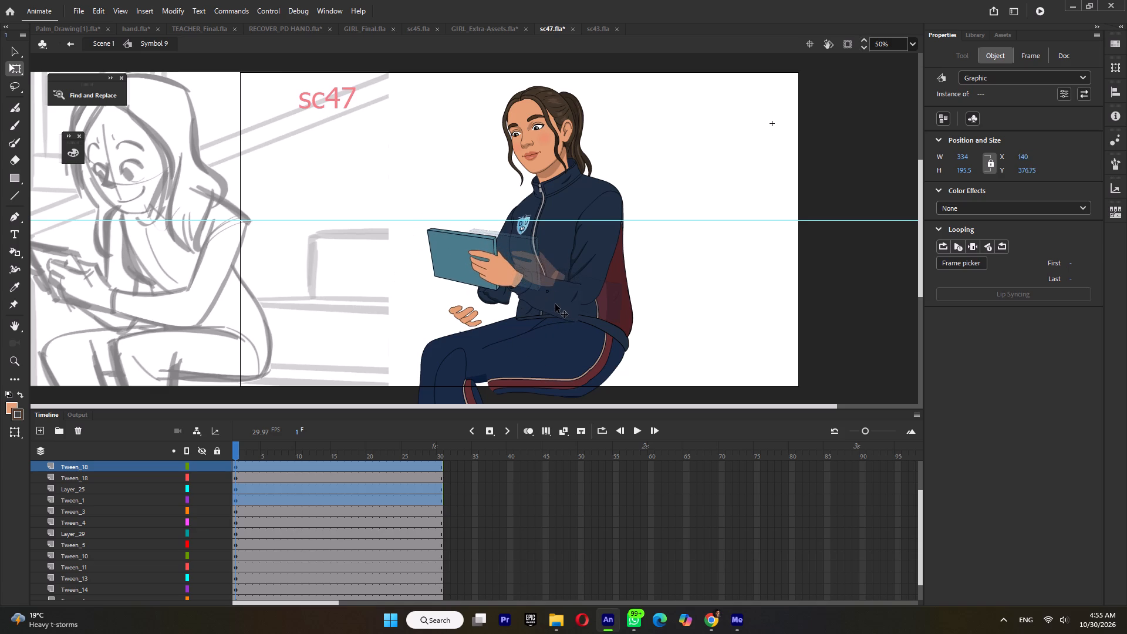
pyautogui.moveTo(555, 304); pyautogui.dragTo(534, 308)
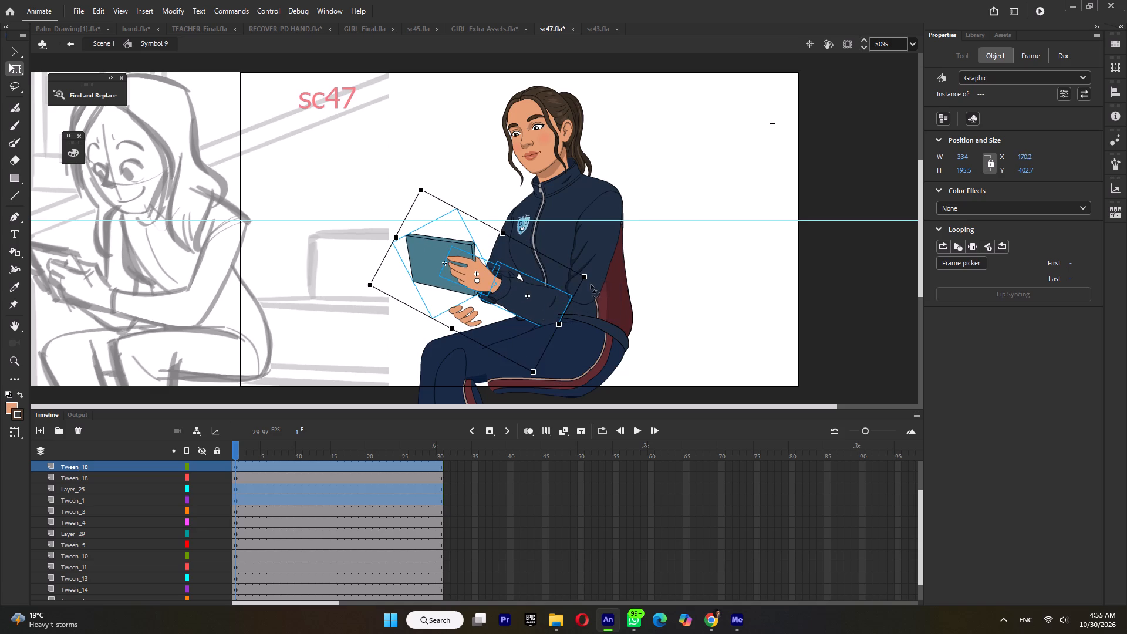
# Extend the near upper arm's (Tween 3) elbow end slightly downward to meet the forearm.
pyautogui.click(603, 267)
pyautogui.moveTo(574, 303); pyautogui.dragTo(575, 311)
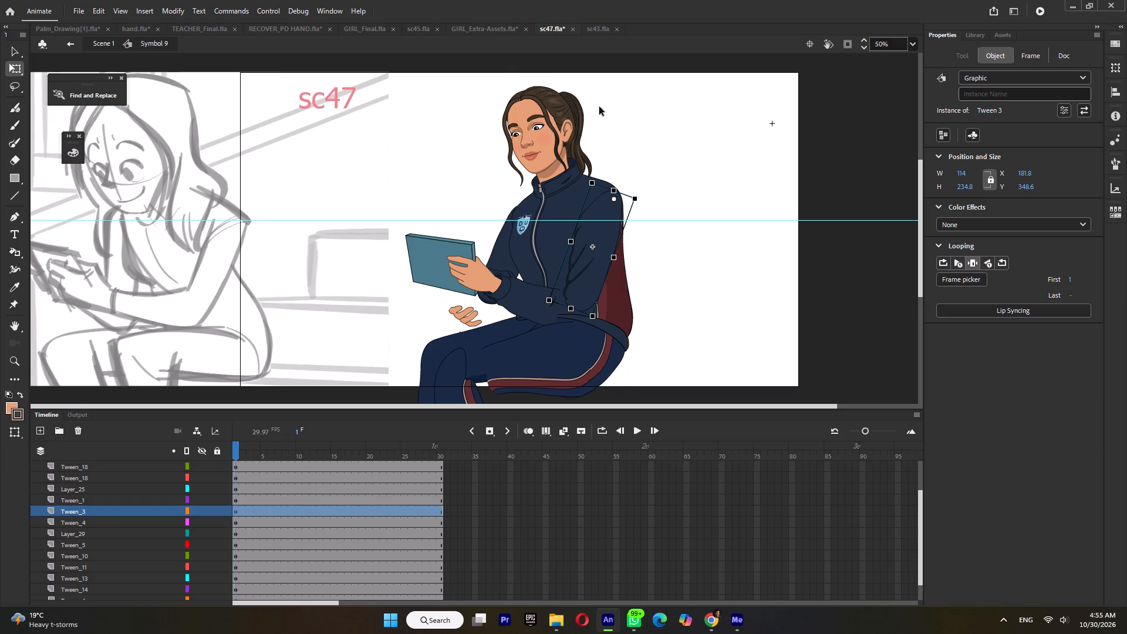
# Select the head parts together and lower the head further into the collar.
pyautogui.moveTo(603, 100); pyautogui.dragTo(542, 116)
pyautogui.keyDown('ctrl'); pyautogui.scroll(4, 564, 140); pyautogui.keyUp('ctrl')
pyautogui.moveTo(569, 120); pyautogui.dragTo(571, 146)
pyautogui.keyDown('ctrl'); pyautogui.scroll(-8, 571, 146); pyautogui.keyUp('ctrl')
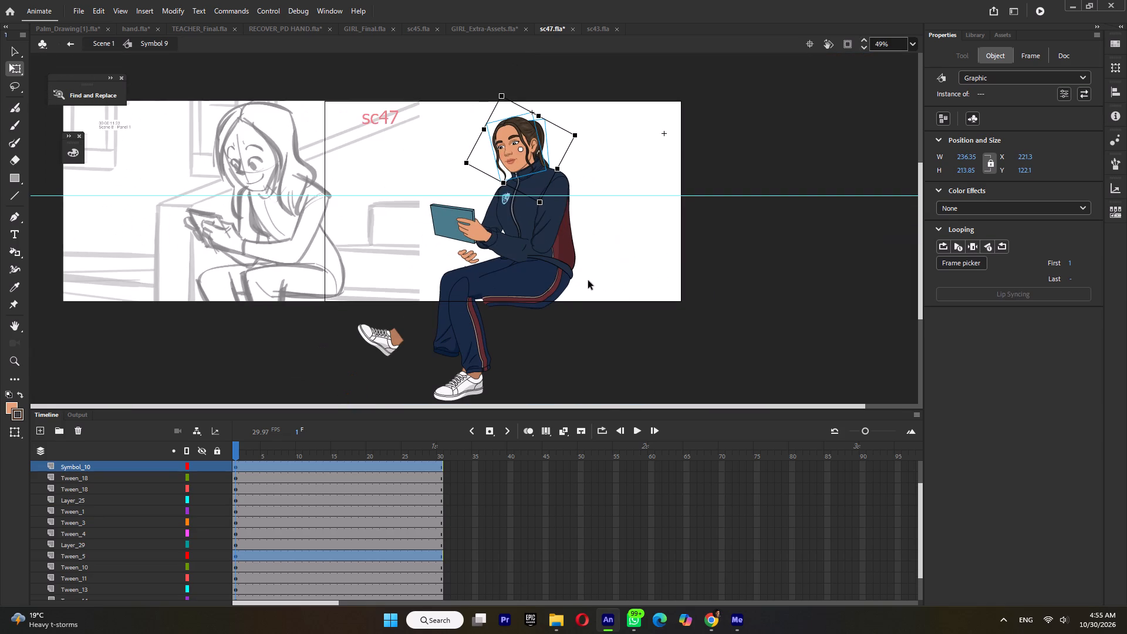
# Move the near lower leg (Tween 9) back so its knee end joins the front of the thigh.
pyautogui.click(504, 293)
pyautogui.keyDown('ctrl'); pyautogui.scroll(3, 484, 305); pyautogui.keyUp('ctrl')
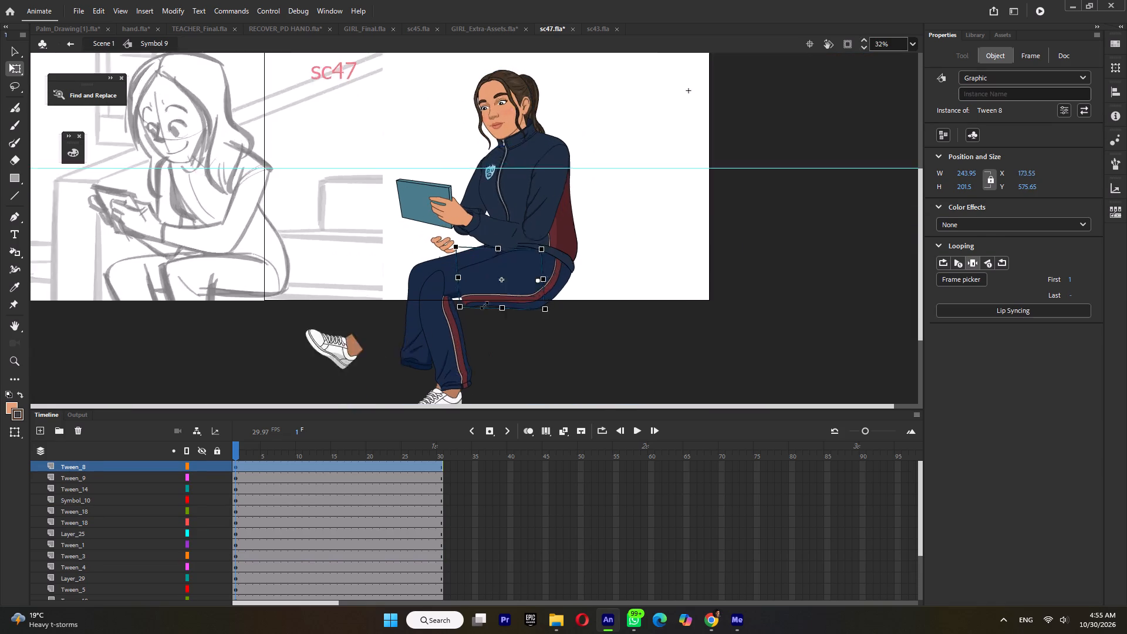
pyautogui.keyDown('ctrl'); pyautogui.scroll(1, 484, 305); pyautogui.keyUp('ctrl')
pyautogui.click(398, 333)
pyautogui.moveTo(397, 333); pyautogui.dragTo(453, 332)
pyautogui.doubleClick(478, 344)
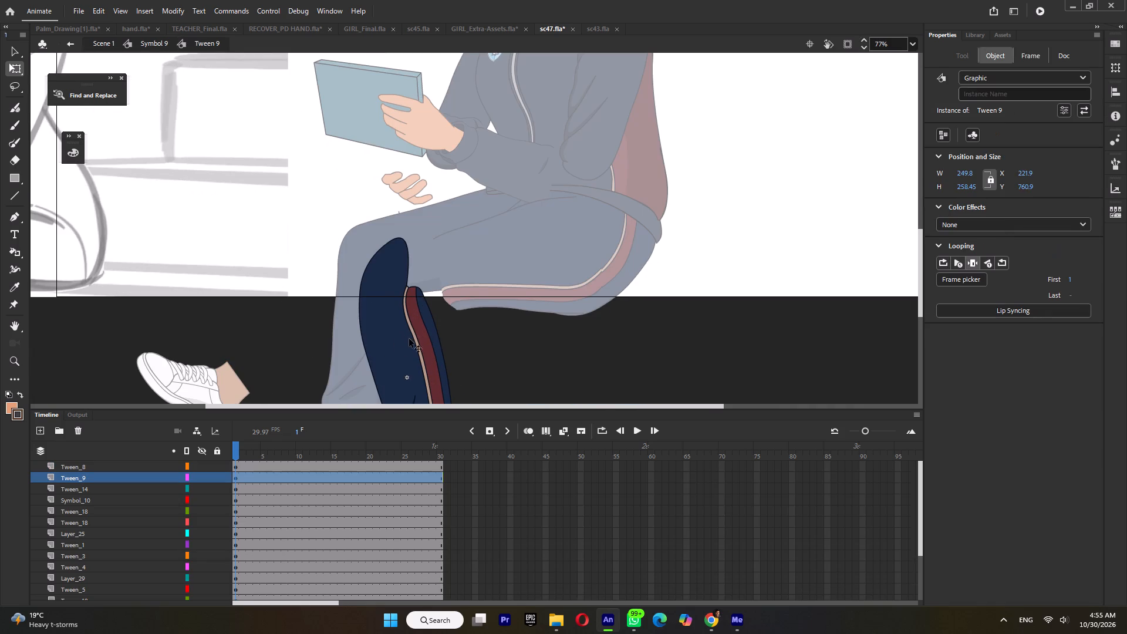
pyautogui.moveTo(396, 339); pyautogui.dragTo(429, 338)
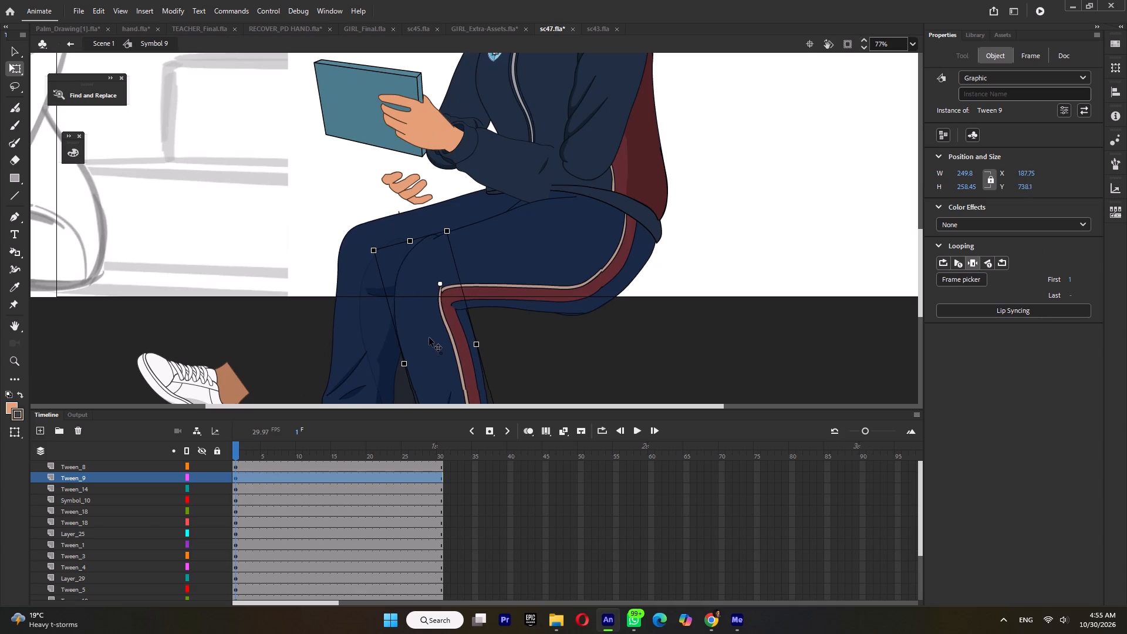
# Nudge the near lower leg (Tween 9) until its side stripe lines up with the thigh's stripe at the knee.
pyautogui.moveTo(429, 338); pyautogui.dragTo(432, 339)
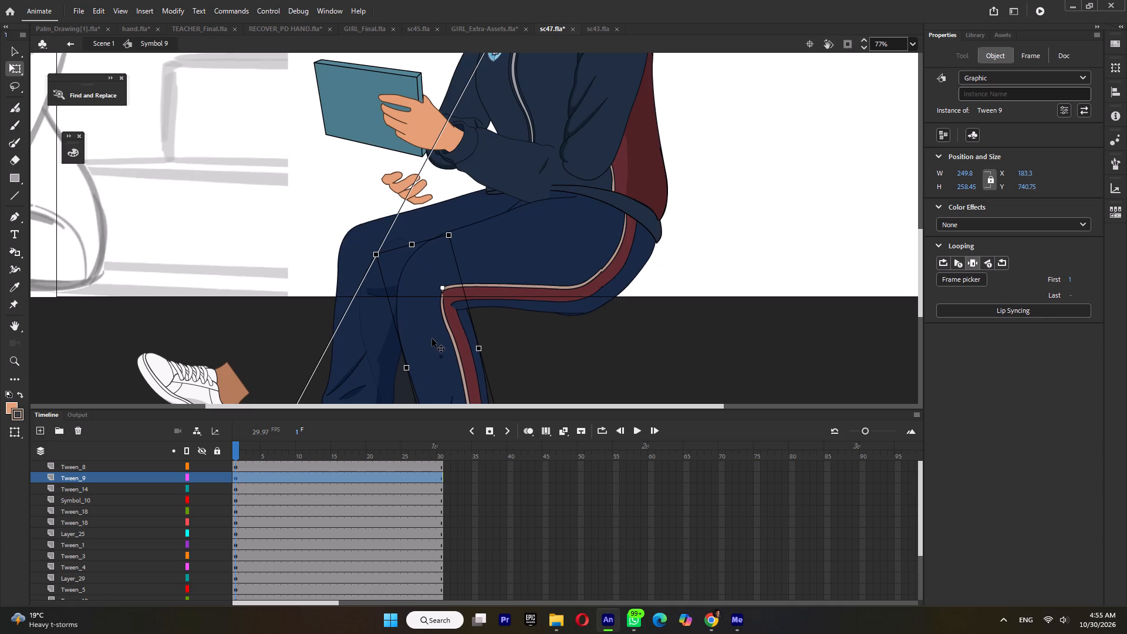
pyautogui.moveTo(432, 339); pyautogui.dragTo(433, 338)
pyautogui.keyDown('ctrl'); pyautogui.scroll(-1, 483, 343); pyautogui.keyUp('ctrl')
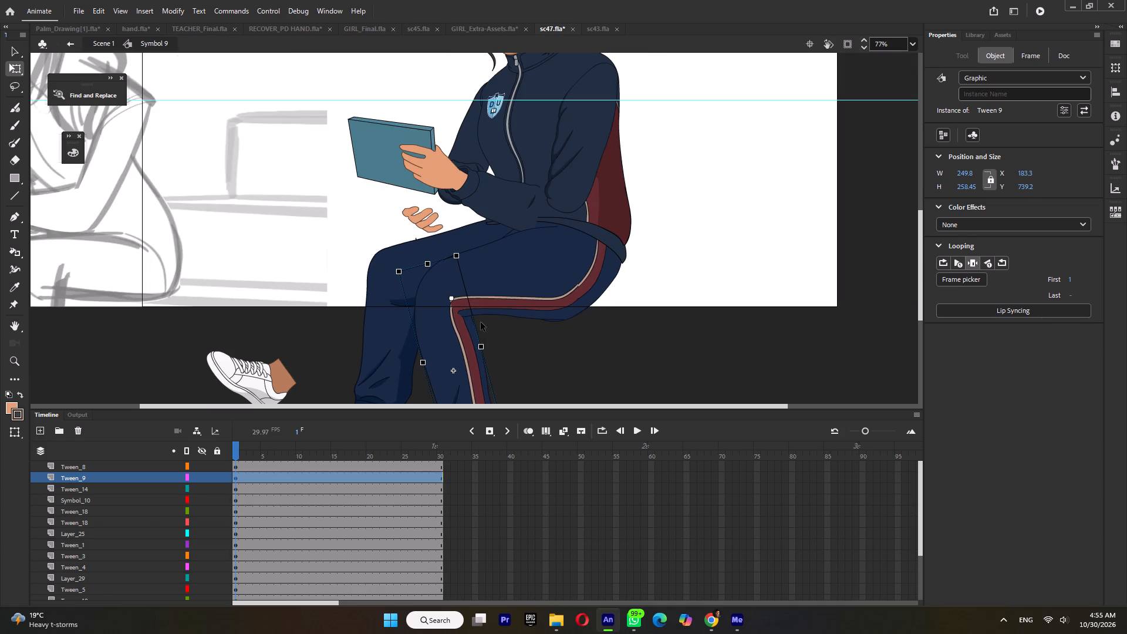
pyautogui.keyDown('ctrl'); pyautogui.scroll(4, 477, 319); pyautogui.keyUp('ctrl')
pyautogui.click(441, 329)
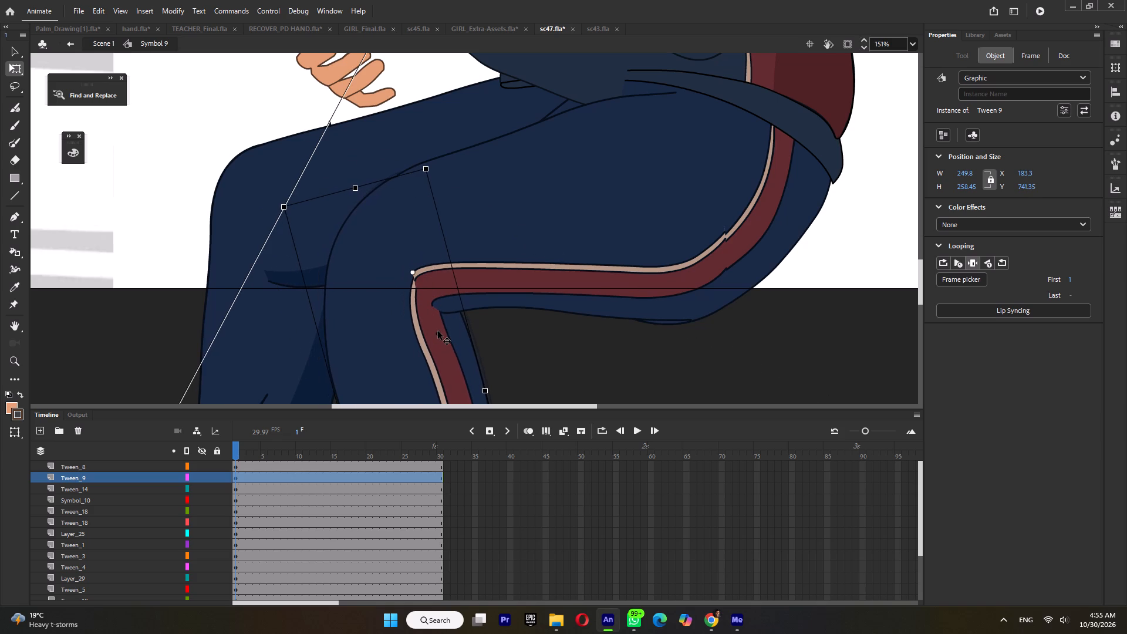
pyautogui.press('Left')
pyautogui.press('Left')
pyautogui.press('Left')
pyautogui.press('Left')
pyautogui.press('Left')
pyautogui.press('Left')
pyautogui.press('Left')
pyautogui.press('Left')
pyautogui.press('Left')
pyautogui.press('Left')
pyautogui.press('Left')
pyautogui.press('Left')
pyautogui.press('Left')
pyautogui.press('Left')
pyautogui.press('Left')
pyautogui.press('Left')
pyautogui.press('Left')
pyautogui.press('Left')
pyautogui.press('Left')
pyautogui.press('Left')
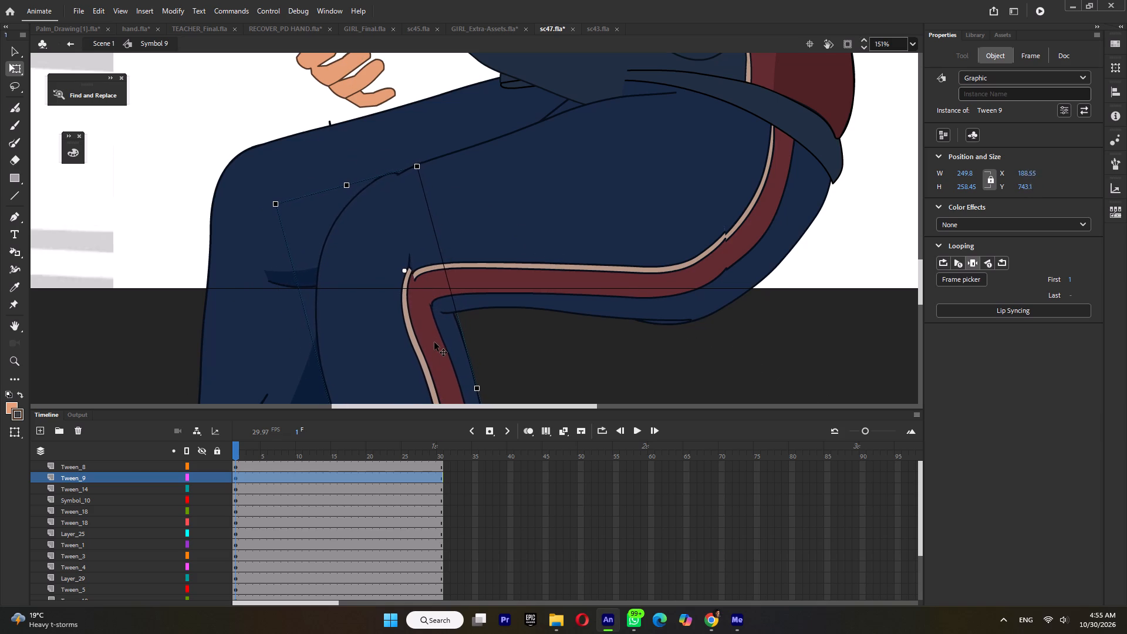
pyautogui.press('Right')
pyautogui.press('Right')
pyautogui.press('Right')
pyautogui.press('Right')
pyautogui.press('Right')
pyautogui.press('Right')
pyautogui.press('Right')
pyautogui.press('Right')
pyautogui.press('Right')
pyautogui.press('Right')
pyautogui.press('Right')
pyautogui.press('Right')
pyautogui.press('Right')
pyautogui.press('Right')
pyautogui.press('Right')
pyautogui.press('Right')
pyautogui.press('Right')
pyautogui.press('Right')
pyautogui.press('Right')
pyautogui.press('Right')
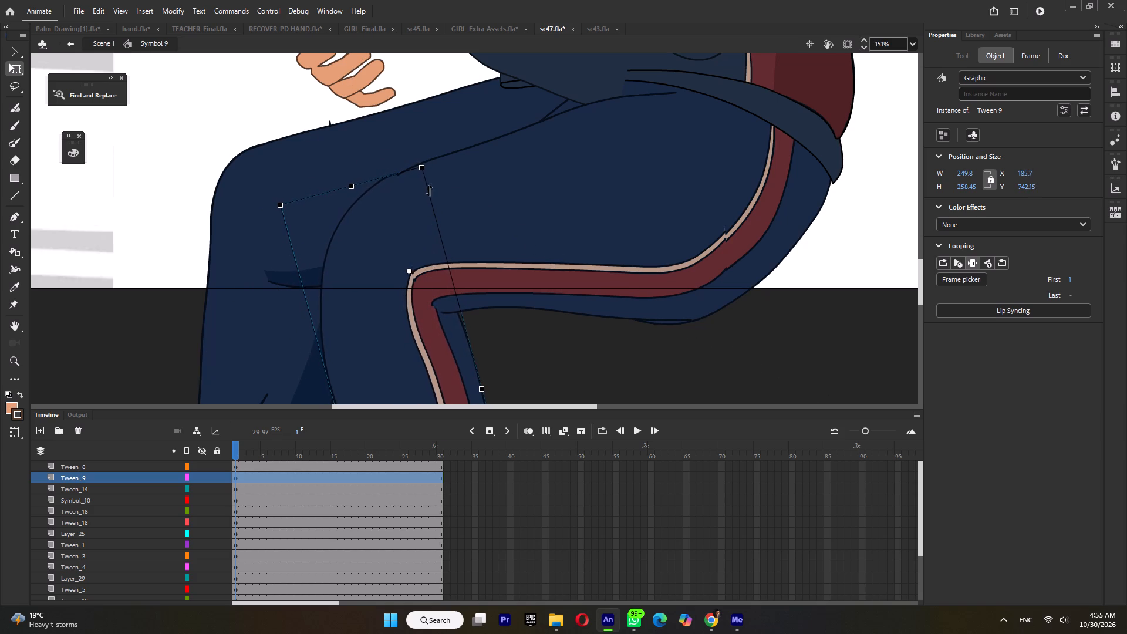
# Rotate the near lower leg (Tween 9) closer to vertical and refit its knee end to the thigh.
pyautogui.moveTo(429, 169); pyautogui.dragTo(443, 181)
pyautogui.click(391, 351)
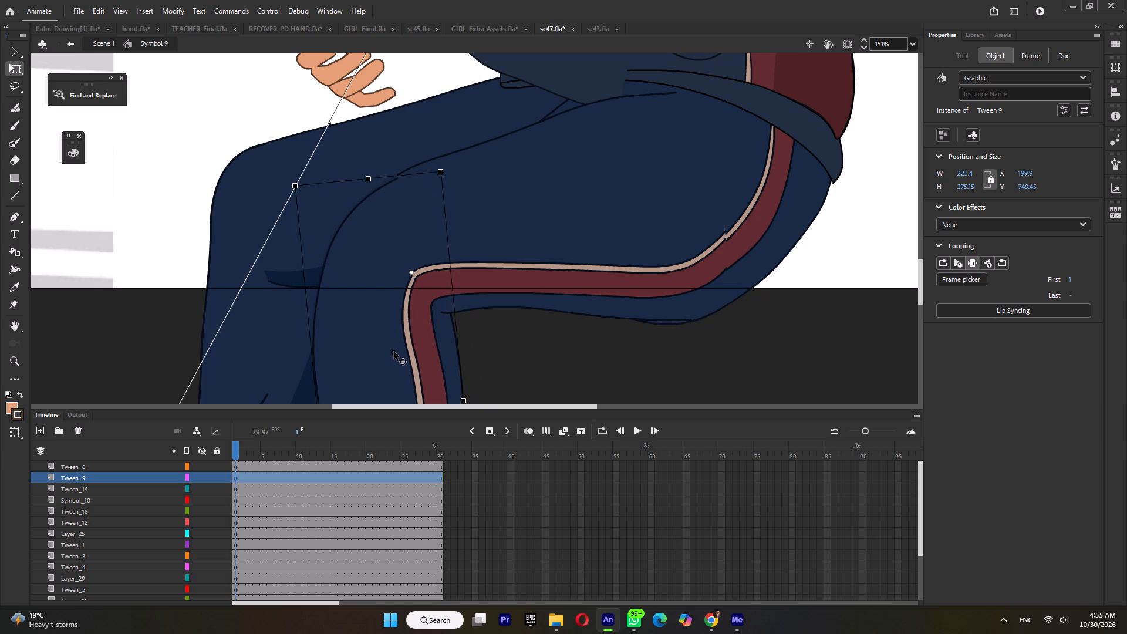
pyautogui.moveTo(394, 351); pyautogui.dragTo(394, 345)
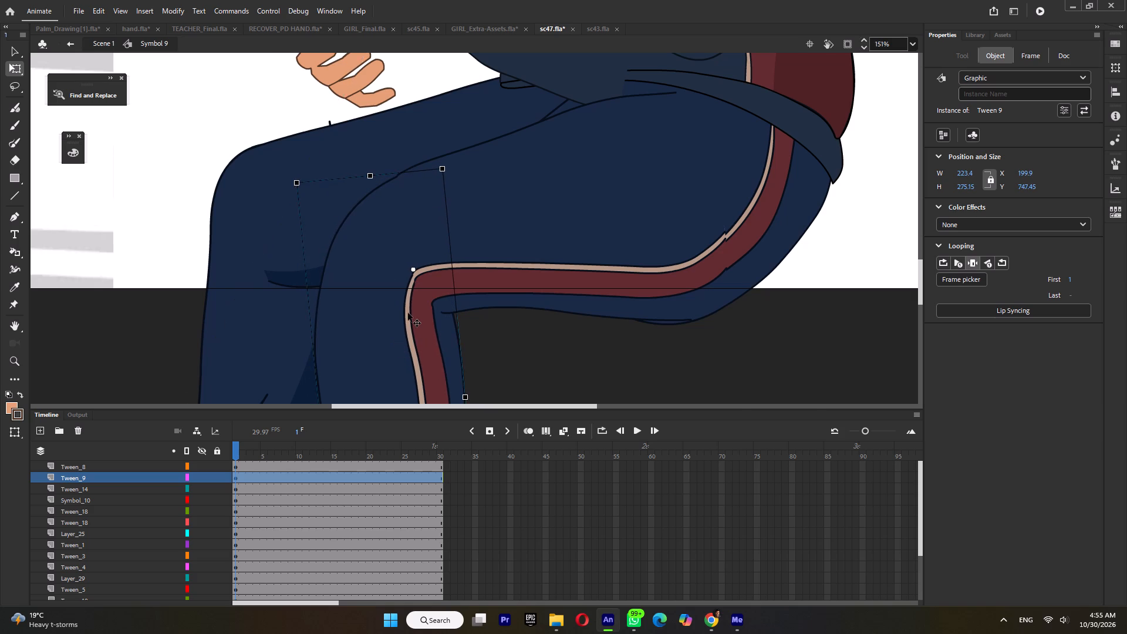
# Reshape the hip outline inside Tween 20 so its underside meets the thigh's lower edge and its back curve is fuller.
pyautogui.keyDown('ctrl'); pyautogui.scroll(-4, 408, 313); pyautogui.keyUp('ctrl')
pyautogui.click(521, 312)
pyautogui.keyDown('ctrl'); pyautogui.scroll(5, 542, 308); pyautogui.keyUp('ctrl')
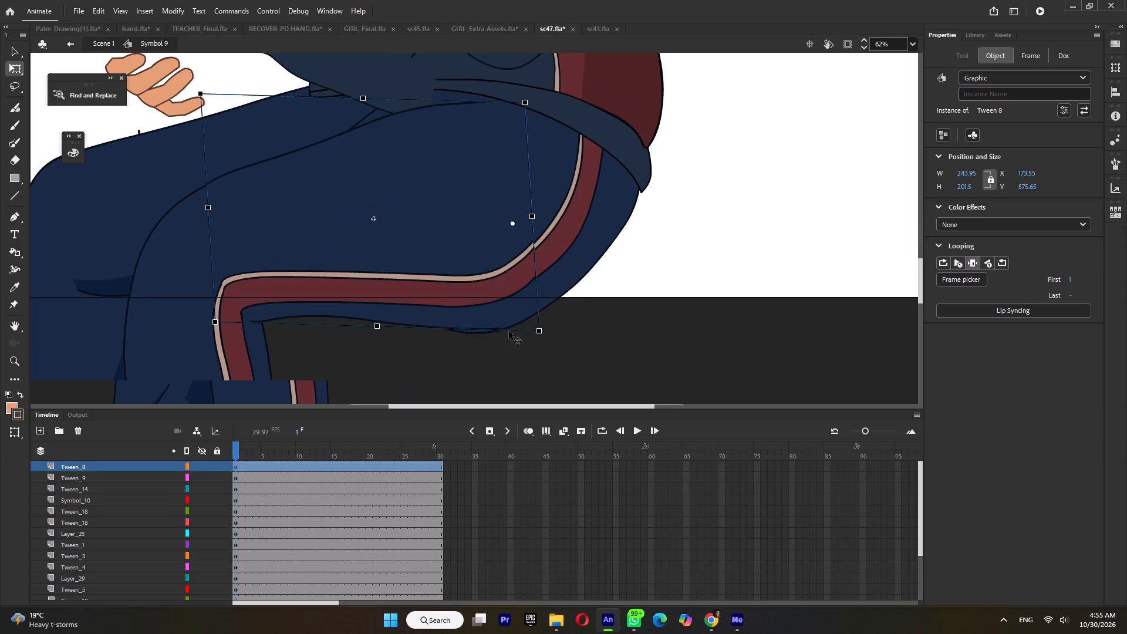
pyautogui.click(485, 322)
pyautogui.doubleClick(560, 286)
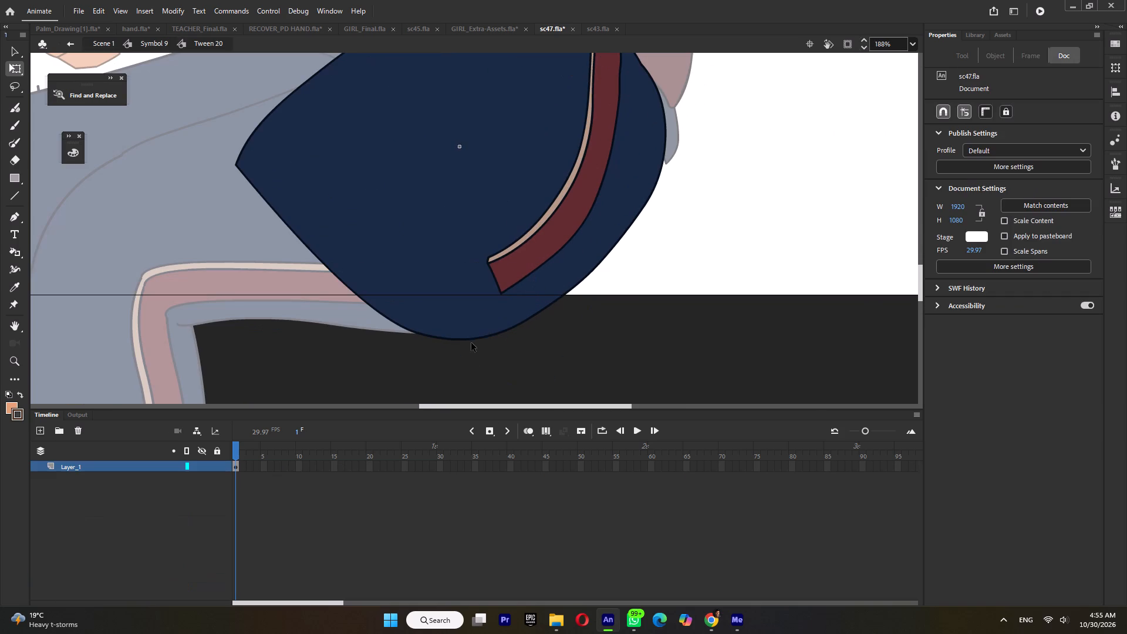
pyautogui.doubleClick(470, 339)
pyautogui.moveTo(465, 339); pyautogui.dragTo(478, 330)
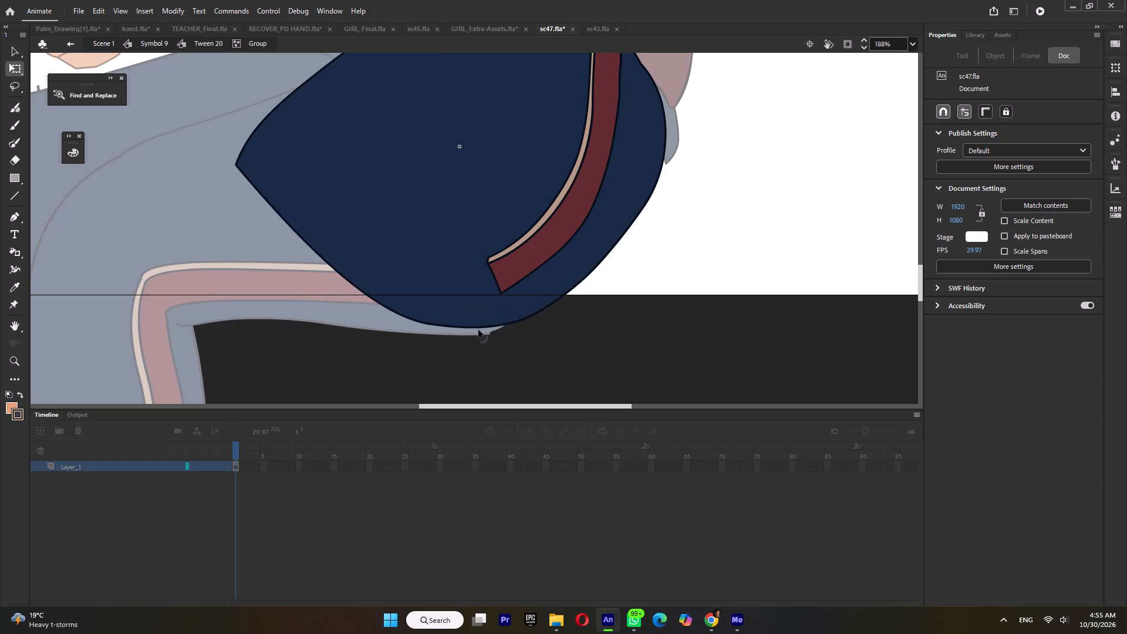
pyautogui.moveTo(478, 330); pyautogui.dragTo(475, 336)
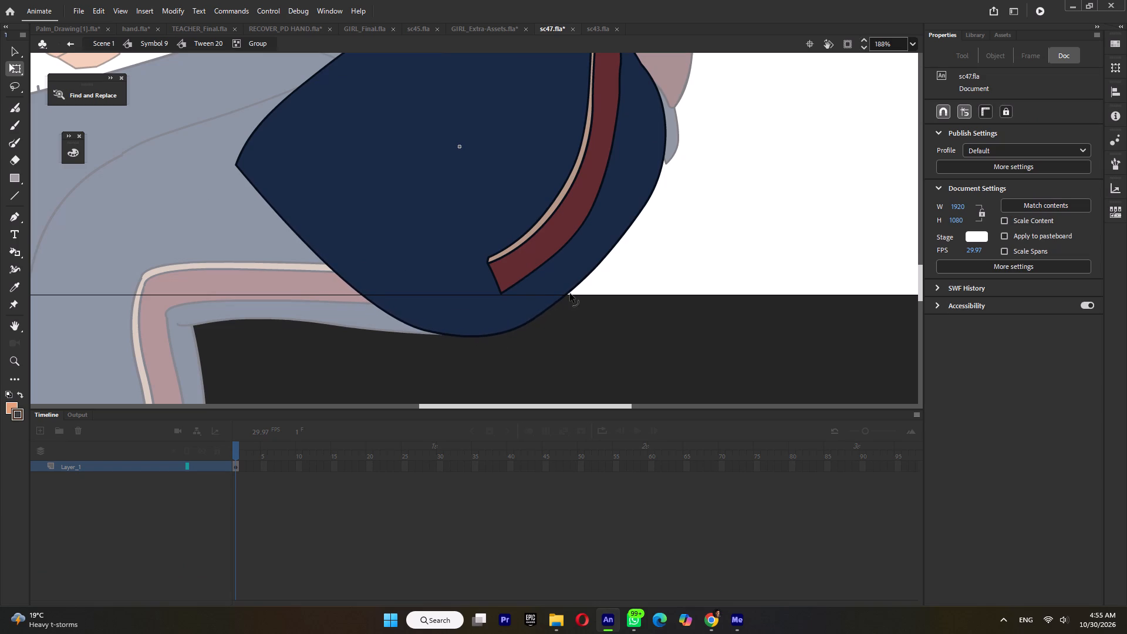
pyautogui.moveTo(572, 291); pyautogui.dragTo(583, 293)
pyautogui.moveTo(630, 232); pyautogui.dragTo(639, 236)
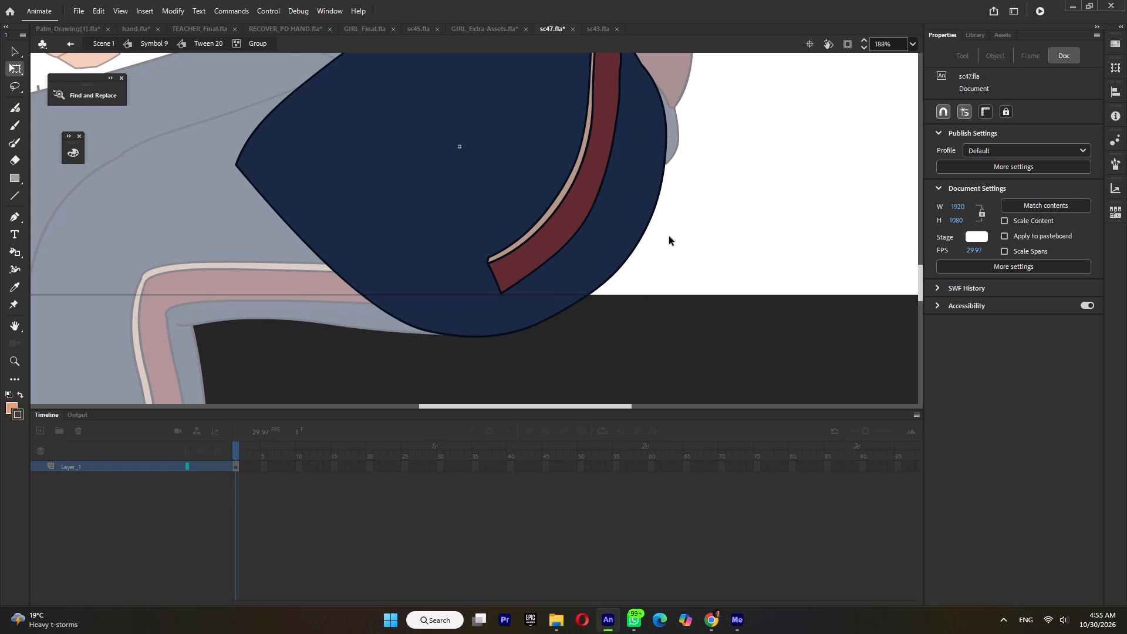
pyautogui.doubleClick(676, 235)
pyautogui.keyDown('ctrl'); pyautogui.doubleClick(687, 286); pyautogui.keyUp('ctrl')
# Inside the near thigh (Tween 8), adjust the hip ends of the stripe outlines to meet the hip's stripe.
pyautogui.keyDown('ctrl'); pyautogui.scroll(-5, 687, 287); pyautogui.keyUp('ctrl')
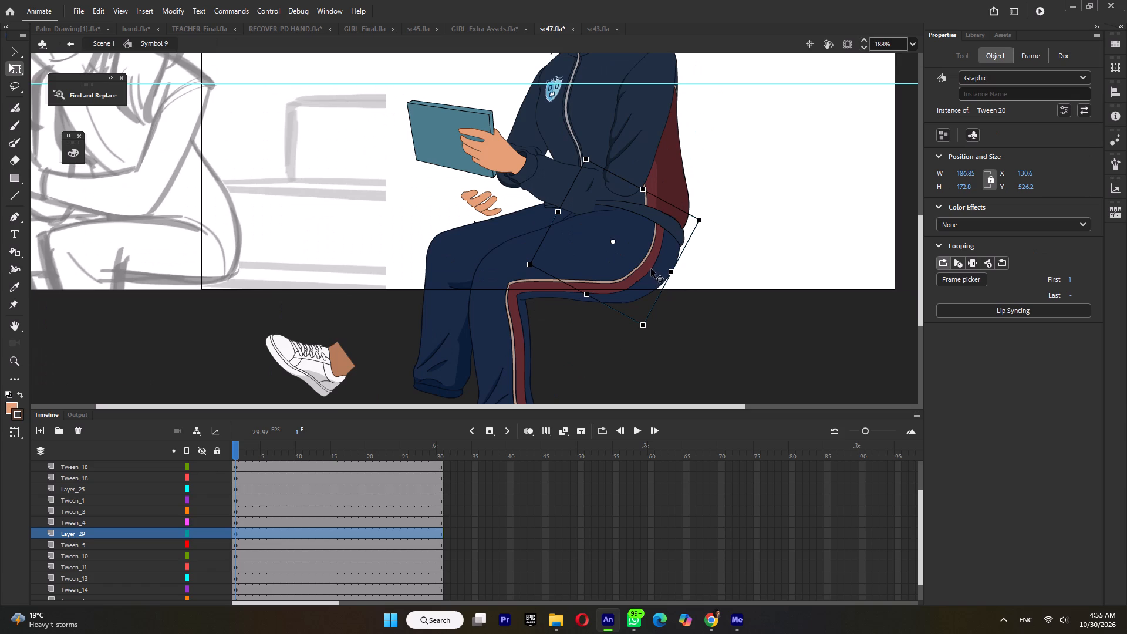
pyautogui.click(650, 269)
pyautogui.doubleClick(627, 279)
pyautogui.keyDown('ctrl'); pyautogui.scroll(9, 633, 276); pyautogui.keyUp('ctrl')
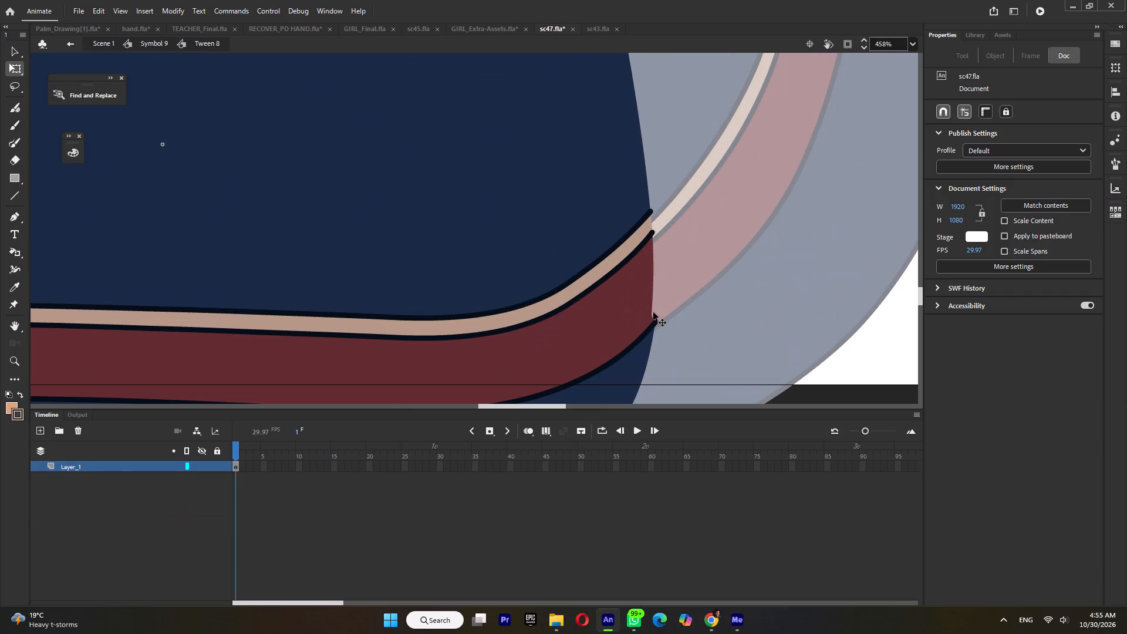
pyautogui.doubleClick(654, 322)
pyautogui.click(655, 322)
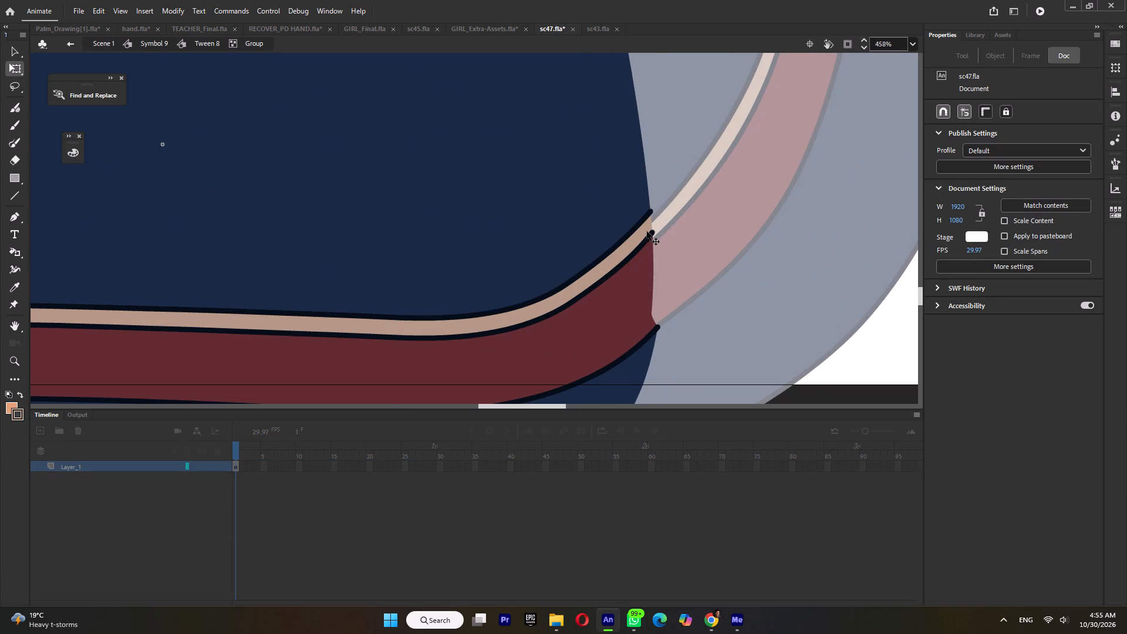
pyautogui.moveTo(652, 232); pyautogui.dragTo(653, 241)
pyautogui.moveTo(649, 214); pyautogui.dragTo(651, 226)
pyautogui.click(621, 247)
pyautogui.click(622, 267)
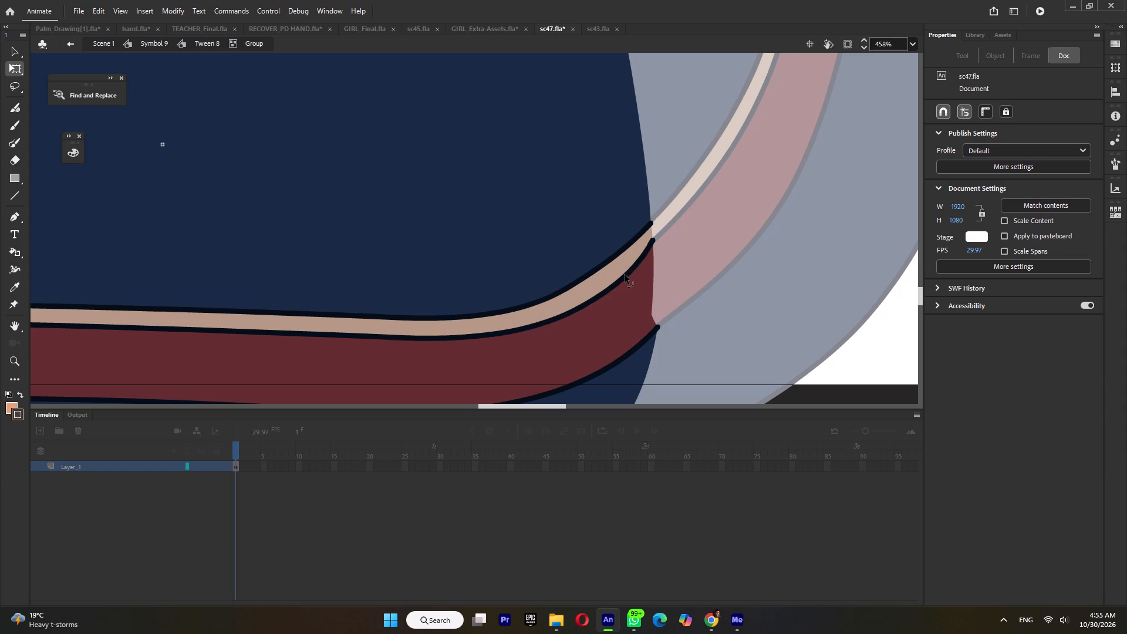
pyautogui.keyDown('ctrl'); pyautogui.doubleClick(686, 274); pyautogui.keyUp('ctrl')
pyautogui.keyDown('ctrl'); pyautogui.scroll(-4, 686, 274); pyautogui.keyUp('ctrl')
# Save the sc47 file and return to Symbol 9.
pyautogui.hotkey('ctrl', 's')
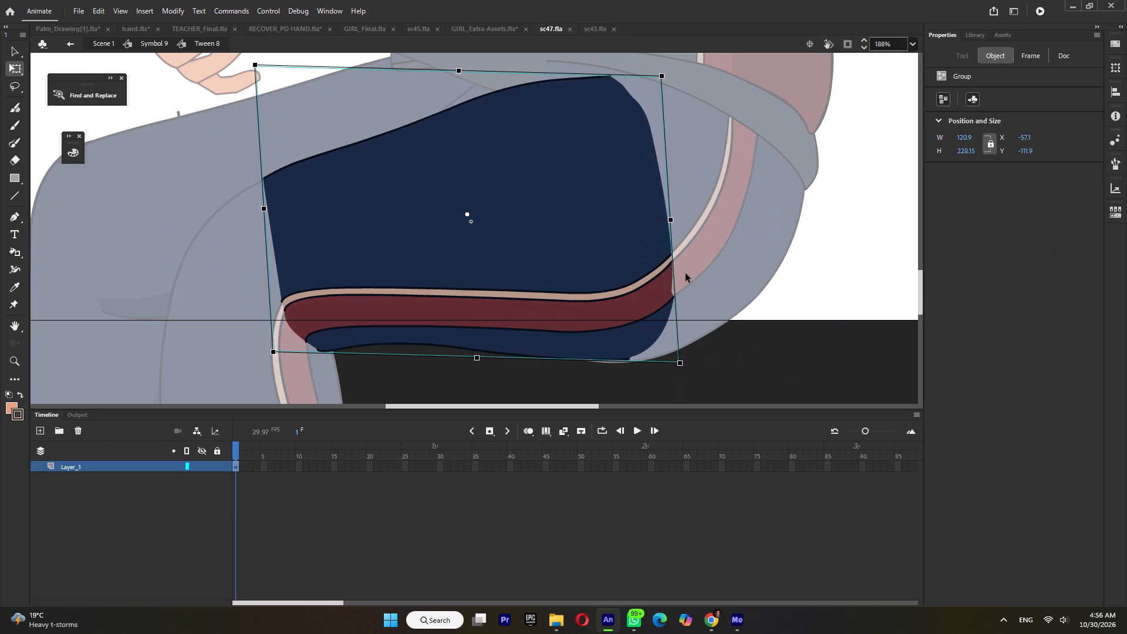
pyautogui.keyDown('ctrl'); pyautogui.scroll(-5, 704, 226); pyautogui.keyUp('ctrl')
pyautogui.keyDown('ctrl'); pyautogui.doubleClick(865, 238); pyautogui.keyUp('ctrl')
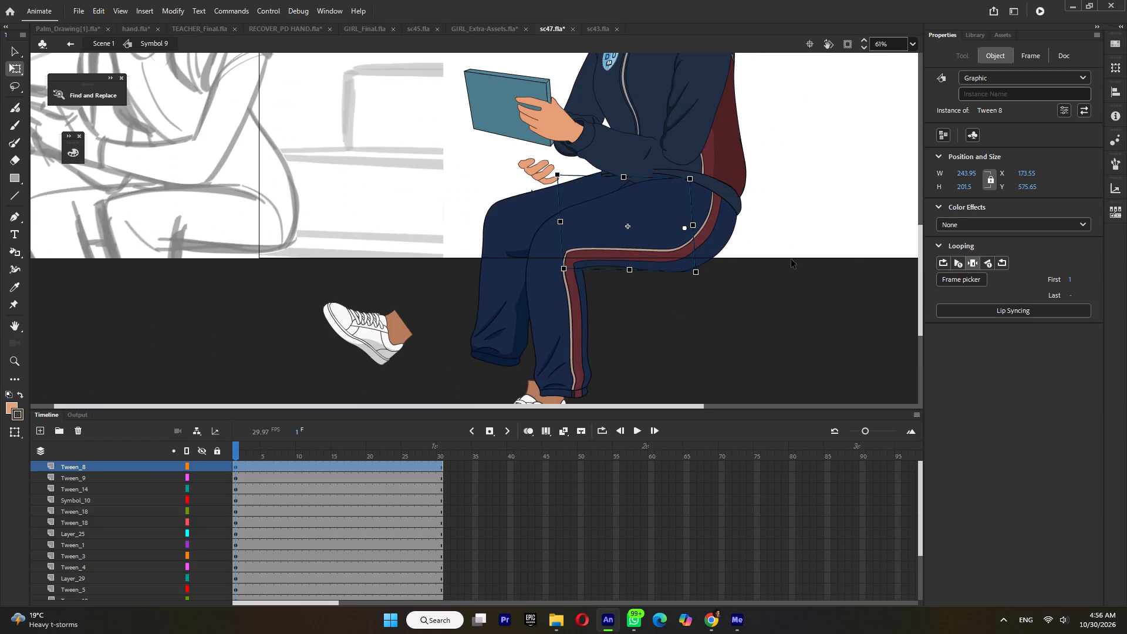
# Rotate the near thigh (Tween 8) slightly so its knee end rises.
pyautogui.keyDown('ctrl'); pyautogui.scroll(-4, 585, 272); pyautogui.keyUp('ctrl')
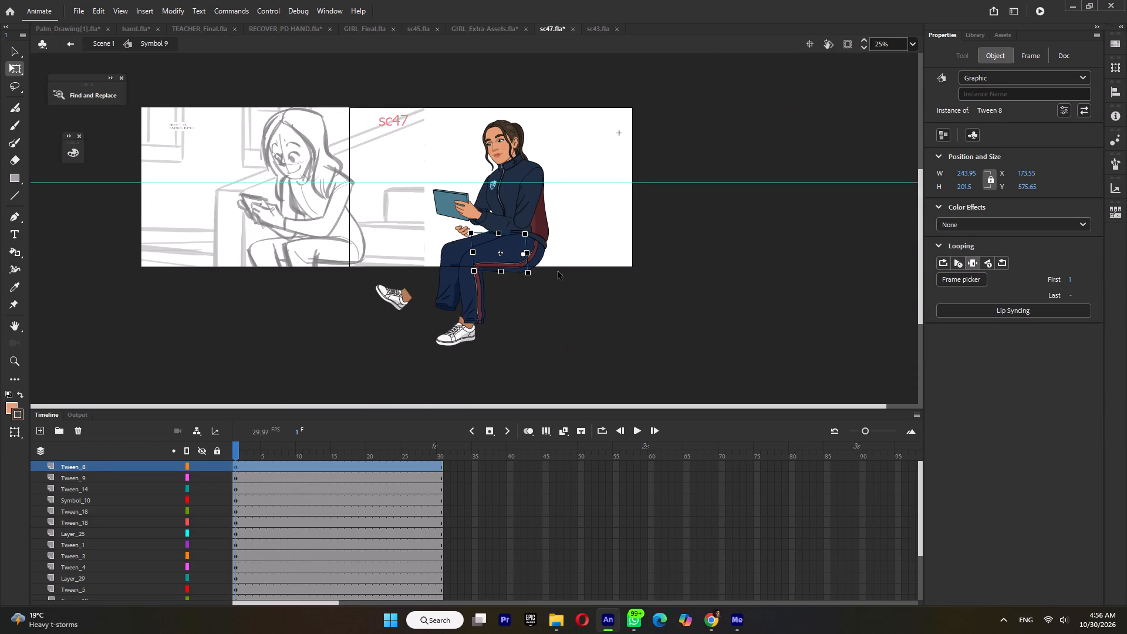
pyautogui.keyDown('ctrl'); pyautogui.scroll(3, 472, 272); pyautogui.keyUp('ctrl')
pyautogui.click(452, 218)
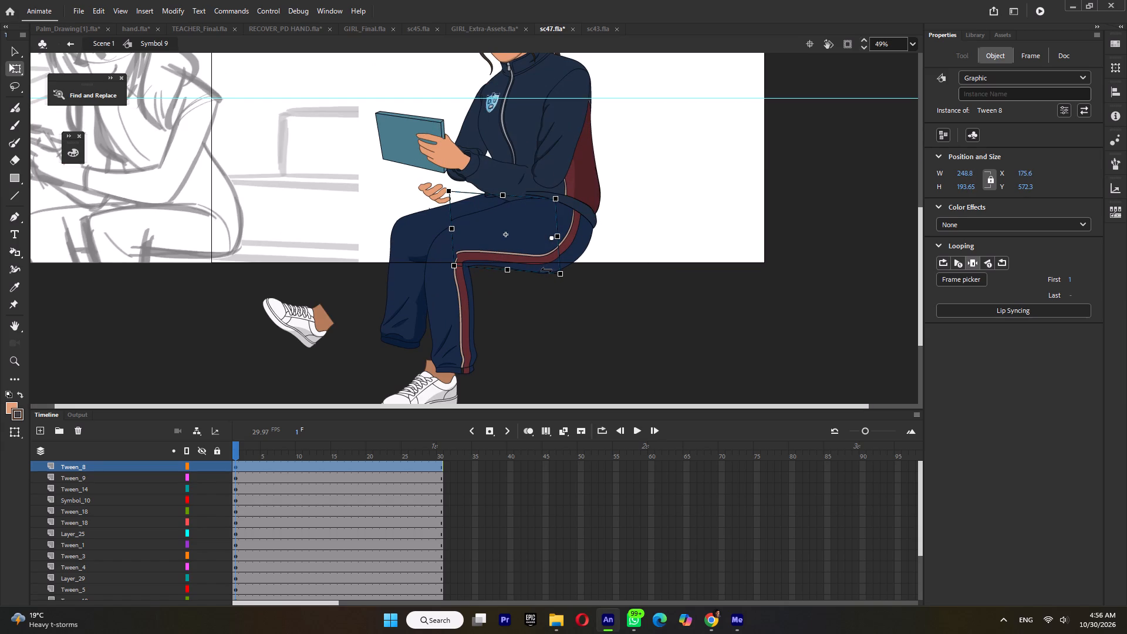
# Move the far thigh (Tween 10) forward and down, and rotate it flatter so its knee end rises.
pyautogui.click(437, 211)
pyautogui.keyDown('ctrl'); pyautogui.scroll(4, 457, 210); pyautogui.keyUp('ctrl')
pyautogui.moveTo(466, 210); pyautogui.dragTo(434, 222)
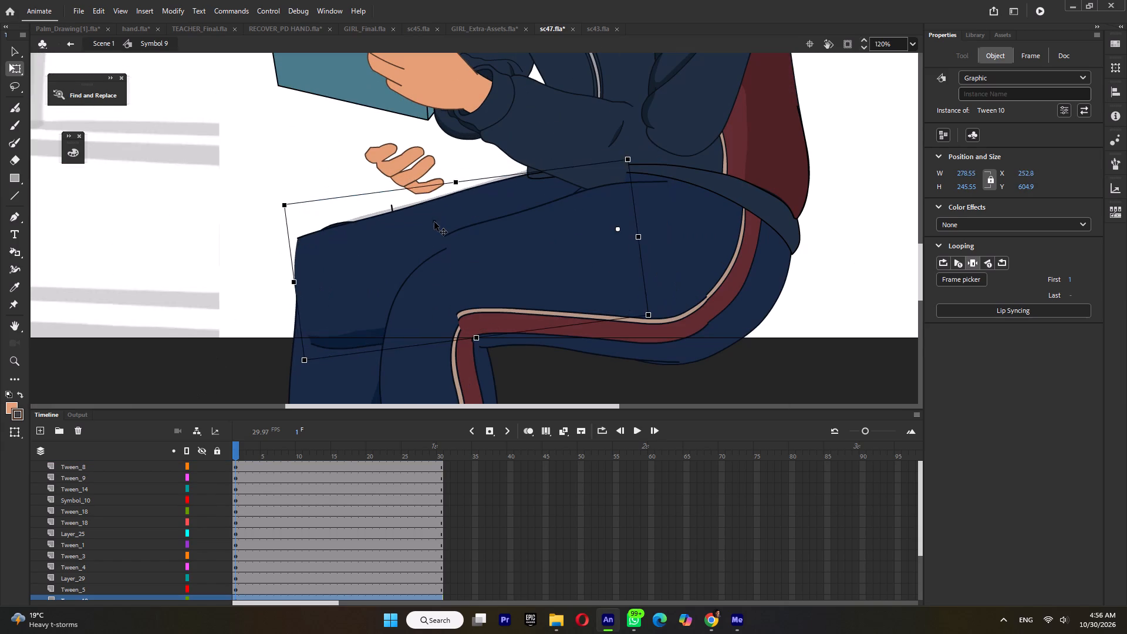
pyautogui.moveTo(434, 222); pyautogui.dragTo(423, 228)
pyautogui.moveTo(266, 214); pyautogui.dragTo(271, 190)
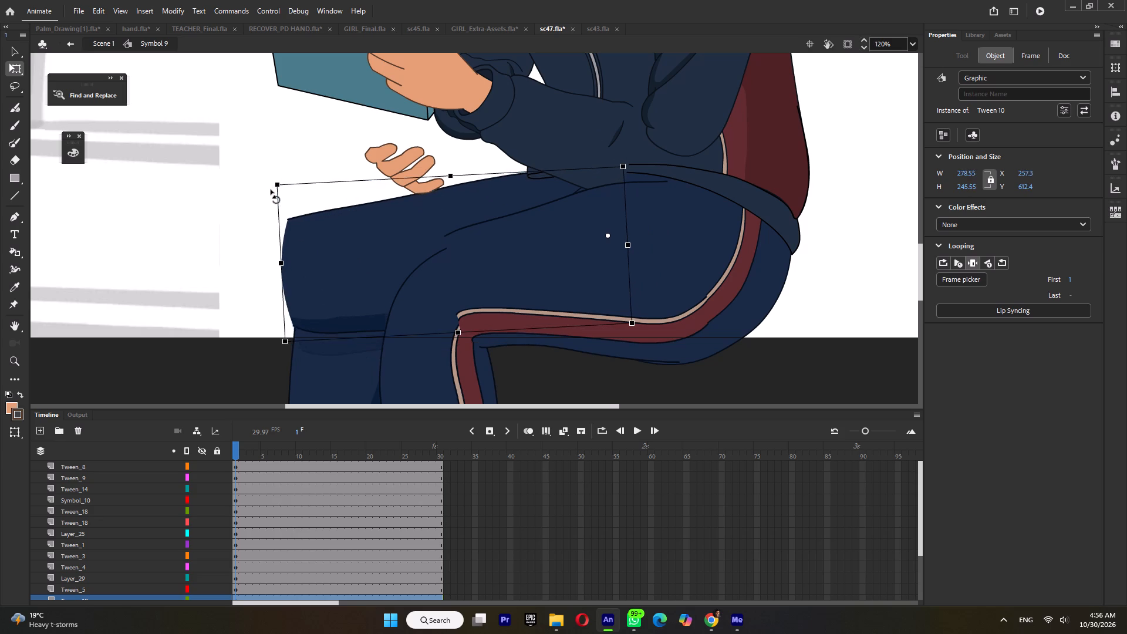
pyautogui.moveTo(271, 190); pyautogui.dragTo(277, 185)
pyautogui.moveTo(385, 221); pyautogui.dragTo(385, 231)
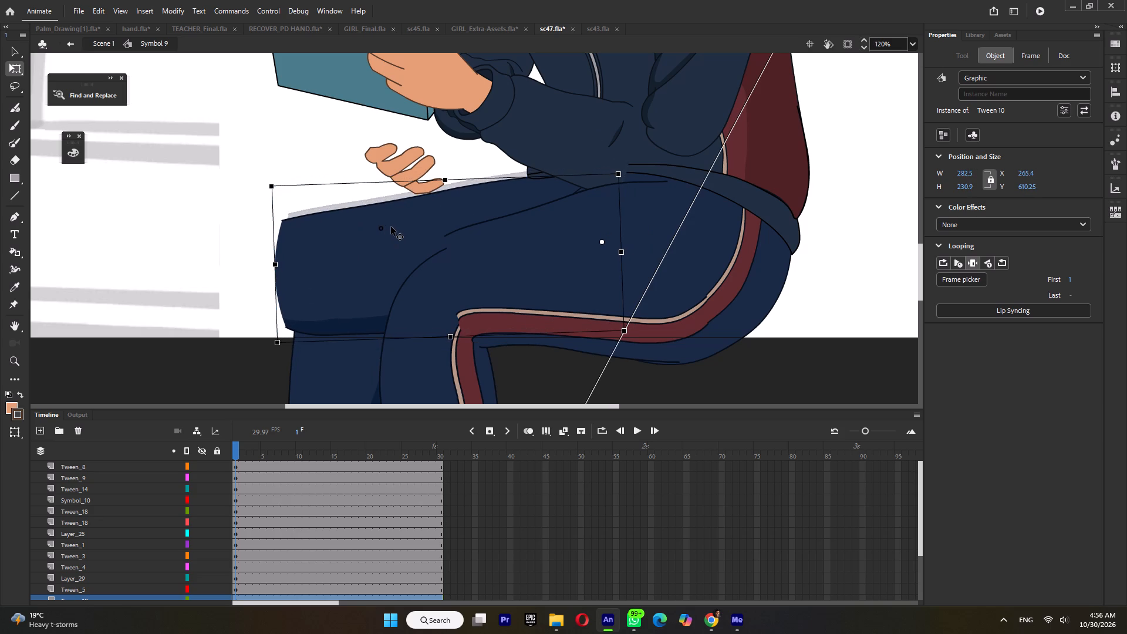
# Move the far lower leg (Tween 13) forward to the thigh's knee end and rotate it so the trouser hem swings back.
pyautogui.keyDown('ctrl'); pyautogui.scroll(-3, 402, 216); pyautogui.keyUp('ctrl')
pyautogui.click(348, 329)
pyautogui.moveTo(372, 323); pyautogui.dragTo(337, 315)
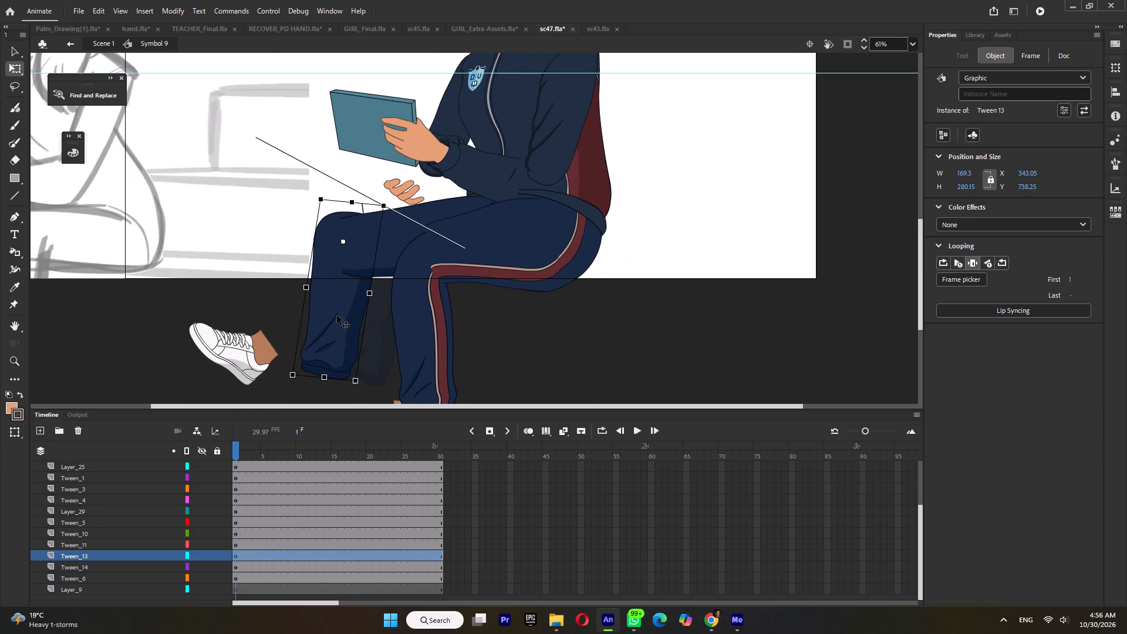
pyautogui.moveTo(337, 315); pyautogui.dragTo(340, 321)
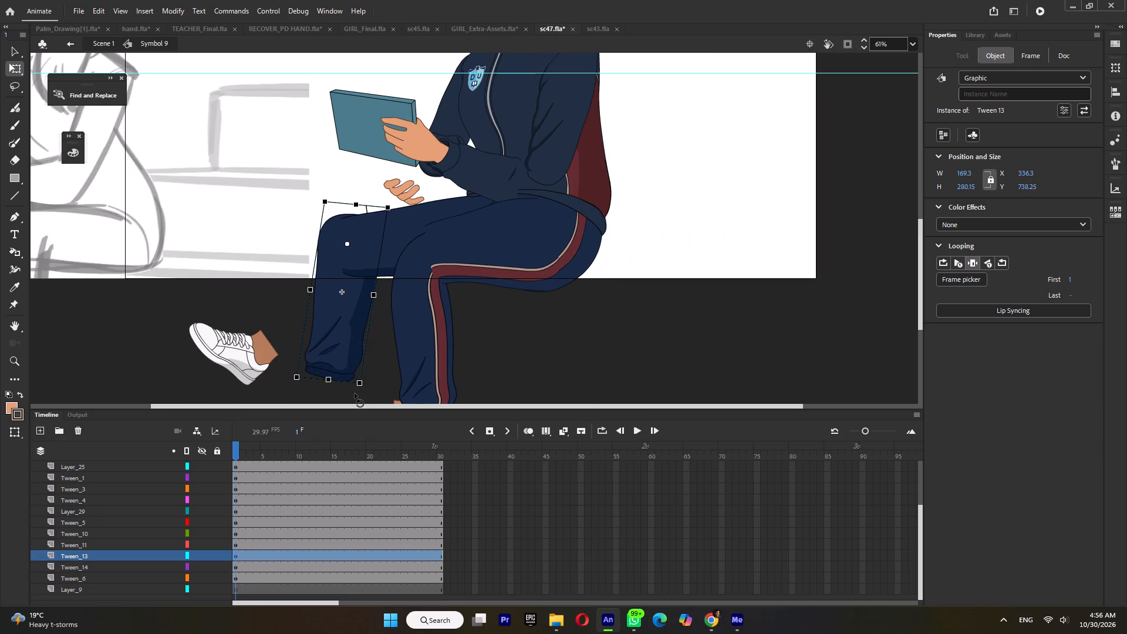
pyautogui.moveTo(355, 394); pyautogui.dragTo(393, 398)
pyautogui.keyDown('ctrl'); pyautogui.scroll(4, 355, 287); pyautogui.keyUp('ctrl')
pyautogui.moveTo(361, 318); pyautogui.dragTo(364, 323)
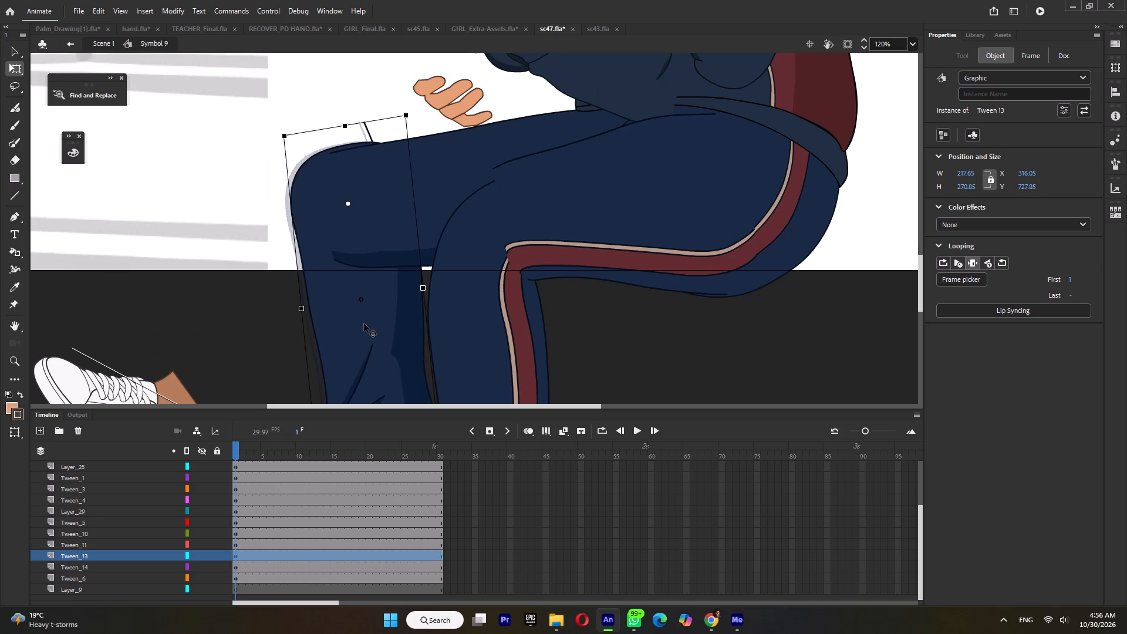
pyautogui.moveTo(364, 323); pyautogui.dragTo(362, 326)
# Inside the far thigh (Tween 10), reshape the front end of the dark underside shadow to taper before the knee.
pyautogui.tripleClick(358, 254)
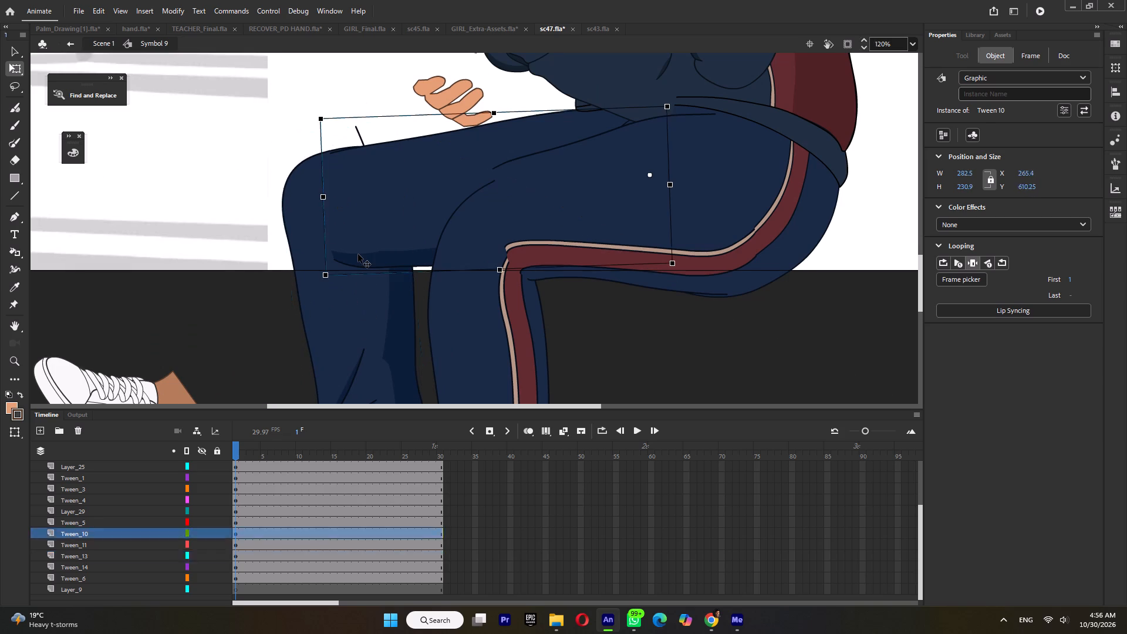
pyautogui.click(356, 254)
pyautogui.click(348, 255)
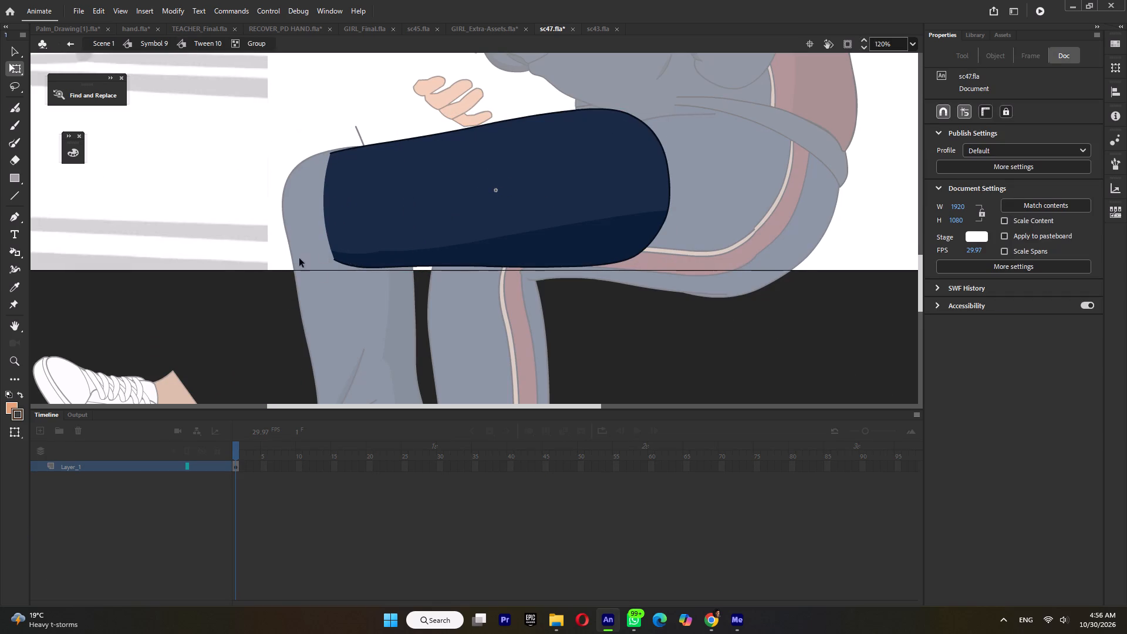
pyautogui.click(299, 258)
pyautogui.moveTo(343, 252); pyautogui.dragTo(319, 272)
pyautogui.moveTo(319, 272); pyautogui.dragTo(338, 269)
pyautogui.click(342, 271)
pyautogui.moveTo(343, 298); pyautogui.dragTo(343, 293)
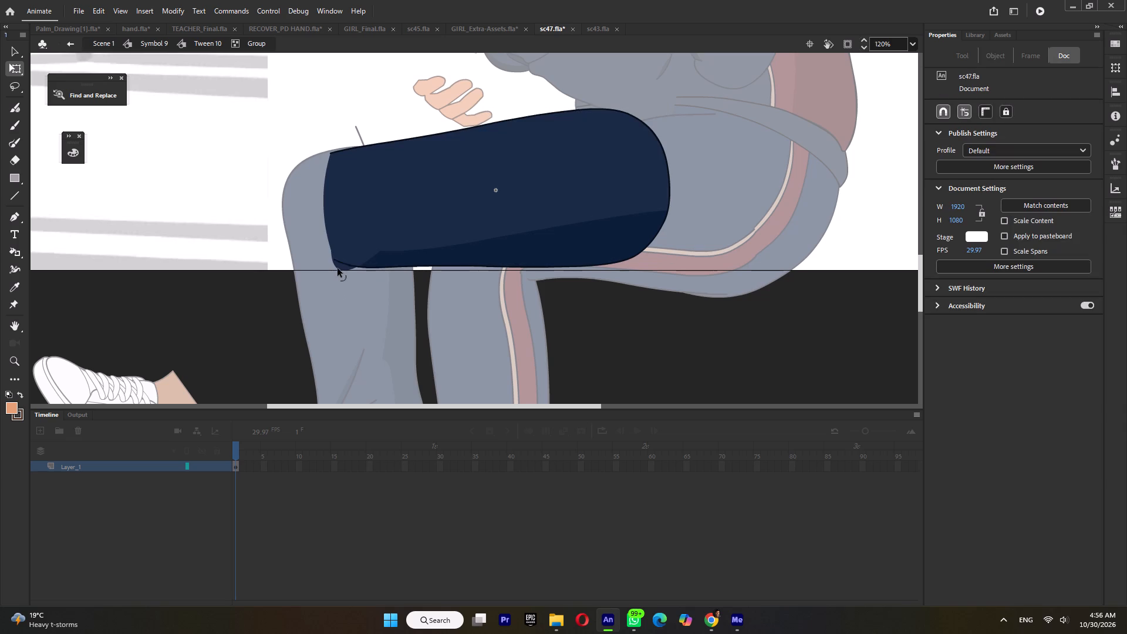
pyautogui.moveTo(338, 268); pyautogui.dragTo(340, 256)
pyautogui.moveTo(380, 252); pyautogui.dragTo(380, 263)
pyautogui.moveTo(380, 263); pyautogui.dragTo(541, 232)
pyautogui.moveTo(541, 232); pyautogui.dragTo(543, 232)
pyautogui.moveTo(450, 247); pyautogui.dragTo(455, 248)
pyautogui.doubleClick(376, 298)
pyautogui.doubleClick(235, 290)
# Inside the far lower leg (Tween 13), pull the front of the knee outline inward for a slimmer, rounder front.
pyautogui.keyDown('ctrl'); pyautogui.scroll(-4, 291, 267); pyautogui.keyUp('ctrl')
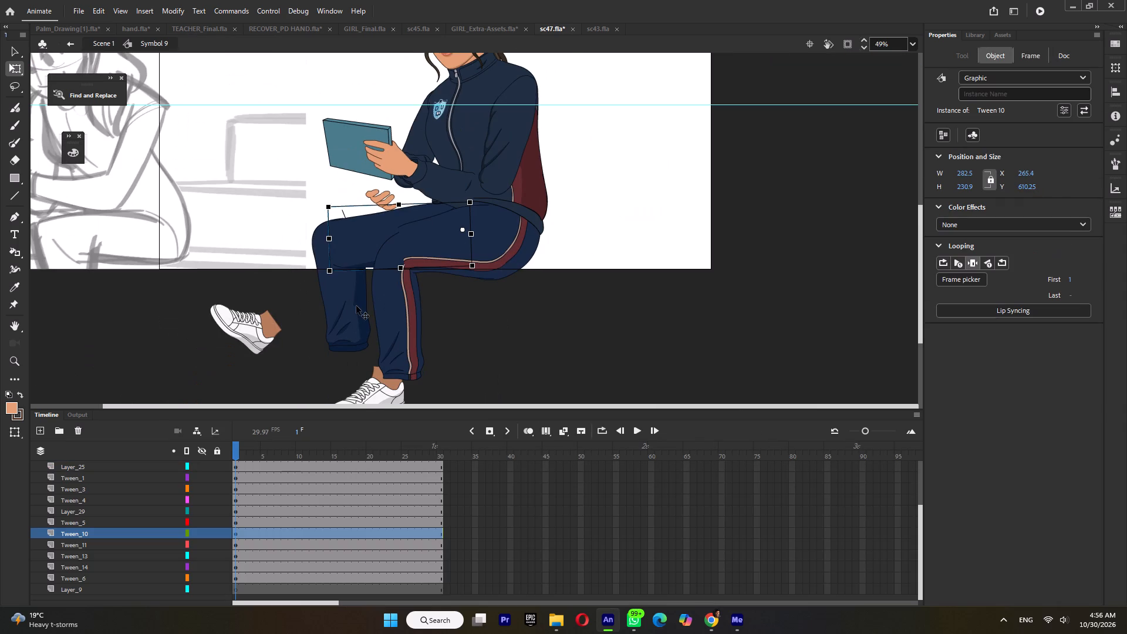
pyautogui.keyDown('ctrl'); pyautogui.scroll(4, 345, 225); pyautogui.keyUp('ctrl')
pyautogui.doubleClick(322, 242)
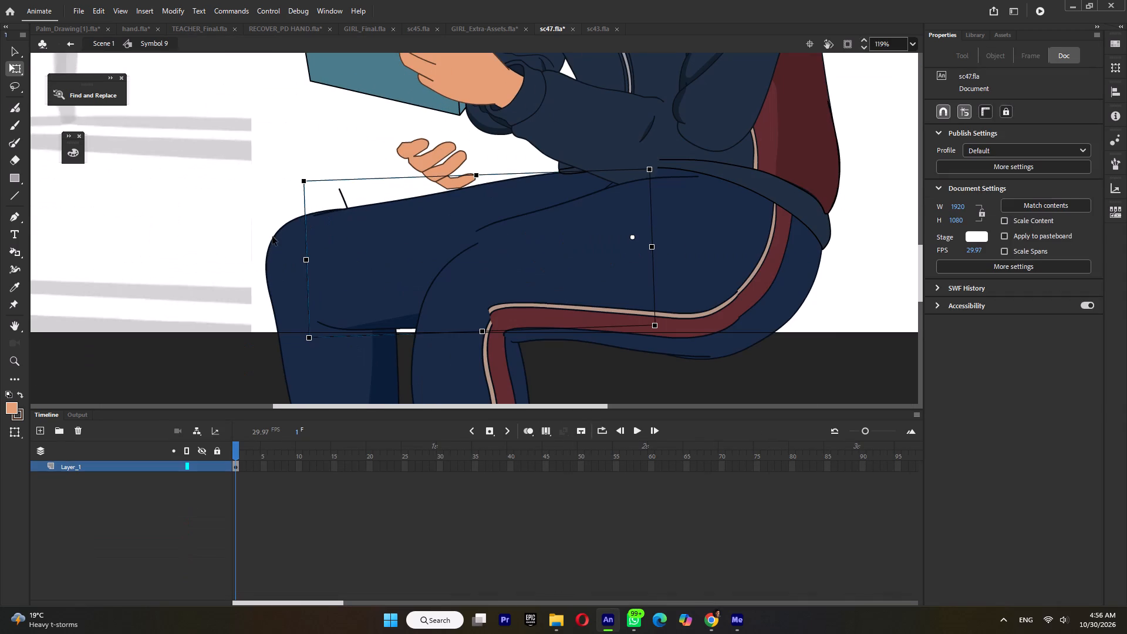
pyautogui.doubleClick(278, 237)
pyautogui.doubleClick(277, 234)
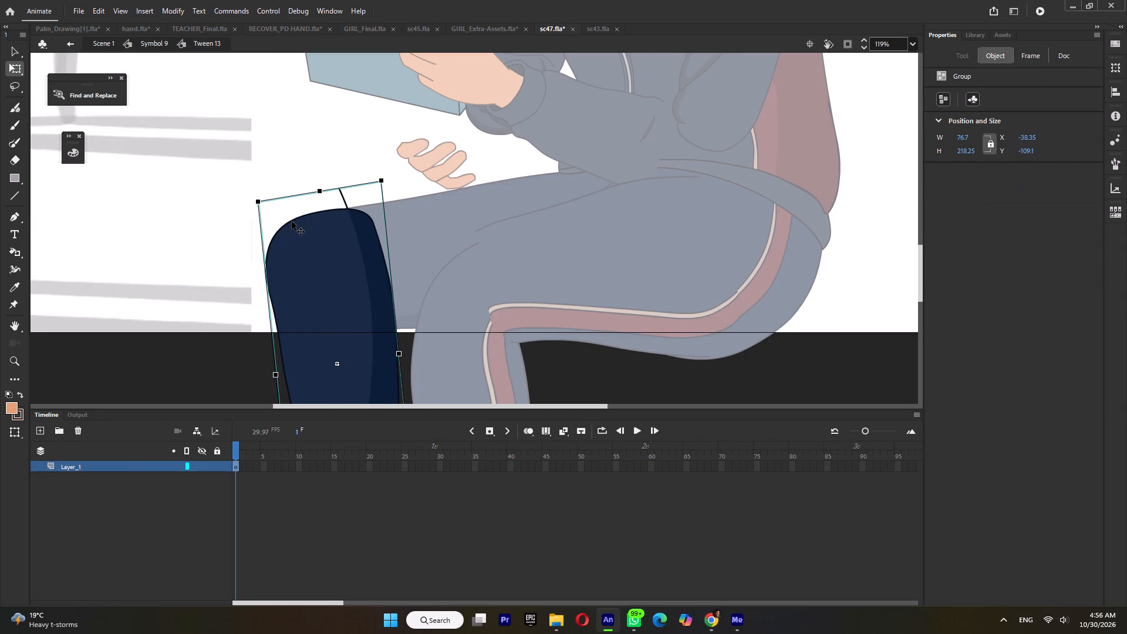
pyautogui.doubleClick(292, 221)
pyautogui.click(288, 213)
pyautogui.moveTo(289, 222); pyautogui.dragTo(311, 221)
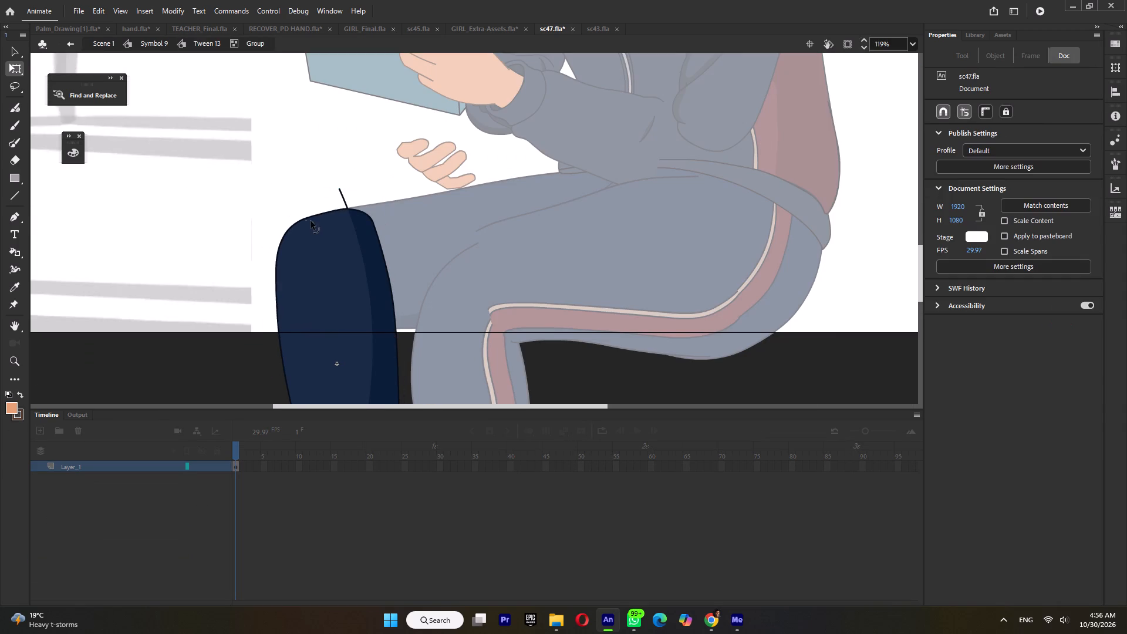
pyautogui.moveTo(311, 221); pyautogui.dragTo(313, 218)
pyautogui.click(283, 262)
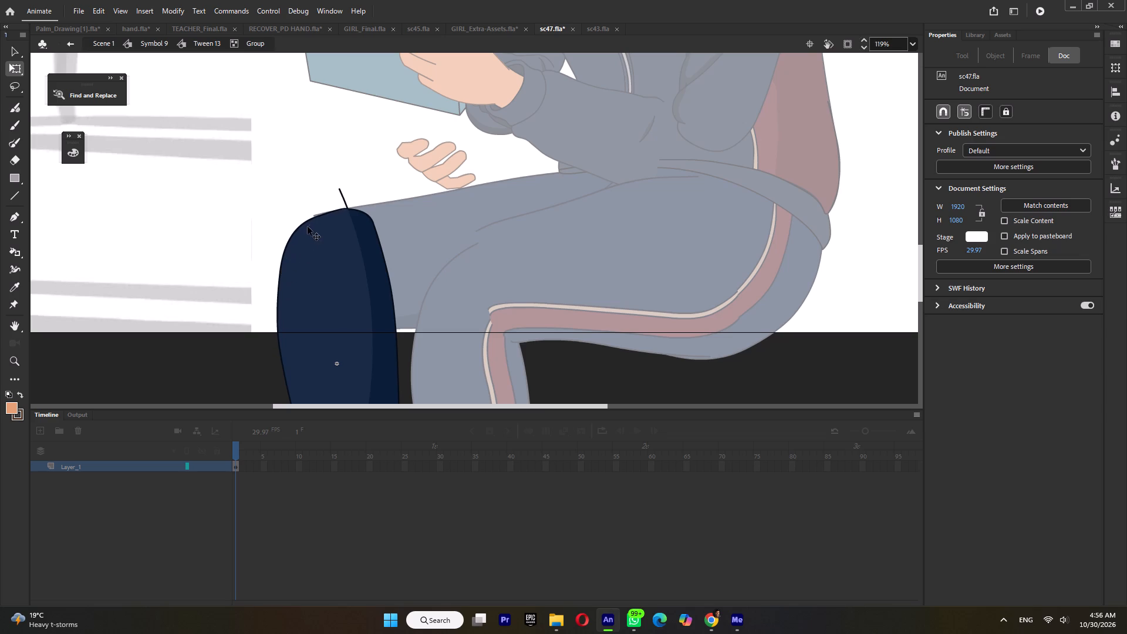
pyautogui.moveTo(313, 217); pyautogui.dragTo(308, 217)
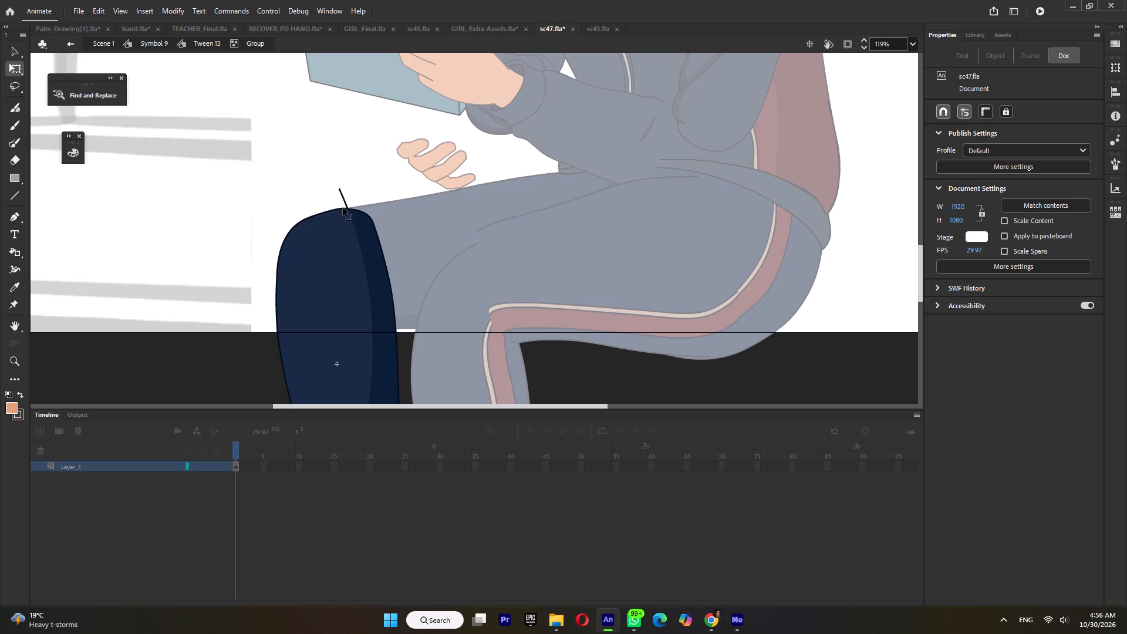
# Delete the stray line sticking up above the far knee.
pyautogui.click(342, 198)
pyautogui.press('Delete')
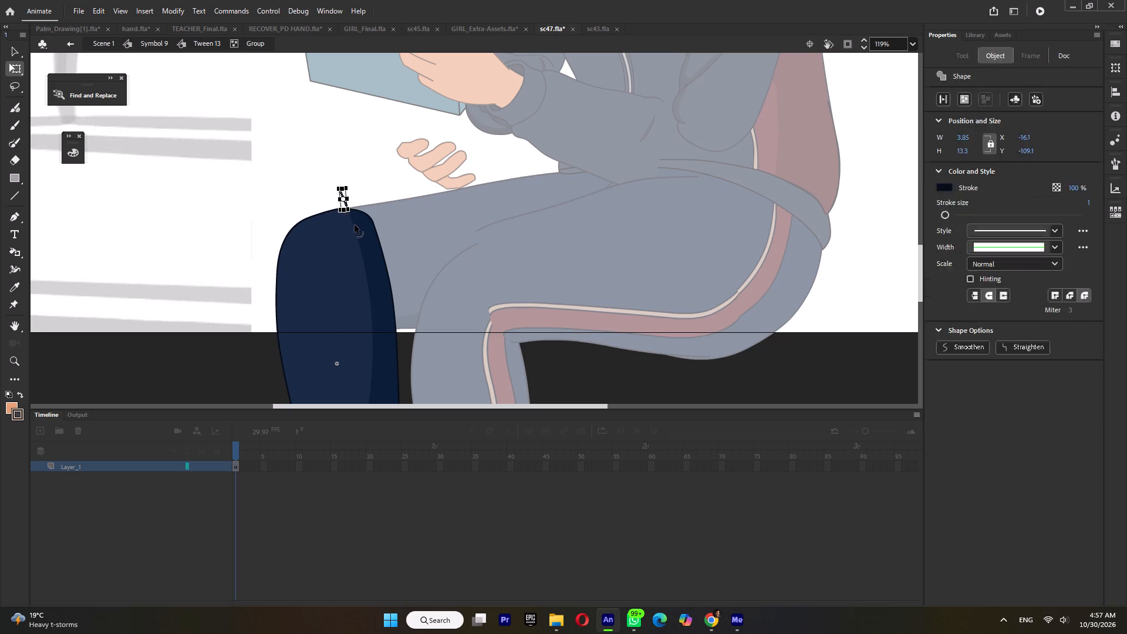
# Pull the dark shadow's upper end off the far knee so it only starts lower down the back of the leg.
pyautogui.moveTo(355, 225); pyautogui.dragTo(386, 171)
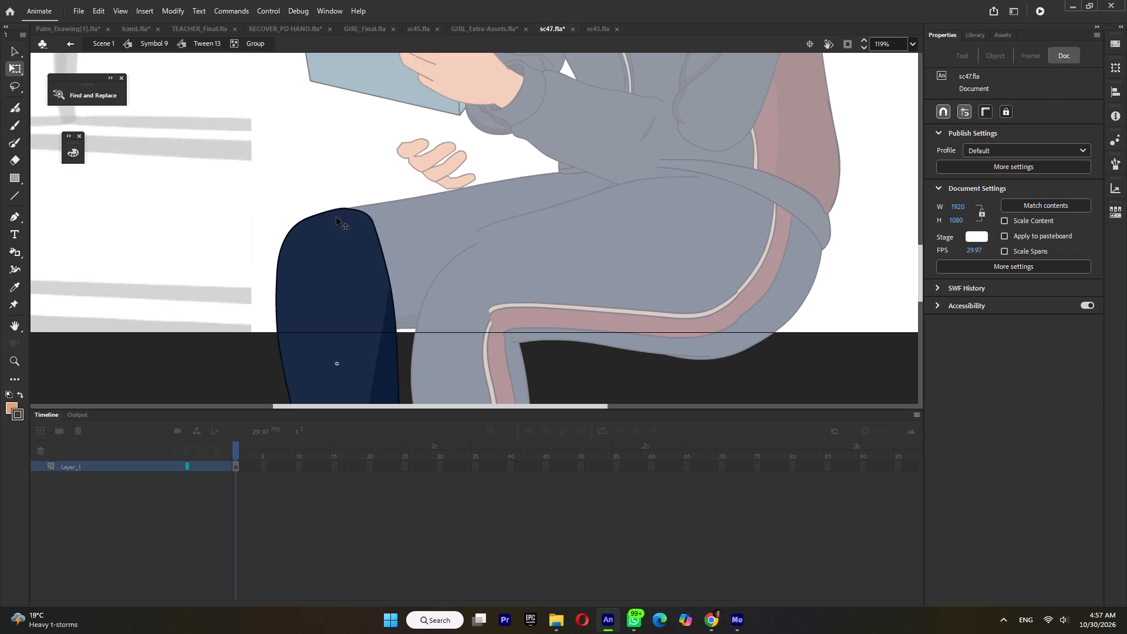
# Round the top, back and front of the far knee outline so it flows into the thigh's upper edge.
pyautogui.click(346, 209)
pyautogui.moveTo(370, 215); pyautogui.dragTo(372, 222)
pyautogui.moveTo(342, 207); pyautogui.dragTo(332, 210)
pyautogui.moveTo(332, 210); pyautogui.dragTo(333, 210)
pyautogui.moveTo(288, 230); pyautogui.dragTo(293, 233)
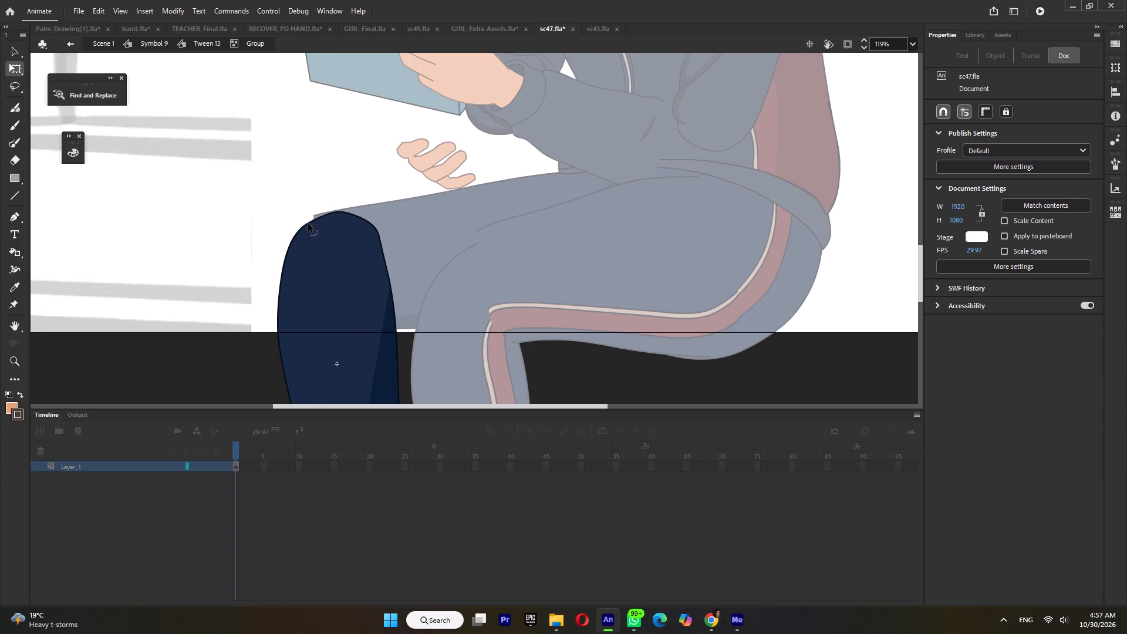
pyautogui.keyDown('ctrl'); pyautogui.scroll(3, 308, 223); pyautogui.keyUp('ctrl')
pyautogui.moveTo(333, 212); pyautogui.dragTo(306, 215)
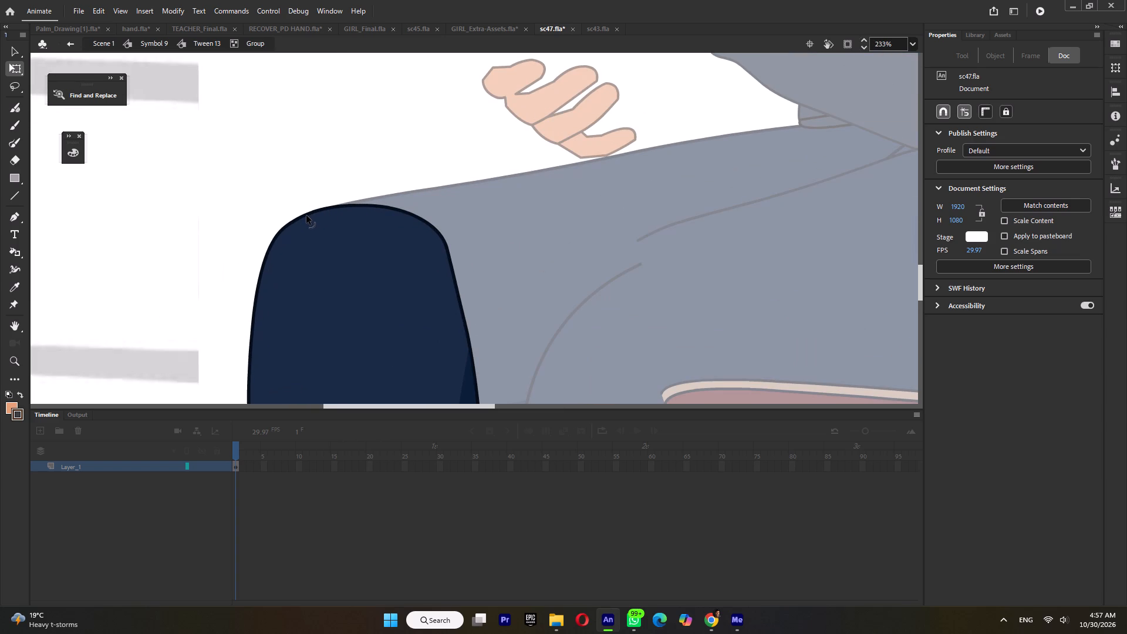
pyautogui.moveTo(306, 215); pyautogui.dragTo(308, 215)
pyautogui.moveTo(289, 226); pyautogui.dragTo(294, 224)
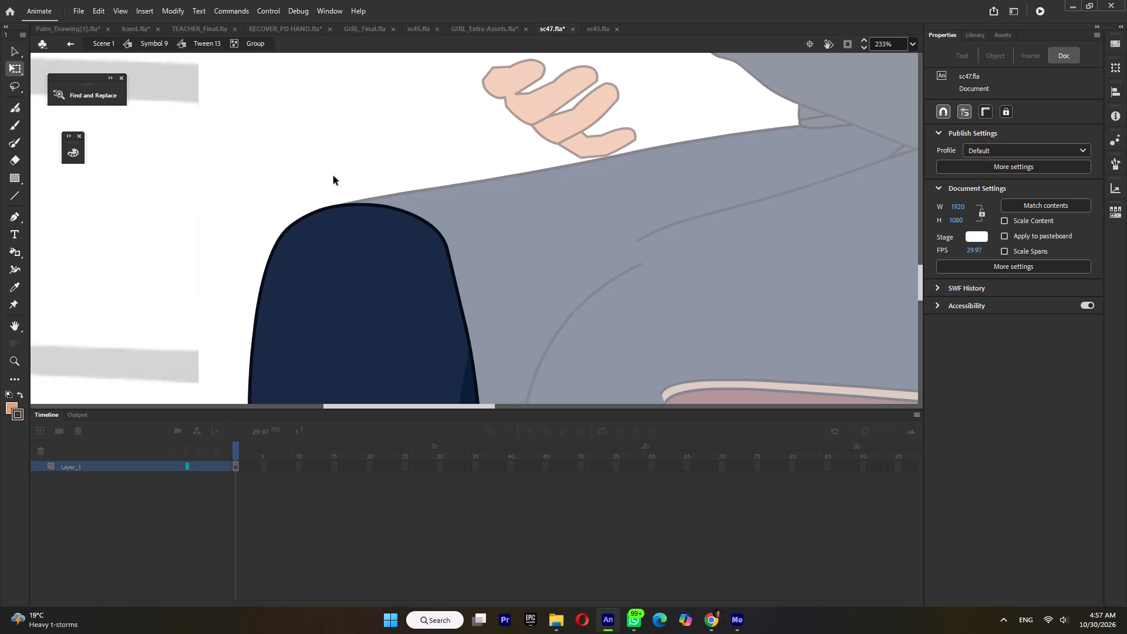
pyautogui.doubleClick(333, 176)
pyautogui.keyDown('ctrl'); pyautogui.scroll(-7, 333, 176); pyautogui.keyUp('ctrl')
pyautogui.doubleClick(336, 150)
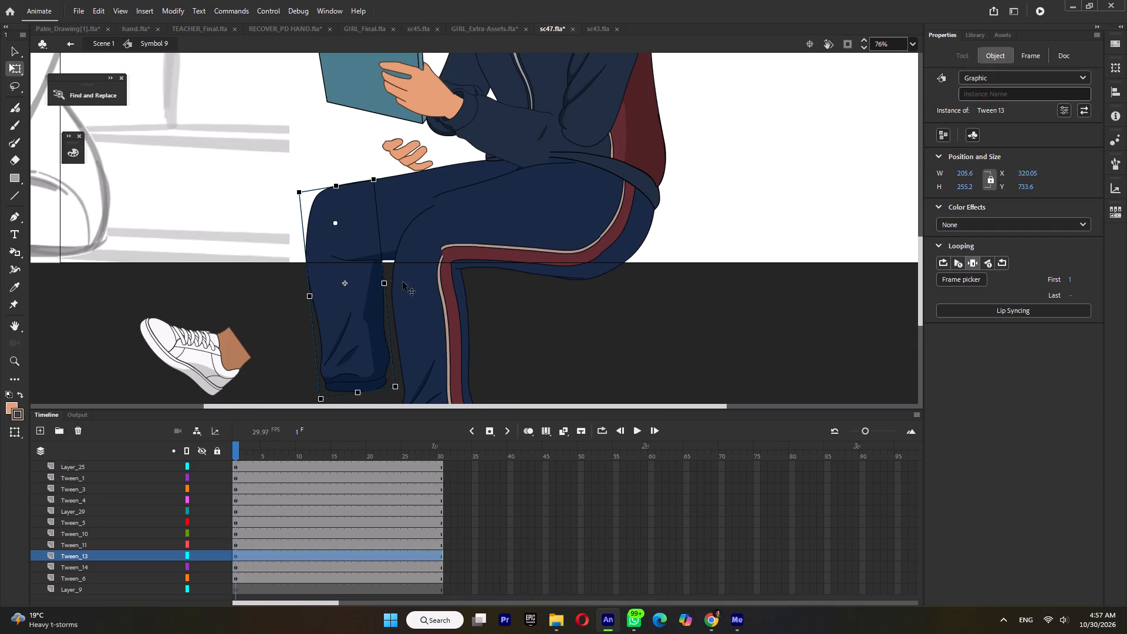
# Inside the far thigh (Tween 10), delete the stray line end beneath its knee end.
pyautogui.doubleClick(359, 253)
pyautogui.keyDown('ctrl'); pyautogui.scroll(4, 354, 262); pyautogui.keyUp('ctrl')
pyautogui.tripleClick(314, 255)
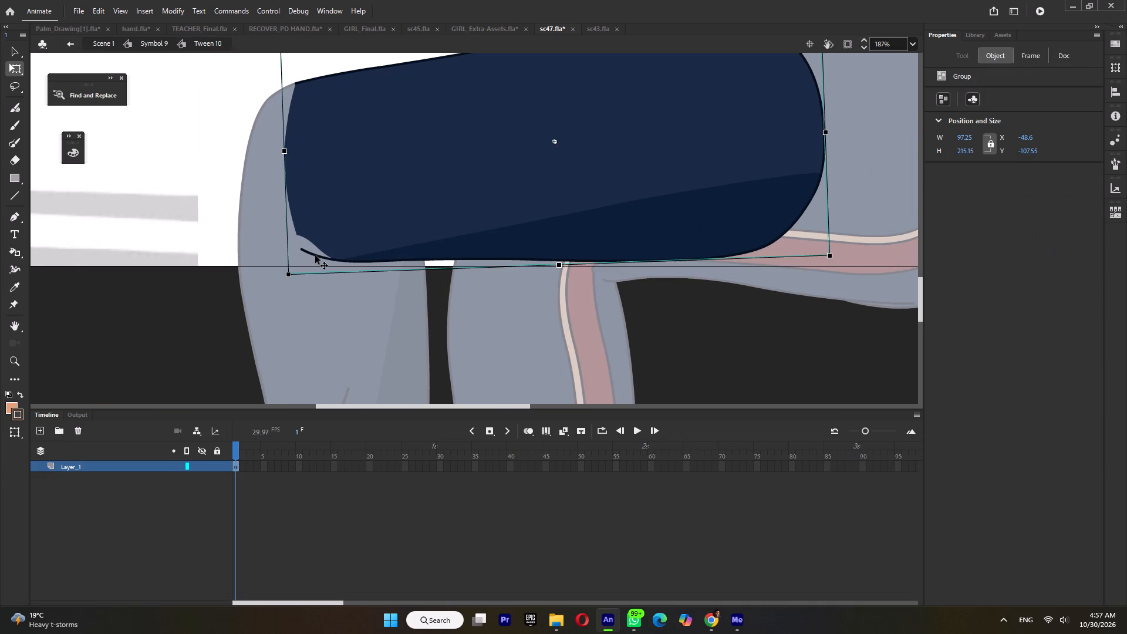
pyautogui.click(315, 255)
pyautogui.press('Delete')
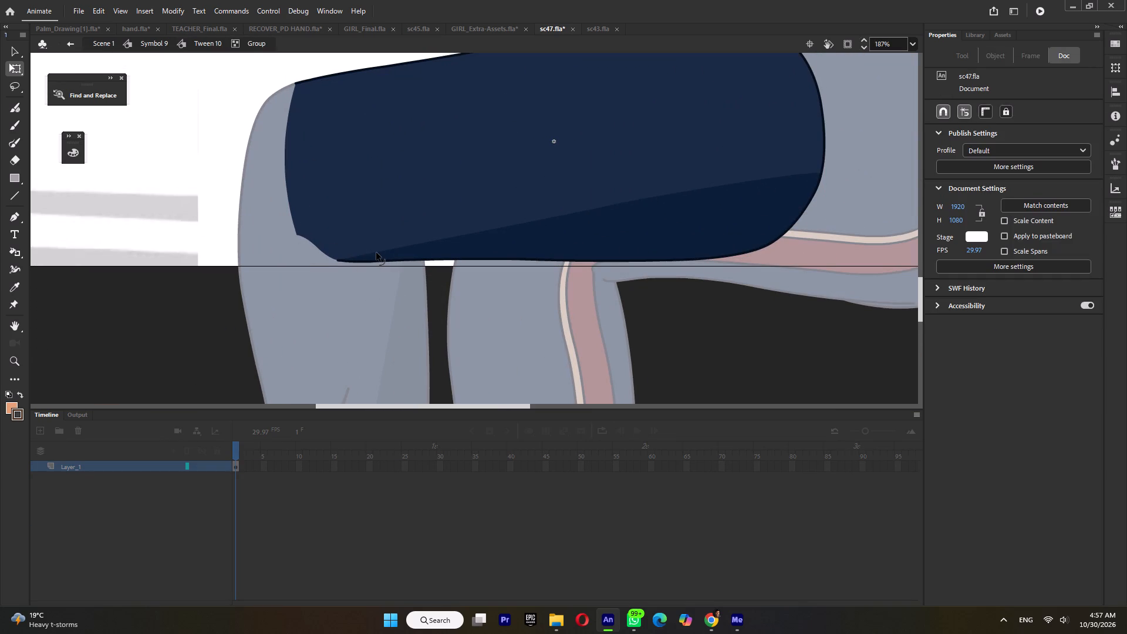
# Curve the upper edge of the far thigh's underside shadow slightly downward near the knee.
pyautogui.moveTo(376, 252); pyautogui.dragTo(382, 257)
pyautogui.doubleClick(369, 275)
# Save sc47 and return to the girl's full figure in Symbol 9.
pyautogui.hotkey('ctrl', 's')
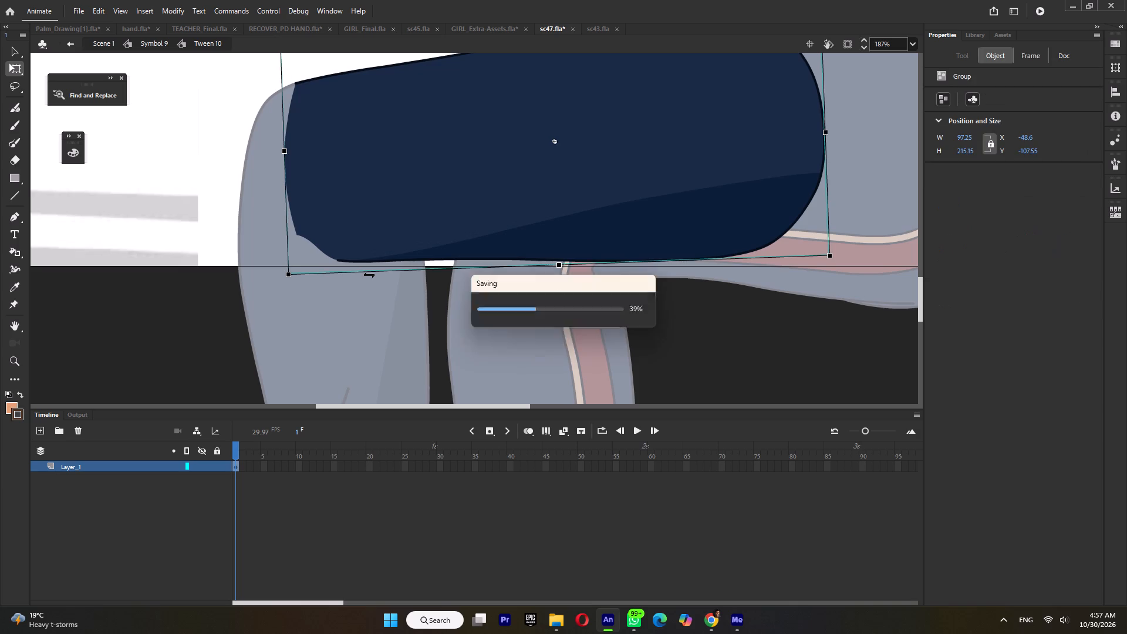
pyautogui.doubleClick(190, 298)
pyautogui.keyDown('ctrl'); pyautogui.scroll(-3, 283, 252); pyautogui.keyUp('ctrl')
pyautogui.hotkey('ctrl', 's')
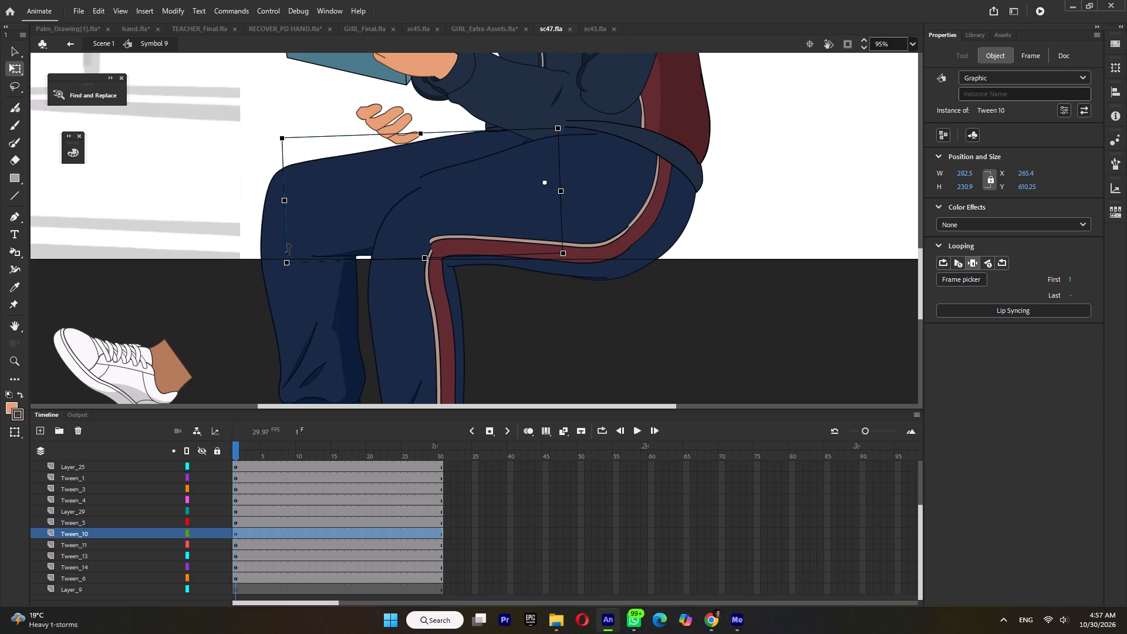
# Fine-tune the near thigh's (Tween 8) tilt with a slight rotation and a small skew at its knee end.
pyautogui.keyDown('ctrl'); pyautogui.scroll(-4, 349, 252); pyautogui.keyUp('ctrl')
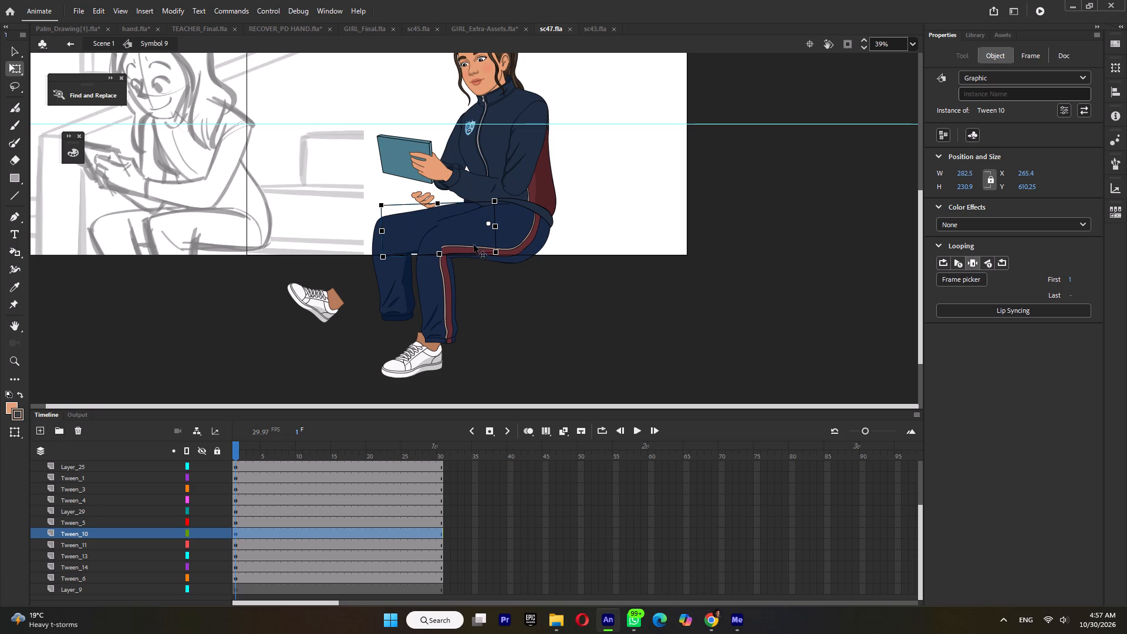
pyautogui.click(473, 241)
pyautogui.moveTo(438, 265); pyautogui.dragTo(438, 271)
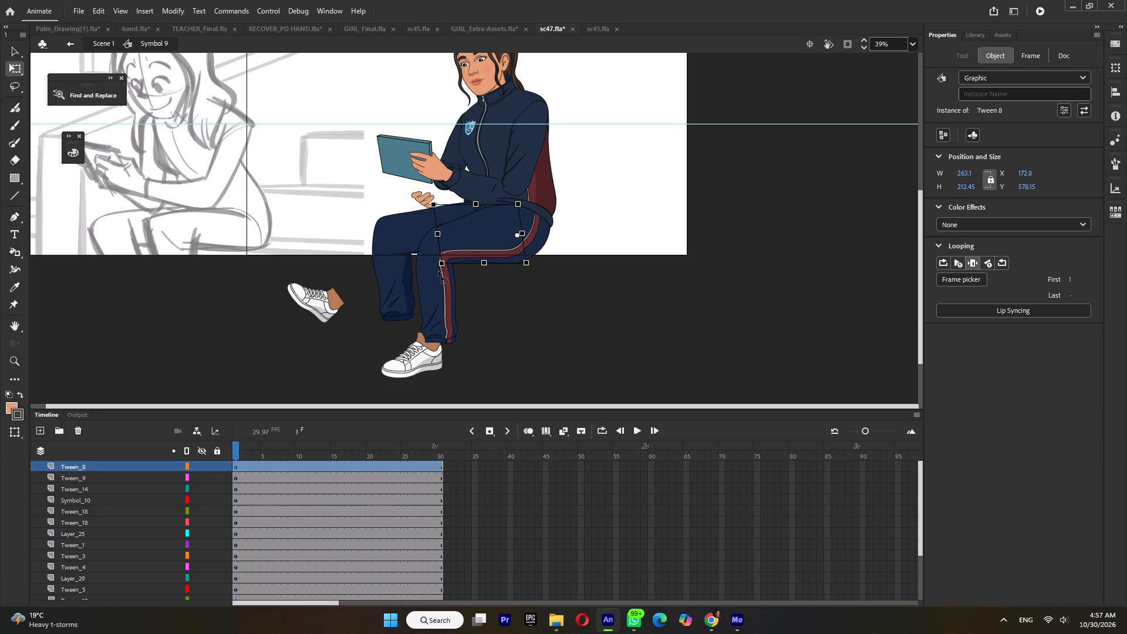
pyautogui.moveTo(438, 271); pyautogui.dragTo(437, 272)
pyautogui.keyDown('ctrl'); pyautogui.scroll(5, 438, 232); pyautogui.keyUp('ctrl')
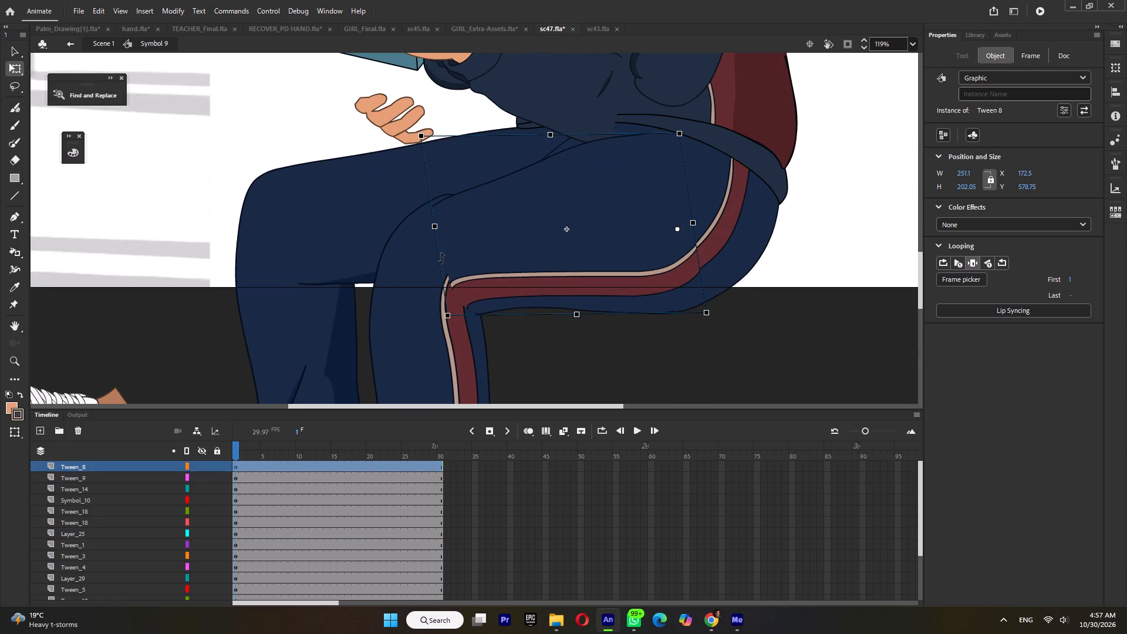
pyautogui.moveTo(441, 258); pyautogui.dragTo(441, 252)
pyautogui.keyDown('ctrl'); pyautogui.scroll(-3, 441, 252); pyautogui.keyUp('ctrl')
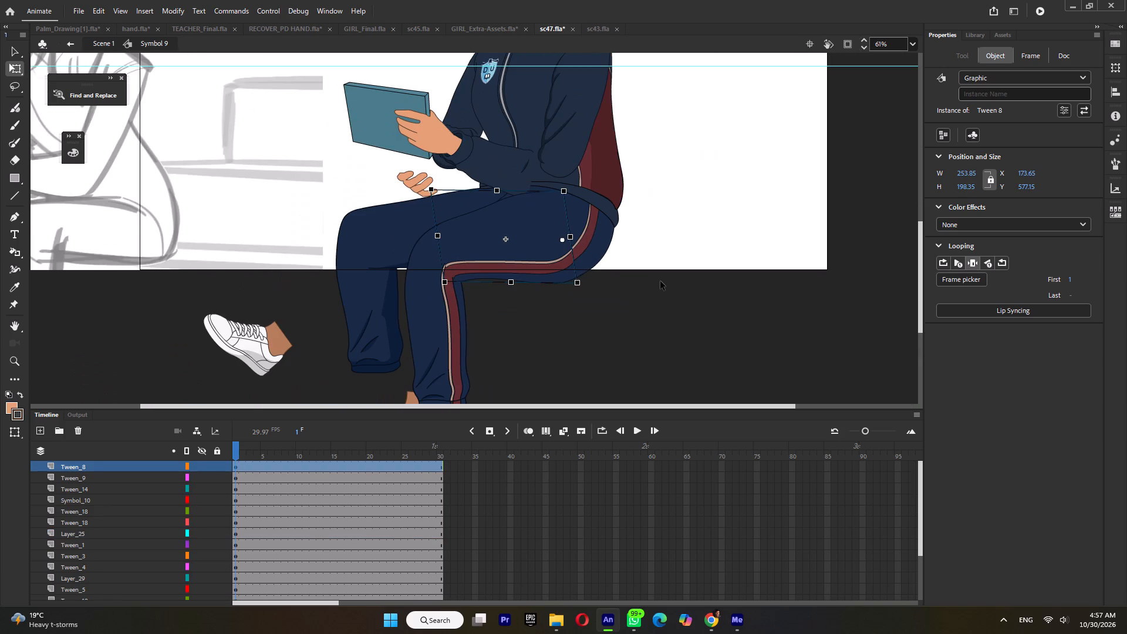
pyautogui.click(660, 281)
# Stretch the near thigh (Tween 8) slightly forward to lengthen it toward the knee.
pyautogui.keyDown('ctrl'); pyautogui.scroll(-3, 488, 255); pyautogui.keyUp('ctrl')
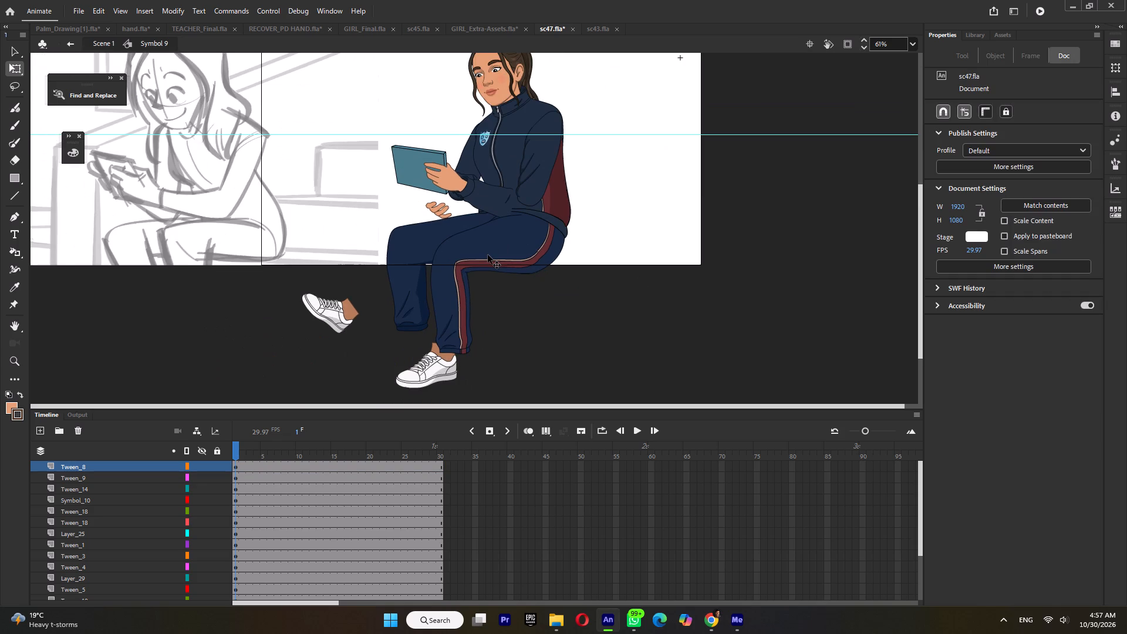
pyautogui.click(489, 255)
pyautogui.moveTo(461, 245); pyautogui.dragTo(460, 245)
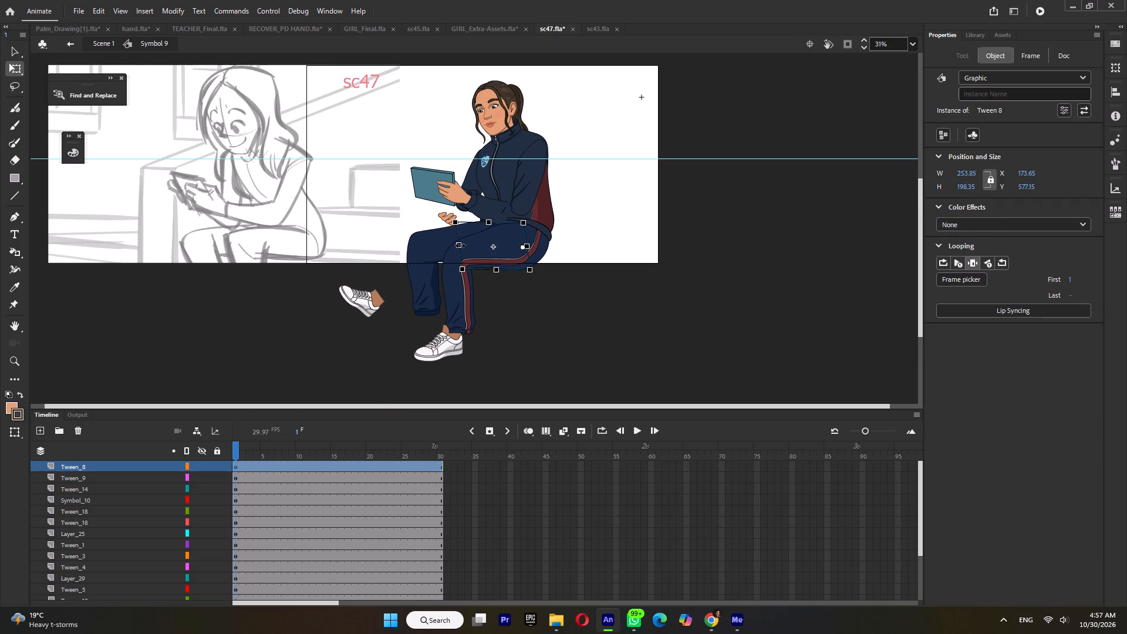
pyautogui.moveTo(460, 245); pyautogui.dragTo(452, 251)
pyautogui.click(450, 277)
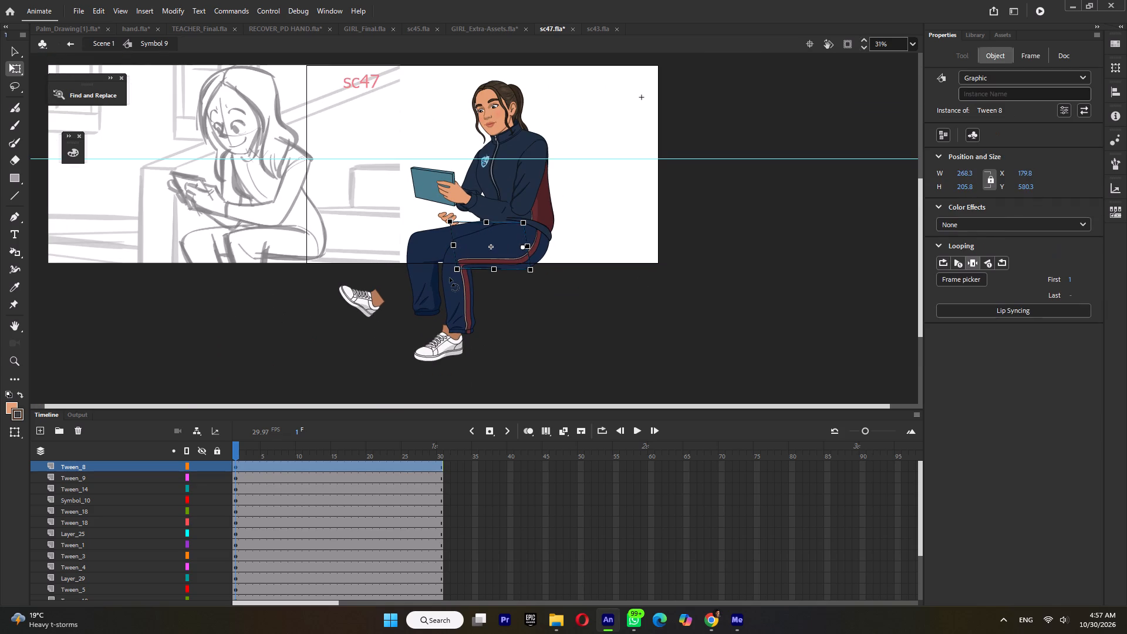
# Move the near lower leg (Tween 9) forward so its red stripe lines up with the near thigh's knee end.
pyautogui.keyDown('ctrl'); pyautogui.scroll(5, 451, 278); pyautogui.keyUp('ctrl')
pyautogui.click(433, 295)
pyautogui.moveTo(454, 294); pyautogui.dragTo(434, 295)
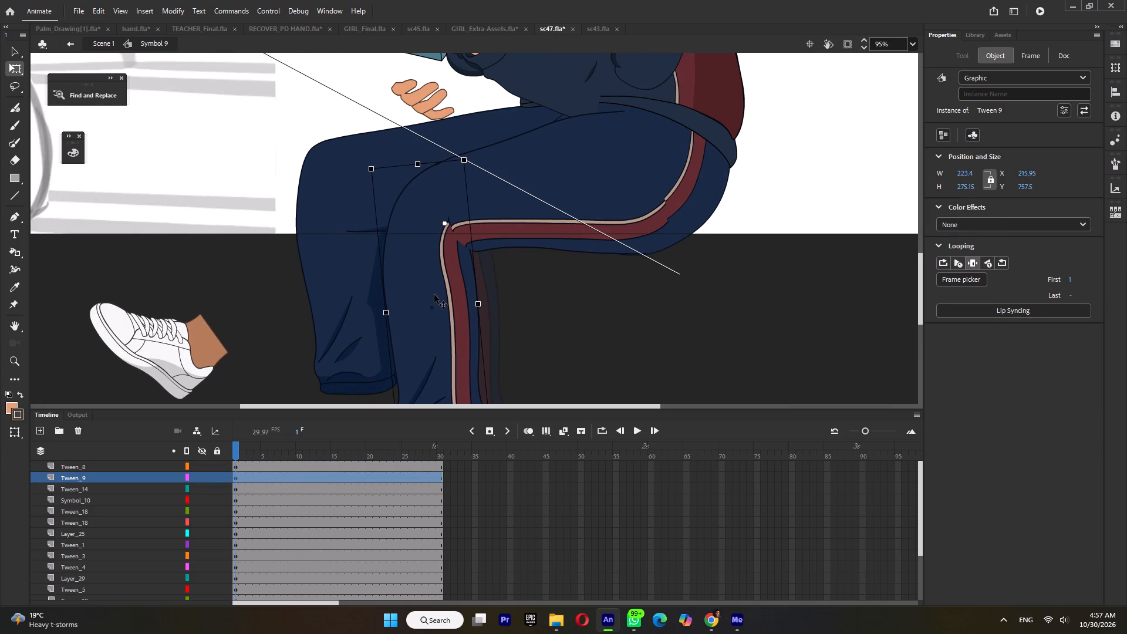
pyautogui.moveTo(434, 295); pyautogui.dragTo(441, 294)
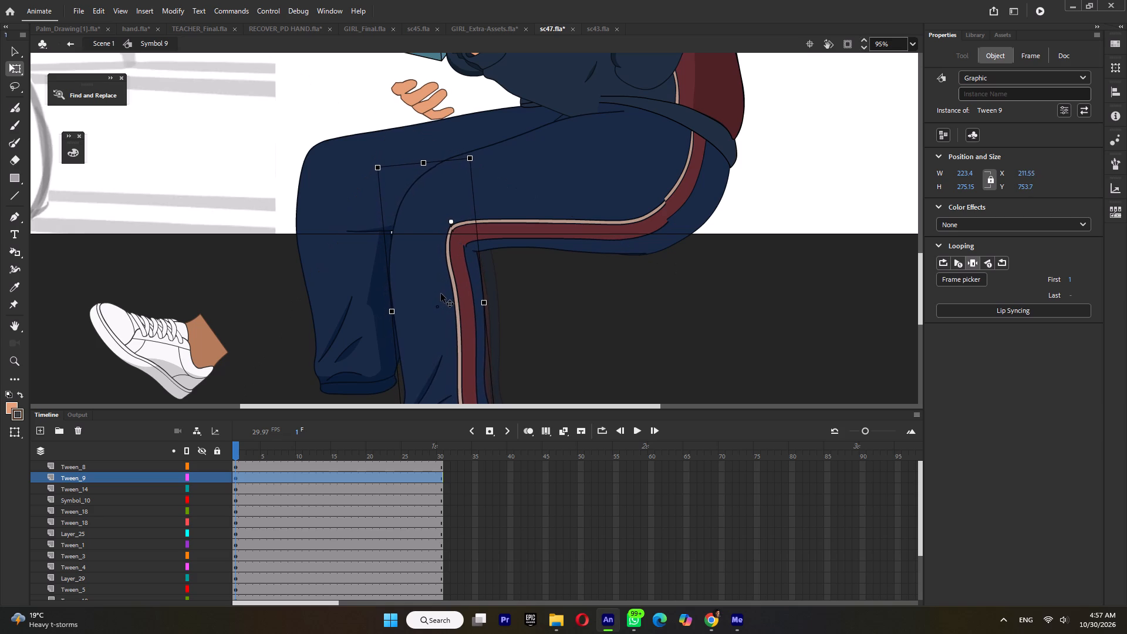
pyautogui.moveTo(441, 294); pyautogui.dragTo(440, 294)
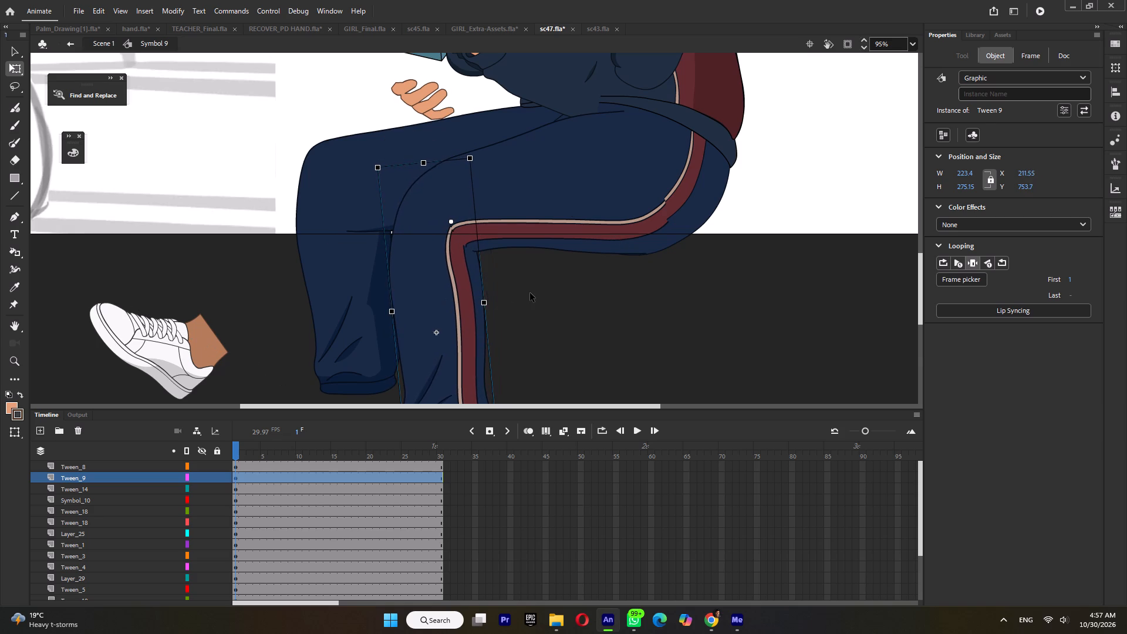
pyautogui.keyDown('ctrl'); pyautogui.click(530, 293); pyautogui.keyUp('ctrl')
# Rotate the near lower leg (Tween 9) around the knee so its trouser hem swings back.
pyautogui.keyDown('ctrl'); pyautogui.scroll(-4, 530, 293); pyautogui.keyUp('ctrl')
pyautogui.click(428, 309)
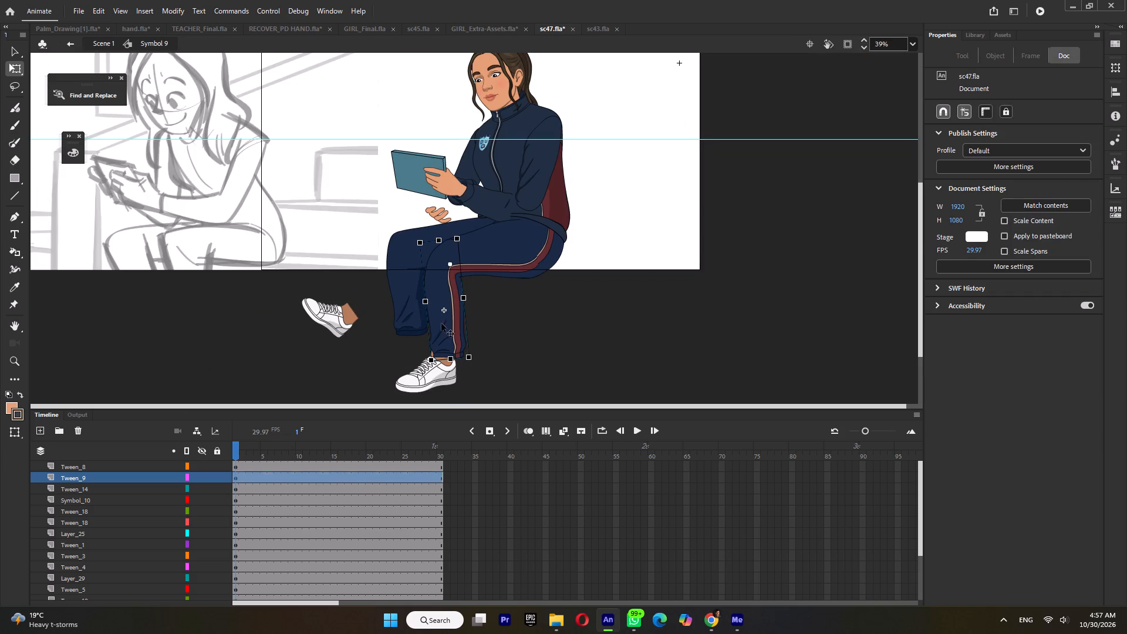
pyautogui.moveTo(467, 364); pyautogui.dragTo(486, 365)
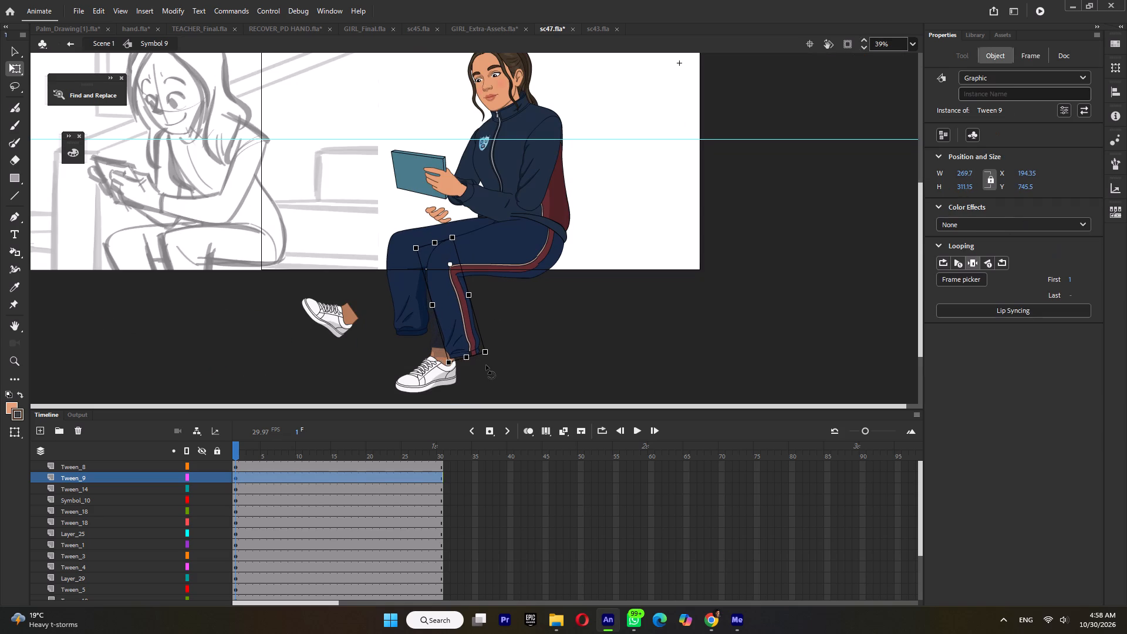
pyautogui.moveTo(486, 365); pyautogui.dragTo(485, 365)
# Rotate the far lower leg (Tween 13) around the knee so its trouser hem swings forward.
pyautogui.click(406, 313)
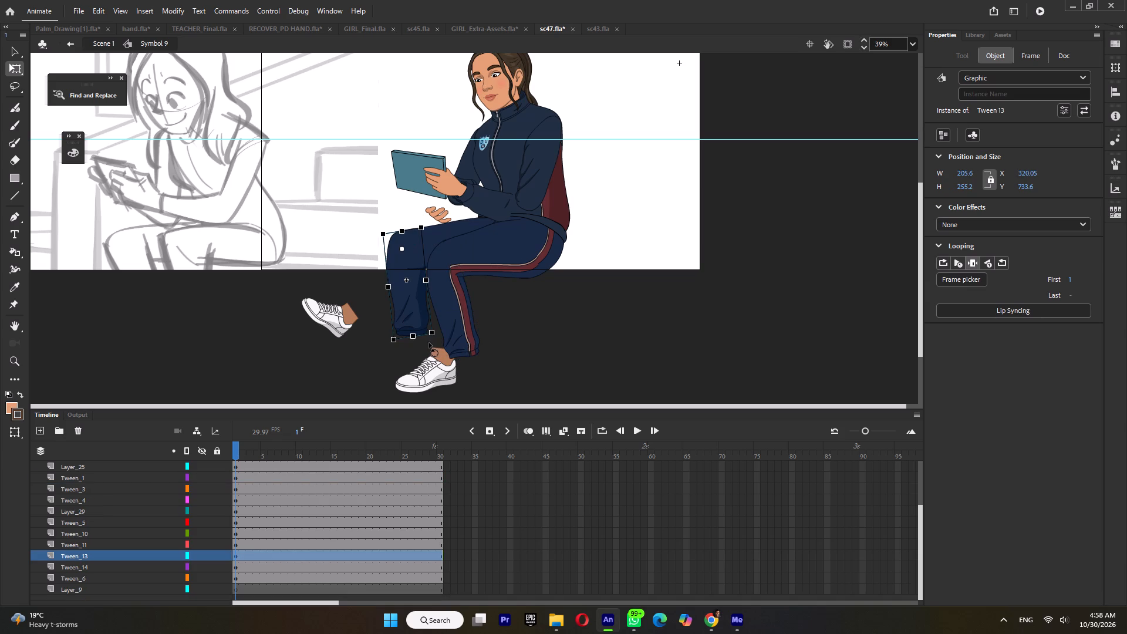
pyautogui.moveTo(430, 343); pyautogui.dragTo(414, 346)
# Narrow the torso (Tween 4) slightly by bringing its back edge inward.
pyautogui.keyDown('ctrl'); pyautogui.scroll(-3, 485, 327); pyautogui.keyUp('ctrl')
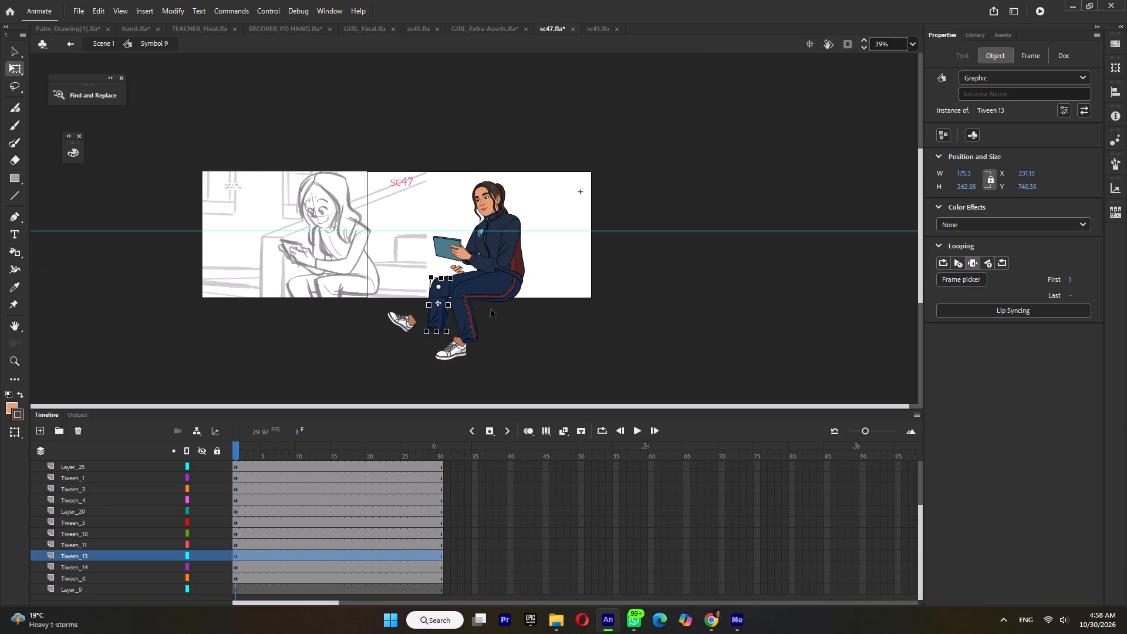
pyautogui.keyDown('ctrl'); pyautogui.scroll(4, 493, 274); pyautogui.keyUp('ctrl')
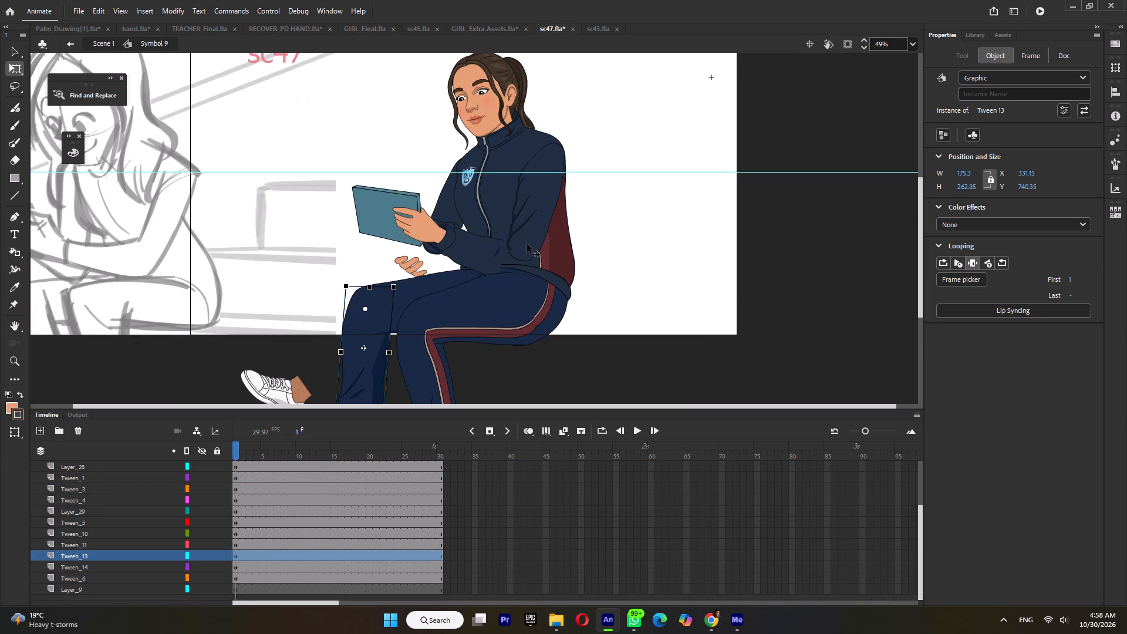
pyautogui.click(495, 169)
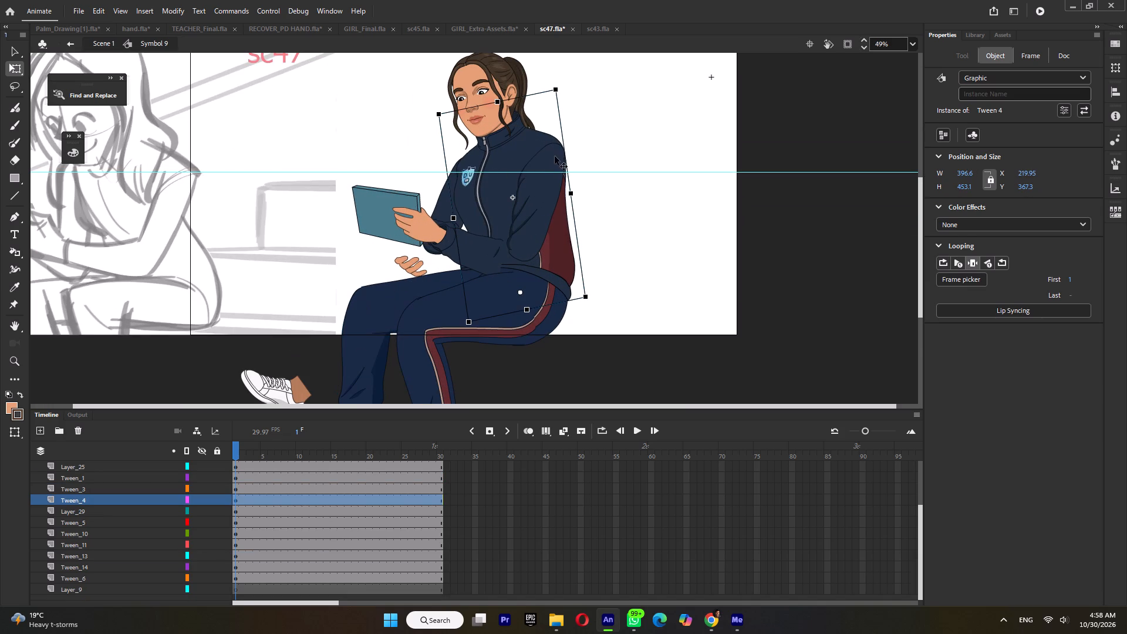
pyautogui.click(565, 150)
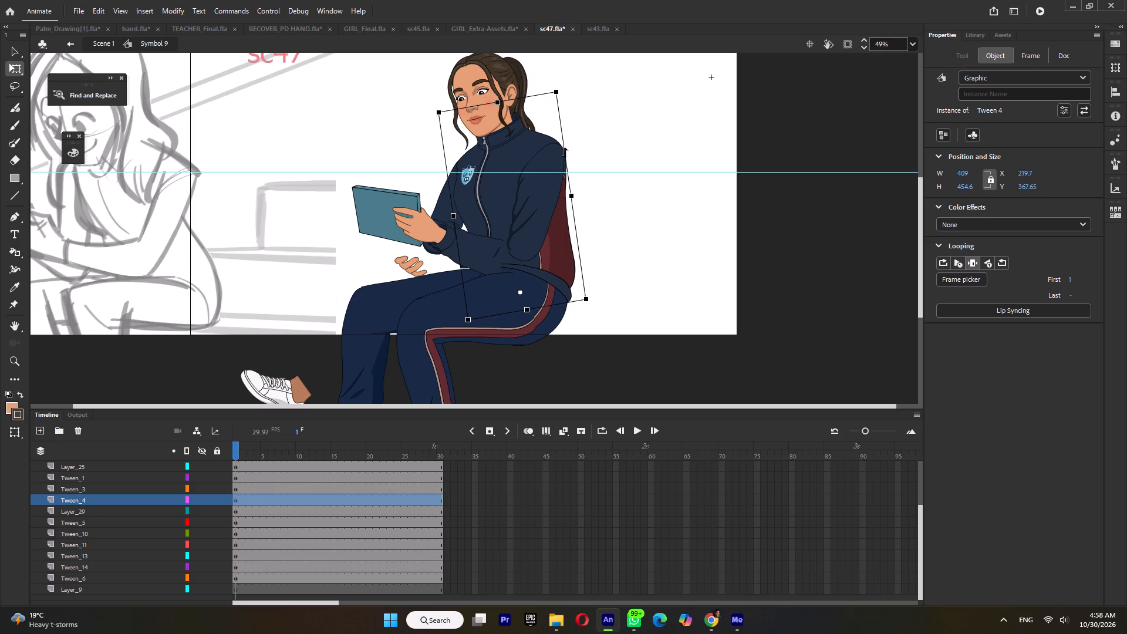
pyautogui.hotkey('ctrl', 'z')
pyautogui.click(498, 102)
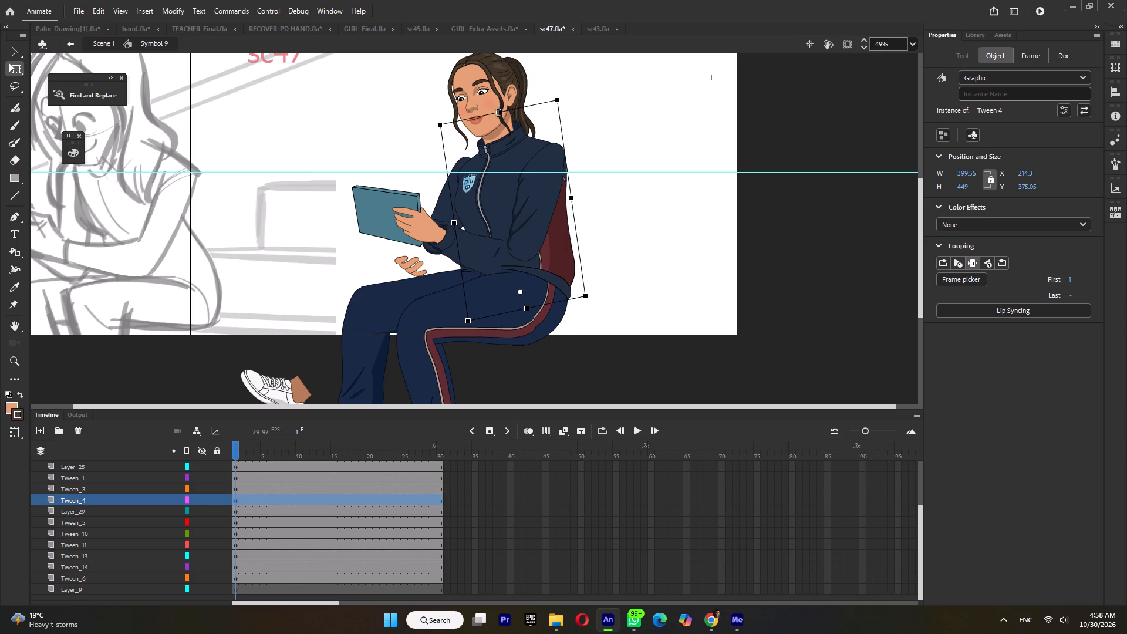
pyautogui.click(573, 193)
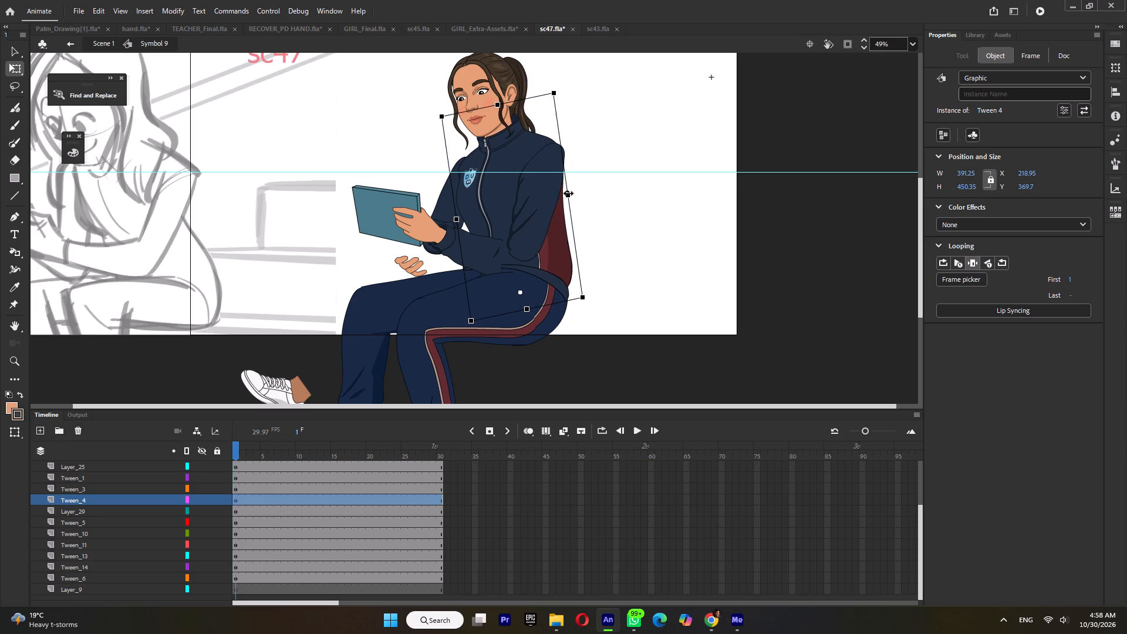
pyautogui.click(605, 224)
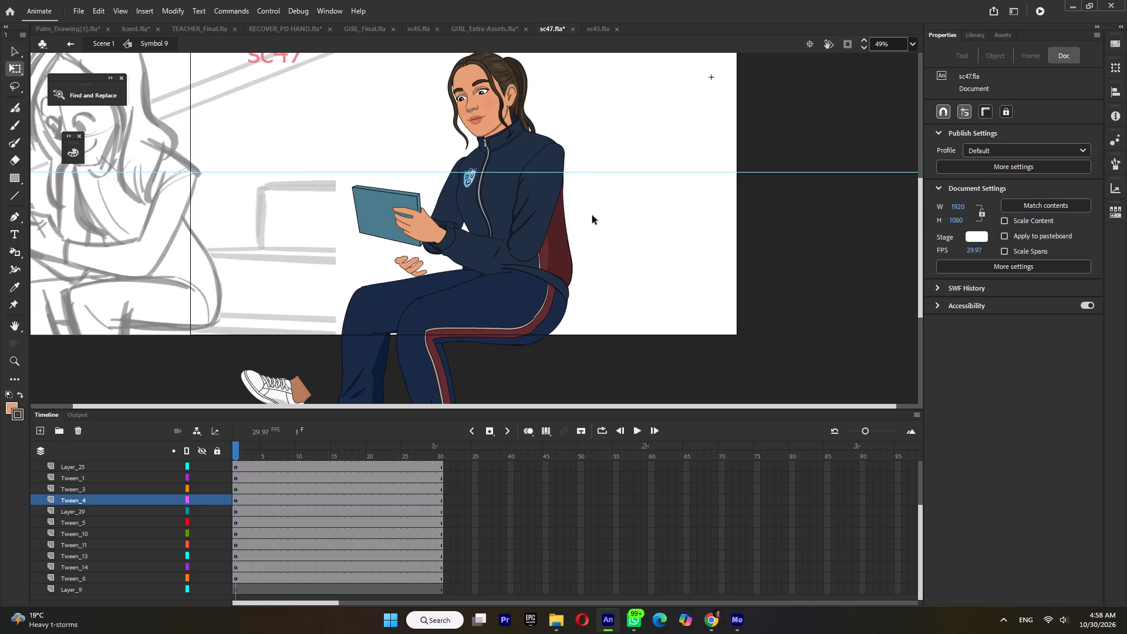
# Inside the torso (Tween 4), skew the near shoulder piece (Symbol 17) downward about its collar corner.
pyautogui.click(528, 178)
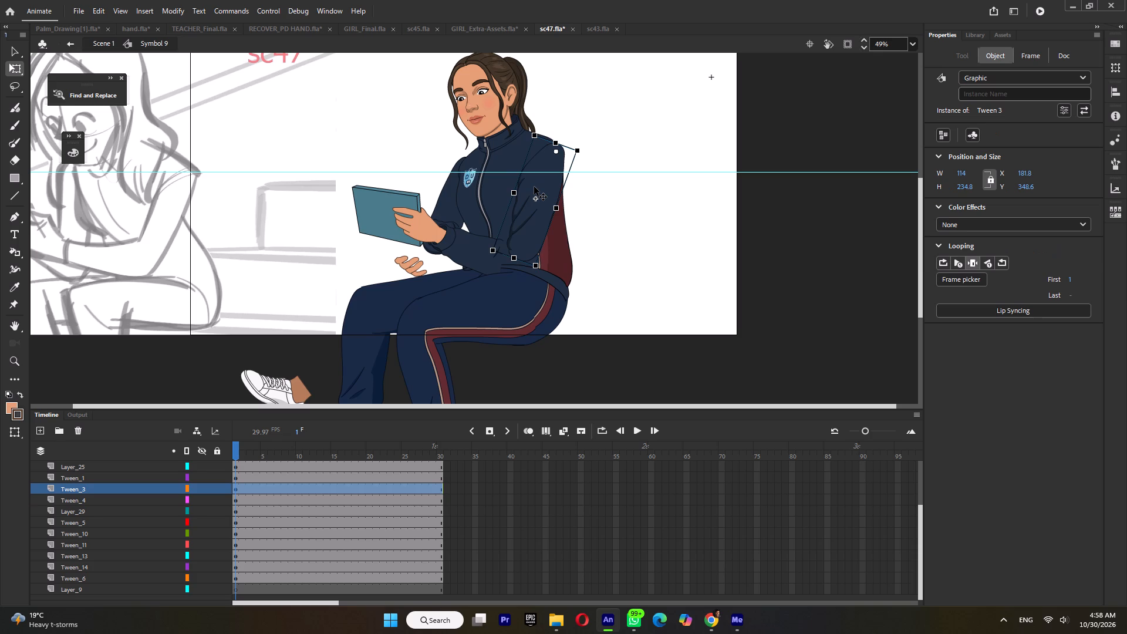
pyautogui.click(494, 168)
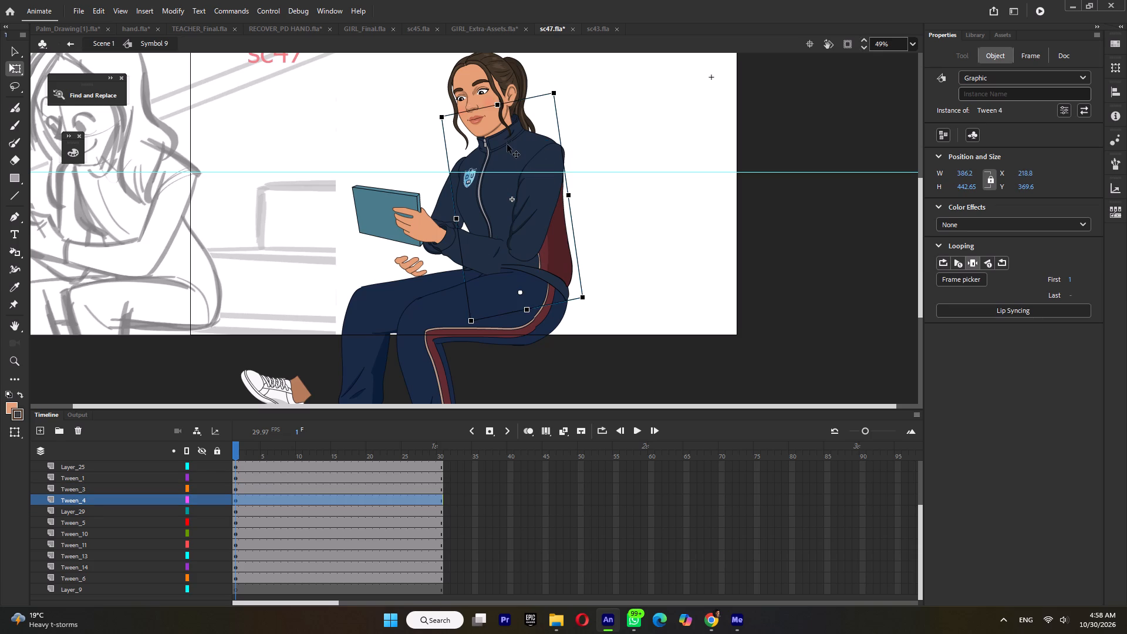
pyautogui.doubleClick(508, 147)
pyautogui.keyDown('ctrl'); pyautogui.scroll(4, 555, 151); pyautogui.keyUp('ctrl')
pyautogui.click(555, 138)
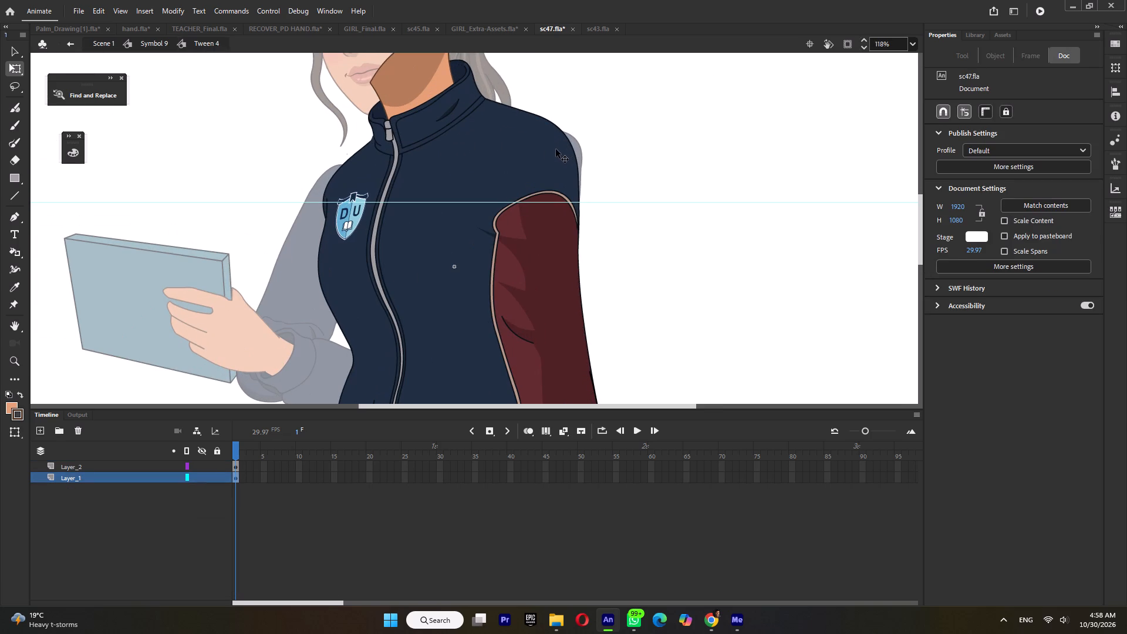
pyautogui.moveTo(535, 150); pyautogui.dragTo(486, 98)
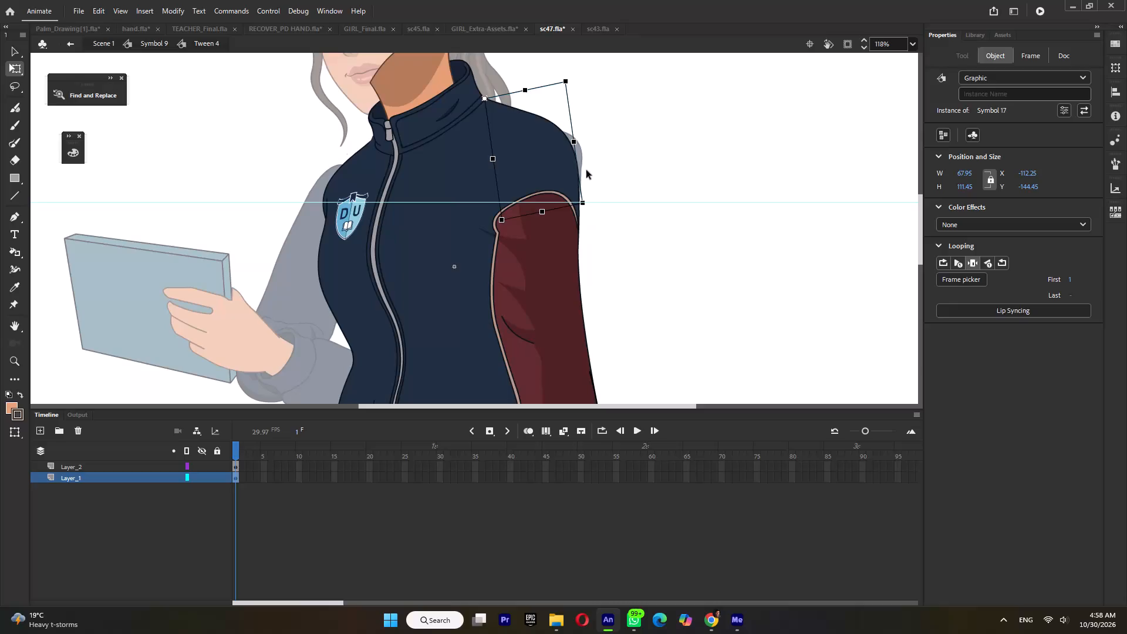
pyautogui.moveTo(579, 168); pyautogui.dragTo(584, 180)
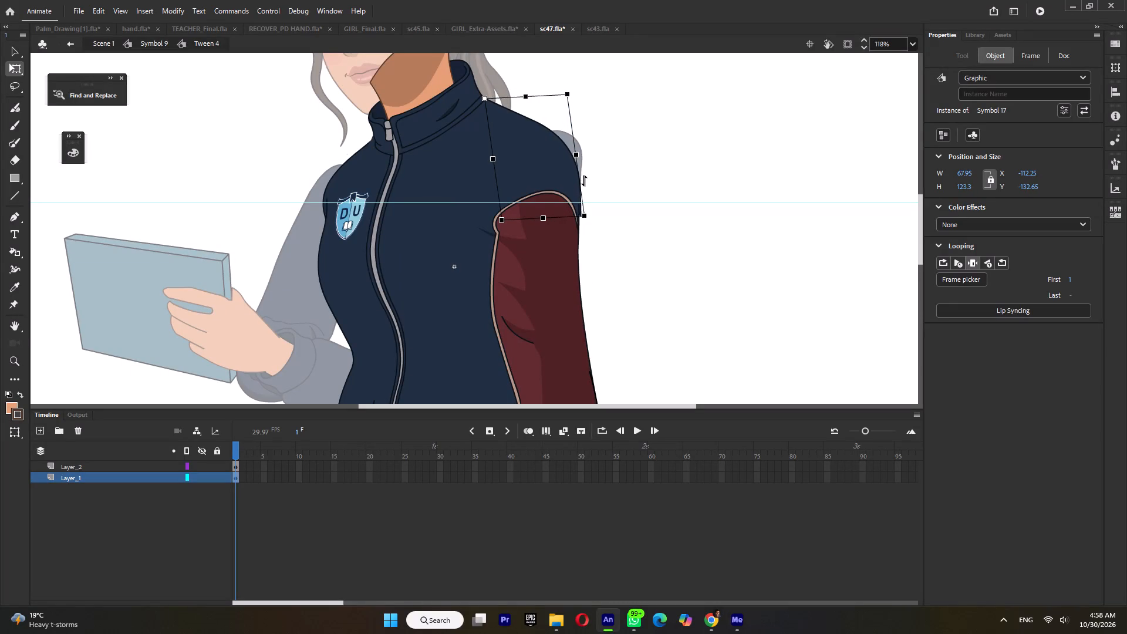
pyautogui.moveTo(584, 180); pyautogui.dragTo(584, 178)
# Inside Symbol 17, pull the shoulder outline's lower tip slightly inward to meet the jacket's side edge.
pyautogui.doubleClick(576, 177)
pyautogui.keyDown('ctrl'); pyautogui.scroll(4, 578, 213); pyautogui.keyUp('ctrl')
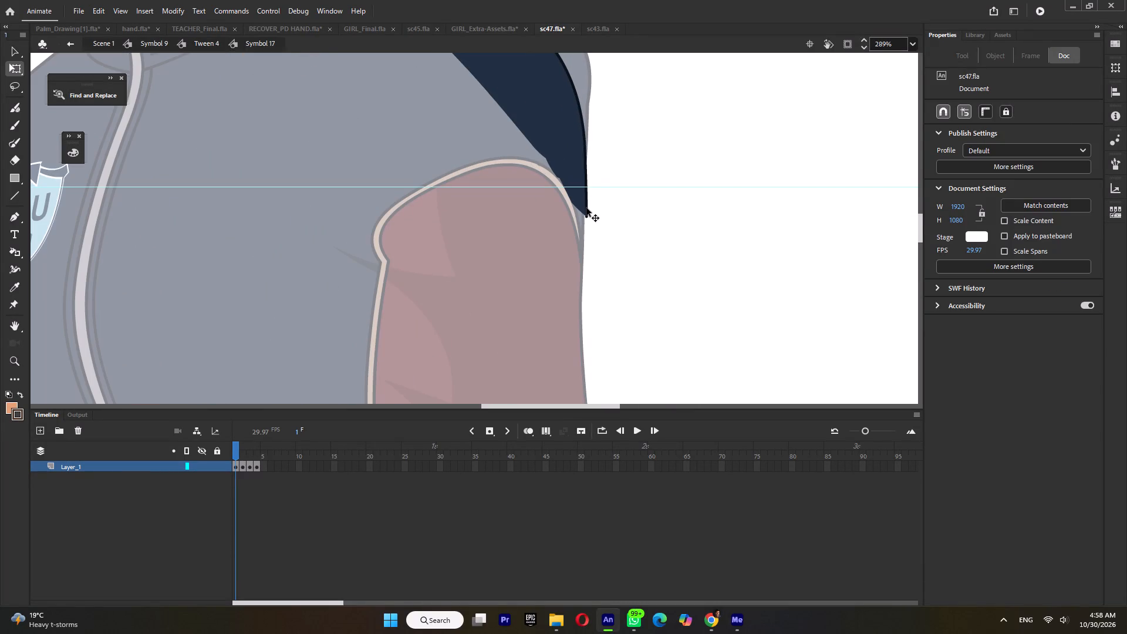
pyautogui.doubleClick(586, 208)
pyautogui.click(587, 215)
pyautogui.doubleClick(610, 174)
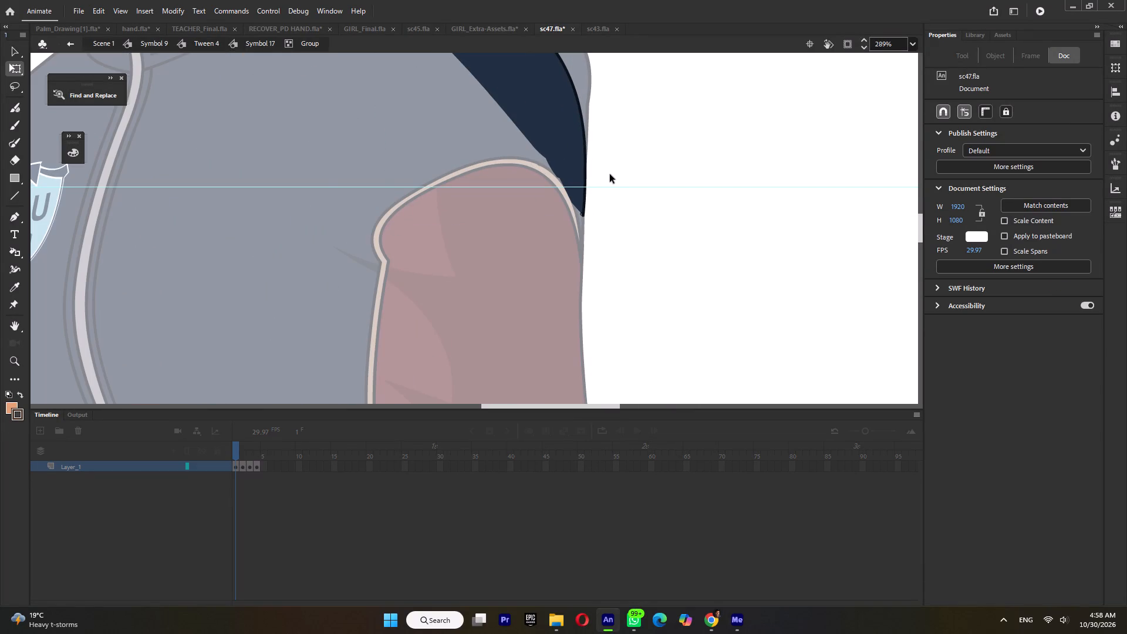
pyautogui.keyDown('ctrl'); pyautogui.scroll(-4, 625, 203); pyautogui.keyUp('ctrl')
pyautogui.doubleClick(628, 203)
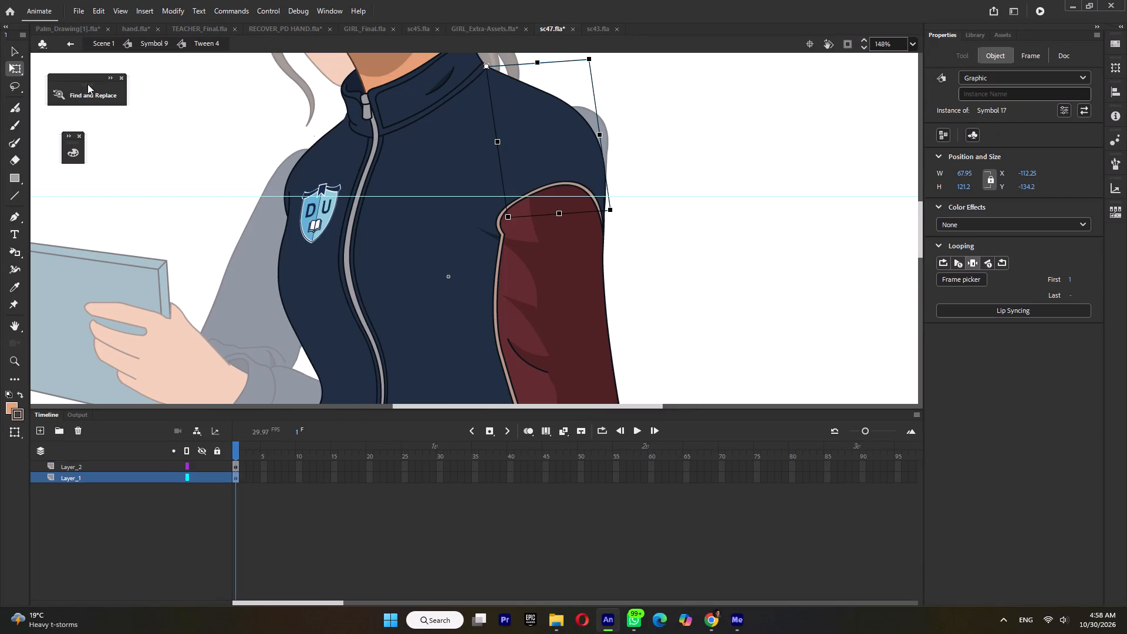
# Skew the torso's far shoulder piece (Symbol 18) slightly downward about its collar corner.
pyautogui.click(303, 163)
pyautogui.click(279, 170)
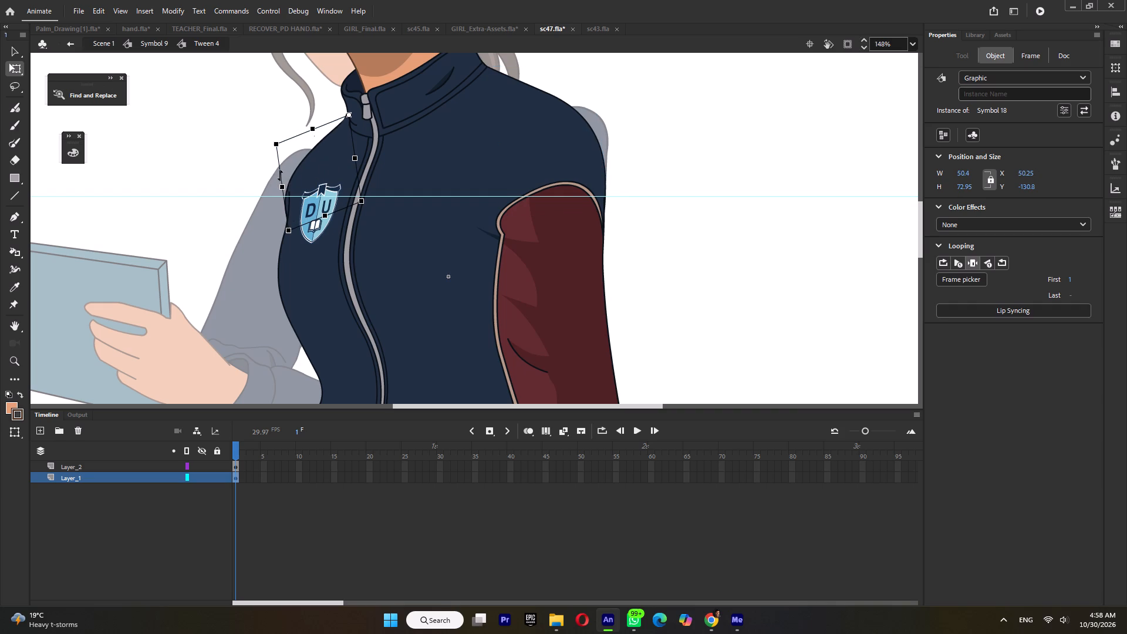
pyautogui.doubleClick(260, 161)
# Move the far upper arm (Tween 6) inward so its top tucks against the lowered far shoulder.
pyautogui.click(261, 234)
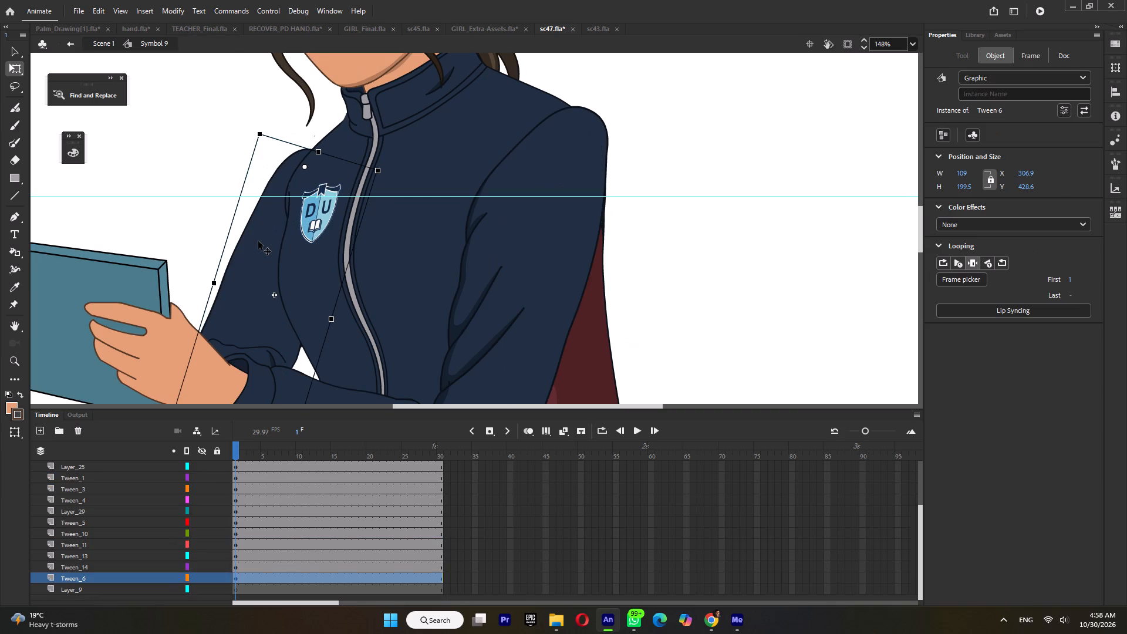
pyautogui.moveTo(259, 243); pyautogui.dragTo(269, 256)
pyautogui.moveTo(269, 254); pyautogui.dragTo(278, 248)
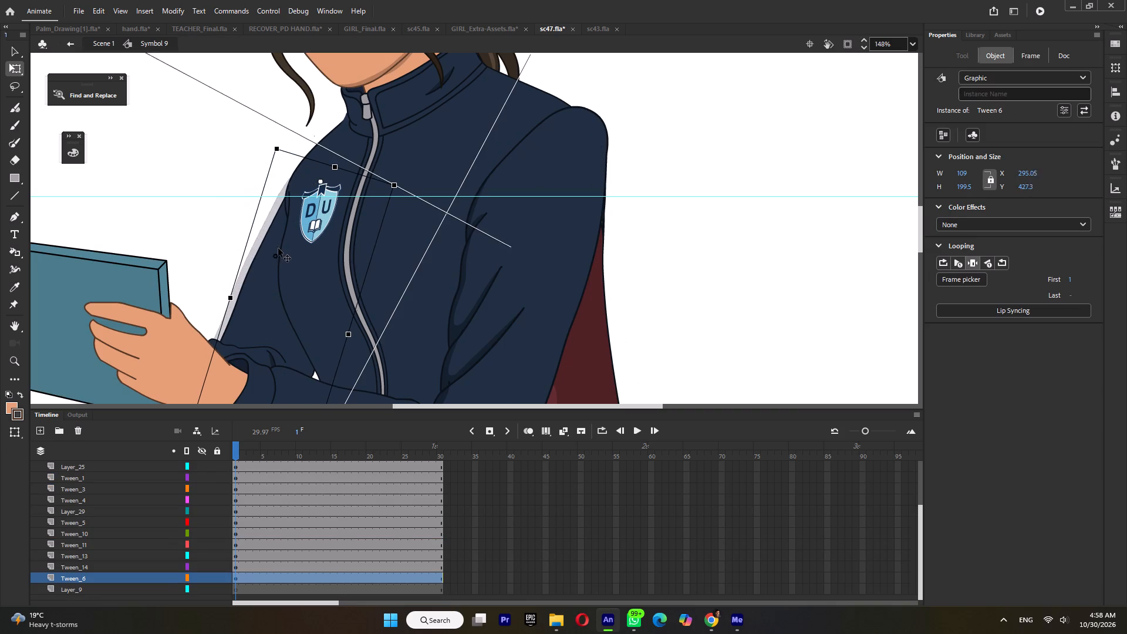
pyautogui.moveTo(278, 248); pyautogui.dragTo(276, 246)
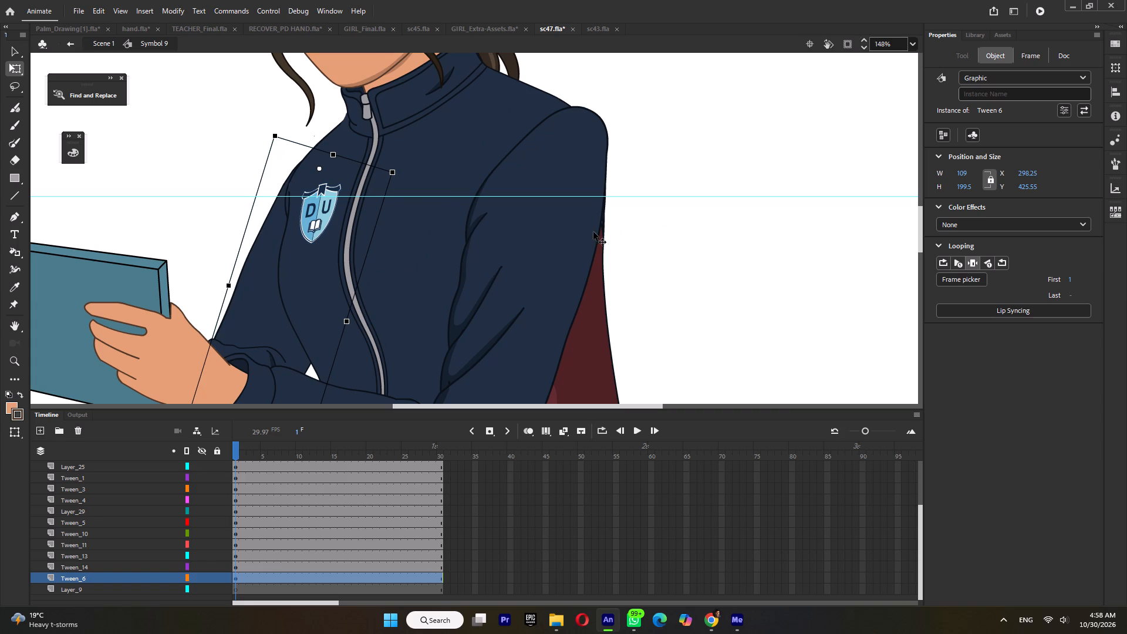
# Move the near upper arm (Tween 3) down so its rounded top fits inside the sloped near shoulder.
pyautogui.click(533, 229)
pyautogui.moveTo(562, 230); pyautogui.dragTo(552, 282)
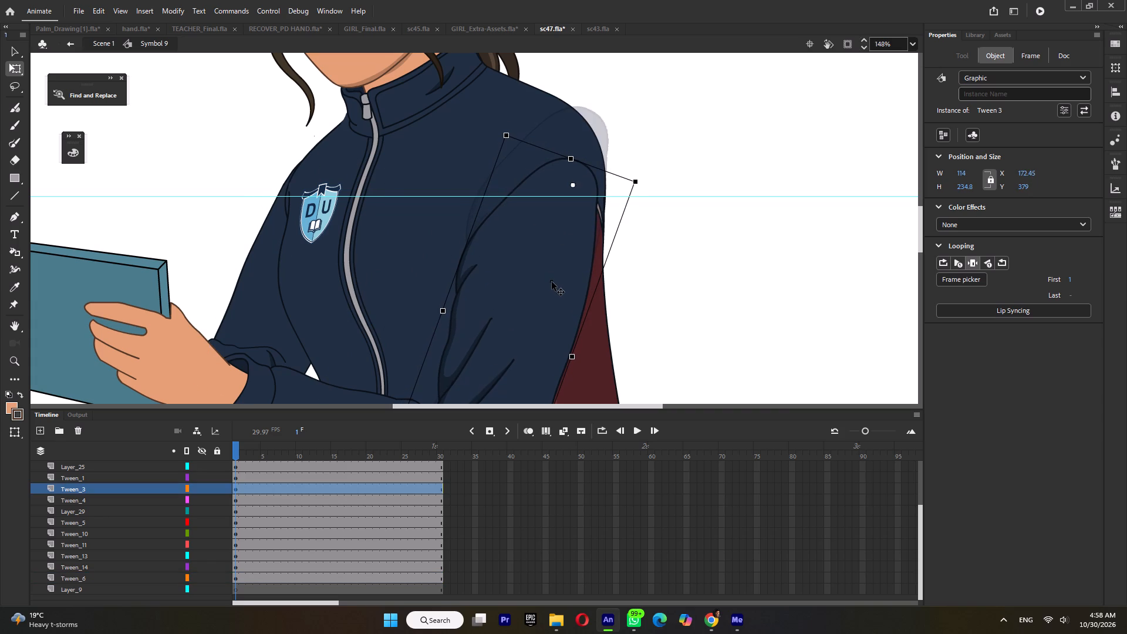
pyautogui.moveTo(552, 282); pyautogui.dragTo(554, 268)
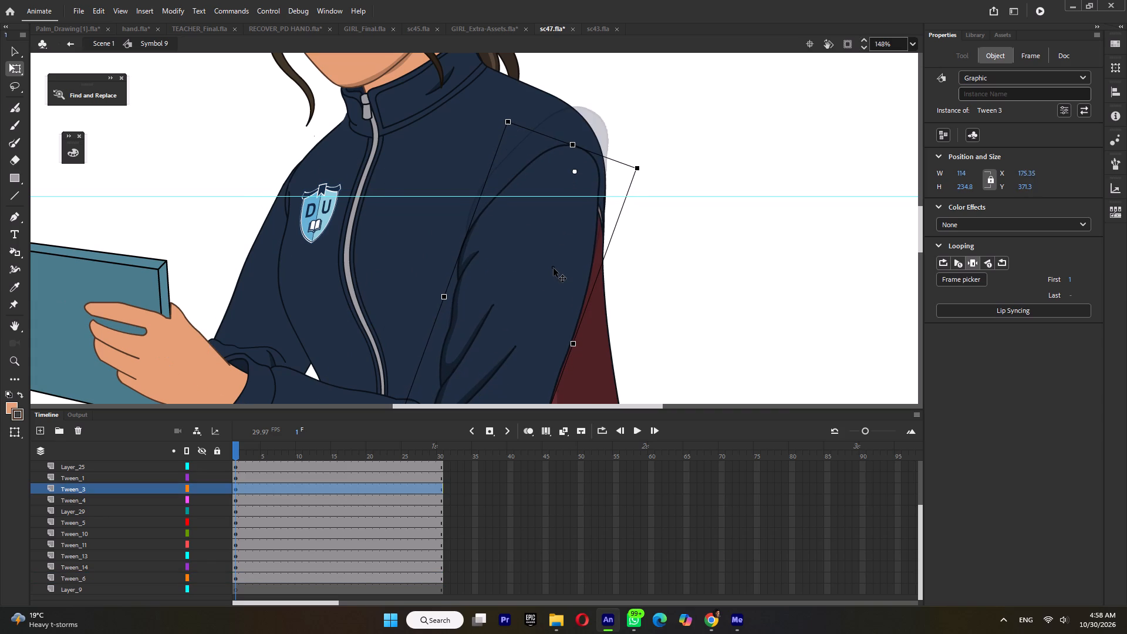
pyautogui.moveTo(554, 268); pyautogui.dragTo(559, 262)
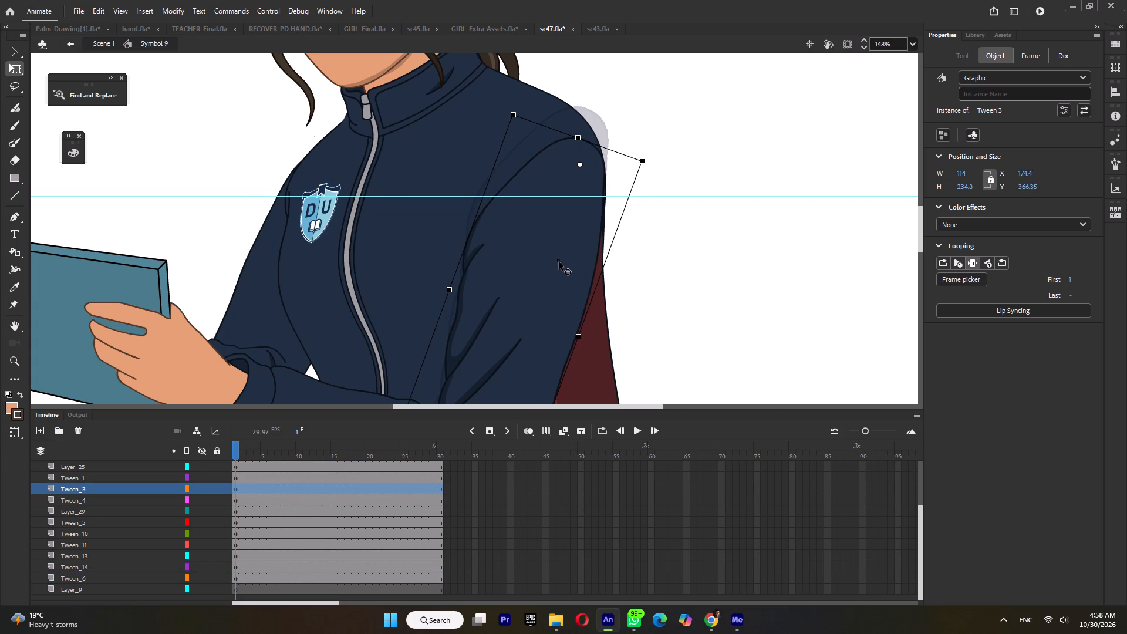
pyautogui.moveTo(559, 262); pyautogui.dragTo(559, 265)
pyautogui.keyDown('ctrl'); pyautogui.scroll(-4, 563, 259); pyautogui.keyUp('ctrl')
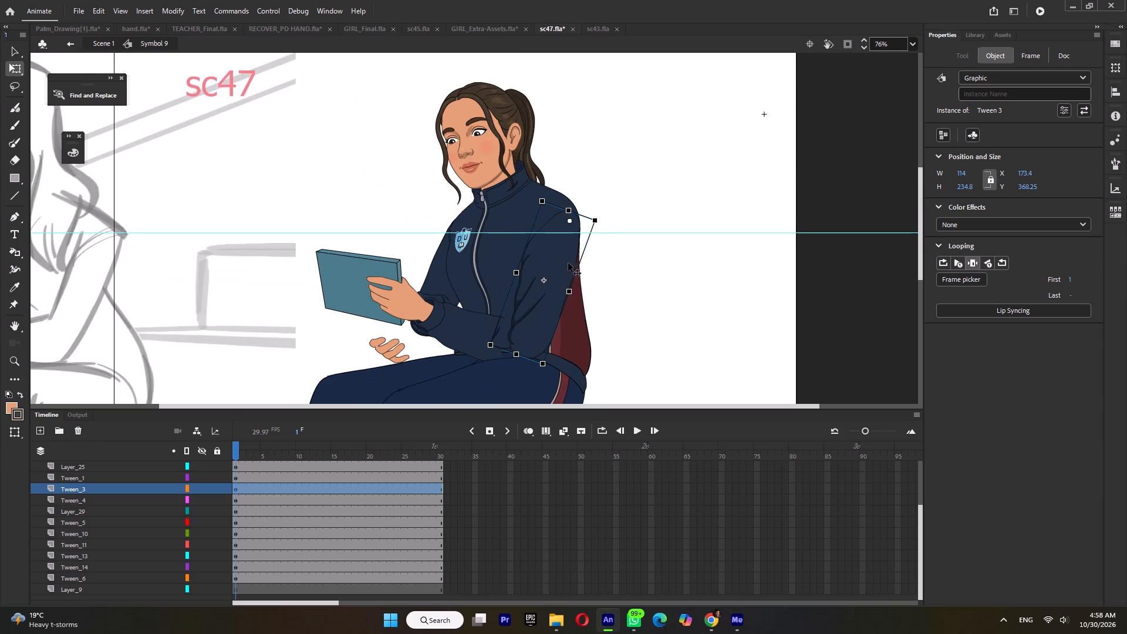
pyautogui.click(614, 259)
# Move the near forearm (Tween 1) back toward the near upper arm's elbow.
pyautogui.click(478, 326)
pyautogui.moveTo(480, 341); pyautogui.dragTo(503, 343)
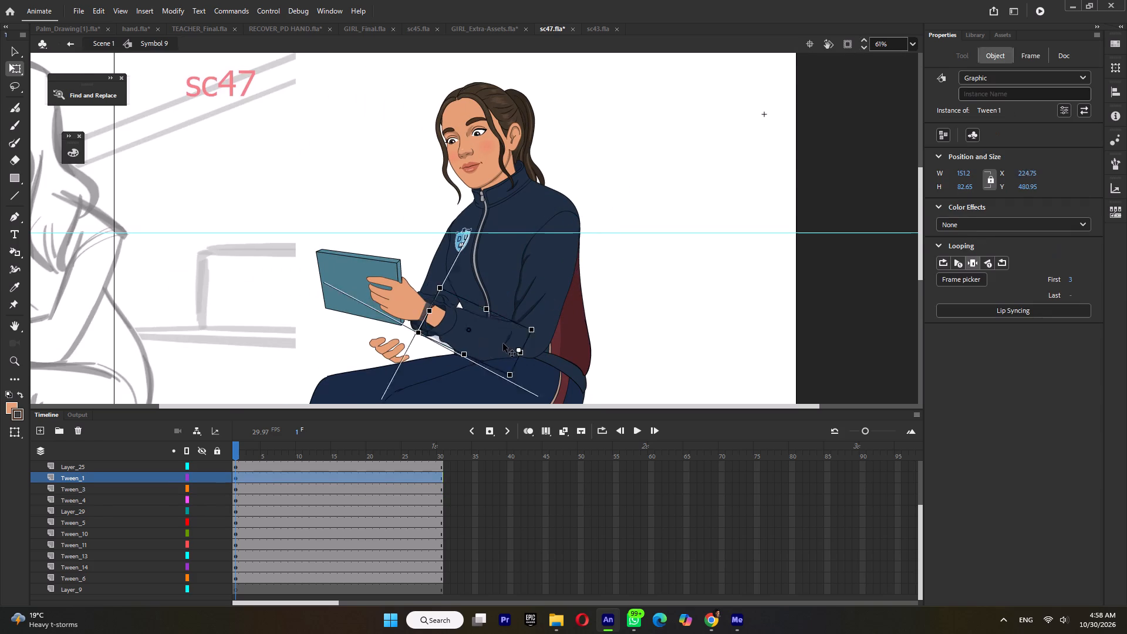
pyautogui.moveTo(503, 343); pyautogui.dragTo(511, 342)
# Rotate the near upper arm (Tween 3) around the shoulder so its elbow swings forward.
pyautogui.click(538, 294)
pyautogui.moveTo(540, 372); pyautogui.dragTo(521, 370)
# Move the near forearm (Tween 1) up and forward to meet the upper arm's elbow.
pyautogui.click(500, 329)
pyautogui.keyDown('ctrl'); pyautogui.scroll(4, 504, 328); pyautogui.keyUp('ctrl')
pyautogui.moveTo(509, 339); pyautogui.dragTo(470, 305)
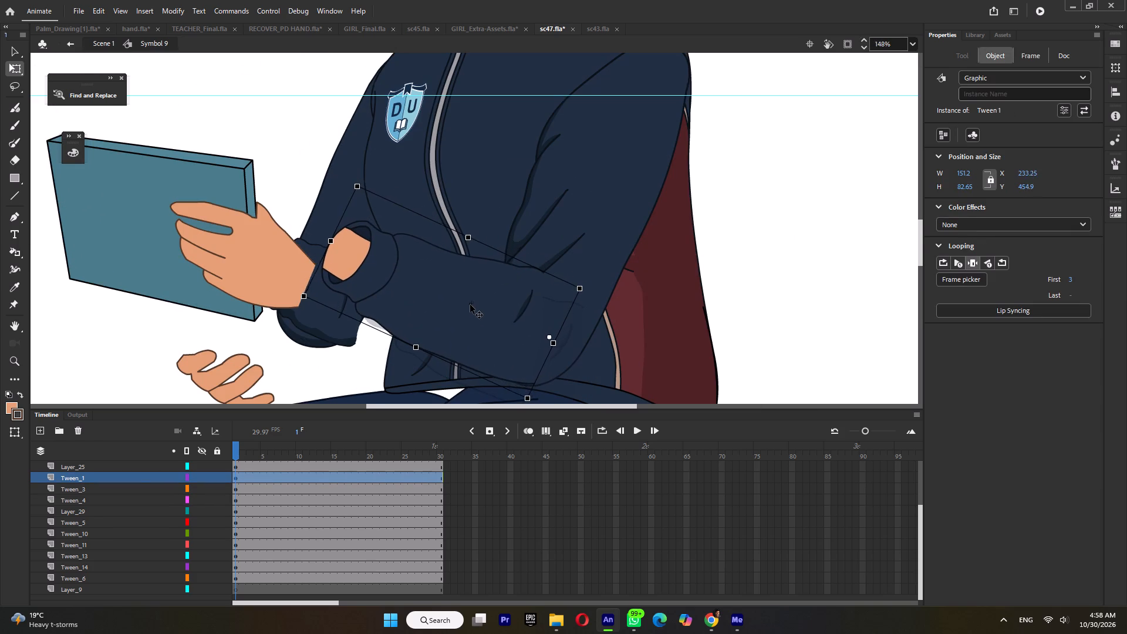
pyautogui.moveTo(470, 305); pyautogui.dragTo(462, 307)
# Move the near hand and the tablet (Tween 12) together up to the near forearm's cuff.
pyautogui.keyDown('ctrl'); pyautogui.scroll(-5, 462, 306); pyautogui.keyUp('ctrl')
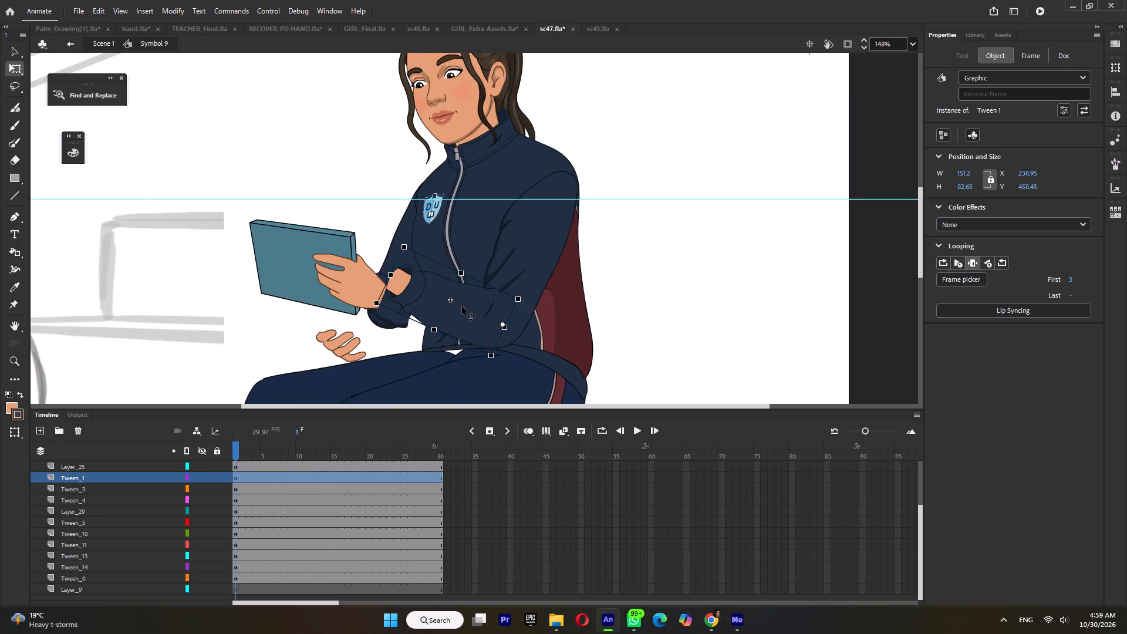
pyautogui.click(369, 282)
pyautogui.keyDown('ctrl'); pyautogui.scroll(4, 380, 290); pyautogui.keyUp('ctrl')
pyautogui.keyDown('shift'); pyautogui.click(240, 217); pyautogui.keyUp('shift')
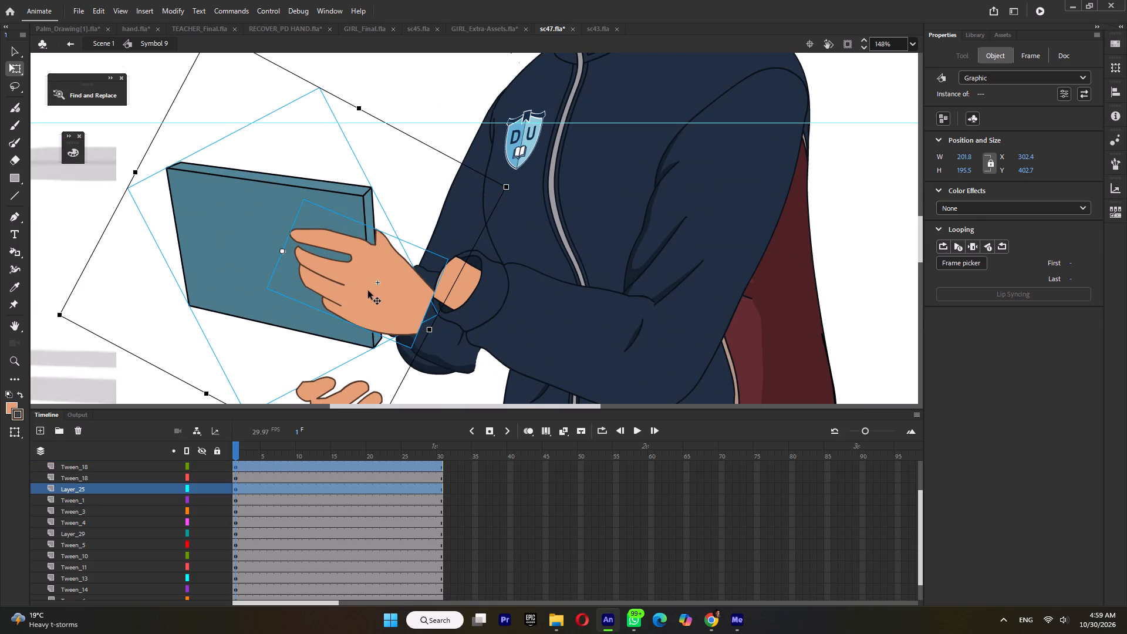
pyautogui.moveTo(373, 293); pyautogui.dragTo(401, 261)
pyautogui.keyDown('ctrl'); pyautogui.scroll(-4, 399, 264); pyautogui.keyUp('ctrl')
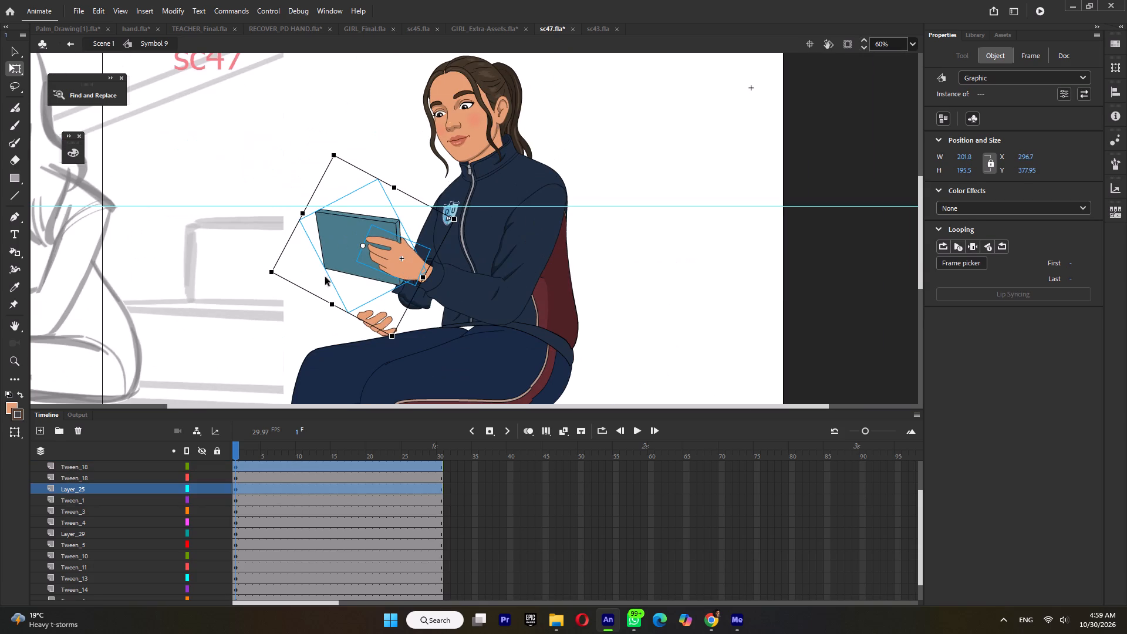
pyautogui.click(299, 291)
# Inside the tablet (Tween 12), reshape the far side by pulling its bottom and top corners inward and leveling the top edge.
pyautogui.click(346, 242)
pyautogui.keyDown('ctrl'); pyautogui.scroll(-3, 346, 248); pyautogui.keyUp('ctrl')
pyautogui.keyDown('ctrl'); pyautogui.scroll(4, 360, 247); pyautogui.keyUp('ctrl')
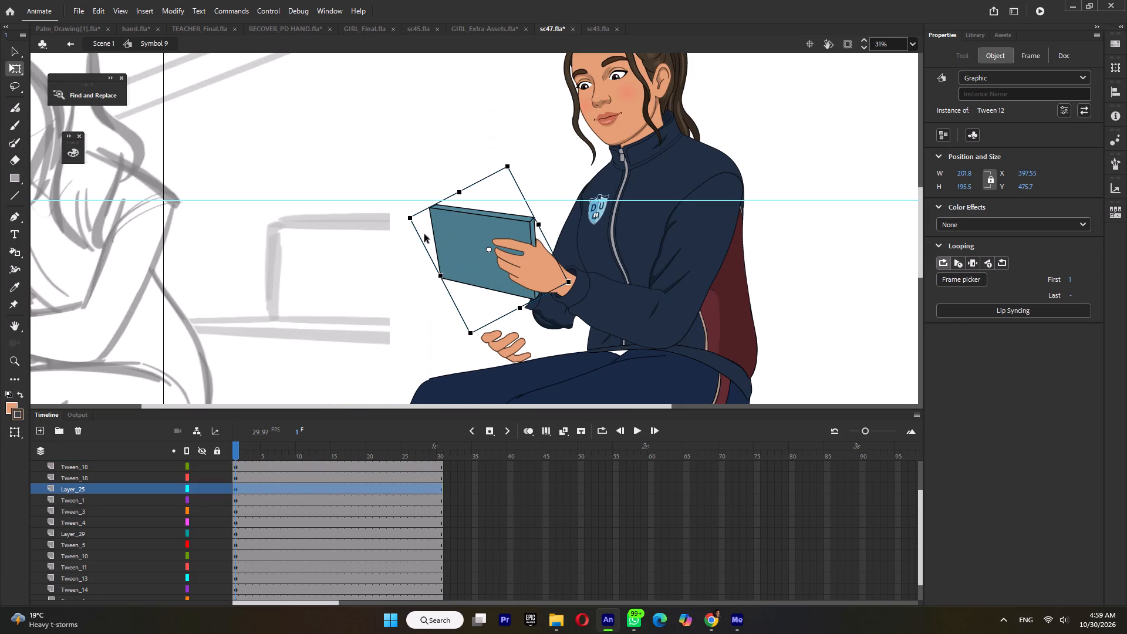
pyautogui.doubleClick(448, 227)
pyautogui.keyDown('ctrl'); pyautogui.scroll(2, 451, 265); pyautogui.keyUp('ctrl')
pyautogui.doubleClick(438, 284)
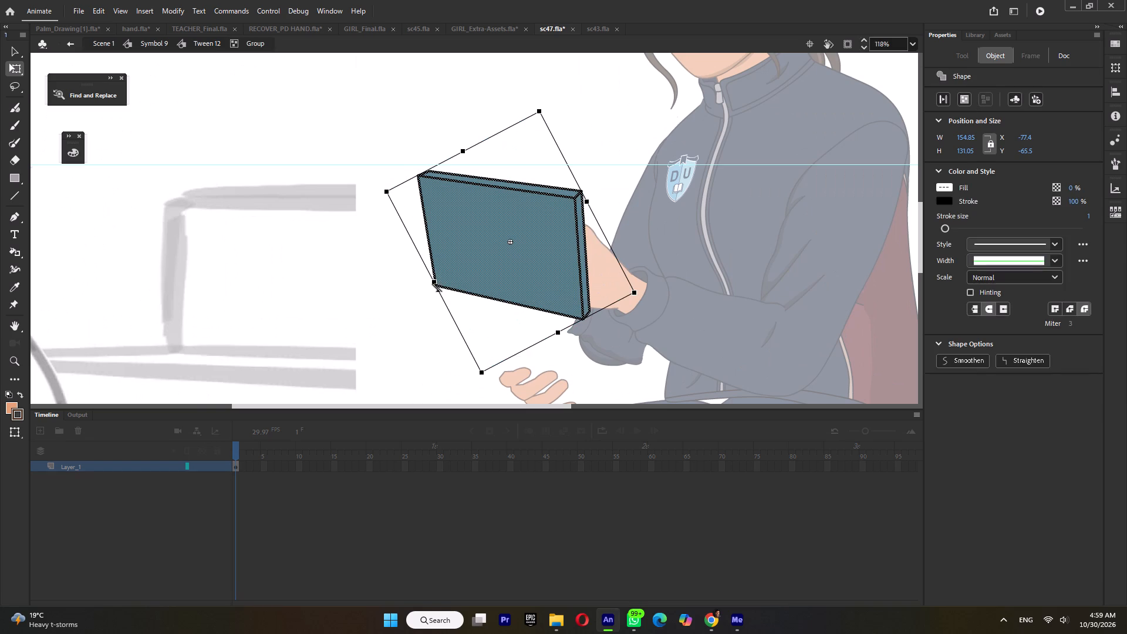
pyautogui.click(432, 303)
pyautogui.moveTo(436, 283); pyautogui.dragTo(455, 304)
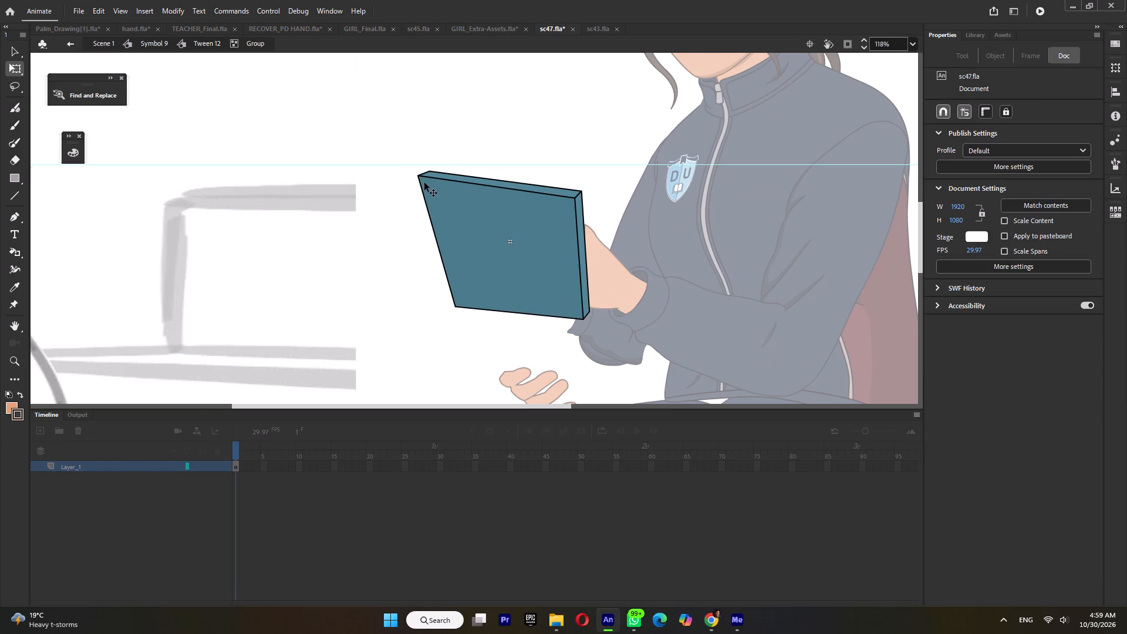
pyautogui.moveTo(419, 176); pyautogui.dragTo(427, 203)
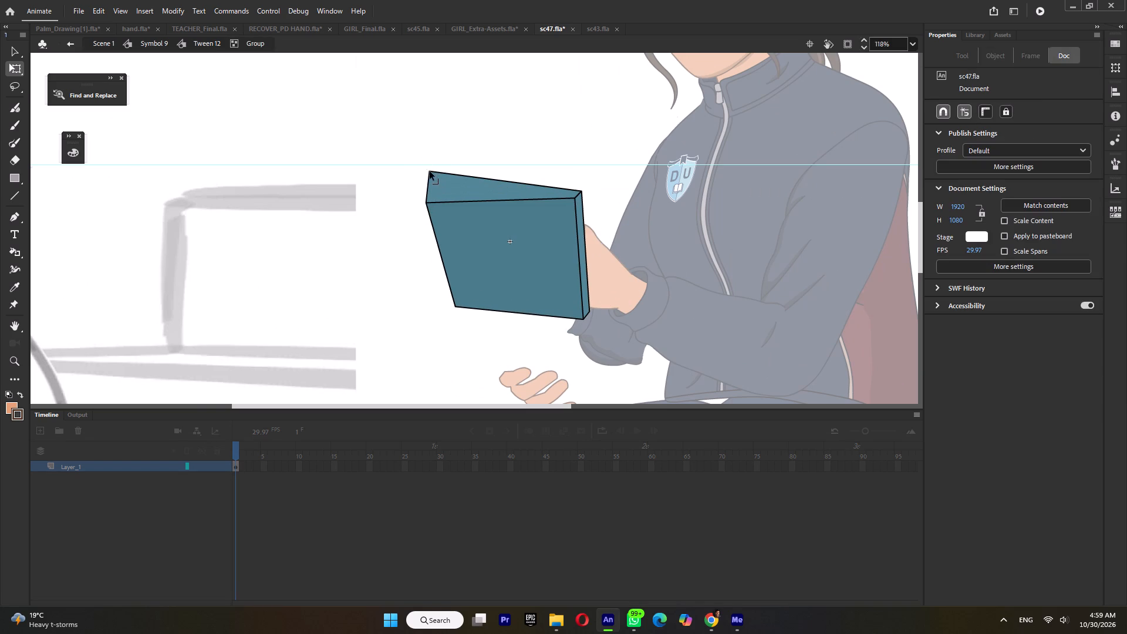
pyautogui.moveTo(430, 171); pyautogui.dragTo(434, 193)
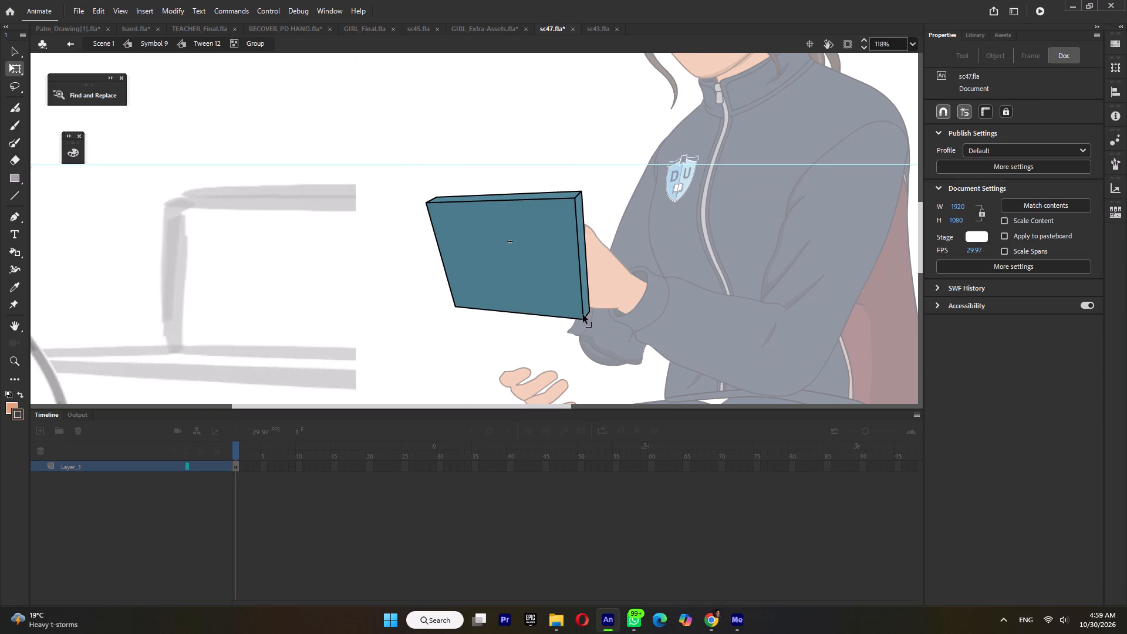
# Refine the tablet's lower corners beside the wrist and its far top corners, and return to Symbol 9.
pyautogui.click(583, 316)
pyautogui.keyDown('ctrl'); pyautogui.scroll(4, 598, 311); pyautogui.keyUp('ctrl')
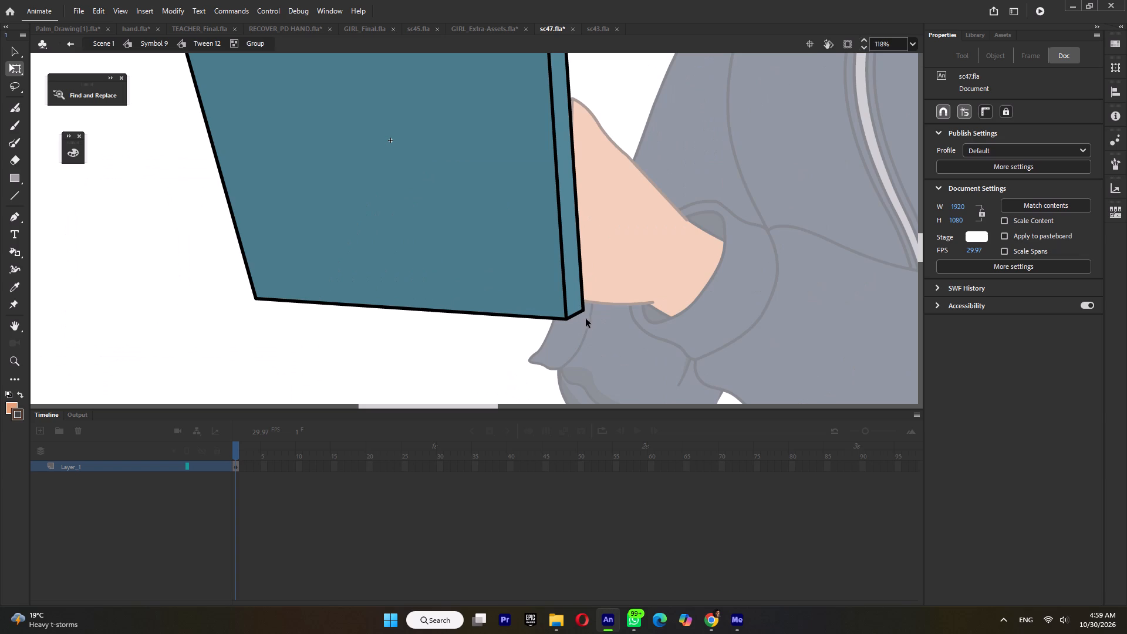
pyautogui.moveTo(585, 309); pyautogui.dragTo(590, 300)
pyautogui.moveTo(566, 318); pyautogui.dragTo(579, 306)
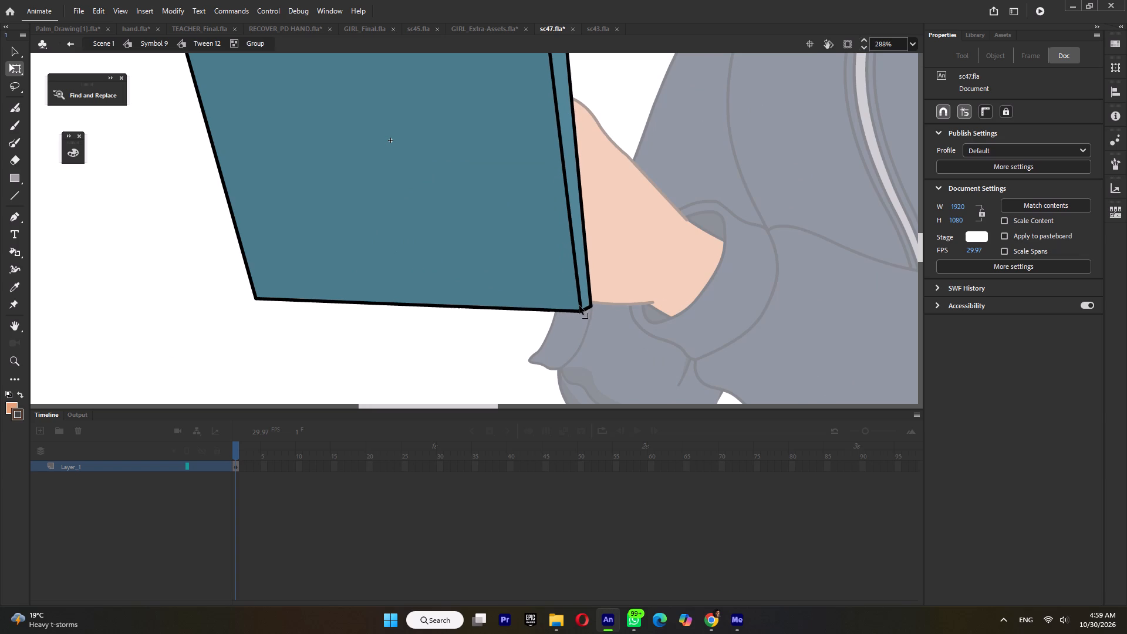
pyautogui.moveTo(579, 306); pyautogui.dragTo(582, 307)
pyautogui.keyDown('ctrl'); pyautogui.scroll(-5, 570, 332); pyautogui.keyUp('ctrl')
pyautogui.keyDown('ctrl'); pyautogui.scroll(3, 409, 213); pyautogui.keyUp('ctrl')
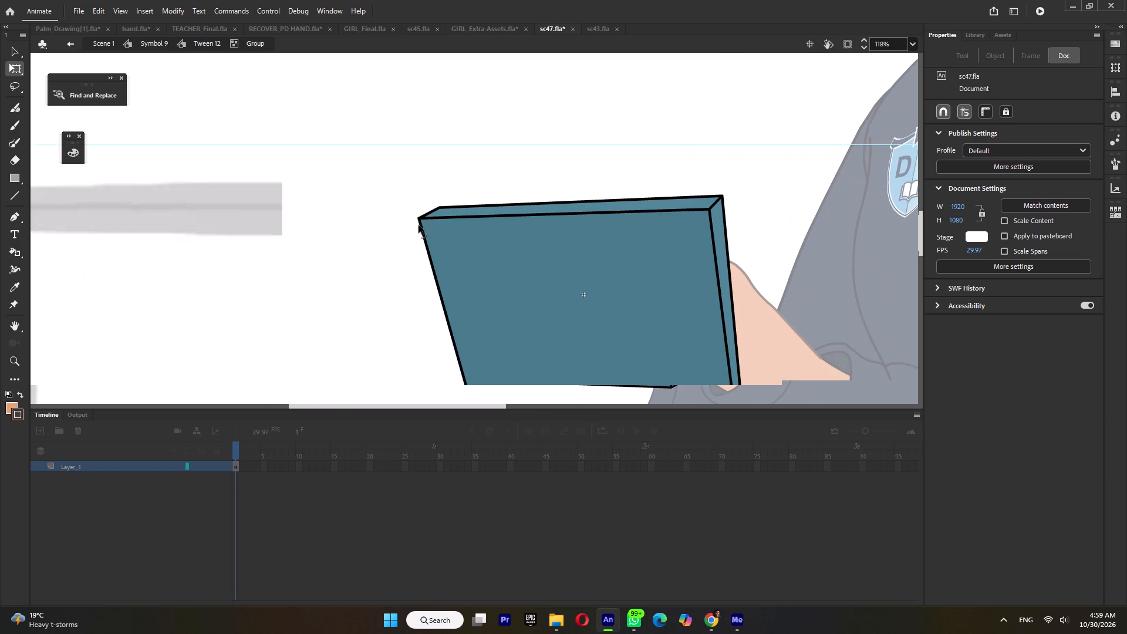
pyautogui.moveTo(420, 218); pyautogui.dragTo(433, 221)
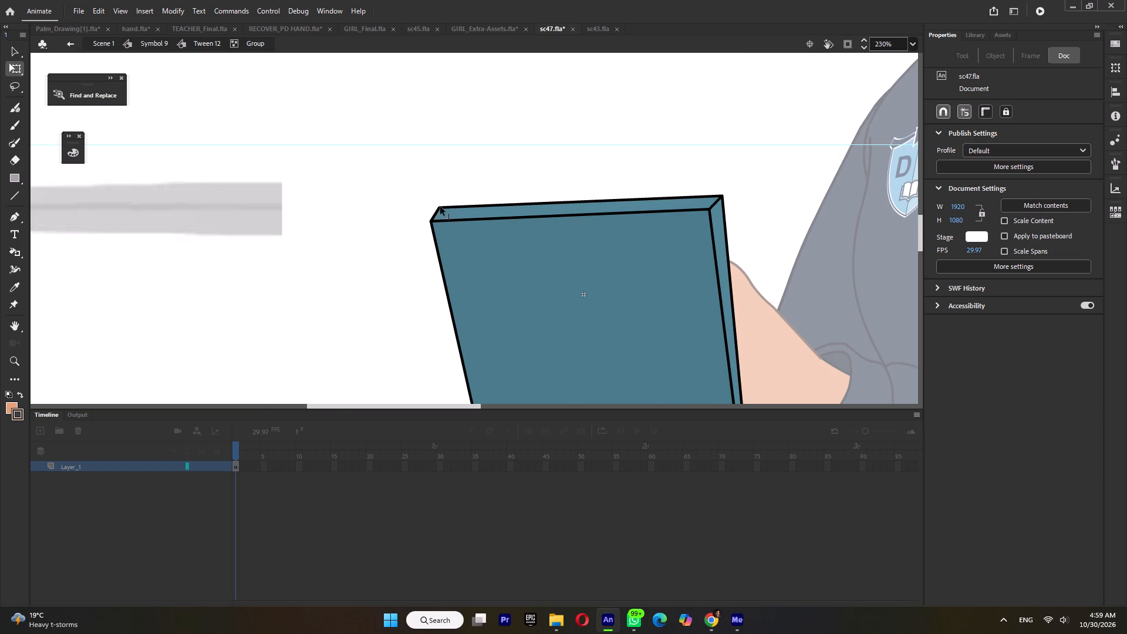
pyautogui.click(440, 207)
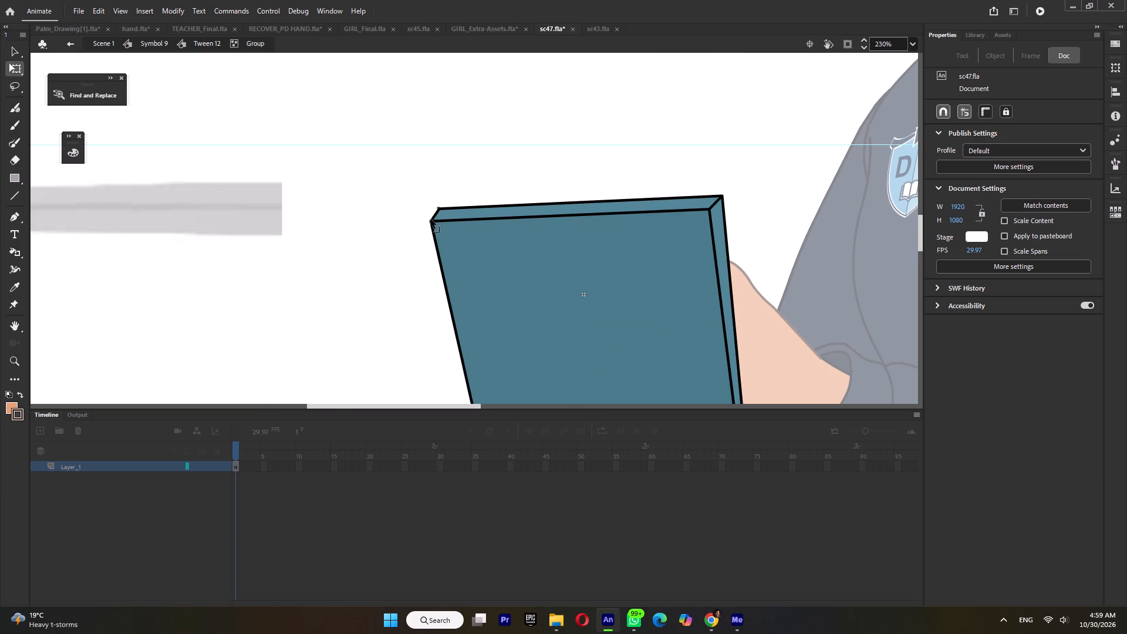
pyautogui.keyDown('ctrl'); pyautogui.scroll(3, 433, 220); pyautogui.keyUp('ctrl')
pyautogui.moveTo(430, 224); pyautogui.dragTo(434, 218)
pyautogui.keyDown('ctrl'); pyautogui.scroll(-11, 436, 215); pyautogui.keyUp('ctrl')
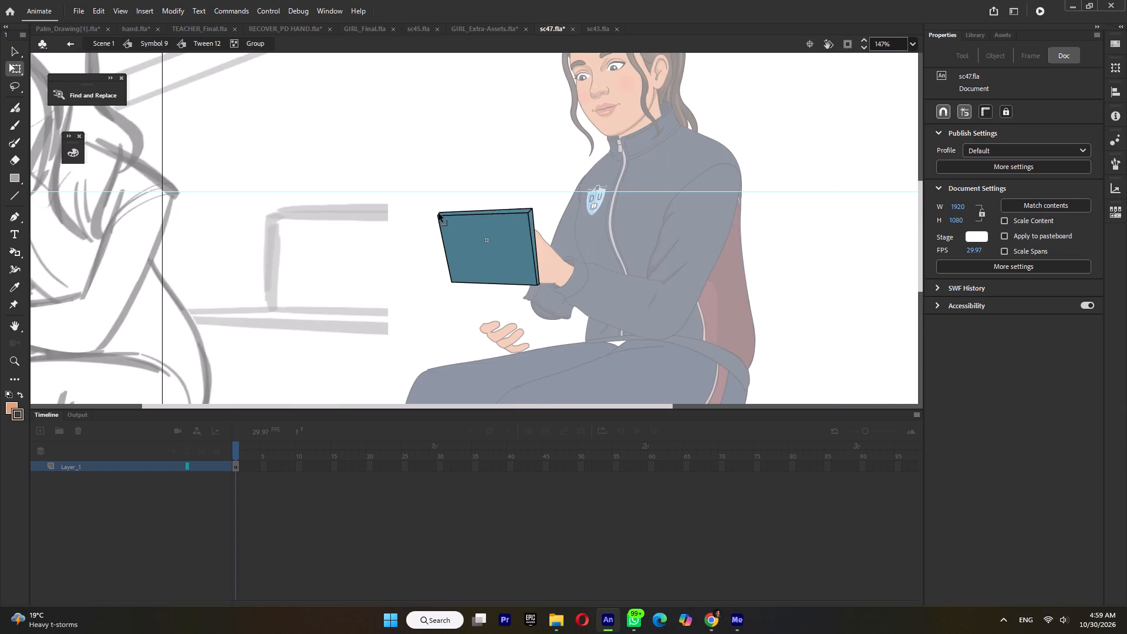
pyautogui.doubleClick(407, 263)
pyautogui.doubleClick(483, 317)
# Rotate the far hand (Tween 18) and move it up to grip the tablet's far edge.
pyautogui.click(494, 318)
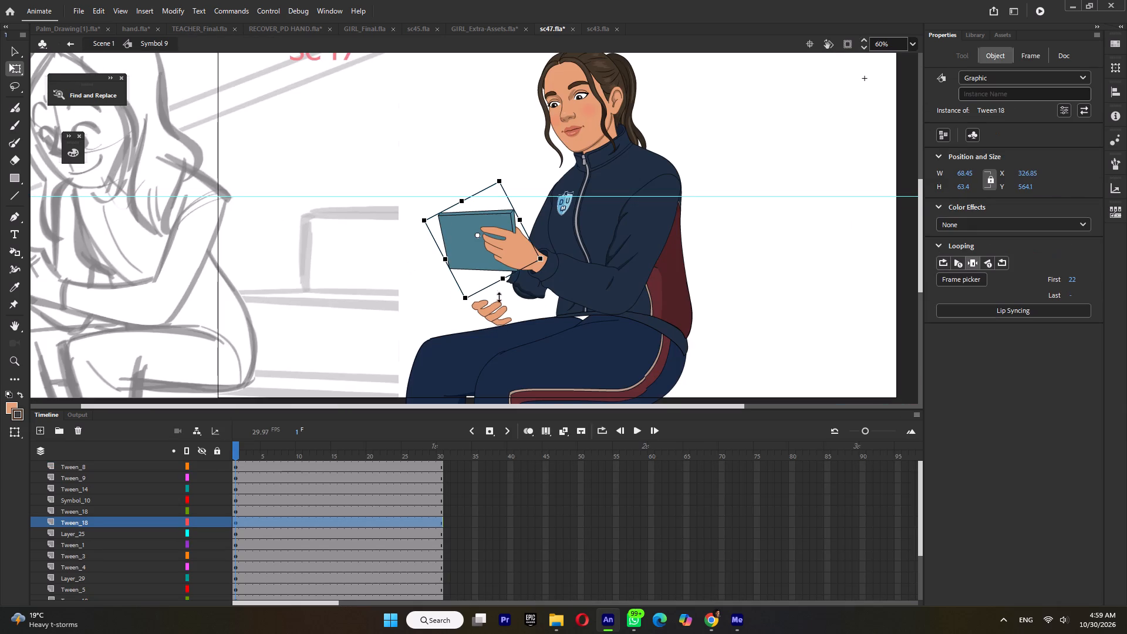
pyautogui.moveTo(473, 293); pyautogui.dragTo(496, 284)
pyautogui.moveTo(498, 299); pyautogui.dragTo(477, 278)
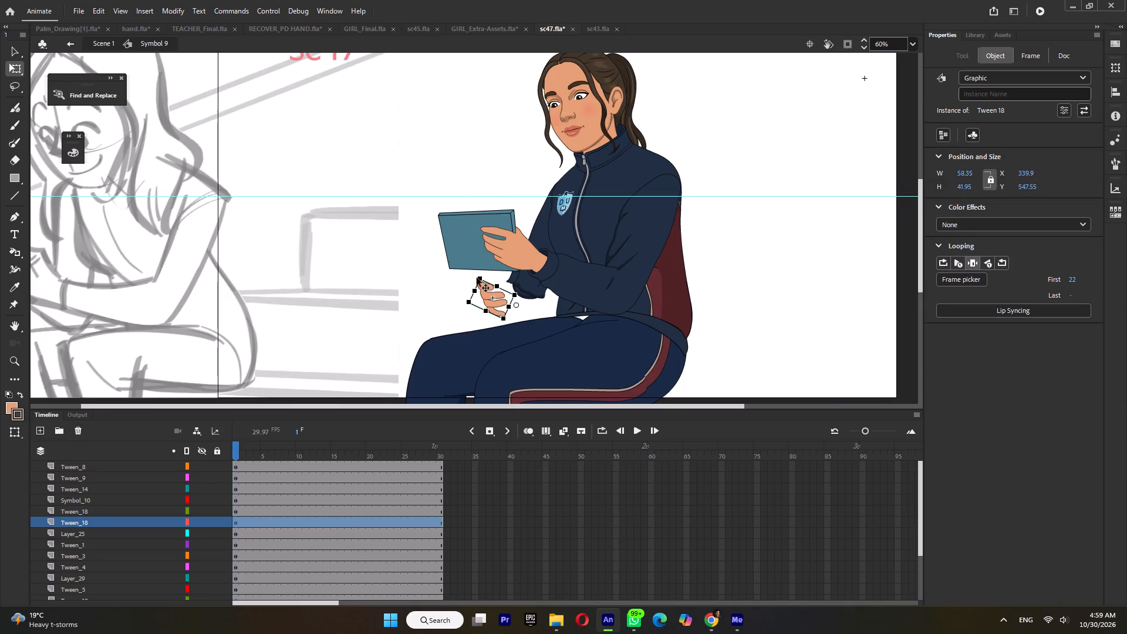
pyautogui.moveTo(477, 278); pyautogui.dragTo(457, 244)
pyautogui.keyDown('ctrl'); pyautogui.scroll(-1, 469, 247); pyautogui.keyUp('ctrl')
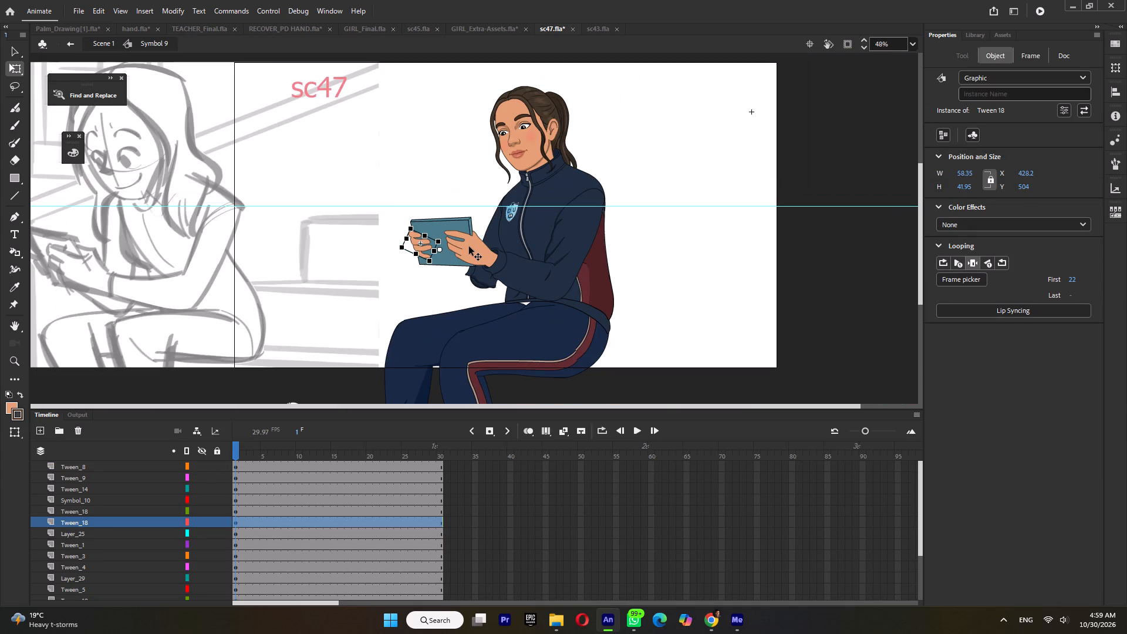
pyautogui.keyDown('ctrl'); pyautogui.scroll(-1, 470, 247); pyautogui.keyUp('ctrl')
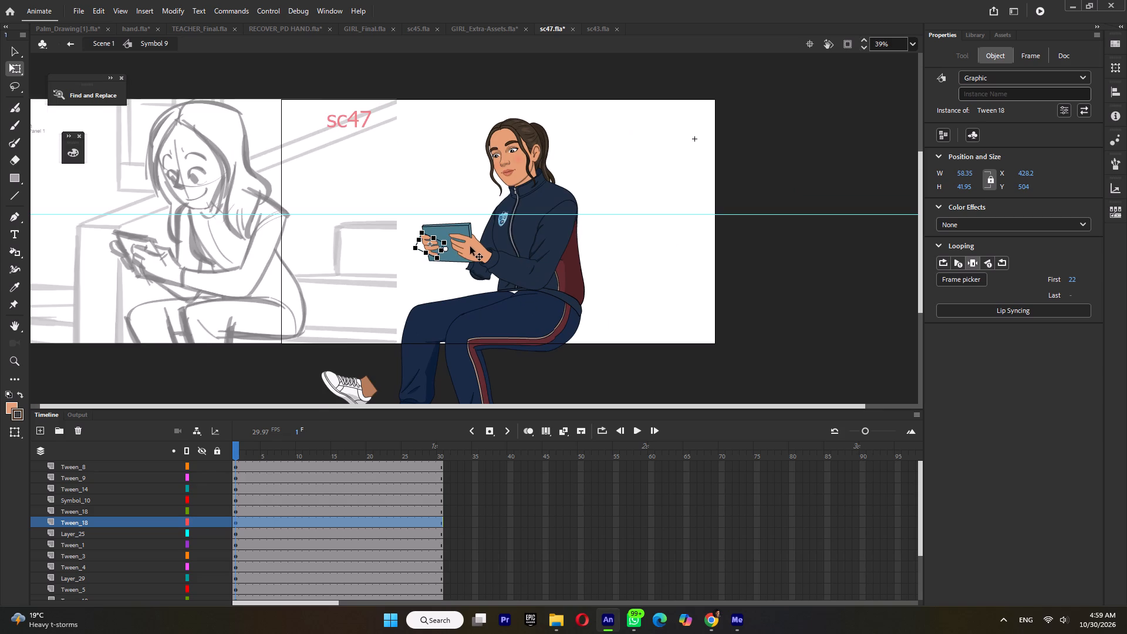
# Stretch the far forearm sleeve (Tween 11), rotate it upward, and move it under the tablet toward the far hand.
pyautogui.keyDown('ctrl'); pyautogui.scroll(2, 482, 256); pyautogui.keyUp('ctrl')
pyautogui.click(469, 289)
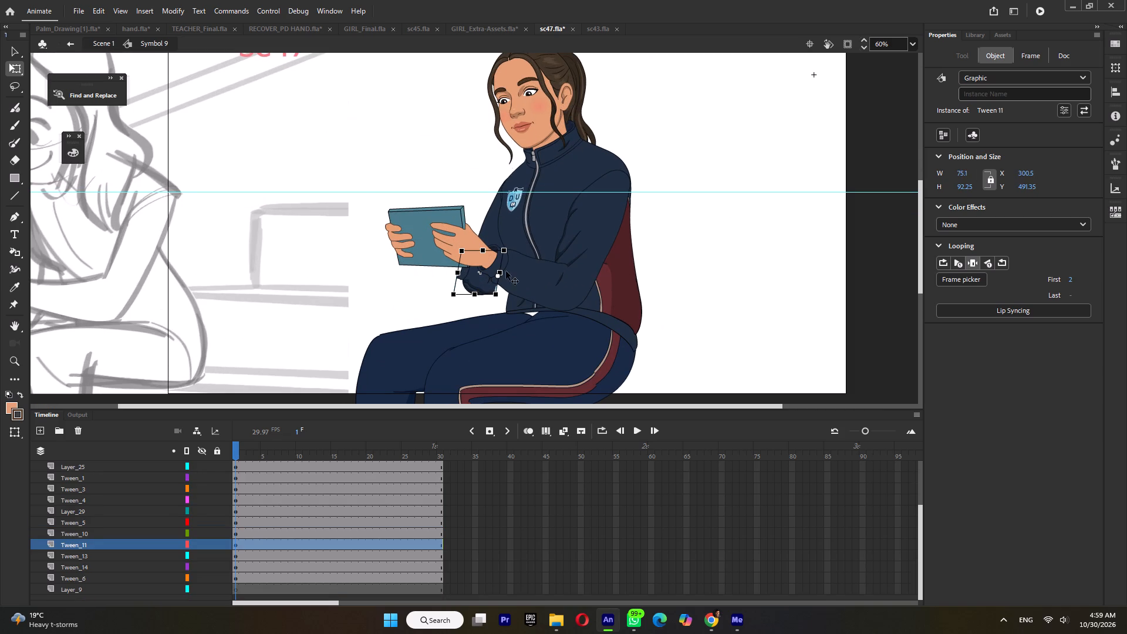
pyautogui.moveTo(458, 273); pyautogui.dragTo(423, 249)
pyautogui.moveTo(413, 306); pyautogui.dragTo(409, 291)
pyautogui.click(436, 276)
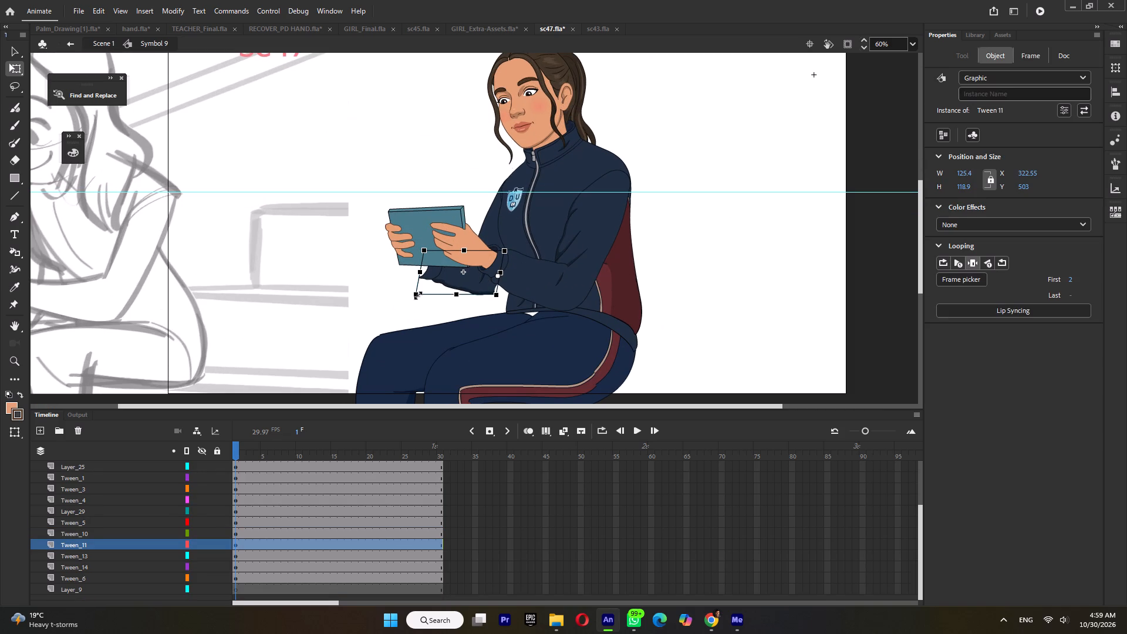
pyautogui.moveTo(417, 301); pyautogui.dragTo(414, 273)
pyautogui.keyDown('ctrl'); pyautogui.scroll(3, 453, 285); pyautogui.keyUp('ctrl')
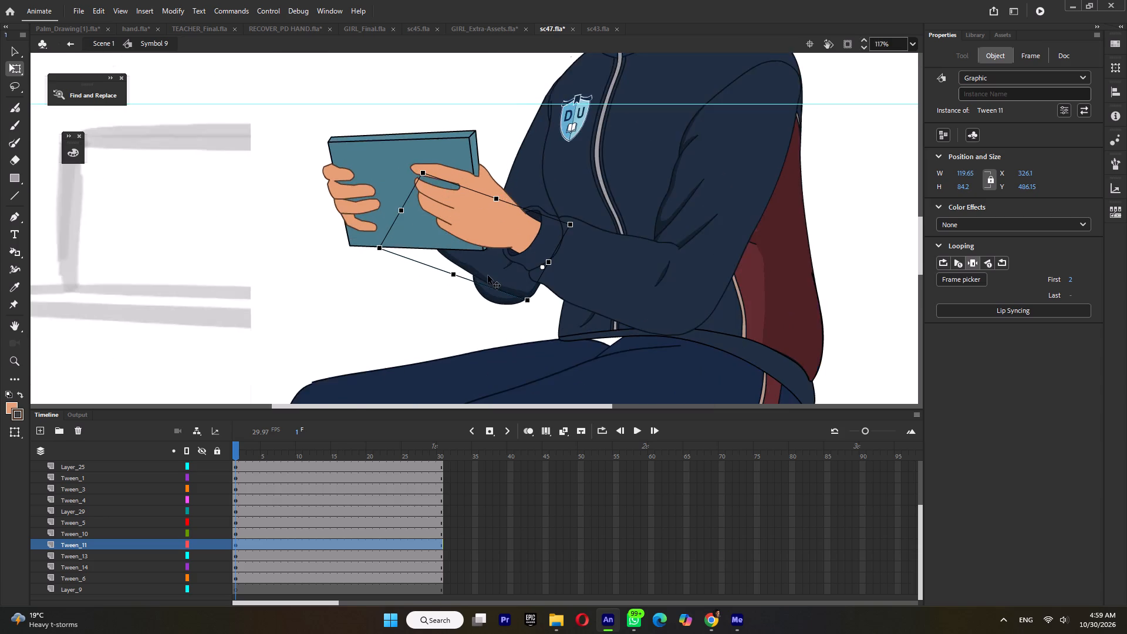
pyautogui.keyDown('ctrl'); pyautogui.scroll(3, 488, 275); pyautogui.keyUp('ctrl')
pyautogui.moveTo(504, 272); pyautogui.dragTo(444, 281)
pyautogui.keyDown('ctrl'); pyautogui.scroll(-5, 444, 281); pyautogui.keyUp('ctrl')
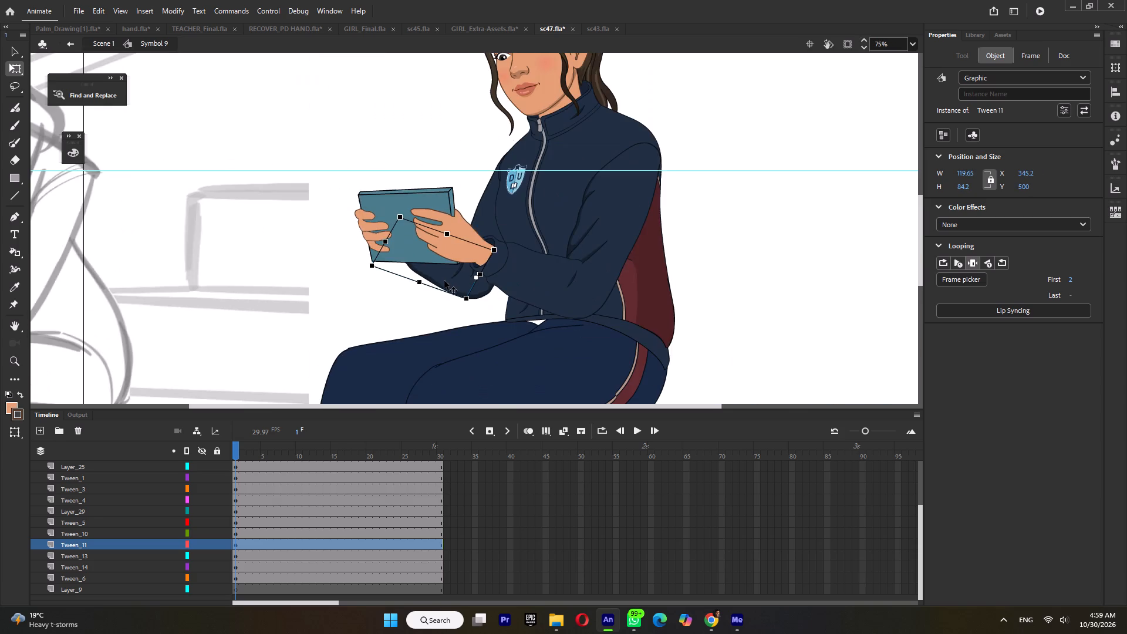
pyautogui.keyDown('ctrl'); pyautogui.scroll(-2, 472, 229); pyautogui.keyUp('ctrl')
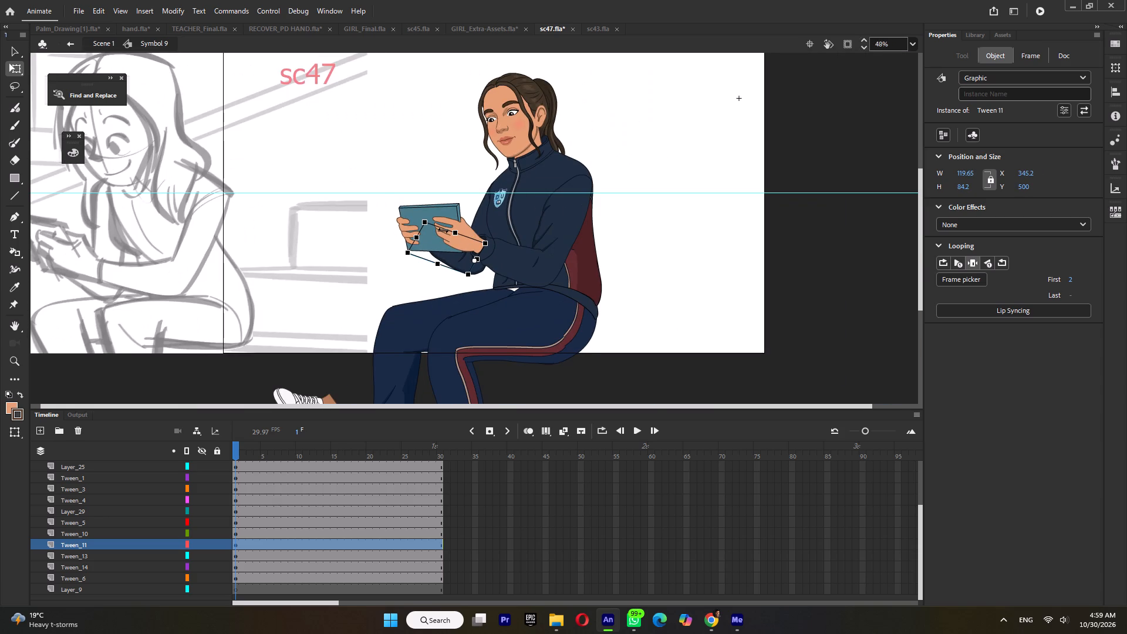
pyautogui.keyDown('ctrl'); pyautogui.scroll(-2, 443, 234); pyautogui.keyUp('ctrl')
pyautogui.click(434, 176)
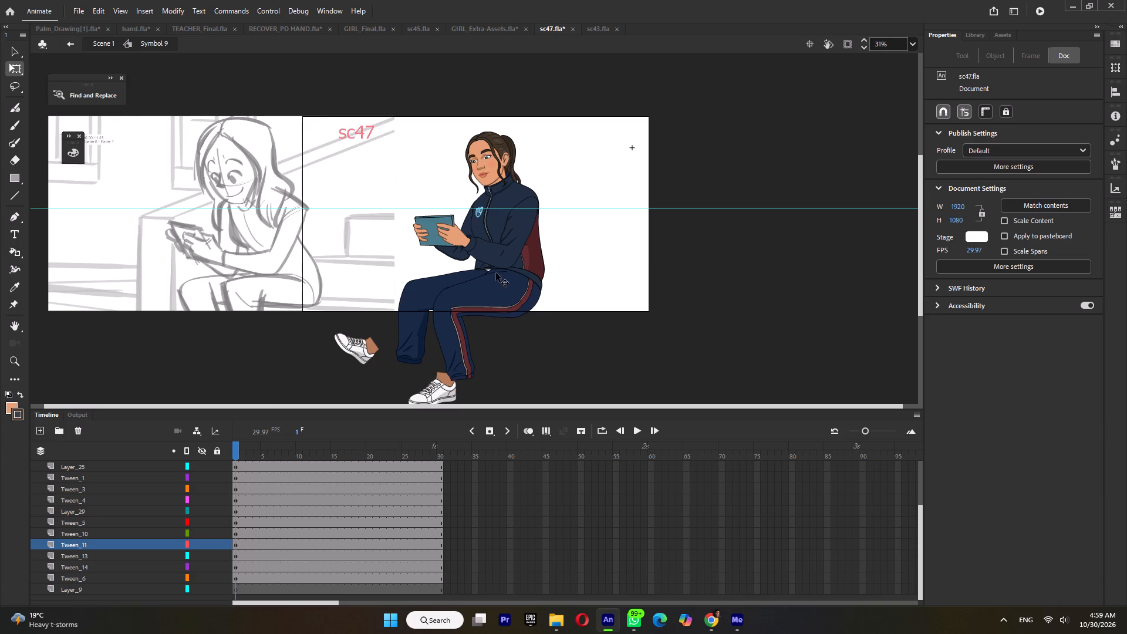
# Inside the hip piece (Tween 20), extend the front outline up and forward to fill the gap under the jacket hem.
pyautogui.keyDown('ctrl'); pyautogui.scroll(8, 491, 273); pyautogui.keyUp('ctrl')
pyautogui.click(455, 264)
pyautogui.doubleClick(532, 265)
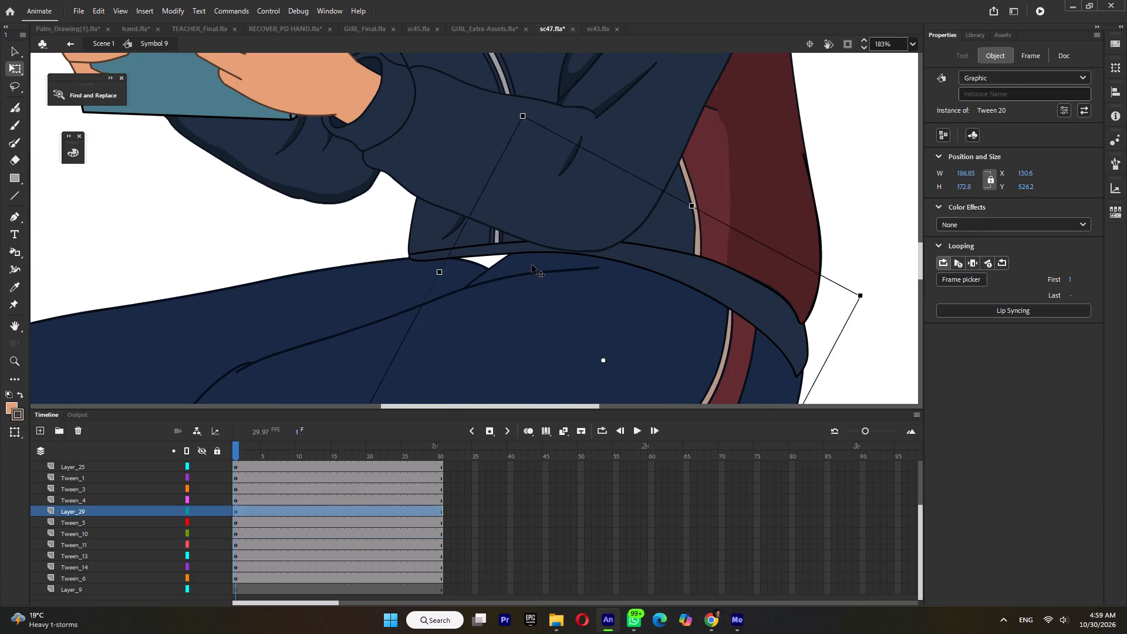
pyautogui.doubleClick(478, 276)
pyautogui.moveTo(473, 281); pyautogui.dragTo(450, 257)
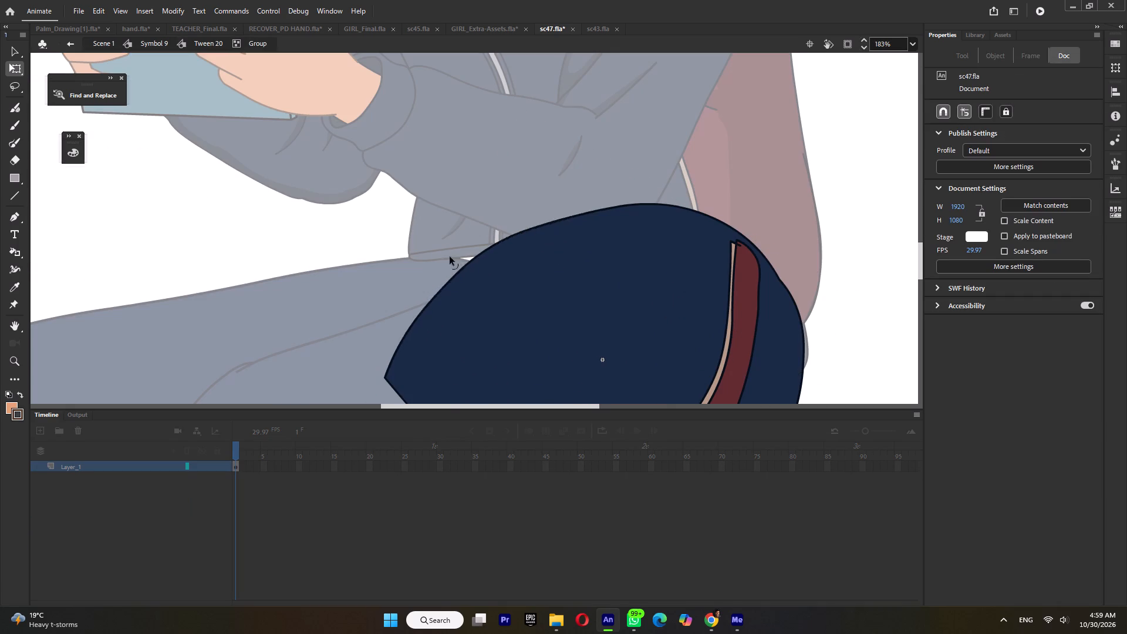
pyautogui.moveTo(450, 257); pyautogui.dragTo(420, 254)
pyautogui.doubleClick(373, 227)
pyautogui.keyDown('ctrl'); pyautogui.scroll(-4, 373, 228); pyautogui.keyUp('ctrl')
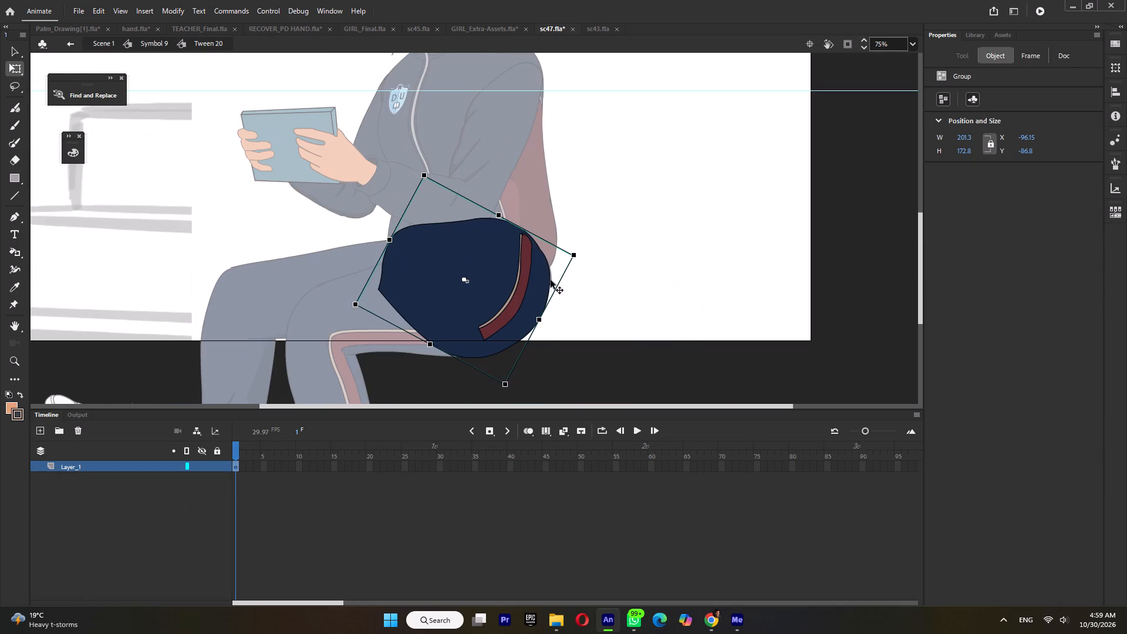
pyautogui.doubleClick(627, 271)
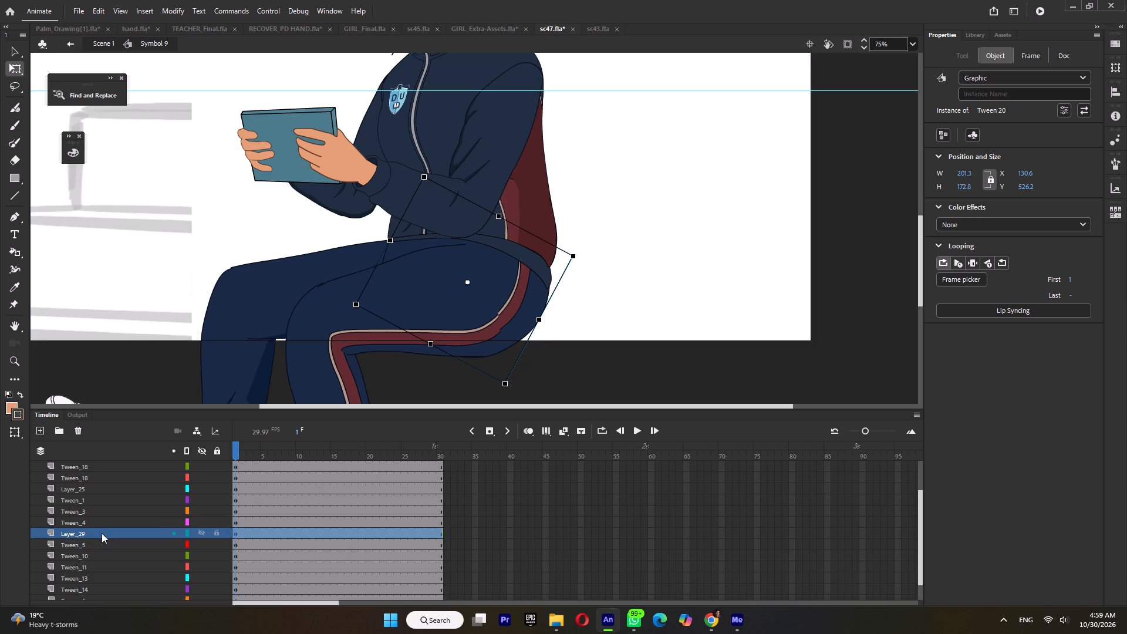
pyautogui.click(312, 230)
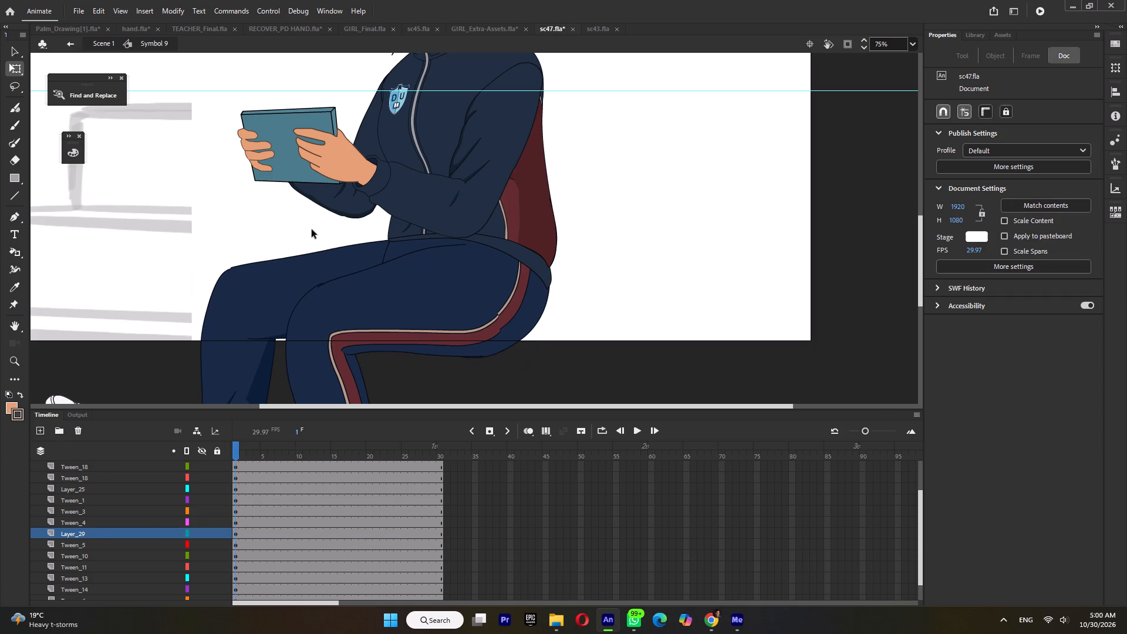
# Return to Scene 1 and save the sc47 file.
pyautogui.keyDown('ctrl'); pyautogui.scroll(-2, 312, 230); pyautogui.keyUp('ctrl')
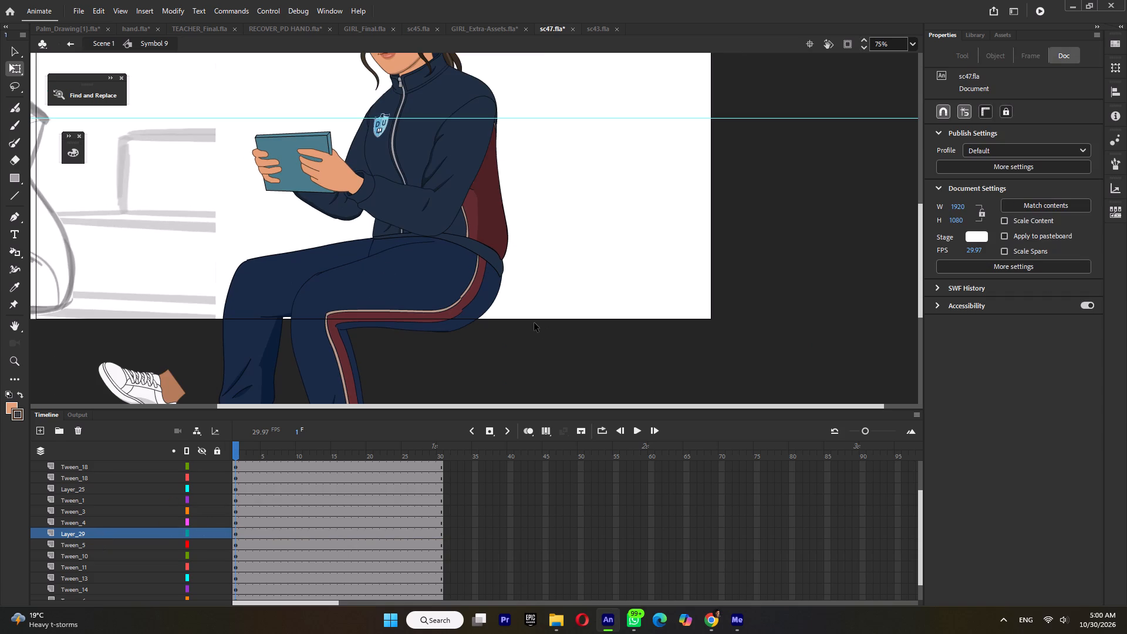
pyautogui.doubleClick(552, 318)
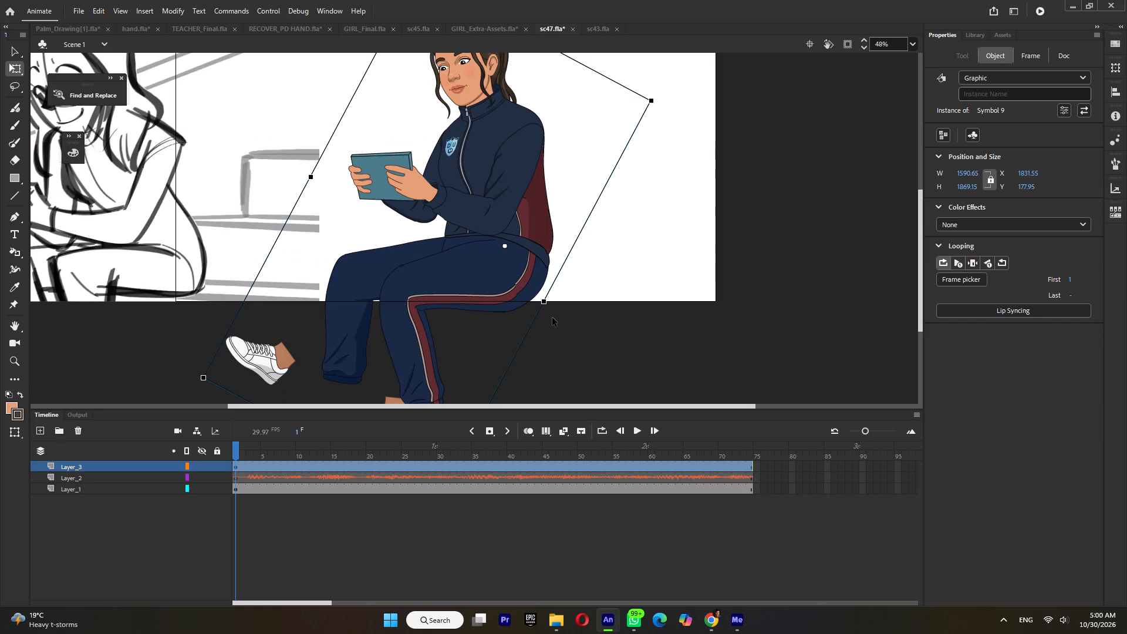
pyautogui.scroll(-2, 552, 318)
pyautogui.hotkey('ctrl', 's')
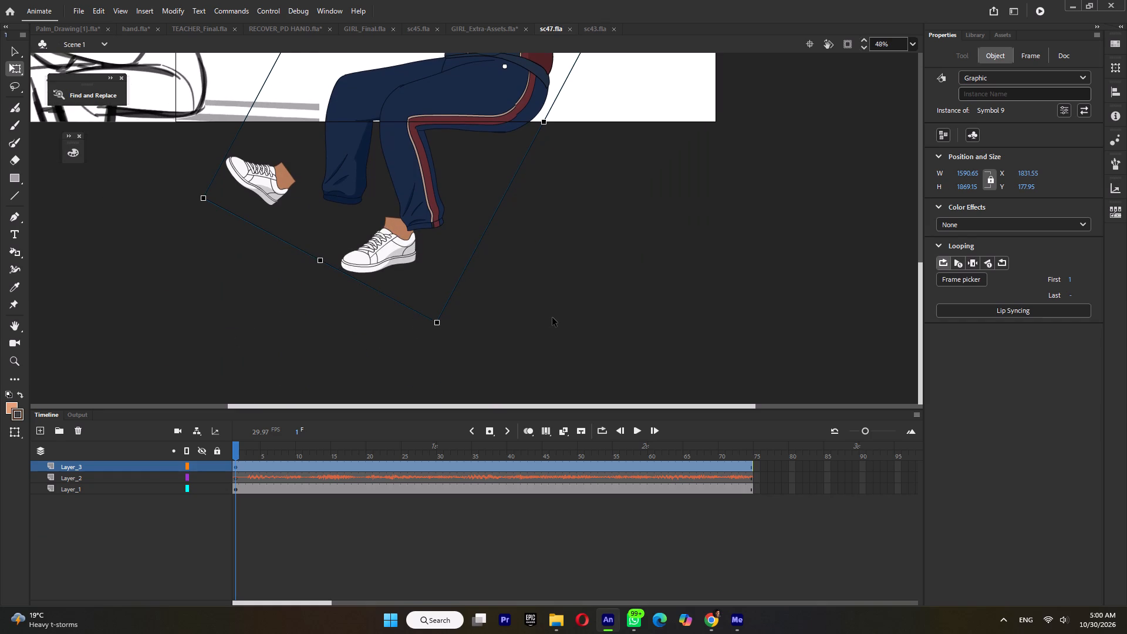
# Scrub the timeline to frame 44 and compare the girl's pose and size with the storyboard's wide panel.
pyautogui.keyDown('ctrl'); pyautogui.scroll(-2, 562, 318); pyautogui.keyUp('ctrl')
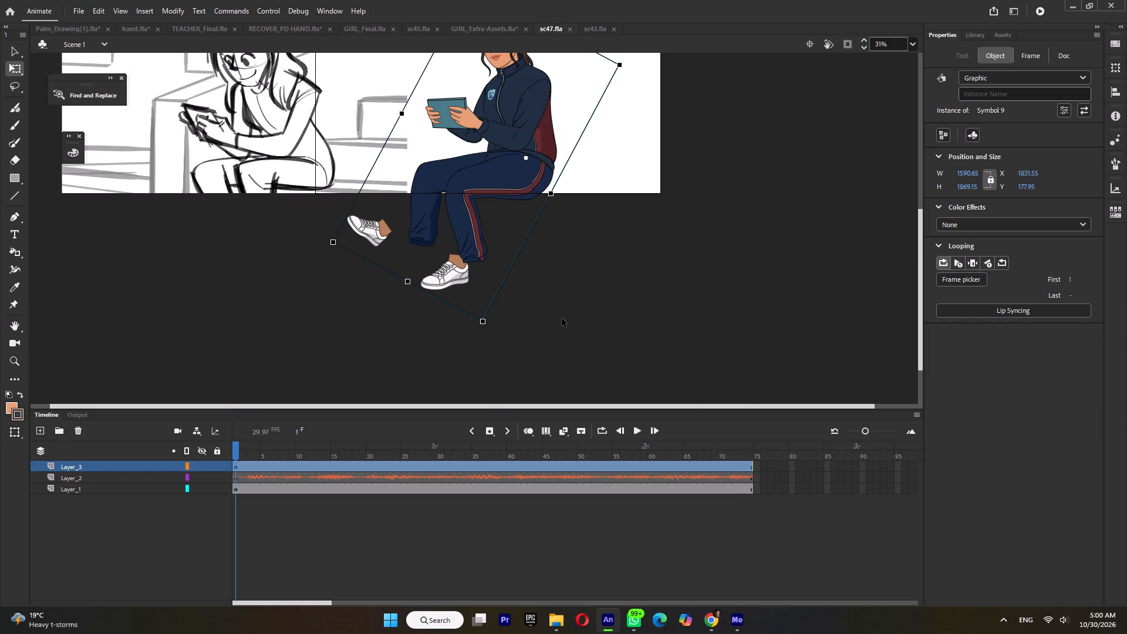
pyautogui.keyDown('ctrl'); pyautogui.scroll(-2, 563, 318); pyautogui.keyUp('ctrl')
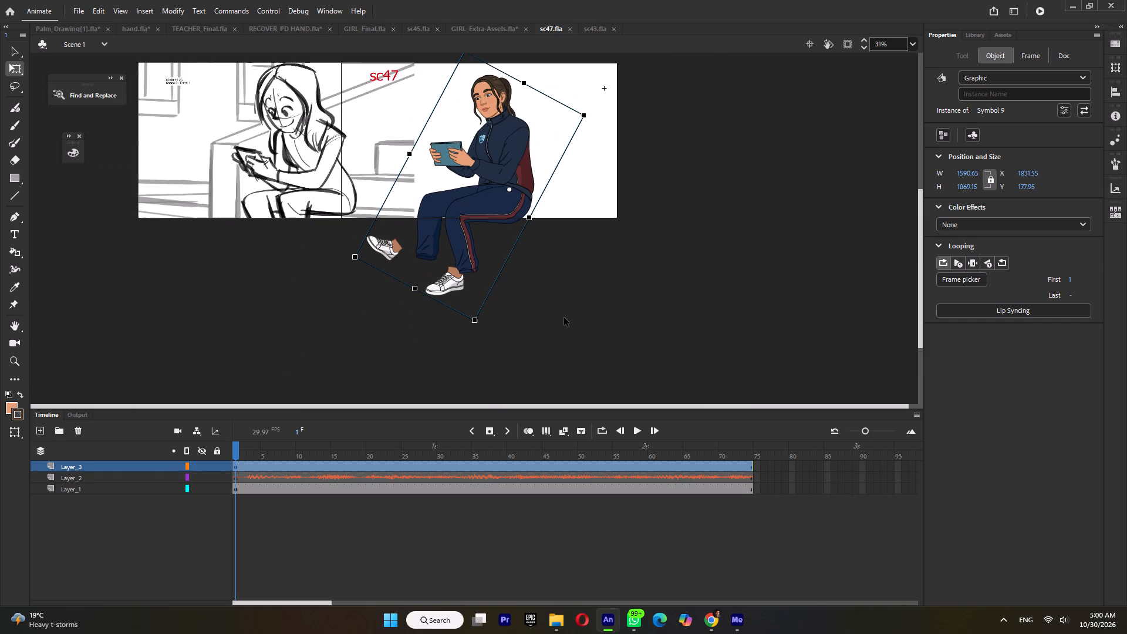
pyautogui.scroll(-2, 565, 317)
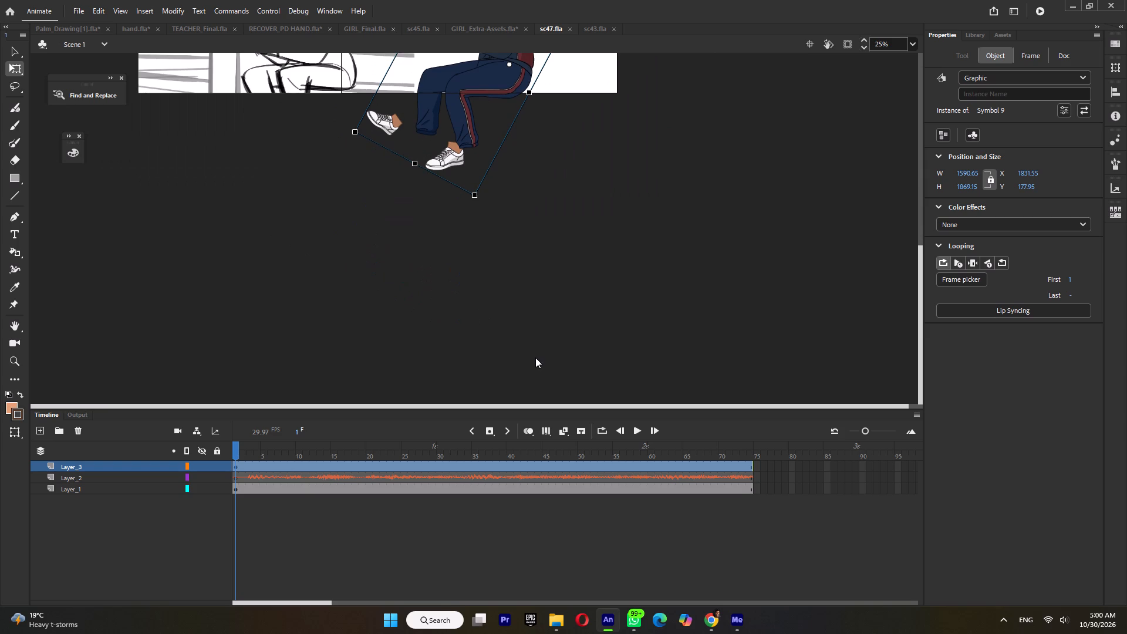
pyautogui.scroll(3, 518, 295)
pyautogui.moveTo(325, 446); pyautogui.dragTo(556, 470)
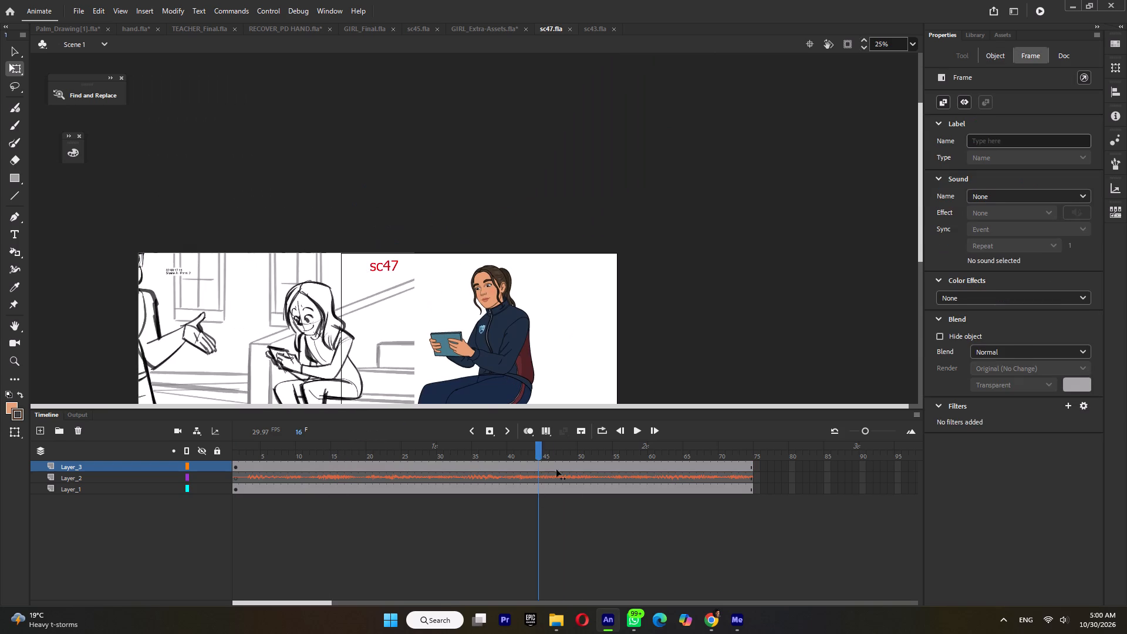
pyautogui.moveTo(556, 470); pyautogui.dragTo(541, 462)
pyautogui.keyDown('ctrl'); pyautogui.scroll(-4, 524, 315); pyautogui.keyUp('ctrl')
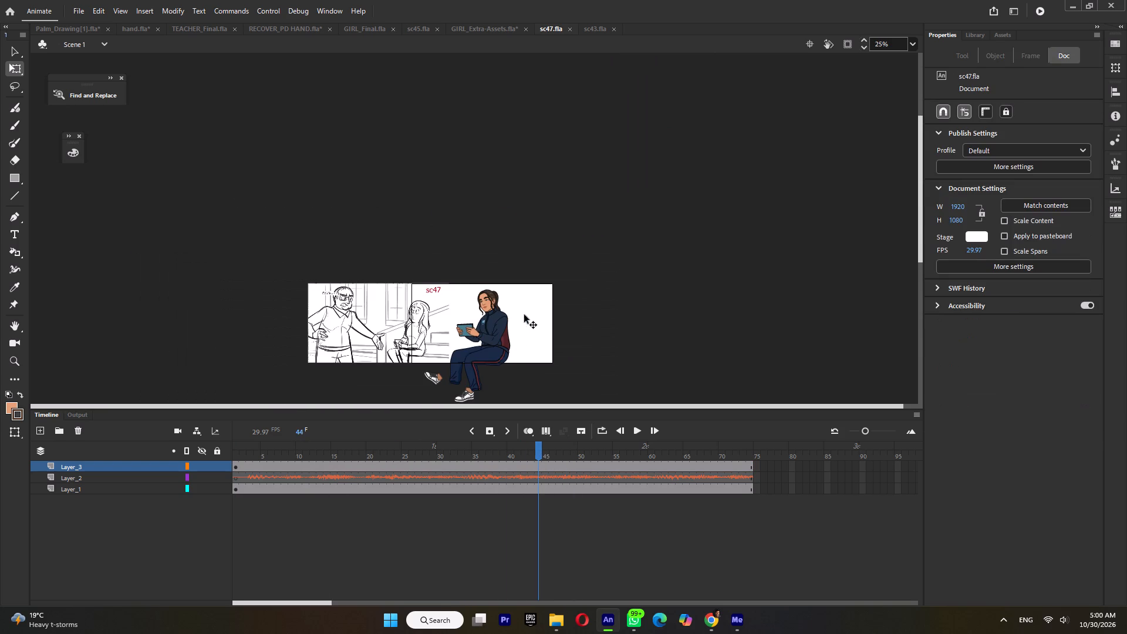
pyautogui.keyDown('ctrl'); pyautogui.scroll(4, 462, 390); pyautogui.keyUp('ctrl')
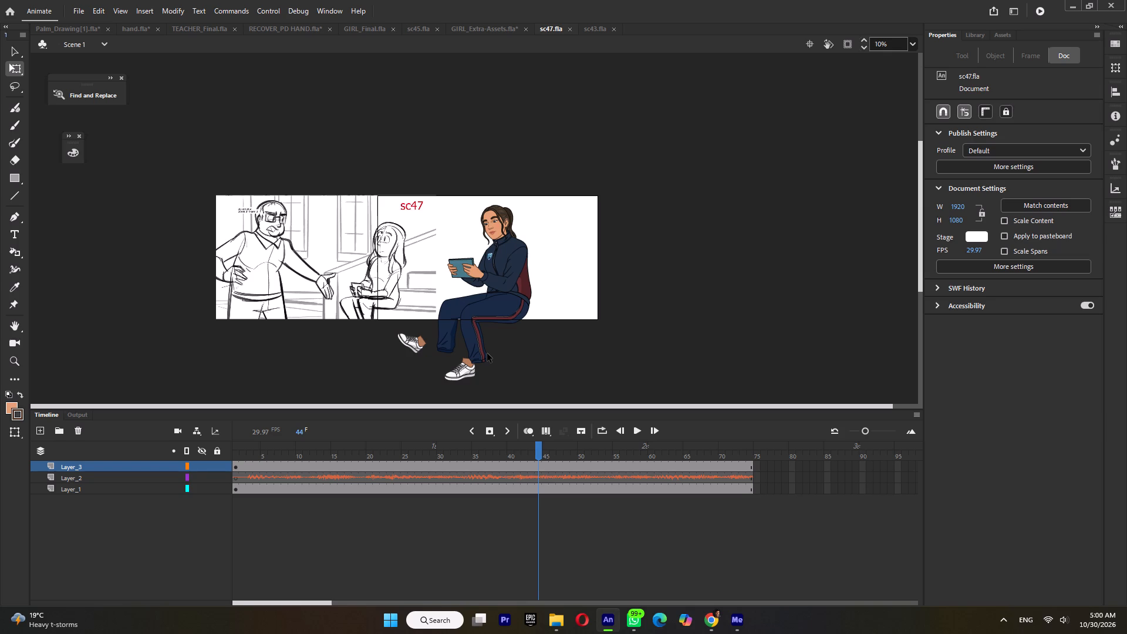
# Inside the girl's symbol (Symbol 9), extend all layers to frame 81 and save sc47.
pyautogui.moveTo(489, 450); pyautogui.dragTo(481, 453)
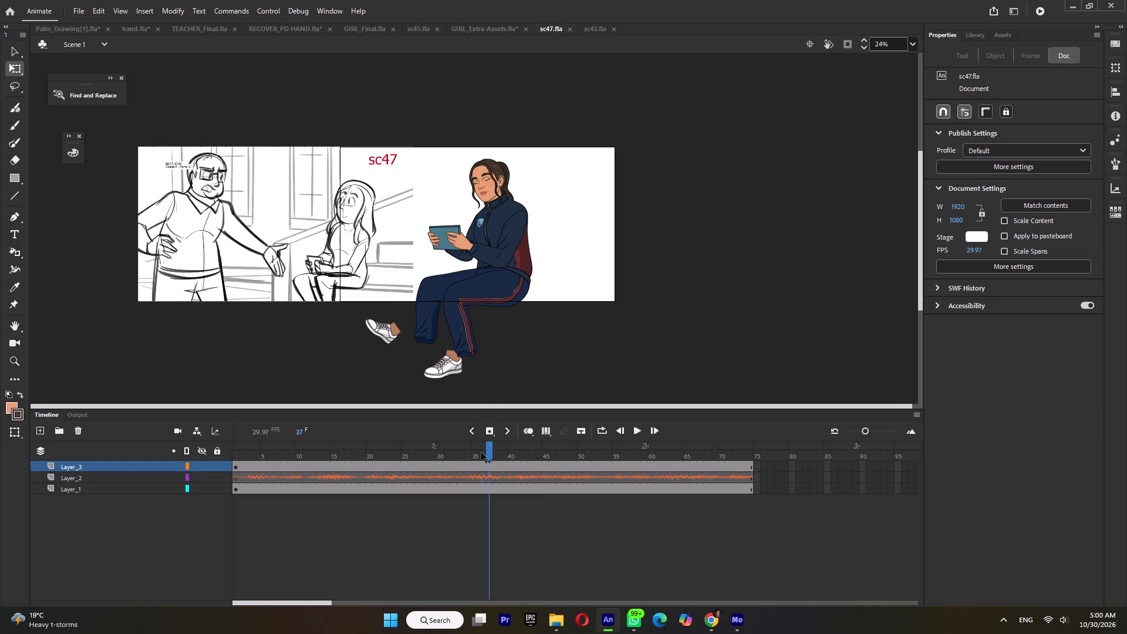
pyautogui.moveTo(481, 453); pyautogui.dragTo(375, 491)
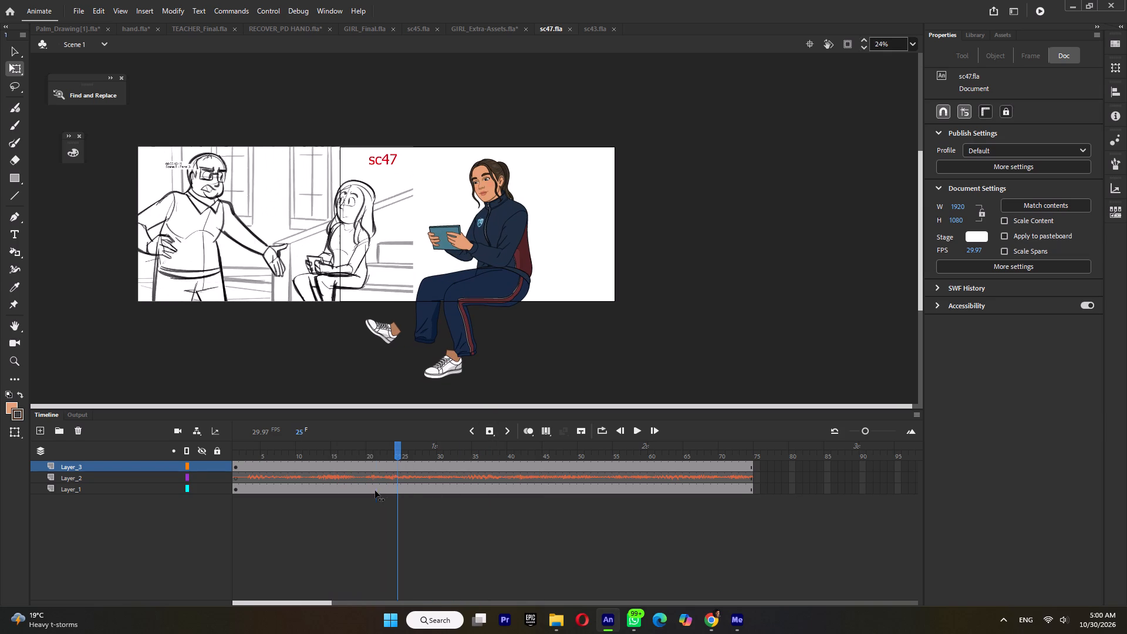
pyautogui.moveTo(375, 491); pyautogui.dragTo(374, 497)
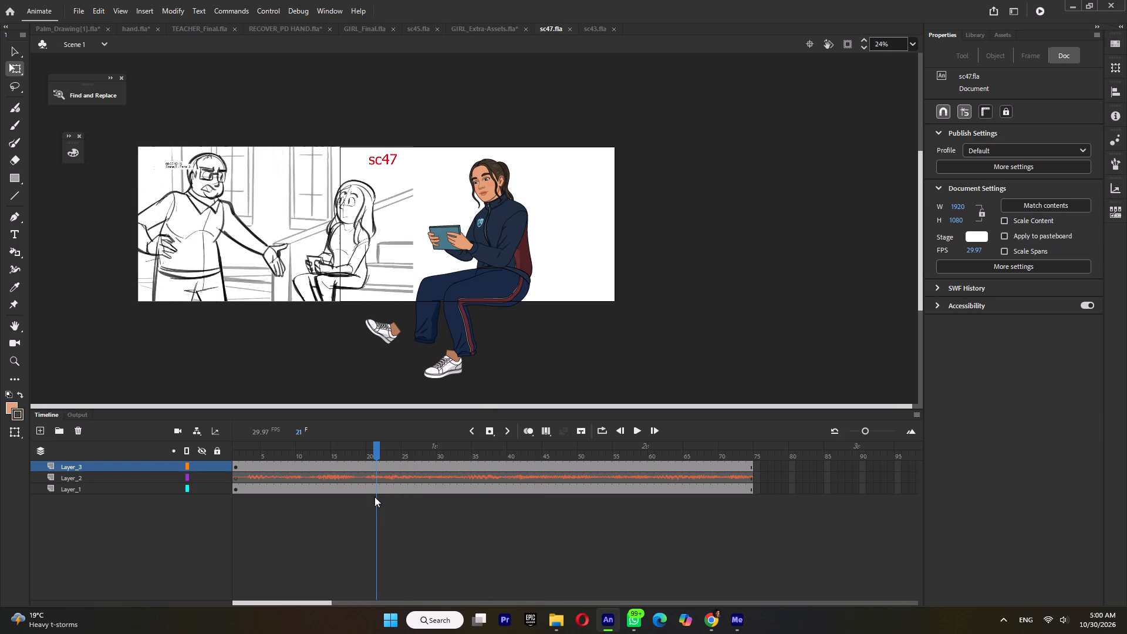
pyautogui.doubleClick(490, 216)
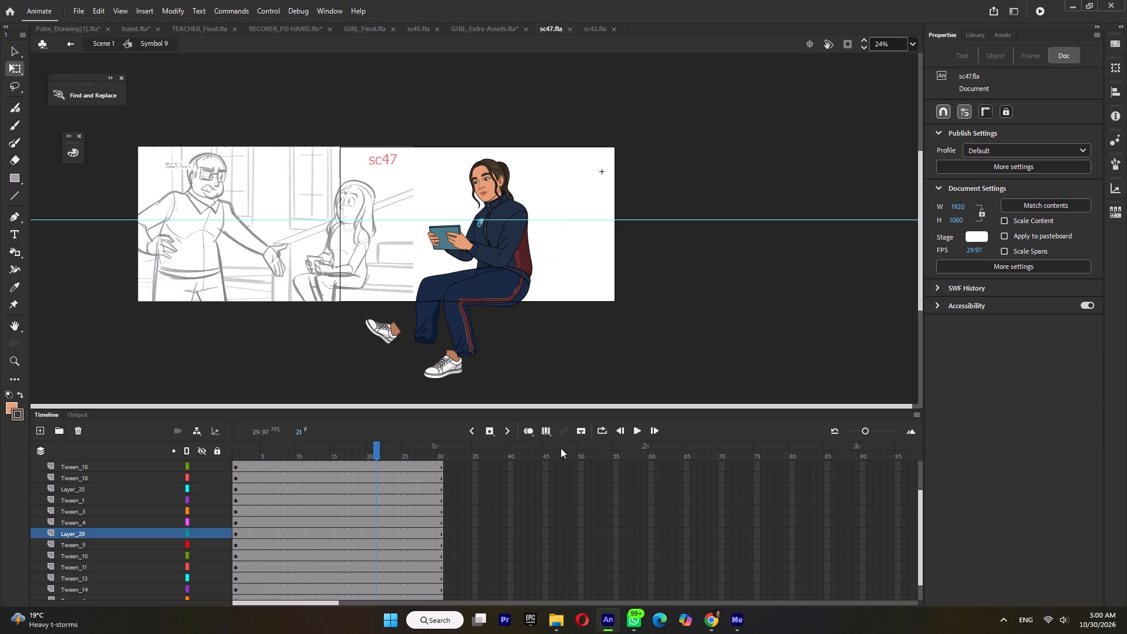
pyautogui.doubleClick(685, 452)
pyautogui.press('F5')
pyautogui.press('F5')
pyautogui.press('F5')
pyautogui.press('F5')
pyautogui.press('F5')
pyautogui.press('F5')
pyautogui.press('F5')
pyautogui.press('F5')
pyautogui.press('F5')
pyautogui.press('F5')
pyautogui.press('F5')
pyautogui.press('F5')
pyautogui.press('F5')
pyautogui.press('F5')
pyautogui.press('F5')
pyautogui.press('F5')
pyautogui.press('F5')
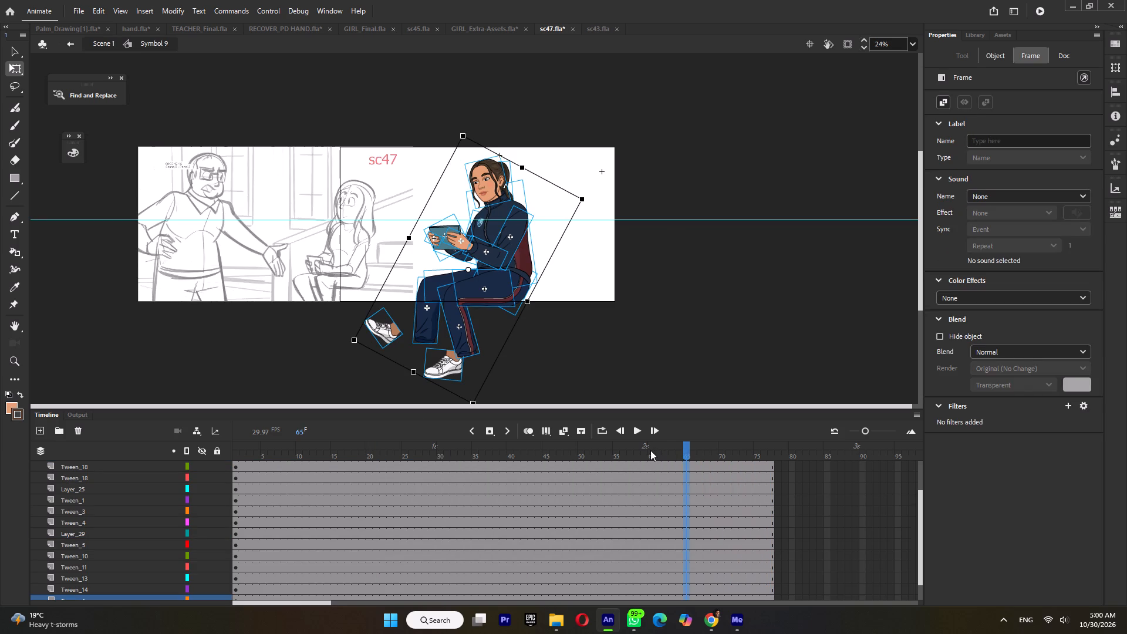
pyautogui.moveTo(650, 450); pyautogui.dragTo(73, 458)
pyautogui.hotkey('ctrl', 's')
# From frame 1 of sc45's girl symbol (Symbol 9), copy the long-haired head together with its back hair.
pyautogui.keyDown('ctrl'); pyautogui.scroll(3, 494, 166); pyautogui.keyUp('ctrl')
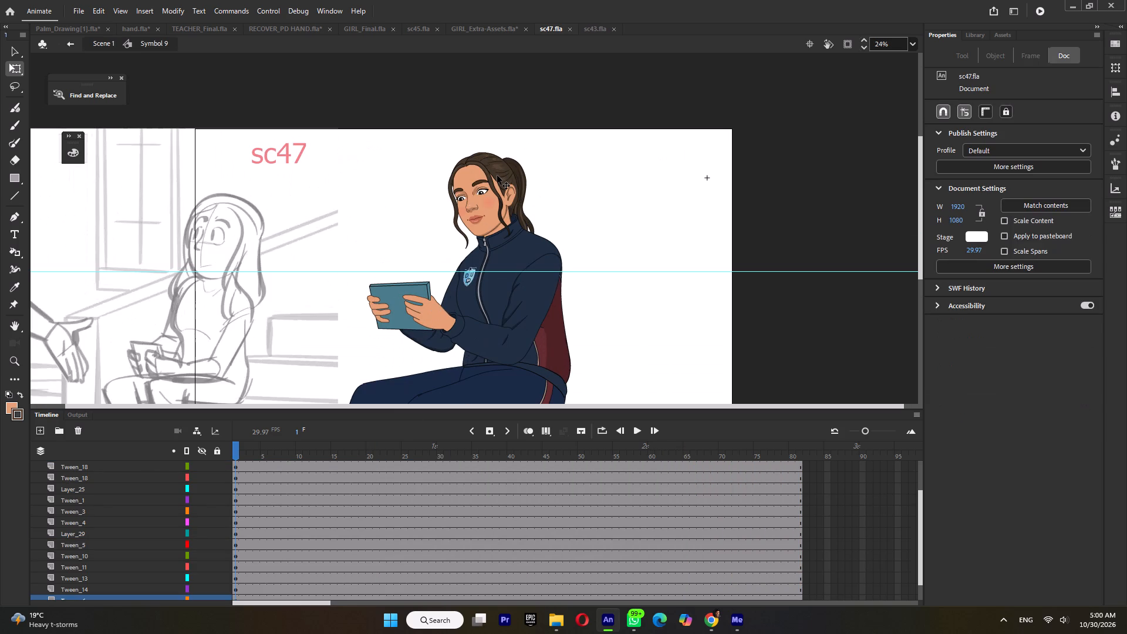
pyautogui.click(598, 35)
pyautogui.click(597, 29)
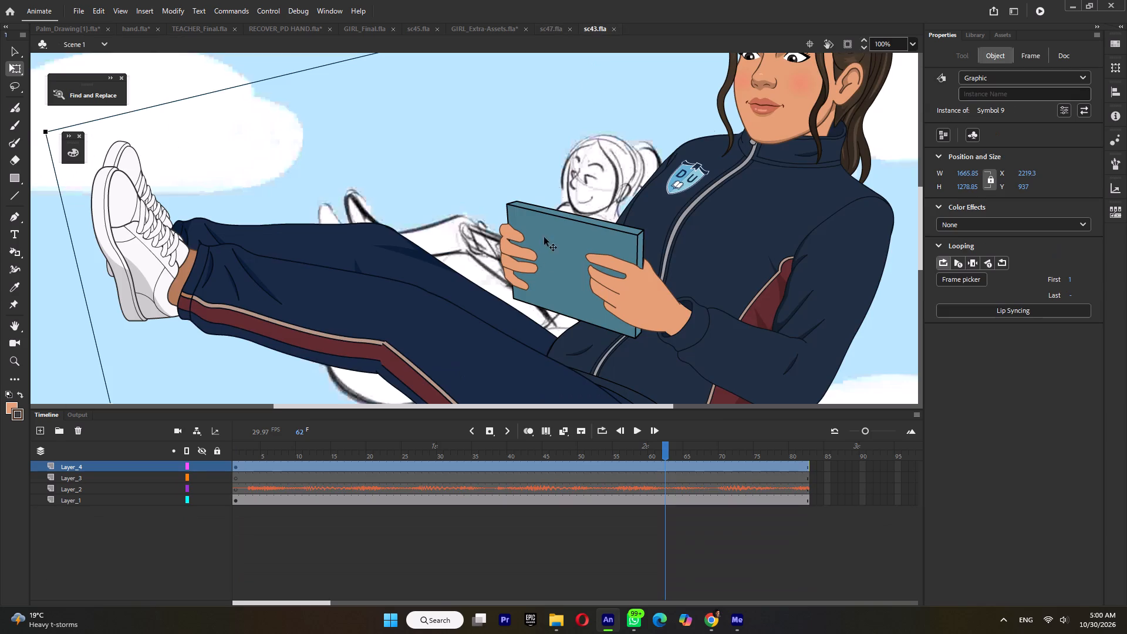
pyautogui.keyDown('ctrl'); pyautogui.scroll(-5, 649, 254); pyautogui.keyUp('ctrl')
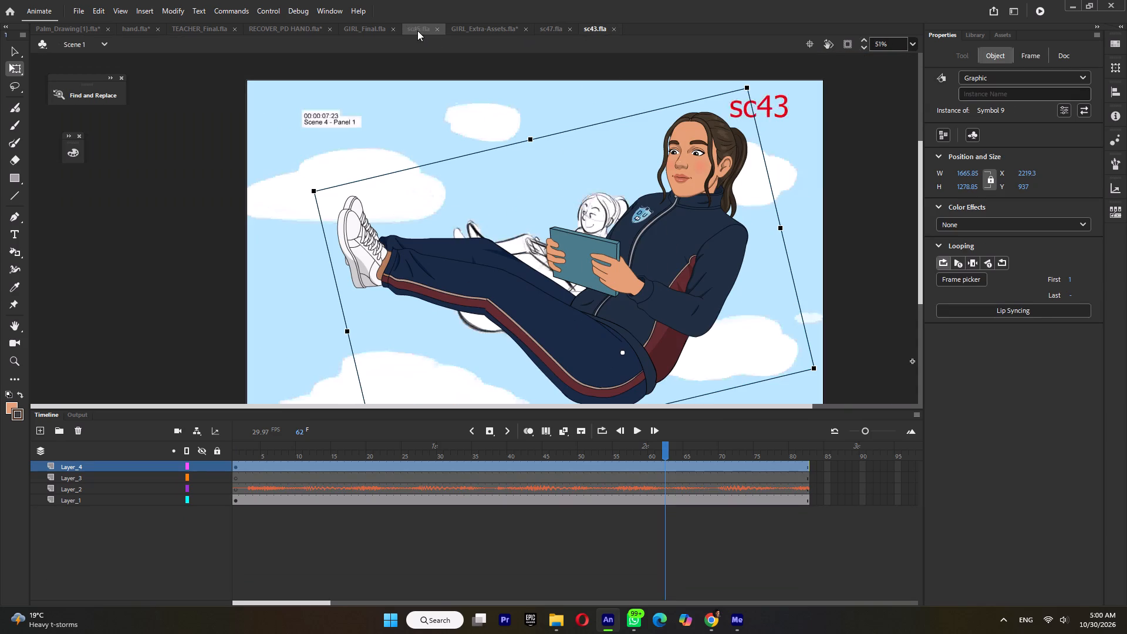
pyautogui.click(415, 30)
pyautogui.moveTo(260, 453); pyautogui.dragTo(191, 456)
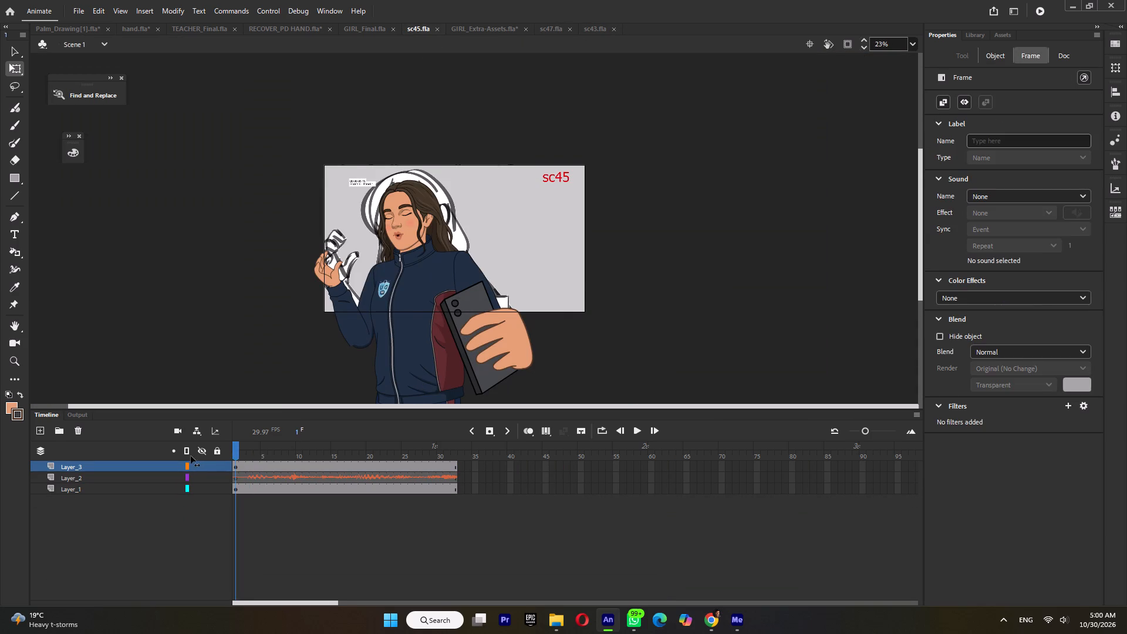
pyautogui.moveTo(191, 456); pyautogui.dragTo(205, 473)
pyautogui.moveTo(205, 473); pyautogui.dragTo(183, 474)
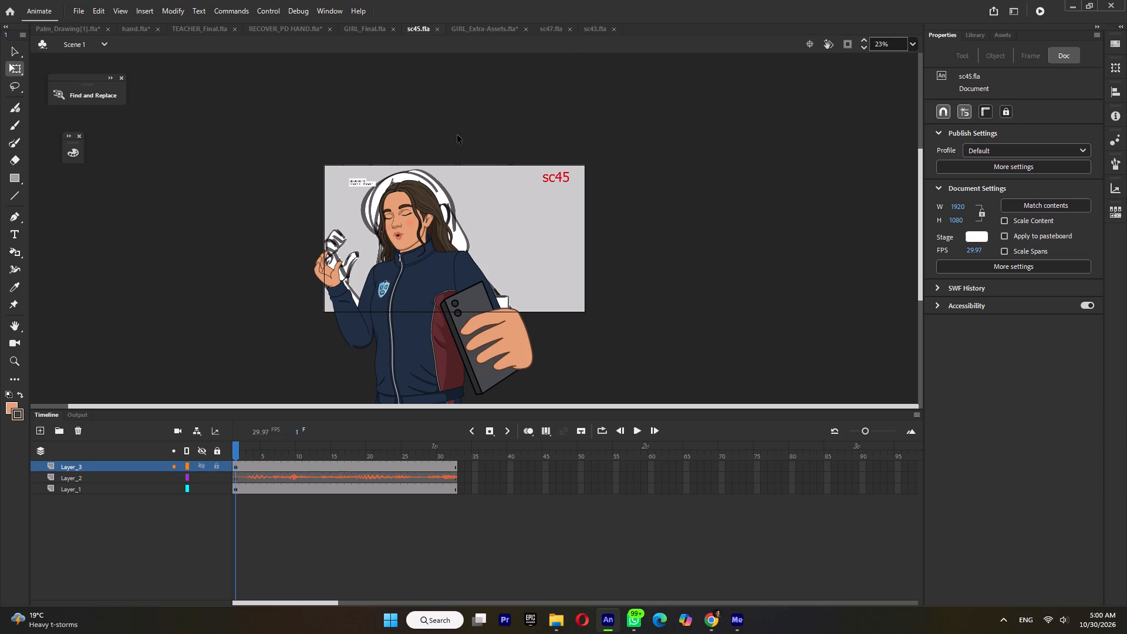
pyautogui.doubleClick(419, 194)
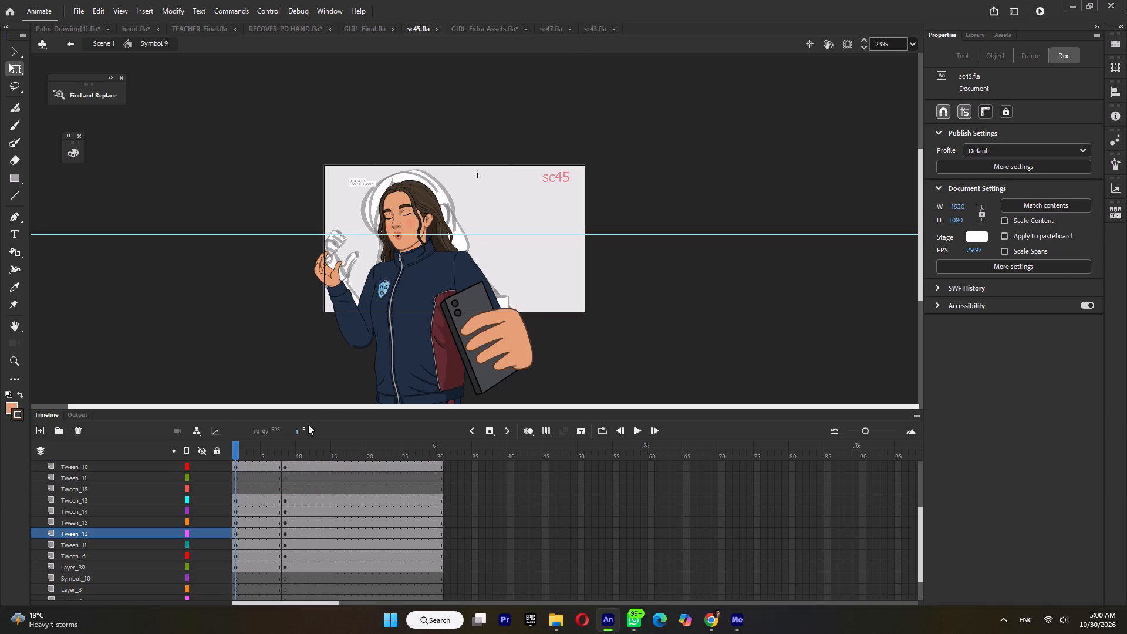
pyautogui.click(407, 201)
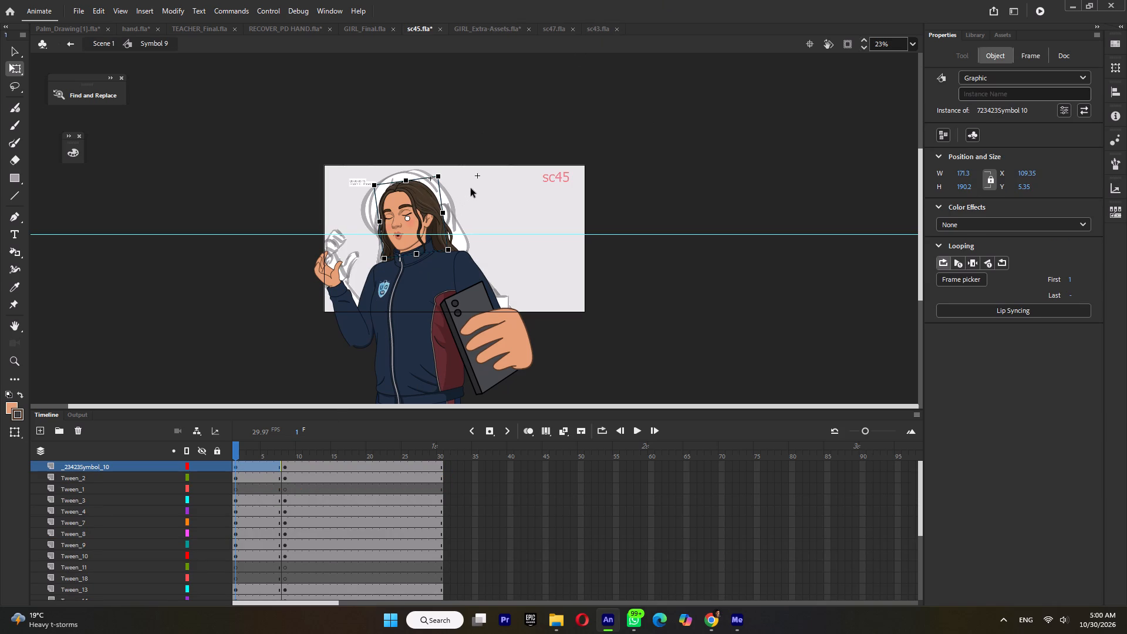
pyautogui.moveTo(475, 180); pyautogui.dragTo(418, 213)
pyautogui.moveTo(425, 215); pyautogui.dragTo(424, 194)
pyautogui.hotkey('ctrl', 'z')
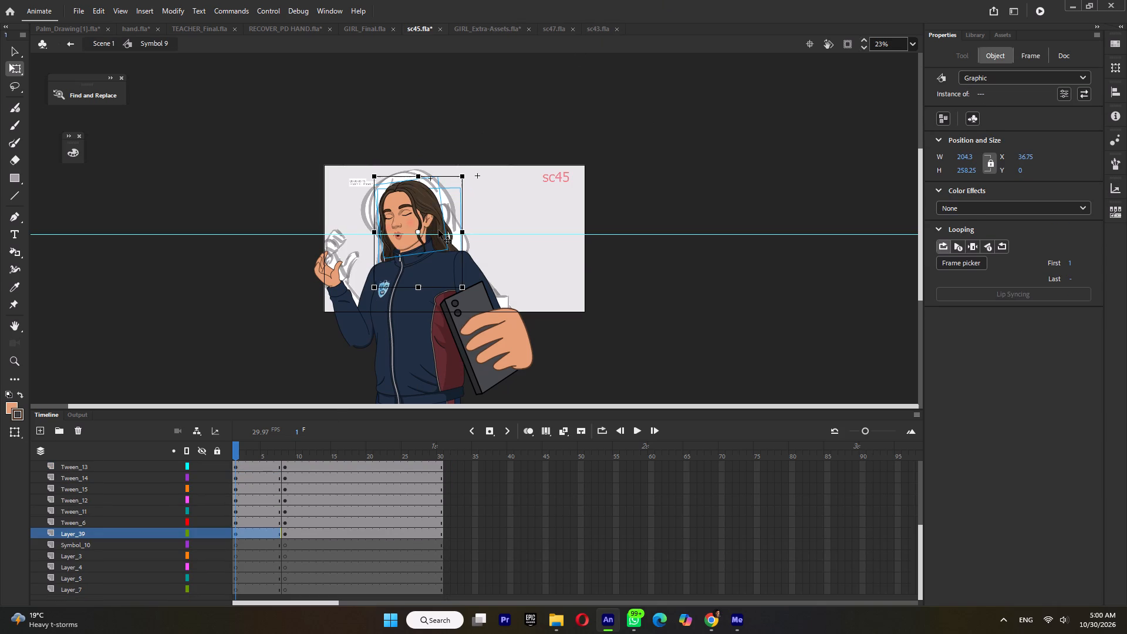
pyautogui.hotkey('ctrl', 'c')
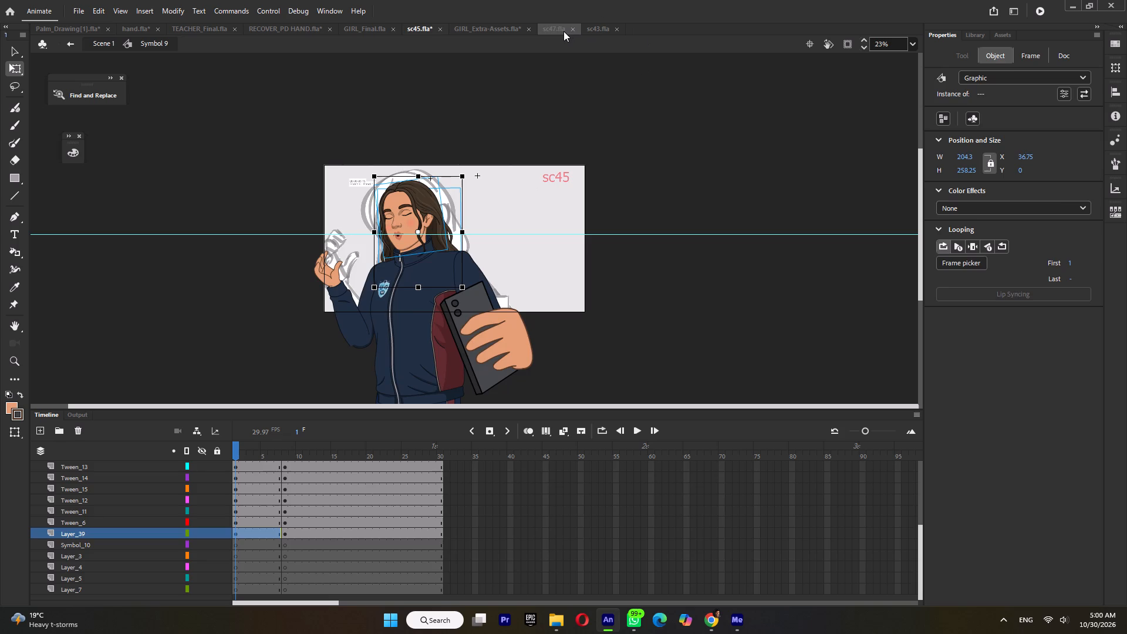
# In sc47's Symbol 9, add a layer above Tween_8 and paste the copied head in place, putting duplicate items into a folder.
pyautogui.click(563, 31)
pyautogui.moveTo(252, 446); pyautogui.dragTo(198, 458)
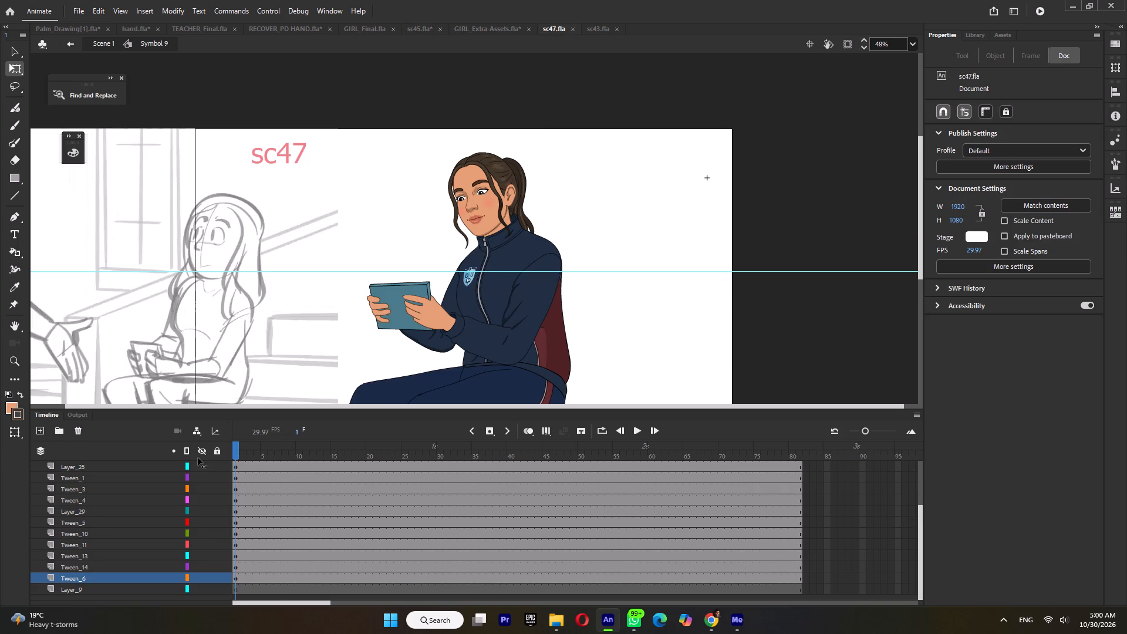
pyautogui.moveTo(198, 458); pyautogui.dragTo(197, 458)
pyautogui.scroll(10, 72, 466)
pyautogui.click(74, 464)
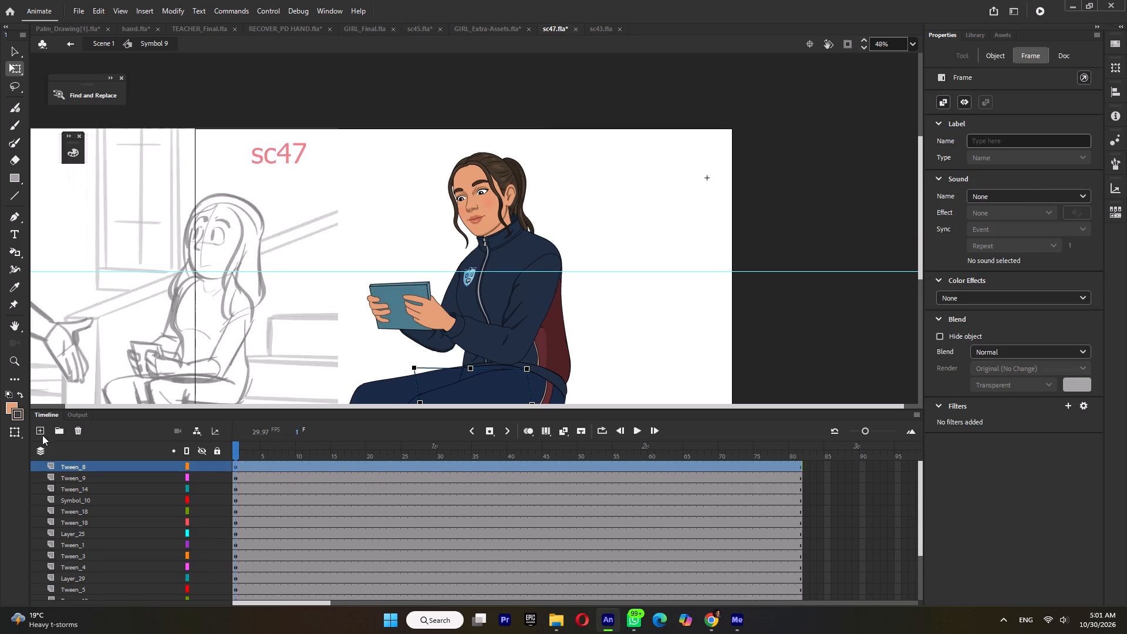
pyautogui.click(42, 431)
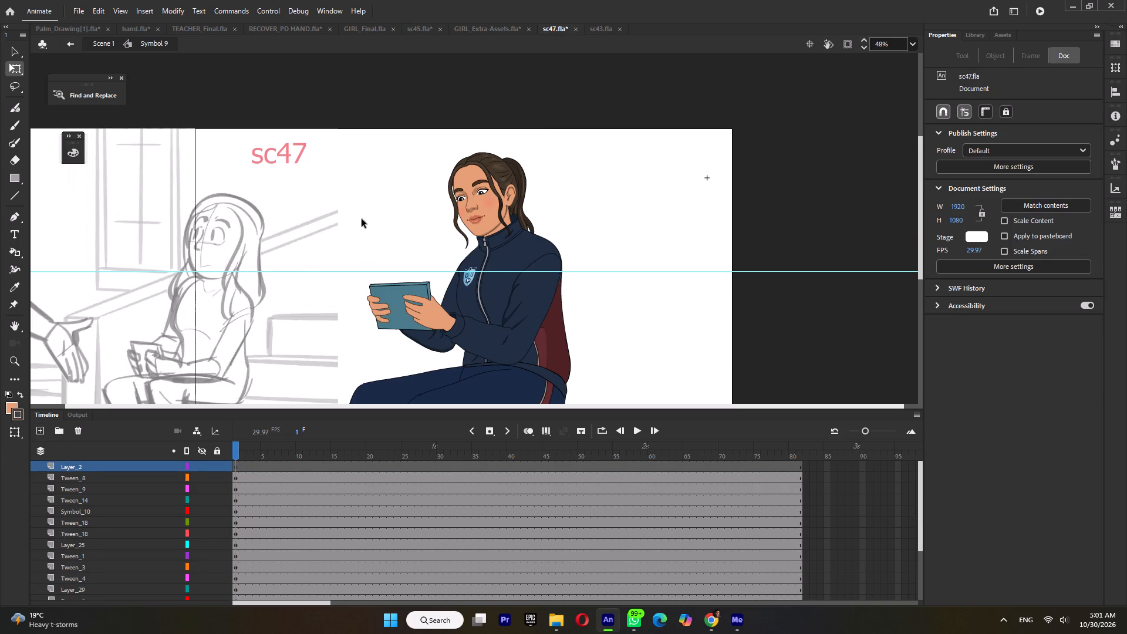
pyautogui.hotkey('ctrl', 'shift', 'v')
pyautogui.click(531, 327)
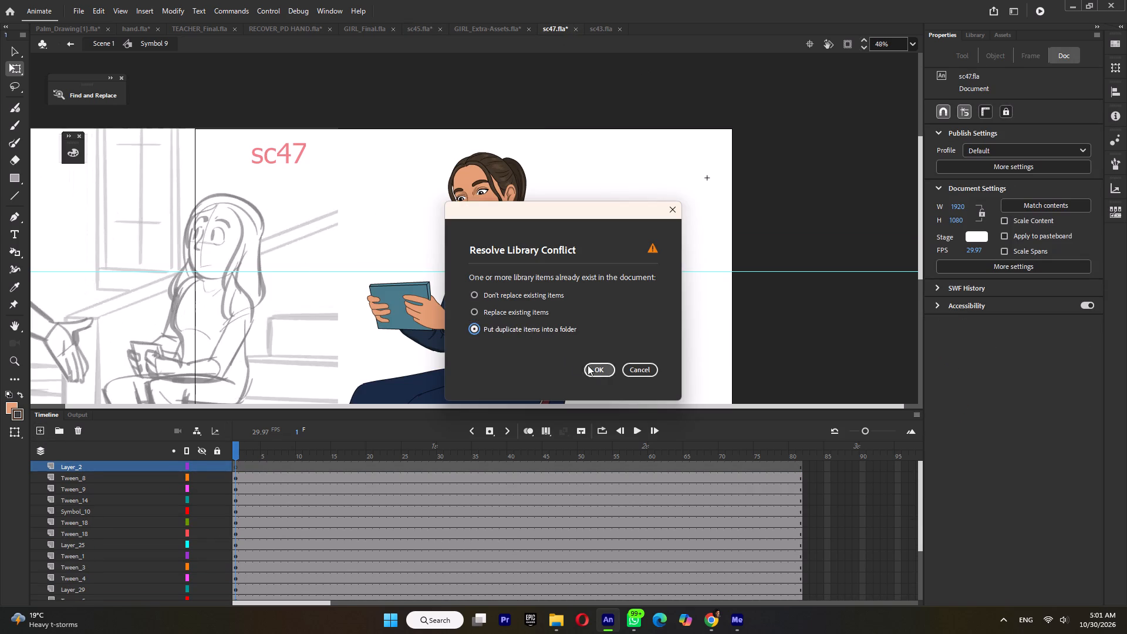
pyautogui.click(592, 365)
# Rotate the pasted long-haired head and fit it over the girl's ponytail head.
pyautogui.moveTo(698, 176); pyautogui.dragTo(686, 161)
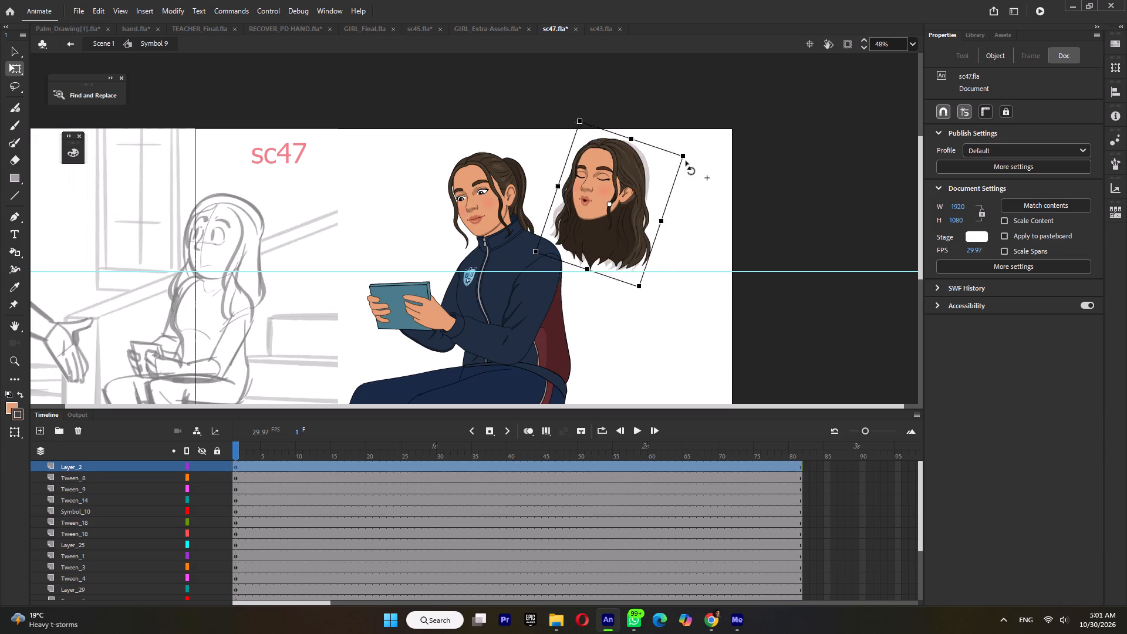
pyautogui.moveTo(686, 161); pyautogui.dragTo(665, 146)
pyautogui.moveTo(631, 186); pyautogui.dragTo(517, 194)
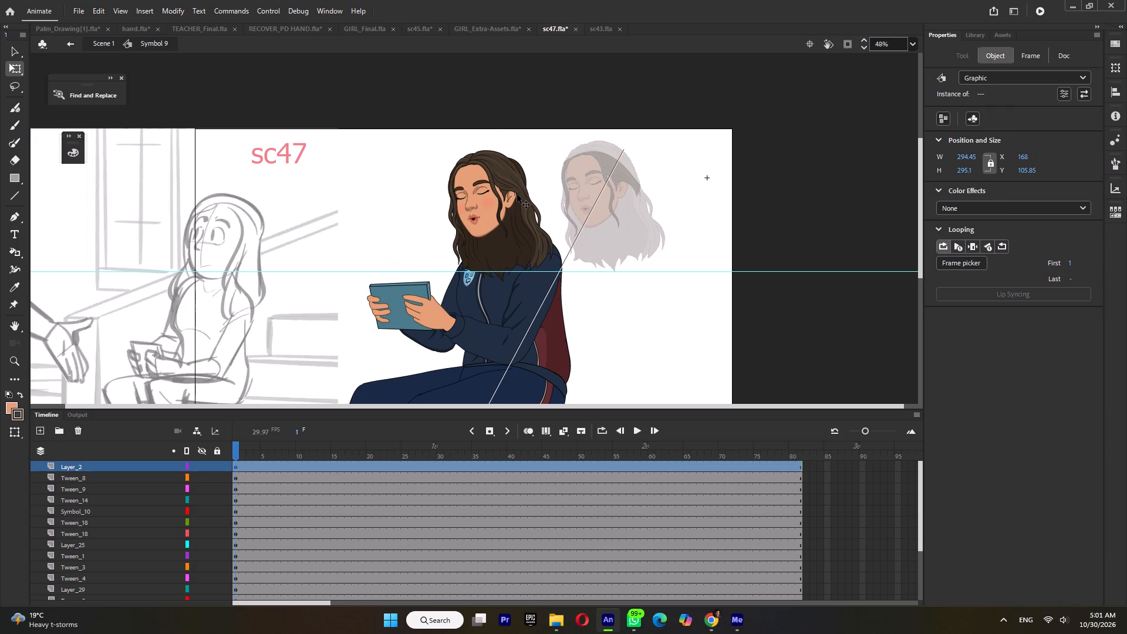
pyautogui.moveTo(517, 194); pyautogui.dragTo(519, 194)
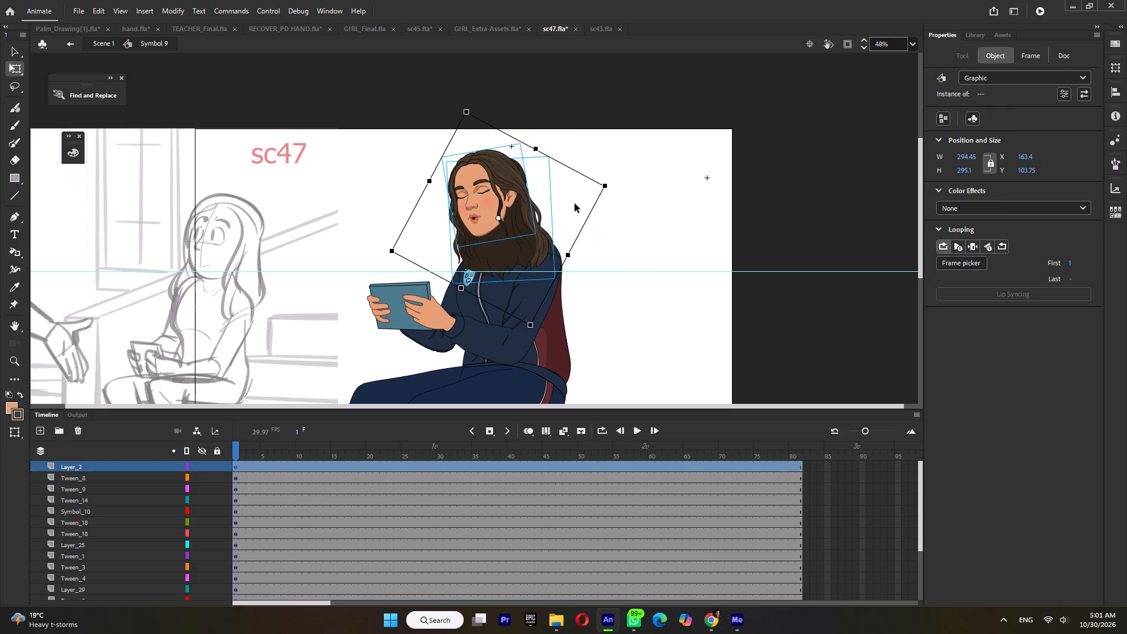
pyautogui.click(488, 195)
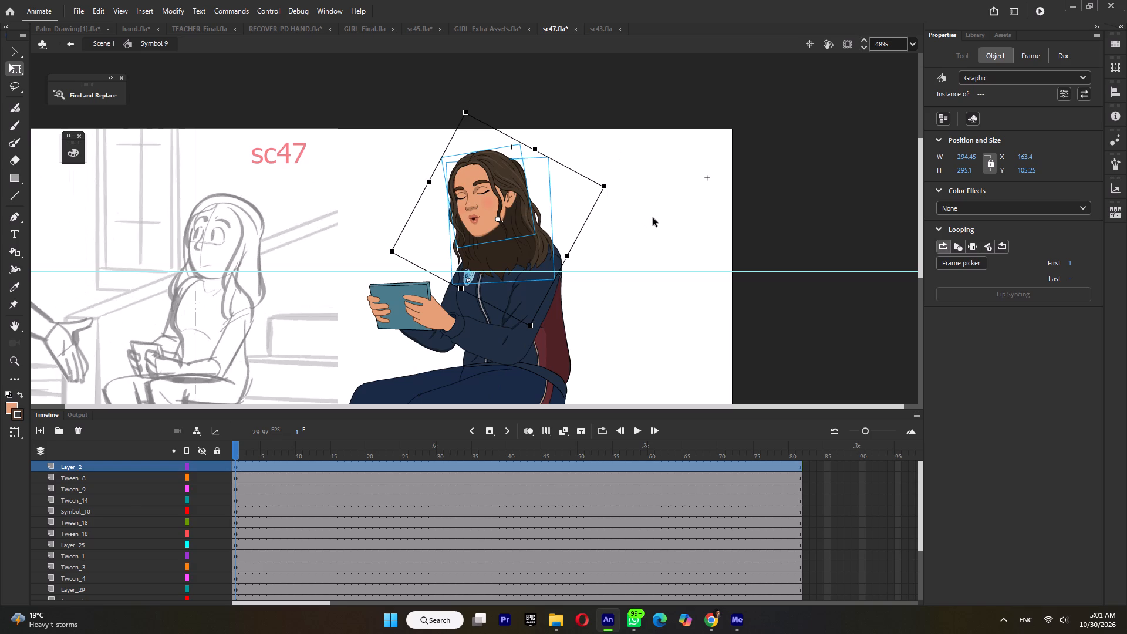
# Move the pasted head's Layer_2 just below Symbol_10, and distribute its head and back hair to separate layers.
pyautogui.moveTo(89, 465); pyautogui.dragTo(88, 481)
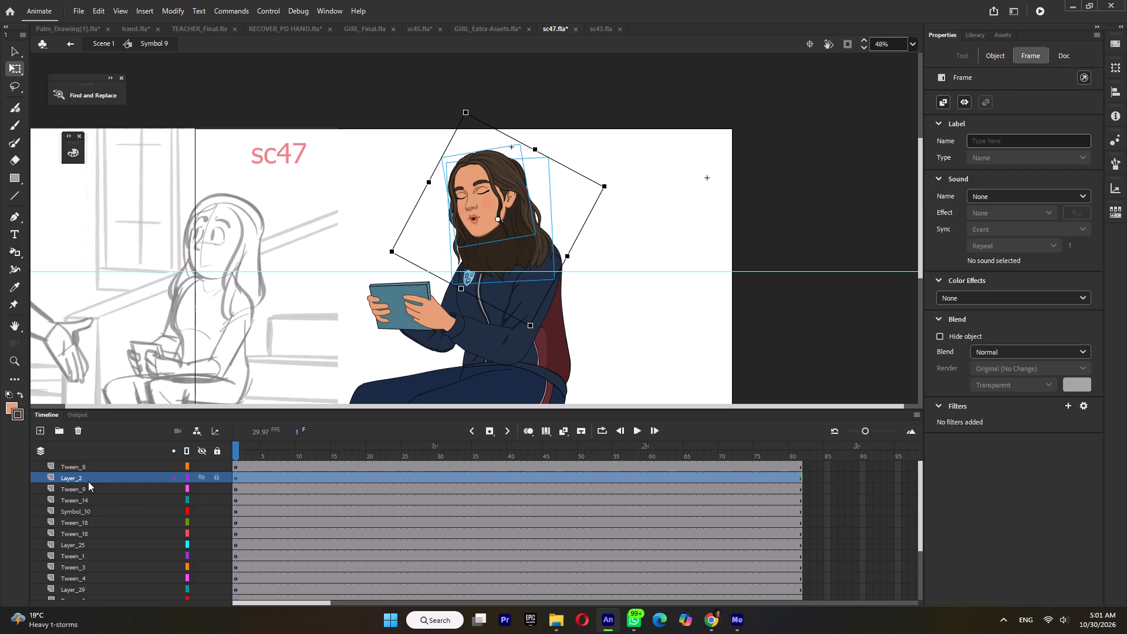
pyautogui.moveTo(88, 481); pyautogui.dragTo(86, 495)
pyautogui.moveTo(86, 493); pyautogui.dragTo(84, 506)
pyautogui.moveTo(83, 505); pyautogui.dragTo(81, 515)
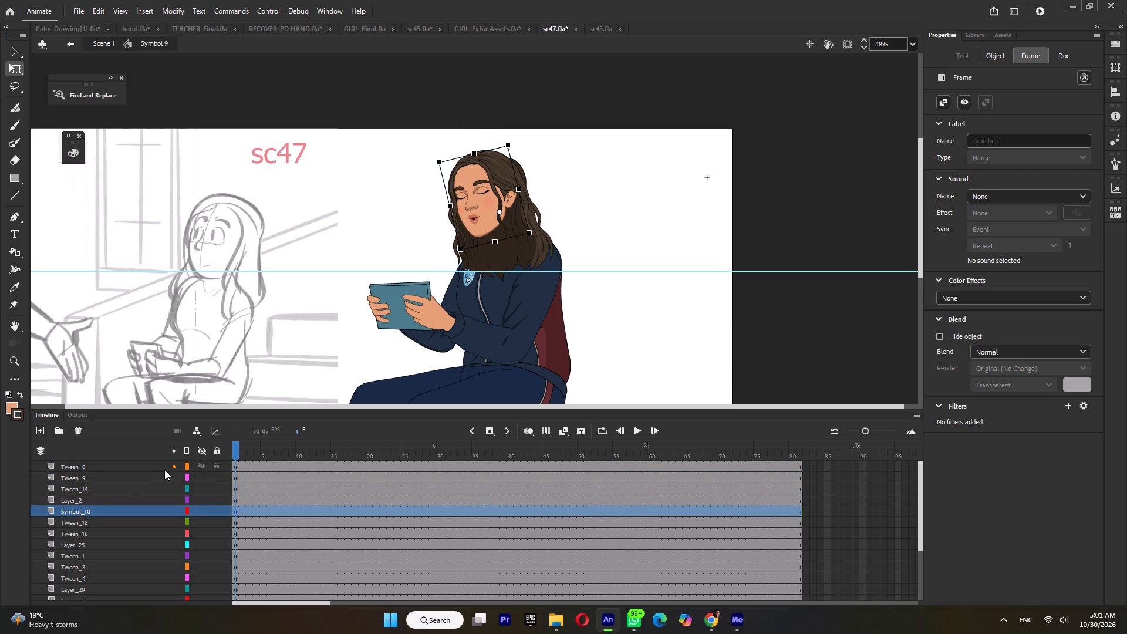
pyautogui.keyDown('shift'); pyautogui.click(518, 255); pyautogui.keyUp('shift')
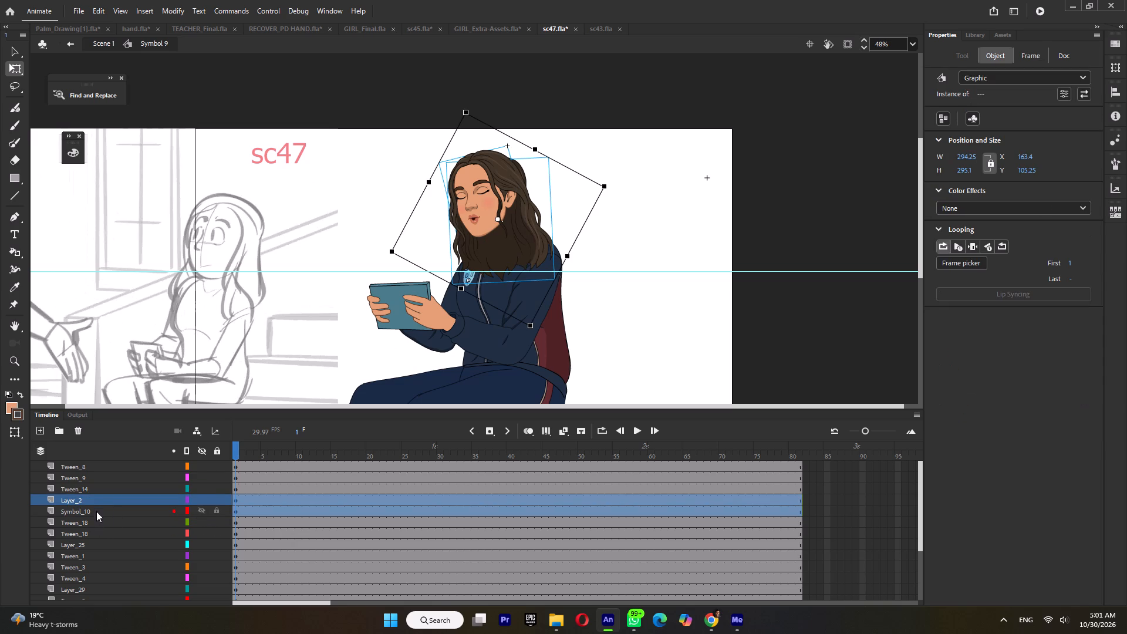
pyautogui.click(94, 511)
pyautogui.click(93, 500)
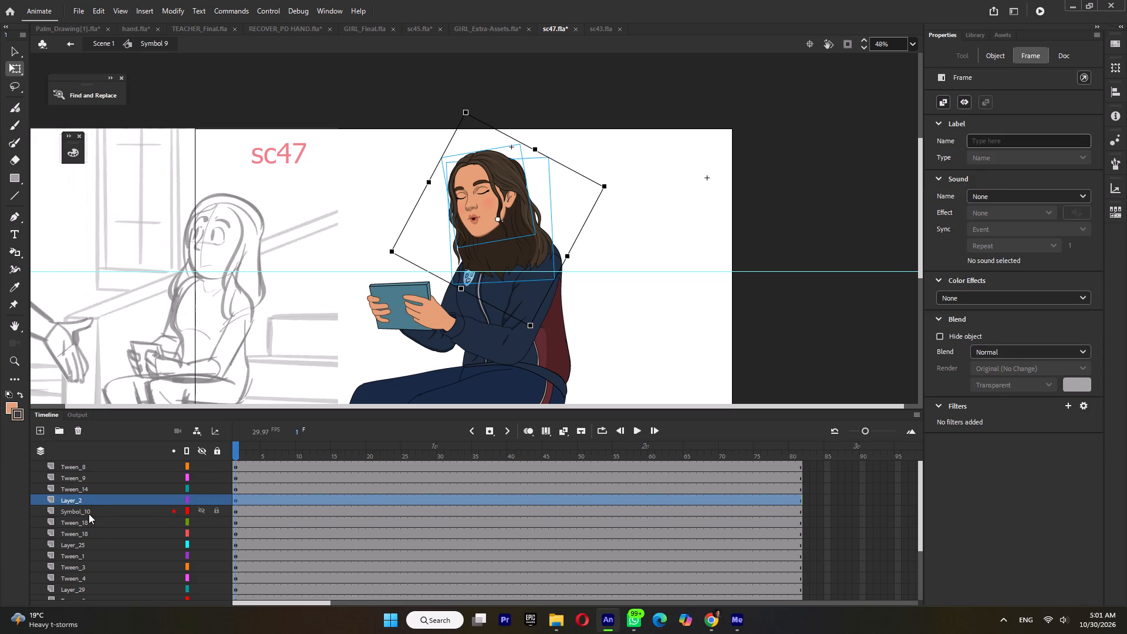
pyautogui.moveTo(87, 500); pyautogui.dragTo(85, 520)
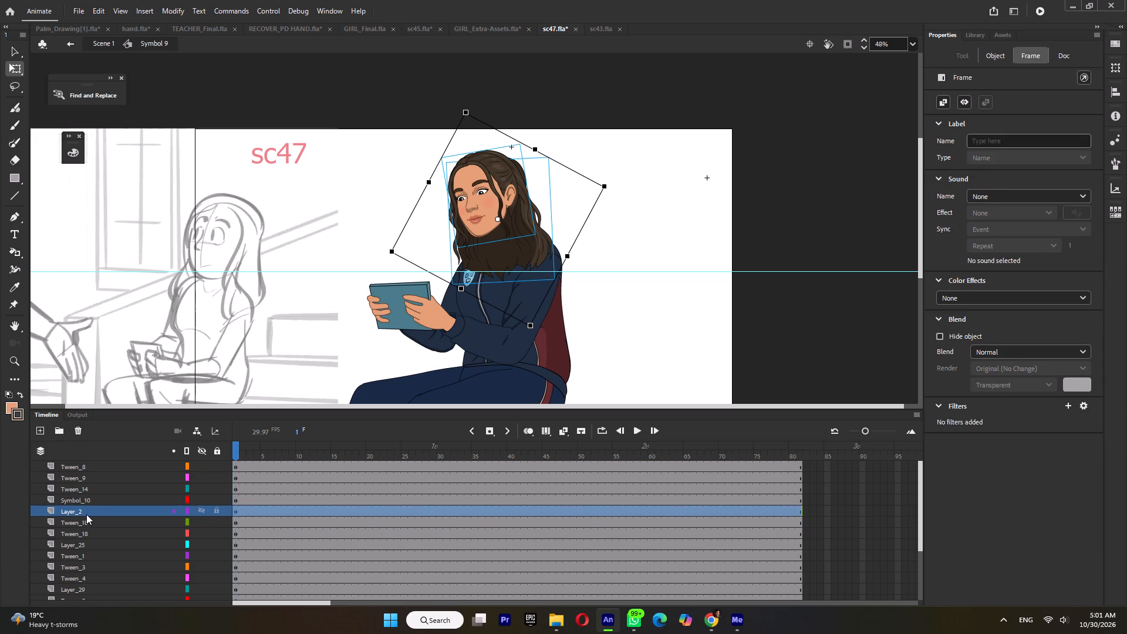
pyautogui.hotkey('ctrl', 'shift', 'd')
# Delete the old ponytail head on the Symbol_10 layer.
pyautogui.click(85, 500)
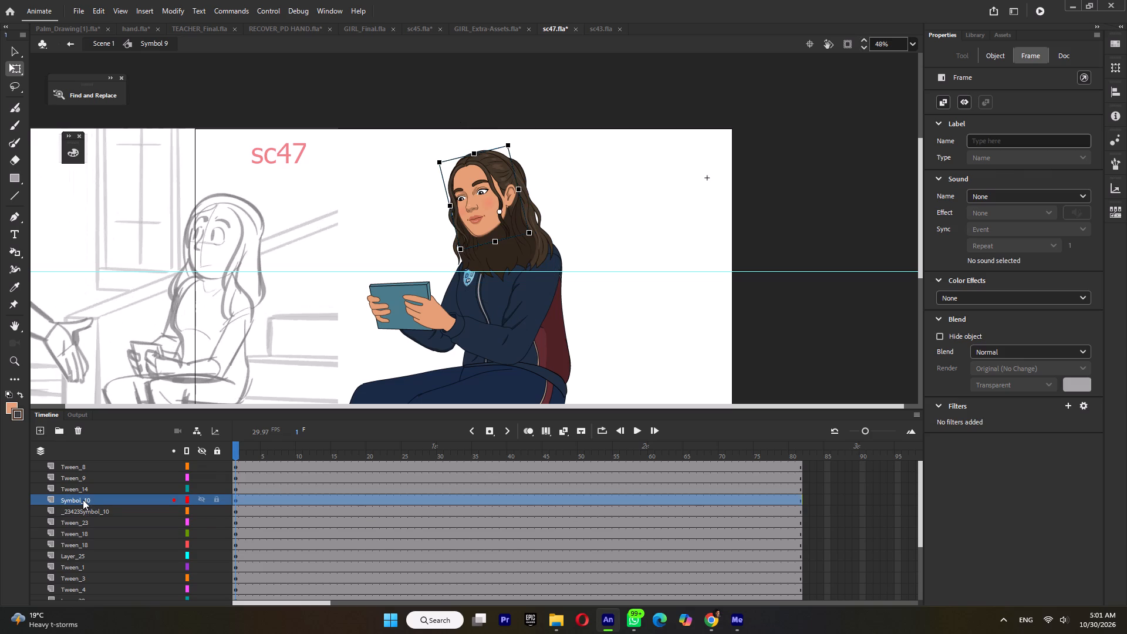
pyautogui.press('Delete')
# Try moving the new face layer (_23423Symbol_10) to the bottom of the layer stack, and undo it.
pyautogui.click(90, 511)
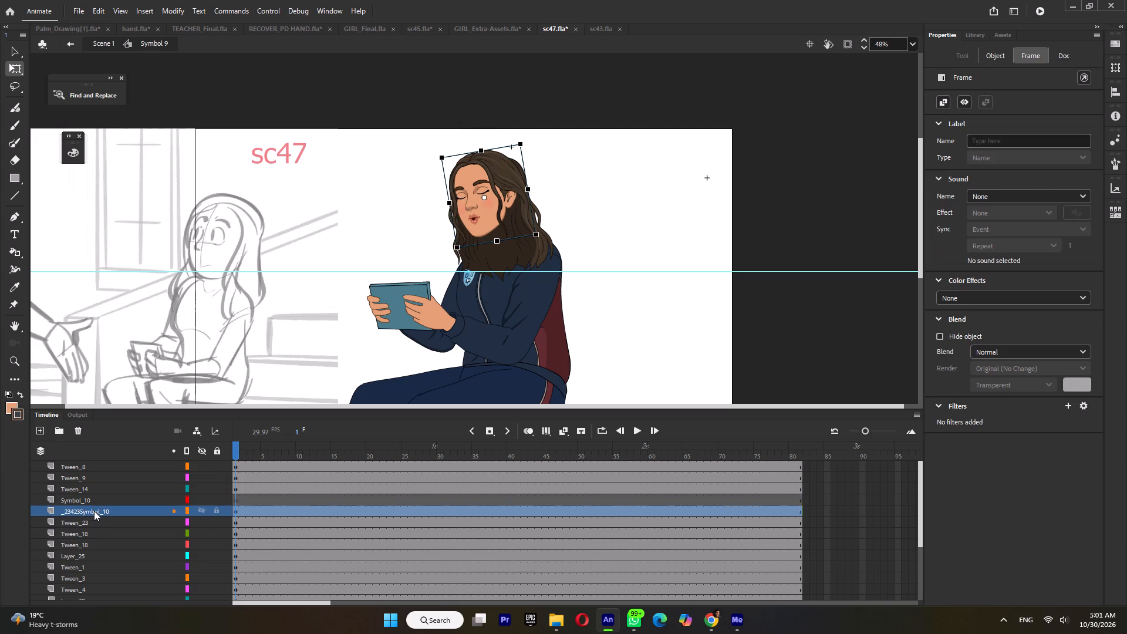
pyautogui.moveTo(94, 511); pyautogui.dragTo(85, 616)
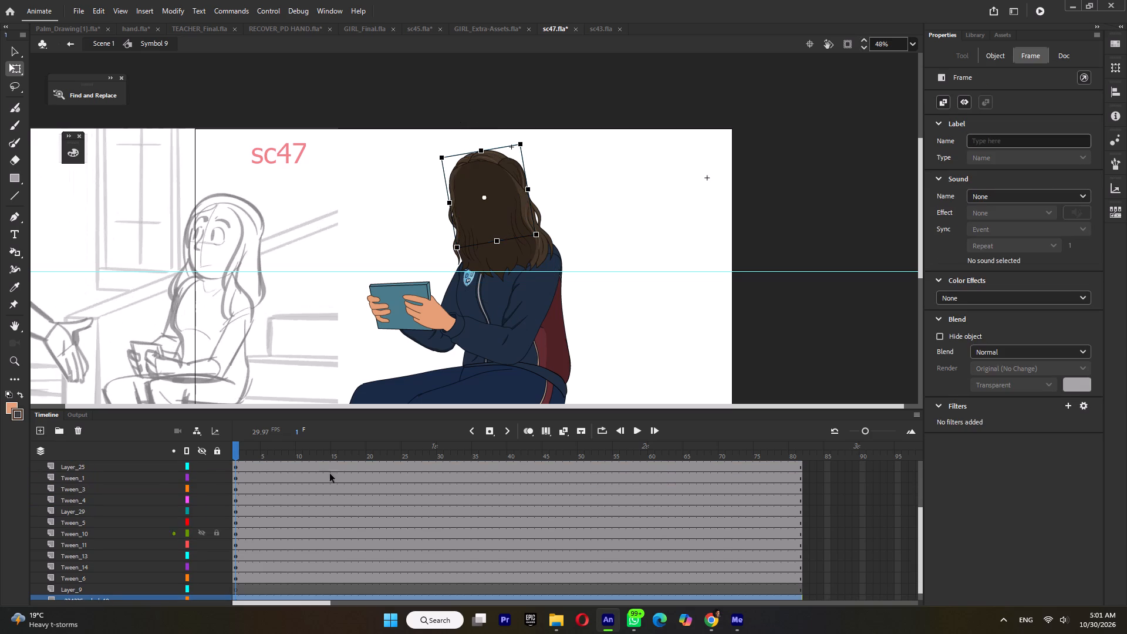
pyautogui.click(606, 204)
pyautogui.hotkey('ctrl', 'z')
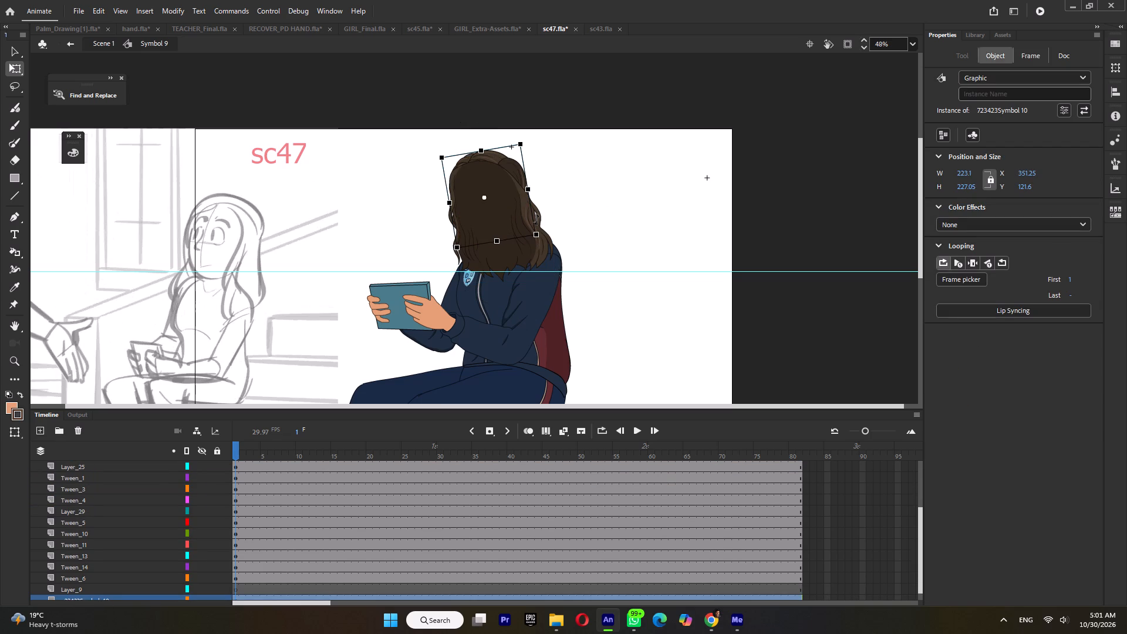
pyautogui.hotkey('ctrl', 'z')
# Move the back hair layer (Tween_23) to the bottom of the layer stack, behind the jacket.
pyautogui.click(528, 245)
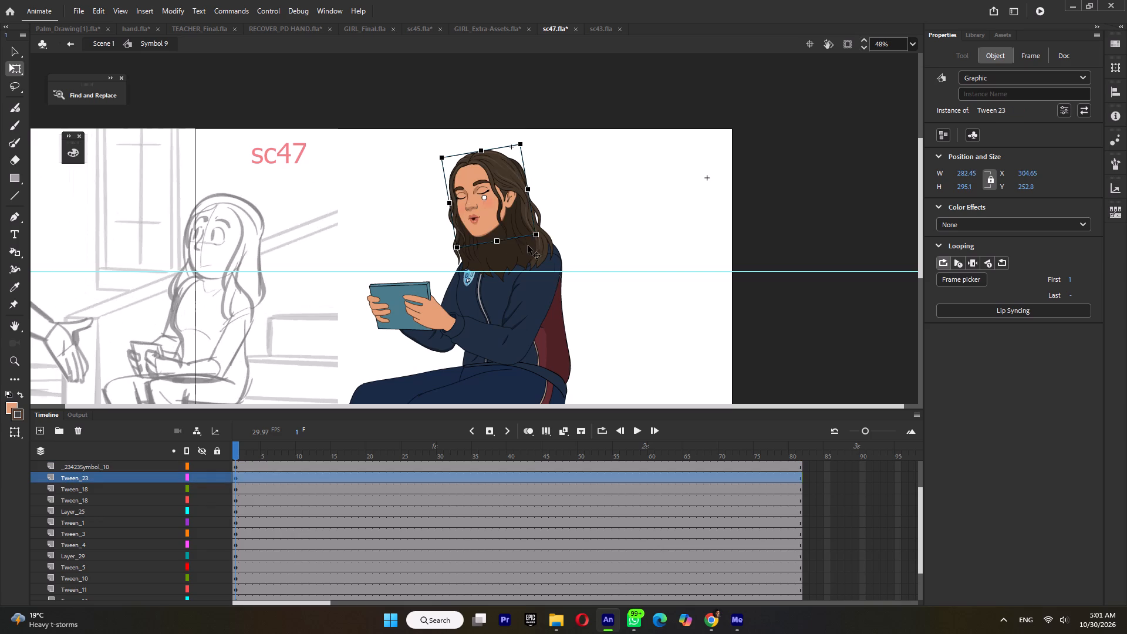
pyautogui.moveTo(89, 478); pyautogui.dragTo(70, 612)
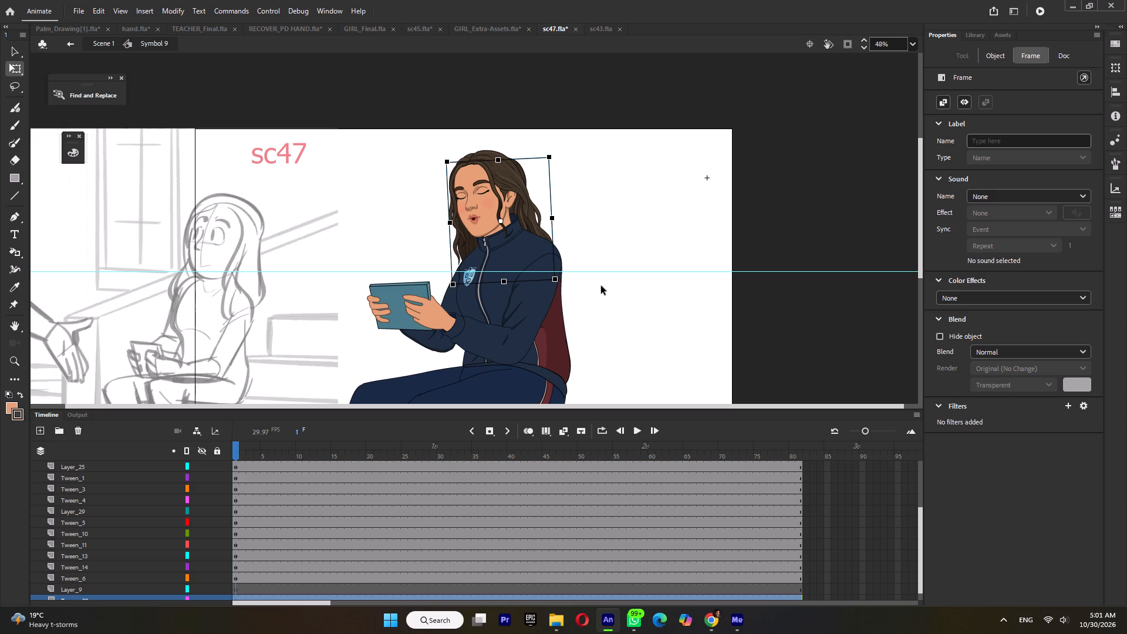
# Delete the leftover ponytail piece bulging behind the girl's new head.
pyautogui.keyDown('shift'); pyautogui.click(492, 188); pyautogui.keyUp('shift')
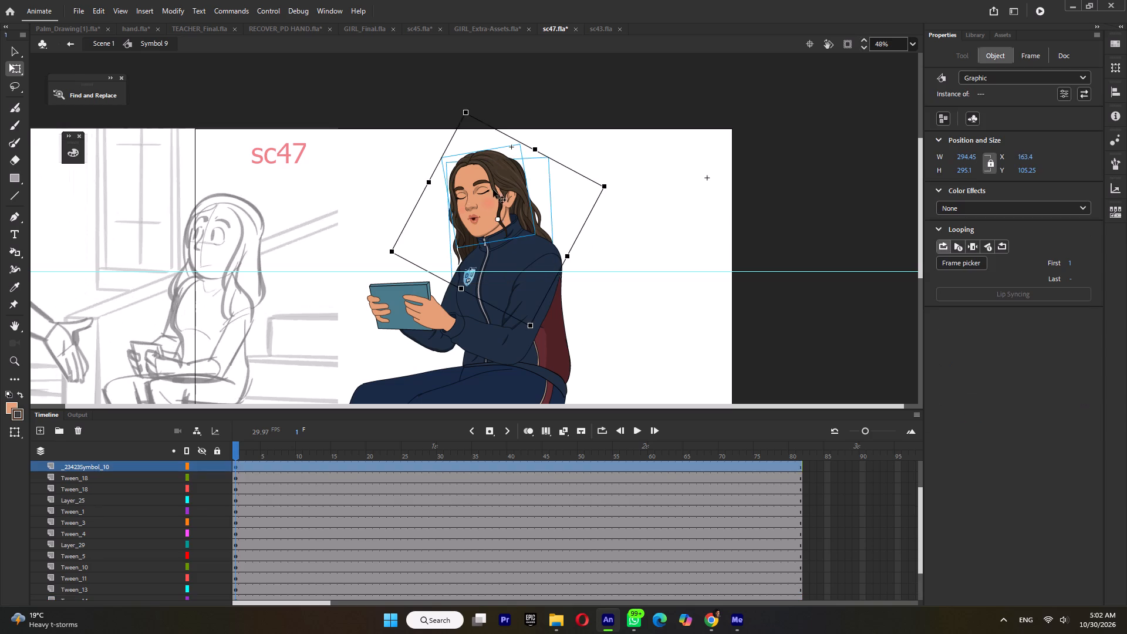
pyautogui.keyDown('ctrl'); pyautogui.scroll(6, 498, 203); pyautogui.keyUp('ctrl')
pyautogui.click(625, 186)
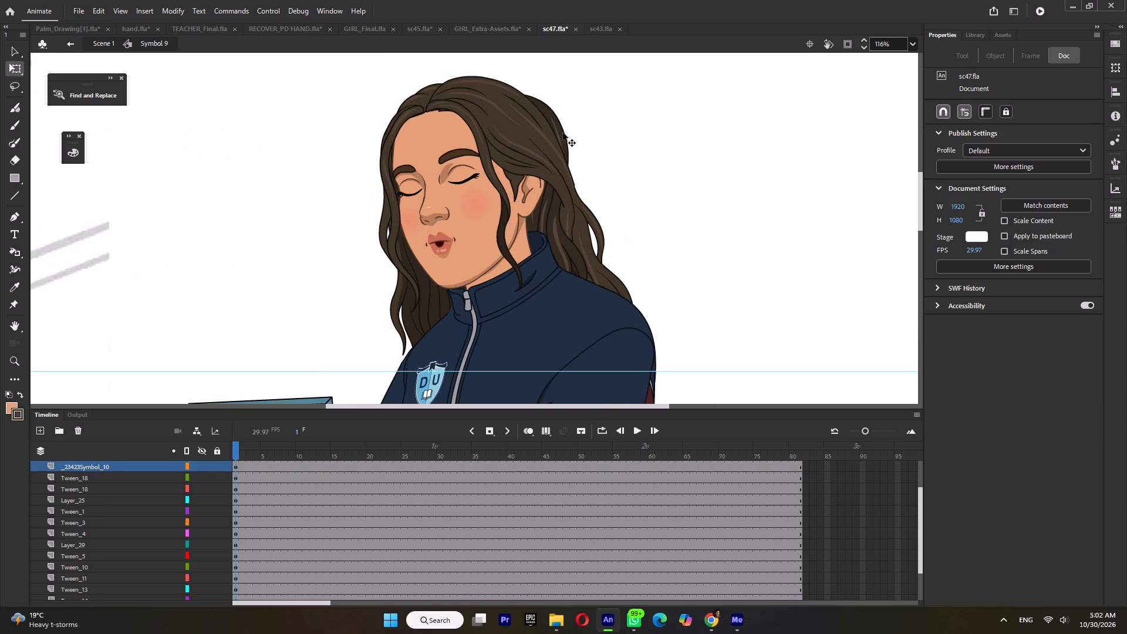
pyautogui.click(562, 133)
pyautogui.press('Delete')
# Nudge the new face and its back hair together slightly up to sit better over the collar.
pyautogui.click(477, 222)
pyautogui.keyDown('shift'); pyautogui.click(586, 213); pyautogui.keyUp('shift')
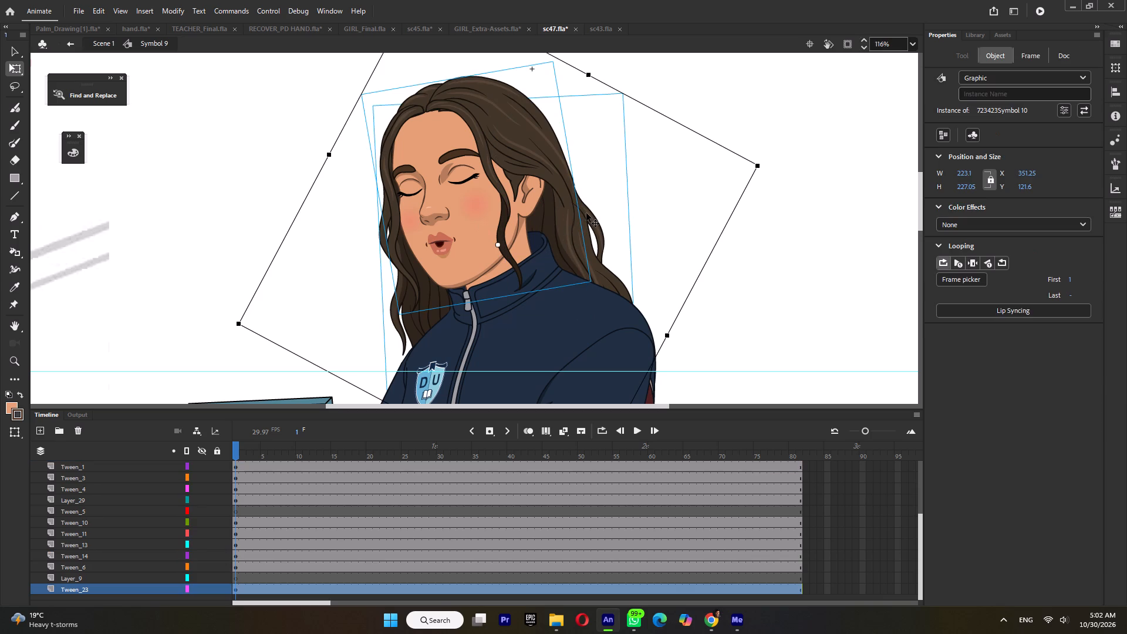
pyautogui.moveTo(475, 222); pyautogui.dragTo(482, 218)
pyautogui.keyDown('ctrl'); pyautogui.scroll(-6, 482, 218); pyautogui.keyUp('ctrl')
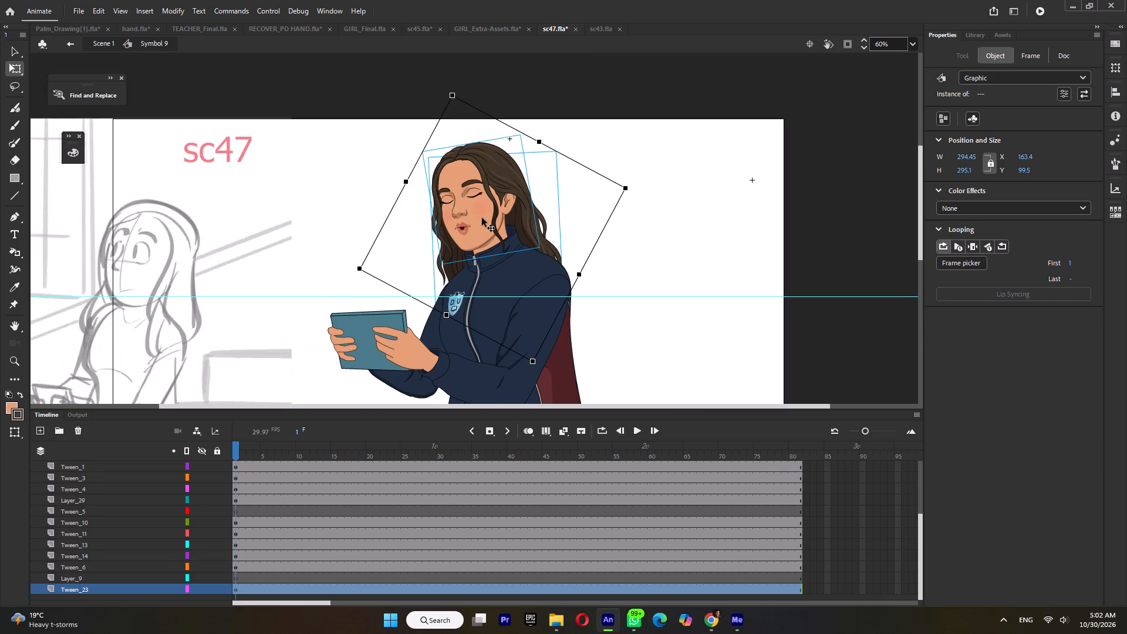
# Inside the jacket symbol (Tween 4), extend the timeline and add a keyframe at frame 2, and return to Symbol 9.
pyautogui.doubleClick(497, 254)
pyautogui.click(496, 226)
pyautogui.keyDown('ctrl'); pyautogui.scroll(4, 501, 224); pyautogui.keyUp('ctrl')
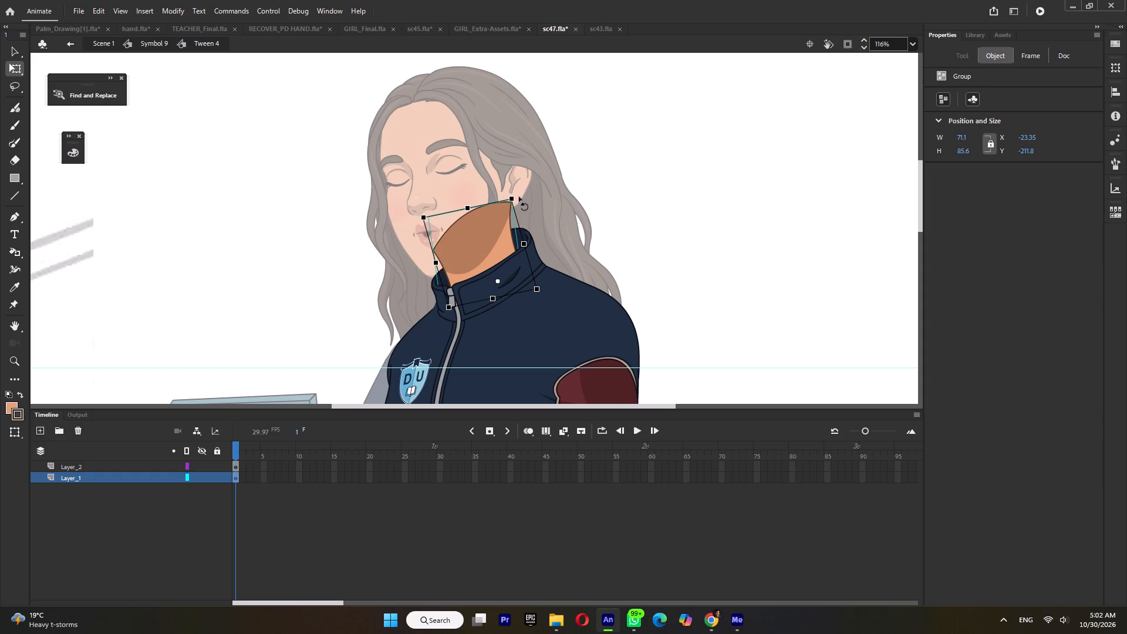
pyautogui.keyDown('ctrl'); pyautogui.scroll(-4, 410, 222); pyautogui.keyUp('ctrl')
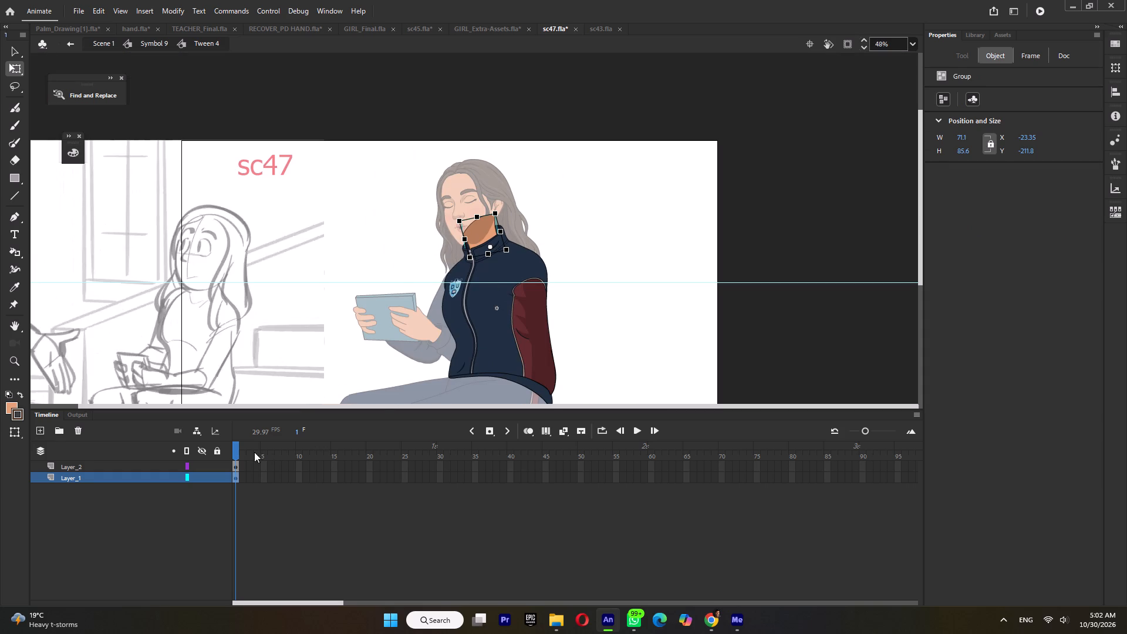
pyautogui.doubleClick(235, 453)
pyautogui.press('F5')
pyautogui.doubleClick(244, 450)
pyautogui.press('F6')
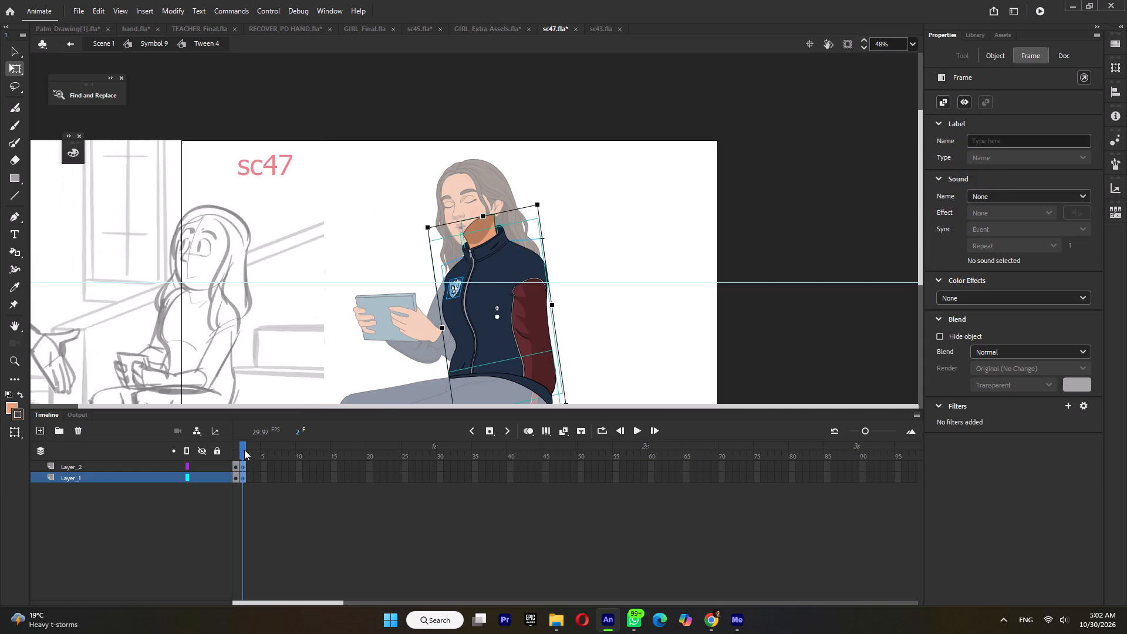
pyautogui.click(241, 450)
pyautogui.doubleClick(628, 216)
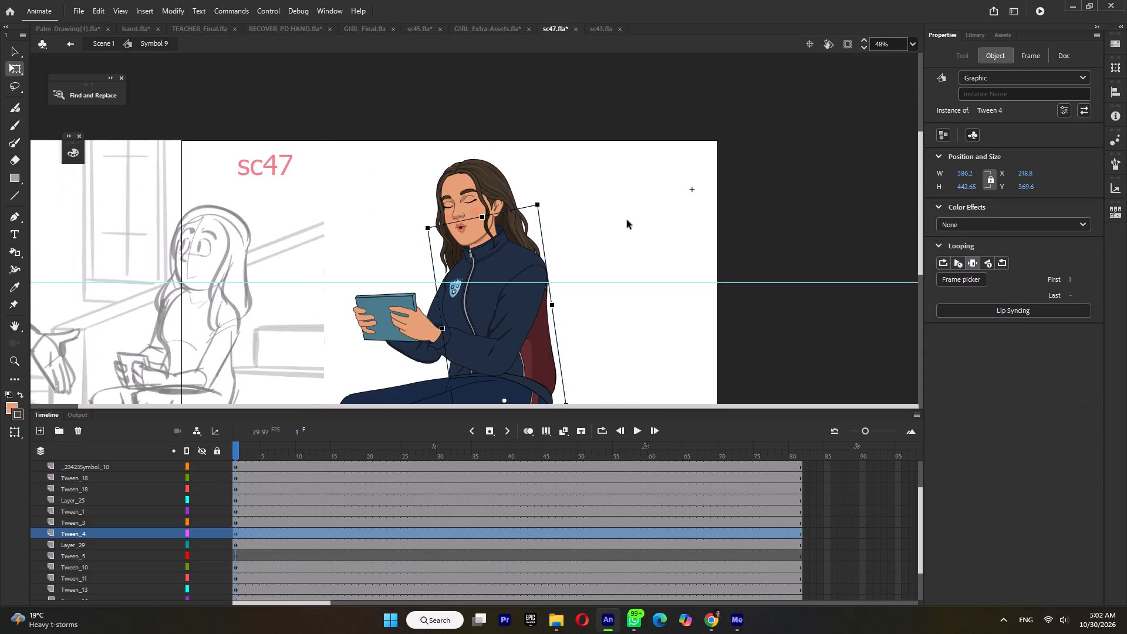
# Narrow the tablet to about 148 px wide, pulling its outer edge in toward the near hand.
pyautogui.keyDown('ctrl'); pyautogui.scroll(-2, 509, 285); pyautogui.keyUp('ctrl')
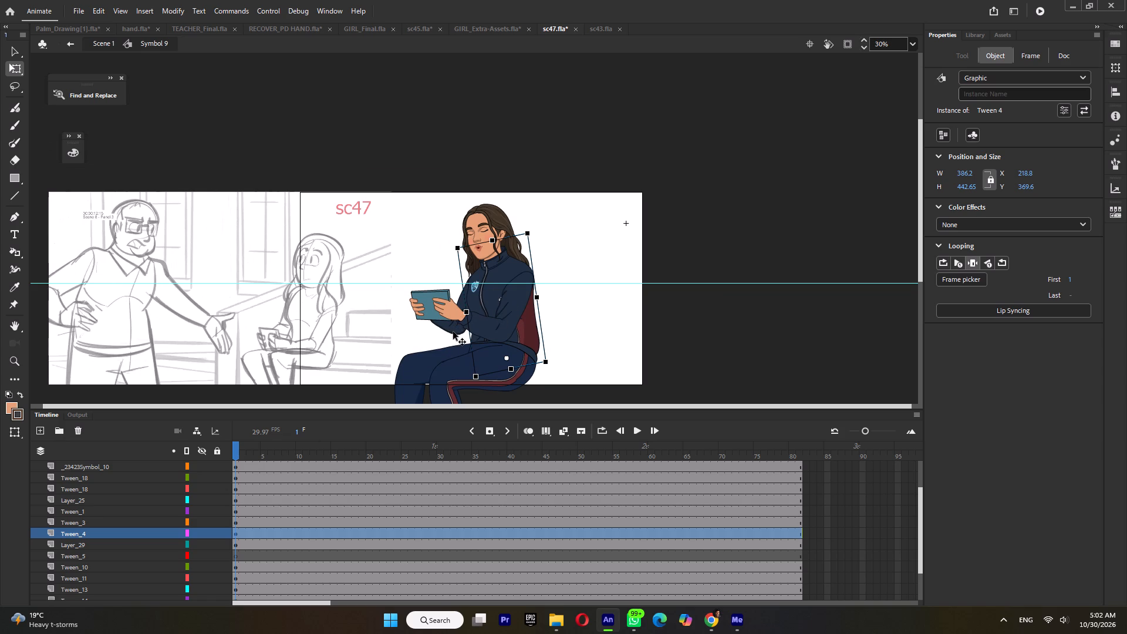
pyautogui.click(428, 301)
pyautogui.click(428, 301)
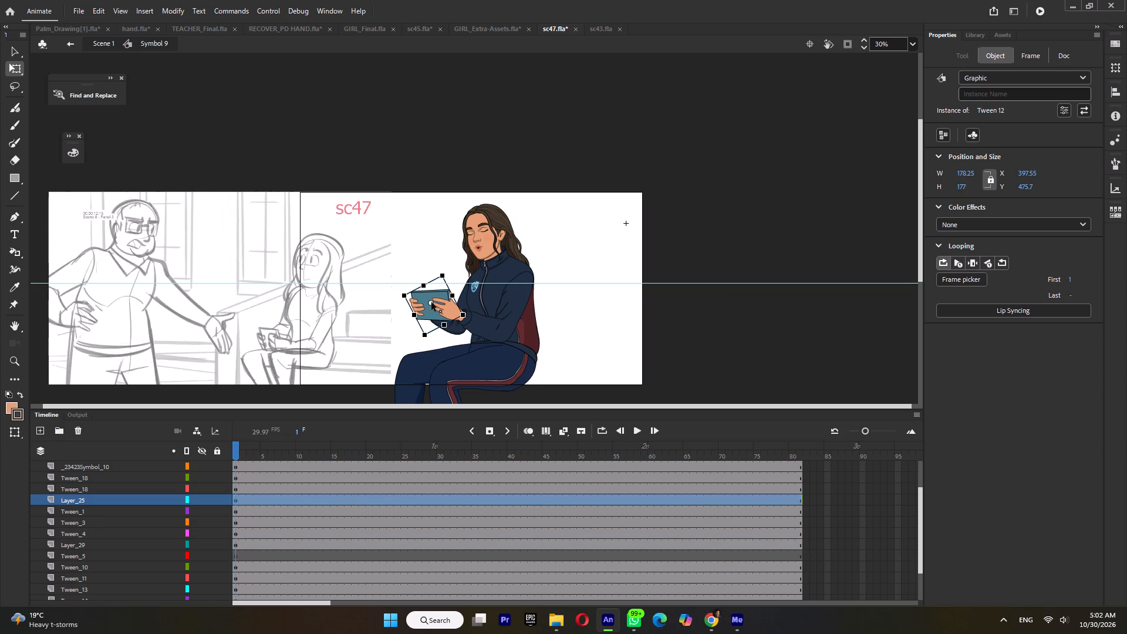
pyautogui.moveTo(431, 302); pyautogui.dragTo(452, 301)
pyautogui.keyDown('ctrl'); pyautogui.scroll(4, 426, 309); pyautogui.keyUp('ctrl')
pyautogui.moveTo(404, 323); pyautogui.dragTo(424, 322)
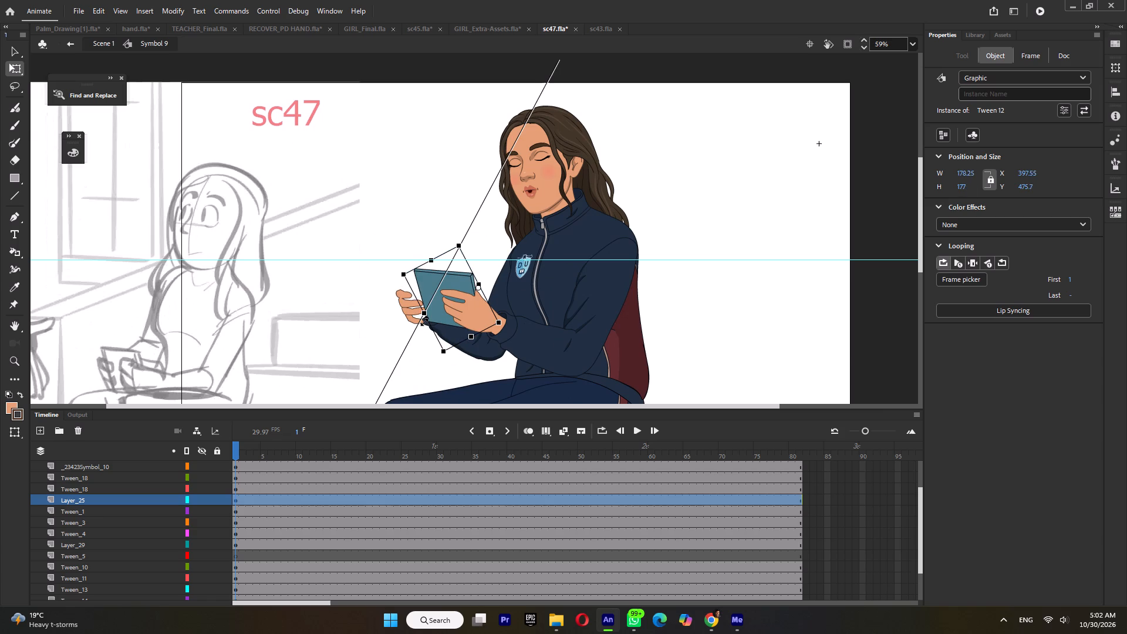
pyautogui.moveTo(424, 322); pyautogui.dragTo(426, 322)
pyautogui.moveTo(416, 300); pyautogui.dragTo(419, 309)
# Move the far hand's fingers (Tween 18) inward so they grip the outer edge of the narrowed tablet.
pyautogui.click(408, 301)
pyautogui.keyDown('ctrl'); pyautogui.scroll(4, 409, 309); pyautogui.keyUp('ctrl')
pyautogui.moveTo(409, 309); pyautogui.dragTo(444, 307)
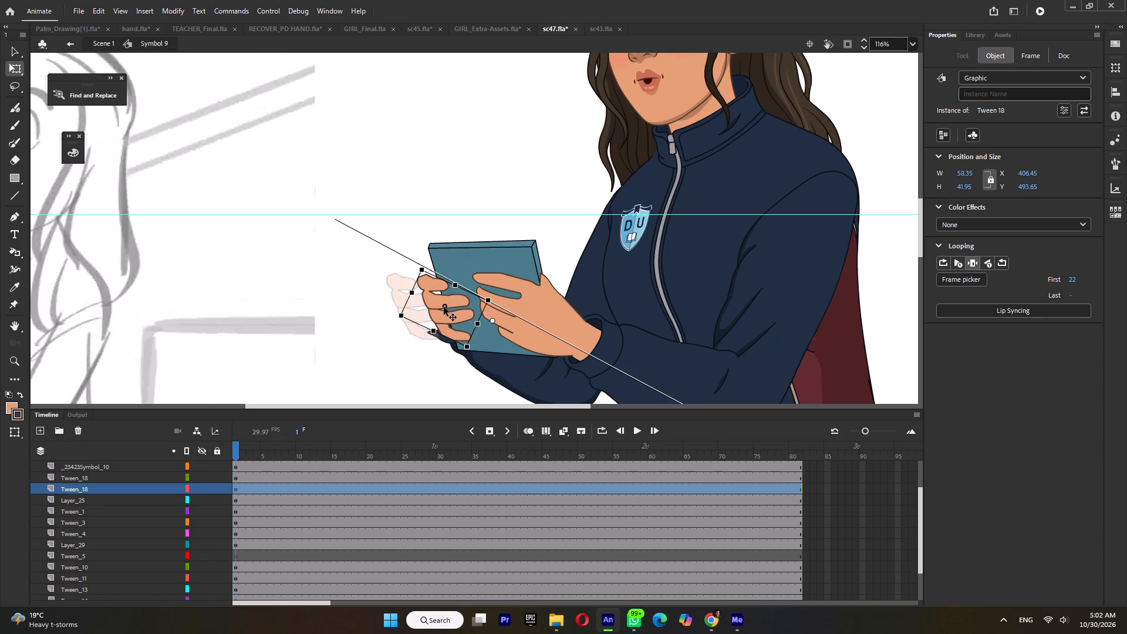
pyautogui.moveTo(444, 307); pyautogui.dragTo(448, 308)
# Shorten the tablet and adjust its slant between the hands, to about 135 by 132 px.
pyautogui.click(484, 262)
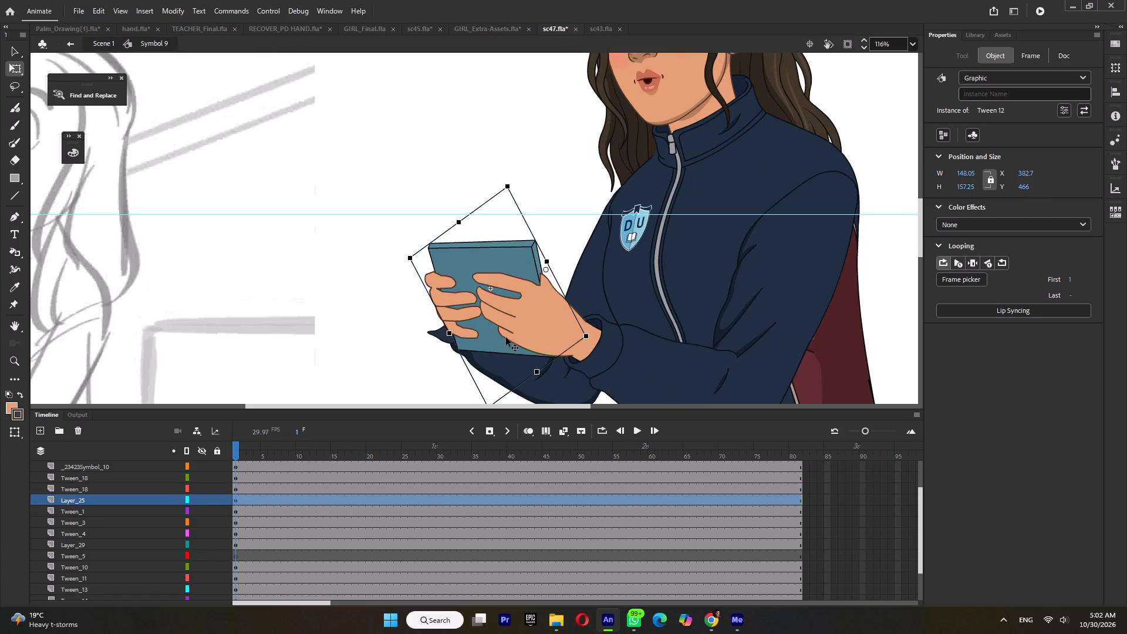
pyautogui.moveTo(534, 373); pyautogui.dragTo(530, 356)
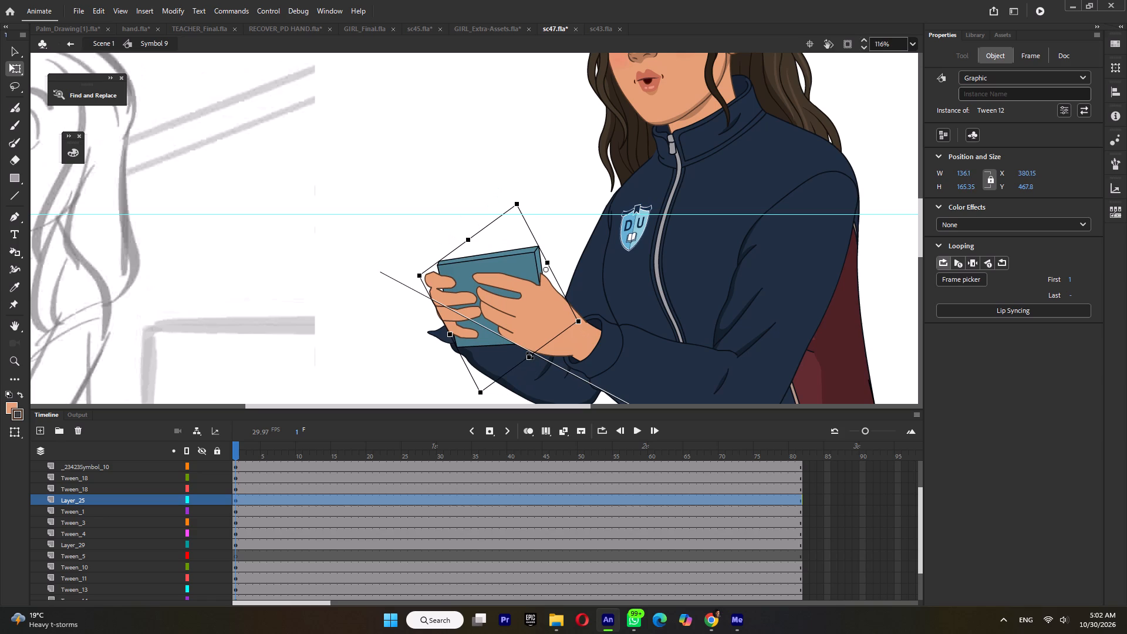
pyautogui.moveTo(530, 356); pyautogui.dragTo(529, 356)
pyautogui.moveTo(438, 315); pyautogui.dragTo(436, 291)
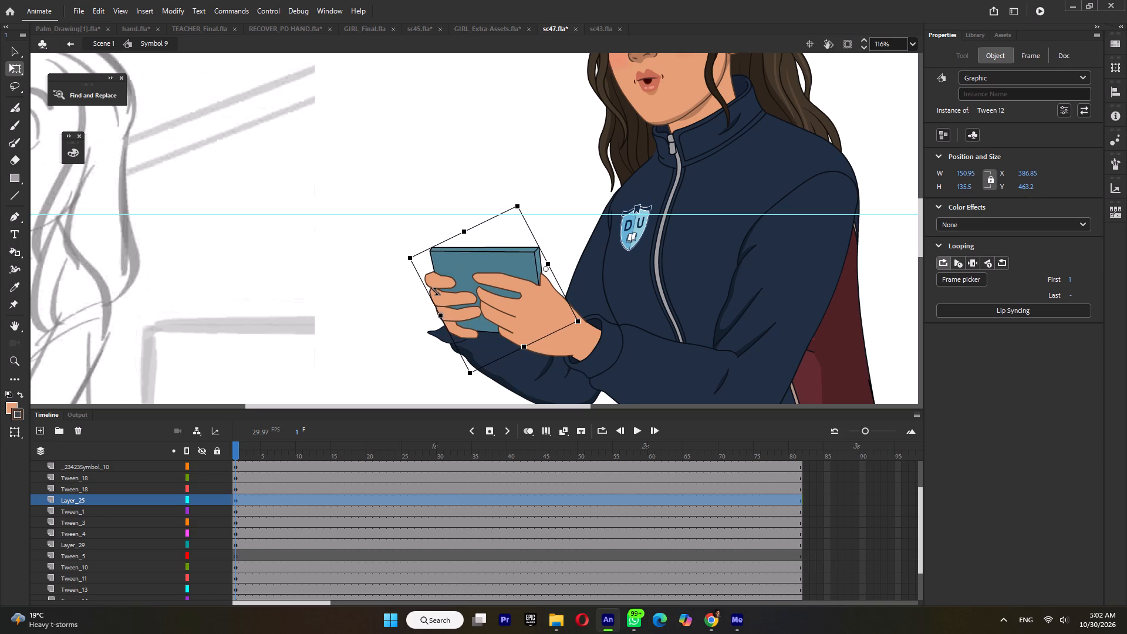
pyautogui.moveTo(436, 291); pyautogui.dragTo(435, 296)
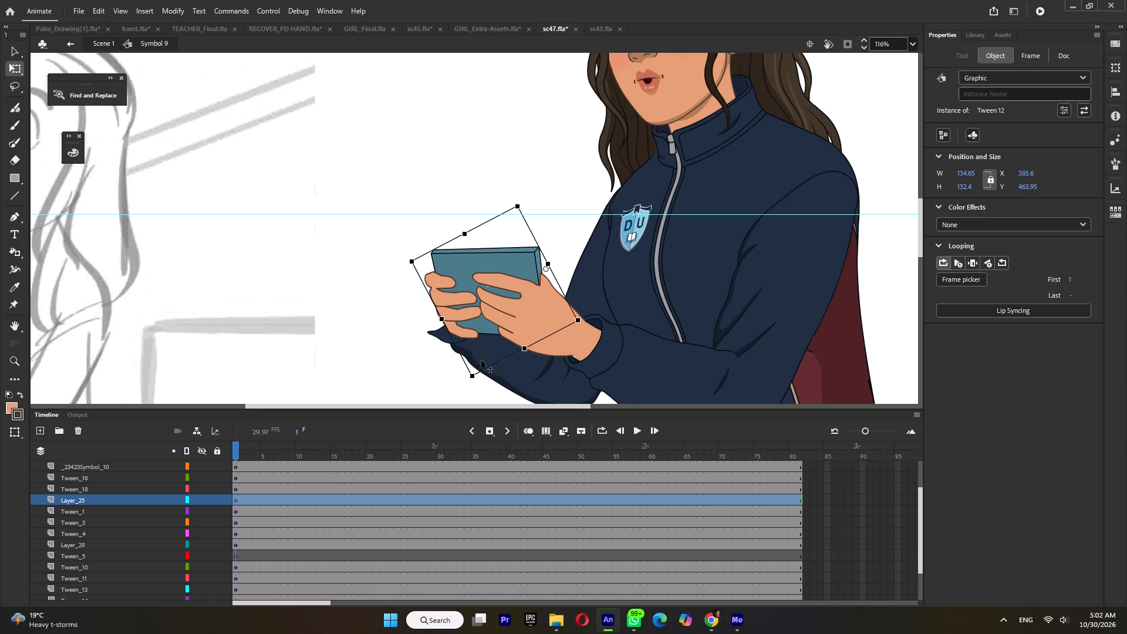
# Flatten the far forearm sleeve (Tween 11) to about 69 px high so it tucks behind the hands.
pyautogui.click(490, 366)
pyautogui.moveTo(410, 366); pyautogui.dragTo(425, 339)
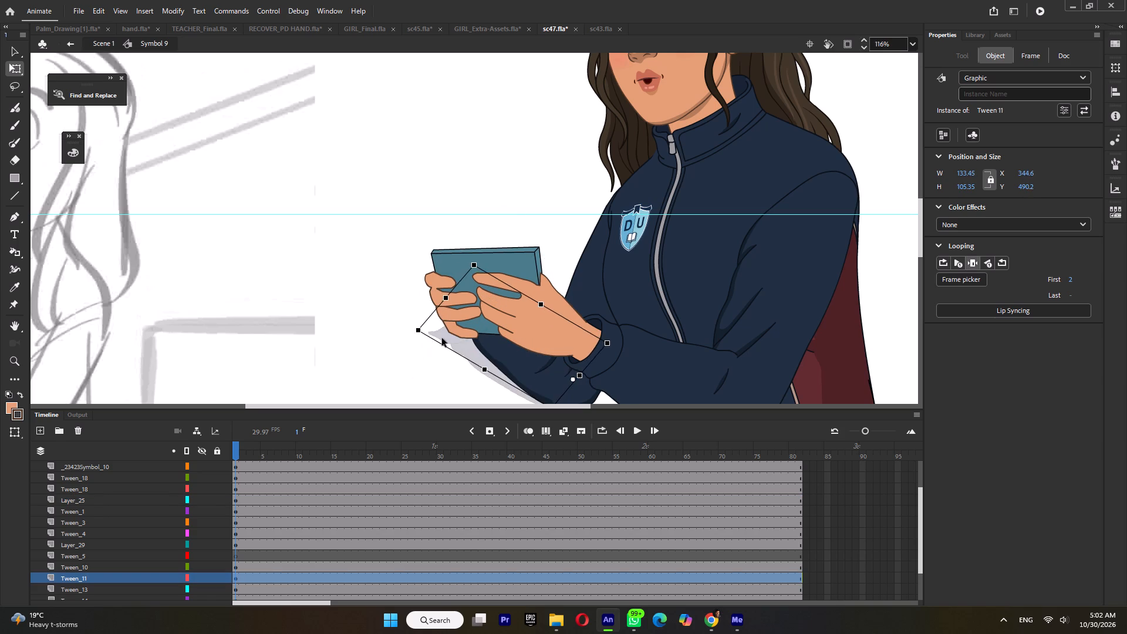
# Move the shoe under the striped near trouser leg across to the far leg's cuff.
pyautogui.keyDown('ctrl'); pyautogui.scroll(-7, 515, 321); pyautogui.keyUp('ctrl')
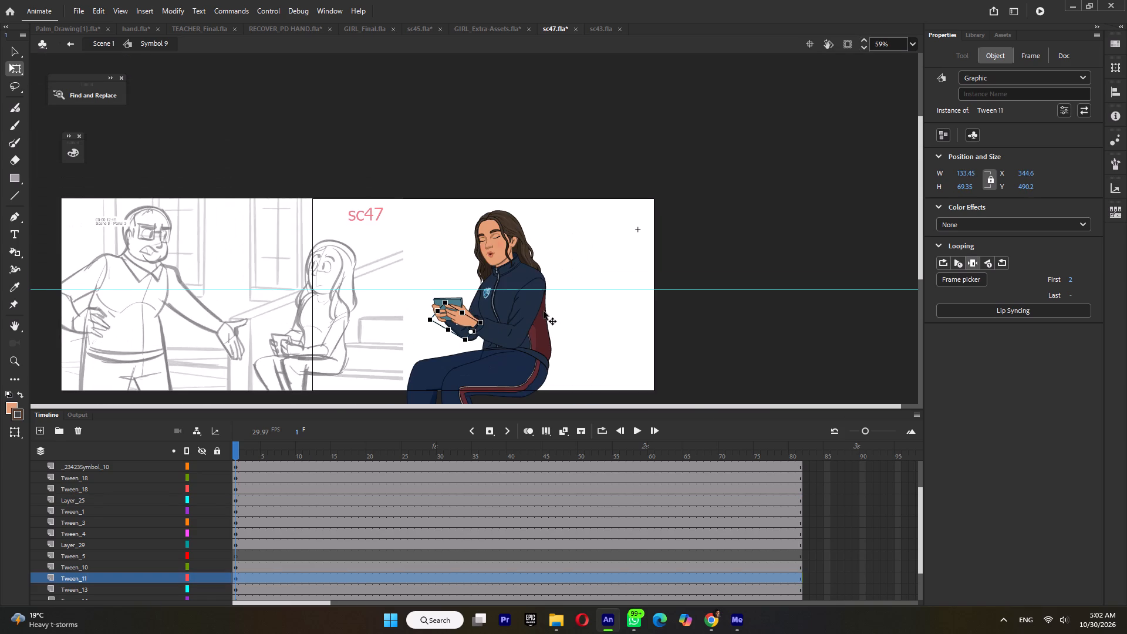
pyautogui.keyDown('ctrl'); pyautogui.scroll(-2, 581, 299); pyautogui.keyUp('ctrl')
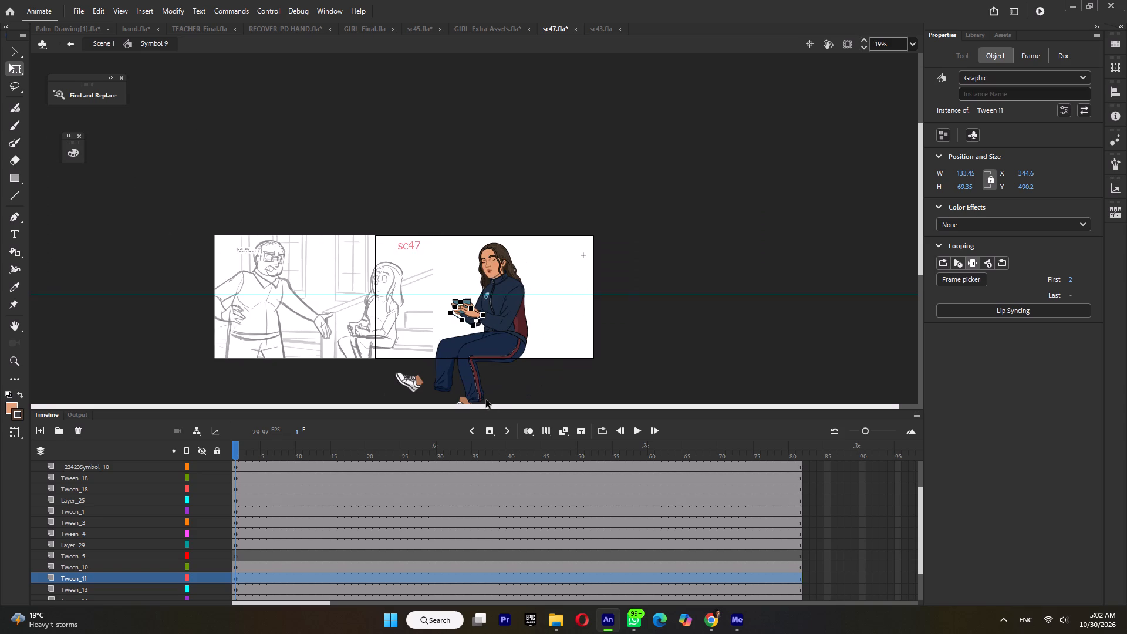
pyautogui.scroll(-1, 476, 311)
pyautogui.keyDown('ctrl'); pyautogui.click(461, 306); pyautogui.keyUp('ctrl')
pyautogui.keyDown('ctrl'); pyautogui.scroll(6, 461, 306); pyautogui.keyUp('ctrl')
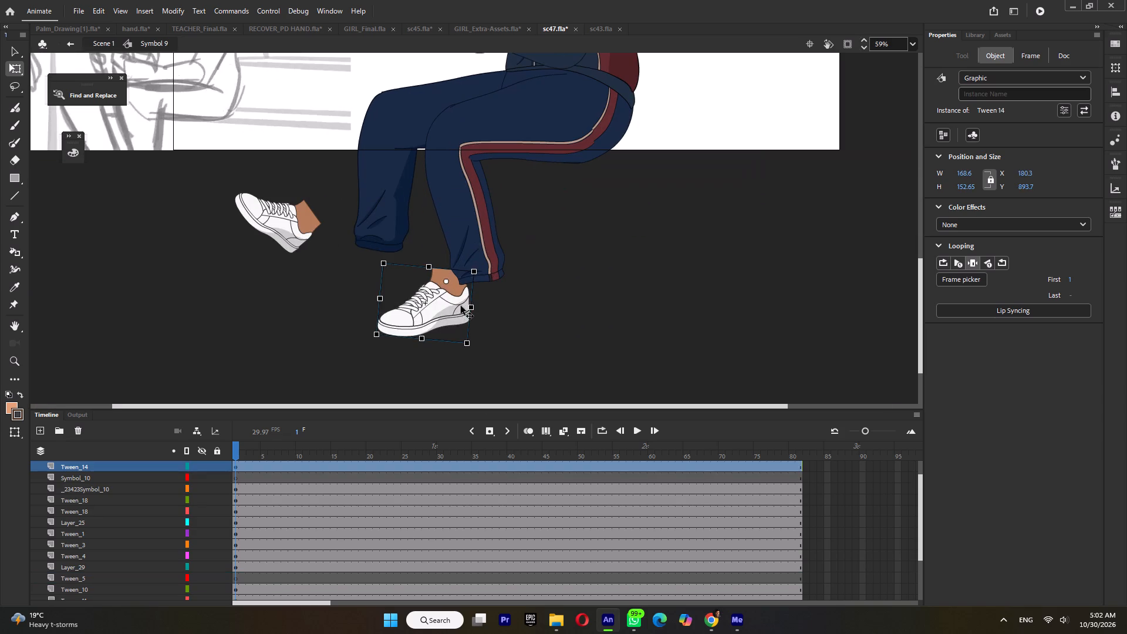
pyautogui.moveTo(447, 309); pyautogui.dragTo(379, 280)
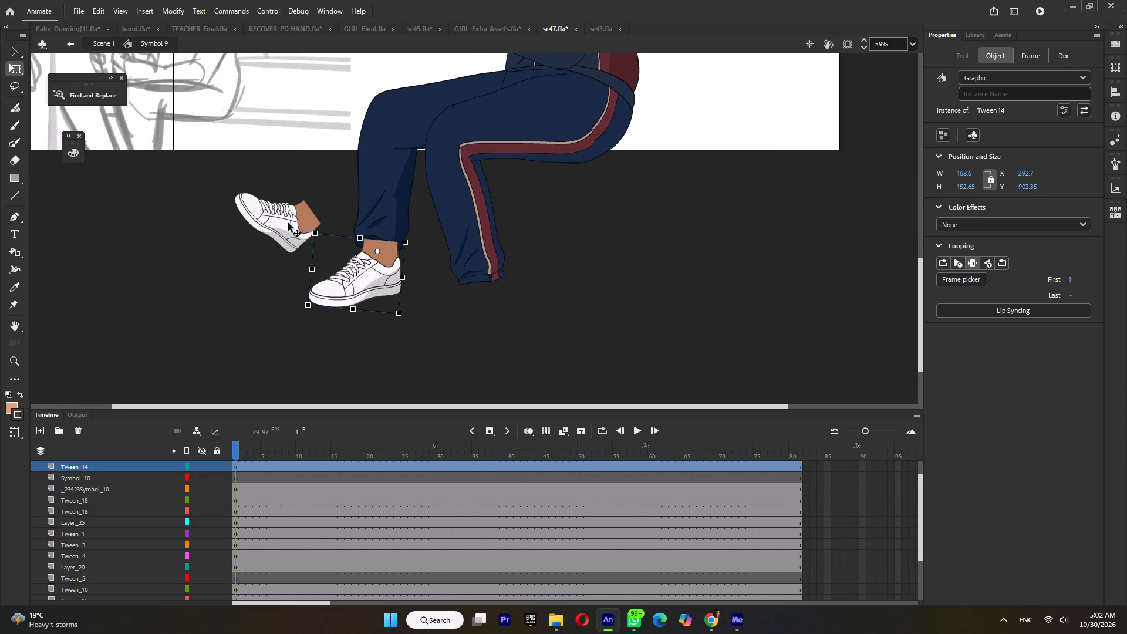
# Delete the other, detached shoe lying beside the legs.
pyautogui.click(288, 223)
pyautogui.moveTo(286, 226); pyautogui.dragTo(434, 335)
pyautogui.press('Delete')
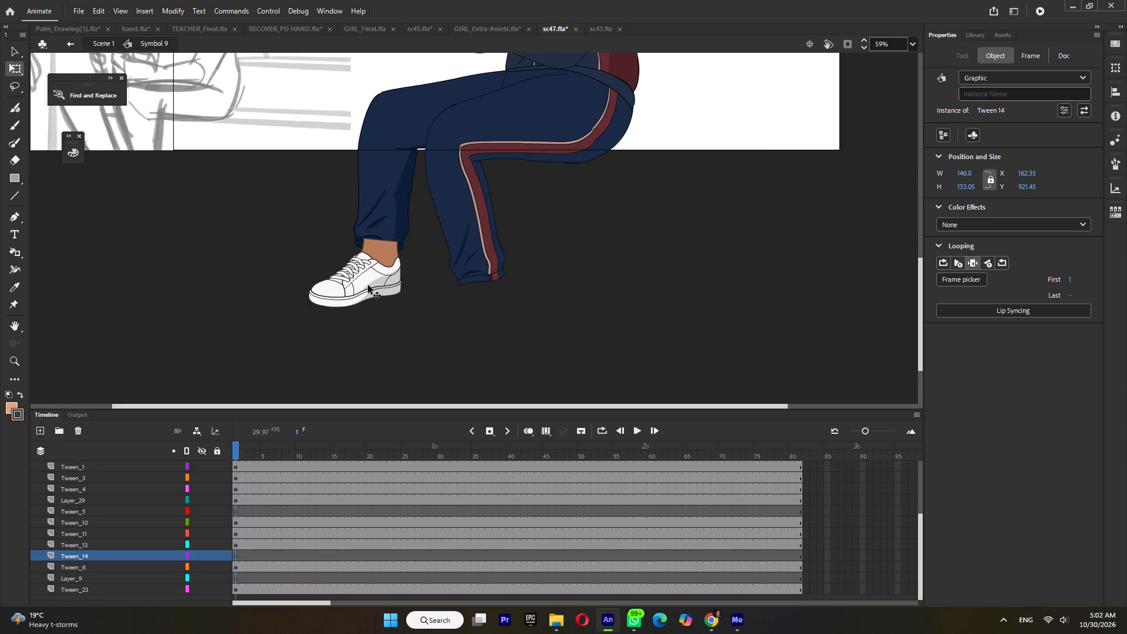
# Move the remaining shoe's Tween_14 layer down below Tween_6, behind the far trouser leg, and save sc47.
pyautogui.click(368, 285)
pyautogui.click(372, 208)
pyautogui.click(365, 275)
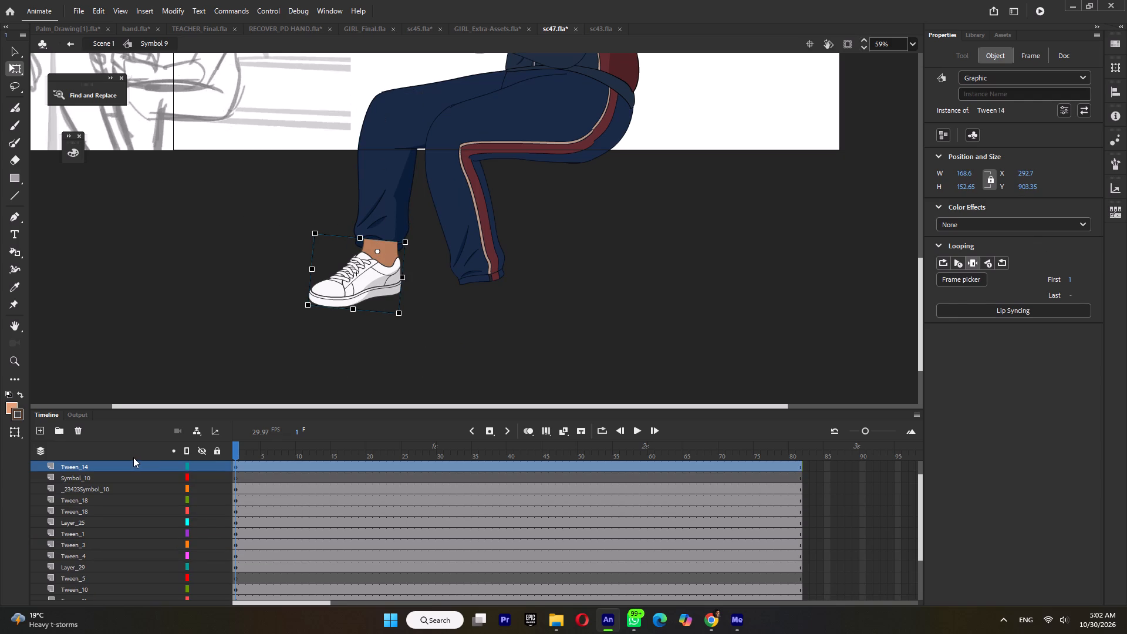
pyautogui.moveTo(126, 466); pyautogui.dragTo(123, 571)
pyautogui.keyDown('ctrl'); pyautogui.scroll(-2, 542, 222); pyautogui.keyUp('ctrl')
pyautogui.hotkey('ctrl', 's')
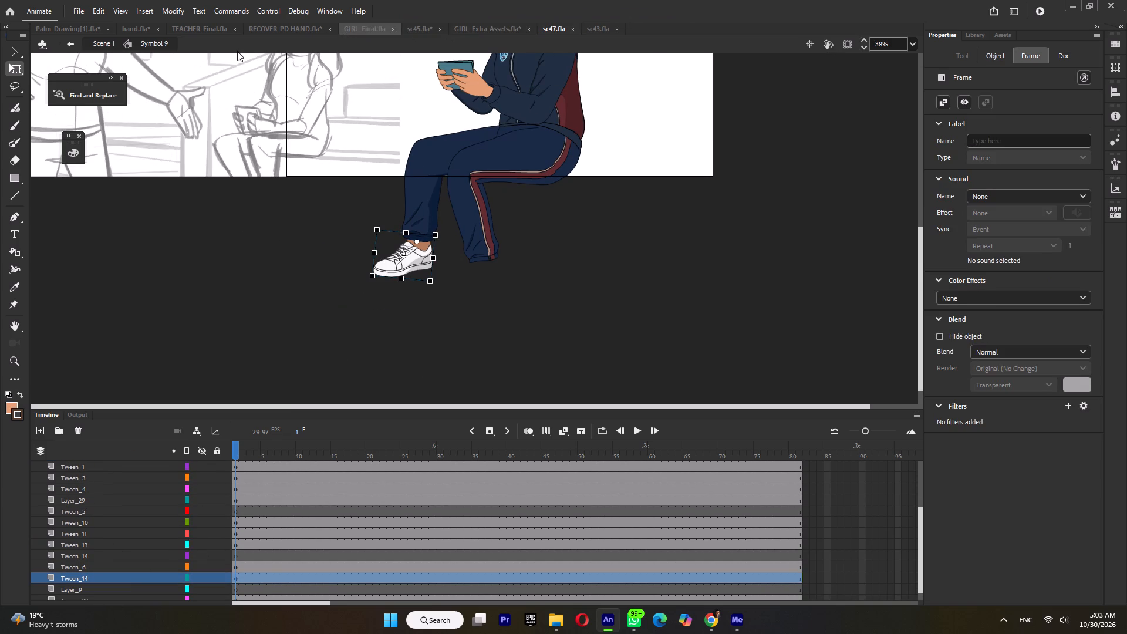
# In GIRL_Final, copy the front shoe (Tween 15) of the middle, three-quarter-view girl.
pyautogui.click(352, 32)
pyautogui.doubleClick(393, 339)
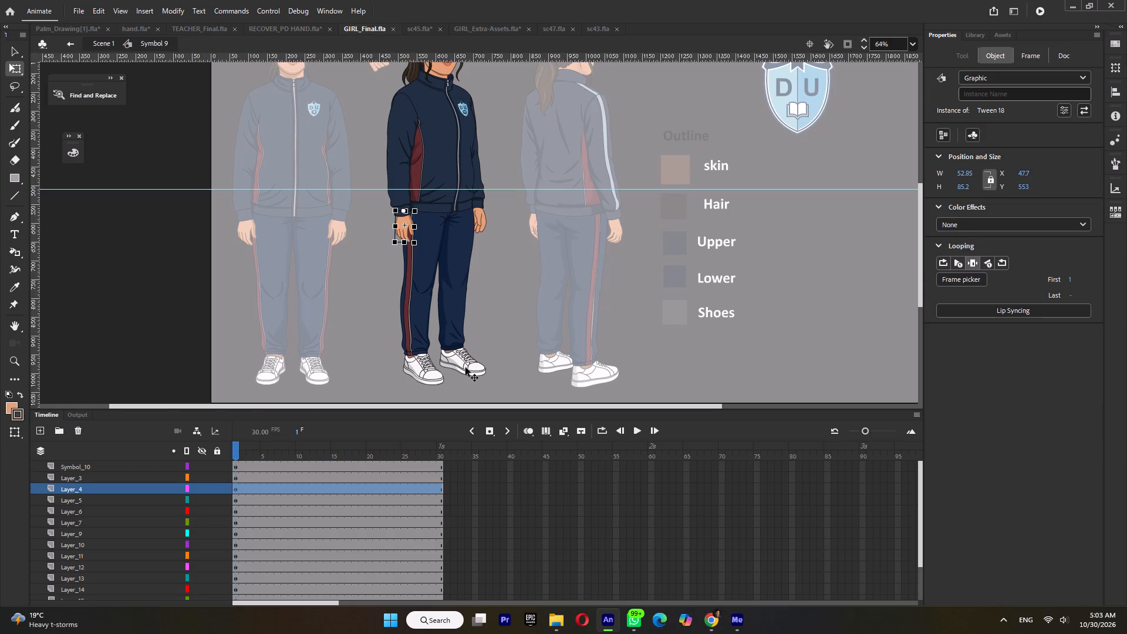
pyautogui.keyDown('ctrl'); pyautogui.scroll(4, 465, 367); pyautogui.keyUp('ctrl')
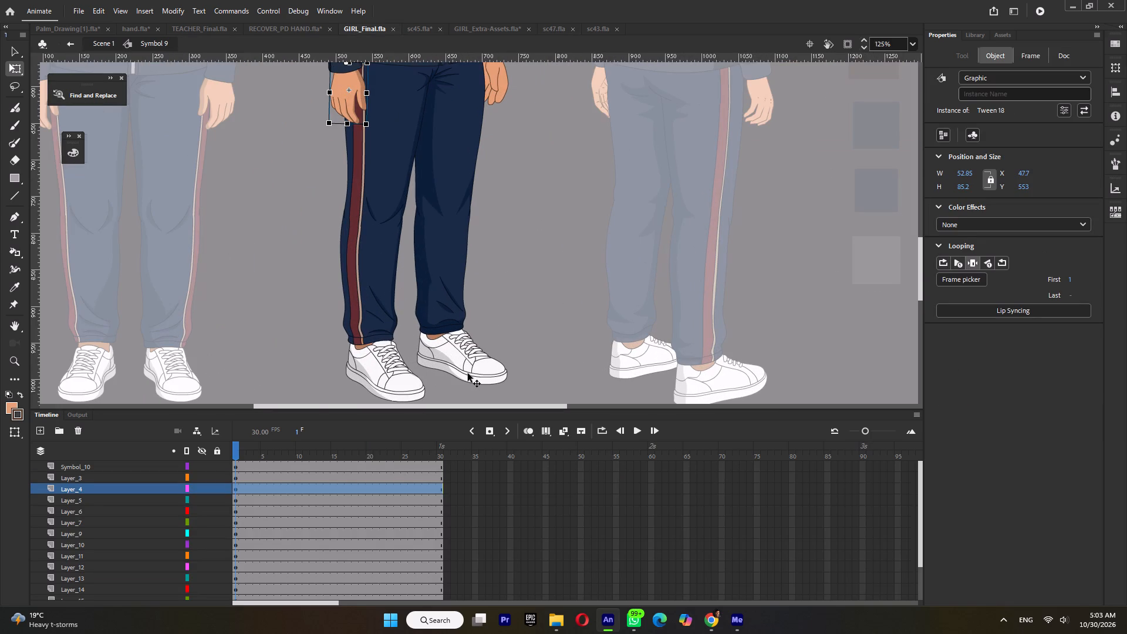
pyautogui.click(410, 388)
pyautogui.hotkey('ctrl', 'c')
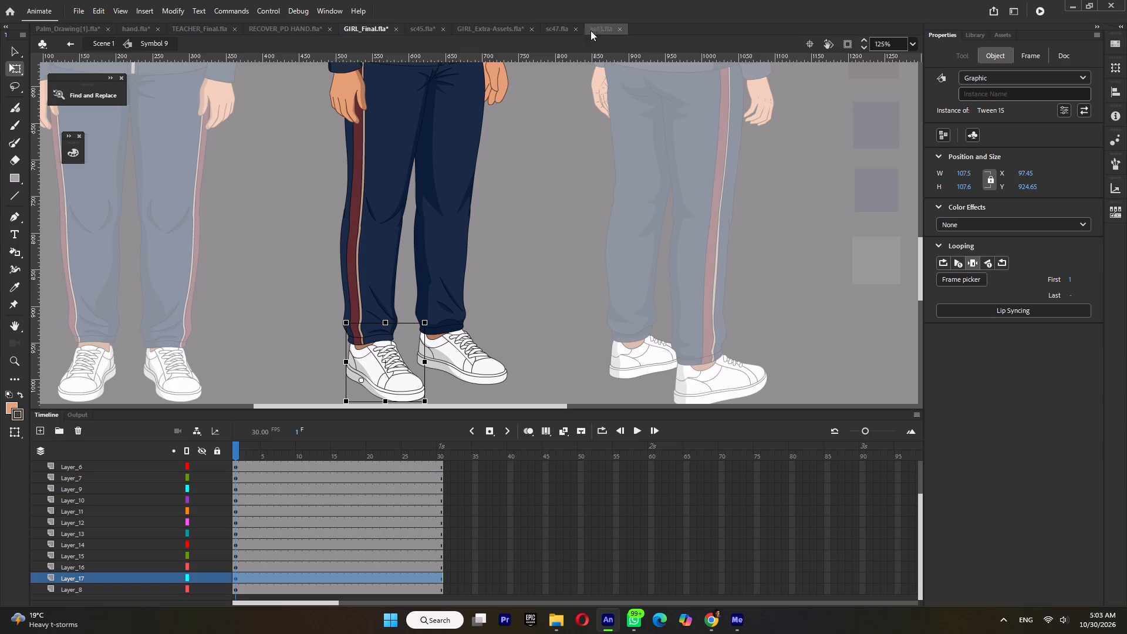
# Back in sc47, save the file and paste the copied shoe in place on the Symbol_10 layer.
pyautogui.click(559, 31)
pyautogui.hotkey('ctrl', 's')
pyautogui.click(478, 245)
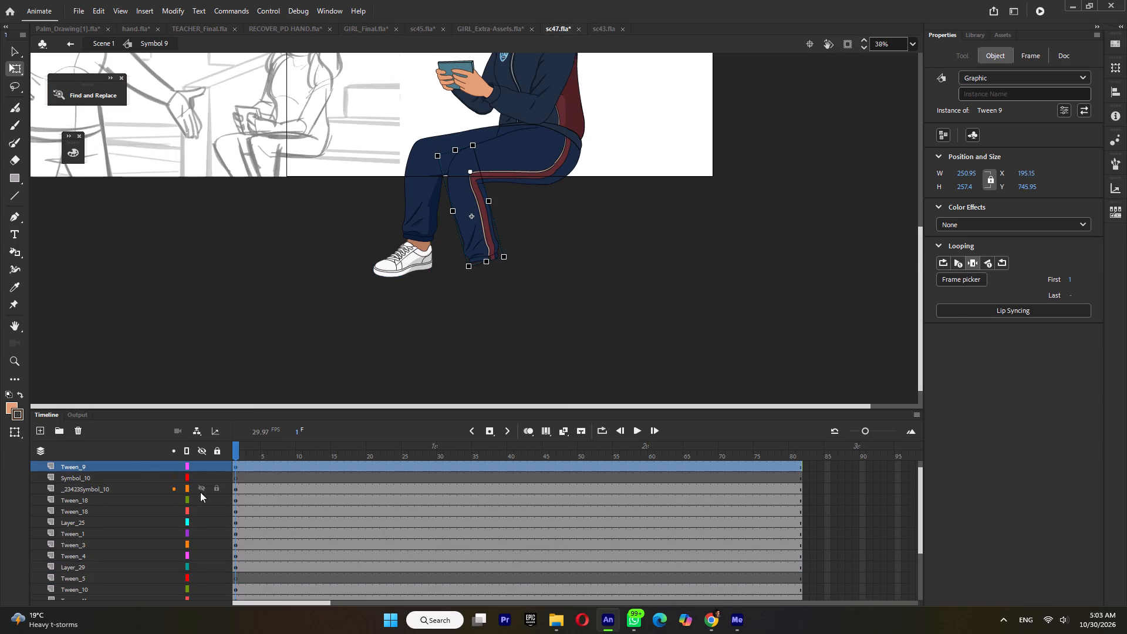
pyautogui.click(135, 475)
pyautogui.hotkey('ctrl', 'shift', 'v')
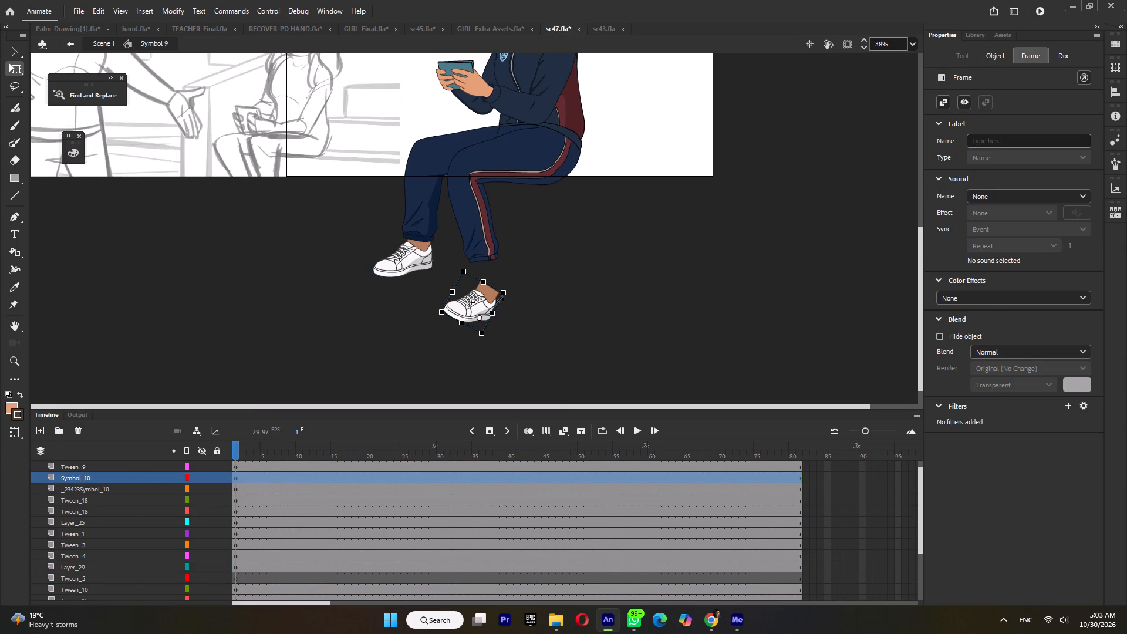
# Rotate the pasted shoe toe-down and fit its ankle to the striped near trouser leg's cuff.
pyautogui.moveTo(443, 320); pyautogui.dragTo(444, 337)
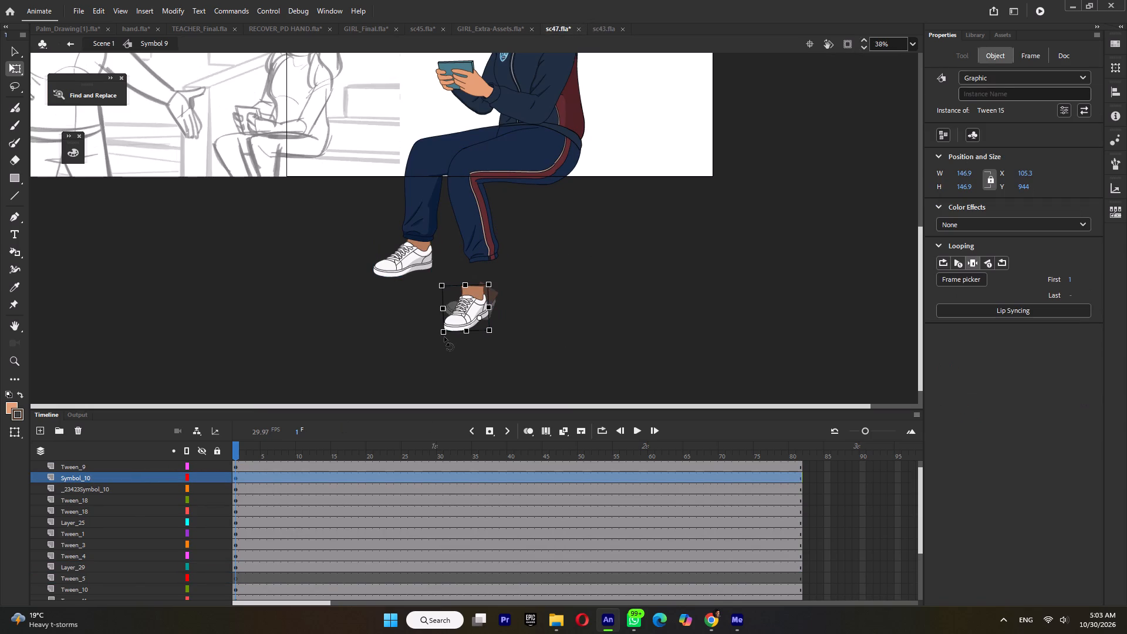
pyautogui.moveTo(466, 318); pyautogui.dragTo(473, 288)
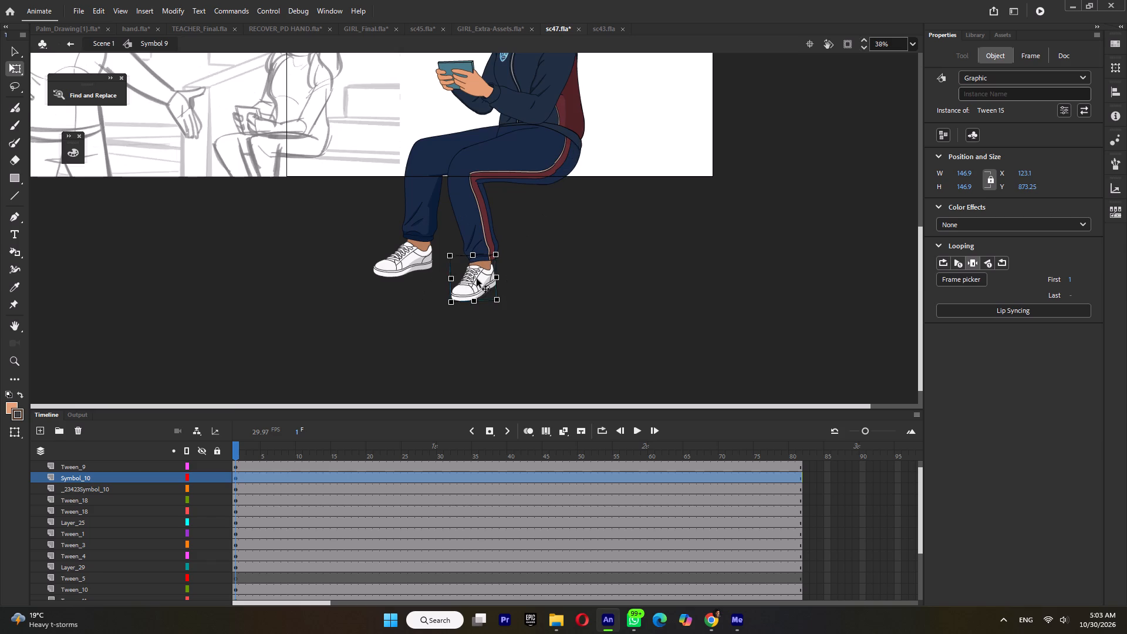
pyautogui.keyDown('ctrl'); pyautogui.scroll(4, 477, 278); pyautogui.keyUp('ctrl')
pyautogui.moveTo(476, 284); pyautogui.dragTo(481, 281)
# Shrink the far leg's shoe (Tween 14) to about 150 by 136 px and tuck its ankle into the cuff.
pyautogui.click(320, 268)
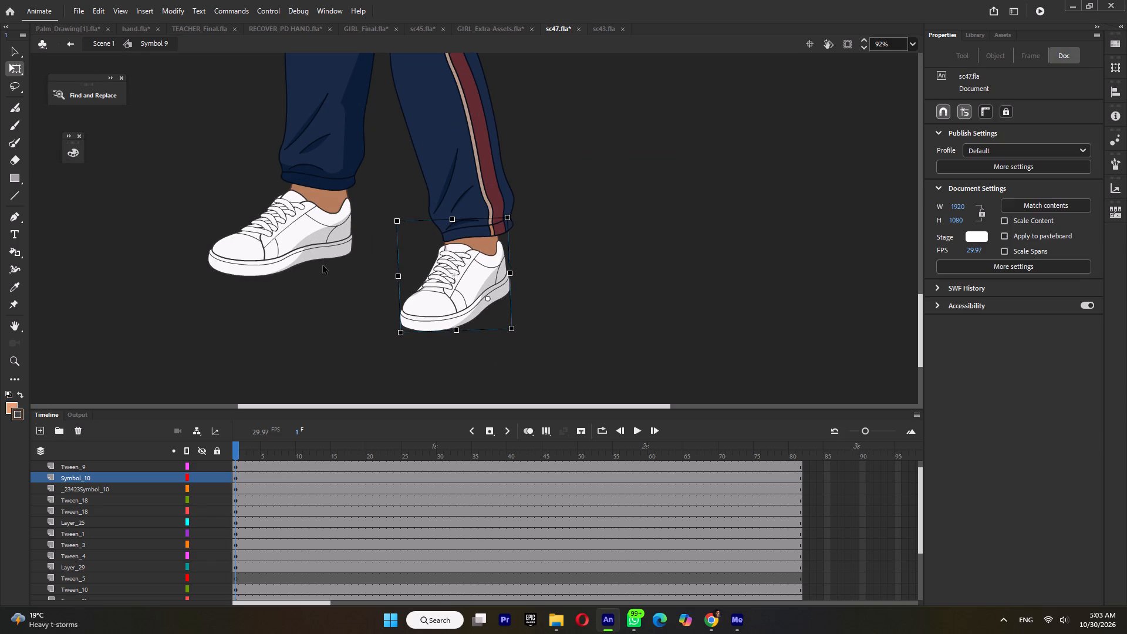
pyautogui.click(308, 251)
pyautogui.keyDown('shift'); pyautogui.moveTo(207, 274); pyautogui.dragTo(220, 267); pyautogui.keyUp('shift')
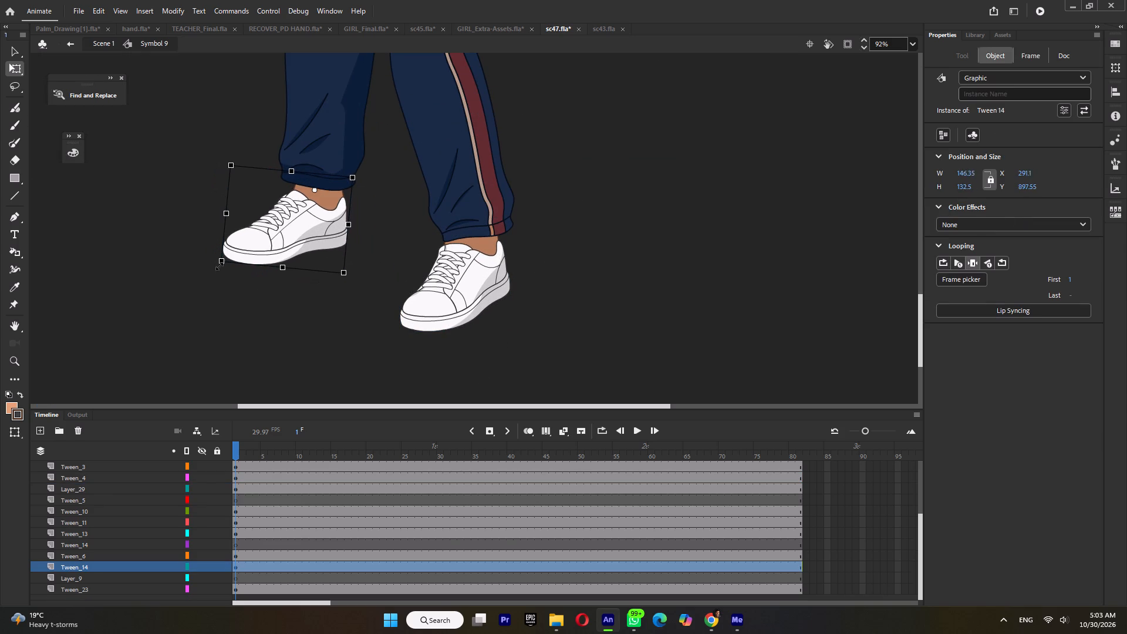
pyautogui.keyDown('shift'); pyautogui.moveTo(220, 267); pyautogui.dragTo(218, 270); pyautogui.keyUp('shift')
pyautogui.moveTo(280, 245); pyautogui.dragTo(282, 240)
pyautogui.moveTo(290, 235); pyautogui.dragTo(286, 235)
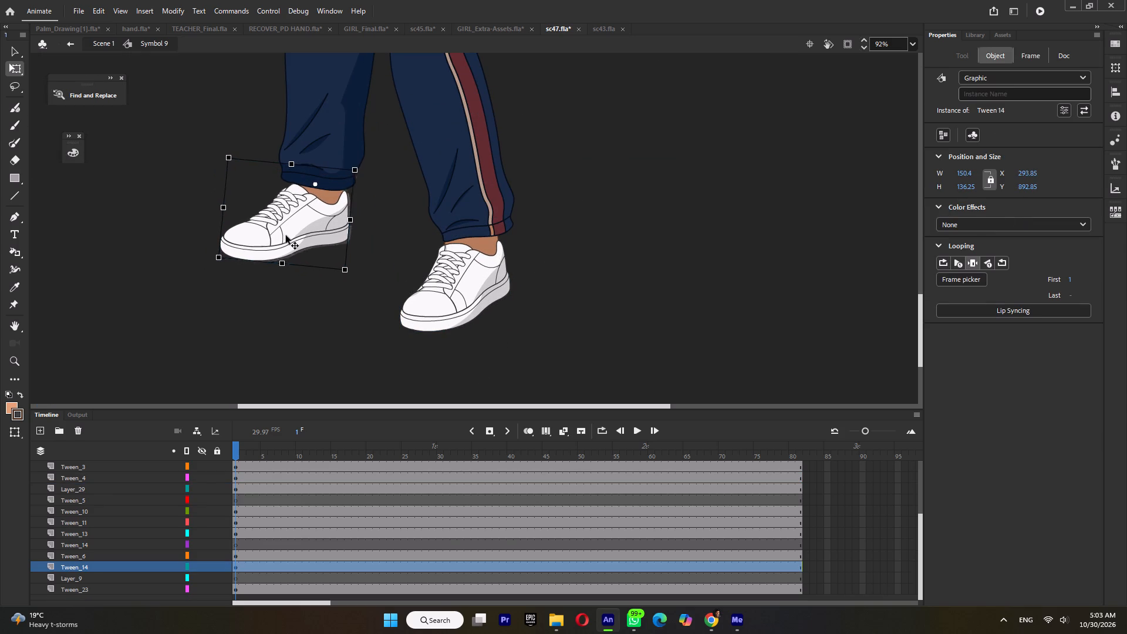
# Nudge the far leg's shoe slightly toward the toe side under its trouser cuff and save the file.
pyautogui.moveTo(286, 235); pyautogui.dragTo(284, 235)
pyautogui.hotkey('ctrl', 's')
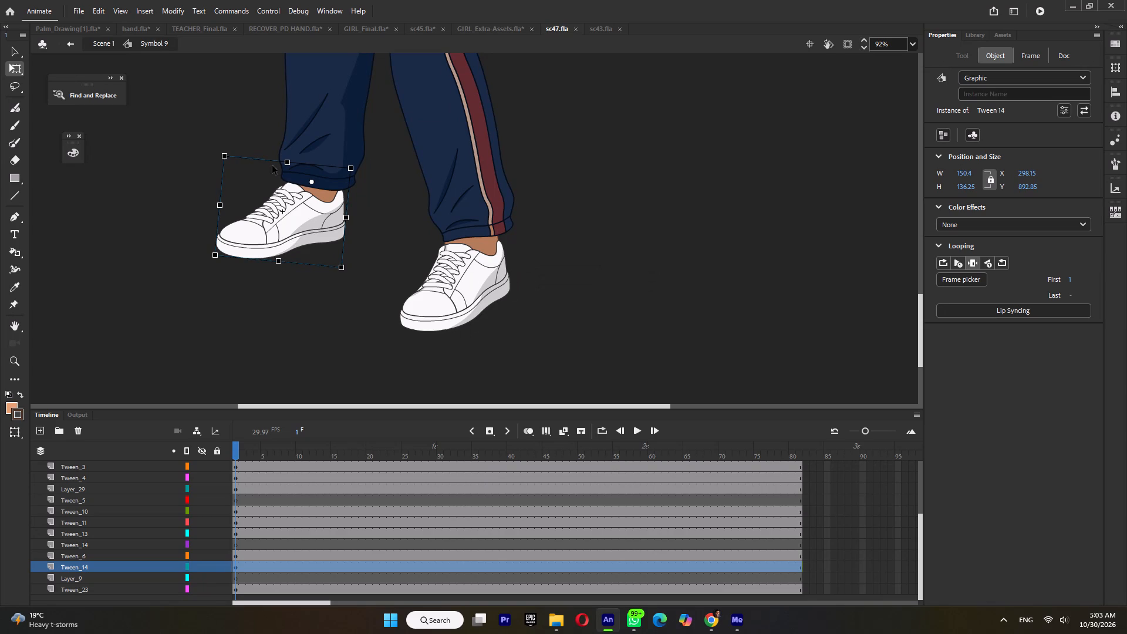
# Enlarge the far lower trouser leg (Tween 13) to about 196 by 269 px and move its shoe back under the cuff.
pyautogui.keyDown('ctrl'); pyautogui.scroll(-6, 546, 308); pyautogui.keyUp('ctrl')
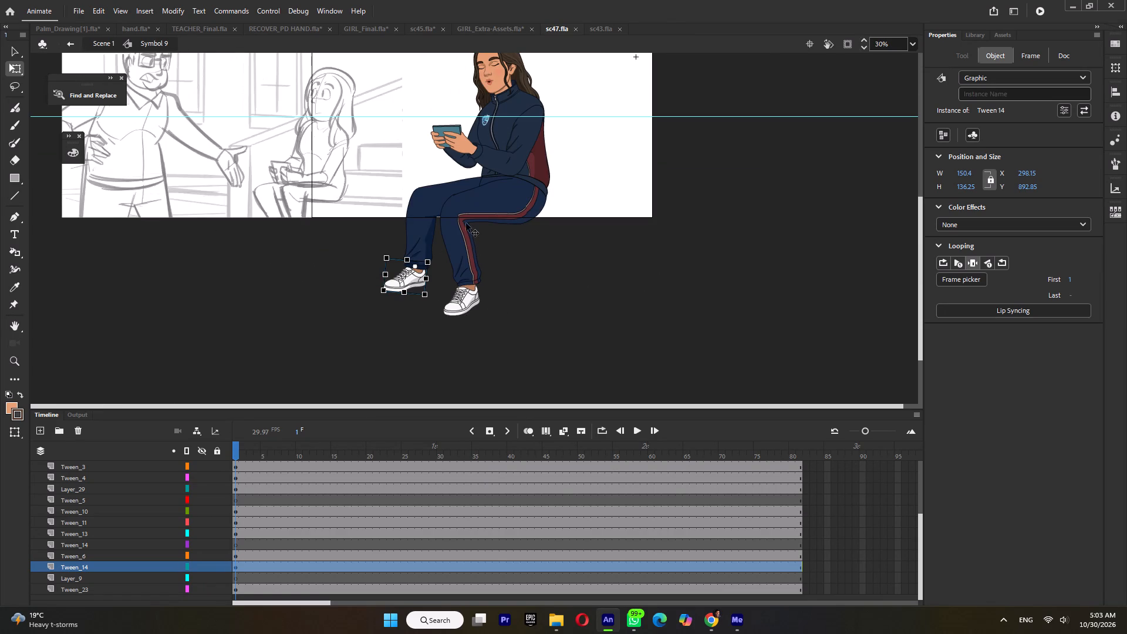
pyautogui.click(423, 240)
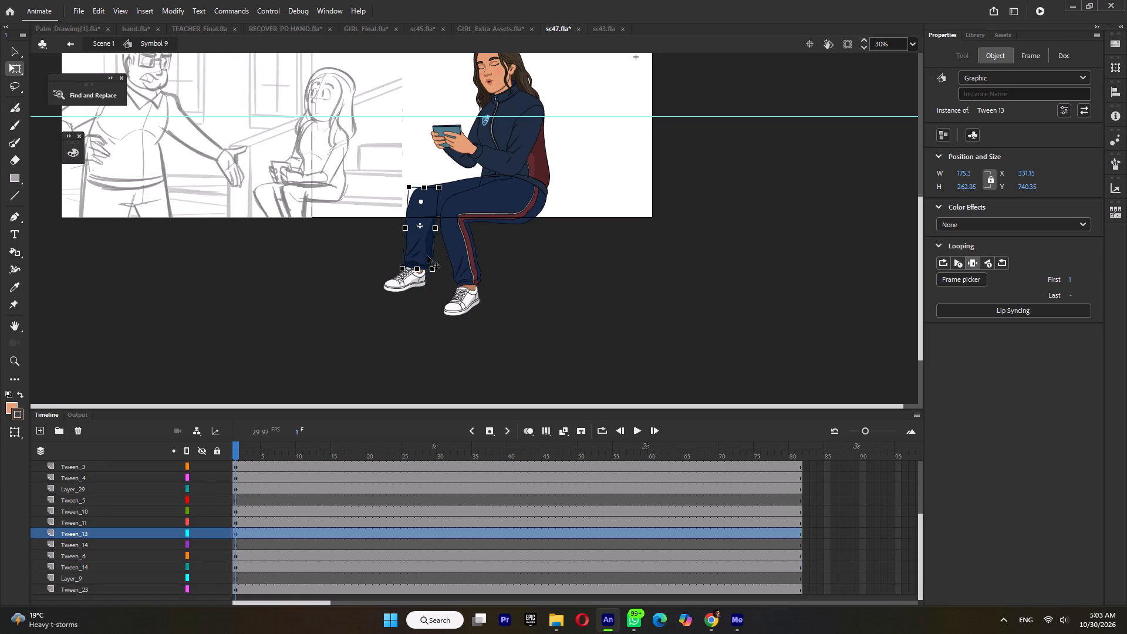
pyautogui.keyDown('ctrl'); pyautogui.scroll(3, 427, 279); pyautogui.keyUp('ctrl')
pyautogui.moveTo(389, 261); pyautogui.dragTo(390, 268)
pyautogui.moveTo(410, 278); pyautogui.dragTo(423, 279)
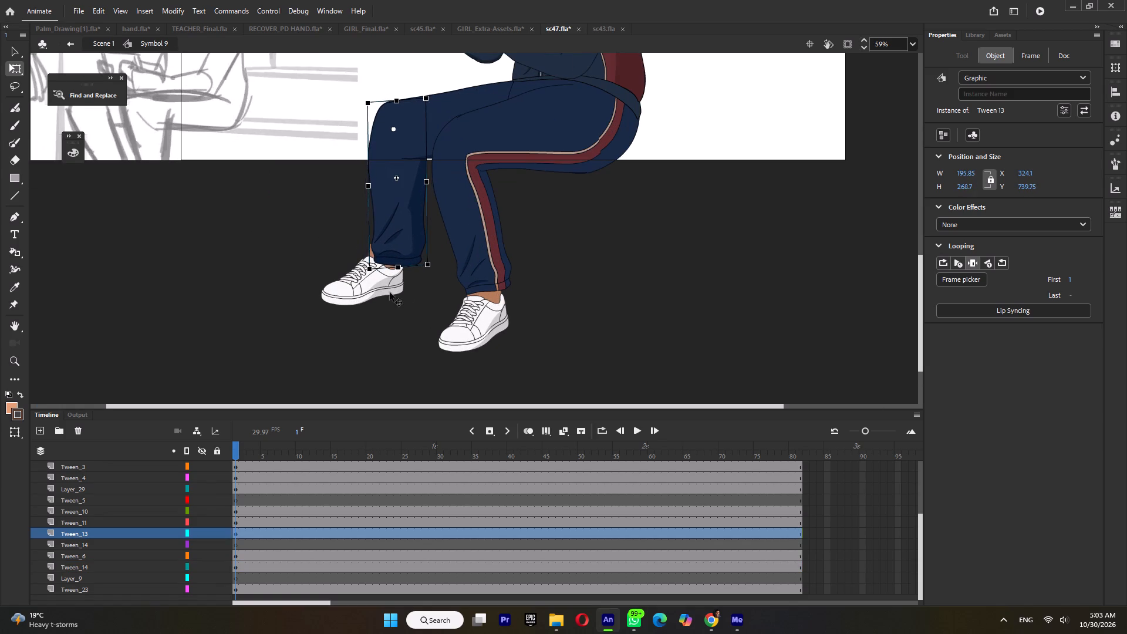
pyautogui.click(377, 298)
pyautogui.moveTo(383, 289); pyautogui.dragTo(397, 296)
# Nudge the near shoe slightly up into its cuff, returning to Scene 1 and saving the file.
pyautogui.click(475, 326)
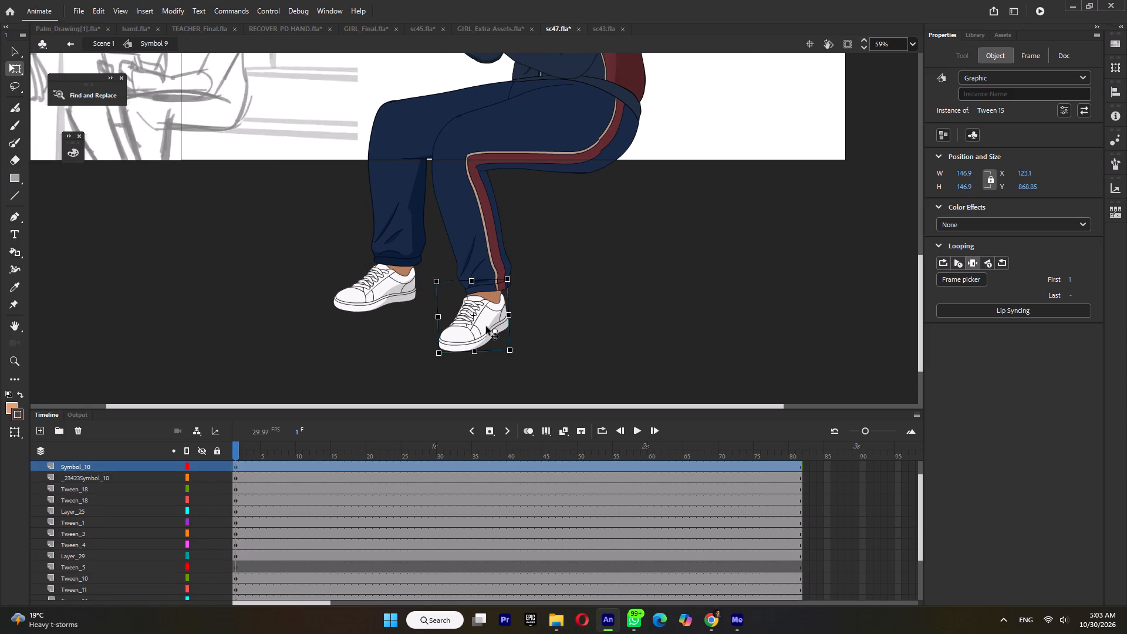
pyautogui.click(485, 326)
pyautogui.doubleClick(588, 255)
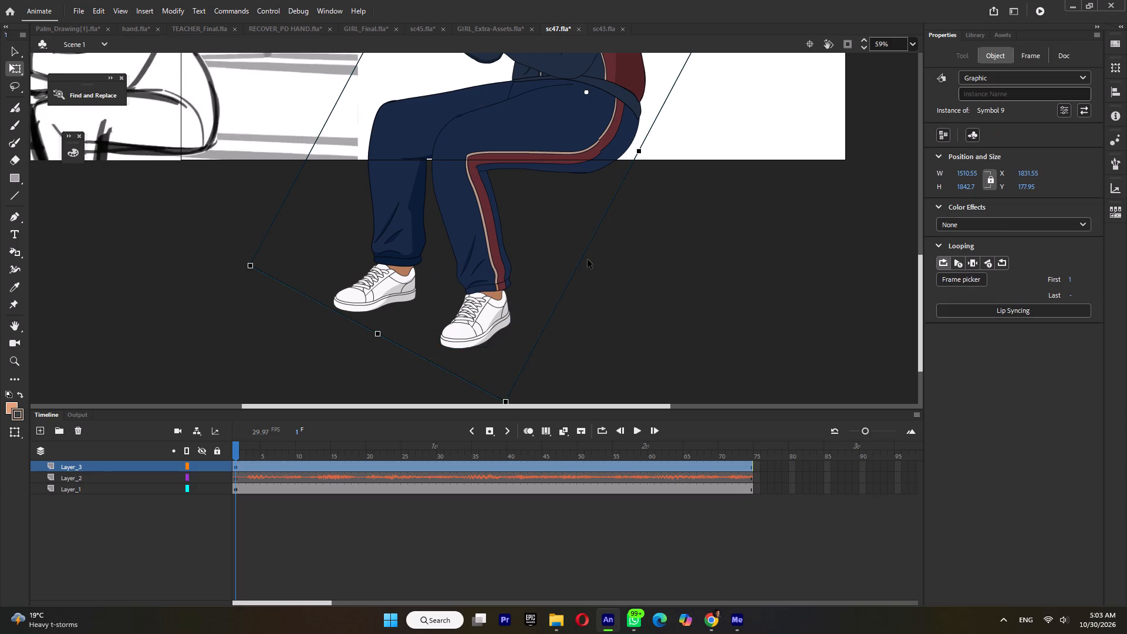
pyautogui.scroll(-4, 588, 265)
pyautogui.scroll(-5, 589, 320)
pyautogui.keyDown('ctrl'); pyautogui.scroll(-6, 604, 199); pyautogui.keyUp('ctrl')
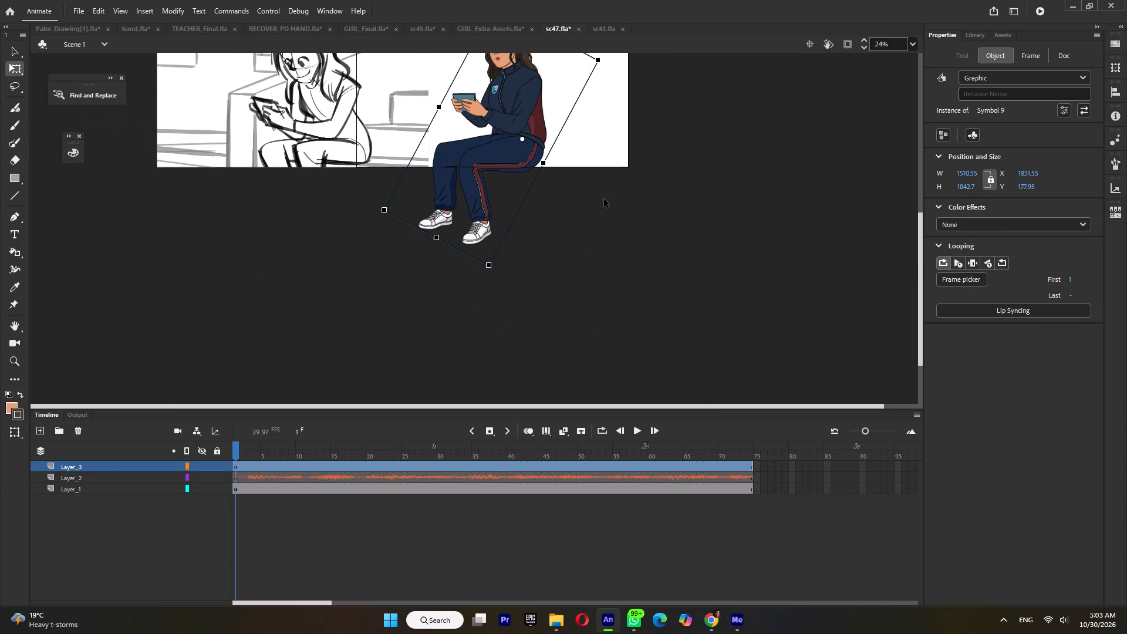
pyautogui.hotkey('ctrl', 's')
# Inside Symbol 9, nudge the near thigh (Tween 8) toward the knee and slightly down, to about X 182.9, Y 583.
pyautogui.keyDown('ctrl'); pyautogui.scroll(3, 482, 103); pyautogui.keyUp('ctrl')
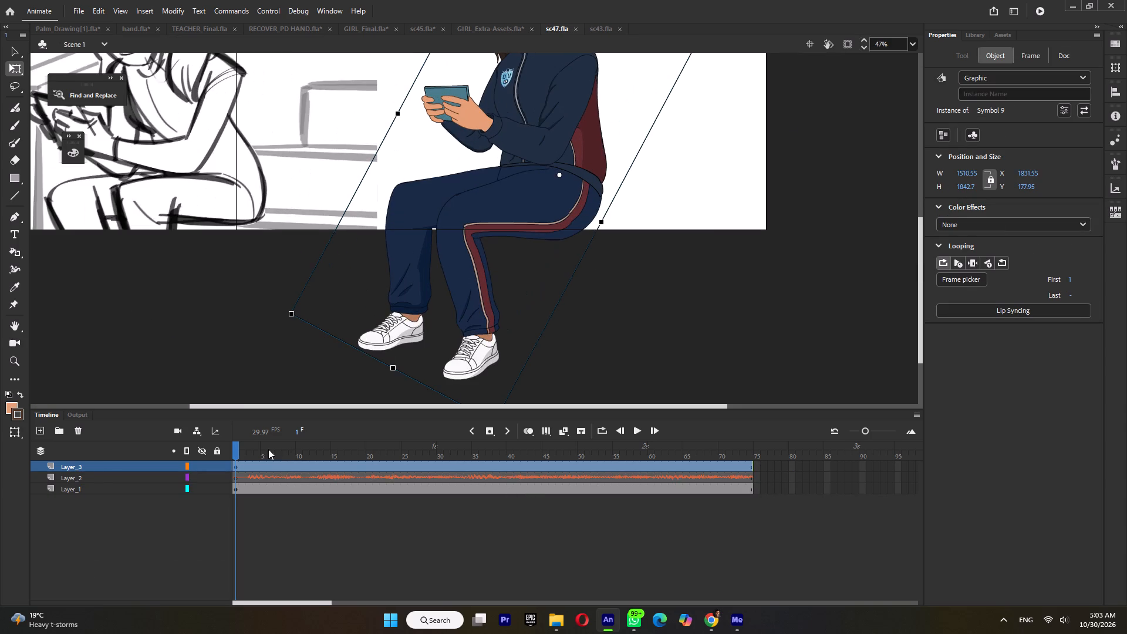
pyautogui.moveTo(260, 454); pyautogui.dragTo(570, 490)
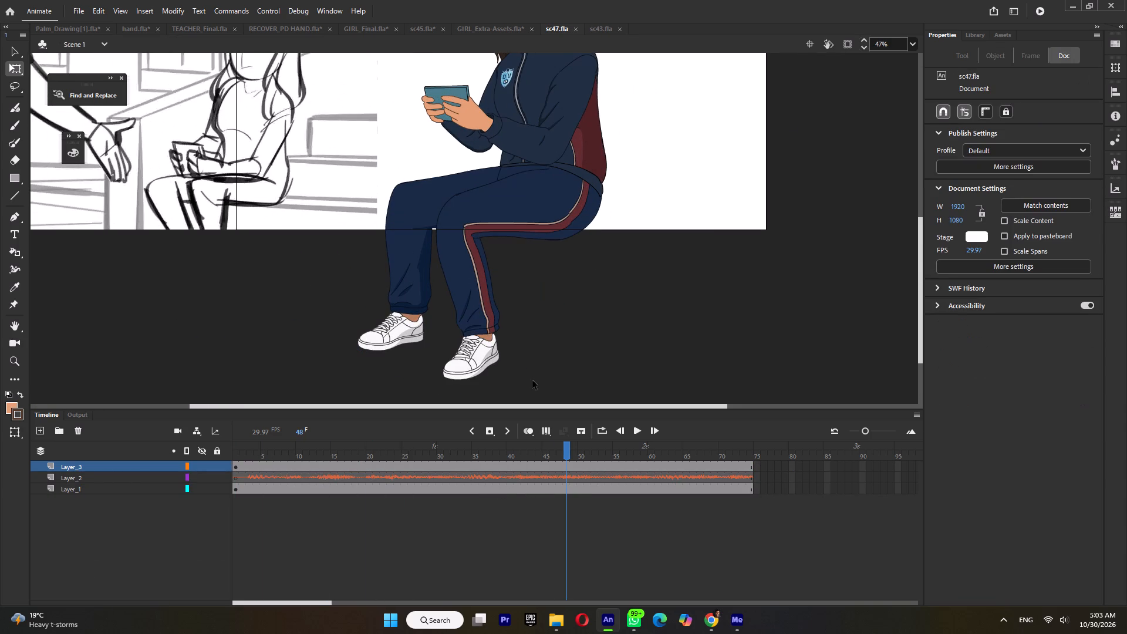
pyautogui.keyDown('ctrl'); pyautogui.scroll(-4, 532, 380); pyautogui.keyUp('ctrl')
pyautogui.keyDown('ctrl'); pyautogui.scroll(9, 527, 294); pyautogui.keyUp('ctrl')
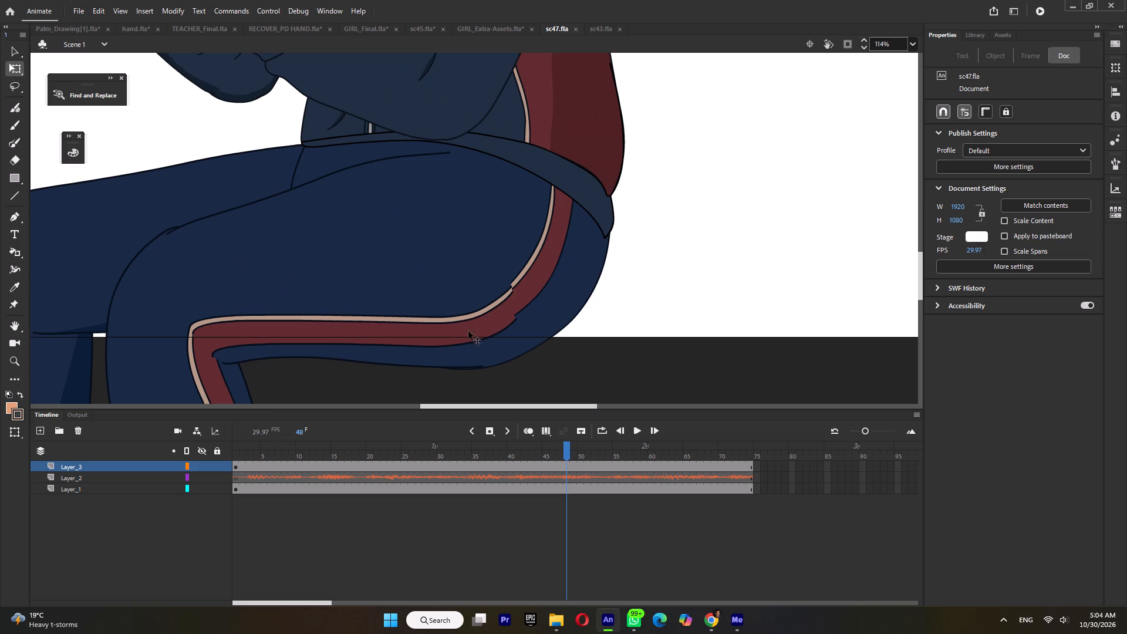
pyautogui.click(442, 333)
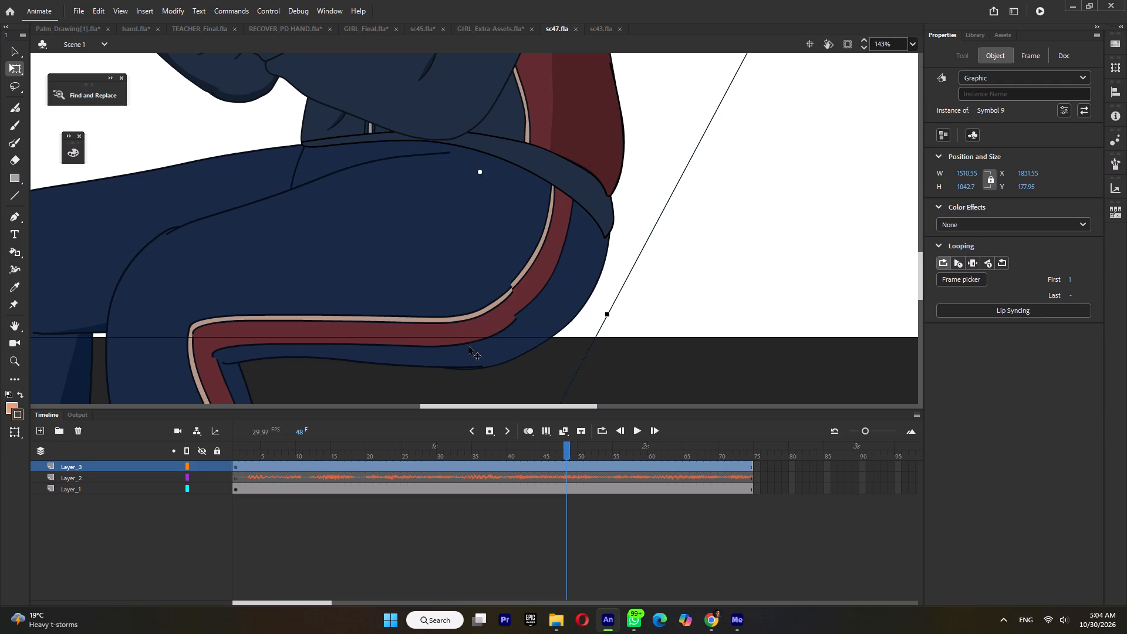
pyautogui.doubleClick(468, 346)
pyautogui.click(468, 346)
pyautogui.press('Left')
pyautogui.press('Left')
pyautogui.press('Left')
pyautogui.press('Left')
pyautogui.press('Left')
pyautogui.press('Left')
pyautogui.press('Left')
pyautogui.press('Left')
pyautogui.press('Left')
pyautogui.press('Left')
pyautogui.press('Left')
pyautogui.press('Left')
pyautogui.press('Left')
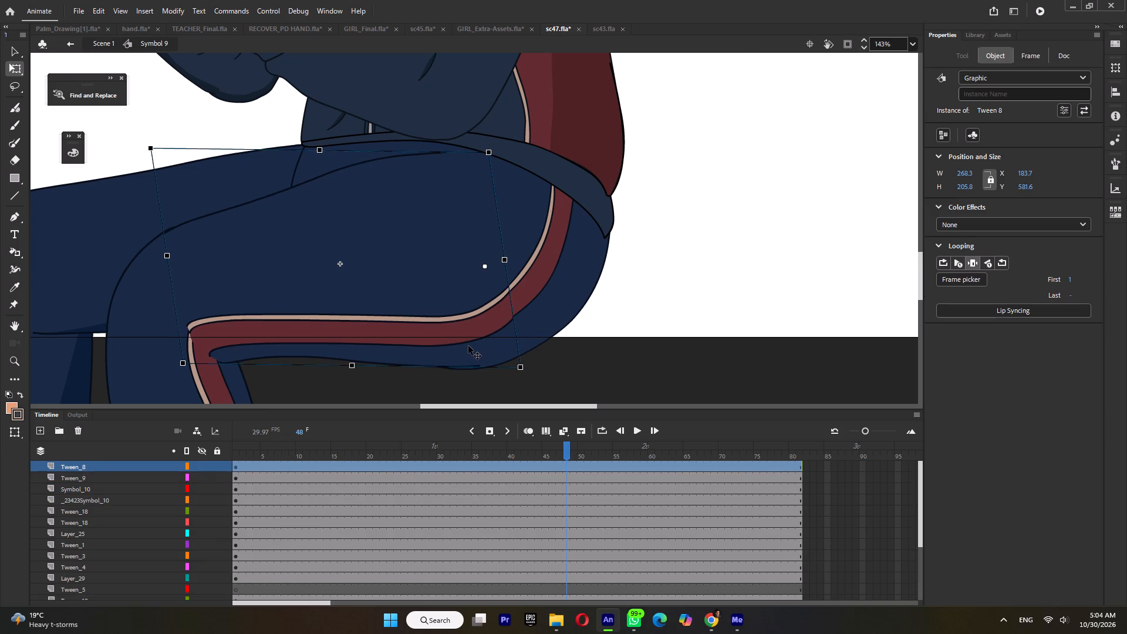
pyautogui.press('Left')
pyautogui.press('Left')
pyautogui.press('Left')
pyautogui.press('Left')
pyautogui.press('Left')
pyautogui.press('Left')
pyautogui.press('Left')
pyautogui.press('Left')
pyautogui.press('Left')
pyautogui.press('Left')
pyautogui.press('Left')
pyautogui.press('Down')
pyautogui.press('Down')
pyautogui.press('Down')
pyautogui.press('Down')
pyautogui.press('Down')
pyautogui.press('Down')
pyautogui.press('Down')
pyautogui.press('Down')
pyautogui.press('Down')
pyautogui.press('Down')
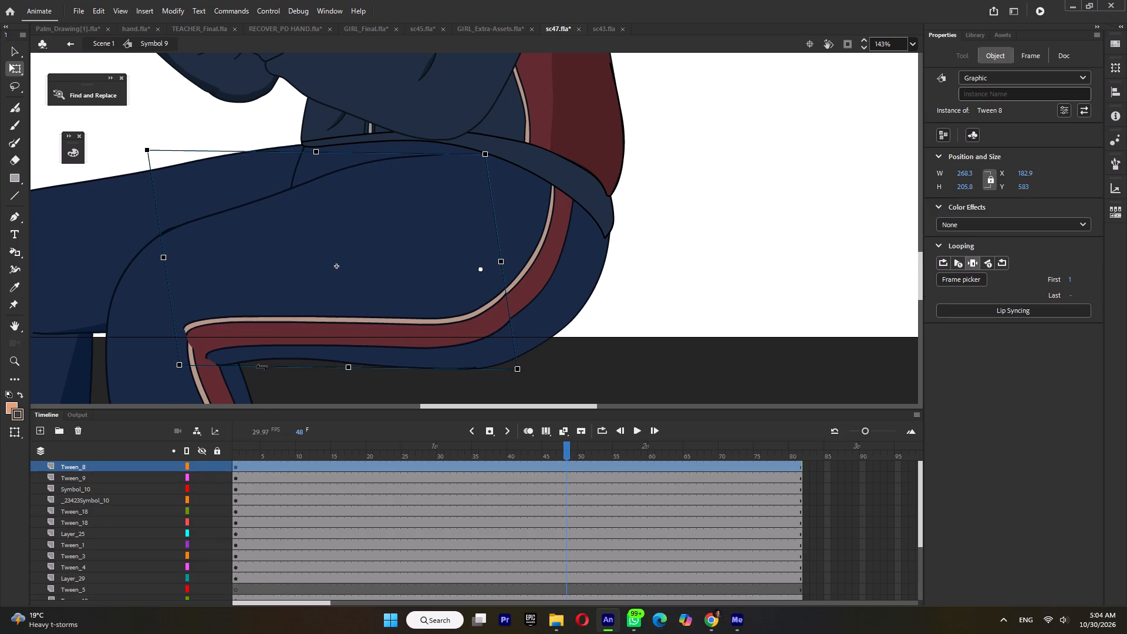
# Nudge the near lower leg (Tween 9) forward and down so its stripe and outline meet the thigh at the knee.
pyautogui.click(146, 386)
pyautogui.press('Left')
pyautogui.press('Left')
pyautogui.press('Left')
pyautogui.press('Left')
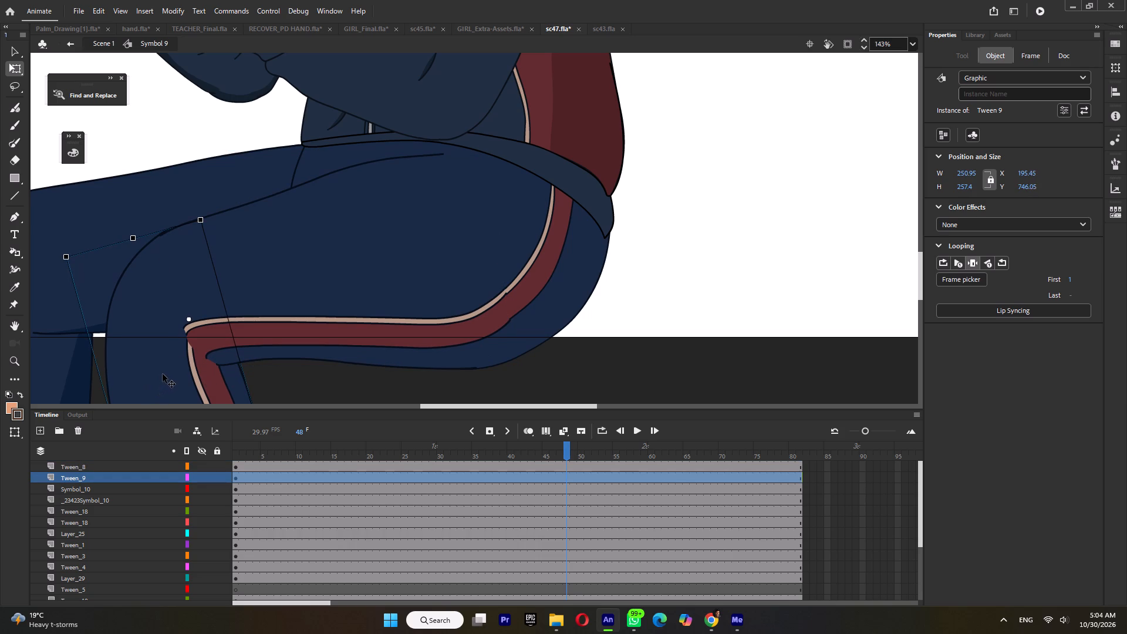
pyautogui.hotkey('shift', 'Left')
pyautogui.hotkey('shift', 'Left')
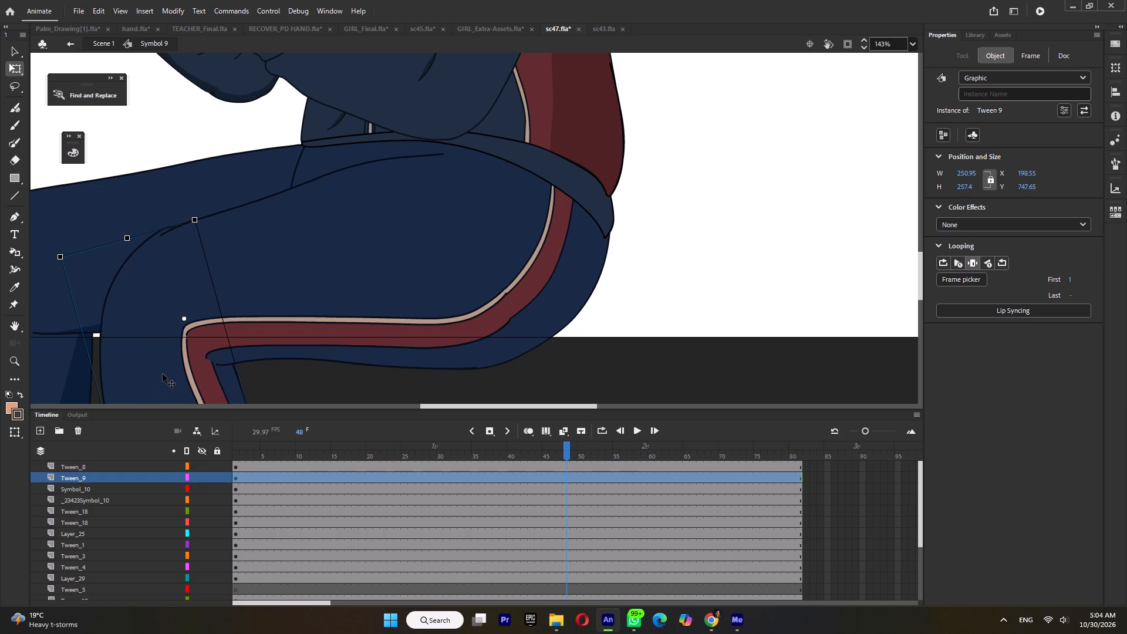
pyautogui.hotkey('shift', 'Down')
pyautogui.hotkey('shift', 'Down')
pyautogui.hotkey('shift', 'Left')
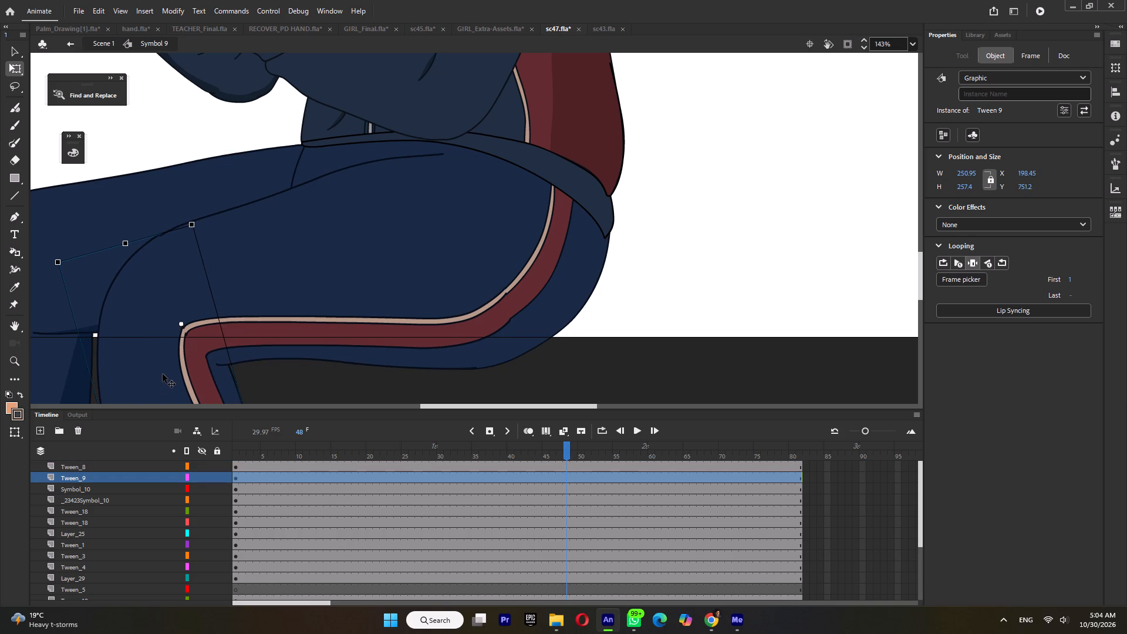
pyautogui.press('Right')
pyautogui.press('Right')
pyautogui.click(619, 311)
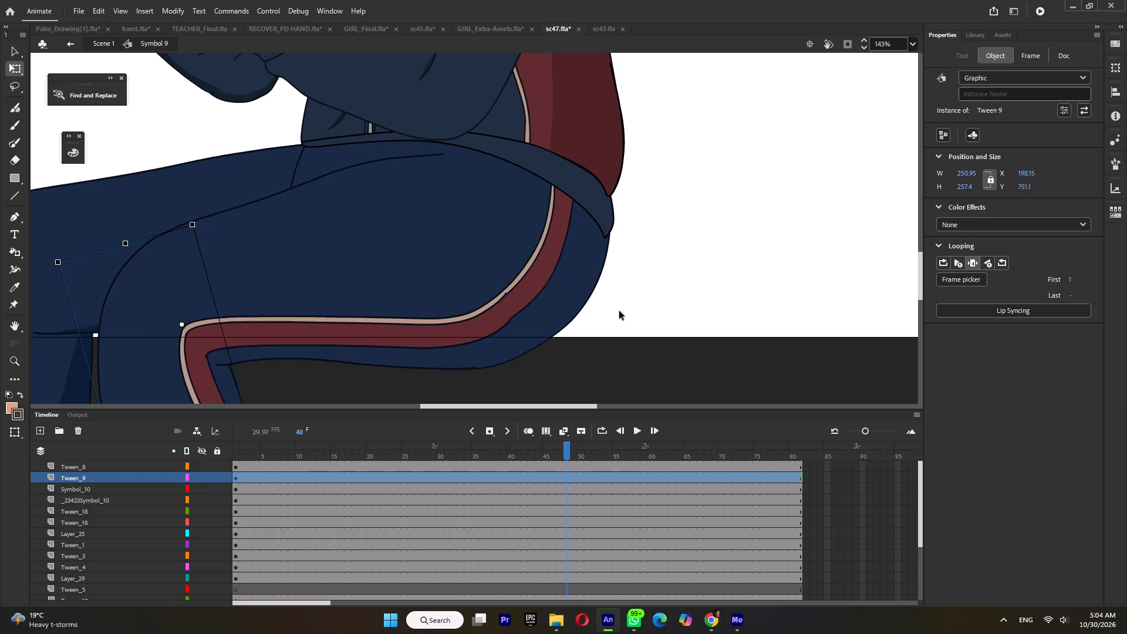
pyautogui.keyDown('ctrl'); pyautogui.scroll(-3, 647, 269); pyautogui.keyUp('ctrl')
pyautogui.keyDown('ctrl'); pyautogui.click(703, 275); pyautogui.keyUp('ctrl')
pyautogui.keyDown('ctrl'); pyautogui.click(703, 275); pyautogui.keyUp('ctrl')
pyautogui.keyDown('ctrl'); pyautogui.scroll(-5, 703, 275); pyautogui.keyUp('ctrl')
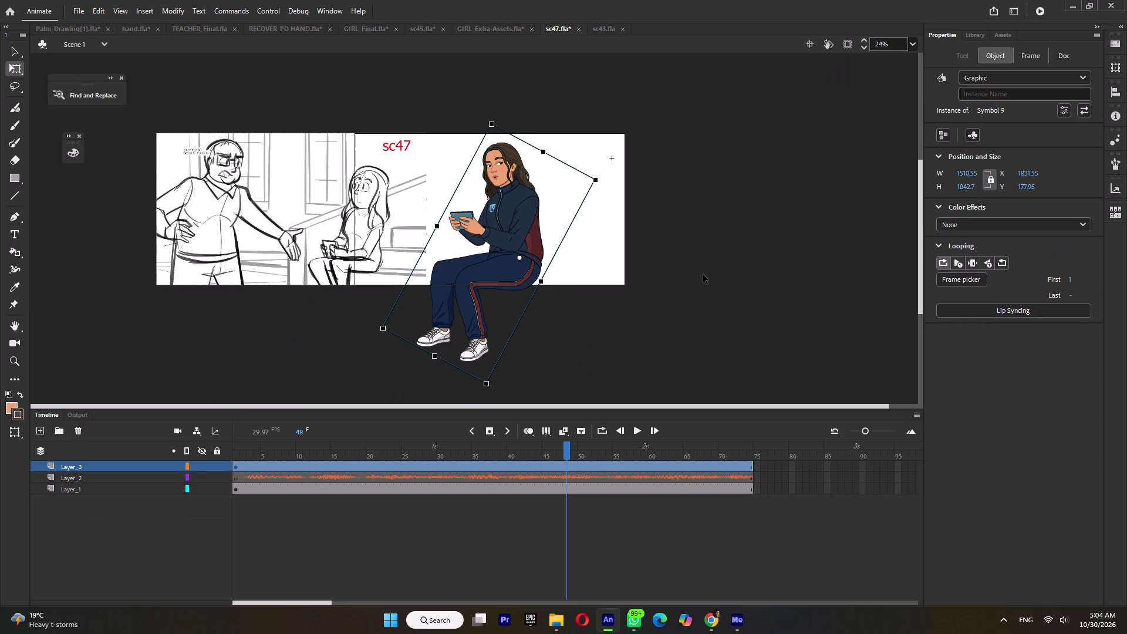
# At the first frame, open the girl's eyes inside her head symbol by setting 723423Symbol 14 to frame 1.
pyautogui.moveTo(473, 442); pyautogui.dragTo(170, 469)
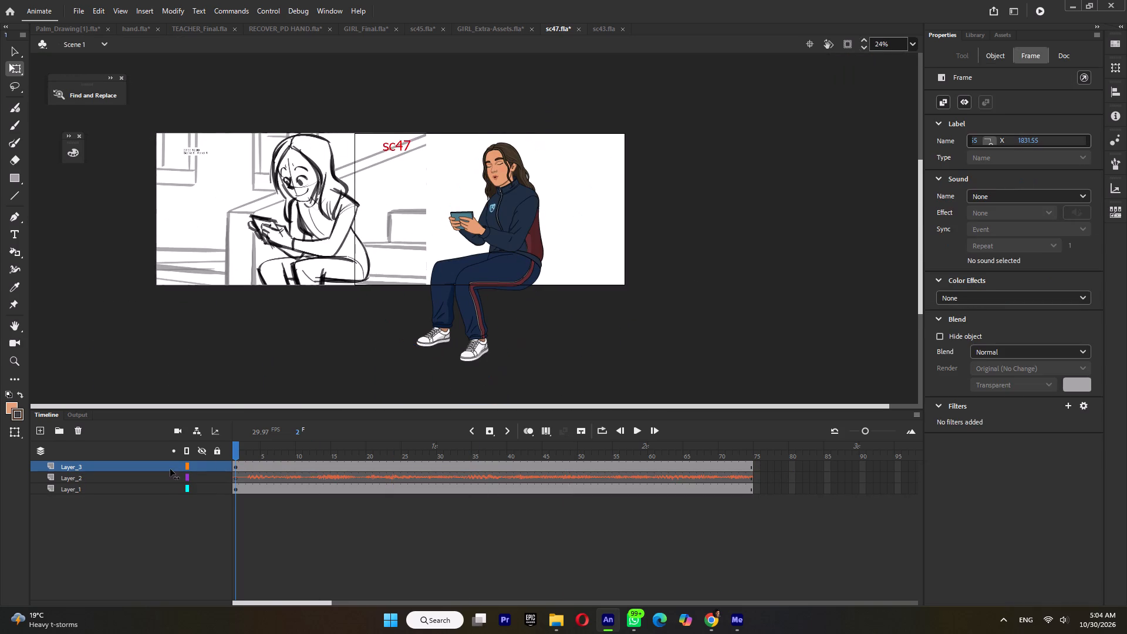
pyautogui.moveTo(170, 469); pyautogui.dragTo(171, 467)
pyautogui.keyDown('ctrl'); pyautogui.scroll(2, 490, 163); pyautogui.keyUp('ctrl')
pyautogui.doubleClick(510, 157)
pyautogui.doubleClick(508, 160)
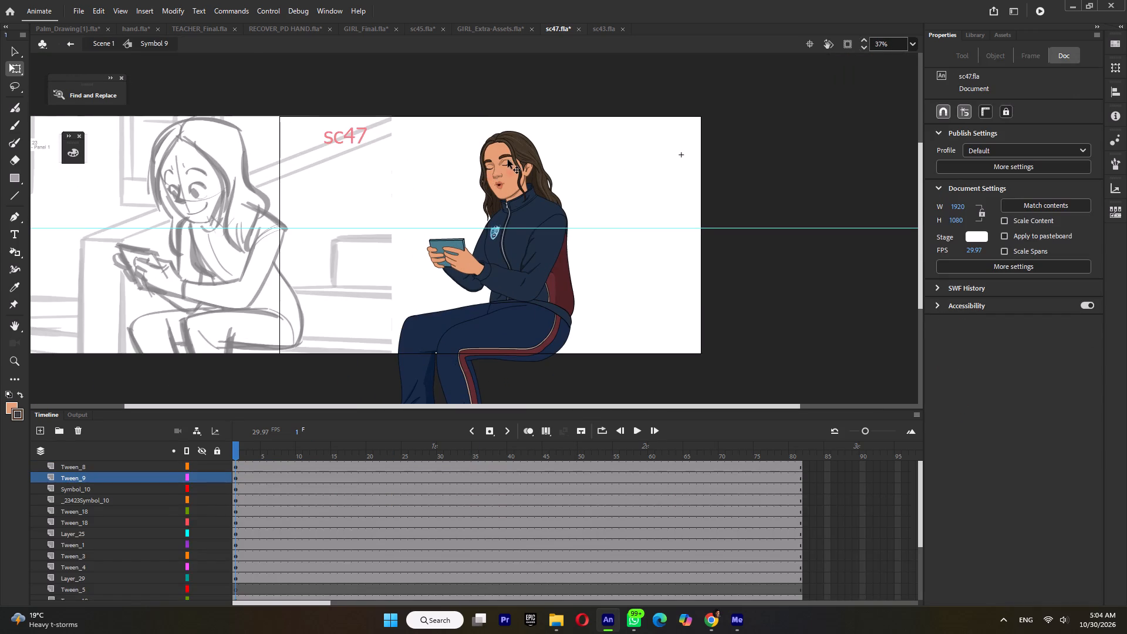
pyautogui.click(507, 166)
pyautogui.keyDown('ctrl'); pyautogui.scroll(5, 507, 166); pyautogui.keyUp('ctrl')
pyautogui.tripleClick(507, 164)
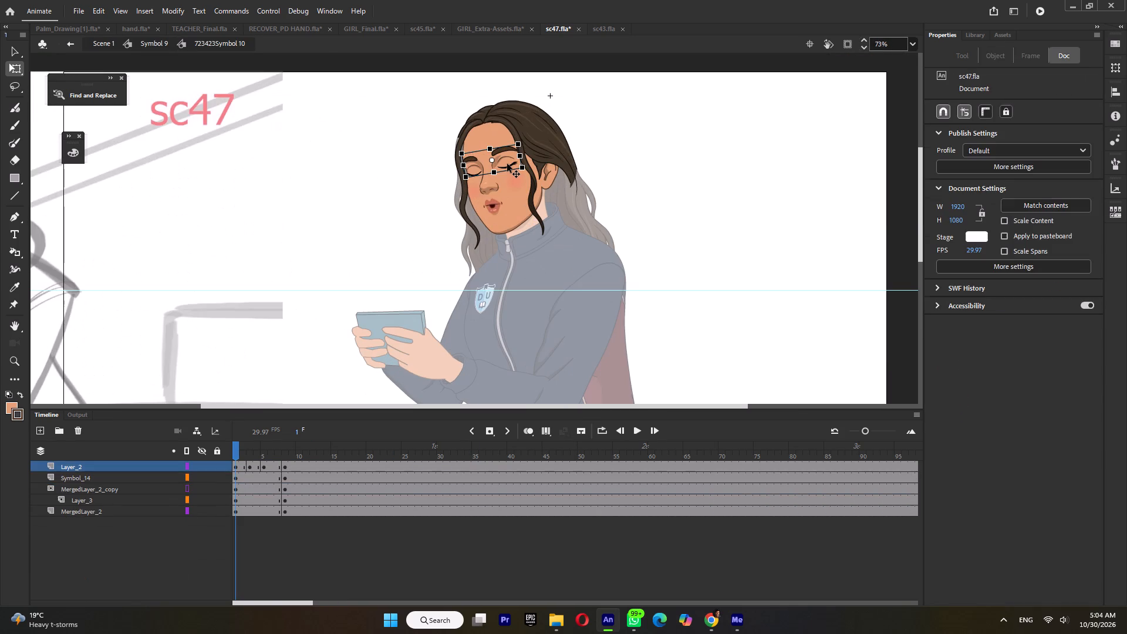
pyautogui.click(953, 272)
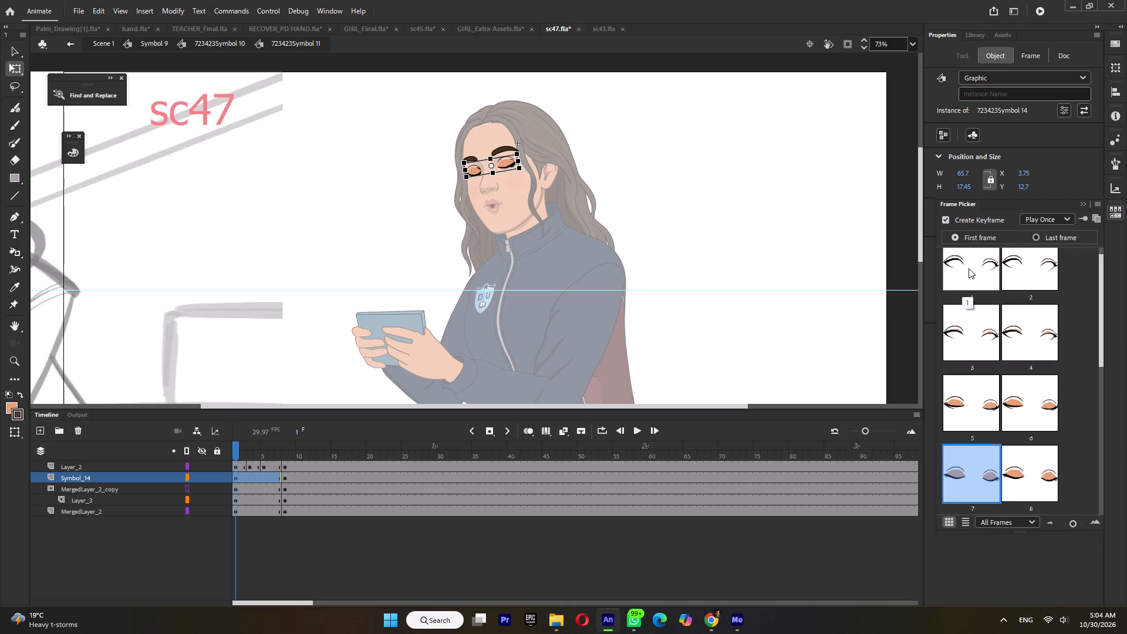
pyautogui.click(969, 268)
# Flip both pupil groups on the masked Layer_3 horizontally.
pyautogui.keyDown('ctrl'); pyautogui.scroll(8, 509, 167); pyautogui.keyUp('ctrl')
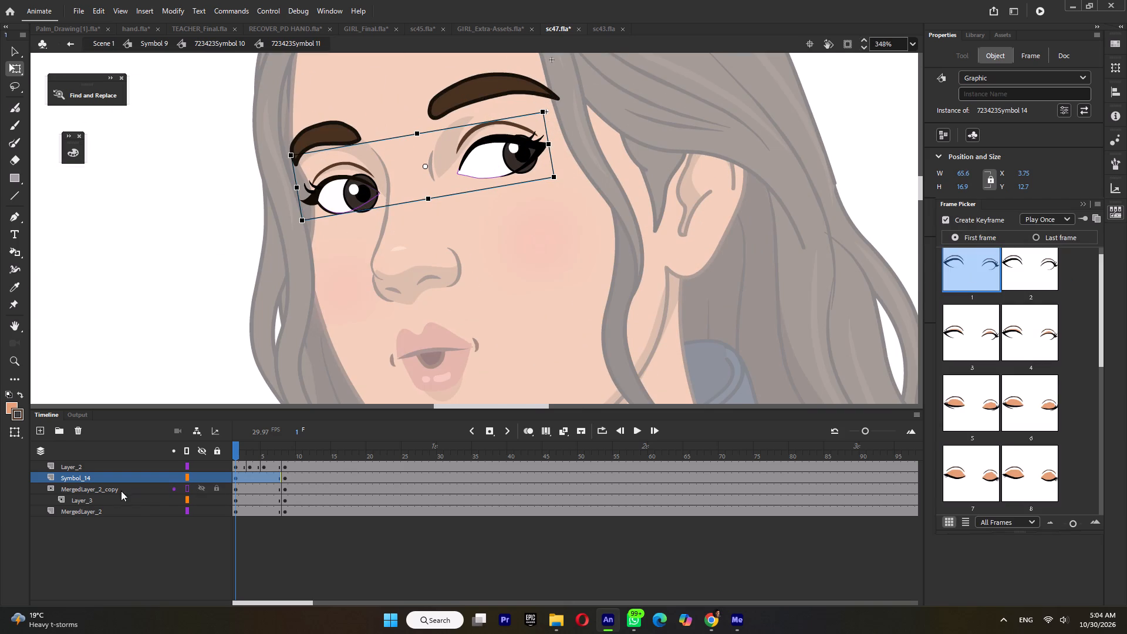
pyautogui.click(97, 501)
pyautogui.keyDown('ctrl'); pyautogui.scroll(3, 487, 162); pyautogui.keyUp('ctrl')
pyautogui.click(522, 230)
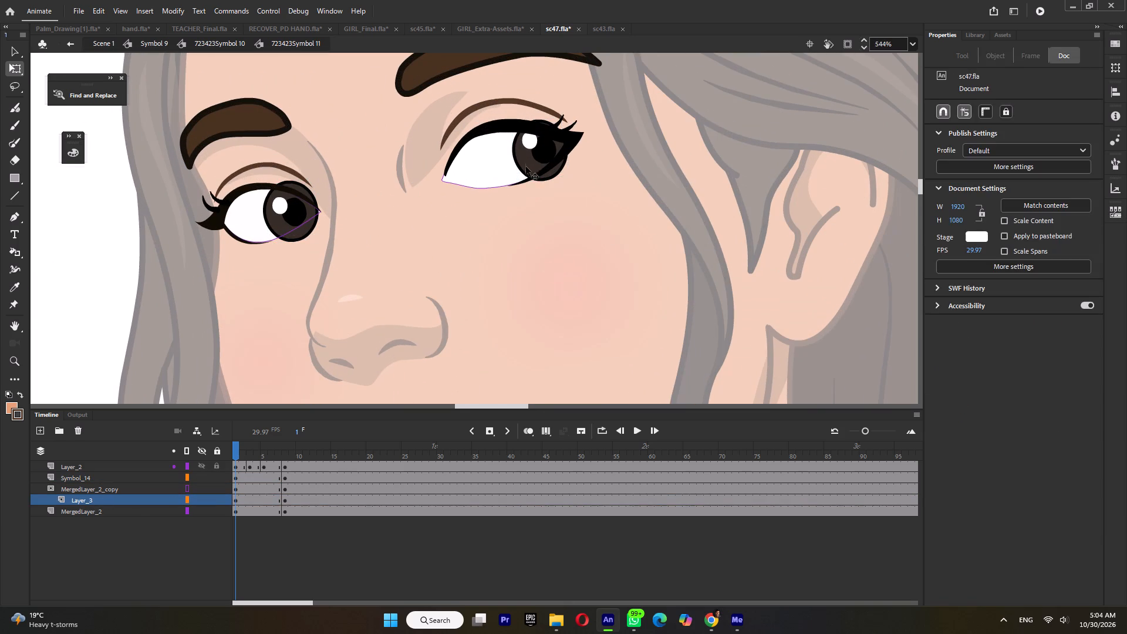
pyautogui.click(527, 161)
pyautogui.rightClick(527, 161)
pyautogui.click(596, 354)
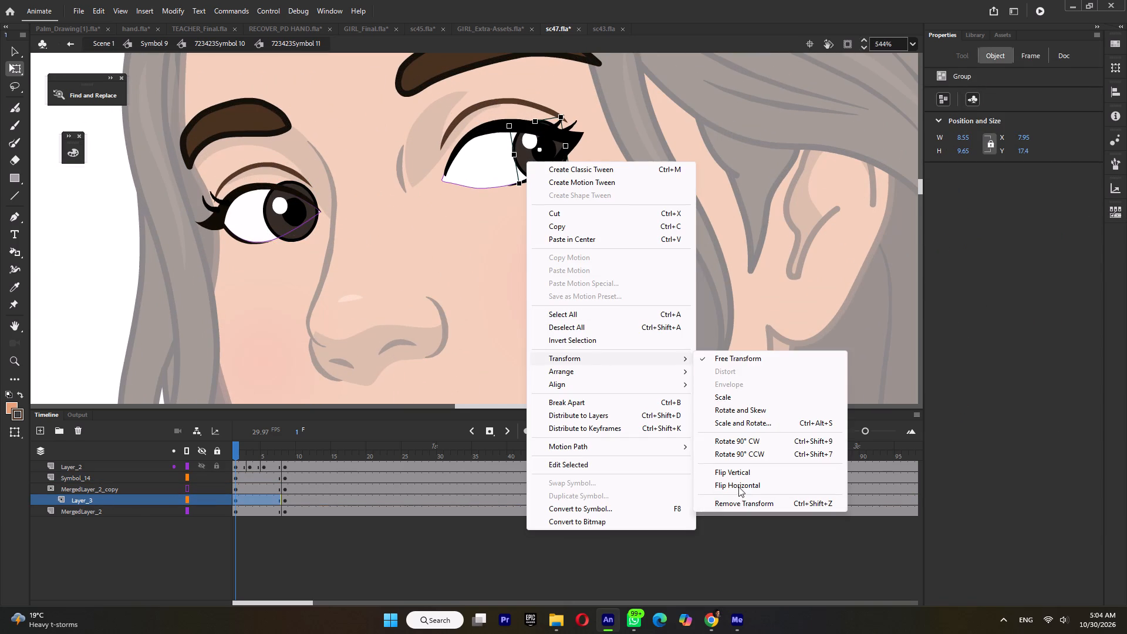
pyautogui.click(738, 487)
pyautogui.click(278, 208)
pyautogui.rightClick(277, 208)
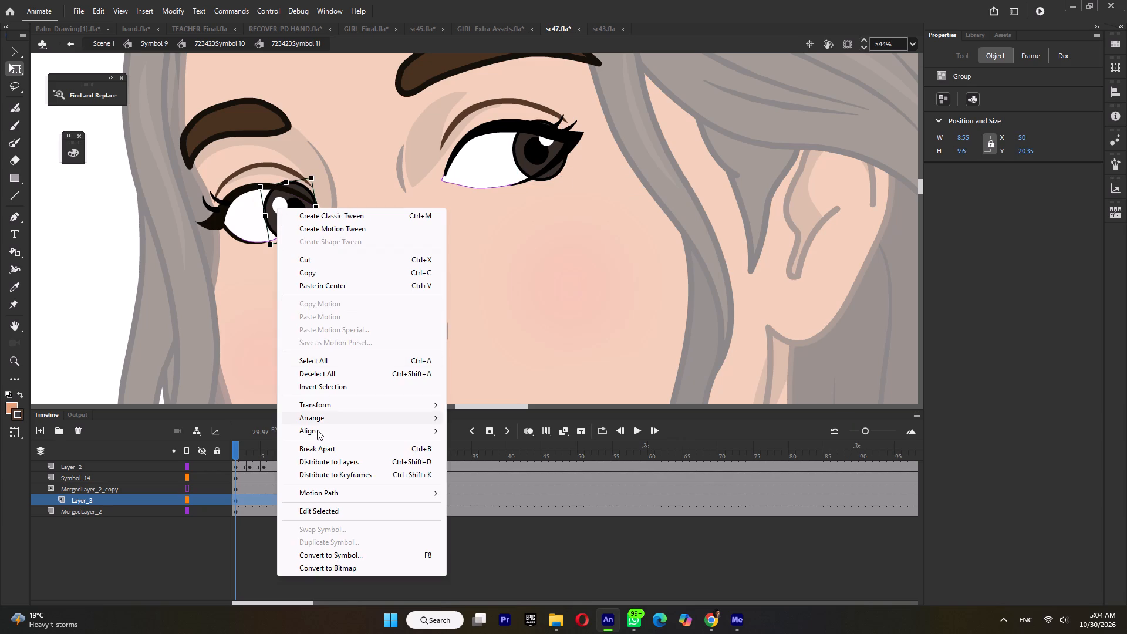
pyautogui.click(325, 410)
pyautogui.click(488, 531)
# Clear the extra keyframes after frame 1 on all layers of the eye symbol.
pyautogui.click(305, 504)
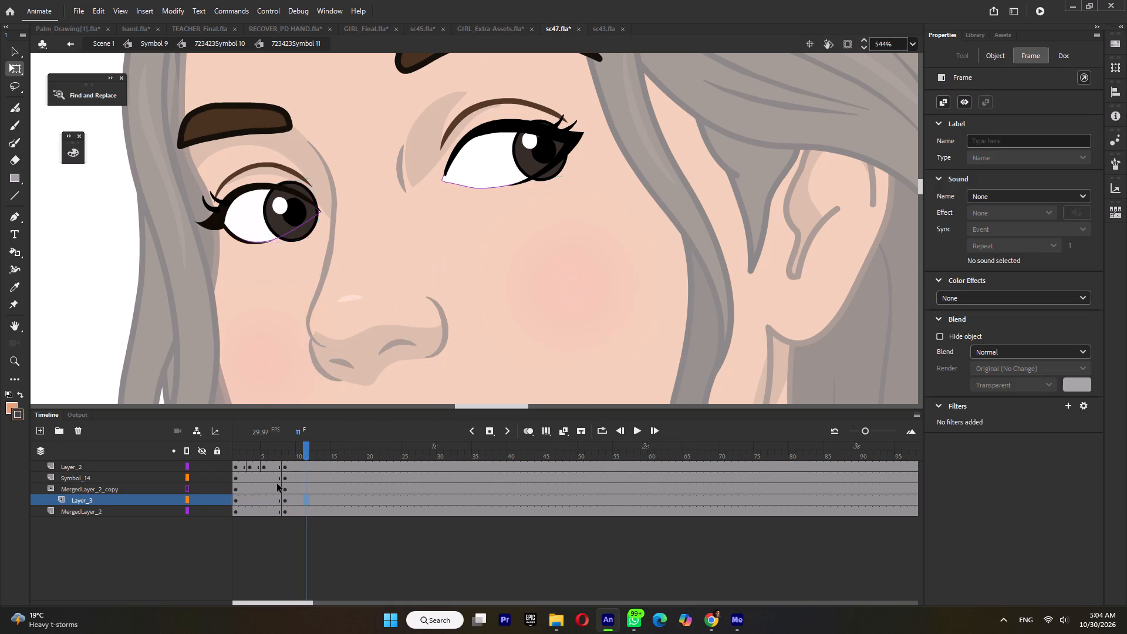
pyautogui.moveTo(244, 463); pyautogui.dragTo(306, 467)
pyautogui.hotkey('shift', 'F6')
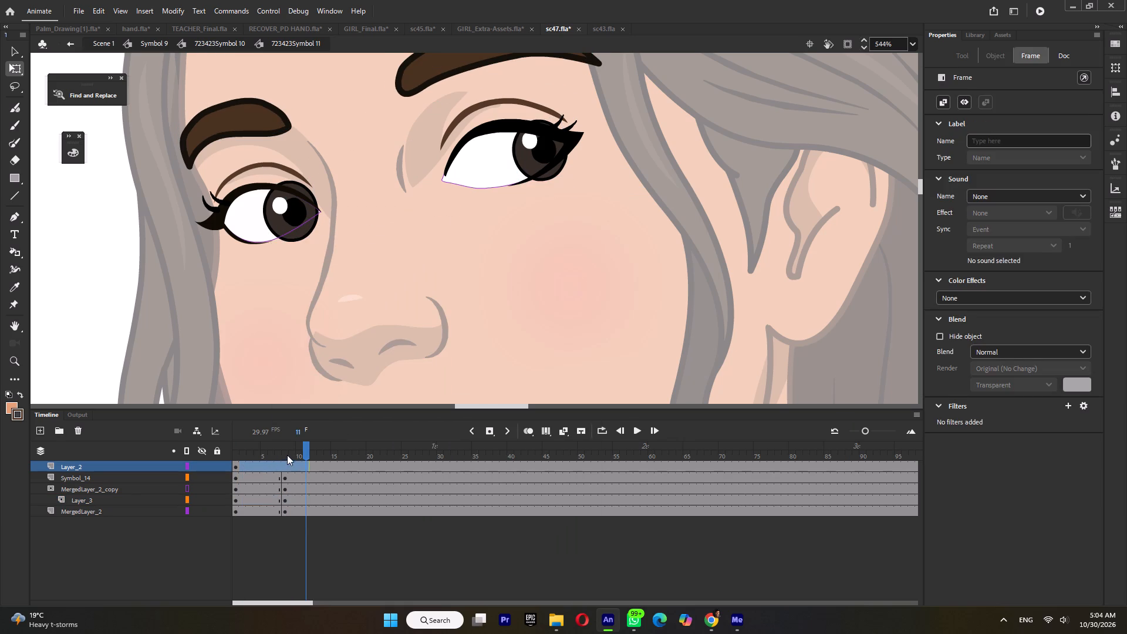
pyautogui.doubleClick(287, 455)
pyautogui.hotkey('shift', 'F6')
# Move both pupils down and toward the tablet so the girl looks at it, and save the file.
pyautogui.moveTo(259, 446); pyautogui.dragTo(157, 439)
pyautogui.click(284, 207)
pyautogui.click(289, 207)
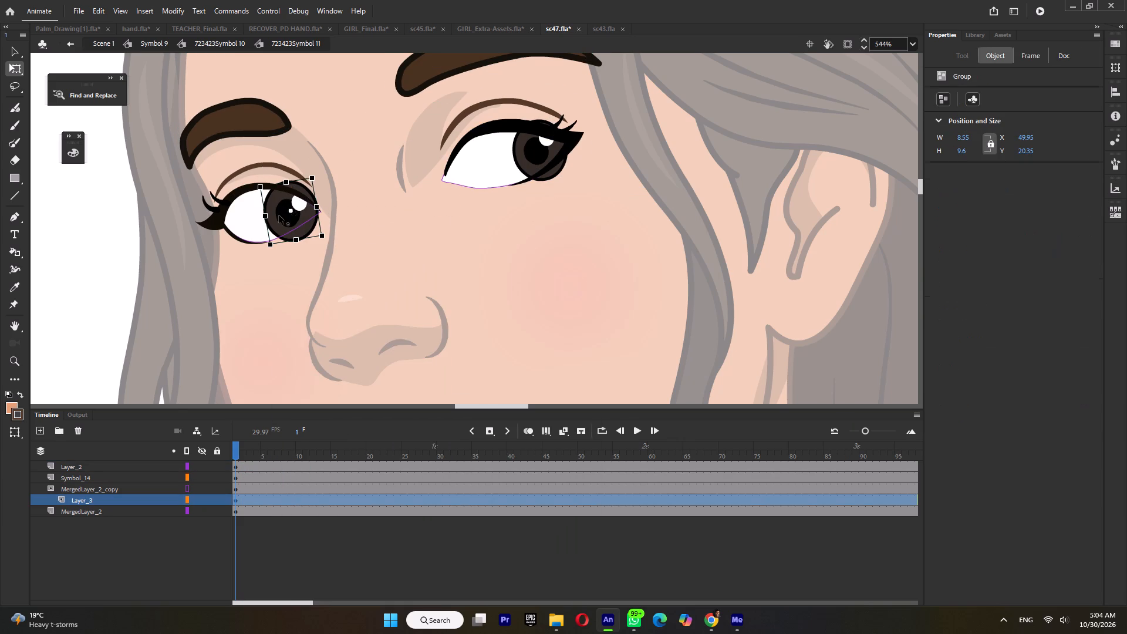
pyautogui.moveTo(294, 209); pyautogui.dragTo(269, 226)
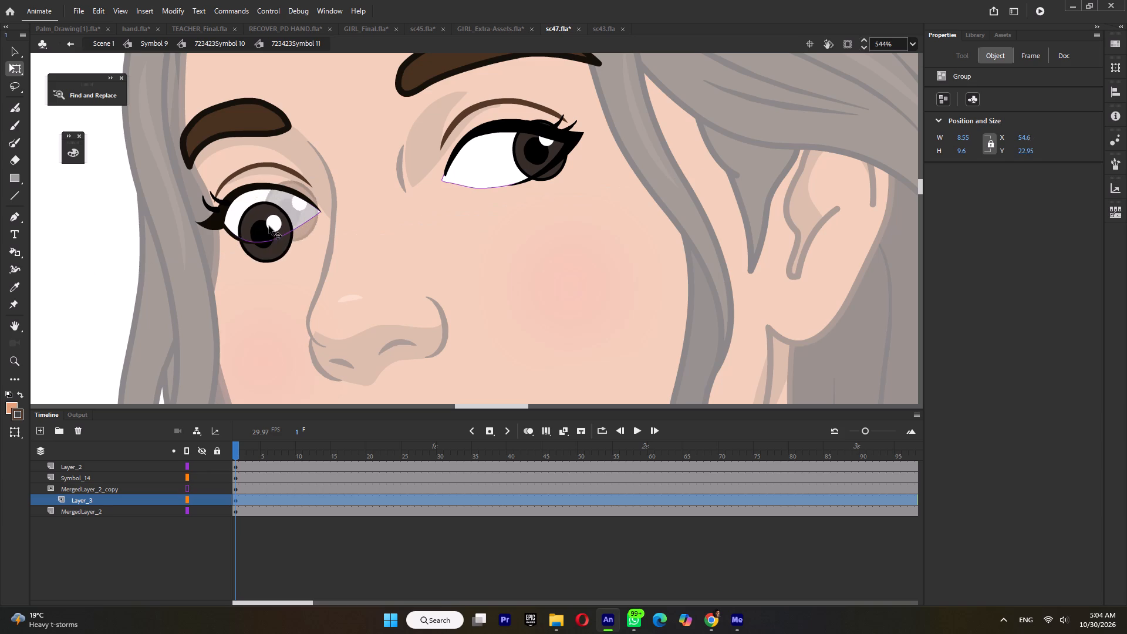
pyautogui.moveTo(269, 226); pyautogui.dragTo(269, 225)
pyautogui.moveTo(528, 155); pyautogui.dragTo(490, 179)
pyautogui.hotkey('ctrl', 's')
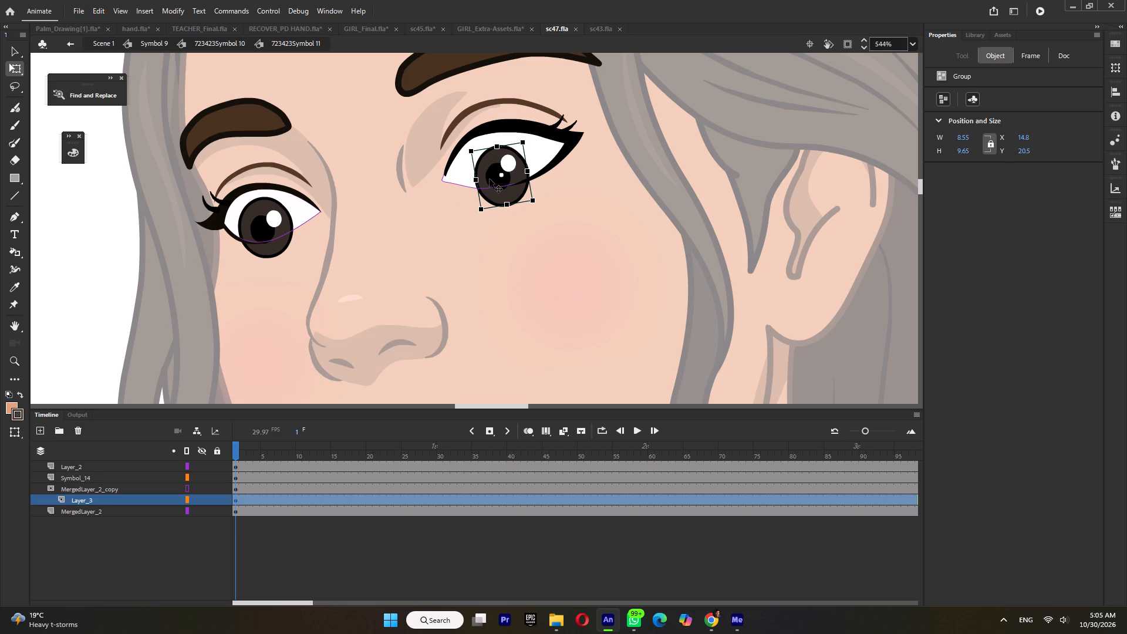
# Back in Symbol 9, scale the head and back hair together to about 285 by 292 px, lower them onto the neck, and save.
pyautogui.keyDown('ctrl'); pyautogui.scroll(-10, 490, 179); pyautogui.keyUp('ctrl')
pyautogui.keyDown('ctrl'); pyautogui.doubleClick(595, 150); pyautogui.keyUp('ctrl')
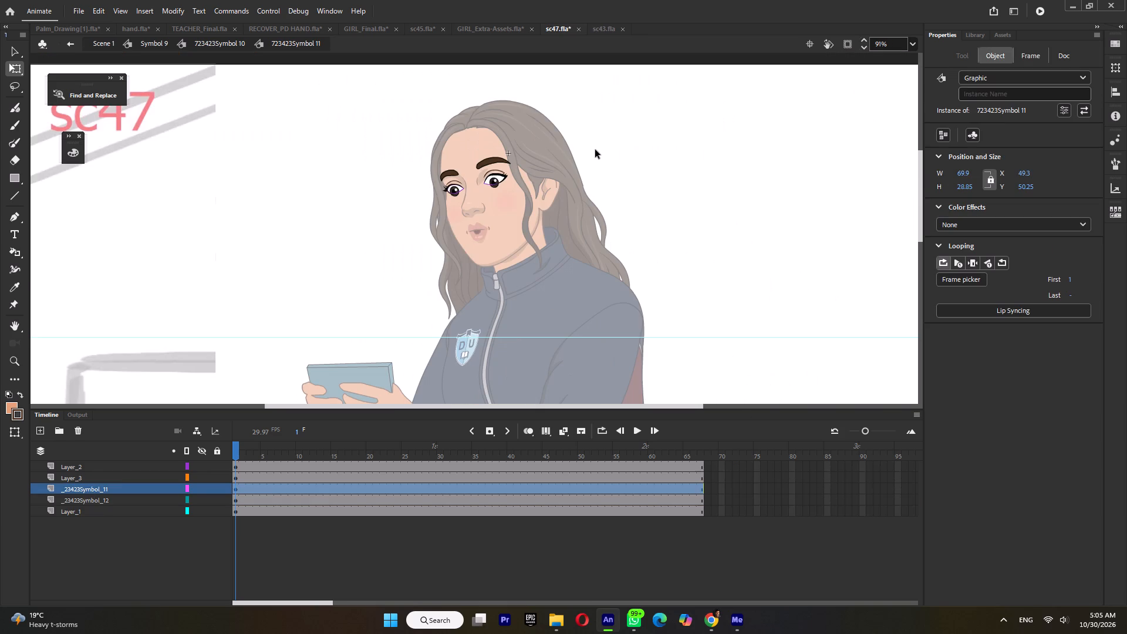
pyautogui.keyDown('ctrl'); pyautogui.scroll(-6, 595, 150); pyautogui.keyUp('ctrl')
pyautogui.doubleClick(596, 156)
pyautogui.moveTo(590, 138); pyautogui.dragTo(527, 150)
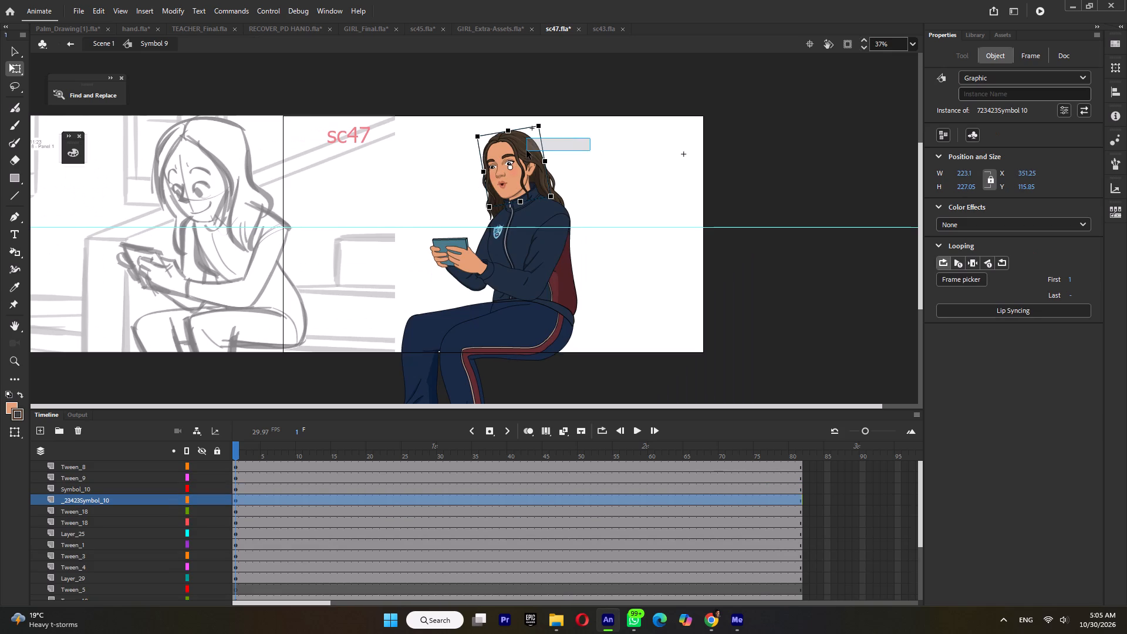
pyautogui.moveTo(527, 150); pyautogui.dragTo(526, 151)
pyautogui.moveTo(488, 102); pyautogui.dragTo(495, 98)
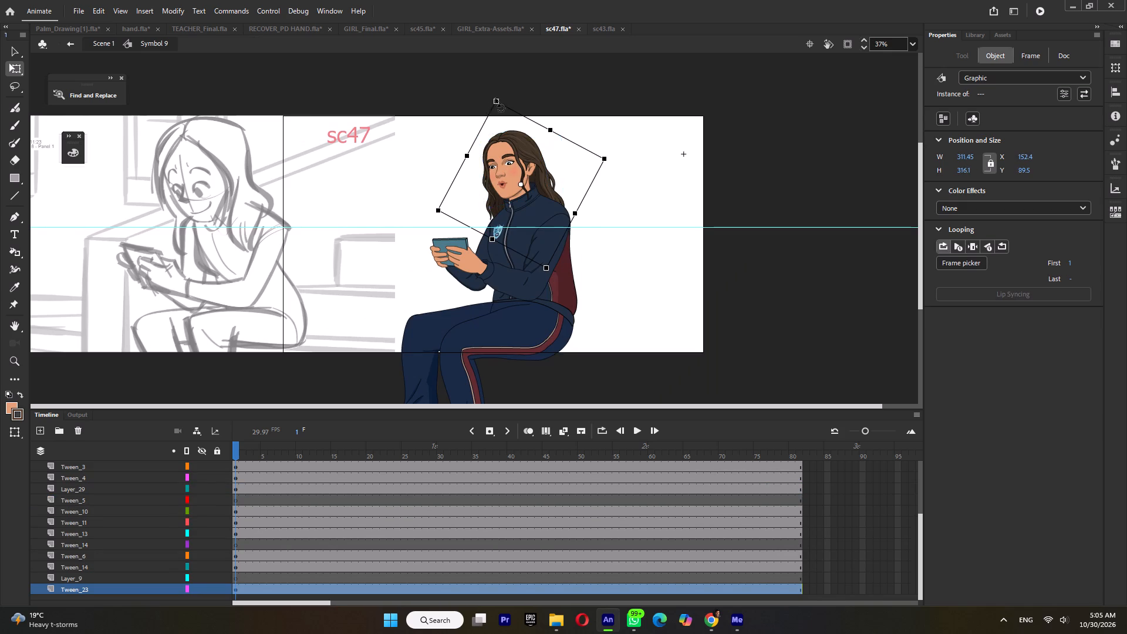
pyautogui.moveTo(495, 98); pyautogui.dragTo(495, 102)
pyautogui.keyDown('ctrl'); pyautogui.scroll(8, 528, 166); pyautogui.keyUp('ctrl')
pyautogui.moveTo(534, 146); pyautogui.dragTo(535, 158)
pyautogui.keyDown('ctrl'); pyautogui.scroll(-10, 535, 158); pyautogui.keyUp('ctrl')
pyautogui.hotkey('ctrl', 's')
# Inside the girl's head symbol, switch the mouth to frame 1, Happy lips, and save the file.
pyautogui.tripleClick(510, 174)
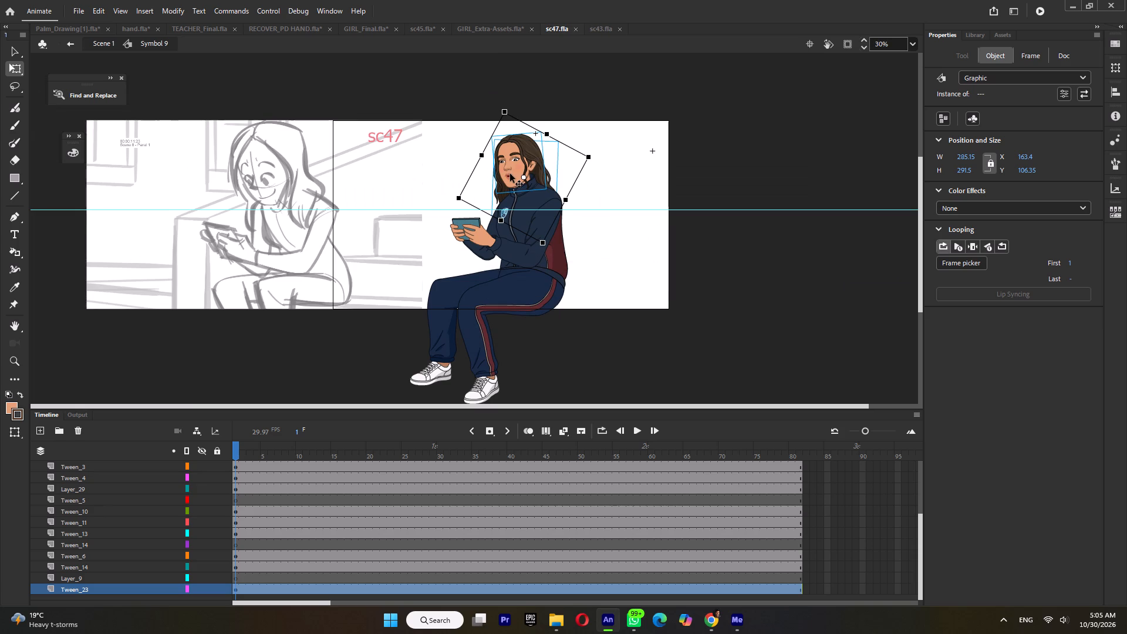
pyautogui.keyDown('ctrl'); pyautogui.scroll(5, 510, 174); pyautogui.keyUp('ctrl')
pyautogui.click(960, 278)
pyautogui.scroll(5, 953, 329)
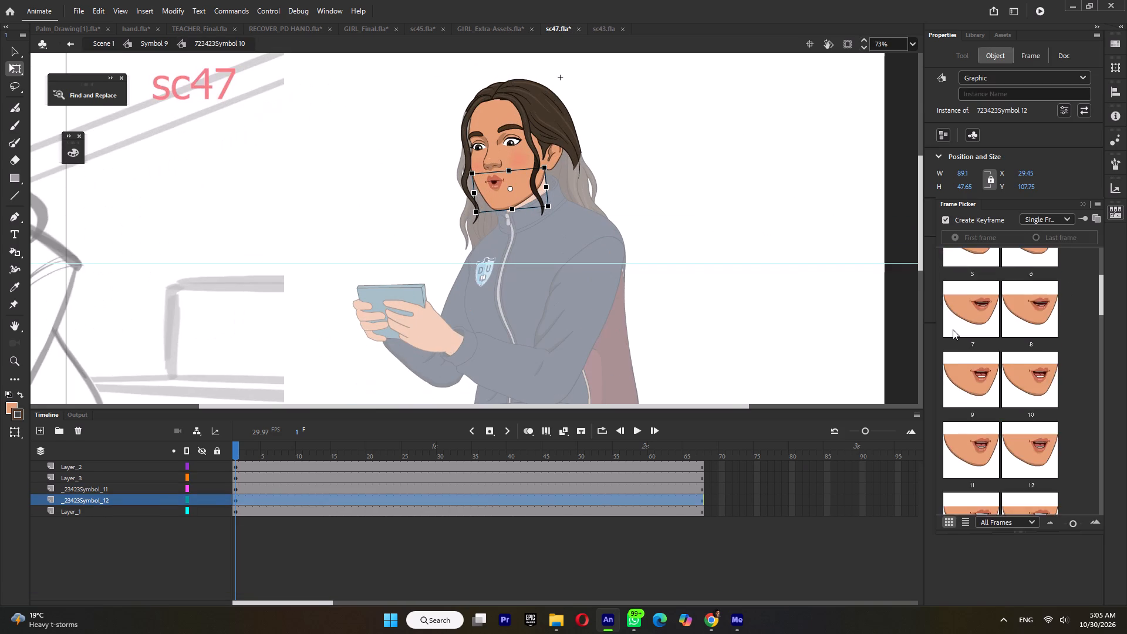
pyautogui.scroll(14, 953, 329)
pyautogui.click(970, 286)
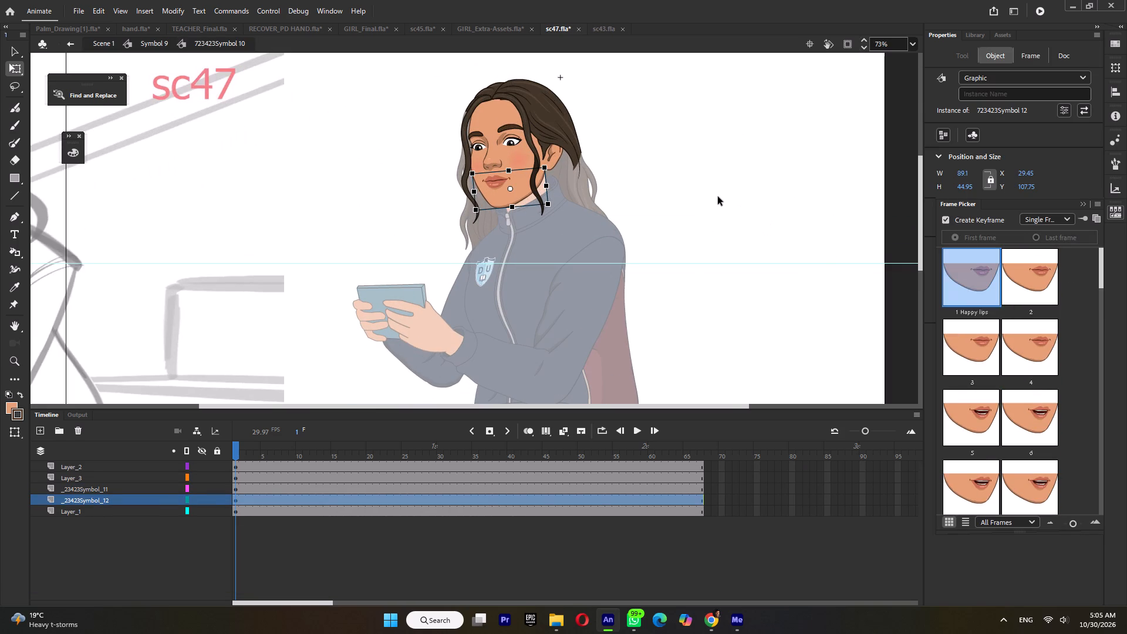
pyautogui.doubleClick(718, 196)
pyautogui.hotkey('ctrl', 's')
# In the eye symbol, shift the pupil of the eye nearer the ear toward the nose, to about X 16.45, Y 20.1, and save.
pyautogui.keyDown('ctrl'); pyautogui.scroll(8, 509, 135); pyautogui.keyUp('ctrl')
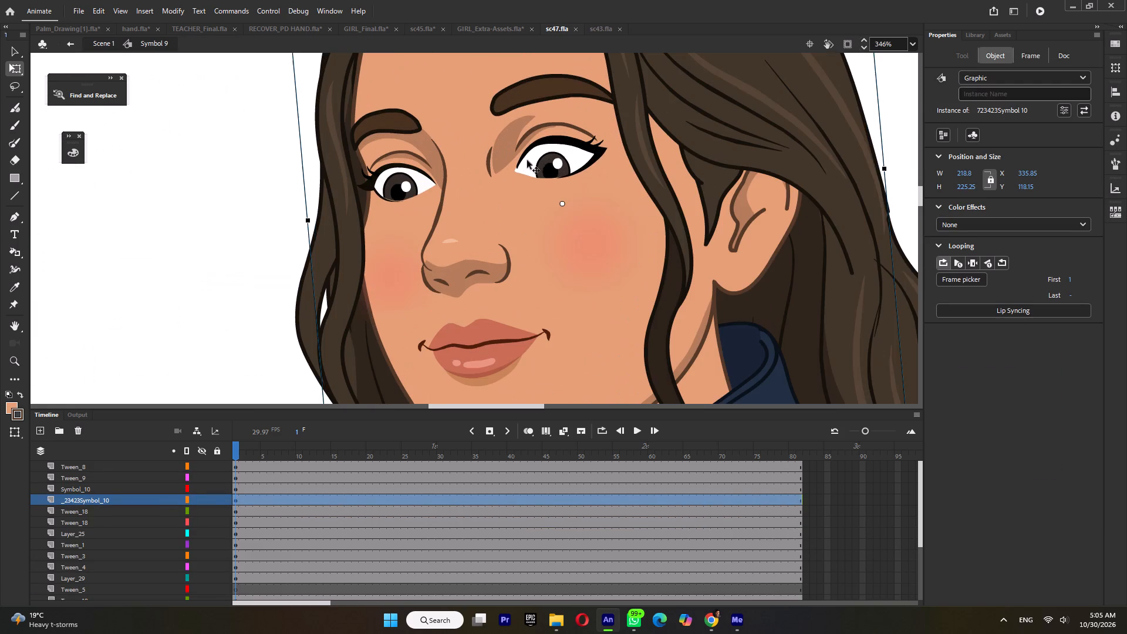
pyautogui.tripleClick(557, 167)
pyautogui.doubleClick(557, 167)
pyautogui.keyDown('ctrl'); pyautogui.scroll(2, 557, 167); pyautogui.keyUp('ctrl')
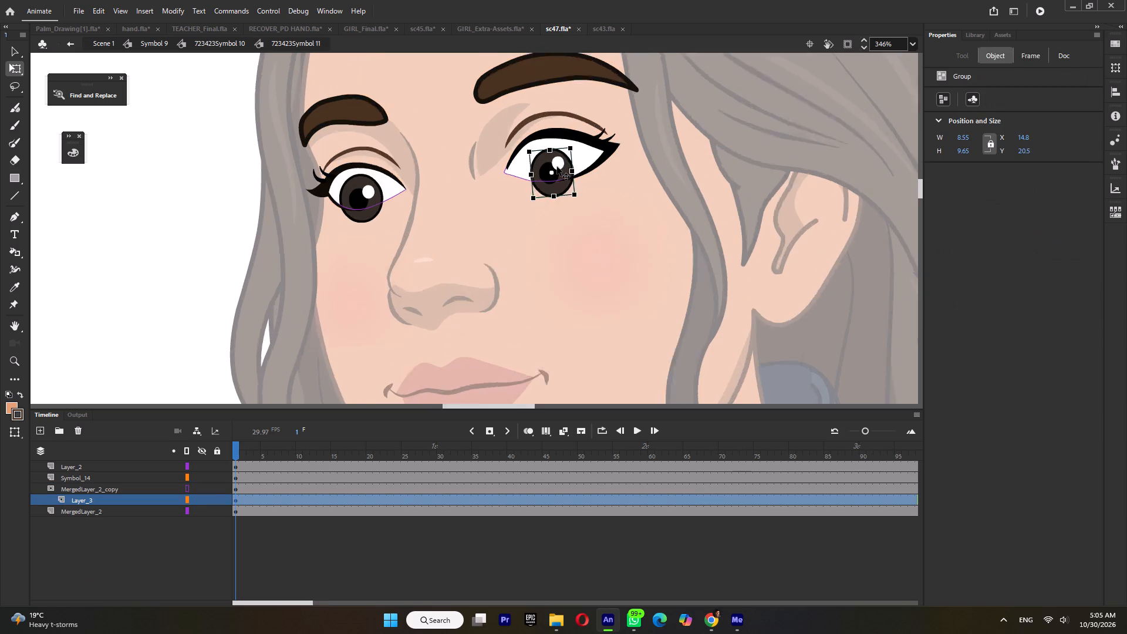
pyautogui.keyDown('ctrl'); pyautogui.scroll(2, 557, 167); pyautogui.keyUp('ctrl')
pyautogui.click(562, 167)
pyautogui.moveTo(566, 163); pyautogui.dragTo(556, 163)
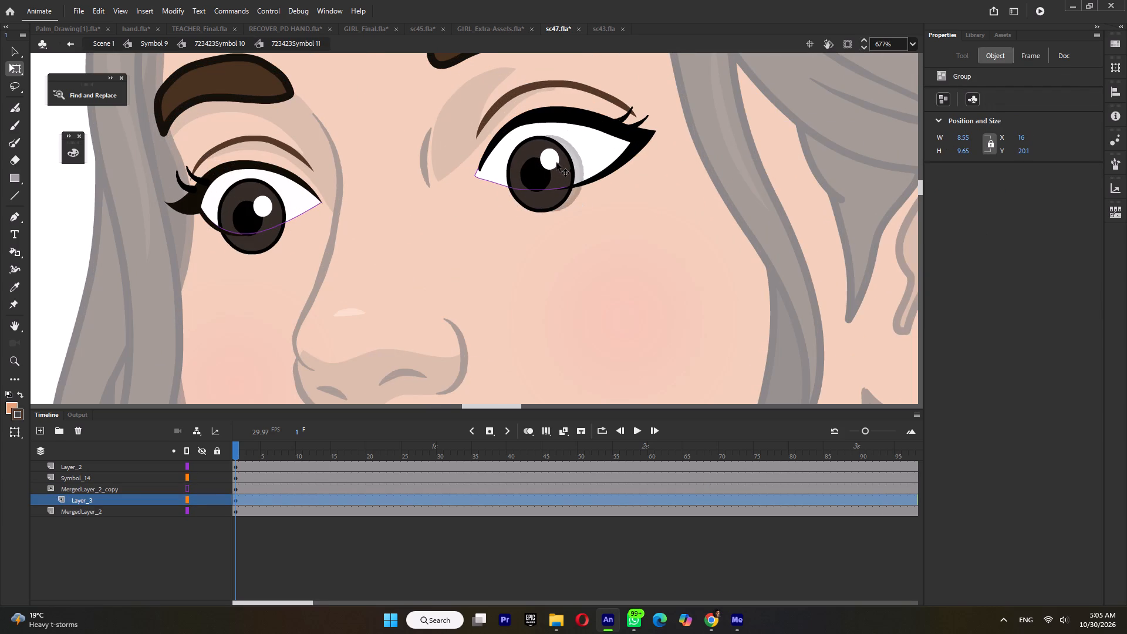
pyautogui.moveTo(556, 163); pyautogui.dragTo(553, 162)
pyautogui.keyDown('ctrl'); pyautogui.scroll(-10, 554, 161); pyautogui.keyUp('ctrl')
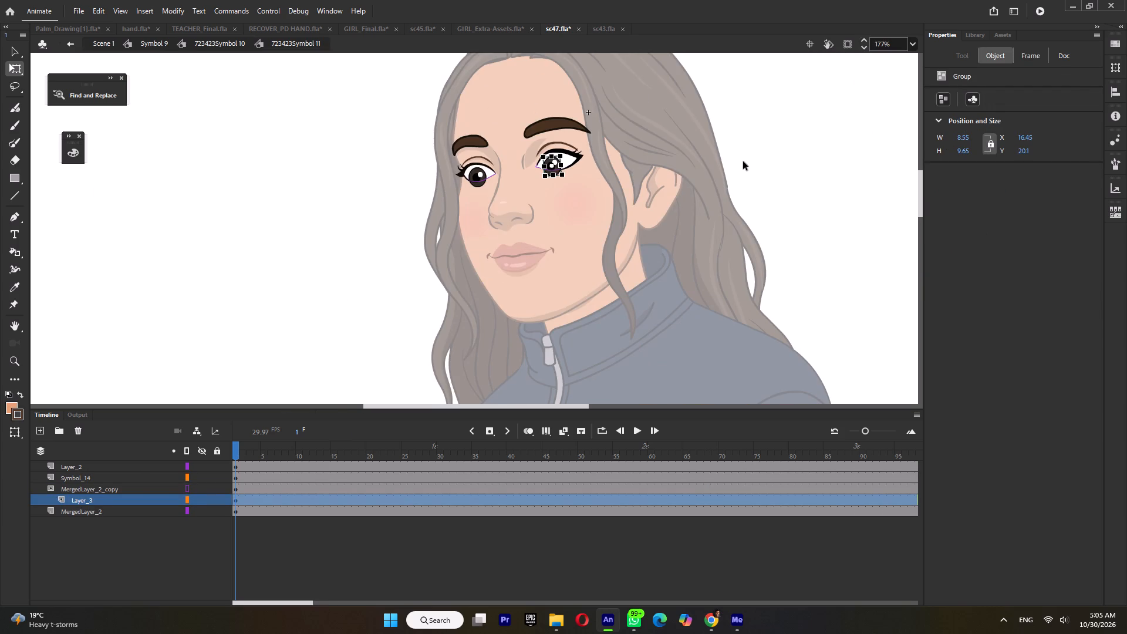
pyautogui.keyDown('ctrl'); pyautogui.doubleClick(743, 161); pyautogui.keyUp('ctrl')
pyautogui.keyDown('ctrl'); pyautogui.click(743, 161); pyautogui.keyUp('ctrl')
pyautogui.keyDown('ctrl'); pyautogui.scroll(-5, 743, 161); pyautogui.keyUp('ctrl')
pyautogui.hotkey('ctrl', 's')
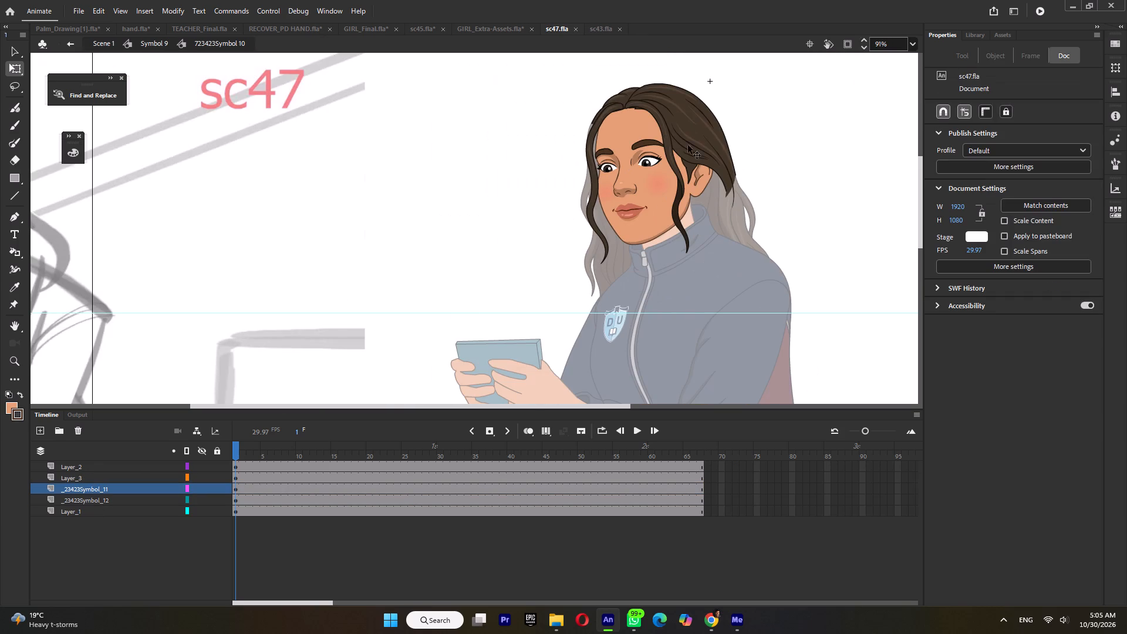
pyautogui.keyDown('ctrl'); pyautogui.scroll(-4, 642, 142); pyautogui.keyUp('ctrl')
pyautogui.hotkey('ctrl', 's')
# Return to Scene 1, move the playhead to frame 25 on the storyboard panel with the teacher, and save sc47.
pyautogui.keyDown('ctrl'); pyautogui.doubleClick(697, 154); pyautogui.keyUp('ctrl')
pyautogui.keyDown('ctrl'); pyautogui.scroll(-3, 697, 156); pyautogui.keyUp('ctrl')
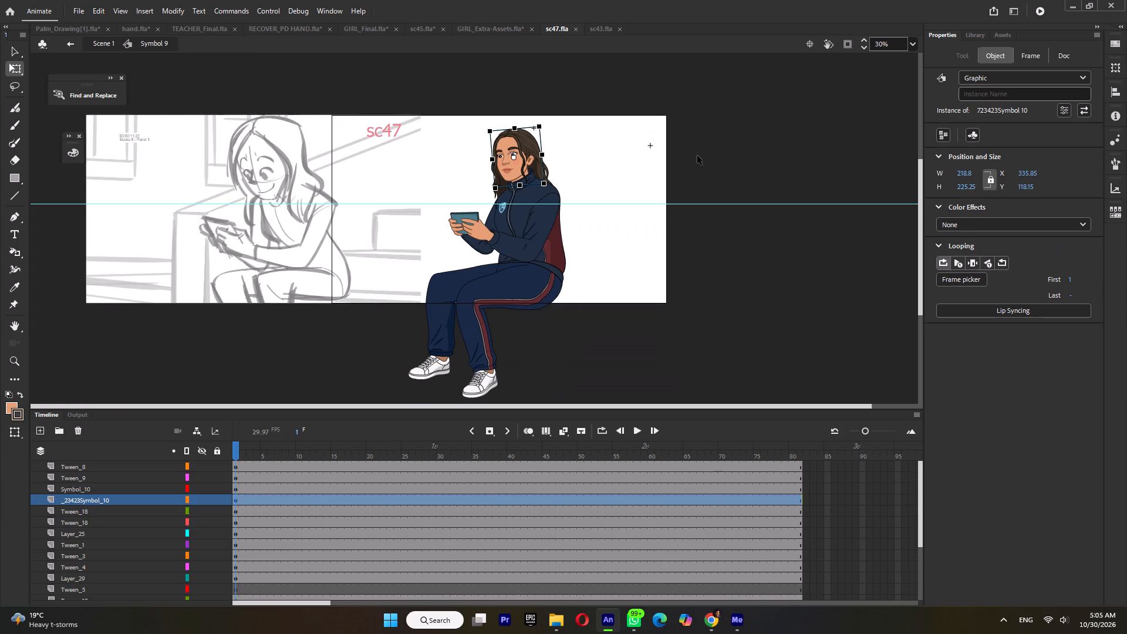
pyautogui.doubleClick(615, 230)
pyautogui.hotkey('ctrl', 's')
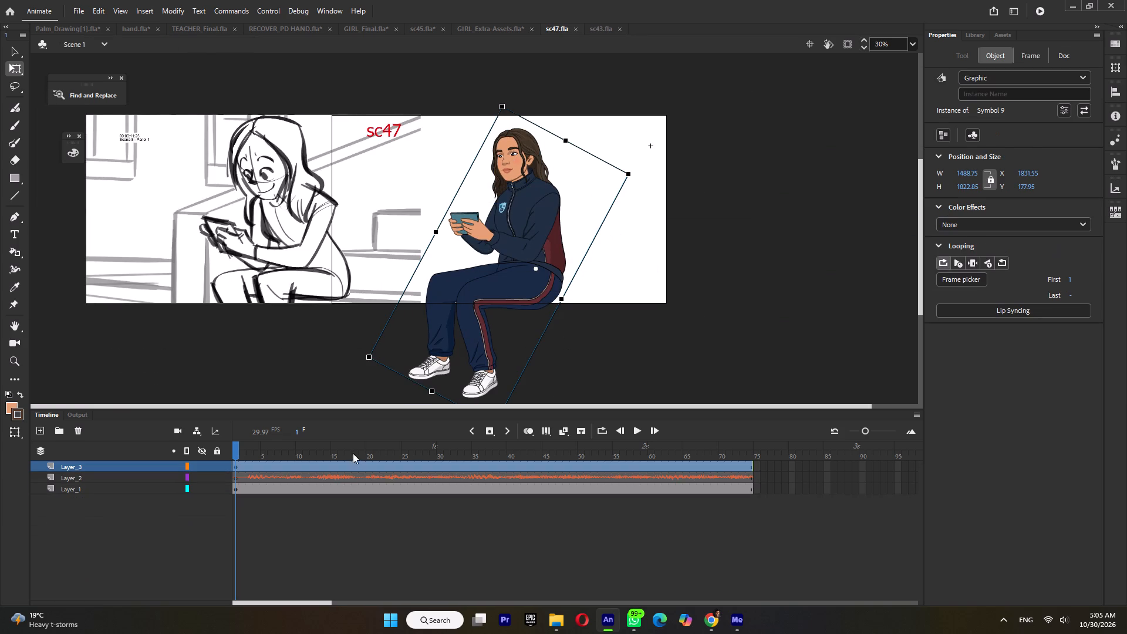
pyautogui.moveTo(353, 450); pyautogui.dragTo(424, 496)
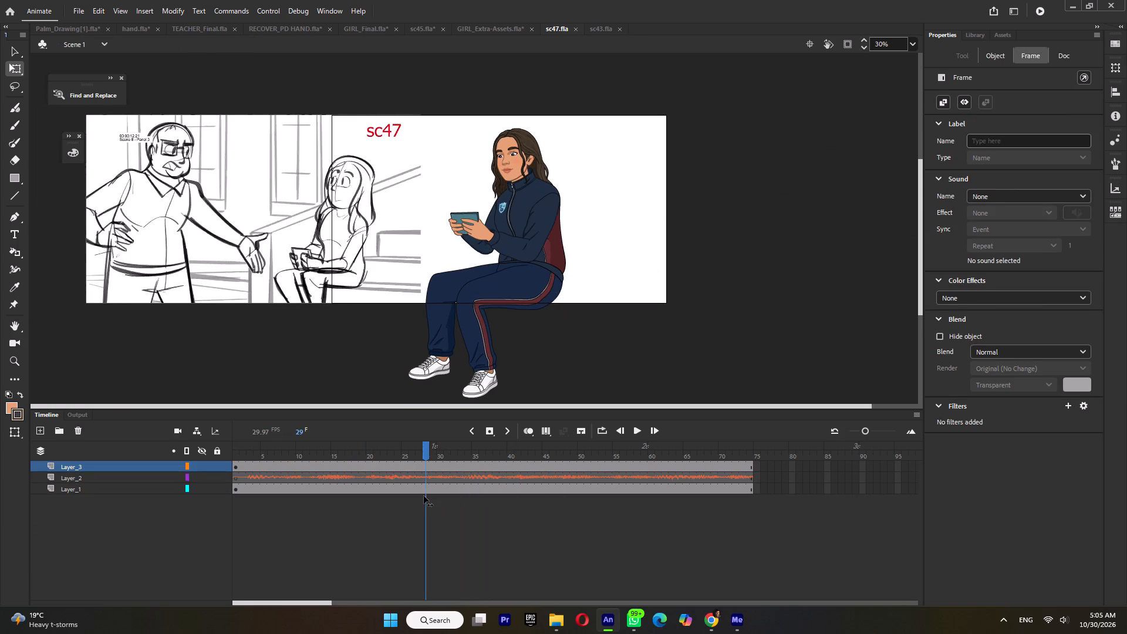
pyautogui.moveTo(424, 496); pyautogui.dragTo(405, 511)
pyautogui.keyDown('ctrl'); pyautogui.scroll(-3, 474, 320); pyautogui.keyUp('ctrl')
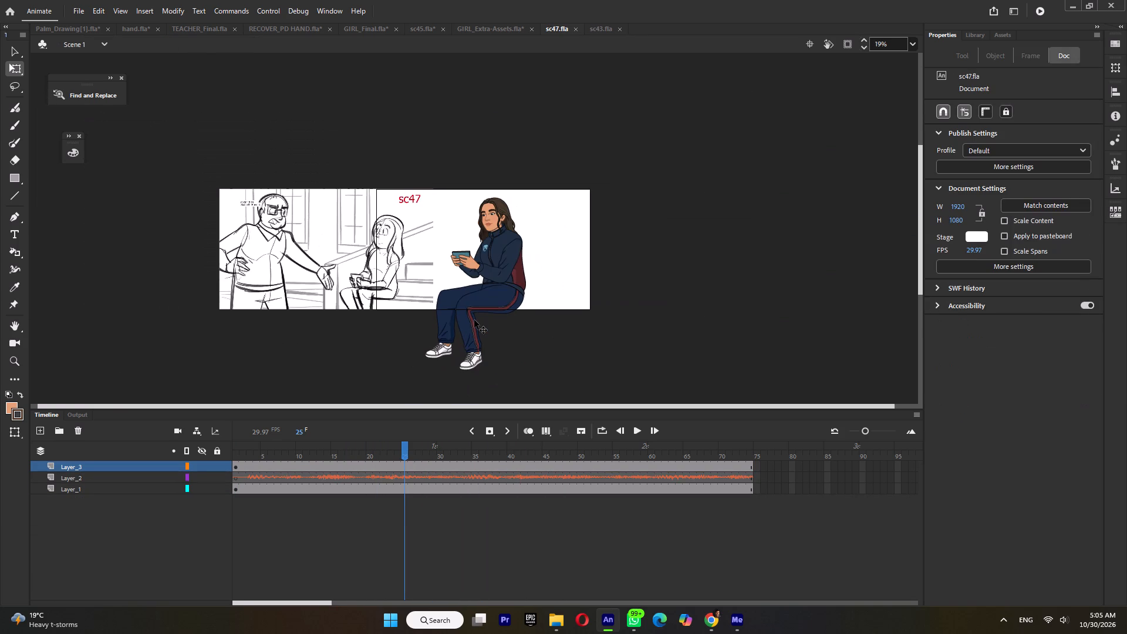
pyautogui.hotkey('ctrl', 's')
# Copy the three-quarter front view teacher symbol from TEACHER_Final.fla.
pyautogui.click(194, 29)
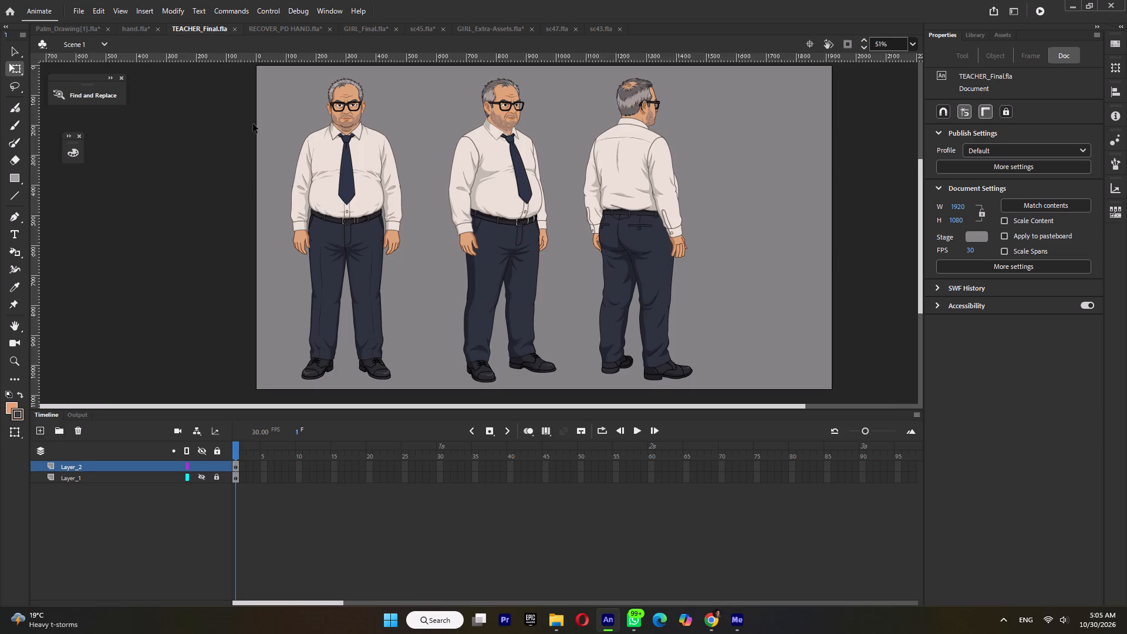
pyautogui.click(536, 192)
pyautogui.rightClick(504, 190)
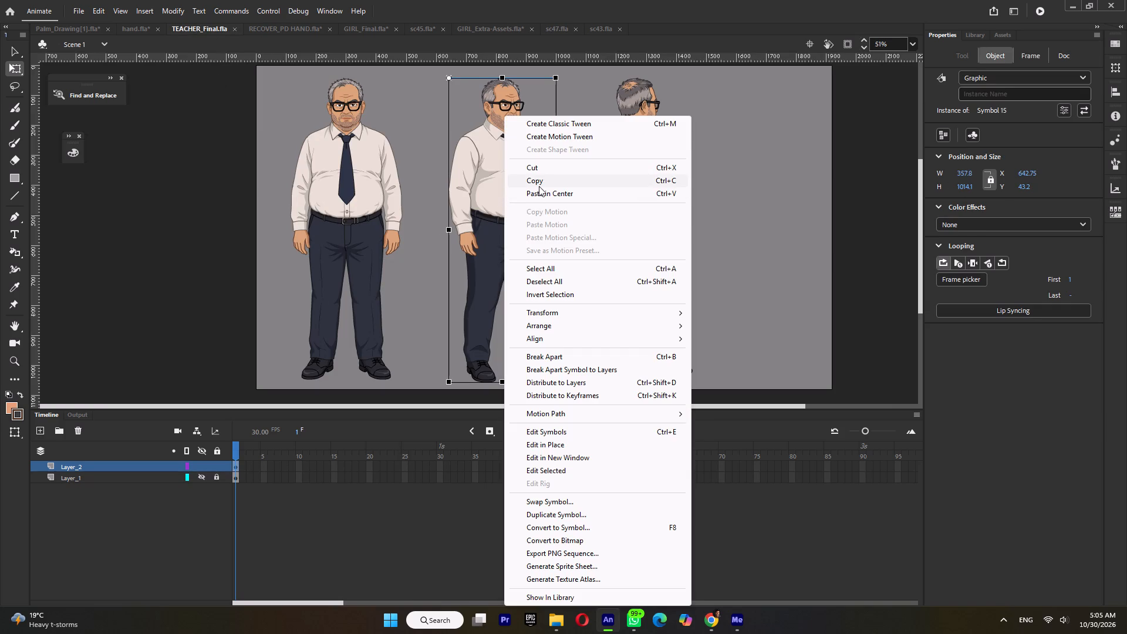
pyautogui.click(539, 186)
pyautogui.tripleClick(546, 245)
pyautogui.click(546, 245)
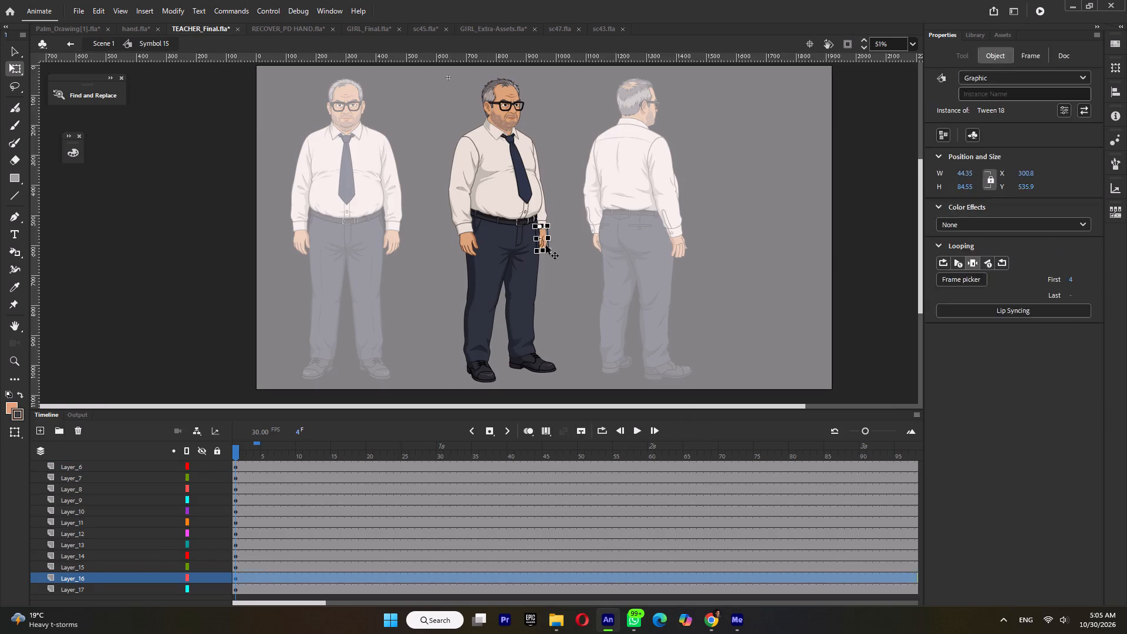
pyautogui.doubleClick(568, 240)
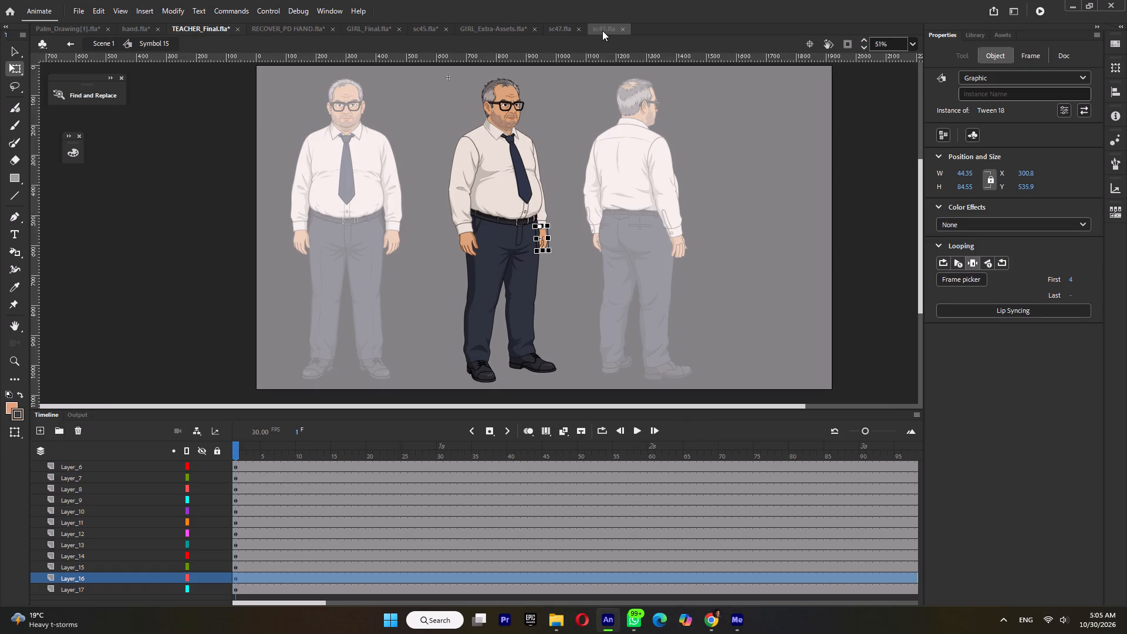
# Close the sc43.fla document.
pyautogui.click(565, 31)
pyautogui.click(613, 30)
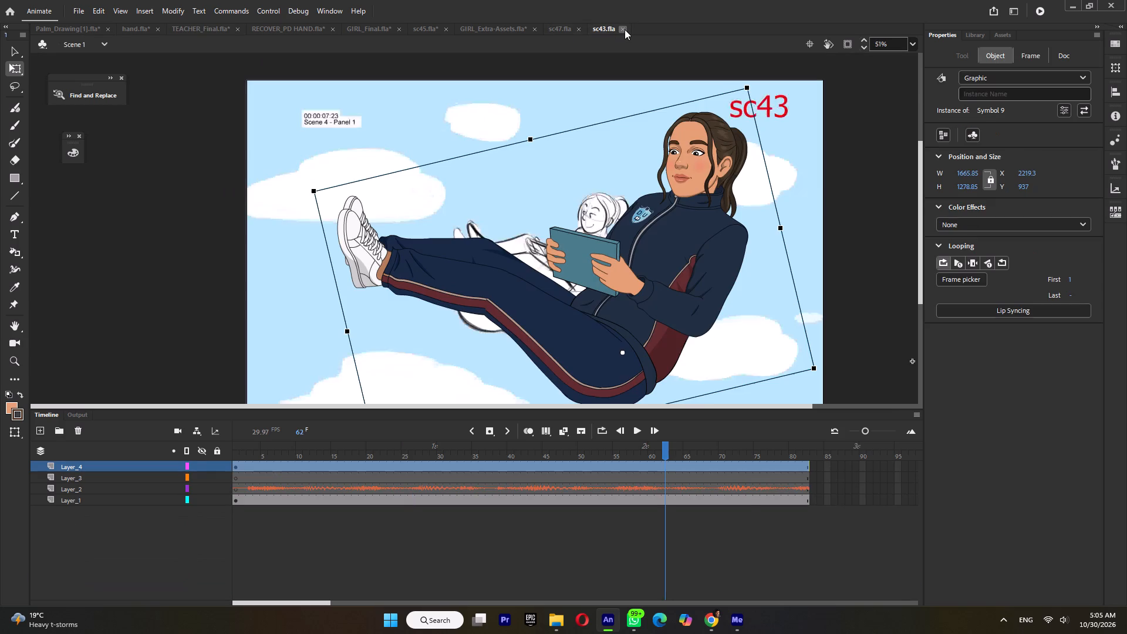
pyautogui.click(625, 29)
# Check the render queue in Adobe Media Encoder for the exported shots, and return to sc47 in Animate.
pyautogui.click(731, 624)
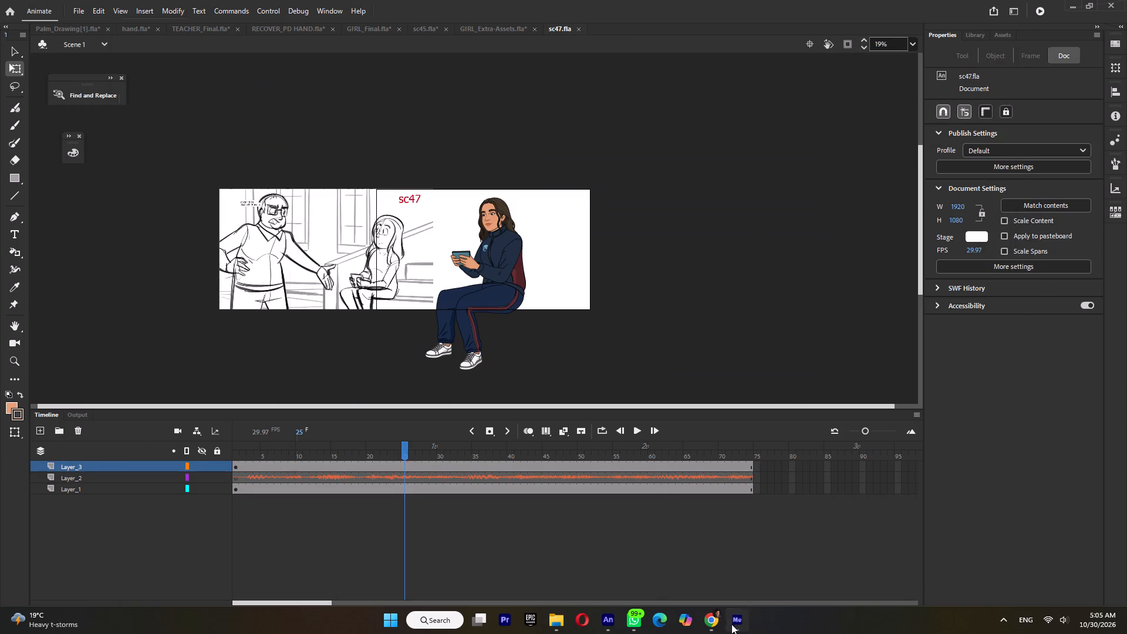
pyautogui.scroll(-8, 750, 293)
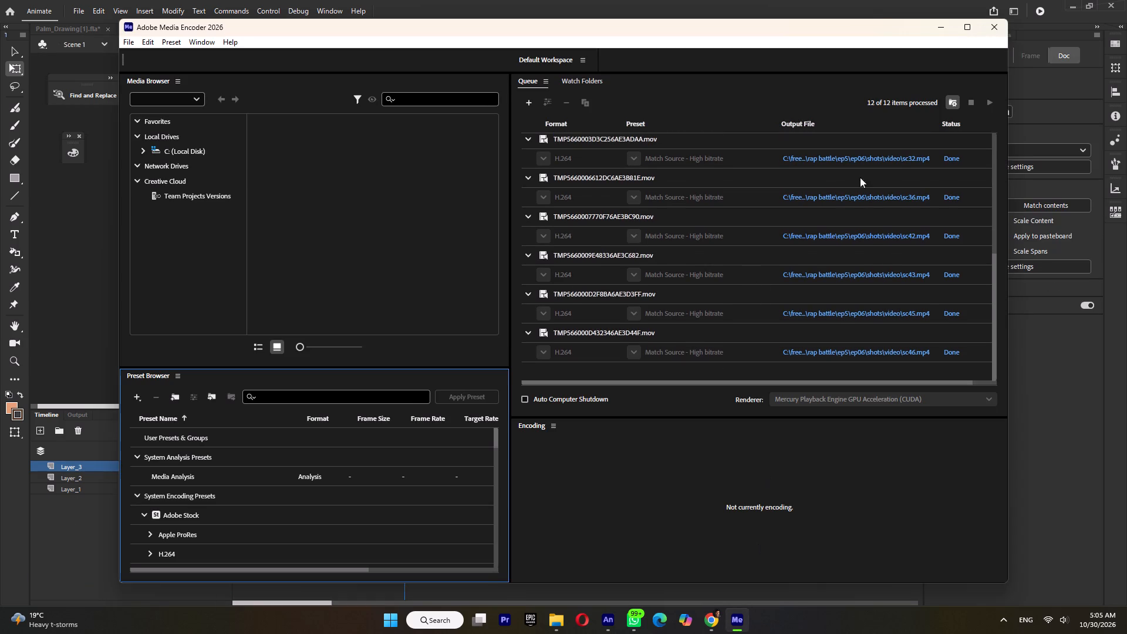
pyautogui.click(944, 30)
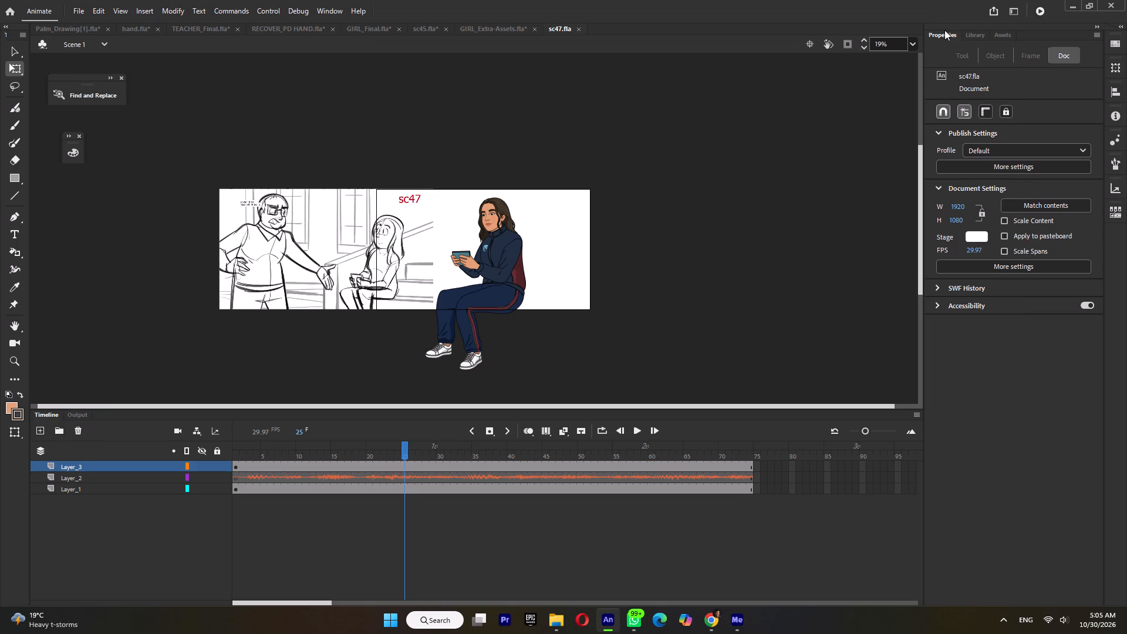
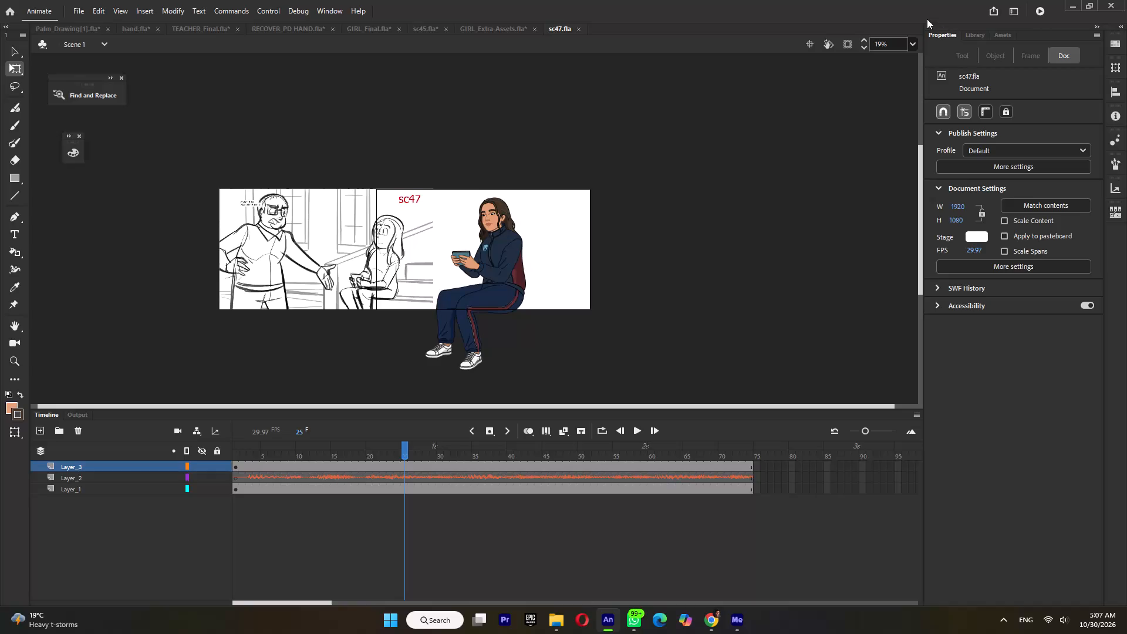
# Save the sc47 scene file.
pyautogui.hotkey('ctrl', 's')
# Move the storyboard sketch sideways from beside the stage until it fills the stage behind the seated girl.
pyautogui.moveTo(434, 454); pyautogui.dragTo(470, 454)
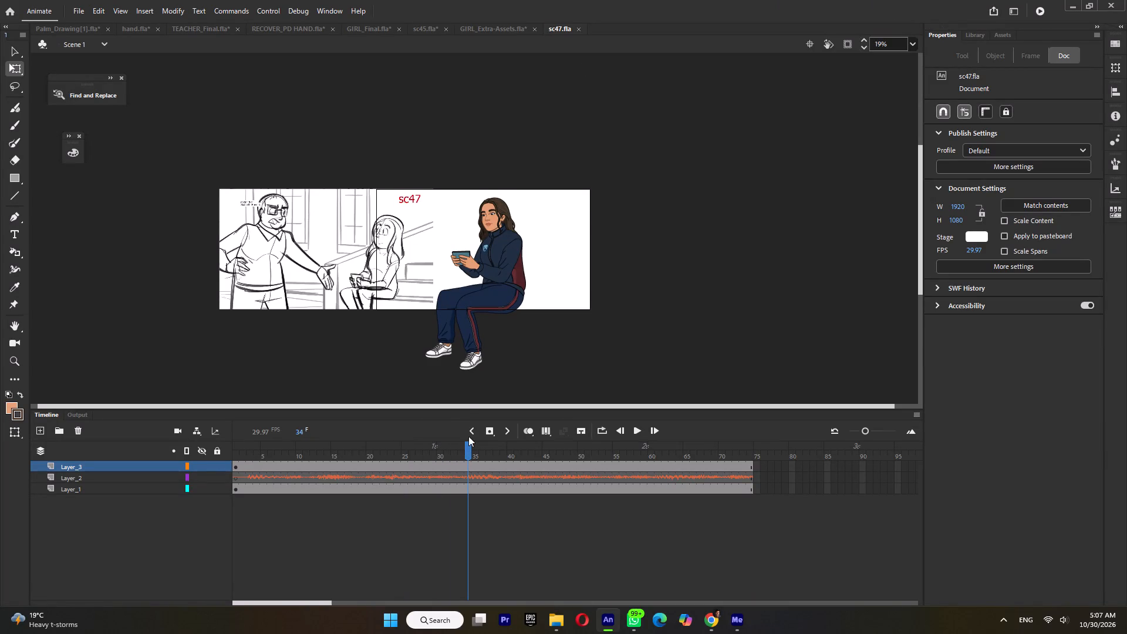
pyautogui.click(493, 275)
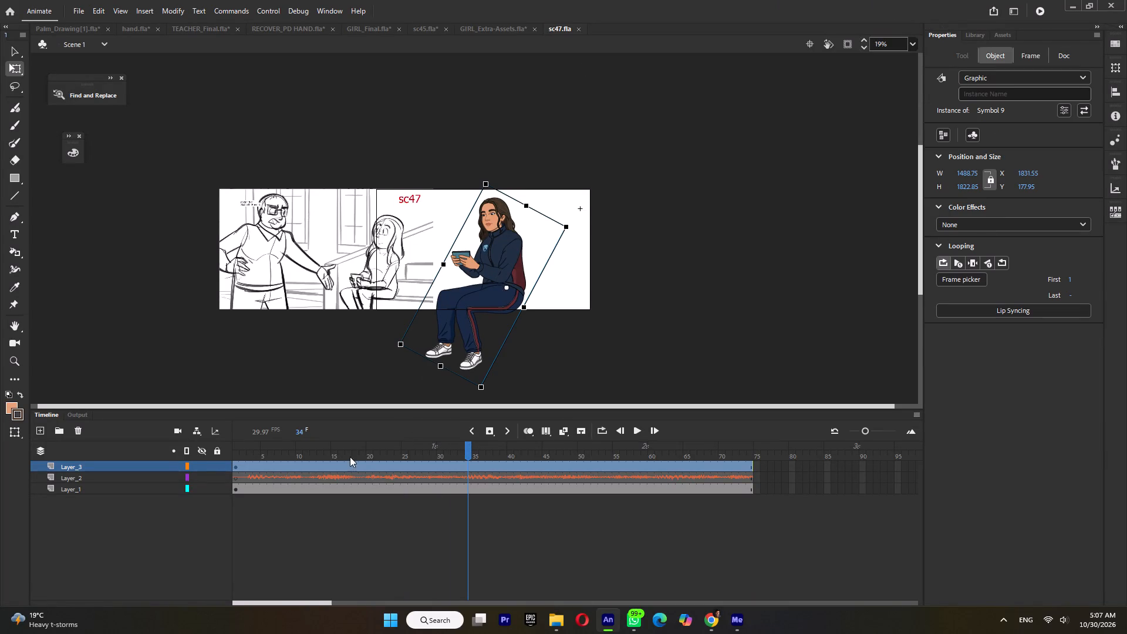
pyautogui.moveTo(464, 451); pyautogui.dragTo(406, 457)
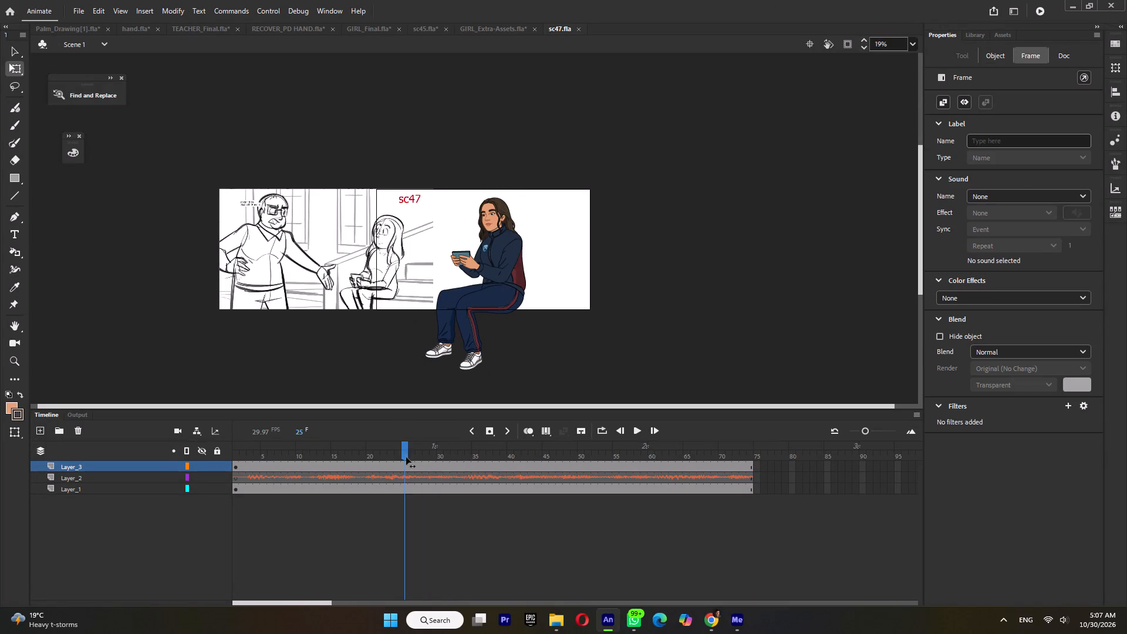
pyautogui.moveTo(406, 457); pyautogui.dragTo(465, 460)
pyautogui.click(344, 269)
pyautogui.moveTo(328, 280); pyautogui.dragTo(427, 283)
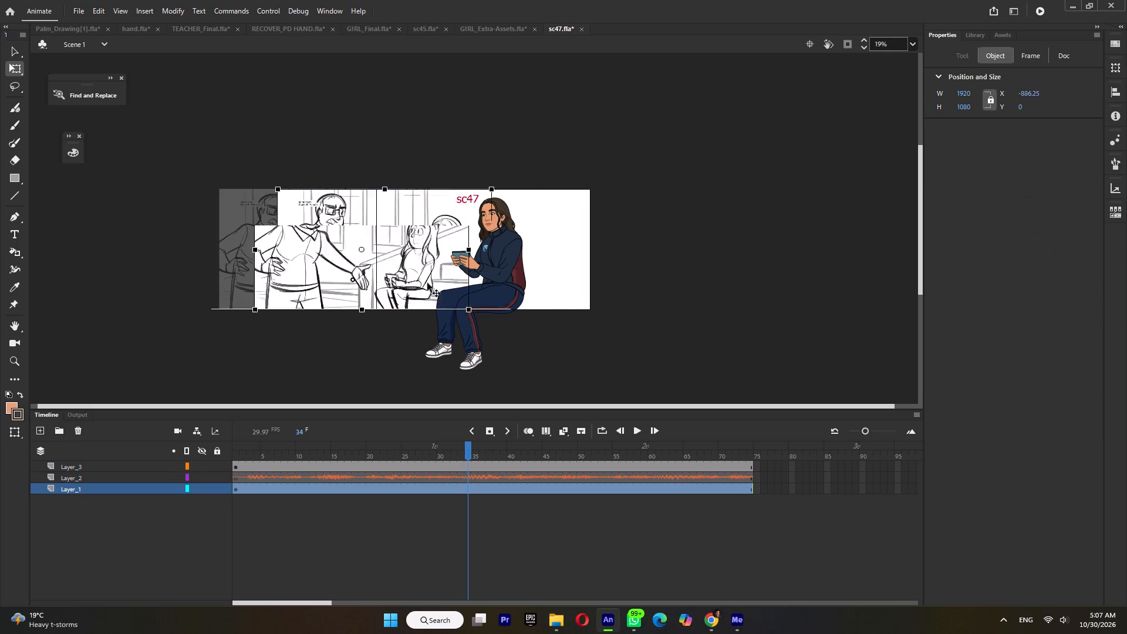
pyautogui.moveTo(427, 283); pyautogui.dragTo(485, 284)
# Shrink the seated girl to about 1076 × 1317 px, place her over the sketched girl, and save the file.
pyautogui.click(514, 281)
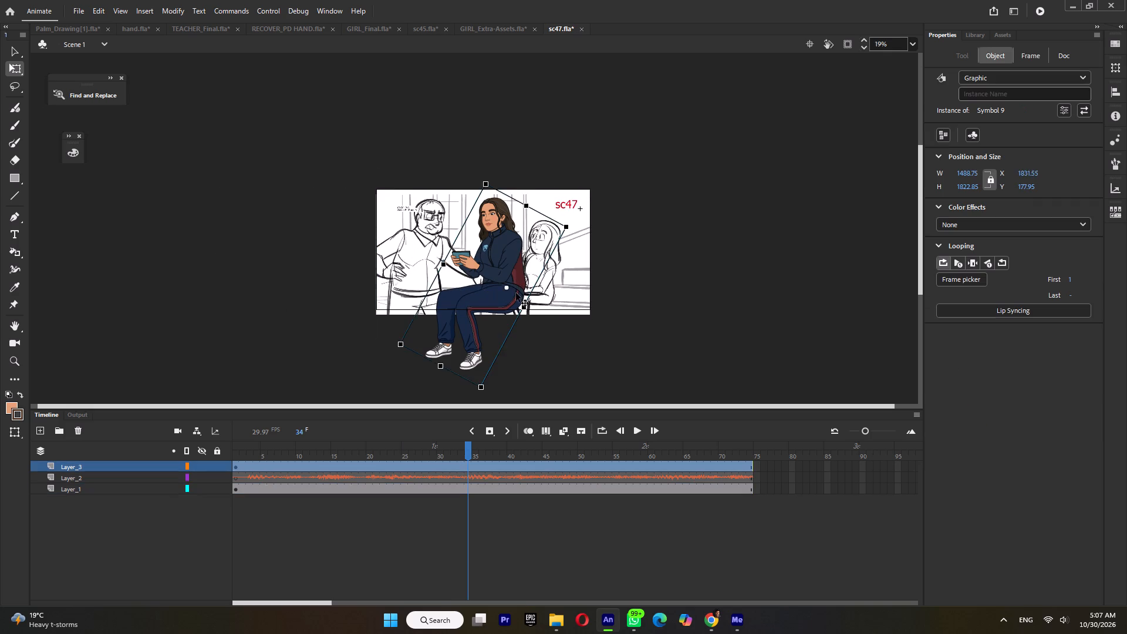
pyautogui.moveTo(516, 293); pyautogui.dragTo(549, 288)
pyautogui.moveTo(540, 289); pyautogui.dragTo(535, 312)
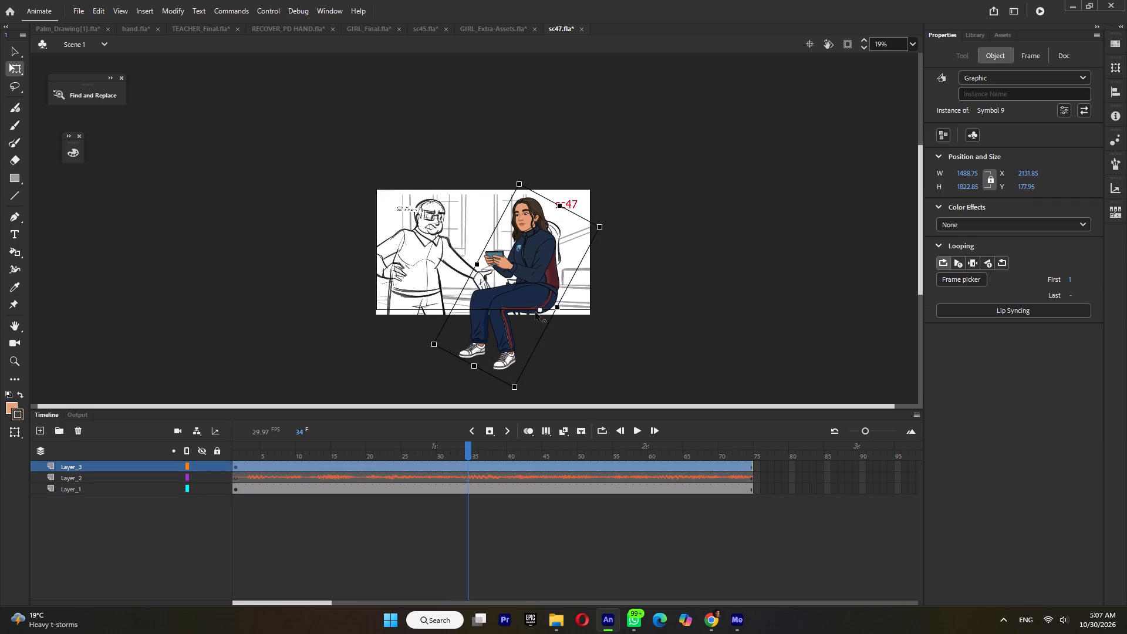
pyautogui.moveTo(535, 312); pyautogui.dragTo(534, 311)
pyautogui.keyDown('shift'); pyautogui.moveTo(519, 182); pyautogui.dragTo(529, 205); pyautogui.keyUp('shift')
pyautogui.keyDown('ctrl'); pyautogui.scroll(5, 531, 279); pyautogui.keyUp('ctrl')
pyautogui.moveTo(583, 319); pyautogui.dragTo(584, 286)
pyautogui.moveTo(589, 292); pyautogui.dragTo(597, 302)
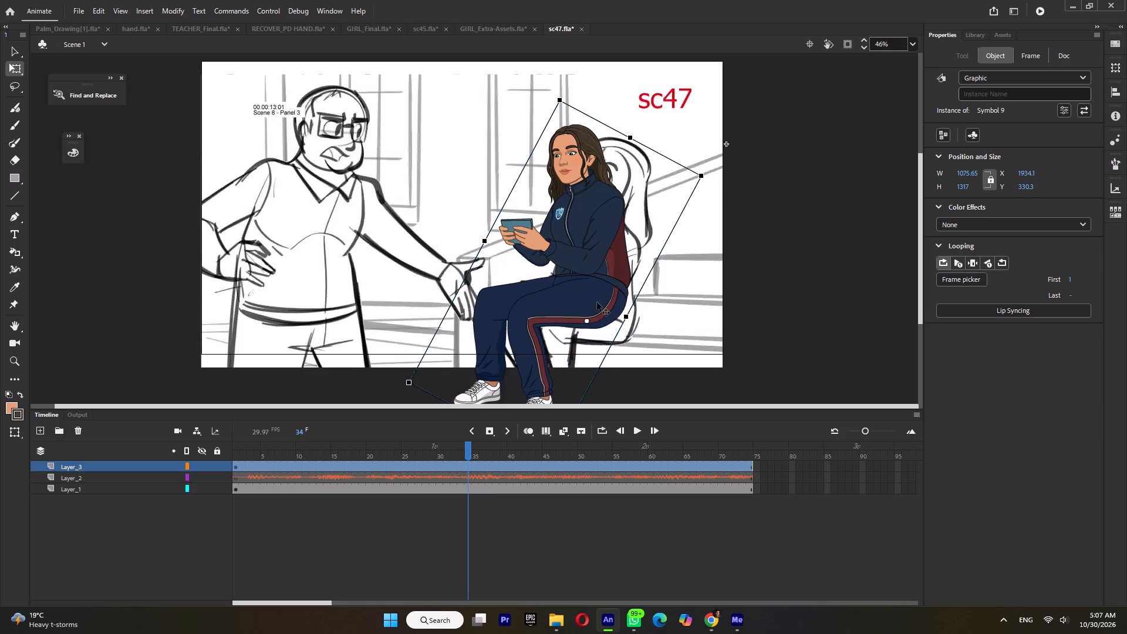
pyautogui.moveTo(597, 302); pyautogui.dragTo(607, 311)
pyautogui.keyDown('ctrl'); pyautogui.scroll(-2, 612, 199); pyautogui.keyUp('ctrl')
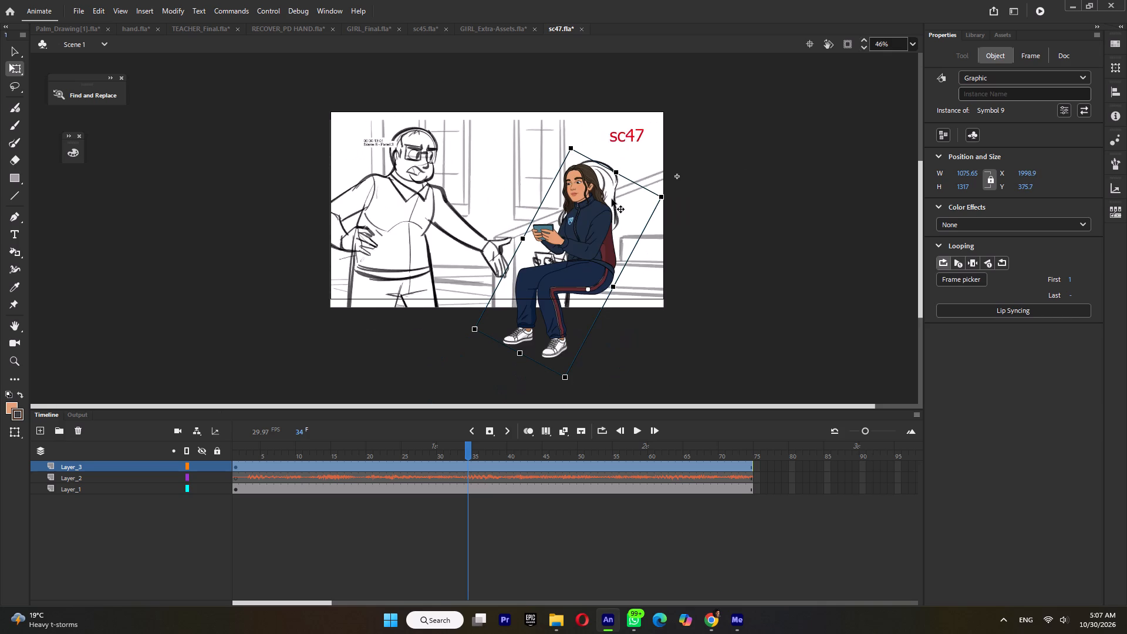
pyautogui.hotkey('ctrl', 's')
# Add a new layer and paste the copied man with the tie onto it, putting duplicate library items into a folder.
pyautogui.click(375, 448)
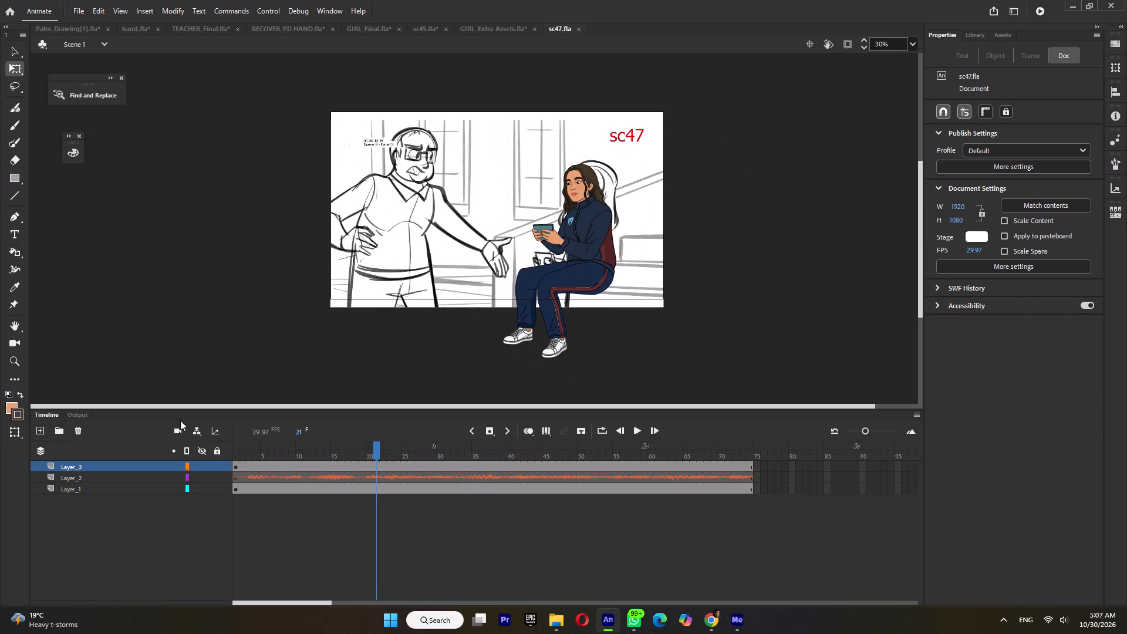
pyautogui.click(42, 430)
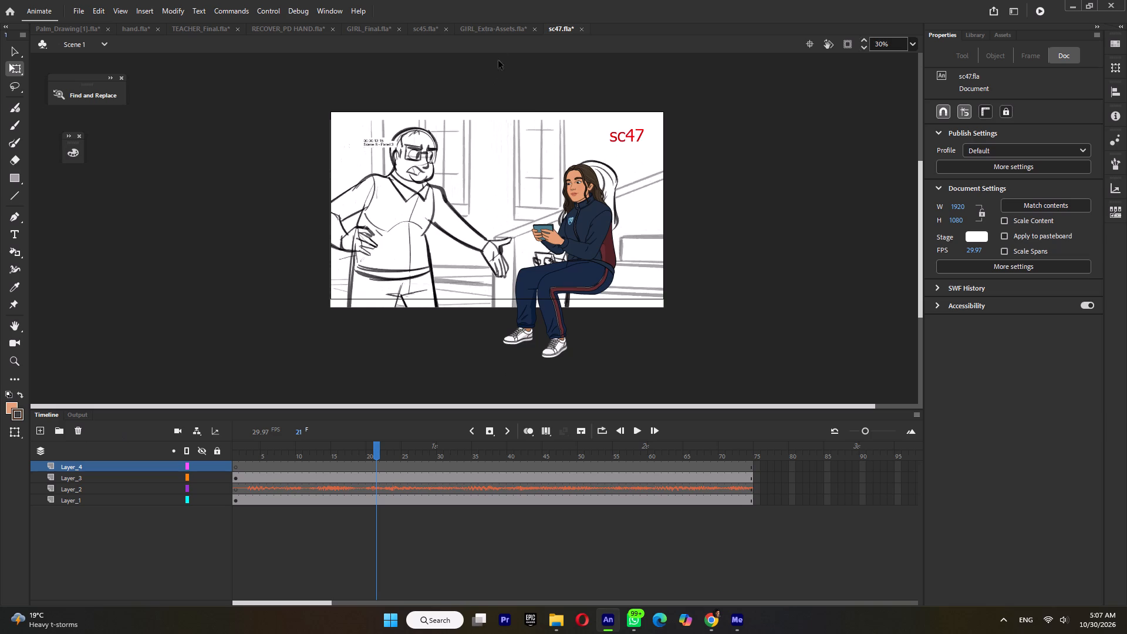
pyautogui.rightClick(210, 315)
pyautogui.click(240, 348)
pyautogui.click(545, 313)
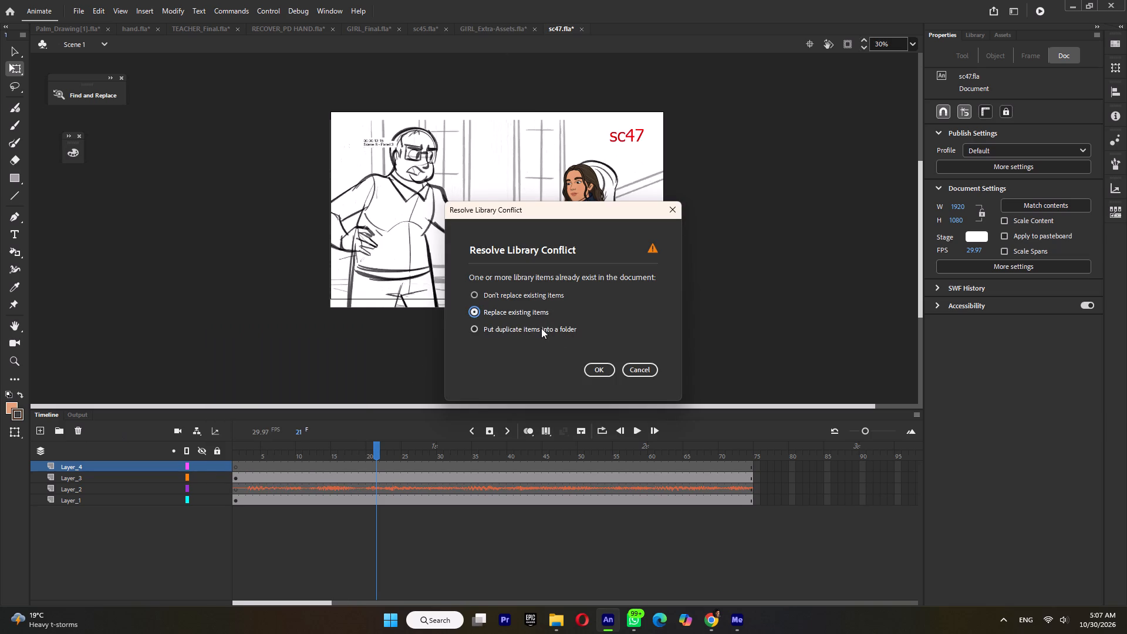
pyautogui.click(541, 329)
pyautogui.click(598, 370)
# Move the man over the sketched man and enlarge him from his feet to about 527 × 1494 px.
pyautogui.moveTo(480, 195); pyautogui.dragTo(409, 235)
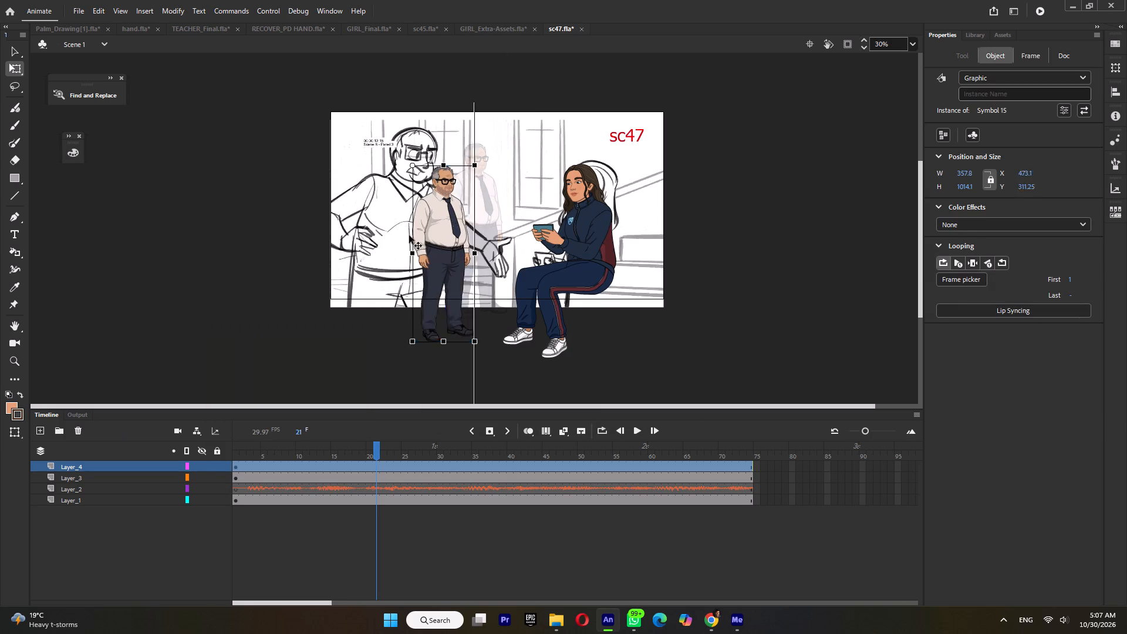
pyautogui.moveTo(409, 235); pyautogui.dragTo(401, 230)
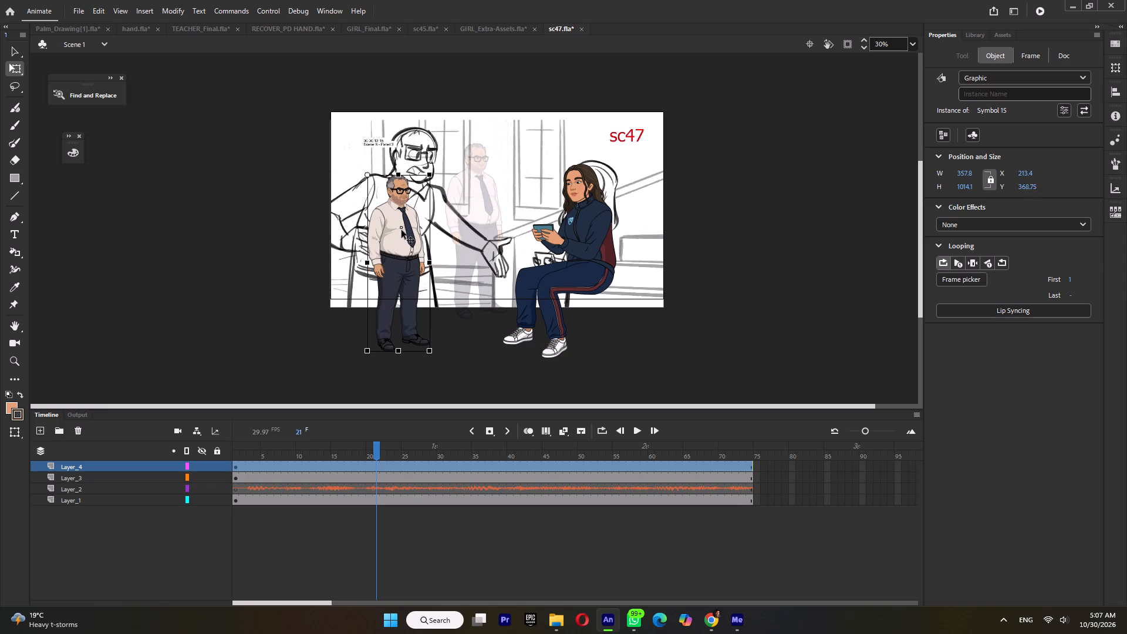
pyautogui.moveTo(401, 230); pyautogui.dragTo(401, 231)
pyautogui.keyDown('shift'); pyautogui.moveTo(431, 178); pyautogui.dragTo(495, 89); pyautogui.keyUp('shift')
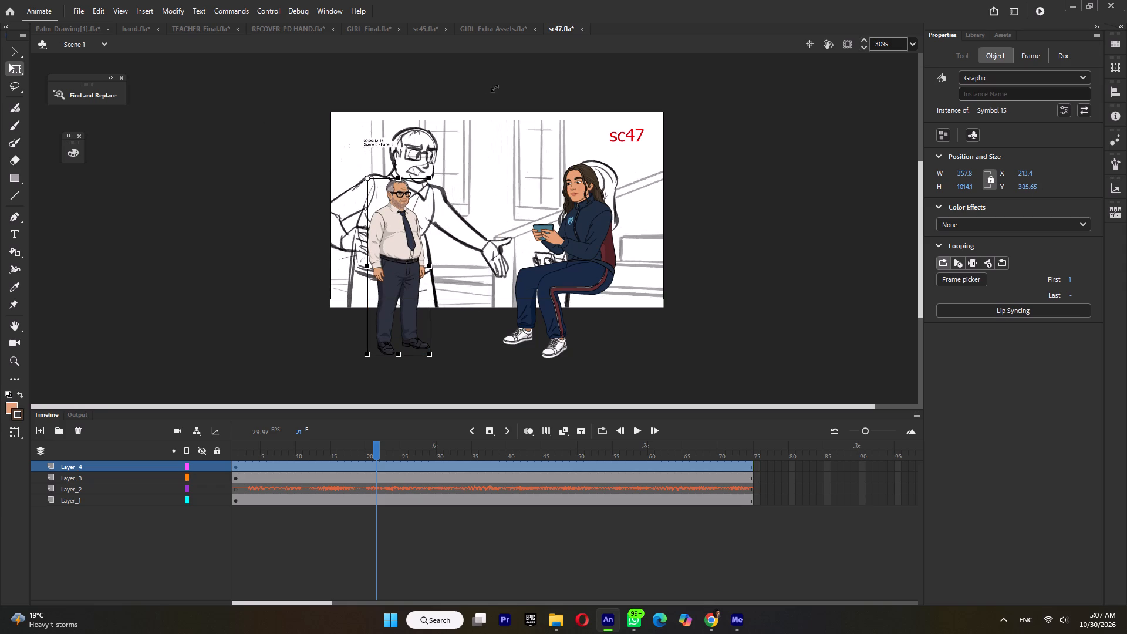
pyautogui.keyDown('shift'); pyautogui.moveTo(495, 89); pyautogui.dragTo(494, 89); pyautogui.keyUp('shift')
pyautogui.moveTo(366, 178); pyautogui.dragTo(397, 356)
pyautogui.keyDown('shift'); pyautogui.moveTo(431, 180); pyautogui.dragTo(483, 85); pyautogui.keyUp('shift')
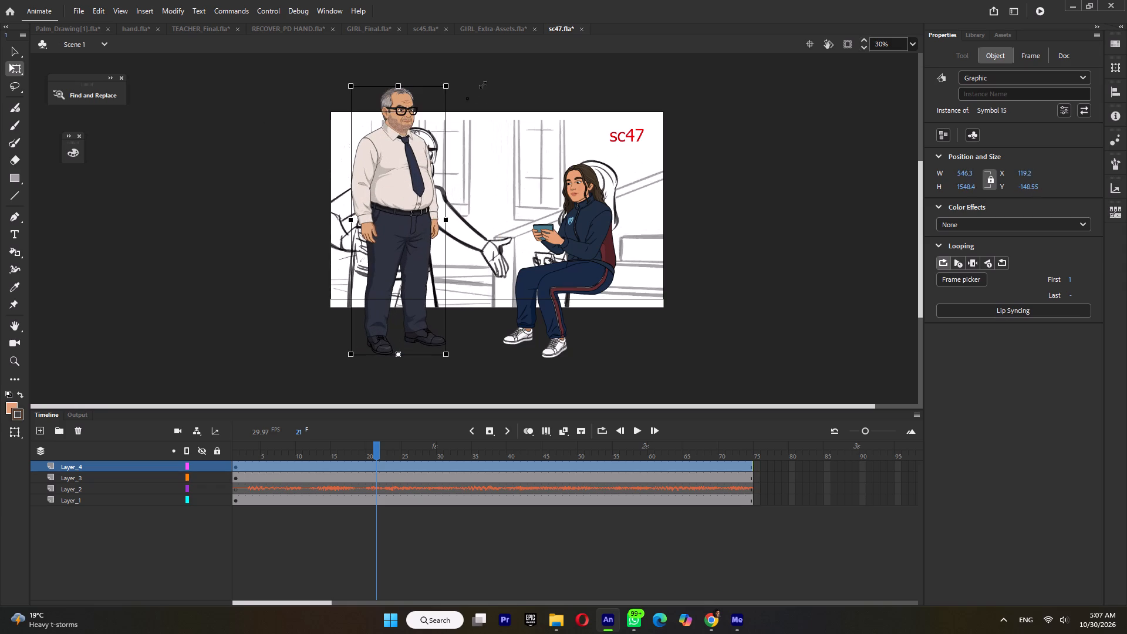
pyautogui.keyDown('shift'); pyautogui.moveTo(483, 85); pyautogui.dragTo(489, 89); pyautogui.keyUp('shift')
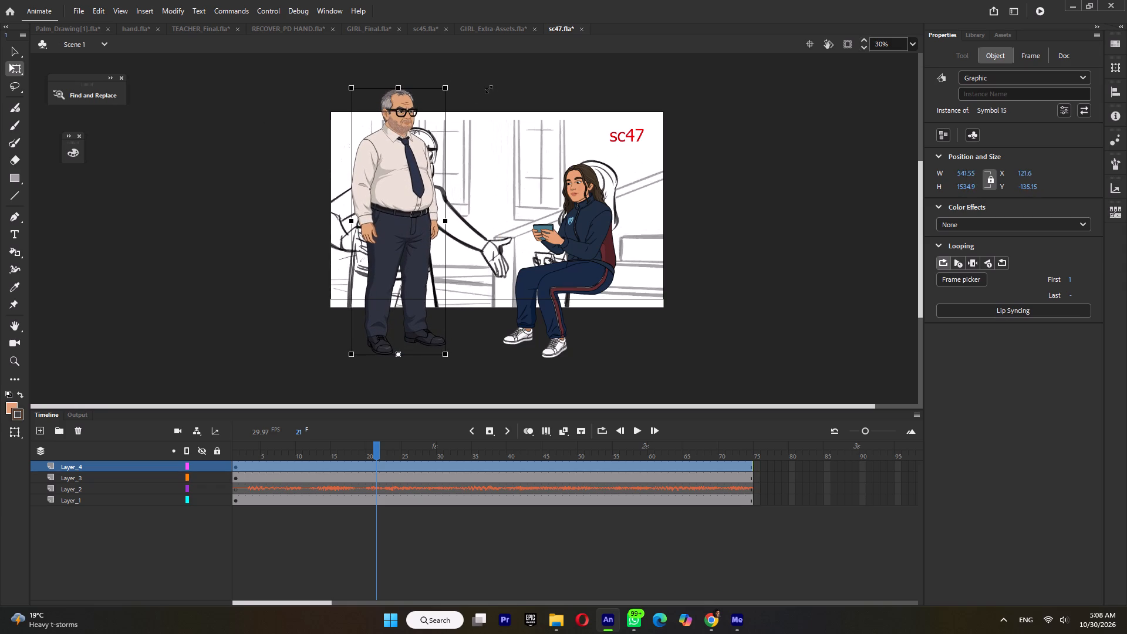
pyautogui.keyDown('shift'); pyautogui.moveTo(489, 89); pyautogui.dragTo(490, 96); pyautogui.keyUp('shift')
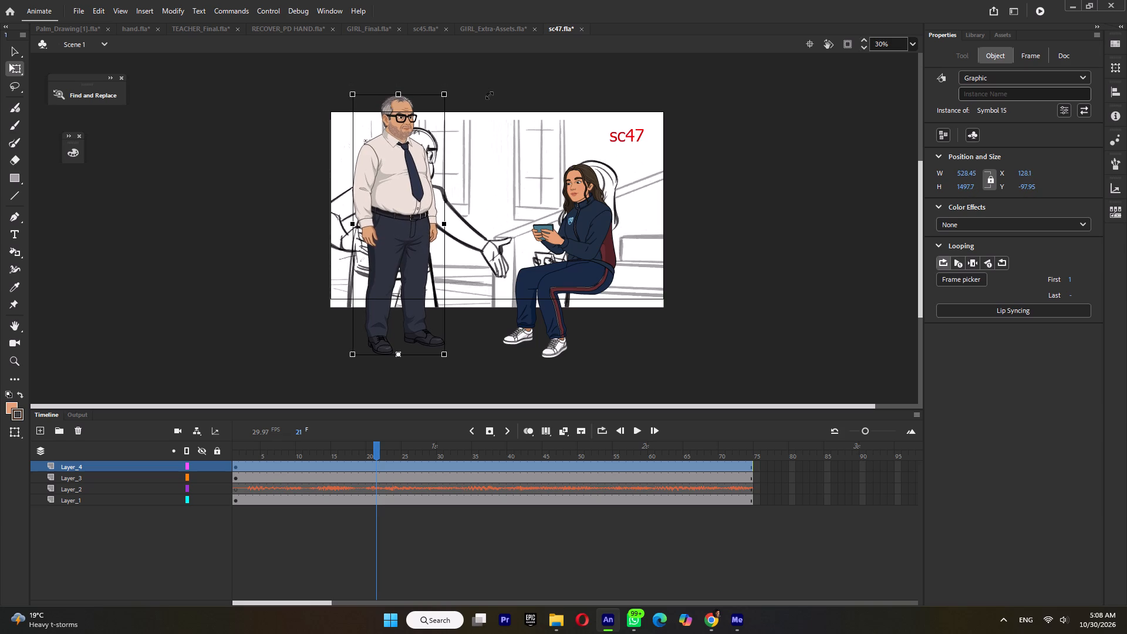
pyautogui.keyDown('shift'); pyautogui.moveTo(490, 96); pyautogui.dragTo(490, 96); pyautogui.keyUp('shift')
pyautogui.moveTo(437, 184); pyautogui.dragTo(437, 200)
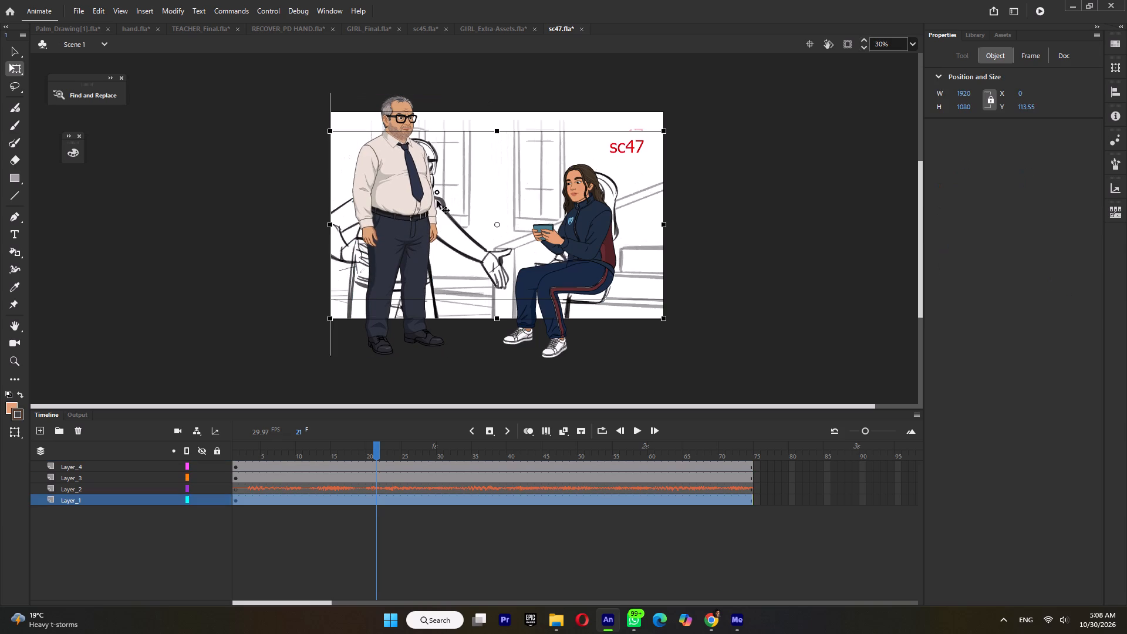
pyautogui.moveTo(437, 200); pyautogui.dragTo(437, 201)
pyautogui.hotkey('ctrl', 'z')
# Lower the man so his head sits near the sketched head and enlarge him to about 555 × 1572 px.
pyautogui.click(404, 180)
pyautogui.moveTo(404, 186); pyautogui.dragTo(407, 217)
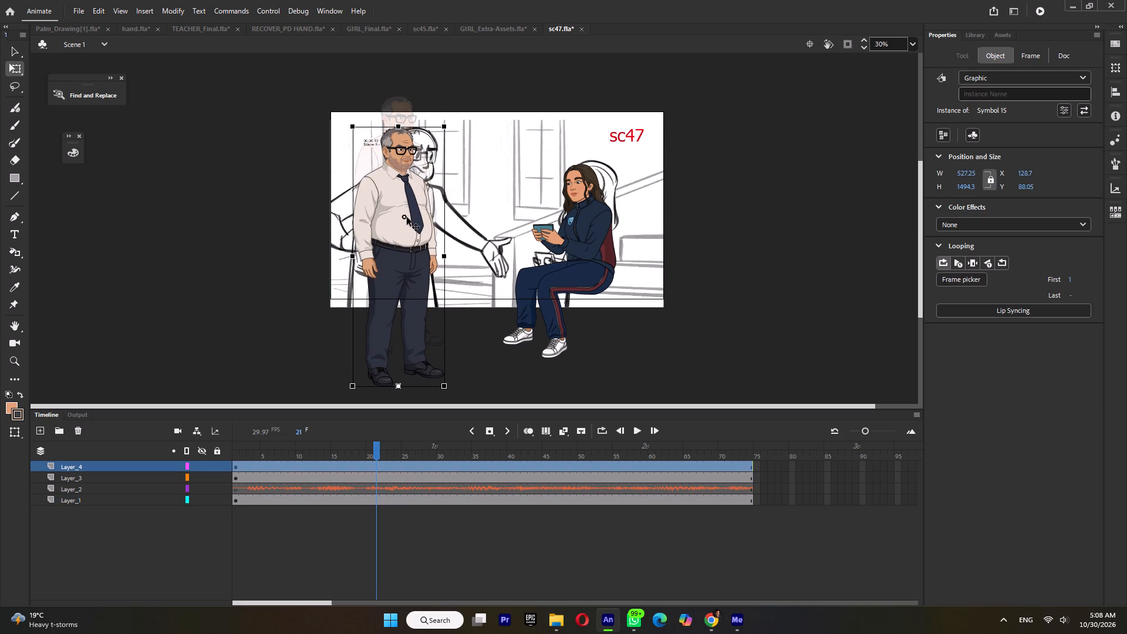
pyautogui.moveTo(407, 217); pyautogui.dragTo(407, 215)
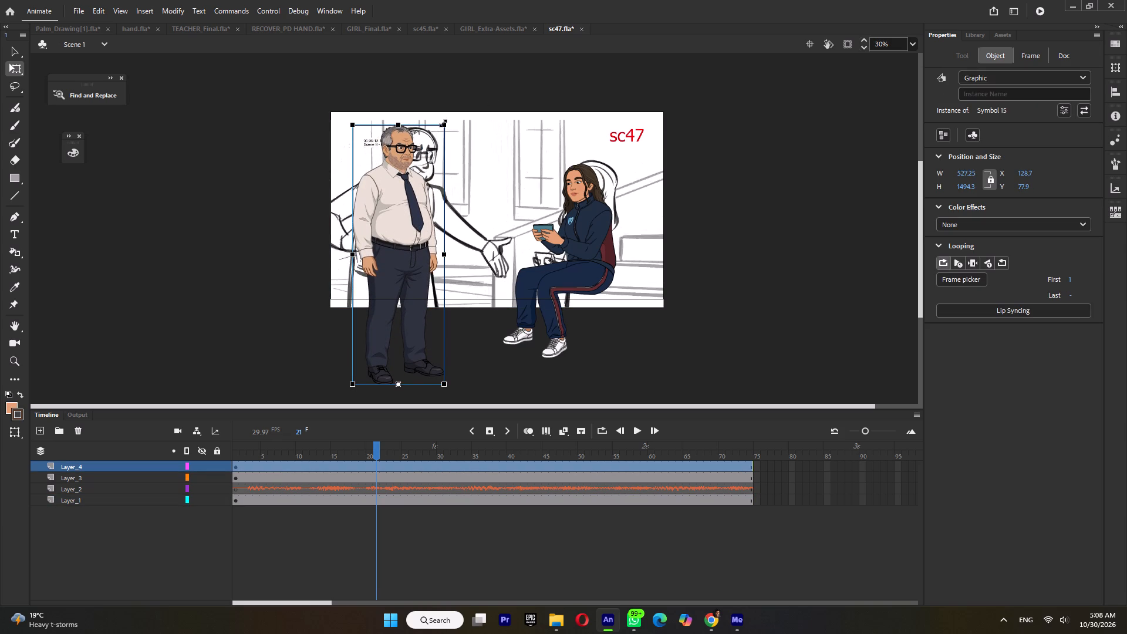
pyautogui.keyDown('shift'); pyautogui.moveTo(443, 123); pyautogui.dragTo(461, 110); pyautogui.keyUp('shift')
pyautogui.moveTo(414, 177); pyautogui.dragTo(413, 195)
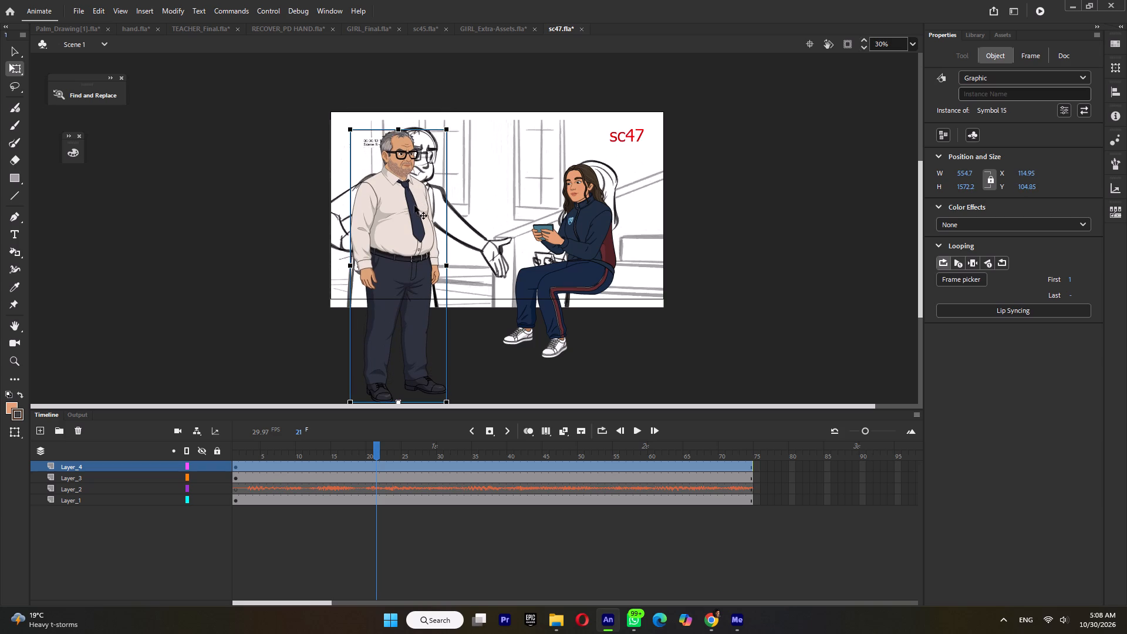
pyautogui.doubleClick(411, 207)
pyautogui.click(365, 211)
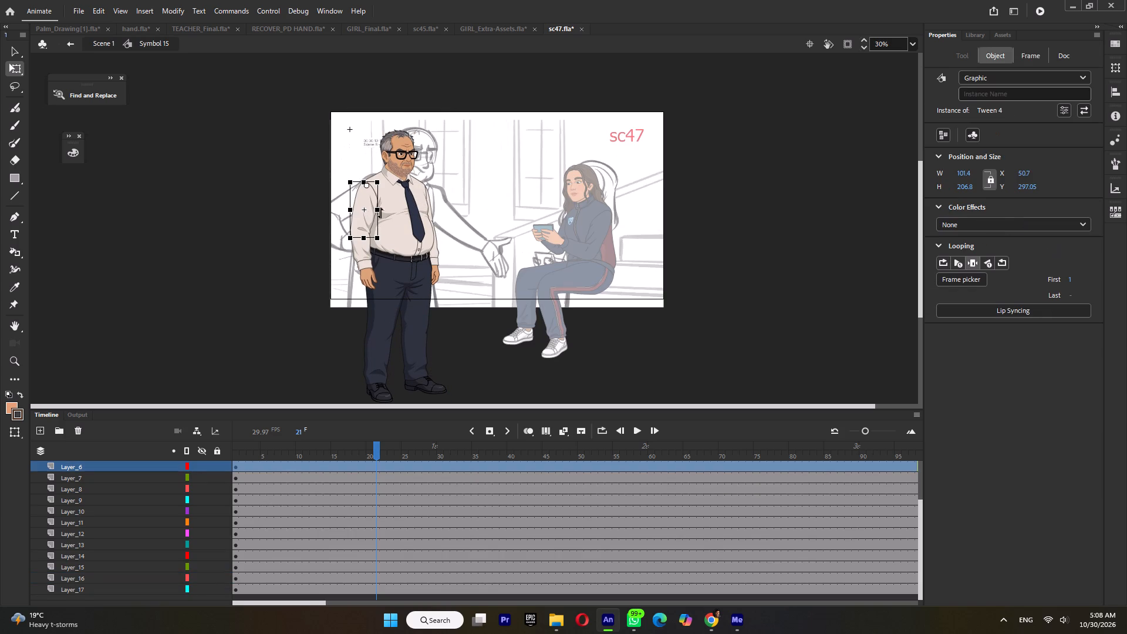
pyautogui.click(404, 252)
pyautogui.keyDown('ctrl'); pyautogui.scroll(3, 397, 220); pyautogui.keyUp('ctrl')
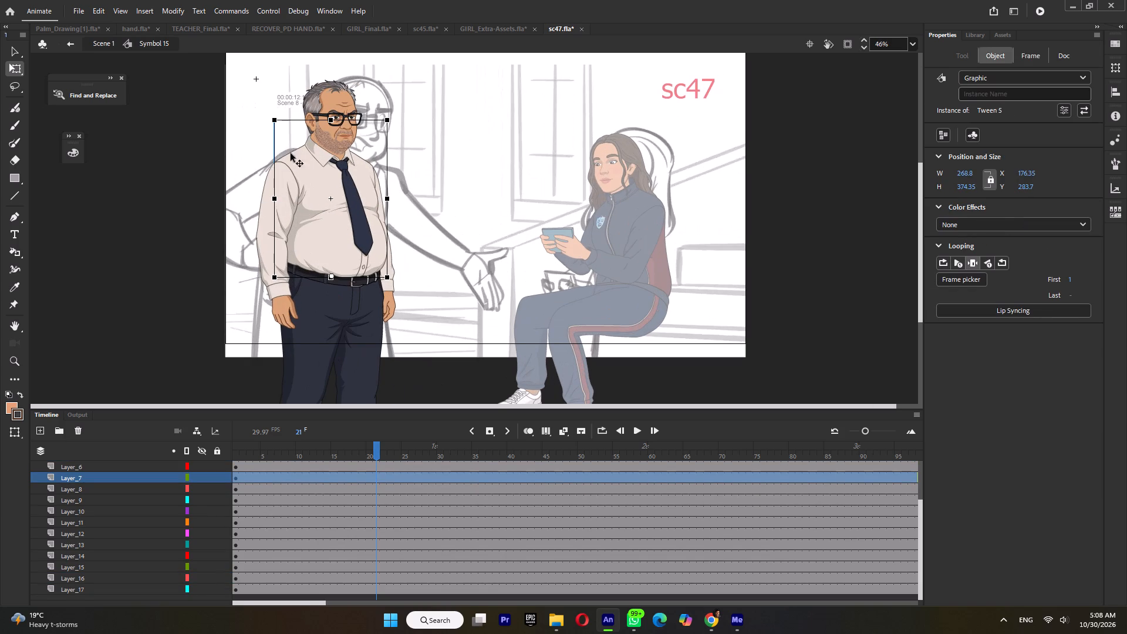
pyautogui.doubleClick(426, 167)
# Move the man left to about X -351, Y 75 so he stands beside the sketched man.
pyautogui.moveTo(352, 219); pyautogui.dragTo(223, 216)
# Open the torso symbol Tween 5 inside the man and extend its Layer_1 frames to frame 8.
pyautogui.doubleClick(222, 216)
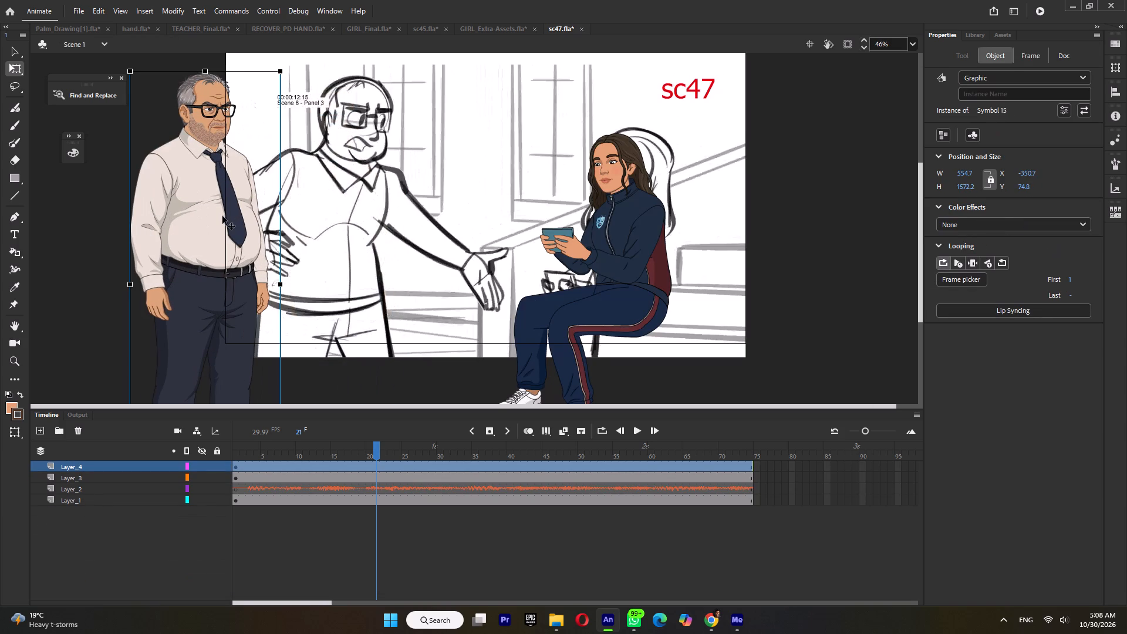
pyautogui.click(163, 152)
pyautogui.doubleClick(173, 150)
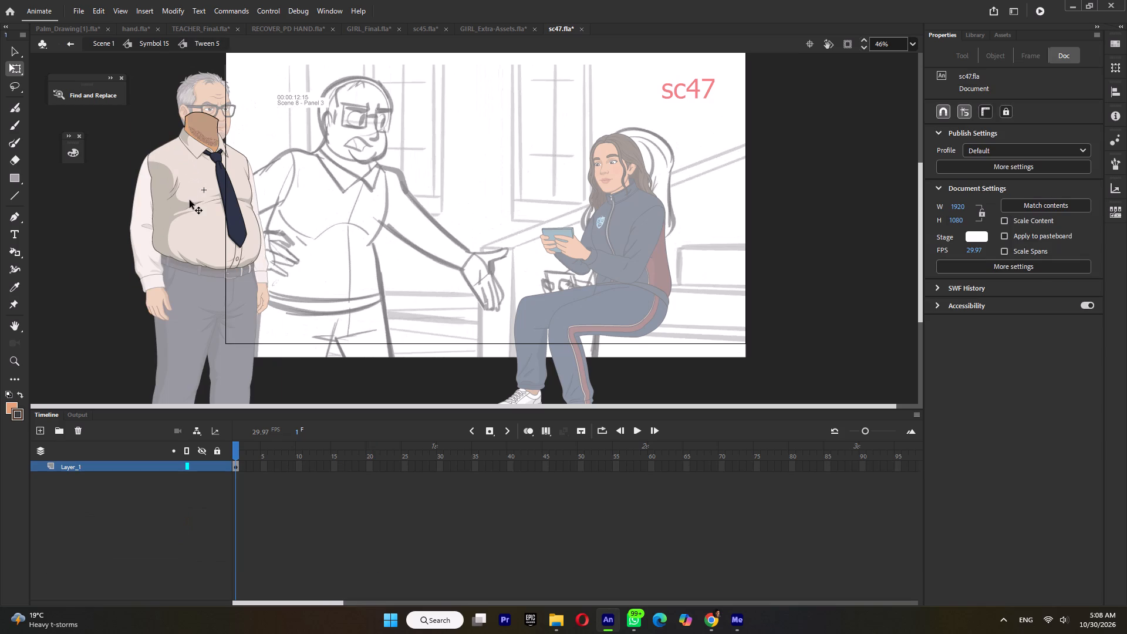
pyautogui.click(154, 152)
pyautogui.doubleClick(287, 452)
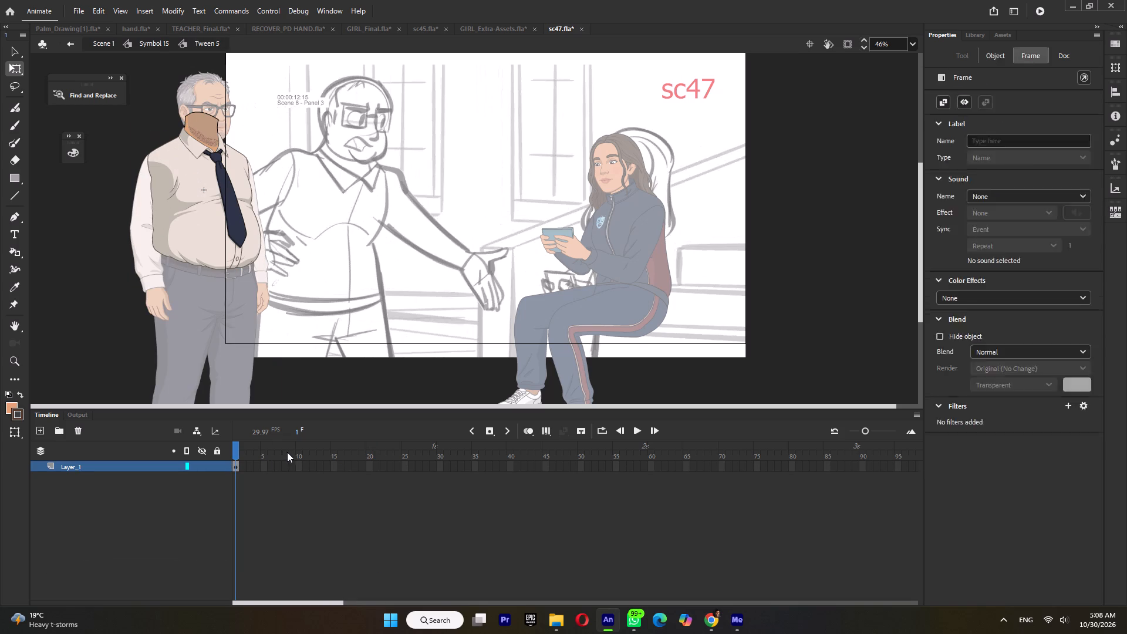
pyautogui.press('F5')
pyautogui.moveTo(267, 444); pyautogui.dragTo(217, 450)
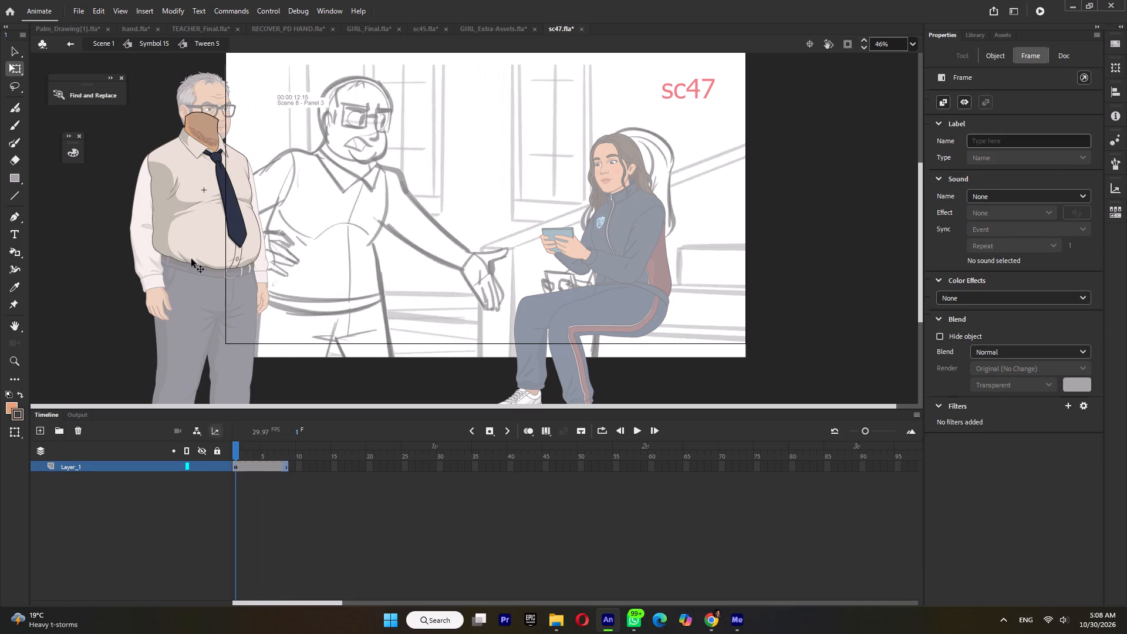
# Set both shoulder graphics in the torso to play once, check them along the frames, and return to the man's symbol.
pyautogui.click(160, 152)
pyautogui.click(958, 265)
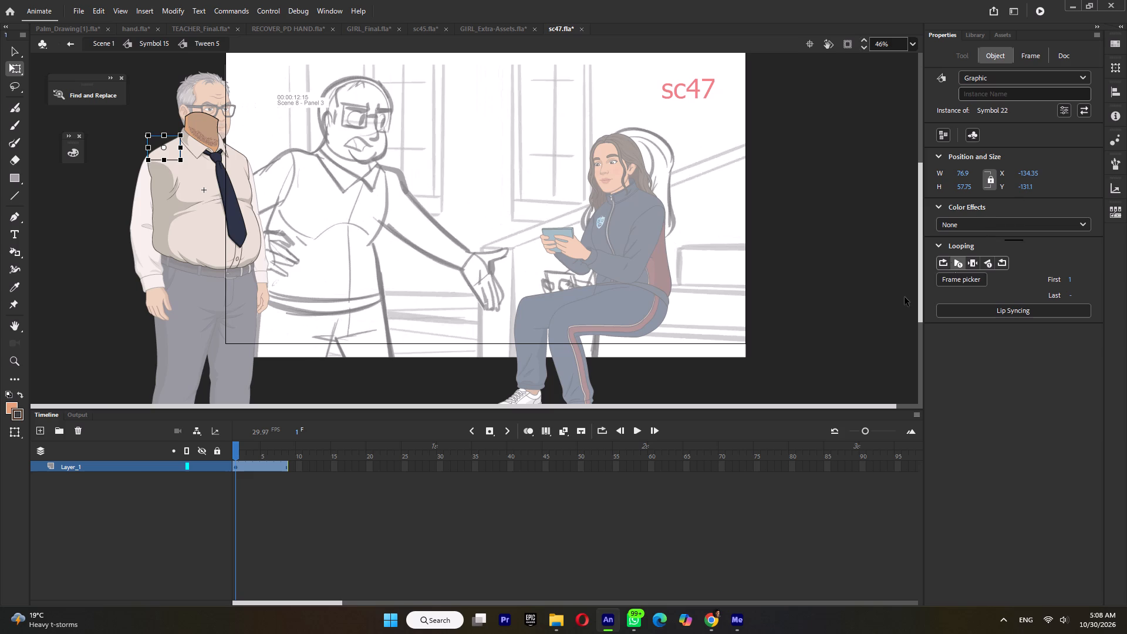
pyautogui.click(239, 152)
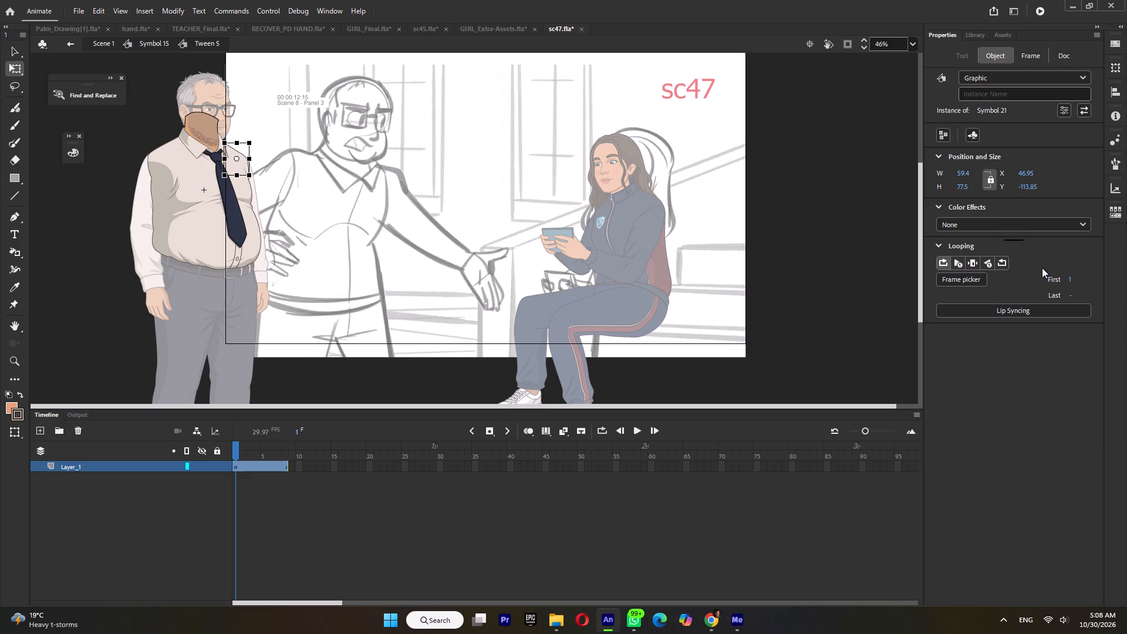
pyautogui.click(959, 265)
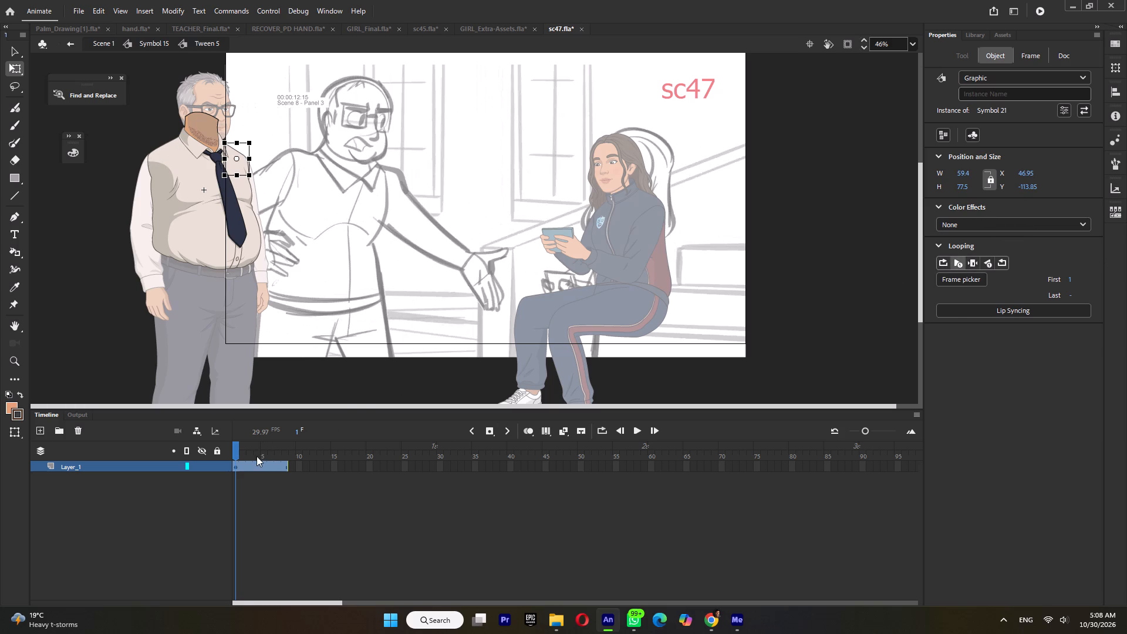
pyautogui.moveTo(237, 454); pyautogui.dragTo(264, 458)
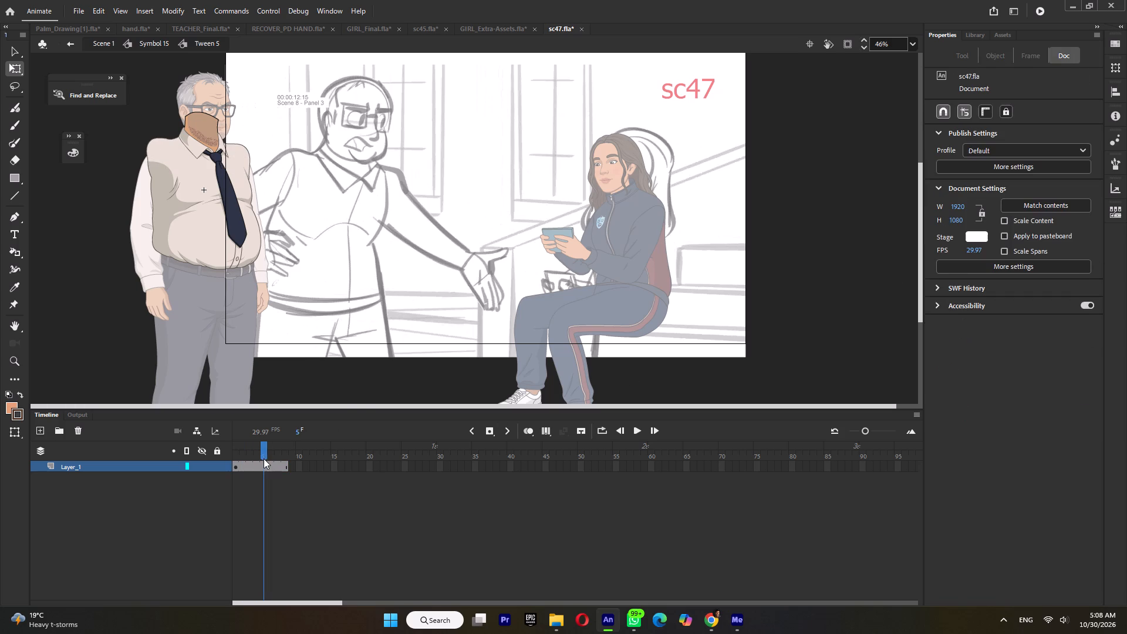
pyautogui.doubleClick(356, 240)
# Compare the torso's shoulder poses in the Frame Picker and set the torso at frame 21 to frame 4.
pyautogui.moveTo(257, 438); pyautogui.dragTo(191, 442)
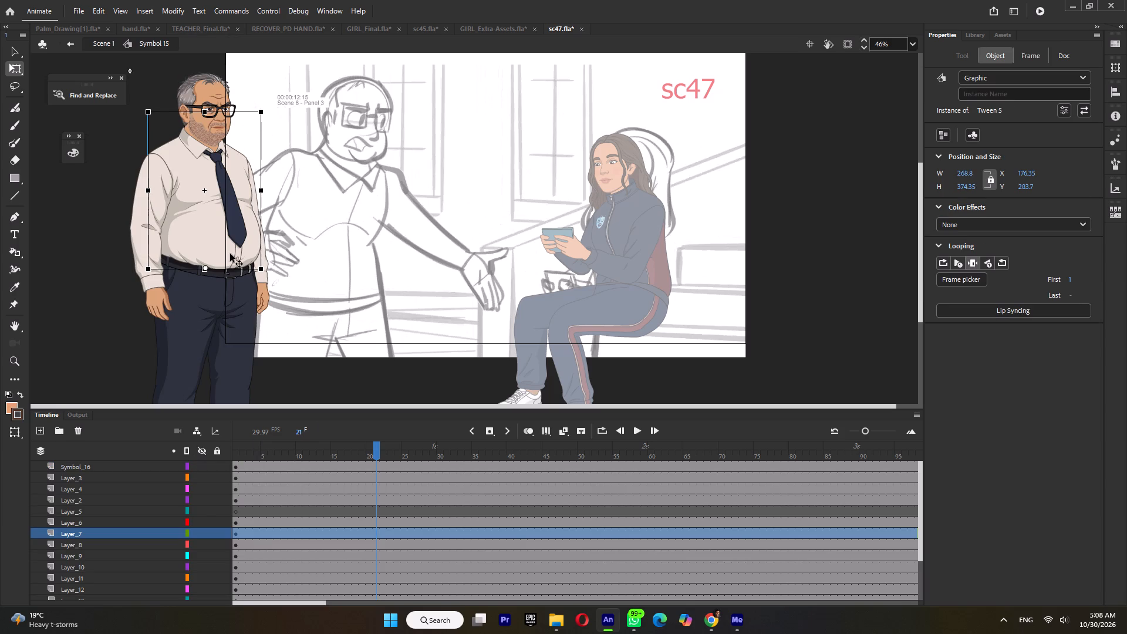
pyautogui.click(229, 253)
pyautogui.click(971, 274)
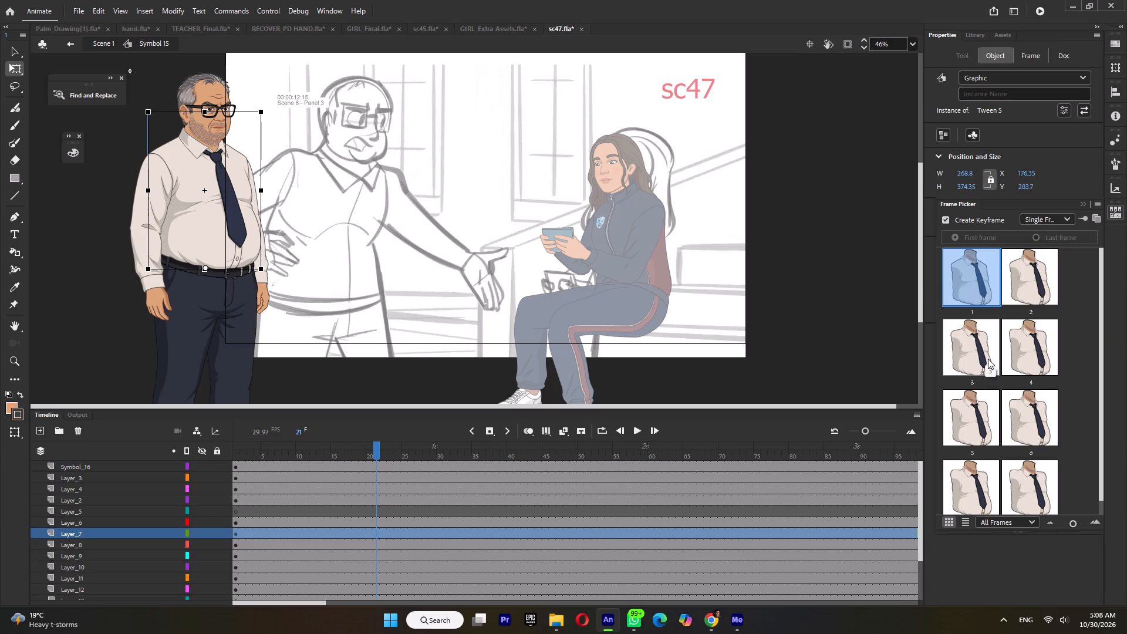
pyautogui.click(986, 356)
pyautogui.click(973, 395)
pyautogui.click(1018, 409)
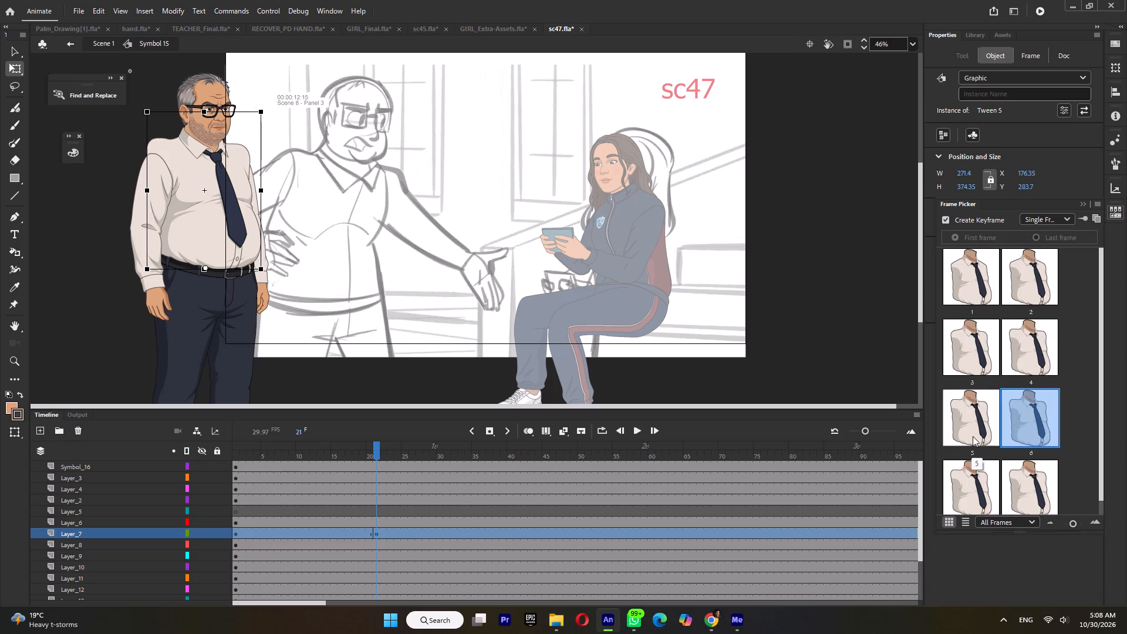
pyautogui.click(973, 436)
pyautogui.click(1030, 362)
pyautogui.click(963, 359)
pyautogui.click(1004, 361)
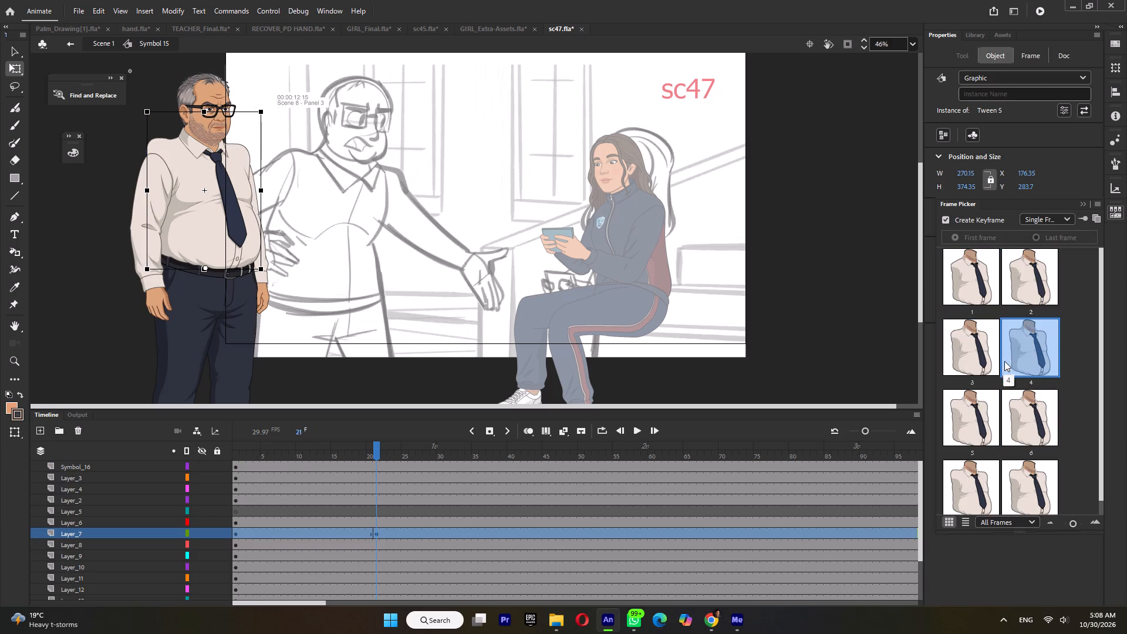
# Rotate the man's far upper arm, Tween 15 on Layer_17, outward from the shoulder toward the sketched pose.
pyautogui.click(254, 187)
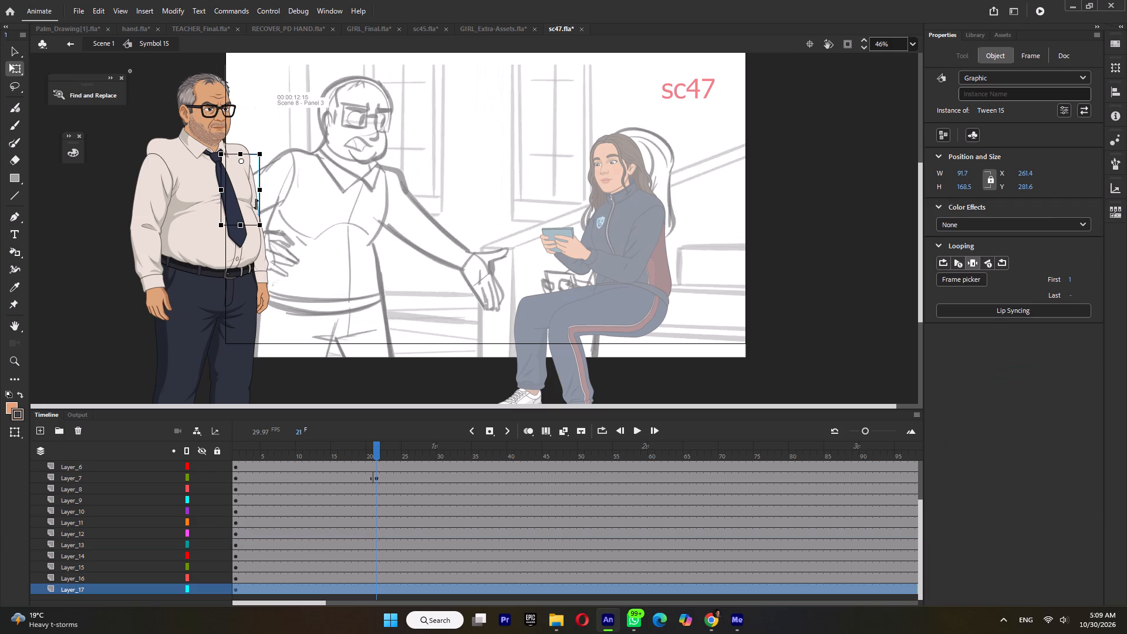
pyautogui.keyDown('ctrl'); pyautogui.scroll(3, 256, 204); pyautogui.keyUp('ctrl')
pyautogui.moveTo(261, 248); pyautogui.dragTo(287, 244)
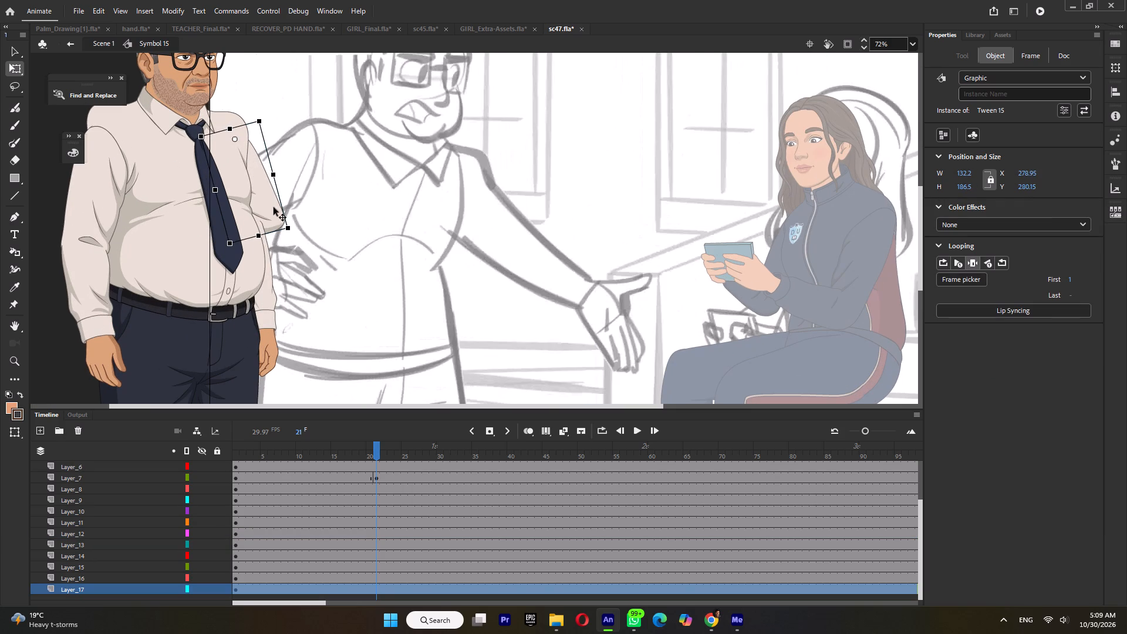
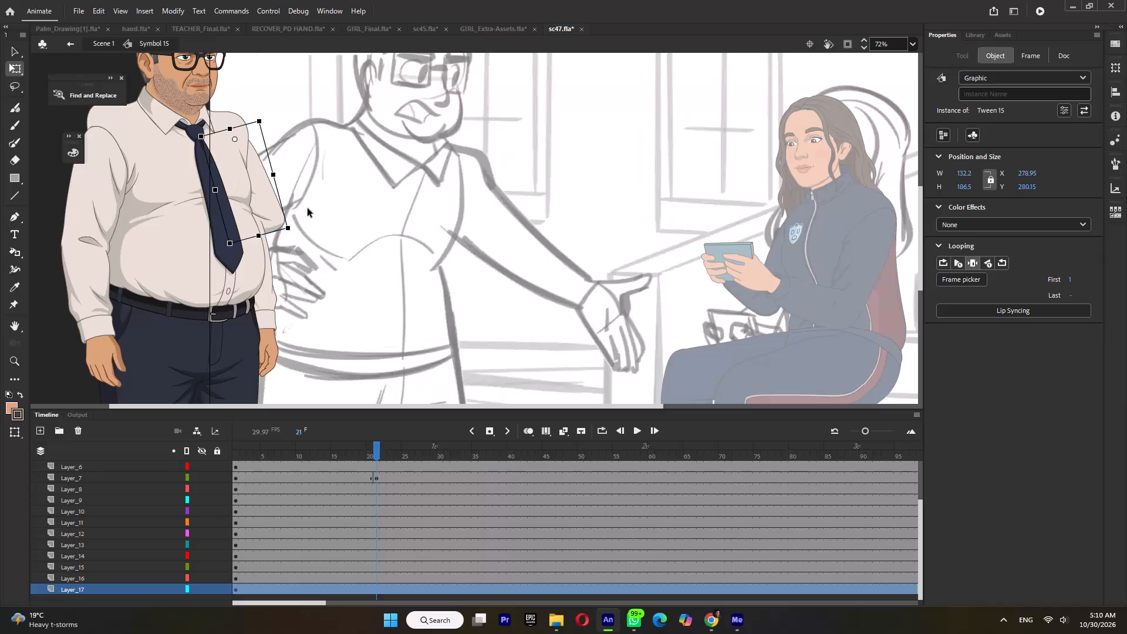
# Move the man's far upper arm, Tween 15, slightly up so it sits at the shoulder.
pyautogui.moveTo(267, 186); pyautogui.dragTo(268, 171)
# Lean the man's whole upper body slightly toward the girl, rotating the head, torso and arms together about the waist.
pyautogui.keyDown('ctrl'); pyautogui.scroll(-3, 268, 171); pyautogui.keyUp('ctrl')
pyautogui.moveTo(315, 108); pyautogui.dragTo(313, 110)
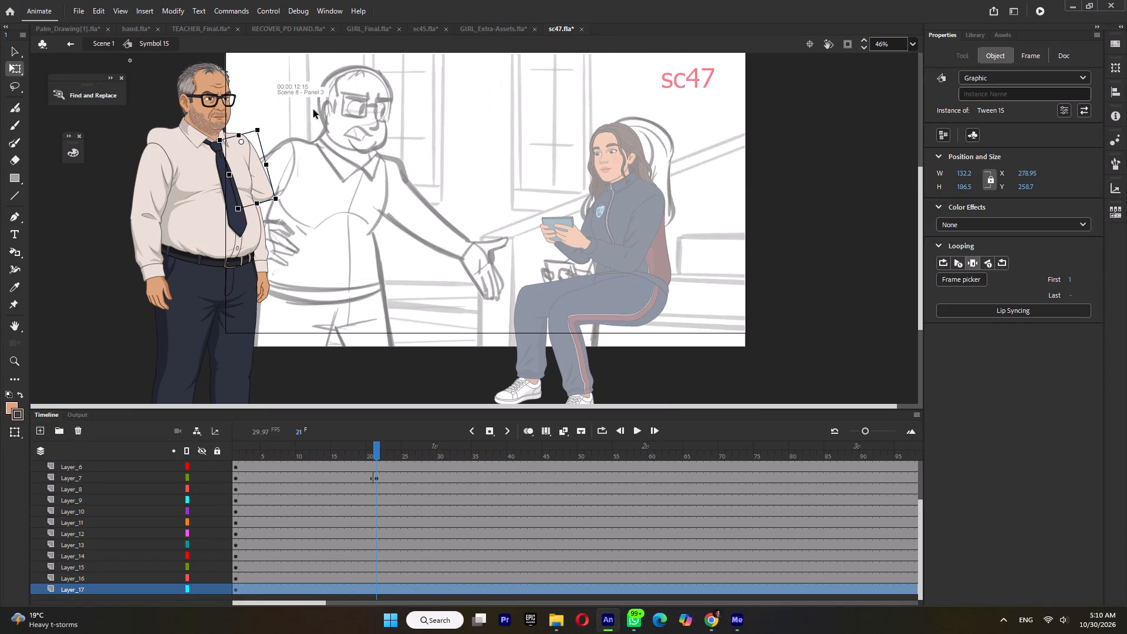
pyautogui.moveTo(313, 110); pyautogui.dragTo(111, 214)
pyautogui.moveTo(203, 172); pyautogui.dragTo(199, 234)
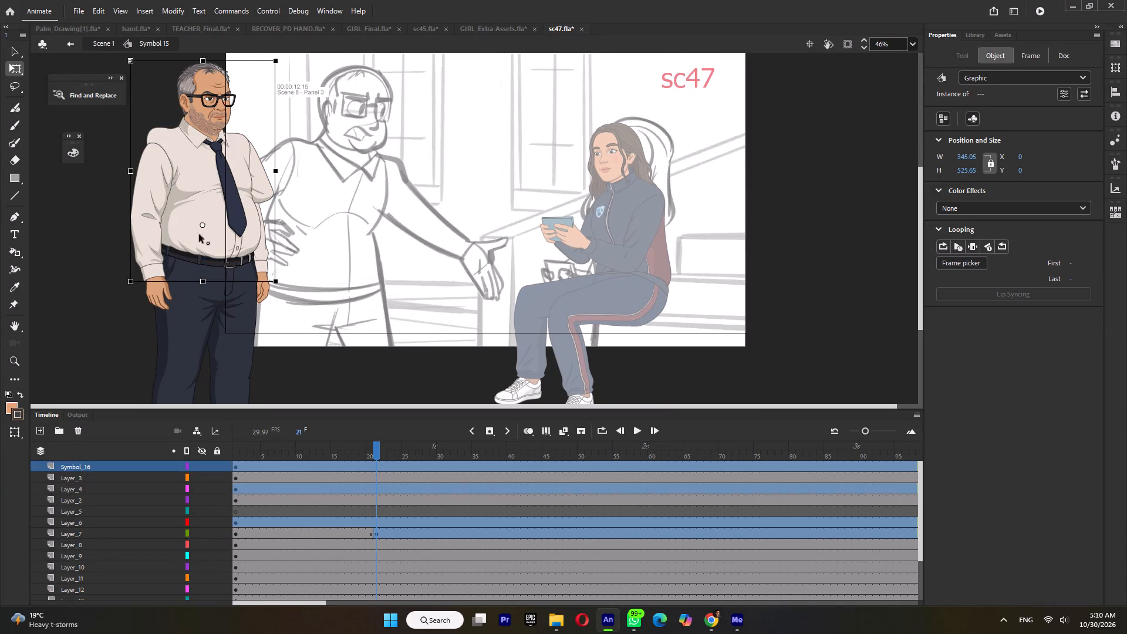
pyautogui.moveTo(199, 234); pyautogui.dragTo(203, 254)
pyautogui.moveTo(282, 60); pyautogui.dragTo(302, 83)
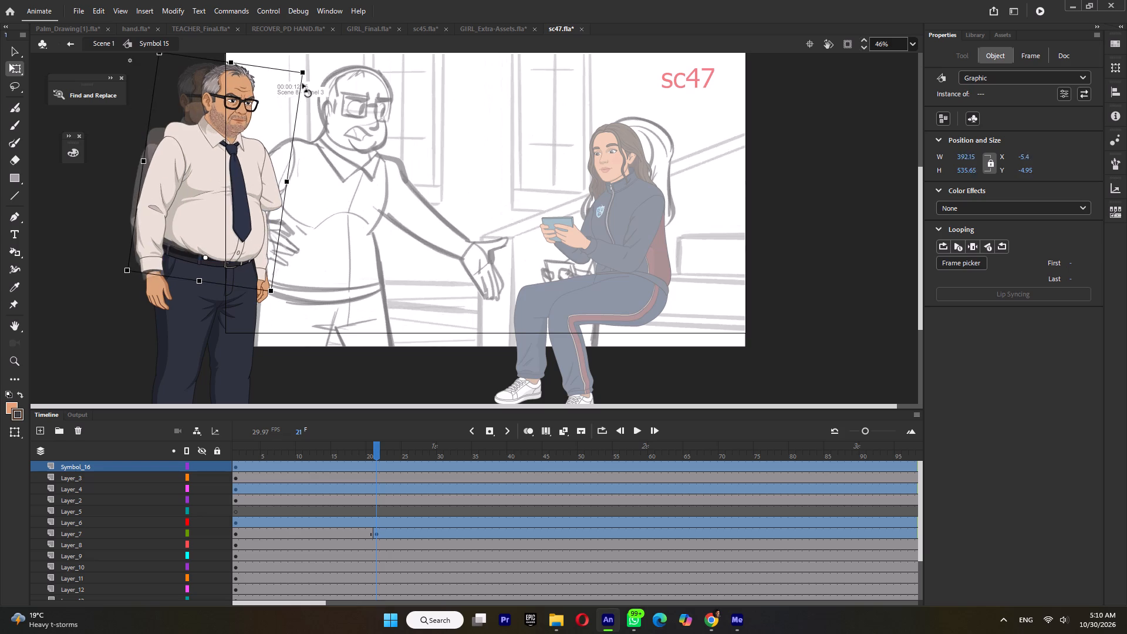
pyautogui.moveTo(302, 83); pyautogui.dragTo(289, 78)
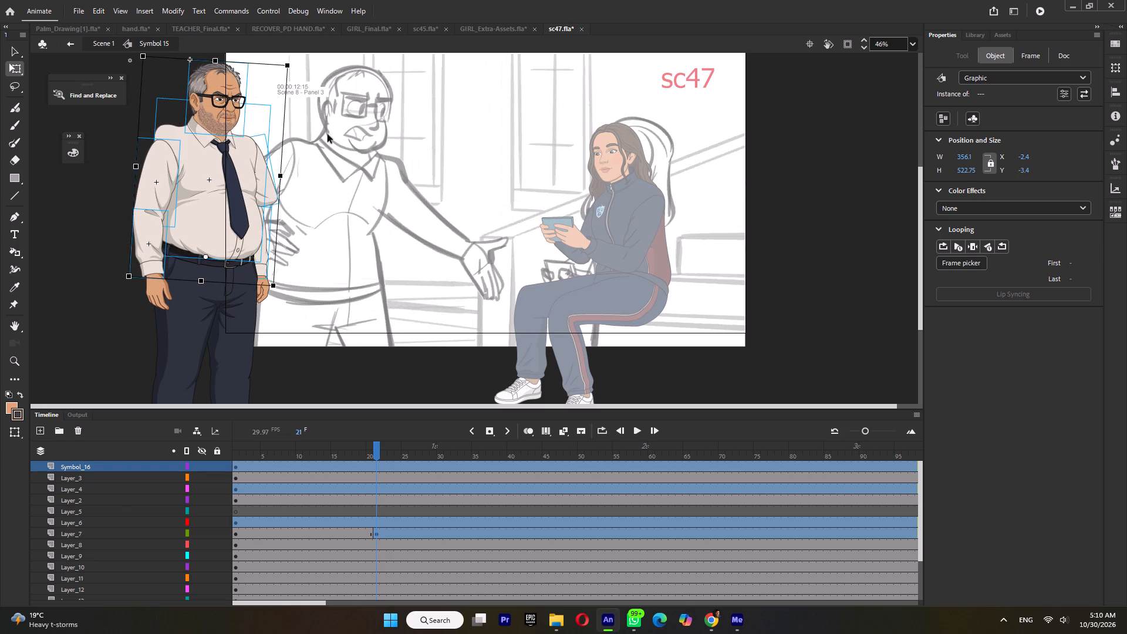
# Tilt the man's upper body, hands and thighs together slightly toward the girl, pivoting about the near knee.
pyautogui.moveTo(330, 112); pyautogui.dragTo(97, 329)
pyautogui.keyDown('ctrl'); pyautogui.scroll(-3, 189, 239); pyautogui.keyUp('ctrl')
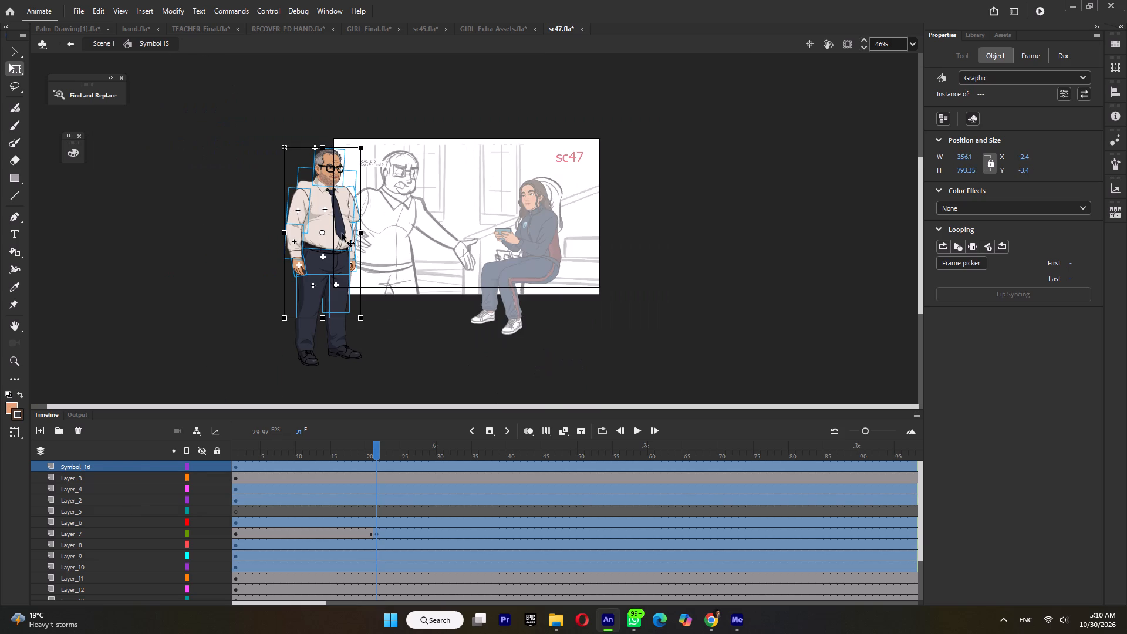
pyautogui.moveTo(321, 232); pyautogui.dragTo(305, 304)
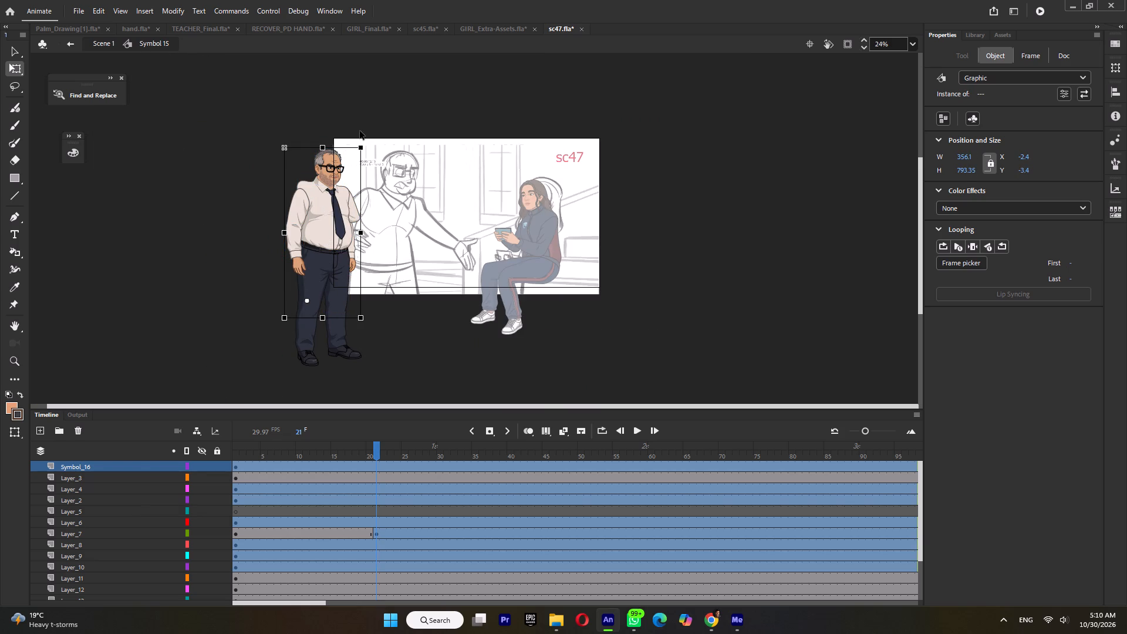
pyautogui.moveTo(366, 145); pyautogui.dragTo(372, 147)
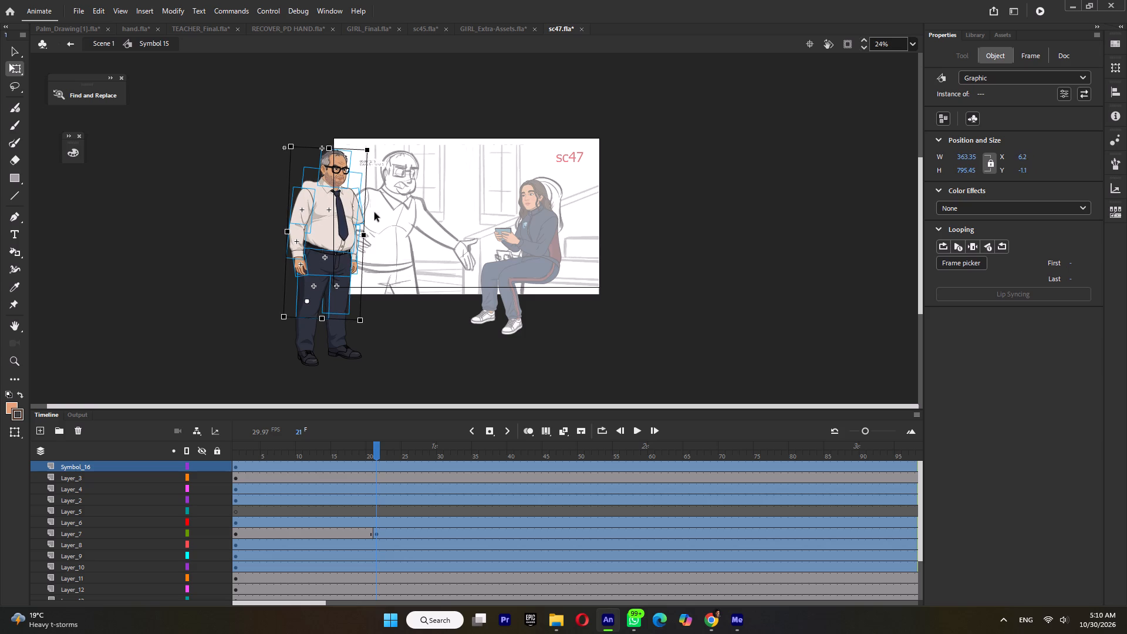
pyautogui.click(382, 303)
# Rotate the man's far thigh, Tween 8 on Layer_10, slightly outward from the hip.
pyautogui.click(348, 294)
pyautogui.moveTo(350, 323); pyautogui.dragTo(359, 327)
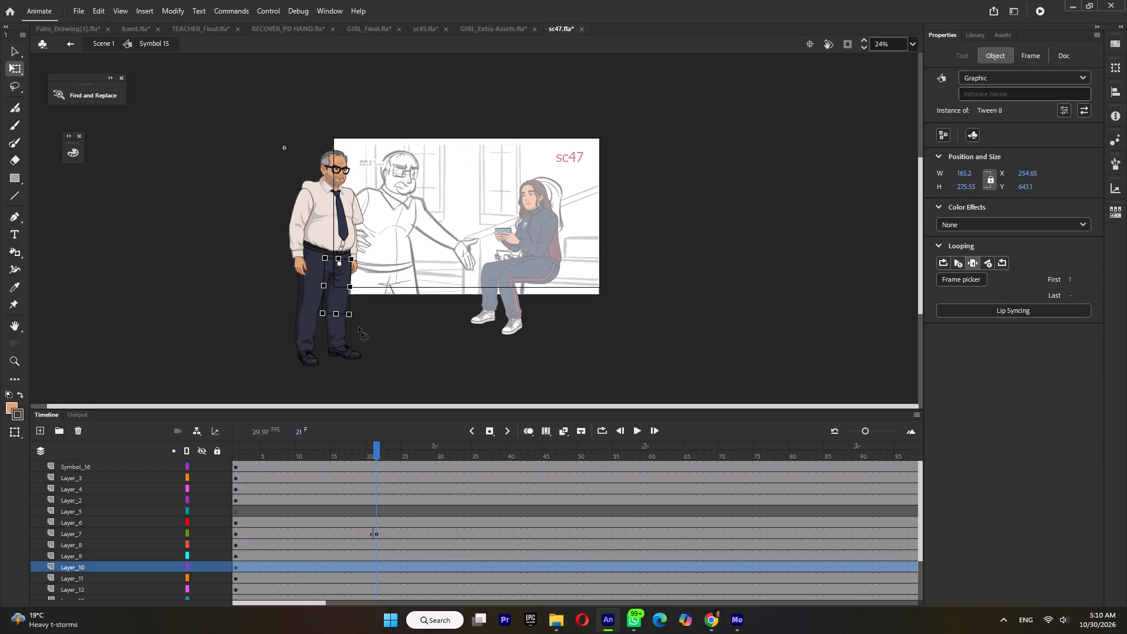
pyautogui.moveTo(359, 327); pyautogui.dragTo(363, 328)
# Move the torso's keyframe on Layer_7 from frame 21 to frame 1.
pyautogui.moveTo(371, 343); pyautogui.dragTo(314, 368)
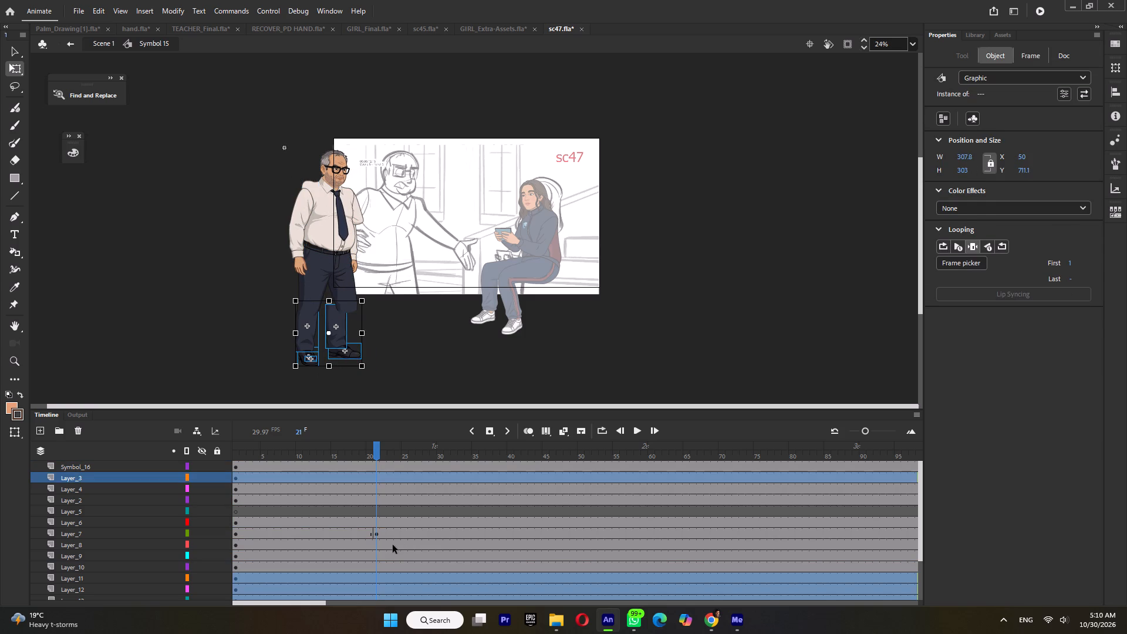
pyautogui.click(375, 531)
pyautogui.moveTo(375, 531); pyautogui.dragTo(232, 534)
# Move the man's far lower leg and shoe together toward the girl to meet the rotated thigh.
pyautogui.moveTo(363, 337); pyautogui.dragTo(328, 364)
pyautogui.keyDown('ctrl'); pyautogui.scroll(5, 345, 336); pyautogui.keyUp('ctrl')
pyautogui.moveTo(285, 340); pyautogui.dragTo(301, 343)
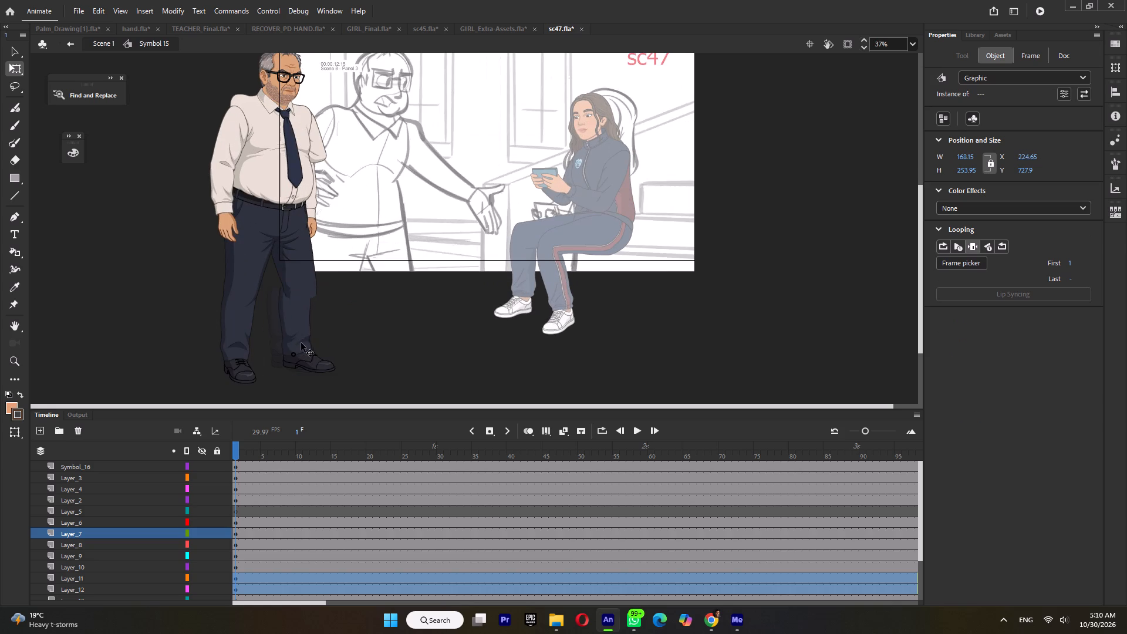
pyautogui.moveTo(301, 343); pyautogui.dragTo(302, 344)
# Skew the man's torso, Tween 5 on Layer_7, slightly so its far side rises.
pyautogui.click(230, 134)
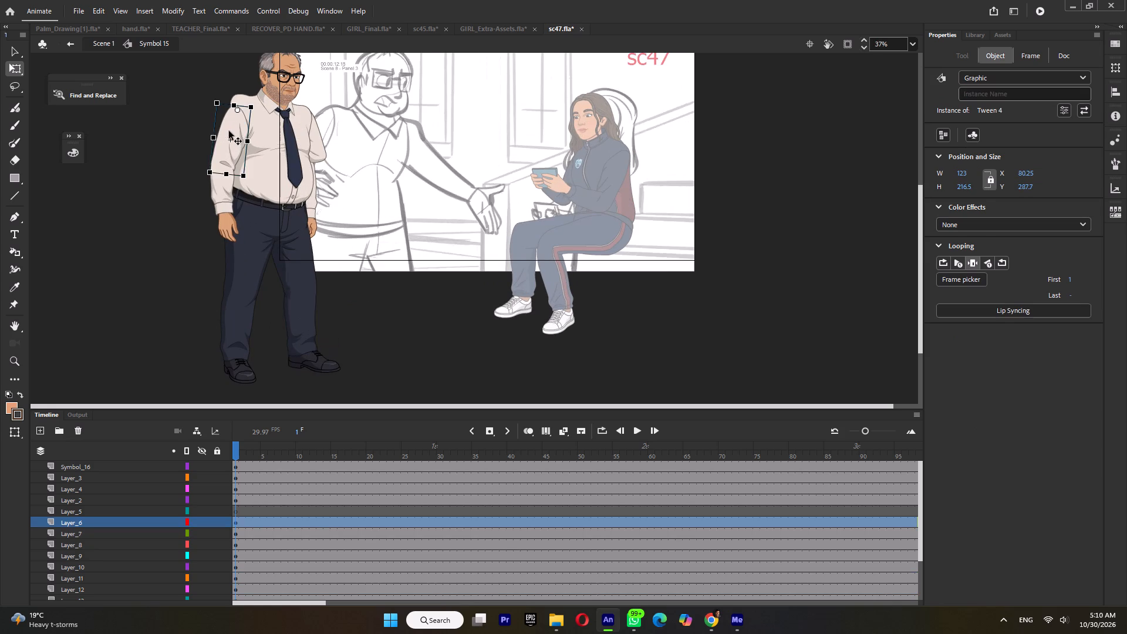
pyautogui.keyDown('ctrl'); pyautogui.scroll(5, 229, 131); pyautogui.keyUp('ctrl')
pyautogui.click(233, 200)
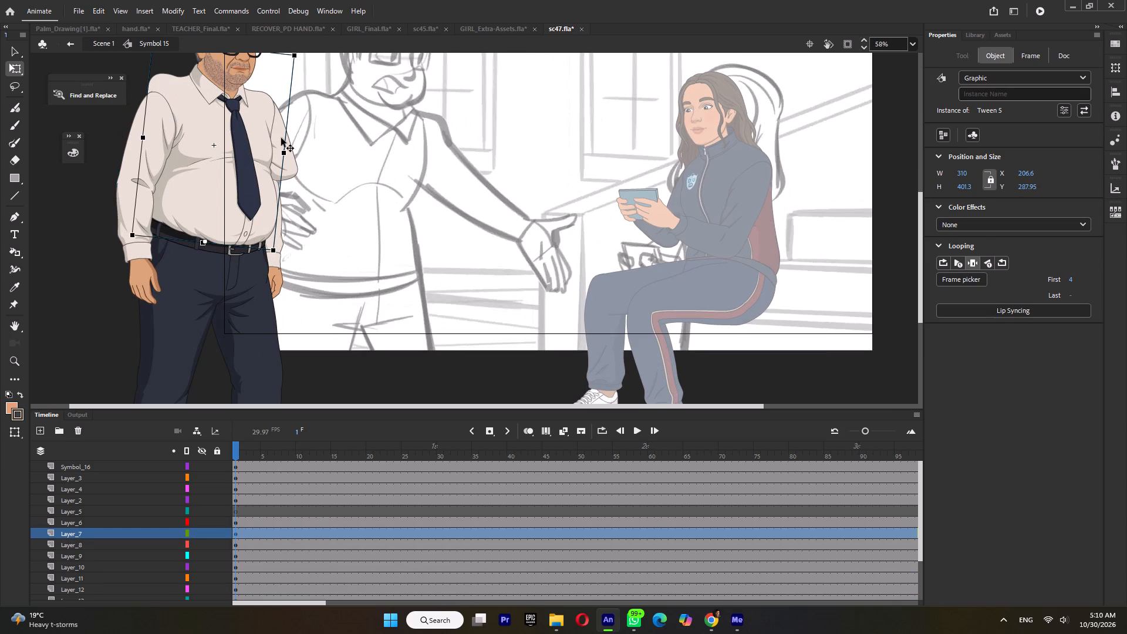
pyautogui.click(285, 133)
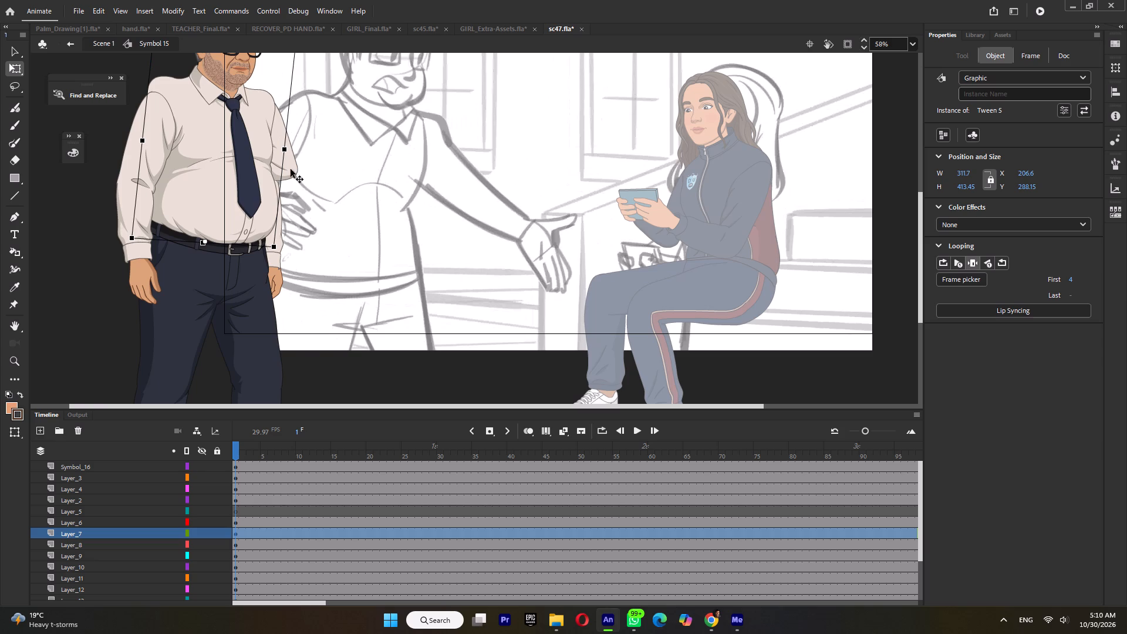
# Swing the far forearm, Tween 13 on Layer_15, outward toward the girl and attach it to the upper arm's elbow.
pyautogui.click(283, 253)
pyautogui.click(272, 257)
pyautogui.click(280, 262)
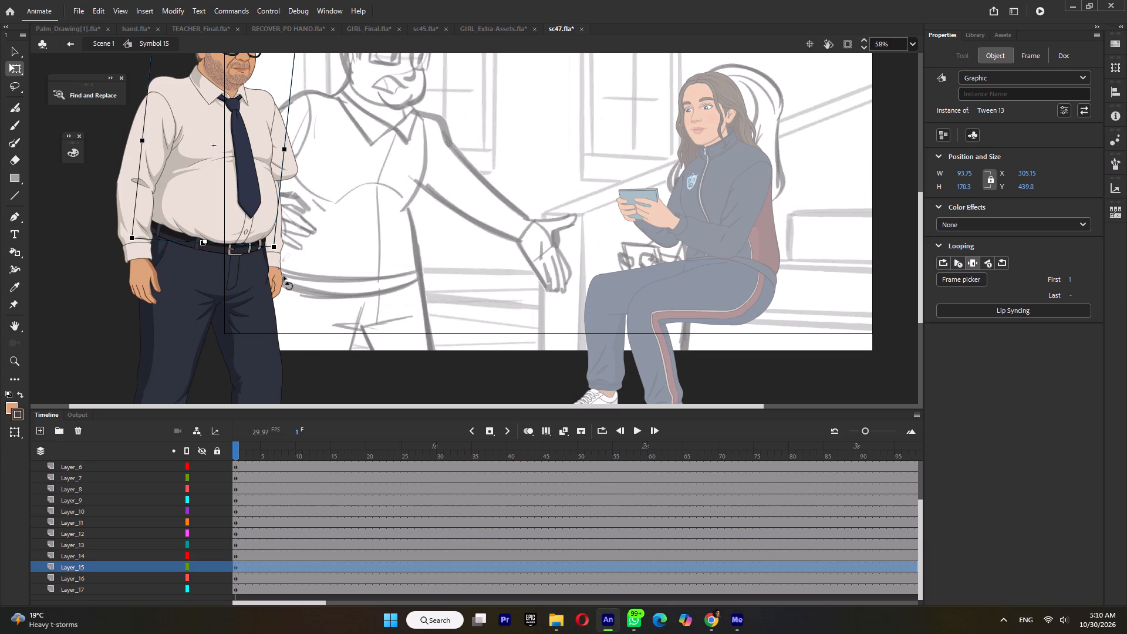
pyautogui.moveTo(280, 280); pyautogui.dragTo(328, 235)
pyautogui.keyDown('ctrl'); pyautogui.moveTo(302, 220); pyautogui.dragTo(323, 206); pyautogui.keyUp('ctrl')
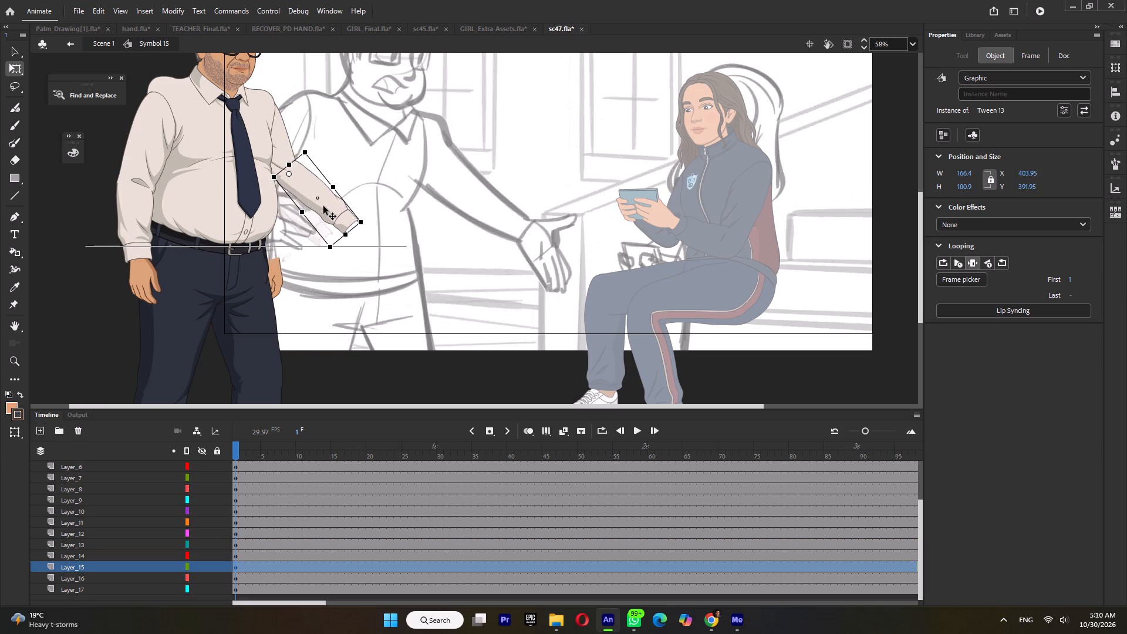
pyautogui.keyDown('ctrl'); pyautogui.moveTo(323, 206); pyautogui.dragTo(322, 206); pyautogui.keyUp('ctrl')
# Nudge the far upper arm, Tween 15 on Layer_17, slightly up to fit the shoulder and forearm.
pyautogui.click(279, 129)
pyautogui.keyDown('ctrl'); pyautogui.scroll(3, 279, 123); pyautogui.keyUp('ctrl')
pyautogui.moveTo(283, 142); pyautogui.dragTo(283, 136)
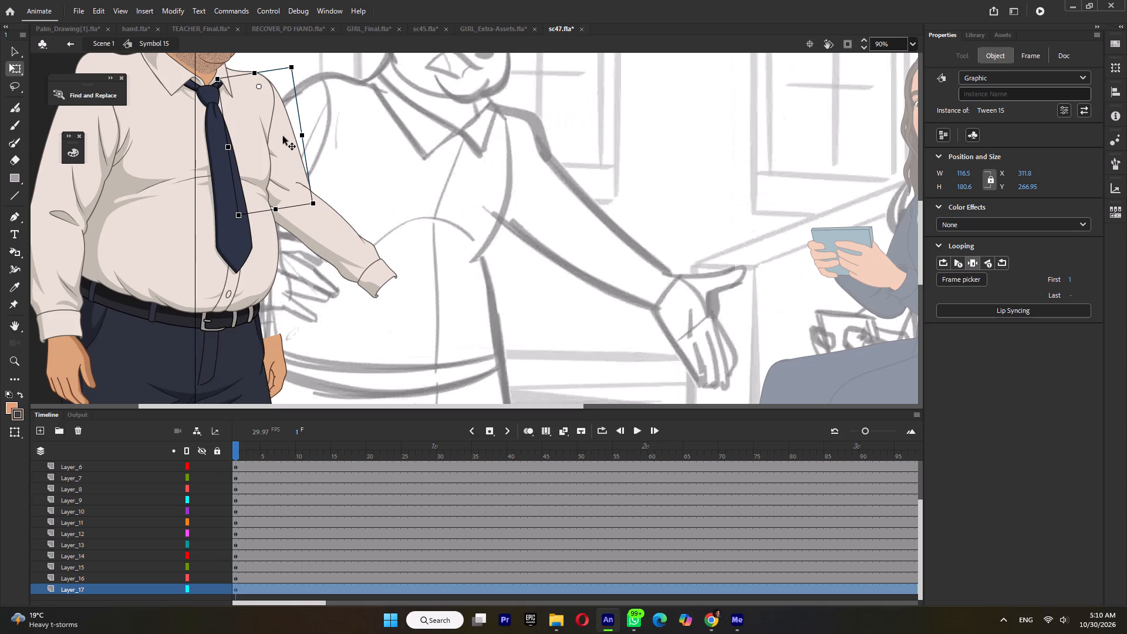
# Save sc47.fla, then save sc45.fla and close it.
pyautogui.keyDown('ctrl'); pyautogui.scroll(-3, 283, 136); pyautogui.keyUp('ctrl')
pyautogui.hotkey('ctrl', 's')
pyautogui.click(414, 32)
pyautogui.hotkey('ctrl', 's')
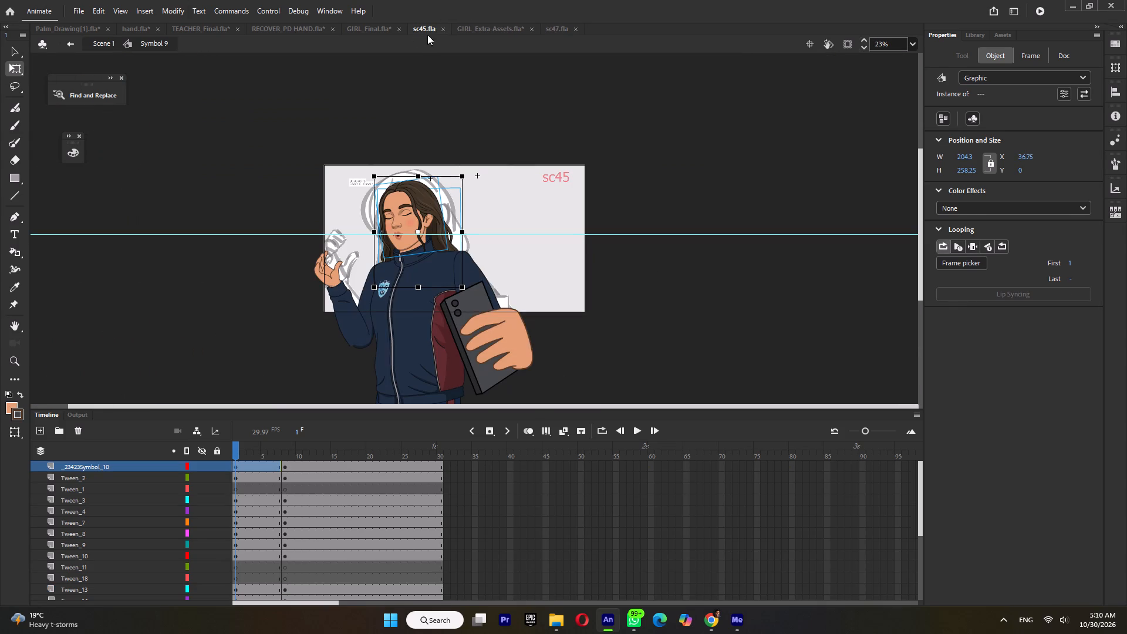
pyautogui.click(443, 29)
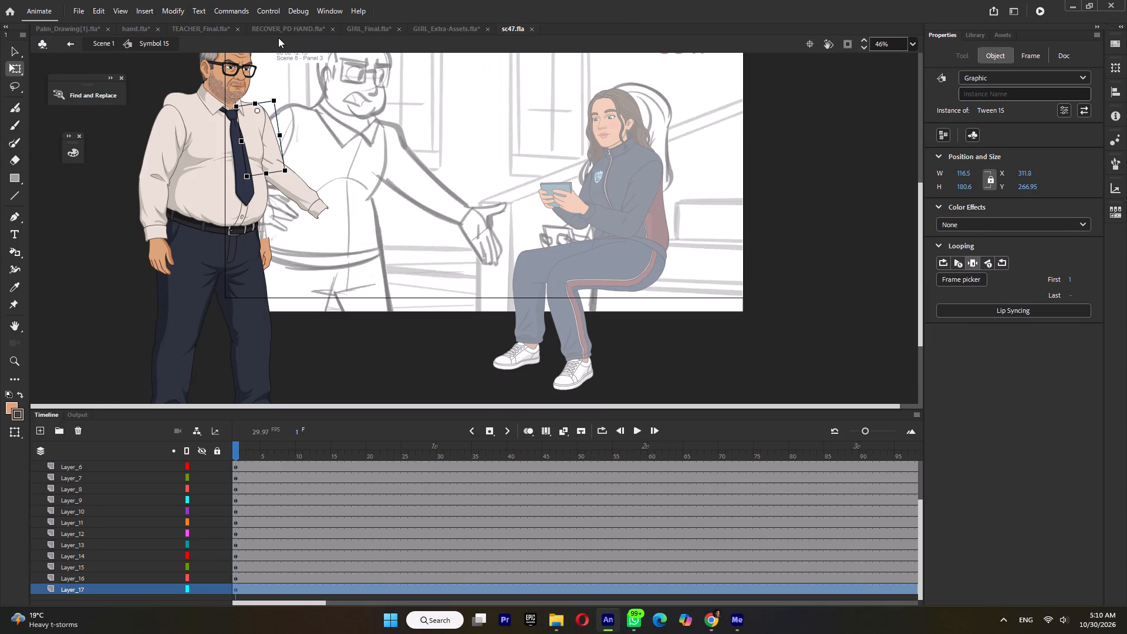
# Save TEACHER_Final.fla and return to sc47.fla.
pyautogui.hotkey('ctrl', 's')
pyautogui.click(201, 32)
pyautogui.hotkey('ctrl', 's')
pyautogui.click(511, 28)
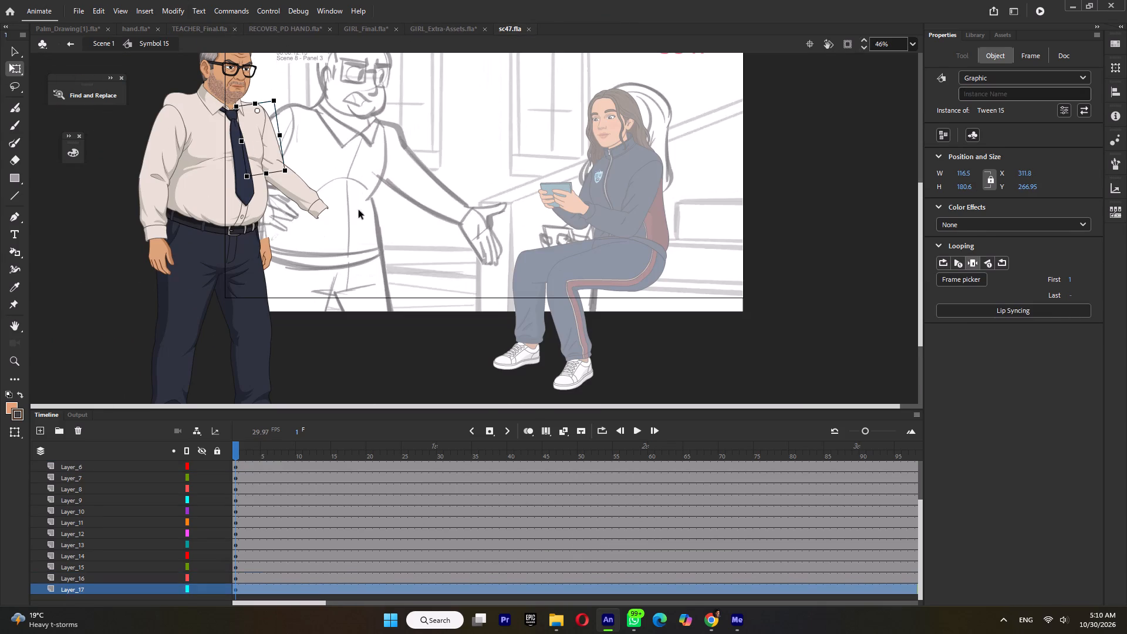
# Raise the near upper arm, Tween 4 on Layer_6, rotate its elbow outward from the body and align it with the shoulder.
pyautogui.click(164, 143)
pyautogui.keyDown('ctrl'); pyautogui.scroll(5, 178, 113); pyautogui.keyUp('ctrl')
pyautogui.moveTo(146, 146); pyautogui.dragTo(155, 129)
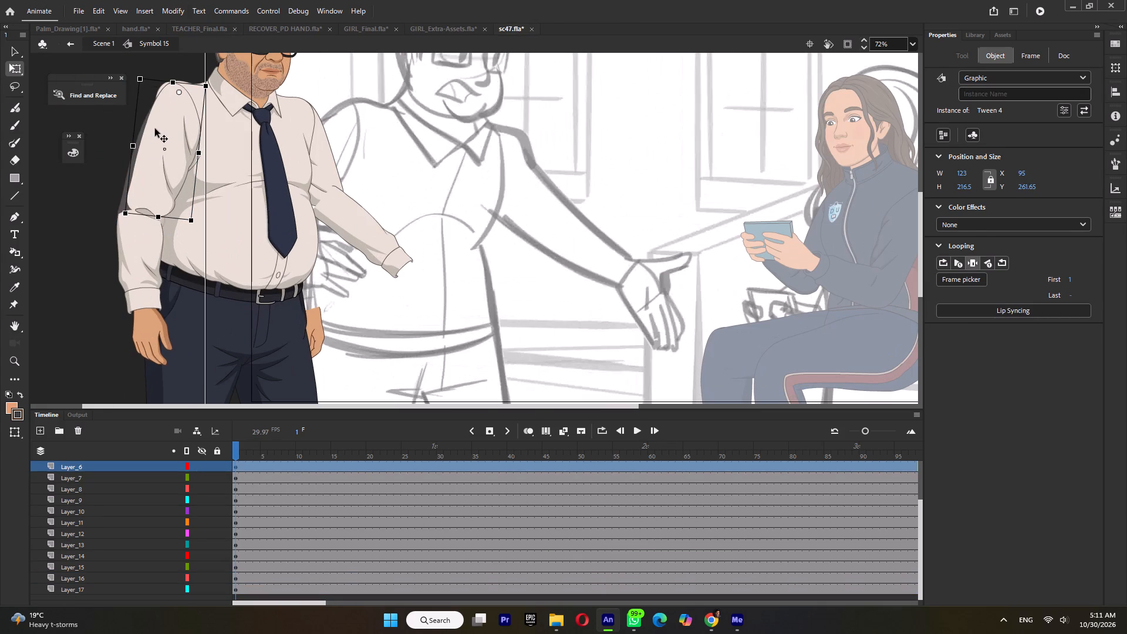
pyautogui.moveTo(155, 129); pyautogui.dragTo(150, 130)
pyautogui.moveTo(112, 221); pyautogui.dragTo(79, 197)
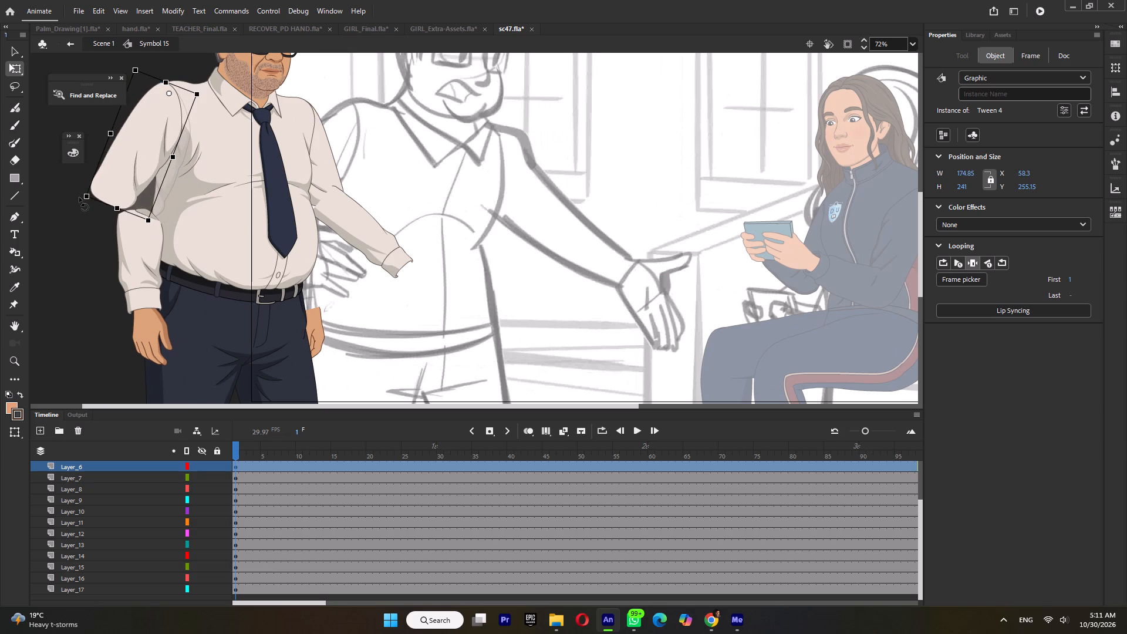
pyautogui.moveTo(79, 197); pyautogui.dragTo(73, 197)
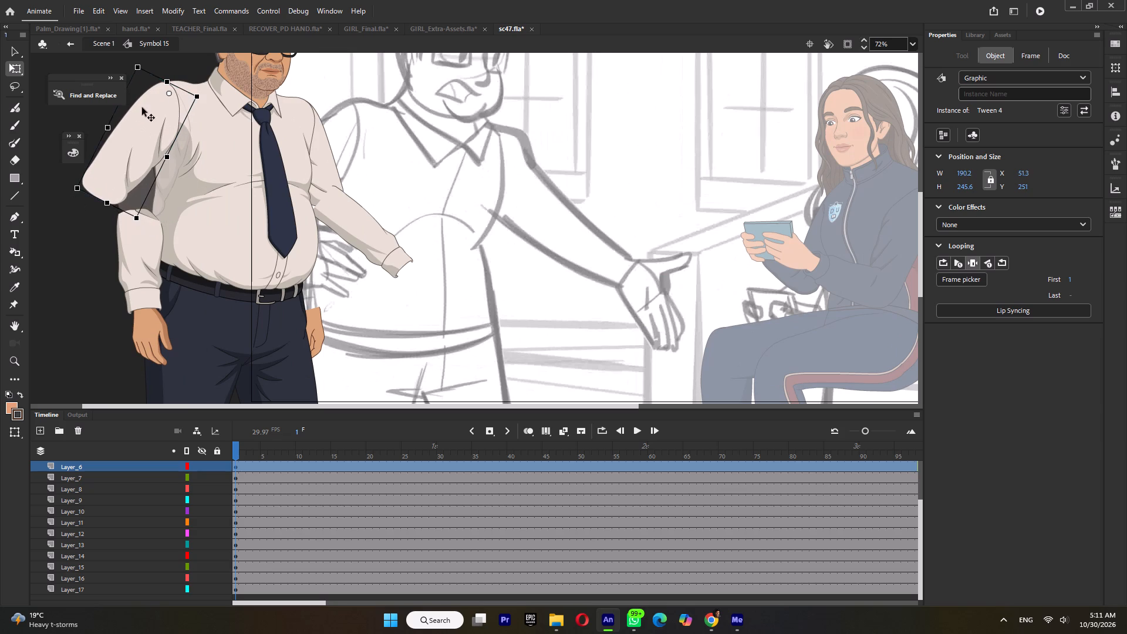
pyautogui.keyDown('ctrl'); pyautogui.scroll(7, 147, 98); pyautogui.keyUp('ctrl')
pyautogui.moveTo(169, 89); pyautogui.dragTo(185, 90)
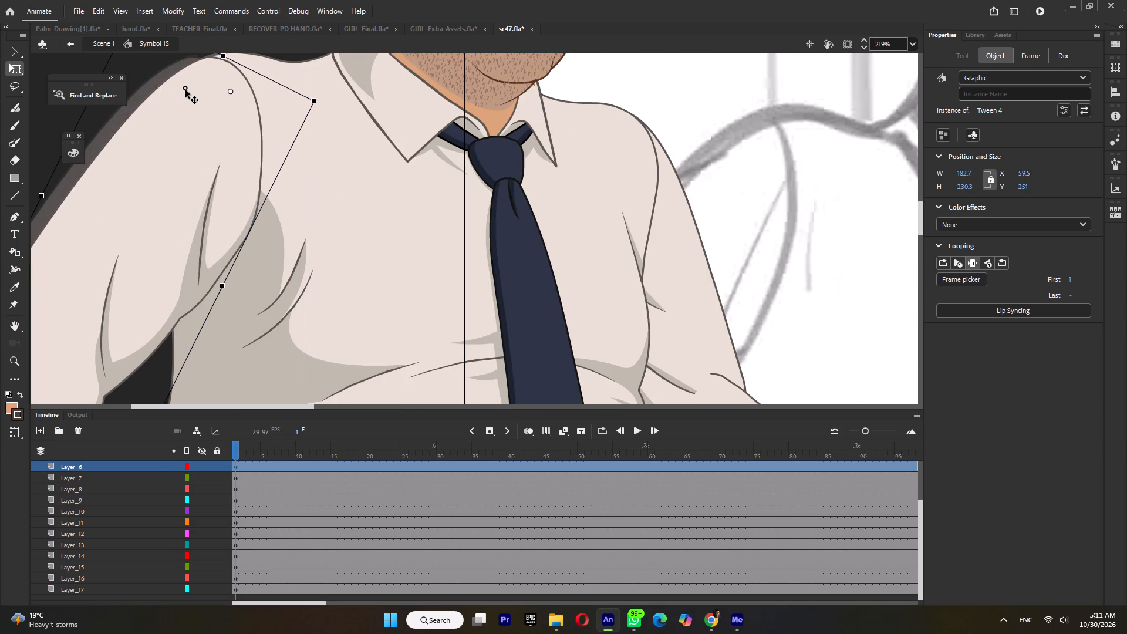
pyautogui.moveTo(185, 90); pyautogui.dragTo(182, 90)
pyautogui.keyDown('ctrl'); pyautogui.scroll(-6, 185, 98); pyautogui.keyUp('ctrl')
# Attach the near forearm, Tween 2 copy on Layer_4, to the raised elbow and rotate it inward toward the hip.
pyautogui.click(165, 252)
pyautogui.click(166, 303)
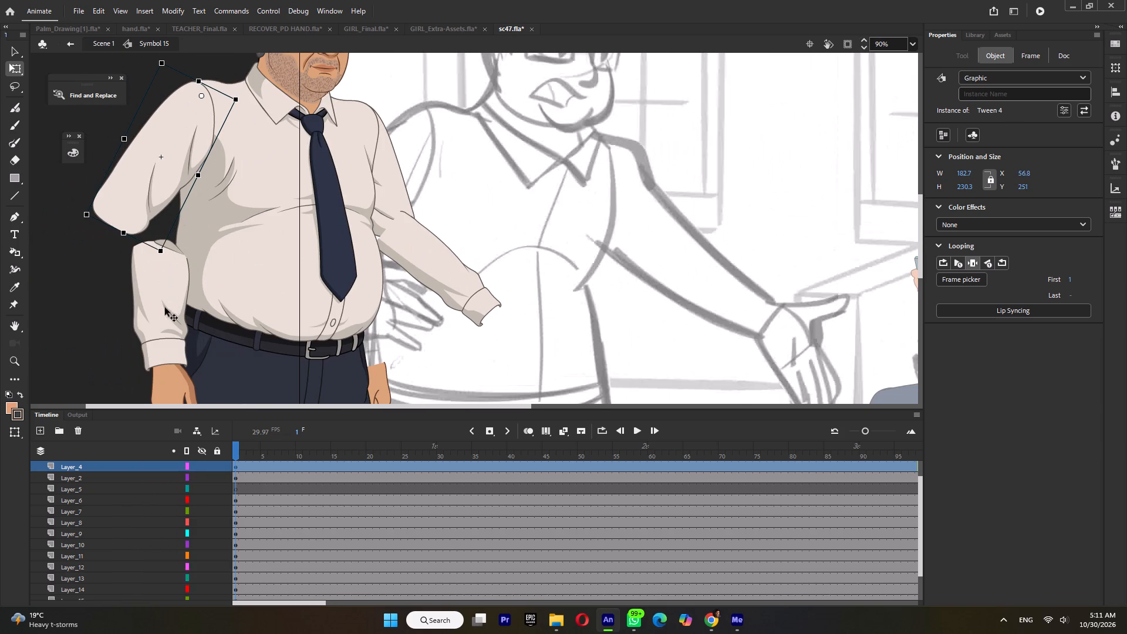
pyautogui.moveTo(158, 326); pyautogui.dragTo(114, 290)
pyautogui.moveTo(135, 346); pyautogui.dragTo(199, 318)
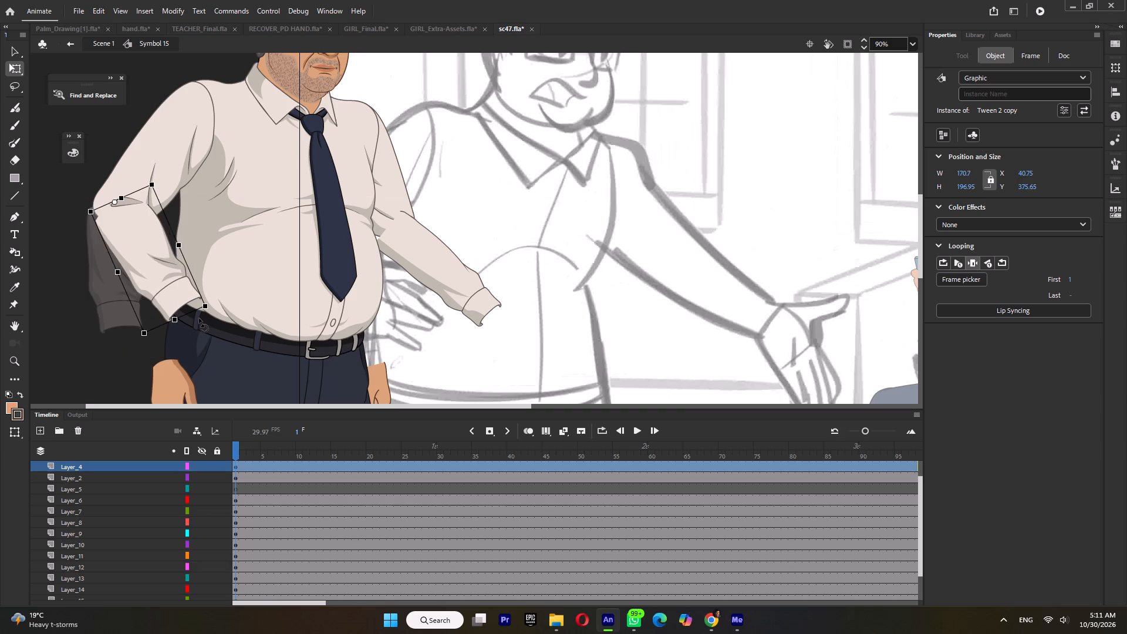
pyautogui.moveTo(199, 318); pyautogui.dragTo(200, 317)
# Set the near hand, Tween 18 copy 2 on Layer_2, to its frame 5 pose and place it at the cuff on the hip.
pyautogui.click(184, 385)
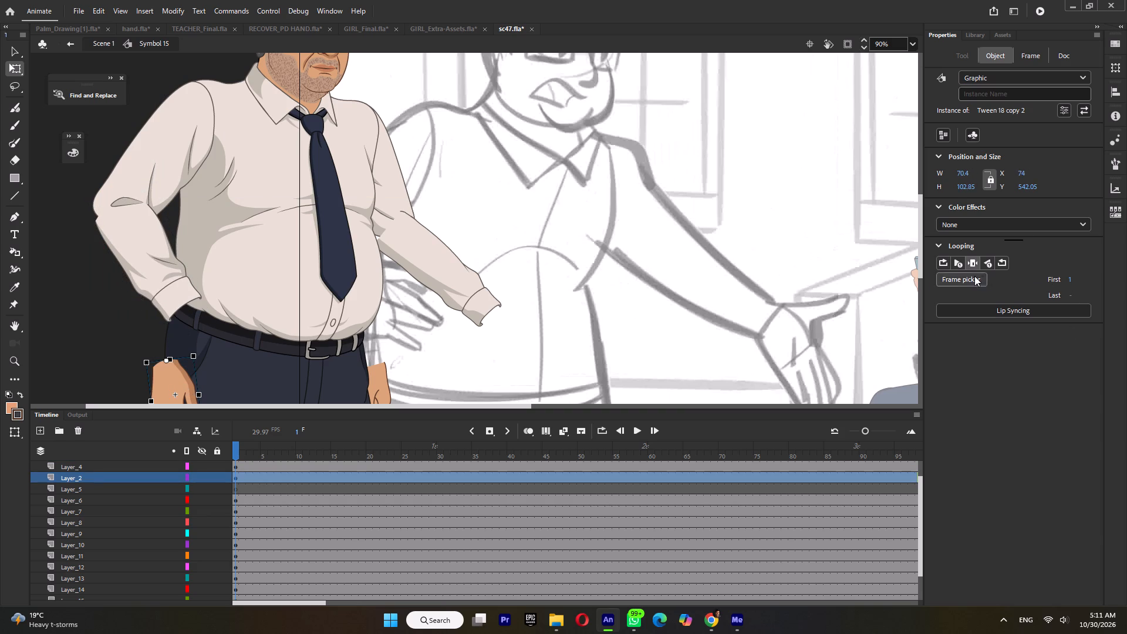
pyautogui.click(974, 276)
pyautogui.click(972, 426)
pyautogui.moveTo(163, 383); pyautogui.dragTo(174, 332)
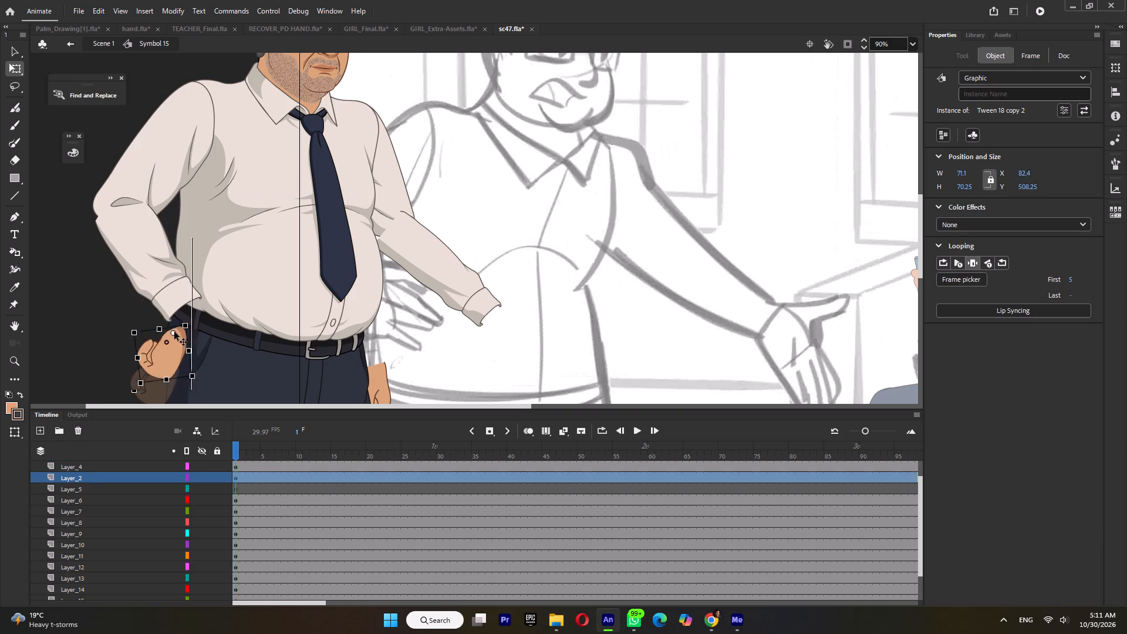
pyautogui.moveTo(174, 332); pyautogui.dragTo(185, 325)
pyautogui.keyDown('ctrl'); pyautogui.scroll(-4, 207, 271); pyautogui.keyUp('ctrl')
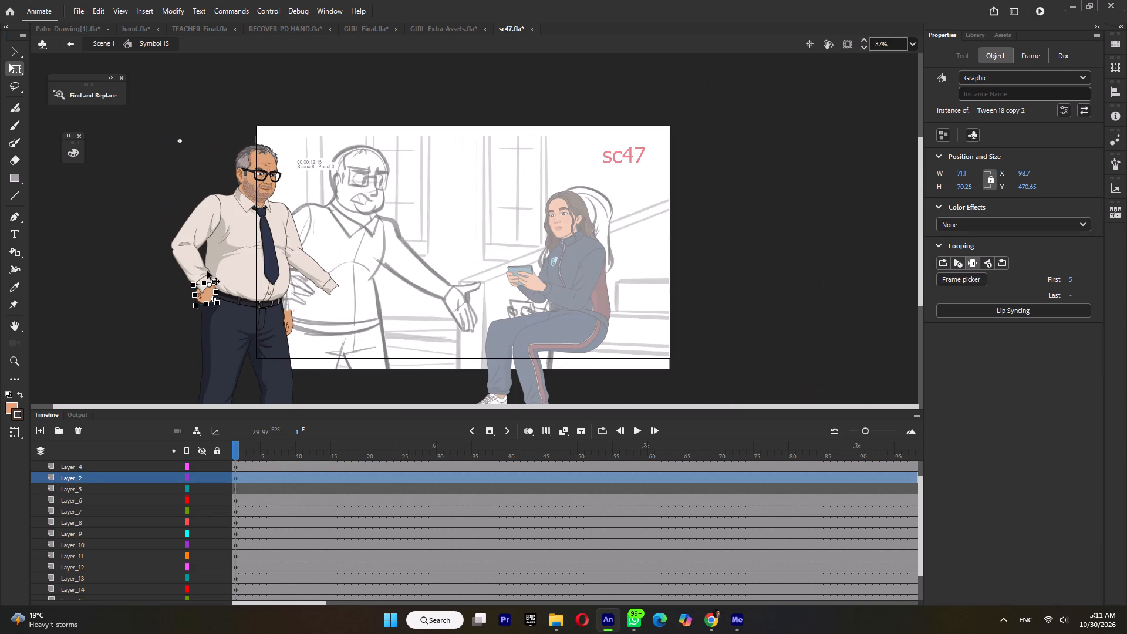
# Rotate the near upper arm, Tween 4, slightly farther outward from the shoulder.
pyautogui.click(191, 232)
pyautogui.keyDown('ctrl'); pyautogui.scroll(3, 158, 251); pyautogui.keyUp('ctrl')
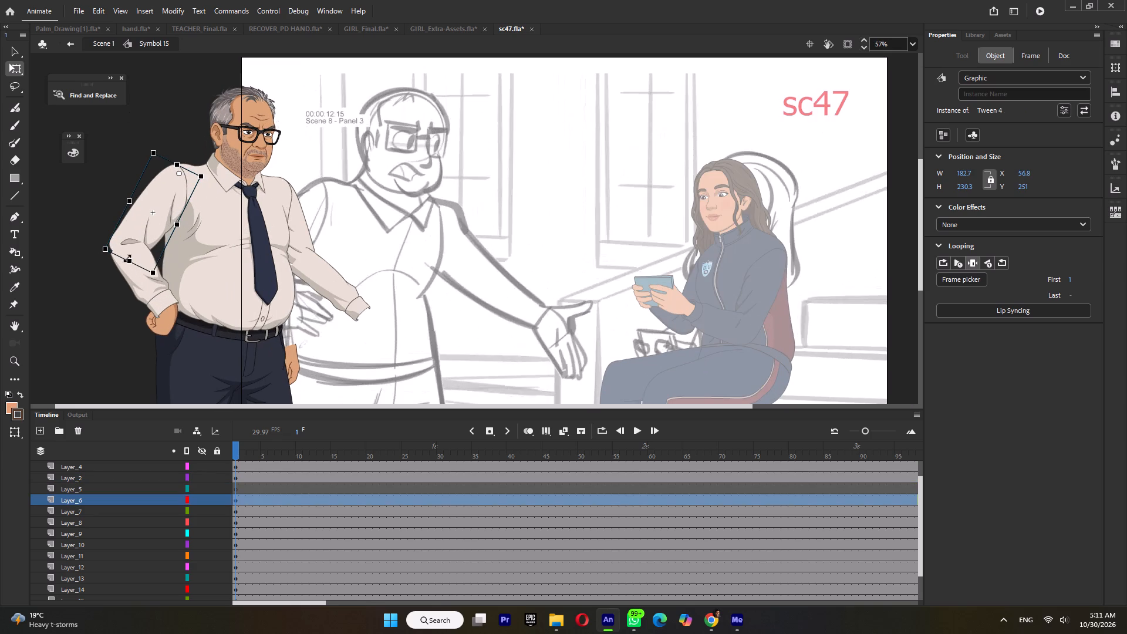
pyautogui.moveTo(104, 261); pyautogui.dragTo(92, 259)
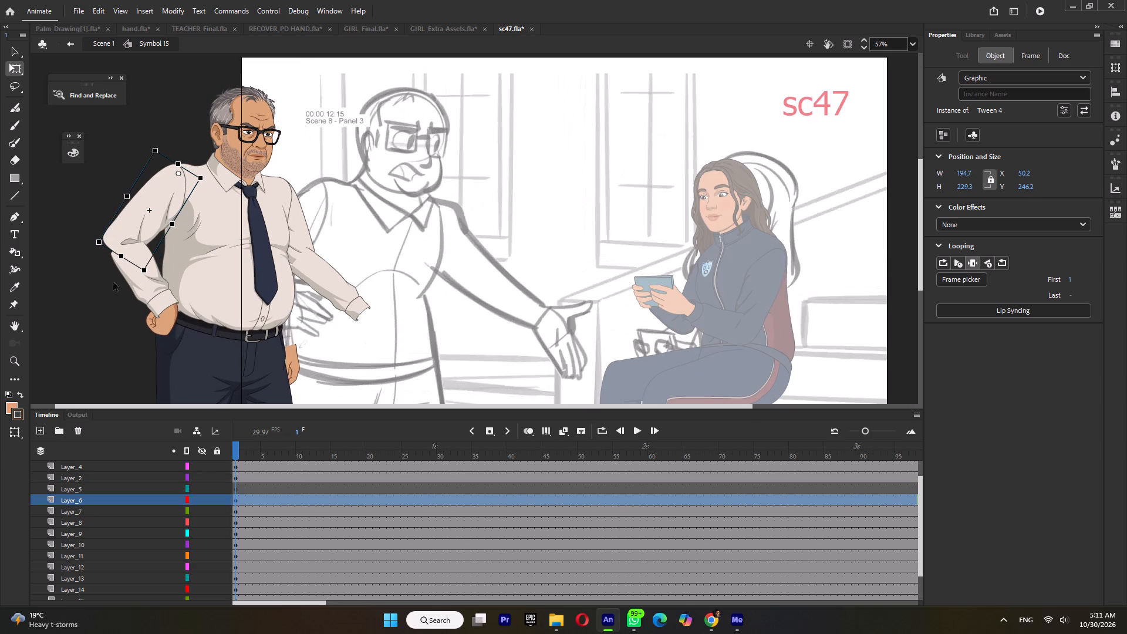
# Shift the near forearm, Tween 2 copy, to the adjusted elbow and rotate its cuff inward to the hand on the hip.
pyautogui.click(149, 294)
pyautogui.keyDown('ctrl'); pyautogui.scroll(4, 139, 269); pyautogui.keyUp('ctrl')
pyautogui.moveTo(156, 286); pyautogui.dragTo(140, 275)
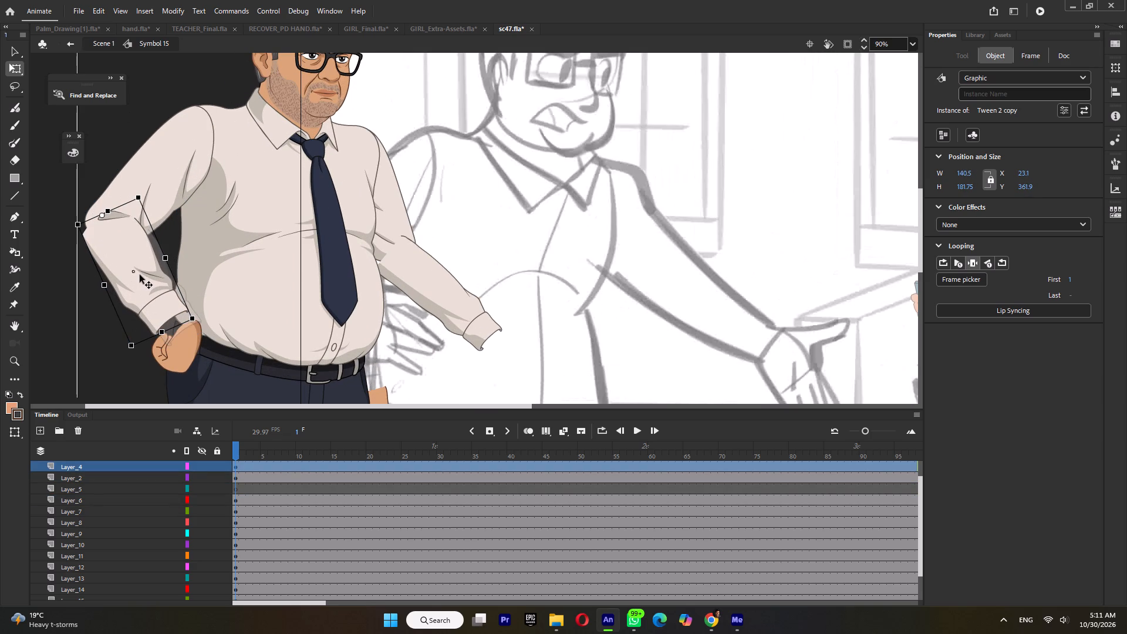
pyautogui.moveTo(140, 275); pyautogui.dragTo(142, 275)
pyautogui.moveTo(194, 327); pyautogui.dragTo(200, 322)
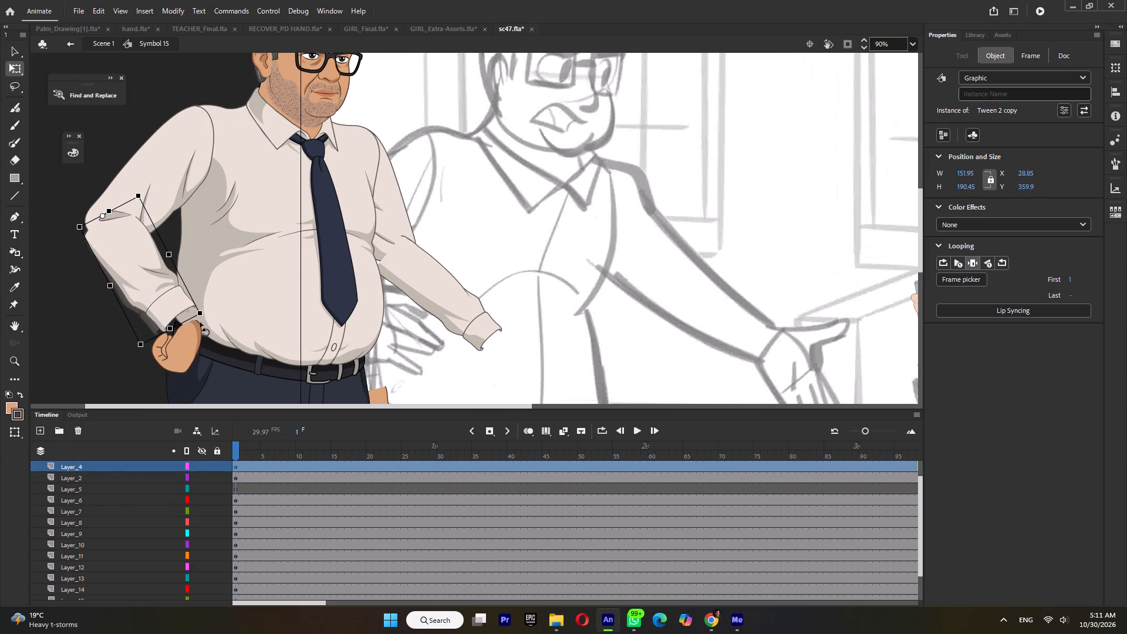
pyautogui.moveTo(200, 322); pyautogui.dragTo(201, 321)
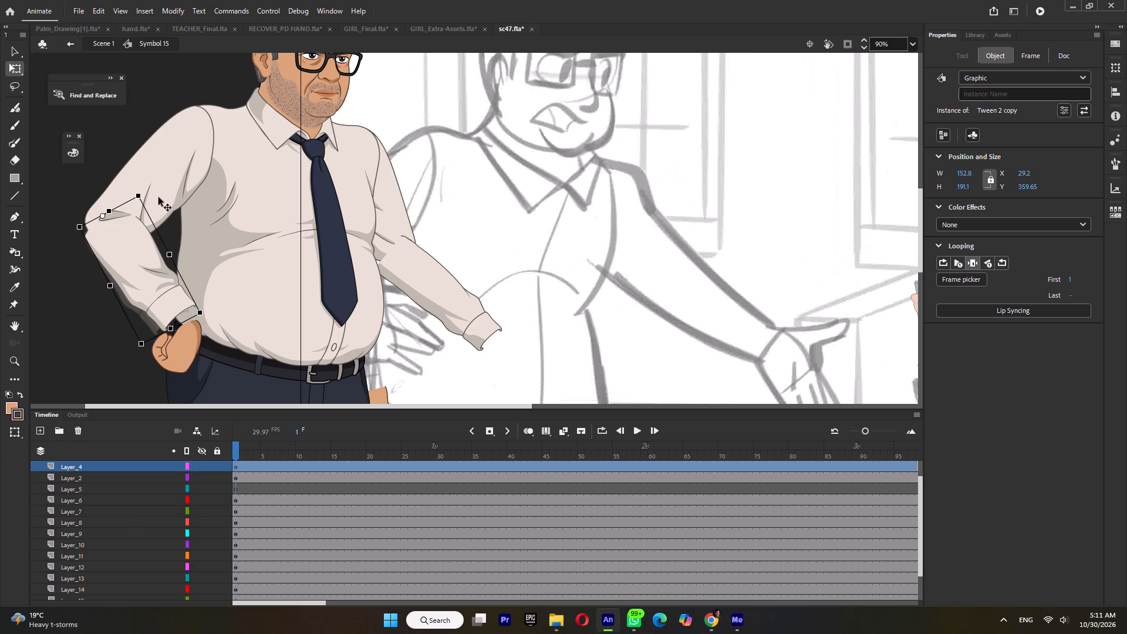
# Rotate the near upper arm, Tween 4 on Layer_6, slightly farther outward from the shoulder.
pyautogui.click(158, 197)
pyautogui.moveTo(112, 248); pyautogui.dragTo(109, 254)
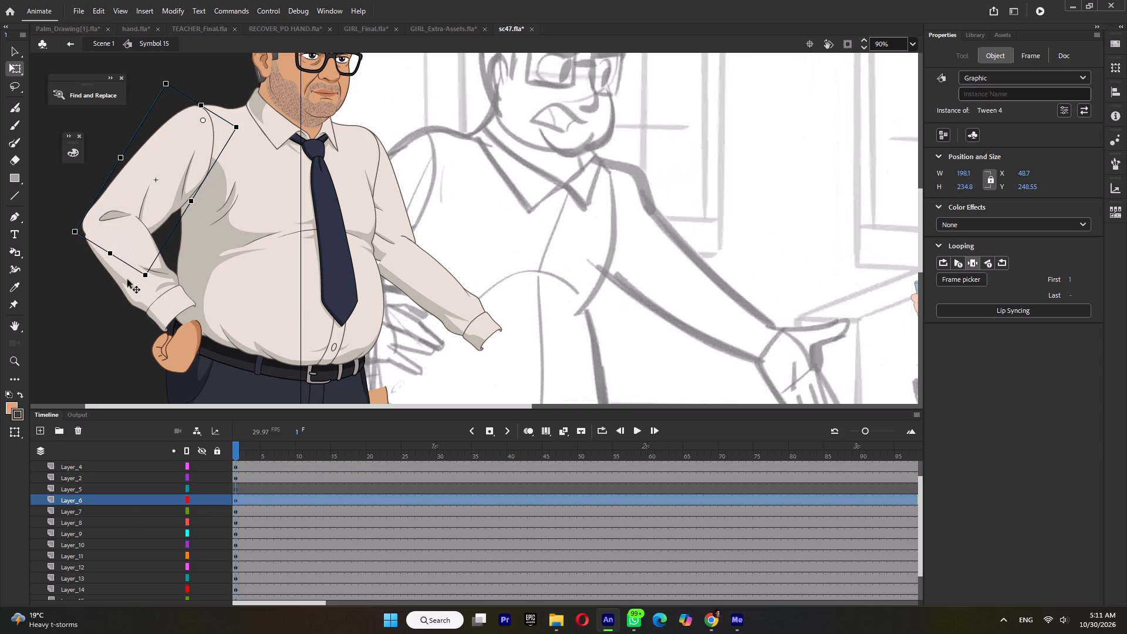
pyautogui.click(133, 278)
pyautogui.hotkey('ctrl', 'z')
pyautogui.click(149, 191)
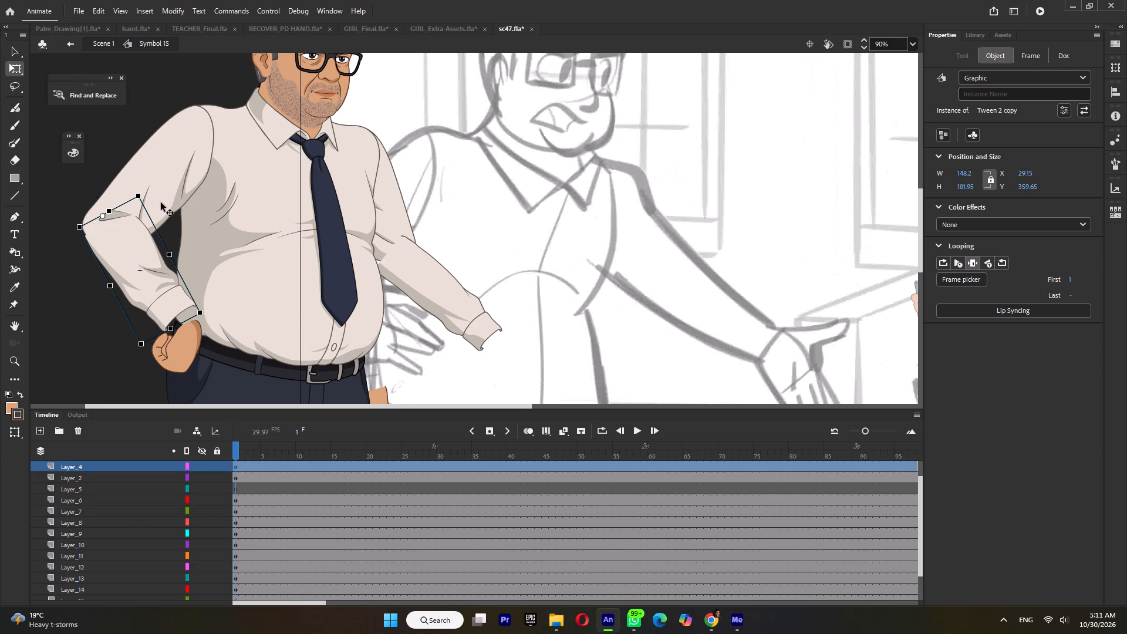
pyautogui.click(162, 195)
pyautogui.moveTo(143, 281); pyautogui.dragTo(134, 281)
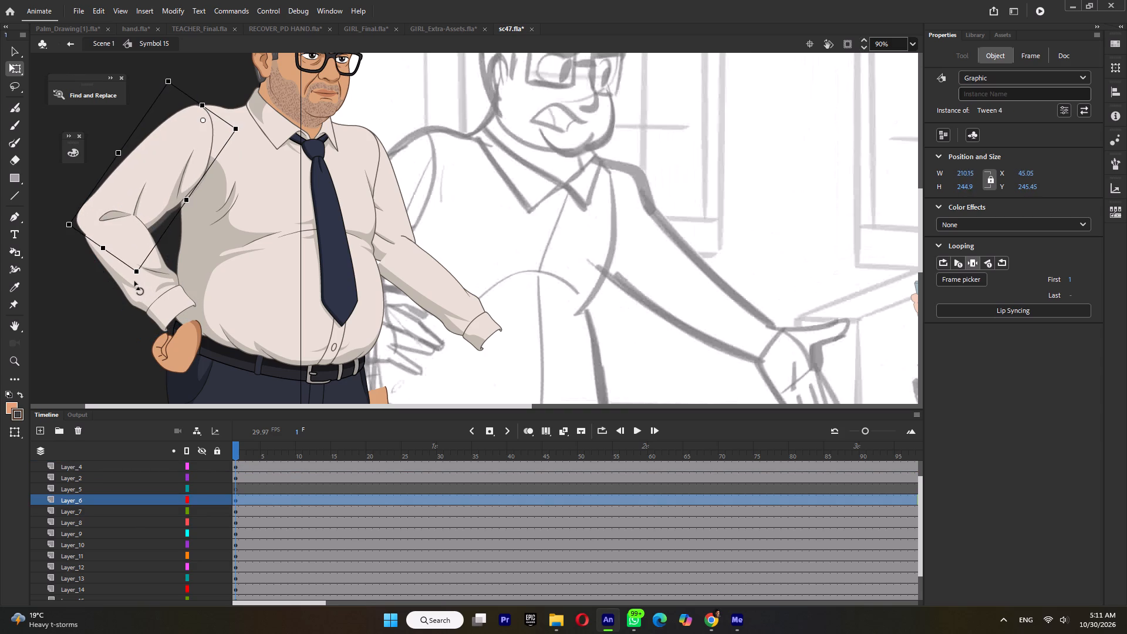
pyautogui.moveTo(134, 281); pyautogui.dragTo(135, 282)
# Inside Tween 4's shape group, bulge the elbow's outer outline outward to cover the forearm's upper corner.
pyautogui.doubleClick(108, 196)
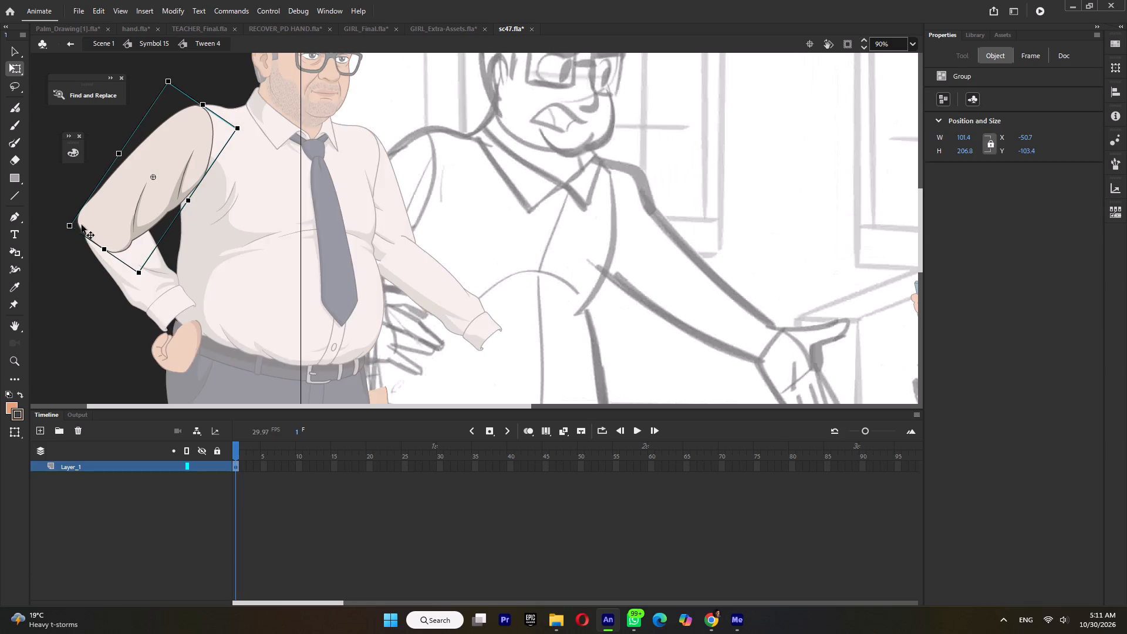
pyautogui.keyDown('ctrl'); pyautogui.scroll(4, 80, 227); pyautogui.keyUp('ctrl')
pyautogui.doubleClick(93, 228)
pyautogui.keyDown('ctrl'); pyautogui.scroll(3, 89, 244); pyautogui.keyUp('ctrl')
pyautogui.click(89, 276)
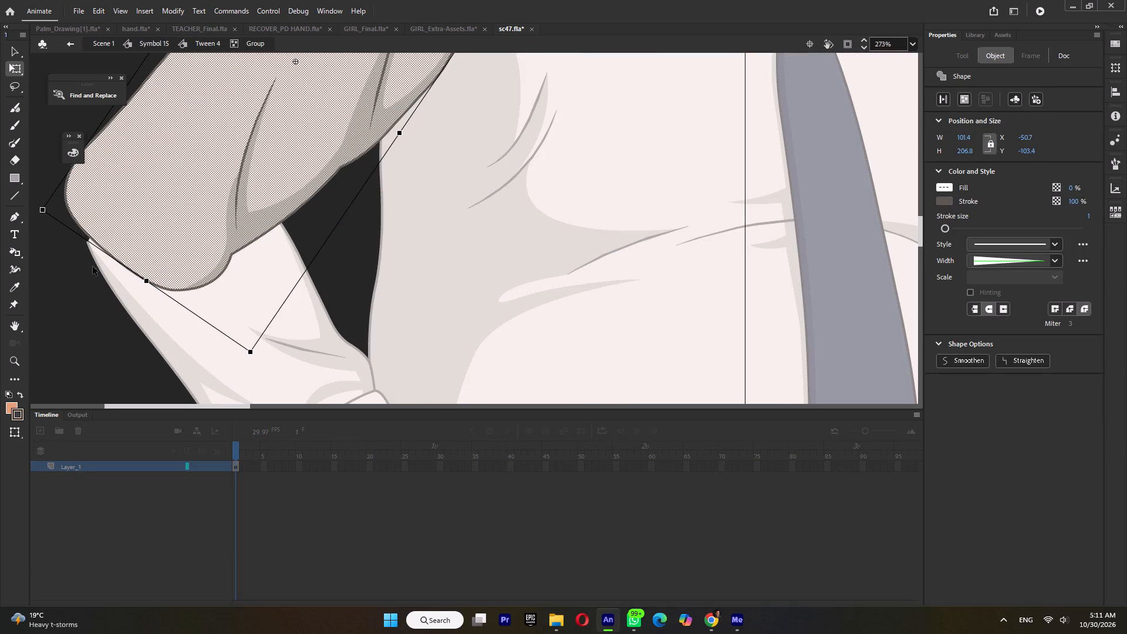
pyautogui.click(93, 267)
pyautogui.click(97, 262)
pyautogui.moveTo(106, 250); pyautogui.dragTo(95, 265)
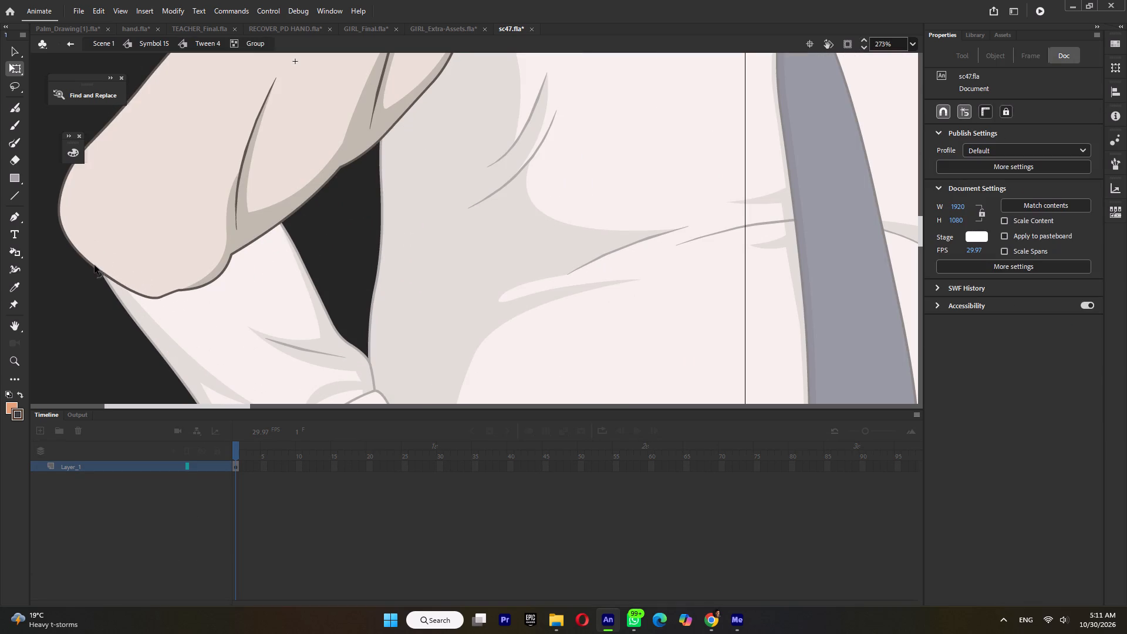
pyautogui.moveTo(95, 265); pyautogui.dragTo(90, 266)
# Smooth the lower edge of the sleeve shape at the elbow into an even curve and return to Symbol 15.
pyautogui.moveTo(153, 298); pyautogui.dragTo(144, 293)
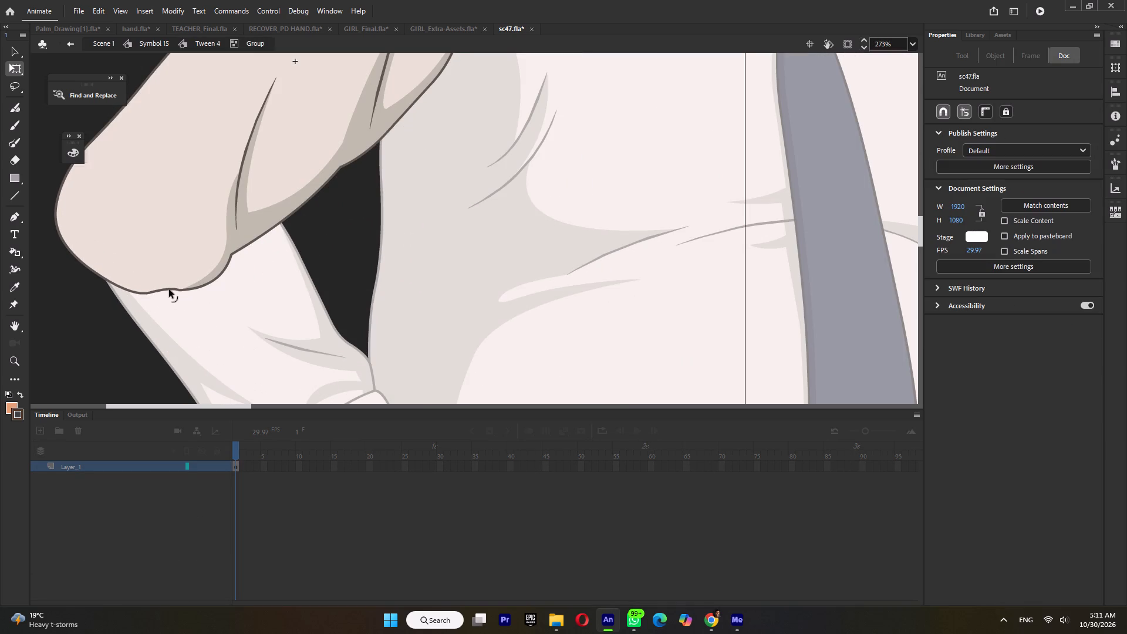
pyautogui.click(169, 289)
pyautogui.keyDown('ctrl'); pyautogui.scroll(-2, 120, 255); pyautogui.keyUp('ctrl')
pyautogui.keyDown('ctrl'); pyautogui.scroll(2, 72, 244); pyautogui.keyUp('ctrl')
pyautogui.moveTo(87, 242); pyautogui.dragTo(92, 249)
pyautogui.click(137, 291)
pyautogui.click(169, 303)
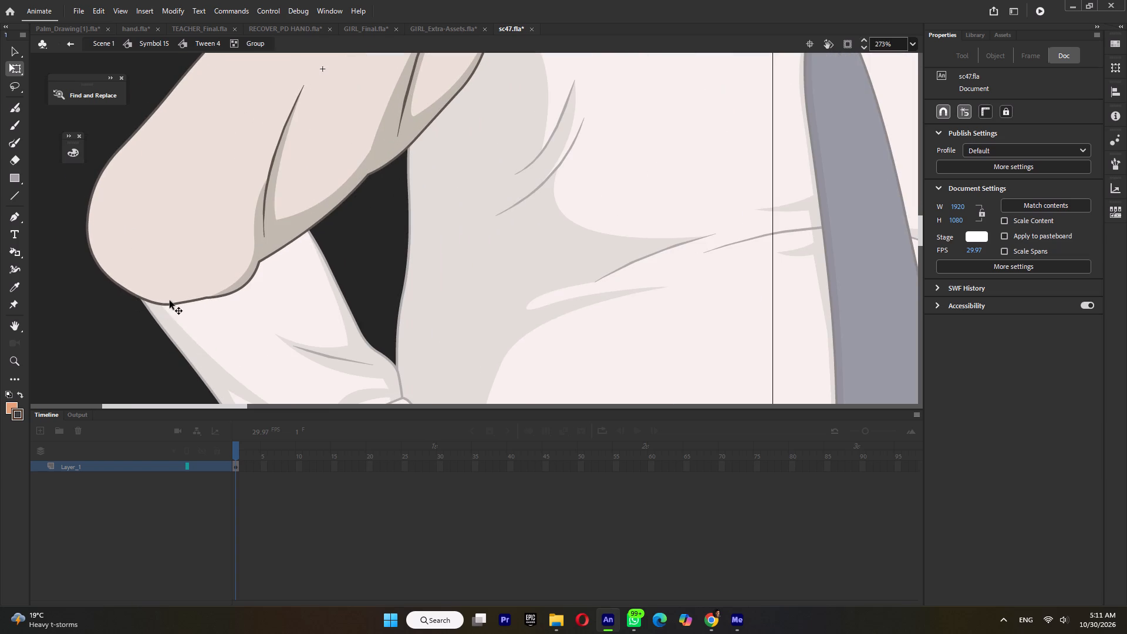
pyautogui.click(200, 297)
pyautogui.click(177, 303)
pyautogui.doubleClick(121, 314)
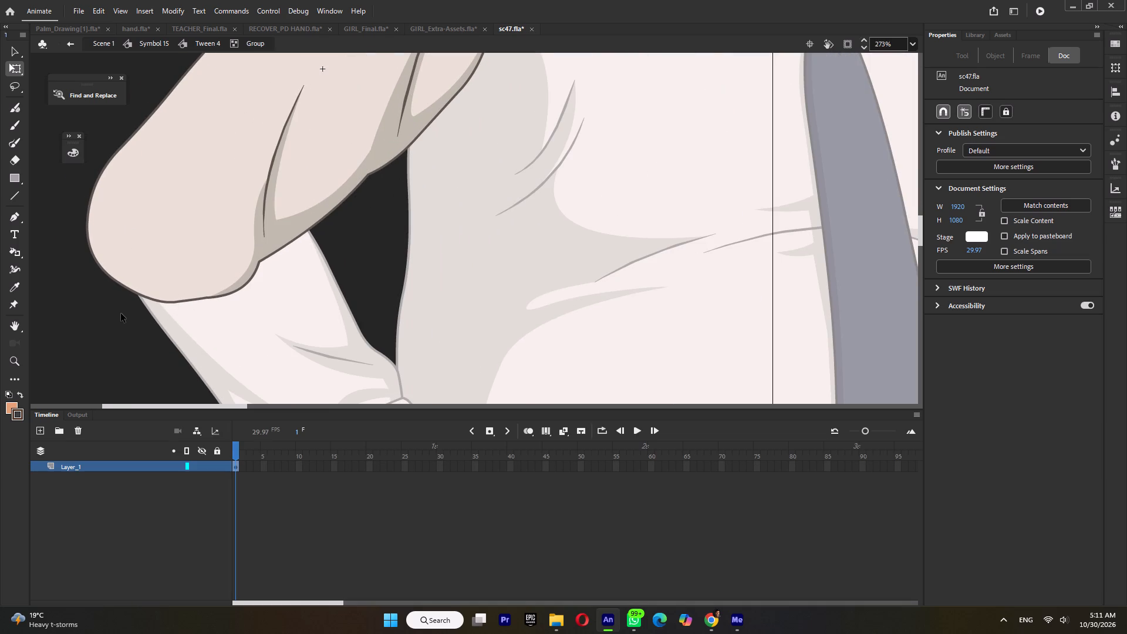
pyautogui.keyDown('ctrl'); pyautogui.scroll(-5, 160, 255); pyautogui.keyUp('ctrl')
pyautogui.doubleClick(146, 300)
# Move the near forearm, Tween 2 copy on Layer_4, outward so its upper end meets the reshaped elbow.
pyautogui.click(242, 300)
pyautogui.keyDown('ctrl'); pyautogui.scroll(2, 162, 268); pyautogui.keyUp('ctrl')
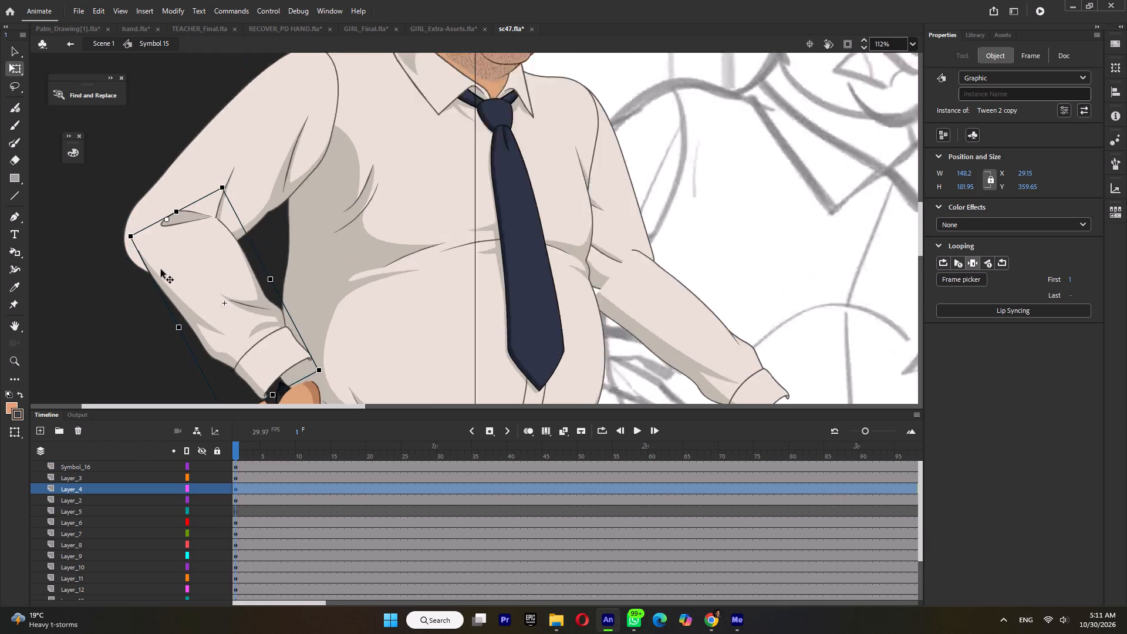
pyautogui.keyDown('ctrl'); pyautogui.scroll(2, 161, 269); pyautogui.keyUp('ctrl')
pyautogui.moveTo(168, 259); pyautogui.dragTo(145, 266)
pyautogui.keyDown('ctrl'); pyautogui.scroll(-5, 157, 235); pyautogui.keyUp('ctrl')
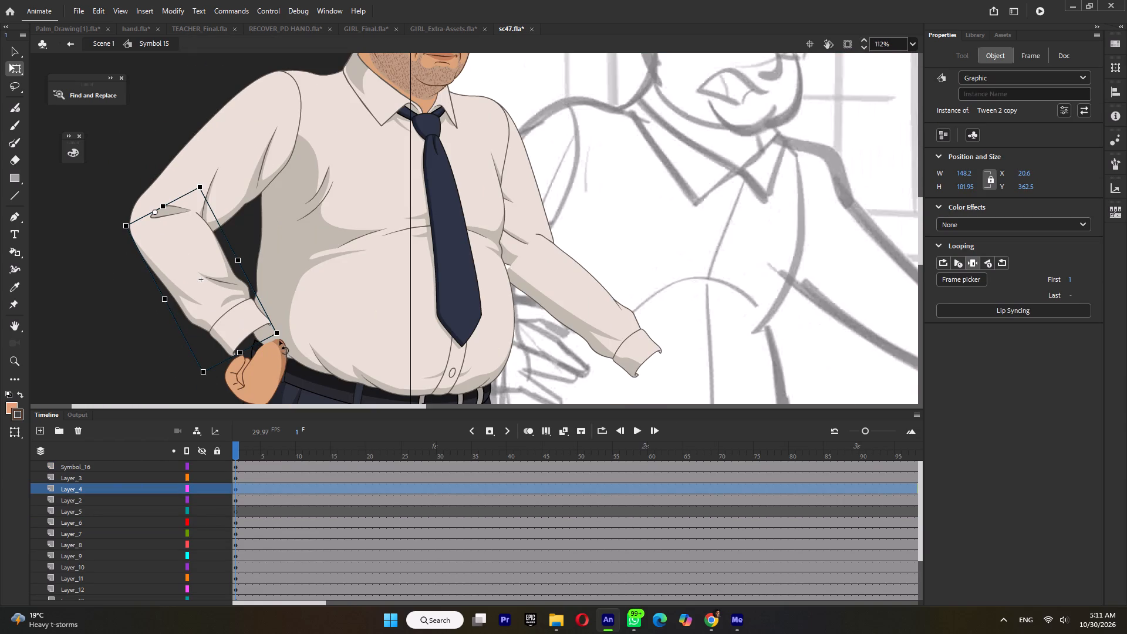
# Move the near hand, Tween 18 copy 2 on Layer_2, to the shifted cuff and rotate it slightly to rest on the hip.
pyautogui.click(266, 365)
pyautogui.moveTo(268, 375); pyautogui.dragTo(254, 358)
pyautogui.keyDown('ctrl'); pyautogui.scroll(-3, 257, 291); pyautogui.keyUp('ctrl')
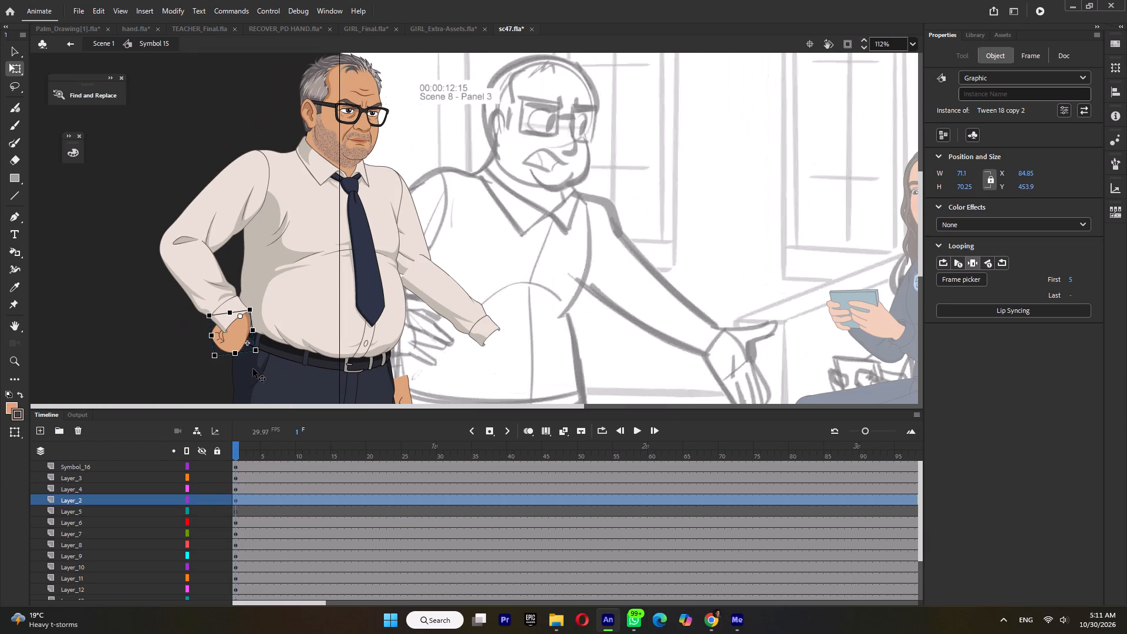
pyautogui.moveTo(208, 360); pyautogui.dragTo(209, 366)
pyautogui.moveTo(209, 366); pyautogui.dragTo(212, 366)
pyautogui.keyDown('ctrl'); pyautogui.scroll(5, 231, 348); pyautogui.keyUp('ctrl')
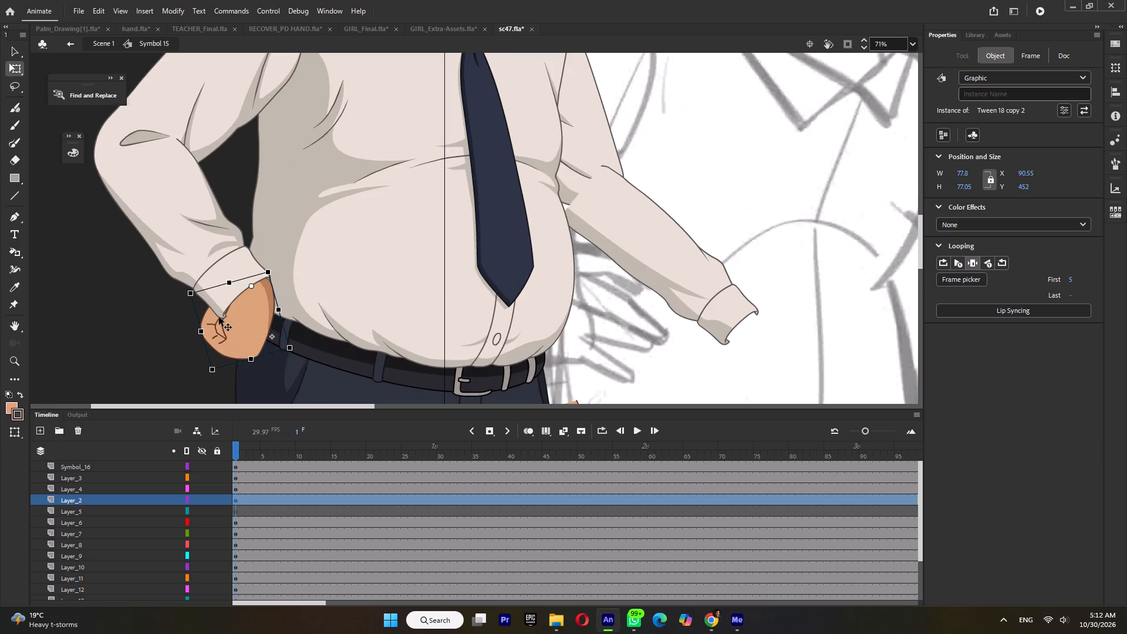
pyautogui.keyDown('ctrl'); pyautogui.scroll(2, 219, 317); pyautogui.keyUp('ctrl')
pyautogui.keyDown('ctrl'); pyautogui.scroll(-6, 257, 315); pyautogui.keyUp('ctrl')
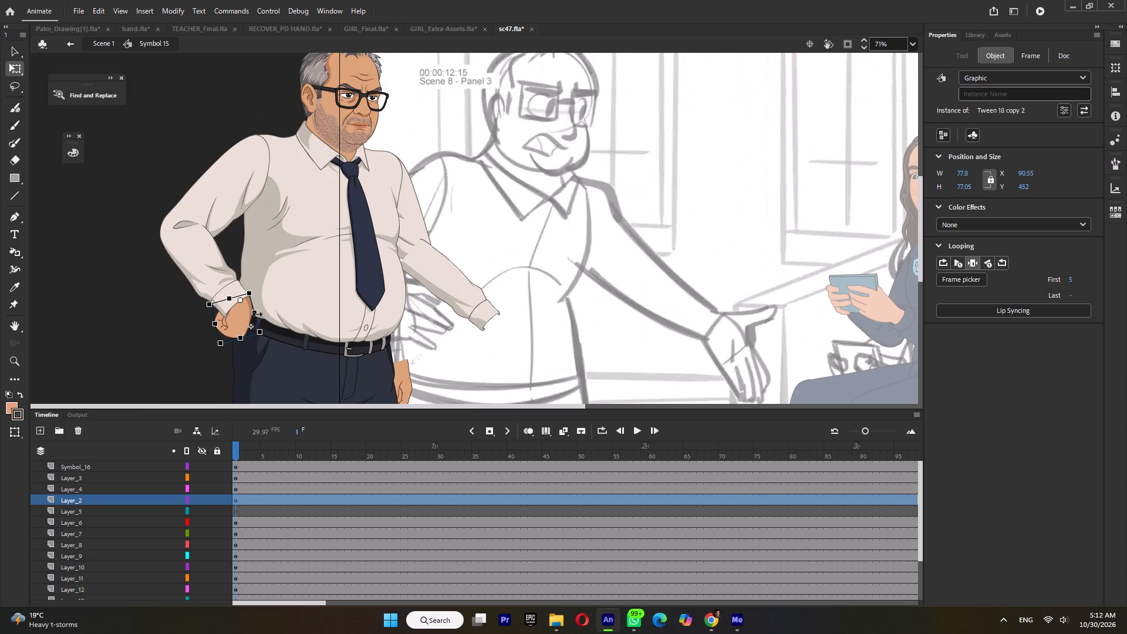
# Set the far hand, Tween 18 copy 2 on Layer_16, to its frame 21 open-palm pose and place it rotated at the extended cuff.
pyautogui.click(410, 387)
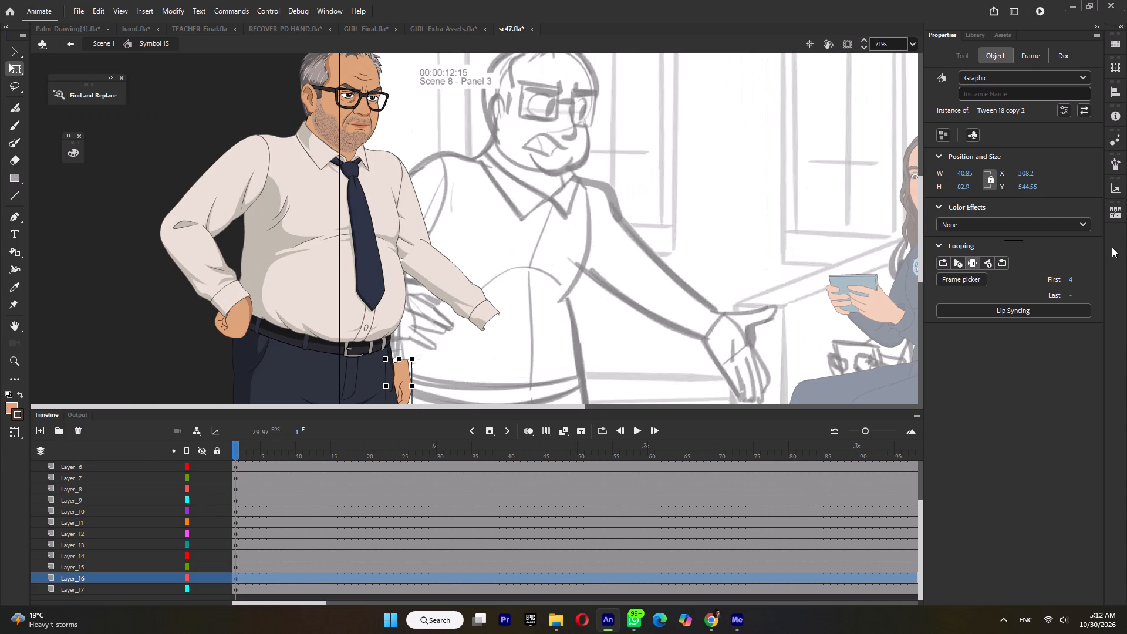
pyautogui.click(971, 278)
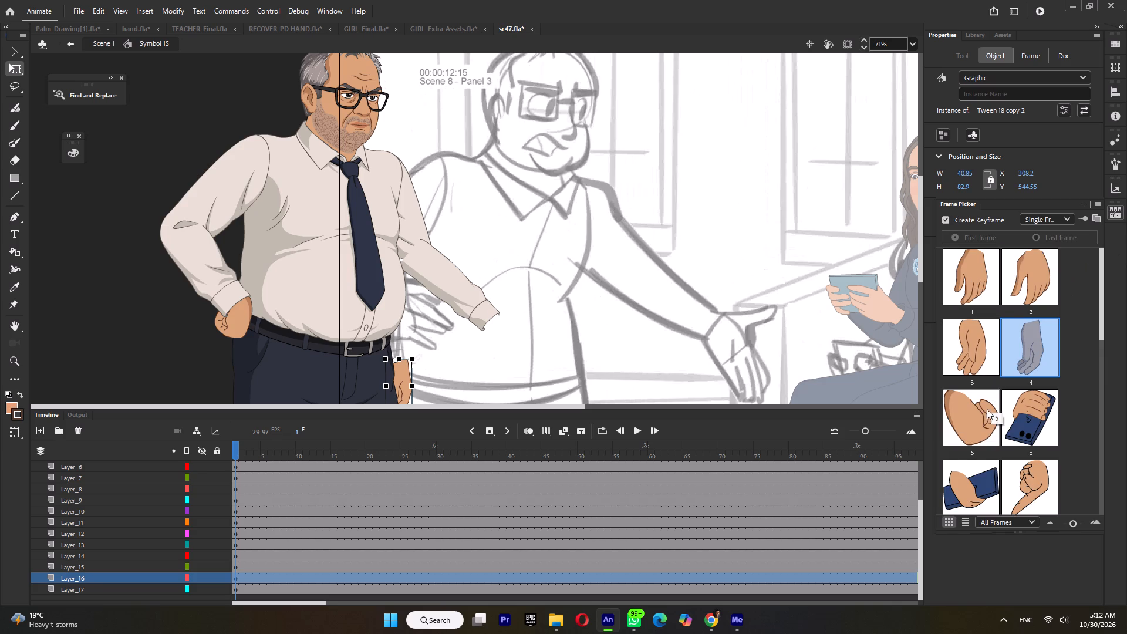
pyautogui.scroll(-9, 1036, 429)
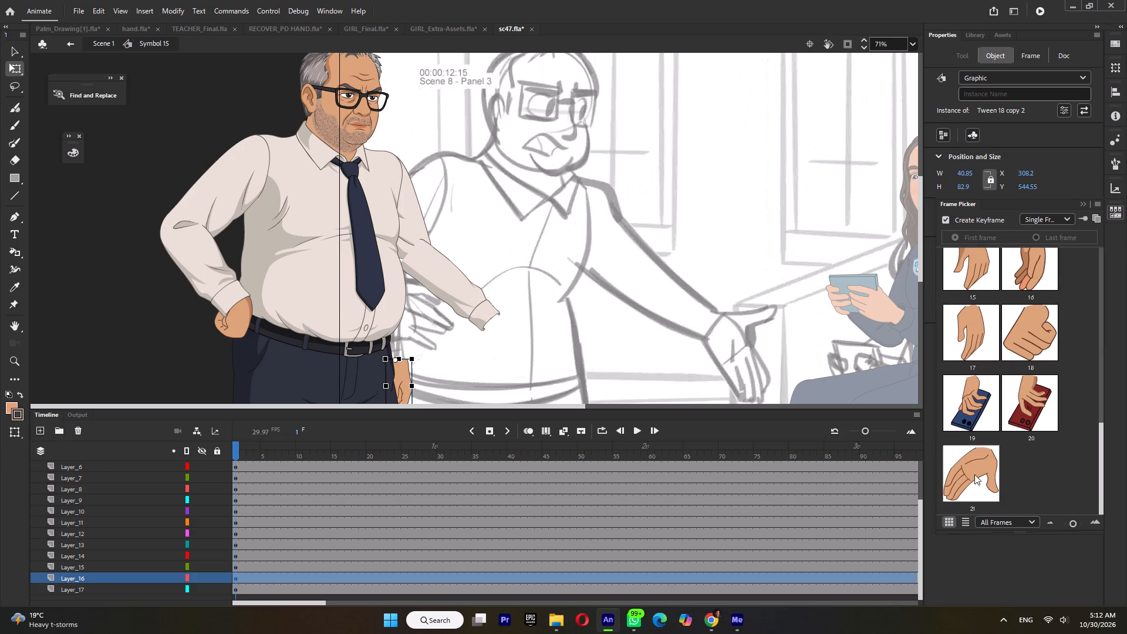
pyautogui.click(974, 475)
pyautogui.moveTo(404, 379); pyautogui.dragTo(494, 345)
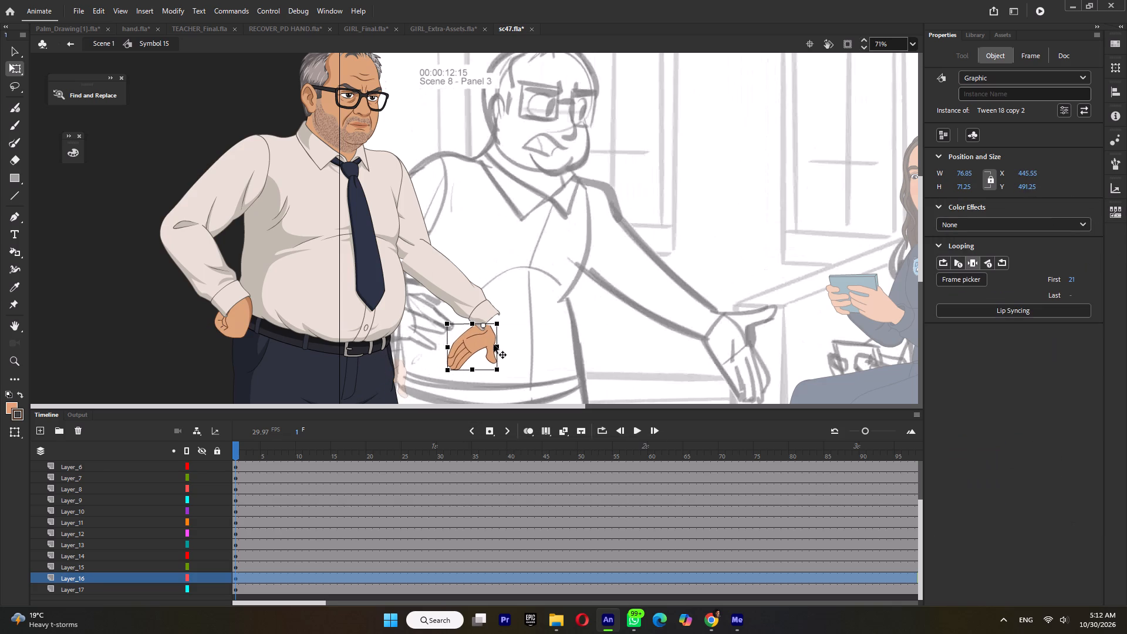
pyautogui.moveTo(494, 345); pyautogui.dragTo(494, 345)
pyautogui.moveTo(497, 376); pyautogui.dragTo(518, 321)
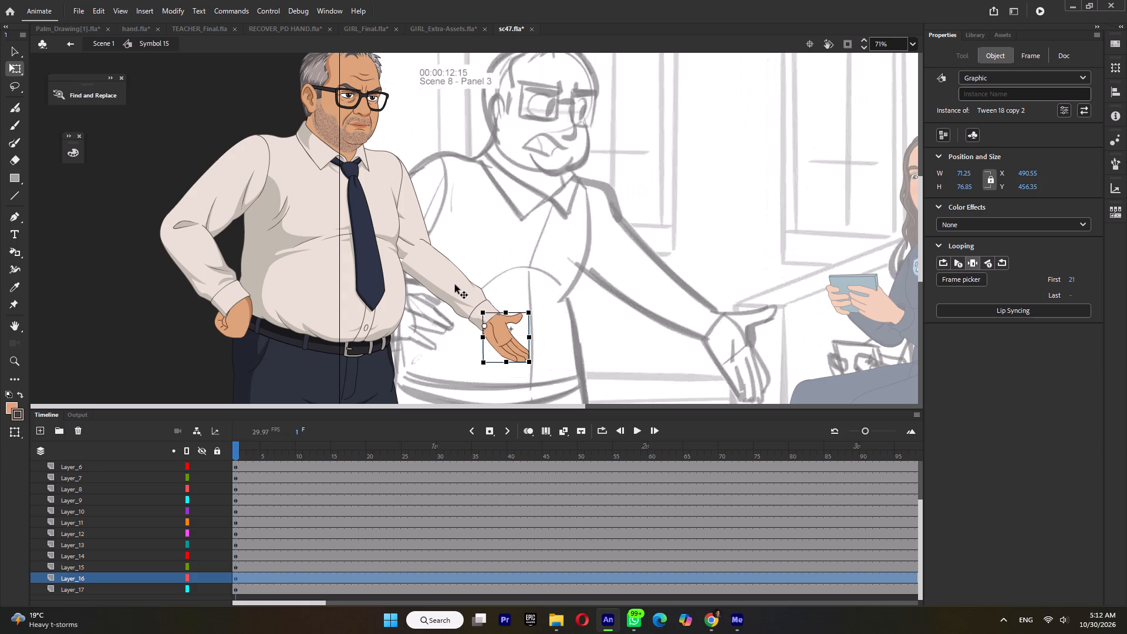
# Save the sc47.fla scene file.
pyautogui.click(453, 284)
pyautogui.click(419, 213)
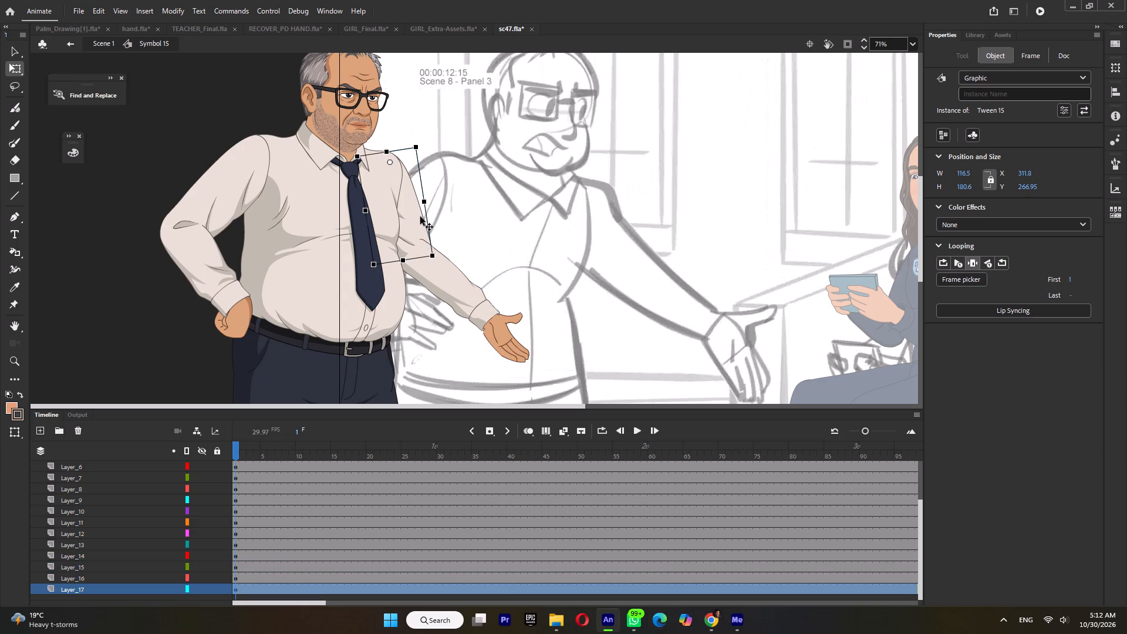
pyautogui.hotkey('ctrl', 's')
# Rotate the head, Symbol 16, slightly counterclockwise about its pivot.
pyautogui.click(338, 108)
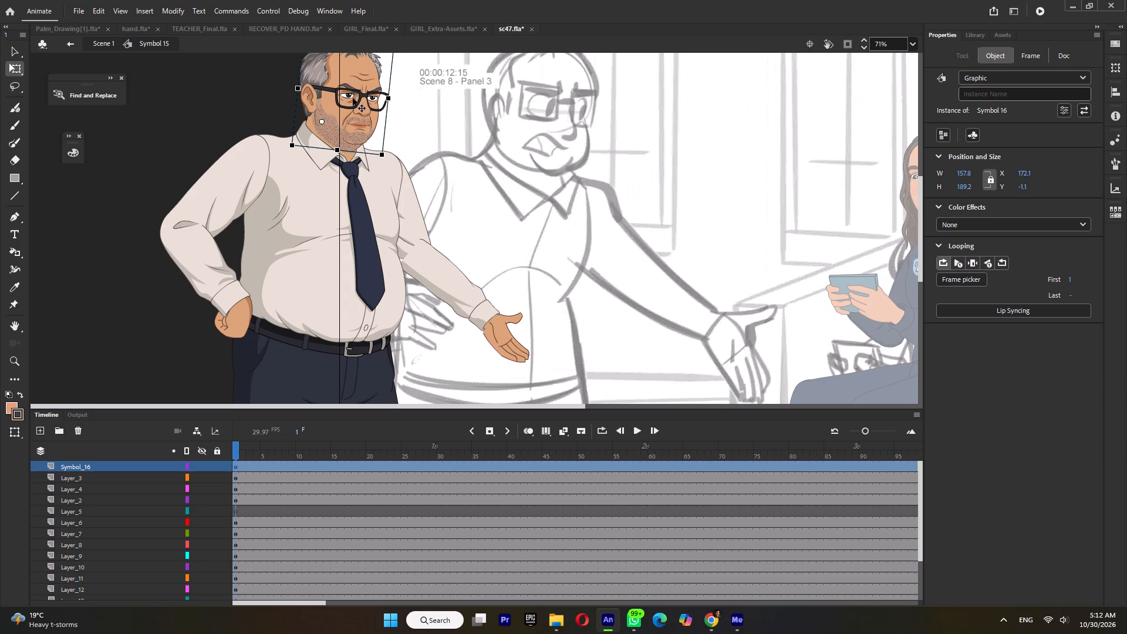
pyautogui.keyDown('ctrl'); pyautogui.scroll(-4, 356, 137); pyautogui.keyUp('ctrl')
pyautogui.keyDown('ctrl'); pyautogui.scroll(3, 303, 72); pyautogui.keyUp('ctrl')
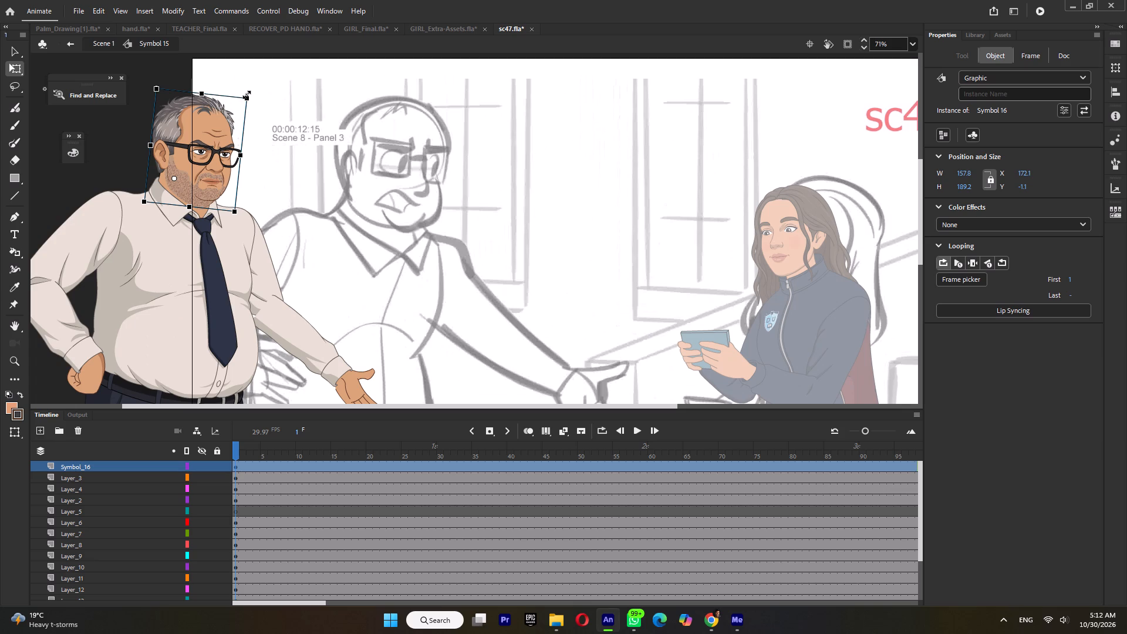
pyautogui.moveTo(252, 97); pyautogui.dragTo(246, 93)
# Inside the head's eye symbol, Symbol 13, shift both pupils together toward the girl.
pyautogui.doubleClick(217, 130)
pyautogui.keyDown('ctrl'); pyautogui.scroll(9, 218, 157); pyautogui.keyUp('ctrl')
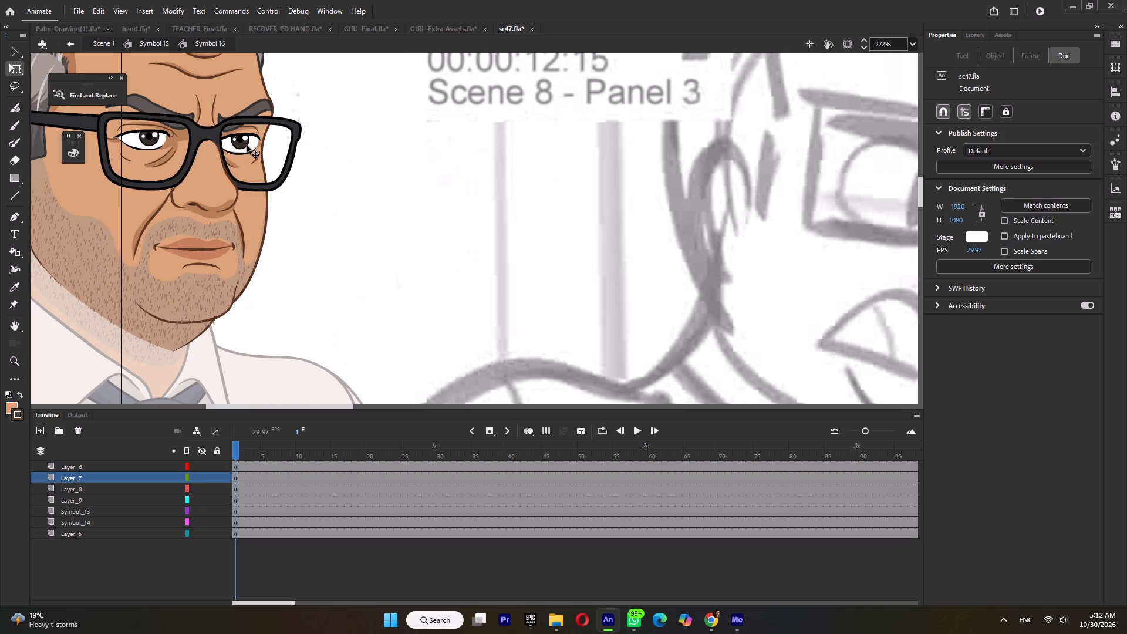
pyautogui.doubleClick(241, 144)
pyautogui.click(241, 144)
pyautogui.keyDown('ctrl'); pyautogui.scroll(4, 241, 144); pyautogui.keyUp('ctrl')
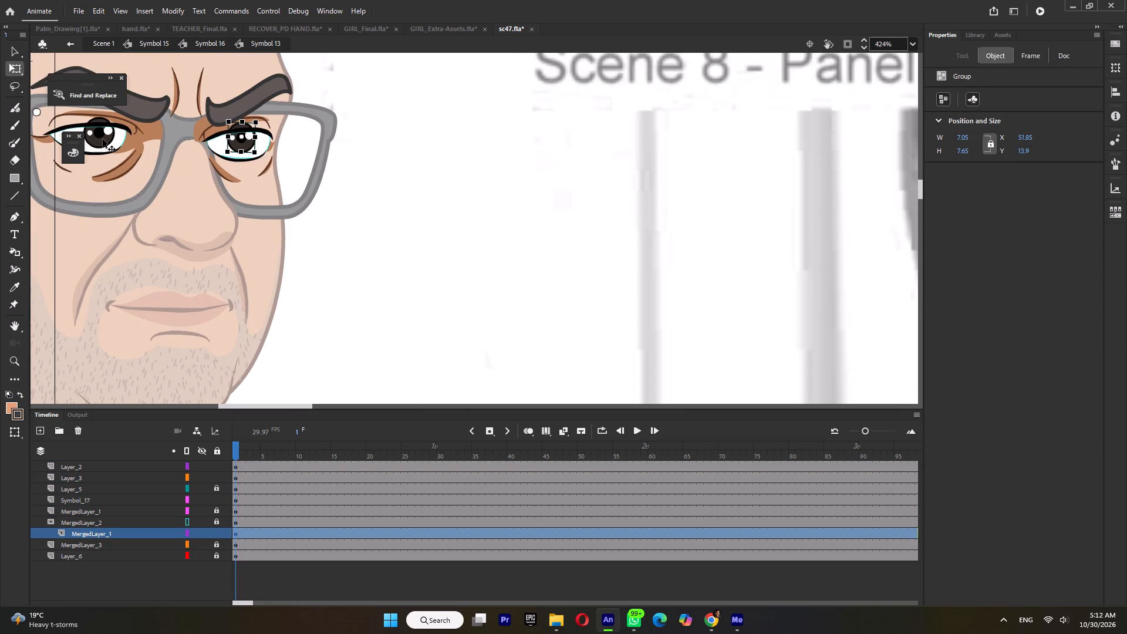
pyautogui.keyDown('shift'); pyautogui.click(103, 139); pyautogui.keyUp('shift')
pyautogui.keyDown('ctrl'); pyautogui.scroll(3, 102, 136); pyautogui.keyUp('ctrl')
pyautogui.moveTo(101, 136); pyautogui.dragTo(122, 146)
pyautogui.click(121, 141)
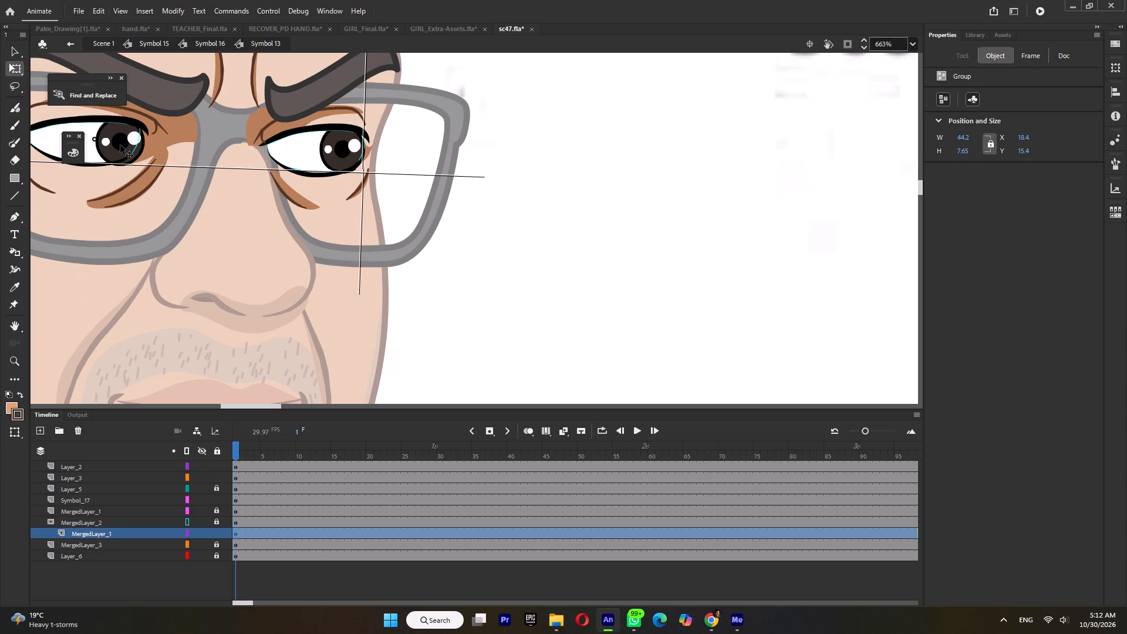
pyautogui.click(529, 154)
pyautogui.keyDown('ctrl'); pyautogui.scroll(-5, 427, 194); pyautogui.keyUp('ctrl')
pyautogui.keyDown('ctrl'); pyautogui.doubleClick(517, 192); pyautogui.keyUp('ctrl')
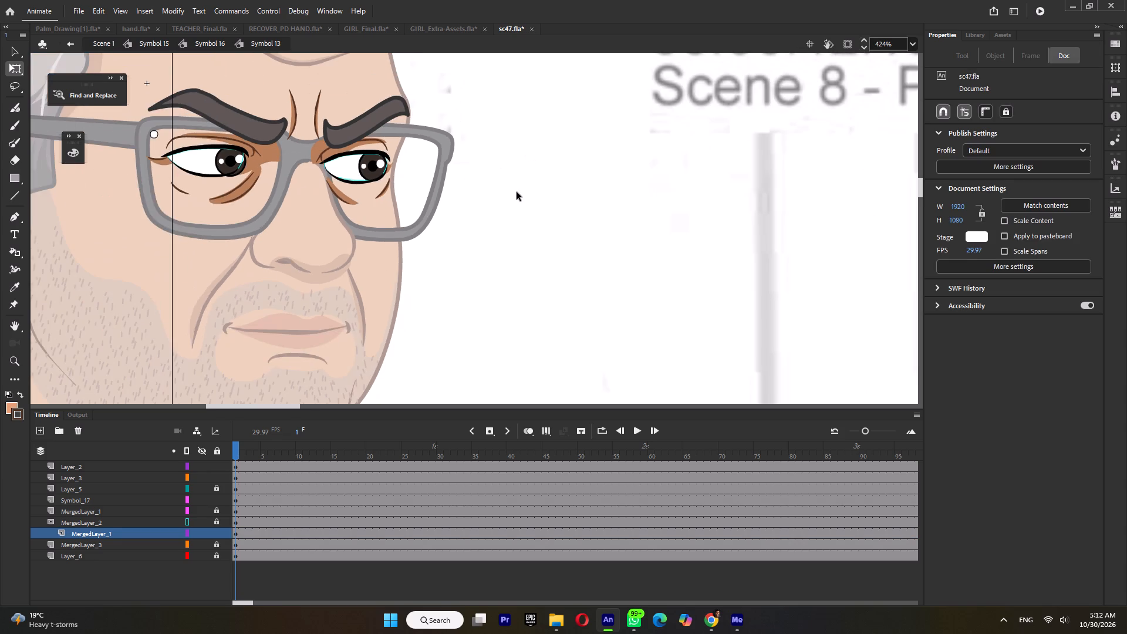
# Fine-tune the near eye's pupil height, placing the pupil group at X 17.8, Y 15.15.
pyautogui.keyDown('ctrl'); pyautogui.scroll(-5, 517, 192); pyautogui.keyUp('ctrl')
pyautogui.tripleClick(365, 178)
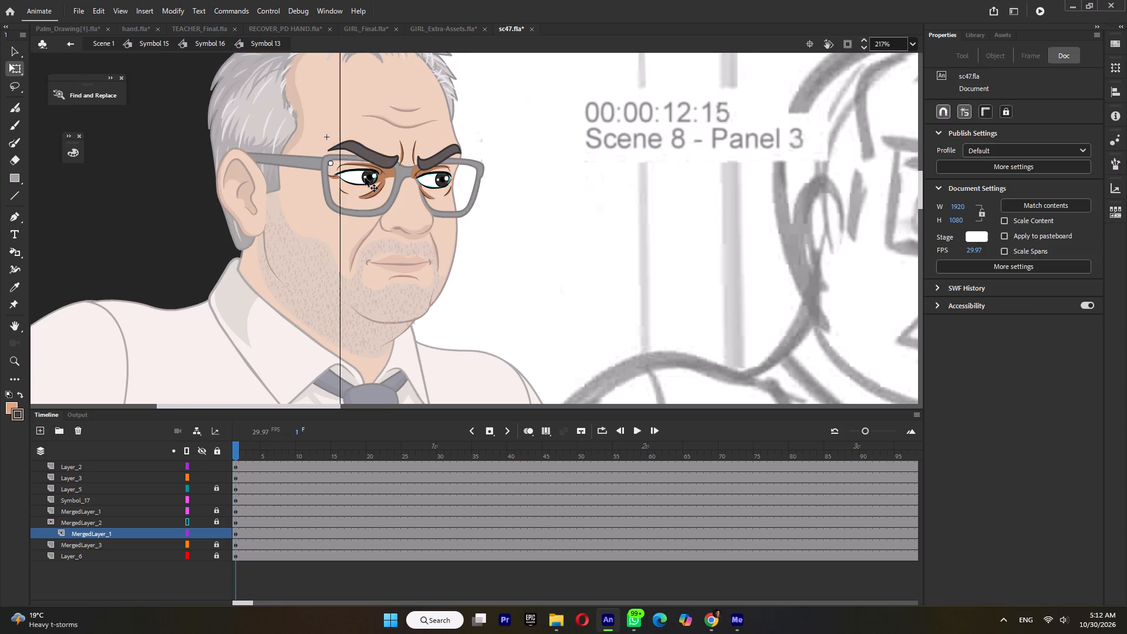
pyautogui.keyDown('ctrl'); pyautogui.scroll(9, 367, 180); pyautogui.keyUp('ctrl')
pyautogui.click(380, 183)
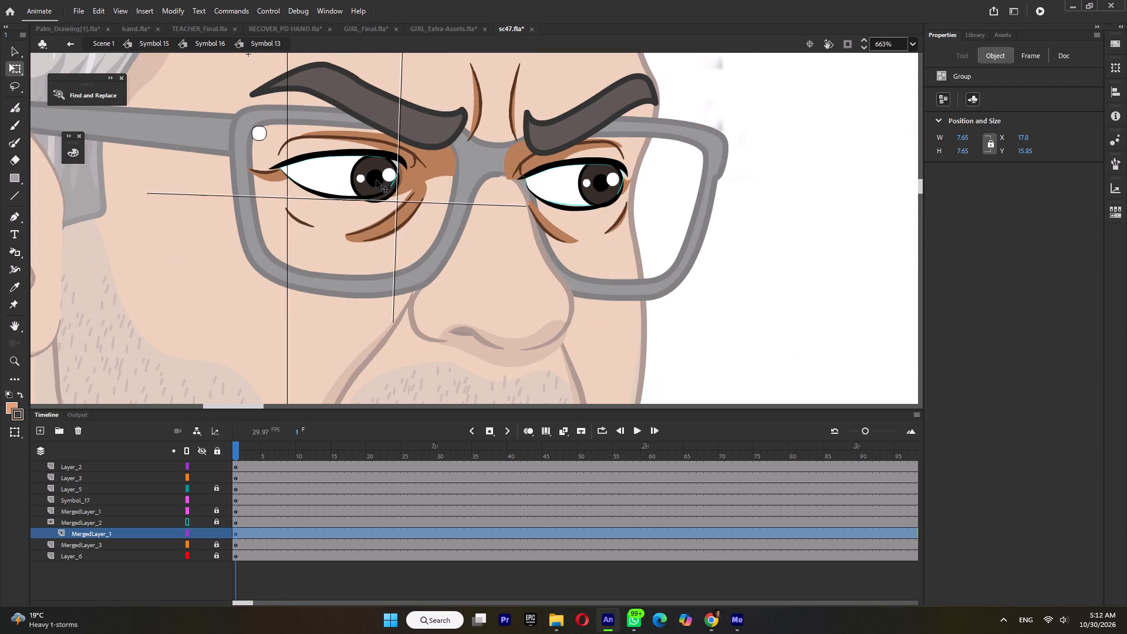
pyautogui.moveTo(377, 183); pyautogui.dragTo(377, 177)
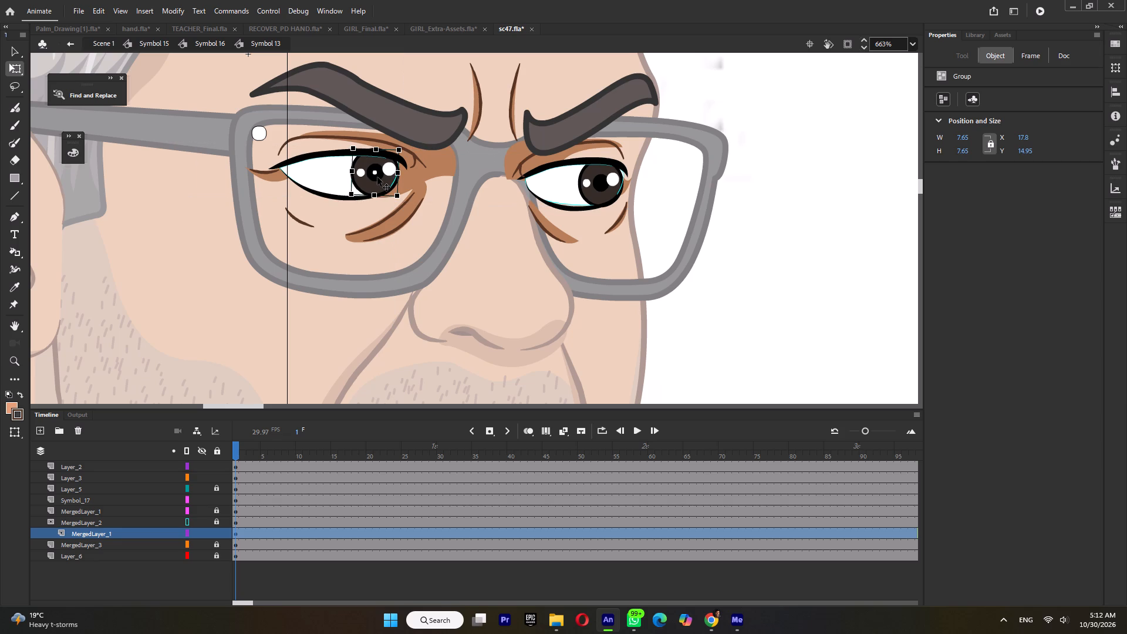
pyautogui.press('Down')
pyautogui.press('Down')
pyautogui.press('Down')
pyautogui.press('Down')
pyautogui.keyDown('ctrl'); pyautogui.scroll(-8, 484, 190); pyautogui.keyUp('ctrl')
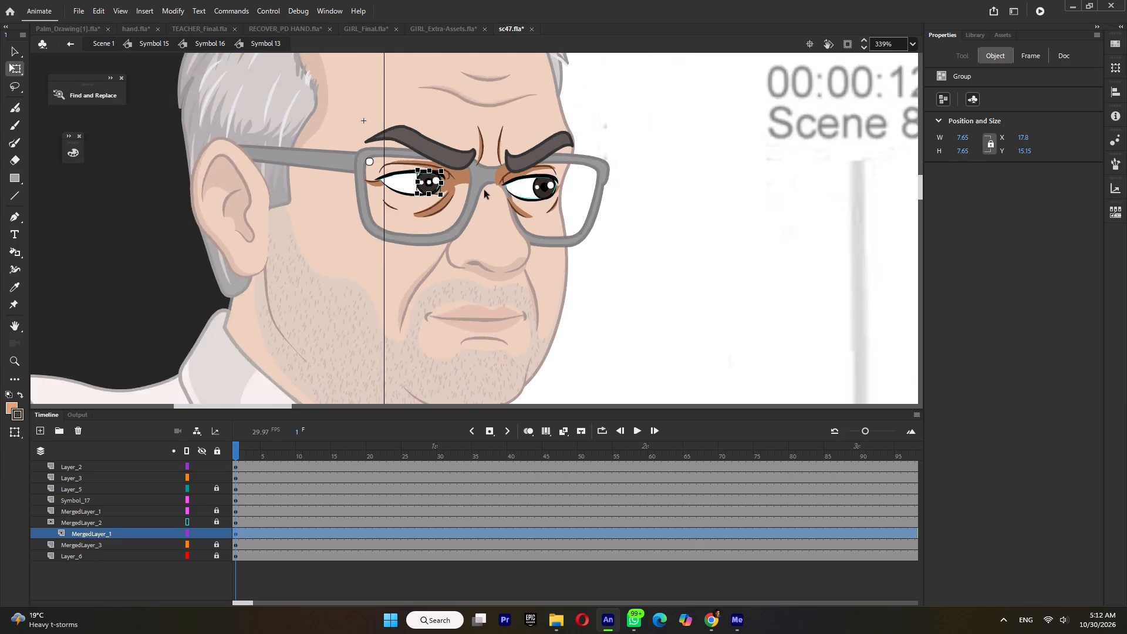
pyautogui.keyDown('ctrl'); pyautogui.scroll(-2, 484, 190); pyautogui.keyUp('ctrl')
# Save the scene file with the adjusted gaze.
pyautogui.hotkey('ctrl', 's')
# Inside the head, set the lower-face symbol, Symbol 14, to mouth frame 21, trying frames 31, 29 and 27 first.
pyautogui.doubleClick(633, 225)
pyautogui.keyDown('ctrl'); pyautogui.click(474, 271); pyautogui.keyUp('ctrl')
pyautogui.keyDown('ctrl'); pyautogui.scroll(-5, 523, 255); pyautogui.keyUp('ctrl')
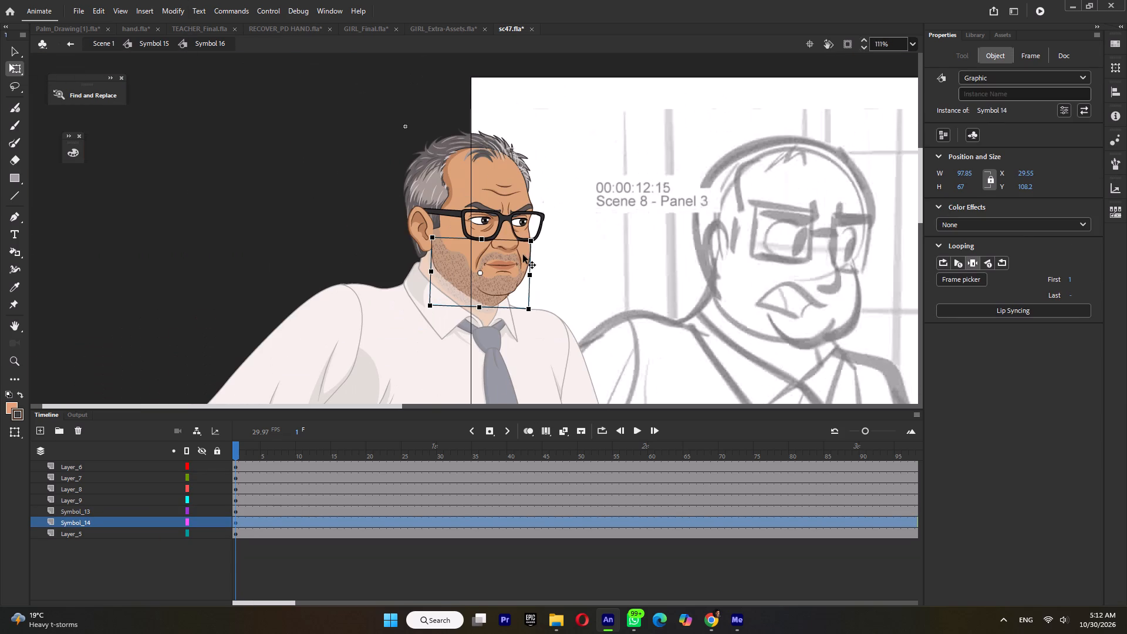
pyautogui.click(1114, 210)
pyautogui.scroll(-5, 1007, 387)
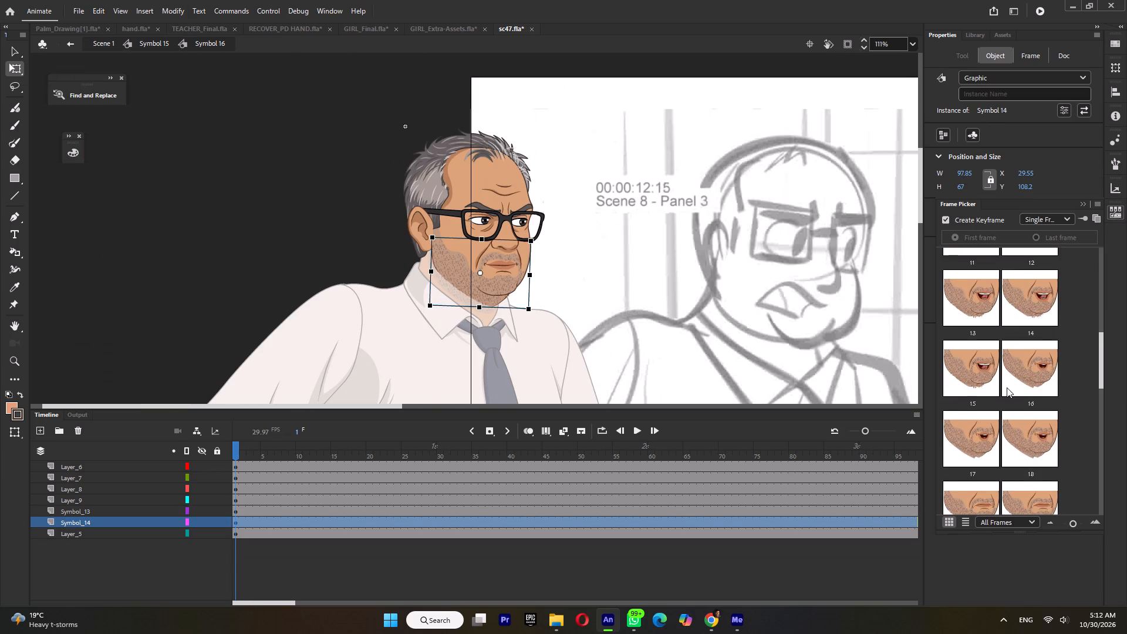
pyautogui.scroll(-6, 1007, 387)
pyautogui.click(978, 458)
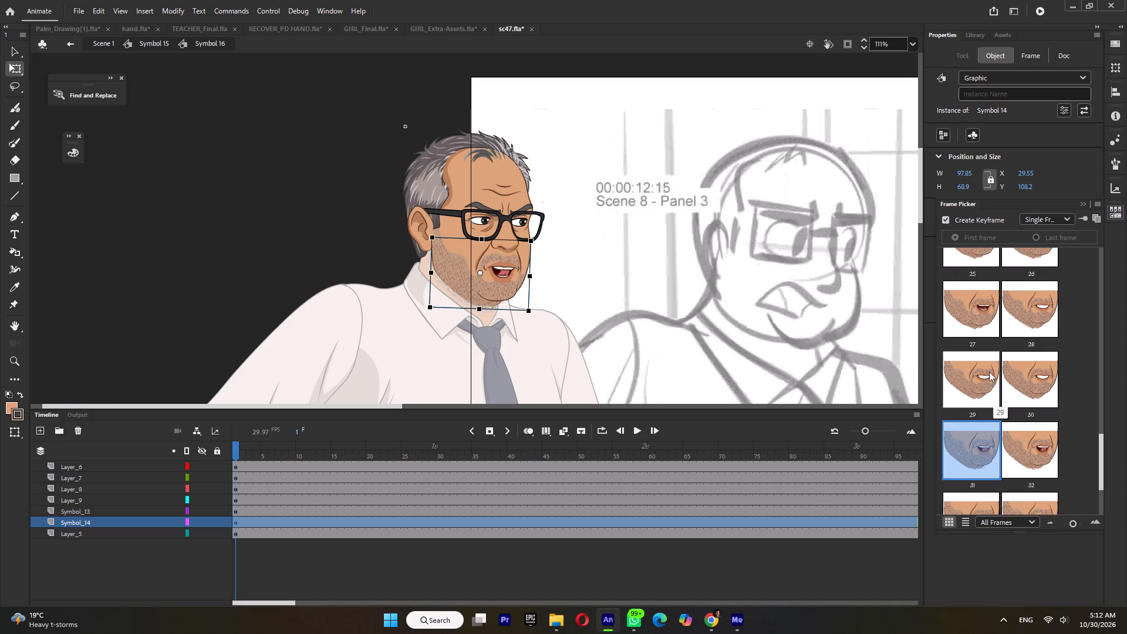
pyautogui.click(984, 373)
pyautogui.click(983, 323)
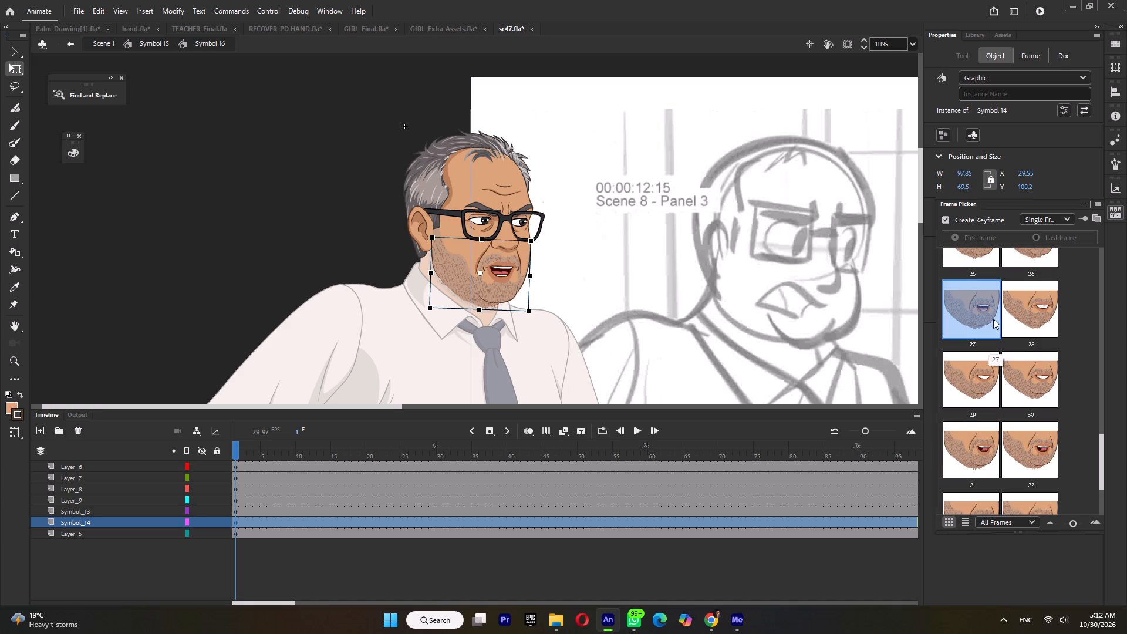
pyautogui.scroll(2, 994, 291)
pyautogui.click(974, 340)
pyautogui.click(984, 281)
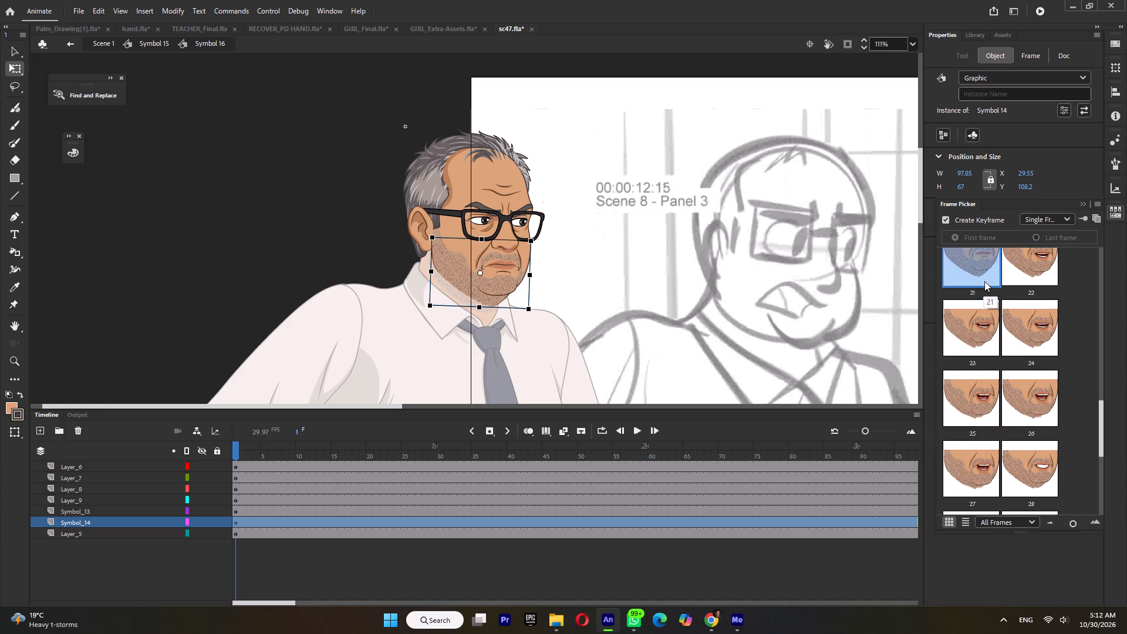
# Return to the full-body level, Symbol 15, and save sc47.
pyautogui.doubleClick(604, 266)
pyautogui.scroll(-6, 609, 242)
pyautogui.hotkey('ctrl', 's')
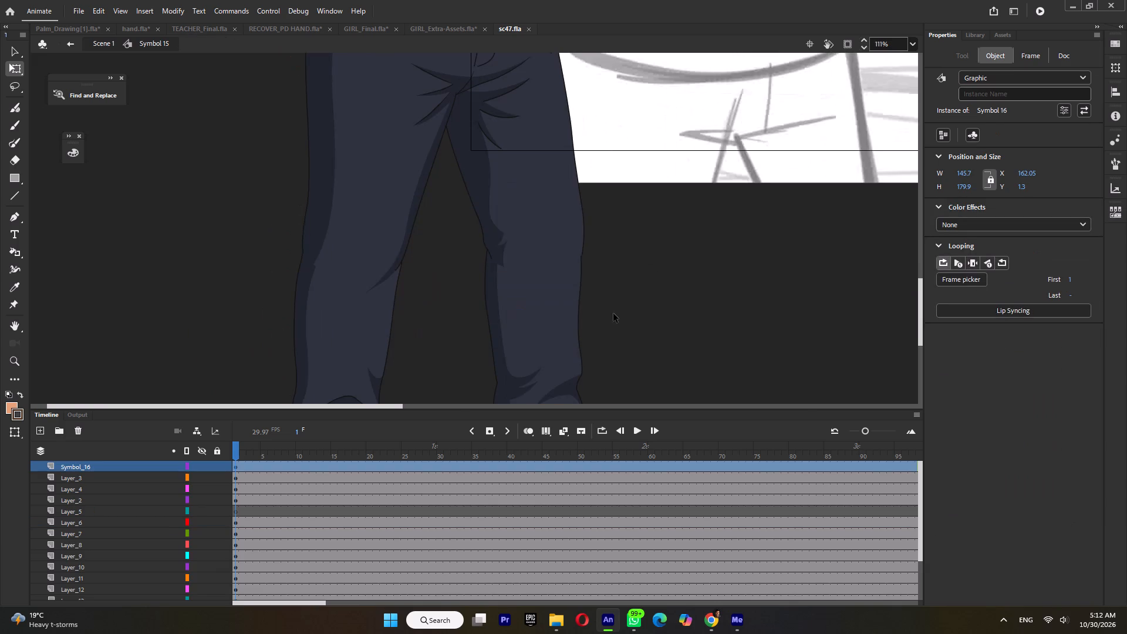
# Rotate the man's thigh nearest the girl slightly outward, and shift its lower leg and shoe along to match.
pyautogui.keyDown('ctrl'); pyautogui.scroll(-6, 627, 311); pyautogui.keyUp('ctrl')
pyautogui.keyDown('ctrl'); pyautogui.scroll(-1, 304, 228); pyautogui.keyUp('ctrl')
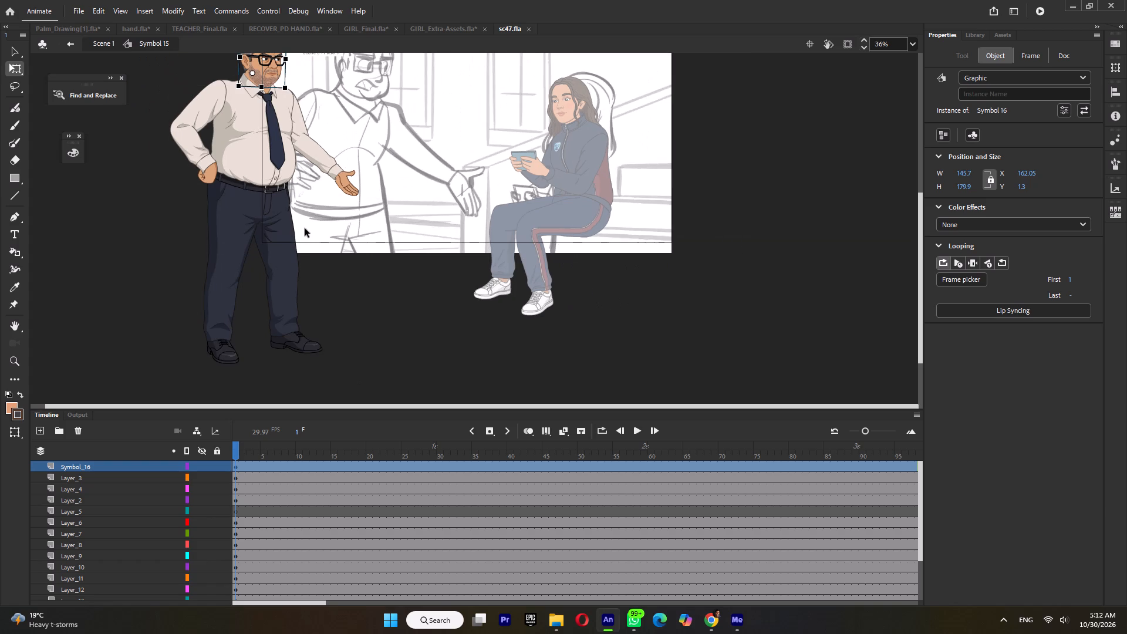
pyautogui.click(283, 246)
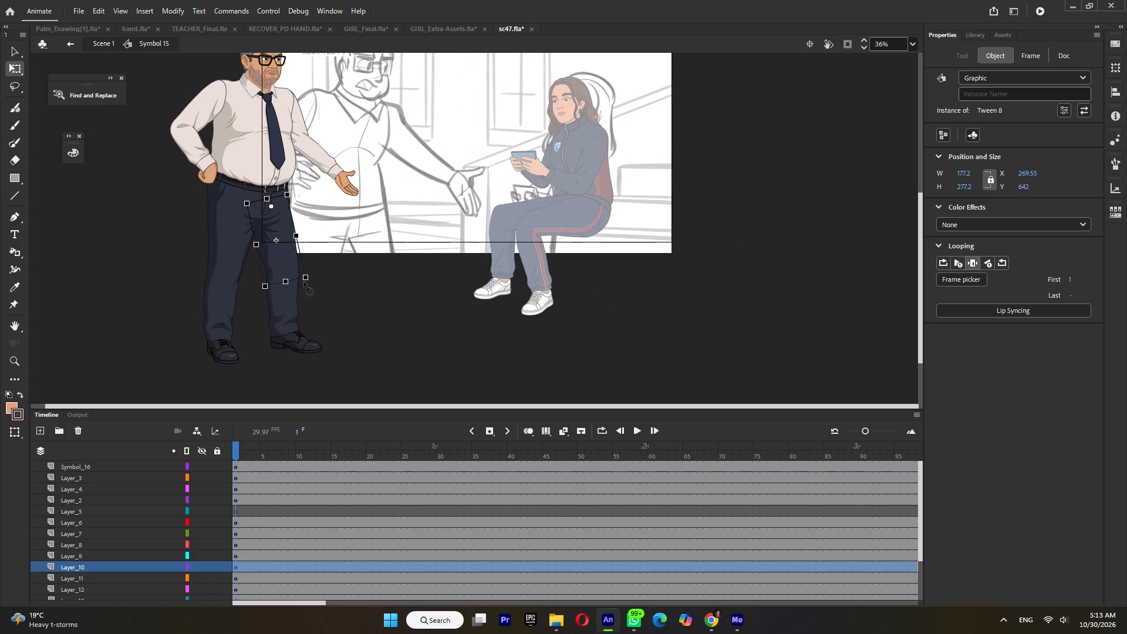
pyautogui.moveTo(305, 282); pyautogui.dragTo(315, 287)
pyautogui.moveTo(344, 301); pyautogui.dragTo(299, 328)
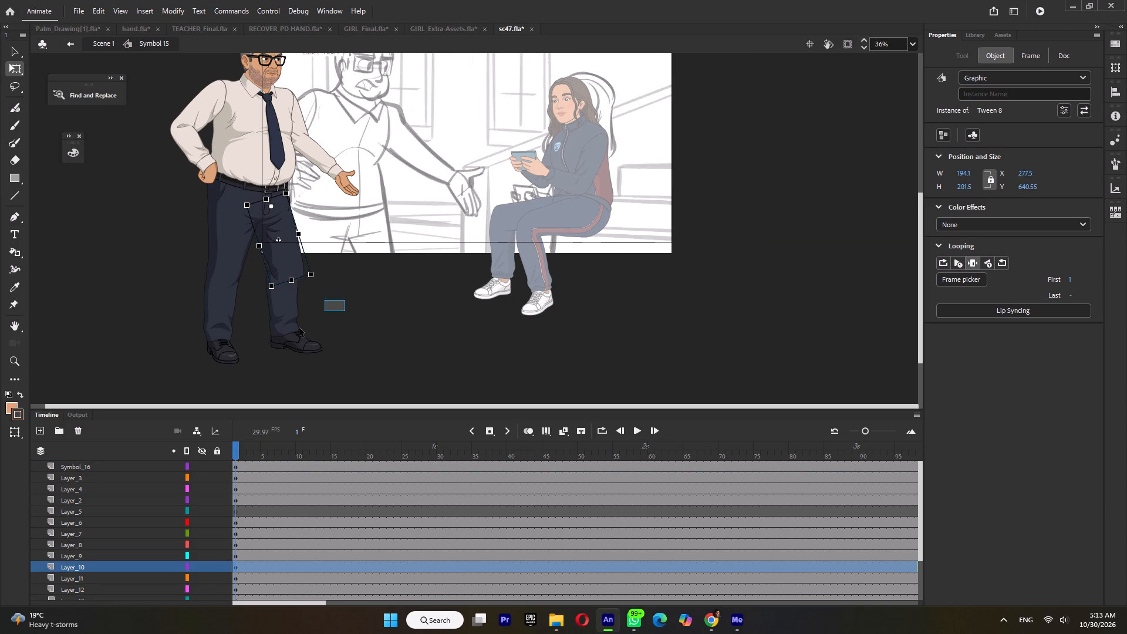
pyautogui.moveTo(299, 328); pyautogui.dragTo(275, 355)
pyautogui.keyDown('ctrl'); pyautogui.scroll(5, 276, 303); pyautogui.keyUp('ctrl')
pyautogui.moveTo(224, 308); pyautogui.dragTo(236, 309)
pyautogui.keyDown('ctrl'); pyautogui.click(309, 284); pyautogui.keyUp('ctrl')
pyautogui.keyDown('ctrl'); pyautogui.scroll(-4, 332, 288); pyautogui.keyUp('ctrl')
pyautogui.keyDown('ctrl'); pyautogui.click(356, 271); pyautogui.keyUp('ctrl')
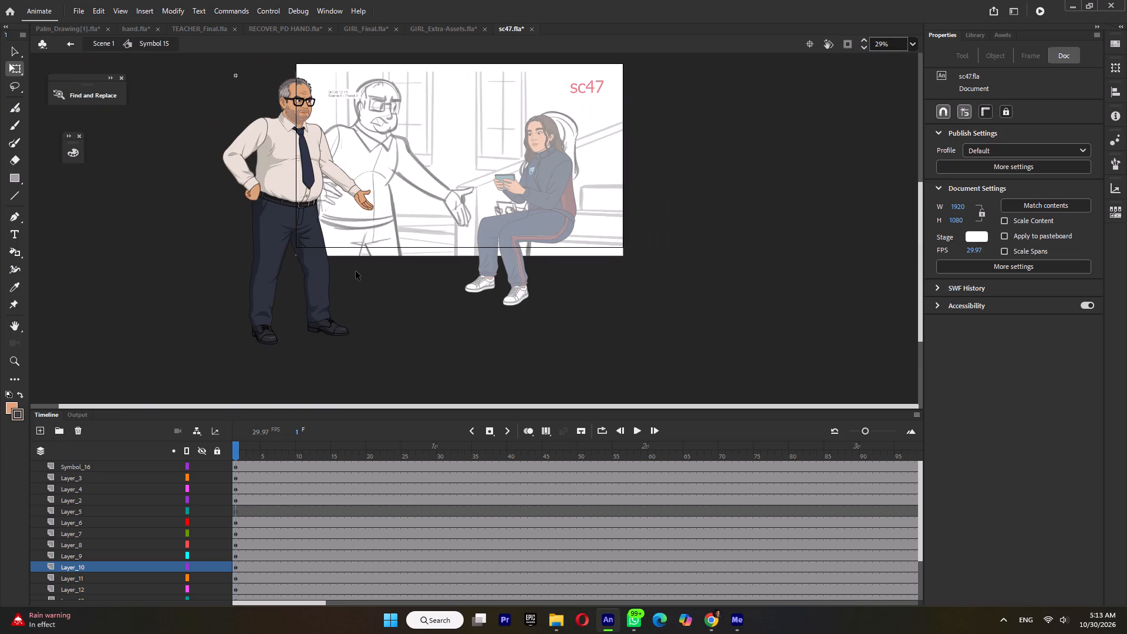
# Inside the torso symbol, Tween 5, pull the shirt's back edge slightly outward beside the hand on the hip.
pyautogui.doubleClick(276, 186)
pyautogui.keyDown('ctrl'); pyautogui.scroll(3, 267, 174); pyautogui.keyUp('ctrl')
pyautogui.keyDown('ctrl'); pyautogui.scroll(4, 168, 161); pyautogui.keyUp('ctrl')
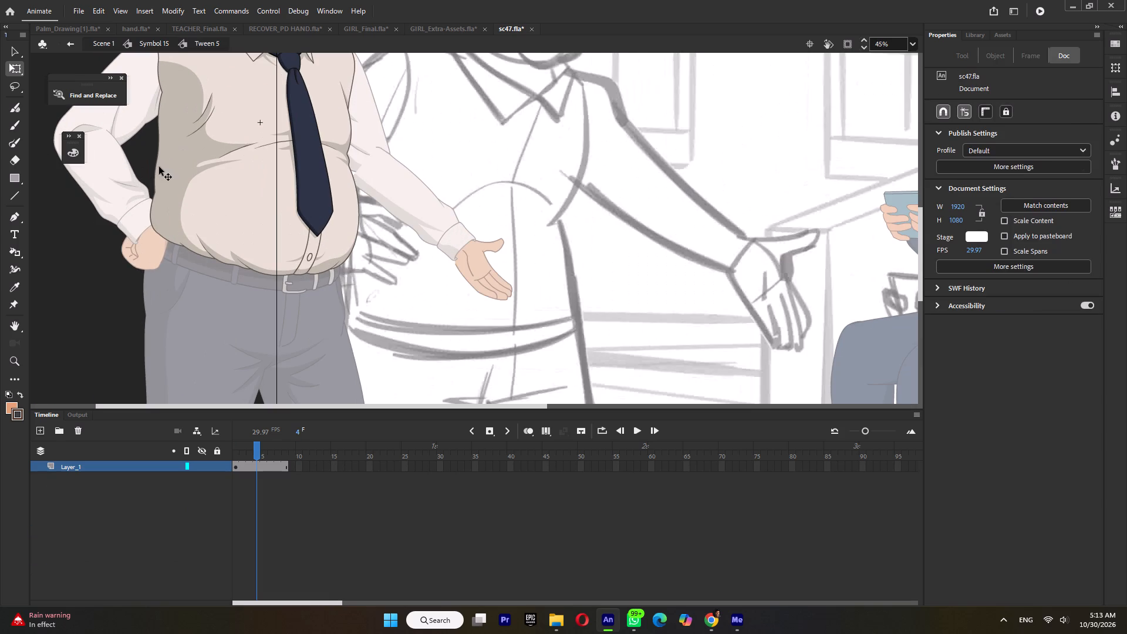
pyautogui.doubleClick(154, 193)
pyautogui.keyDown('ctrl'); pyautogui.scroll(4, 154, 193); pyautogui.keyUp('ctrl')
pyautogui.moveTo(158, 193); pyautogui.dragTo(157, 193)
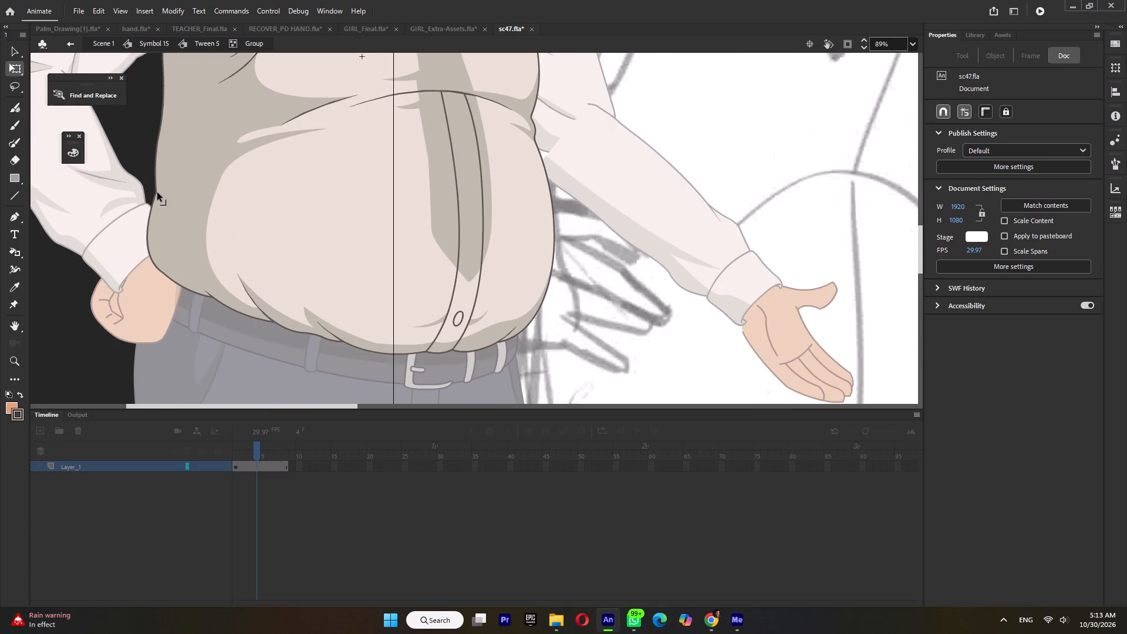
pyautogui.moveTo(157, 193); pyautogui.dragTo(151, 193)
pyautogui.moveTo(165, 93); pyautogui.dragTo(158, 93)
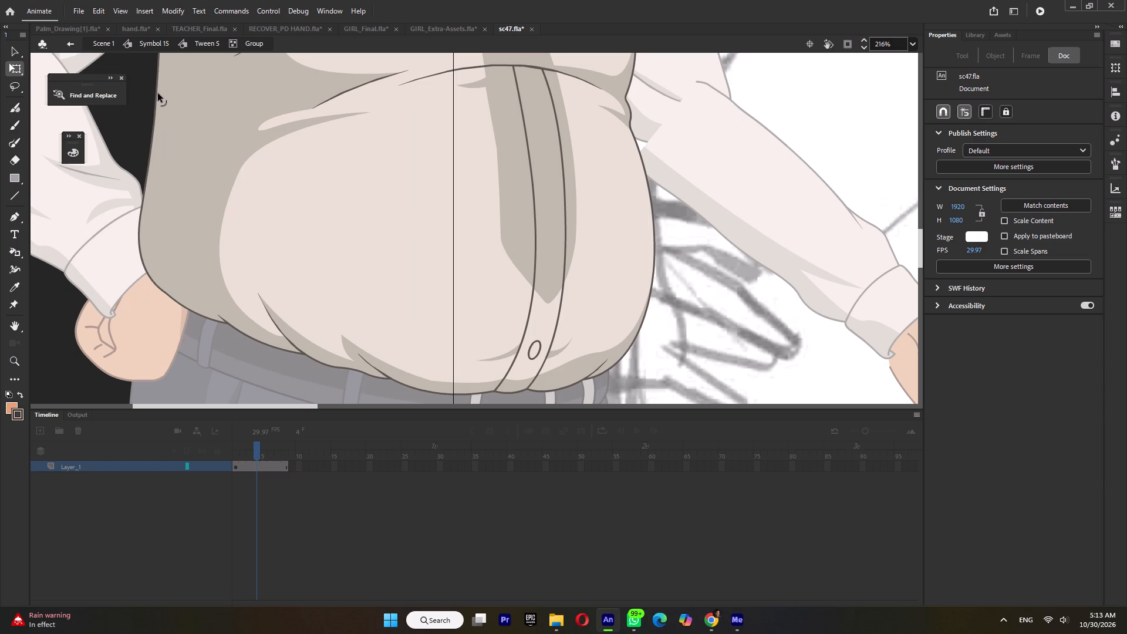
pyautogui.moveTo(158, 93); pyautogui.dragTo(158, 94)
# Deepen the notch in the shirt's front outline above the belly, extend the crease shading and smooth the outline below it.
pyautogui.keyDown('ctrl'); pyautogui.scroll(-5, 309, 220); pyautogui.keyUp('ctrl')
pyautogui.keyDown('ctrl'); pyautogui.scroll(5, 438, 171); pyautogui.keyUp('ctrl')
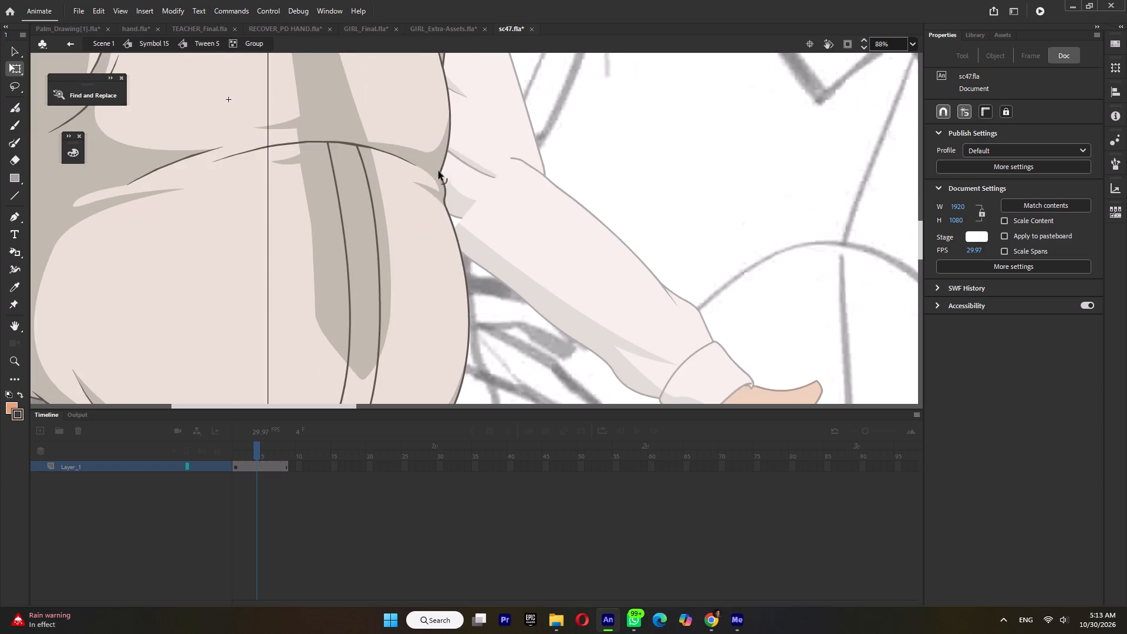
pyautogui.keyDown('ctrl'); pyautogui.scroll(3, 437, 188); pyautogui.keyUp('ctrl')
pyautogui.moveTo(433, 178); pyautogui.dragTo(421, 185)
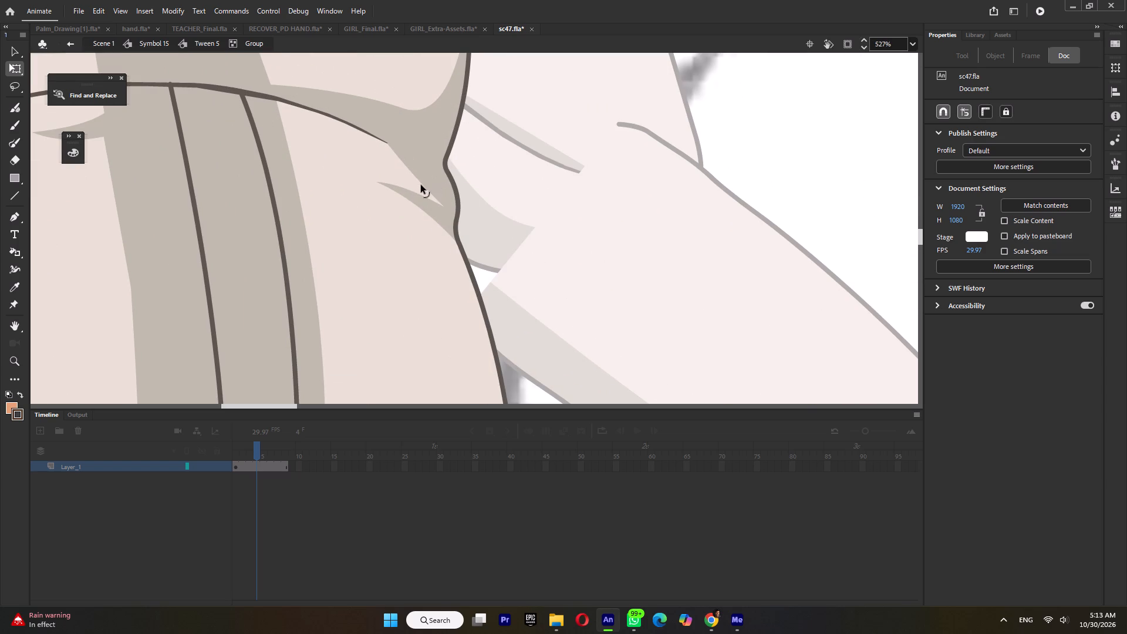
pyautogui.moveTo(421, 185); pyautogui.dragTo(422, 185)
pyautogui.moveTo(446, 165); pyautogui.dragTo(437, 166)
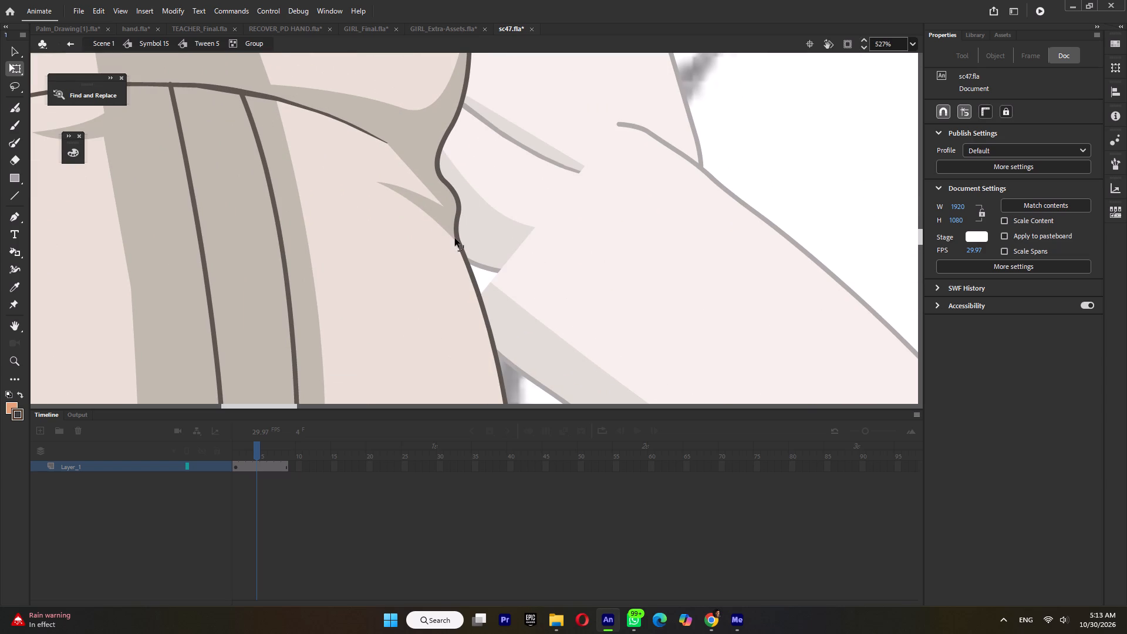
pyautogui.click(455, 238)
pyautogui.hotkey('ctrl', 'z')
pyautogui.moveTo(449, 233); pyautogui.dragTo(531, 358)
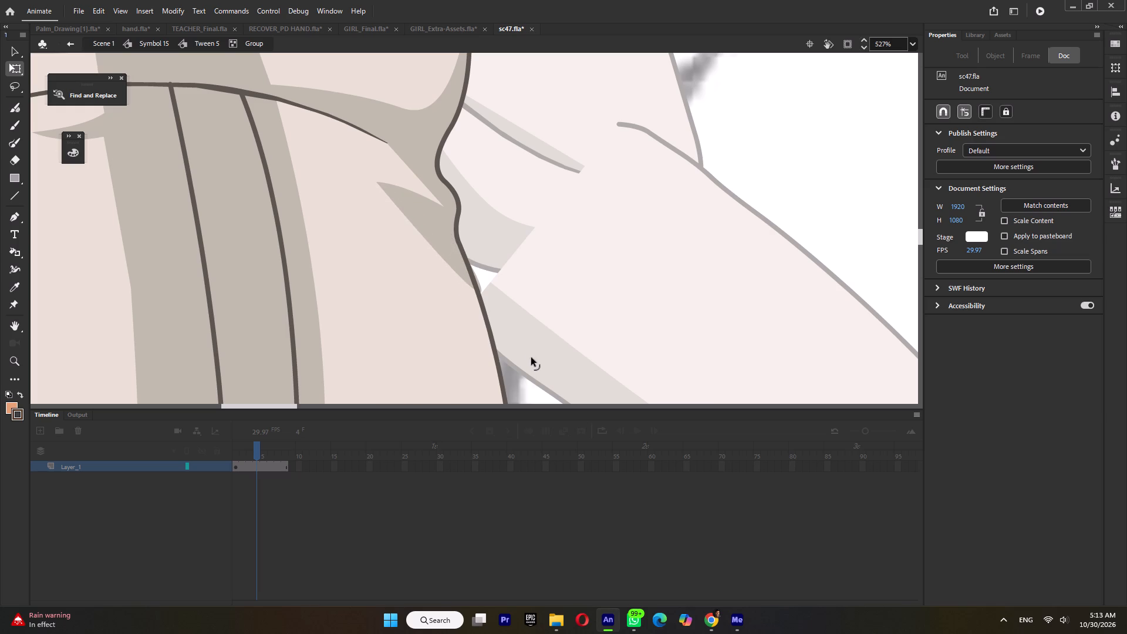
pyautogui.moveTo(531, 358); pyautogui.dragTo(533, 358)
pyautogui.click(480, 285)
pyautogui.press('Delete')
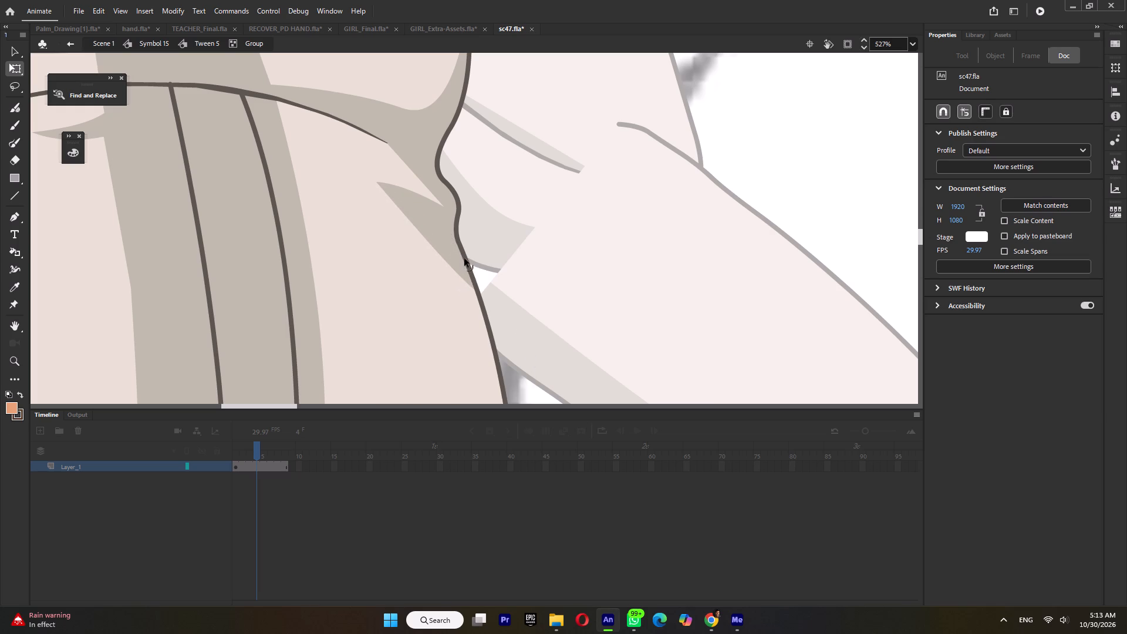
pyautogui.click(464, 258)
pyautogui.click(478, 292)
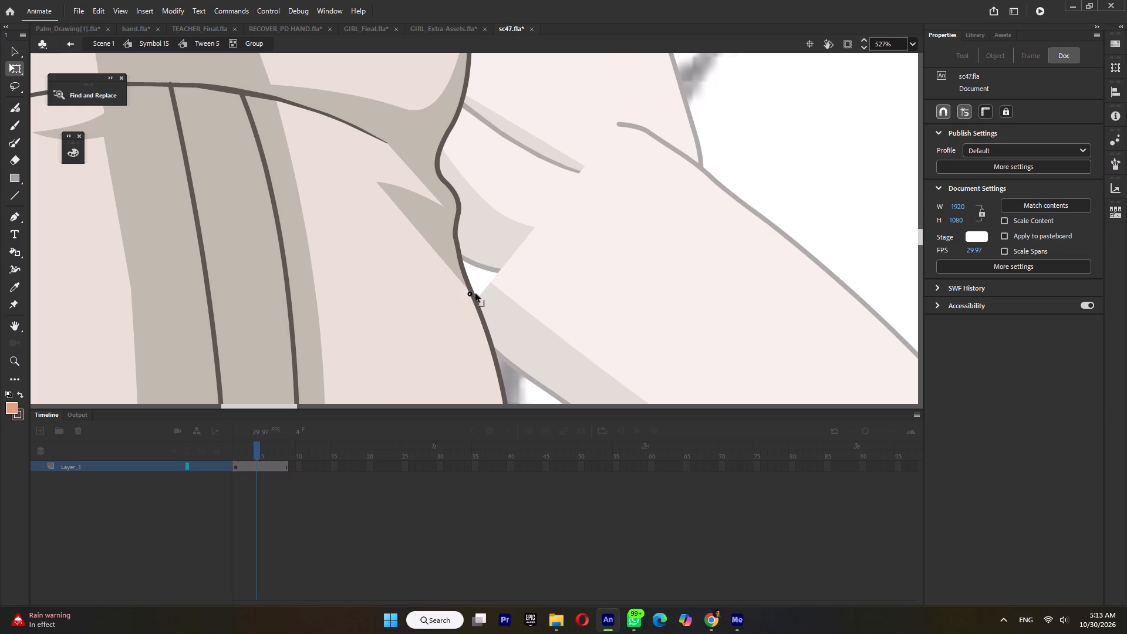
# Adjust the upper end of the shirt's armpit line beside the extended arm, shortening the line, and exit the shirt group.
pyautogui.keyDown('ctrl'); pyautogui.scroll(-10, 483, 282); pyautogui.keyUp('ctrl')
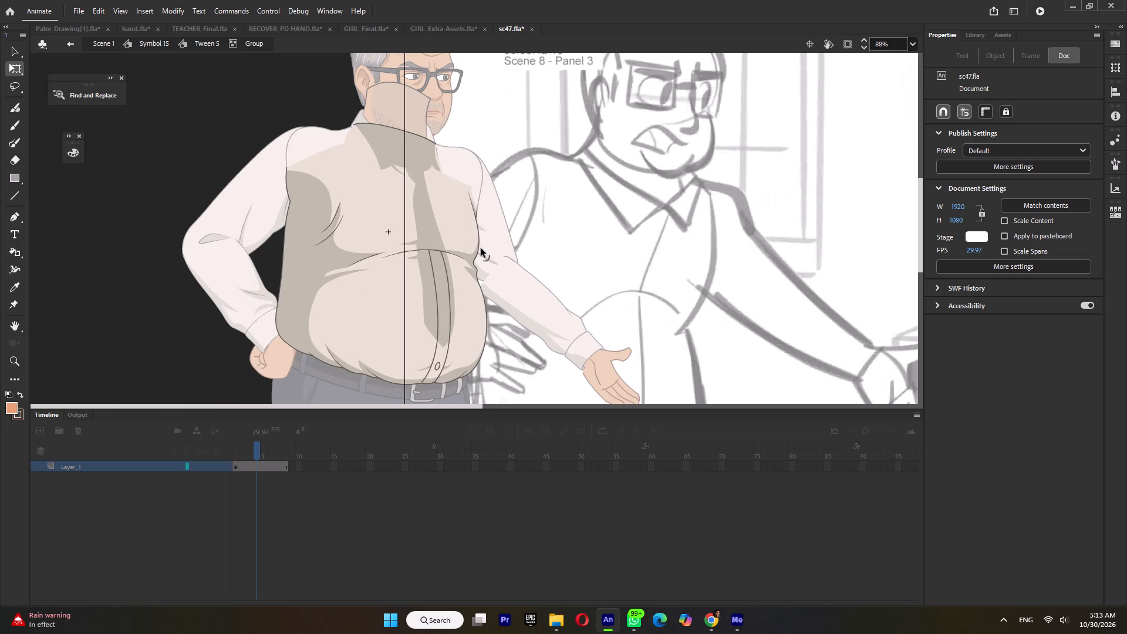
pyautogui.keyDown('ctrl'); pyautogui.scroll(5, 471, 194); pyautogui.keyUp('ctrl')
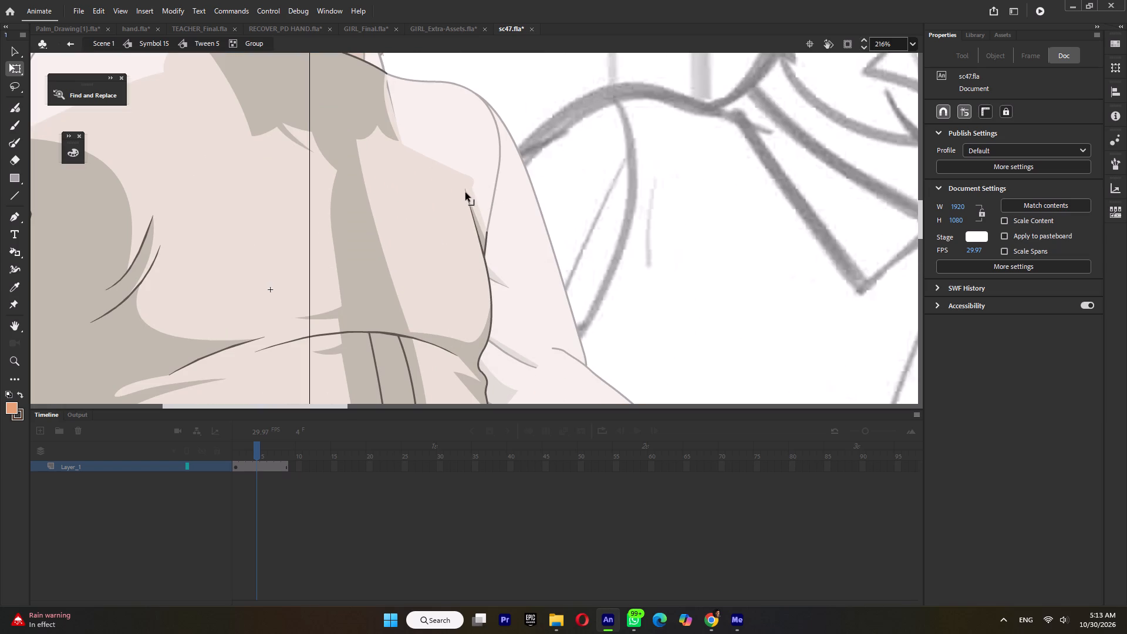
pyautogui.moveTo(465, 191); pyautogui.dragTo(464, 197)
pyautogui.moveTo(464, 197); pyautogui.dragTo(471, 208)
pyautogui.doubleClick(512, 190)
pyautogui.keyDown('ctrl'); pyautogui.scroll(-6, 512, 189); pyautogui.keyUp('ctrl')
pyautogui.click(552, 218)
pyautogui.keyDown('ctrl'); pyautogui.scroll(-2, 552, 218); pyautogui.keyUp('ctrl')
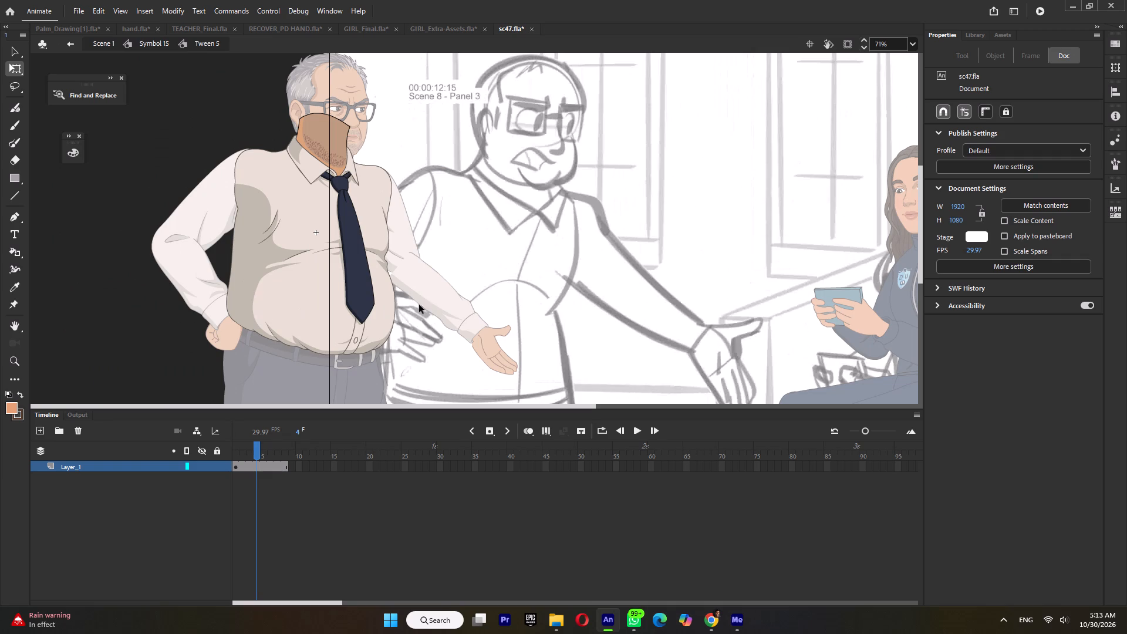
# Move the tie's transformation point to the knot and skew the tie so its tip shifts slightly away from the girl.
pyautogui.click(352, 253)
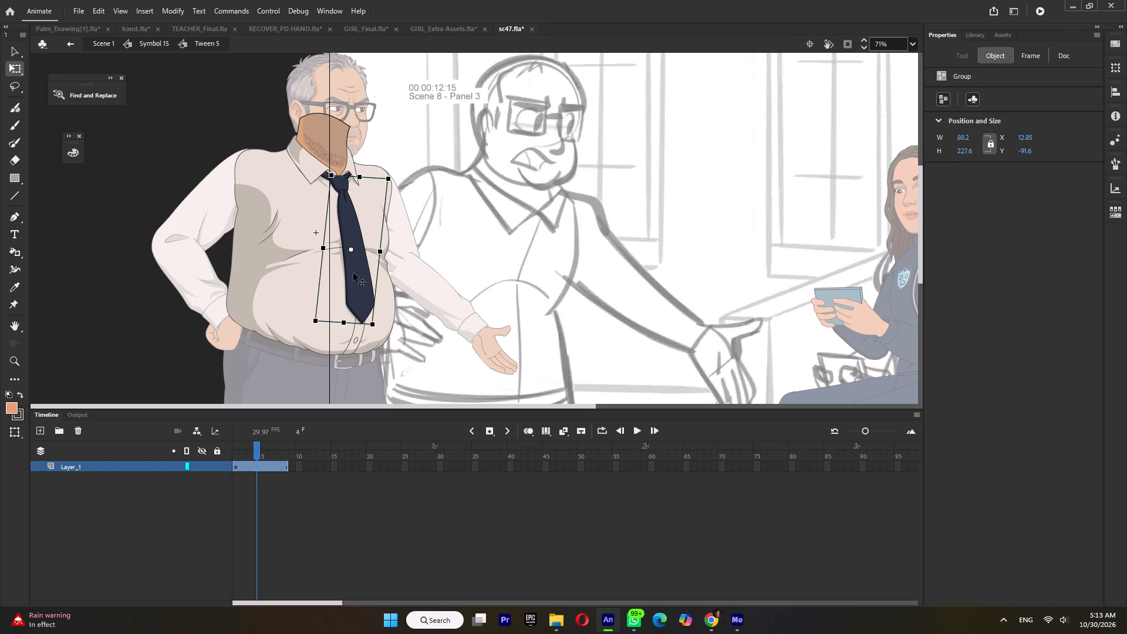
pyautogui.moveTo(352, 251); pyautogui.dragTo(326, 183)
pyautogui.moveTo(326, 183); pyautogui.dragTo(335, 174)
pyautogui.moveTo(363, 322); pyautogui.dragTo(356, 324)
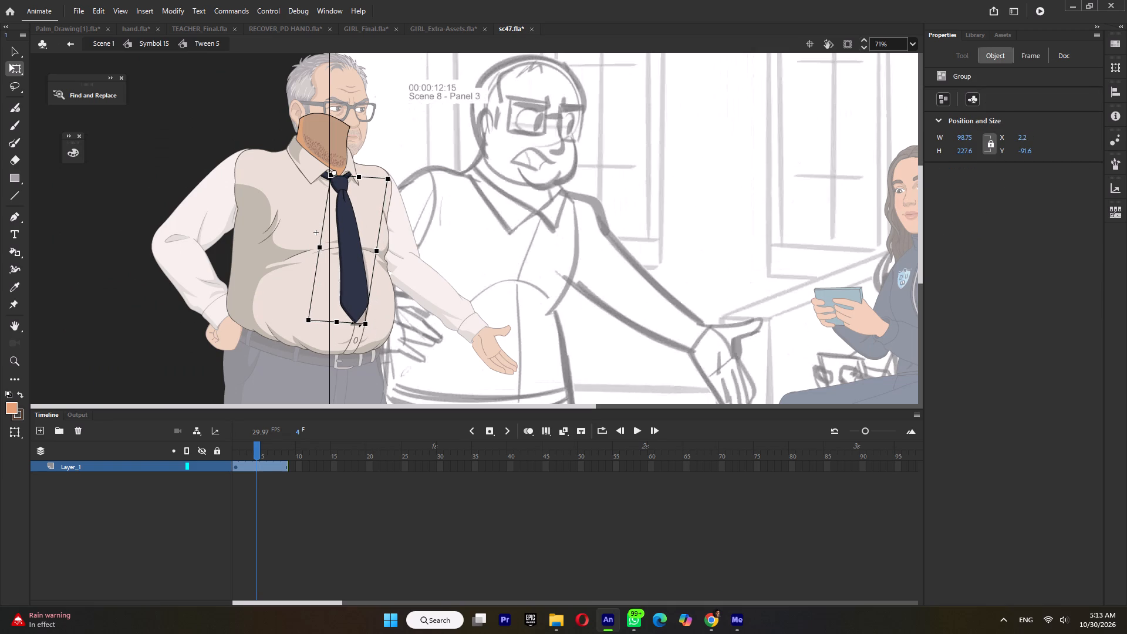
pyautogui.moveTo(356, 324); pyautogui.dragTo(355, 327)
# Leave the torso symbol for the full-body level, Symbol 15, and save sc47.
pyautogui.doubleClick(478, 234)
pyautogui.keyDown('ctrl'); pyautogui.scroll(-3, 474, 245); pyautogui.keyUp('ctrl')
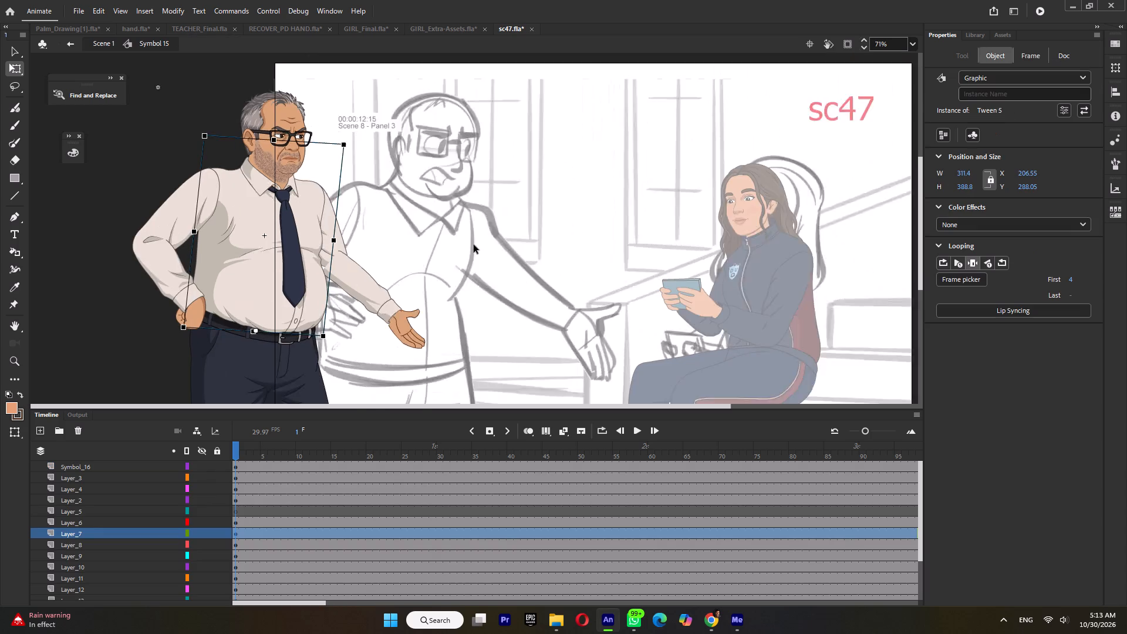
pyautogui.hotkey('ctrl', 's')
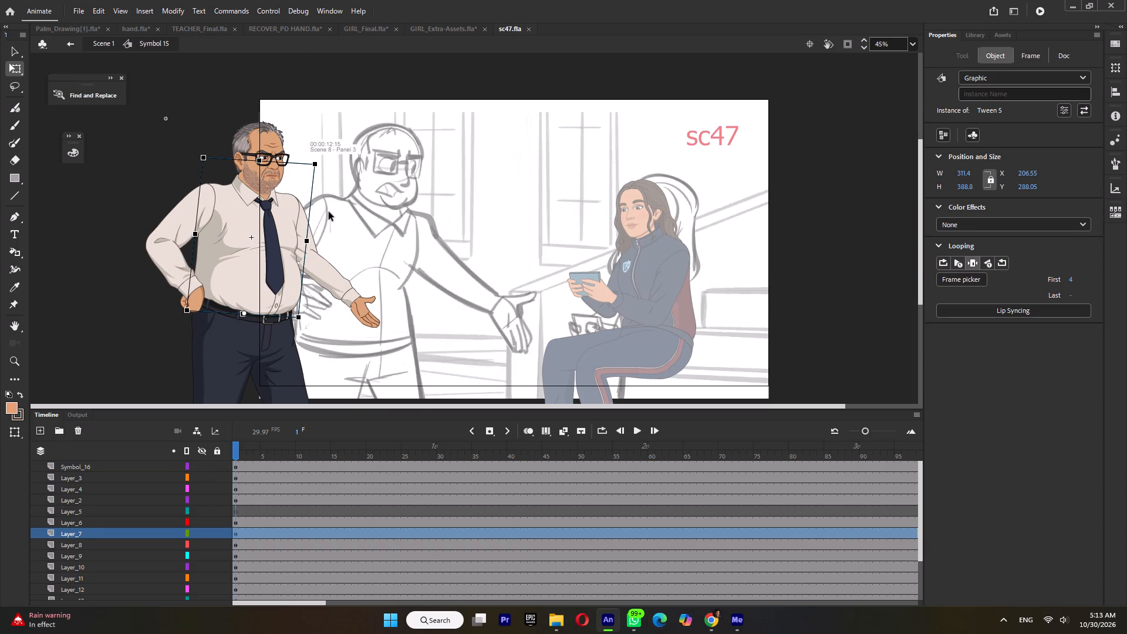
# Switch to File Explorer, open the video folder inside shots, and play the rendered sc24.mp4 to review it.
pyautogui.click(551, 628)
pyautogui.doubleClick(490, 116)
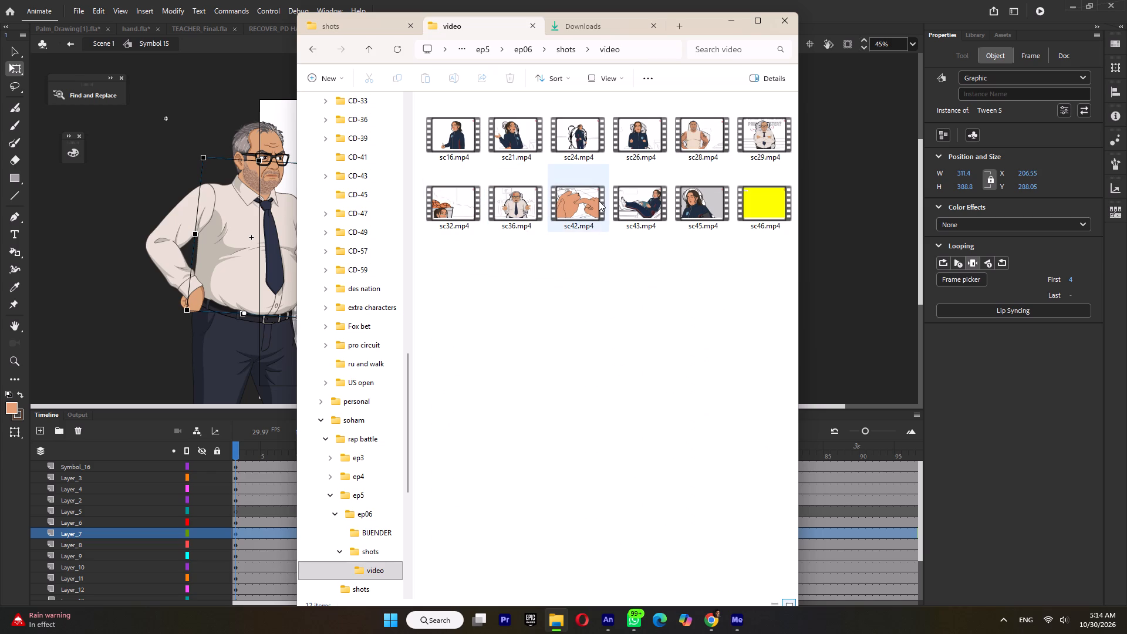
pyautogui.doubleClick(579, 133)
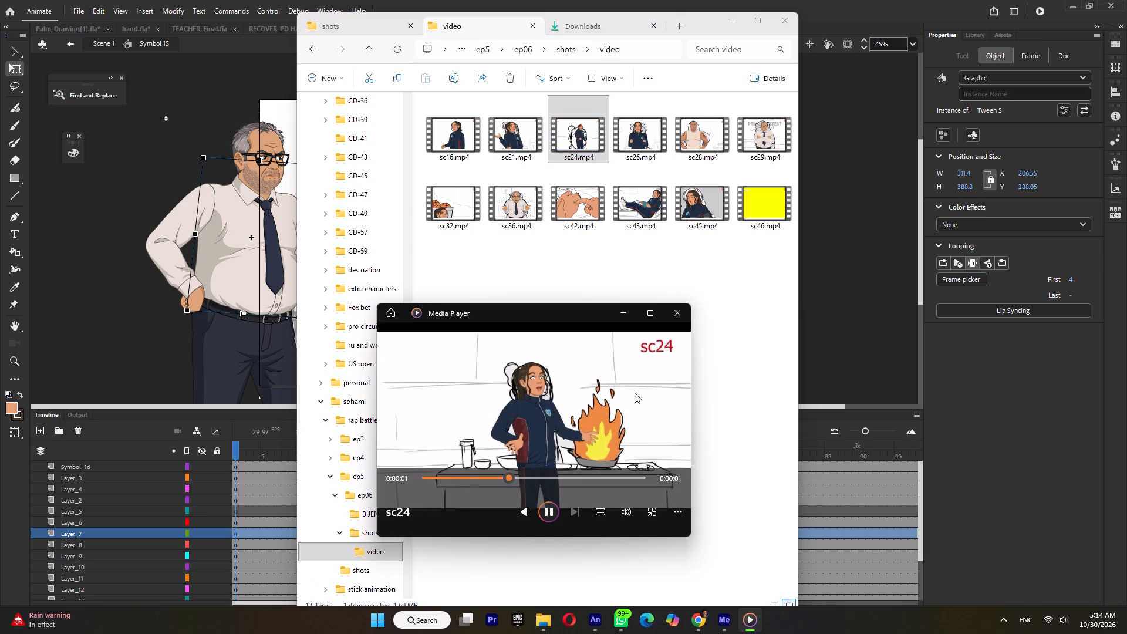
pyautogui.click(677, 314)
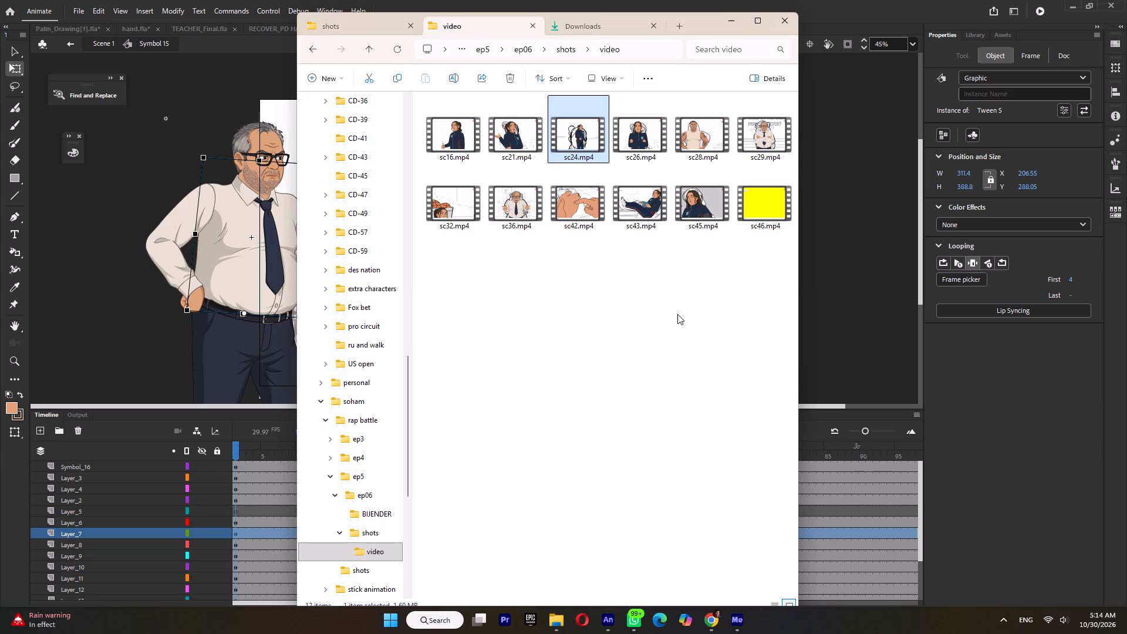
# Go back up to the shots folder and open sc24.fla in Animate.
pyautogui.click(373, 51)
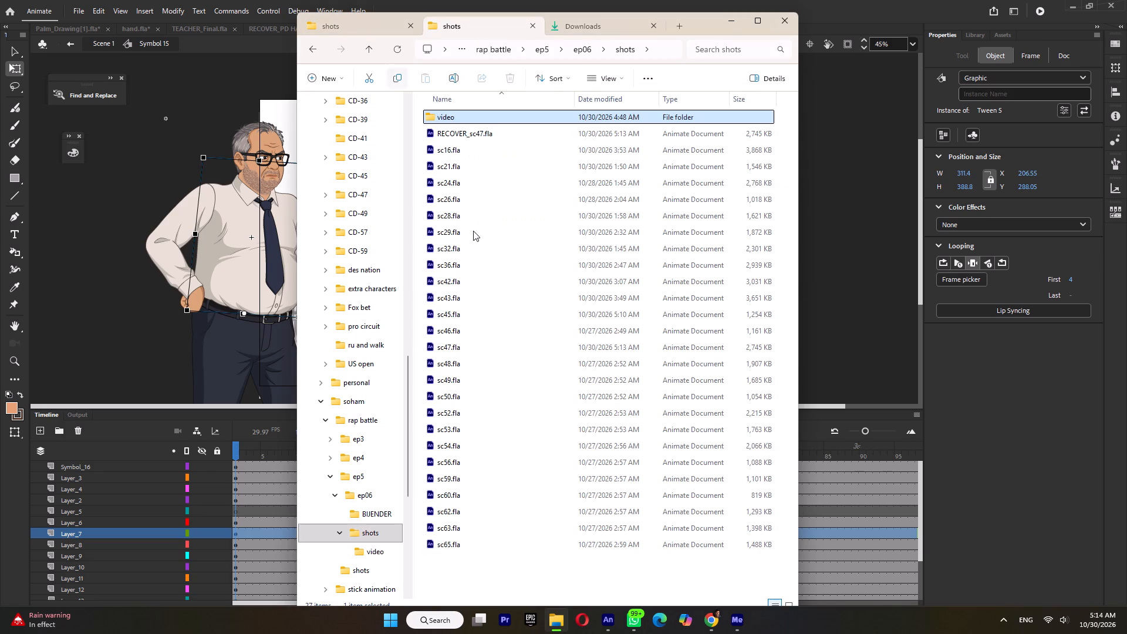
pyautogui.doubleClick(458, 179)
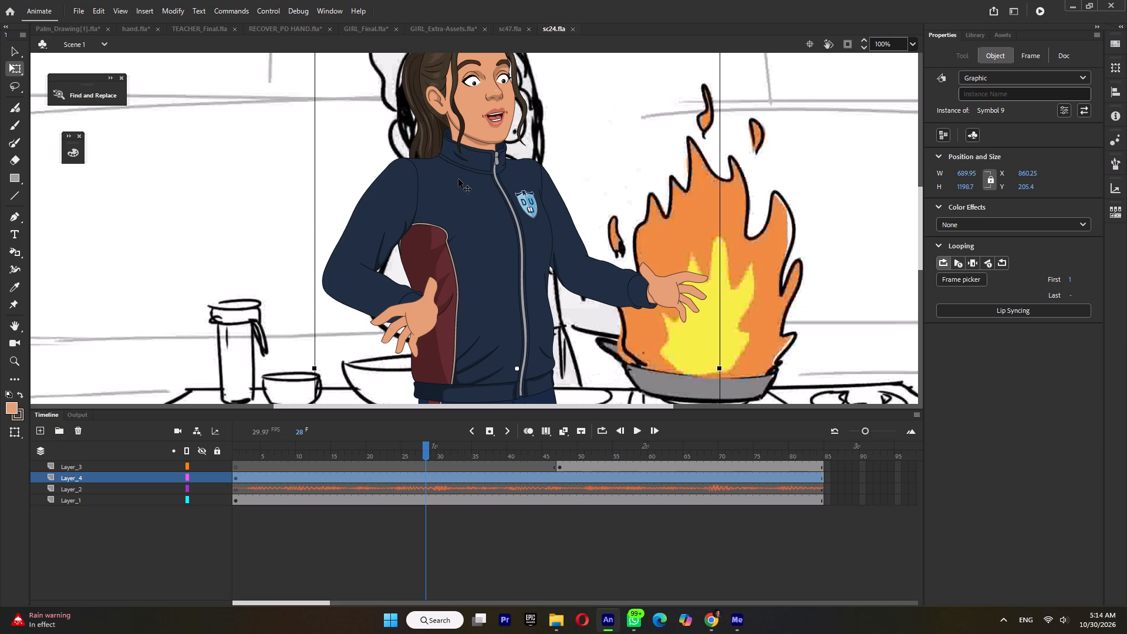
# Scrub through the sc24 timeline to examine the girl's poses against the storyboard, saving the file.
pyautogui.keyDown('ctrl'); pyautogui.scroll(-5, 468, 165); pyautogui.keyUp('ctrl')
pyautogui.hotkey('ctrl', 's')
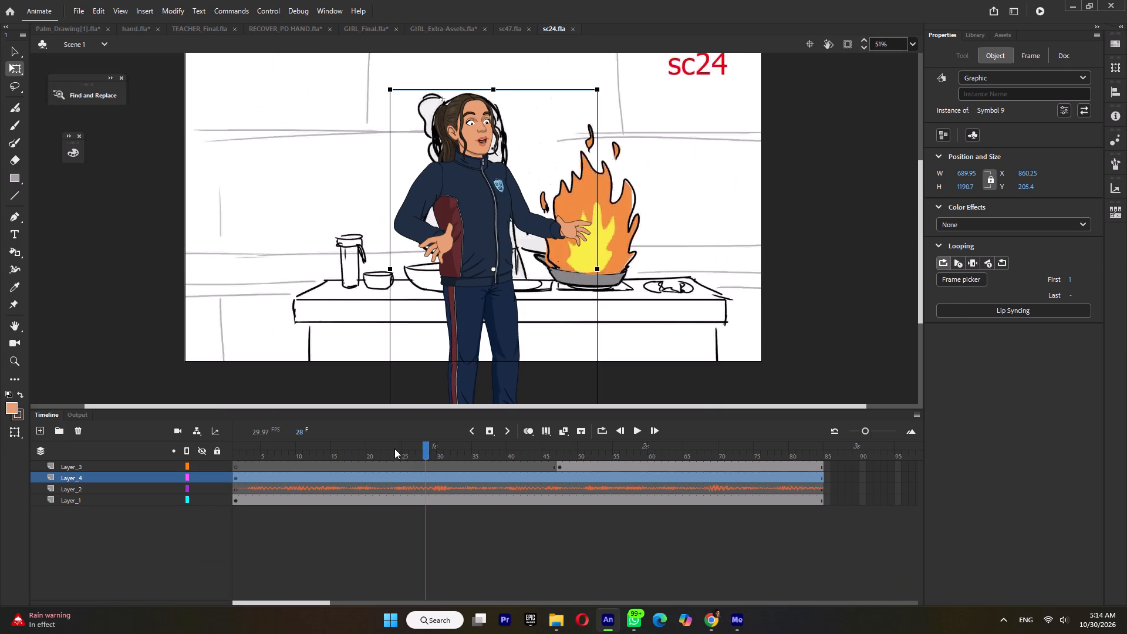
pyautogui.moveTo(395, 446); pyautogui.dragTo(237, 500)
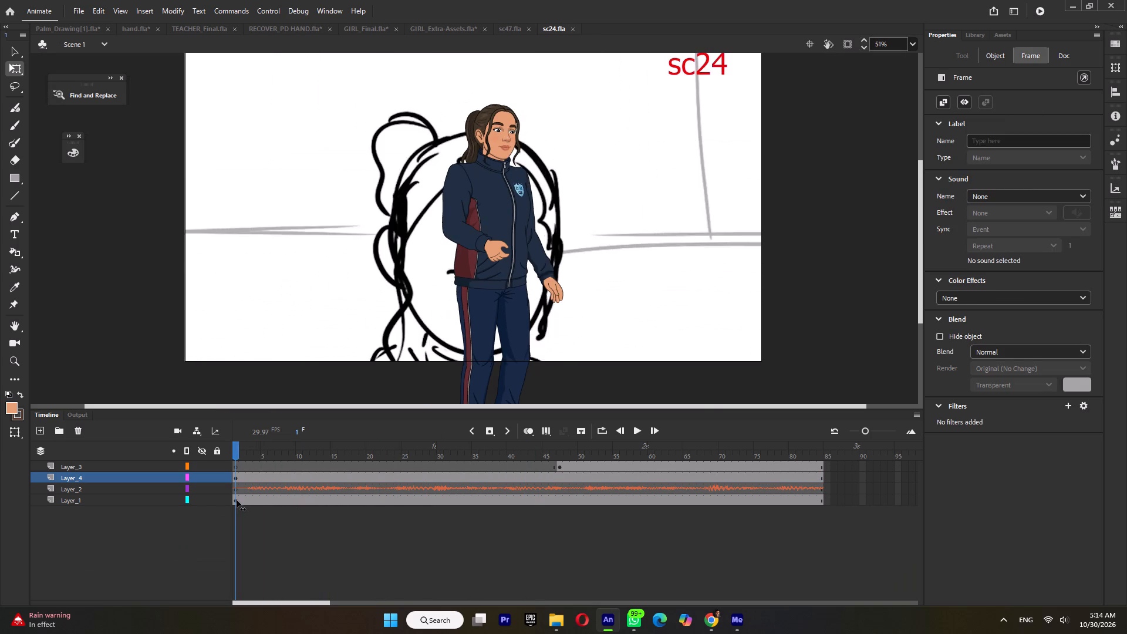
pyautogui.moveTo(237, 500); pyautogui.dragTo(410, 503)
pyautogui.hotkey('ctrl', 's')
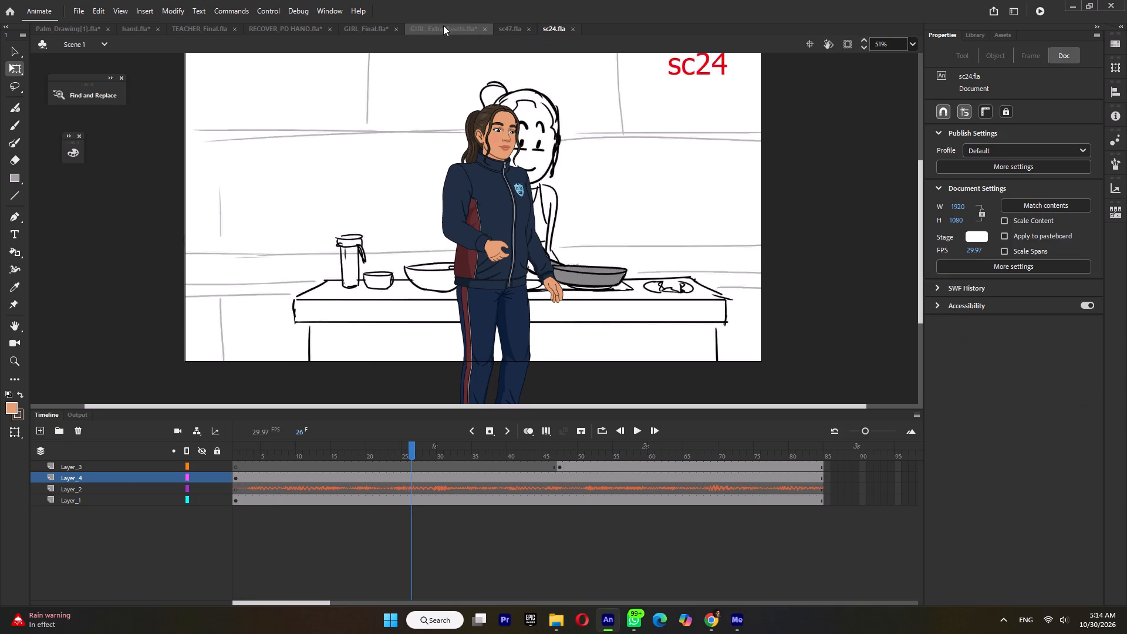
# Switch to GIRL_Extra-Assets.fla and copy the apron group from the middle figure, undoing any accidental shift of it.
pyautogui.click(417, 31)
pyautogui.click(485, 336)
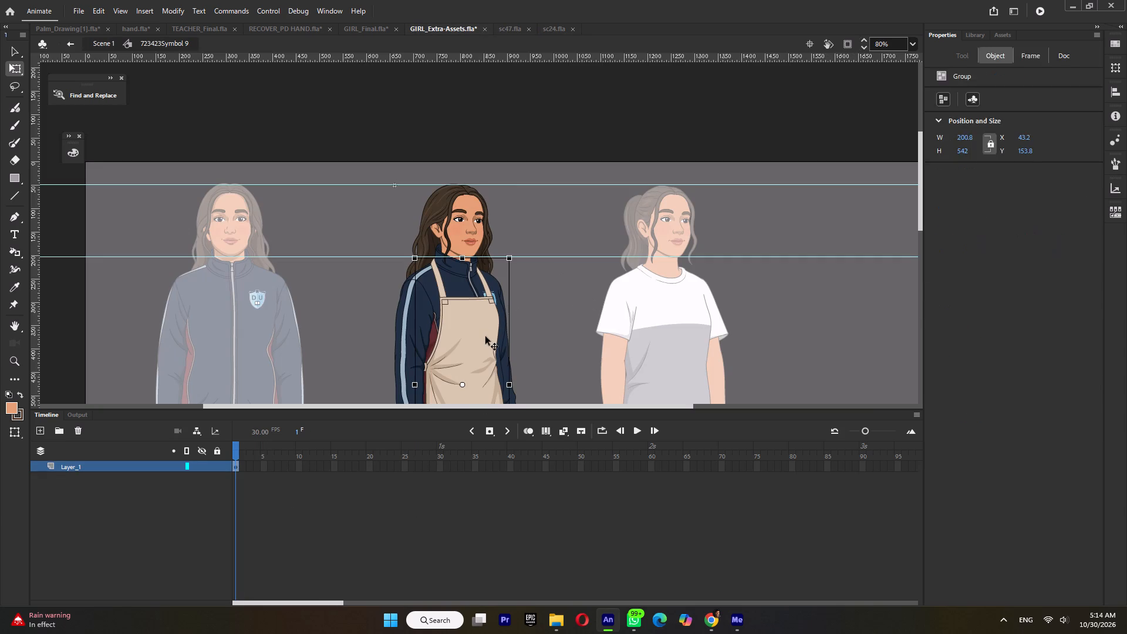
pyautogui.click(485, 336)
pyautogui.click(473, 340)
pyautogui.scroll(-2, 490, 319)
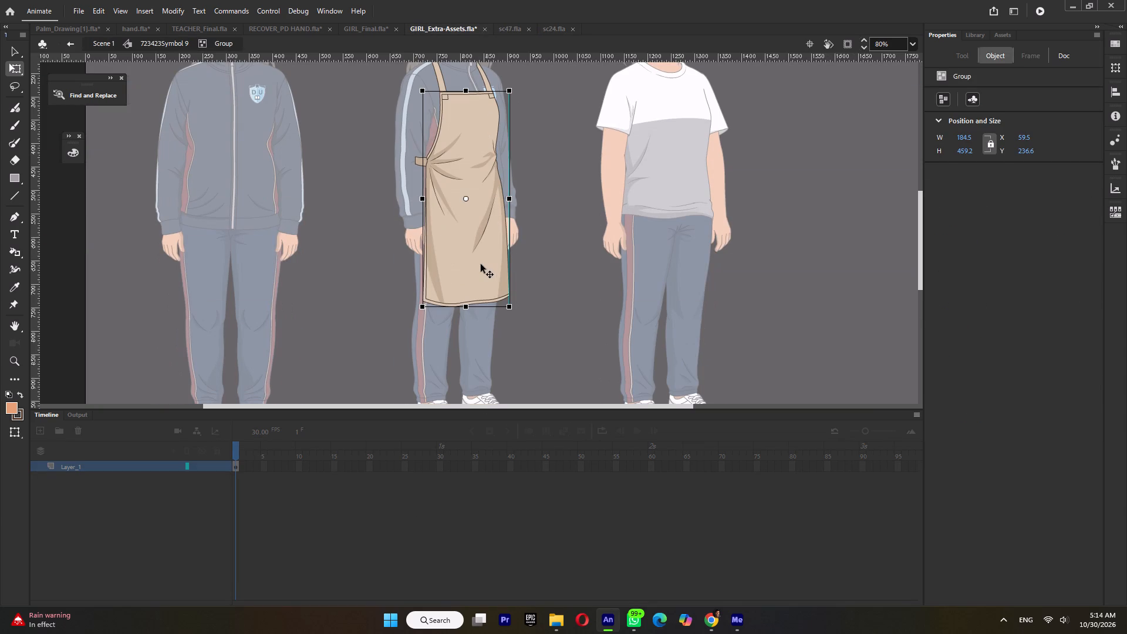
pyautogui.doubleClick(373, 238)
pyautogui.moveTo(447, 154); pyautogui.dragTo(421, 161)
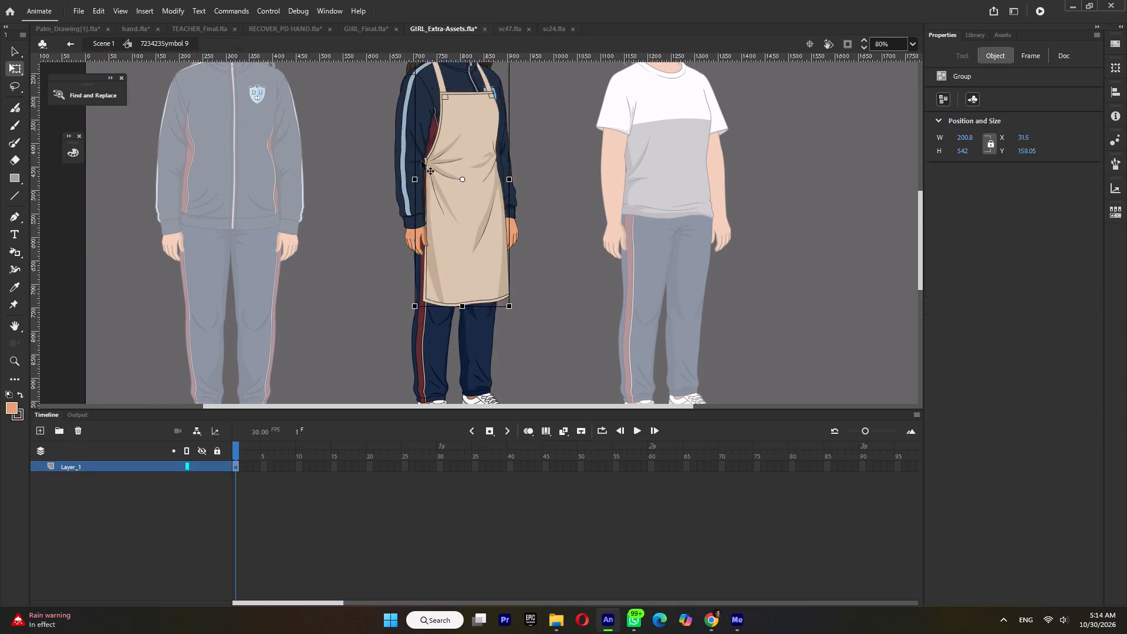
pyautogui.moveTo(421, 161); pyautogui.dragTo(399, 161)
pyautogui.hotkey('ctrl', 'z')
pyautogui.rightClick(465, 141)
pyautogui.click(498, 204)
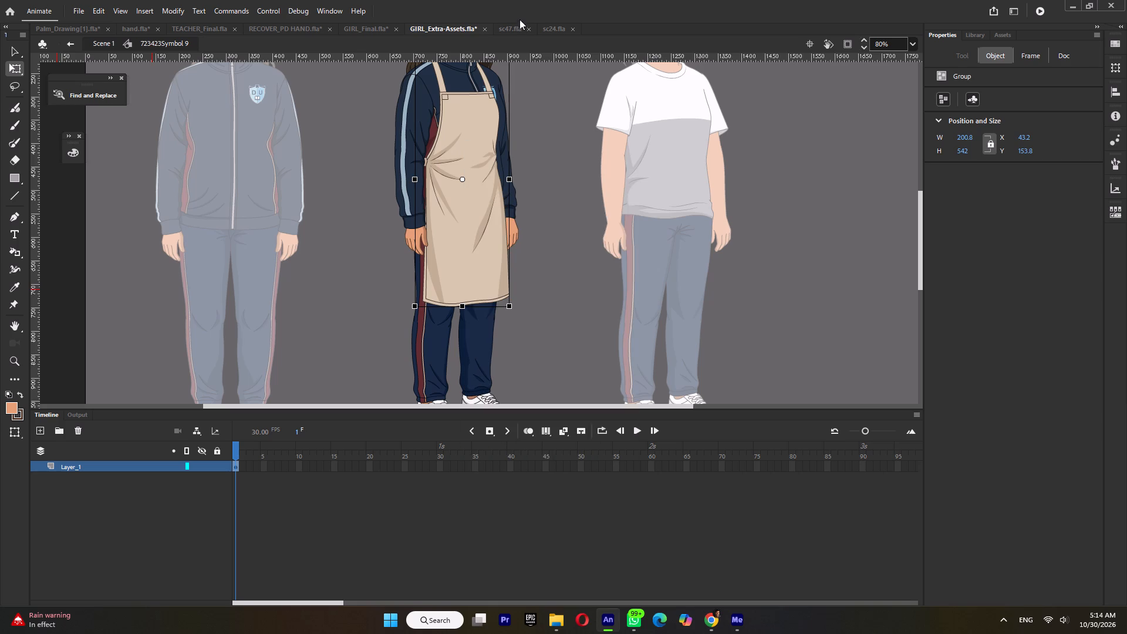
# In sc24, add a layer above Layer_6 inside the girl's Symbol 9, paste the apron at frame 1, and move it onto her torso.
pyautogui.click(548, 26)
pyautogui.doubleClick(511, 193)
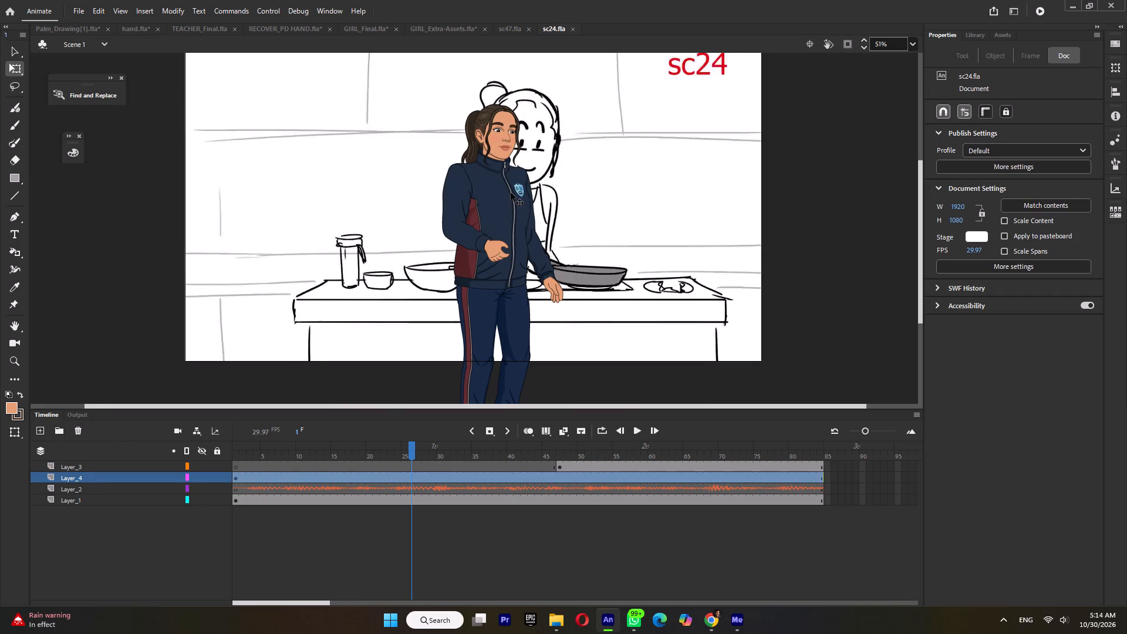
pyautogui.click(509, 203)
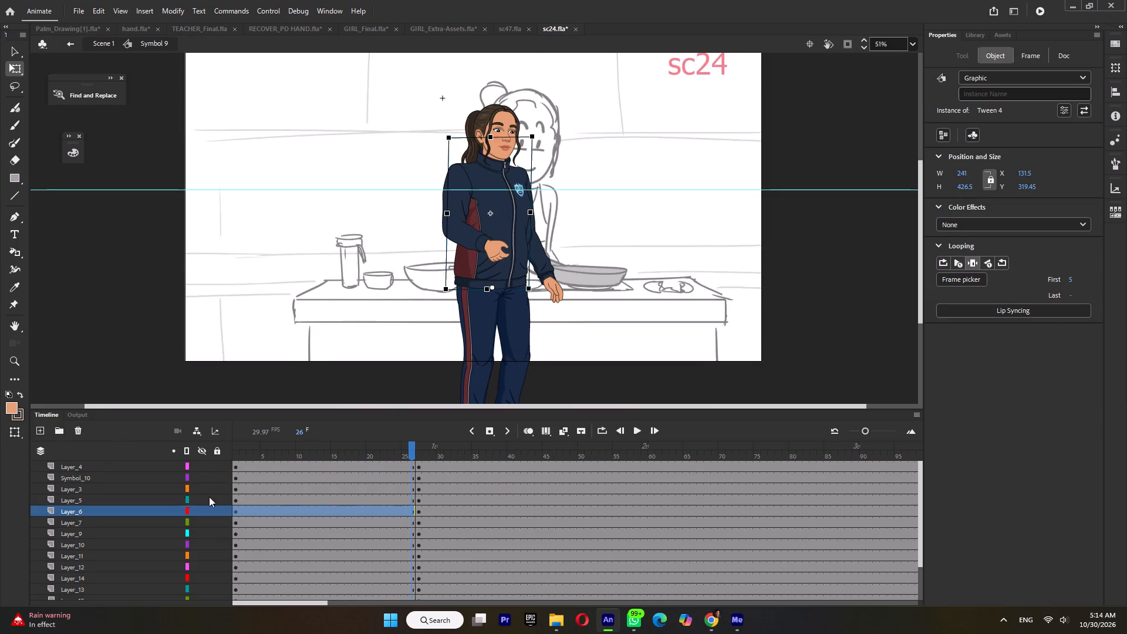
pyautogui.click(38, 427)
pyautogui.moveTo(248, 450); pyautogui.dragTo(188, 442)
pyautogui.rightClick(284, 285)
pyautogui.click(321, 333)
pyautogui.keyDown('ctrl'); pyautogui.scroll(4, 504, 168); pyautogui.keyUp('ctrl')
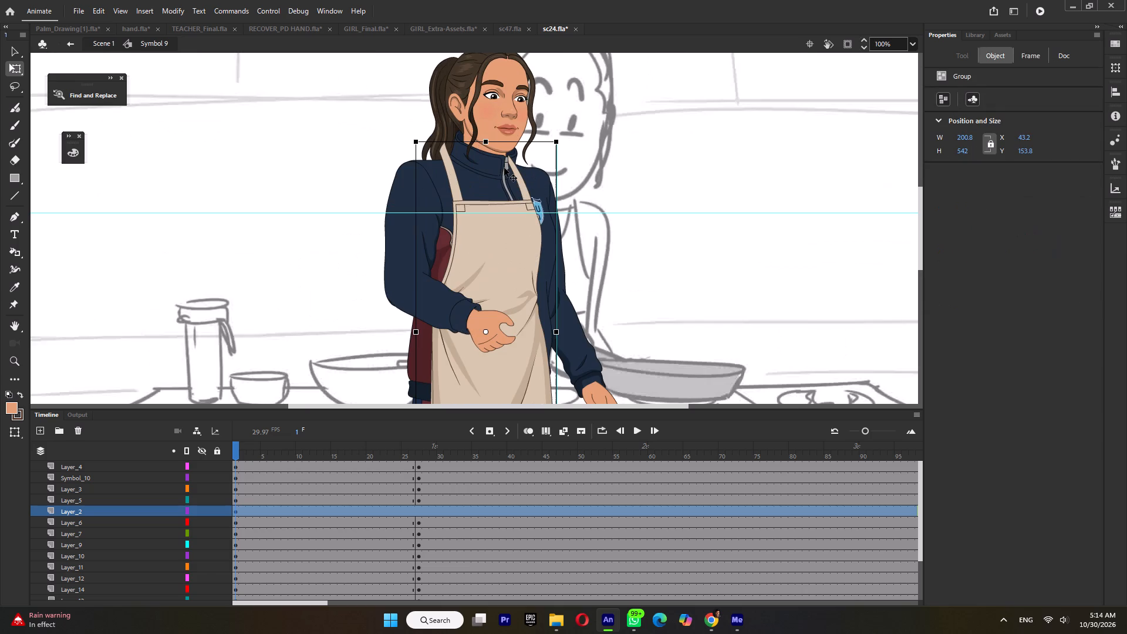
pyautogui.moveTo(509, 223); pyautogui.dragTo(517, 234)
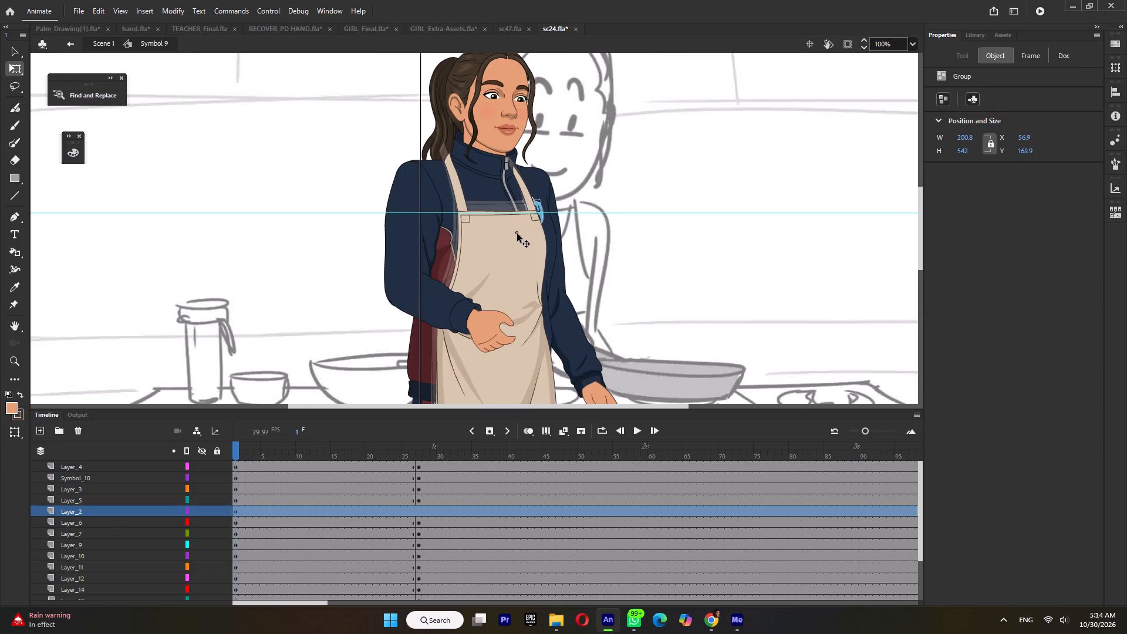
pyautogui.moveTo(517, 234); pyautogui.dragTo(516, 234)
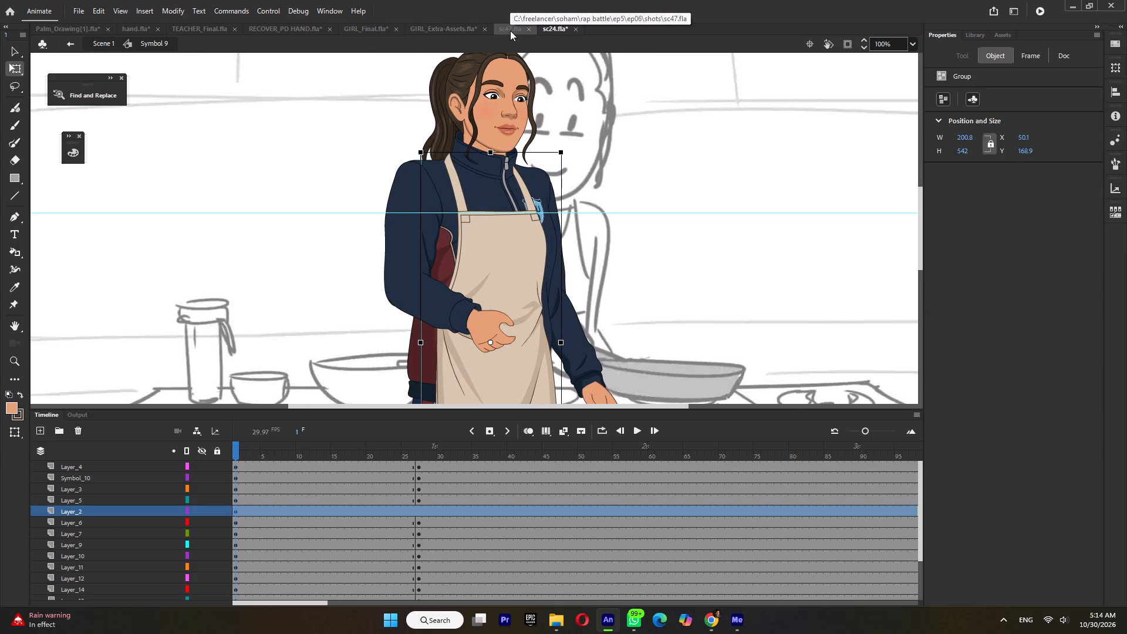
# Check the strap placement in GIRL_Extra-Assets.fla, save sc24, and align the apron straps with the girl's collar at about X 54, Y 162.75.
pyautogui.click(428, 30)
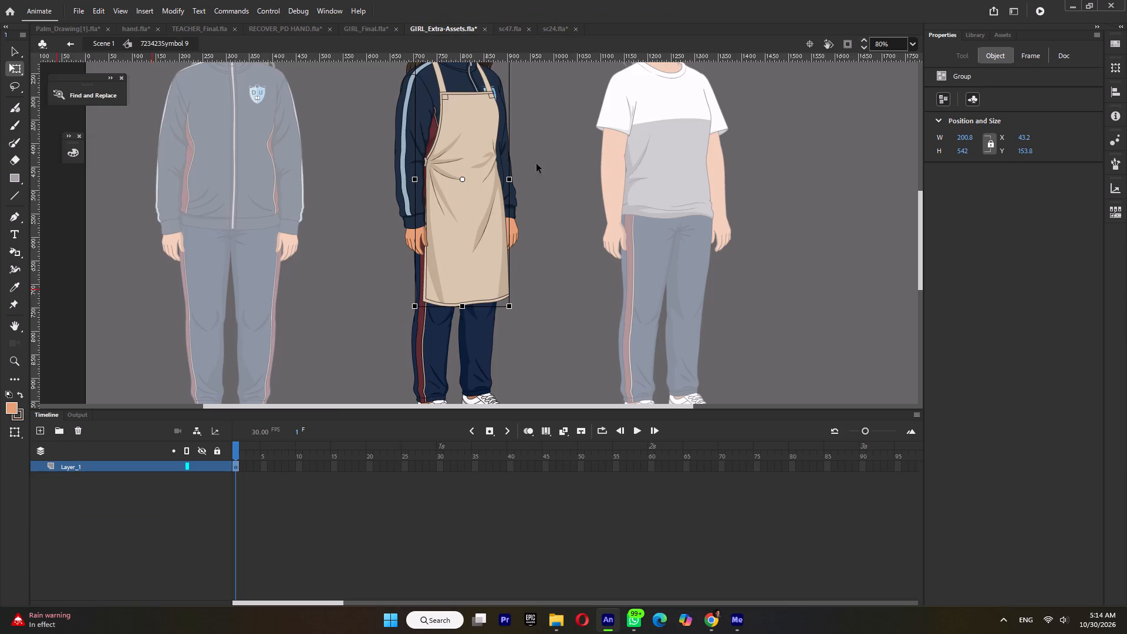
pyautogui.keyDown('ctrl'); pyautogui.scroll(5, 480, 63); pyautogui.keyUp('ctrl')
pyautogui.scroll(1, 543, 144)
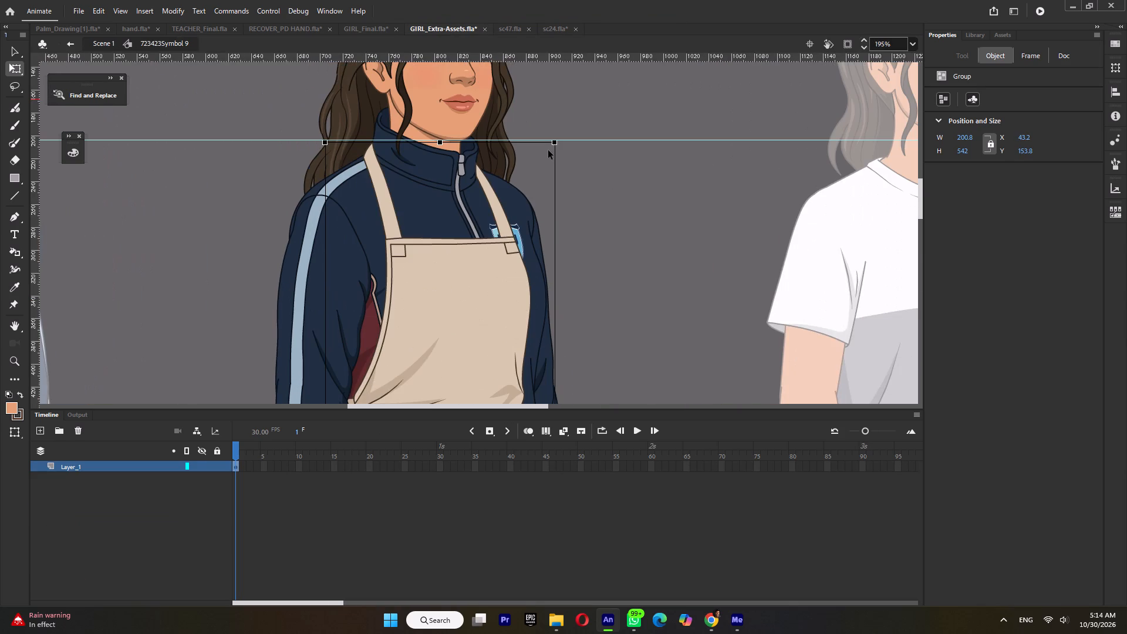
pyautogui.click(511, 29)
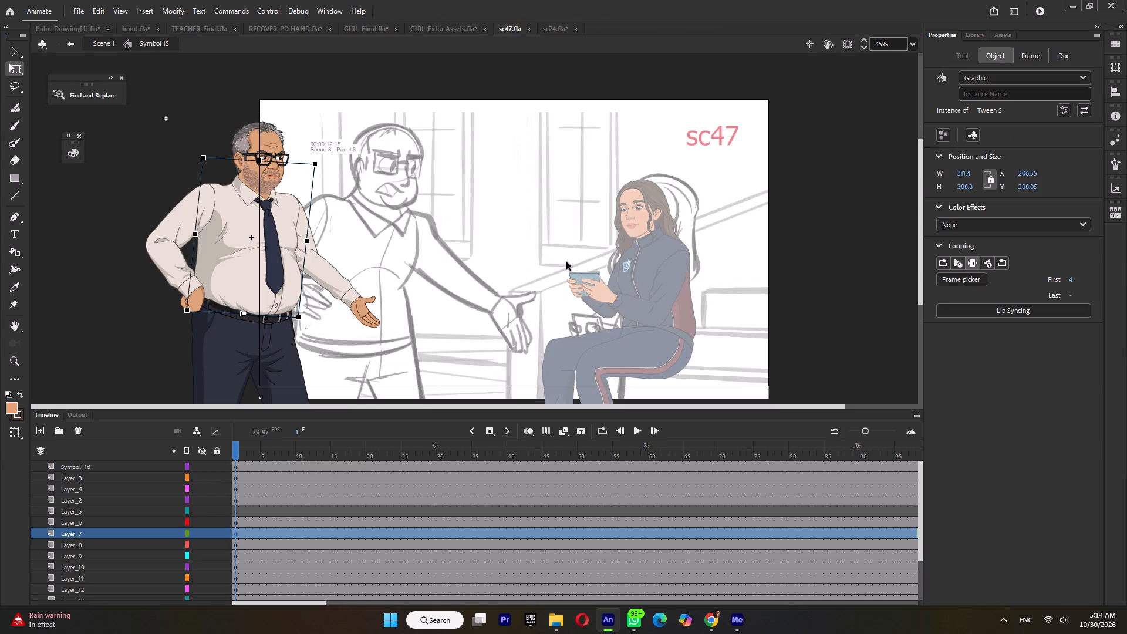
pyautogui.click(545, 29)
pyautogui.hotkey('ctrl', 's')
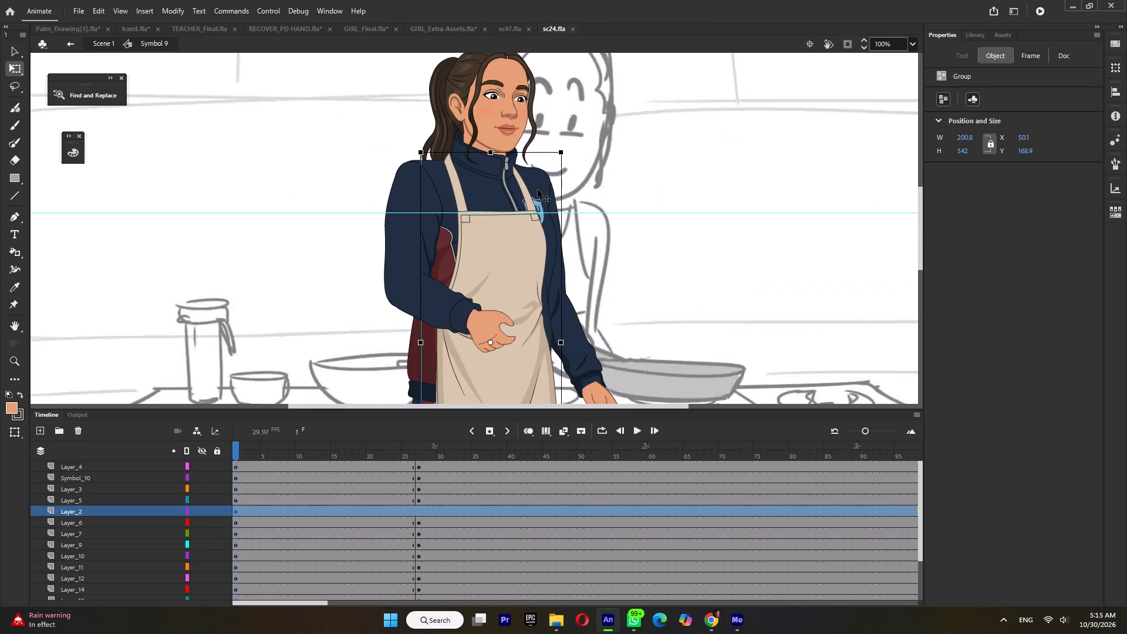
pyautogui.keyDown('ctrl'); pyautogui.scroll(4, 524, 95); pyautogui.keyUp('ctrl')
pyautogui.keyDown('ctrl'); pyautogui.scroll(3, 524, 292); pyautogui.keyUp('ctrl')
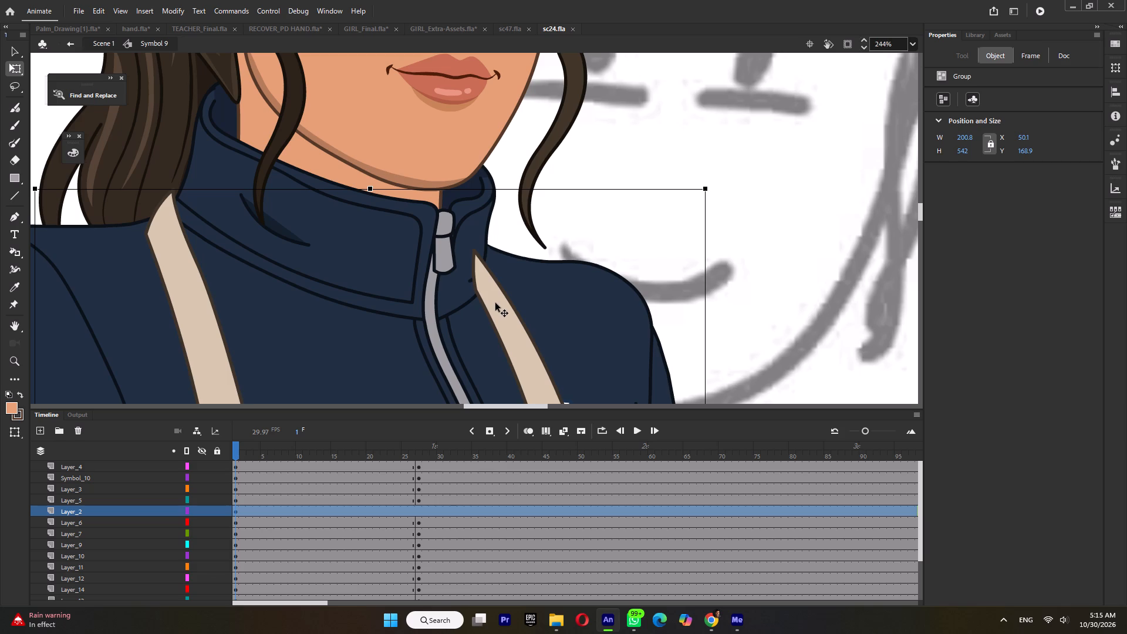
pyautogui.moveTo(497, 305); pyautogui.dragTo(512, 285)
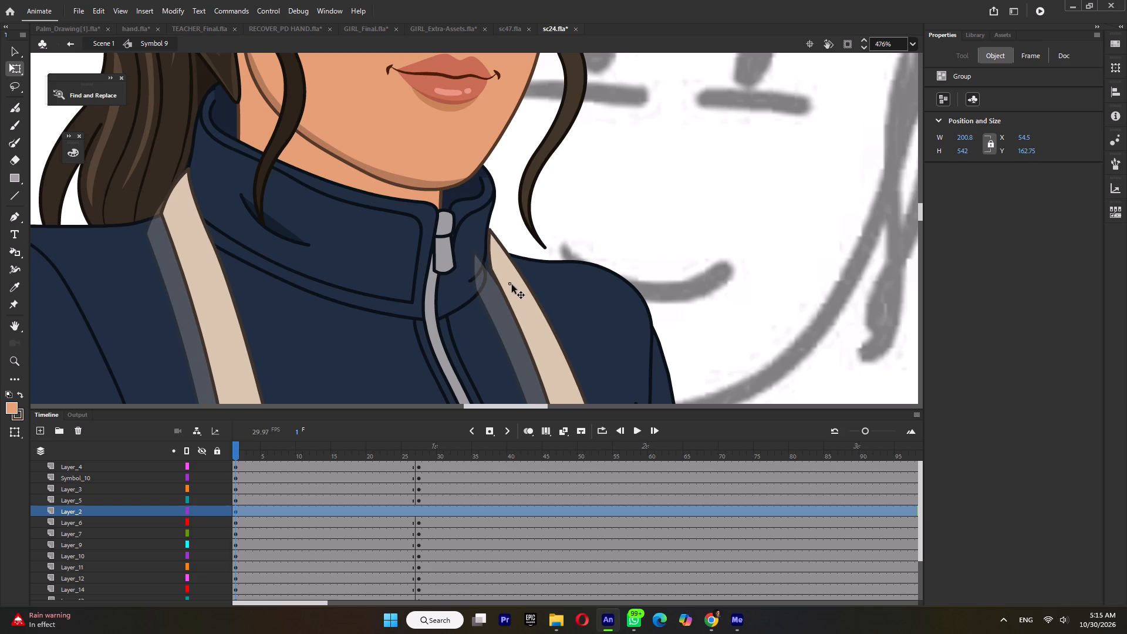
pyautogui.moveTo(512, 285); pyautogui.dragTo(510, 285)
pyautogui.keyDown('ctrl'); pyautogui.scroll(-8, 508, 285); pyautogui.keyUp('ctrl')
pyautogui.scroll(-1, 526, 267)
pyautogui.keyDown('ctrl'); pyautogui.scroll(-3, 526, 269); pyautogui.keyUp('ctrl')
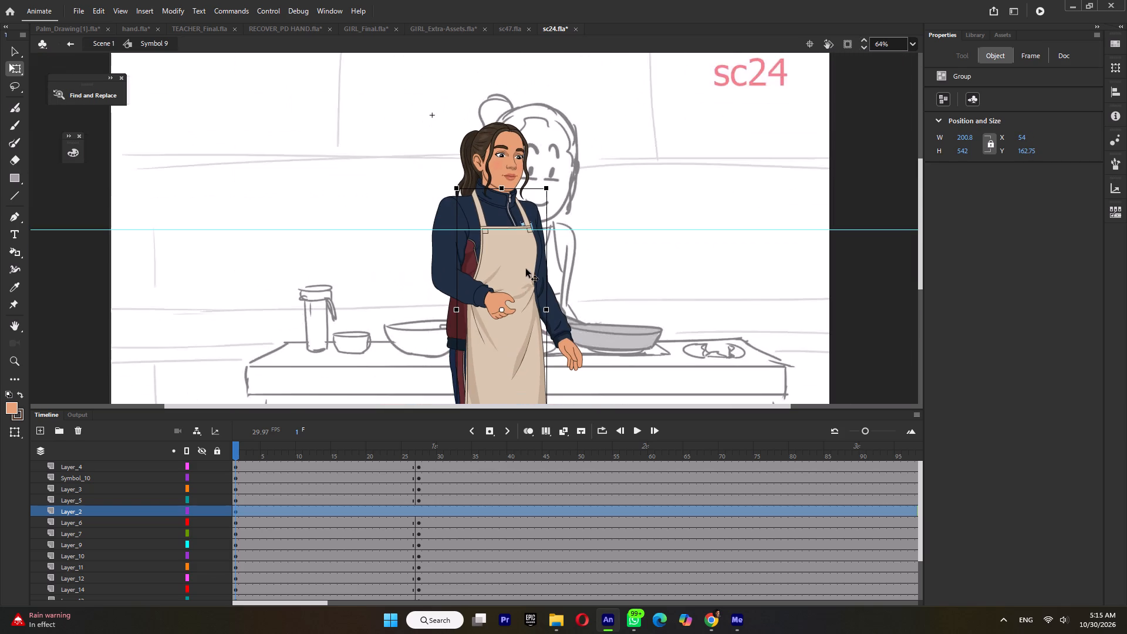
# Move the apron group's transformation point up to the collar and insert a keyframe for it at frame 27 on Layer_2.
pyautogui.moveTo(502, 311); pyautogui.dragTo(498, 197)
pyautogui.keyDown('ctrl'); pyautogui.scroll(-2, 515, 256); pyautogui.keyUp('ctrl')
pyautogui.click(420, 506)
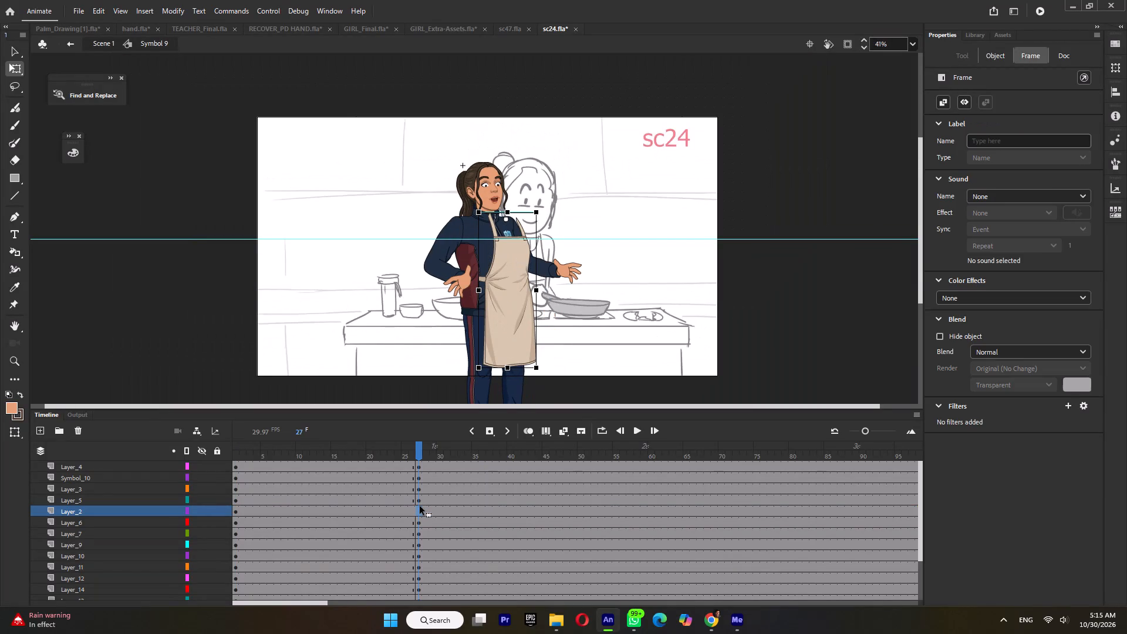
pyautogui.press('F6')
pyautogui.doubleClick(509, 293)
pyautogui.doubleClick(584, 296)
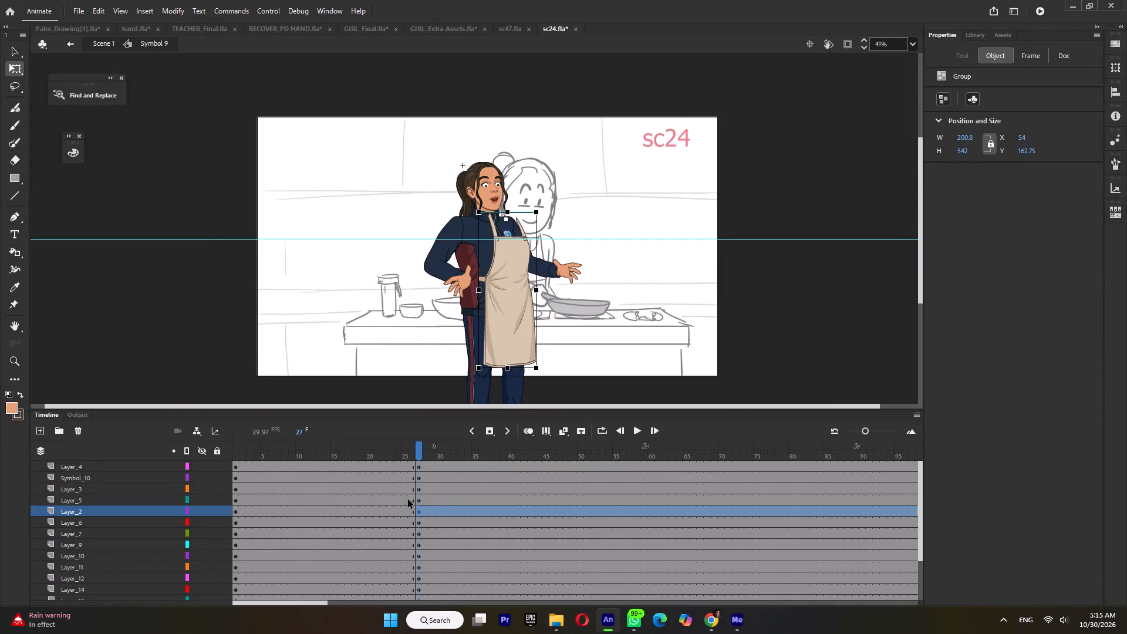
# Convert the apron to a symbol by creating and removing a classic tween on Layer_2, and clear the layer's keyframe at frame 27.
pyautogui.click(396, 510)
pyautogui.hotkey('ctrl', 'm')
pyautogui.click(619, 363)
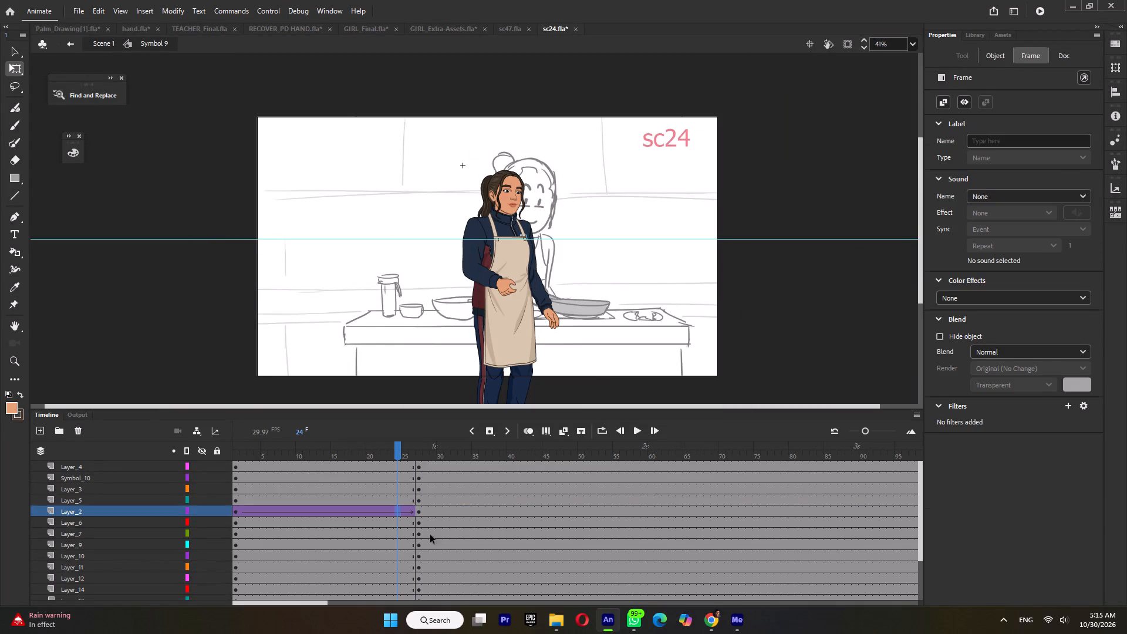
pyautogui.hotkey('ctrl', 'm')
pyautogui.click(420, 511)
pyautogui.hotkey('shift', 'F6')
# Move the apron symbol's transformation point to its top edge, add a Layer_2 keyframe at frame 27, and align the apron with the girl's surprised pose.
pyautogui.click(400, 507)
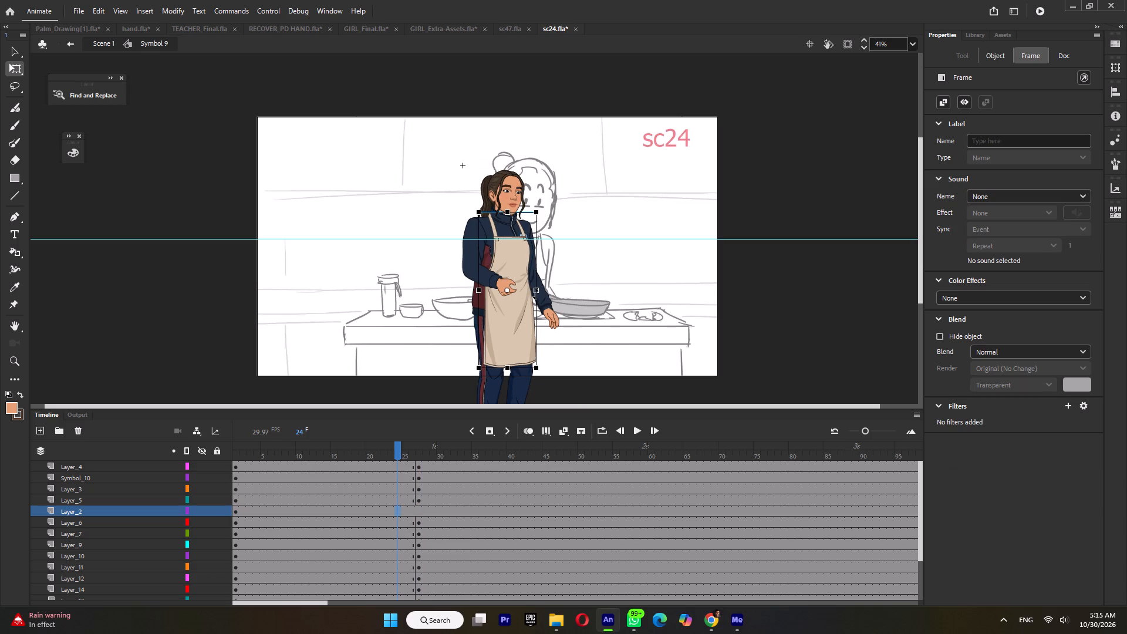
pyautogui.moveTo(507, 289); pyautogui.dragTo(506, 211)
pyautogui.click(420, 509)
pyautogui.press('F6')
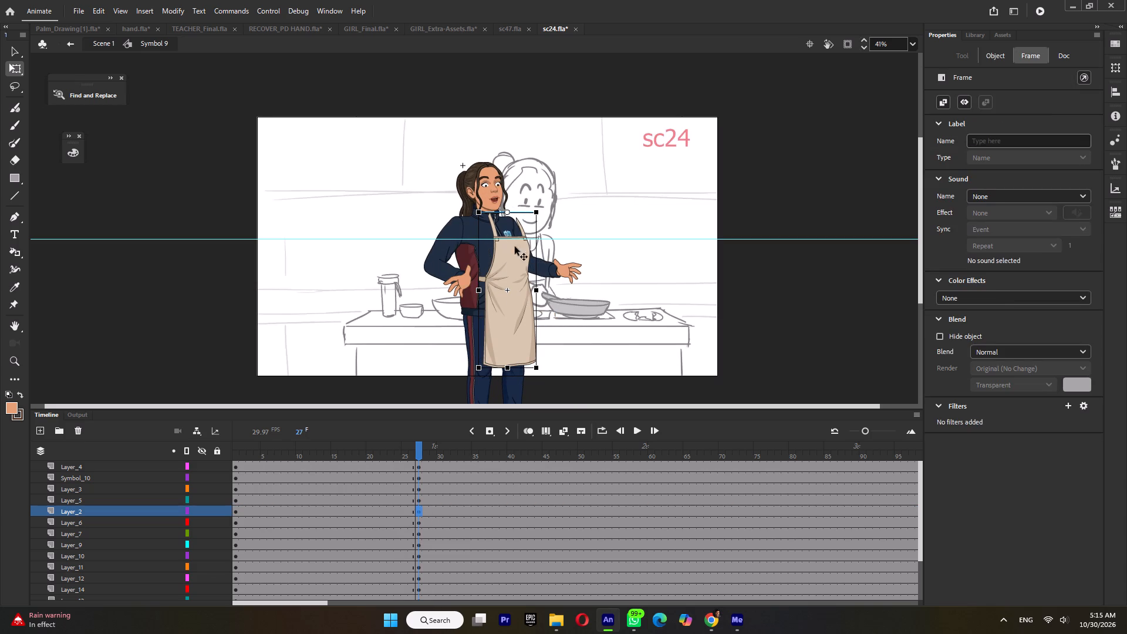
pyautogui.keyDown('ctrl'); pyautogui.scroll(7, 499, 234); pyautogui.keyUp('ctrl')
pyautogui.moveTo(541, 264); pyautogui.dragTo(457, 259)
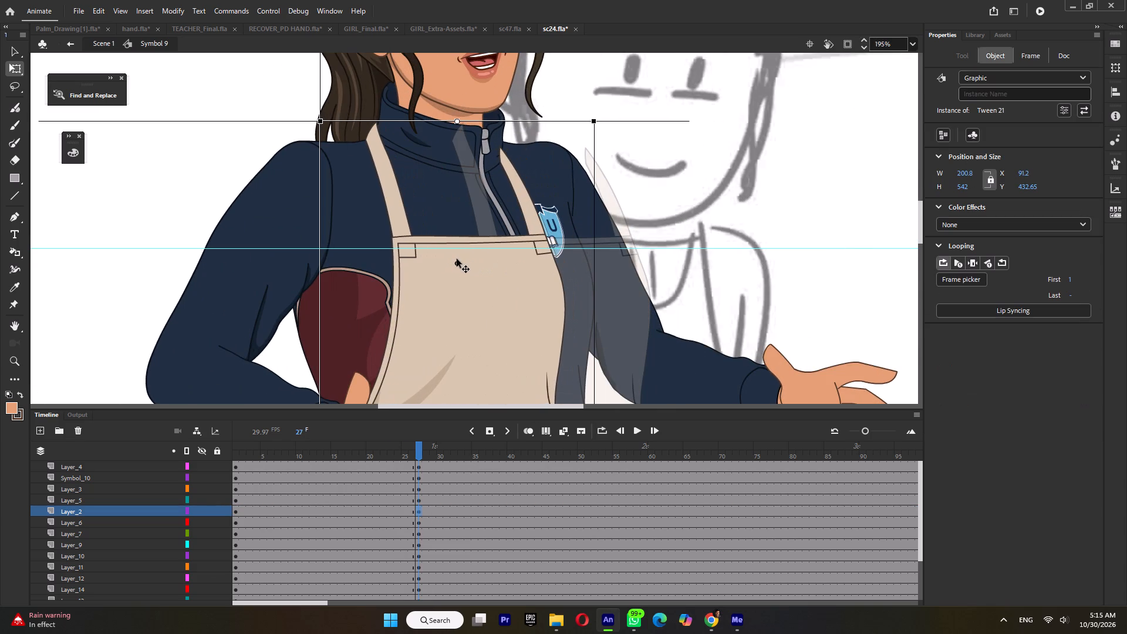
pyautogui.moveTo(457, 259); pyautogui.dragTo(457, 259)
# Skew the apron at frame 27 so its lower edge swings towards the stove and follows her hips.
pyautogui.keyDown('ctrl'); pyautogui.scroll(-6, 482, 225); pyautogui.keyUp('ctrl')
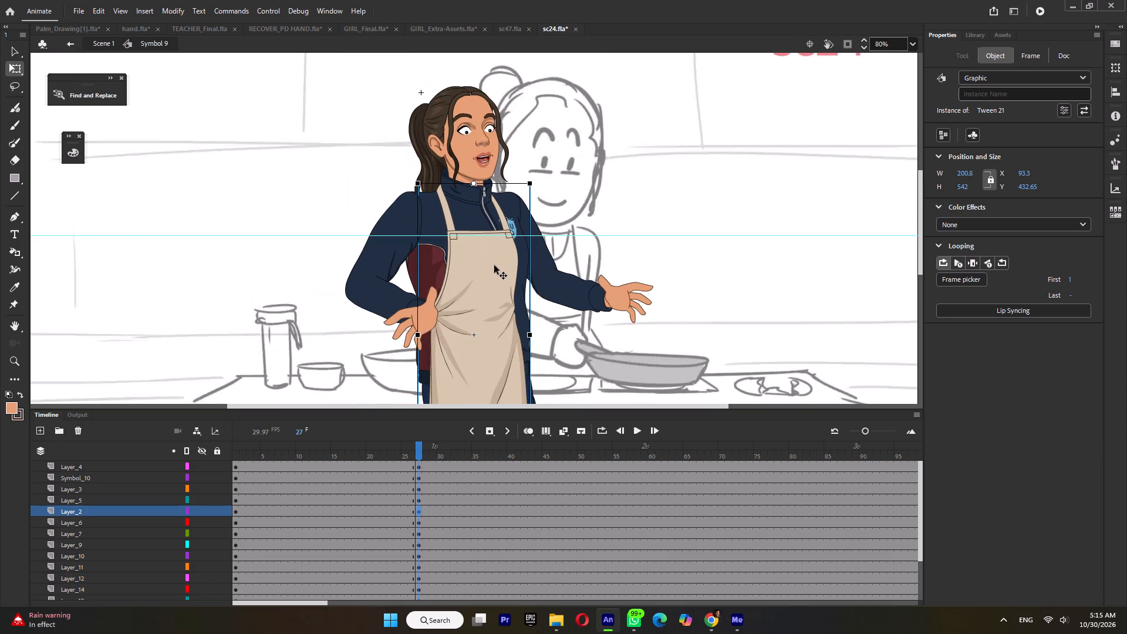
pyautogui.scroll(-1, 494, 265)
pyautogui.moveTo(491, 384); pyautogui.dragTo(507, 380)
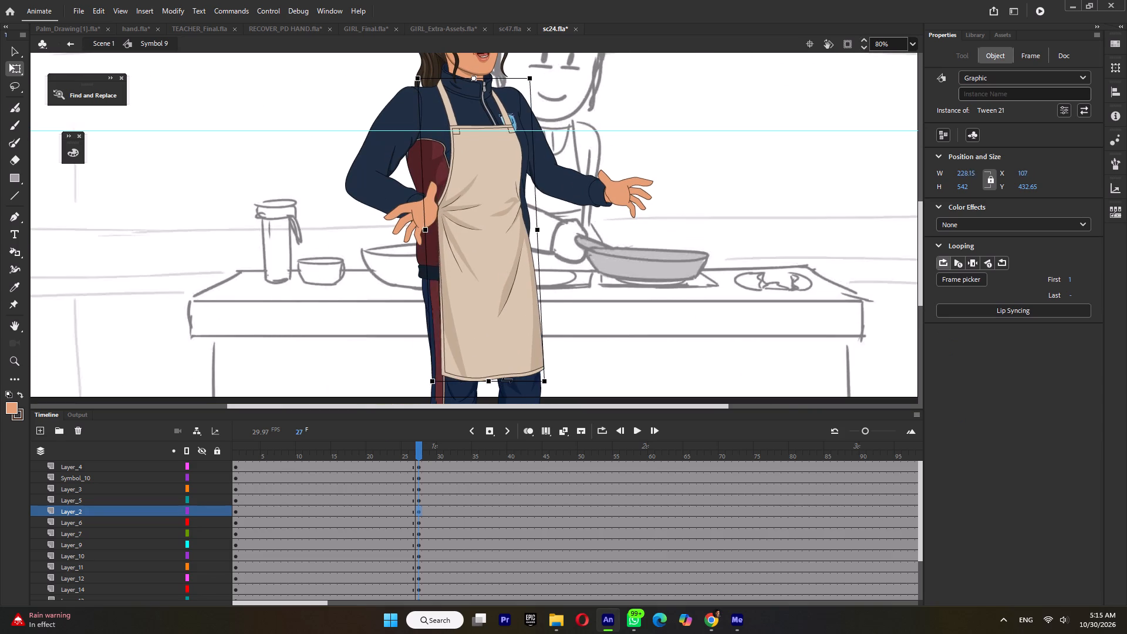
pyautogui.moveTo(507, 380); pyautogui.dragTo(522, 376)
# Play the girl's pose change around frame 27 to check the apron, and save sc24.
pyautogui.keyDown('ctrl'); pyautogui.scroll(-1, 528, 328); pyautogui.keyUp('ctrl')
pyautogui.click(386, 457)
pyautogui.press('Return')
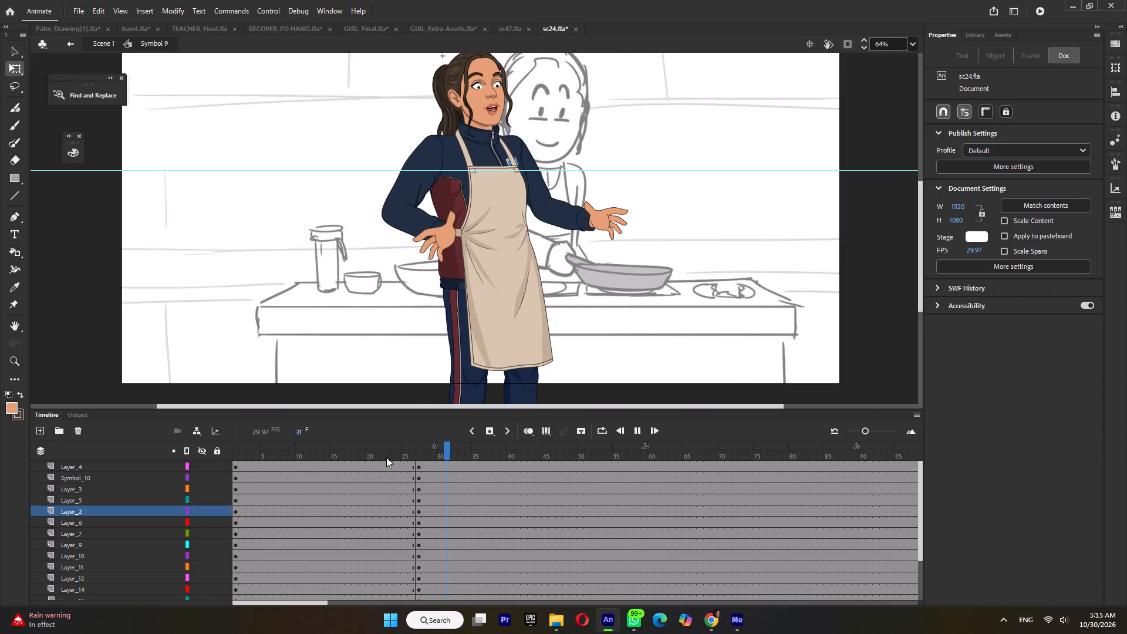
pyautogui.press('Return')
pyautogui.keyDown('ctrl'); pyautogui.scroll(-3, 521, 221); pyautogui.keyUp('ctrl')
pyautogui.hotkey('ctrl', 's')
# In sc24, copy the man's outstretched forearm sleeve from frame 2 of Tween 13 inside Symbol 15.
pyautogui.doubleClick(572, 197)
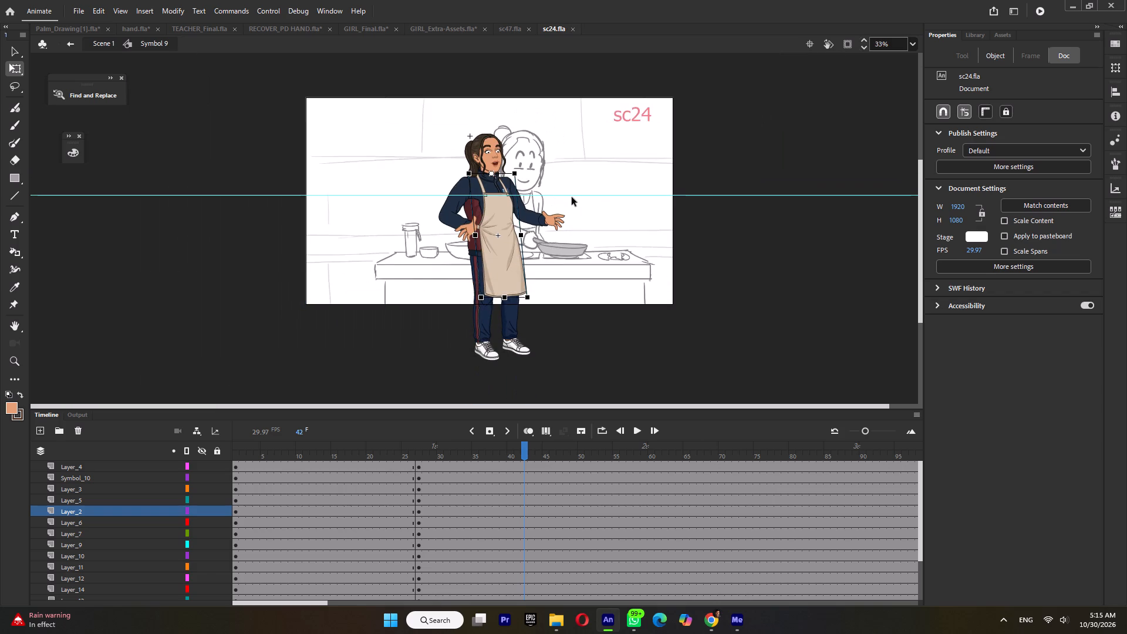
pyautogui.moveTo(471, 452); pyautogui.dragTo(669, 467)
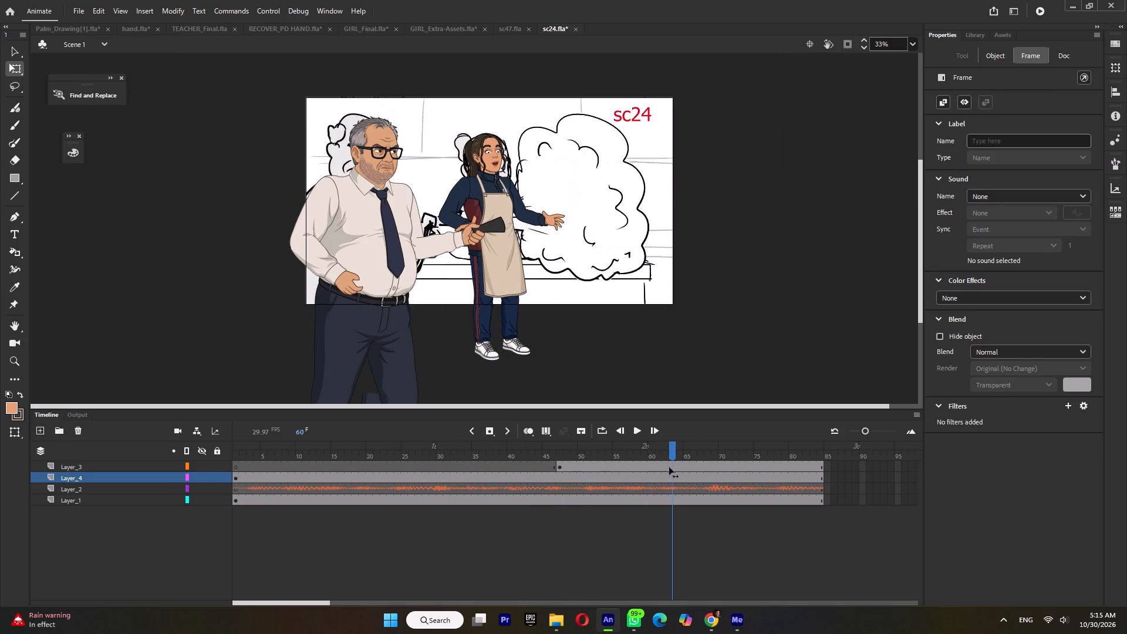
pyautogui.moveTo(669, 467); pyautogui.dragTo(643, 483)
pyautogui.tripleClick(434, 255)
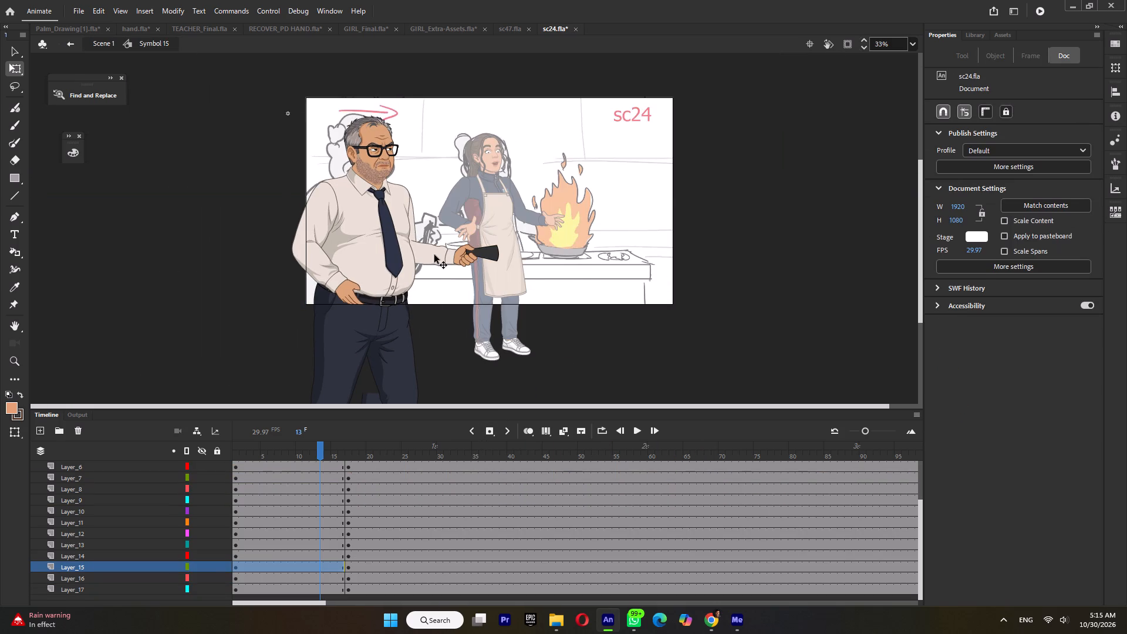
pyautogui.rightClick(434, 255)
pyautogui.click(430, 255)
pyautogui.doubleClick(441, 257)
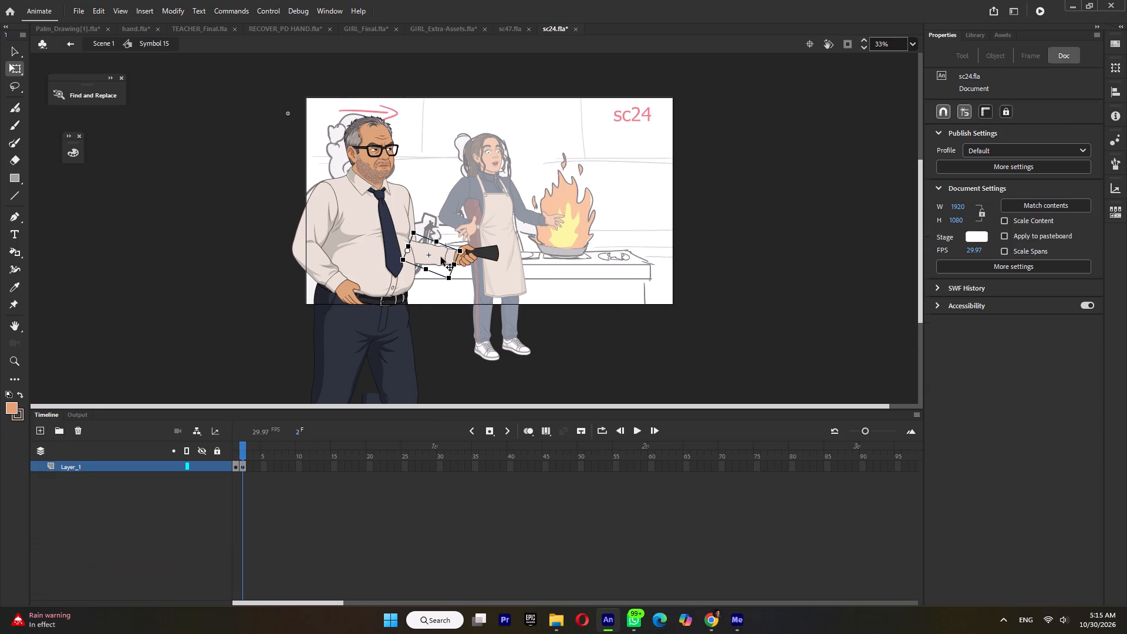
pyautogui.keyDown('ctrl'); pyautogui.scroll(3, 441, 257); pyautogui.keyUp('ctrl')
pyautogui.click(235, 466)
pyautogui.click(245, 466)
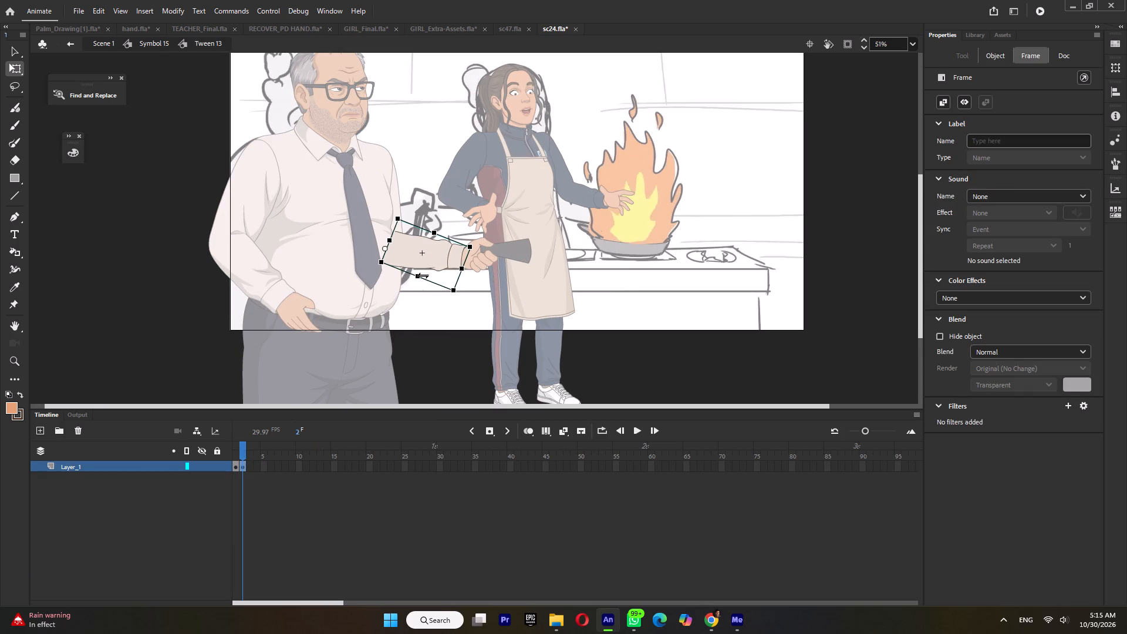
pyautogui.rightClick(419, 262)
pyautogui.click(454, 303)
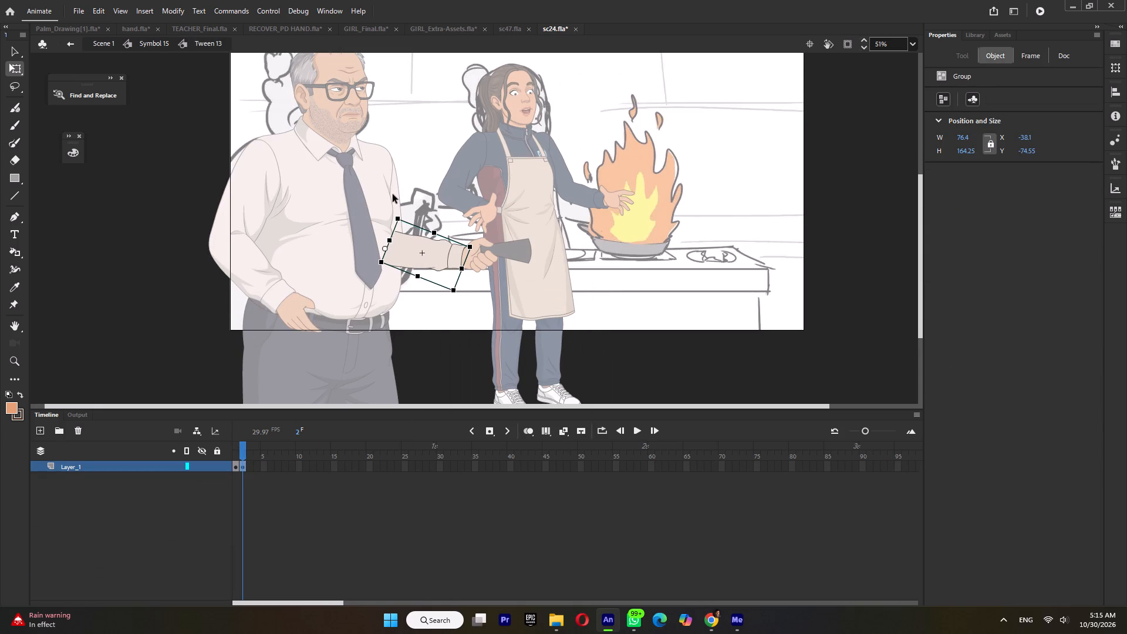
pyautogui.tripleClick(395, 191)
pyautogui.click(395, 191)
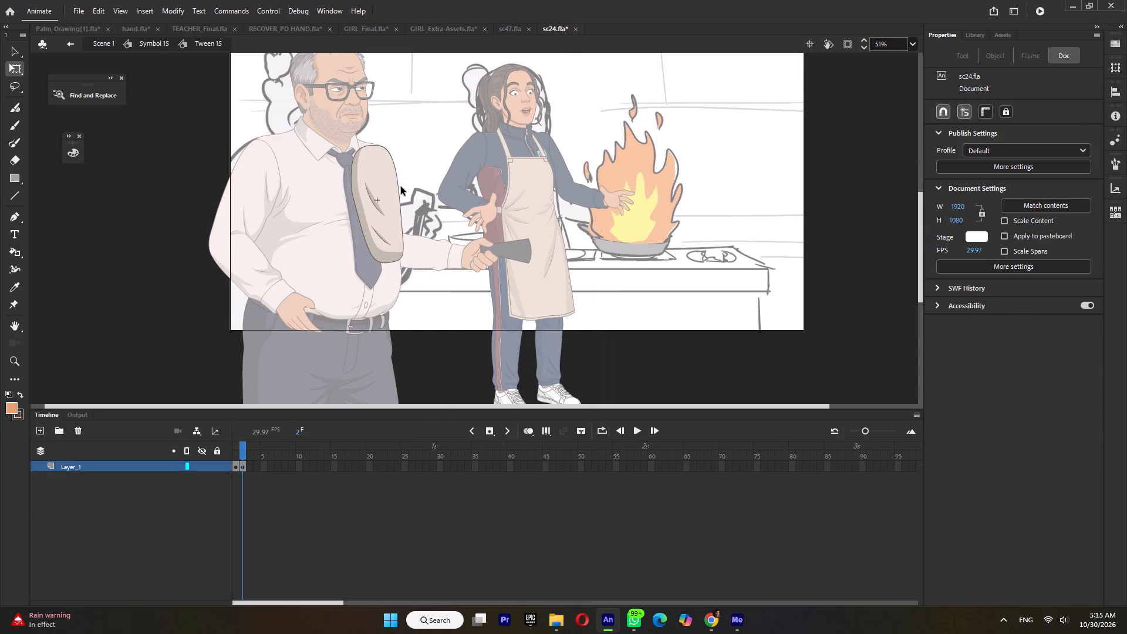
# Save sc47 and paste the copied forearm sleeve in place on a new blank keyframe at frame 2 of Tween 13.
pyautogui.click(508, 28)
pyautogui.hotkey('ctrl', 's')
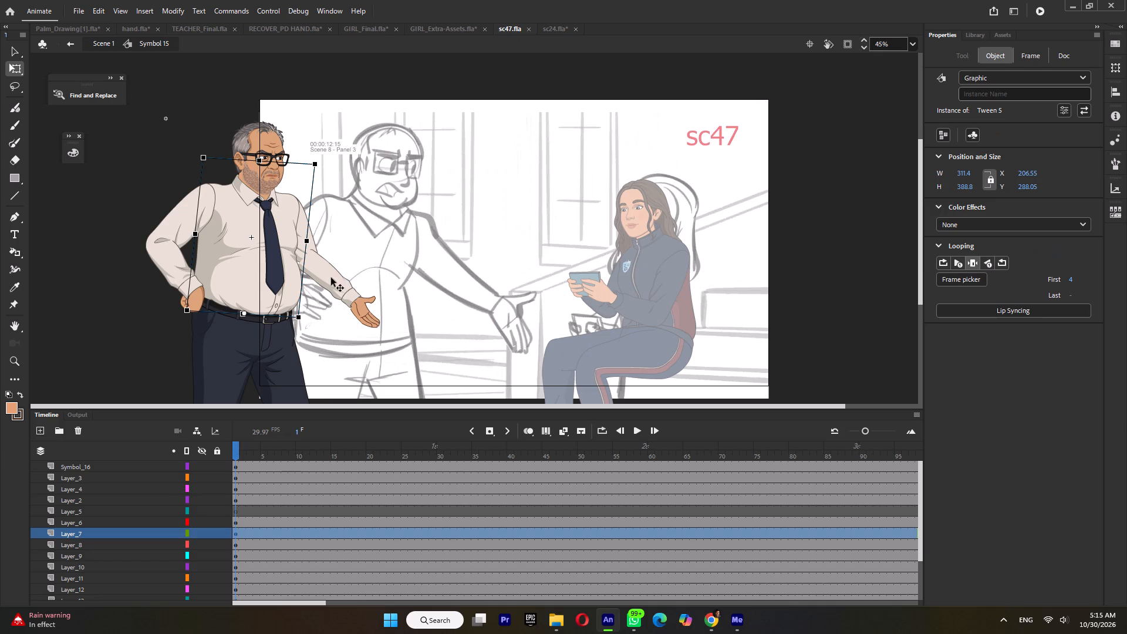
pyautogui.doubleClick(331, 272)
pyautogui.press('F7')
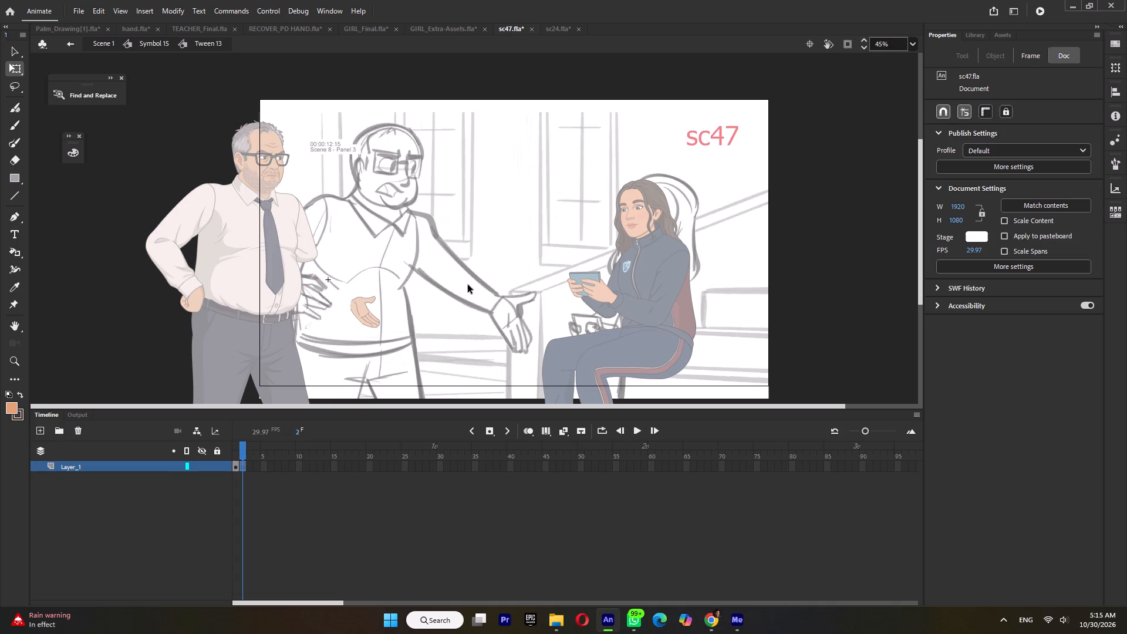
pyautogui.rightClick(468, 285)
pyautogui.click(505, 335)
pyautogui.click(362, 259)
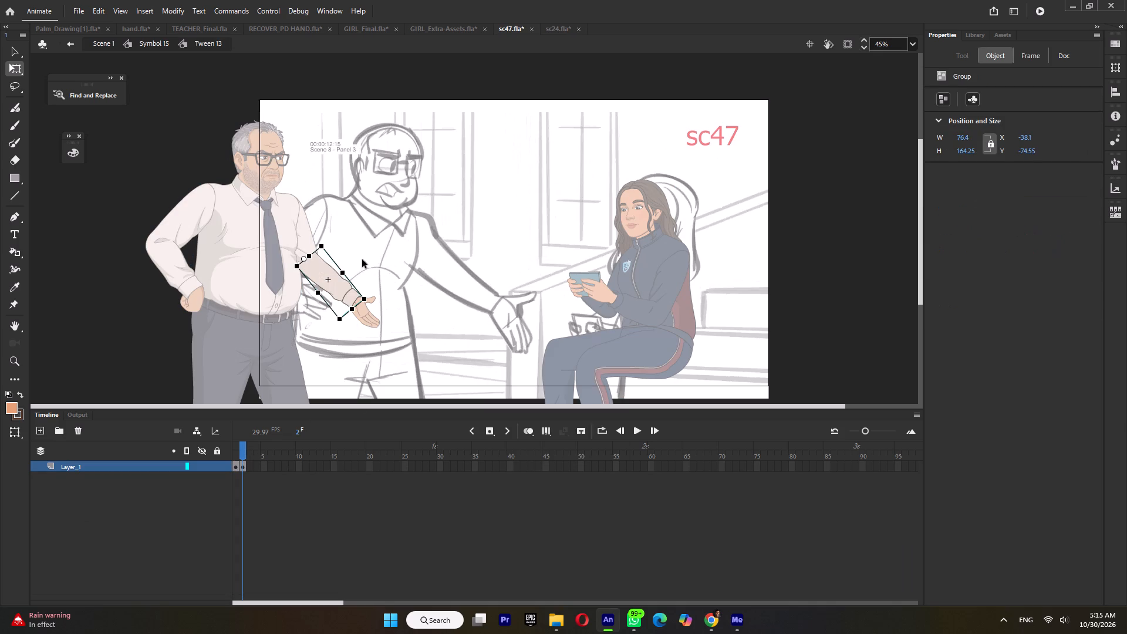
pyautogui.tripleClick(312, 237)
pyautogui.click(305, 231)
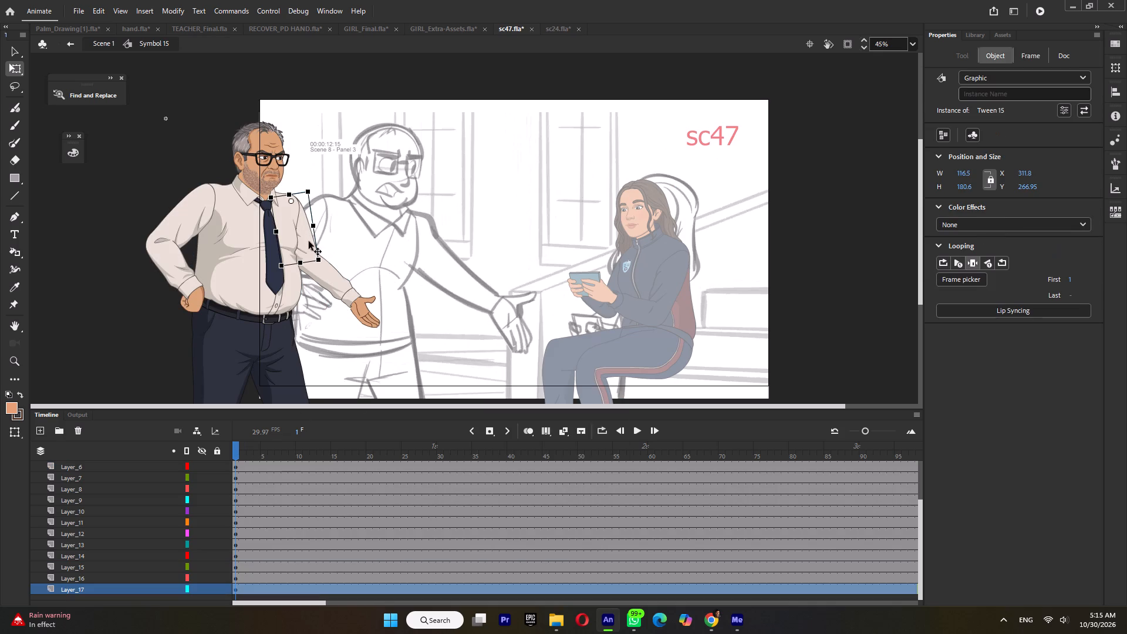
pyautogui.click(301, 264)
pyautogui.hotkey('ctrl', 'z')
# Return to sc24 and copy the man's upper-arm sleeve from frame 2 of Tween 15.
pyautogui.click(555, 28)
pyautogui.doubleClick(432, 196)
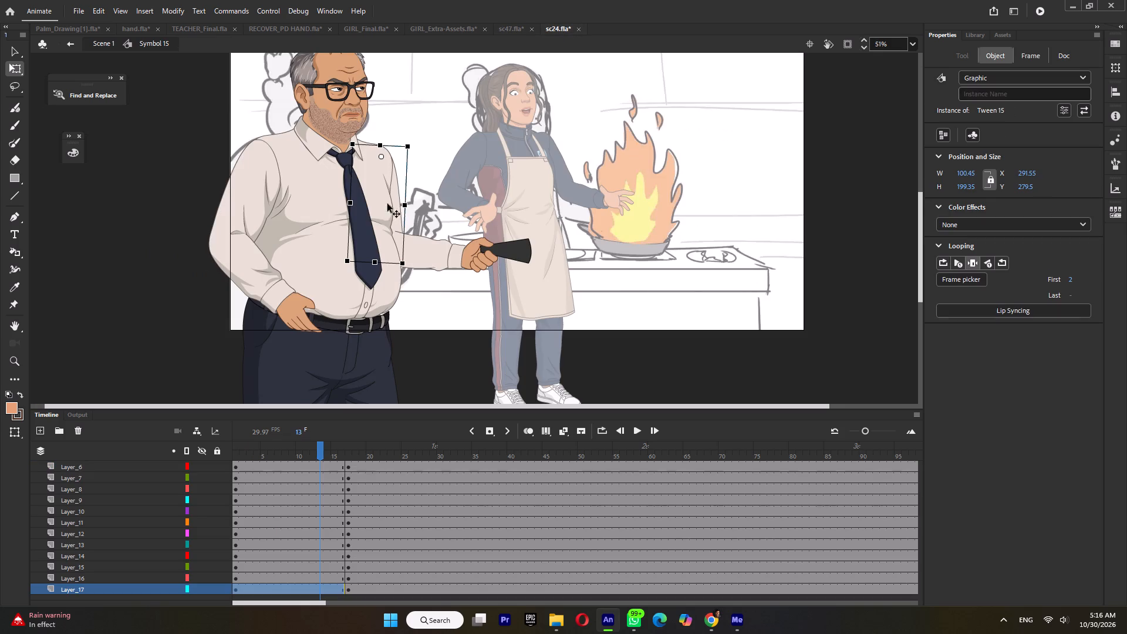
pyautogui.click(401, 197)
pyautogui.doubleClick(399, 203)
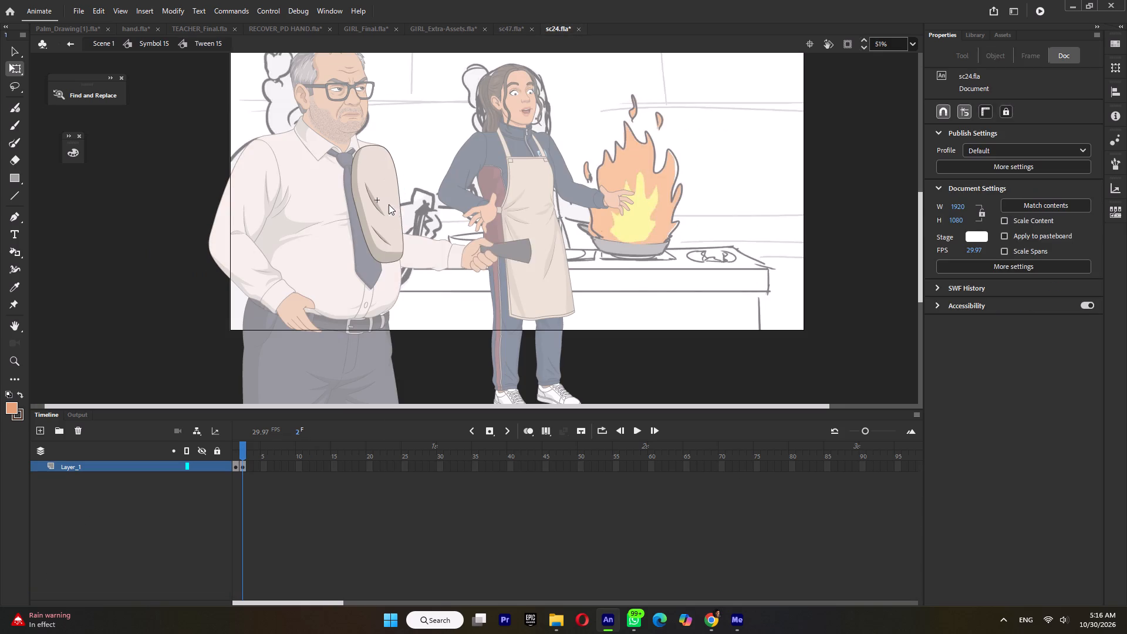
pyautogui.rightClick(389, 204)
pyautogui.click(423, 267)
# In sc47, paste the upper-arm sleeve in place on a new blank keyframe at frame 2 of Tween 15.
pyautogui.click(510, 28)
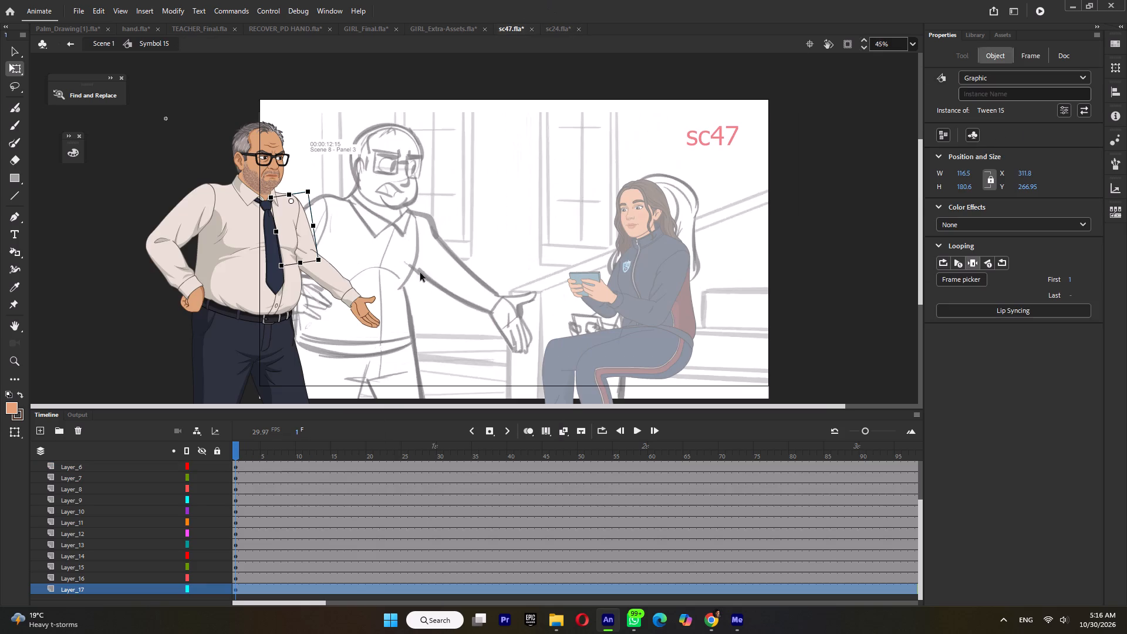
pyautogui.doubleClick(311, 234)
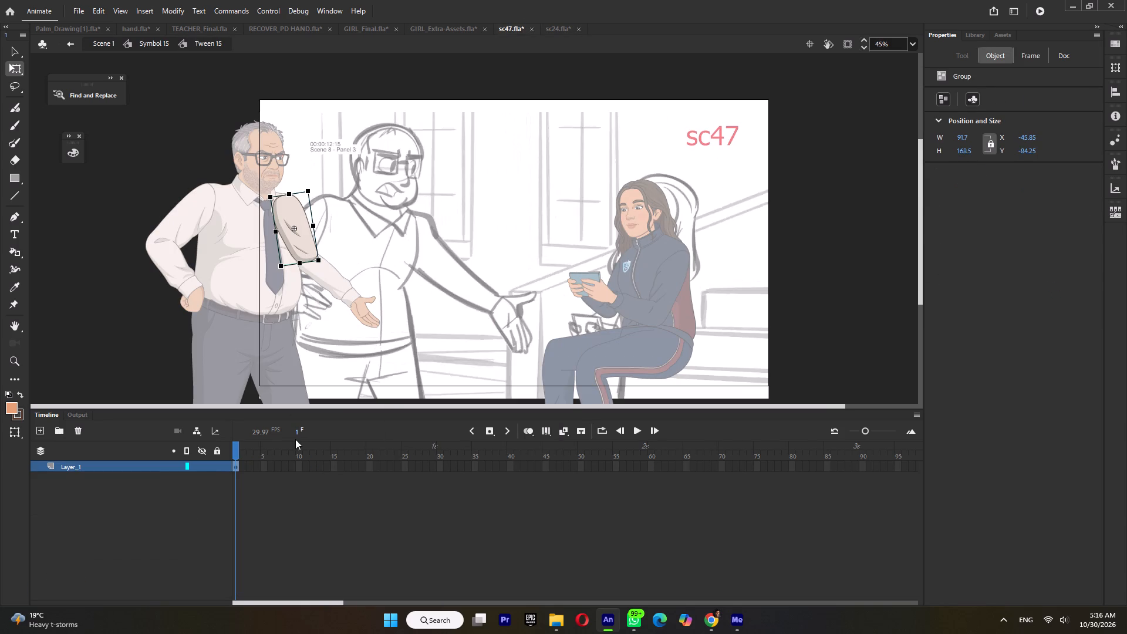
pyautogui.press('F7')
pyautogui.rightClick(409, 267)
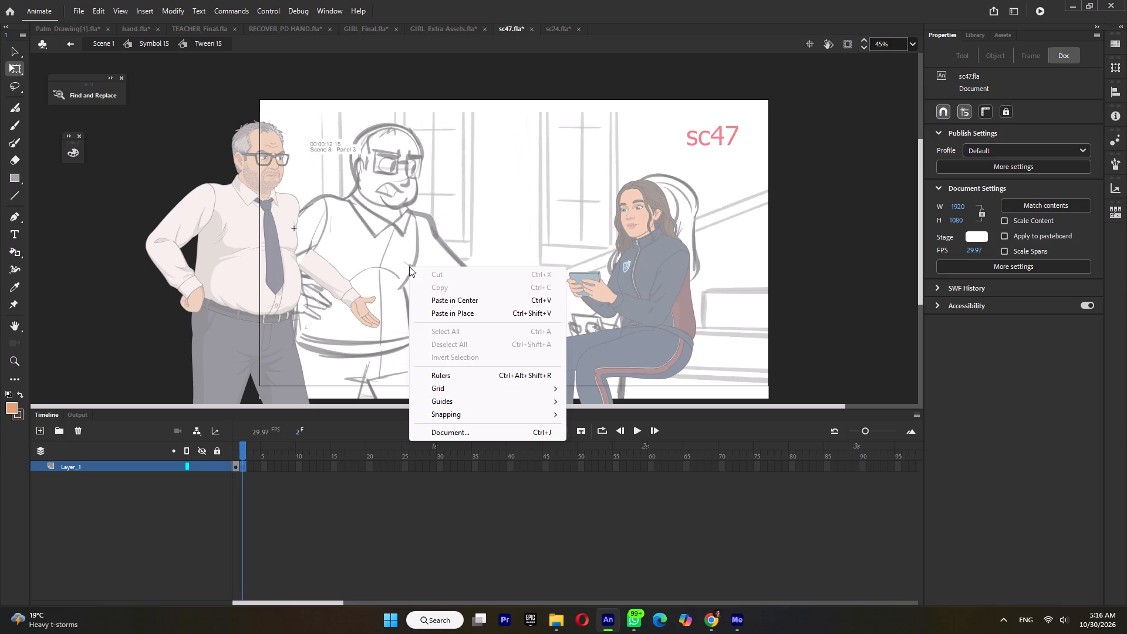
pyautogui.click(448, 317)
pyautogui.moveTo(241, 451); pyautogui.dragTo(250, 454)
pyautogui.doubleClick(396, 250)
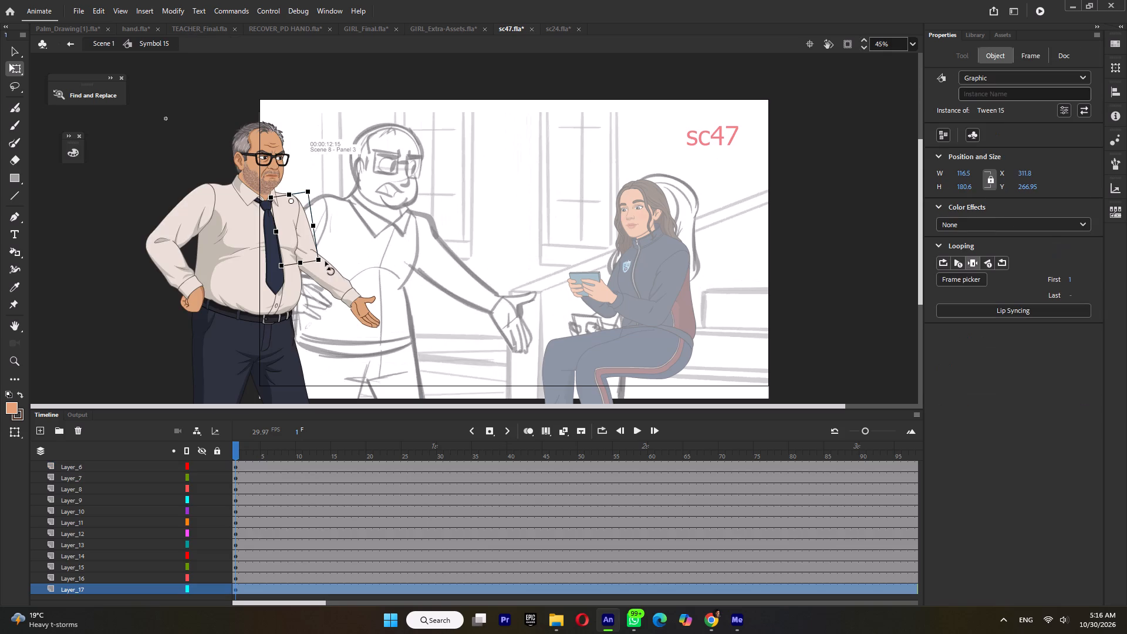
# Set the man's forearm (Tween 13) and upper arm (Tween 15) in Symbol 15 to display frame 2.
pyautogui.keyDown('ctrl'); pyautogui.scroll(3, 309, 269); pyautogui.keyUp('ctrl')
pyautogui.click(334, 287)
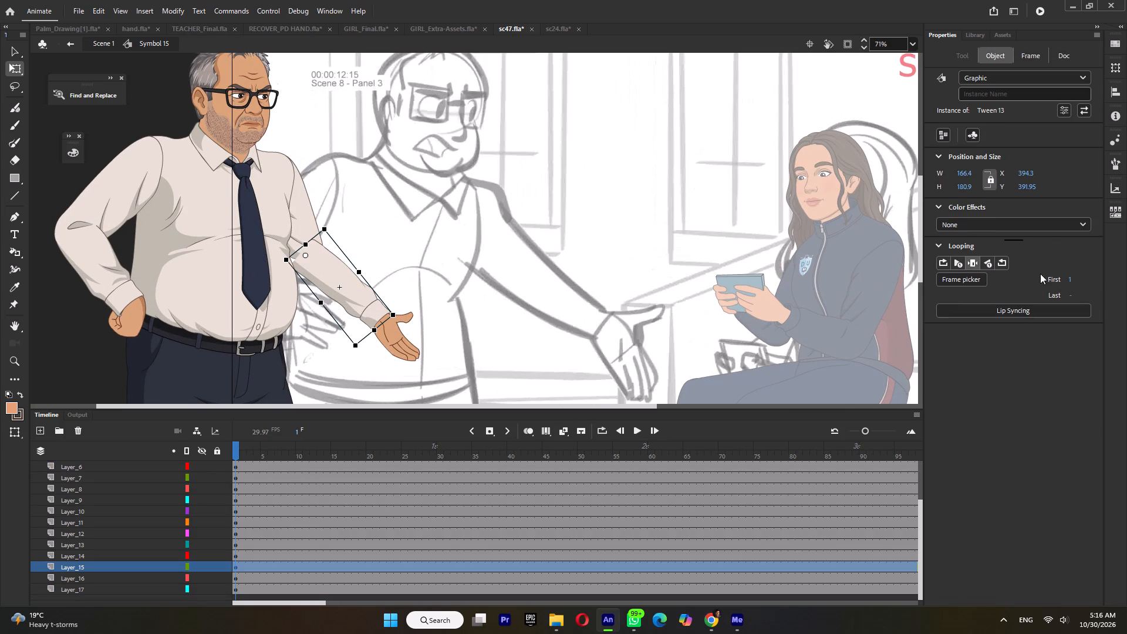
pyautogui.click(953, 280)
pyautogui.click(1038, 271)
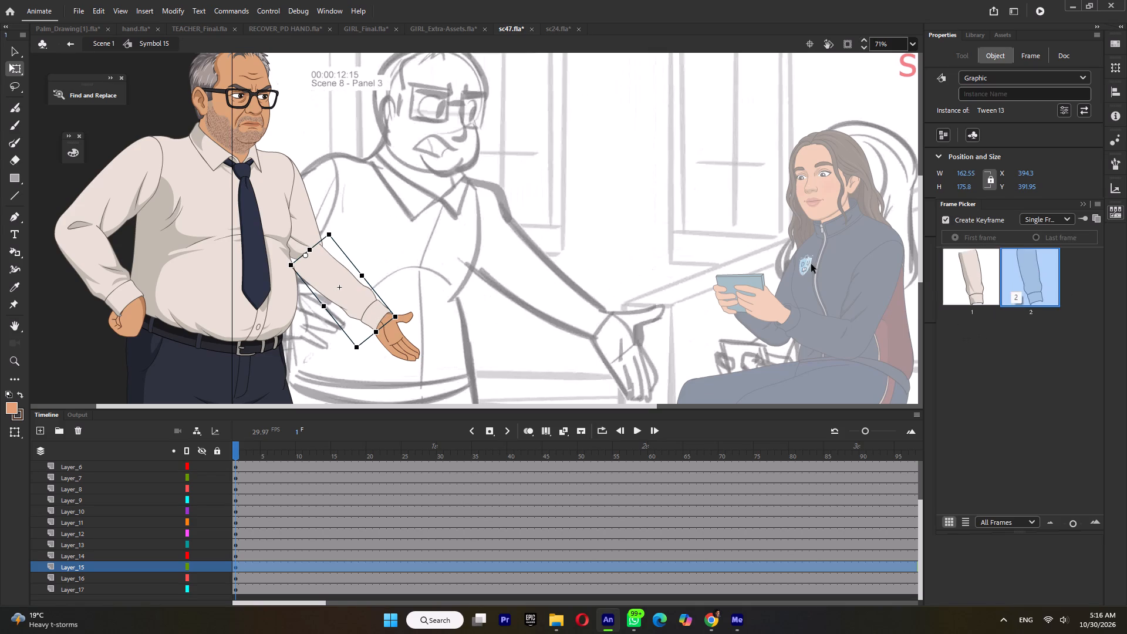
pyautogui.click(303, 221)
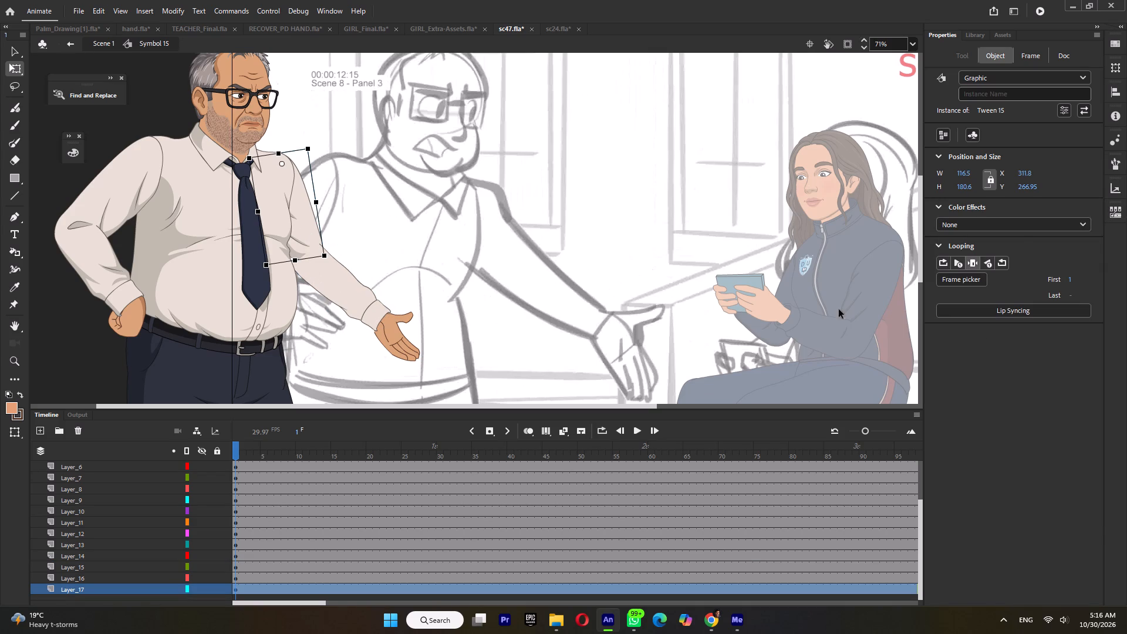
pyautogui.click(954, 281)
pyautogui.click(1011, 289)
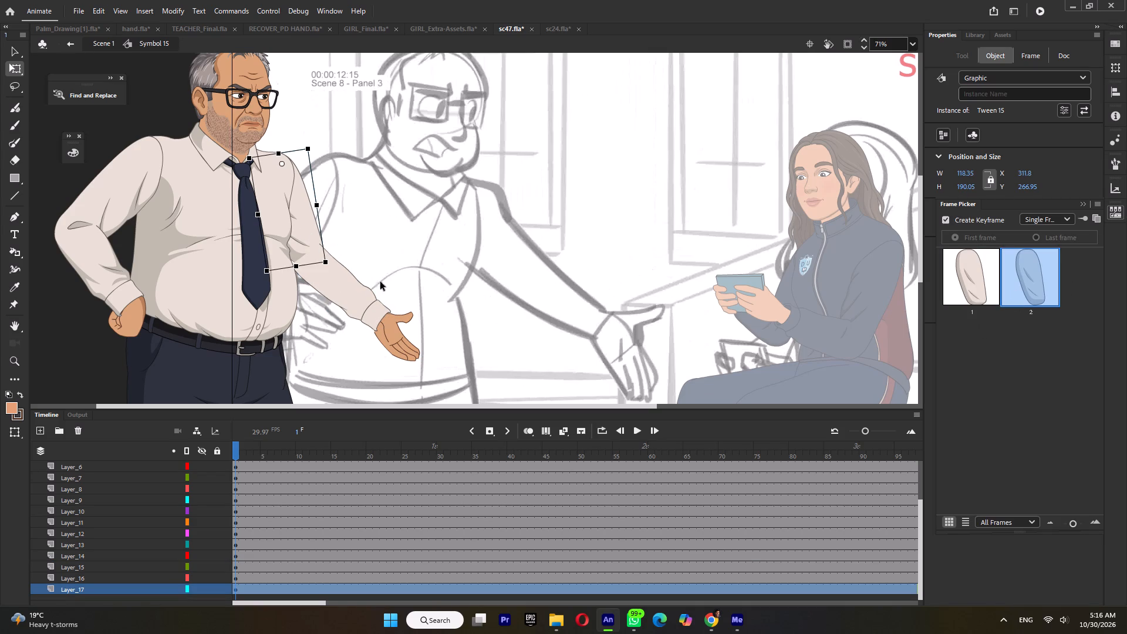
# Move the forearm away from the body, and rotate and lengthen the upper arm so its elbow end meets it.
pyautogui.moveTo(328, 274); pyautogui.dragTo(359, 271)
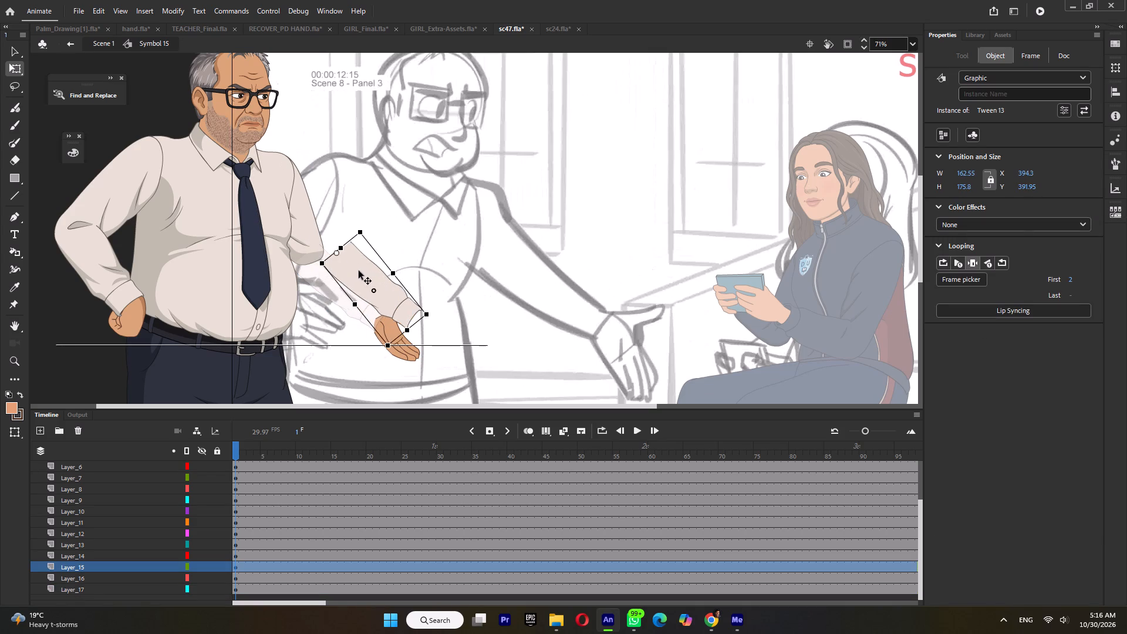
pyautogui.moveTo(359, 271); pyautogui.dragTo(355, 271)
pyautogui.click(318, 233)
pyautogui.moveTo(320, 269); pyautogui.dragTo(345, 271)
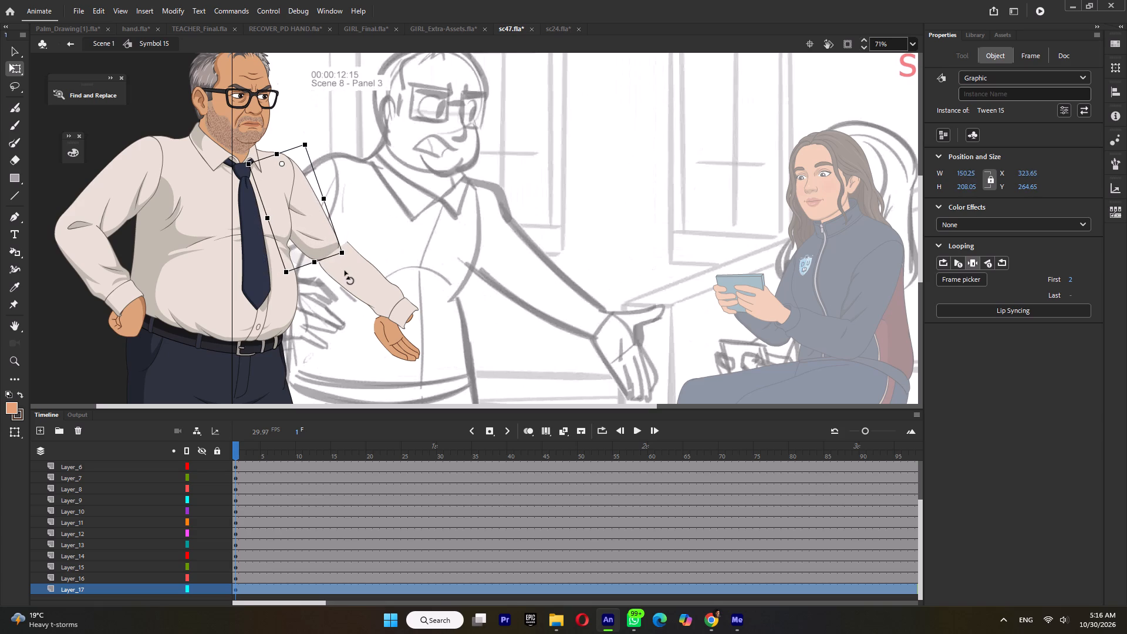
pyautogui.moveTo(345, 271); pyautogui.dragTo(343, 271)
pyautogui.moveTo(314, 262); pyautogui.dragTo(323, 269)
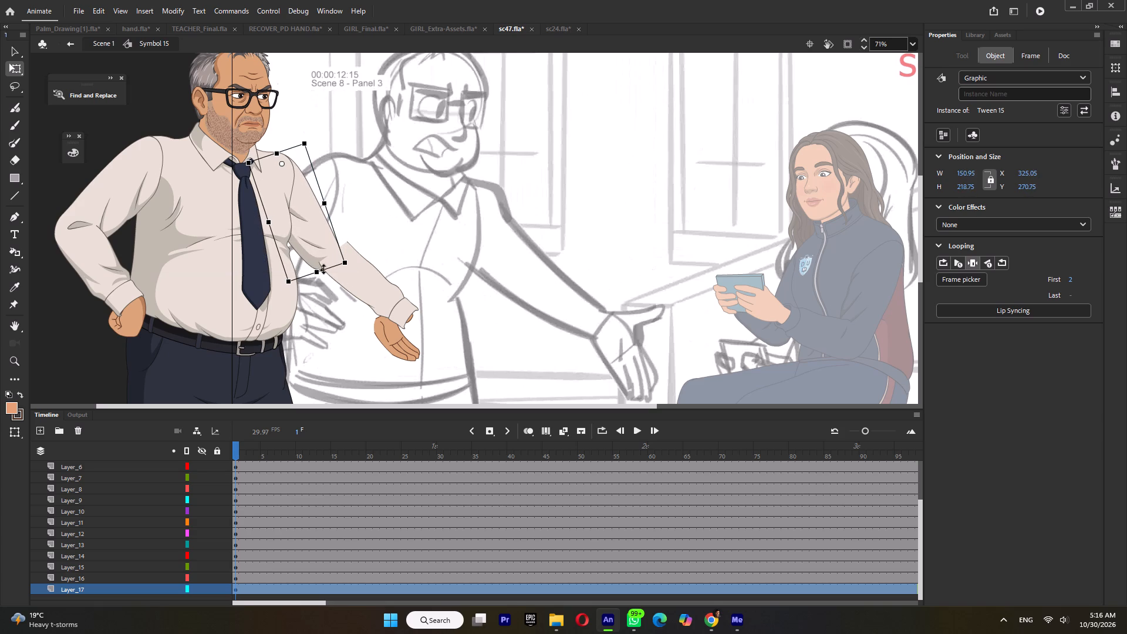
pyautogui.moveTo(323, 269); pyautogui.dragTo(325, 272)
pyautogui.moveTo(344, 272); pyautogui.dragTo(355, 268)
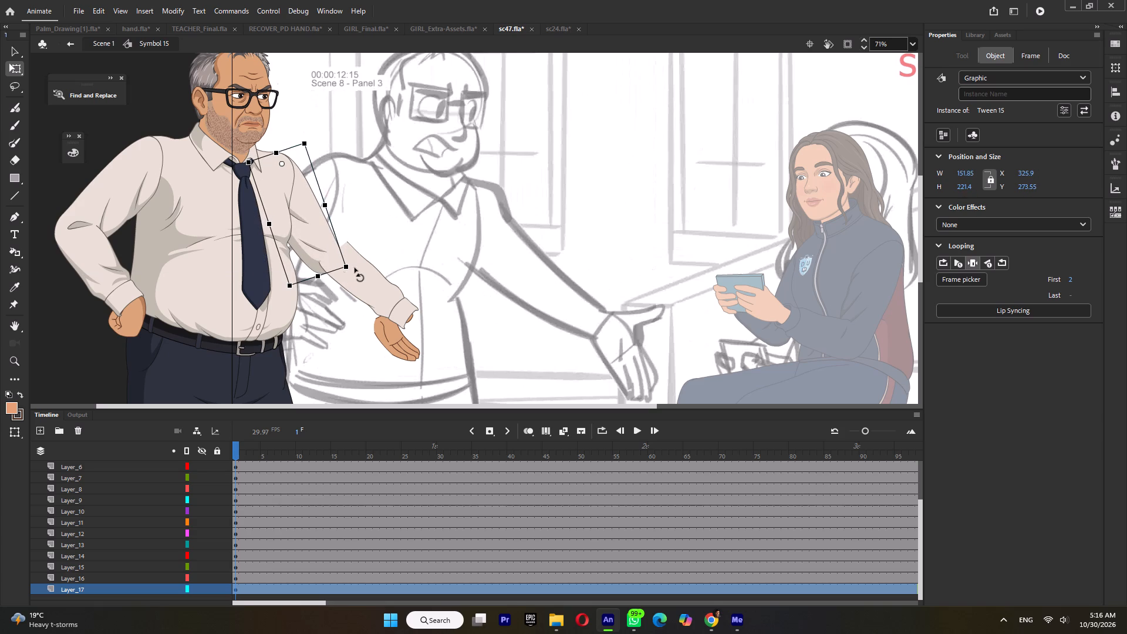
pyautogui.moveTo(355, 268); pyautogui.dragTo(355, 269)
# Rotate the forearm upward towards the girl and align its sleeve with the elbow end of the upper arm.
pyautogui.click(367, 279)
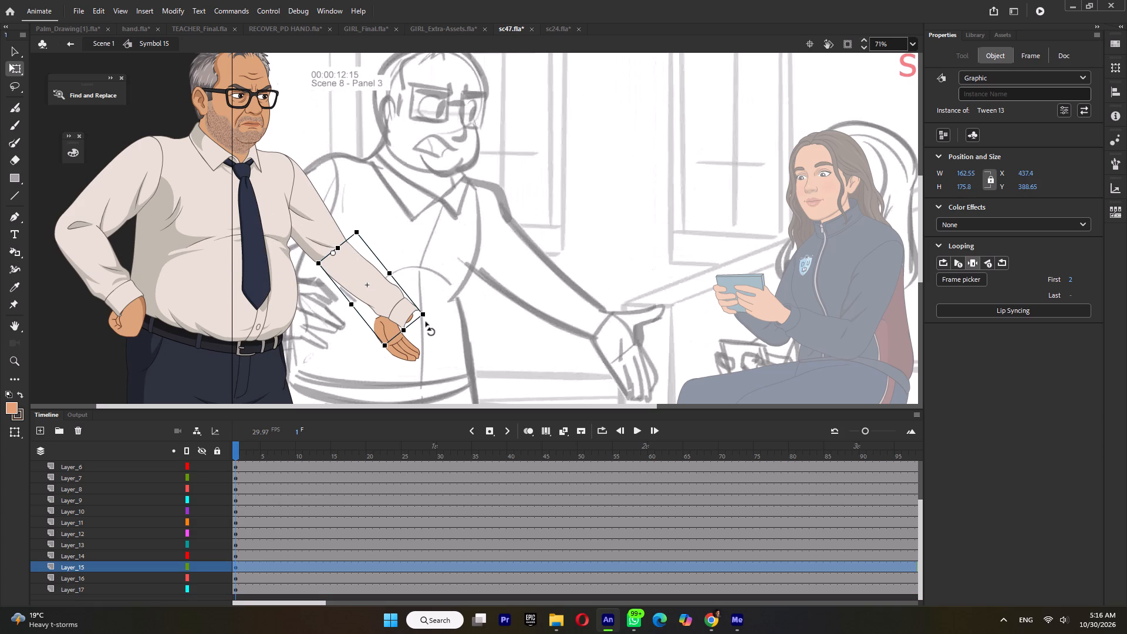
pyautogui.moveTo(426, 322); pyautogui.dragTo(438, 293)
pyautogui.keyDown('ctrl'); pyautogui.scroll(9, 336, 267); pyautogui.keyUp('ctrl')
pyautogui.moveTo(358, 278); pyautogui.dragTo(357, 257)
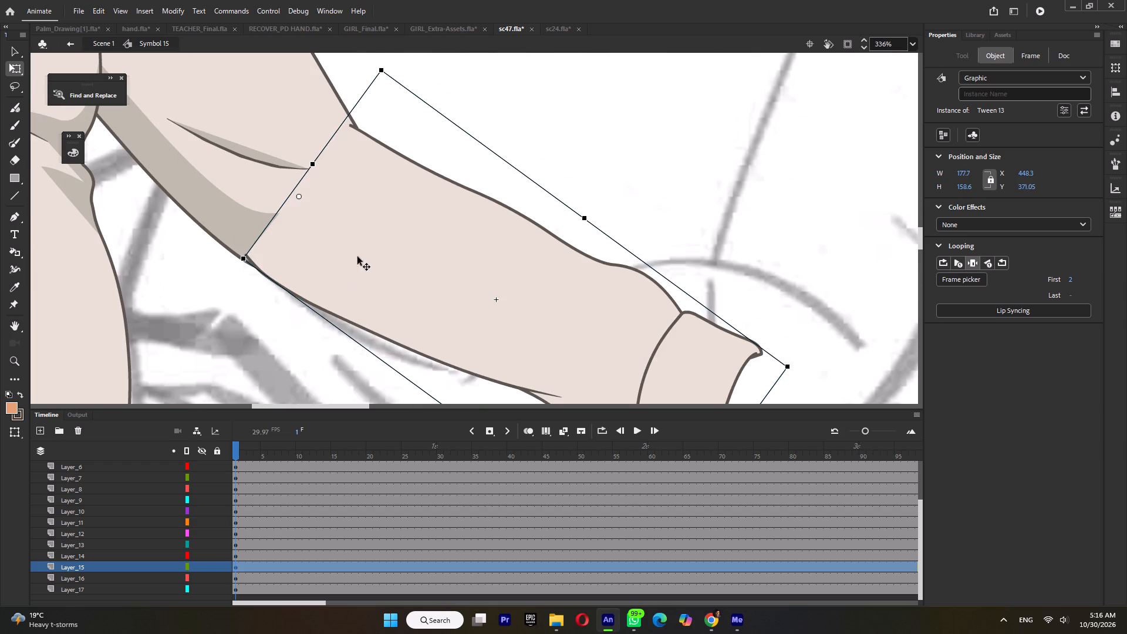
pyautogui.moveTo(357, 257); pyautogui.dragTo(351, 274)
pyautogui.keyDown('ctrl'); pyautogui.scroll(-10, 366, 258); pyautogui.keyUp('ctrl')
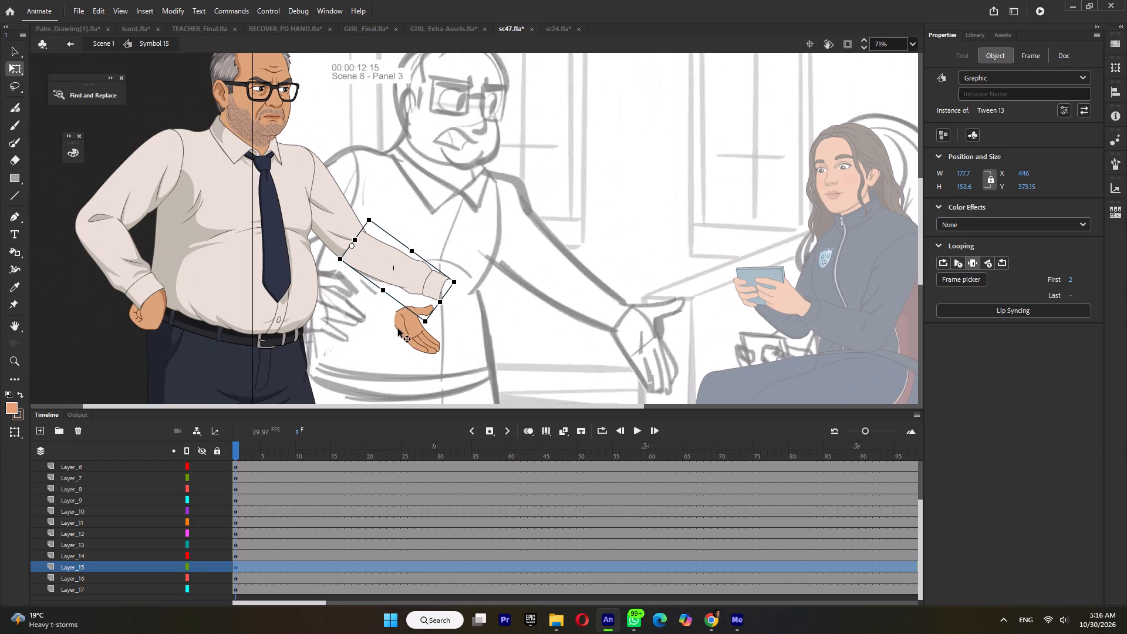
# Move the man's open hand up to the end of the forearm's shirt cuff.
pyautogui.click(398, 329)
pyautogui.keyDown('ctrl'); pyautogui.scroll(4, 420, 331); pyautogui.keyUp('ctrl')
pyautogui.moveTo(412, 339); pyautogui.dragTo(481, 295)
pyautogui.keyDown('ctrl'); pyautogui.scroll(-9, 492, 285); pyautogui.keyUp('ctrl')
pyautogui.keyDown('ctrl'); pyautogui.scroll(9, 323, 254); pyautogui.keyUp('ctrl')
# Reshape the elbow shadow on frame 2 of the upper-arm sleeve (Tween 15) into a thinner band along its lower edge.
pyautogui.doubleClick(308, 272)
pyautogui.tripleClick(292, 251)
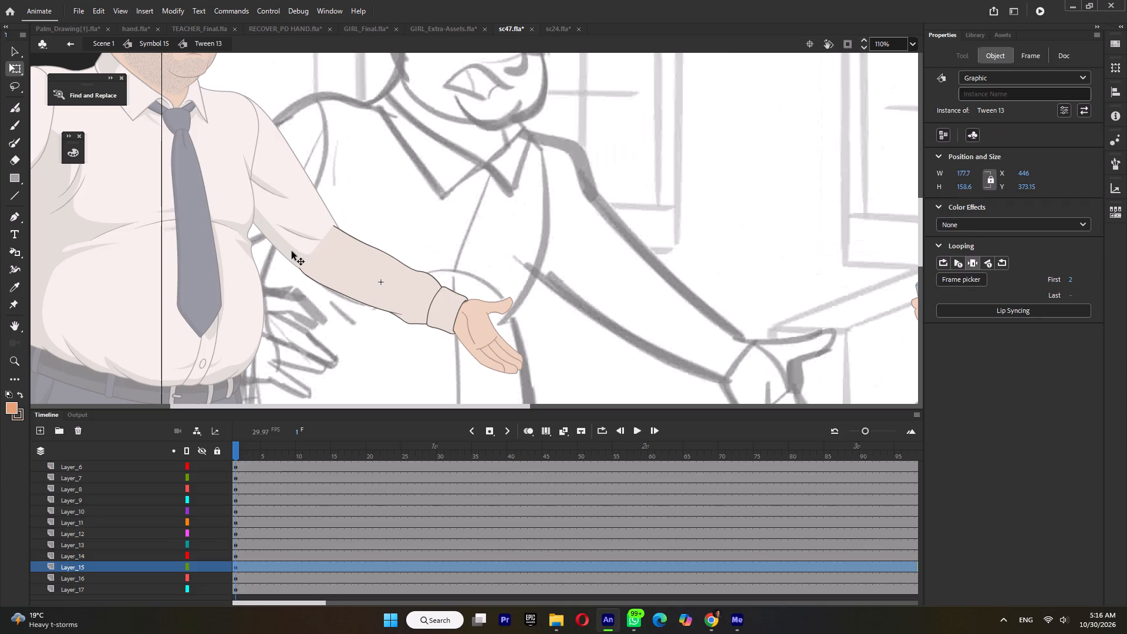
pyautogui.click(292, 251)
pyautogui.keyDown('ctrl'); pyautogui.scroll(5, 298, 256); pyautogui.keyUp('ctrl')
pyautogui.doubleClick(316, 256)
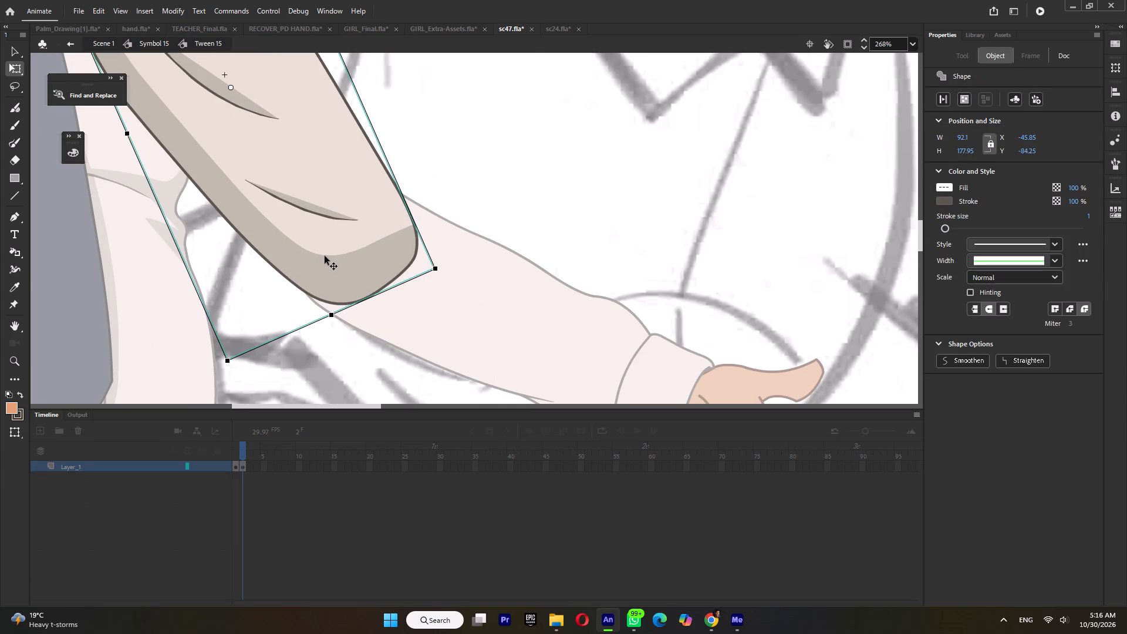
pyautogui.click(464, 191)
pyautogui.click(448, 195)
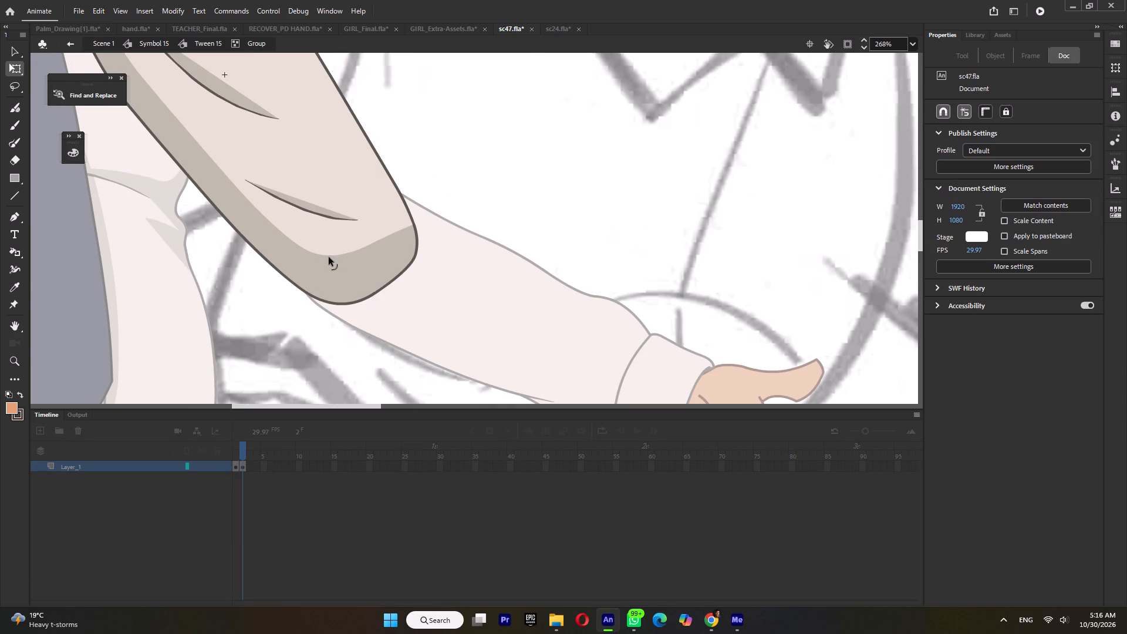
pyautogui.moveTo(329, 257); pyautogui.dragTo(329, 273)
pyautogui.moveTo(375, 242); pyautogui.dragTo(384, 262)
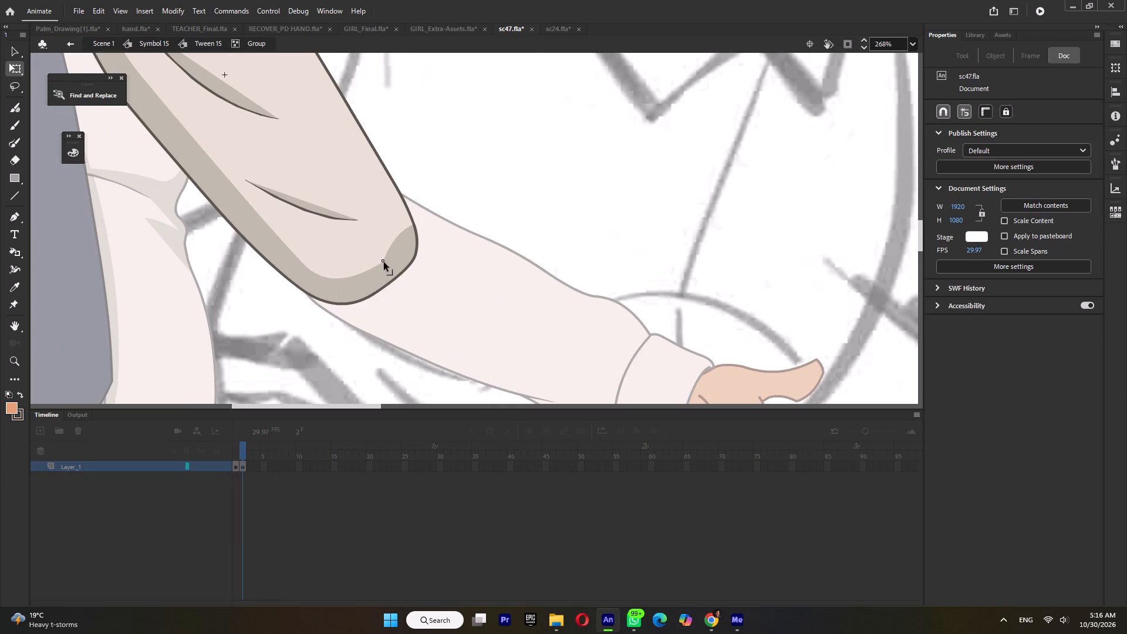
pyautogui.moveTo(384, 262); pyautogui.dragTo(382, 273)
pyautogui.doubleClick(470, 194)
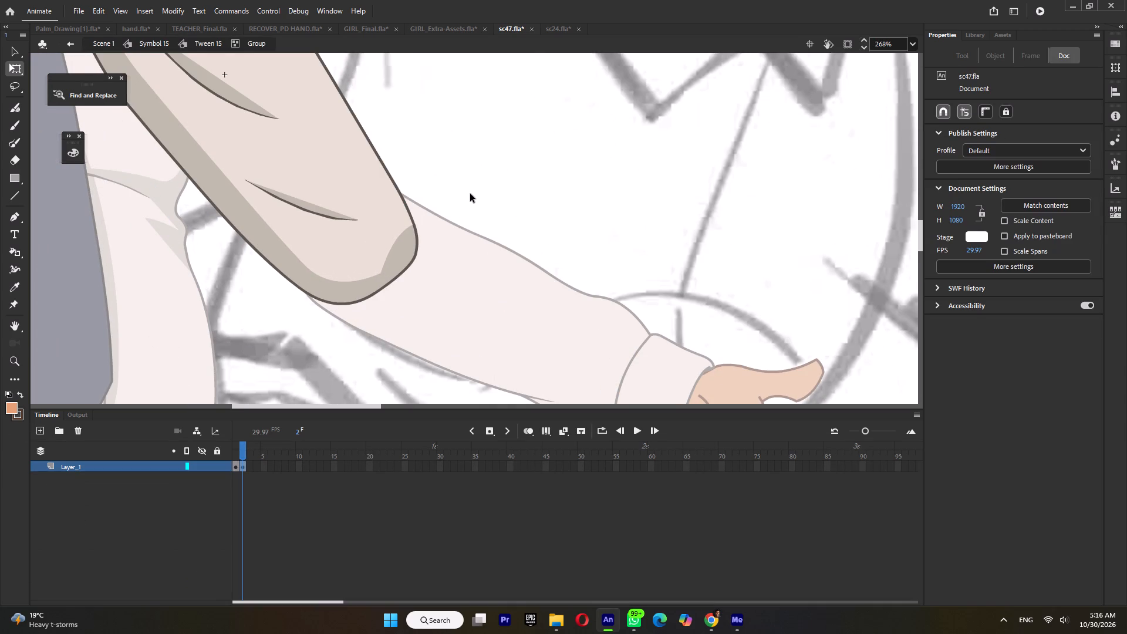
pyautogui.doubleClick(470, 194)
pyautogui.keyDown('ctrl'); pyautogui.scroll(-3, 470, 194); pyautogui.keyUp('ctrl')
pyautogui.doubleClick(400, 242)
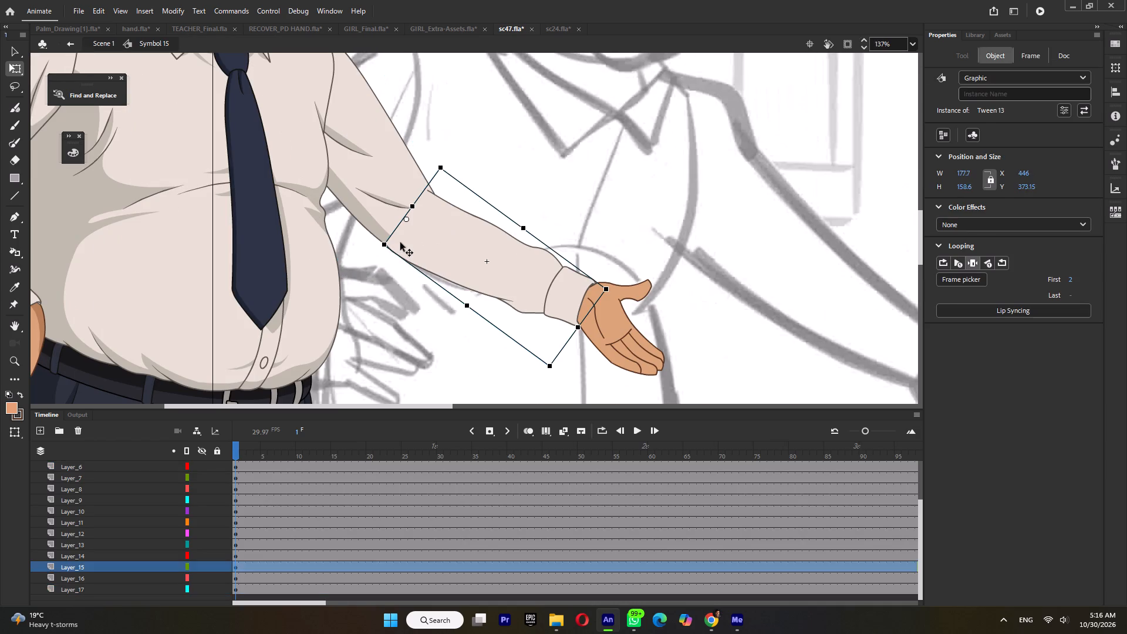
# Using the upper arm's shadow colour as fill, draw the shadow boundary along the forearm sleeve's underside with a Paint Brush stroke from elbow to cuff.
pyautogui.keyDown('ctrl'); pyautogui.scroll(4, 400, 245); pyautogui.keyUp('ctrl')
pyautogui.click(387, 259)
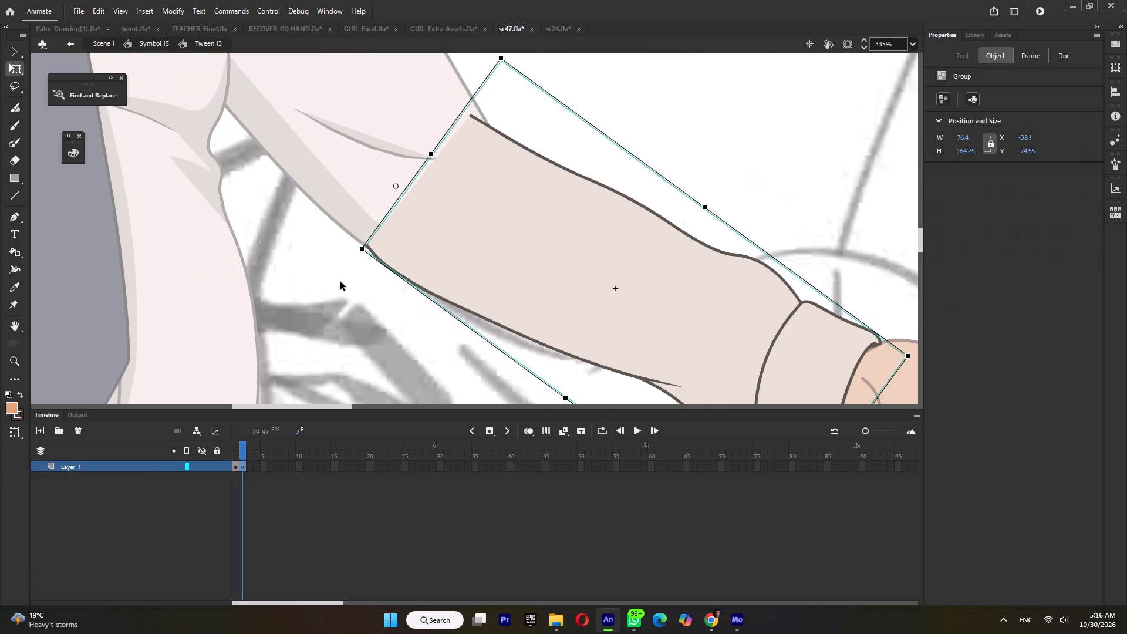
pyautogui.doubleClick(352, 294)
pyautogui.press('i')
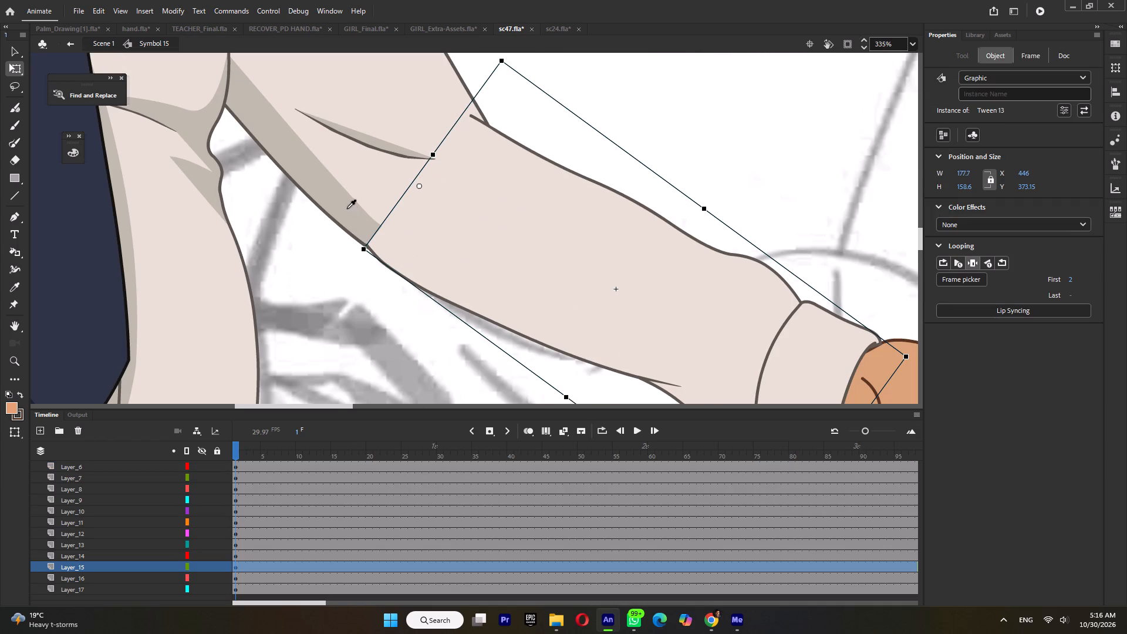
pyautogui.click(346, 207)
pyautogui.keyDown('ctrl'); pyautogui.tripleClick(416, 263); pyautogui.keyUp('ctrl')
pyautogui.keyDown('ctrl'); pyautogui.click(413, 264); pyautogui.keyUp('ctrl')
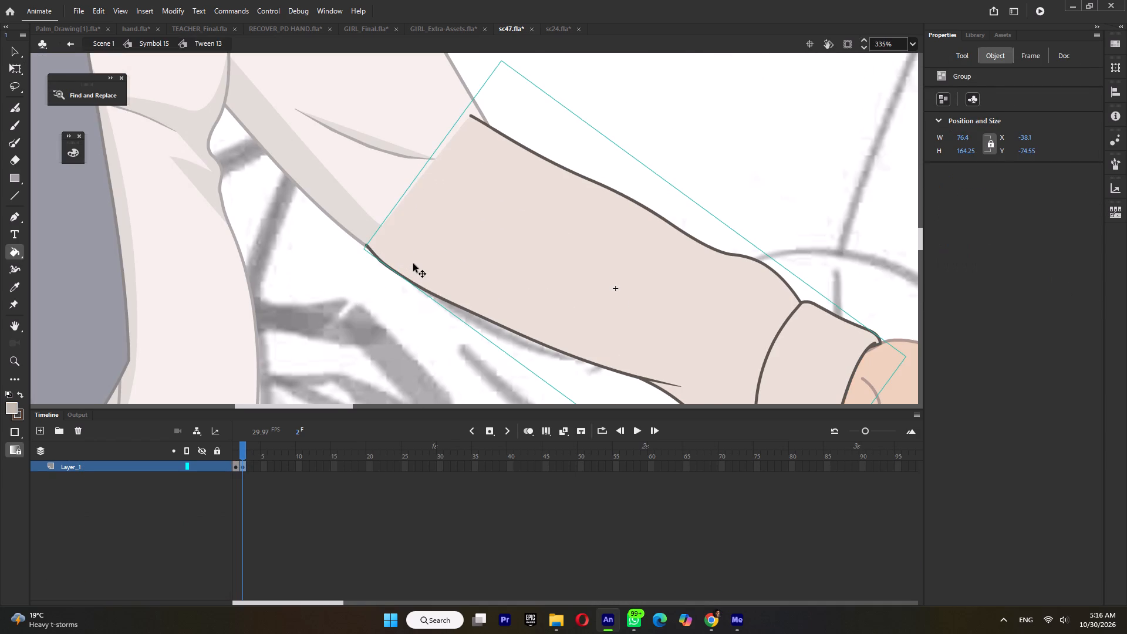
pyautogui.keyDown('ctrl'); pyautogui.click(409, 267); pyautogui.keyUp('ctrl')
pyautogui.keyDown('ctrl'); pyautogui.doubleClick(409, 267); pyautogui.keyUp('ctrl')
pyautogui.keyDown('ctrl'); pyautogui.click(352, 305); pyautogui.keyUp('ctrl')
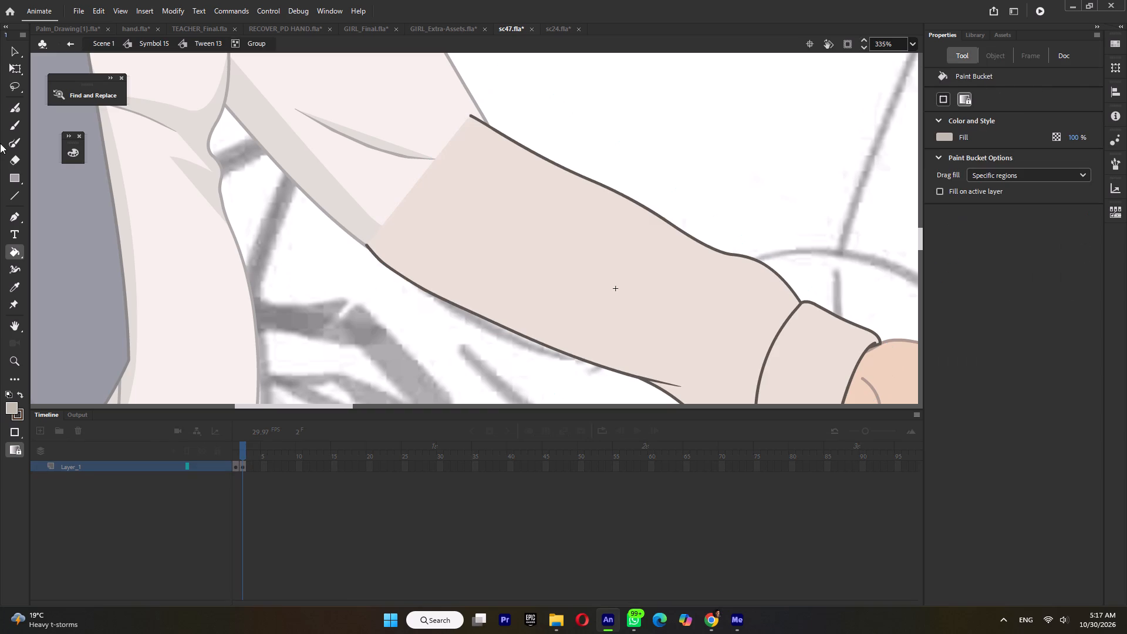
pyautogui.click(15, 140)
pyautogui.keyDown('ctrl'); pyautogui.scroll(-3, 380, 213); pyautogui.keyUp('ctrl')
pyautogui.keyDown('ctrl'); pyautogui.scroll(2, 435, 260); pyautogui.keyUp('ctrl')
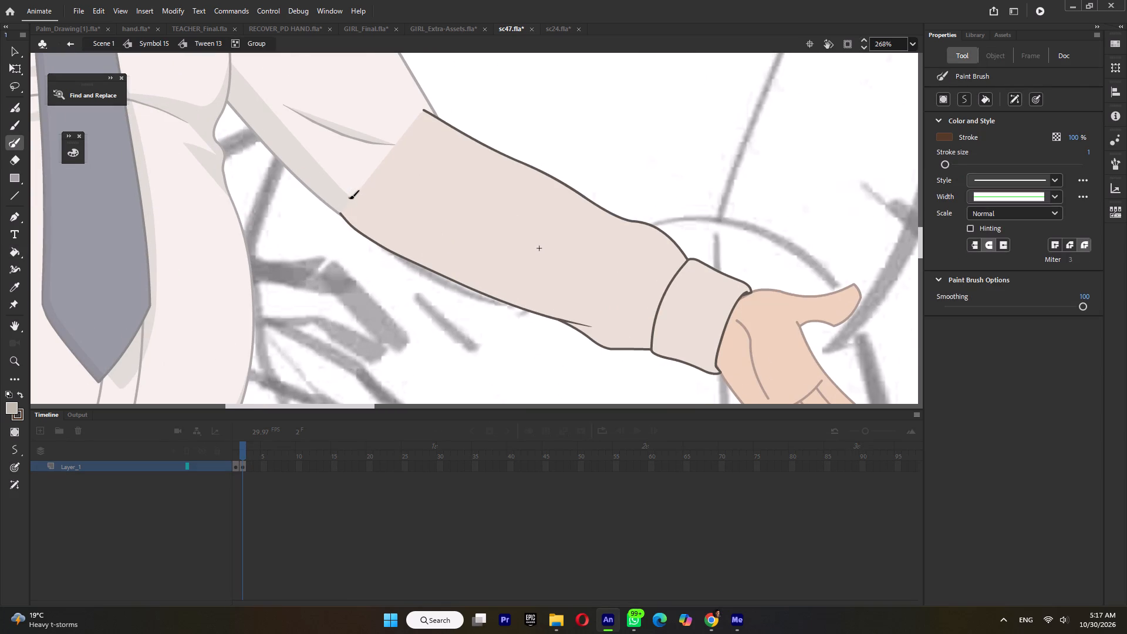
pyautogui.moveTo(349, 197); pyautogui.dragTo(514, 285)
pyautogui.moveTo(514, 285); pyautogui.dragTo(608, 325)
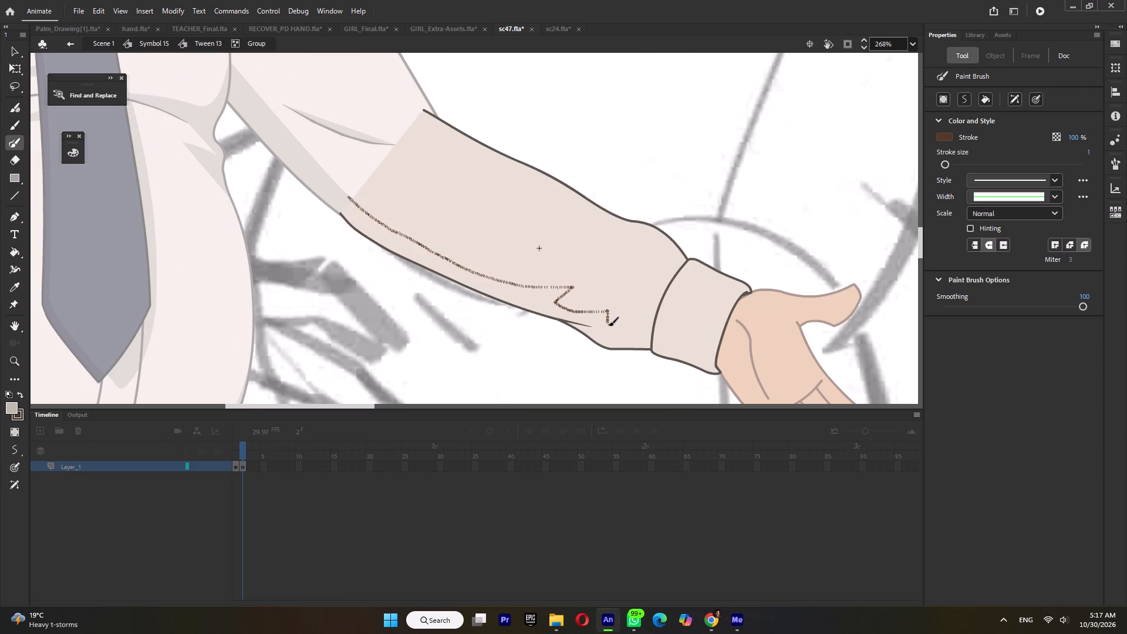
pyautogui.moveTo(608, 325); pyautogui.dragTo(717, 359)
pyautogui.moveTo(717, 359); pyautogui.dragTo(401, 328)
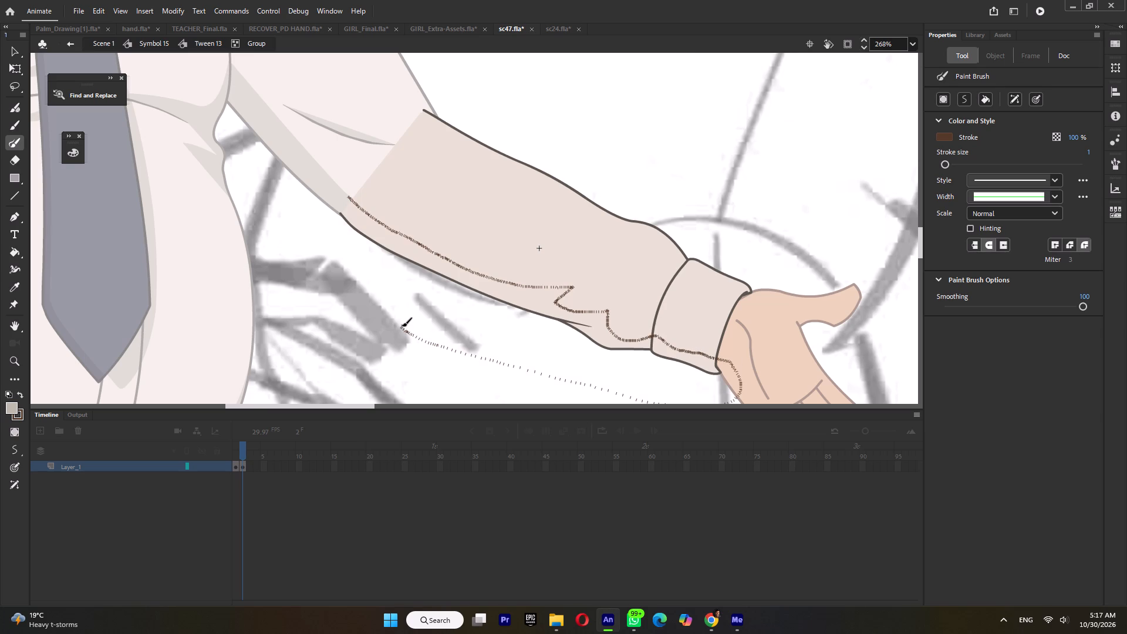
# Fill the forearm sleeve below the boundary line with the shadow colour and delete the guide strokes along it.
pyautogui.press('k')
pyautogui.click(446, 274)
pyautogui.keyDown('ctrl'); pyautogui.click(453, 262); pyautogui.keyUp('ctrl')
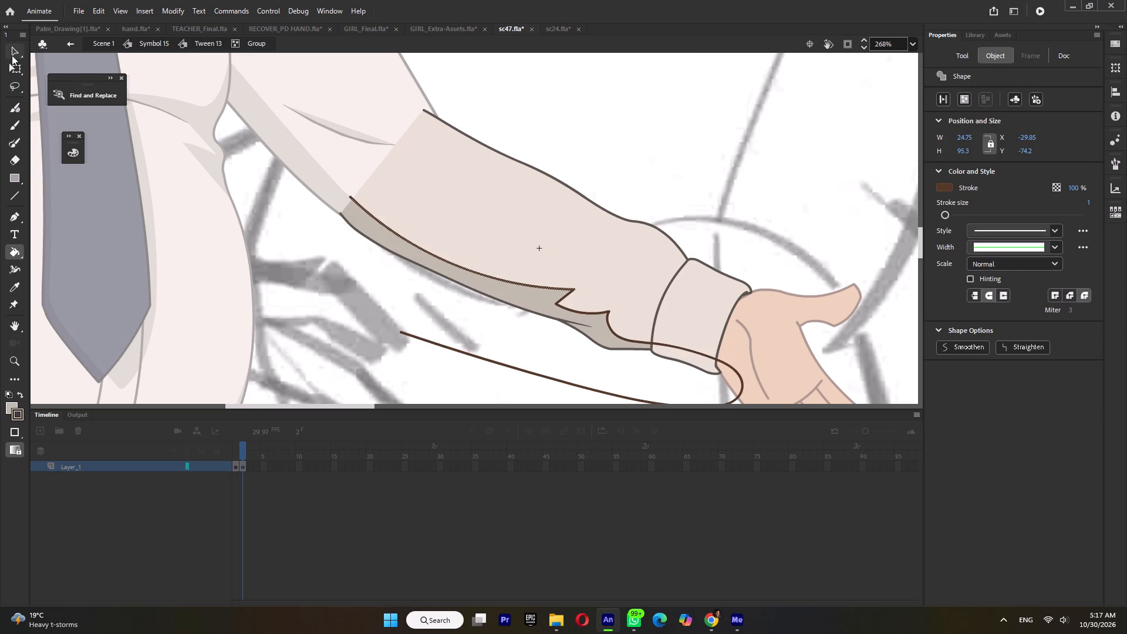
pyautogui.click(14, 67)
pyautogui.press('Delete')
pyautogui.click(564, 298)
pyautogui.press('Delete')
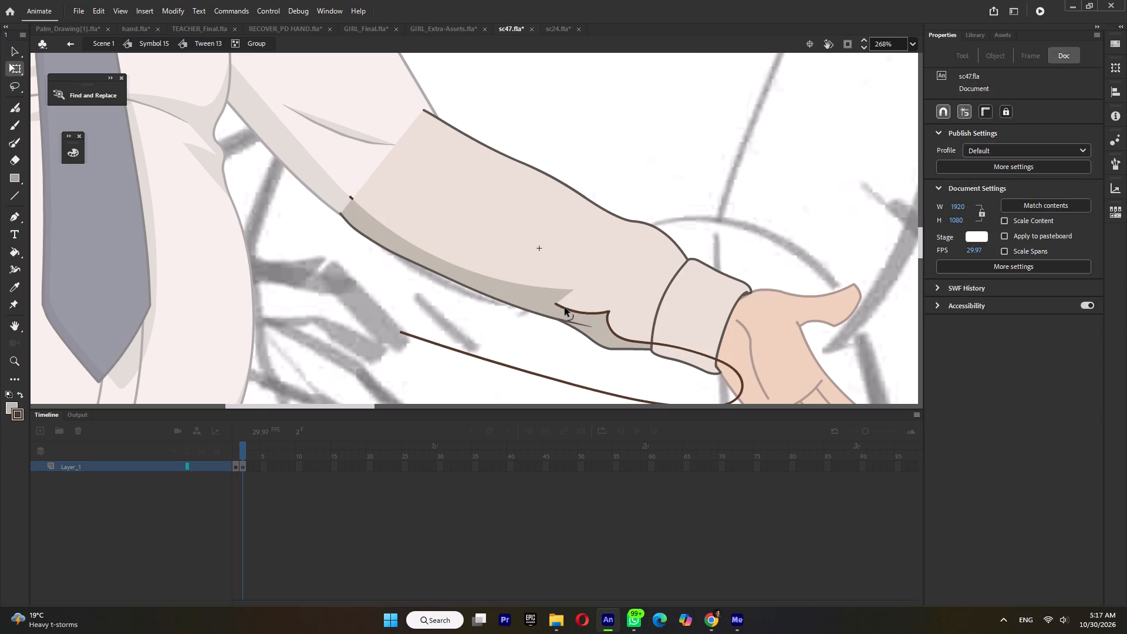
pyautogui.click(565, 308)
pyautogui.press('Delete')
pyautogui.click(609, 321)
pyautogui.press('Delete')
# Fill the lower edge of the shirt cuff with the shadow colour and remove the guide strokes across and beyond it.
pyautogui.click(659, 342)
pyautogui.press('Delete')
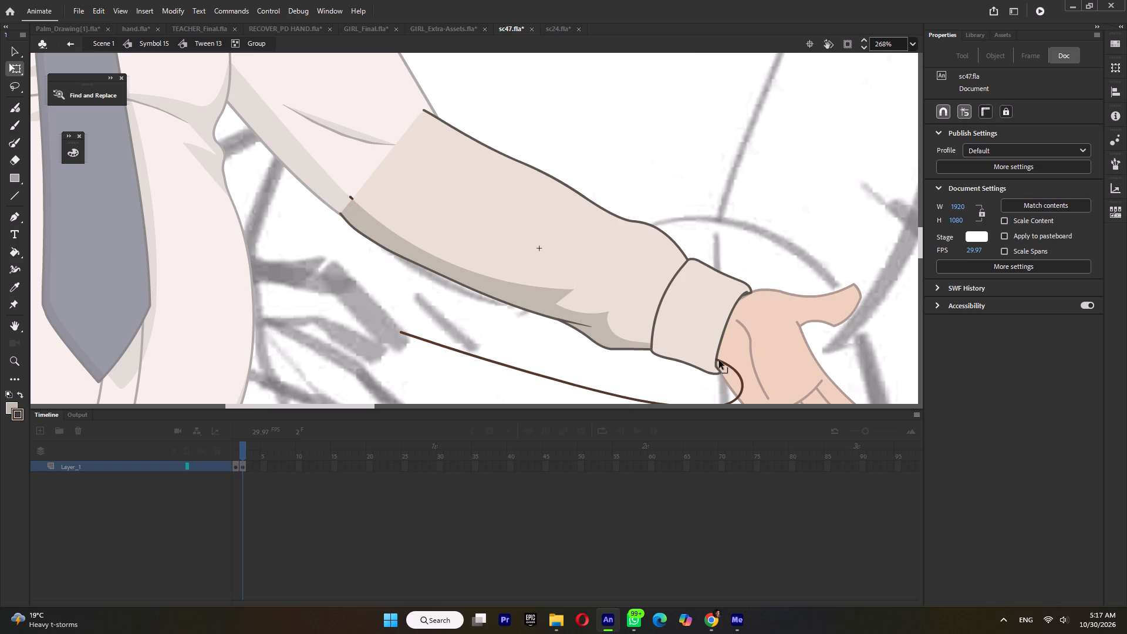
pyautogui.hotkey('ctrl', 'z')
pyautogui.click(749, 346)
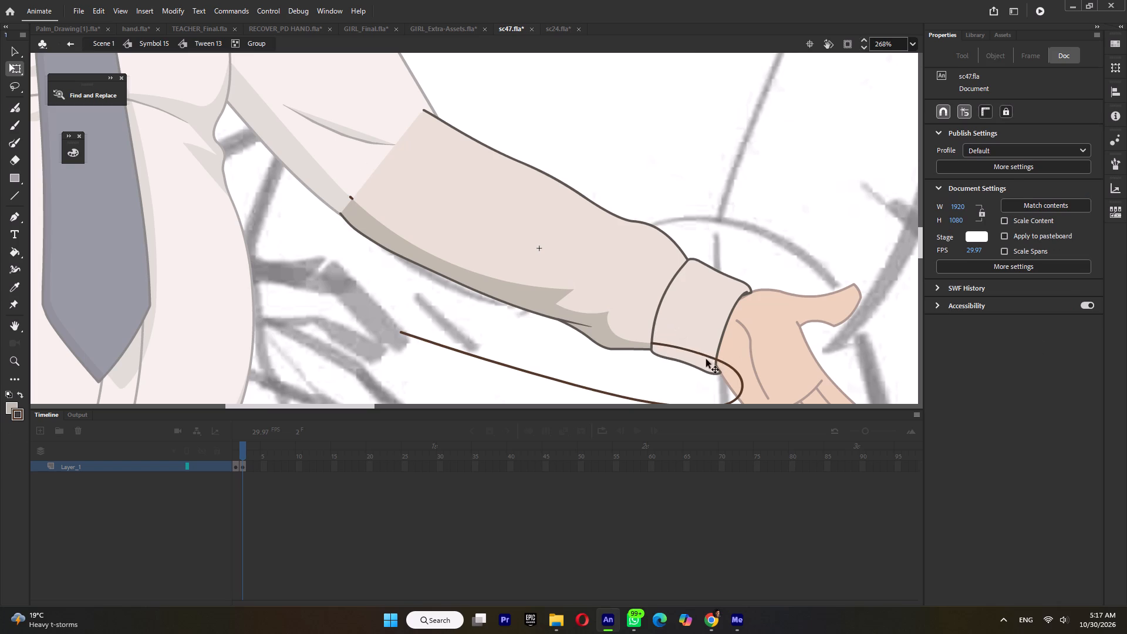
pyautogui.press('k')
pyautogui.click(705, 355)
pyautogui.keyDown('ctrl'); pyautogui.click(704, 356); pyautogui.keyUp('ctrl')
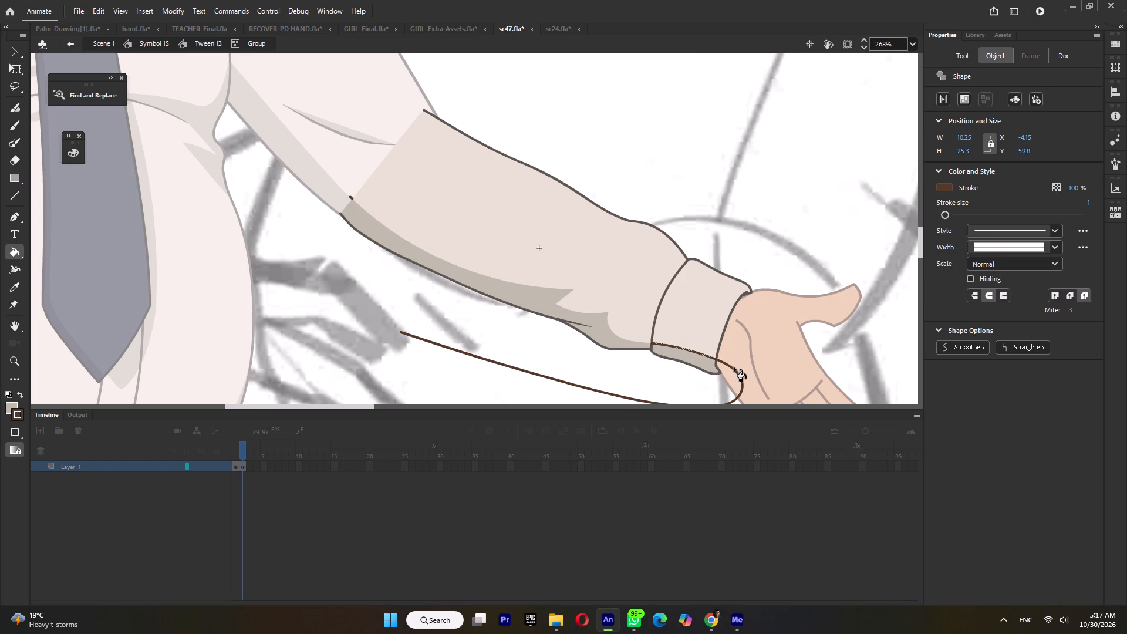
pyautogui.press('Delete')
pyautogui.keyDown('ctrl'); pyautogui.click(734, 372); pyautogui.keyUp('ctrl')
pyautogui.press('Delete')
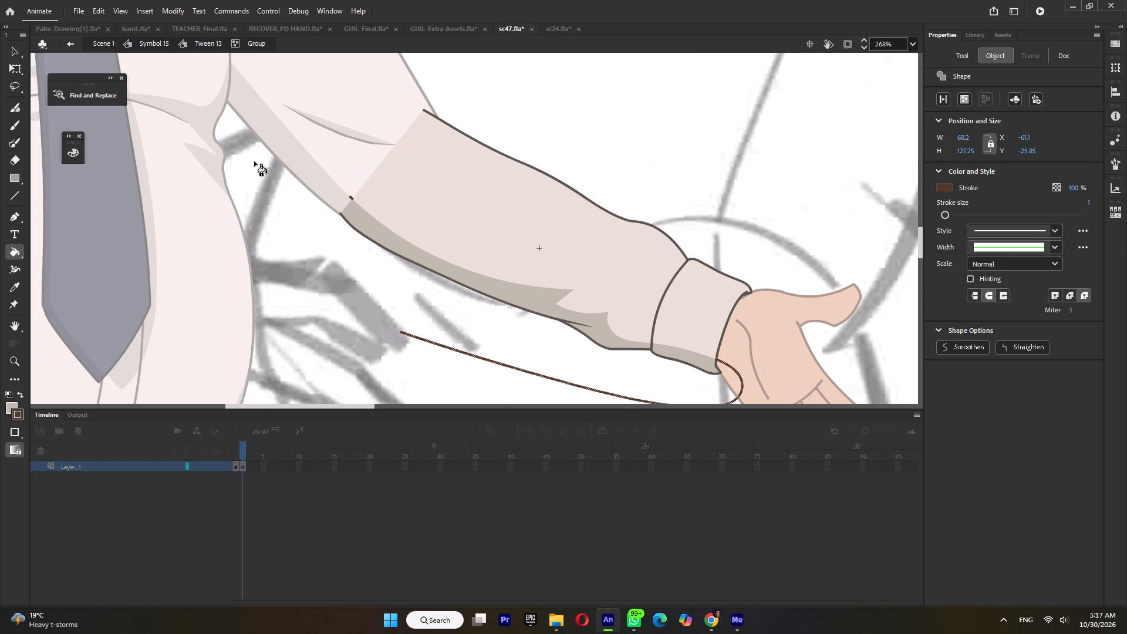
# Delete the leftover bit of guide stroke at the forearm's elbow end, return to the man's symbol and save sc47.
pyautogui.click(12, 63)
pyautogui.doubleClick(654, 141)
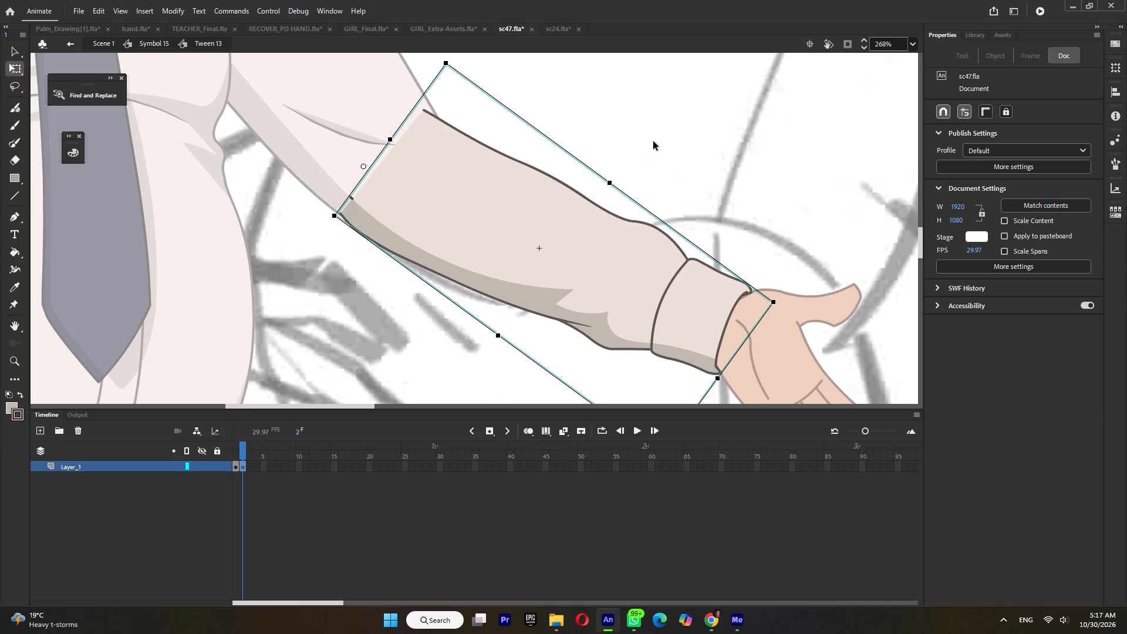
pyautogui.tripleClick(351, 198)
pyautogui.press('Delete')
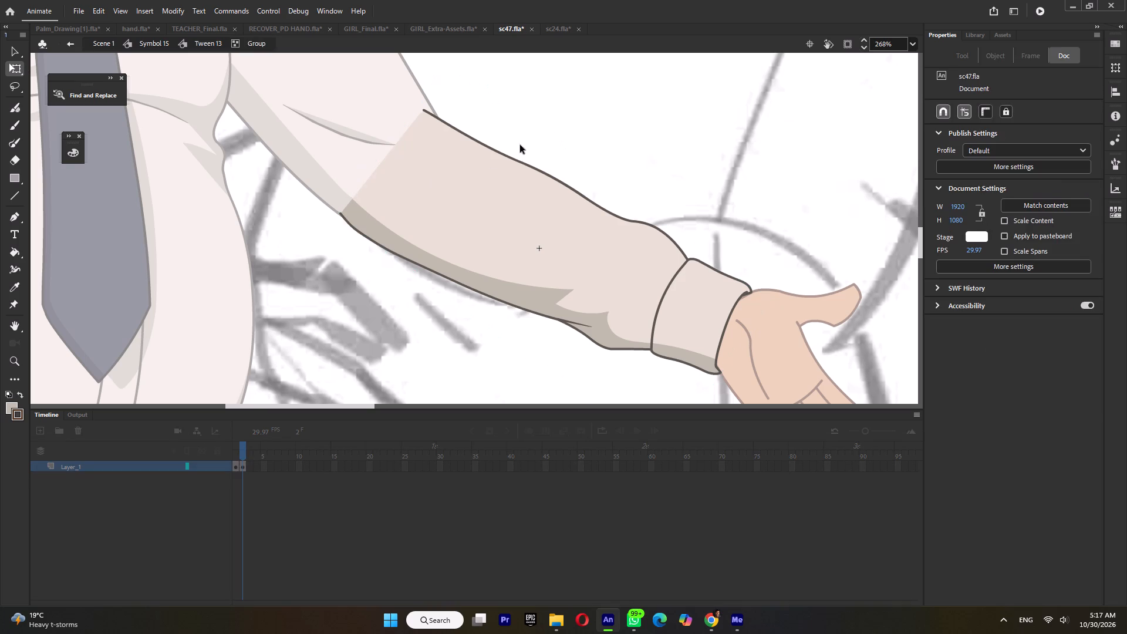
pyautogui.tripleClick(548, 126)
pyautogui.click(548, 126)
pyautogui.keyDown('ctrl'); pyautogui.scroll(-5, 555, 167); pyautogui.keyUp('ctrl')
pyautogui.keyDown('ctrl'); pyautogui.scroll(-3, 469, 230); pyautogui.keyUp('ctrl')
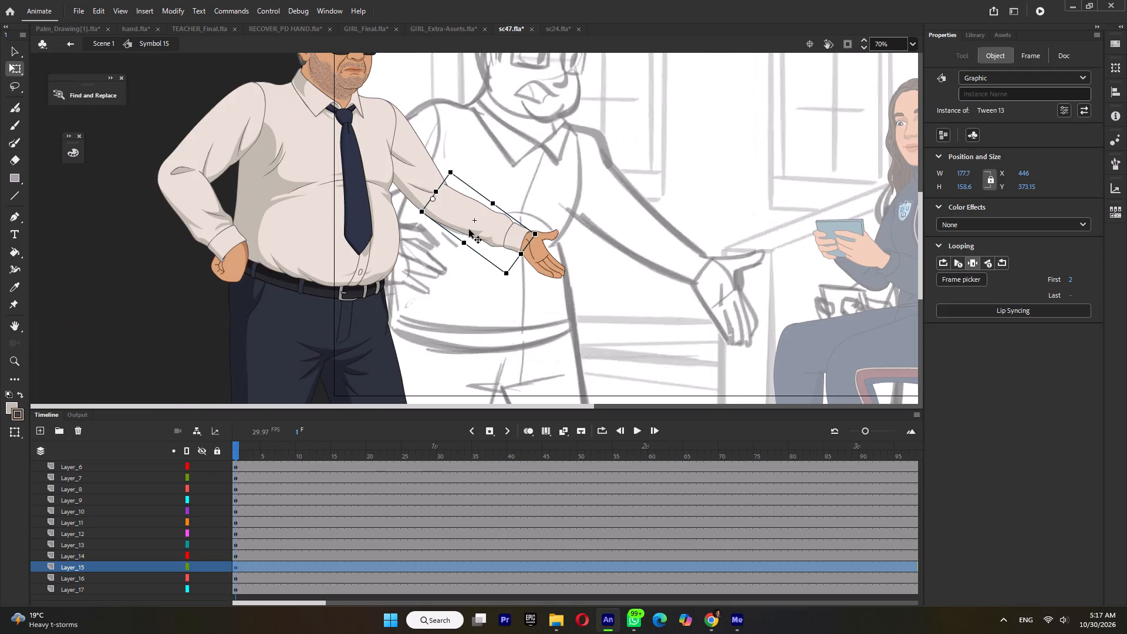
pyautogui.keyDown('ctrl'); pyautogui.scroll(-2, 469, 230); pyautogui.keyUp('ctrl')
pyautogui.click(501, 237)
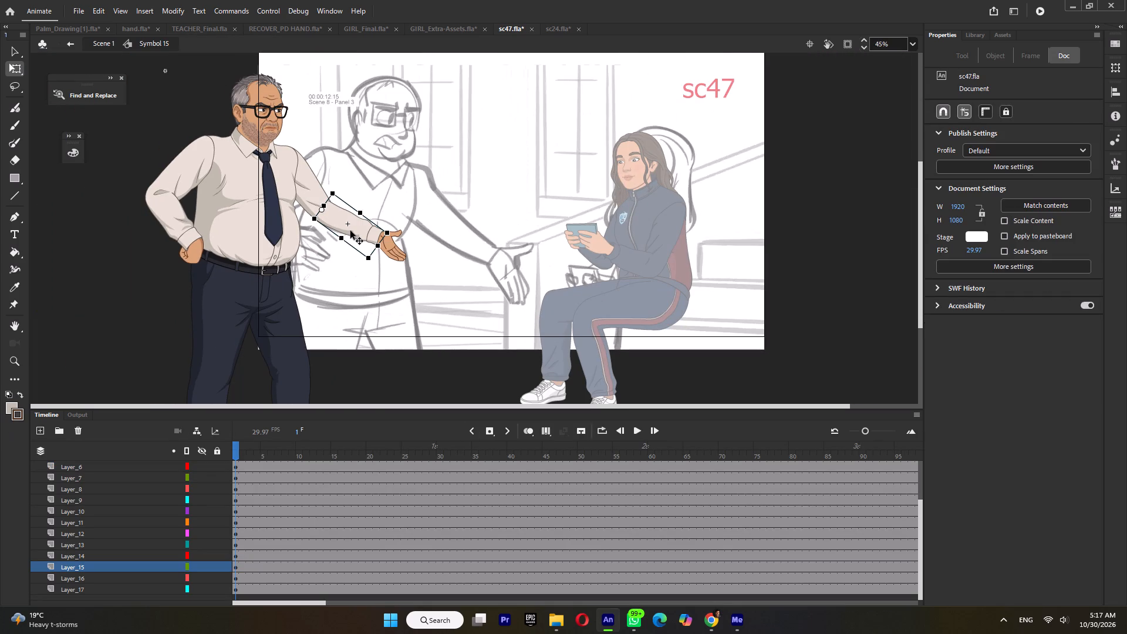
pyautogui.hotkey('ctrl', 's')
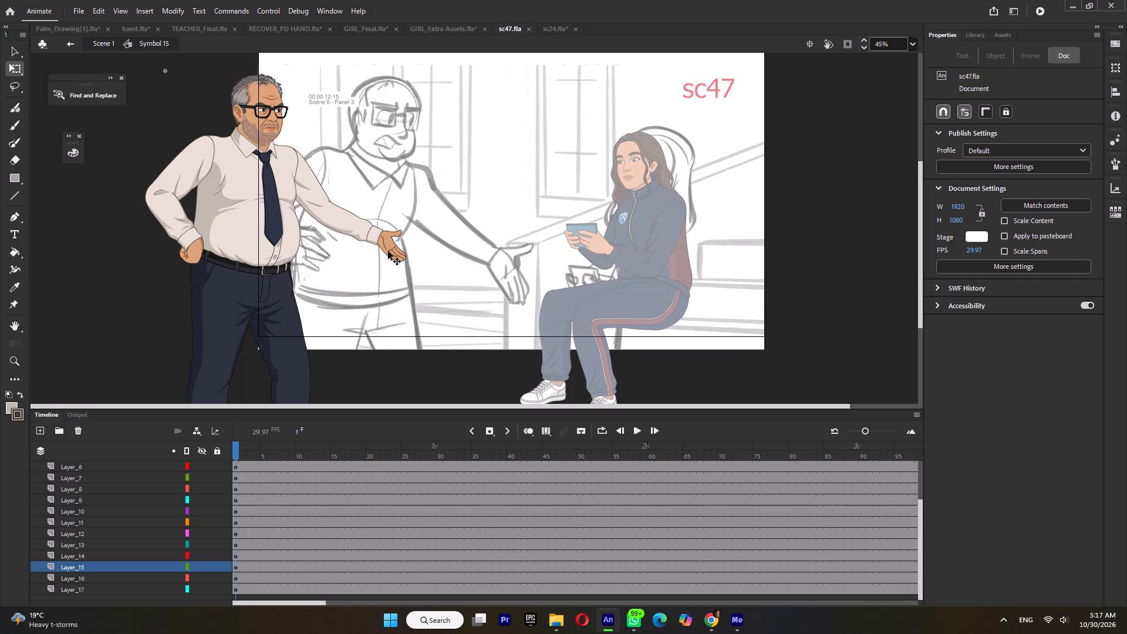
# In the main scene, move the man to about X 67, Y 33 to match his storyboard position at frame 57, and save.
pyautogui.keyDown('ctrl'); pyautogui.scroll(-2, 388, 251); pyautogui.keyUp('ctrl')
pyautogui.keyDown('ctrl'); pyautogui.doubleClick(404, 231); pyautogui.keyUp('ctrl')
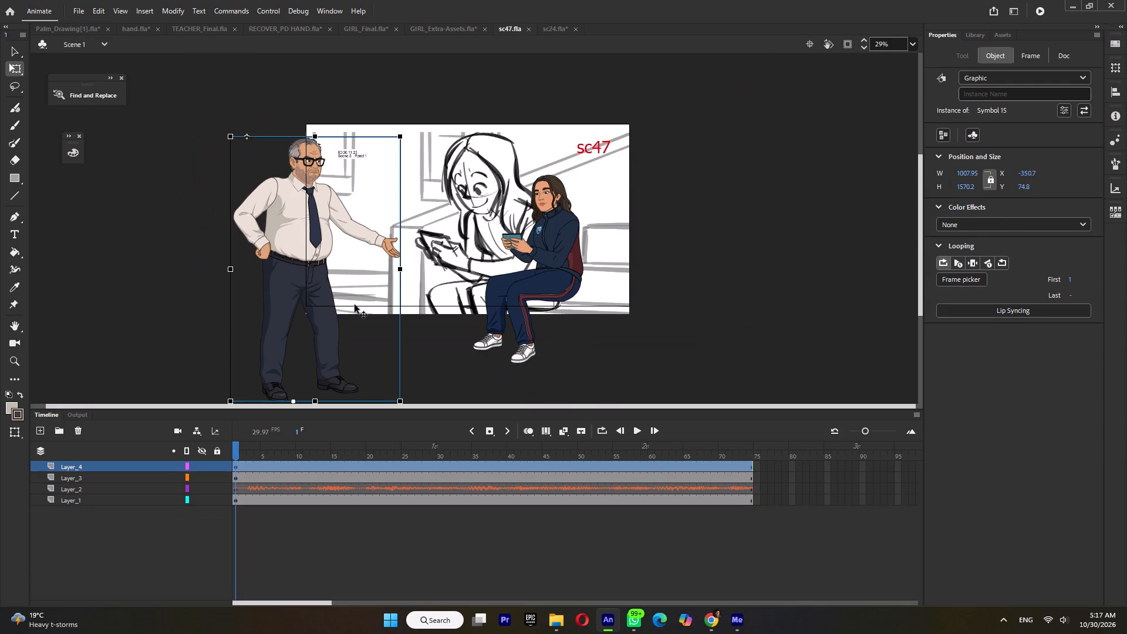
pyautogui.moveTo(299, 444); pyautogui.dragTo(628, 466)
pyautogui.click(319, 215)
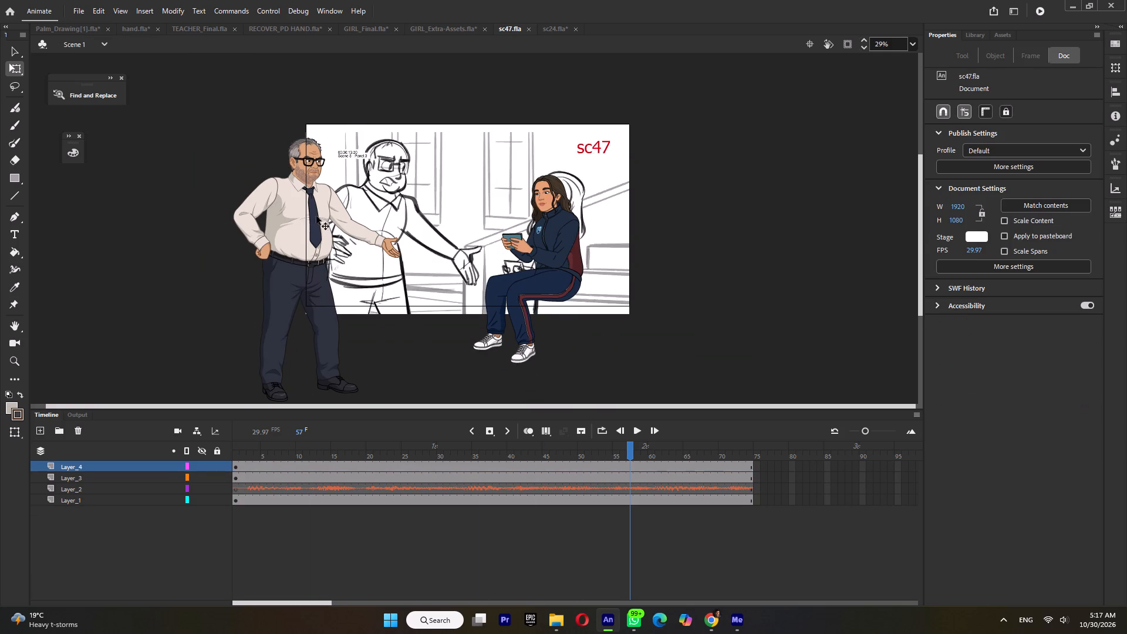
pyautogui.moveTo(292, 224); pyautogui.dragTo(361, 222)
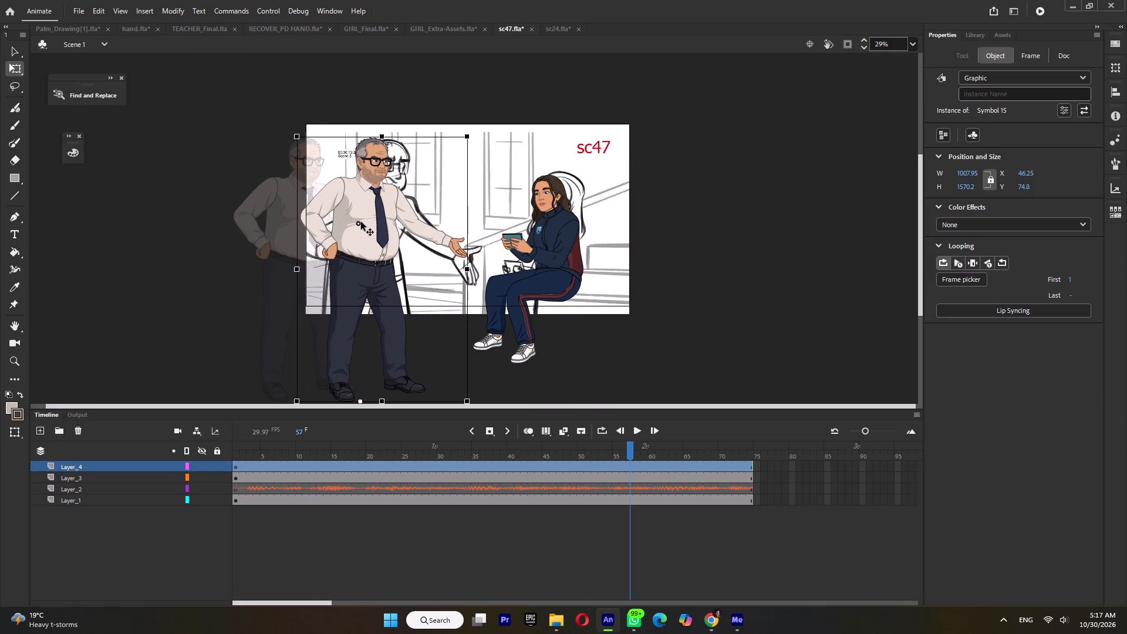
pyautogui.moveTo(361, 222); pyautogui.dragTo(363, 222)
pyautogui.moveTo(365, 220); pyautogui.dragTo(364, 213)
pyautogui.hotkey('ctrl', 's')
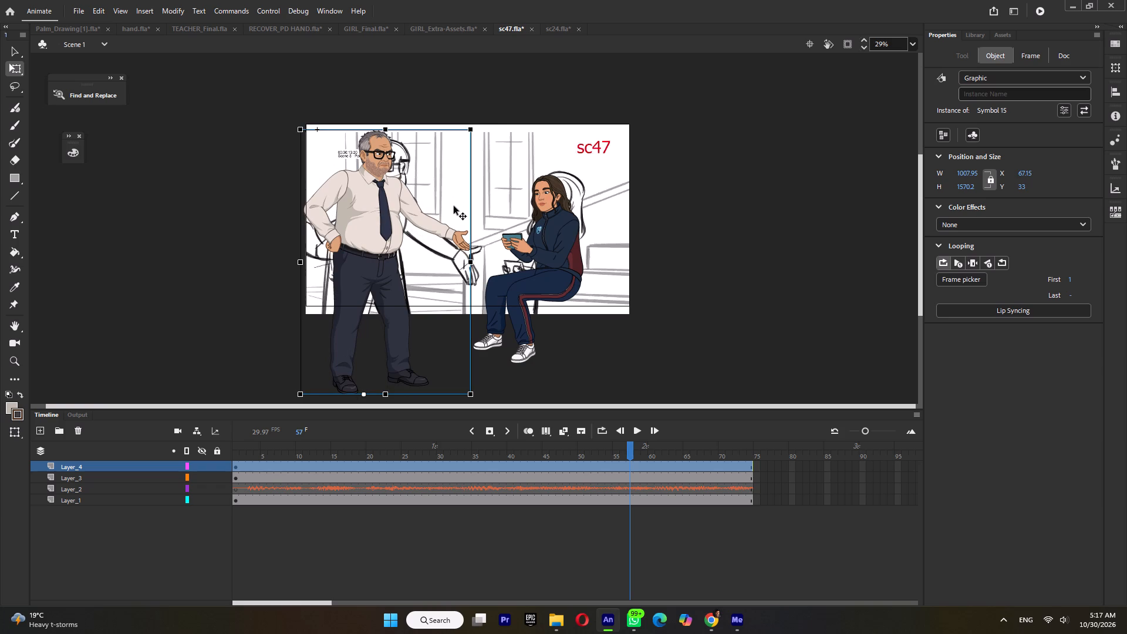
# Play through the storyboard for the man's pose change and insert keyframes on all layers of his symbol (Symbol 15) at frame 21.
pyautogui.moveTo(386, 450); pyautogui.dragTo(262, 475)
pyautogui.press('Return')
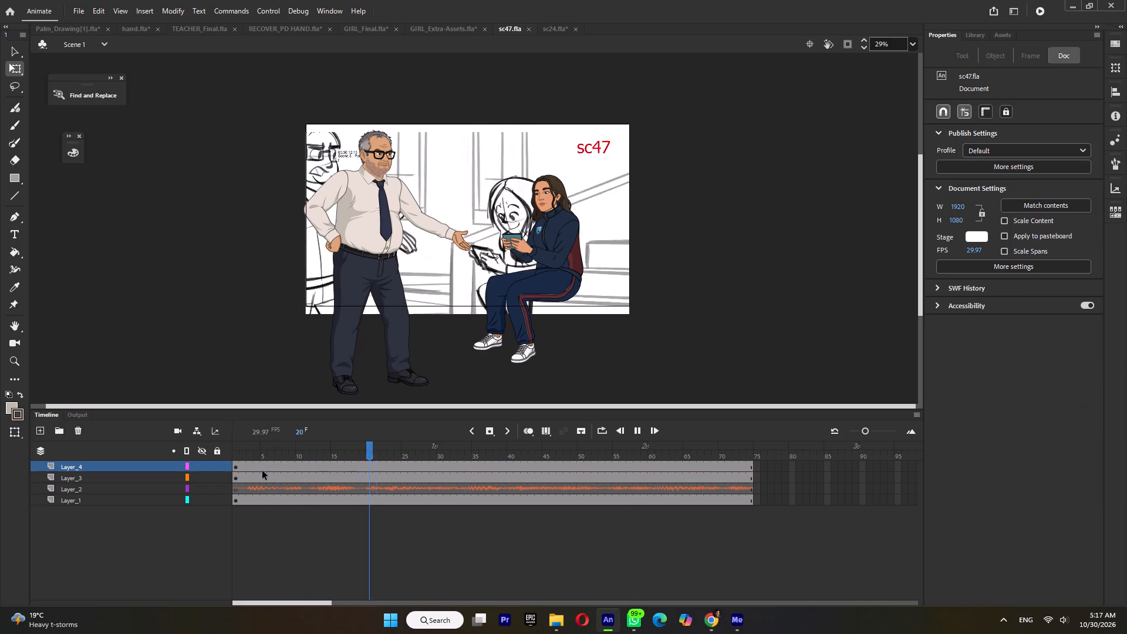
pyautogui.press('Return')
pyautogui.moveTo(448, 444); pyautogui.dragTo(353, 470)
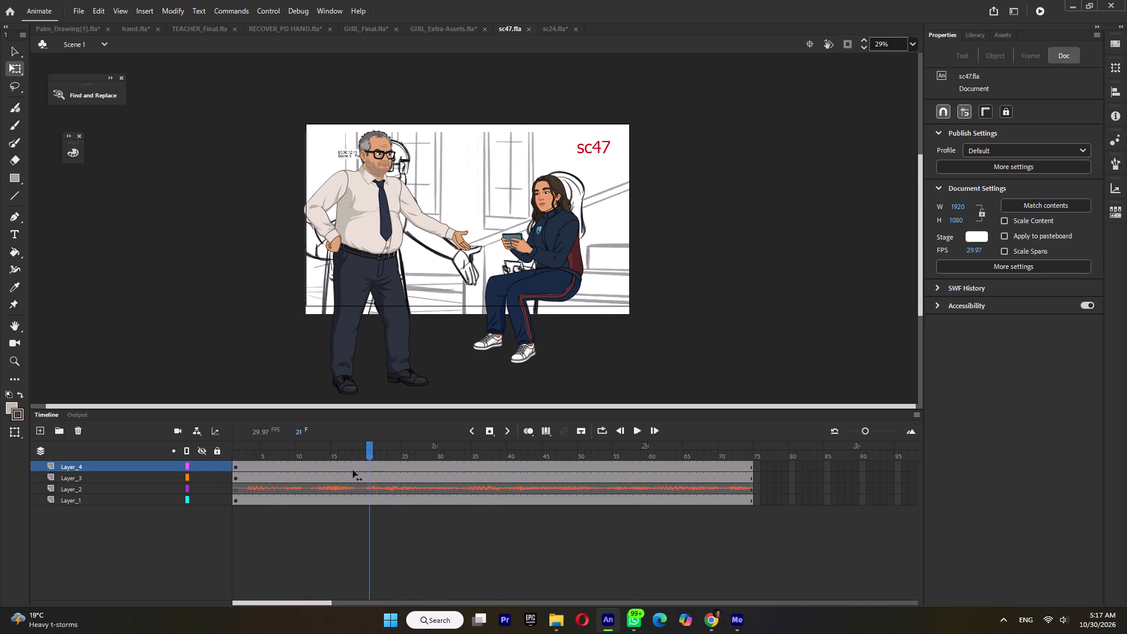
pyautogui.moveTo(353, 470); pyautogui.dragTo(367, 480)
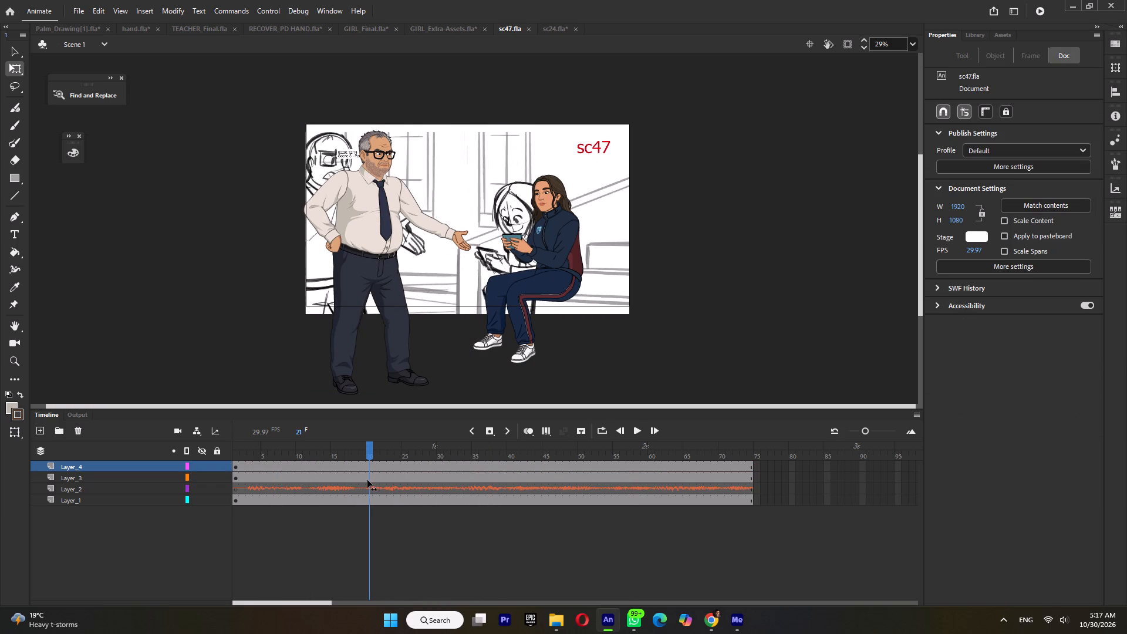
pyautogui.moveTo(367, 480); pyautogui.dragTo(375, 481)
pyautogui.doubleClick(380, 299)
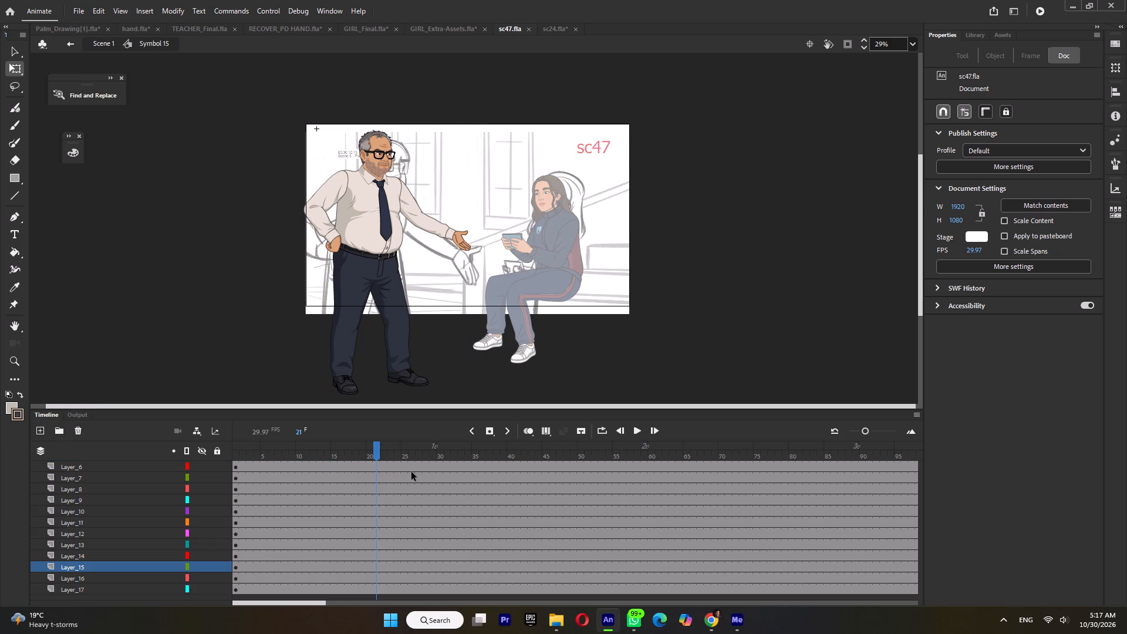
pyautogui.doubleClick(376, 451)
pyautogui.press('F6')
# On frame 1, rotate the man's upper body, head and arms slightly backward around a pivot at the waist.
pyautogui.moveTo(354, 451); pyautogui.dragTo(198, 465)
pyautogui.moveTo(278, 151); pyautogui.dragTo(460, 225)
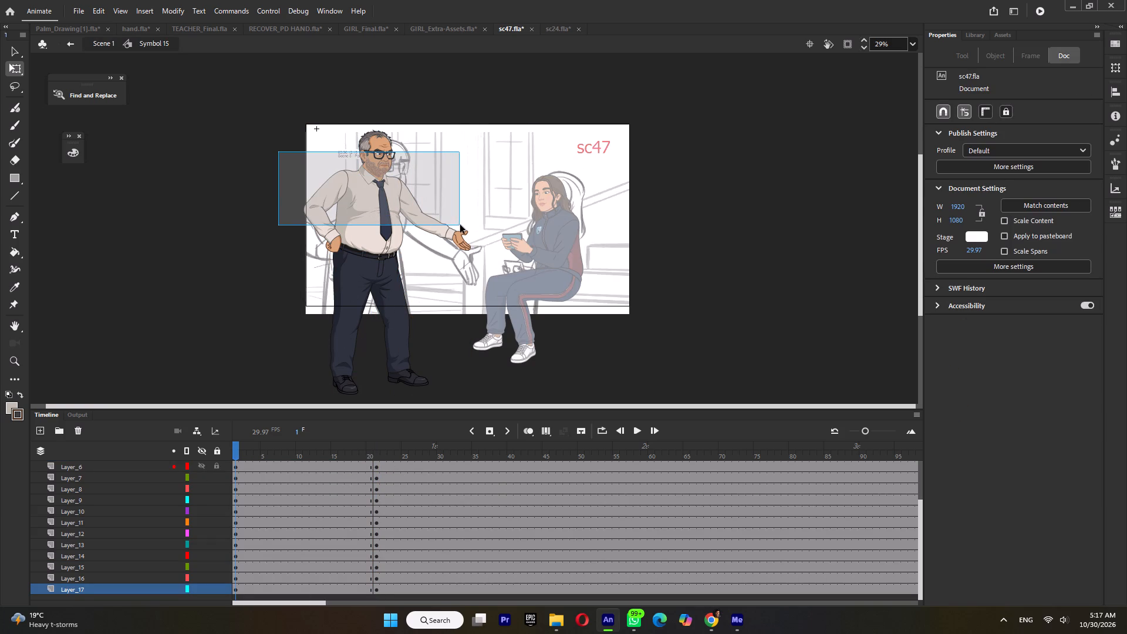
pyautogui.moveTo(460, 225); pyautogui.dragTo(461, 225)
pyautogui.keyDown('ctrl'); pyautogui.scroll(2, 374, 211); pyautogui.keyUp('ctrl')
pyautogui.moveTo(374, 182); pyautogui.dragTo(352, 270)
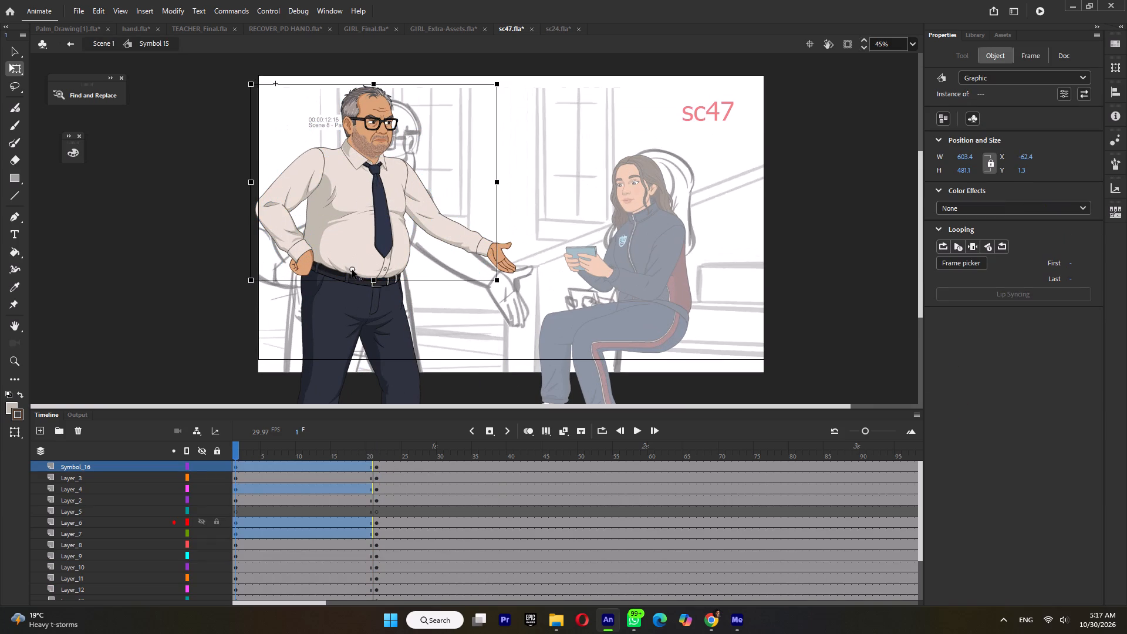
pyautogui.moveTo(352, 270); pyautogui.dragTo(353, 268)
pyautogui.moveTo(504, 85); pyautogui.dragTo(492, 80)
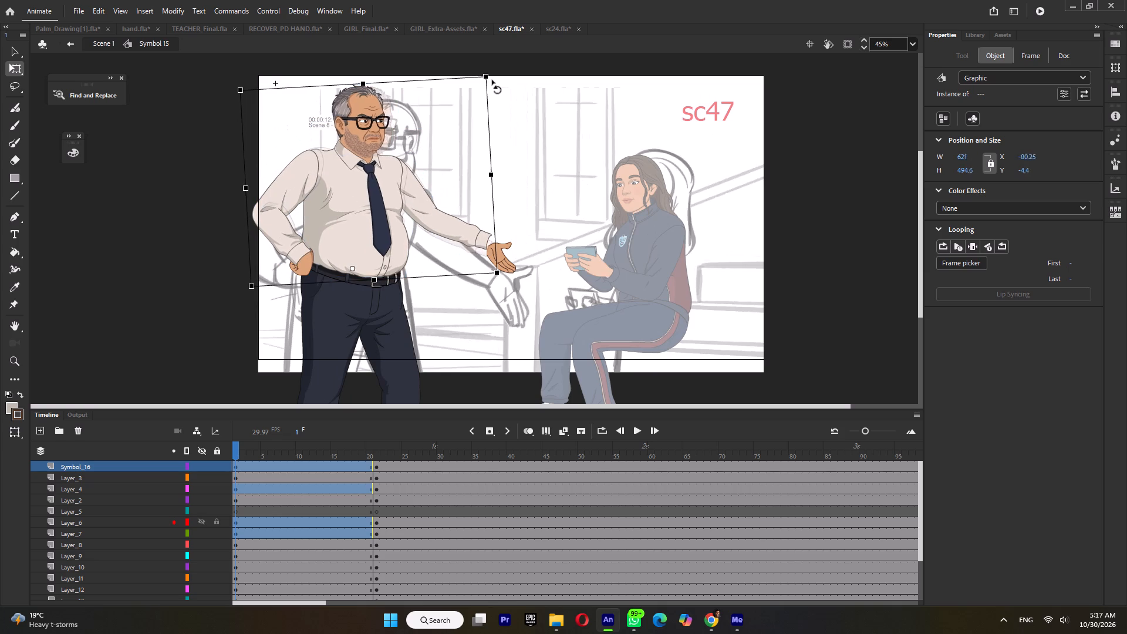
pyautogui.moveTo(492, 80); pyautogui.dragTo(490, 79)
pyautogui.click(518, 150)
pyautogui.click(383, 207)
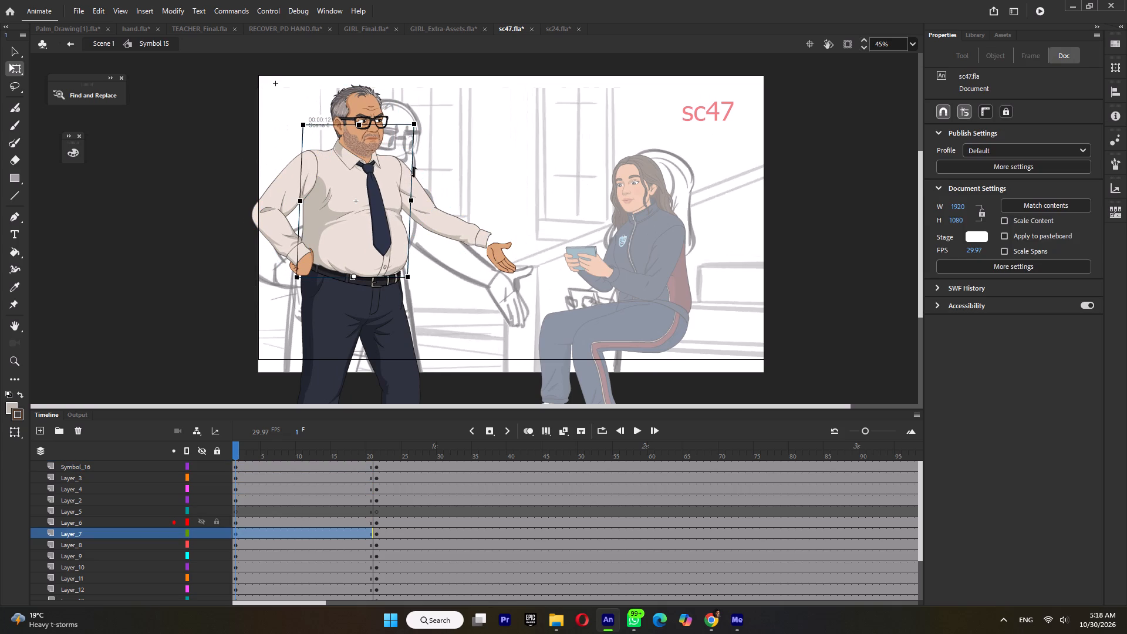
pyautogui.click(414, 171)
pyautogui.hotkey('ctrl', 'z')
# Tilt the man's head slightly backward on frame 1.
pyautogui.click(362, 119)
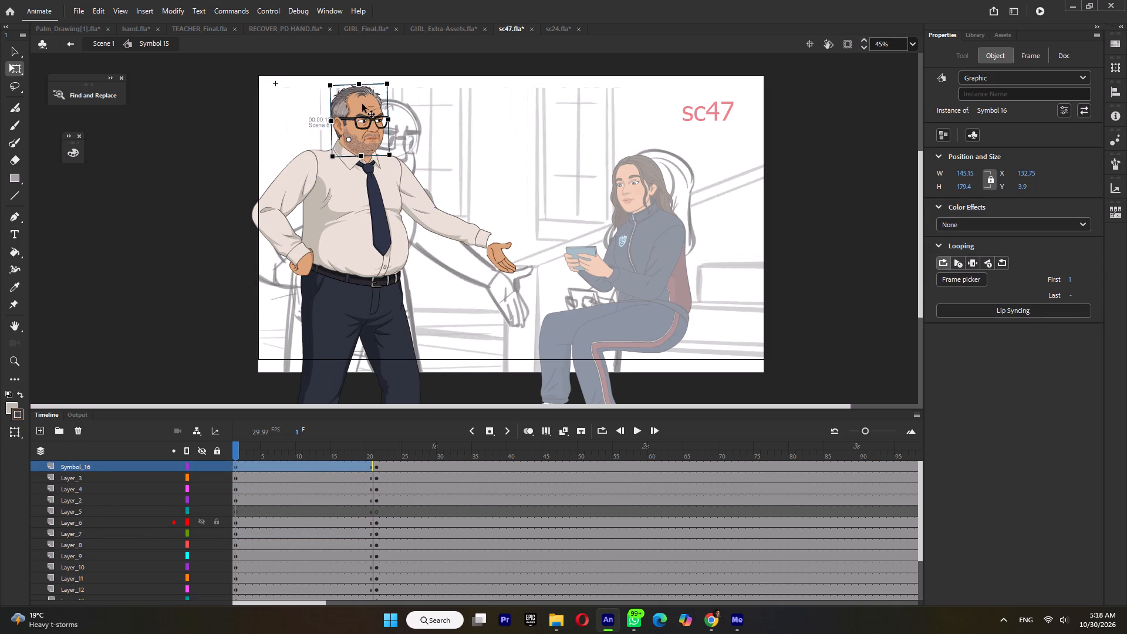
pyautogui.keyDown('ctrl'); pyautogui.scroll(3, 386, 87); pyautogui.keyUp('ctrl')
pyautogui.moveTo(393, 85); pyautogui.dragTo(384, 79)
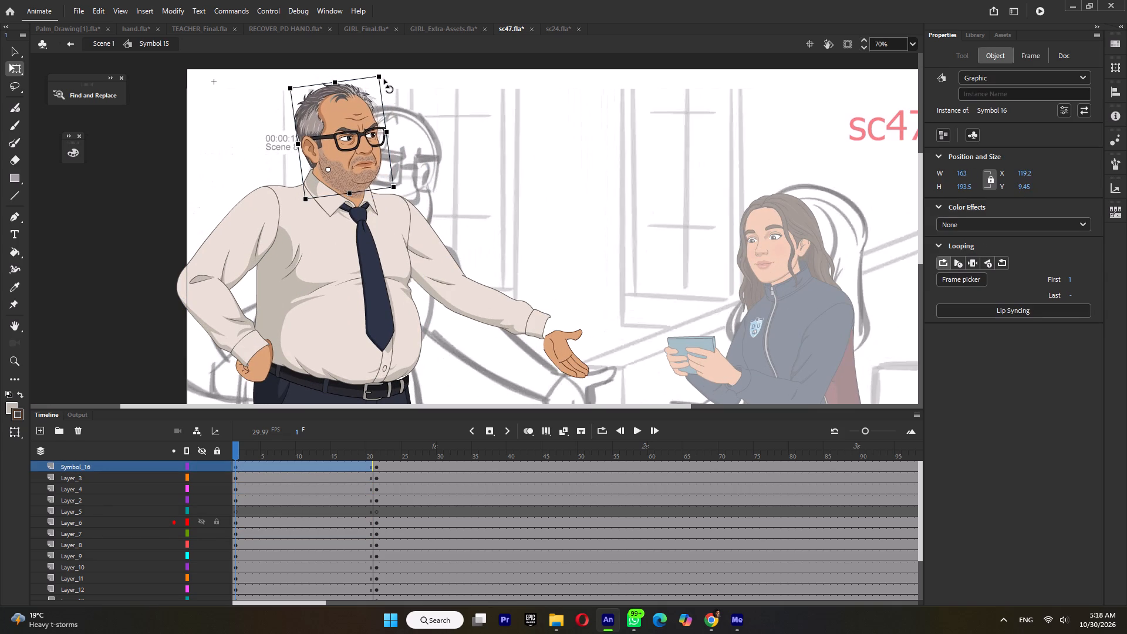
pyautogui.moveTo(384, 79); pyautogui.dragTo(384, 83)
# On frame 1, lower the man's extended upper arm towards his body, then raise the forearm and hand together and reattach them at the elbow.
pyautogui.click(431, 257)
pyautogui.moveTo(478, 302); pyautogui.dragTo(462, 326)
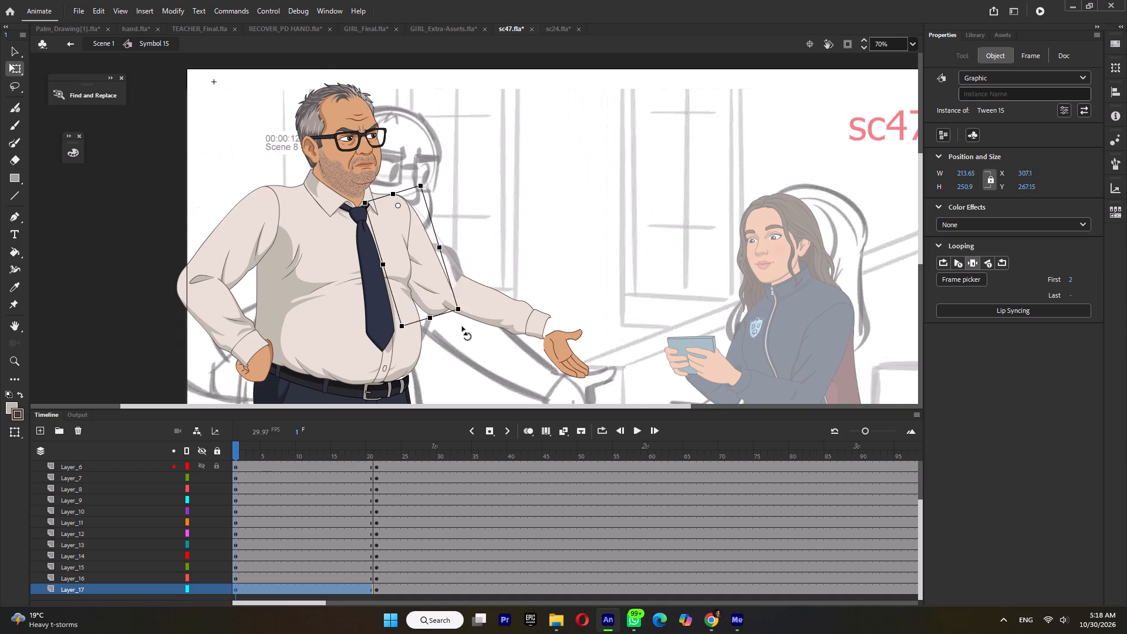
pyautogui.moveTo(462, 326); pyautogui.dragTo(458, 332)
pyautogui.click(491, 308)
pyautogui.keyDown('shift'); pyautogui.click(563, 350); pyautogui.keyUp('shift')
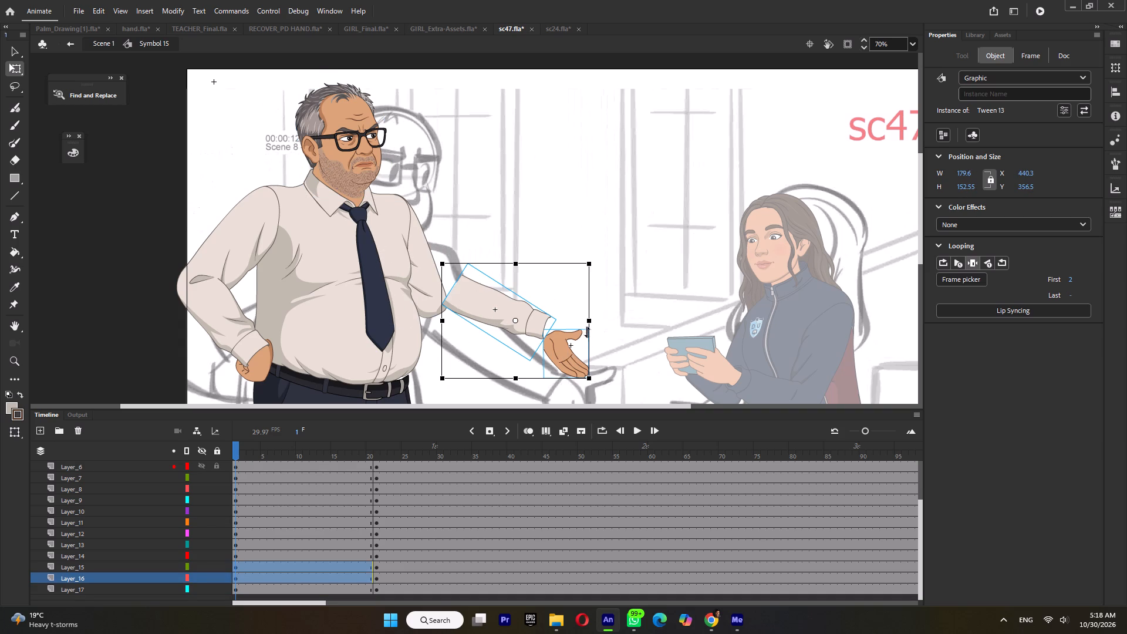
pyautogui.moveTo(595, 265); pyautogui.dragTo(514, 222)
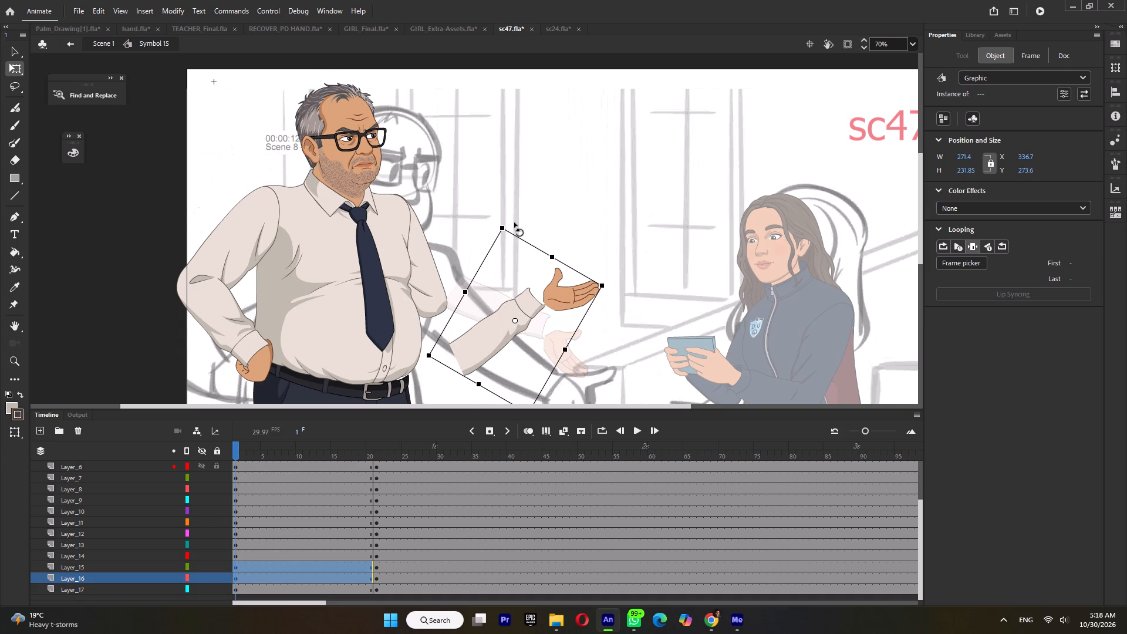
pyautogui.moveTo(514, 222); pyautogui.dragTo(514, 223)
pyautogui.keyDown('ctrl'); pyautogui.scroll(4, 468, 357); pyautogui.keyUp('ctrl')
pyautogui.moveTo(482, 351); pyautogui.dragTo(438, 265)
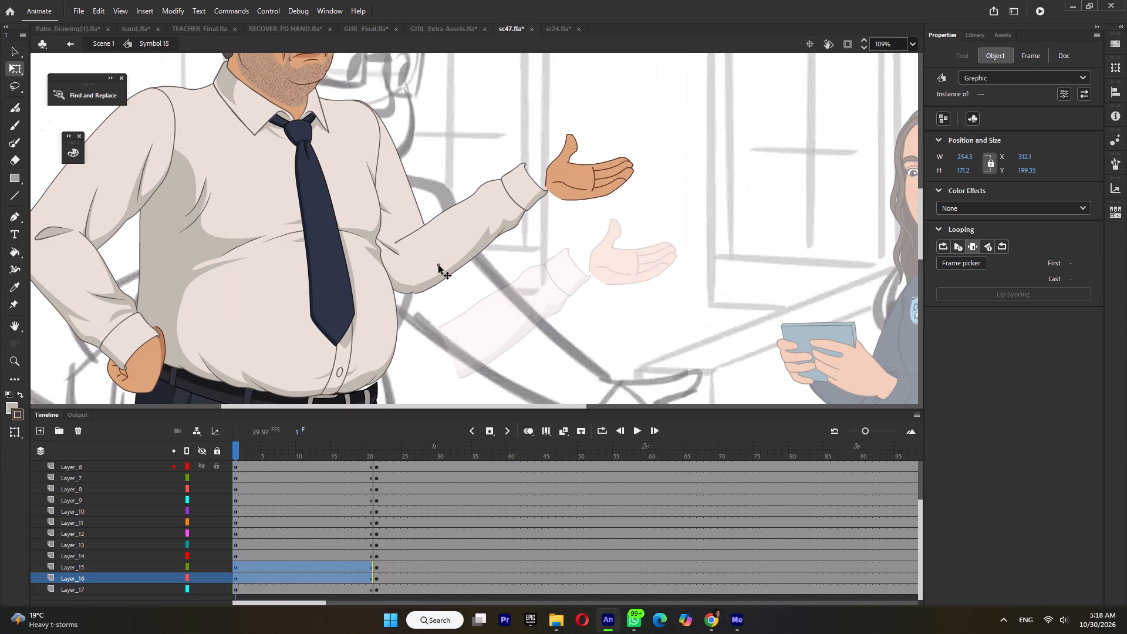
pyautogui.moveTo(438, 265); pyautogui.dragTo(438, 264)
# Move the raised hand closer to the cuff and shorten the forearm slightly for foreshortening.
pyautogui.click(476, 326)
pyautogui.click(572, 188)
pyautogui.moveTo(581, 180); pyautogui.dragTo(558, 168)
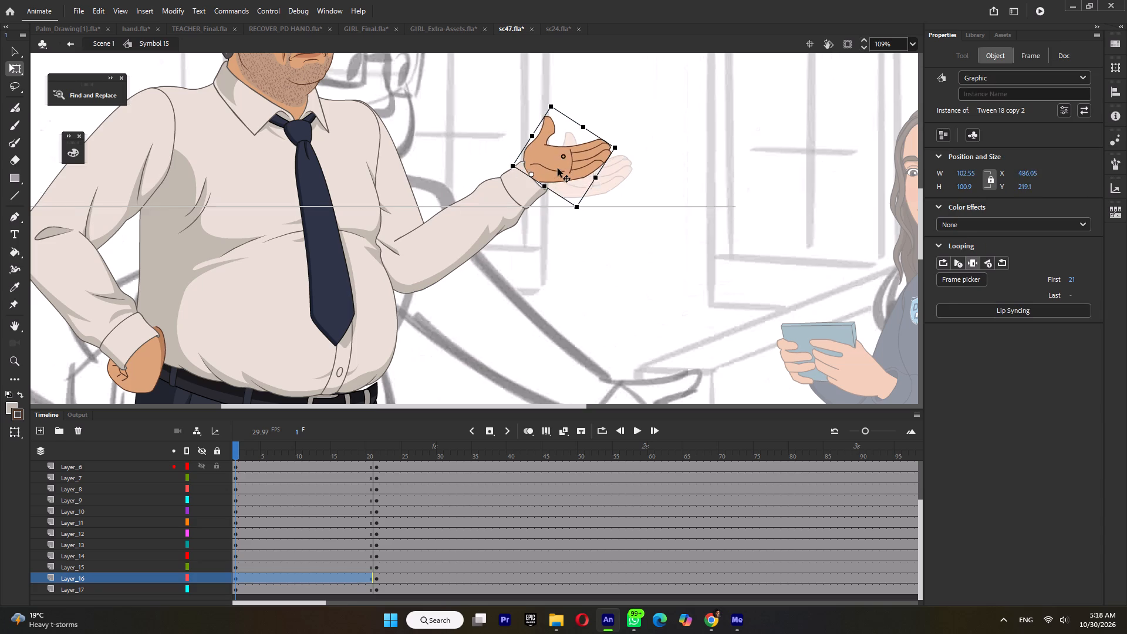
pyautogui.moveTo(558, 168); pyautogui.dragTo(558, 171)
pyautogui.click(482, 221)
pyautogui.moveTo(546, 189); pyautogui.dragTo(514, 211)
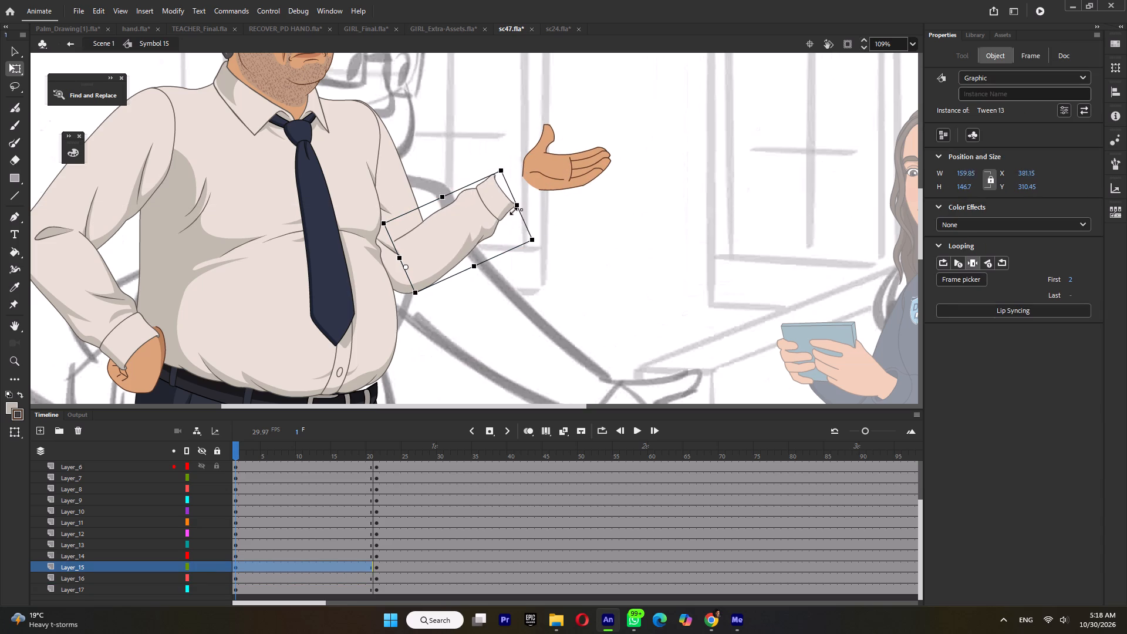
pyautogui.moveTo(514, 211); pyautogui.dragTo(518, 214)
pyautogui.moveTo(508, 191); pyautogui.dragTo(511, 198)
# Refit the raised hand against the shortened sleeve's cuff, rotate it slightly clockwise, and save.
pyautogui.click(552, 160)
pyautogui.moveTo(565, 163); pyautogui.dragTo(537, 181)
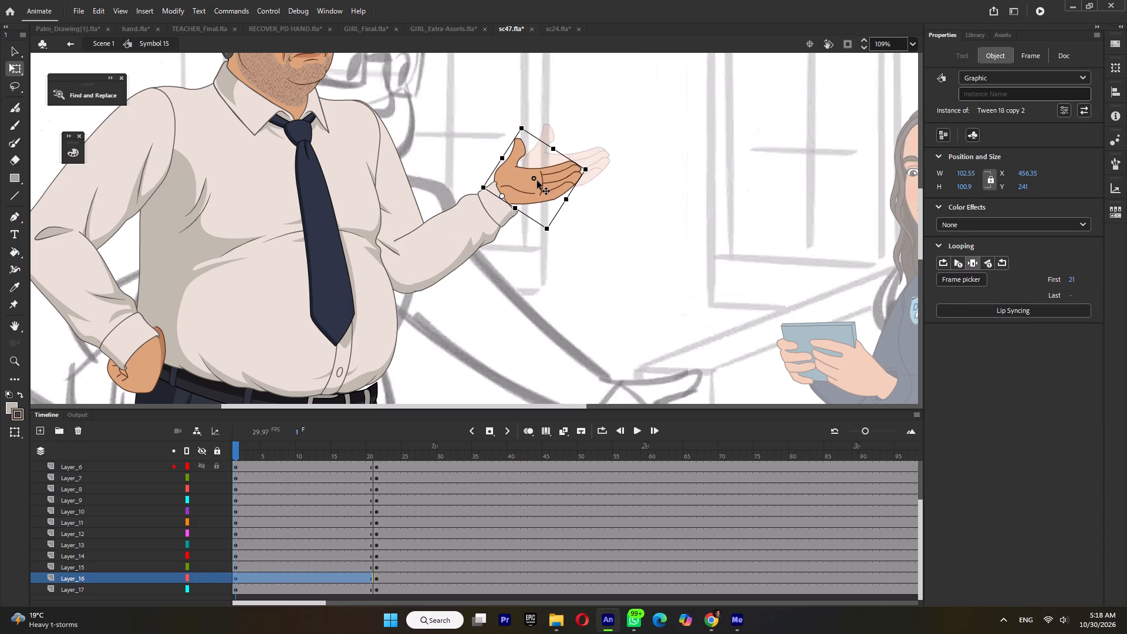
pyautogui.moveTo(537, 181); pyautogui.dragTo(538, 181)
pyautogui.moveTo(586, 178); pyautogui.dragTo(590, 193)
pyautogui.keyDown('ctrl'); pyautogui.scroll(4, 518, 198); pyautogui.keyUp('ctrl')
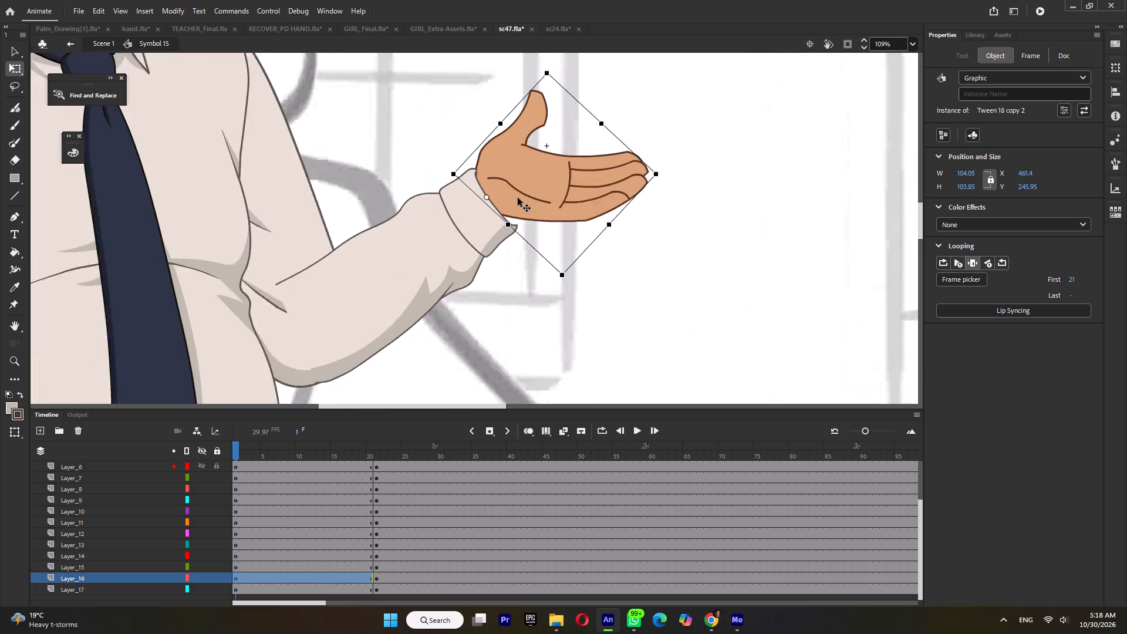
pyautogui.keyDown('ctrl'); pyautogui.scroll(1, 518, 198); pyautogui.keyUp('ctrl')
pyautogui.moveTo(518, 183); pyautogui.dragTo(524, 192)
pyautogui.click(520, 195)
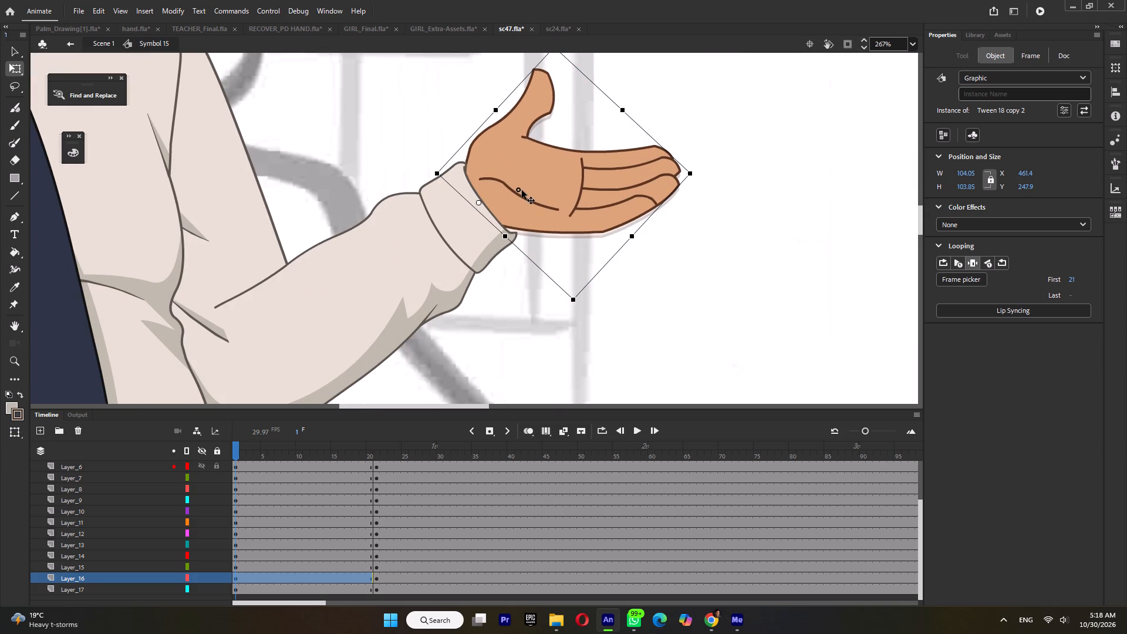
pyautogui.click(525, 199)
pyautogui.keyDown('ctrl'); pyautogui.scroll(-3, 524, 194); pyautogui.keyUp('ctrl')
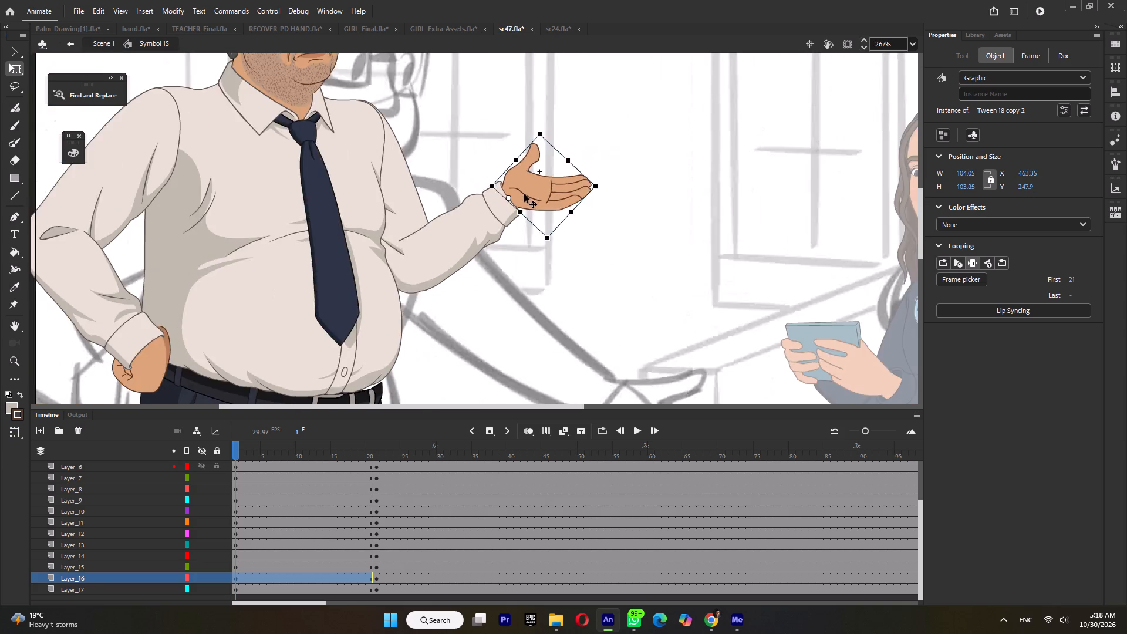
pyautogui.keyDown('ctrl'); pyautogui.scroll(-4, 524, 194); pyautogui.keyUp('ctrl')
pyautogui.hotkey('ctrl', 's')
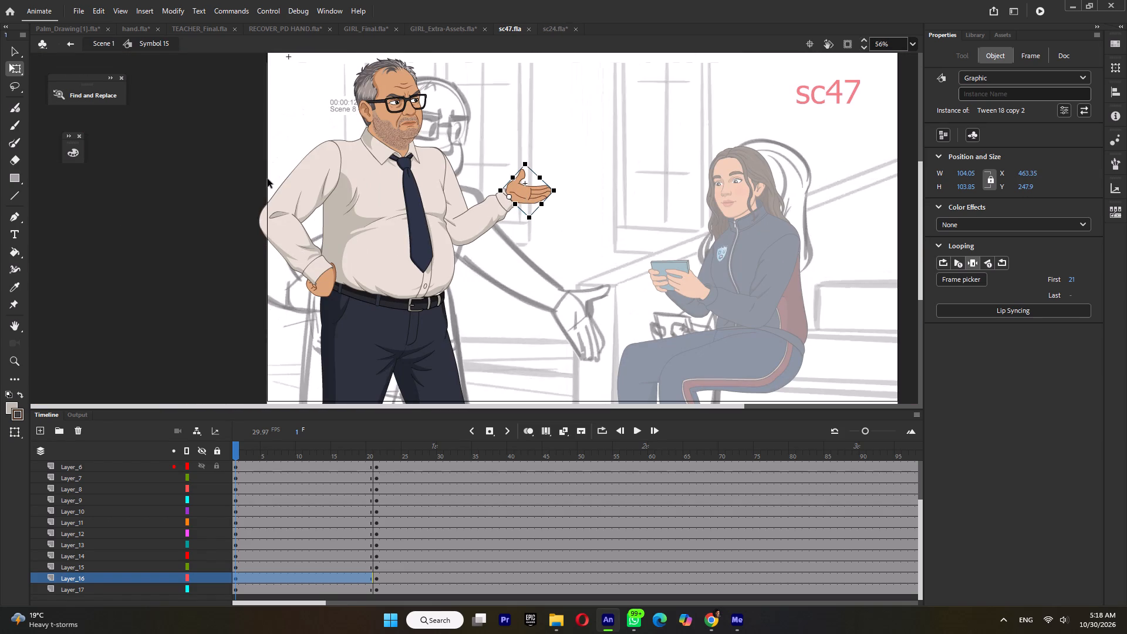
# Select the man's bent hand-on-hip arm and rotate it slightly outward around a pivot at the shoulder.
pyautogui.moveTo(249, 193); pyautogui.dragTo(285, 227)
pyautogui.moveTo(303, 209); pyautogui.dragTo(332, 150)
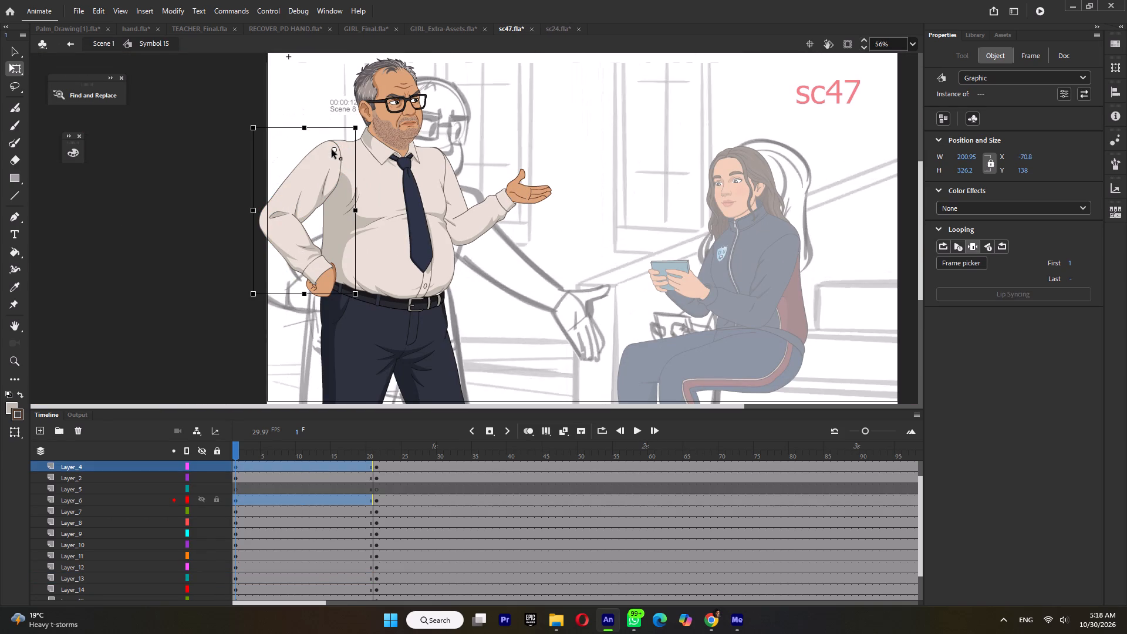
pyautogui.moveTo(332, 150); pyautogui.dragTo(330, 149)
pyautogui.moveTo(252, 301); pyautogui.dragTo(242, 302)
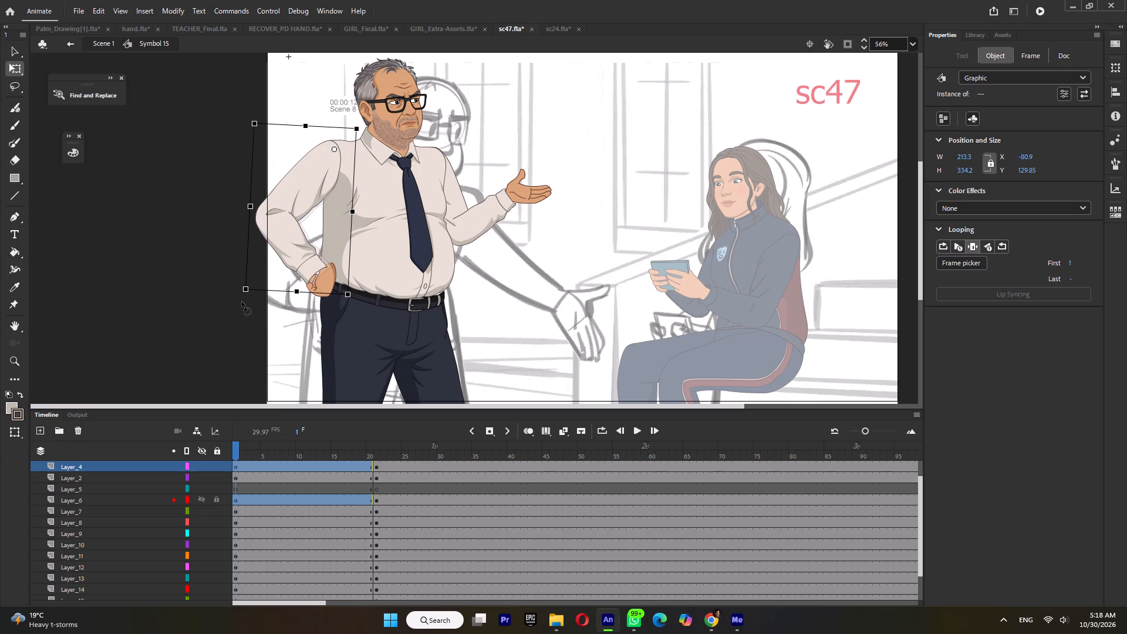
pyautogui.moveTo(242, 302); pyautogui.dragTo(241, 302)
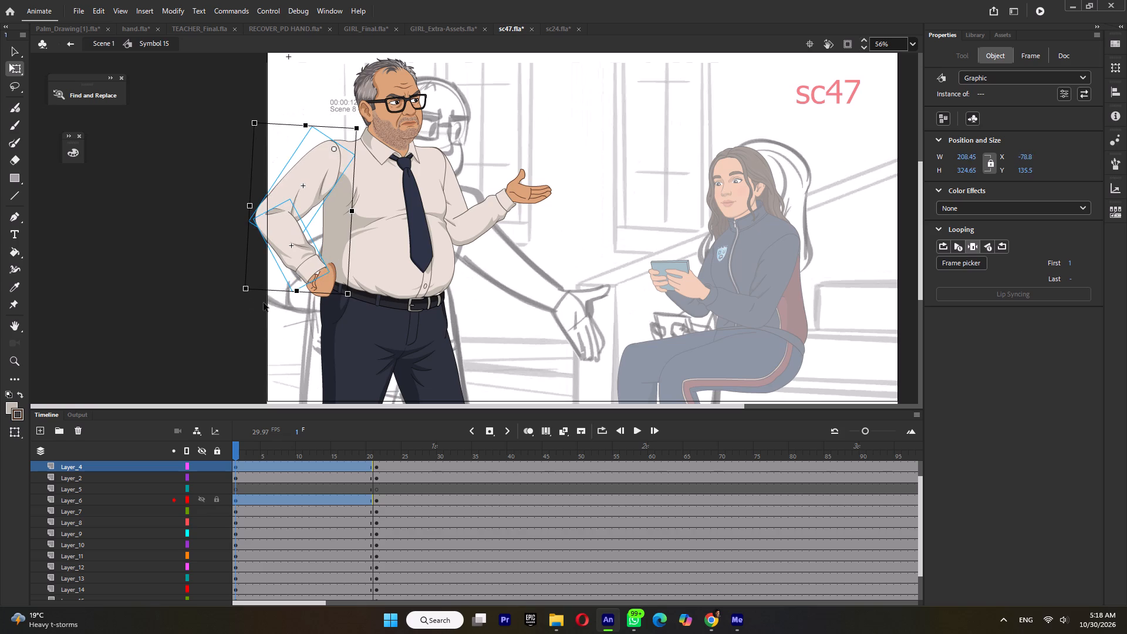
pyautogui.click(264, 303)
# Rotate and scale the bent arm's forearm so its cuff meets the fist on the hip.
pyautogui.click(313, 252)
pyautogui.keyDown('ctrl'); pyautogui.scroll(4, 331, 286); pyautogui.keyUp('ctrl')
pyautogui.moveTo(326, 275); pyautogui.dragTo(339, 271)
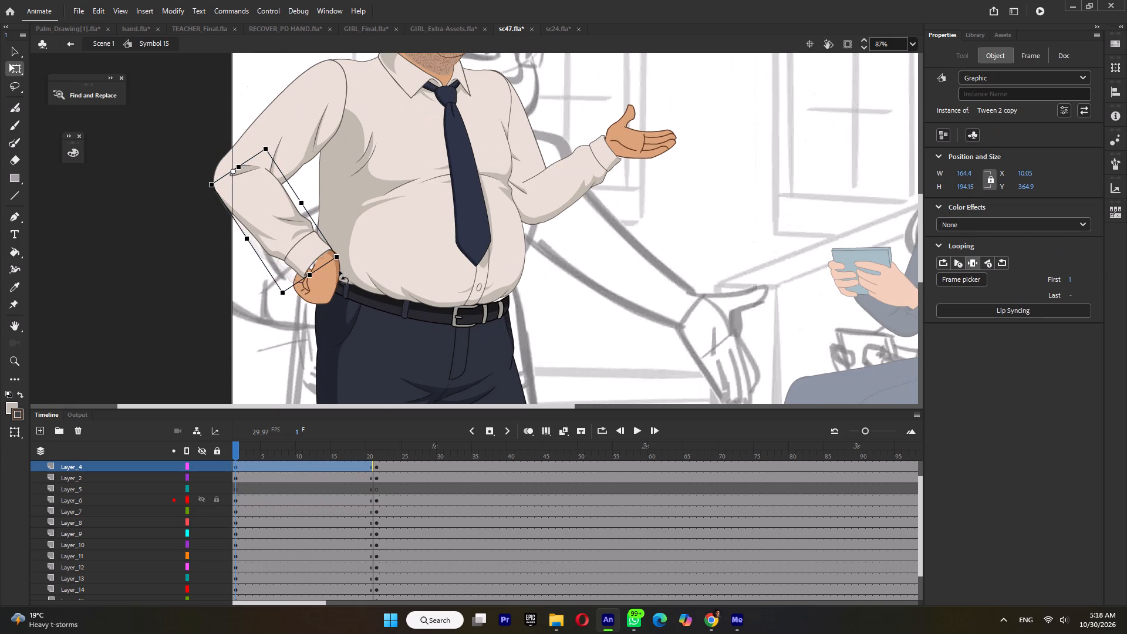
pyautogui.moveTo(339, 271); pyautogui.dragTo(342, 269)
pyautogui.click(315, 274)
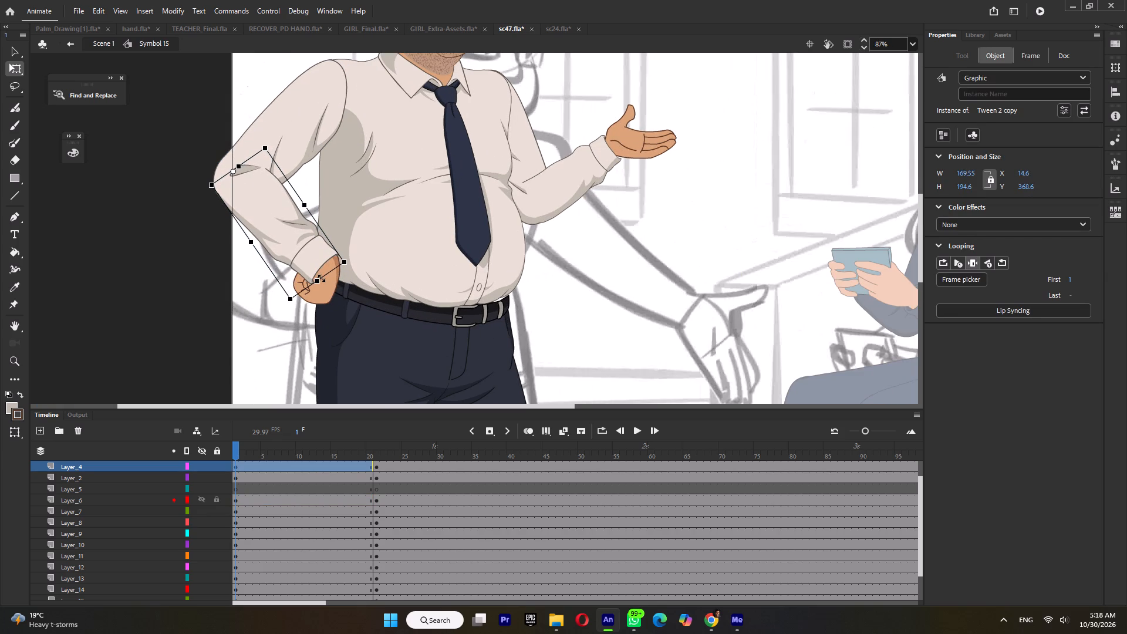
pyautogui.keyDown('ctrl'); pyautogui.scroll(4, 320, 274); pyautogui.keyUp('ctrl')
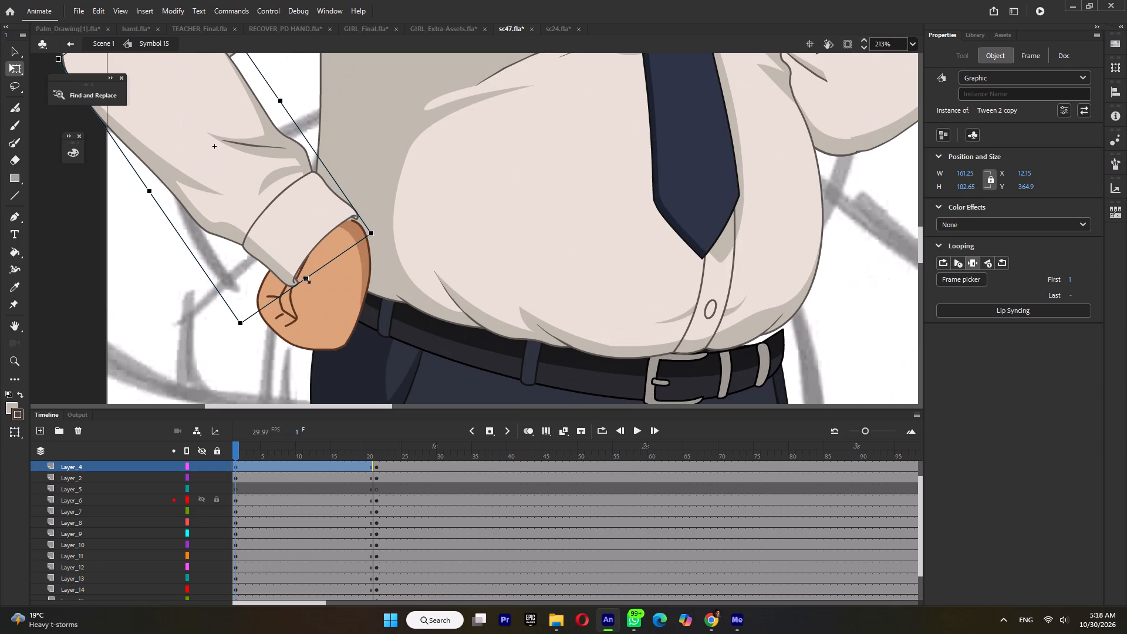
pyautogui.moveTo(325, 264); pyautogui.dragTo(325, 269)
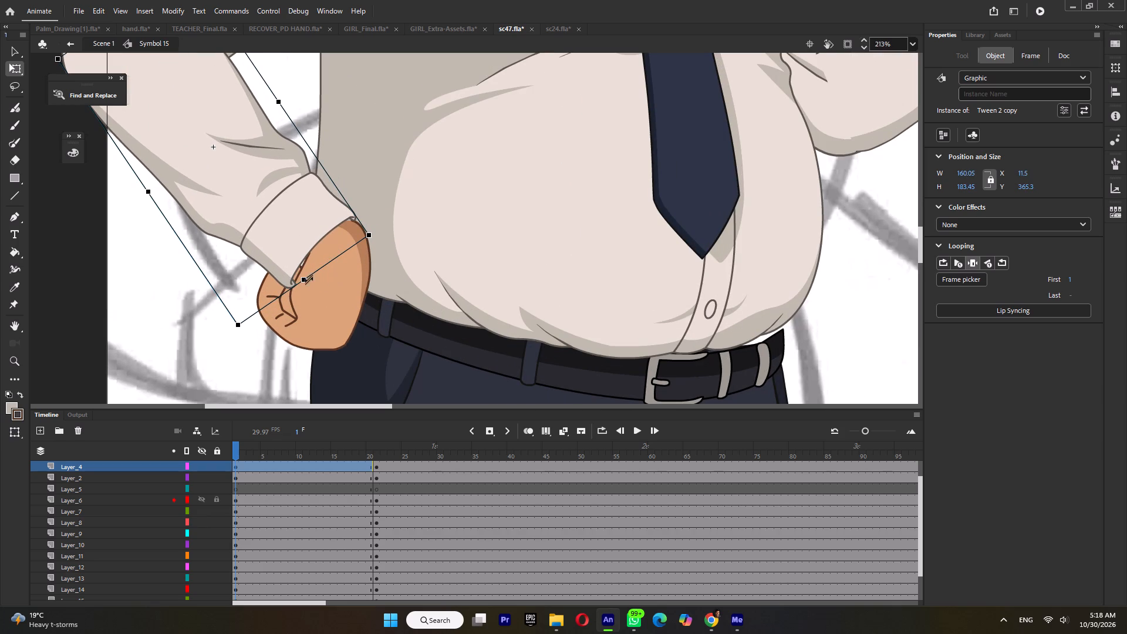
pyautogui.moveTo(304, 280); pyautogui.dragTo(309, 285)
pyautogui.keyDown('ctrl'); pyautogui.scroll(-4, 309, 286); pyautogui.keyUp('ctrl')
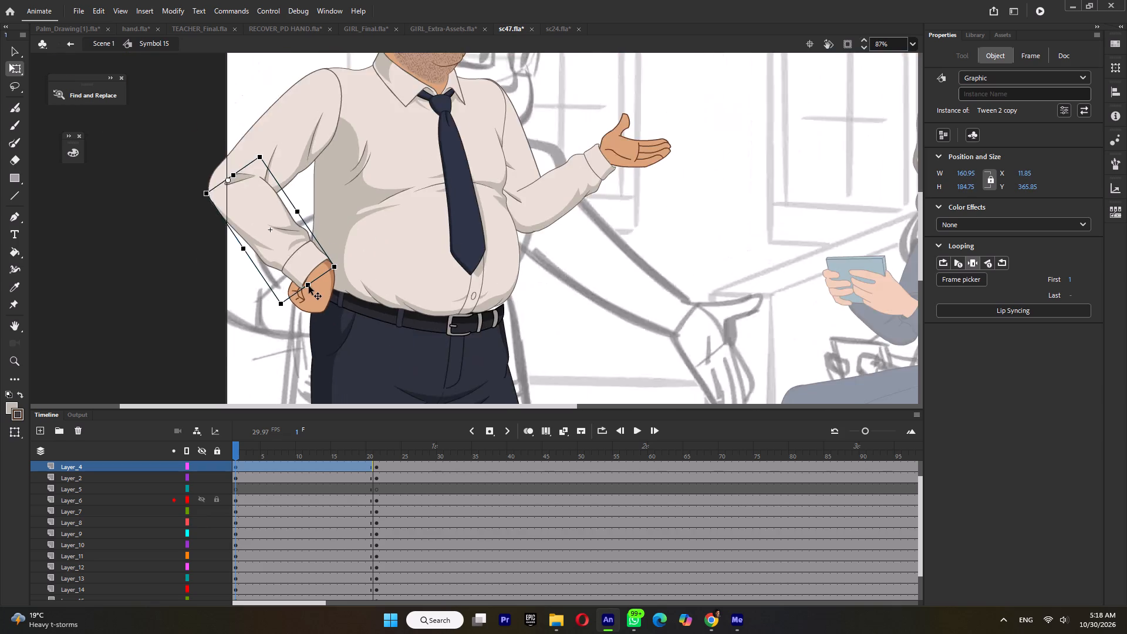
pyautogui.keyDown('ctrl'); pyautogui.scroll(-5, 309, 286); pyautogui.keyUp('ctrl')
# Compare the two poses around frame 21 and slightly rotate the man's thigh nearest the girl in the starting pose.
pyautogui.click(388, 461)
pyautogui.click(349, 457)
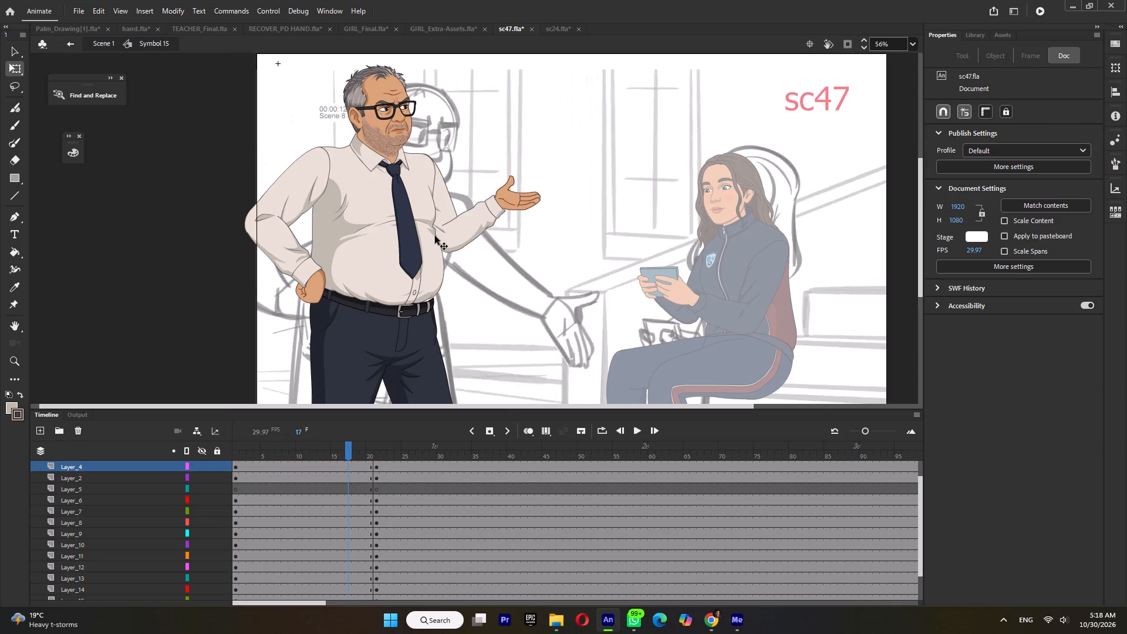
pyautogui.keyDown('ctrl'); pyautogui.scroll(-4, 435, 236); pyautogui.keyUp('ctrl')
pyautogui.click(409, 347)
pyautogui.moveTo(434, 376); pyautogui.dragTo(423, 386)
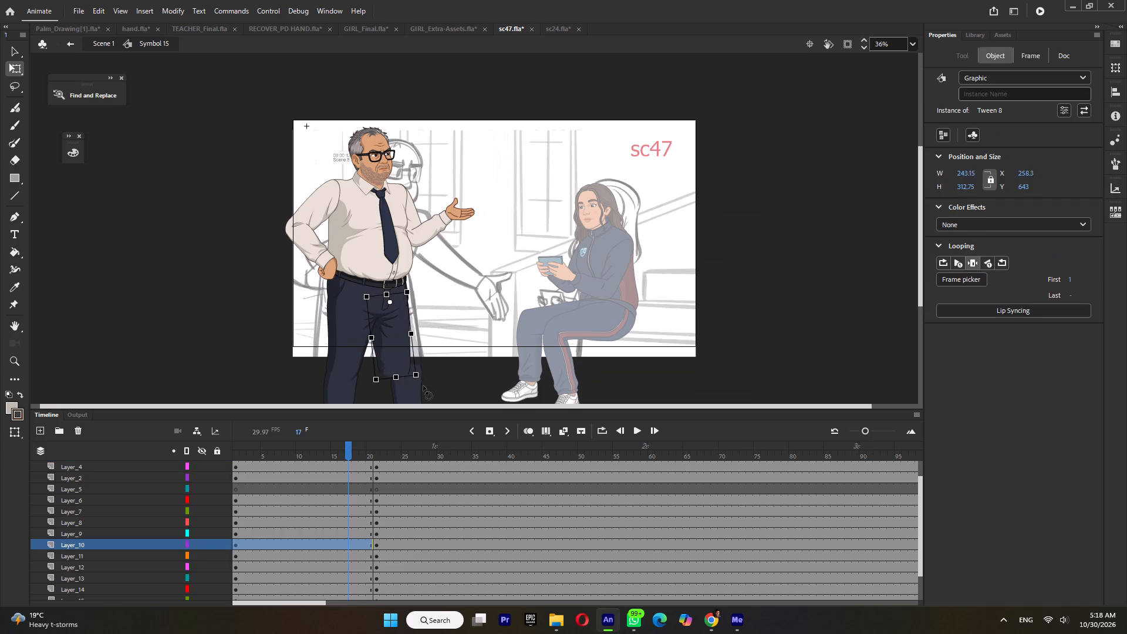
pyautogui.moveTo(423, 386); pyautogui.dragTo(424, 379)
# Lean the man's head, torso, arms, hips and thighs backward around a pivot near the knee, and shift them left to about X -119.
pyautogui.moveTo(482, 164); pyautogui.dragTo(278, 332)
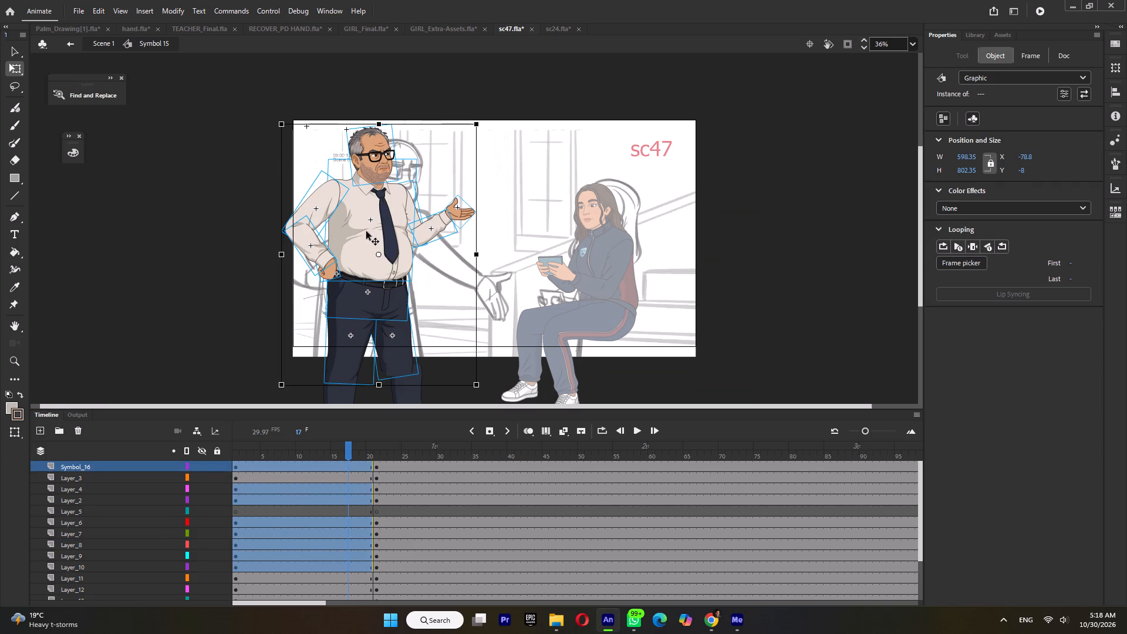
pyautogui.moveTo(380, 254); pyautogui.dragTo(400, 366)
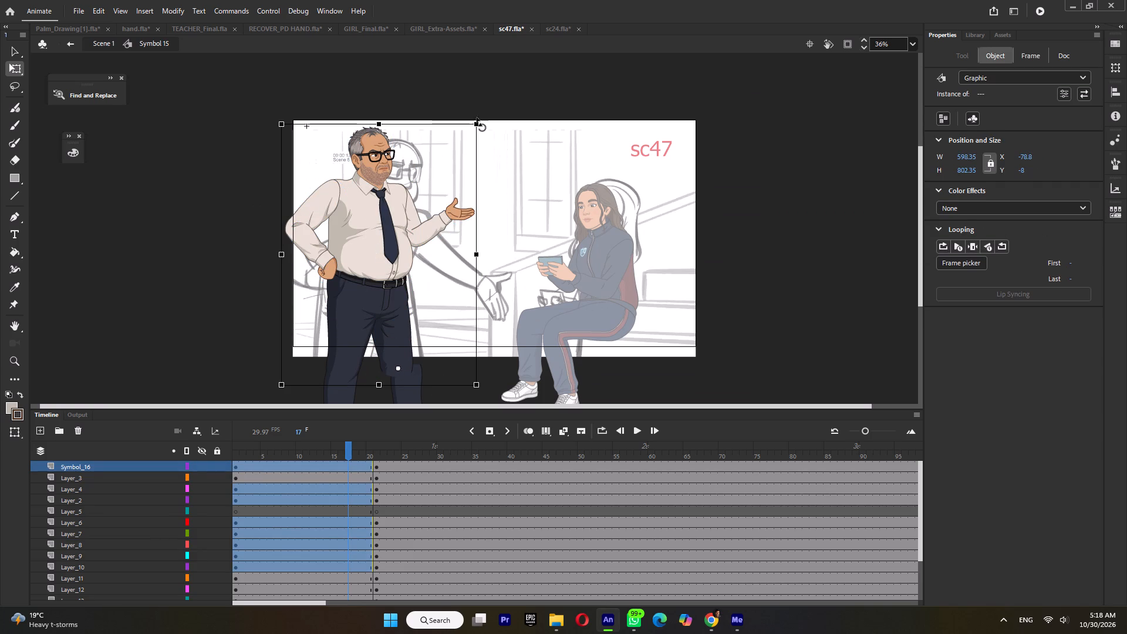
pyautogui.moveTo(482, 121); pyautogui.dragTo(468, 119)
pyautogui.press('Left')
pyautogui.press('Left')
pyautogui.press('Left')
pyautogui.press('Left')
pyautogui.press('Left')
pyautogui.press('Left')
pyautogui.press('Left')
pyautogui.press('Left')
pyautogui.press('Left')
pyautogui.press('Left')
pyautogui.press('Left')
pyautogui.press('Left')
pyautogui.press('Left')
pyautogui.press('Left')
pyautogui.press('Left')
pyautogui.press('Left')
pyautogui.press('Left')
pyautogui.press('Left')
pyautogui.press('Left')
pyautogui.press('Left')
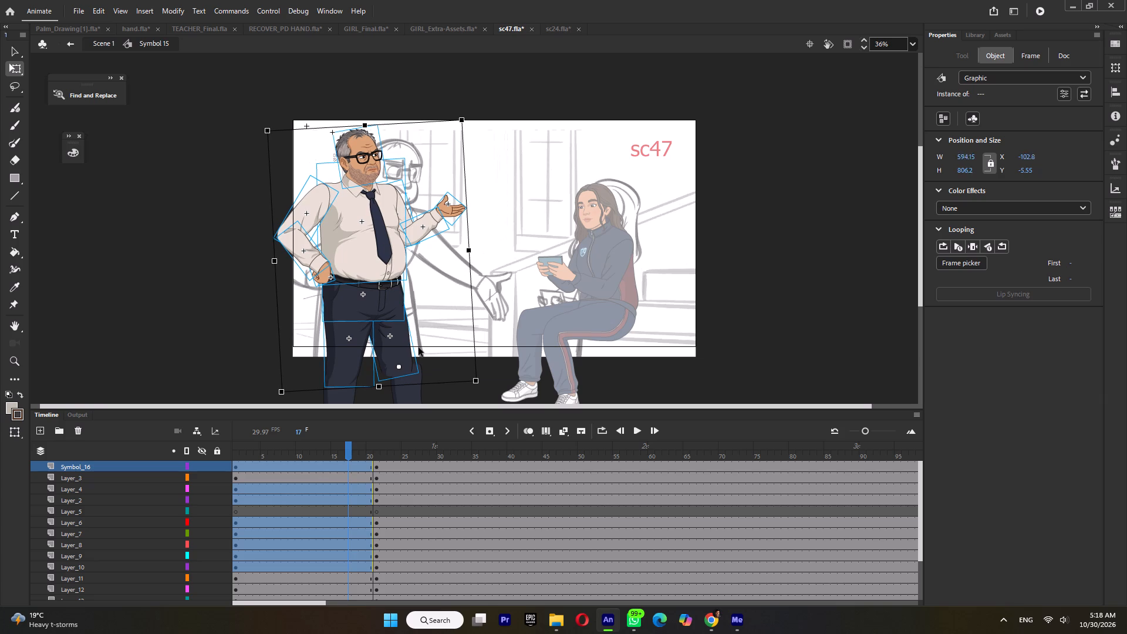
# Nudge the man's leaned body parts slightly upward in the starting pose, play back the pose change, and save.
pyautogui.click(383, 452)
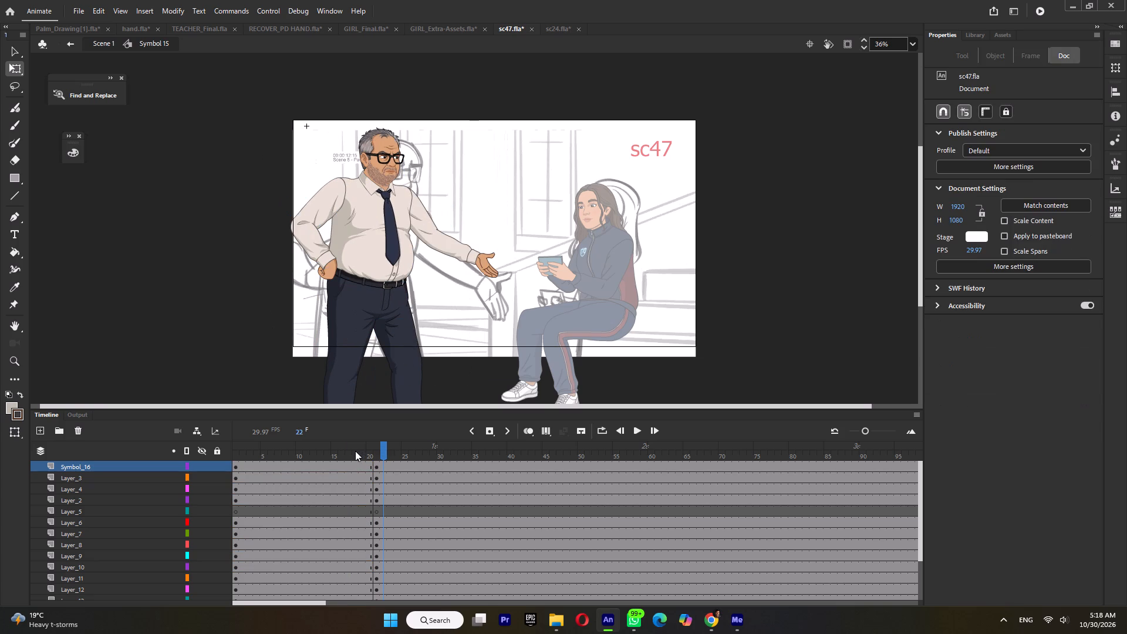
pyautogui.click(355, 451)
pyautogui.moveTo(485, 145); pyautogui.dragTo(210, 335)
pyautogui.press('Up')
pyautogui.press('Up')
pyautogui.press('Up')
pyautogui.press('Up')
pyautogui.press('Up')
pyautogui.press('Up')
pyautogui.press('Up')
pyautogui.press('Up')
pyautogui.press('Up')
pyautogui.press('Up')
pyautogui.press('Up')
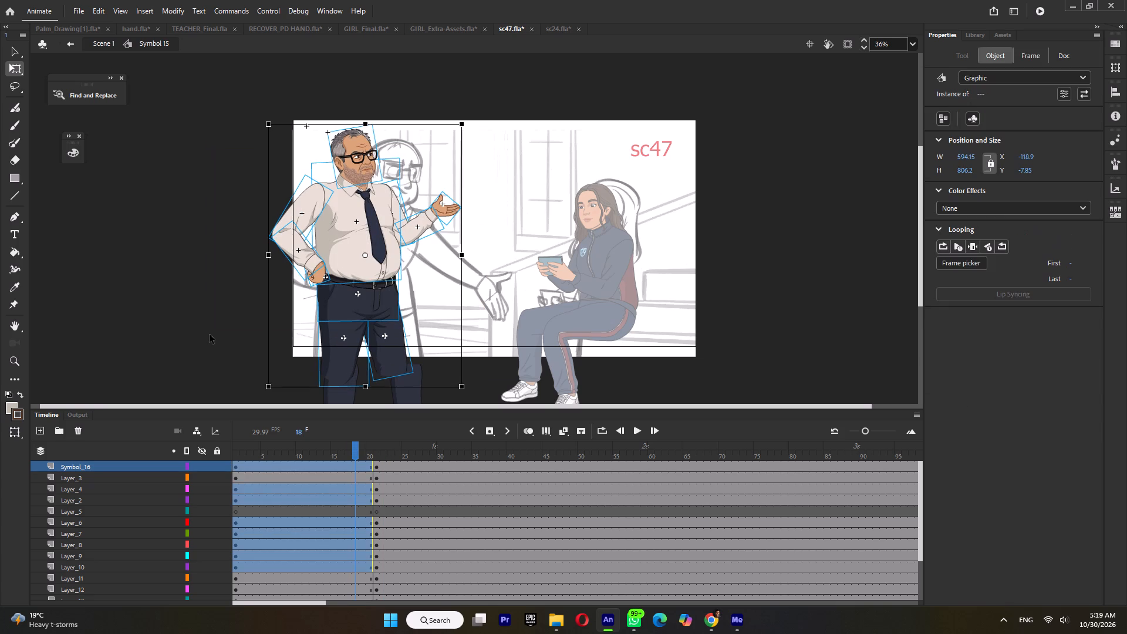
pyautogui.click(380, 455)
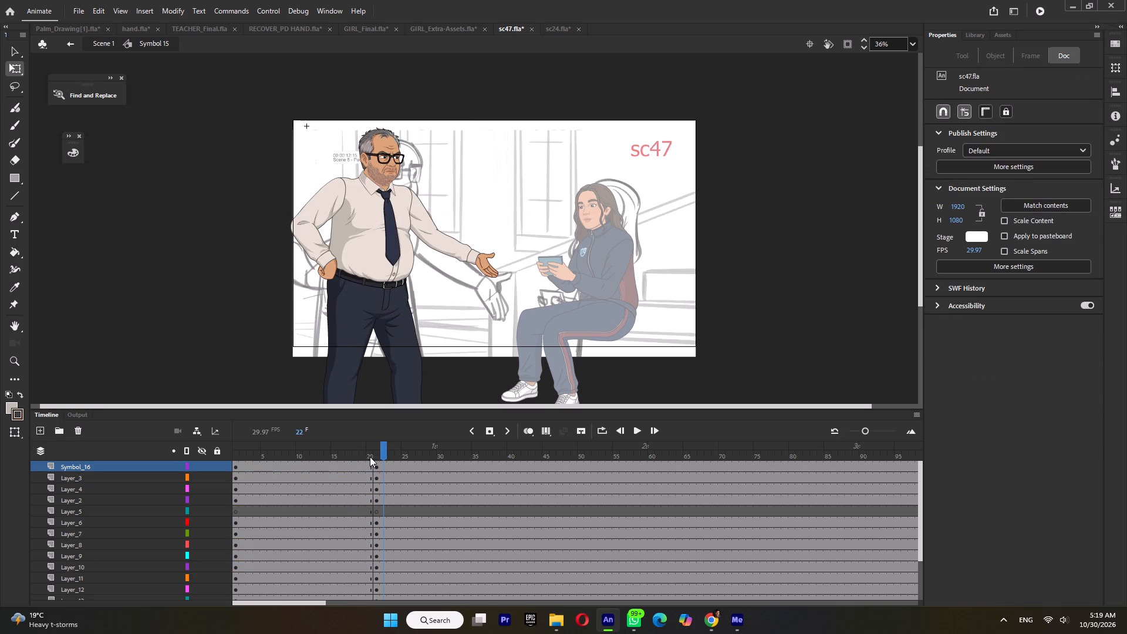
pyautogui.click(361, 457)
pyautogui.press('Return')
pyautogui.press('Return')
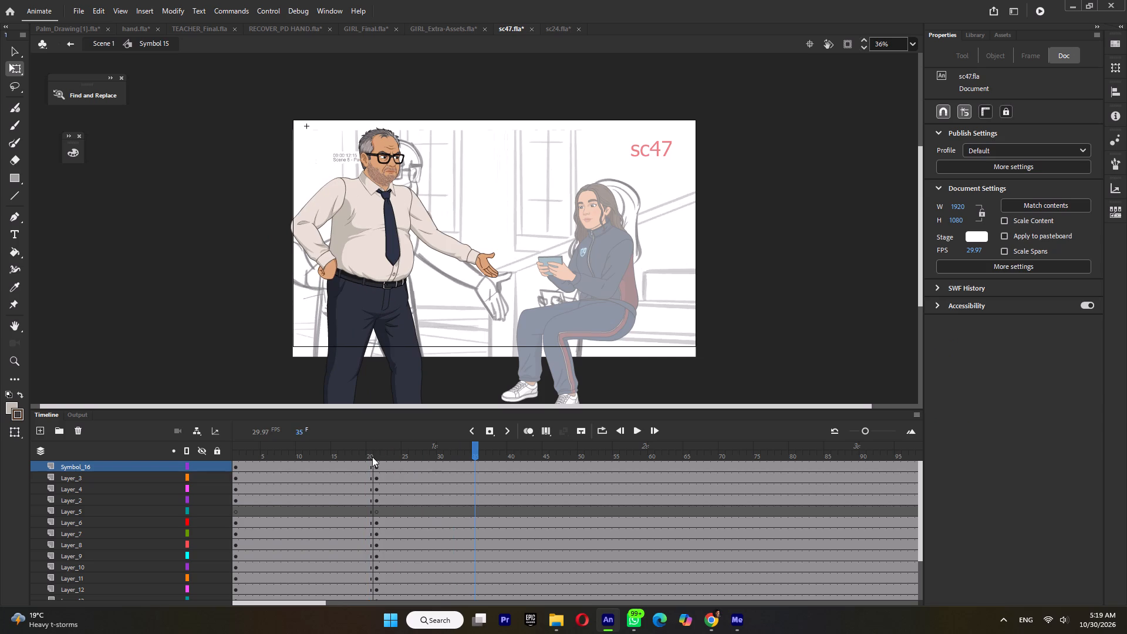
pyautogui.hotkey('ctrl', 's')
# In the starting pose, rotate the whole hand-on-hip arm slightly outward around a pivot at the shoulder.
pyautogui.click(335, 448)
pyautogui.click(400, 456)
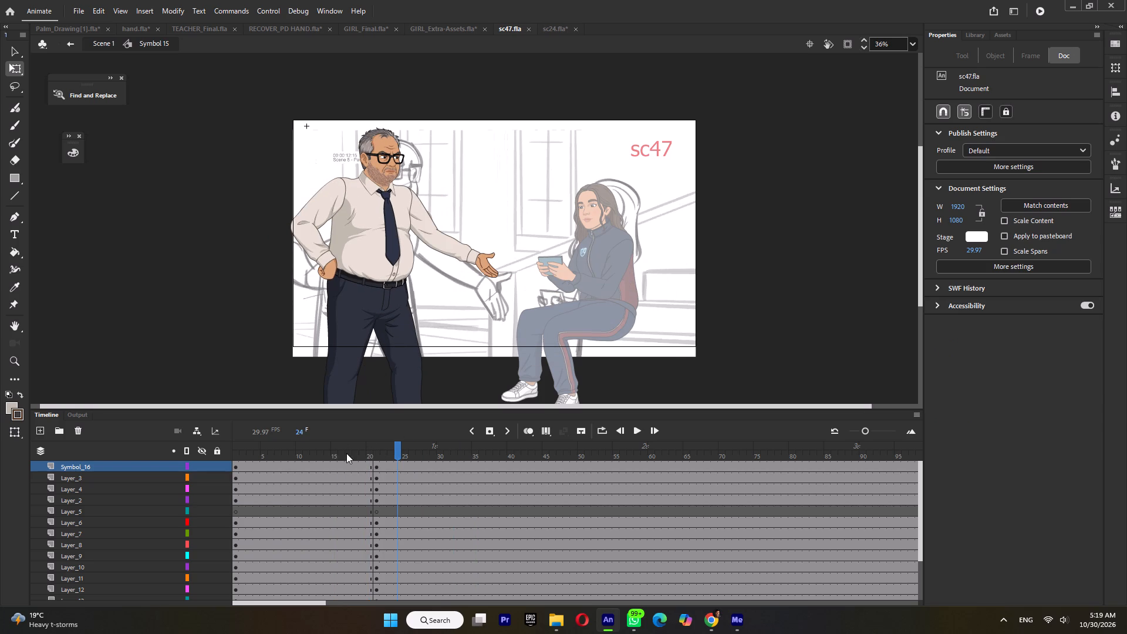
pyautogui.click(346, 452)
pyautogui.moveTo(219, 195); pyautogui.dragTo(296, 261)
pyautogui.keyDown('shift'); pyautogui.click(319, 268); pyautogui.keyUp('shift')
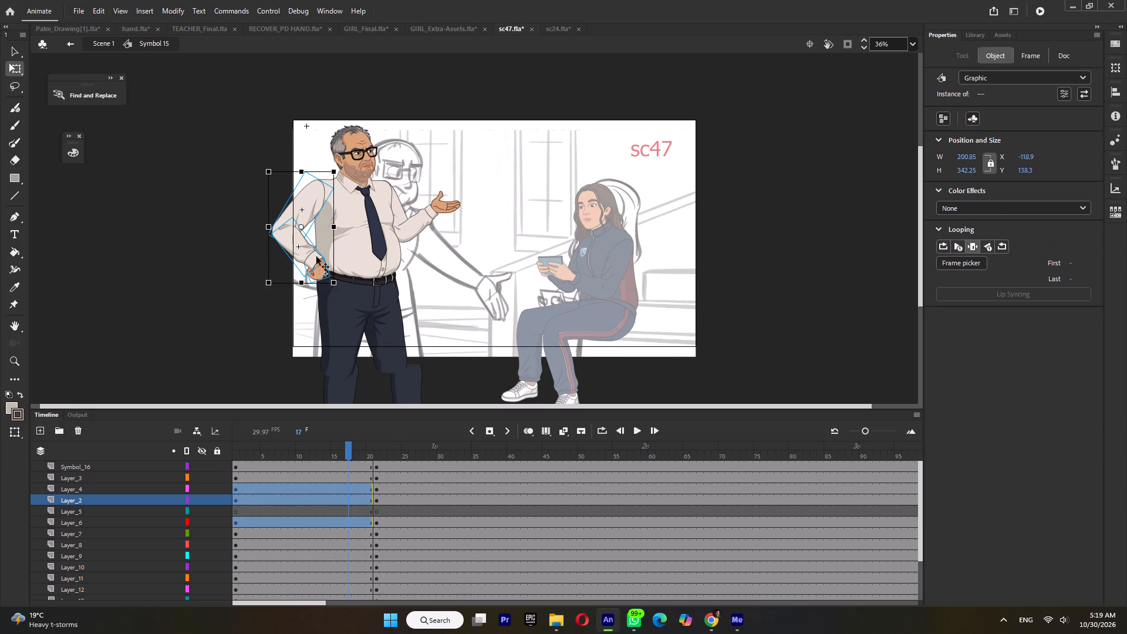
pyautogui.moveTo(302, 227); pyautogui.dragTo(316, 186)
pyautogui.keyDown('ctrl'); pyautogui.scroll(3, 308, 273); pyautogui.keyUp('ctrl')
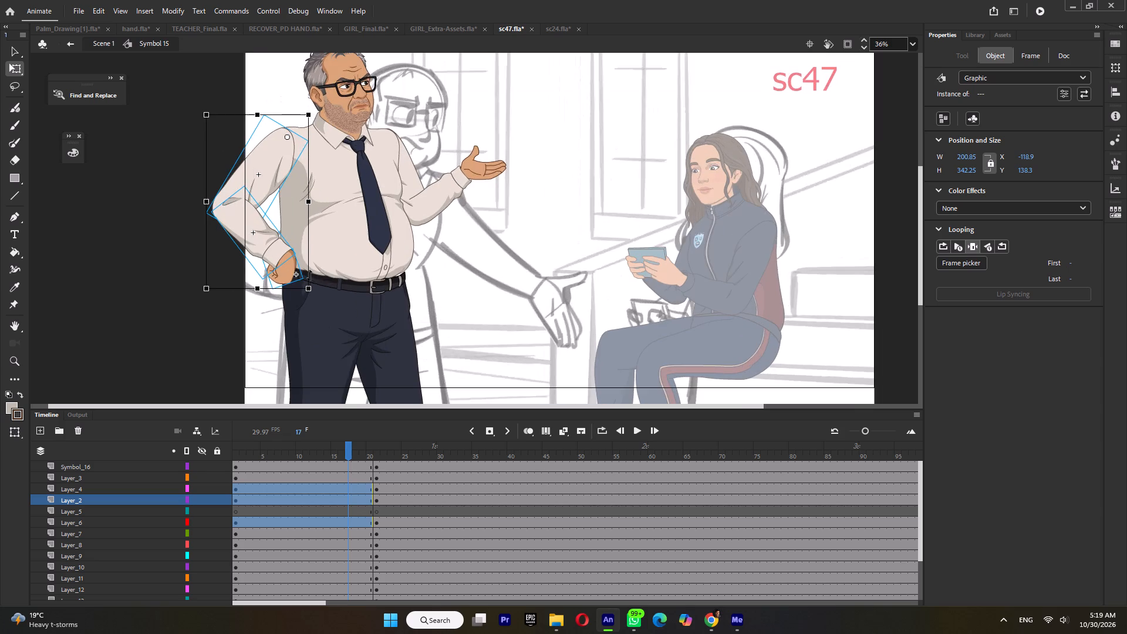
pyautogui.keyDown('ctrl'); pyautogui.scroll(4, 307, 291); pyautogui.keyUp('ctrl')
pyautogui.moveTo(312, 294); pyautogui.dragTo(301, 301)
pyautogui.keyDown('ctrl'); pyautogui.scroll(-4, 301, 306); pyautogui.keyUp('ctrl')
pyautogui.keyDown('ctrl'); pyautogui.click(207, 320); pyautogui.keyUp('ctrl')
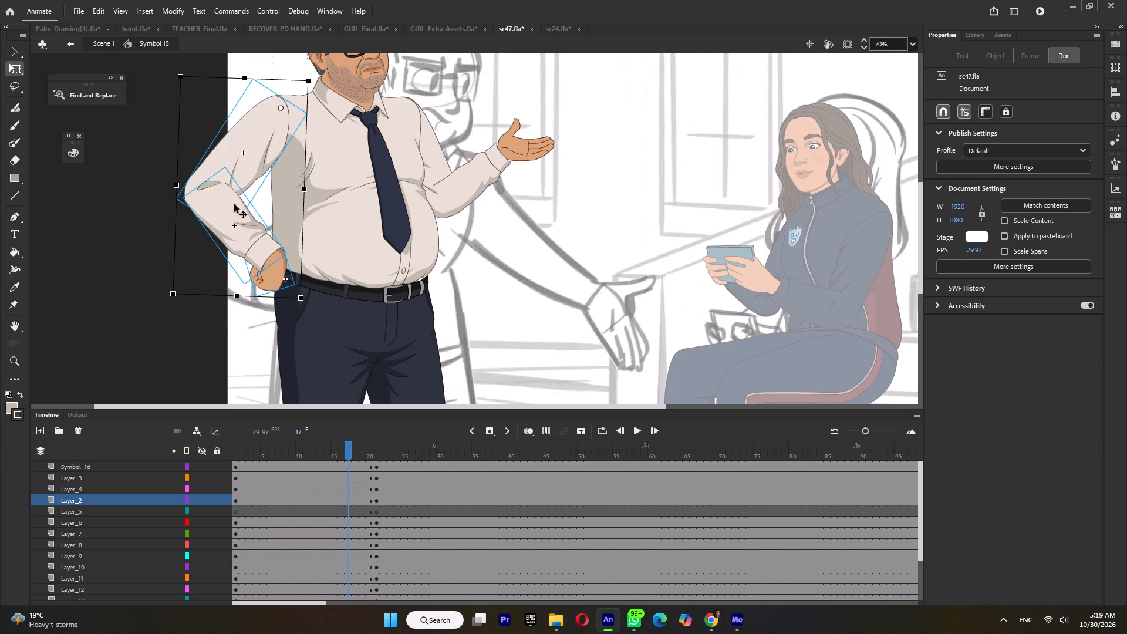
# Rotate the bent arm's forearm and fist slightly outward around a pivot at the elbow, save, and play back the pose change.
pyautogui.click(231, 214)
pyautogui.keyDown('shift'); pyautogui.click(274, 285); pyautogui.keyUp('shift')
pyautogui.moveTo(240, 232); pyautogui.dragTo(200, 187)
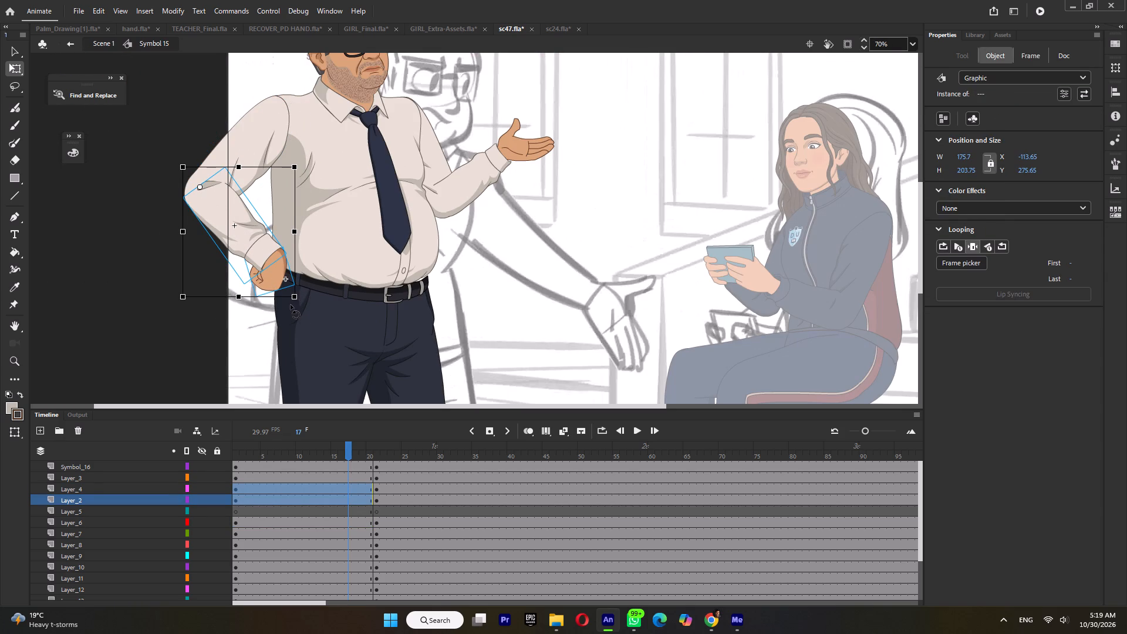
pyautogui.keyDown('ctrl'); pyautogui.scroll(2, 291, 305); pyautogui.keyUp('ctrl')
pyautogui.moveTo(296, 303); pyautogui.dragTo(281, 312)
pyautogui.keyDown('ctrl'); pyautogui.scroll(-4, 281, 312); pyautogui.keyUp('ctrl')
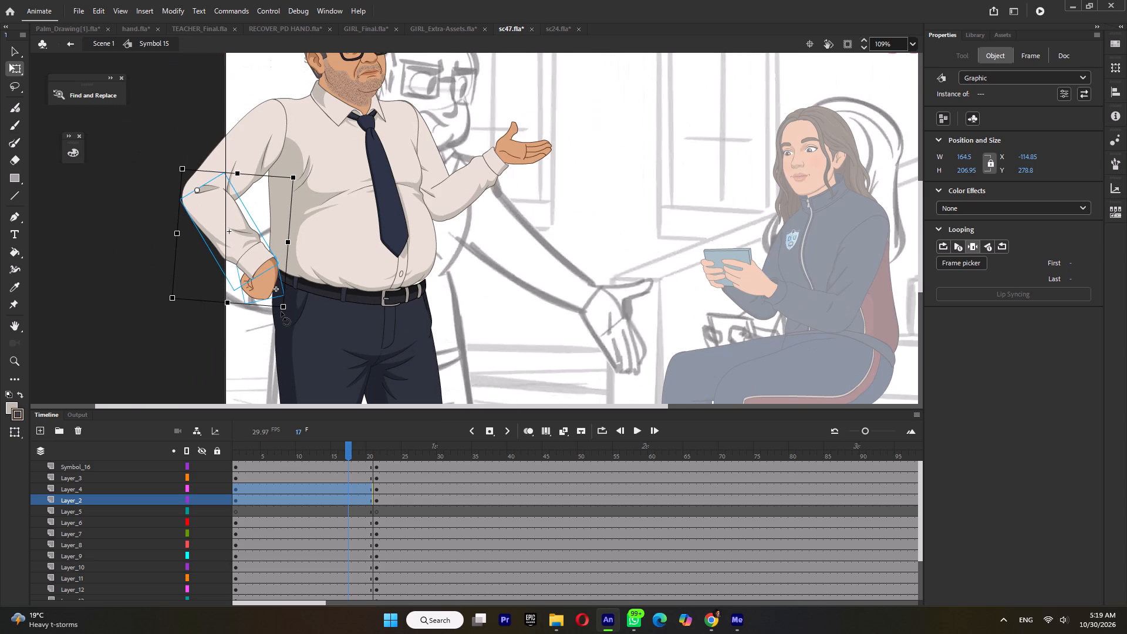
pyautogui.hotkey('ctrl', 's')
pyautogui.press('Return')
pyautogui.press('Return')
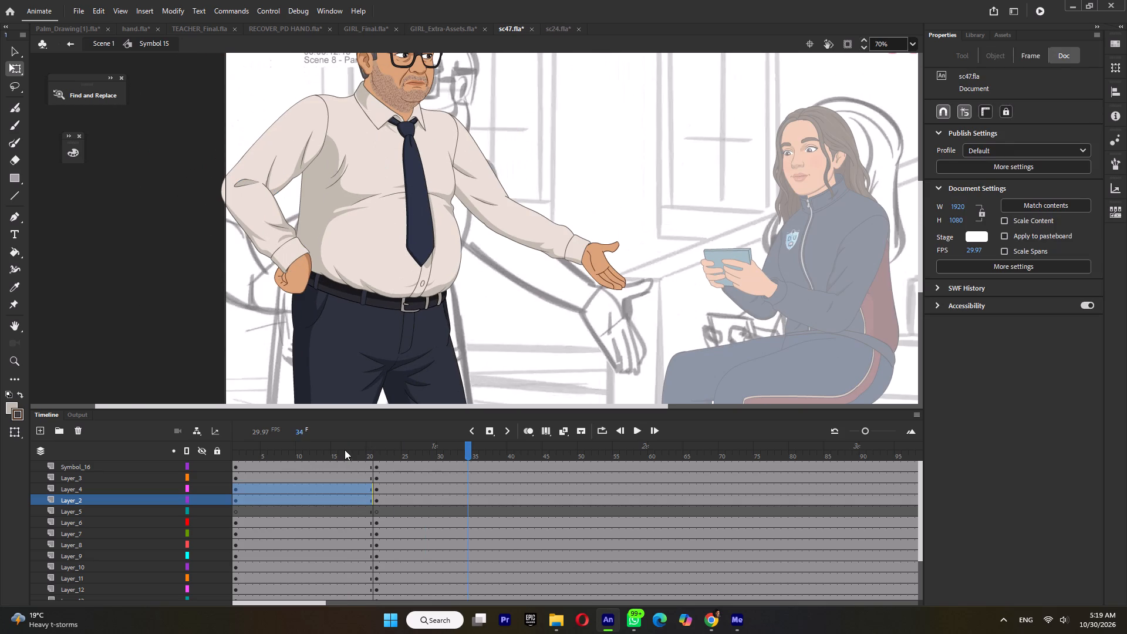
# Rotate the fist on the hip slightly counterclockwise in the starting pose, play back the pose change, and save.
pyautogui.click(345, 450)
pyautogui.click(257, 287)
pyautogui.keyDown('ctrl'); pyautogui.scroll(3, 260, 296); pyautogui.keyUp('ctrl')
pyautogui.moveTo(227, 316); pyautogui.dragTo(235, 325)
pyautogui.press('Return')
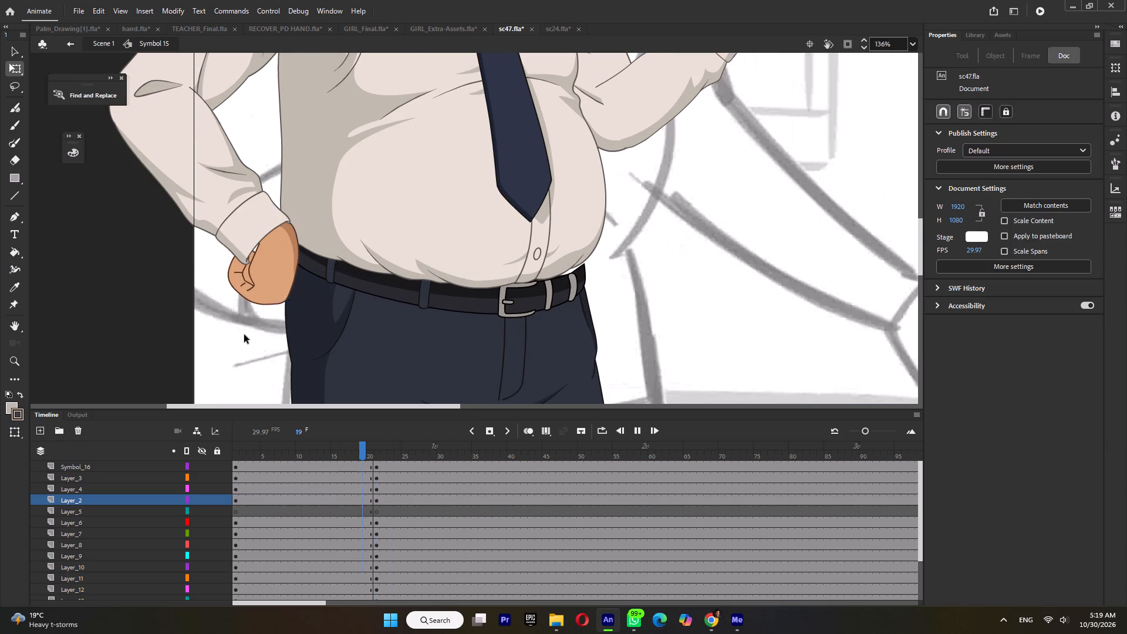
pyautogui.press('Return')
pyautogui.keyDown('ctrl'); pyautogui.scroll(-5, 410, 180); pyautogui.keyUp('ctrl')
pyautogui.hotkey('ctrl', 's')
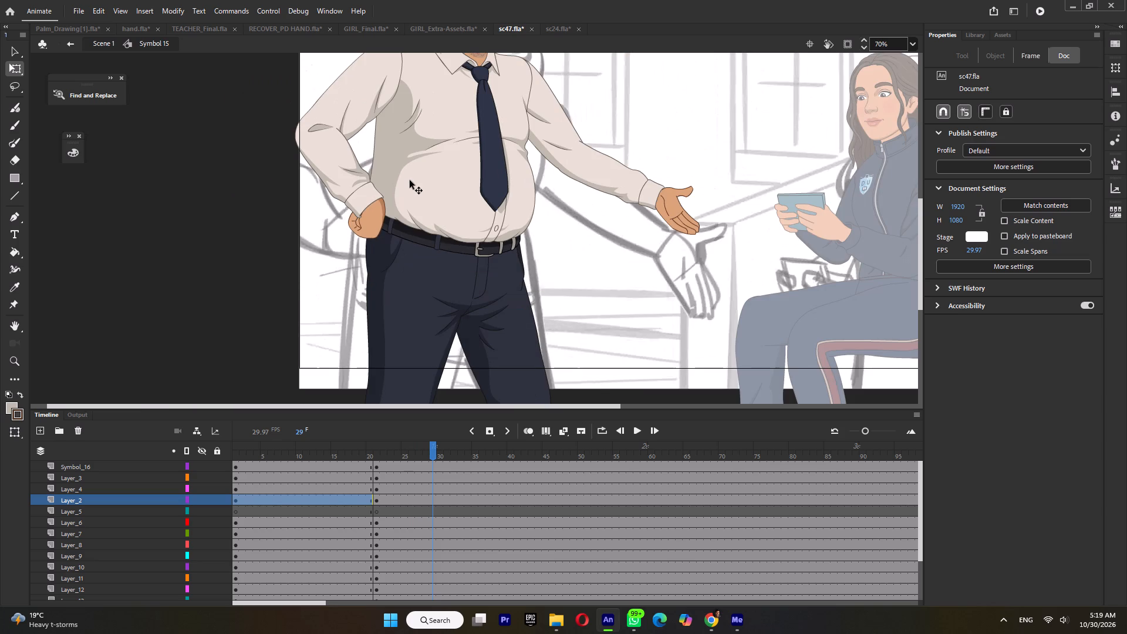
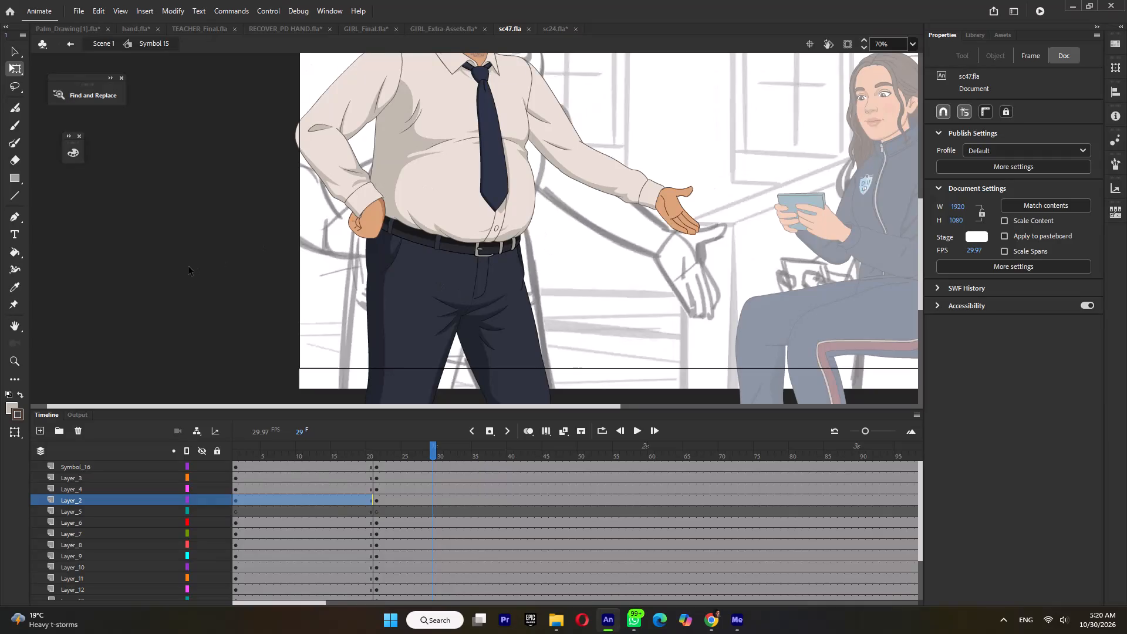
# Leave the man's symbol for the main scene, play back part of the sc47 animation, and save the file.
pyautogui.doubleClick(188, 267)
pyautogui.keyDown('ctrl'); pyautogui.scroll(-4, 421, 358); pyautogui.keyUp('ctrl')
pyautogui.hotkey('ctrl', 's')
pyautogui.click(339, 451)
pyautogui.press('Return')
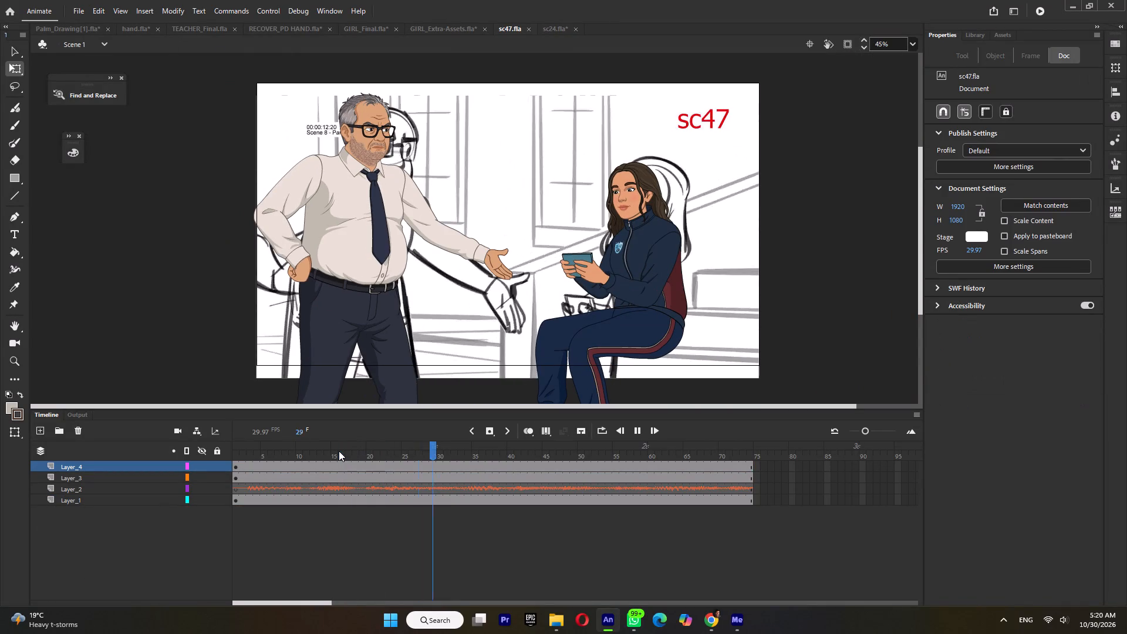
pyautogui.press('Return')
pyautogui.hotkey('ctrl', 's')
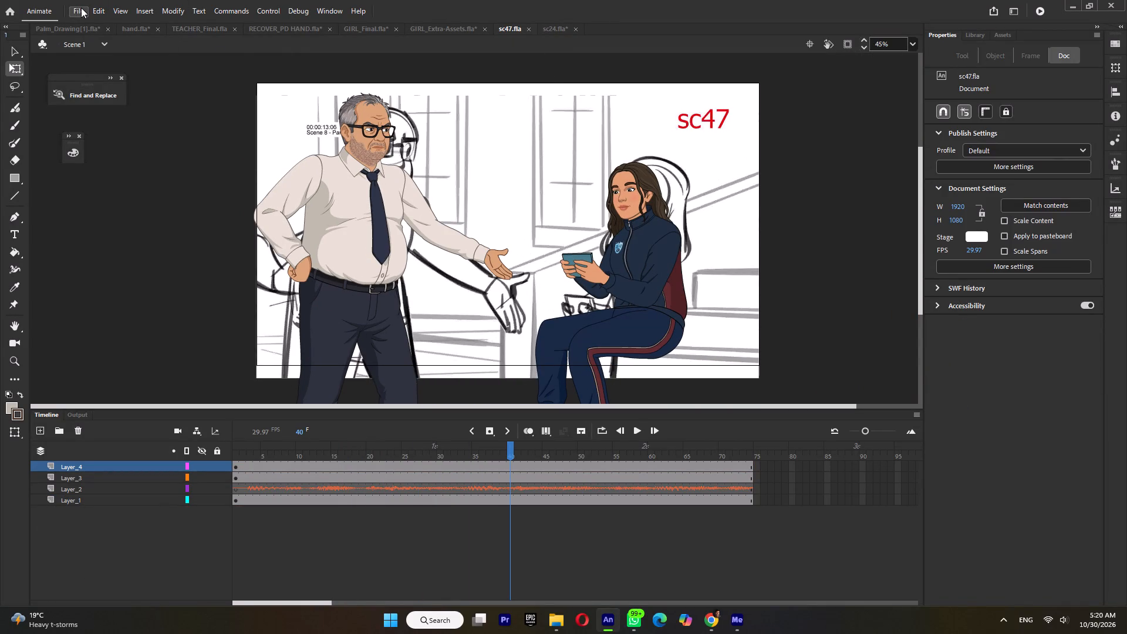
# Export the sc47 scene as video/media.
pyautogui.click(81, 8)
pyautogui.click(136, 197)
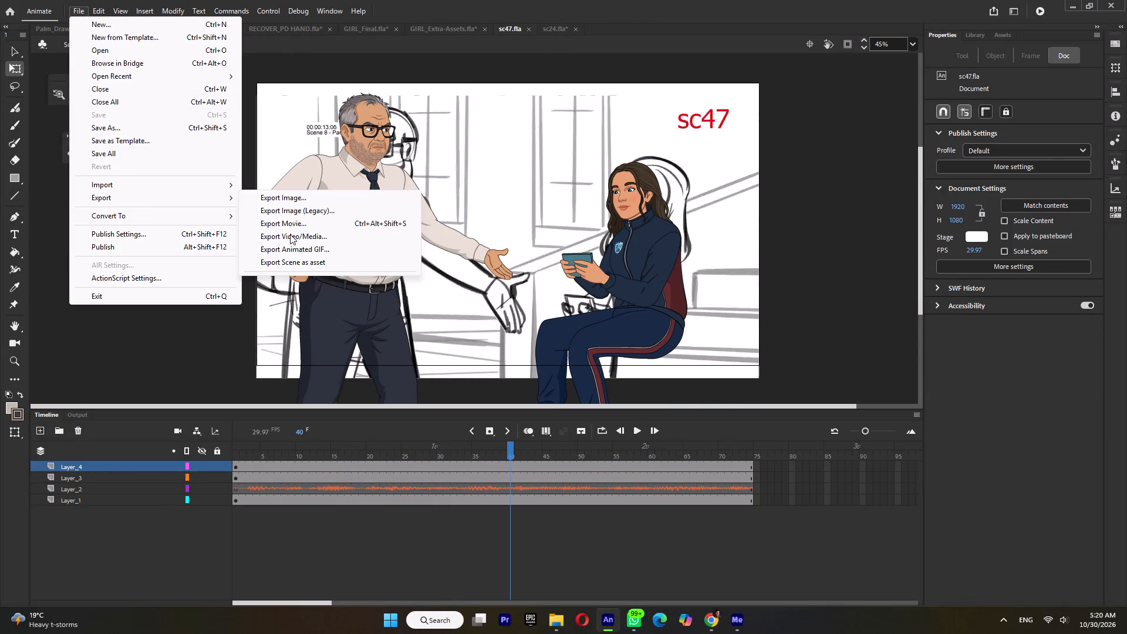
pyautogui.click(290, 234)
pyautogui.click(608, 402)
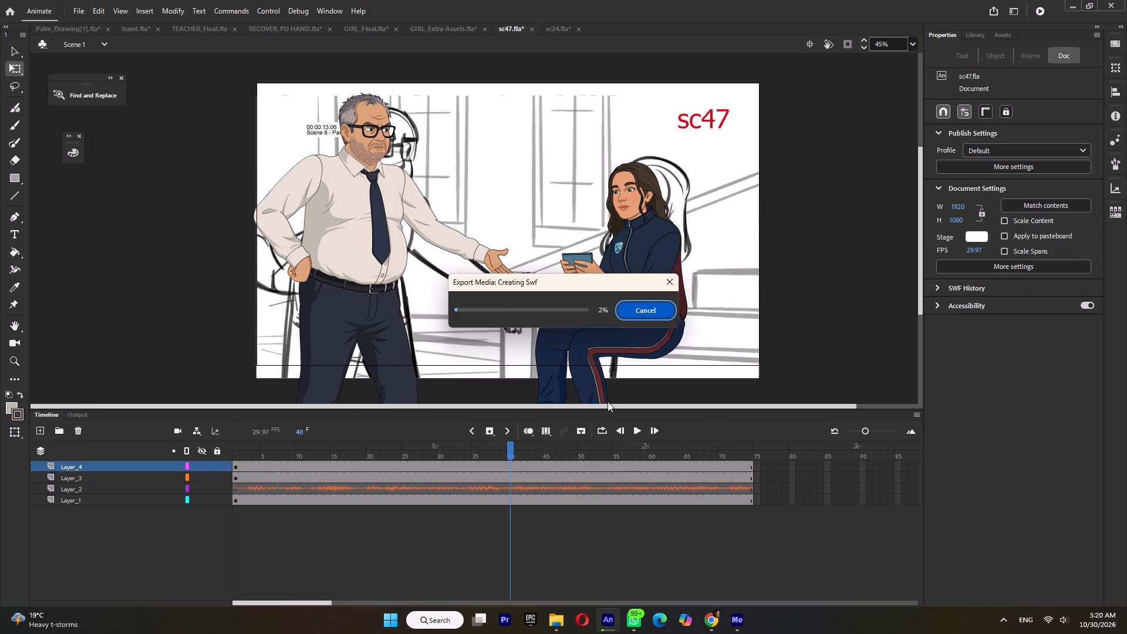
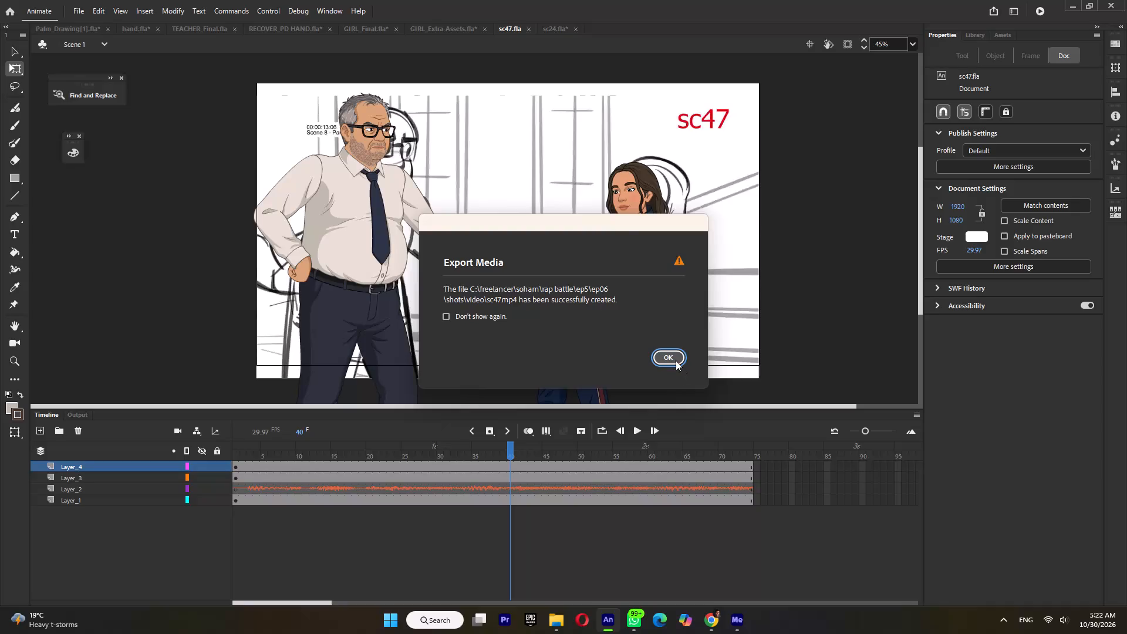
# Open sc48.fla from the ep06 shots folder and play back its opening frames.
pyautogui.click(675, 359)
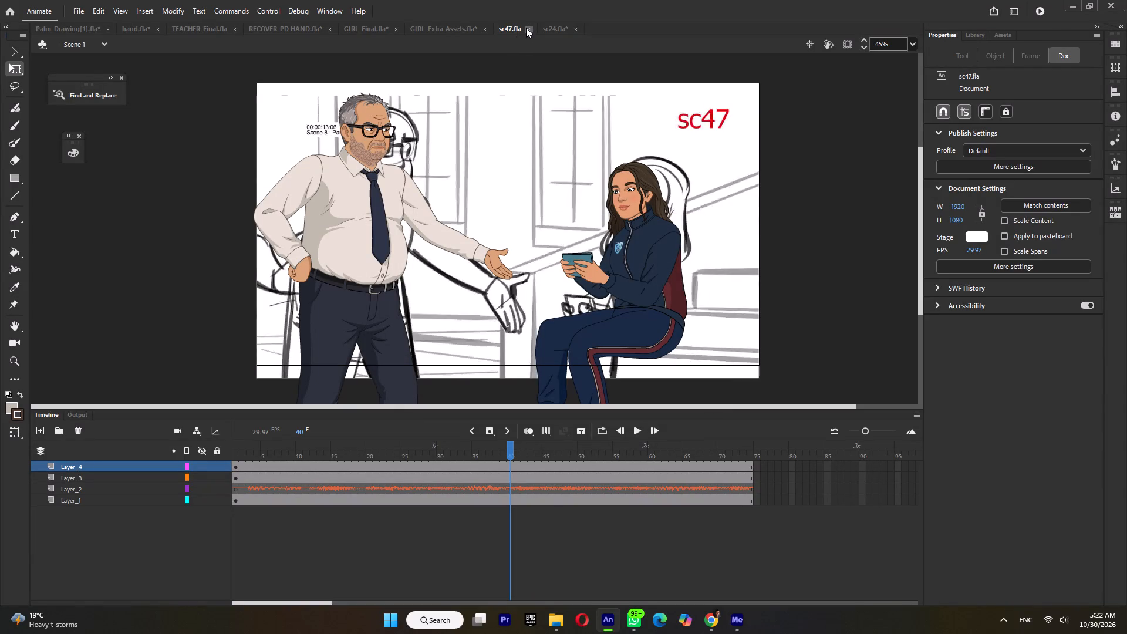
pyautogui.click(555, 625)
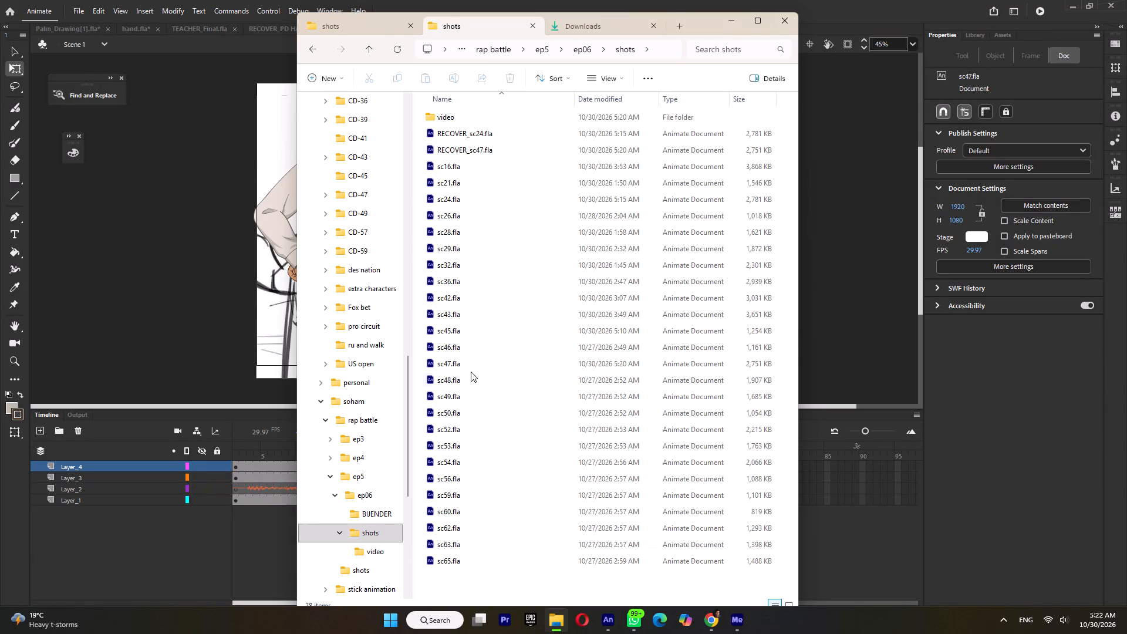
pyautogui.doubleClick(470, 379)
pyautogui.keyDown('ctrl'); pyautogui.scroll(-6, 539, 285); pyautogui.keyUp('ctrl')
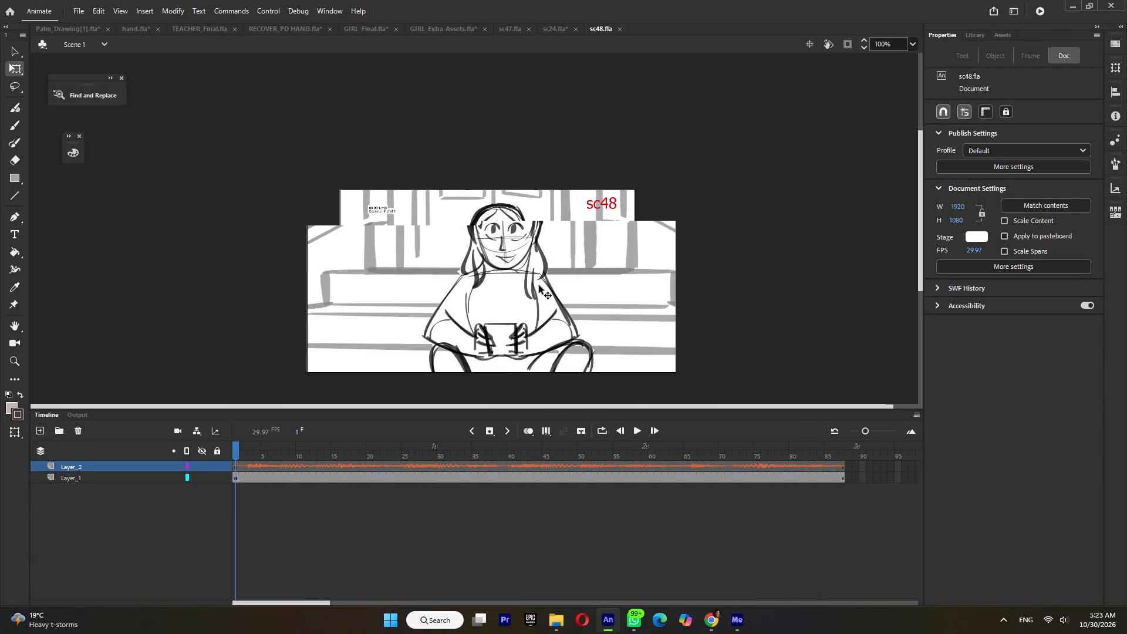
pyautogui.moveTo(251, 448); pyautogui.dragTo(201, 465)
pyautogui.press('Return')
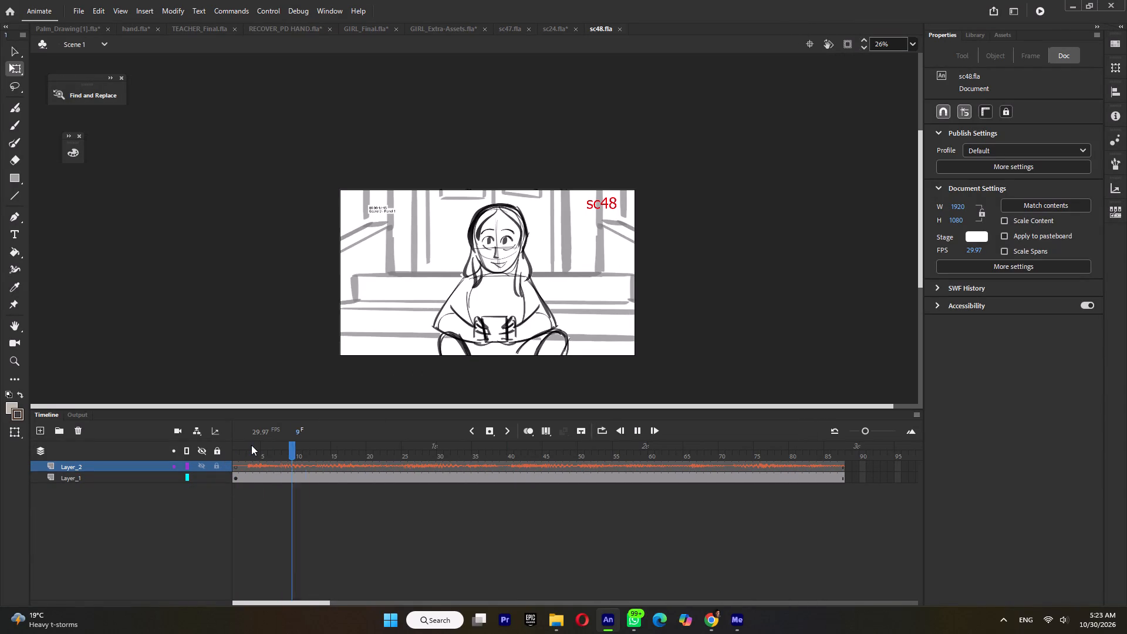
pyautogui.press('Return')
pyautogui.moveTo(276, 447); pyautogui.dragTo(222, 458)
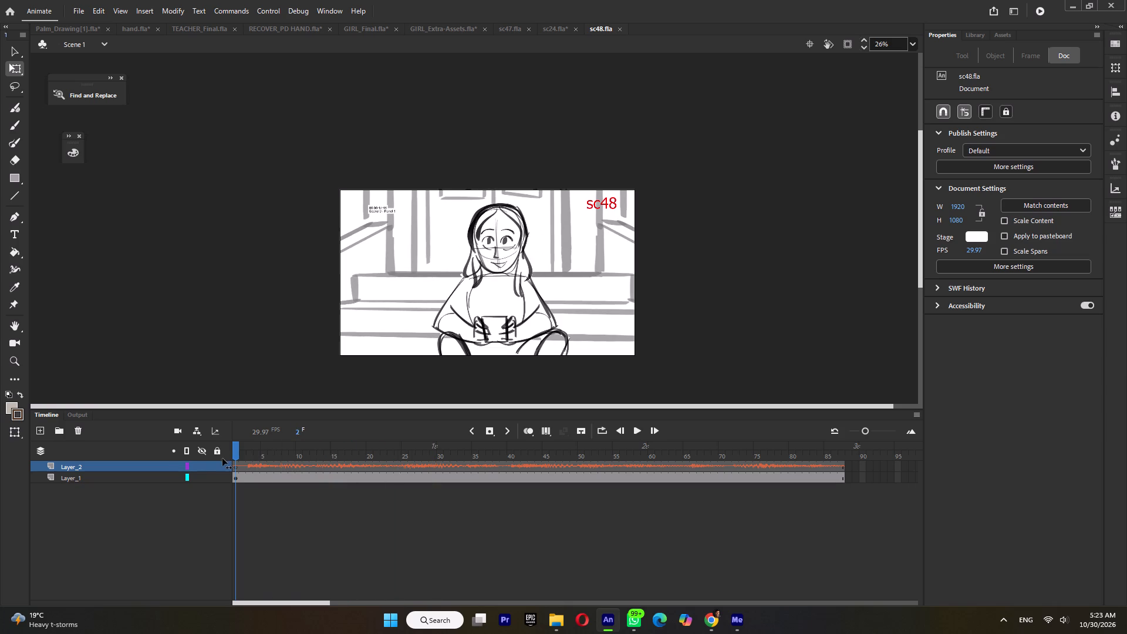
# Capture a screenshot of the sc48 storyboard drawing at frame 2.
pyautogui.moveTo(222, 458); pyautogui.dragTo(240, 458)
pyautogui.press('shift+super+s')
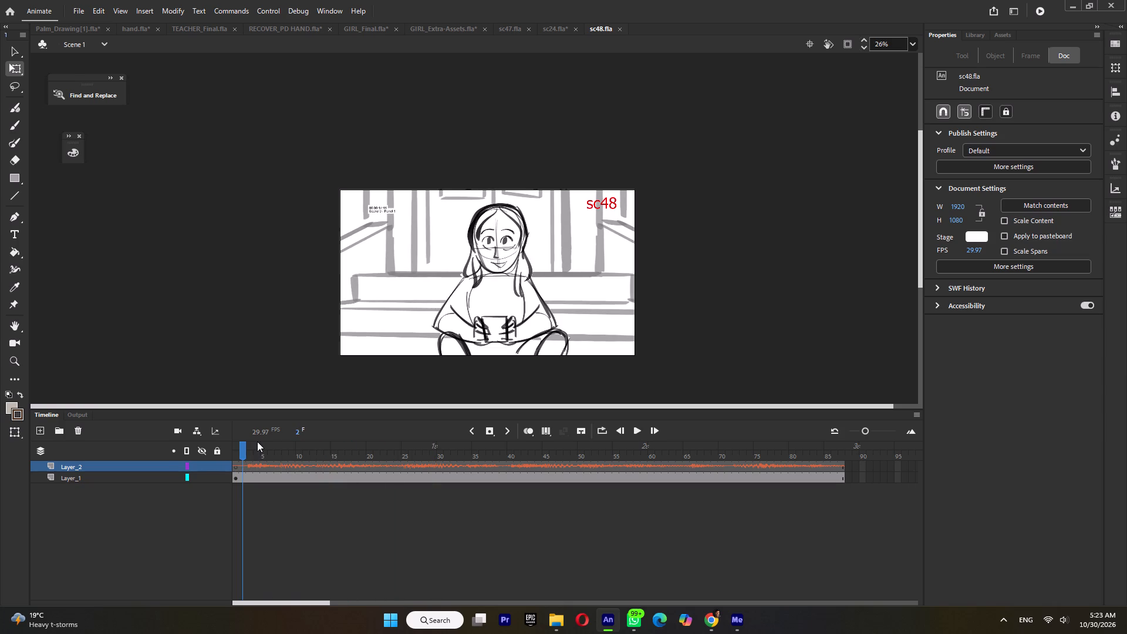
pyautogui.moveTo(343, 191); pyautogui.dragTo(606, 353)
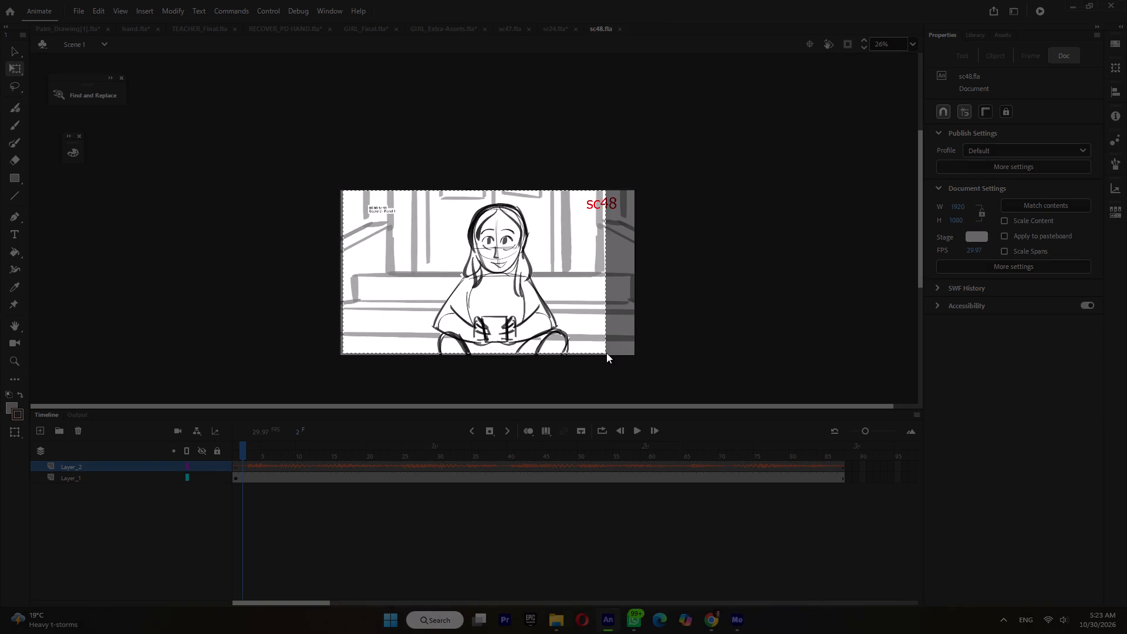
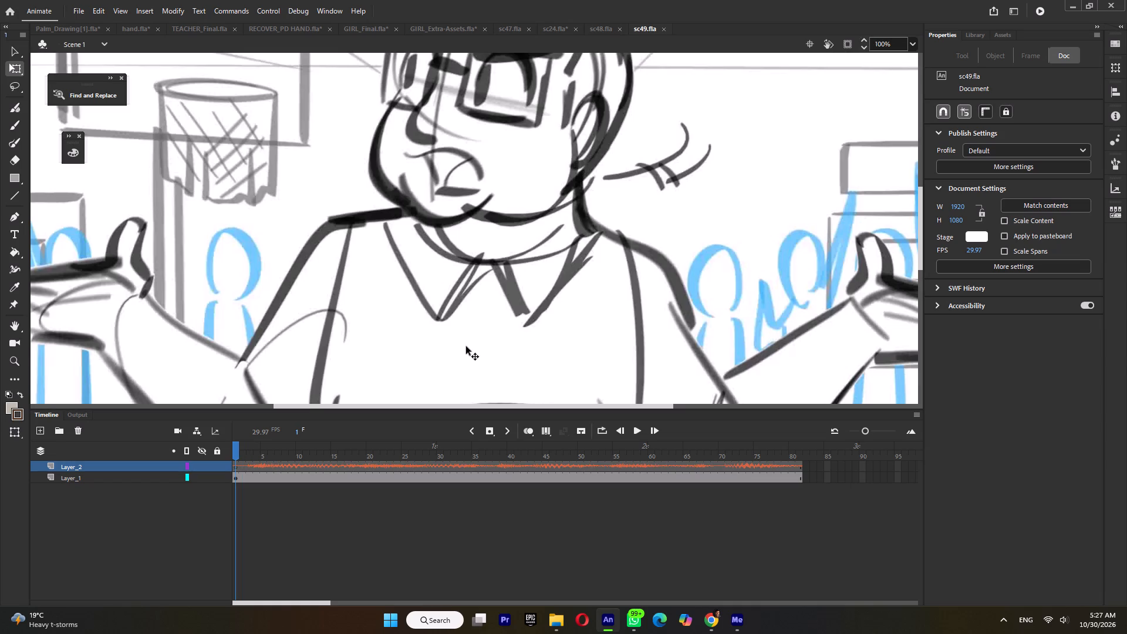
pyautogui.keyDown('ctrl'); pyautogui.scroll(-5, 547, 273); pyautogui.keyUp('ctrl')
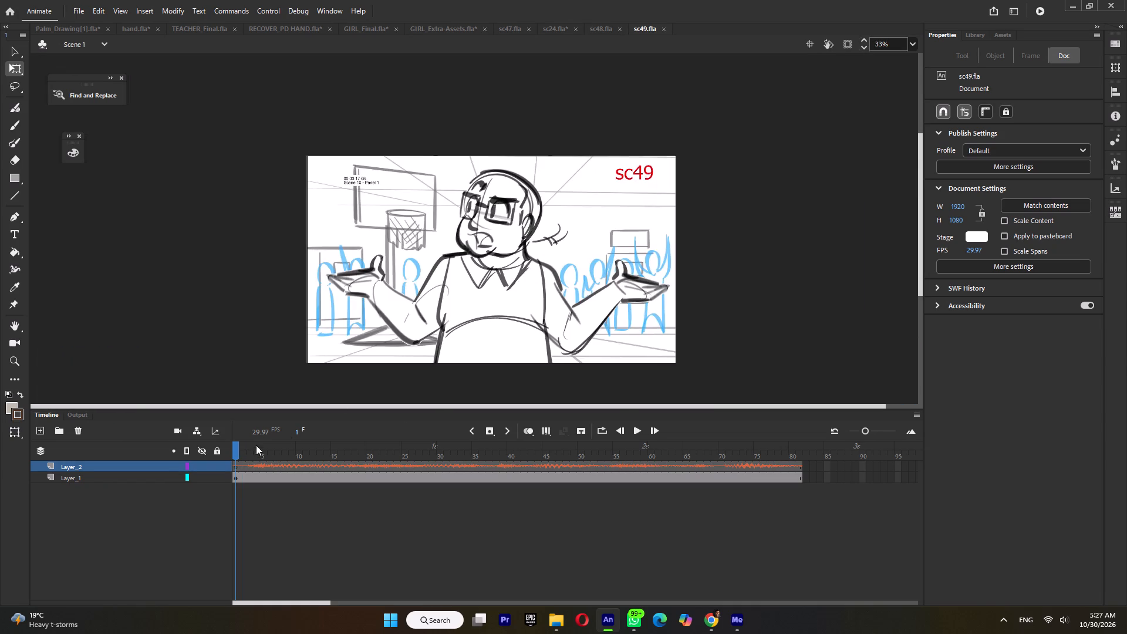
# Play the sc49 timeline from the start several times, pausing to examine the character poses and audio timing.
pyautogui.moveTo(256, 445); pyautogui.dragTo(162, 470)
pyautogui.press('Return')
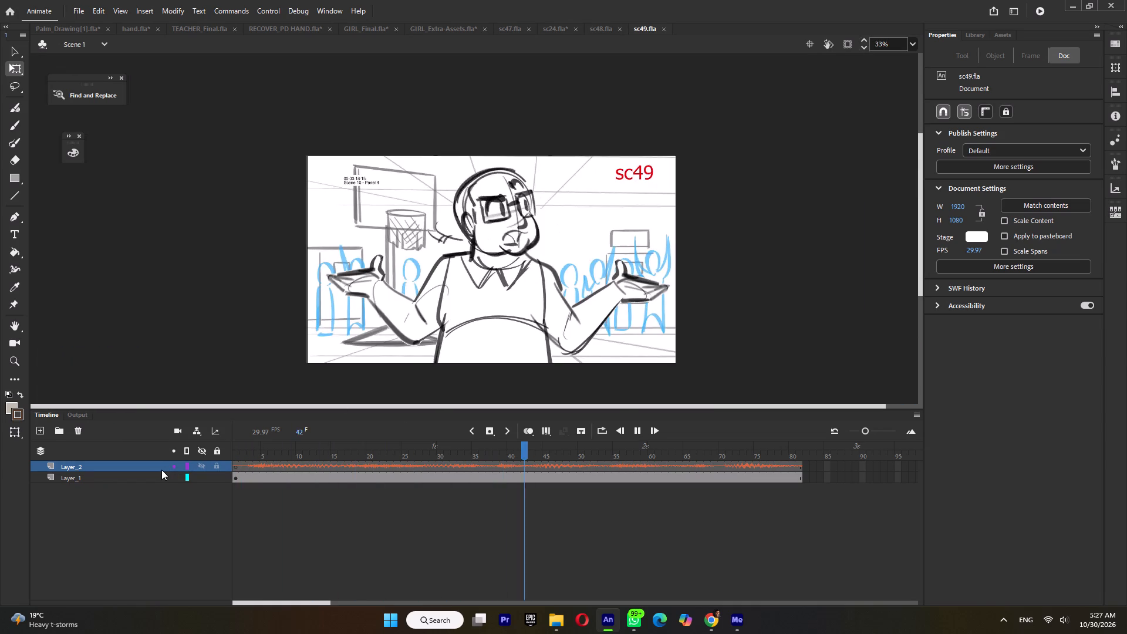
pyautogui.press('Return')
pyautogui.moveTo(247, 451); pyautogui.dragTo(210, 458)
pyautogui.press('Return')
pyautogui.press('Return')
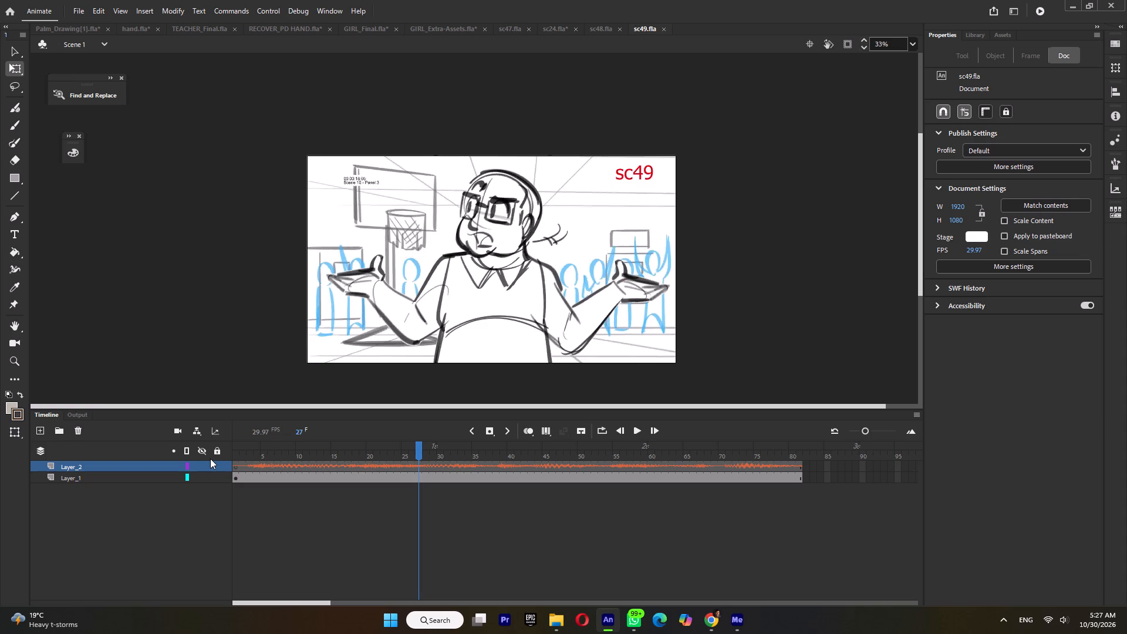
pyautogui.press('Return')
pyautogui.press('Return')
pyautogui.press('Return')
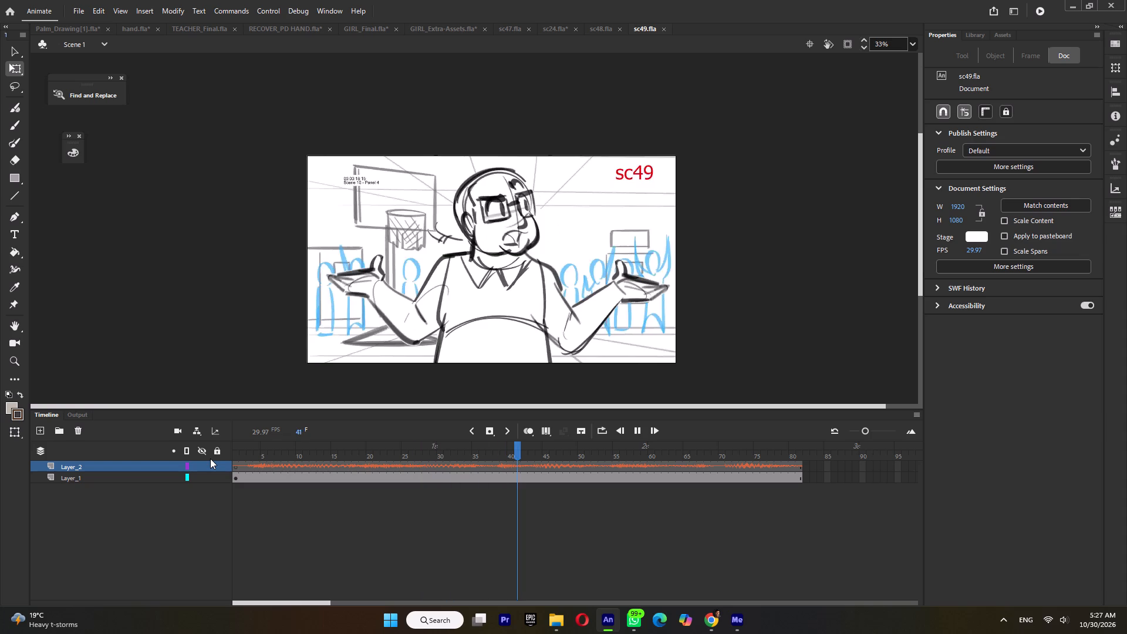
pyautogui.press('Return')
pyautogui.press('Return')
pyautogui.press('Return')
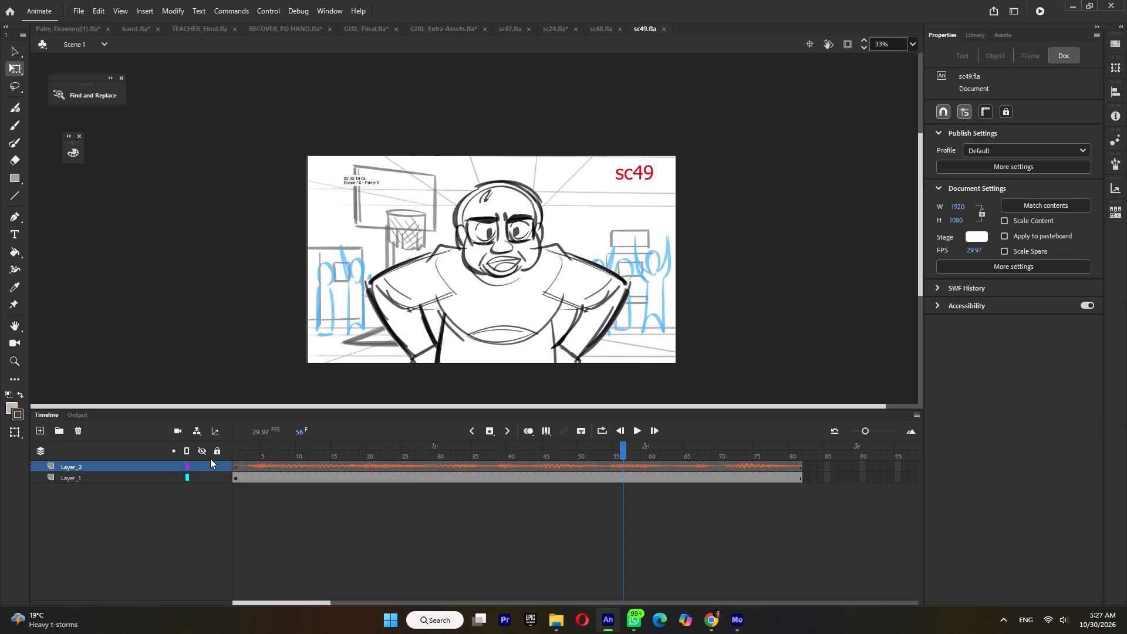
pyautogui.moveTo(250, 445); pyautogui.dragTo(220, 457)
pyautogui.press('Return')
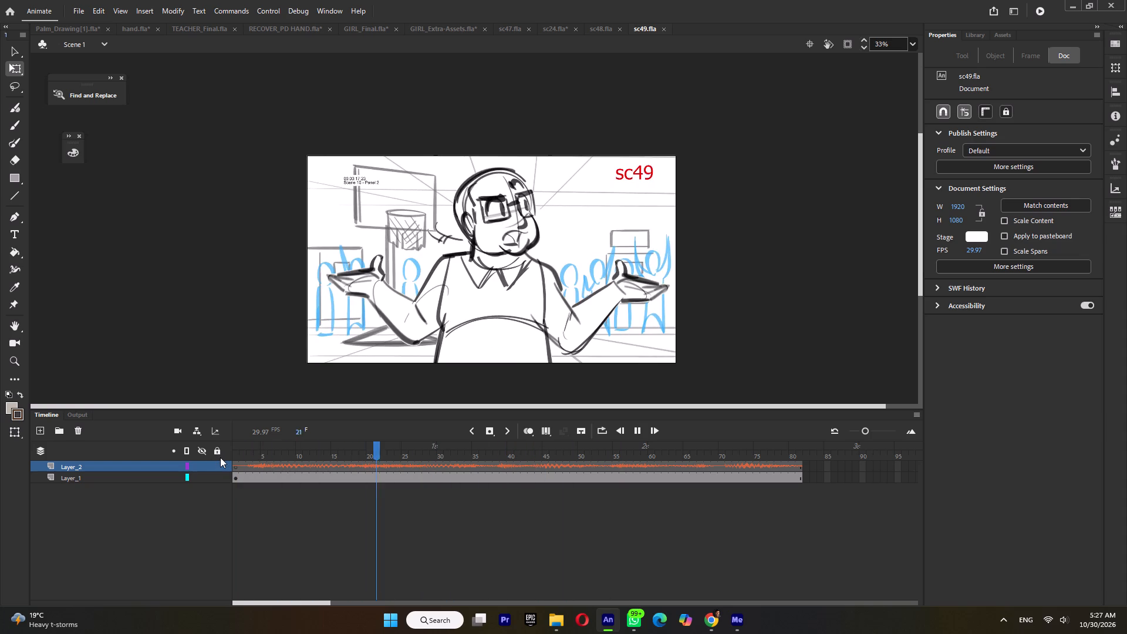
pyautogui.press('Return')
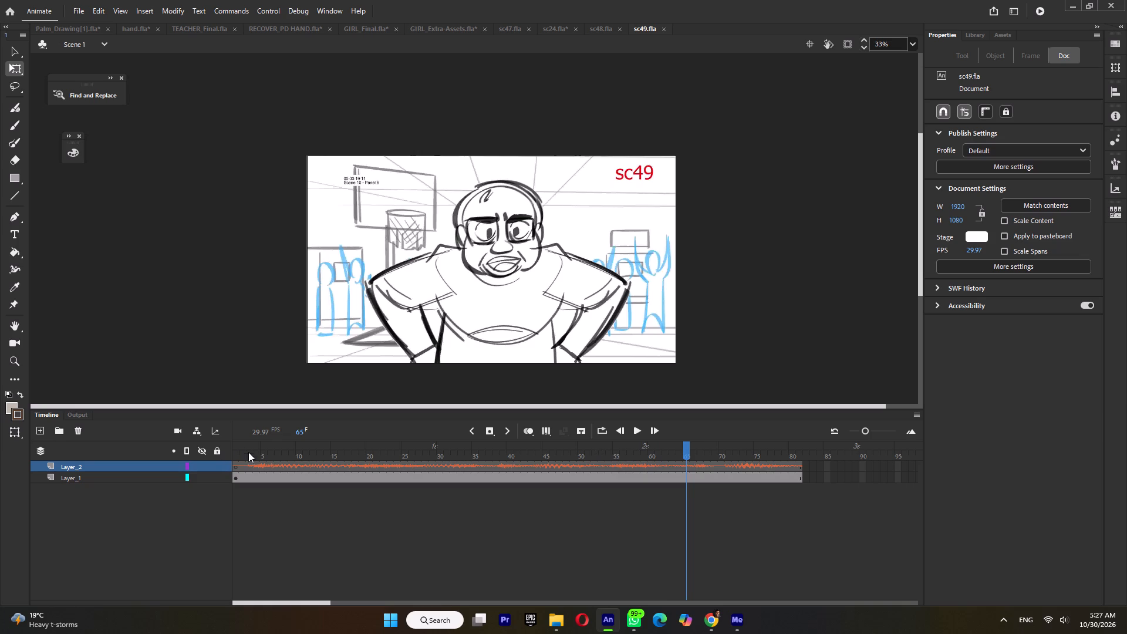
# Open sc29.fla from the ep06 shots folder in File Explorer.
pyautogui.click(561, 619)
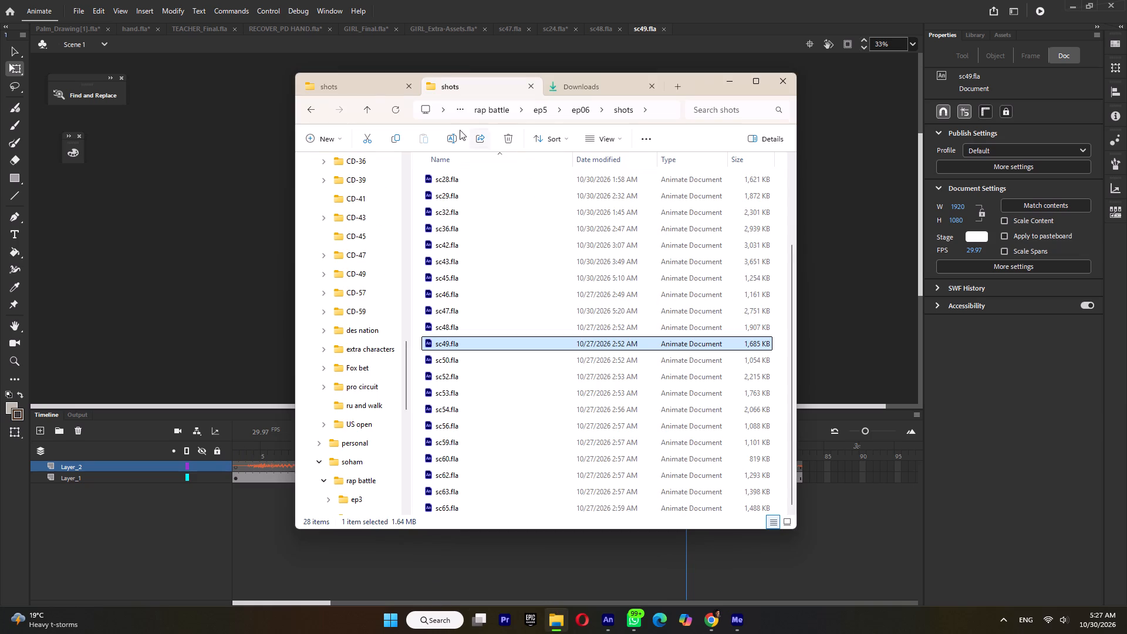
pyautogui.click(364, 108)
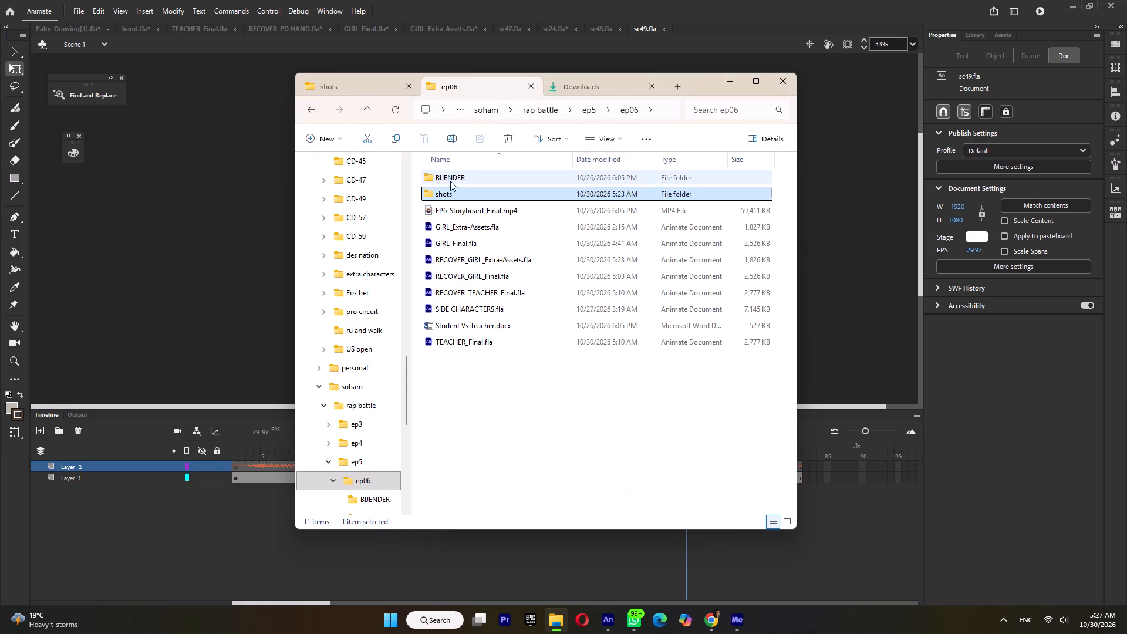
pyautogui.doubleClick(454, 180)
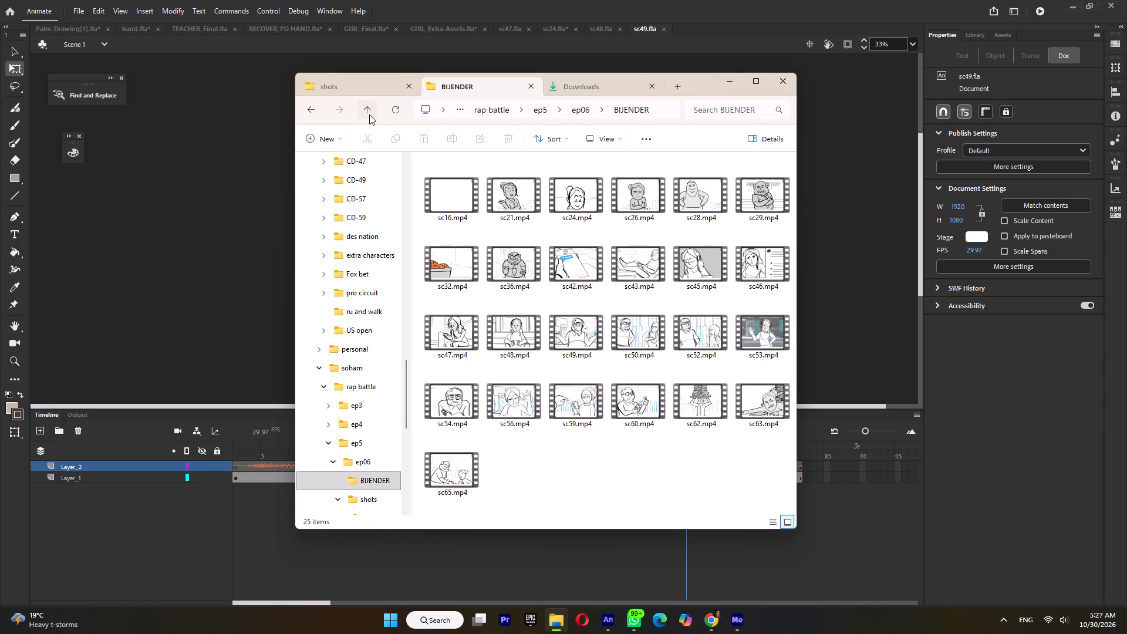
pyautogui.doubleClick(491, 190)
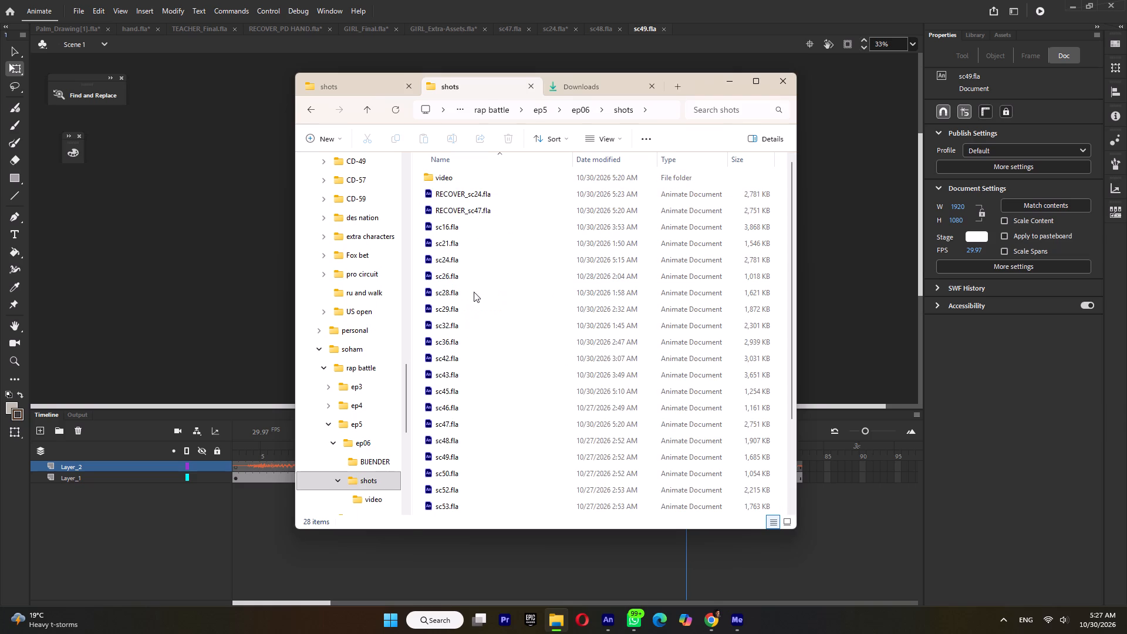
pyautogui.doubleClick(471, 304)
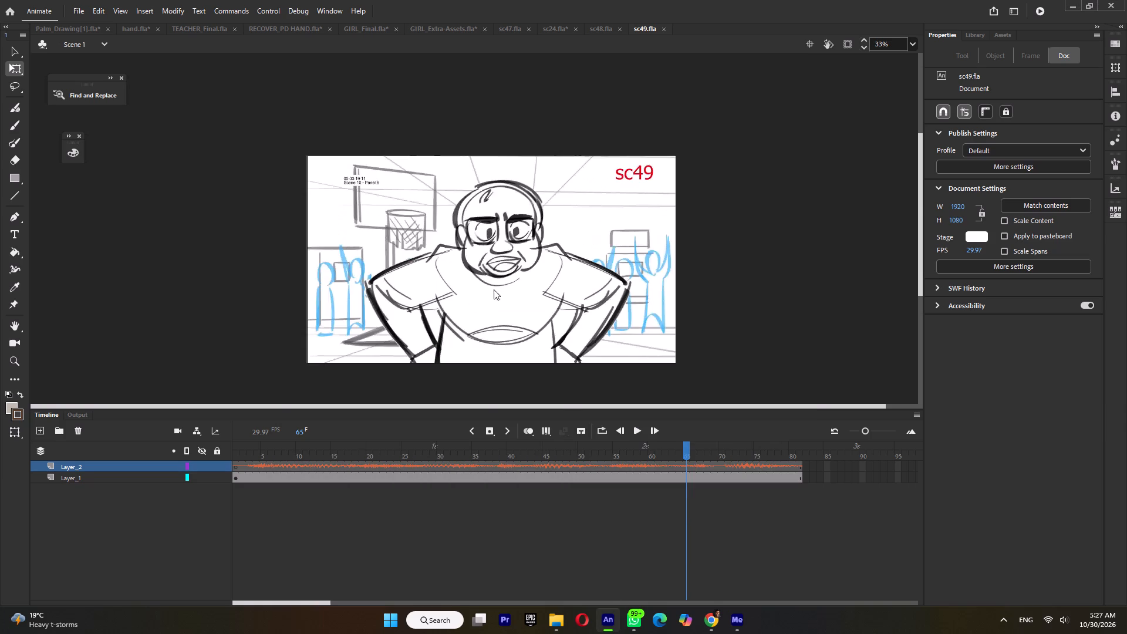
pyautogui.keyDown('ctrl'); pyautogui.scroll(-8, 514, 252); pyautogui.keyUp('ctrl')
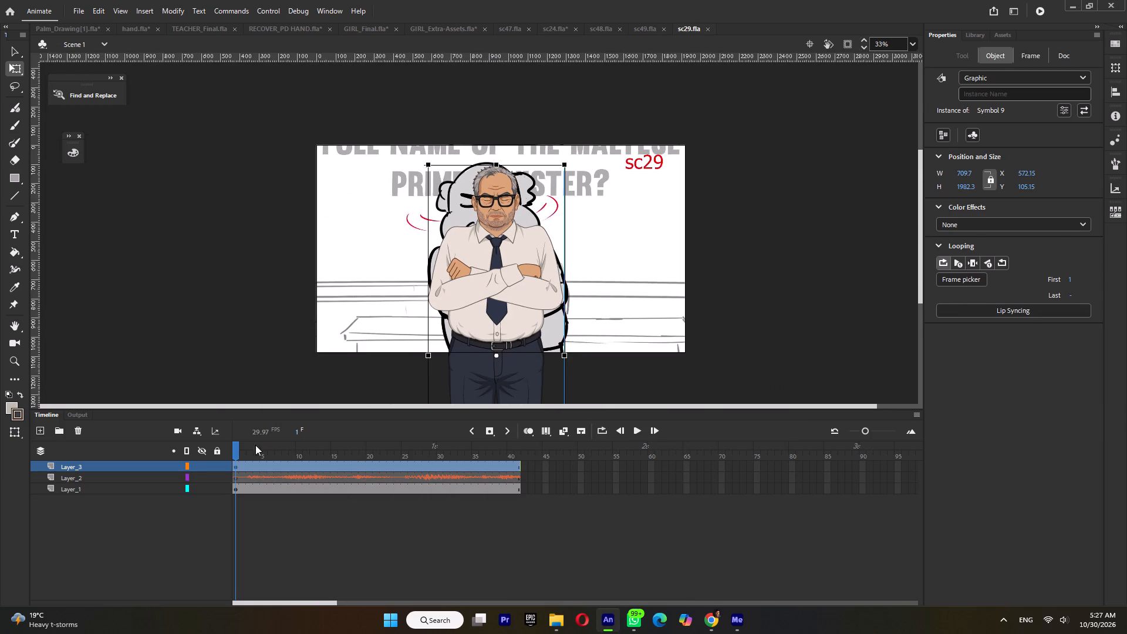
# Copy the crossed-arms teacher from sc29 and paste it in the center of a new layer at frame 1 of sc49.
pyautogui.moveTo(255, 445); pyautogui.dragTo(234, 505)
pyautogui.click(513, 273)
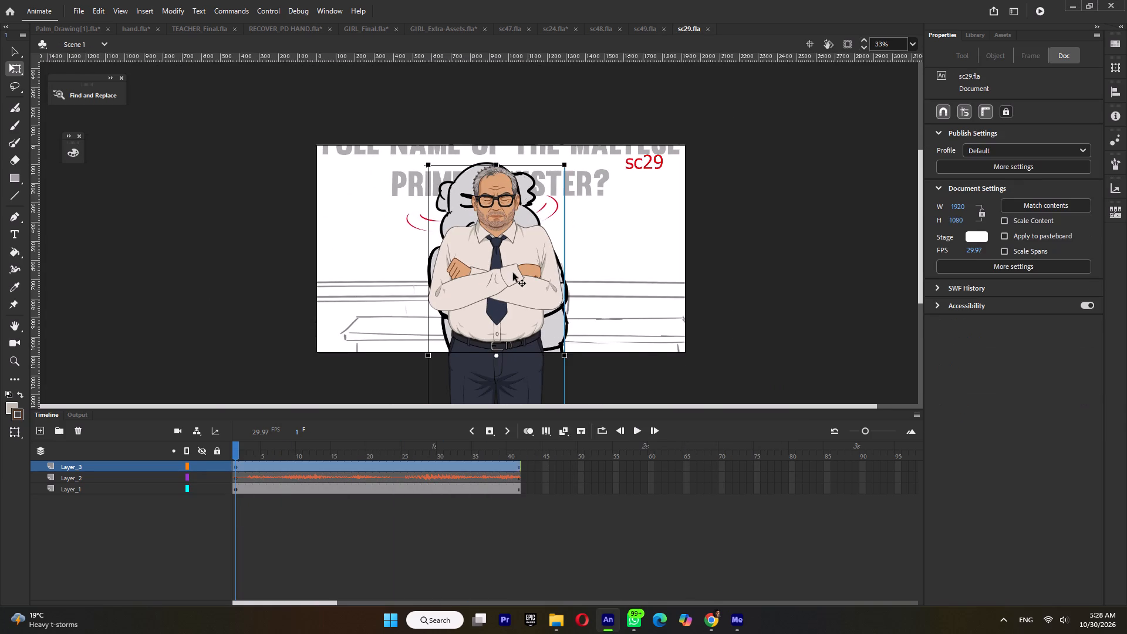
pyautogui.rightClick(513, 273)
pyautogui.click(545, 183)
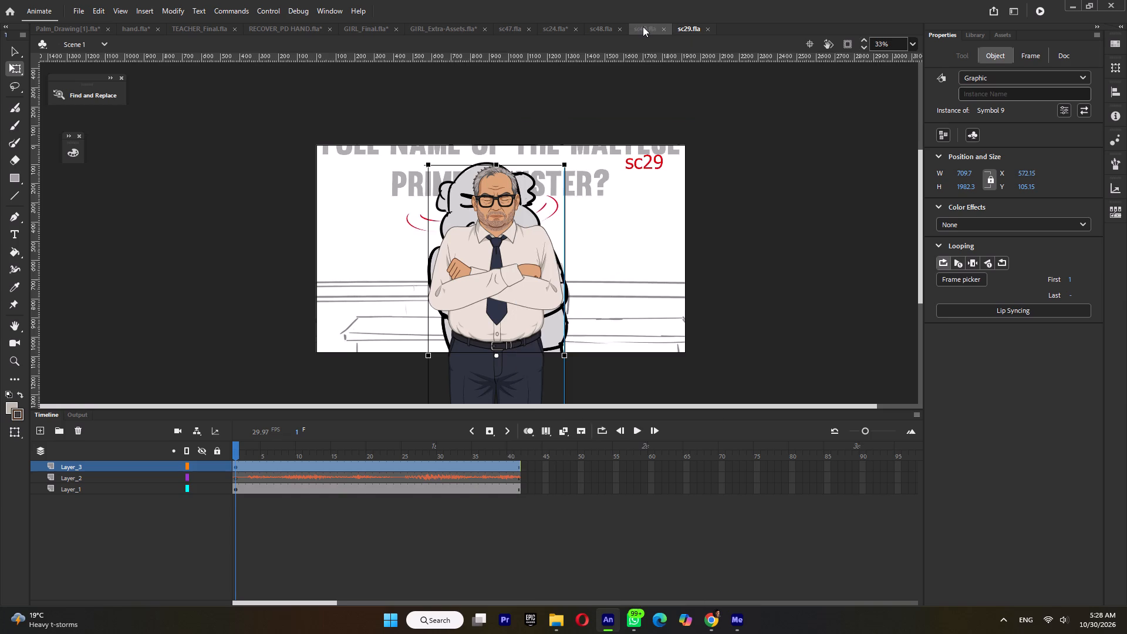
pyautogui.click(643, 26)
pyautogui.moveTo(267, 452); pyautogui.dragTo(249, 452)
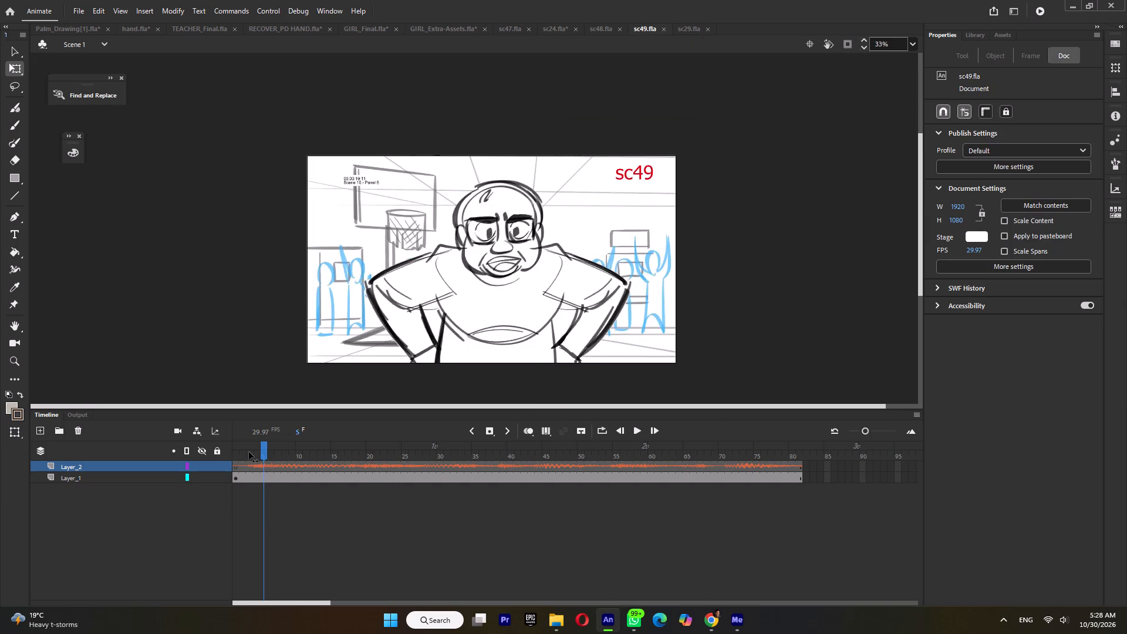
pyautogui.moveTo(249, 452); pyautogui.dragTo(194, 456)
pyautogui.click(41, 430)
pyautogui.rightClick(143, 306)
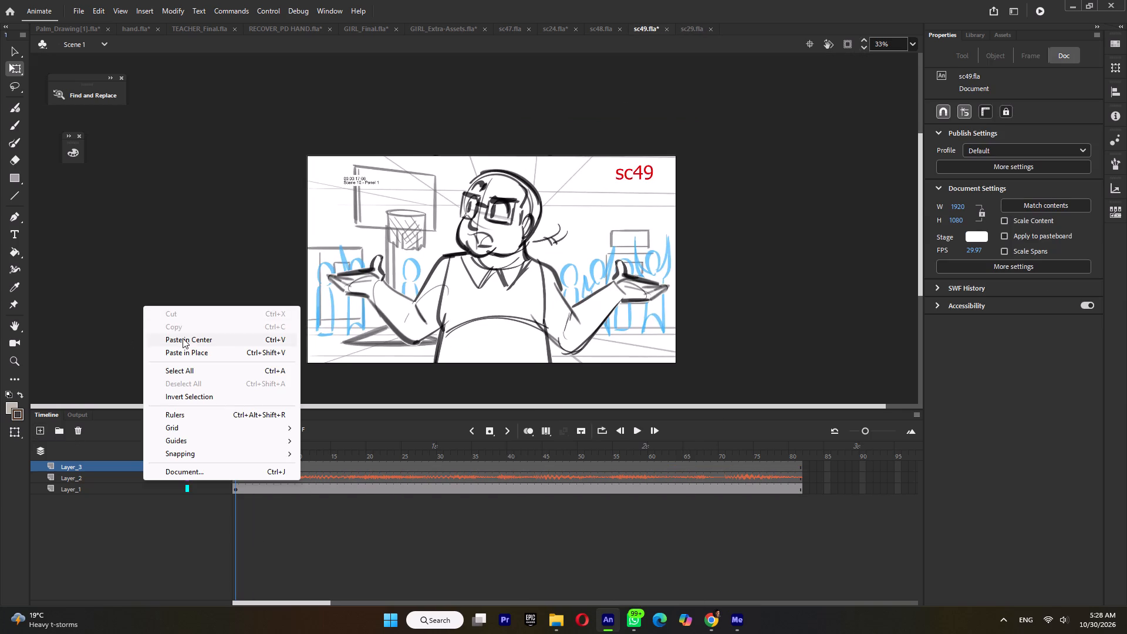
pyautogui.click(183, 338)
# Scale the pasted teacher to about 854 px wide and position it over the sketched teacher, at about X 531, Y 86.
pyautogui.moveTo(490, 271); pyautogui.dragTo(525, 347)
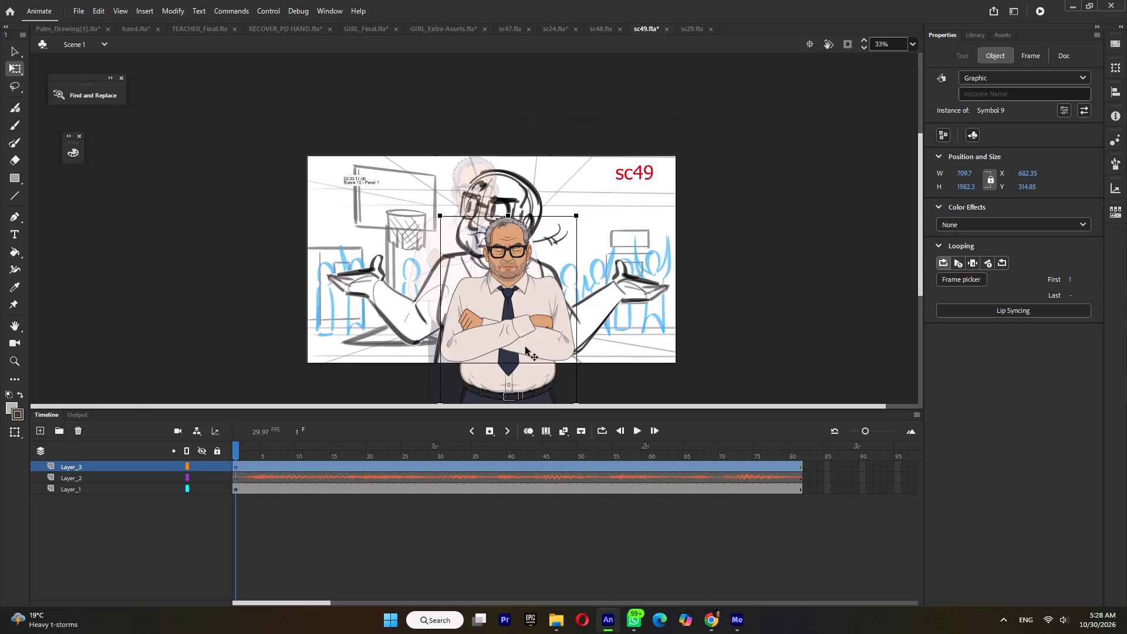
pyautogui.moveTo(525, 347); pyautogui.dragTo(507, 317)
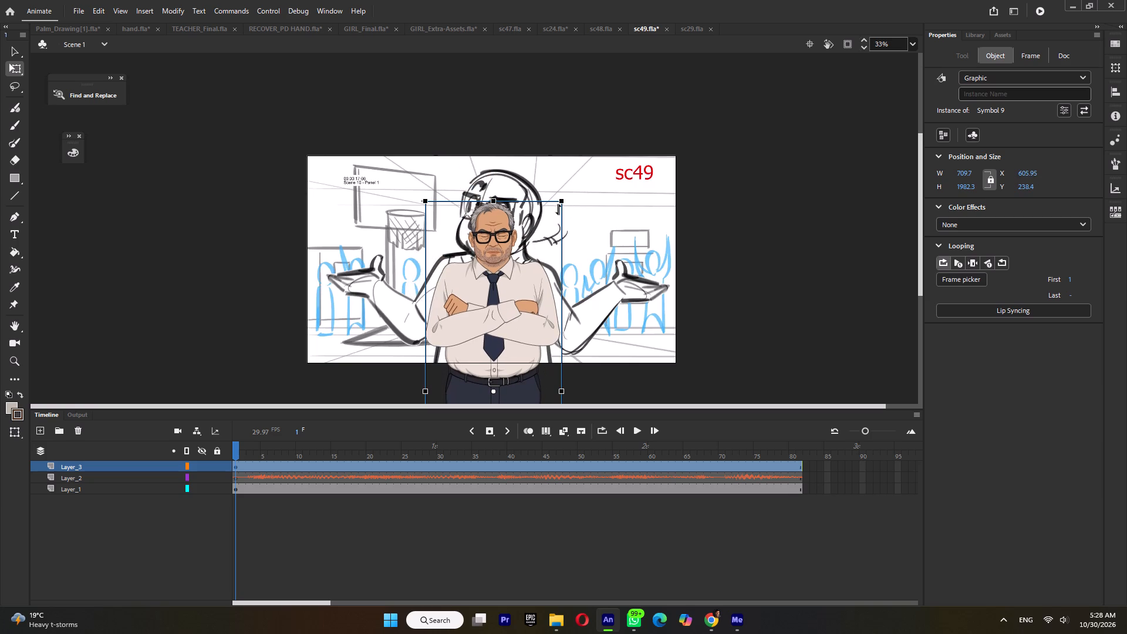
pyautogui.keyDown('shift'); pyautogui.moveTo(563, 200); pyautogui.dragTo(612, 161); pyautogui.keyUp('shift')
pyautogui.moveTo(528, 237); pyautogui.dragTo(527, 264)
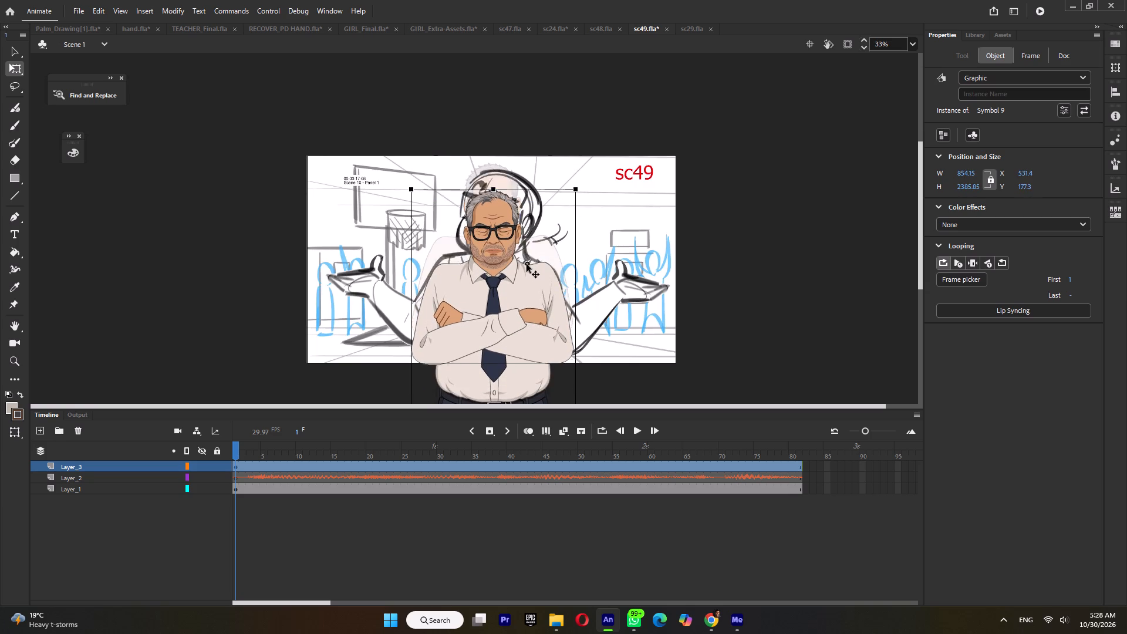
pyautogui.moveTo(527, 264); pyautogui.dragTo(527, 247)
# Inside the teacher's front-facing head, set the eyelid graphic Symbol 3 to frame 1 for open eyes, and return to Symbol 5.
pyautogui.keyDown('ctrl'); pyautogui.scroll(7, 478, 238); pyautogui.keyUp('ctrl')
pyautogui.doubleClick(519, 257)
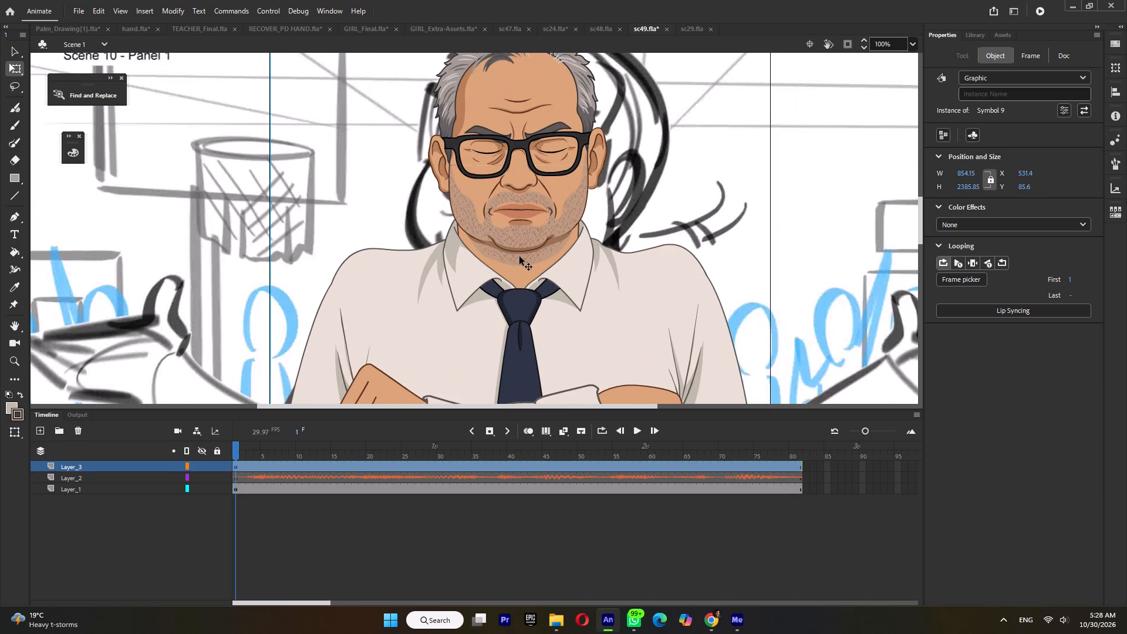
pyautogui.click(519, 264)
pyautogui.doubleClick(521, 261)
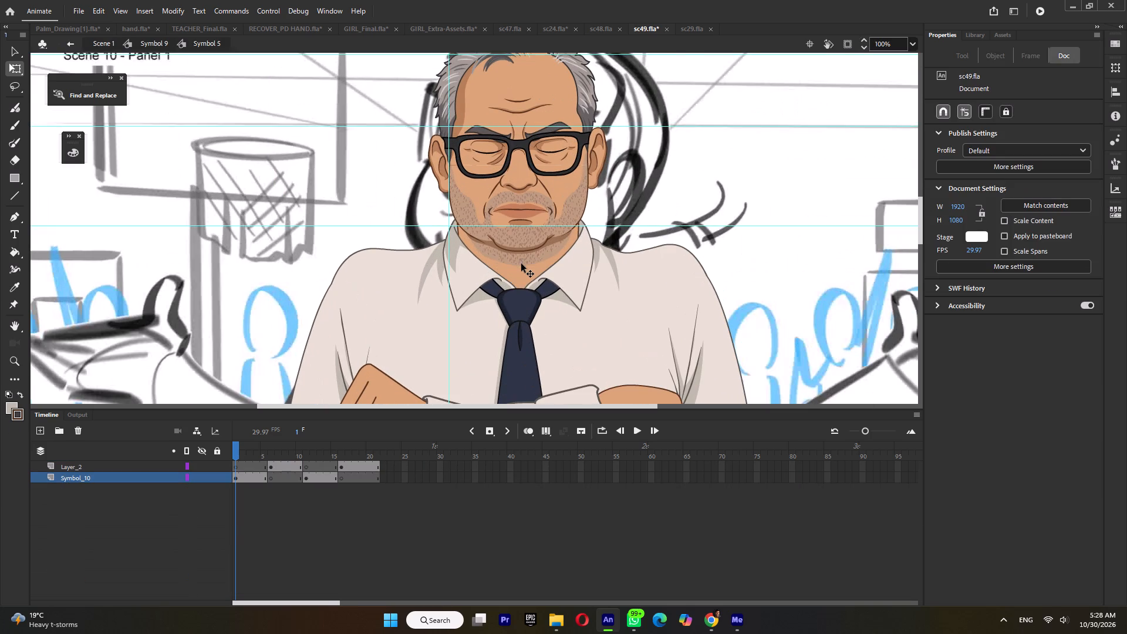
pyautogui.keyDown('ctrl'); pyautogui.scroll(2, 521, 264); pyautogui.keyUp('ctrl')
pyautogui.tripleClick(521, 264)
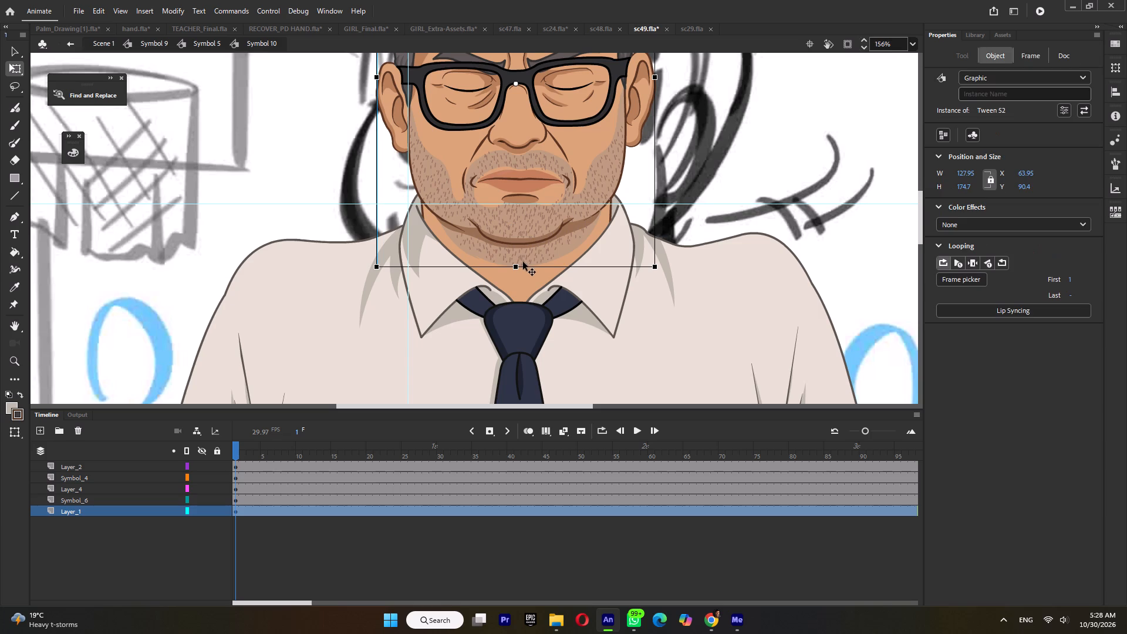
pyautogui.keyDown('ctrl'); pyautogui.scroll(-5, 524, 261); pyautogui.keyUp('ctrl')
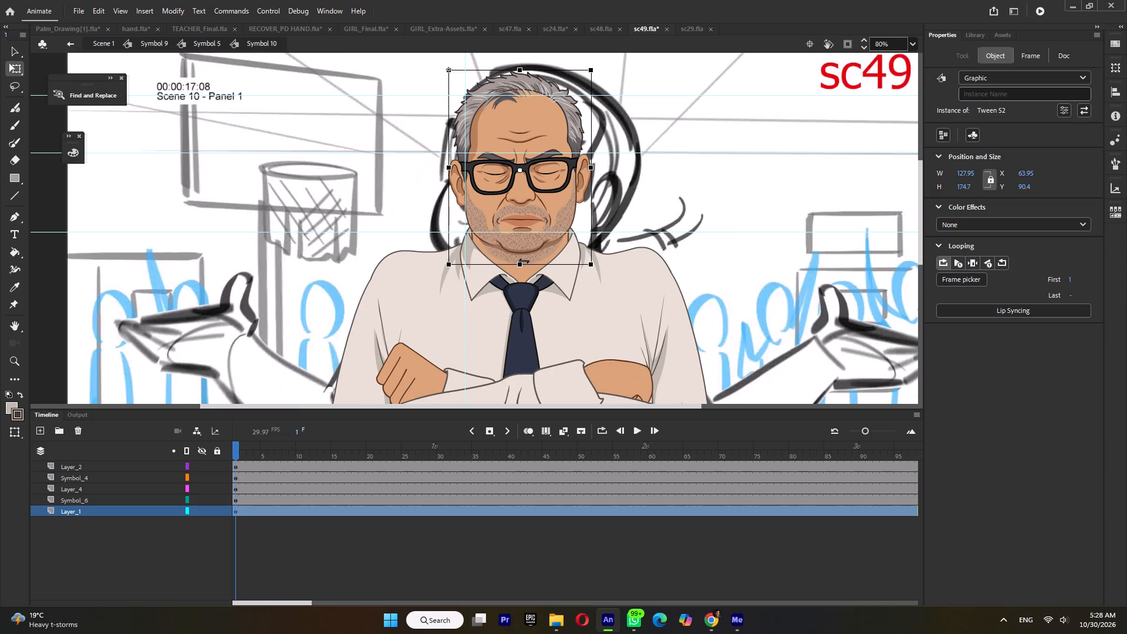
pyautogui.doubleClick(524, 261)
pyautogui.click(524, 261)
pyautogui.doubleClick(657, 242)
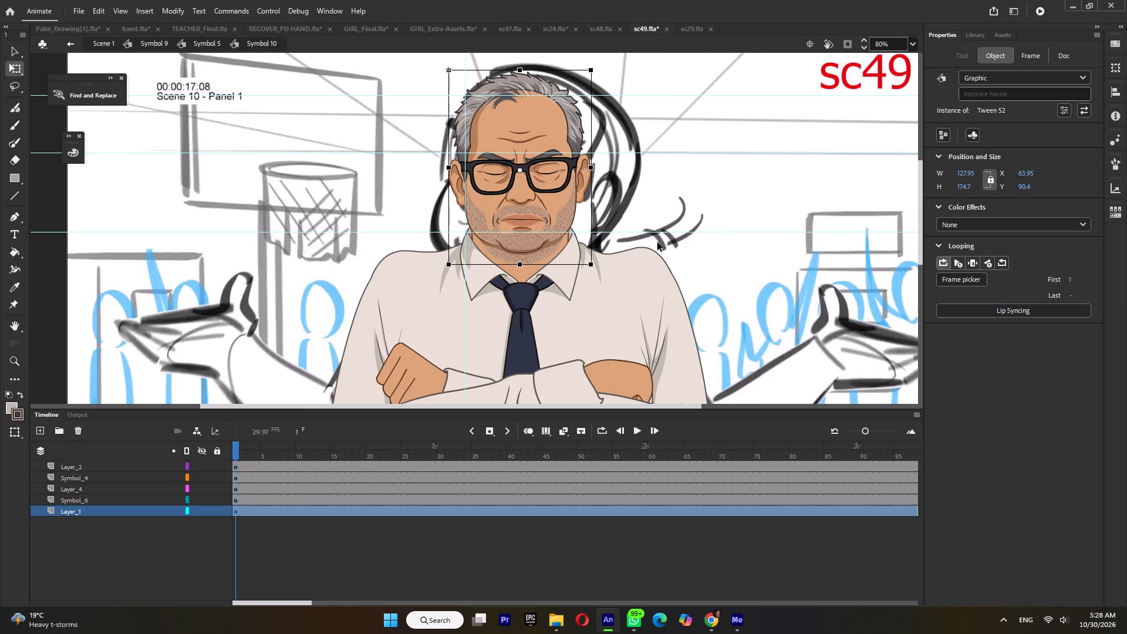
pyautogui.click(657, 242)
pyautogui.doubleClick(547, 176)
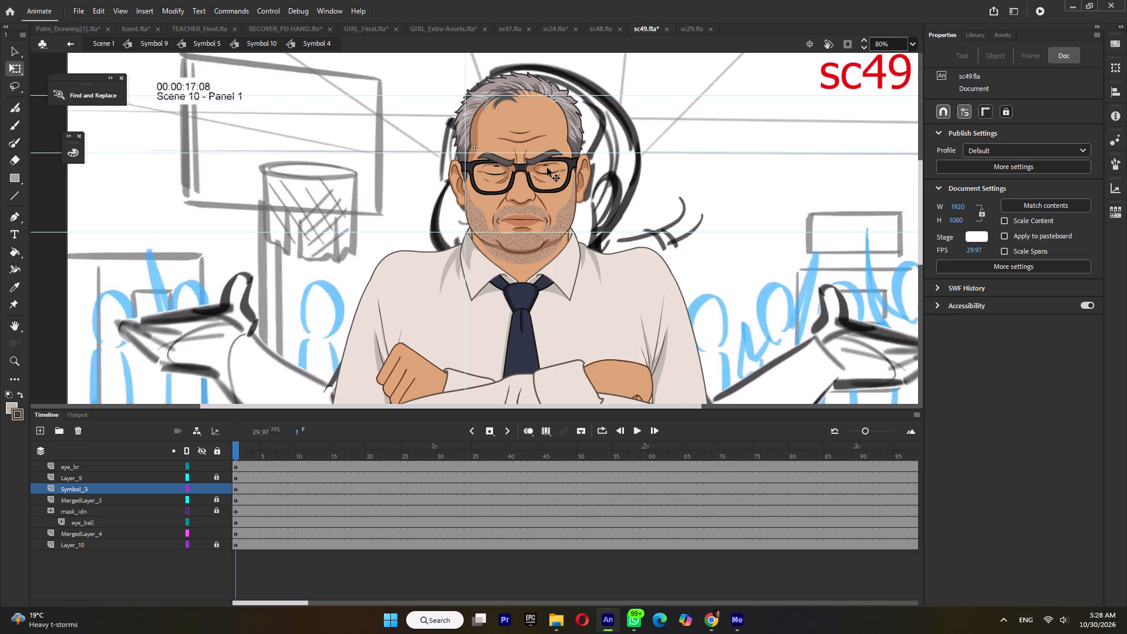
pyautogui.click(547, 168)
pyautogui.click(966, 278)
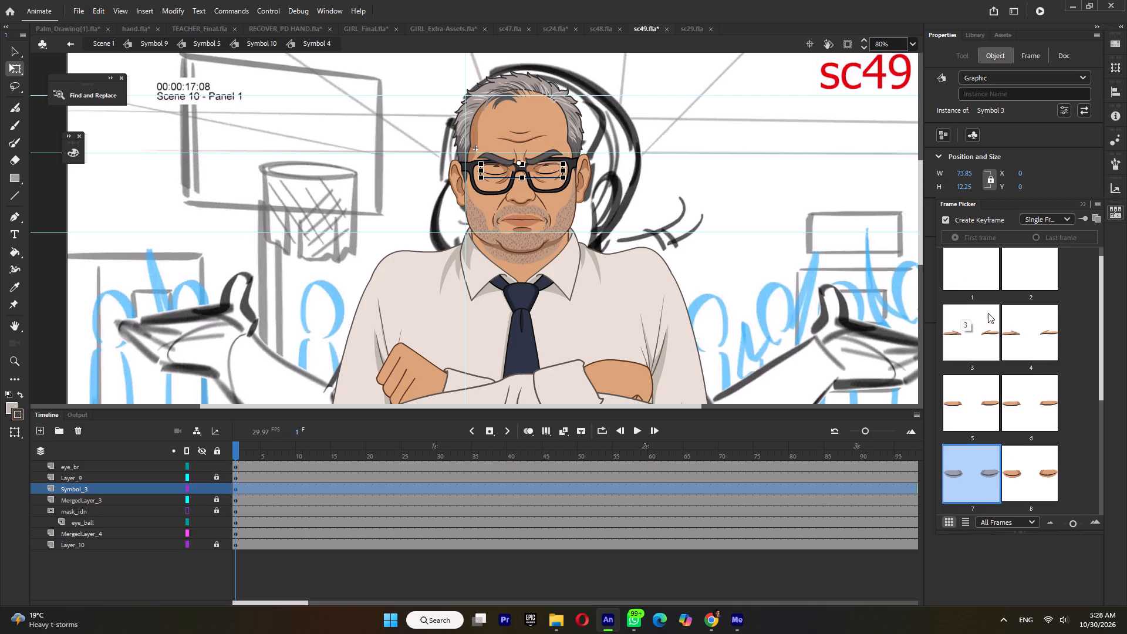
pyautogui.scroll(4, 998, 321)
pyautogui.click(975, 284)
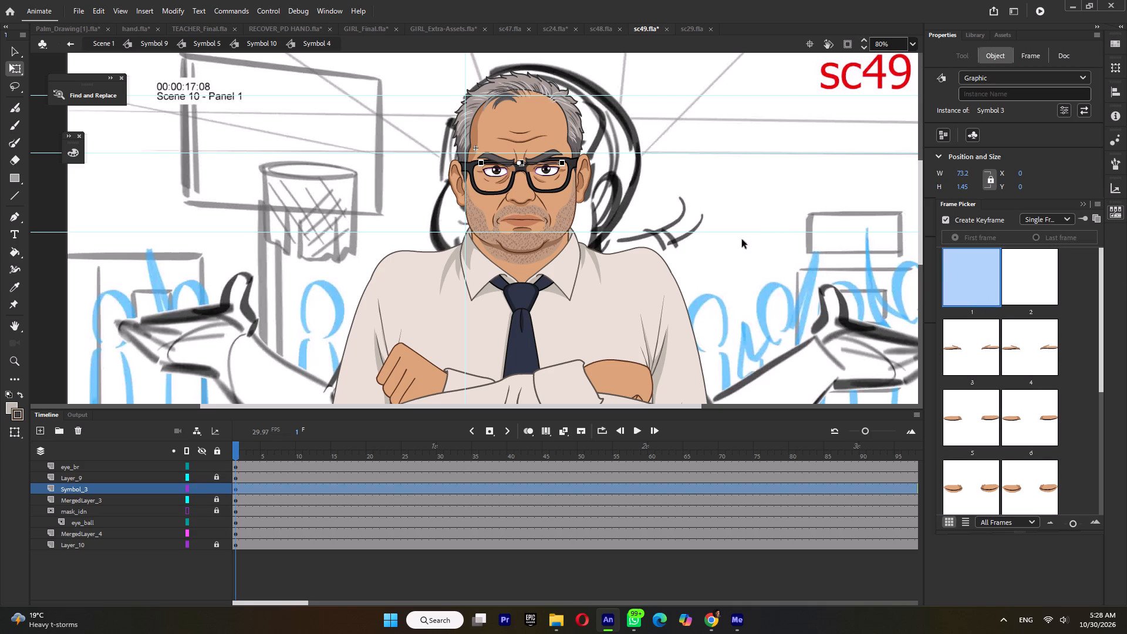
pyautogui.moveTo(249, 450); pyautogui.dragTo(251, 450)
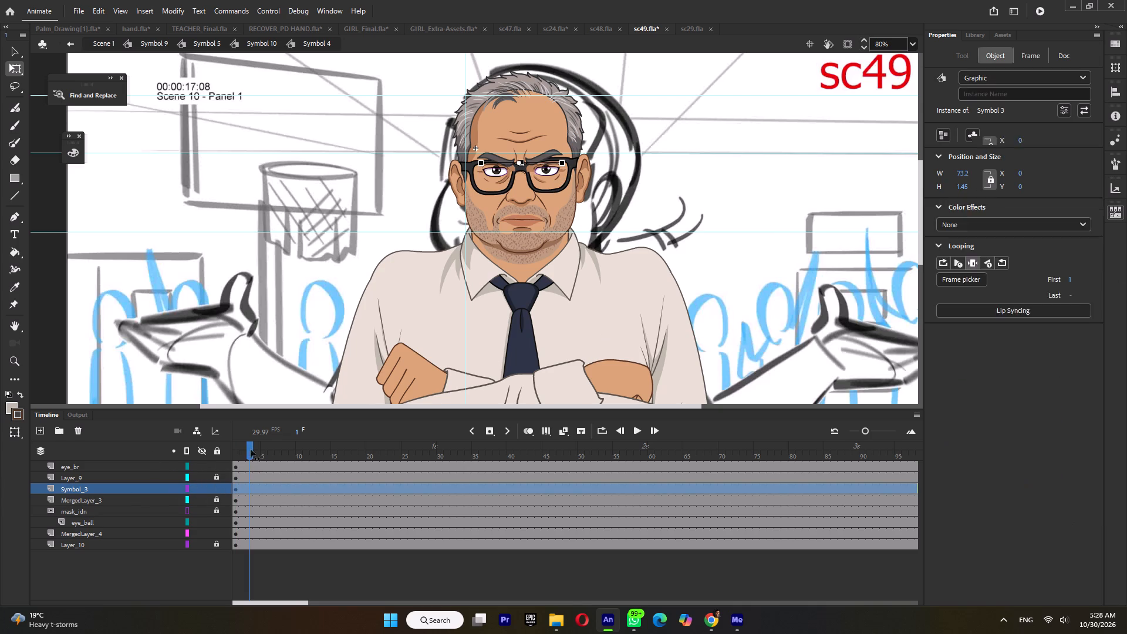
pyautogui.moveTo(251, 450); pyautogui.dragTo(213, 461)
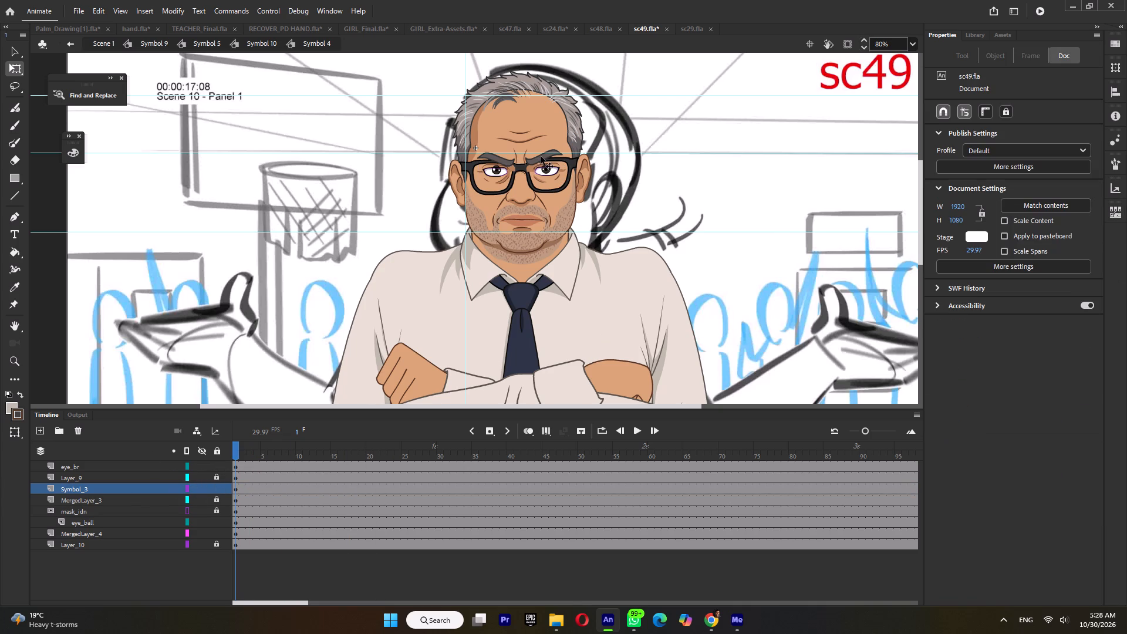
pyautogui.click(507, 222)
pyautogui.doubleClick(675, 223)
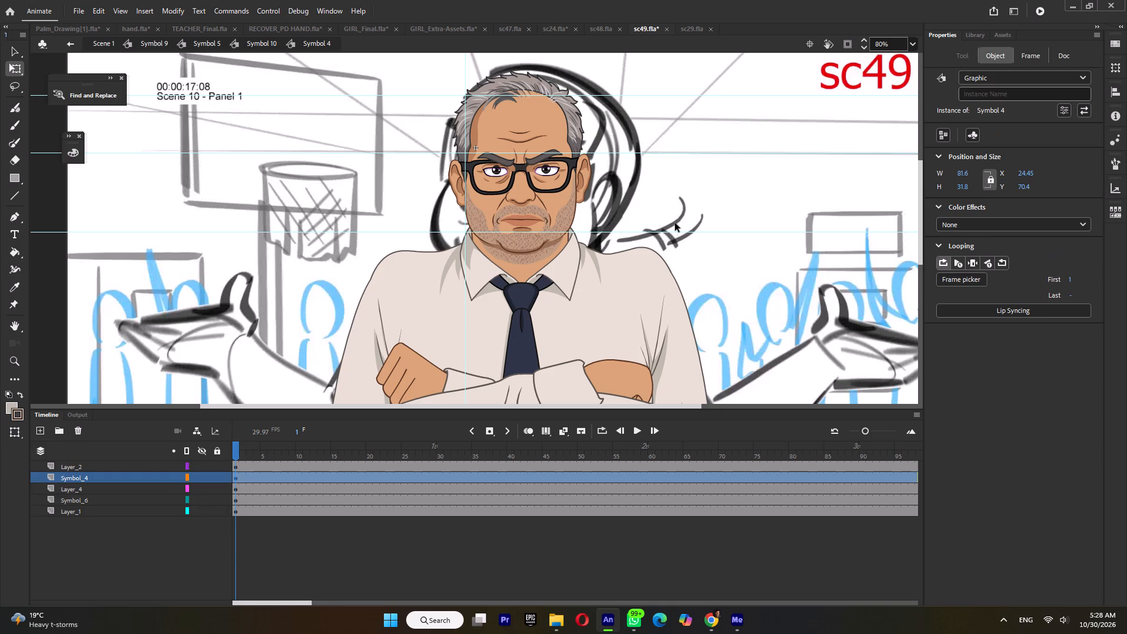
pyautogui.doubleClick(690, 167)
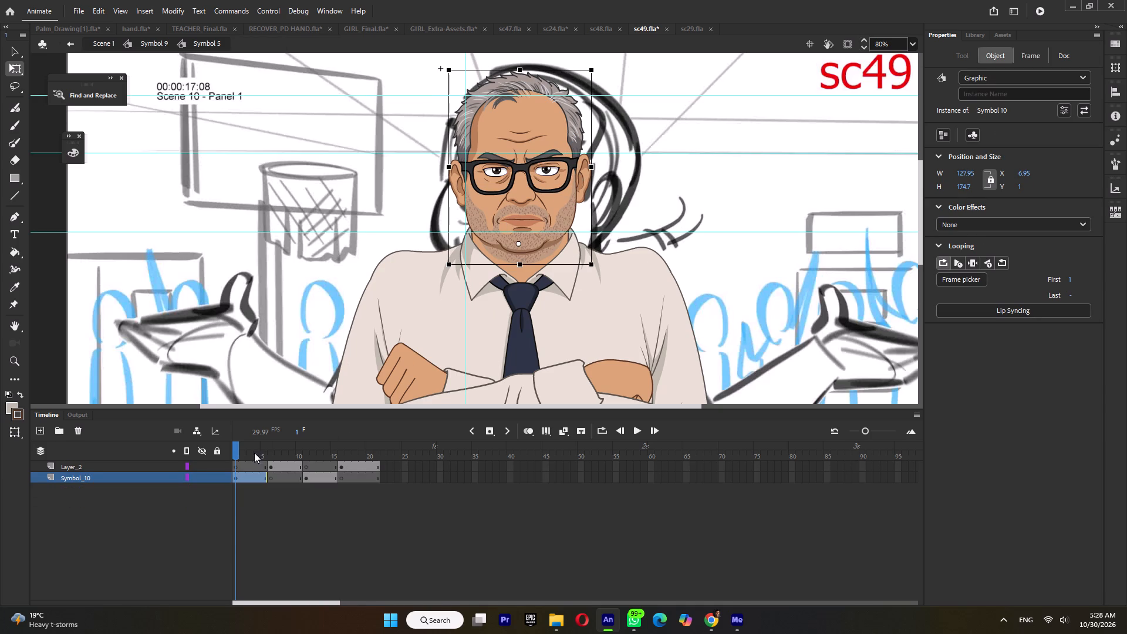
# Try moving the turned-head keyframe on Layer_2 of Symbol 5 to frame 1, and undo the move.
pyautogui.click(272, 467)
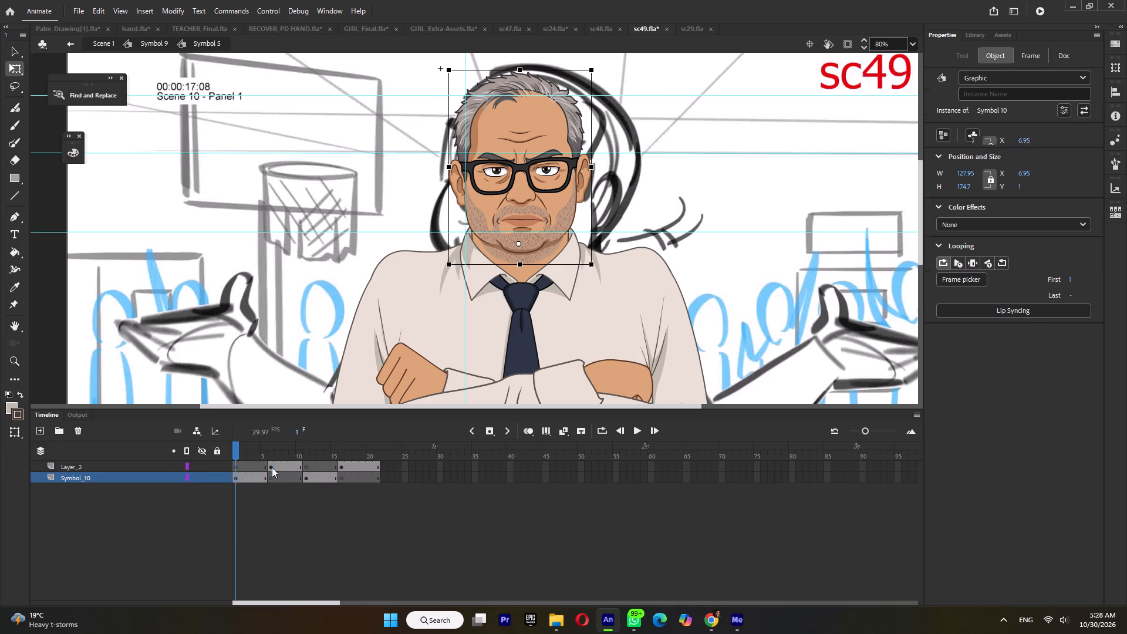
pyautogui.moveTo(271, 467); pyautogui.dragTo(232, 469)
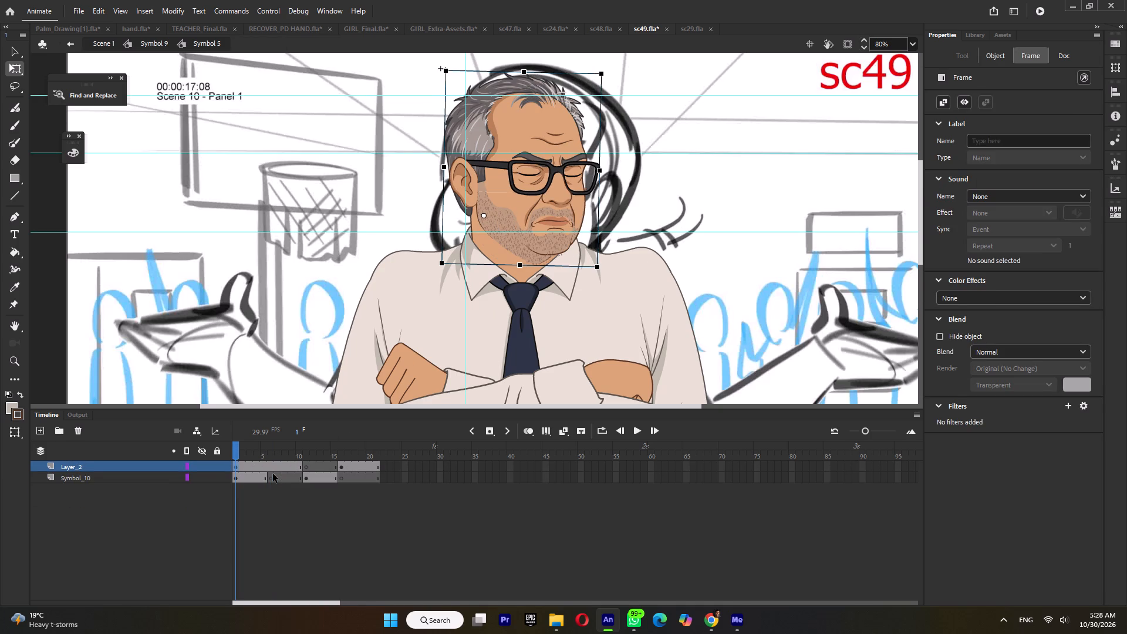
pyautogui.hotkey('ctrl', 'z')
# Using the turned-head pose at frame 20, rotate both of the teacher's upper arms outward in Symbol 9 toward the sketched open-arms pose.
pyautogui.moveTo(285, 451); pyautogui.dragTo(353, 465)
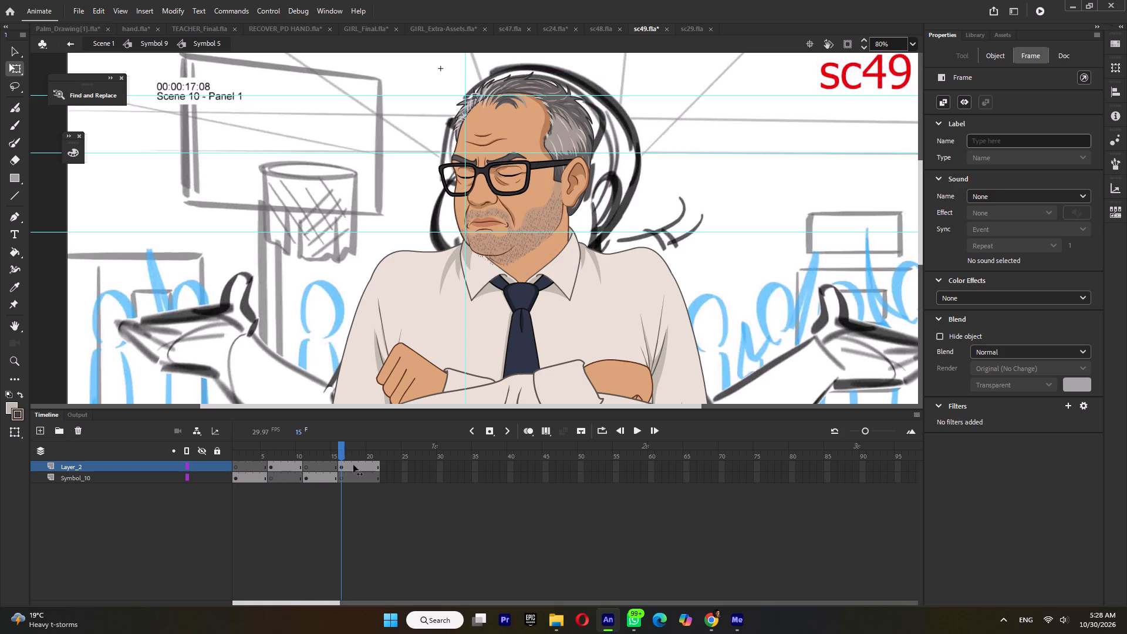
pyautogui.moveTo(353, 465); pyautogui.dragTo(236, 490)
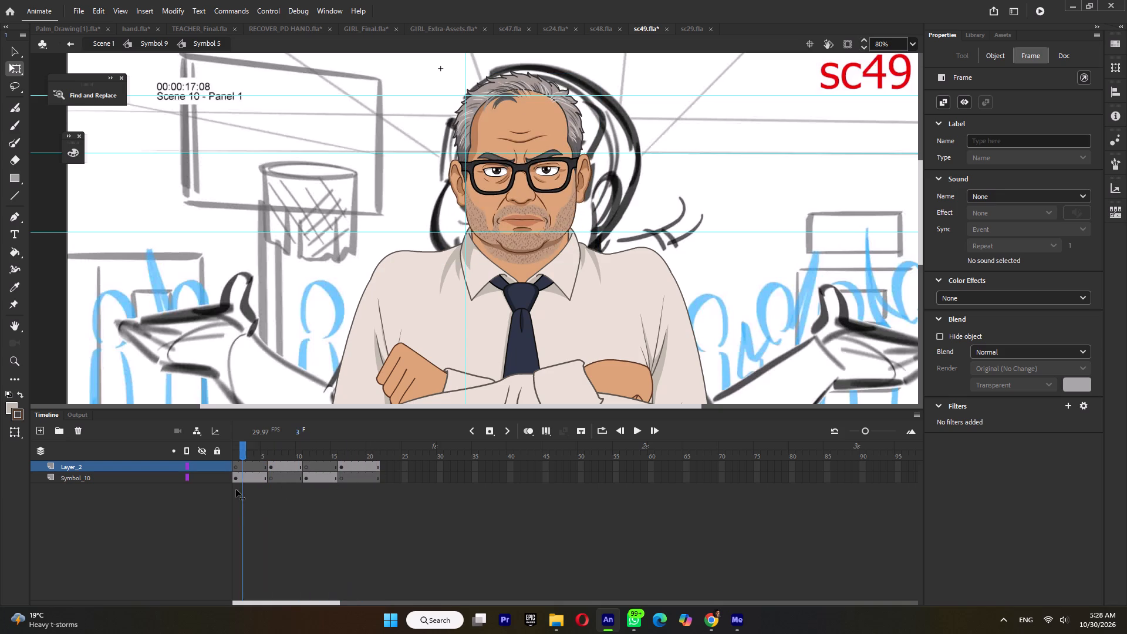
pyautogui.moveTo(236, 490); pyautogui.dragTo(369, 496)
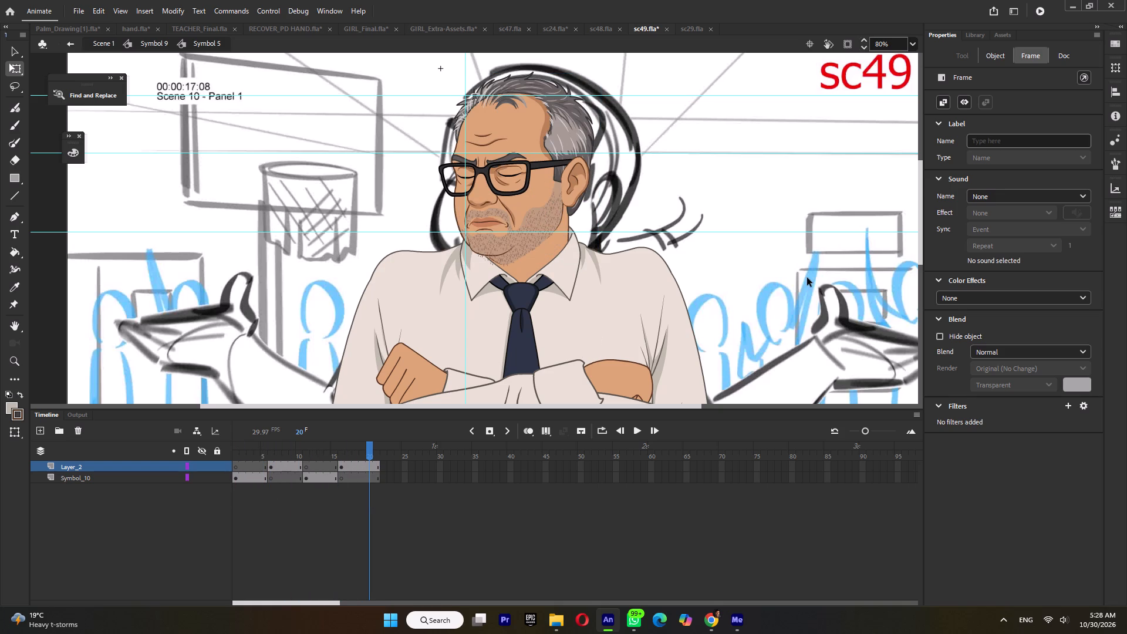
pyautogui.doubleClick(807, 278)
pyautogui.keyDown('ctrl'); pyautogui.scroll(-4, 740, 274); pyautogui.keyUp('ctrl')
pyautogui.keyDown('ctrl'); pyautogui.scroll(-3, 640, 335); pyautogui.keyUp('ctrl')
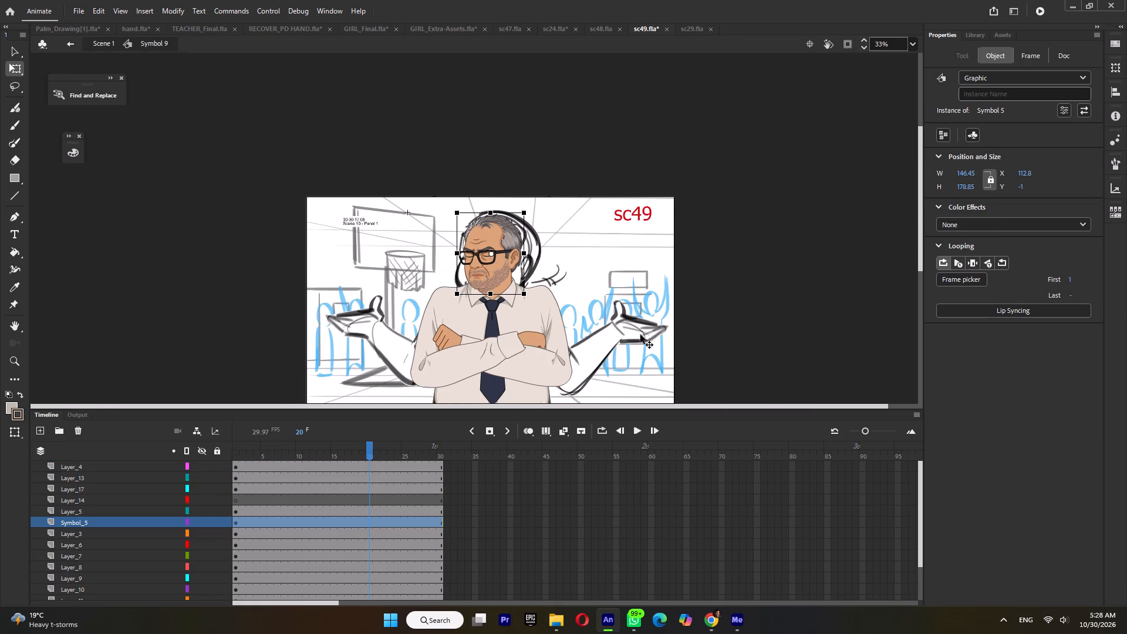
pyautogui.click(566, 340)
pyautogui.moveTo(572, 392); pyautogui.dragTo(599, 394)
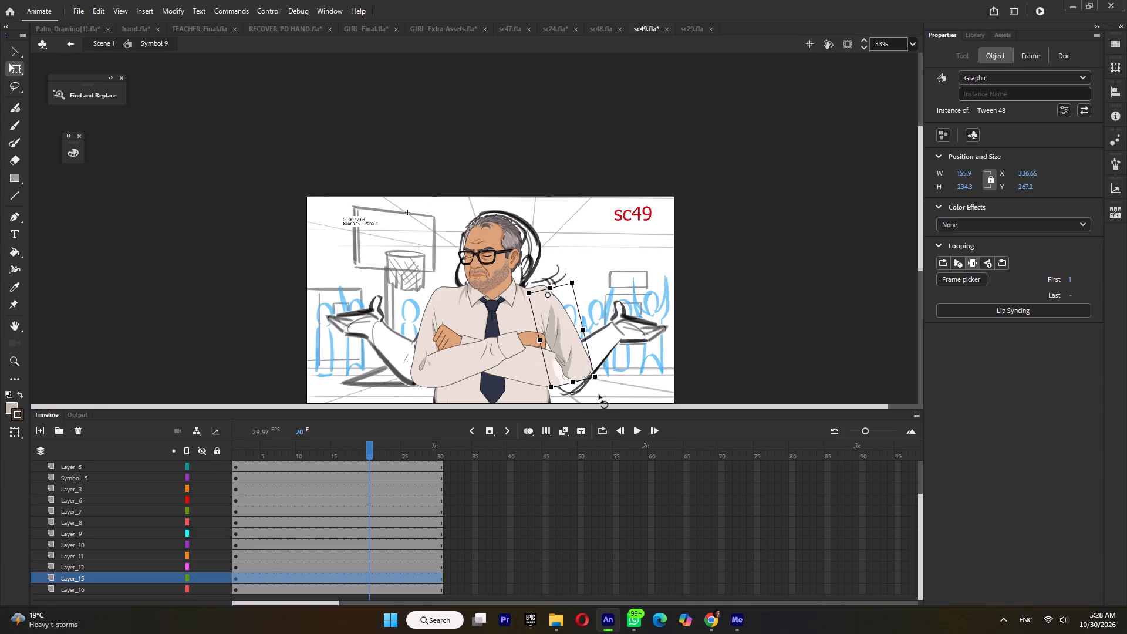
pyautogui.moveTo(599, 394); pyautogui.dragTo(593, 398)
pyautogui.click(421, 326)
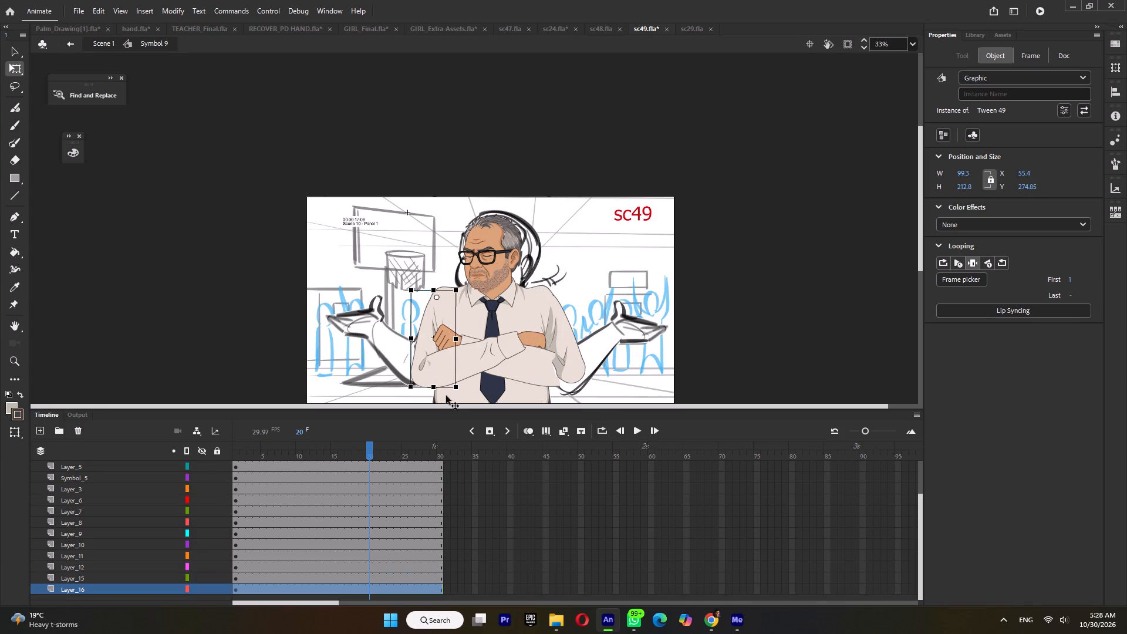
pyautogui.moveTo(453, 393); pyautogui.dragTo(437, 398)
# Rotate the crossed Tween 46 forearm outward along the sketched right-hand arm, shorten it to about 204 px wide, and seat it at the elbow.
pyautogui.click(531, 362)
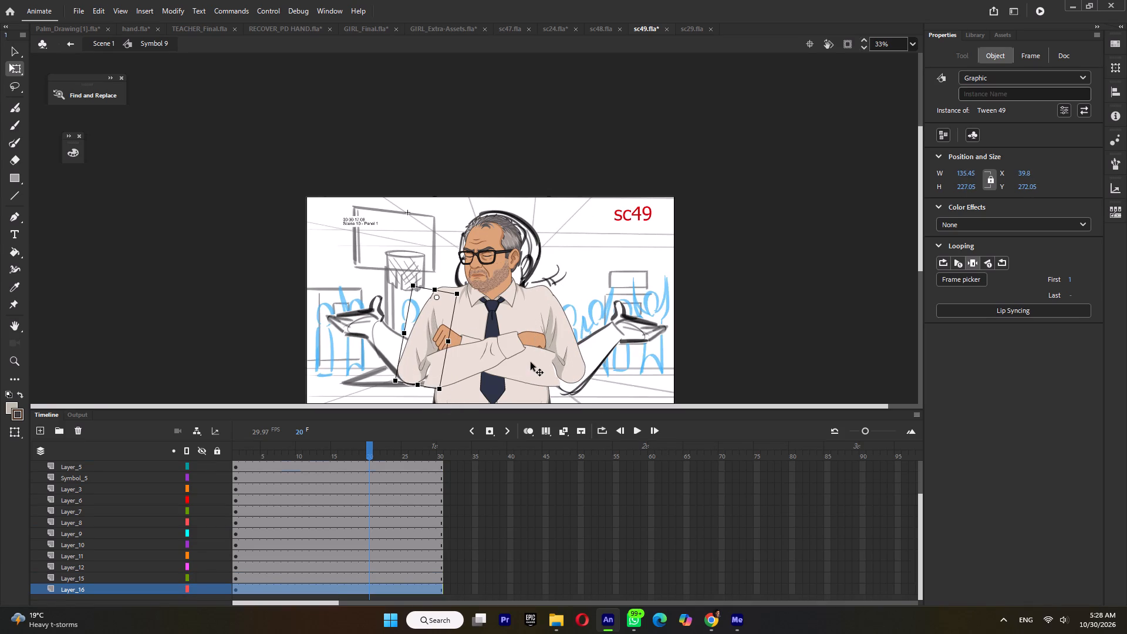
pyautogui.click(966, 279)
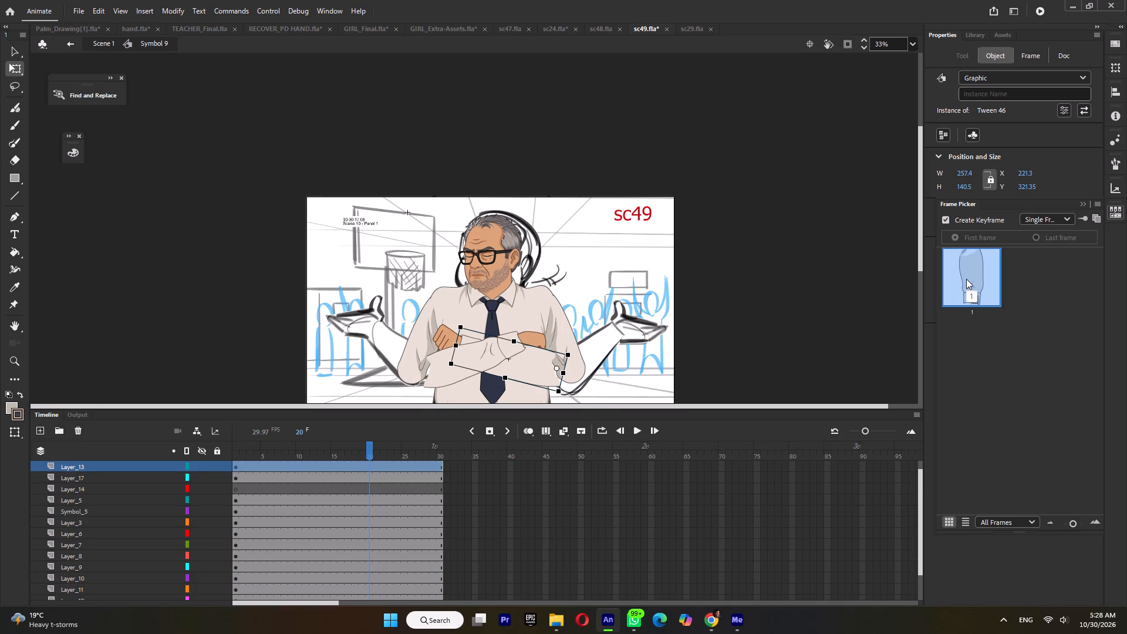
pyautogui.click(722, 303)
pyautogui.click(535, 376)
pyautogui.moveTo(451, 370); pyautogui.dragTo(669, 296)
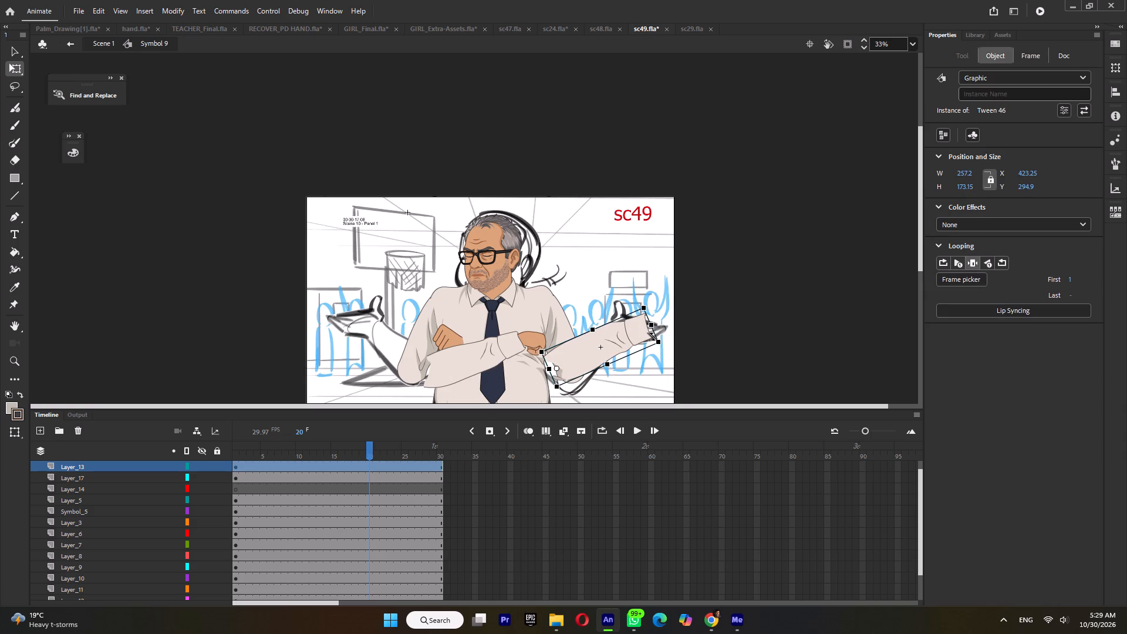
pyautogui.moveTo(652, 325); pyautogui.dragTo(632, 332)
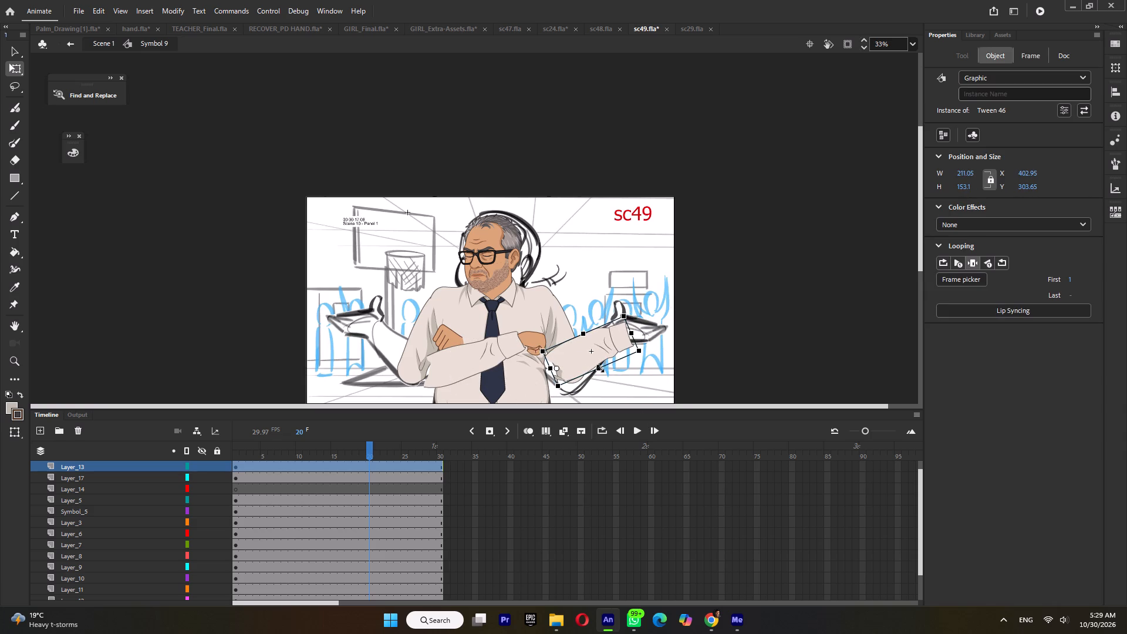
pyautogui.keyDown('ctrl'); pyautogui.scroll(3, 600, 370); pyautogui.keyUp('ctrl')
pyautogui.moveTo(598, 369); pyautogui.dragTo(597, 362)
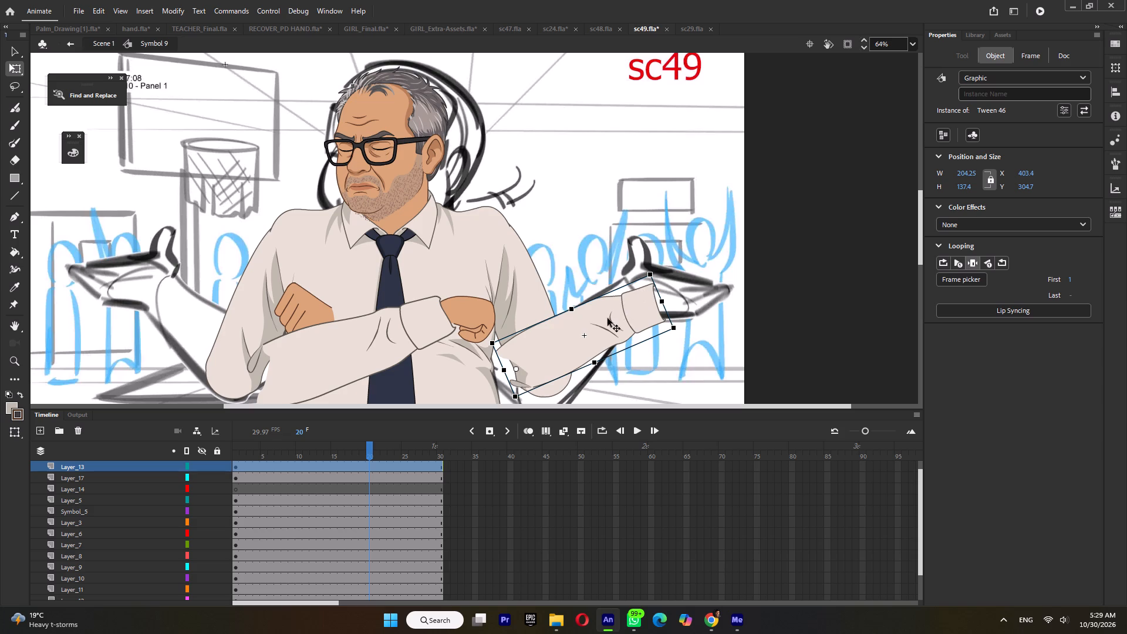
pyautogui.moveTo(610, 323); pyautogui.dragTo(630, 331)
# Inside Tween 46, add a keyframe at frame 2 with the forearm artwork flipped horizontally, and return to Symbol 9.
pyautogui.doubleClick(630, 331)
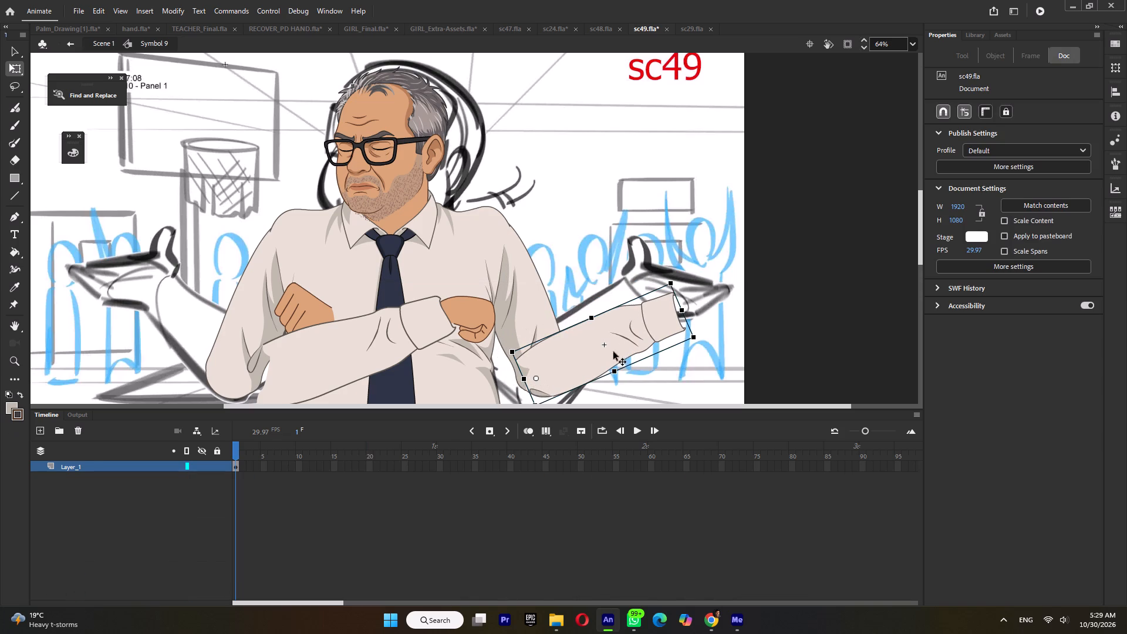
pyautogui.click(604, 361)
pyautogui.press('F5')
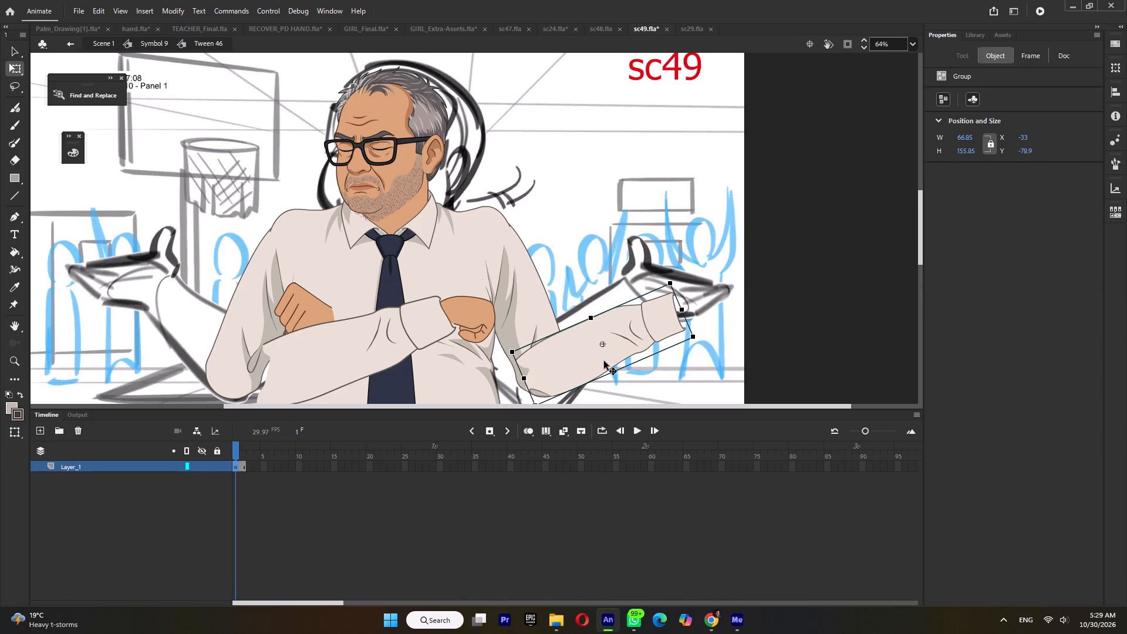
pyautogui.press('F6')
pyautogui.rightClick(604, 361)
pyautogui.click(653, 429)
pyautogui.click(836, 557)
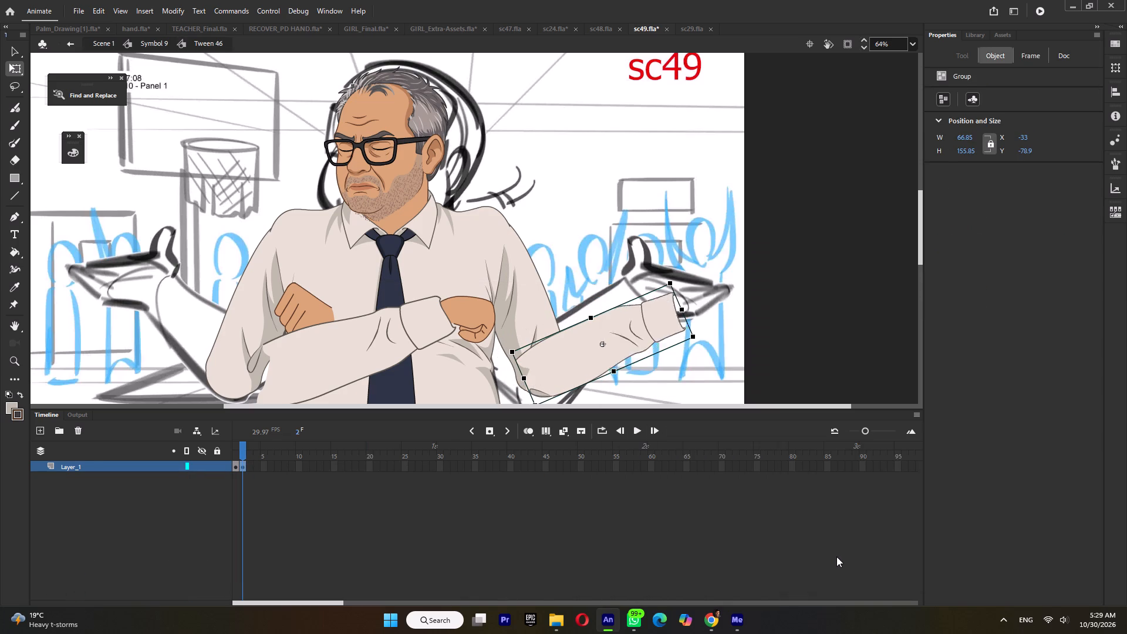
pyautogui.doubleClick(712, 360)
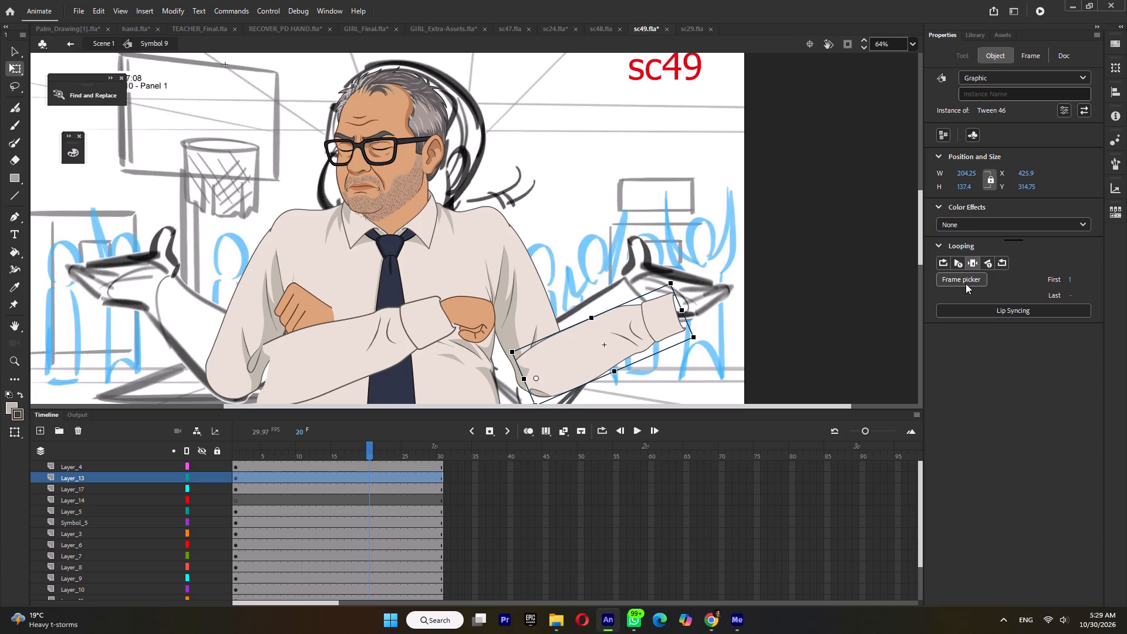
# Switch the Tween 46 forearm to frame 2 and shift it to about X 442, Y 315 at the elbow.
pyautogui.click(965, 284)
pyautogui.click(1025, 268)
pyautogui.keyDown('ctrl'); pyautogui.scroll(4, 571, 378); pyautogui.keyUp('ctrl')
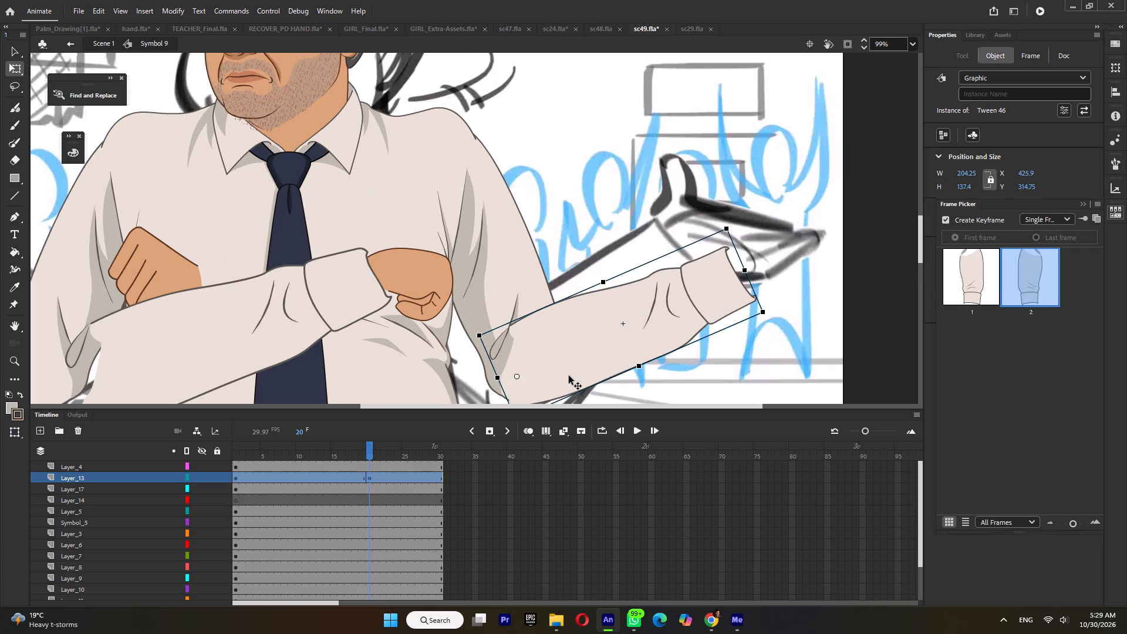
pyautogui.moveTo(568, 376); pyautogui.dragTo(590, 376)
pyautogui.keyDown('ctrl'); pyautogui.scroll(-5, 598, 332); pyautogui.keyUp('ctrl')
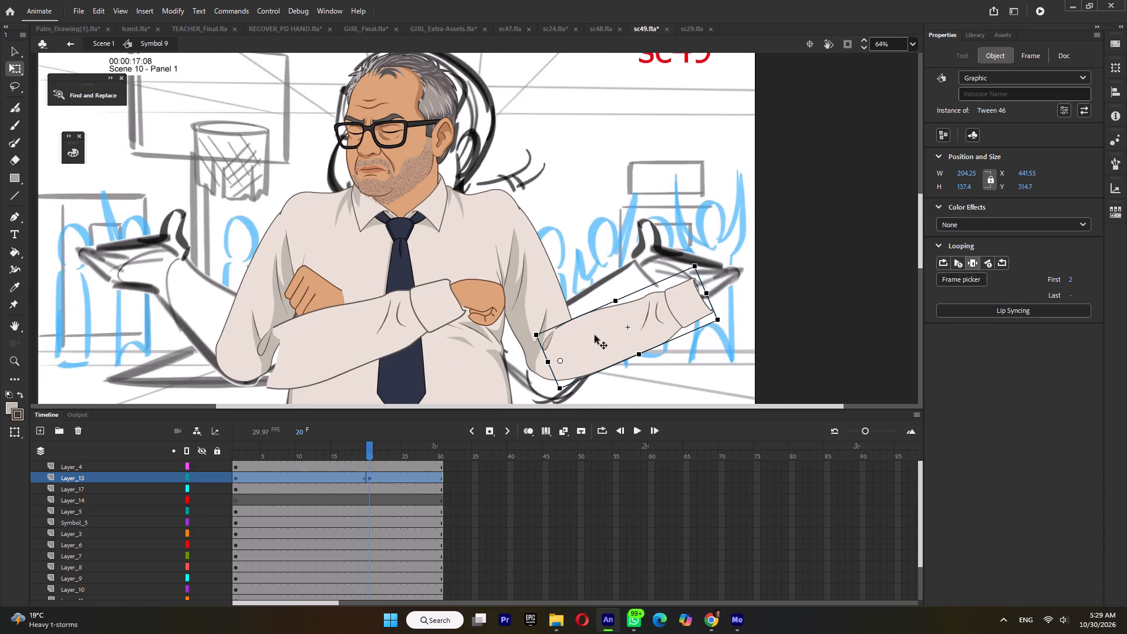
# Inside the other forearm, Tween 37, add a keyframe at frame 2 with the artwork flipped horizontally, and return to Symbol 9.
pyautogui.doubleClick(353, 345)
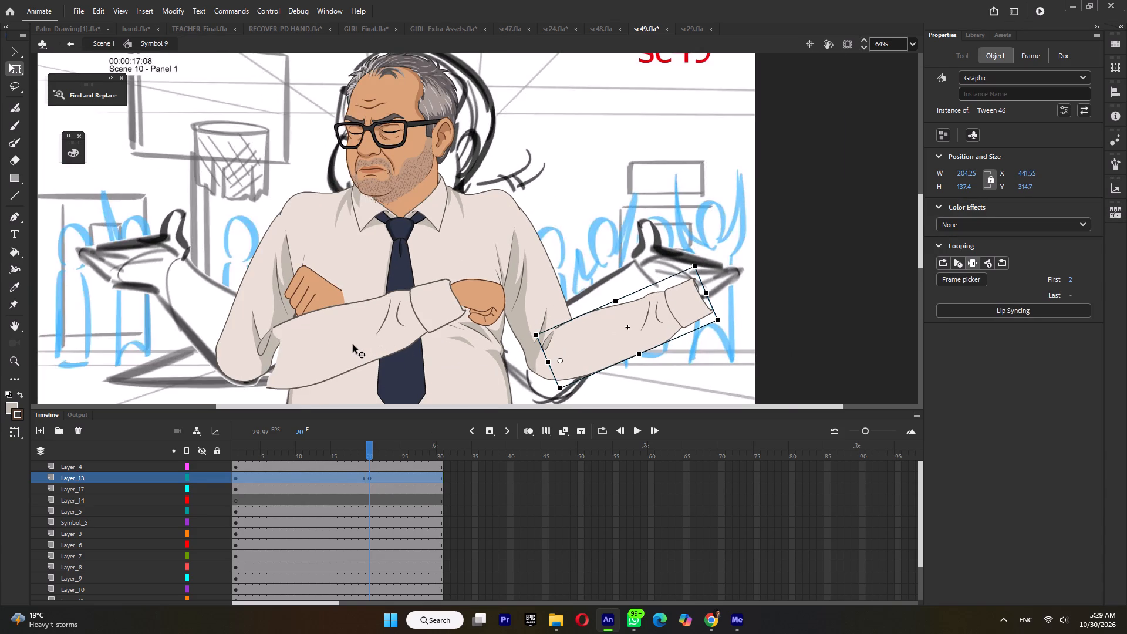
pyautogui.click(353, 345)
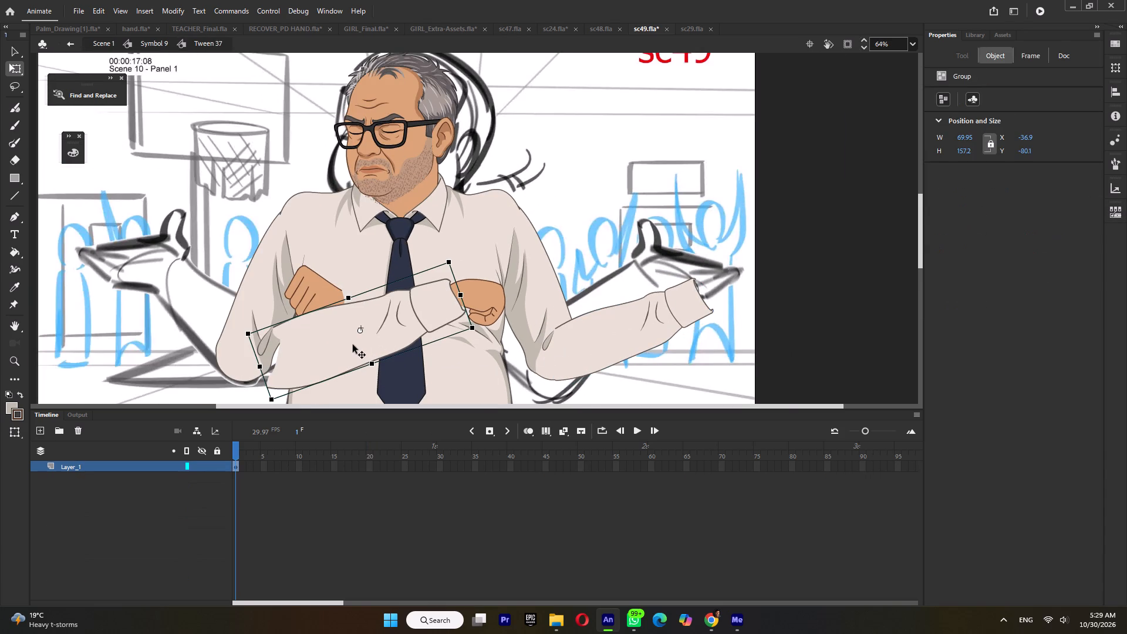
pyautogui.press('F5')
pyautogui.press('F6')
pyautogui.rightClick(353, 345)
pyautogui.click(411, 434)
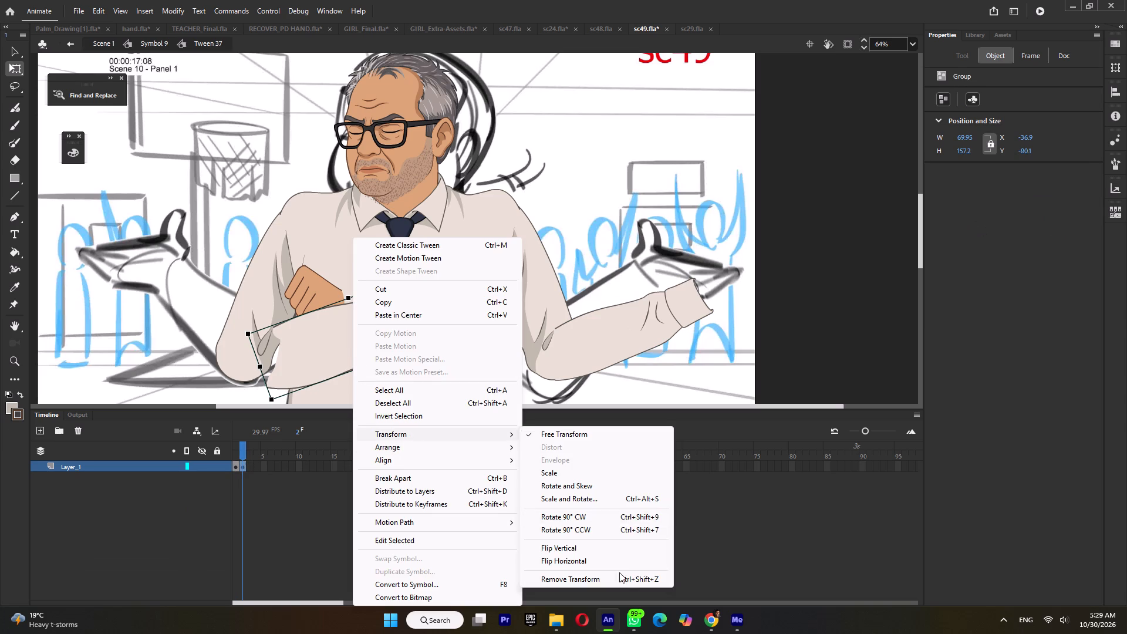
pyautogui.click(613, 563)
pyautogui.doubleClick(663, 380)
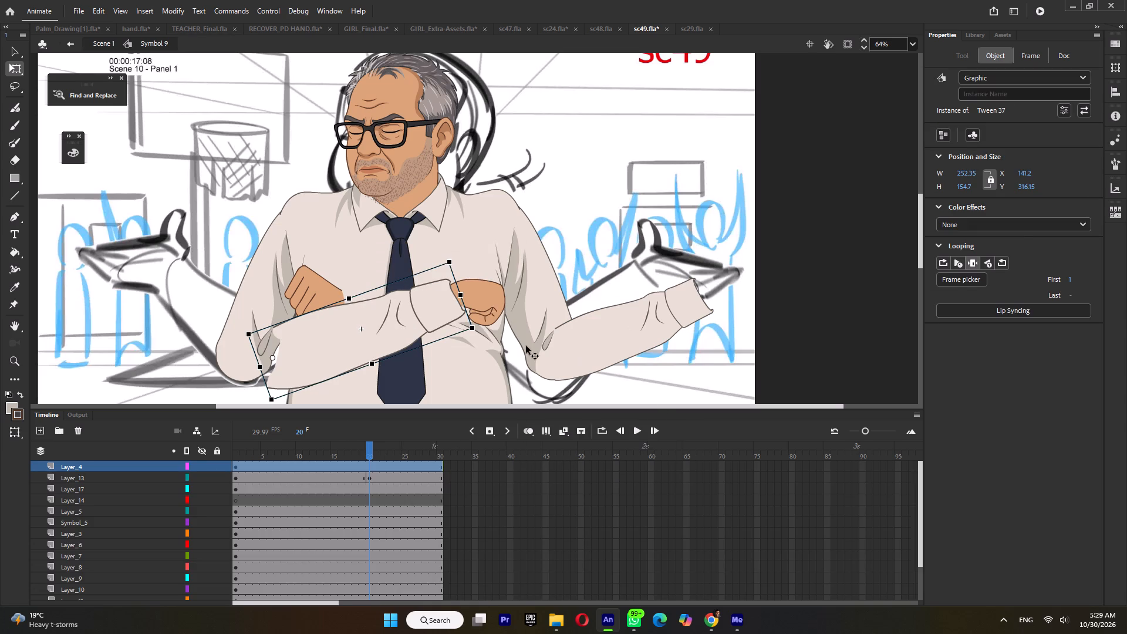
# Set the Tween 37 forearm to frame 2 and pose it outward along the sketched arm, shortened to about 213 px wide.
pyautogui.click(969, 281)
pyautogui.click(1027, 282)
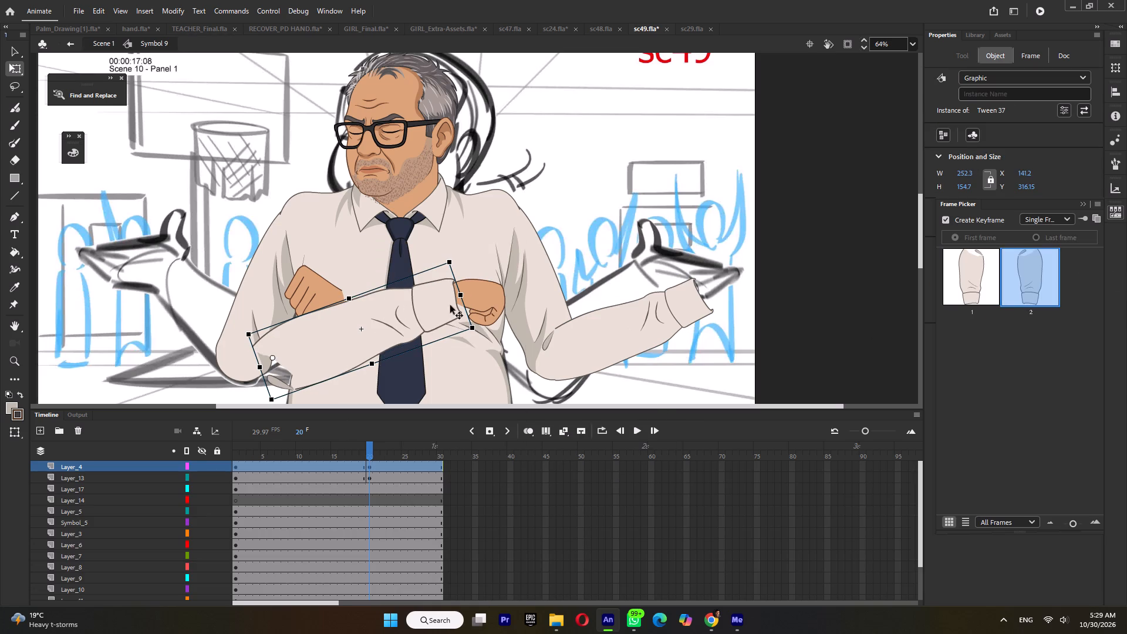
pyautogui.moveTo(456, 259); pyautogui.dragTo(123, 313)
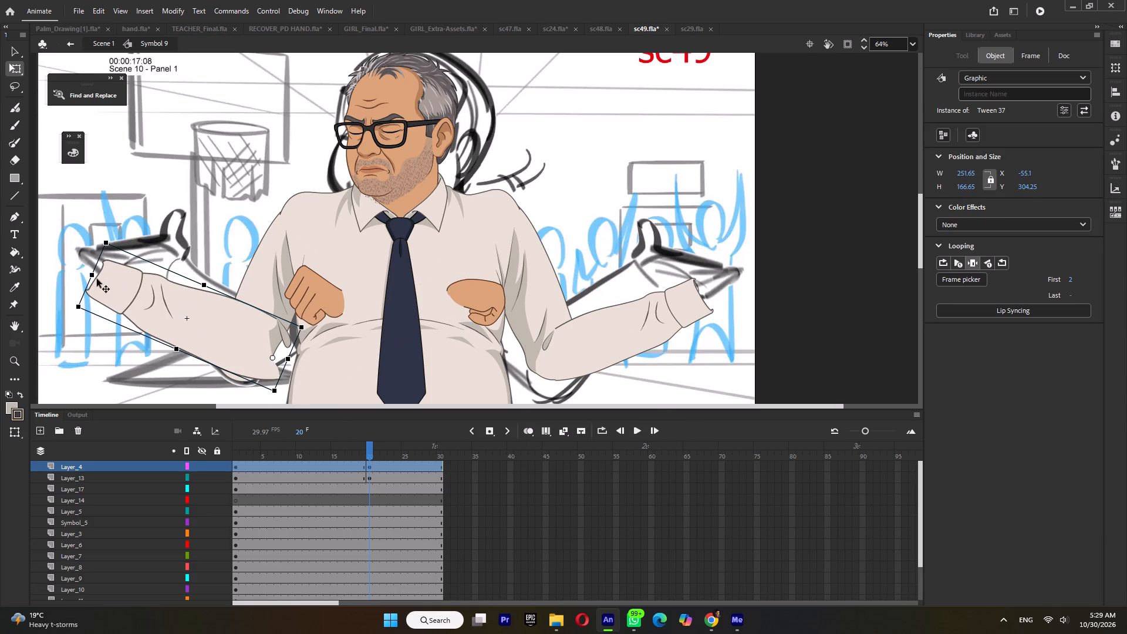
pyautogui.moveTo(95, 275); pyautogui.dragTo(128, 288)
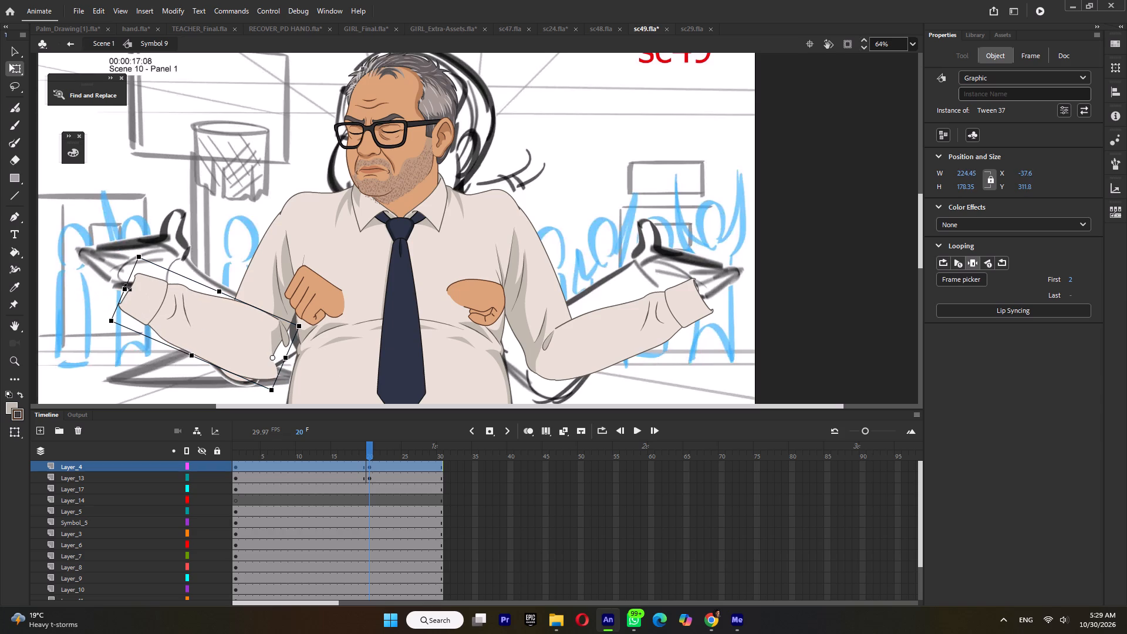
pyautogui.moveTo(128, 288); pyautogui.dragTo(127, 288)
pyautogui.moveTo(247, 340); pyautogui.dragTo(217, 343)
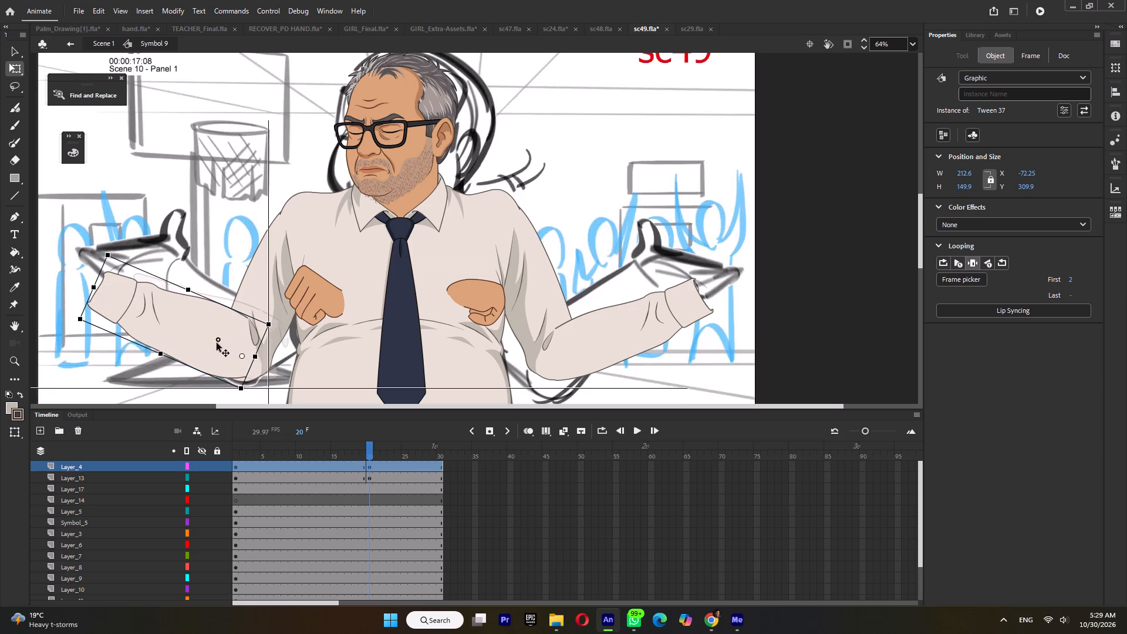
pyautogui.moveTo(217, 343); pyautogui.dragTo(217, 343)
pyautogui.keyDown('ctrl'); pyautogui.scroll(5, 230, 380); pyautogui.keyUp('ctrl')
pyautogui.moveTo(237, 350); pyautogui.dragTo(247, 359)
# Fit the Tween 37 forearm to its elbow at about 210 × 145 px, nudging it to about X -68, Y 316.
pyautogui.keyDown('ctrl'); pyautogui.scroll(-8, 266, 299); pyautogui.keyUp('ctrl')
pyautogui.keyDown('ctrl'); pyautogui.scroll(2, 308, 285); pyautogui.keyUp('ctrl')
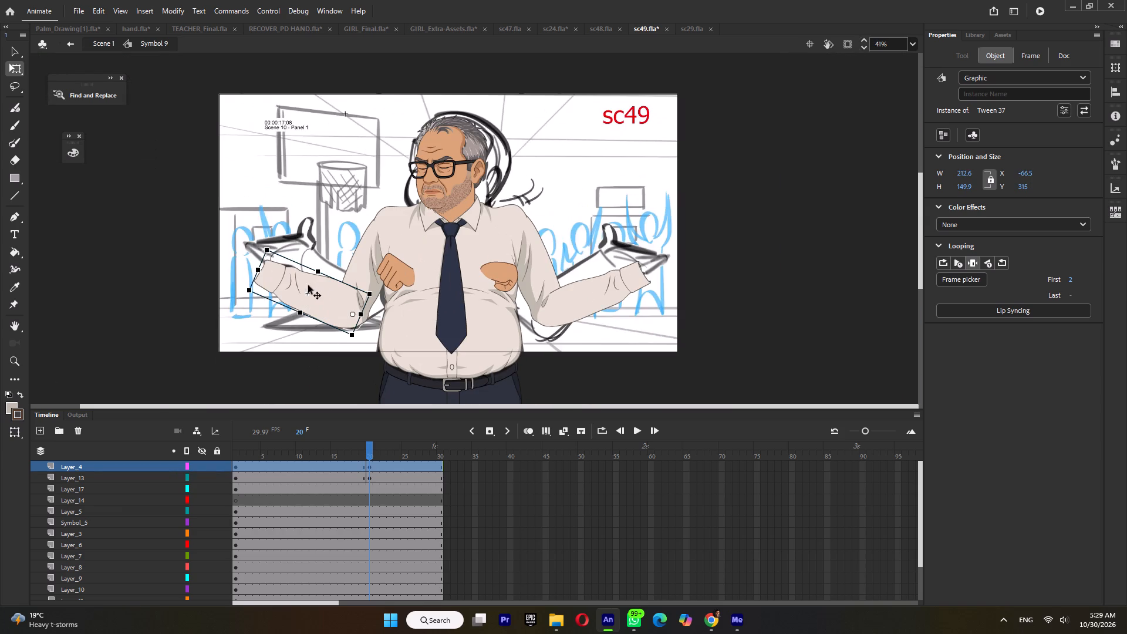
pyautogui.keyDown('ctrl'); pyautogui.scroll(5, 308, 285); pyautogui.keyUp('ctrl')
pyautogui.moveTo(336, 258); pyautogui.dragTo(336, 264)
pyautogui.keyDown('ctrl'); pyautogui.scroll(-4, 337, 261); pyautogui.keyUp('ctrl')
pyautogui.keyDown('ctrl'); pyautogui.scroll(4, 380, 381); pyautogui.keyUp('ctrl')
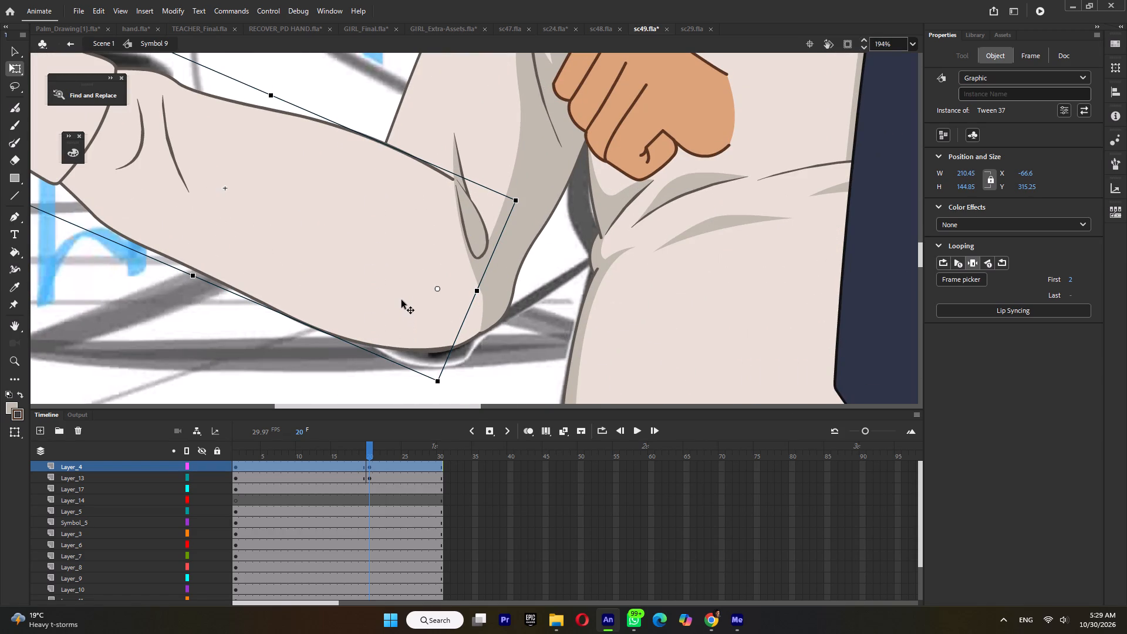
pyautogui.press('Left')
pyautogui.press('Left')
pyautogui.press('Left')
pyautogui.press('Left')
pyautogui.press('Left')
pyautogui.press('Left')
pyautogui.press('Left')
pyautogui.press('Left')
pyautogui.press('Left')
pyautogui.press('Left')
pyautogui.press('Left')
pyautogui.press('Down')
pyautogui.press('Down')
pyautogui.press('Down')
pyautogui.press('Down')
pyautogui.press('Down')
pyautogui.press('Down')
pyautogui.press('Down')
pyautogui.press('Down')
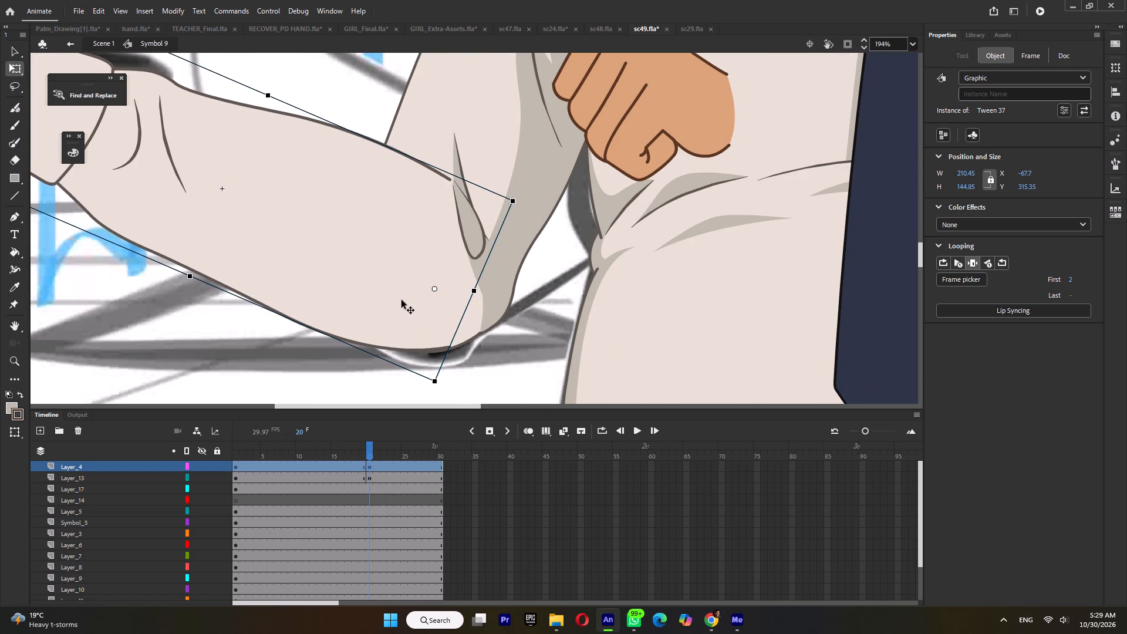
pyautogui.press('Up')
# Fine-tune the Tween 46 forearm to about 205 × 139 px at about X 442, Y 314 so it meets its elbow.
pyautogui.keyDown('ctrl'); pyautogui.scroll(-10, 420, 297); pyautogui.keyUp('ctrl')
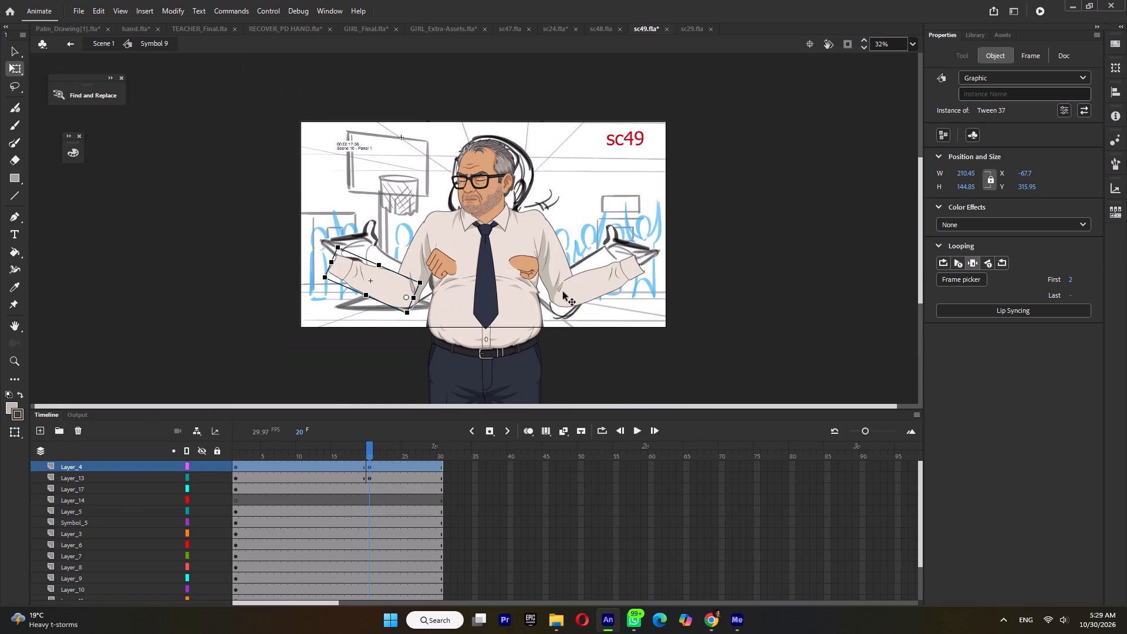
pyautogui.click(602, 275)
pyautogui.keyDown('ctrl'); pyautogui.scroll(13, 629, 279); pyautogui.keyUp('ctrl')
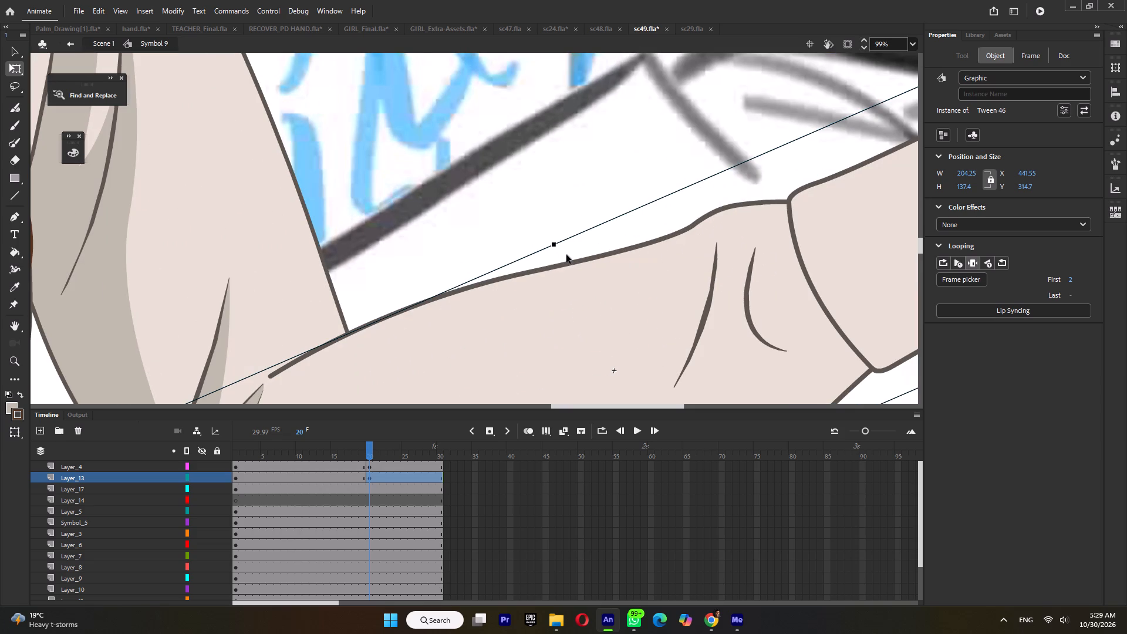
pyautogui.click(557, 245)
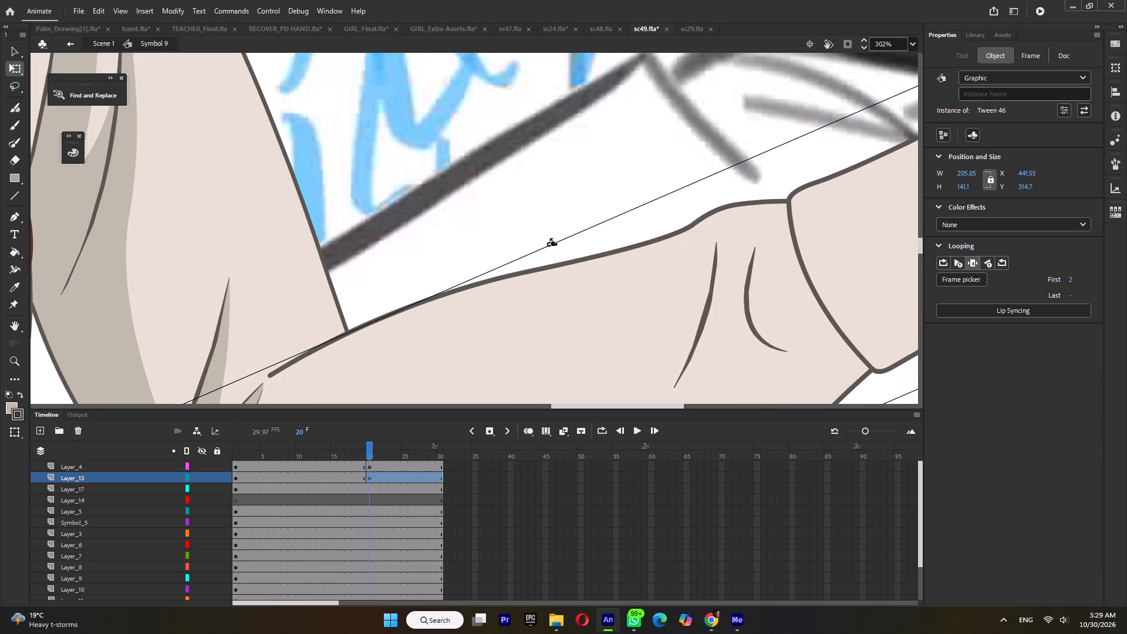
pyautogui.keyDown('ctrl'); pyautogui.scroll(-10, 556, 224); pyautogui.keyUp('ctrl')
pyautogui.keyDown('ctrl'); pyautogui.scroll(4, 537, 306); pyautogui.keyUp('ctrl')
pyautogui.keyDown('ctrl'); pyautogui.scroll(4, 473, 296); pyautogui.keyUp('ctrl')
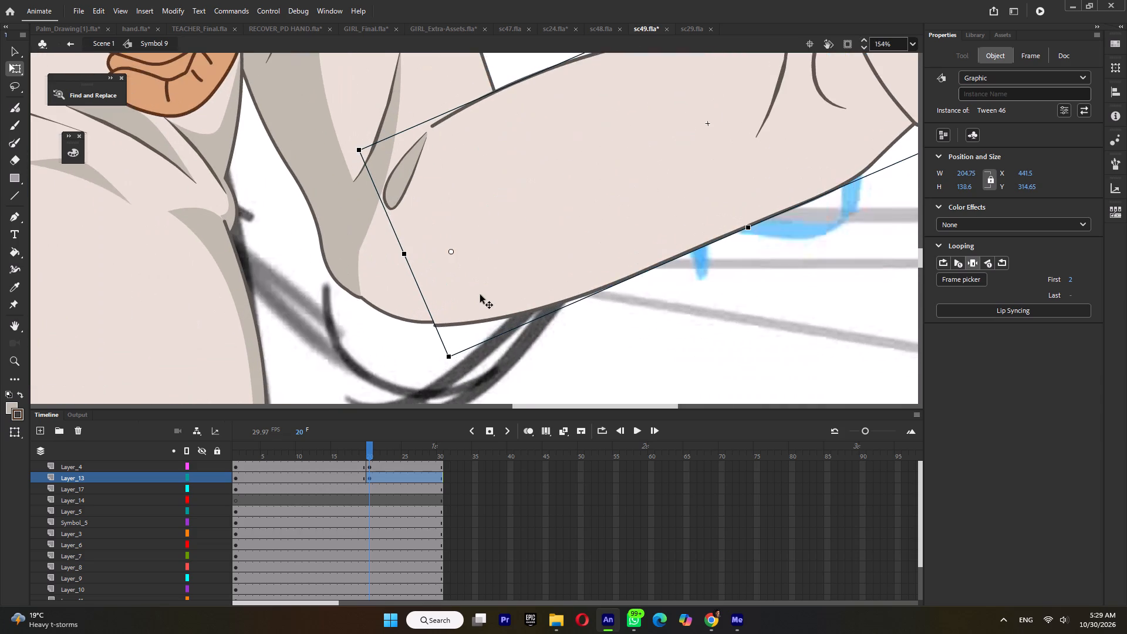
pyautogui.click(480, 295)
pyautogui.keyDown('ctrl'); pyautogui.scroll(-12, 482, 294); pyautogui.keyUp('ctrl')
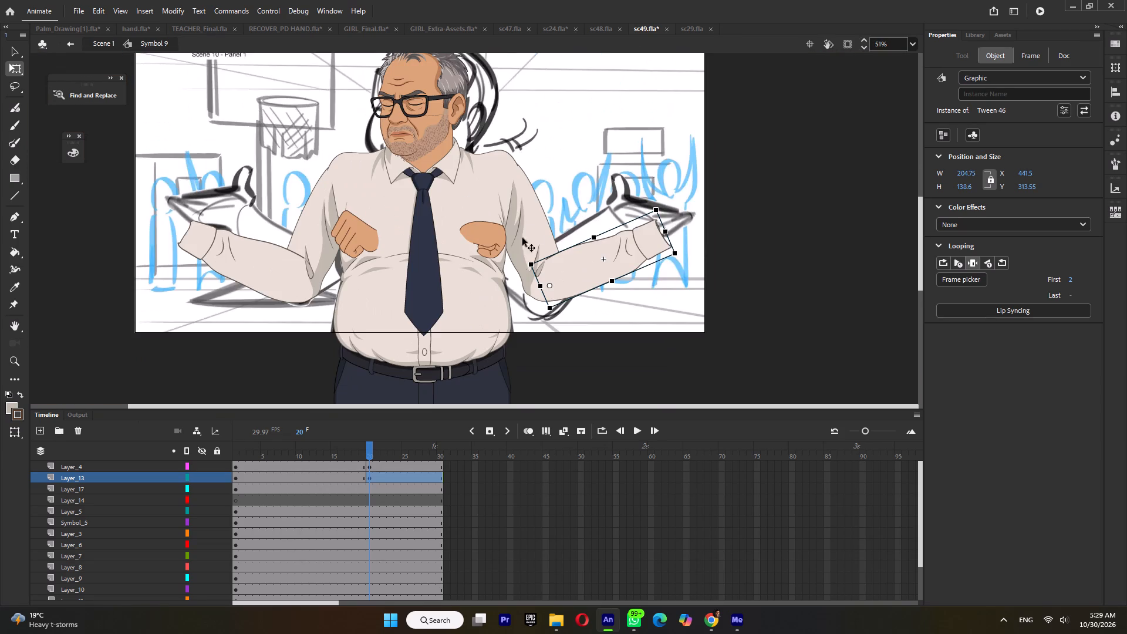
# Select the Tween 46 forearm with its upper arm, move their shared pivot to the shoulder, and rotate them slightly outward.
pyautogui.keyDown('shift'); pyautogui.click(535, 223); pyautogui.keyUp('shift')
pyautogui.moveTo(576, 229); pyautogui.dragTo(516, 174)
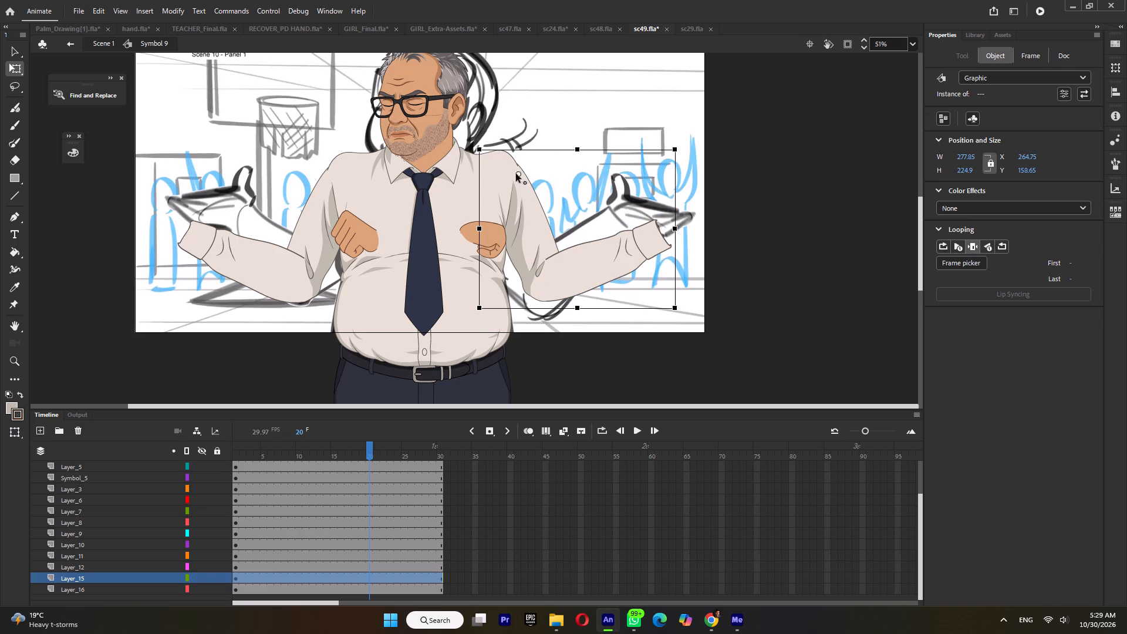
pyautogui.moveTo(516, 174); pyautogui.dragTo(496, 164)
pyautogui.moveTo(674, 319); pyautogui.dragTo(714, 285)
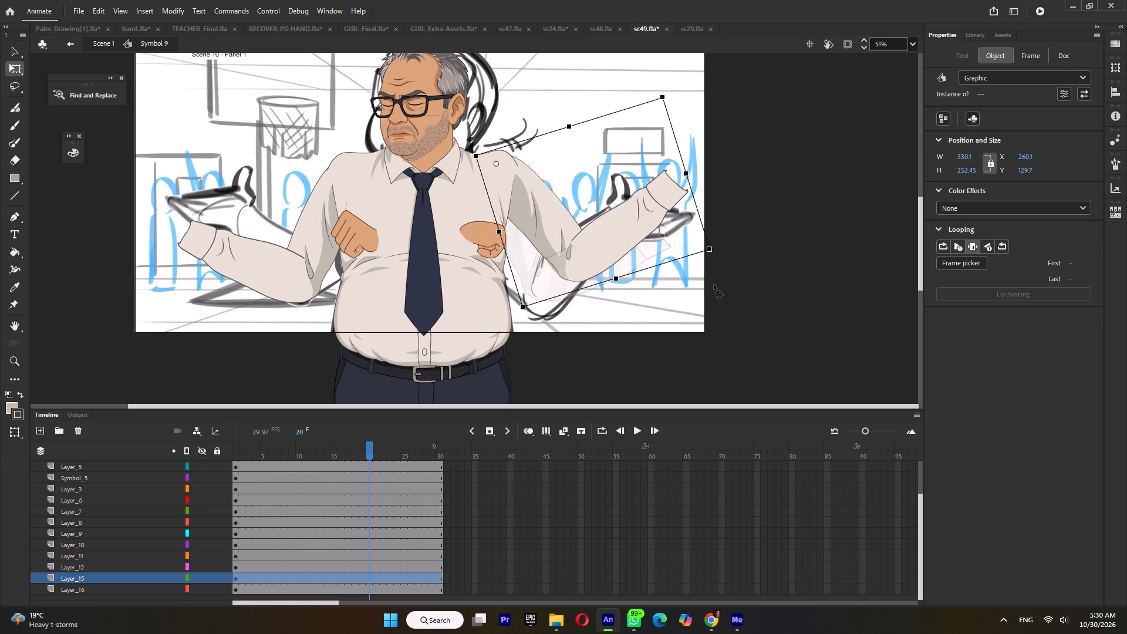
pyautogui.moveTo(714, 285); pyautogui.dragTo(687, 310)
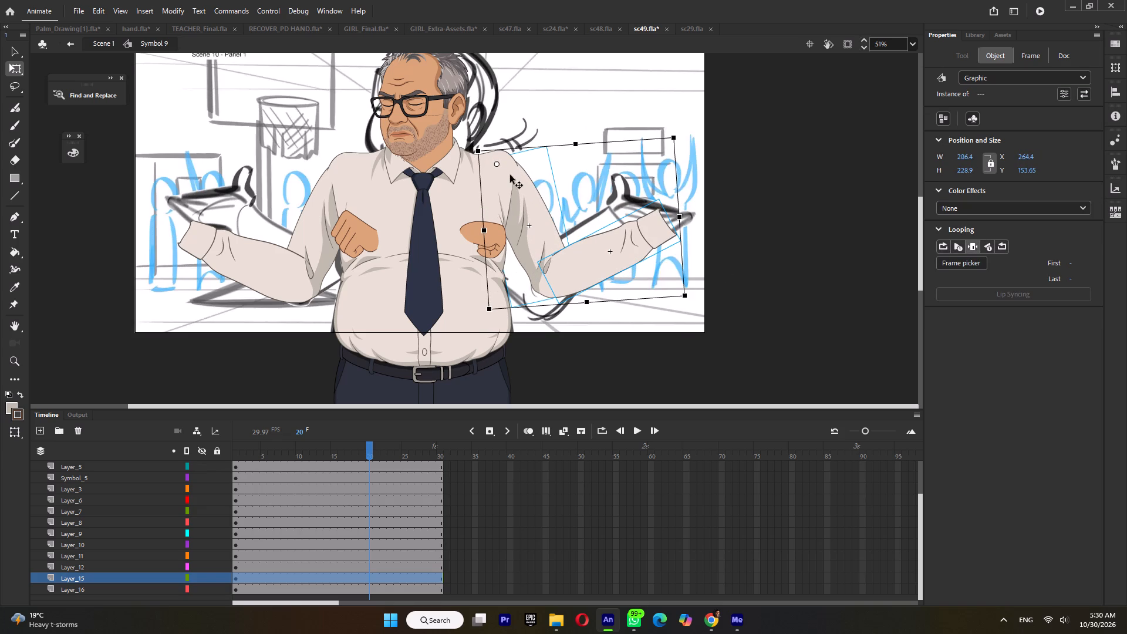
# Inside the nested shirt groups of Tween 36, reshape the torso's shoulder outline to blend smoothly into the rotated sleeve.
pyautogui.doubleClick(507, 161)
pyautogui.keyDown('ctrl'); pyautogui.scroll(4, 509, 160); pyautogui.keyUp('ctrl')
pyautogui.tripleClick(509, 160)
pyautogui.click(509, 160)
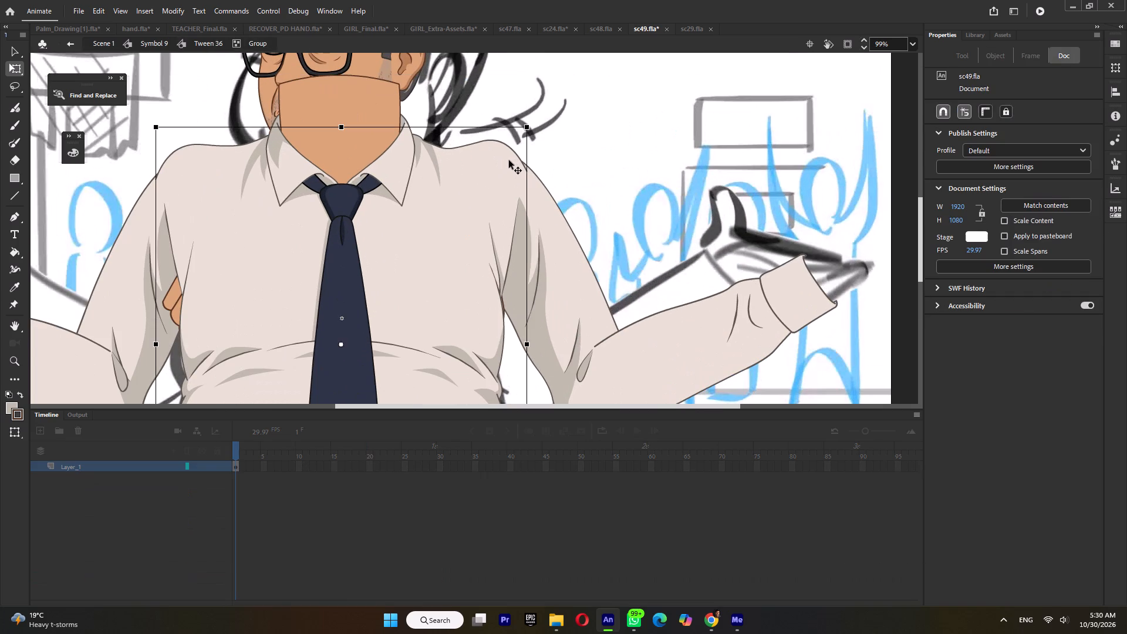
pyautogui.keyDown('ctrl'); pyautogui.scroll(3, 515, 165); pyautogui.keyUp('ctrl')
pyautogui.doubleClick(515, 165)
pyautogui.doubleClick(529, 173)
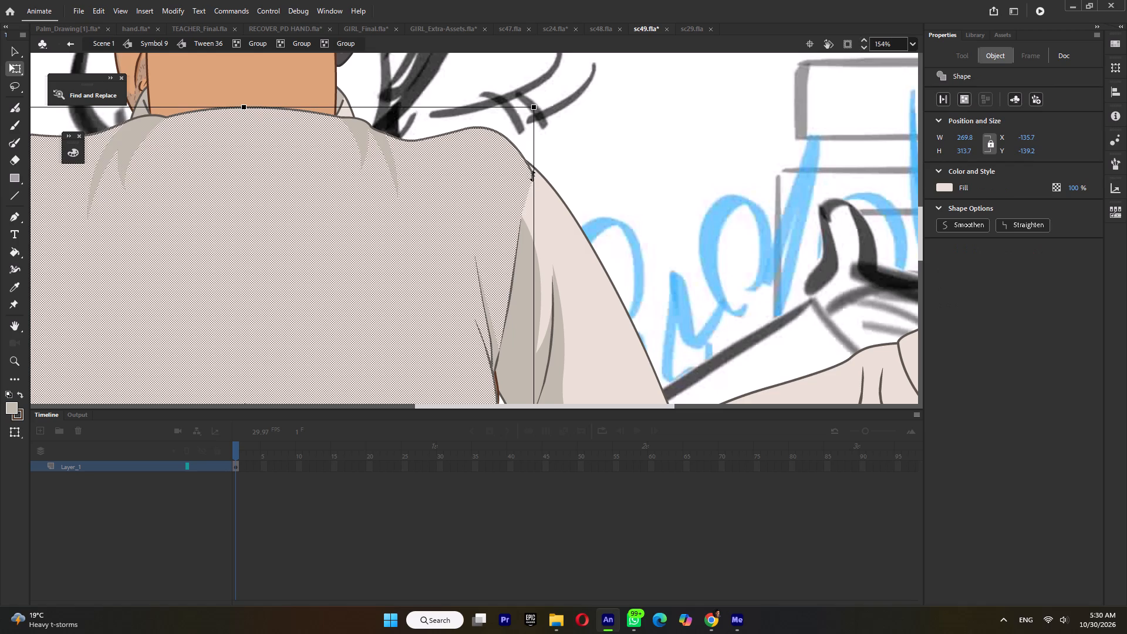
pyautogui.click(539, 175)
pyautogui.moveTo(534, 175); pyautogui.dragTo(540, 172)
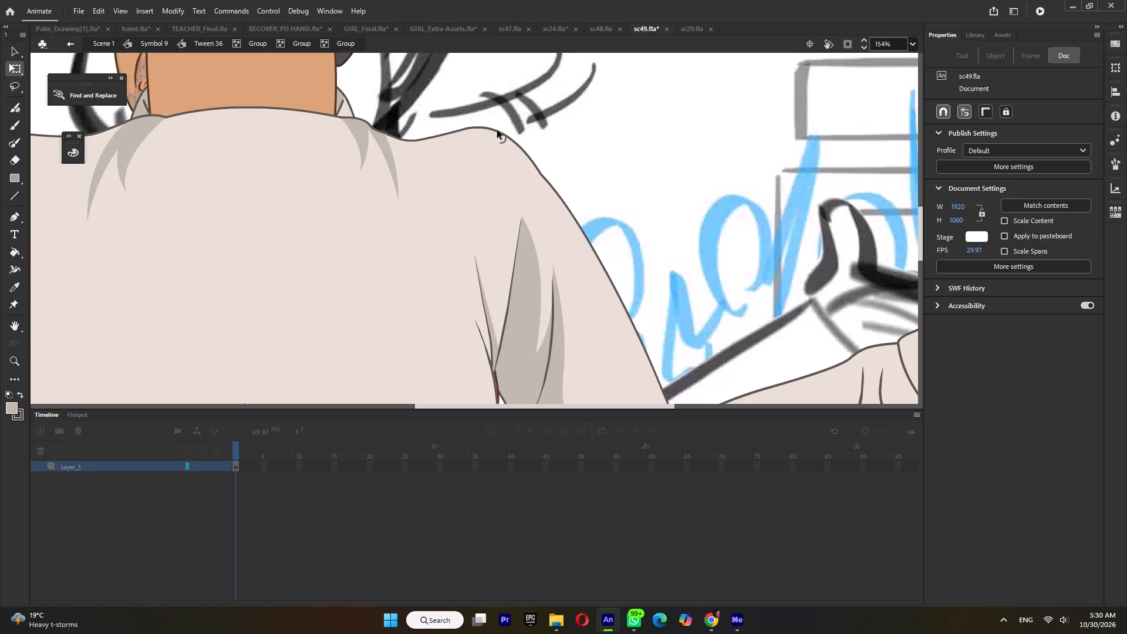
pyautogui.click(496, 130)
pyautogui.doubleClick(586, 154)
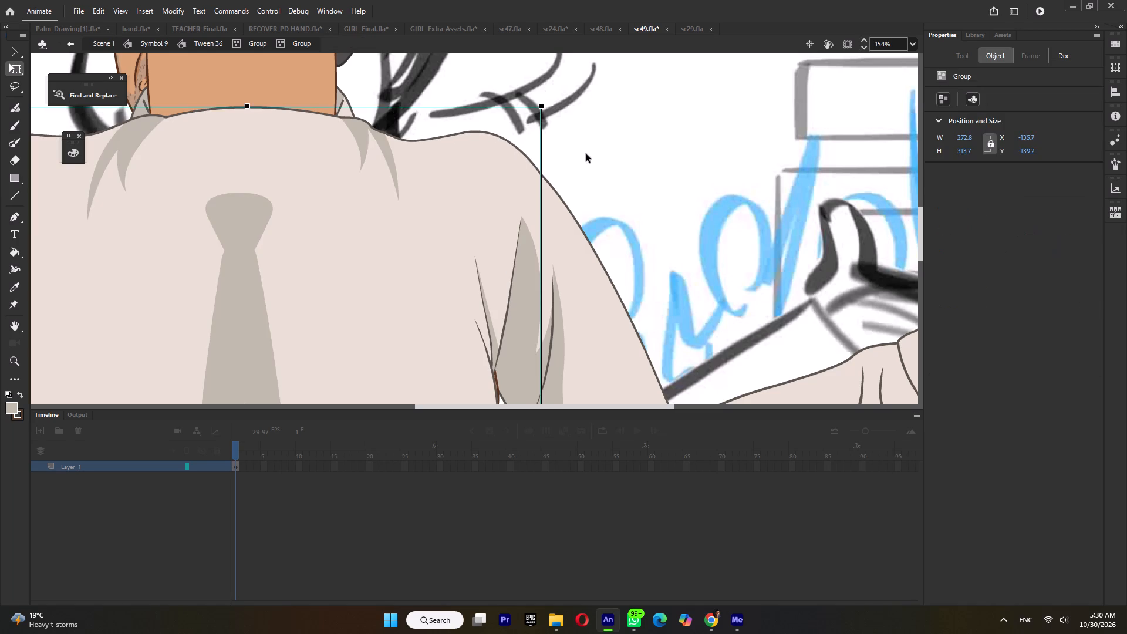
pyautogui.keyDown('ctrl'); pyautogui.doubleClick(586, 154); pyautogui.keyUp('ctrl')
# Inside the nested shirt groups of Tween 36, pull the torso's shoulder corner on the basketball-hoop side outward toward the sleeve outline.
pyautogui.keyDown('ctrl'); pyautogui.scroll(-4, 586, 154); pyautogui.keyUp('ctrl')
pyautogui.doubleClick(212, 156)
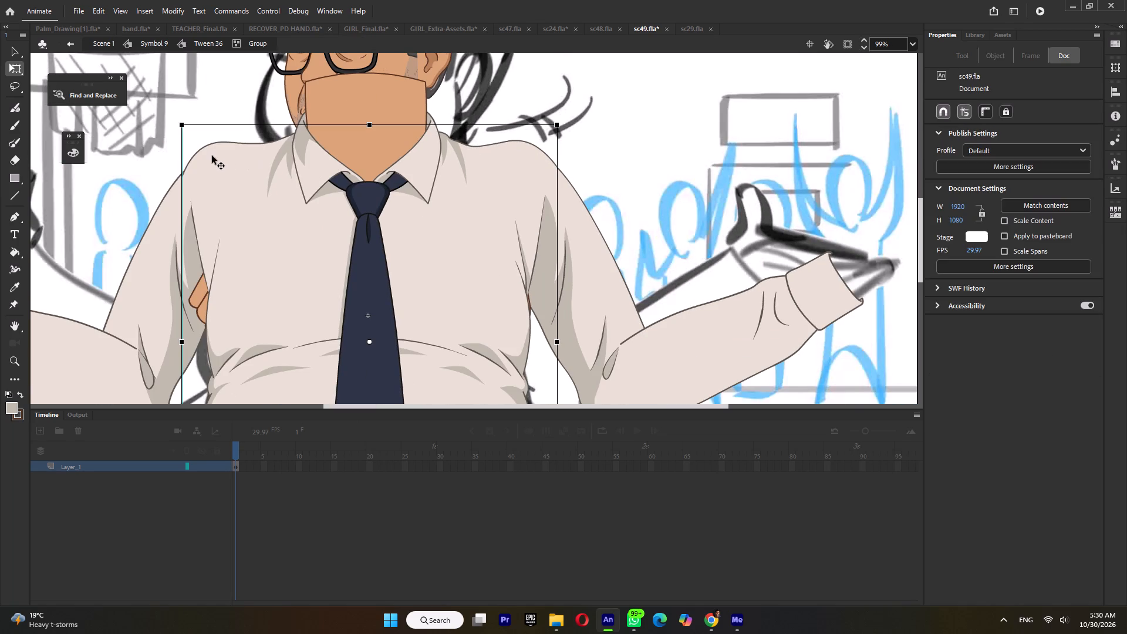
pyautogui.doubleClick(196, 164)
pyautogui.keyDown('ctrl'); pyautogui.scroll(4, 180, 169); pyautogui.keyUp('ctrl')
pyautogui.doubleClick(203, 176)
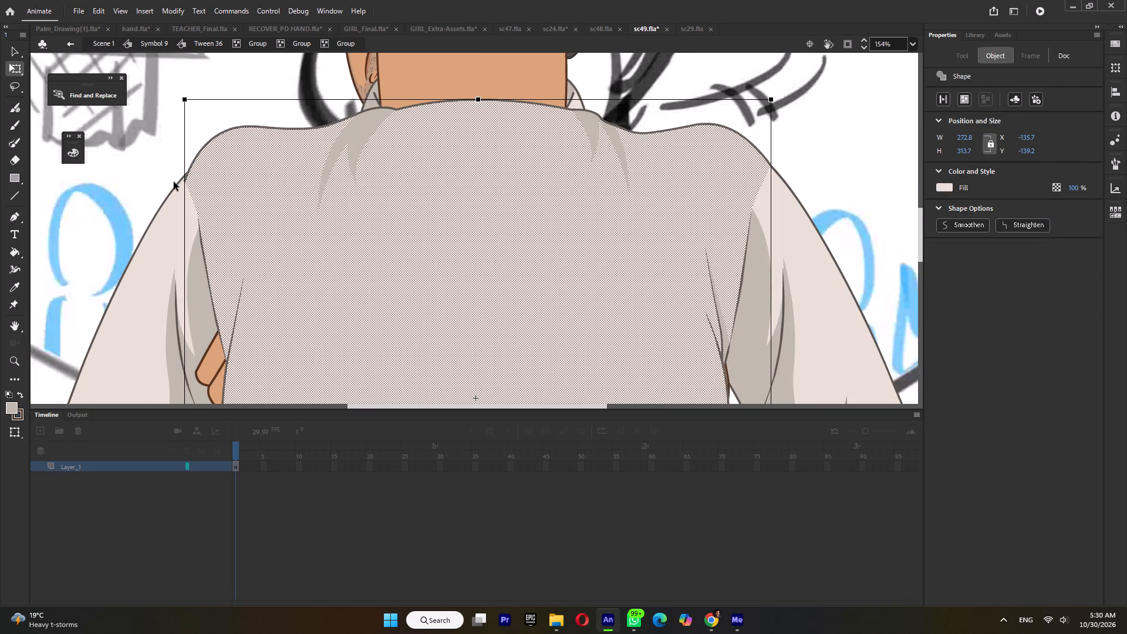
pyautogui.click(174, 182)
pyautogui.moveTo(184, 178); pyautogui.dragTo(177, 172)
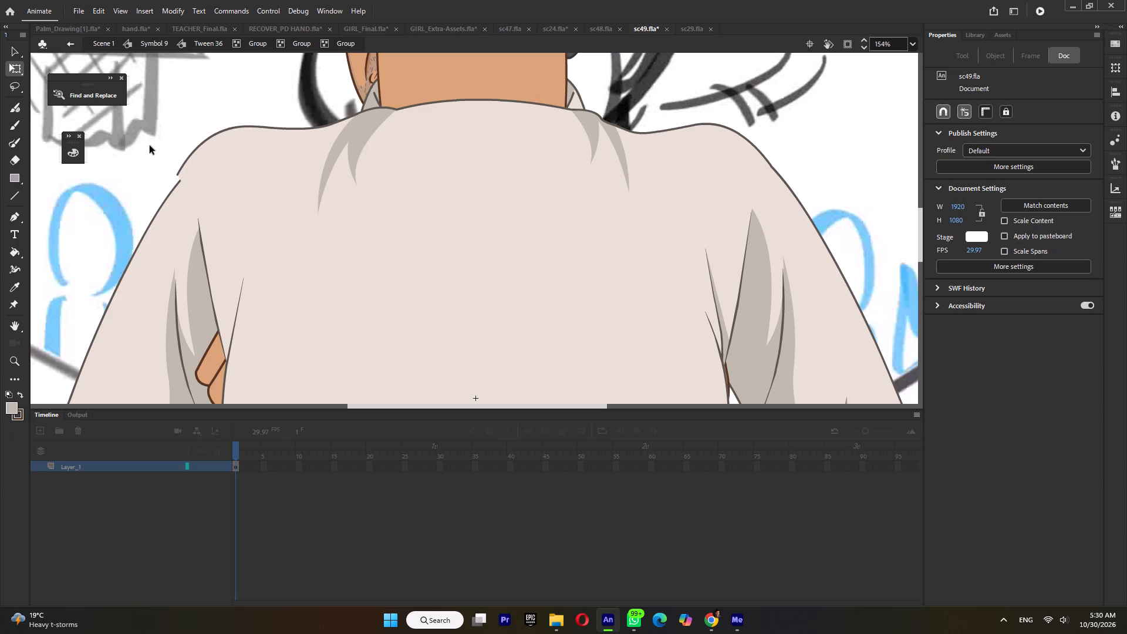
pyautogui.doubleClick(148, 145)
pyautogui.doubleClick(146, 160)
pyautogui.keyDown('ctrl'); pyautogui.scroll(-5, 146, 160); pyautogui.keyUp('ctrl')
pyautogui.doubleClick(138, 198)
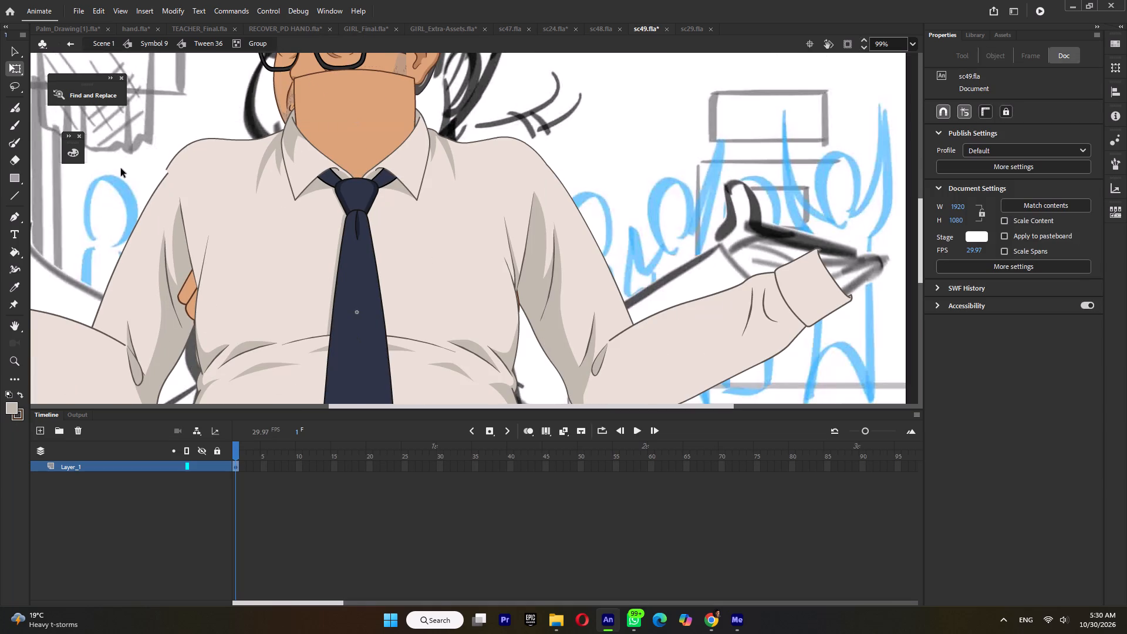
pyautogui.keyDown('ctrl'); pyautogui.doubleClick(120, 181); pyautogui.keyUp('ctrl')
pyautogui.keyDown('ctrl'); pyautogui.scroll(-5, 120, 181); pyautogui.keyUp('ctrl')
# Select the hoop-side forearm with its upper arm, move their shared pivot to the shoulder, and rotate them slightly outward.
pyautogui.moveTo(266, 176); pyautogui.dragTo(404, 279)
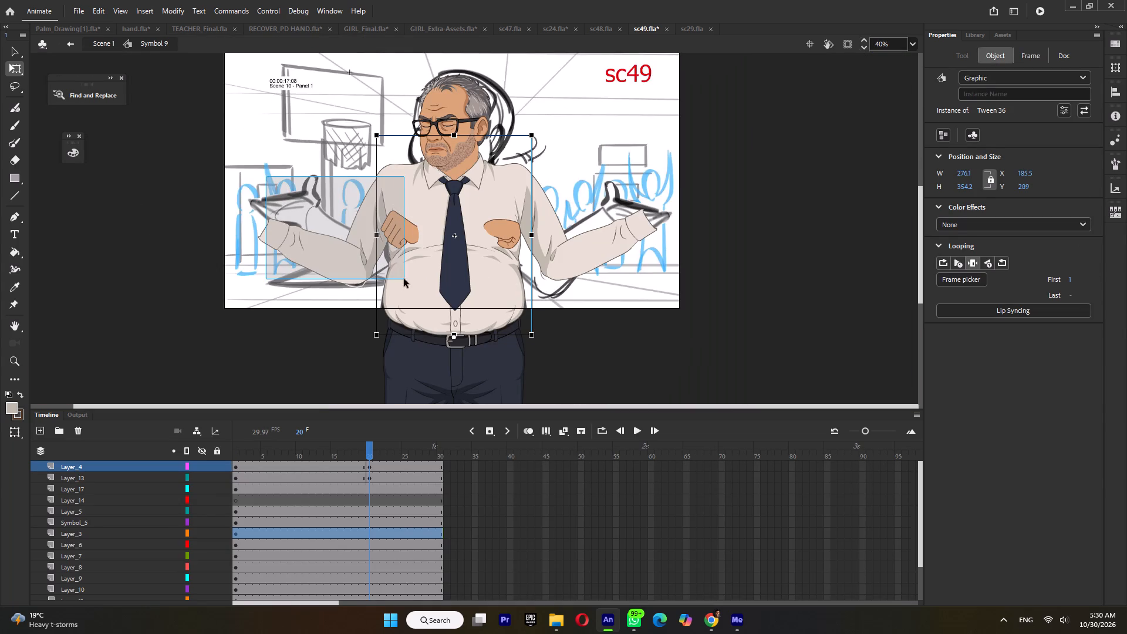
pyautogui.moveTo(404, 279); pyautogui.dragTo(356, 285)
pyautogui.moveTo(335, 228); pyautogui.dragTo(391, 176)
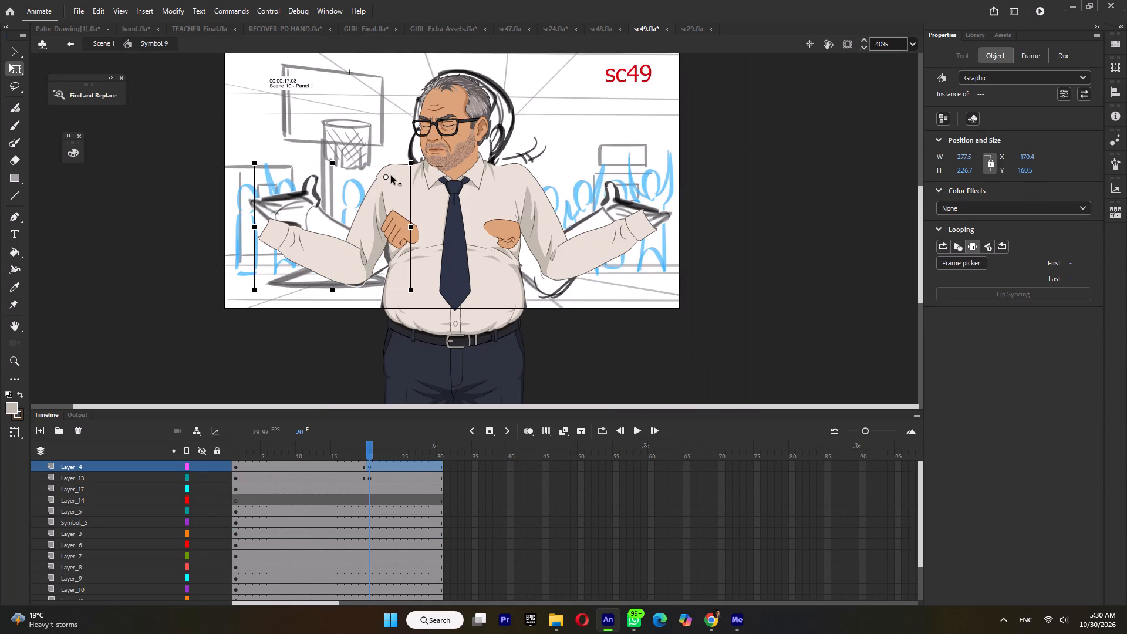
pyautogui.moveTo(391, 176); pyautogui.dragTo(390, 176)
pyautogui.moveTo(252, 299); pyautogui.dragTo(248, 286)
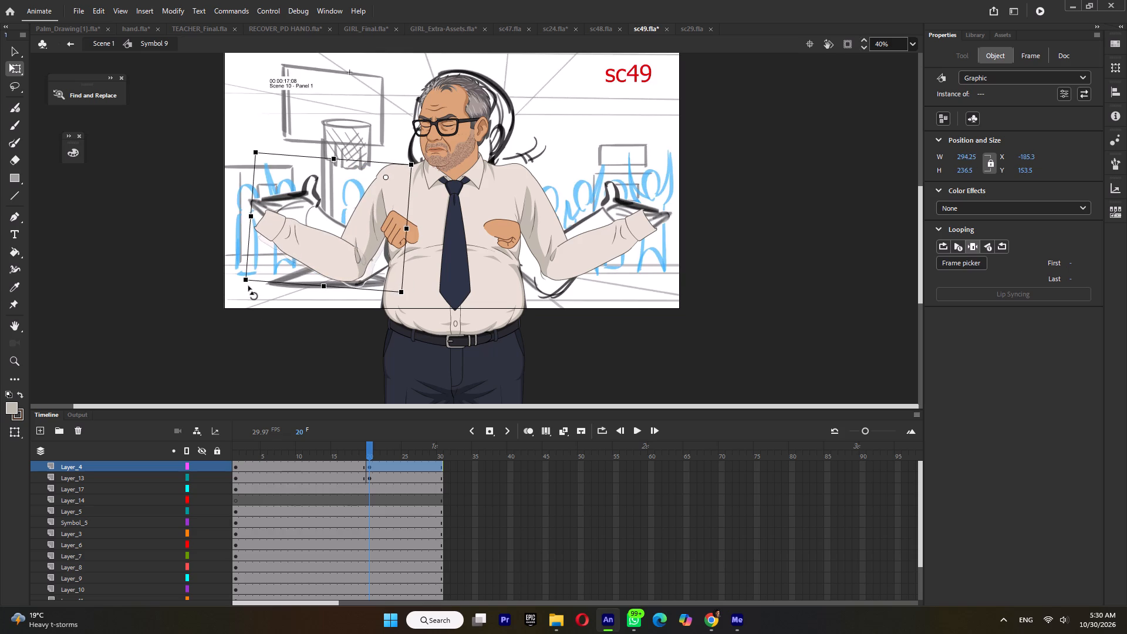
pyautogui.moveTo(248, 286); pyautogui.dragTo(249, 286)
# Reposition the hoop-side arm to about X -177.65, Y 152.6 so its sleeve lines up with the shoulder.
pyautogui.keyDown('ctrl'); pyautogui.scroll(7, 386, 185); pyautogui.keyUp('ctrl')
pyautogui.moveTo(365, 204); pyautogui.dragTo(369, 198)
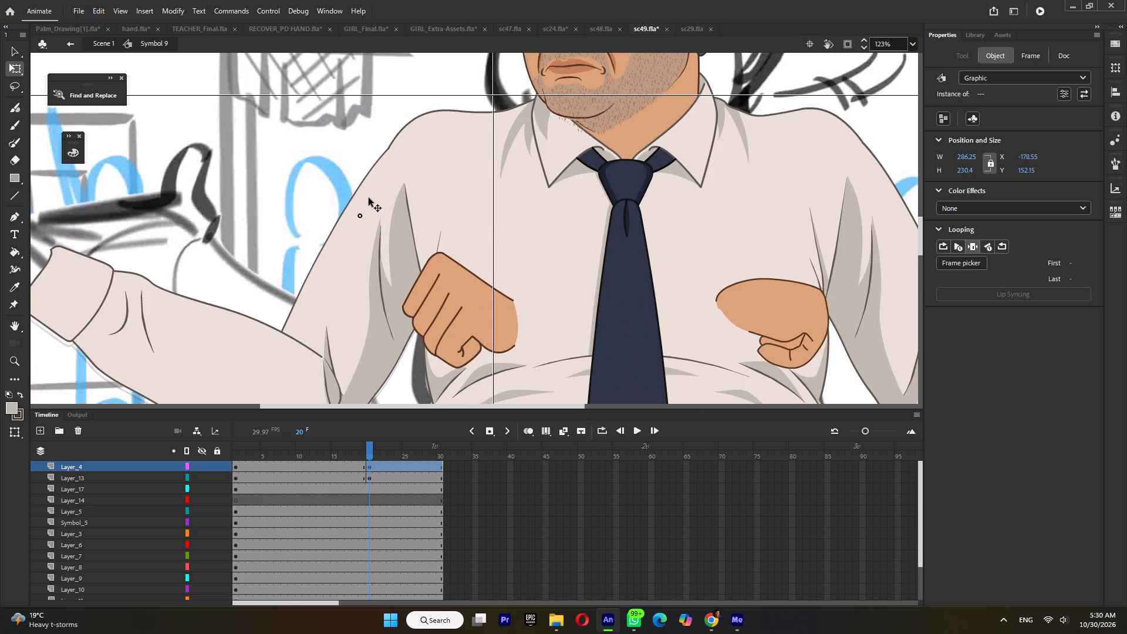
pyautogui.moveTo(369, 198); pyautogui.dragTo(370, 198)
pyautogui.press('Right')
pyautogui.press('Right')
pyautogui.press('Right')
pyautogui.press('Right')
pyautogui.press('Right')
pyautogui.press('Right')
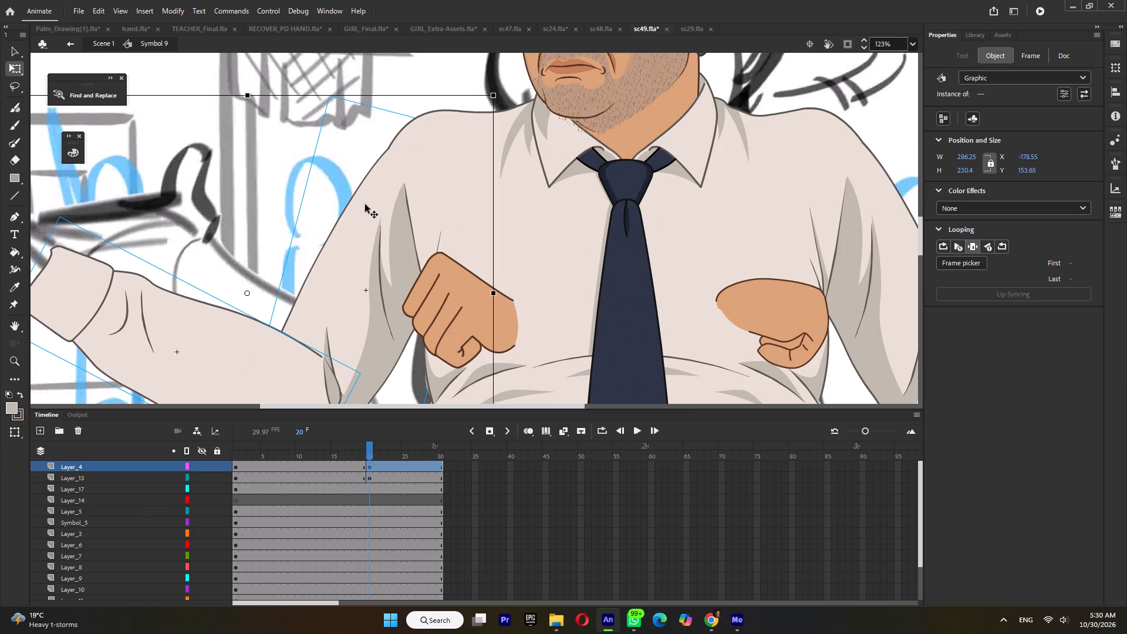
pyautogui.press('Up')
pyautogui.press('Up')
pyautogui.press('Up')
pyautogui.press('Up')
pyautogui.press('Up')
pyautogui.press('Up')
pyautogui.press('Up')
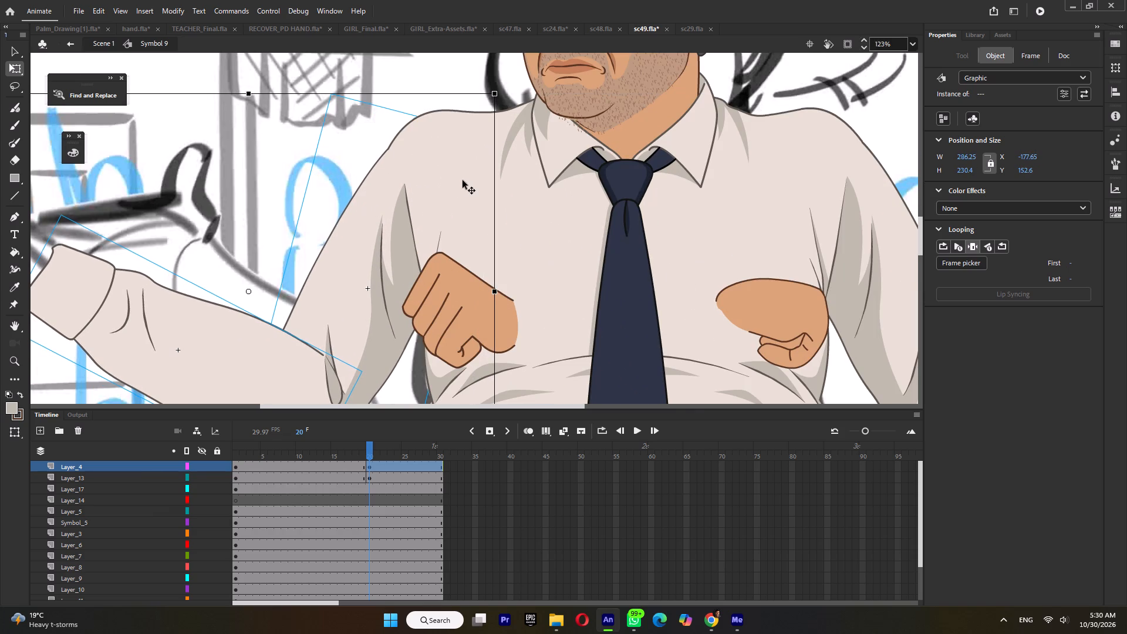
# Switch the Layer_5 hand to frame 21, the open palm, rotate it palm-up, and place it at the hoop-side cuff.
pyautogui.keyDown('ctrl'); pyautogui.scroll(-8, 463, 180); pyautogui.keyUp('ctrl')
pyautogui.click(546, 221)
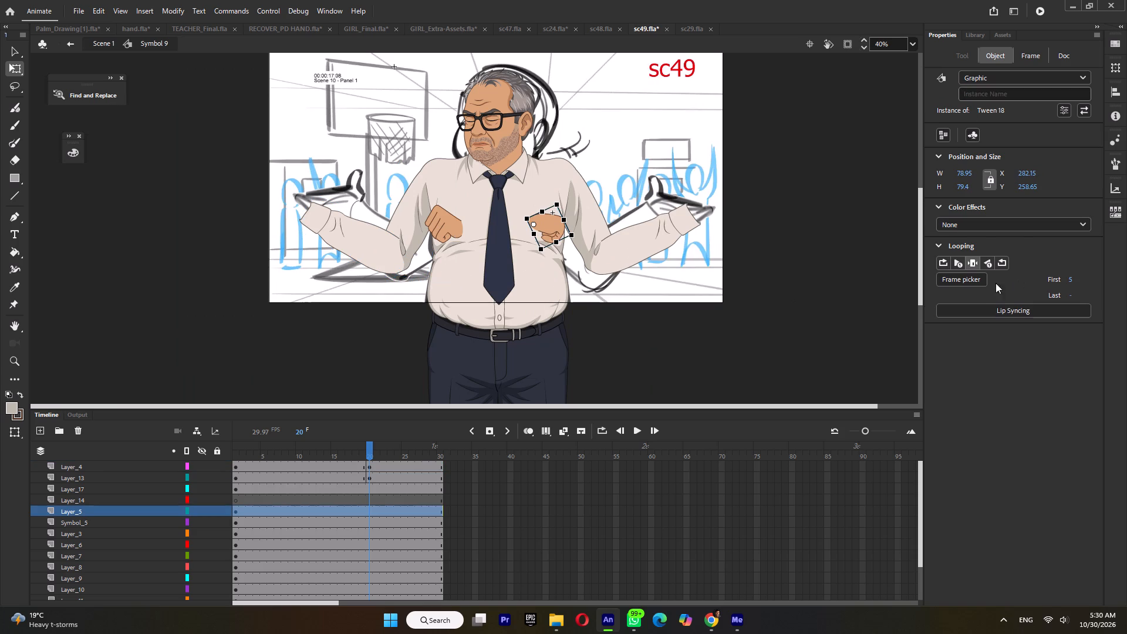
pyautogui.click(981, 284)
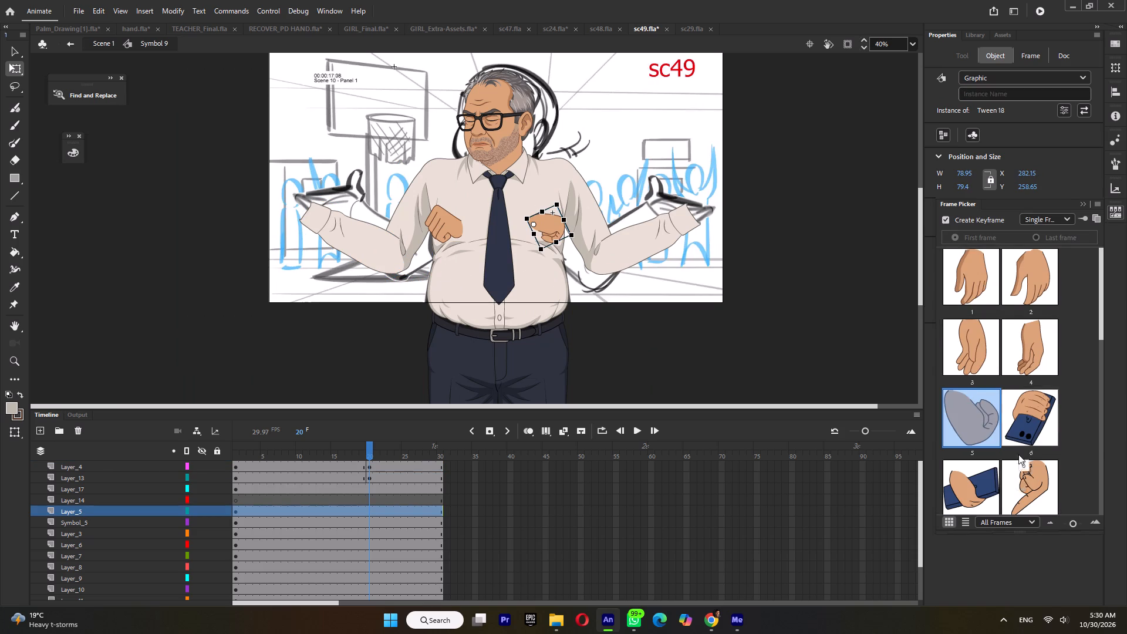
pyautogui.scroll(-10, 1018, 454)
pyautogui.click(981, 478)
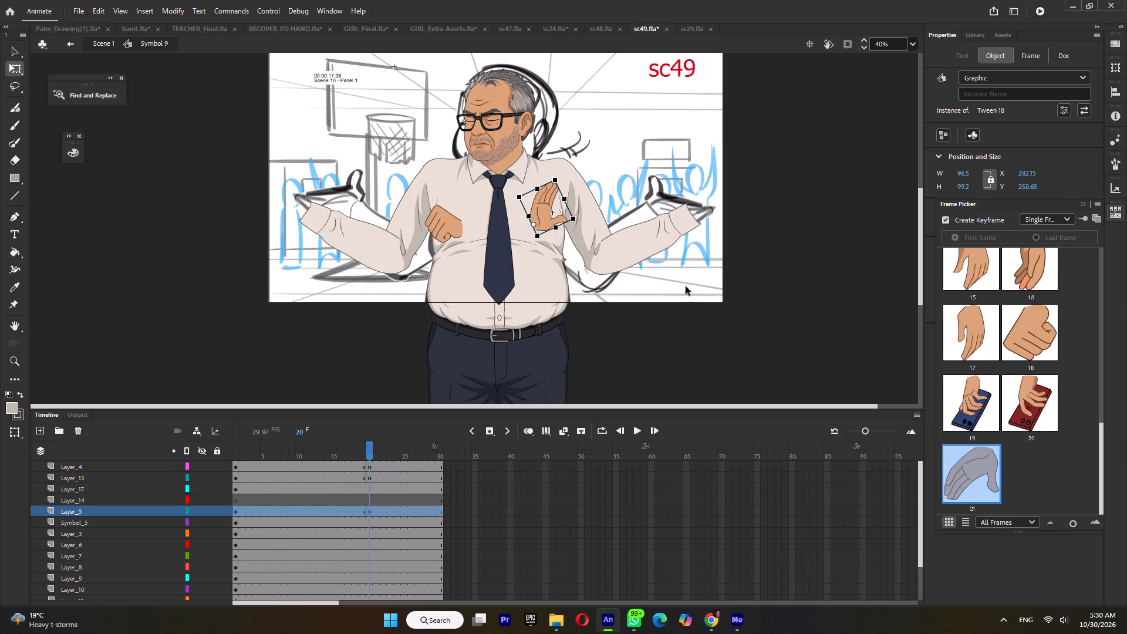
pyautogui.moveTo(561, 177); pyautogui.dragTo(508, 217)
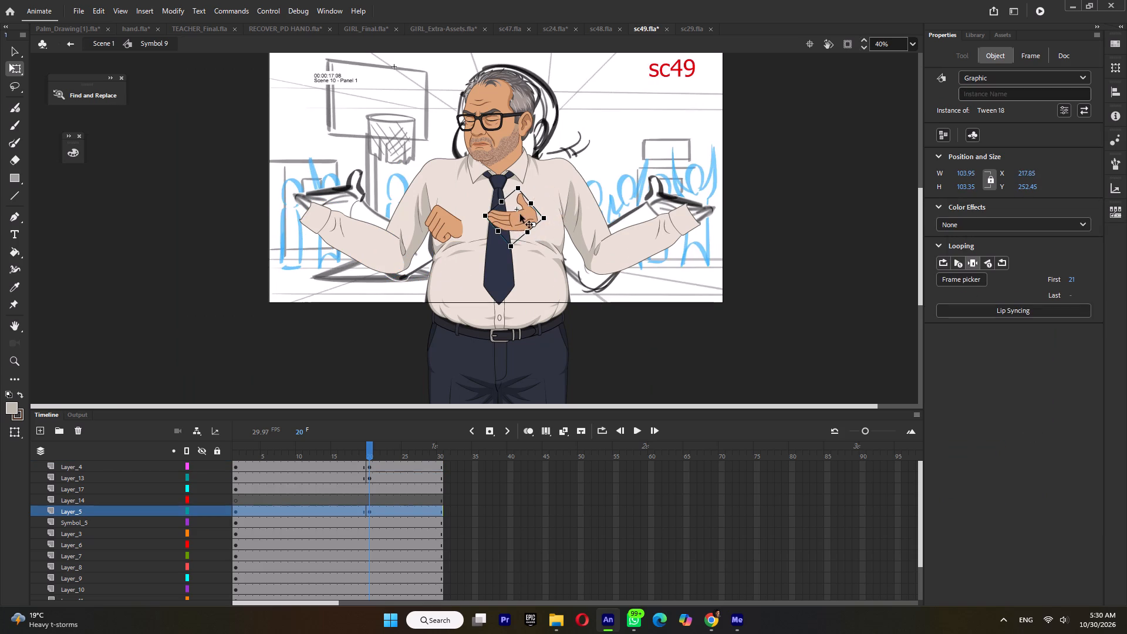
pyautogui.moveTo(519, 215); pyautogui.dragTo(292, 205)
# Switch the Layer_17 hand to frame 21, rotate it into an outward-pointing open palm, and save the file.
pyautogui.click(451, 230)
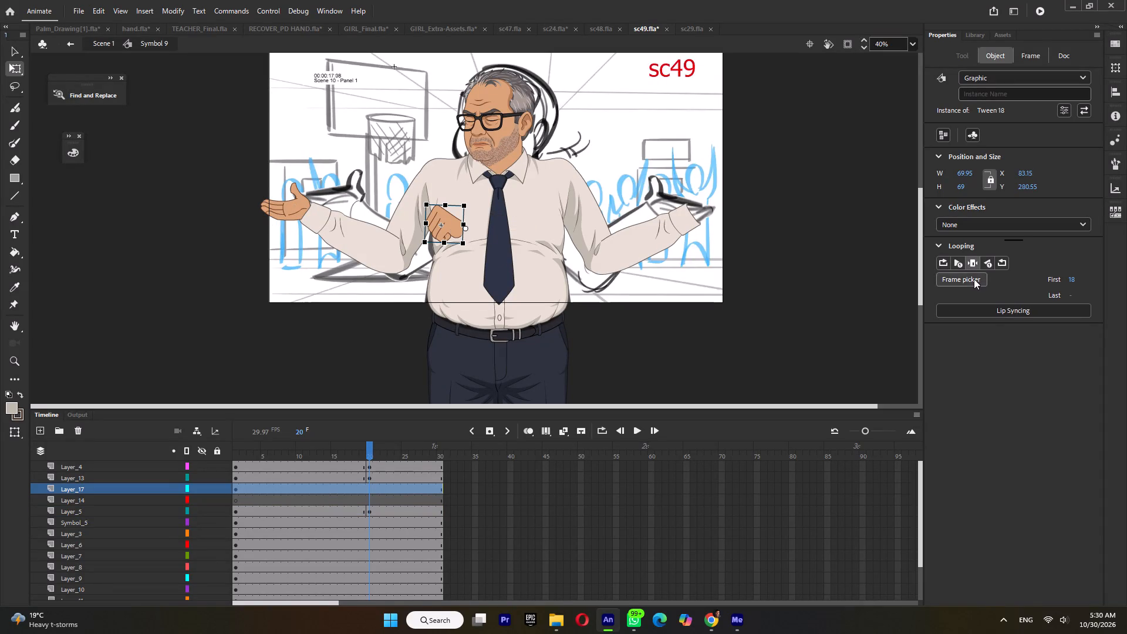
pyautogui.click(974, 279)
pyautogui.scroll(-5, 1024, 432)
pyautogui.click(976, 486)
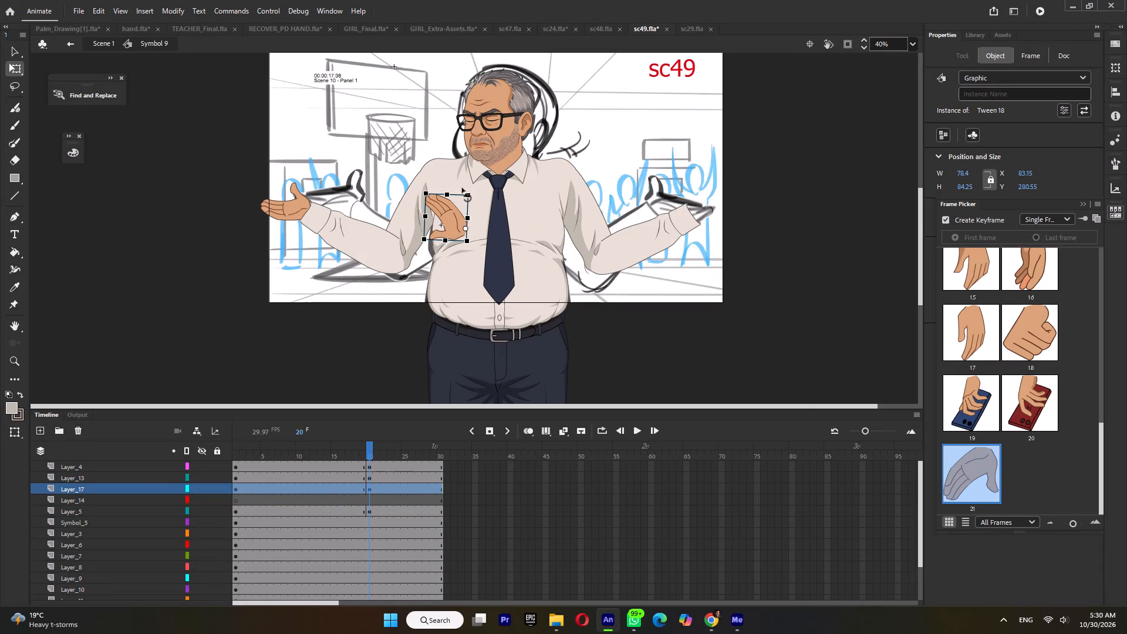
pyautogui.moveTo(475, 187); pyautogui.dragTo(535, 243)
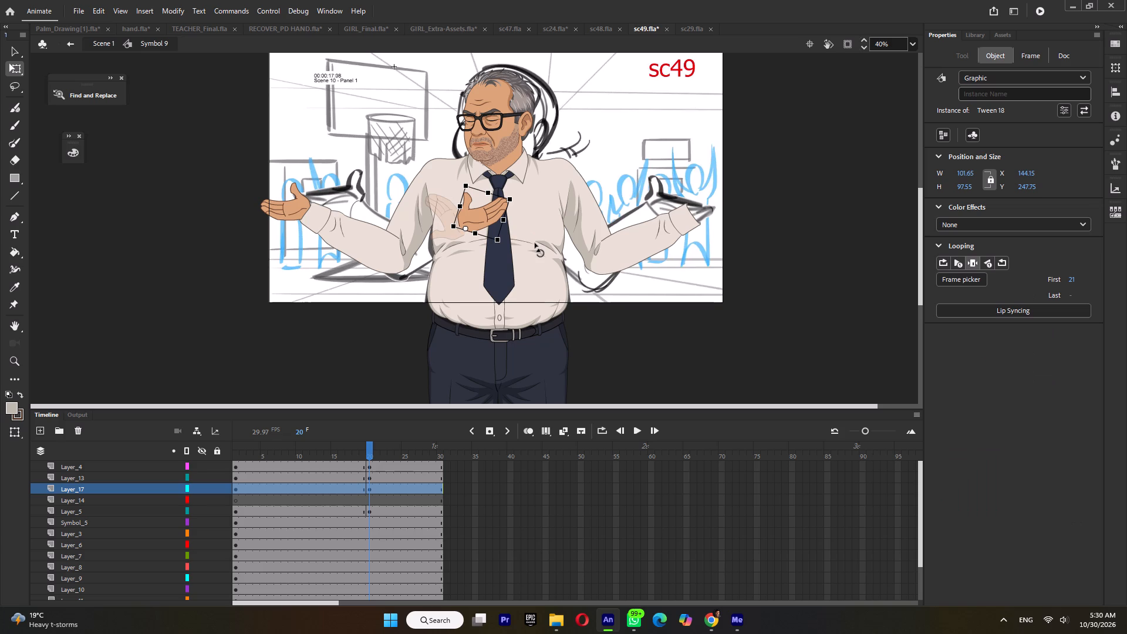
pyautogui.moveTo(535, 243); pyautogui.dragTo(511, 217)
pyautogui.moveTo(511, 217); pyautogui.dragTo(482, 203)
pyautogui.hotkey('ctrl', 's')
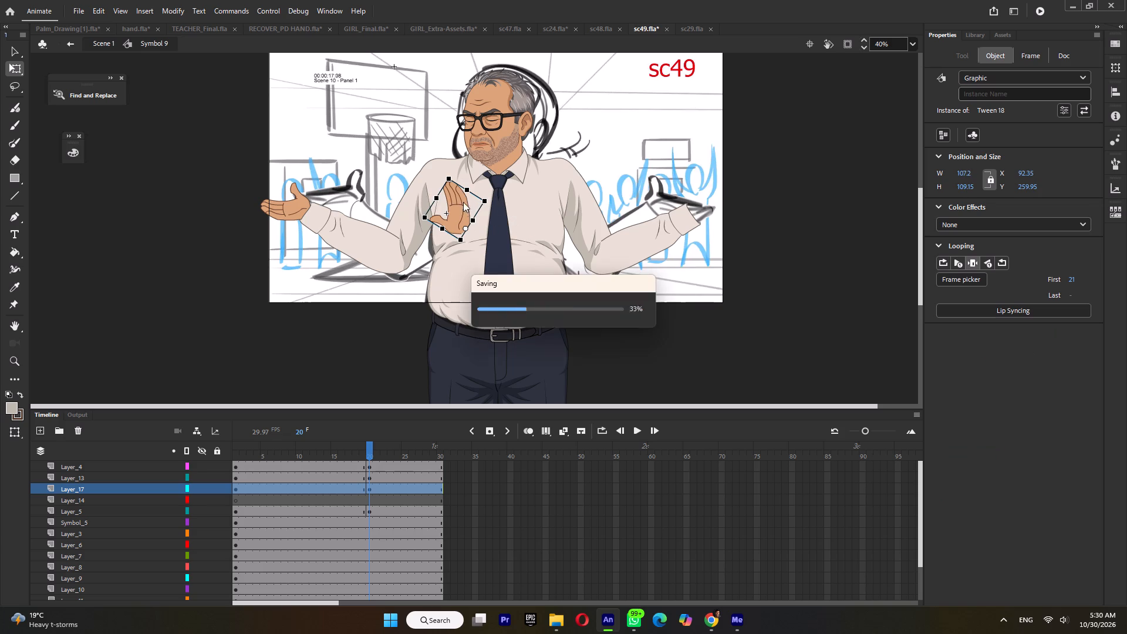
pyautogui.moveTo(453, 173); pyautogui.dragTo(509, 212)
# Attach the Layer_17 open hand to the cuff opposite the hoop side at about X 563, Y 235, tilting it slightly downward.
pyautogui.moveTo(488, 220); pyautogui.dragTo(725, 203)
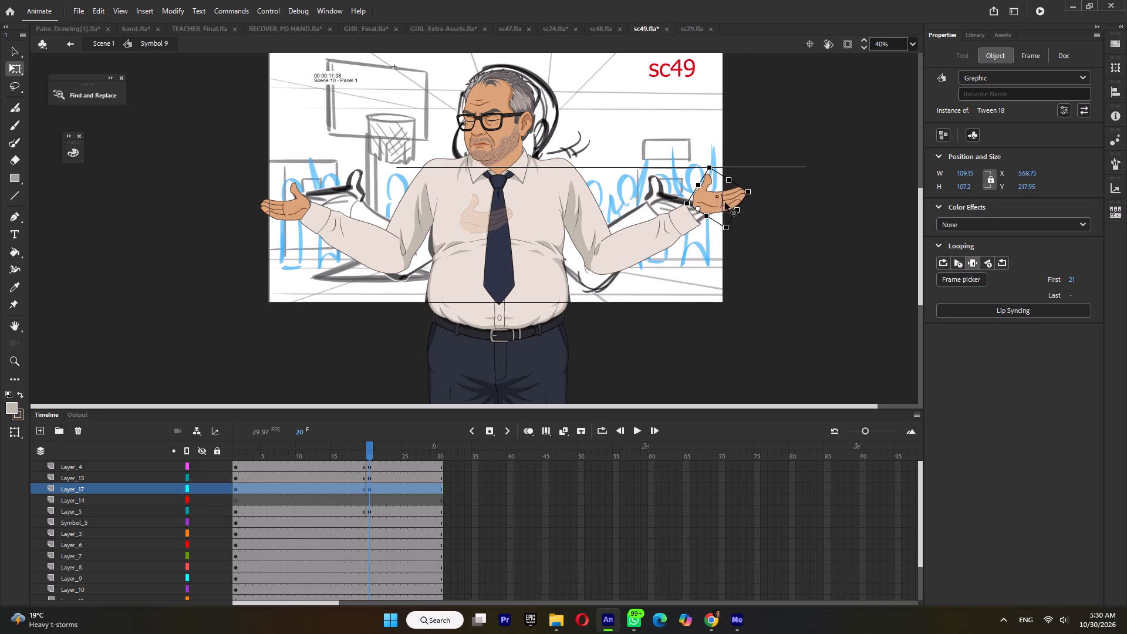
pyautogui.moveTo(725, 203); pyautogui.dragTo(715, 207)
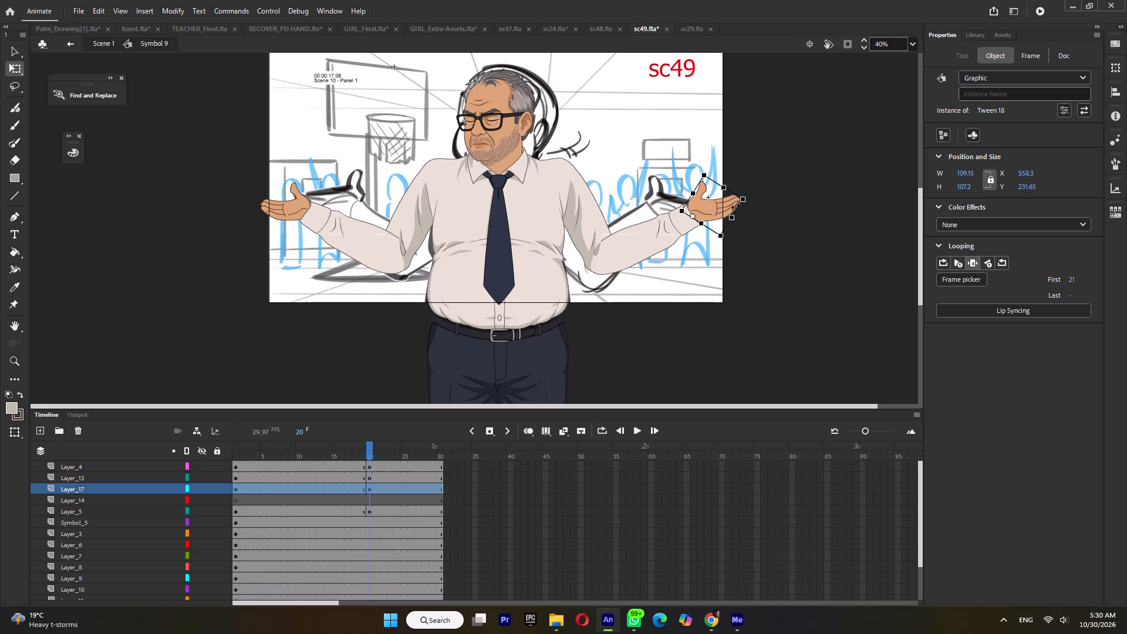
pyautogui.moveTo(750, 204); pyautogui.dragTo(753, 217)
pyautogui.keyDown('ctrl'); pyautogui.scroll(9, 713, 215); pyautogui.keyUp('ctrl')
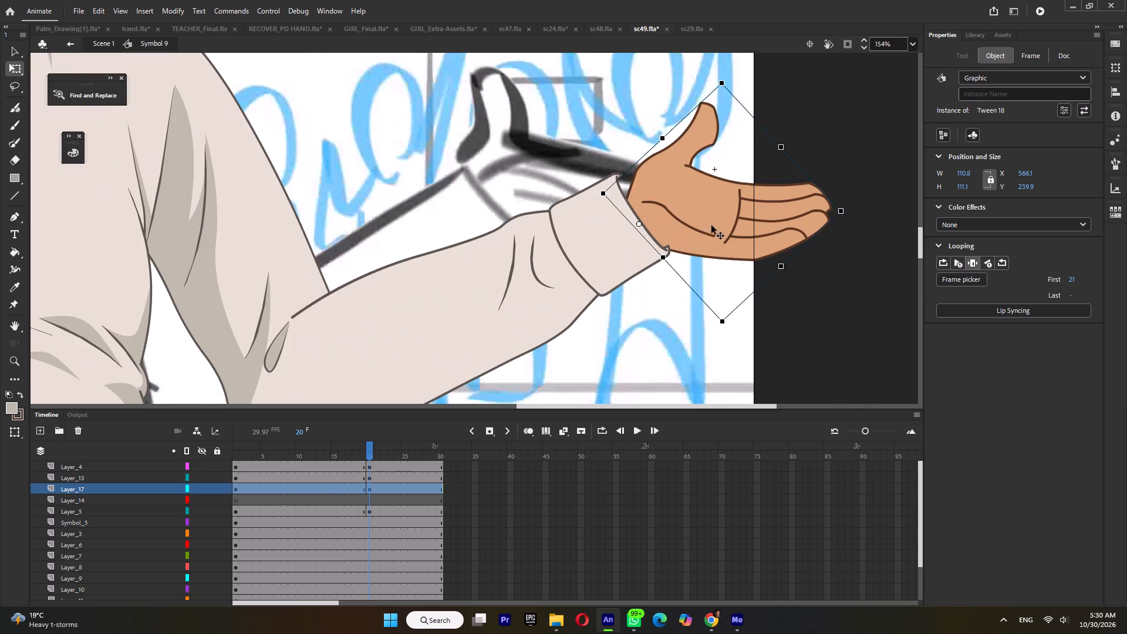
pyautogui.moveTo(711, 225); pyautogui.dragTo(705, 214)
pyautogui.keyDown('ctrl'); pyautogui.scroll(-9, 704, 213); pyautogui.keyUp('ctrl')
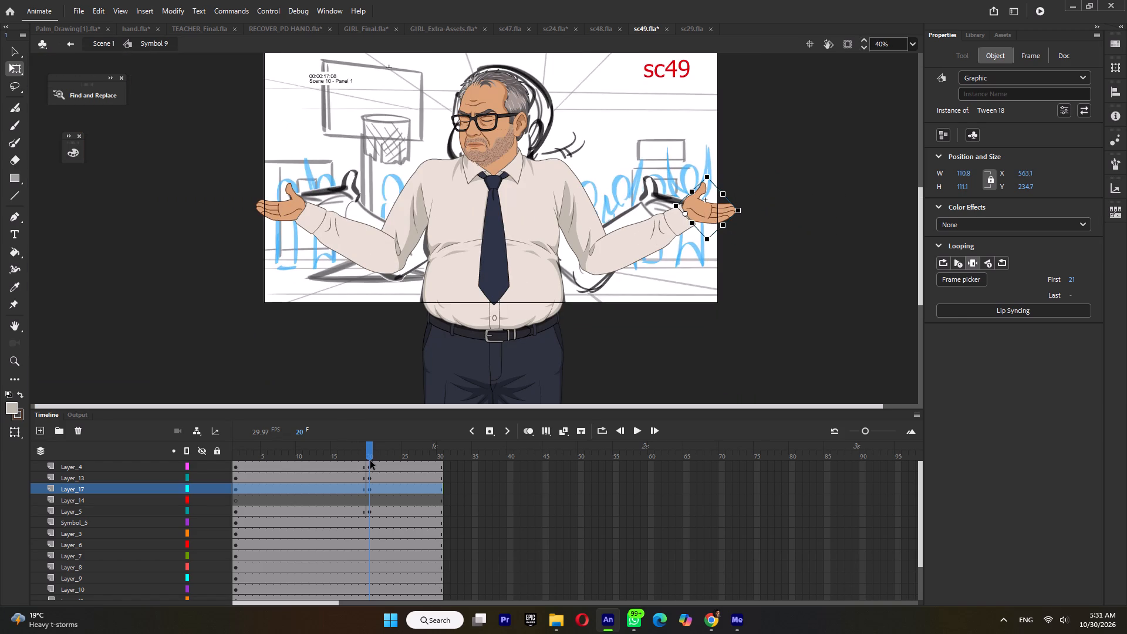
# Move the frame 20 keyframes of Layer_4, Layer_13, Layer_17 and Layer_14 to frame 1.
pyautogui.moveTo(369, 464); pyautogui.dragTo(369, 503)
pyautogui.moveTo(369, 467); pyautogui.dragTo(352, 468)
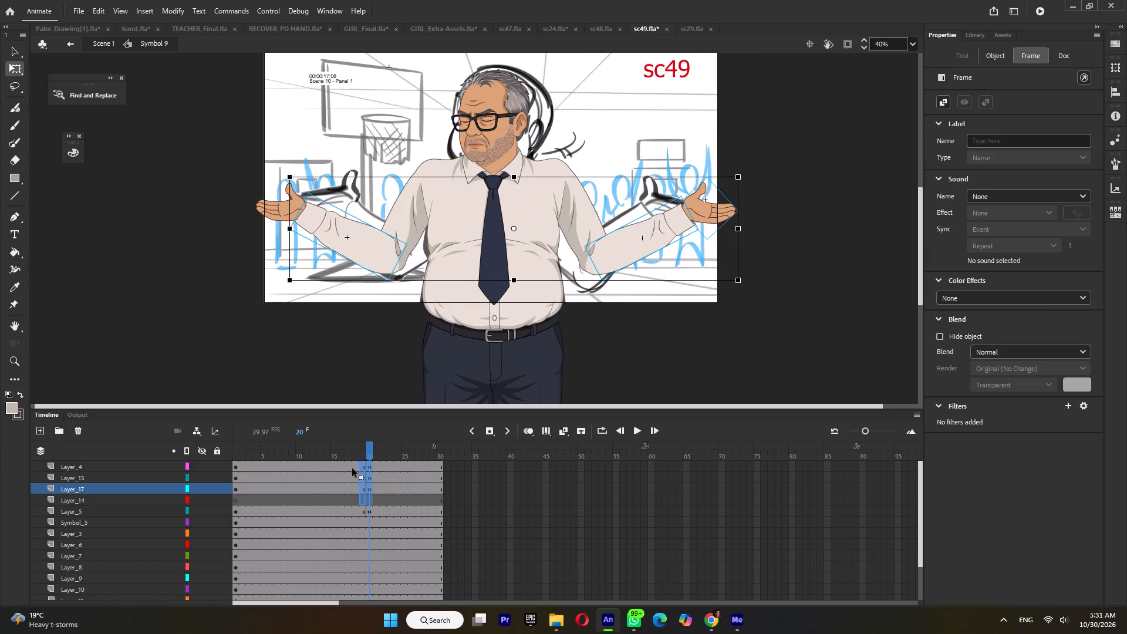
pyautogui.moveTo(352, 468); pyautogui.dragTo(236, 473)
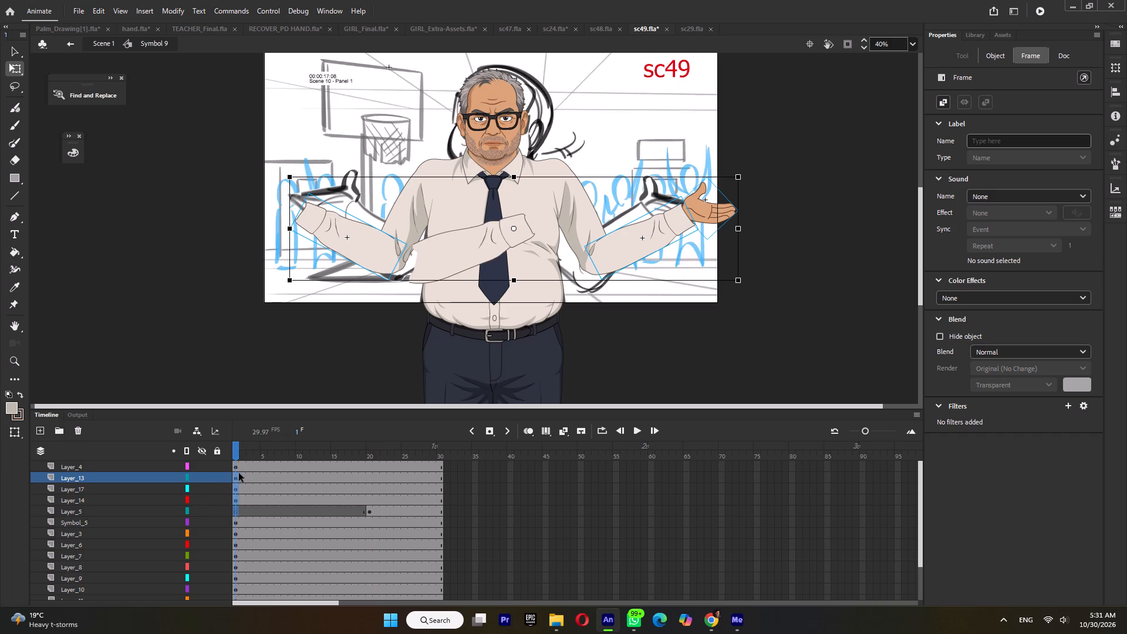
pyautogui.hotkey('ctrl', 'z')
pyautogui.moveTo(369, 487); pyautogui.dragTo(319, 488)
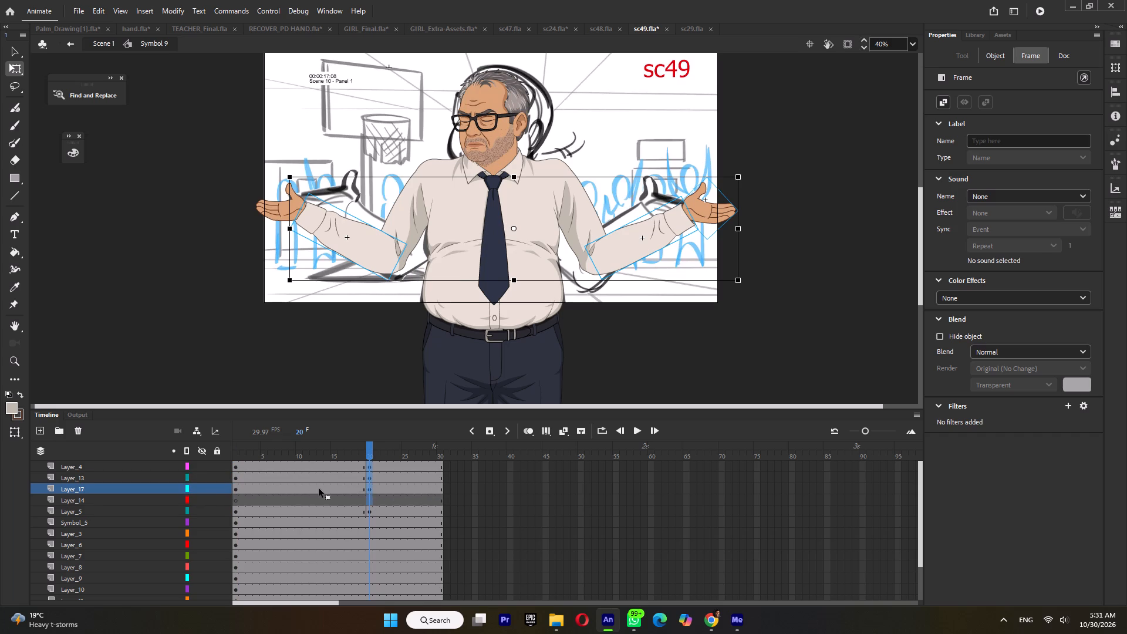
pyautogui.moveTo(319, 488); pyautogui.dragTo(232, 484)
# Move the Layer_5 hand's frame 20 keyframe to frame 1 as well.
pyautogui.click(371, 510)
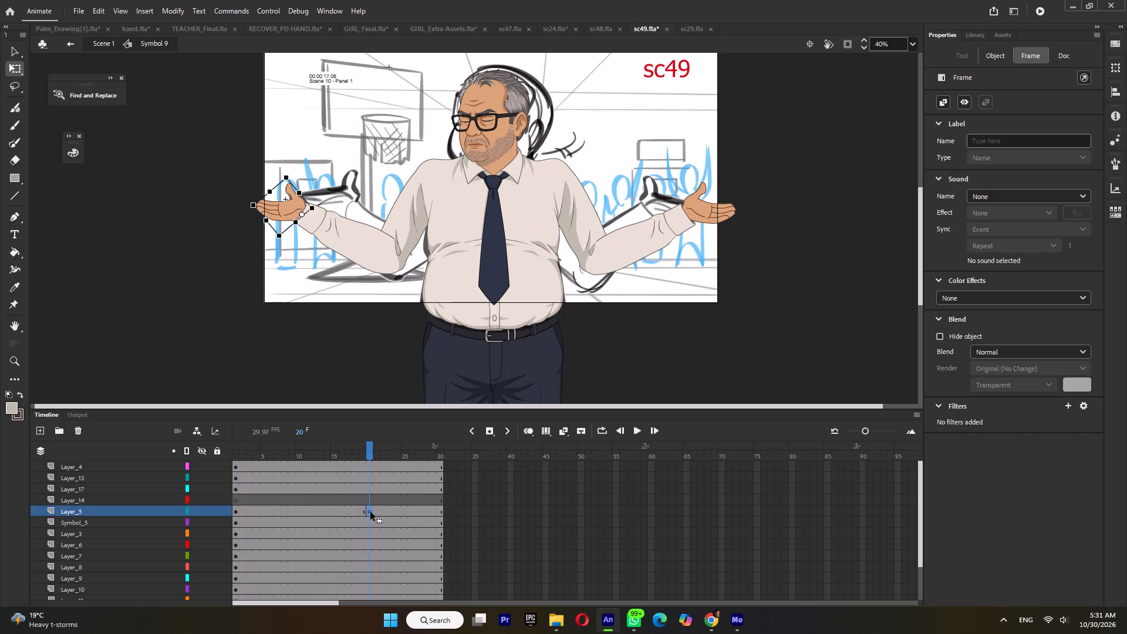
pyautogui.moveTo(370, 511); pyautogui.dragTo(239, 510)
pyautogui.scroll(5, 336, 489)
pyautogui.scroll(-4, 336, 489)
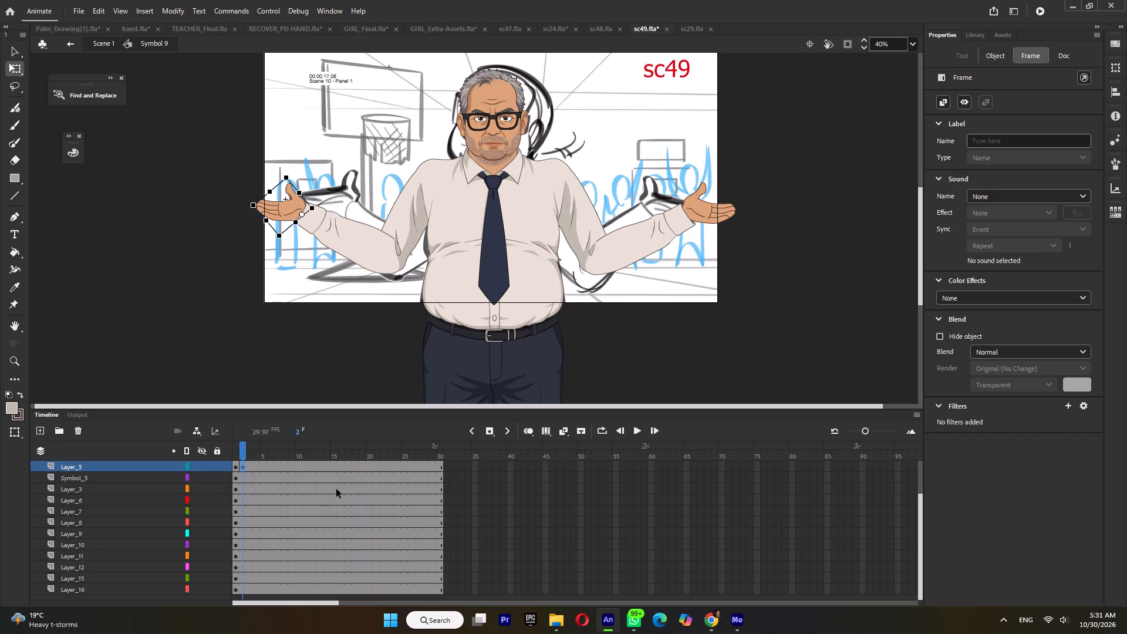
pyautogui.scroll(-5, 336, 490)
pyautogui.scroll(4, 324, 476)
pyautogui.moveTo(242, 509); pyautogui.dragTo(235, 509)
pyautogui.moveTo(238, 447); pyautogui.dragTo(205, 468)
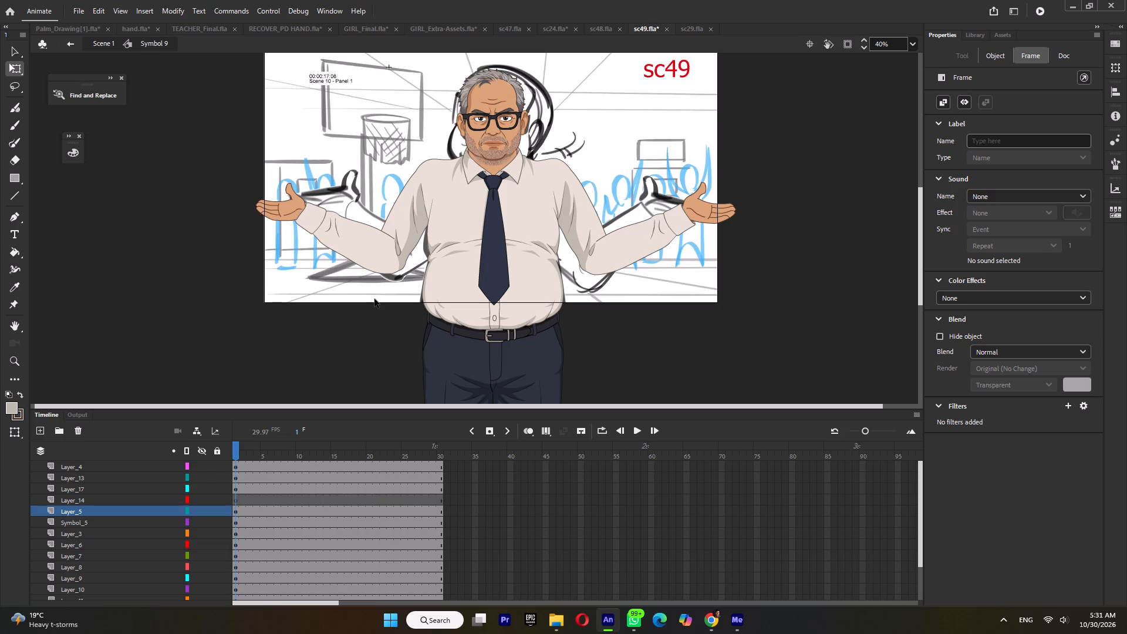
# Rotate the hoop-side hand slightly, enlarge it to about 108 × 108 px, and fit it to its cuff at about X -188, Y 231.
pyautogui.keyDown('ctrl'); pyautogui.scroll(-2, 374, 299); pyautogui.keyUp('ctrl')
pyautogui.click(330, 242)
pyautogui.keyDown('ctrl'); pyautogui.scroll(6, 330, 242); pyautogui.keyUp('ctrl')
pyautogui.keyDown('ctrl'); pyautogui.scroll(3, 211, 228); pyautogui.keyUp('ctrl')
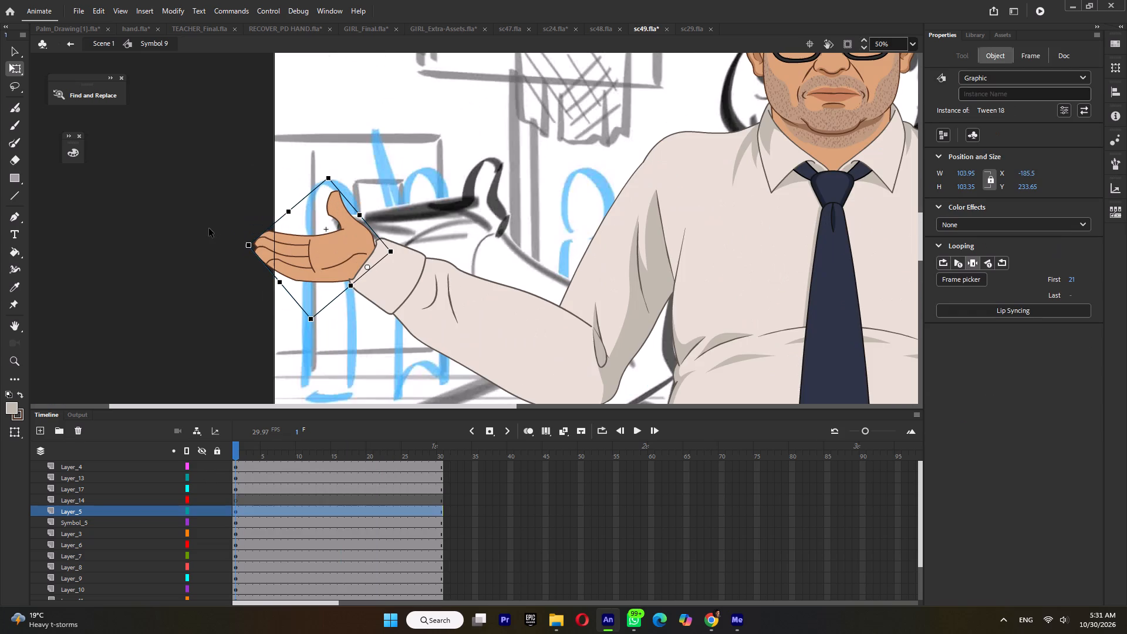
pyautogui.moveTo(243, 251); pyautogui.dragTo(244, 269)
pyautogui.keyDown('ctrl'); pyautogui.scroll(3, 321, 257); pyautogui.keyUp('ctrl')
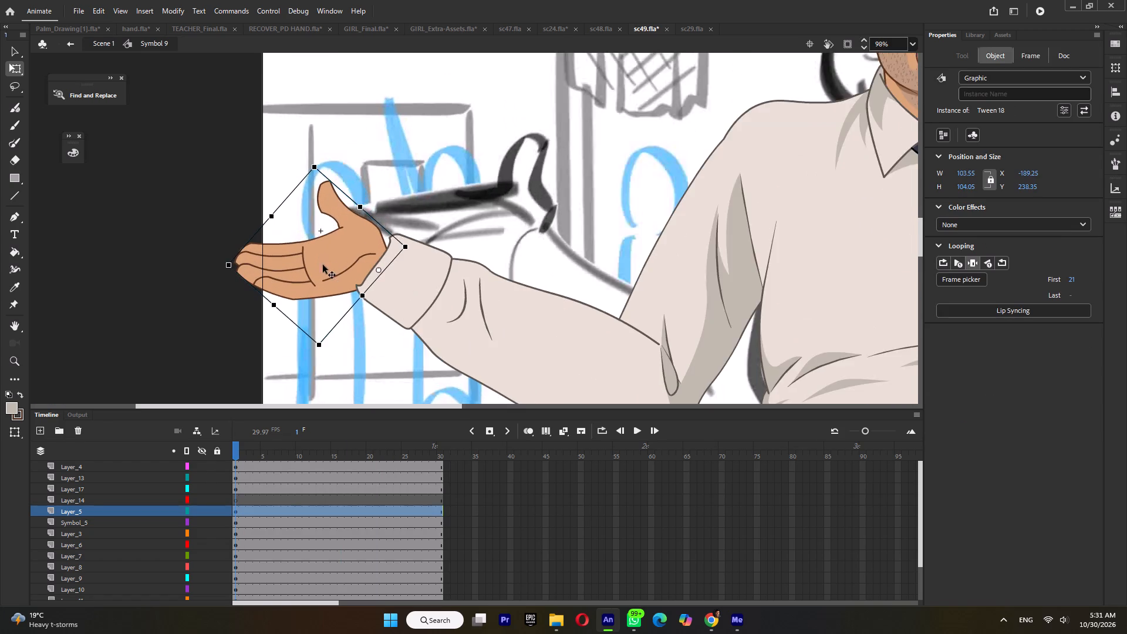
pyautogui.moveTo(323, 265); pyautogui.dragTo(329, 252)
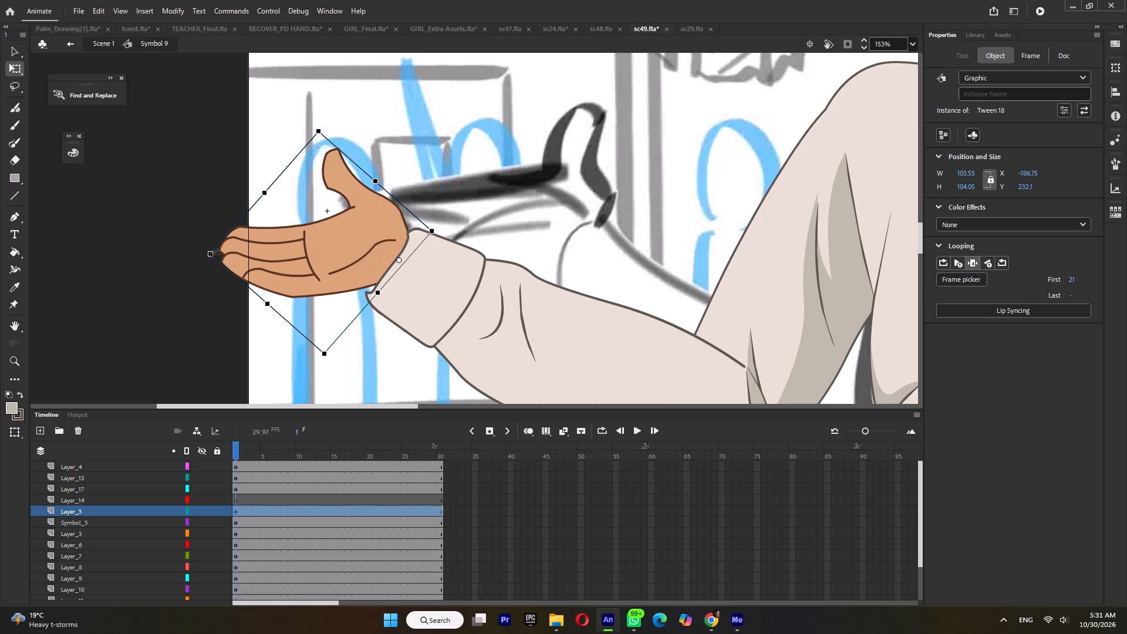
pyautogui.keyDown('shift'); pyautogui.moveTo(214, 254); pyautogui.dragTo(198, 262); pyautogui.keyUp('shift')
pyautogui.keyDown('ctrl'); pyautogui.scroll(-9, 366, 259); pyautogui.keyUp('ctrl')
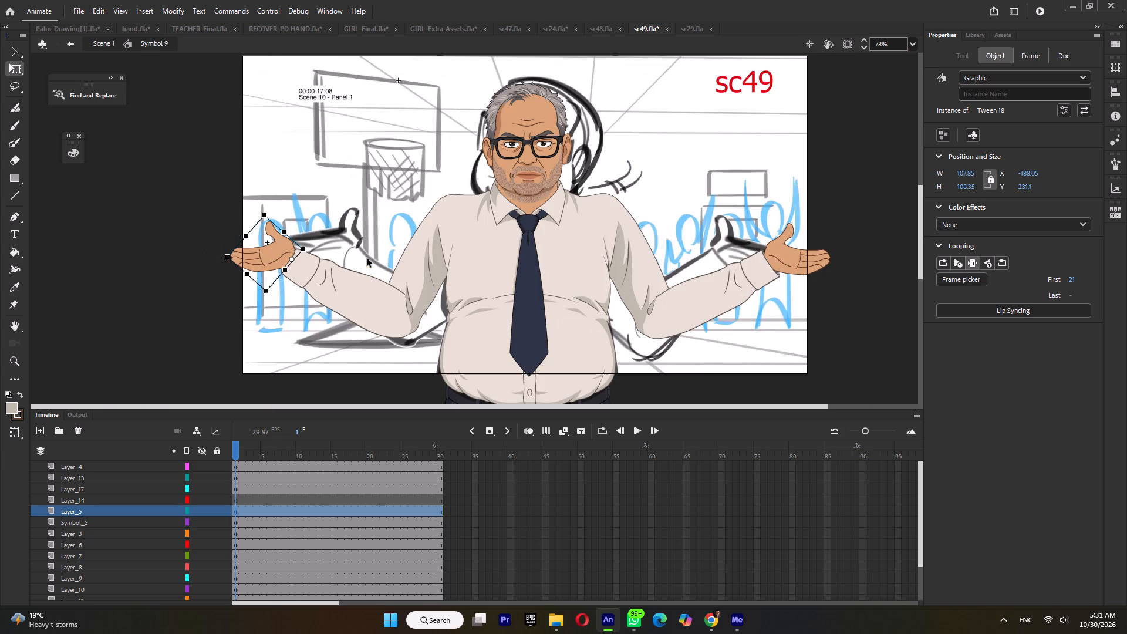
# Enlarge the Layer_17 hand to about 116 × 116 px at about X 565, Y 234.
pyautogui.click(800, 257)
pyautogui.keyDown('ctrl'); pyautogui.scroll(4, 800, 258); pyautogui.keyUp('ctrl')
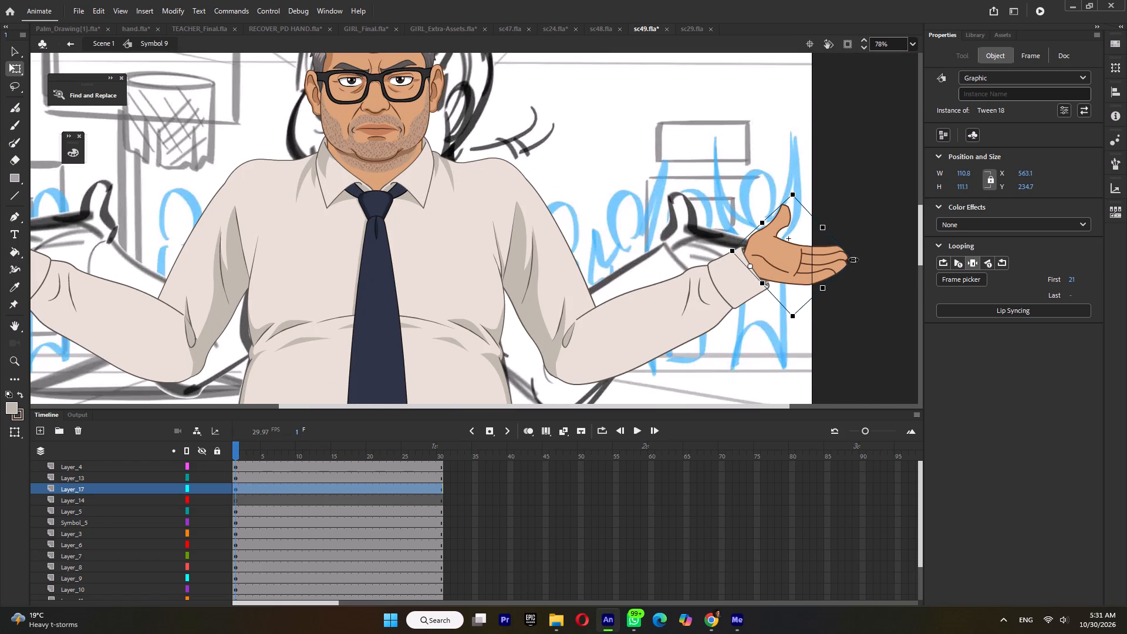
pyautogui.keyDown('shift'); pyautogui.click(854, 259); pyautogui.keyUp('shift')
pyautogui.keyDown('ctrl'); pyautogui.scroll(-4, 857, 261); pyautogui.keyUp('ctrl')
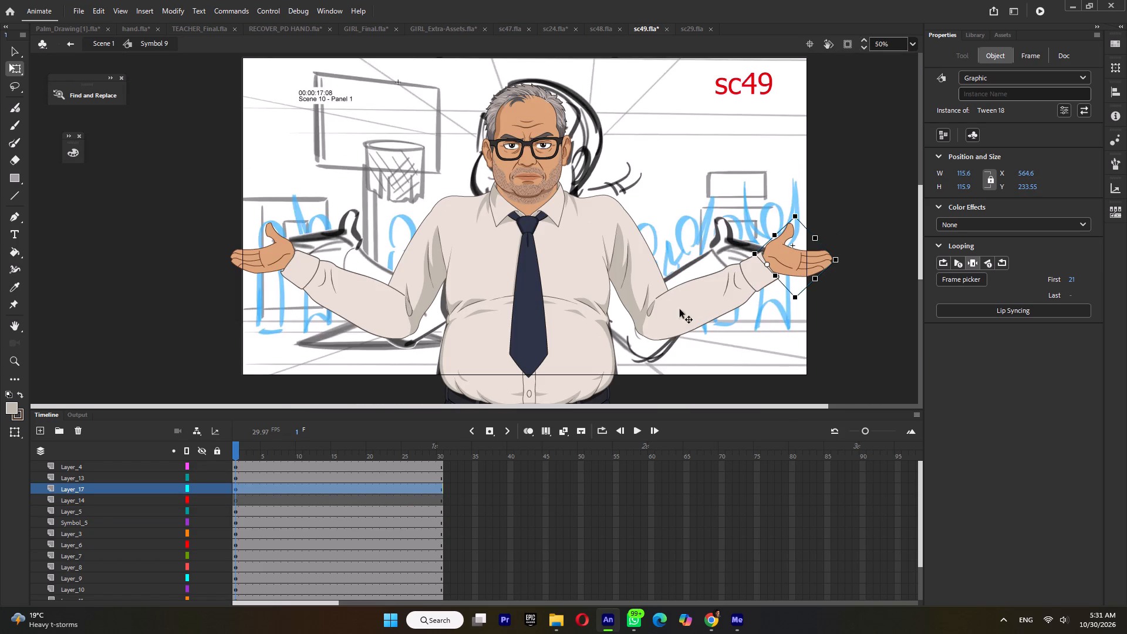
# Rotate the whole Layer_17-side arm, including its hand, slightly upward about the shoulder and save the file.
pyautogui.keyDown('shift'); pyautogui.click(629, 268); pyautogui.keyUp('shift')
pyautogui.keyDown('shift'); pyautogui.click(693, 291); pyautogui.keyUp('shift')
pyautogui.moveTo(711, 268); pyautogui.dragTo(603, 216)
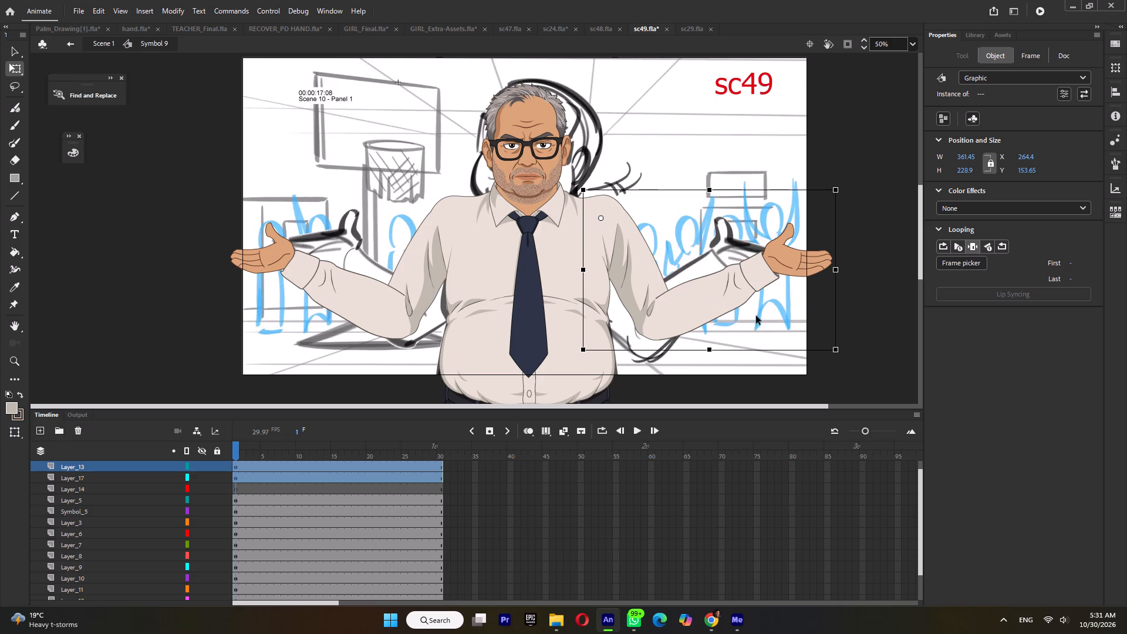
pyautogui.click(834, 352)
pyautogui.moveTo(835, 358); pyautogui.dragTo(847, 353)
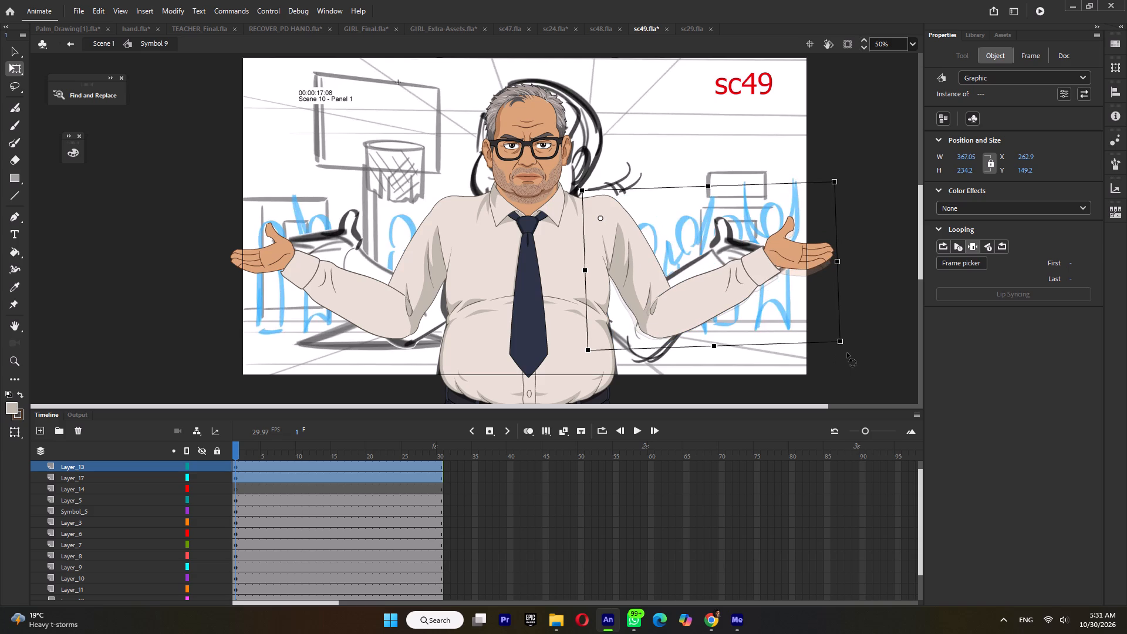
pyautogui.moveTo(847, 353); pyautogui.dragTo(843, 353)
pyautogui.click(544, 144)
pyautogui.keyDown('ctrl'); pyautogui.scroll(-4, 551, 166); pyautogui.keyUp('ctrl')
pyautogui.hotkey('ctrl', 's')
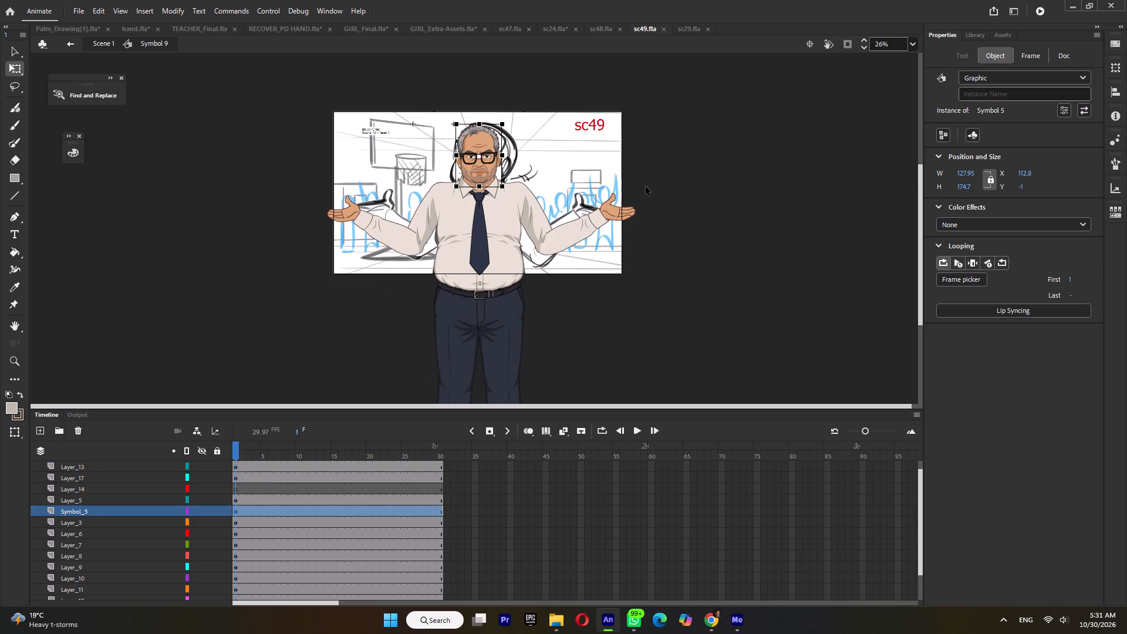
# Check the storyboard timing in Scene 1, and extend the frames of all Symbol 9 layers past frame 95.
pyautogui.doubleClick(650, 184)
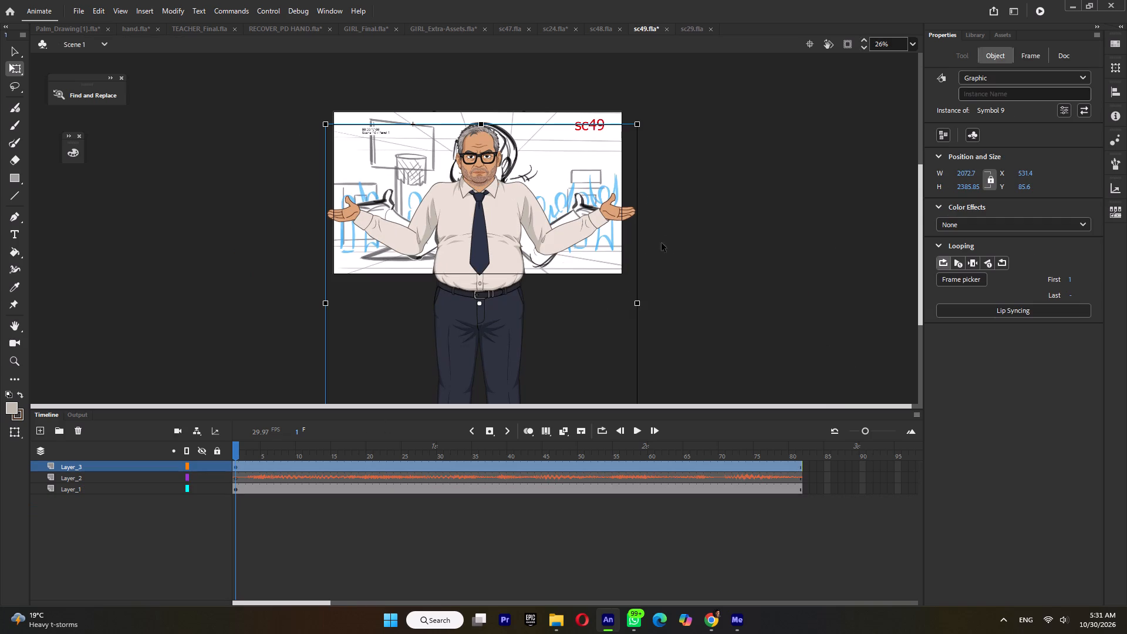
pyautogui.moveTo(326, 449); pyautogui.dragTo(640, 462)
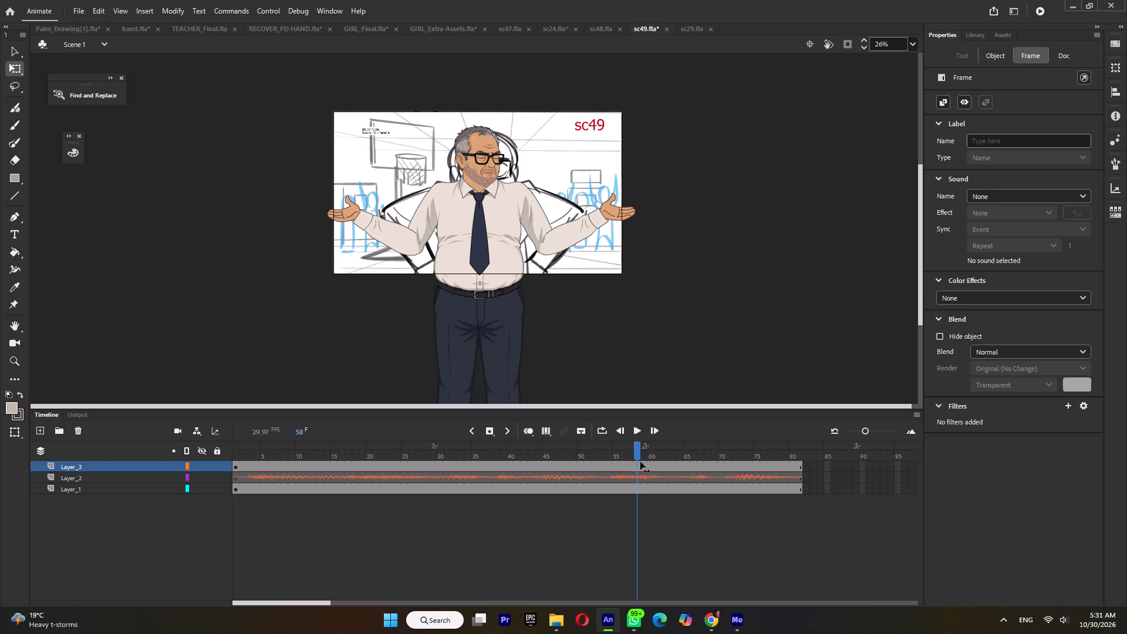
pyautogui.moveTo(640, 462); pyautogui.dragTo(565, 485)
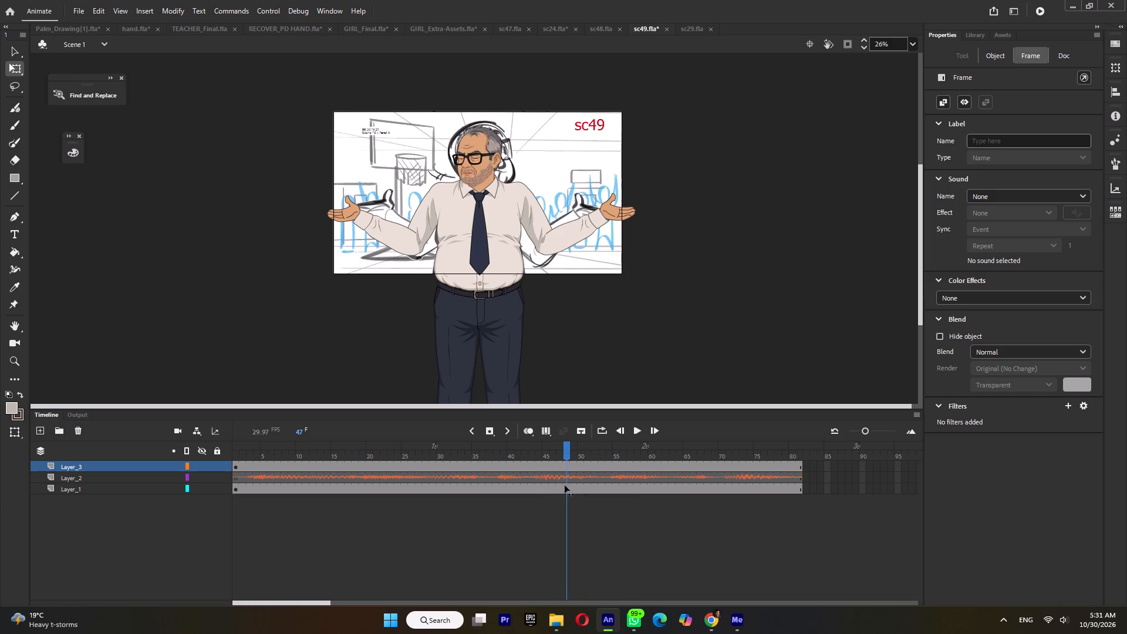
pyautogui.moveTo(565, 485); pyautogui.dragTo(566, 486)
pyautogui.click(431, 177)
pyautogui.doubleClick(471, 222)
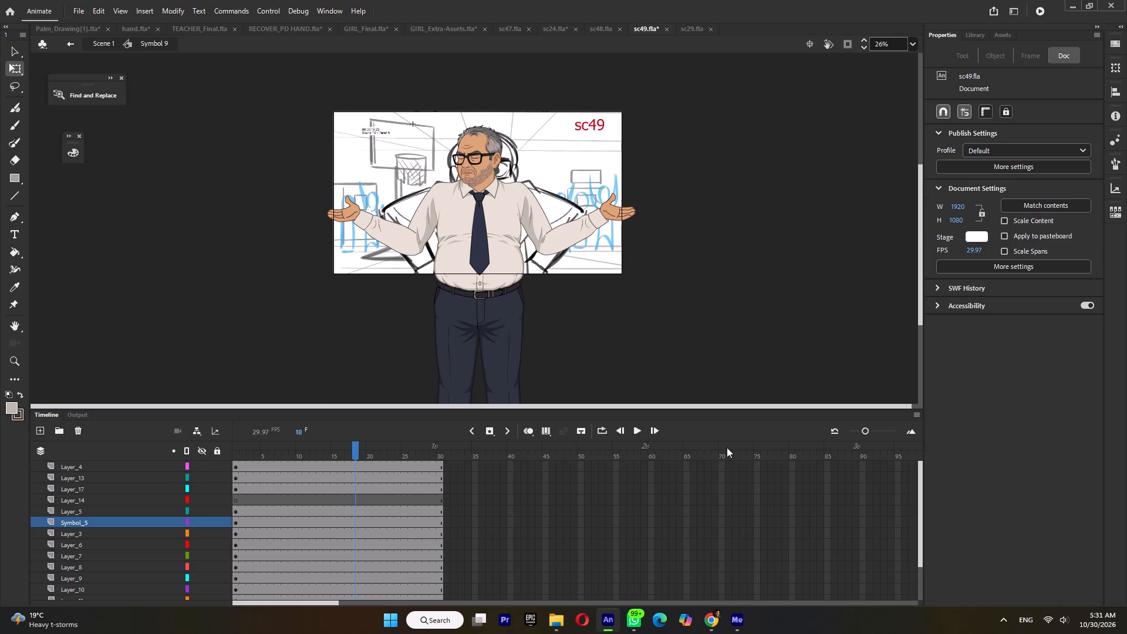
pyautogui.doubleClick(839, 441)
pyautogui.press('F5')
pyautogui.press('F5')
pyautogui.press('F5')
pyautogui.press('F5')
pyautogui.press('F5')
pyautogui.press('F5')
pyautogui.press('F5')
pyautogui.press('F5')
pyautogui.press('F5')
pyautogui.press('F5')
pyautogui.press('F5')
pyautogui.press('F5')
pyautogui.press('F5')
pyautogui.press('F5')
pyautogui.press('F5')
pyautogui.press('F5')
pyautogui.press('F5')
pyautogui.press('F5')
pyautogui.press('F5')
pyautogui.press('F5')
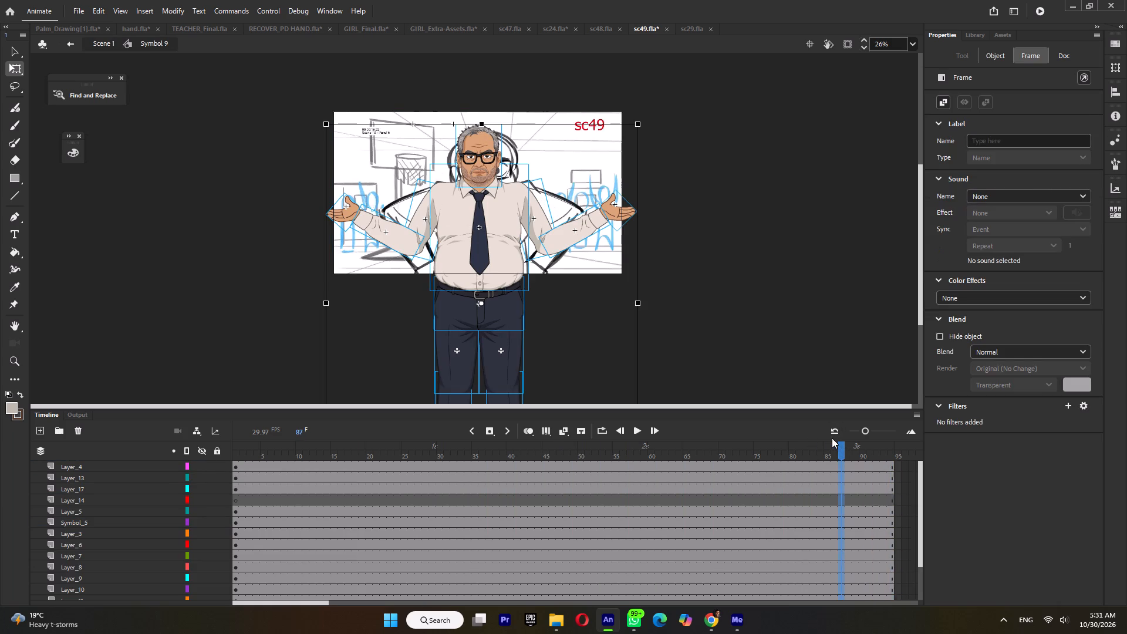
# Inside the head symbol, Symbol 5, extend the frames of both layers past frame 95.
pyautogui.doubleClick(476, 140)
pyautogui.moveTo(399, 463); pyautogui.dragTo(545, 522)
pyautogui.press('F5')
pyautogui.press('F5')
pyautogui.press('F5')
pyautogui.press('F5')
pyautogui.press('F5')
pyautogui.press('F5')
pyautogui.press('F5')
pyautogui.press('F5')
pyautogui.press('F5')
pyautogui.press('F5')
pyautogui.press('F5')
pyautogui.press('F5')
pyautogui.press('F5')
pyautogui.press('F5')
pyautogui.press('F5')
pyautogui.press('F5')
pyautogui.press('F5')
pyautogui.press('F5')
pyautogui.press('F5')
pyautogui.press('F5')
# Move Layer_2's frame 16 keyframe to frame 11 and insert a blank keyframe at frame 16.
pyautogui.moveTo(323, 451); pyautogui.dragTo(326, 471)
pyautogui.click(342, 466)
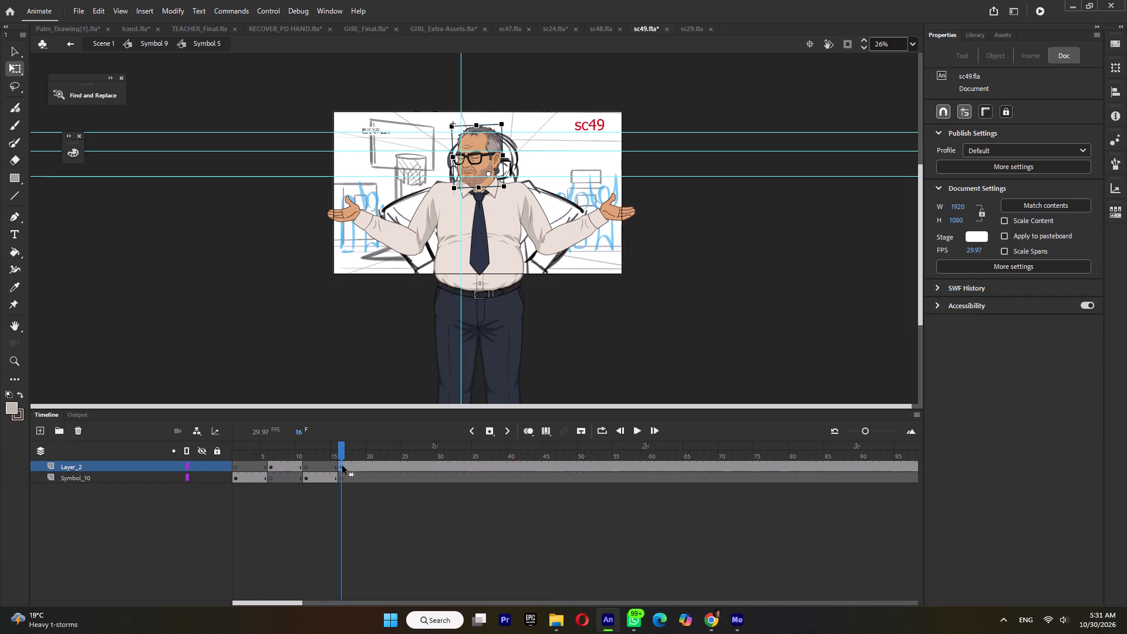
pyautogui.moveTo(342, 467); pyautogui.dragTo(306, 466)
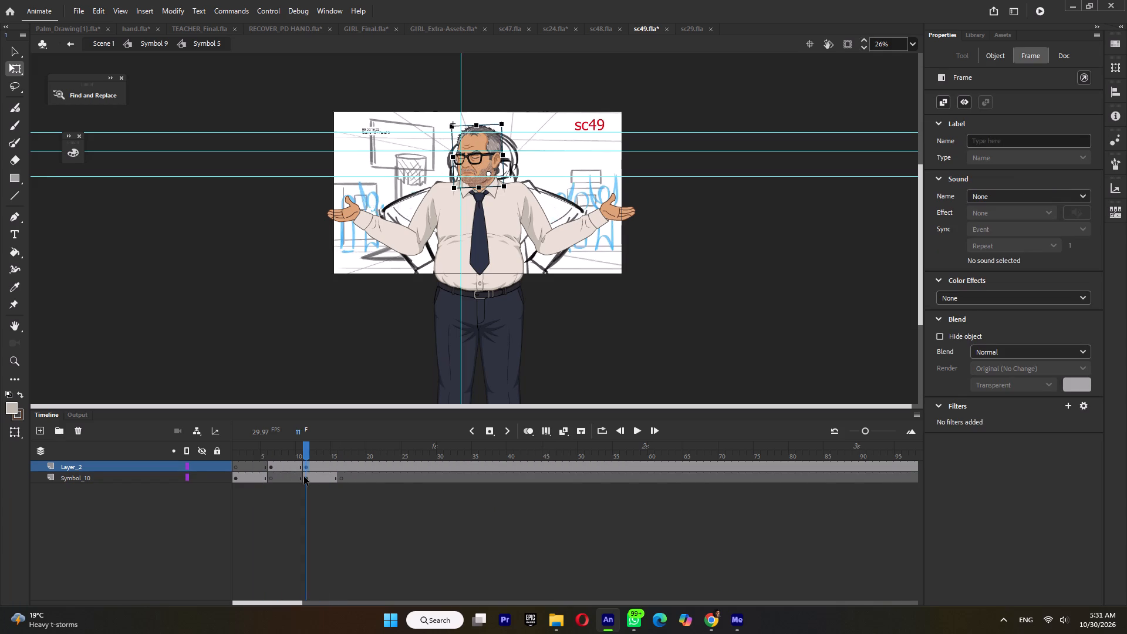
pyautogui.click(344, 467)
pyautogui.press('F7')
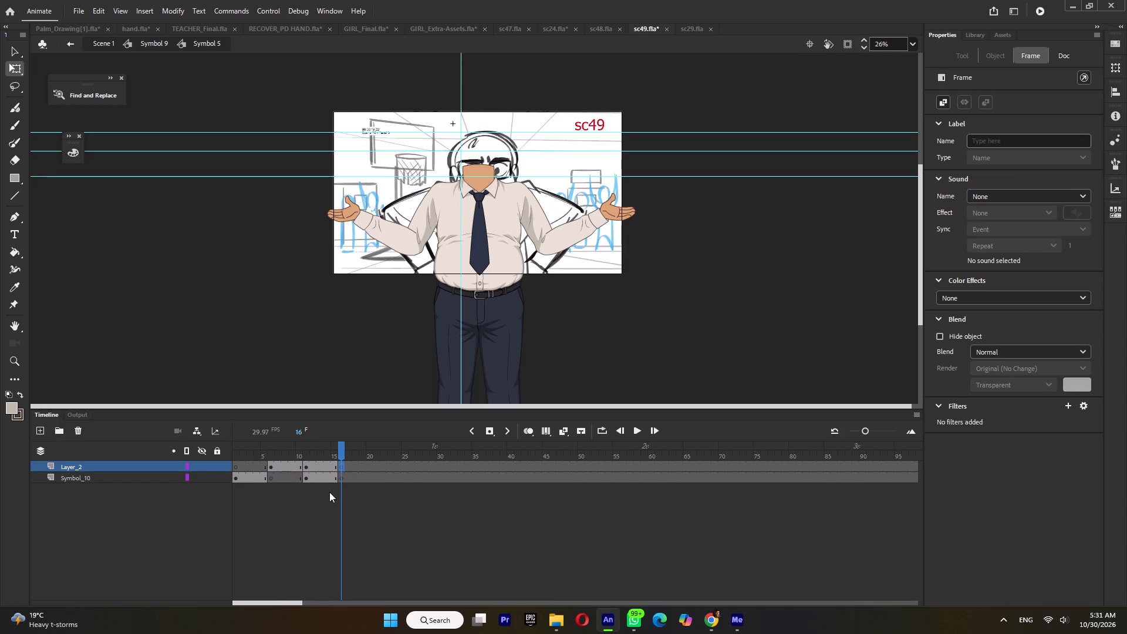
# Clear the Symbol_10 keyframes at frames 6, 11 and 16 so the front-facing head holds from frame 1.
pyautogui.moveTo(273, 480); pyautogui.dragTo(306, 480)
pyautogui.hotkey('shift', 'F6')
pyautogui.click(342, 479)
pyautogui.hotkey('shift', 'F6')
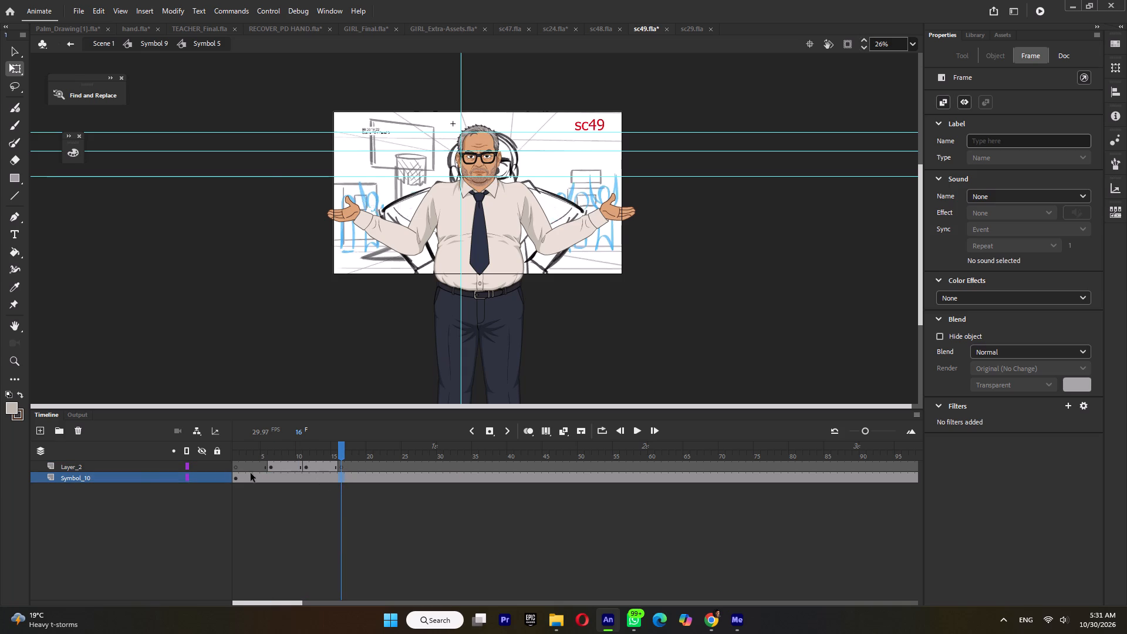
# Turn the head symbol's Layer_2 into a guide layer.
pyautogui.click(136, 463)
pyautogui.rightClick(134, 463)
pyautogui.click(171, 303)
pyautogui.click(199, 284)
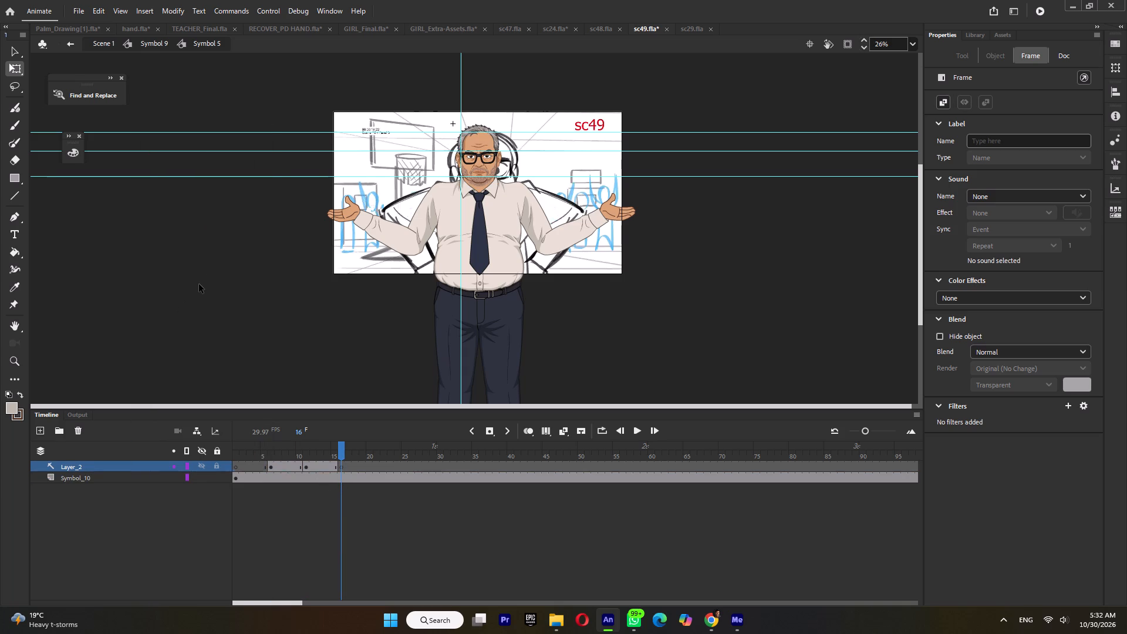
pyautogui.doubleClick(485, 134)
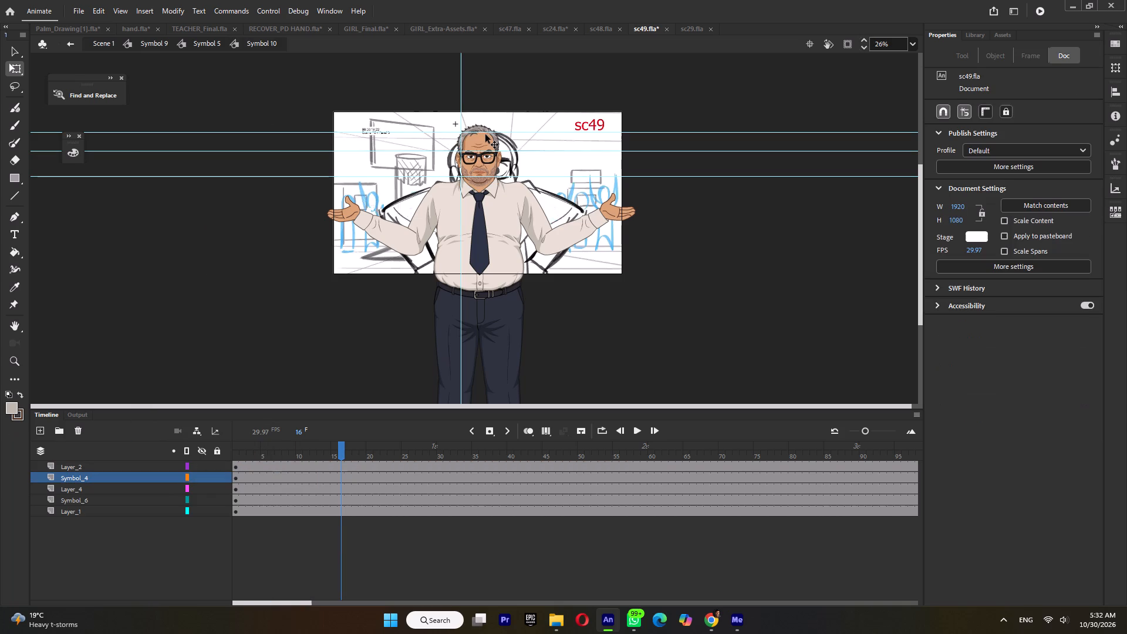
pyautogui.doubleClick(619, 237)
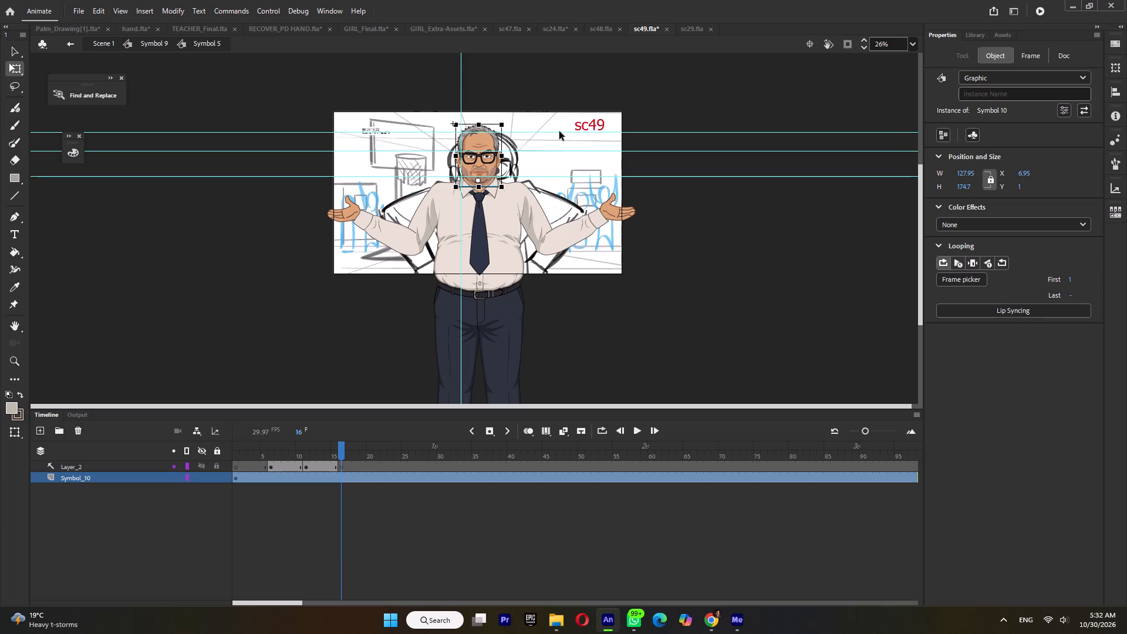
# Remove the three horizontal guides and the vertical guide from the head symbol's stage.
pyautogui.click(559, 131)
pyautogui.moveTo(559, 132); pyautogui.dragTo(559, 0)
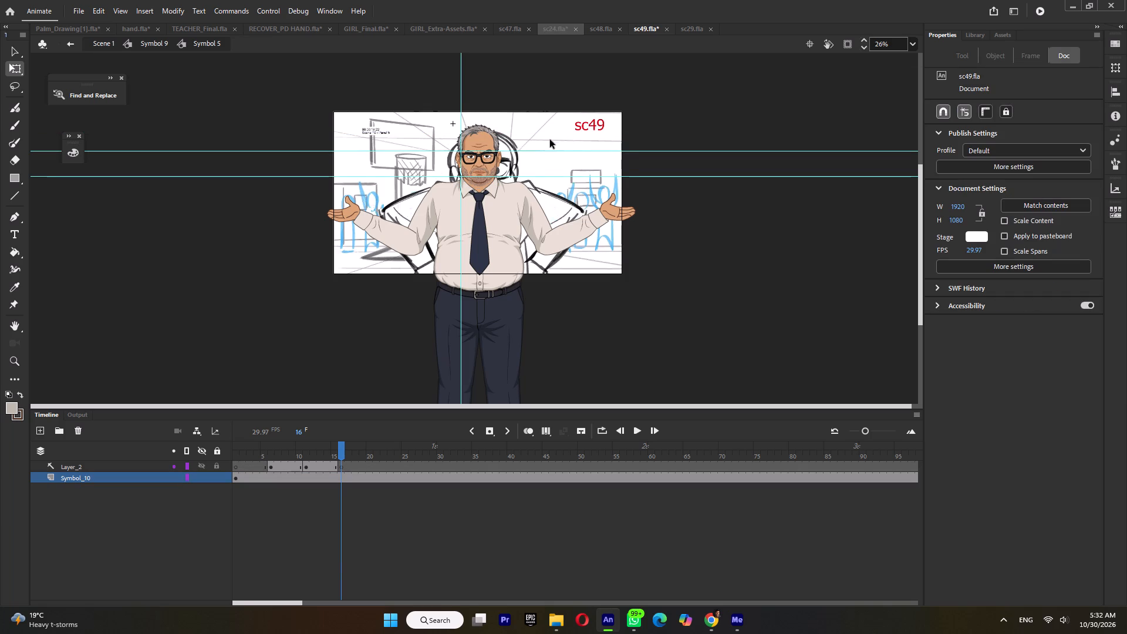
pyautogui.moveTo(549, 151); pyautogui.dragTo(549, 34)
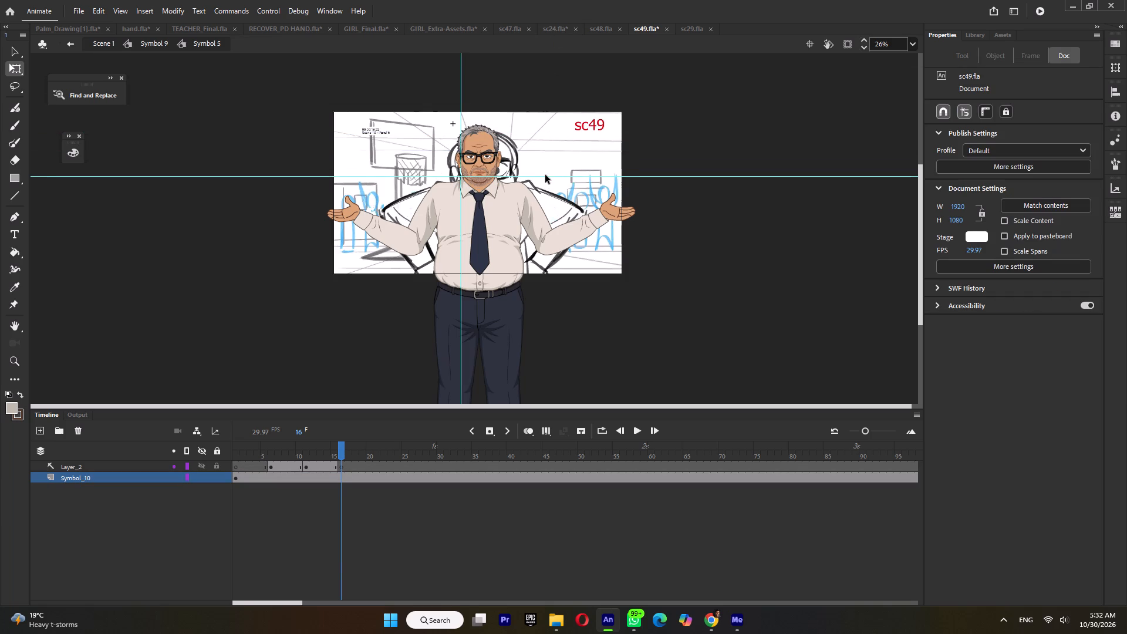
pyautogui.click(545, 175)
pyautogui.moveTo(545, 176); pyautogui.dragTo(544, 38)
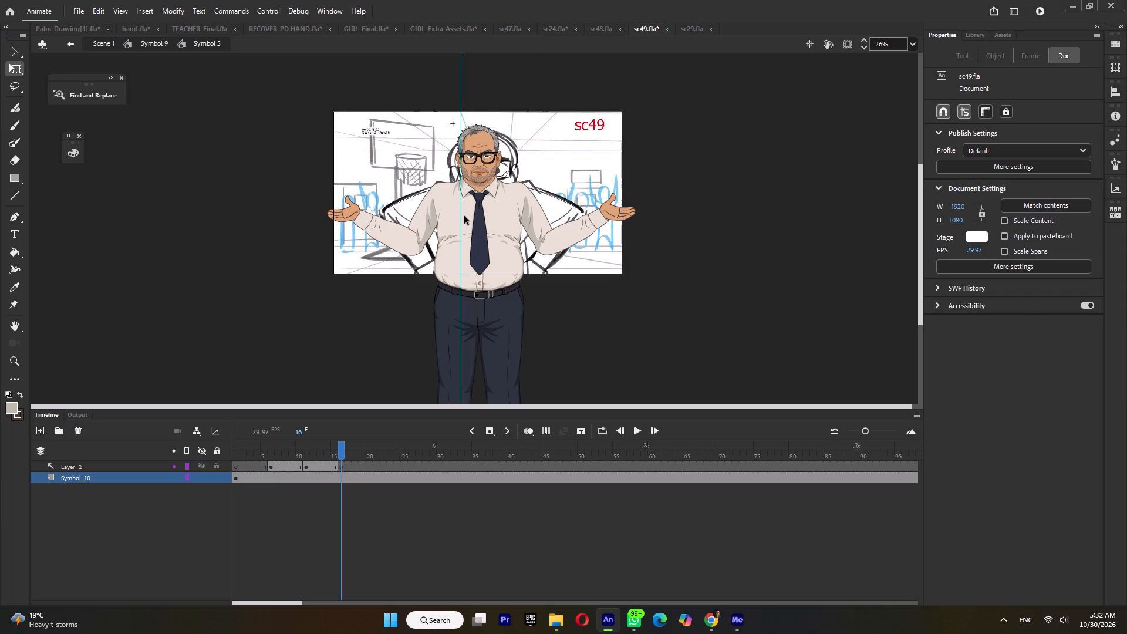
pyautogui.moveTo(461, 219); pyautogui.dragTo(0, 217)
# Return to Scene 1 and move the storyboard reference aside to X -1531 so it sits beside the character.
pyautogui.doubleClick(303, 266)
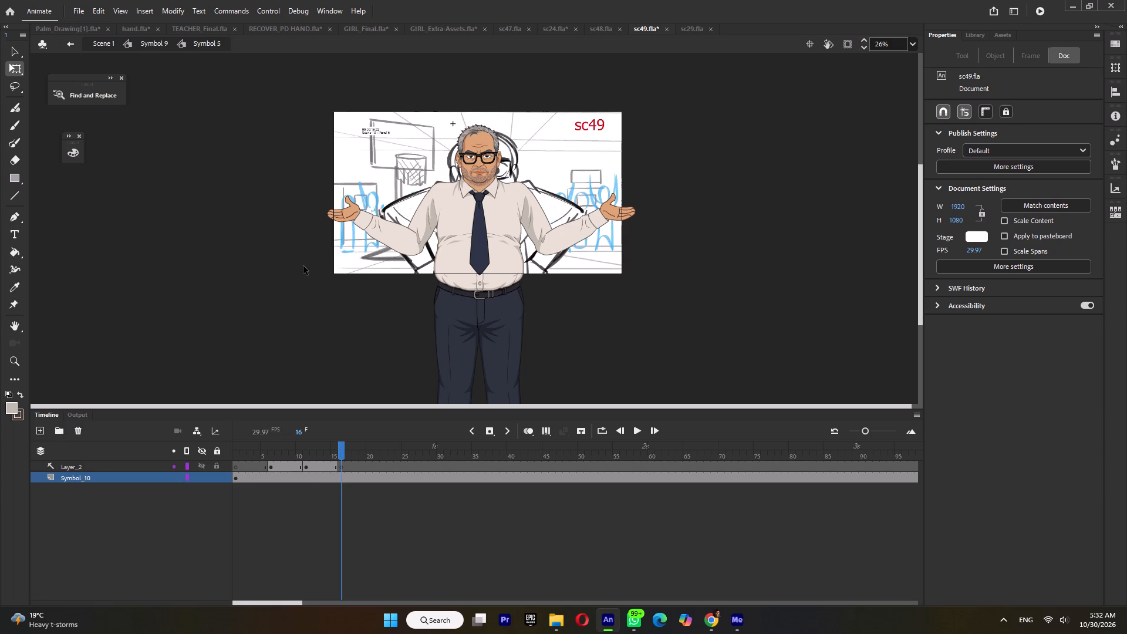
pyautogui.click(593, 156)
pyautogui.doubleClick(593, 169)
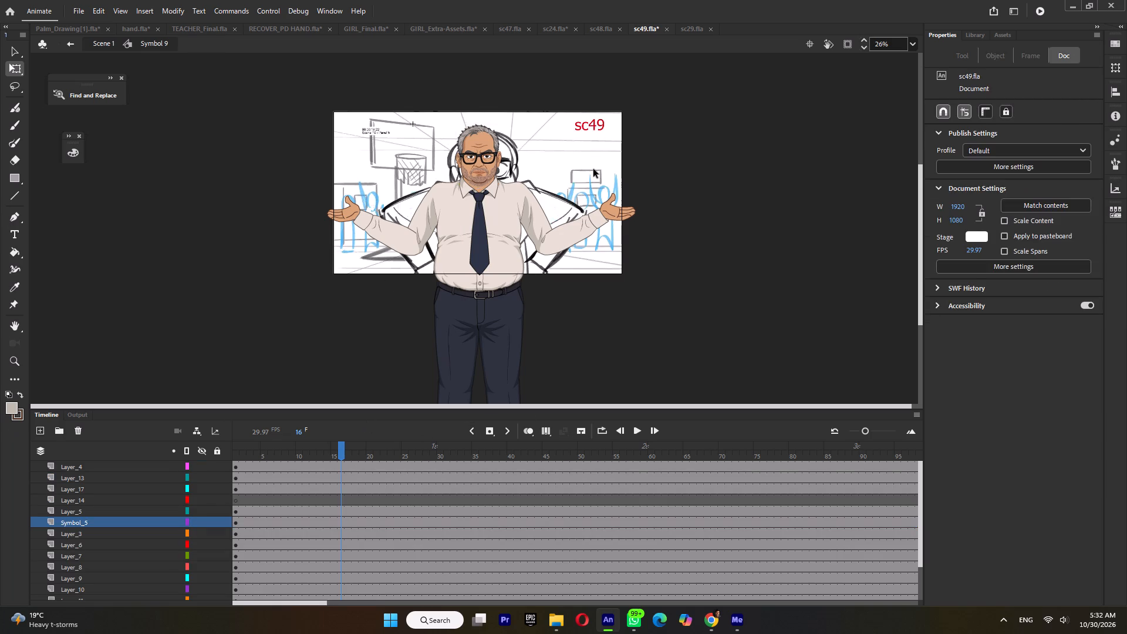
pyautogui.click(589, 169)
pyautogui.moveTo(600, 163); pyautogui.dragTo(370, 161)
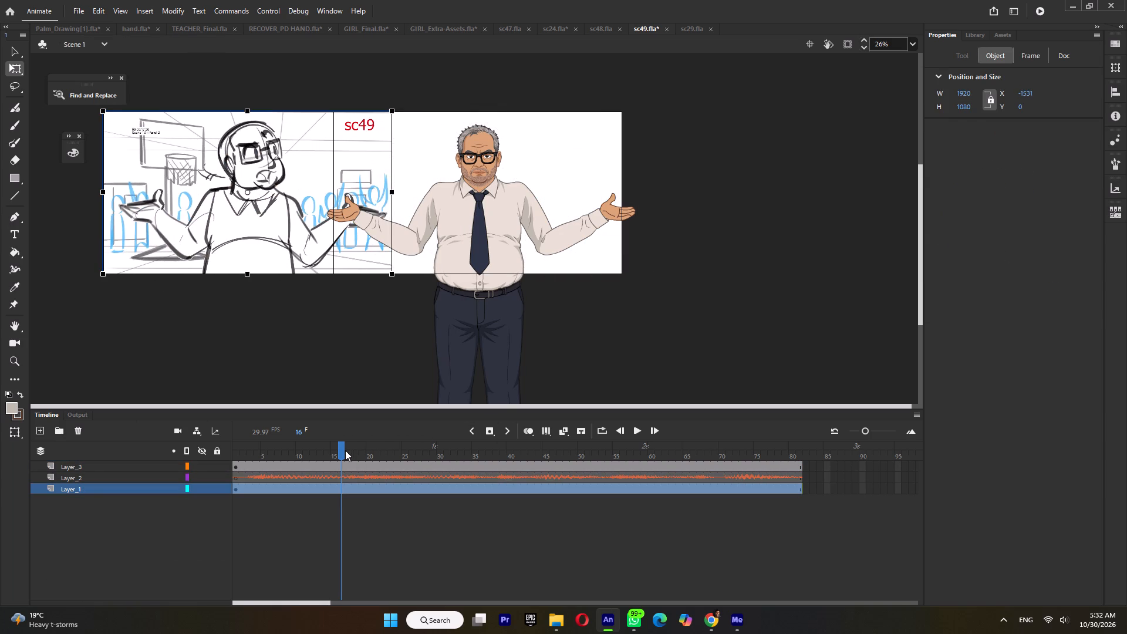
# Locate the storyboard's hands-on-hips pose and insert keyframes on all Symbol 9 layers at frame 48.
pyautogui.moveTo(345, 450); pyautogui.dragTo(572, 483)
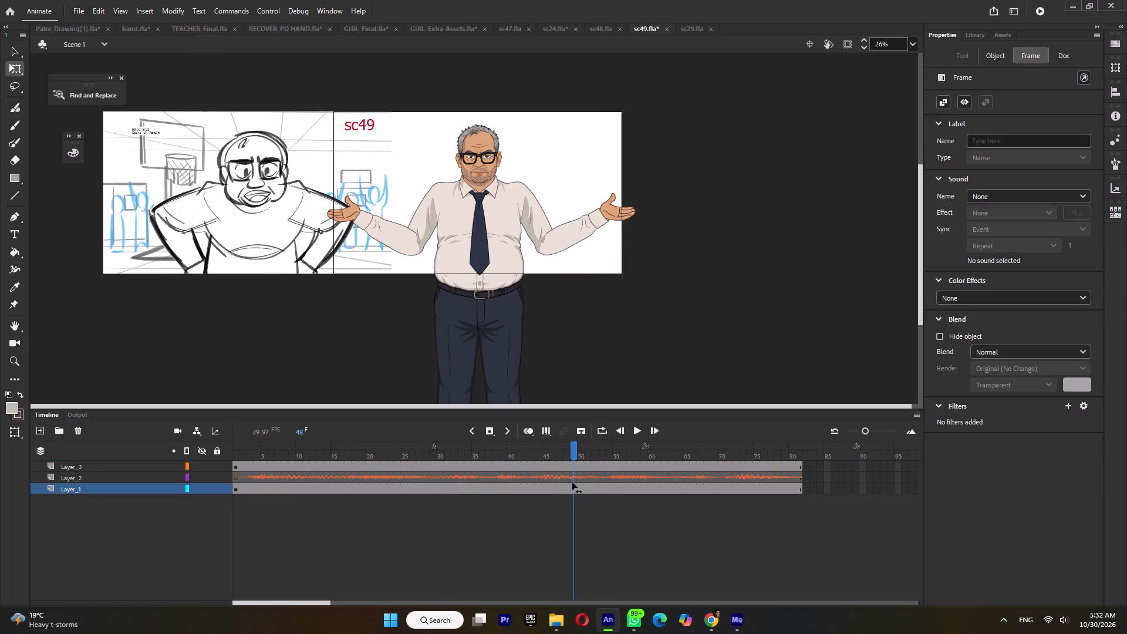
pyautogui.moveTo(572, 483); pyautogui.dragTo(569, 500)
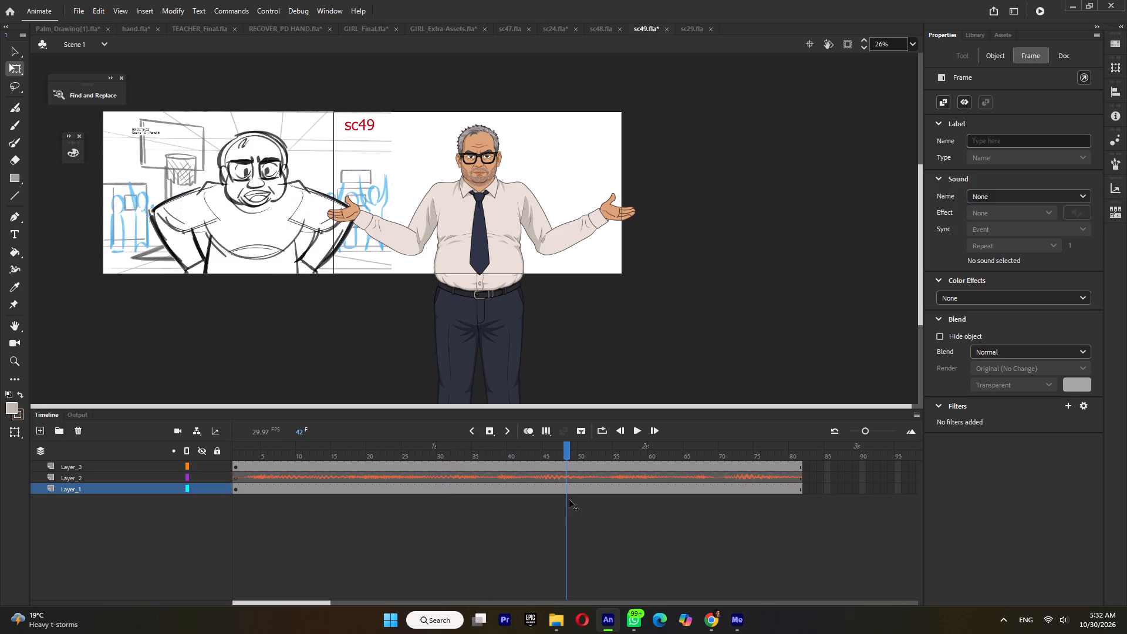
pyautogui.moveTo(569, 500); pyautogui.dragTo(566, 501)
pyautogui.click(490, 244)
pyautogui.click(490, 244)
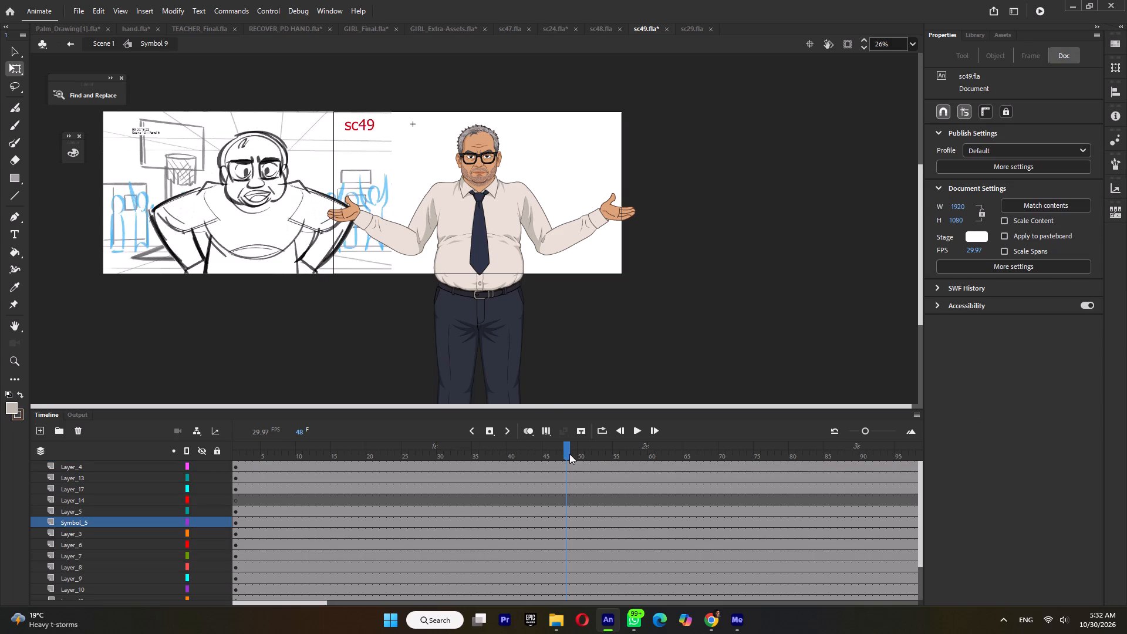
pyautogui.doubleClick(566, 449)
pyautogui.press('F6')
# At frame 48, rotate the Layer_13 forearm down toward the hip and shorten it.
pyautogui.click(600, 279)
pyautogui.click(576, 235)
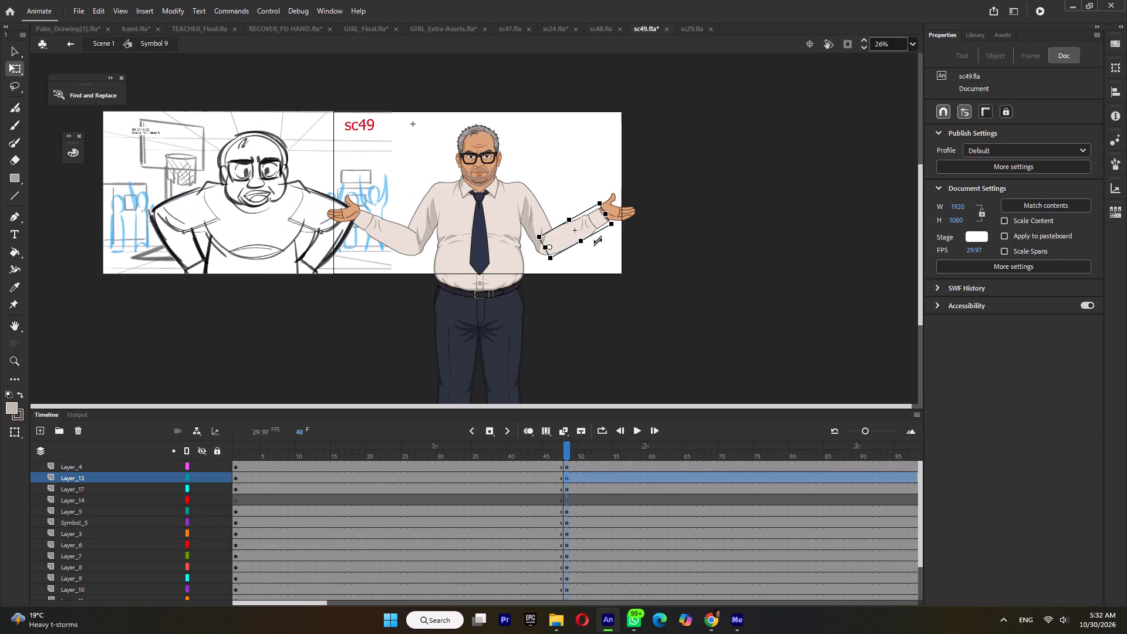
pyautogui.click(962, 280)
pyautogui.click(974, 281)
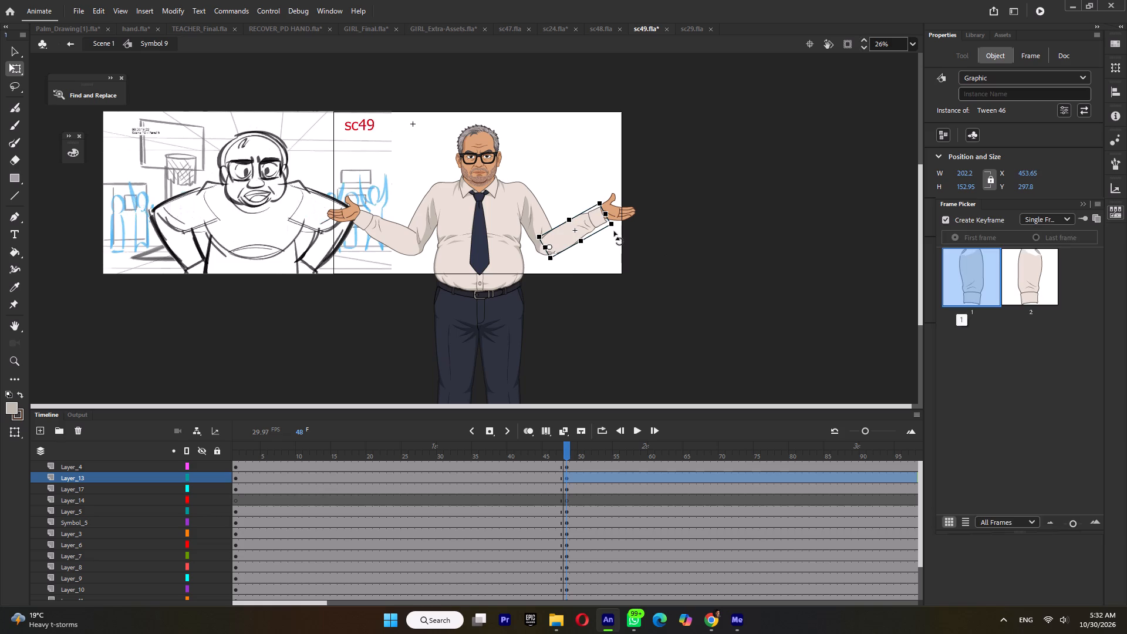
pyautogui.moveTo(614, 231); pyautogui.dragTo(505, 297)
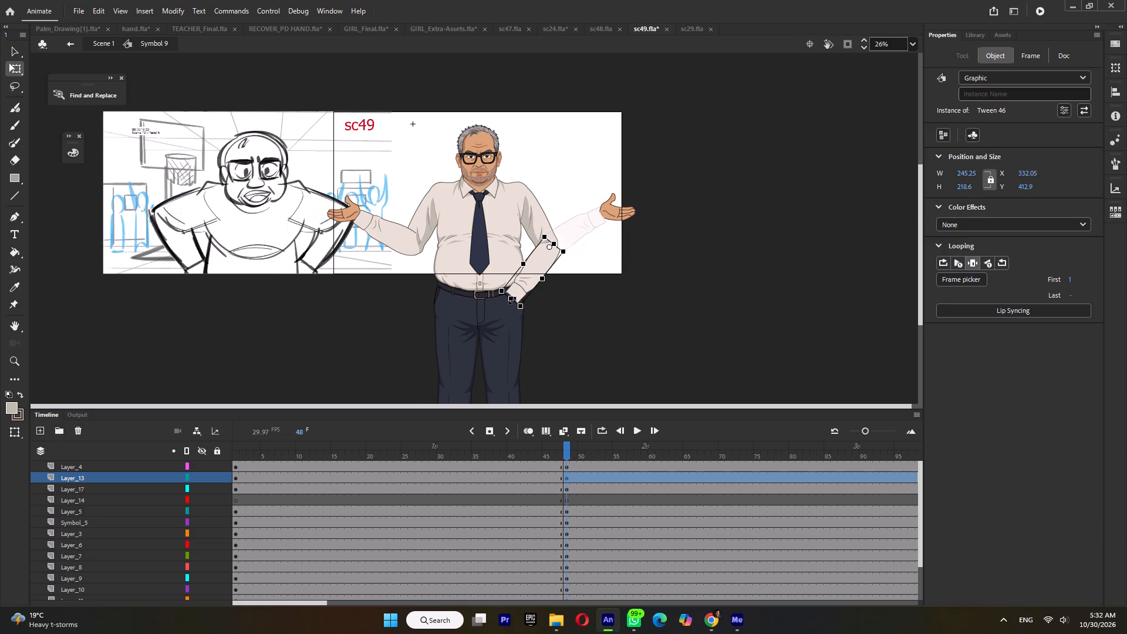
pyautogui.keyDown('ctrl'); pyautogui.scroll(3, 512, 300); pyautogui.keyUp('ctrl')
pyautogui.moveTo(512, 302); pyautogui.dragTo(533, 275)
# Rotate the Layer_15 upper arm outward from the shoulder to raise the elbow away from the torso.
pyautogui.click(562, 160)
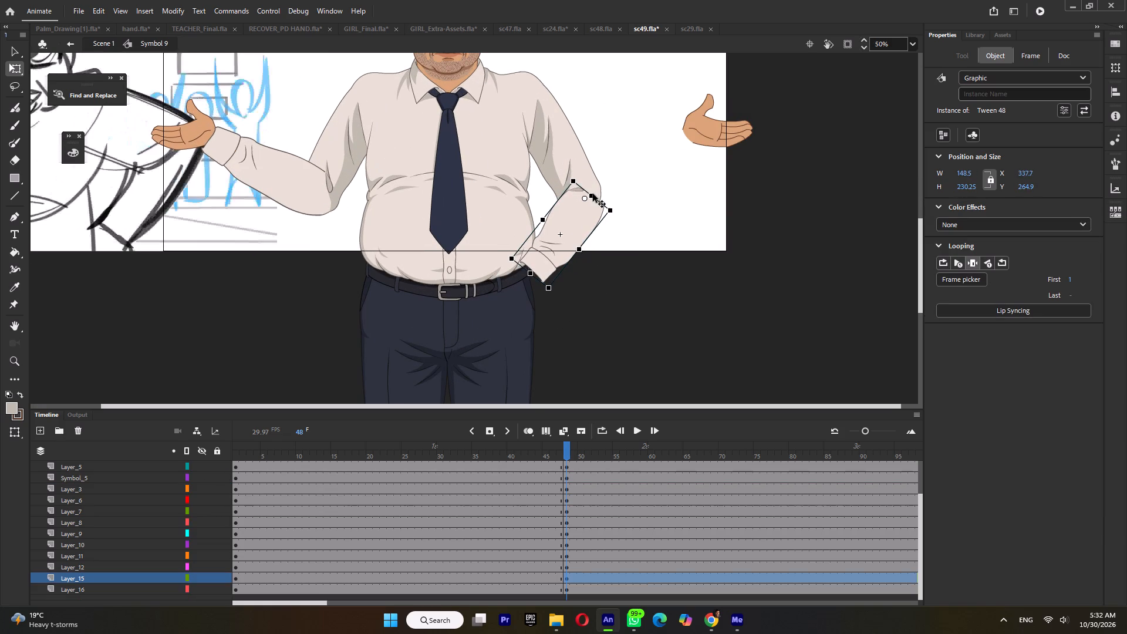
pyautogui.moveTo(605, 217); pyautogui.dragTo(640, 201)
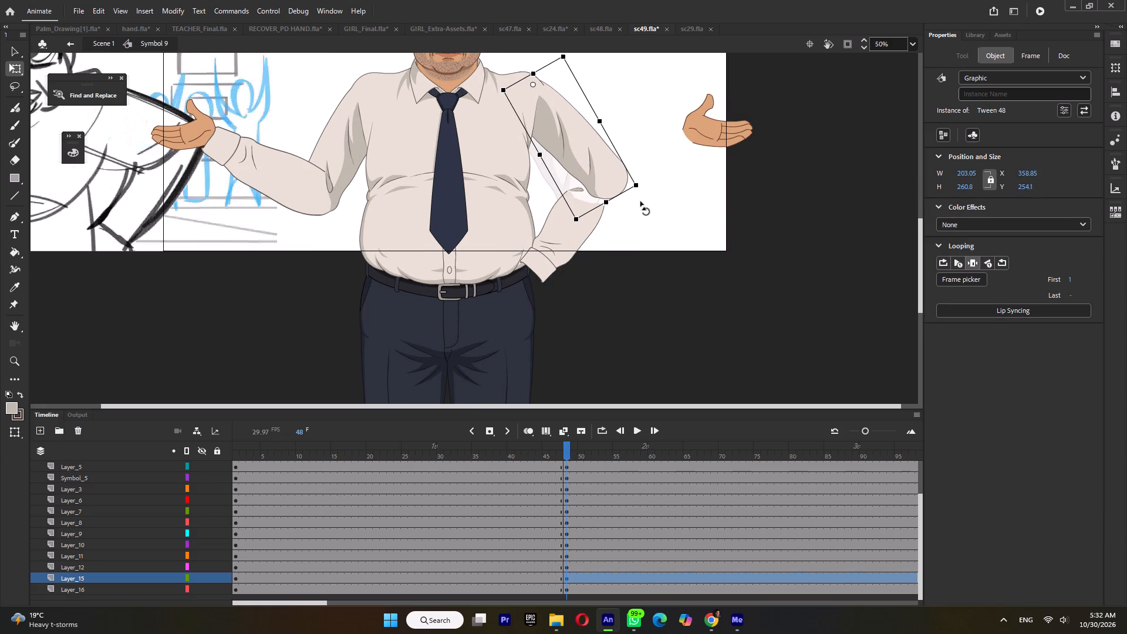
pyautogui.moveTo(640, 201); pyautogui.dragTo(650, 197)
# Fit the Layer_13 forearm to the elbow and lengthen it slightly, to about 146 × 159 px at X 381, Y 362.
pyautogui.click(562, 250)
pyautogui.keyDown('ctrl'); pyautogui.scroll(4, 568, 242); pyautogui.keyUp('ctrl')
pyautogui.moveTo(561, 248); pyautogui.dragTo(622, 177)
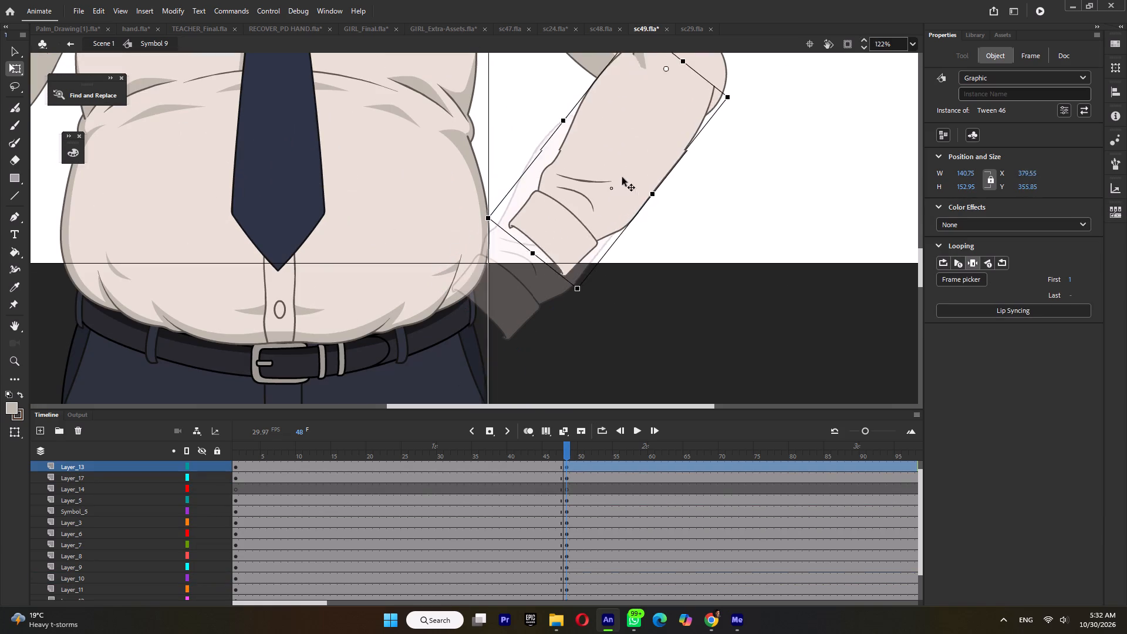
pyautogui.moveTo(622, 177); pyautogui.dragTo(624, 187)
pyautogui.keyDown('ctrl'); pyautogui.scroll(-5, 624, 187); pyautogui.keyUp('ctrl')
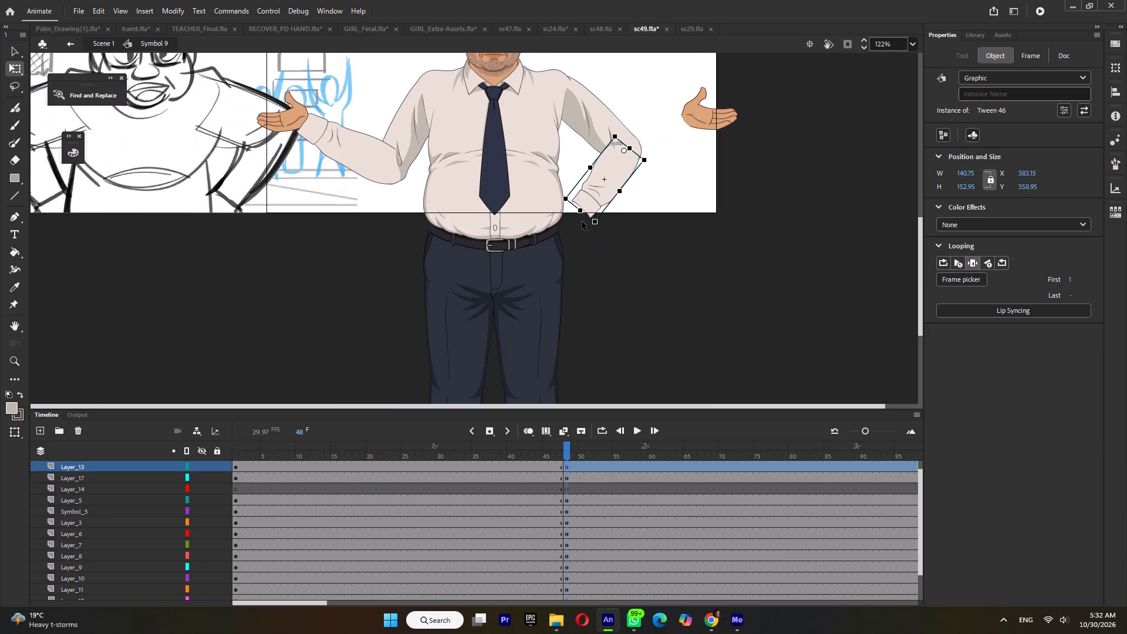
pyautogui.moveTo(579, 209); pyautogui.dragTo(573, 213)
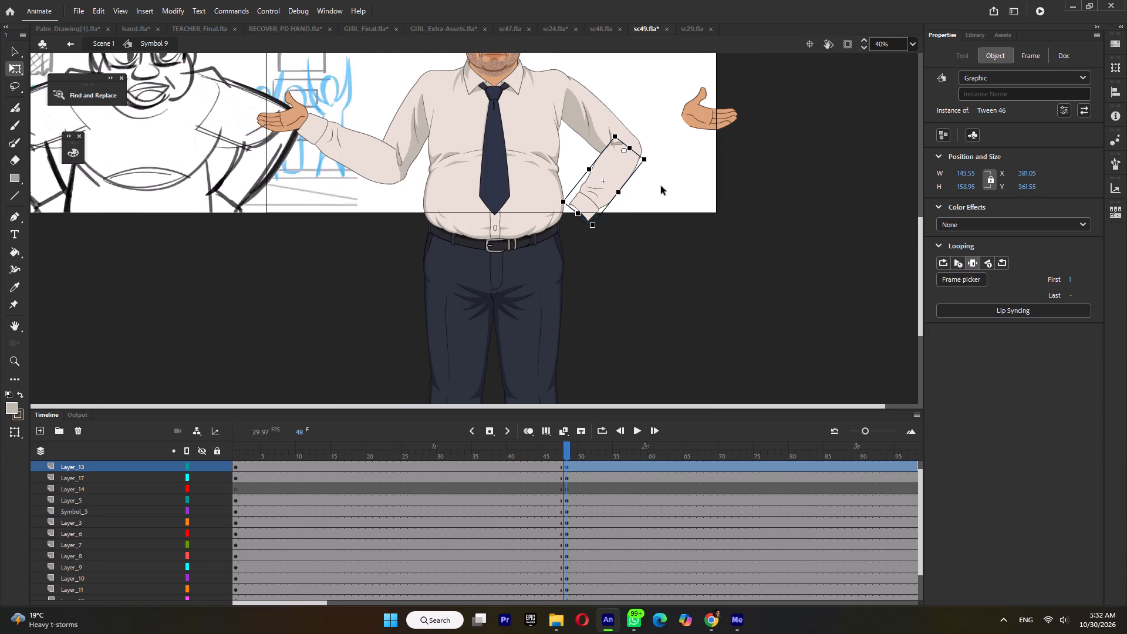
# Switch the Layer_17 hand at frame 48 to hand drawing 14.
pyautogui.click(723, 114)
pyautogui.click(946, 274)
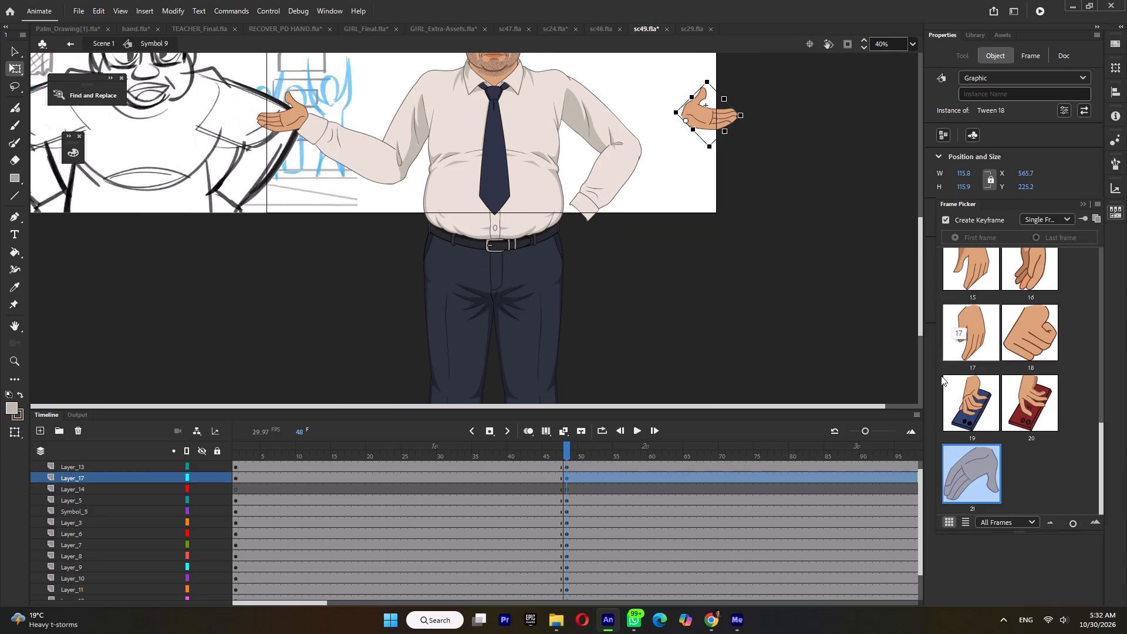
pyautogui.scroll(3, 1001, 429)
pyautogui.click(1030, 439)
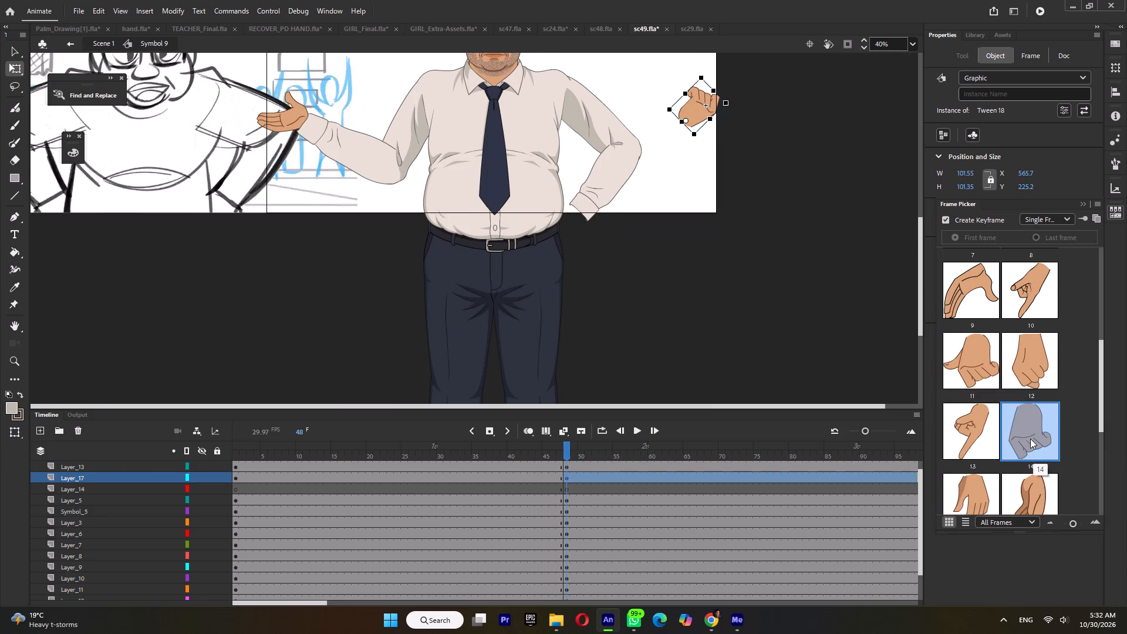
# Switch the Layer_17 hand to drawing 5, rotate it downward and place it against the hip at the forearm's cuff.
pyautogui.scroll(3, 1027, 437)
pyautogui.click(969, 395)
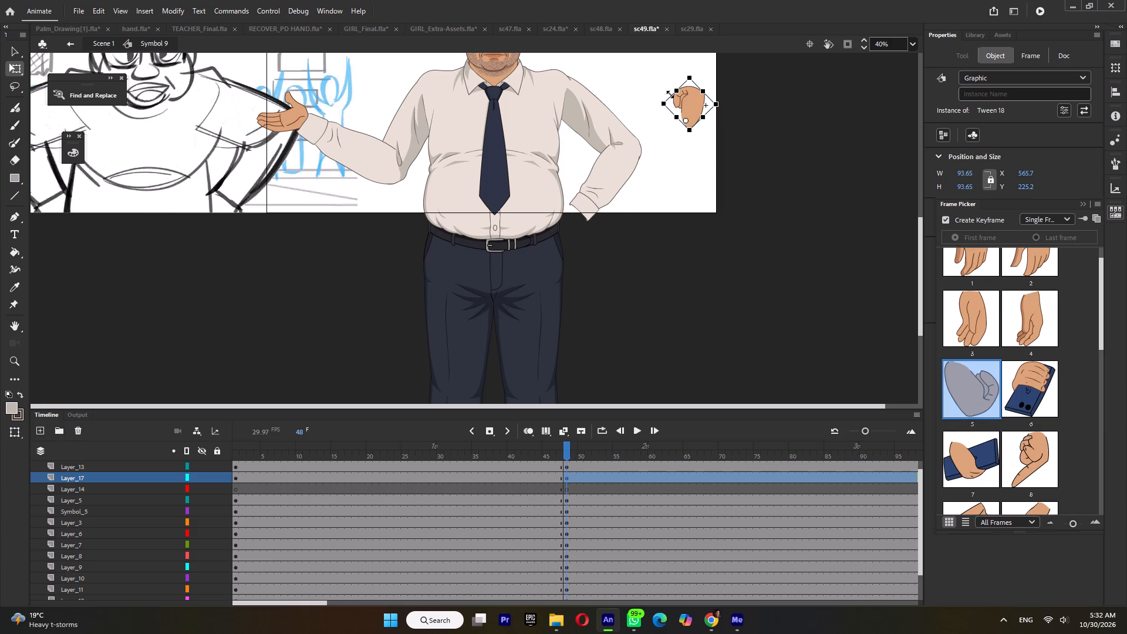
pyautogui.moveTo(656, 107); pyautogui.dragTo(765, 141)
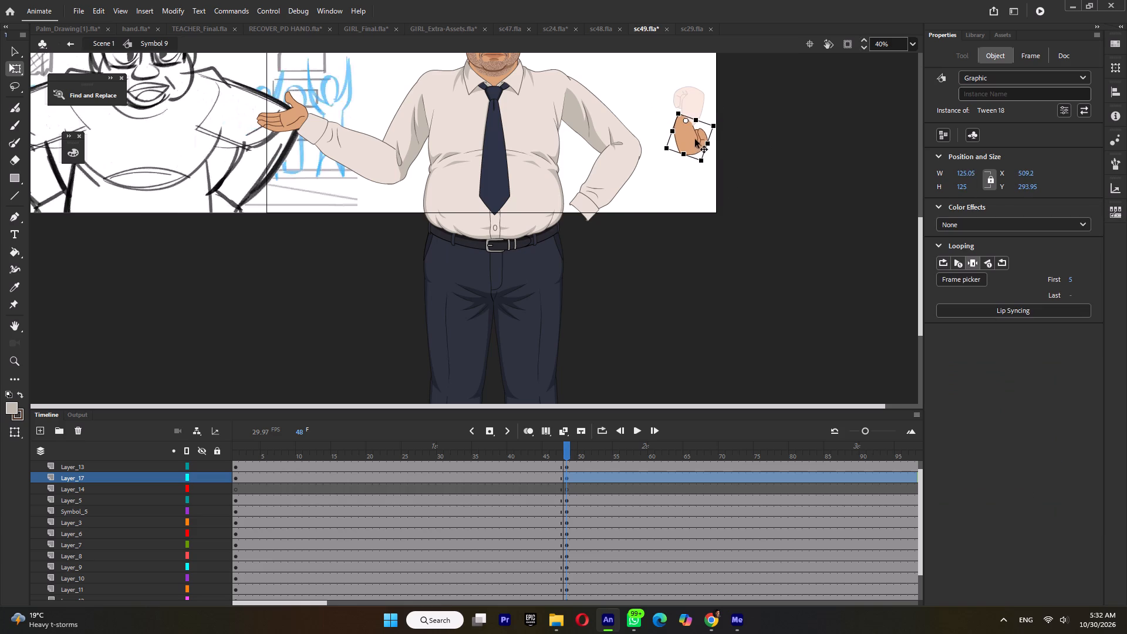
pyautogui.moveTo(694, 139); pyautogui.dragTo(585, 228)
# Rotate the Layer_13 forearm slightly so its cuff sits closer to the hip.
pyautogui.click(593, 191)
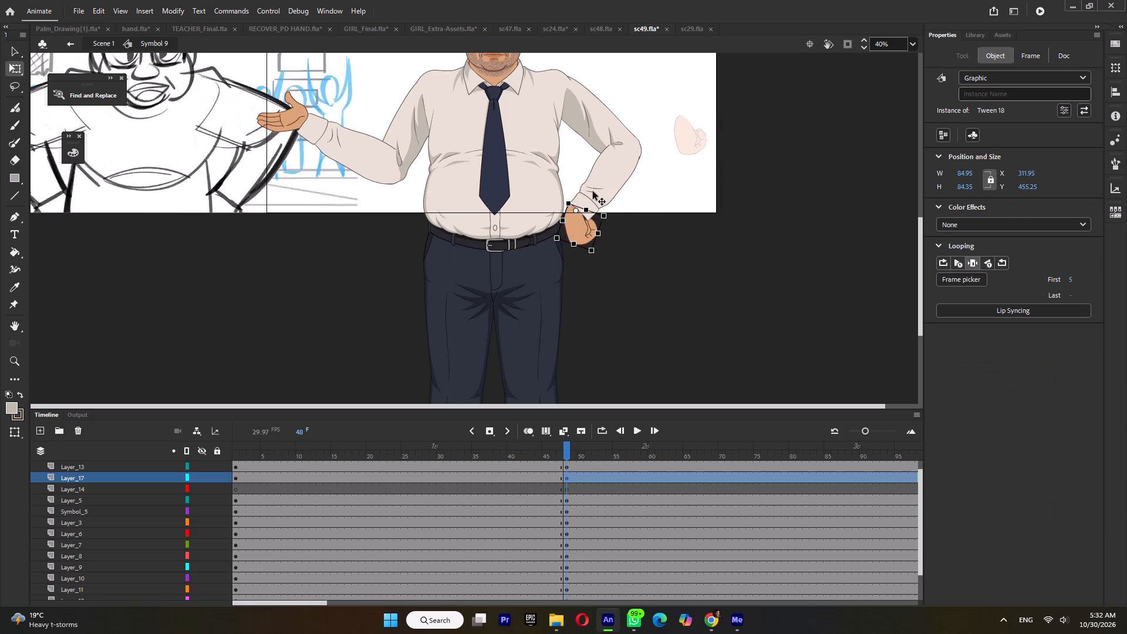
pyautogui.moveTo(559, 207); pyautogui.dragTo(554, 198)
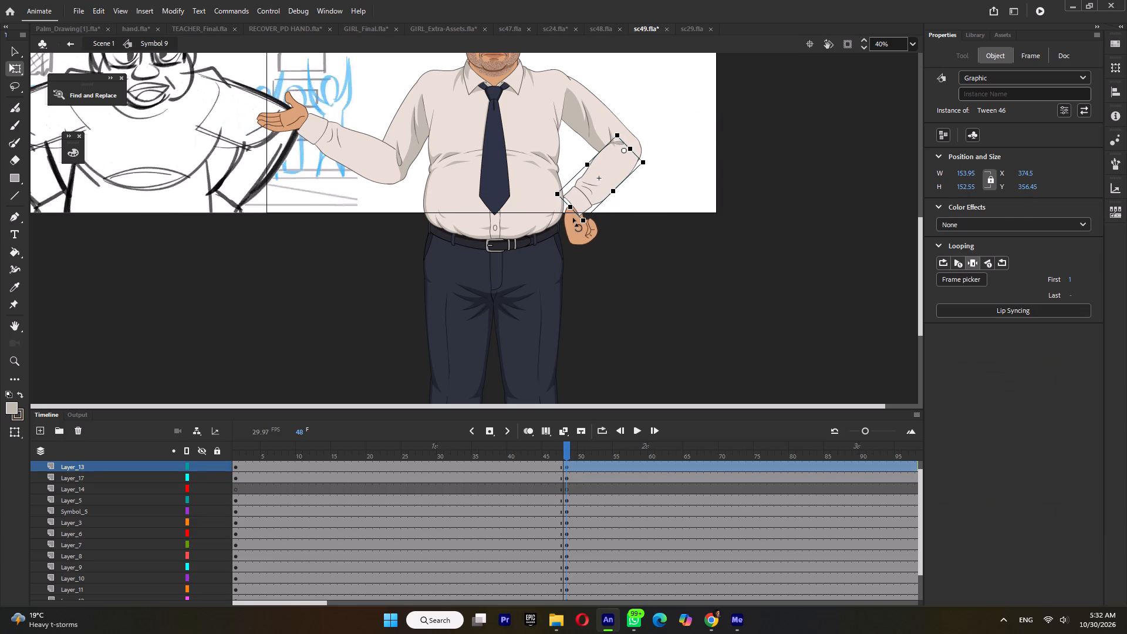
# Nudge the Layer_17 hand up into the cuff, to about X 304, Y 441.
pyautogui.click(573, 222)
pyautogui.keyDown('ctrl'); pyautogui.scroll(4, 576, 234); pyautogui.keyUp('ctrl')
pyautogui.click(576, 234)
pyautogui.moveTo(588, 240); pyautogui.dragTo(578, 222)
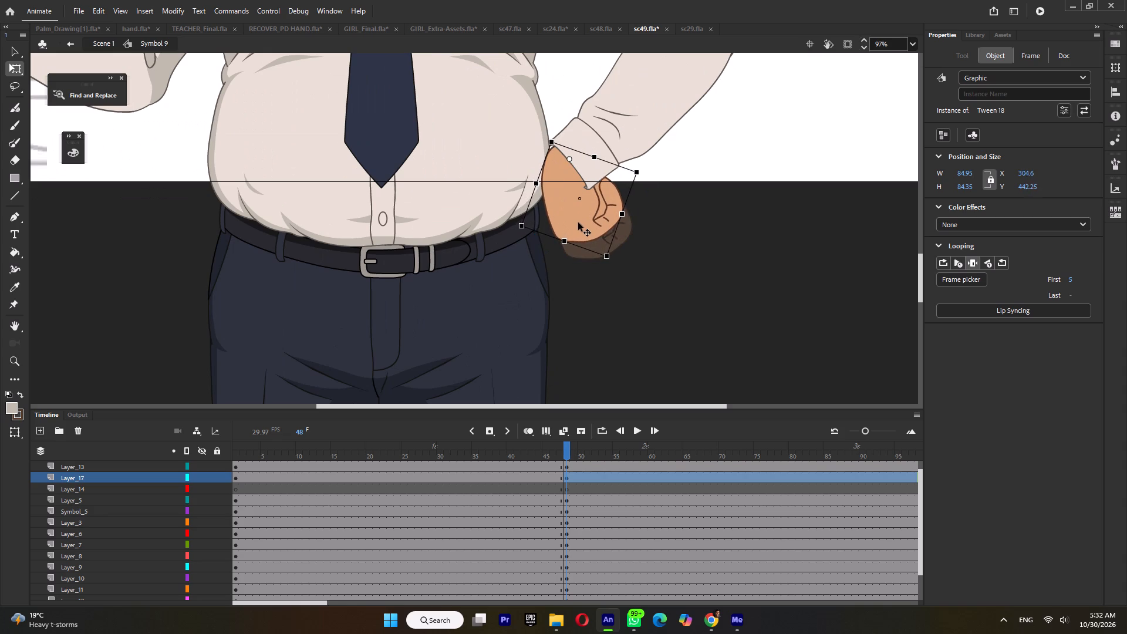
pyautogui.moveTo(578, 222); pyautogui.dragTo(578, 221)
pyautogui.keyDown('ctrl'); pyautogui.scroll(-6, 578, 221); pyautogui.keyUp('ctrl')
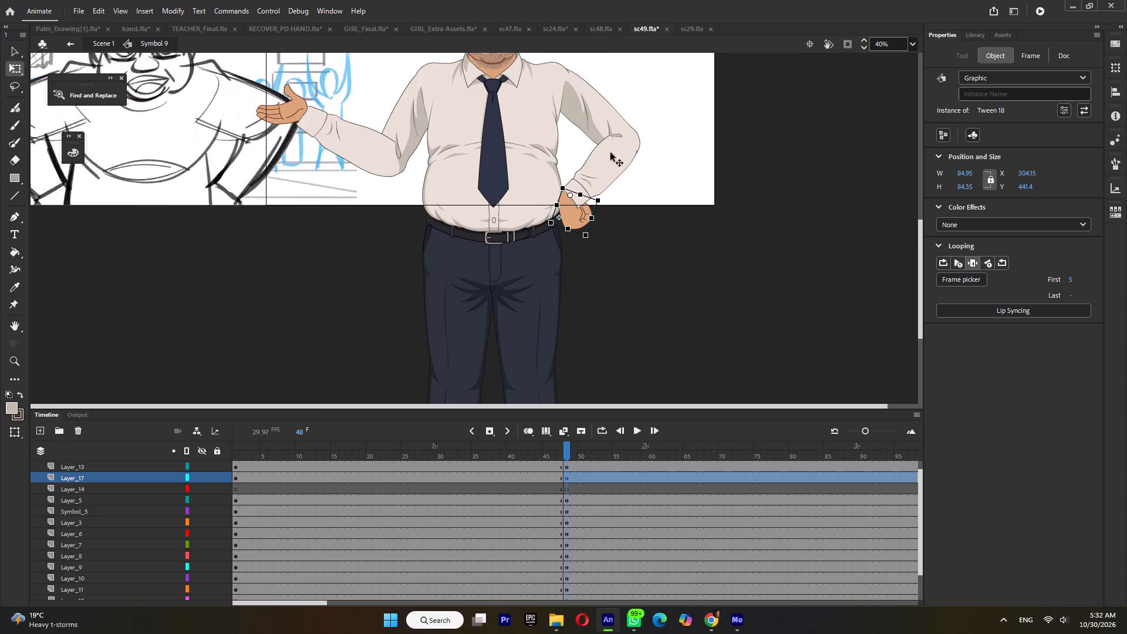
# Reorder Layer_13 and Layer_17 to sit between Layer_10 and Layer_11, behind the torso.
pyautogui.keyDown('shift'); pyautogui.moveTo(663, 97); pyautogui.dragTo(601, 197); pyautogui.keyUp('shift')
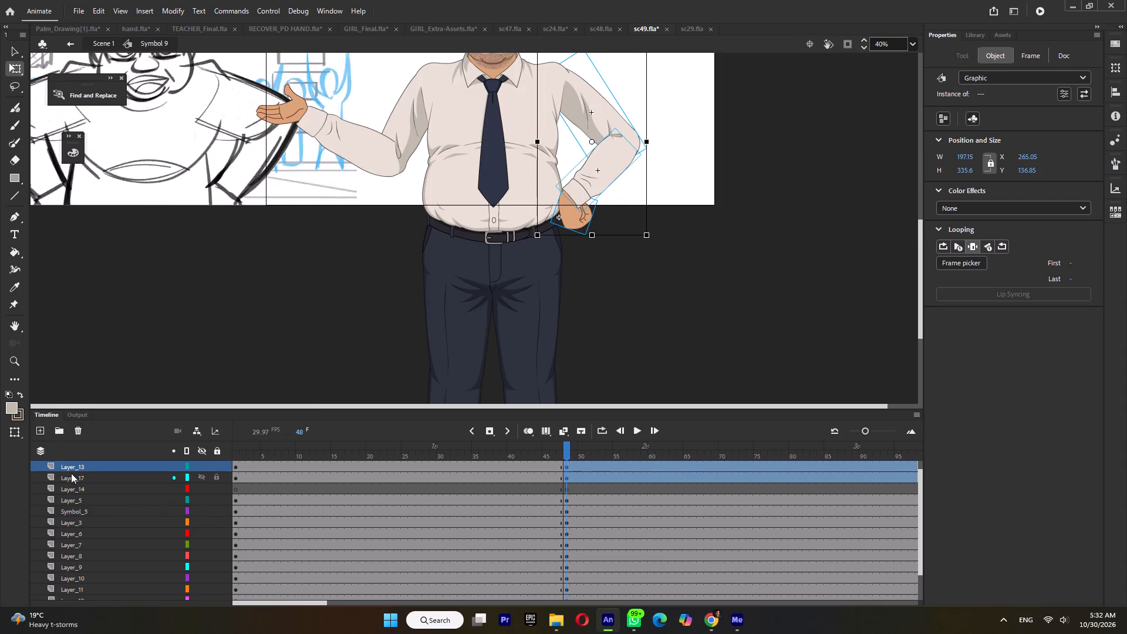
pyautogui.scroll(4, 124, 488)
pyautogui.scroll(-5, 124, 488)
pyautogui.scroll(4, 124, 488)
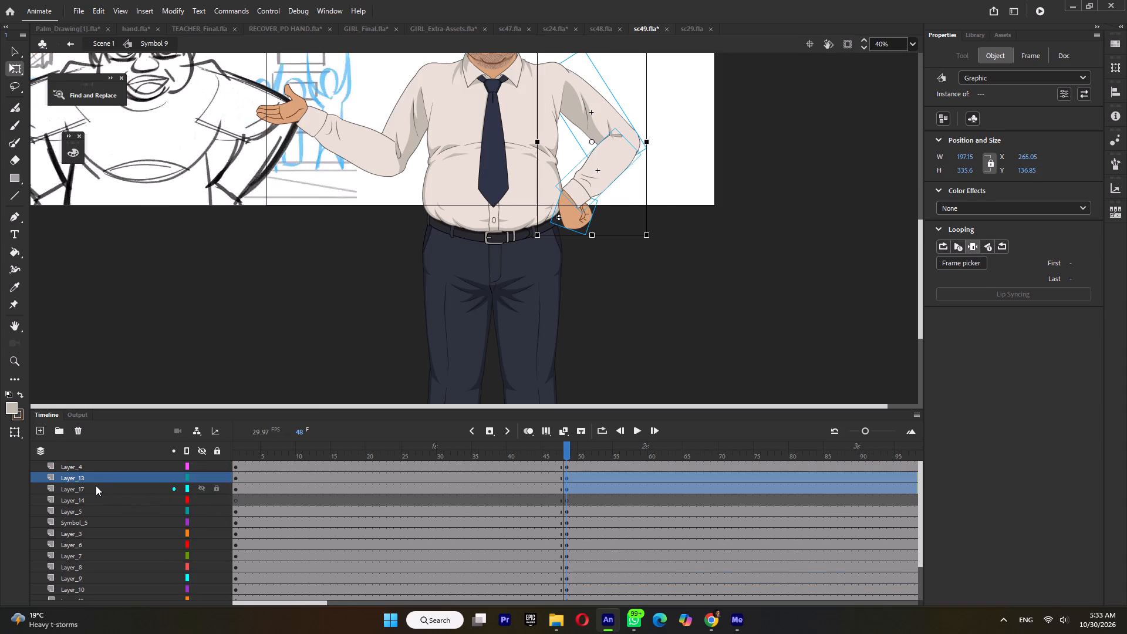
pyautogui.click(86, 486)
pyautogui.keyDown('shift'); pyautogui.click(86, 479); pyautogui.keyUp('shift')
pyautogui.moveTo(86, 488); pyautogui.dragTo(70, 609)
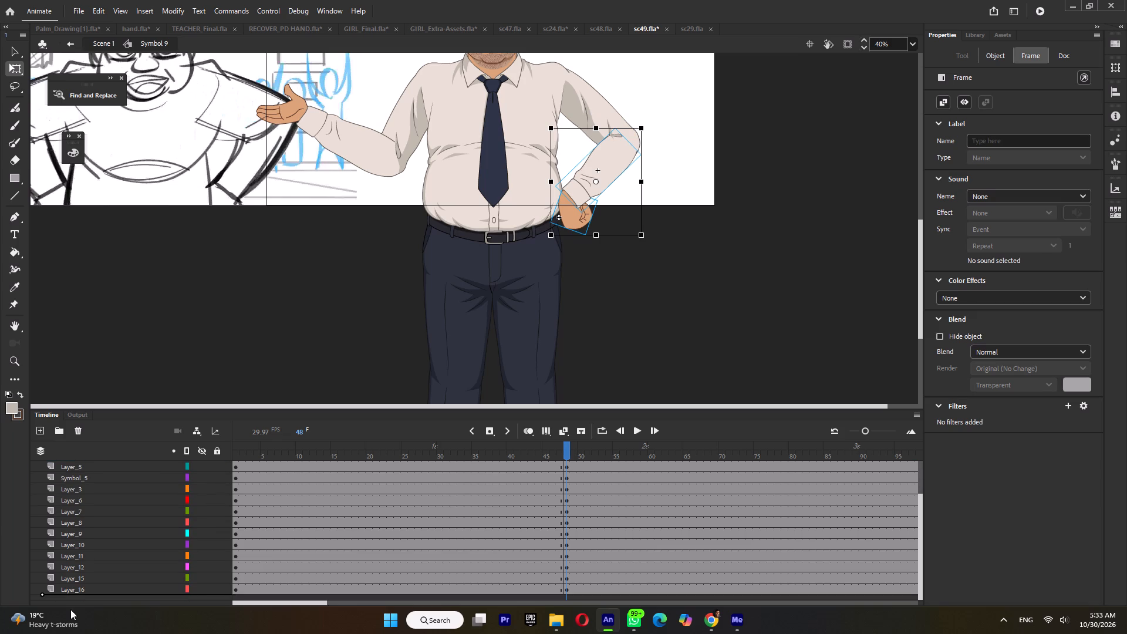
pyautogui.moveTo(70, 609); pyautogui.dragTo(75, 554)
pyautogui.click(629, 280)
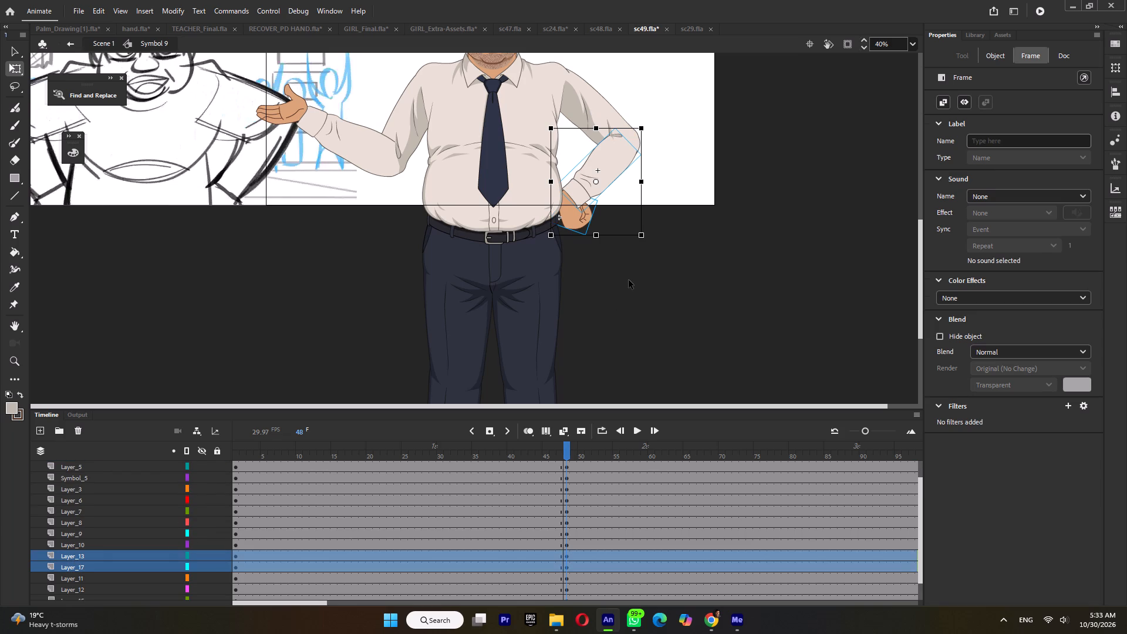
# Reorder the opposite arm's Layer_4, Layer_14 and Layer_5 to sit between Layer_15 and Layer_16.
pyautogui.moveTo(250, 89); pyautogui.dragTo(313, 125)
pyautogui.keyDown('shift'); pyautogui.click(400, 121); pyautogui.keyUp('shift')
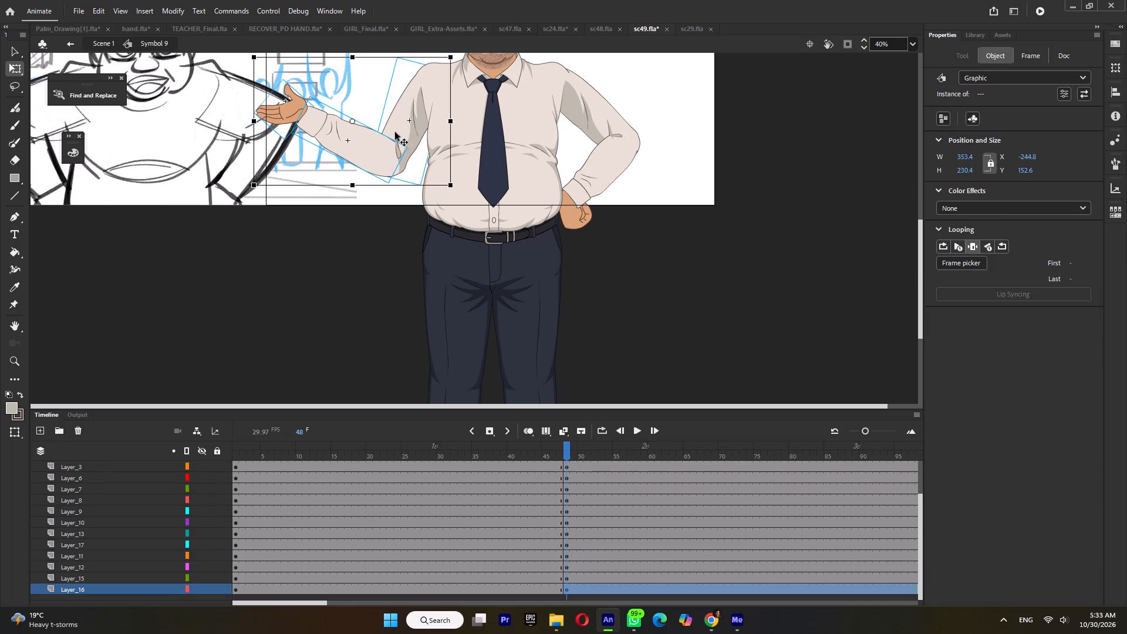
pyautogui.scroll(3, 136, 487)
pyautogui.scroll(-5, 136, 488)
pyautogui.scroll(4, 136, 496)
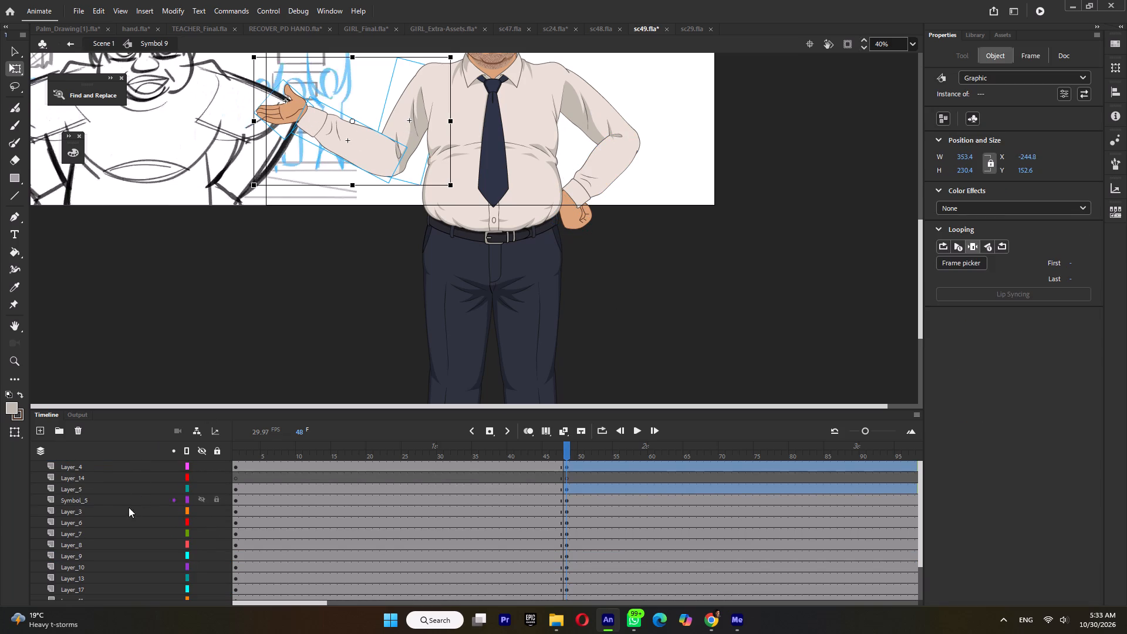
pyautogui.click(79, 465)
pyautogui.keyDown('shift'); pyautogui.click(78, 490); pyautogui.keyUp('shift')
pyautogui.moveTo(82, 491); pyautogui.dragTo(72, 597)
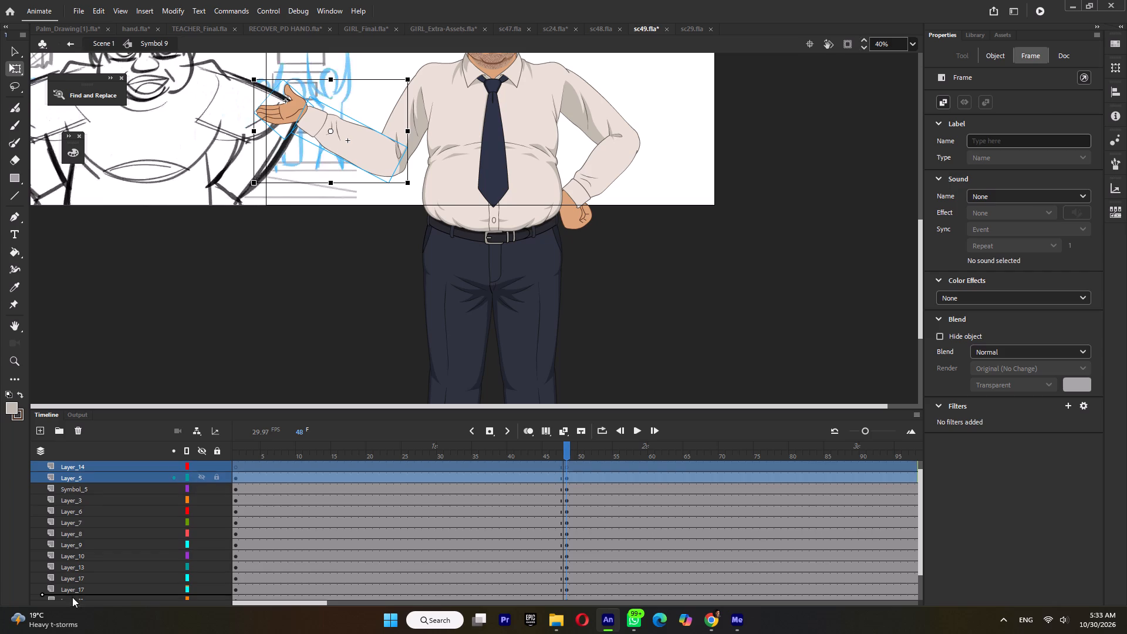
pyautogui.moveTo(72, 597); pyautogui.dragTo(72, 585)
pyautogui.click(298, 299)
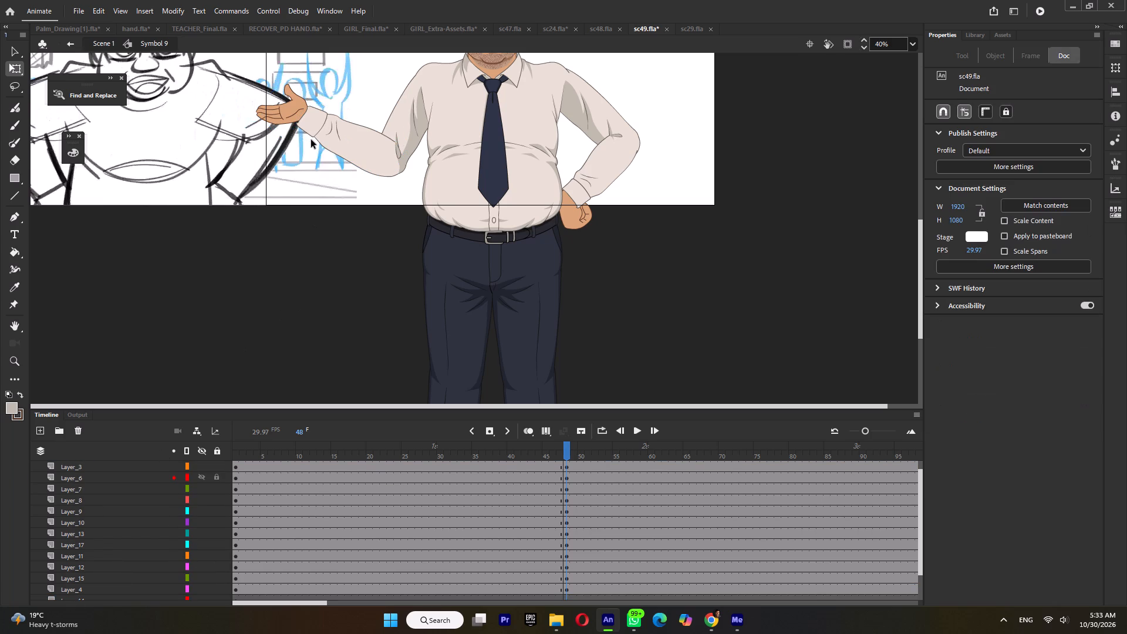
# At frame 48, switch the Layer_4 forearm to drawing 1 and rotate it down toward the hip.
pyautogui.click(552, 450)
pyautogui.click(563, 456)
pyautogui.click(349, 144)
pyautogui.click(969, 285)
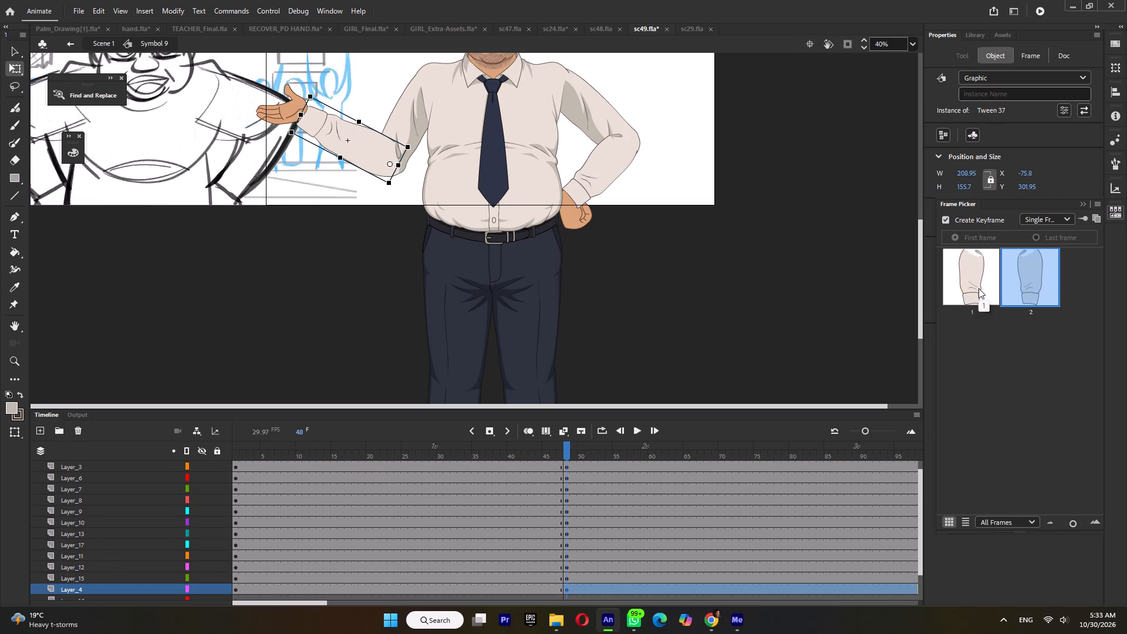
pyautogui.click(960, 275)
pyautogui.moveTo(292, 140); pyautogui.dragTo(442, 220)
# Rotate the Layer_16 upper arm outward from the shoulder to meet the forearm, to about 176 × 234 px.
pyautogui.click(404, 129)
pyautogui.moveTo(367, 177); pyautogui.dragTo(312, 155)
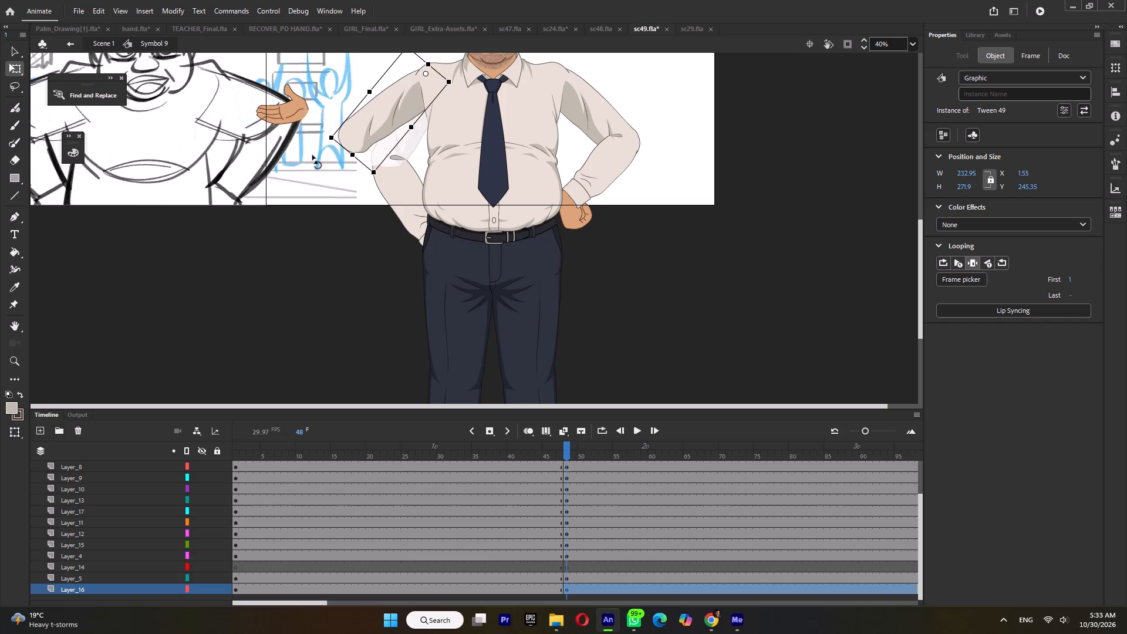
pyautogui.moveTo(312, 155); pyautogui.dragTo(341, 180)
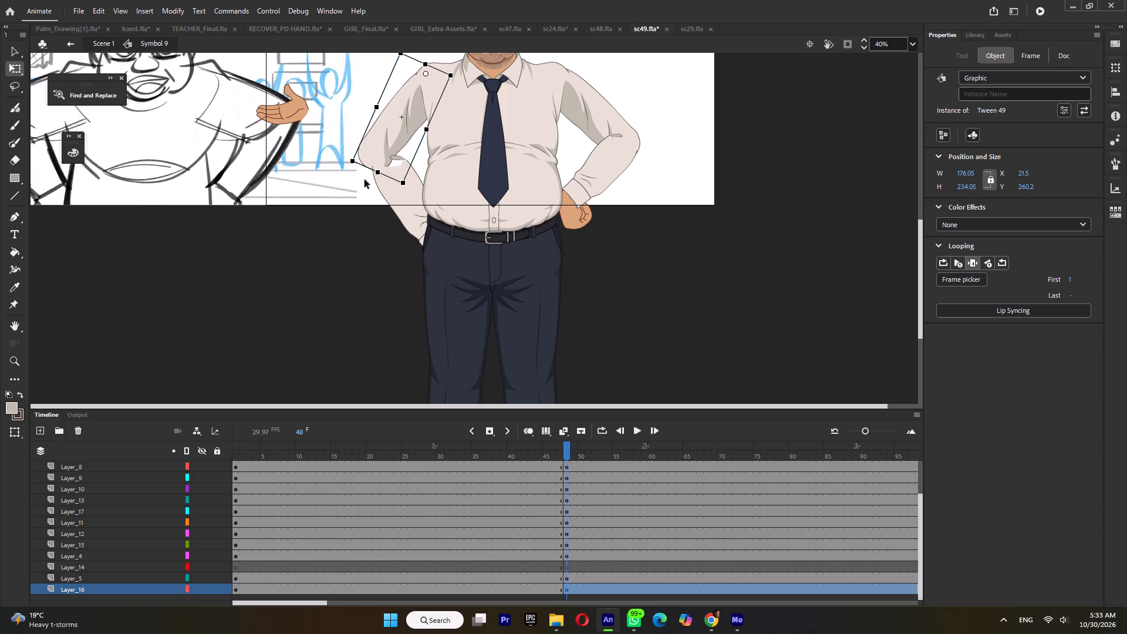
# Open the torso symbol Tween 36 for editing and add a keyframe at frame 2 of Layer_1.
pyautogui.doubleClick(423, 81)
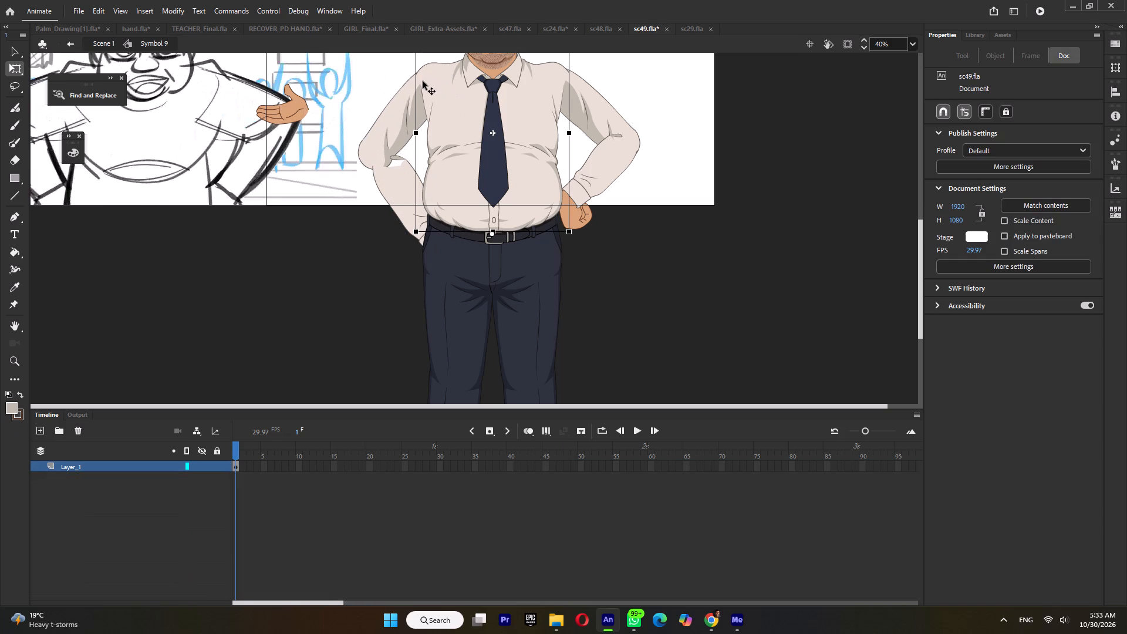
pyautogui.click(234, 469)
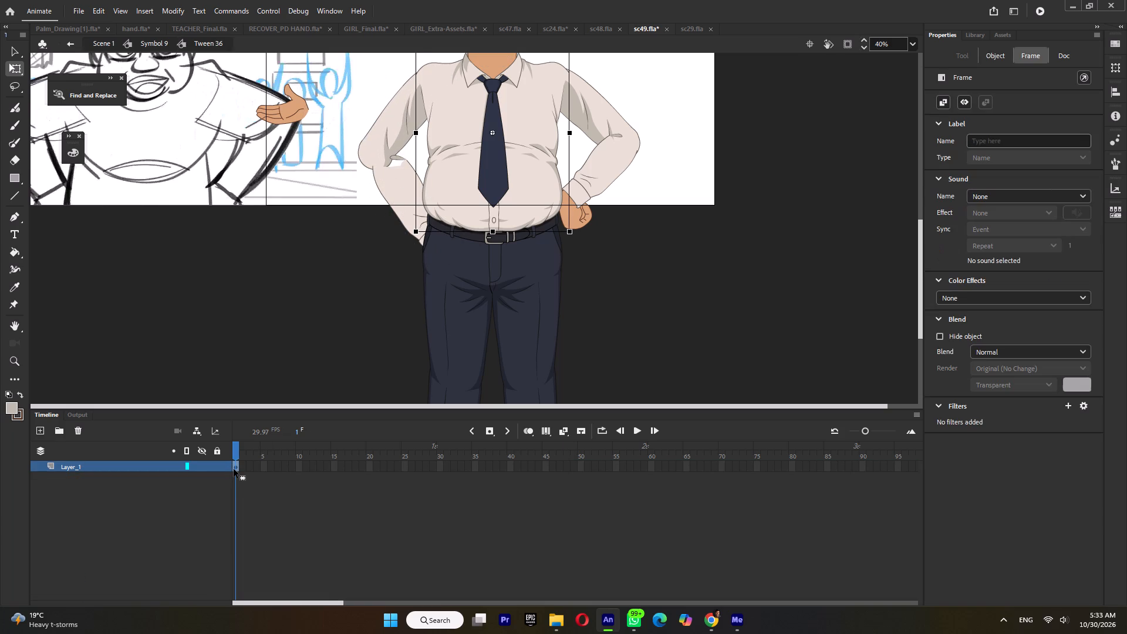
pyautogui.press('F5')
pyautogui.press('F6')
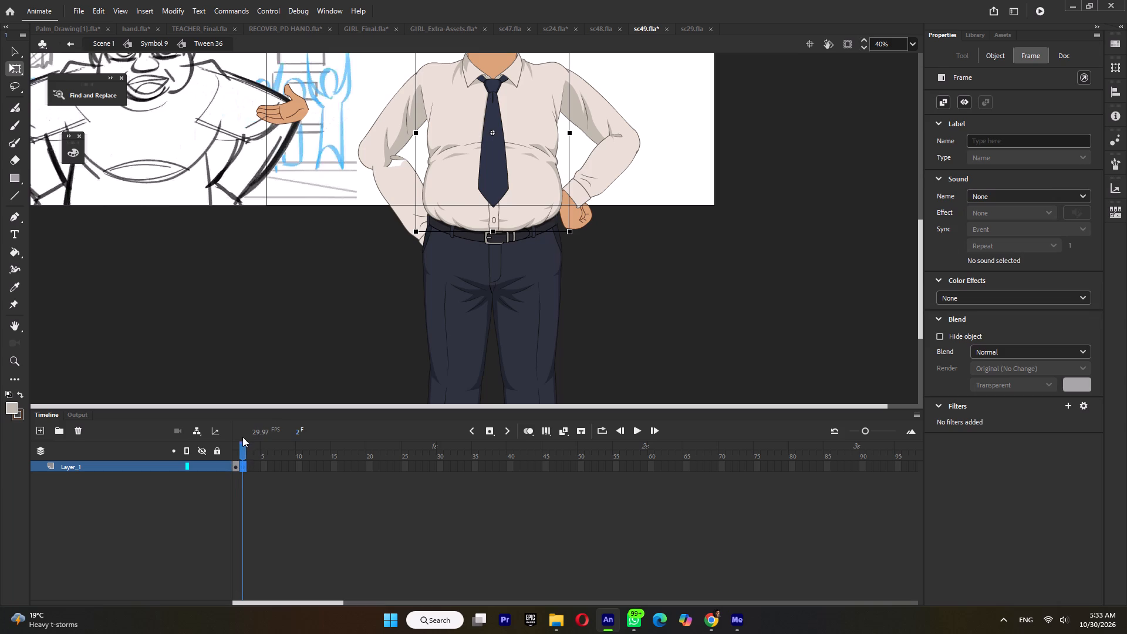
pyautogui.moveTo(243, 447); pyautogui.dragTo(246, 457)
# Inside the nested shirt groups on frame 2, raise the outline end and curve of the shoulder above the Layer_16 arm.
pyautogui.doubleClick(424, 68)
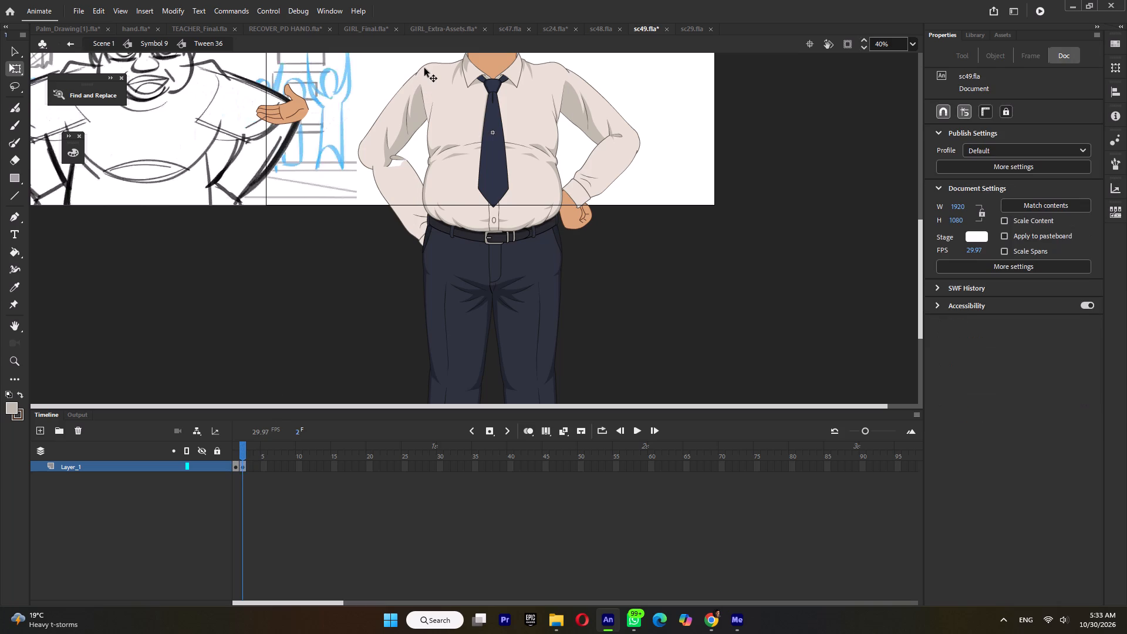
pyautogui.keyDown('ctrl'); pyautogui.scroll(3, 424, 68); pyautogui.keyUp('ctrl')
pyautogui.click(424, 68)
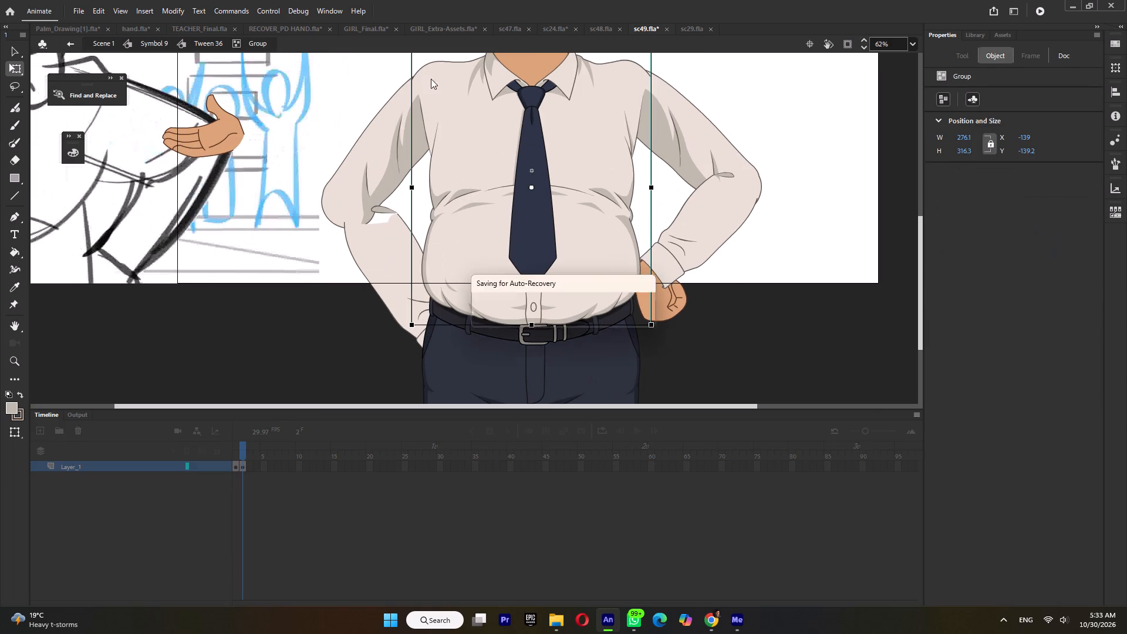
pyautogui.keyDown('ctrl'); pyautogui.scroll(-3, 433, 99); pyautogui.keyUp('ctrl')
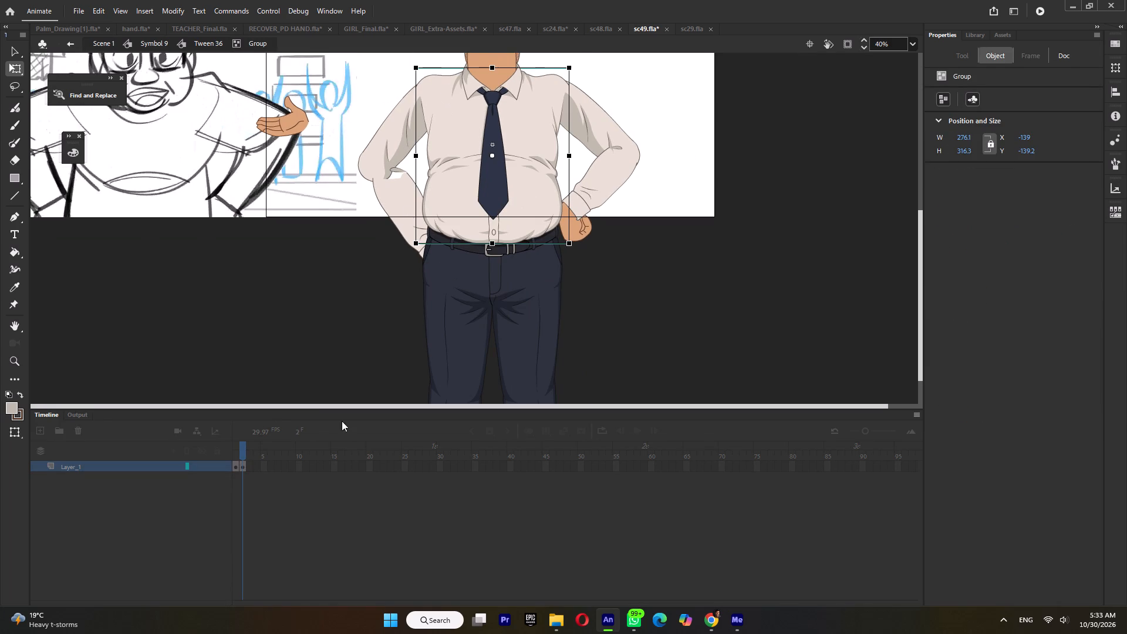
pyautogui.doubleClick(430, 81)
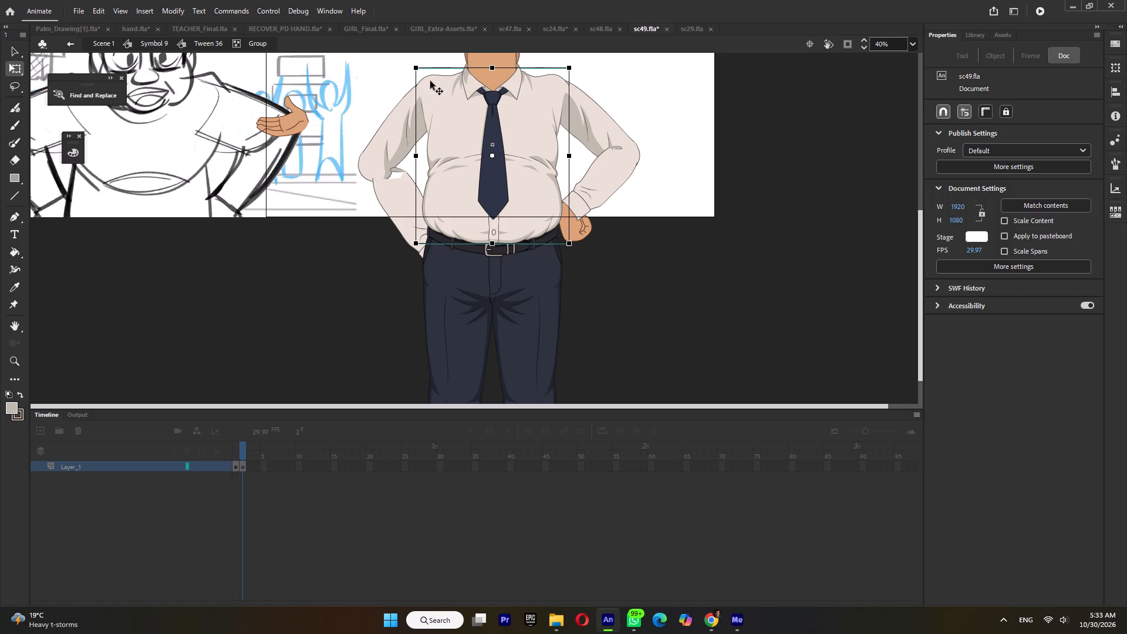
pyautogui.keyDown('ctrl'); pyautogui.scroll(4, 427, 80); pyautogui.keyUp('ctrl')
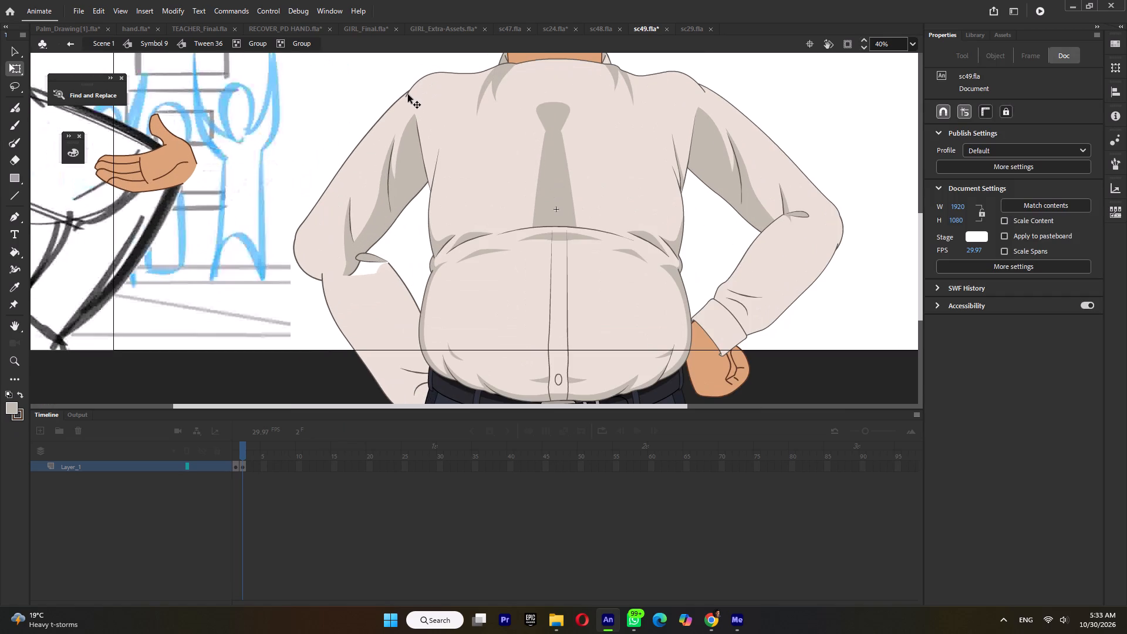
pyautogui.doubleClick(408, 95)
pyautogui.keyDown('ctrl'); pyautogui.scroll(3, 407, 95); pyautogui.keyUp('ctrl')
pyautogui.moveTo(407, 96); pyautogui.dragTo(400, 99)
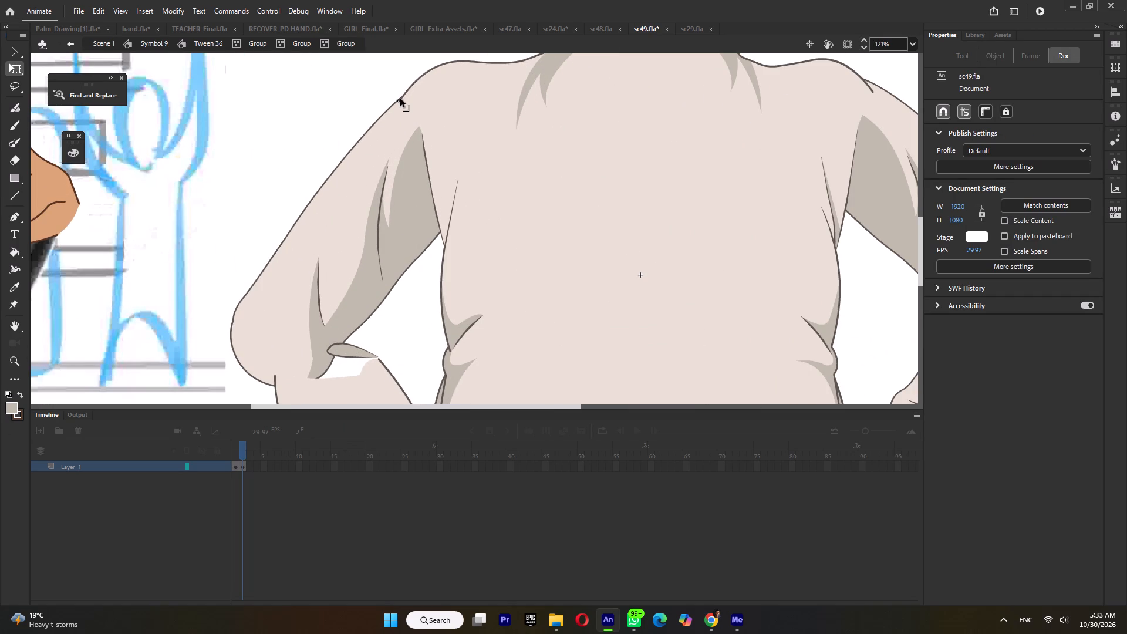
pyautogui.moveTo(400, 99); pyautogui.dragTo(409, 85)
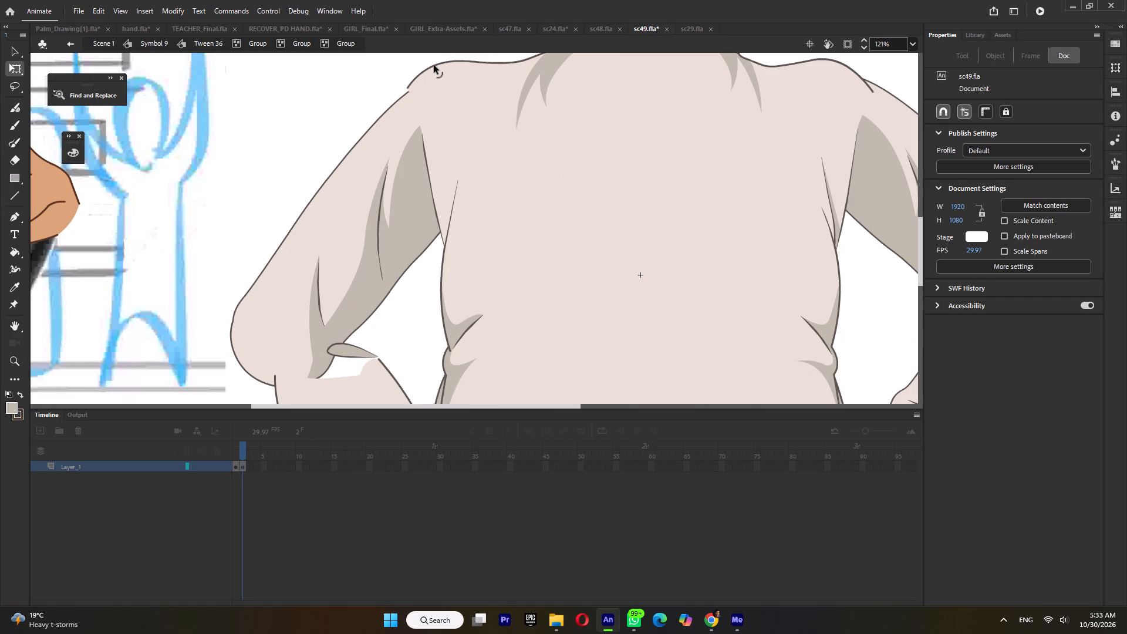
pyautogui.click(434, 65)
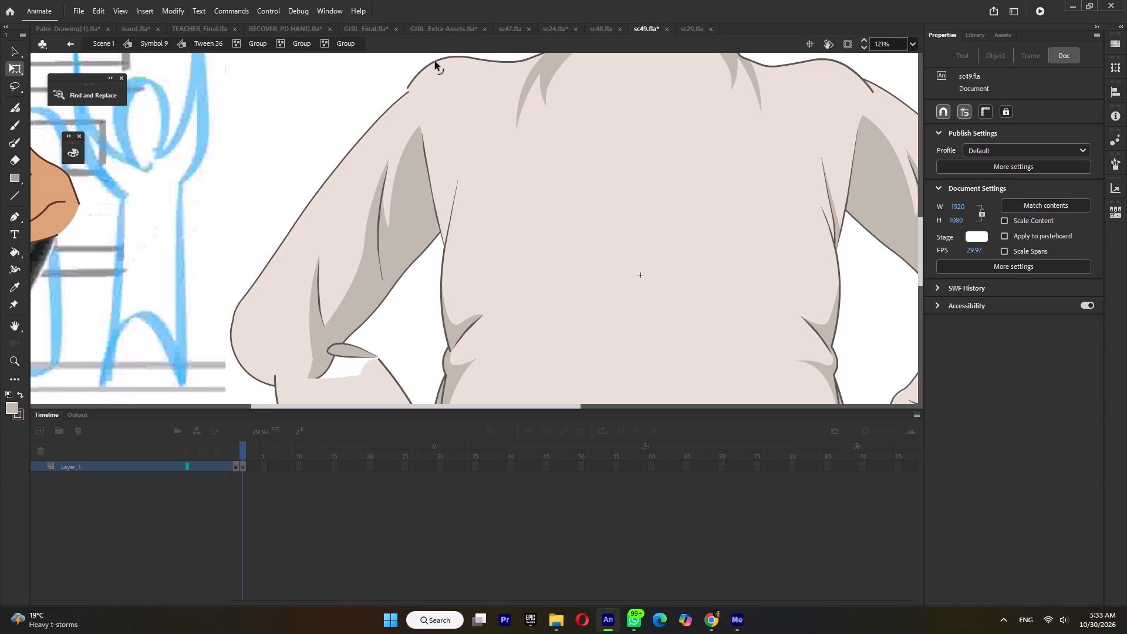
pyautogui.click(491, 60)
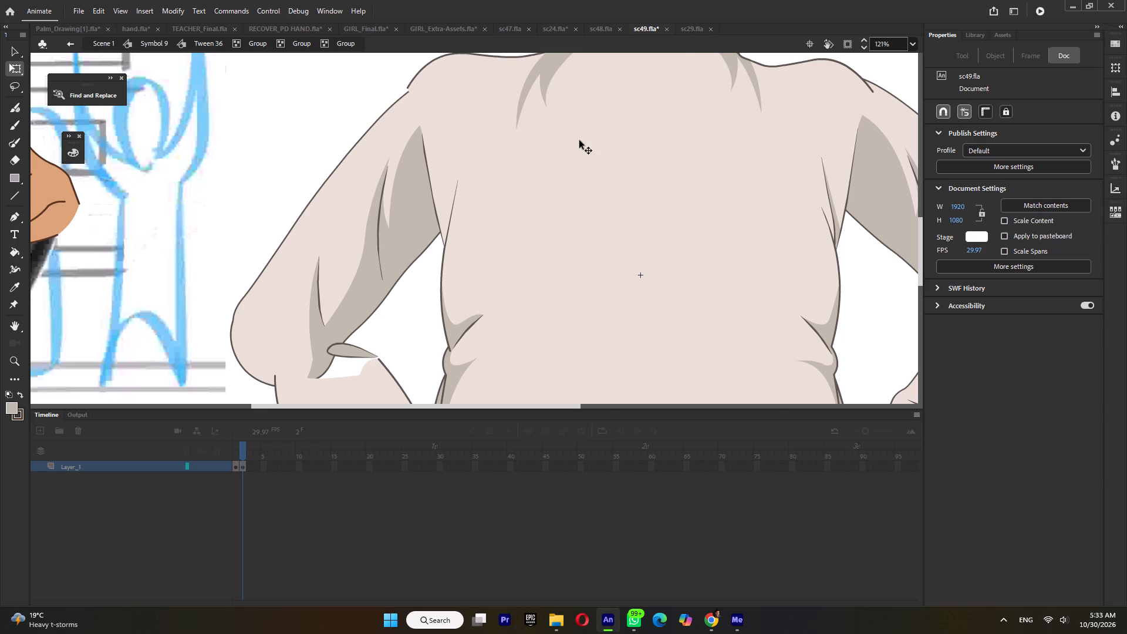
# In the nested shirt groups on frame 2 of Tween 36, raise the outline end and curve of the shoulder above the Layer_15 arm.
pyautogui.keyDown('ctrl'); pyautogui.scroll(-3, 581, 149); pyautogui.keyUp('ctrl')
pyautogui.keyDown('ctrl'); pyautogui.scroll(4, 731, 87); pyautogui.keyUp('ctrl')
pyautogui.doubleClick(748, 99)
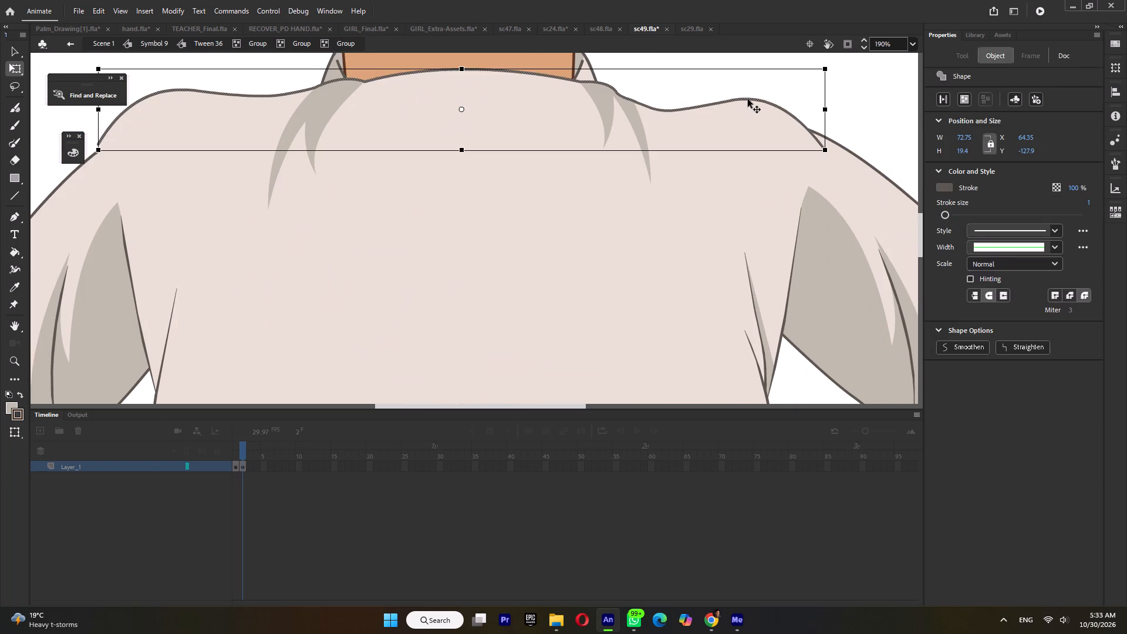
pyautogui.click(761, 67)
pyautogui.moveTo(758, 99); pyautogui.dragTo(758, 90)
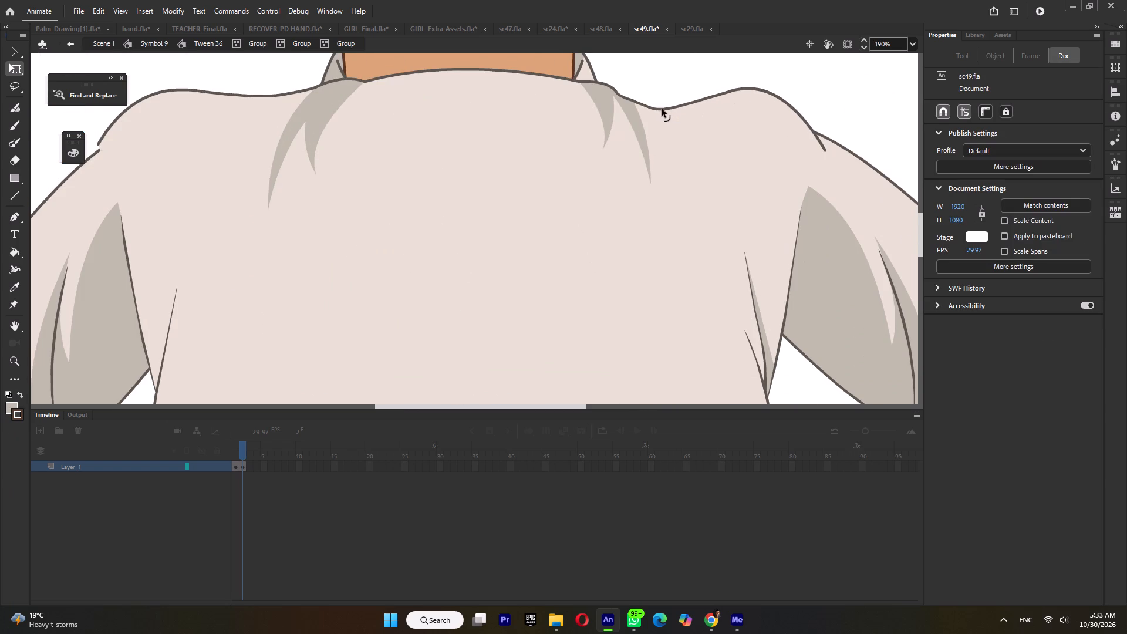
pyautogui.click(659, 109)
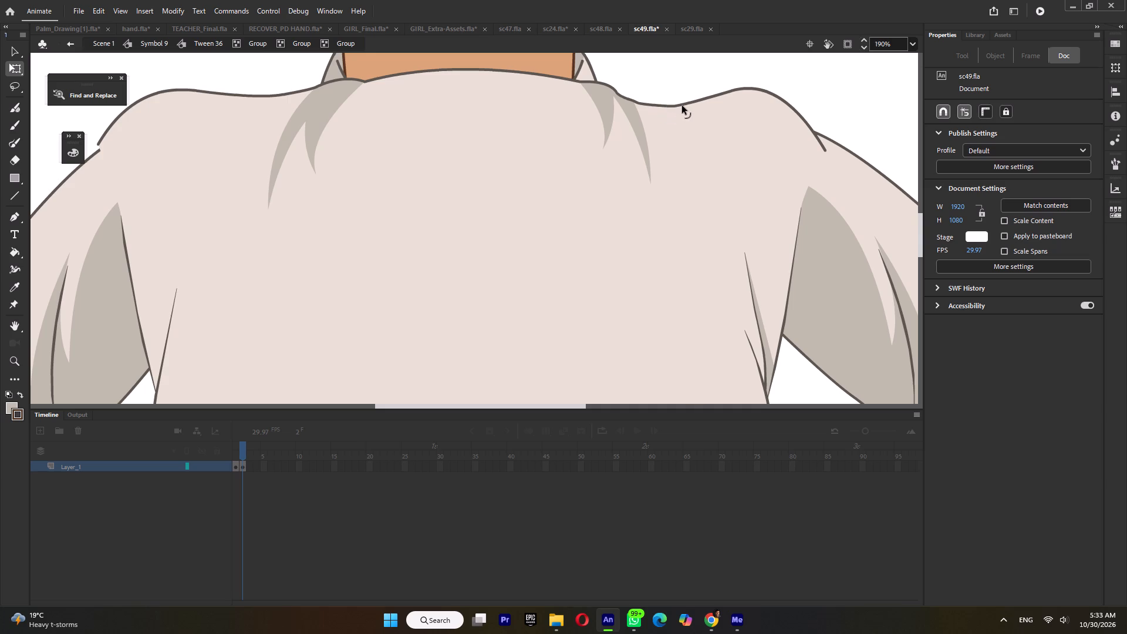
pyautogui.click(682, 106)
pyautogui.moveTo(824, 147); pyautogui.dragTo(819, 131)
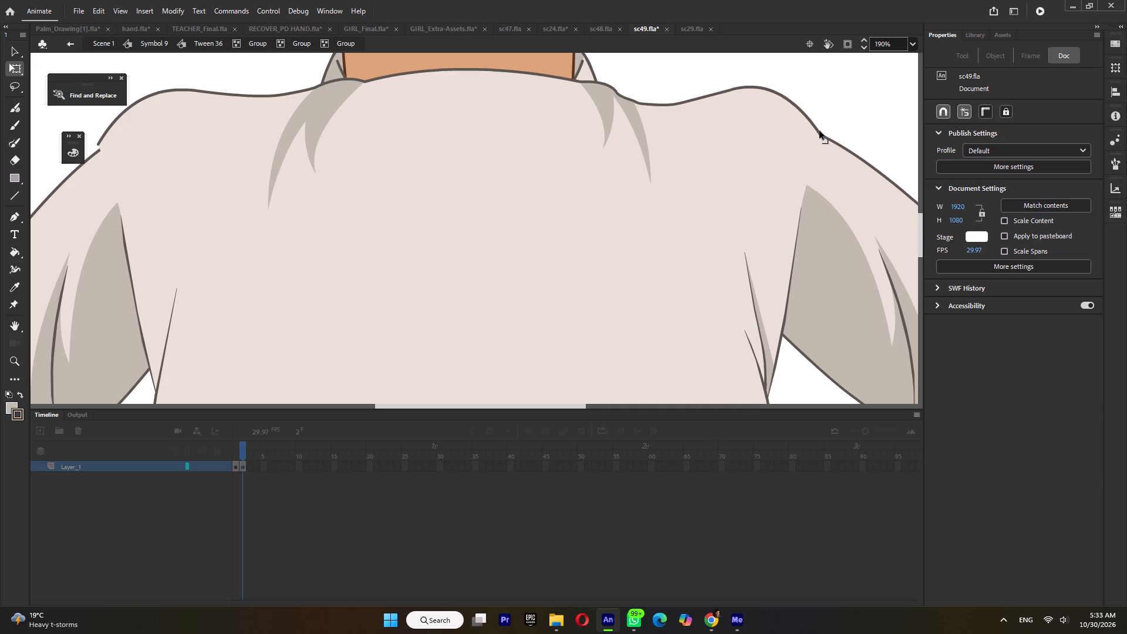
pyautogui.moveTo(819, 131); pyautogui.dragTo(817, 119)
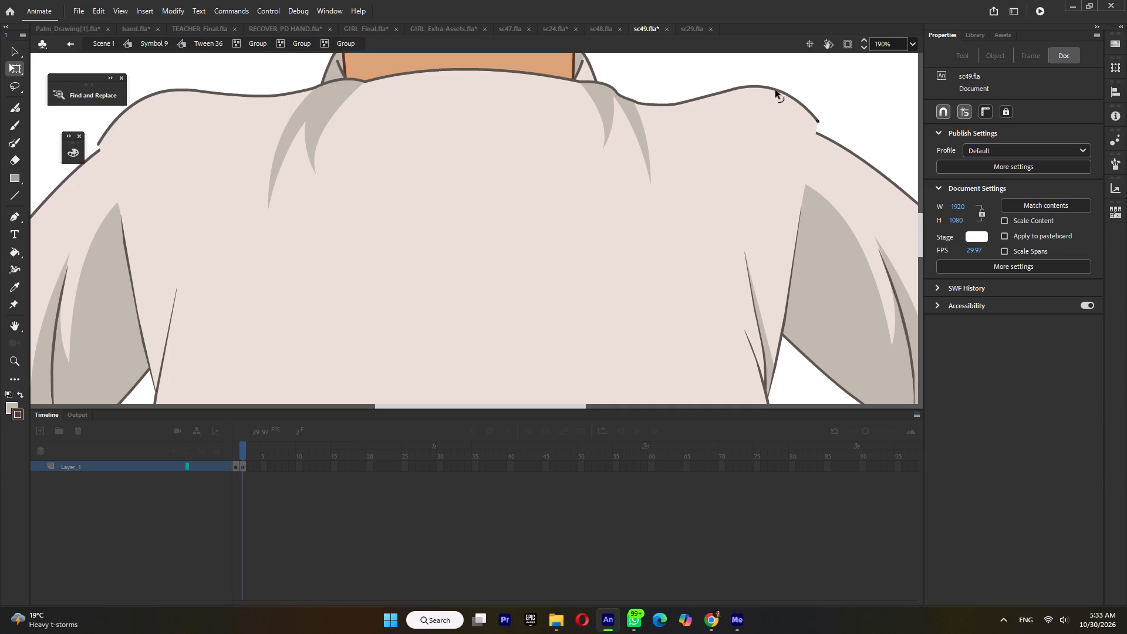
pyautogui.click(772, 87)
# Slightly lower the shirt outline's curve between the collar and the Layer_16 shoulder, and return to Symbol 9.
pyautogui.click(261, 96)
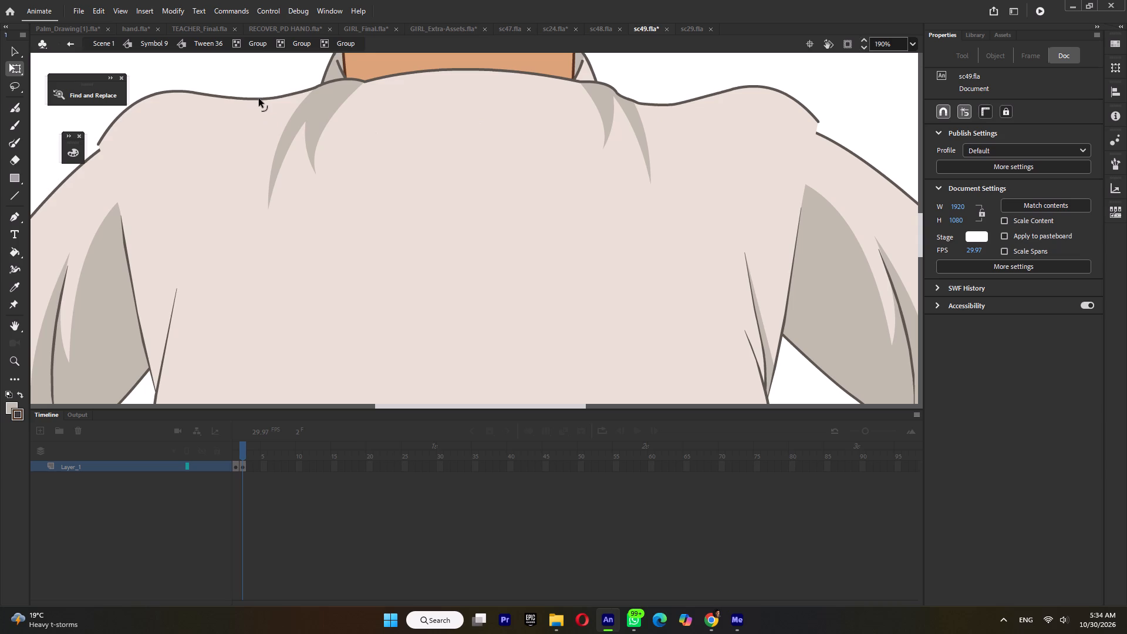
pyautogui.doubleClick(178, 77)
pyautogui.keyDown('ctrl'); pyautogui.scroll(-5, 222, 94); pyautogui.keyUp('ctrl')
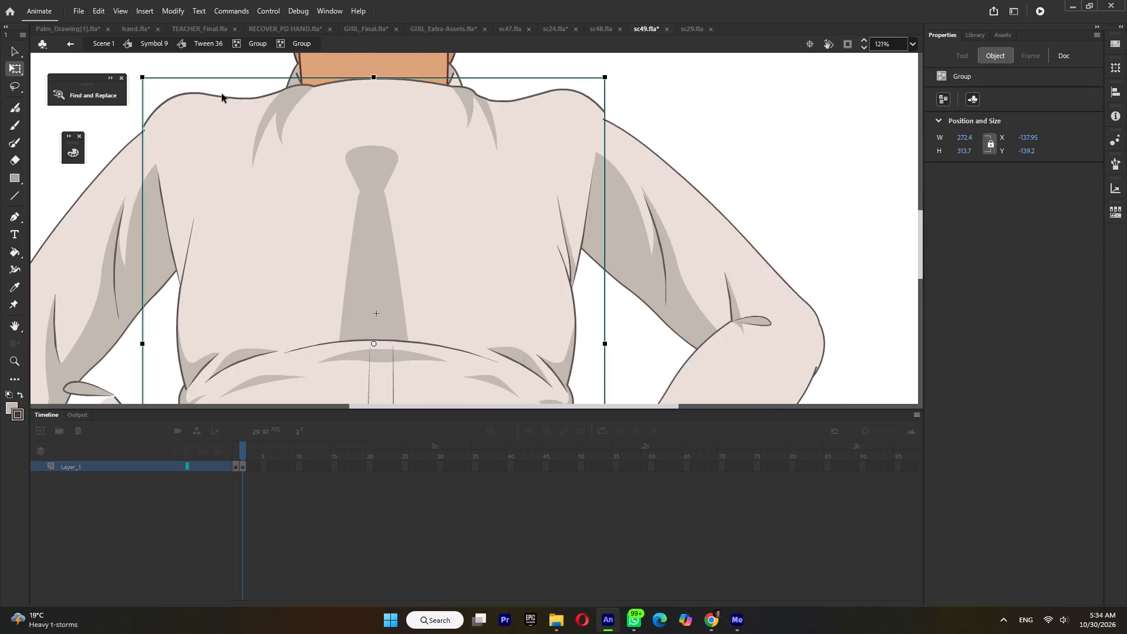
pyautogui.keyDown('ctrl'); pyautogui.scroll(-2, 222, 94); pyautogui.keyUp('ctrl')
pyautogui.doubleClick(525, 123)
pyautogui.keyDown('ctrl'); pyautogui.scroll(-2, 525, 123); pyautogui.keyUp('ctrl')
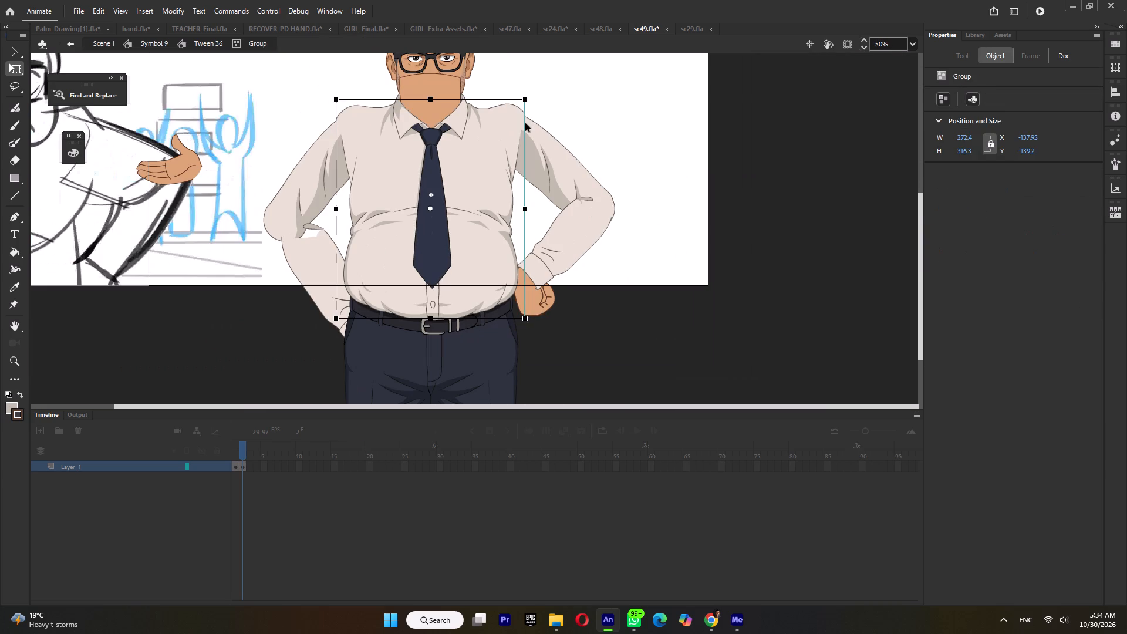
pyautogui.click(282, 180)
pyautogui.click(306, 173)
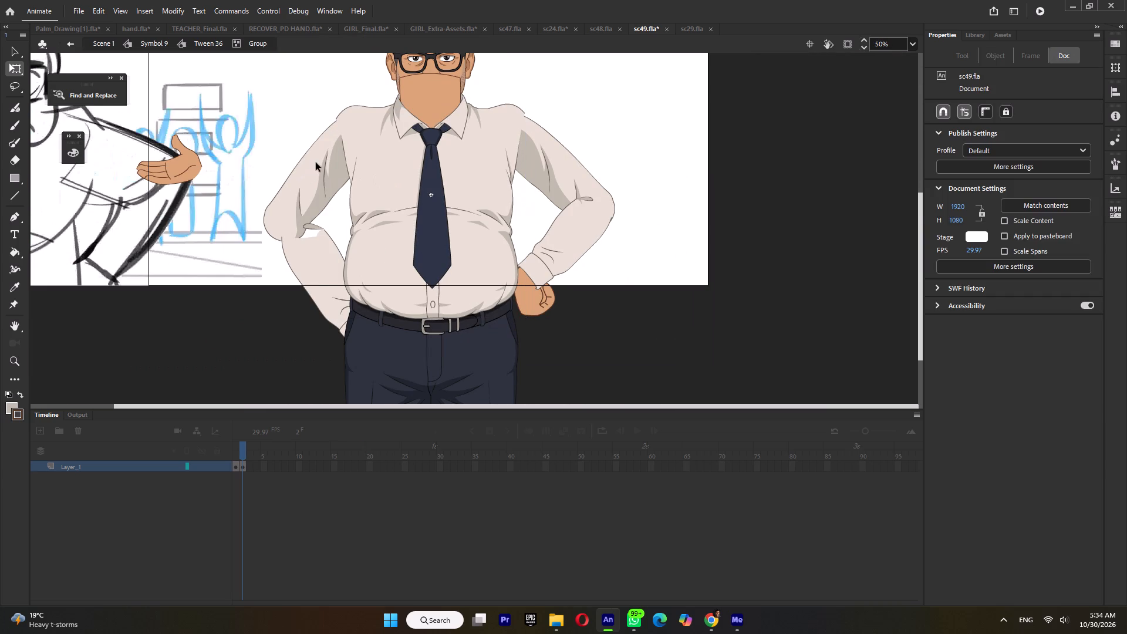
pyautogui.doubleClick(311, 164)
pyautogui.doubleClick(653, 119)
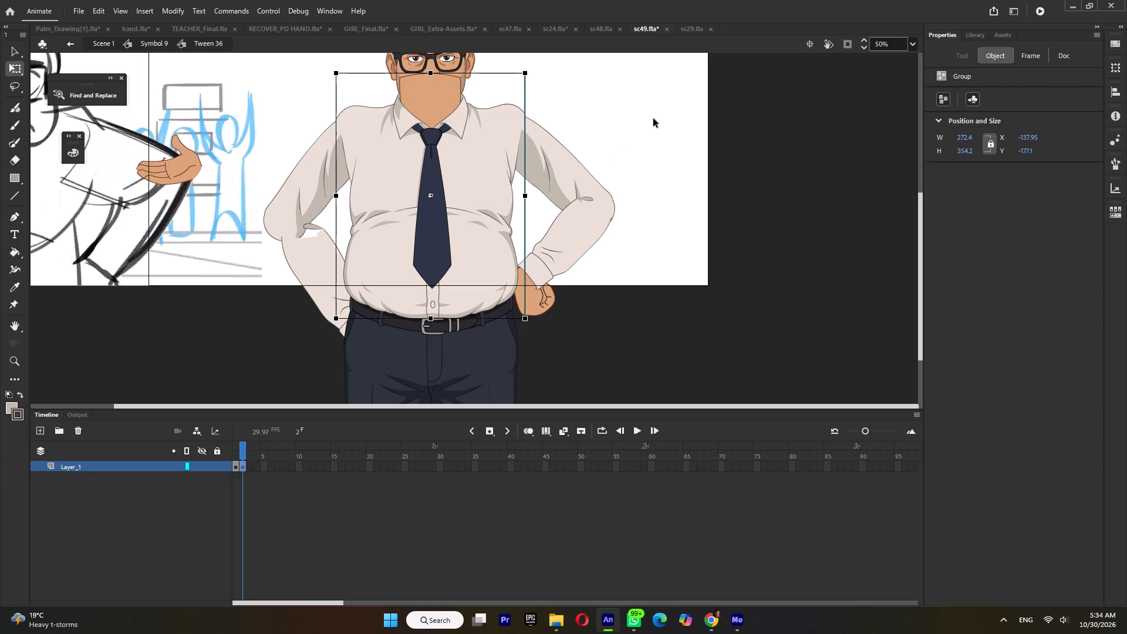
# Switch the Layer_3 torso at frame 48 to drawing 2.
pyautogui.click(951, 284)
pyautogui.click(1024, 292)
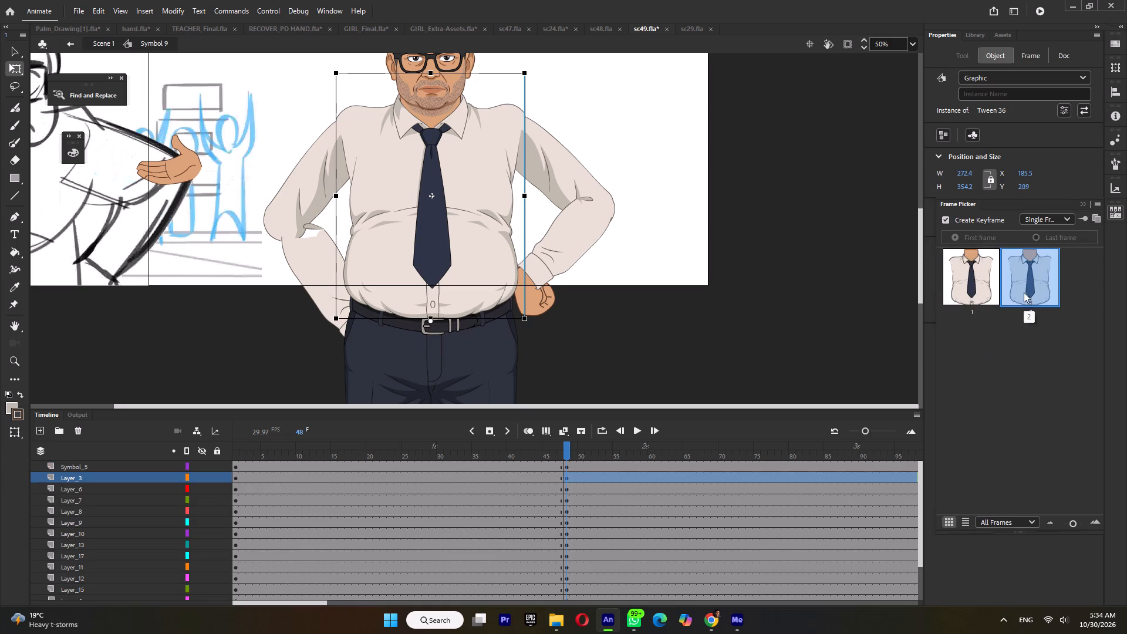
# Move the Layer_16 upper arm up and inward to fit the raised shoulder, at about X 28.85, Y 250.2.
pyautogui.click(306, 181)
pyautogui.keyDown('ctrl'); pyautogui.scroll(4, 323, 158); pyautogui.keyUp('ctrl')
pyautogui.moveTo(327, 164); pyautogui.dragTo(332, 151)
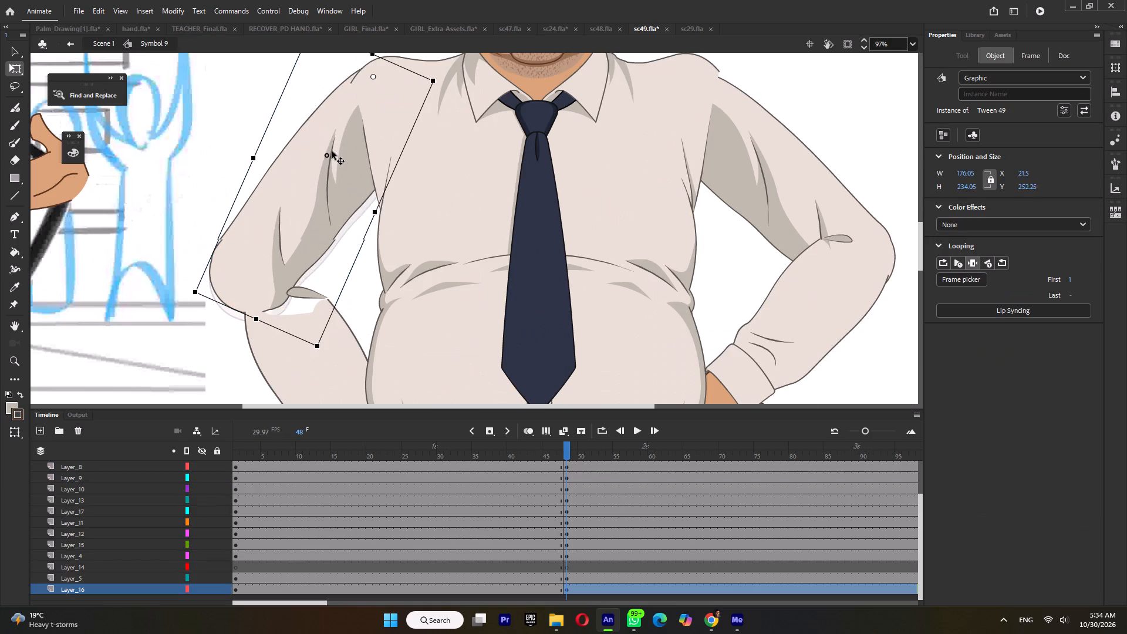
pyautogui.moveTo(332, 151); pyautogui.dragTo(337, 148)
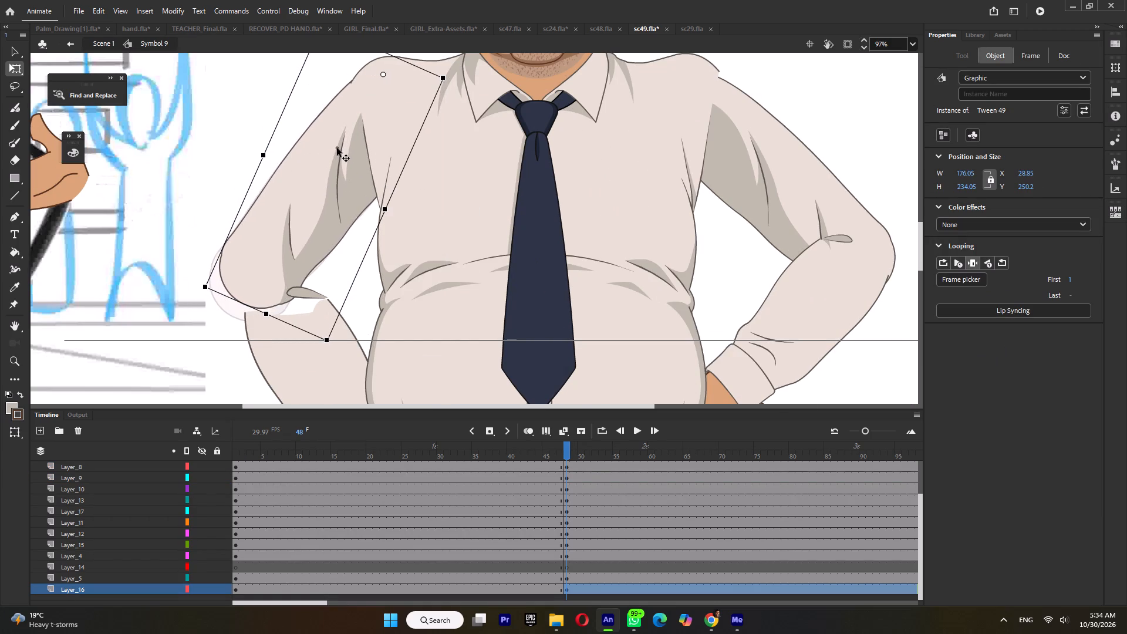
# Move the Layer_4 forearm up to join the repositioned upper arm at the elbow, at about X 26.55, Y 390.6.
pyautogui.keyDown('ctrl'); pyautogui.scroll(-4, 337, 148); pyautogui.keyUp('ctrl')
pyautogui.moveTo(328, 275); pyautogui.dragTo(318, 275)
pyautogui.hotkey('ctrl', 'z')
pyautogui.click(323, 289)
pyautogui.keyDown('ctrl'); pyautogui.scroll(3, 310, 284); pyautogui.keyUp('ctrl')
pyautogui.moveTo(306, 295); pyautogui.dragTo(280, 245)
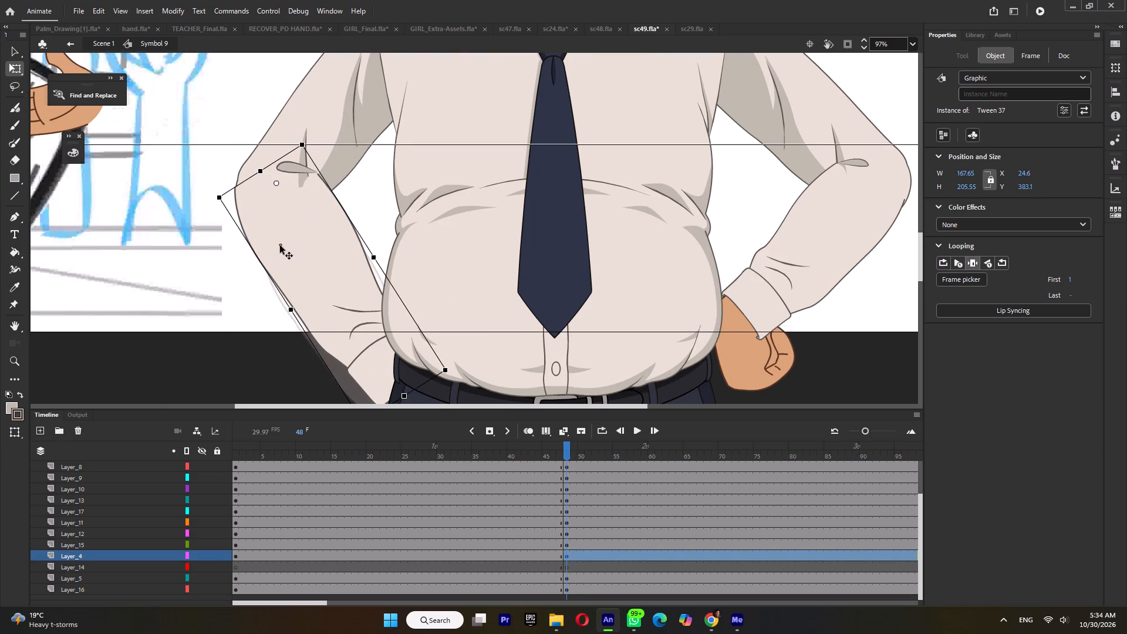
pyautogui.moveTo(280, 245); pyautogui.dragTo(284, 255)
pyautogui.keyDown('ctrl'); pyautogui.scroll(-5, 303, 232); pyautogui.keyUp('ctrl')
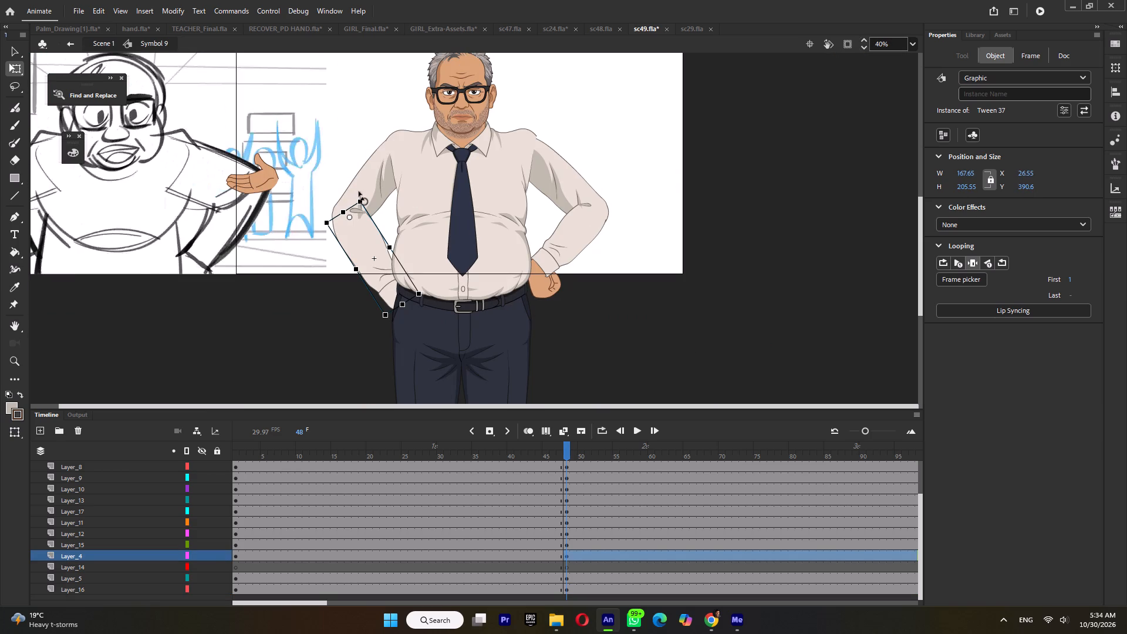
# Select the Layer_16 upper arm and Layer_4 forearm together, set their pivot at the shoulder and rotate them slightly outward.
pyautogui.keyDown('shift'); pyautogui.click(359, 191); pyautogui.keyUp('shift')
pyautogui.keyDown('shift'); pyautogui.click(364, 172); pyautogui.keyUp('shift')
pyautogui.moveTo(375, 218); pyautogui.dragTo(395, 149)
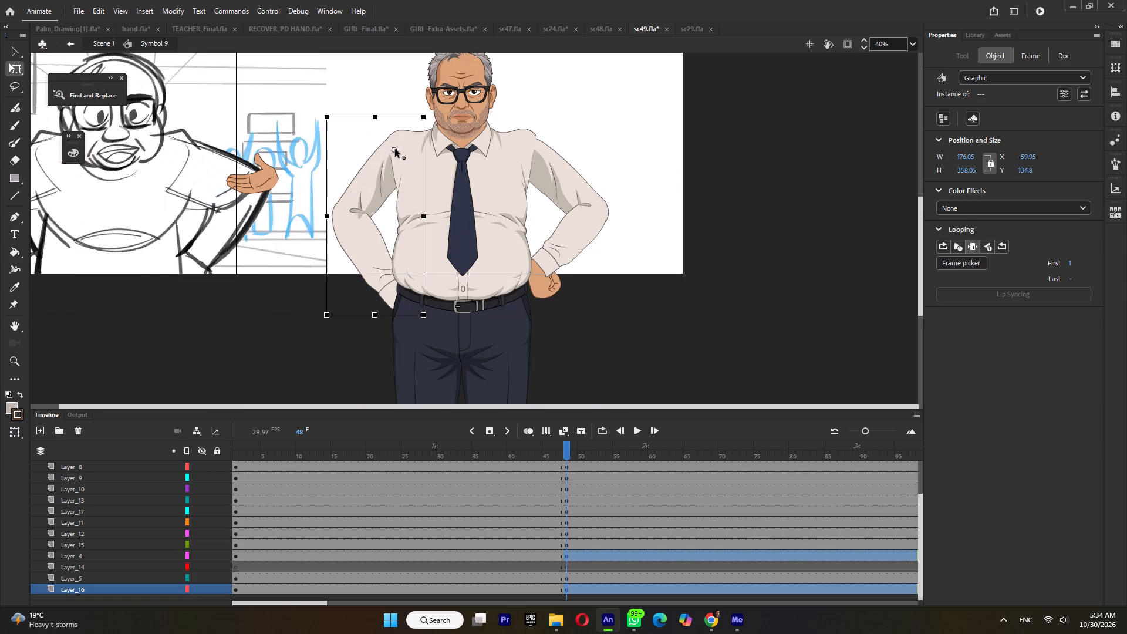
pyautogui.moveTo(395, 149); pyautogui.dragTo(398, 144)
pyautogui.moveTo(324, 323); pyautogui.dragTo(294, 305)
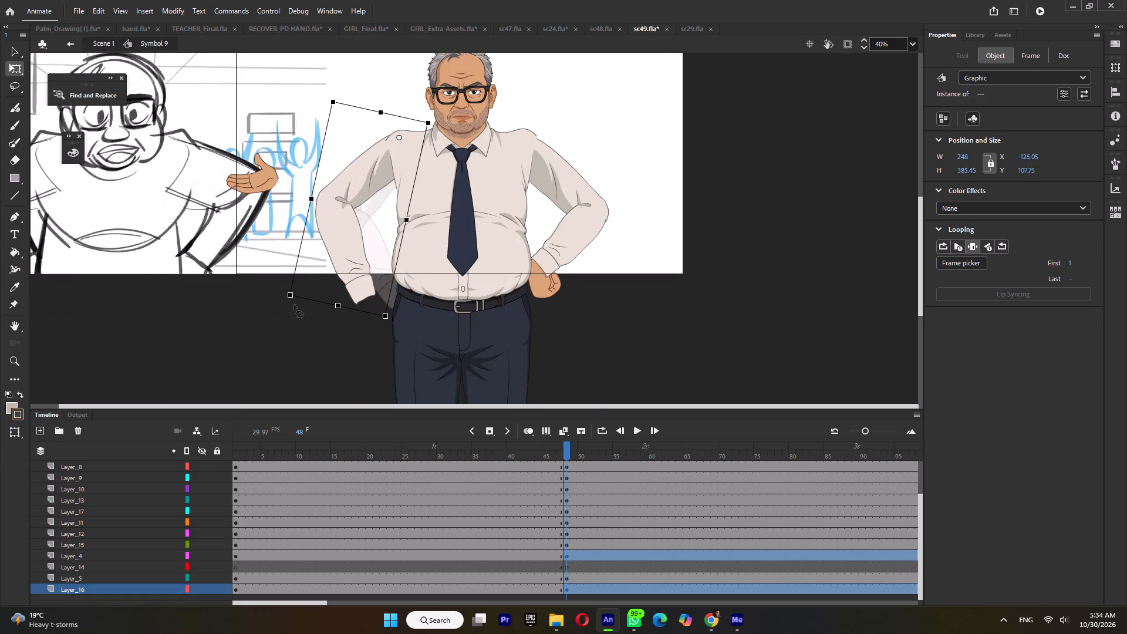
pyautogui.moveTo(294, 305); pyautogui.dragTo(302, 312)
# Reopen Tween 36's nested shirt groups and reshape the shoulder outline so its end meets the top edge of the Layer_16 arm.
pyautogui.tripleClick(400, 151)
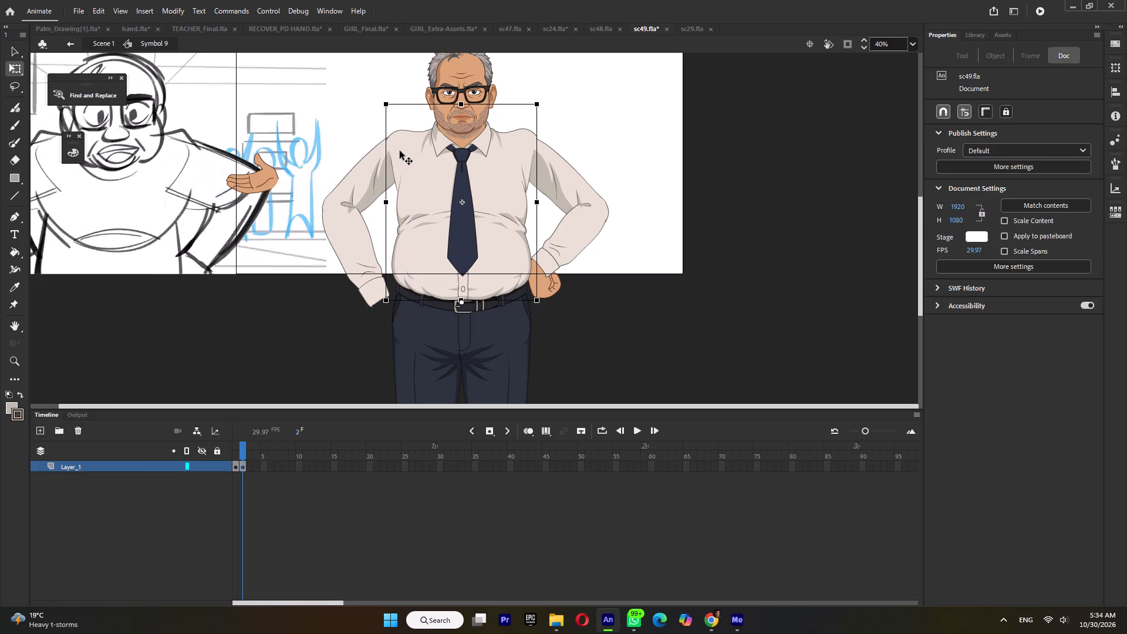
pyautogui.click(400, 151)
pyautogui.keyDown('ctrl'); pyautogui.scroll(9, 395, 144); pyautogui.keyUp('ctrl')
pyautogui.doubleClick(391, 145)
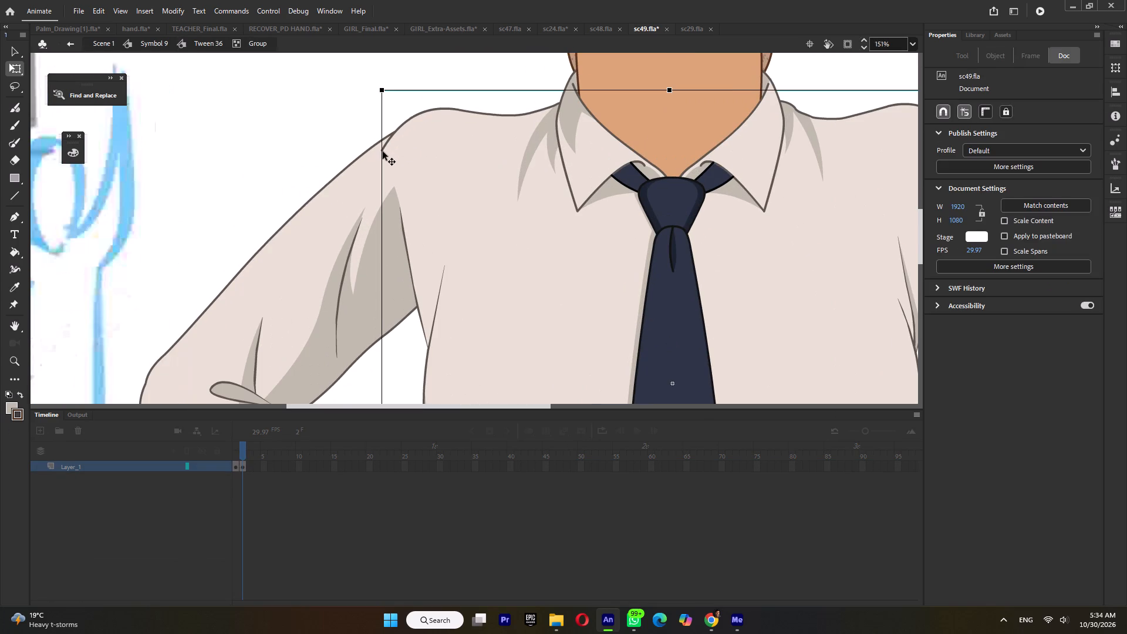
pyautogui.doubleClick(383, 151)
pyautogui.moveTo(382, 151); pyautogui.dragTo(379, 141)
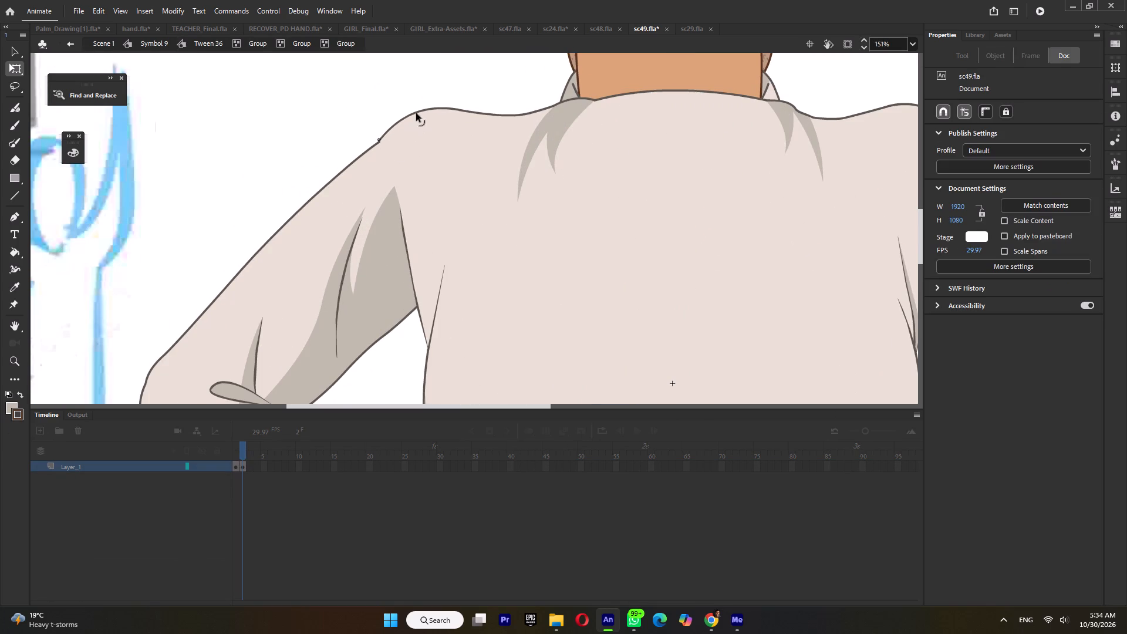
pyautogui.click(418, 111)
pyautogui.moveTo(380, 139); pyautogui.dragTo(374, 145)
pyautogui.moveTo(374, 145); pyautogui.dragTo(374, 144)
# Extend the outline end and curve of the shoulder above the Layer_15 arm slightly outward, and return to Symbol 9.
pyautogui.keyDown('ctrl'); pyautogui.scroll(-3, 438, 165); pyautogui.keyUp('ctrl')
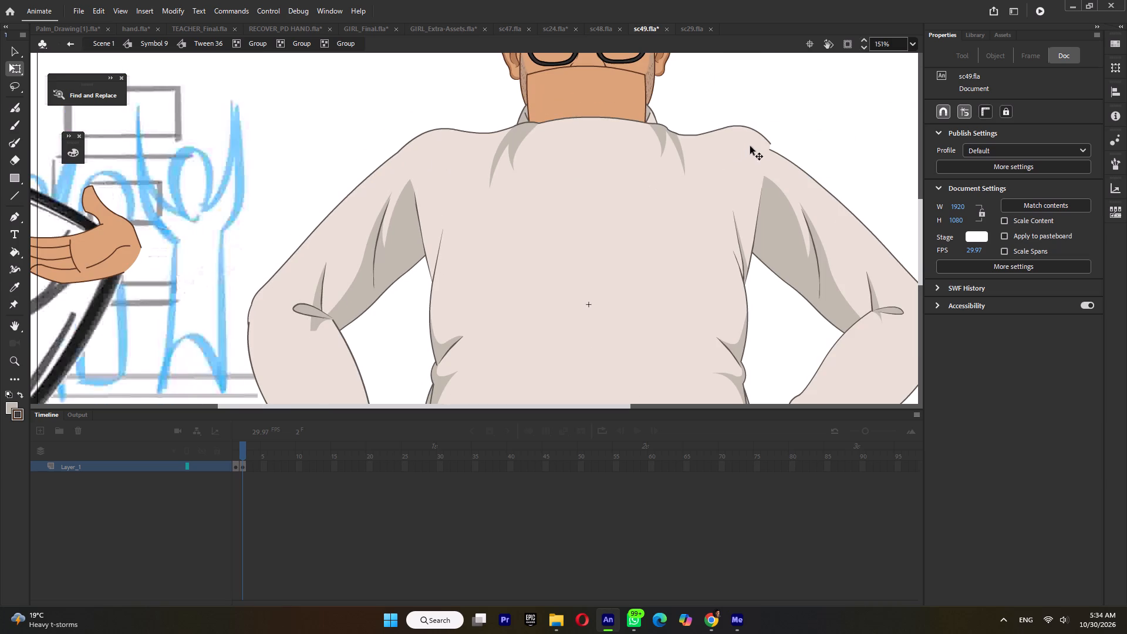
pyautogui.doubleClick(759, 140)
pyautogui.keyDown('ctrl'); pyautogui.scroll(3, 775, 143); pyautogui.keyUp('ctrl')
pyautogui.doubleClick(794, 153)
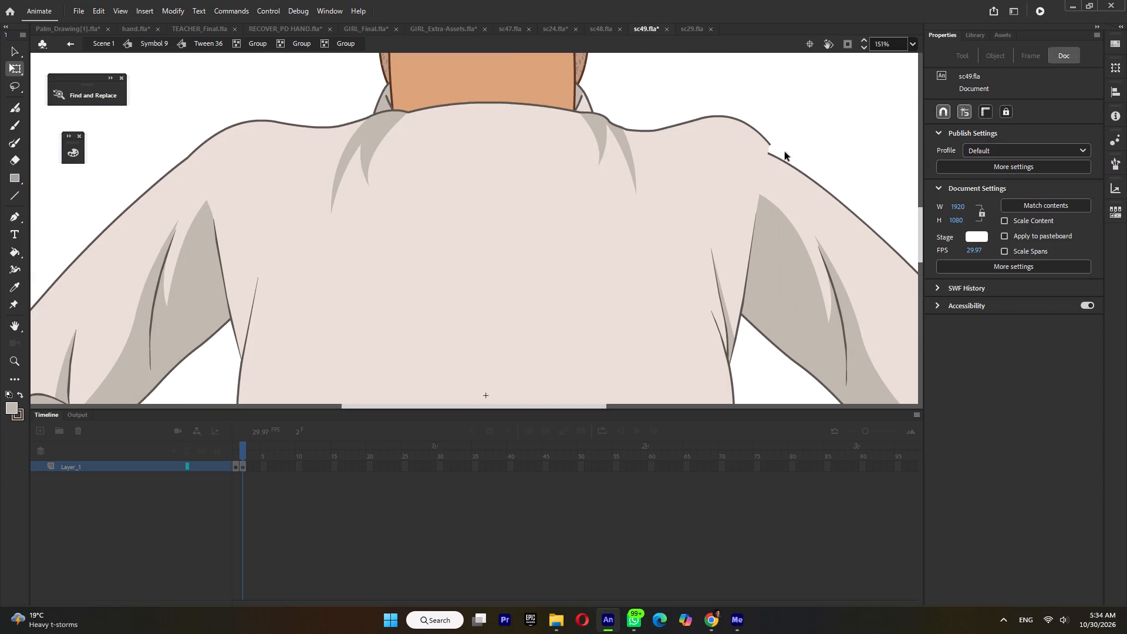
pyautogui.doubleClick(758, 145)
pyautogui.moveTo(768, 143); pyautogui.dragTo(774, 139)
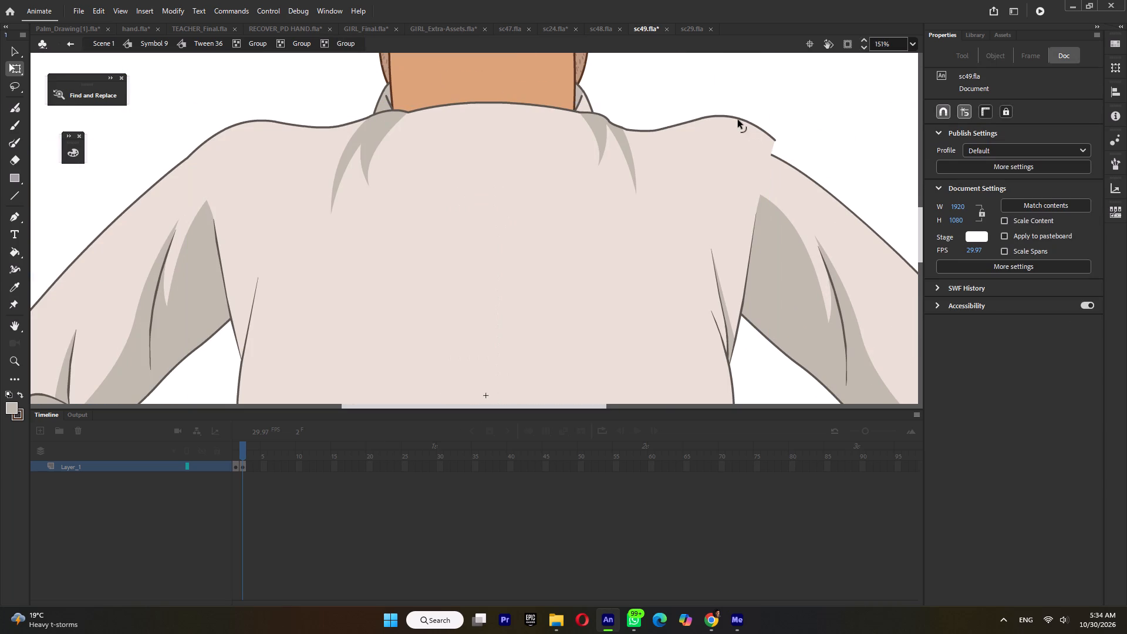
pyautogui.click(738, 118)
pyautogui.doubleClick(740, 106)
pyautogui.keyDown('ctrl'); pyautogui.scroll(-5, 740, 107); pyautogui.keyUp('ctrl')
pyautogui.doubleClick(801, 123)
pyautogui.click(808, 190)
pyautogui.doubleClick(808, 190)
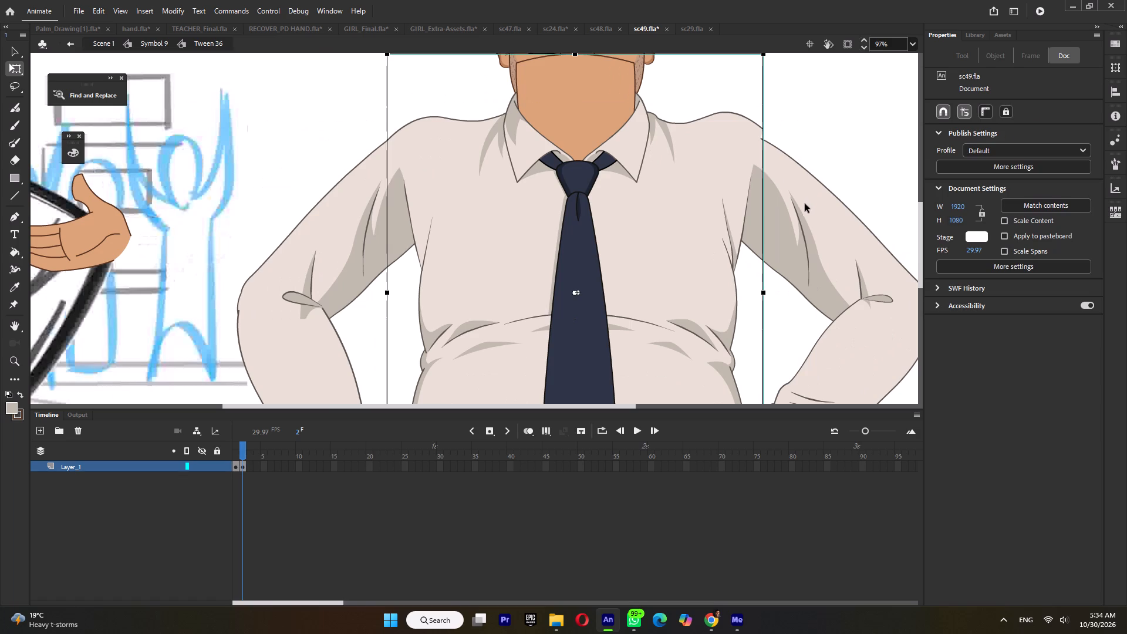
pyautogui.moveTo(805, 204); pyautogui.dragTo(804, 194)
pyautogui.doubleClick(804, 194)
# Move the Layer_15 upper arm up to meet the raised shoulder, at about X 356.6, Y 240.1.
pyautogui.click(797, 207)
pyautogui.moveTo(804, 221); pyautogui.dragTo(802, 209)
pyautogui.moveTo(810, 217); pyautogui.dragTo(802, 212)
pyautogui.click(799, 214)
pyautogui.keyDown('ctrl'); pyautogui.scroll(-3, 800, 179); pyautogui.keyUp('ctrl')
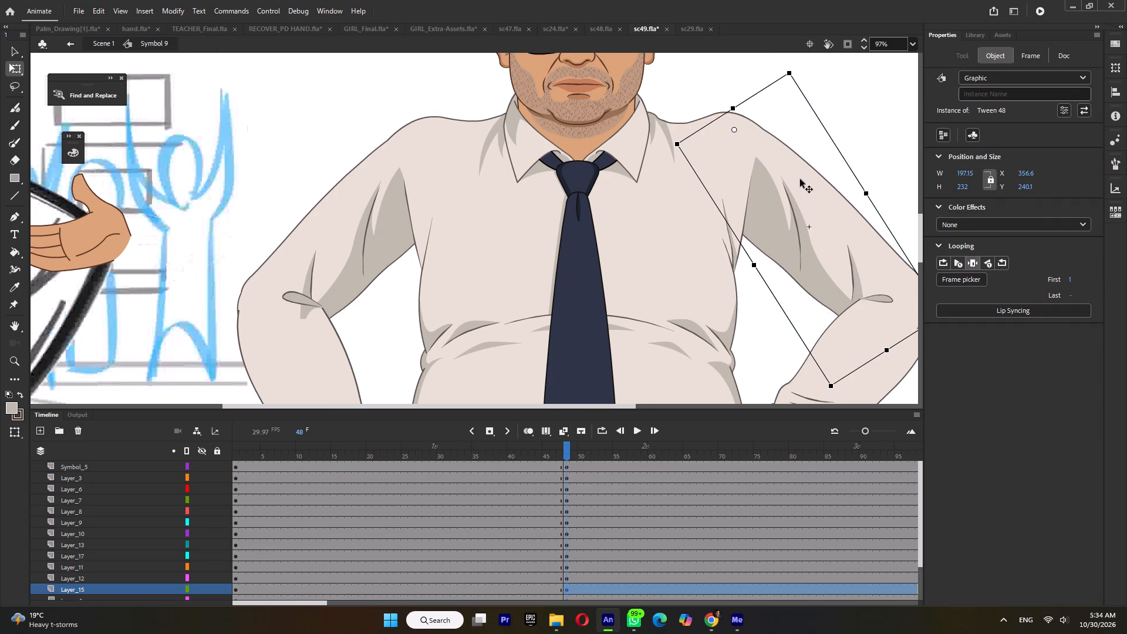
pyautogui.keyDown('ctrl'); pyautogui.scroll(-3, 800, 179); pyautogui.keyUp('ctrl')
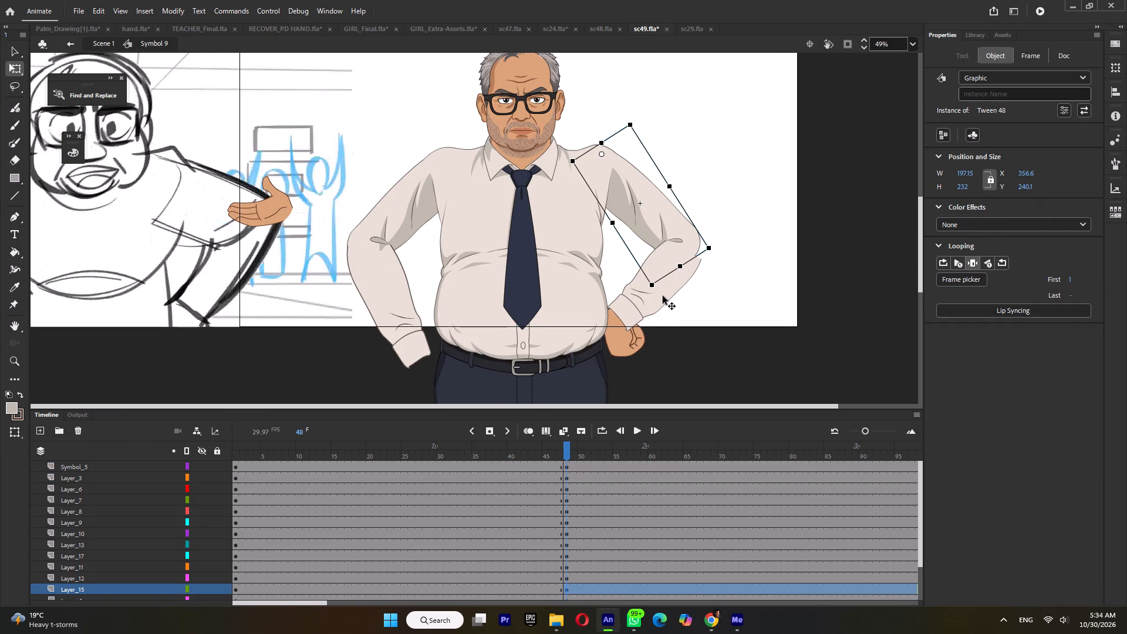
# Move the Layer_13 forearm up to the raised elbow, and adjust its rotation and length toward the hip.
pyautogui.click(661, 296)
pyautogui.keyDown('ctrl'); pyautogui.scroll(5, 662, 296); pyautogui.keyUp('ctrl')
pyautogui.moveTo(669, 293); pyautogui.dragTo(662, 276)
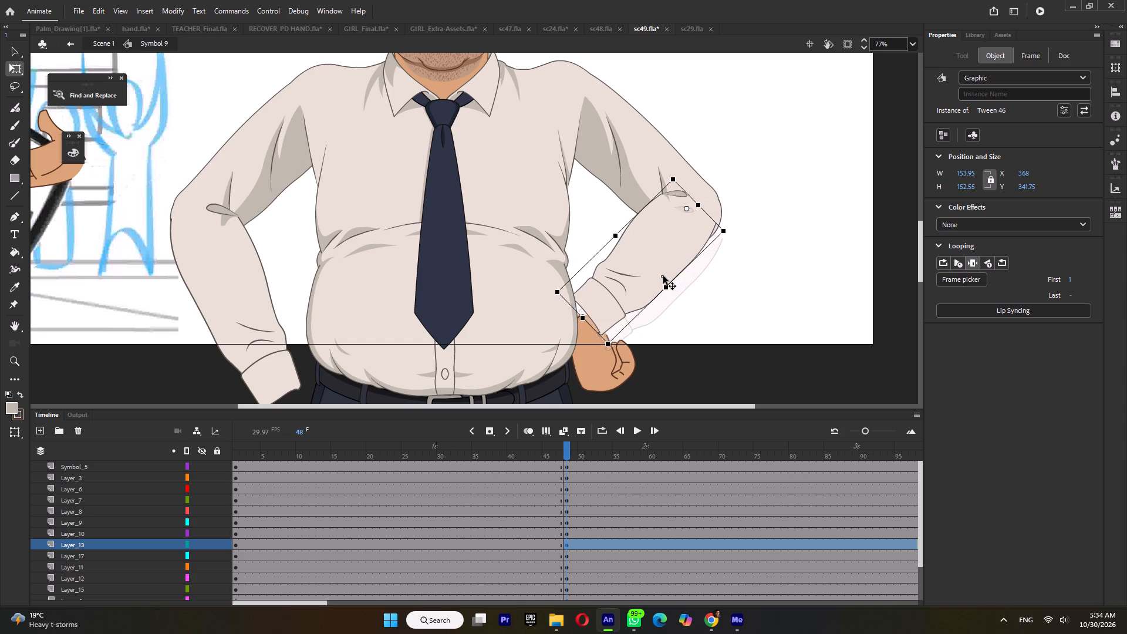
pyautogui.keyDown('ctrl'); pyautogui.scroll(5, 677, 248); pyautogui.keyUp('ctrl')
pyautogui.moveTo(674, 257); pyautogui.dragTo(683, 256)
pyautogui.keyDown('ctrl'); pyautogui.scroll(-5, 683, 256); pyautogui.keyUp('ctrl')
pyautogui.moveTo(627, 336); pyautogui.dragTo(632, 346)
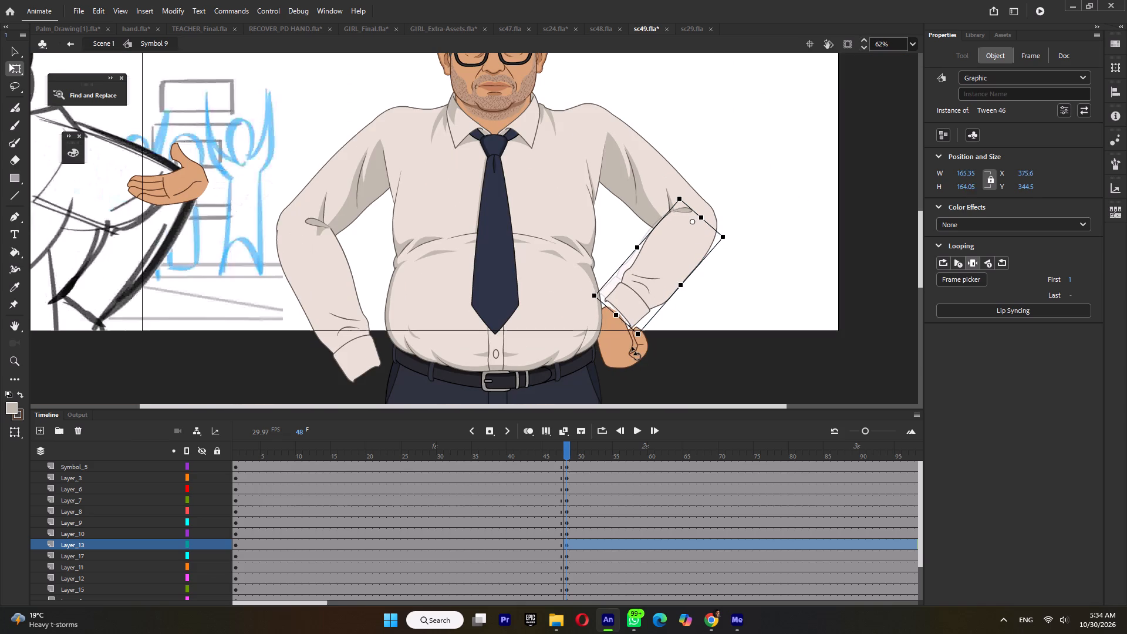
pyautogui.moveTo(632, 346); pyautogui.dragTo(631, 345)
pyautogui.moveTo(613, 315); pyautogui.dragTo(608, 322)
# Move the fist on the hip up and inward to meet the cuff of the Layer_13 forearm.
pyautogui.click(608, 340)
pyautogui.keyDown('ctrl'); pyautogui.scroll(5, 610, 339); pyautogui.keyUp('ctrl')
pyautogui.moveTo(610, 348); pyautogui.dragTo(603, 335)
pyautogui.keyDown('ctrl'); pyautogui.scroll(-5, 629, 308); pyautogui.keyUp('ctrl')
# Shorten and slightly narrow the Layer_4 forearm to about 128.75 × 172.05 px.
pyautogui.click(350, 322)
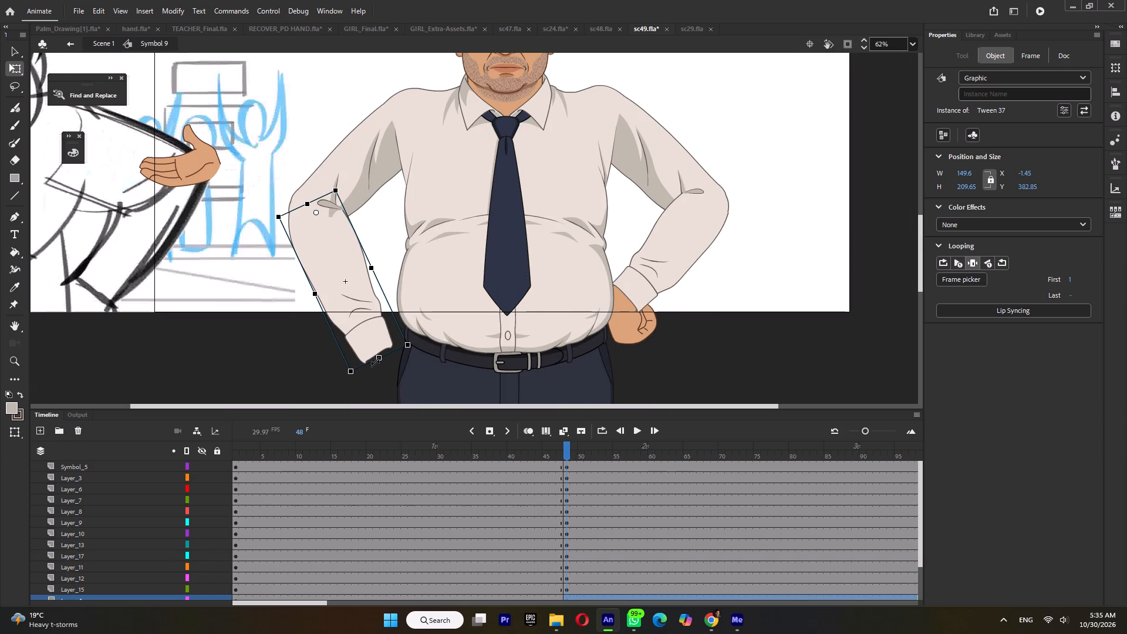
pyautogui.moveTo(378, 359); pyautogui.dragTo(372, 328)
pyautogui.keyDown('ctrl'); pyautogui.scroll(3, 356, 264); pyautogui.keyUp('ctrl')
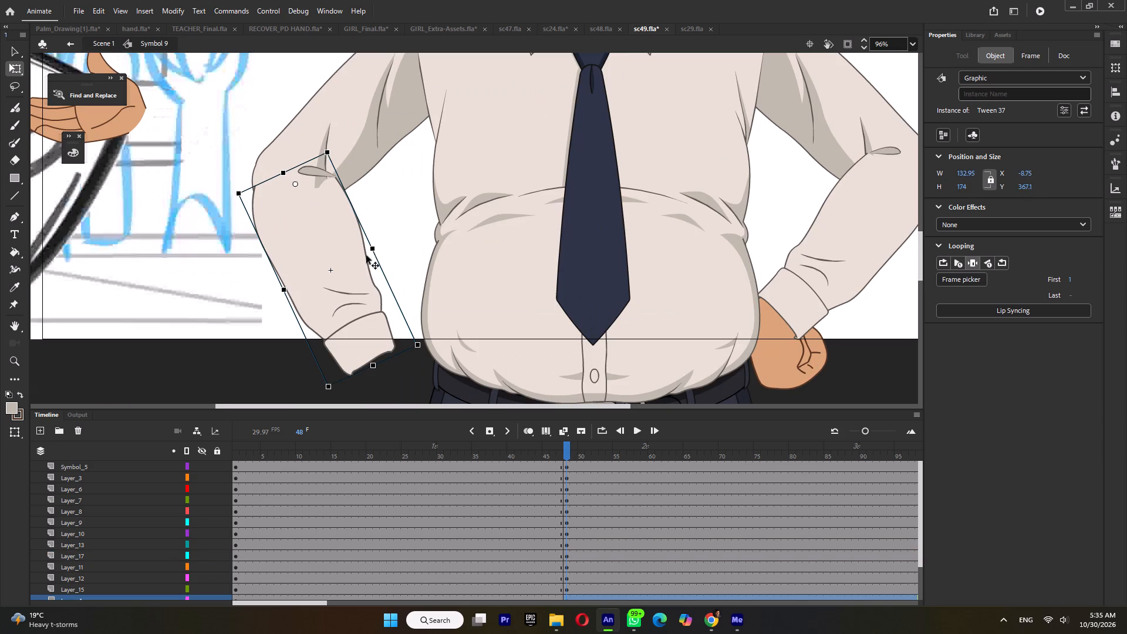
pyautogui.moveTo(374, 249); pyautogui.dragTo(369, 255)
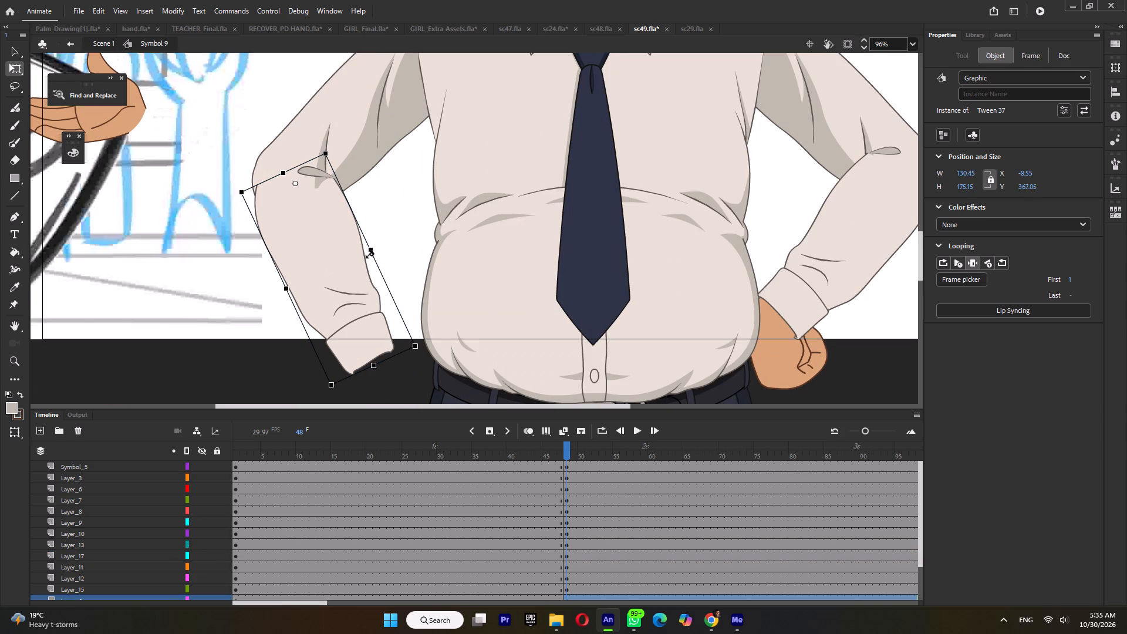
pyautogui.moveTo(369, 255); pyautogui.dragTo(369, 255)
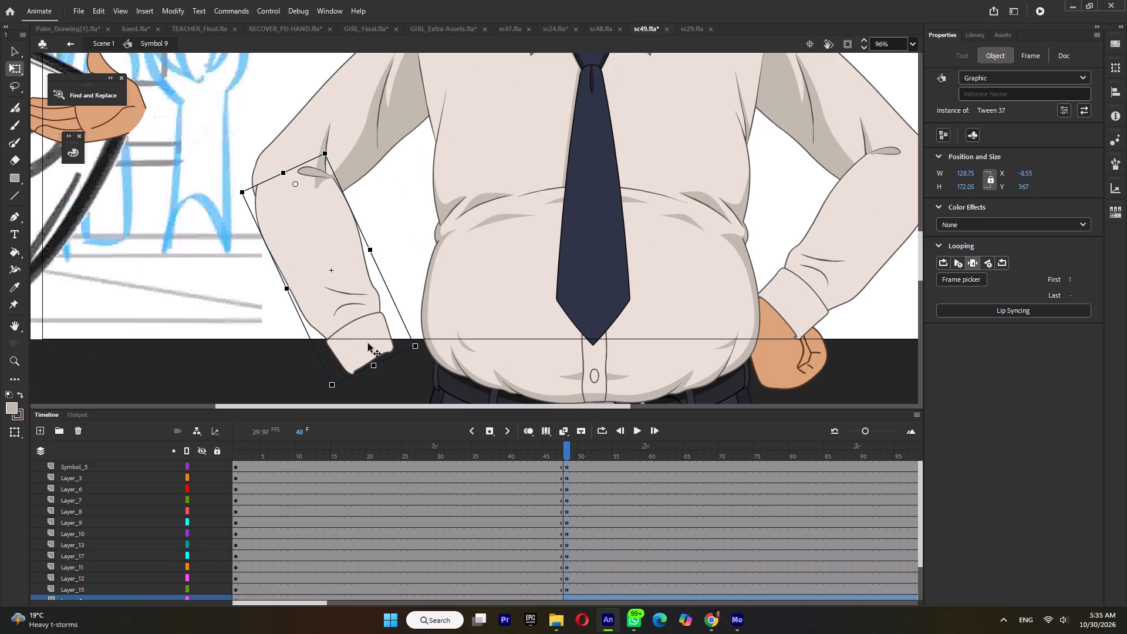
# Rotate the Layer_4 forearm inward toward the hip and realign it at the elbow, at about X 5.85, Y 349.7.
pyautogui.moveTo(413, 351); pyautogui.dragTo(454, 302)
pyautogui.keyDown('ctrl'); pyautogui.scroll(5, 276, 203); pyautogui.keyUp('ctrl')
pyautogui.moveTo(285, 225); pyautogui.dragTo(266, 203)
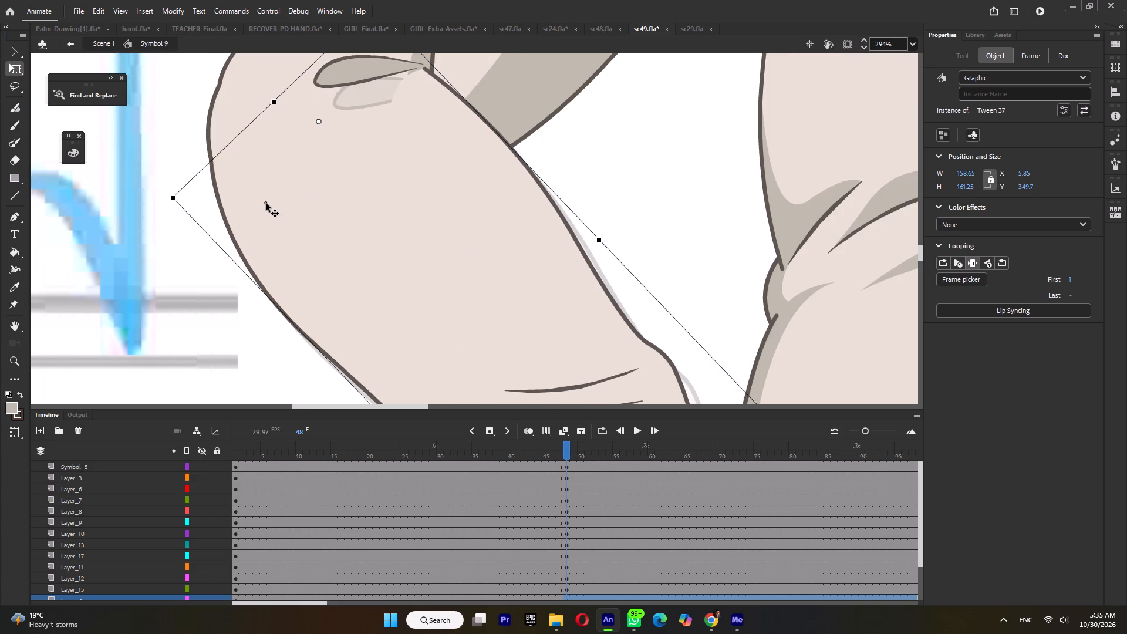
# Rotate the Layer_16 upper arm and Layer_4 forearm together slightly outward, pivoting at the shoulder.
pyautogui.keyDown('ctrl'); pyautogui.scroll(-9, 268, 203); pyautogui.keyUp('ctrl')
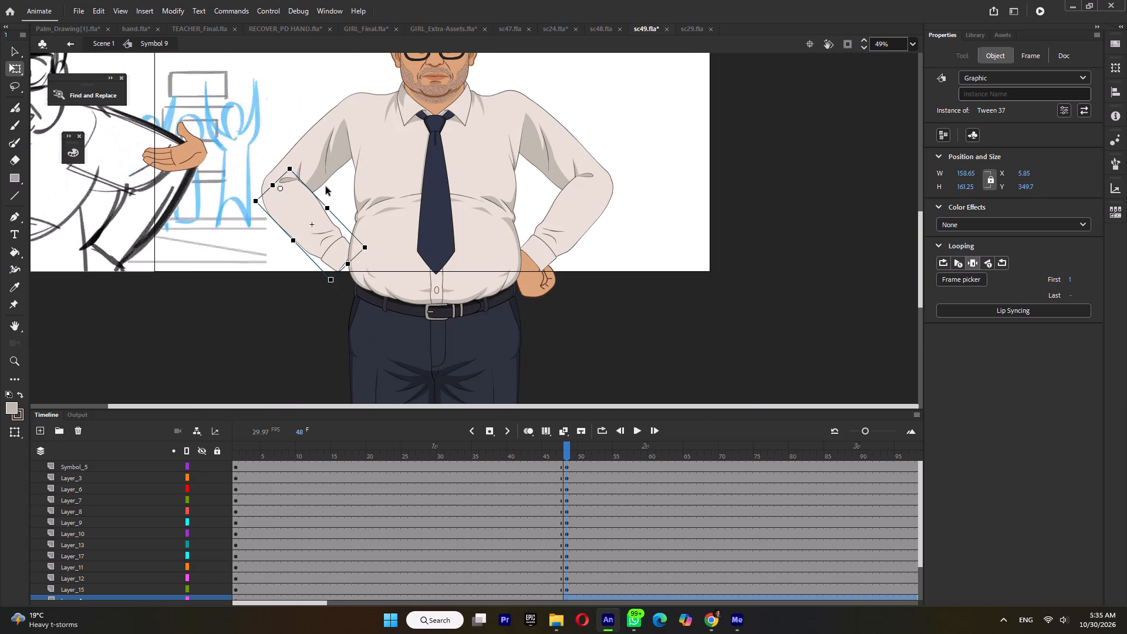
pyautogui.keyDown('shift'); pyautogui.click(300, 150); pyautogui.keyUp('shift')
pyautogui.moveTo(320, 177); pyautogui.dragTo(356, 104)
pyautogui.moveTo(257, 287); pyautogui.dragTo(247, 286)
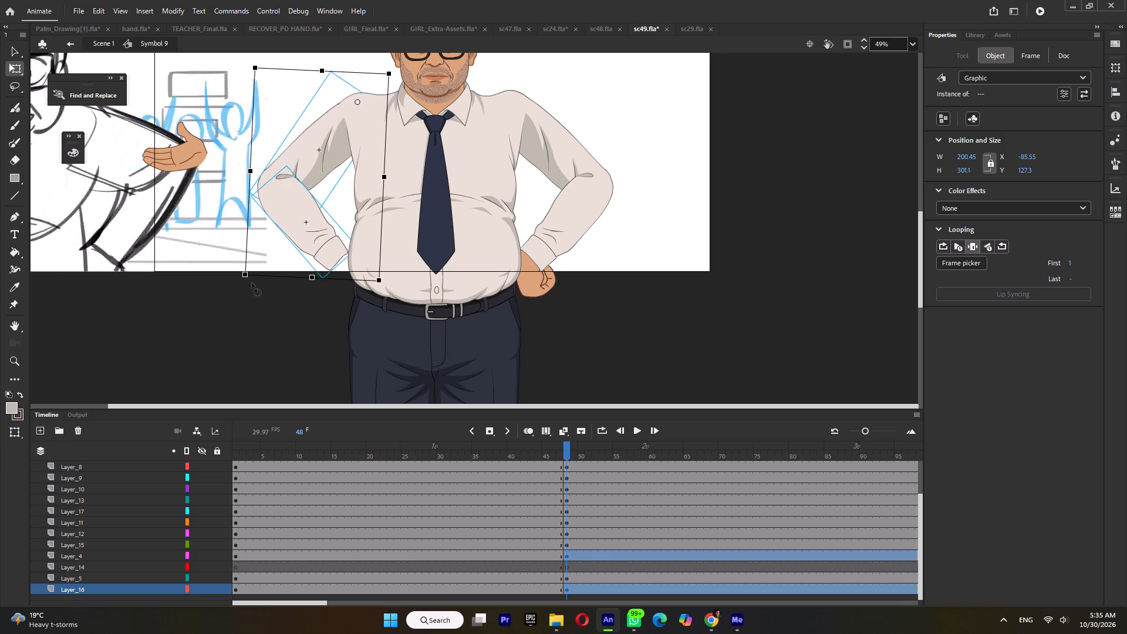
# Swap the open hand on Layer_5 to the fist drawing on frame 5 of its symbol.
pyautogui.keyDown('ctrl'); pyautogui.scroll(-4, 322, 222); pyautogui.keyUp('ctrl')
pyautogui.click(287, 171)
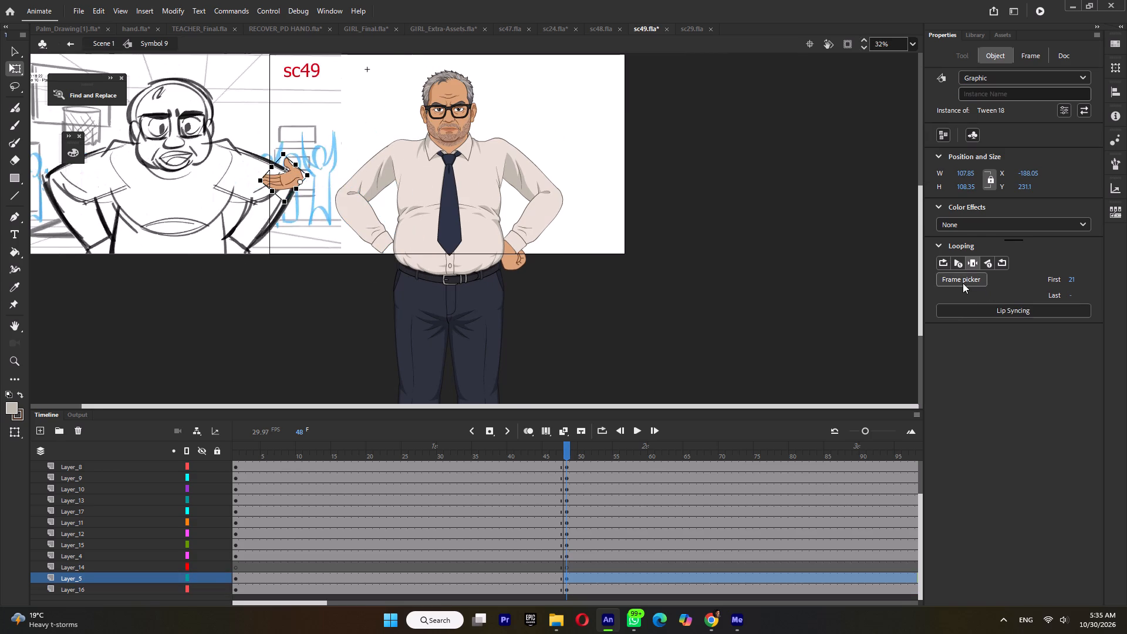
pyautogui.click(963, 282)
pyautogui.scroll(5, 978, 350)
pyautogui.click(969, 309)
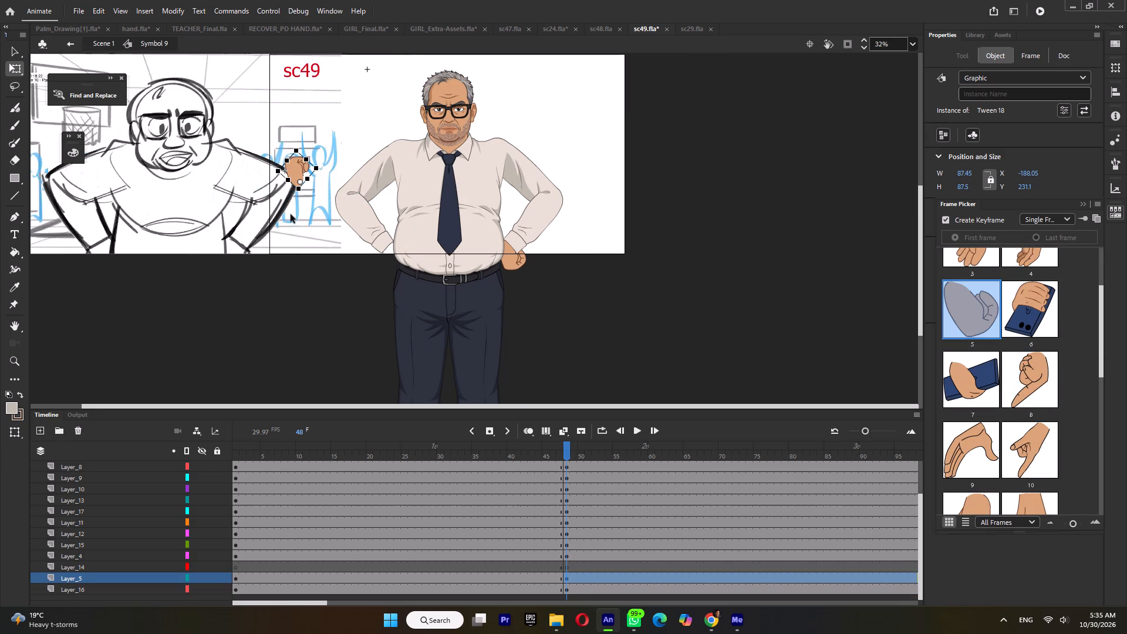
# Rotate the Layer_5 fist and place it against the Layer_4 forearm's cuff, at about X 45.1, Y 439.3.
pyautogui.moveTo(321, 160); pyautogui.dragTo(228, 193)
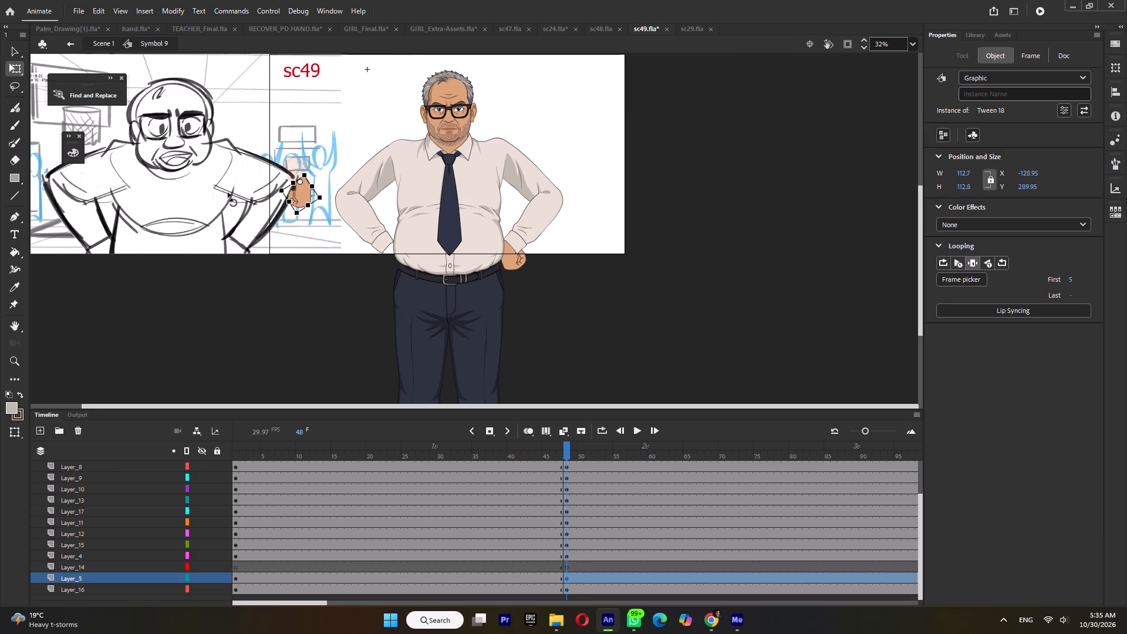
pyautogui.moveTo(228, 193); pyautogui.dragTo(225, 156)
pyautogui.moveTo(293, 190); pyautogui.dragTo(385, 248)
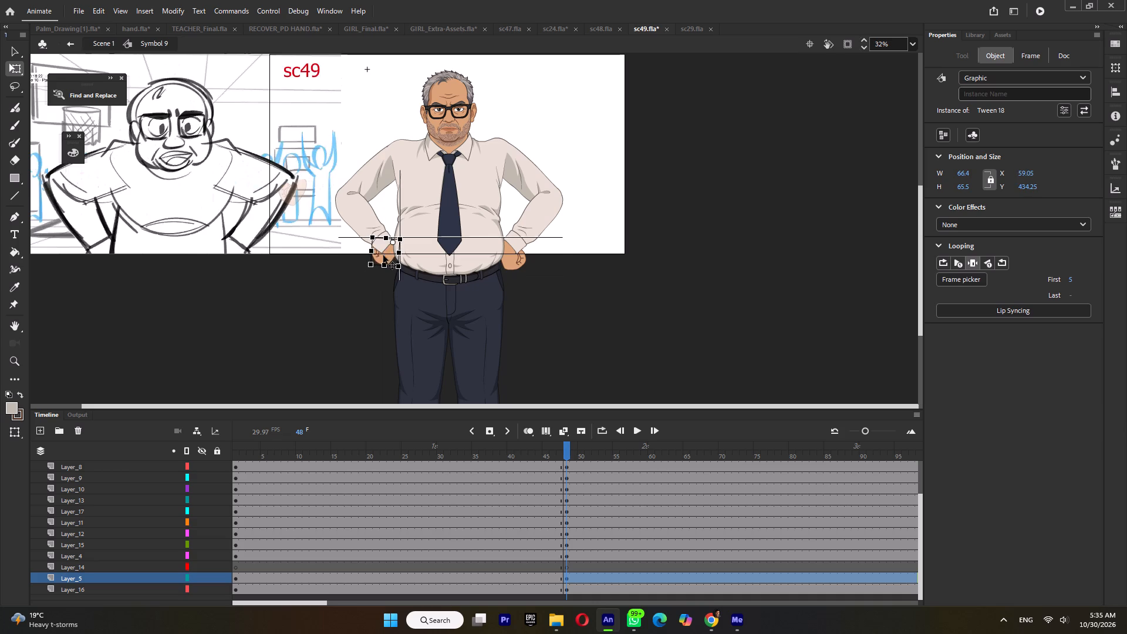
pyautogui.keyDown('ctrl'); pyautogui.scroll(9, 382, 259); pyautogui.keyUp('ctrl')
pyautogui.moveTo(405, 252); pyautogui.dragTo(377, 262)
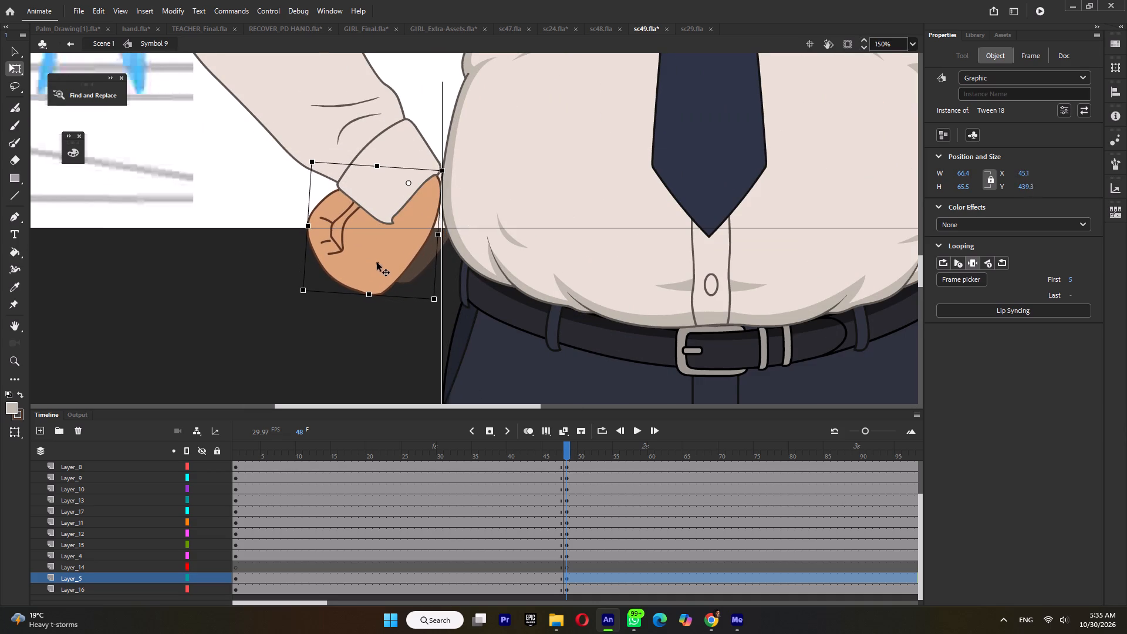
pyautogui.moveTo(377, 262); pyautogui.dragTo(376, 263)
# Rotate the Layer_4 forearm and its fist together inward toward the hip, pivoting at the elbow.
pyautogui.keyDown('shift'); pyautogui.click(356, 143); pyautogui.keyUp('shift')
pyautogui.keyDown('ctrl'); pyautogui.scroll(-4, 370, 247); pyautogui.keyUp('ctrl')
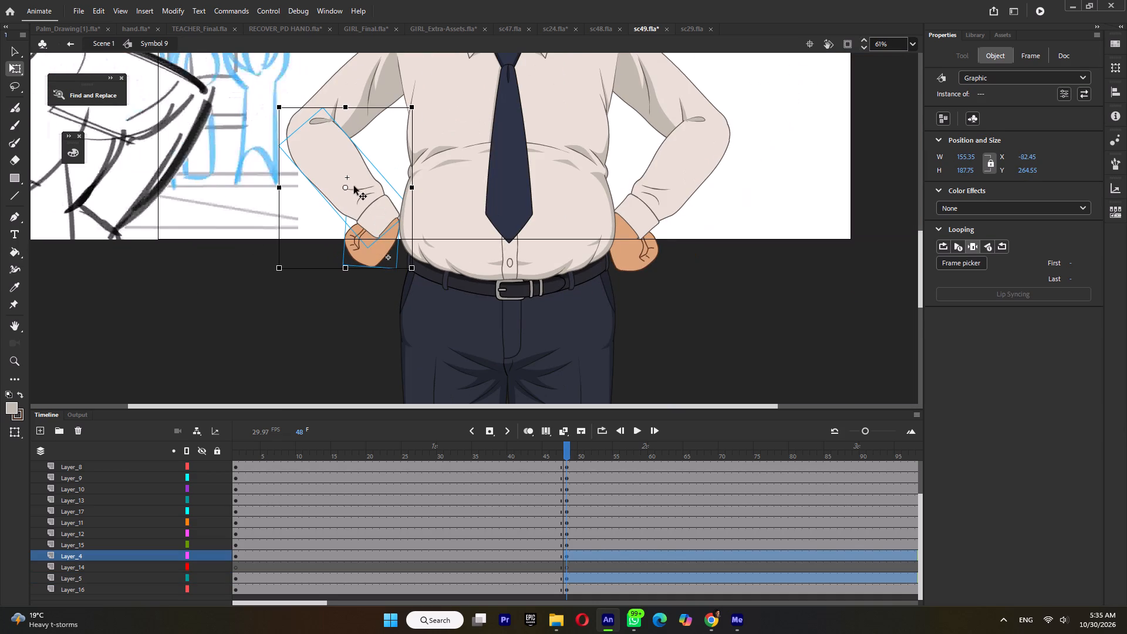
pyautogui.moveTo(347, 188); pyautogui.dragTo(299, 134)
pyautogui.moveTo(408, 275); pyautogui.dragTo(423, 266)
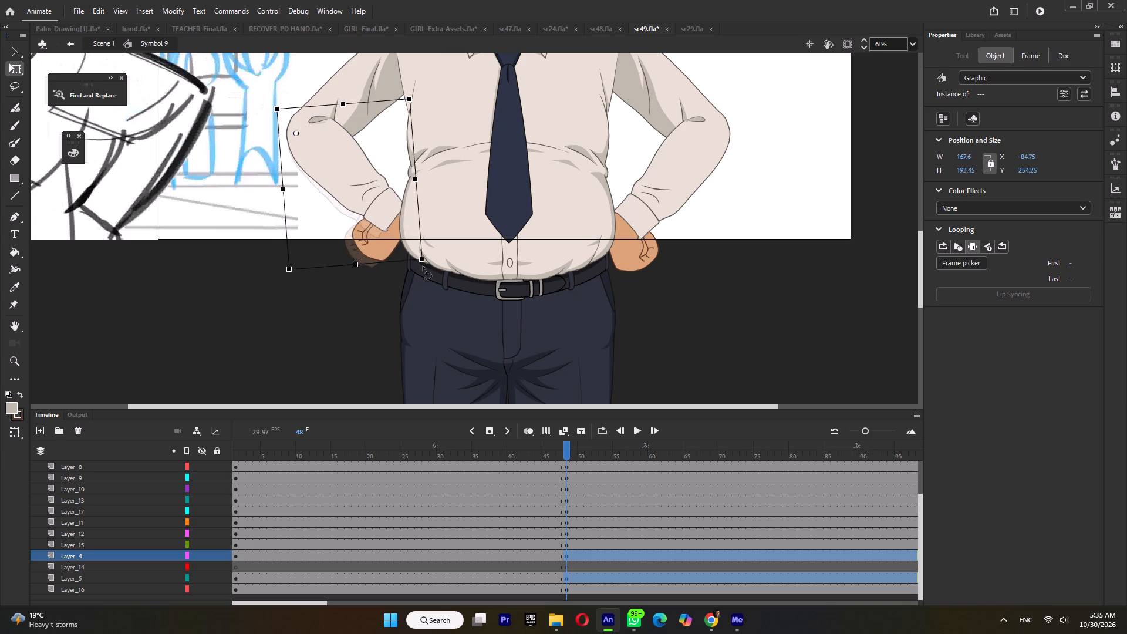
pyautogui.moveTo(423, 266); pyautogui.dragTo(424, 266)
# Inside the head's nested Symbol 10, insert keyframes on all layers at frame 48.
pyautogui.keyDown('ctrl'); pyautogui.scroll(-5, 457, 304); pyautogui.keyUp('ctrl')
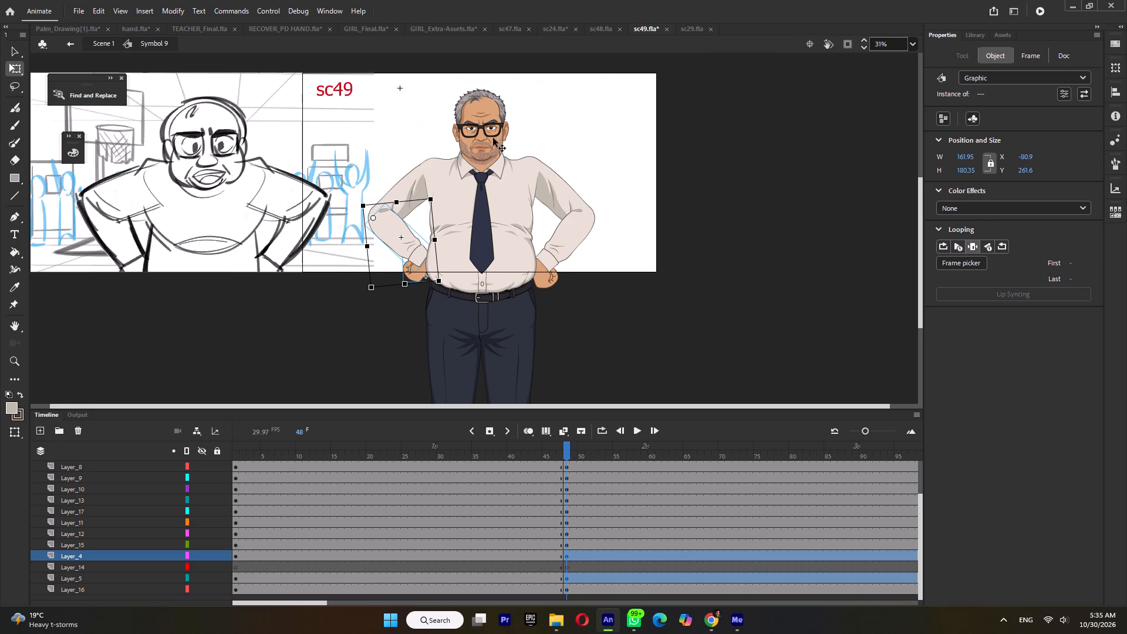
pyautogui.click(491, 137)
pyautogui.keyDown('ctrl'); pyautogui.scroll(3, 491, 137); pyautogui.keyUp('ctrl')
pyautogui.doubleClick(482, 171)
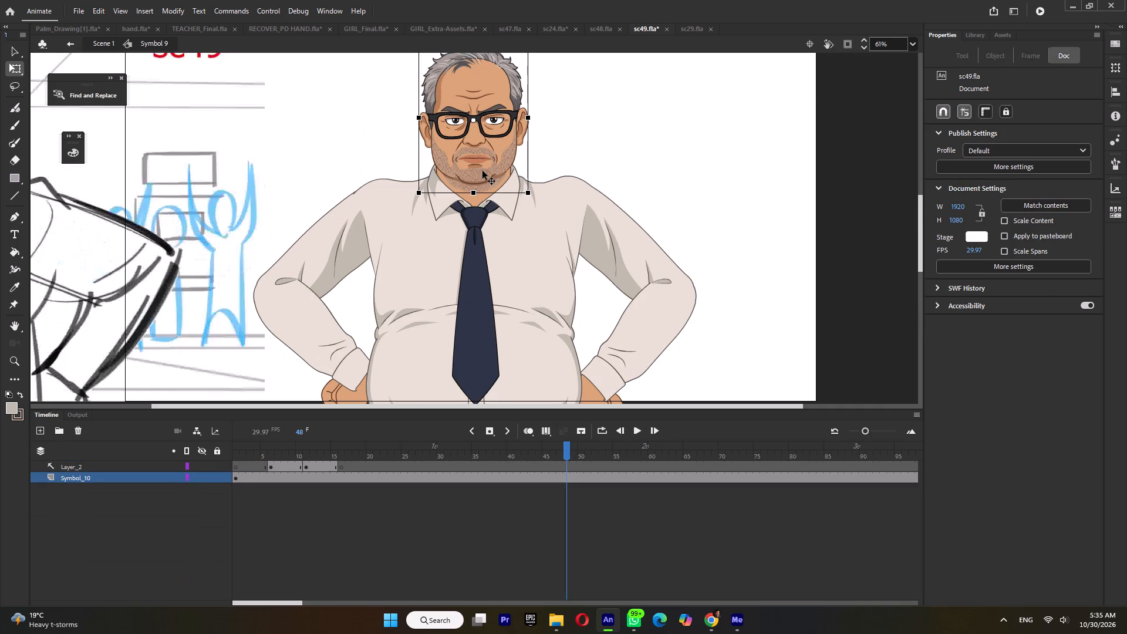
pyautogui.doubleClick(482, 171)
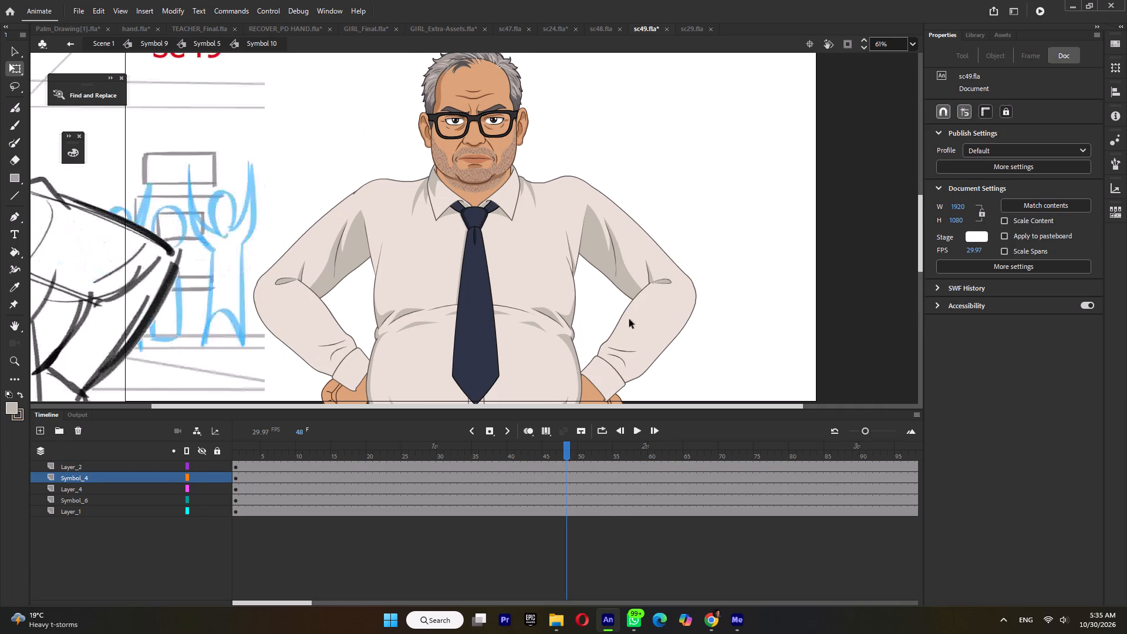
pyautogui.tripleClick(671, 252)
pyautogui.click(671, 252)
pyautogui.tripleClick(488, 127)
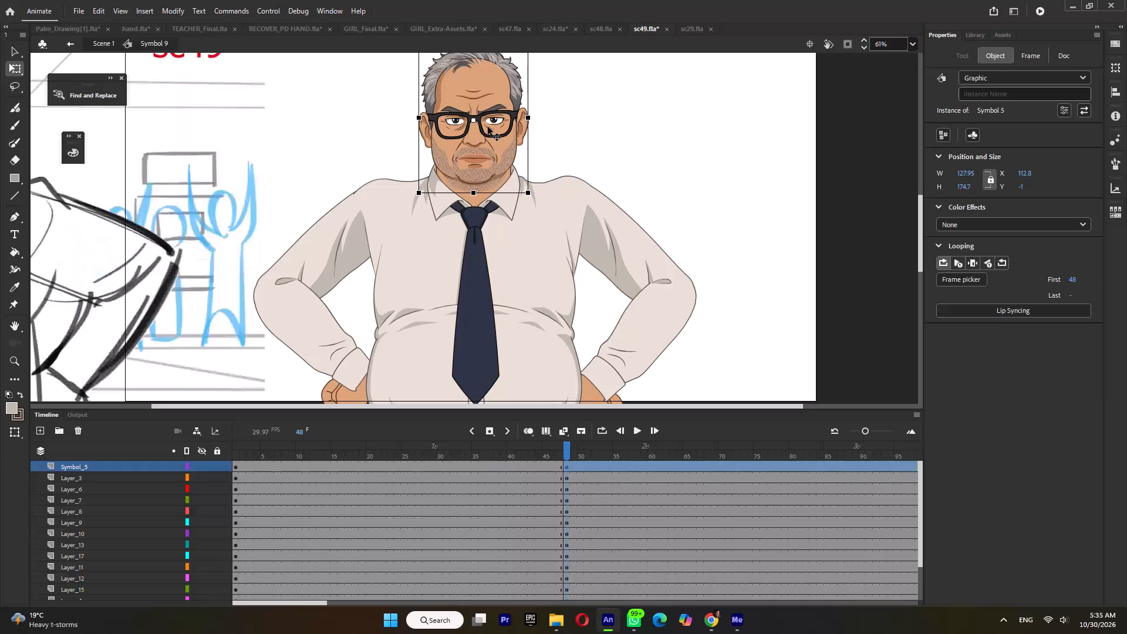
pyautogui.click(488, 127)
pyautogui.doubleClick(568, 451)
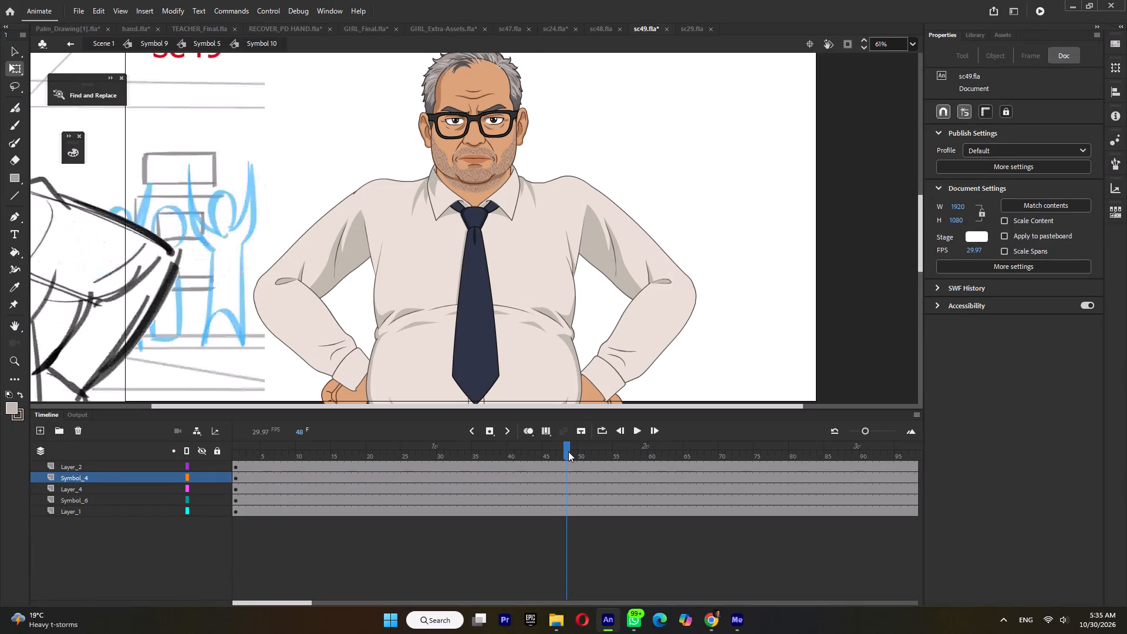
pyautogui.press('F6')
pyautogui.click(660, 261)
# Break apart the Tween 52 face instance on Layer_1 at frame 48.
pyautogui.doubleClick(477, 187)
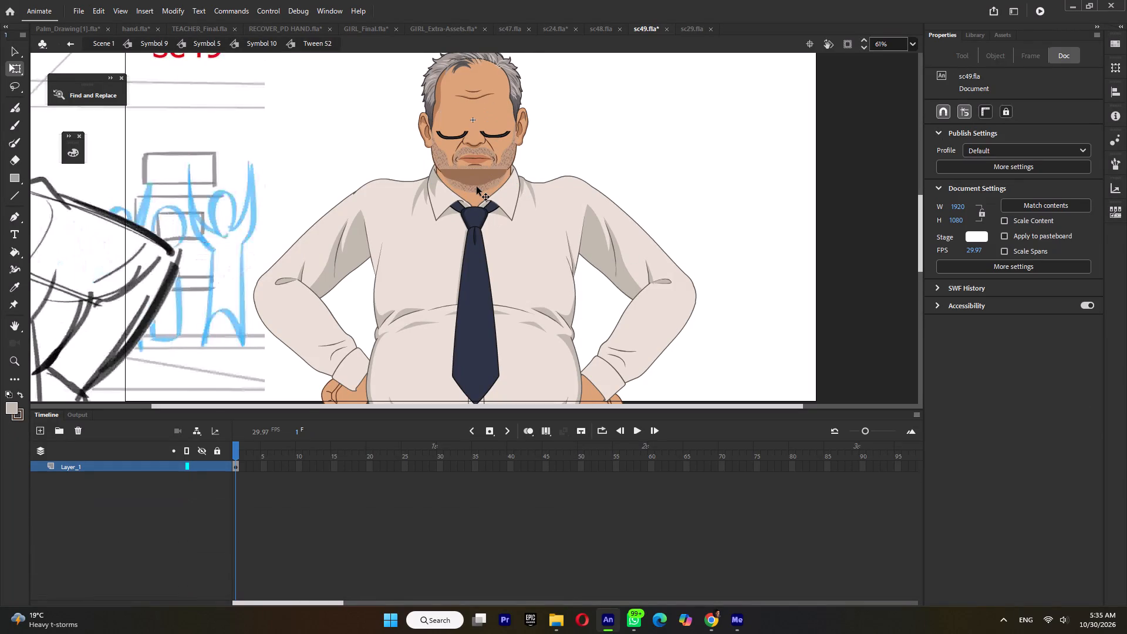
pyautogui.keyDown('ctrl'); pyautogui.scroll(5, 477, 187); pyautogui.keyUp('ctrl')
pyautogui.doubleClick(643, 160)
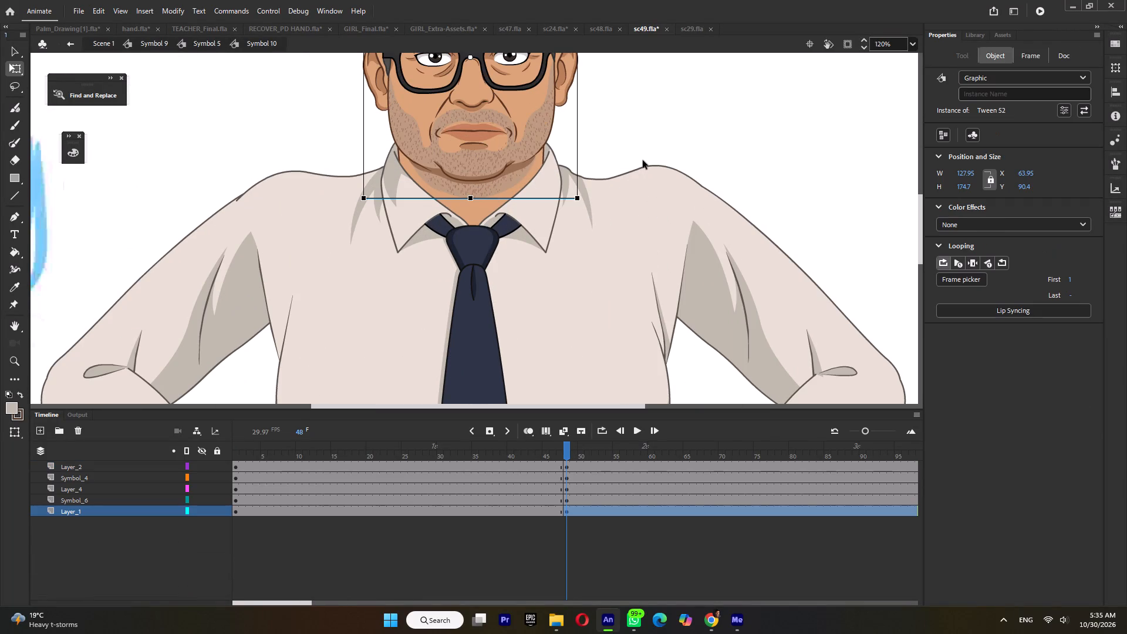
pyautogui.hotkey('ctrl', 'b')
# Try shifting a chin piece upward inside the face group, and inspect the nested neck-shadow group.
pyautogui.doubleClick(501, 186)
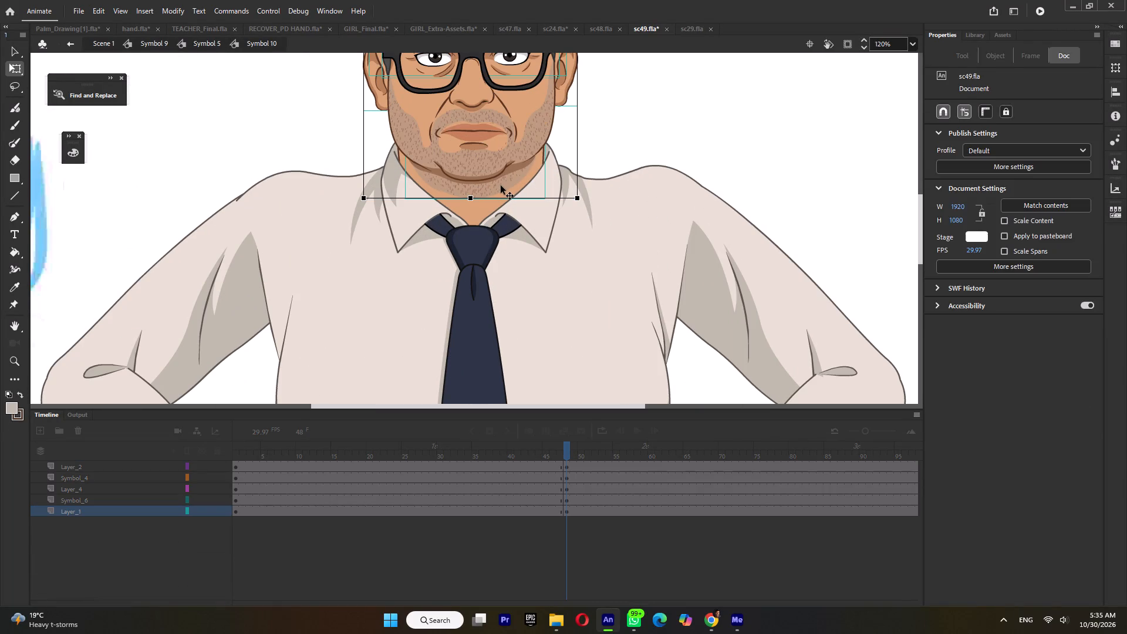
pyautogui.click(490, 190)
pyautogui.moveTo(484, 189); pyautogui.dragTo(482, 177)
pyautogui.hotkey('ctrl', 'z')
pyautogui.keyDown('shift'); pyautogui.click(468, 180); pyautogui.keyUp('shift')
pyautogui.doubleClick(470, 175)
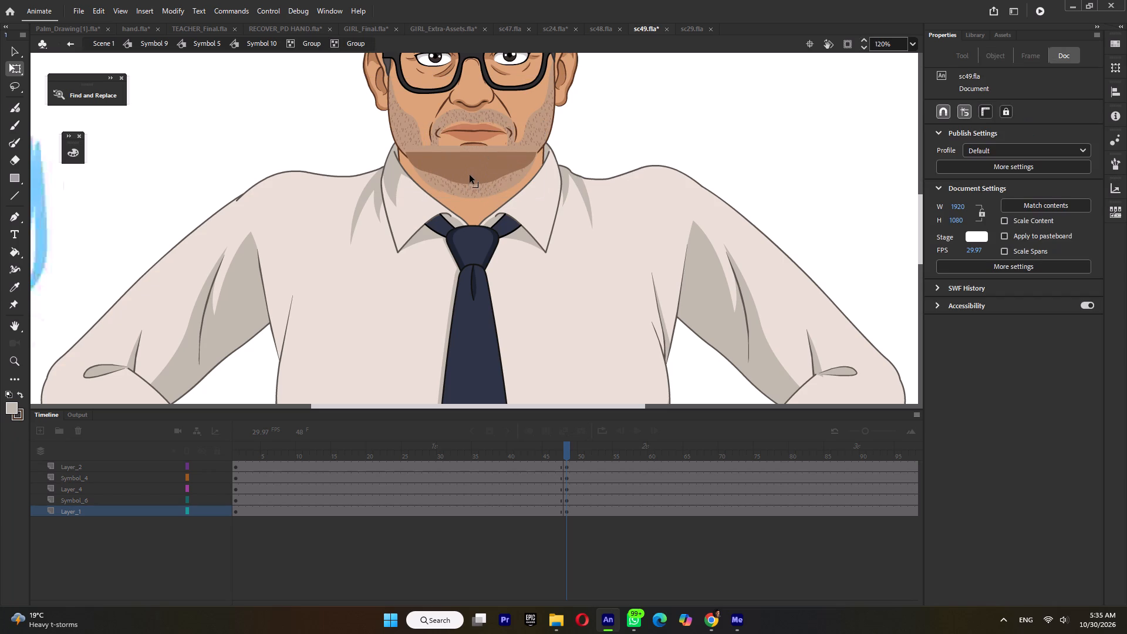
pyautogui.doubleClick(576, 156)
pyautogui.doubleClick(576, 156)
# Move the stubbled neck-shadow group beneath the chin slightly up into the jaw, and return to Symbol 5.
pyautogui.moveTo(474, 191); pyautogui.dragTo(474, 190)
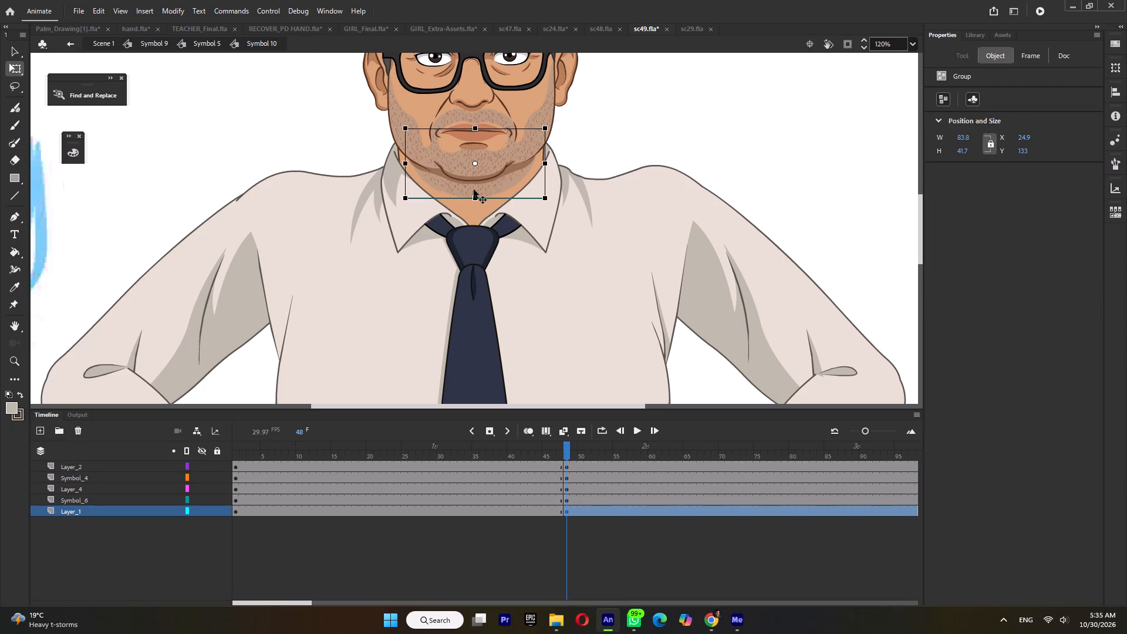
pyautogui.moveTo(474, 190); pyautogui.dragTo(472, 232)
pyautogui.keyDown('ctrl'); pyautogui.scroll(-4, 473, 228); pyautogui.keyUp('ctrl')
pyautogui.hotkey('ctrl', 'z')
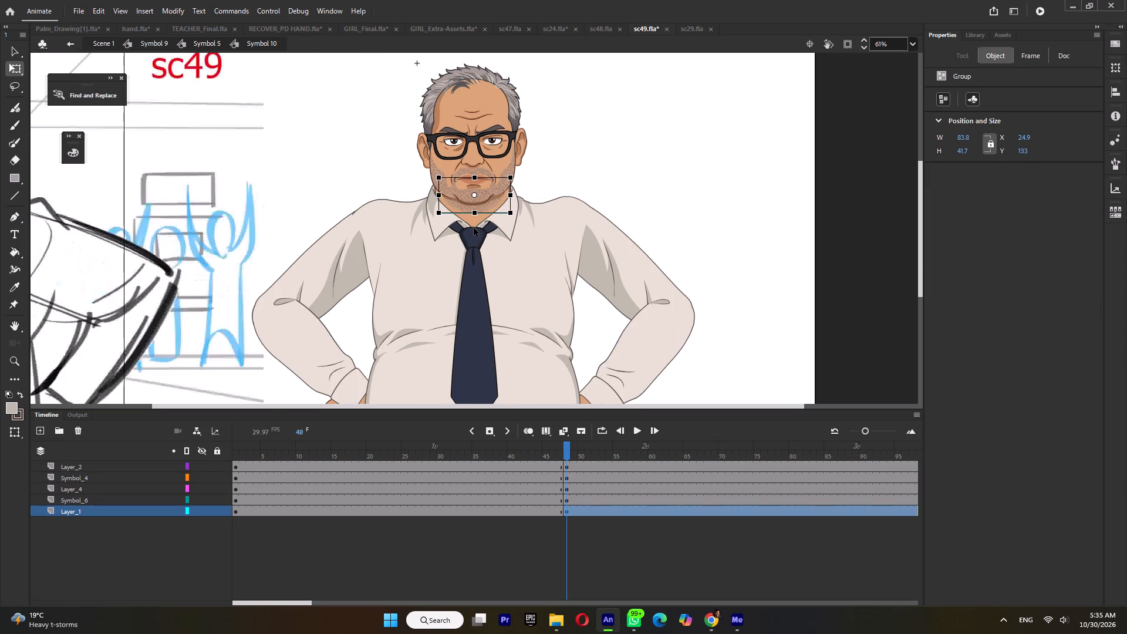
pyautogui.moveTo(480, 206); pyautogui.dragTo(480, 195)
pyautogui.hotkey('ctrl', 'z')
pyautogui.moveTo(482, 207); pyautogui.dragTo(482, 200)
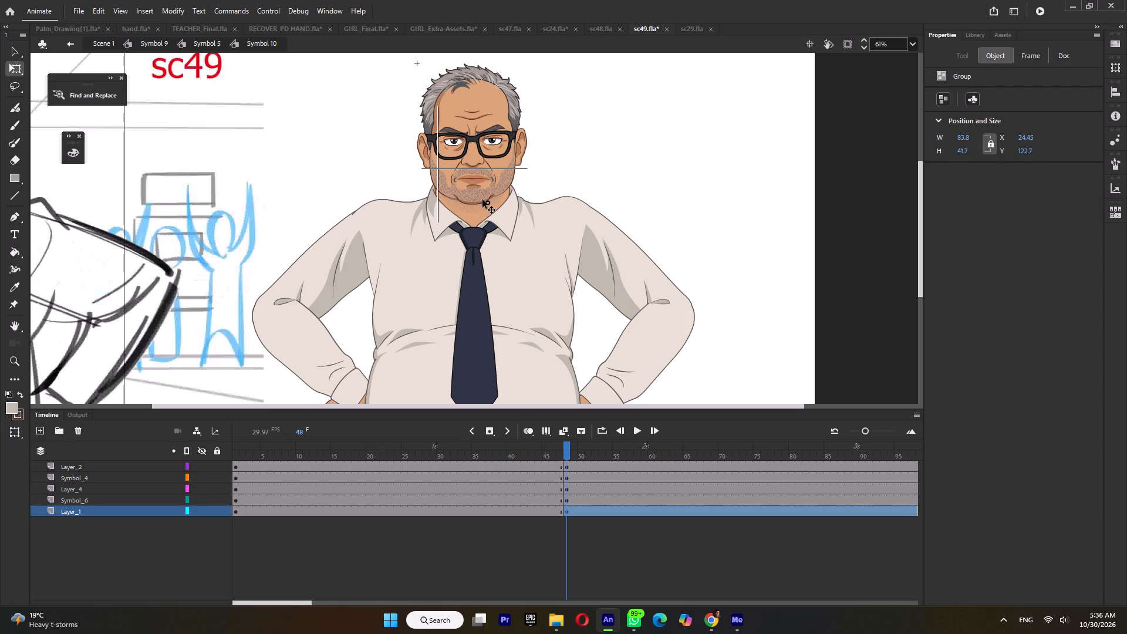
pyautogui.moveTo(482, 200); pyautogui.dragTo(482, 201)
pyautogui.click(556, 163)
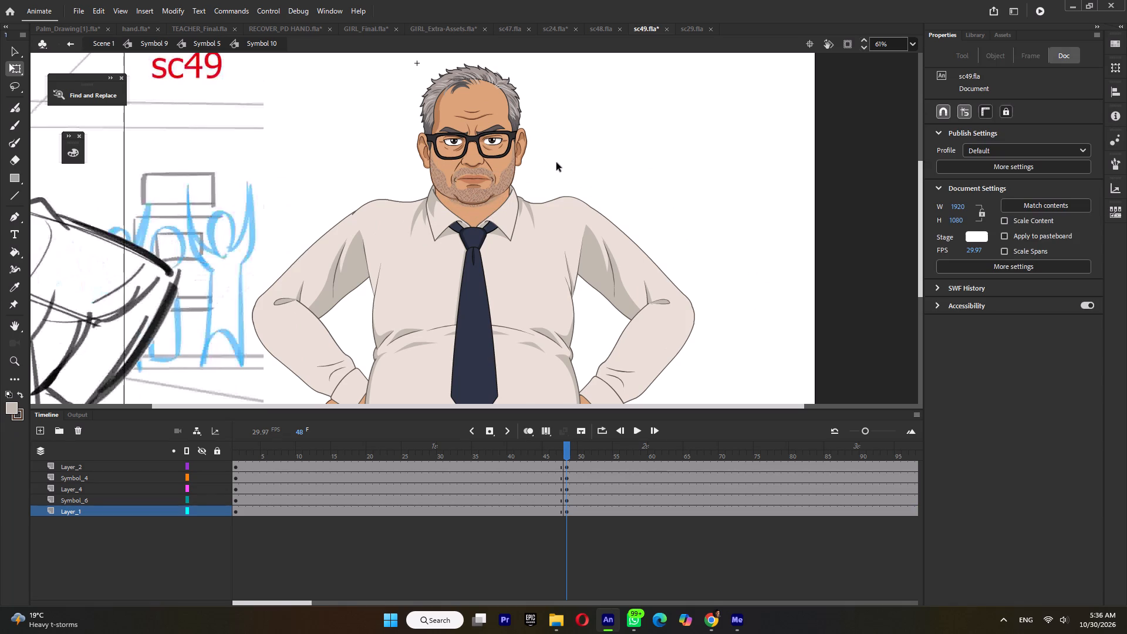
pyautogui.doubleClick(556, 163)
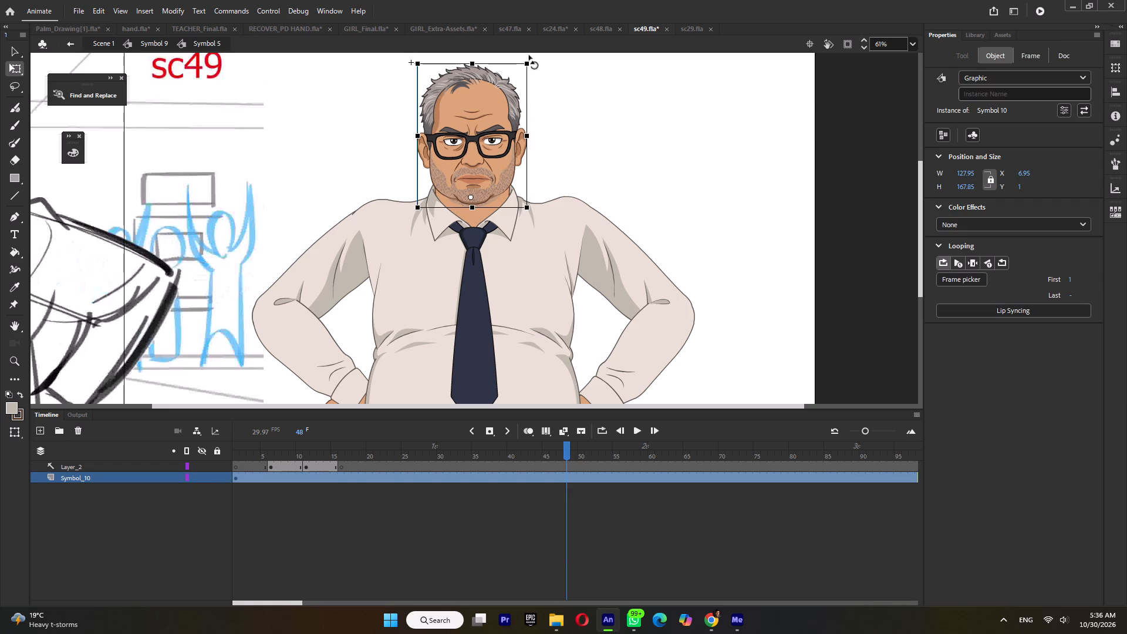
# Enlarge the Symbol 10 head to about 145.4 × 190.75 px and lower it so the chin overlaps the collar.
pyautogui.keyDown('shift'); pyautogui.moveTo(527, 64); pyautogui.dragTo(545, 45); pyautogui.keyUp('shift')
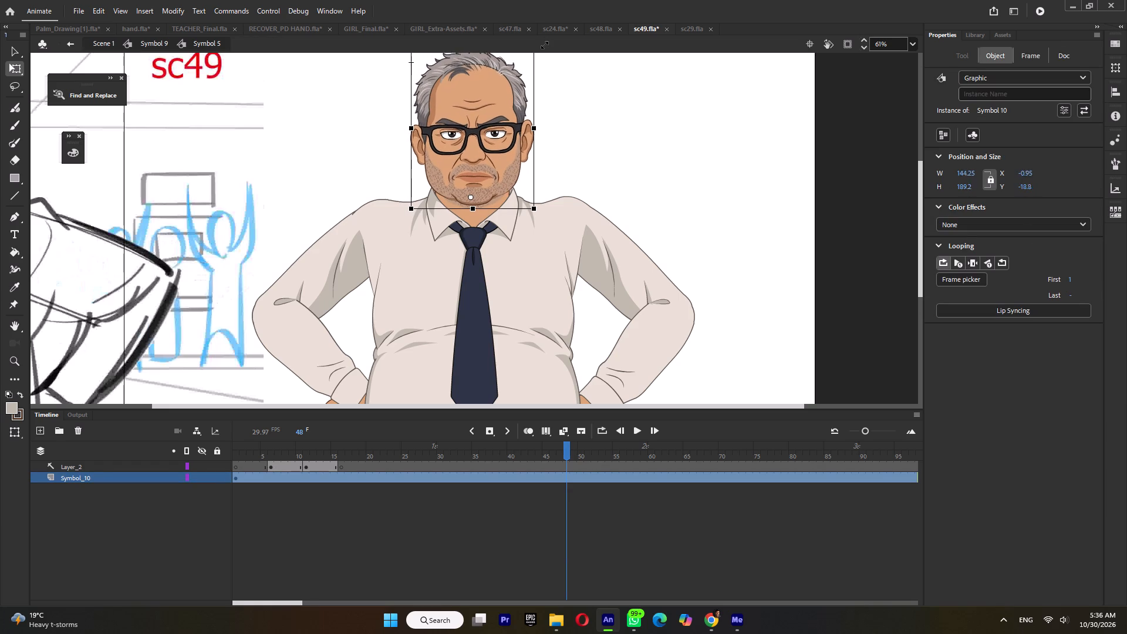
pyautogui.keyDown('shift'); pyautogui.moveTo(545, 45); pyautogui.dragTo(545, 46); pyautogui.keyUp('shift')
pyautogui.moveTo(468, 119); pyautogui.dragTo(464, 143)
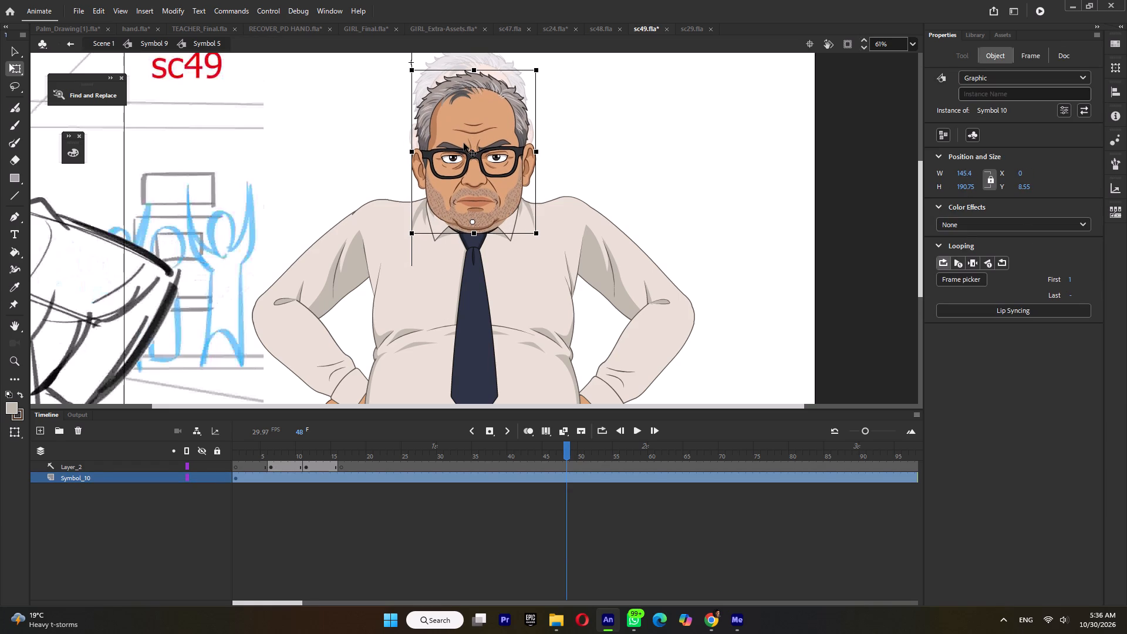
pyautogui.moveTo(464, 143); pyautogui.dragTo(464, 140)
# Inside the torso's Tween 36 group, stretch the shirt collar downward from its top edge.
pyautogui.click(473, 263)
pyautogui.click(473, 263)
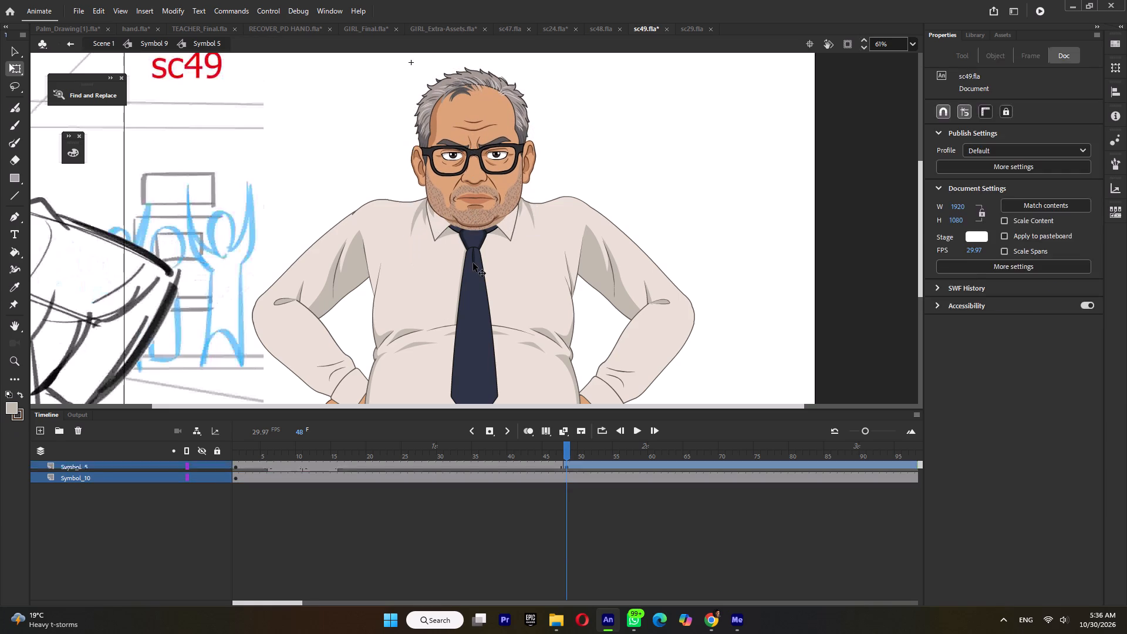
pyautogui.click(474, 249)
pyautogui.click(474, 249)
pyautogui.click(474, 249)
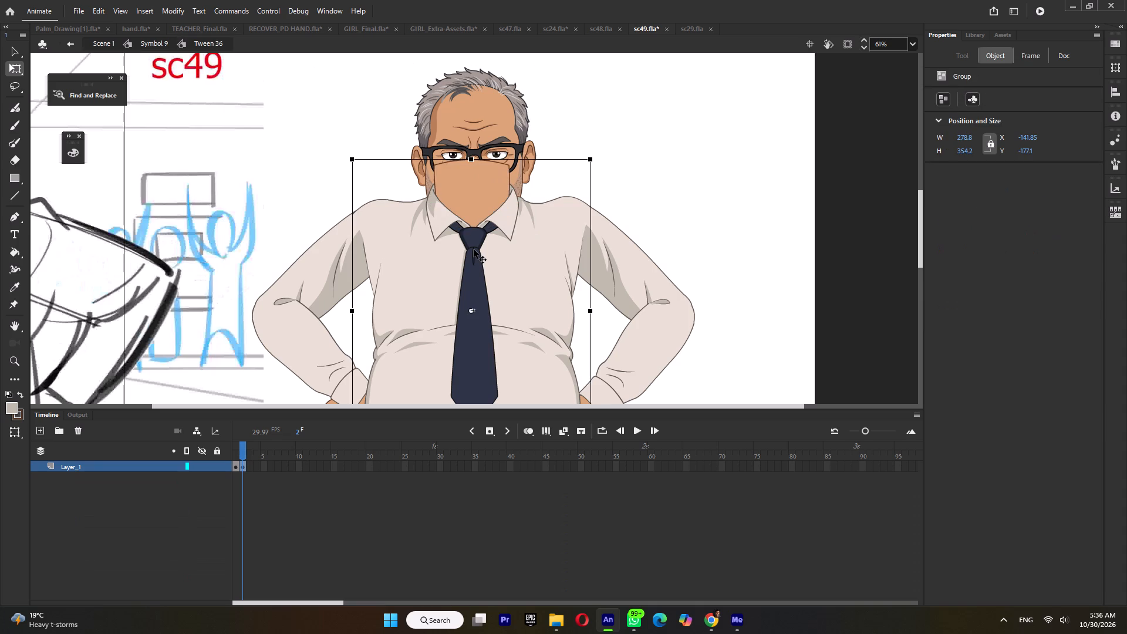
pyautogui.moveTo(468, 253); pyautogui.dragTo(471, 270)
pyautogui.hotkey('ctrl', 'z')
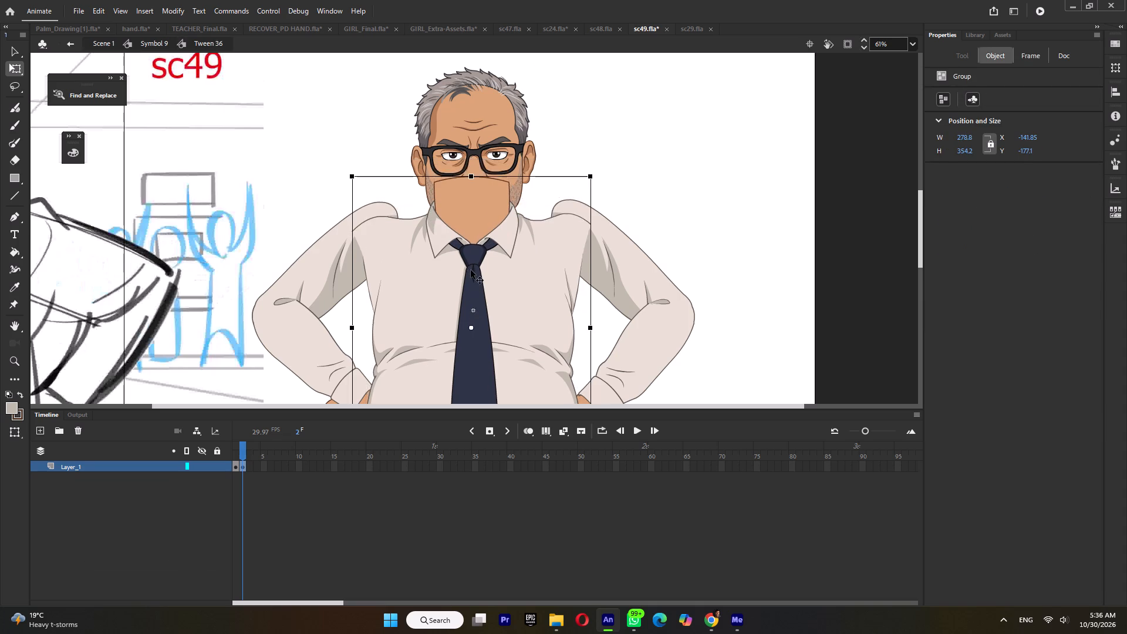
pyautogui.doubleClick(469, 247)
pyautogui.click(471, 240)
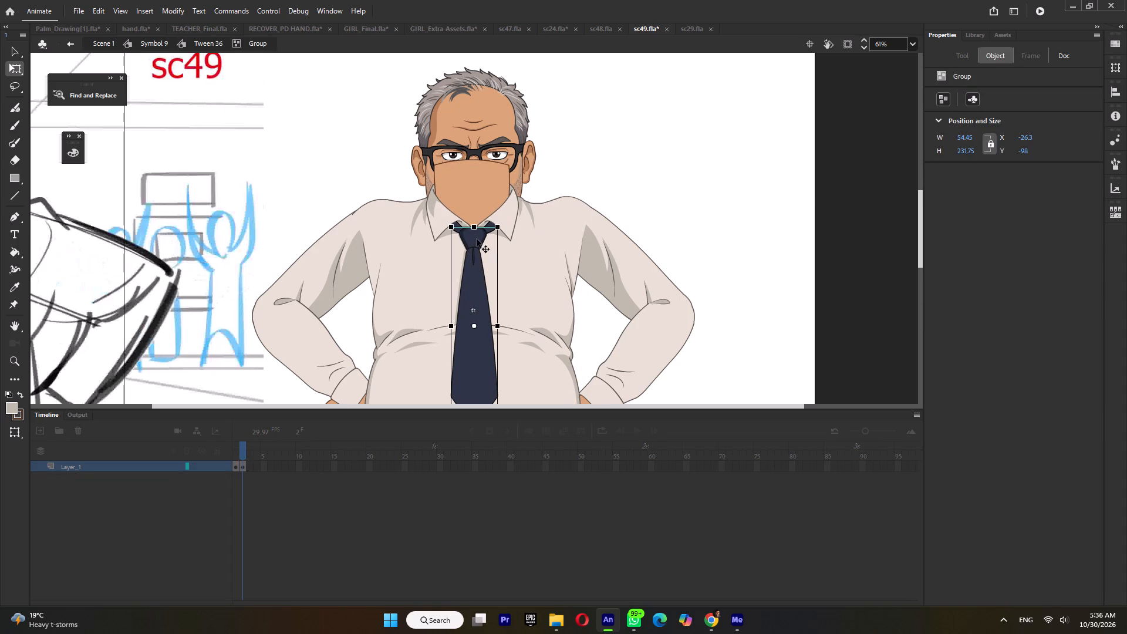
pyautogui.click(499, 219)
pyautogui.click(499, 205)
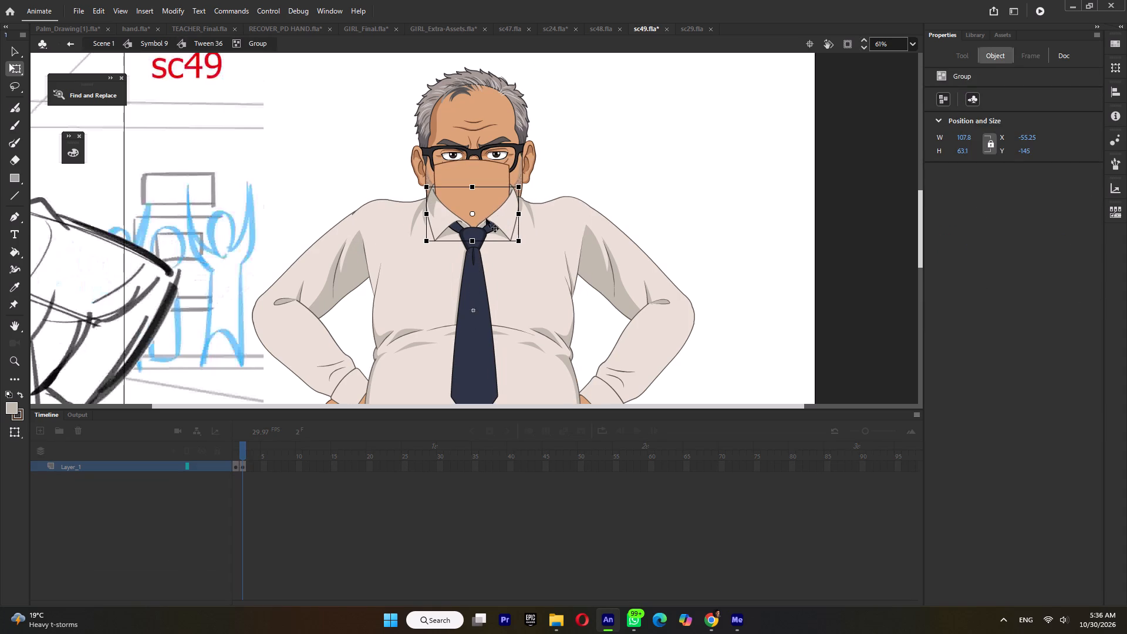
pyautogui.moveTo(473, 214); pyautogui.dragTo(472, 186)
pyautogui.moveTo(472, 241); pyautogui.dragTo(471, 258)
# Move the tie down to the stretched collar, at about Y -79.7.
pyautogui.click(471, 275)
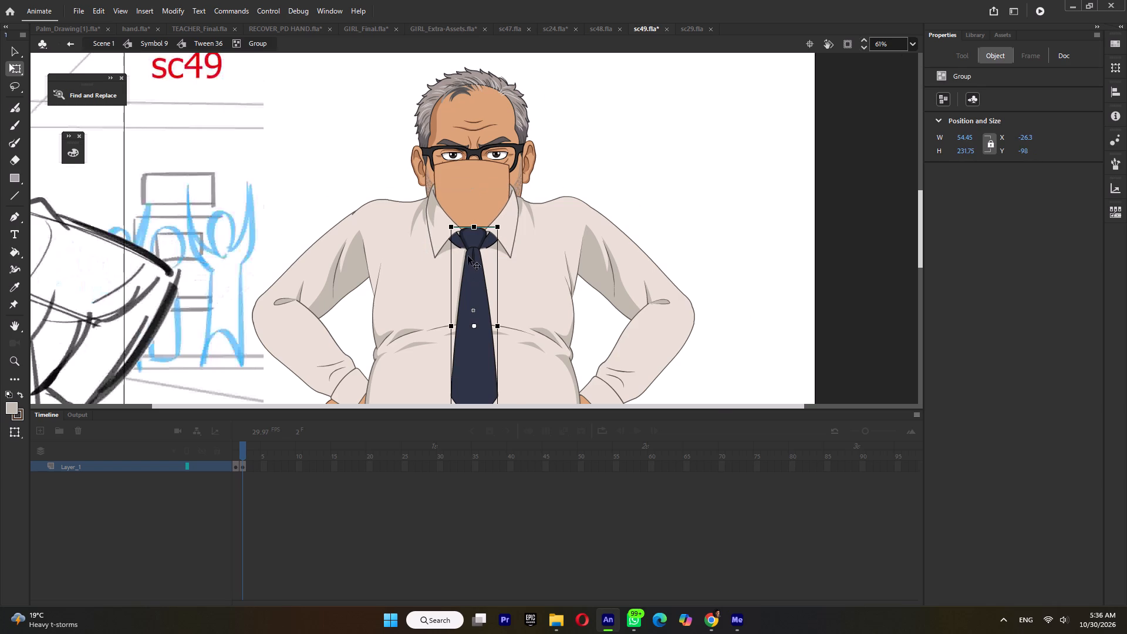
pyautogui.keyDown('ctrl'); pyautogui.scroll(5, 468, 256); pyautogui.keyUp('ctrl')
pyautogui.moveTo(475, 249); pyautogui.dragTo(475, 279)
# Stretch the neck skin shape downward from its top edge to about 102 px tall, and return to Symbol 9.
pyautogui.keyDown('ctrl'); pyautogui.scroll(-3, 480, 253); pyautogui.keyUp('ctrl')
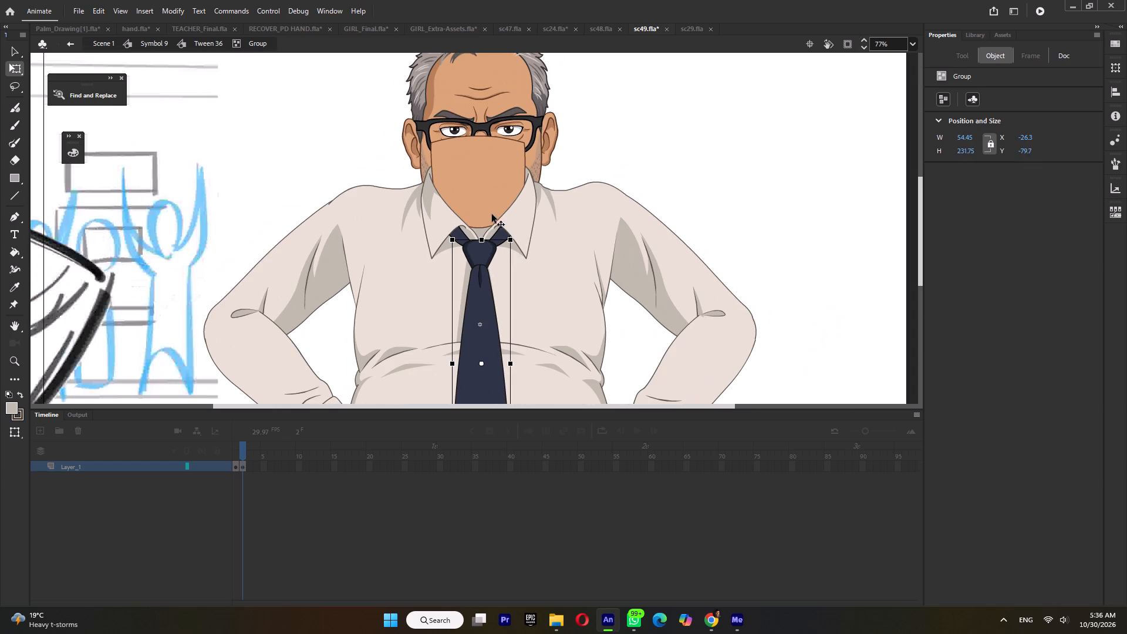
pyautogui.click(489, 201)
pyautogui.moveTo(477, 181); pyautogui.dragTo(477, 138)
pyautogui.moveTo(478, 228); pyautogui.dragTo(478, 245)
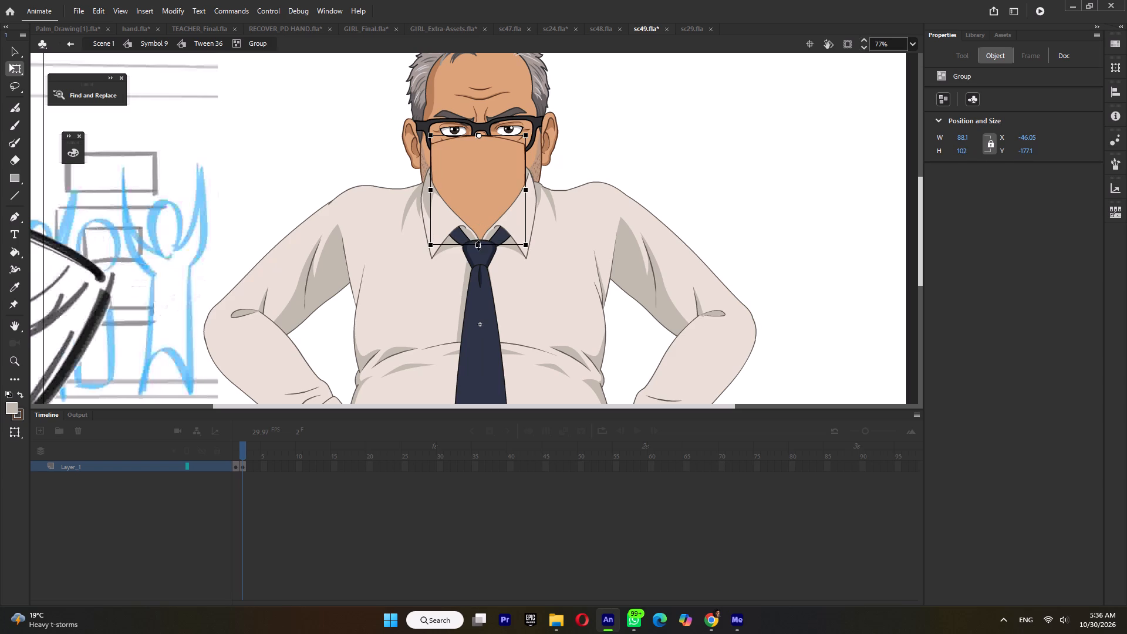
pyautogui.moveTo(478, 245); pyautogui.dragTo(478, 244)
pyautogui.doubleClick(581, 156)
pyautogui.keyDown('ctrl'); pyautogui.scroll(-2, 581, 156); pyautogui.keyUp('ctrl')
pyautogui.doubleClick(610, 117)
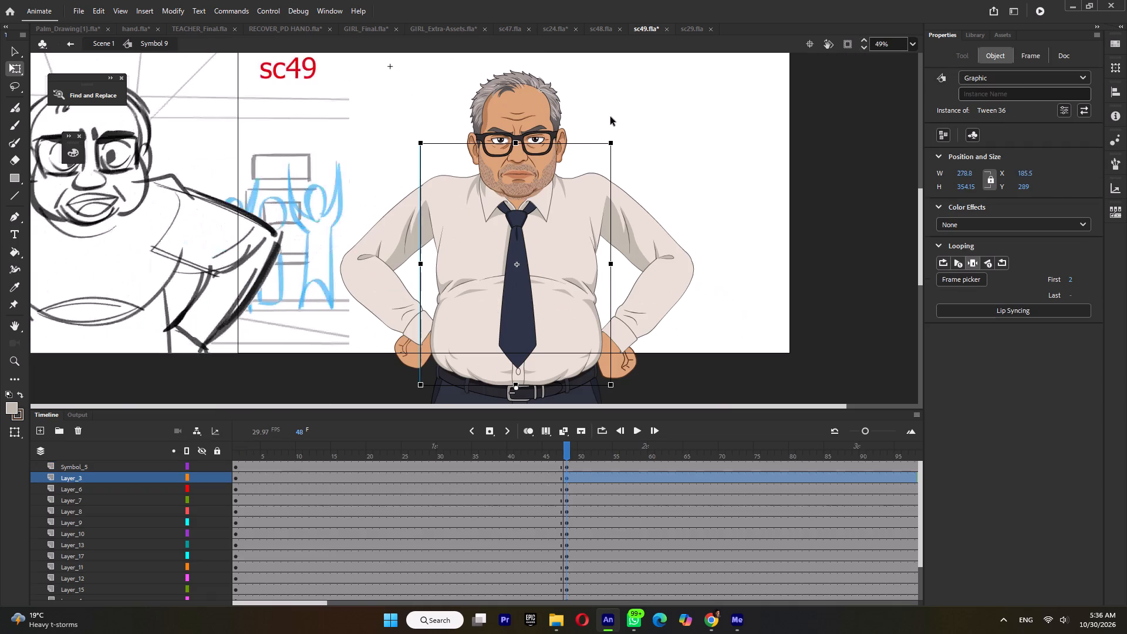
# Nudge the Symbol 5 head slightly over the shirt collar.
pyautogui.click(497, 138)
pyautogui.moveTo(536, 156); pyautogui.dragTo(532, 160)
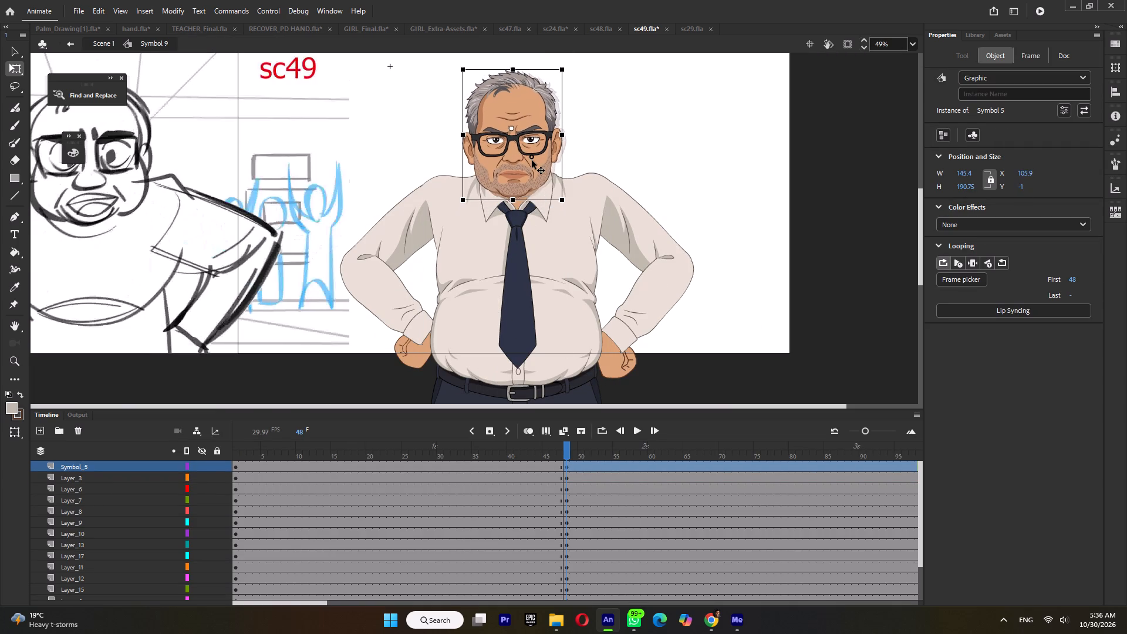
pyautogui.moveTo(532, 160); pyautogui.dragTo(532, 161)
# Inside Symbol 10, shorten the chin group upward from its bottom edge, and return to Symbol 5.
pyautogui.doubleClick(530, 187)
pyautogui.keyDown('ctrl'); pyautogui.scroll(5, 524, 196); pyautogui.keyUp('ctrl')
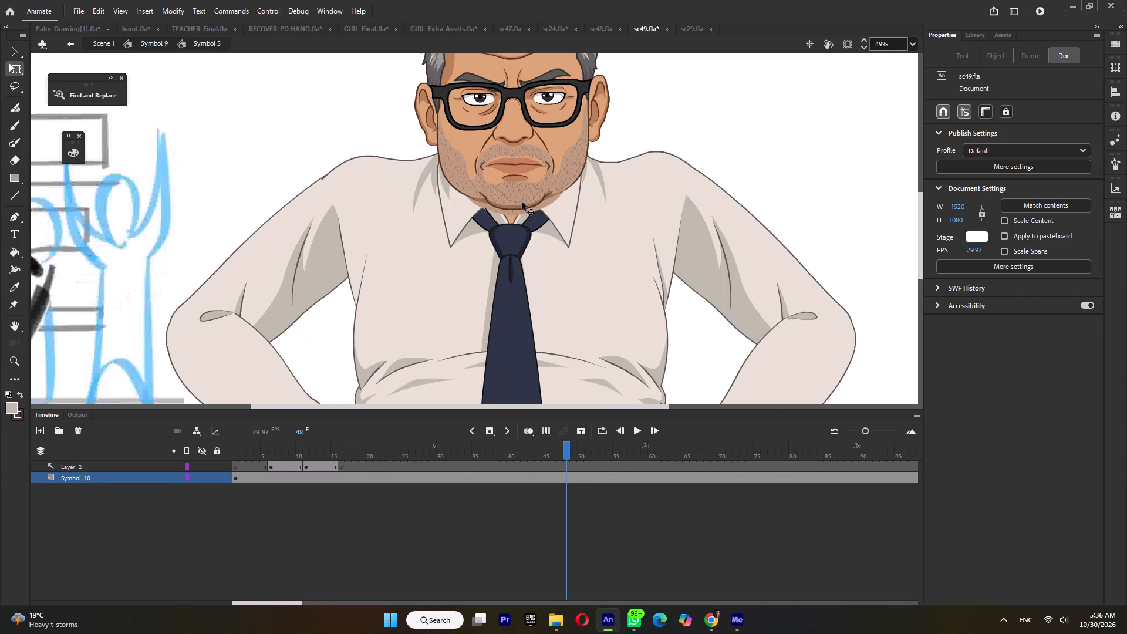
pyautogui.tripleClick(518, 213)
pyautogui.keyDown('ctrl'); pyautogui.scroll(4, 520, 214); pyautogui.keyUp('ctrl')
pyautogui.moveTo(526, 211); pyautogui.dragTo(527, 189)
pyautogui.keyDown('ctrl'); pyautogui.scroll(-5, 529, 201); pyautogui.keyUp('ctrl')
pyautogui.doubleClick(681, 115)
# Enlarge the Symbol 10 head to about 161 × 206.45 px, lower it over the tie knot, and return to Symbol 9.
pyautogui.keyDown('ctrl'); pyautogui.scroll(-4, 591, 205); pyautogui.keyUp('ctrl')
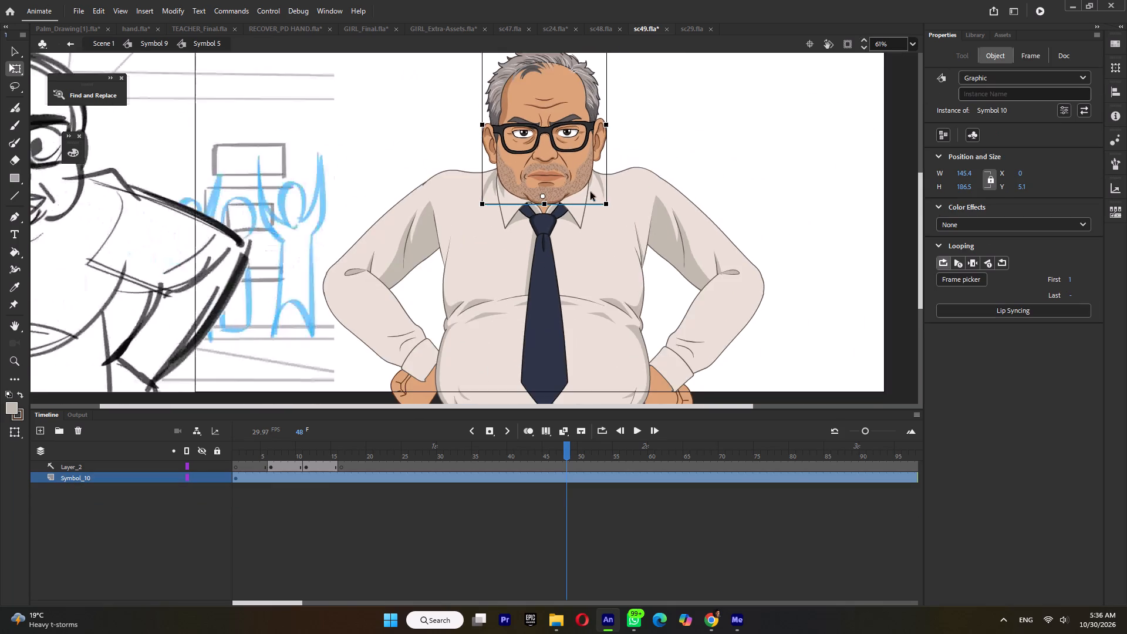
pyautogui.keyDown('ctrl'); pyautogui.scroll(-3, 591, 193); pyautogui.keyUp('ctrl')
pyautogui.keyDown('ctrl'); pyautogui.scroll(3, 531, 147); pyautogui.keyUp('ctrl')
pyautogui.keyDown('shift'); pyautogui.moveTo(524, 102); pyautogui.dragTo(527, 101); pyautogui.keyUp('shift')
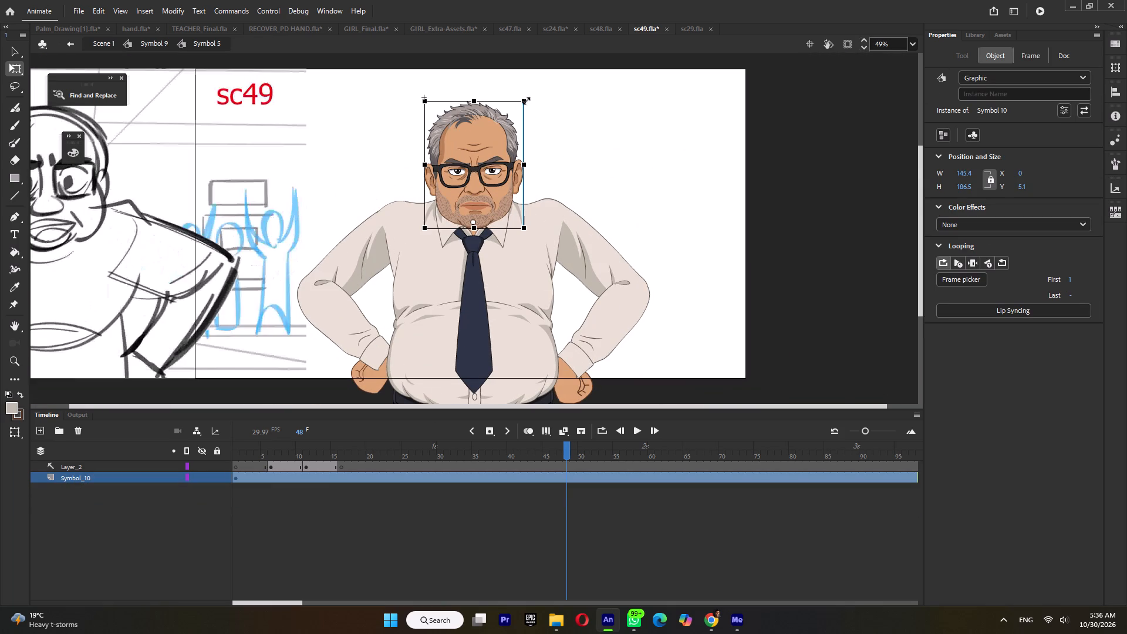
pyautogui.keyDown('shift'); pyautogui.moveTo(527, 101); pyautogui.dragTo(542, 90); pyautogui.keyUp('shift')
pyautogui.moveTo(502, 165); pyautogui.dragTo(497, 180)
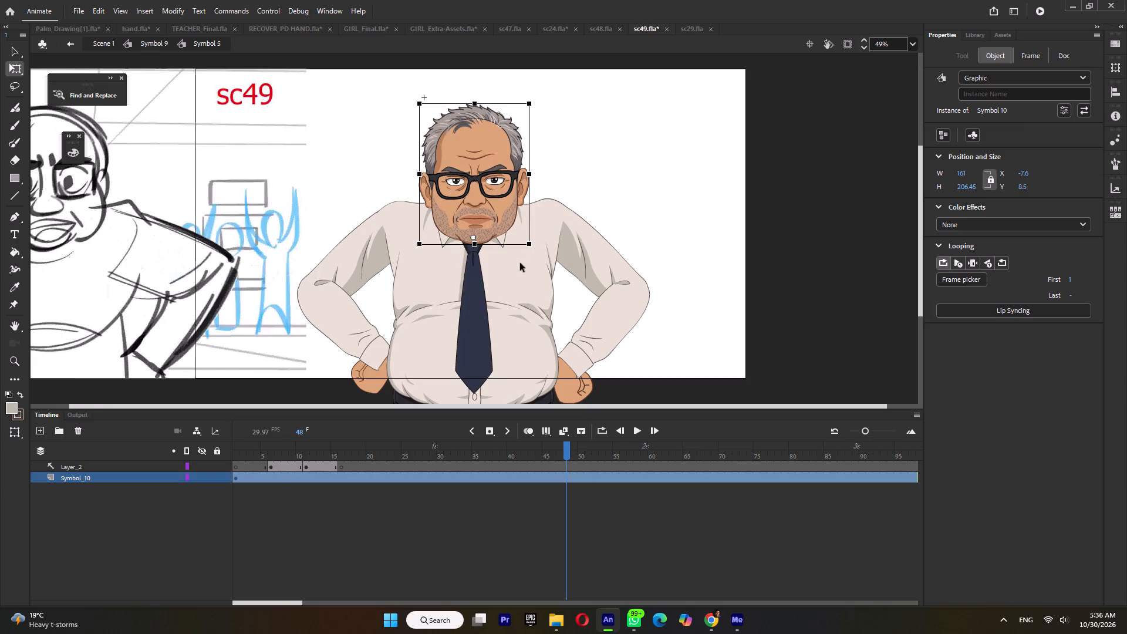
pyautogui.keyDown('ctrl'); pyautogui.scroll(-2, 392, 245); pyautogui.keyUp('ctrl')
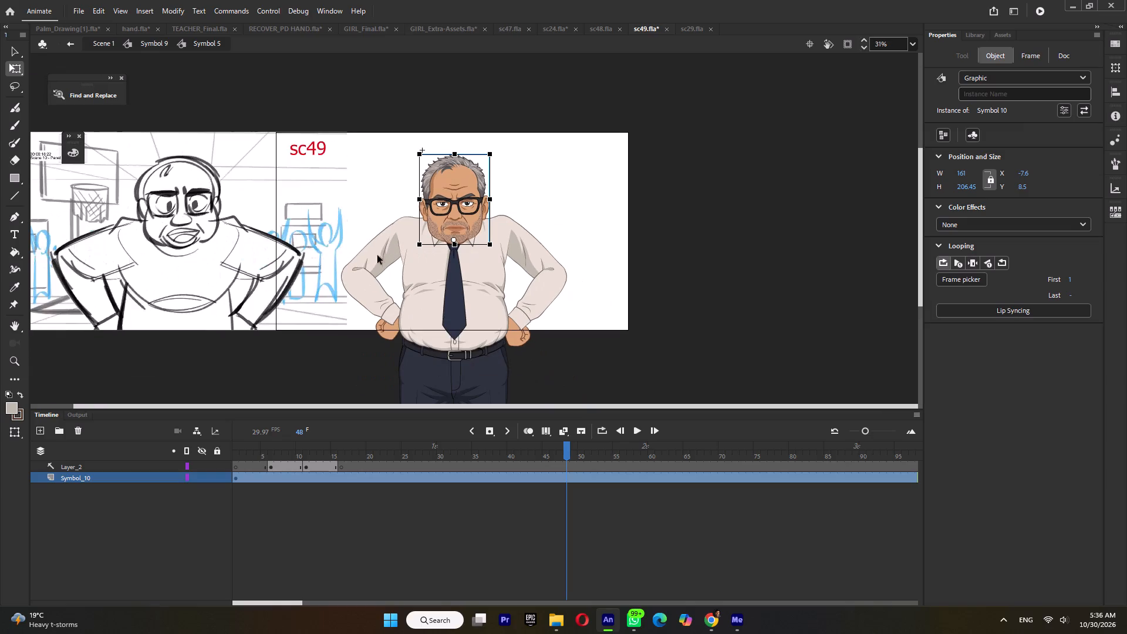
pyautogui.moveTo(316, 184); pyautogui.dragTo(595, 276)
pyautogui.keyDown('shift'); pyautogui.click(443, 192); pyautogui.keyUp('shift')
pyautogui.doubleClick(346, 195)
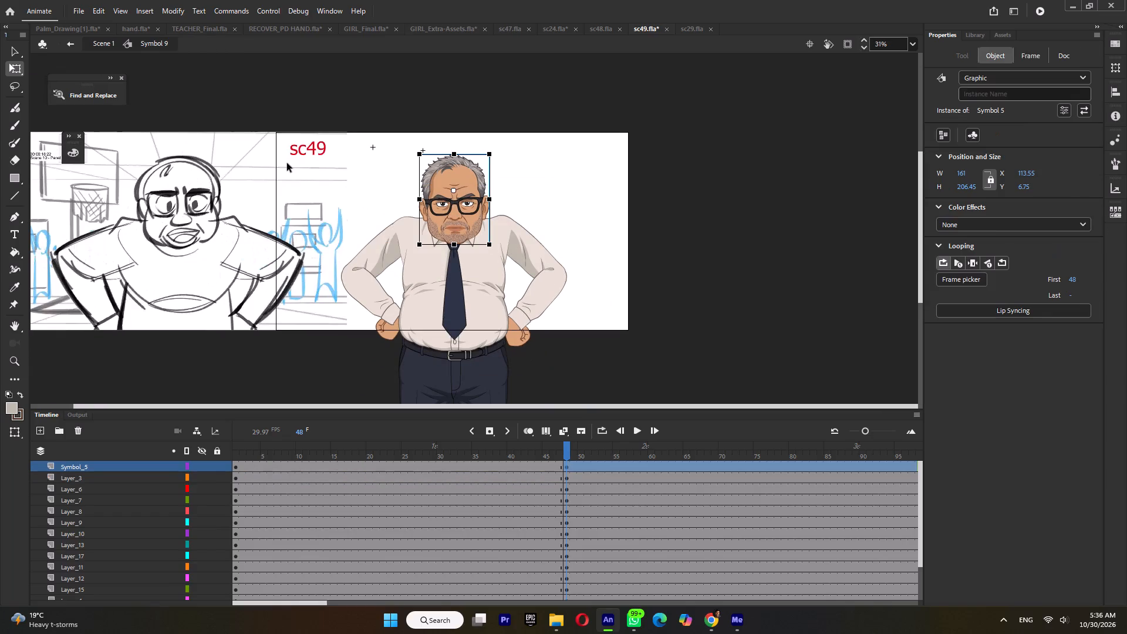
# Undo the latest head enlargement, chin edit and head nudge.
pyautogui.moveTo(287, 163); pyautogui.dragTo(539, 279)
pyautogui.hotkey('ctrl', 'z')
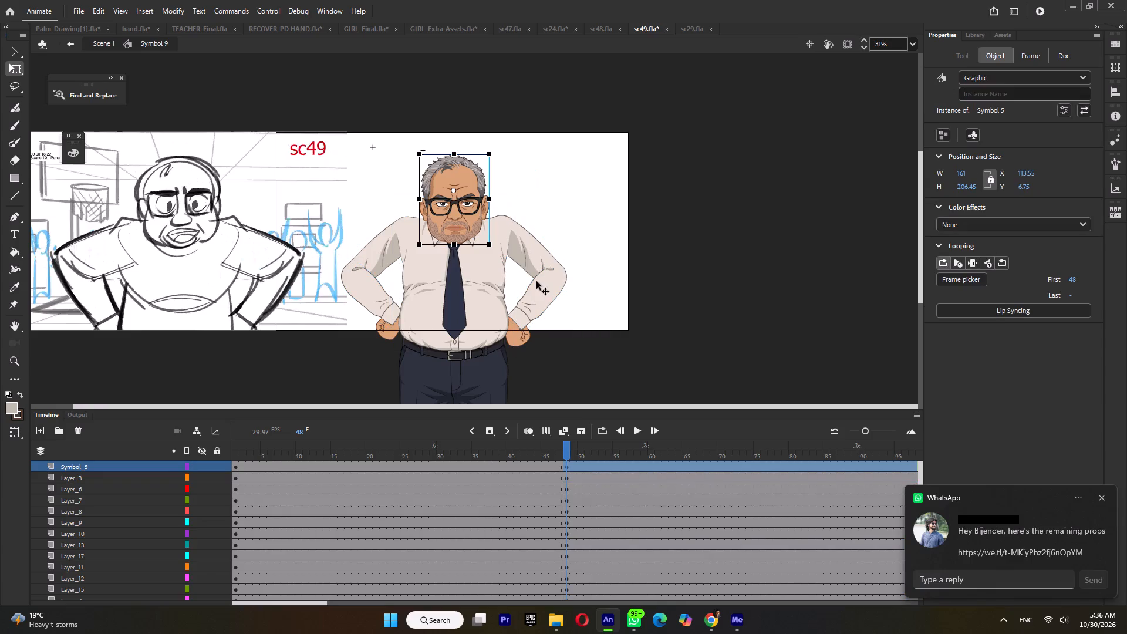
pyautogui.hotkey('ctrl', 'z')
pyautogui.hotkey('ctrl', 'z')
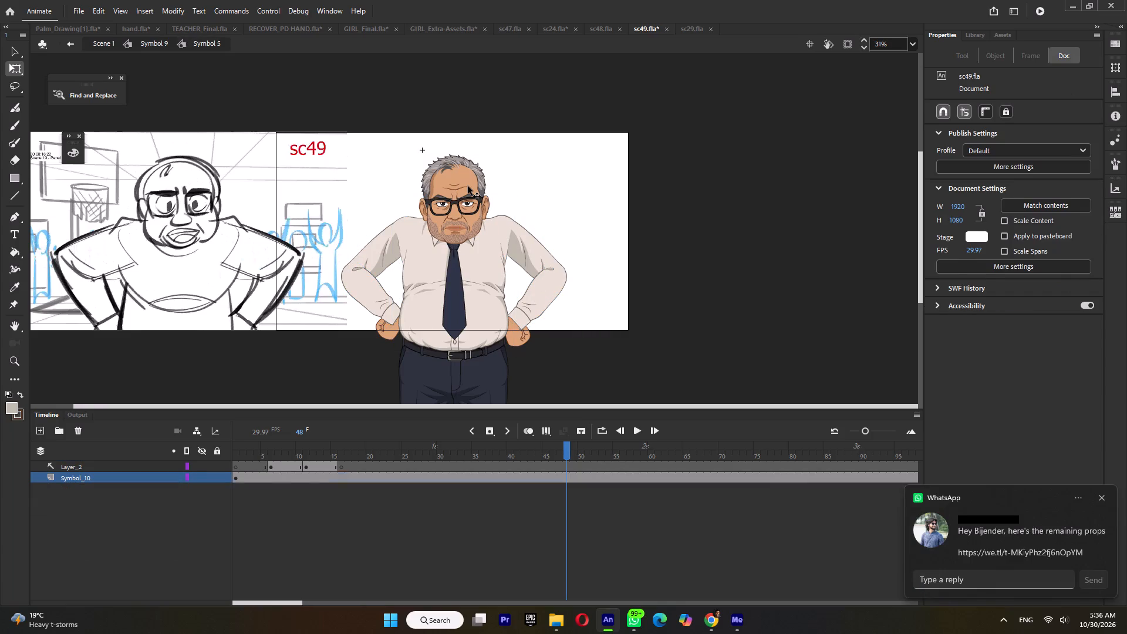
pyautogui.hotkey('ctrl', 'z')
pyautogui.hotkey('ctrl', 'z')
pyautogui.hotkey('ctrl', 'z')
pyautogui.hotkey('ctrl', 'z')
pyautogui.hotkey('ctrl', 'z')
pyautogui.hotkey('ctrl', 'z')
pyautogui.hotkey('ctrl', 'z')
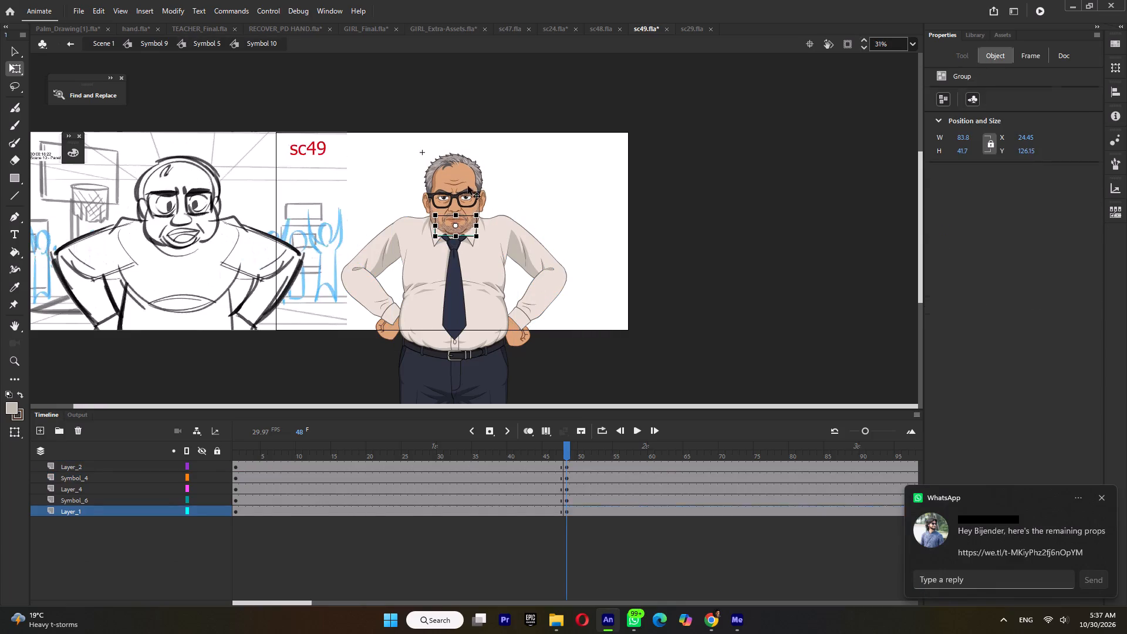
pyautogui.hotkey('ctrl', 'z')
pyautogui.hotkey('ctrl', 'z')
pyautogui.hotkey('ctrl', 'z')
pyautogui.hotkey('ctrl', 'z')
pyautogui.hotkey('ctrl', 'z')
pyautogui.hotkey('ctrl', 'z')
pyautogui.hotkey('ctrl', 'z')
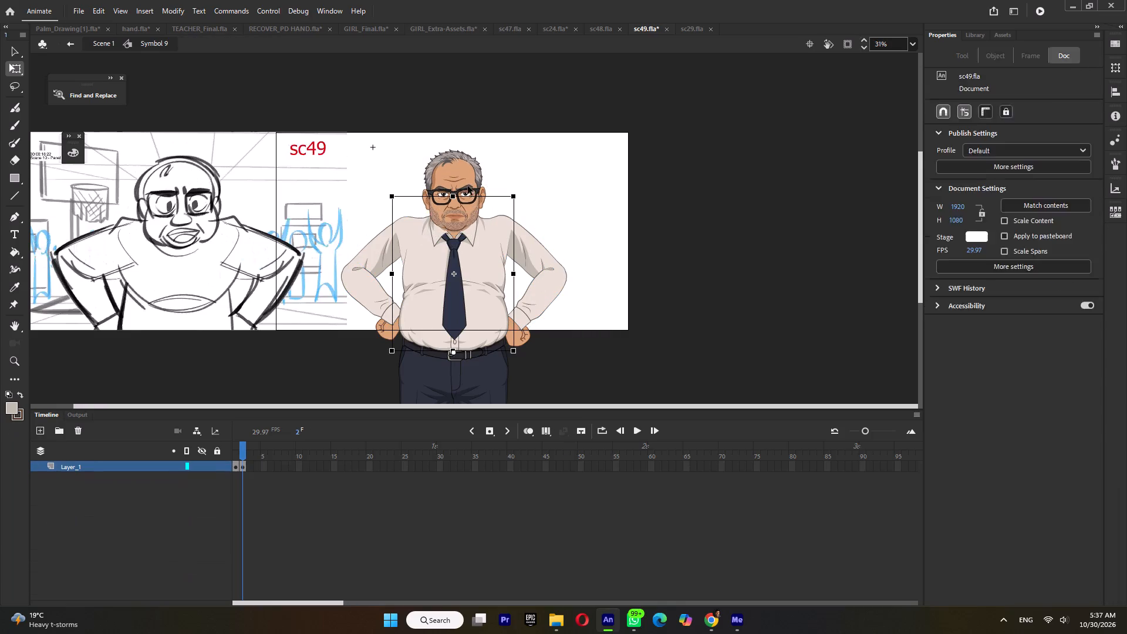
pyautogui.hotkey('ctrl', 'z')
# Leave Tween 36, open the head's Symbol 5, and examine its early frames up to frame 7.
pyautogui.doubleClick(523, 160)
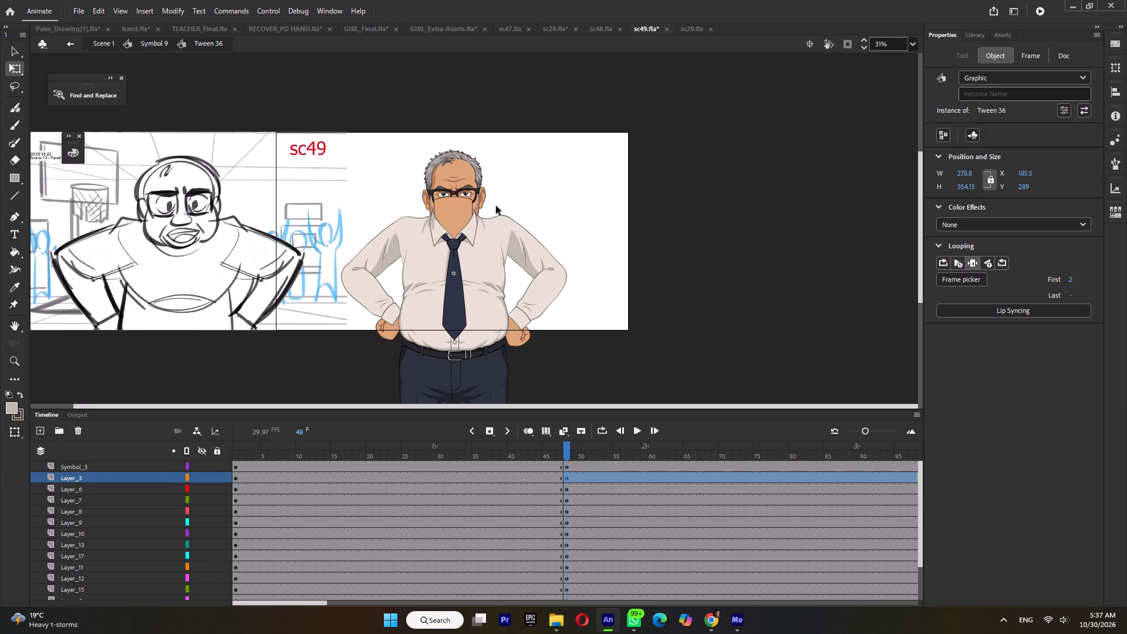
pyautogui.click(474, 214)
pyautogui.click(453, 187)
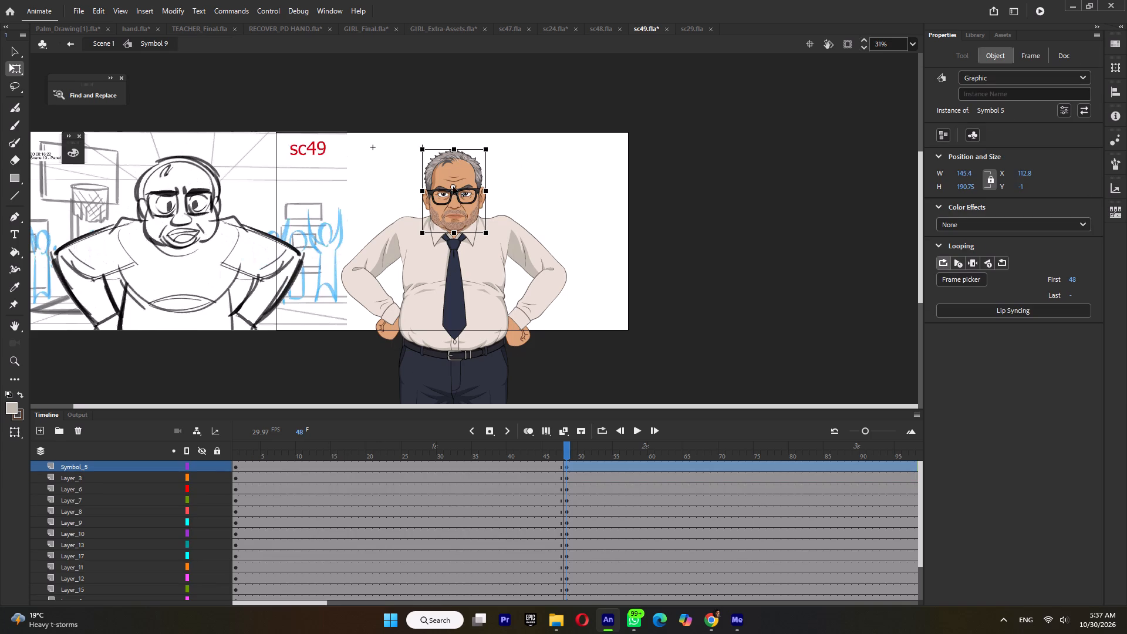
pyautogui.doubleClick(464, 178)
pyautogui.click(264, 456)
pyautogui.click(275, 452)
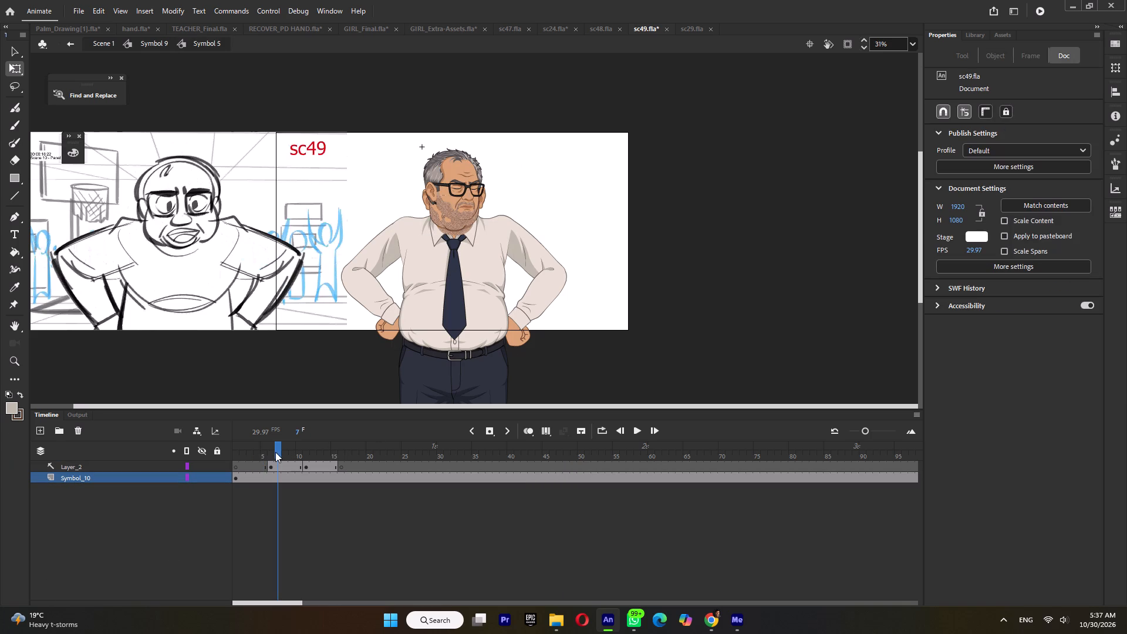
# Undo the earlier neck, tie, collar and head edits back to the smaller head, about 127.95 × 167.85 px.
pyautogui.hotkey('ctrl', 'z')
pyautogui.hotkey('ctrl', 'z')
pyautogui.hotkey('ctrl', 'z')
pyautogui.hotkey('ctrl', 'z')
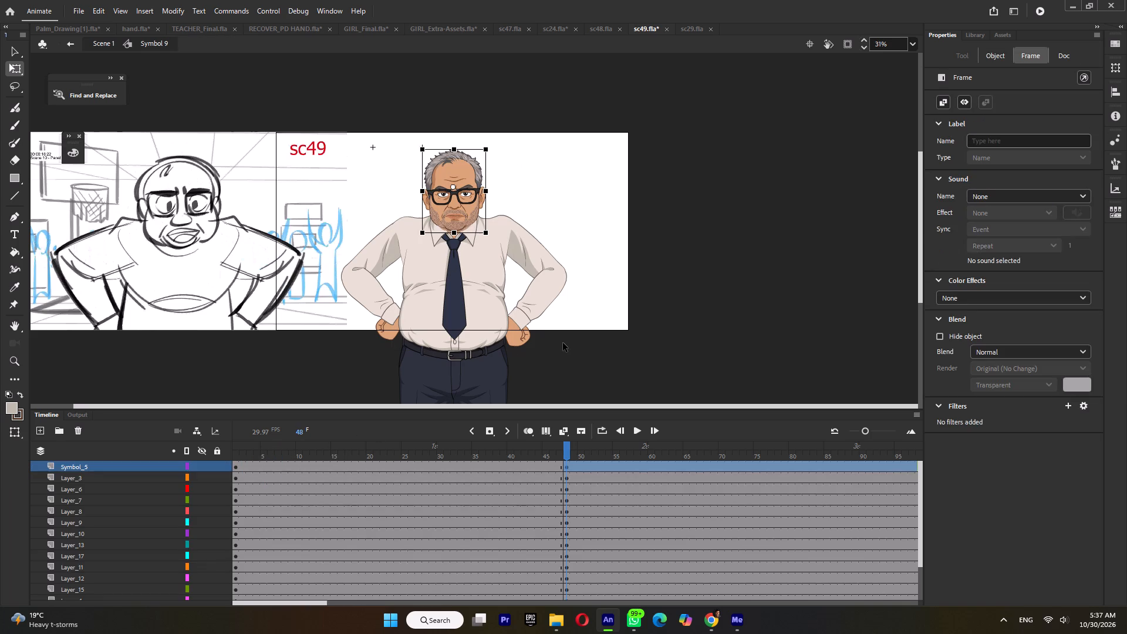
pyautogui.hotkey('ctrl', 'z')
pyautogui.hotkey('ctrl', 'z')
pyautogui.hotkey('ctrl', 'z')
pyautogui.hotkey('ctrl', 'z')
pyautogui.hotkey('ctrl', 'z')
pyautogui.hotkey('ctrl', 'z')
pyautogui.hotkey('ctrl', 'z')
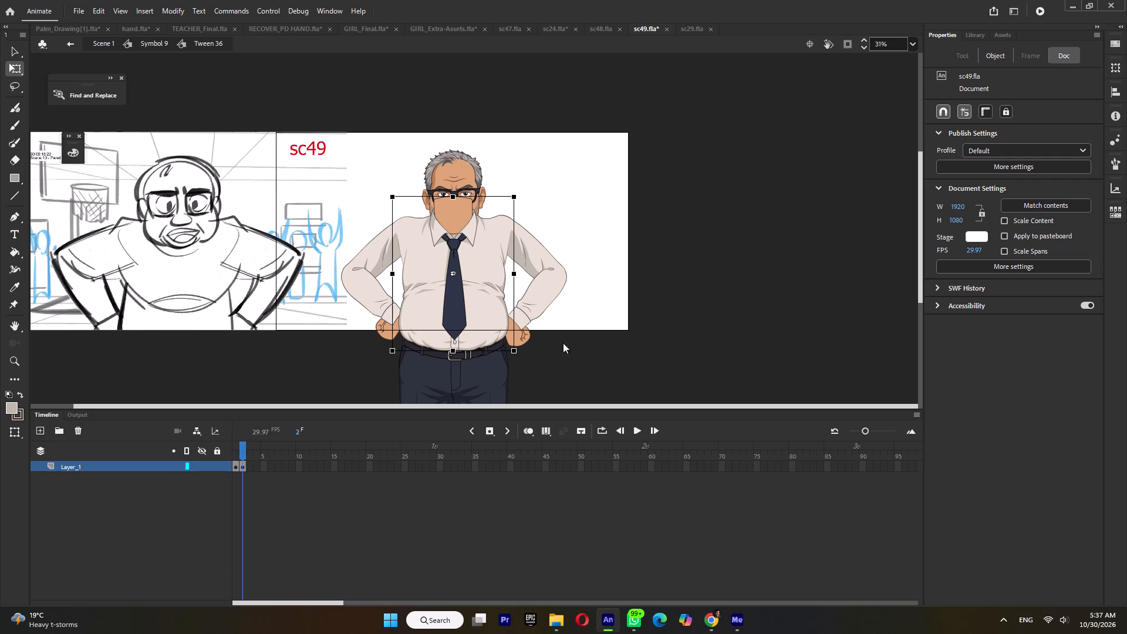
pyautogui.hotkey('ctrl', 'z')
pyautogui.hotkey('ctrl', 'z')
pyautogui.hotkey('ctrl', 'z')
pyautogui.hotkey('ctrl', 'z')
pyautogui.hotkey('ctrl', 'z')
pyautogui.hotkey('ctrl', 'z')
pyautogui.hotkey('ctrl', 'z')
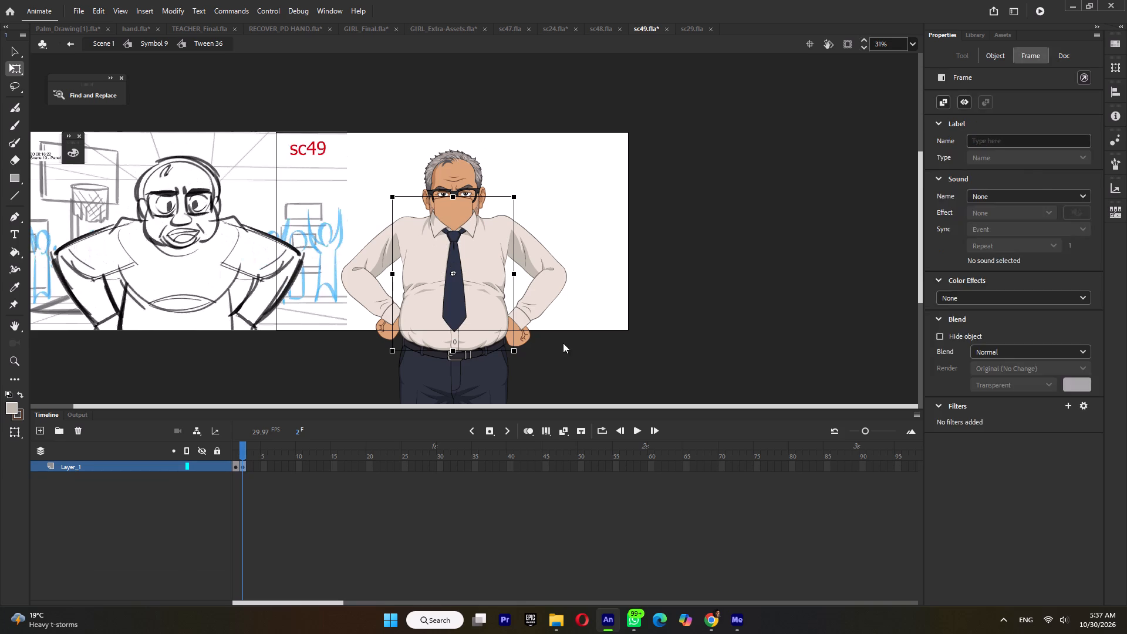
pyautogui.hotkey('ctrl', 'z')
pyautogui.hotkey('ctrl', 'z')
pyautogui.hotkey('ctrl', 'z')
pyautogui.hotkey('ctrl', 'z')
pyautogui.hotkey('ctrl', 'z')
pyautogui.hotkey('ctrl', 'z')
pyautogui.hotkey('ctrl', 'z')
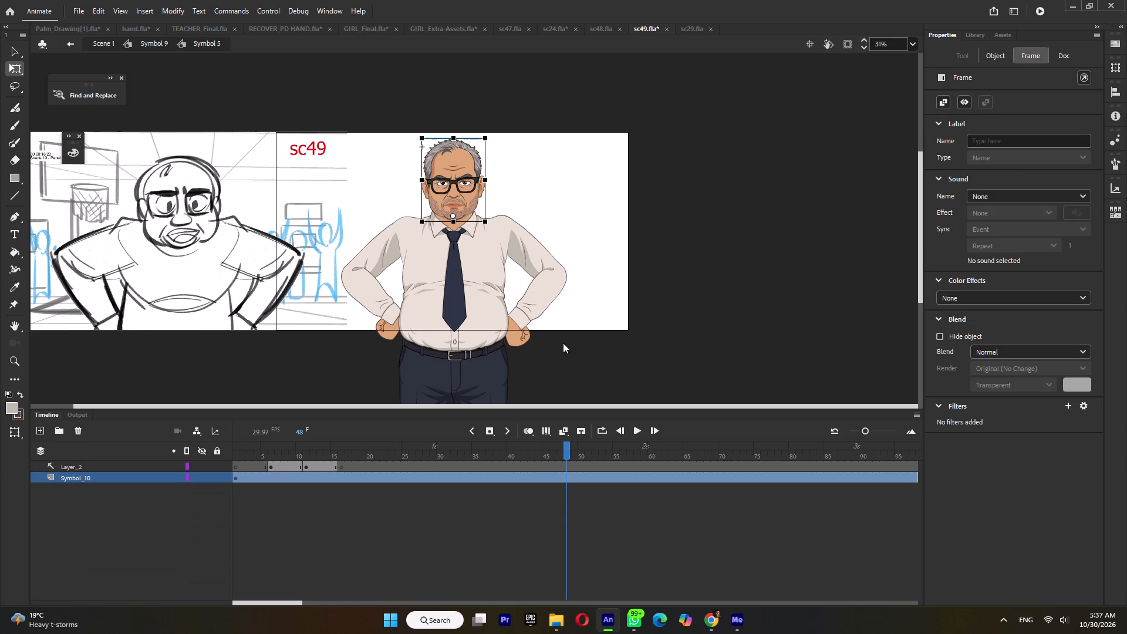
pyautogui.hotkey('ctrl', 'z')
# Scrub Symbol 5's timeline to frame 41 to examine the restored head, and return to Symbol 9.
pyautogui.click(459, 171)
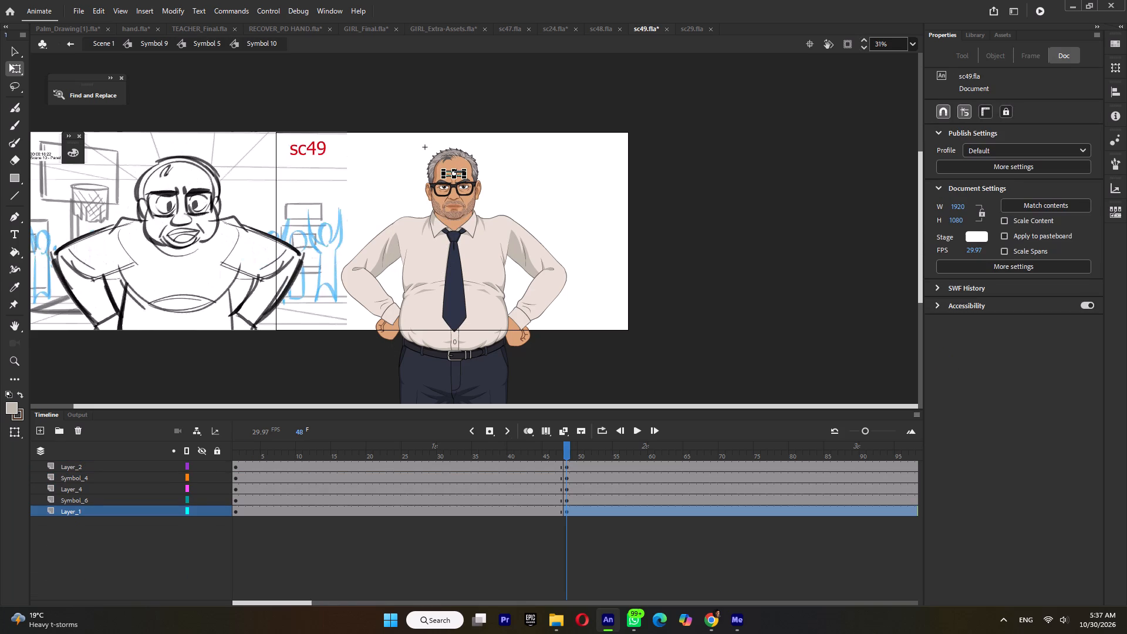
pyautogui.doubleClick(513, 177)
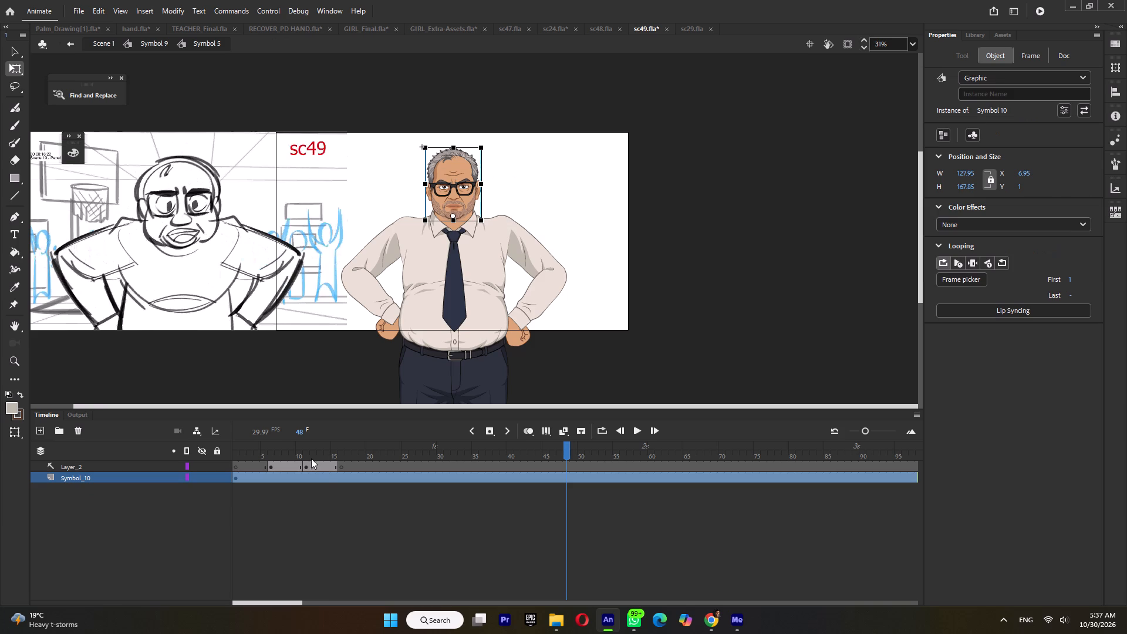
pyautogui.moveTo(325, 447); pyautogui.dragTo(519, 466)
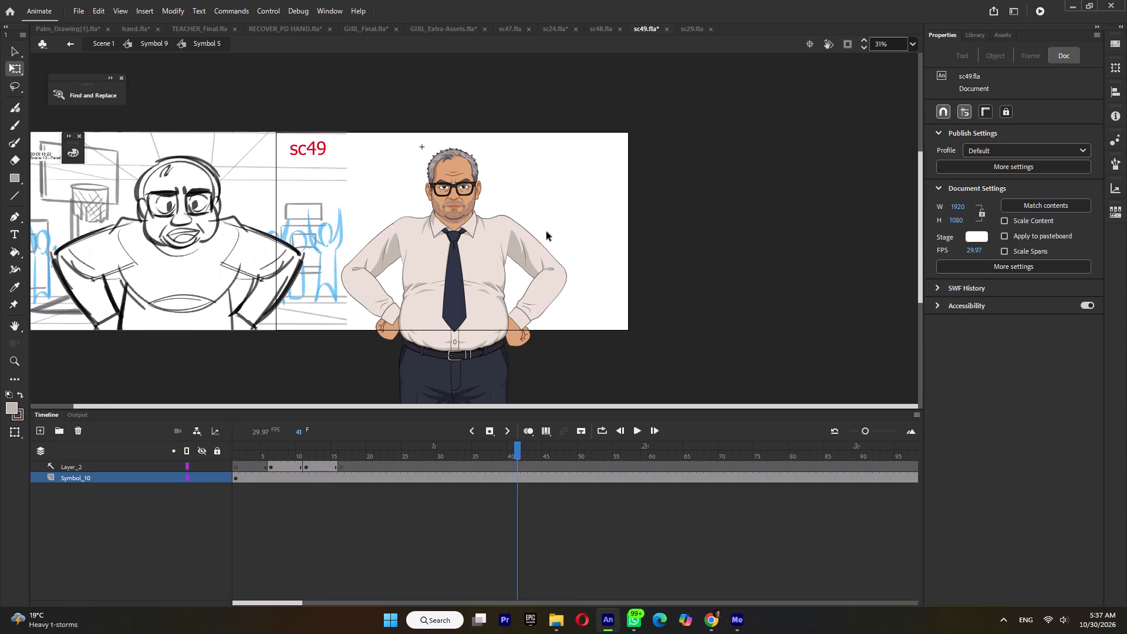
pyautogui.doubleClick(552, 209)
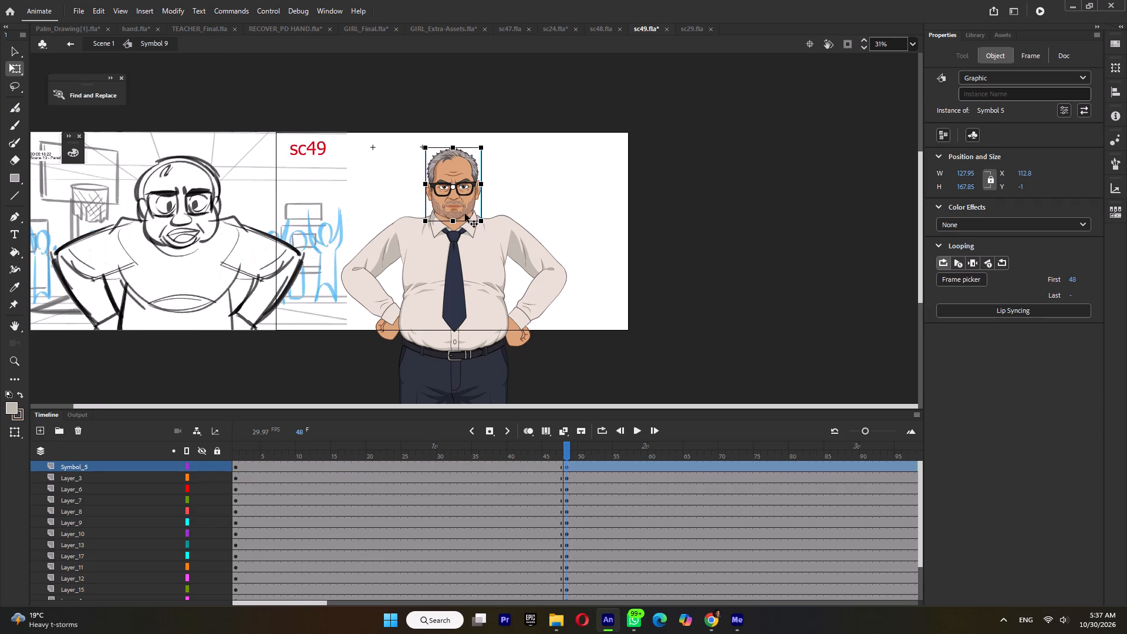
pyautogui.click(464, 208)
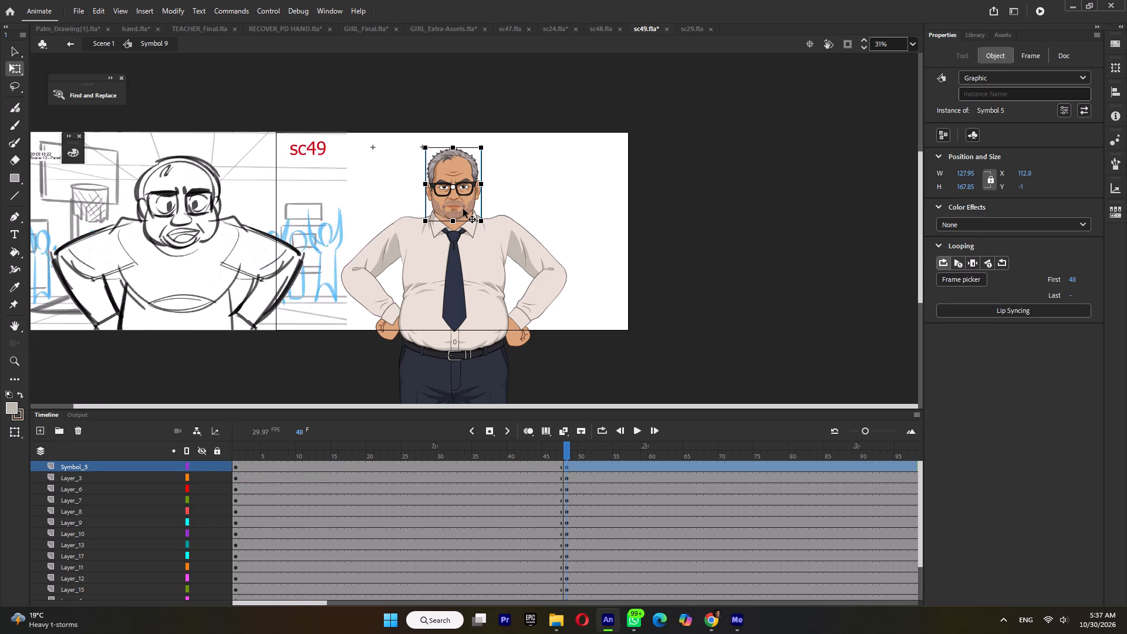
pyautogui.click(463, 209)
pyautogui.hotkey('ctrl', 'z')
# Select the torso and arm pieces together, anchor them at the bottom edge, and squash them to about 325.9 px tall.
pyautogui.moveTo(586, 229); pyautogui.dragTo(349, 274)
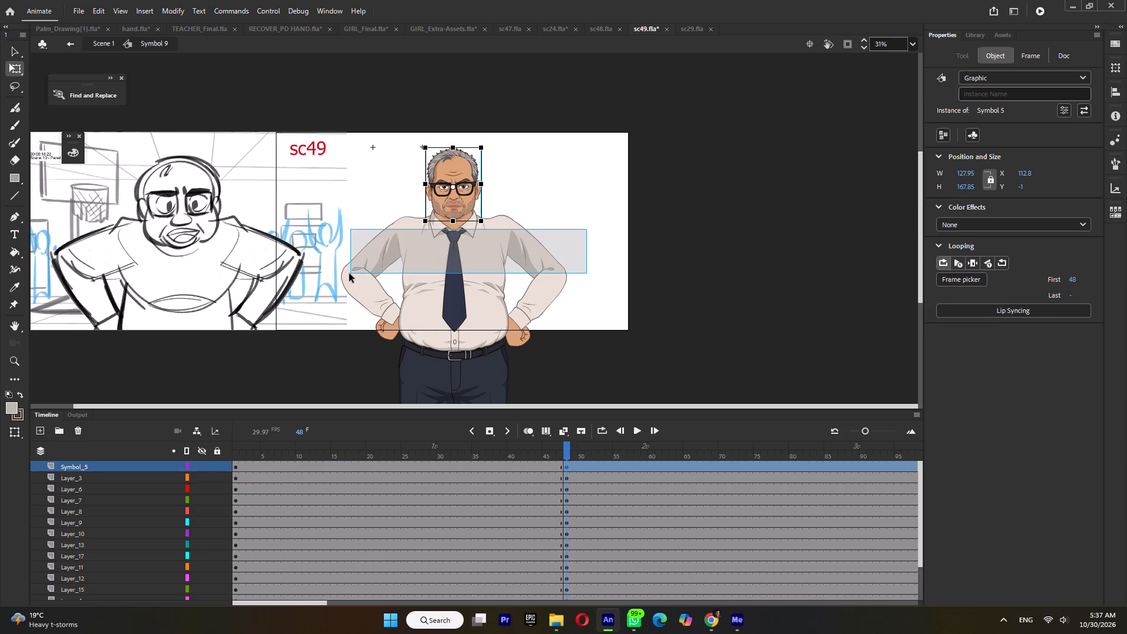
pyautogui.moveTo(349, 274); pyautogui.dragTo(342, 278)
pyautogui.moveTo(457, 273); pyautogui.dragTo(454, 346)
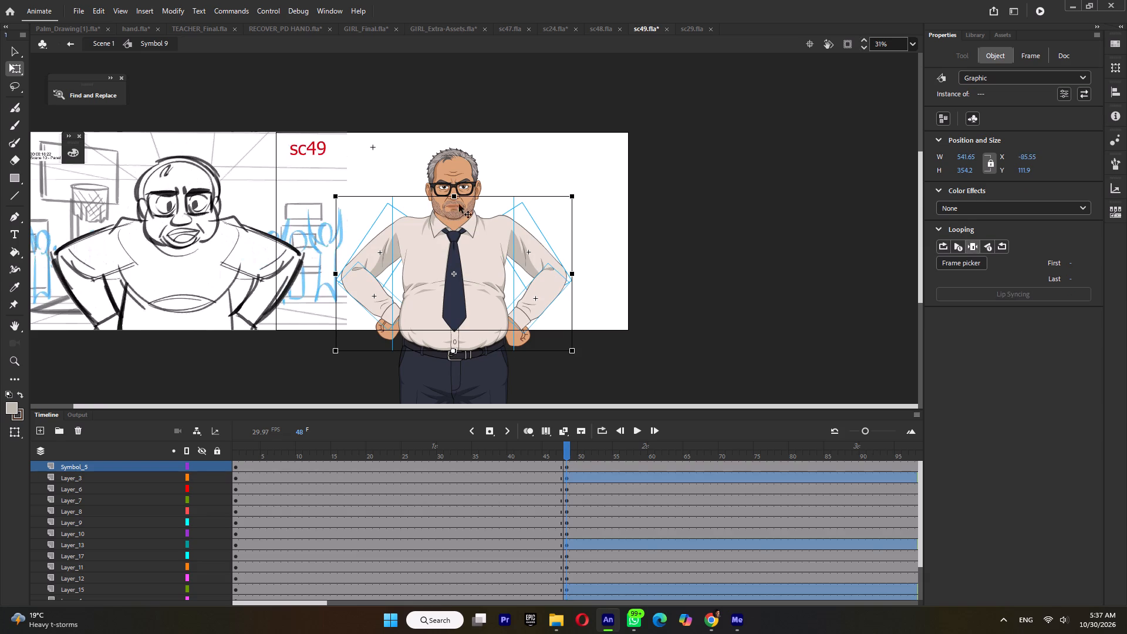
pyautogui.moveTo(456, 196); pyautogui.dragTo(456, 208)
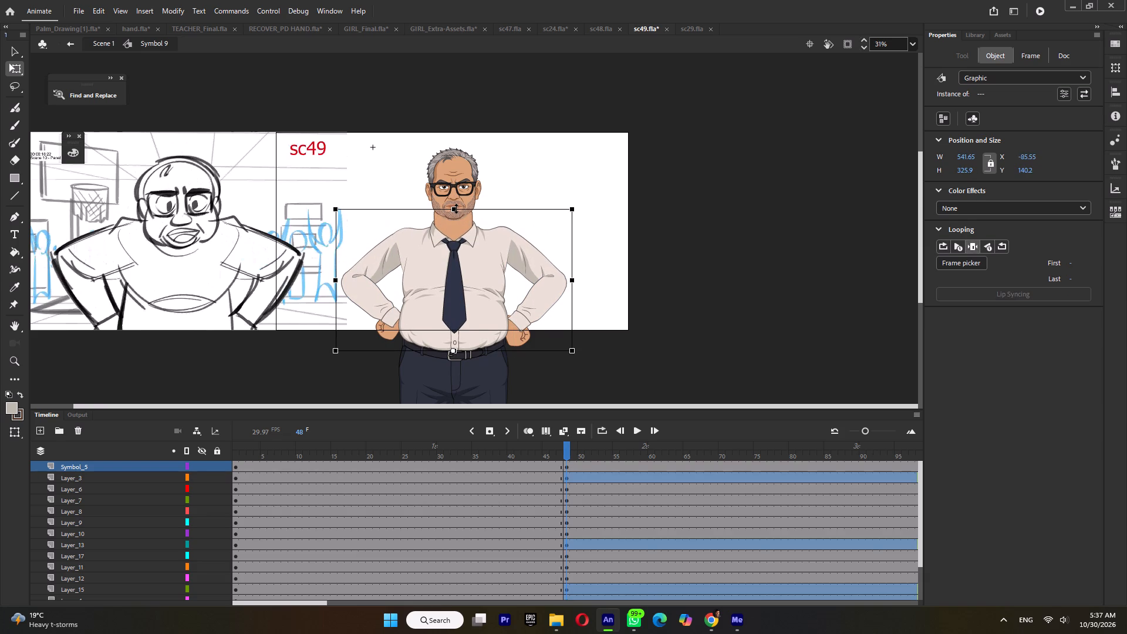
pyautogui.moveTo(456, 208); pyautogui.dragTo(457, 208)
# Inside the torso's Tween 36 group, move the tie slightly down the shirt.
pyautogui.tripleClick(458, 302)
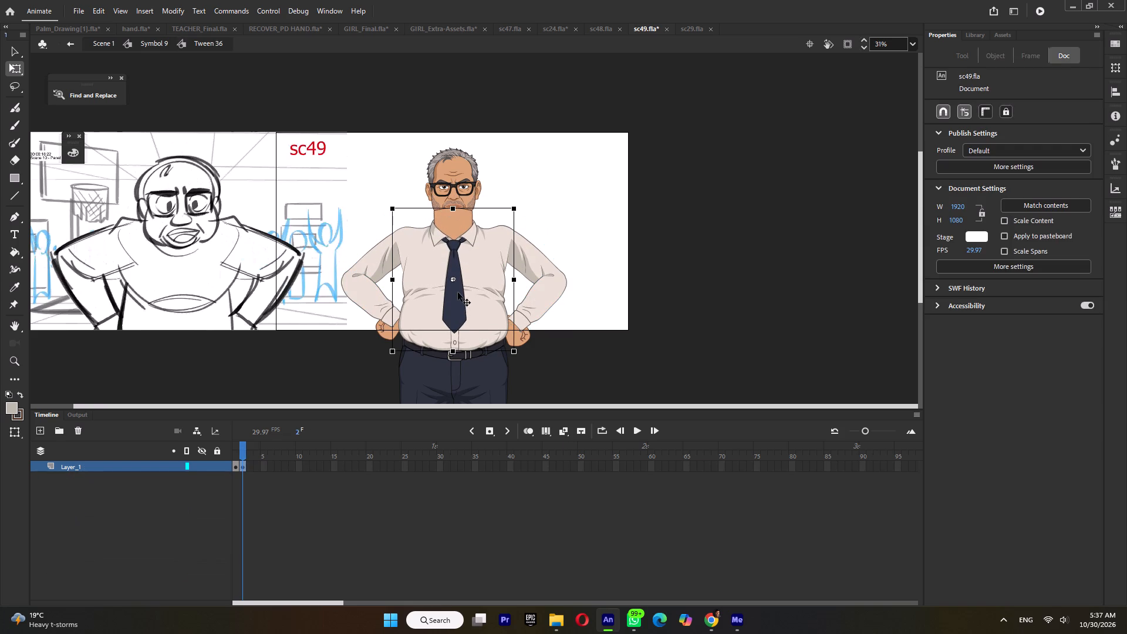
pyautogui.keyDown('ctrl'); pyautogui.scroll(1, 457, 292); pyautogui.keyUp('ctrl')
pyautogui.doubleClick(470, 302)
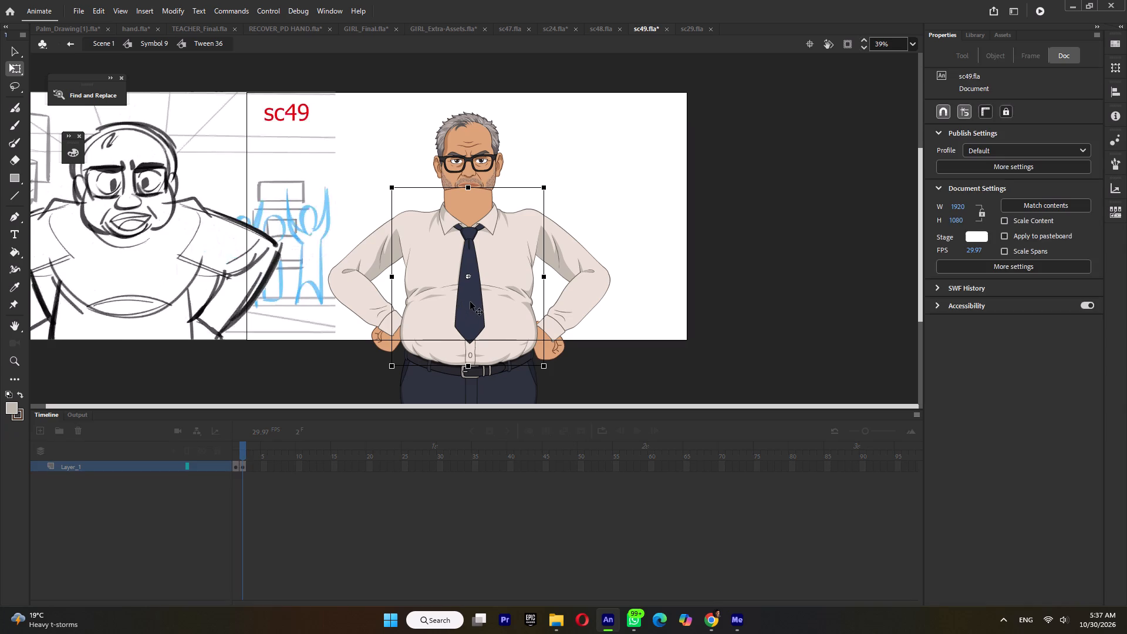
pyautogui.click(470, 302)
pyautogui.keyDown('ctrl'); pyautogui.scroll(2, 470, 242); pyautogui.keyUp('ctrl')
pyautogui.moveTo(473, 253); pyautogui.dragTo(473, 264)
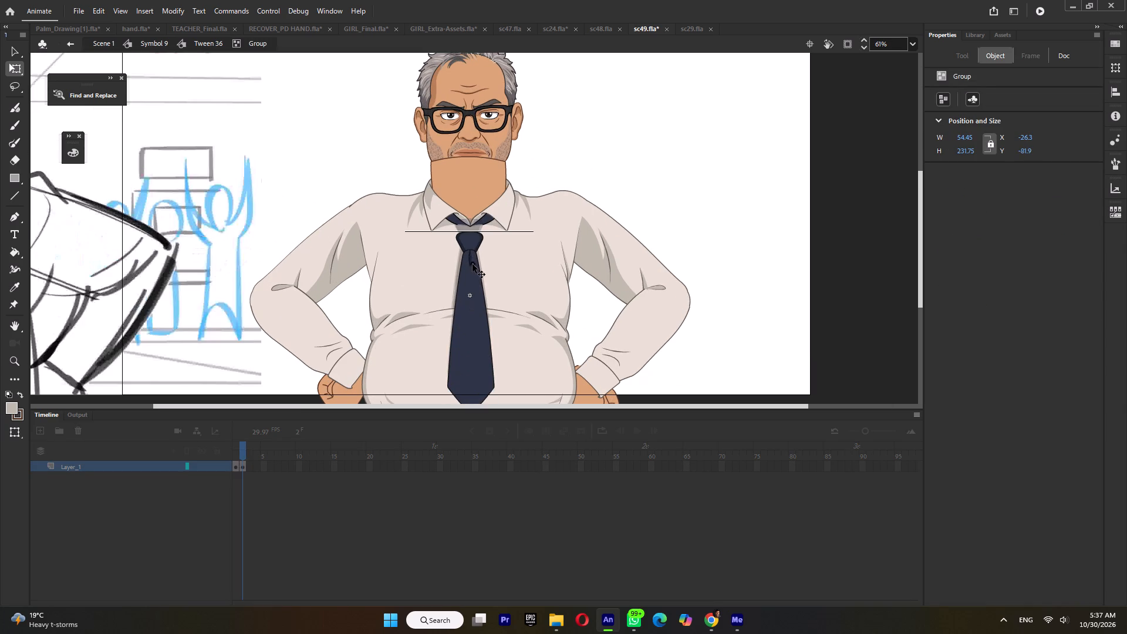
pyautogui.moveTo(473, 264); pyautogui.dragTo(473, 266)
# Anchor the shirt collar at its top edge and stretch it downward to about 80 px tall.
pyautogui.click(478, 217)
pyautogui.moveTo(468, 207); pyautogui.dragTo(467, 178)
pyautogui.moveTo(471, 232); pyautogui.dragTo(471, 246)
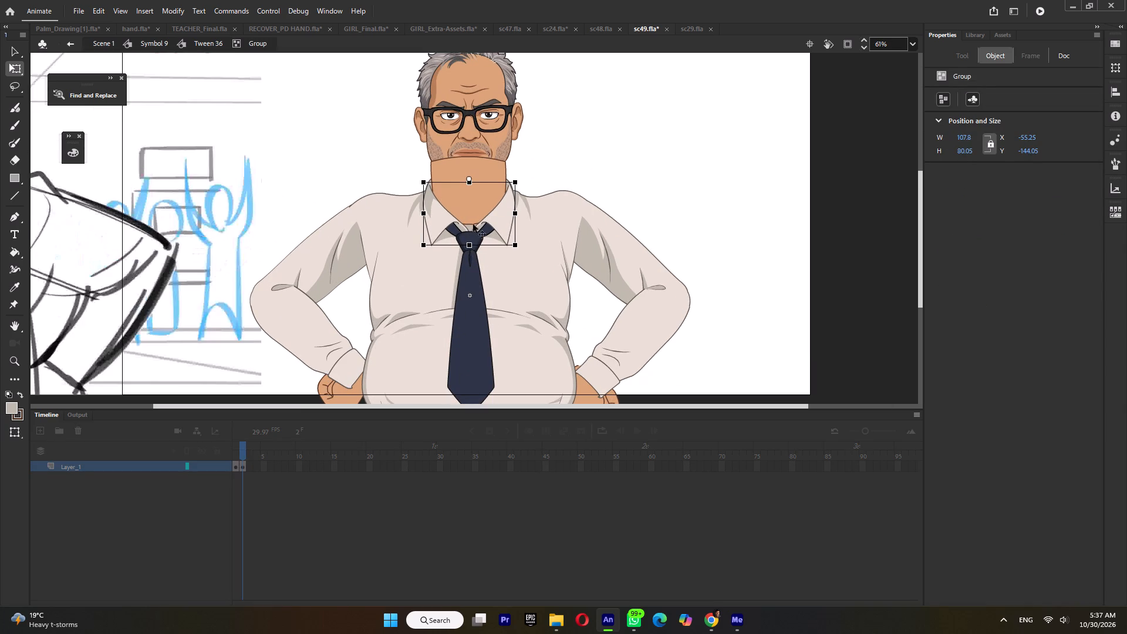
# Anchor the neck skin shape at its top edge, stretch it downward toward the tie knot, and return to Symbol 9.
pyautogui.click(473, 214)
pyautogui.moveTo(468, 188); pyautogui.dragTo(470, 161)
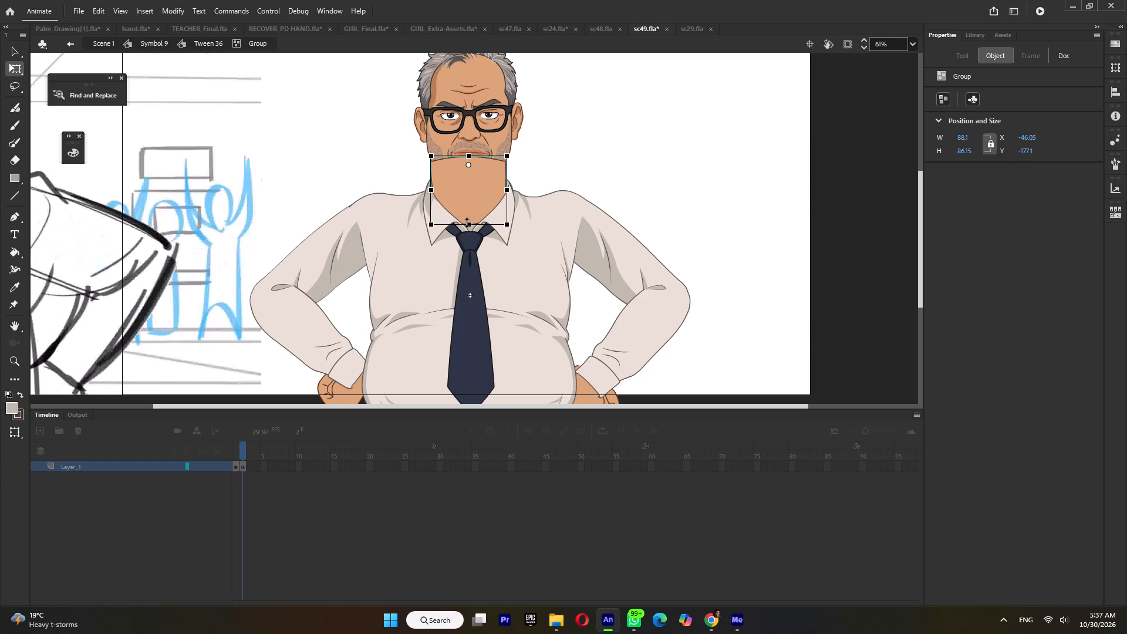
pyautogui.moveTo(467, 222); pyautogui.dragTo(467, 234)
pyautogui.doubleClick(596, 157)
pyautogui.doubleClick(464, 102)
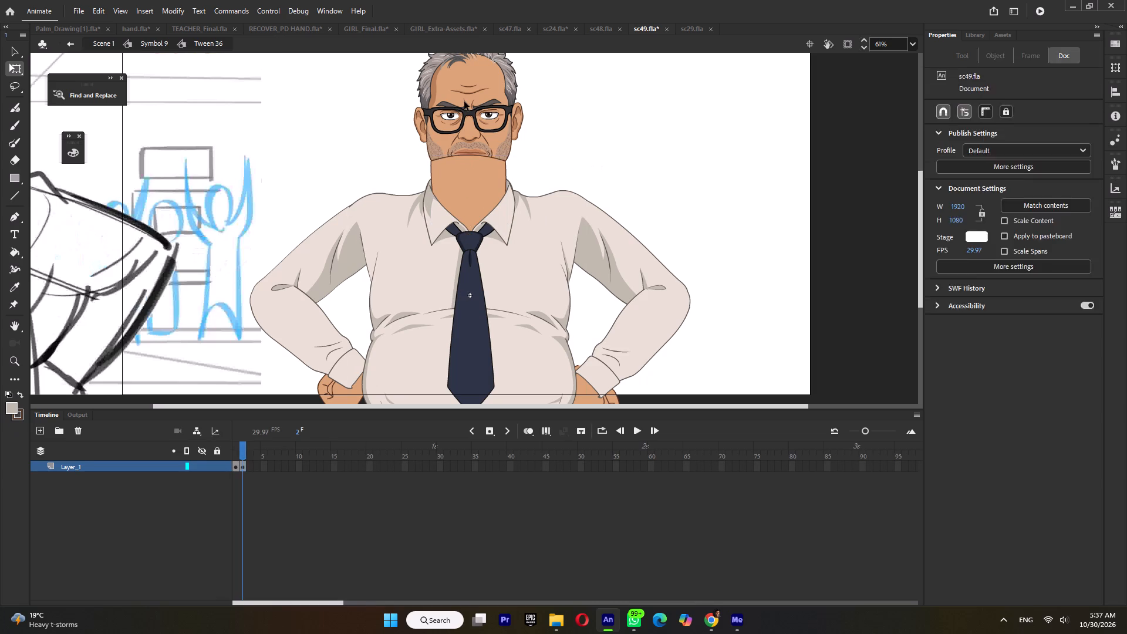
# Lower the Symbol 5 head over the collar and enlarge it to about 150.5 × 197.4 px, its chin at the tie knot.
pyautogui.click(464, 102)
pyautogui.moveTo(482, 121); pyautogui.dragTo(482, 133)
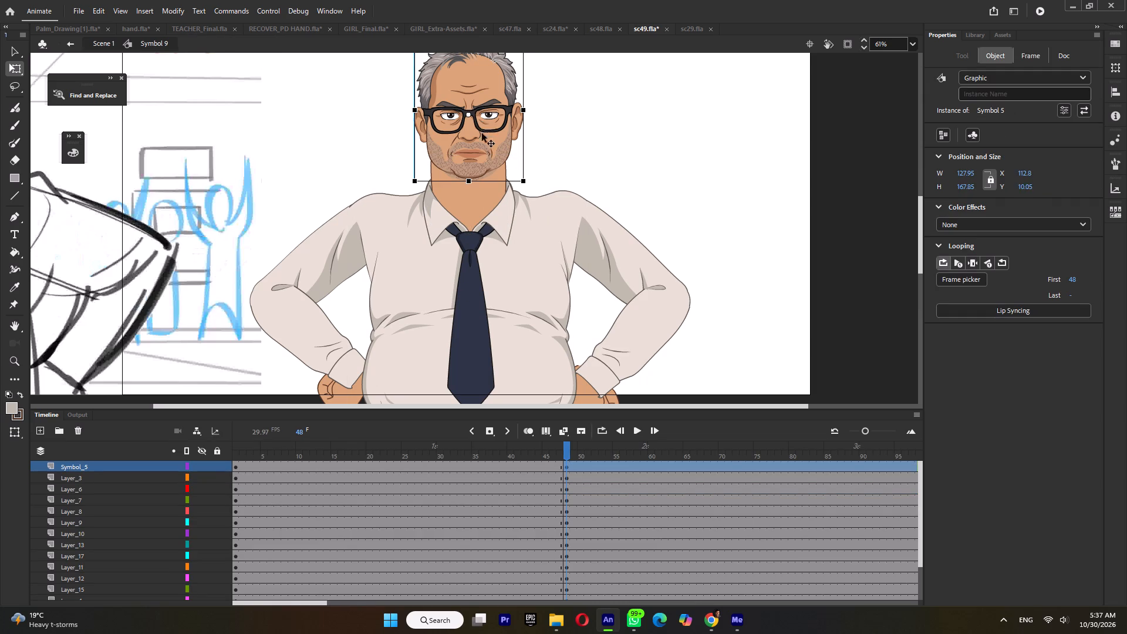
pyautogui.moveTo(482, 133); pyautogui.dragTo(482, 170)
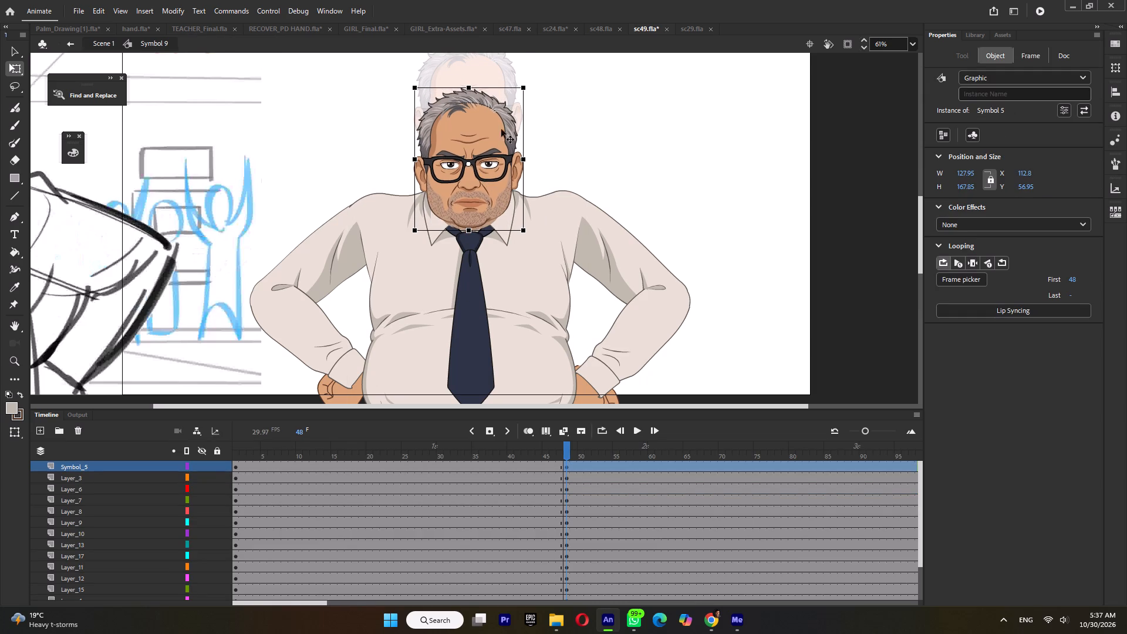
pyautogui.keyDown('shift'); pyautogui.moveTo(522, 90); pyautogui.dragTo(542, 76); pyautogui.keyUp('shift')
pyautogui.moveTo(498, 183); pyautogui.dragTo(497, 172)
# Inside the head's nested Symbol 10, nudge the under-chin skin group upward to about Y 114.6, and return to Symbol 9.
pyautogui.doubleClick(492, 208)
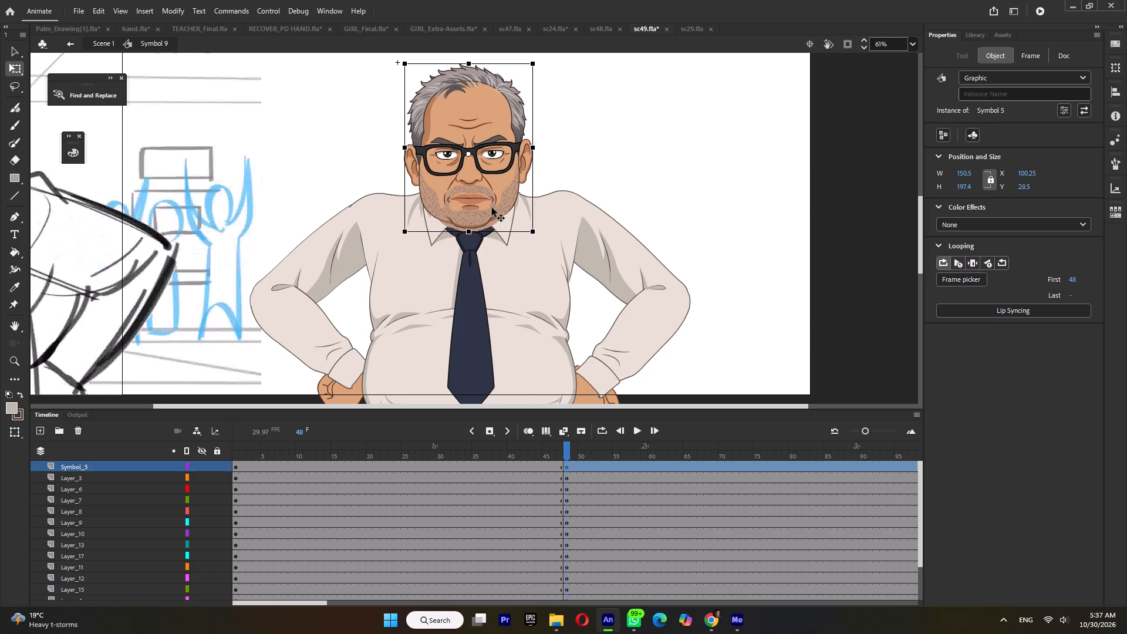
pyautogui.click(485, 227)
pyautogui.click(485, 227)
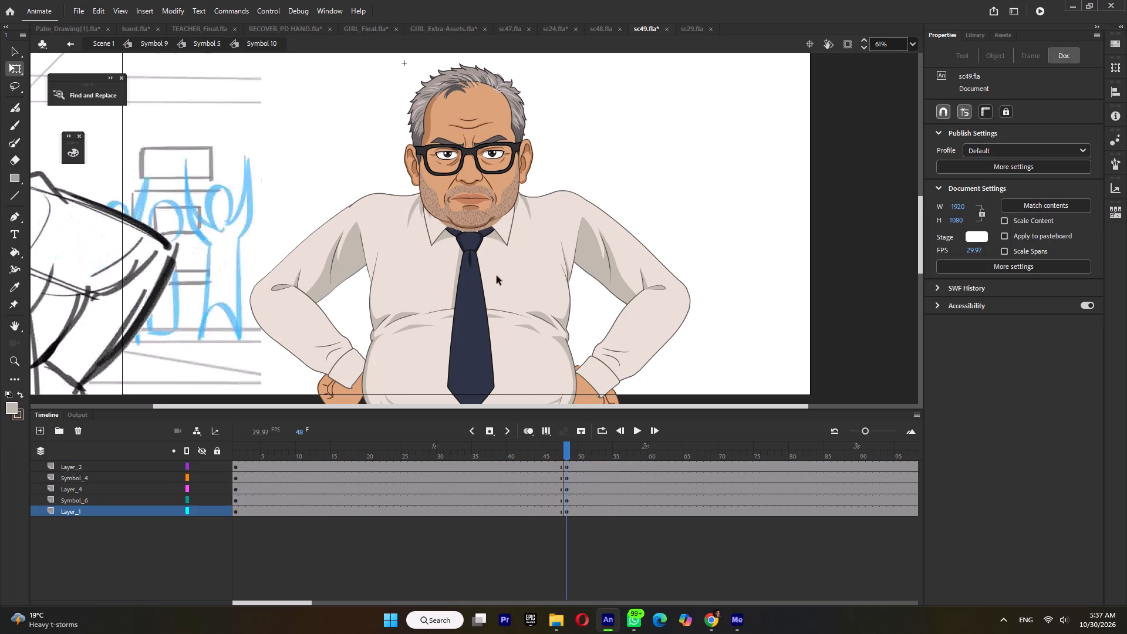
pyautogui.click(473, 235)
pyautogui.click(474, 232)
pyautogui.keyDown('ctrl'); pyautogui.scroll(5, 474, 232); pyautogui.keyUp('ctrl')
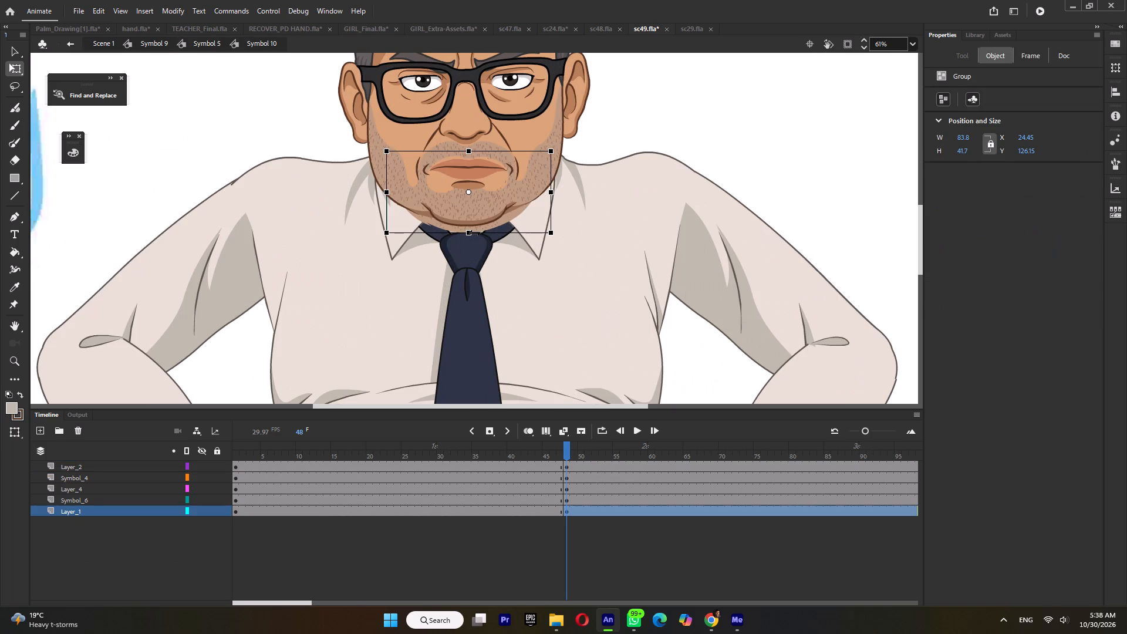
pyautogui.hotkey('shift', 'Up')
pyautogui.hotkey('shift', 'Up')
pyautogui.hotkey('shift', 'Up')
pyautogui.hotkey('shift', 'Up')
pyautogui.hotkey('shift', 'Up')
pyautogui.hotkey('shift', 'Up')
pyautogui.hotkey('shift', 'Up')
pyautogui.hotkey('shift', 'Up')
pyautogui.hotkey('shift', 'Up')
pyautogui.hotkey('shift', 'Up')
pyautogui.hotkey('shift', 'Up')
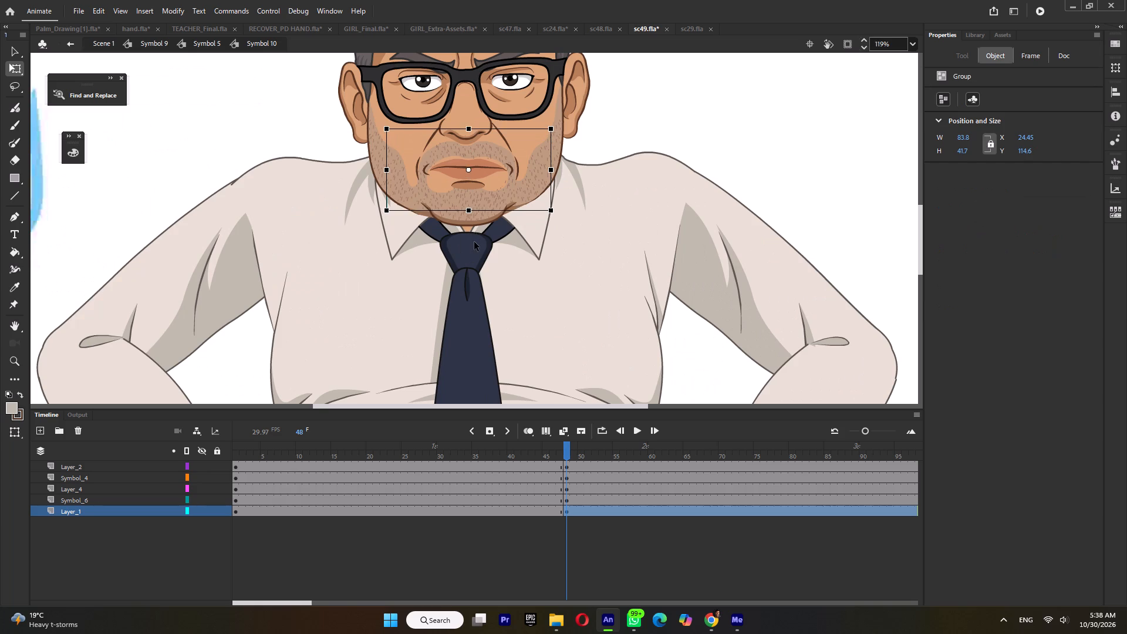
pyautogui.keyDown('ctrl'); pyautogui.scroll(-3, 478, 235); pyautogui.keyUp('ctrl')
pyautogui.keyDown('ctrl'); pyautogui.doubleClick(576, 160); pyautogui.keyUp('ctrl')
pyautogui.keyDown('ctrl'); pyautogui.scroll(-3, 576, 161); pyautogui.keyUp('ctrl')
pyautogui.tripleClick(539, 184)
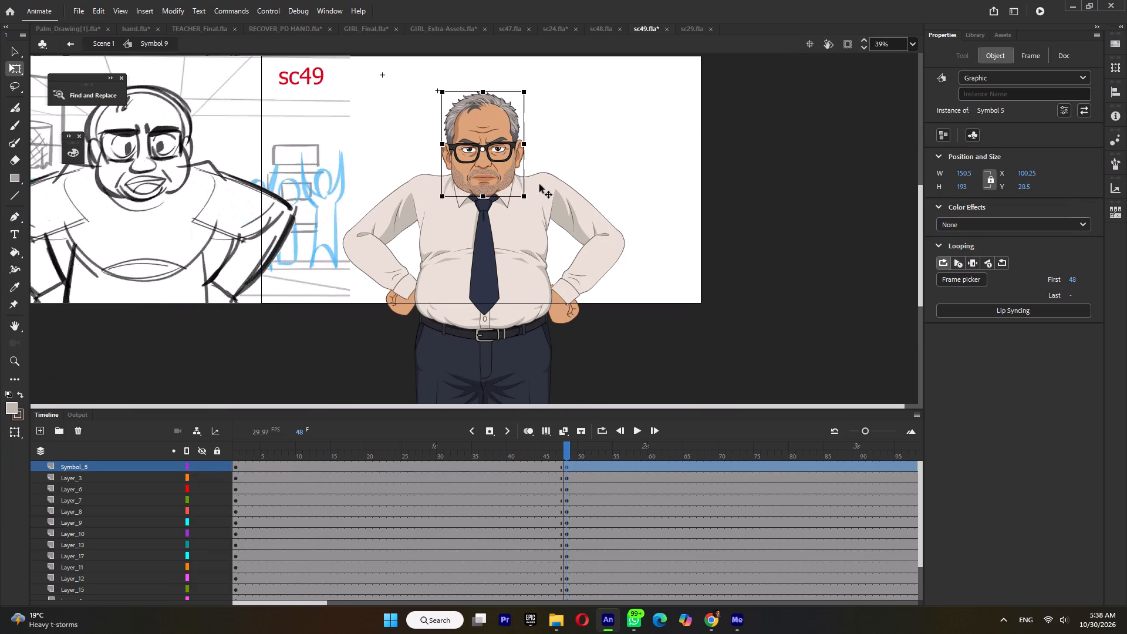
# Inside Tween 36's nested shirt groups, pull the outline slightly upward between the collar and the character's left shoulder.
pyautogui.click(539, 184)
pyautogui.scroll(4, 525, 181)
pyautogui.scroll(-1, 543, 207)
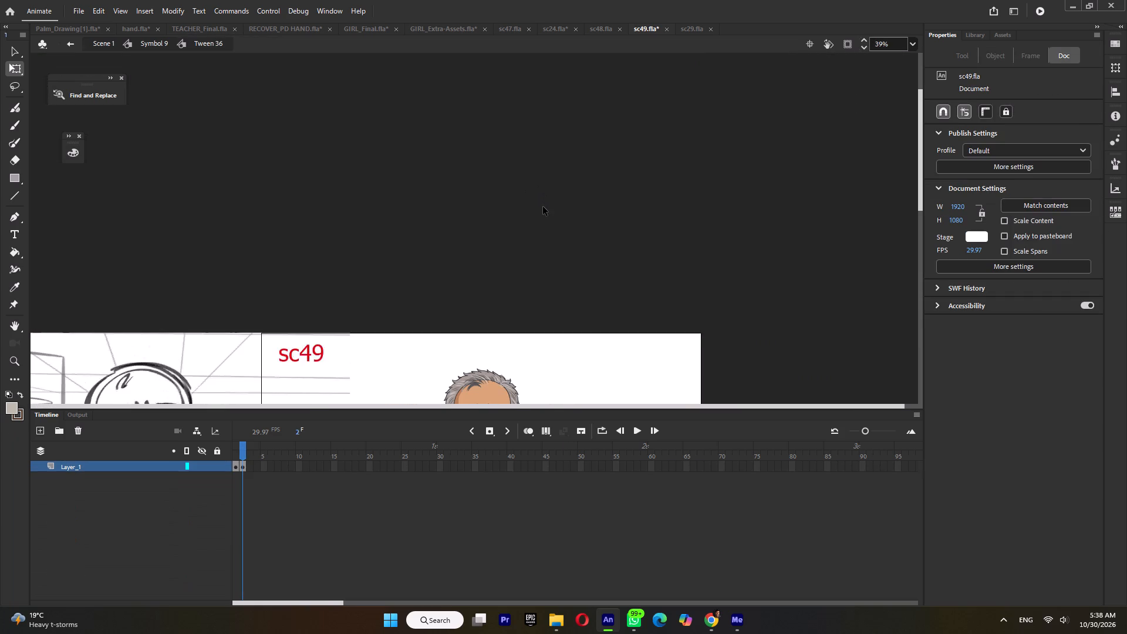
pyautogui.scroll(-2, 543, 206)
pyautogui.keyDown('ctrl'); pyautogui.scroll(5, 538, 269); pyautogui.keyUp('ctrl')
pyautogui.doubleClick(532, 223)
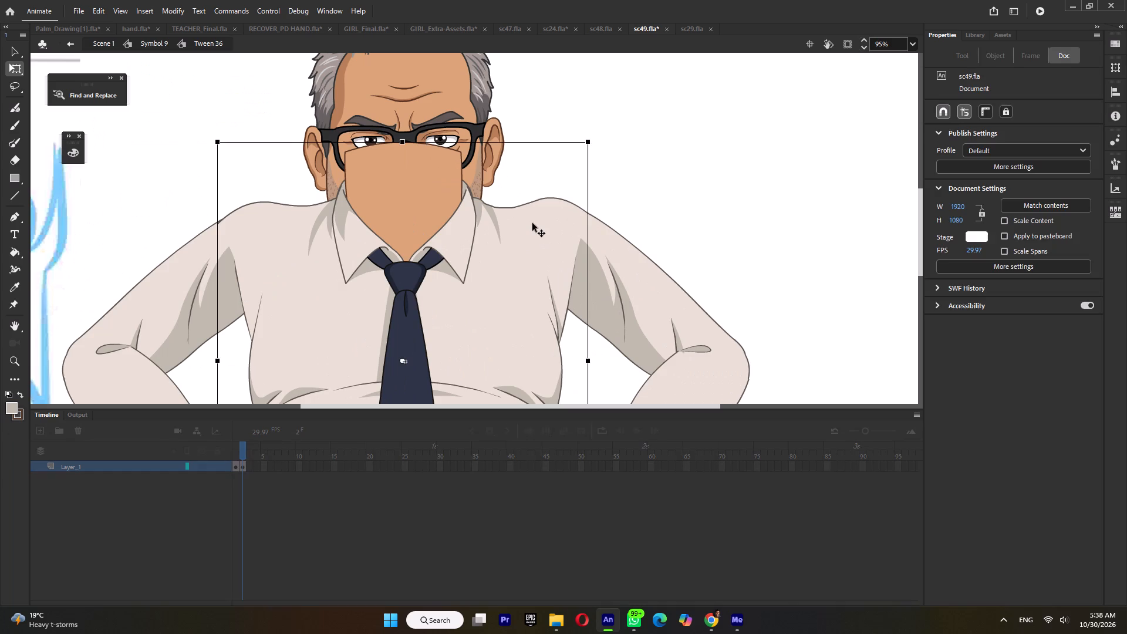
pyautogui.keyDown('ctrl'); pyautogui.scroll(3, 508, 210); pyautogui.keyUp('ctrl')
pyautogui.doubleClick(518, 209)
pyautogui.doubleClick(514, 209)
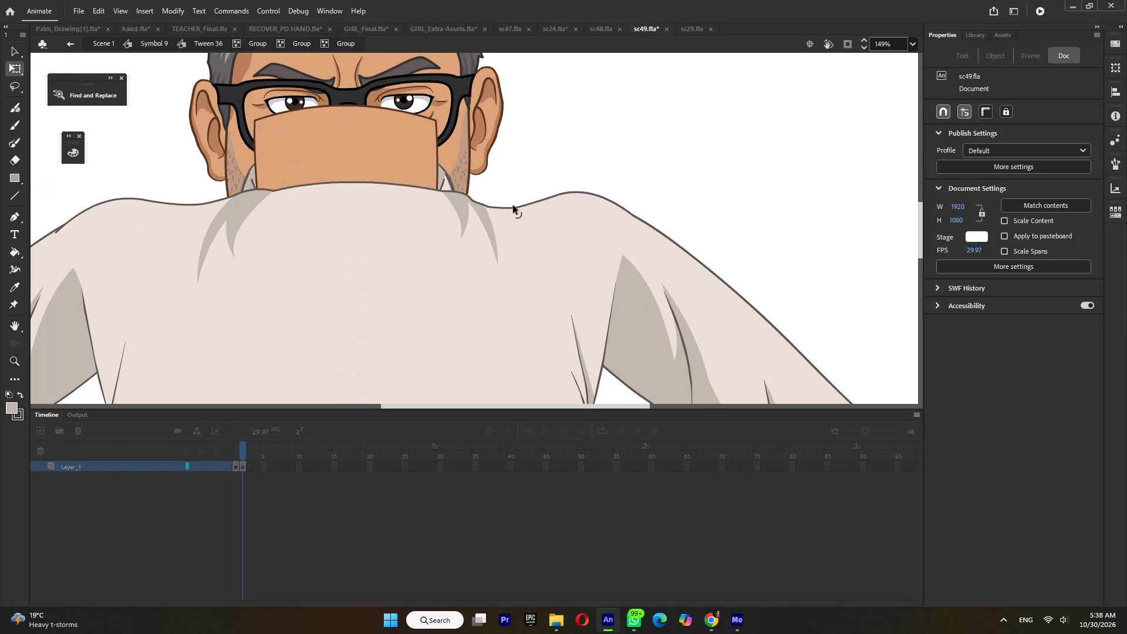
pyautogui.click(513, 205)
pyautogui.click(488, 207)
pyautogui.moveTo(485, 210); pyautogui.dragTo(479, 207)
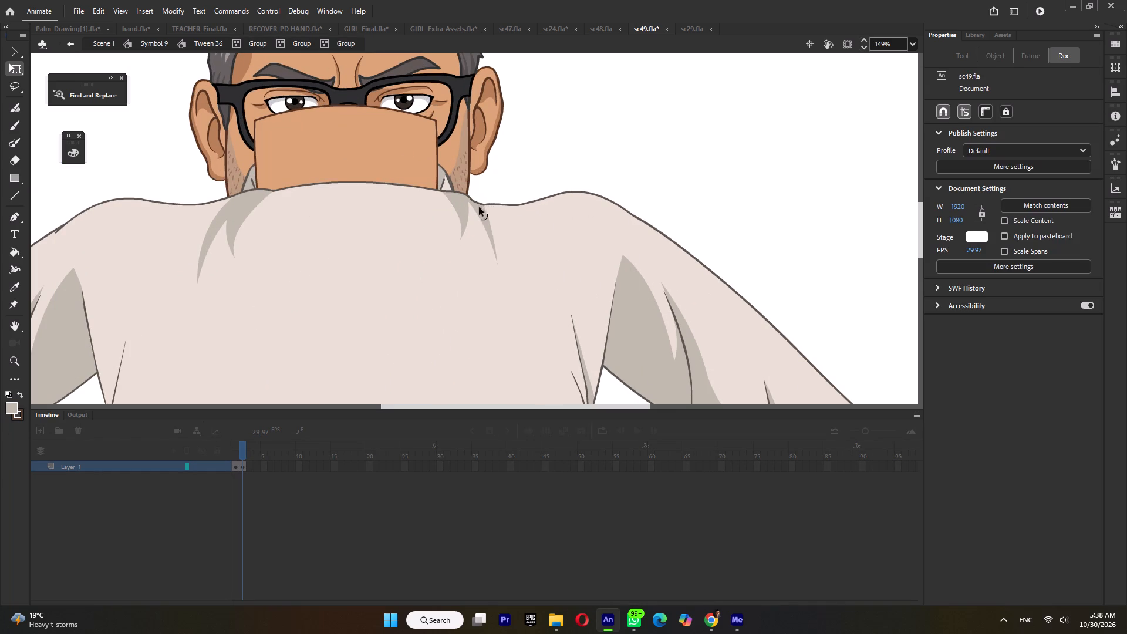
pyautogui.moveTo(479, 207); pyautogui.dragTo(443, 155)
# Smooth the small kinked outline segment beside the collar into the character's left shoulder line.
pyautogui.click(475, 202)
pyautogui.keyDown('shift'); pyautogui.click(497, 201); pyautogui.keyUp('shift')
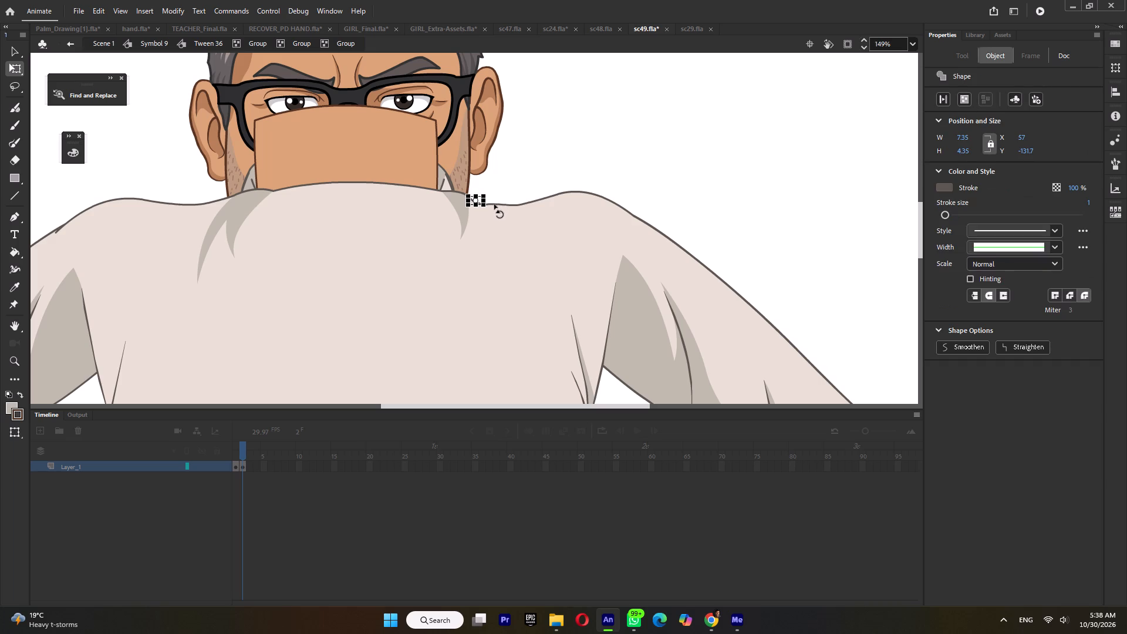
pyautogui.keyDown('shift'); pyautogui.click(494, 204); pyautogui.keyUp('shift')
pyautogui.keyDown('ctrl'); pyautogui.scroll(5, 494, 210); pyautogui.keyUp('ctrl')
pyautogui.keyDown('shift'); pyautogui.click(490, 200); pyautogui.keyUp('shift')
pyautogui.click(545, 144)
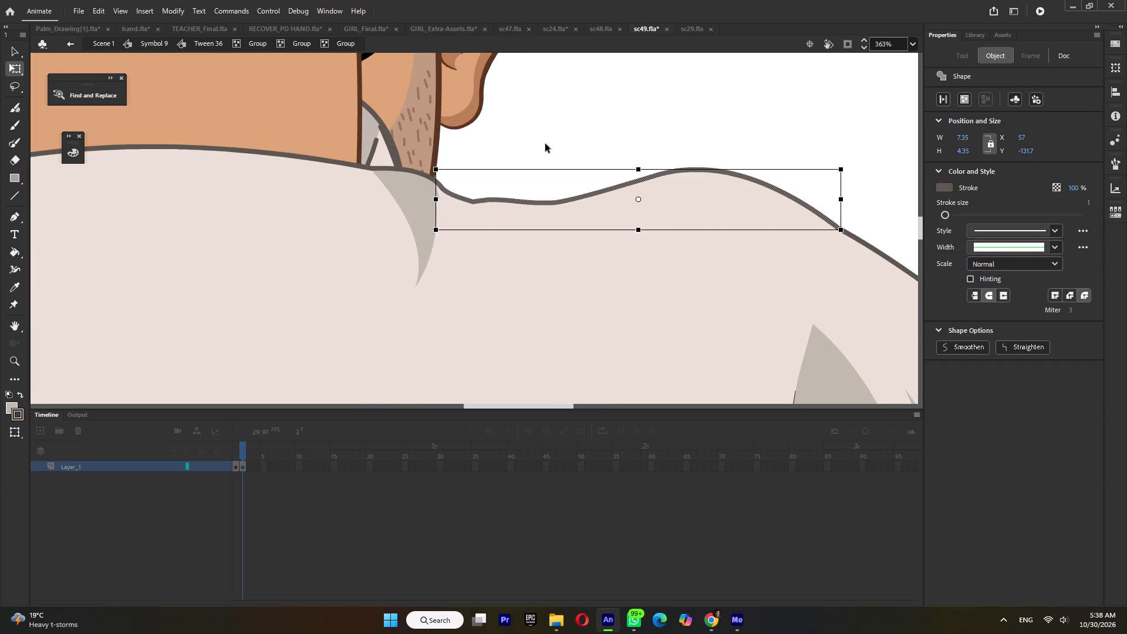
pyautogui.click(497, 199)
pyautogui.click(482, 201)
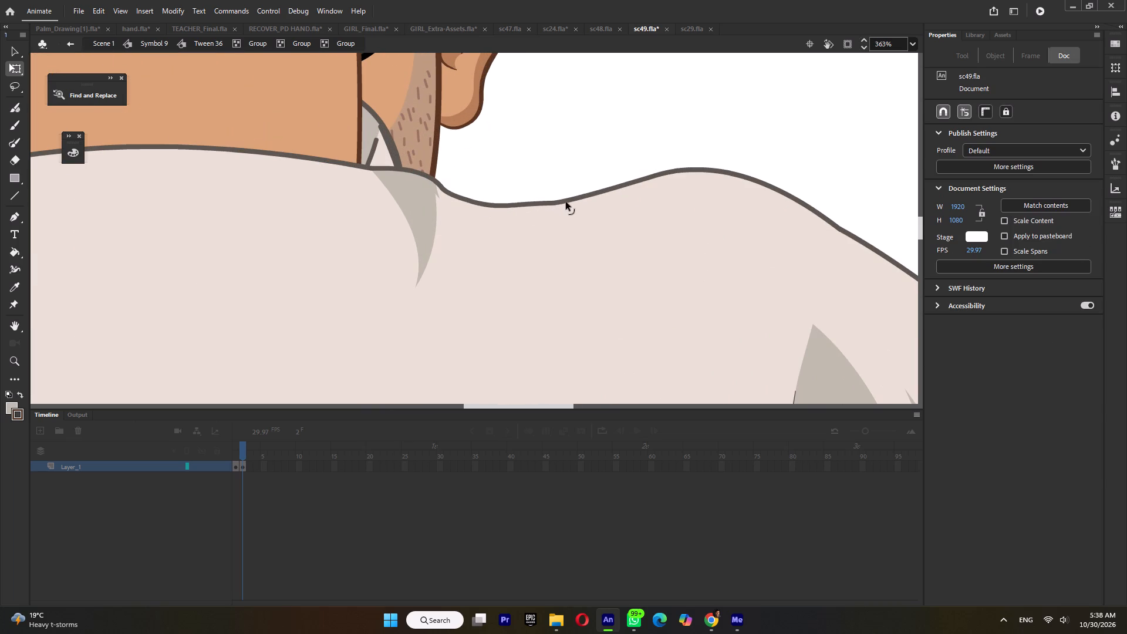
# Shape the character's left shoulder slope and the dip beside the collar into one even curve, and return to Symbol 9.
pyautogui.moveTo(565, 200); pyautogui.dragTo(568, 194)
pyautogui.moveTo(515, 205); pyautogui.dragTo(525, 205)
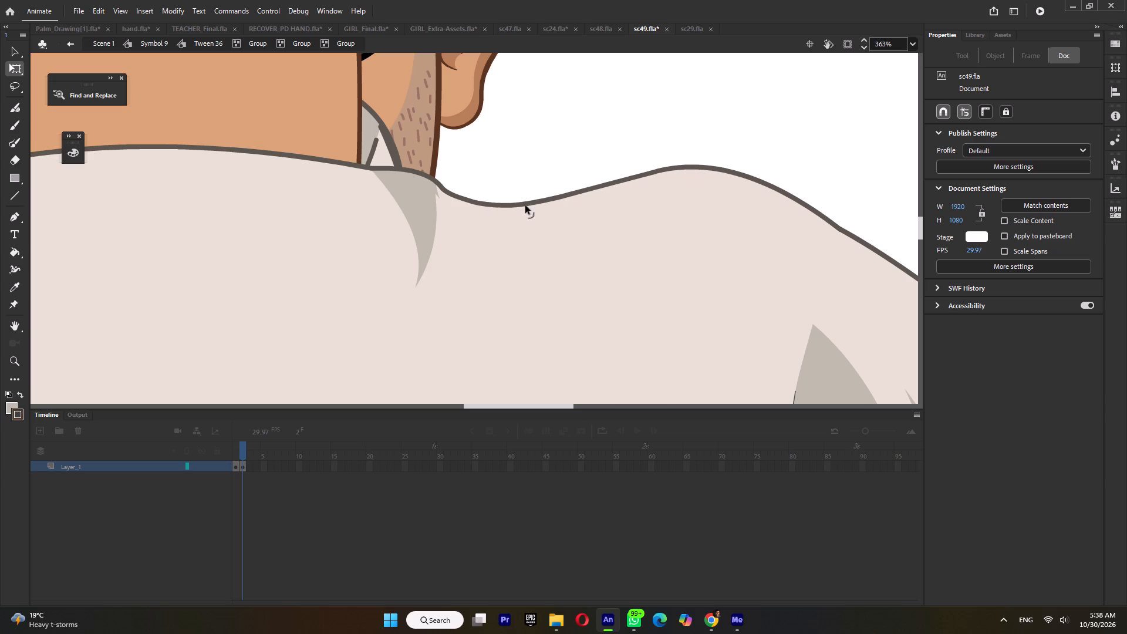
pyautogui.moveTo(525, 205); pyautogui.dragTo(524, 205)
pyautogui.click(448, 193)
pyautogui.keyDown('ctrl'); pyautogui.scroll(-4, 470, 192); pyautogui.keyUp('ctrl')
pyautogui.keyDown('ctrl'); pyautogui.scroll(-2, 527, 164); pyautogui.keyUp('ctrl')
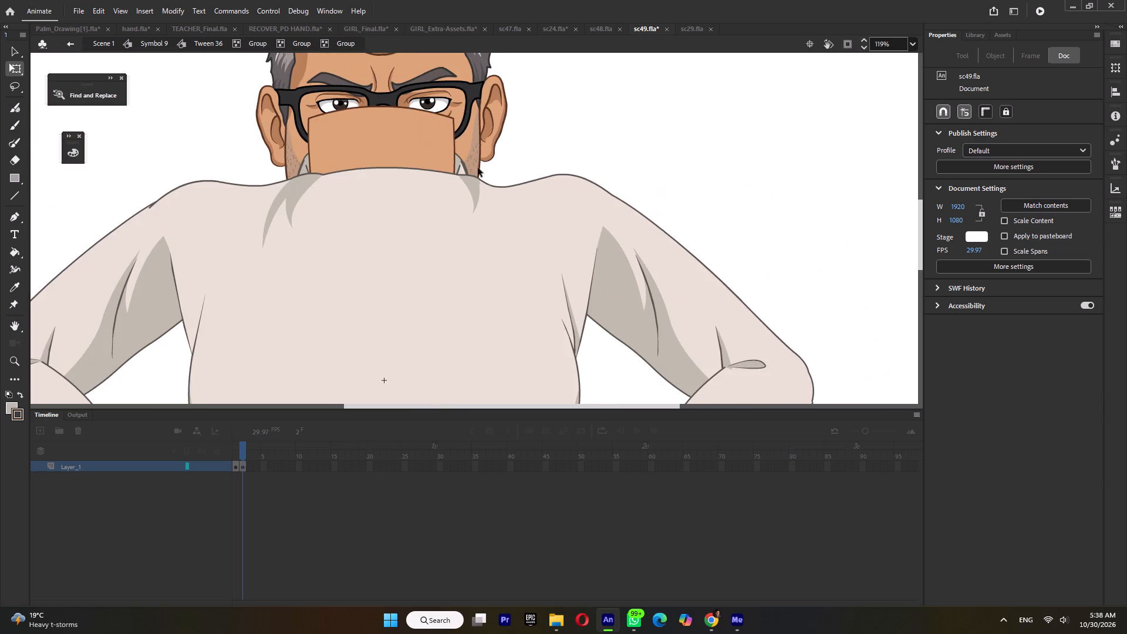
pyautogui.keyDown('ctrl'); pyautogui.scroll(1, 265, 182); pyautogui.keyUp('ctrl')
pyautogui.click(255, 186)
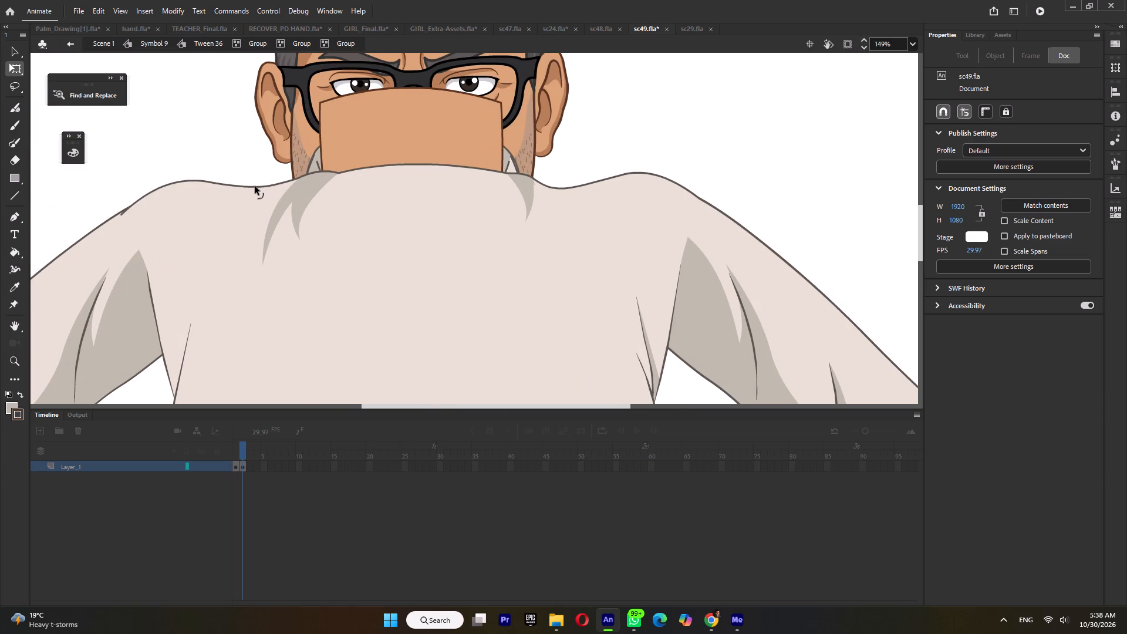
pyautogui.keyDown('ctrl'); pyautogui.scroll(-5, 257, 176); pyautogui.keyUp('ctrl')
pyautogui.keyDown('ctrl'); pyautogui.doubleClick(488, 134); pyautogui.keyUp('ctrl')
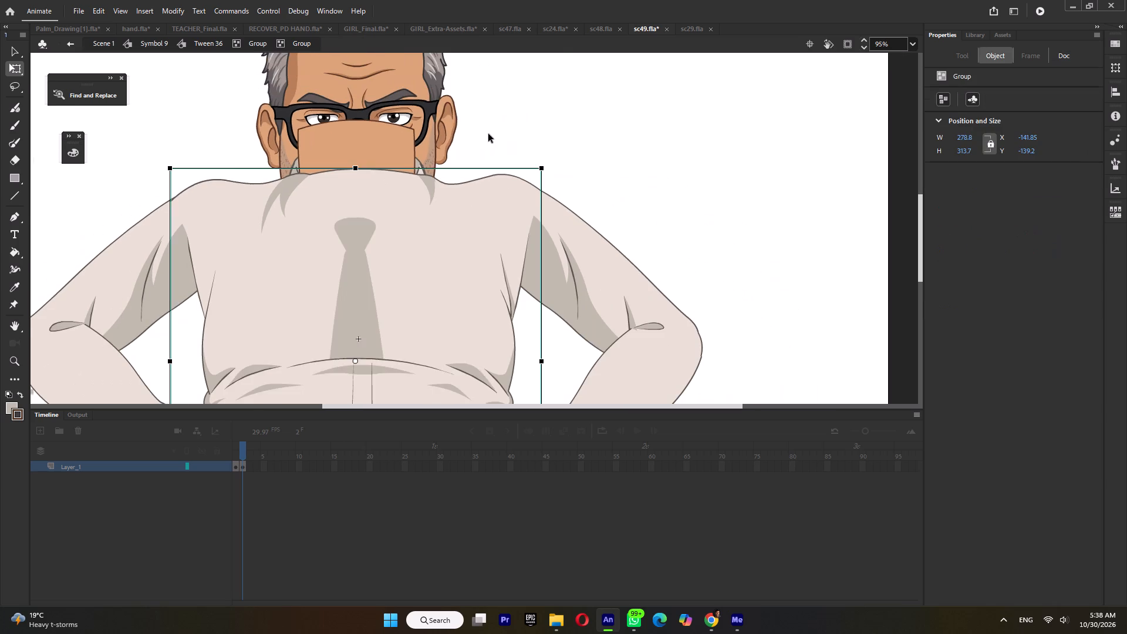
pyautogui.keyDown('ctrl'); pyautogui.scroll(-3, 522, 188); pyautogui.keyUp('ctrl')
pyautogui.doubleClick(589, 188)
pyautogui.keyDown('ctrl'); pyautogui.scroll(-3, 589, 188); pyautogui.keyUp('ctrl')
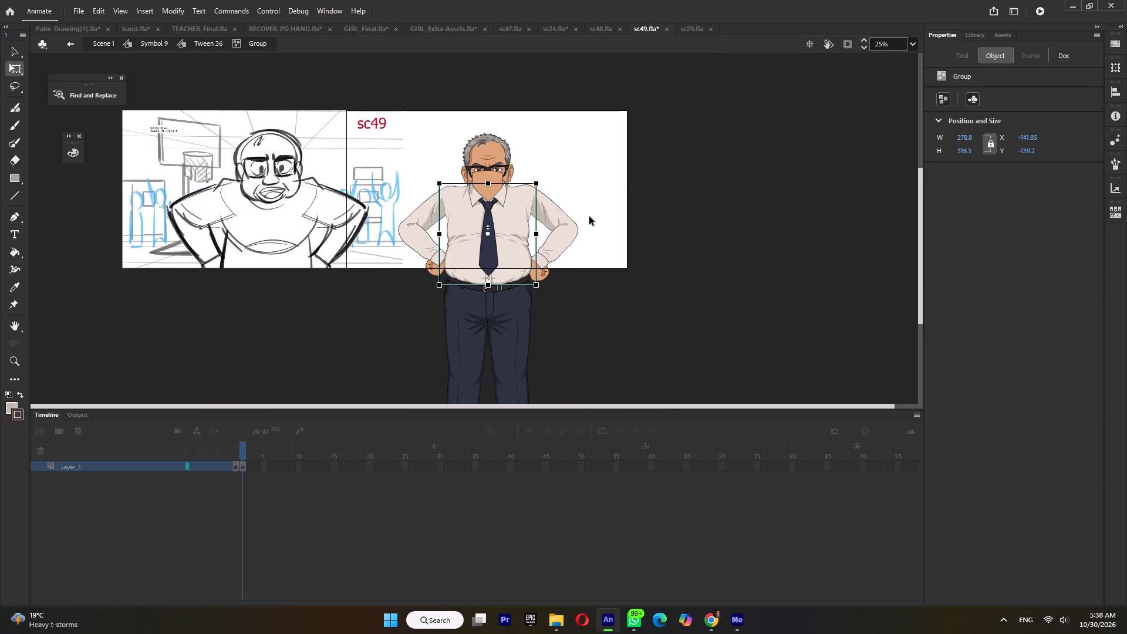
pyautogui.click(554, 252)
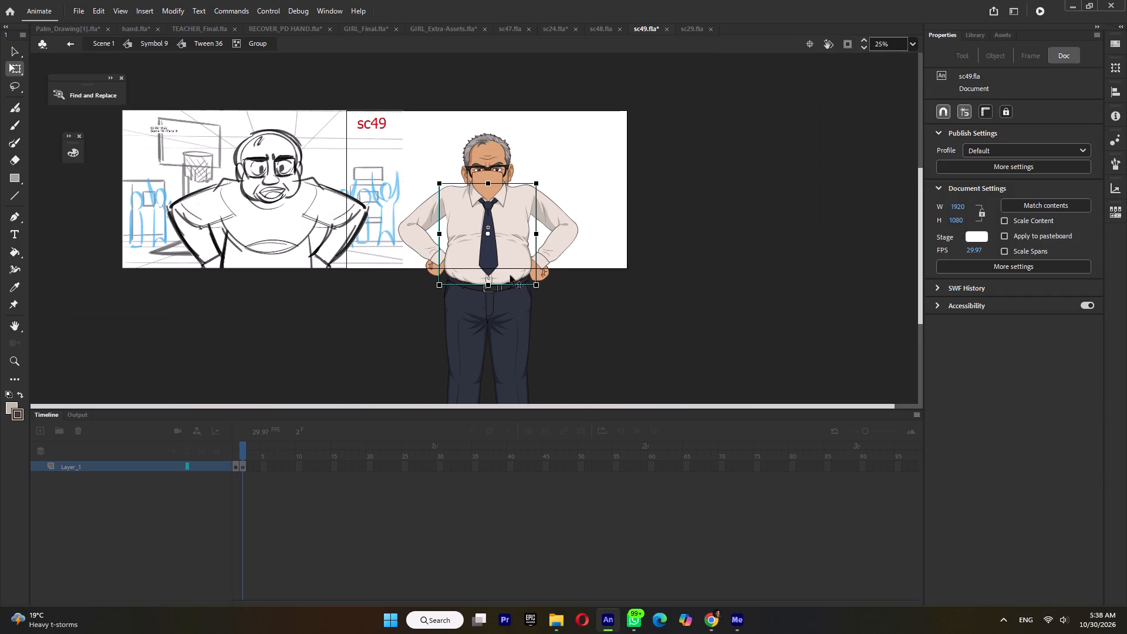
pyautogui.doubleClick(581, 257)
pyautogui.doubleClick(579, 287)
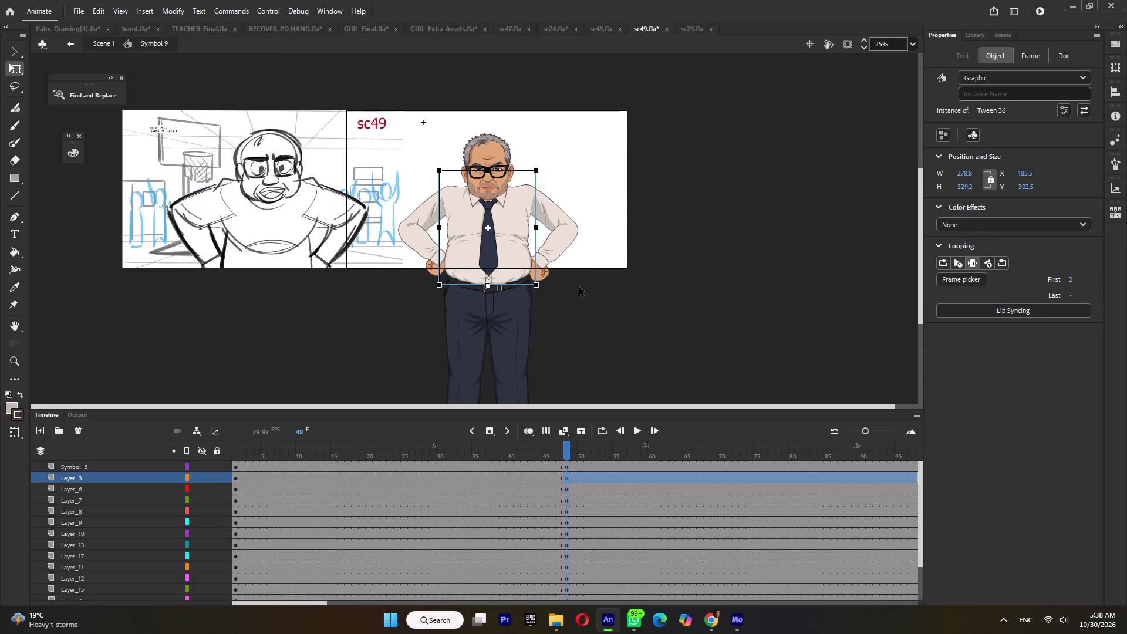
# At frame 48, scale the hands-on-hips character up to about 571 × 763.3 px from a lowered pivot and move it slightly down.
pyautogui.click(555, 454)
pyautogui.click(569, 454)
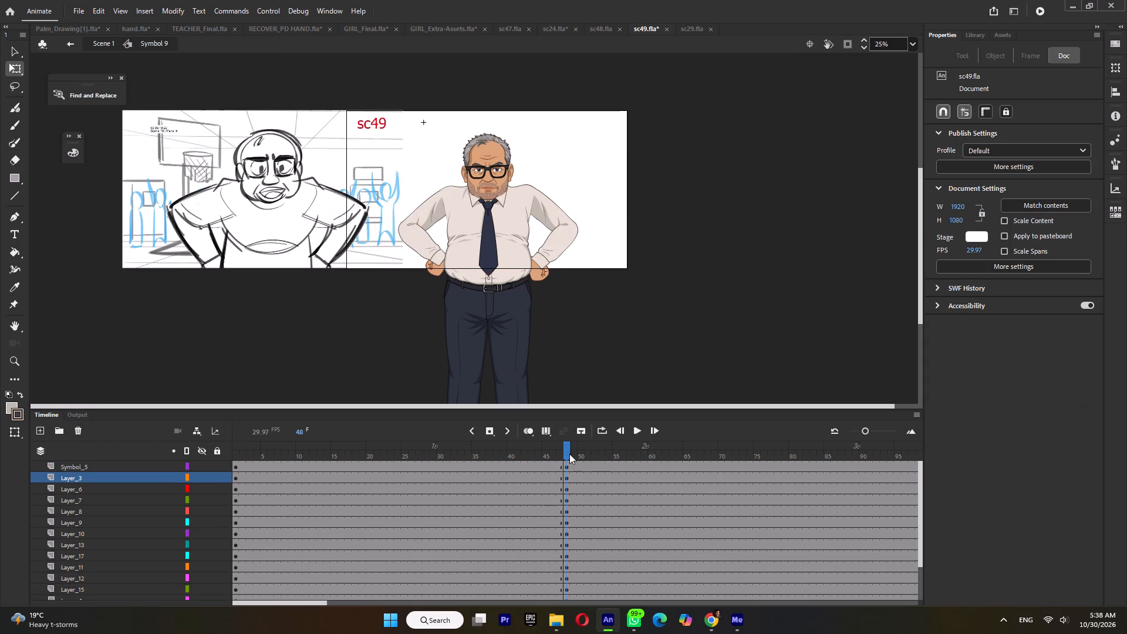
pyautogui.moveTo(365, 140); pyautogui.dragTo(616, 355)
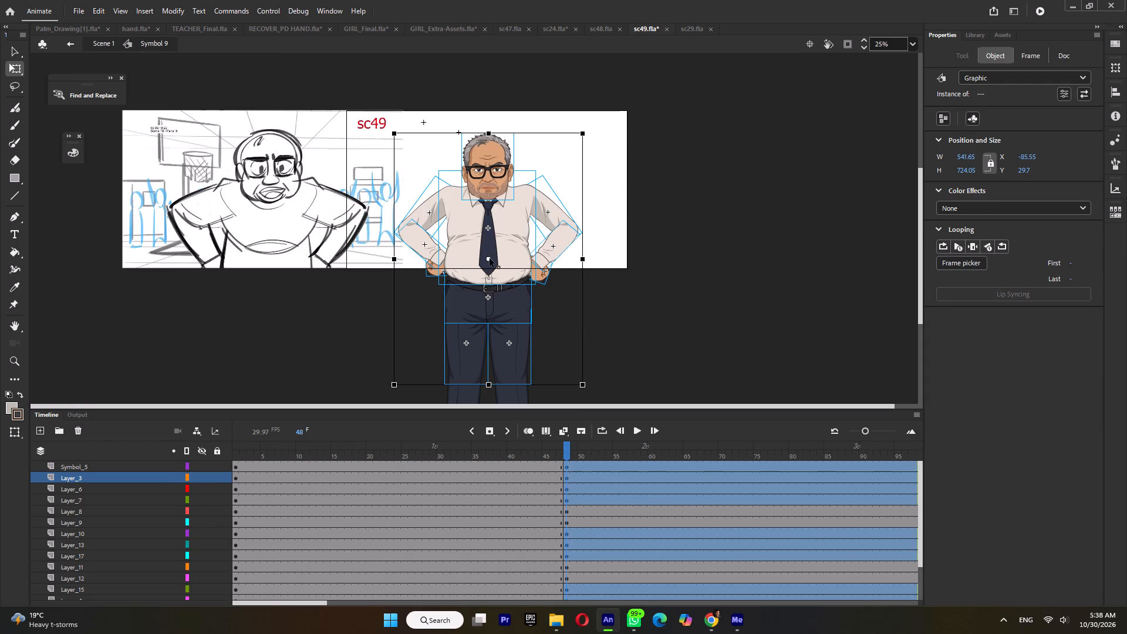
pyautogui.moveTo(490, 259); pyautogui.dragTo(490, 320)
pyautogui.keyDown('ctrl'); pyautogui.scroll(3, 583, 139); pyautogui.keyUp('ctrl')
pyautogui.keyDown('shift'); pyautogui.moveTo(616, 131); pyautogui.dragTo(618, 131); pyautogui.keyUp('shift')
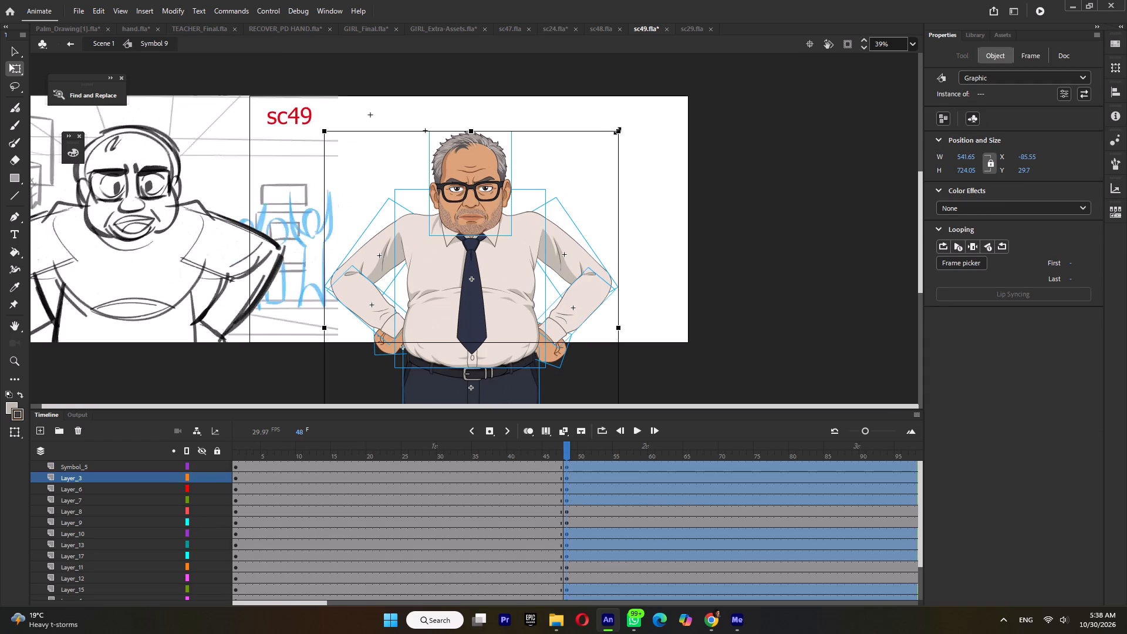
pyautogui.keyDown('shift'); pyautogui.moveTo(618, 131); pyautogui.dragTo(643, 114); pyautogui.keyUp('shift')
pyautogui.moveTo(511, 242); pyautogui.dragTo(510, 257)
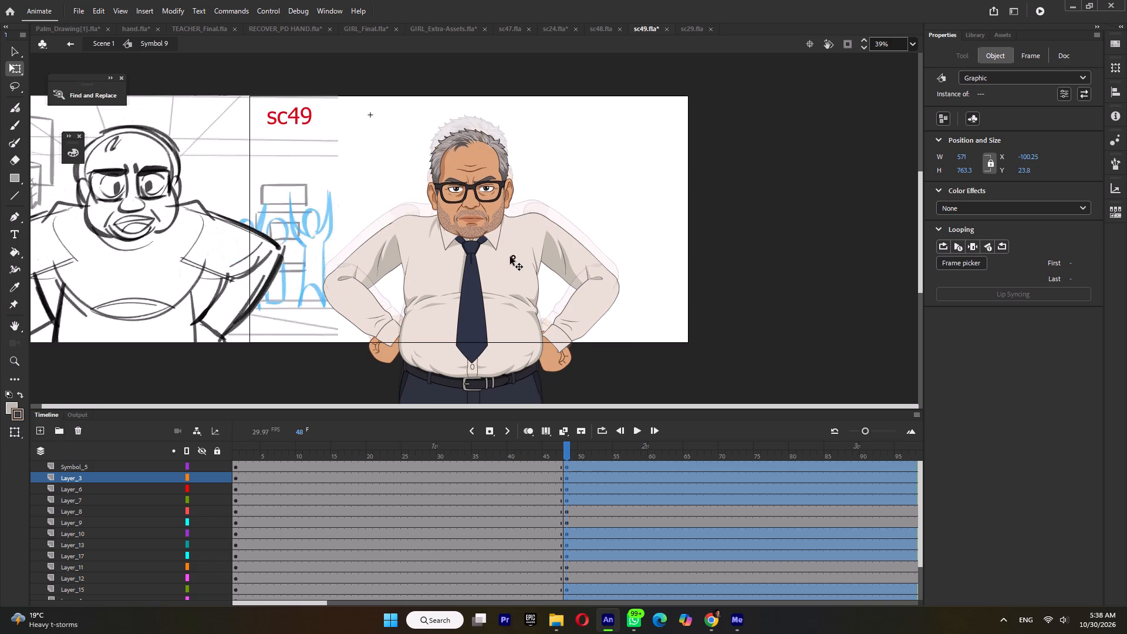
pyautogui.moveTo(510, 257); pyautogui.dragTo(510, 259)
pyautogui.click(550, 453)
pyautogui.click(576, 454)
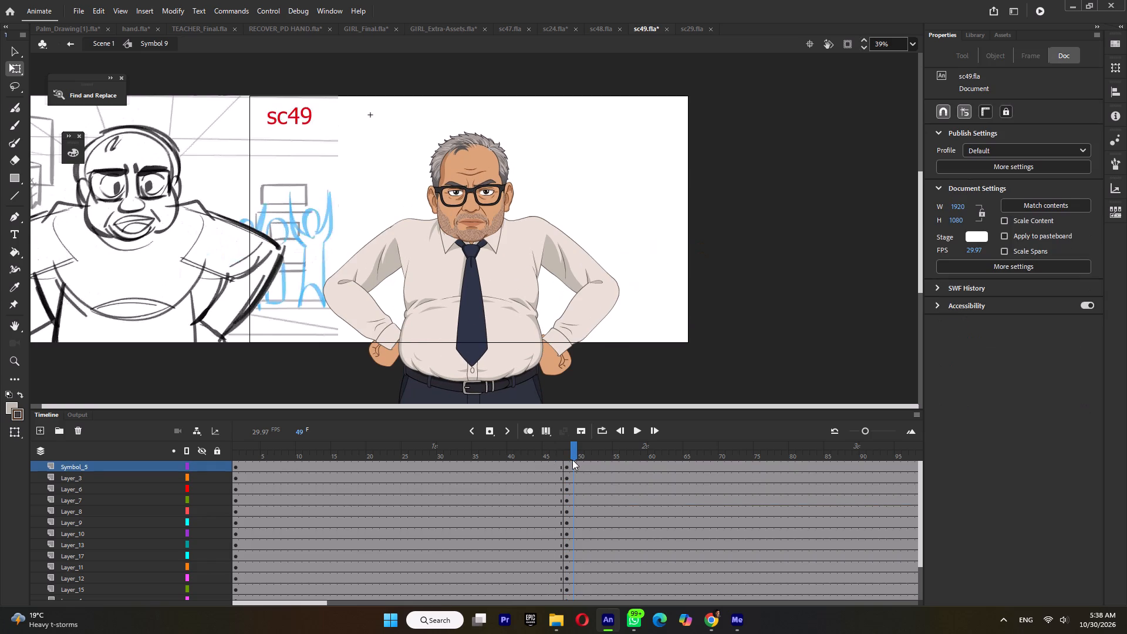
# Enlarge the Symbol 5 head slightly, keeping its chin over the collar, after undoing a larger trial scaling.
pyautogui.click(457, 145)
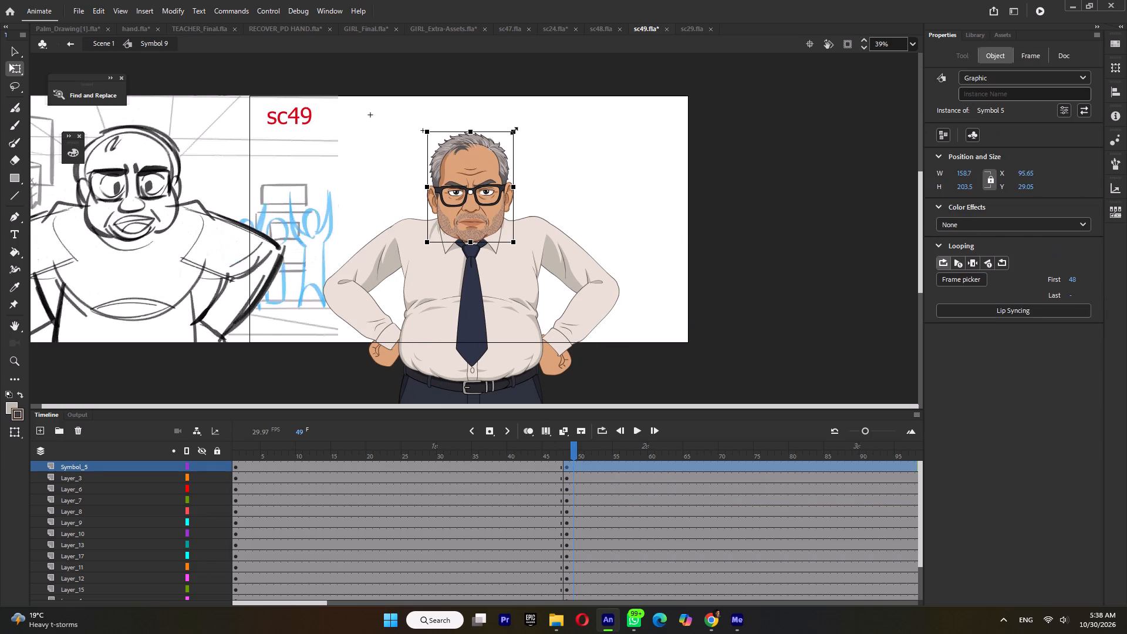
pyautogui.keyDown('shift'); pyautogui.moveTo(514, 131); pyautogui.dragTo(521, 123); pyautogui.keyUp('shift')
pyautogui.hotkey('ctrl', 'z')
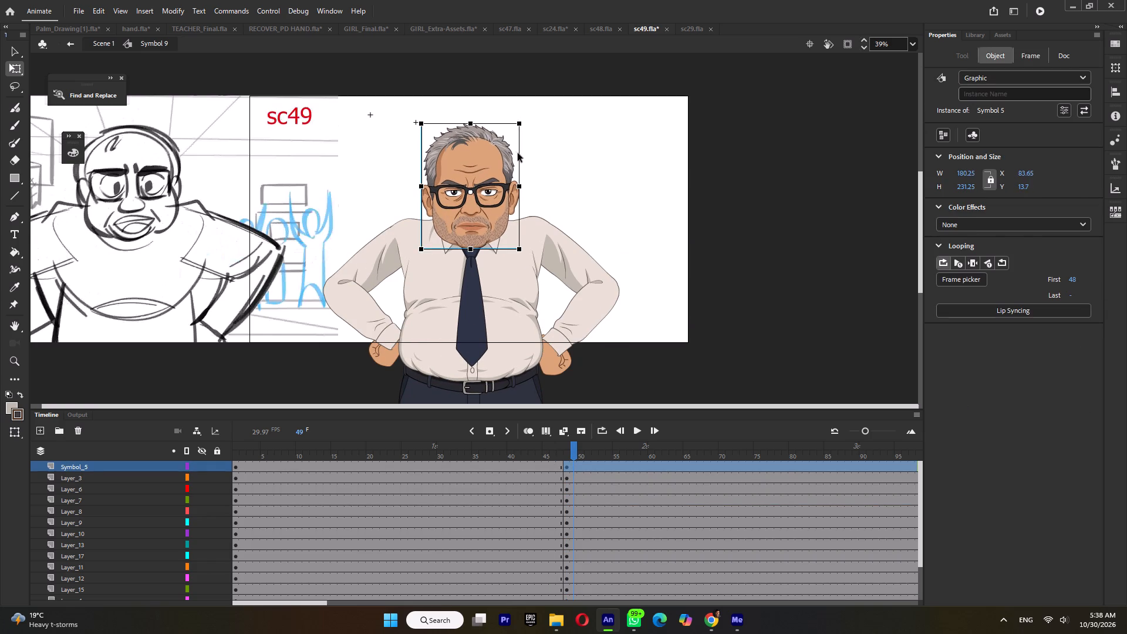
pyautogui.keyDown('ctrl'); pyautogui.scroll(4, 517, 156); pyautogui.keyUp('ctrl')
pyautogui.keyDown('shift'); pyautogui.moveTo(512, 112); pyautogui.dragTo(519, 105); pyautogui.keyUp('shift')
pyautogui.keyDown('ctrl'); pyautogui.scroll(-4, 519, 106); pyautogui.keyUp('ctrl')
# Narrow the Tween 46 forearm on the character's left arm to about 158.05 × 153 px.
pyautogui.click(603, 354)
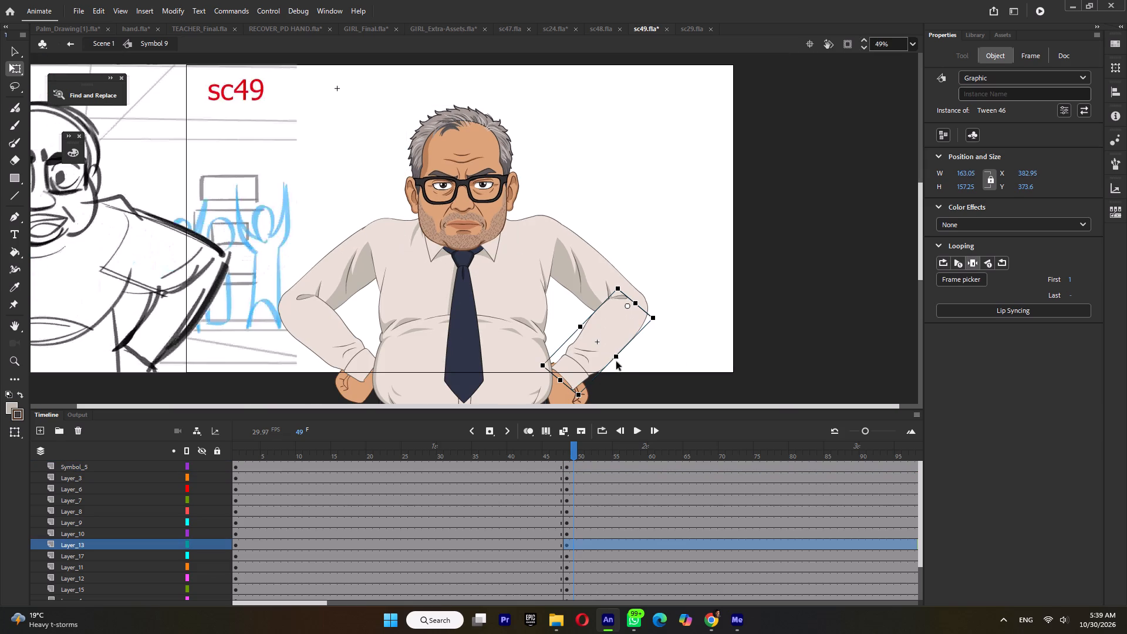
pyautogui.click(618, 356)
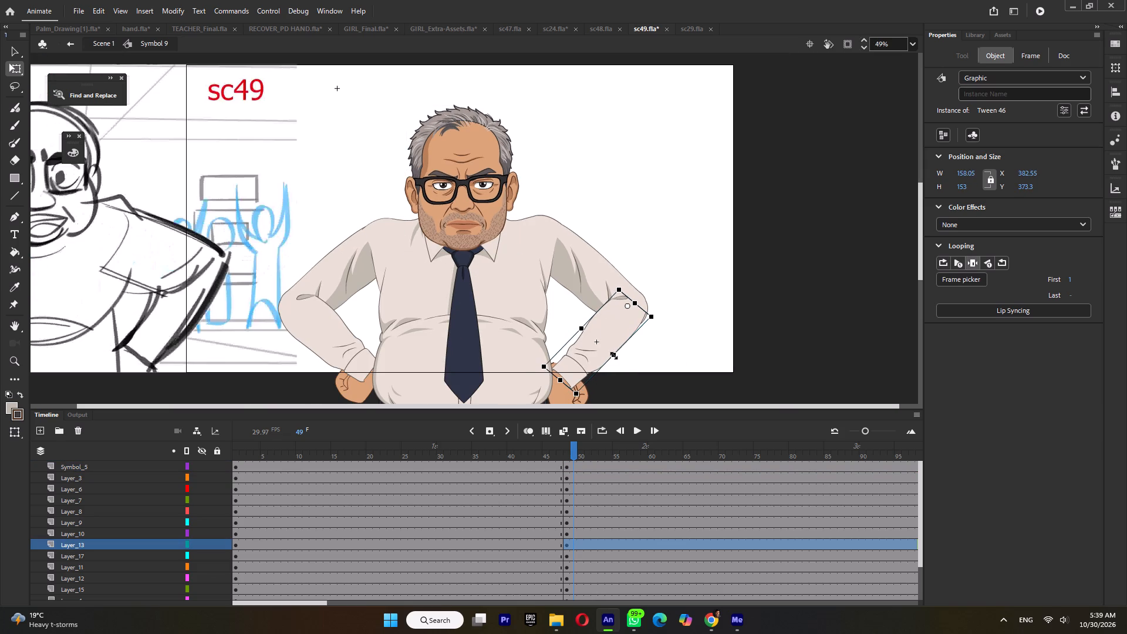
# Rotate, resize and reposition the Tween 18 fist under the character's left cuff at about 84.95 × 84.45 px.
pyautogui.keyDown('ctrl'); pyautogui.scroll(-3, 593, 301); pyautogui.keyUp('ctrl')
pyautogui.keyDown('ctrl'); pyautogui.scroll(4, 558, 363); pyautogui.keyUp('ctrl')
pyautogui.click(563, 360)
pyautogui.keyDown('ctrl'); pyautogui.scroll(4, 563, 367); pyautogui.keyUp('ctrl')
pyautogui.moveTo(565, 355); pyautogui.dragTo(573, 371)
pyautogui.keyDown('ctrl'); pyautogui.scroll(-2, 596, 322); pyautogui.keyUp('ctrl')
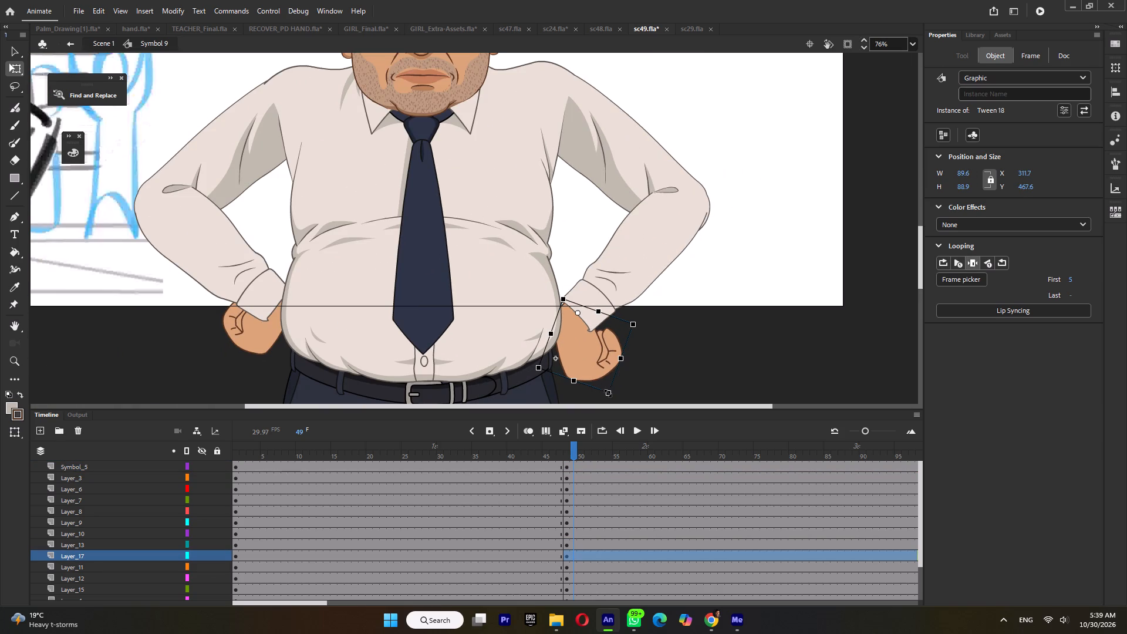
pyautogui.keyDown('shift'); pyautogui.moveTo(608, 394); pyautogui.dragTo(606, 388); pyautogui.keyUp('shift')
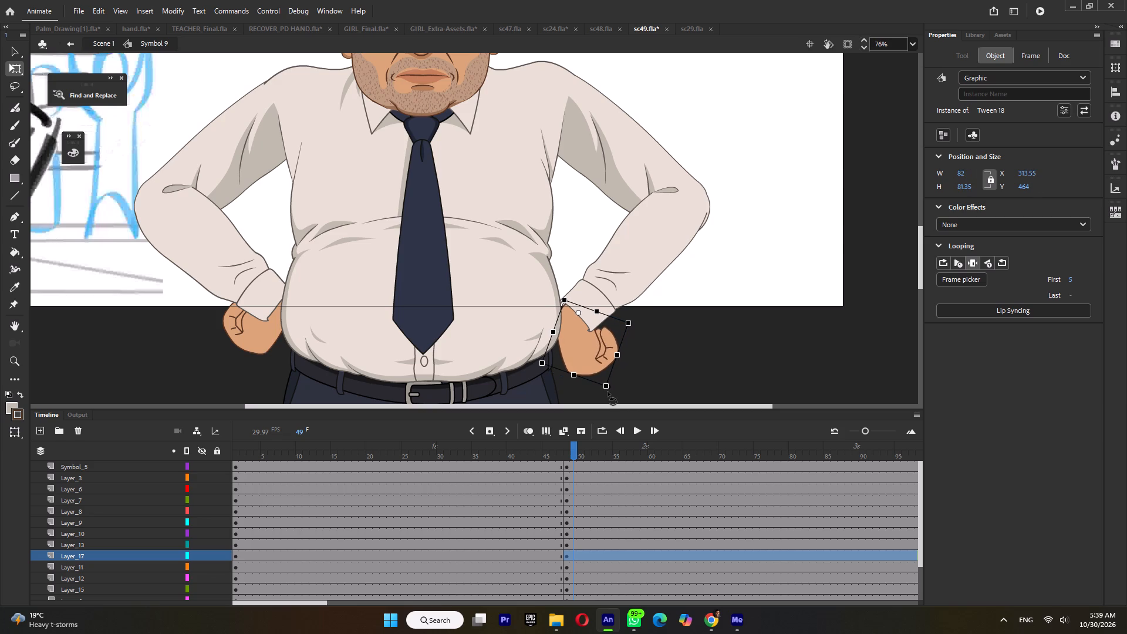
pyautogui.moveTo(608, 392); pyautogui.dragTo(600, 391)
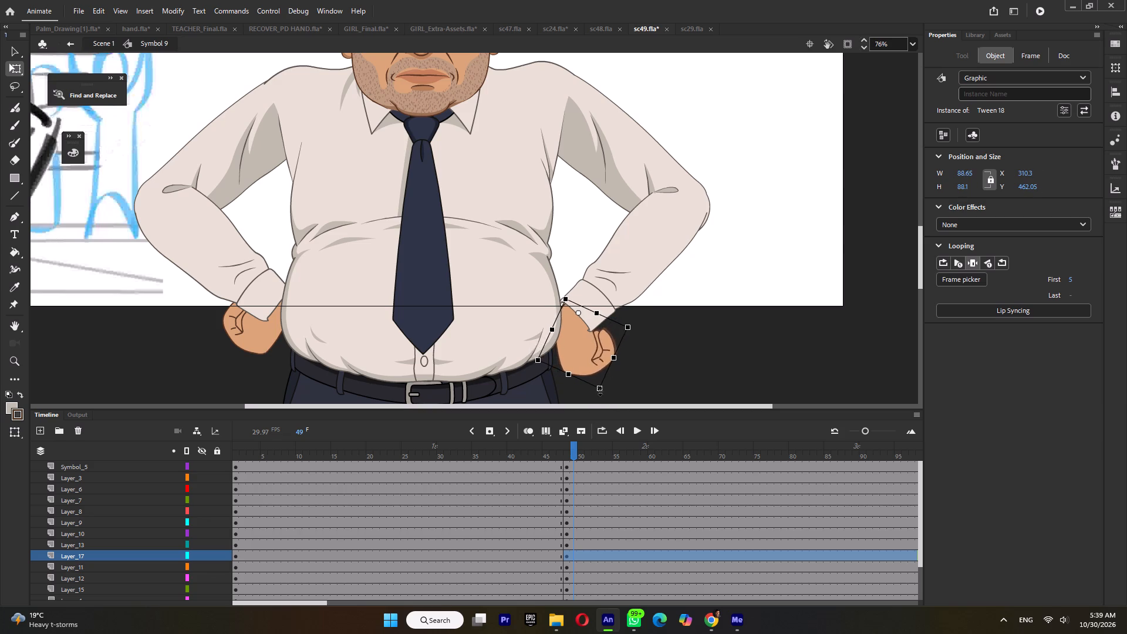
pyautogui.keyDown('ctrl'); pyautogui.scroll(3, 584, 344); pyautogui.keyUp('ctrl')
pyautogui.moveTo(584, 345); pyautogui.dragTo(579, 336)
pyautogui.keyDown('ctrl'); pyautogui.scroll(-5, 580, 331); pyautogui.keyUp('ctrl')
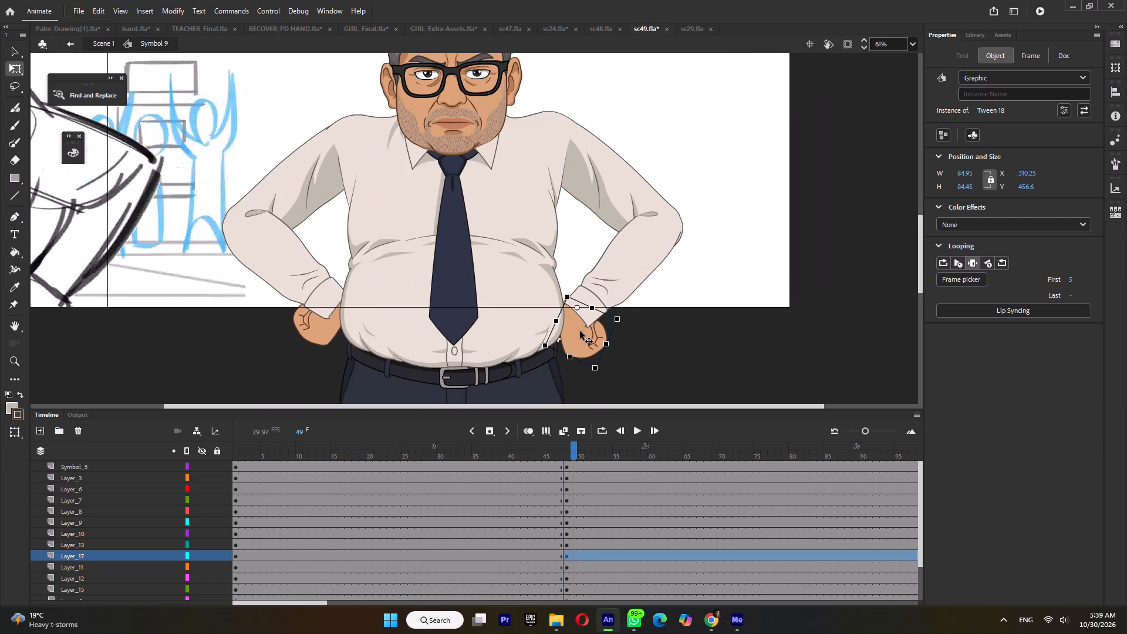
pyautogui.keyDown('ctrl'); pyautogui.scroll(-3, 580, 331); pyautogui.keyUp('ctrl')
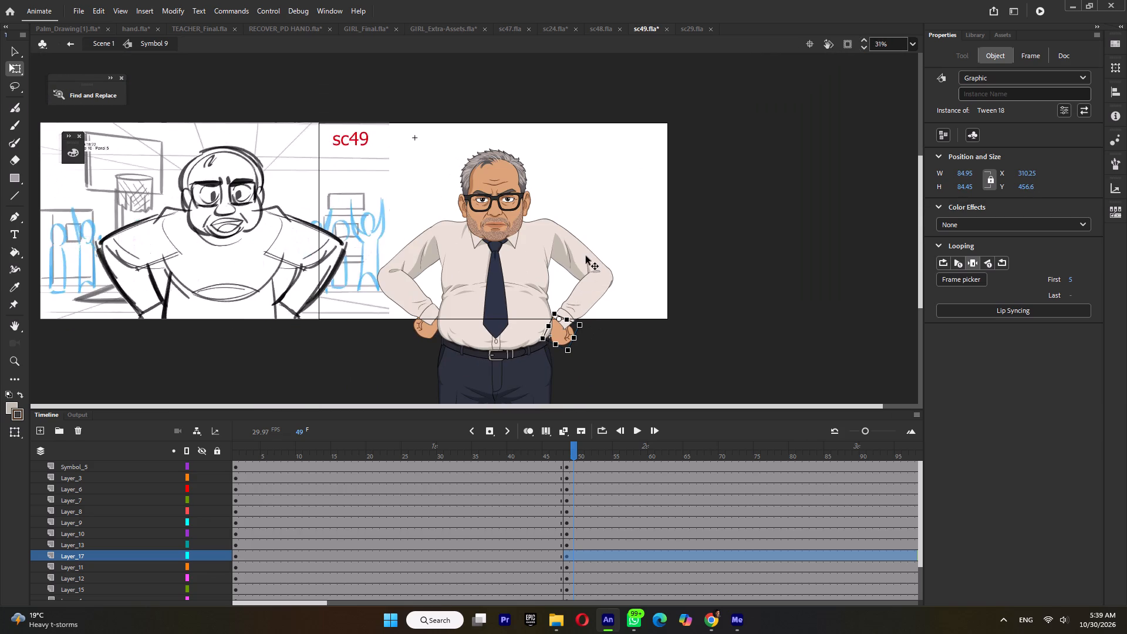
# Rotate the character's whole left arm slightly outward about the shoulder, and swing its forearm and fist inward about the elbow toward the waist.
pyautogui.keyDown('shift'); pyautogui.click(586, 256); pyautogui.keyUp('shift')
pyautogui.keyDown('shift'); pyautogui.click(588, 294); pyautogui.keyUp('shift')
pyautogui.moveTo(576, 279); pyautogui.dragTo(546, 230)
pyautogui.moveTo(618, 356); pyautogui.dragTo(633, 355)
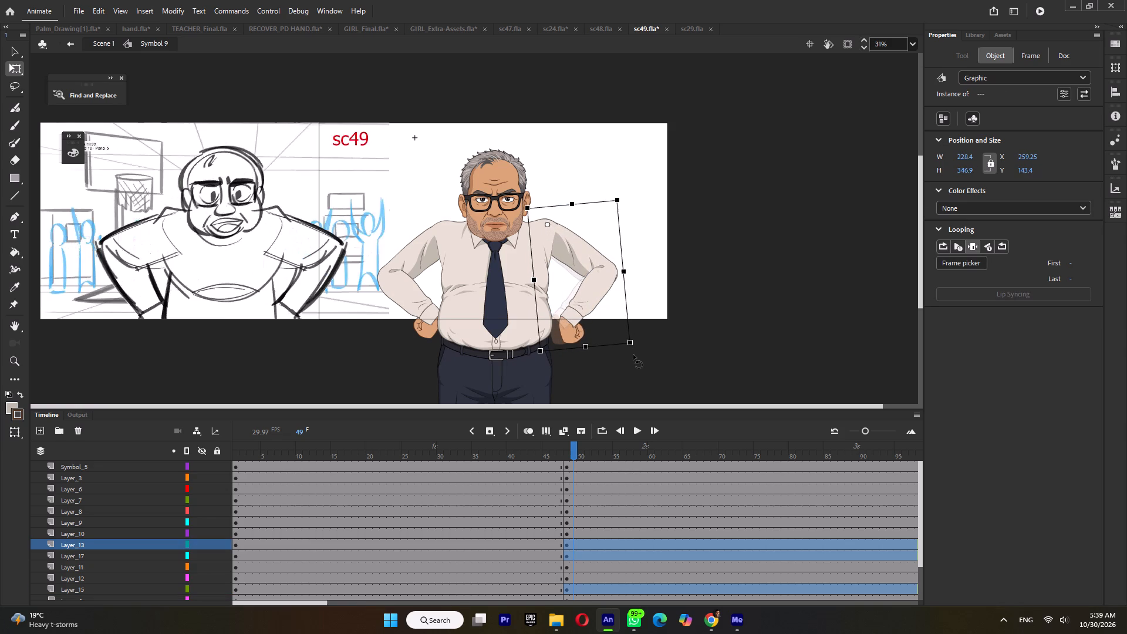
pyautogui.moveTo(633, 355); pyautogui.dragTo(632, 355)
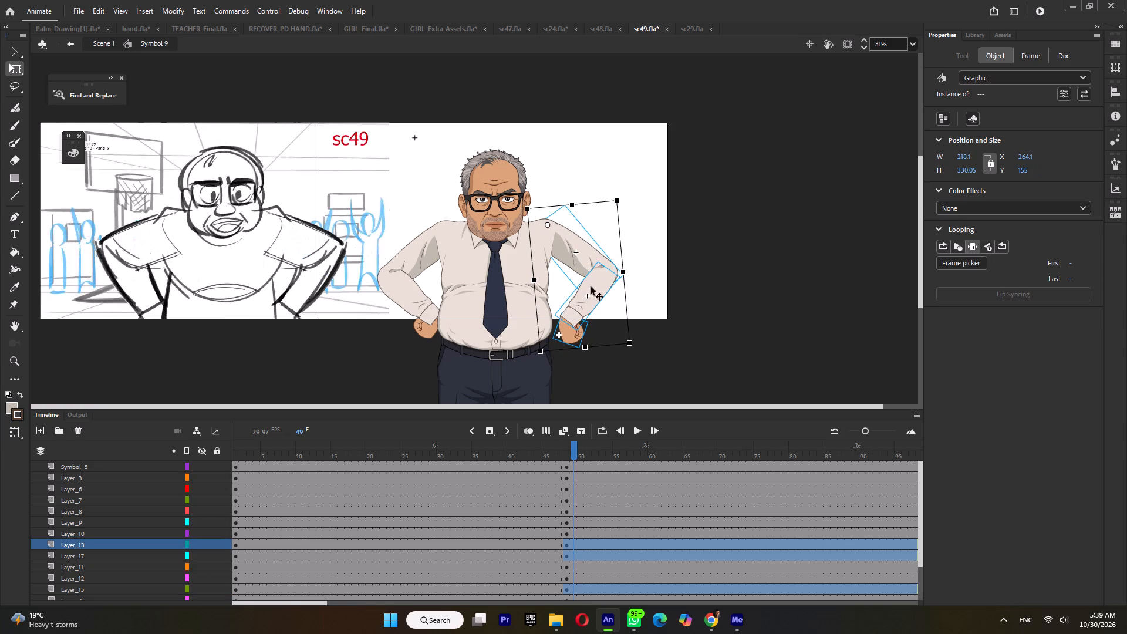
pyautogui.keyDown('shift'); pyautogui.click(583, 252); pyautogui.keyUp('shift')
pyautogui.moveTo(587, 308); pyautogui.dragTo(608, 273)
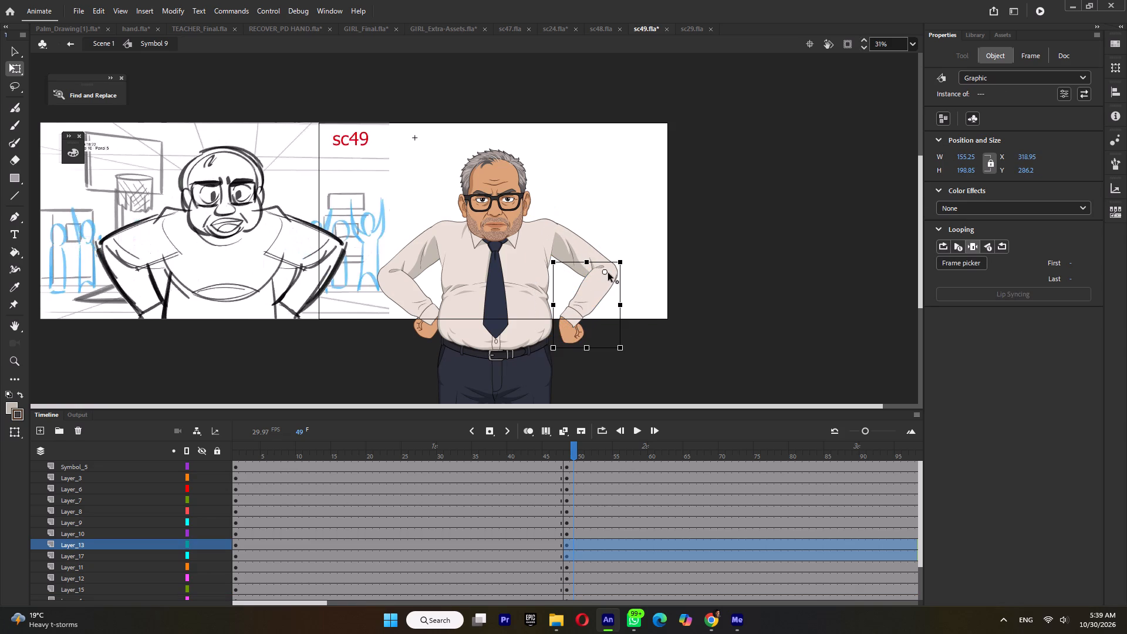
pyautogui.moveTo(608, 273); pyautogui.dragTo(606, 275)
pyautogui.moveTo(553, 352); pyautogui.dragTo(531, 335)
# Fine-tune the left arm by rotating it slightly inward about the shoulder and its forearm and fist slightly outward about the elbow.
pyautogui.keyDown('shift'); pyautogui.click(576, 237); pyautogui.keyUp('shift')
pyautogui.moveTo(578, 274); pyautogui.dragTo(547, 231)
pyautogui.moveTo(631, 340); pyautogui.dragTo(627, 352)
pyautogui.keyDown('shift'); pyautogui.click(577, 251); pyautogui.keyUp('shift')
pyautogui.moveTo(573, 302); pyautogui.dragTo(596, 281)
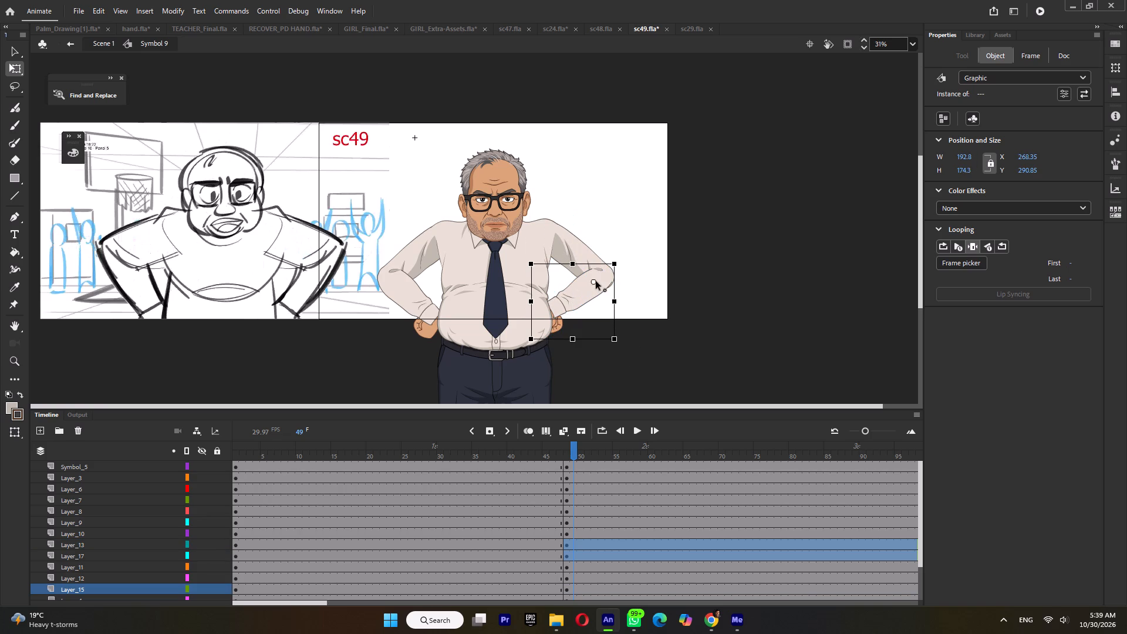
pyautogui.moveTo(596, 281); pyautogui.dragTo(602, 280)
pyautogui.moveTo(530, 347); pyautogui.dragTo(534, 353)
pyautogui.click(653, 311)
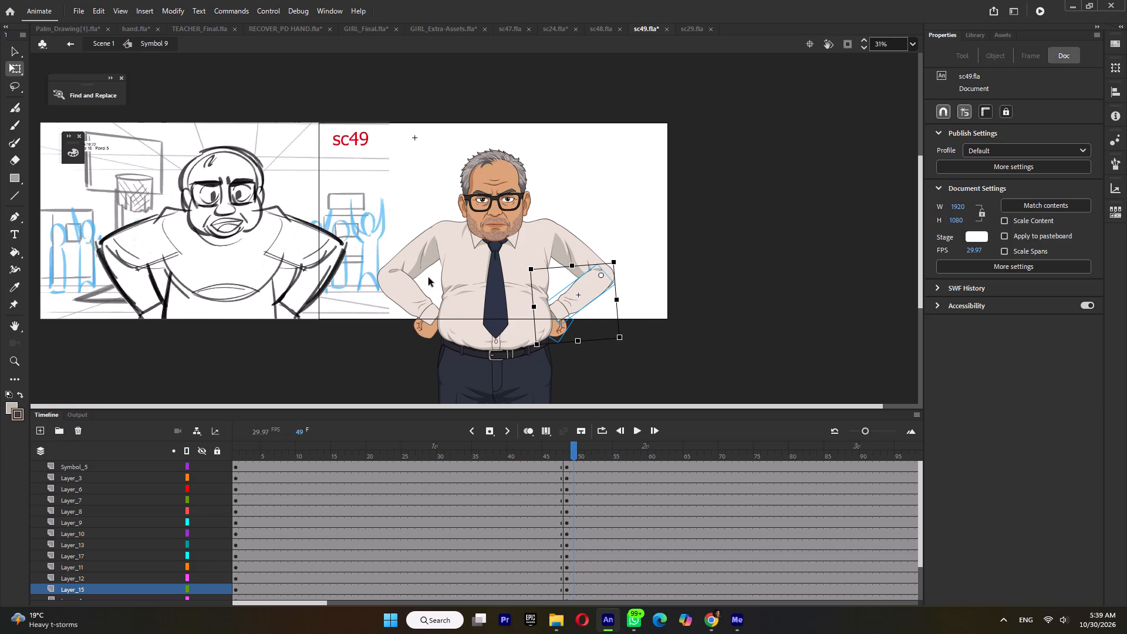
# Shrink the Tween 37 forearm on the character's right arm to about 166.65 × 149.95 px and shift it slightly outward at the elbow.
pyautogui.click(409, 306)
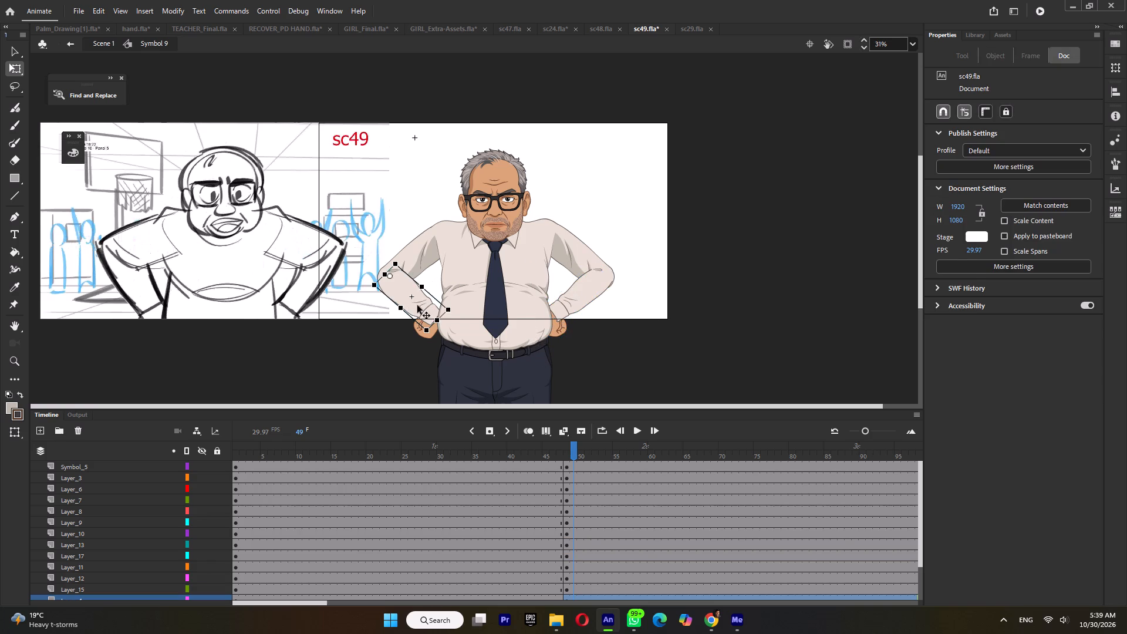
pyautogui.keyDown('ctrl'); pyautogui.scroll(7, 417, 304); pyautogui.keyUp('ctrl')
pyautogui.keyDown('ctrl'); pyautogui.scroll(3, 358, 275); pyautogui.keyUp('ctrl')
pyautogui.click(379, 252)
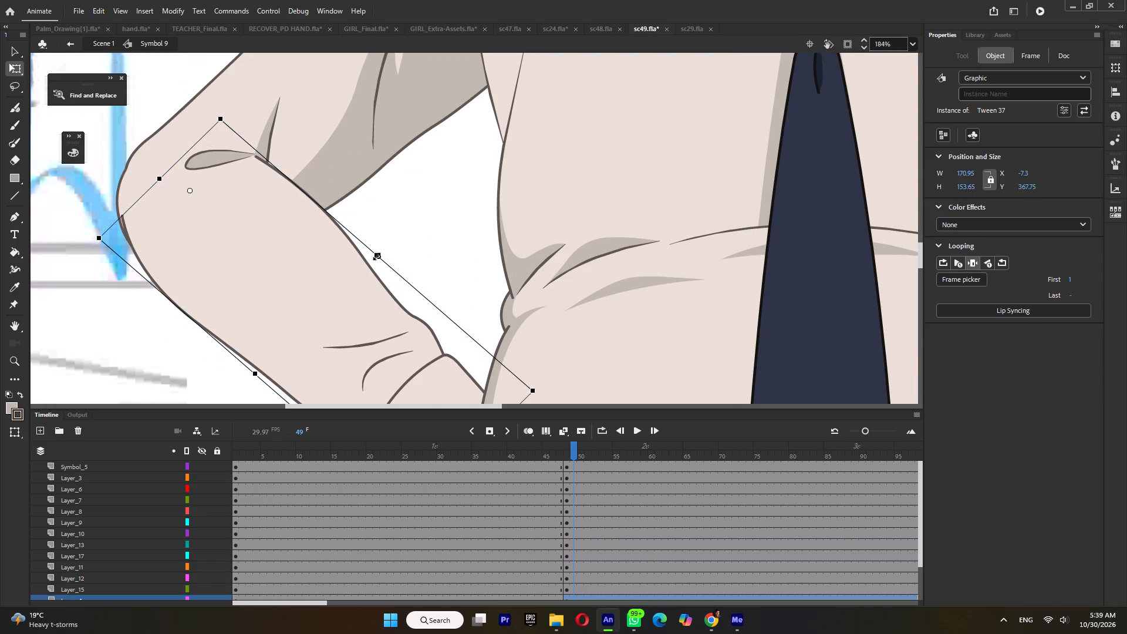
pyautogui.keyDown('ctrl'); pyautogui.scroll(-4, 377, 257); pyautogui.keyUp('ctrl')
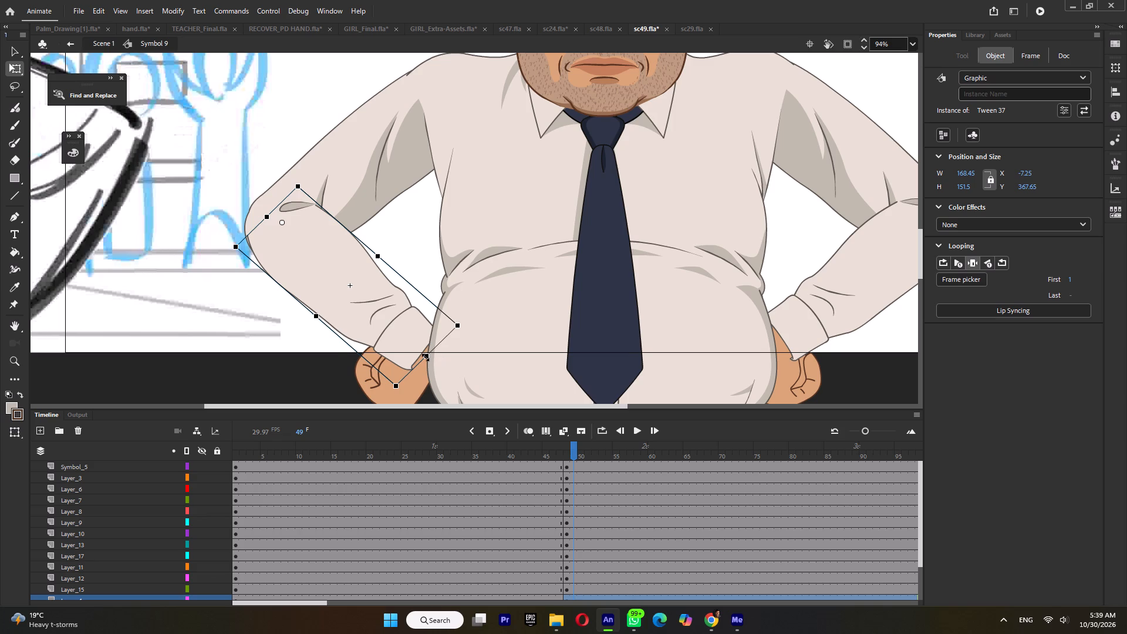
pyautogui.click(426, 358)
pyautogui.keyDown('ctrl'); pyautogui.scroll(4, 261, 245); pyautogui.keyUp('ctrl')
pyautogui.click(278, 240)
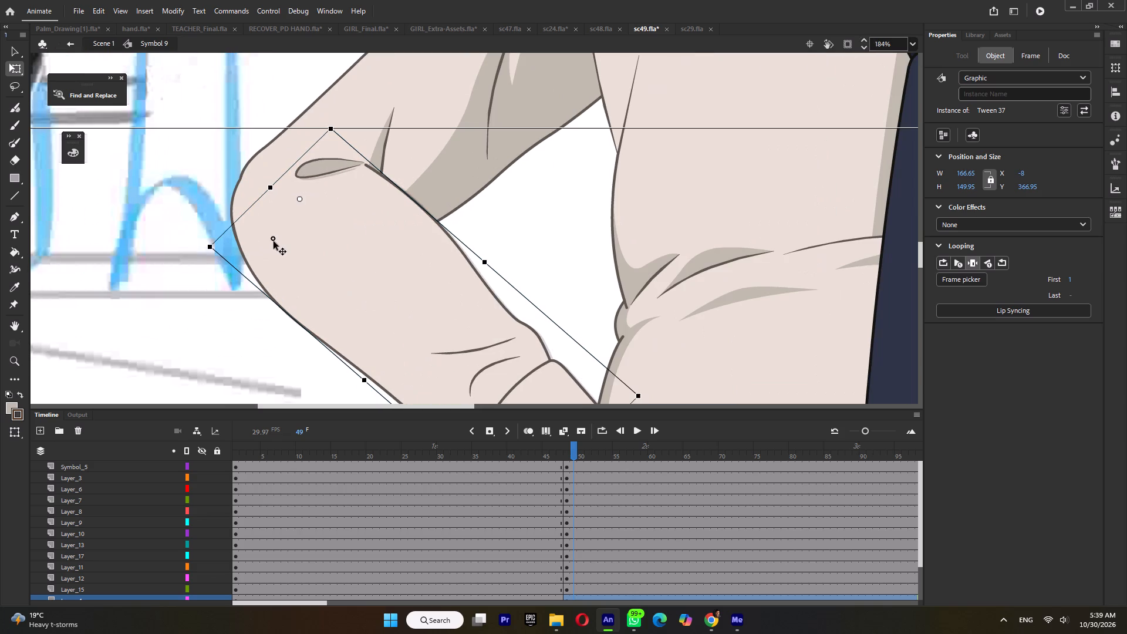
pyautogui.keyDown('ctrl'); pyautogui.scroll(-6, 274, 244); pyautogui.keyUp('ctrl')
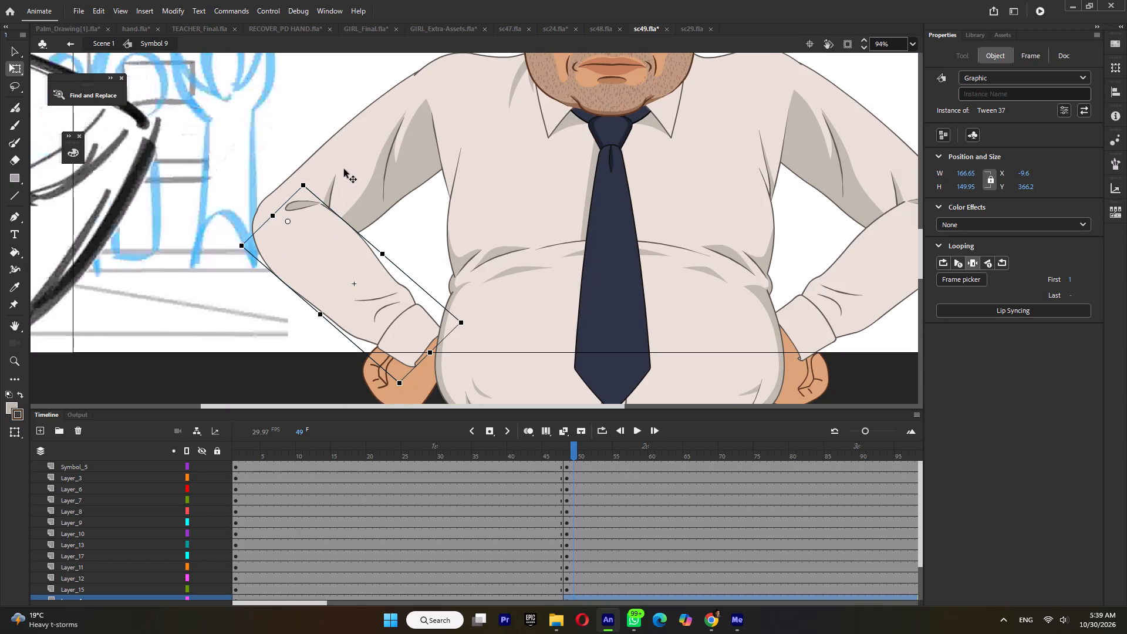
pyautogui.keyDown('ctrl'); pyautogui.scroll(-3, 344, 170); pyautogui.keyUp('ctrl')
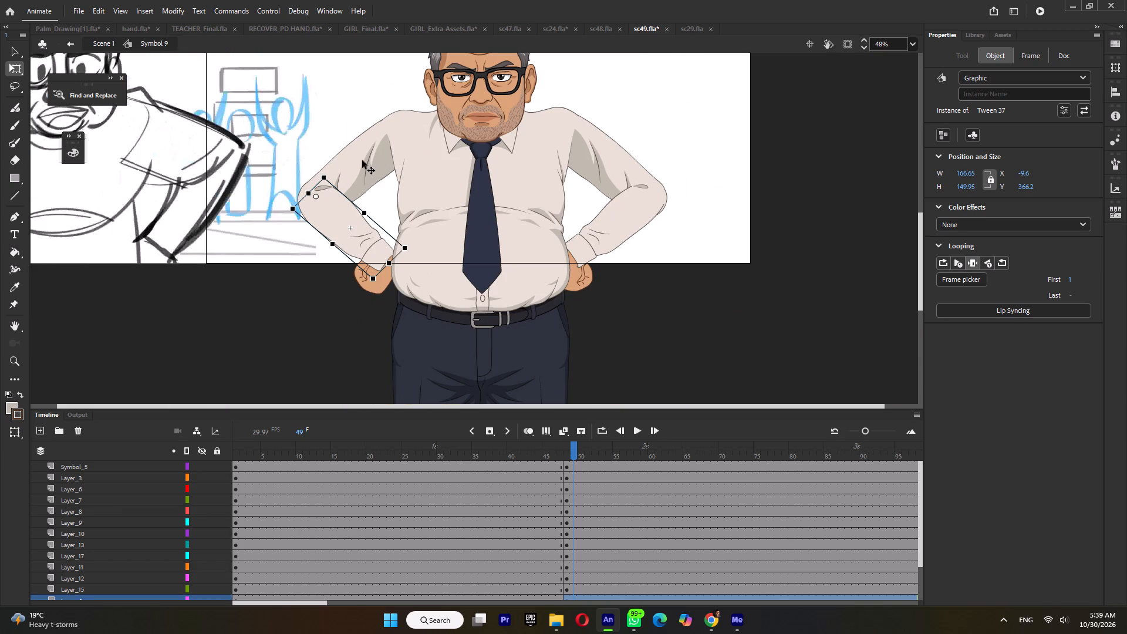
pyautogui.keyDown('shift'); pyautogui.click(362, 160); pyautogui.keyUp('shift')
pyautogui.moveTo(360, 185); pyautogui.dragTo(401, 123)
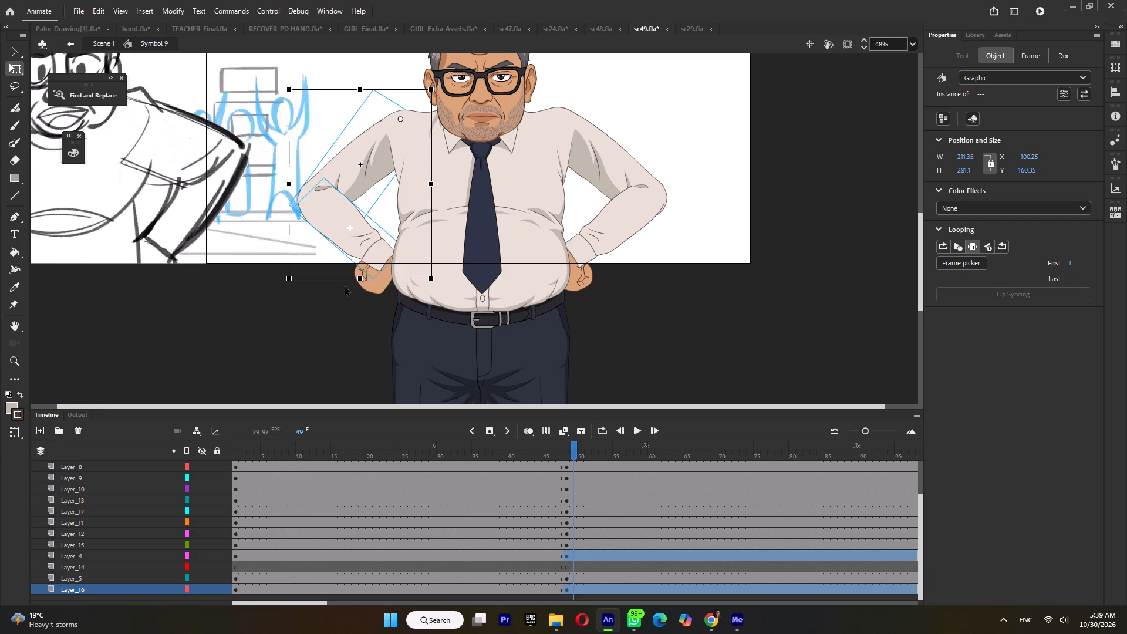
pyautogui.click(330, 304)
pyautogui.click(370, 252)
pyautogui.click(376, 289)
# Move the Tween 18 fist on the character's right arm inward and up, closer to the waist beneath the cuff.
pyautogui.keyDown('ctrl'); pyautogui.scroll(4, 379, 288); pyautogui.keyUp('ctrl')
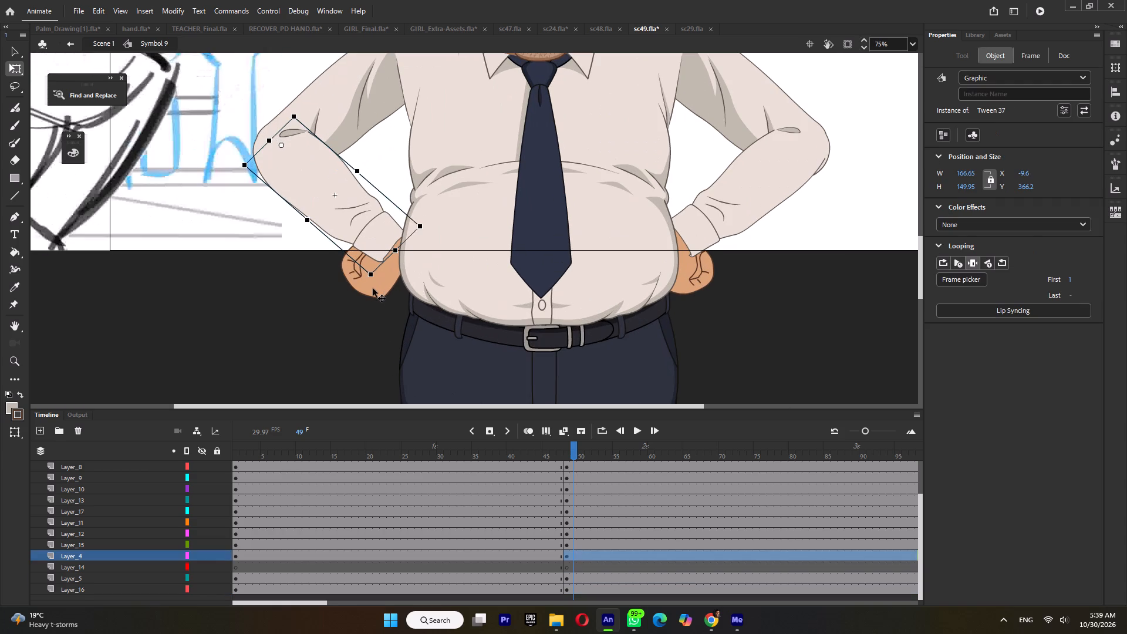
pyautogui.click(373, 288)
pyautogui.moveTo(374, 289); pyautogui.dragTo(388, 273)
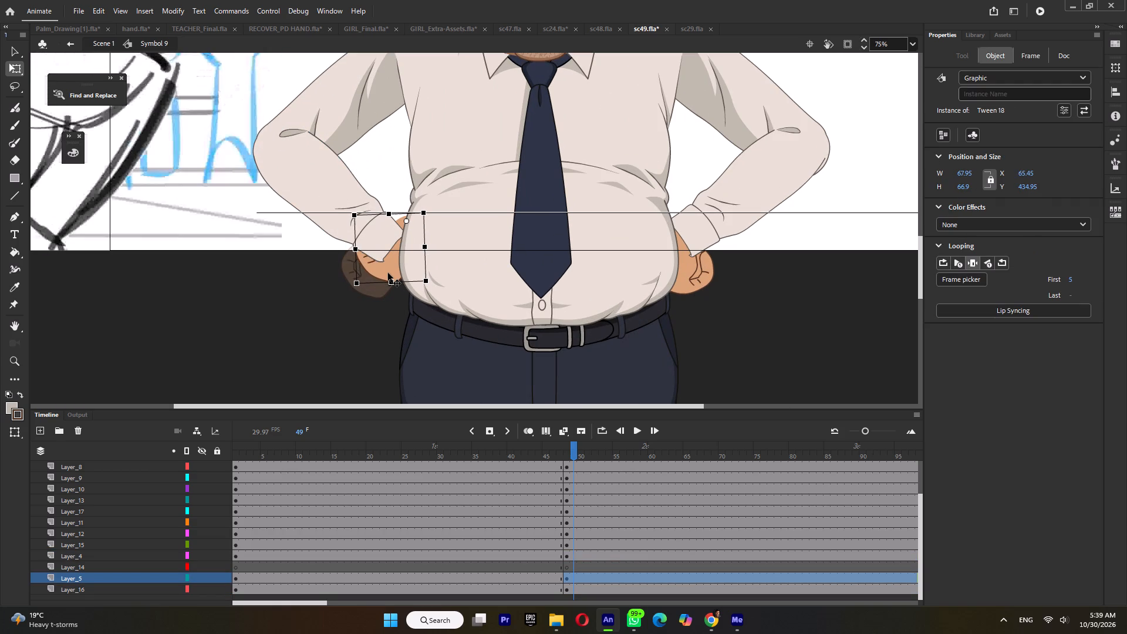
pyautogui.moveTo(388, 273); pyautogui.dragTo(386, 279)
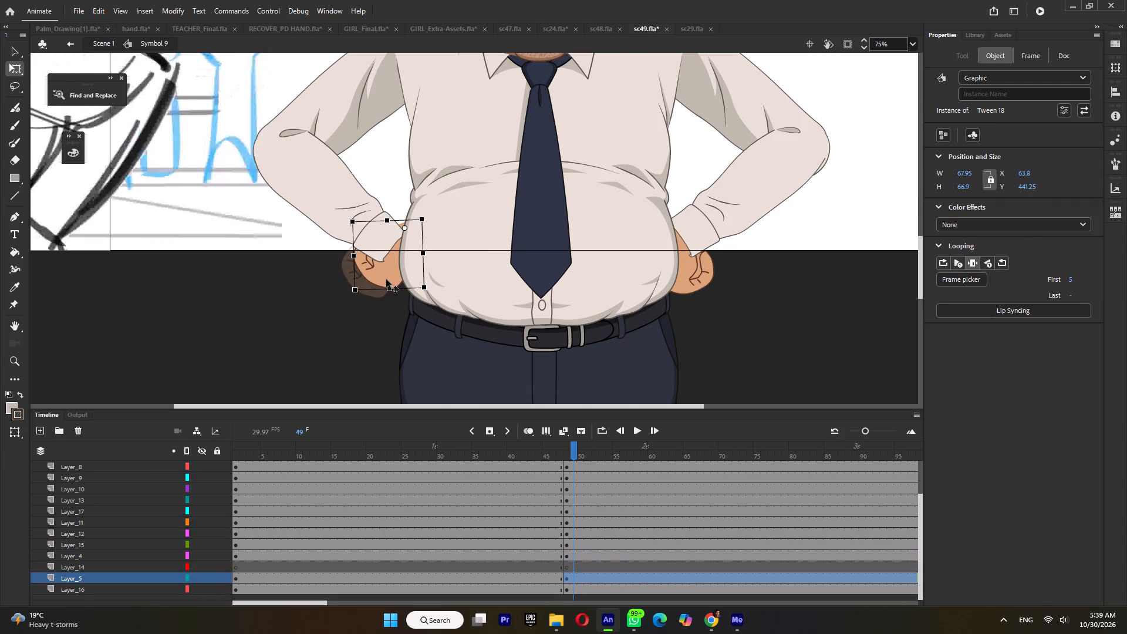
pyautogui.moveTo(386, 279); pyautogui.dragTo(382, 281)
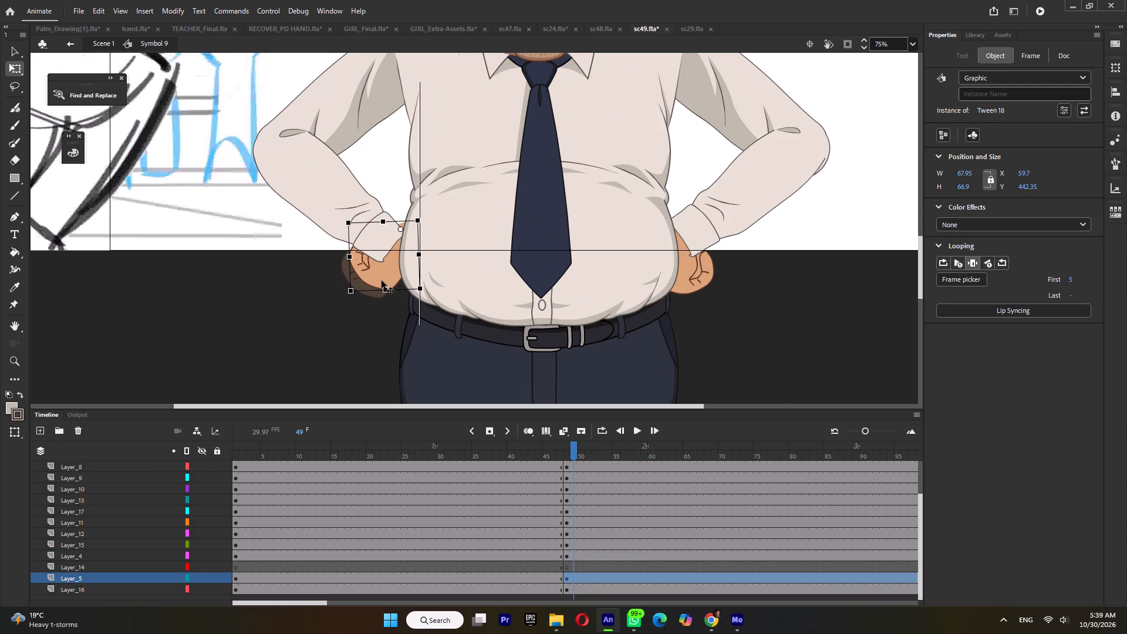
pyautogui.moveTo(382, 281); pyautogui.dragTo(384, 281)
# Rotate the Tween 37 right forearm slightly upward about the elbow, giving it bounds of about 171.65 × 144.75 px.
pyautogui.click(361, 219)
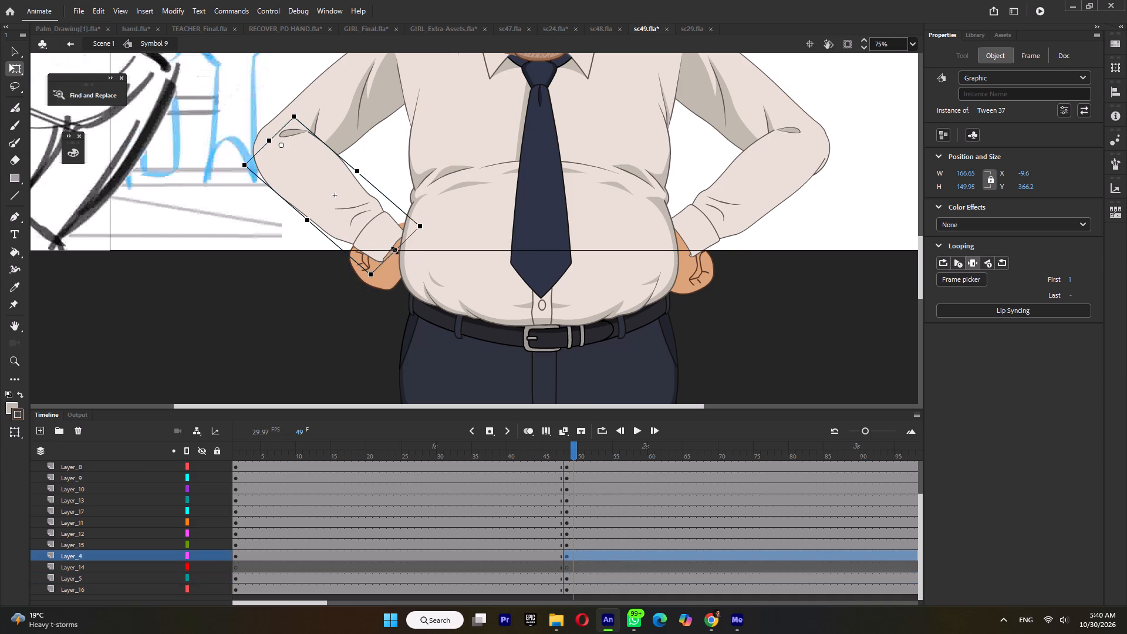
pyautogui.moveTo(395, 251); pyautogui.dragTo(393, 239)
pyautogui.moveTo(401, 235); pyautogui.dragTo(407, 226)
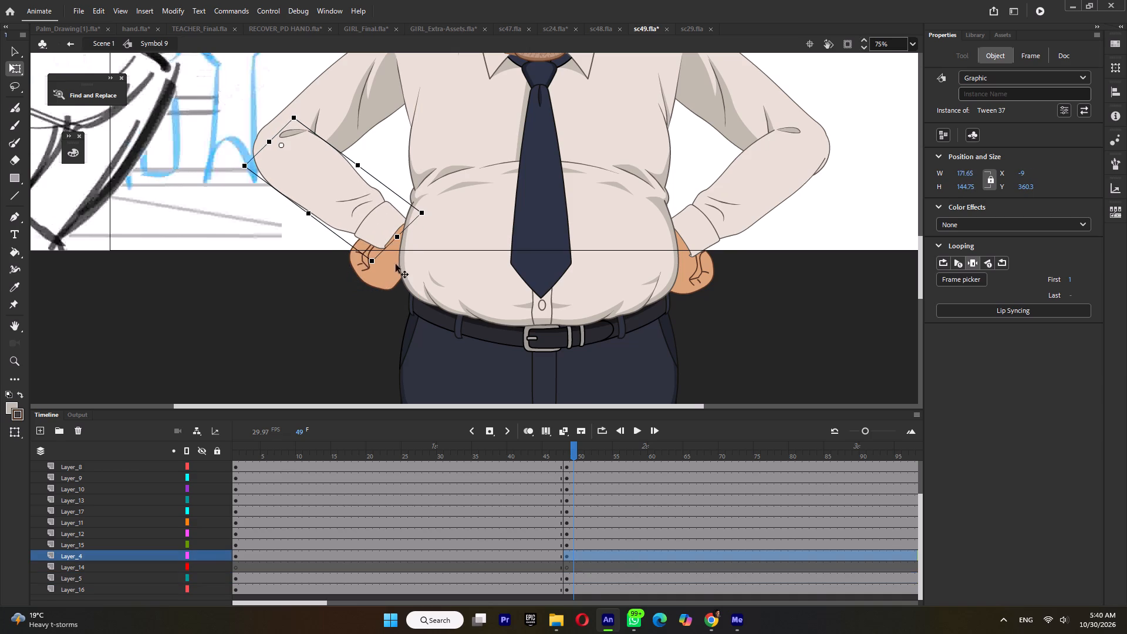
# Rotate and enlarge the right Tween 18 fist to about 72.55 × 71.95 px and fit it under the cuff at about X 59.85, Y 432.35.
pyautogui.click(387, 279)
pyautogui.keyDown('shift'); pyautogui.moveTo(350, 292); pyautogui.dragTo(356, 291); pyautogui.keyUp('shift')
pyautogui.moveTo(353, 292); pyautogui.dragTo(367, 306)
pyautogui.moveTo(382, 269); pyautogui.dragTo(372, 270)
pyautogui.keyDown('ctrl'); pyautogui.scroll(-5, 379, 270); pyautogui.keyUp('ctrl')
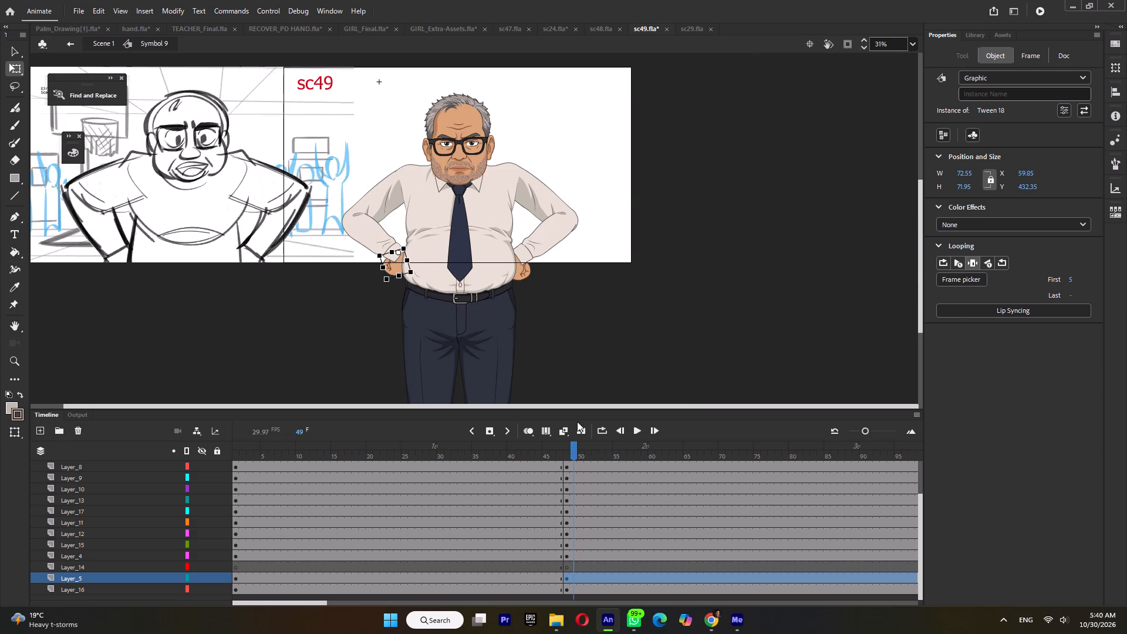
# Scale the head, torso and arms up together from a pivot at the waist to about 594.4 px wide.
pyautogui.click(557, 446)
pyautogui.click(576, 454)
pyautogui.moveTo(633, 114); pyautogui.dragTo(333, 262)
pyautogui.moveTo(461, 194); pyautogui.dragTo(461, 294)
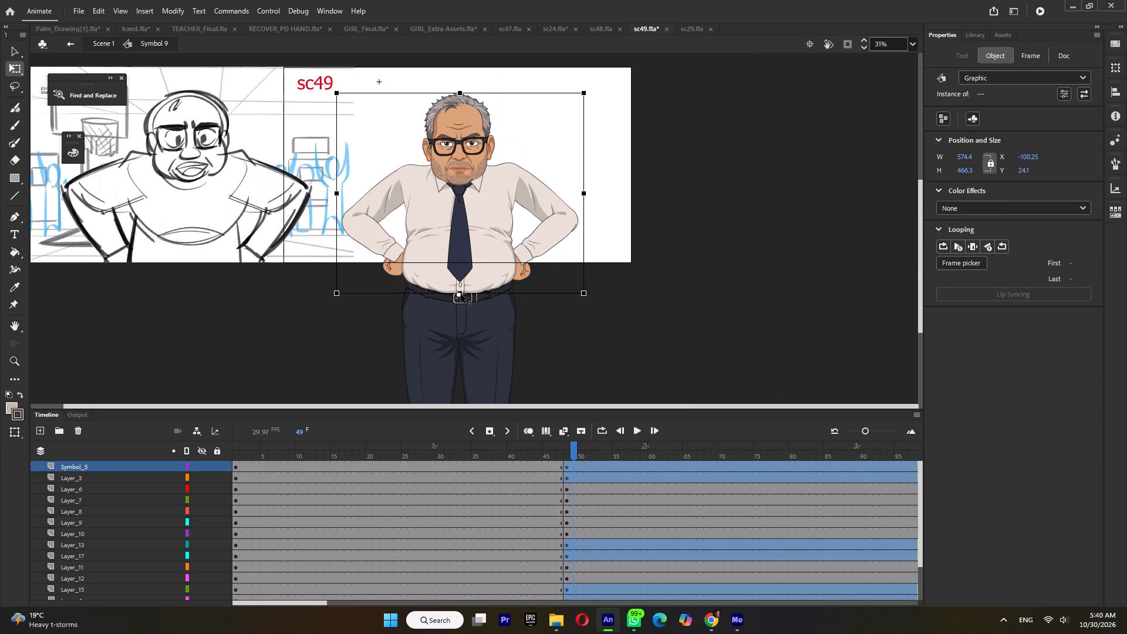
pyautogui.moveTo(461, 294); pyautogui.dragTo(461, 294)
pyautogui.keyDown('shift'); pyautogui.moveTo(584, 92); pyautogui.dragTo(596, 85); pyautogui.keyUp('shift')
# Select the entire hands-on-hips character, including the legs, and nudge it slightly down.
pyautogui.moveTo(658, 99); pyautogui.dragTo(319, 454)
pyautogui.press('Down')
pyautogui.press('Down')
pyautogui.press('Down')
pyautogui.press('Down')
pyautogui.press('Down')
pyautogui.press('Down')
pyautogui.press('Down')
pyautogui.press('Down')
pyautogui.press('Down')
pyautogui.press('Down')
pyautogui.press('Down')
pyautogui.press('Down')
pyautogui.press('Down')
pyautogui.press('Down')
pyautogui.press('Down')
pyautogui.press('Down')
pyautogui.press('Down')
pyautogui.press('Down')
pyautogui.press('Down')
pyautogui.press('Down')
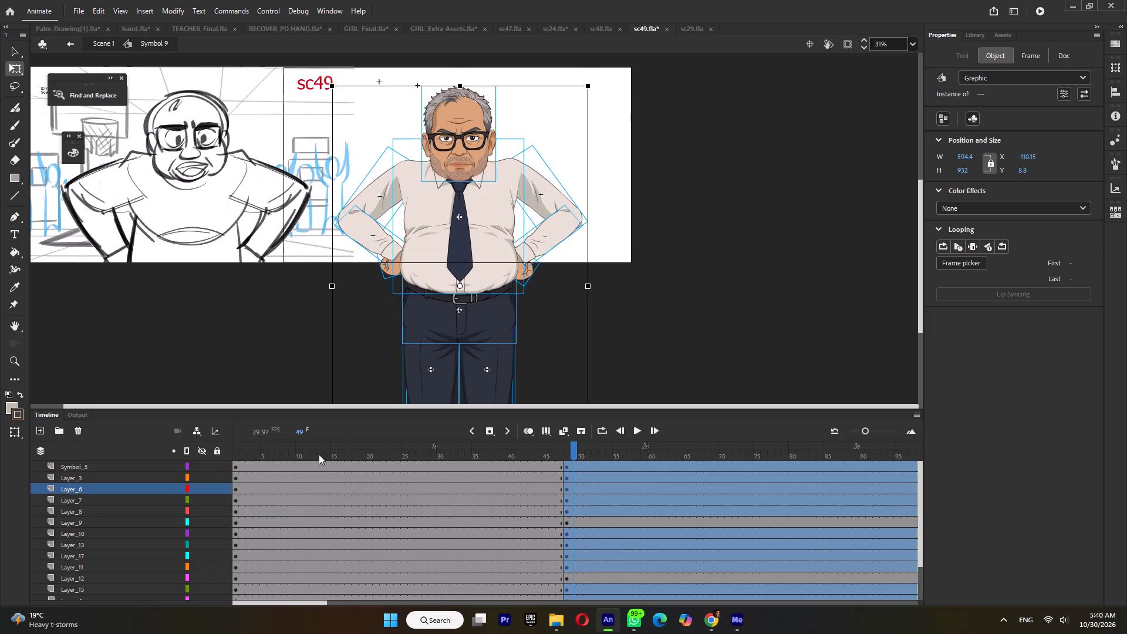
# Compare the hands-on-hips pose with the preceding open-arms pose, both with and without clipping the content to the stage.
pyautogui.click(552, 453)
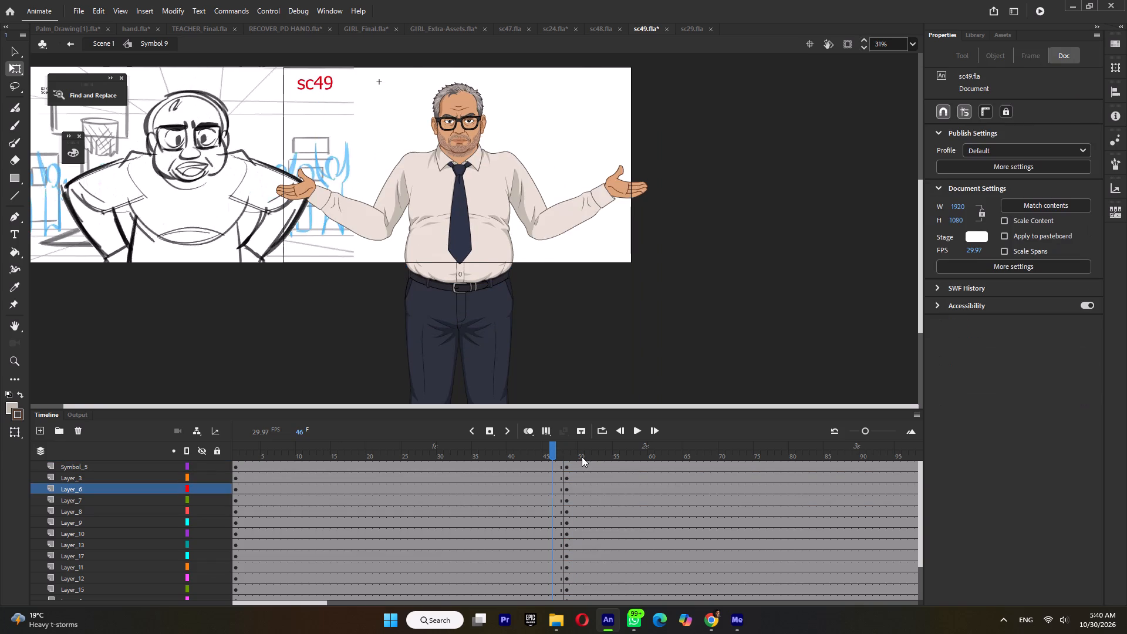
pyautogui.click(582, 457)
pyautogui.click(457, 138)
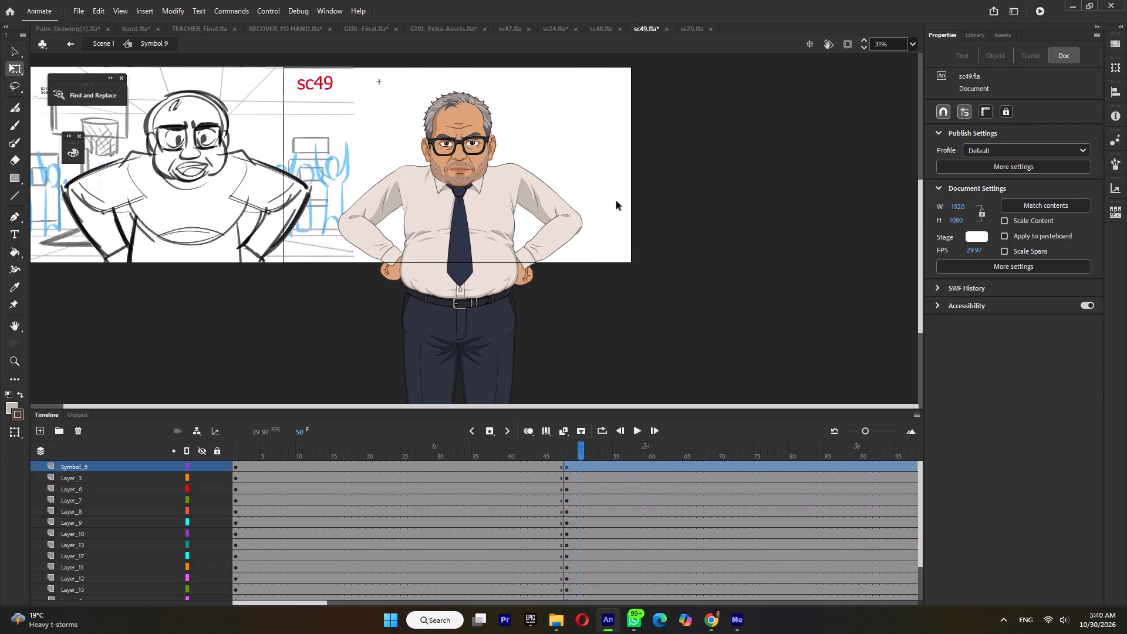
pyautogui.click(616, 201)
pyautogui.click(847, 45)
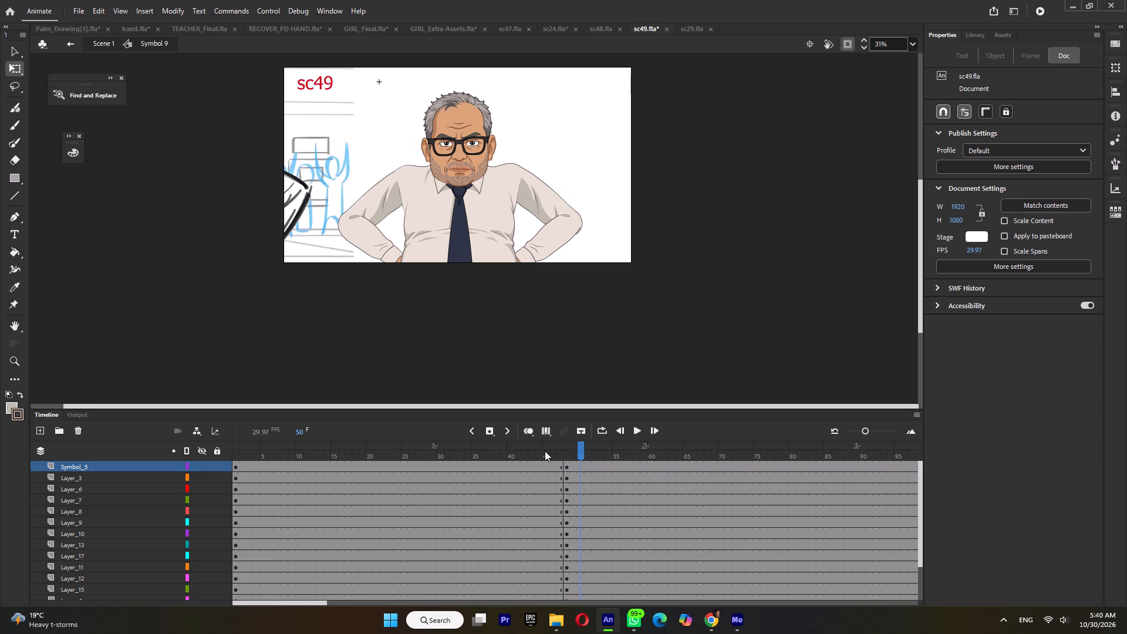
pyautogui.click(542, 447)
pyautogui.click(583, 447)
pyautogui.click(845, 40)
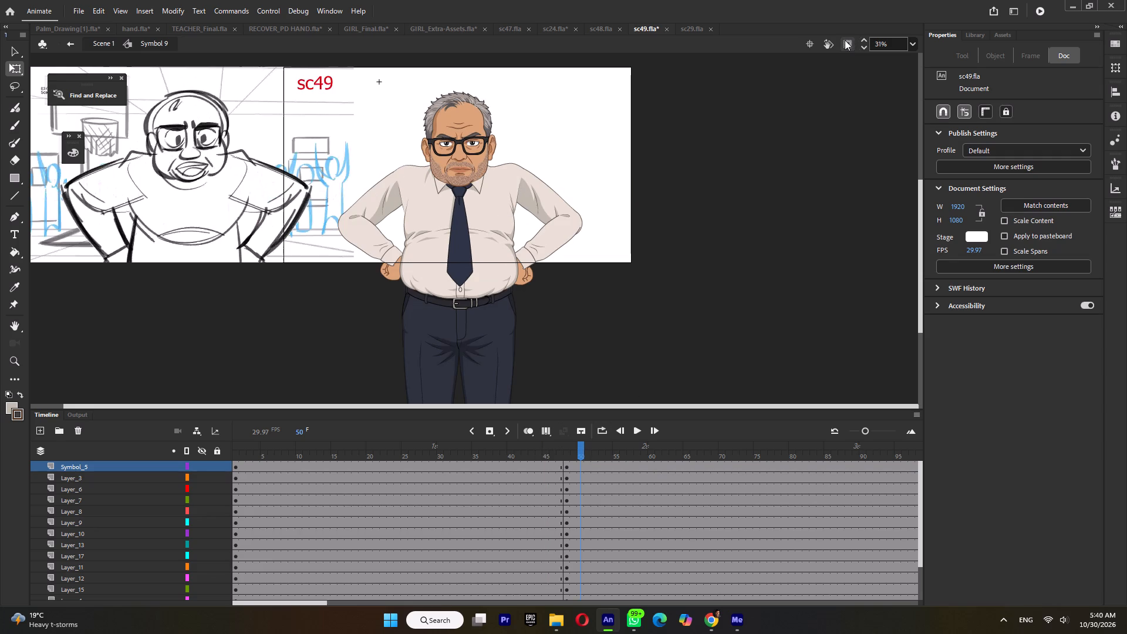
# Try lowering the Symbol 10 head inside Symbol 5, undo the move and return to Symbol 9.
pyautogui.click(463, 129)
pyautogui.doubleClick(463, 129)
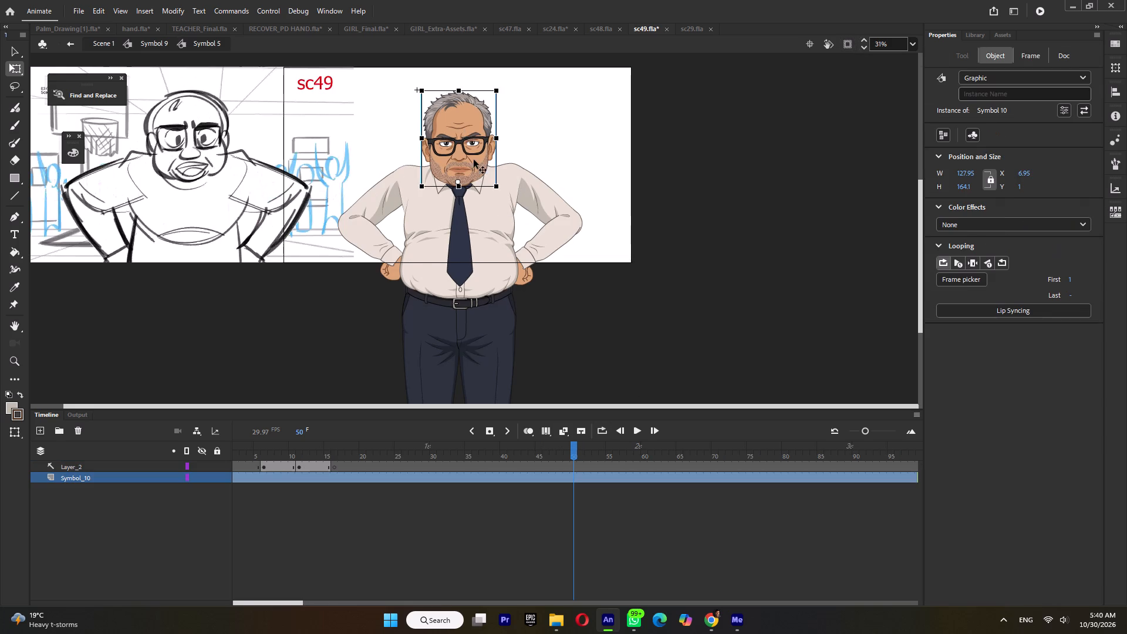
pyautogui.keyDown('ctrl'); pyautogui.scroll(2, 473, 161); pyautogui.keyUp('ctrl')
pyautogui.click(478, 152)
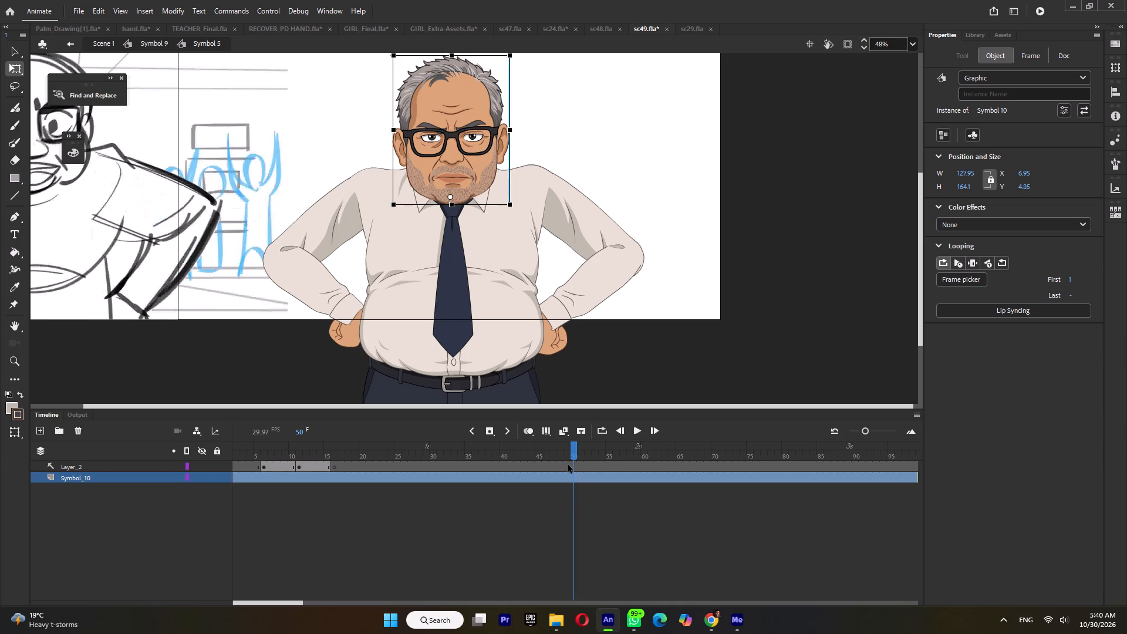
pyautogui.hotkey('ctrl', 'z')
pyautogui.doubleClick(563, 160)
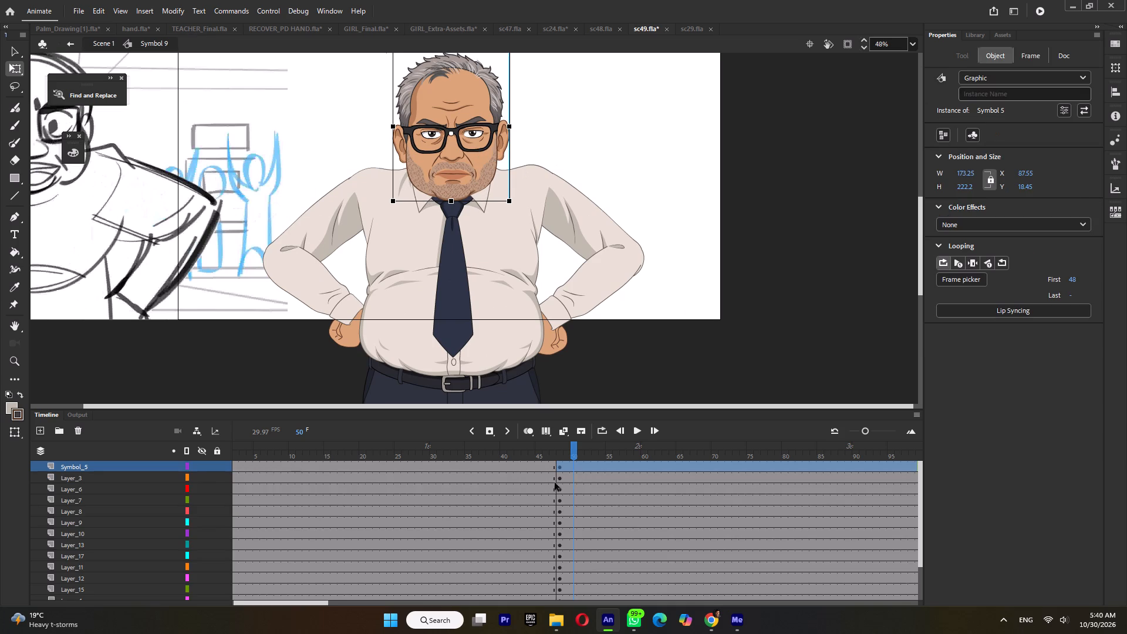
# Check the pose change around frame 48 and nudge the Symbol 5 head slightly down over the collar in the hands-on-hips pose.
pyautogui.click(536, 444)
pyautogui.click(564, 441)
pyautogui.click(478, 136)
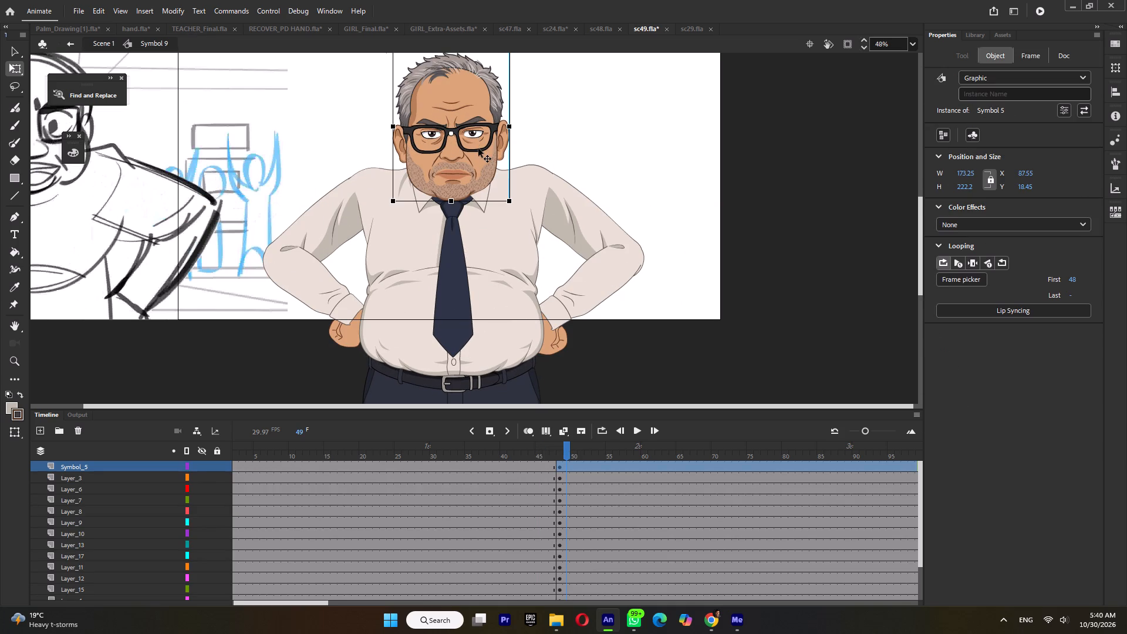
pyautogui.press('Down')
pyautogui.press('Down')
pyautogui.press('Down')
pyautogui.press('Down')
pyautogui.press('Down')
pyautogui.press('Down')
pyautogui.press('Down')
pyautogui.press('Down')
pyautogui.press('Down')
pyautogui.press('Down')
pyautogui.press('Down')
pyautogui.press('Down')
pyautogui.press('Down')
pyautogui.press('Down')
pyautogui.press('Down')
pyautogui.click(626, 140)
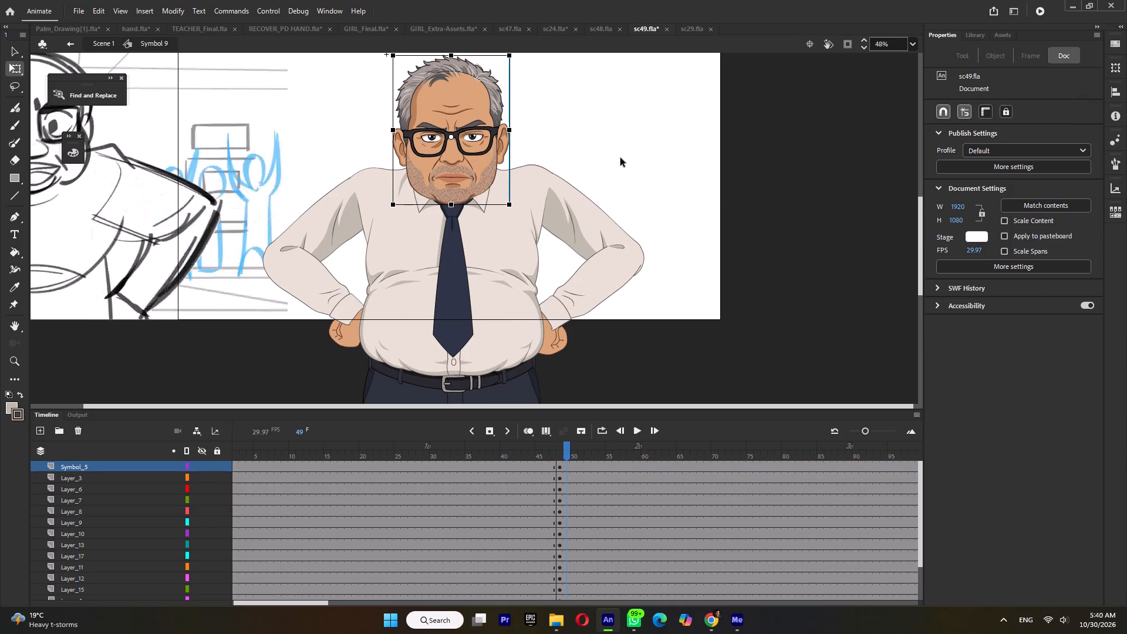
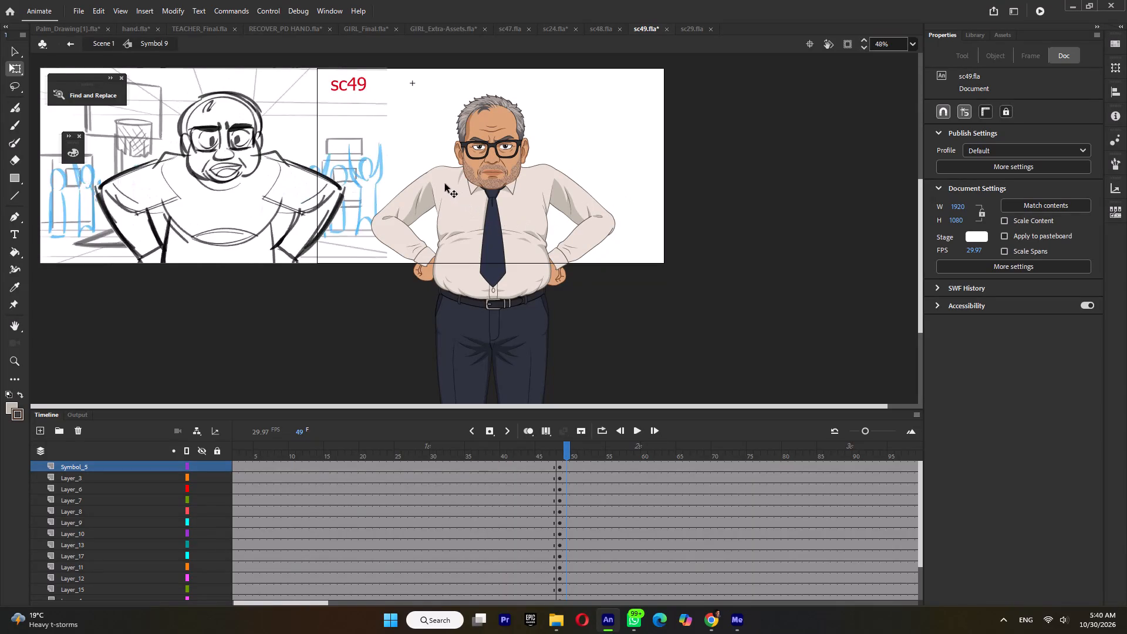
# Open the character's right upper-arm symbol, Tween 49, from the hands-on-hips pose and add a second keyframe at frame 2.
pyautogui.click(519, 441)
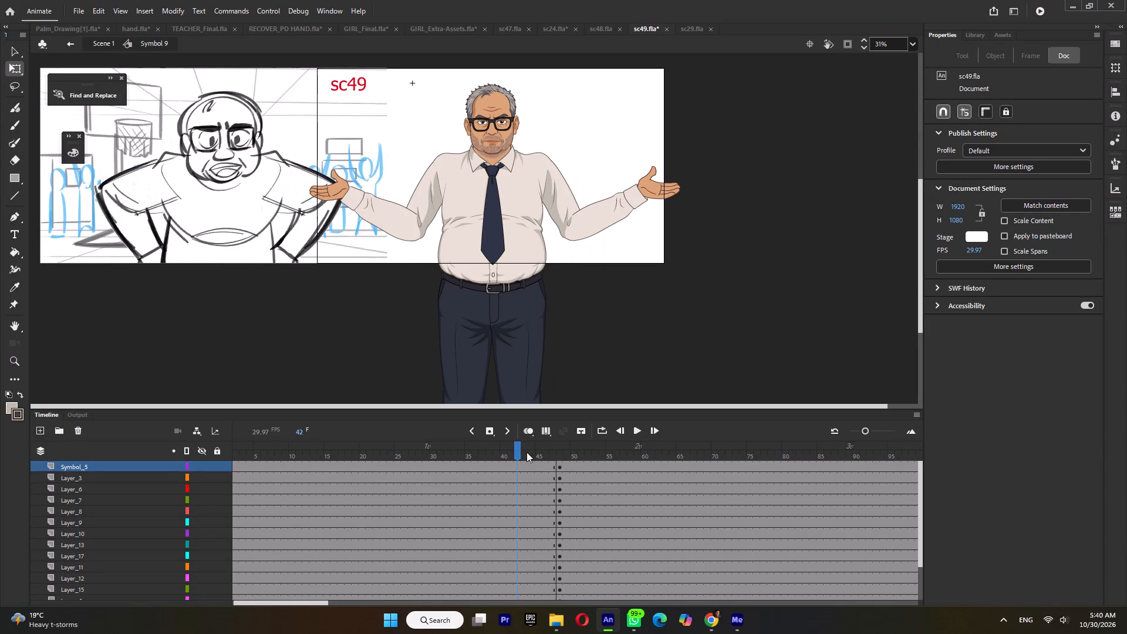
pyautogui.click(573, 452)
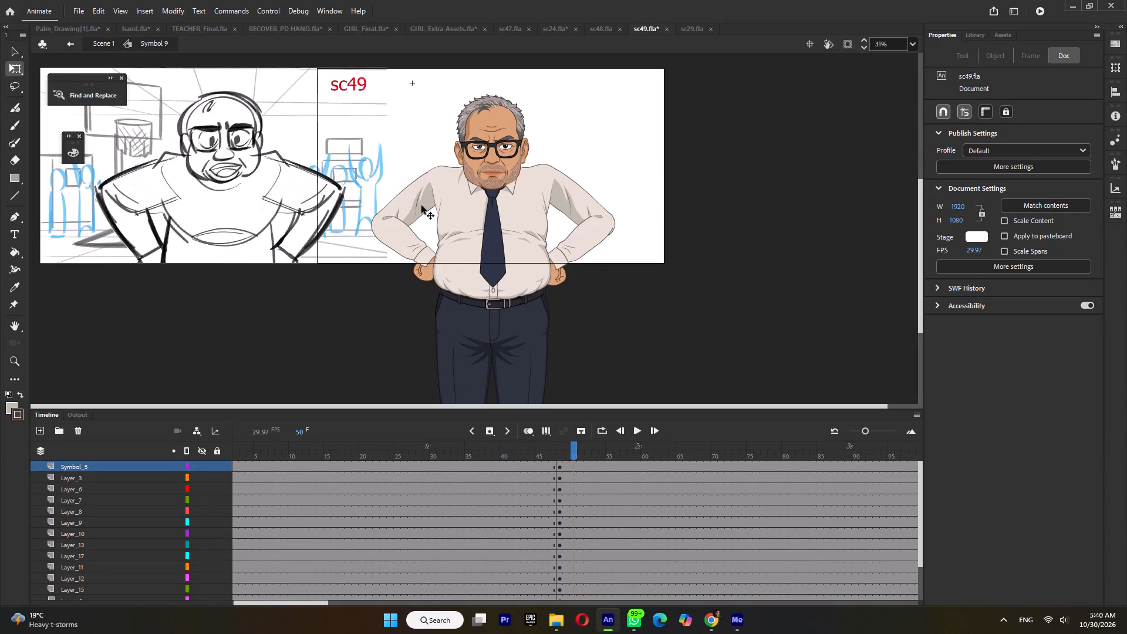
pyautogui.click(421, 205)
pyautogui.click(421, 205)
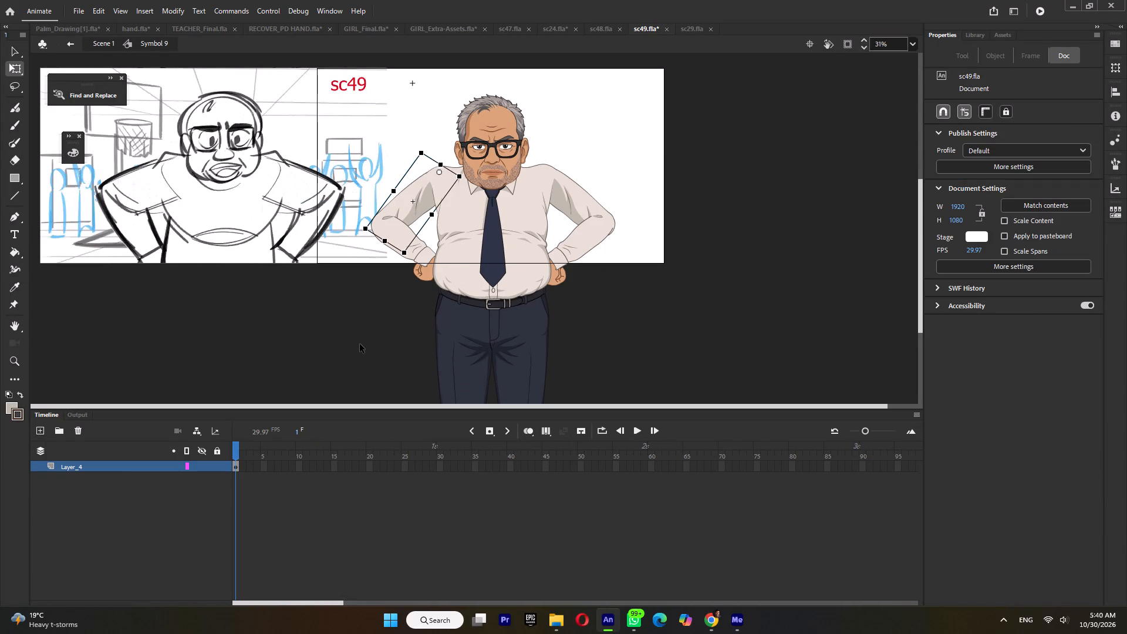
pyautogui.press('F5')
pyautogui.press('F6')
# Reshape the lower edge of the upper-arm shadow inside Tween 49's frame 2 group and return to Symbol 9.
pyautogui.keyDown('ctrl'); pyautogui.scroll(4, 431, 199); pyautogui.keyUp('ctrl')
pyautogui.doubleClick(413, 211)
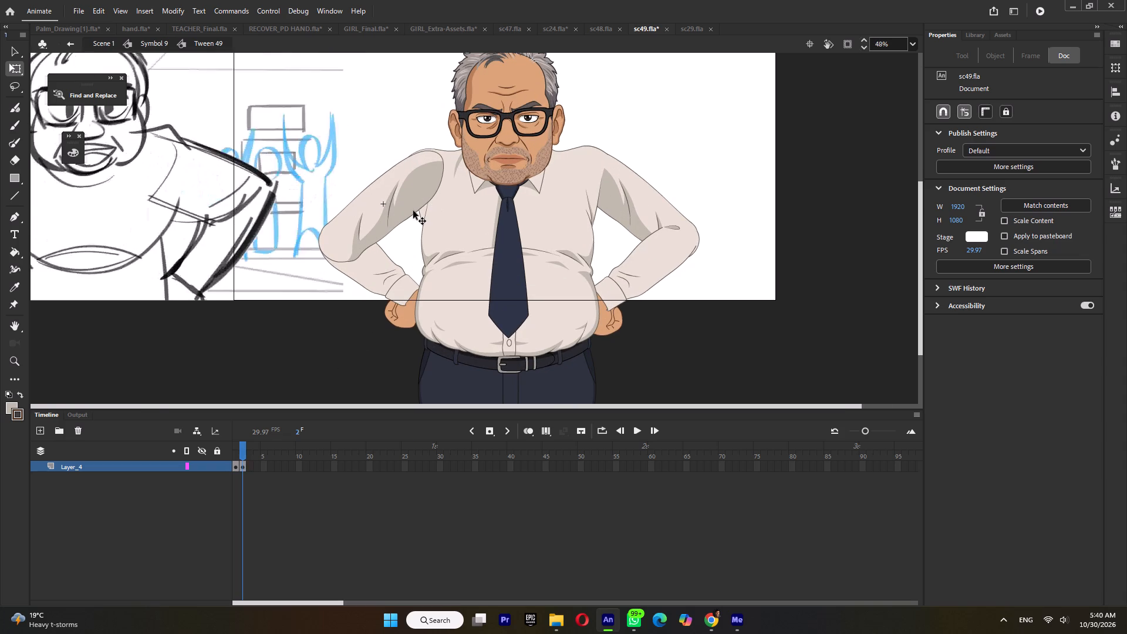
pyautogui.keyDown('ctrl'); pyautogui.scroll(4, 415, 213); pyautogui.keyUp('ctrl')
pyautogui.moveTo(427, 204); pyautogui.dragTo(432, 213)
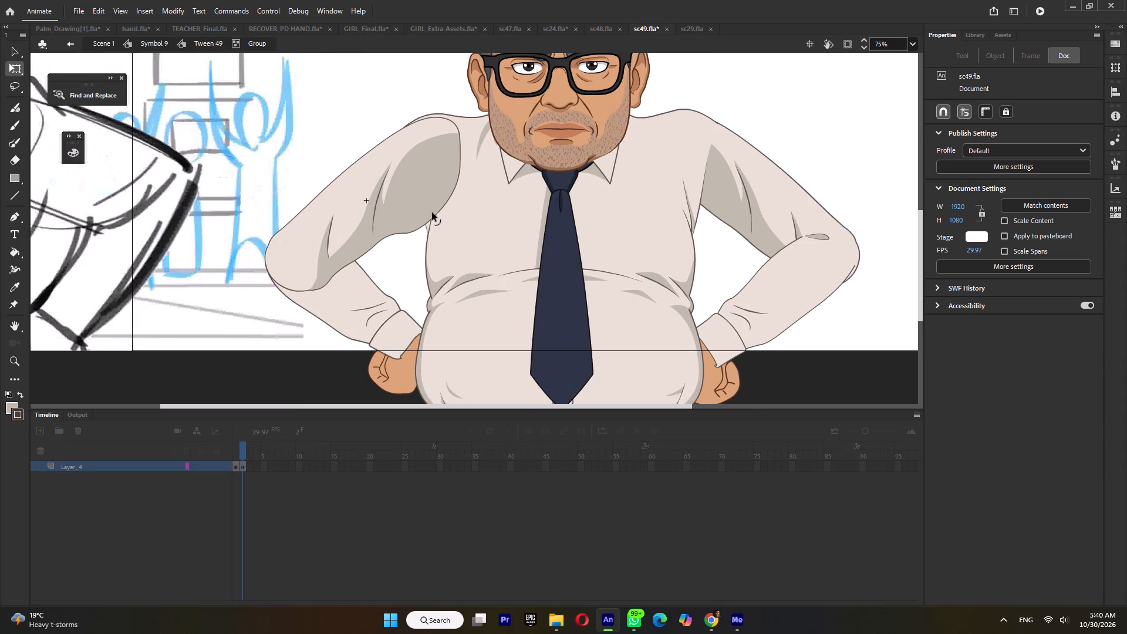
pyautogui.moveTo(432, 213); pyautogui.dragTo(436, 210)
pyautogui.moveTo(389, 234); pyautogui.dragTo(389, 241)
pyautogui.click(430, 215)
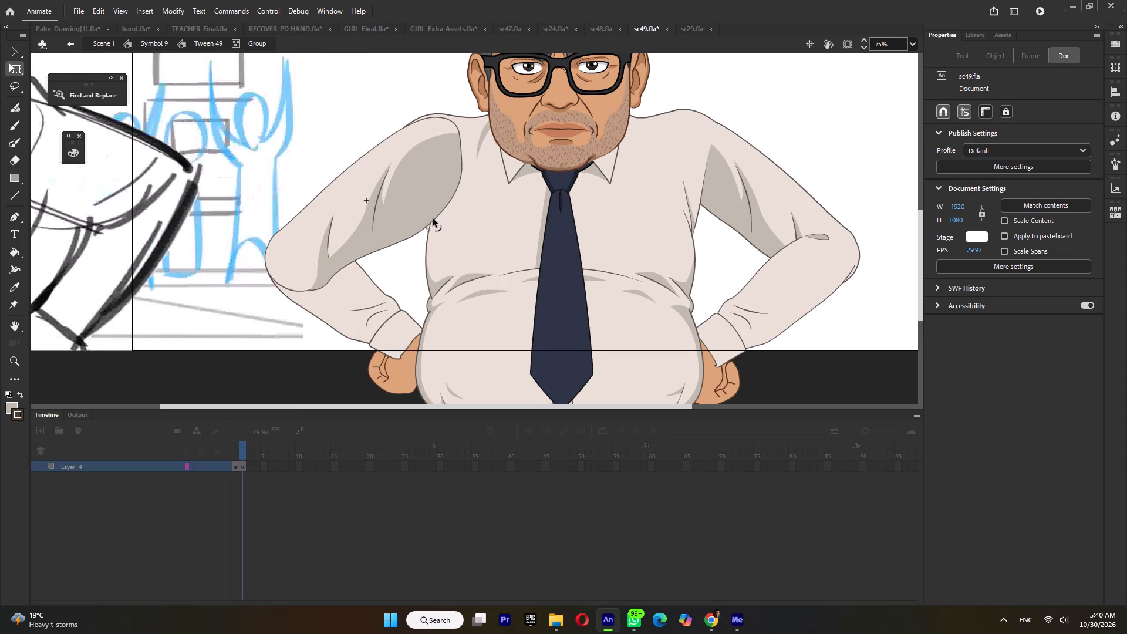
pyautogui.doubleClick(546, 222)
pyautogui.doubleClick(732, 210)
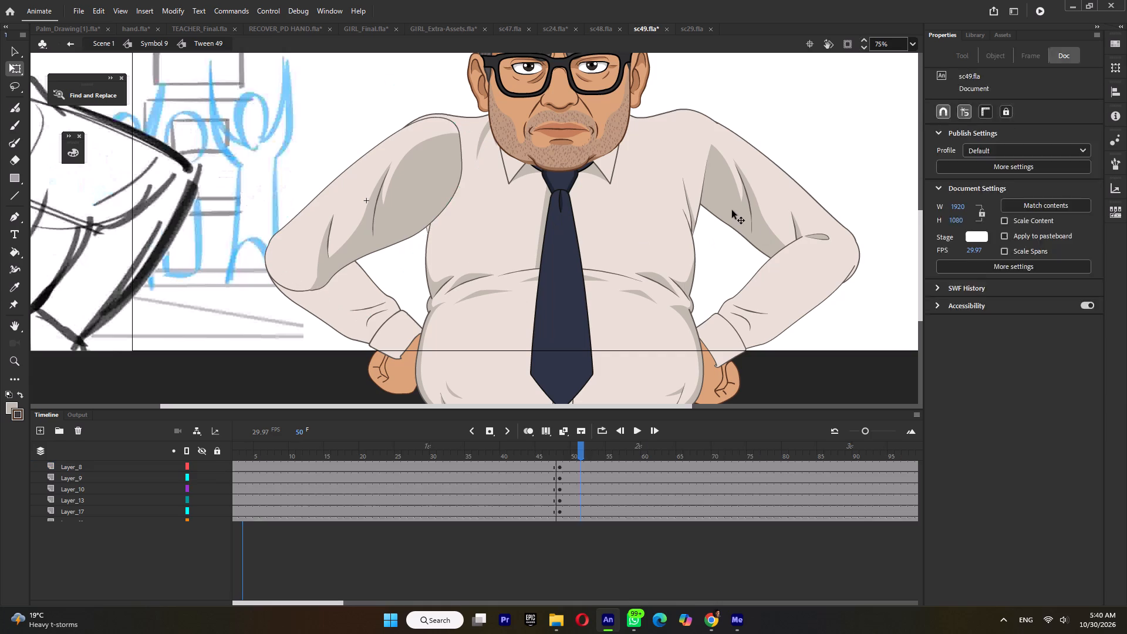
# Set the character's right upper arm at frame 48 to show frame 2 of Tween 49.
pyautogui.click(542, 448)
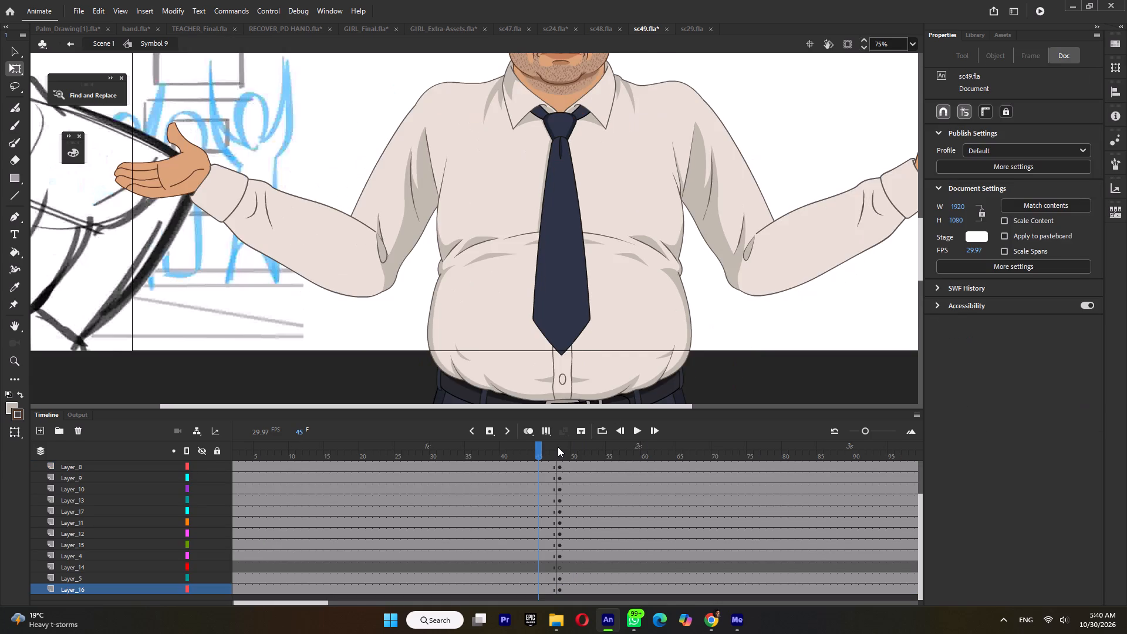
pyautogui.click(558, 447)
pyautogui.click(377, 192)
pyautogui.click(966, 282)
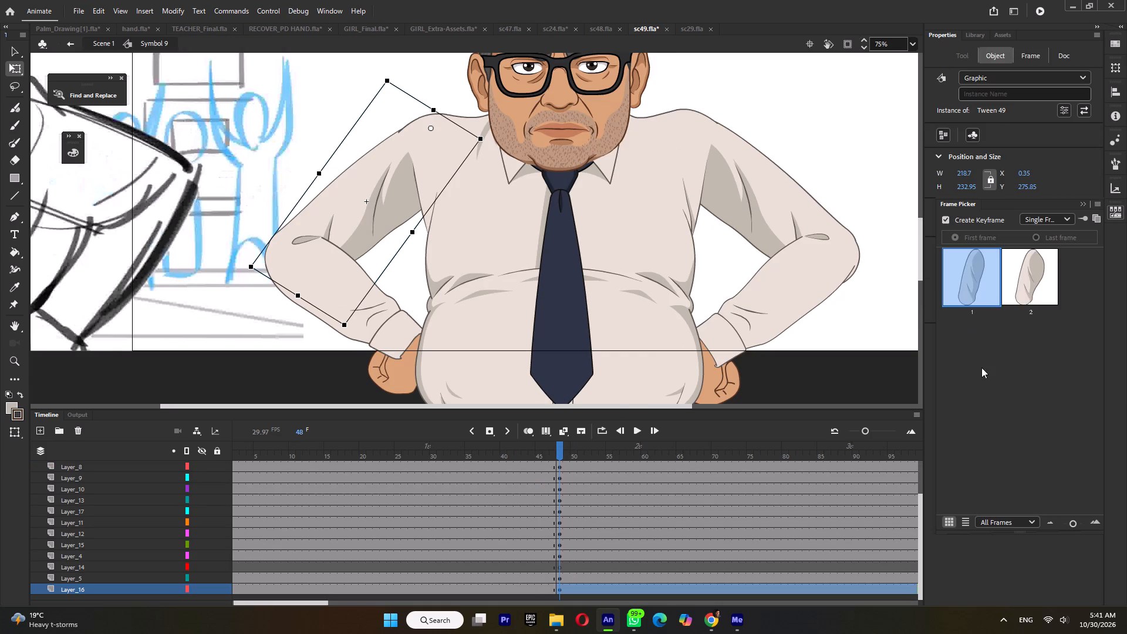
pyautogui.click(1022, 283)
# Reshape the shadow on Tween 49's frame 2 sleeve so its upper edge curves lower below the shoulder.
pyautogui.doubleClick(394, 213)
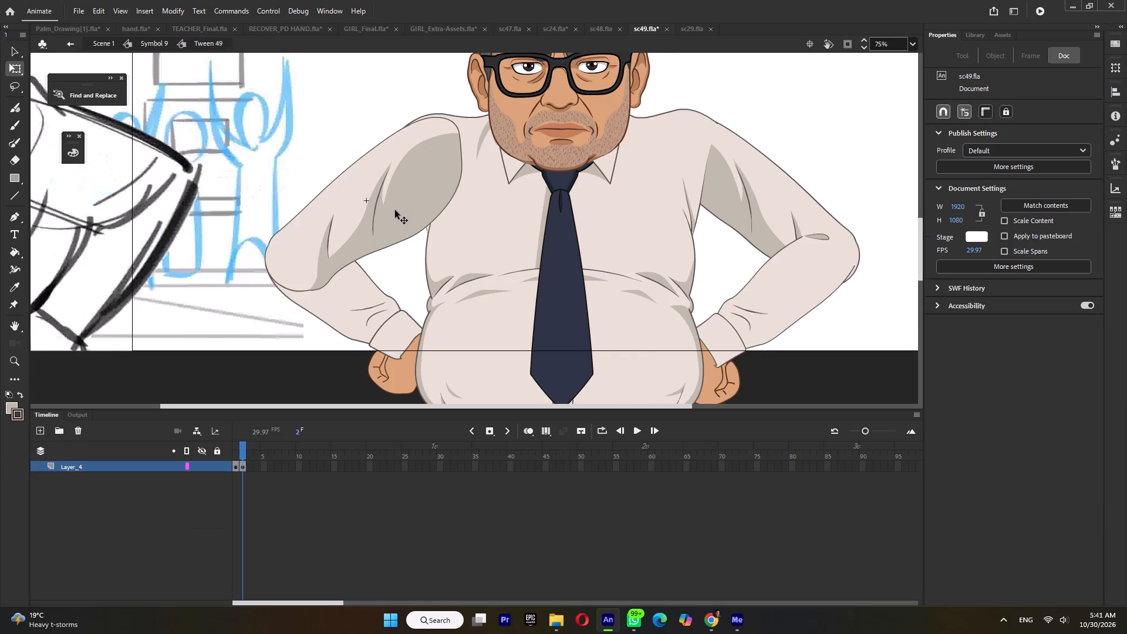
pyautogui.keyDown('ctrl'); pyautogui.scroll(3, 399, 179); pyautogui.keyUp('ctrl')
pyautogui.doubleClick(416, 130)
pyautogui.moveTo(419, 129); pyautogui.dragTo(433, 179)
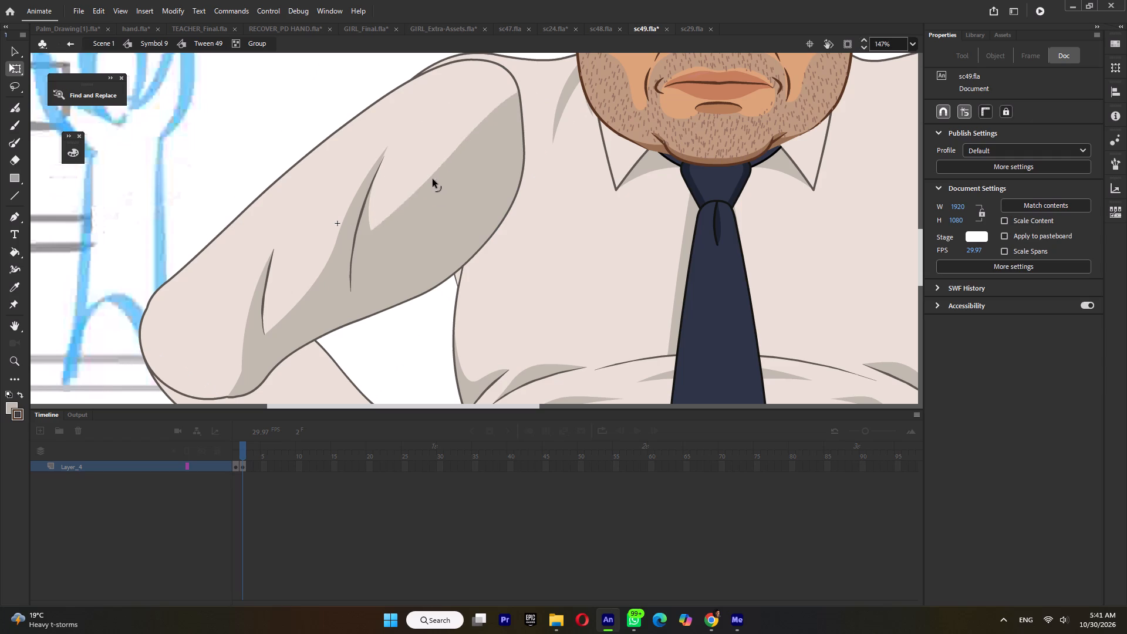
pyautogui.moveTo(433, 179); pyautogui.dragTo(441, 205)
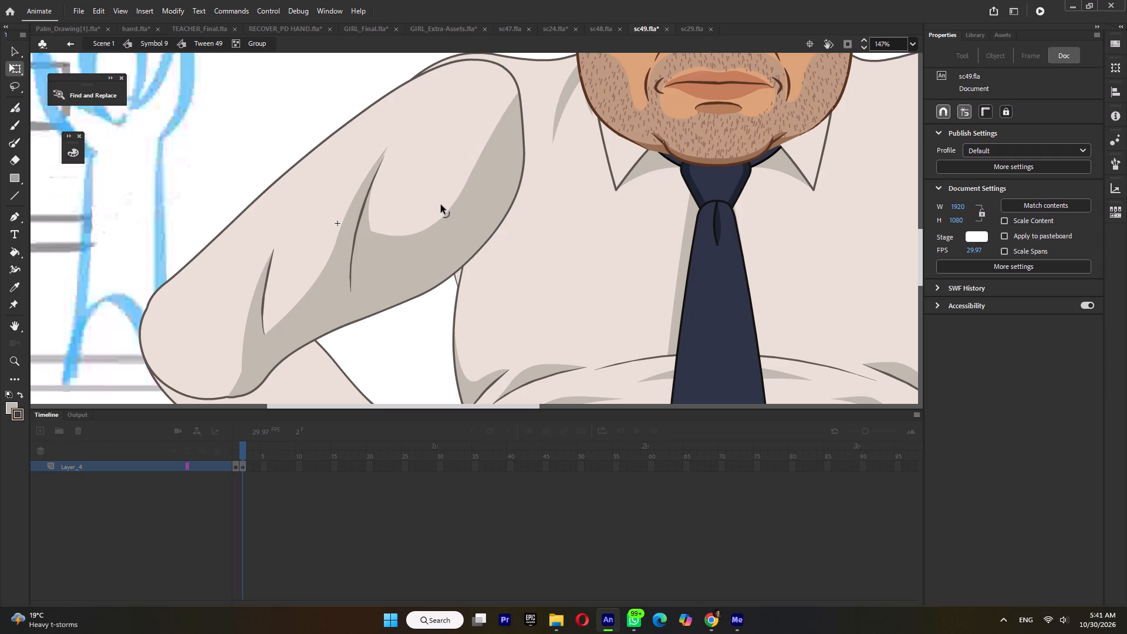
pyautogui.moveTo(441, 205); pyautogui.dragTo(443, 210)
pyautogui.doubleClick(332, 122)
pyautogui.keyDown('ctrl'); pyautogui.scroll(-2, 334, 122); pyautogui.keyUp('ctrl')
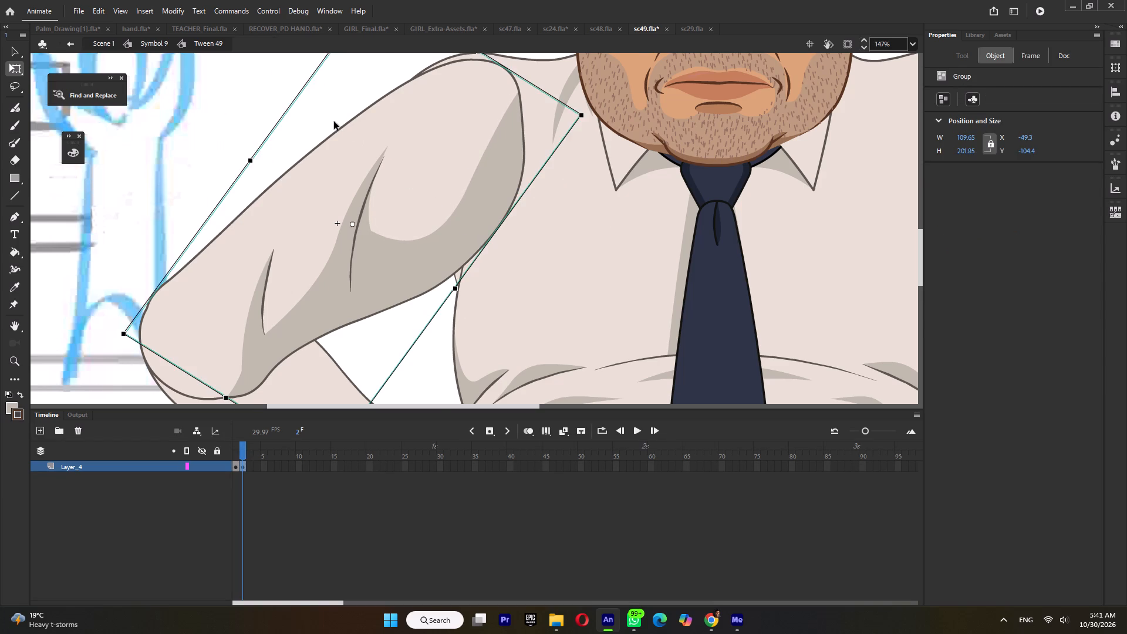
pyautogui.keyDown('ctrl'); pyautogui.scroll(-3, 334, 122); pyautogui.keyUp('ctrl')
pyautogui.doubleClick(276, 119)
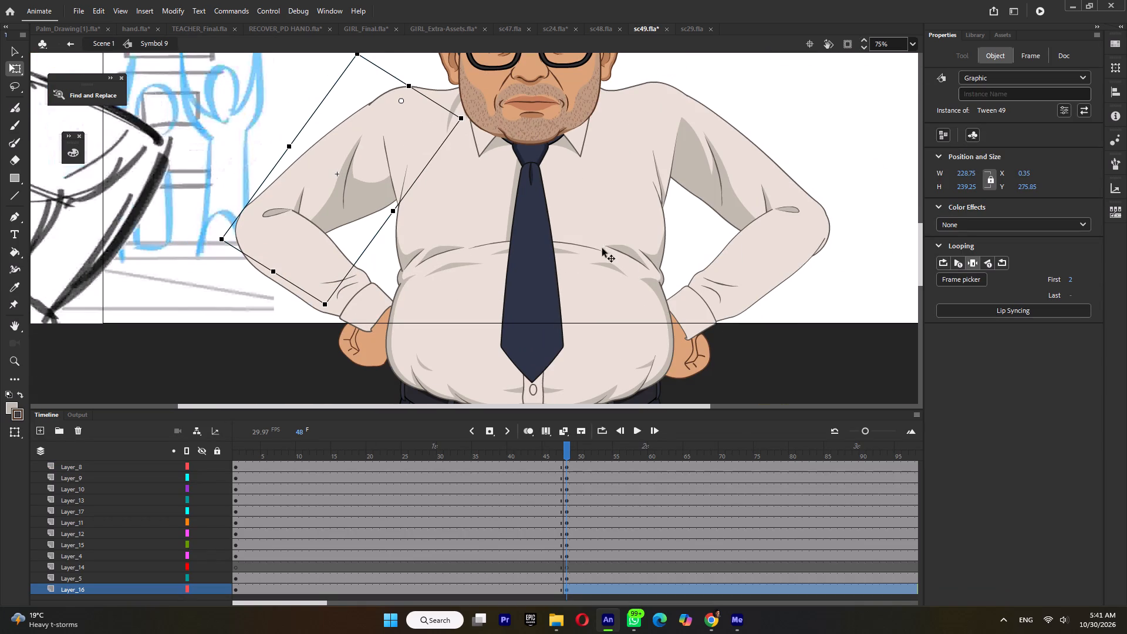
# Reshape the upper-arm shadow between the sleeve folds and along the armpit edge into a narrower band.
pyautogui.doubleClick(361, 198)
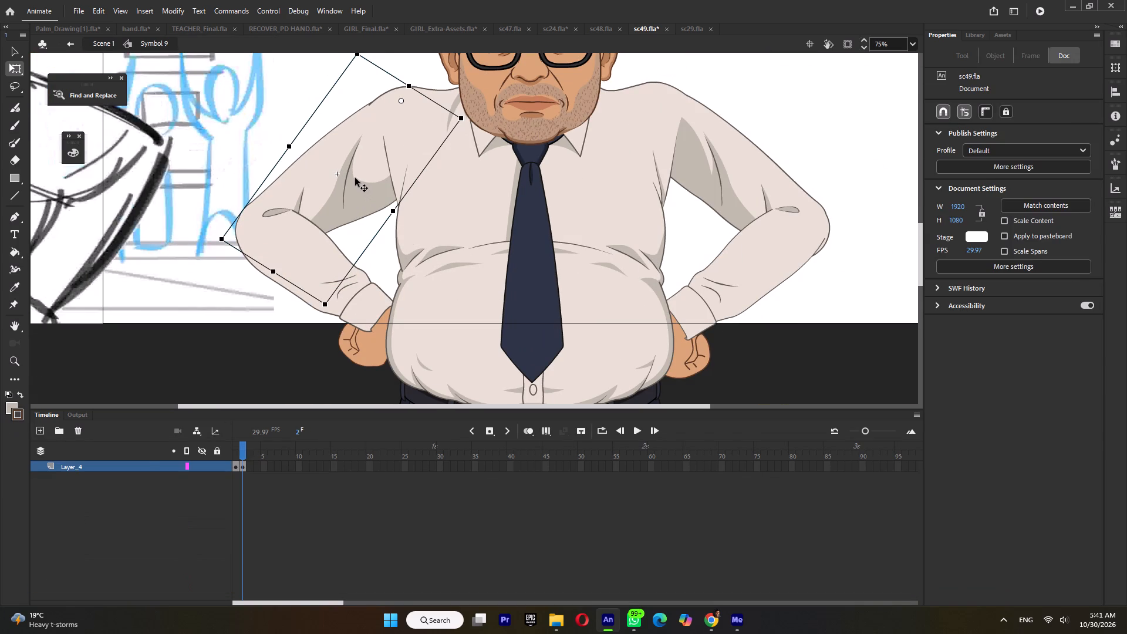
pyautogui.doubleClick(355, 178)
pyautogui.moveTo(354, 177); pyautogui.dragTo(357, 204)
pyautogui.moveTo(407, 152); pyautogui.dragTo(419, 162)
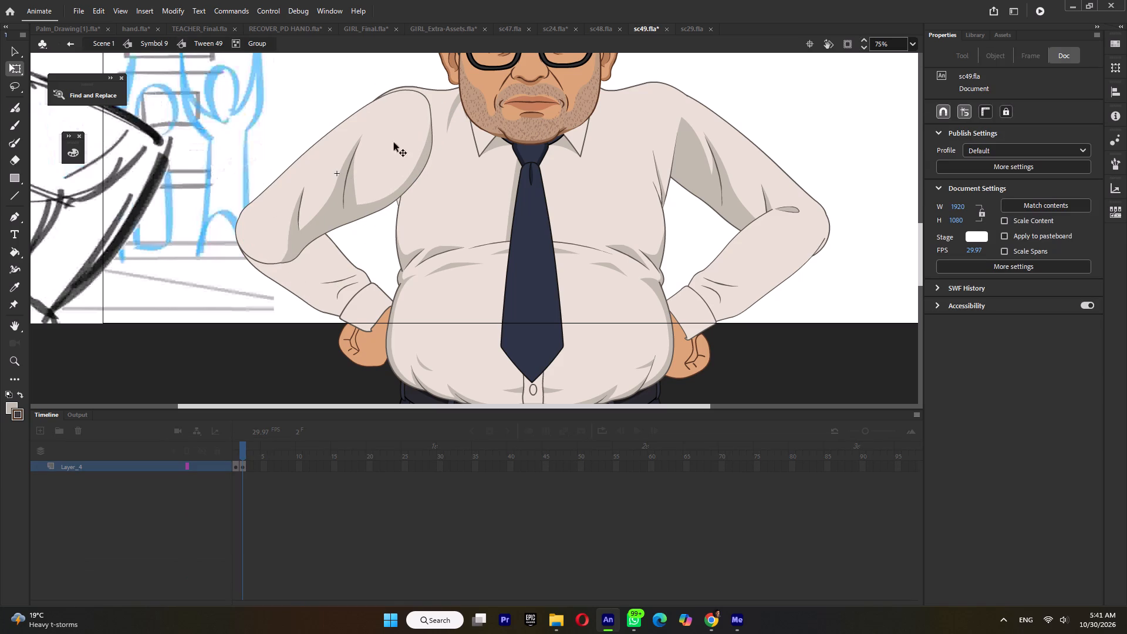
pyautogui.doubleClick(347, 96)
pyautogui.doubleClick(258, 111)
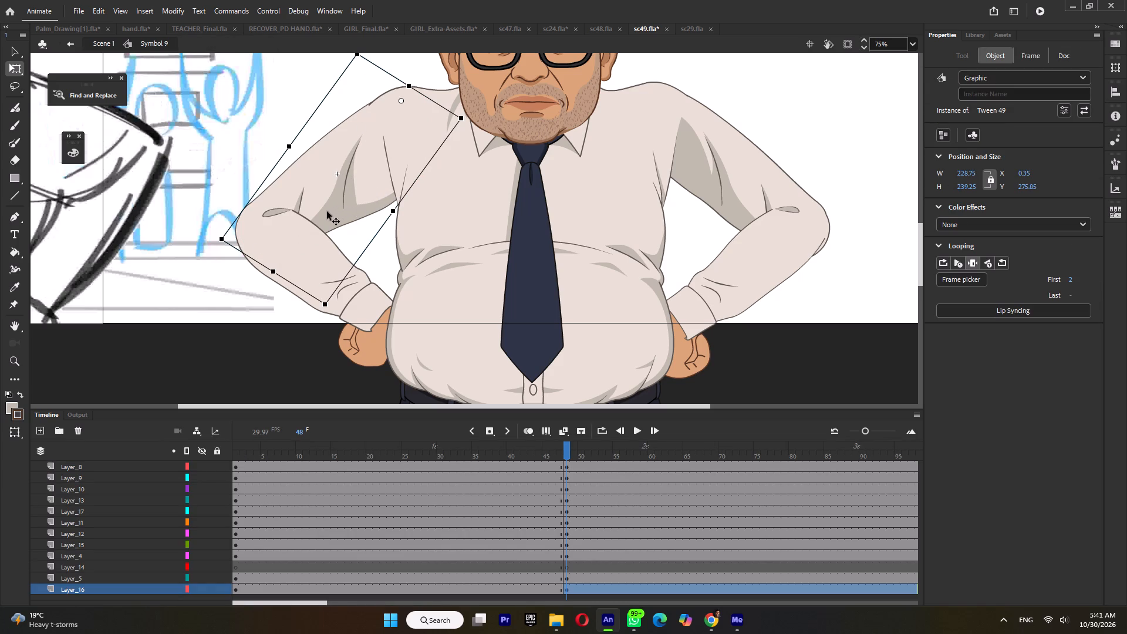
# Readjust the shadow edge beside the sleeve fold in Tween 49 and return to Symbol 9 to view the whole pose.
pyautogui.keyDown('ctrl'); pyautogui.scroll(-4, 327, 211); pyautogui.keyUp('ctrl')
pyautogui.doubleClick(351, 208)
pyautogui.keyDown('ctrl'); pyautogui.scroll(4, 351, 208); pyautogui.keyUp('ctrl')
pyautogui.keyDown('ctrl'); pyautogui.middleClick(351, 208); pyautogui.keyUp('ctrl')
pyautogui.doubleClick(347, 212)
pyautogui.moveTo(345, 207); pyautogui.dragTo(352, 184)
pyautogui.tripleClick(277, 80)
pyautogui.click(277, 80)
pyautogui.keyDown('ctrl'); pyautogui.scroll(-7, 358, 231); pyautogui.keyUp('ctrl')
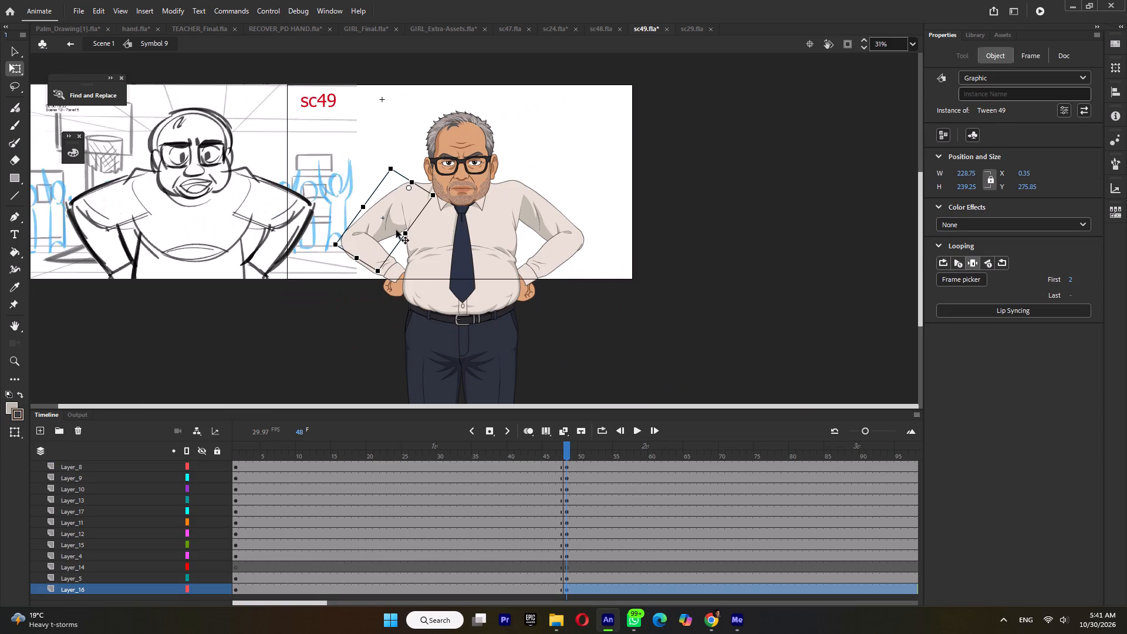
# Fill the shadow areas on Tween 49's frame 2 sleeve with the light shirt colour sampled from the torso.
pyautogui.tripleClick(386, 227)
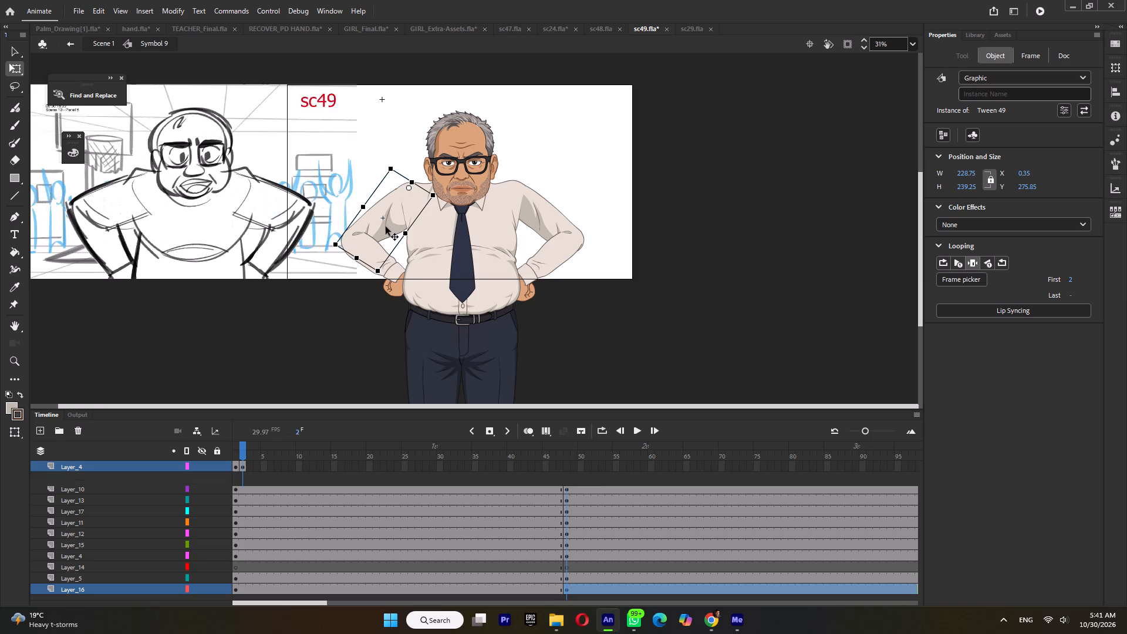
pyautogui.keyDown('ctrl'); pyautogui.scroll(4, 386, 227); pyautogui.keyUp('ctrl')
pyautogui.doubleClick(385, 227)
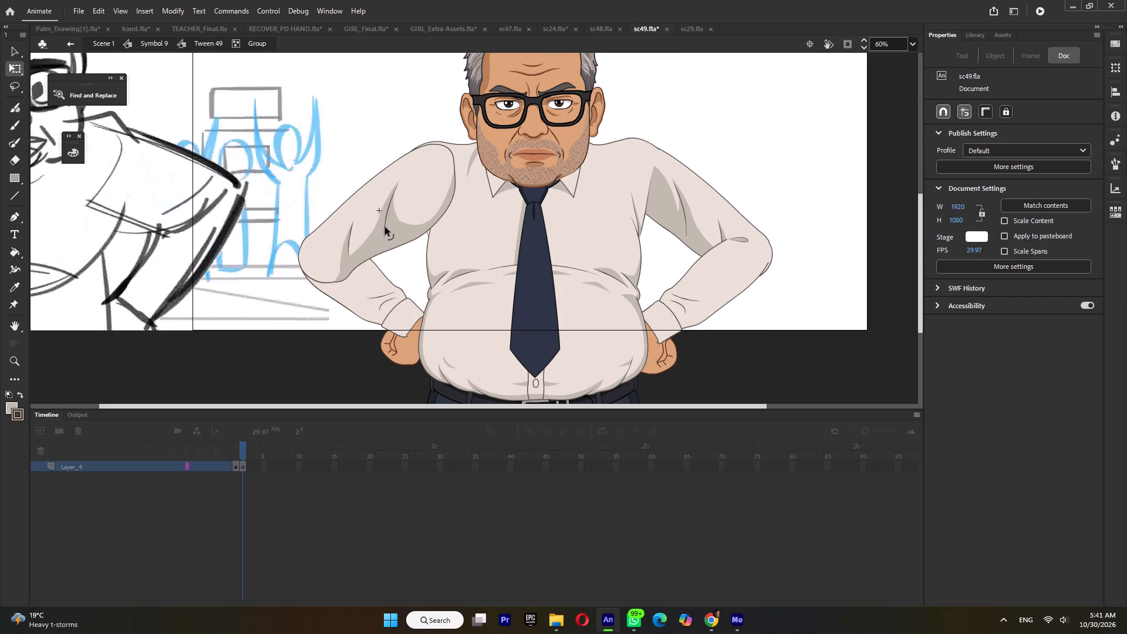
pyautogui.click(385, 227)
pyautogui.scroll(4, 387, 228)
pyautogui.scroll(-3, 385, 233)
pyautogui.click(413, 307)
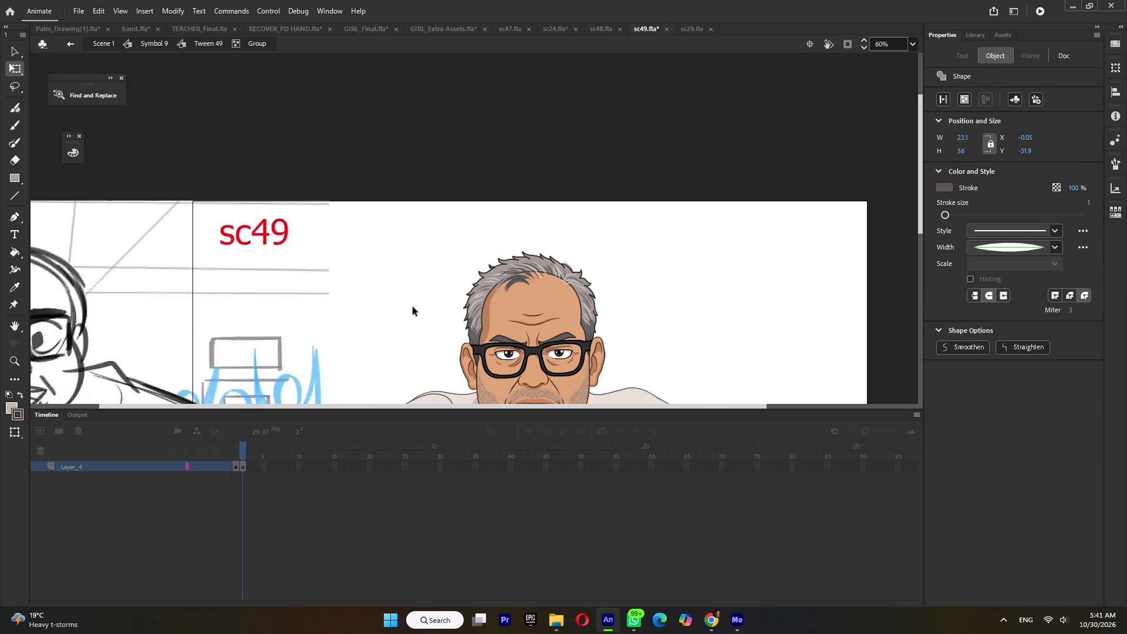
pyautogui.press('i')
pyautogui.click(429, 241)
pyautogui.click(405, 273)
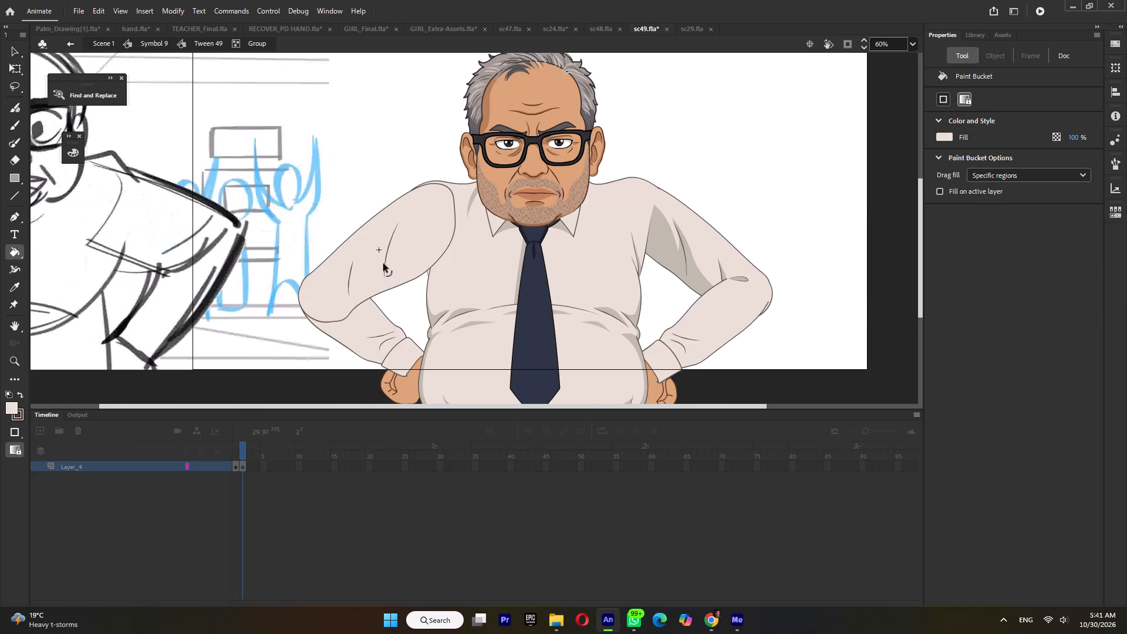
pyautogui.keyDown('ctrl'); pyautogui.click(383, 264); pyautogui.keyUp('ctrl')
# Shorten the sleeve fold line nearest the shoulder to about 43.5 high, shift it toward the underarm, and check the pose around frame 48.
pyautogui.keyDown('ctrl'); pyautogui.scroll(3, 384, 266); pyautogui.keyUp('ctrl')
pyautogui.click(17, 69)
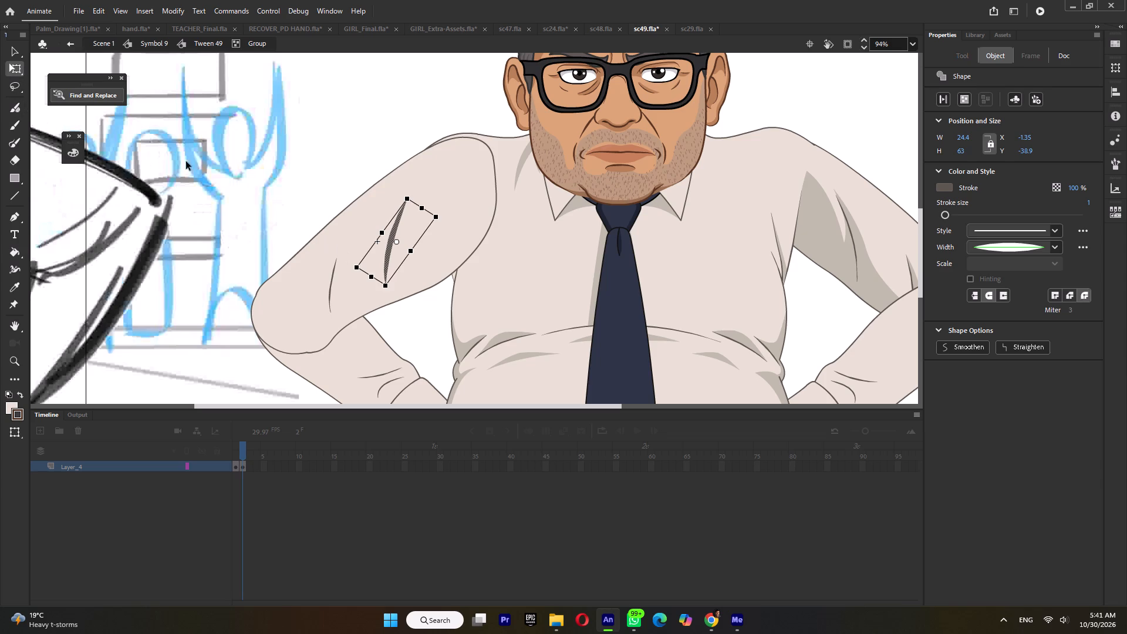
pyautogui.moveTo(421, 208); pyautogui.dragTo(419, 221)
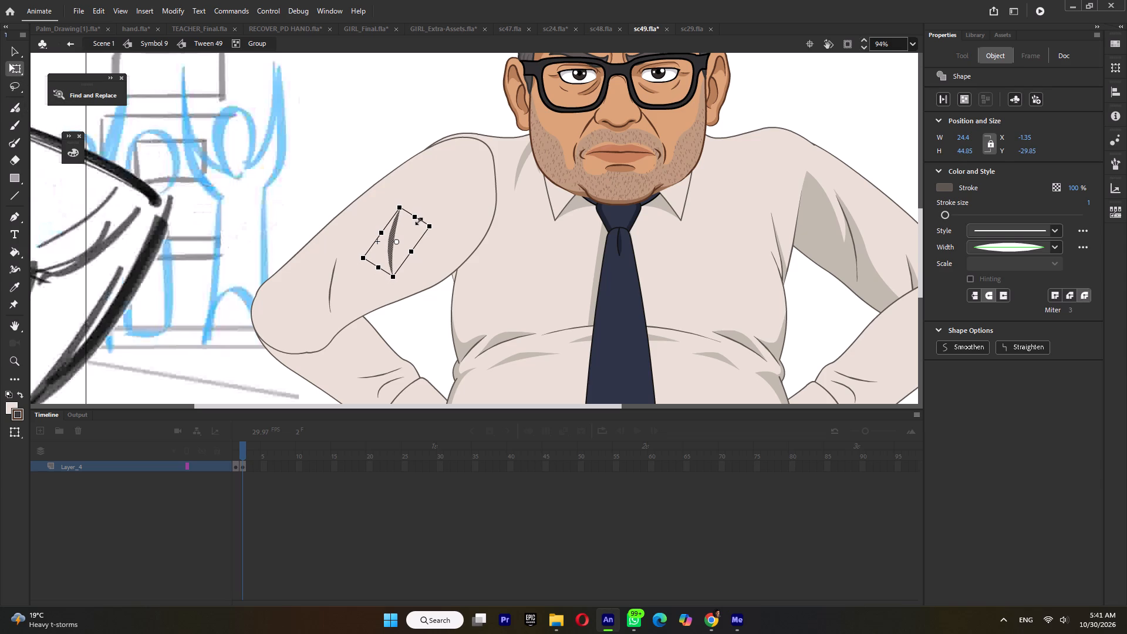
pyautogui.moveTo(419, 221); pyautogui.dragTo(415, 222)
pyautogui.moveTo(393, 233); pyautogui.dragTo(394, 250)
pyautogui.click(331, 291)
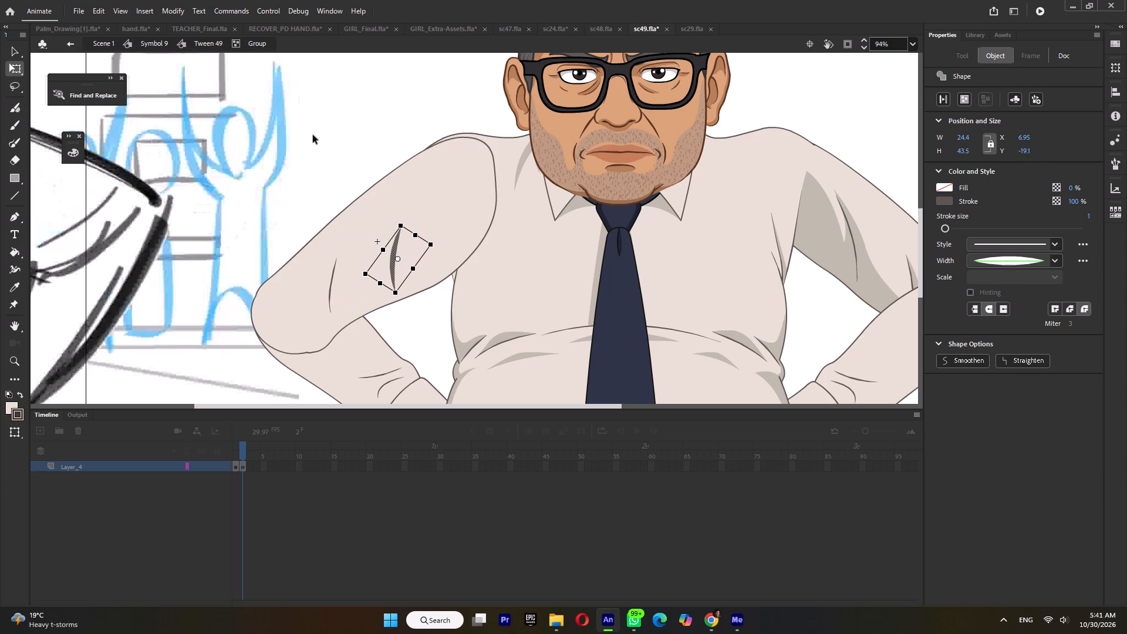
pyautogui.doubleClick(313, 135)
pyautogui.doubleClick(295, 175)
pyautogui.keyDown('ctrl'); pyautogui.scroll(-3, 355, 222); pyautogui.keyUp('ctrl')
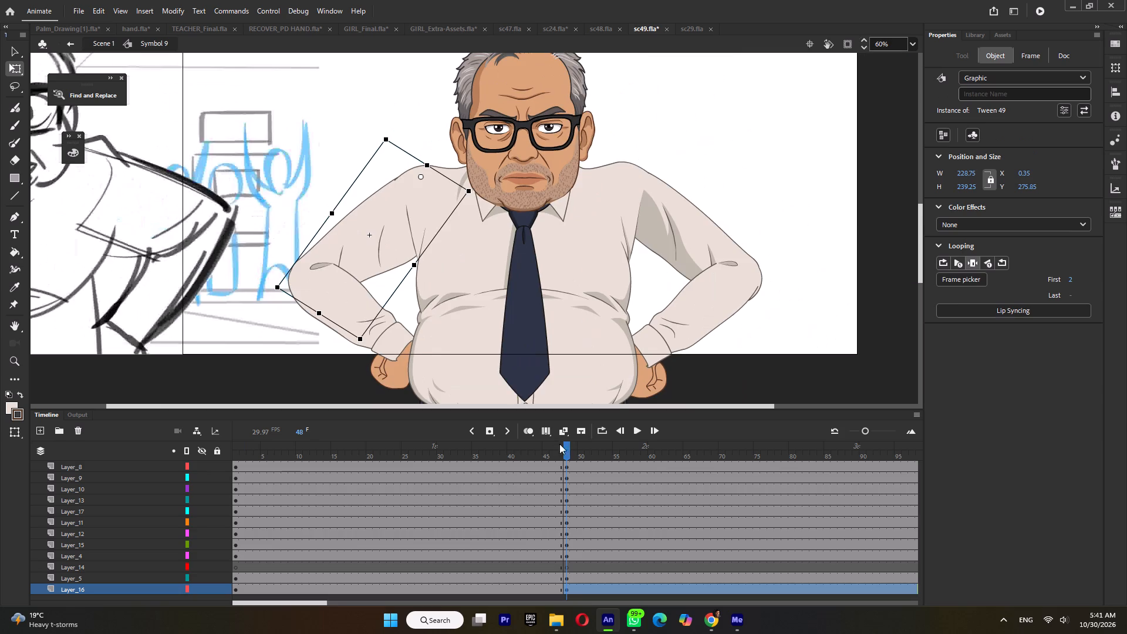
pyautogui.click(562, 455)
pyautogui.click(573, 455)
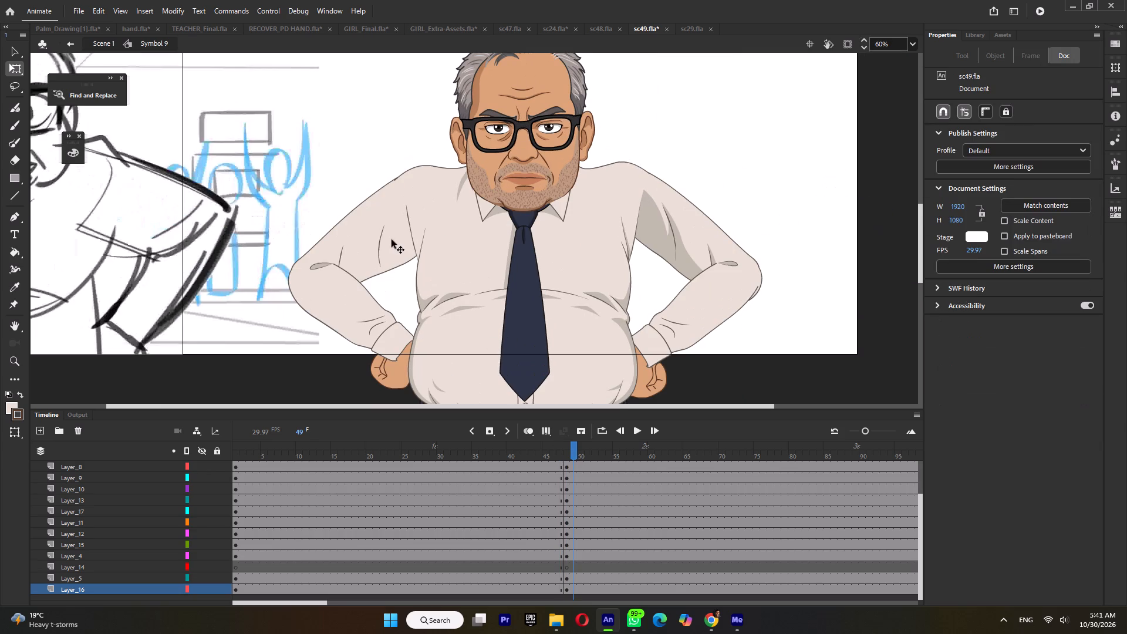
# Draw a new shadow outline along the underside of Tween 49's sleeve with the Paint Brush, inside the arm's group.
pyautogui.doubleClick(397, 255)
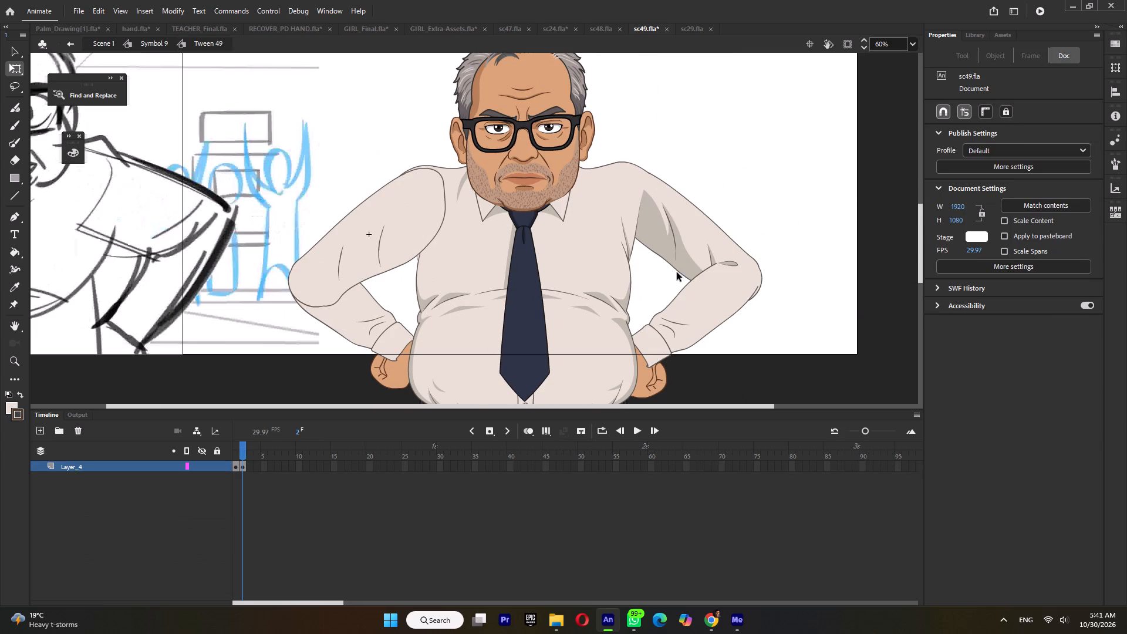
pyautogui.click(12, 143)
pyautogui.keyDown('ctrl'); pyautogui.scroll(2, 433, 242); pyautogui.keyUp('ctrl')
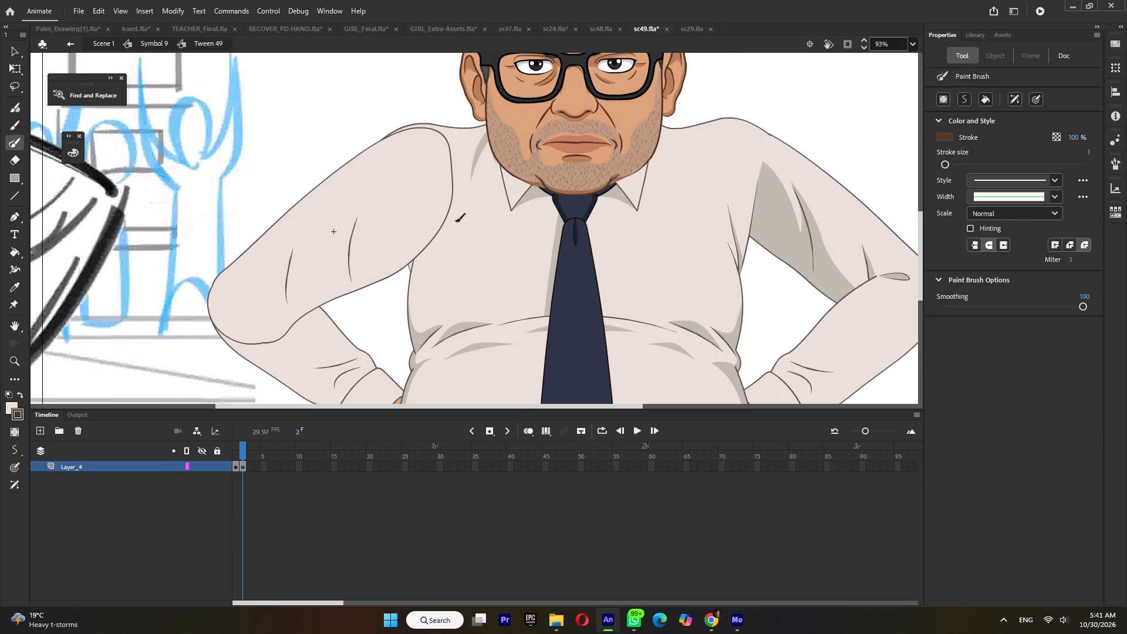
pyautogui.moveTo(460, 197); pyautogui.dragTo(390, 250)
pyautogui.hotkey('ctrl', 'z')
pyautogui.keyDown('ctrl'); pyautogui.doubleClick(423, 230); pyautogui.keyUp('ctrl')
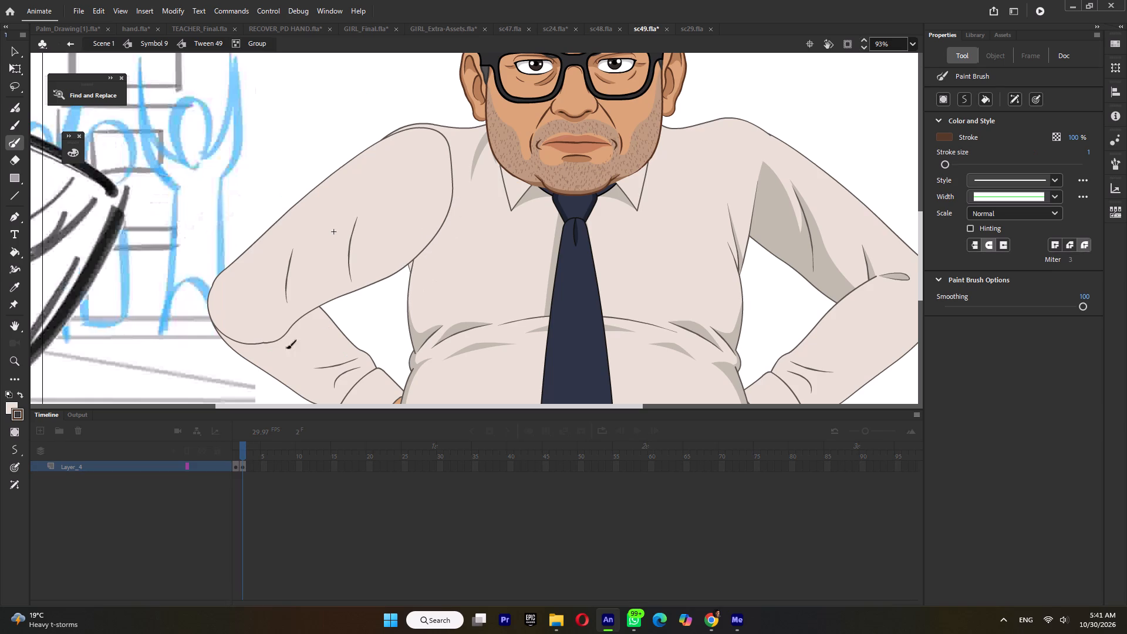
pyautogui.moveTo(258, 352); pyautogui.dragTo(378, 267)
pyautogui.moveTo(378, 267); pyautogui.dragTo(349, 309)
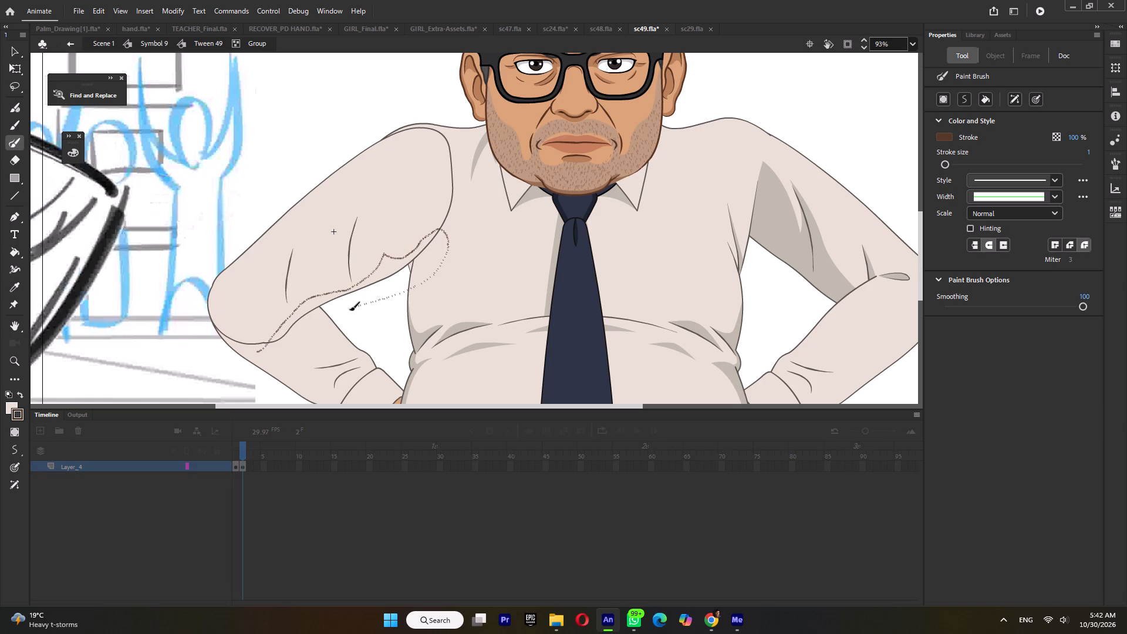
pyautogui.moveTo(349, 309); pyautogui.dragTo(349, 310)
# Fill the outlined underside shadow on Tween 49's sleeve with the grey shadow colour sampled from the opposite sleeve.
pyautogui.press('k')
pyautogui.click(392, 268)
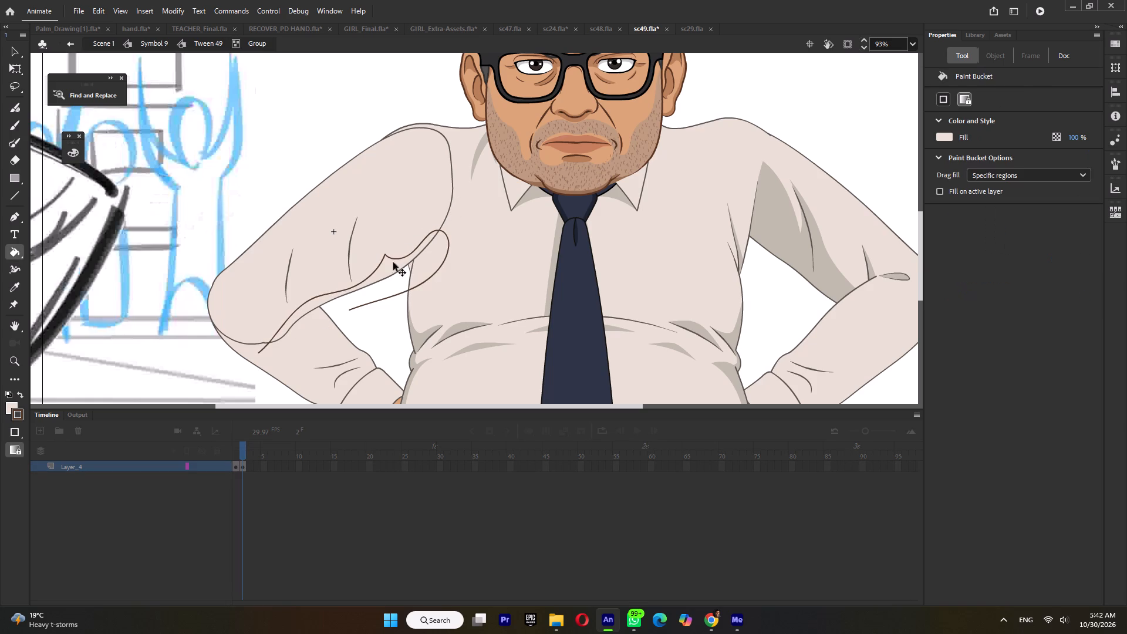
pyautogui.click(391, 264)
pyautogui.click(390, 266)
pyautogui.press('i')
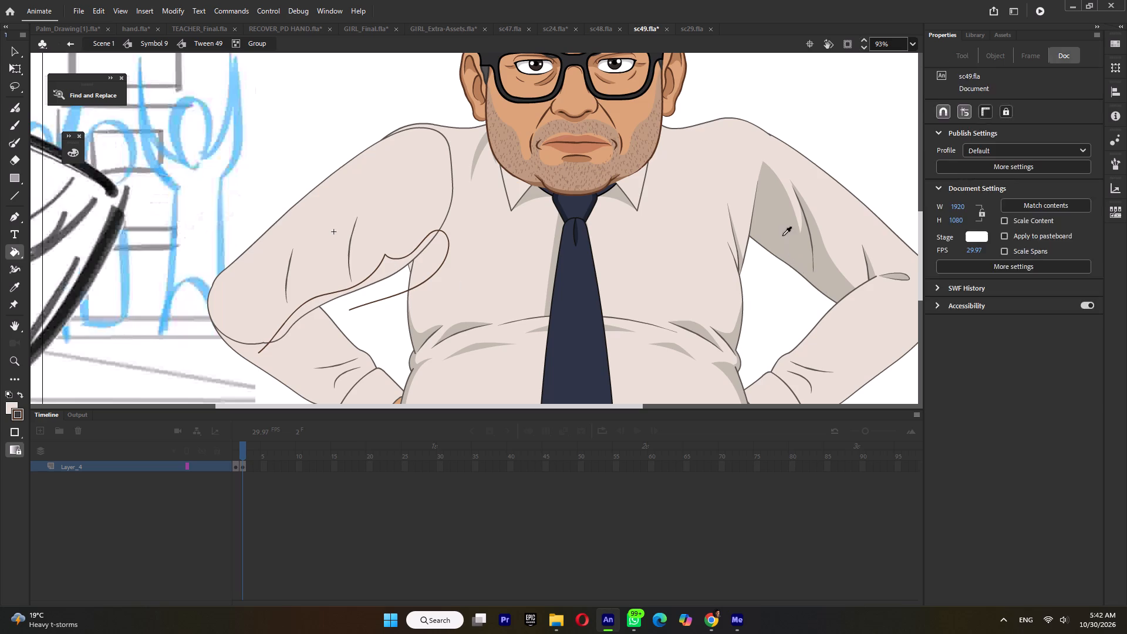
pyautogui.click(782, 235)
pyautogui.click(380, 267)
# Delete the shadow's outline strokes and the stray line segments outside Tween 49's sleeve, and return to Symbol 9.
pyautogui.keyDown('ctrl'); pyautogui.click(394, 260); pyautogui.keyUp('ctrl')
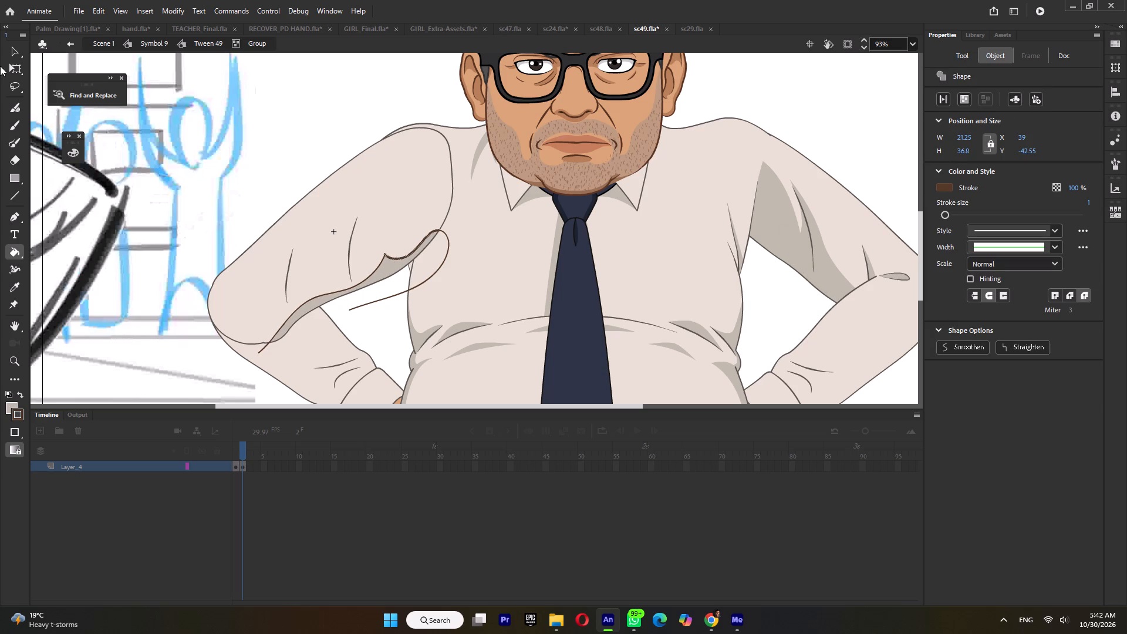
pyautogui.click(13, 69)
pyautogui.press('Delete')
pyautogui.click(360, 284)
pyautogui.press('Delete')
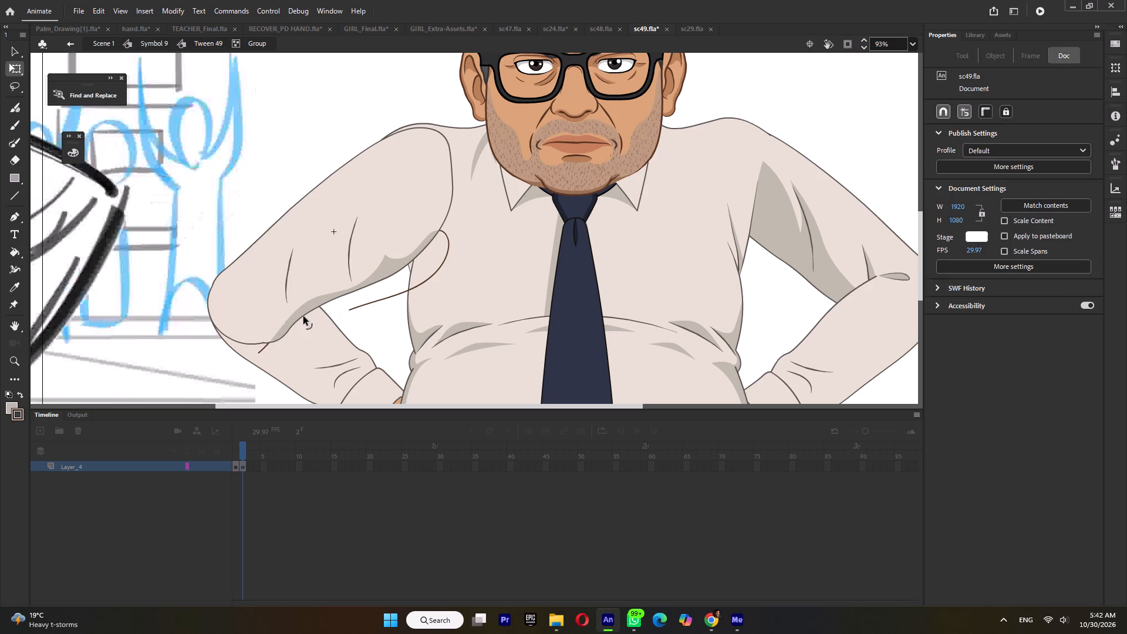
pyautogui.click(265, 348)
pyautogui.press('Delete')
pyautogui.click(372, 304)
pyautogui.press('Delete')
pyautogui.click(446, 240)
pyautogui.press('Delete')
pyautogui.doubleClick(482, 237)
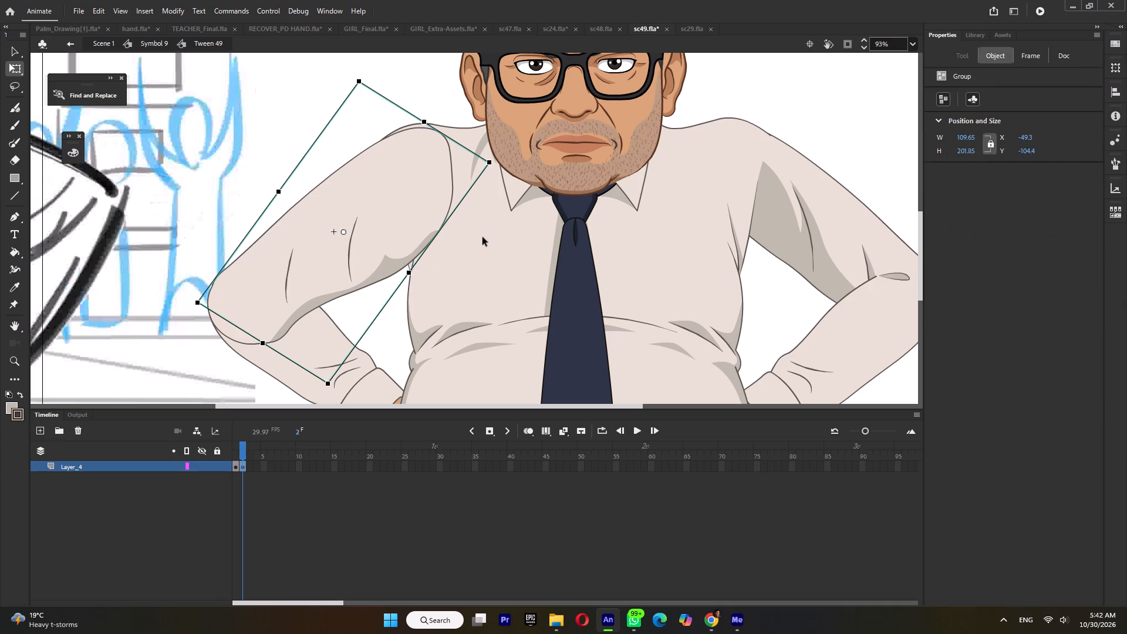
pyautogui.doubleClick(482, 237)
# Copy all the sleeve artwork on frame 2 of Tween 49.
pyautogui.keyDown('ctrl'); pyautogui.scroll(-3, 482, 238); pyautogui.keyUp('ctrl')
pyautogui.rightClick(409, 256)
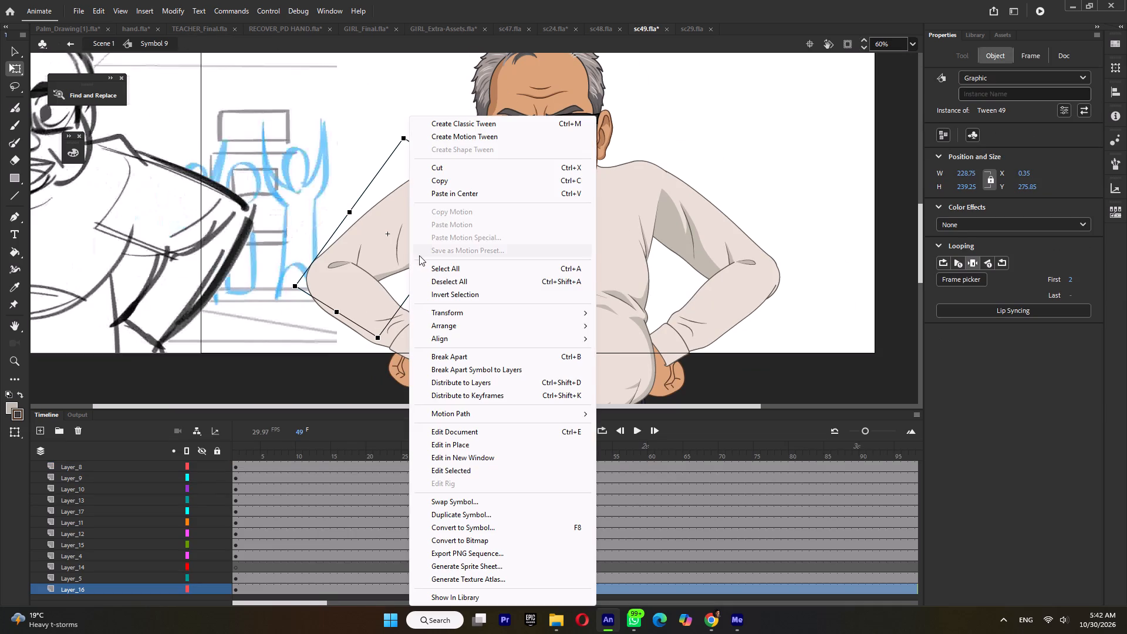
pyautogui.doubleClick(384, 253)
pyautogui.rightClick(385, 254)
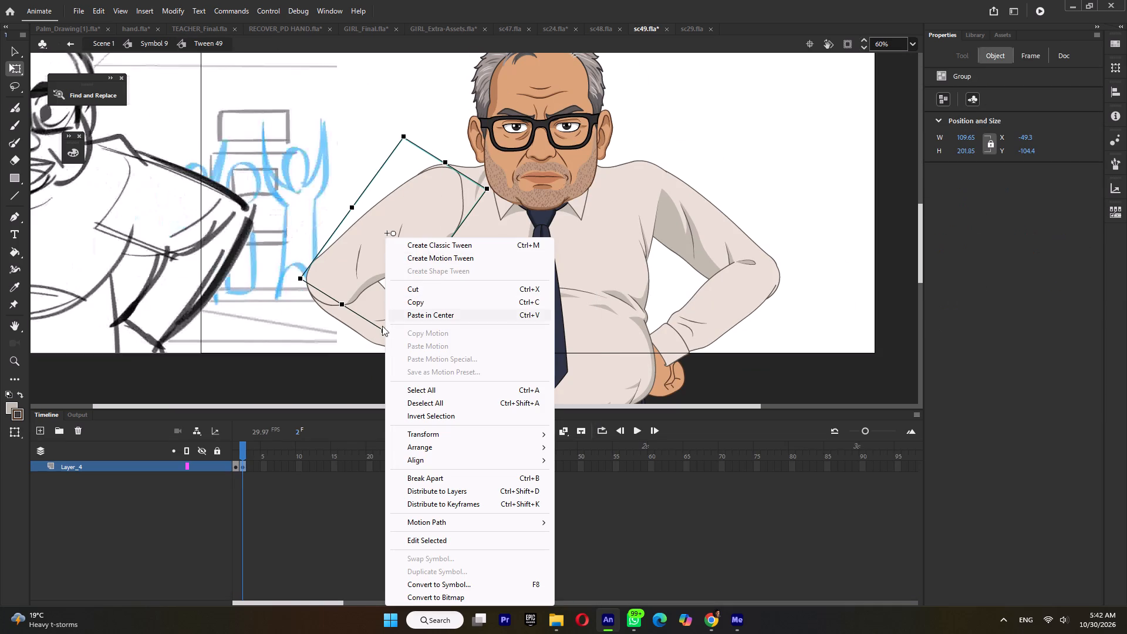
pyautogui.click(241, 464)
pyautogui.rightClick(364, 251)
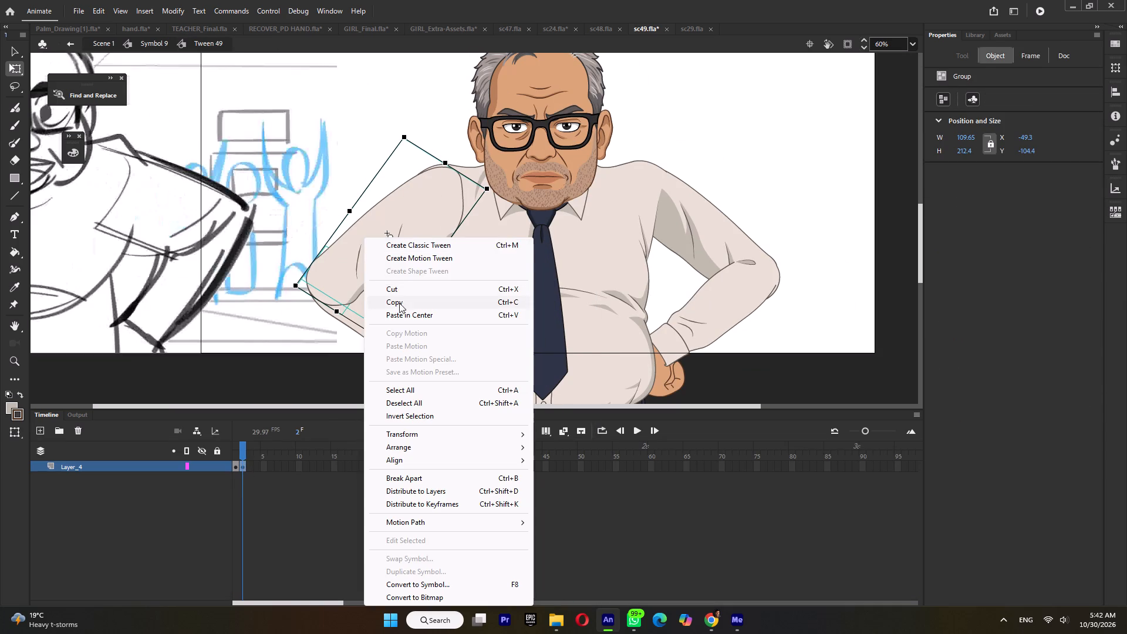
pyautogui.click(399, 303)
# Extend the opposite upper arm's symbol, Tween 48, to frame 2 with a keyframe there, and delete that frame's sleeve artwork.
pyautogui.doubleClick(708, 228)
pyautogui.doubleClick(708, 228)
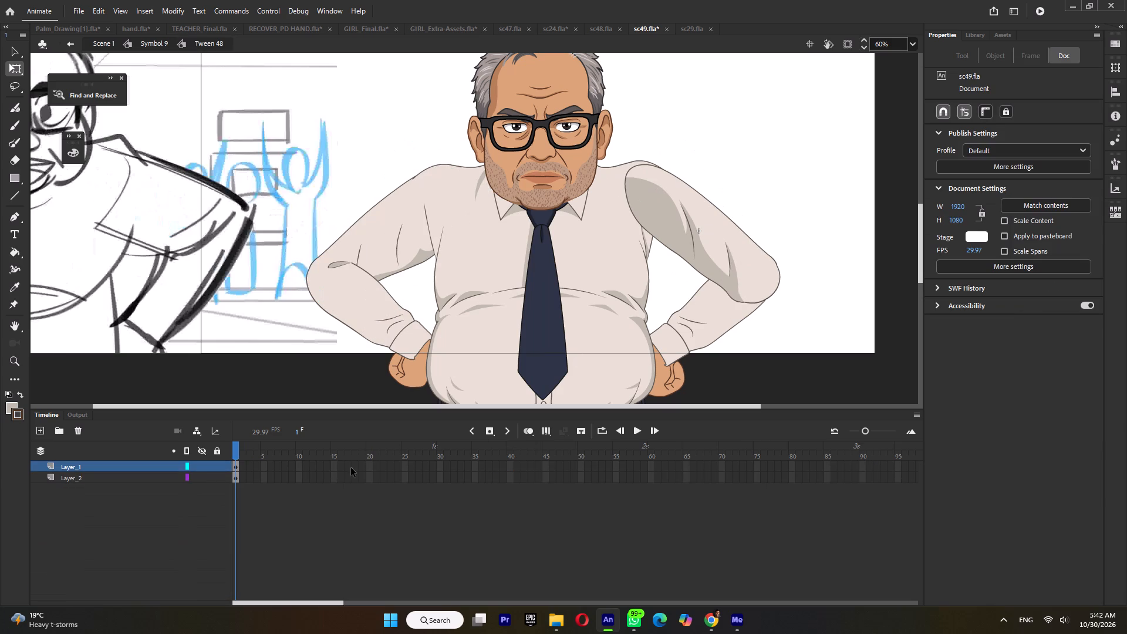
pyautogui.doubleClick(237, 453)
pyautogui.press('F5')
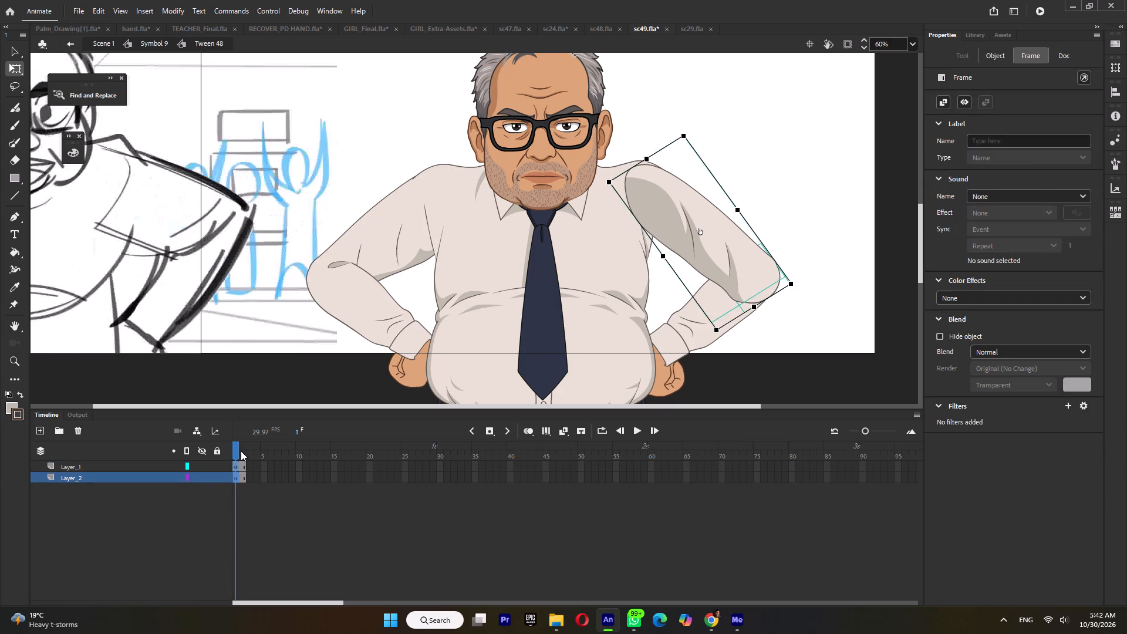
pyautogui.doubleClick(241, 450)
pyautogui.press('F6')
pyautogui.doubleClick(241, 450)
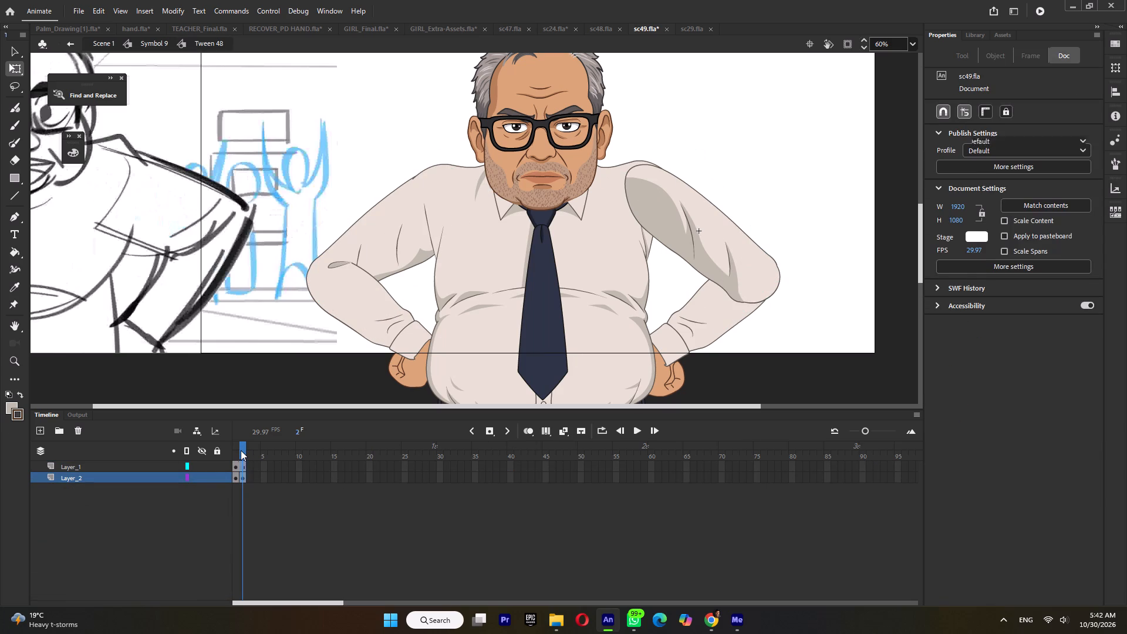
pyautogui.press('F6')
pyautogui.press('Delete')
# Paste the copied sleeve in place on Tween 48's frame 2, flip it horizontally, and return to Symbol 9.
pyautogui.rightClick(784, 213)
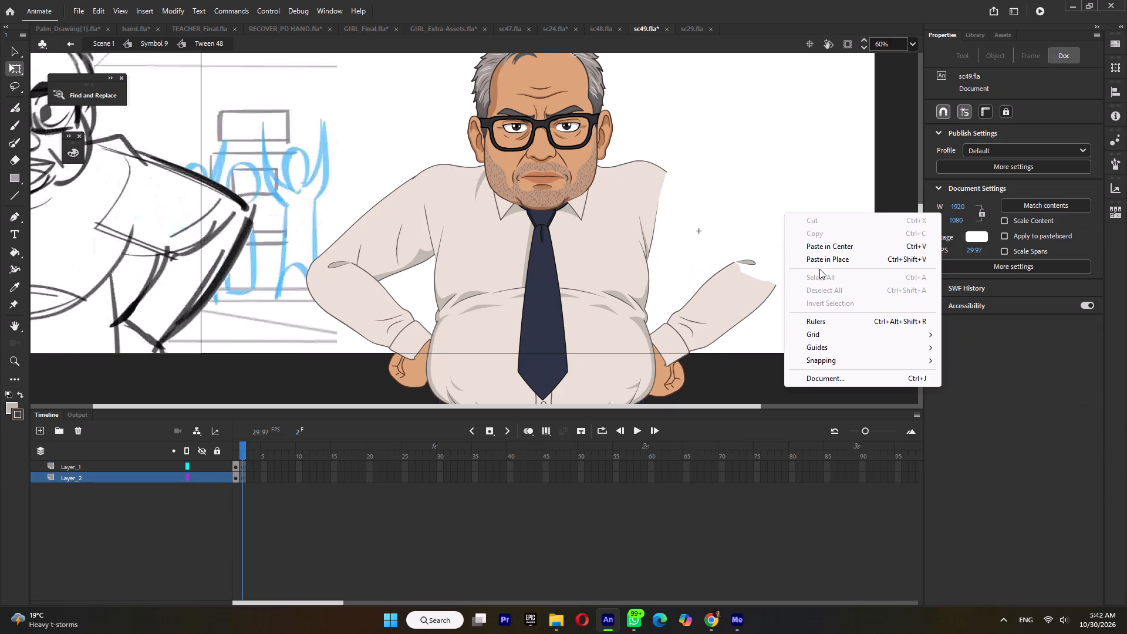
pyautogui.click(819, 264)
pyautogui.rightClick(714, 266)
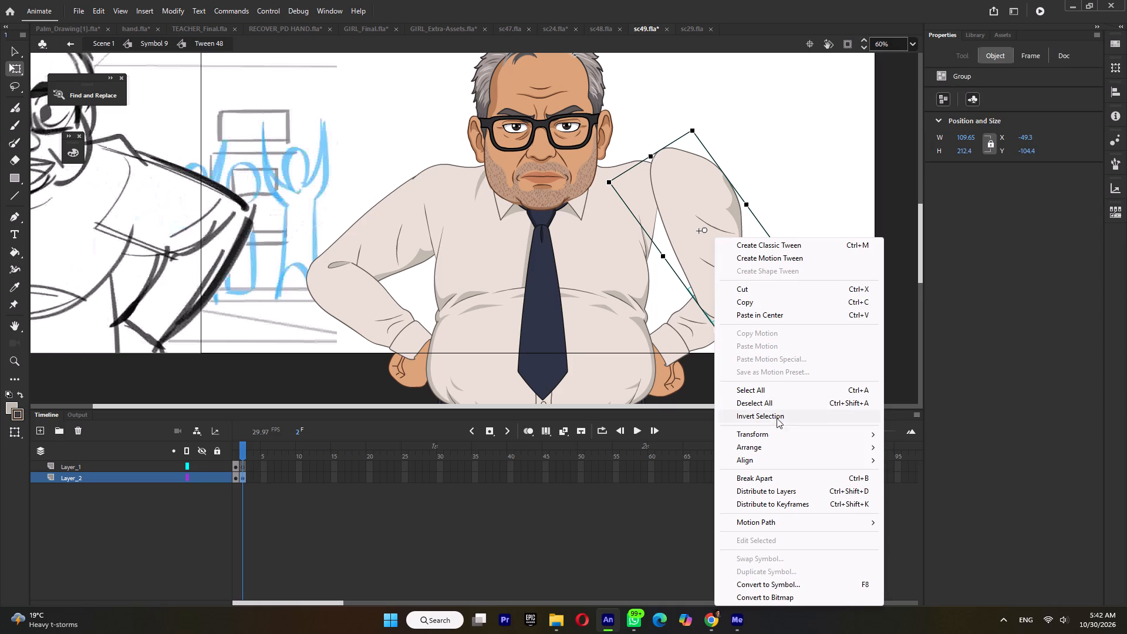
pyautogui.click(774, 431)
pyautogui.click(936, 562)
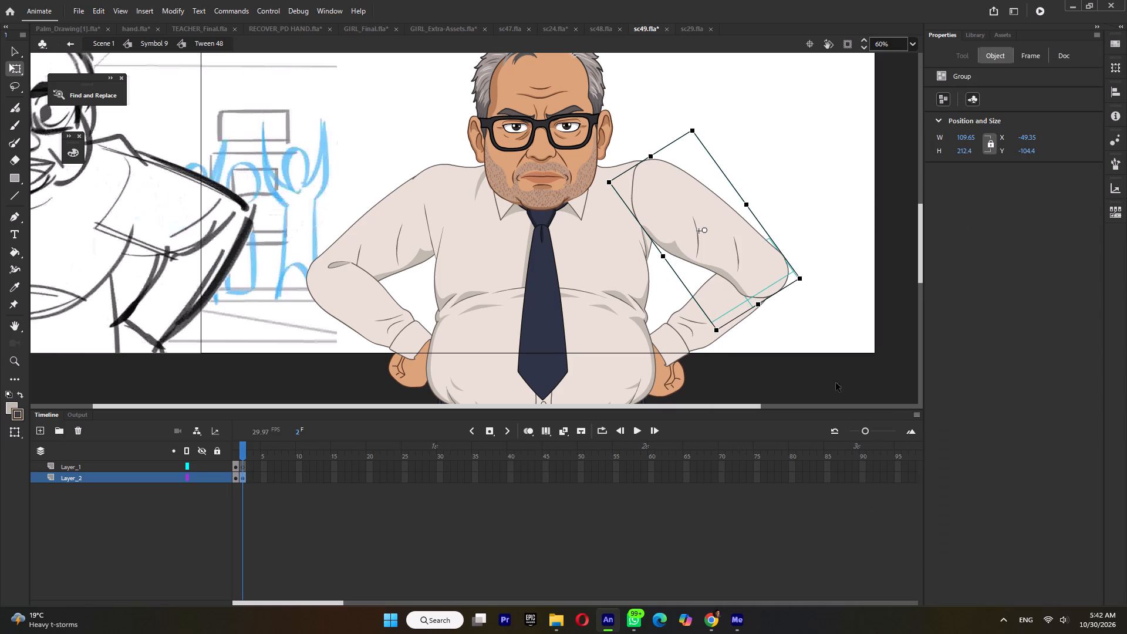
pyautogui.doubleClick(799, 350)
# Set the Tween 48 instance on Layer_15 to show its frame 2 as a single frame.
pyautogui.click(940, 275)
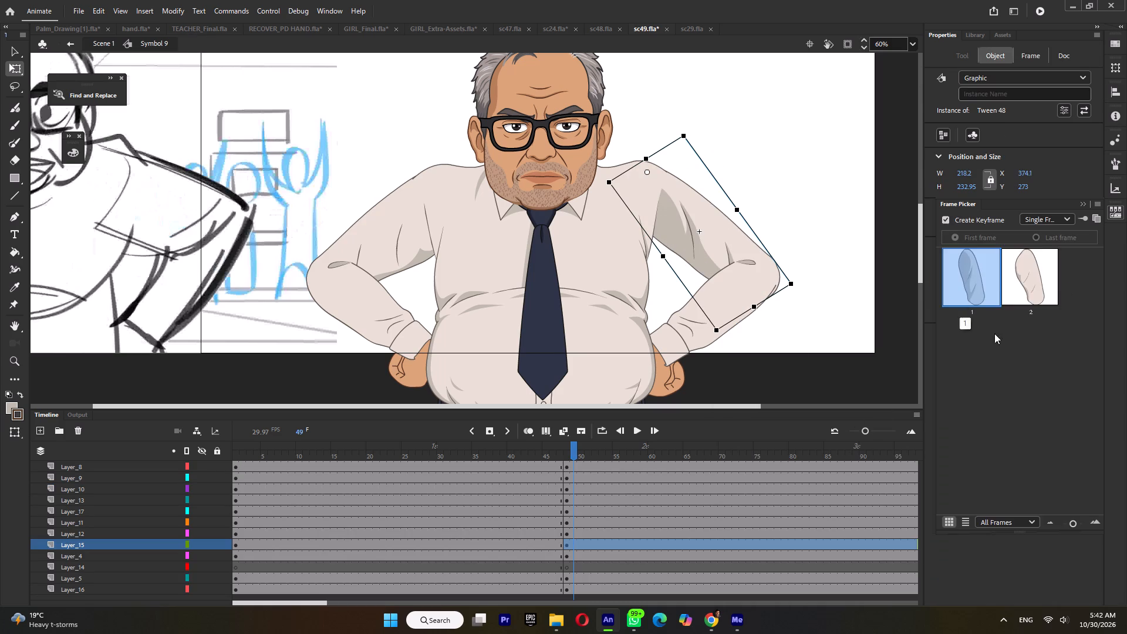
pyautogui.click(1022, 292)
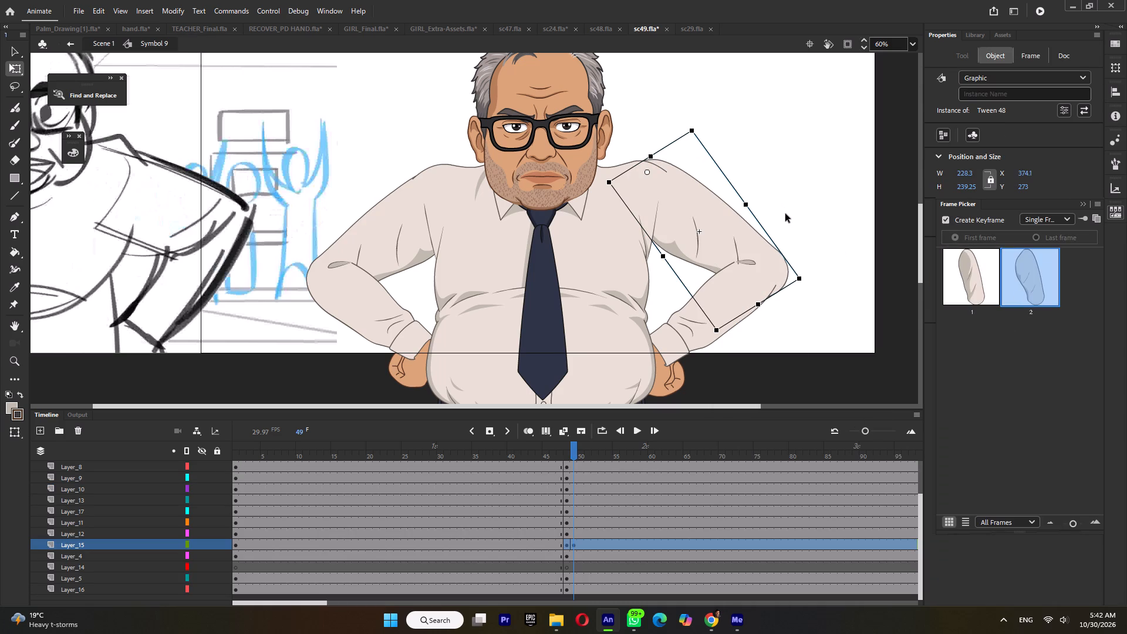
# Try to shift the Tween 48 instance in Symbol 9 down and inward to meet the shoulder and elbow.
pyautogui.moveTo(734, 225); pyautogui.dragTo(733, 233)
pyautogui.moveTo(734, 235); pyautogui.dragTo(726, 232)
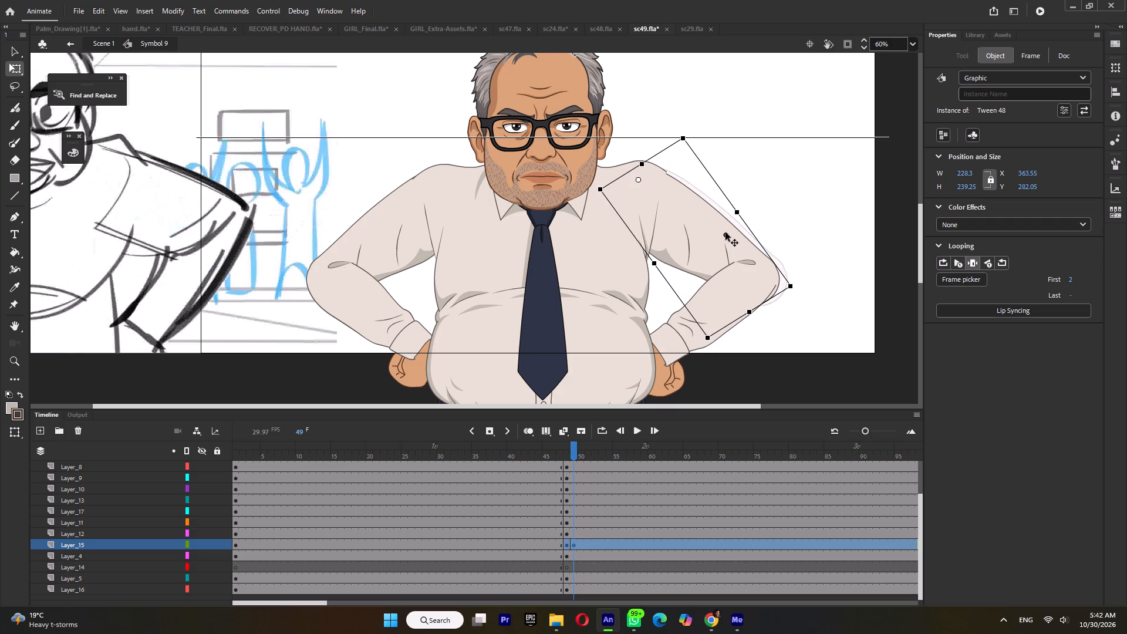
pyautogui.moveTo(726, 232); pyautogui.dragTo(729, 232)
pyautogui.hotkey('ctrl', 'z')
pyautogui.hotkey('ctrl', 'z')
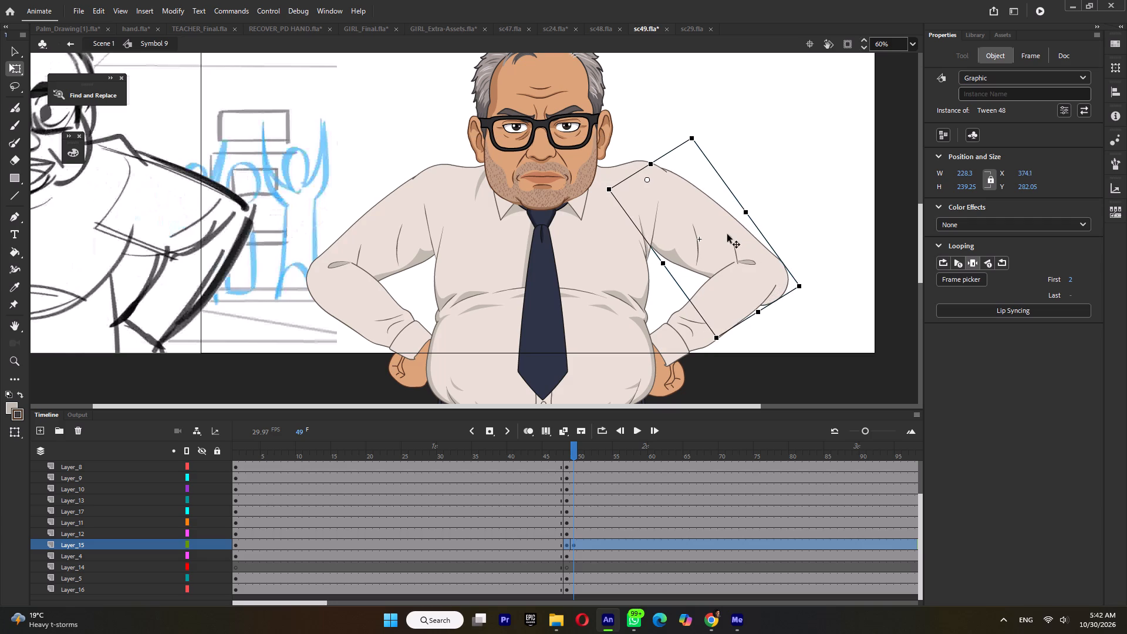
# Inside Tween 48, align the frame 2 sleeve with the frame 1 sleeve using onion skinning, and turn onion skinning off in Symbol 9.
pyautogui.doubleClick(727, 234)
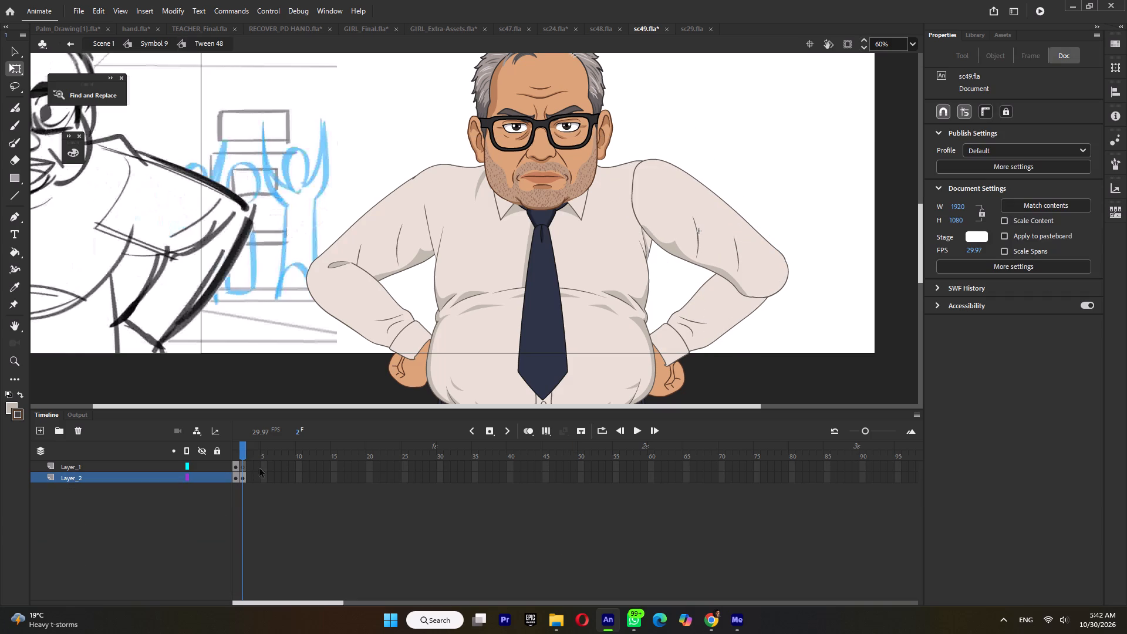
pyautogui.click(235, 457)
pyautogui.click(241, 456)
pyautogui.click(526, 432)
pyautogui.moveTo(782, 142); pyautogui.dragTo(670, 309)
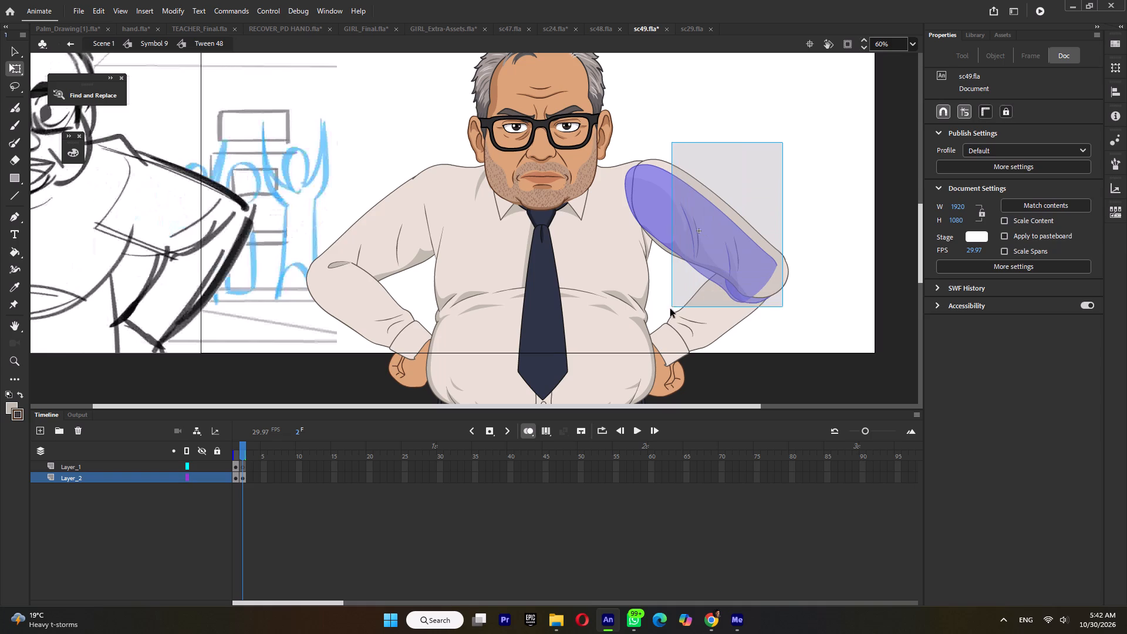
pyautogui.moveTo(670, 309); pyautogui.dragTo(666, 322)
pyautogui.keyDown('ctrl'); pyautogui.scroll(3, 728, 249); pyautogui.keyUp('ctrl')
pyautogui.moveTo(737, 239); pyautogui.dragTo(731, 244)
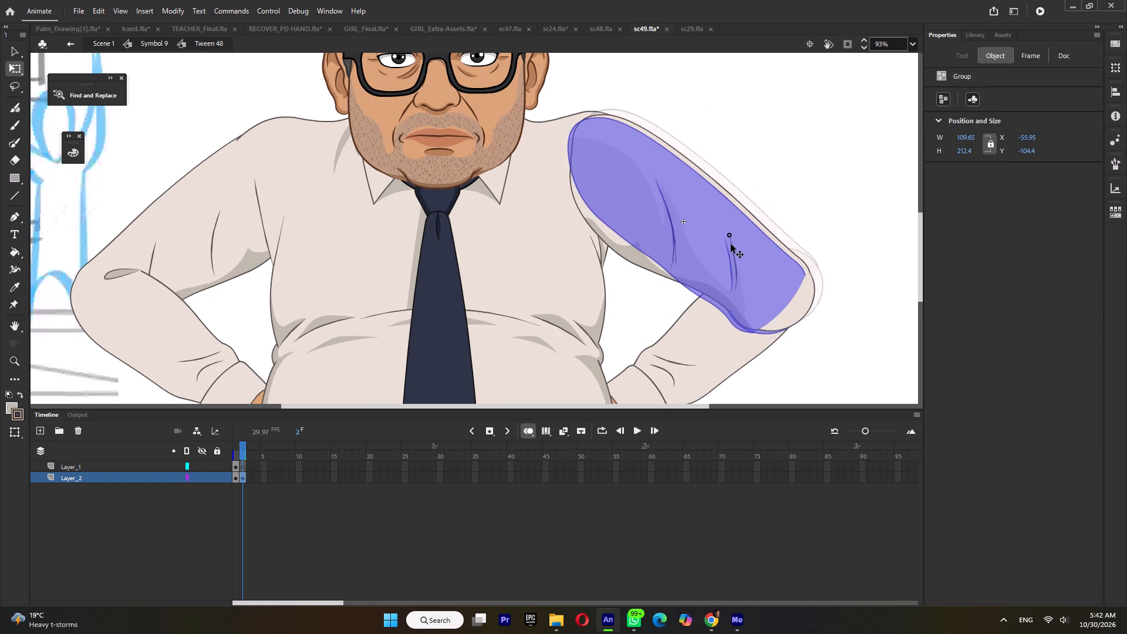
pyautogui.moveTo(731, 244); pyautogui.dragTo(725, 249)
pyautogui.doubleClick(848, 200)
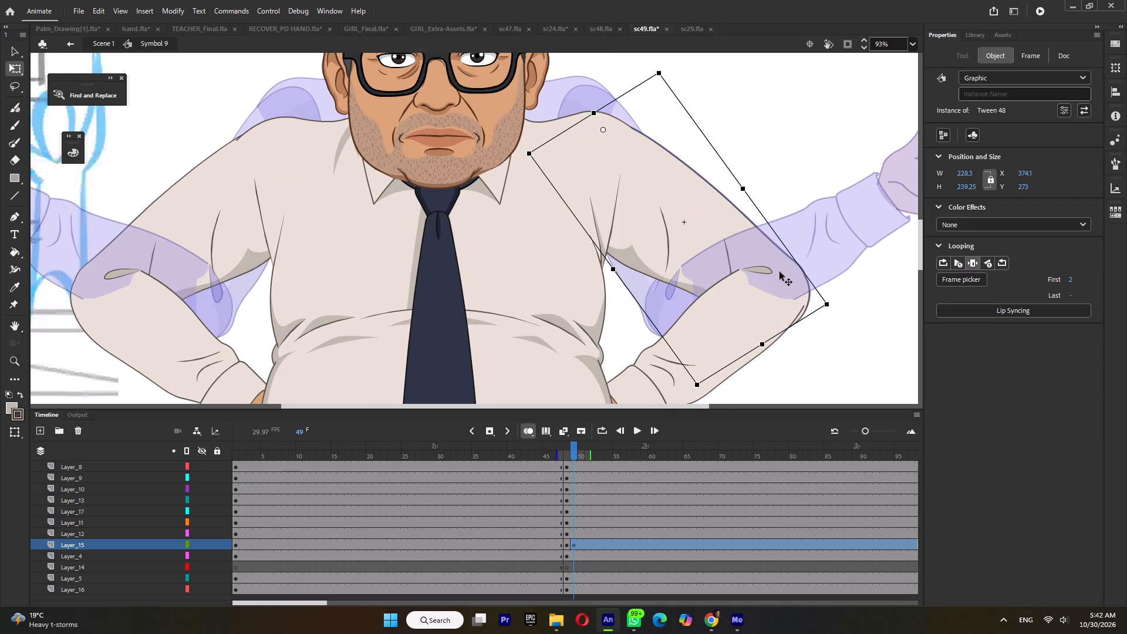
pyautogui.click(528, 434)
# Move Layer_15's keyframe from frame 49 onto frame 48 and check the pose change around it.
pyautogui.keyDown('ctrl'); pyautogui.scroll(-4, 680, 311); pyautogui.keyUp('ctrl')
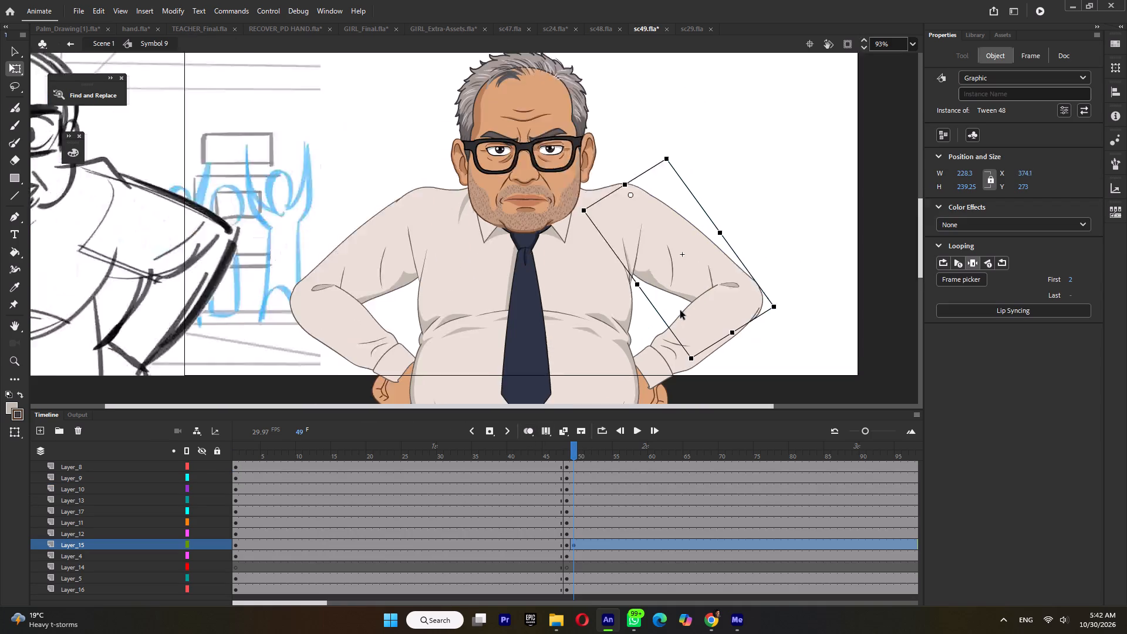
pyautogui.click(565, 544)
pyautogui.click(571, 545)
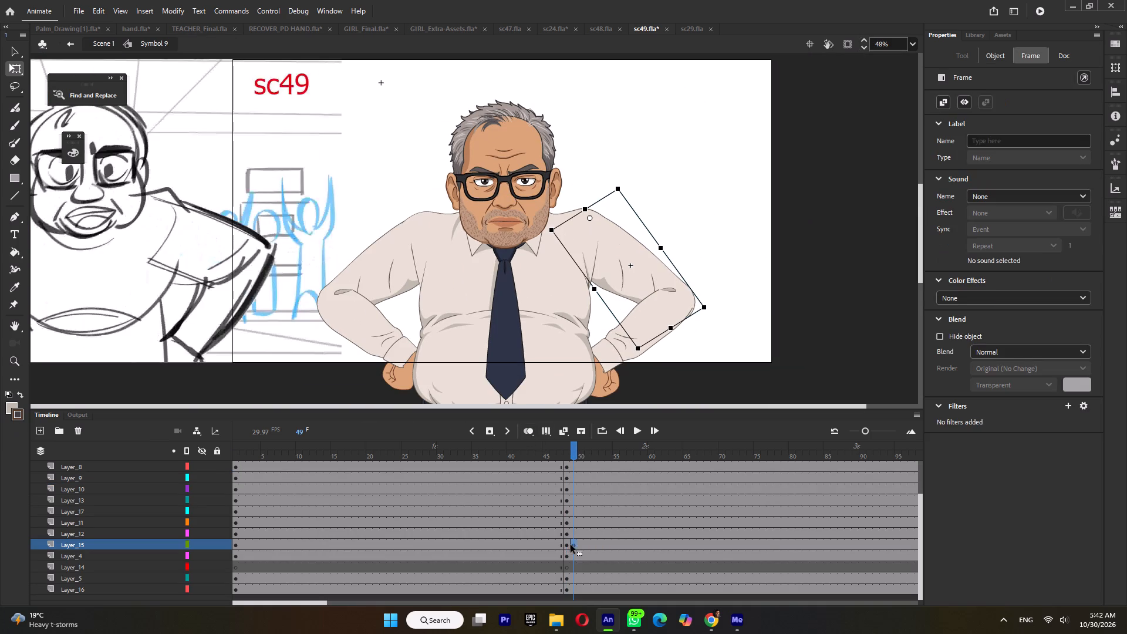
pyautogui.click(571, 546)
pyautogui.click(554, 443)
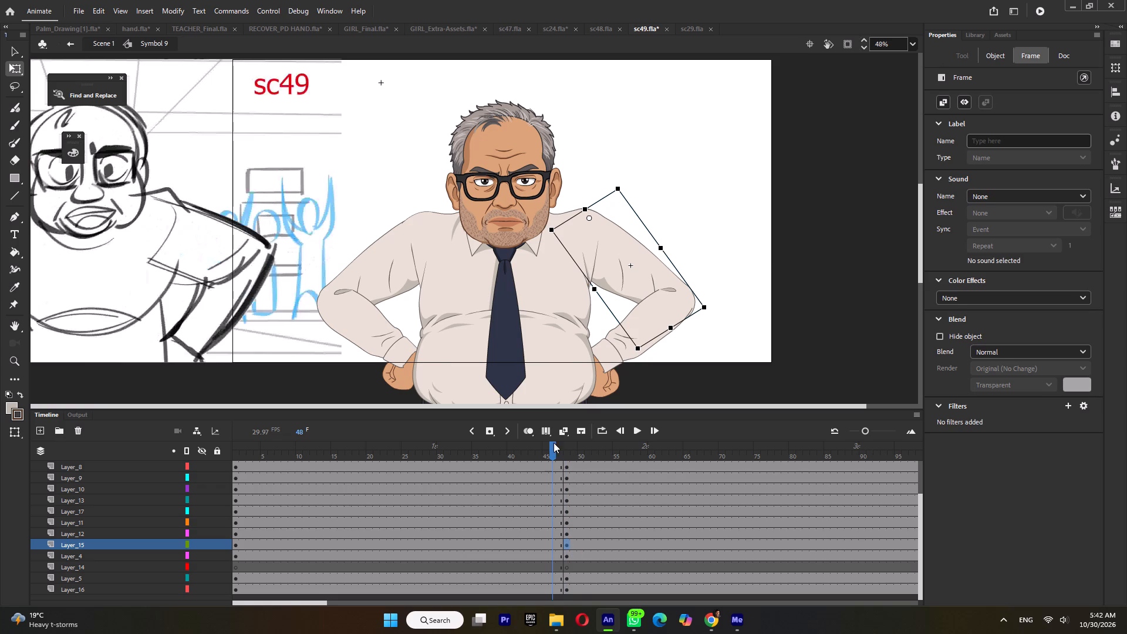
pyautogui.click(565, 454)
pyautogui.keyDown('ctrl'); pyautogui.scroll(-2, 620, 293); pyautogui.keyUp('ctrl')
pyautogui.click(623, 270)
pyautogui.click(581, 278)
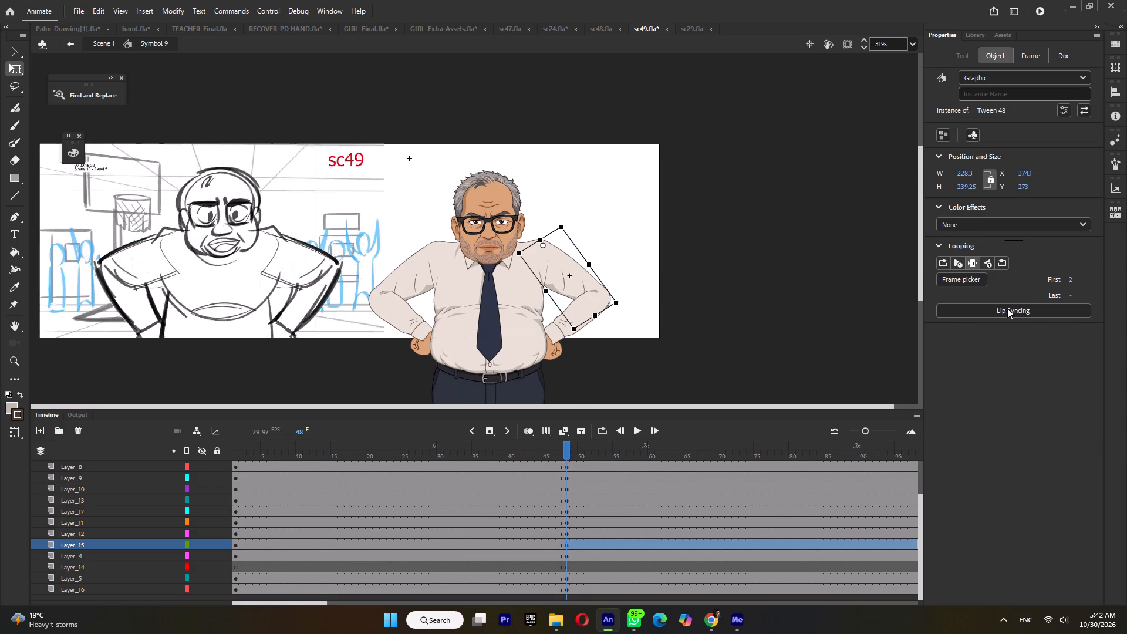
pyautogui.click(542, 461)
pyautogui.click(569, 458)
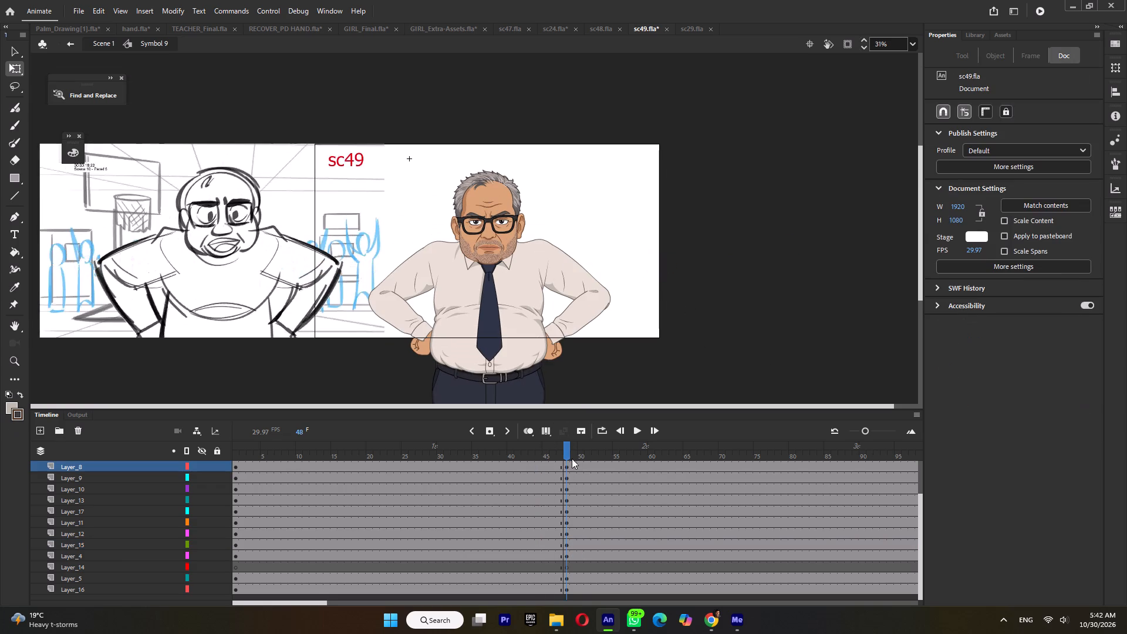
# Save sc49.fla.
pyautogui.hotkey('ctrl', 's')
pyautogui.hotkey('ctrl', 's')
# Return to Scene 1 and play and scrub through sc49 to review both teacher poses against the storyboard, saving the file again.
pyautogui.doubleClick(668, 225)
pyautogui.keyDown('ctrl'); pyautogui.scroll(-4, 669, 225); pyautogui.keyUp('ctrl')
pyautogui.moveTo(282, 447); pyautogui.dragTo(129, 469)
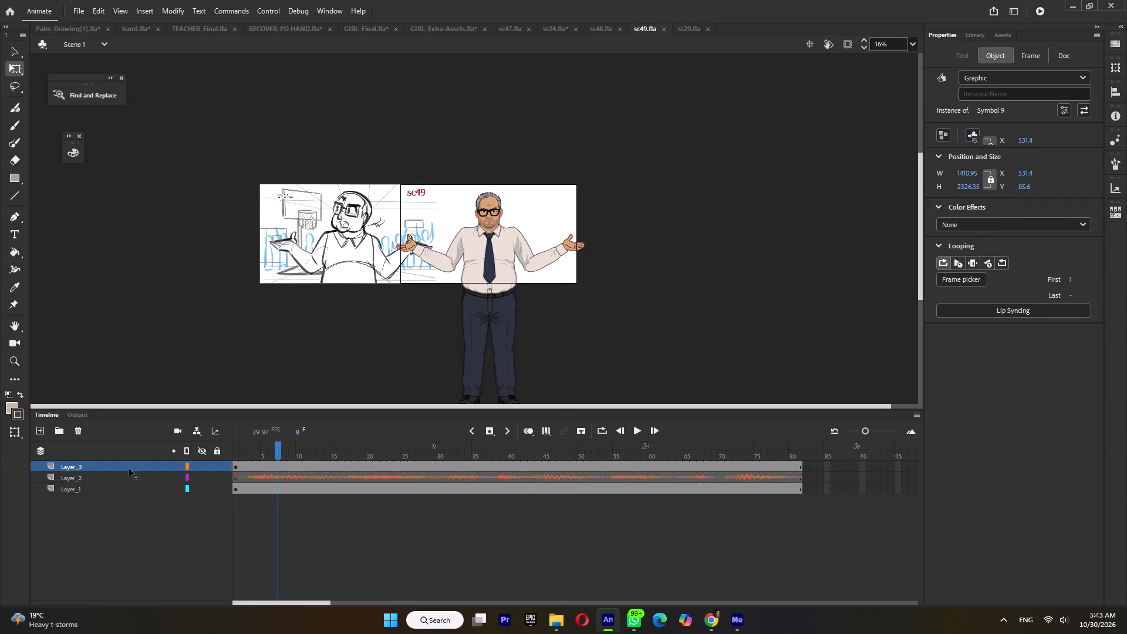
pyautogui.moveTo(129, 469); pyautogui.dragTo(120, 469)
pyautogui.press('Return')
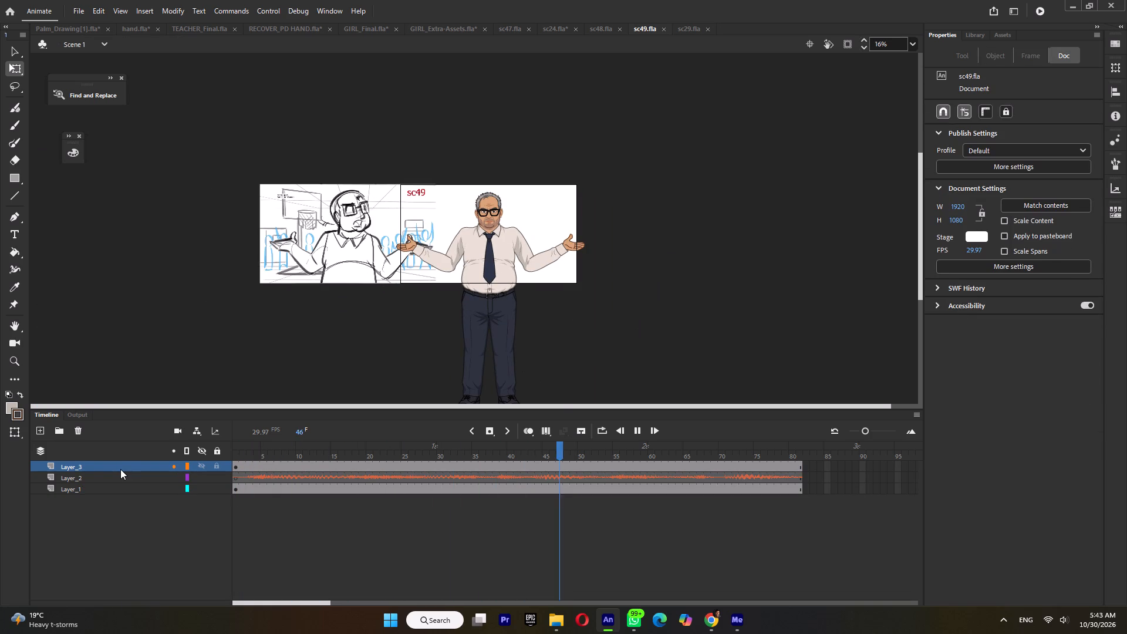
pyautogui.press('Return')
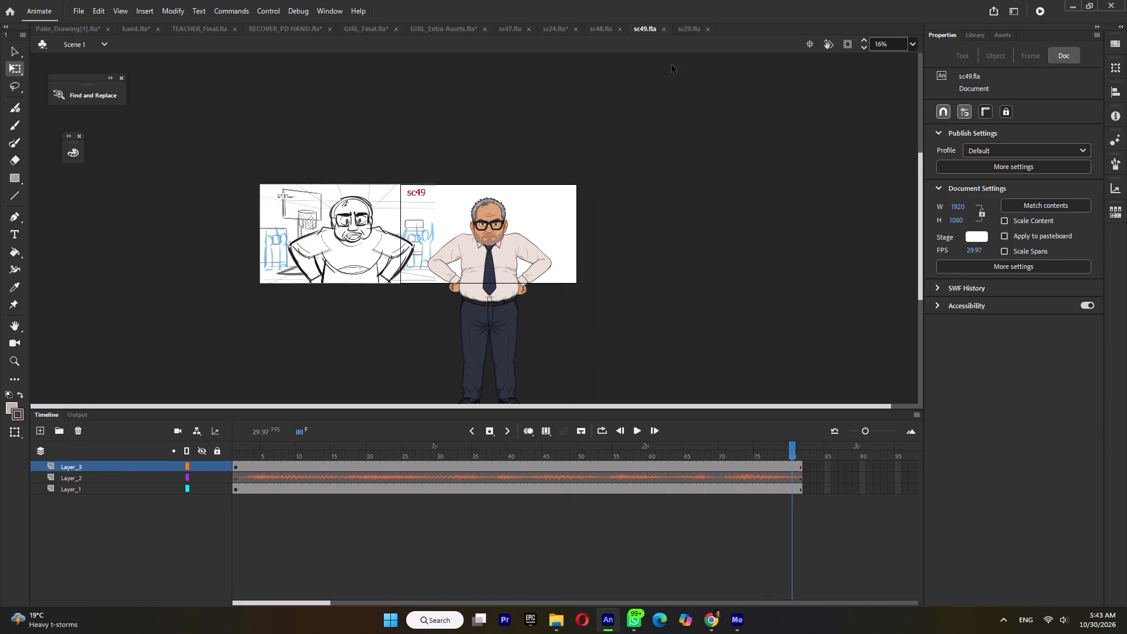
pyautogui.hotkey('ctrl', 's')
pyautogui.click(488, 248)
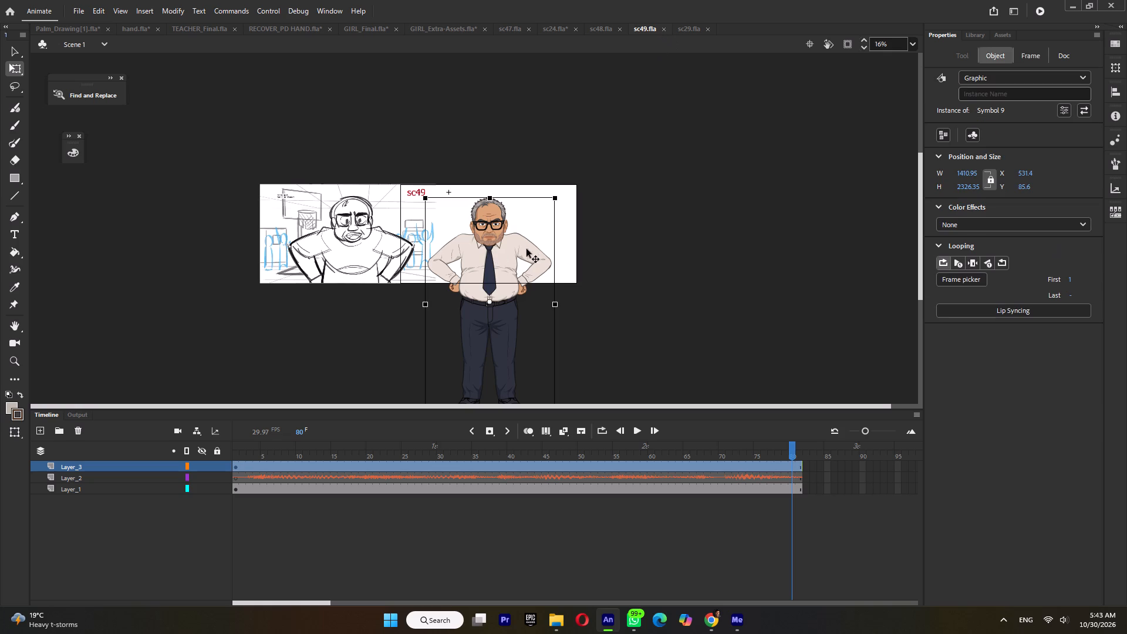
pyautogui.moveTo(590, 452); pyautogui.dragTo(397, 457)
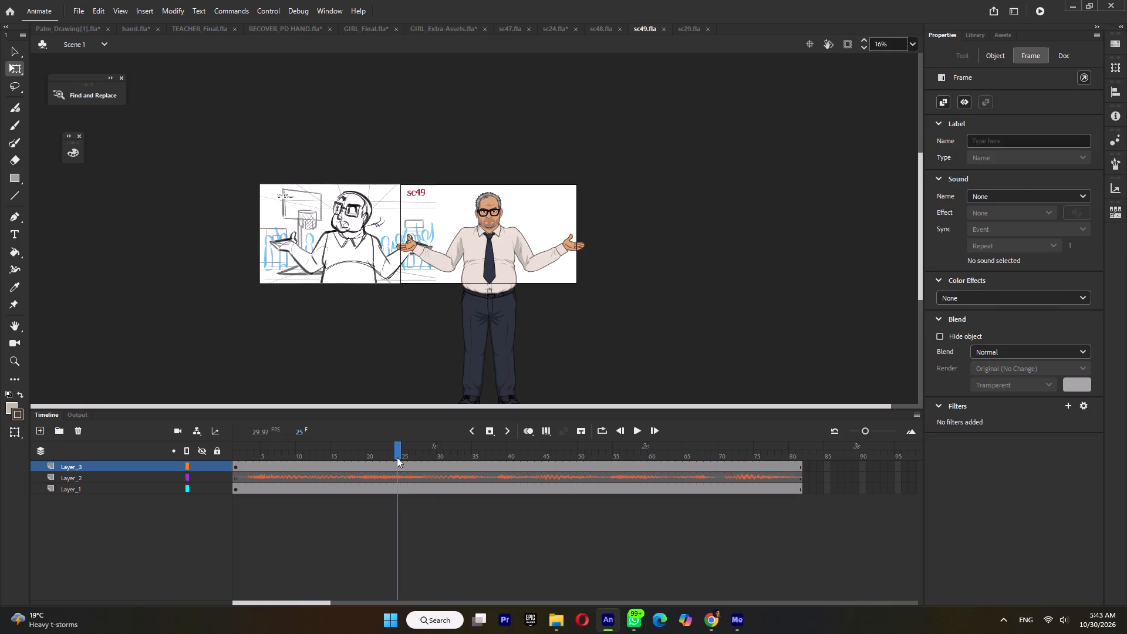
# Scale the teacher's Symbol 9 instance down to about 1928 wide and reposition it so both outstretched hands fit on the stage.
pyautogui.moveTo(397, 457); pyautogui.dragTo(397, 458)
pyautogui.click(498, 241)
pyautogui.click(504, 255)
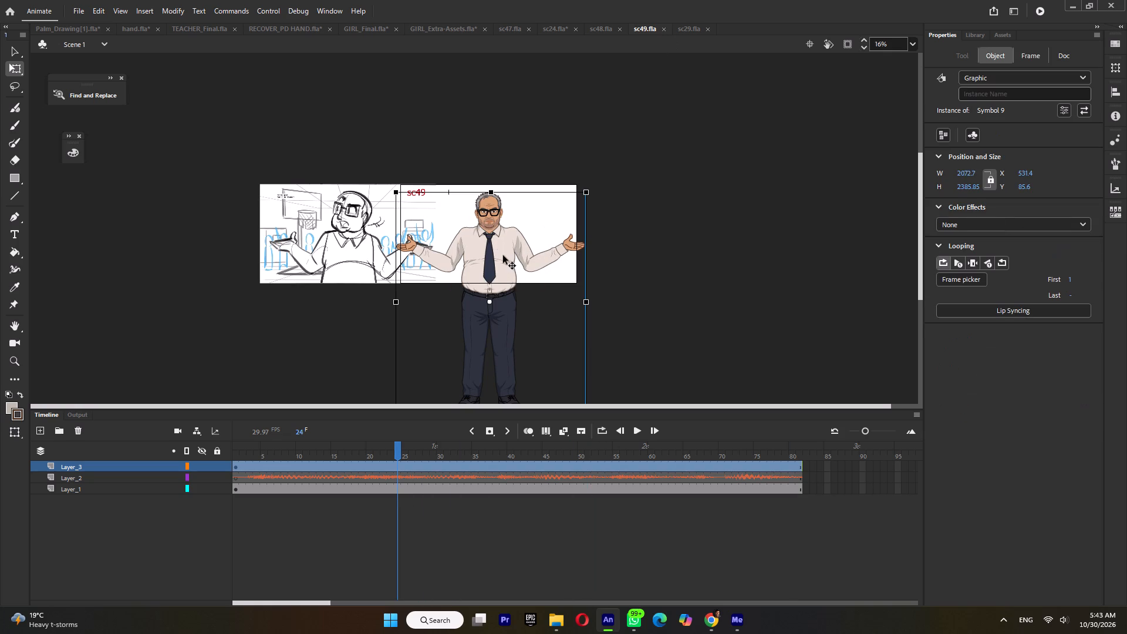
pyautogui.keyDown('shift'); pyautogui.moveTo(582, 194); pyautogui.dragTo(579, 204); pyautogui.keyUp('shift')
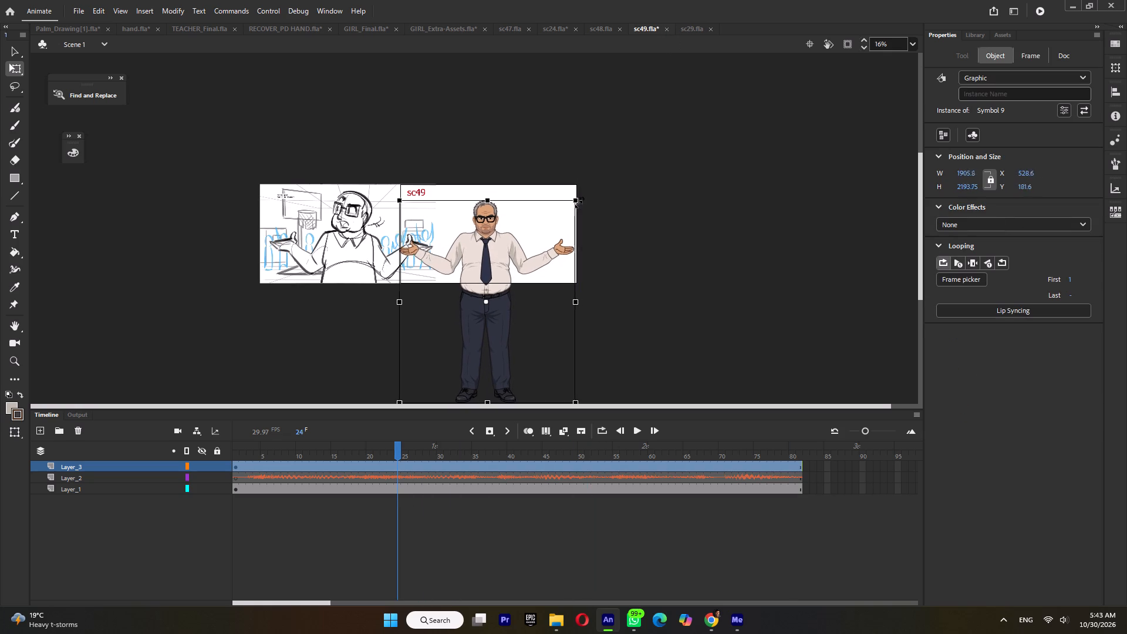
pyautogui.keyDown('shift'); pyautogui.moveTo(579, 204); pyautogui.dragTo(579, 202); pyautogui.keyUp('shift')
pyautogui.moveTo(487, 267); pyautogui.dragTo(487, 259)
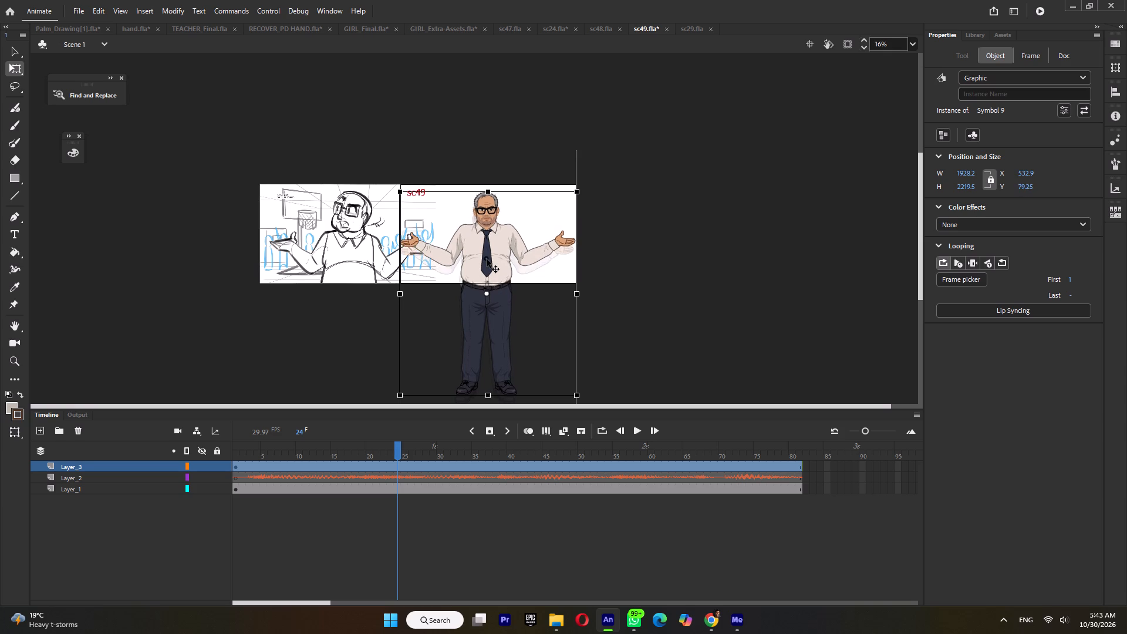
pyautogui.moveTo(487, 259); pyautogui.dragTo(485, 261)
# Inside Symbol 9, shorten both of the teacher's forearms, Tween 46 and Tween 37, in the open-arms pose.
pyautogui.doubleClick(489, 268)
pyautogui.keyDown('ctrl'); pyautogui.scroll(2, 534, 252); pyautogui.keyUp('ctrl')
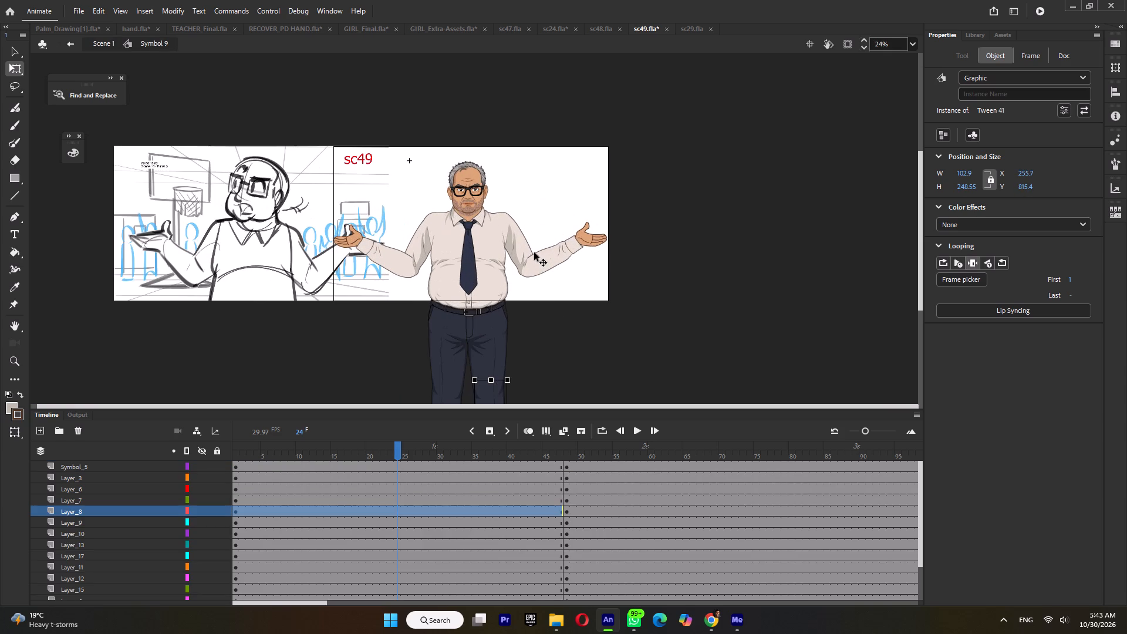
pyautogui.click(541, 254)
pyautogui.keyDown('ctrl'); pyautogui.scroll(2, 569, 249); pyautogui.keyUp('ctrl')
pyautogui.moveTo(616, 237); pyautogui.dragTo(607, 241)
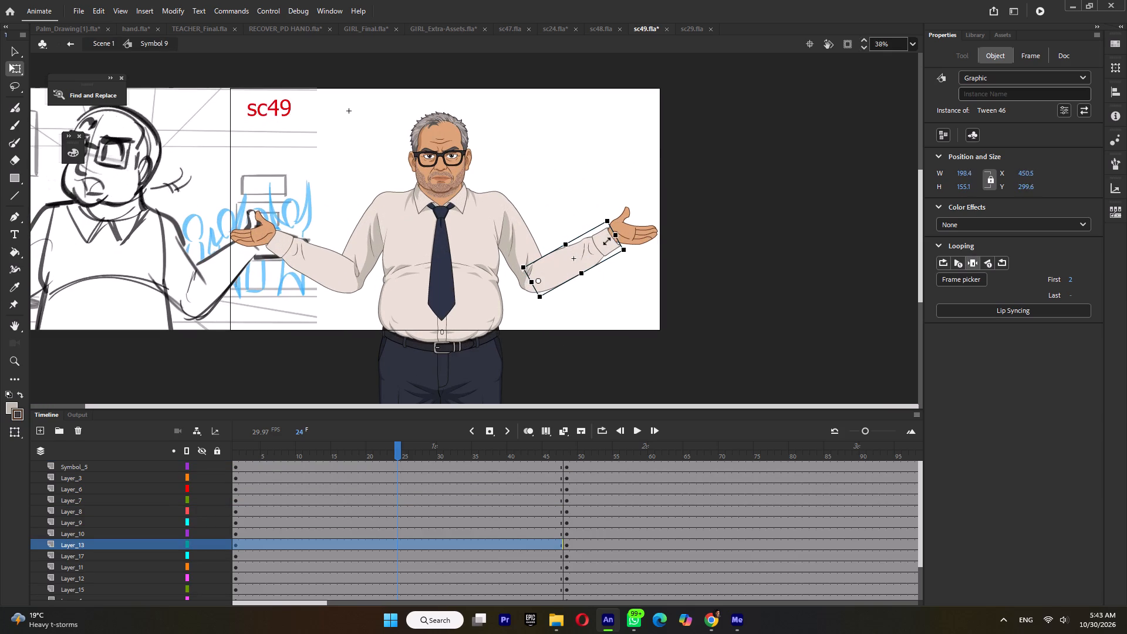
pyautogui.moveTo(607, 241); pyautogui.dragTo(605, 243)
pyautogui.click(298, 250)
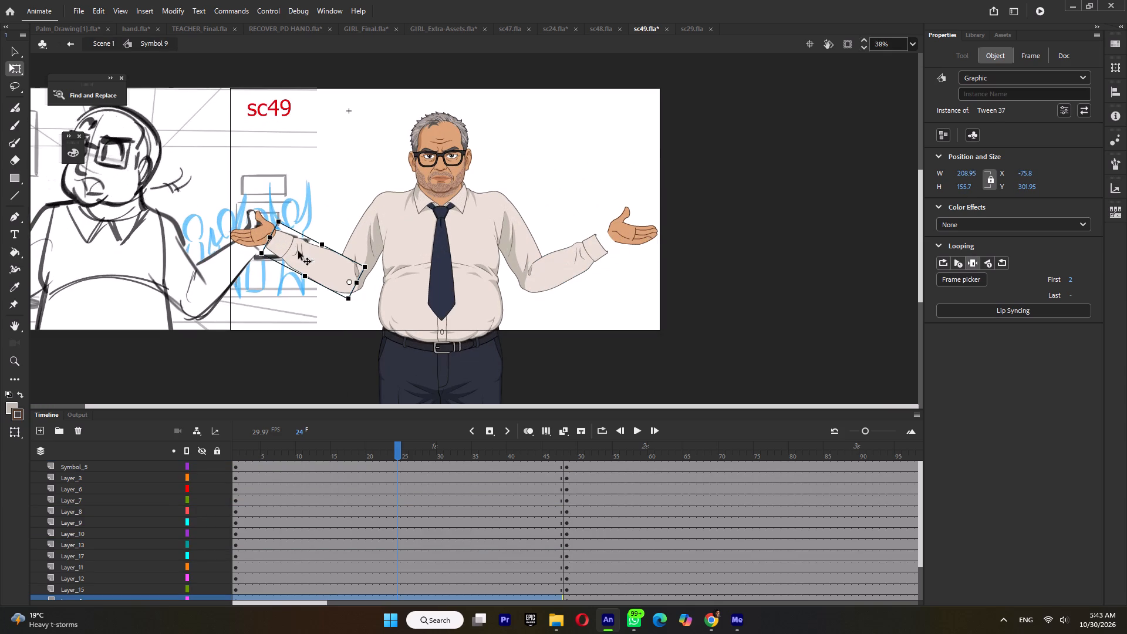
pyautogui.moveTo(272, 235); pyautogui.dragTo(289, 242)
# Rotate the teacher's left forearm, Tween 46, upward around the elbow.
pyautogui.keyDown('ctrl'); pyautogui.scroll(-3, 433, 227); pyautogui.keyUp('ctrl')
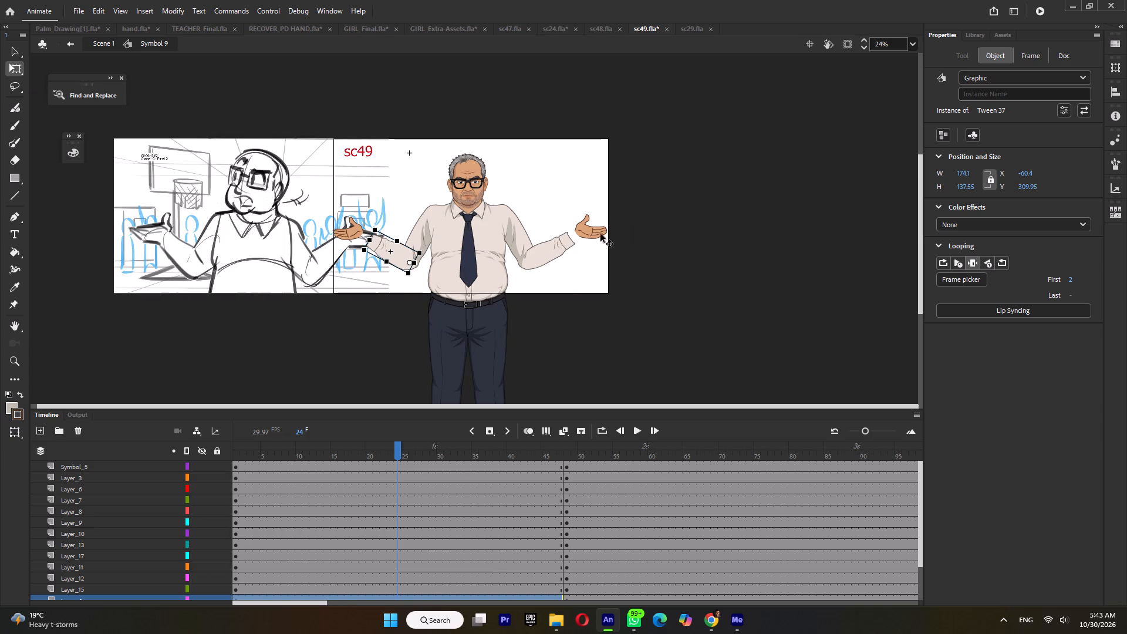
pyautogui.click(558, 249)
pyautogui.moveTo(585, 248); pyautogui.dragTo(579, 237)
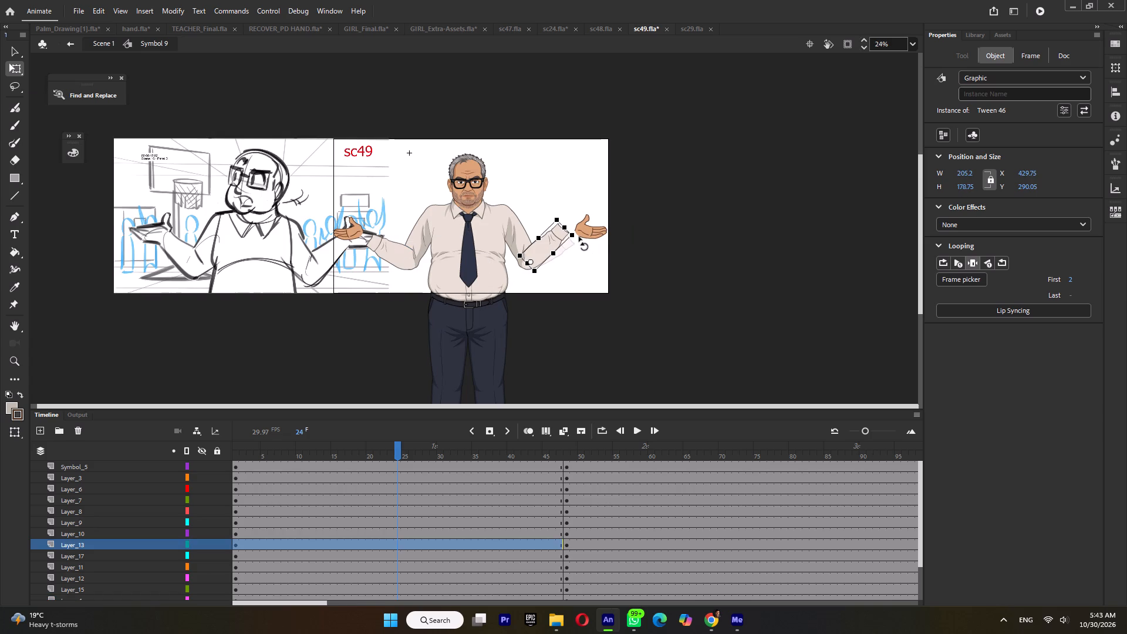
pyautogui.moveTo(579, 237); pyautogui.dragTo(578, 233)
pyautogui.moveTo(578, 233); pyautogui.dragTo(577, 233)
# Move the teacher's left hand on Layer_17 onto the end of its cuff and rotate it slightly to follow the raised forearm.
pyautogui.keyDown('ctrl'); pyautogui.scroll(10, 537, 274); pyautogui.keyUp('ctrl')
pyautogui.click(815, 128)
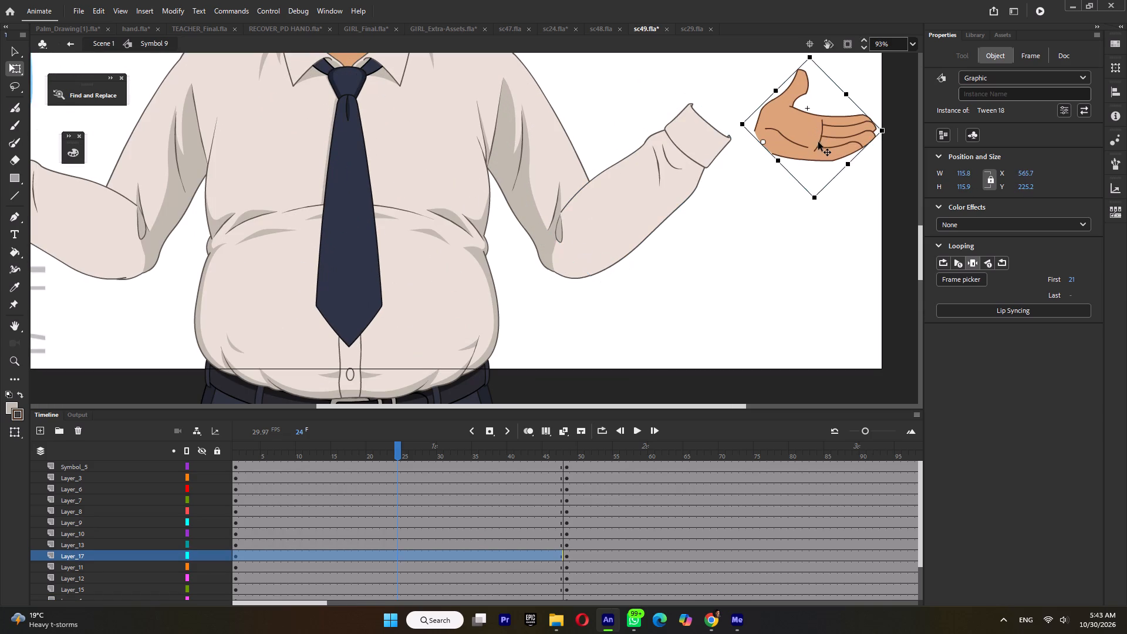
pyautogui.moveTo(818, 141); pyautogui.dragTo(754, 120)
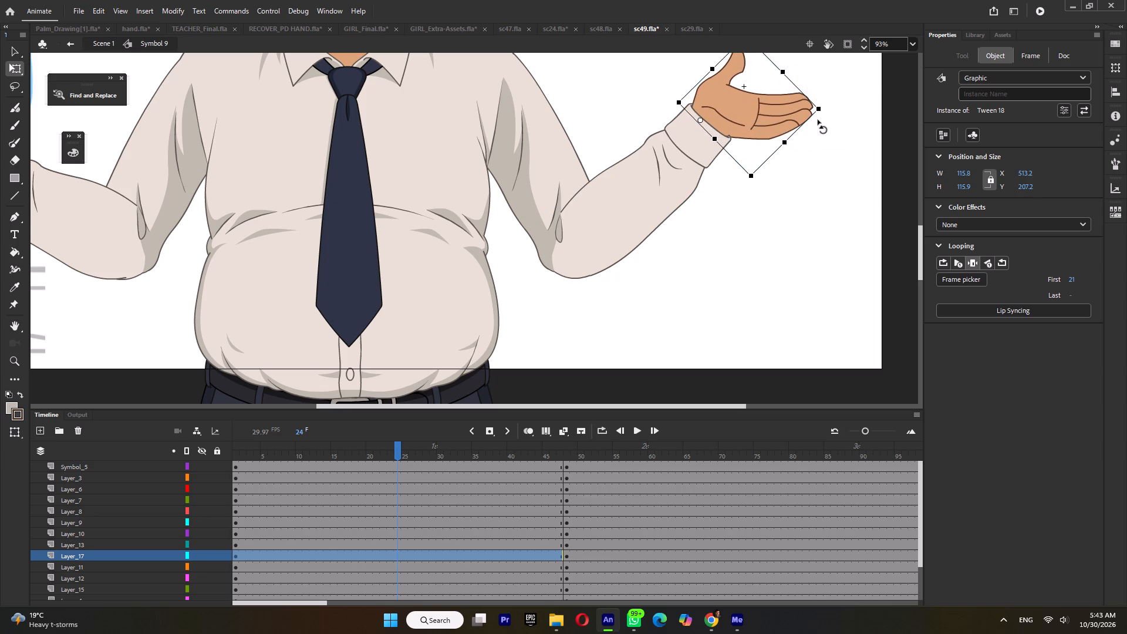
pyautogui.moveTo(818, 119); pyautogui.dragTo(818, 104)
pyautogui.keyDown('ctrl'); pyautogui.scroll(4, 729, 106); pyautogui.keyUp('ctrl')
pyautogui.moveTo(727, 106); pyautogui.dragTo(735, 113)
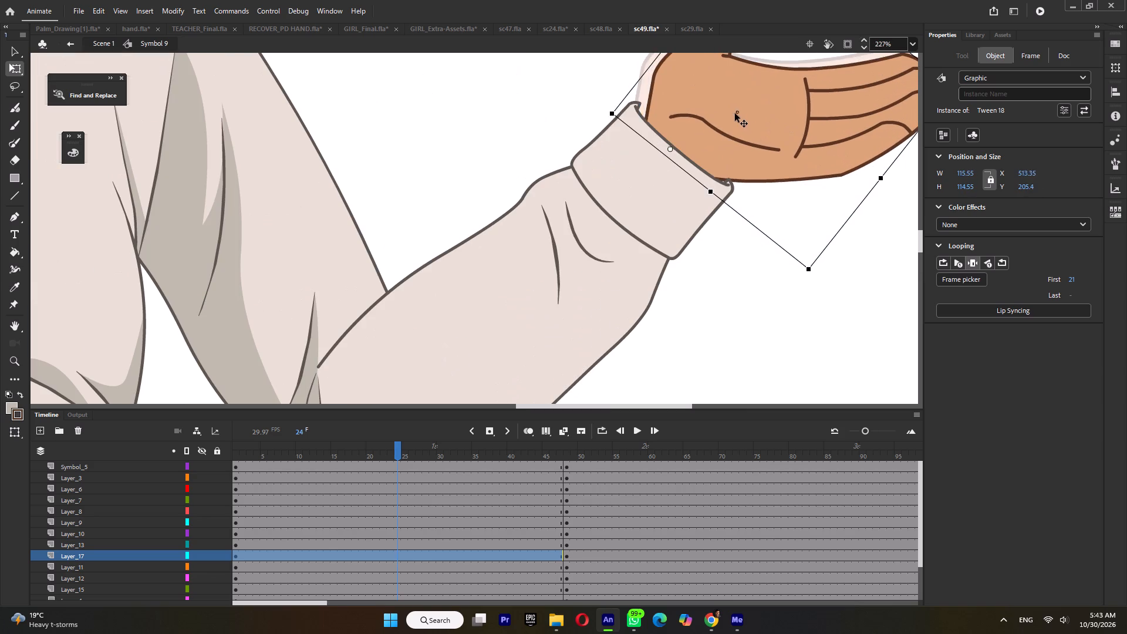
pyautogui.moveTo(735, 113); pyautogui.dragTo(733, 113)
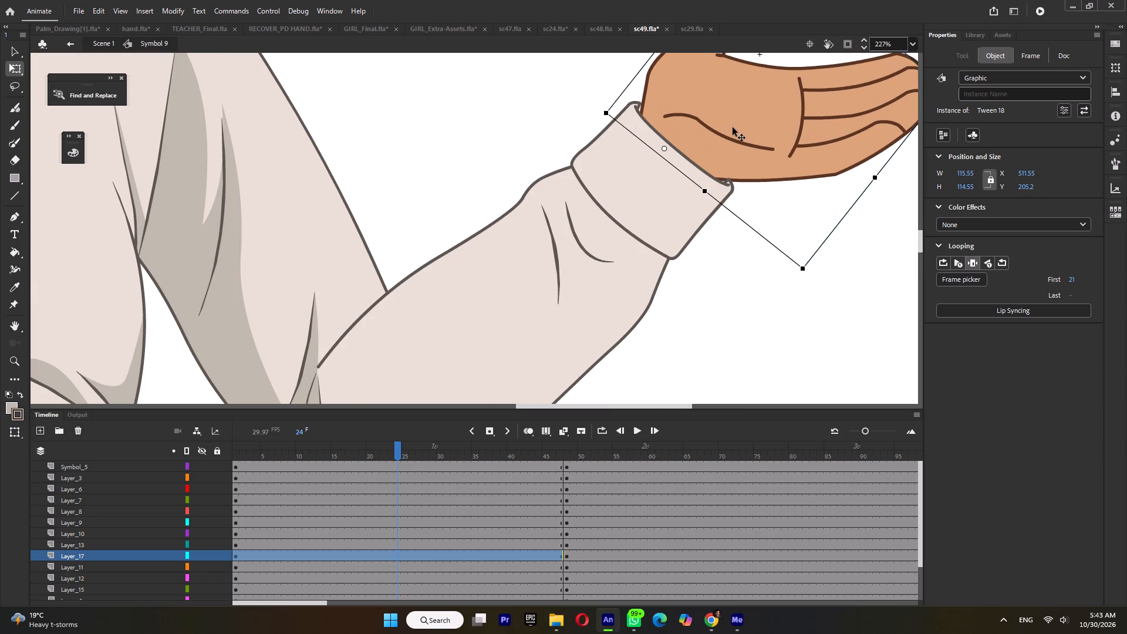
pyautogui.click(733, 127)
# Rotate the teacher's right forearm, Tween 37, upward to mirror the other arm and line it up with the elbow.
pyautogui.keyDown('ctrl'); pyautogui.scroll(-9, 733, 123); pyautogui.keyUp('ctrl')
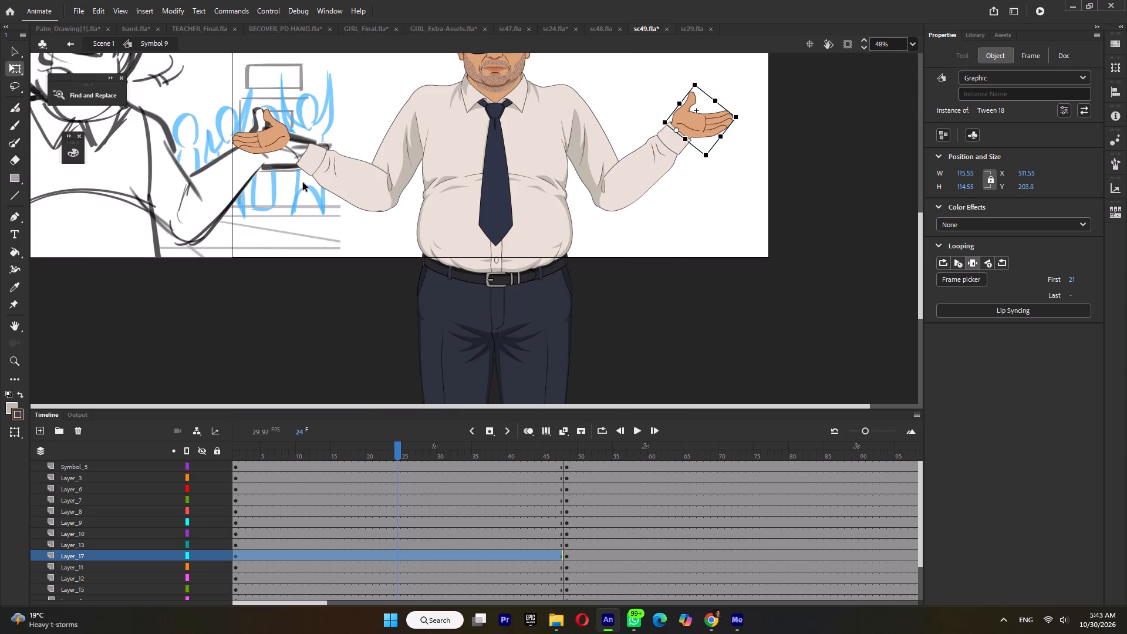
pyautogui.click(319, 177)
pyautogui.moveTo(289, 181); pyautogui.dragTo(299, 147)
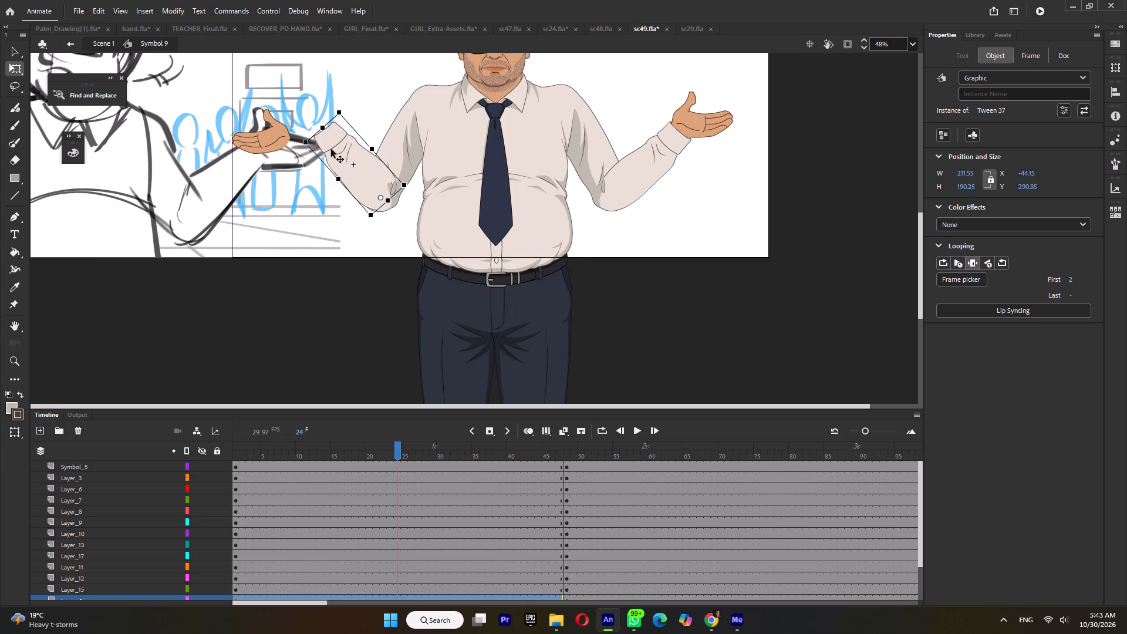
pyautogui.keyDown('ctrl'); pyautogui.scroll(3, 369, 152); pyautogui.keyUp('ctrl')
pyautogui.click(373, 146)
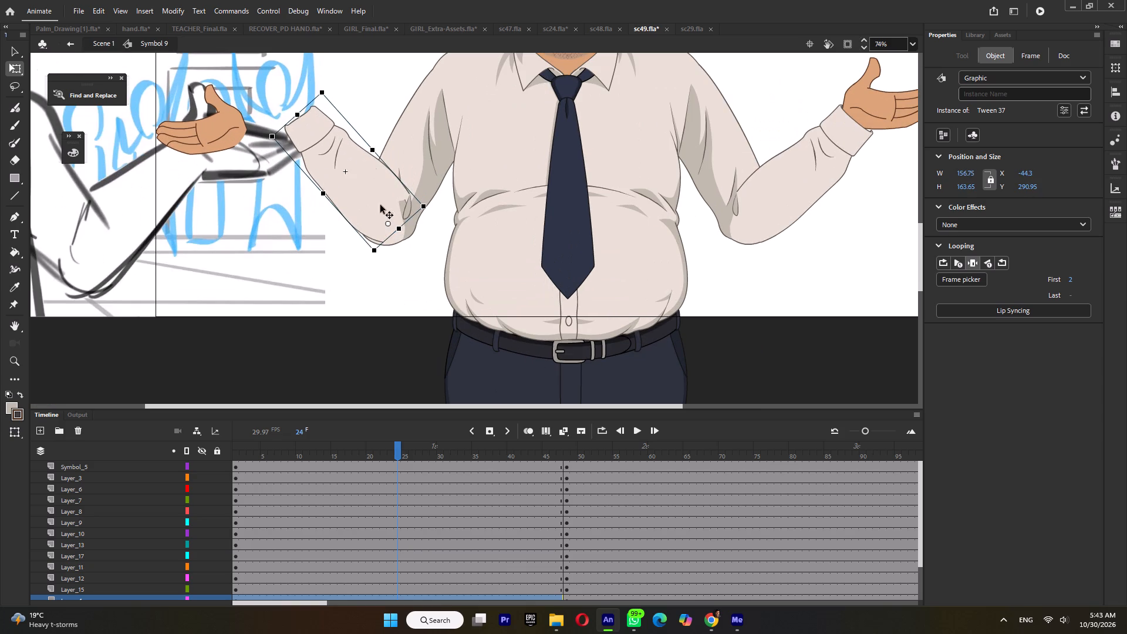
pyautogui.keyDown('ctrl'); pyautogui.scroll(4, 362, 232); pyautogui.keyUp('ctrl')
pyautogui.keyDown('ctrl'); pyautogui.scroll(4, 403, 208); pyautogui.keyUp('ctrl')
pyautogui.moveTo(416, 183); pyautogui.dragTo(388, 195)
# Move, rotate and slightly resize the teacher's right hand on Layer_5 so the wrist sits in the raised cuff.
pyautogui.keyDown('ctrl'); pyautogui.scroll(-3, 397, 211); pyautogui.keyUp('ctrl')
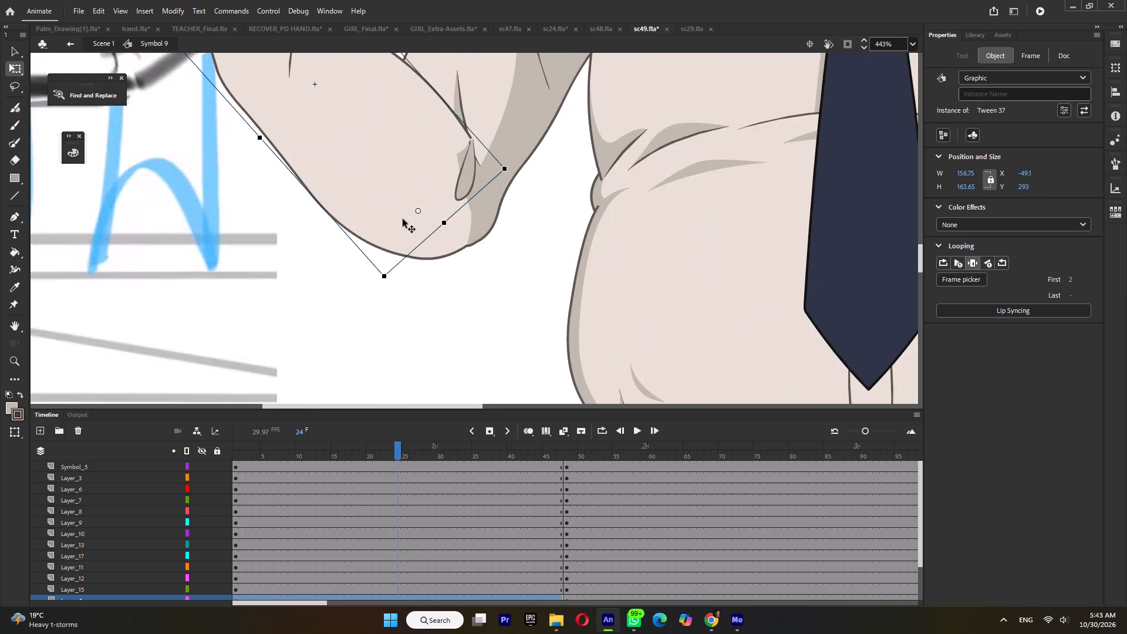
pyautogui.keyDown('ctrl'); pyautogui.scroll(-11, 403, 219); pyautogui.keyUp('ctrl')
pyautogui.click(289, 172)
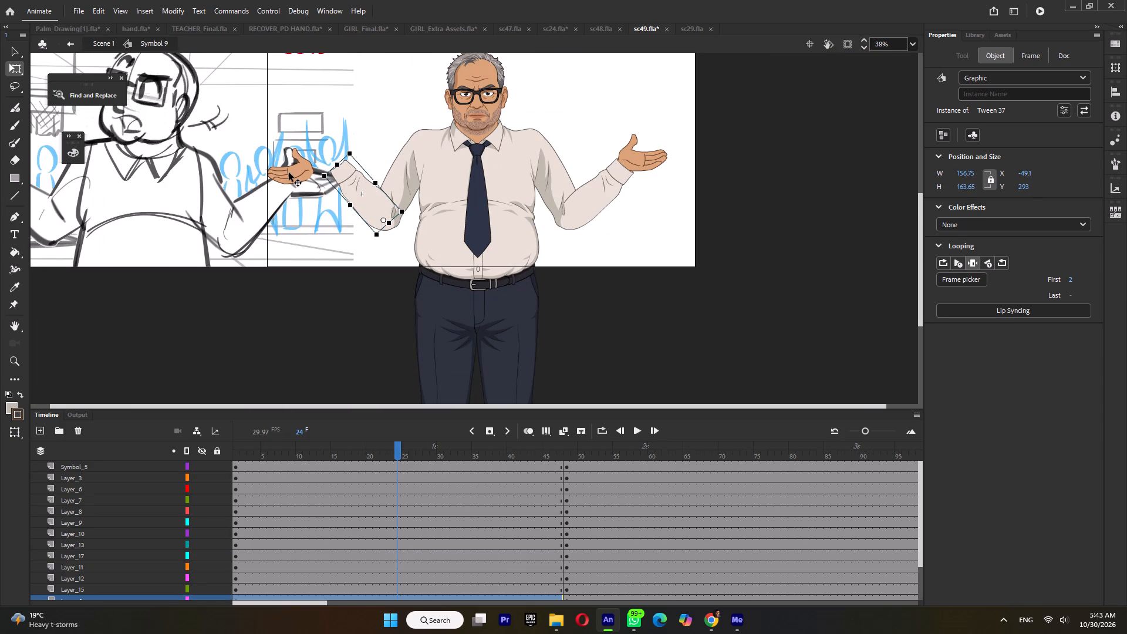
pyautogui.keyDown('ctrl'); pyautogui.scroll(4, 302, 171); pyautogui.keyUp('ctrl')
pyautogui.moveTo(259, 181); pyautogui.dragTo(305, 168)
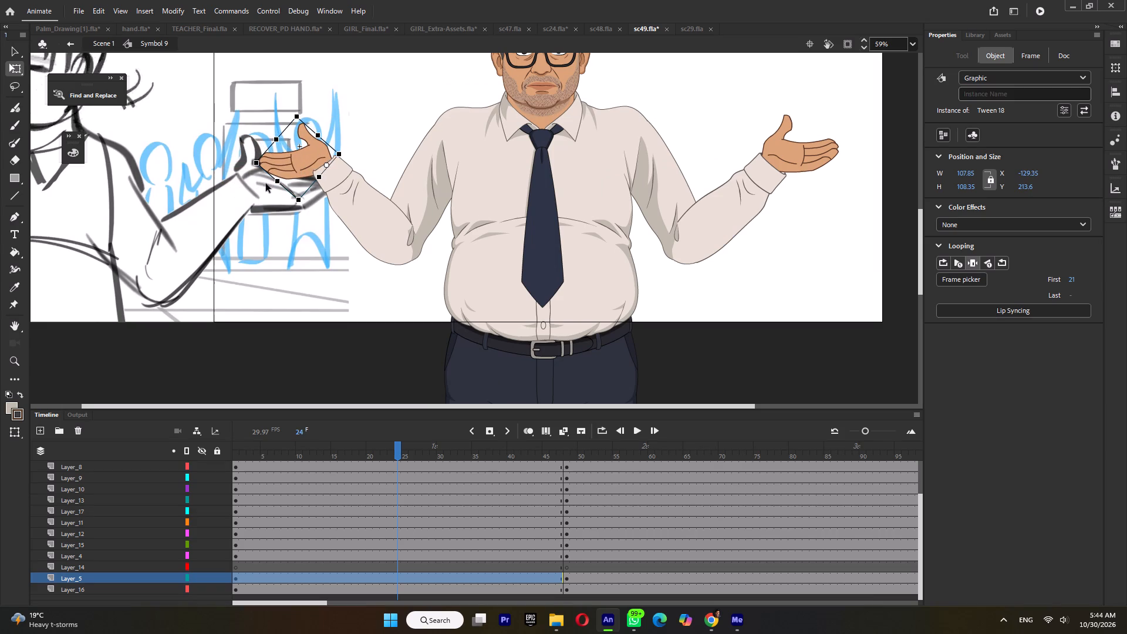
pyautogui.moveTo(254, 170); pyautogui.dragTo(249, 149)
pyautogui.keyDown('ctrl'); pyautogui.scroll(4, 253, 150); pyautogui.keyUp('ctrl')
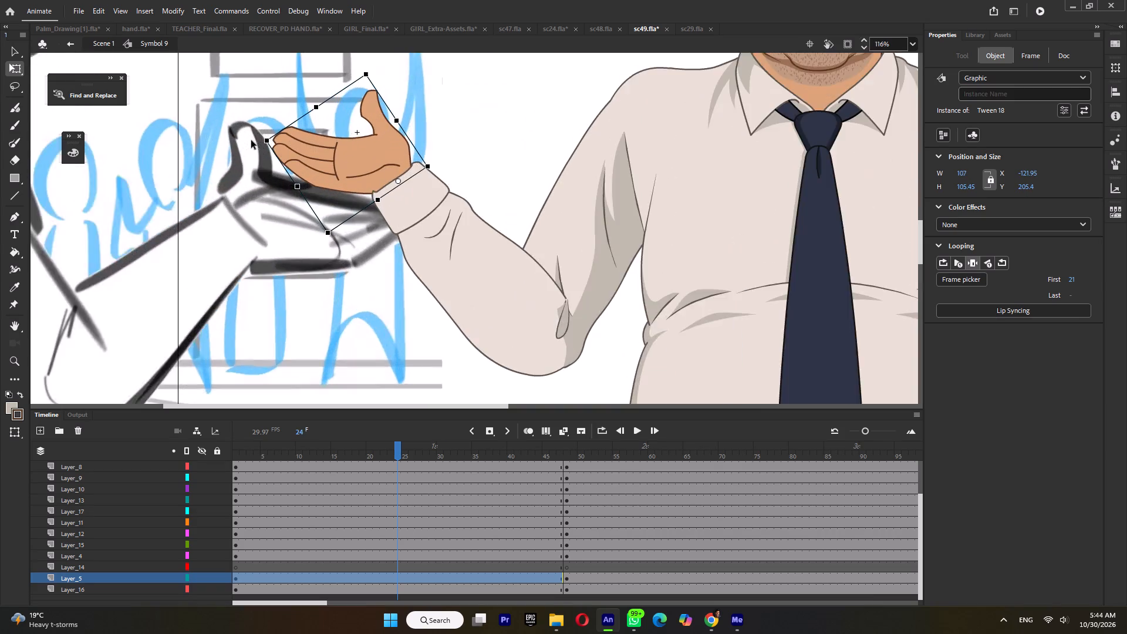
pyautogui.keyDown('ctrl'); pyautogui.scroll(3, 252, 133); pyautogui.keyUp('ctrl')
pyautogui.keyDown('shift'); pyautogui.moveTo(275, 146); pyautogui.dragTo(265, 146); pyautogui.keyUp('shift')
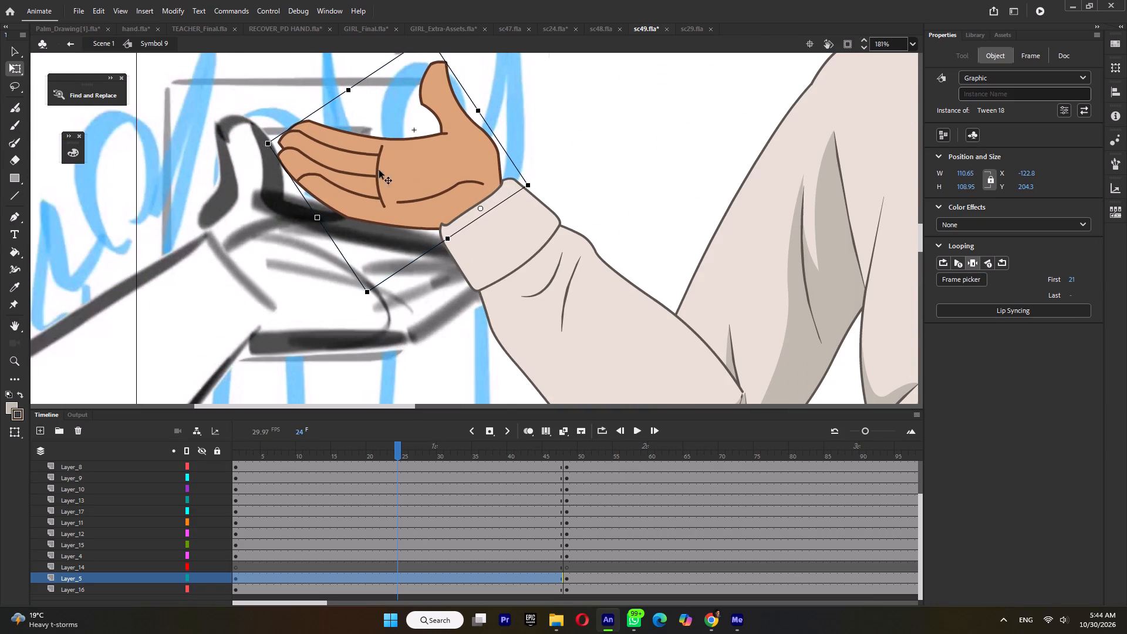
pyautogui.keyDown('ctrl'); pyautogui.scroll(5, 415, 171); pyautogui.keyUp('ctrl')
pyautogui.moveTo(435, 187); pyautogui.dragTo(431, 169)
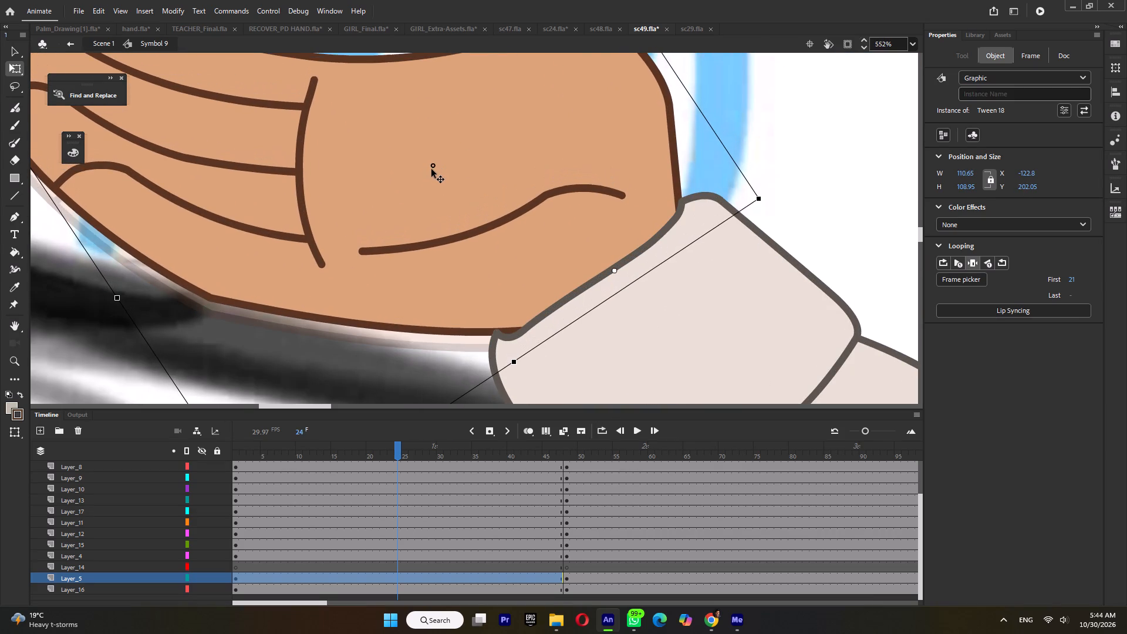
pyautogui.moveTo(431, 169); pyautogui.dragTo(431, 169)
pyautogui.keyDown('ctrl'); pyautogui.scroll(-20, 431, 174); pyautogui.keyUp('ctrl')
pyautogui.keyDown('ctrl'); pyautogui.scroll(-2, 431, 174); pyautogui.keyUp('ctrl')
pyautogui.click(630, 216)
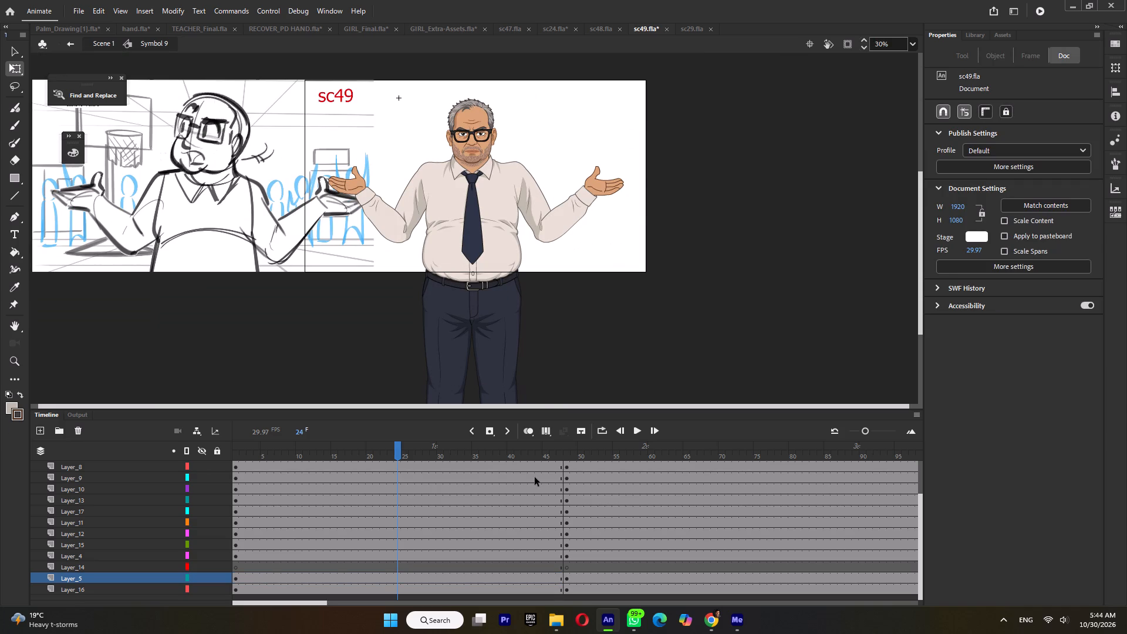
# Check the open-arms pose just before the pose change and save sc49.fla.
pyautogui.click(571, 453)
pyautogui.click(544, 454)
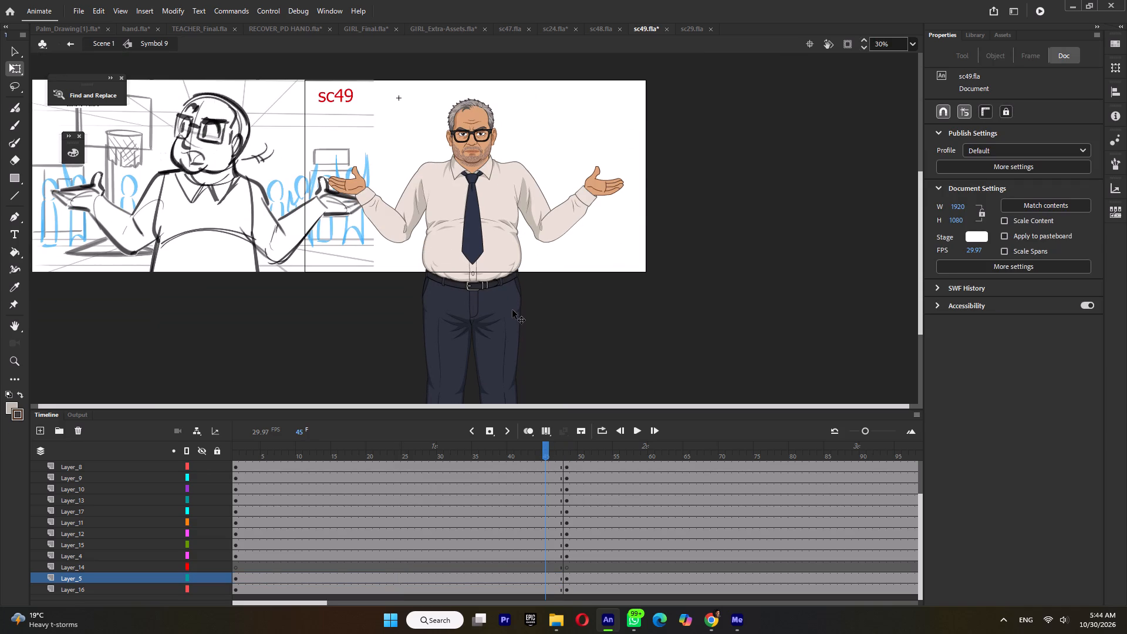
pyautogui.hotkey('ctrl', 's')
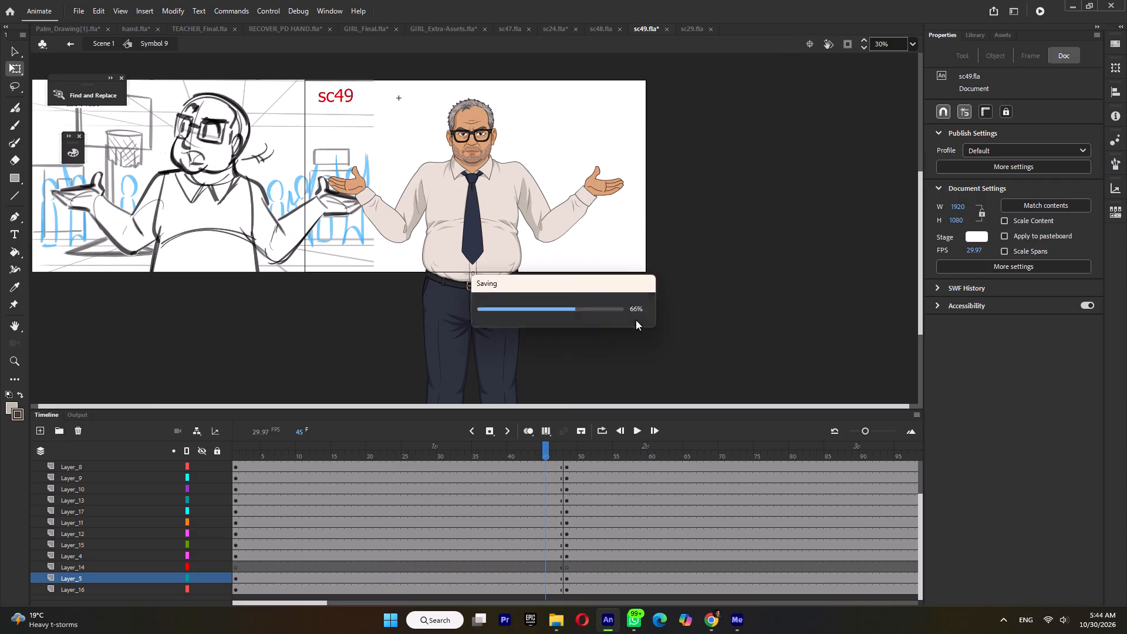
# Return to Scene 1 and scrub across the pose change to compare both teacher poses with the storyboard, saving the file again.
pyautogui.doubleClick(636, 320)
pyautogui.moveTo(515, 448); pyautogui.dragTo(610, 483)
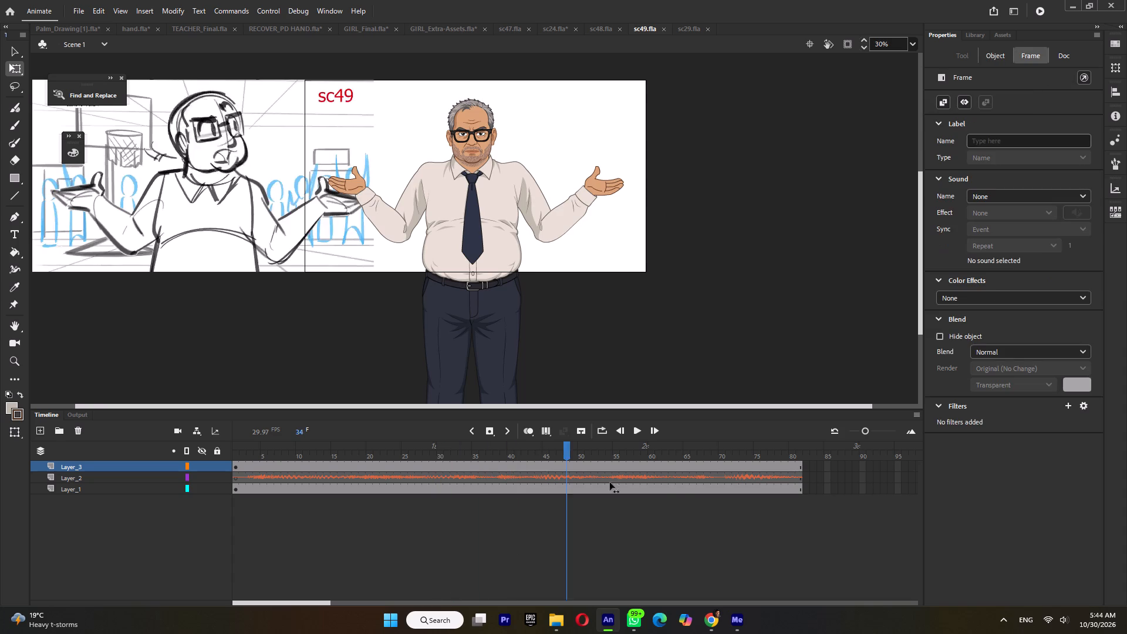
pyautogui.moveTo(610, 483); pyautogui.dragTo(573, 490)
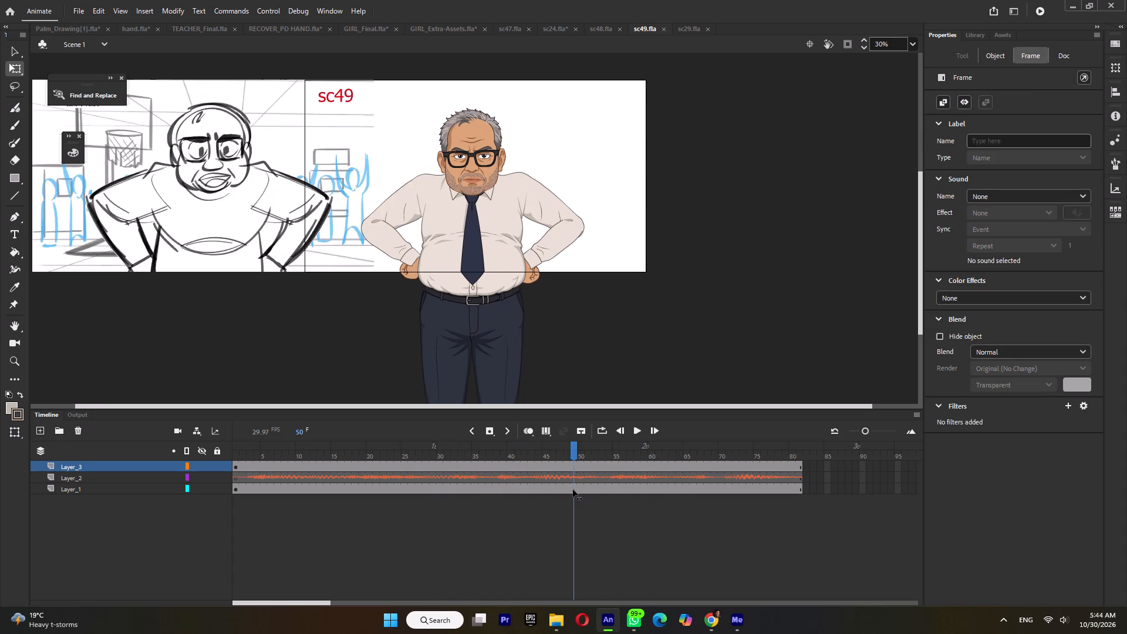
pyautogui.moveTo(573, 490); pyautogui.dragTo(589, 491)
pyautogui.hotkey('ctrl', 's')
pyautogui.keyDown('ctrl'); pyautogui.click(642, 263); pyautogui.keyUp('ctrl')
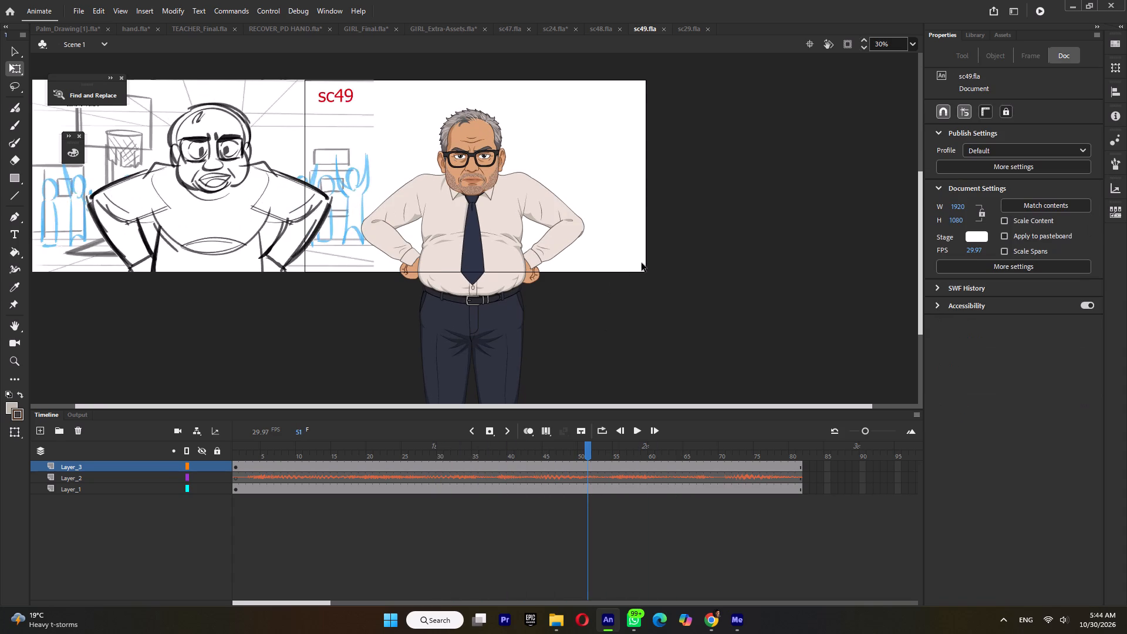
# Close the open scene documents, saving the changes to sc24.fla, and cancel the closing at GIRL_Extra-Assets.fla.
pyautogui.click(77, 15)
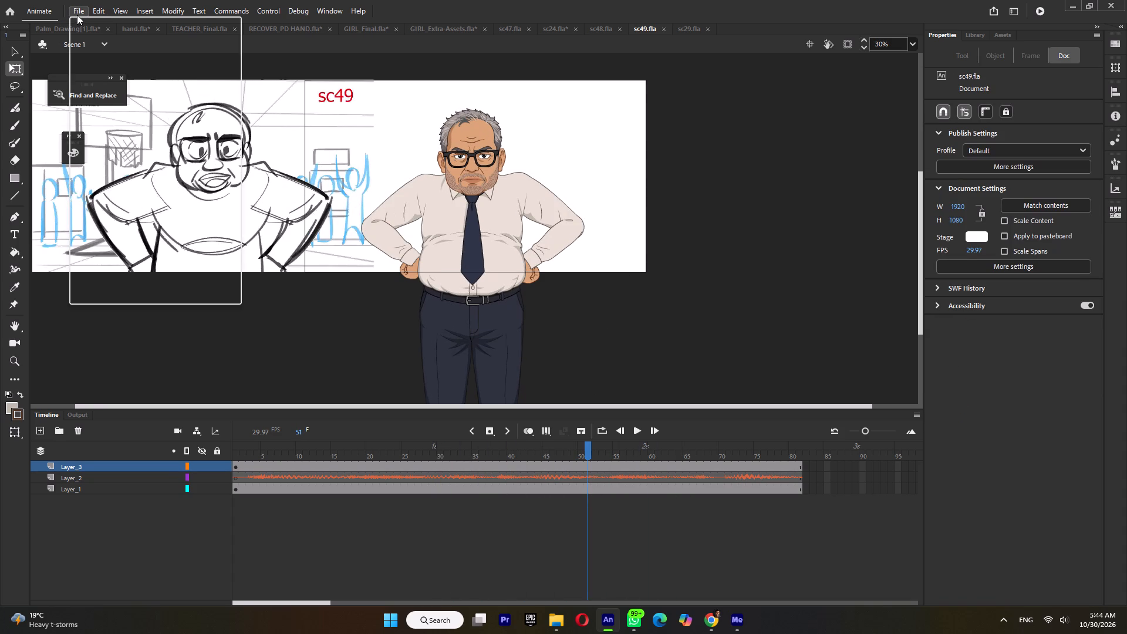
pyautogui.click(234, 102)
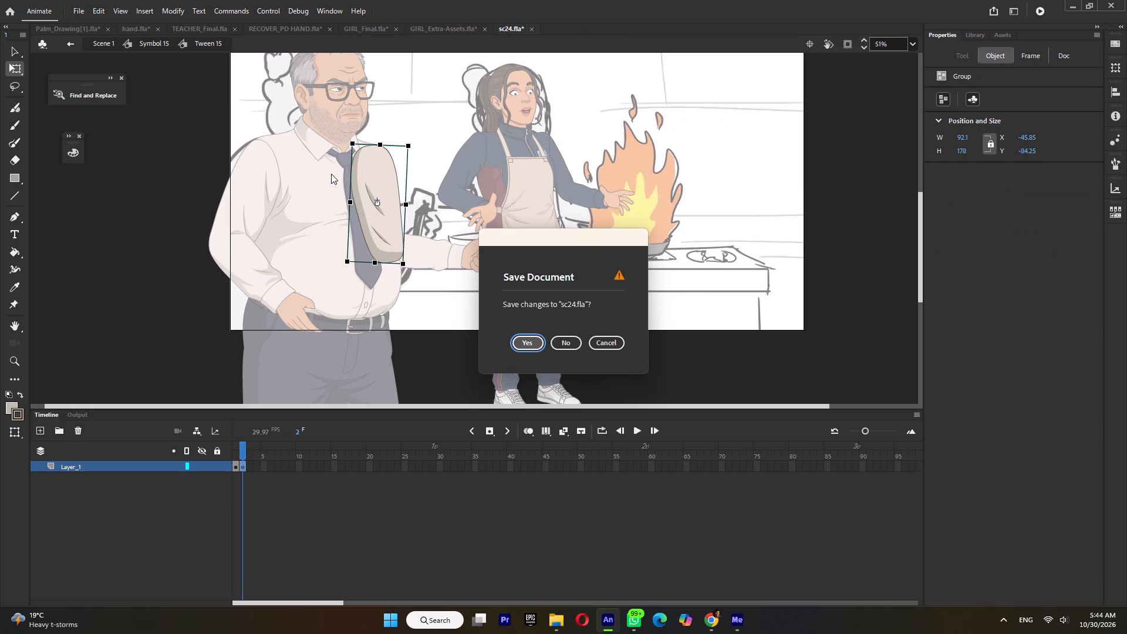
pyautogui.click(531, 346)
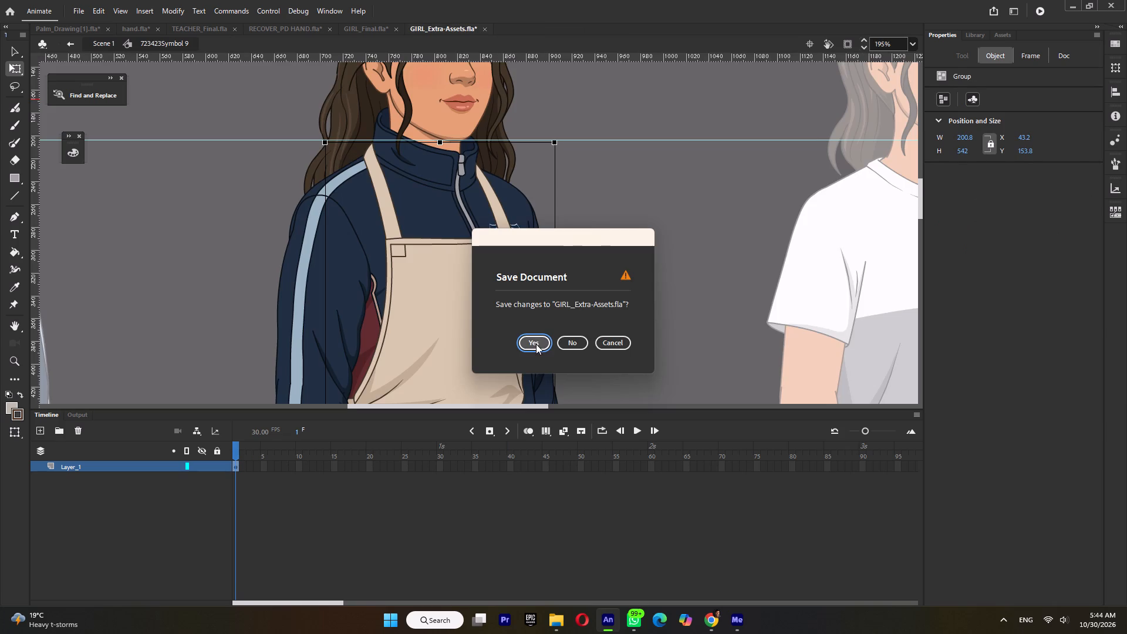
pyautogui.click(620, 346)
# Save GIRL_Extra-Assets.fla.
pyautogui.hotkey('ctrl', 's')
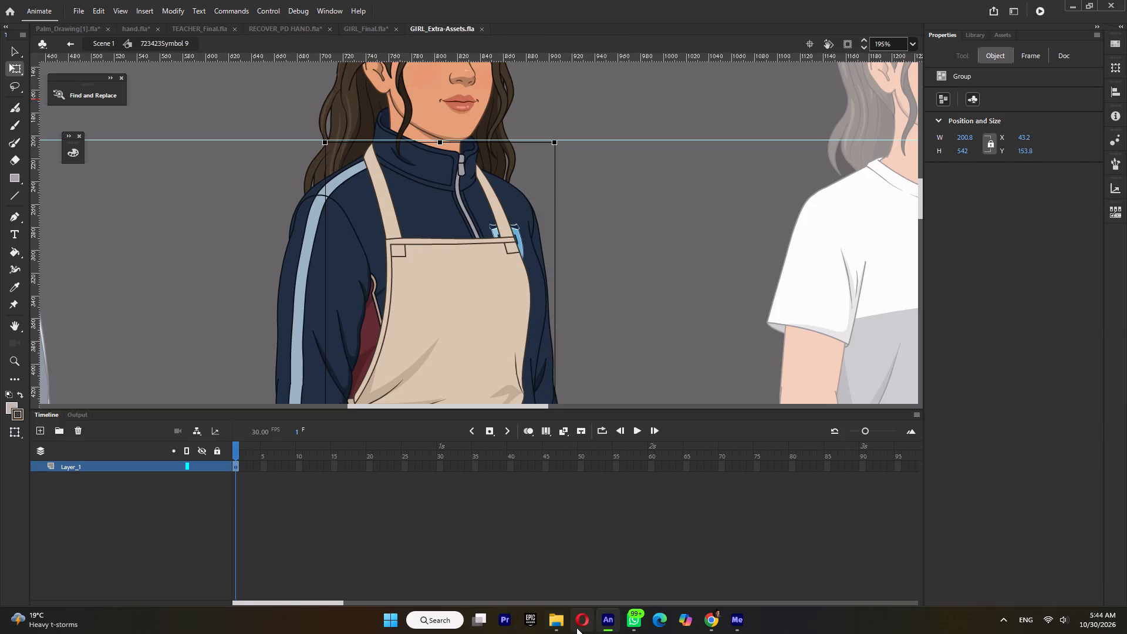
# Browse the ep06 shots folder and open the scene files sc48.fla and sc49.fla.
pyautogui.click(555, 629)
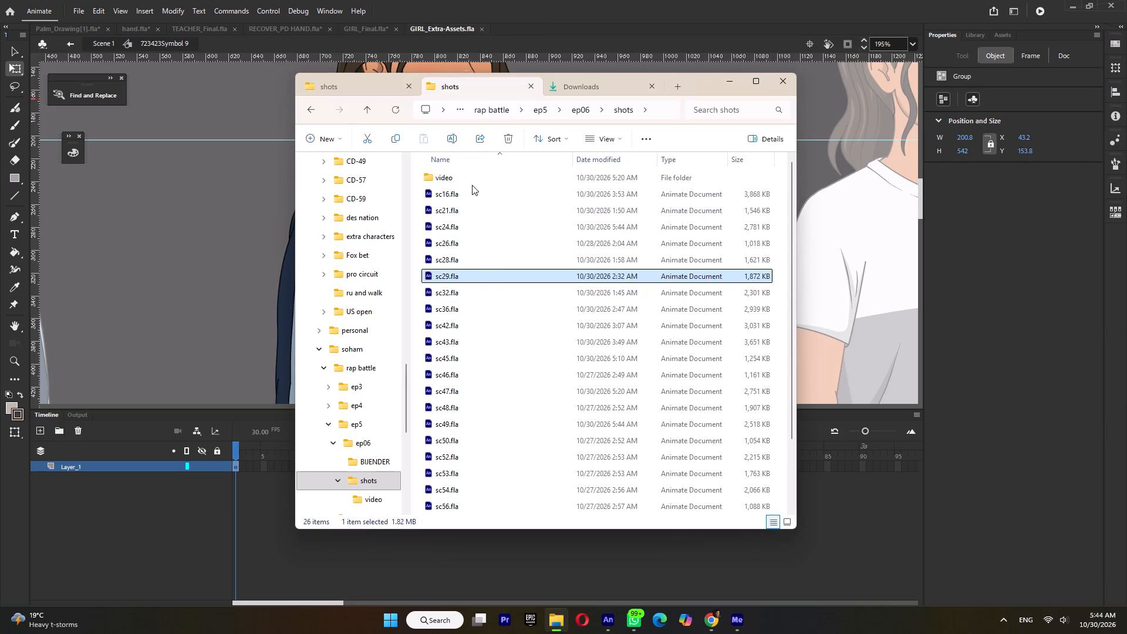
pyautogui.doubleClick(473, 178)
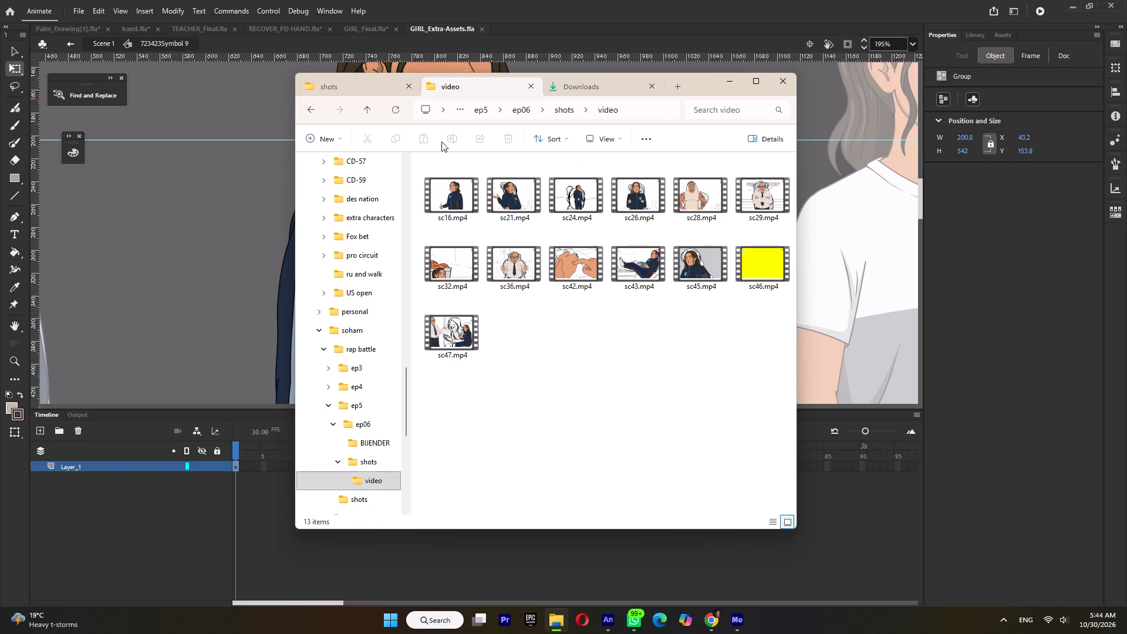
pyautogui.click(371, 113)
pyautogui.scroll(-1, 517, 390)
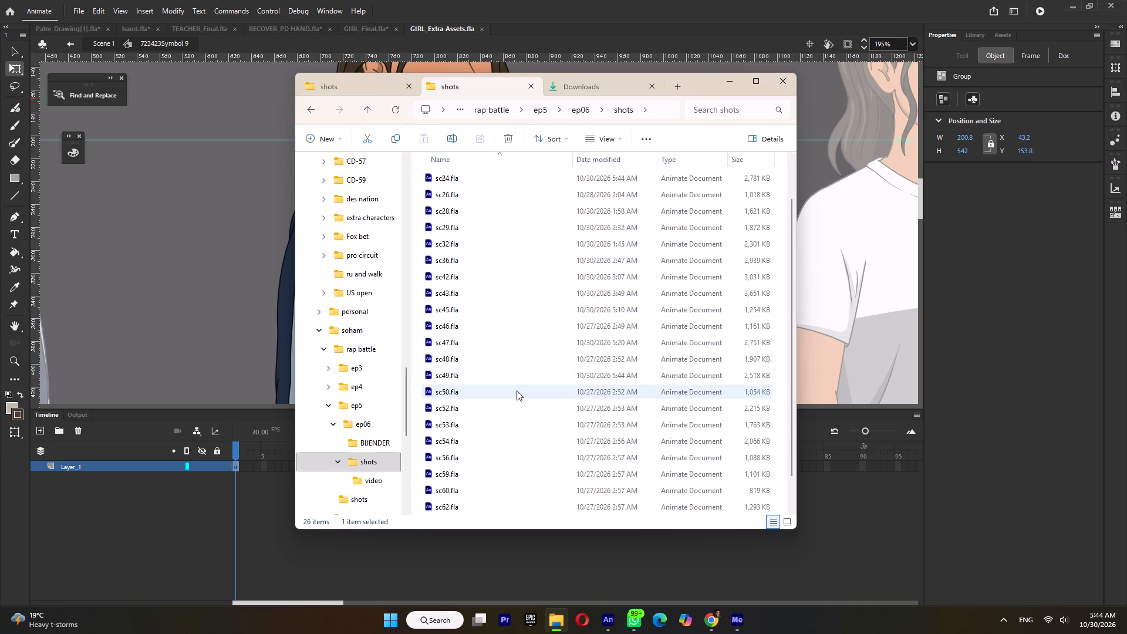
pyautogui.scroll(-3, 517, 390)
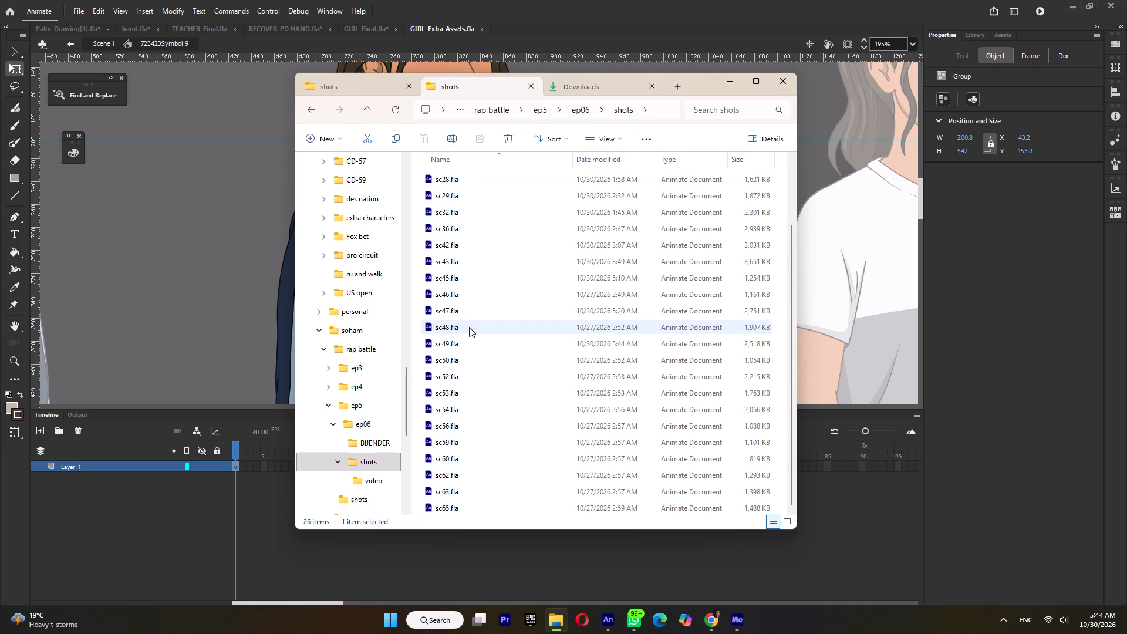
pyautogui.doubleClick(469, 327)
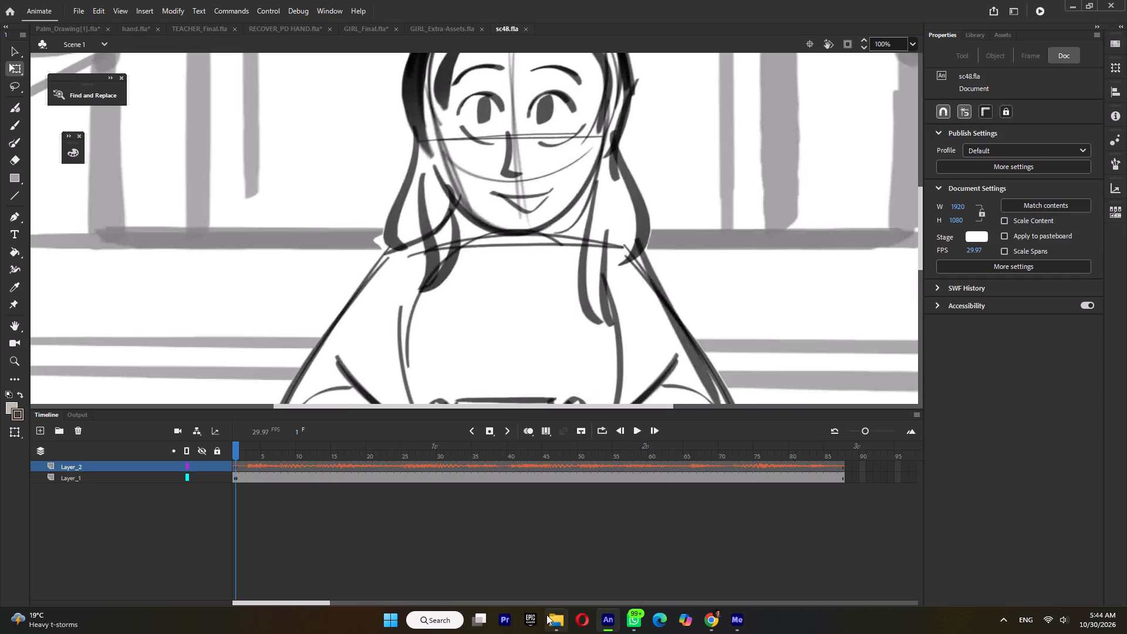
pyautogui.click(551, 616)
pyautogui.doubleClick(442, 342)
pyautogui.click(713, 621)
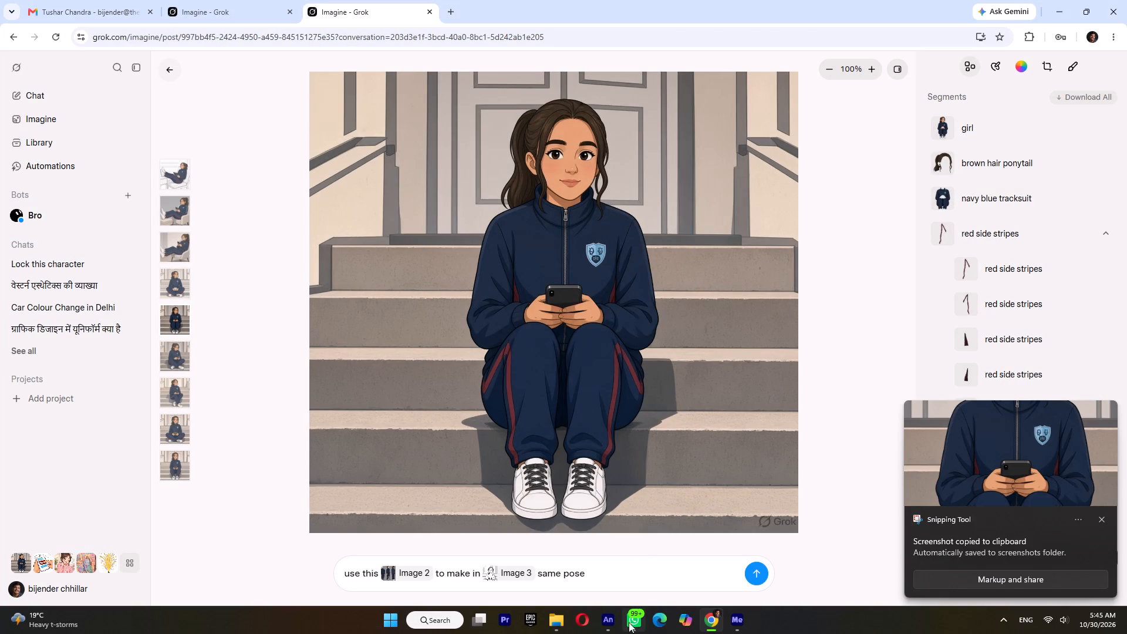
# Paste the second snip into Animate's sc48.fla, scale it to about 725 × 851, and place it along the storyboard frame's right edge.
pyautogui.click(607, 629)
pyautogui.keyDown('ctrl'); pyautogui.click(438, 338); pyautogui.keyUp('ctrl')
pyautogui.keyDown('ctrl'); pyautogui.scroll(5, 396, 319); pyautogui.keyUp('ctrl')
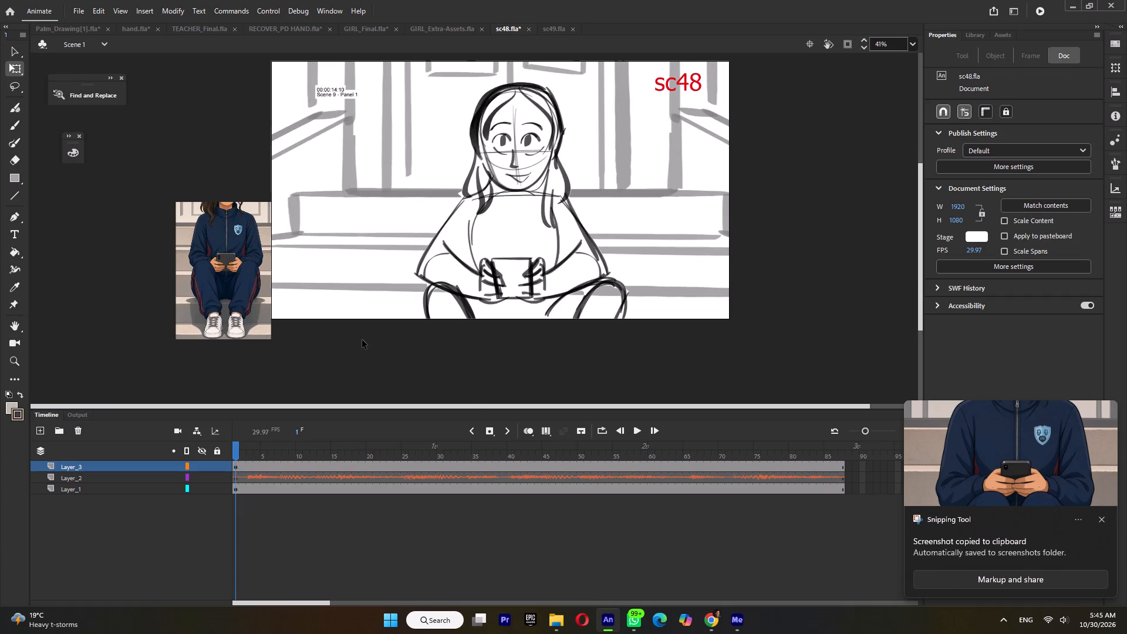
pyautogui.hotkey('ctrl', 'v')
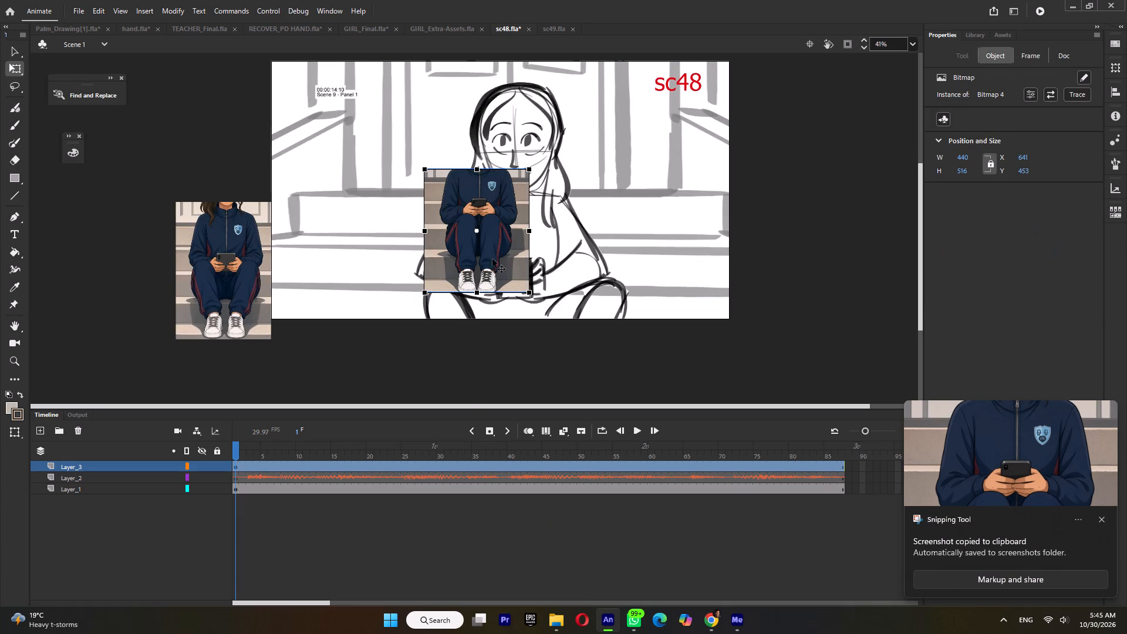
pyautogui.moveTo(485, 261); pyautogui.dragTo(747, 275)
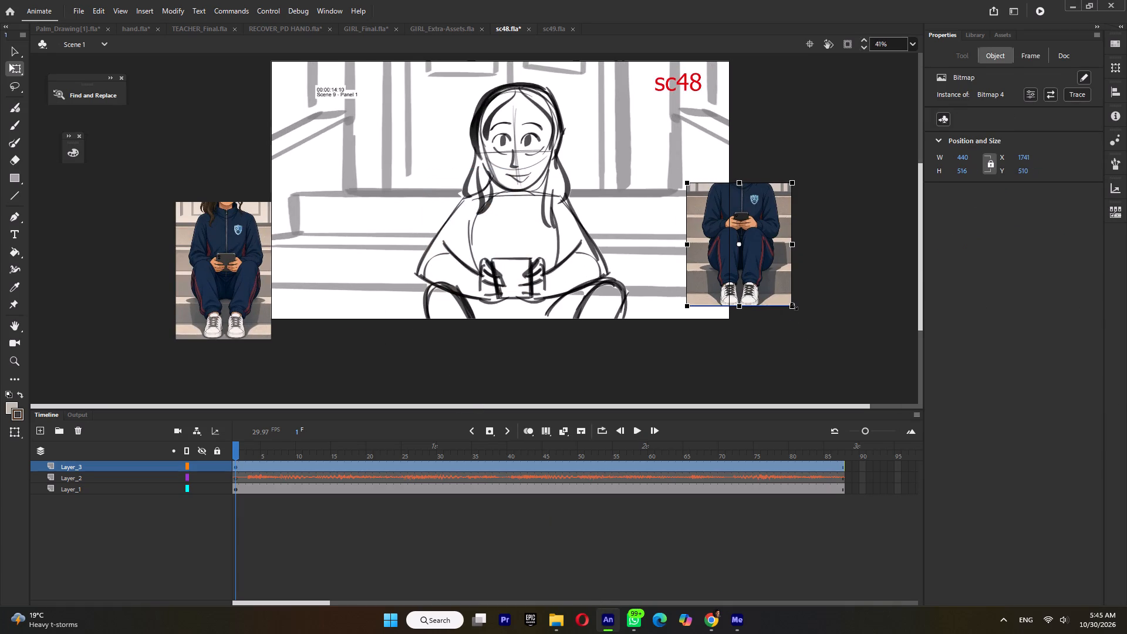
pyautogui.keyDown('shift'); pyautogui.moveTo(794, 306); pyautogui.dragTo(828, 373); pyautogui.keyUp('shift')
pyautogui.moveTo(776, 308); pyautogui.dragTo(837, 311)
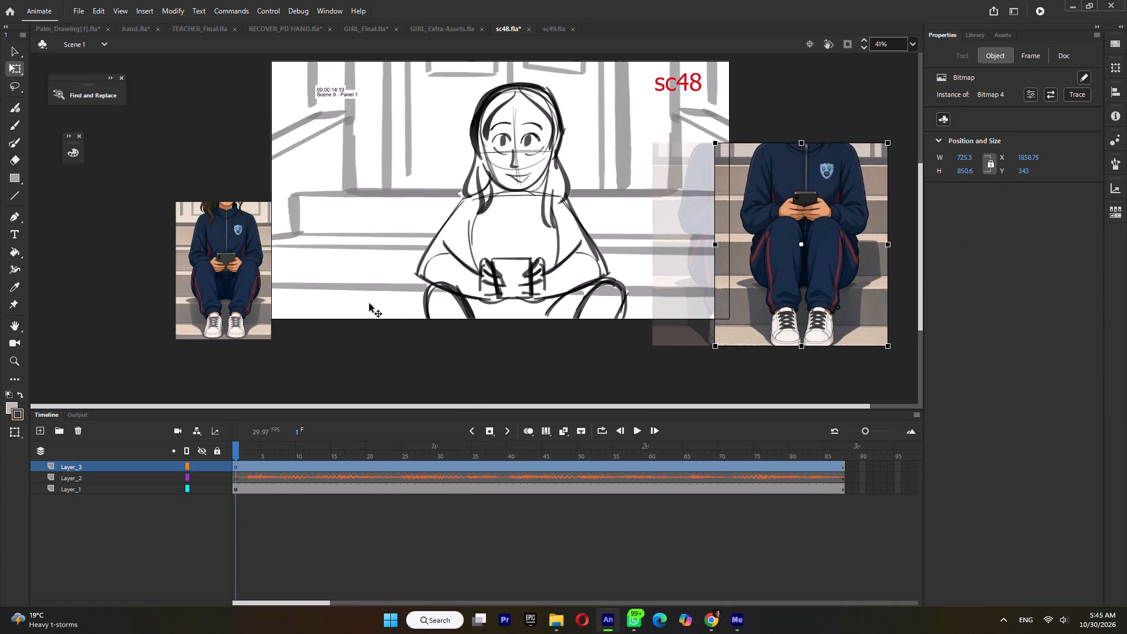
# Place the first girl reference over the storyboard girl and scale it to about 759 × 1095, comparing it with the sketch underneath.
pyautogui.moveTo(210, 307); pyautogui.dragTo(501, 327)
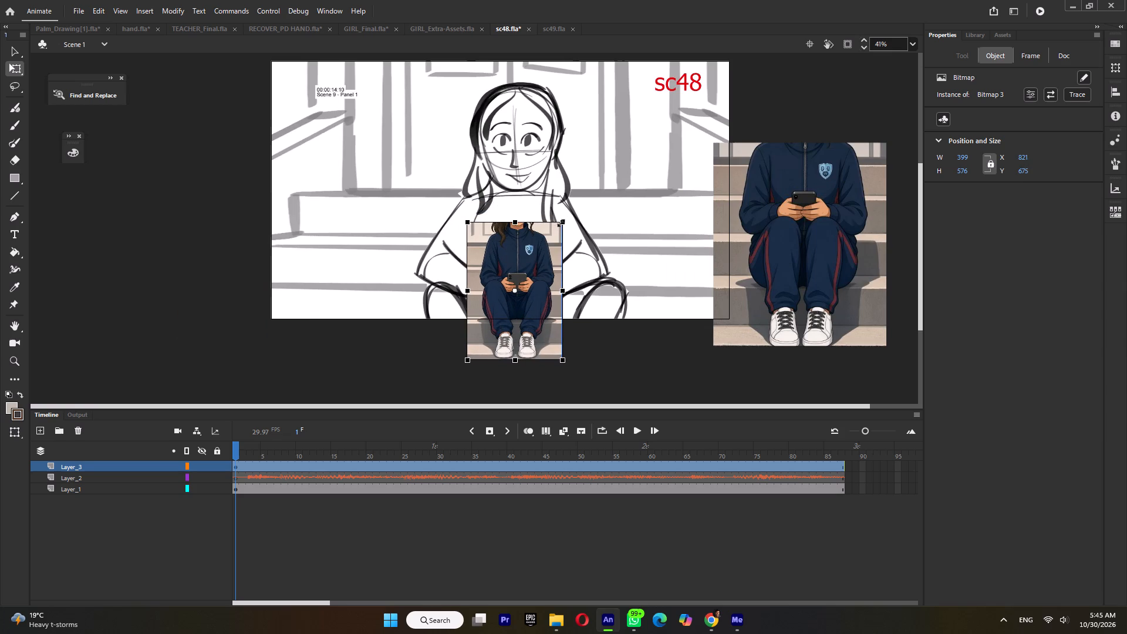
pyautogui.keyDown('shift'); pyautogui.moveTo(561, 222); pyautogui.dragTo(705, 117); pyautogui.keyUp('shift')
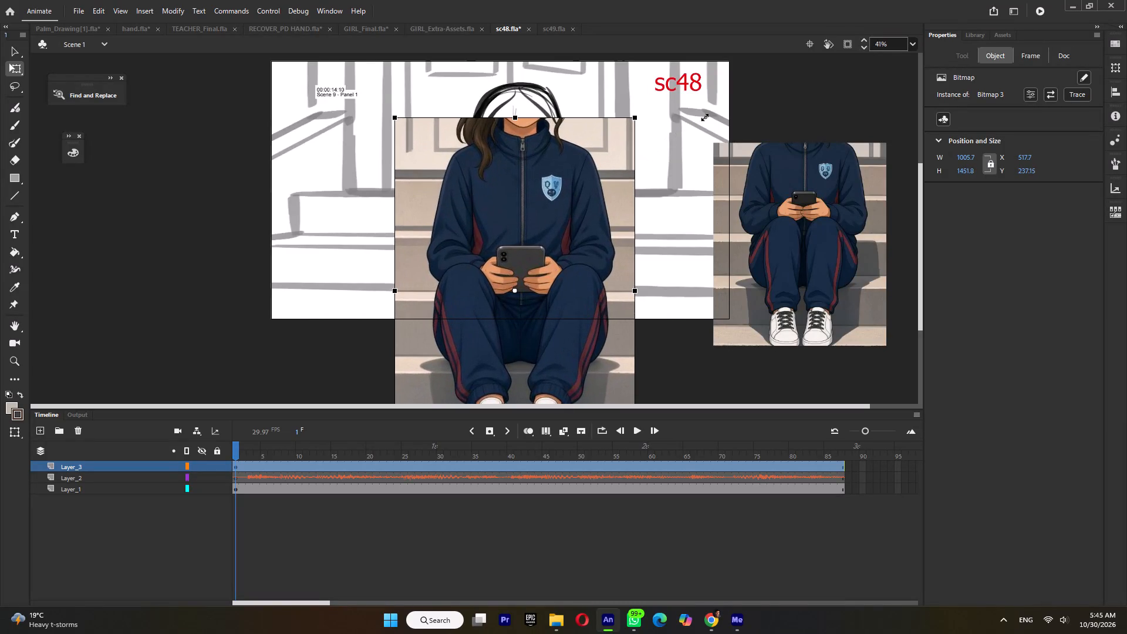
pyautogui.keyDown('shift'); pyautogui.moveTo(705, 117); pyautogui.dragTo(708, 114); pyautogui.keyUp('shift')
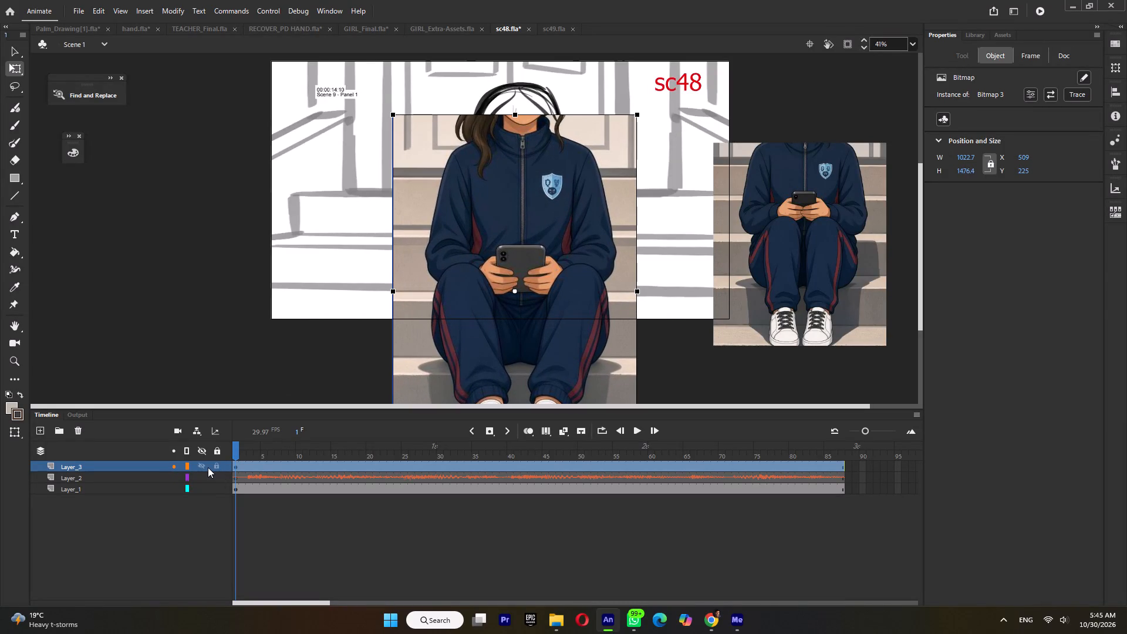
pyautogui.click(203, 467)
pyautogui.click(202, 467)
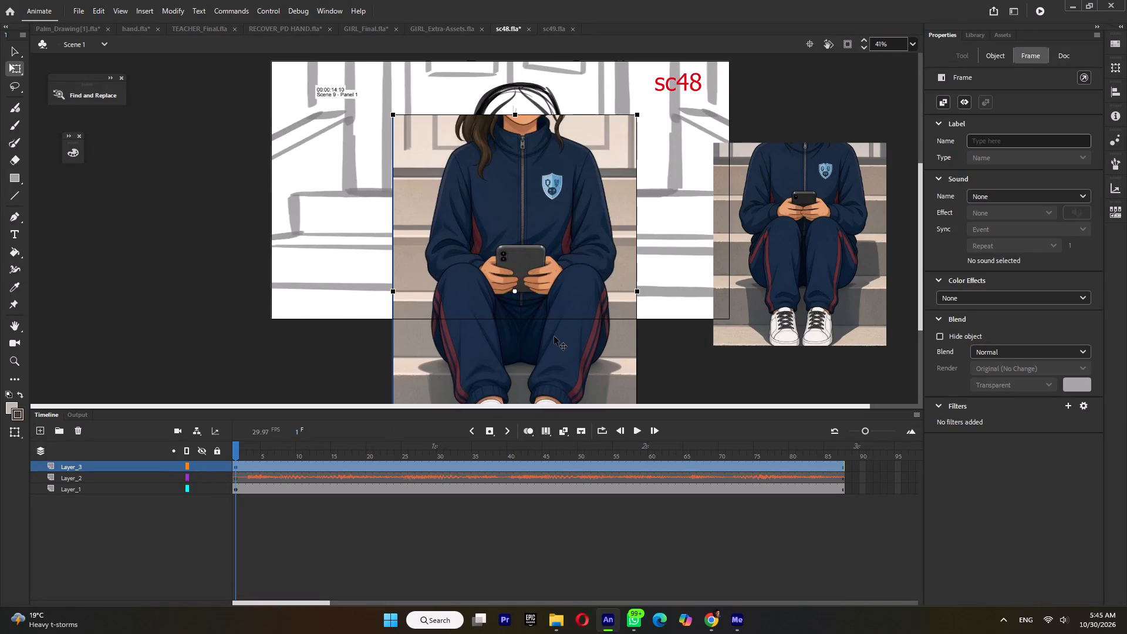
pyautogui.click(554, 336)
pyautogui.keyDown('ctrl'); pyautogui.scroll(-4, 559, 295); pyautogui.keyUp('ctrl')
pyautogui.keyDown('ctrl'); pyautogui.scroll(1, 521, 283); pyautogui.keyUp('ctrl')
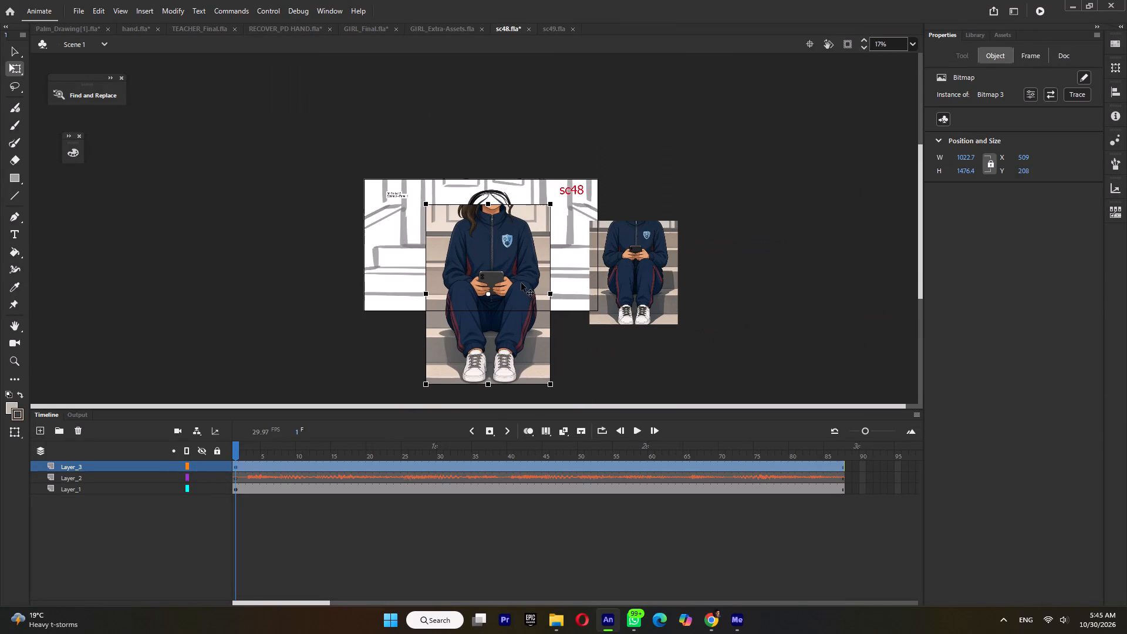
pyautogui.moveTo(489, 294); pyautogui.dragTo(491, 329)
pyautogui.keyDown('shift'); pyautogui.moveTo(552, 203); pyautogui.dragTo(560, 230); pyautogui.keyUp('shift')
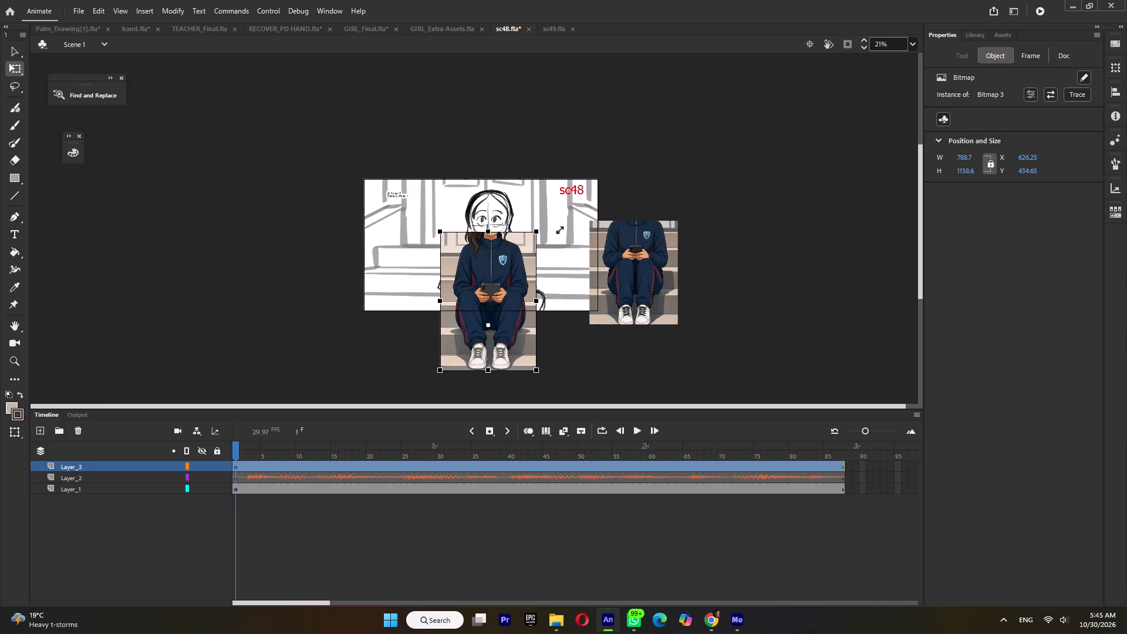
pyautogui.keyDown('shift'); pyautogui.moveTo(560, 230); pyautogui.dragTo(563, 234); pyautogui.keyUp('shift')
# Move the scaled reference to the storyboard's left side, clear of the sketched girl, and save sc48.fla.
pyautogui.keyDown('ctrl'); pyautogui.scroll(2, 501, 322); pyautogui.keyUp('ctrl')
pyautogui.moveTo(512, 321); pyautogui.dragTo(347, 319)
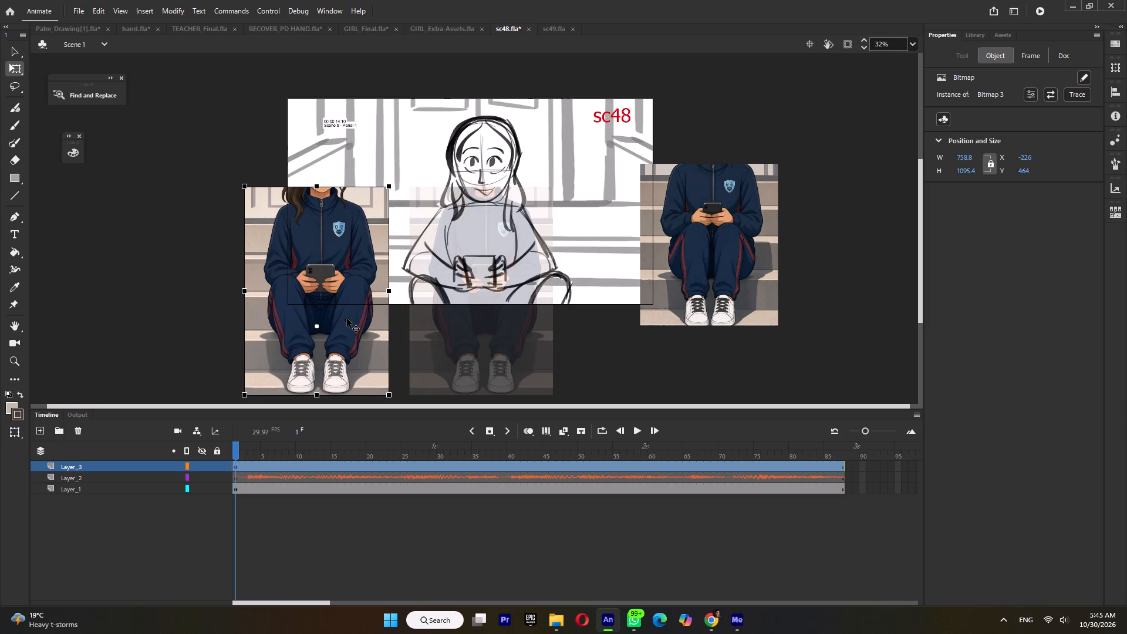
pyautogui.moveTo(347, 319); pyautogui.dragTo(339, 319)
pyautogui.hotkey('ctrl', 's')
# Scrub through sc48's timeline to examine the storyboard poses from the seated girl to the standing ones, and save sc48.fla.
pyautogui.moveTo(249, 452); pyautogui.dragTo(587, 468)
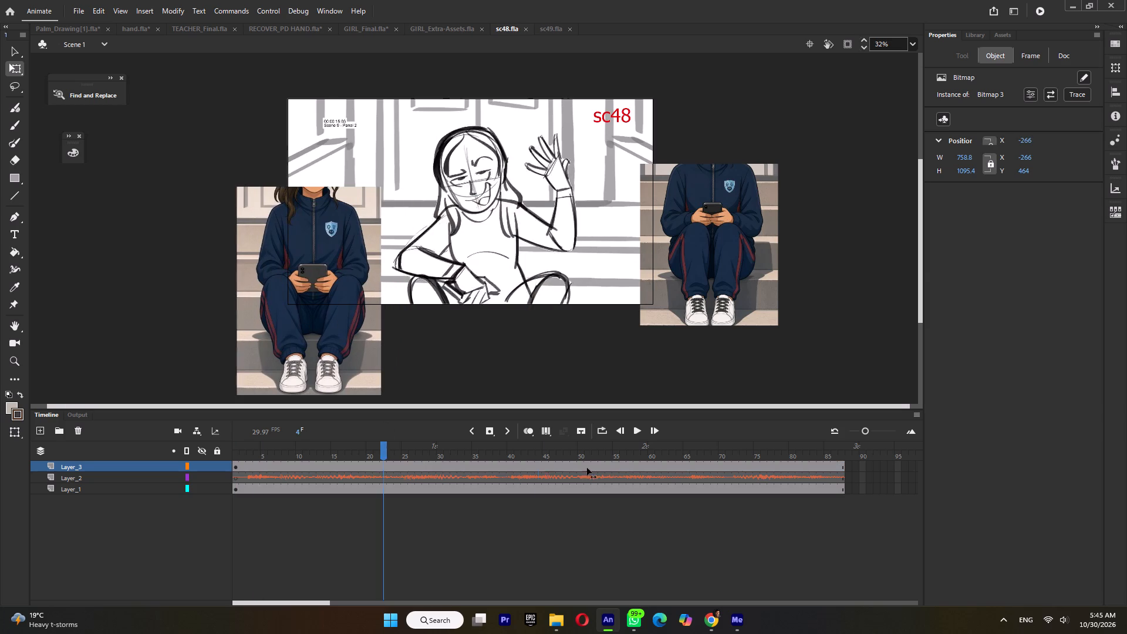
pyautogui.moveTo(587, 468); pyautogui.dragTo(558, 486)
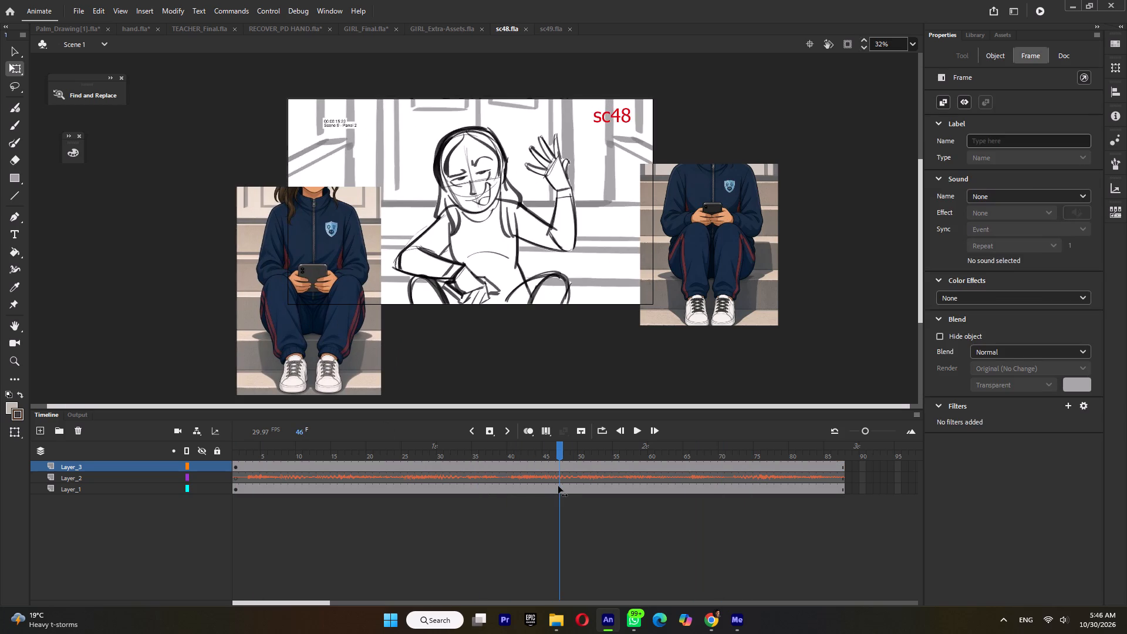
pyautogui.moveTo(558, 486); pyautogui.dragTo(541, 484)
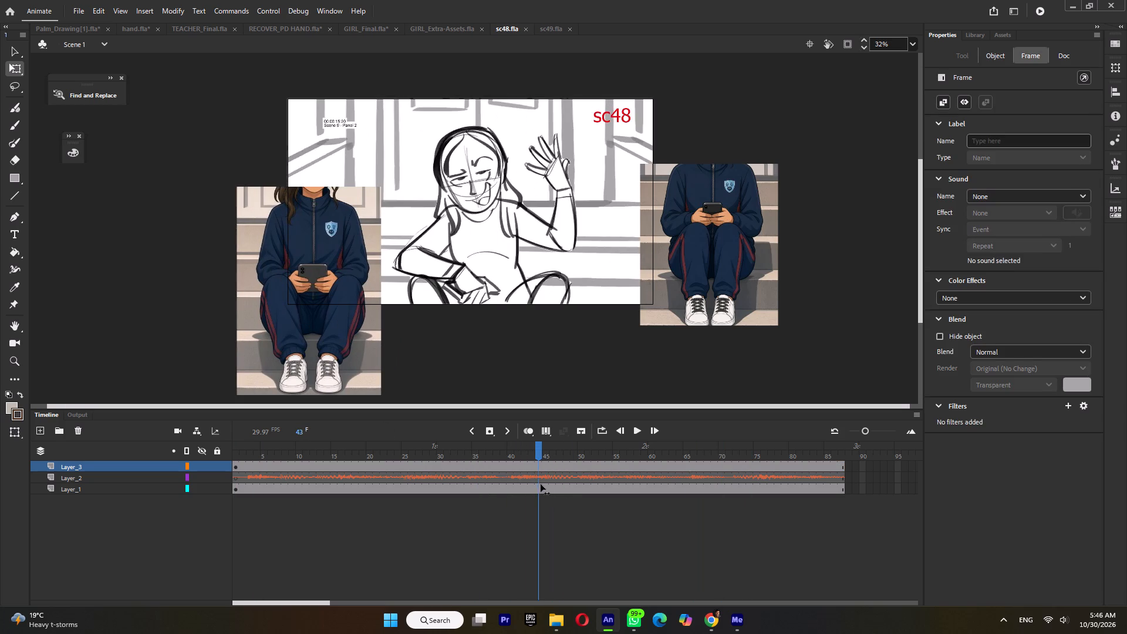
pyautogui.moveTo(541, 484); pyautogui.dragTo(549, 483)
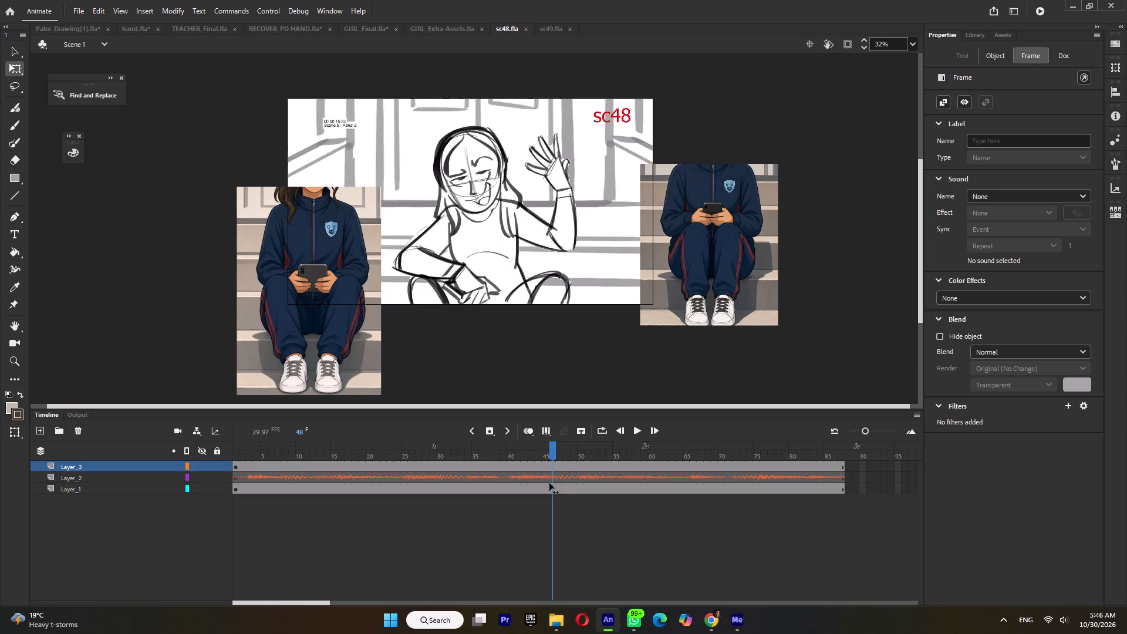
pyautogui.moveTo(549, 483); pyautogui.dragTo(591, 491)
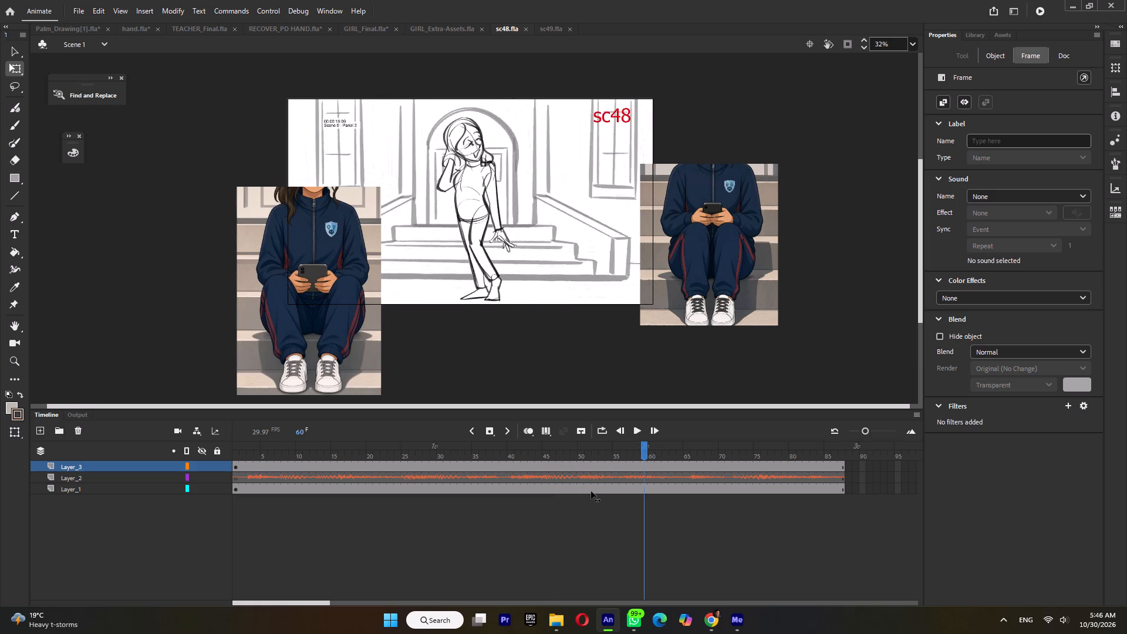
pyautogui.moveTo(591, 491); pyautogui.dragTo(582, 491)
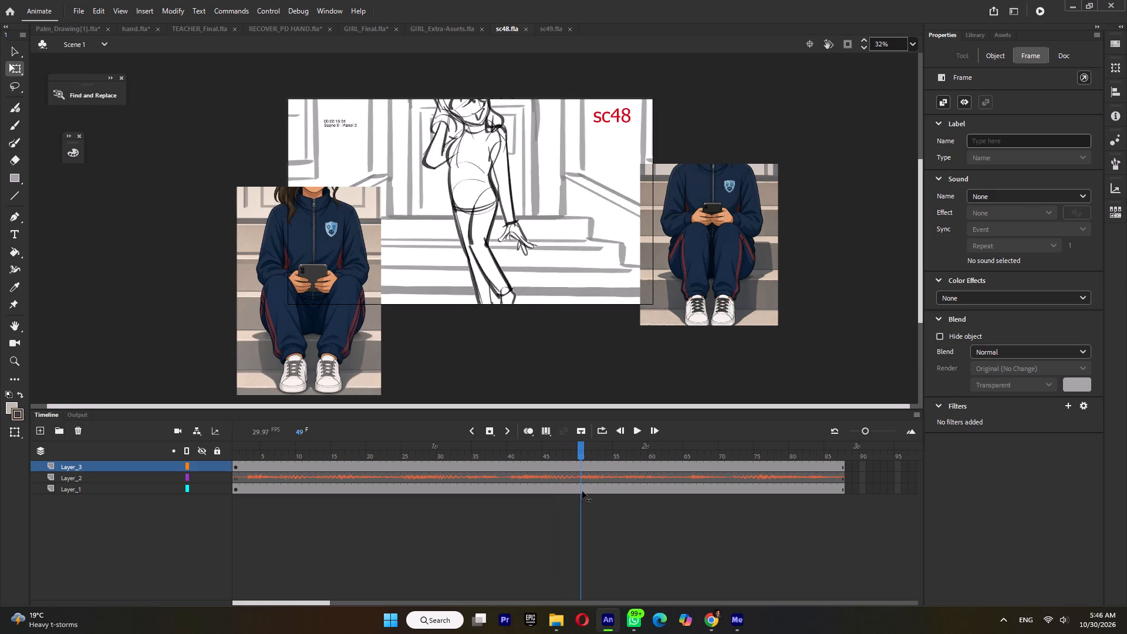
pyautogui.moveTo(582, 491); pyautogui.dragTo(605, 490)
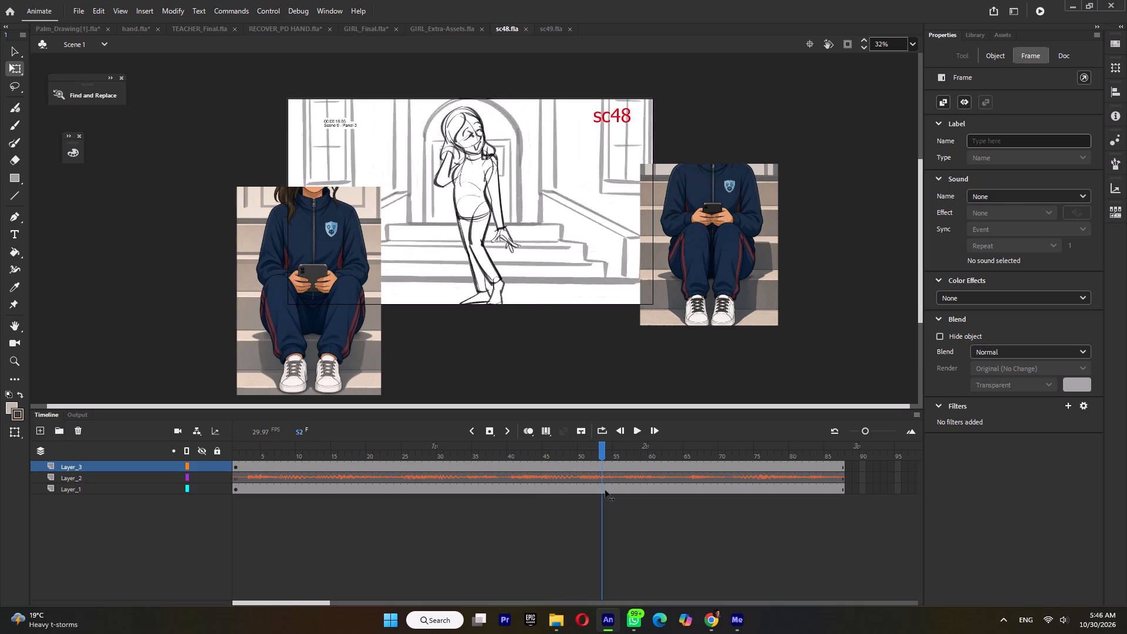
pyautogui.moveTo(605, 490); pyautogui.dragTo(765, 497)
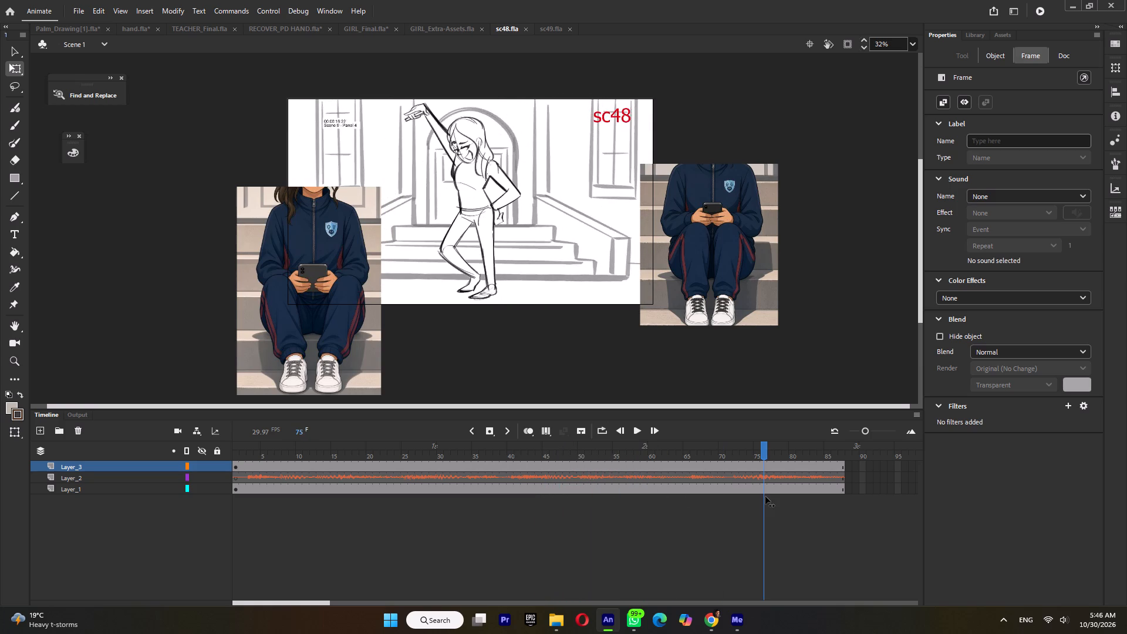
pyautogui.moveTo(765, 497); pyautogui.dragTo(730, 498)
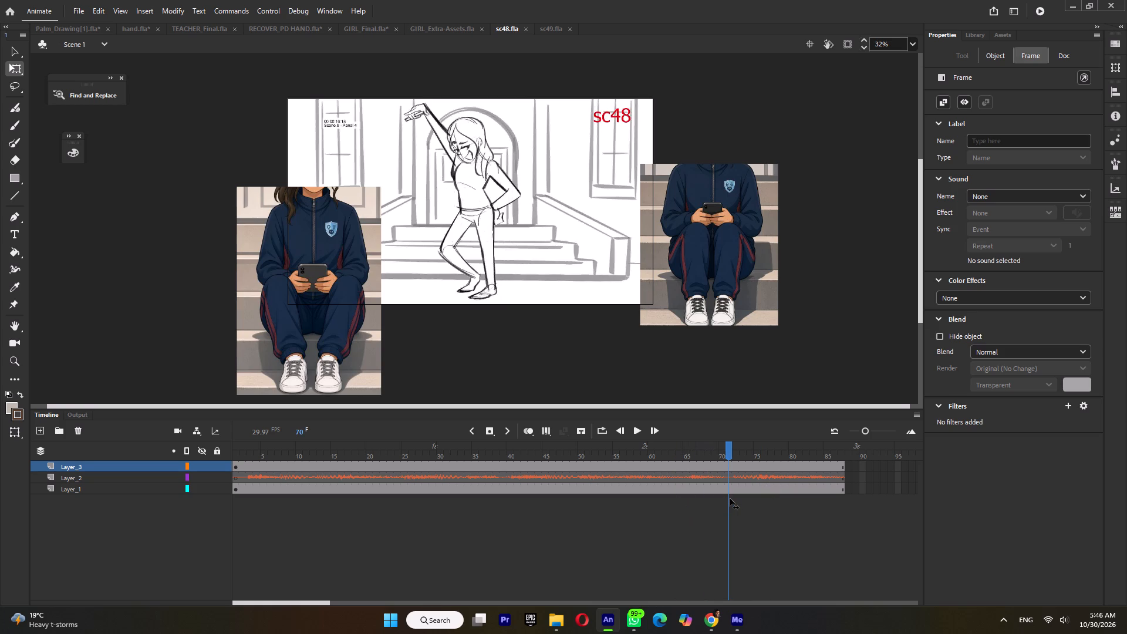
pyautogui.moveTo(730, 498); pyautogui.dragTo(741, 501)
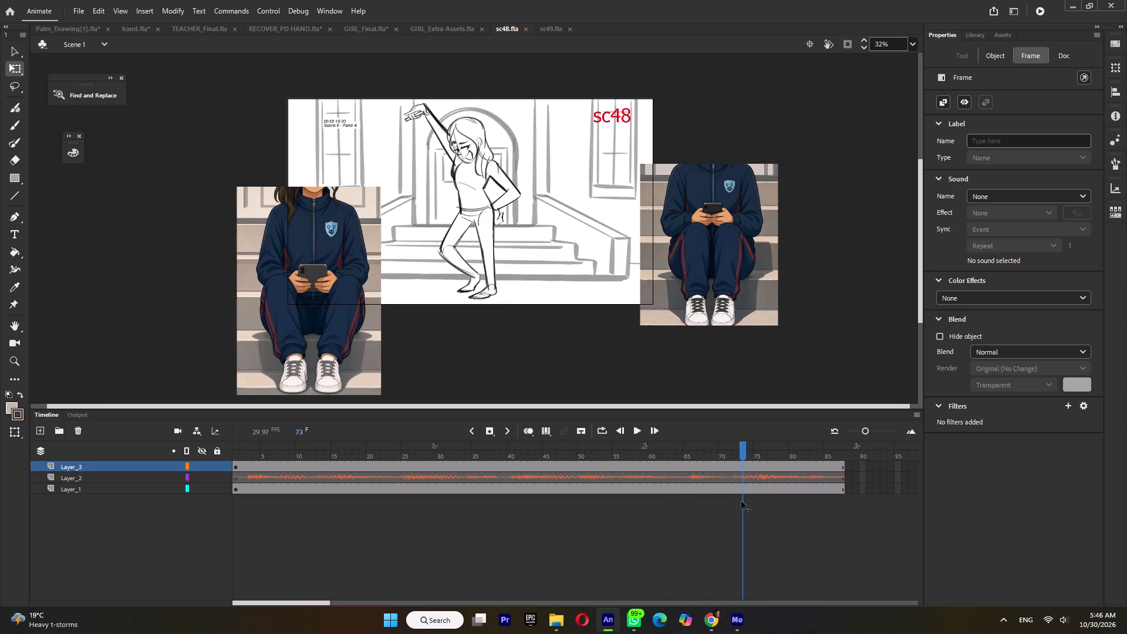
pyautogui.moveTo(741, 501); pyautogui.dragTo(724, 507)
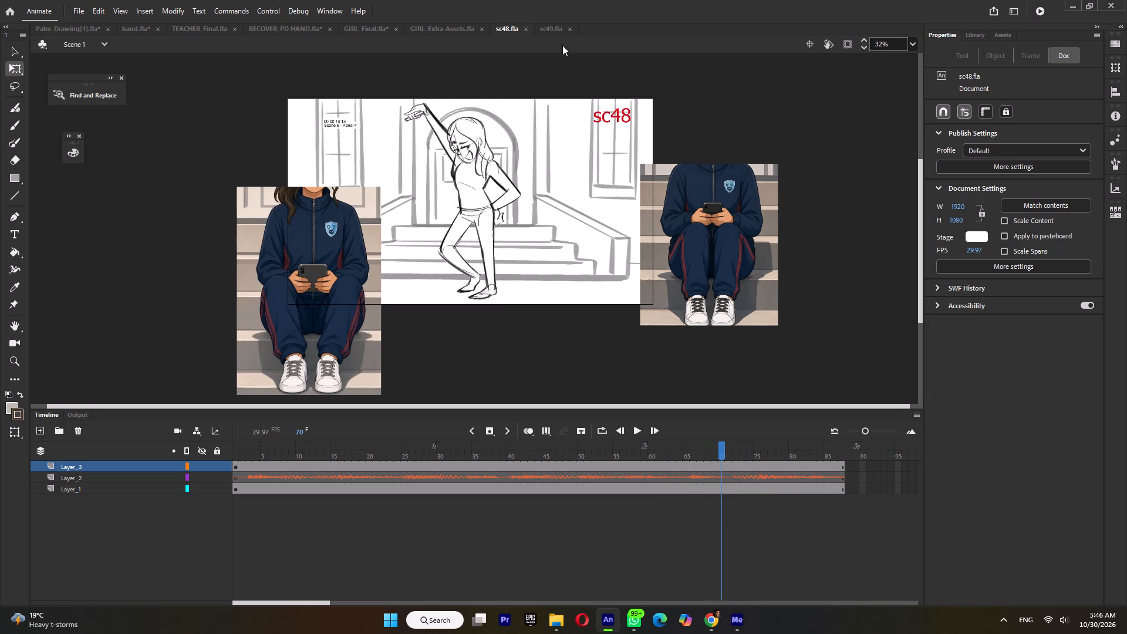
pyautogui.hotkey('ctrl', 's')
# Export sc49.fla as an H.264 video of the entire movie, named sc49, into the ep06 shots\video folder.
pyautogui.click(545, 31)
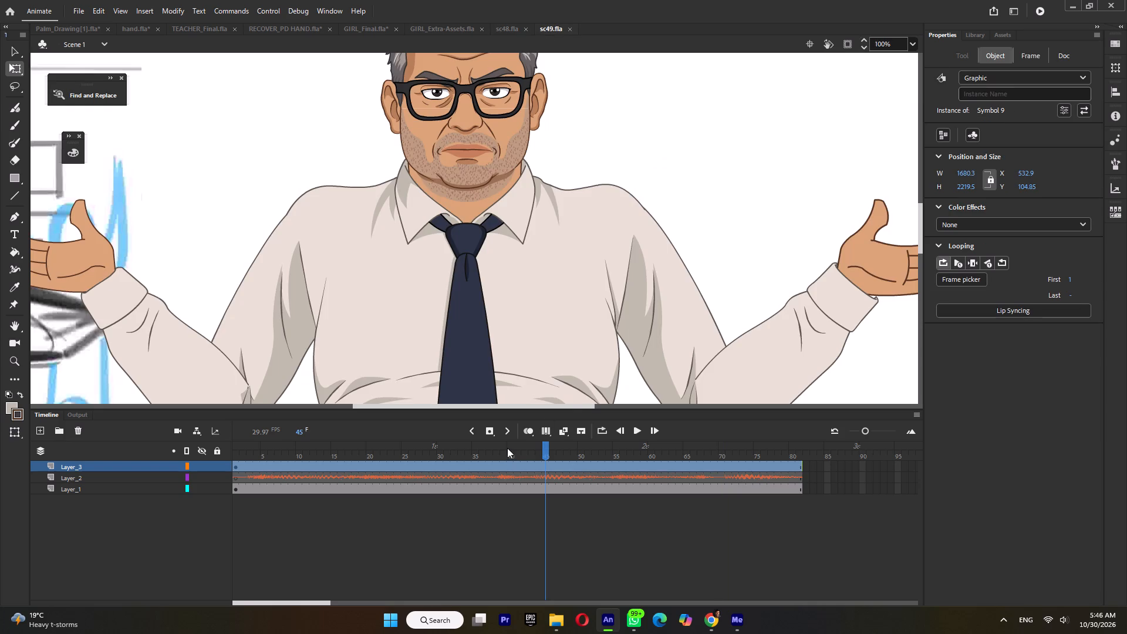
pyautogui.click(85, 9)
pyautogui.click(107, 195)
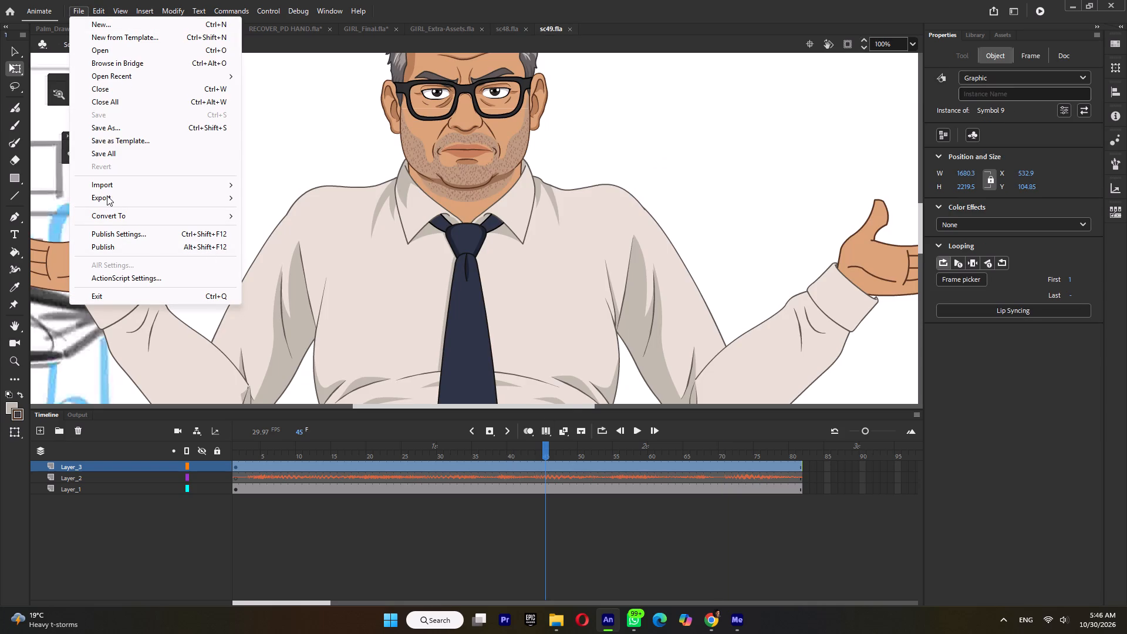
pyautogui.click(338, 240)
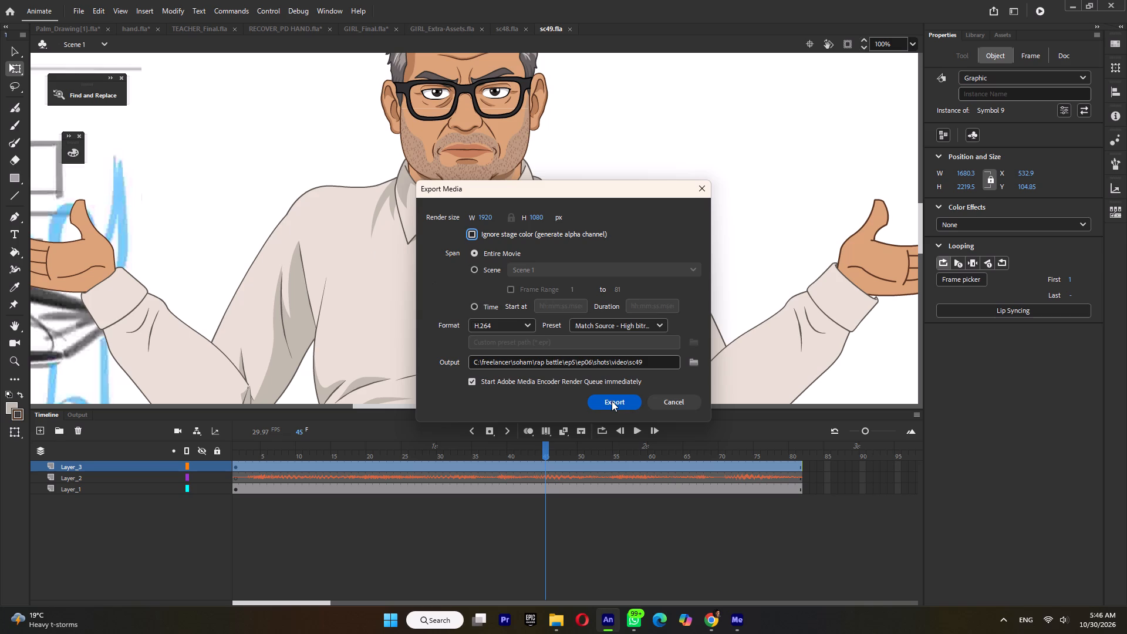
pyautogui.click(612, 401)
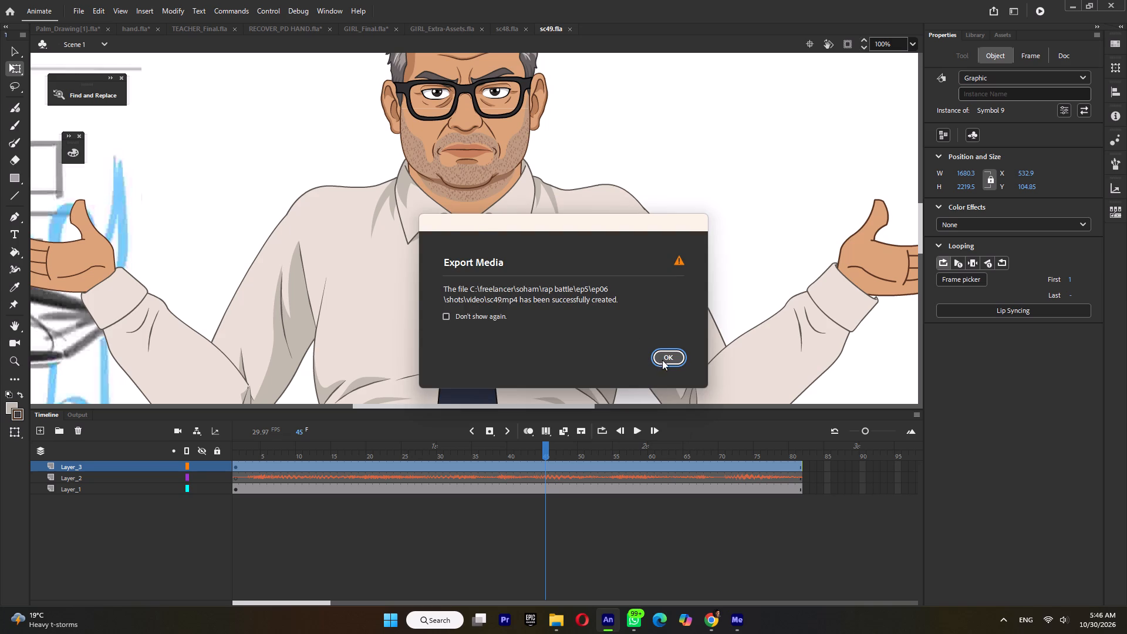
pyautogui.click(662, 360)
# Check the teacher's pose in sc49.fla, save the document and close it.
pyautogui.keyDown('ctrl'); pyautogui.scroll(7, 470, 93); pyautogui.keyUp('ctrl')
pyautogui.keyDown('ctrl'); pyautogui.scroll(-10, 470, 96); pyautogui.keyUp('ctrl')
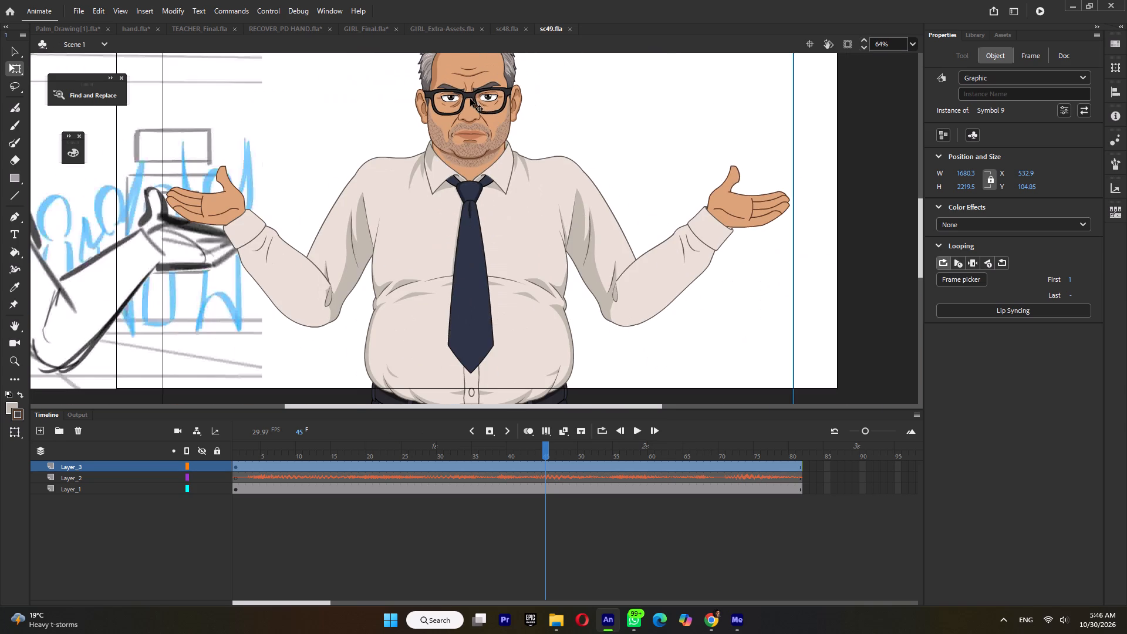
pyautogui.hotkey('ctrl', 's')
pyautogui.click(571, 32)
# Open sc50.fla from the ep06 shots folder in File Explorer and play through its storyboard with the audio.
pyautogui.click(555, 616)
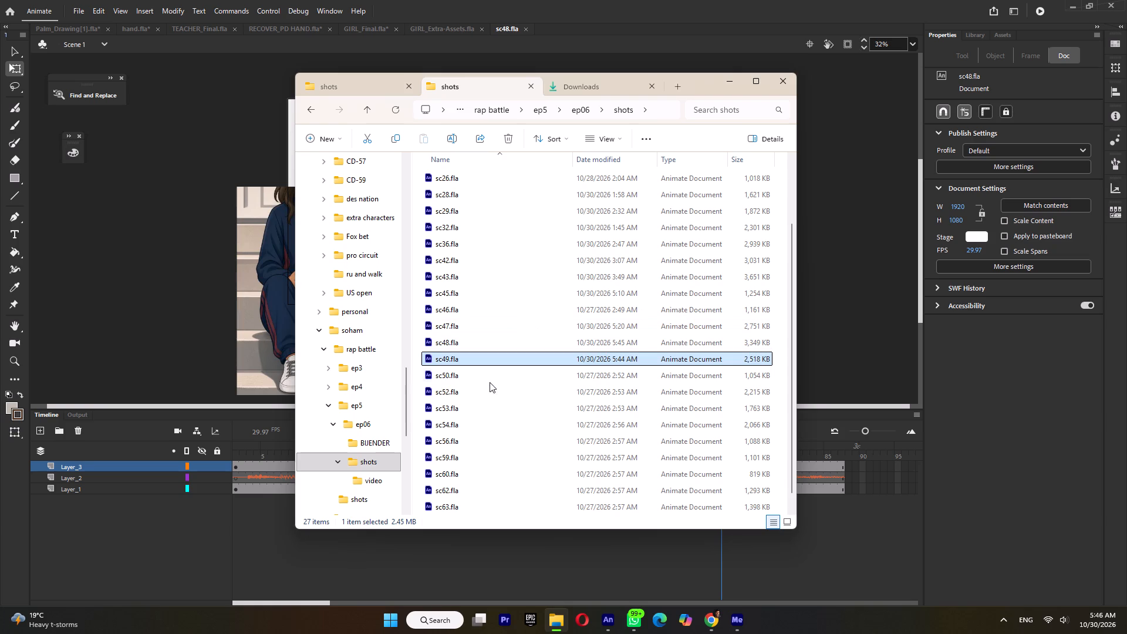
pyautogui.doubleClick(489, 379)
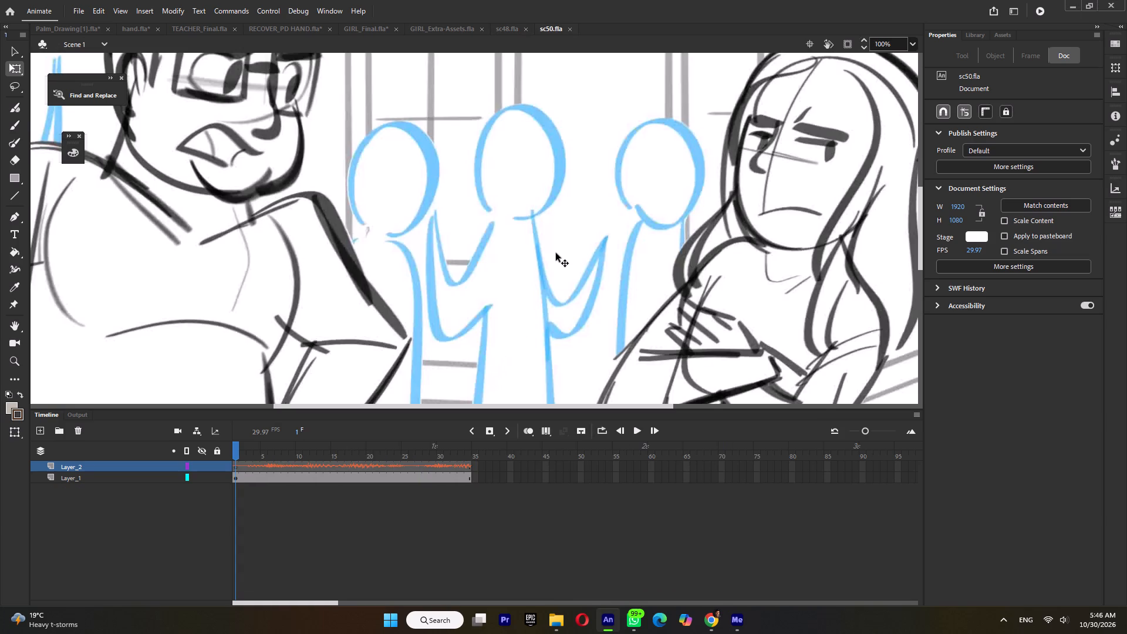
pyautogui.keyDown('ctrl'); pyautogui.scroll(-4, 556, 253); pyautogui.keyUp('ctrl')
pyautogui.press('Return')
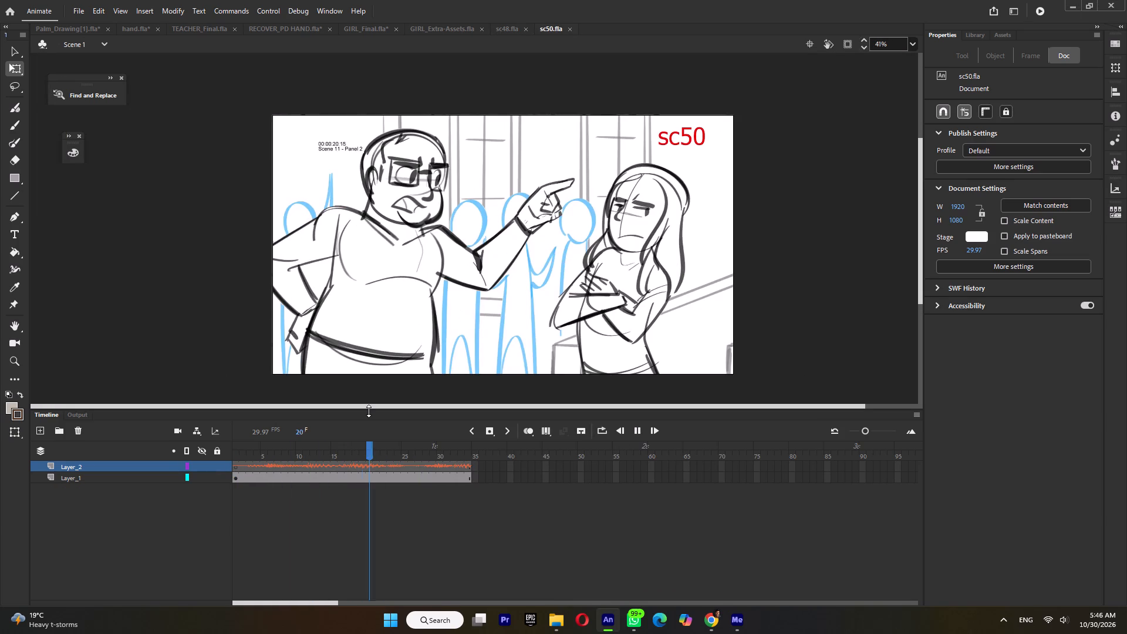
pyautogui.press('Return')
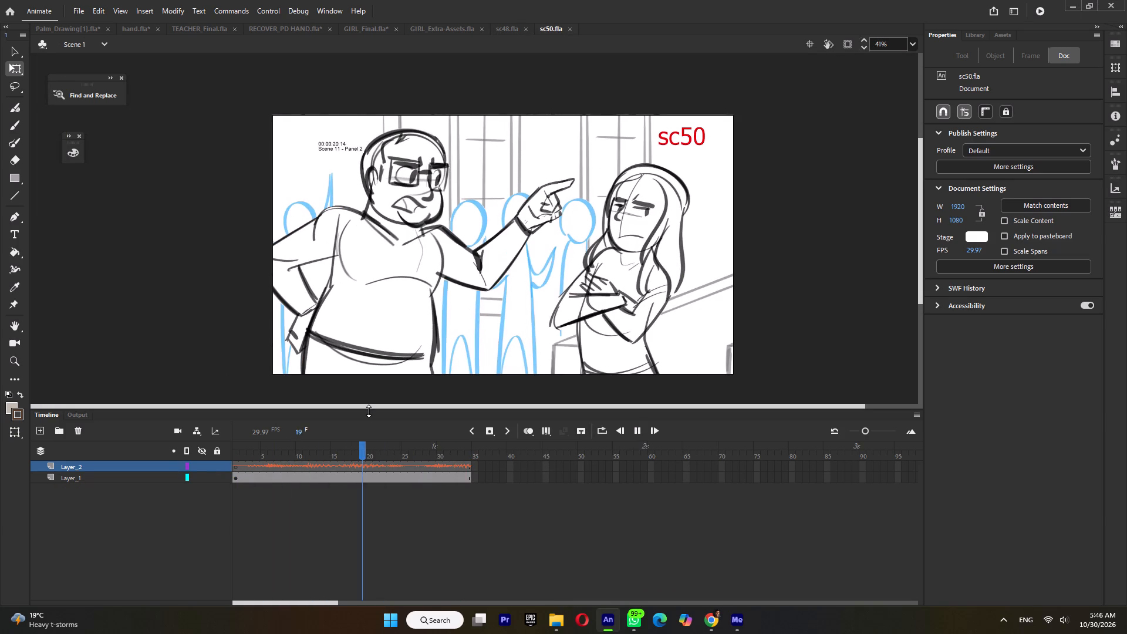
pyautogui.press('Return')
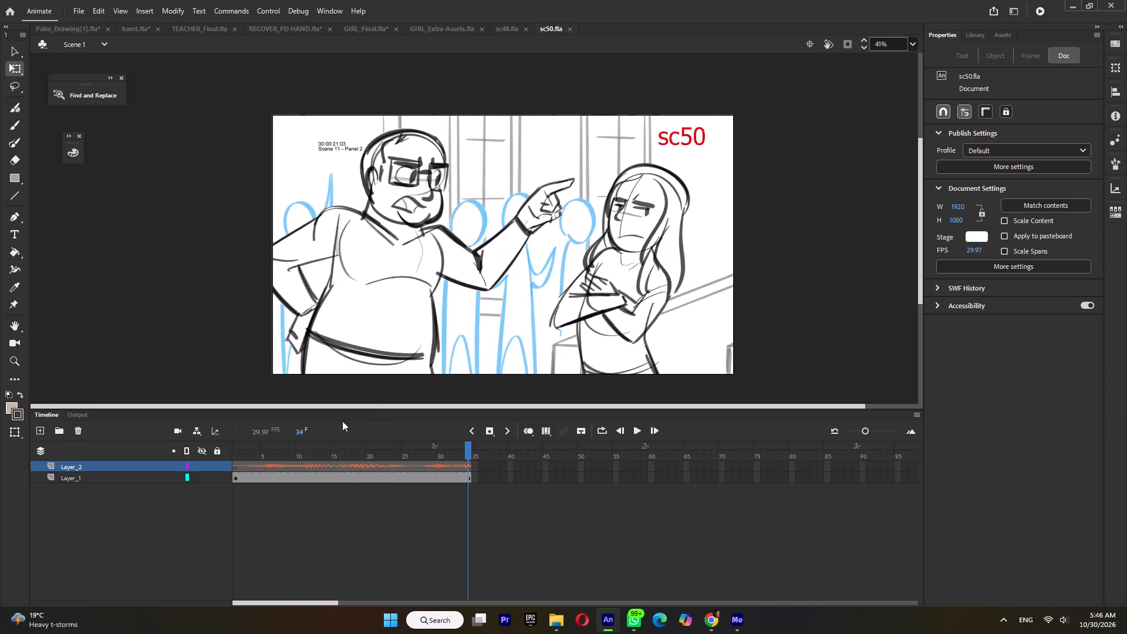
# In the shots\video folder, play the exported sc26, sc24 and sc21 clips and scrub through sc21's girl poses.
pyautogui.click(558, 624)
pyautogui.scroll(4, 467, 205)
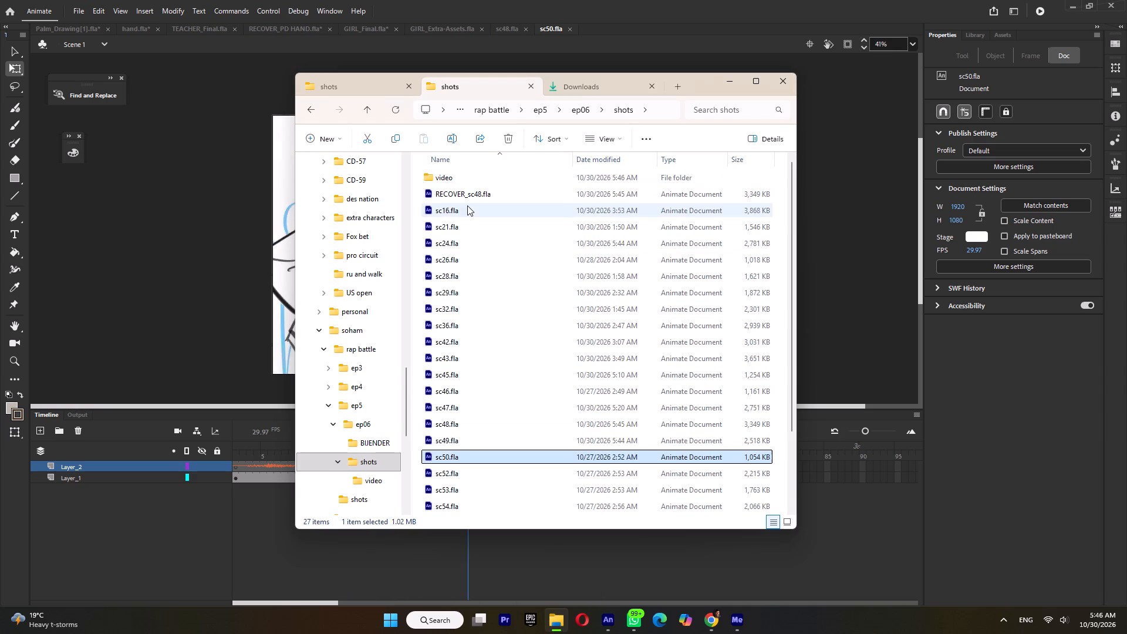
pyautogui.doubleClick(471, 178)
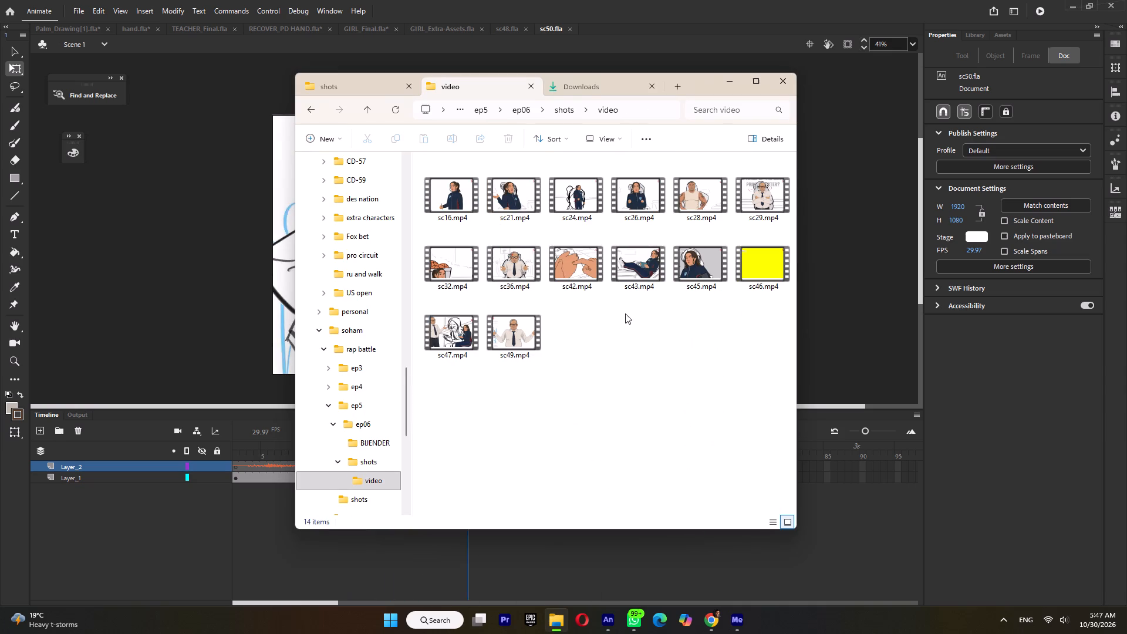
pyautogui.doubleClick(636, 201)
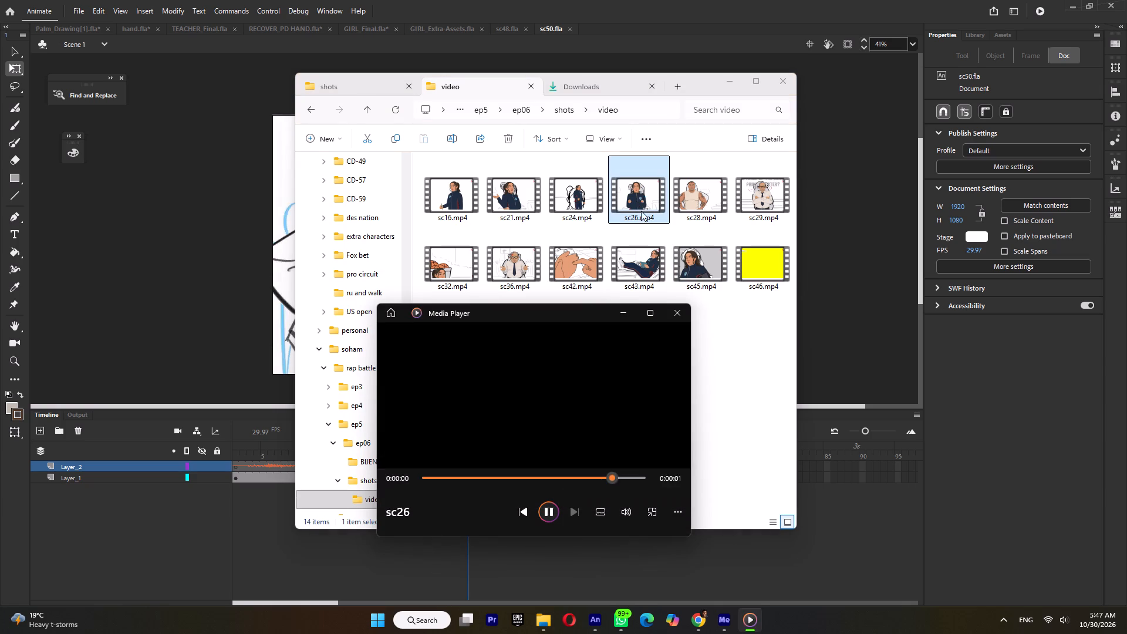
pyautogui.doubleClick(598, 199)
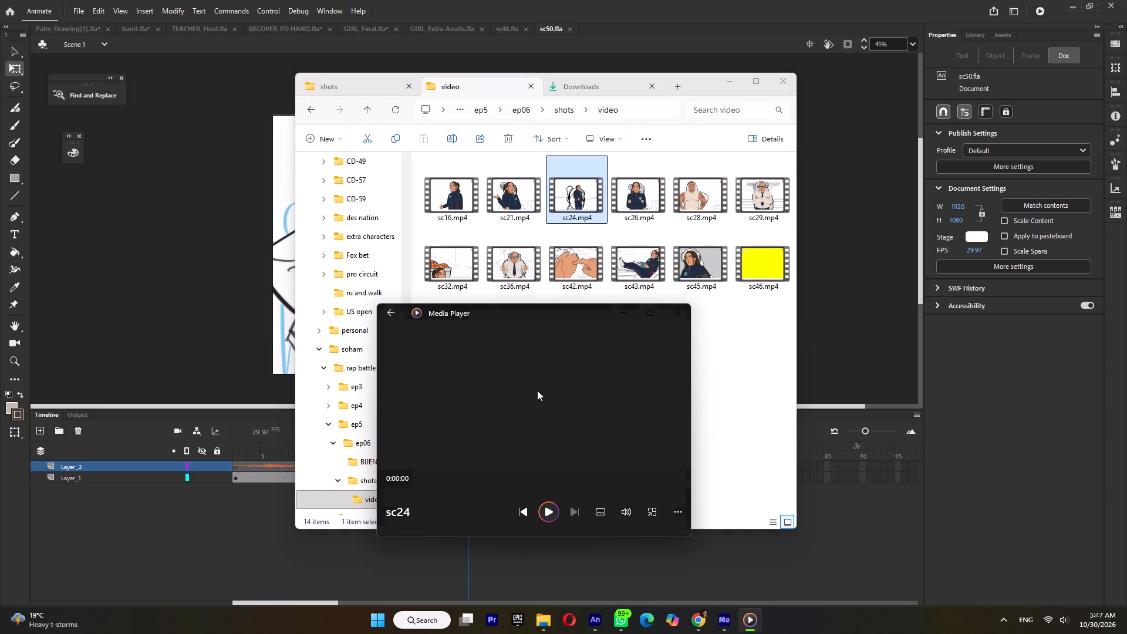
pyautogui.doubleClick(527, 207)
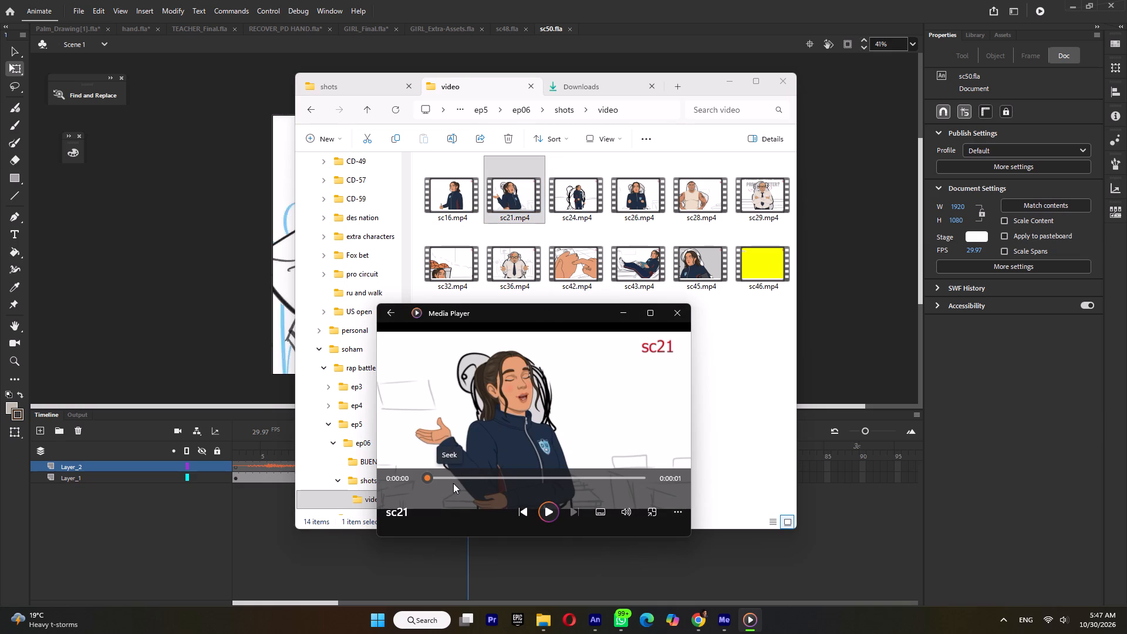
pyautogui.moveTo(444, 478); pyautogui.dragTo(546, 491)
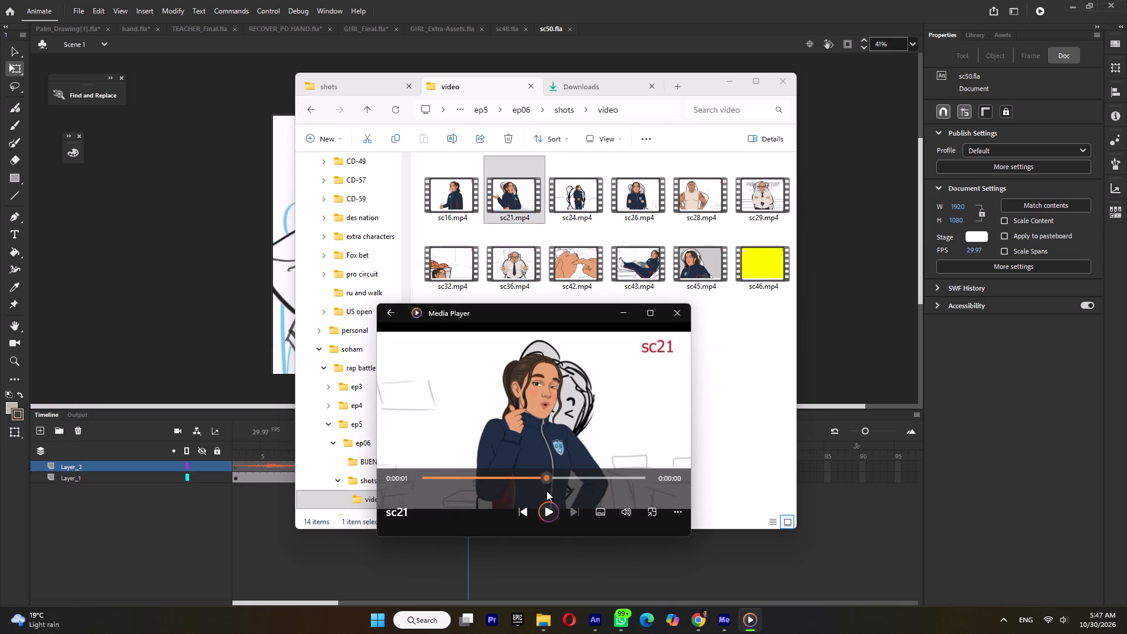
pyautogui.moveTo(546, 491); pyautogui.dragTo(536, 493)
pyautogui.moveTo(536, 493); pyautogui.dragTo(539, 500)
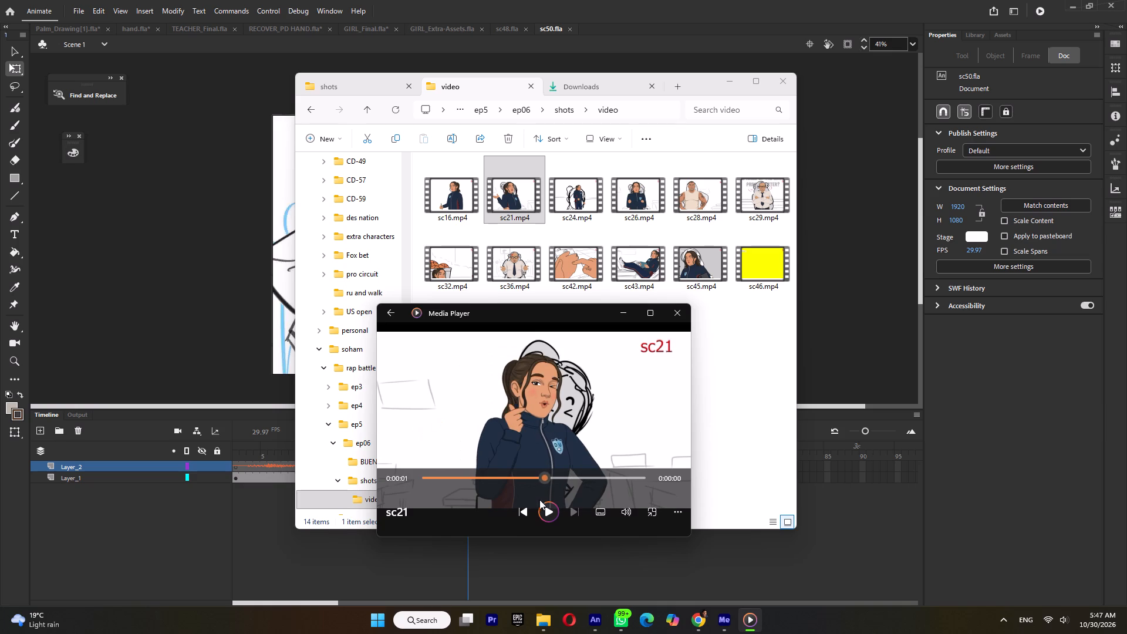
pyautogui.moveTo(539, 500); pyautogui.dragTo(517, 497)
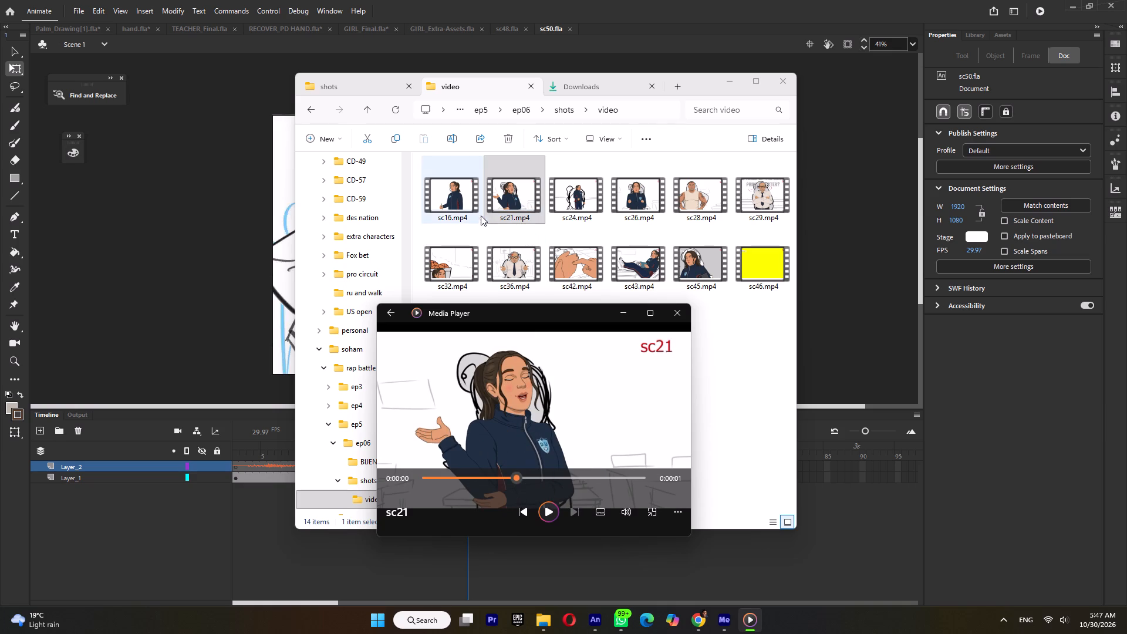
pyautogui.click(680, 316)
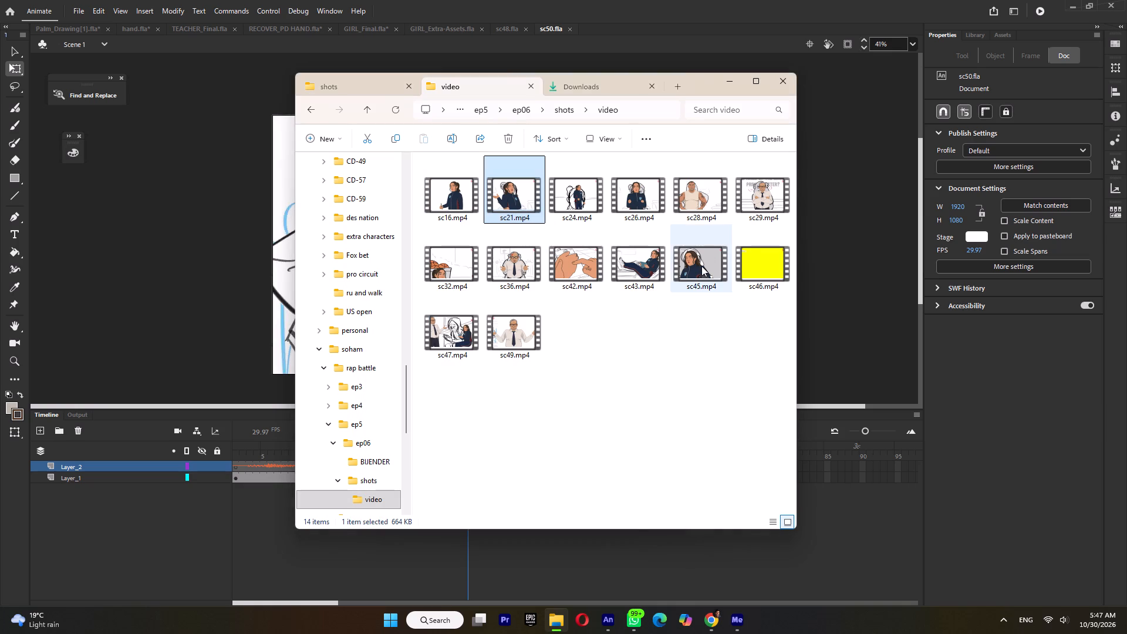
# Review the exported sc45, sc43, sc36, sc32, sc29, sc28, sc46, sc47 and sc49 clips for reusable character poses.
pyautogui.doubleClick(701, 266)
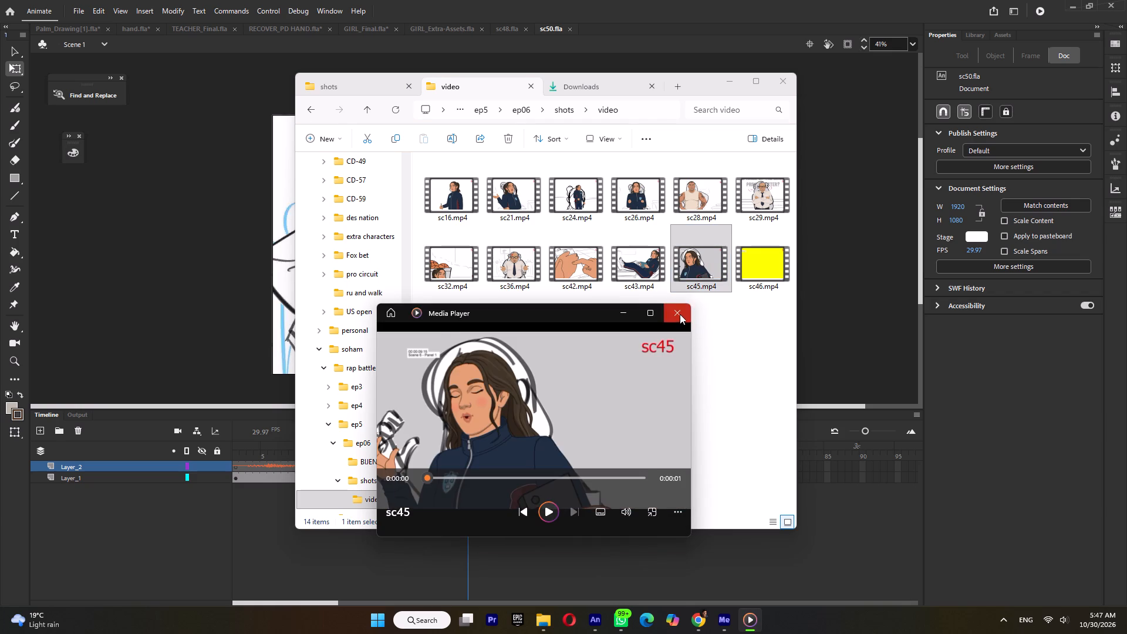
pyautogui.click(677, 316)
pyautogui.doubleClick(653, 258)
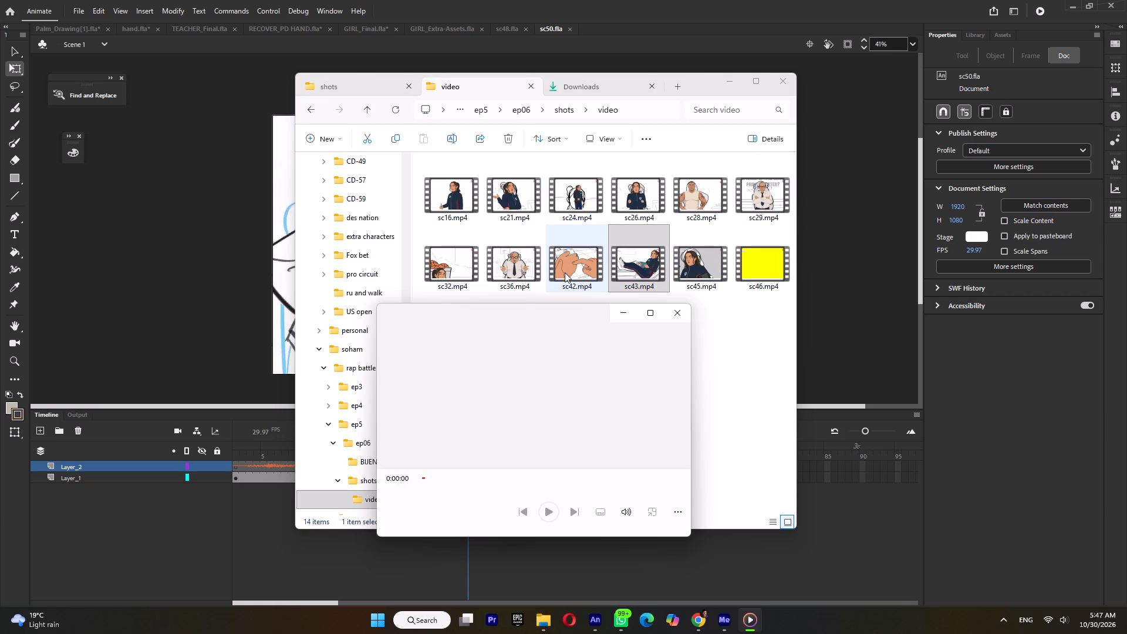
pyautogui.doubleClick(515, 269)
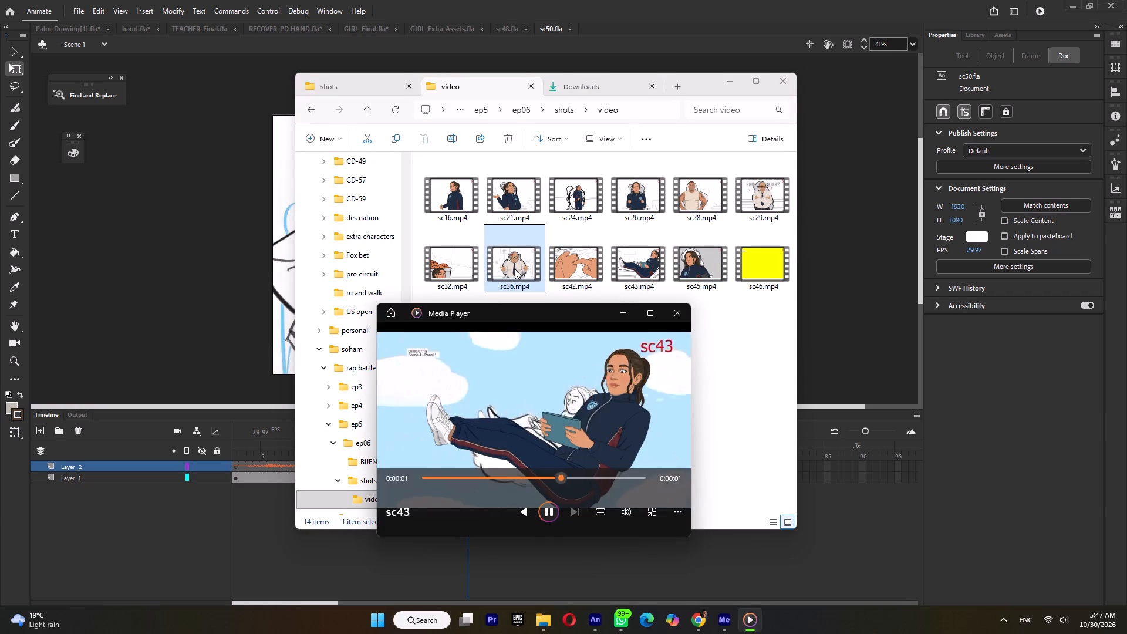
pyautogui.doubleClick(447, 264)
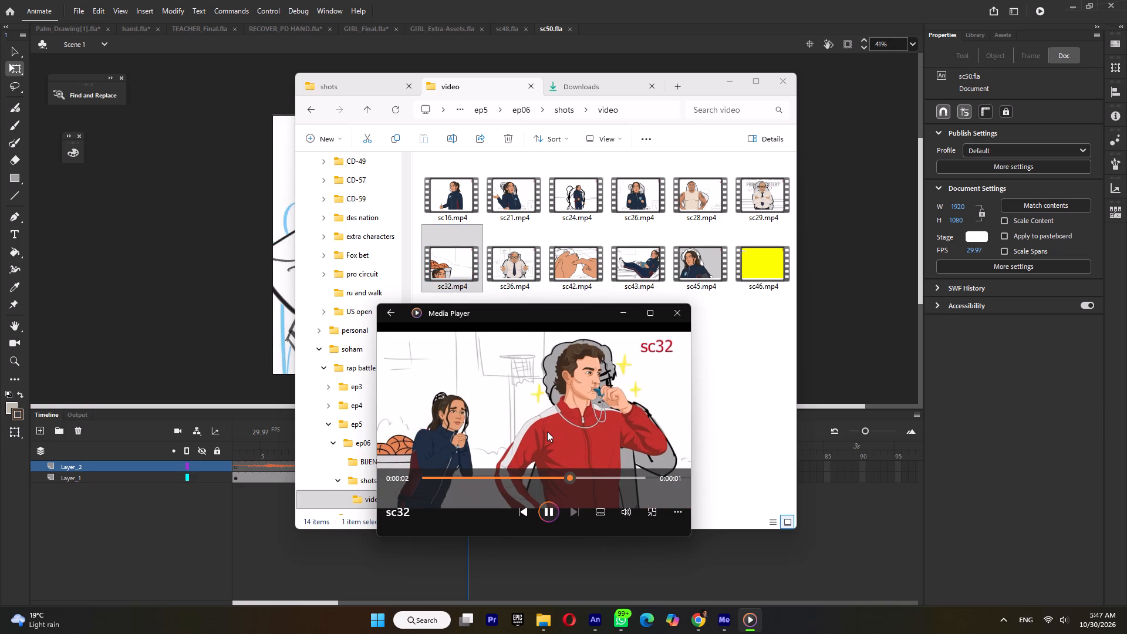
pyautogui.doubleClick(781, 204)
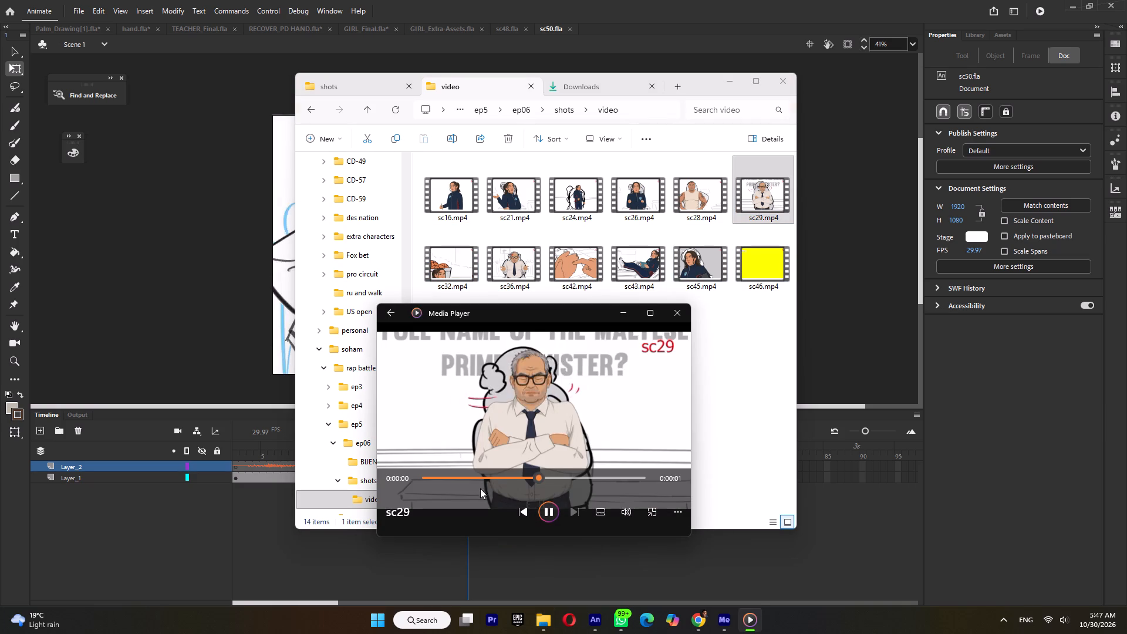
pyautogui.doubleClick(692, 186)
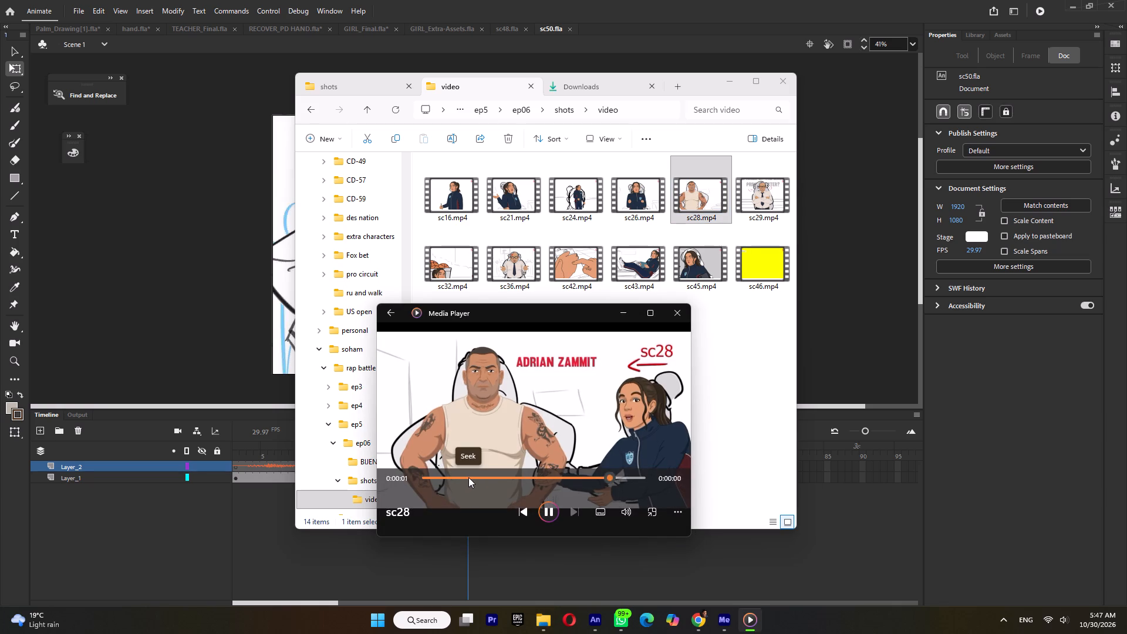
pyautogui.doubleClick(749, 267)
pyautogui.moveTo(546, 312); pyautogui.dragTo(242, 227)
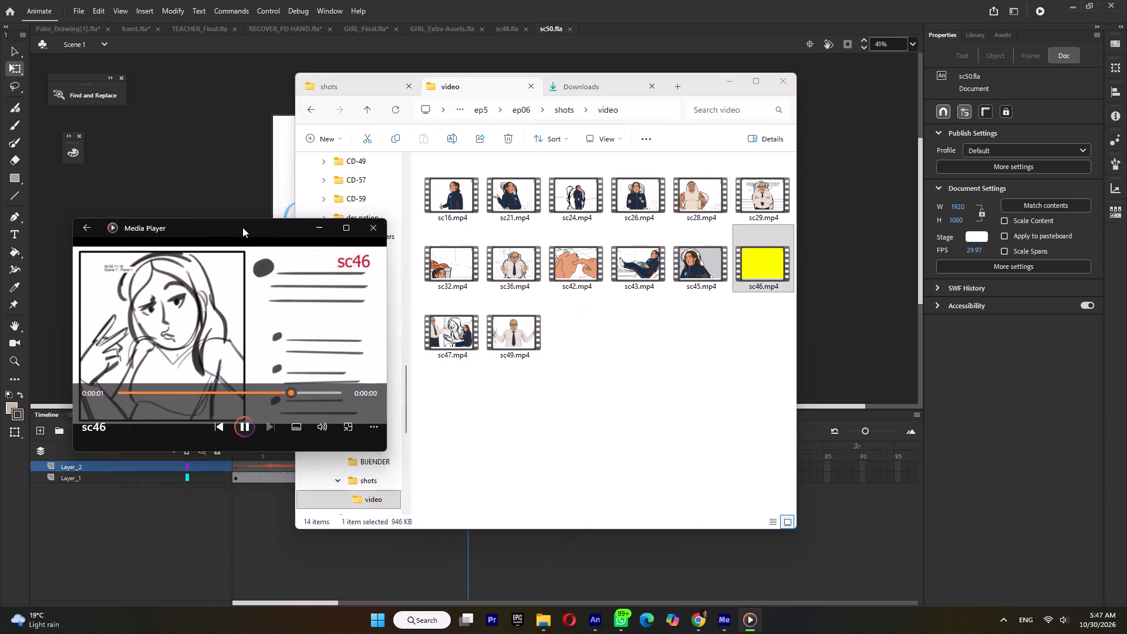
pyautogui.moveTo(242, 227); pyautogui.dragTo(212, 225)
pyautogui.doubleClick(452, 329)
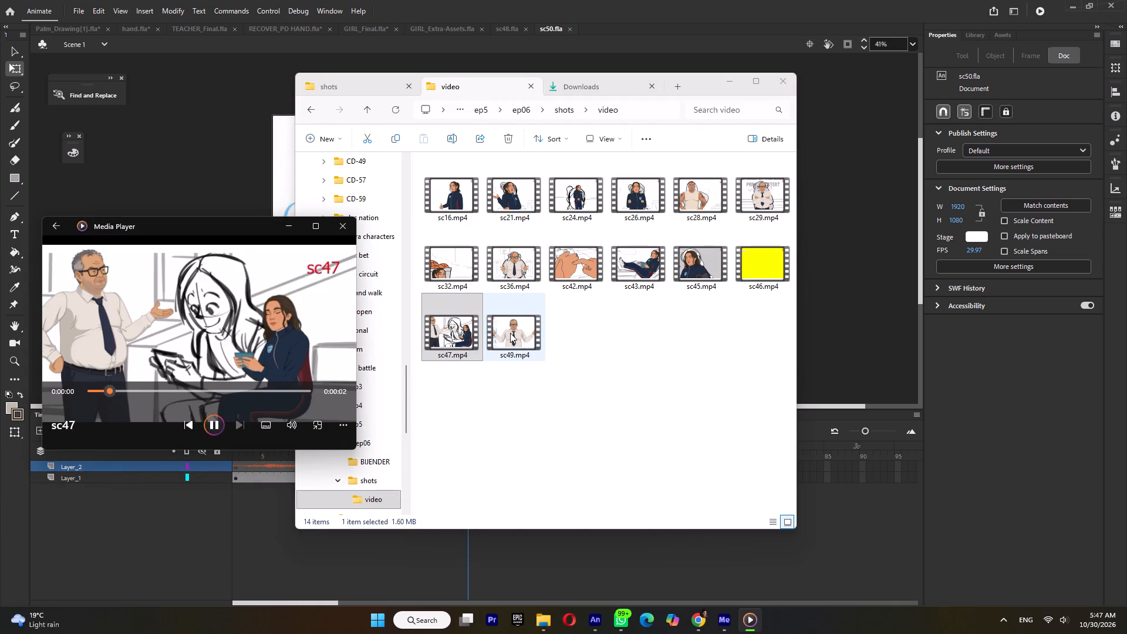
pyautogui.doubleClick(510, 333)
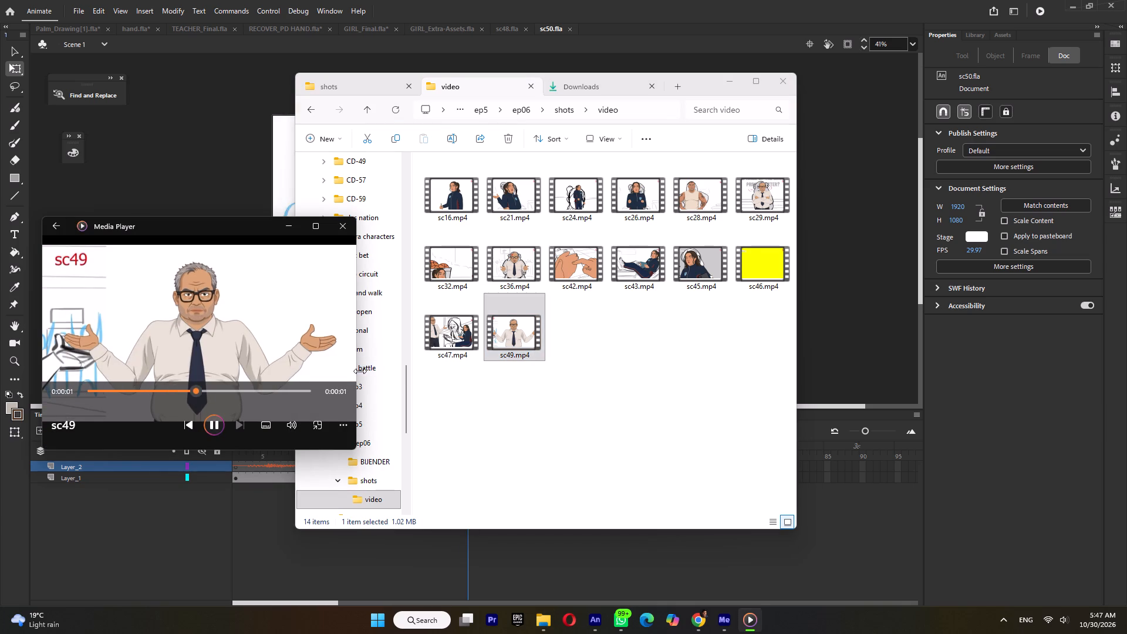
pyautogui.click(340, 222)
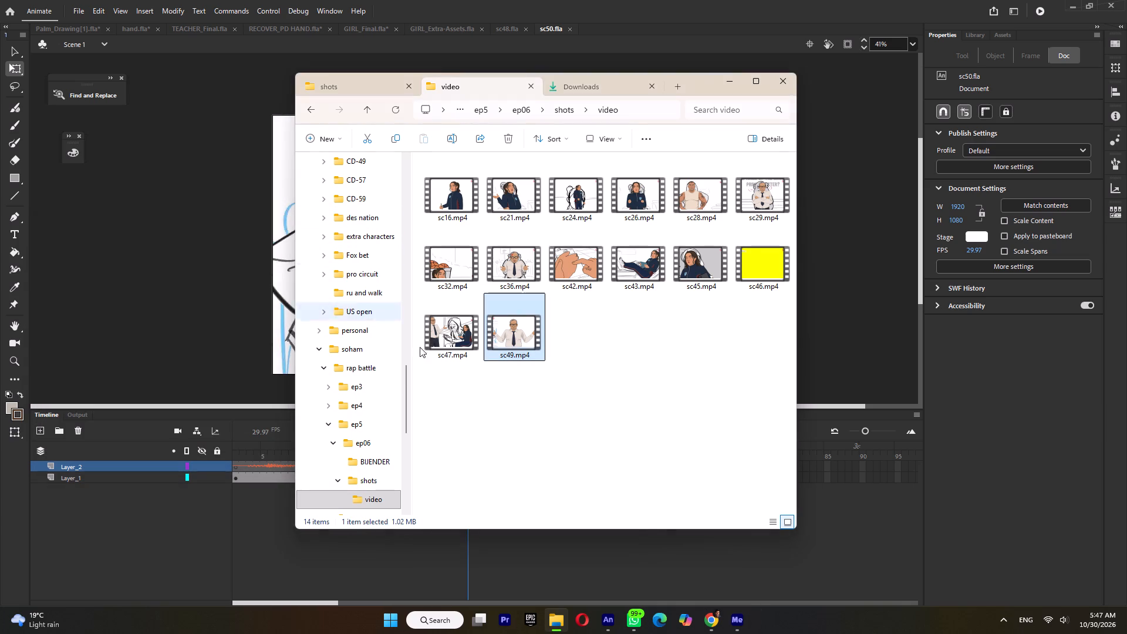
# Open sc47.fla from the ep06 shots folder and copy the standing teacher symbol at frame 1.
pyautogui.click(593, 0)
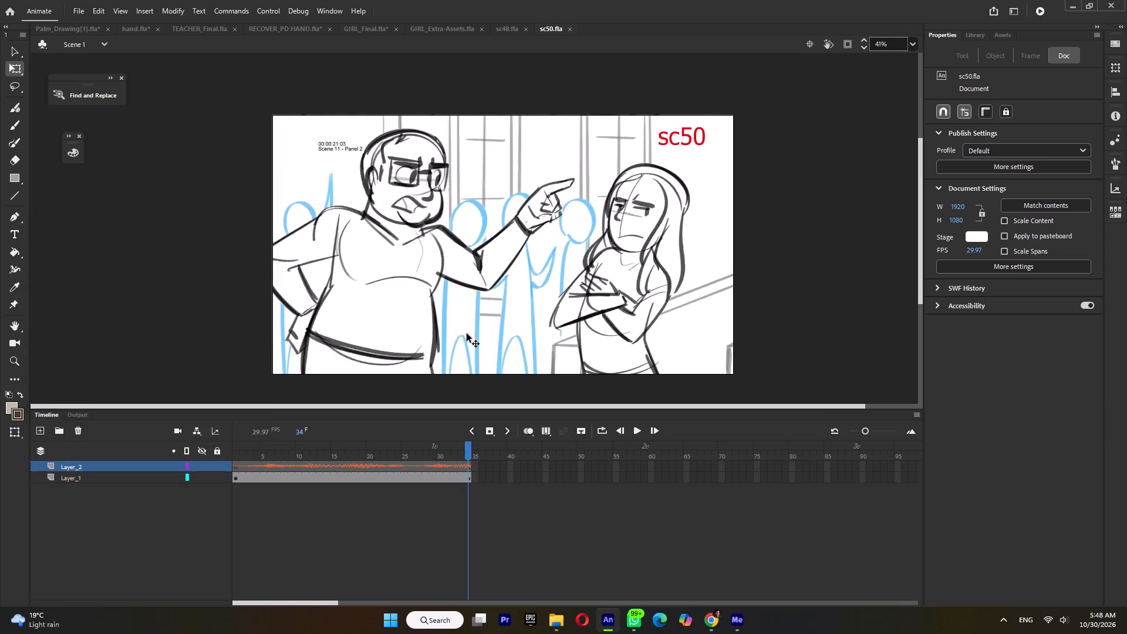
pyautogui.click(562, 624)
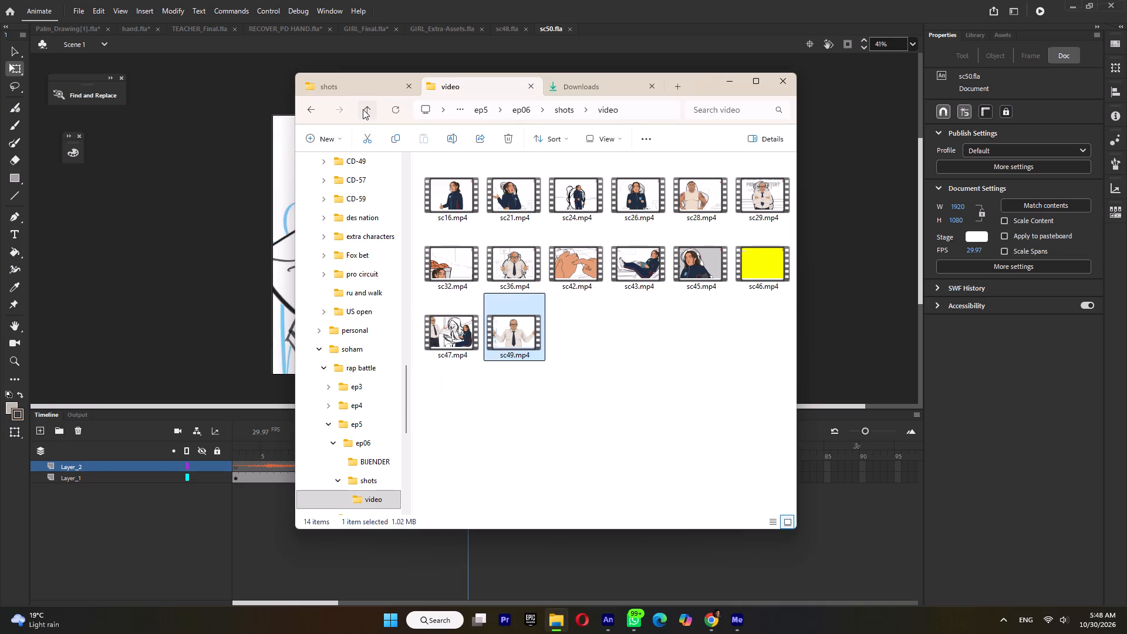
pyautogui.click(360, 87)
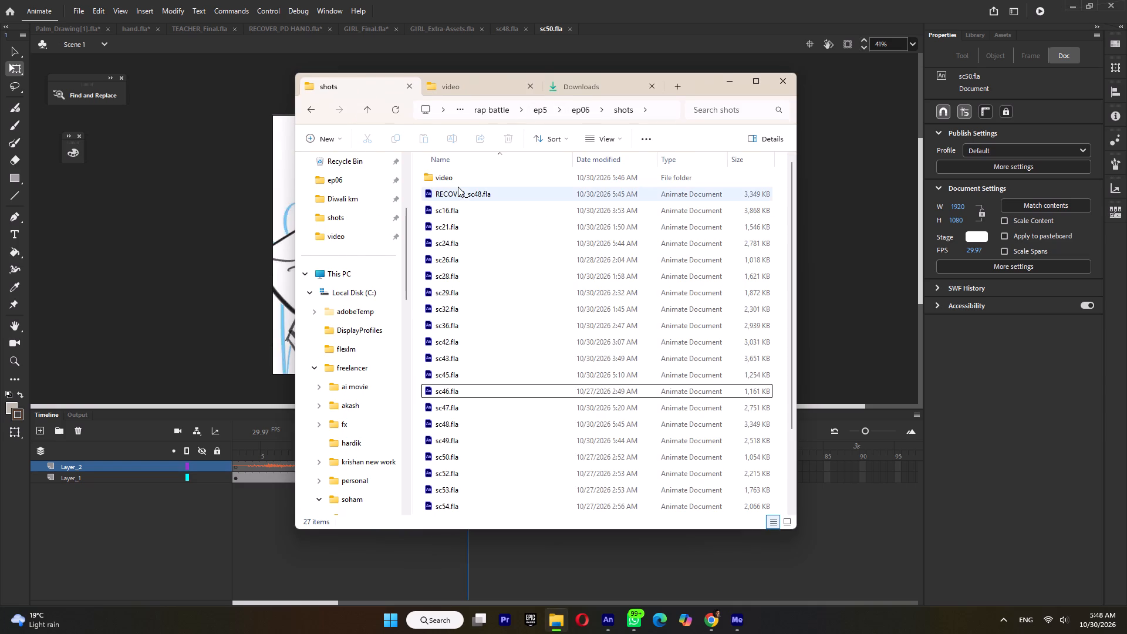
pyautogui.doubleClick(465, 408)
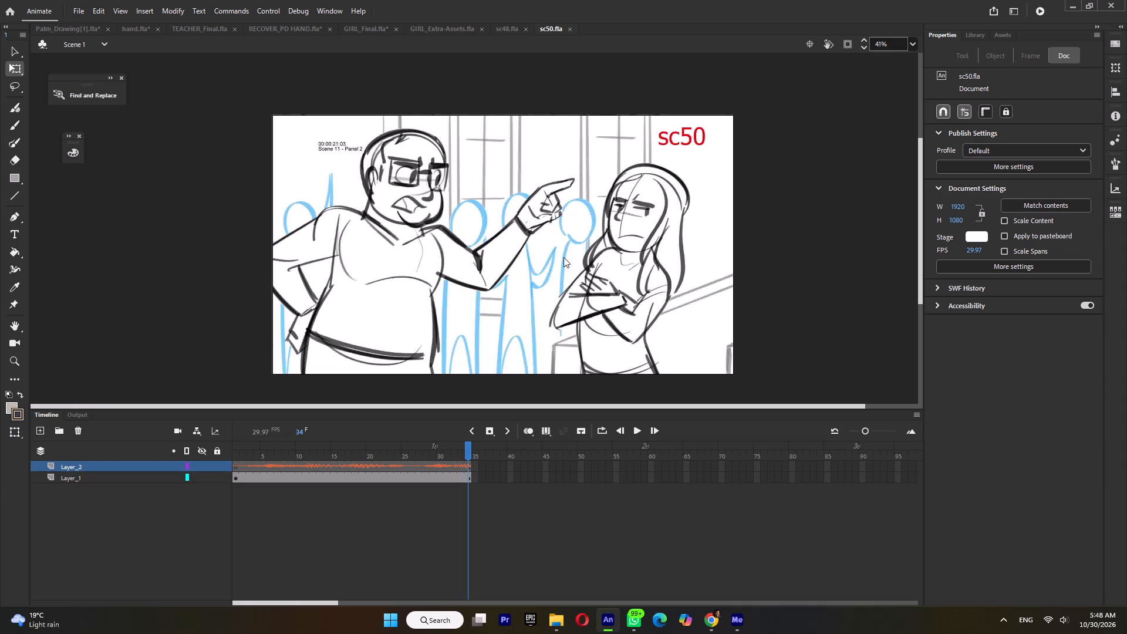
pyautogui.keyDown('ctrl'); pyautogui.scroll(-8, 566, 248); pyautogui.keyUp('ctrl')
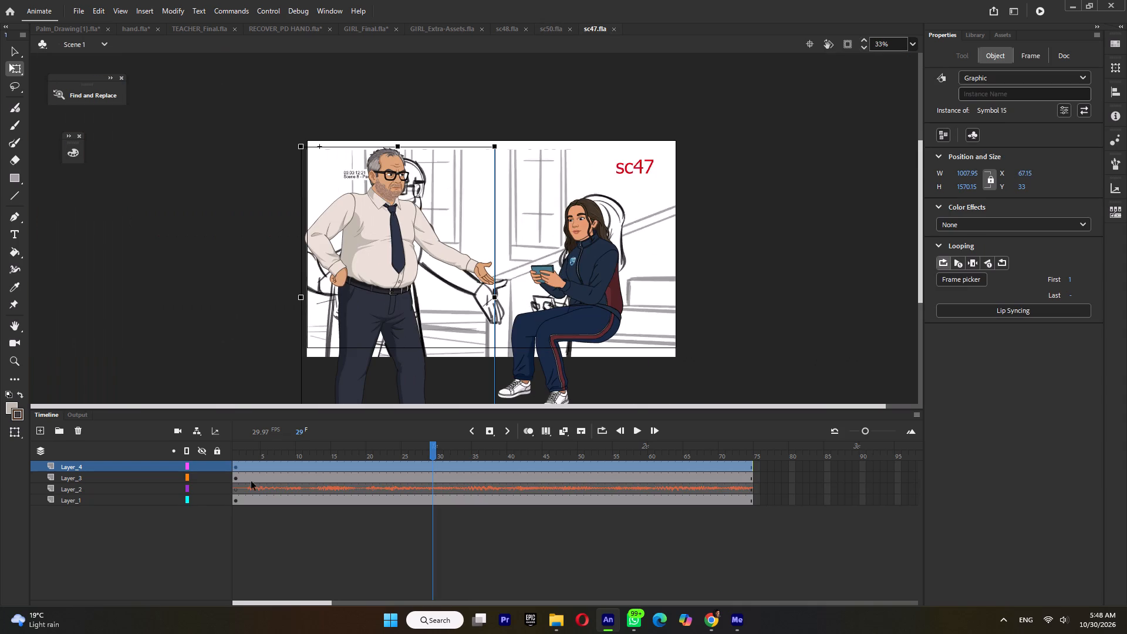
pyautogui.moveTo(260, 451); pyautogui.dragTo(177, 455)
pyautogui.click(355, 257)
pyautogui.rightClick(355, 257)
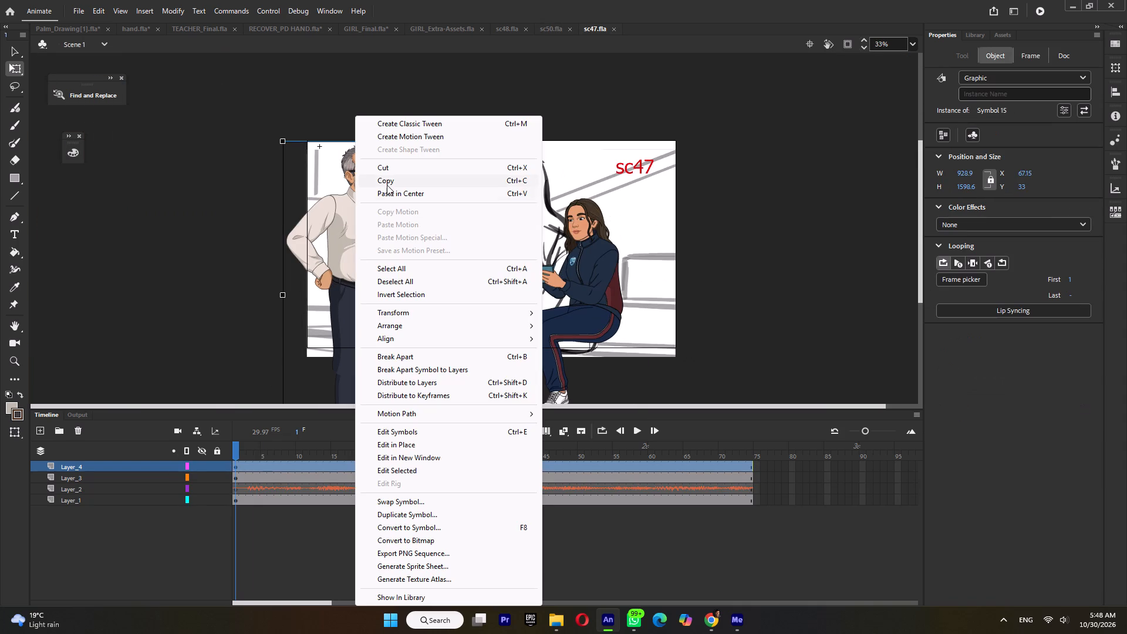
pyautogui.click(388, 184)
# Paste the teacher symbol at frame 1 of sc50.fla on a new layer above the audio.
pyautogui.click(555, 31)
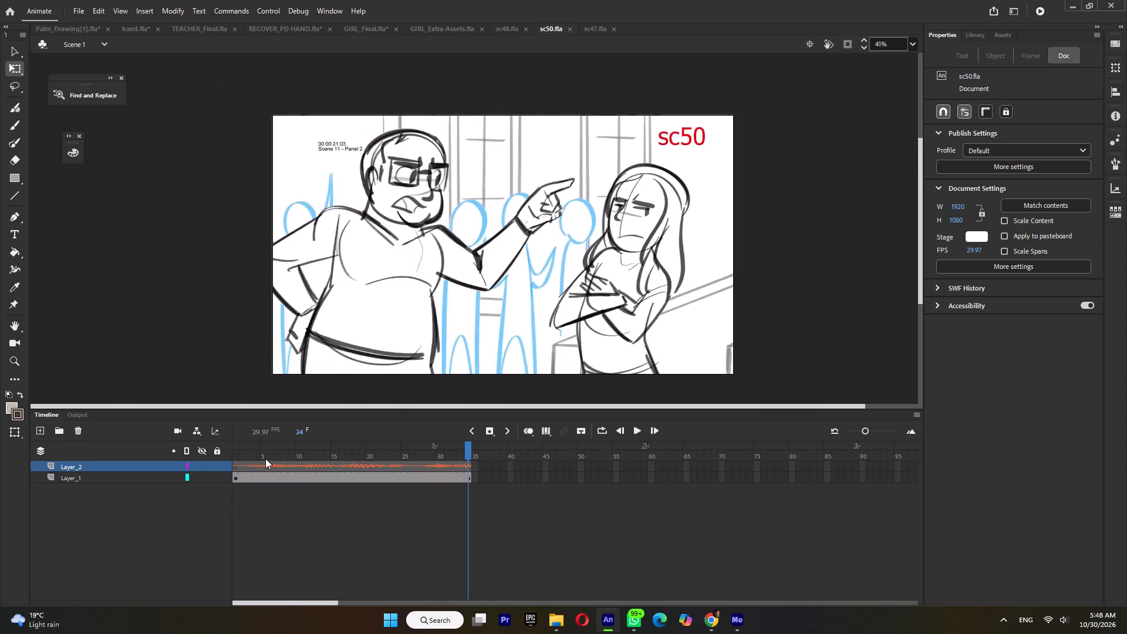
pyautogui.moveTo(268, 445); pyautogui.dragTo(176, 459)
pyautogui.click(37, 430)
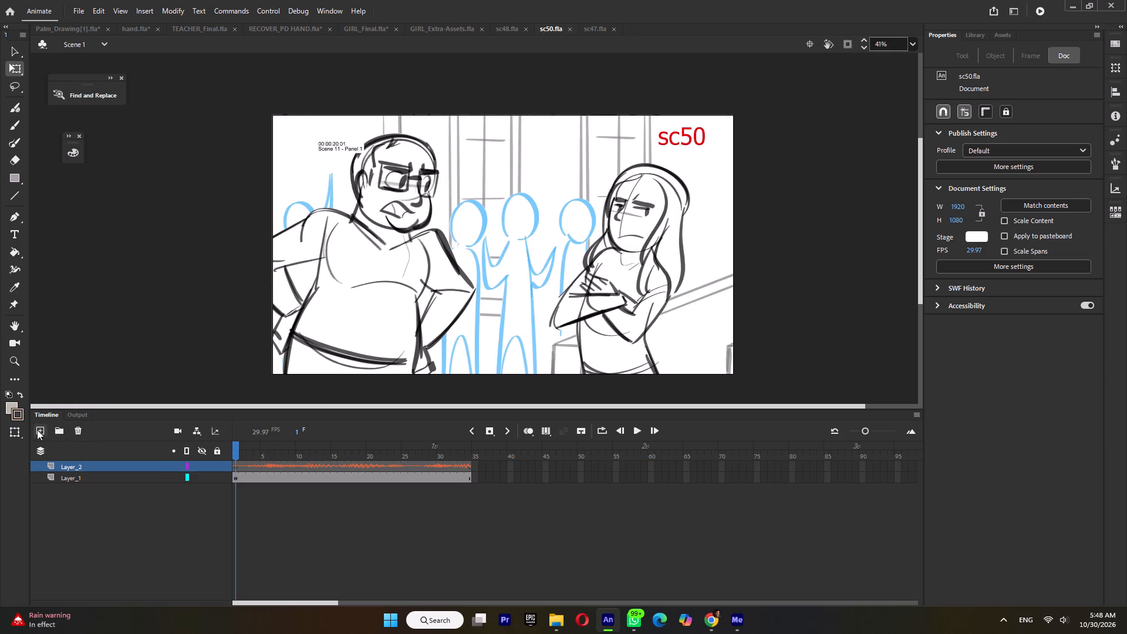
pyautogui.rightClick(161, 256)
pyautogui.click(203, 291)
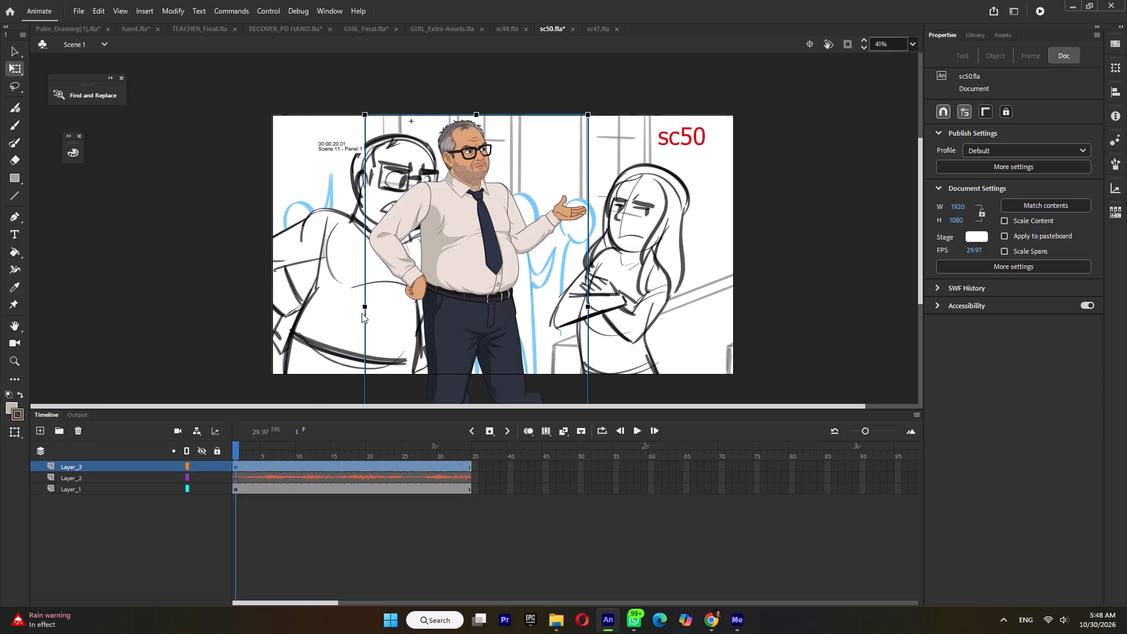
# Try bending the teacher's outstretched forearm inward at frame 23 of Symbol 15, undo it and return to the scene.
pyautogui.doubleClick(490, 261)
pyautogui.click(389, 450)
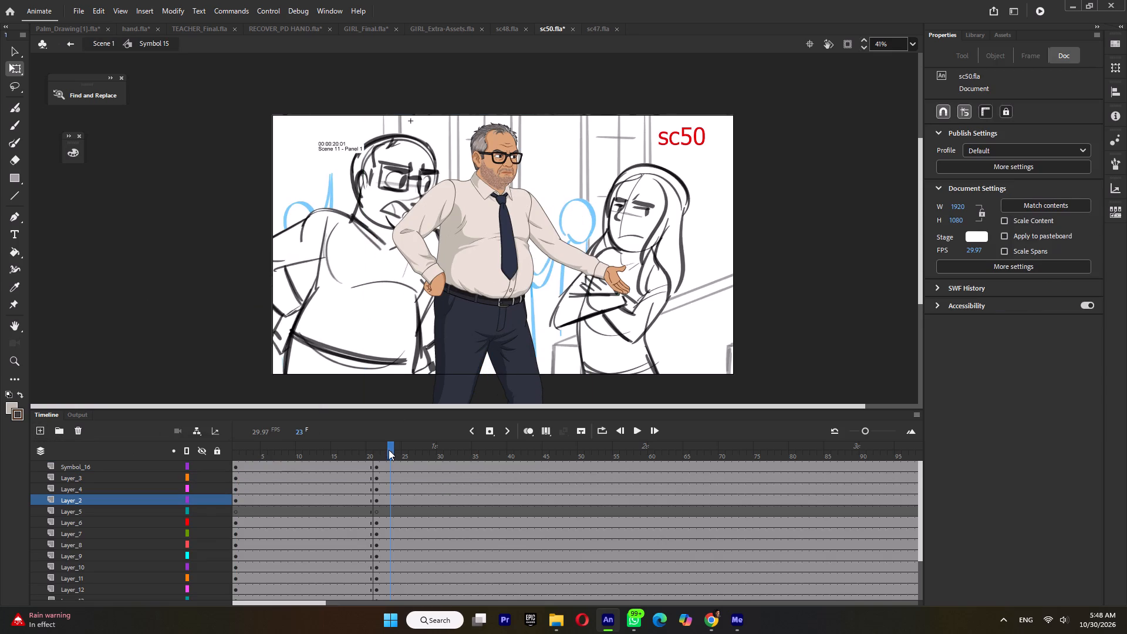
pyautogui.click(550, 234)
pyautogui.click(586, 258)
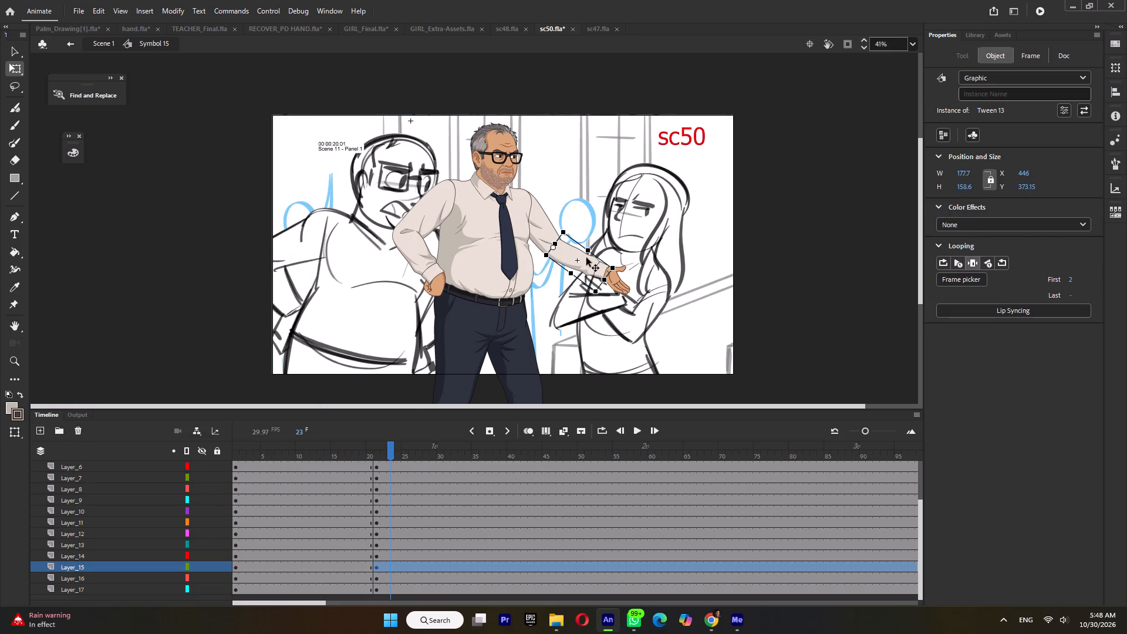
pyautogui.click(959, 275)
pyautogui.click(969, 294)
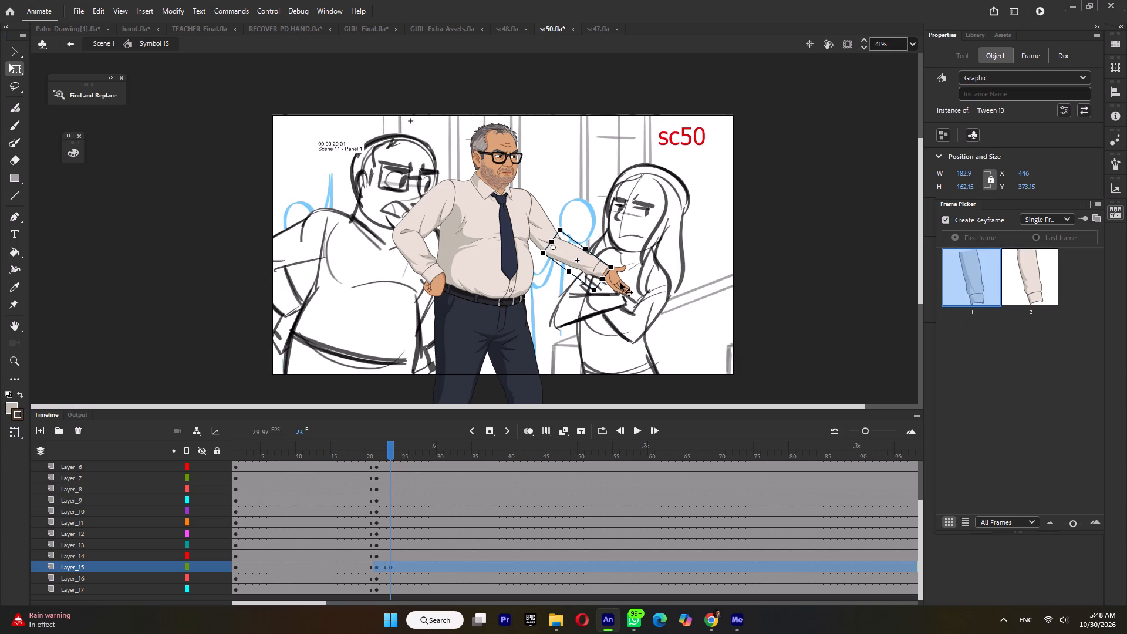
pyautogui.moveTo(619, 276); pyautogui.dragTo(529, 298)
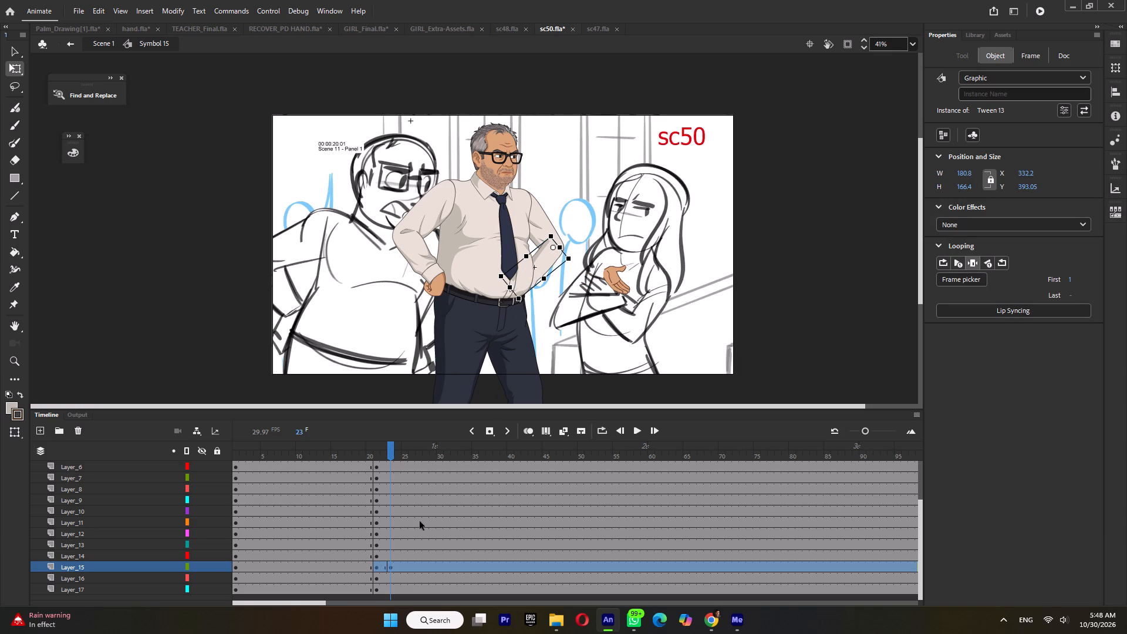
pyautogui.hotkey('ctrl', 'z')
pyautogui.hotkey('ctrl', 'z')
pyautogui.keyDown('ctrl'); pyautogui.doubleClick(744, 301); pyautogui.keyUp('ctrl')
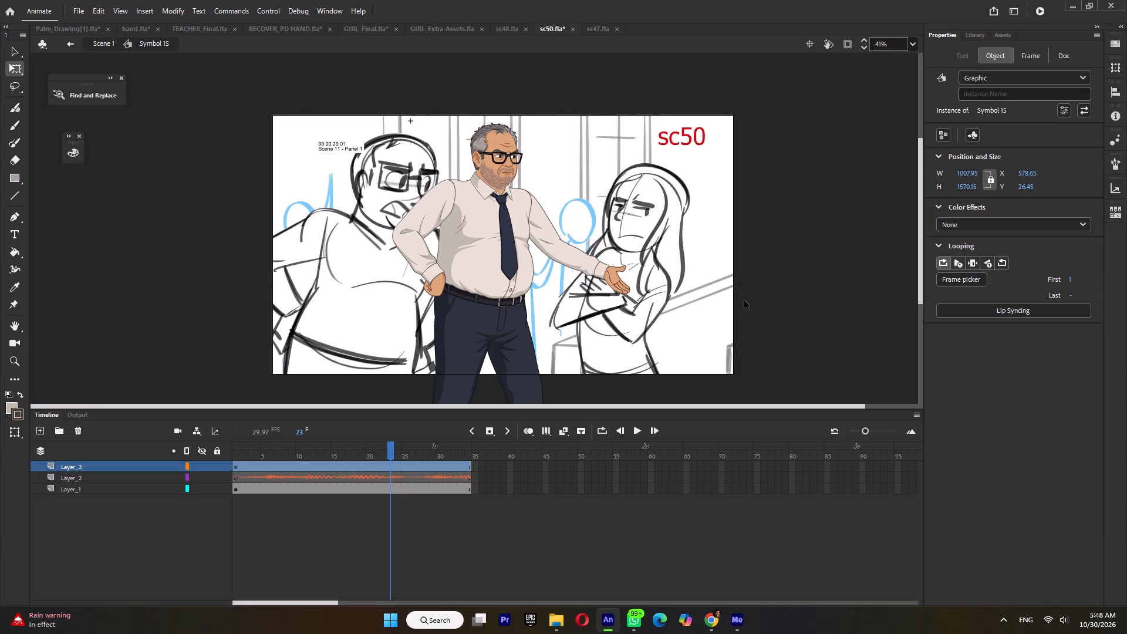
# Inside the teacher symbol, move the frame 21 pose keyframes on all layers to frame 1, replacing the opening pose.
pyautogui.moveTo(384, 450); pyautogui.dragTo(362, 469)
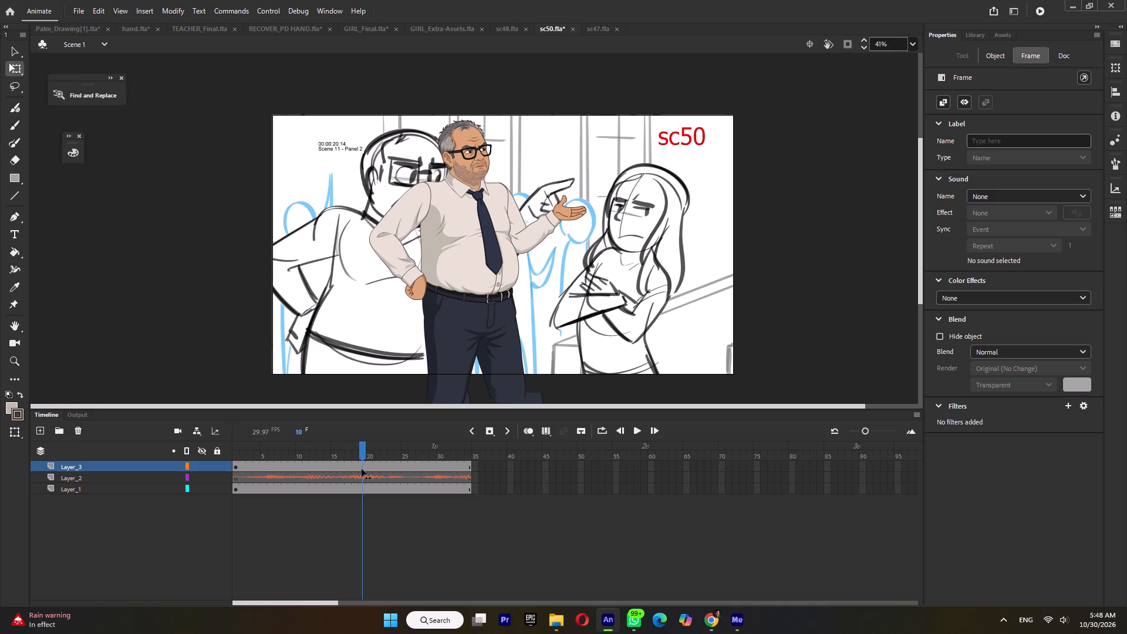
pyautogui.moveTo(362, 469); pyautogui.dragTo(325, 484)
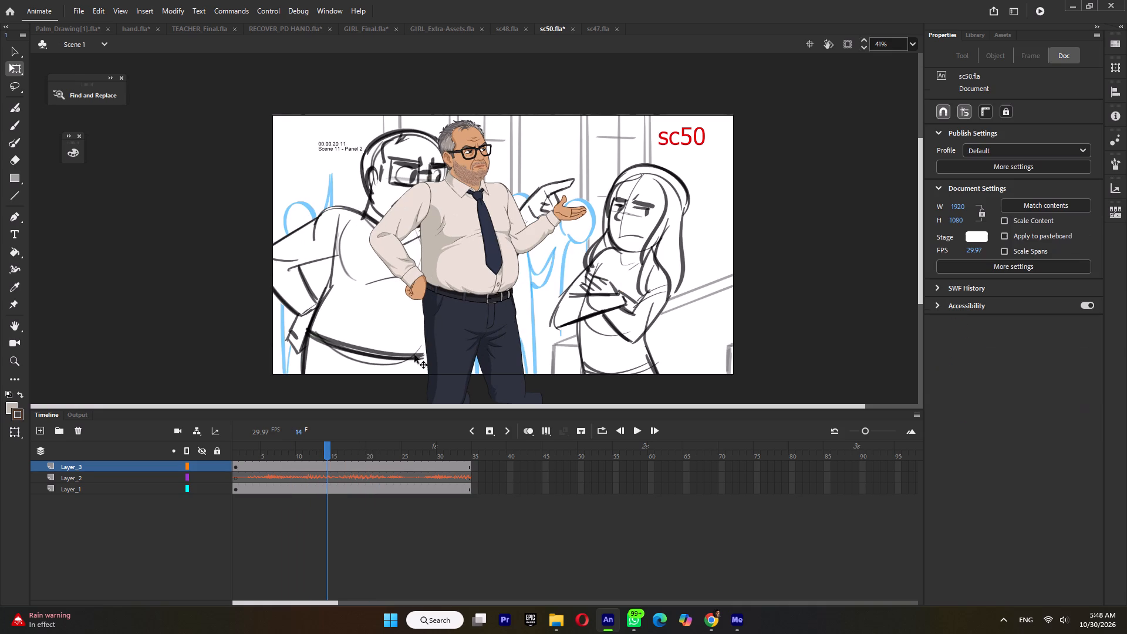
pyautogui.doubleClick(495, 242)
pyautogui.doubleClick(378, 453)
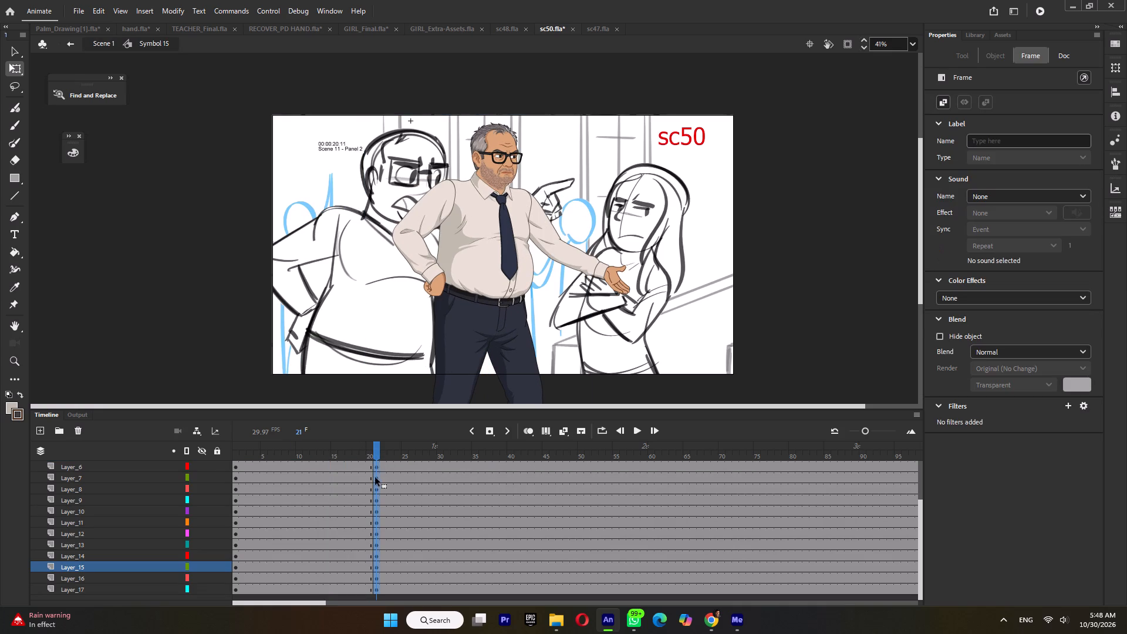
pyautogui.moveTo(376, 463); pyautogui.dragTo(236, 462)
pyautogui.click(205, 337)
# Set the teacher's head graphic to start looping from frame 1 and return to the main scene.
pyautogui.click(516, 134)
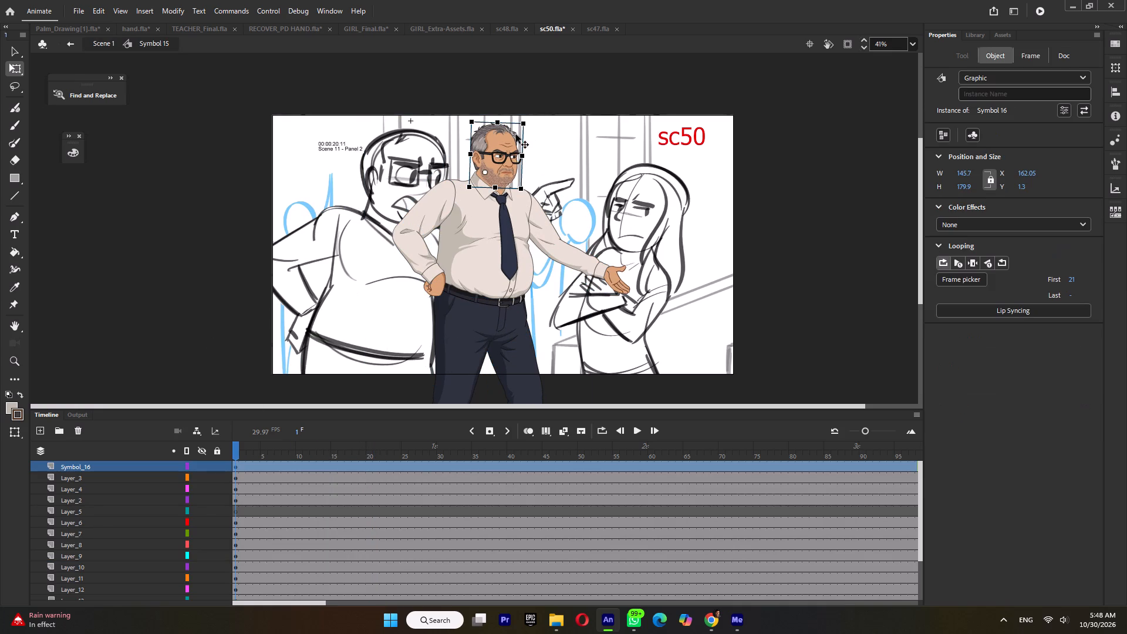
pyautogui.click(1070, 279)
pyautogui.press('1')
pyautogui.doubleClick(863, 311)
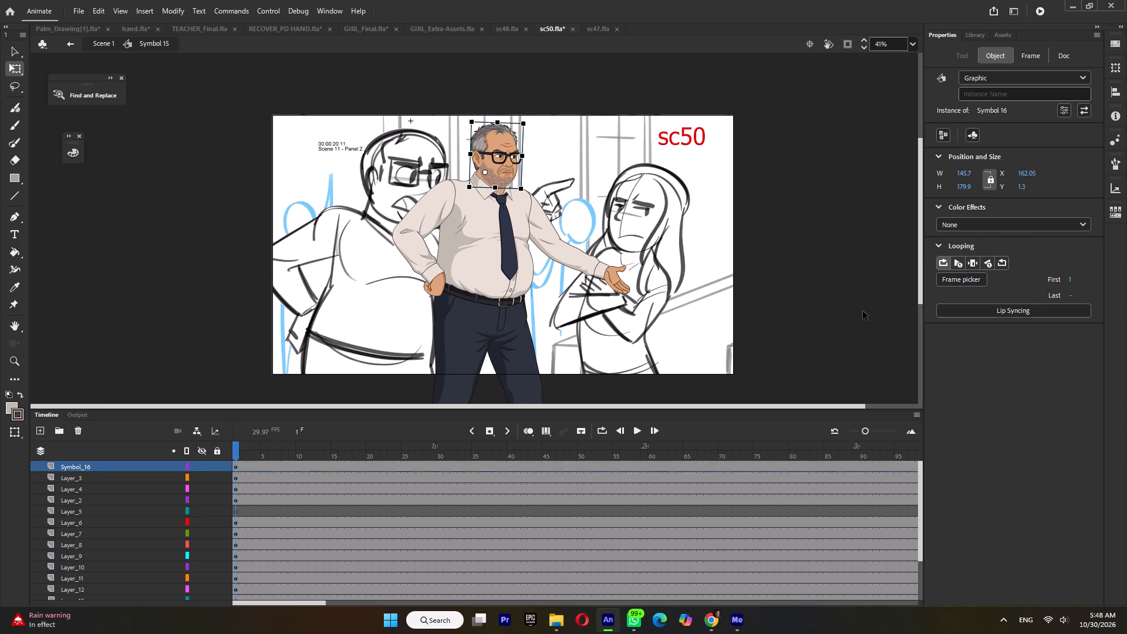
# Insert keyframes on all layers of the teacher symbol at frame 14, where storyboard Panel 2 begins, and return to the main scene.
pyautogui.moveTo(362, 447); pyautogui.dragTo(373, 459)
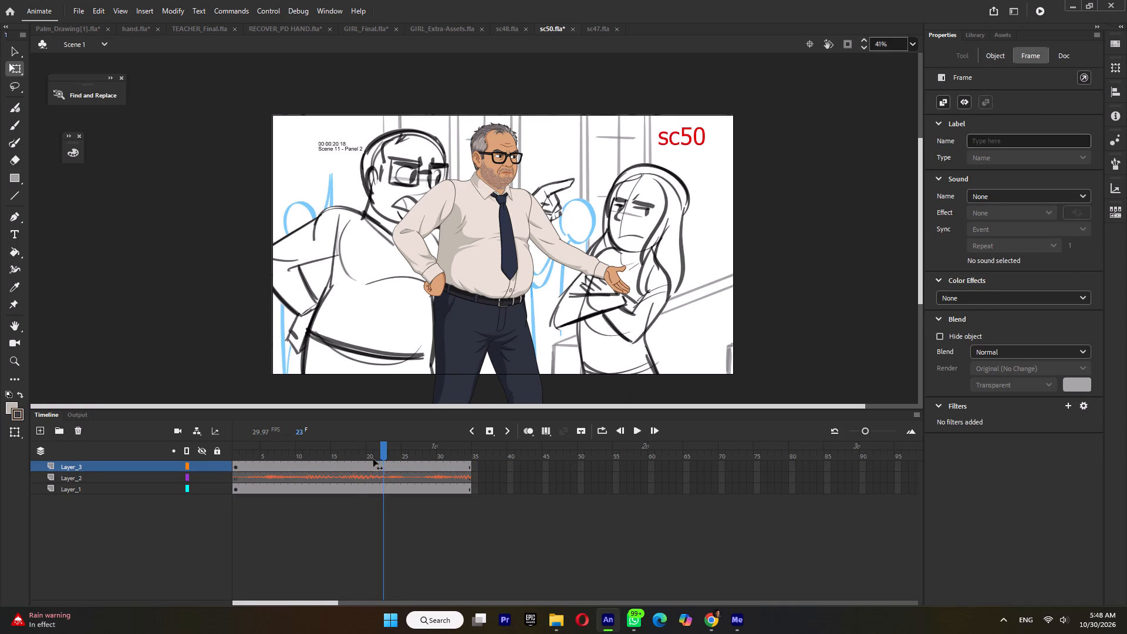
pyautogui.moveTo(373, 459); pyautogui.dragTo(296, 531)
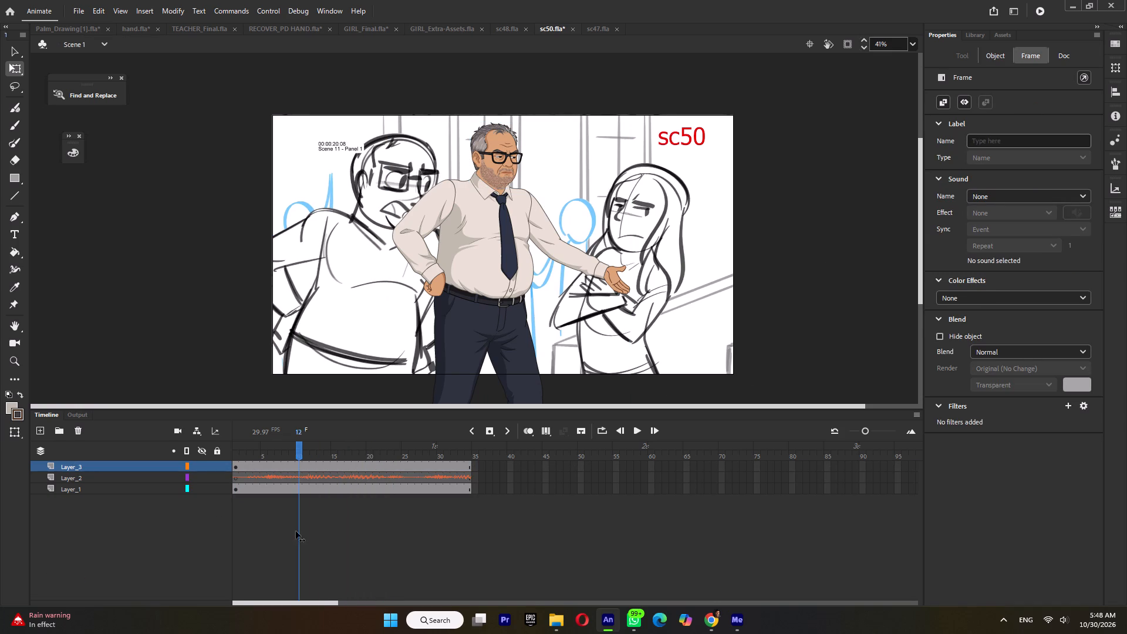
pyautogui.moveTo(296, 531); pyautogui.dragTo(322, 538)
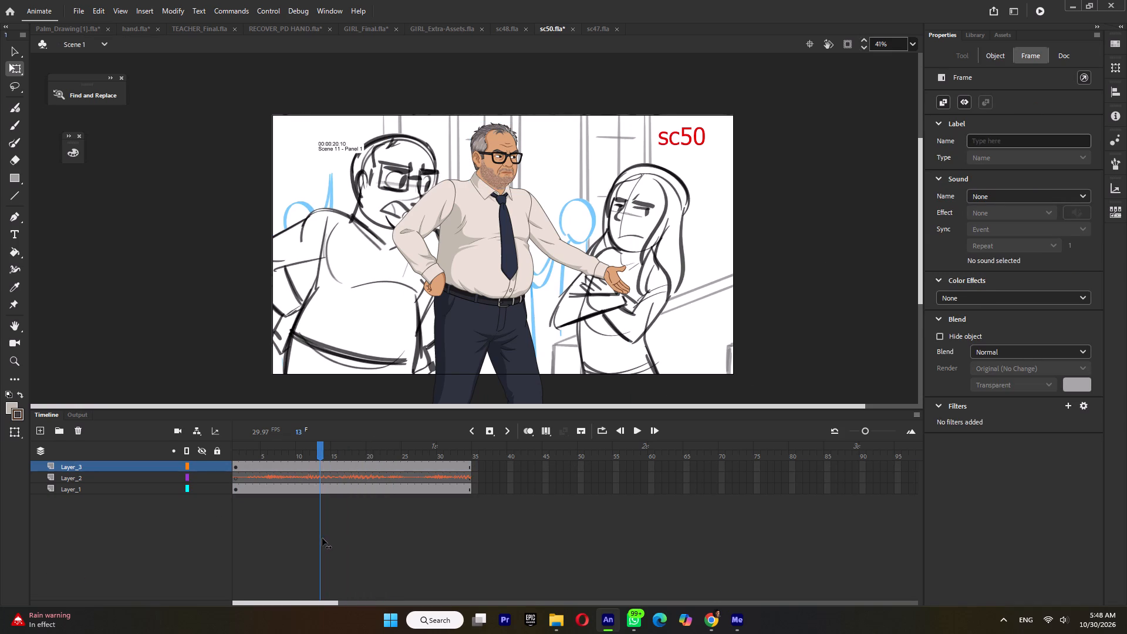
pyautogui.moveTo(322, 538); pyautogui.dragTo(325, 539)
pyautogui.doubleClick(502, 261)
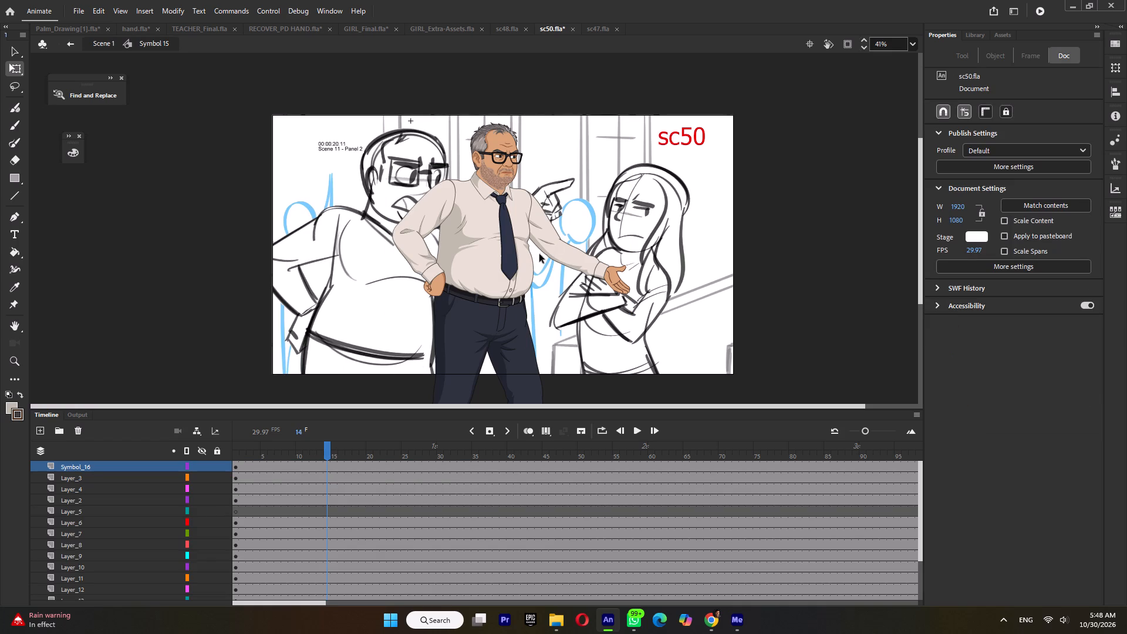
pyautogui.doubleClick(326, 454)
pyautogui.press('F6')
pyautogui.doubleClick(781, 235)
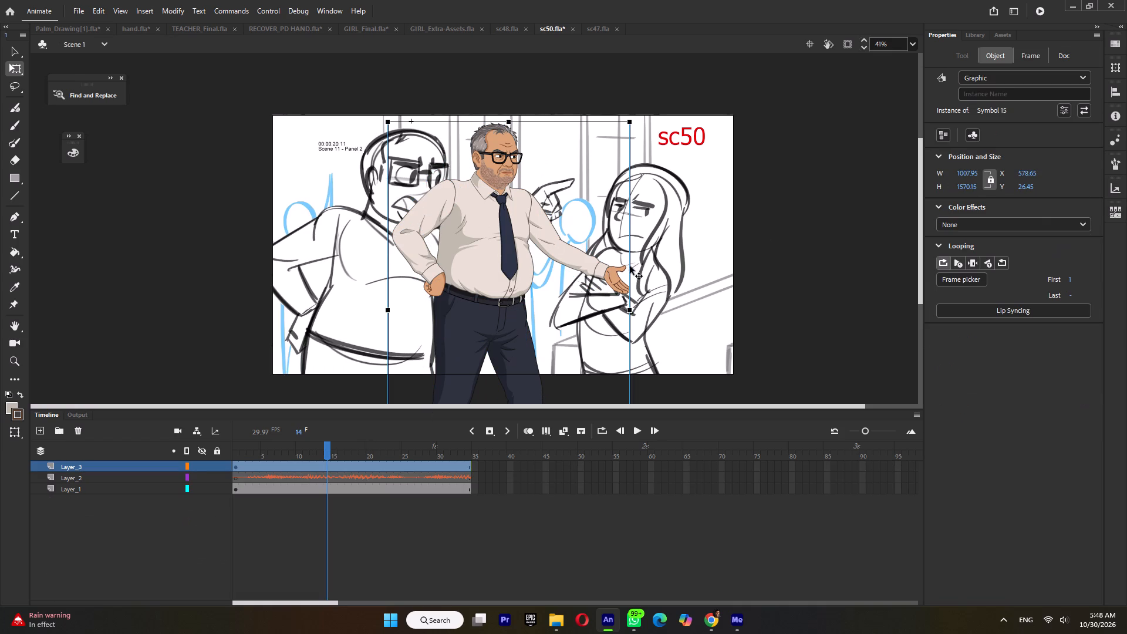
# Move the storyboard reference aside, to the left of the teacher, and compare its two panels around frame 14.
pyautogui.click(670, 281)
pyautogui.moveTo(665, 303); pyautogui.dragTo(480, 308)
pyautogui.moveTo(320, 452); pyautogui.dragTo(314, 460)
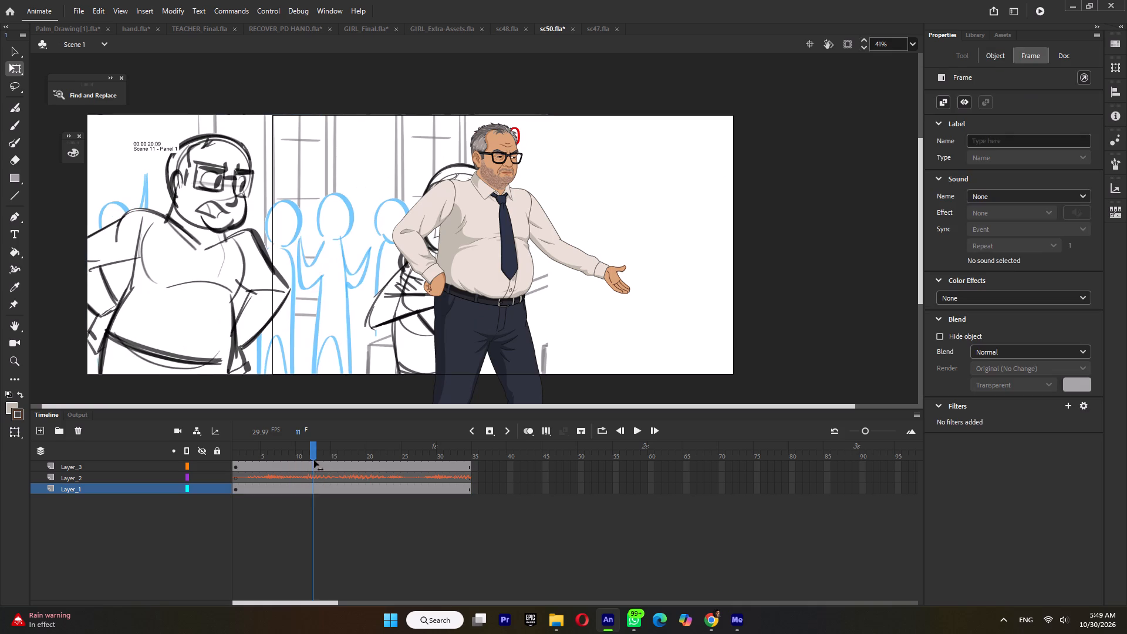
pyautogui.moveTo(314, 460); pyautogui.dragTo(324, 463)
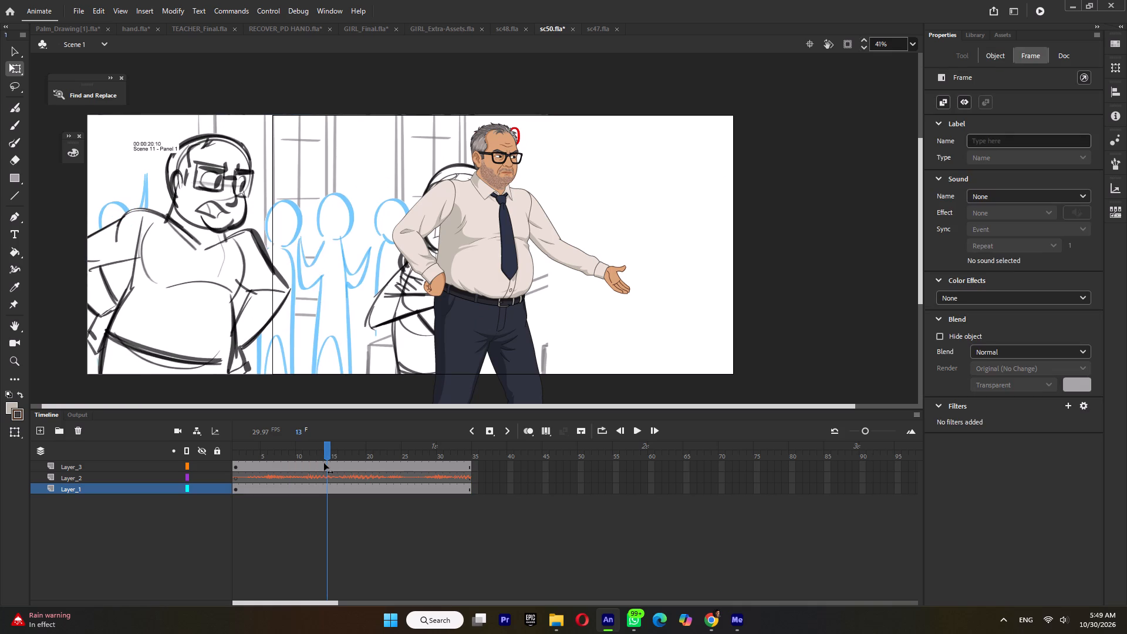
pyautogui.moveTo(324, 463); pyautogui.dragTo(325, 463)
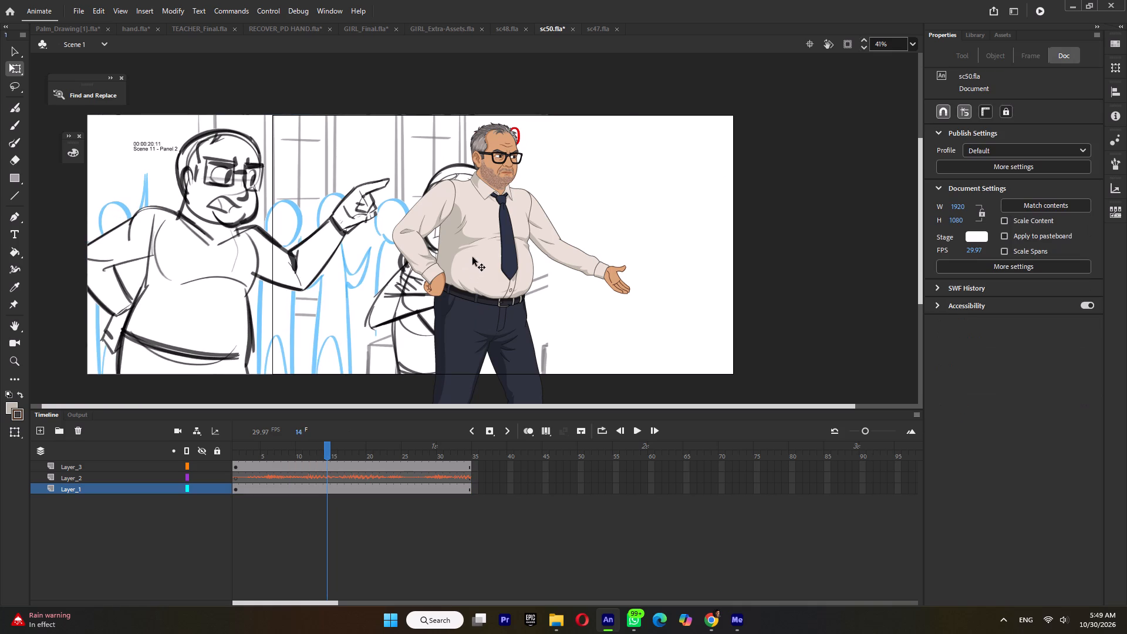
# Inside the teacher symbol at frame 14, rotate the whole upper body slightly backward around a pivot at the waist.
pyautogui.doubleClick(473, 257)
pyautogui.moveTo(376, 141); pyautogui.dragTo(642, 264)
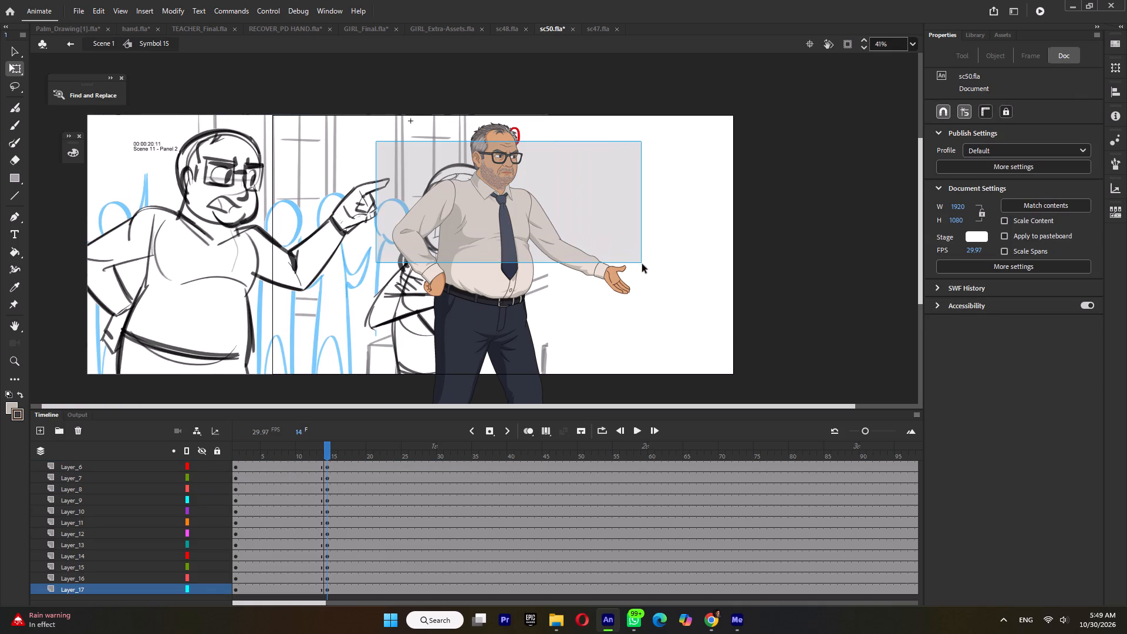
pyautogui.moveTo(642, 264); pyautogui.dragTo(652, 274)
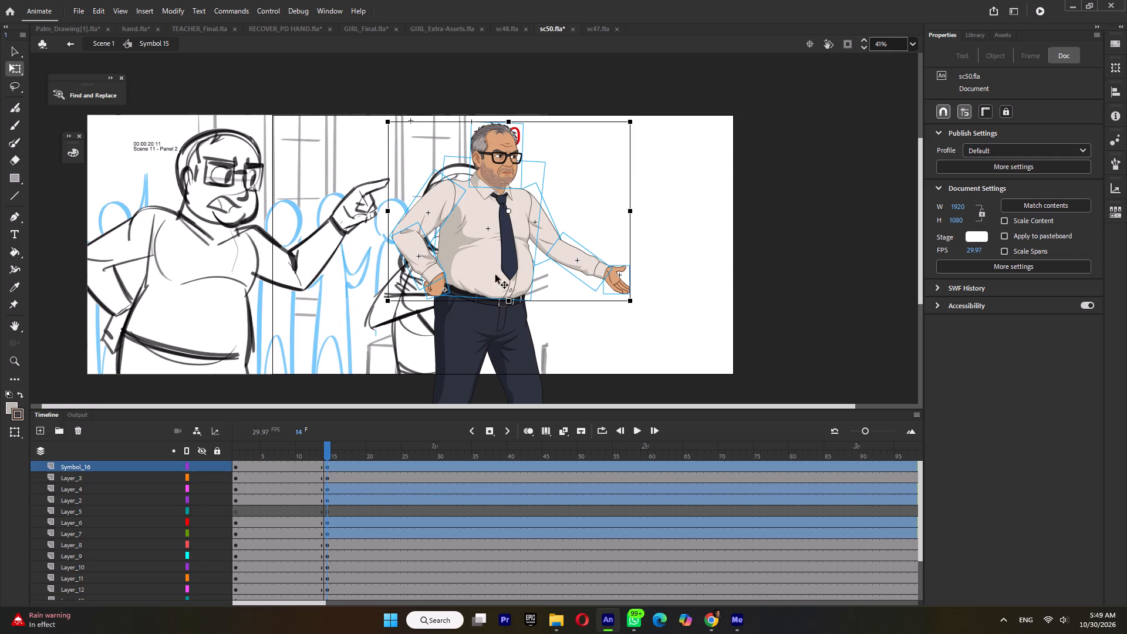
pyautogui.moveTo(508, 212); pyautogui.dragTo(477, 290)
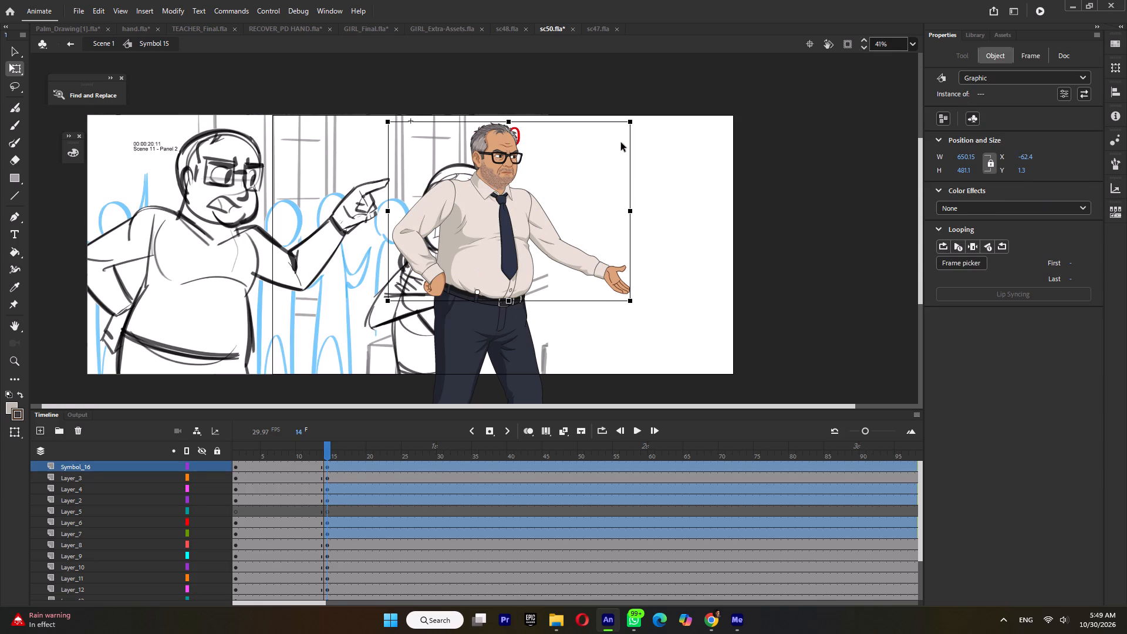
pyautogui.moveTo(637, 126); pyautogui.dragTo(629, 124)
pyautogui.click(642, 203)
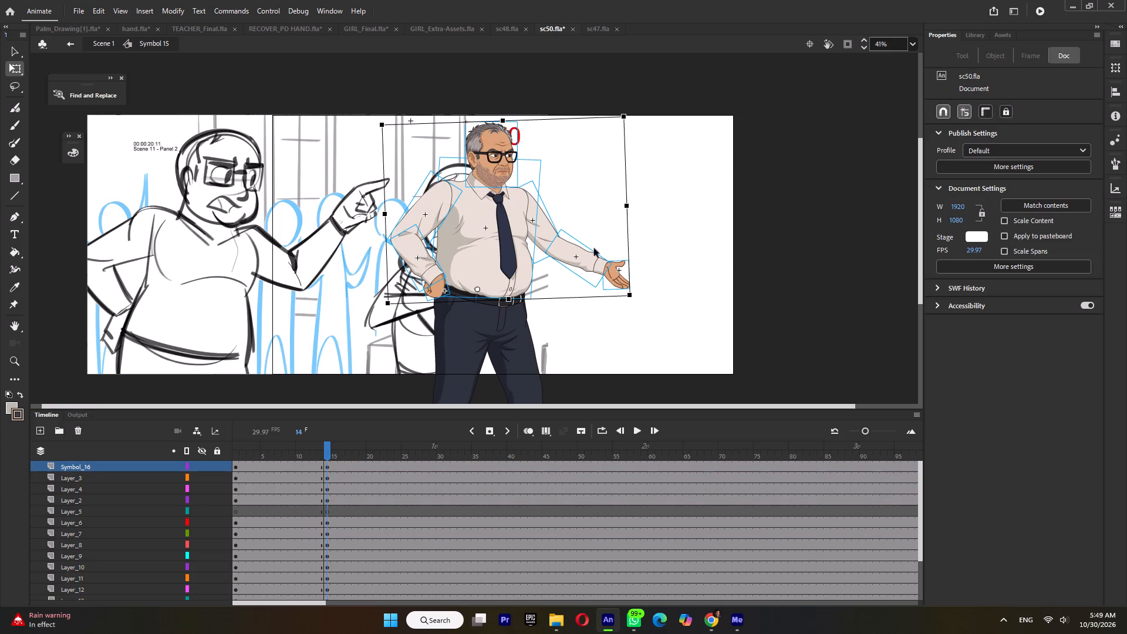
# Raise the teacher's outstretched upper arm, bend its forearm upward and realign the two parts at the elbow to match Panel 2.
pyautogui.click(560, 242)
pyautogui.moveTo(613, 271); pyautogui.dragTo(599, 177)
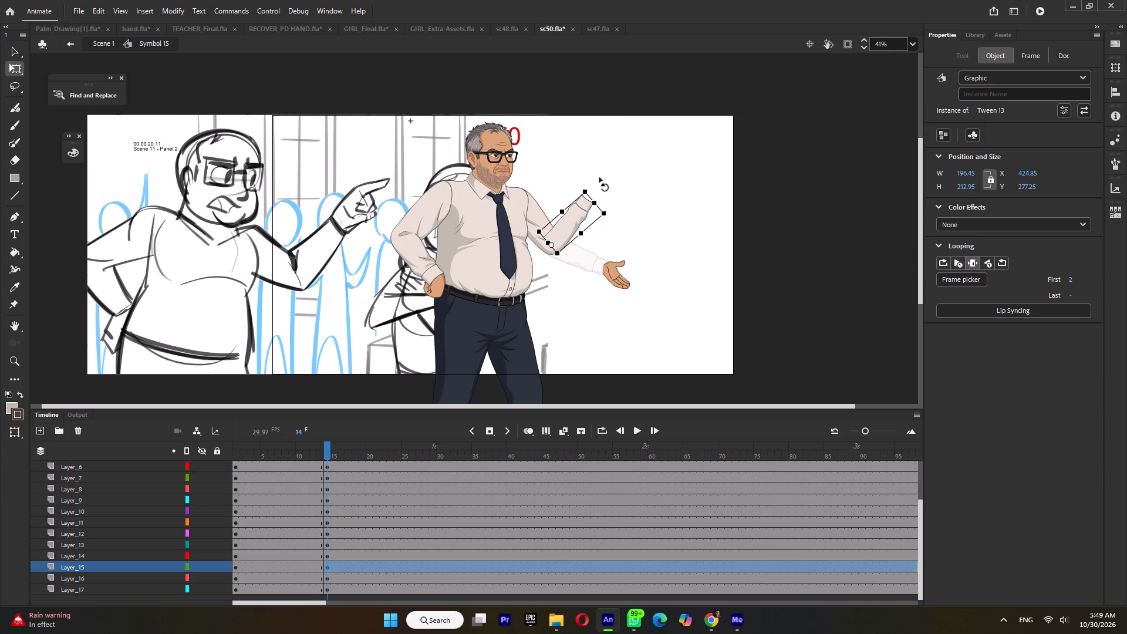
pyautogui.moveTo(599, 177); pyautogui.dragTo(603, 180)
pyautogui.click(536, 212)
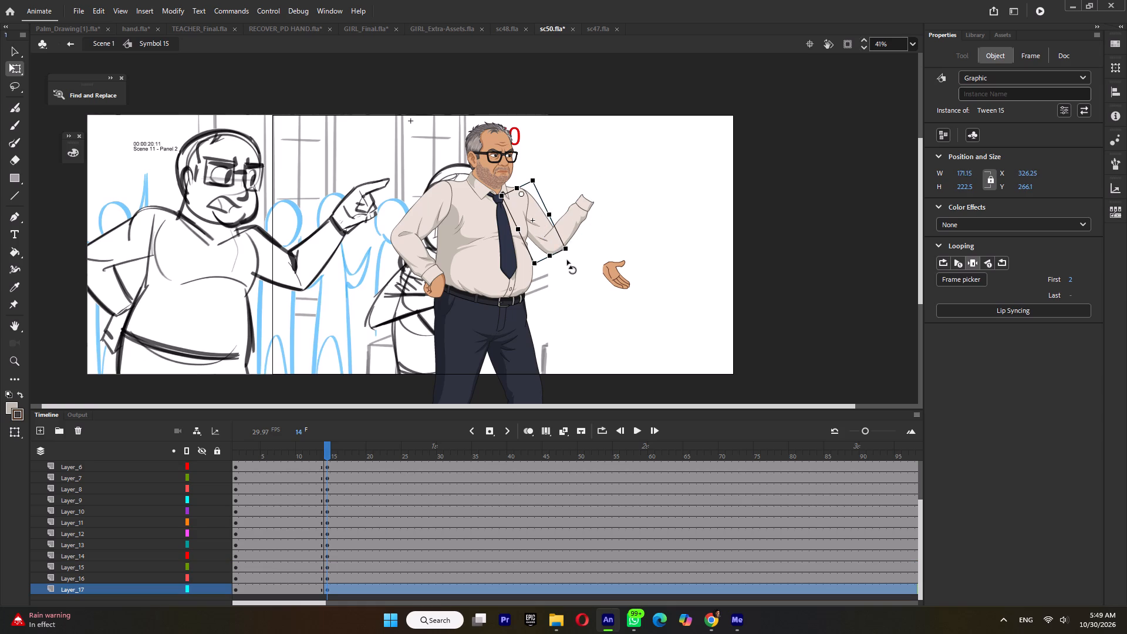
pyautogui.moveTo(567, 259); pyautogui.dragTo(588, 239)
pyautogui.click(574, 208)
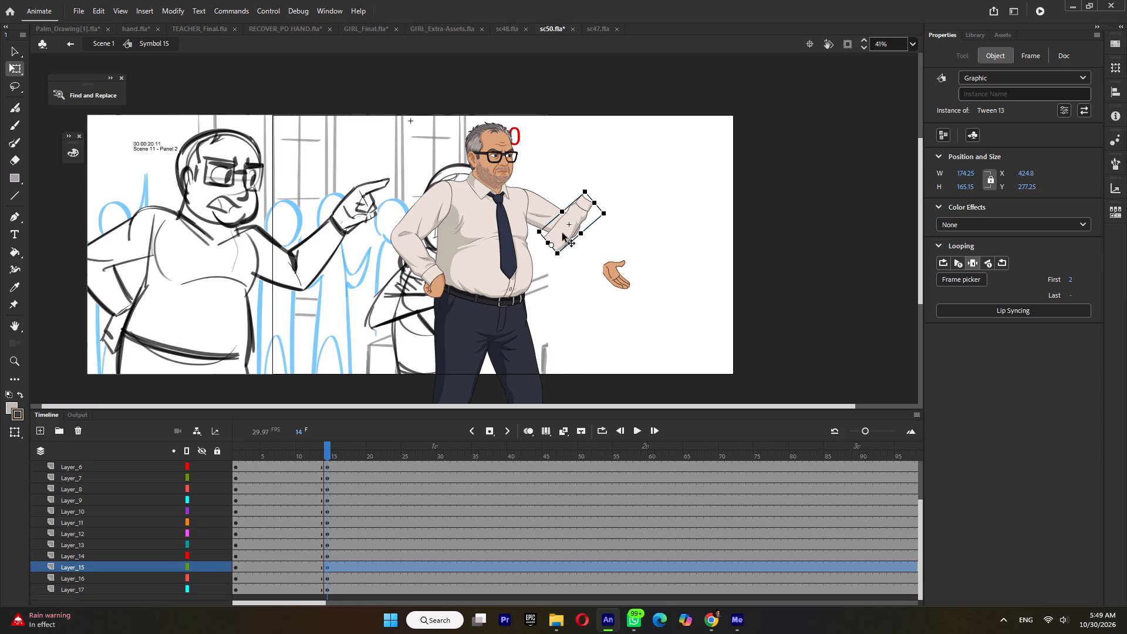
pyautogui.keyDown('ctrl'); pyautogui.scroll(3, 562, 233); pyautogui.keyUp('ctrl')
pyautogui.moveTo(560, 245); pyautogui.dragTo(589, 215)
pyautogui.keyDown('ctrl'); pyautogui.scroll(4, 582, 240); pyautogui.keyUp('ctrl')
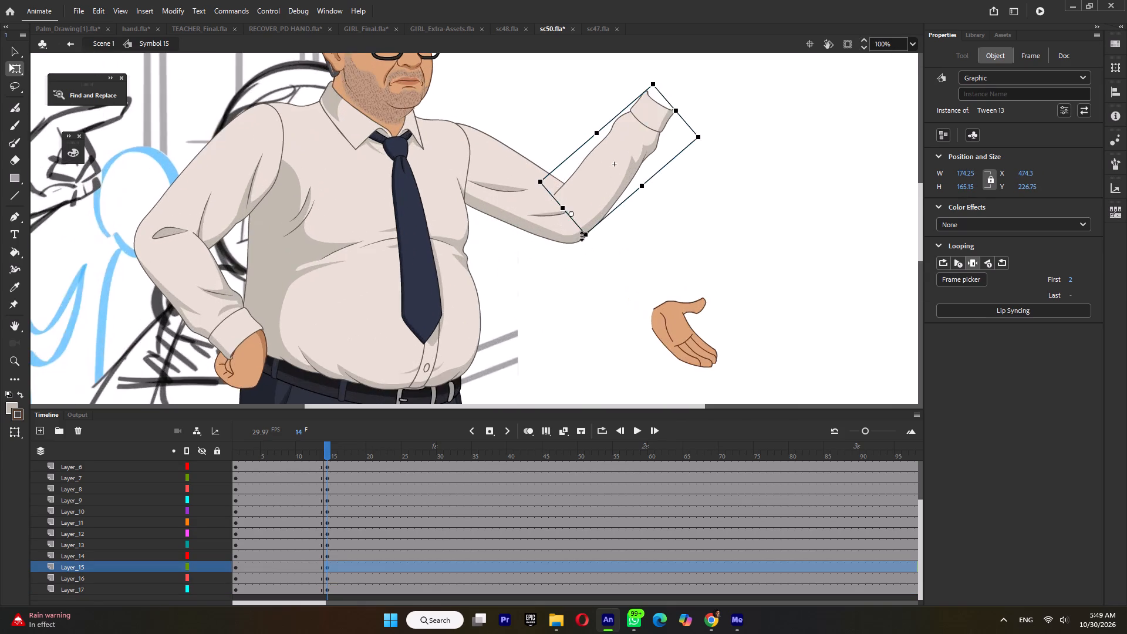
pyautogui.keyDown('ctrl'); pyautogui.scroll(5, 602, 215); pyautogui.keyUp('ctrl')
pyautogui.moveTo(596, 208); pyautogui.dragTo(594, 217)
pyautogui.keyDown('ctrl'); pyautogui.scroll(-5, 596, 230); pyautogui.keyUp('ctrl')
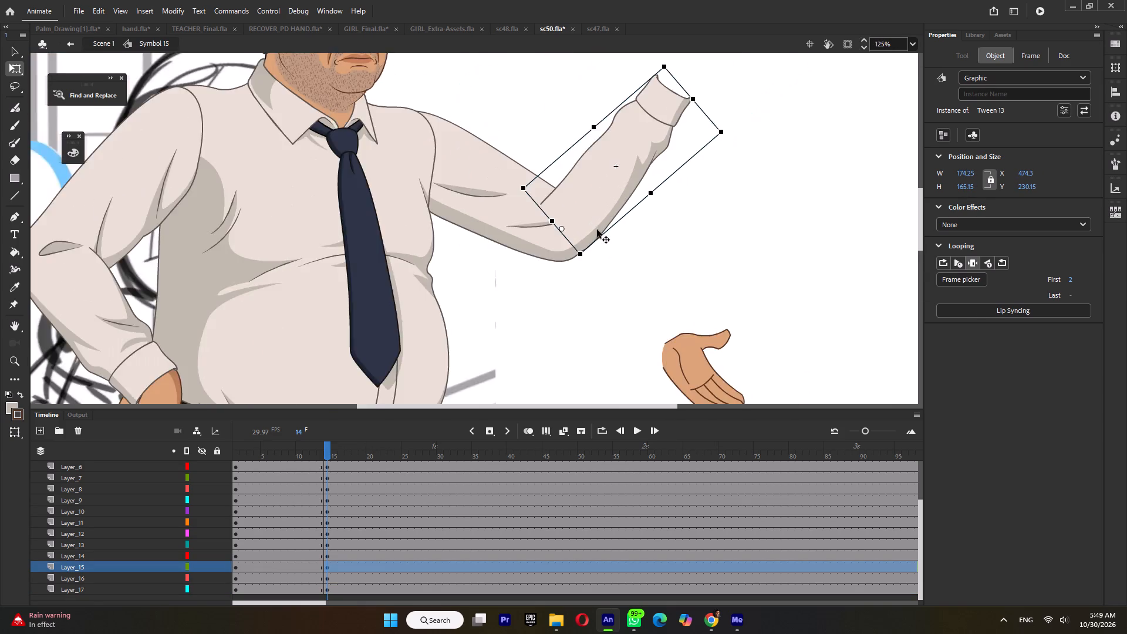
pyautogui.keyDown('ctrl'); pyautogui.scroll(-3, 597, 230); pyautogui.keyUp('ctrl')
# Swap the detached open hand to pointing-hand frame 10, rotate it to point upward and fit it into the raised sleeve's cuff.
pyautogui.click(660, 316)
pyautogui.click(949, 283)
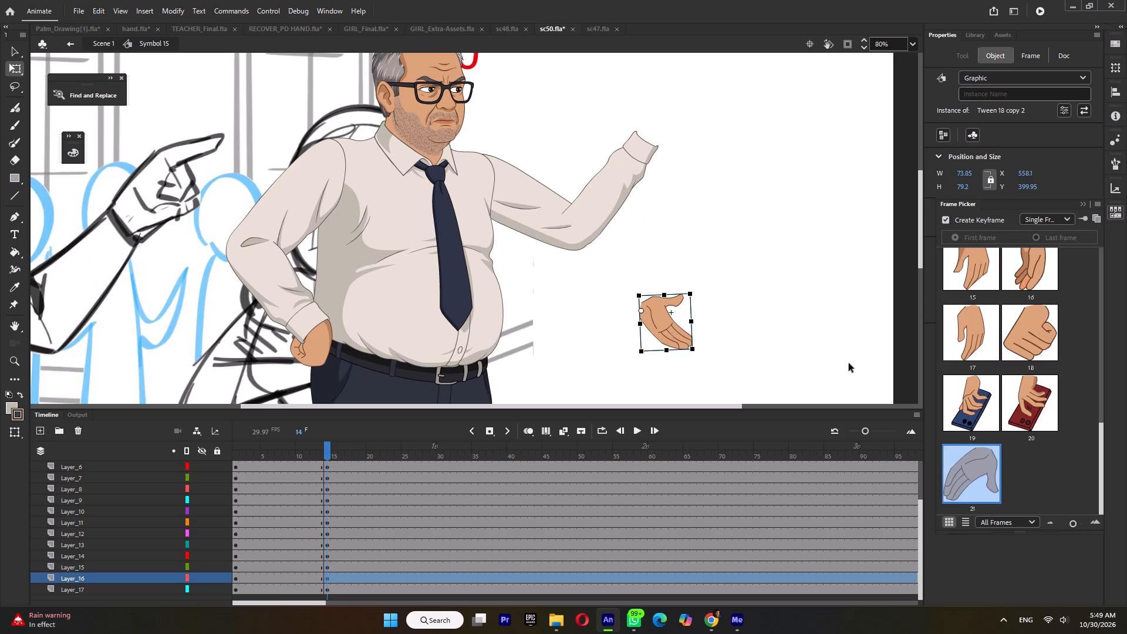
pyautogui.scroll(4, 994, 358)
pyautogui.click(1038, 370)
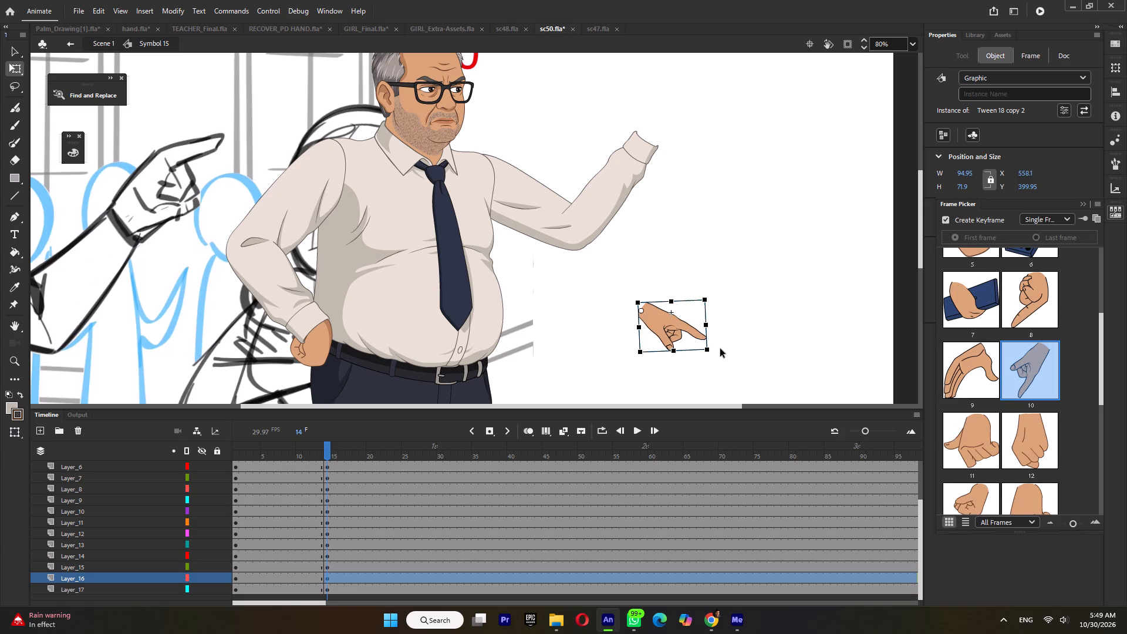
pyautogui.moveTo(722, 347); pyautogui.dragTo(701, 338)
pyautogui.moveTo(716, 349); pyautogui.dragTo(716, 340)
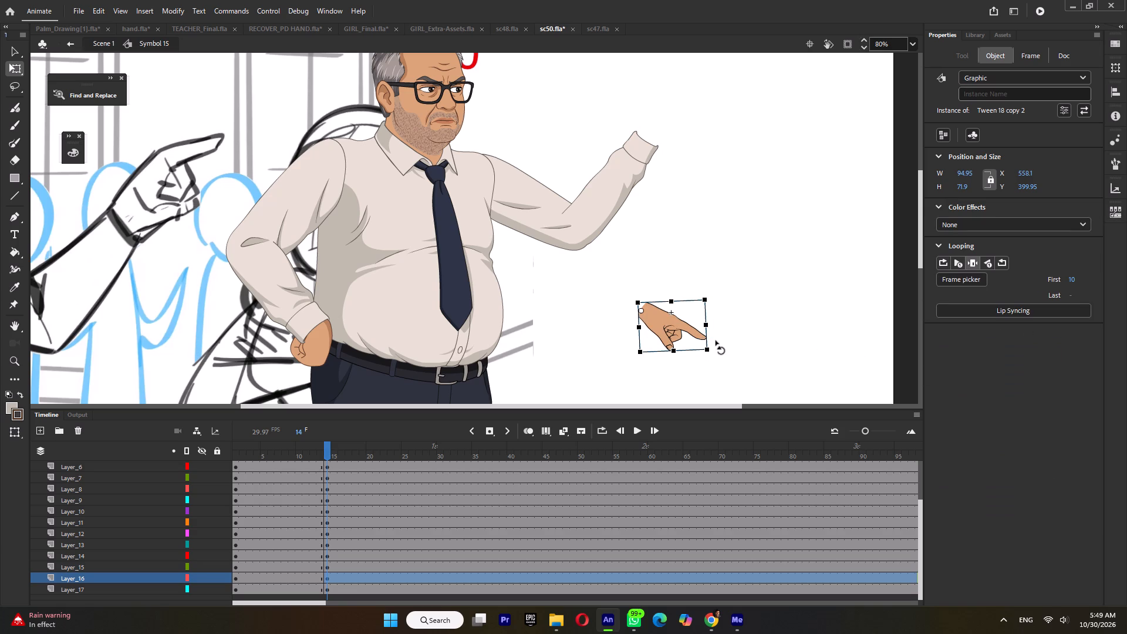
pyautogui.moveTo(716, 340); pyautogui.dragTo(698, 240)
pyautogui.moveTo(662, 301); pyautogui.dragTo(667, 133)
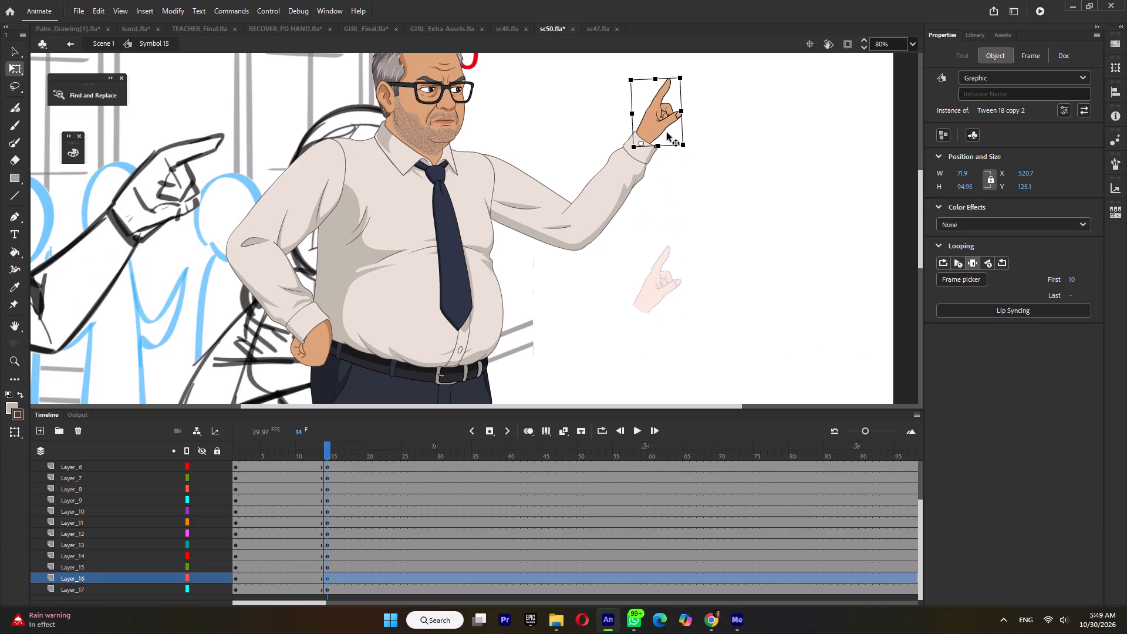
pyautogui.moveTo(667, 133); pyautogui.dragTo(667, 133)
pyautogui.keyDown('ctrl'); pyautogui.scroll(3, 646, 127); pyautogui.keyUp('ctrl')
pyautogui.click(659, 122)
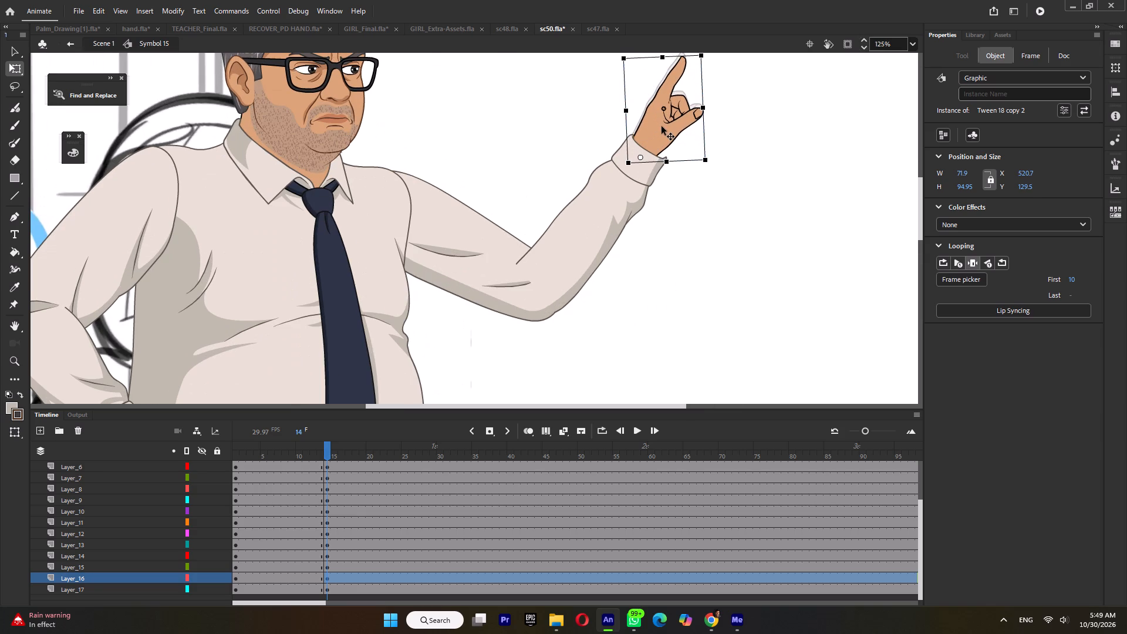
pyautogui.keyDown('ctrl'); pyautogui.scroll(-9, 670, 168); pyautogui.keyUp('ctrl')
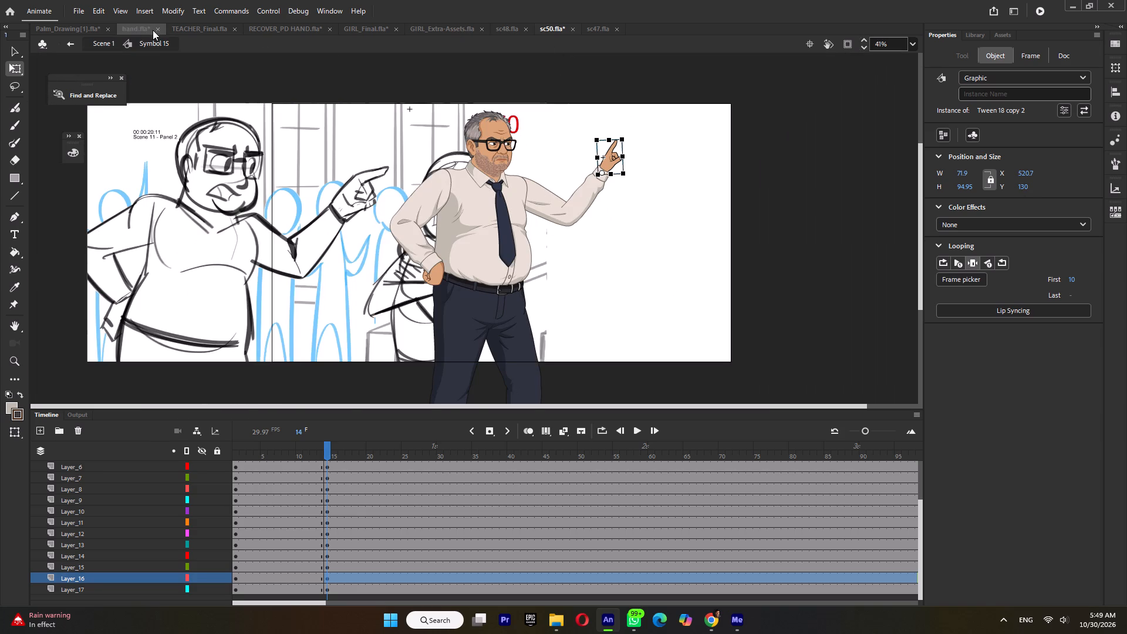
# In Palm_Drawing[1].fla, copy the outlined pointing hand in the third row of frame 2.
pyautogui.click(62, 32)
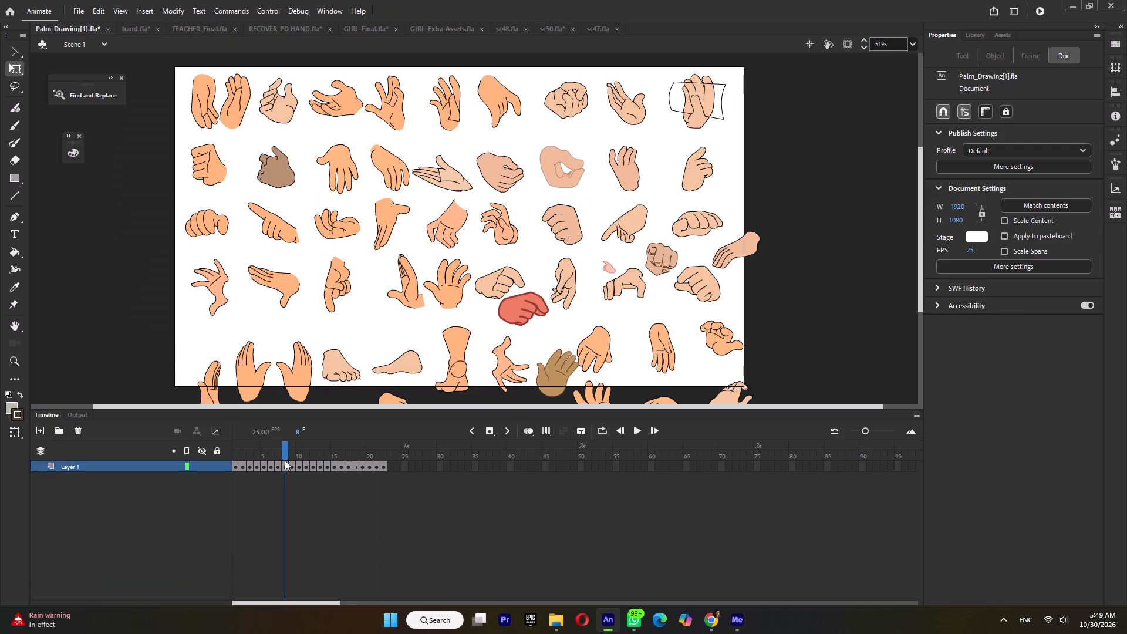
pyautogui.click(235, 454)
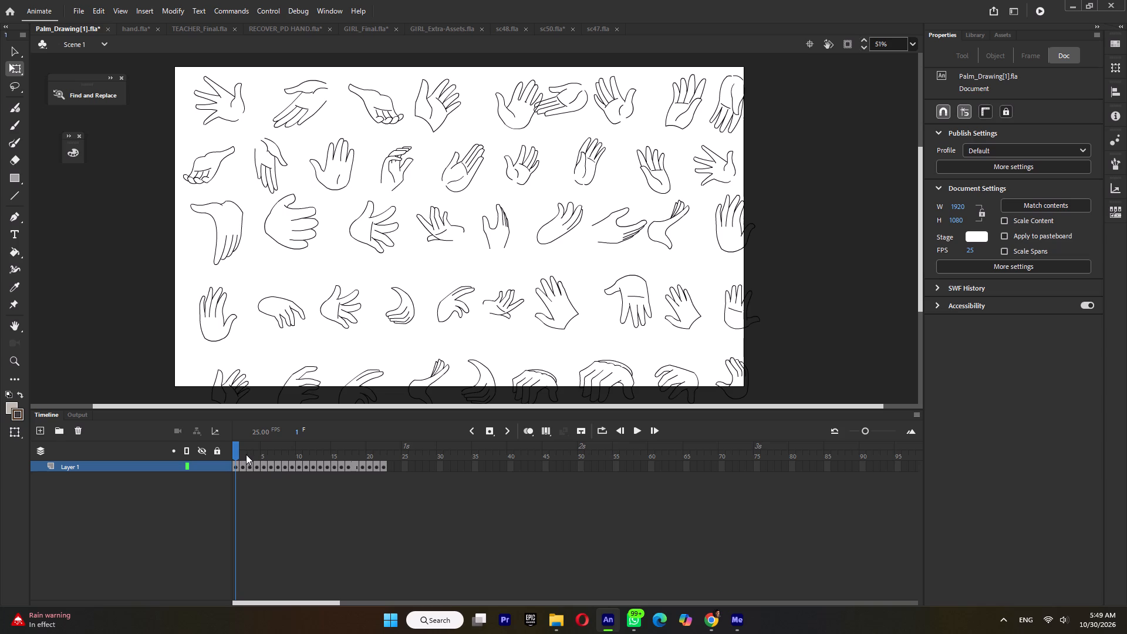
pyautogui.click(246, 454)
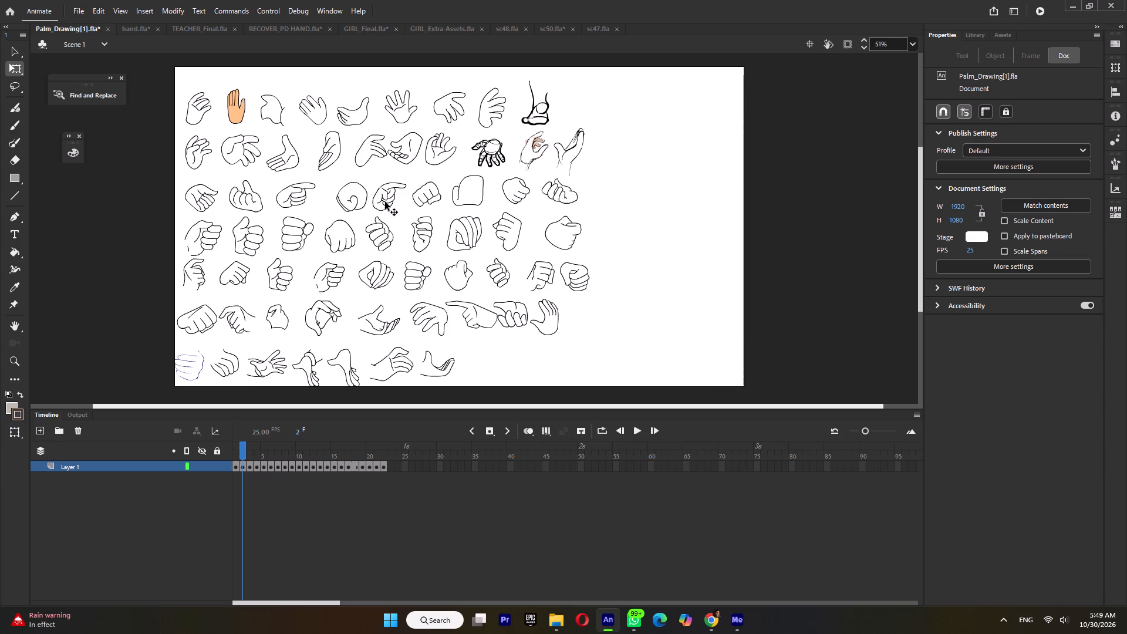
pyautogui.click(385, 202)
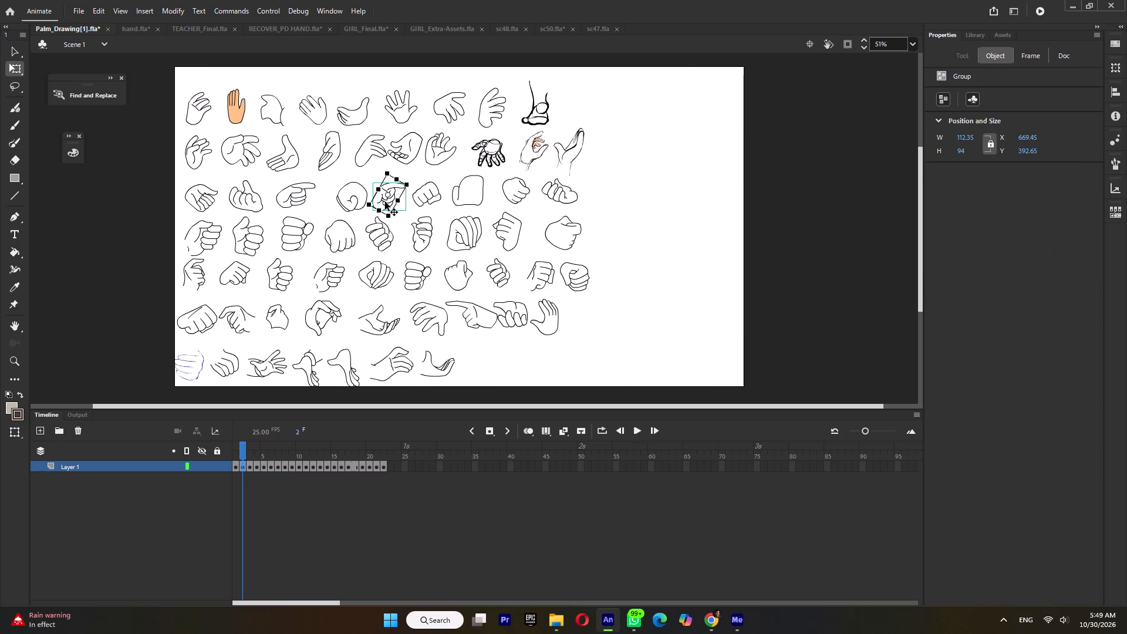
pyautogui.rightClick(385, 202)
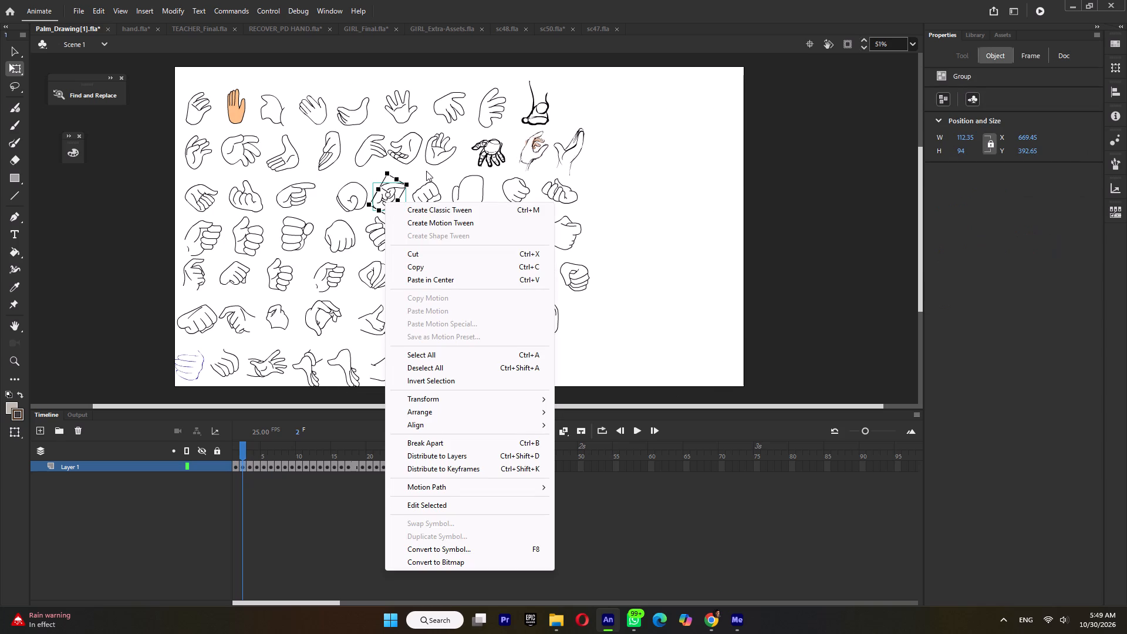
pyautogui.click(423, 265)
# Look through the hand drawings on frames 3 to 10 of Palm_Drawing[1].fla for other suitable pointing hands.
pyautogui.click(250, 452)
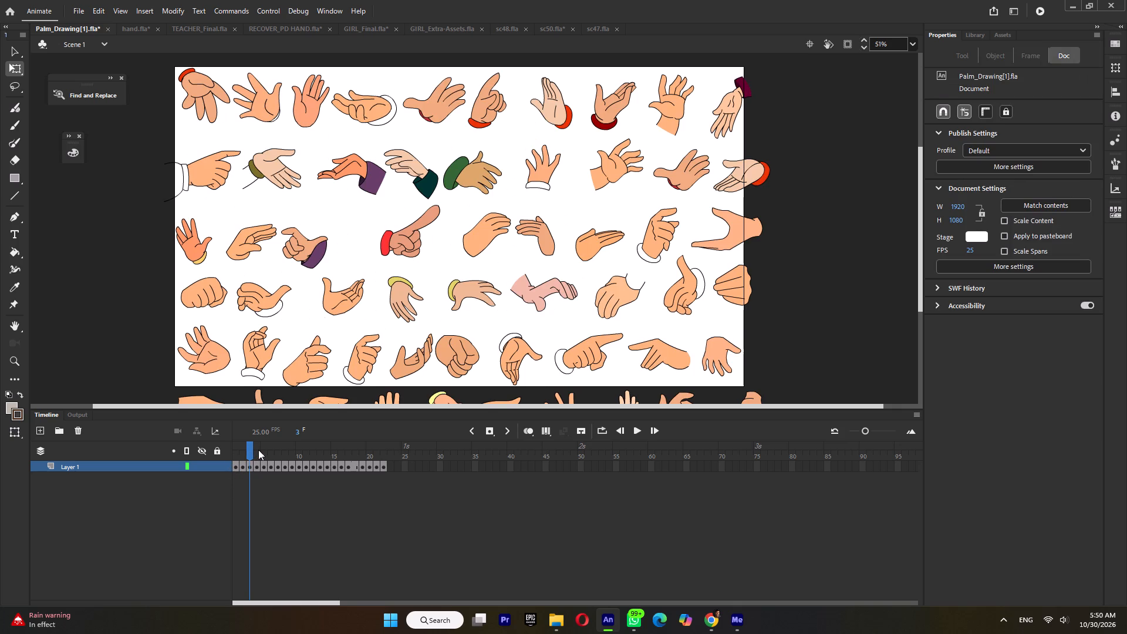
pyautogui.click(258, 450)
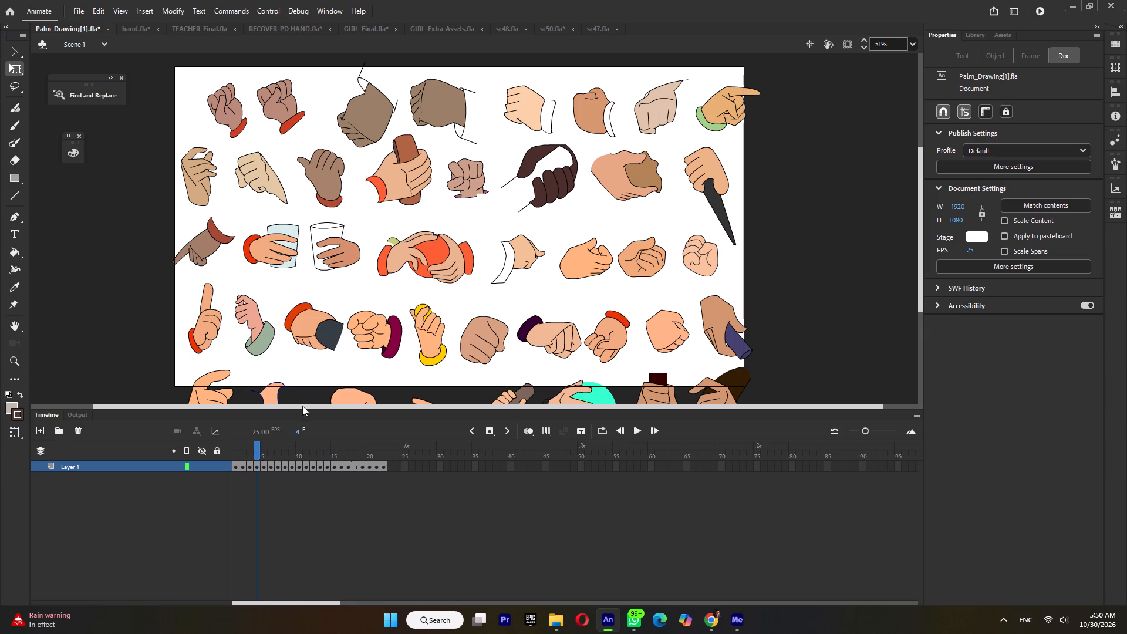
pyautogui.keyDown('ctrl'); pyautogui.scroll(-4, 394, 249); pyautogui.keyUp('ctrl')
pyautogui.keyDown('ctrl'); pyautogui.scroll(2, 433, 327); pyautogui.keyUp('ctrl')
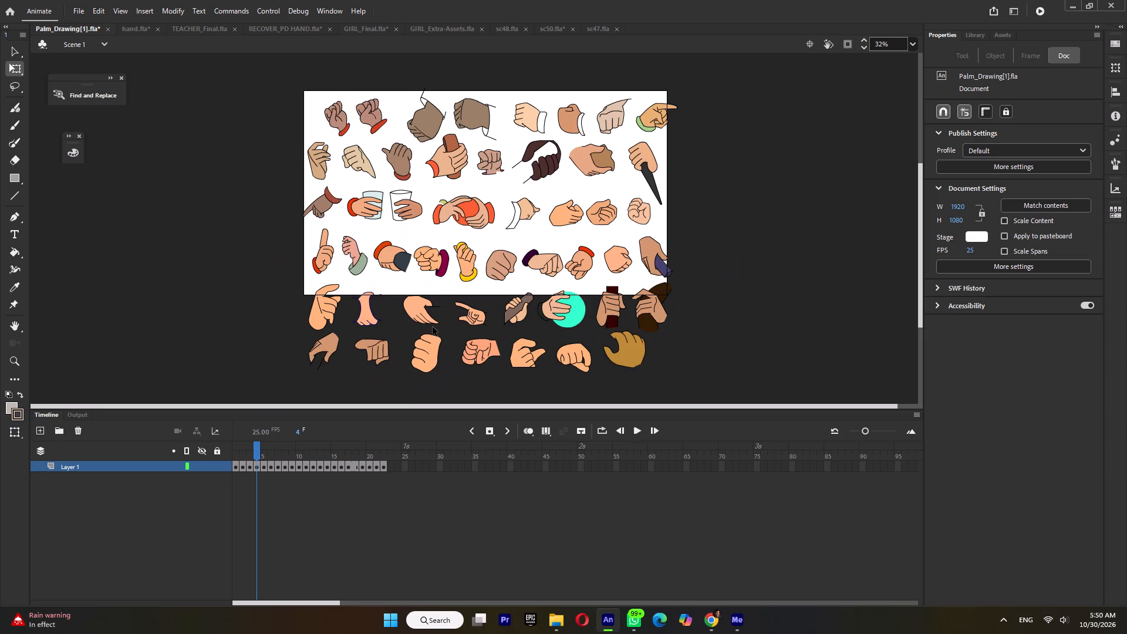
pyautogui.moveTo(264, 454); pyautogui.dragTo(268, 454)
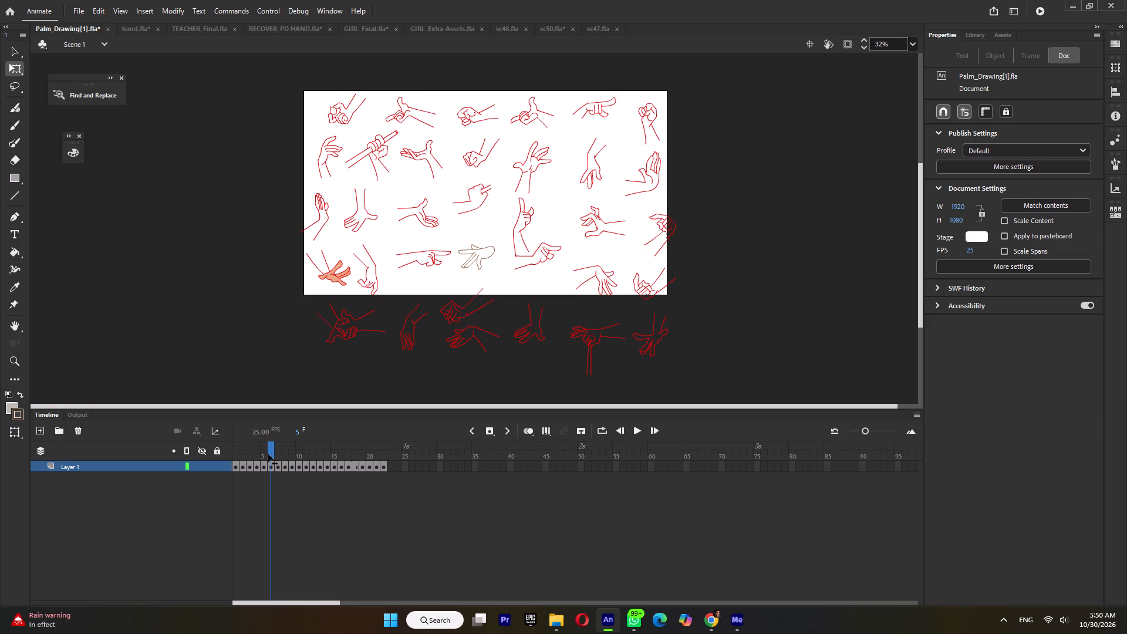
pyautogui.moveTo(268, 454); pyautogui.dragTo(279, 456)
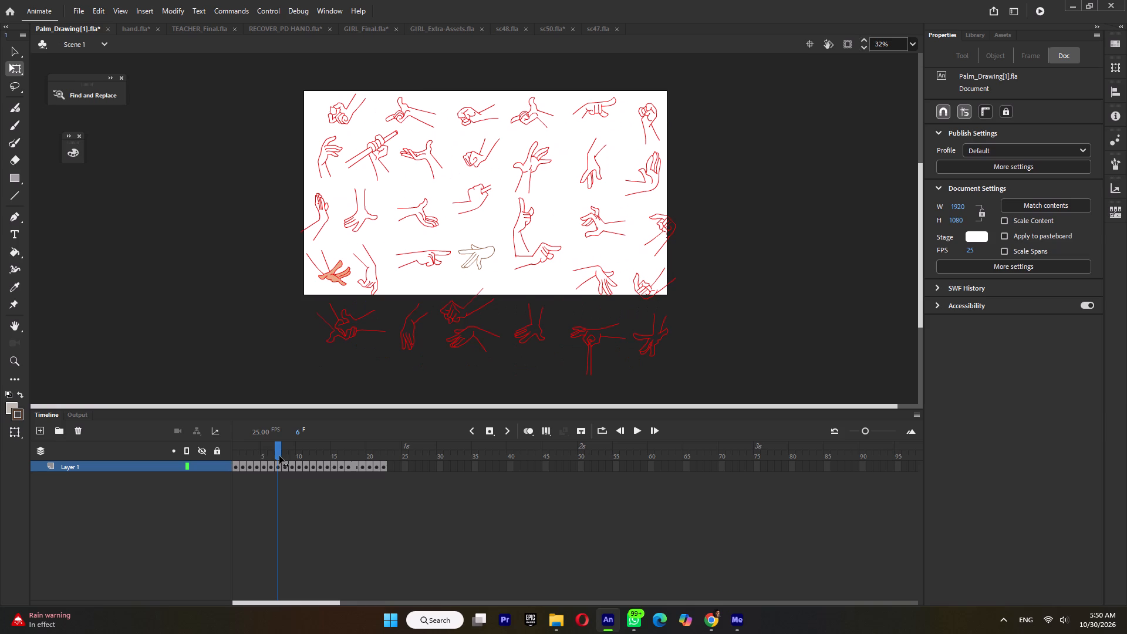
pyautogui.moveTo(279, 456); pyautogui.dragTo(286, 457)
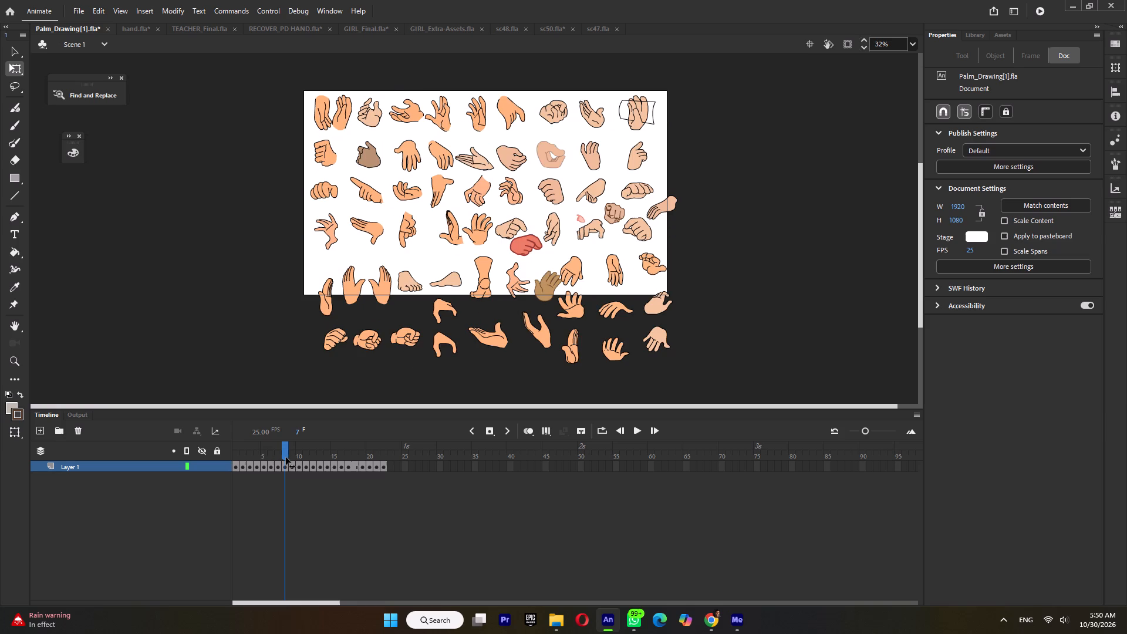
pyautogui.moveTo(286, 457); pyautogui.dragTo(292, 458)
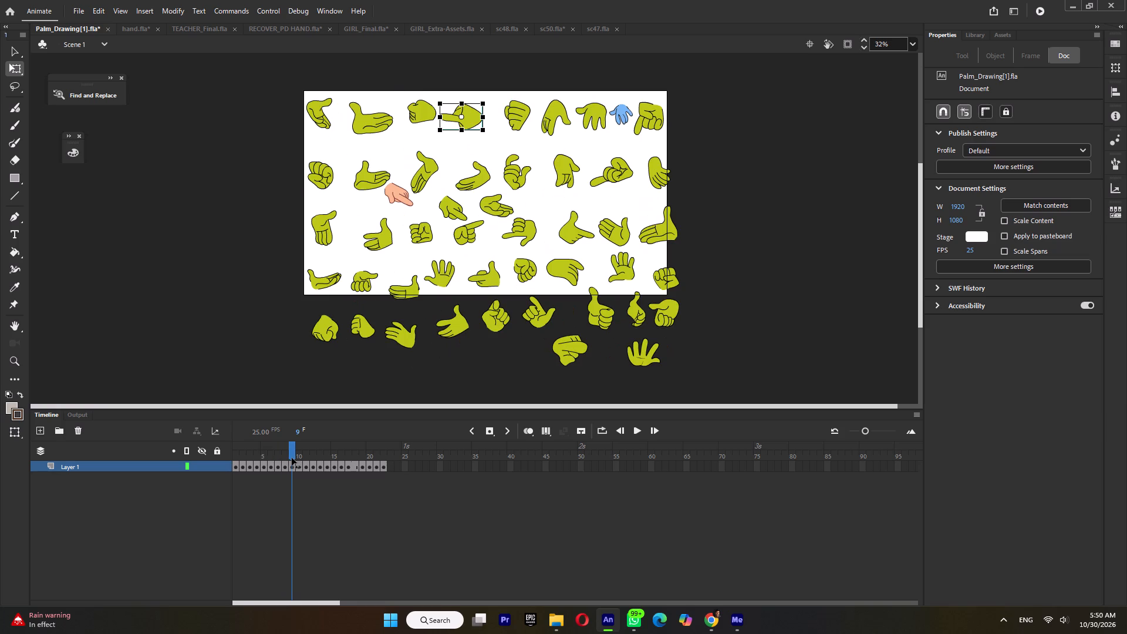
pyautogui.moveTo(292, 458); pyautogui.dragTo(291, 458)
pyautogui.moveTo(291, 458); pyautogui.dragTo(298, 458)
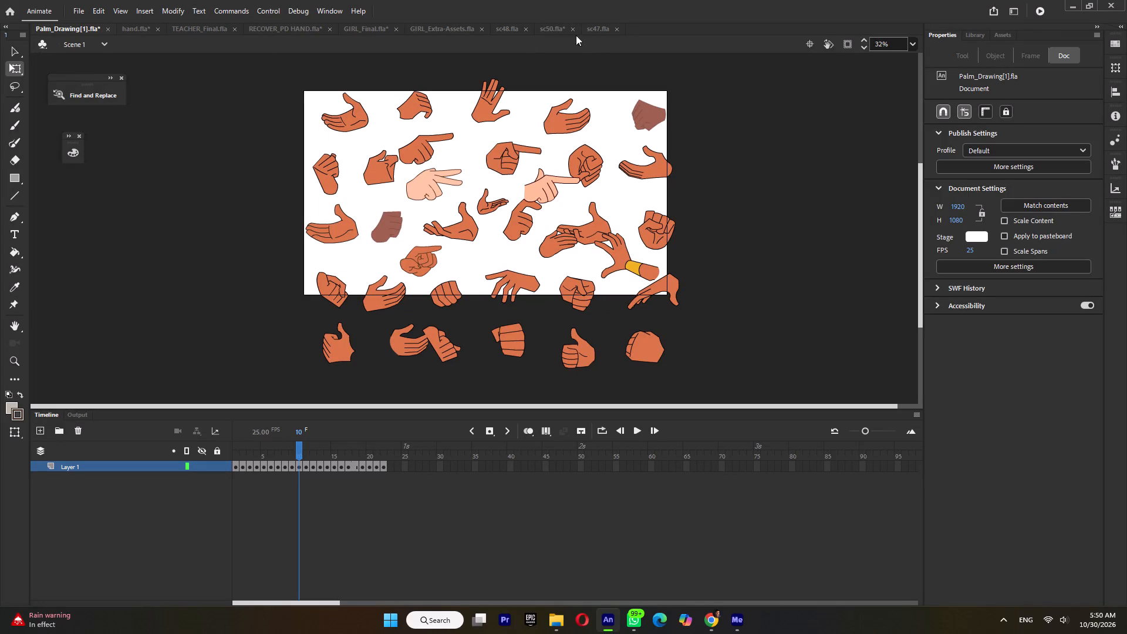
# Save sc50, open the teacher's pointing-hand symbol, and paste the copied hand outline into a new blank keyframe at frame 22.
pyautogui.click(543, 29)
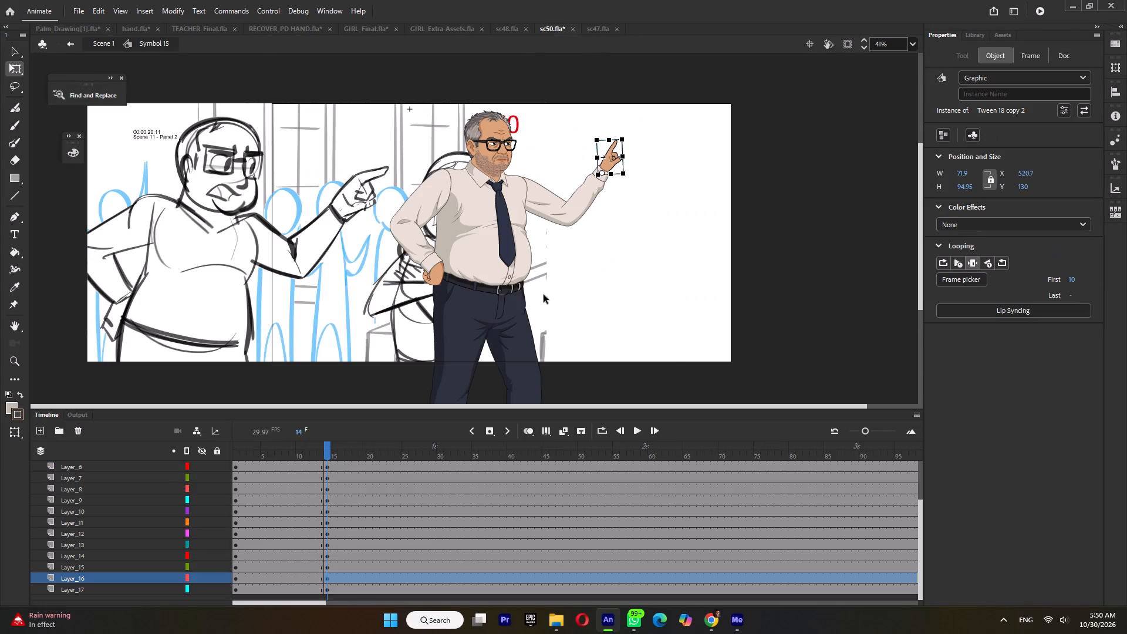
pyautogui.hotkey('ctrl', 's')
pyautogui.keyDown('ctrl'); pyautogui.scroll(3, 620, 148); pyautogui.keyUp('ctrl')
pyautogui.doubleClick(615, 167)
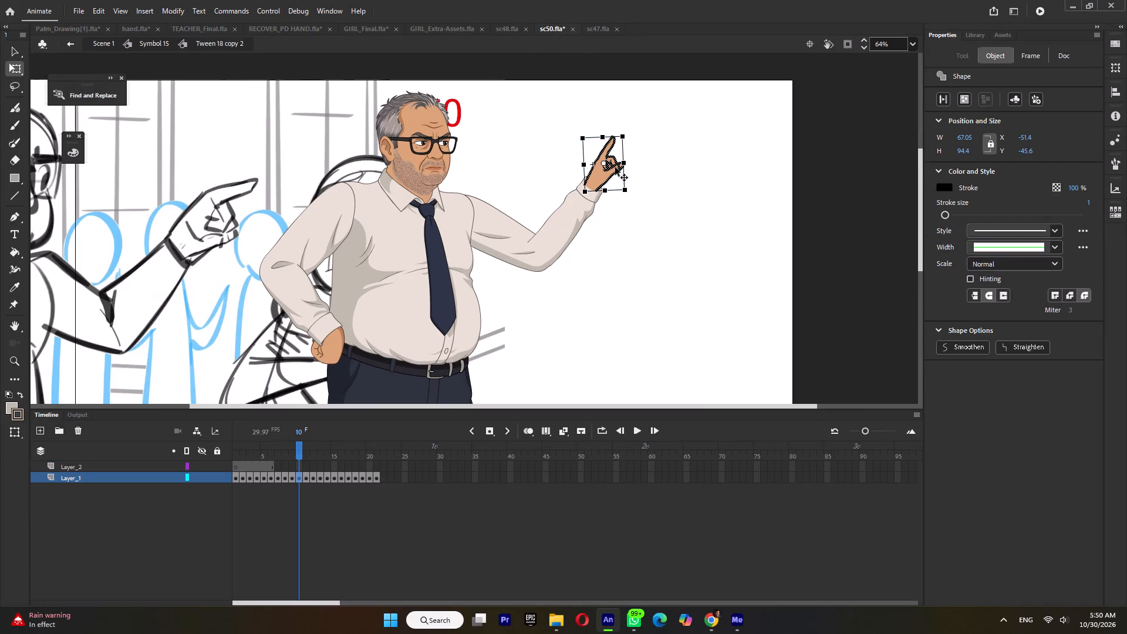
pyautogui.click(378, 478)
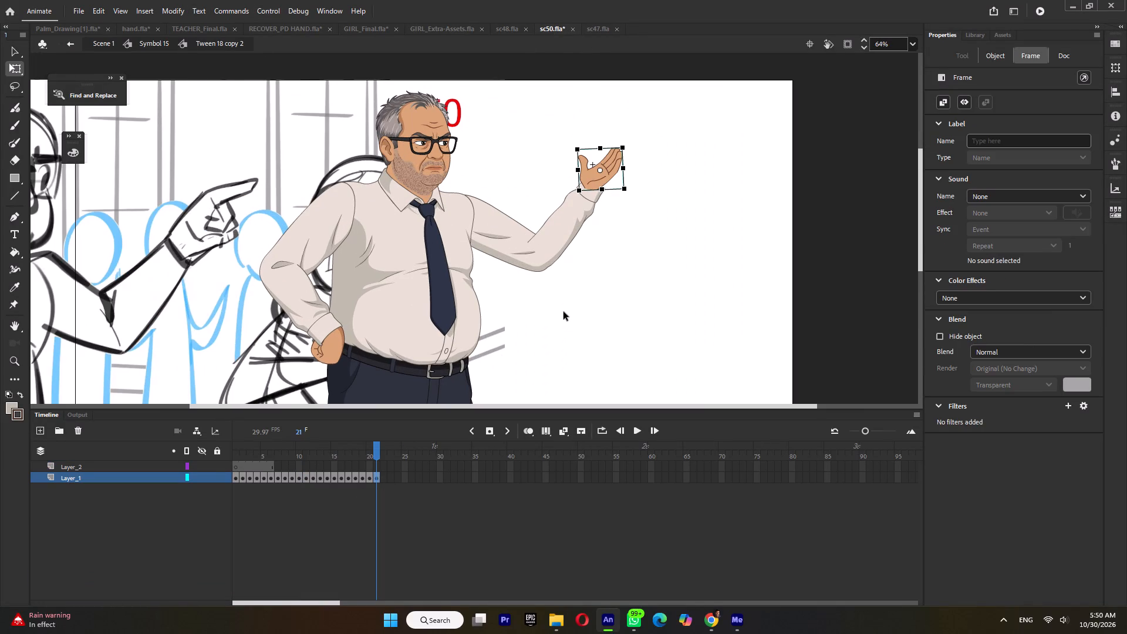
pyautogui.press('F7')
pyautogui.rightClick(681, 210)
pyautogui.click(706, 239)
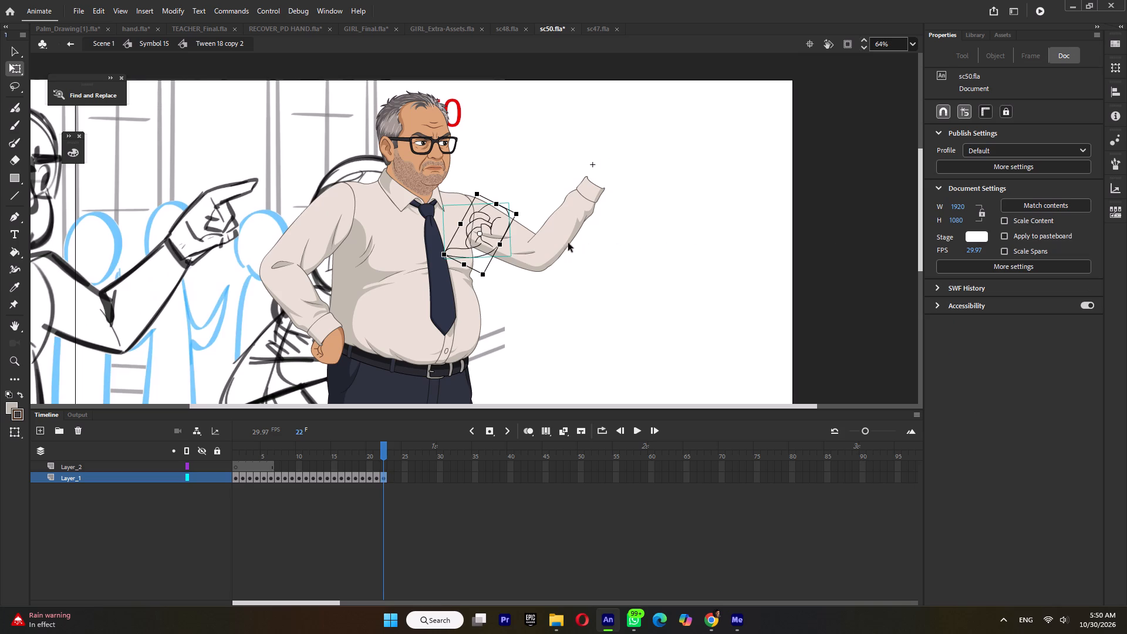
# Turn the pasted hand outline to point forward, fit it onto the raised cuff, scale it down and fine-tune its angle.
pyautogui.moveTo(521, 220); pyautogui.dragTo(386, 266)
pyautogui.keyDown('ctrl'); pyautogui.scroll(1, 477, 239); pyautogui.keyUp('ctrl')
pyautogui.moveTo(485, 240); pyautogui.dragTo(662, 154)
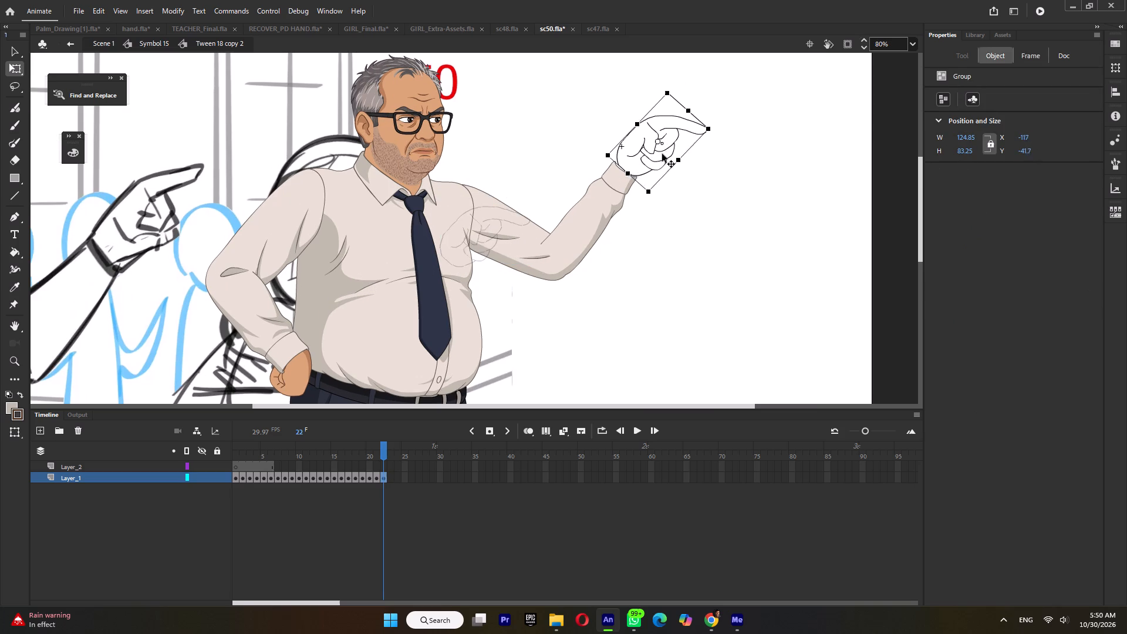
pyautogui.moveTo(662, 154); pyautogui.dragTo(660, 151)
pyautogui.moveTo(655, 147); pyautogui.dragTo(619, 174)
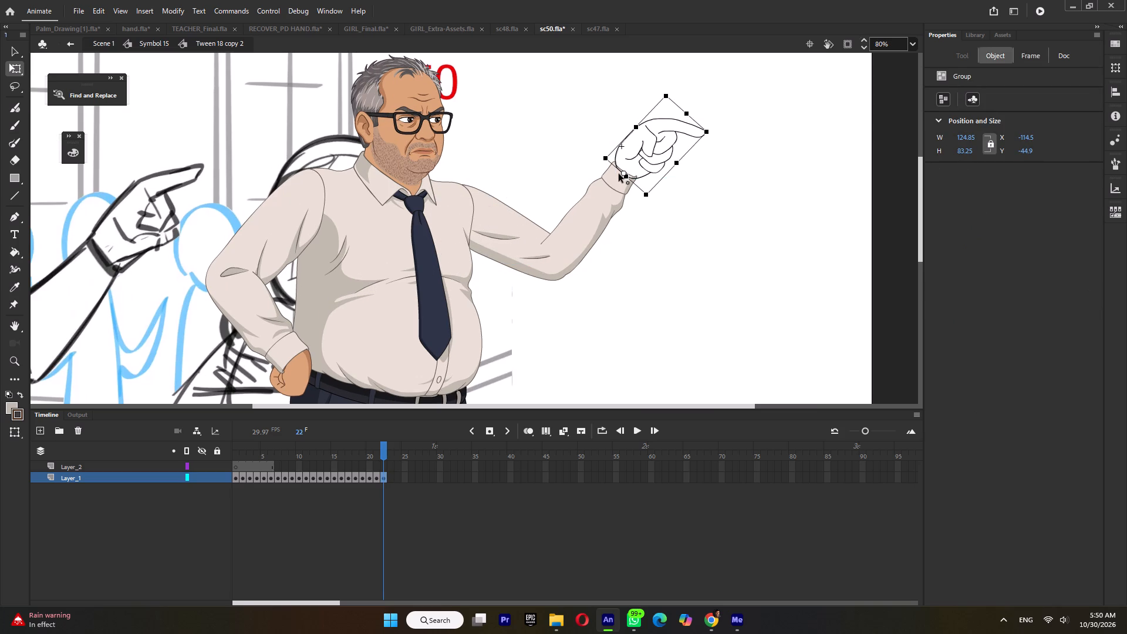
pyautogui.moveTo(619, 174); pyautogui.dragTo(619, 174)
pyautogui.keyDown('shift'); pyautogui.moveTo(706, 130); pyautogui.dragTo(686, 149); pyautogui.keyUp('shift')
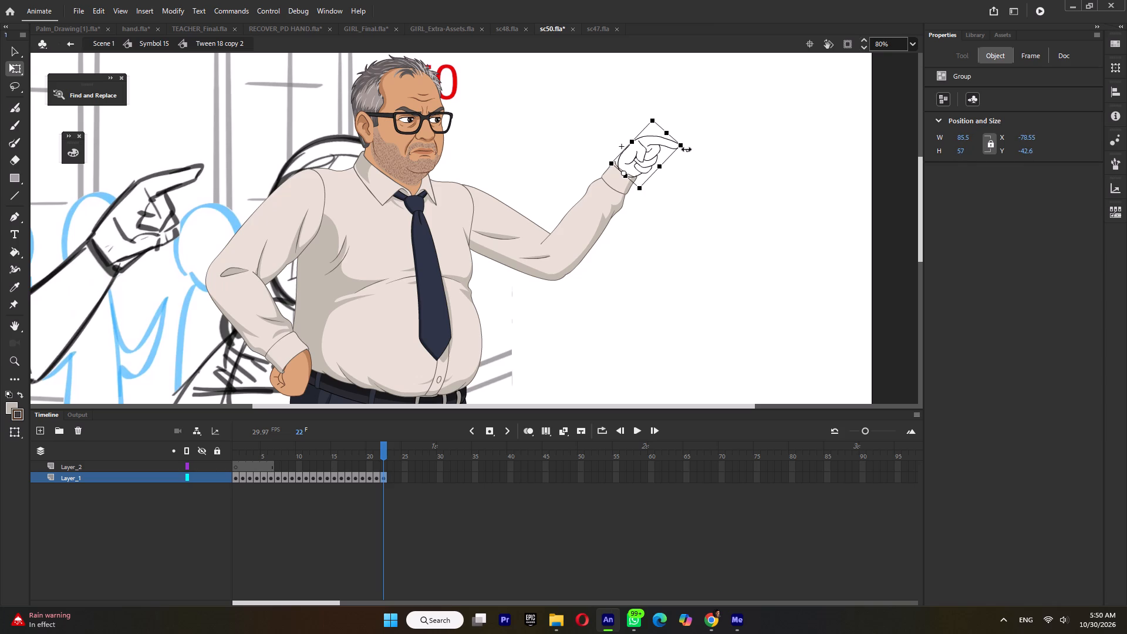
pyautogui.keyDown('shift'); pyautogui.moveTo(686, 149); pyautogui.dragTo(688, 149); pyautogui.keyUp('shift')
pyautogui.moveTo(688, 150); pyautogui.dragTo(684, 140)
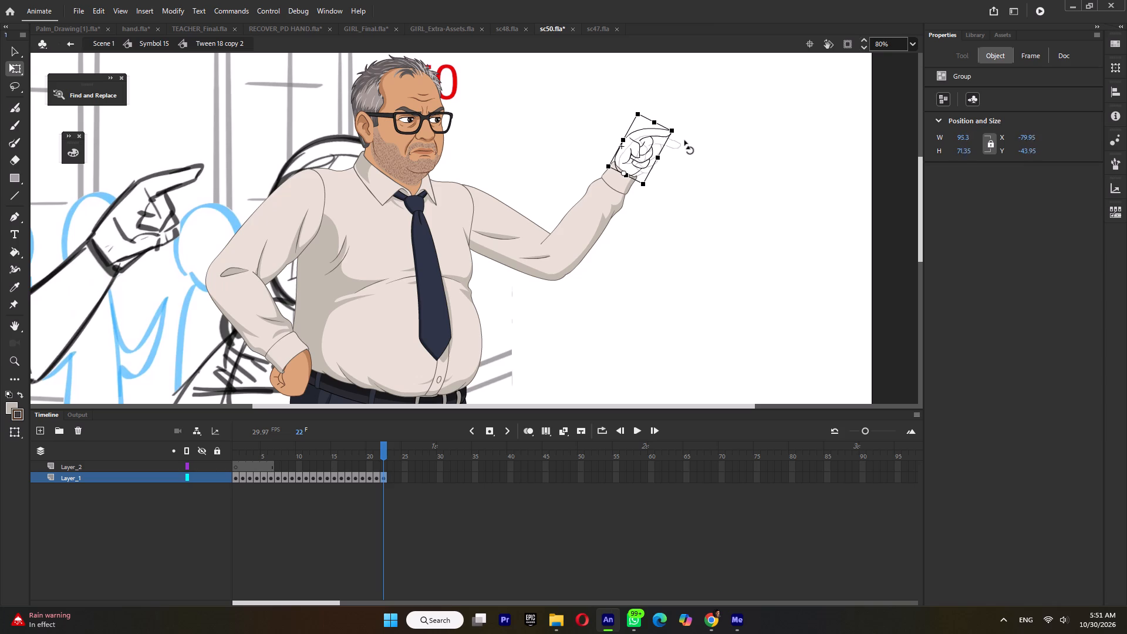
pyautogui.moveTo(684, 140); pyautogui.dragTo(686, 144)
# Inside the hand group, recolour the whole outline dark brown at stroke size 1 with the Ink Bottle.
pyautogui.keyDown('ctrl'); pyautogui.scroll(7, 640, 169); pyautogui.keyUp('ctrl')
pyautogui.click(633, 143)
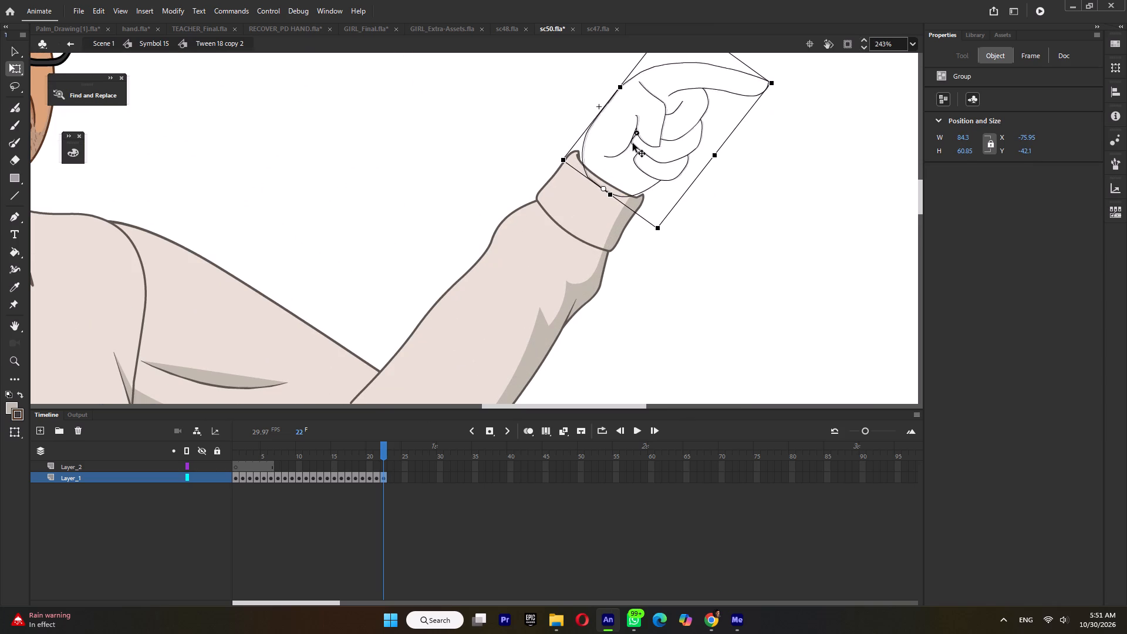
pyautogui.doubleClick(642, 153)
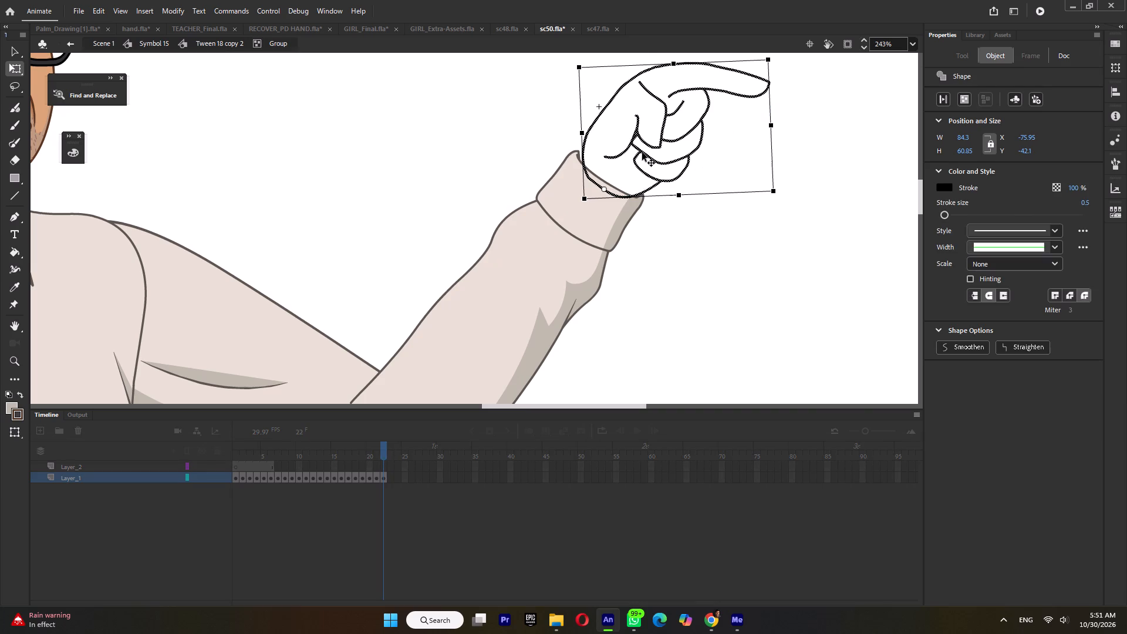
pyautogui.keyDown('ctrl'); pyautogui.click(617, 242); pyautogui.keyUp('ctrl')
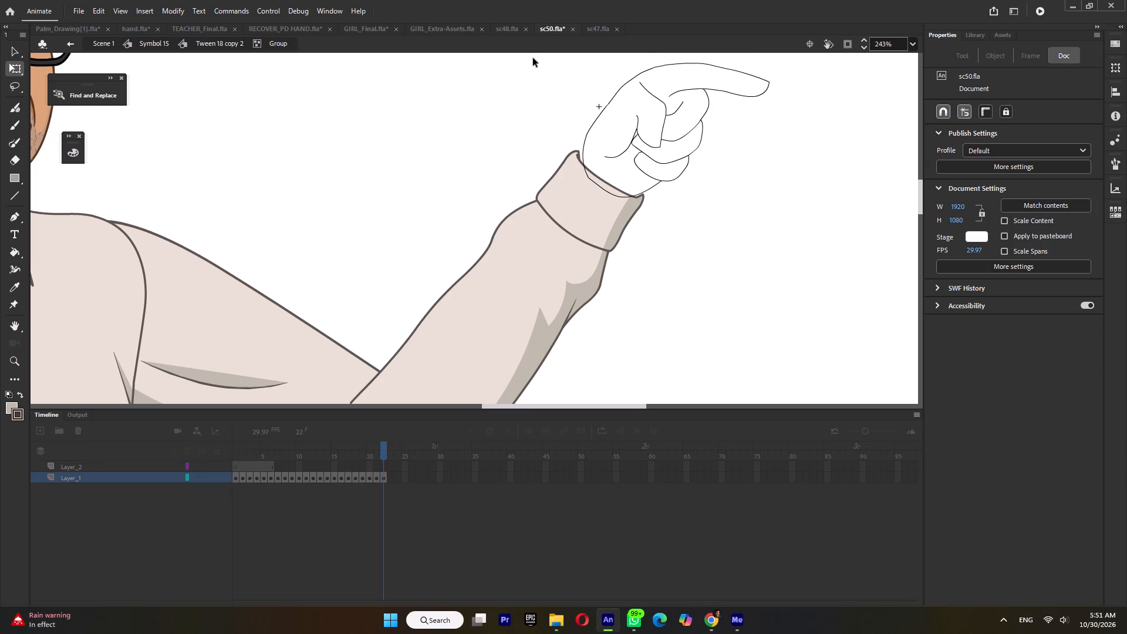
pyautogui.keyDown('ctrl'); pyautogui.moveTo(533, 58); pyautogui.dragTo(852, 272); pyautogui.keyUp('ctrl')
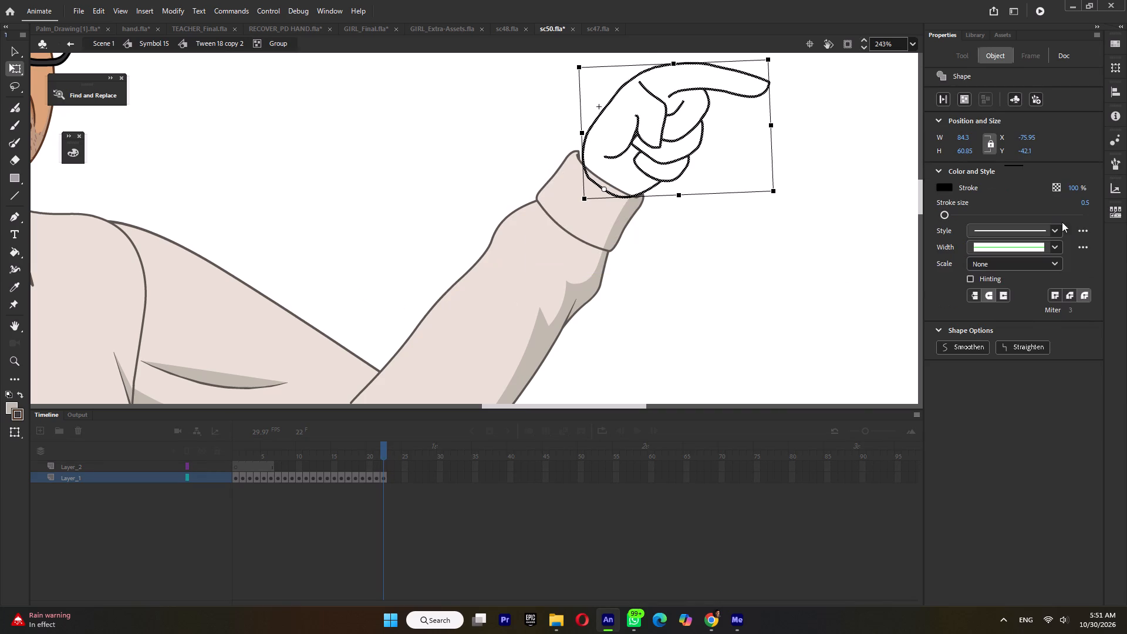
pyautogui.press('s')
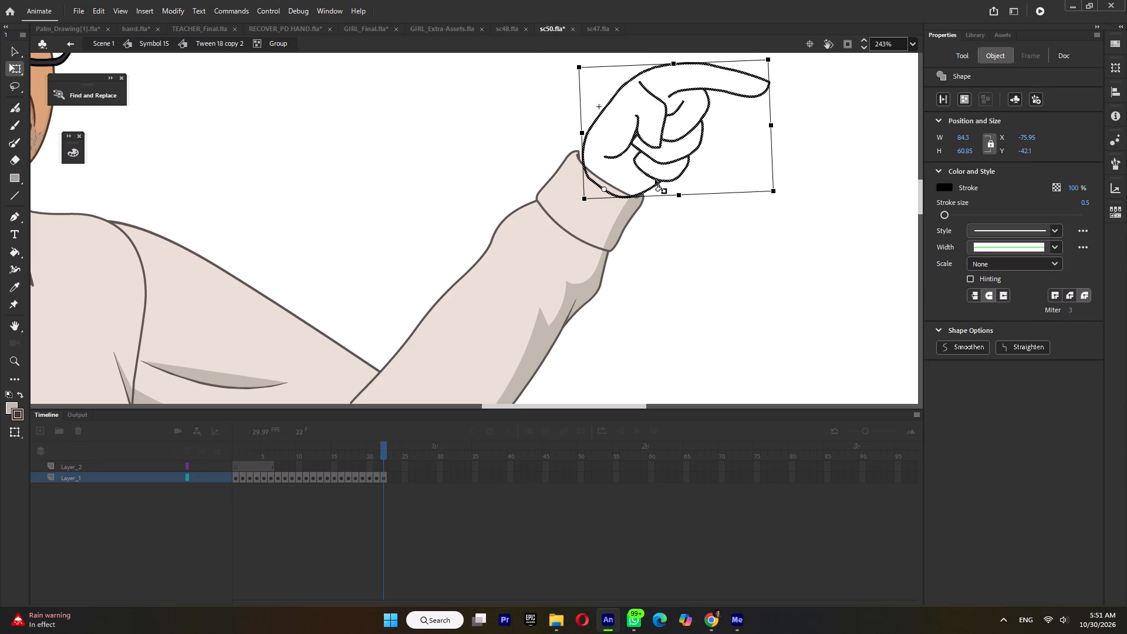
pyautogui.click(656, 178)
pyautogui.keyDown('ctrl'); pyautogui.click(701, 220); pyautogui.keyUp('ctrl')
pyautogui.keyDown('ctrl'); pyautogui.scroll(5, 640, 158); pyautogui.keyUp('ctrl')
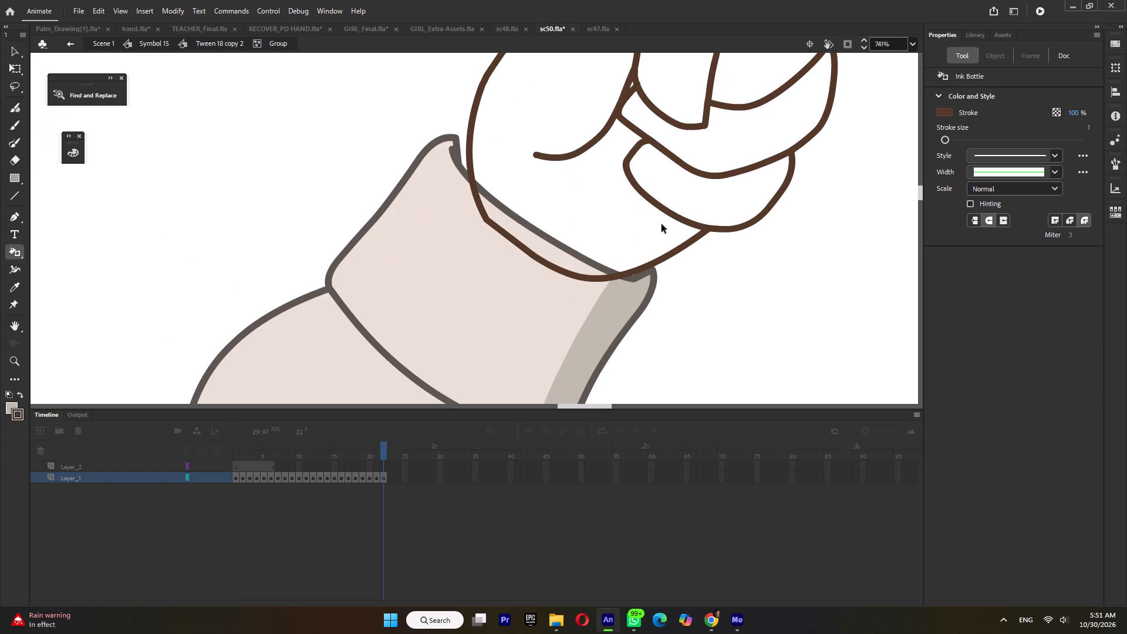
pyautogui.keyDown('ctrl'); pyautogui.doubleClick(415, 275); pyautogui.keyUp('ctrl')
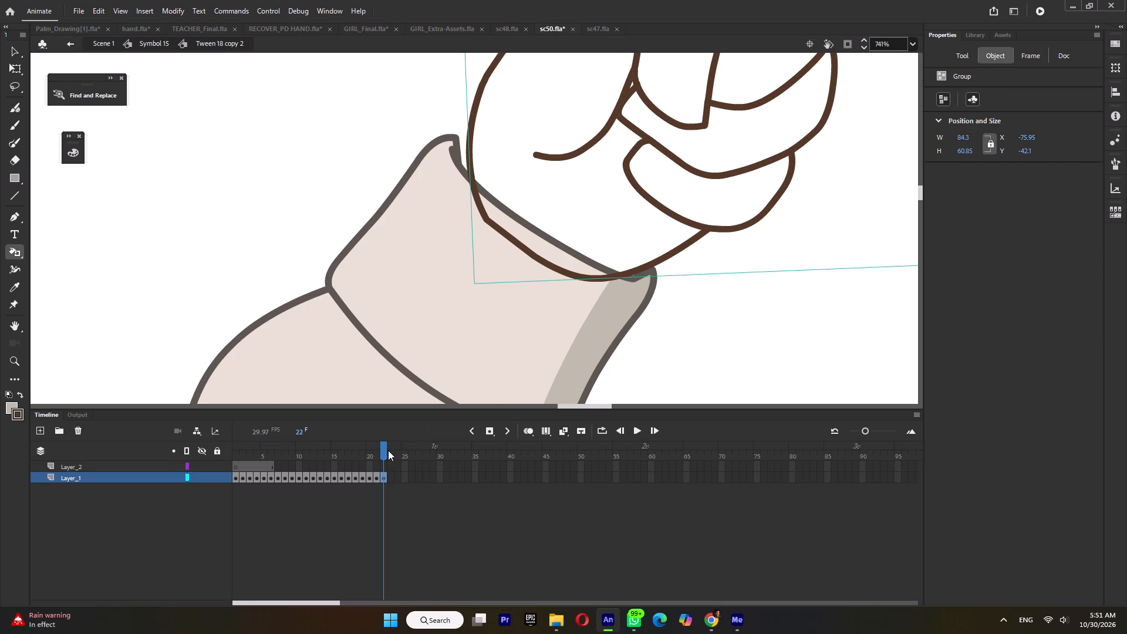
# Sample the skin colour from the hand on frame 21 and fill the palm and fingers of the frame 22 hand.
pyautogui.click(382, 456)
pyautogui.click(379, 454)
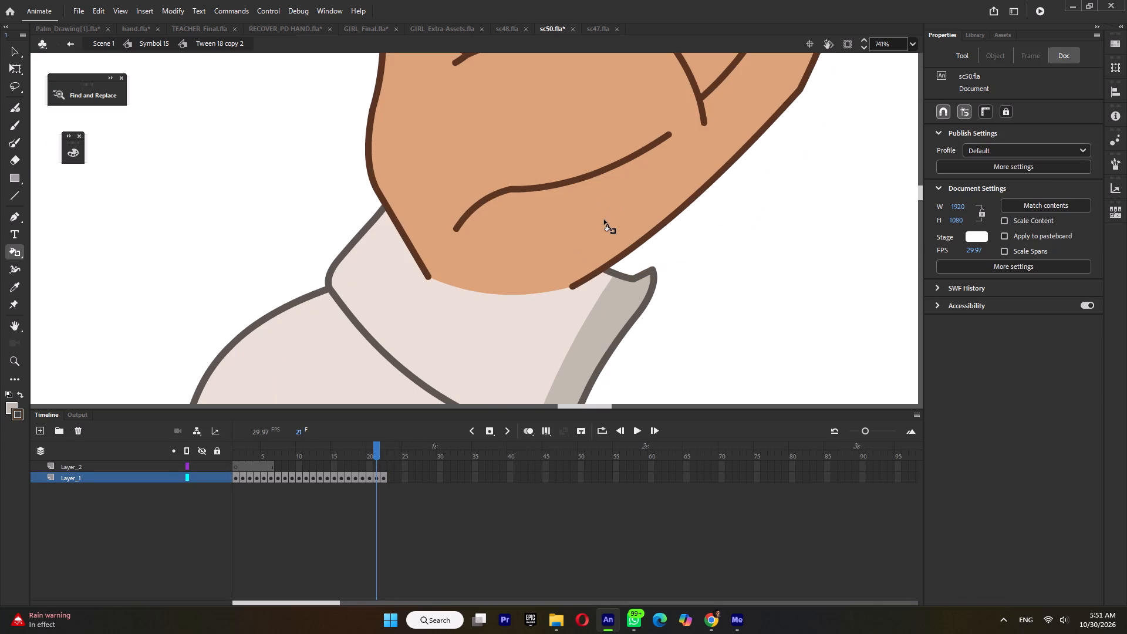
pyautogui.press('i')
pyautogui.click(600, 211)
pyautogui.click(384, 454)
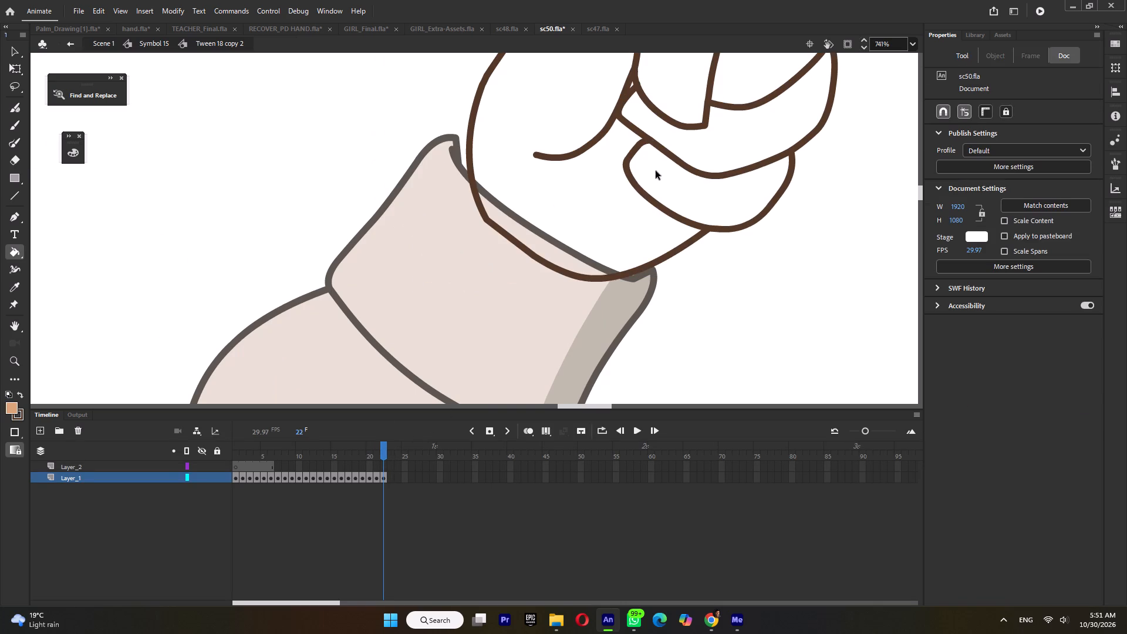
pyautogui.keyDown('ctrl'); pyautogui.doubleClick(637, 190); pyautogui.keyUp('ctrl')
pyautogui.keyDown('ctrl'); pyautogui.doubleClick(640, 191); pyautogui.keyUp('ctrl')
pyautogui.click(604, 214)
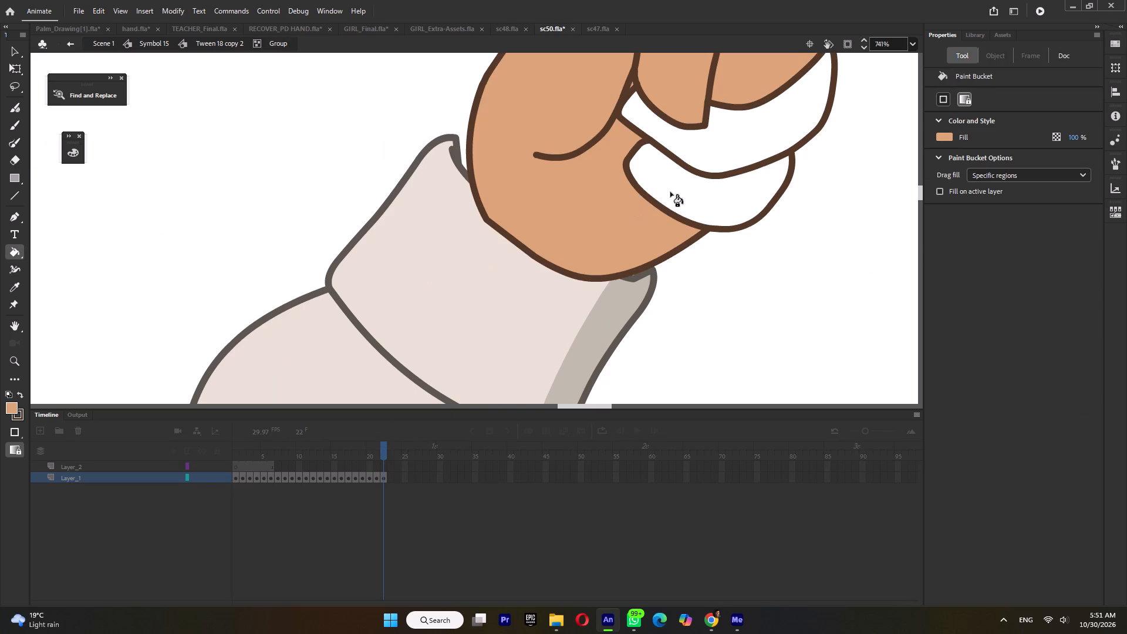
pyautogui.click(676, 189)
pyautogui.click(716, 134)
pyautogui.keyDown('ctrl'); pyautogui.scroll(-5, 726, 230); pyautogui.keyUp('ctrl')
pyautogui.keyDown('ctrl'); pyautogui.doubleClick(808, 210); pyautogui.keyUp('ctrl')
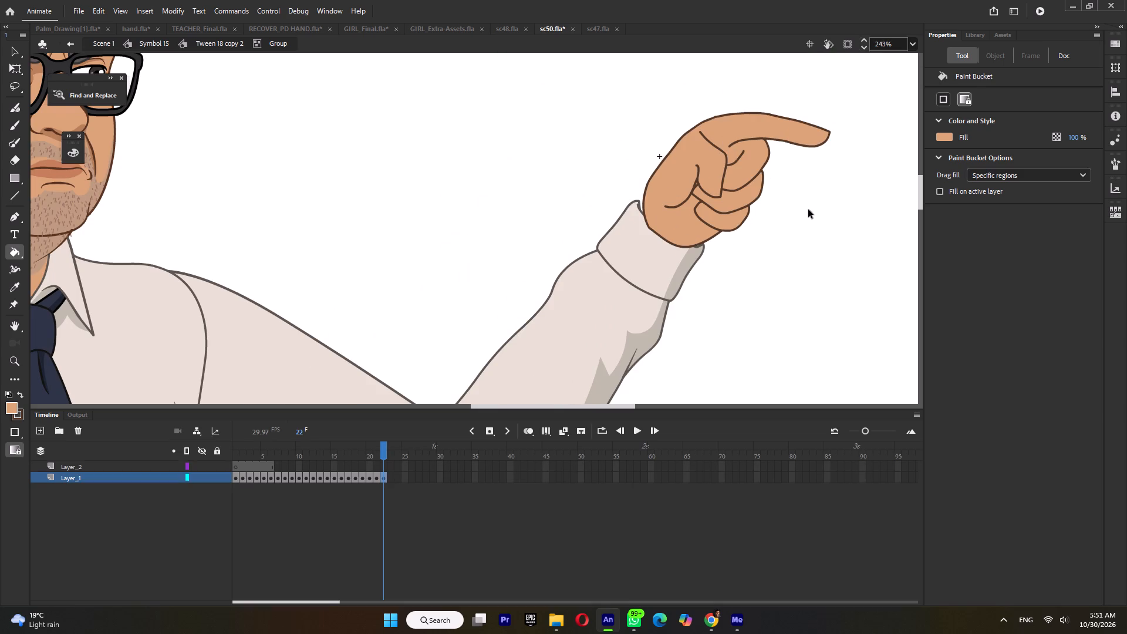
pyautogui.keyDown('ctrl'); pyautogui.doubleClick(840, 195); pyautogui.keyUp('ctrl')
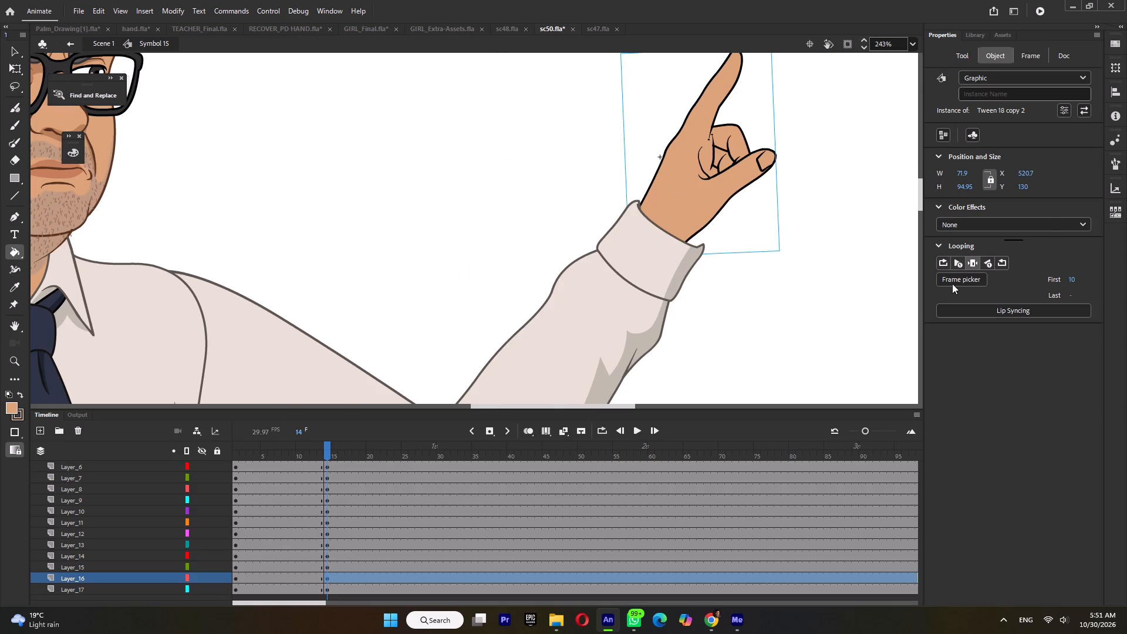
# Set the teacher's raised hand at frame 14 to display the new pointing hand, frame 22.
pyautogui.click(952, 284)
pyautogui.scroll(-5, 1000, 483)
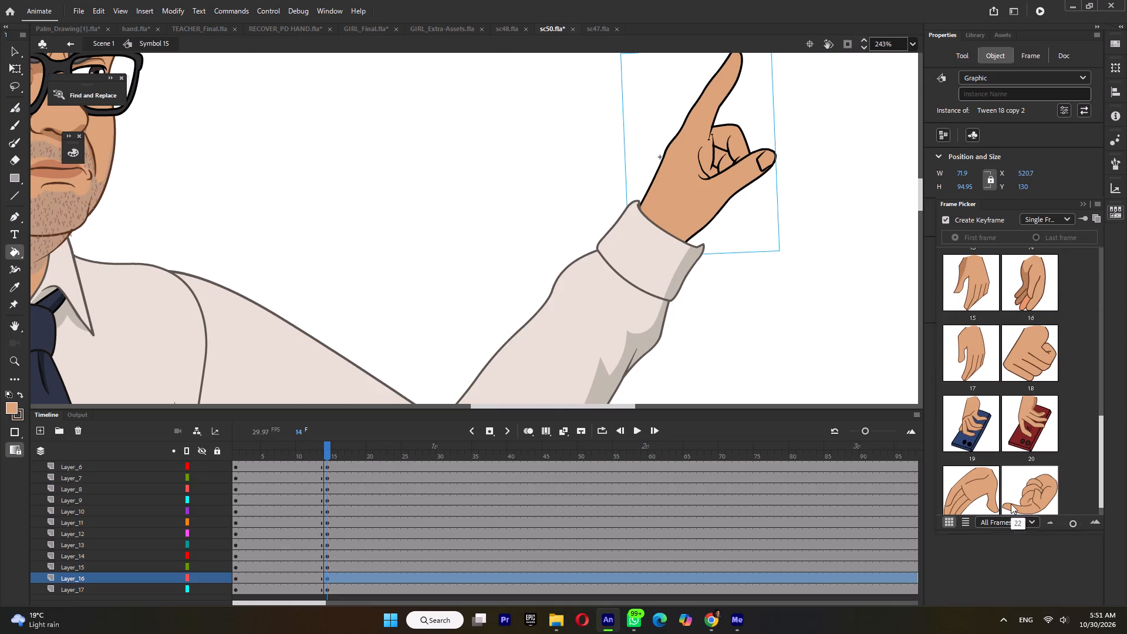
pyautogui.click(1011, 504)
pyautogui.keyDown('ctrl'); pyautogui.scroll(-13, 652, 191); pyautogui.keyUp('ctrl')
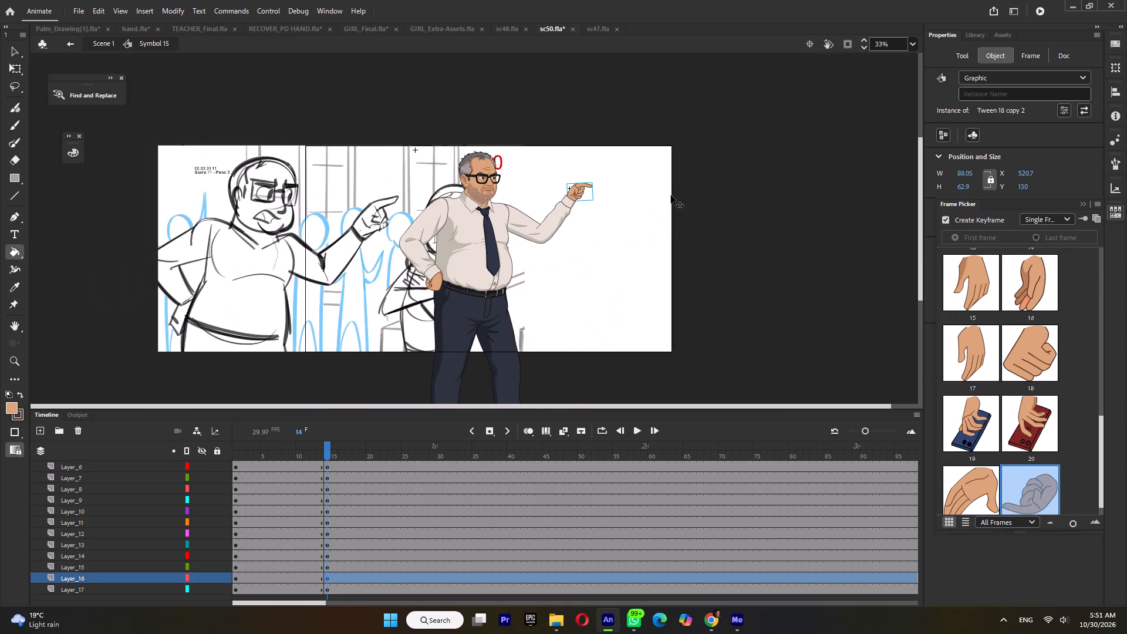
# Rotate the teacher's whole outstretched arm and hand slightly downward around the shoulder, then return to Scene 1 and check the pose change.
pyautogui.click(17, 66)
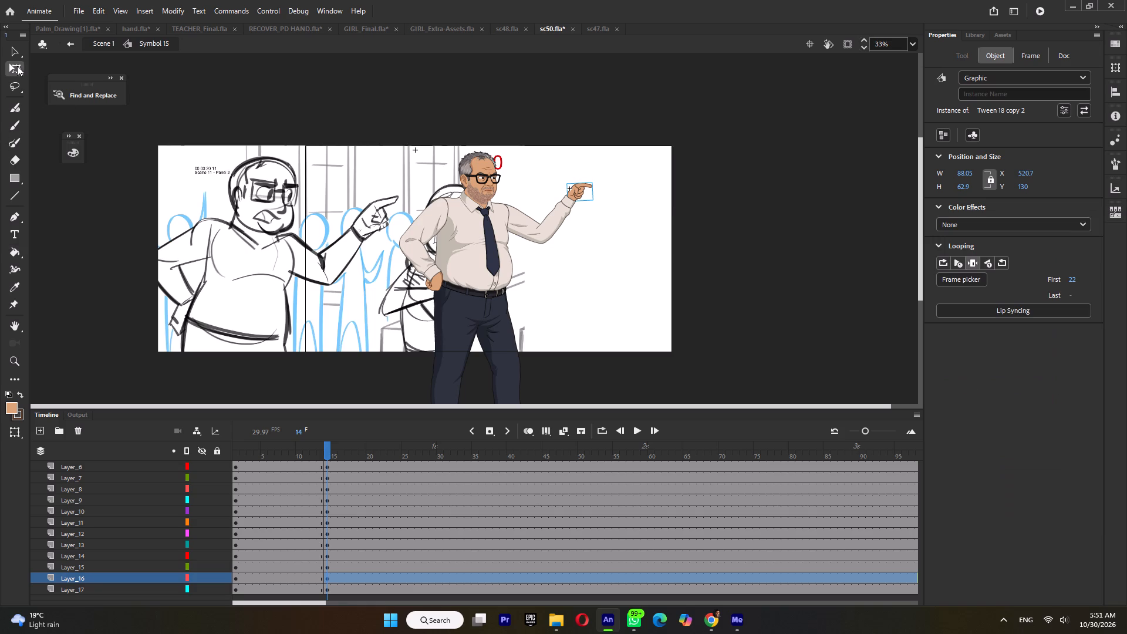
pyautogui.moveTo(620, 170); pyautogui.dragTo(554, 247)
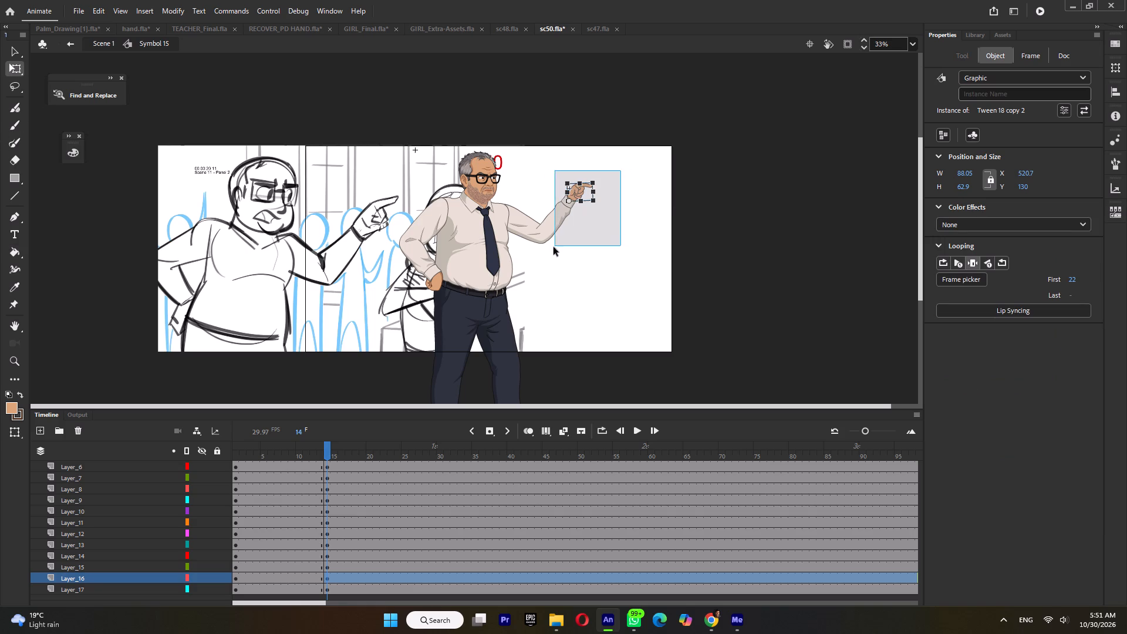
pyautogui.moveTo(554, 247); pyautogui.dragTo(538, 260)
pyautogui.moveTo(543, 220); pyautogui.dragTo(502, 213)
pyautogui.moveTo(600, 187); pyautogui.dragTo(599, 204)
pyautogui.click(307, 452)
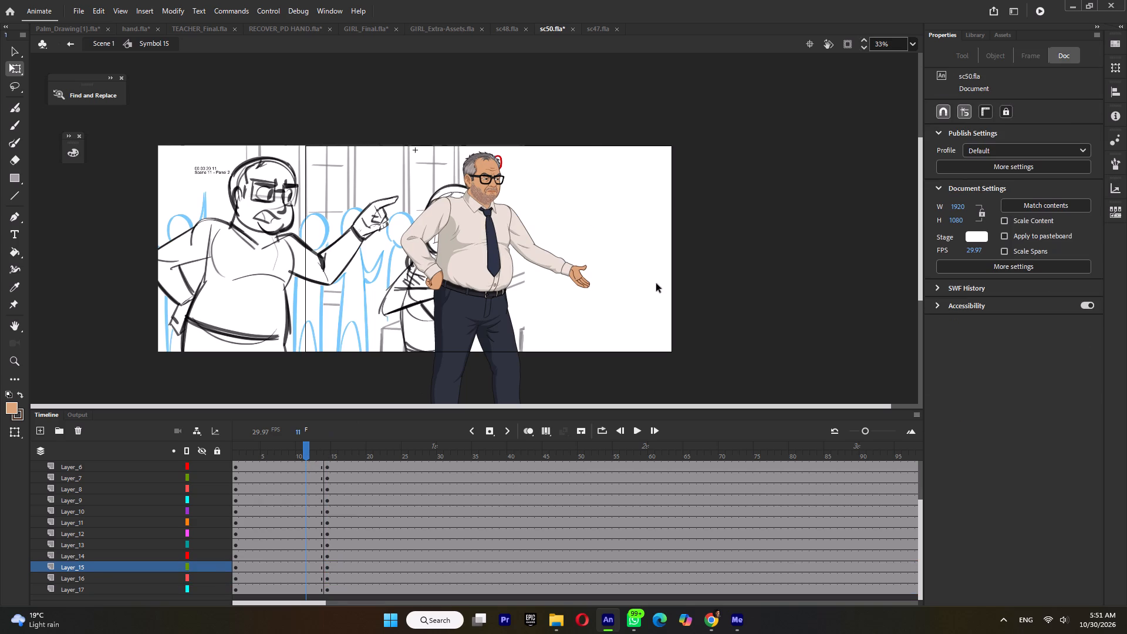
pyautogui.doubleClick(656, 284)
pyautogui.moveTo(292, 447); pyautogui.dragTo(352, 463)
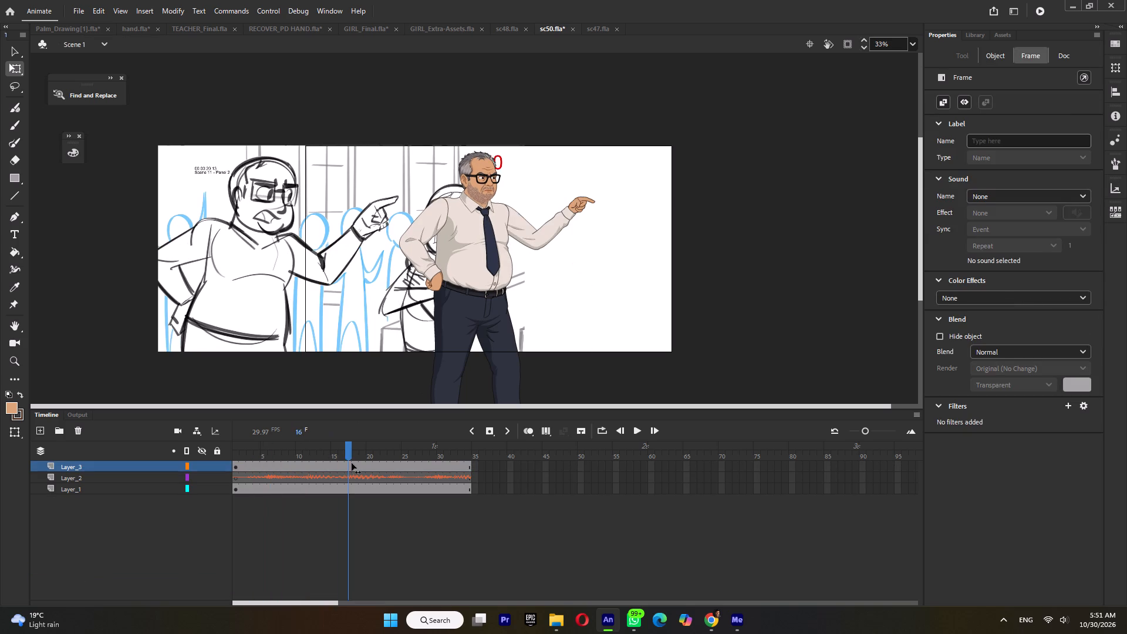
# Review the pose change in Scene 1, then inside the teacher symbol at frame 15 rotate the upper body and thighs slightly clockwise around the knee.
pyautogui.moveTo(352, 463); pyautogui.dragTo(305, 478)
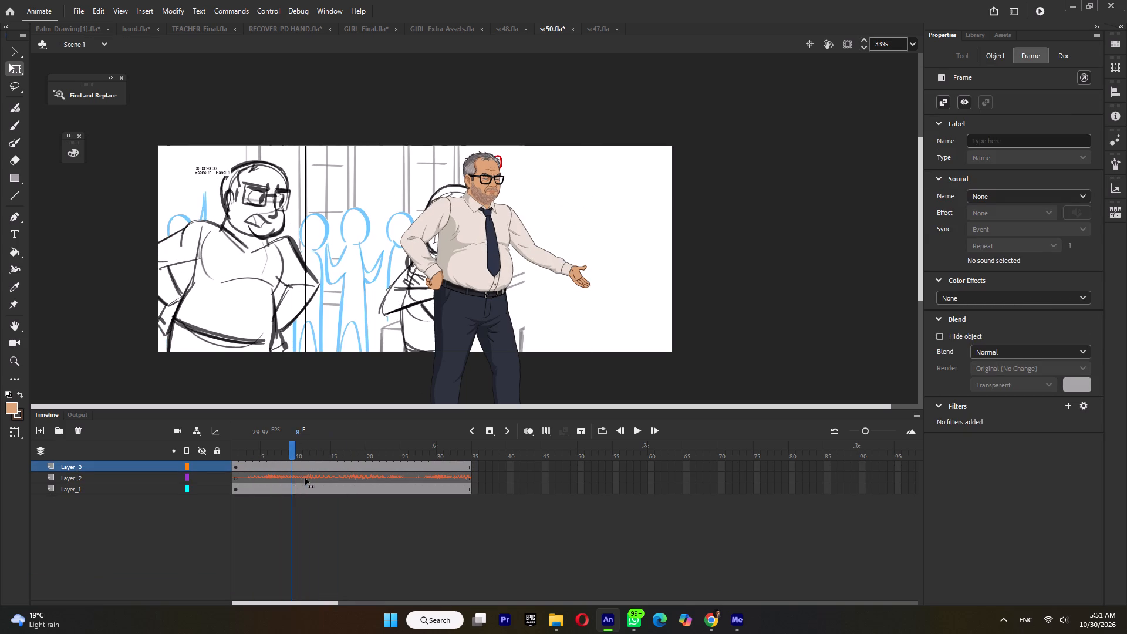
pyautogui.moveTo(305, 478); pyautogui.dragTo(253, 483)
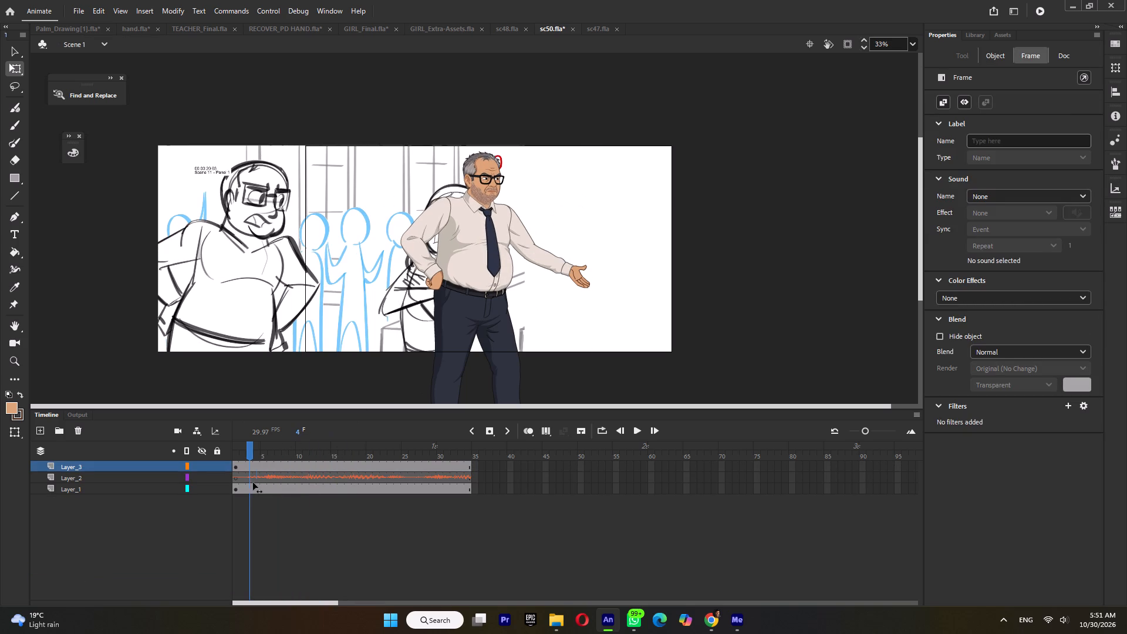
pyautogui.moveTo(253, 483); pyautogui.dragTo(315, 482)
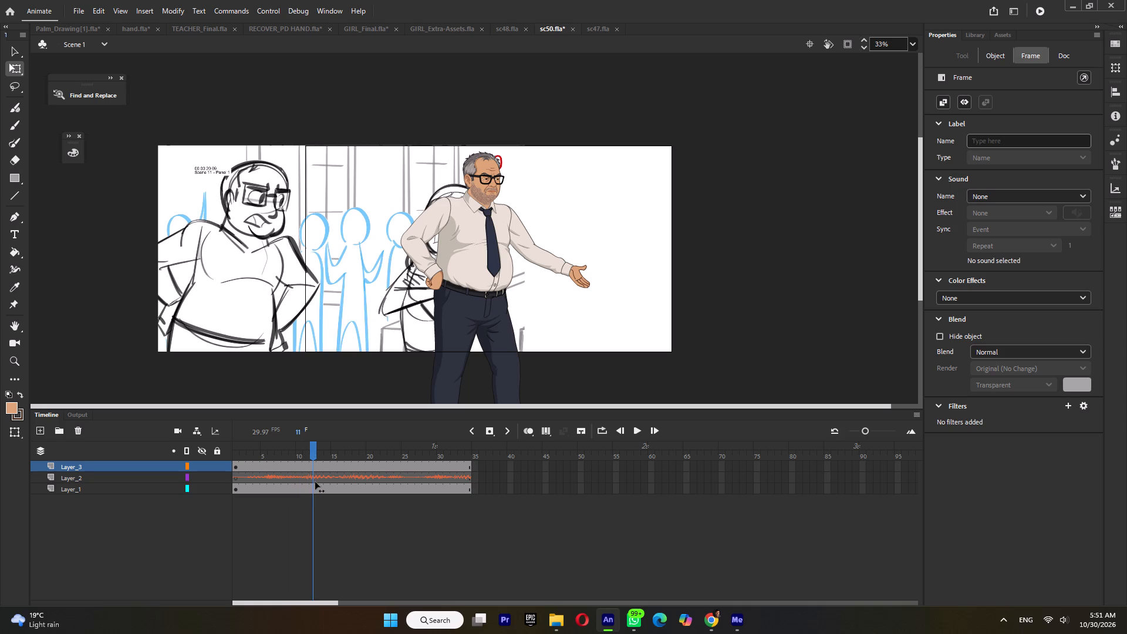
pyautogui.moveTo(315, 482); pyautogui.dragTo(334, 481)
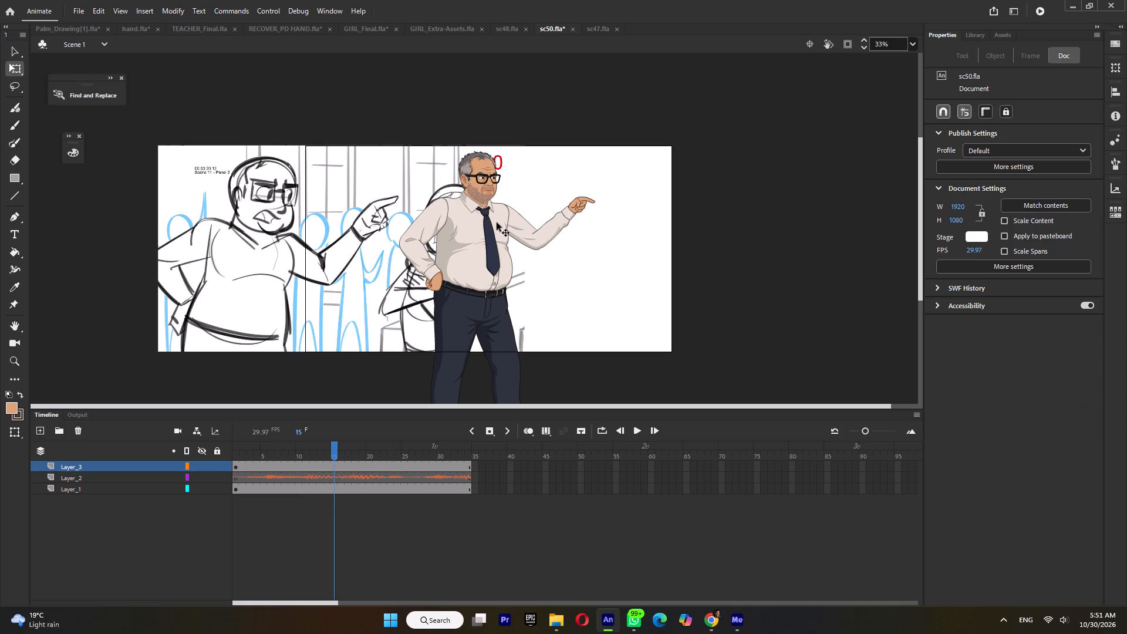
pyautogui.doubleClick(493, 247)
pyautogui.click(308, 453)
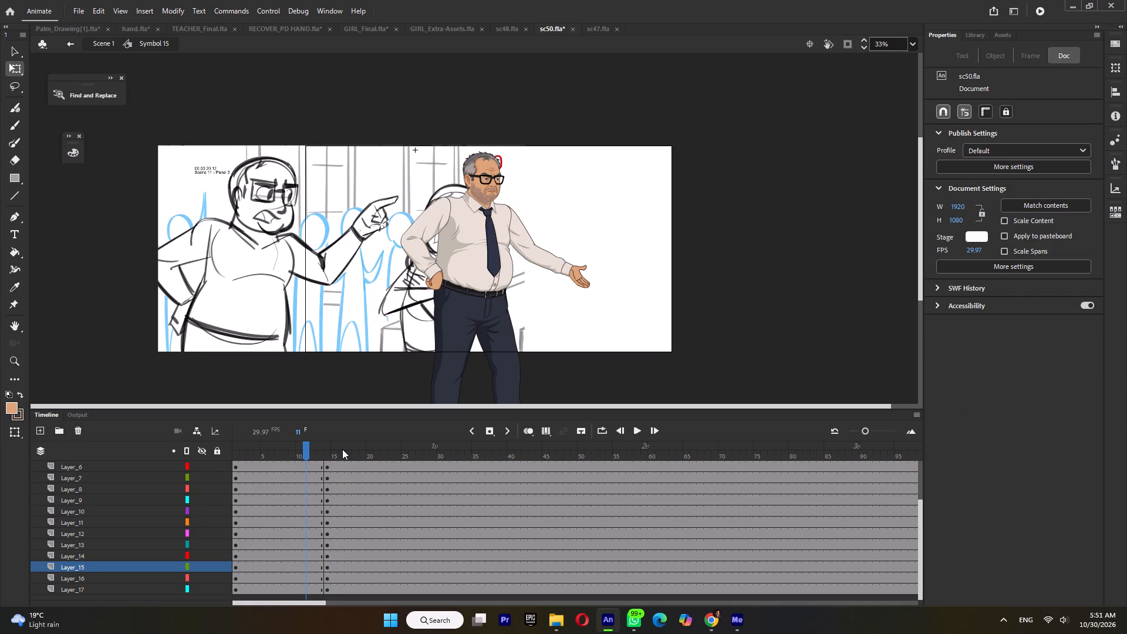
pyautogui.click(335, 451)
pyautogui.moveTo(387, 166); pyautogui.dragTo(556, 309)
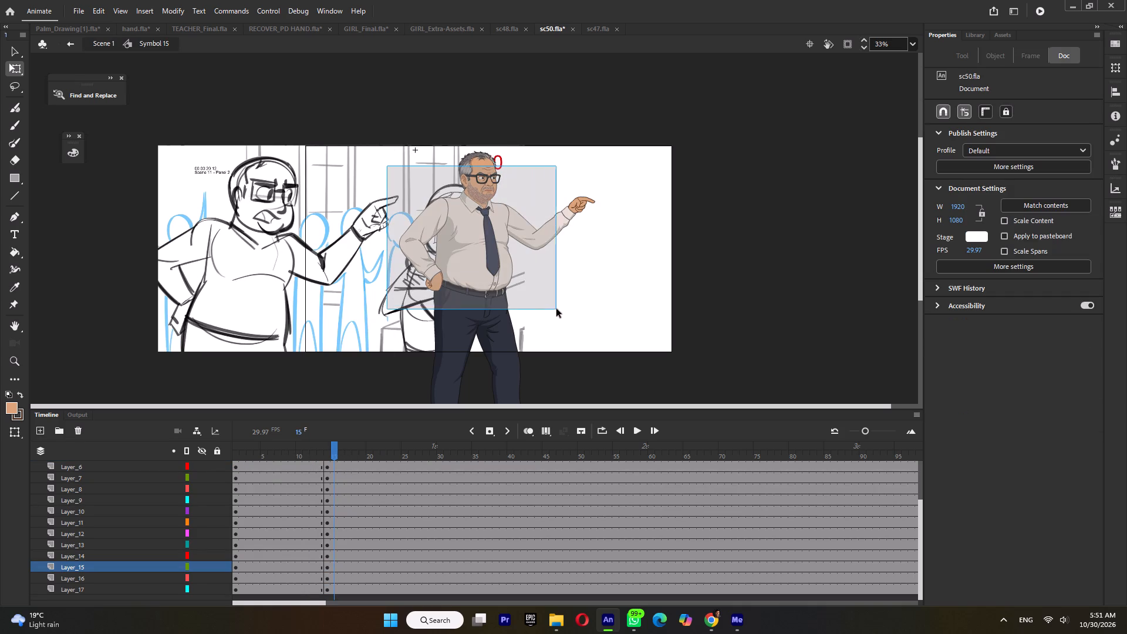
pyautogui.moveTo(556, 309); pyautogui.dragTo(571, 340)
pyautogui.moveTo(496, 271); pyautogui.dragTo(447, 376)
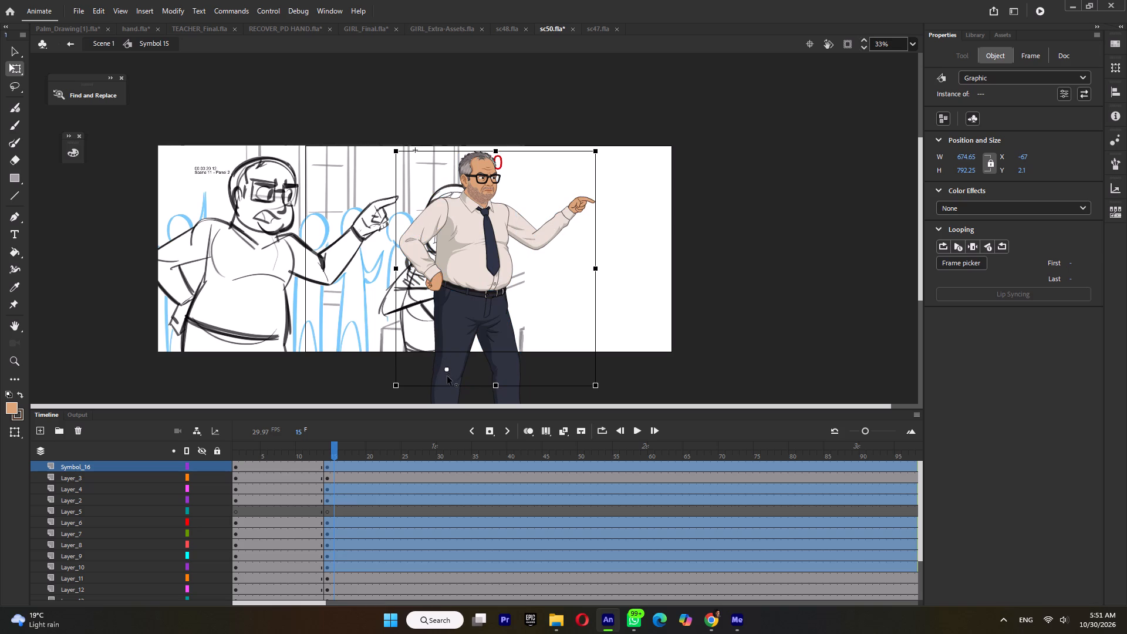
pyautogui.moveTo(447, 376); pyautogui.dragTo(448, 372)
pyautogui.moveTo(604, 151); pyautogui.dragTo(618, 154)
pyautogui.click(595, 326)
# Rotate the teacher's front thigh slightly outward at the hip to suit the leaning pointing pose, comparing with the earlier pose.
pyautogui.click(513, 365)
pyautogui.moveTo(534, 375); pyautogui.dragTo(542, 375)
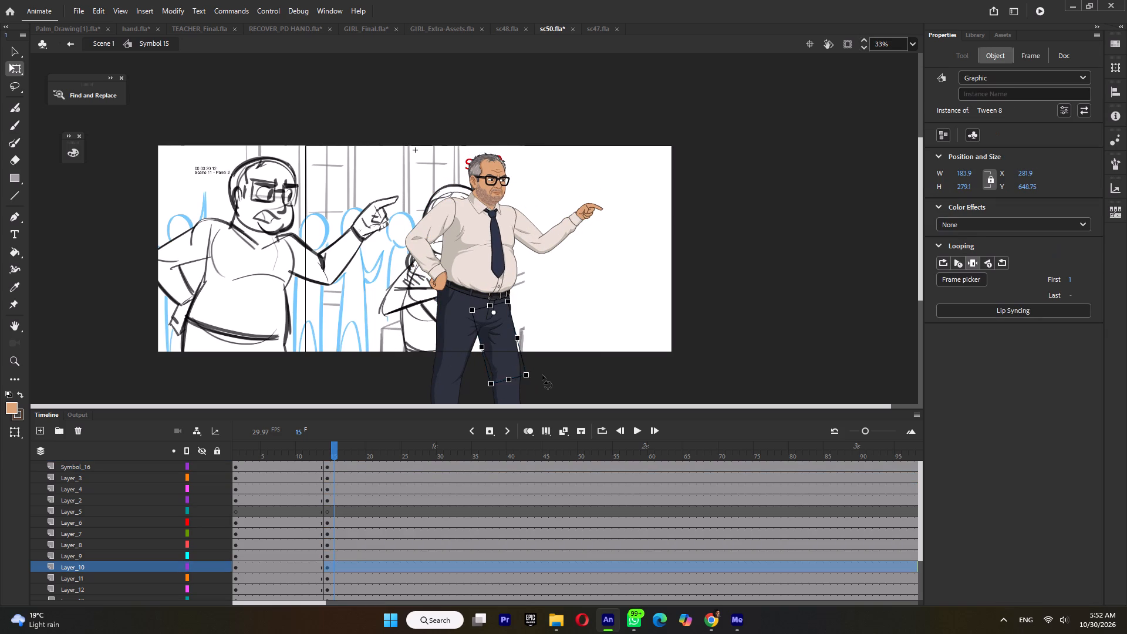
pyautogui.moveTo(542, 375); pyautogui.dragTo(539, 376)
pyautogui.click(305, 453)
pyautogui.click(334, 451)
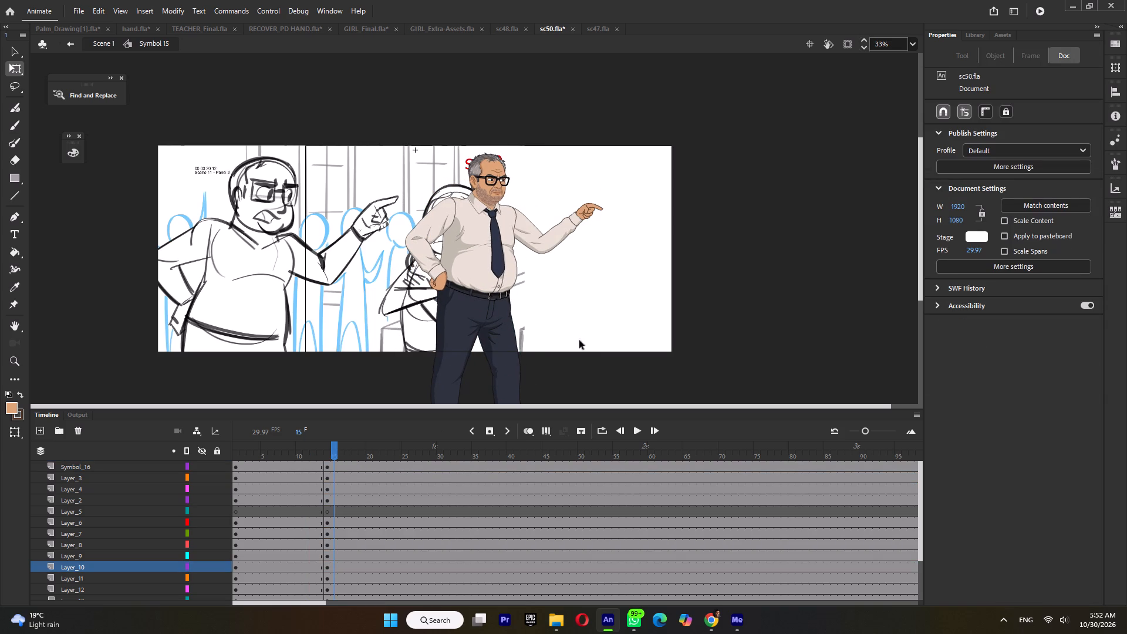
pyautogui.click(513, 345)
pyautogui.moveTo(531, 383); pyautogui.dragTo(540, 383)
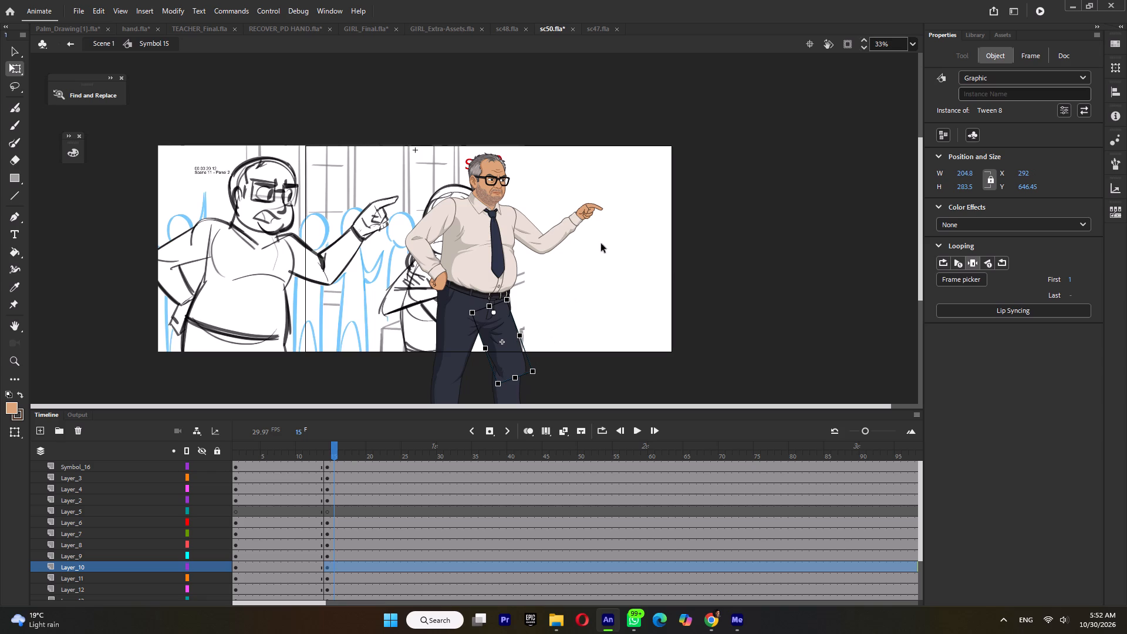
# Raise the whole pointing arm slightly around the shoulder, then raise the forearm and hand a little more around the elbow.
pyautogui.moveTo(625, 176); pyautogui.dragTo(538, 262)
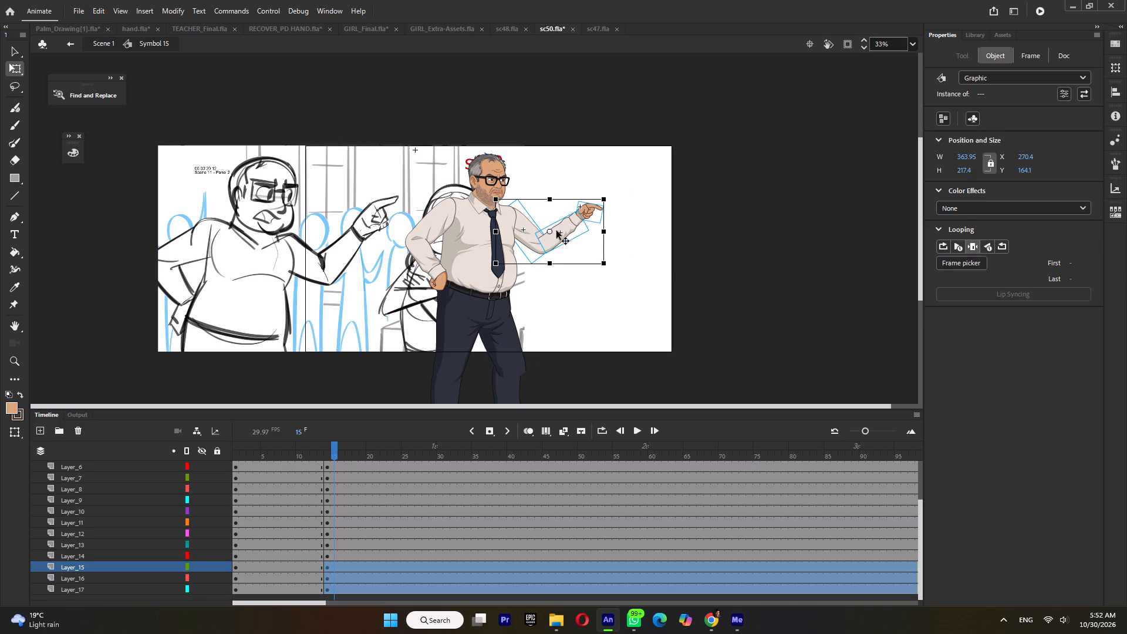
pyautogui.moveTo(549, 231); pyautogui.dragTo(509, 214)
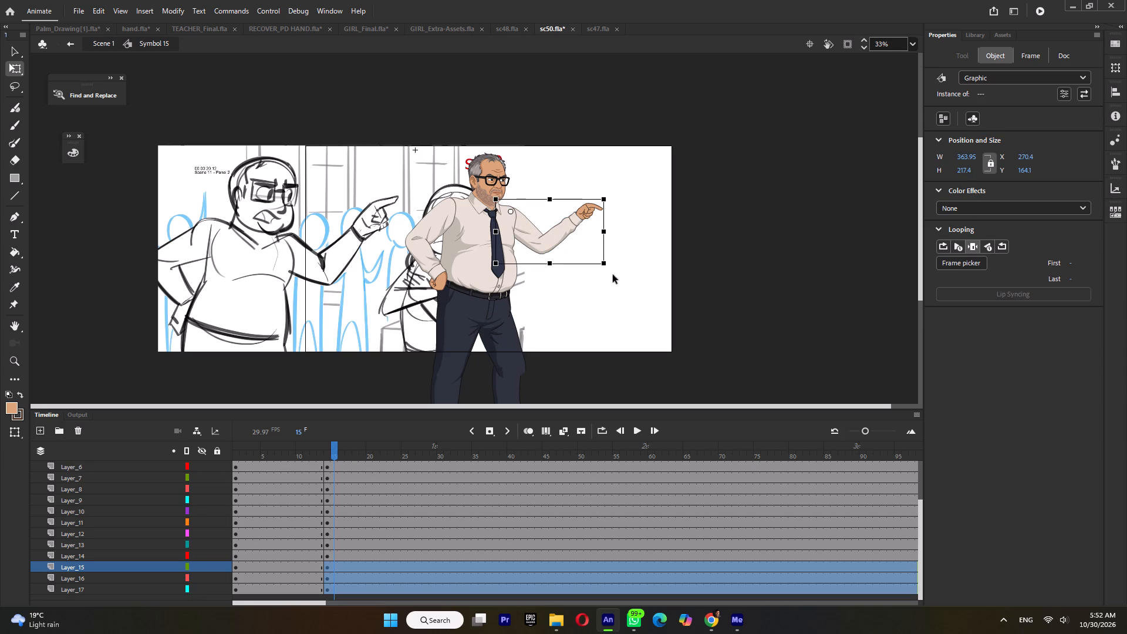
pyautogui.moveTo(605, 272); pyautogui.dragTo(618, 265)
pyautogui.moveTo(652, 166); pyautogui.dragTo(568, 247)
pyautogui.moveTo(569, 219); pyautogui.dragTo(545, 240)
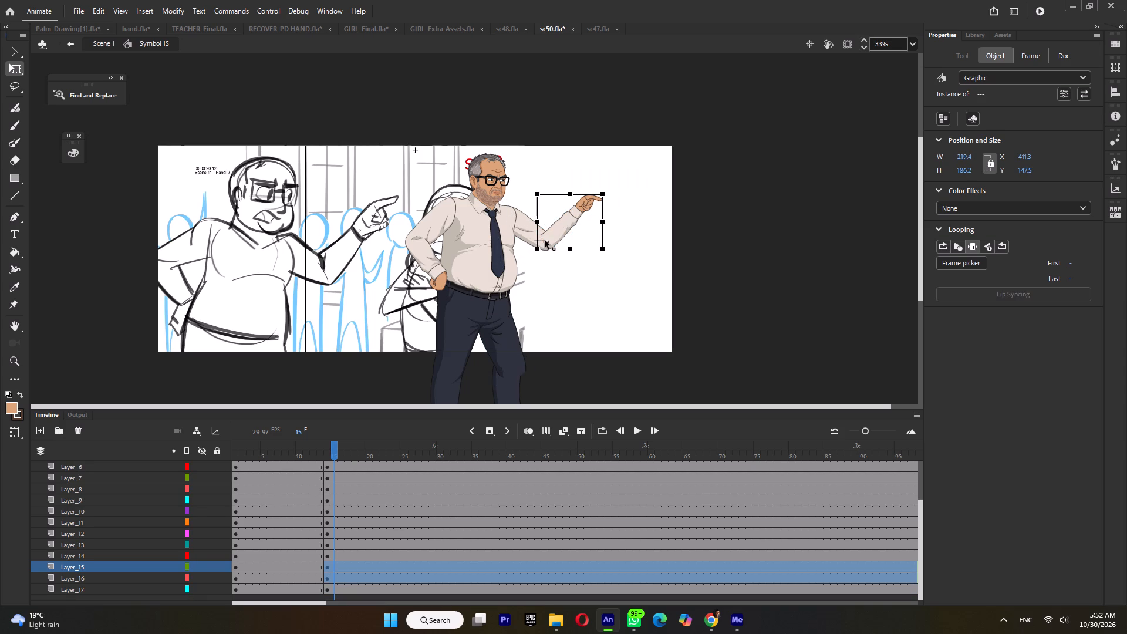
pyautogui.moveTo(545, 240); pyautogui.dragTo(546, 239)
pyautogui.moveTo(610, 193); pyautogui.dragTo(605, 181)
# Tilt the teacher's head slightly clockwise at the neck in the pointing pose and compare it with the first pose back to frame 1.
pyautogui.click(492, 172)
pyautogui.keyDown('ctrl'); pyautogui.scroll(7, 527, 160); pyautogui.keyUp('ctrl')
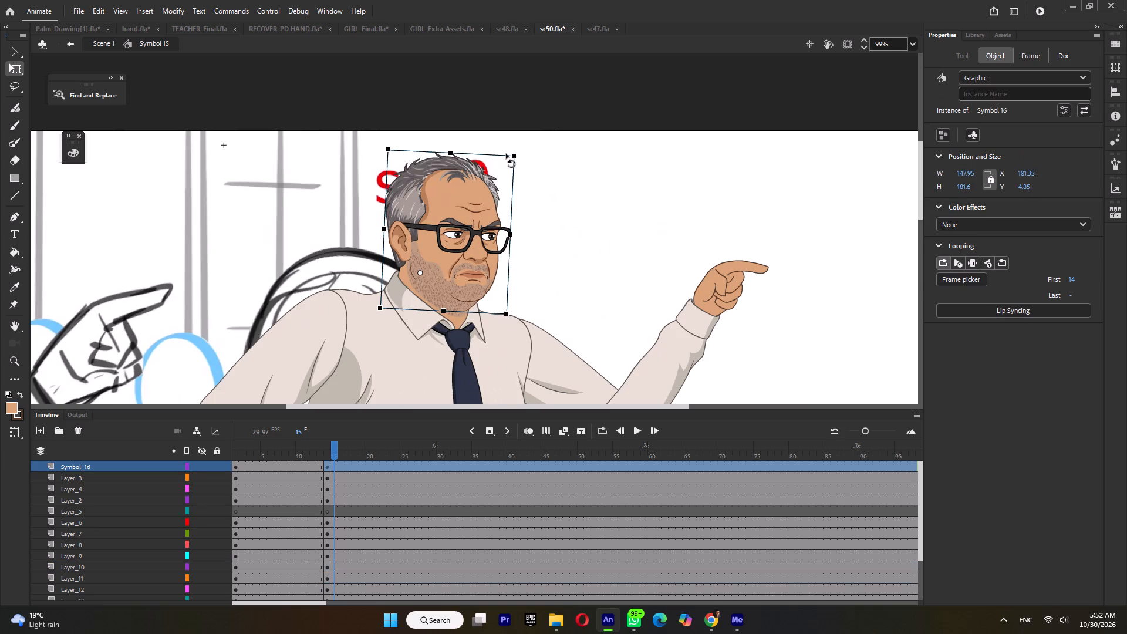
pyautogui.moveTo(521, 151); pyautogui.dragTo(530, 154)
pyautogui.keyDown('ctrl'); pyautogui.scroll(-5, 530, 154); pyautogui.keyUp('ctrl')
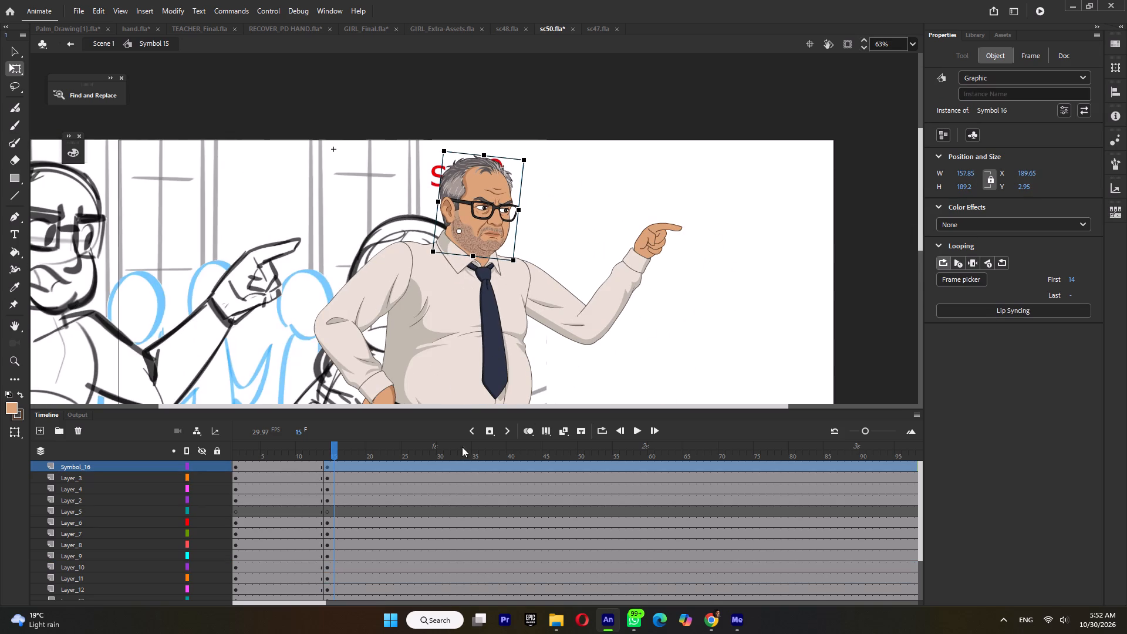
pyautogui.click(301, 454)
pyautogui.click(340, 452)
pyautogui.keyDown('ctrl'); pyautogui.scroll(-4, 440, 254); pyautogui.keyUp('ctrl')
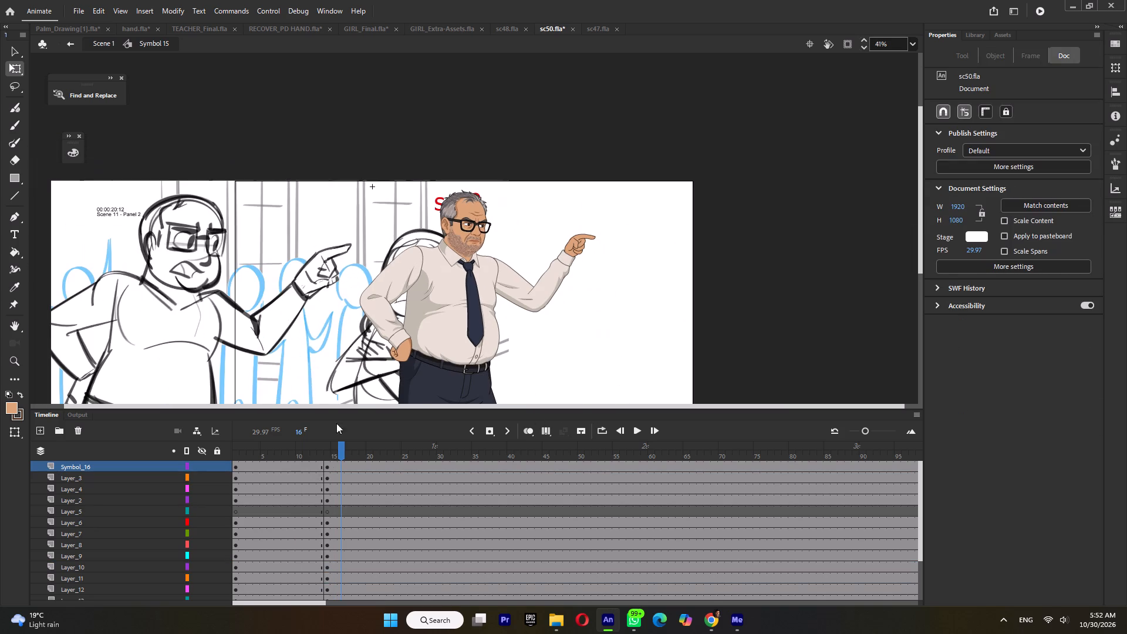
pyautogui.moveTo(295, 448); pyautogui.dragTo(160, 467)
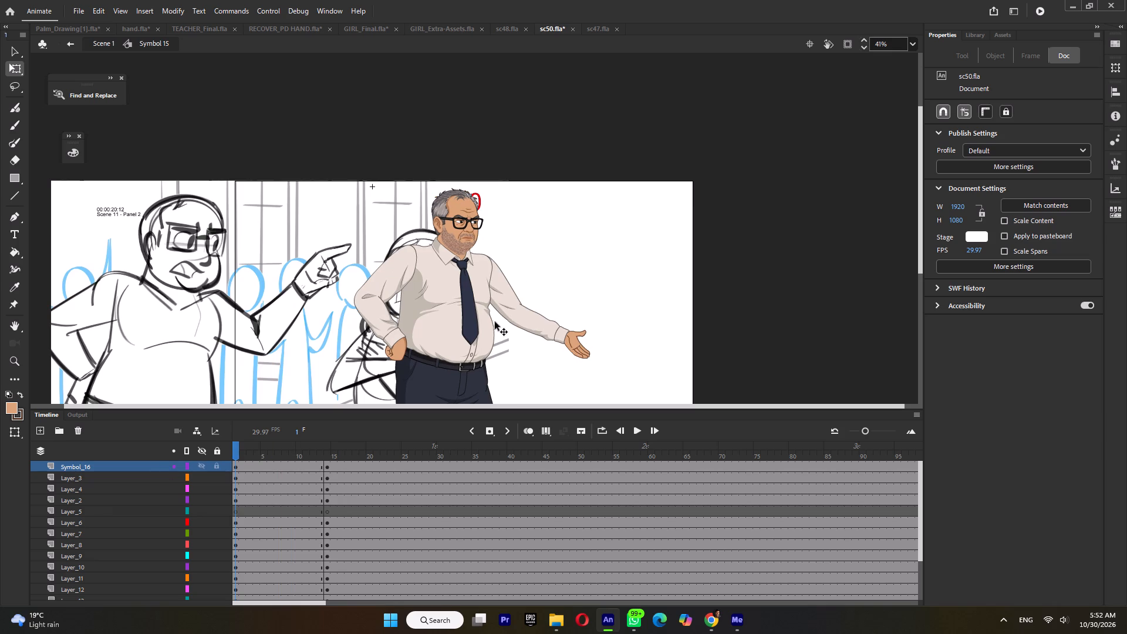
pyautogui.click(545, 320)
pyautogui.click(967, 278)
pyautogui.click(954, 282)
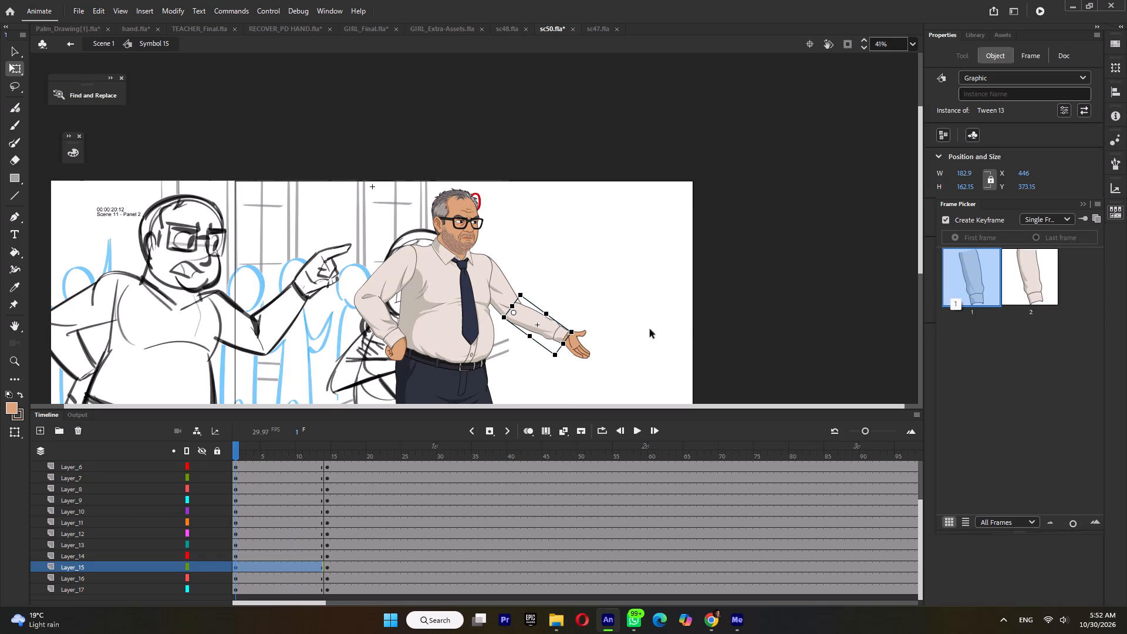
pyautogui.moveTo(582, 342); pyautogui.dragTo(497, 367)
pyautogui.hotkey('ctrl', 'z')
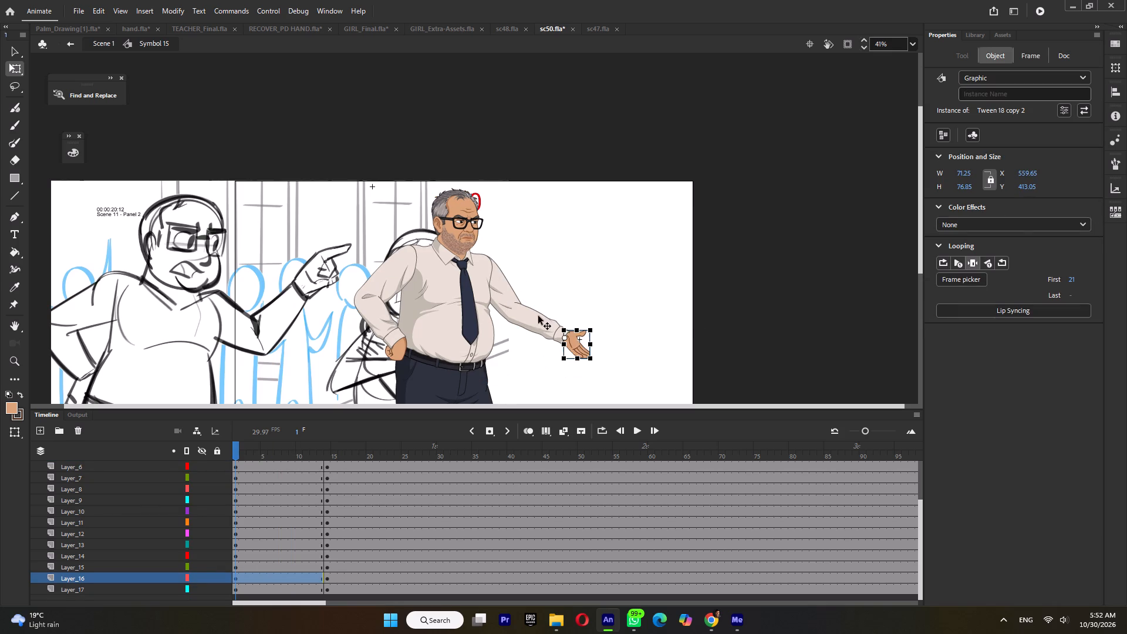
# At frame 1, bend the teacher's outstretched arm toward the hip by swinging the forearm inward, rotating the arm slightly outward and shortening the forearm.
pyautogui.click(538, 316)
pyautogui.moveTo(575, 335); pyautogui.dragTo(489, 356)
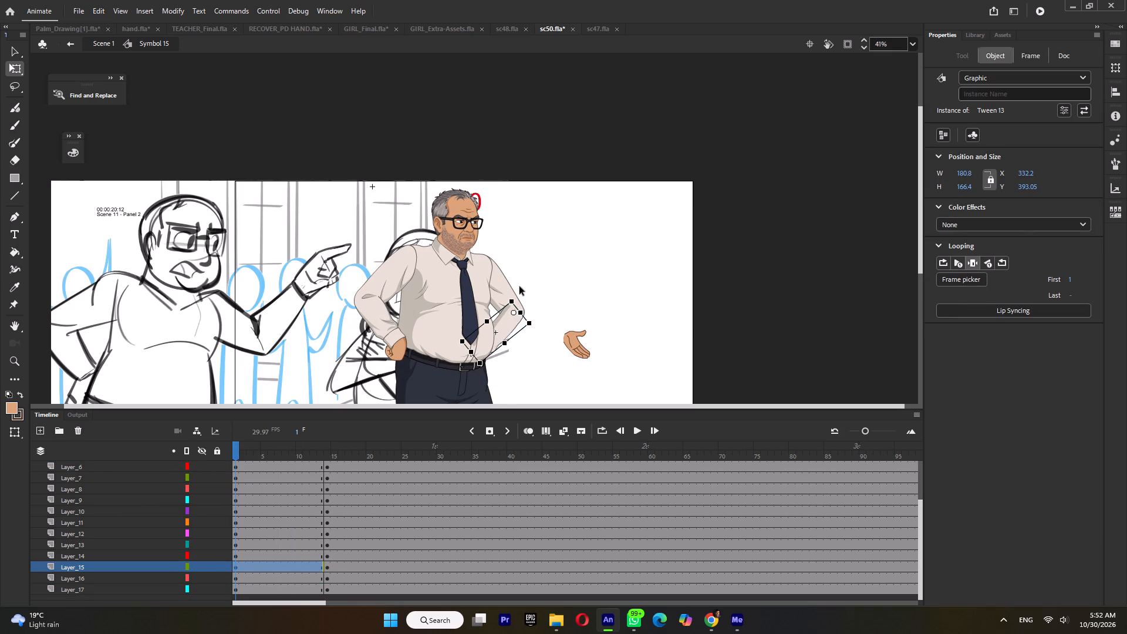
pyautogui.keyDown('shift'); pyautogui.click(506, 284); pyautogui.keyUp('shift')
pyautogui.moveTo(496, 306); pyautogui.dragTo(487, 266)
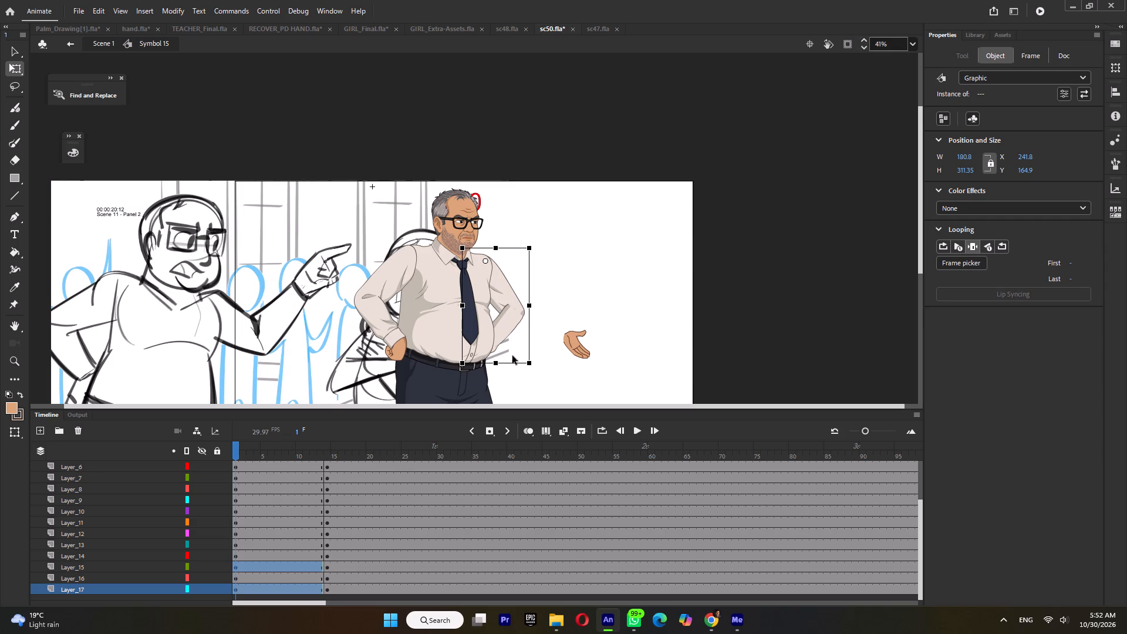
pyautogui.moveTo(530, 369); pyautogui.dragTo(545, 368)
pyautogui.click(562, 329)
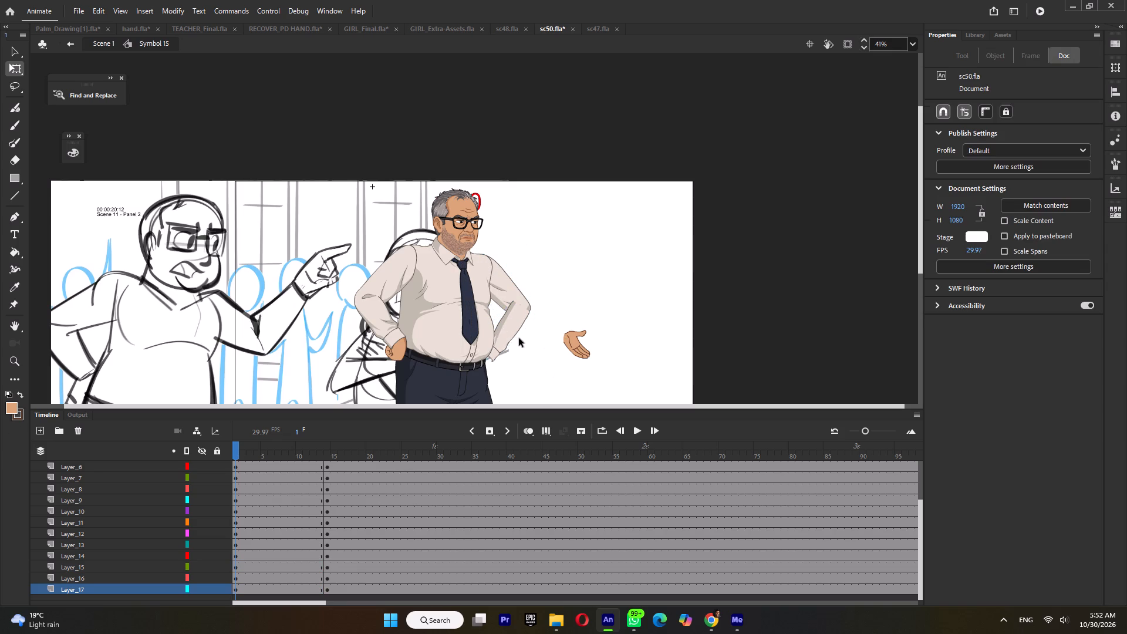
pyautogui.click(511, 334)
pyautogui.keyDown('ctrl'); pyautogui.scroll(5, 511, 334); pyautogui.keyUp('ctrl')
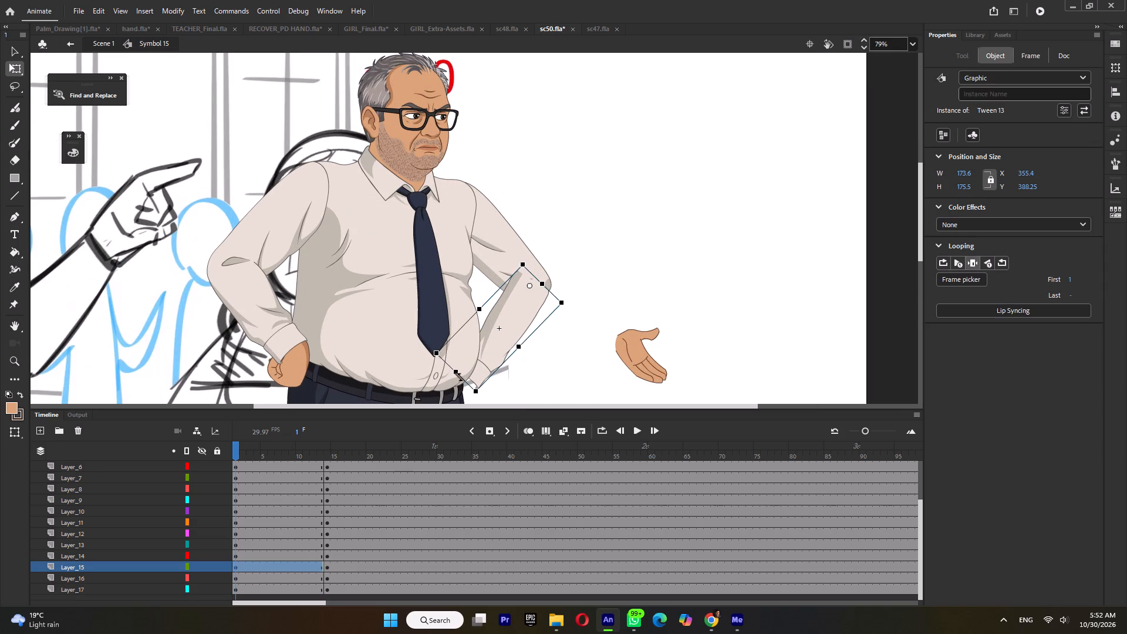
pyautogui.moveTo(454, 373); pyautogui.dragTo(461, 363)
# Inside the forearm symbol's drawing group, sample the light shirt colour and fill over the grey shading along the forearm and cuff.
pyautogui.doubleClick(519, 316)
pyautogui.keyDown('ctrl'); pyautogui.scroll(4, 517, 300); pyautogui.keyUp('ctrl')
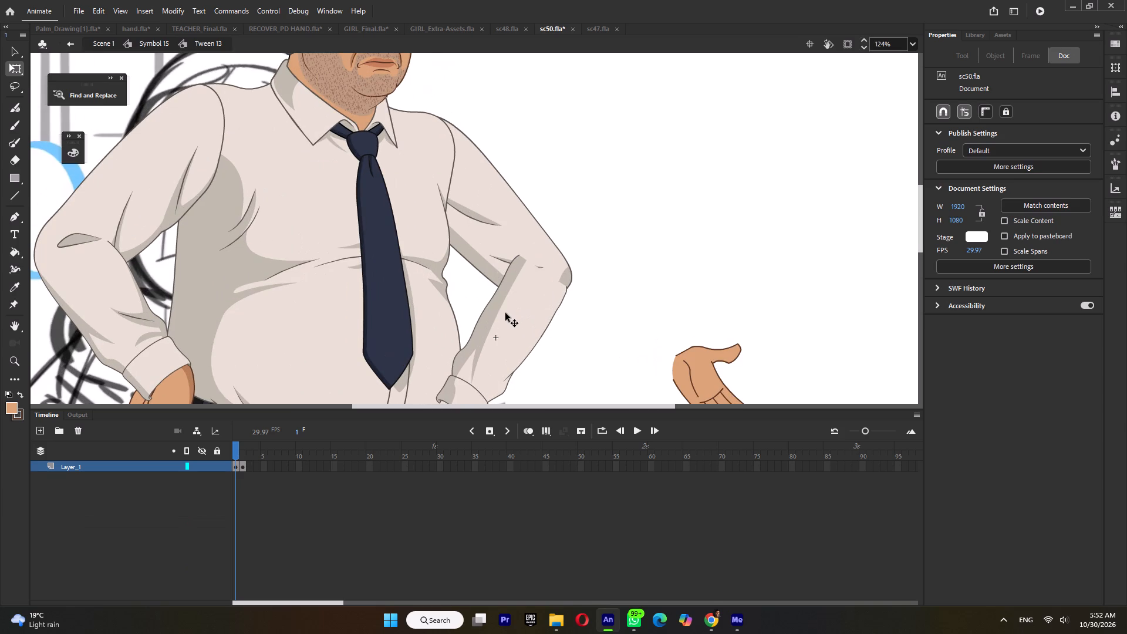
pyautogui.press('i')
pyautogui.click(510, 321)
pyautogui.keyDown('ctrl'); pyautogui.doubleClick(491, 309); pyautogui.keyUp('ctrl')
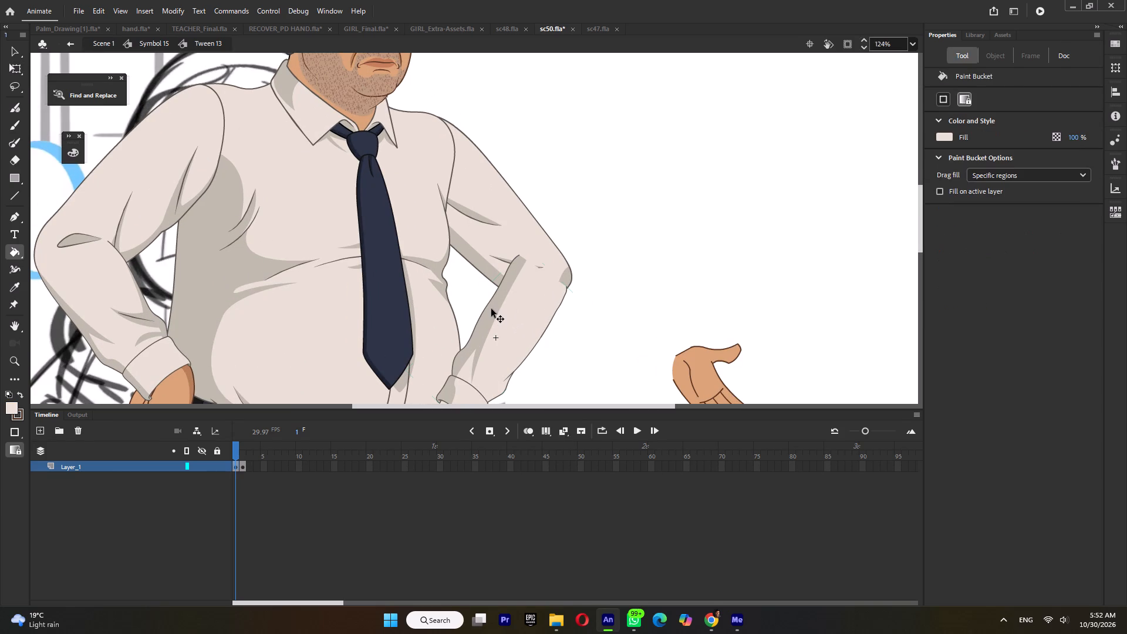
pyautogui.click(492, 318)
pyautogui.keyDown('ctrl'); pyautogui.click(589, 258); pyautogui.keyUp('ctrl')
pyautogui.click(445, 391)
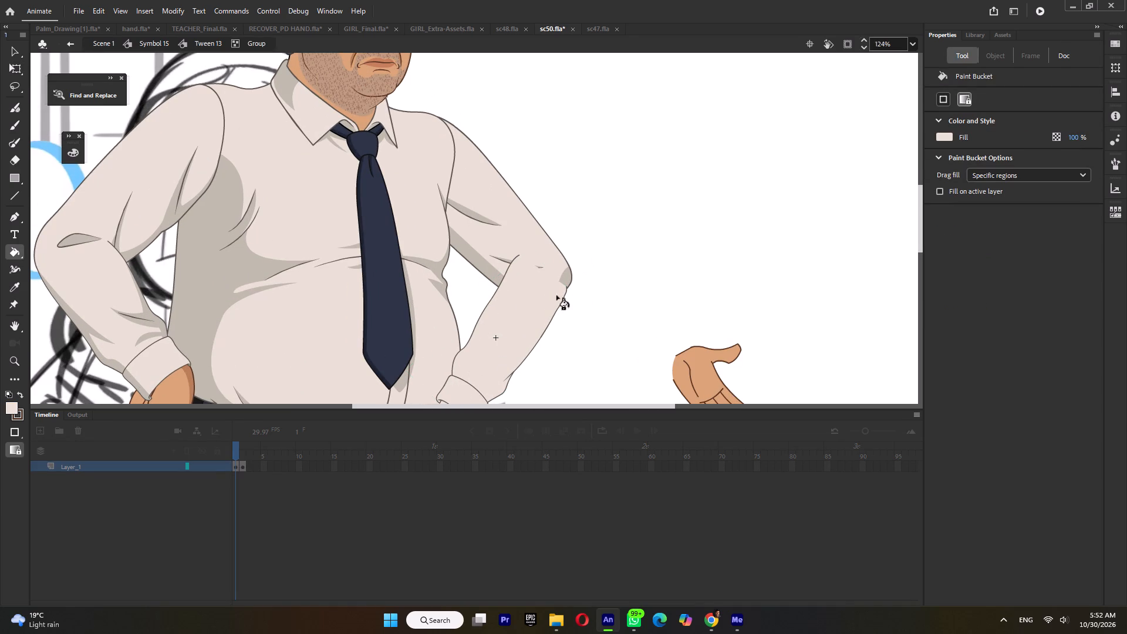
# Reshape the forearm outline at the elbow, moving its inner and outer corners to meet the upper sleeve and adjusting the outer edge.
pyautogui.keyDown('ctrl'); pyautogui.scroll(2, 517, 257); pyautogui.keyUp('ctrl')
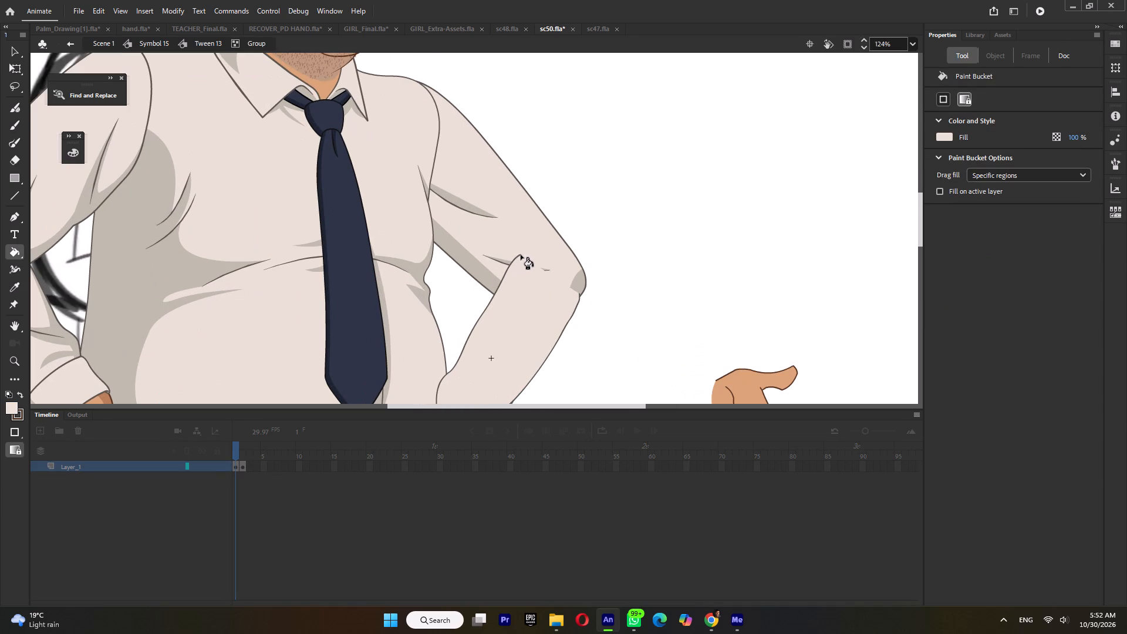
pyautogui.click(14, 69)
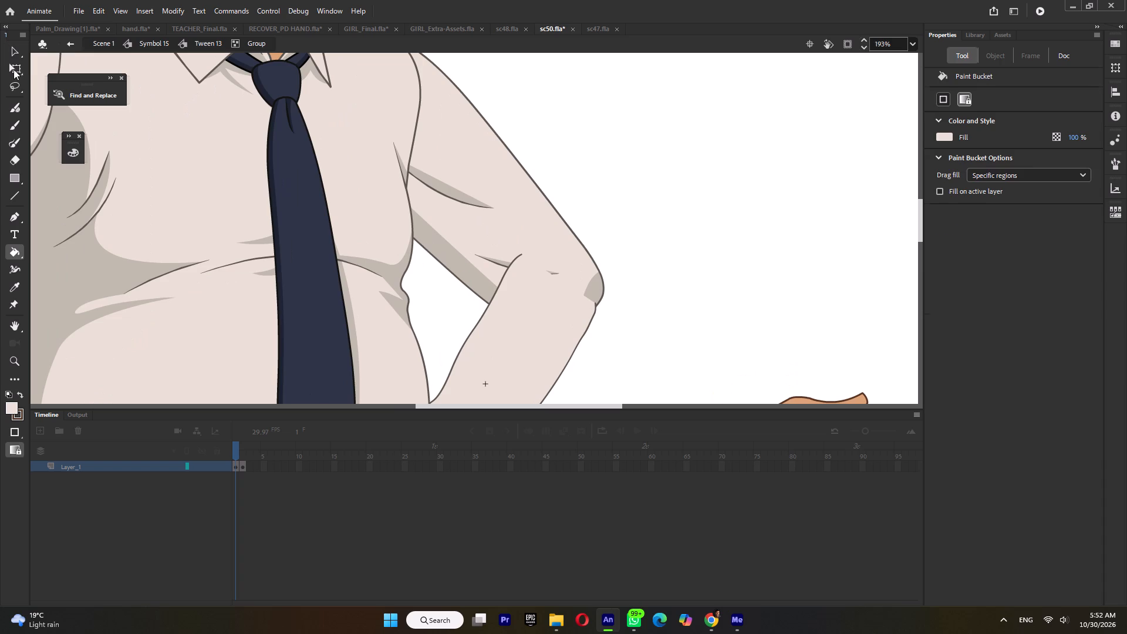
pyautogui.click(497, 232)
pyautogui.moveTo(519, 254); pyautogui.dragTo(506, 270)
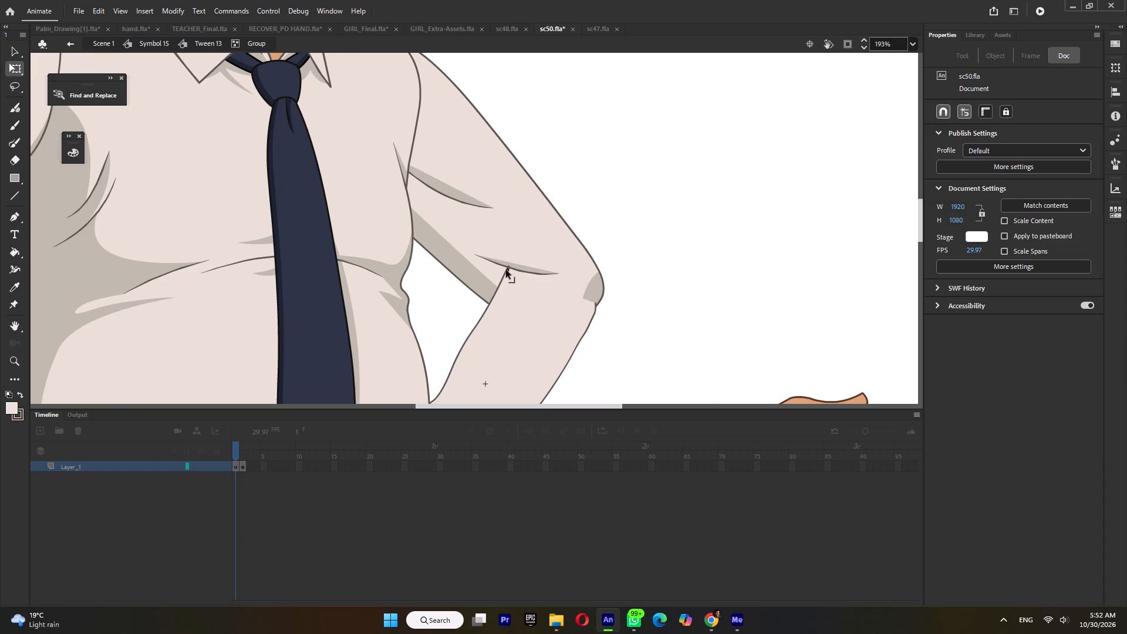
pyautogui.moveTo(506, 270); pyautogui.dragTo(504, 275)
pyautogui.moveTo(594, 303); pyautogui.dragTo(600, 299)
pyautogui.click(579, 340)
pyautogui.click(591, 321)
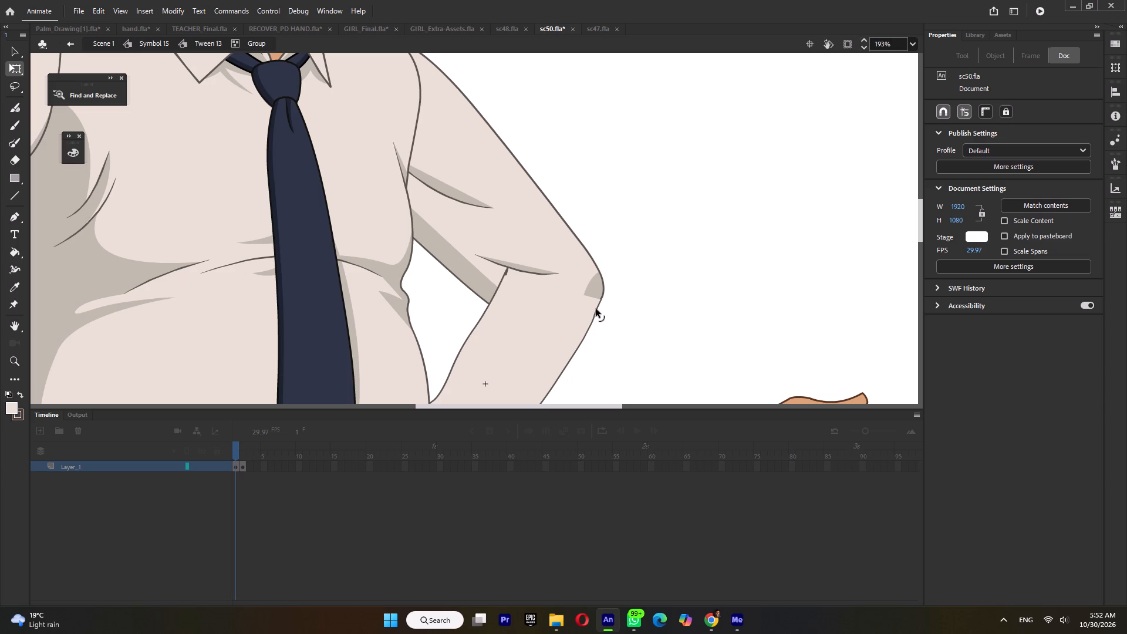
pyautogui.click(596, 309)
# Select the forearm's outer outline stroke between elbow and cuff and smoothen it.
pyautogui.scroll(-2, 611, 259)
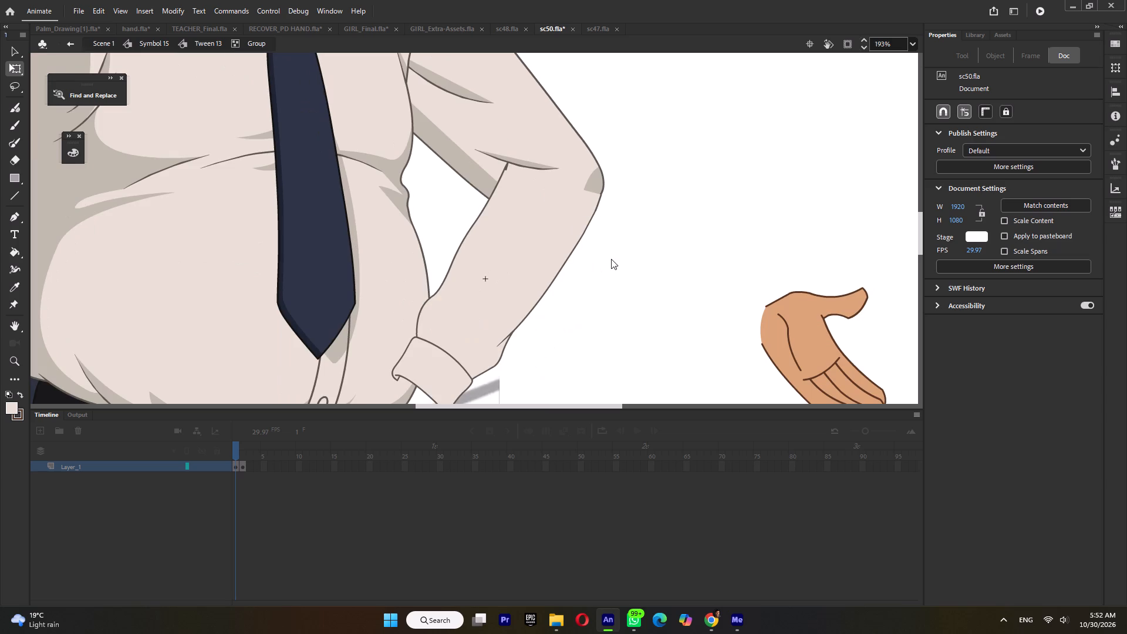
pyautogui.click(582, 132)
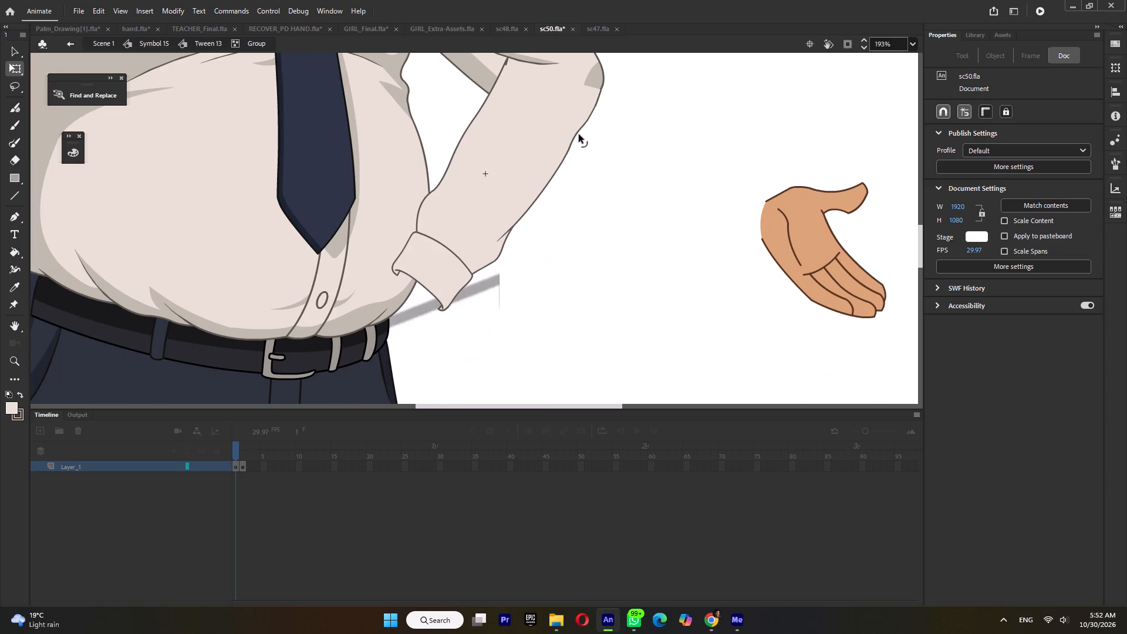
pyautogui.click(581, 134)
pyautogui.tripleClick(952, 345)
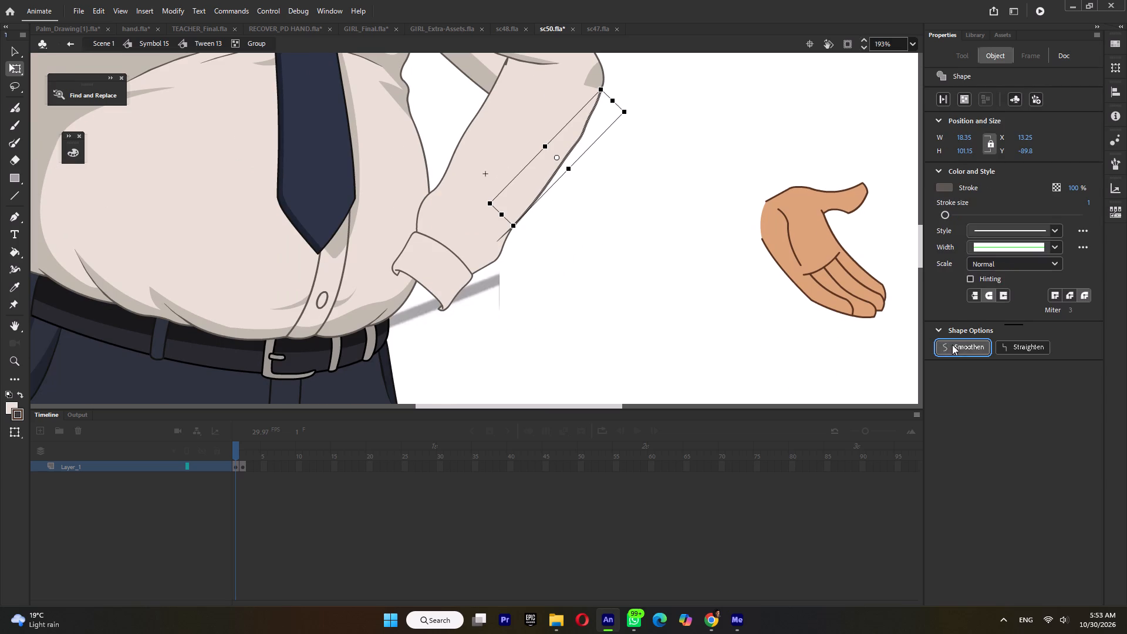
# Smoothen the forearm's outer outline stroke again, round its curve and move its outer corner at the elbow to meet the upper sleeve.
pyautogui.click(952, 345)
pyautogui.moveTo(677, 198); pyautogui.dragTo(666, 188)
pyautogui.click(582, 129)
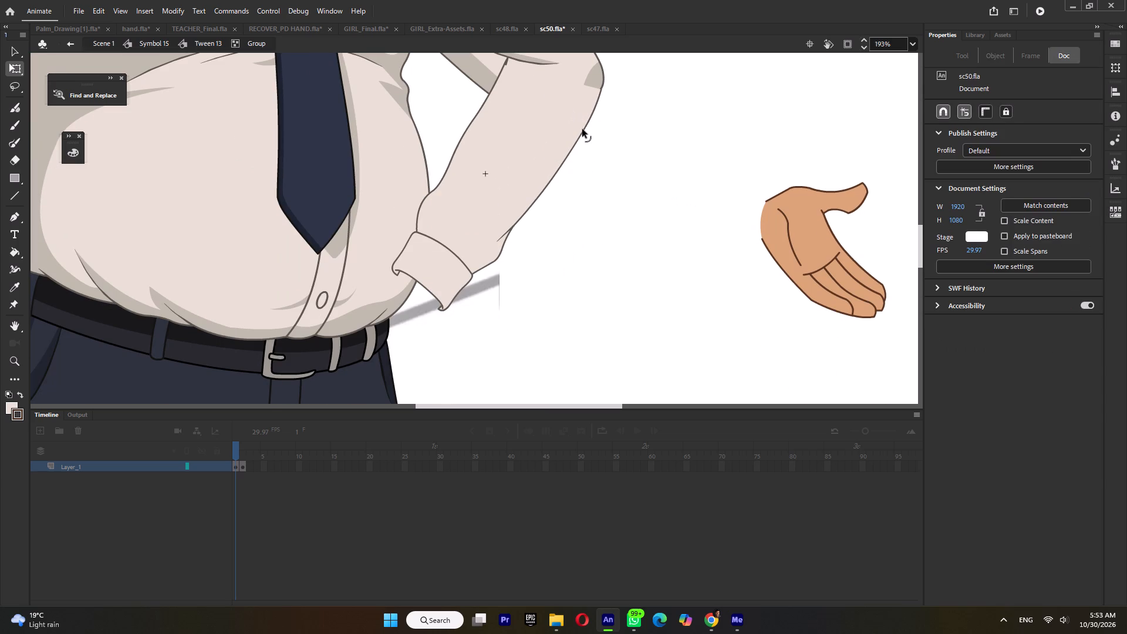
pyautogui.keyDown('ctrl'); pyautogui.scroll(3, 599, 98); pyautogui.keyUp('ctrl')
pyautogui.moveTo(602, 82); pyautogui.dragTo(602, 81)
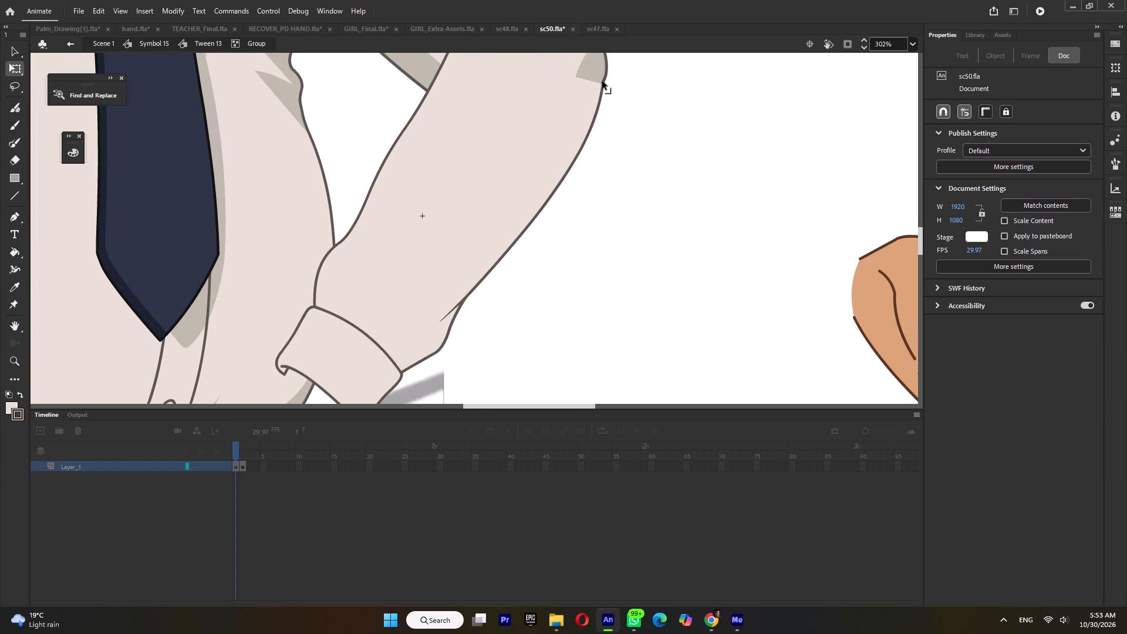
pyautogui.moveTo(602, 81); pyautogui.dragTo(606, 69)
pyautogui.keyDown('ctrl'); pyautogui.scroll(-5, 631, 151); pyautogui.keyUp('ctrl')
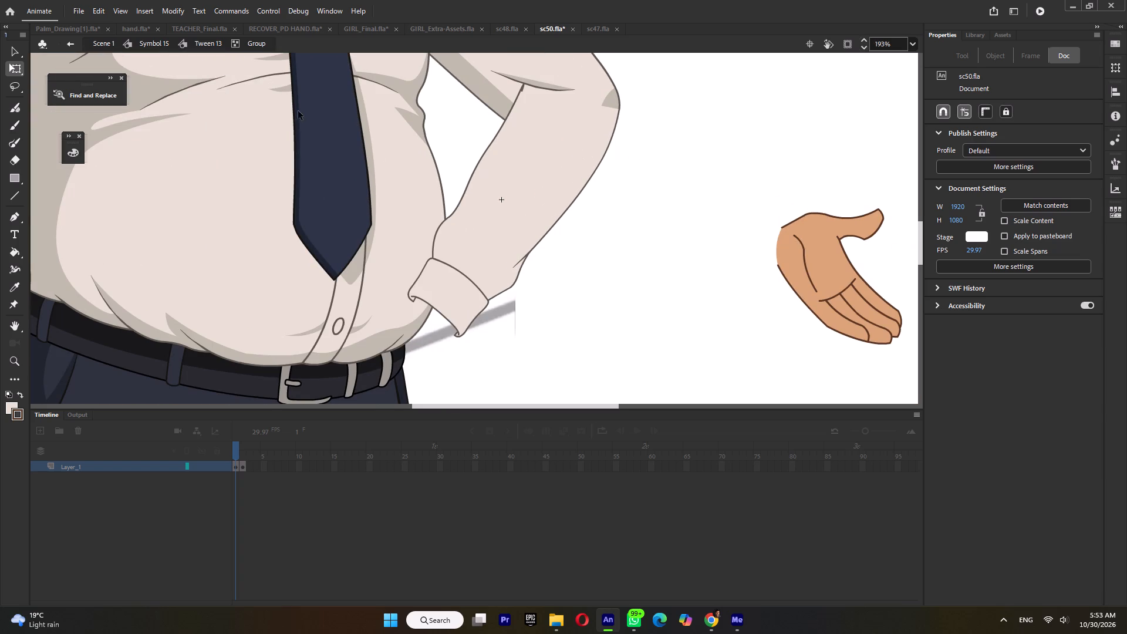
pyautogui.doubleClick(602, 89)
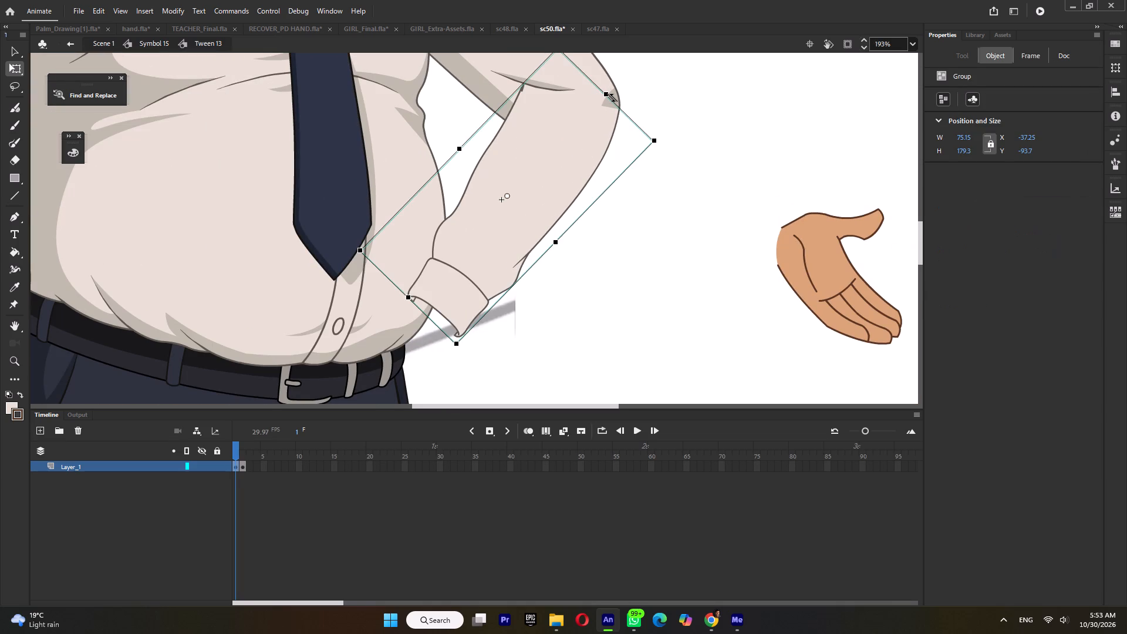
# Undo the forearm outline edits and the light fill, back to the original grey shading along the forearm and cuff.
pyautogui.hotkey('ctrl', 'z')
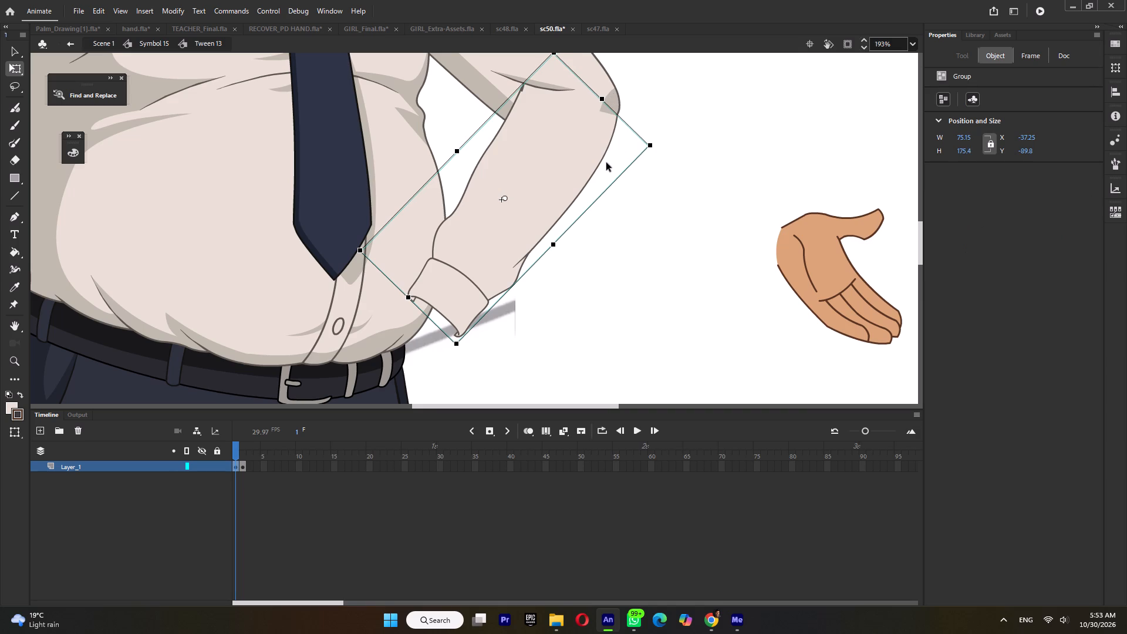
pyautogui.hotkey('ctrl', 'z')
pyautogui.hotkey('ctrl', 'z')
pyautogui.hotkey('ctrl', 'z')
pyautogui.hotkey('ctrl', 'z')
pyautogui.hotkey('ctrl', 'z')
pyautogui.hotkey('ctrl', 'z')
pyautogui.hotkey('ctrl', 'z')
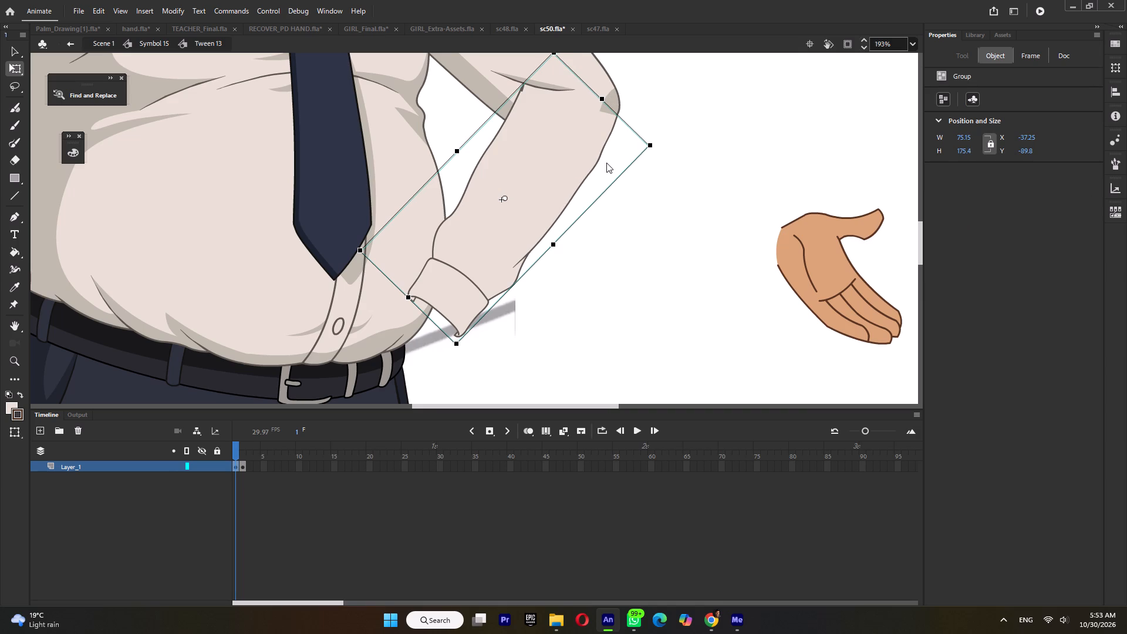
pyautogui.hotkey('ctrl', 'z')
pyautogui.hotkey('ctrl', 'z')
pyautogui.hotkey('ctrl', 'z')
pyautogui.hotkey('ctrl', 'z')
pyautogui.hotkey('ctrl', 'z')
pyautogui.hotkey('ctrl', 'z')
pyautogui.hotkey('ctrl', 'z')
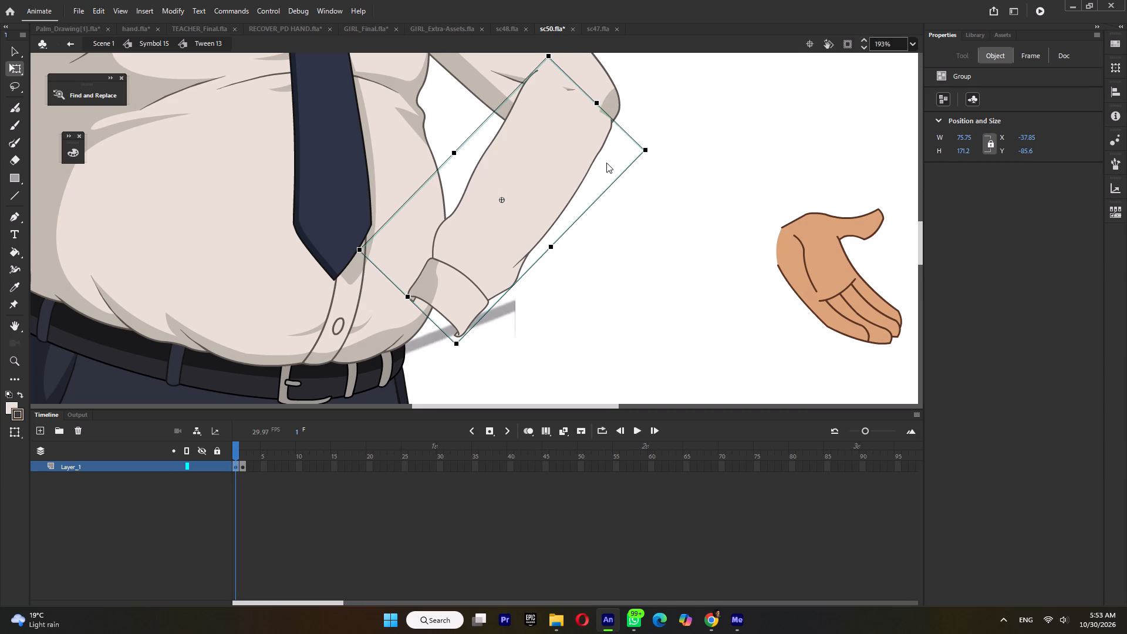
pyautogui.hotkey('ctrl', 'z')
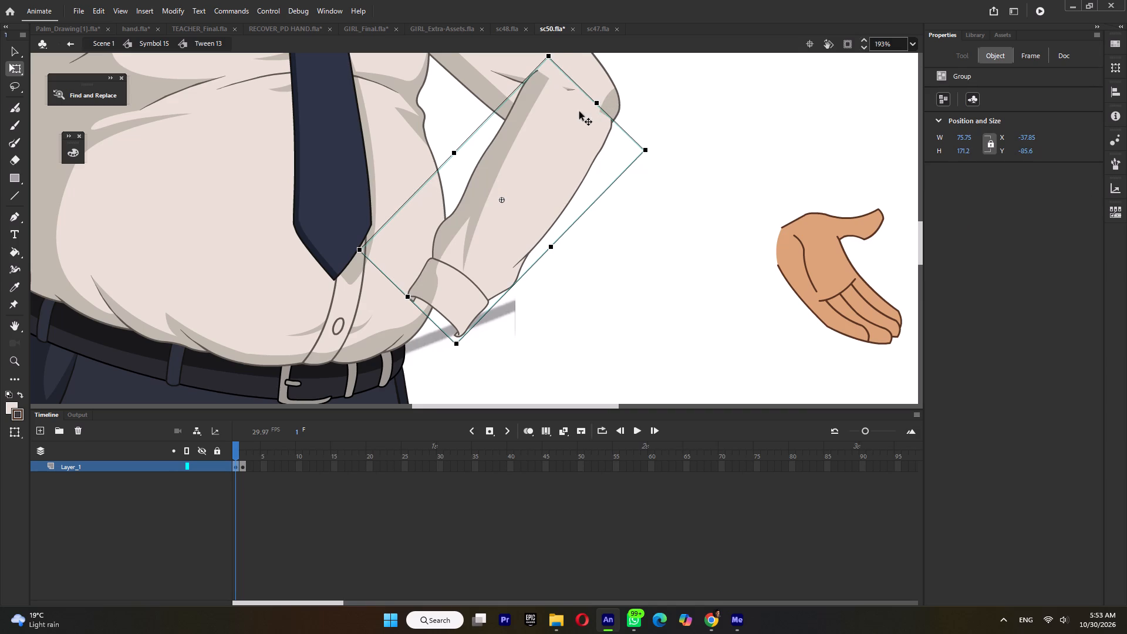
# Inside the forearm's drawing group, move the inner top corner of the outline and shading down to the inner bend of the elbow.
pyautogui.doubleClick(527, 113)
pyautogui.moveTo(549, 80); pyautogui.dragTo(544, 79)
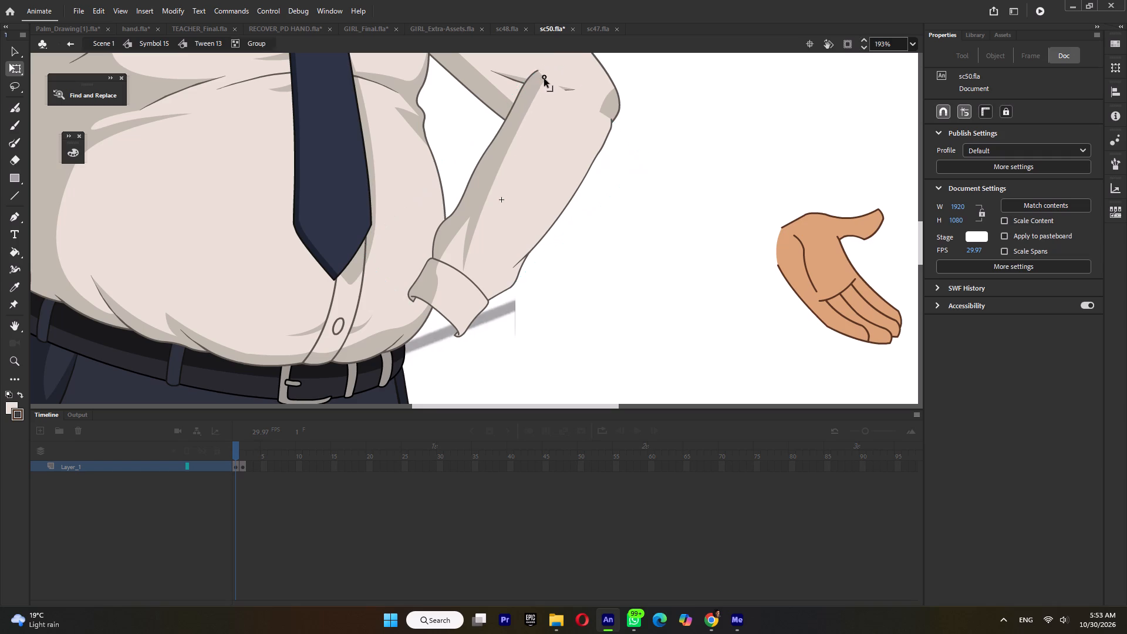
pyautogui.moveTo(544, 79); pyautogui.dragTo(535, 73)
pyautogui.moveTo(532, 84); pyautogui.dragTo(532, 78)
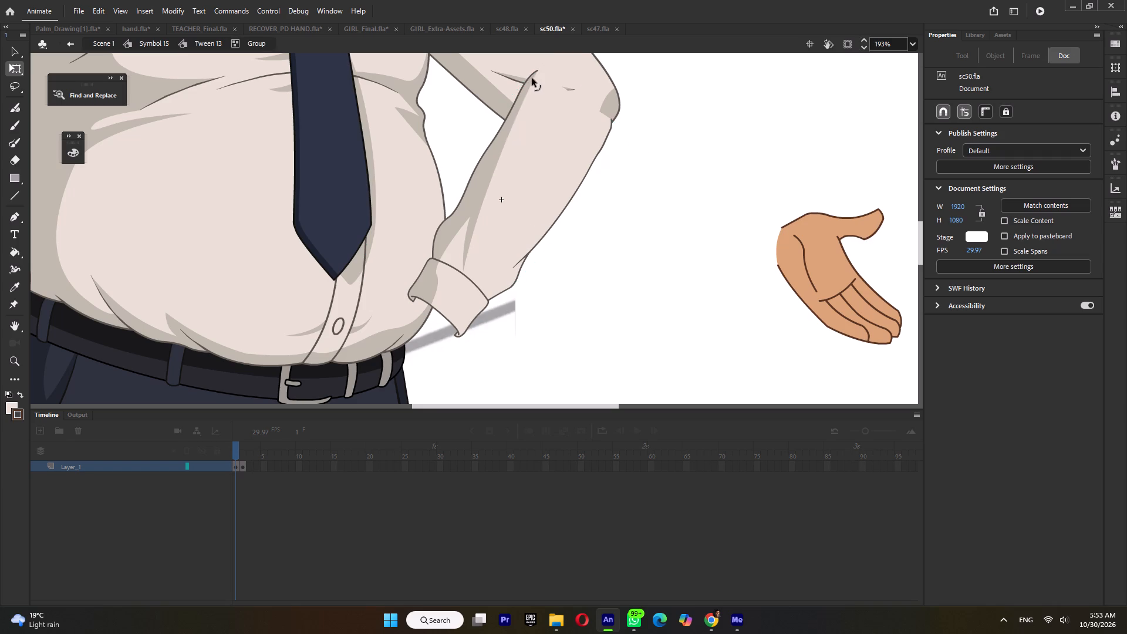
pyautogui.moveTo(532, 78); pyautogui.dragTo(532, 72)
pyautogui.moveTo(537, 70); pyautogui.dragTo(526, 79)
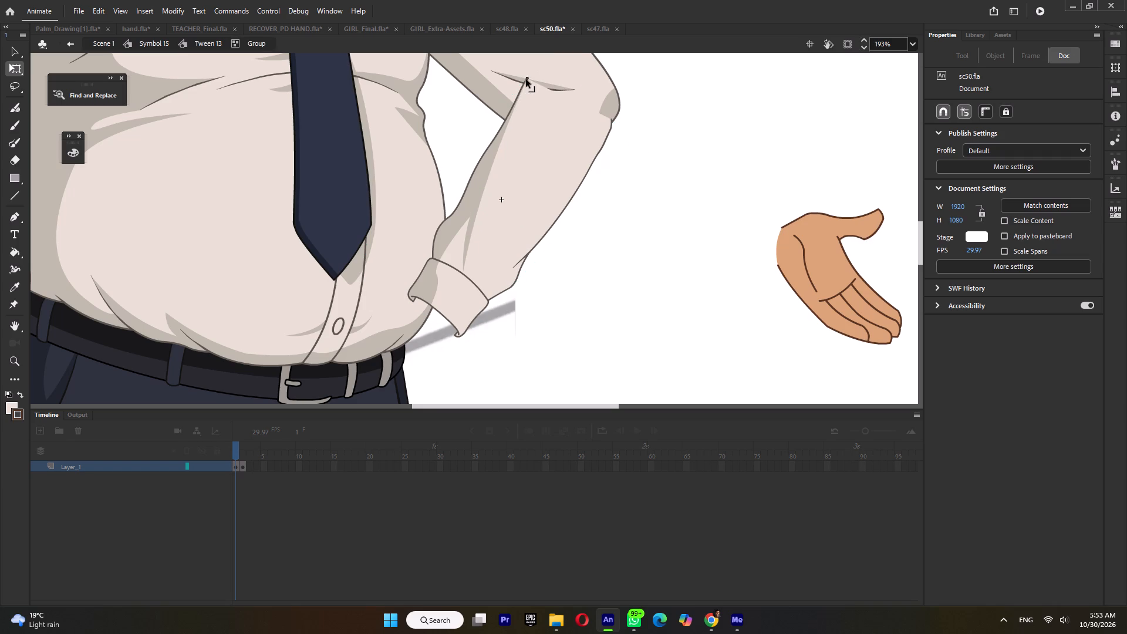
pyautogui.moveTo(526, 79); pyautogui.dragTo(517, 90)
# Pull the top edge of the forearm's grey shading in to a point on the inner outline at the elbow.
pyautogui.keyDown('alt'); pyautogui.moveTo(505, 123); pyautogui.dragTo(521, 104); pyautogui.keyUp('alt')
pyautogui.keyDown('alt'); pyautogui.moveTo(521, 104); pyautogui.dragTo(519, 99); pyautogui.keyUp('alt')
pyautogui.keyDown('alt'); pyautogui.moveTo(509, 116); pyautogui.dragTo(519, 99); pyautogui.keyUp('alt')
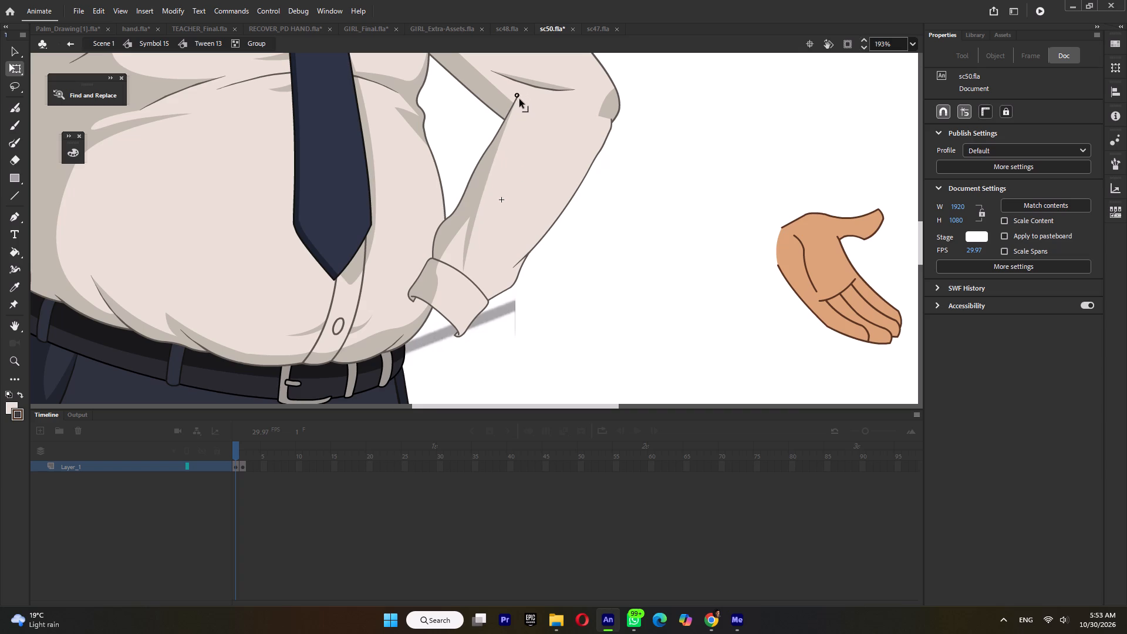
pyautogui.keyDown('alt'); pyautogui.moveTo(519, 99); pyautogui.dragTo(525, 100); pyautogui.keyUp('alt')
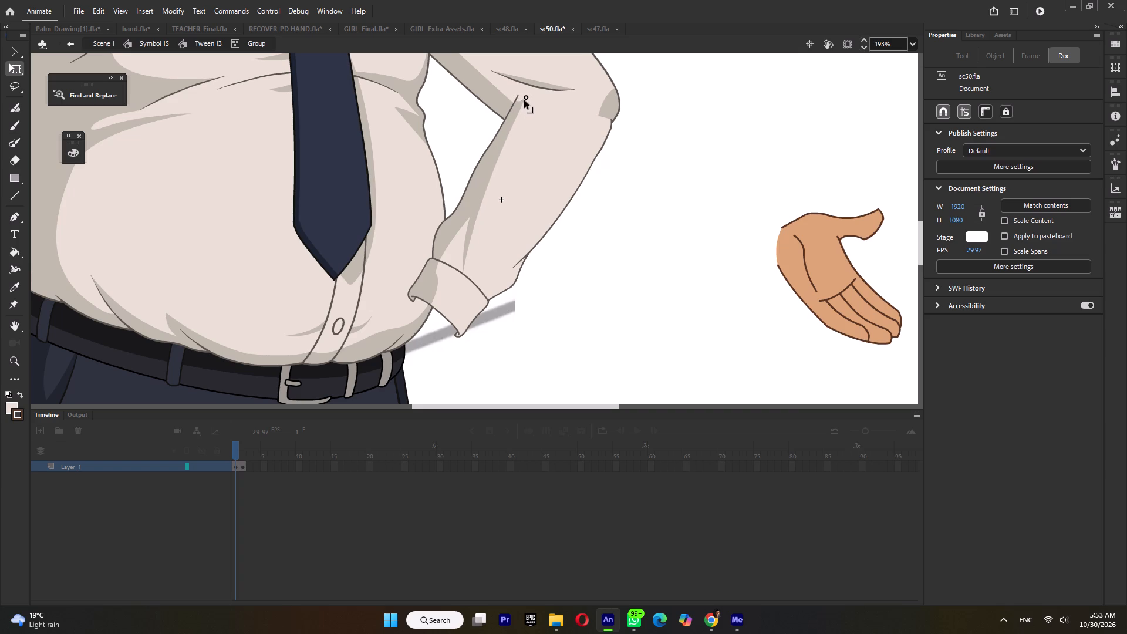
pyautogui.moveTo(519, 100); pyautogui.dragTo(521, 94)
pyautogui.keyDown('ctrl'); pyautogui.scroll(4, 525, 100); pyautogui.keyUp('ctrl')
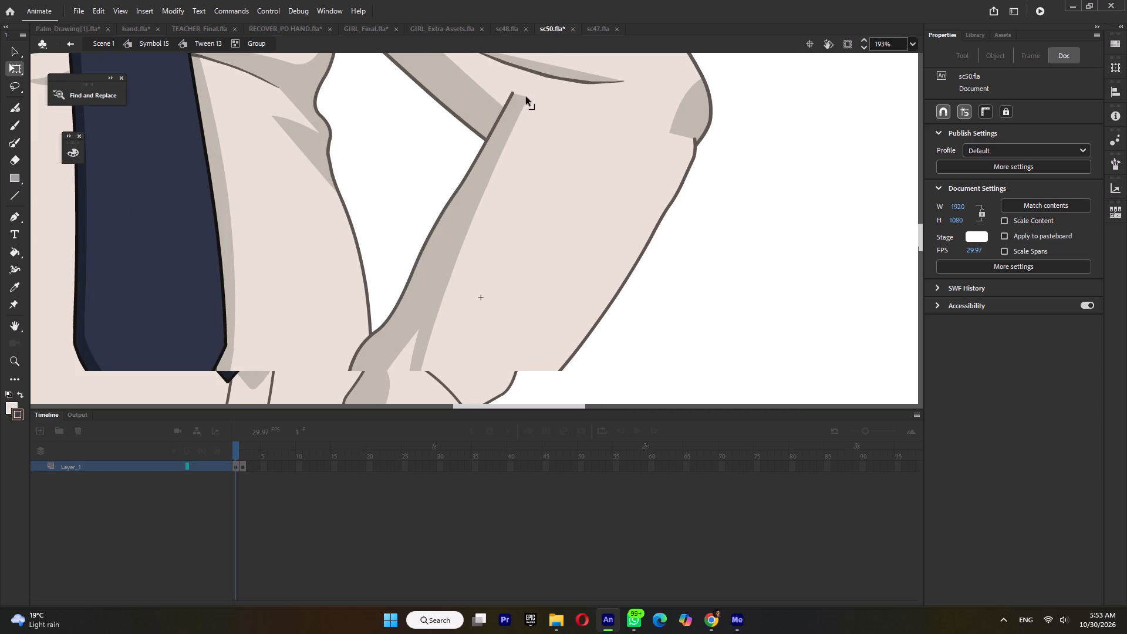
pyautogui.moveTo(527, 97); pyautogui.dragTo(515, 93)
pyautogui.moveTo(528, 97); pyautogui.dragTo(518, 96)
pyautogui.keyDown('ctrl'); pyautogui.scroll(-5, 521, 104); pyautogui.keyUp('ctrl')
# Move the forearm's outer top corner to the upper sleeve's edge, and smoothen the outer outline stroke between elbow and cuff.
pyautogui.keyDown('ctrl'); pyautogui.scroll(3, 586, 123); pyautogui.keyUp('ctrl')
pyautogui.moveTo(598, 117); pyautogui.dragTo(603, 116)
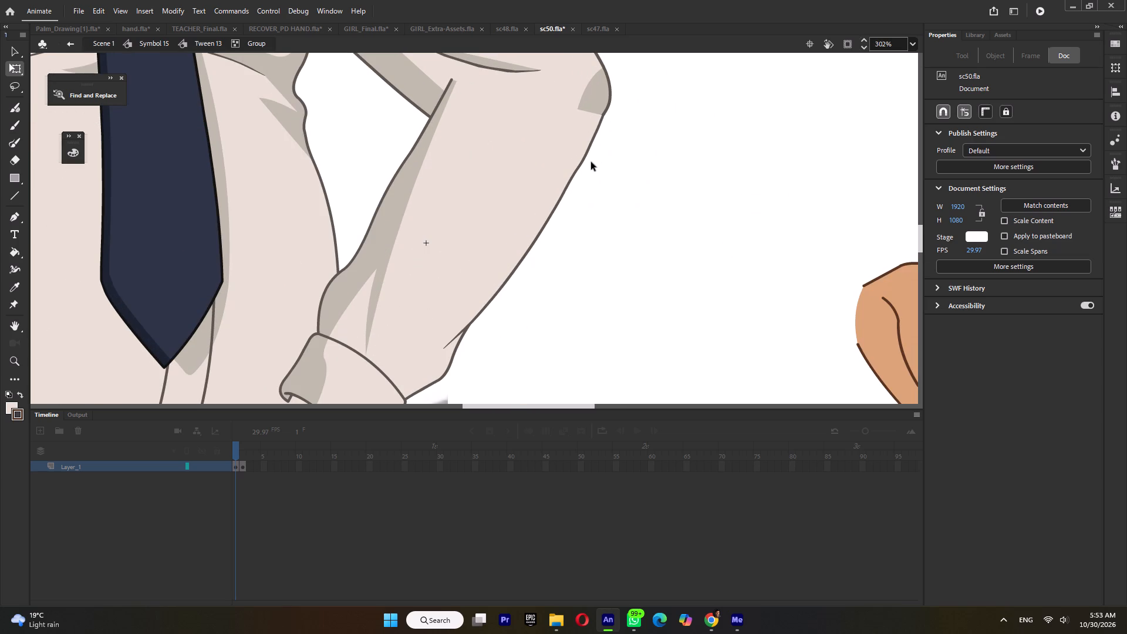
pyautogui.click(585, 157)
pyautogui.tripleClick(953, 349)
pyautogui.click(953, 349)
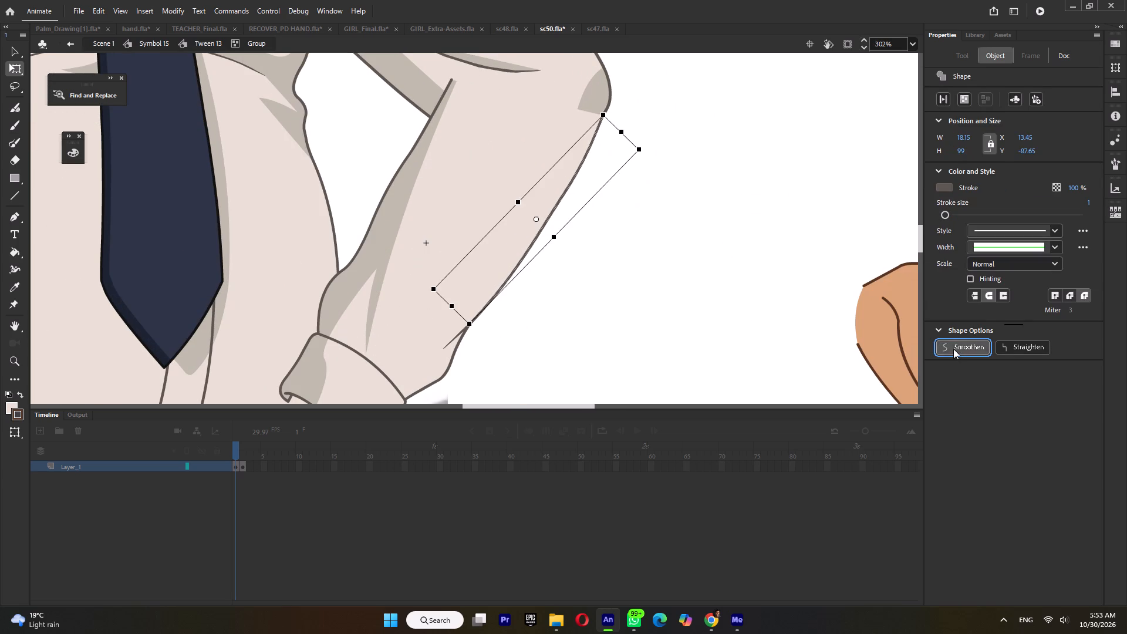
pyautogui.moveTo(647, 284); pyautogui.dragTo(642, 278)
# Bend the forearm's outer edge into one rounded curve and align its top corner with the elbow outline of the upper sleeve.
pyautogui.click(578, 168)
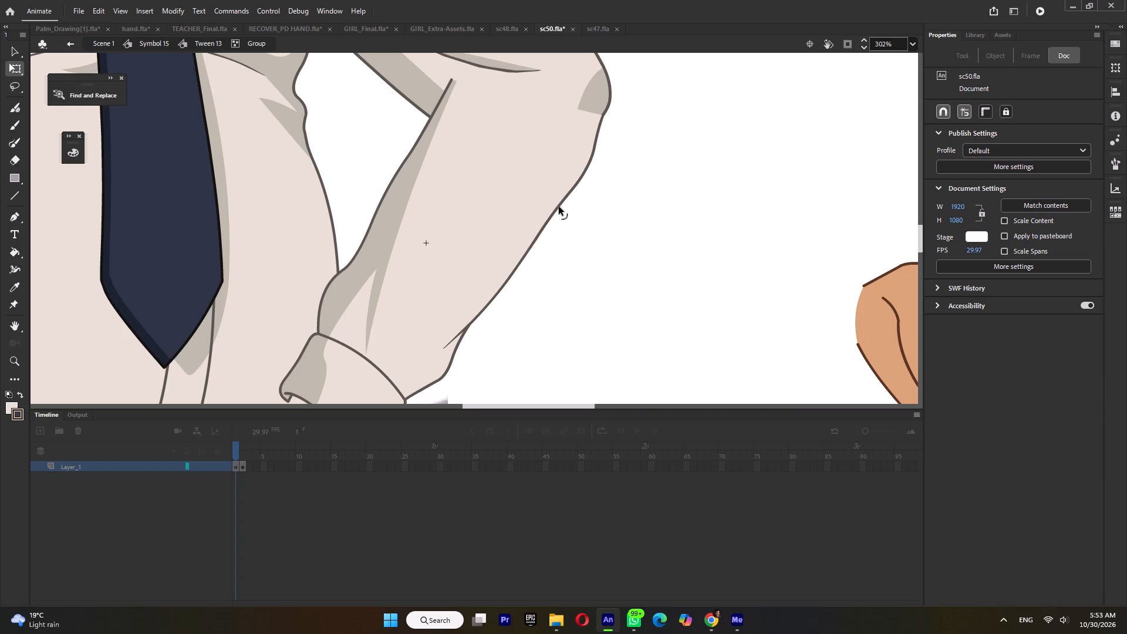
pyautogui.click(559, 207)
pyautogui.click(597, 134)
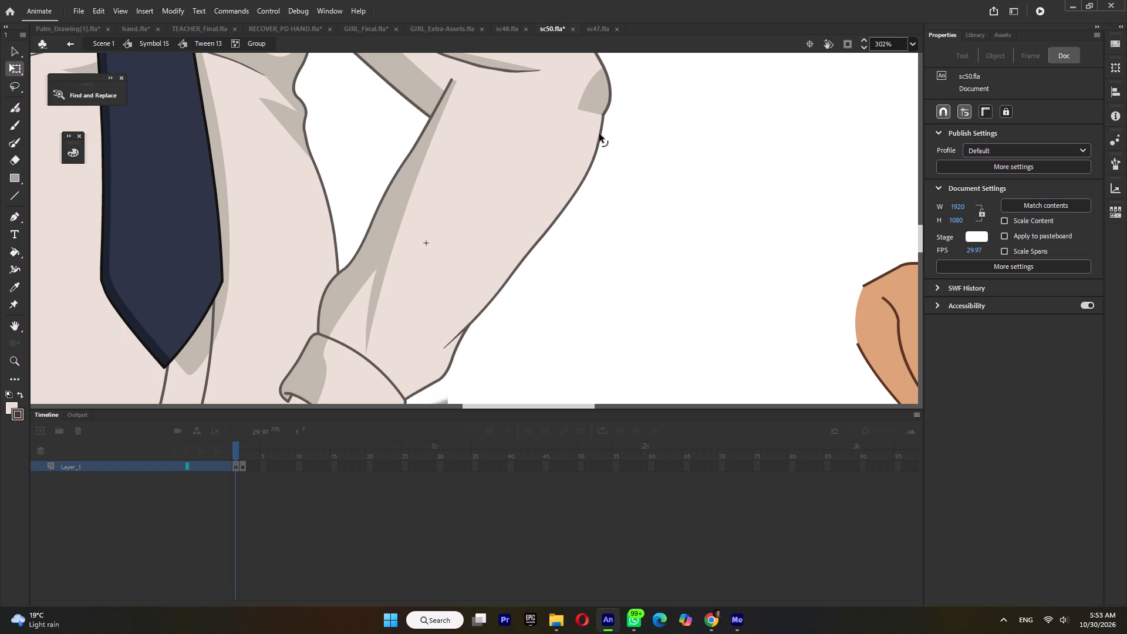
pyautogui.moveTo(602, 117); pyautogui.dragTo(603, 112)
pyautogui.moveTo(603, 112); pyautogui.dragTo(605, 112)
pyautogui.click(599, 139)
pyautogui.moveTo(586, 176); pyautogui.dragTo(581, 182)
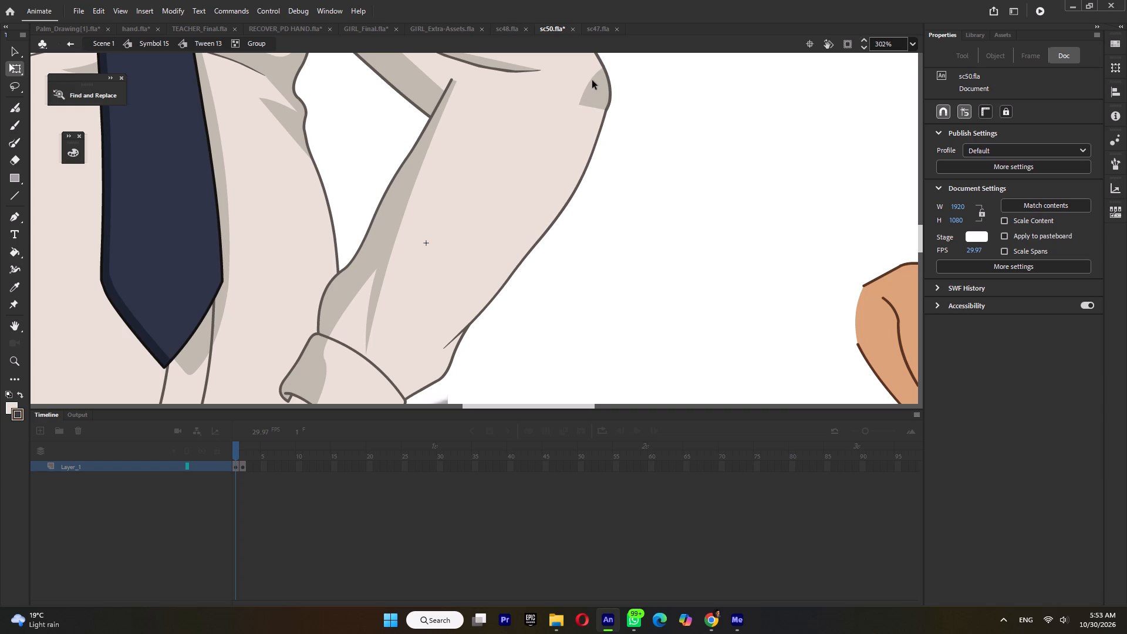
# In the upper sleeve symbol's drawing group, push the grey elbow shading out past the outline, and return to Symbol 15.
pyautogui.doubleClick(592, 80)
pyautogui.doubleClick(595, 83)
pyautogui.doubleClick(595, 96)
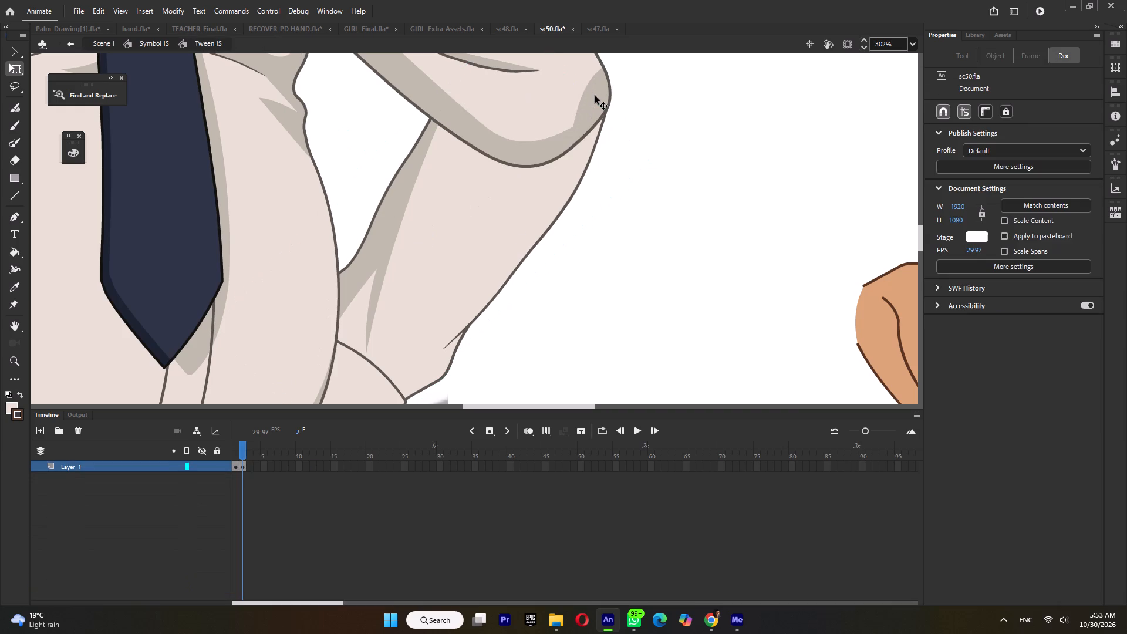
pyautogui.doubleClick(595, 96)
pyautogui.moveTo(573, 126); pyautogui.dragTo(586, 146)
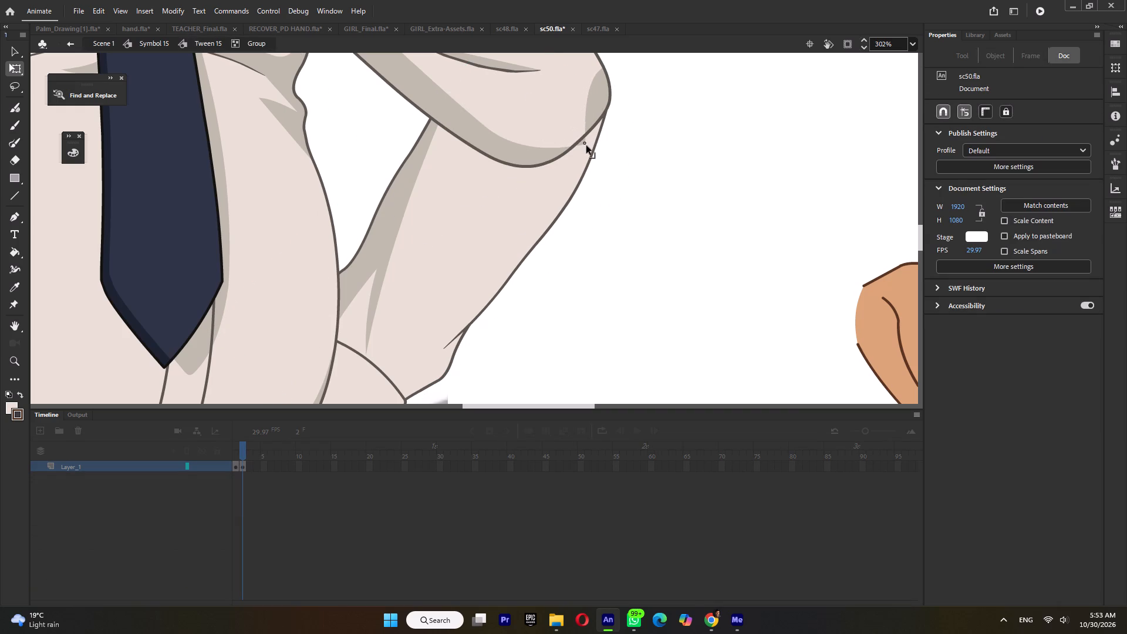
pyautogui.moveTo(586, 146); pyautogui.dragTo(592, 150)
pyautogui.click(592, 100)
pyautogui.click(663, 92)
pyautogui.moveTo(588, 98); pyautogui.dragTo(704, 106)
pyautogui.doubleClick(641, 127)
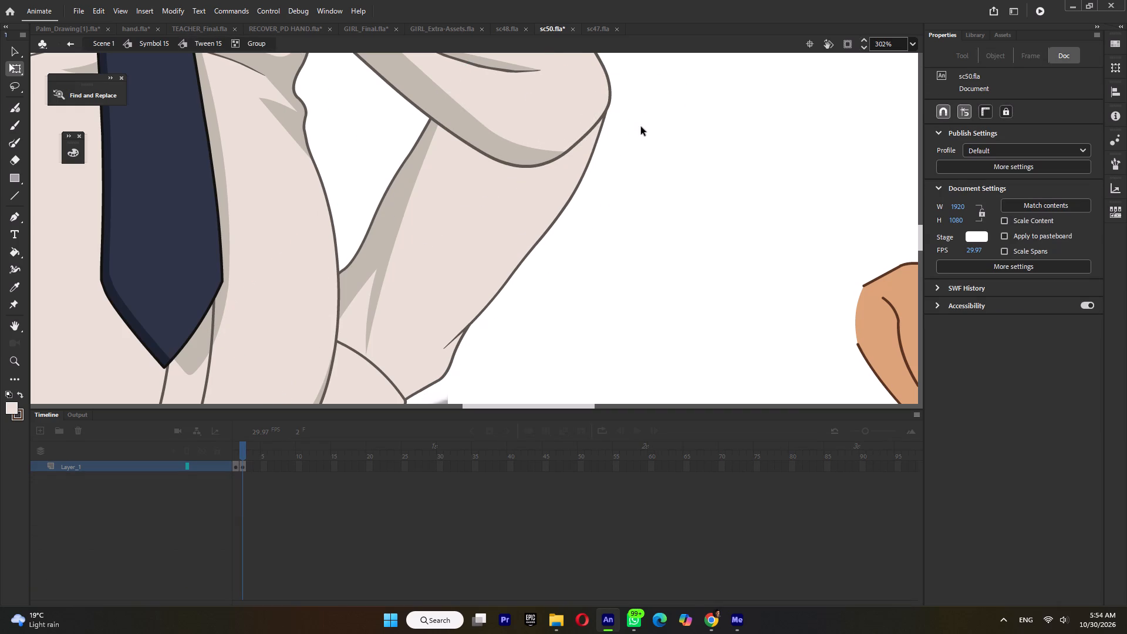
pyautogui.keyDown('ctrl'); pyautogui.scroll(-3, 641, 157); pyautogui.keyUp('ctrl')
pyautogui.doubleClick(650, 176)
pyautogui.keyDown('ctrl'); pyautogui.scroll(-3, 650, 178); pyautogui.keyUp('ctrl')
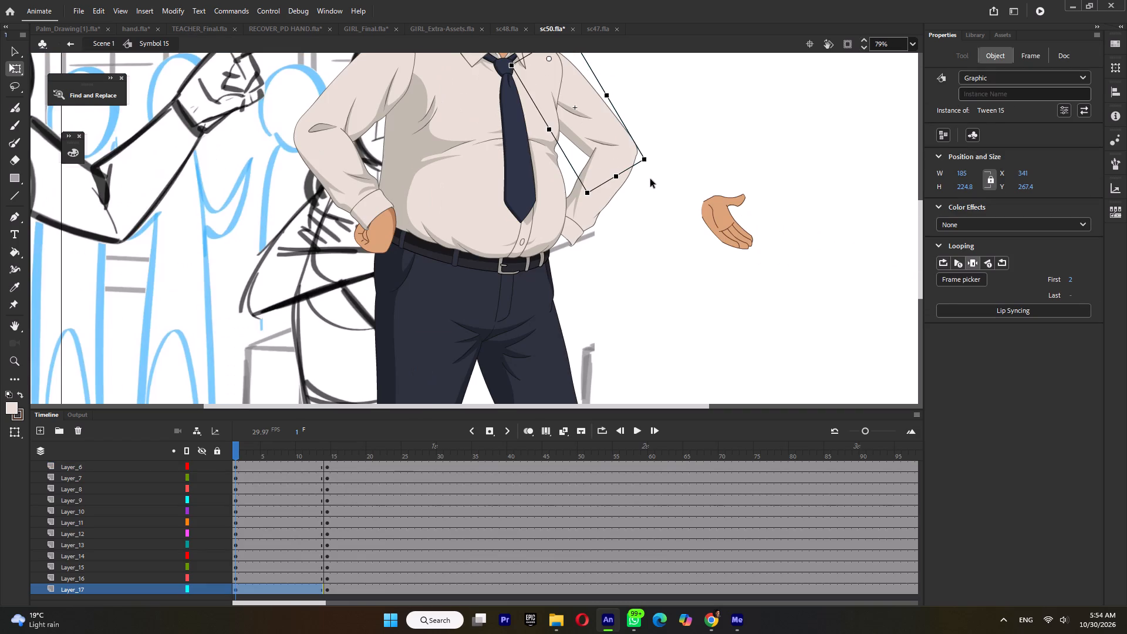
# Swap the detached open hand to the fist drawing on frame 5 and rotate the fist so it points downward.
pyautogui.keyDown('ctrl'); pyautogui.click(650, 179); pyautogui.keyUp('ctrl')
pyautogui.click(721, 221)
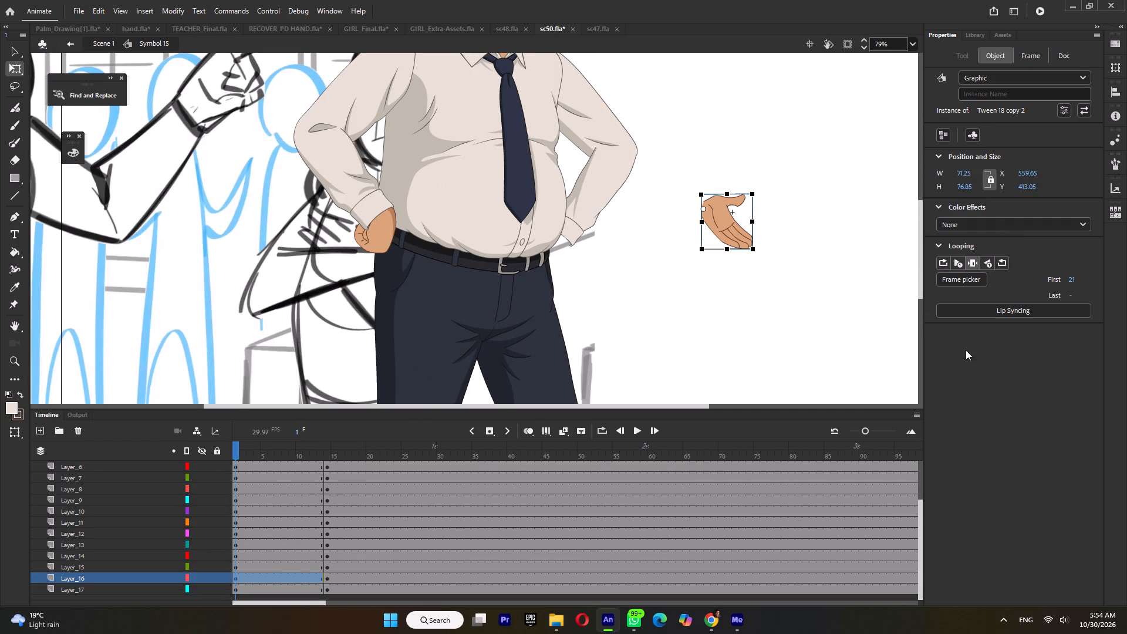
pyautogui.click(953, 277)
pyautogui.scroll(3, 971, 323)
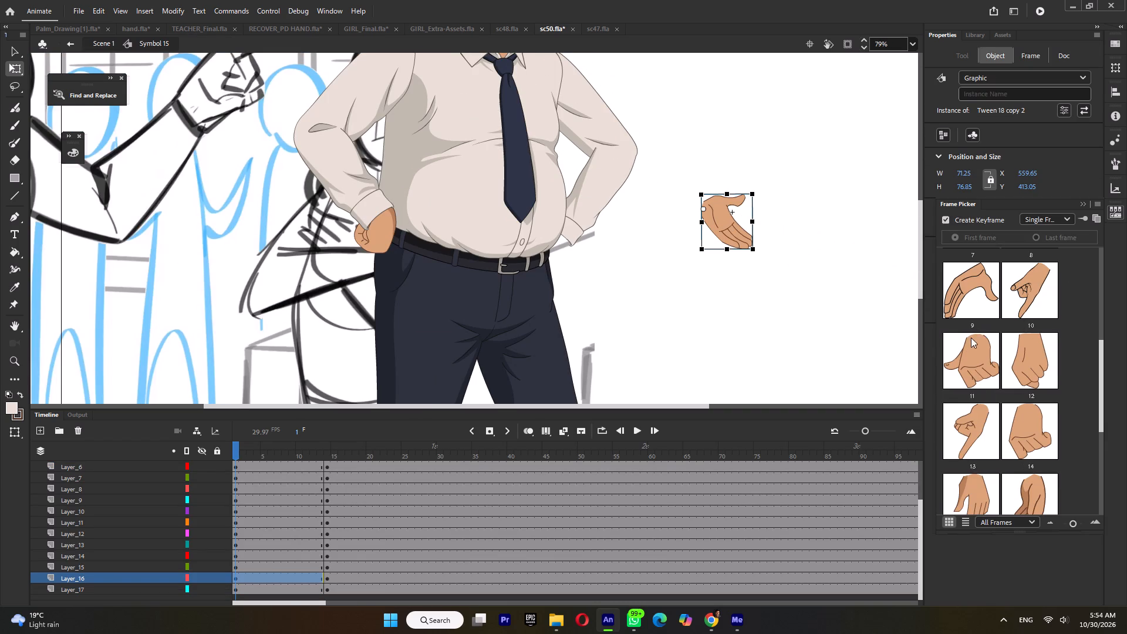
pyautogui.scroll(3, 985, 412)
pyautogui.click(978, 392)
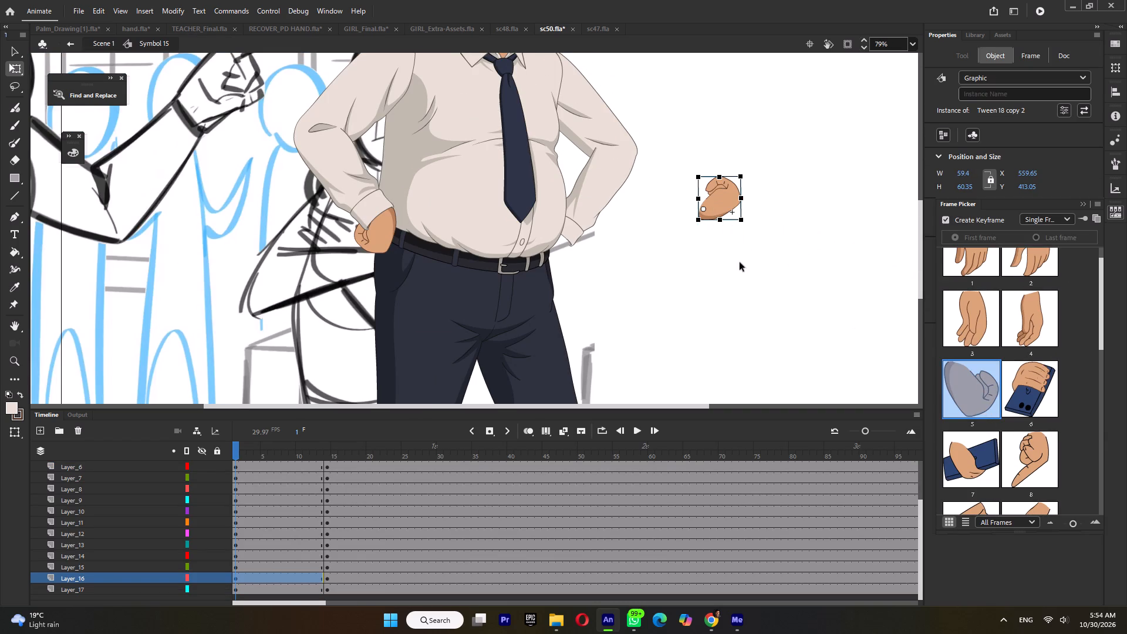
pyautogui.moveTo(747, 174); pyautogui.dragTo(706, 261)
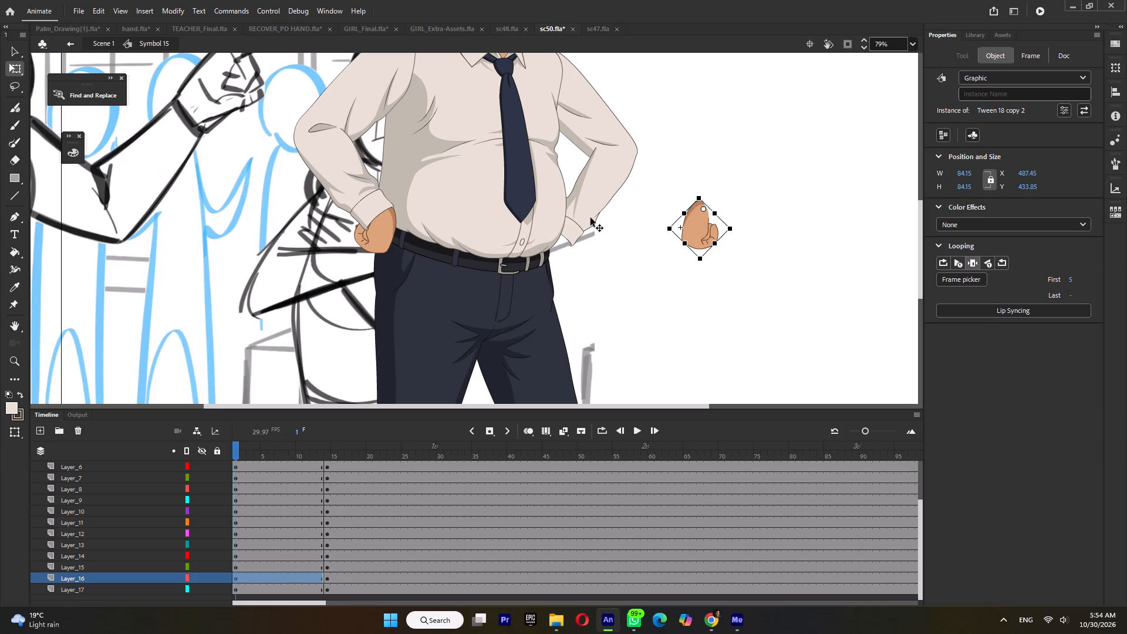
# Select the handless arm's upper sleeve and forearm together, set their pivot at the shoulder and rotate them slightly outward.
pyautogui.moveTo(645, 120); pyautogui.dragTo(599, 181)
pyautogui.keyDown('ctrl'); pyautogui.scroll(-1, 602, 184); pyautogui.keyUp('ctrl')
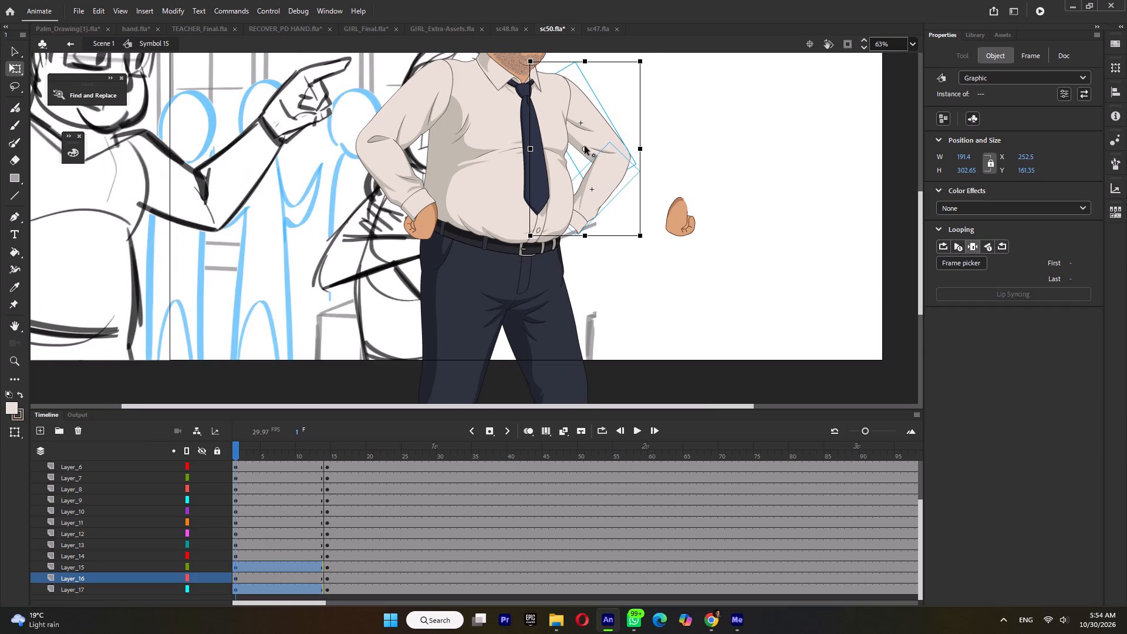
pyautogui.moveTo(586, 149); pyautogui.dragTo(558, 82)
pyautogui.moveTo(639, 245); pyautogui.dragTo(645, 247)
pyautogui.click(701, 228)
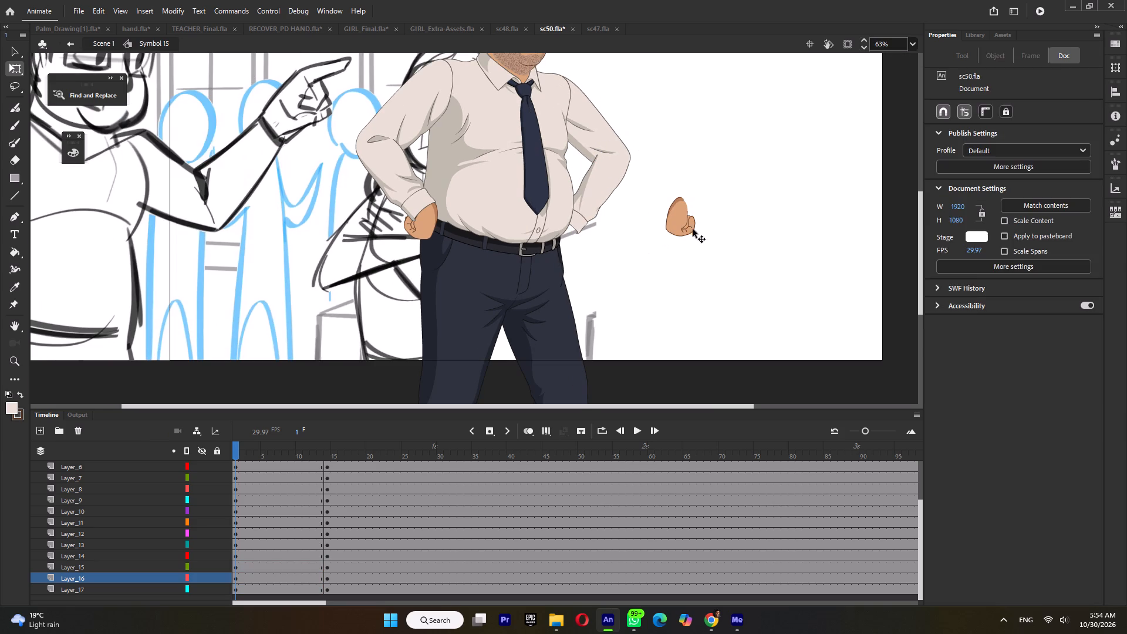
# Rotate the handless forearm slightly toward the hip on frame 1.
pyautogui.click(689, 226)
pyautogui.click(592, 194)
pyautogui.moveTo(537, 215); pyautogui.dragTo(535, 207)
pyautogui.hotkey('ctrl', 'z')
pyautogui.click(597, 193)
pyautogui.moveTo(546, 211); pyautogui.dragTo(542, 204)
# Move the detached fist to the open cuff at the hip, behind the belt edge, and rotate it so the knuckles face outward.
pyautogui.click(673, 213)
pyautogui.keyDown('ctrl'); pyautogui.scroll(3, 681, 227); pyautogui.keyUp('ctrl')
pyautogui.moveTo(681, 222); pyautogui.dragTo(454, 254)
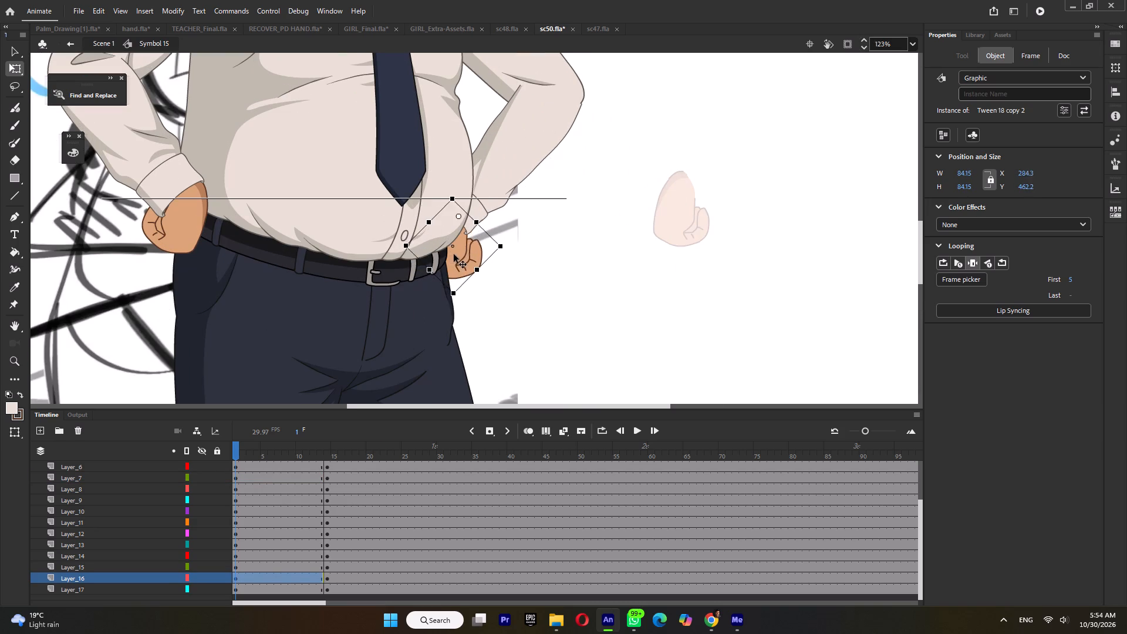
pyautogui.moveTo(454, 254); pyautogui.dragTo(450, 252)
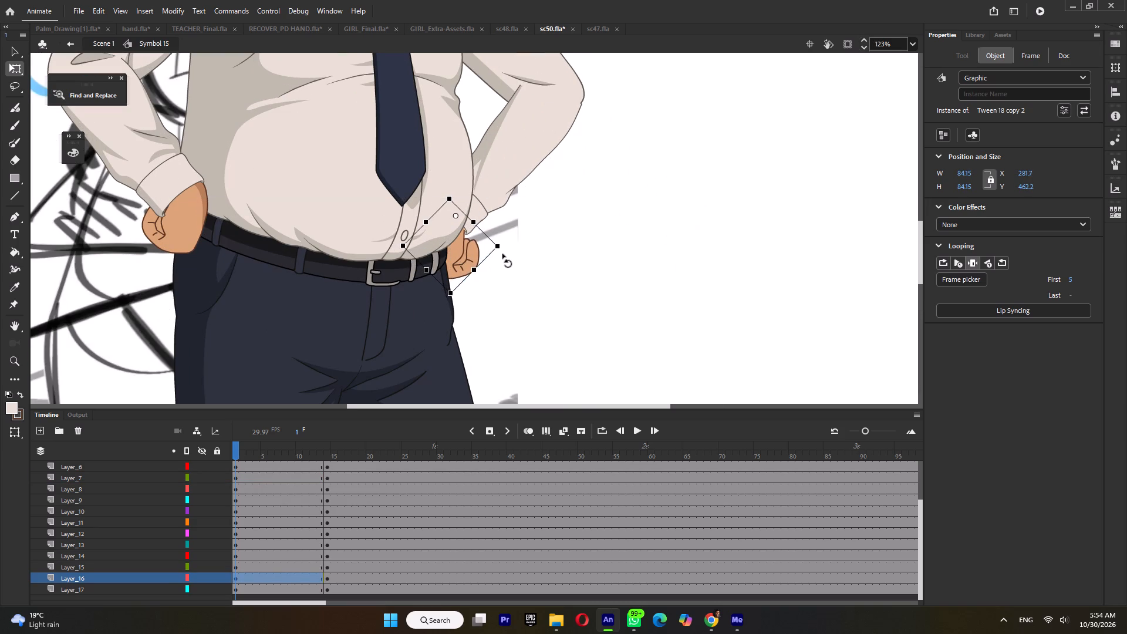
pyautogui.moveTo(499, 255); pyautogui.dragTo(512, 232)
pyautogui.moveTo(481, 258); pyautogui.dragTo(474, 261)
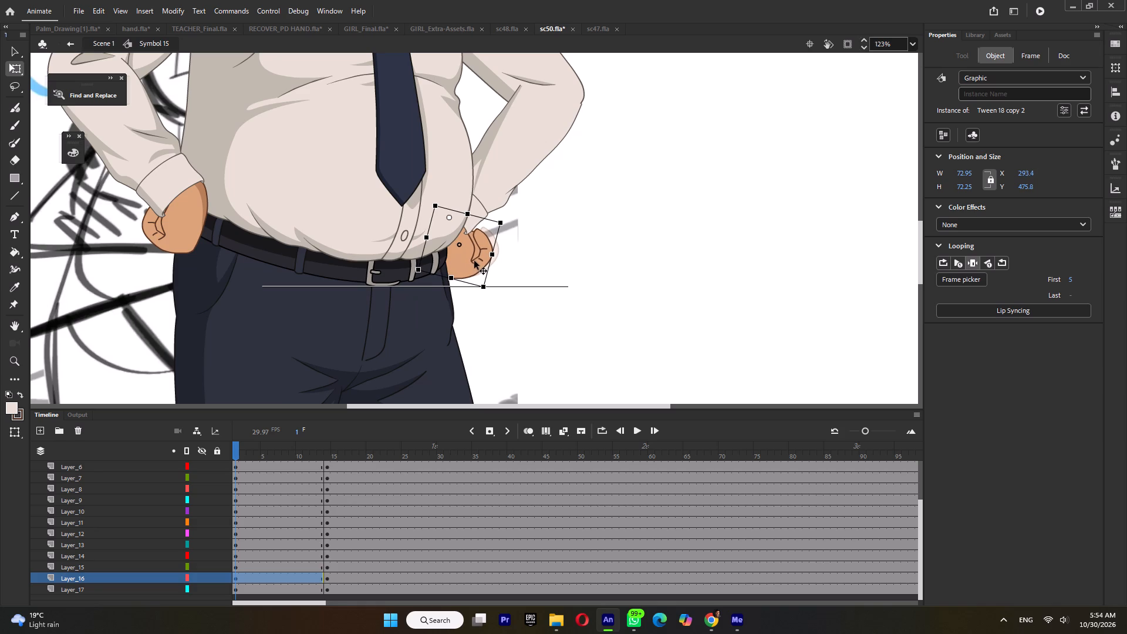
pyautogui.moveTo(474, 261); pyautogui.dragTo(473, 261)
pyautogui.keyDown('ctrl'); pyautogui.scroll(-4, 474, 261); pyautogui.keyUp('ctrl')
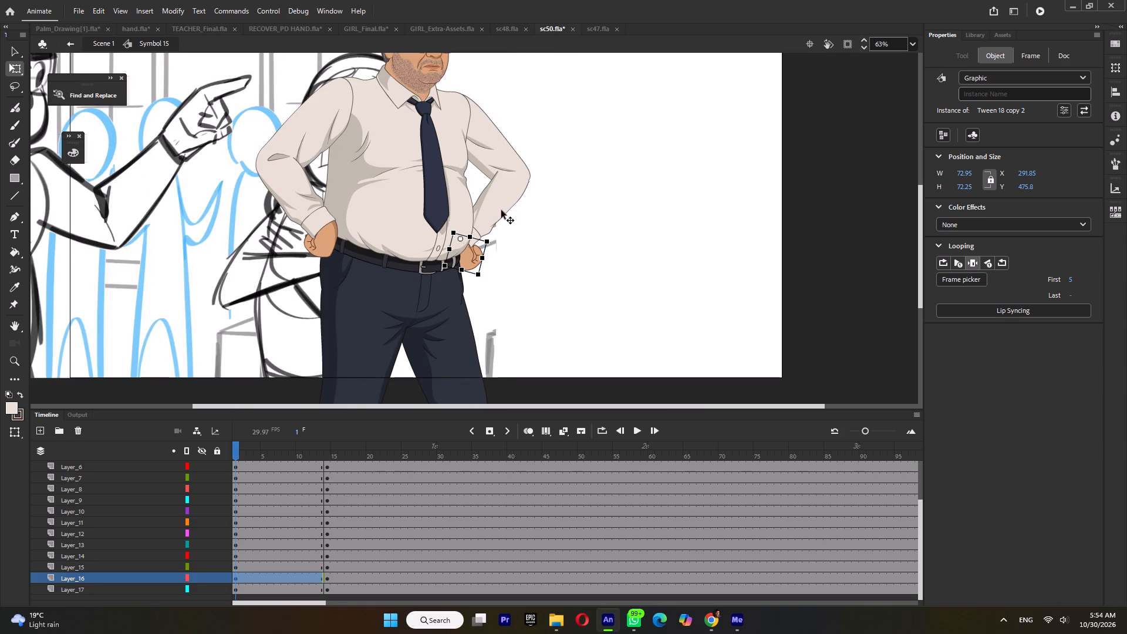
# Select this arm's fist, forearm and upper sleeve together, set their pivot at the shoulder and rotate the arm slightly outward.
pyautogui.keyDown('shift'); pyautogui.click(501, 210); pyautogui.keyUp('shift')
pyautogui.keyDown('shift'); pyautogui.click(497, 151); pyautogui.keyUp('shift')
pyautogui.moveTo(485, 177); pyautogui.dragTo(460, 109)
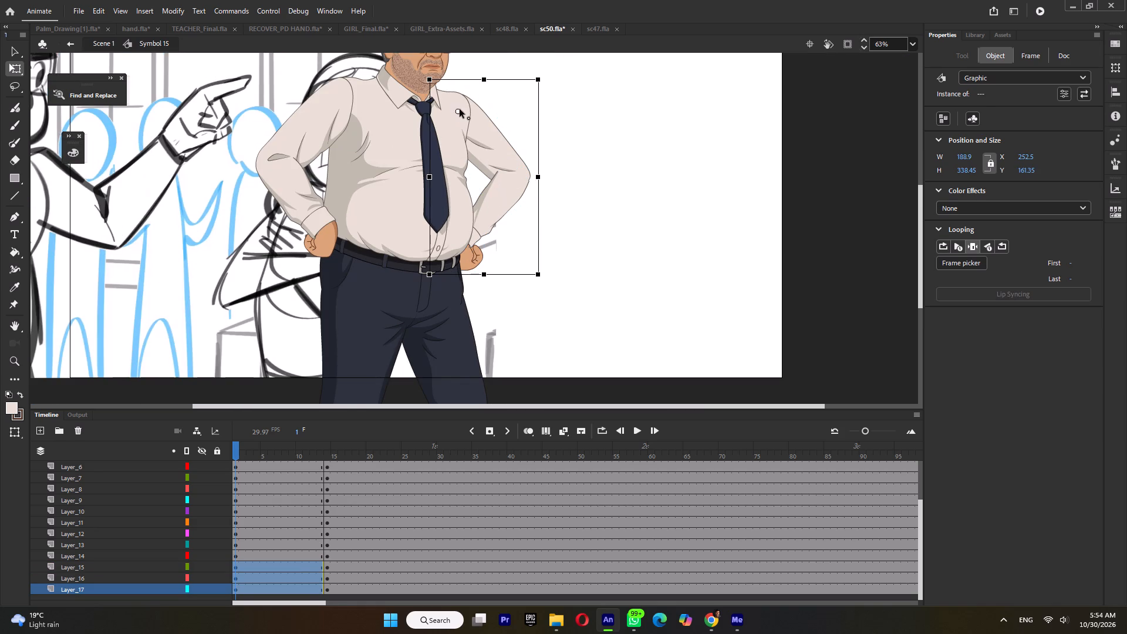
pyautogui.moveTo(460, 109); pyautogui.dragTo(460, 105)
pyautogui.moveTo(427, 279); pyautogui.dragTo(438, 279)
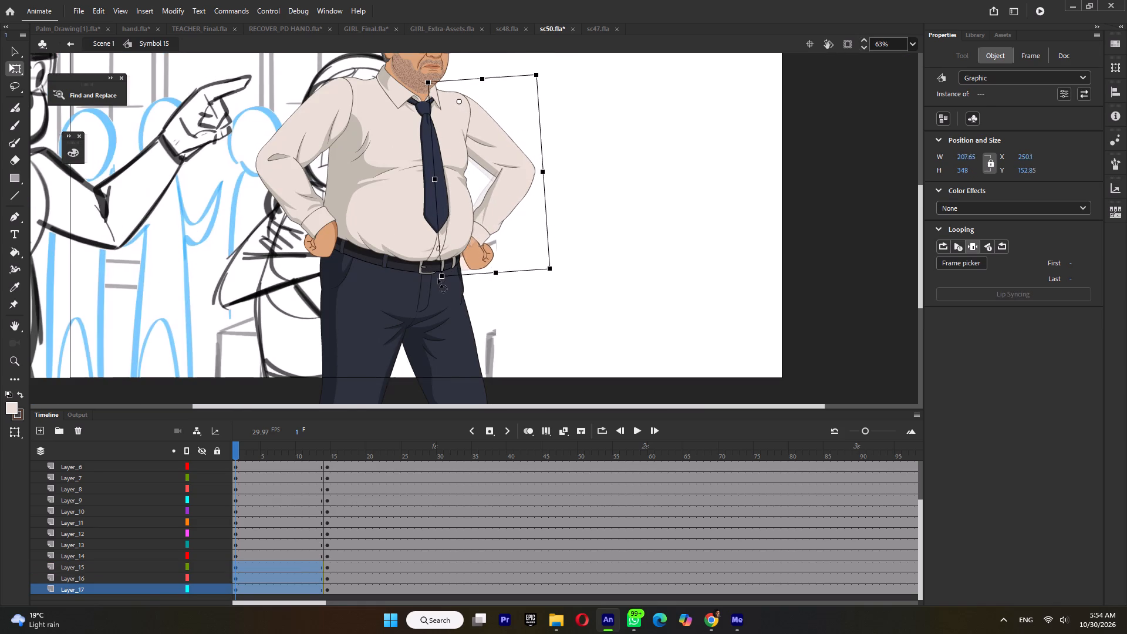
pyautogui.moveTo(438, 279); pyautogui.dragTo(434, 279)
# Keep only the forearm and fist selected, set their pivot at the elbow and rotate them back in toward the hip.
pyautogui.keyDown('shift'); pyautogui.click(492, 153); pyautogui.keyUp('shift')
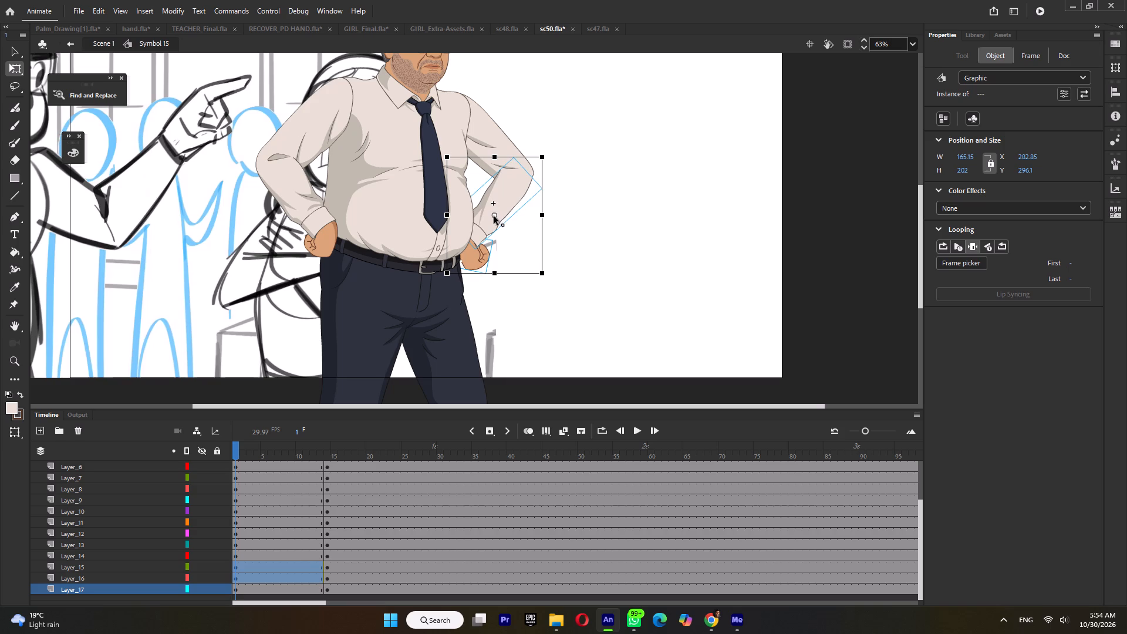
pyautogui.moveTo(494, 216); pyautogui.dragTo(515, 170)
pyautogui.moveTo(442, 282); pyautogui.dragTo(427, 274)
pyautogui.keyDown('ctrl'); pyautogui.scroll(-4, 453, 276); pyautogui.keyUp('ctrl')
pyautogui.click(559, 272)
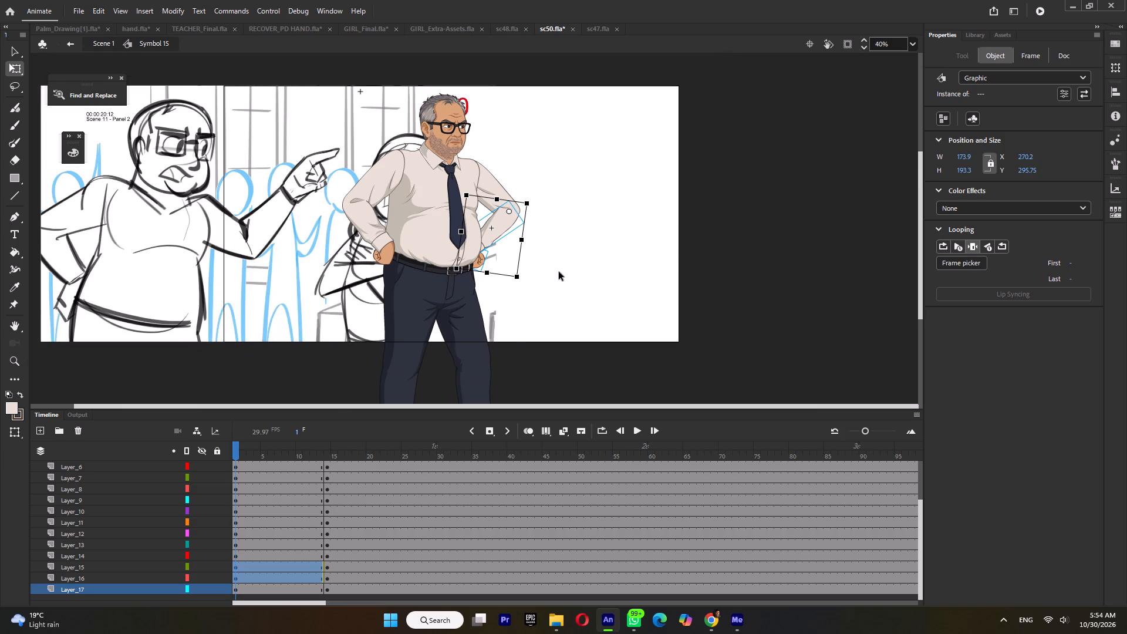
# On frame 12, select the other arm's upper sleeve and forearm, set their pivot at the shoulder and rotate them slightly outward.
pyautogui.click(333, 450)
pyautogui.click(311, 447)
pyautogui.moveTo(319, 181); pyautogui.dragTo(346, 205)
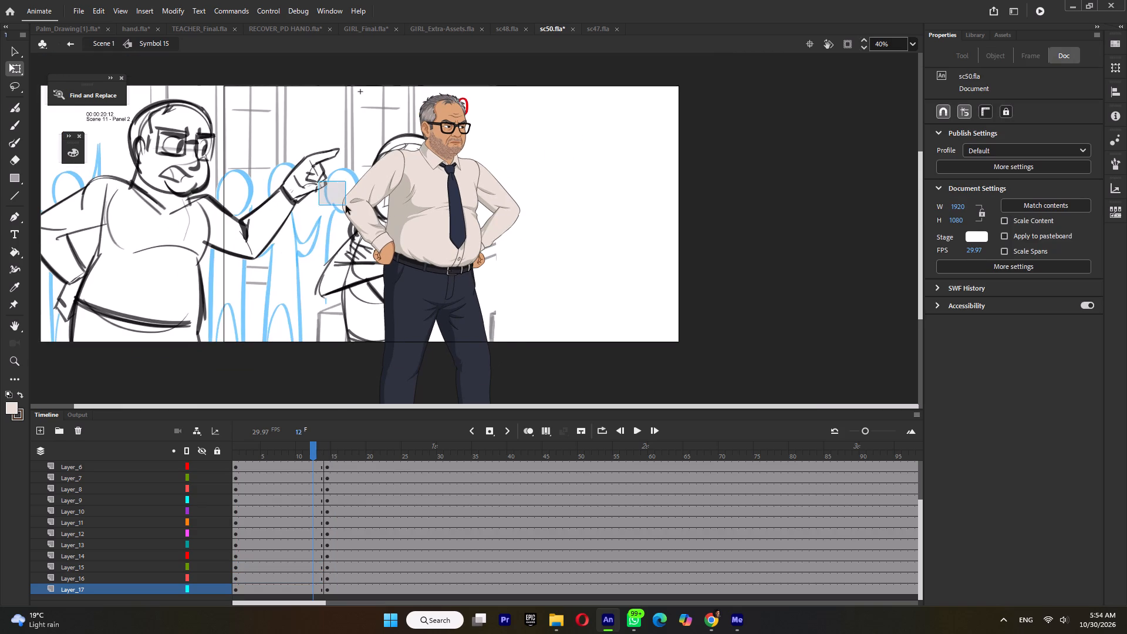
pyautogui.moveTo(346, 205); pyautogui.dragTo(356, 214)
pyautogui.moveTo(376, 200); pyautogui.dragTo(400, 160)
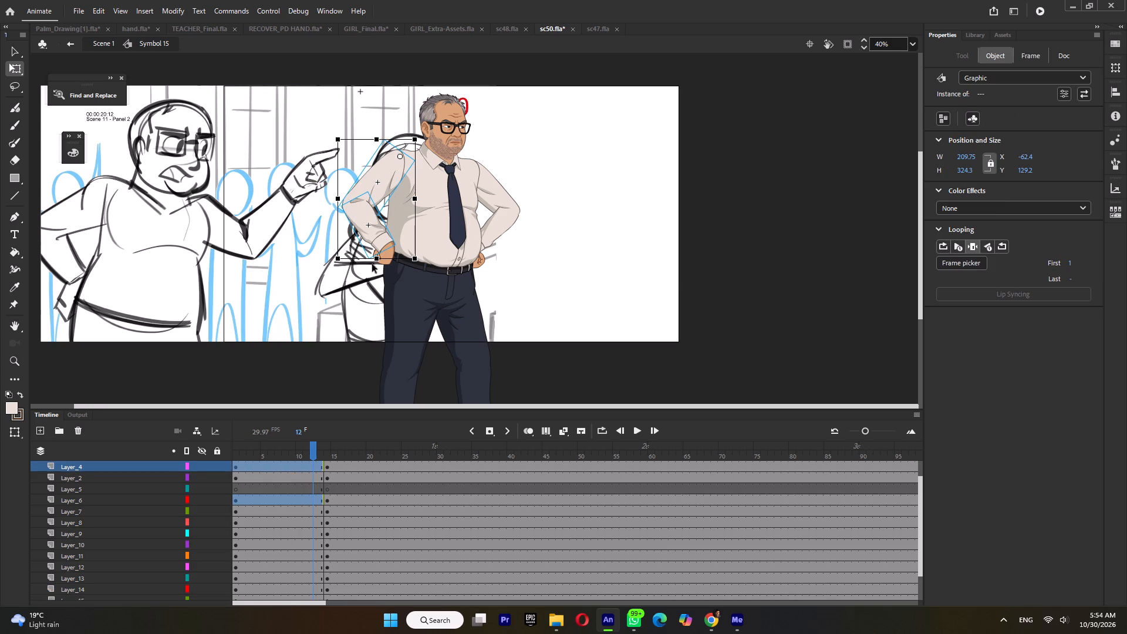
pyautogui.moveTo(343, 271); pyautogui.dragTo(340, 227)
pyautogui.moveTo(337, 268); pyautogui.dragTo(329, 265)
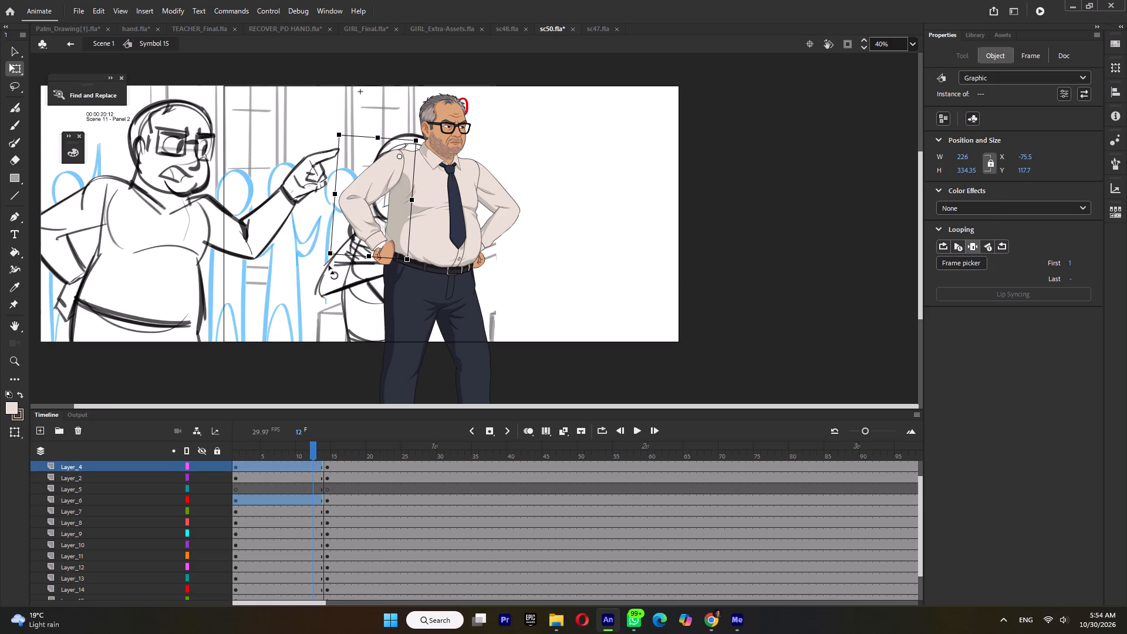
pyautogui.moveTo(329, 265); pyautogui.dragTo(330, 265)
pyautogui.click(333, 266)
pyautogui.click(366, 221)
pyautogui.click(337, 279)
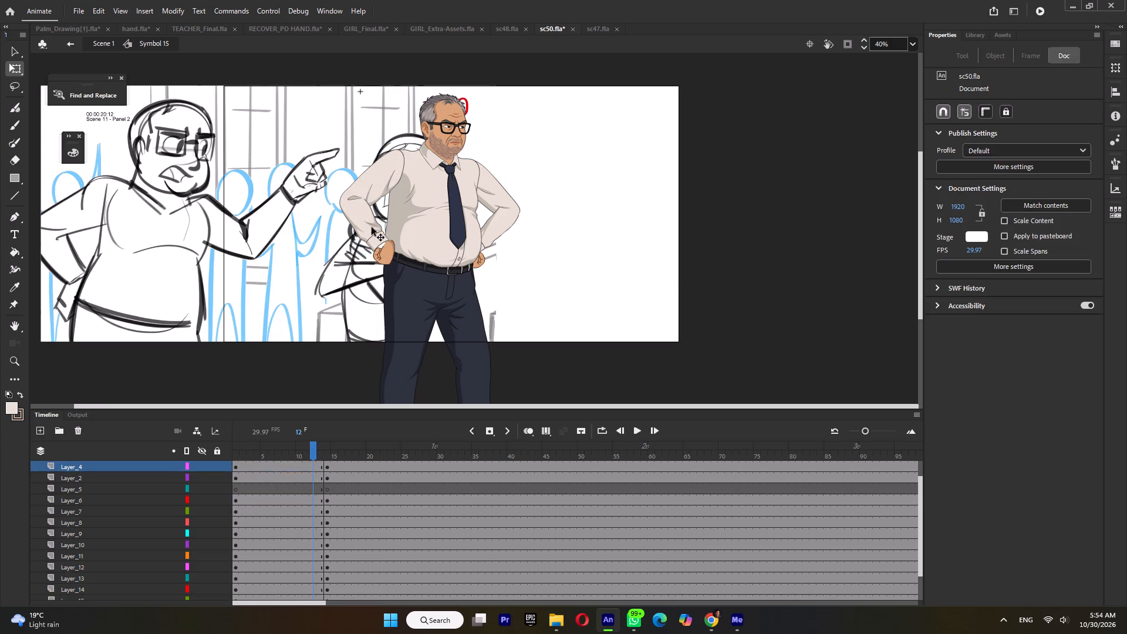
# Stretch that forearm until its cuff covers the fist's wrist, skew the cuff end toward the body, and save sc50.
pyautogui.click(372, 227)
pyautogui.keyDown('ctrl'); pyautogui.scroll(8, 377, 262); pyautogui.keyUp('ctrl')
pyautogui.moveTo(385, 260); pyautogui.dragTo(390, 264)
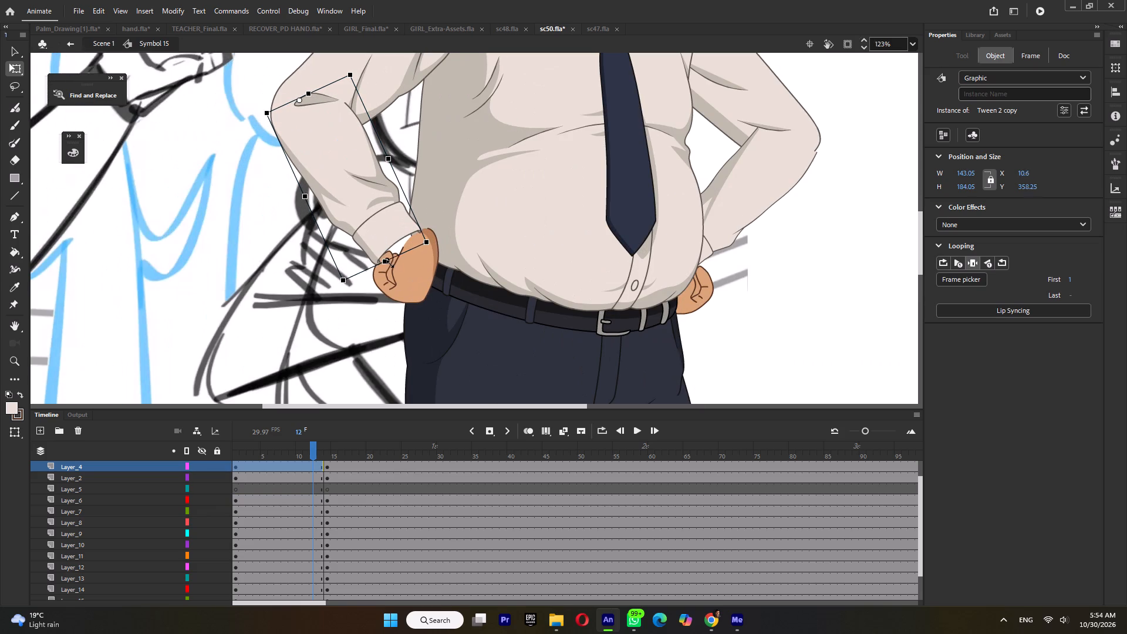
pyautogui.moveTo(390, 264); pyautogui.dragTo(394, 267)
pyautogui.moveTo(428, 254); pyautogui.dragTo(440, 249)
pyautogui.hotkey('ctrl', 'z')
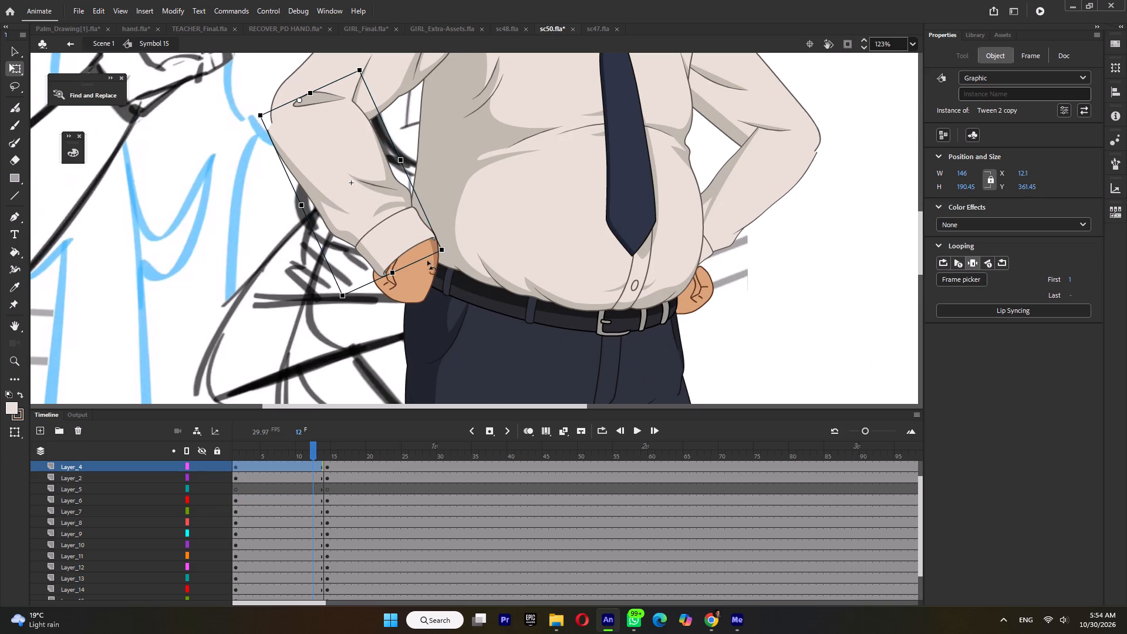
pyautogui.moveTo(428, 255); pyautogui.dragTo(443, 251)
pyautogui.keyDown('ctrl'); pyautogui.scroll(-6, 443, 256); pyautogui.keyUp('ctrl')
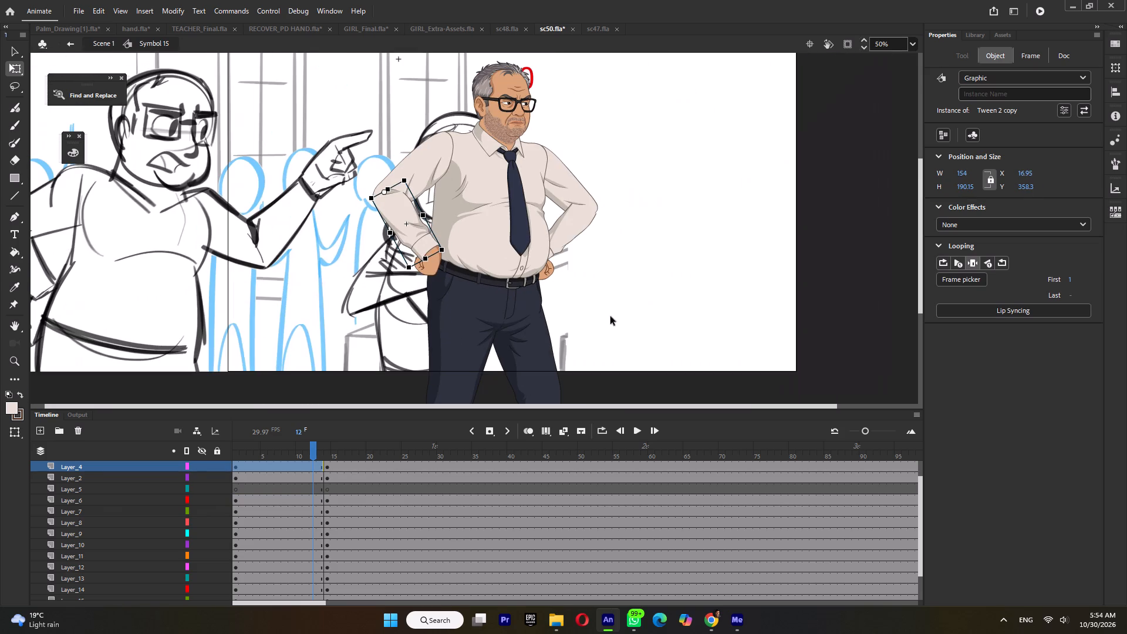
pyautogui.keyDown('ctrl'); pyautogui.click(650, 315); pyautogui.keyUp('ctrl')
pyautogui.keyDown('ctrl'); pyautogui.scroll(-4, 650, 315); pyautogui.keyUp('ctrl')
pyautogui.hotkey('ctrl', 's')
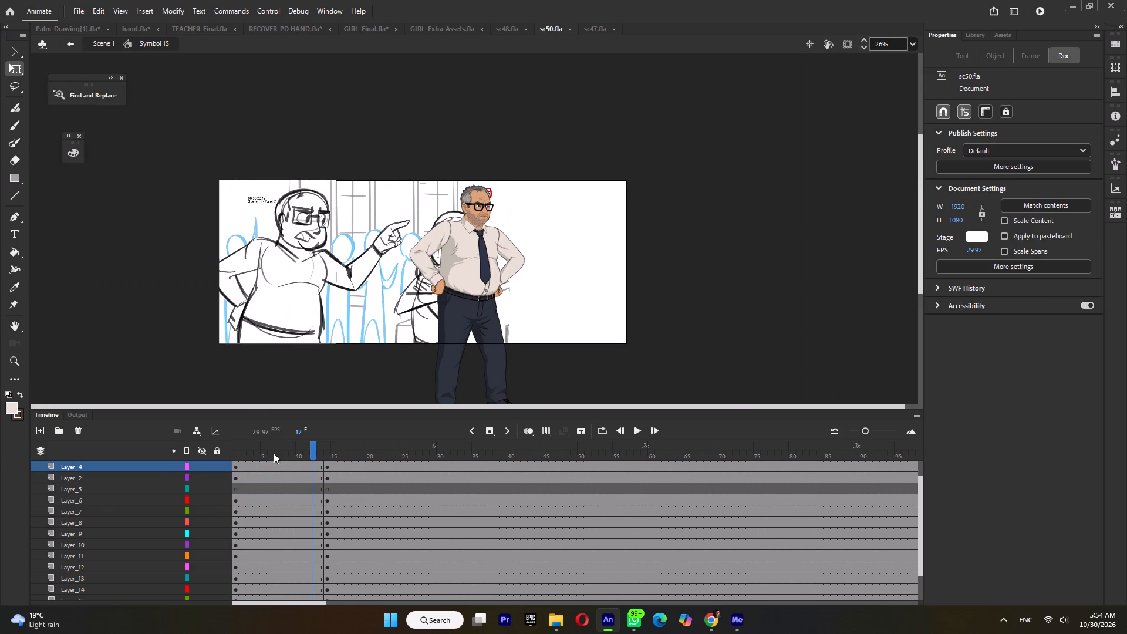
# Play and compare the two poses, and tilt the teacher's head slightly back in the hands-on-hips pose on frame 11.
pyautogui.press('Return')
pyautogui.press('Return')
pyautogui.click(300, 447)
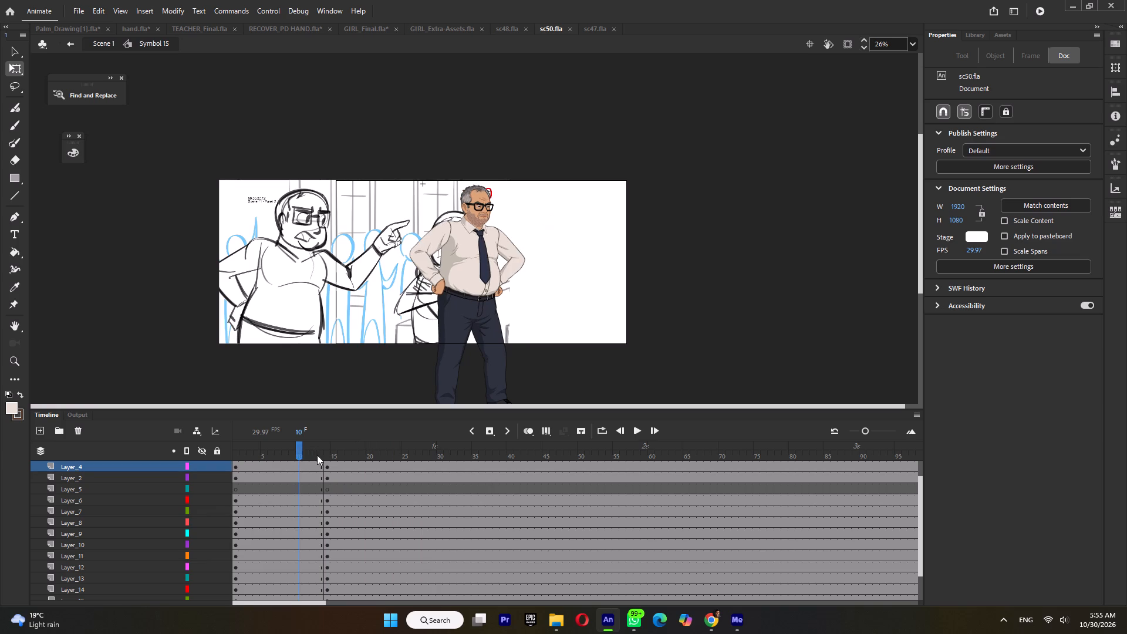
pyautogui.click(333, 451)
pyautogui.click(308, 454)
pyautogui.click(490, 198)
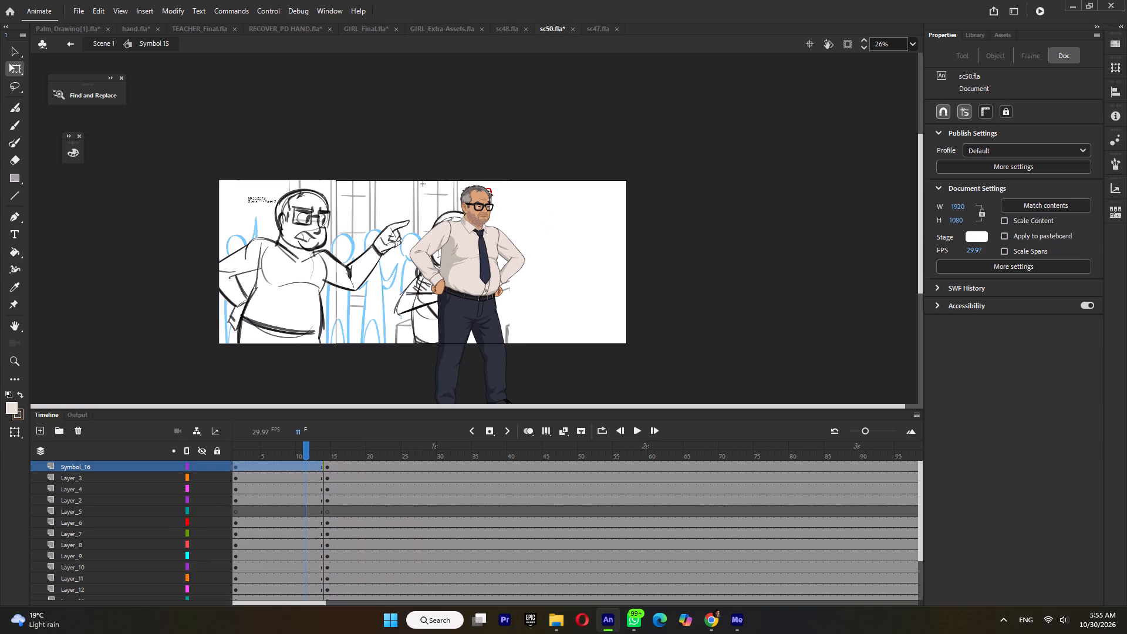
pyautogui.keyDown('ctrl'); pyautogui.scroll(5, 495, 191); pyautogui.keyUp('ctrl')
pyautogui.moveTo(500, 179); pyautogui.dragTo(494, 176)
pyautogui.keyDown('ctrl'); pyautogui.scroll(-3, 499, 215); pyautogui.keyUp('ctrl')
pyautogui.click(342, 450)
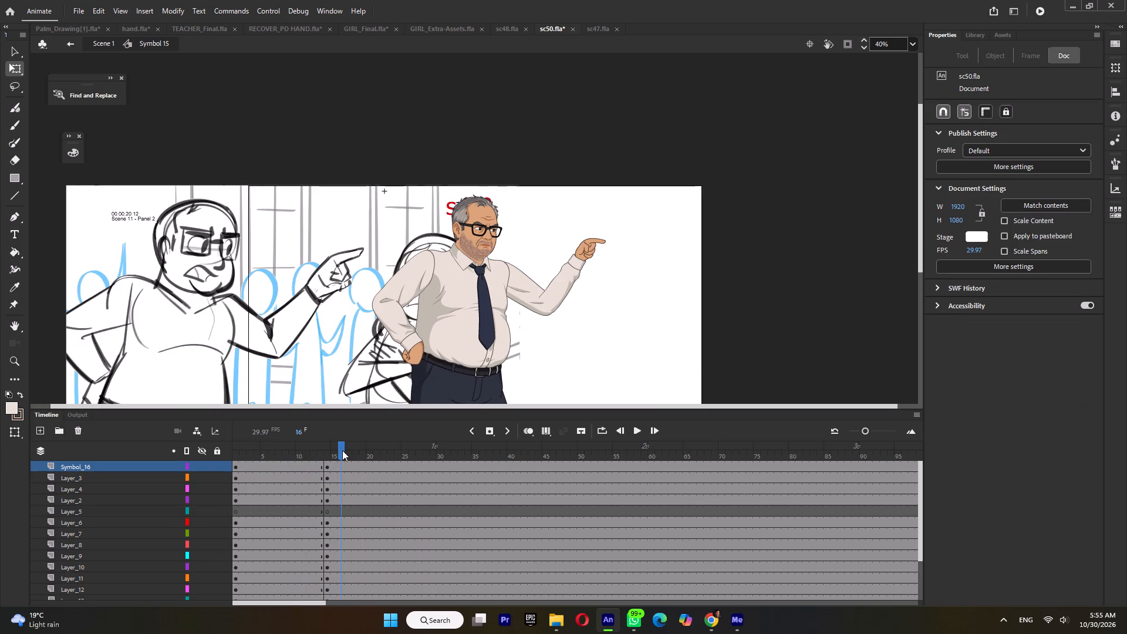
# Return to Scene 1 and save sc50.
pyautogui.keyDown('ctrl'); pyautogui.scroll(-2, 554, 218); pyautogui.keyUp('ctrl')
pyautogui.keyDown('ctrl'); pyautogui.doubleClick(626, 276); pyautogui.keyUp('ctrl')
pyautogui.hotkey('ctrl', 's')
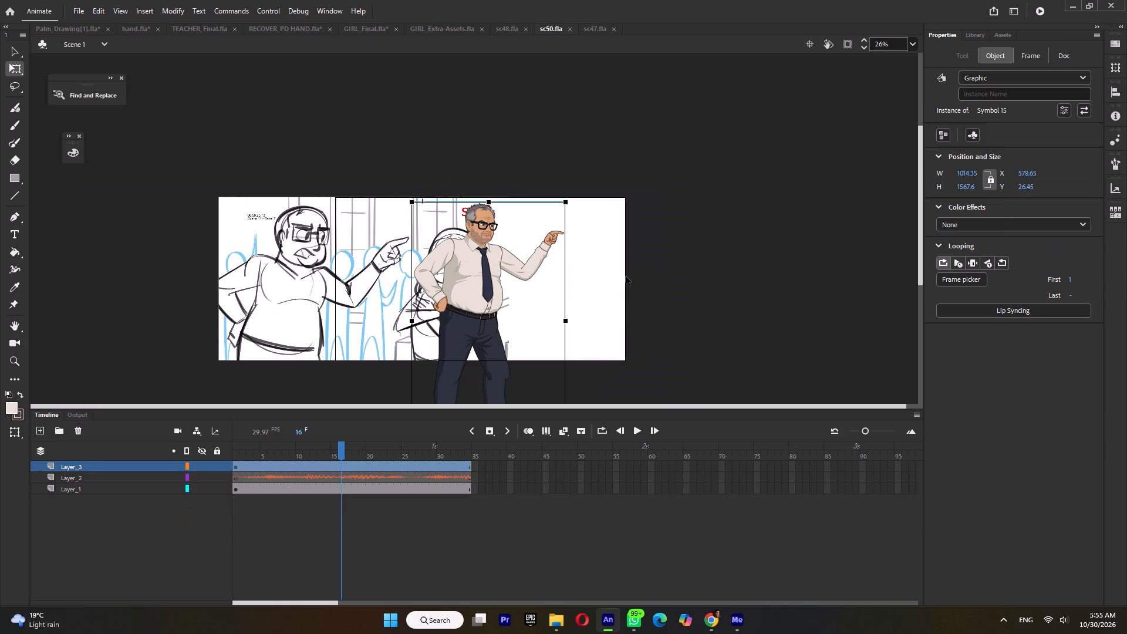
# Scrub the scene and move the storyboard image back into place so it fills the stage.
pyautogui.moveTo(307, 449); pyautogui.dragTo(414, 468)
pyautogui.click(497, 295)
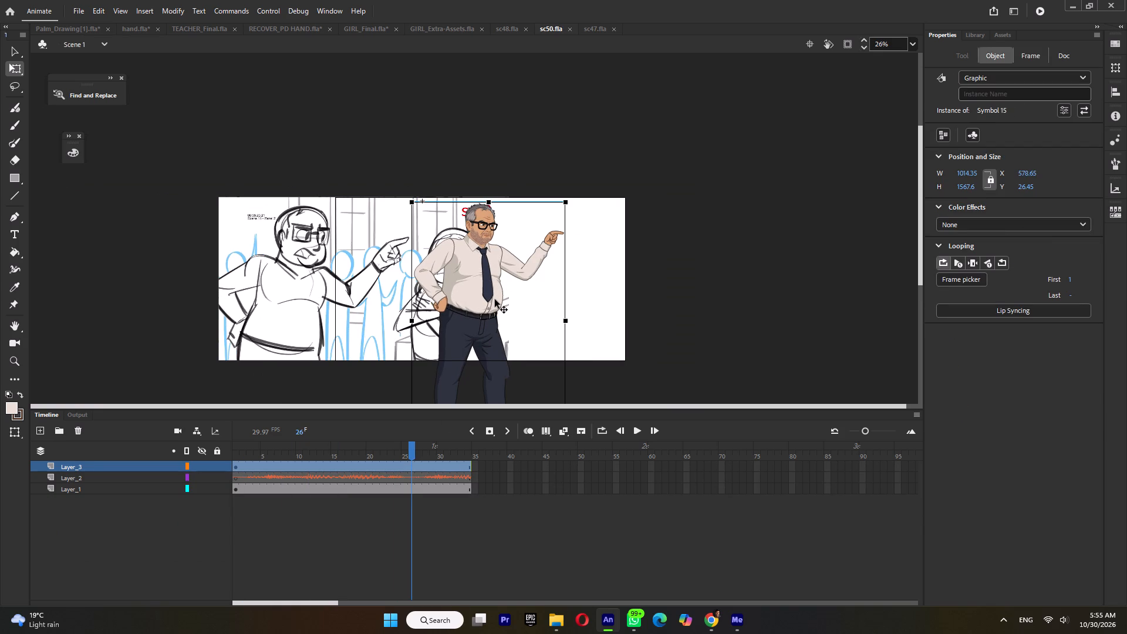
pyautogui.click(344, 317)
pyautogui.moveTo(301, 330); pyautogui.dragTo(433, 331)
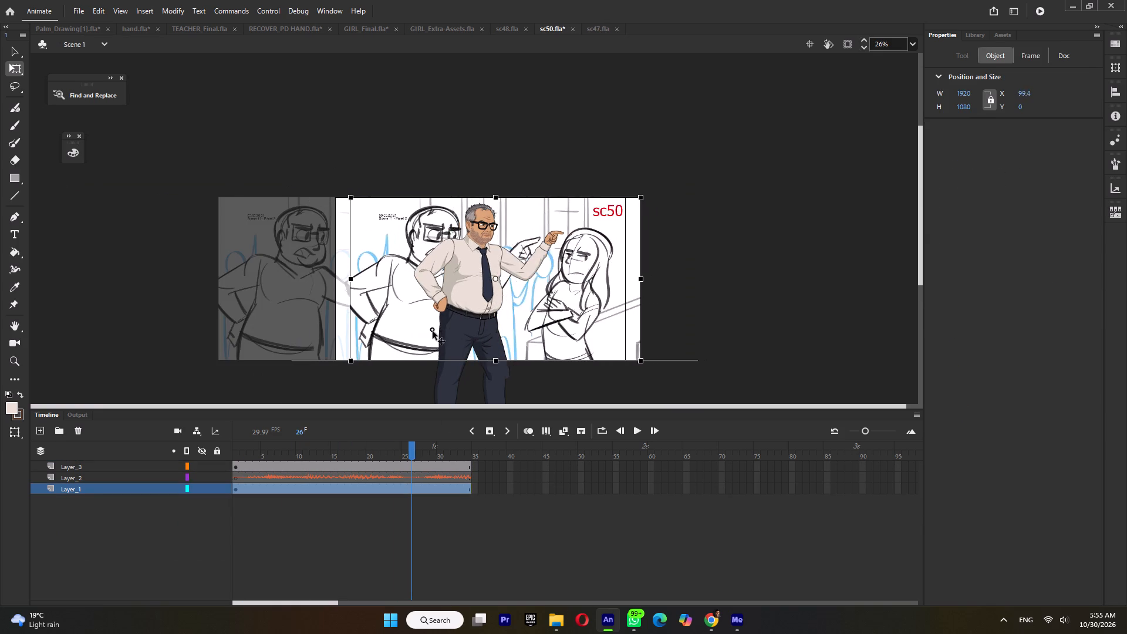
pyautogui.moveTo(433, 331); pyautogui.dragTo(418, 331)
# Place the teacher over his storyboard figure at about X 80, Y 88, enlarged to about 1115 by 1723 px, and save.
pyautogui.click(466, 289)
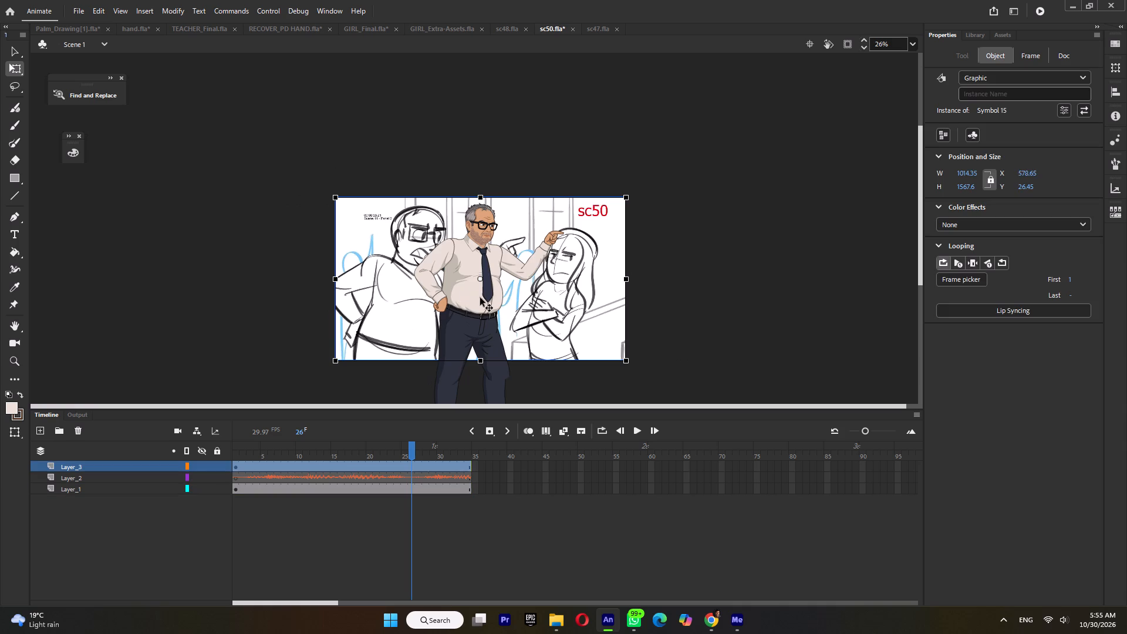
pyautogui.moveTo(484, 299); pyautogui.dragTo(417, 312)
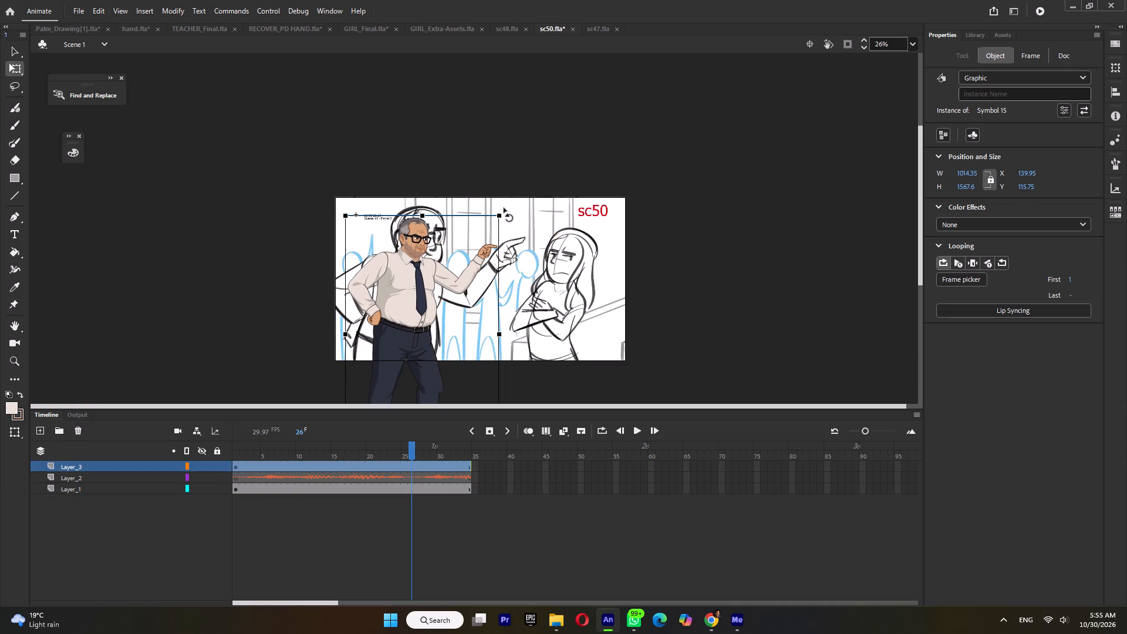
pyautogui.keyDown('shift'); pyautogui.moveTo(500, 215); pyautogui.dragTo(525, 191); pyautogui.keyUp('shift')
pyautogui.moveTo(435, 272); pyautogui.dragTo(433, 288)
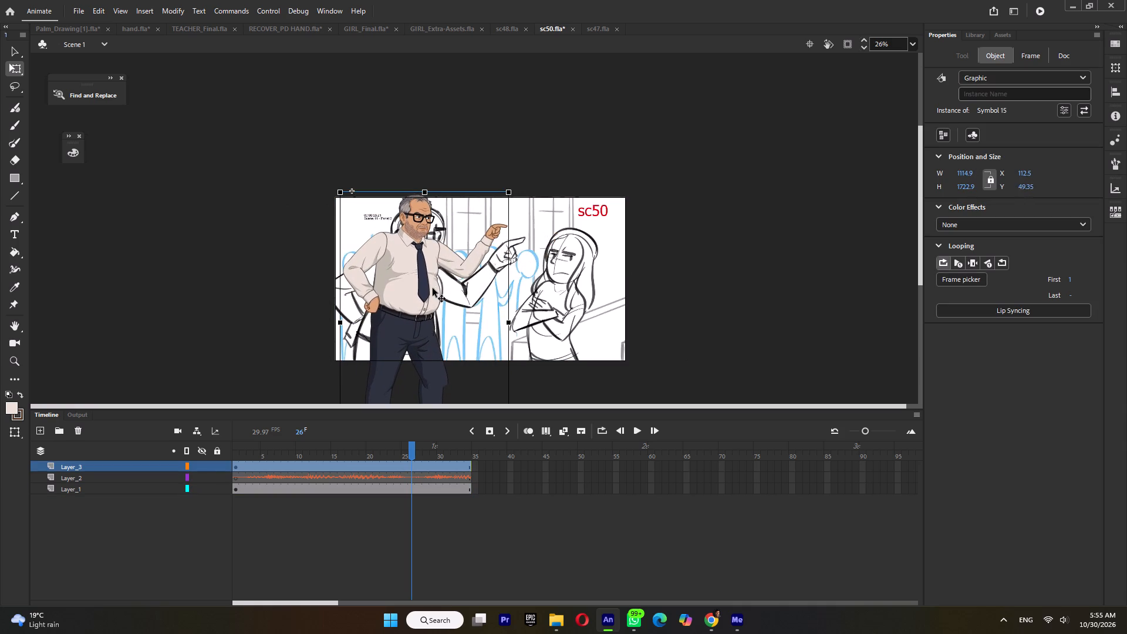
pyautogui.moveTo(433, 288); pyautogui.dragTo(433, 291)
pyautogui.click(433, 298)
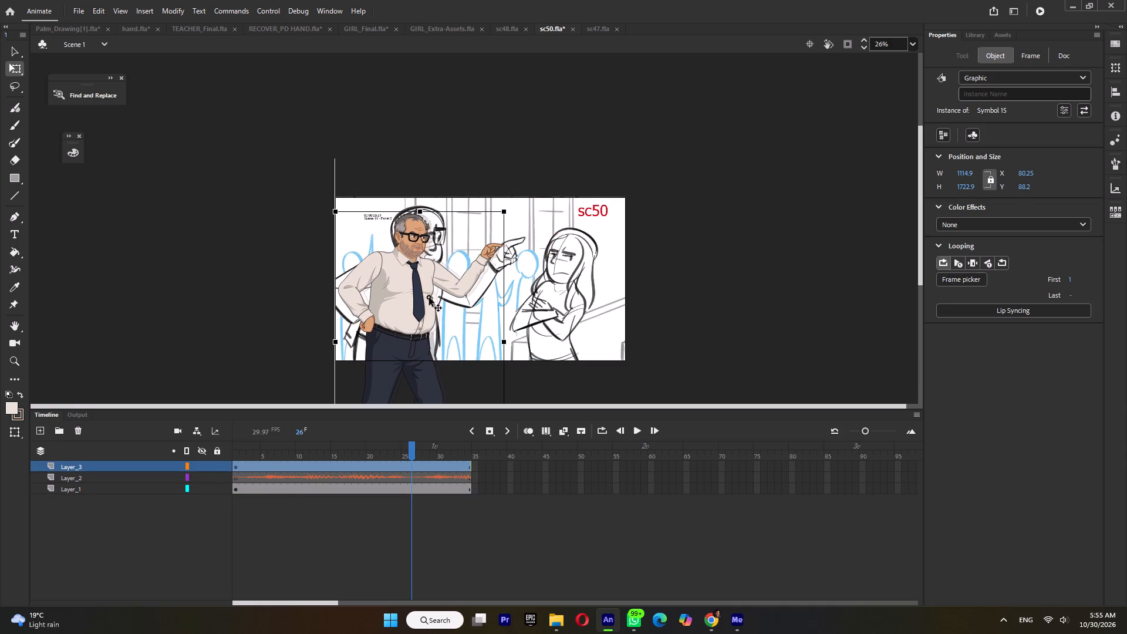
pyautogui.hotkey('ctrl', 's')
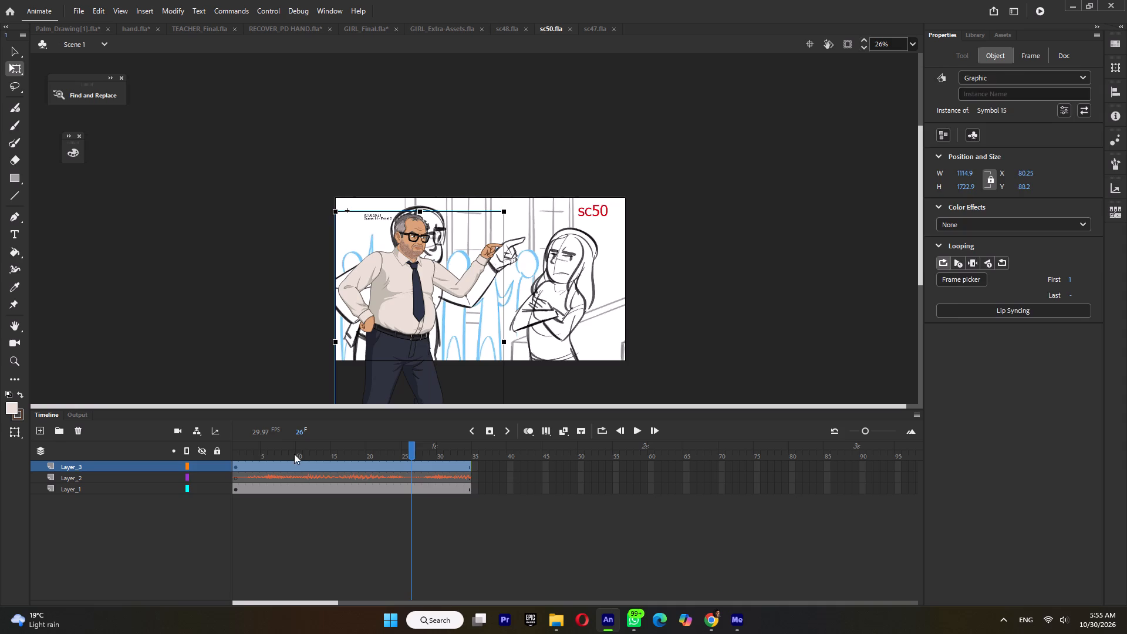
# Scrub the scene, open Symbol 15 on frame 19 and nudge the teacher's body, without the lower legs, slightly right.
pyautogui.moveTo(294, 454); pyautogui.dragTo(383, 488)
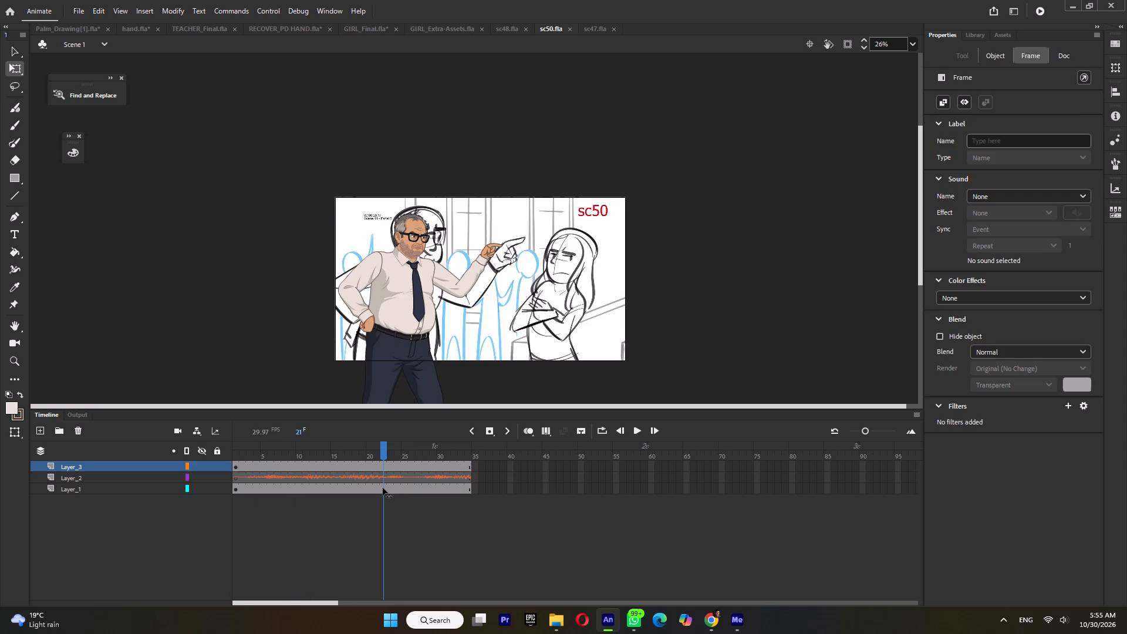
pyautogui.moveTo(383, 488); pyautogui.dragTo(364, 500)
pyautogui.doubleClick(406, 335)
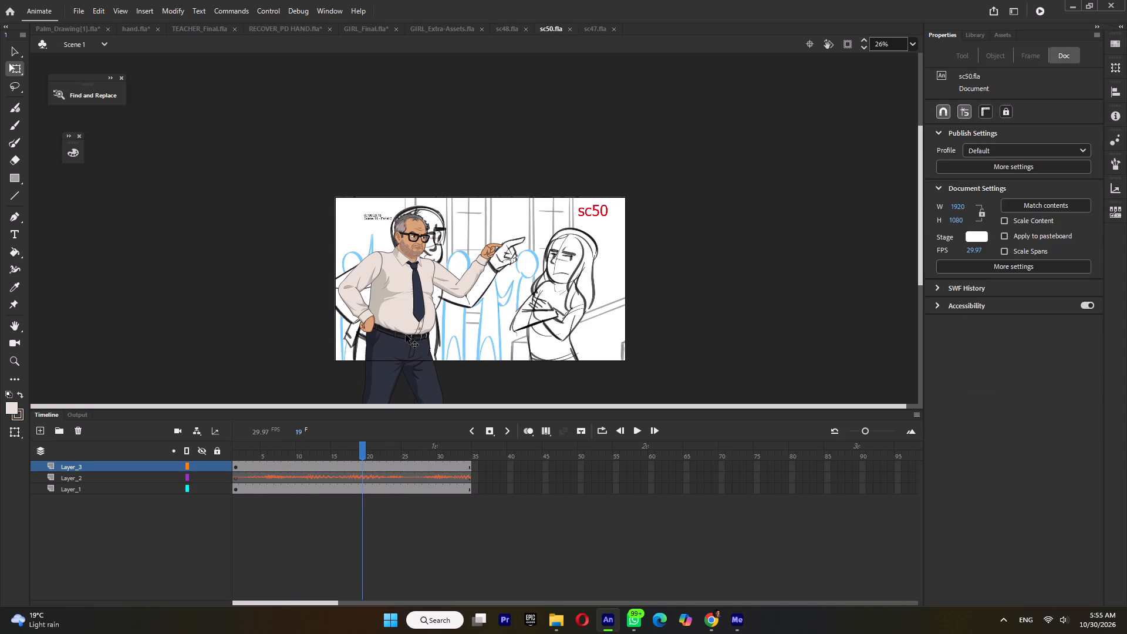
pyautogui.moveTo(268, 237); pyautogui.dragTo(517, 385)
pyautogui.press('Right')
pyautogui.press('Right')
pyautogui.press('Right')
pyautogui.press('Right')
pyautogui.press('Right')
pyautogui.press('Right')
pyautogui.press('Right')
pyautogui.press('Right')
pyautogui.press('Right')
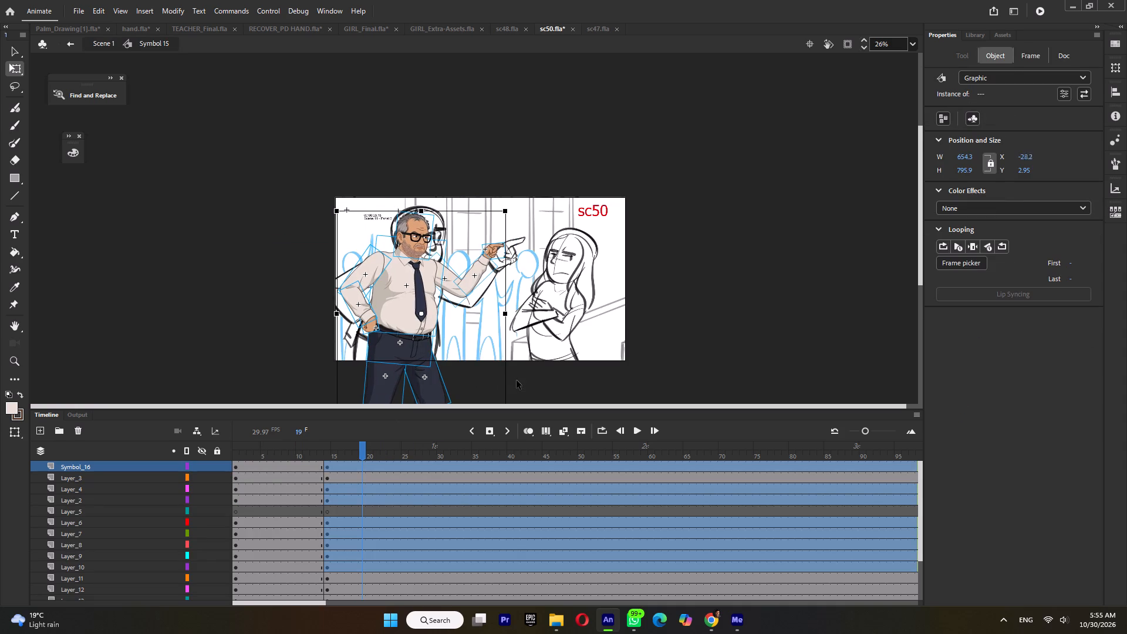
pyautogui.click(517, 380)
# On frame 11 of Symbol 15, rotate the teacher's front thigh slightly, play the animation back, save and return to Scene 1.
pyautogui.scroll(-1, 416, 358)
pyautogui.click(377, 286)
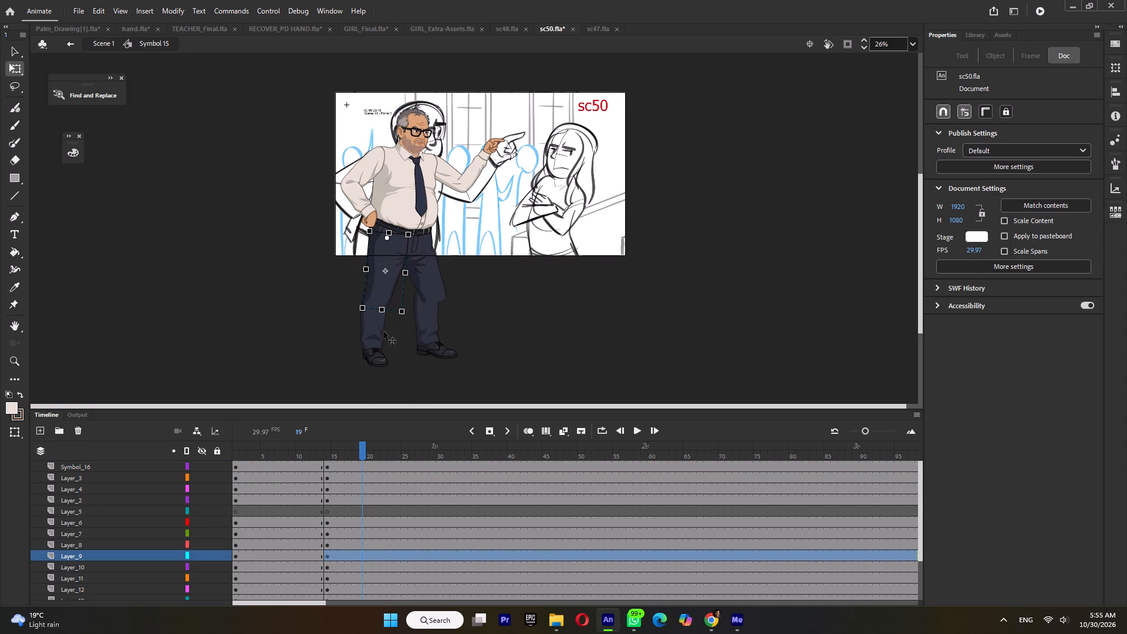
pyautogui.click(303, 448)
pyautogui.click(421, 282)
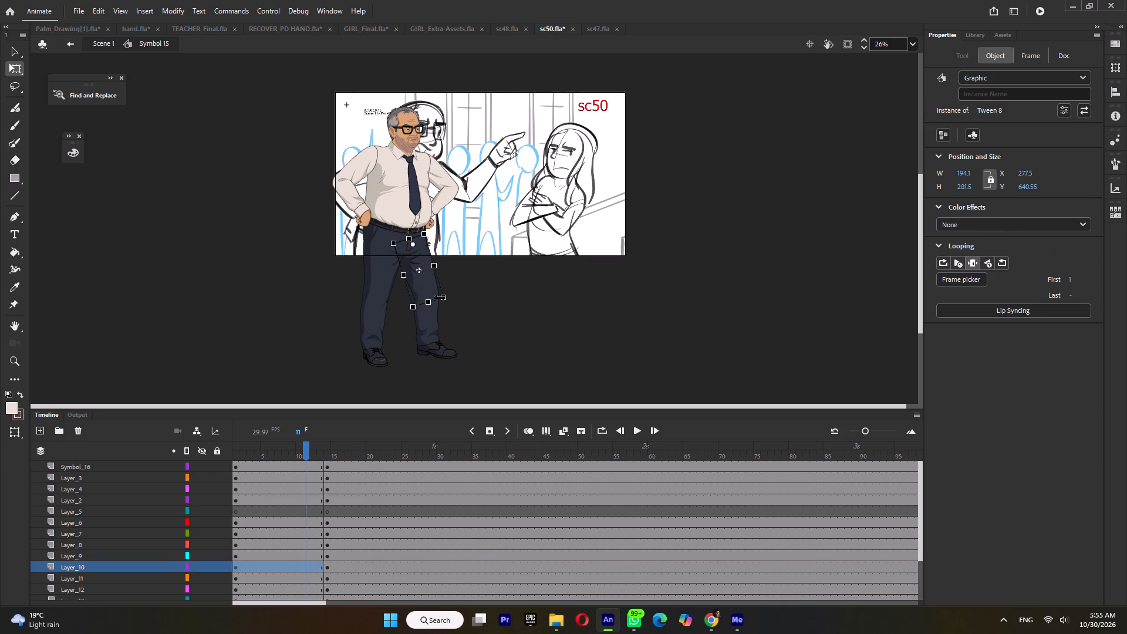
pyautogui.moveTo(444, 305); pyautogui.dragTo(437, 312)
pyautogui.press('Return')
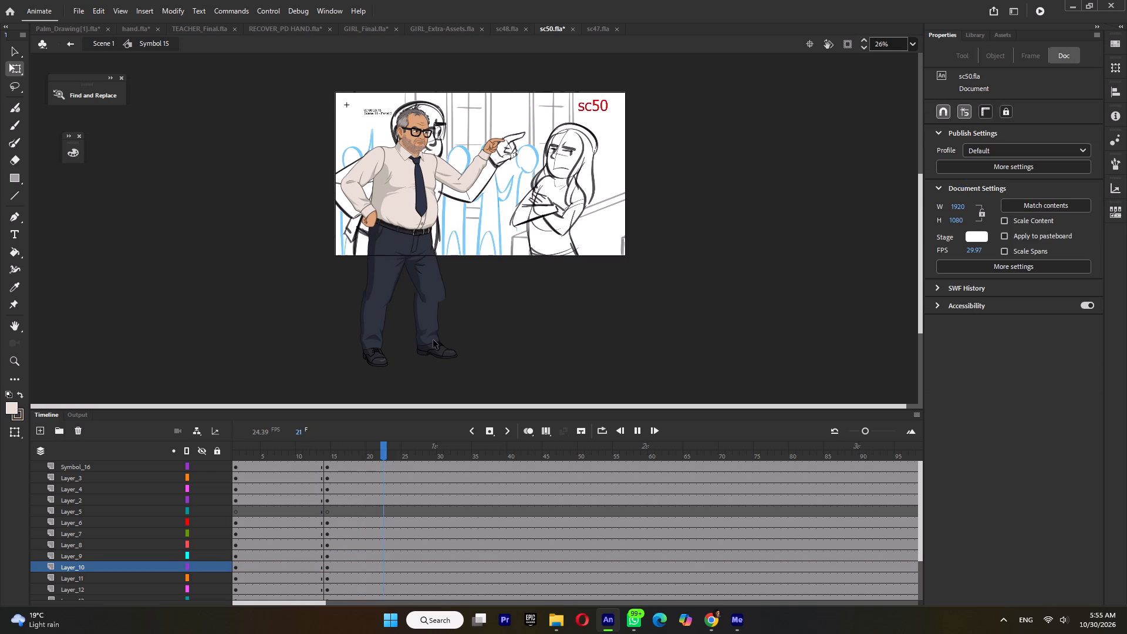
pyautogui.press('Return')
pyautogui.hotkey('ctrl', 's')
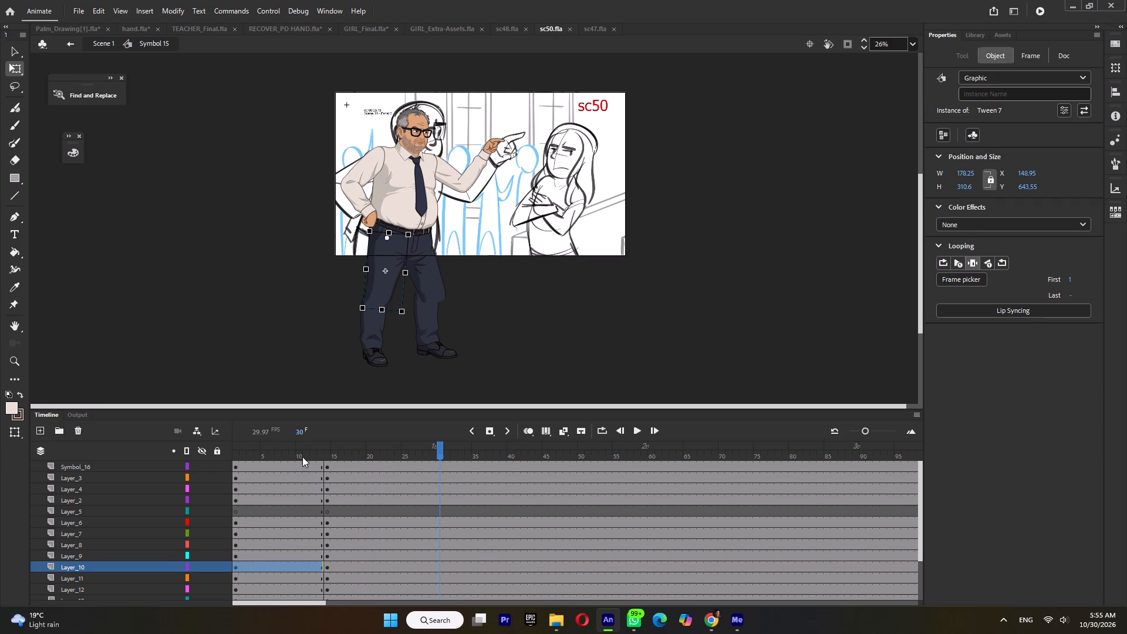
pyautogui.doubleClick(317, 340)
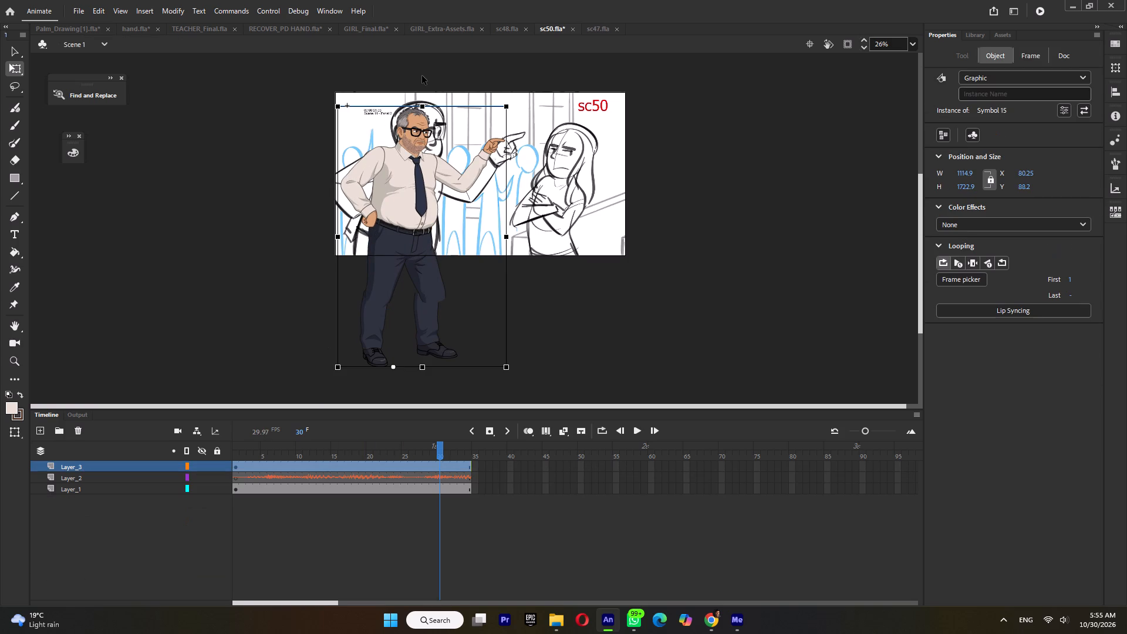
# Open sc21.fla from the shots folder and copy the girl's Symbol 9 instance.
pyautogui.click(556, 620)
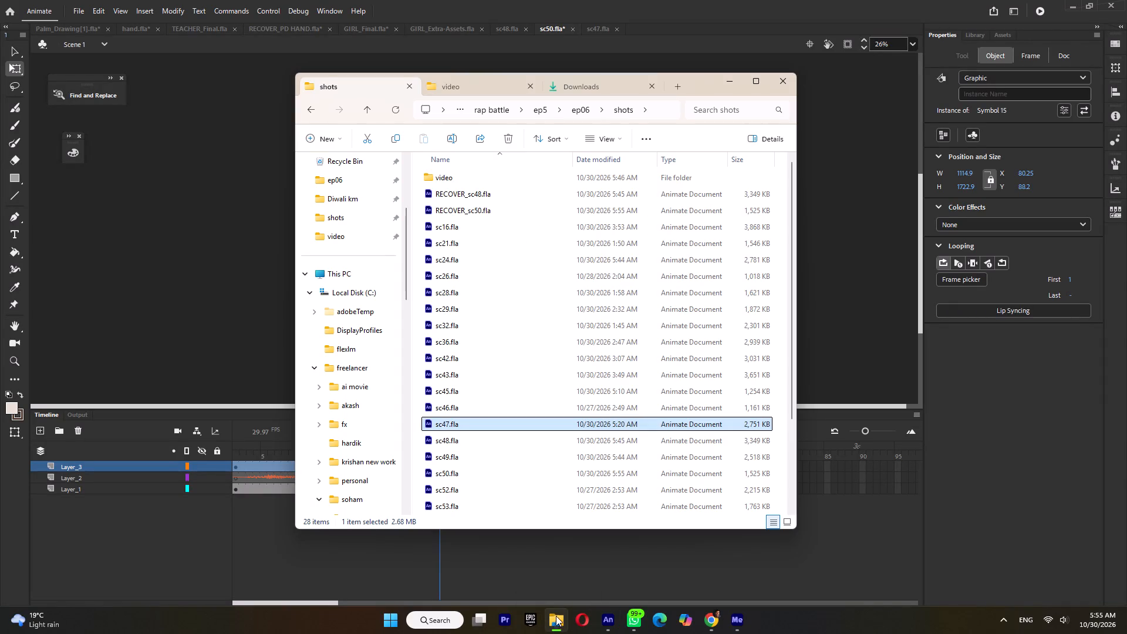
pyautogui.doubleClick(455, 245)
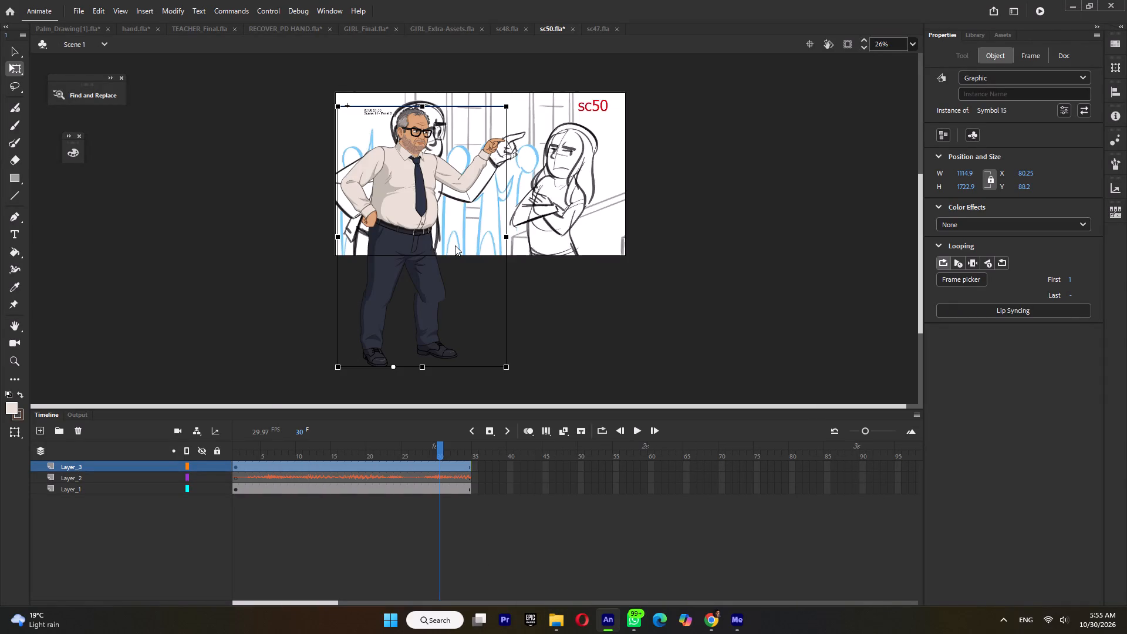
pyautogui.click(261, 447)
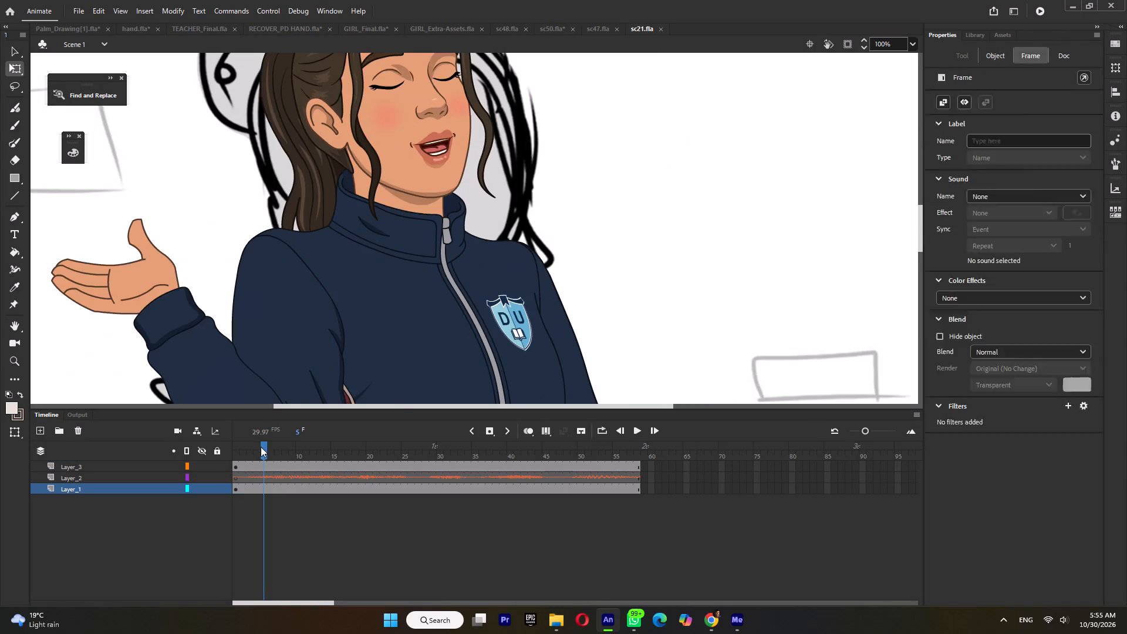
pyautogui.keyDown('ctrl'); pyautogui.scroll(-4, 430, 261); pyautogui.keyUp('ctrl')
pyautogui.click(432, 287)
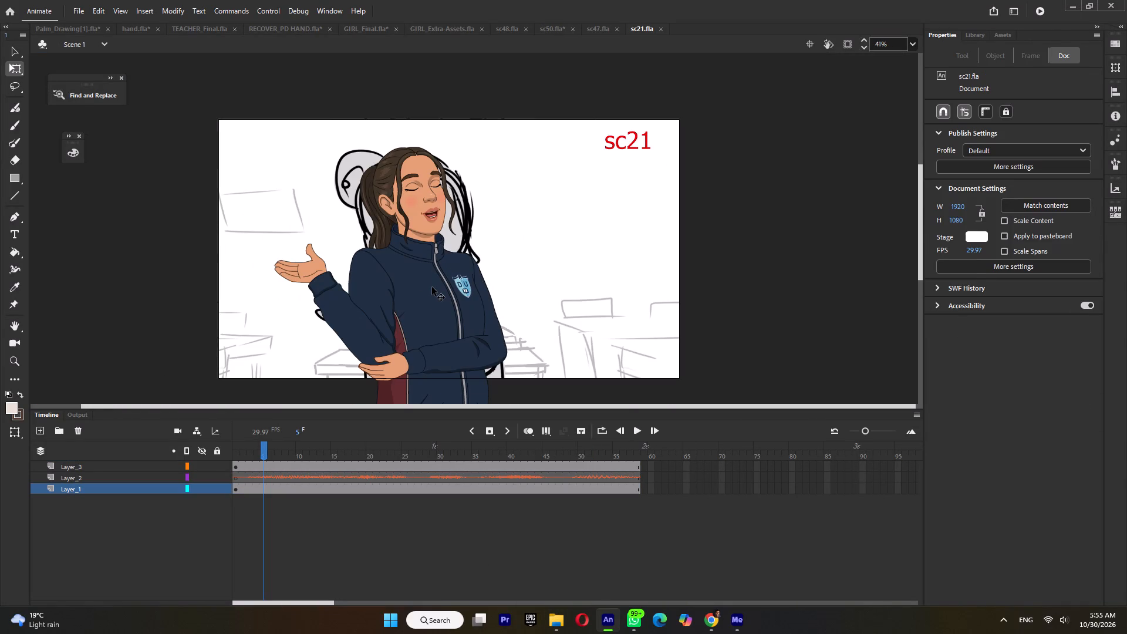
pyautogui.rightClick(432, 287)
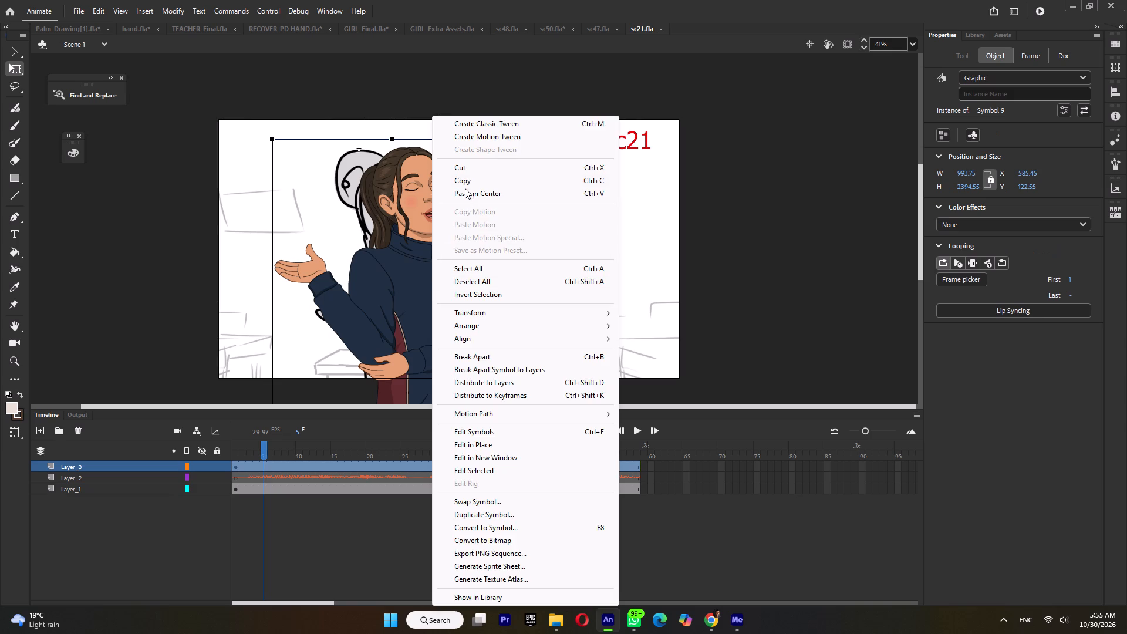
pyautogui.click(465, 180)
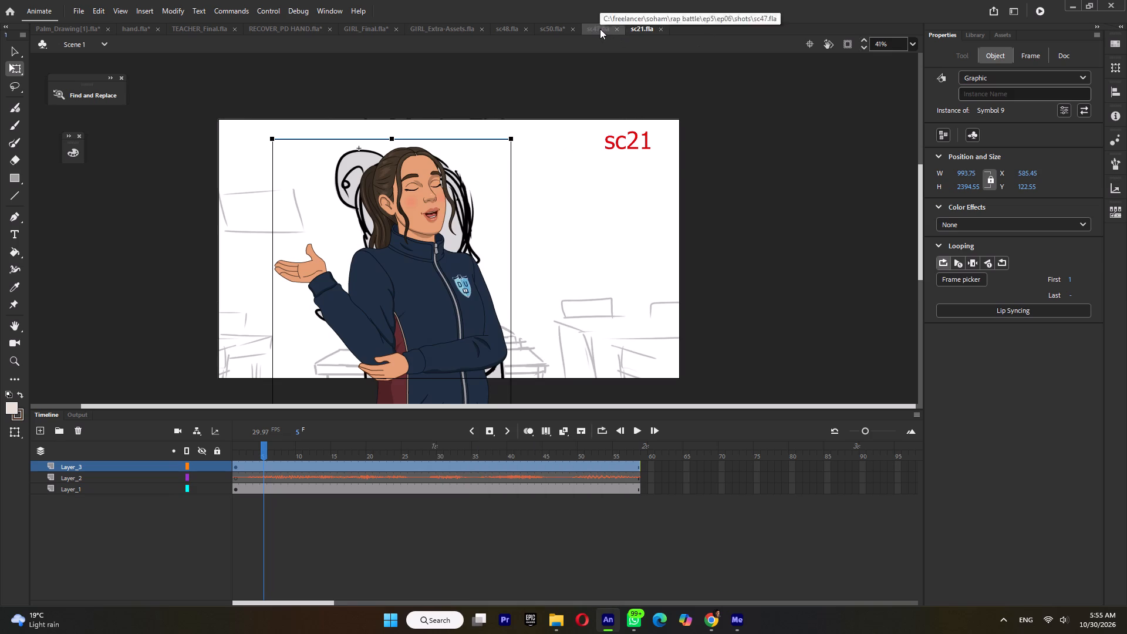
# Close the sc47 document, then return to sc50 and save it.
pyautogui.click(600, 29)
pyautogui.click(555, 29)
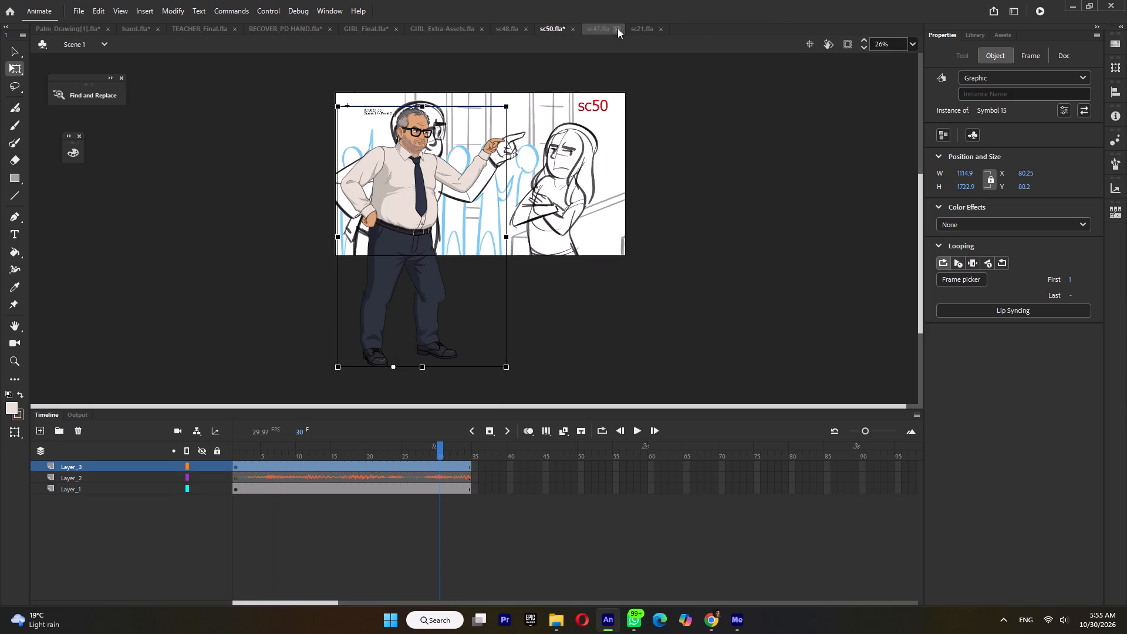
pyautogui.click(618, 28)
pyautogui.click(555, 31)
pyautogui.hotkey('ctrl', 's')
# Add a new layer above the teacher at frame 1 and paste the girl, putting duplicate library items into a folder.
pyautogui.click(261, 456)
pyautogui.moveTo(258, 455); pyautogui.dragTo(230, 461)
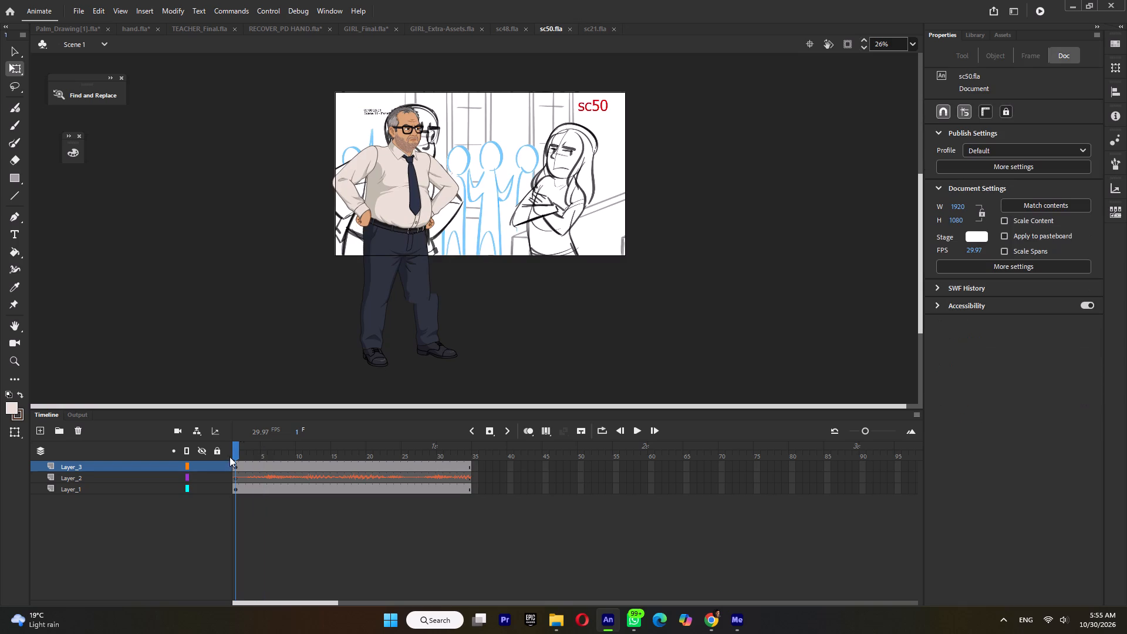
pyautogui.click(41, 431)
pyautogui.rightClick(152, 278)
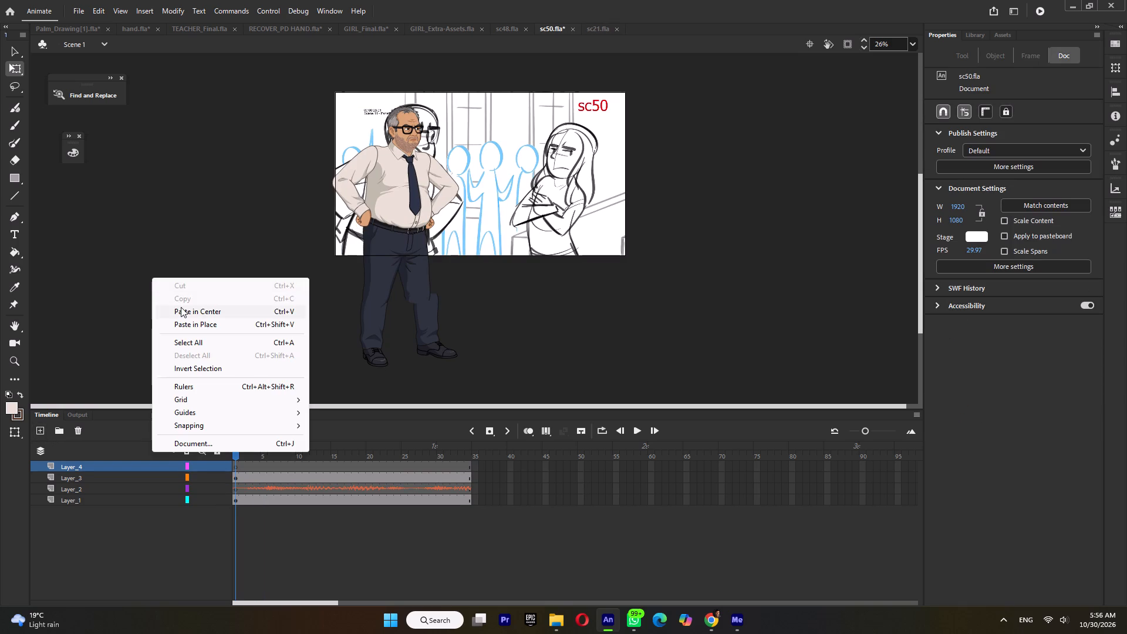
pyautogui.click(181, 307)
pyautogui.click(515, 326)
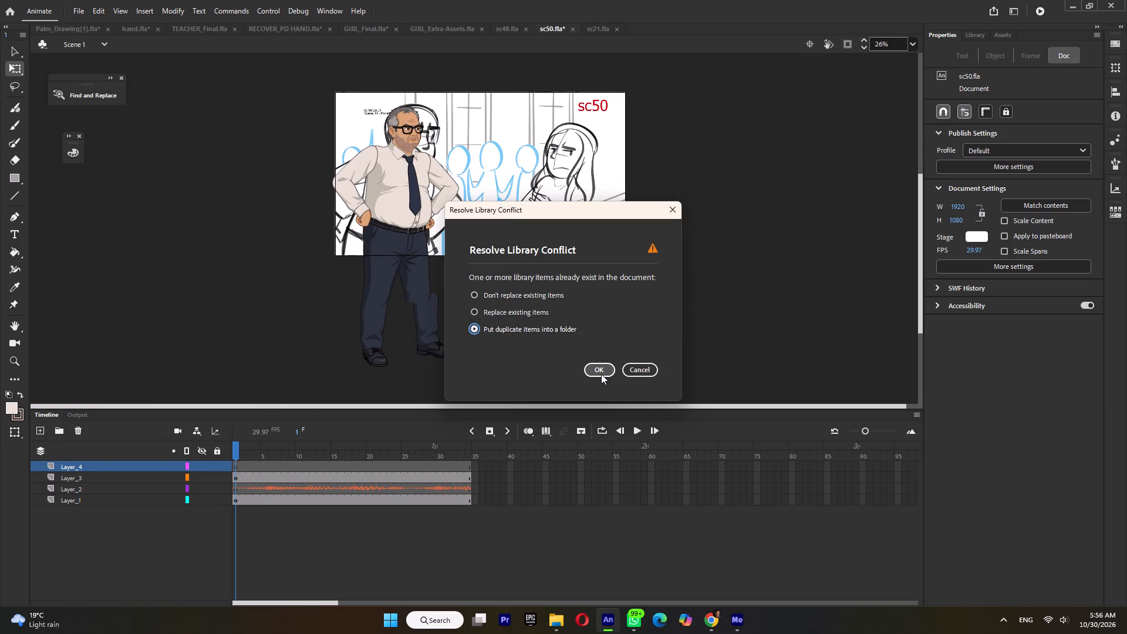
pyautogui.click(604, 372)
# Flip the pasted girl horizontally so she faces the teacher.
pyautogui.rightClick(527, 208)
pyautogui.click(572, 317)
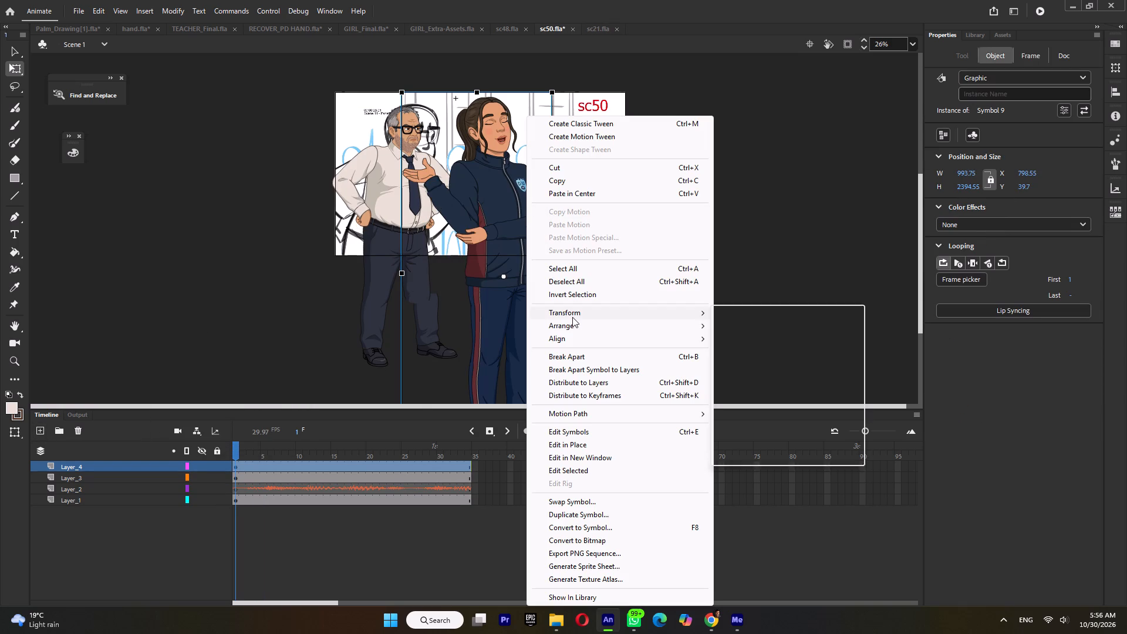
pyautogui.click(788, 439)
# Set the girl's pivot at her feet, scale her to about 678 by 1633 px and place her over her storyboard figure.
pyautogui.moveTo(538, 265); pyautogui.dragTo(566, 186)
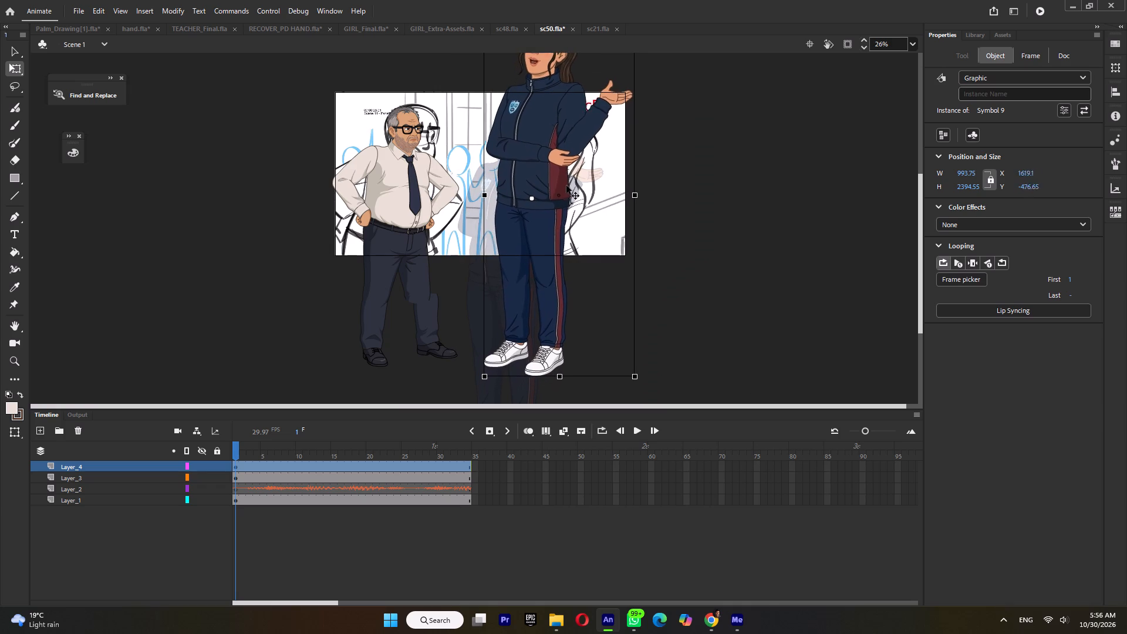
pyautogui.moveTo(566, 186); pyautogui.dragTo(566, 179)
pyautogui.moveTo(531, 191); pyautogui.dragTo(526, 347)
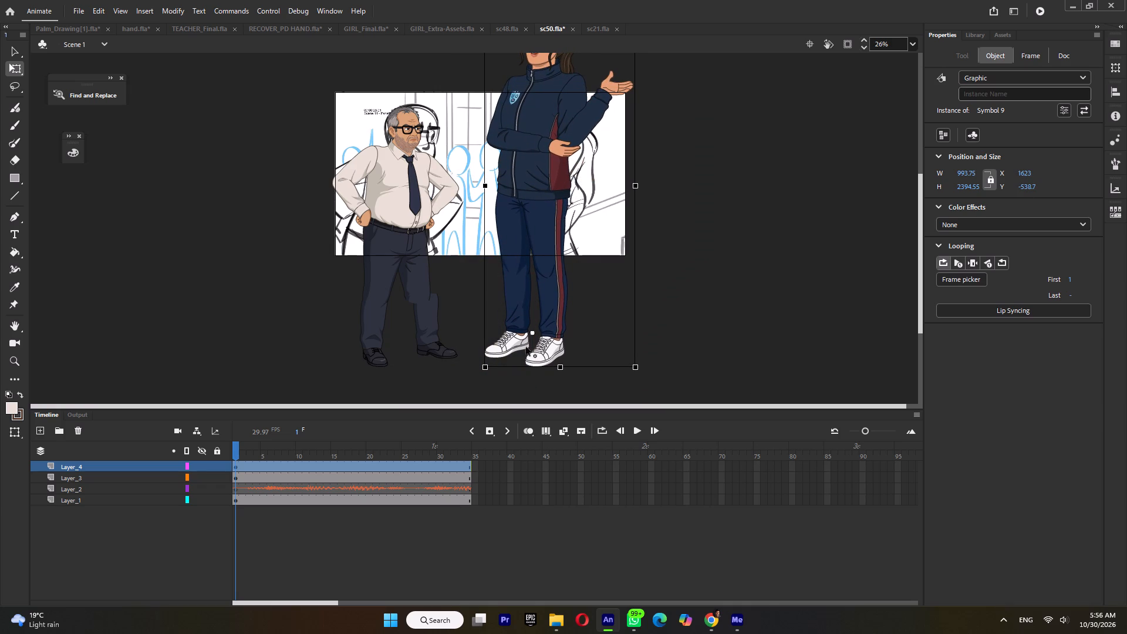
pyautogui.moveTo(526, 347); pyautogui.dragTo(522, 362)
pyautogui.keyDown('ctrl'); pyautogui.scroll(-2, 567, 326); pyautogui.keyUp('ctrl')
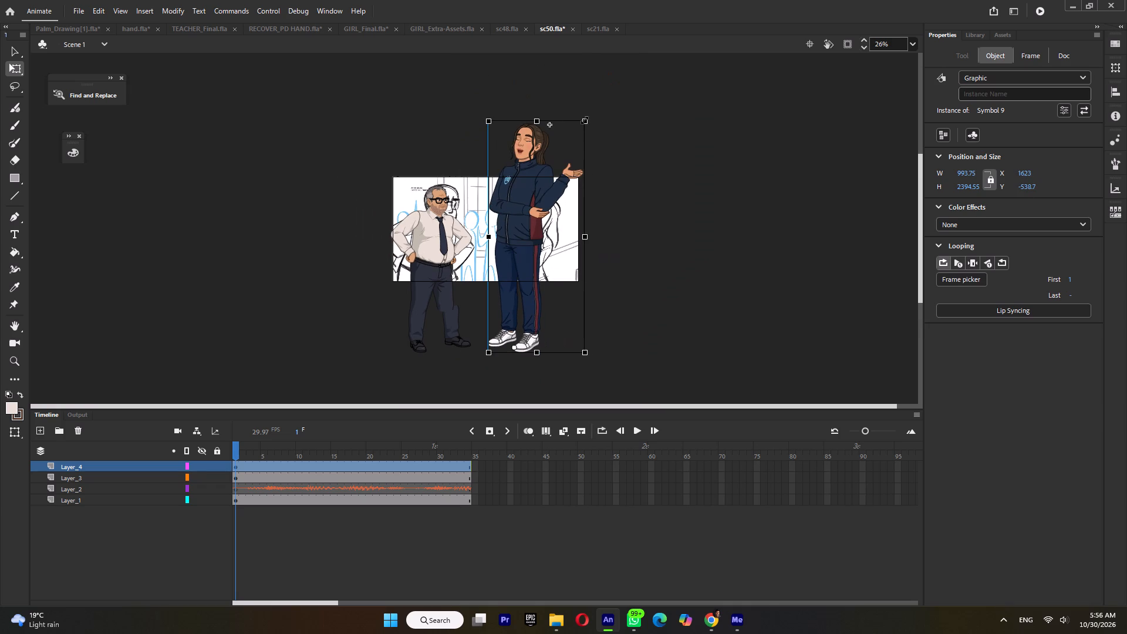
pyautogui.keyDown('shift'); pyautogui.moveTo(585, 120); pyautogui.dragTo(579, 193); pyautogui.keyUp('shift')
pyautogui.keyDown('ctrl'); pyautogui.scroll(4, 519, 240); pyautogui.keyUp('ctrl')
pyautogui.moveTo(535, 235); pyautogui.dragTo(563, 248)
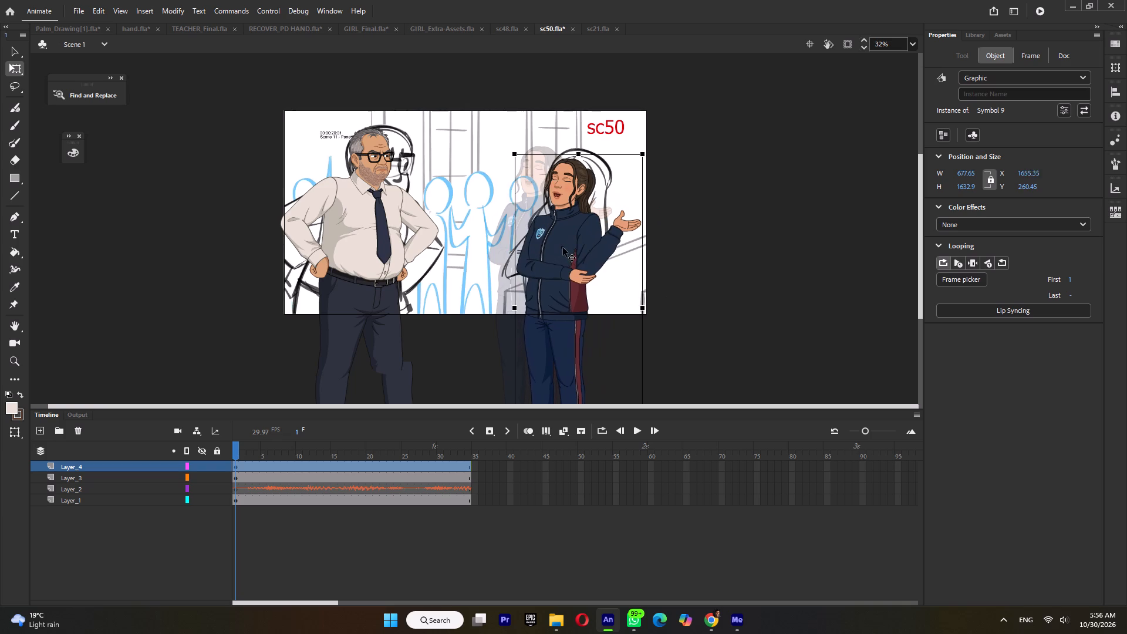
pyautogui.moveTo(563, 248); pyautogui.dragTo(559, 248)
# Inside Symbol 9, fold the girl's raised forearm across her chest and rotate its upper arm to line up with it.
pyautogui.doubleClick(560, 255)
pyautogui.click(594, 258)
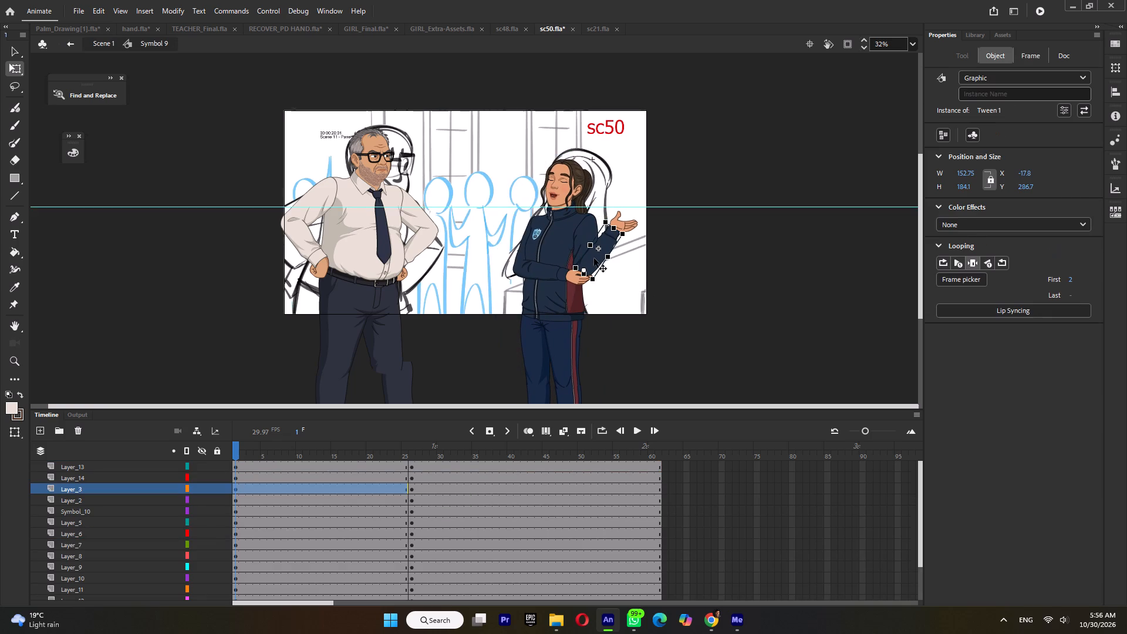
pyautogui.click(972, 278)
pyautogui.click(969, 291)
pyautogui.moveTo(626, 238); pyautogui.dragTo(620, 309)
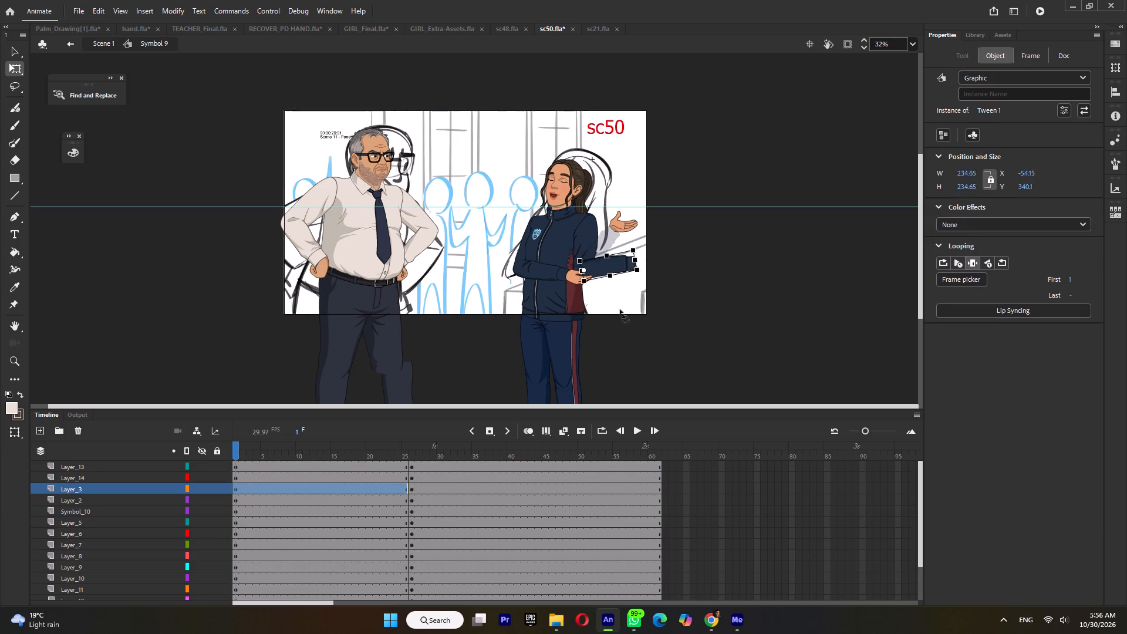
pyautogui.moveTo(620, 309); pyautogui.dragTo(495, 240)
pyautogui.keyDown('ctrl'); pyautogui.scroll(6, 575, 265); pyautogui.keyUp('ctrl')
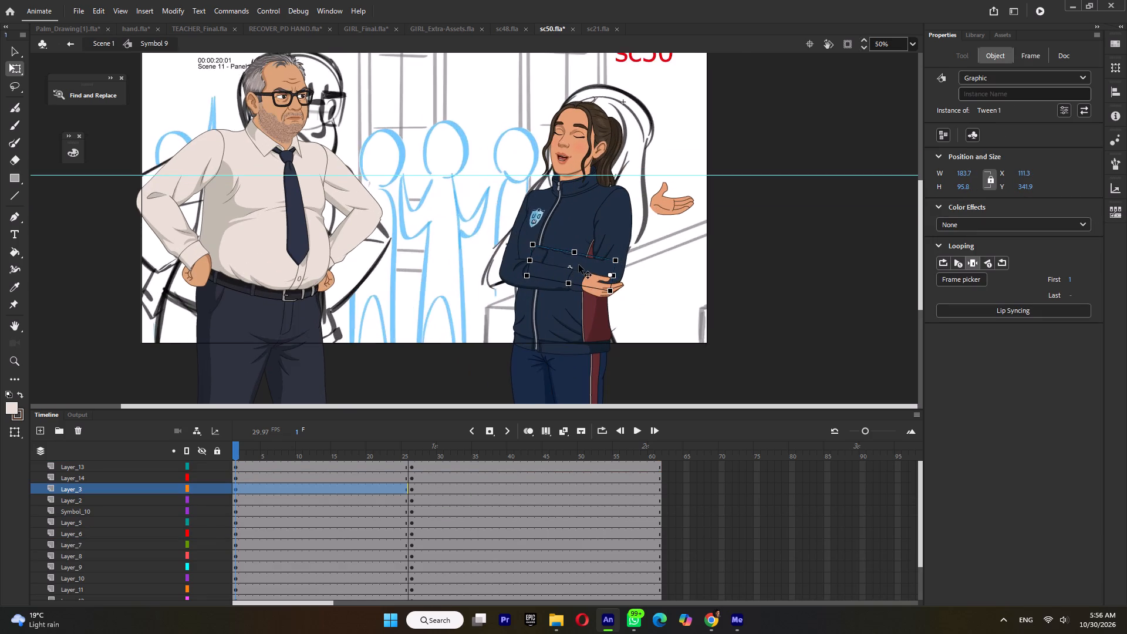
pyautogui.click(617, 232)
pyautogui.moveTo(644, 313); pyautogui.dragTo(608, 318)
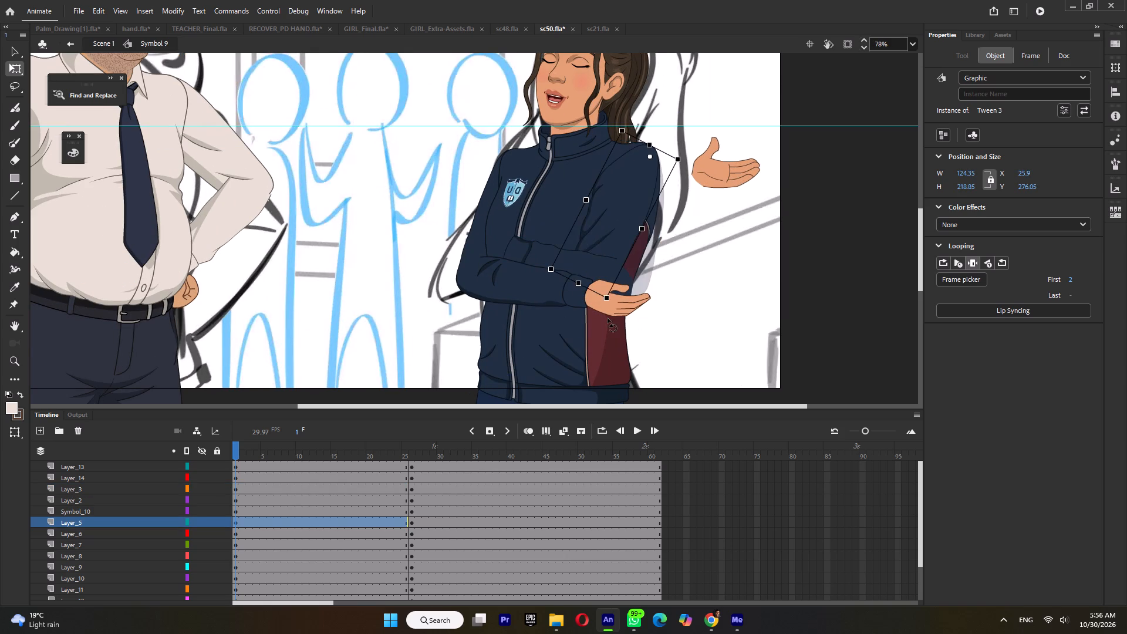
pyautogui.moveTo(608, 318); pyautogui.dragTo(618, 327)
# Rotate the girl's other forearm upward and move Layer_3, holding the folded forearm, to the top of the layer stack.
pyautogui.click(495, 290)
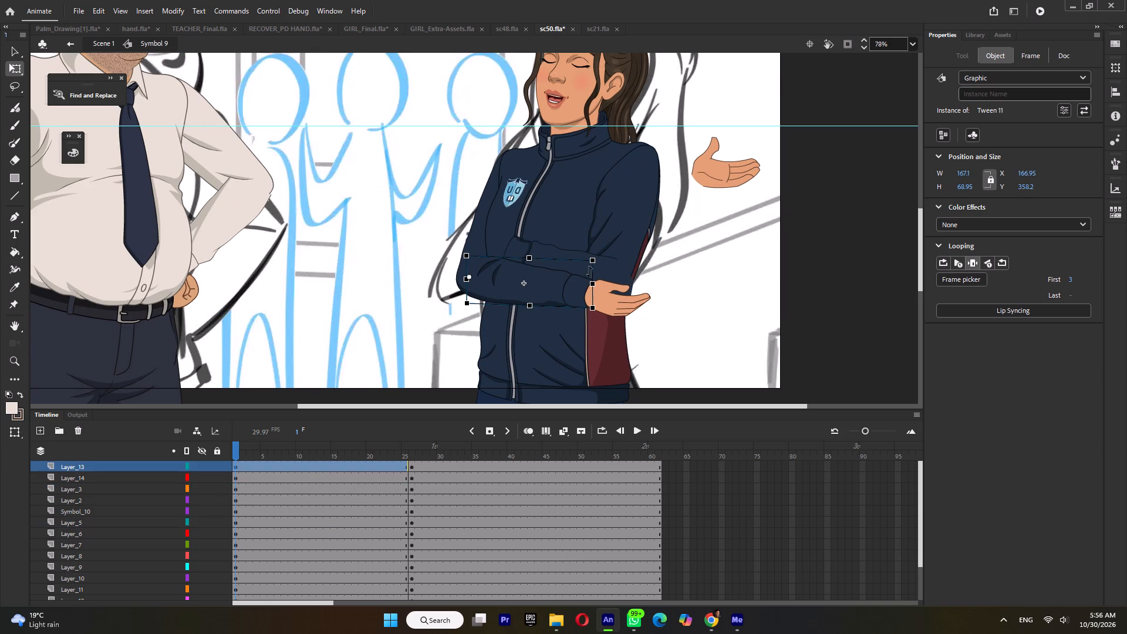
pyautogui.moveTo(596, 264); pyautogui.dragTo(569, 213)
pyautogui.click(571, 280)
pyautogui.moveTo(119, 484); pyautogui.dragTo(121, 449)
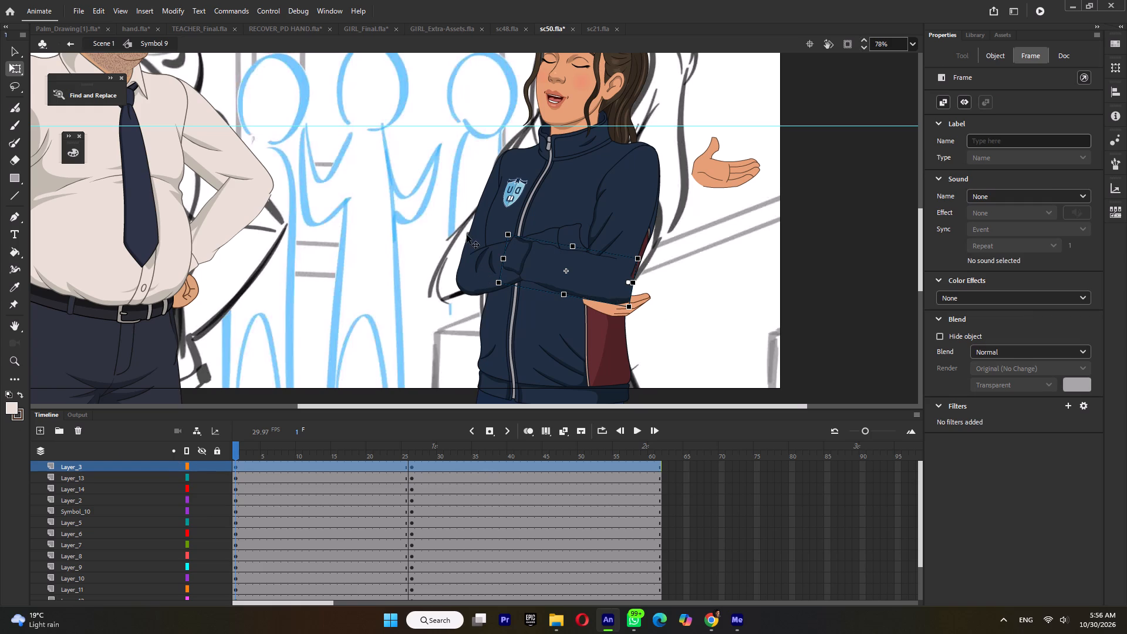
# Rotate the upper arm nearer the teacher slightly outward and realign its forearm at the elbow for the crossed-arms pose.
pyautogui.click(472, 234)
pyautogui.moveTo(455, 299); pyautogui.dragTo(438, 298)
pyautogui.click(460, 262)
pyautogui.click(478, 278)
pyautogui.keyDown('ctrl'); pyautogui.scroll(5, 484, 286); pyautogui.keyUp('ctrl')
pyautogui.moveTo(491, 284); pyautogui.dragTo(453, 271)
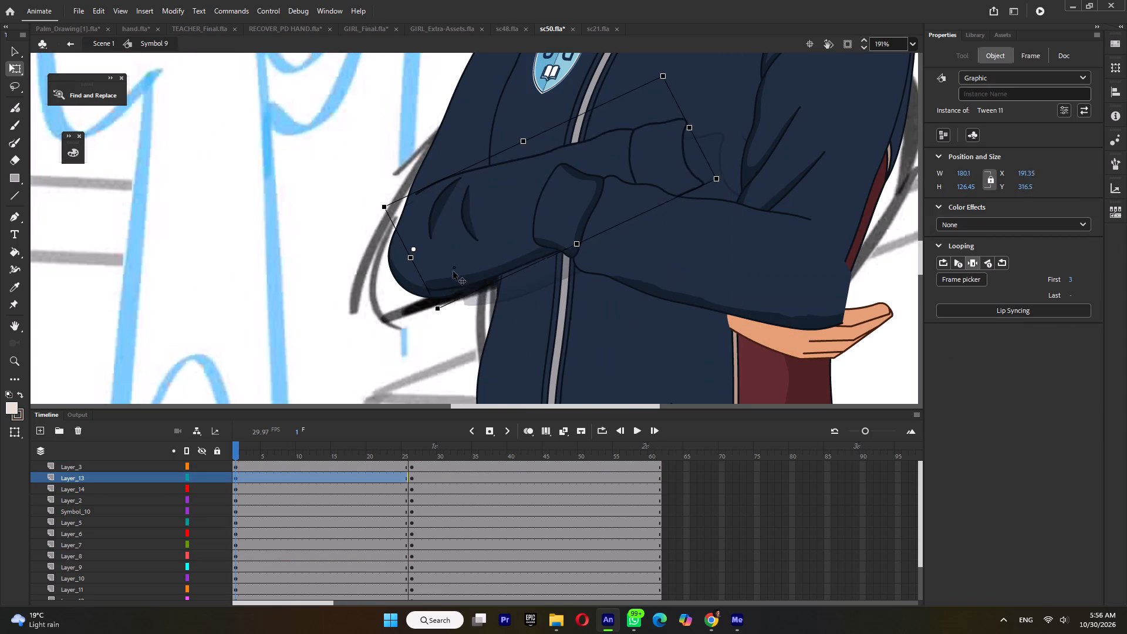
pyautogui.moveTo(453, 271); pyautogui.dragTo(460, 276)
pyautogui.keyDown('ctrl'); pyautogui.scroll(-3, 483, 279); pyautogui.keyUp('ctrl')
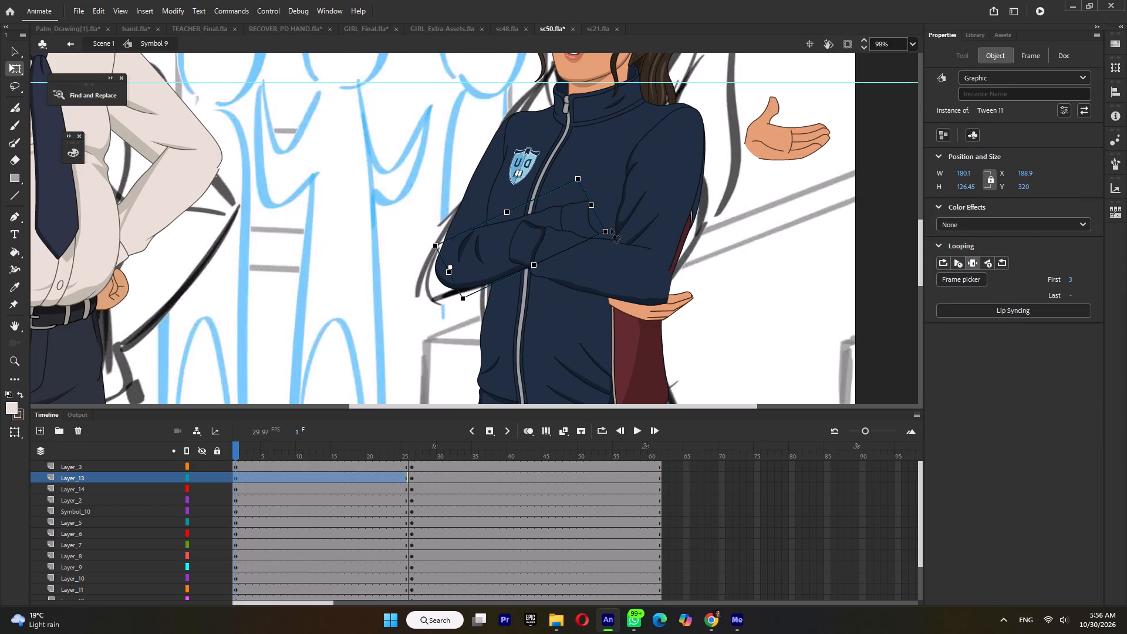
pyautogui.moveTo(611, 230); pyautogui.dragTo(616, 240)
# Switch the hand on Layer_14 to frame 12 and move it to the cuff of the raised forearm.
pyautogui.click(650, 316)
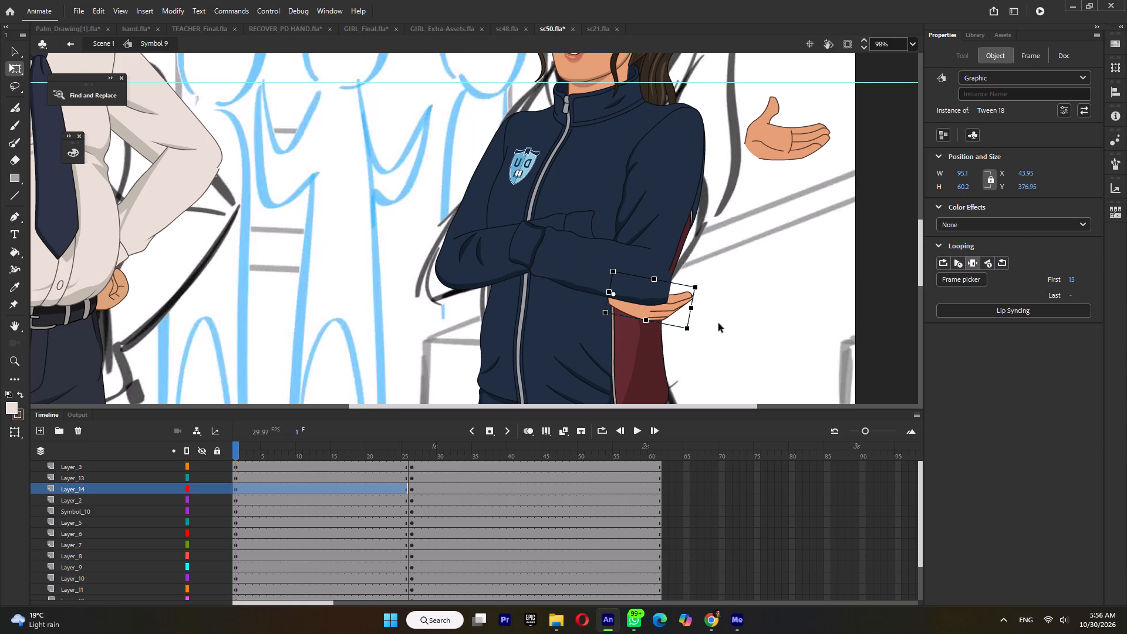
pyautogui.click(950, 282)
pyautogui.click(1015, 339)
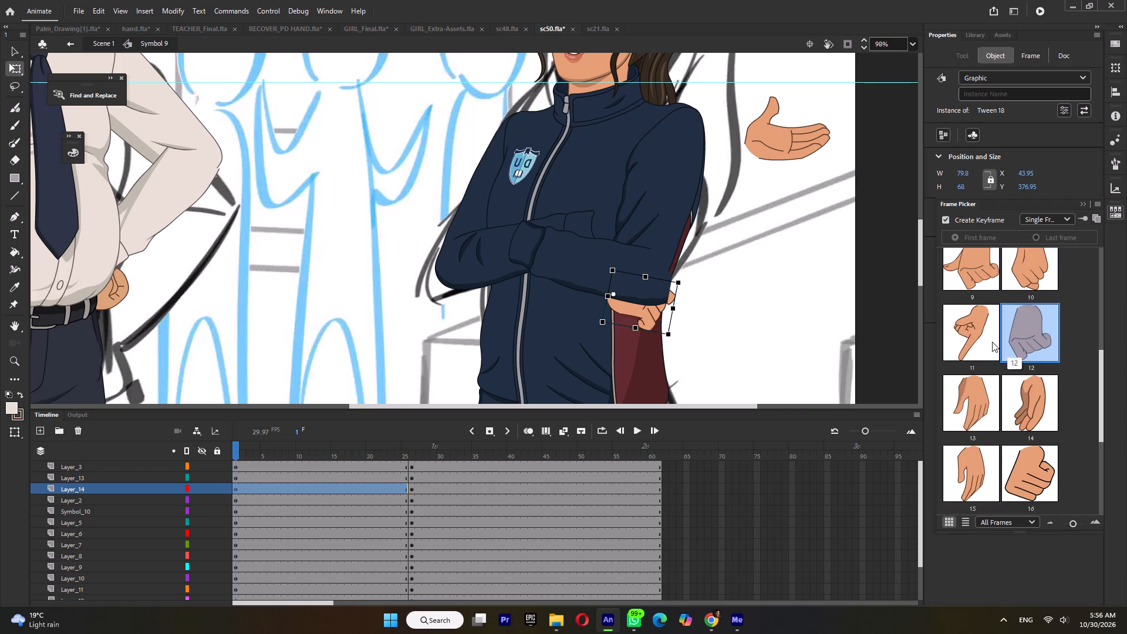
pyautogui.moveTo(648, 323); pyautogui.dragTo(629, 257)
# Switch the hand on Layer_2 to frame 3, rotate it and place it at the cuff of the Layer_3 forearm.
pyautogui.click(767, 154)
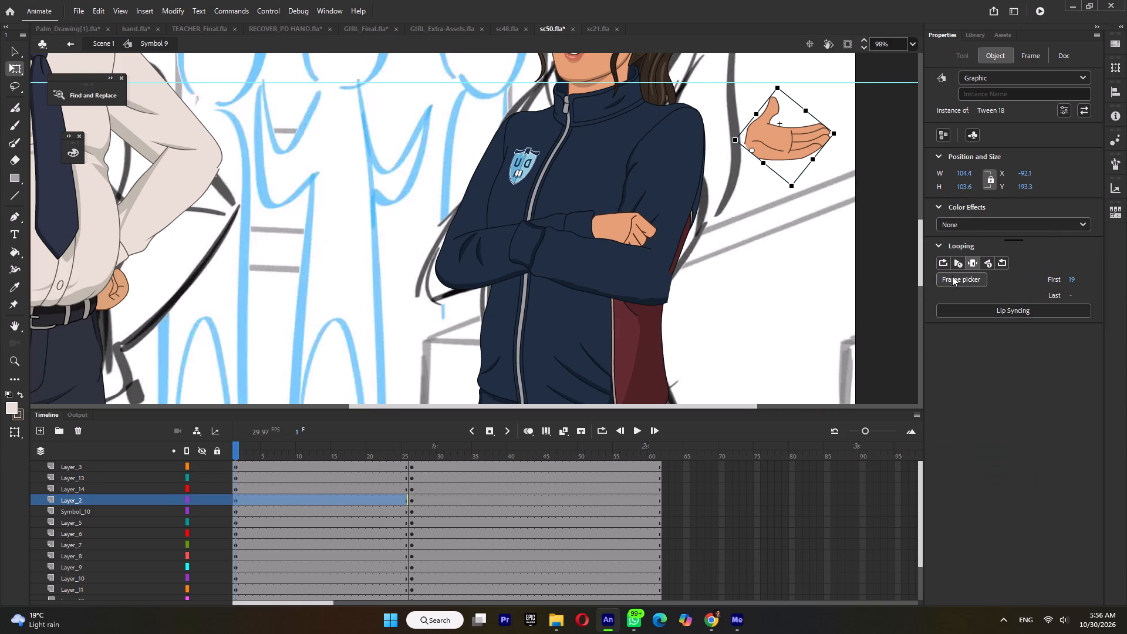
pyautogui.click(944, 275)
pyautogui.scroll(-3, 1015, 434)
pyautogui.scroll(4, 1015, 433)
pyautogui.scroll(4, 988, 385)
pyautogui.click(974, 349)
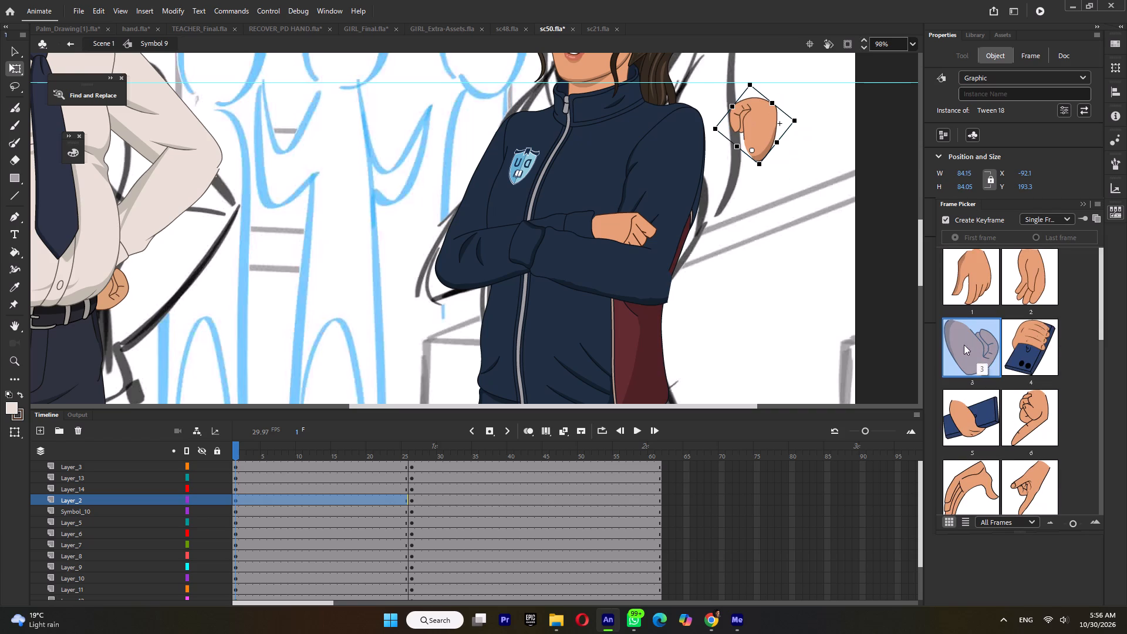
pyautogui.moveTo(713, 136); pyautogui.dragTo(744, 235)
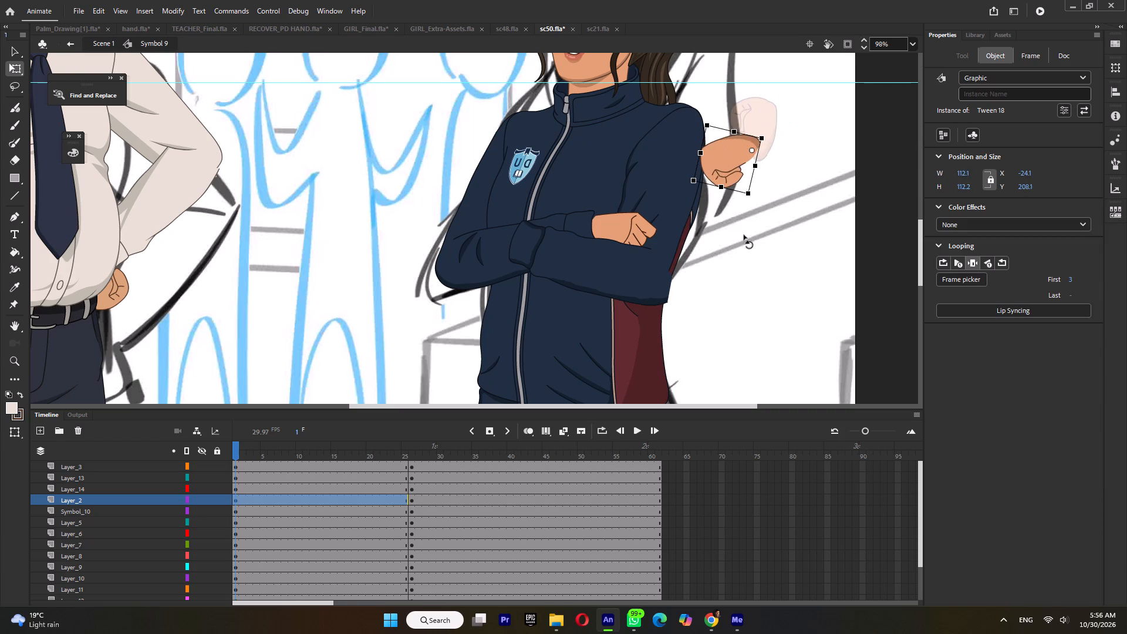
pyautogui.moveTo(744, 235); pyautogui.dragTo(741, 232)
pyautogui.moveTo(729, 152); pyautogui.dragTo(497, 215)
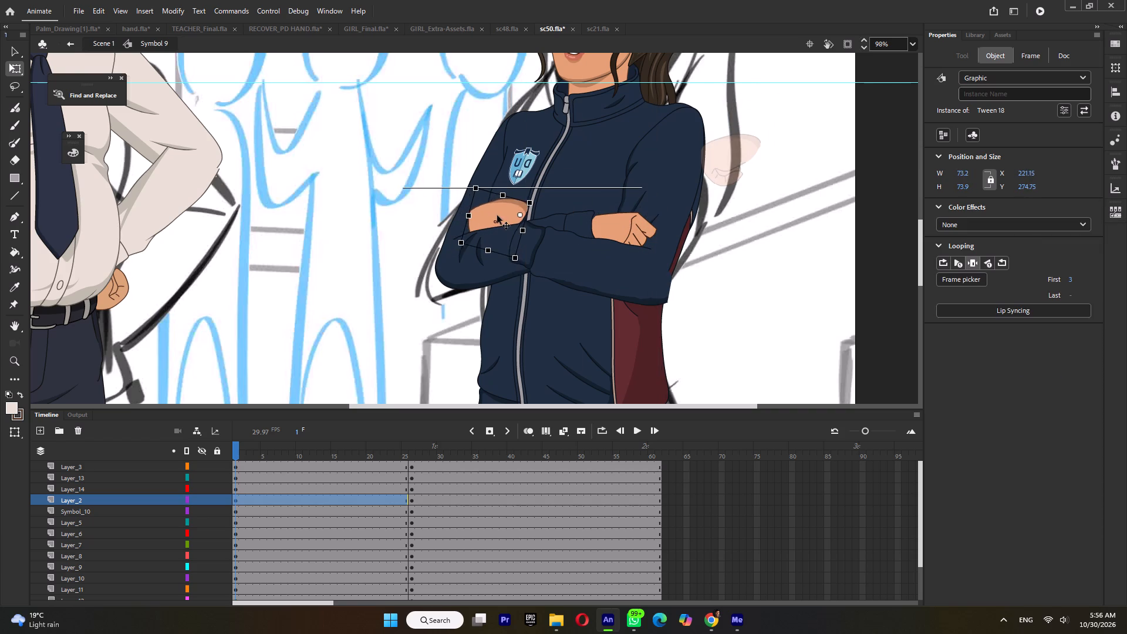
pyautogui.moveTo(497, 215); pyautogui.dragTo(502, 220)
# Rotate the Layer_3 forearm slightly upward at the cuff end and lengthen it to about 194 wide to meet the hand.
pyautogui.click(552, 244)
pyautogui.moveTo(499, 288); pyautogui.dragTo(494, 264)
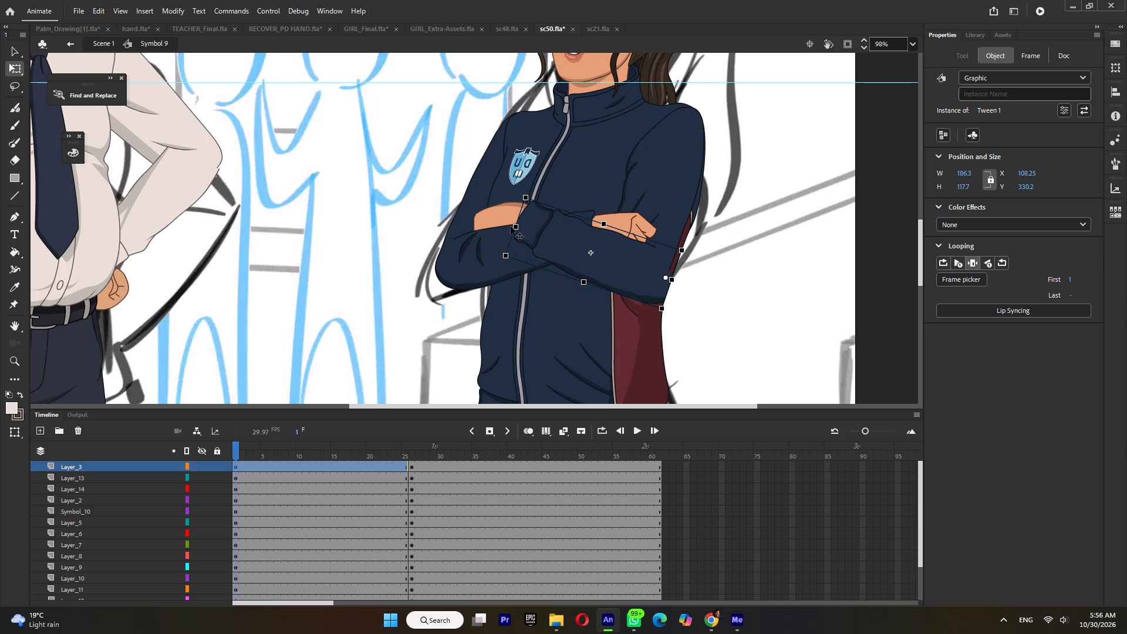
pyautogui.moveTo(515, 225); pyautogui.dragTo(508, 226)
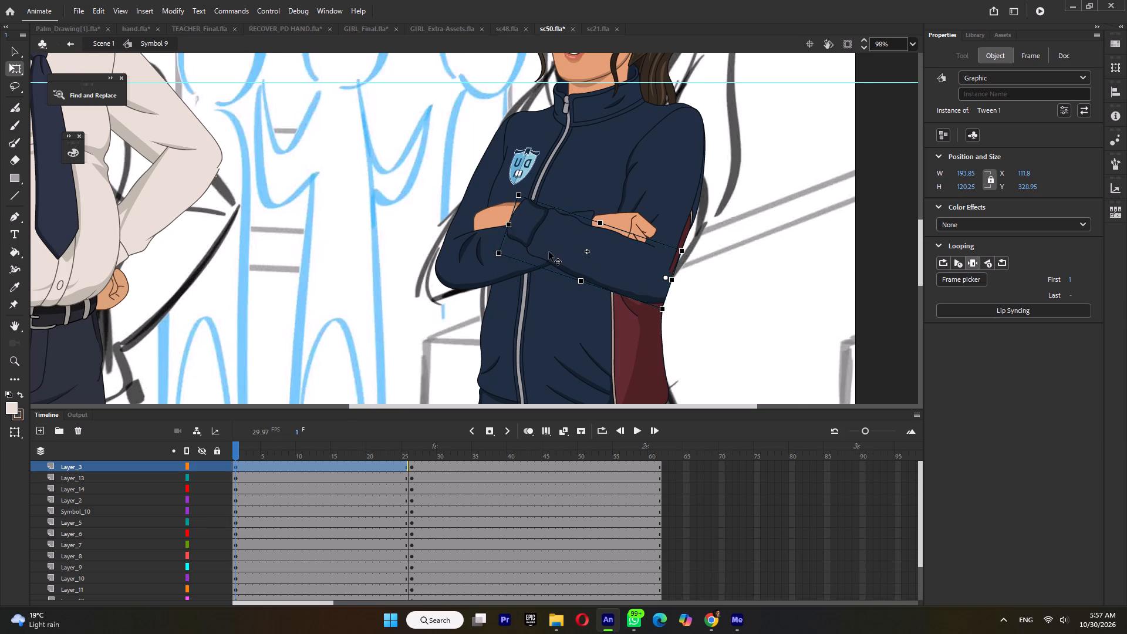
pyautogui.keyDown('ctrl'); pyautogui.scroll(-5, 549, 252); pyautogui.keyUp('ctrl')
pyautogui.click(690, 268)
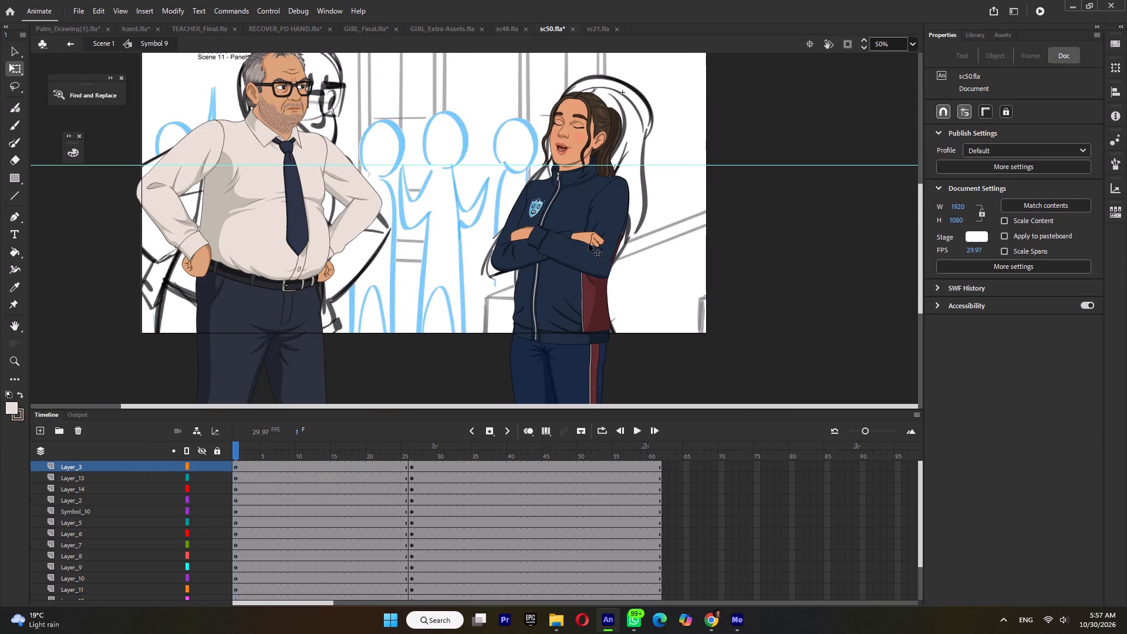
# Tilt the frame-12 hand on Layer_14 slightly upward and return to Scene 1.
pyautogui.click(593, 234)
pyautogui.keyDown('ctrl'); pyautogui.scroll(4, 598, 237); pyautogui.keyUp('ctrl')
pyautogui.moveTo(616, 236); pyautogui.dragTo(616, 222)
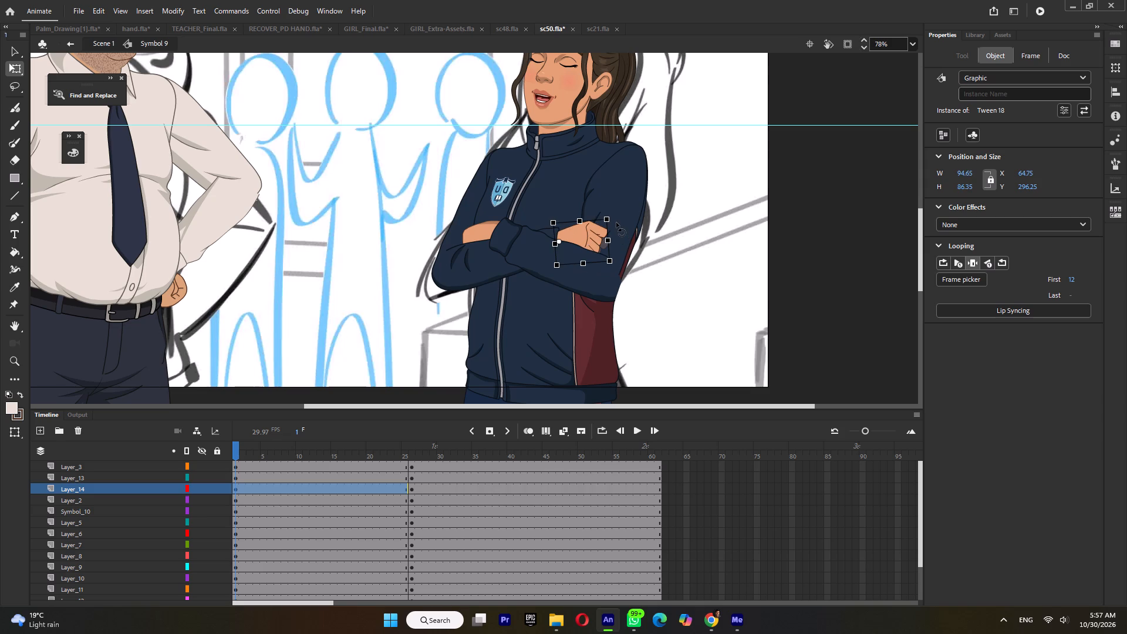
pyautogui.moveTo(616, 222); pyautogui.dragTo(616, 221)
pyautogui.doubleClick(715, 254)
pyautogui.keyDown('ctrl'); pyautogui.scroll(-4, 715, 257); pyautogui.keyUp('ctrl')
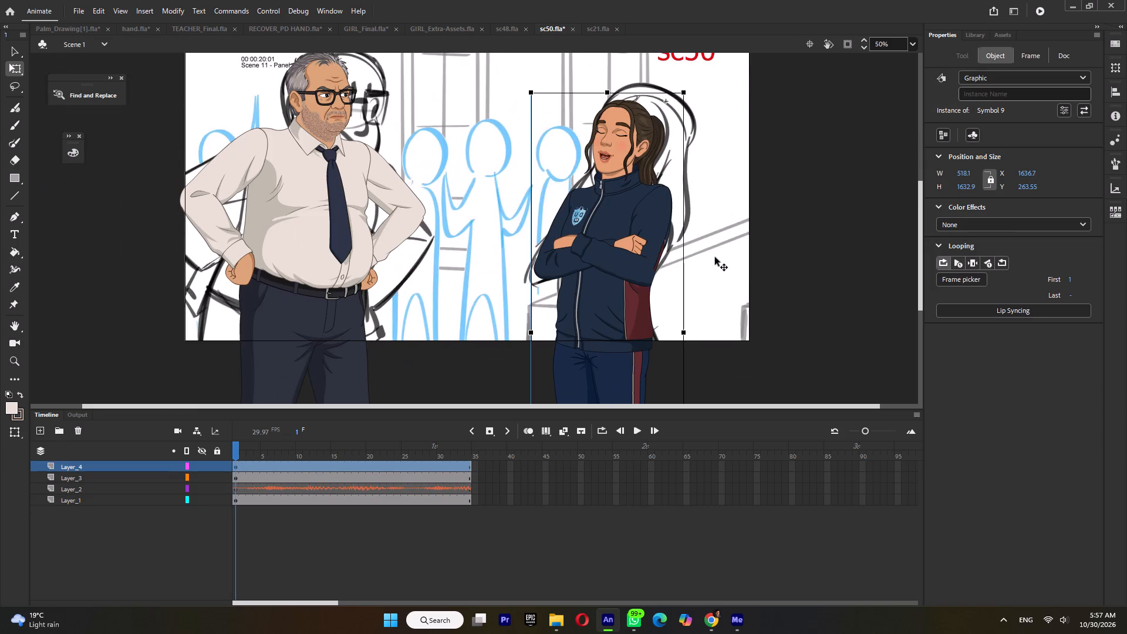
# Reopen Symbol 9 and slightly adjust the upper arm on Layer_5, farther from the teacher, near its shoulder.
pyautogui.tripleClick(605, 214)
pyautogui.keyDown('ctrl'); pyautogui.scroll(4, 591, 204); pyautogui.keyUp('ctrl')
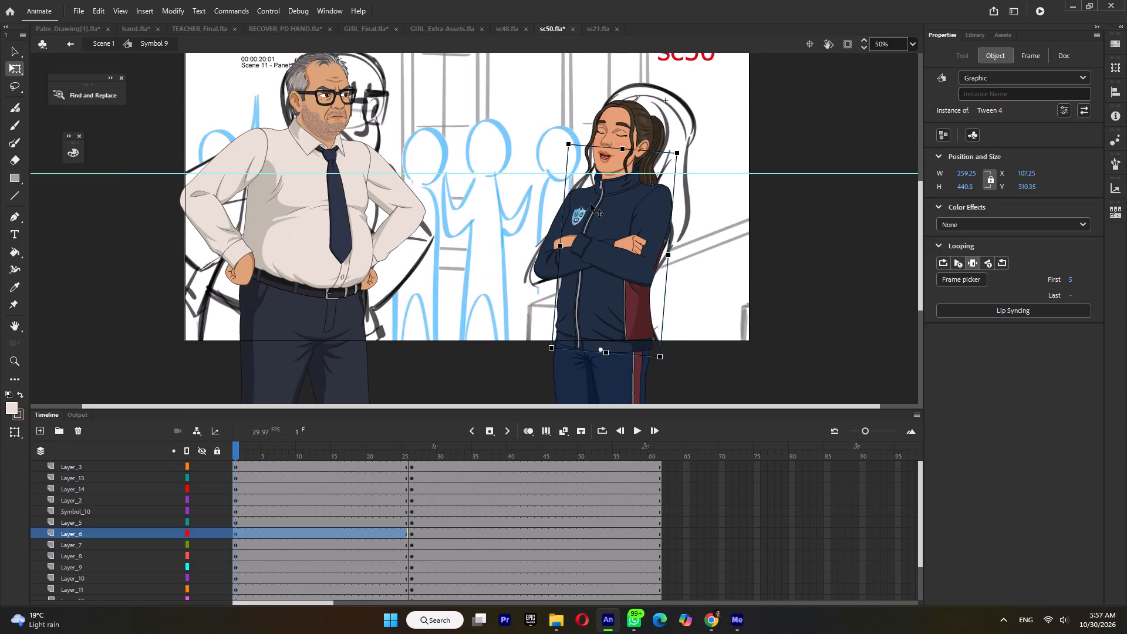
pyautogui.keyDown('ctrl'); pyautogui.scroll(1, 559, 195); pyautogui.keyUp('ctrl')
pyautogui.click(549, 203)
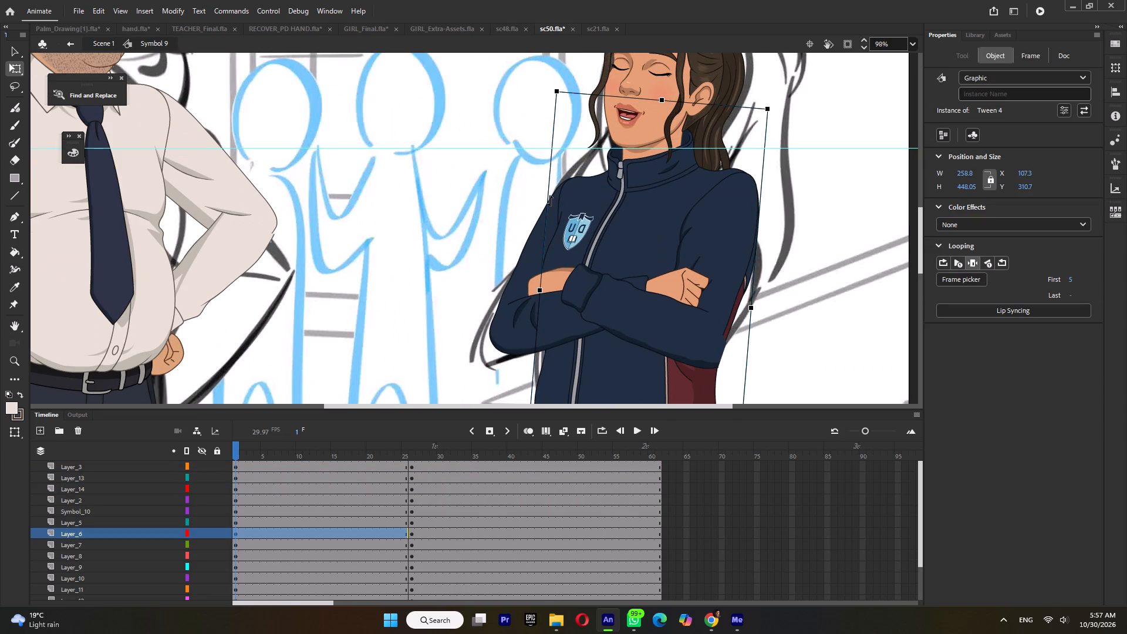
pyautogui.click(723, 227)
pyautogui.keyDown('ctrl'); pyautogui.scroll(2, 727, 231); pyautogui.keyUp('ctrl')
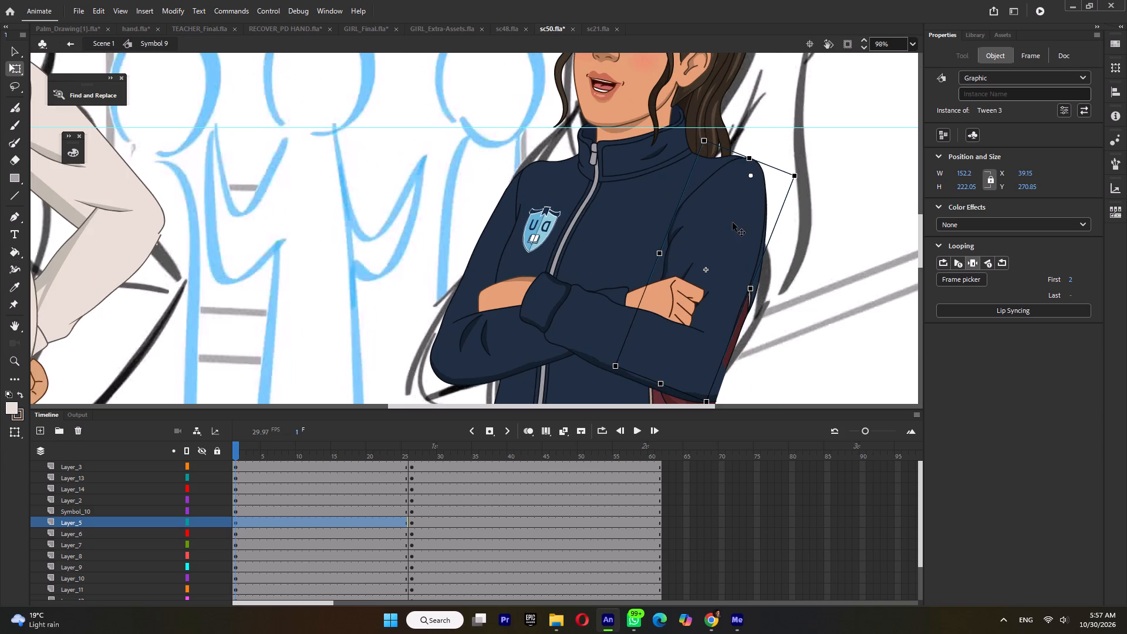
pyautogui.keyDown('ctrl'); pyautogui.scroll(3, 733, 222); pyautogui.keyUp('ctrl')
pyautogui.moveTo(747, 197); pyautogui.dragTo(747, 213)
pyautogui.keyDown('ctrl'); pyautogui.scroll(-6, 761, 184); pyautogui.keyUp('ctrl')
# Reposition the Layer_3 forearm to about X 131, Y 325 so its lower edge lines up with the upper arm's elbow.
pyautogui.click(688, 330)
pyautogui.keyDown('ctrl'); pyautogui.scroll(2, 699, 390); pyautogui.keyUp('ctrl')
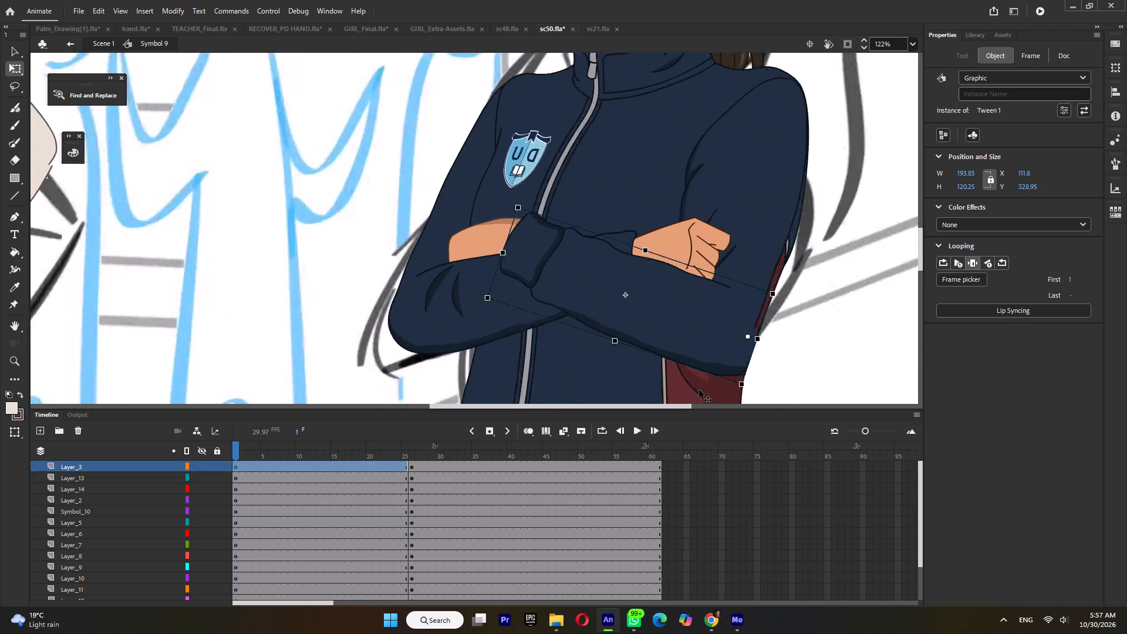
pyautogui.keyDown('ctrl'); pyautogui.scroll(3, 699, 390); pyautogui.keyUp('ctrl')
pyautogui.moveTo(698, 297); pyautogui.dragTo(622, 295)
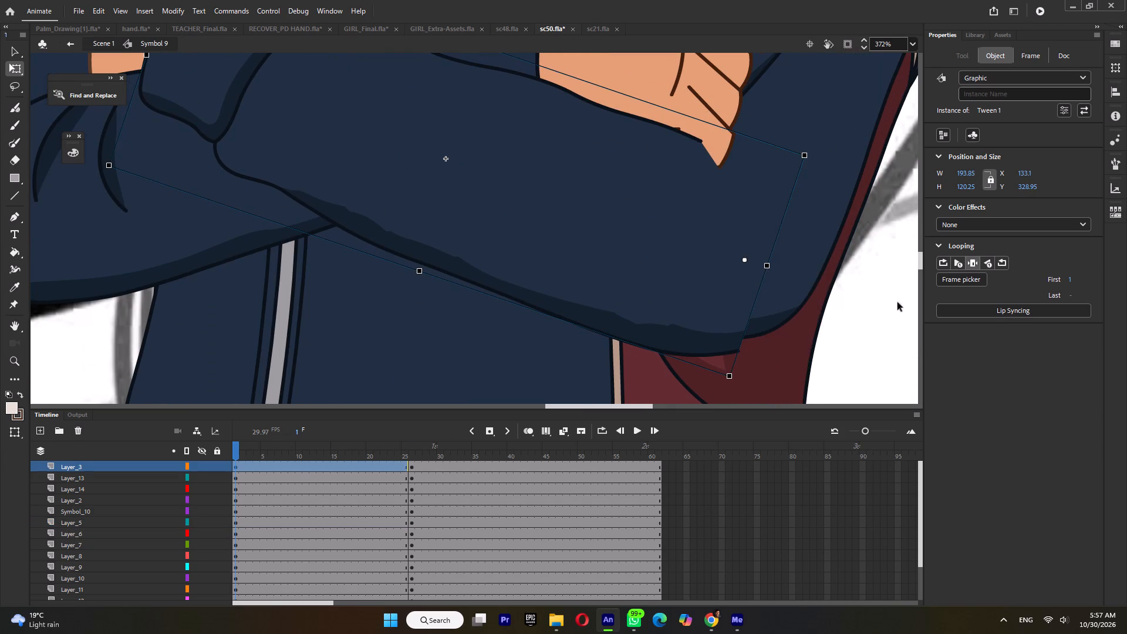
pyautogui.click(805, 300)
pyautogui.keyDown('ctrl'); pyautogui.scroll(-6, 803, 296); pyautogui.keyUp('ctrl')
pyautogui.click(720, 287)
pyautogui.keyDown('ctrl'); pyautogui.scroll(4, 744, 285); pyautogui.keyUp('ctrl')
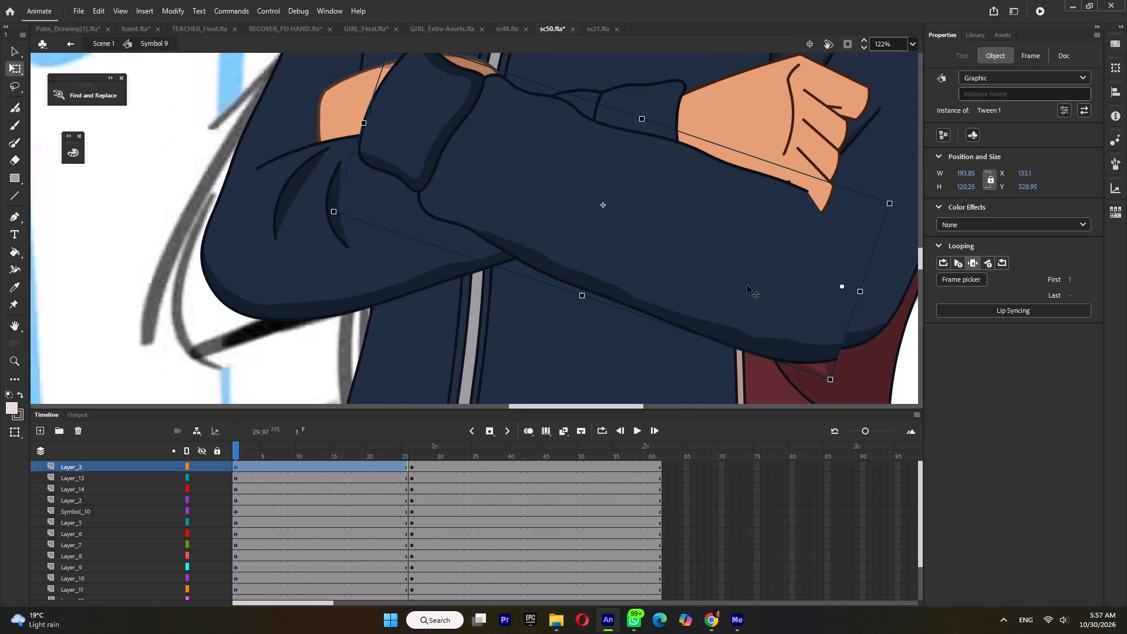
pyautogui.moveTo(759, 289); pyautogui.dragTo(760, 282)
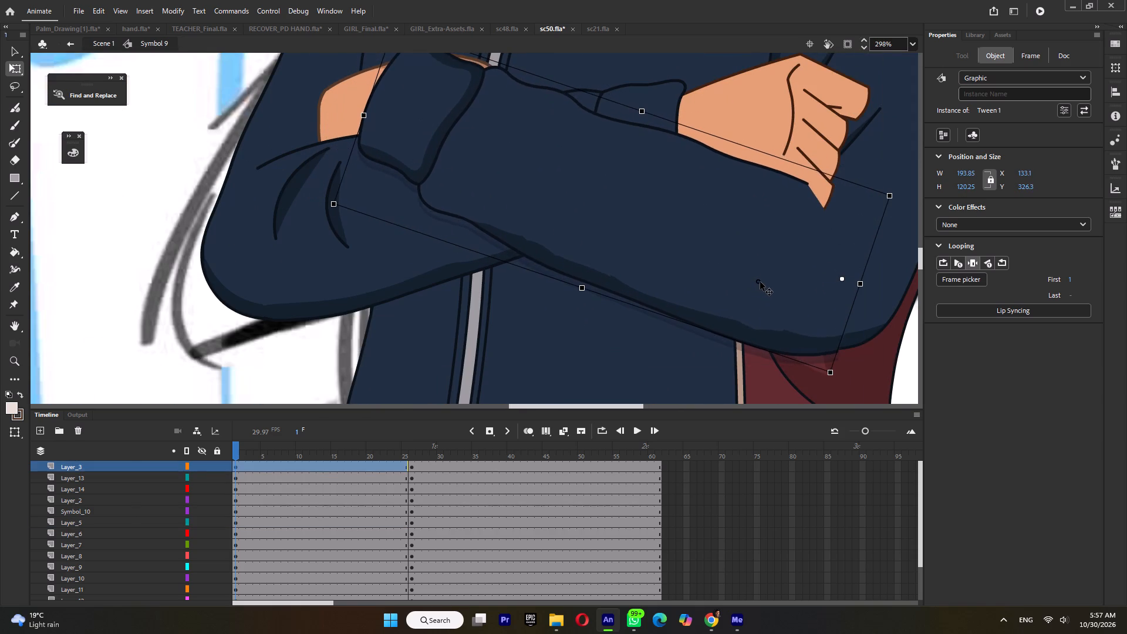
pyautogui.moveTo(760, 282); pyautogui.dragTo(765, 279)
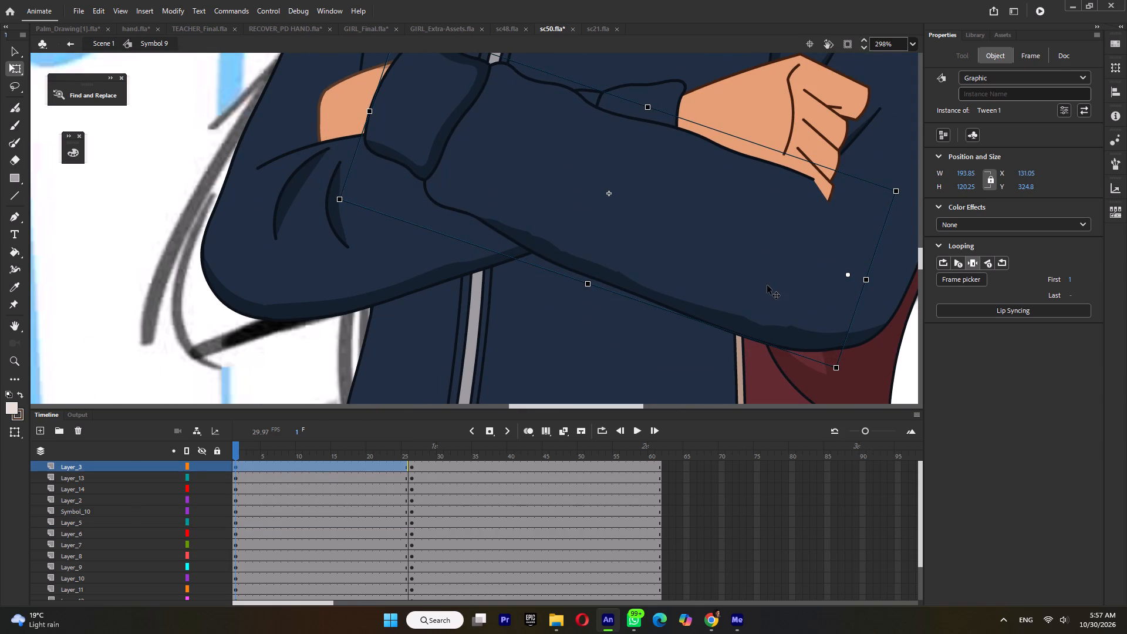
pyautogui.press('Down')
pyautogui.press('Down')
pyautogui.press('Down')
pyautogui.press('Down')
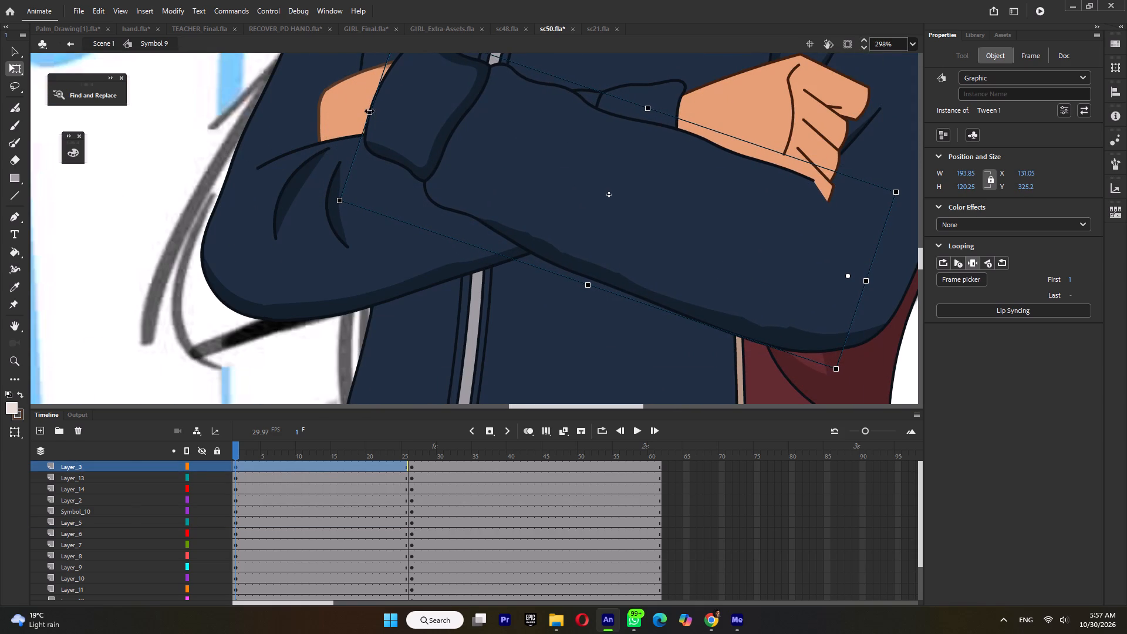
# Shorten the Layer_3 forearm from its cuff end to about 185 wide and rotate it very slightly.
pyautogui.moveTo(373, 112); pyautogui.dragTo(399, 111)
pyautogui.moveTo(381, 158); pyautogui.dragTo(381, 153)
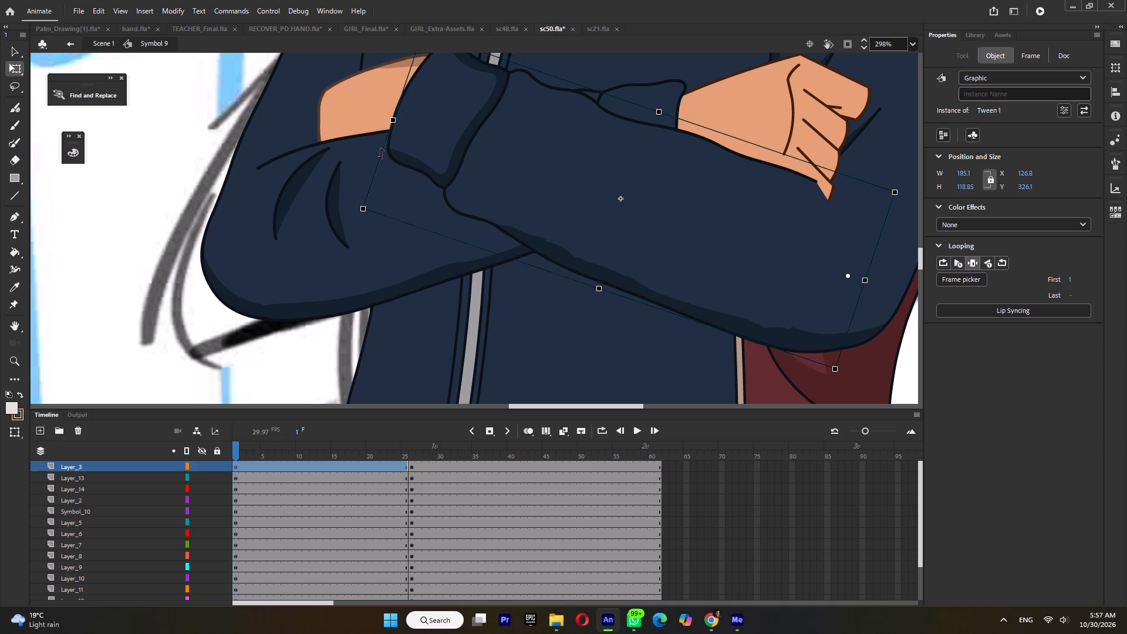
pyautogui.moveTo(381, 153); pyautogui.dragTo(382, 152)
pyautogui.keyDown('ctrl'); pyautogui.scroll(-9, 444, 247); pyautogui.keyUp('ctrl')
pyautogui.click(621, 231)
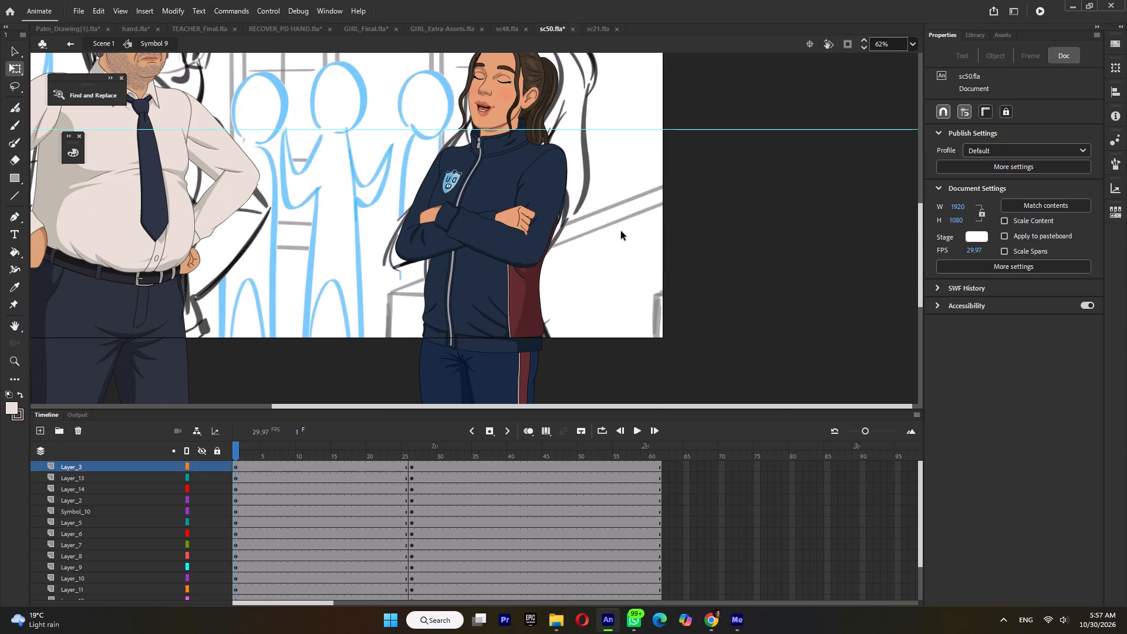
pyautogui.keyDown('ctrl'); pyautogui.click(621, 231); pyautogui.keyUp('ctrl')
# Clear the keyframes at frame 26 on all Symbol 9 layers, go back to frame 1 and return to Scene 1.
pyautogui.doubleClick(411, 450)
pyautogui.hotkey('shift', 'F6')
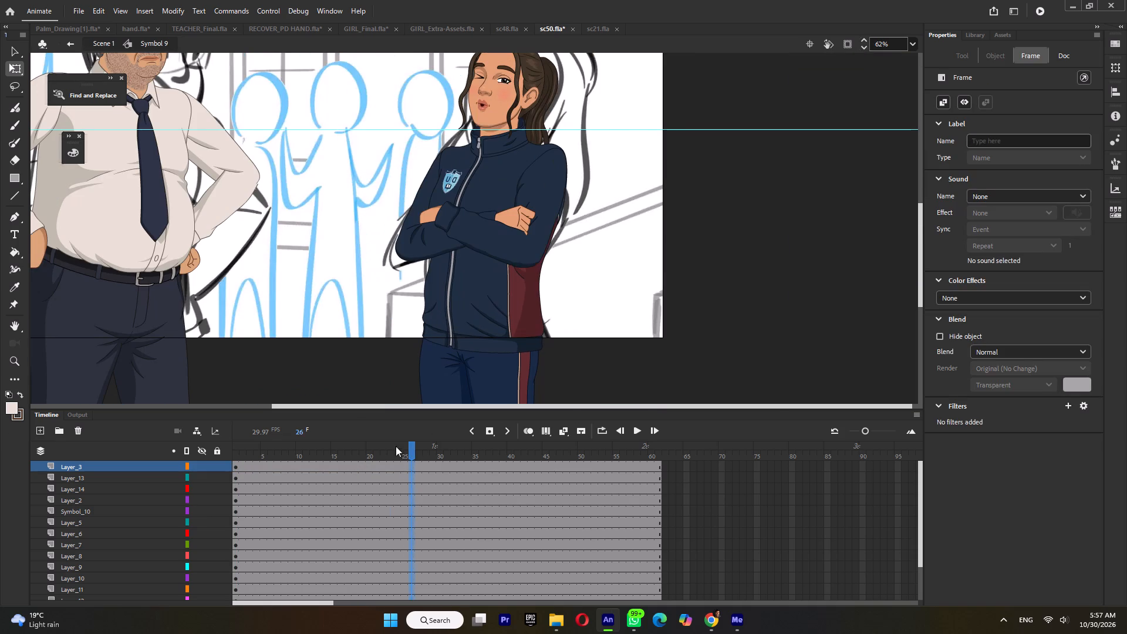
pyautogui.moveTo(395, 446); pyautogui.dragTo(73, 452)
pyautogui.keyDown('ctrl'); pyautogui.scroll(-4, 494, 285); pyautogui.keyUp('ctrl')
pyautogui.doubleClick(654, 233)
# Move the girl sideways, away from the teacher, to uncover the storyboard's crossed-arms sketch, and save the document.
pyautogui.click(575, 244)
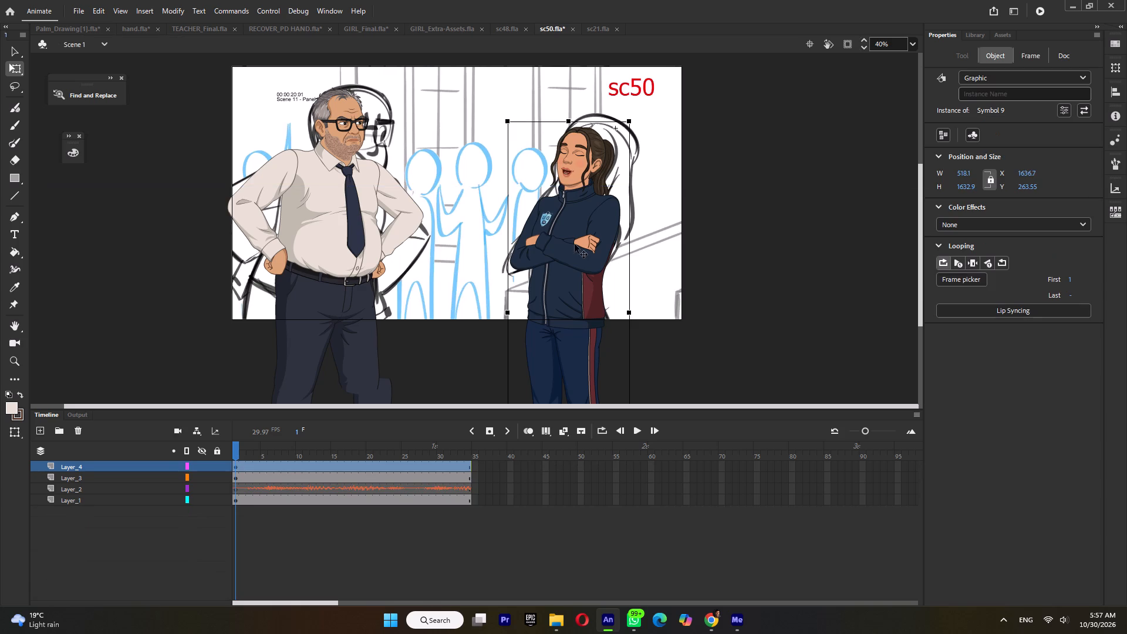
pyautogui.moveTo(568, 248); pyautogui.dragTo(655, 250)
pyautogui.doubleClick(655, 251)
pyautogui.keyDown('ctrl'); pyautogui.scroll(2, 665, 170); pyautogui.keyUp('ctrl')
pyautogui.keyDown('ctrl'); pyautogui.middleClick(665, 170); pyautogui.keyUp('ctrl')
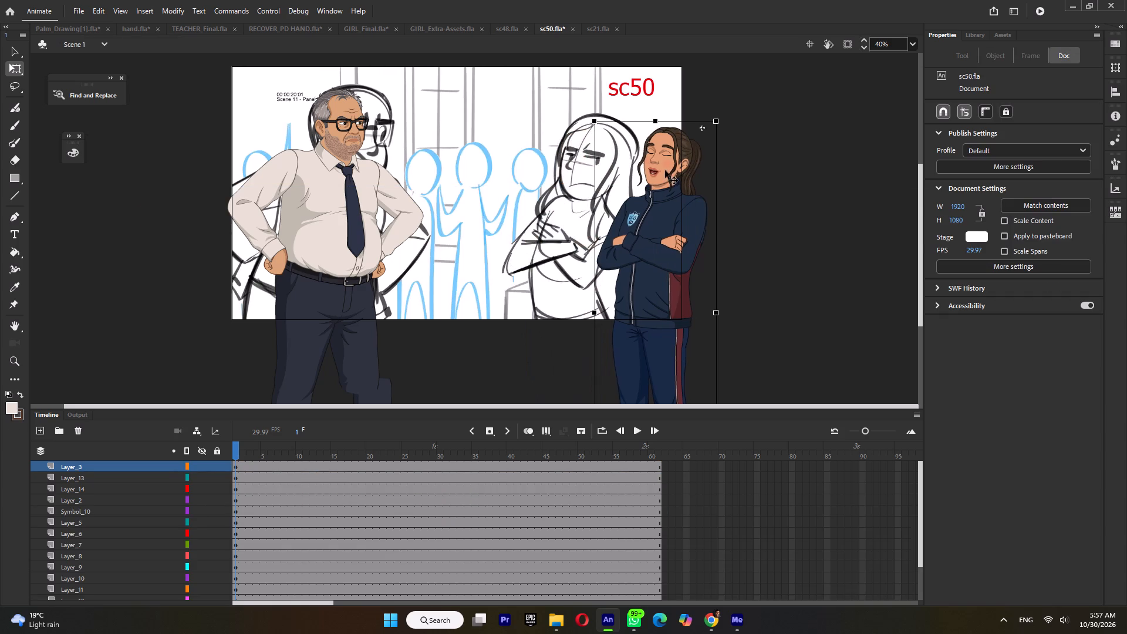
pyautogui.keyDown('ctrl'); pyautogui.scroll(1, 665, 170); pyautogui.keyUp('ctrl')
pyautogui.hotkey('ctrl', 's')
# Inside the girl's head symbol, Symbol 10, switch the mouth on Symbol_12 to frame 25, Angry Lips.
pyautogui.tripleClick(670, 175)
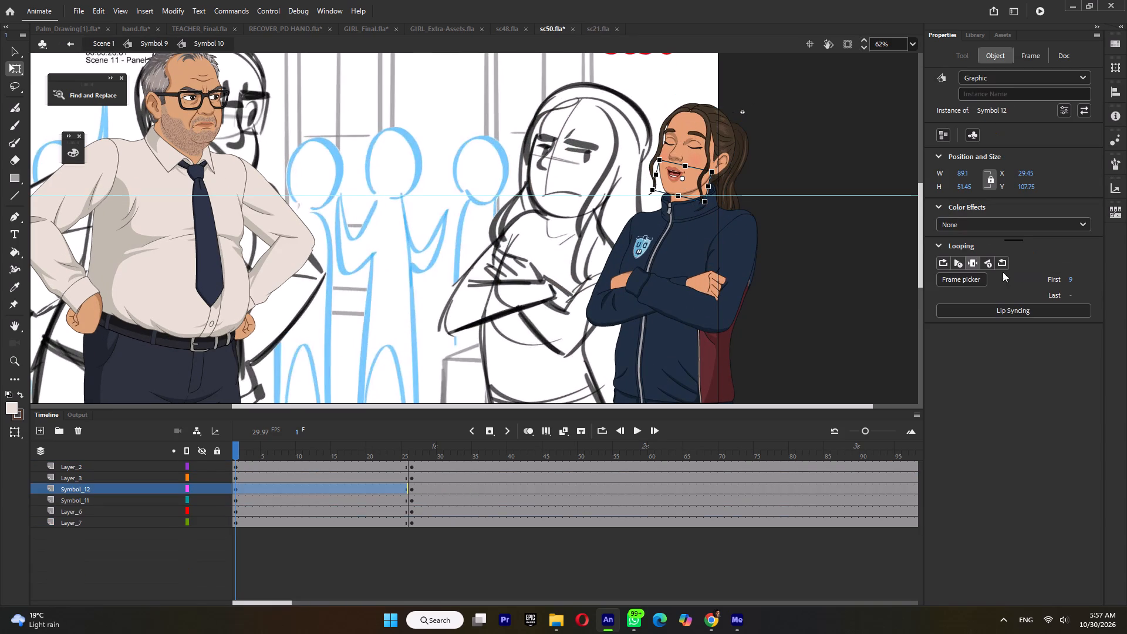
pyautogui.click(974, 278)
pyautogui.scroll(-11, 1031, 397)
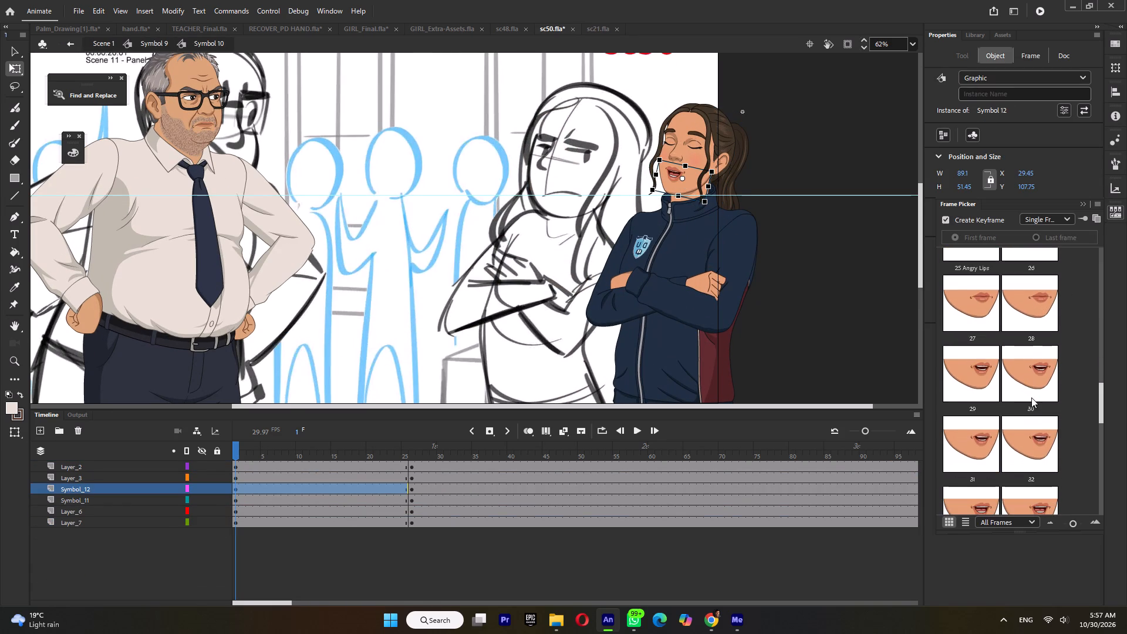
pyautogui.scroll(-10, 1024, 388)
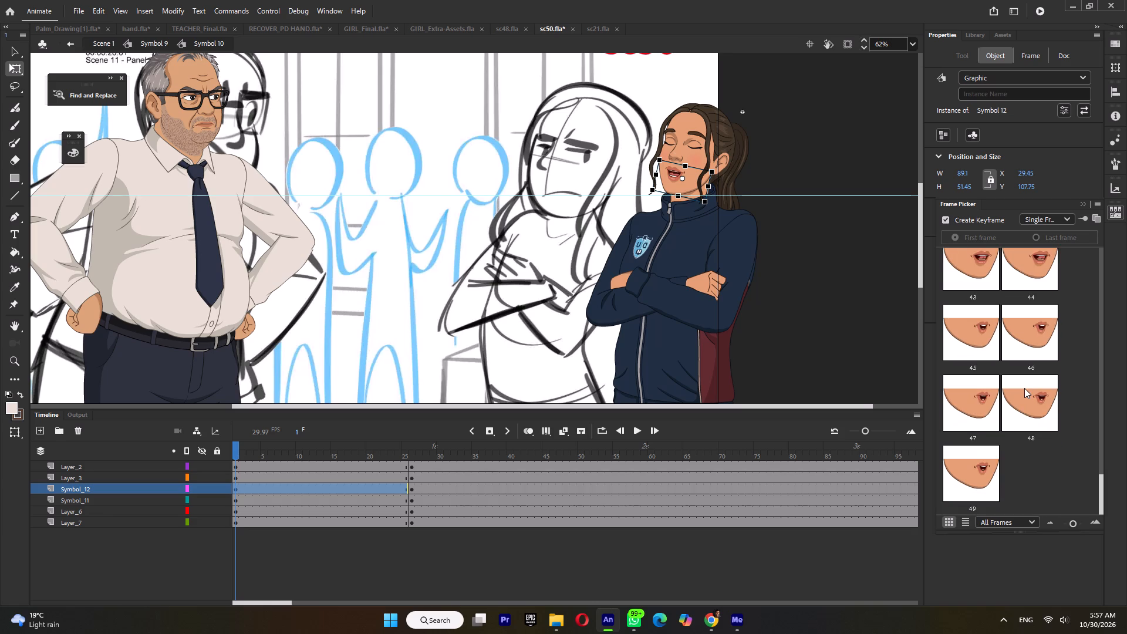
pyautogui.scroll(-3, 1024, 388)
pyautogui.scroll(9, 1024, 388)
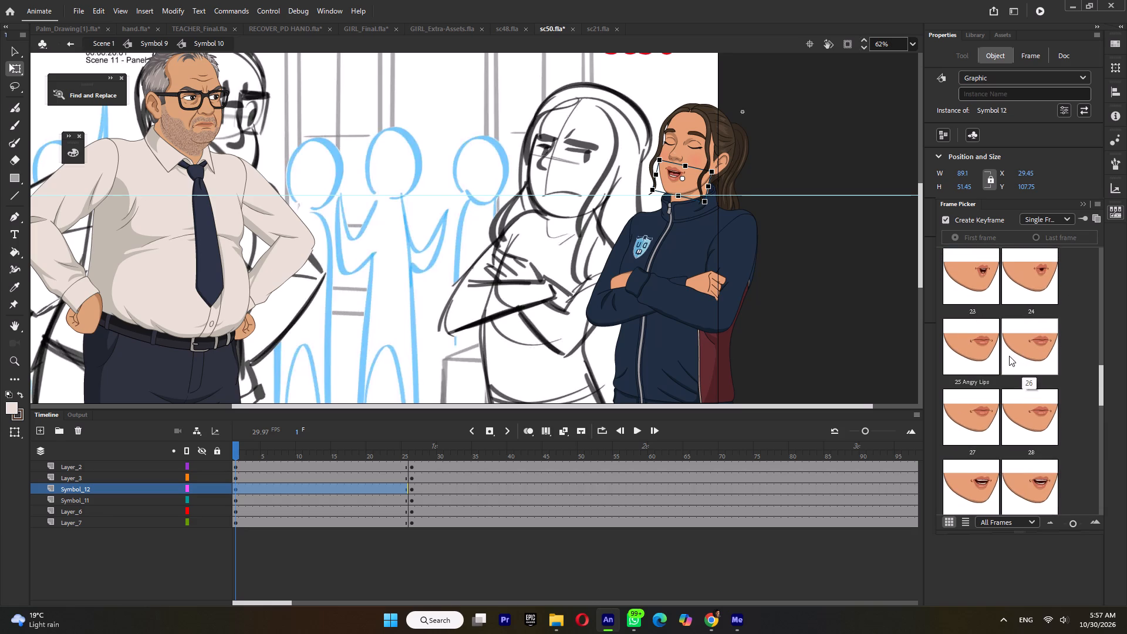
pyautogui.click(966, 351)
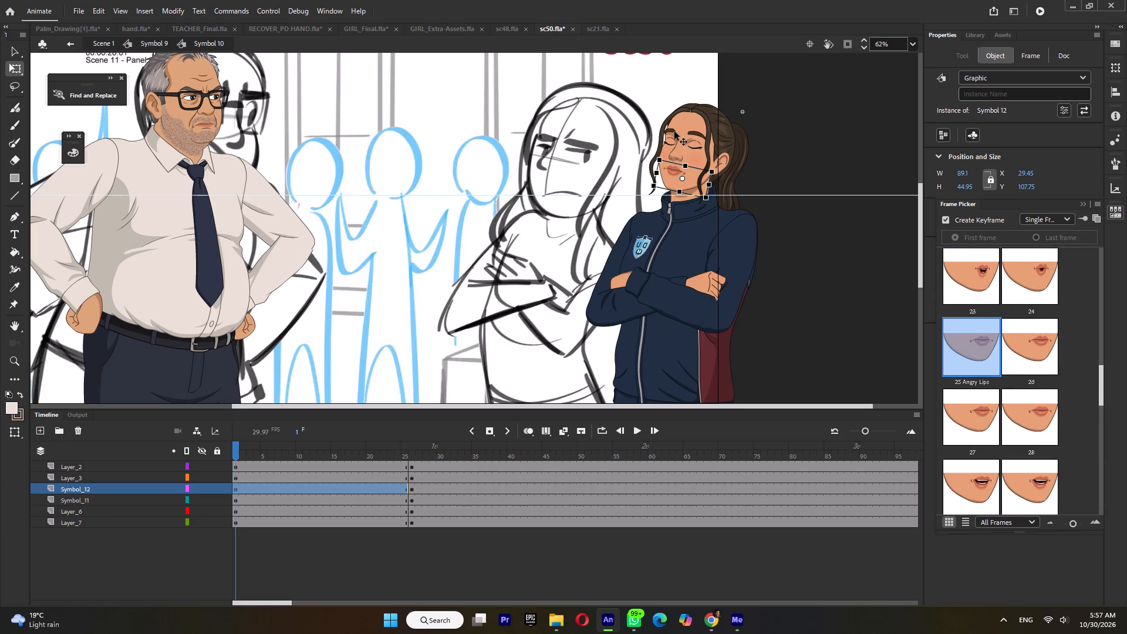
# Inside Symbol 11, try the available eyebrow frames, set the eyebrows on Layer_2 to frame 1 and save the document.
pyautogui.click(674, 131)
pyautogui.tripleClick(674, 131)
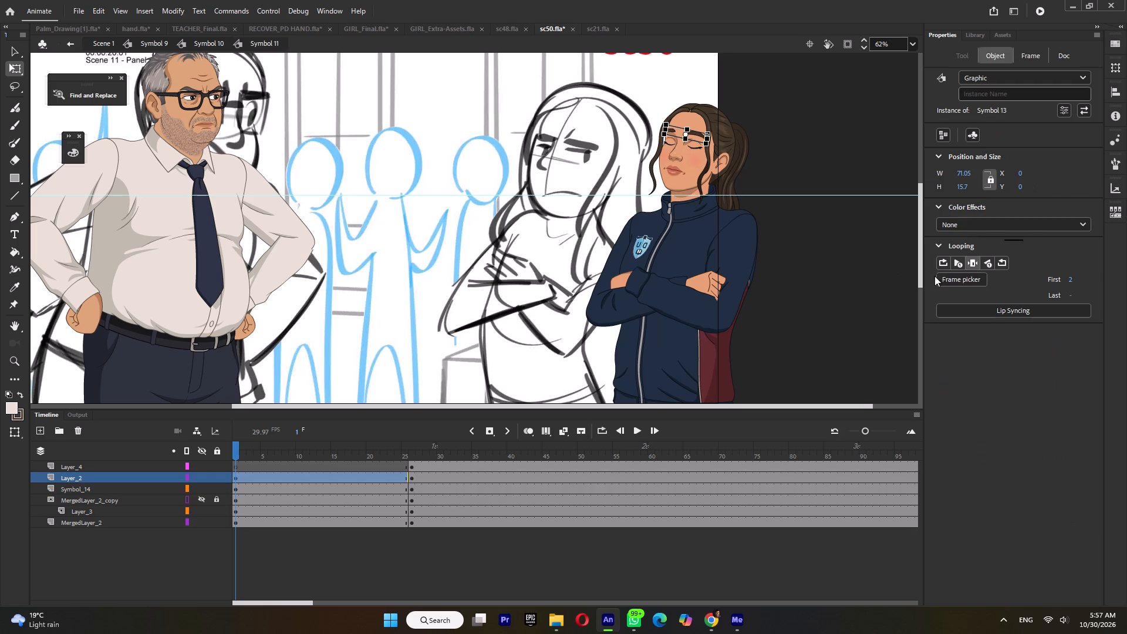
pyautogui.click(938, 276)
pyautogui.click(970, 292)
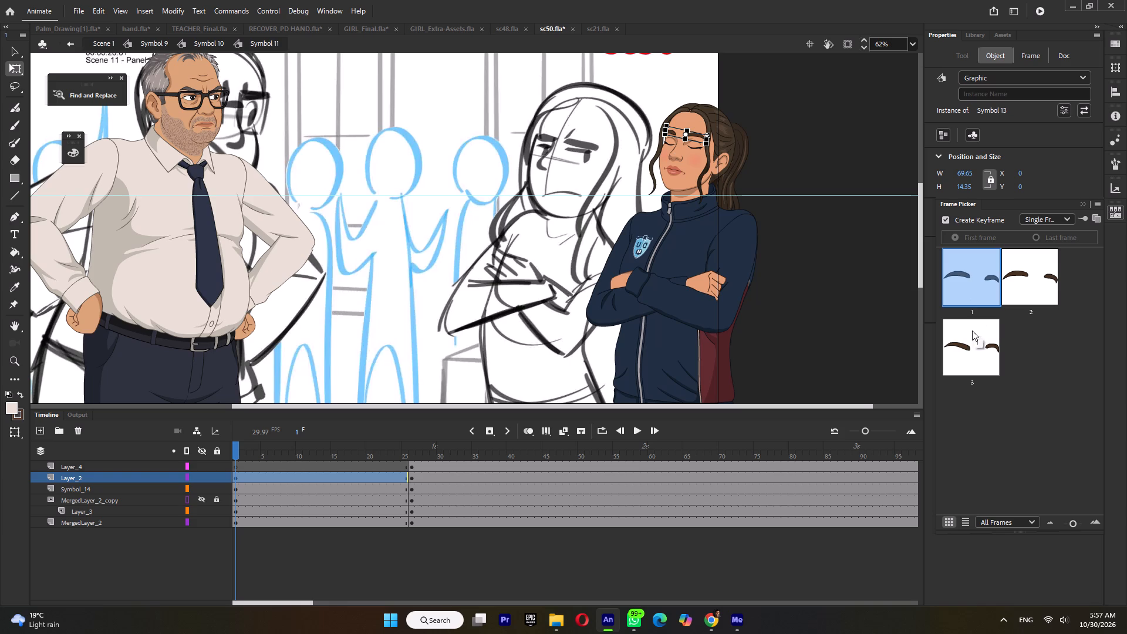
pyautogui.click(973, 333)
pyautogui.click(969, 283)
pyautogui.keyDown('ctrl'); pyautogui.scroll(3, 661, 136); pyautogui.keyUp('ctrl')
pyautogui.keyDown('ctrl'); pyautogui.scroll(4, 708, 137); pyautogui.keyUp('ctrl')
pyautogui.click(1023, 279)
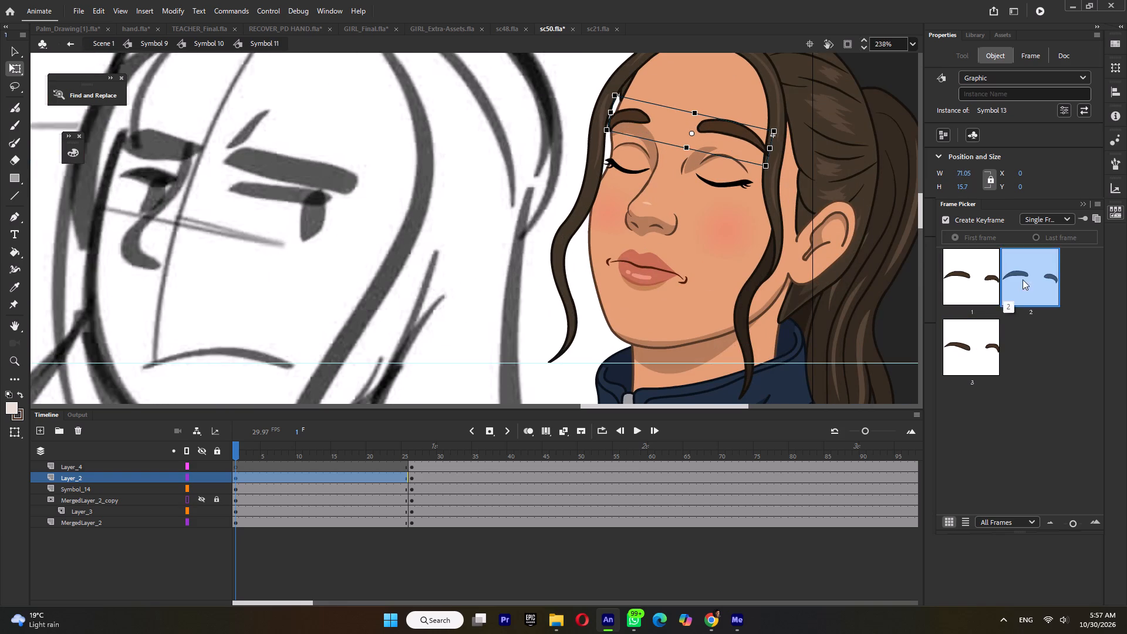
pyautogui.click(987, 285)
pyautogui.hotkey('ctrl', 's')
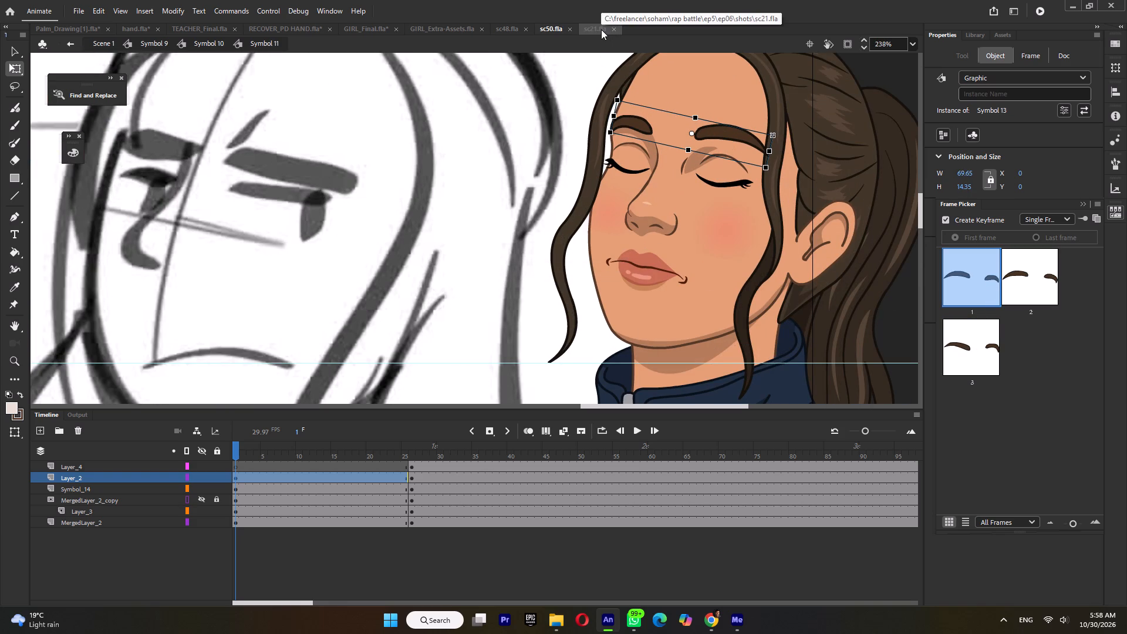
# Open the eyebrow symbol, Symbol 13, and insert a keyframe at frame 2 that duplicates the frame 1 eyebrows.
pyautogui.doubleClick(714, 127)
pyautogui.click(714, 127)
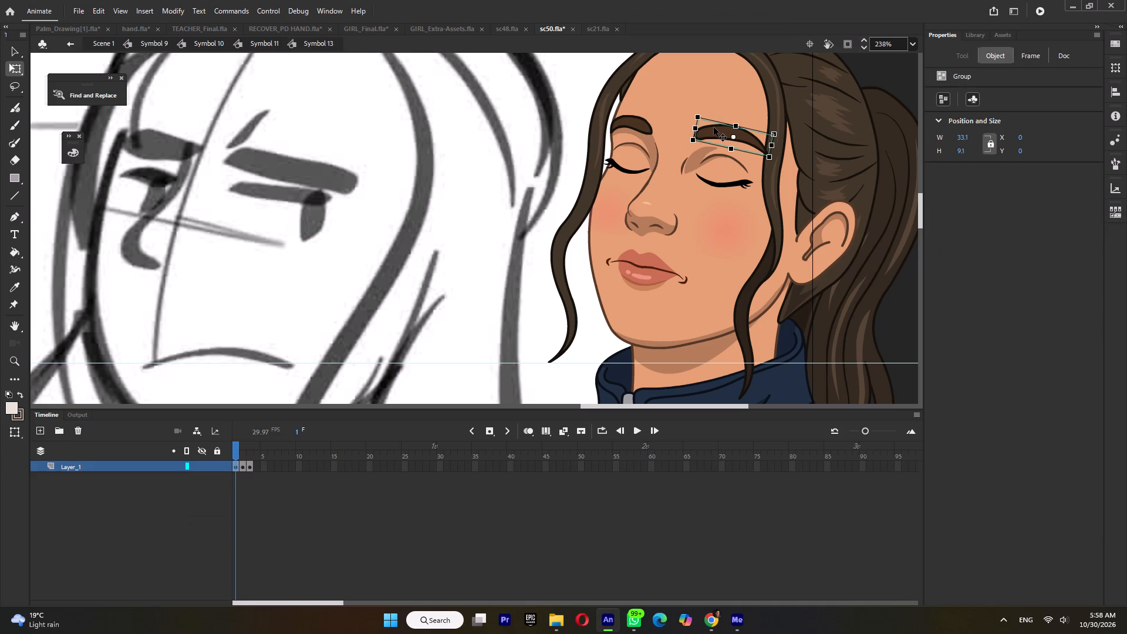
pyautogui.doubleClick(235, 454)
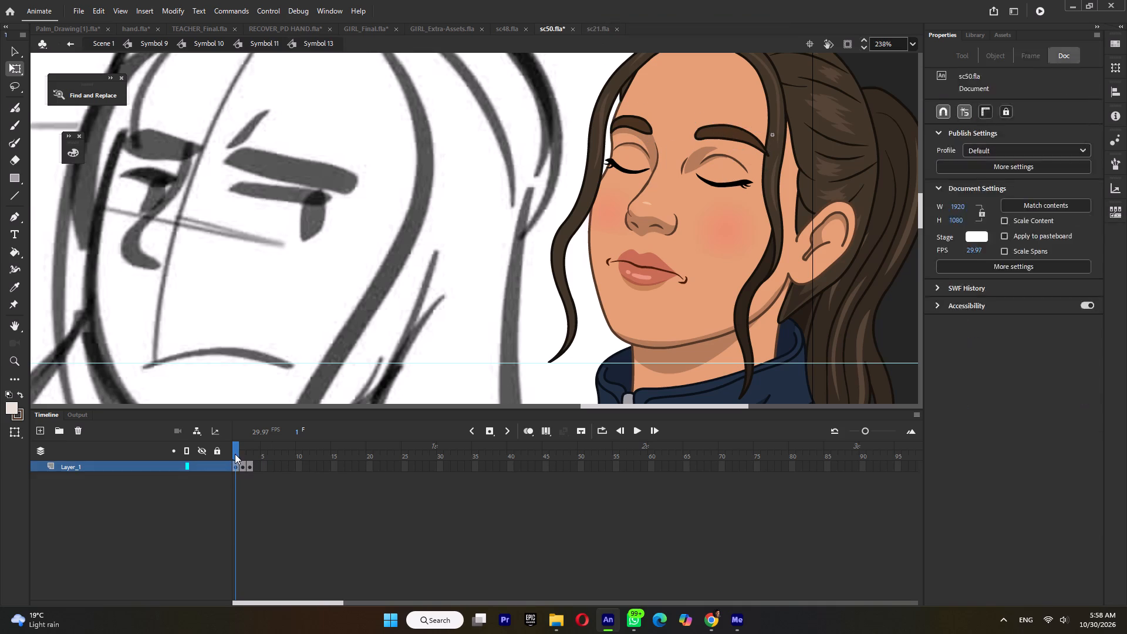
pyautogui.press('F5')
pyautogui.press('F6')
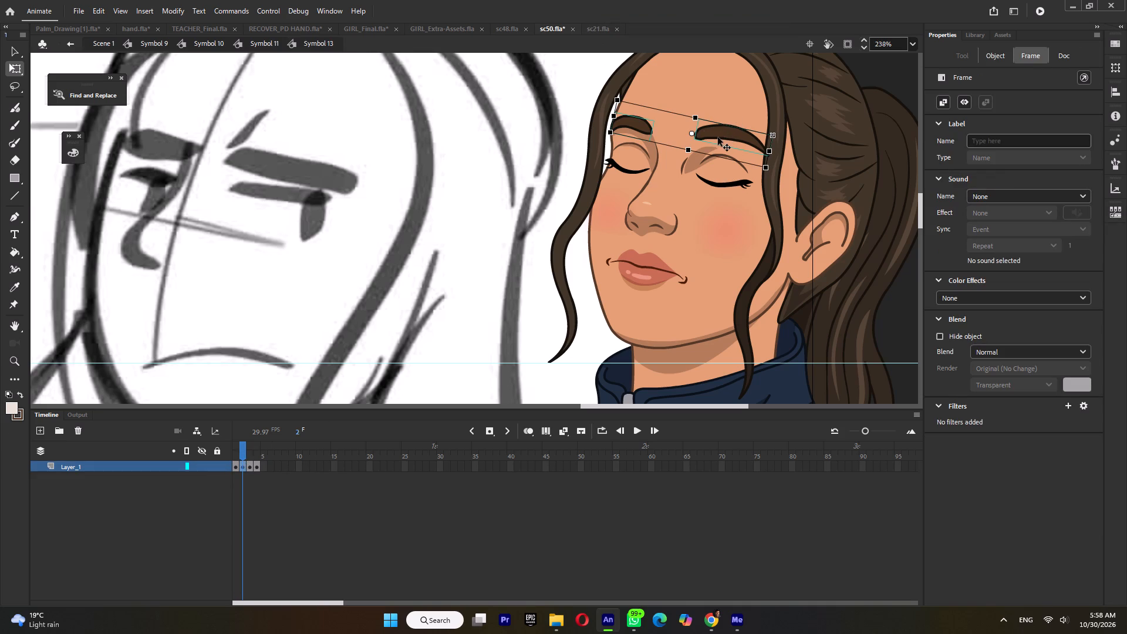
# On frame 2, flatten the arch of the ear-side eyebrow by reshaping its lower and upper edges into a straighter brow.
pyautogui.doubleClick(718, 137)
pyautogui.keyDown('ctrl'); pyautogui.scroll(4, 725, 139); pyautogui.keyUp('ctrl')
pyautogui.moveTo(727, 142); pyautogui.dragTo(726, 150)
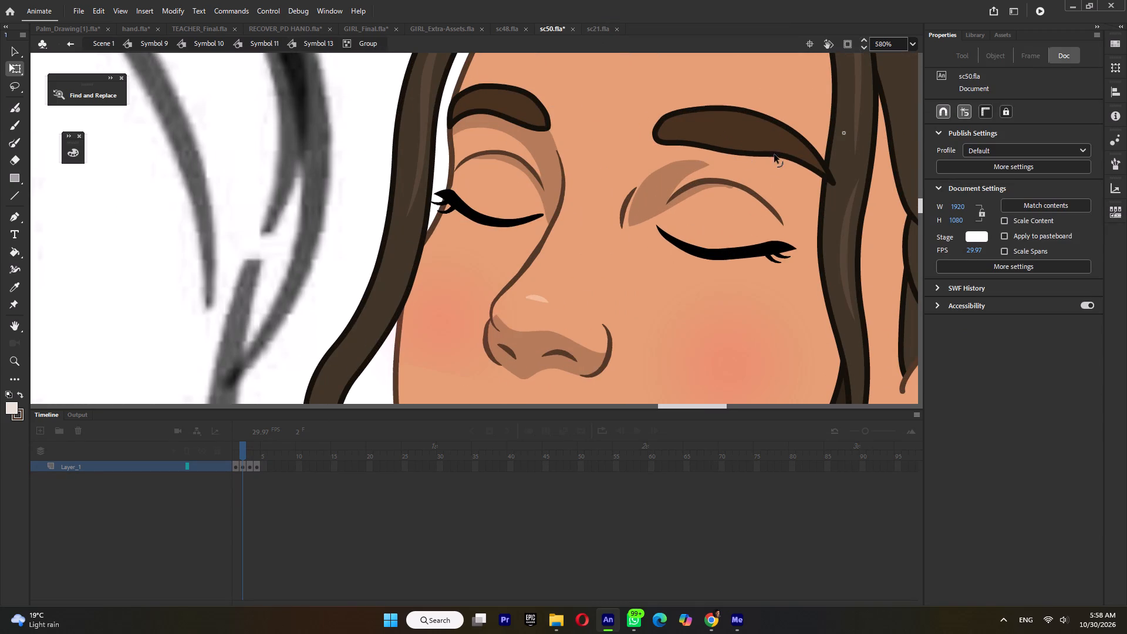
pyautogui.moveTo(781, 158); pyautogui.dragTo(778, 164)
pyautogui.click(693, 146)
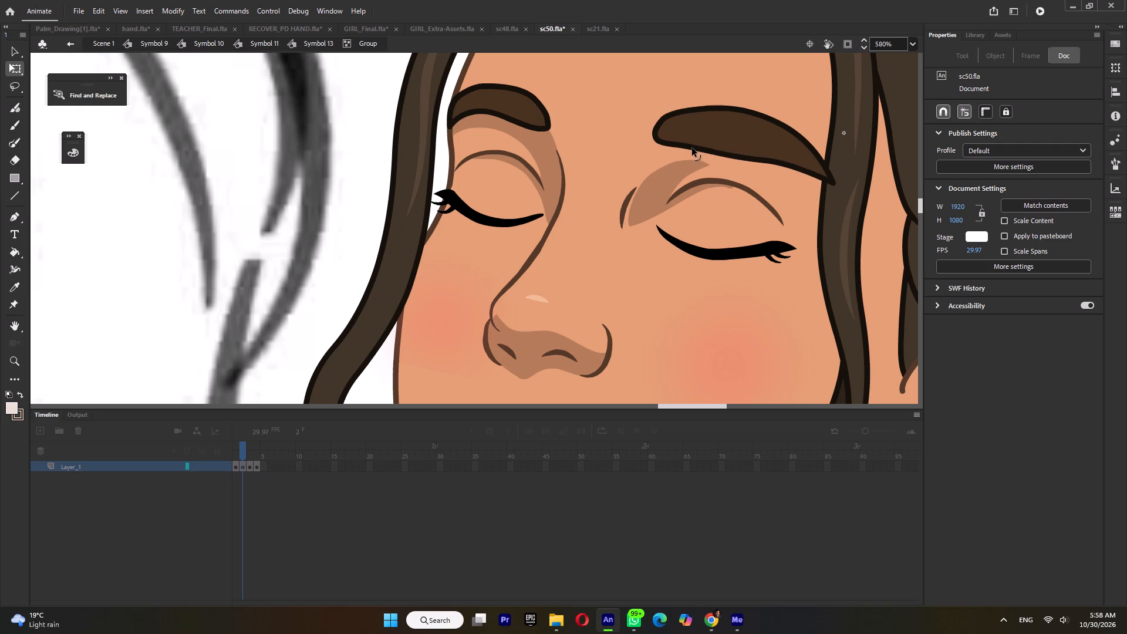
pyautogui.moveTo(739, 110); pyautogui.dragTo(737, 121)
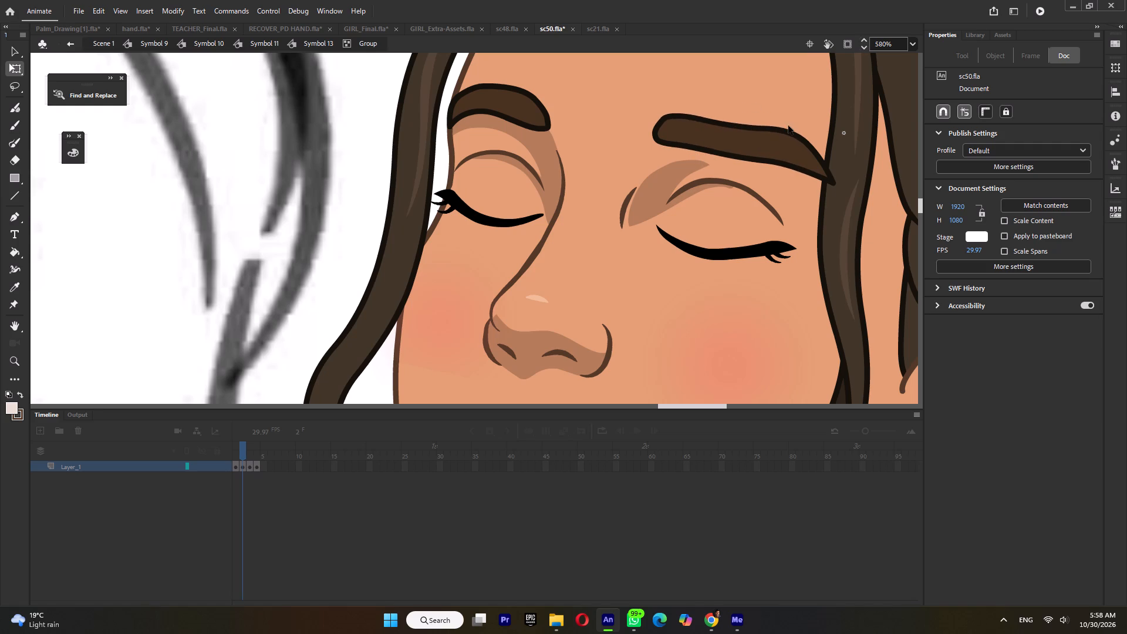
pyautogui.moveTo(786, 129); pyautogui.dragTo(784, 134)
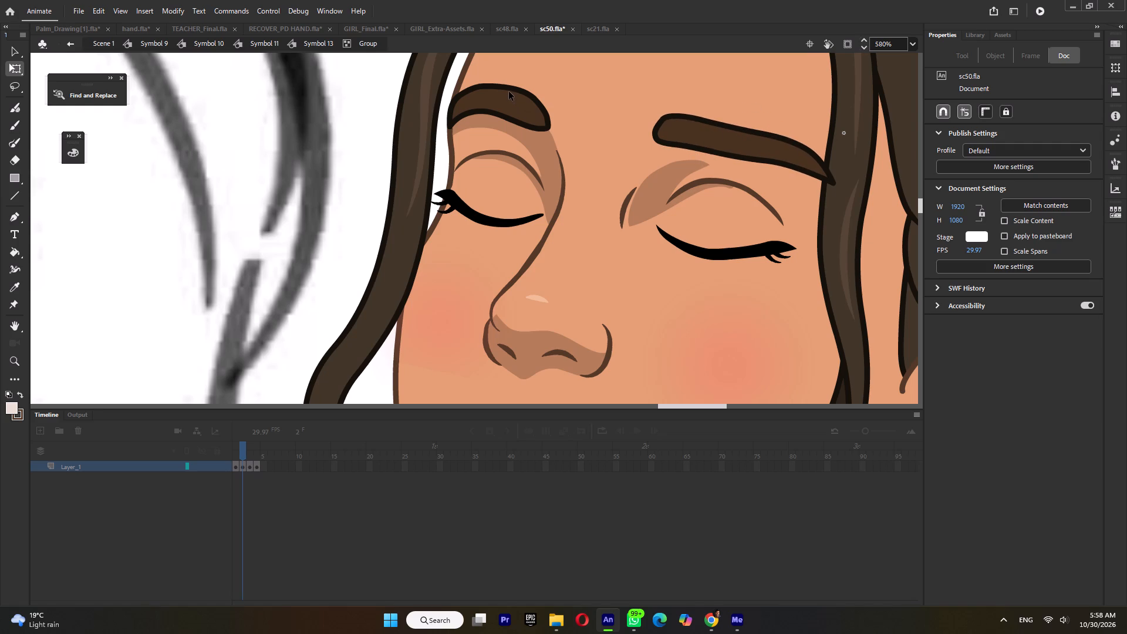
# Reshape the far eyebrow's lower and upper edges into a flatter brow with a lowered inner end.
pyautogui.doubleClick(508, 90)
pyautogui.doubleClick(507, 87)
pyautogui.moveTo(479, 110); pyautogui.dragTo(479, 116)
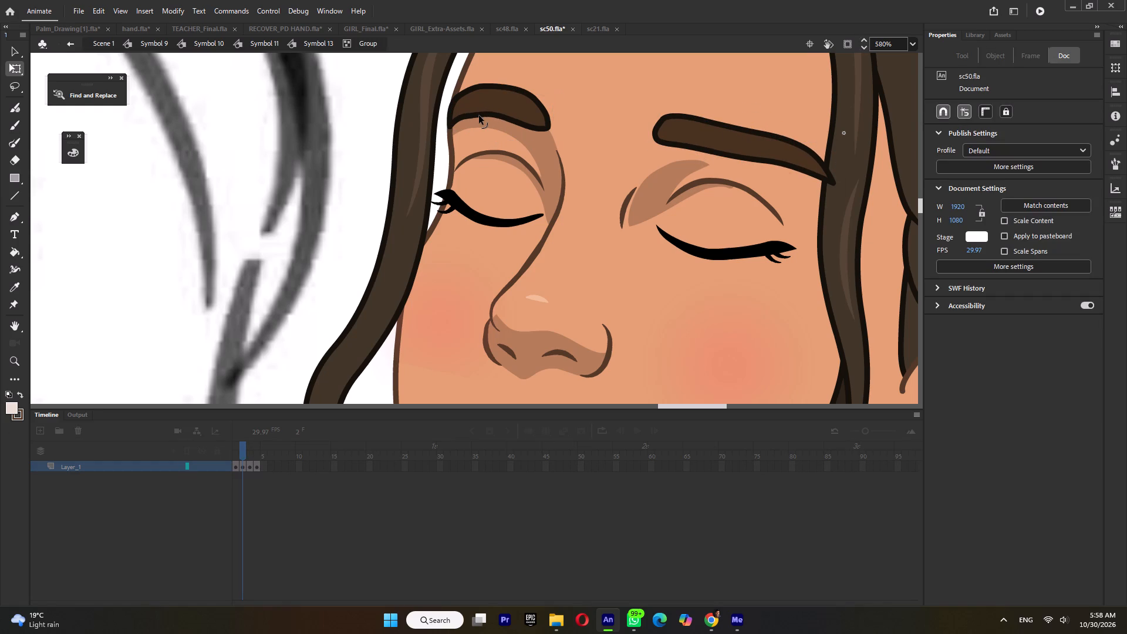
pyautogui.moveTo(479, 116); pyautogui.dragTo(479, 117)
pyautogui.click(479, 116)
pyautogui.click(608, 153)
pyautogui.click(495, 117)
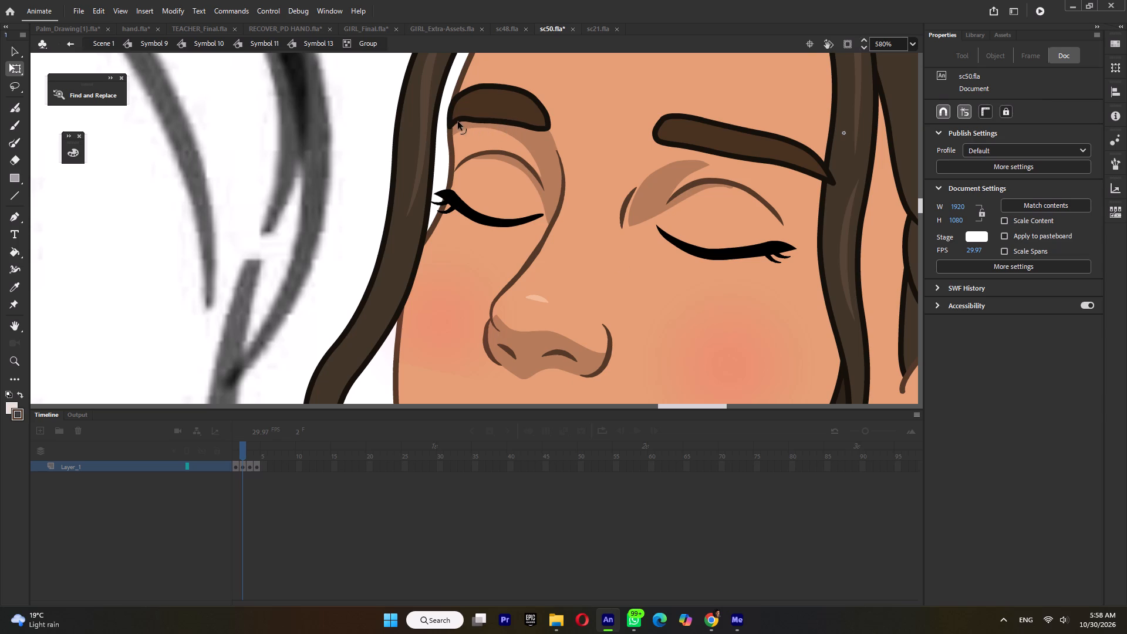
pyautogui.click(459, 119)
pyautogui.moveTo(478, 85); pyautogui.dragTo(477, 92)
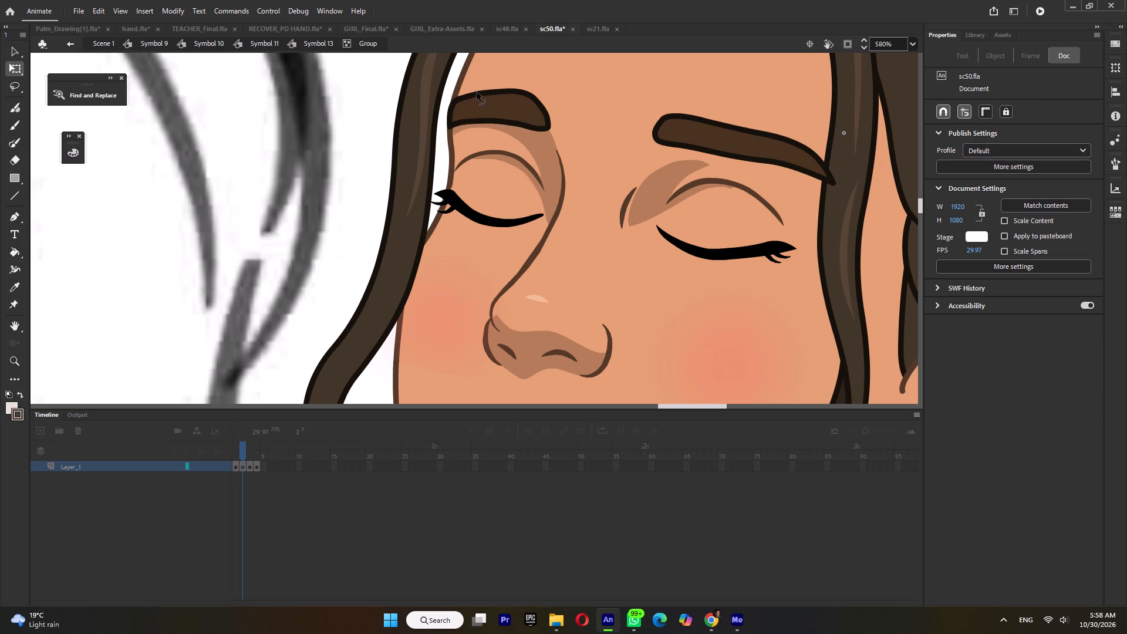
pyautogui.moveTo(477, 92); pyautogui.dragTo(477, 90)
pyautogui.moveTo(509, 87); pyautogui.dragTo(509, 90)
pyautogui.moveTo(509, 90); pyautogui.dragTo(507, 95)
pyautogui.click(456, 98)
pyautogui.click(487, 95)
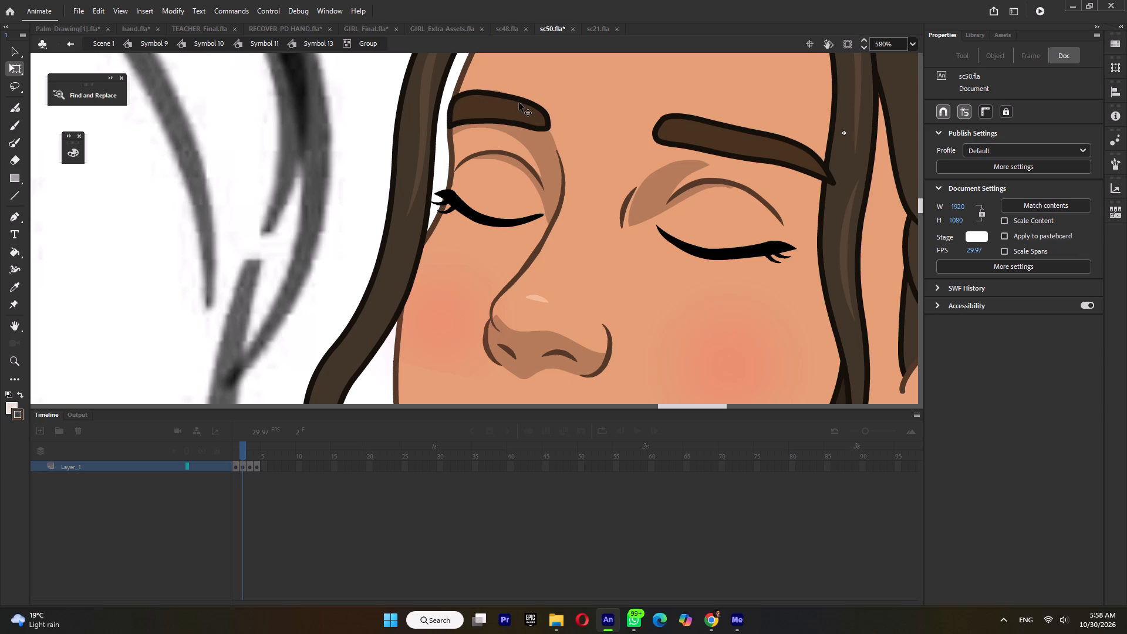
pyautogui.click(539, 130)
pyautogui.click(515, 124)
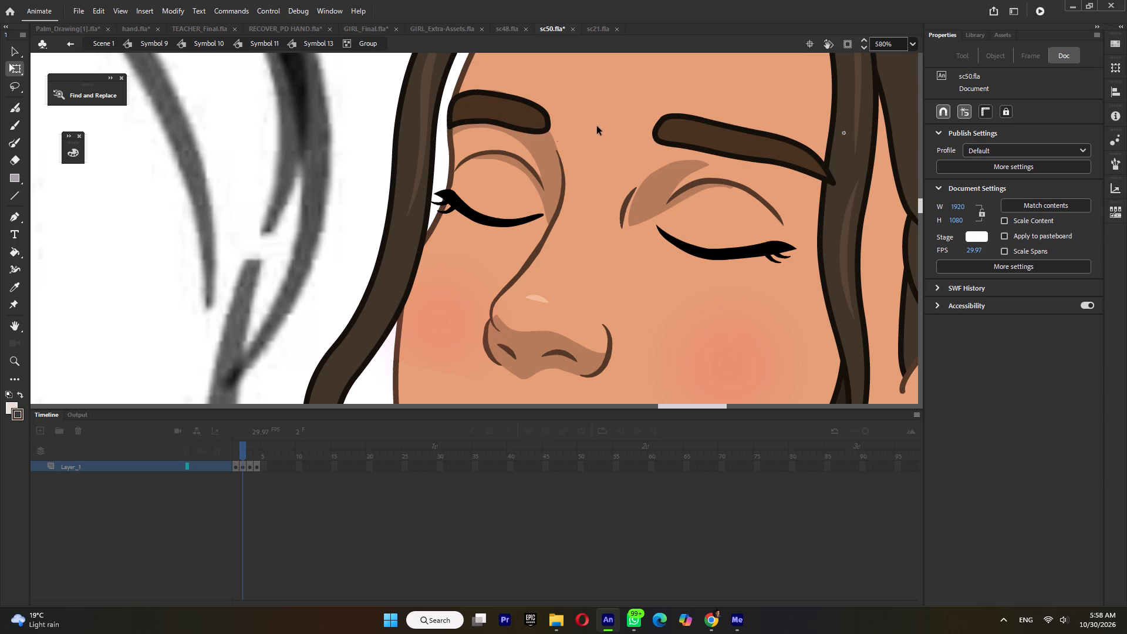
pyautogui.doubleClick(598, 126)
pyautogui.keyDown('ctrl'); pyautogui.scroll(-4, 610, 167); pyautogui.keyUp('ctrl')
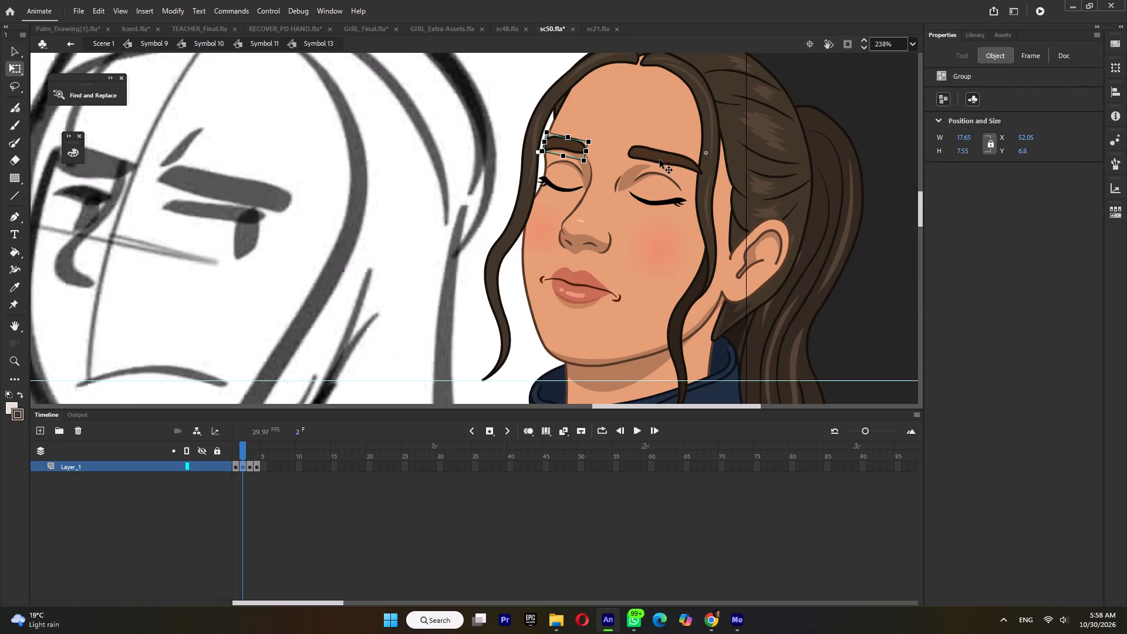
# Refine the ear-side eyebrow's upper edge, set its pivot at the outer end, raise it slightly and rotate its inner end downward.
pyautogui.doubleClick(660, 160)
pyautogui.keyDown('ctrl'); pyautogui.scroll(4, 660, 160); pyautogui.keyUp('ctrl')
pyautogui.click(659, 143)
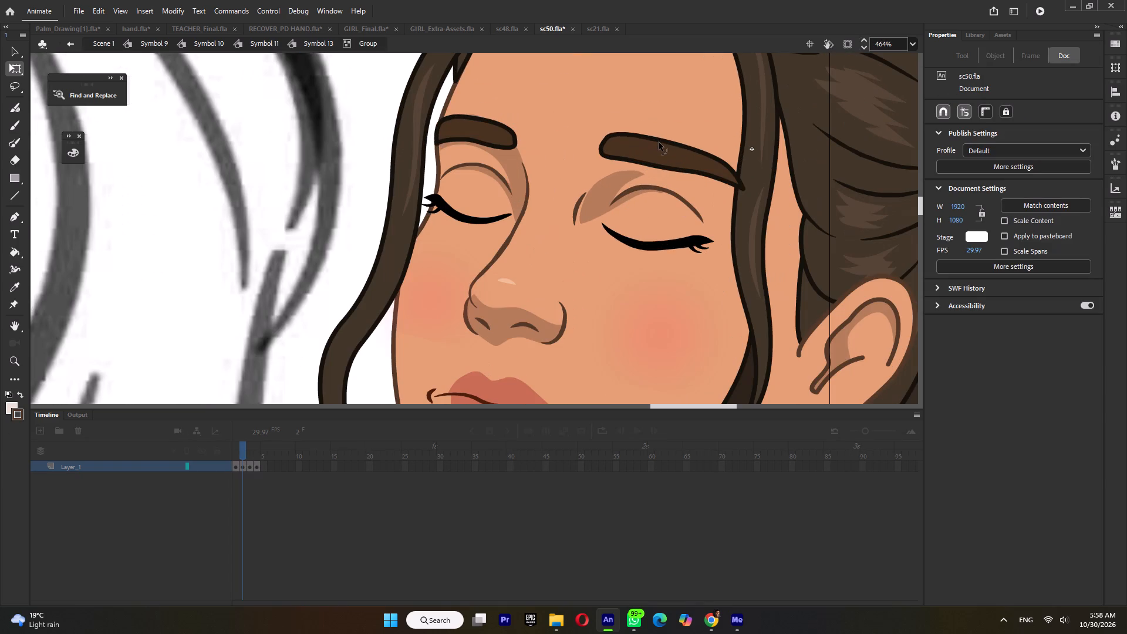
pyautogui.click(689, 148)
pyautogui.doubleClick(681, 106)
pyautogui.moveTo(670, 160); pyautogui.dragTo(721, 178)
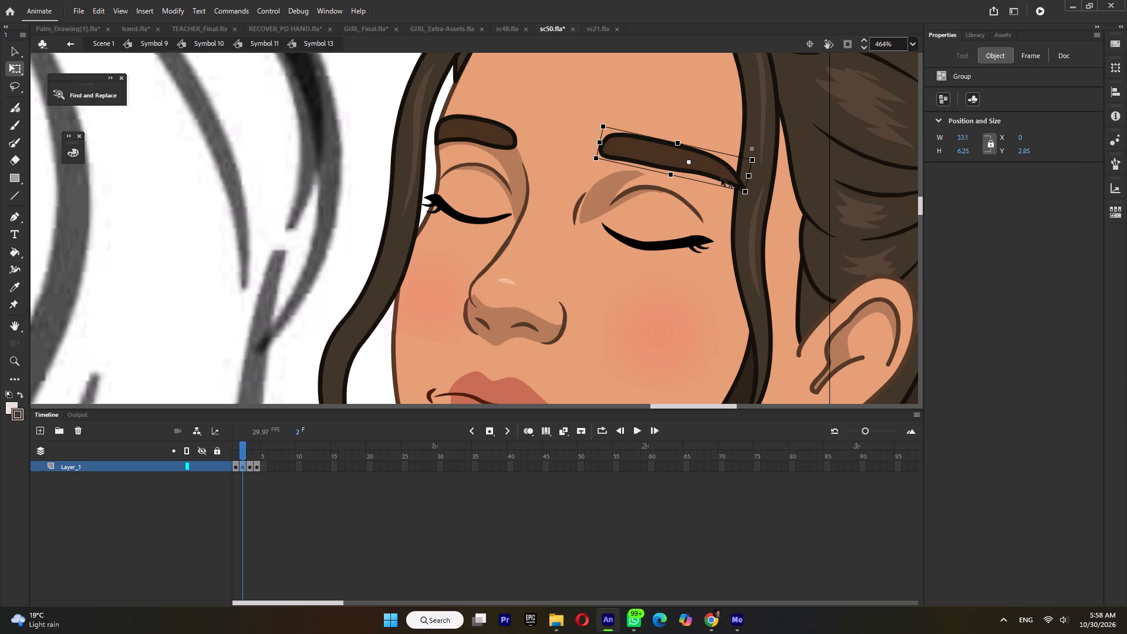
pyautogui.moveTo(721, 178); pyautogui.dragTo(731, 184)
pyautogui.moveTo(706, 164); pyautogui.dragTo(704, 155)
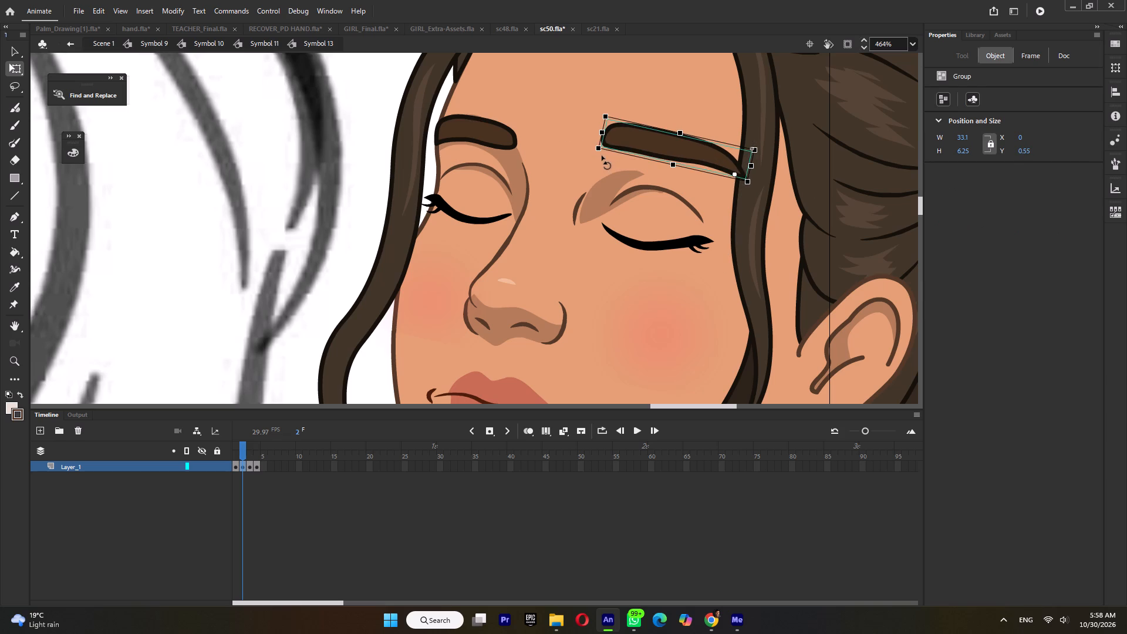
pyautogui.moveTo(602, 156); pyautogui.dragTo(600, 168)
# Move the far eyebrow slightly up and rotate its inner end down toward the nose for an angry slant.
pyautogui.click(490, 136)
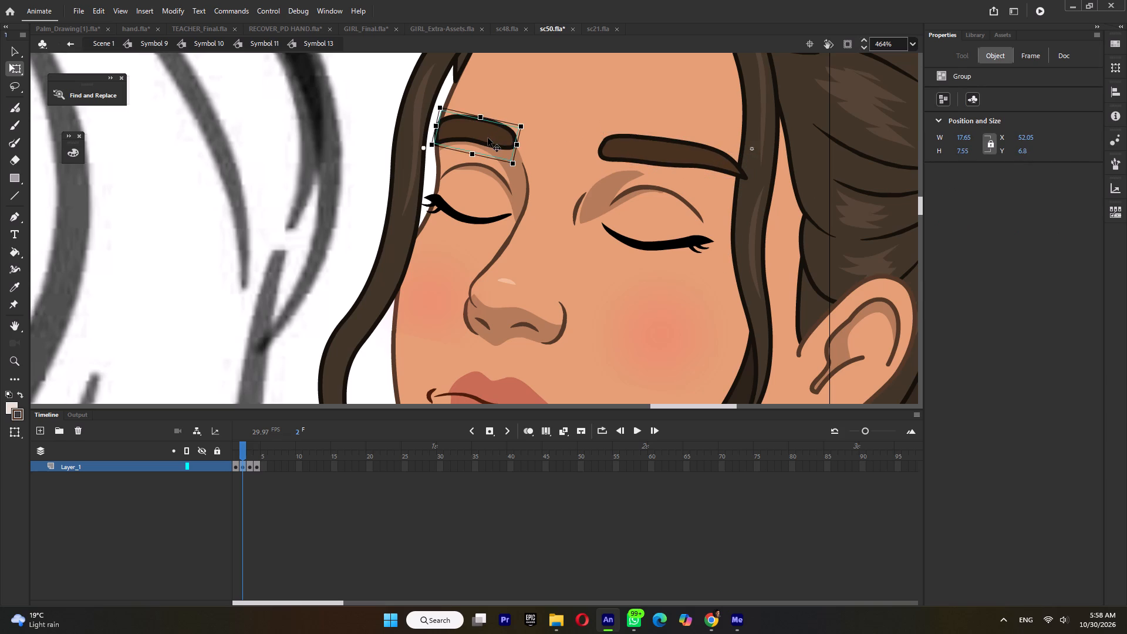
pyautogui.moveTo(488, 138); pyautogui.dragTo(488, 131)
pyautogui.moveTo(526, 123); pyautogui.dragTo(529, 135)
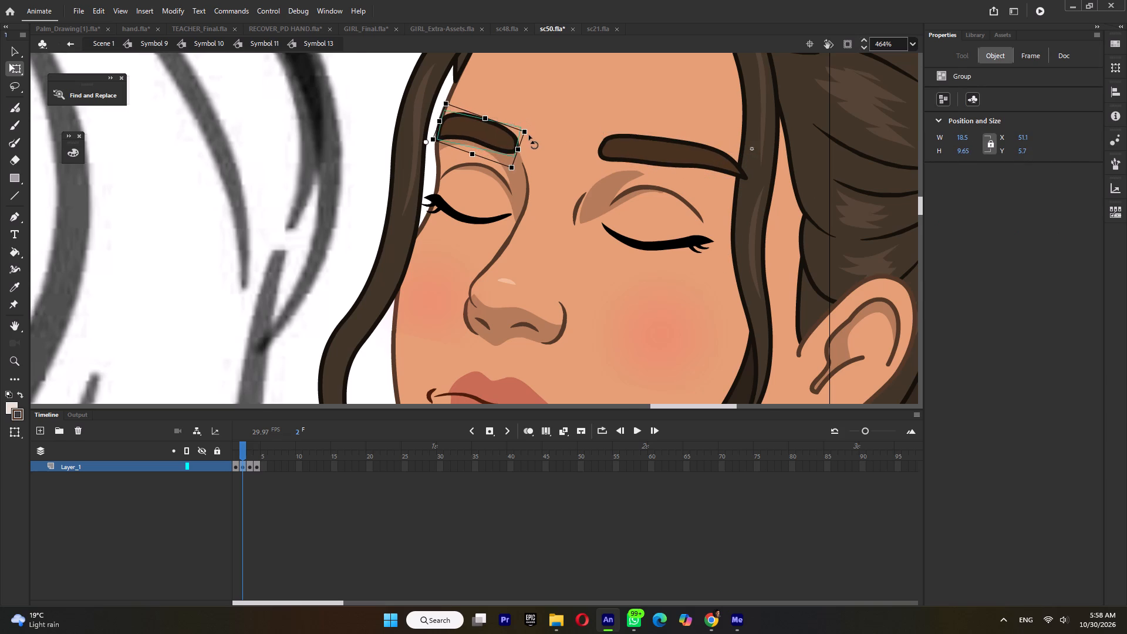
pyautogui.keyDown('ctrl'); pyautogui.scroll(-5, 529, 135); pyautogui.keyUp('ctrl')
pyautogui.keyDown('ctrl'); pyautogui.click(420, 153); pyautogui.keyUp('ctrl')
# Back in Symbol 11, open the girl's eyes by switching Symbol 14 to frame 3.
pyautogui.keyDown('ctrl'); pyautogui.tripleClick(595, 194); pyautogui.keyUp('ctrl')
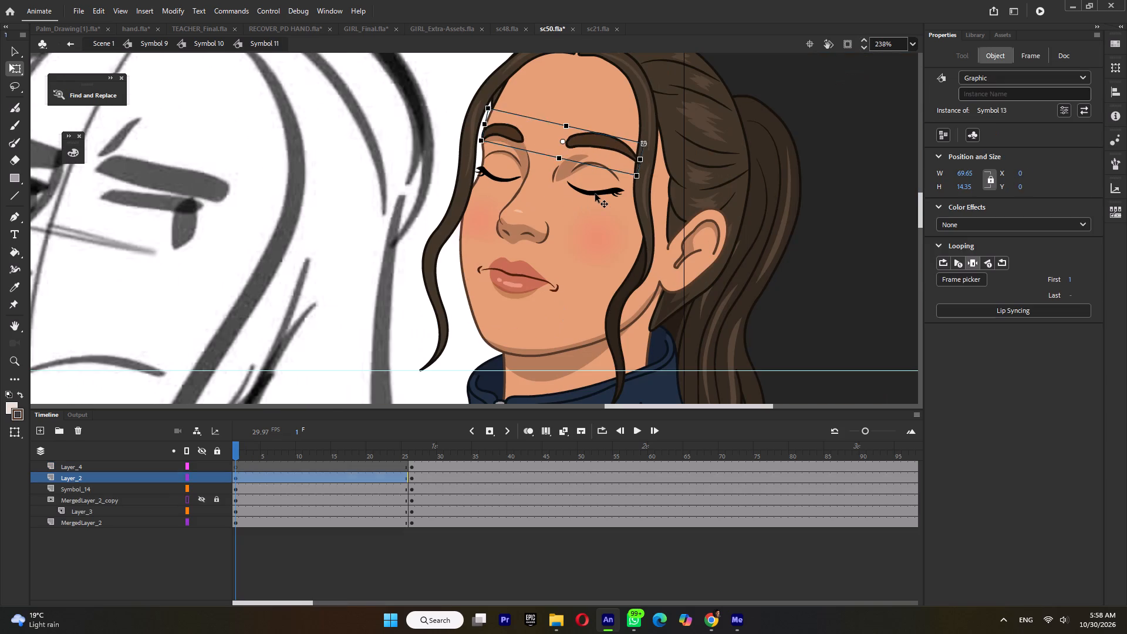
pyautogui.click(962, 278)
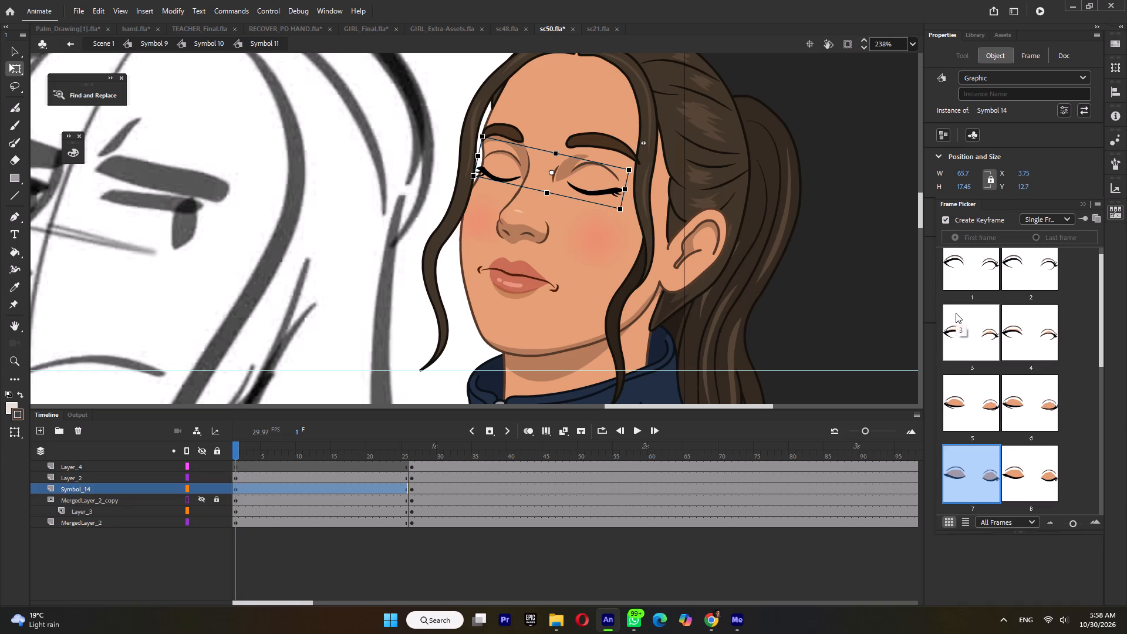
pyautogui.click(955, 315)
# Shift both irises on Layer_3 sideways toward the ear side of the face and return to Symbol 10.
pyautogui.click(589, 188)
pyautogui.keyDown('ctrl'); pyautogui.scroll(8, 588, 188); pyautogui.keyUp('ctrl')
pyautogui.moveTo(600, 204); pyautogui.dragTo(715, 230)
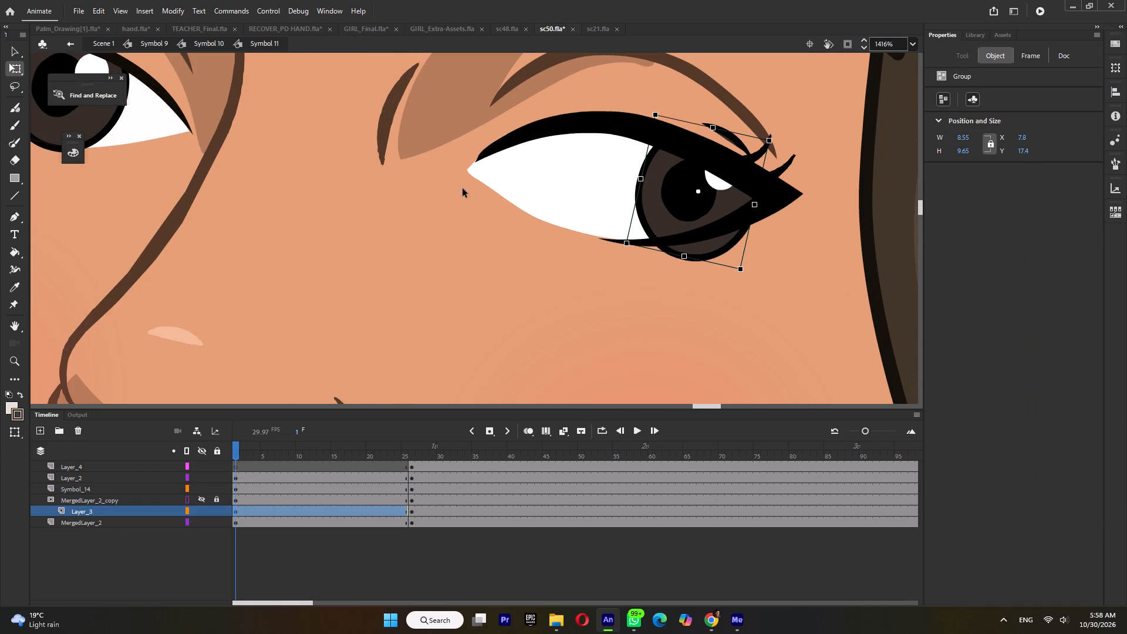
pyautogui.moveTo(82, 123); pyautogui.dragTo(153, 154)
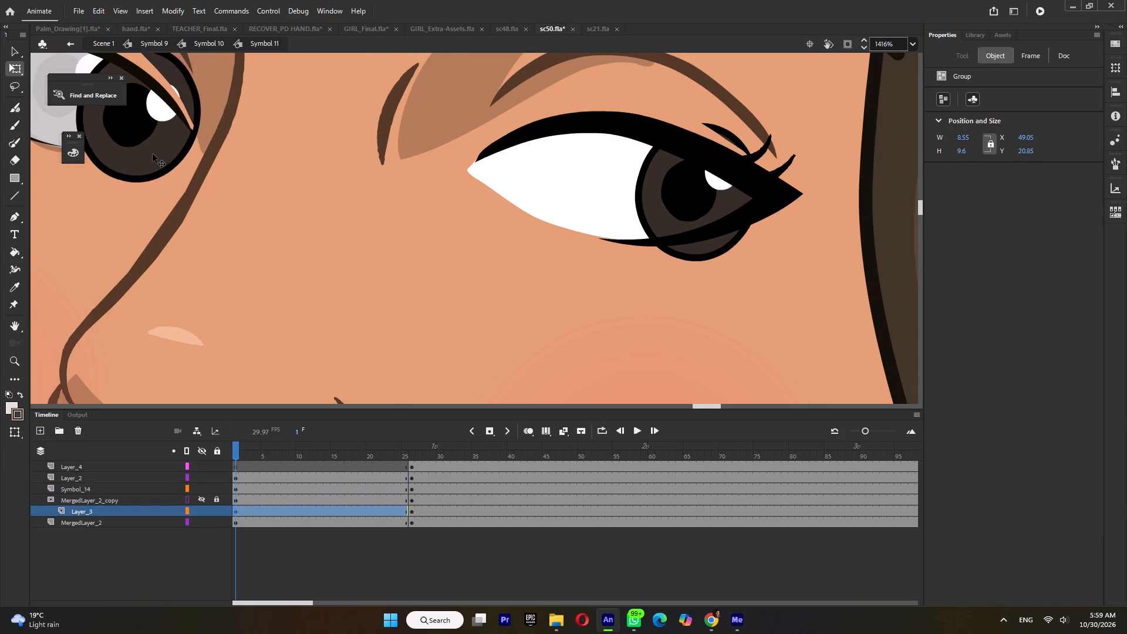
pyautogui.moveTo(153, 154); pyautogui.dragTo(149, 153)
pyautogui.keyDown('ctrl'); pyautogui.scroll(-8, 148, 154); pyautogui.keyUp('ctrl')
pyautogui.keyDown('ctrl'); pyautogui.doubleClick(352, 240); pyautogui.keyUp('ctrl')
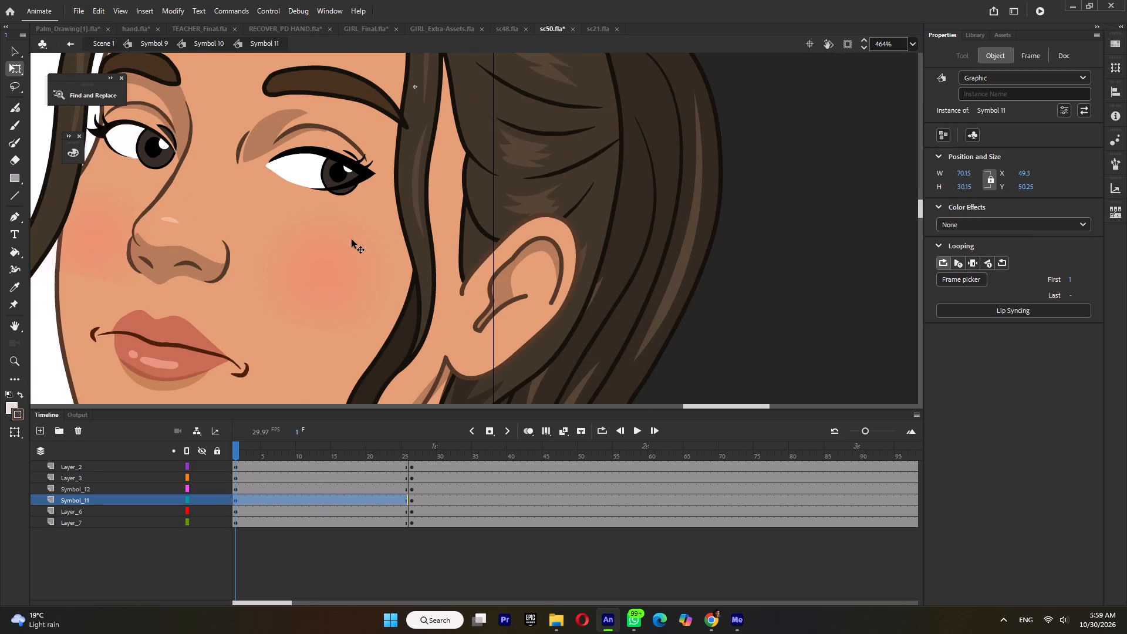
pyautogui.keyDown('ctrl'); pyautogui.scroll(-8, 352, 240); pyautogui.keyUp('ctrl')
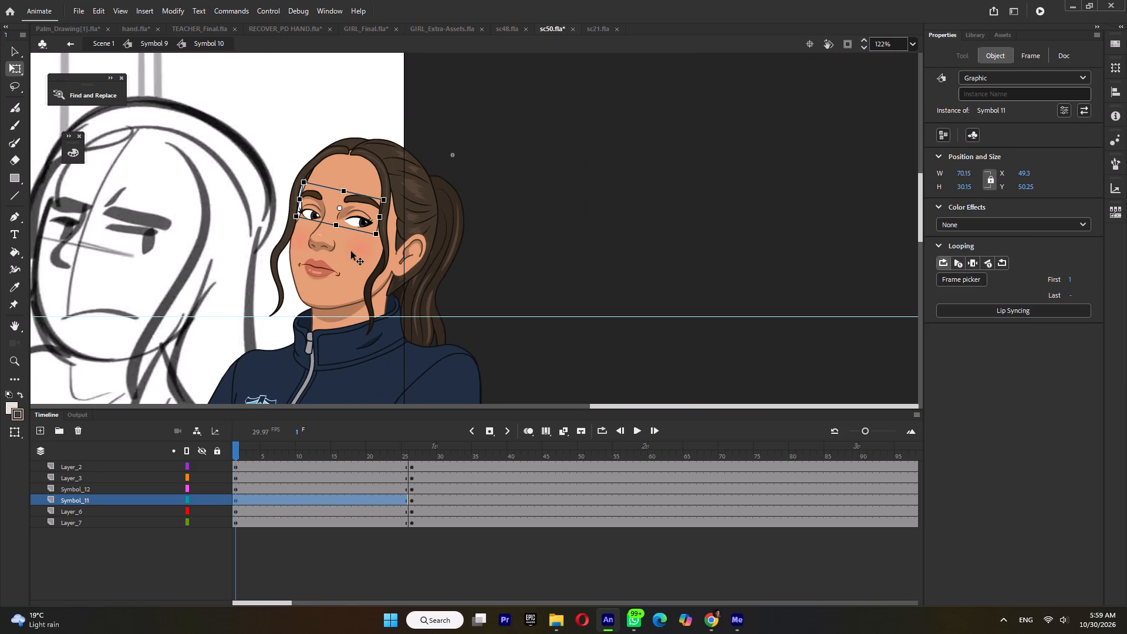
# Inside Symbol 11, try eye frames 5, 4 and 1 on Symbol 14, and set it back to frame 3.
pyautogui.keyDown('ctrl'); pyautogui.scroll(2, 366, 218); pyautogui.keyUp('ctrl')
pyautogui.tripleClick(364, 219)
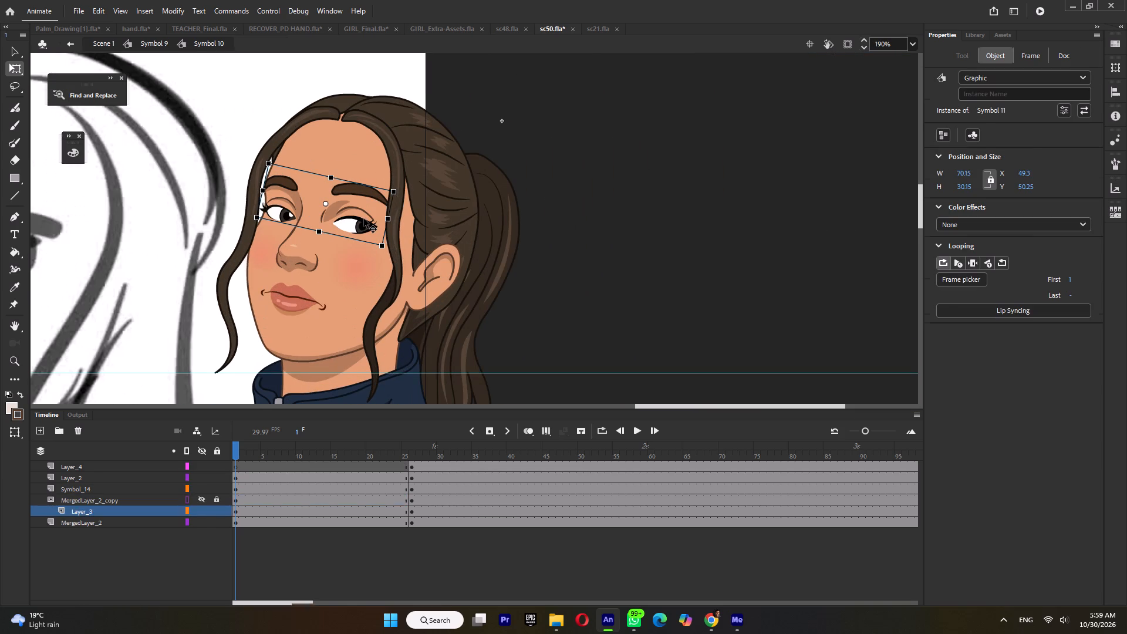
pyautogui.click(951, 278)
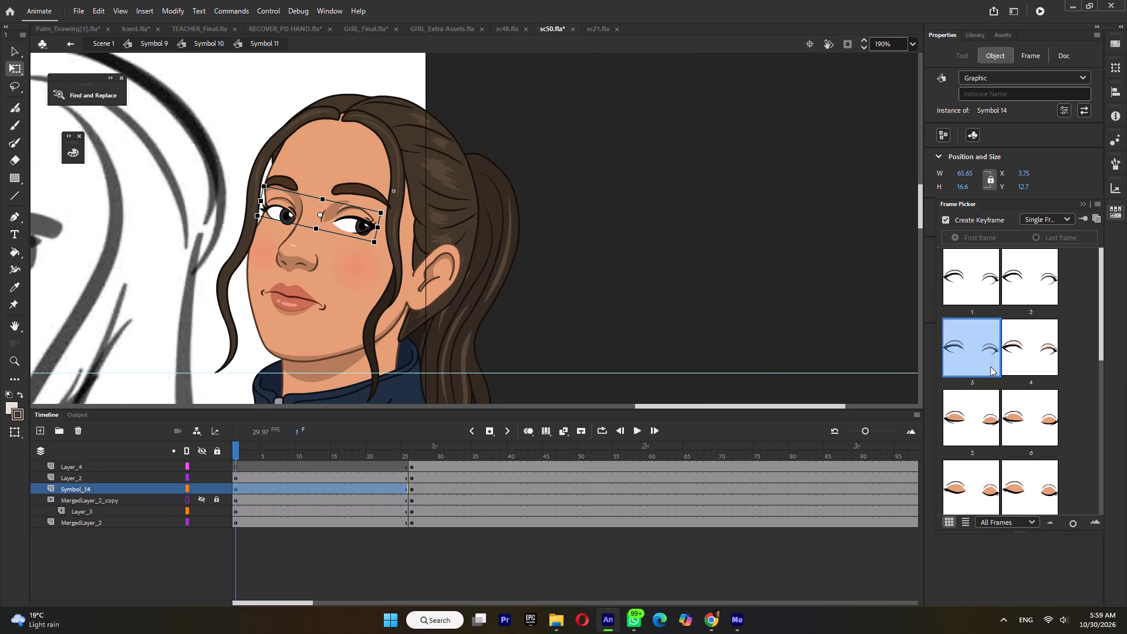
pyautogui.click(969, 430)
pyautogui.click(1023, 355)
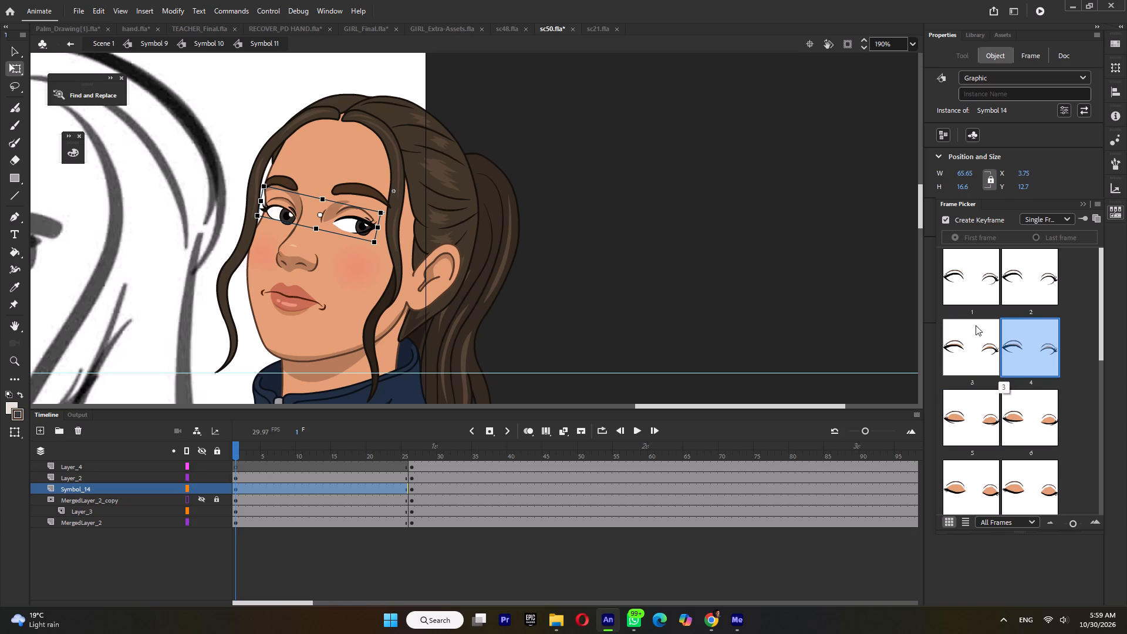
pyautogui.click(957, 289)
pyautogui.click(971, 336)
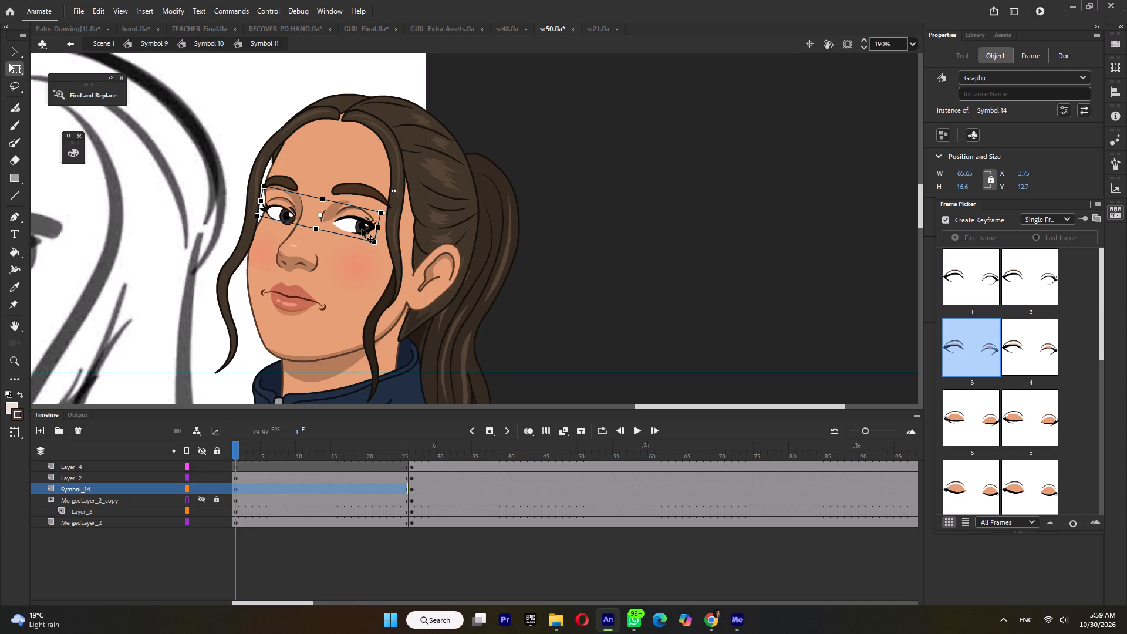
# Scale both of the girl's irises on Layer_3 down slightly, return to Symbol 9 and save the file.
pyautogui.click(362, 228)
pyautogui.keyDown('ctrl'); pyautogui.scroll(9, 362, 228); pyautogui.keyUp('ctrl')
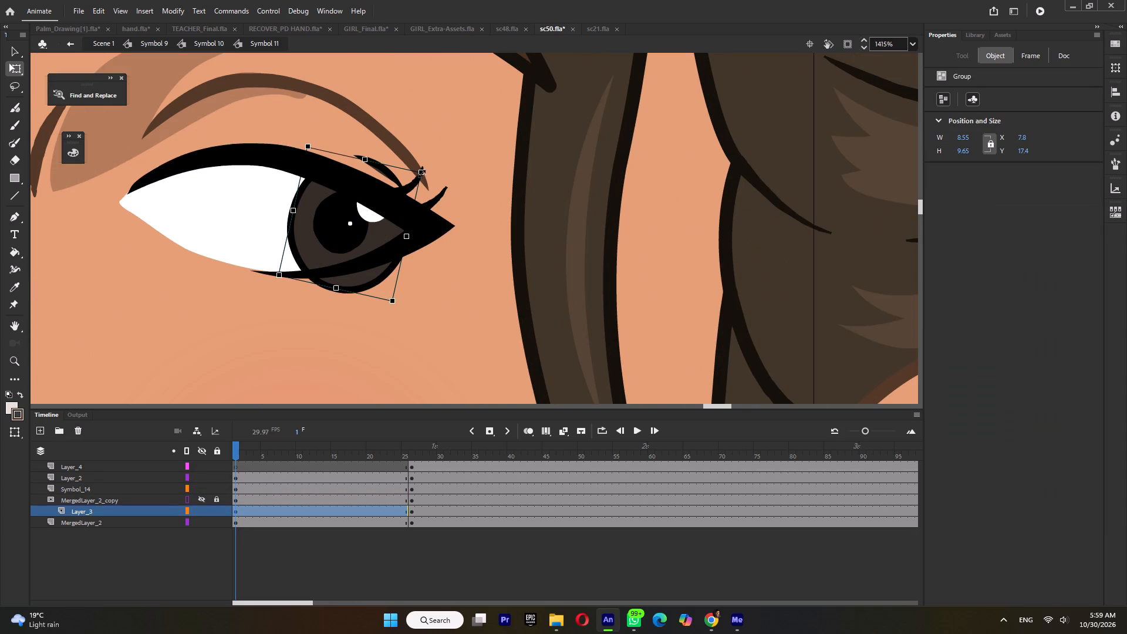
pyautogui.keyDown('shift'); pyautogui.moveTo(421, 174); pyautogui.dragTo(419, 190); pyautogui.keyUp('shift')
pyautogui.keyDown('ctrl'); pyautogui.scroll(-4, 423, 204); pyautogui.keyUp('ctrl')
pyautogui.click(161, 187)
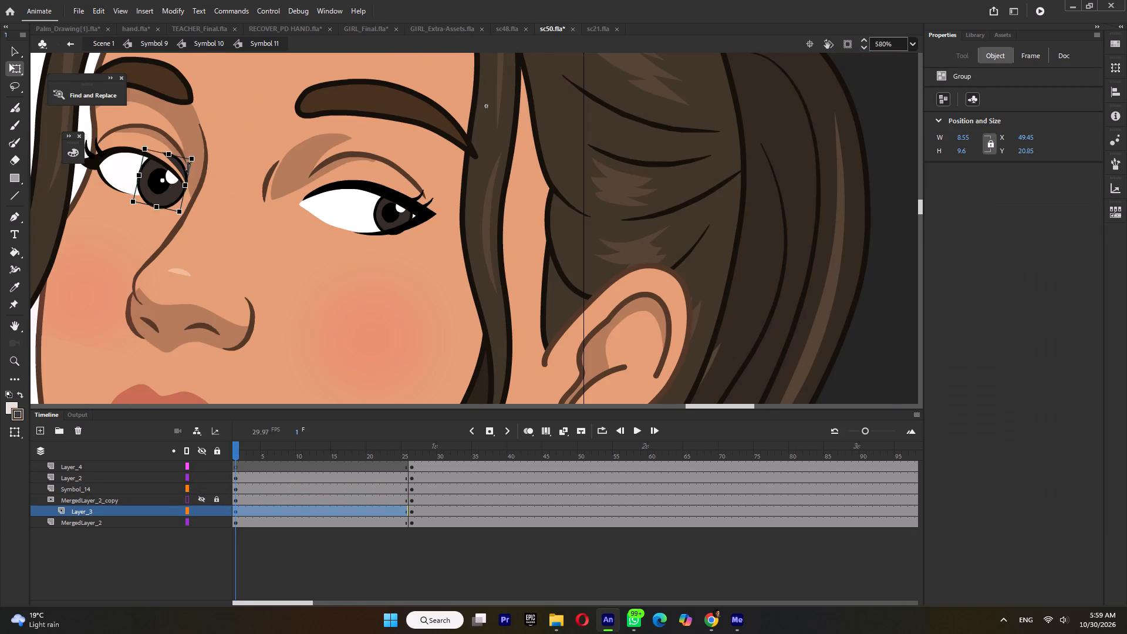
pyautogui.keyDown('ctrl'); pyautogui.scroll(4, 188, 167); pyautogui.keyUp('ctrl')
pyautogui.keyDown('shift'); pyautogui.moveTo(201, 150); pyautogui.dragTo(204, 170); pyautogui.keyUp('shift')
pyautogui.keyDown('ctrl'); pyautogui.scroll(-10, 211, 184); pyautogui.keyUp('ctrl')
pyautogui.keyDown('ctrl'); pyautogui.doubleClick(706, 191); pyautogui.keyUp('ctrl')
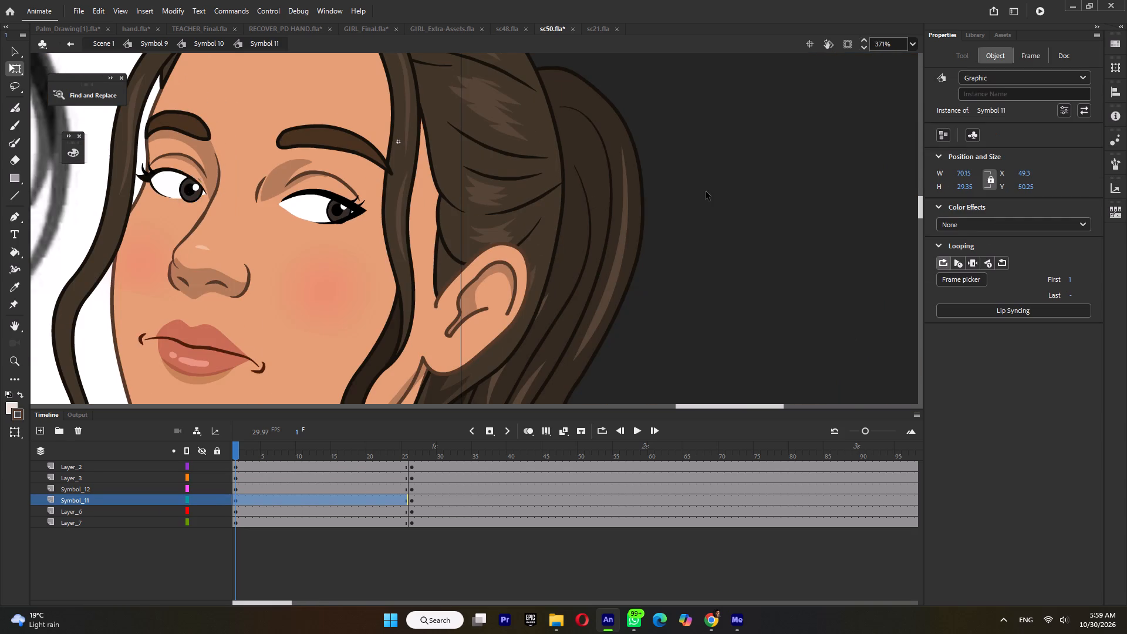
pyautogui.keyDown('ctrl'); pyautogui.scroll(-6, 706, 201); pyautogui.keyUp('ctrl')
pyautogui.keyDown('ctrl'); pyautogui.click(764, 213); pyautogui.keyUp('ctrl')
pyautogui.keyDown('ctrl'); pyautogui.doubleClick(742, 227); pyautogui.keyUp('ctrl')
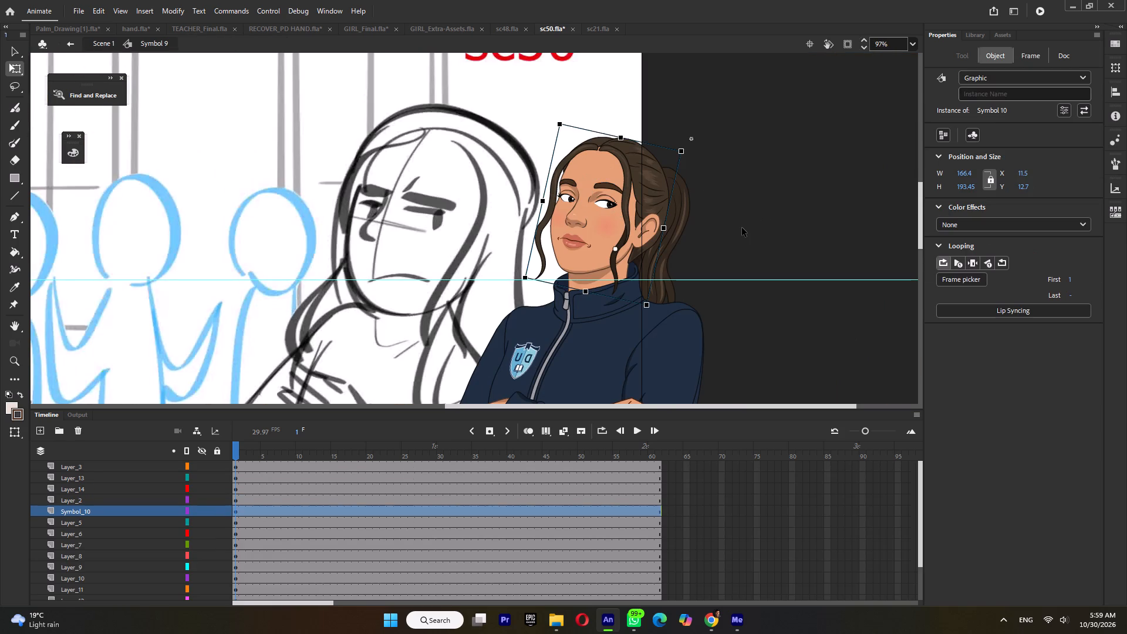
pyautogui.hotkey('ctrl', 's')
# Inside Symbol 11, switch the eyebrow graphic Symbol 13 on Layer_2 to frame 2.
pyautogui.doubleClick(600, 188)
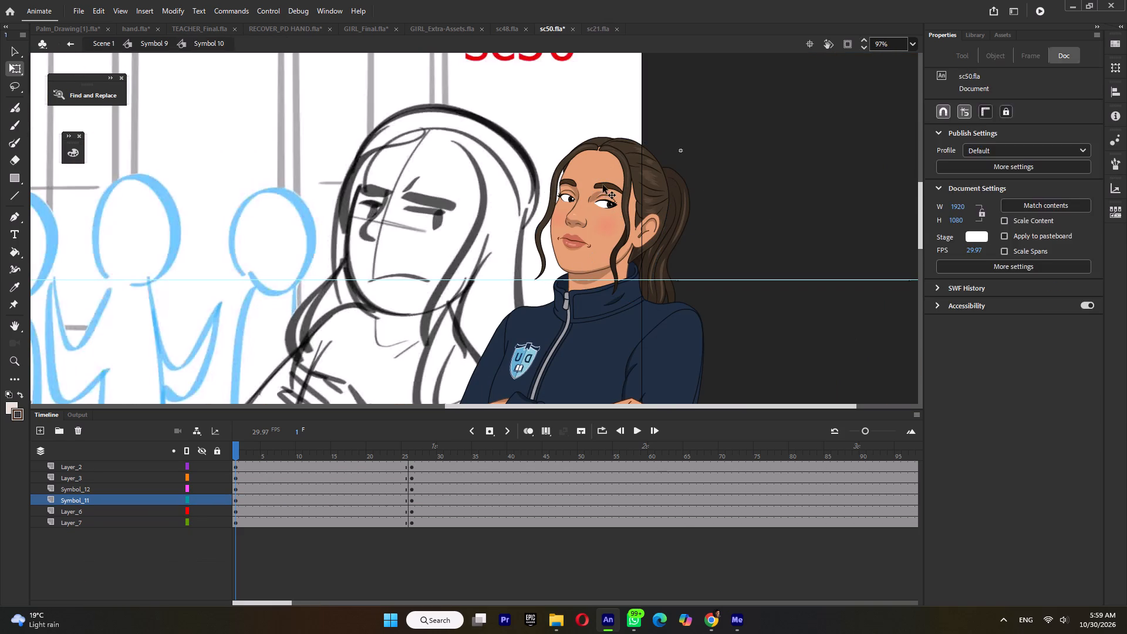
pyautogui.click(603, 184)
pyautogui.doubleClick(603, 184)
pyautogui.click(963, 283)
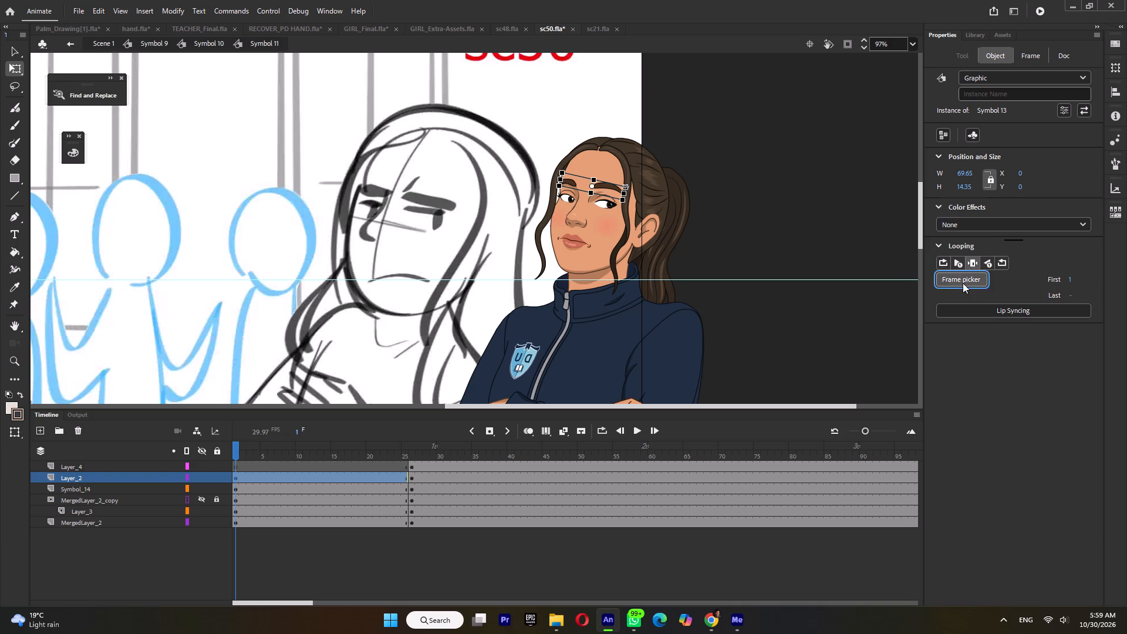
pyautogui.click(1014, 279)
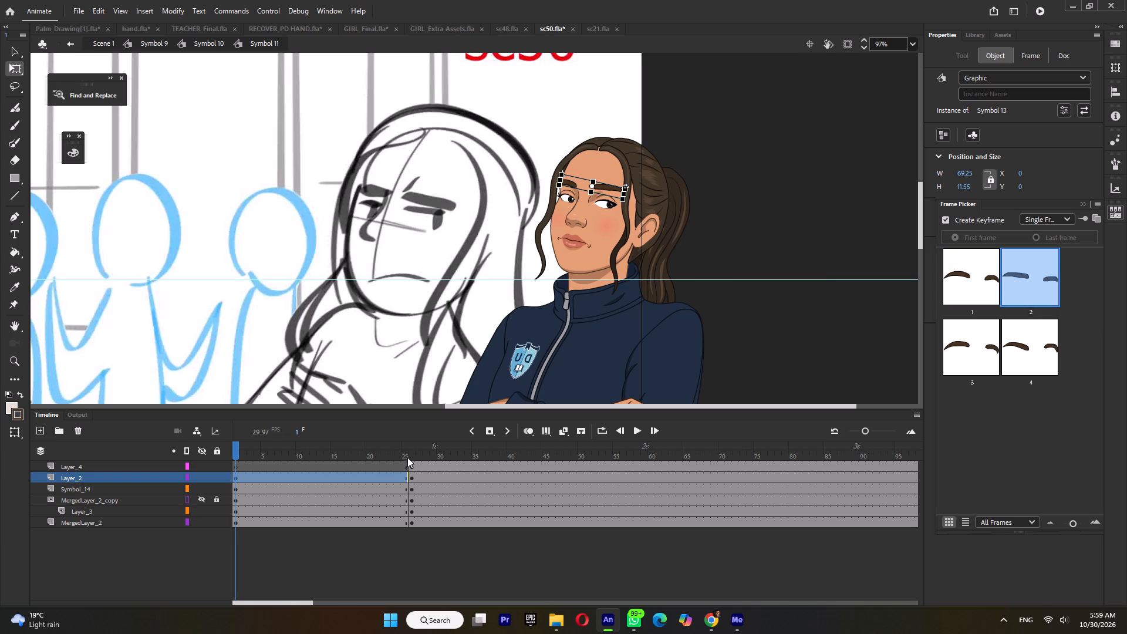
# Clear the keyframe at frame 26 on the eyebrow layer Layer_2, return to Symbol 9 and save.
pyautogui.click(412, 454)
pyautogui.doubleClick(413, 450)
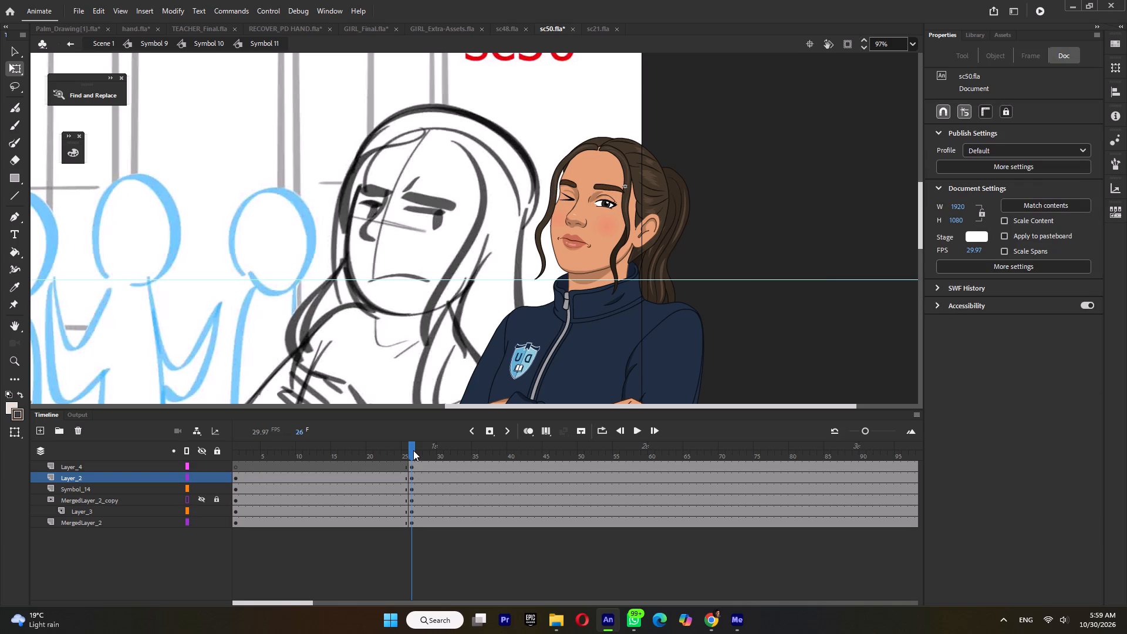
pyautogui.hotkey('shift', 'F6')
pyautogui.doubleClick(788, 315)
pyautogui.keyDown('ctrl'); pyautogui.scroll(-3, 737, 336); pyautogui.keyUp('ctrl')
pyautogui.keyDown('ctrl'); pyautogui.doubleClick(761, 329); pyautogui.keyUp('ctrl')
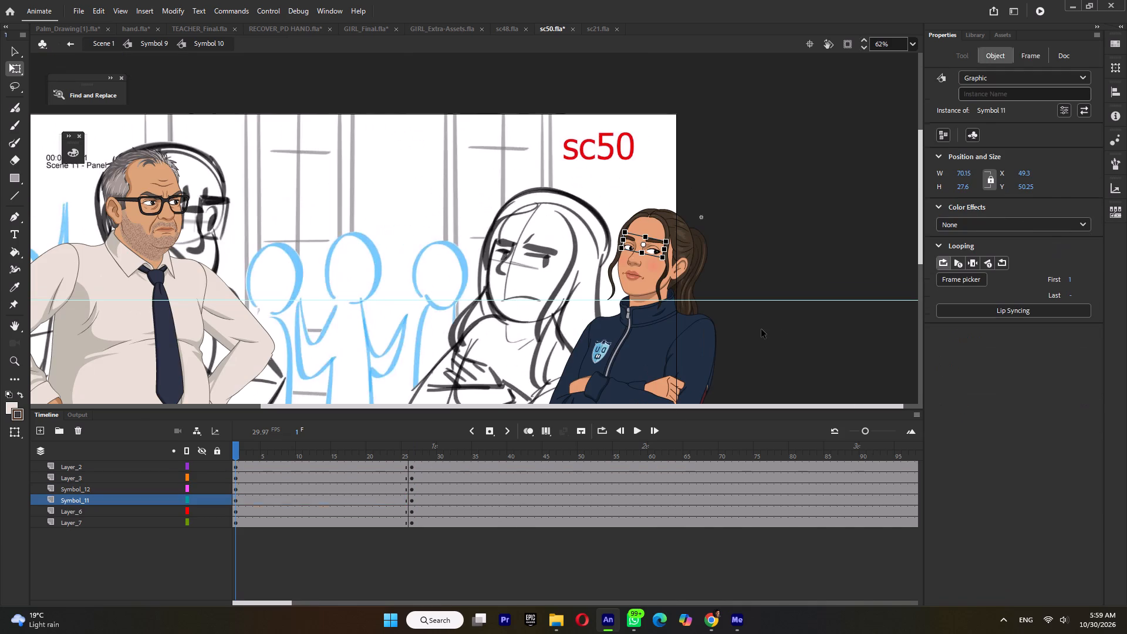
pyautogui.keyDown('ctrl'); pyautogui.click(761, 329); pyautogui.keyUp('ctrl')
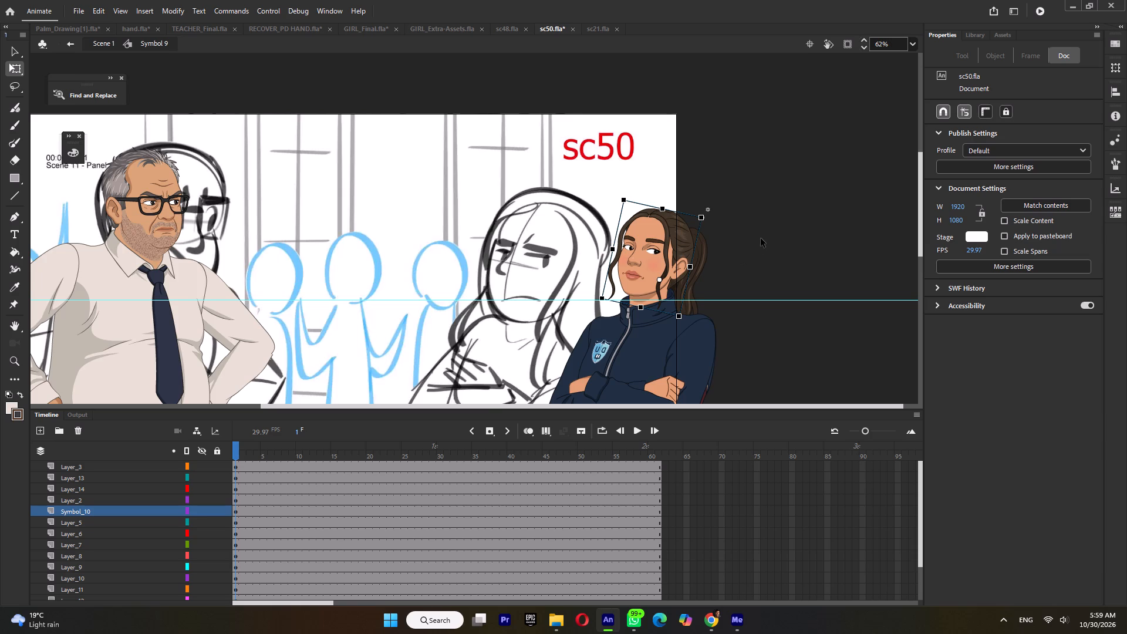
pyautogui.keyDown('ctrl'); pyautogui.scroll(9, 681, 287); pyautogui.keyUp('ctrl')
pyautogui.keyDown('ctrl'); pyautogui.scroll(-4, 661, 286); pyautogui.keyUp('ctrl')
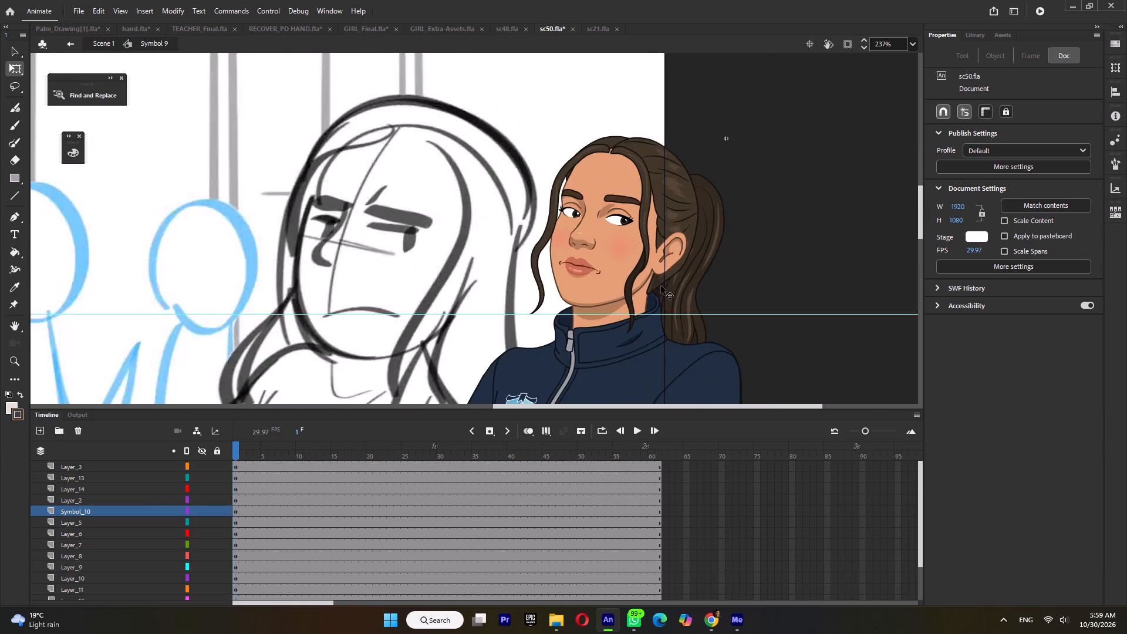
pyautogui.keyDown('ctrl'); pyautogui.scroll(-7, 661, 286); pyautogui.keyUp('ctrl')
pyautogui.hotkey('ctrl', 's')
# In Scene 1, move the crossed-arms girl onto her sketch at about X 1641, Y 210, and save.
pyautogui.keyDown('ctrl'); pyautogui.doubleClick(771, 335); pyautogui.keyUp('ctrl')
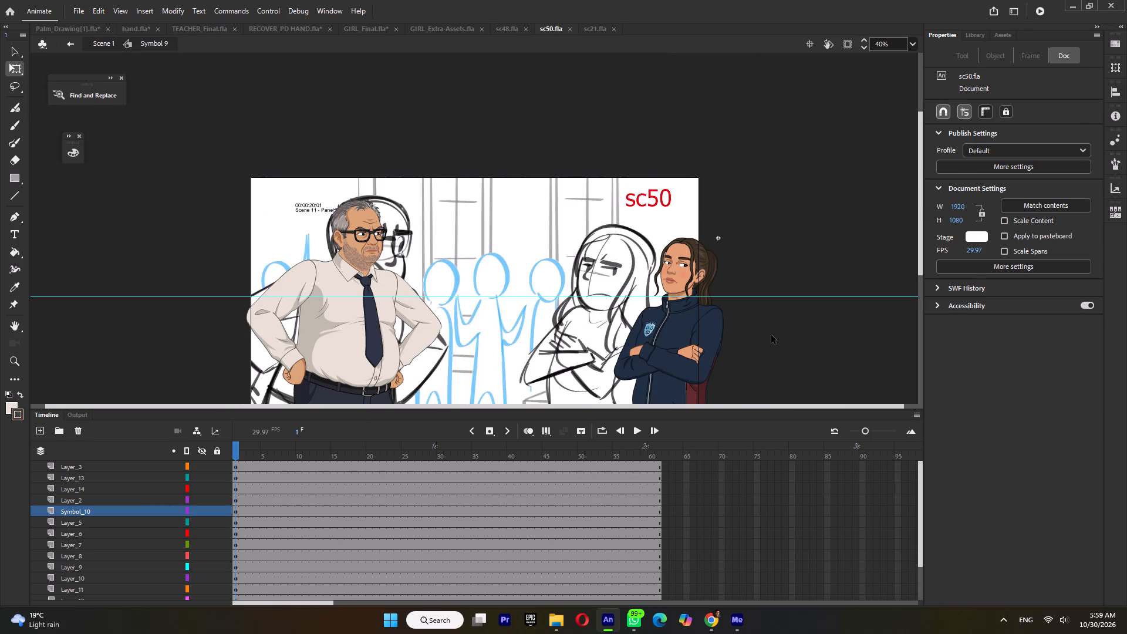
pyautogui.keyDown('ctrl'); pyautogui.scroll(-4, 762, 313); pyautogui.keyUp('ctrl')
pyautogui.moveTo(626, 337); pyautogui.dragTo(569, 338)
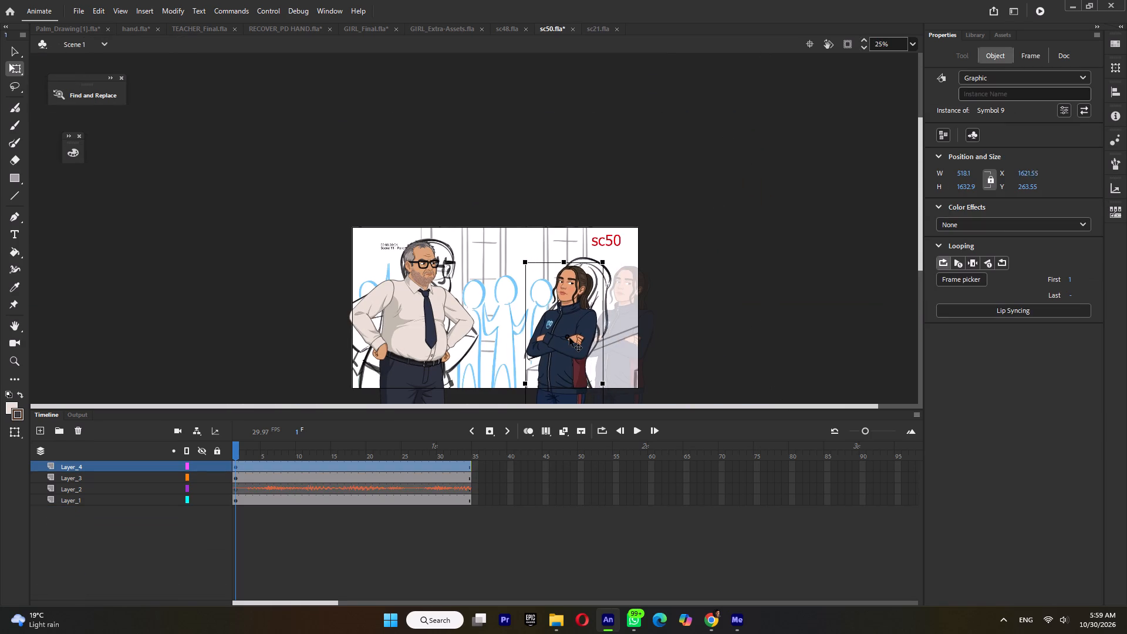
pyautogui.moveTo(569, 338); pyautogui.dragTo(571, 338)
pyautogui.hotkey('ctrl', 's')
pyautogui.keyDown('ctrl'); pyautogui.scroll(-3, 571, 315); pyautogui.keyUp('ctrl')
pyautogui.scroll(-2, 556, 343)
pyautogui.scroll(2, 539, 265)
pyautogui.scroll(-1, 544, 323)
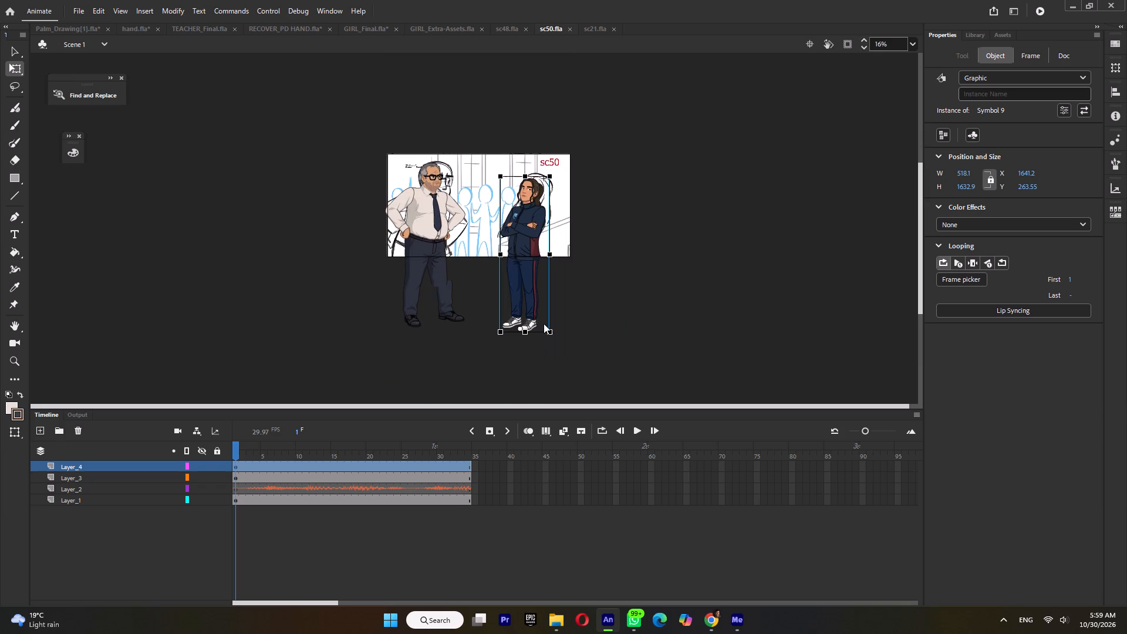
pyautogui.scroll(-1, 544, 323)
pyautogui.moveTo(527, 180); pyautogui.dragTo(527, 174)
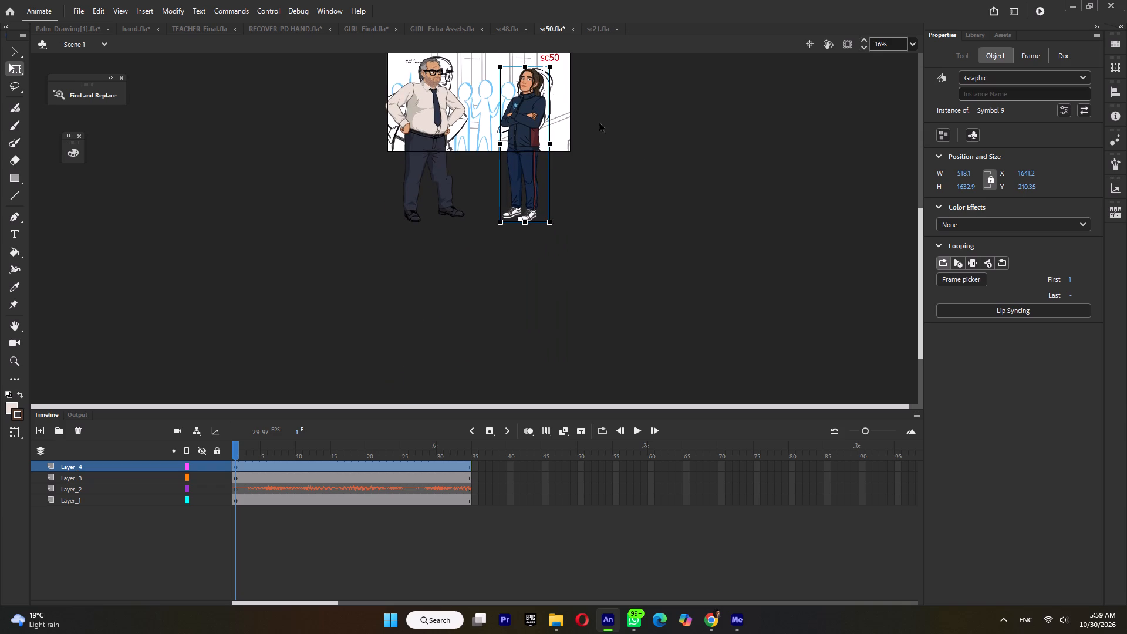
pyautogui.hotkey('ctrl', 's')
# Nudge the girl horizontally away from the man to X 1671.95 and save the file.
pyautogui.press('Right')
pyautogui.press('Right')
pyautogui.press('Right')
pyautogui.press('Right')
pyautogui.press('Right')
pyautogui.press('Right')
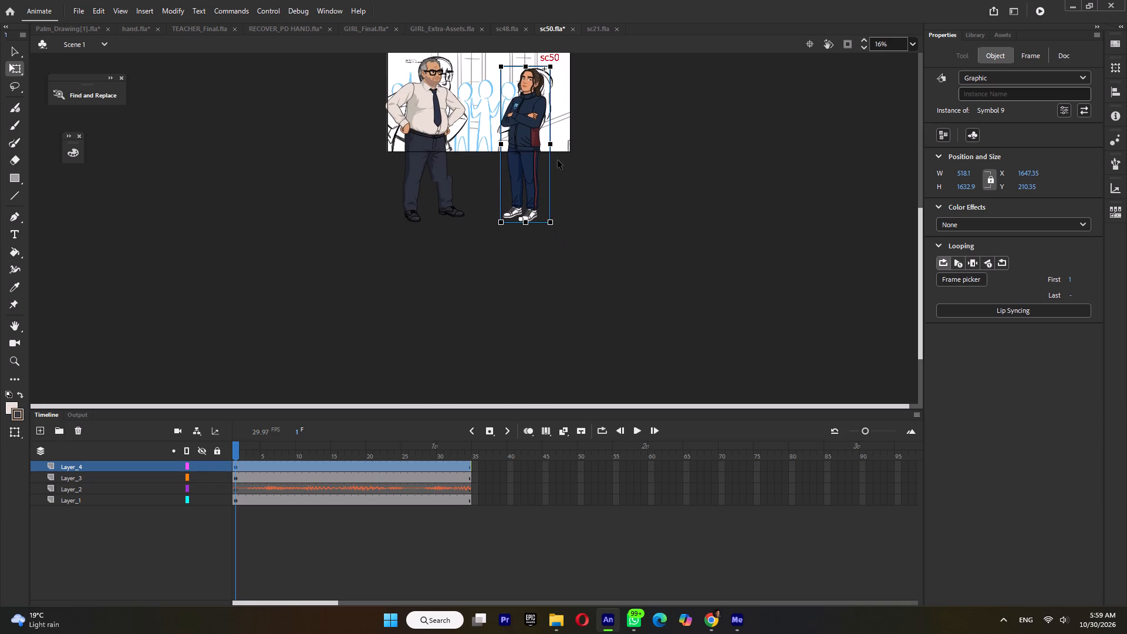
pyautogui.press('Left')
pyautogui.hotkey('ctrl', 's')
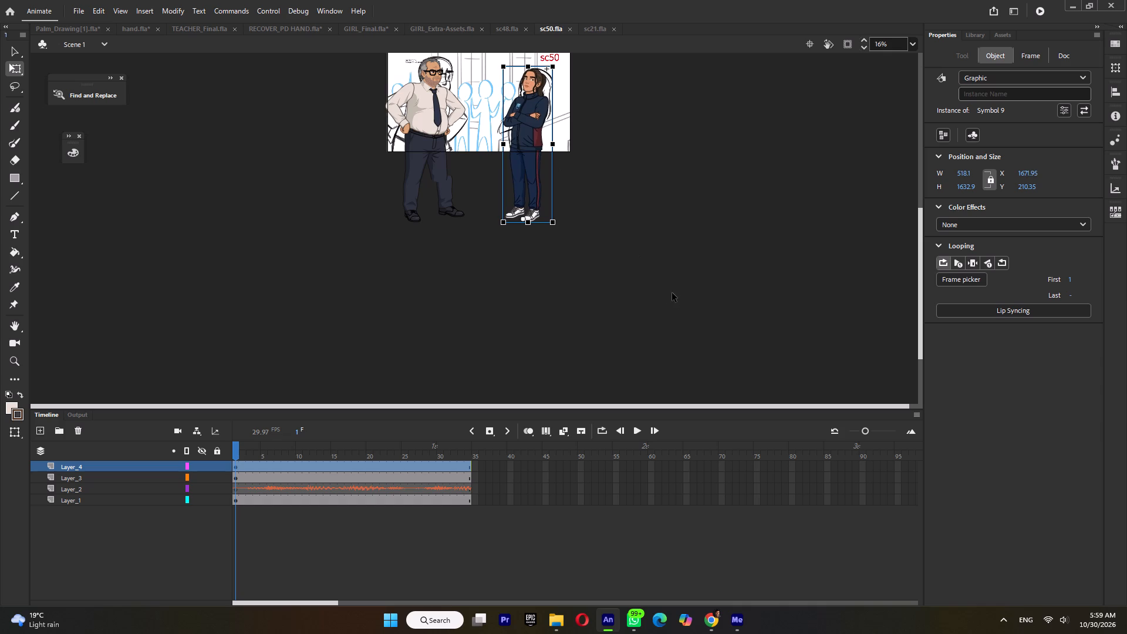
# Export the entire sc50 movie as an H.264 video at 1920 × 1080, with output named sc50 in the shots video folder.
pyautogui.scroll(3, 673, 293)
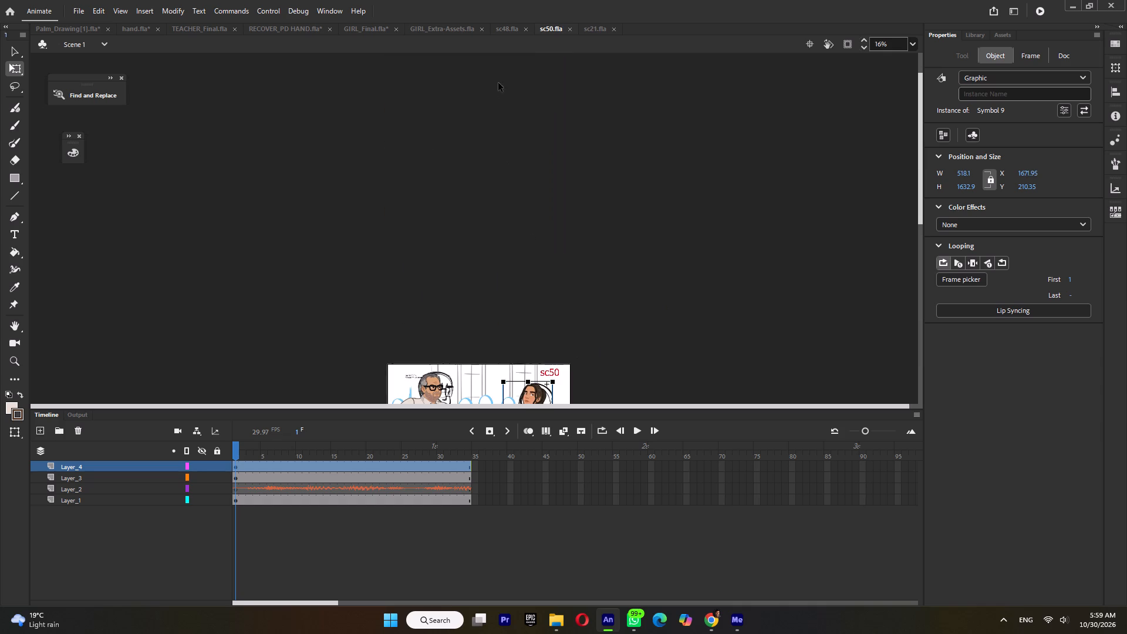
pyautogui.moveTo(305, 448); pyautogui.dragTo(373, 463)
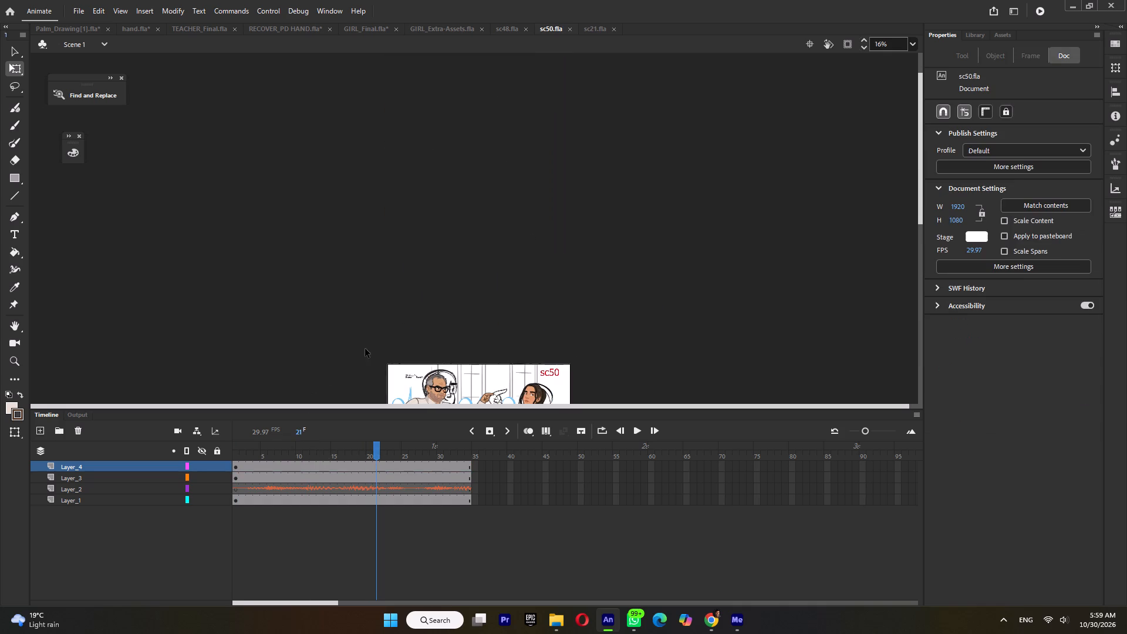
pyautogui.click(76, 8)
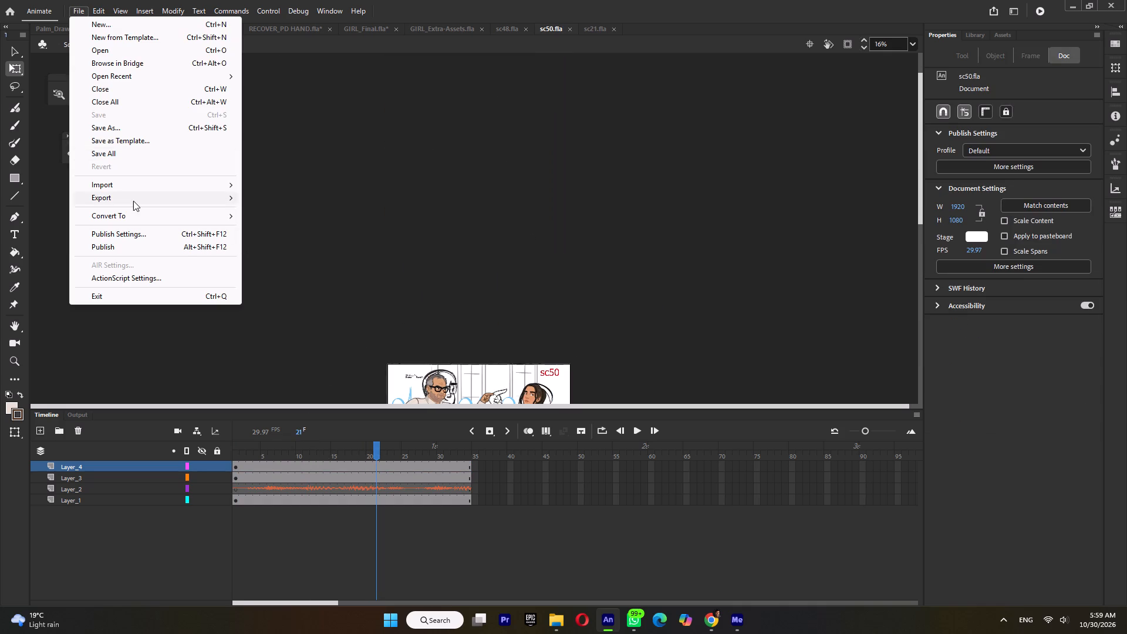
pyautogui.click(133, 200)
pyautogui.click(277, 233)
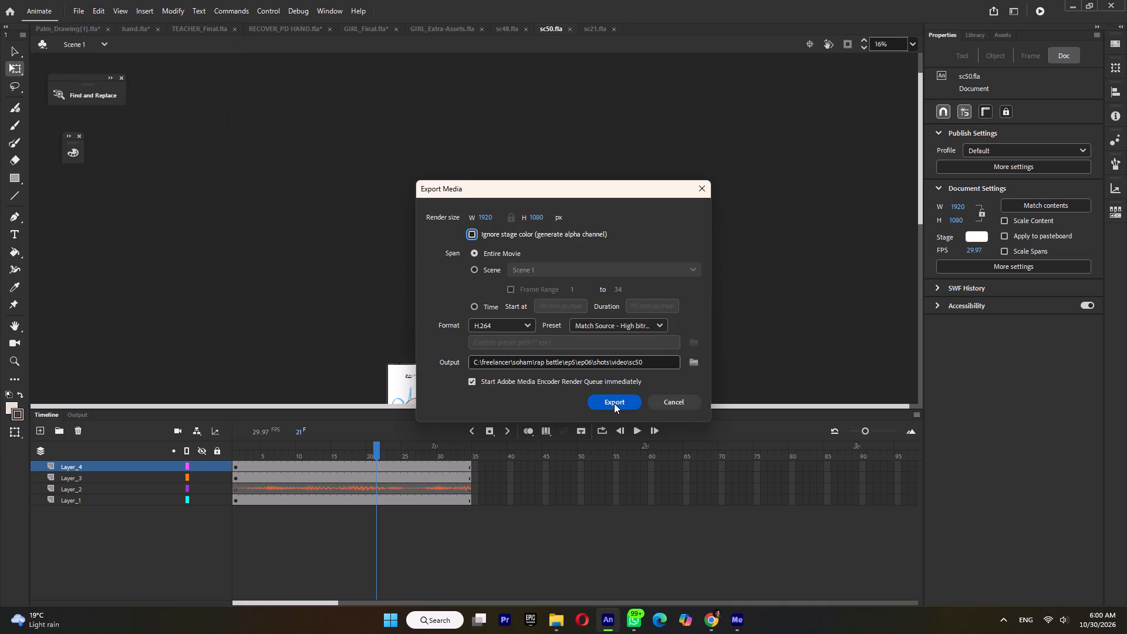
pyautogui.click(615, 405)
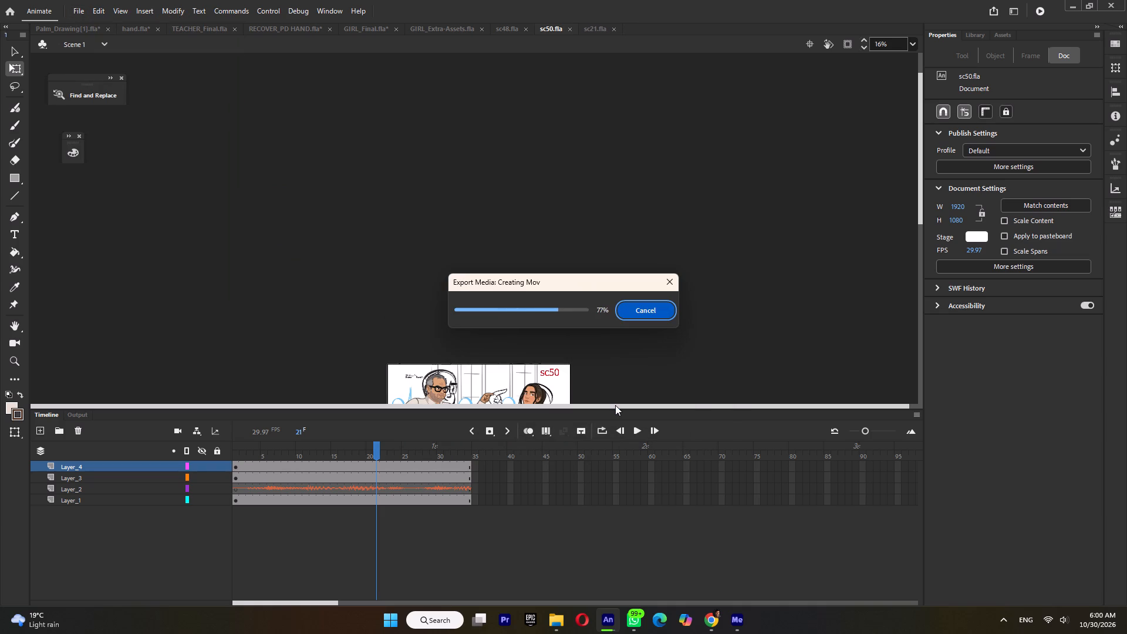
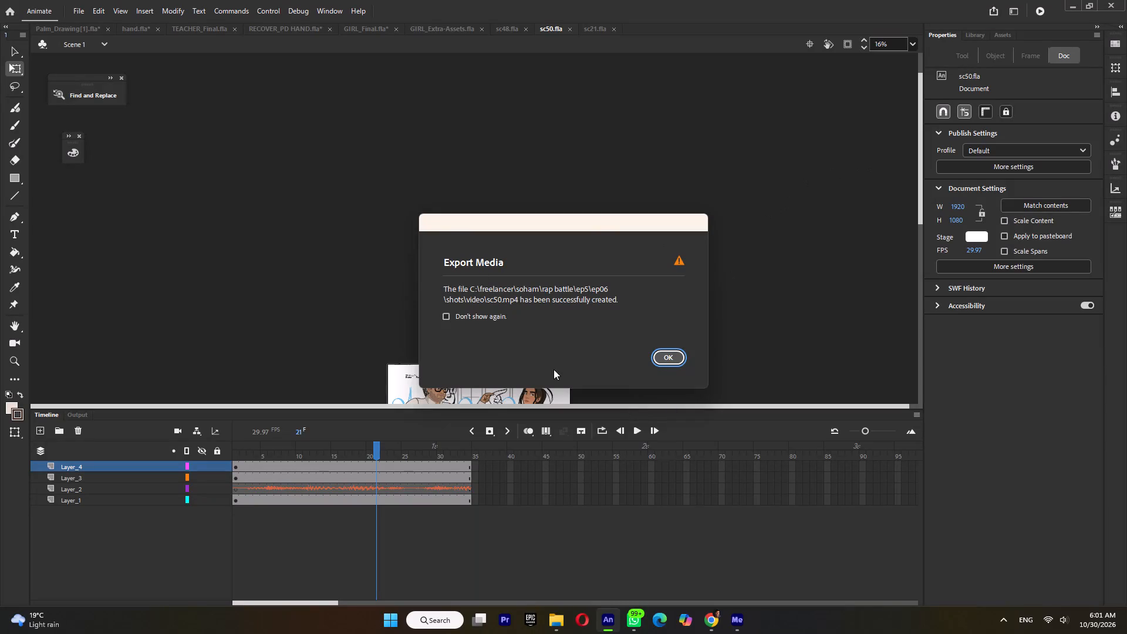
# Dismiss the video export message and close sc50.fla.
pyautogui.click(665, 361)
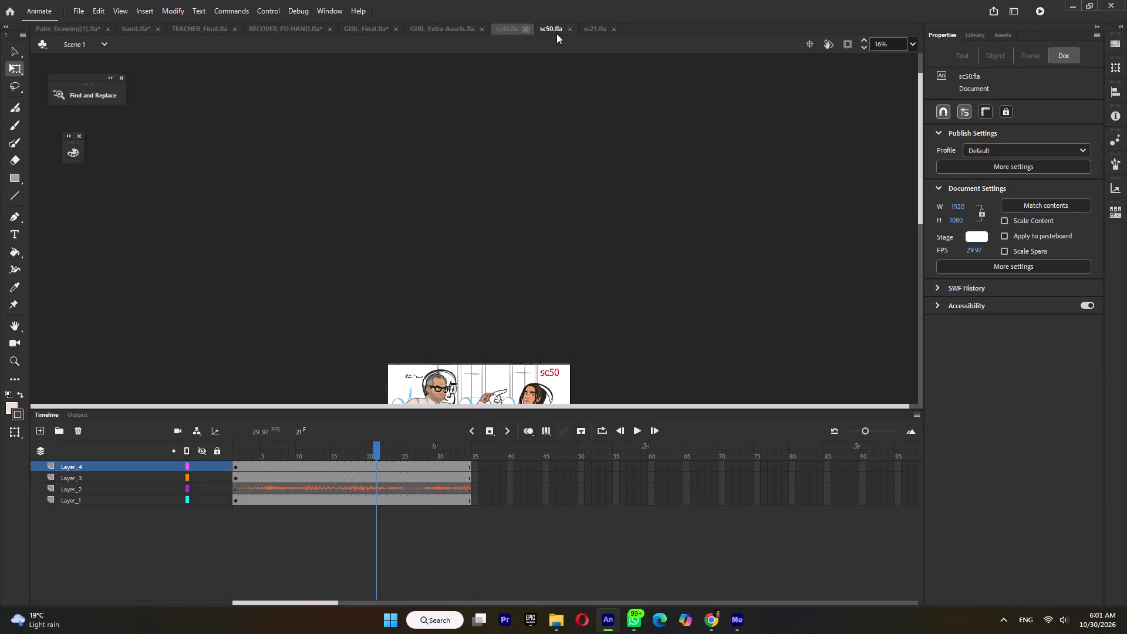
pyautogui.click(570, 28)
# Save sc48.fla and sc21.fla, and close sc21.fla.
pyautogui.click(505, 31)
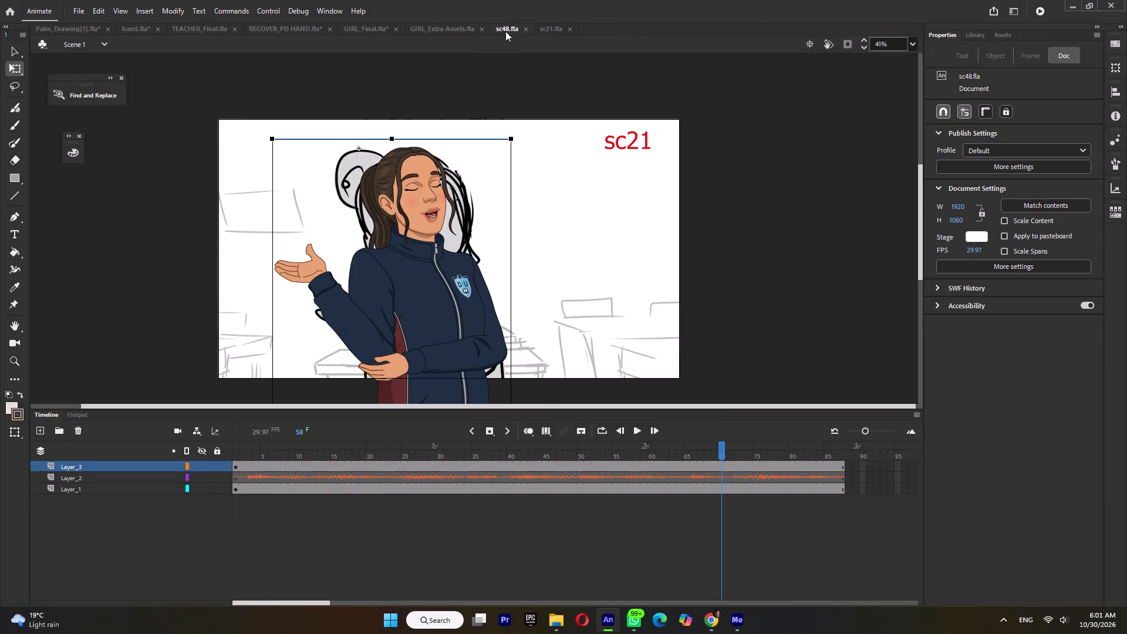
pyautogui.hotkey('ctrl', 's')
pyautogui.click(555, 34)
pyautogui.hotkey('ctrl', 's')
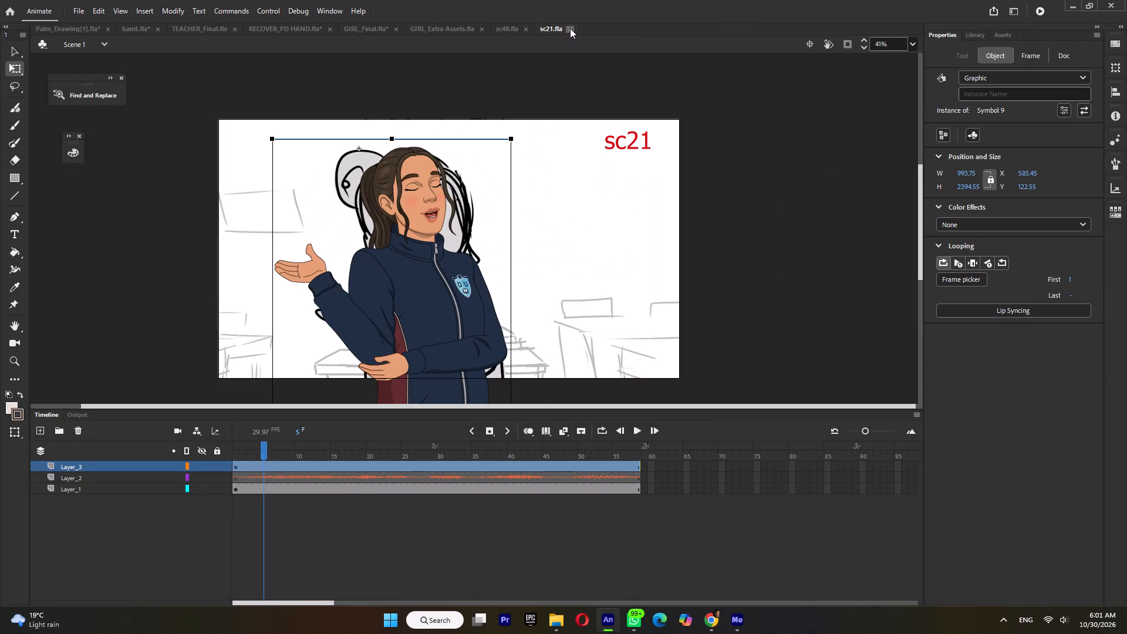
pyautogui.click(568, 29)
# Open sc52.fla from the ep06 shots folder and scrub through its opening frames.
pyautogui.click(549, 633)
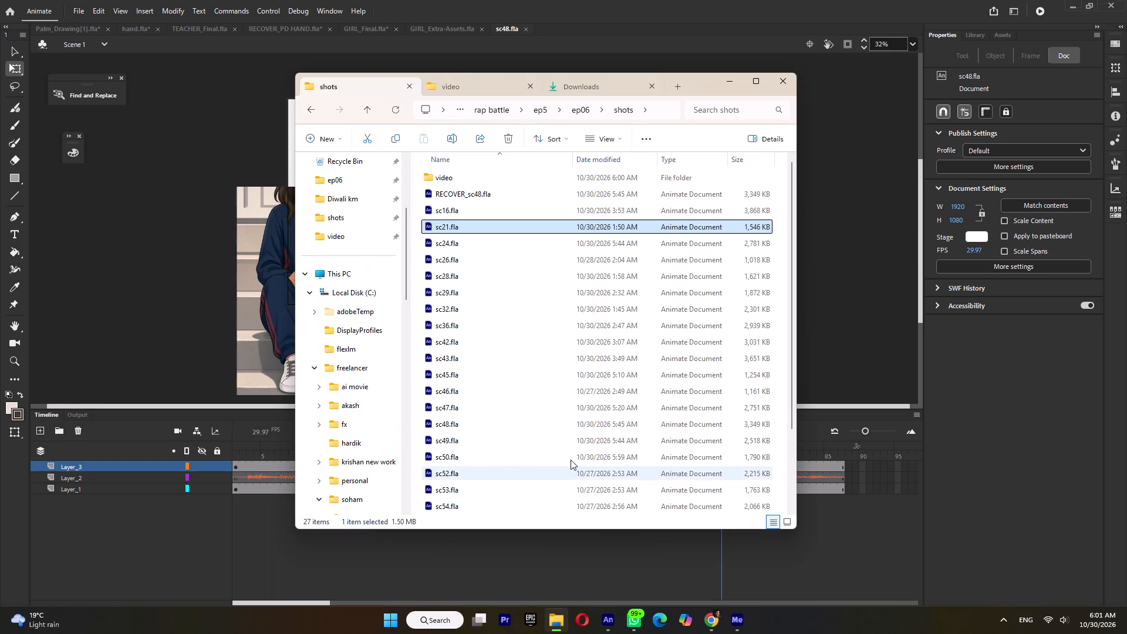
pyautogui.scroll(-4, 463, 385)
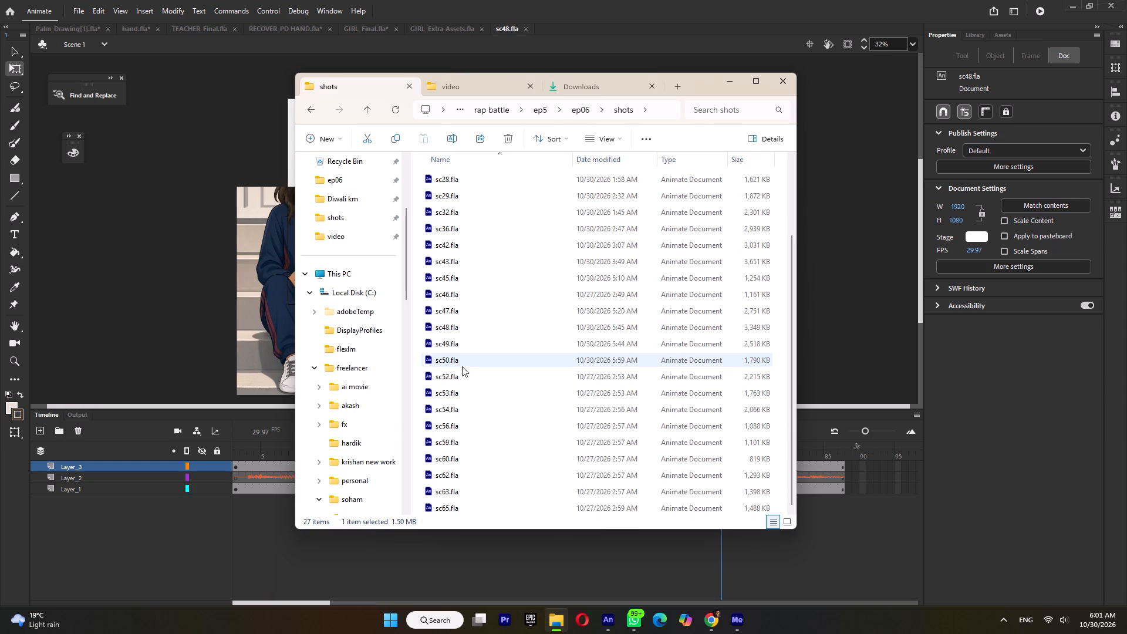
pyautogui.doubleClick(460, 372)
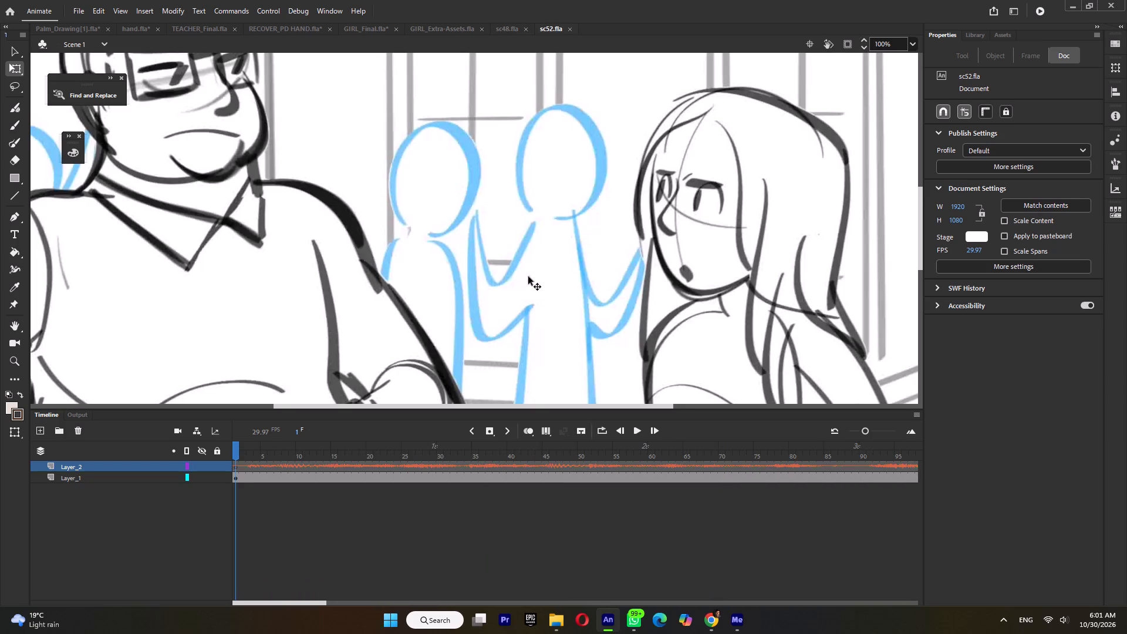
pyautogui.keyDown('ctrl'); pyautogui.scroll(-6, 539, 274); pyautogui.keyUp('ctrl')
pyautogui.moveTo(254, 452); pyautogui.dragTo(548, 485)
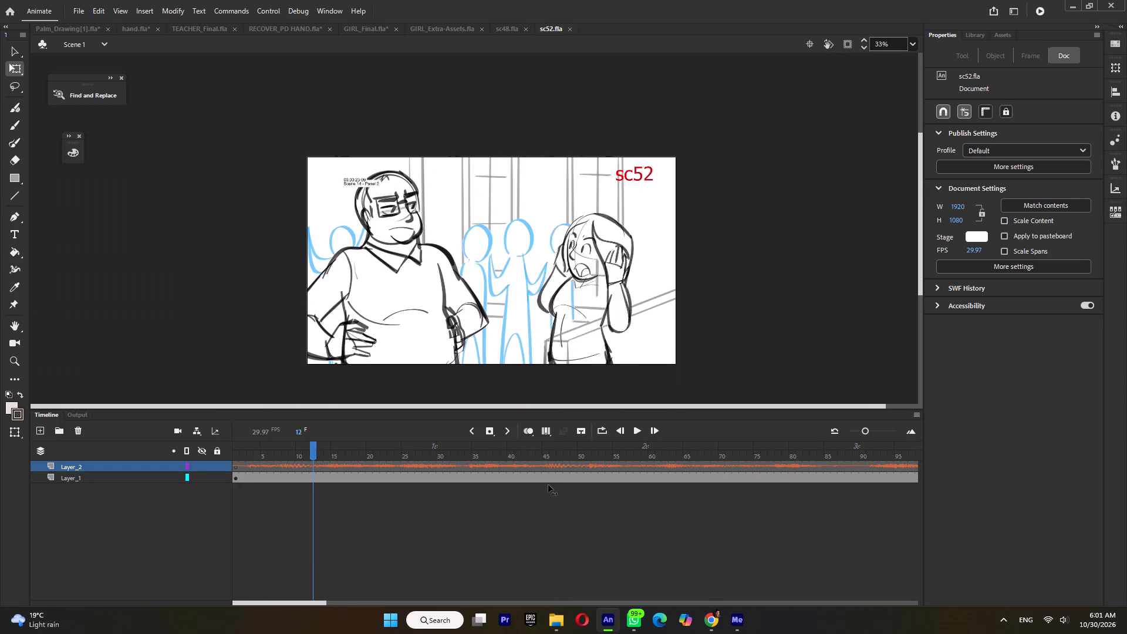
pyautogui.moveTo(548, 485); pyautogui.dragTo(242, 497)
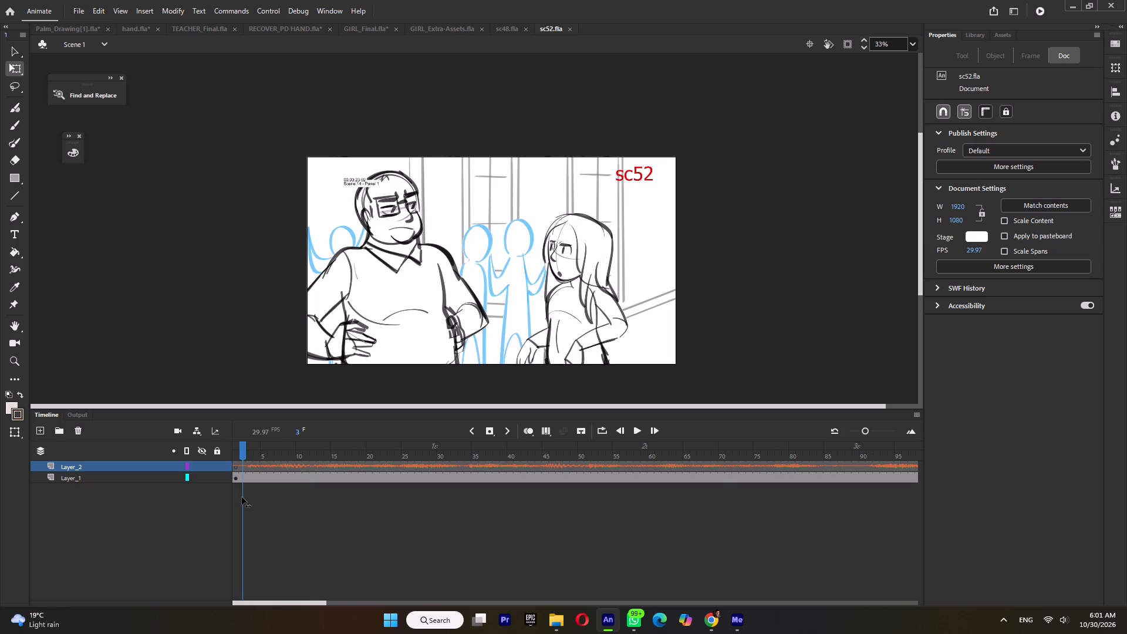
pyautogui.moveTo(242, 497); pyautogui.dragTo(264, 498)
pyautogui.moveTo(264, 498); pyautogui.dragTo(194, 502)
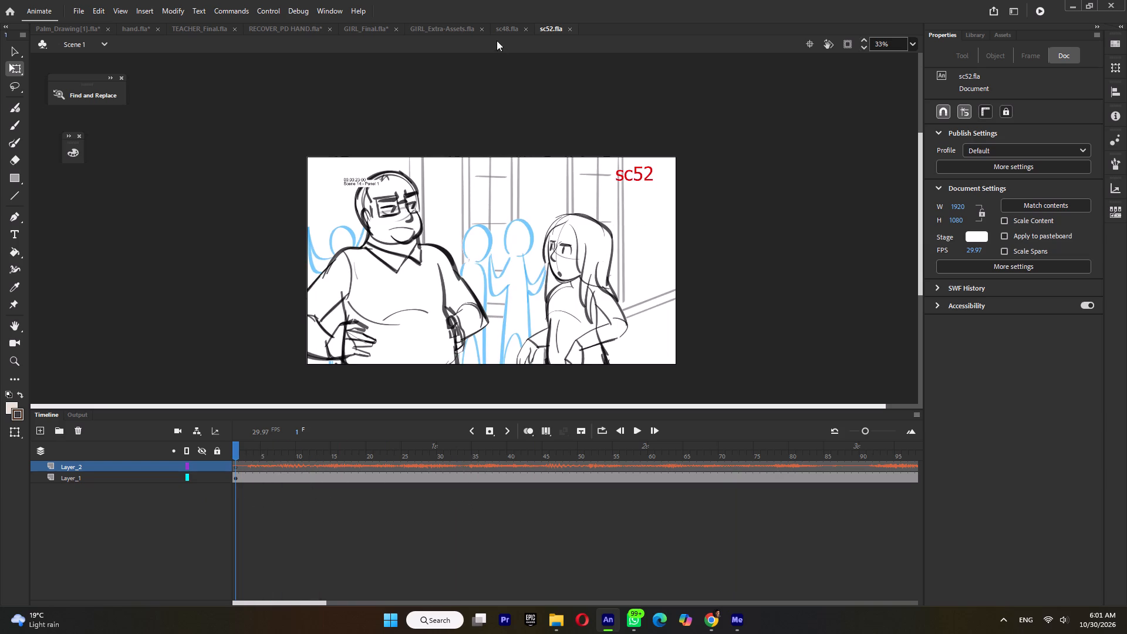
# Reopen sc50.fla from the ep06 shots folder.
pyautogui.click(562, 629)
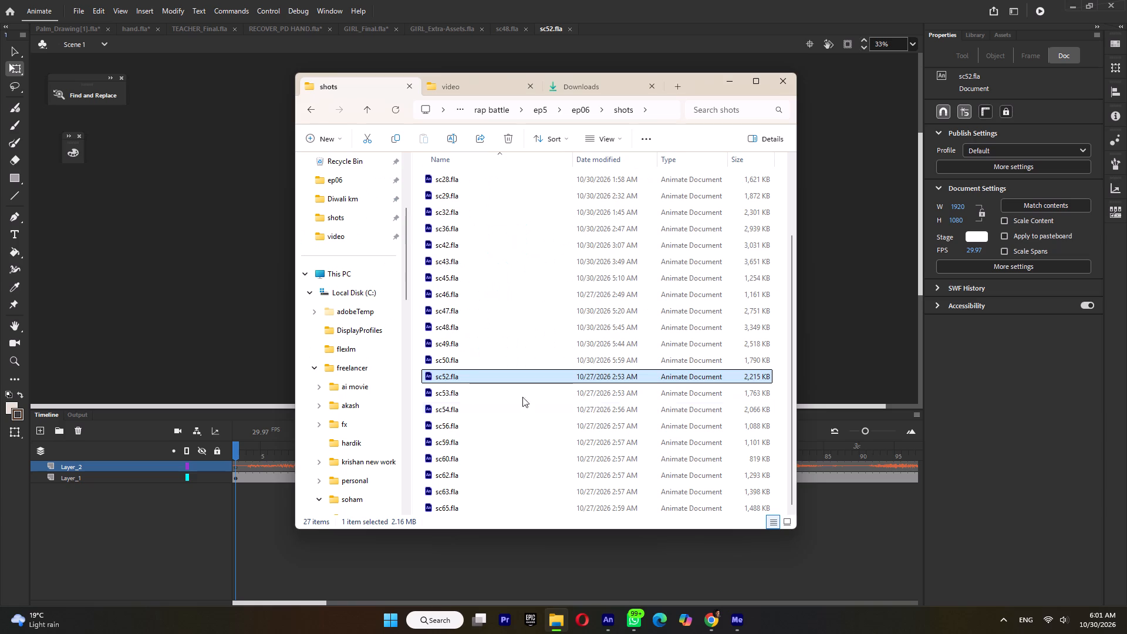
pyautogui.doubleClick(468, 362)
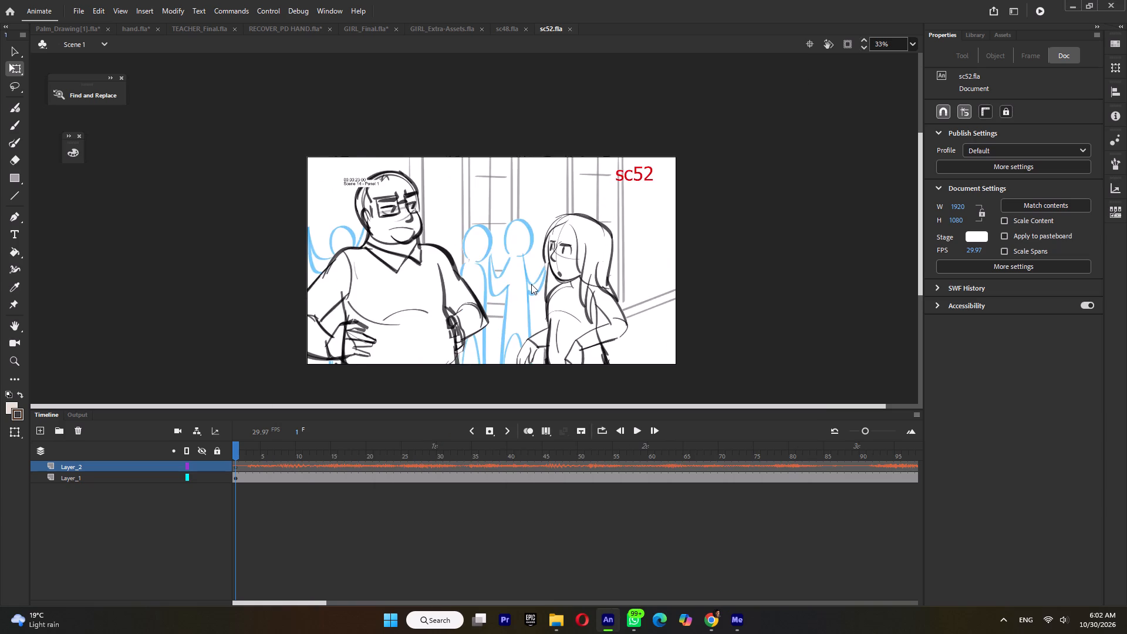
pyautogui.keyDown('ctrl'); pyautogui.scroll(-4, 618, 261); pyautogui.keyUp('ctrl')
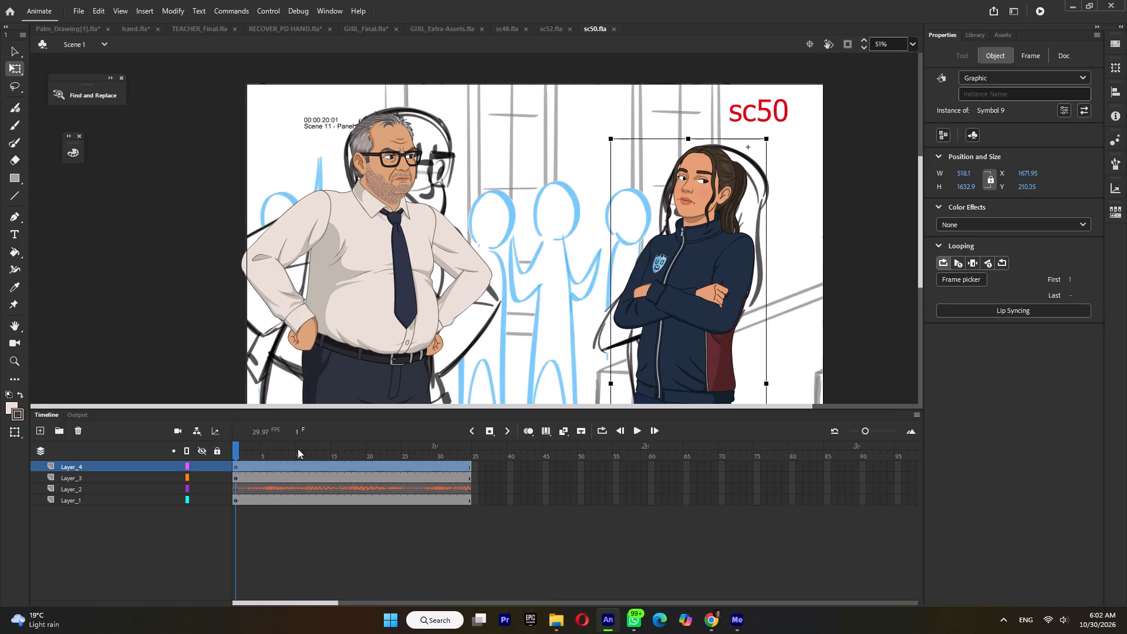
# Open sc49.fla from the ep06 shots folder to view its scene, and close it.
pyautogui.click(559, 619)
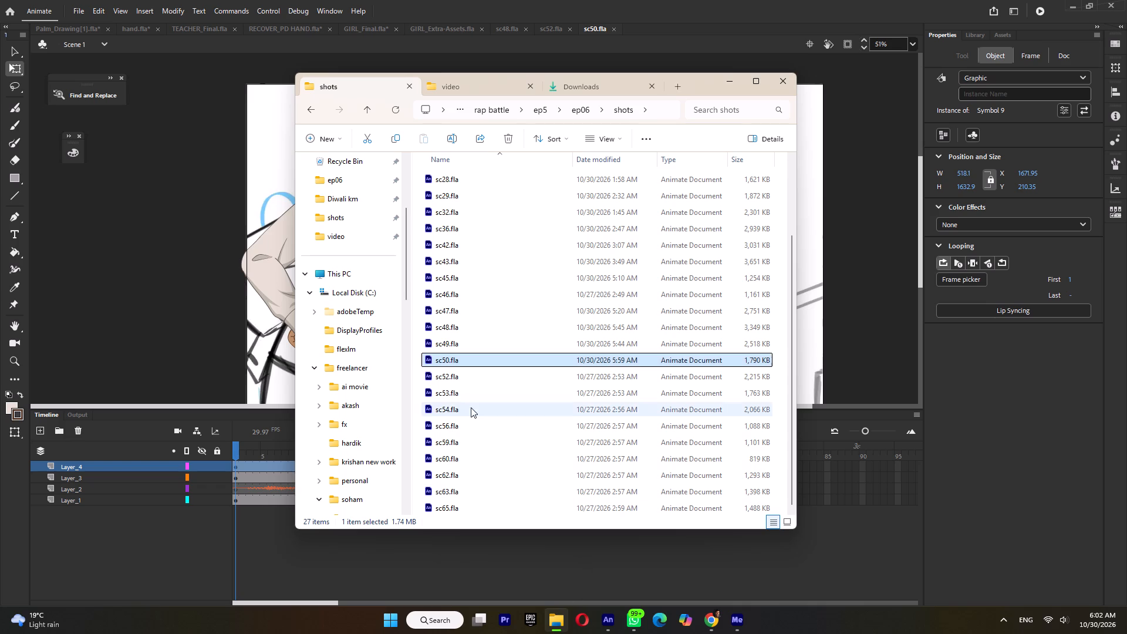
pyautogui.doubleClick(471, 342)
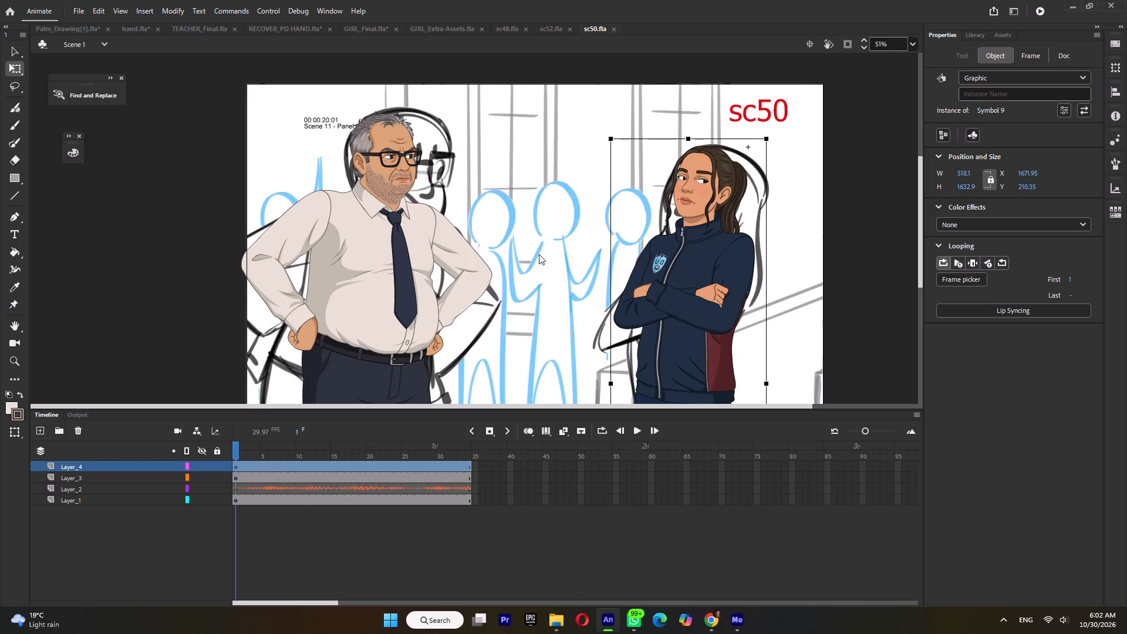
pyautogui.keyDown('ctrl'); pyautogui.scroll(-8, 548, 244); pyautogui.keyUp('ctrl')
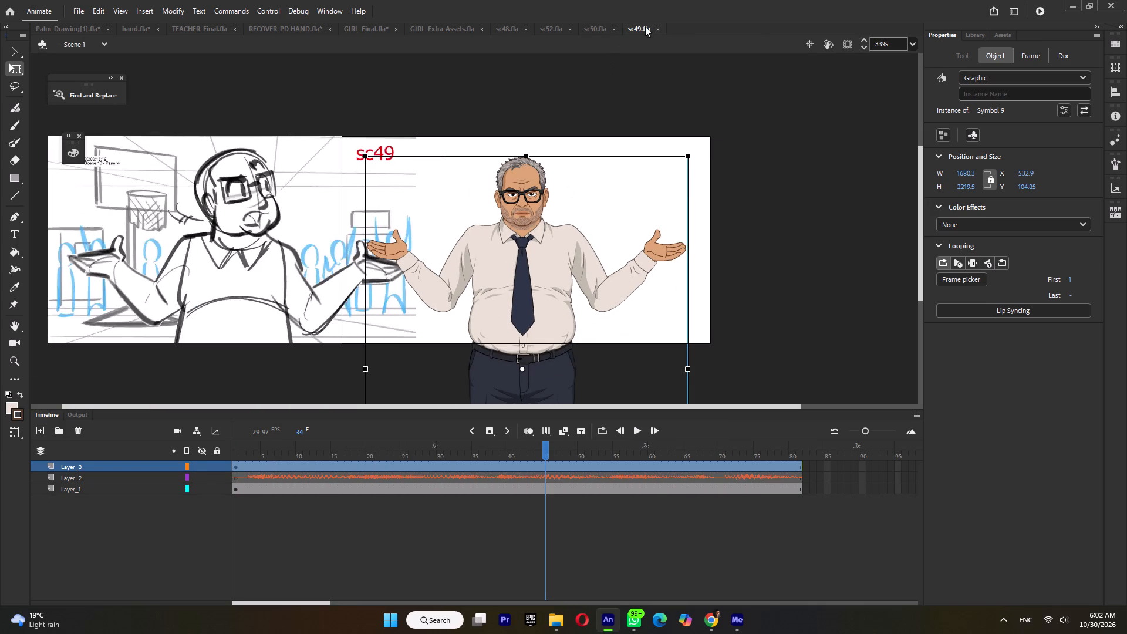
pyautogui.click(657, 26)
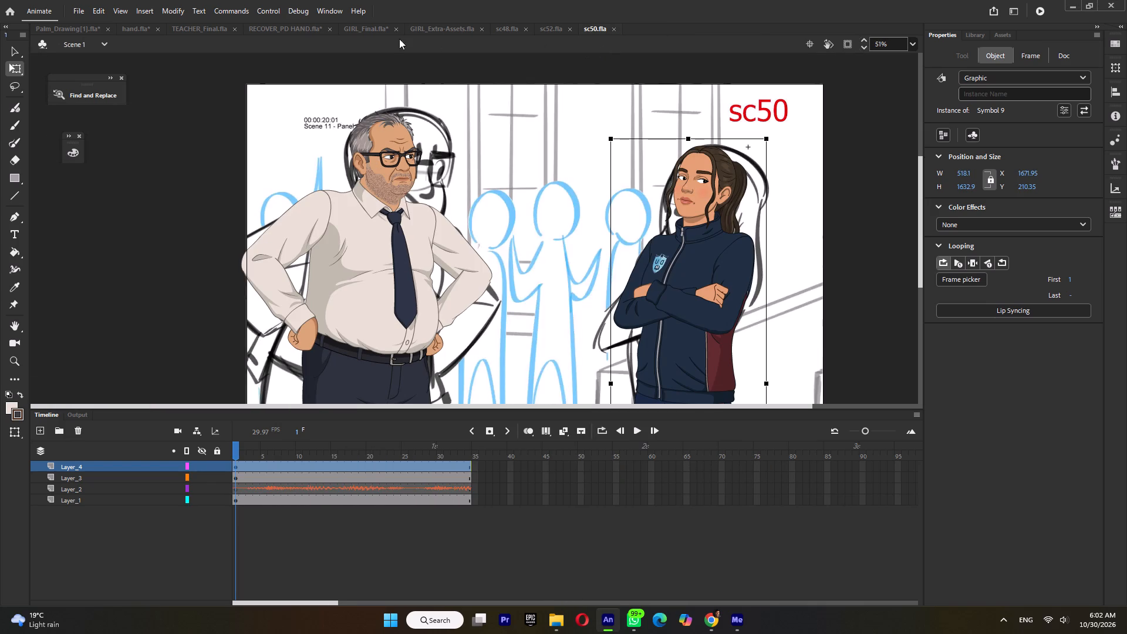
# In GIRL_Extra-Assets.fla, enter the head symbol of the girl in the apron and break the head group apart.
pyautogui.click(425, 27)
pyautogui.scroll(2, 470, 138)
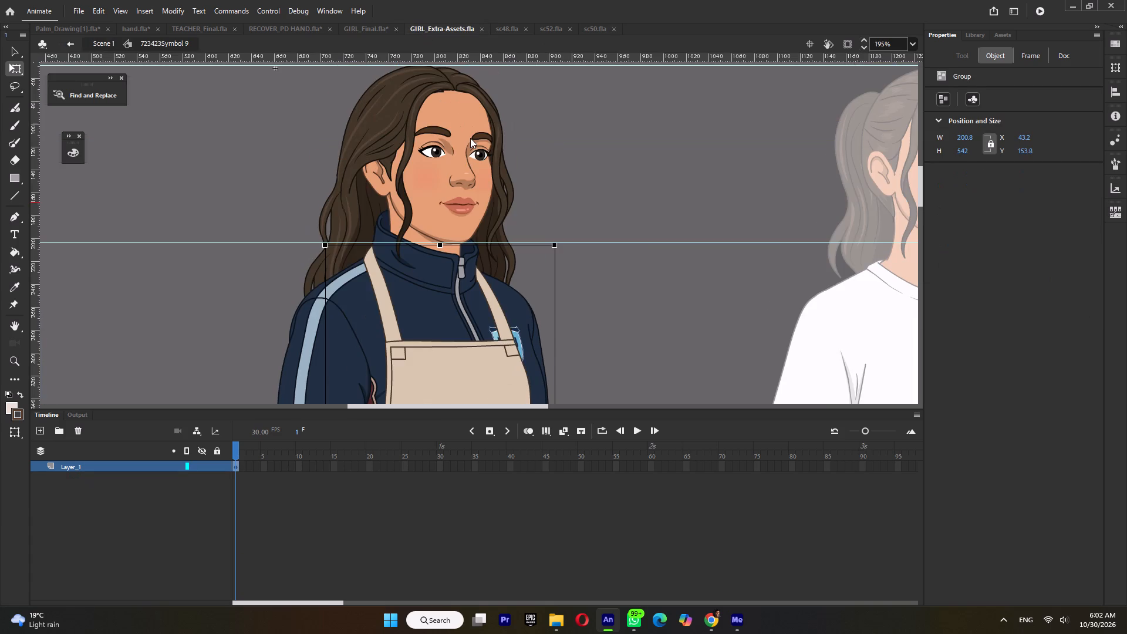
pyautogui.doubleClick(448, 210)
pyautogui.click(452, 249)
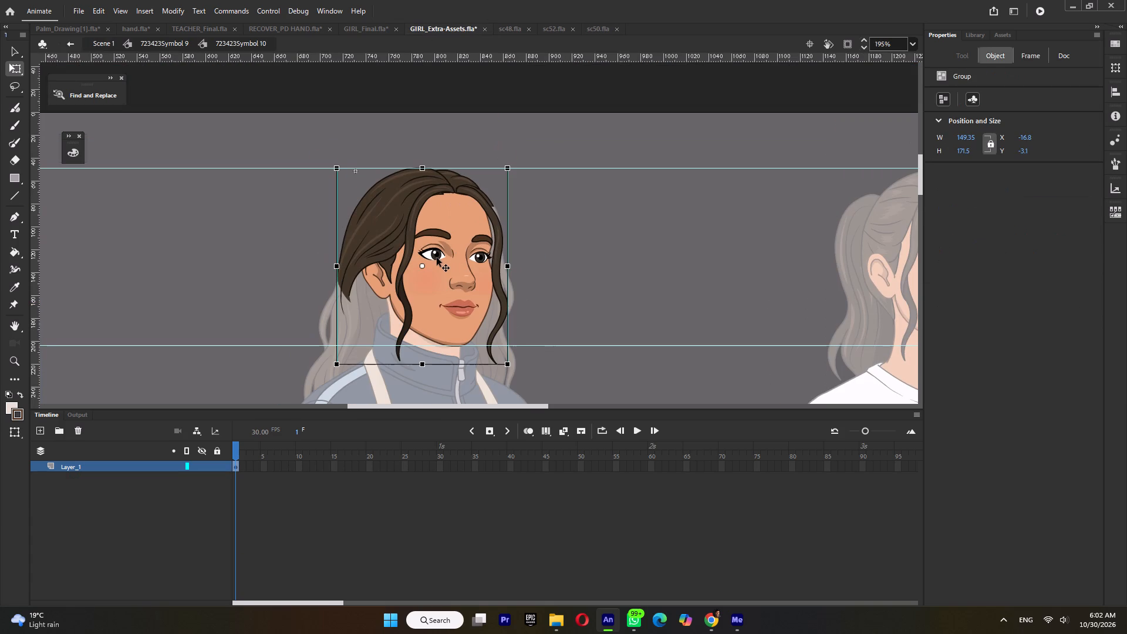
pyautogui.hotkey('ctrl', 'b')
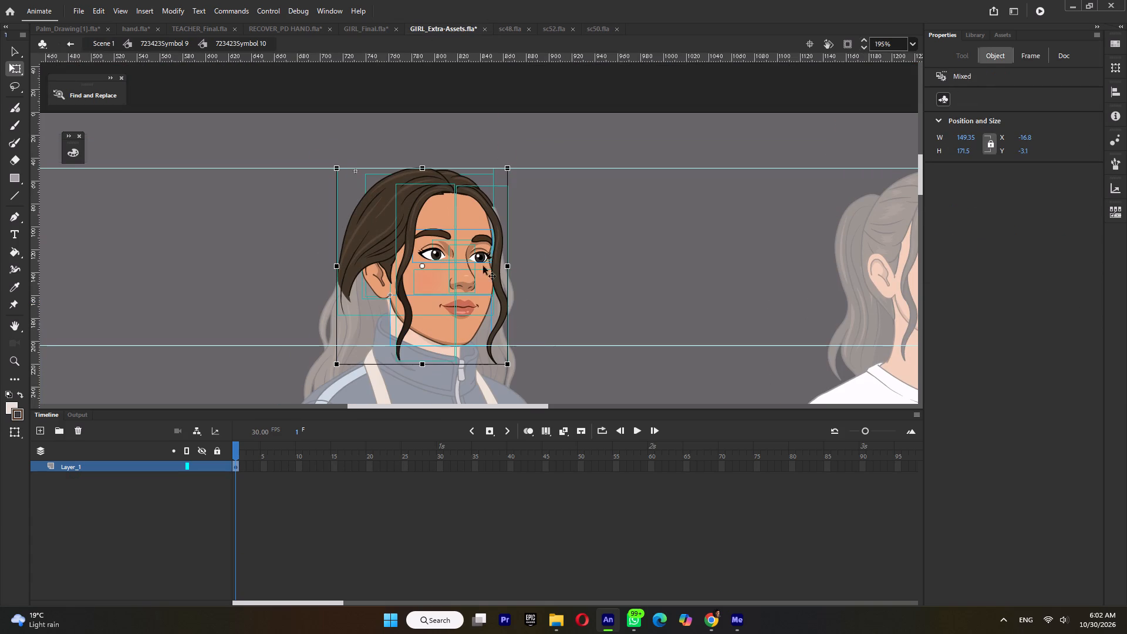
pyautogui.click(563, 259)
# Distribute the girl's two front hair strands to separate layers and place them above Layer_1.
pyautogui.click(436, 254)
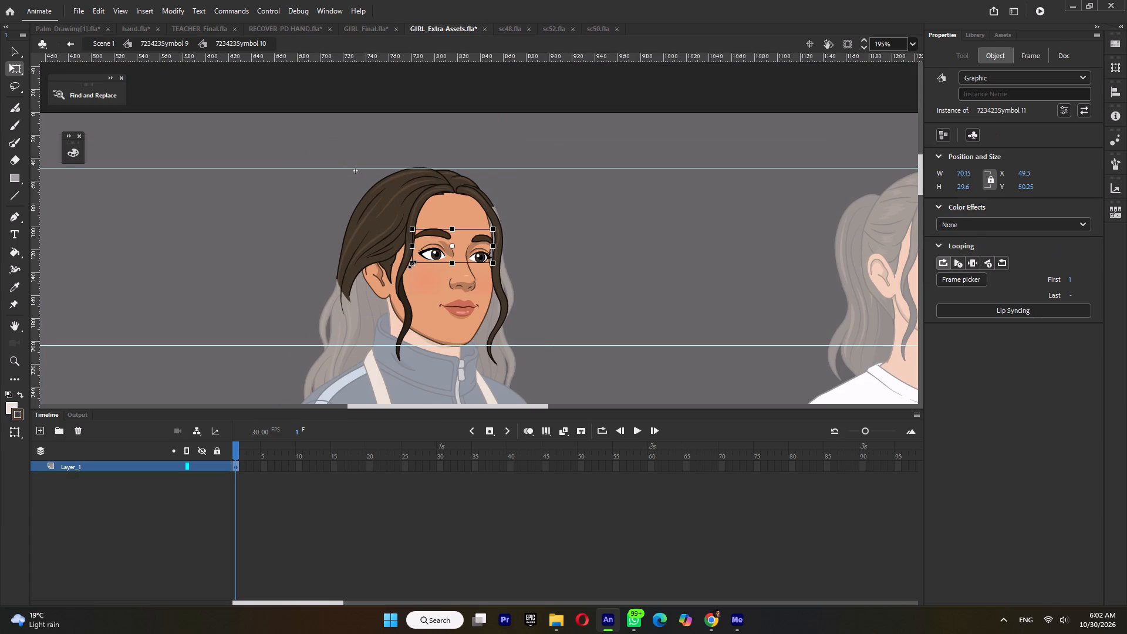
pyautogui.click(402, 278)
pyautogui.keyDown('shift'); pyautogui.click(498, 231); pyautogui.keyUp('shift')
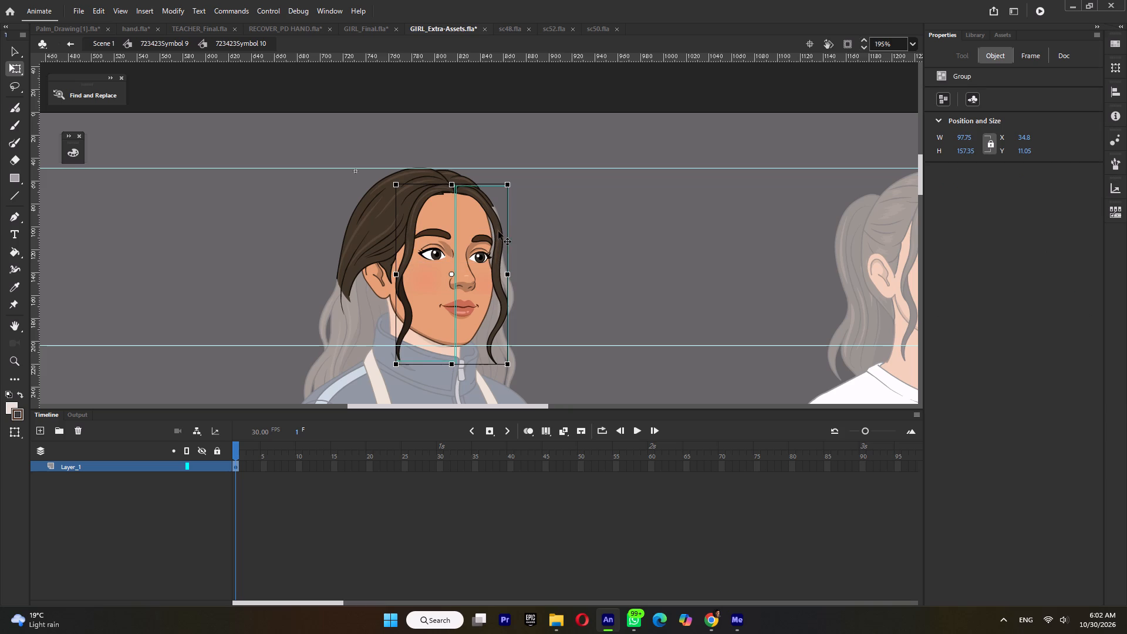
pyautogui.hotkey('ctrl', 'shift', 'd')
pyautogui.moveTo(79, 475); pyautogui.dragTo(83, 461)
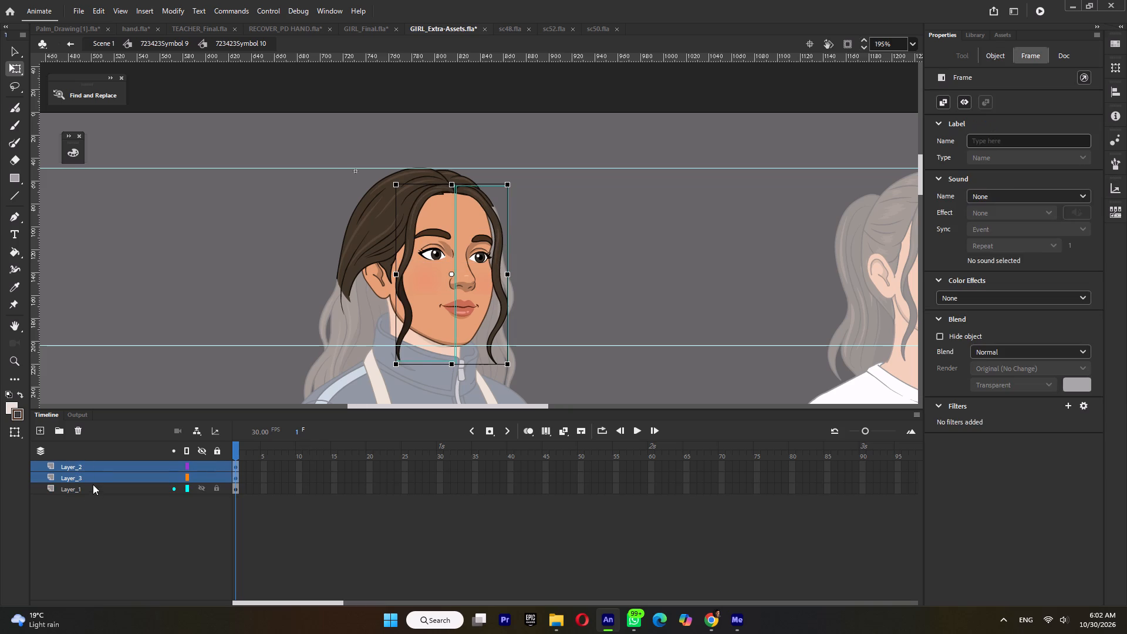
# Distribute the eyes and eyebrows symbol to its own layer and place it directly above Layer_1.
pyautogui.click(87, 486)
pyautogui.click(552, 312)
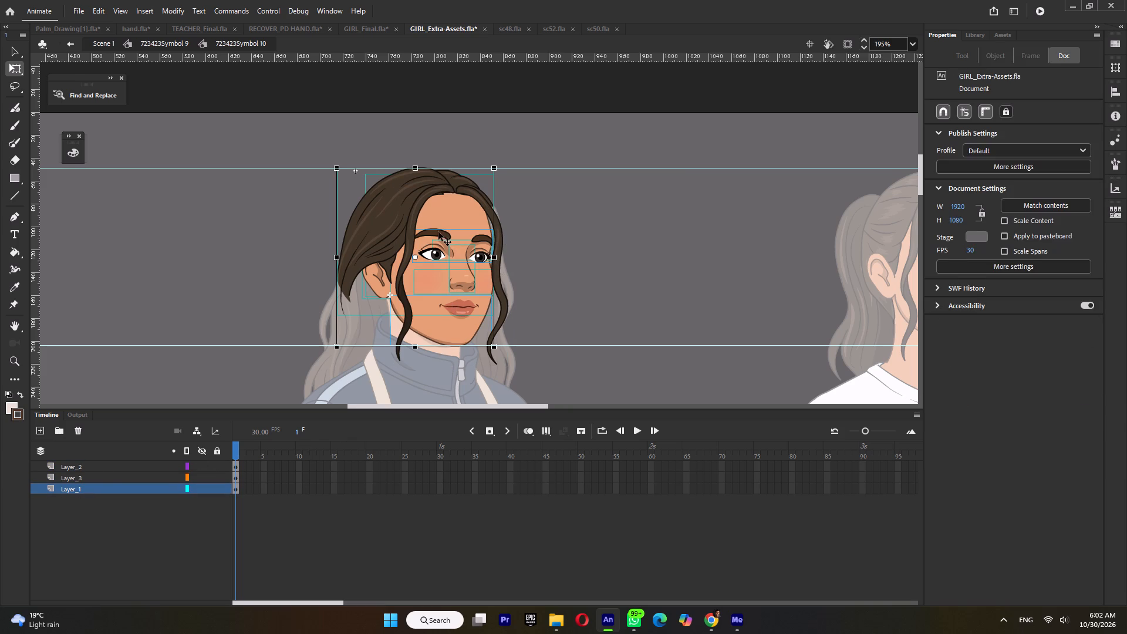
pyautogui.click(438, 232)
pyautogui.hotkey('ctrl', 'shift', 'd')
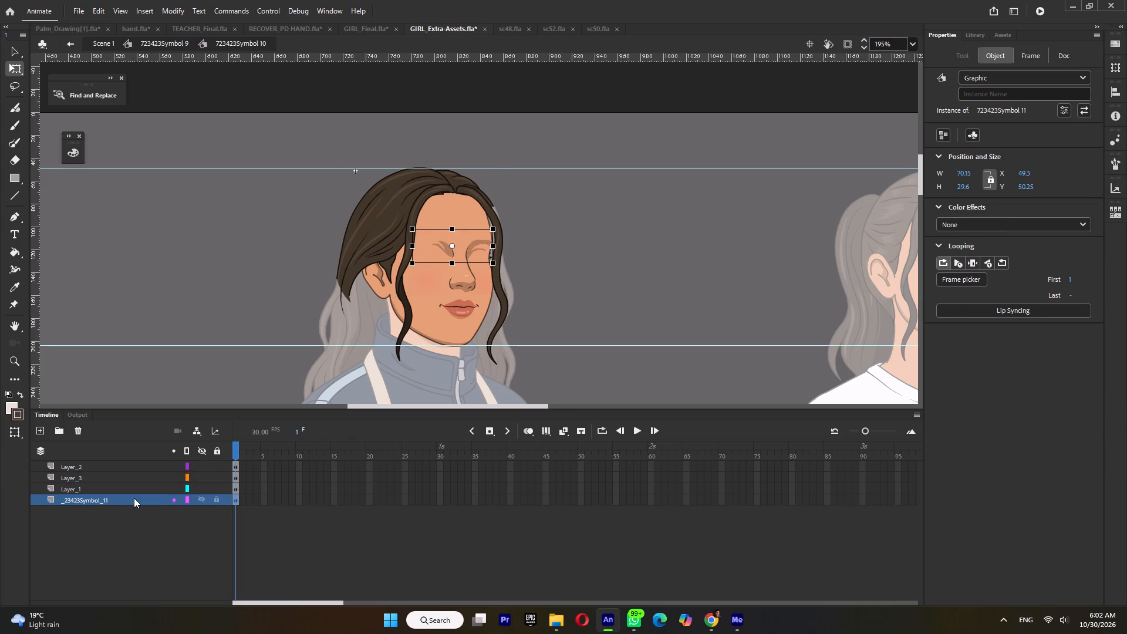
pyautogui.moveTo(127, 498); pyautogui.dragTo(127, 484)
pyautogui.click(637, 250)
# Distribute the mouth and jaw symbol to its own layer and place it directly above Layer_1.
pyautogui.click(447, 322)
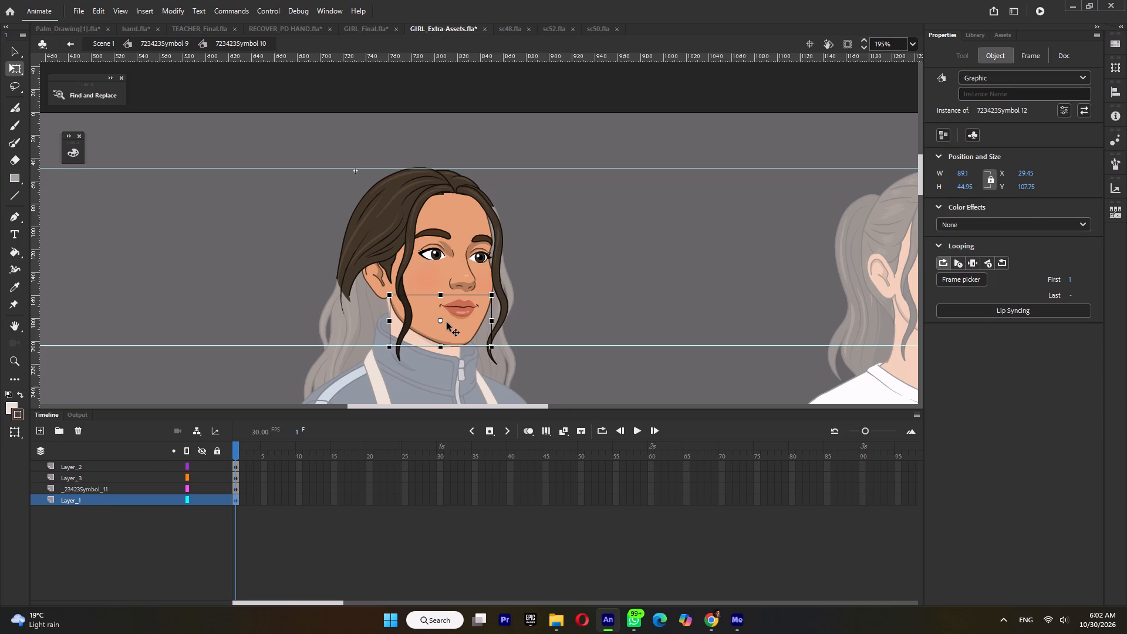
pyautogui.hotkey('ctrl', 'shift', 'd')
pyautogui.moveTo(109, 508); pyautogui.dragTo(109, 500)
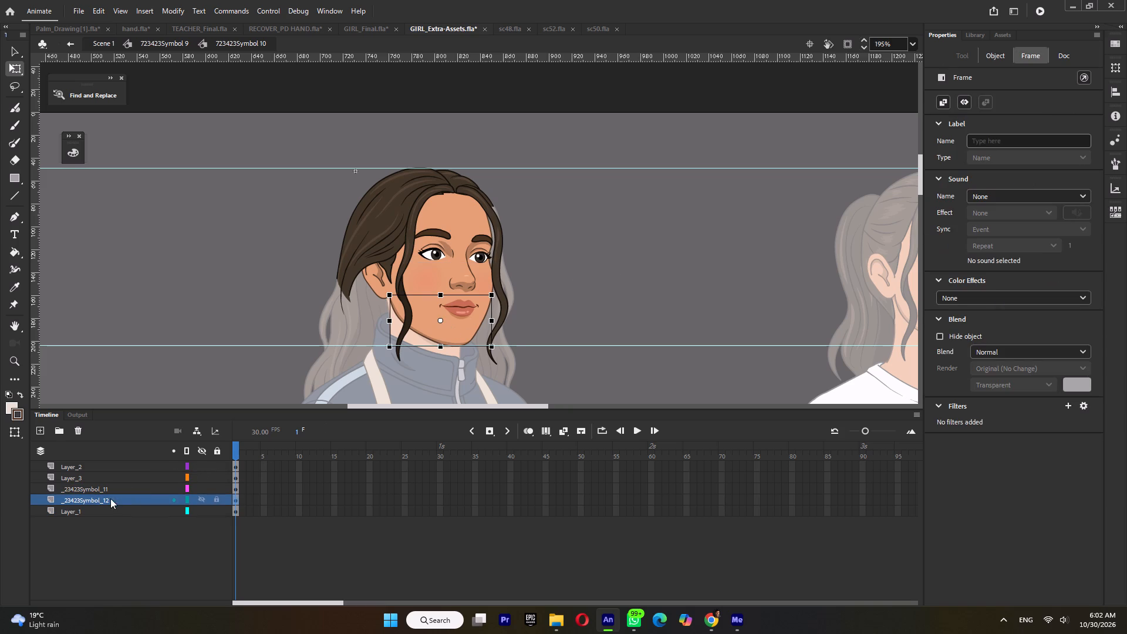
# Extend all the head symbol's layers past frame 95 by inserting frames repeatedly.
pyautogui.doubleClick(616, 451)
pyautogui.press('F5')
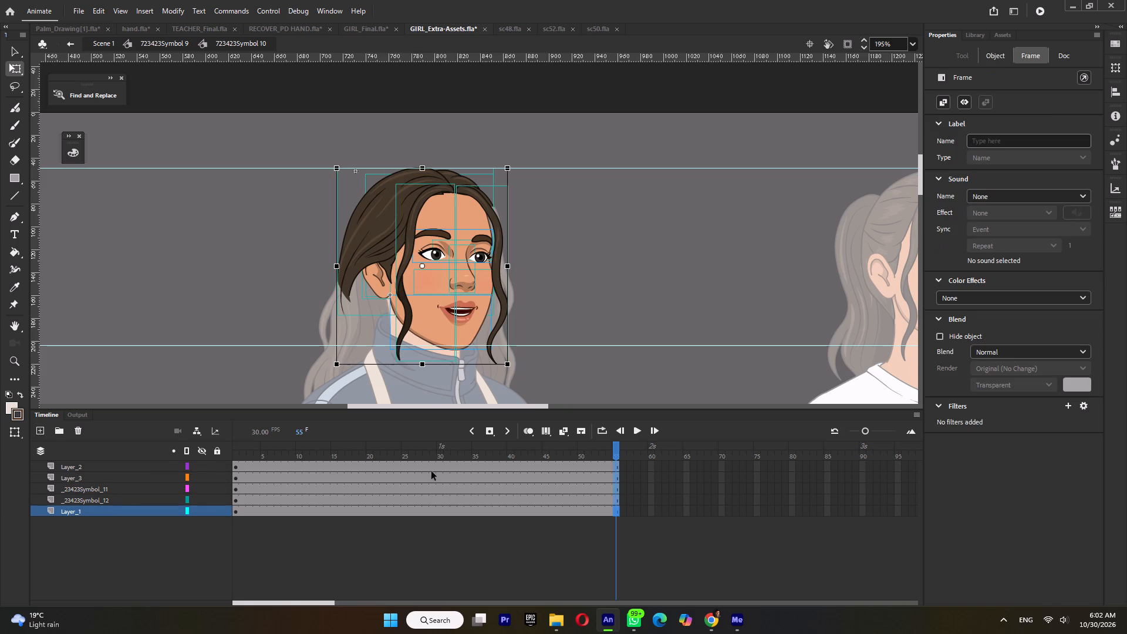
pyautogui.doubleClick(443, 446)
pyautogui.hotkey('ctrl', 'm')
pyautogui.hotkey('ctrl', 'm')
pyautogui.moveTo(660, 466); pyautogui.dragTo(779, 569)
pyautogui.press('F5')
pyautogui.press('F5')
pyautogui.press('F5')
pyautogui.press('F5')
pyautogui.press('F5')
pyautogui.press('F5')
pyautogui.press('F5')
pyautogui.press('F5')
pyautogui.press('F5')
pyautogui.press('F5')
pyautogui.press('F5')
pyautogui.press('F5')
pyautogui.press('F5')
pyautogui.press('F5')
pyautogui.press('F5')
pyautogui.press('F5')
pyautogui.press('F5')
pyautogui.press('F5')
pyautogui.press('F5')
pyautogui.press('F5')
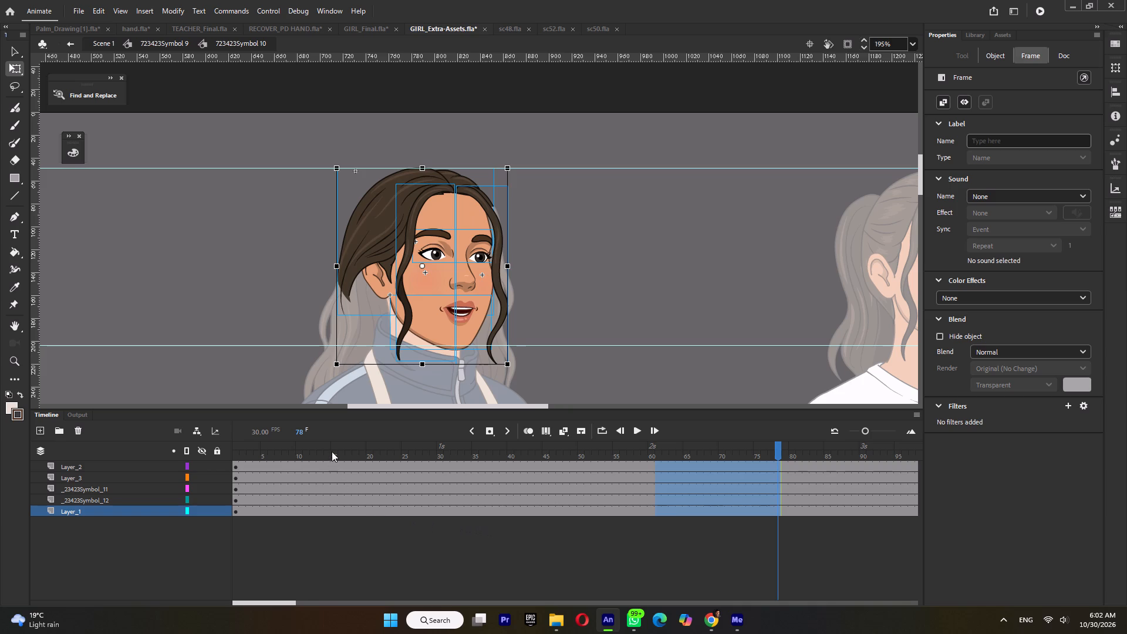
# At frame 1, set the looping of the mouth and jaw symbol to play a single frame.
pyautogui.moveTo(332, 451); pyautogui.dragTo(103, 450)
pyautogui.click(452, 302)
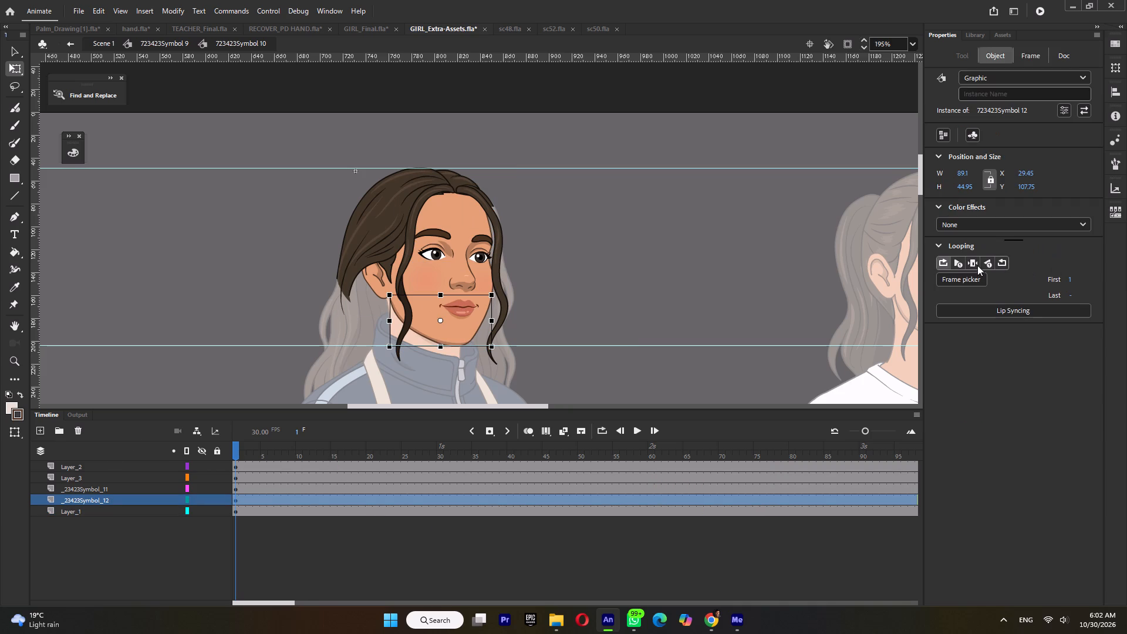
pyautogui.click(977, 261)
# Select the head's base, eyes and jaw parts in turn to check which layer each one is on.
pyautogui.click(645, 306)
pyautogui.click(422, 254)
pyautogui.click(432, 288)
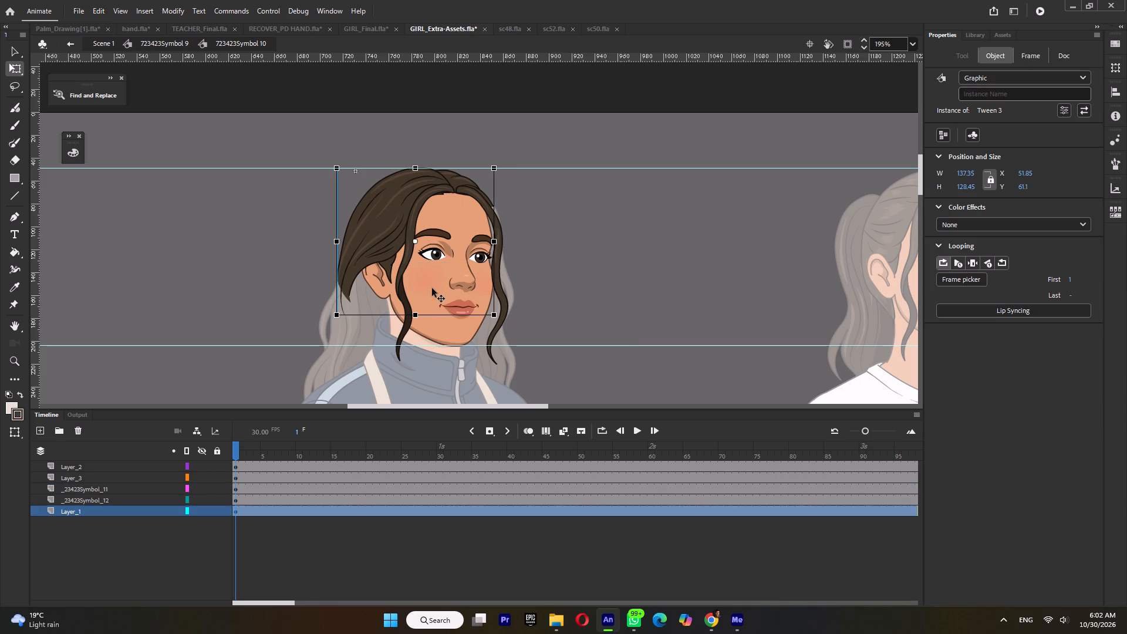
pyautogui.click(441, 255)
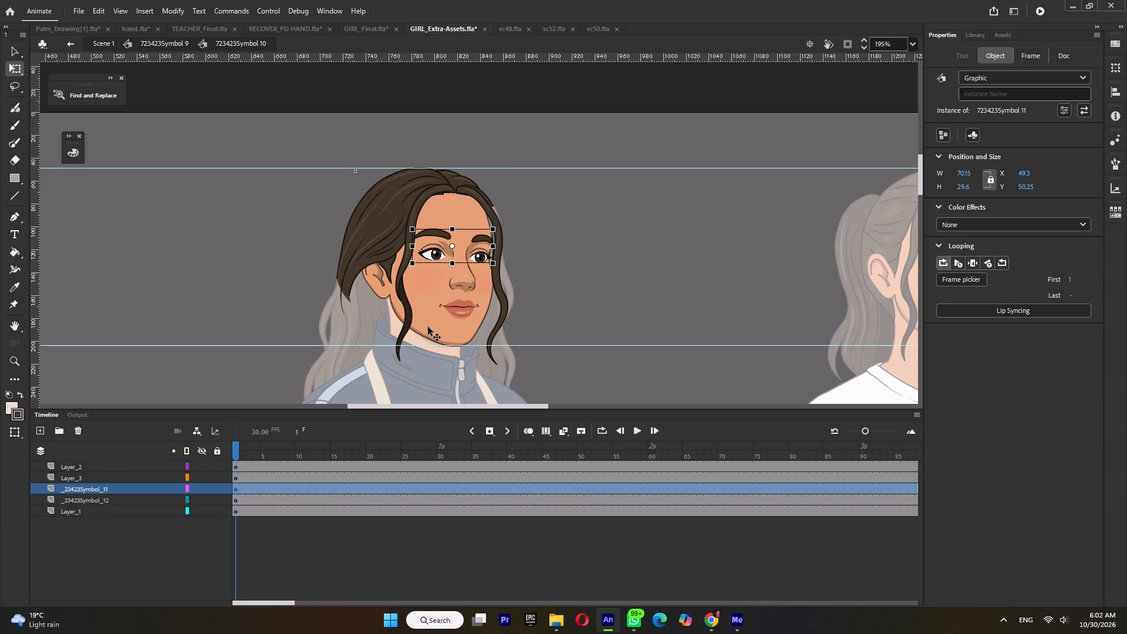
pyautogui.click(428, 331)
pyautogui.click(400, 199)
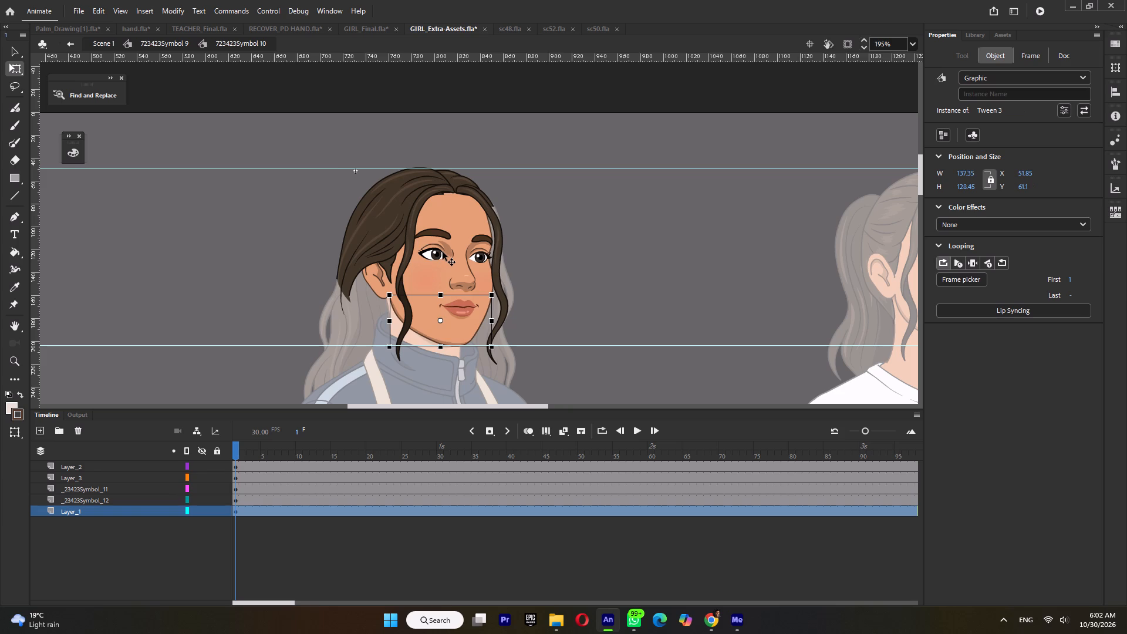
pyautogui.click(443, 252)
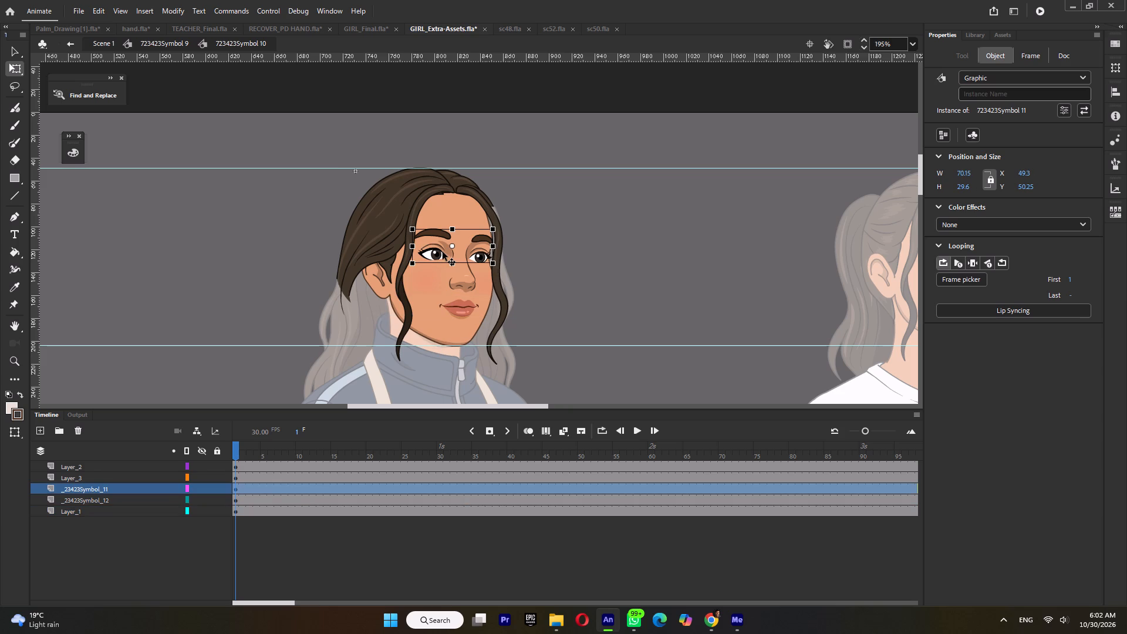
# Inside the eyes and eyebrows symbol, show the MergedLayer_2_copy mask layer and delete the far eye's shape from it.
pyautogui.doubleClick(443, 252)
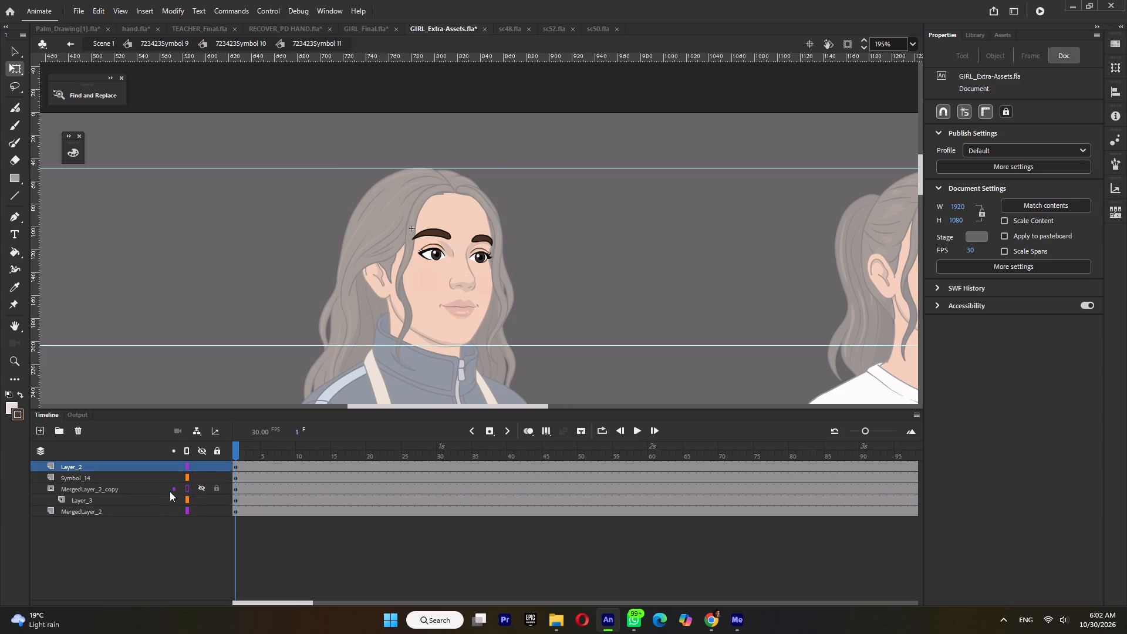
pyautogui.click(203, 488)
pyautogui.keyDown('ctrl'); pyautogui.click(581, 279); pyautogui.keyUp('ctrl')
pyautogui.keyDown('ctrl'); pyautogui.scroll(9, 470, 267); pyautogui.keyUp('ctrl')
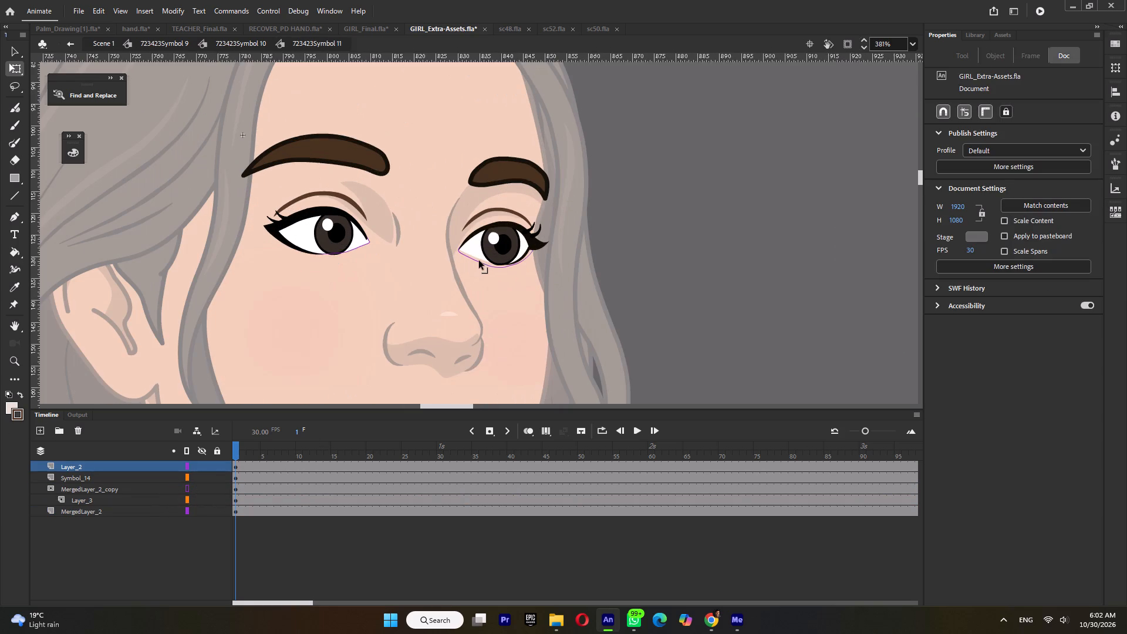
pyautogui.click(481, 262)
pyautogui.press('Delete')
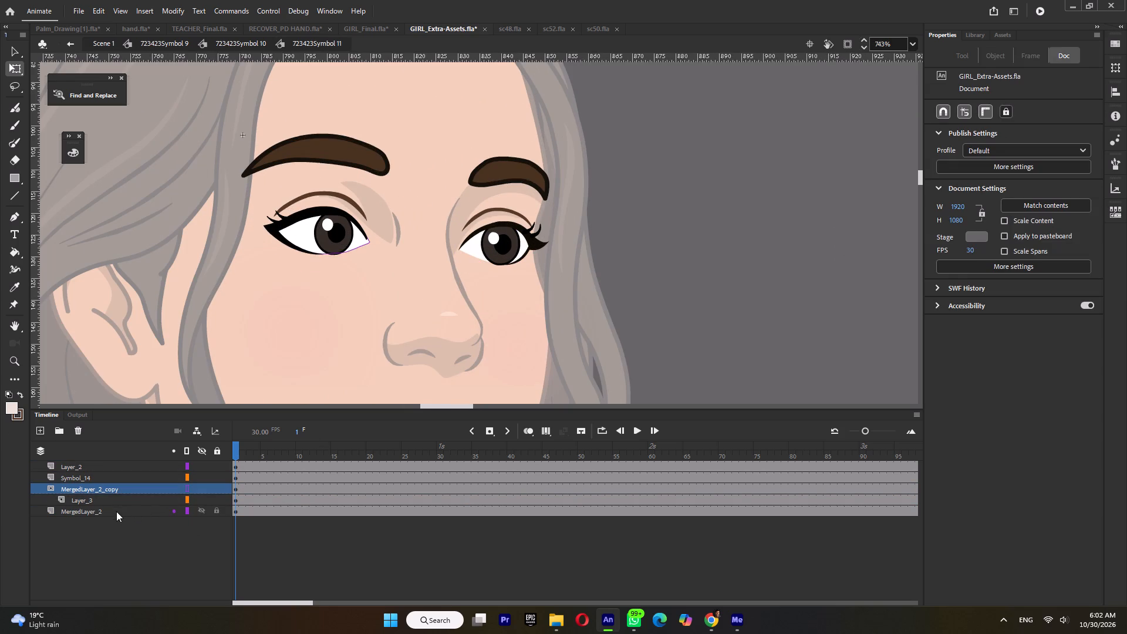
# Copy the far eye's white from MergedLayer_2, paste it in place on MergedLayer_2_copy and break it apart.
pyautogui.click(116, 511)
pyautogui.click(644, 262)
pyautogui.click(628, 247)
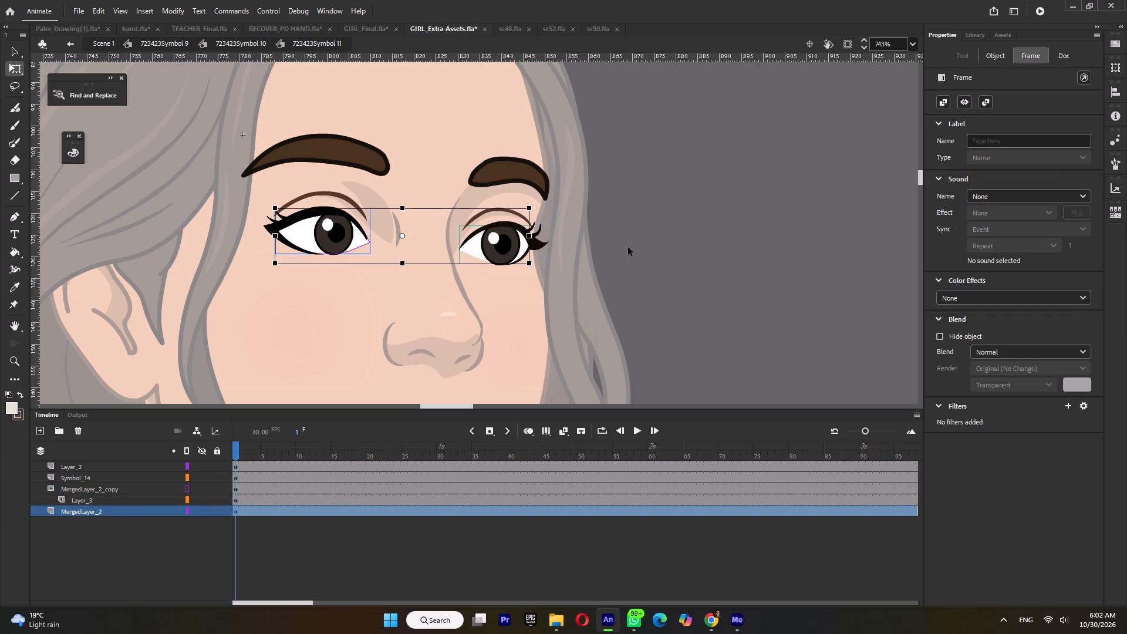
pyautogui.click(472, 254)
pyautogui.click(646, 247)
pyautogui.click(657, 221)
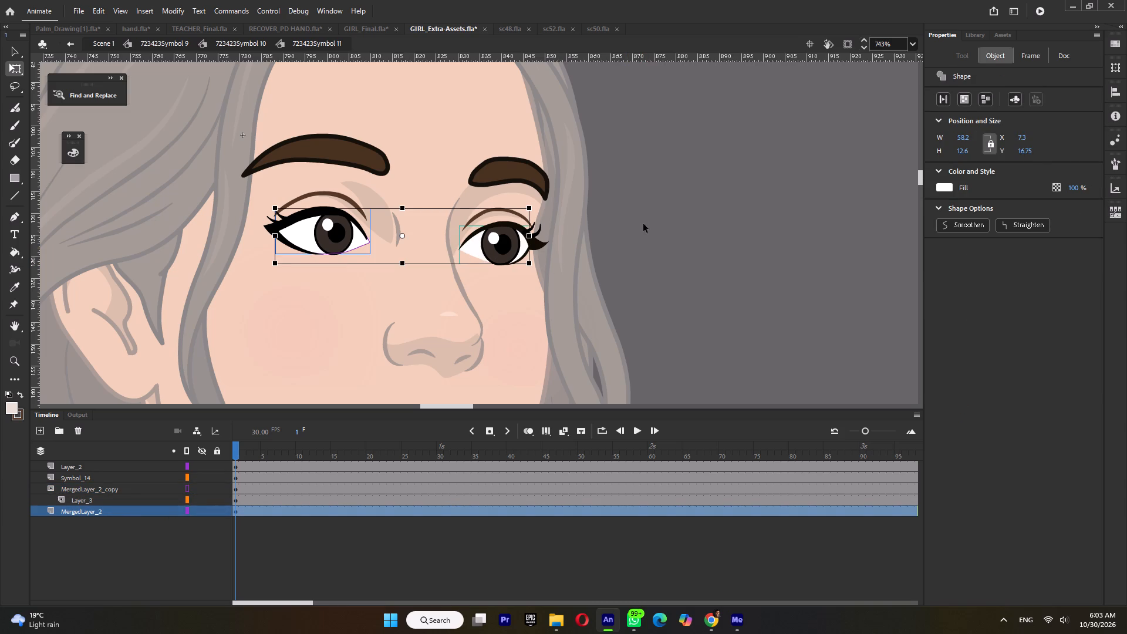
pyautogui.click(468, 247)
pyautogui.hotkey('ctrl', 'c')
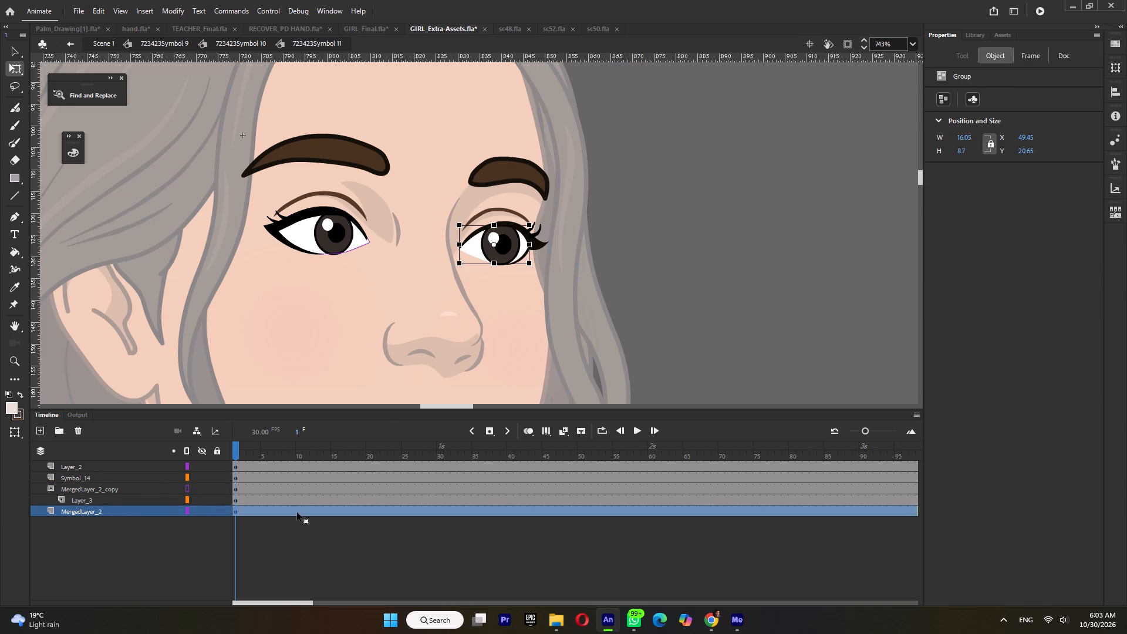
pyautogui.click(94, 490)
pyautogui.click(689, 257)
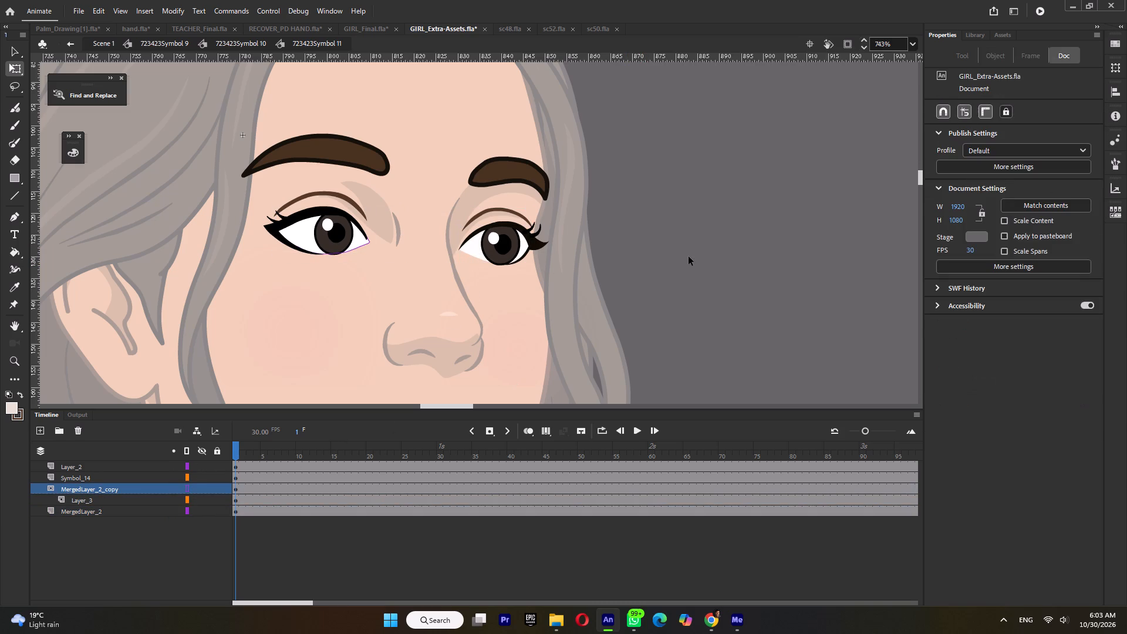
pyautogui.hotkey('ctrl', 'shift', 'v')
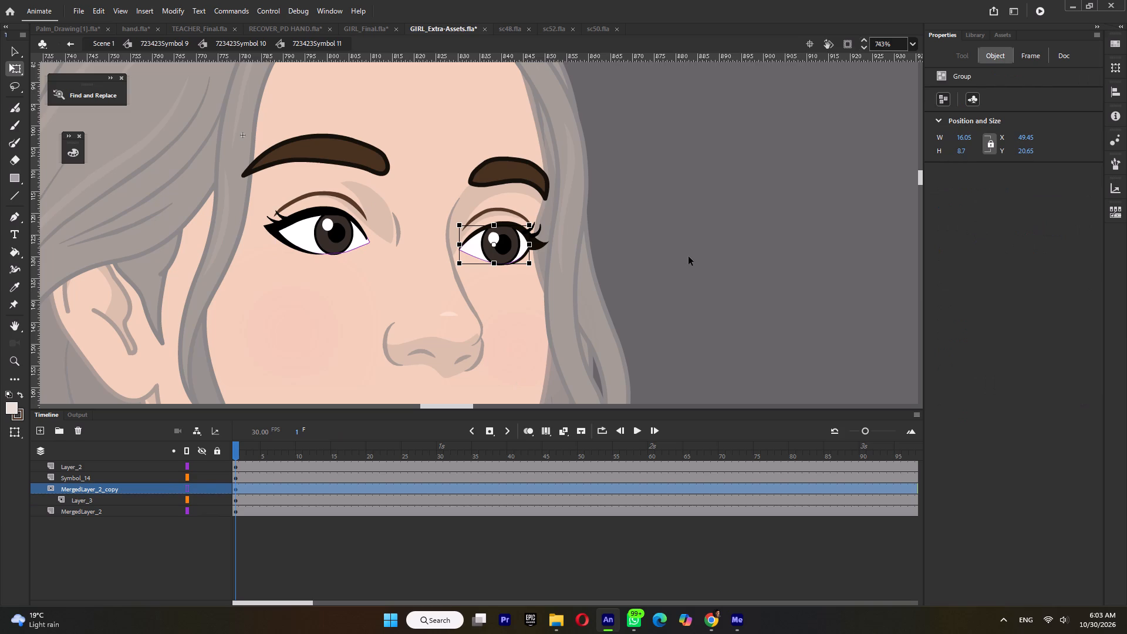
pyautogui.hotkey('ctrl', 'b')
pyautogui.hotkey('ctrl', 'b')
pyautogui.hotkey('ctrl', 'b')
pyautogui.doubleClick(679, 274)
# In the apron girl's body symbol, select all the character's parts and distribute them to separate layers.
pyautogui.keyDown('ctrl'); pyautogui.scroll(-4, 679, 274); pyautogui.keyUp('ctrl')
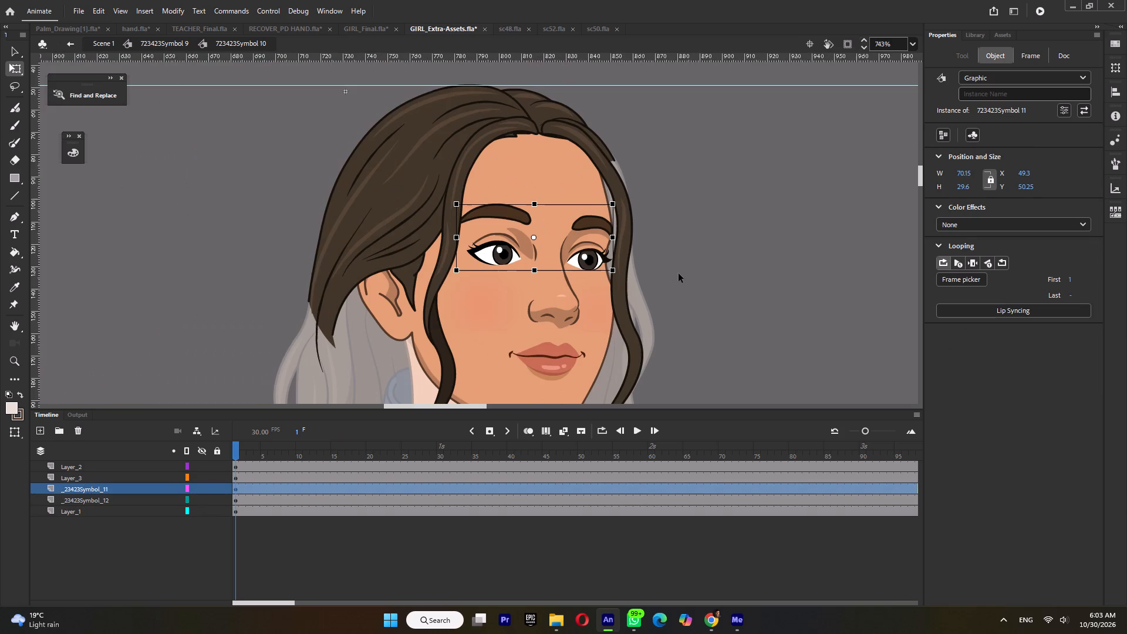
pyautogui.keyDown('ctrl'); pyautogui.click(679, 274); pyautogui.keyUp('ctrl')
pyautogui.keyDown('ctrl'); pyautogui.scroll(-5, 679, 274); pyautogui.keyUp('ctrl')
pyautogui.doubleClick(720, 270)
pyautogui.keyDown('ctrl'); pyautogui.scroll(-3, 720, 269); pyautogui.keyUp('ctrl')
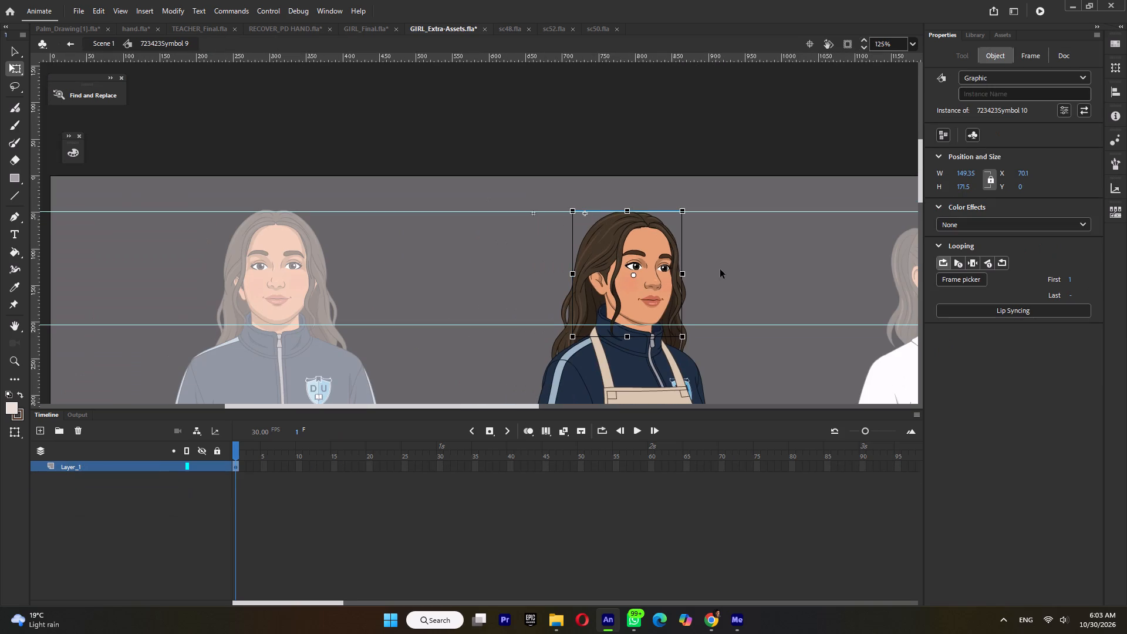
pyautogui.click(565, 311)
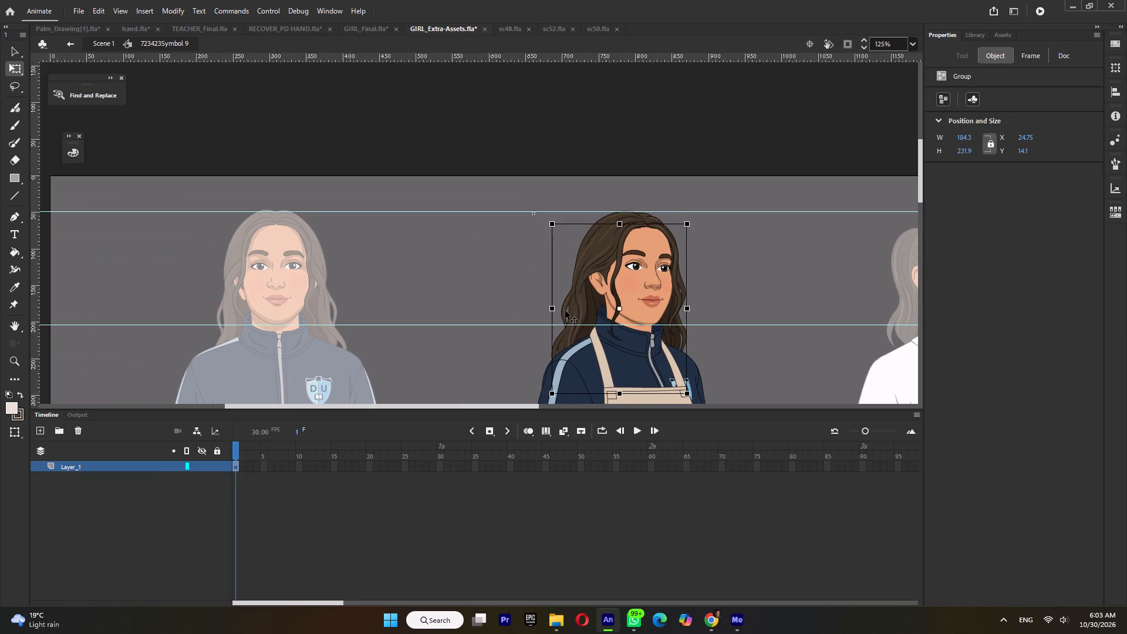
pyautogui.keyDown('ctrl'); pyautogui.scroll(-7, 573, 285); pyautogui.keyUp('ctrl')
pyautogui.moveTo(576, 222); pyautogui.dragTo(352, 633)
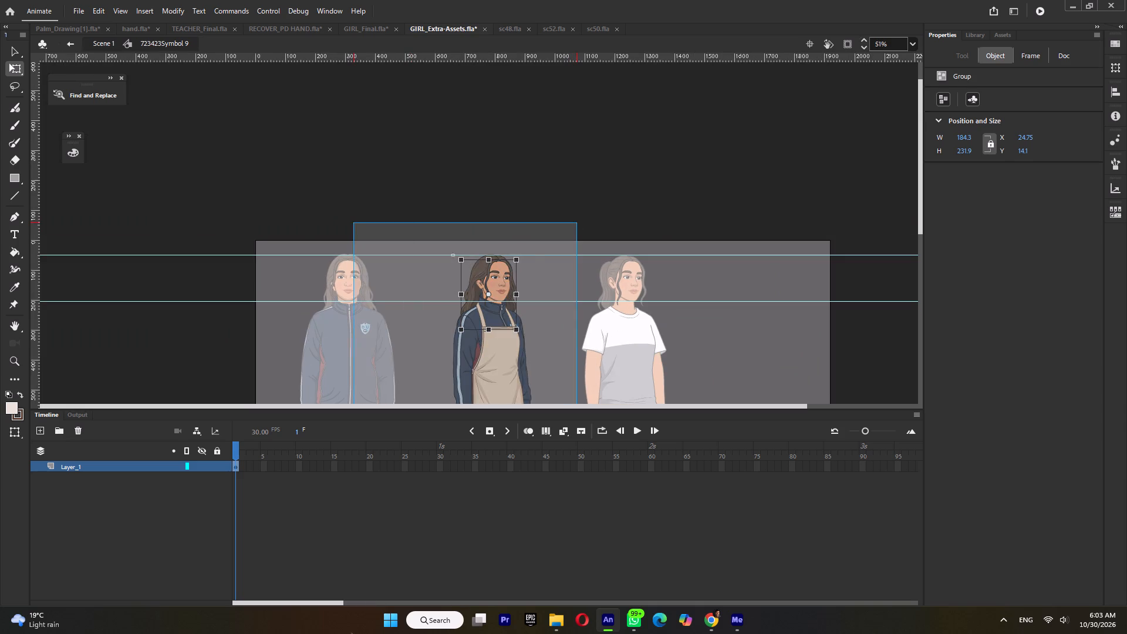
pyautogui.moveTo(352, 633); pyautogui.dragTo(352, 632)
pyautogui.keyDown('ctrl'); pyautogui.scroll(-4, 522, 347); pyautogui.keyUp('ctrl')
pyautogui.hotkey('ctrl', 'shift', 'd')
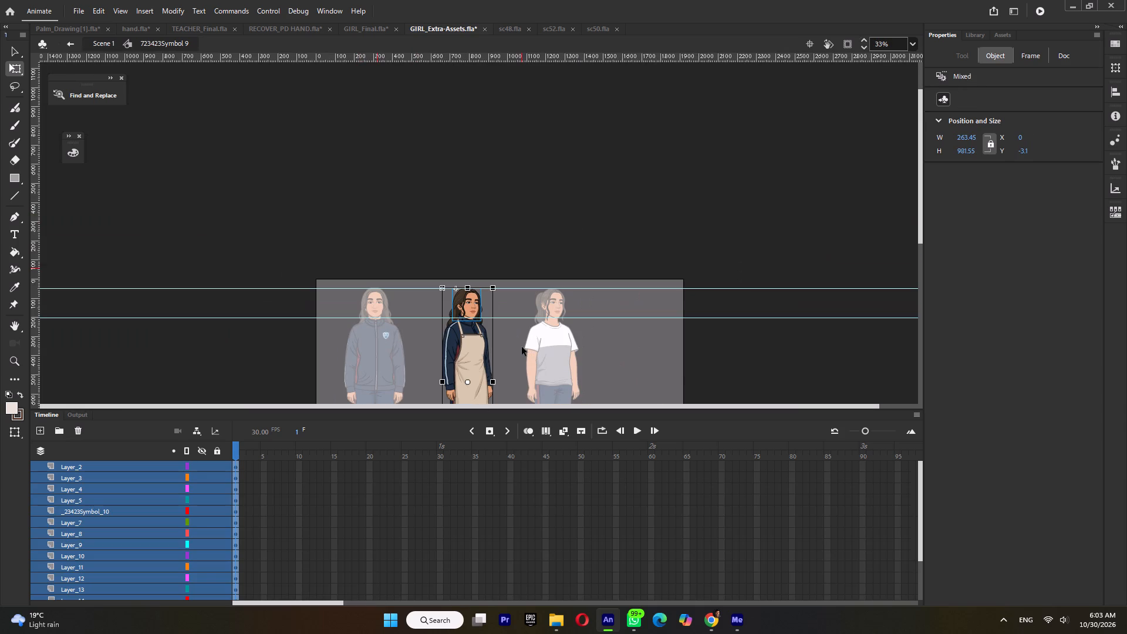
# Extend all the distributed body layers to frame 30.
pyautogui.hotkey('ctrl', 'm')
pyautogui.click(619, 358)
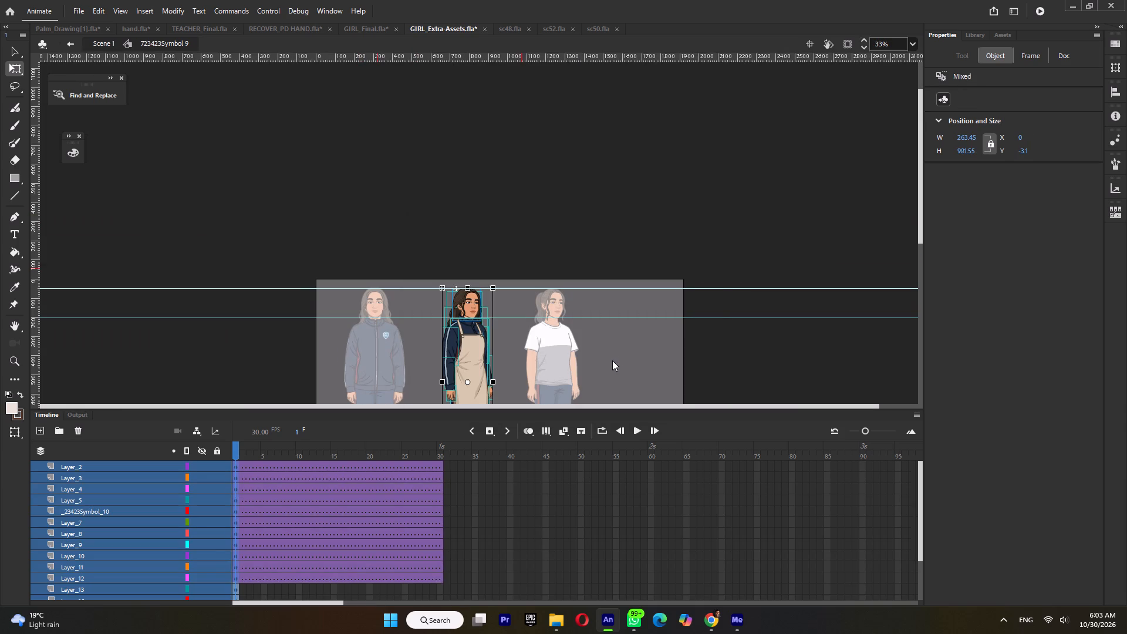
pyautogui.hotkey('ctrl', 'm')
pyautogui.click(527, 305)
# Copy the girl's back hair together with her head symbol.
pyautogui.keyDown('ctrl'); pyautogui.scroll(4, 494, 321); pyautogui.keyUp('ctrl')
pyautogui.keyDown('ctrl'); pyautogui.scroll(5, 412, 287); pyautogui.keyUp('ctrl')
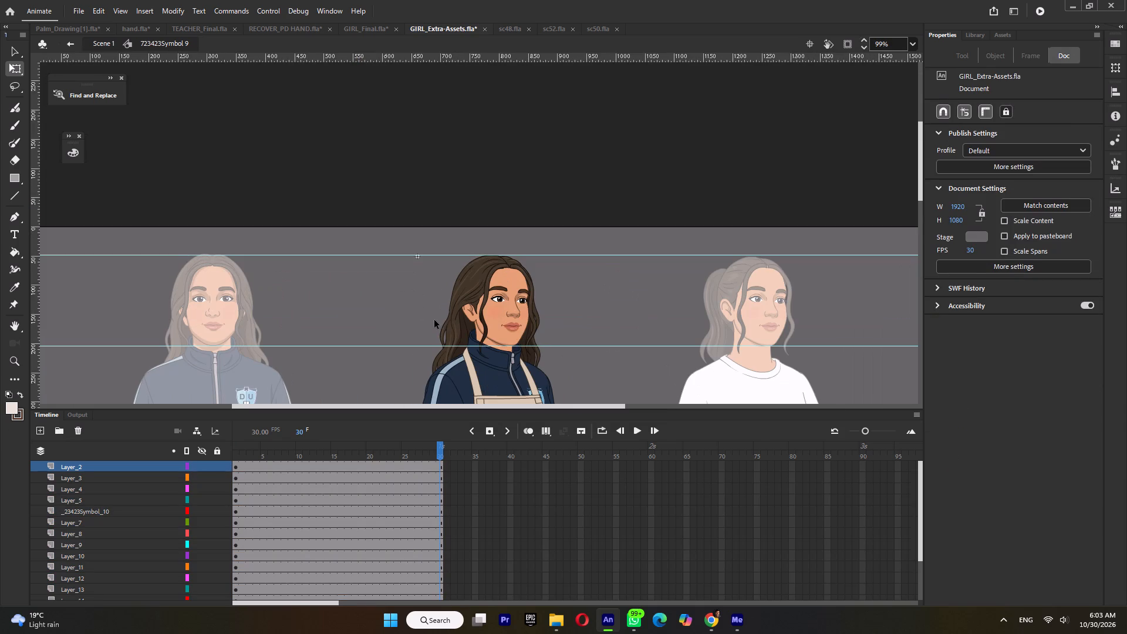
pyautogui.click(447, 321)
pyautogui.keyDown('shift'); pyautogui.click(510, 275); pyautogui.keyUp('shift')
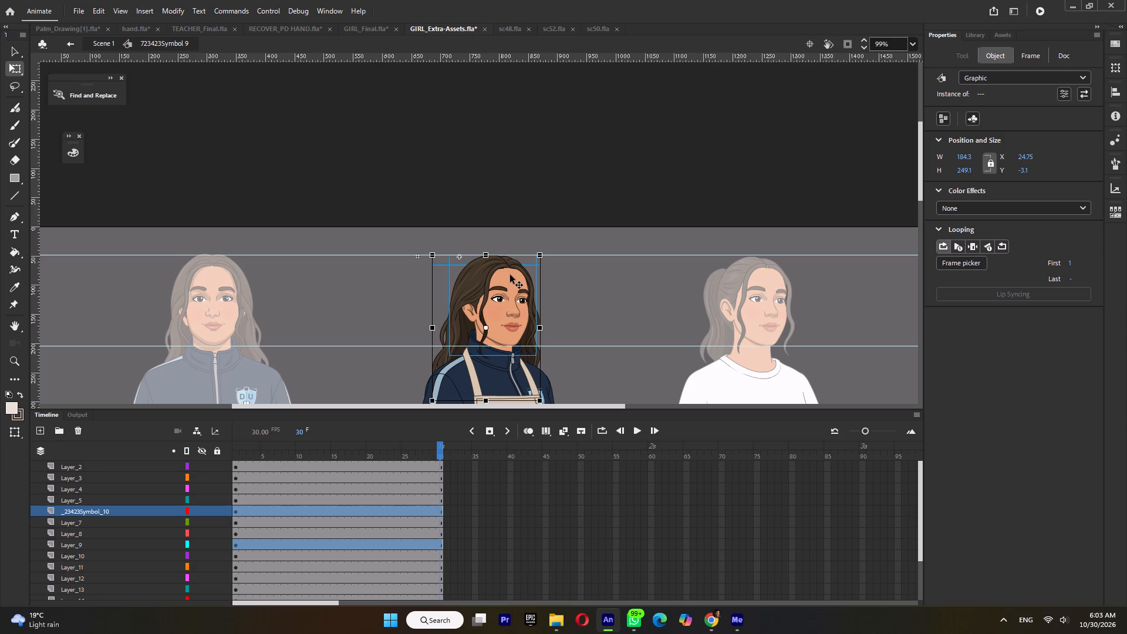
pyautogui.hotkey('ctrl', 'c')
# Switch to sc50 and open the crossed-arms girl's symbol for editing.
pyautogui.click(598, 29)
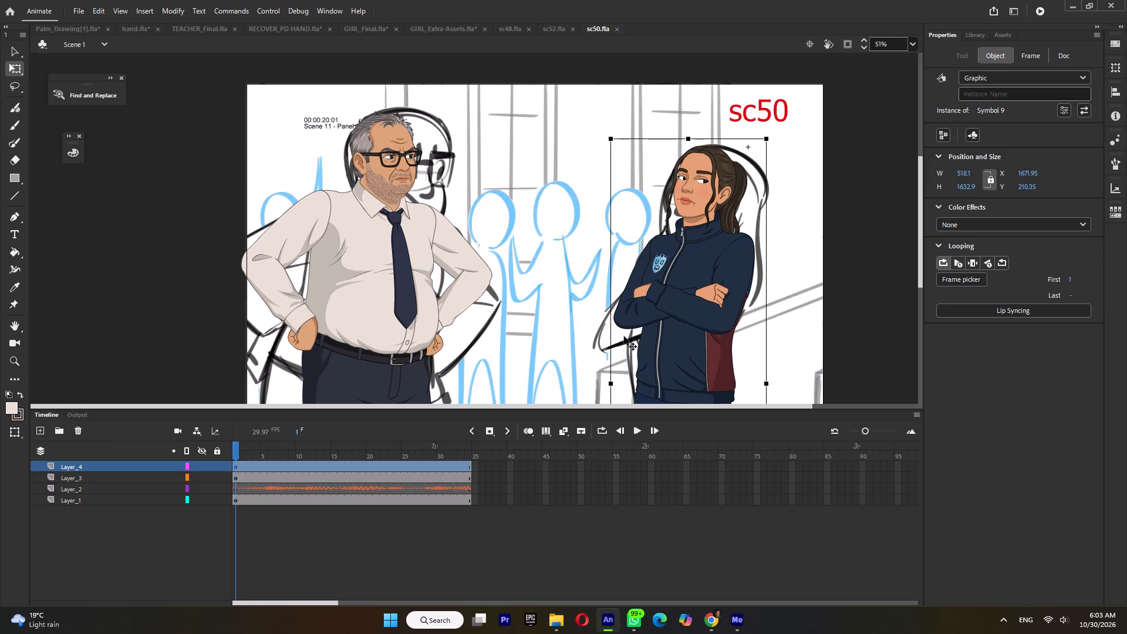
pyautogui.doubleClick(720, 182)
pyautogui.click(720, 182)
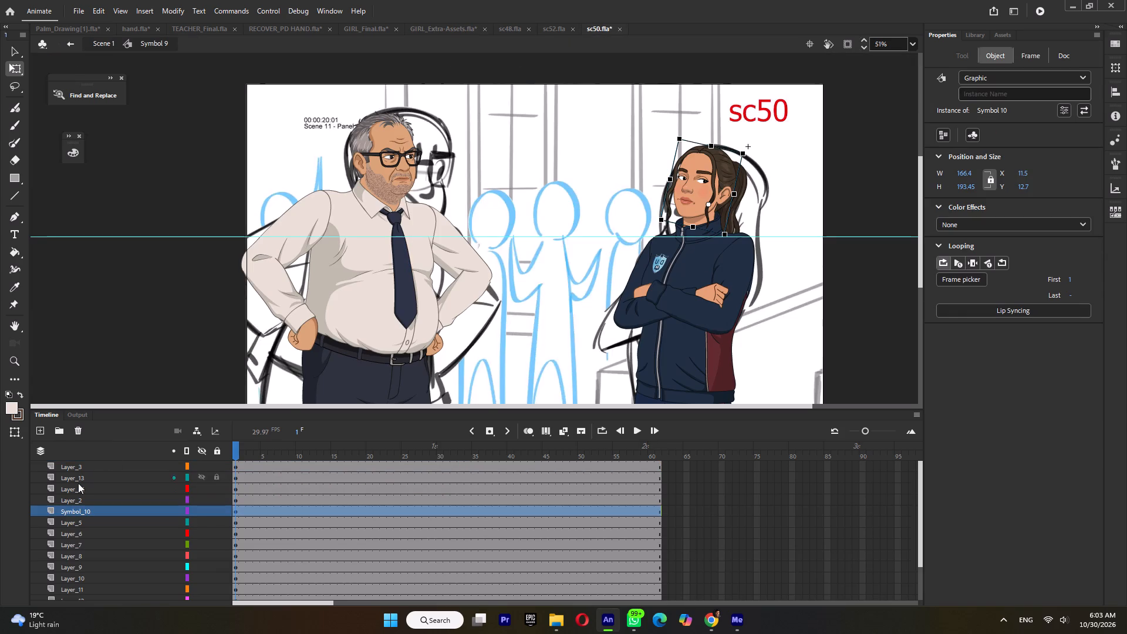
pyautogui.click(76, 466)
pyautogui.scroll(4, 89, 466)
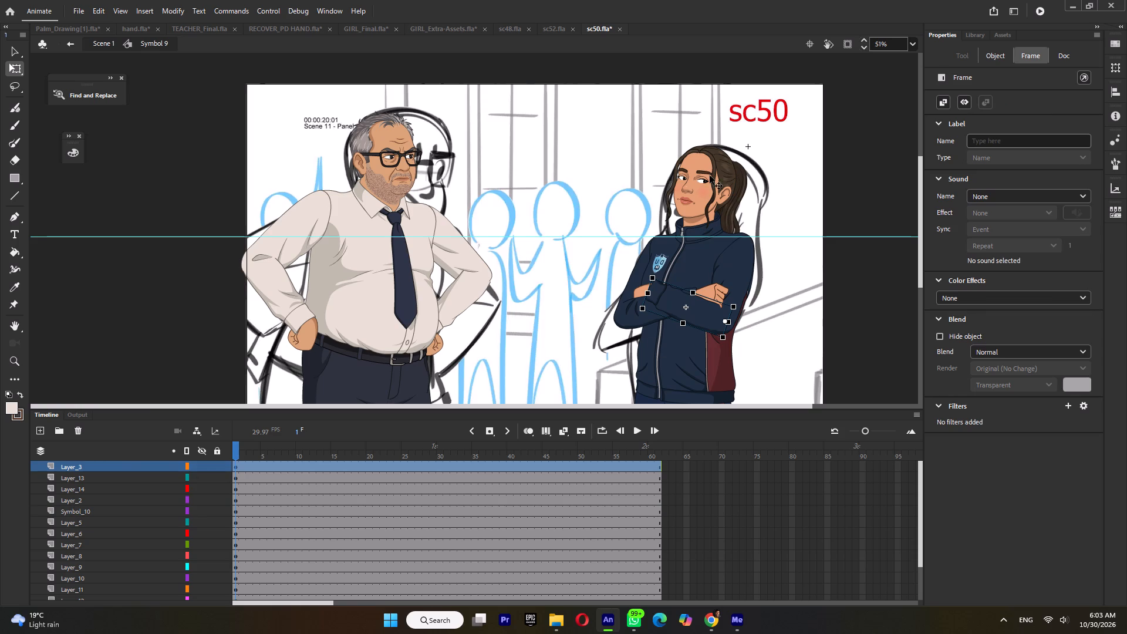
pyautogui.keyDown('ctrl'); pyautogui.scroll(3, 719, 166); pyautogui.keyUp('ctrl')
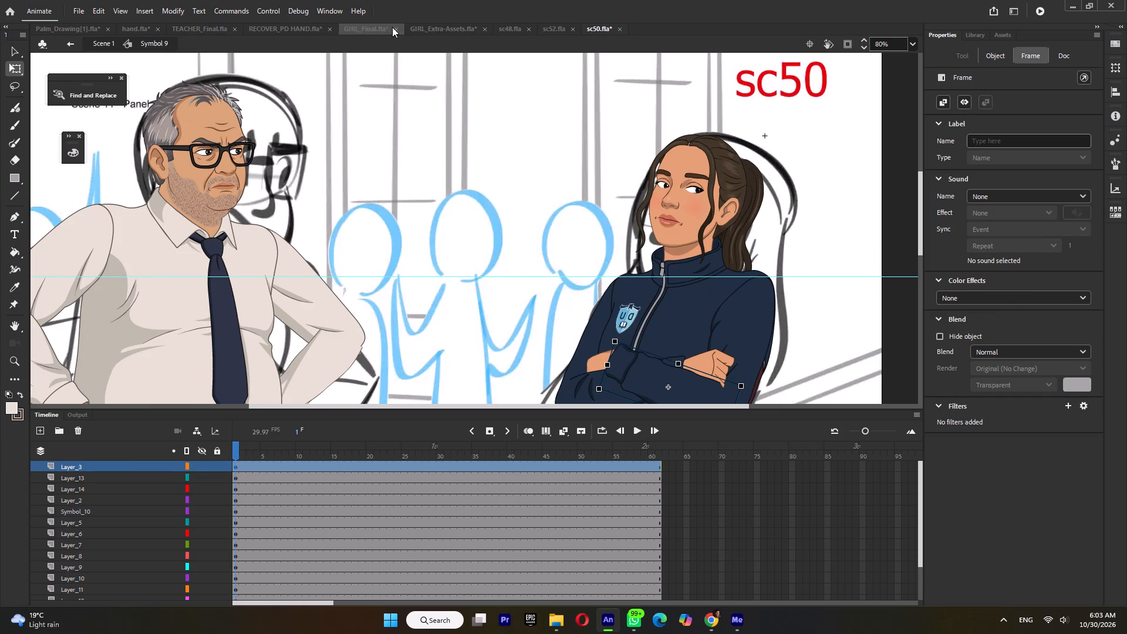
# Back in GIRL_Extra-Assets, open the three-quarter head symbol and copy its face and hair base, Tween 3.
pyautogui.click(434, 30)
pyautogui.click(593, 323)
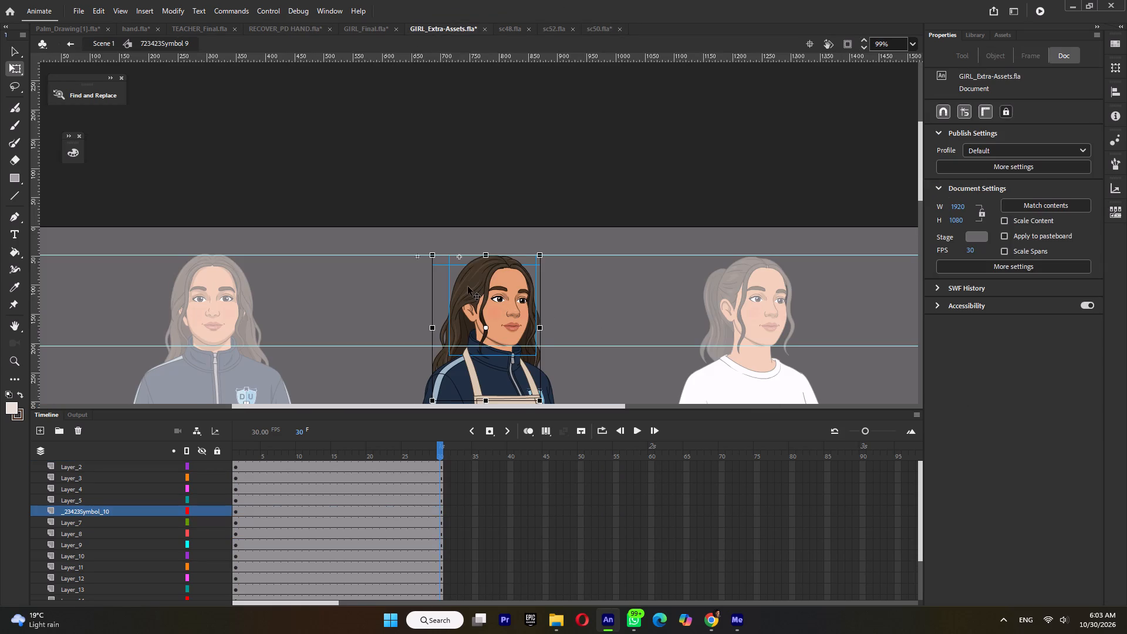
pyautogui.doubleClick(468, 286)
pyautogui.click(468, 290)
pyautogui.moveTo(470, 292); pyautogui.dragTo(431, 292)
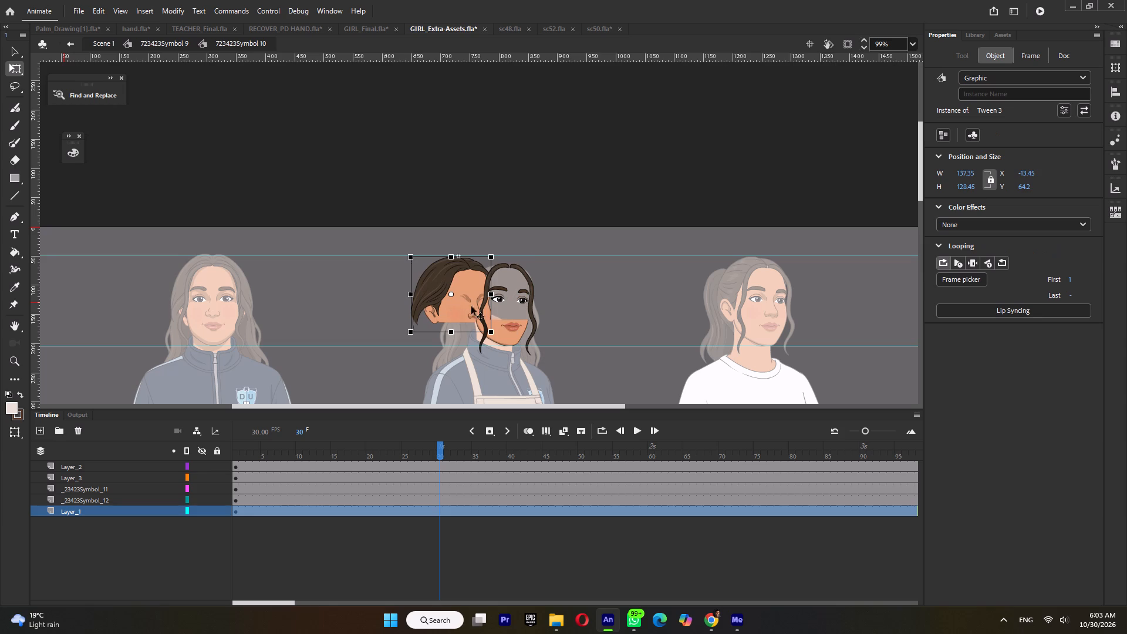
pyautogui.hotkey('ctrl', 'z')
pyautogui.rightClick(468, 285)
pyautogui.click(504, 182)
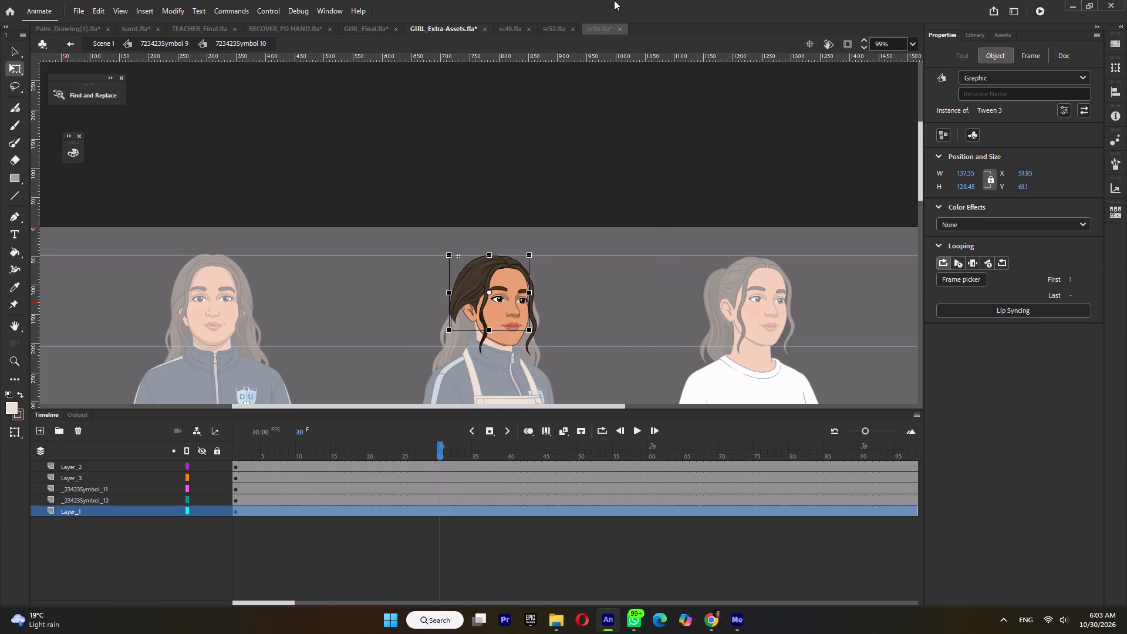
# Switch to sc50 and save the file.
pyautogui.click(596, 25)
pyautogui.hotkey('ctrl', 's')
# In the girl's head symbol, add a layer above Layer_7 and paste the copied head base in place, putting duplicate items into a folder.
pyautogui.doubleClick(747, 173)
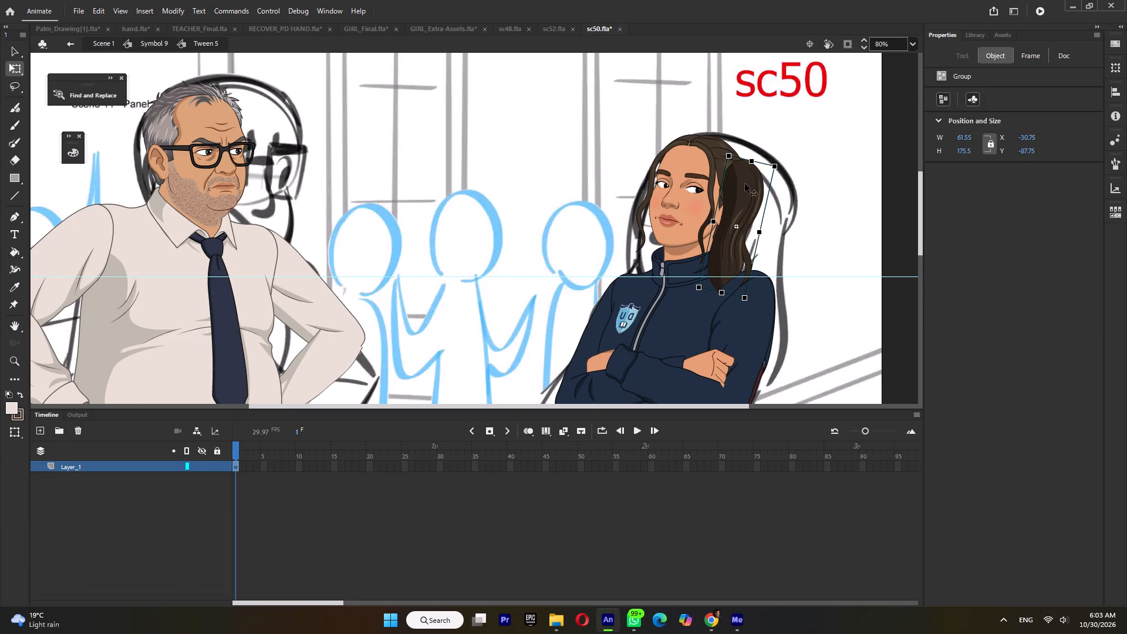
pyautogui.doubleClick(784, 125)
pyautogui.doubleClick(722, 140)
pyautogui.click(723, 153)
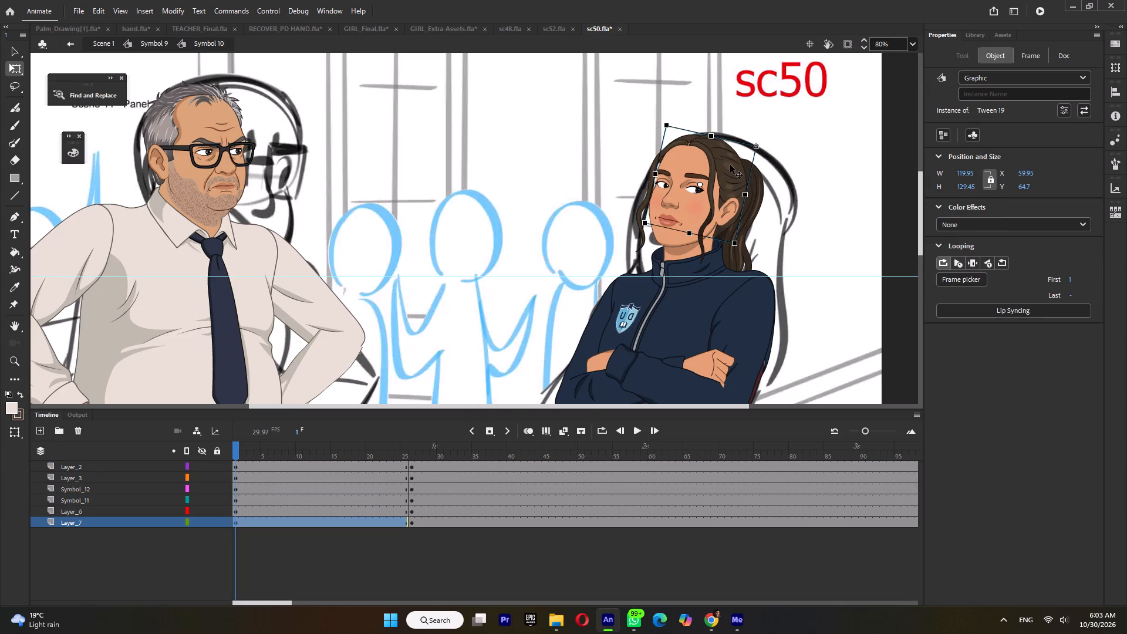
pyautogui.moveTo(730, 165); pyautogui.dragTo(779, 156)
pyautogui.hotkey('ctrl', 'z')
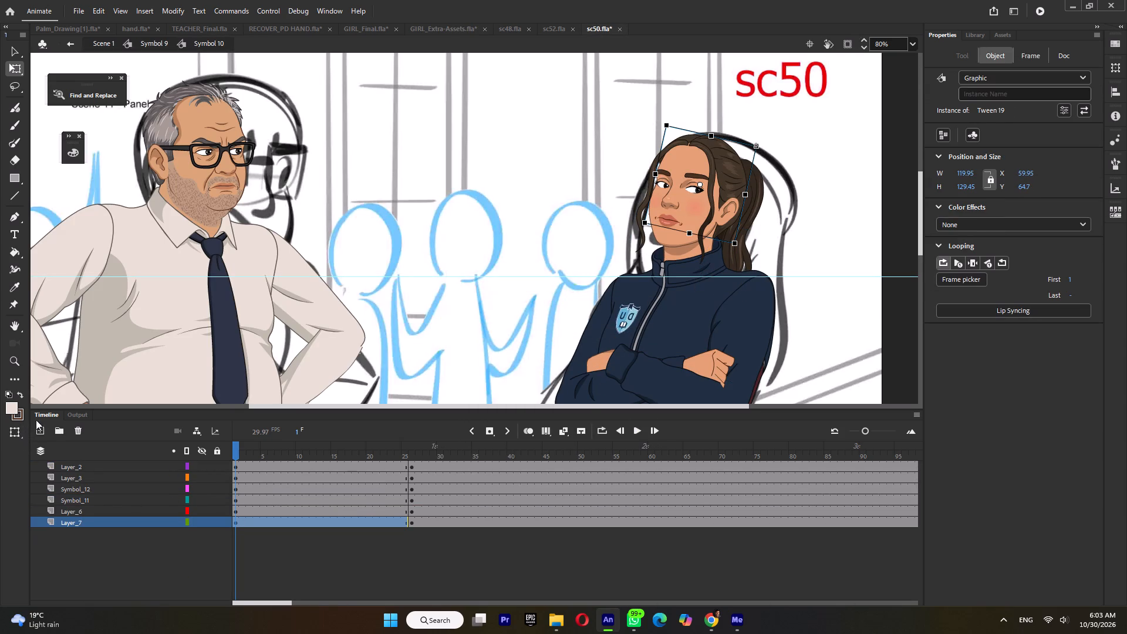
pyautogui.click(39, 428)
pyautogui.rightClick(373, 239)
pyautogui.click(414, 288)
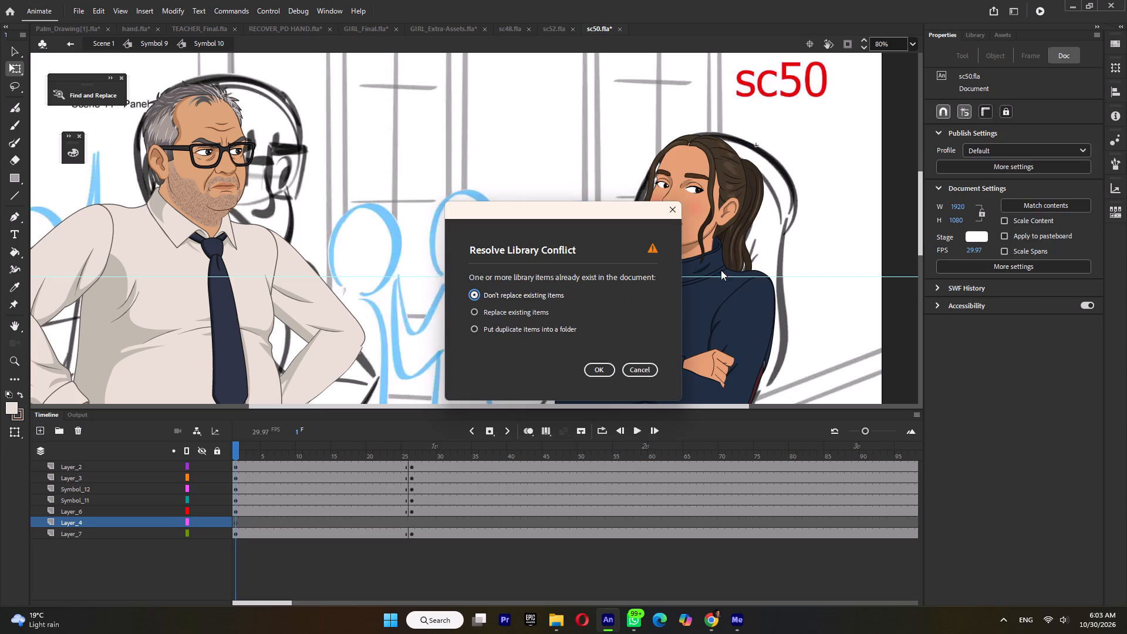
pyautogui.click(539, 328)
pyautogui.click(595, 371)
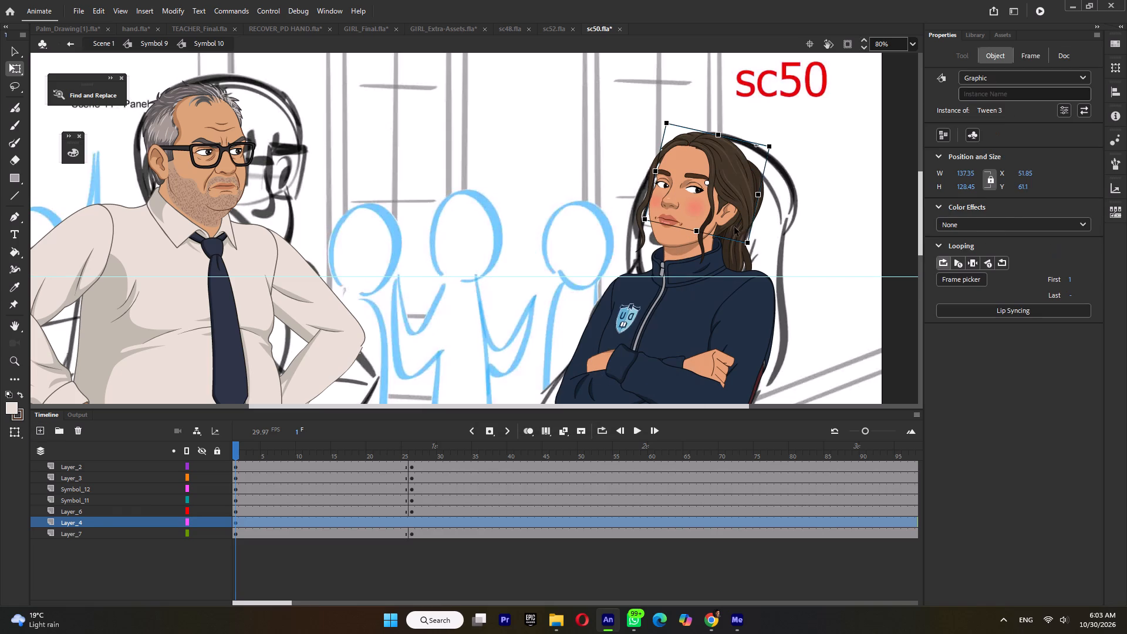
# Delete Layer_7, which holds the old head base.
pyautogui.click(92, 534)
pyautogui.click(77, 424)
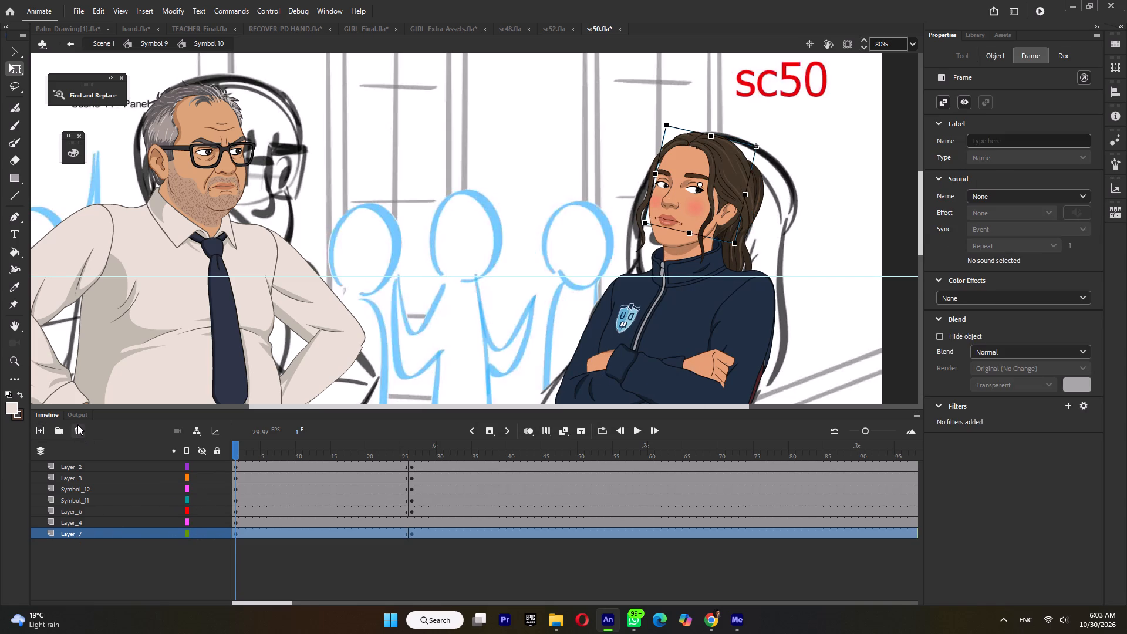
# Hide Layer_4, delete the old cheek blush from the head symbol and return to the girl's body symbol.
pyautogui.click(201, 521)
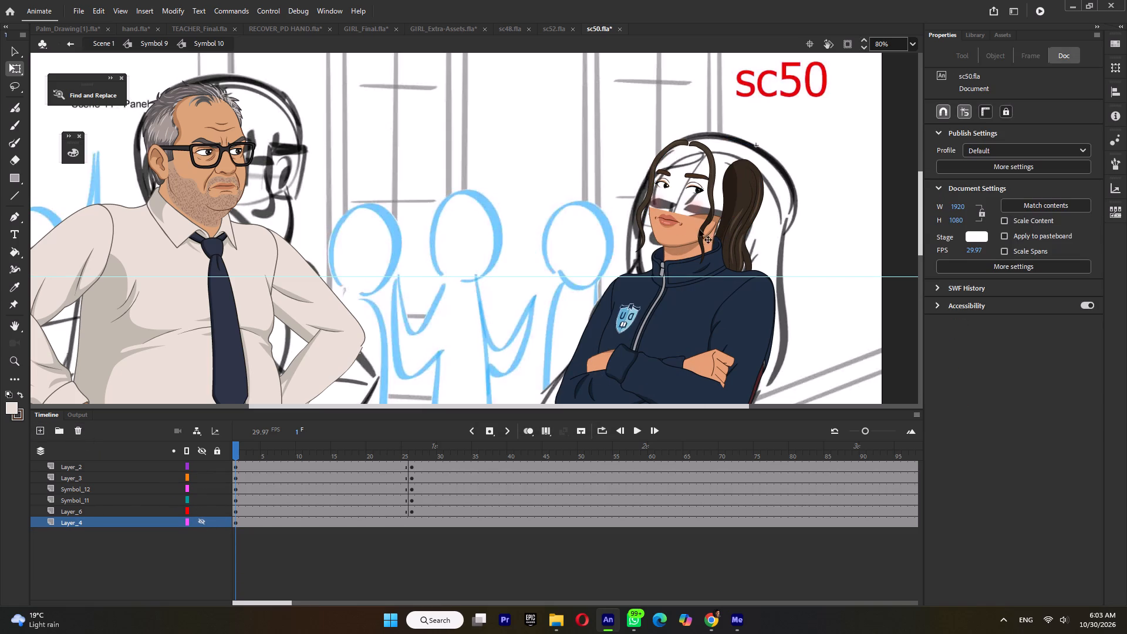
pyautogui.click(693, 206)
pyautogui.press('Delete')
pyautogui.doubleClick(484, 264)
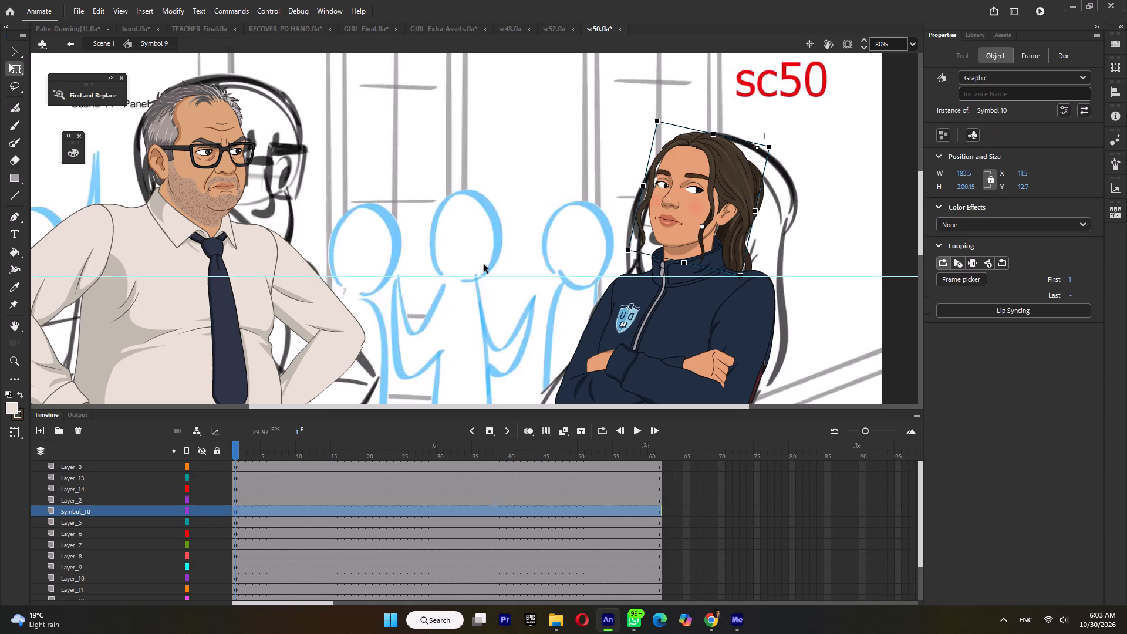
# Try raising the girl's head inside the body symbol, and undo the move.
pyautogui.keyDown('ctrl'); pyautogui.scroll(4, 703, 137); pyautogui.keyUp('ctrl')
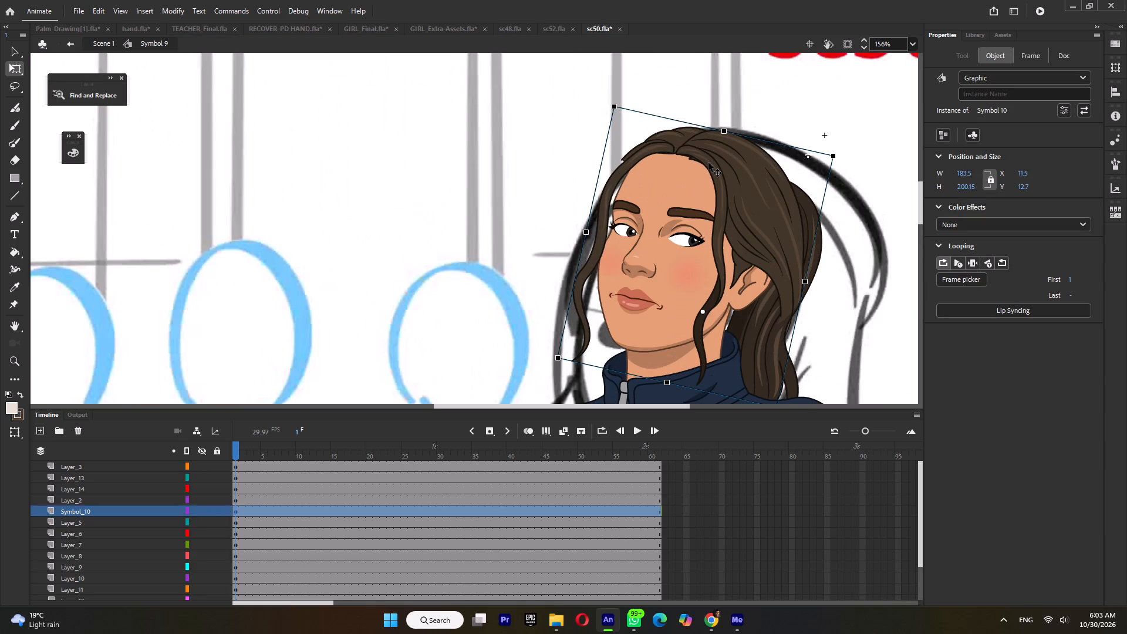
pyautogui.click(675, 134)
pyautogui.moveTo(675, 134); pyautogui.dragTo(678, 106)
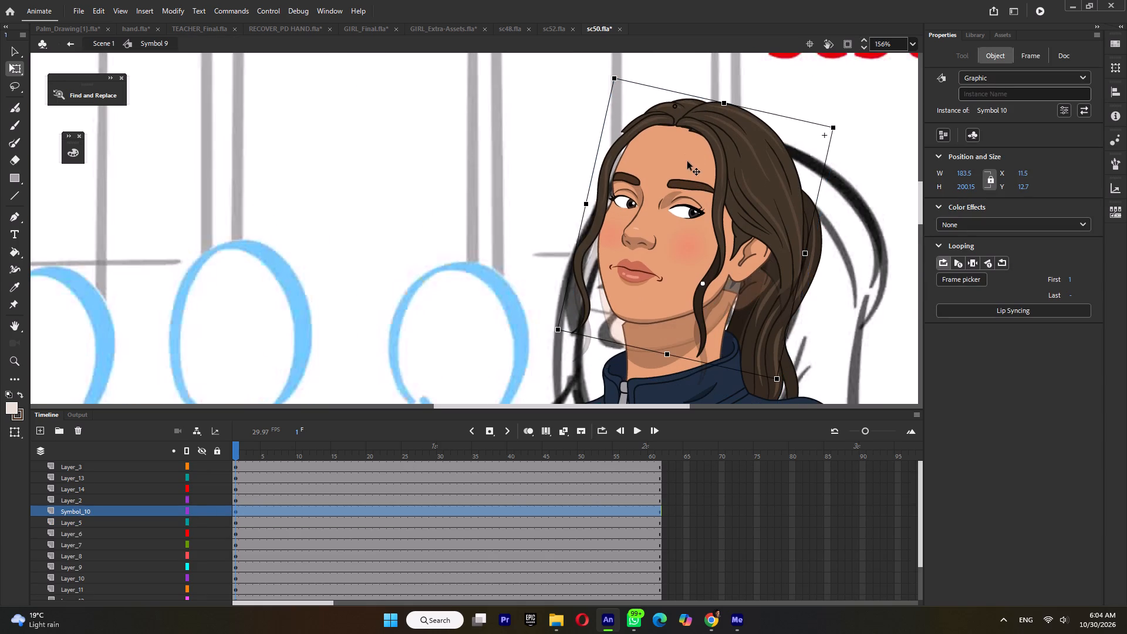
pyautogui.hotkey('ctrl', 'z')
# Open the girl's head symbol, make Layer_4 visible again and toggle Layer_2's visibility to check its contents.
pyautogui.doubleClick(700, 158)
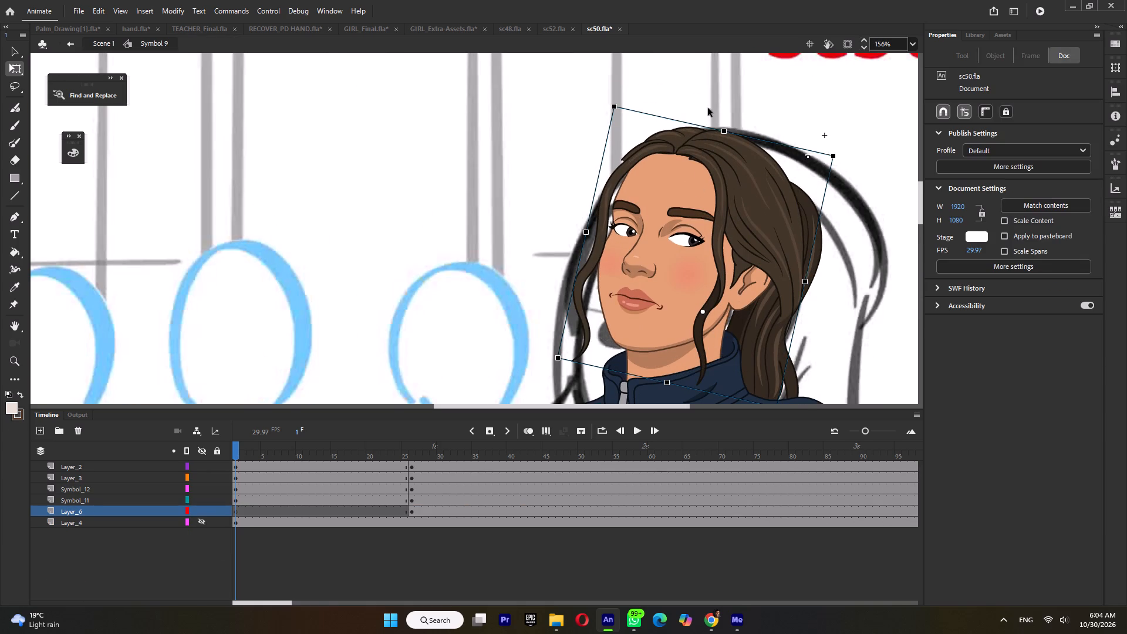
pyautogui.click(200, 522)
pyautogui.click(202, 467)
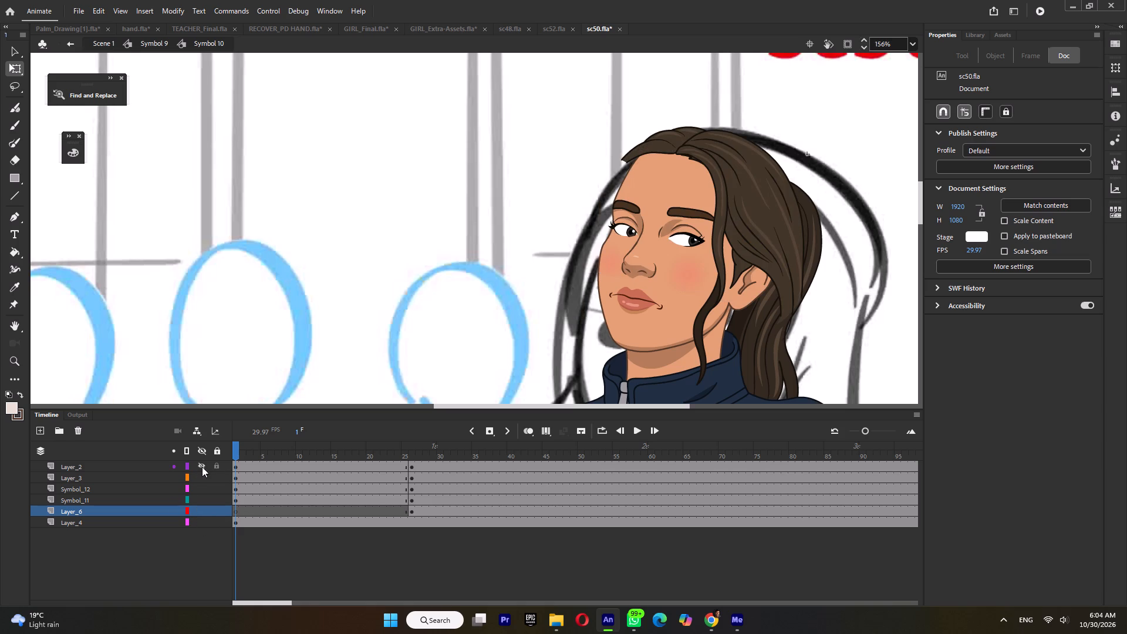
pyautogui.click(202, 466)
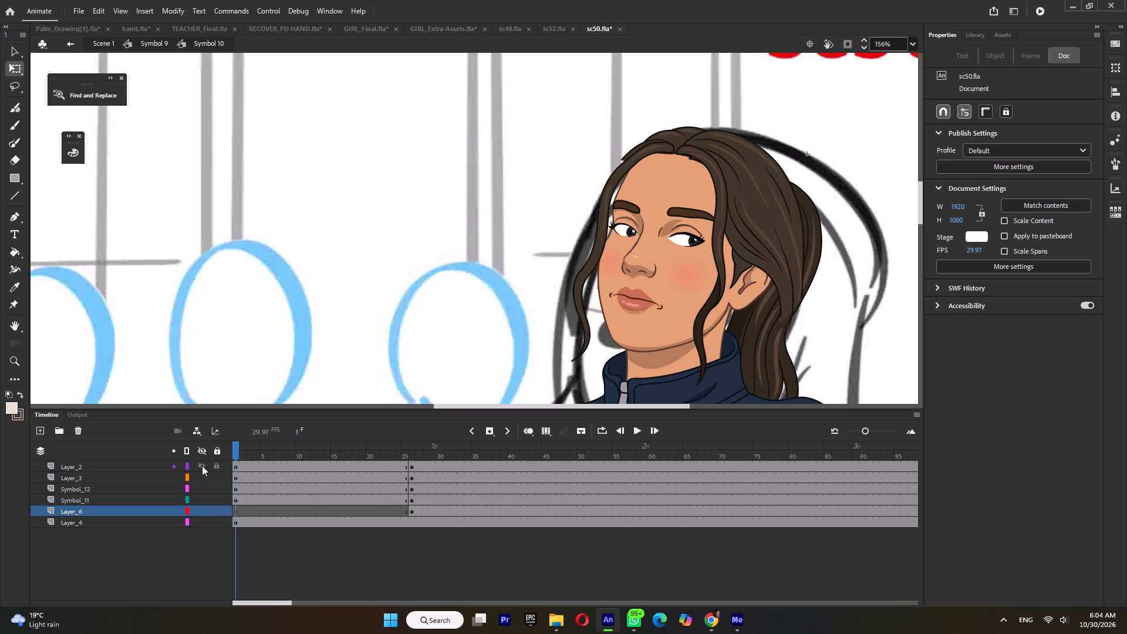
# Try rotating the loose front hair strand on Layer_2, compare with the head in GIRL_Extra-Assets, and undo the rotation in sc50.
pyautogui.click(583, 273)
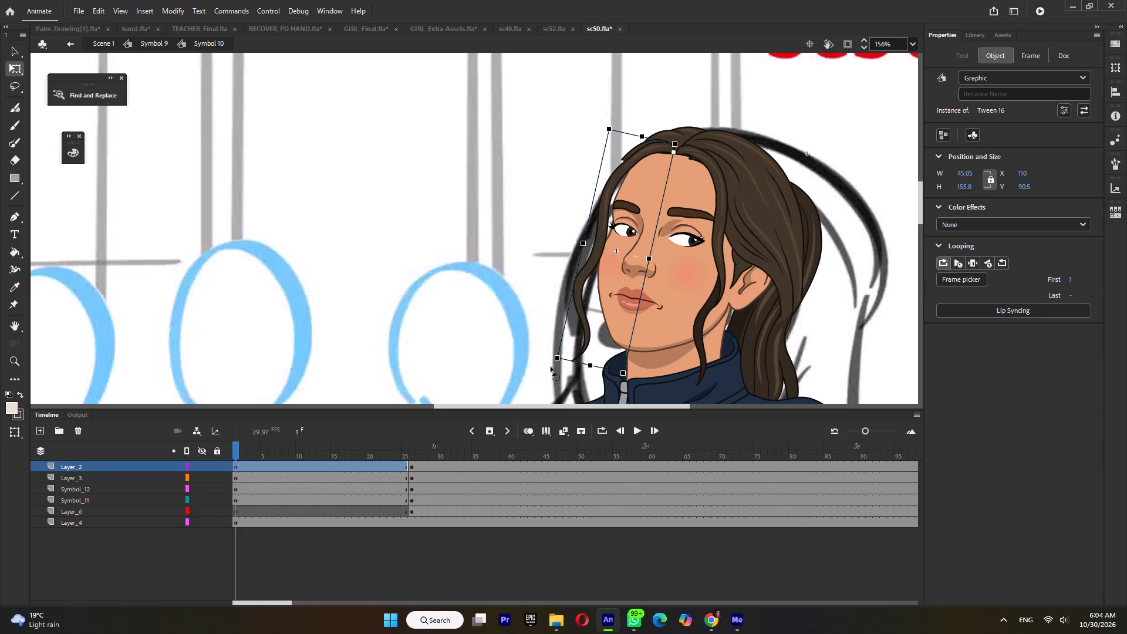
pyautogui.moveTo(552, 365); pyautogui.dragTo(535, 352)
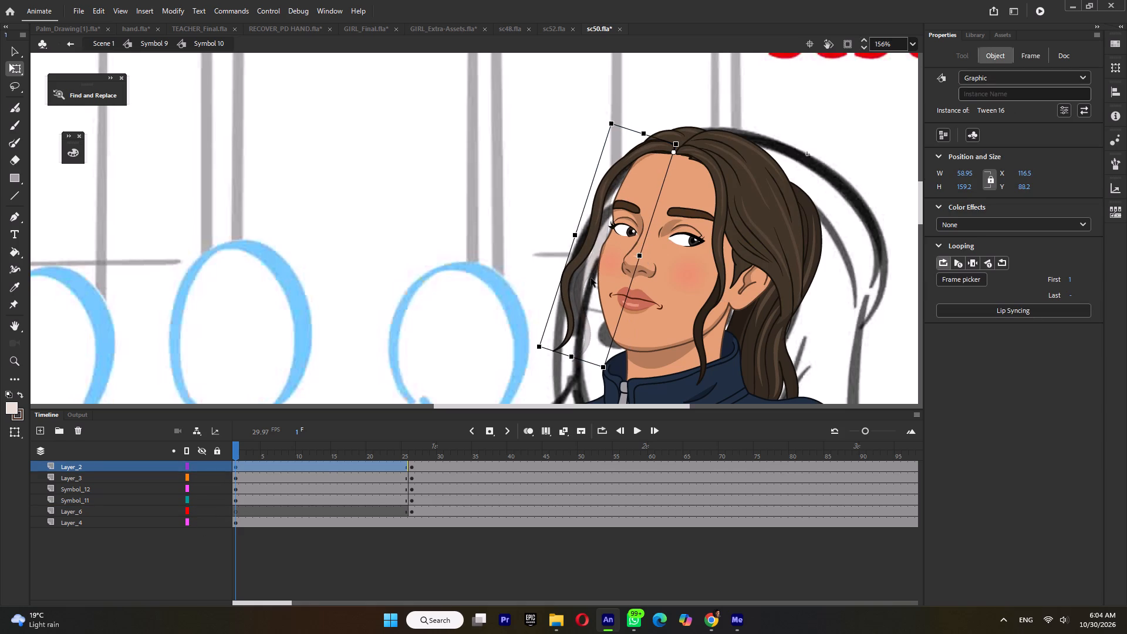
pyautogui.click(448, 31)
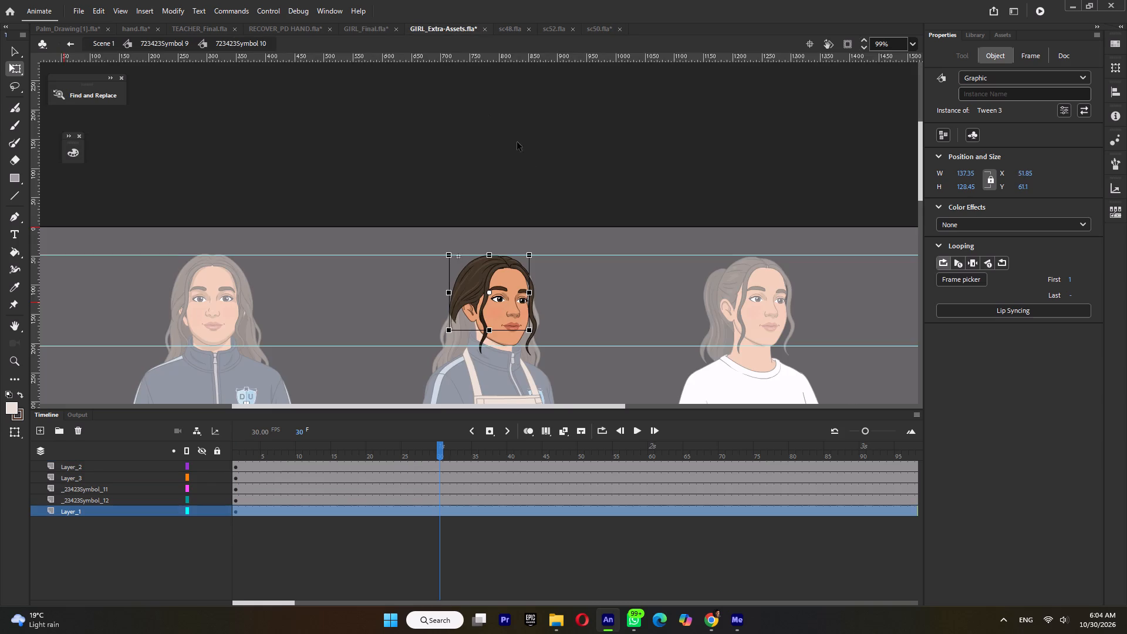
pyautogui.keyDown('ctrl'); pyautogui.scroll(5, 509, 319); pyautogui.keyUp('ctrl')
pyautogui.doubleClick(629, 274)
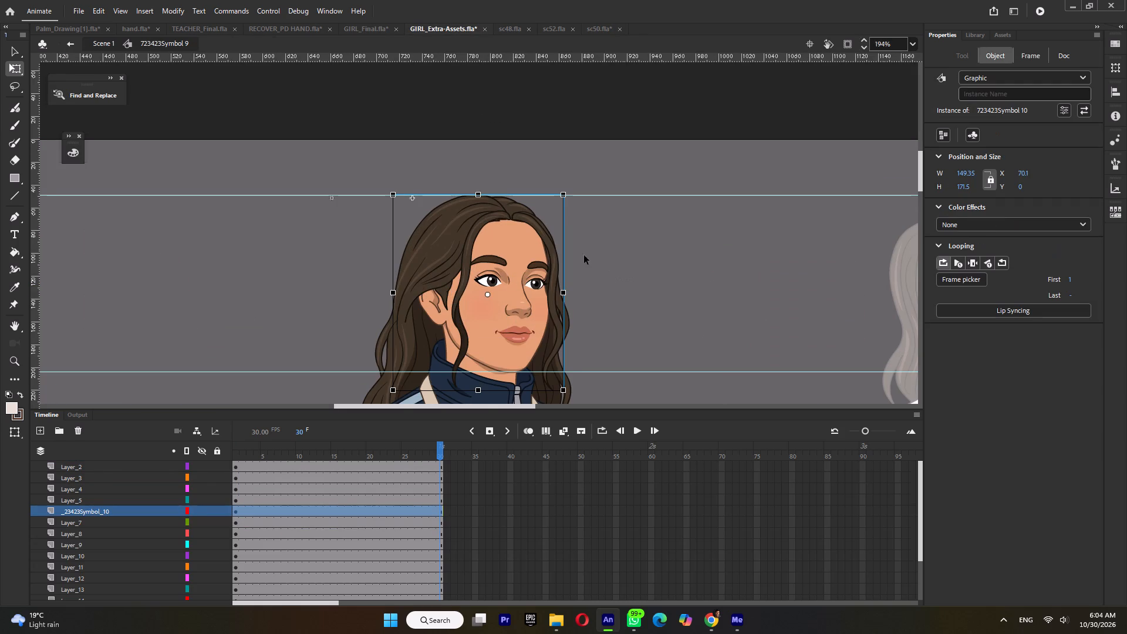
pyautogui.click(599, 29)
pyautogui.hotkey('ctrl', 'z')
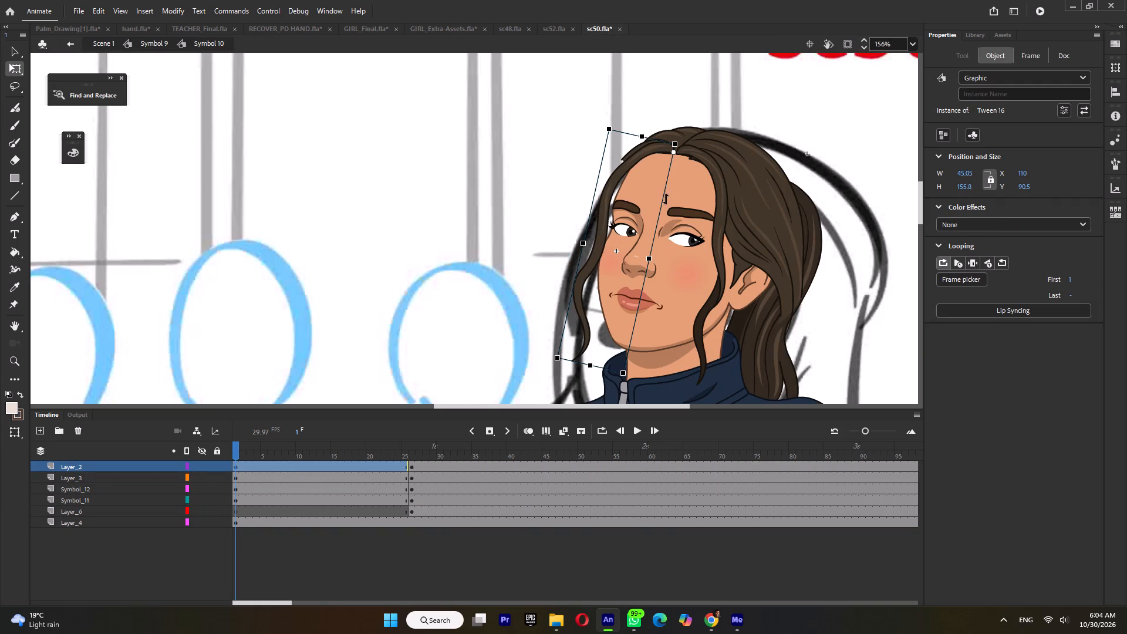
# Save sc50, return to the girl's body symbol and delete the old tied-back hair on Layer_7.
pyautogui.hotkey('ctrl', 's')
pyautogui.keyDown('ctrl'); pyautogui.scroll(-3, 666, 198); pyautogui.keyUp('ctrl')
pyautogui.tripleClick(743, 224)
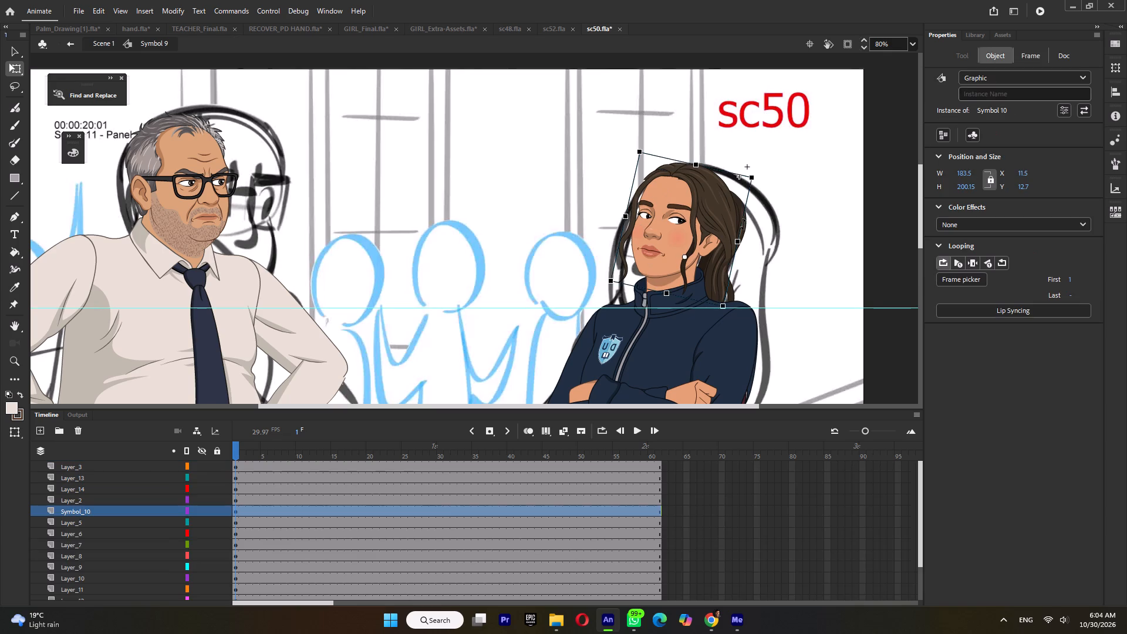
pyautogui.press('Delete')
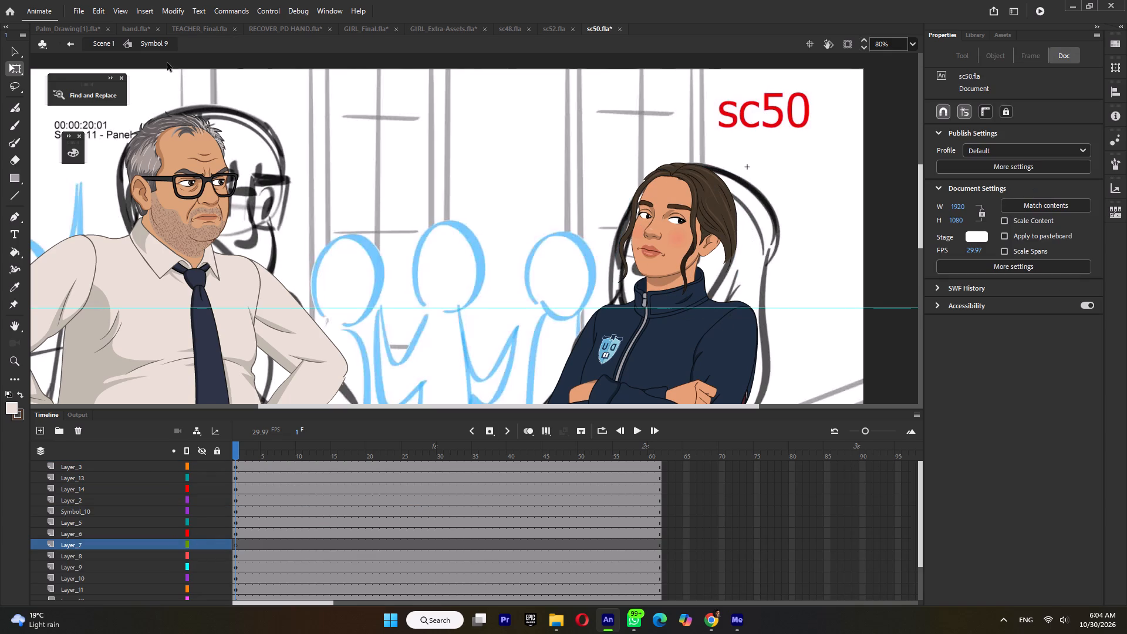
# Switch to GIRL_Extra-Assets and copy the long back hair on Layer_9 of the girl's body symbol.
pyautogui.click(447, 25)
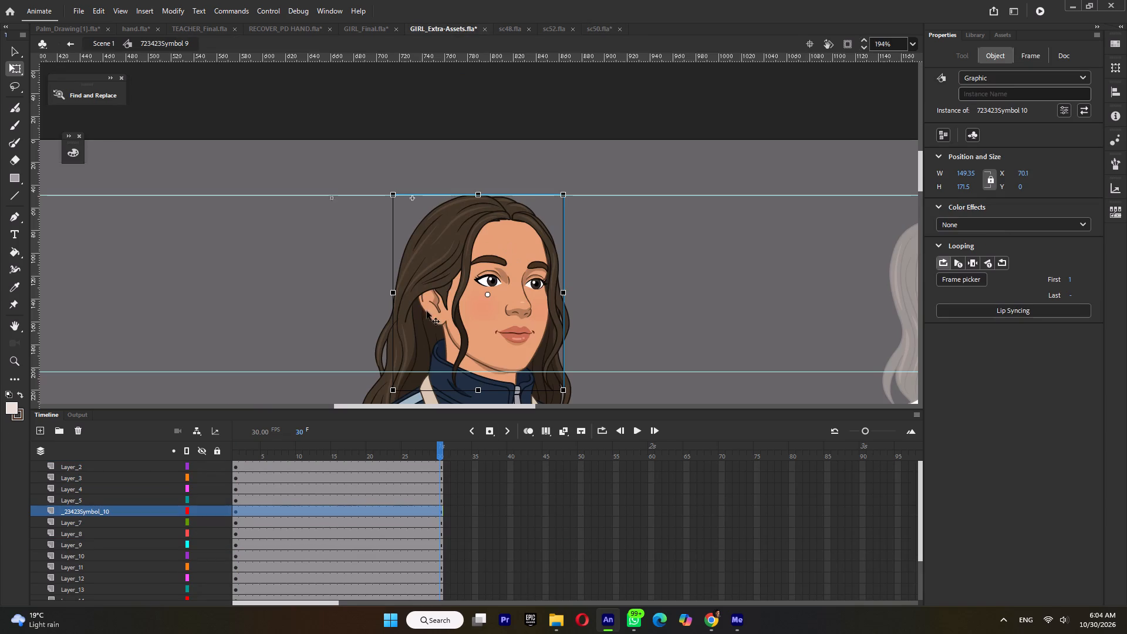
pyautogui.click(377, 370)
pyautogui.click(380, 372)
pyautogui.hotkey('ctrl', 'c')
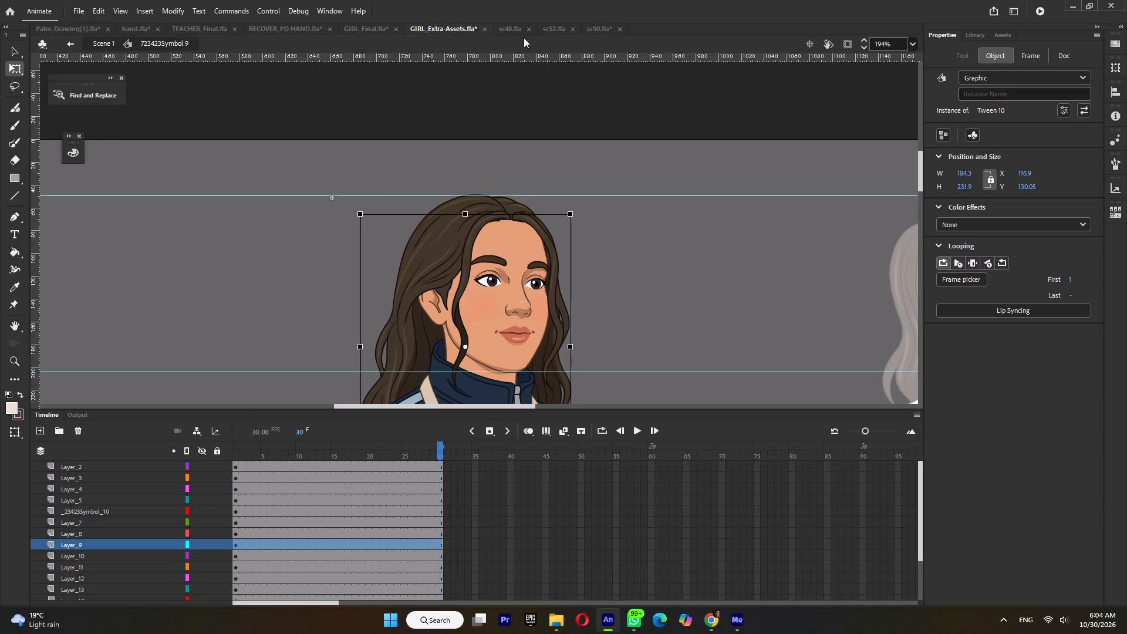
# Paste the copied hair in place on Layer_7 of sc50's girl body symbol, putting duplicate items into a folder.
pyautogui.click(595, 29)
pyautogui.click(499, 264)
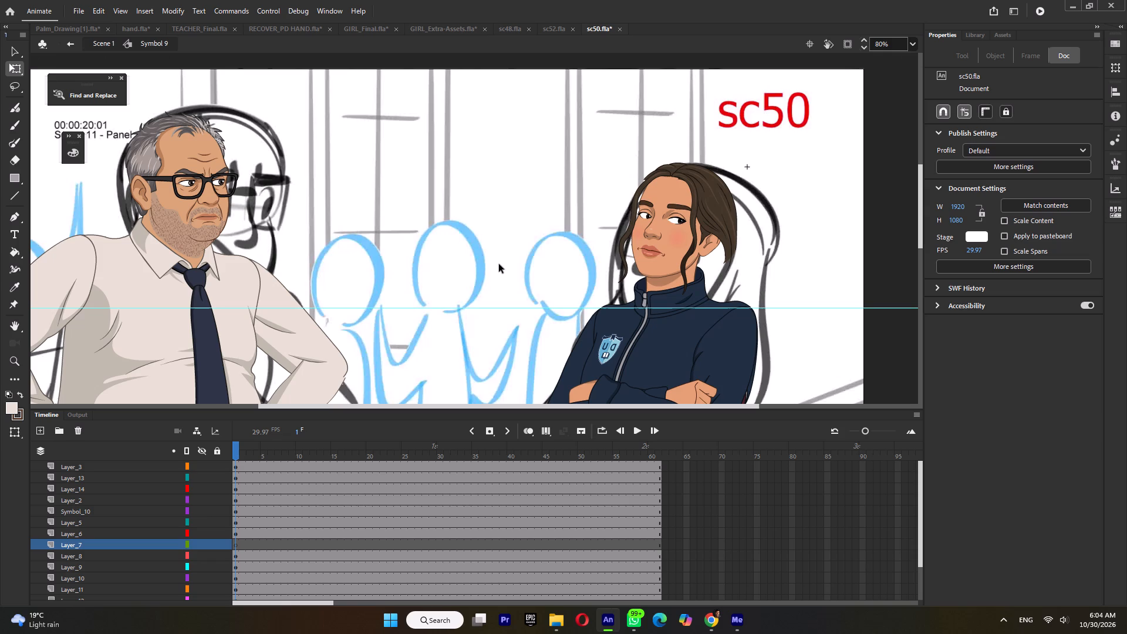
pyautogui.hotkey('ctrl', 'shift', 'v')
pyautogui.click(559, 329)
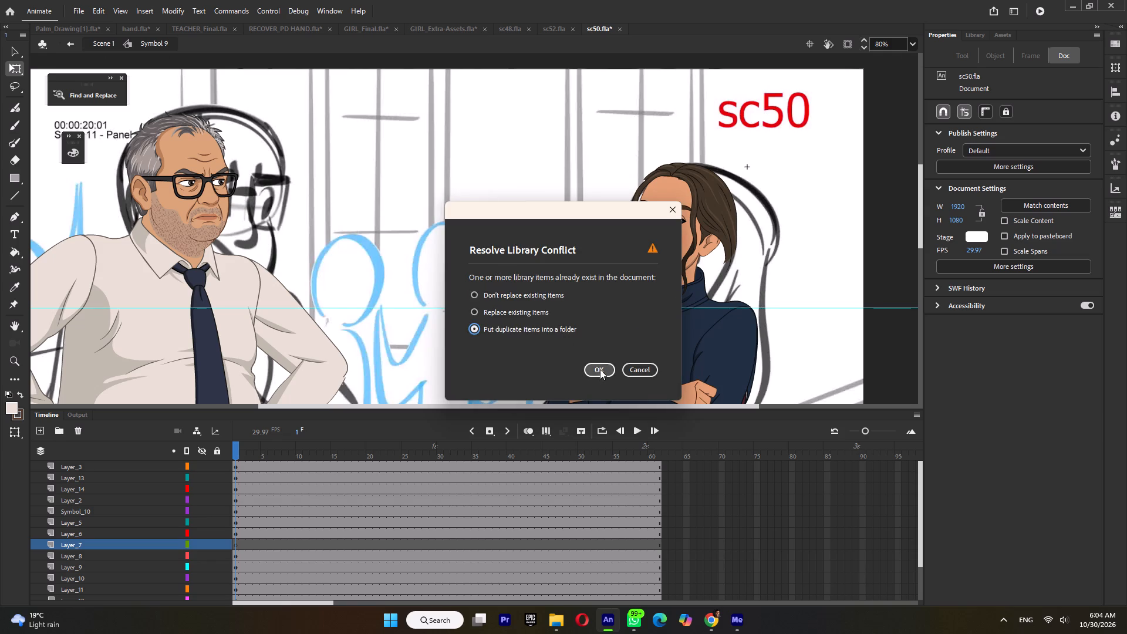
pyautogui.click(600, 370)
# Rotate the pasted long hair to match the head's tilt and place it behind the head at about X 84.7, Y 129.75.
pyautogui.moveTo(603, 245); pyautogui.dragTo(650, 254)
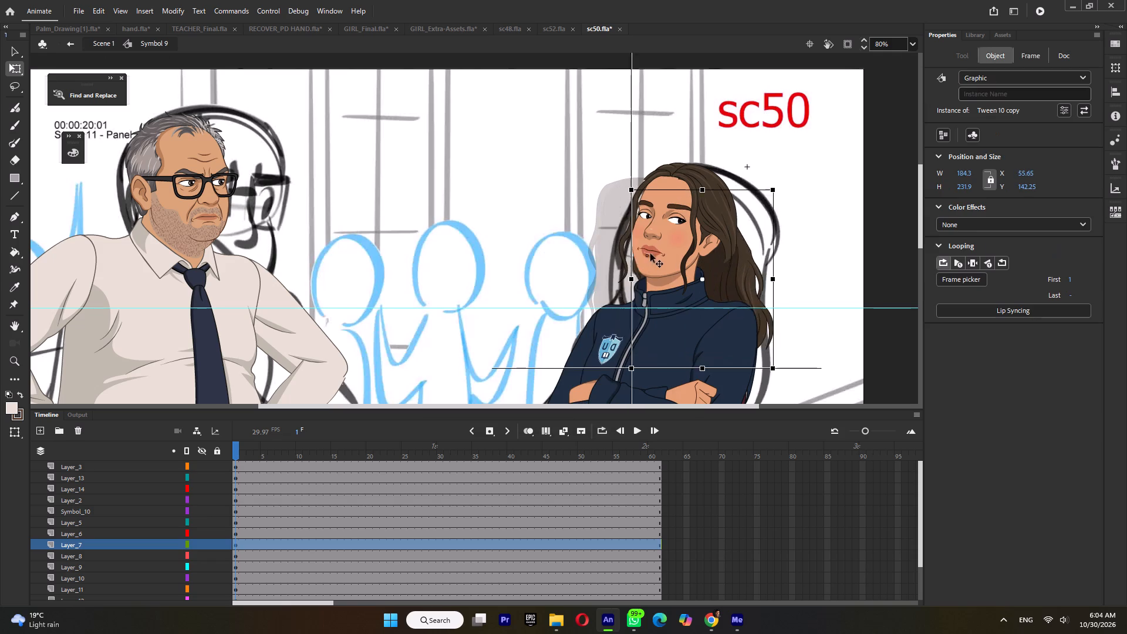
pyautogui.moveTo(650, 254); pyautogui.dragTo(620, 245)
pyautogui.hotkey('ctrl', 'z')
pyautogui.moveTo(737, 358); pyautogui.dragTo(720, 372)
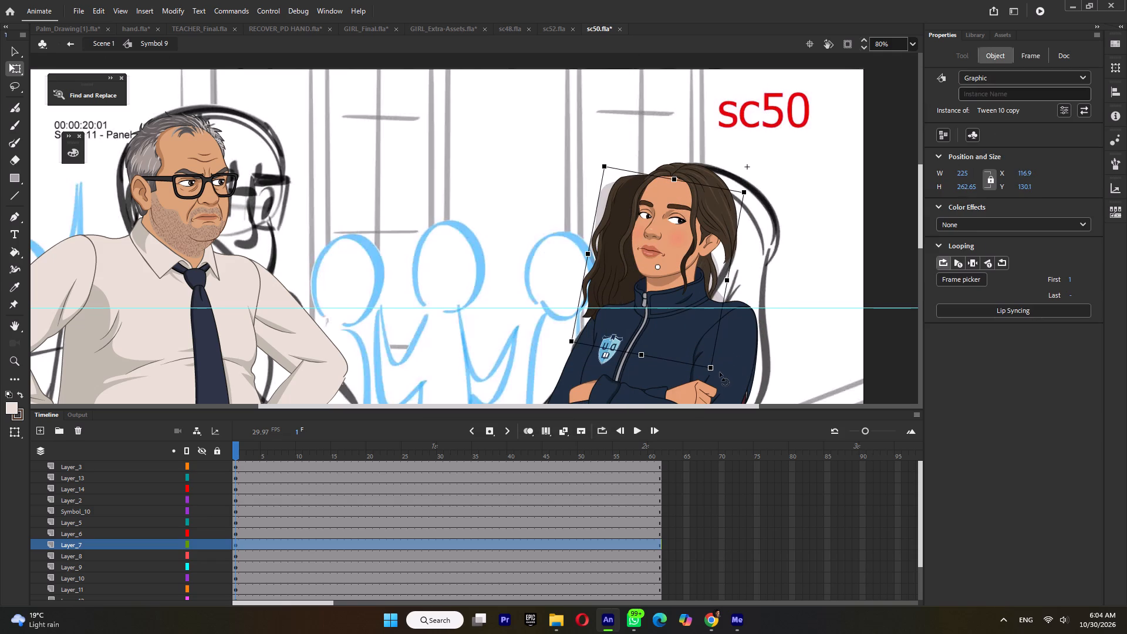
pyautogui.moveTo(720, 372); pyautogui.dragTo(717, 369)
pyautogui.keyDown('ctrl'); pyautogui.scroll(3, 615, 194); pyautogui.keyUp('ctrl')
pyautogui.moveTo(625, 204); pyautogui.dragTo(663, 207)
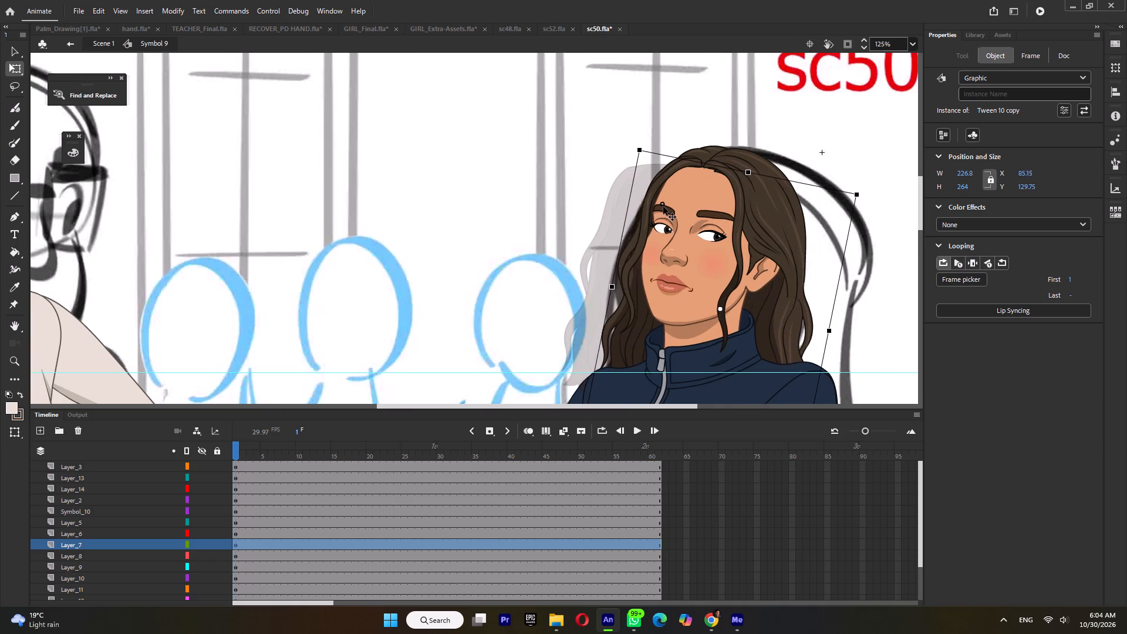
pyautogui.moveTo(663, 207); pyautogui.dragTo(663, 207)
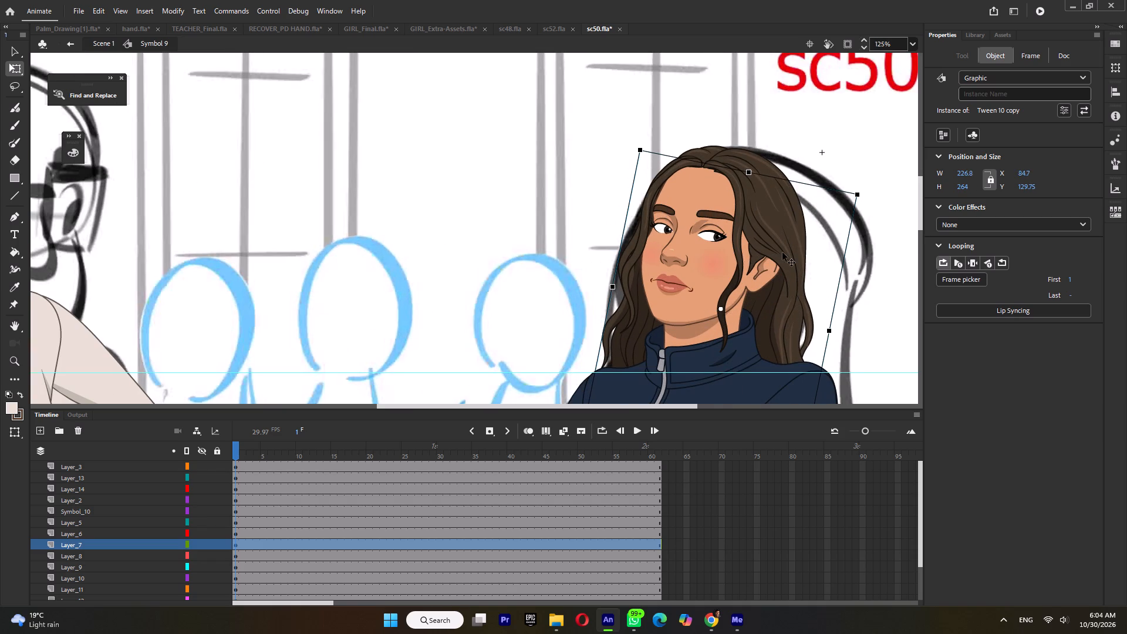
# Set the long hair's pivot near the top of the forehead and skew its lower end slightly toward the back of the head.
pyautogui.moveTo(721, 311); pyautogui.dragTo(730, 176)
pyautogui.keyDown('ctrl'); pyautogui.scroll(-4, 731, 181); pyautogui.keyUp('ctrl')
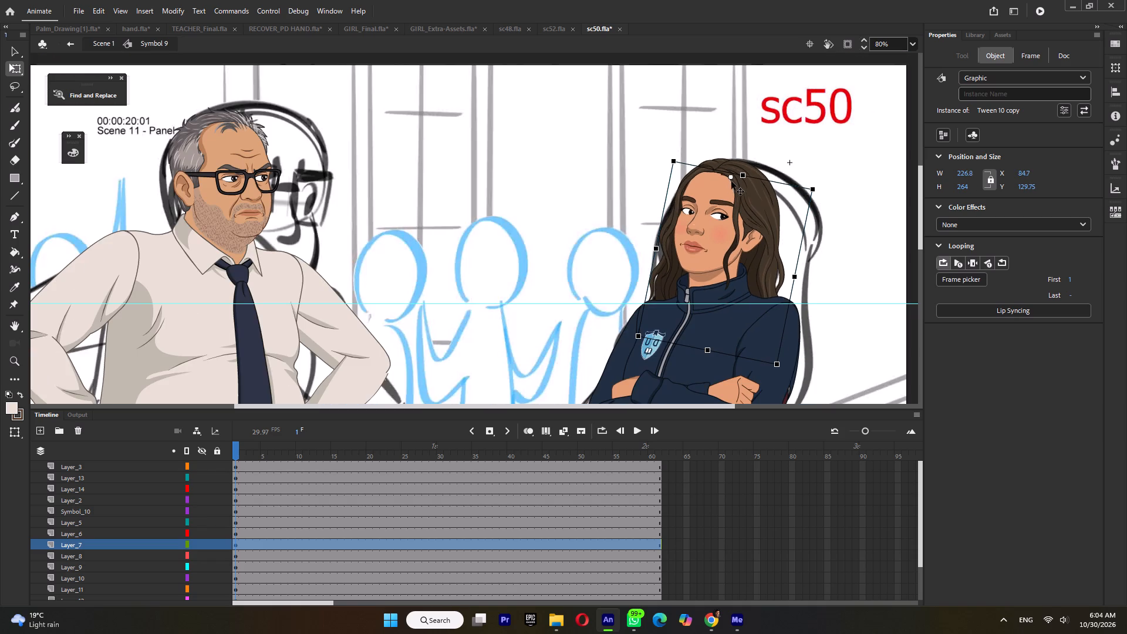
pyautogui.moveTo(725, 352); pyautogui.dragTo(733, 356)
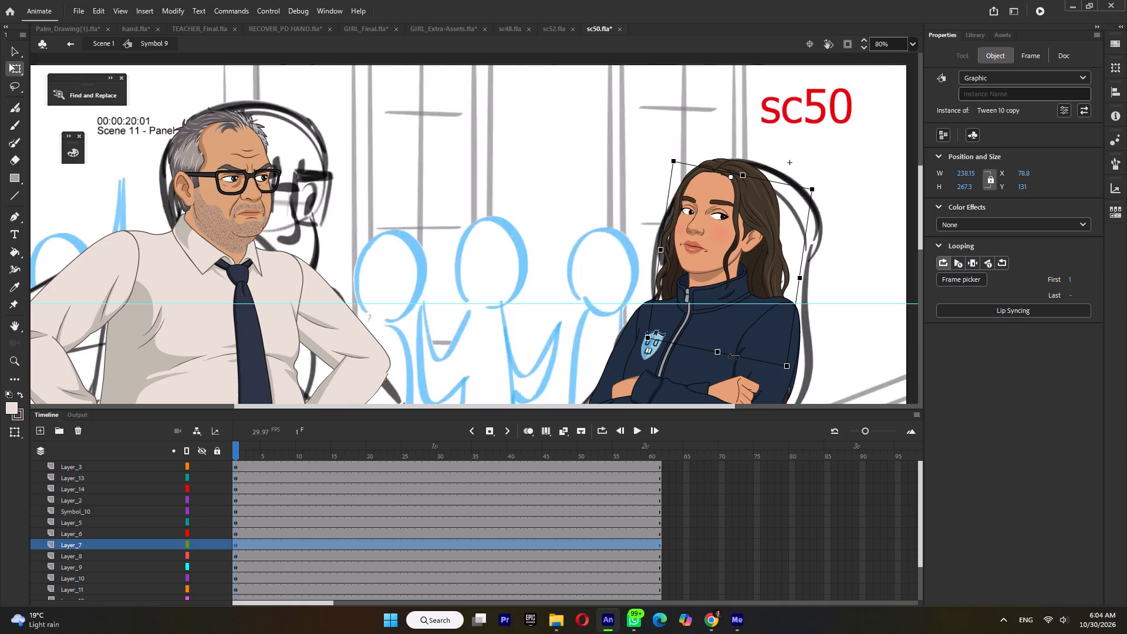
pyautogui.moveTo(733, 356); pyautogui.dragTo(734, 356)
# Check the mouth change along the timeline, open the girl's head symbol and clear the keyframes at frame 26.
pyautogui.doubleClick(461, 447)
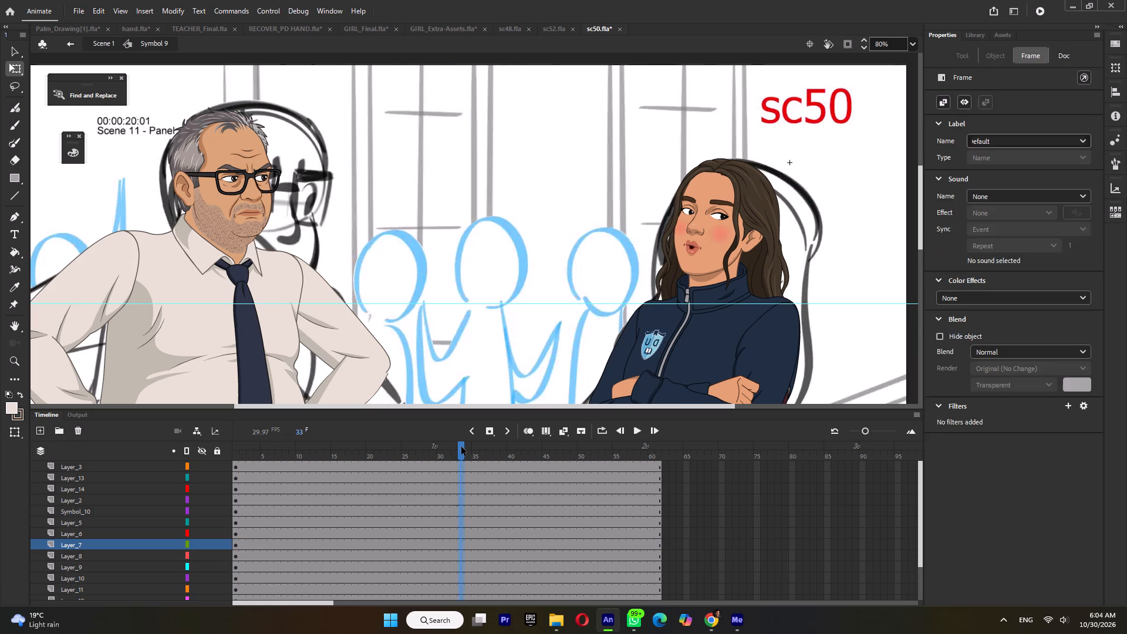
pyautogui.hotkey('ctrl', 'm')
pyautogui.hotkey('ctrl', 'm')
pyautogui.moveTo(448, 450); pyautogui.dragTo(173, 467)
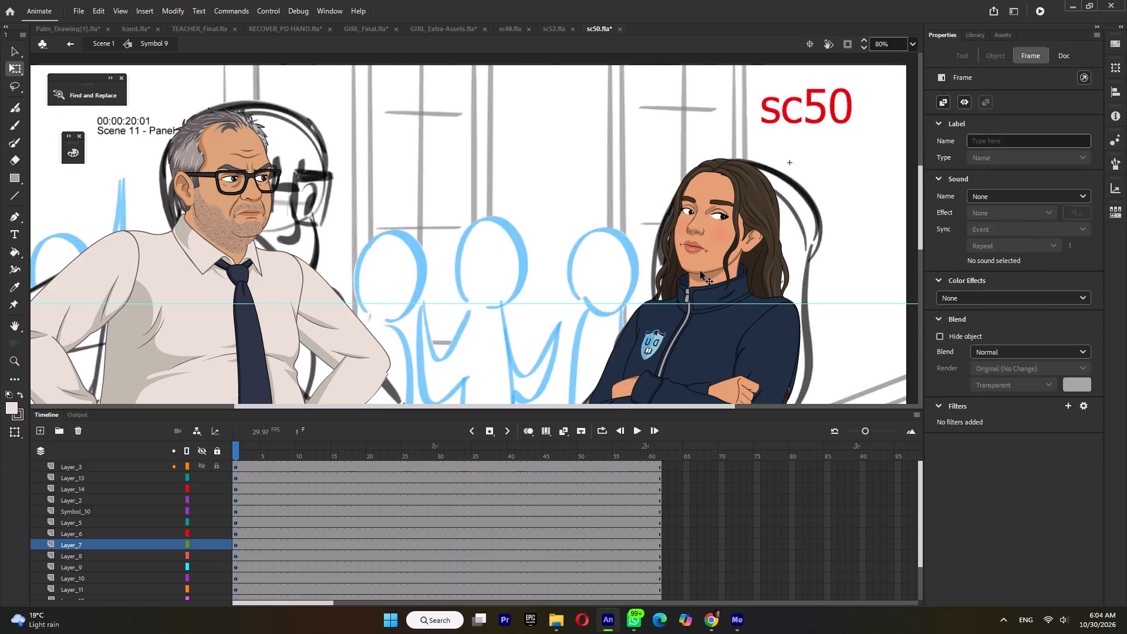
pyautogui.click(699, 261)
pyautogui.tripleClick(690, 250)
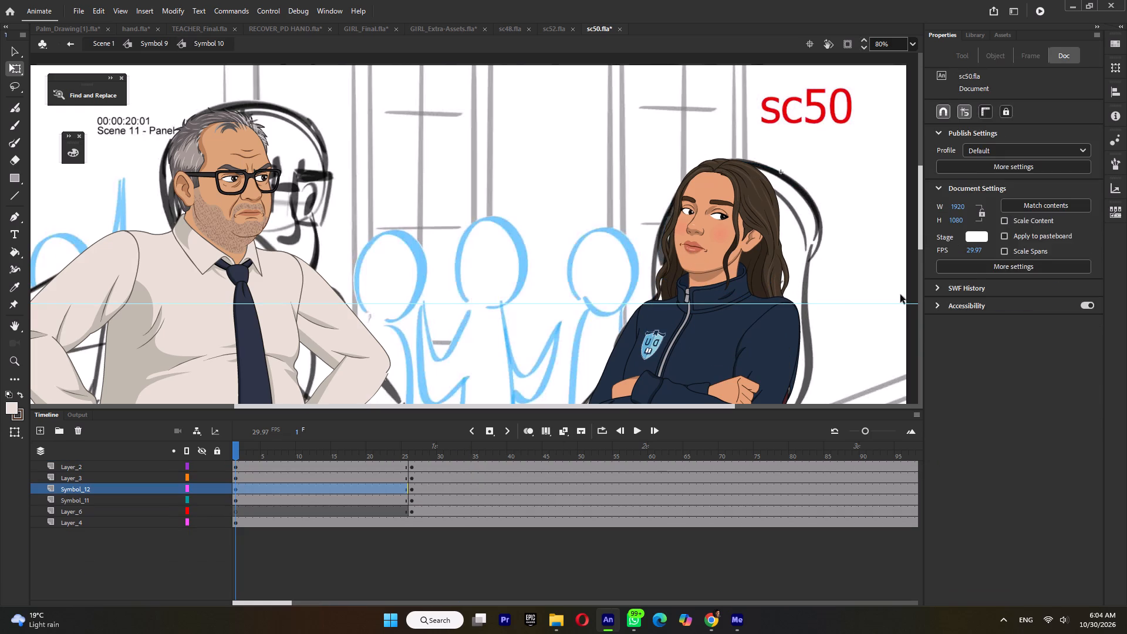
pyautogui.click(973, 261)
pyautogui.moveTo(281, 448); pyautogui.dragTo(420, 468)
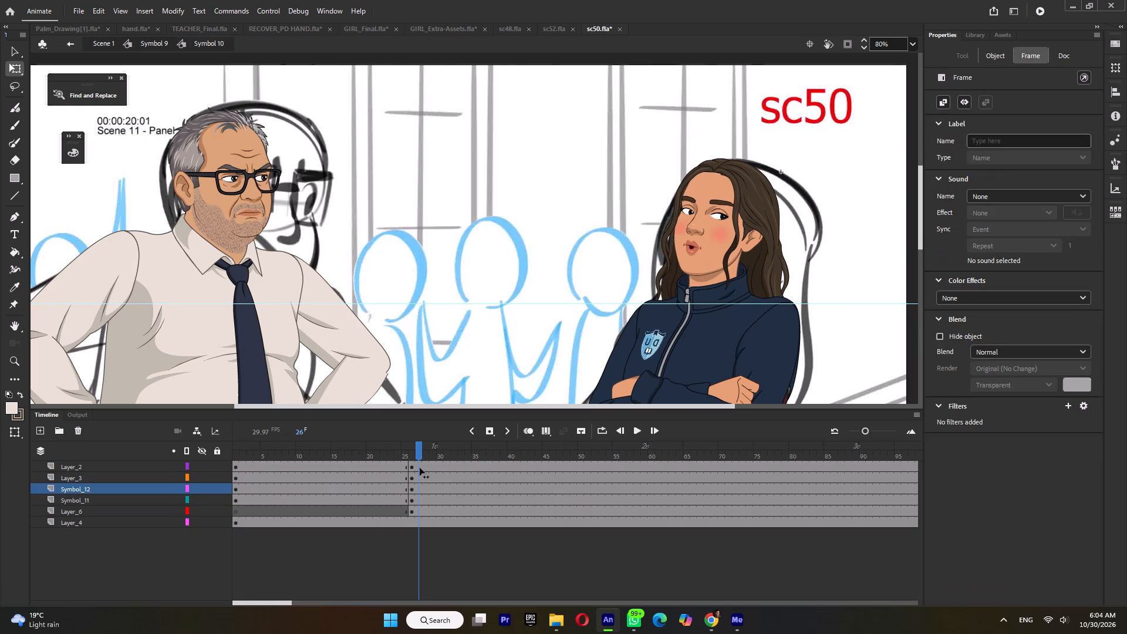
pyautogui.moveTo(420, 468); pyautogui.dragTo(421, 468)
pyautogui.doubleClick(411, 451)
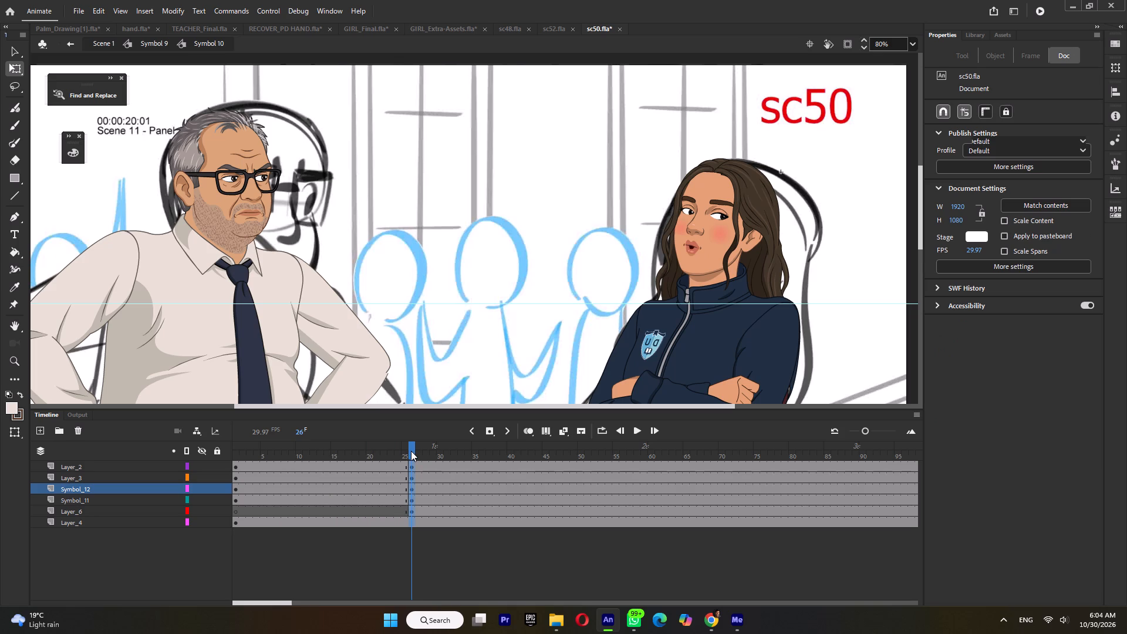
pyautogui.hotkey('shift', 'F6')
# Leave the head and body symbols to return to Scene 1, and save sc50.
pyautogui.doubleClick(460, 308)
pyautogui.keyDown('ctrl'); pyautogui.scroll(-3, 566, 253); pyautogui.keyUp('ctrl')
pyautogui.hotkey('ctrl', 's')
pyautogui.click(795, 257)
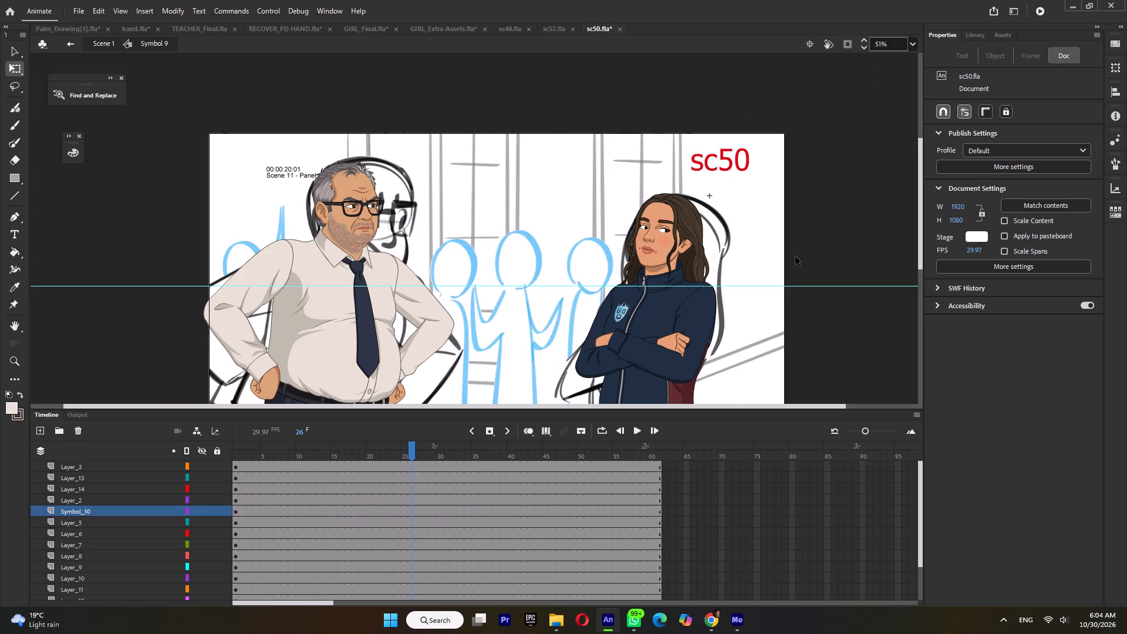
pyautogui.doubleClick(795, 257)
pyautogui.hotkey('ctrl', 's')
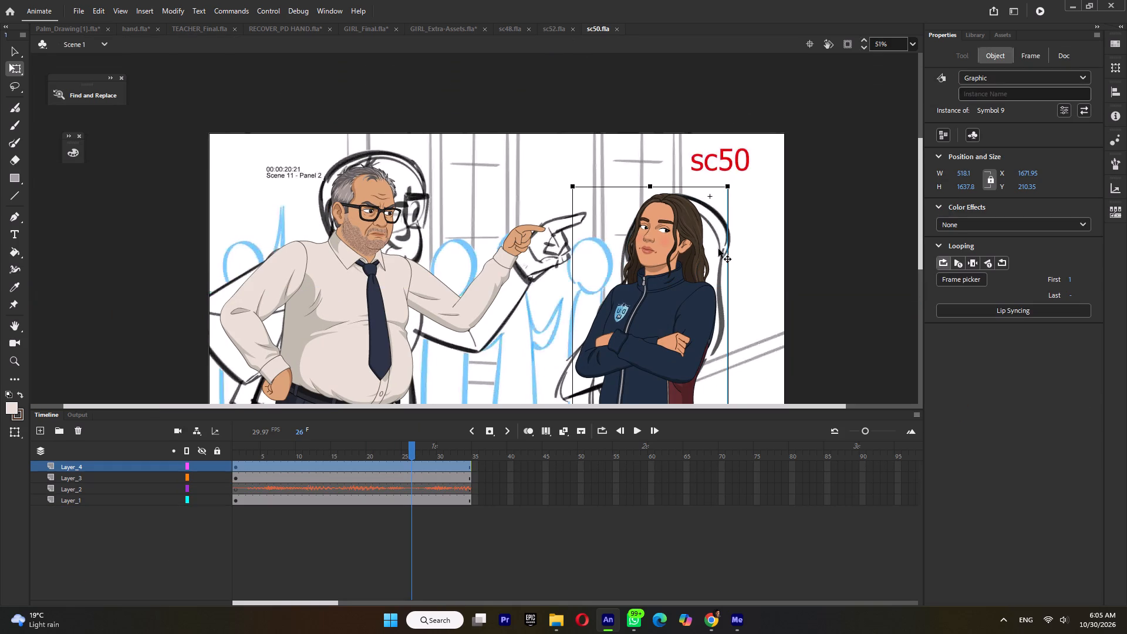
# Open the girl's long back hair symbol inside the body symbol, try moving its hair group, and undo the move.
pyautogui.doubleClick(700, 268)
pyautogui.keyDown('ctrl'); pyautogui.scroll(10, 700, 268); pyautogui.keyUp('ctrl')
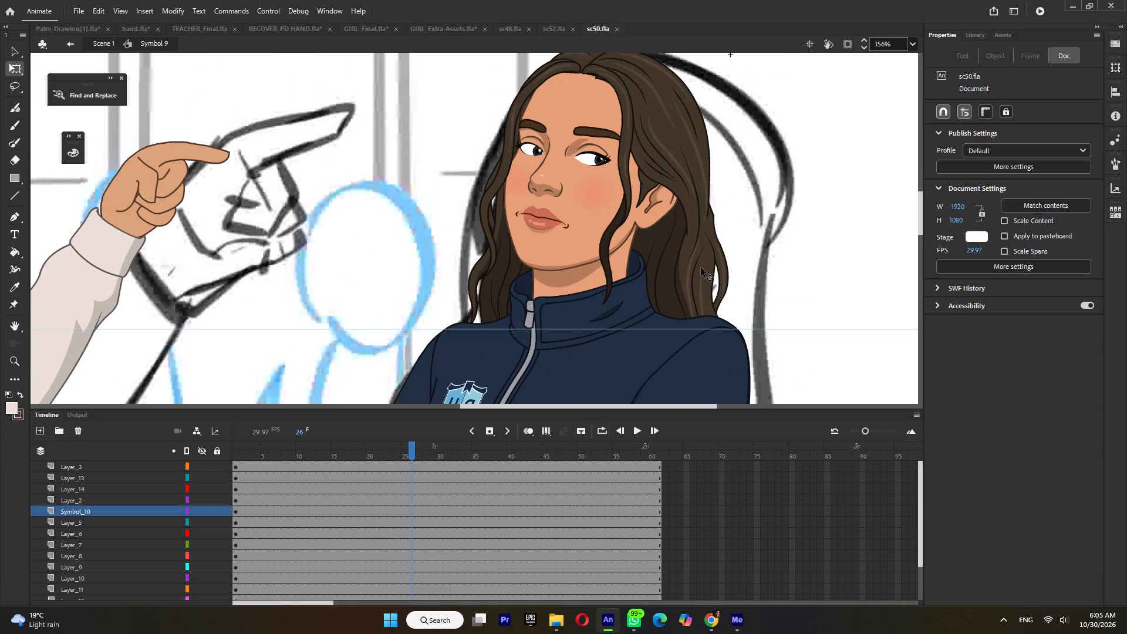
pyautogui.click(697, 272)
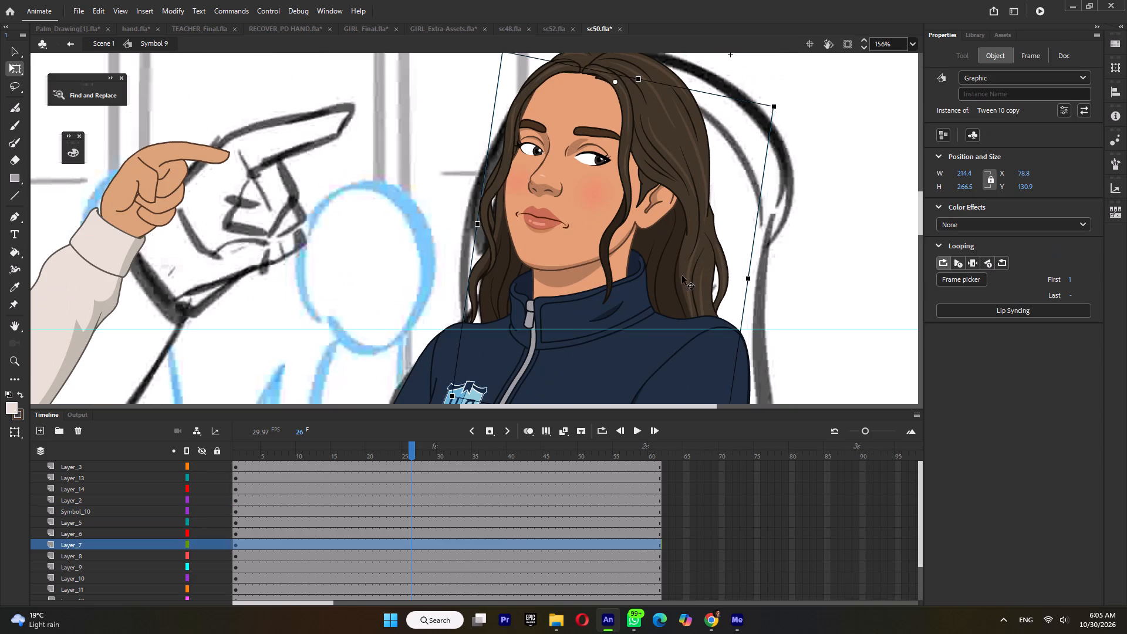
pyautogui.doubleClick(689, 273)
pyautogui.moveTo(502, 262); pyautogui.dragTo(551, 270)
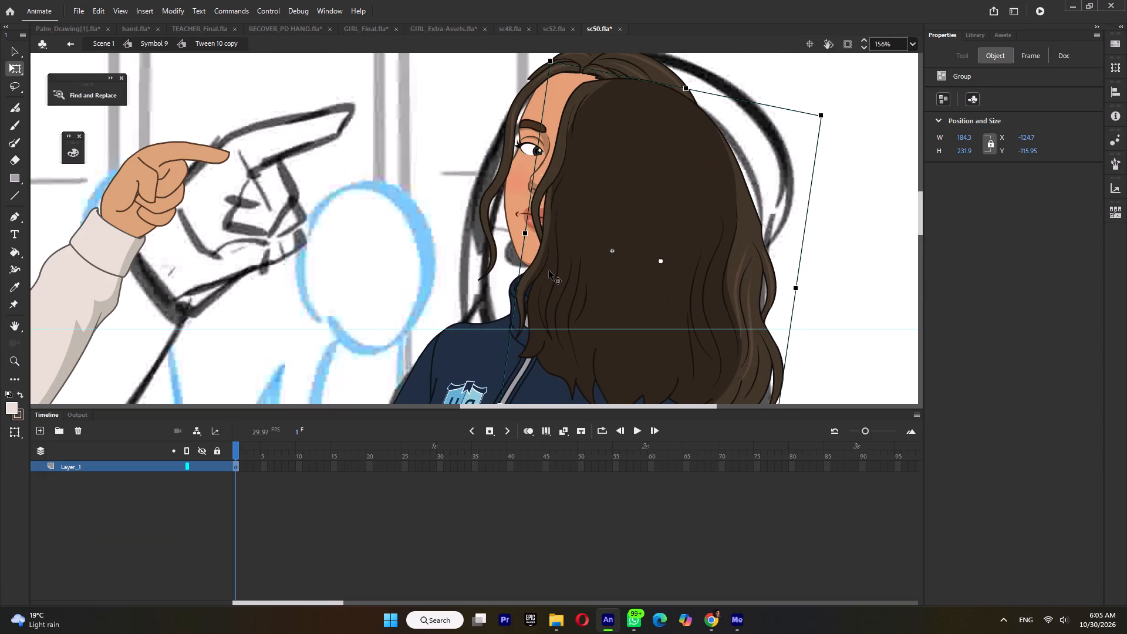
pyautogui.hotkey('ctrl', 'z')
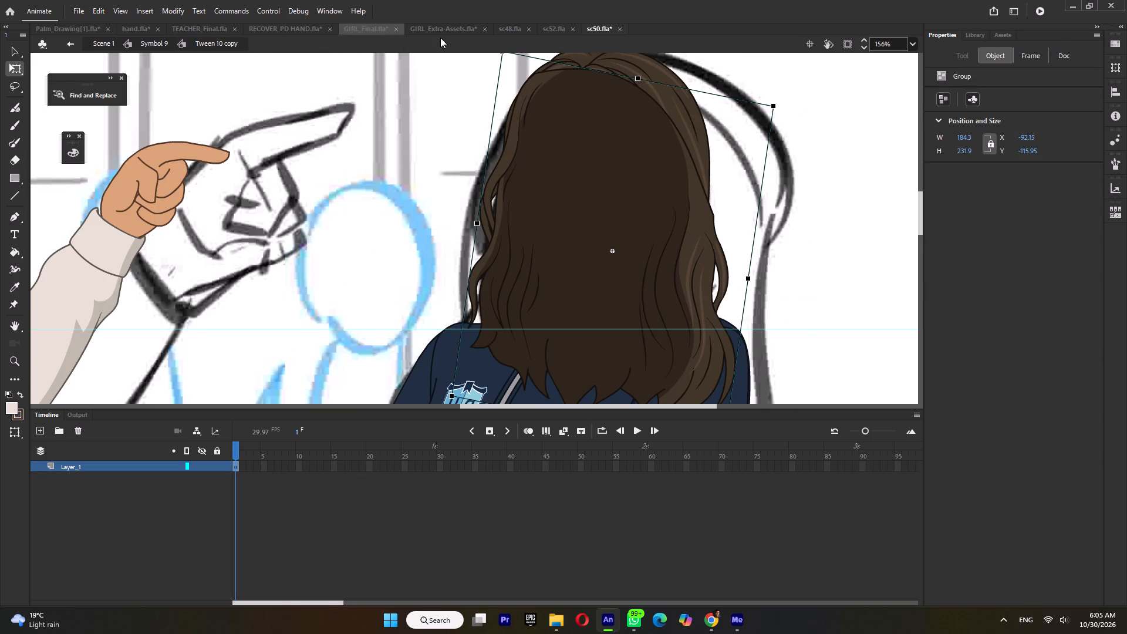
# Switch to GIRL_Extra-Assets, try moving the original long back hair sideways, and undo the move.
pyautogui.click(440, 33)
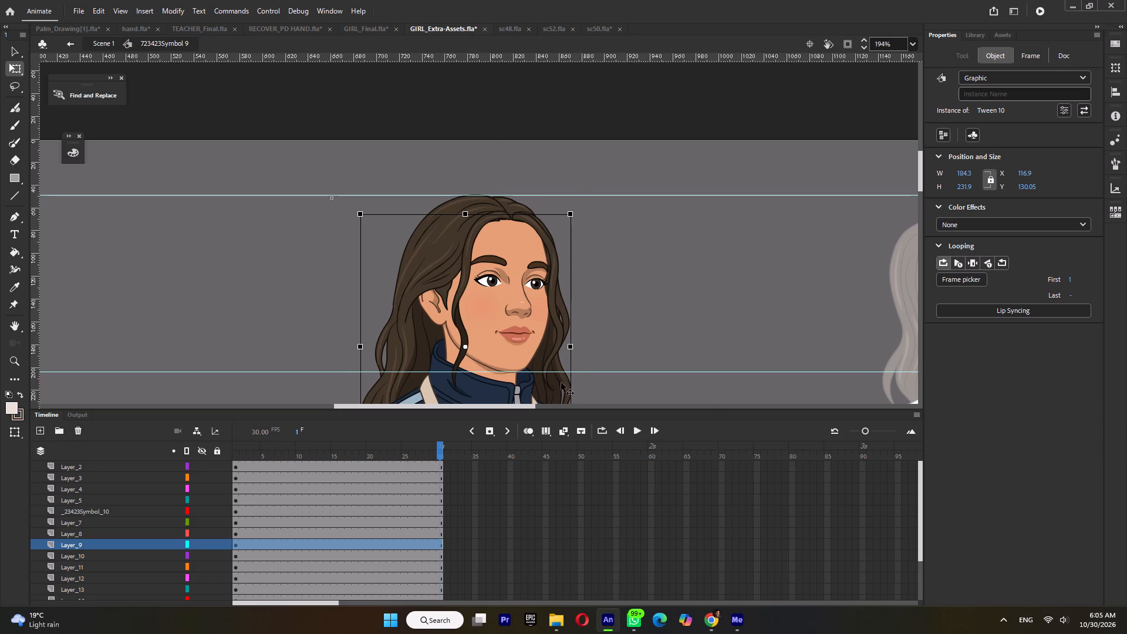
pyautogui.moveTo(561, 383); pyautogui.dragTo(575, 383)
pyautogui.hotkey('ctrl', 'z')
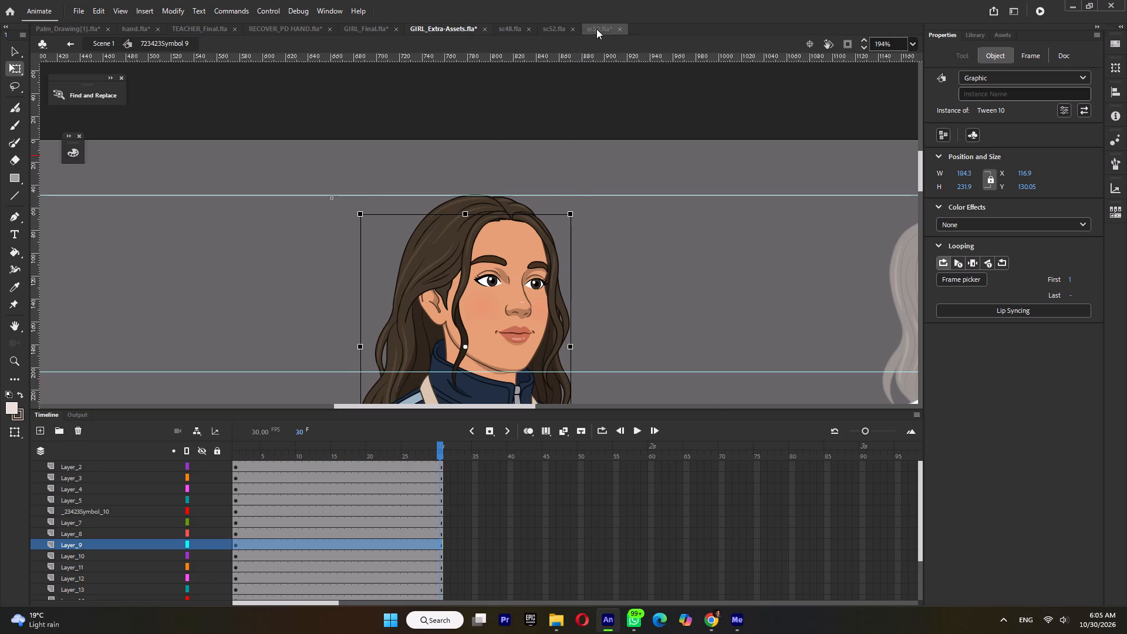
# Return to sc50, exit the long back hair symbol to the body symbol, and skew the back hair sideways to about 223.7 wide.
pyautogui.click(596, 29)
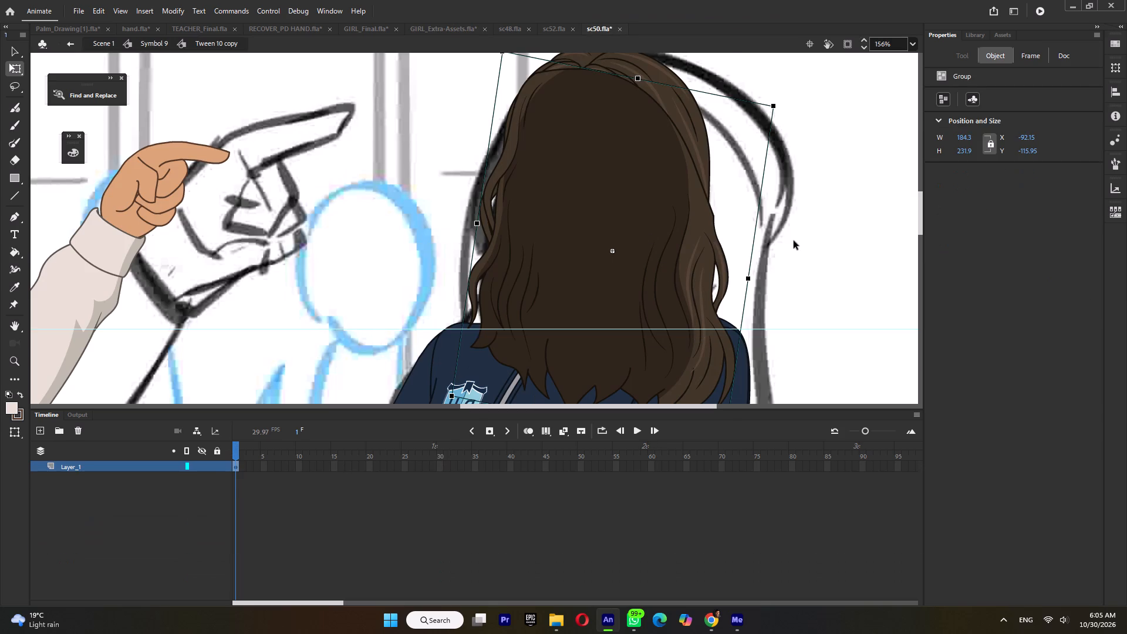
pyautogui.doubleClick(794, 241)
pyautogui.keyDown('ctrl'); pyautogui.scroll(-4, 684, 213); pyautogui.keyUp('ctrl')
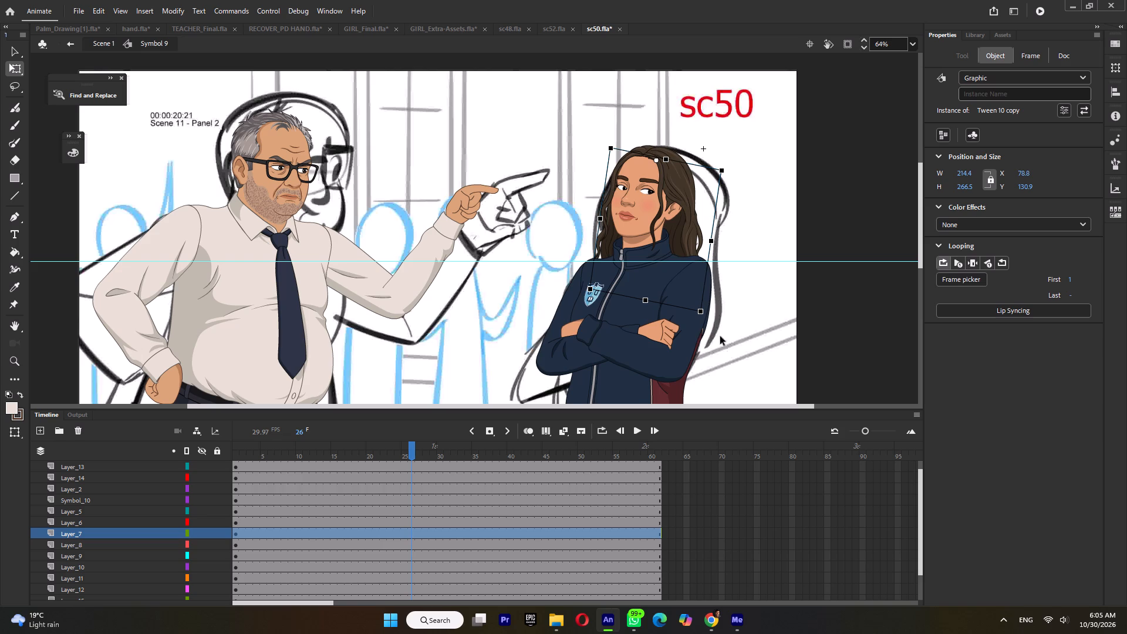
pyautogui.moveTo(682, 310); pyautogui.dragTo(672, 311)
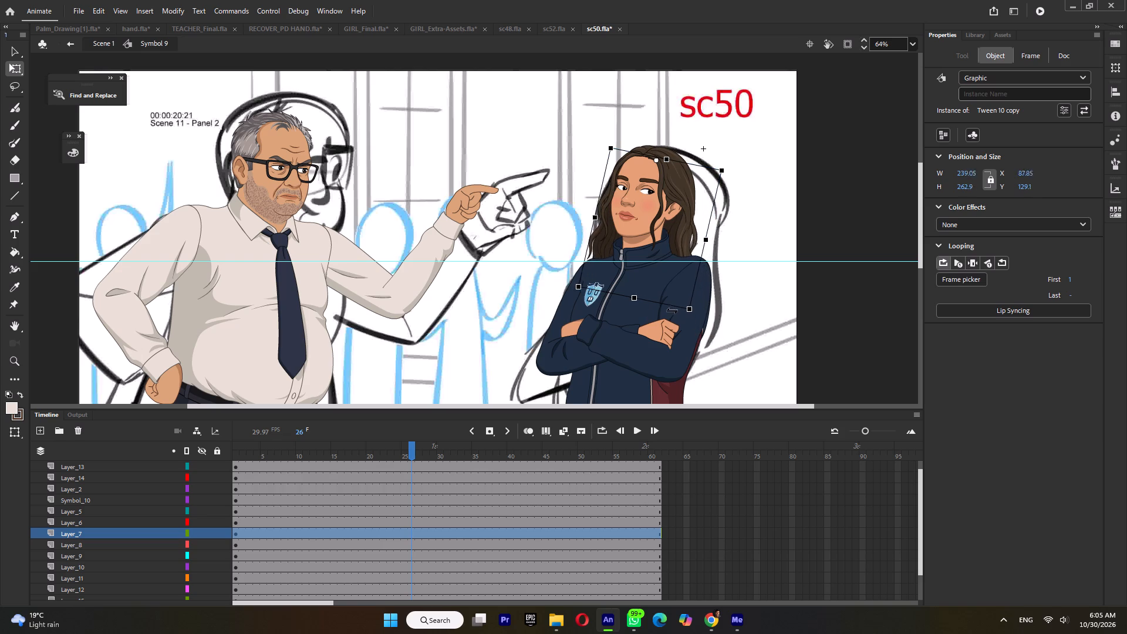
pyautogui.moveTo(672, 311); pyautogui.dragTo(676, 311)
pyautogui.keyDown('ctrl'); pyautogui.scroll(8, 717, 228); pyautogui.keyUp('ctrl')
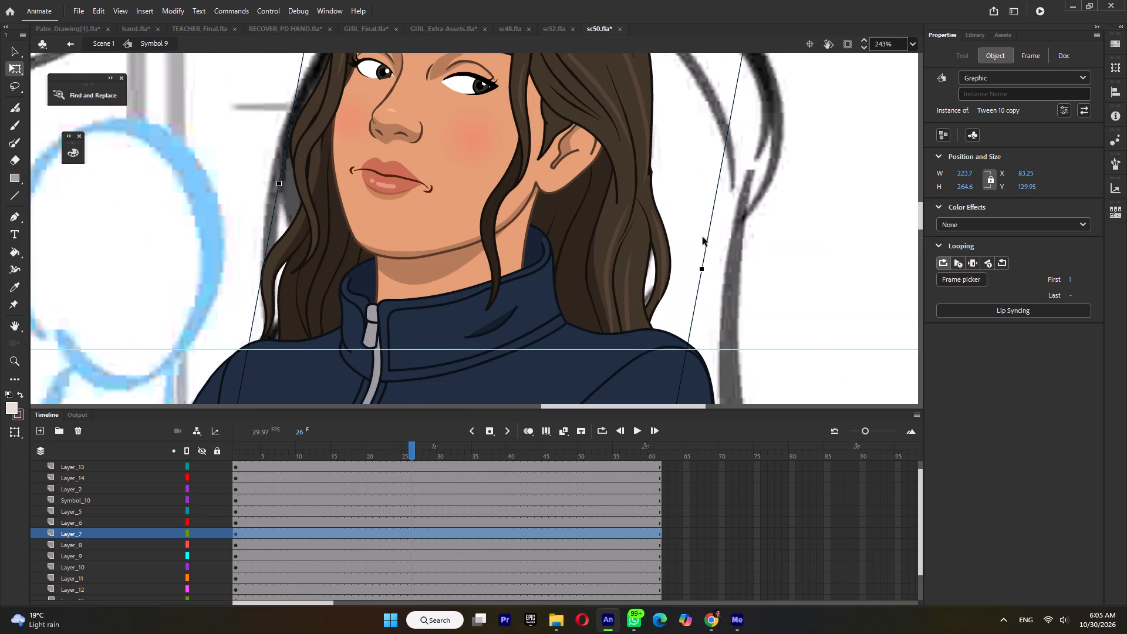
# Fine-tune the back hair's sideways skew behind the jacket collar to about 225.7 × 264.2, and save sc50.
pyautogui.keyDown('ctrl'); pyautogui.scroll(-2, 651, 235); pyautogui.keyUp('ctrl')
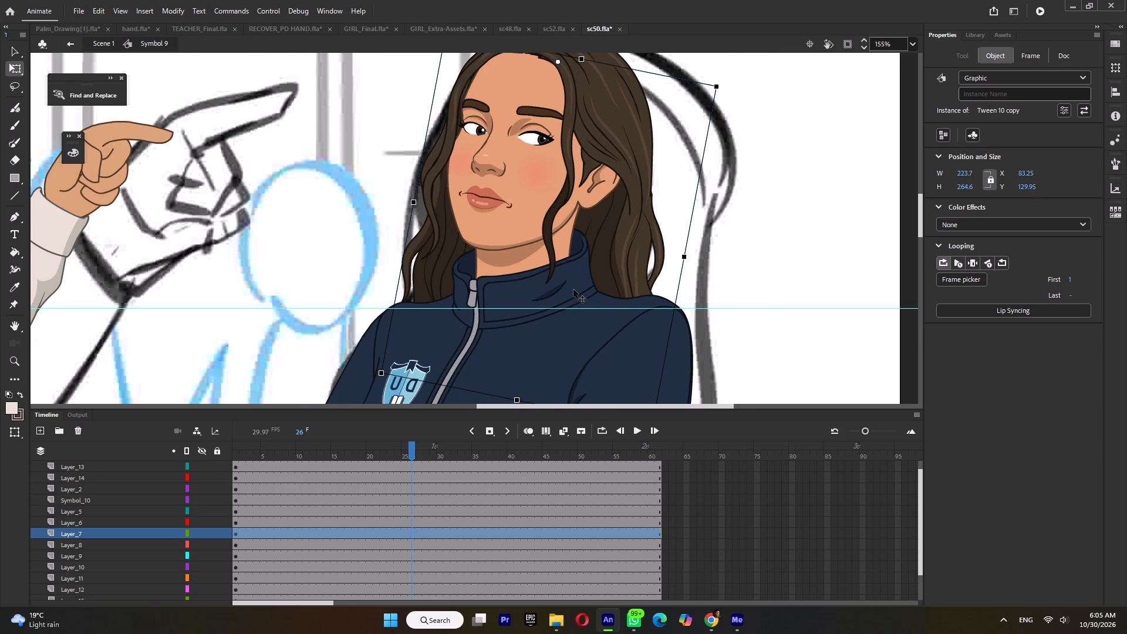
pyautogui.scroll(-3, 573, 292)
pyautogui.scroll(1, 575, 290)
pyautogui.press('space')
pyautogui.press('space')
pyautogui.press('space')
pyautogui.press('space')
pyautogui.press('space')
pyautogui.press('space')
pyautogui.press('space')
pyautogui.press('space')
pyautogui.press('space')
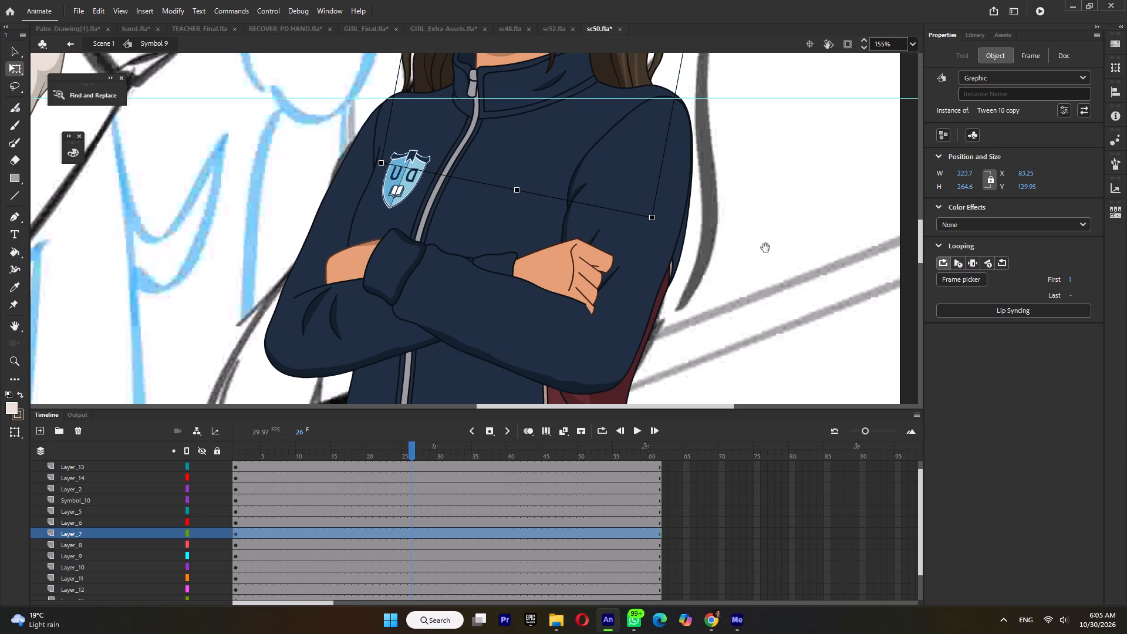
pyautogui.moveTo(765, 243); pyautogui.dragTo(764, 308)
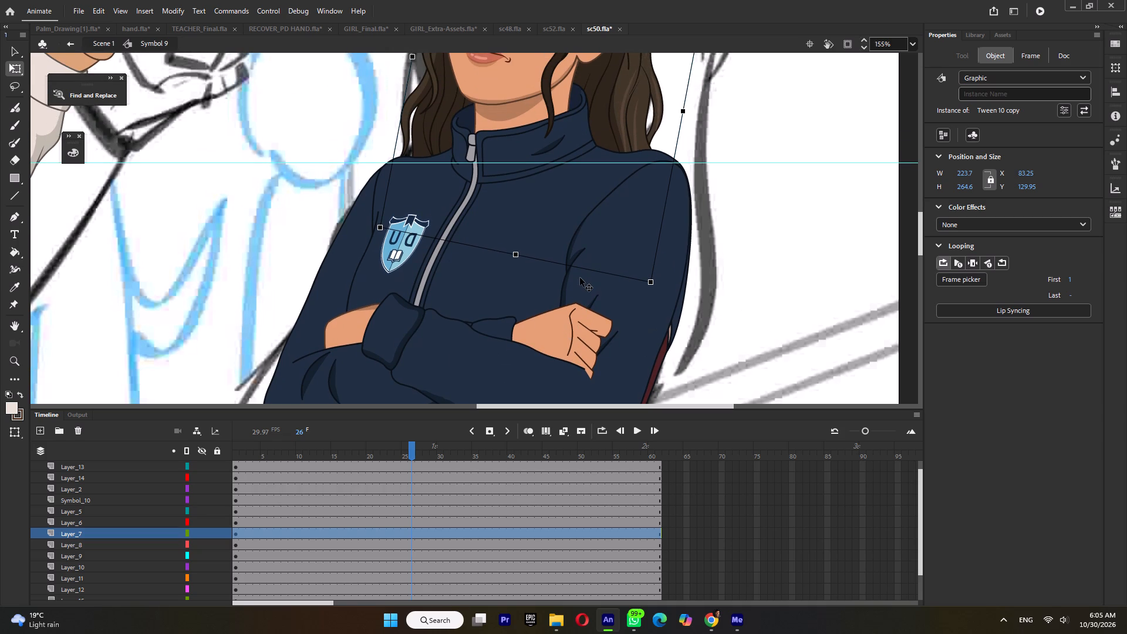
pyautogui.click(579, 268)
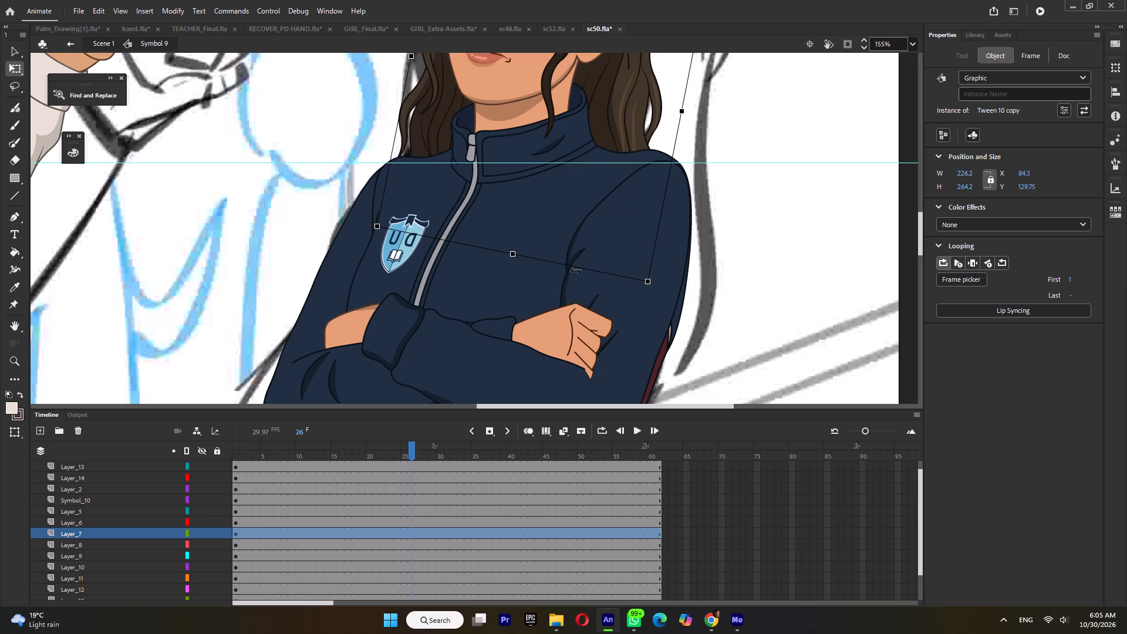
pyautogui.scroll(1, 741, 212)
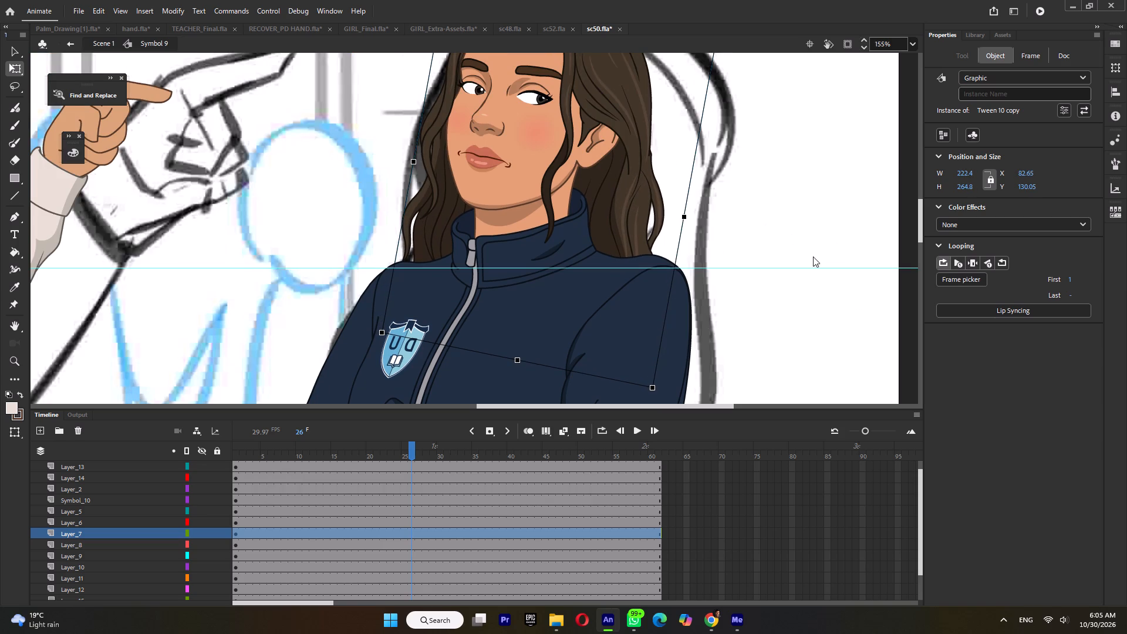
pyautogui.moveTo(552, 367); pyautogui.dragTo(543, 367)
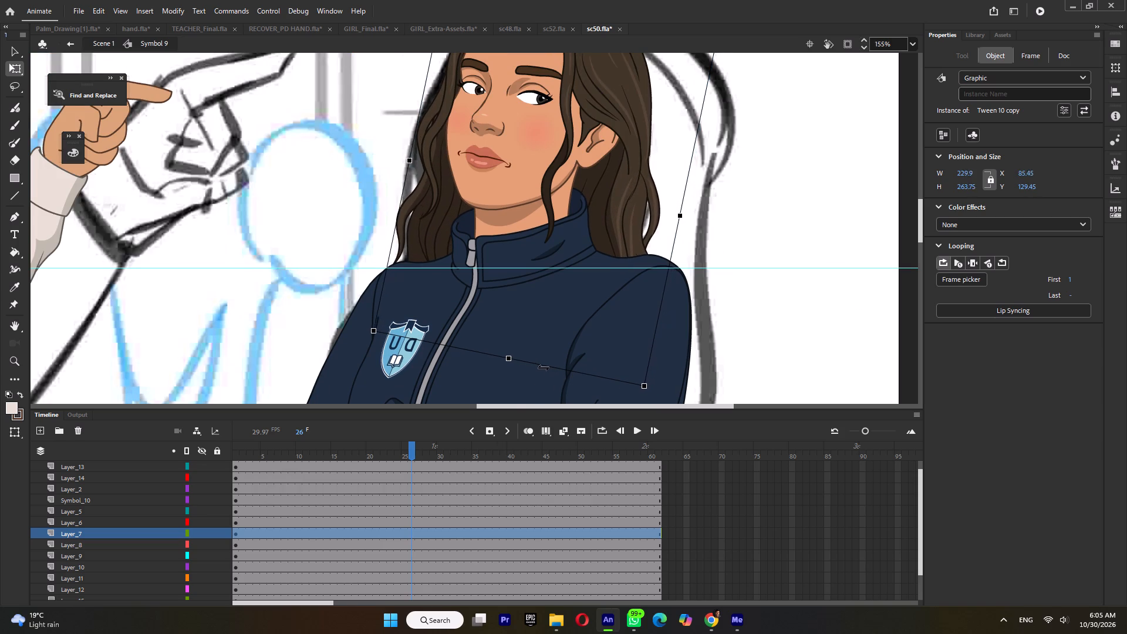
pyautogui.moveTo(543, 367); pyautogui.dragTo(546, 368)
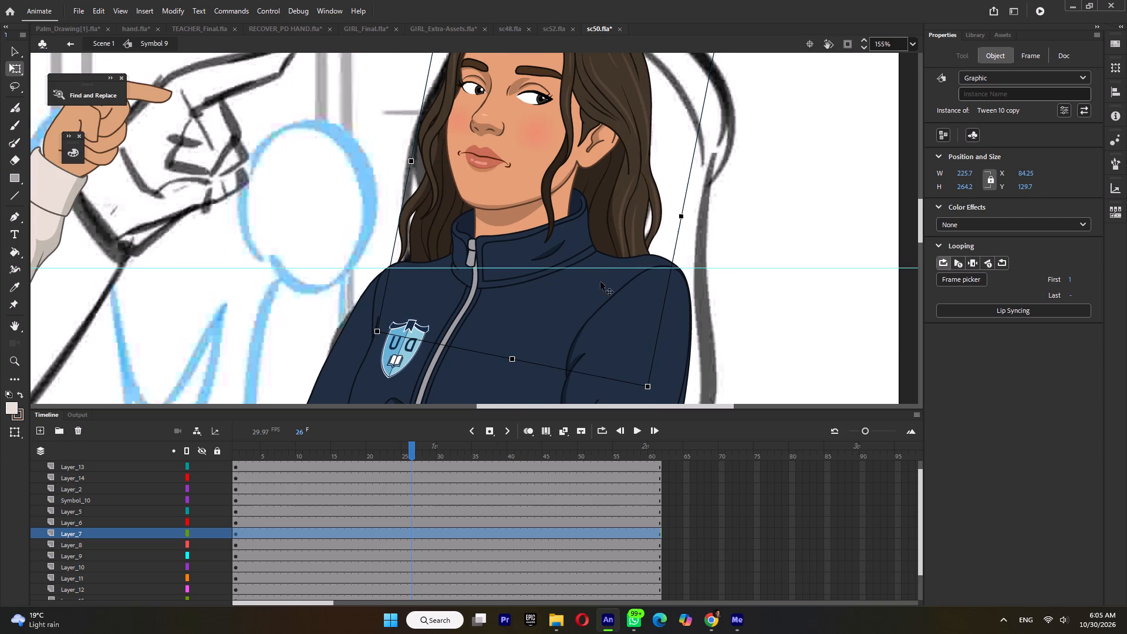
pyautogui.keyDown('ctrl'); pyautogui.scroll(-5, 613, 264); pyautogui.keyUp('ctrl')
pyautogui.keyDown('ctrl'); pyautogui.scroll(5, 549, 158); pyautogui.keyUp('ctrl')
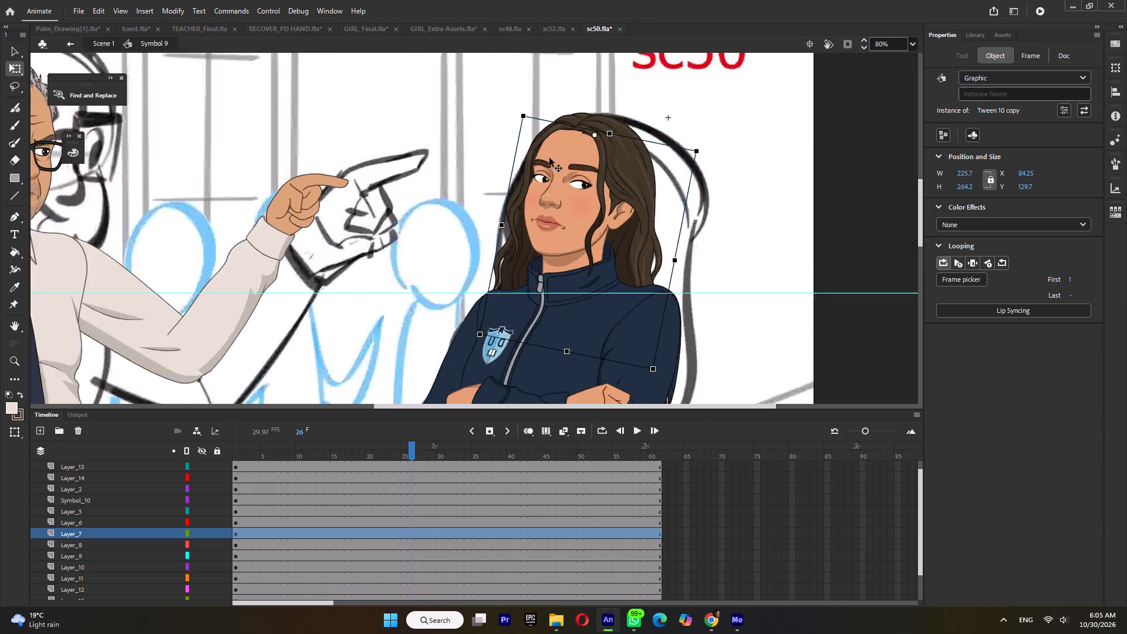
pyautogui.keyDown('ctrl'); pyautogui.scroll(3, 508, 128); pyautogui.keyUp('ctrl')
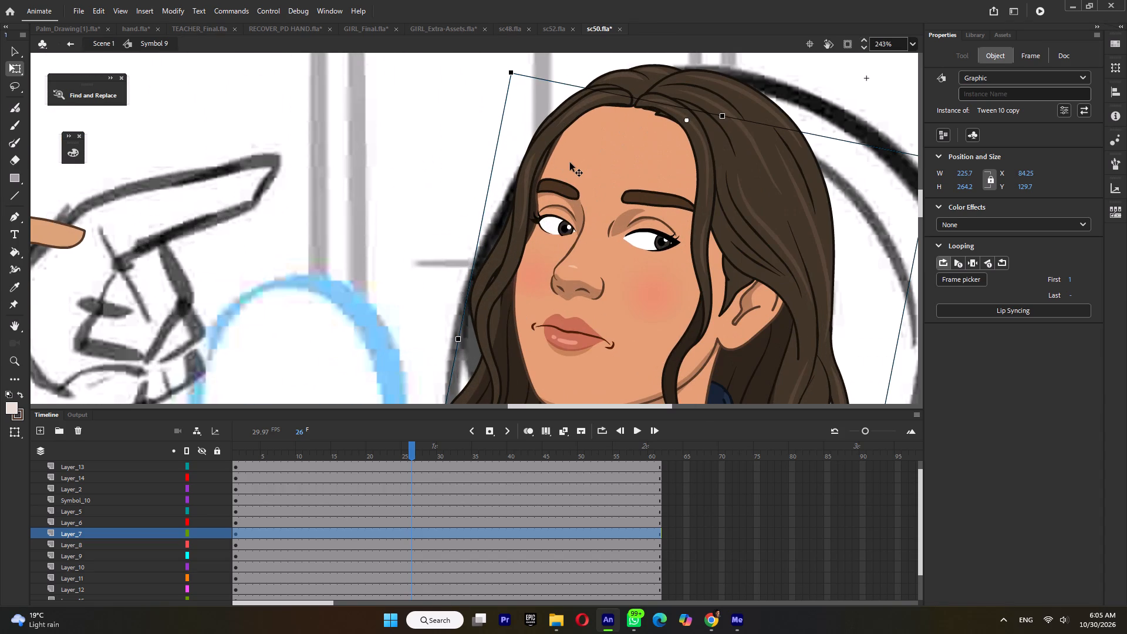
pyautogui.hotkey('ctrl', 's')
# Rotate the back hair slightly and skew its lower edge away from the teacher, to about 238.9 × 268.
pyautogui.keyDown('ctrl'); pyautogui.scroll(-8, 568, 204); pyautogui.keyUp('ctrl')
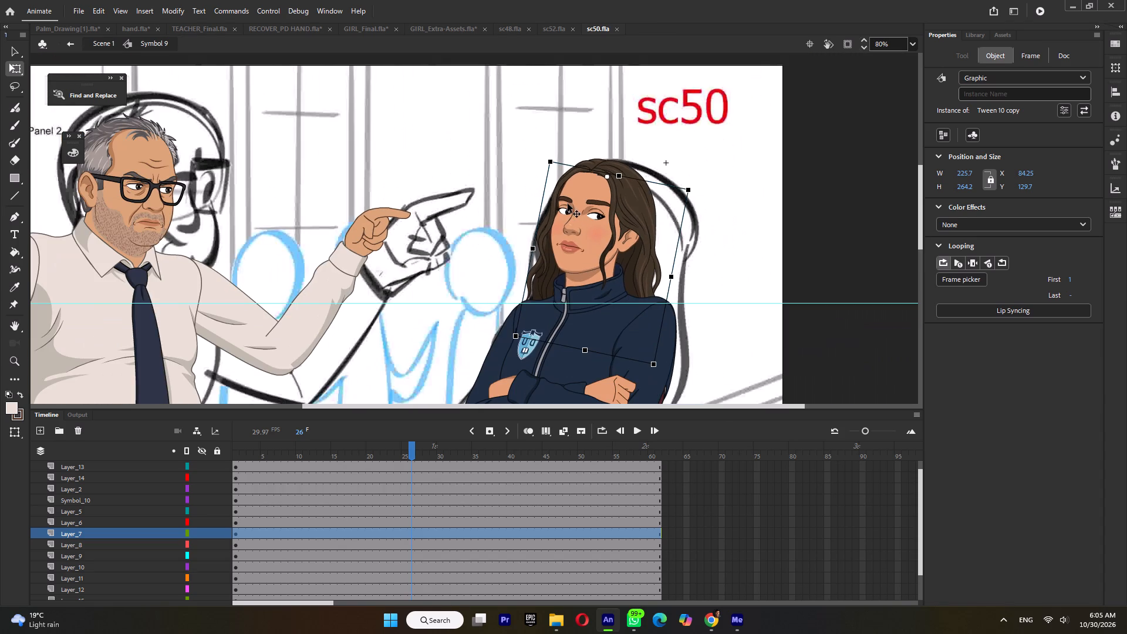
pyautogui.moveTo(653, 370); pyautogui.dragTo(660, 373)
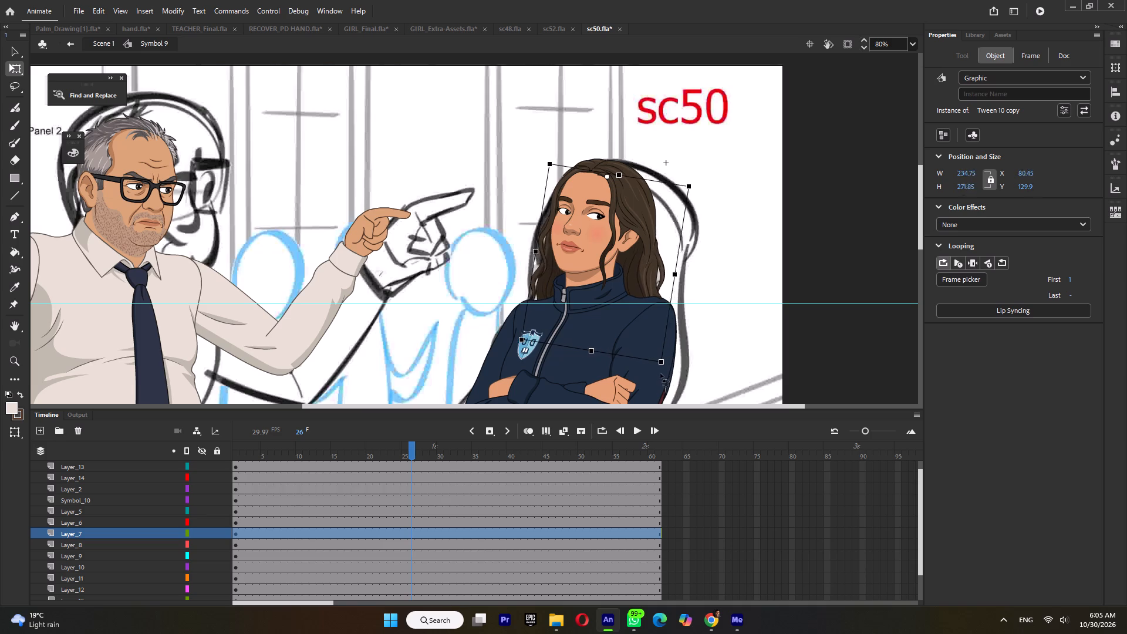
pyautogui.moveTo(660, 373); pyautogui.dragTo(660, 375)
pyautogui.moveTo(626, 362); pyautogui.dragTo(641, 365)
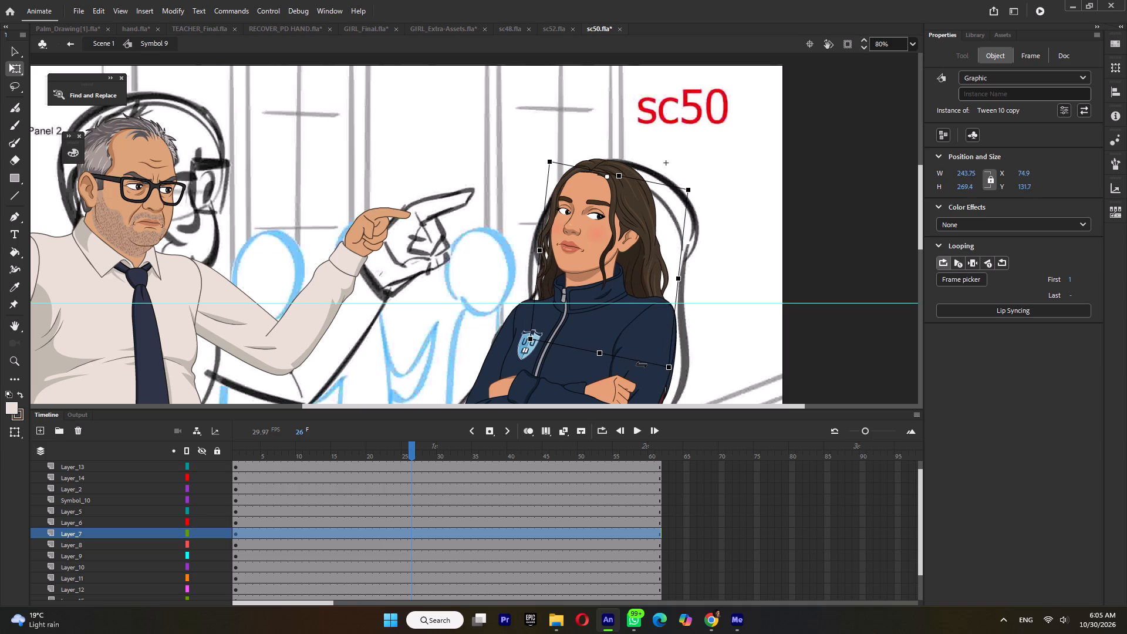
pyautogui.moveTo(641, 365); pyautogui.dragTo(637, 365)
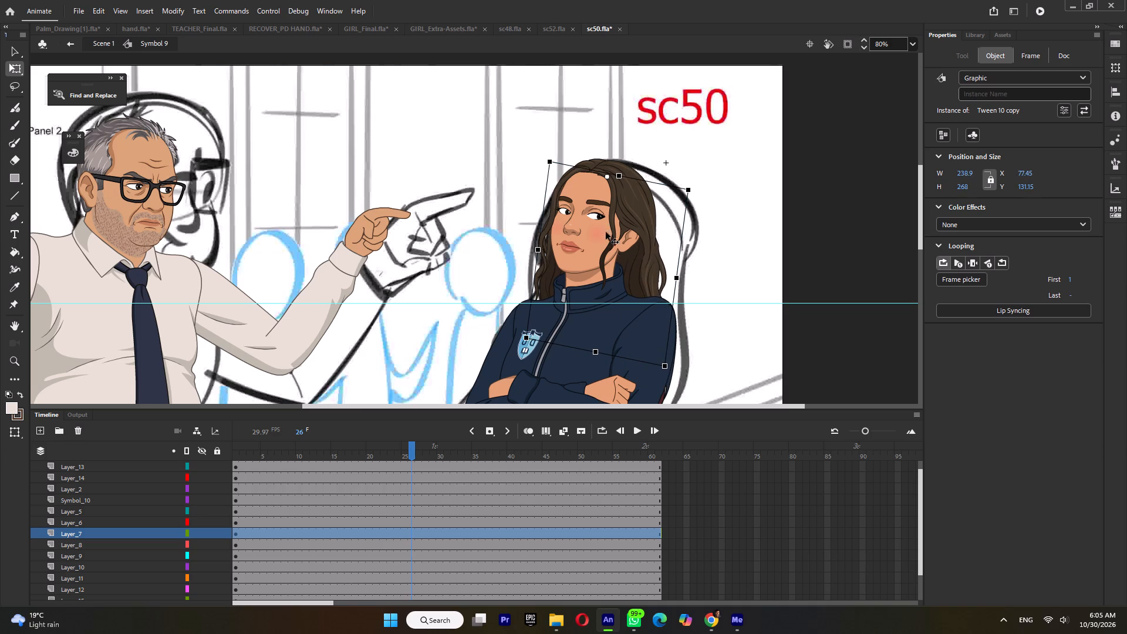
# Leave the body symbol for Scene 1, save sc50, and deselect the girl.
pyautogui.doubleClick(686, 257)
pyautogui.keyDown('ctrl'); pyautogui.scroll(-3, 687, 262); pyautogui.keyUp('ctrl')
pyautogui.hotkey('ctrl', 's')
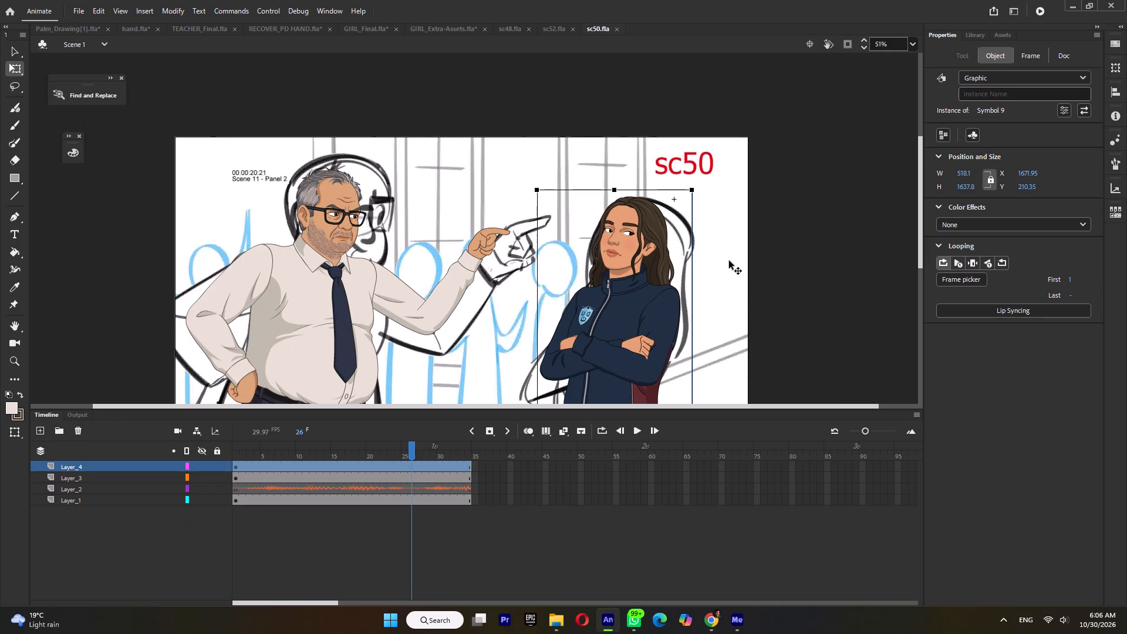
pyautogui.keyDown('ctrl'); pyautogui.doubleClick(729, 261); pyautogui.keyUp('ctrl')
pyautogui.doubleClick(784, 255)
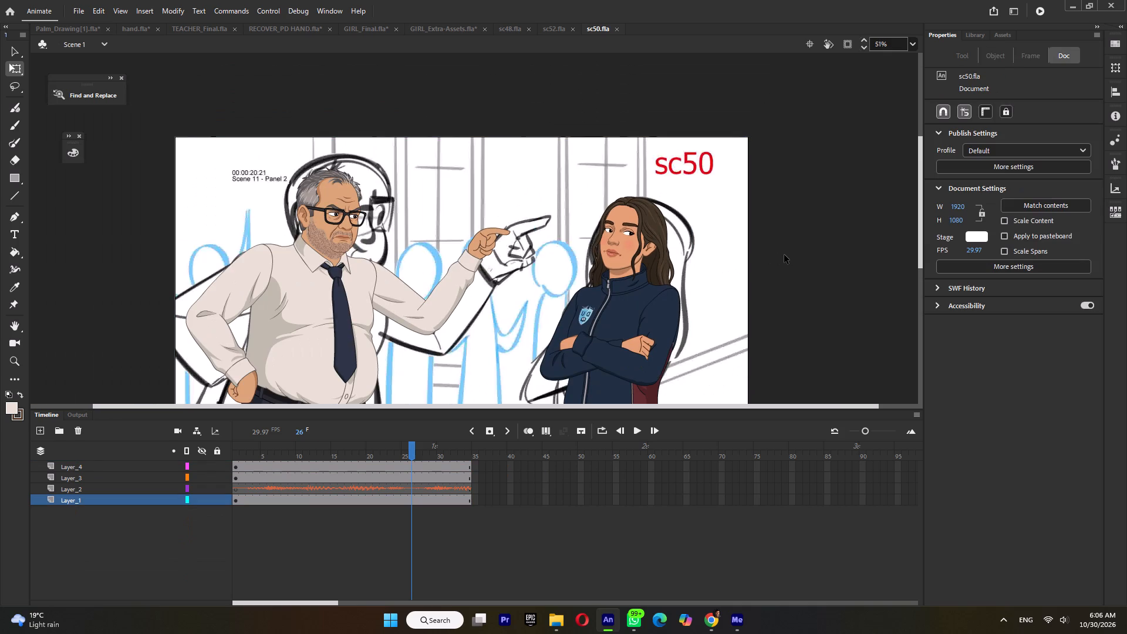
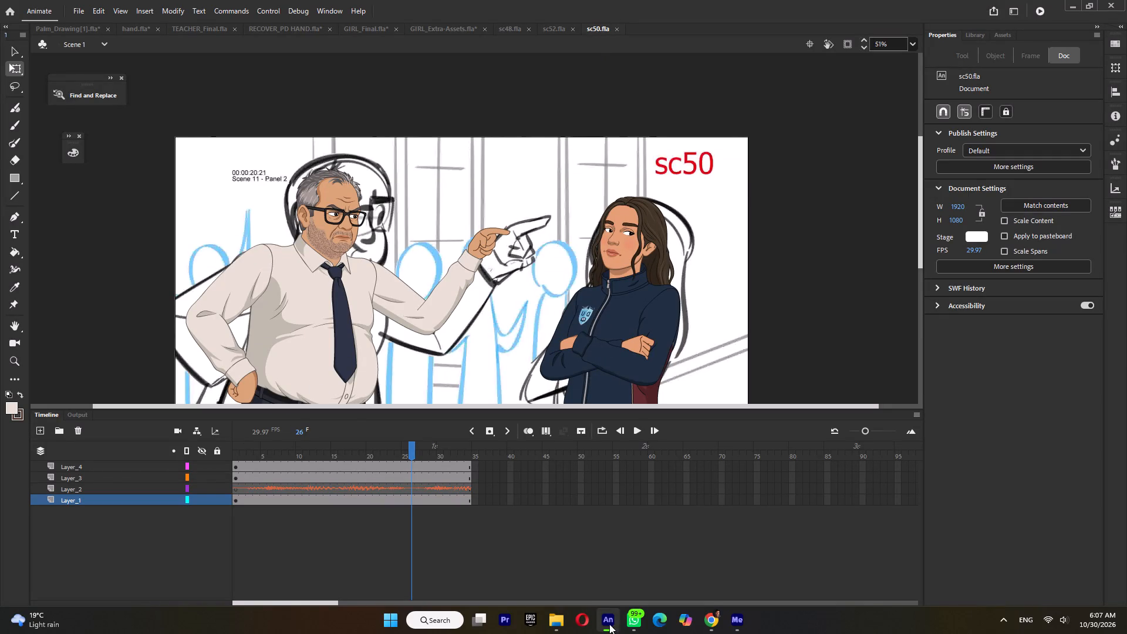
# Switch to Media Encoder, check the processed shots in the queue, and return to Animate.
pyautogui.click(735, 616)
pyautogui.scroll(-11, 775, 332)
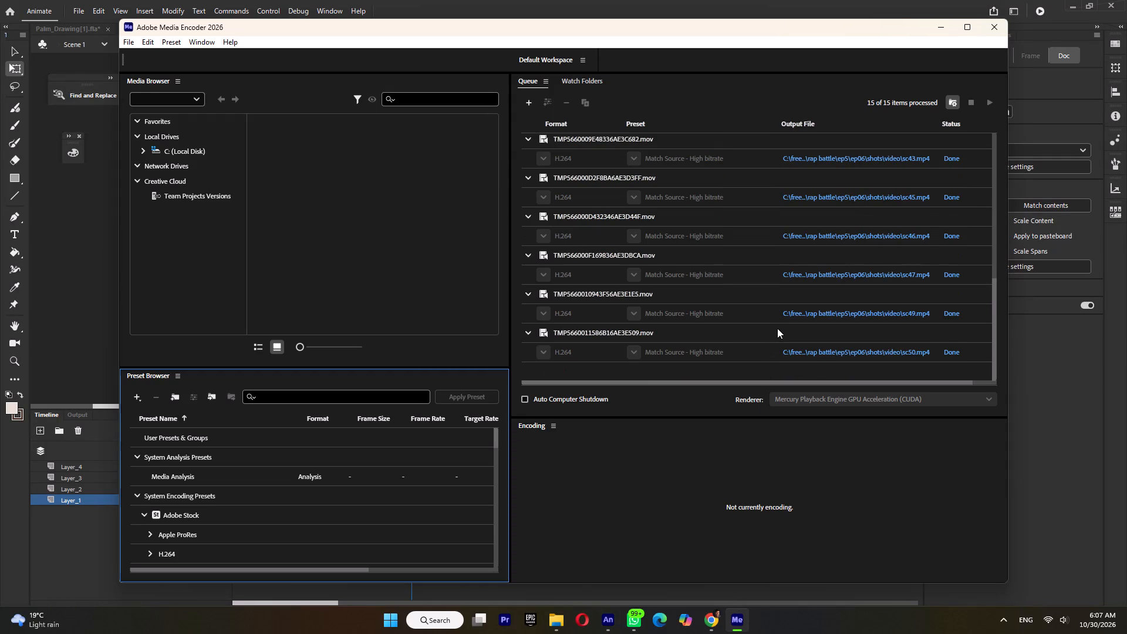
pyautogui.click(863, 0)
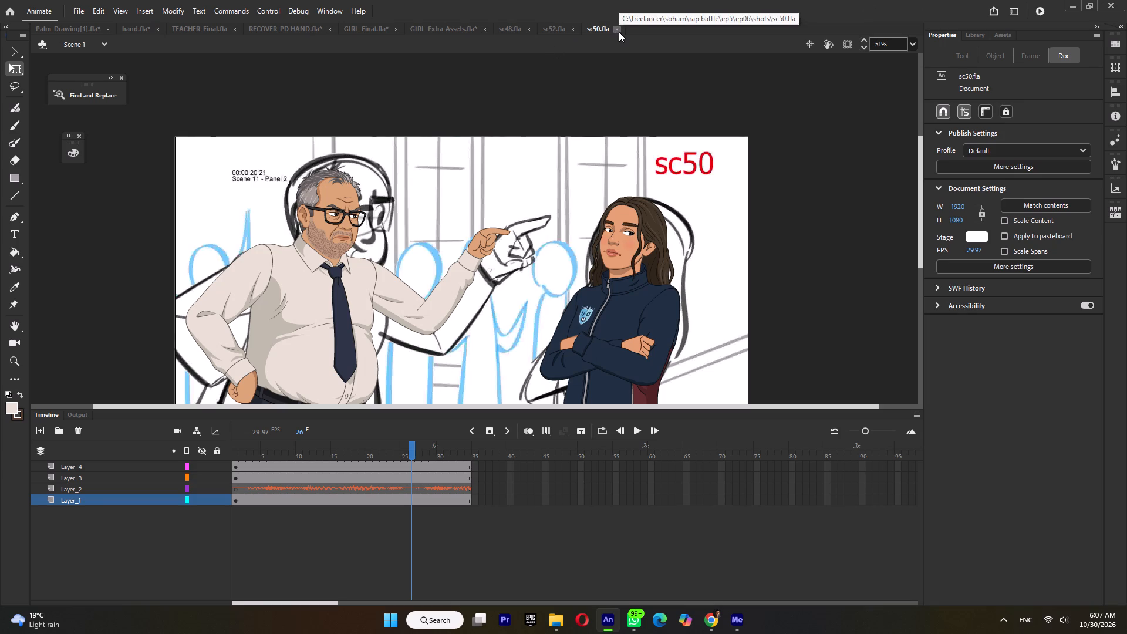
# Open sc52.fla from the ep06 shots folder in File Explorer.
pyautogui.click(558, 627)
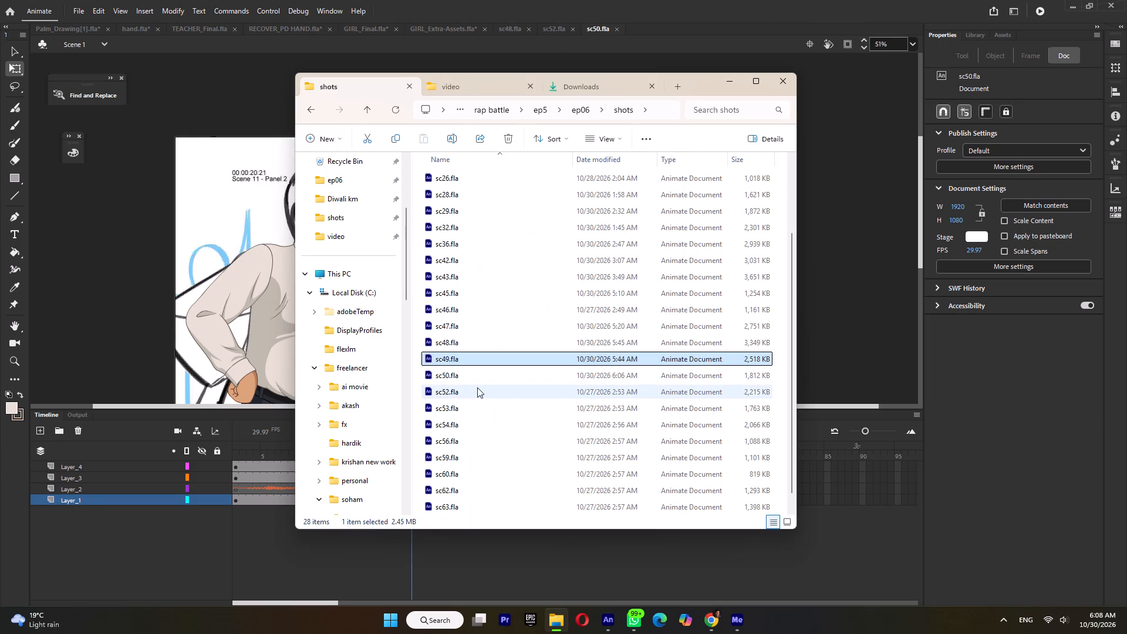
pyautogui.click(473, 379)
pyautogui.click(468, 389)
pyautogui.click(468, 389)
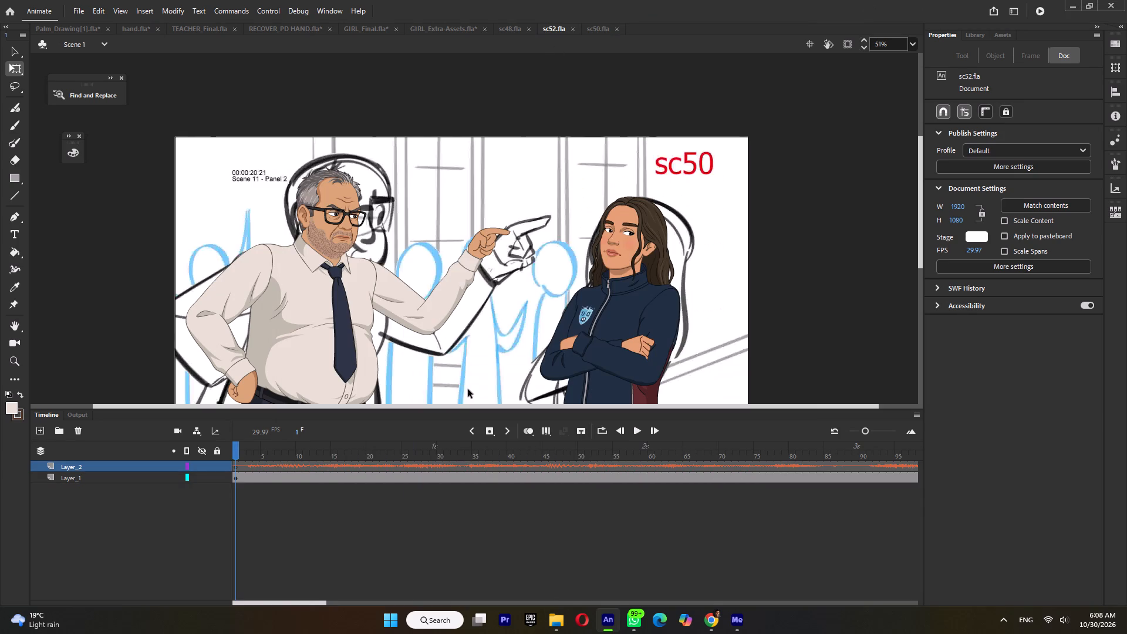
# Copy the hands-on-hips teacher from the start of sc50, paste him in place on a new layer in sc52, and shift him down.
pyautogui.click(595, 26)
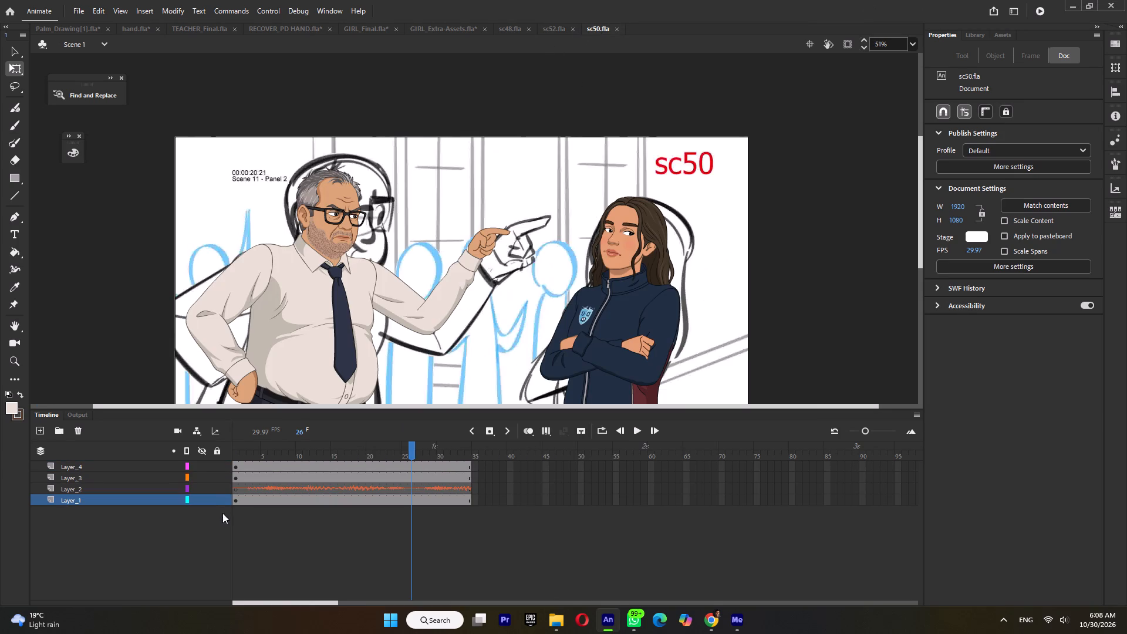
pyautogui.click(252, 456)
pyautogui.keyDown('ctrl'); pyautogui.scroll(-3, 380, 208); pyautogui.keyUp('ctrl')
pyautogui.click(336, 285)
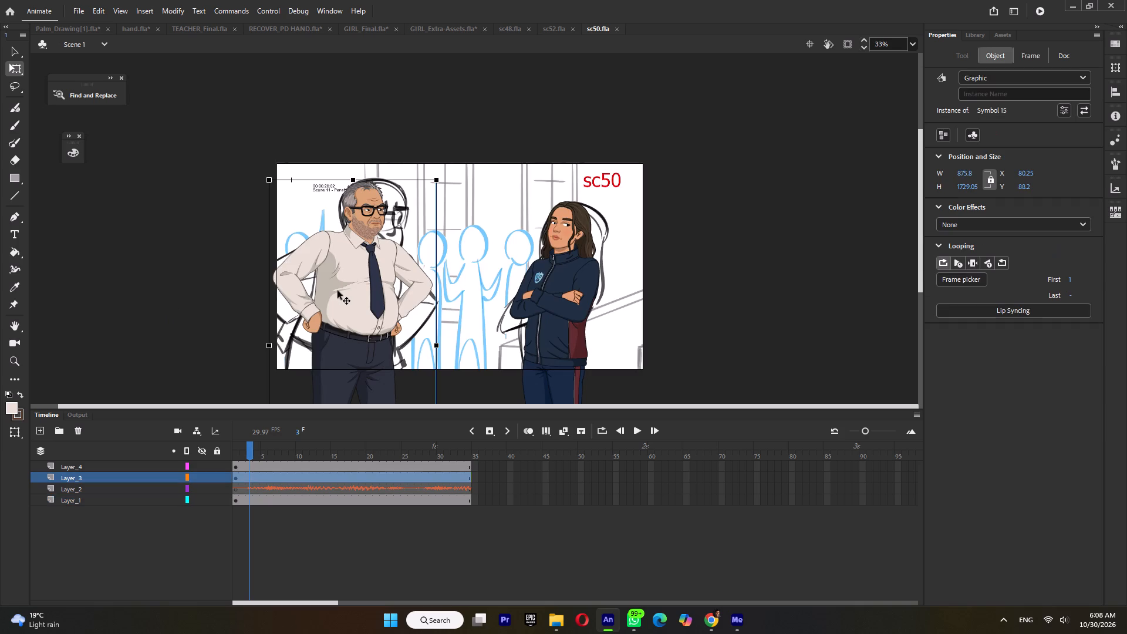
pyautogui.hotkey('ctrl', 'c')
pyautogui.click(554, 31)
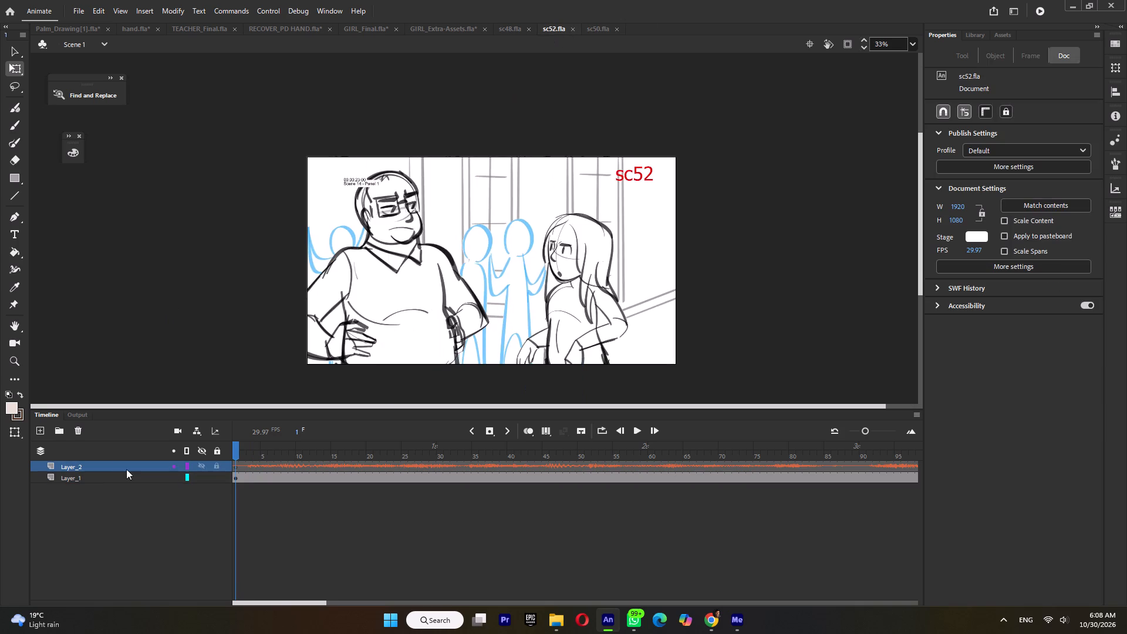
pyautogui.click(40, 429)
pyautogui.hotkey('ctrl', 'shift', 'v')
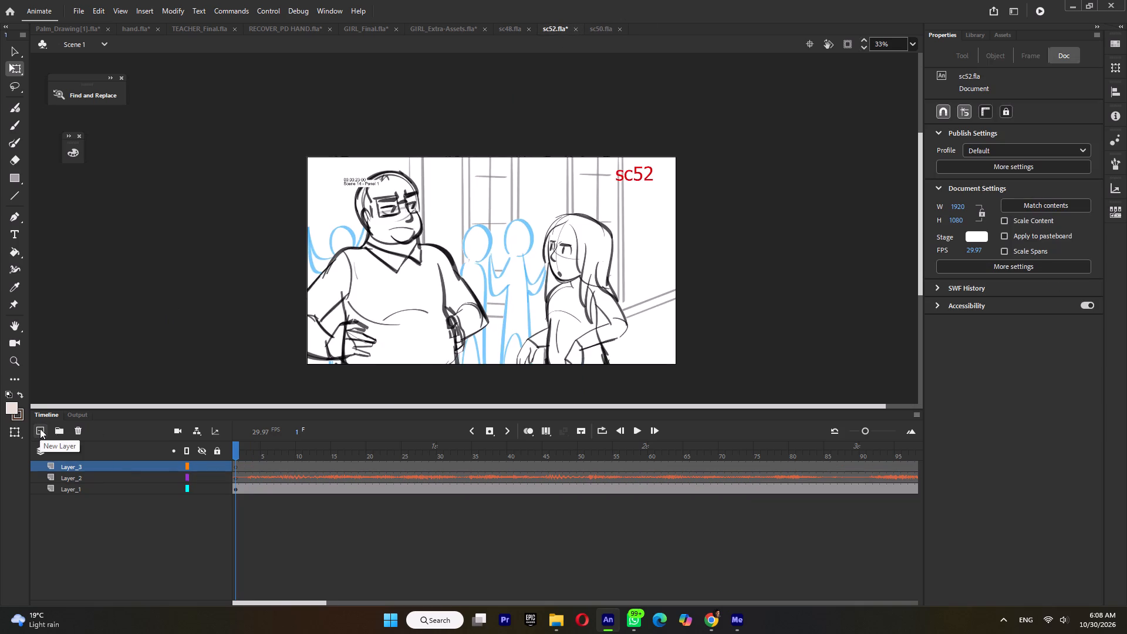
pyautogui.moveTo(393, 272); pyautogui.dragTo(405, 321)
# Enter the teacher symbol and rotate his upper body with the waist slightly away from the girl, around a pivot in the upper legs.
pyautogui.doubleClick(405, 320)
pyautogui.moveTo(265, 226); pyautogui.dragTo(475, 346)
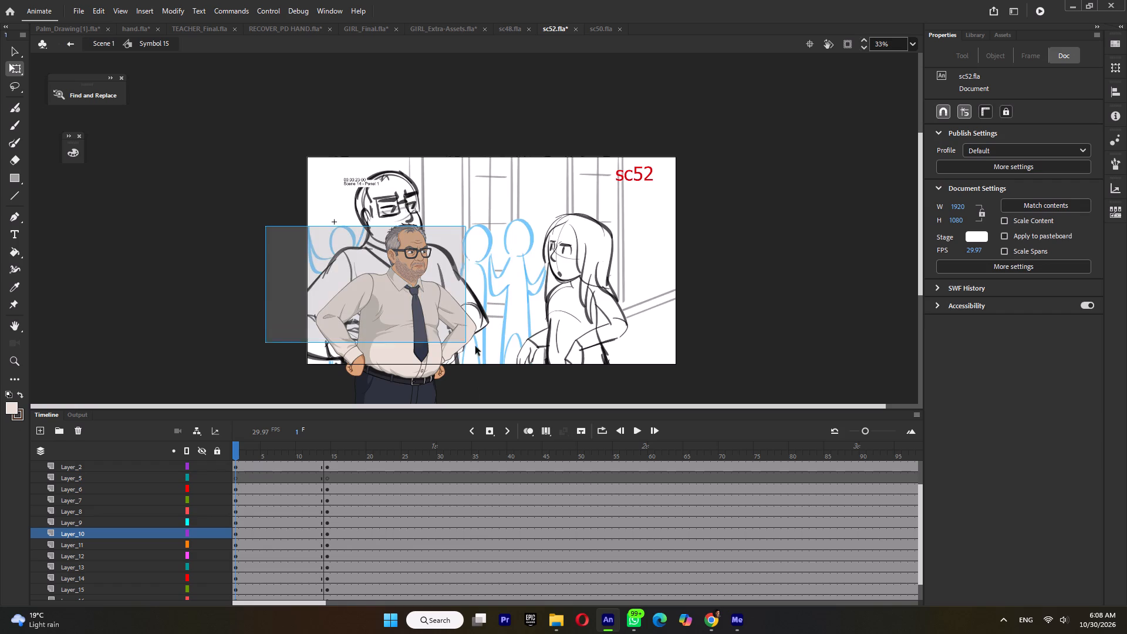
pyautogui.moveTo(475, 346); pyautogui.dragTo(502, 373)
pyautogui.keyDown('ctrl'); pyautogui.scroll(-3, 479, 278); pyautogui.keyUp('ctrl')
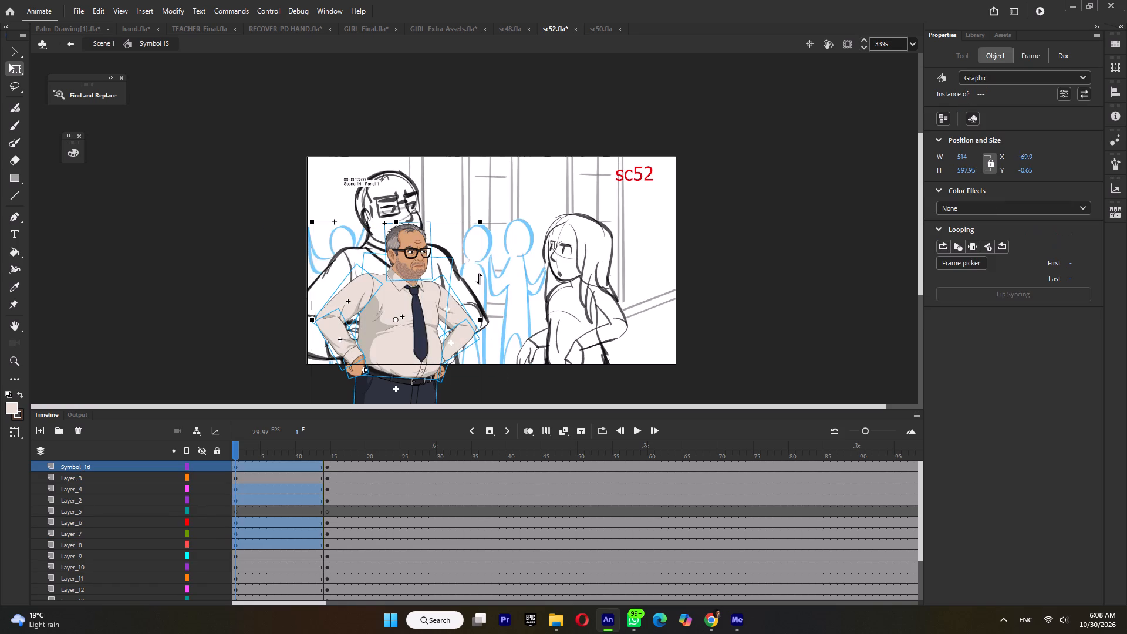
pyautogui.keyDown('ctrl'); pyautogui.scroll(-2, 479, 278); pyautogui.keyUp('ctrl')
pyautogui.moveTo(429, 300); pyautogui.dragTo(444, 372)
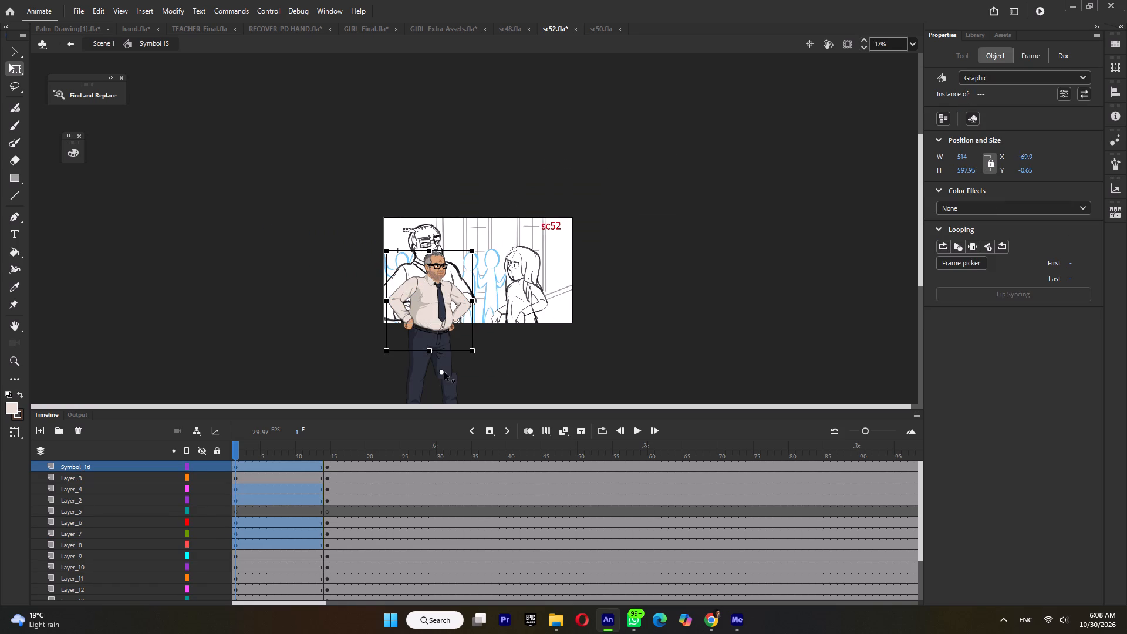
pyautogui.moveTo(444, 372); pyautogui.dragTo(445, 369)
pyautogui.moveTo(478, 250); pyautogui.dragTo(471, 250)
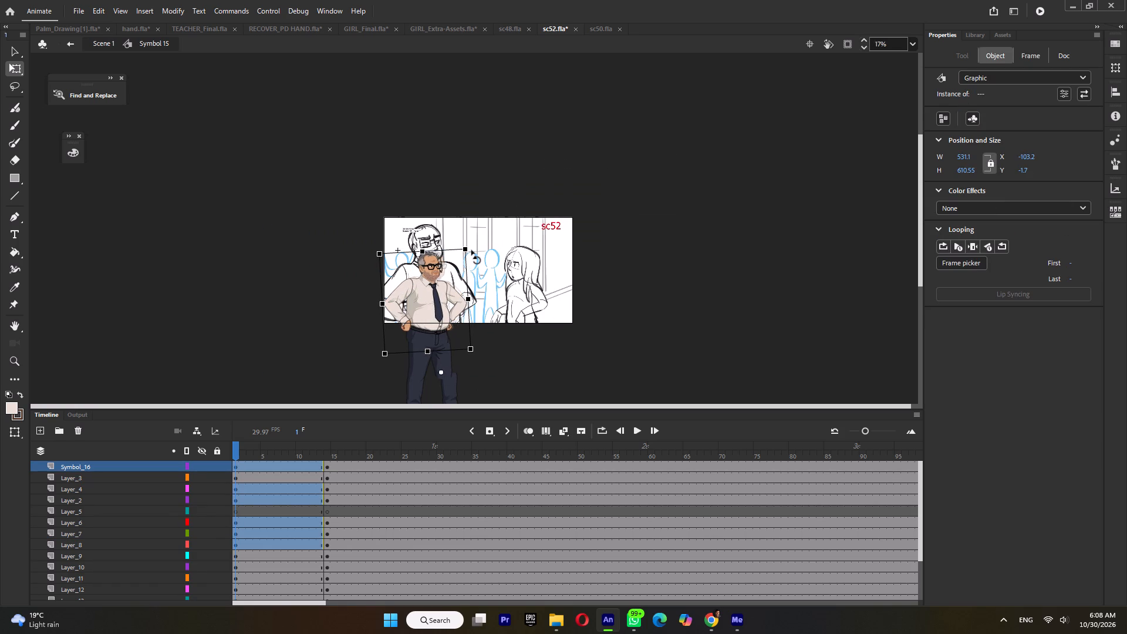
pyautogui.moveTo(471, 250); pyautogui.dragTo(472, 250)
# Rotate the teacher's head, torso and arms, without the waist, slightly further back around a belt-level pivot, to about 531 × 504.
pyautogui.moveTo(500, 251); pyautogui.dragTo(377, 328)
pyautogui.keyDown('ctrl'); pyautogui.scroll(5, 400, 328); pyautogui.keyUp('ctrl')
pyautogui.keyDown('shift'); pyautogui.click(397, 351); pyautogui.keyUp('shift')
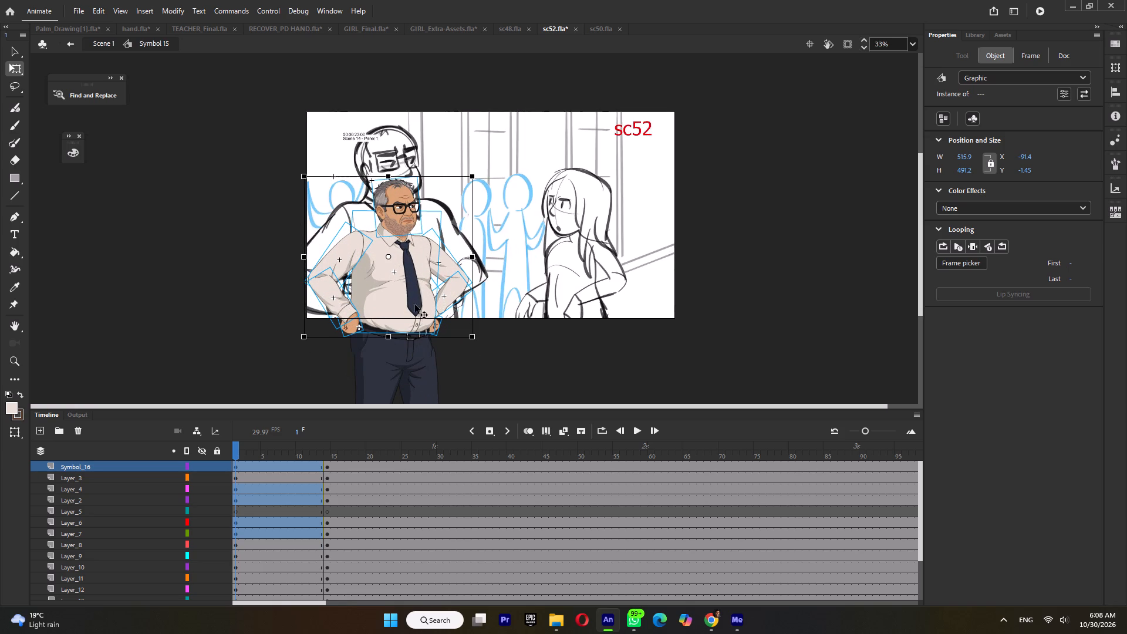
pyautogui.moveTo(388, 256); pyautogui.dragTo(389, 329)
pyautogui.moveTo(480, 178); pyautogui.dragTo(471, 177)
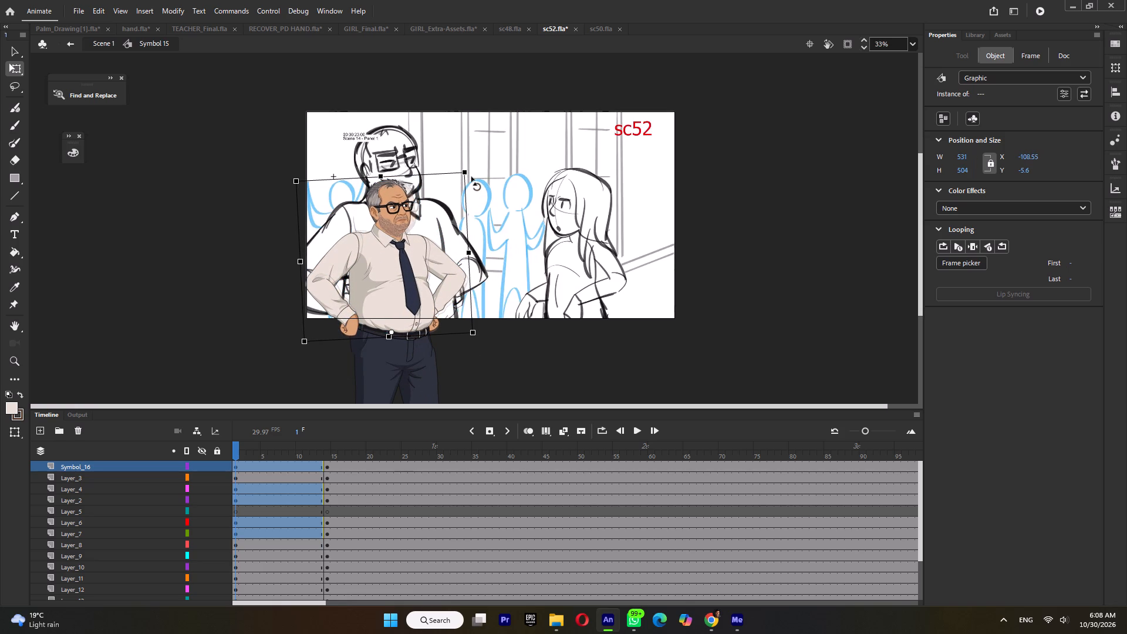
pyautogui.moveTo(471, 177); pyautogui.dragTo(472, 177)
pyautogui.click(488, 198)
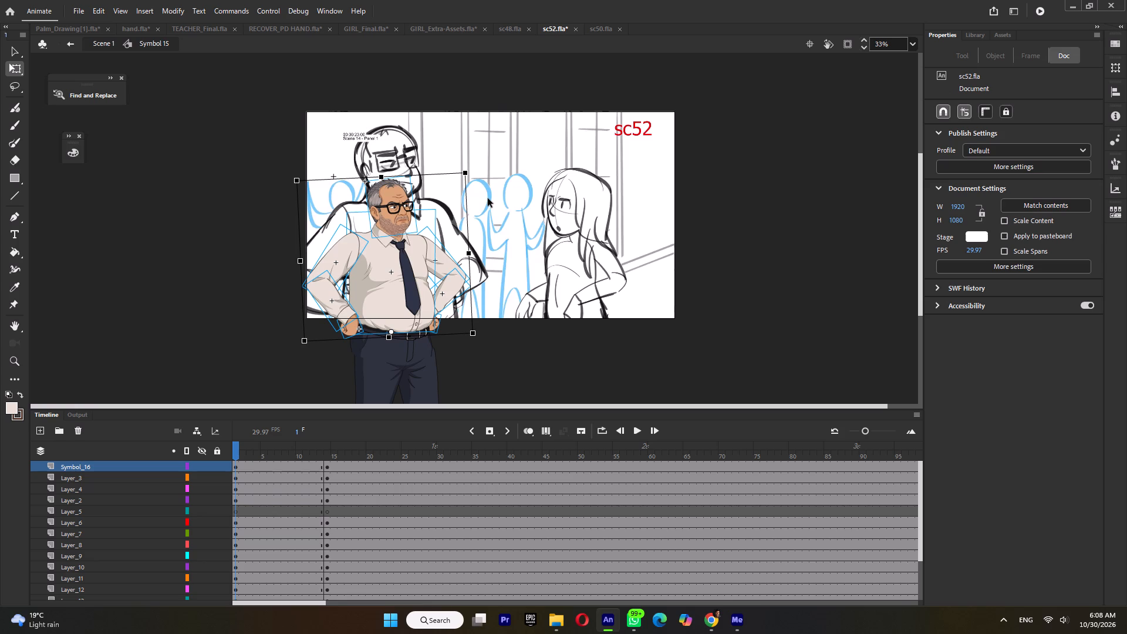
# Nudge the teacher's upper legs left under the leaned torso to about X 43, and exit to Scene 1.
pyautogui.moveTo(453, 385); pyautogui.dragTo(353, 388)
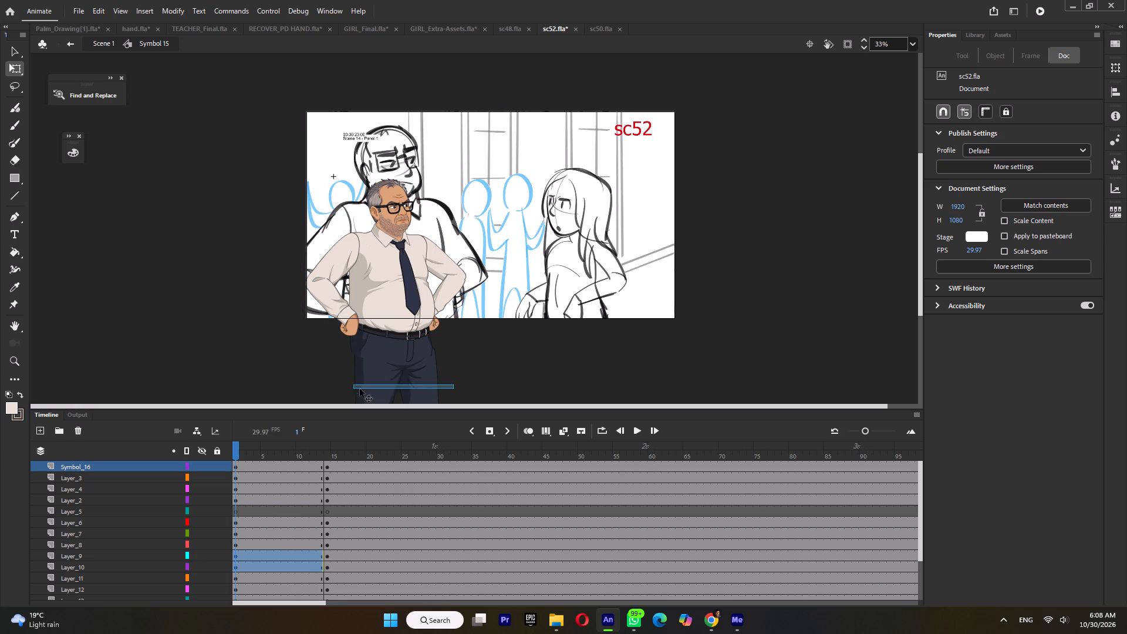
pyautogui.keyDown('ctrl'); pyautogui.scroll(4, 406, 377); pyautogui.keyUp('ctrl')
pyautogui.press('Left')
pyautogui.press('Left')
pyautogui.press('Left')
pyautogui.press('Left')
pyautogui.press('Left')
pyautogui.press('Left')
pyautogui.press('Left')
pyautogui.press('Left')
pyautogui.press('Left')
pyautogui.press('Left')
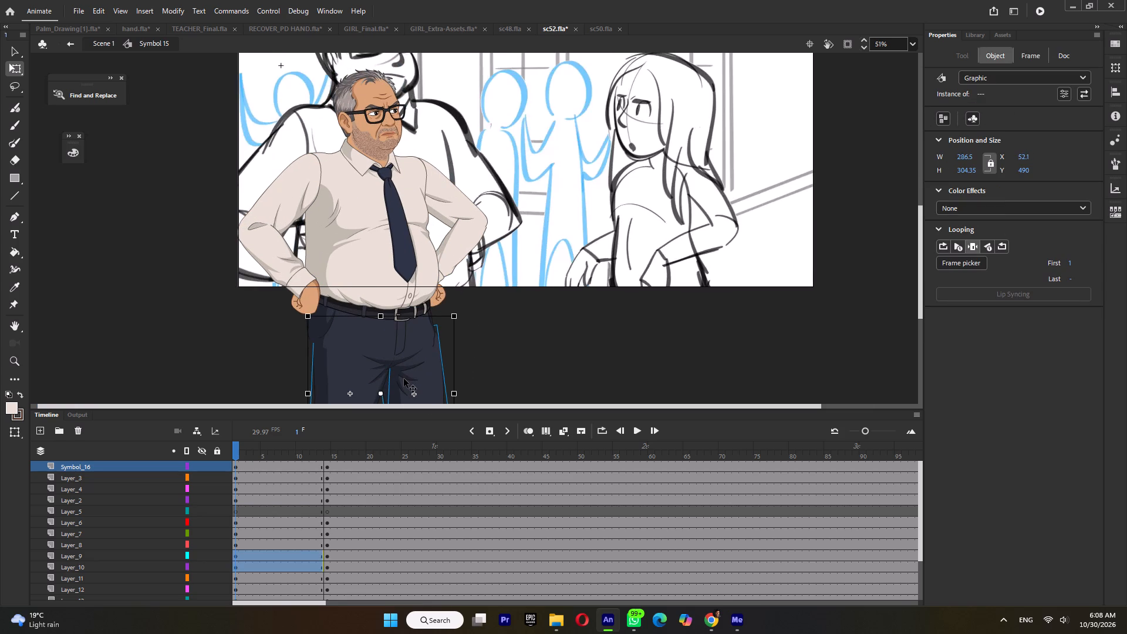
pyautogui.press('Left')
pyautogui.press('Left')
pyautogui.press('Left')
pyautogui.press('Left')
pyautogui.press('Left')
pyautogui.press('Left')
pyautogui.press('Right')
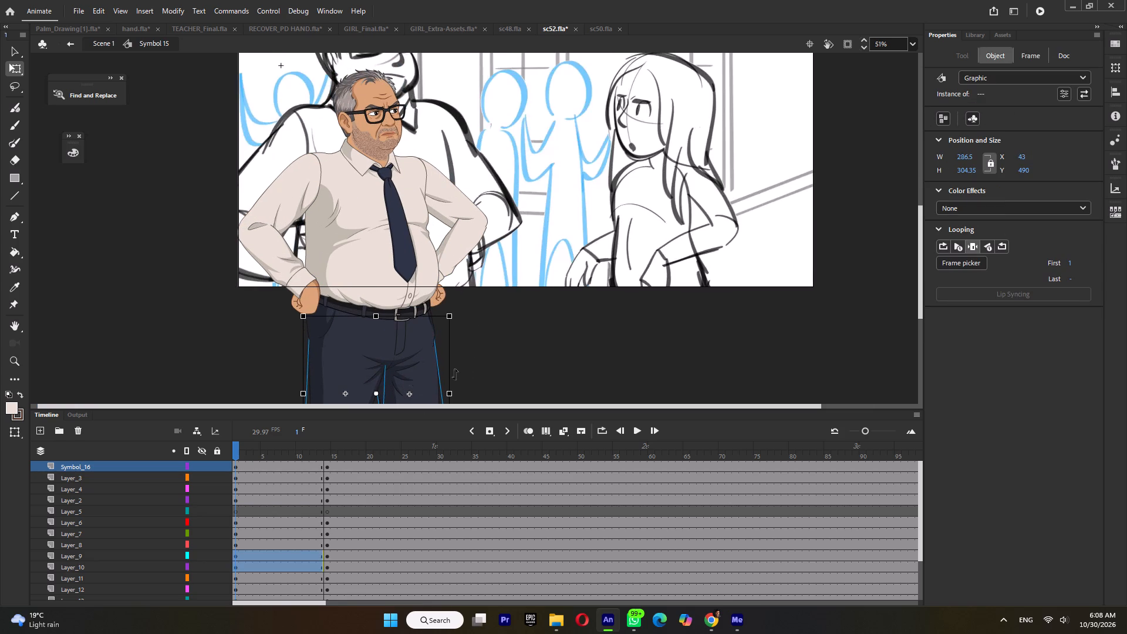
pyautogui.click(495, 359)
pyautogui.doubleClick(476, 365)
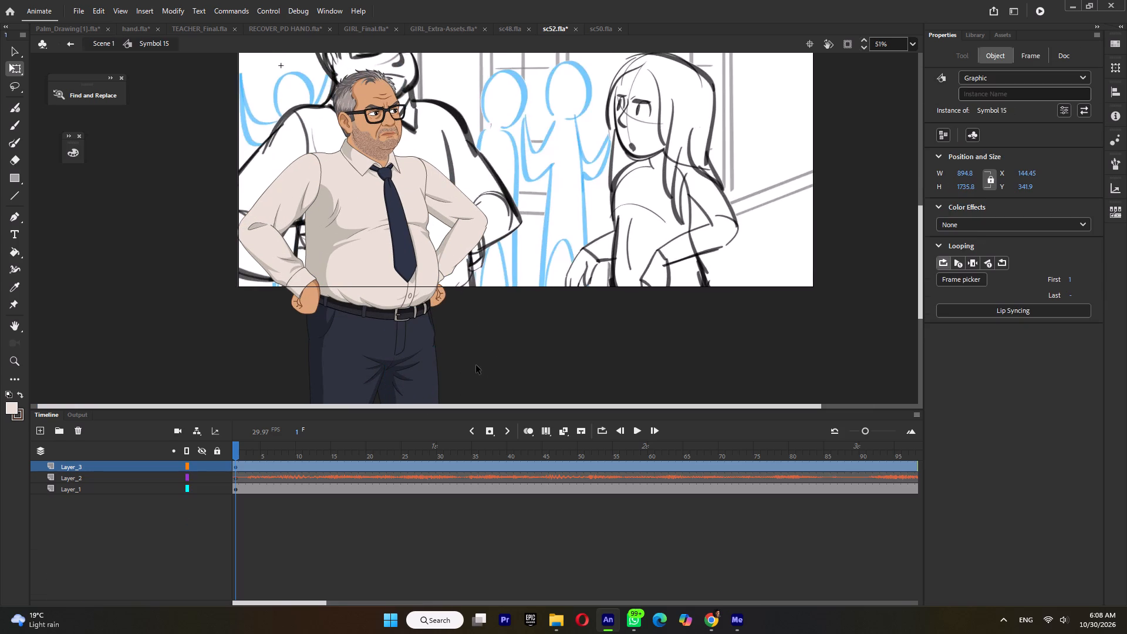
# Scale the teacher to about 972 × 1886, place him over his sketch at about X 155, Y 211, and save sc52.
pyautogui.keyDown('ctrl'); pyautogui.scroll(-3, 474, 298); pyautogui.keyUp('ctrl')
pyautogui.moveTo(403, 281); pyautogui.dragTo(410, 252)
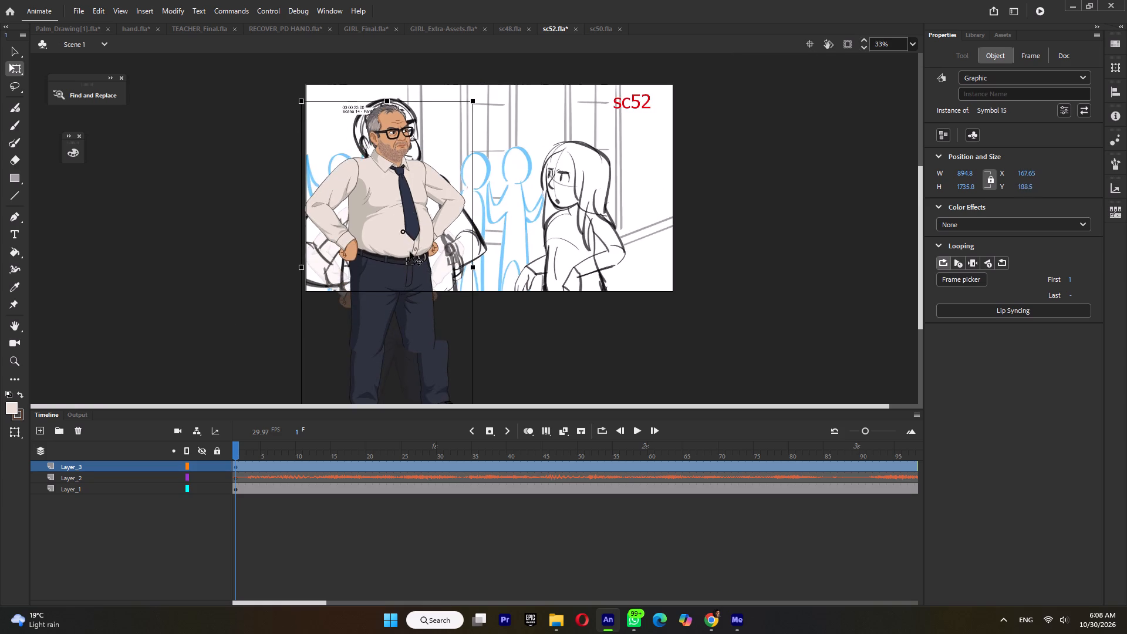
pyautogui.moveTo(410, 252); pyautogui.dragTo(407, 258)
pyautogui.keyDown('shift'); pyautogui.moveTo(473, 129); pyautogui.dragTo(475, 128); pyautogui.keyUp('shift')
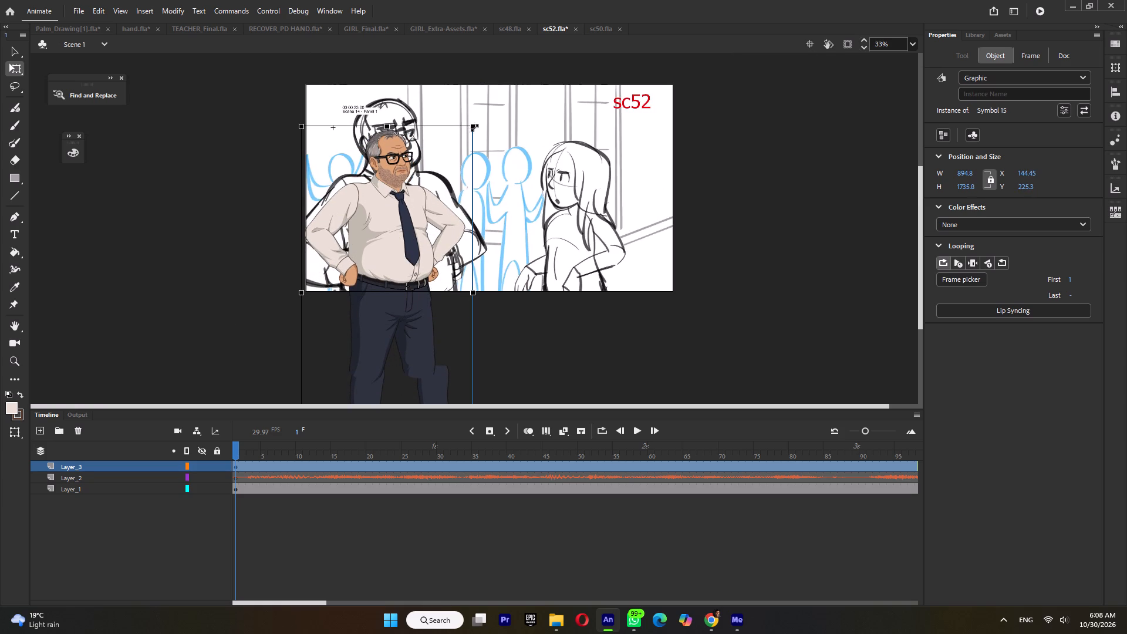
pyautogui.keyDown('shift'); pyautogui.moveTo(475, 128); pyautogui.dragTo(491, 111); pyautogui.keyUp('shift')
pyautogui.moveTo(421, 193); pyautogui.dragTo(425, 211)
pyautogui.keyDown('shift'); pyautogui.moveTo(479, 129); pyautogui.dragTo(493, 117); pyautogui.keyUp('shift')
pyautogui.moveTo(404, 199); pyautogui.dragTo(418, 206)
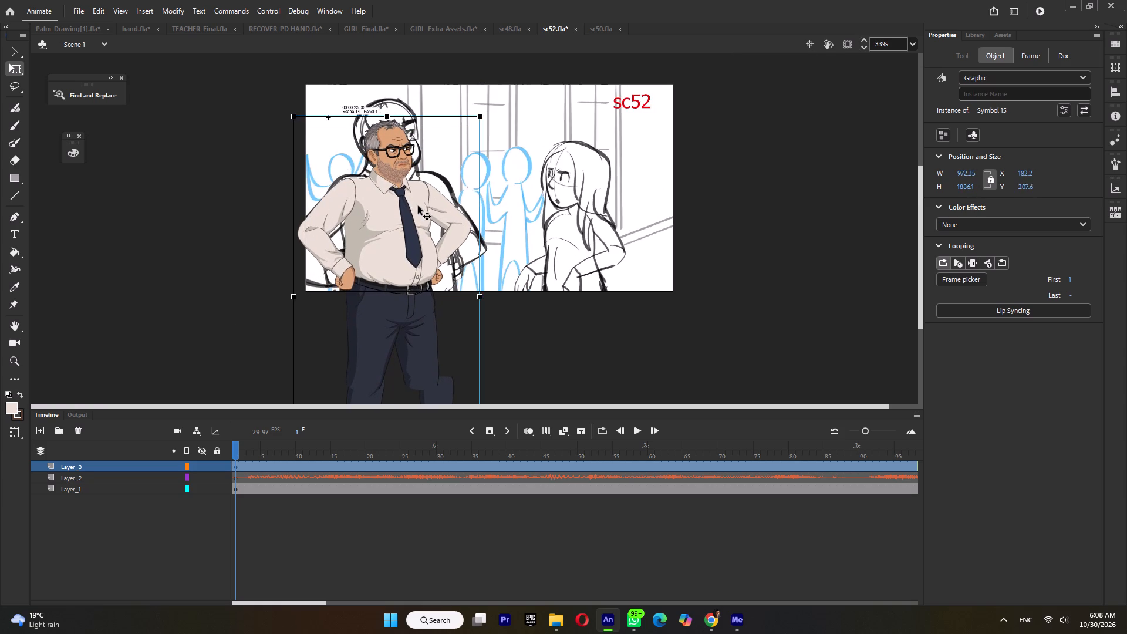
pyautogui.moveTo(418, 206); pyautogui.dragTo(411, 206)
pyautogui.hotkey('ctrl', 's')
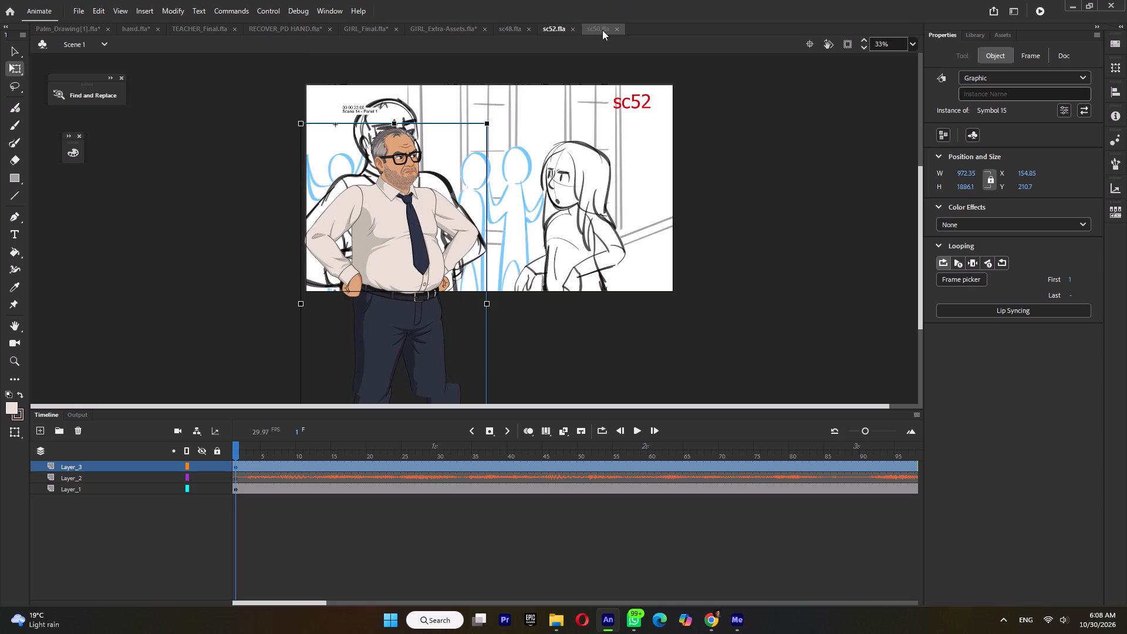
# Copy the crossed-arms girl from sc50 and paste her in place on a new layer in sc52.
pyautogui.click(602, 30)
pyautogui.click(577, 302)
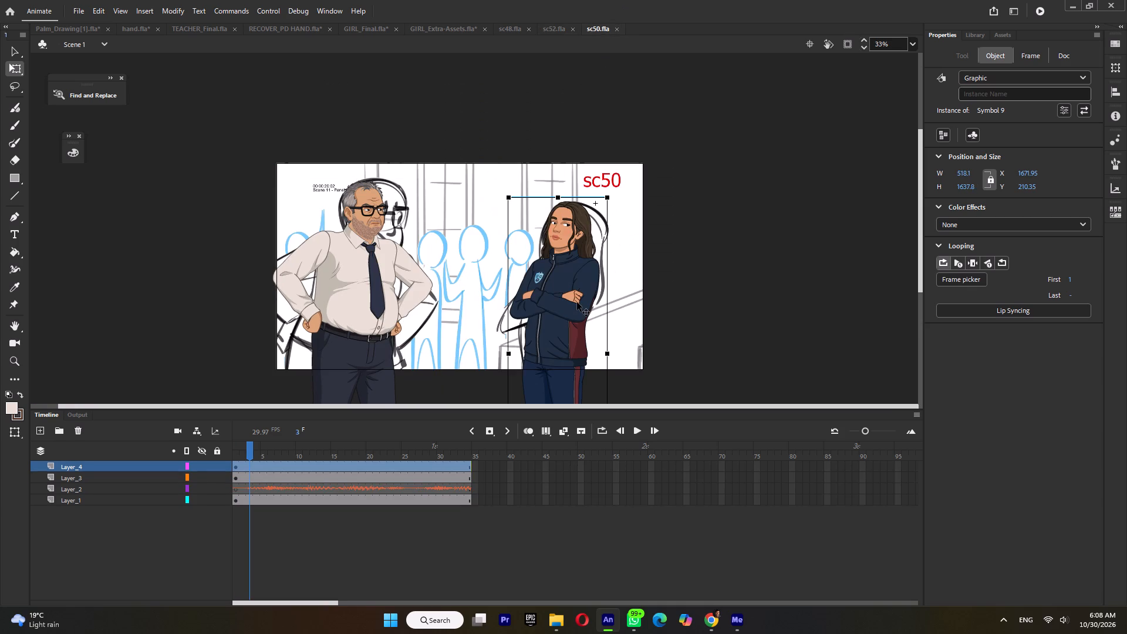
pyautogui.doubleClick(577, 302)
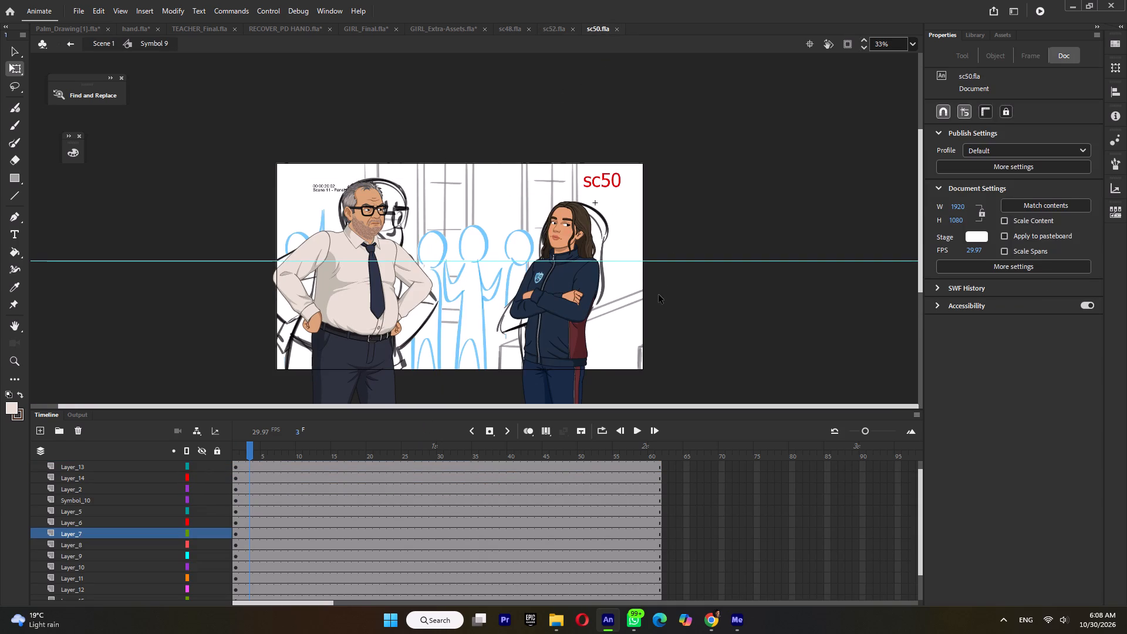
pyautogui.doubleClick(659, 295)
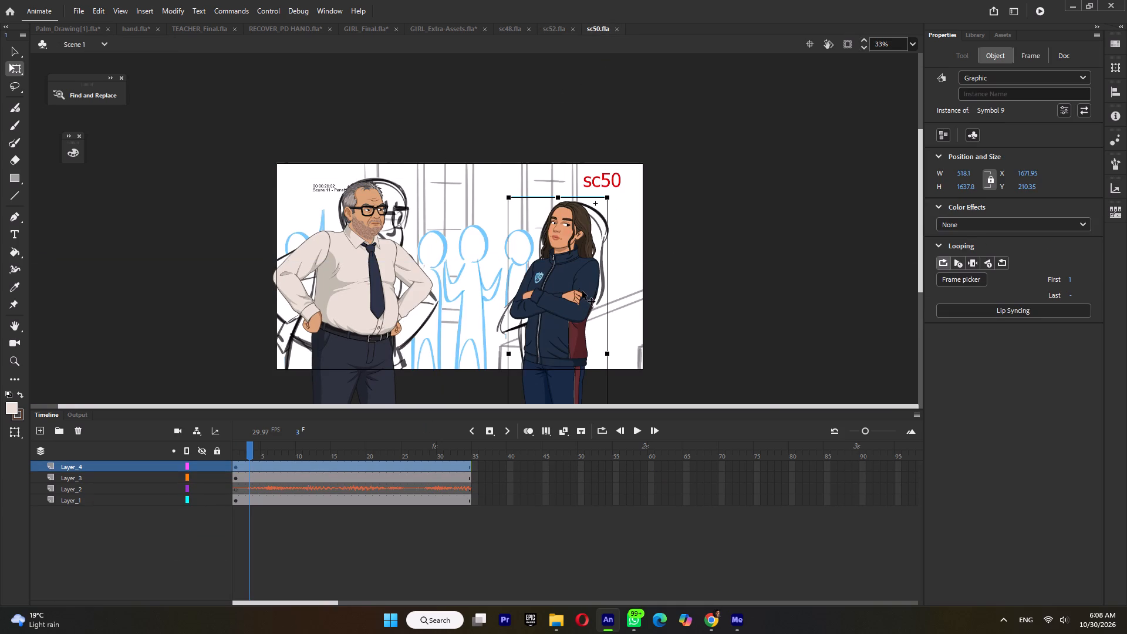
pyautogui.rightClick(582, 291)
pyautogui.click(609, 180)
pyautogui.click(552, 25)
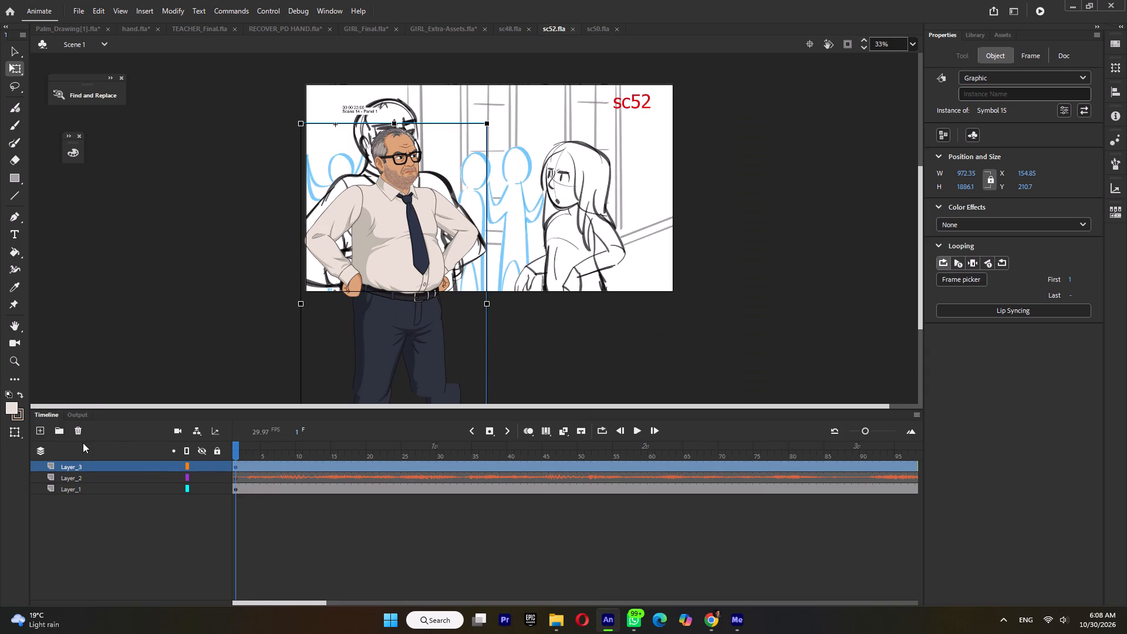
pyautogui.click(42, 430)
pyautogui.rightClick(127, 301)
pyautogui.click(164, 346)
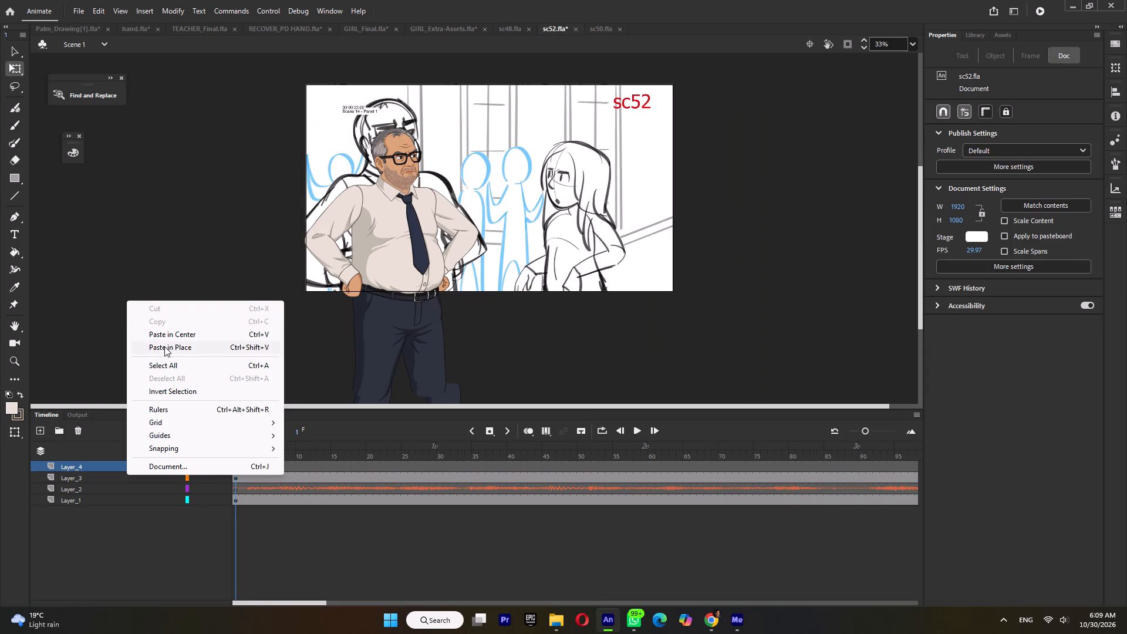
# Scale the girl to about 559 × 1766, place her over her sketch at about X 1590, Y 305, and save sc52.
pyautogui.scroll(-2, 565, 238)
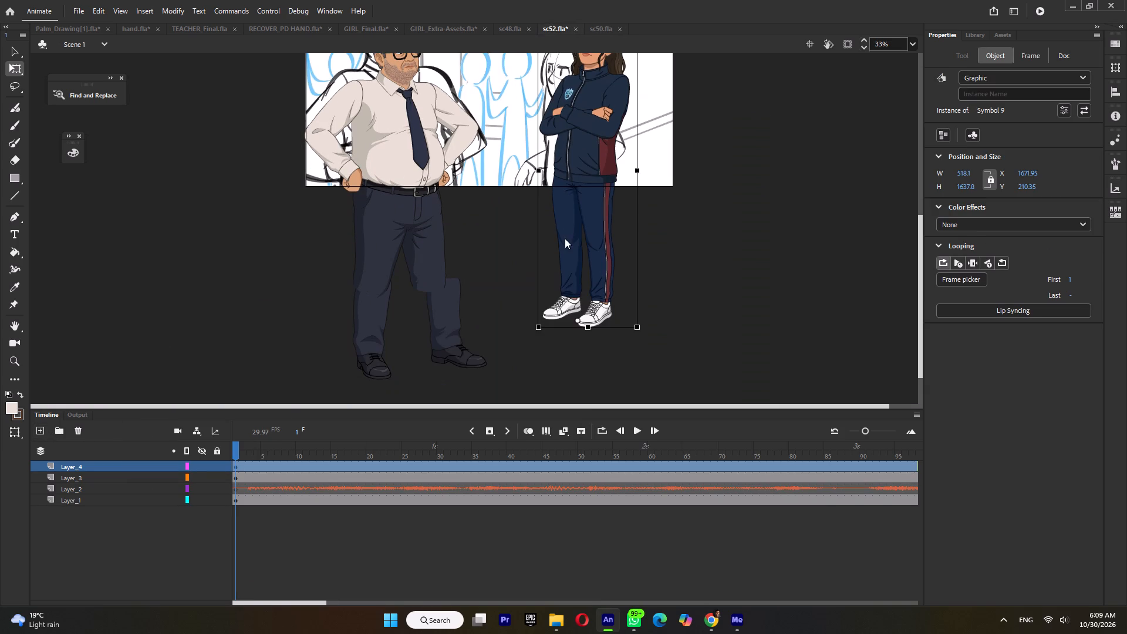
pyautogui.moveTo(588, 154); pyautogui.dragTo(589, 195)
pyautogui.keyDown('ctrl'); pyautogui.scroll(-4, 602, 234); pyautogui.keyUp('ctrl')
pyautogui.keyDown('ctrl'); pyautogui.scroll(2, 580, 104); pyautogui.keyUp('ctrl')
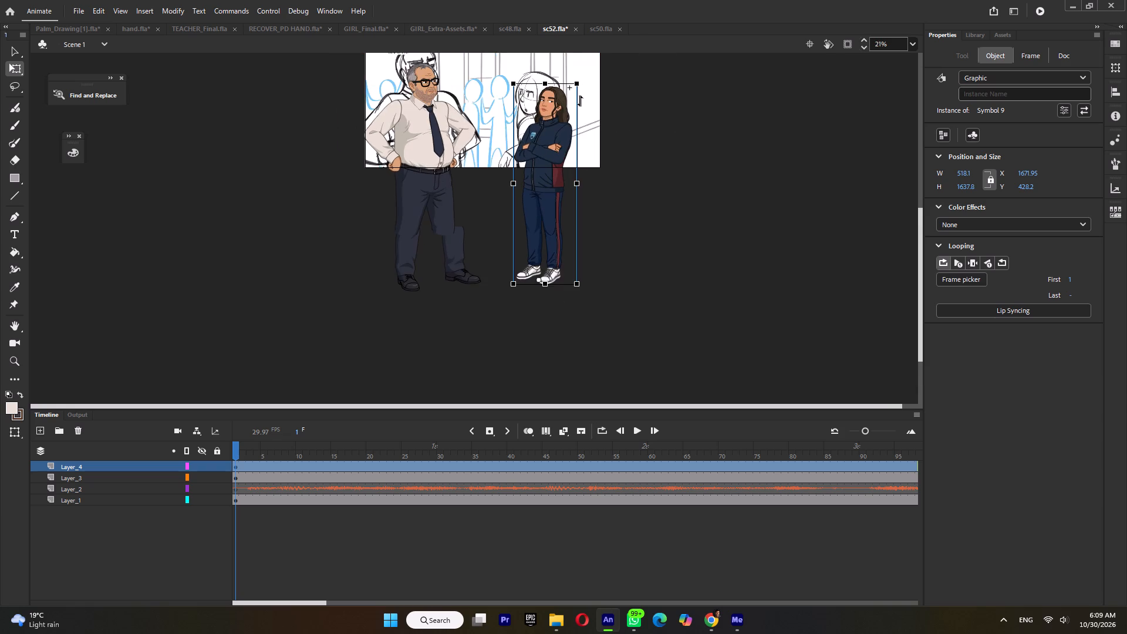
pyautogui.keyDown('shift'); pyautogui.moveTo(609, 75); pyautogui.dragTo(622, 51); pyautogui.keyUp('shift')
pyautogui.moveTo(576, 166); pyautogui.dragTo(557, 164)
pyautogui.keyDown('ctrl'); pyautogui.scroll(-6, 561, 174); pyautogui.keyUp('ctrl')
pyautogui.hotkey('ctrl', 's')
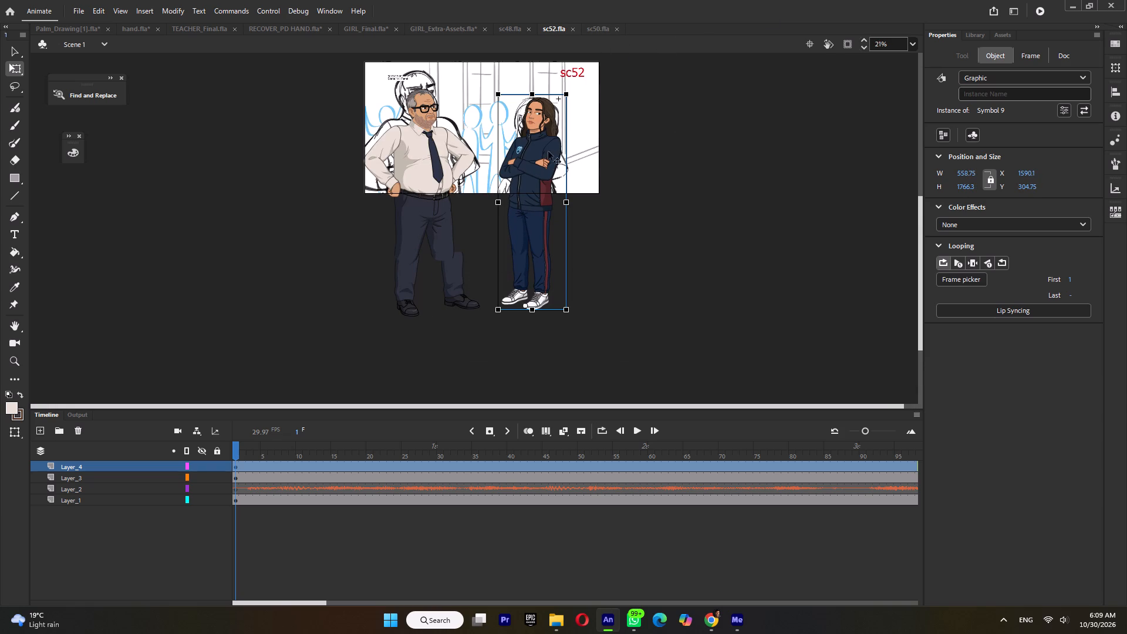
# Move the girl sideways clear of her sketch, past the edge of the stage, and open her symbol for editing.
pyautogui.moveTo(545, 156); pyautogui.dragTo(597, 158)
pyautogui.doubleClick(597, 158)
# Tilt the girl's whole upper body slightly toward the teacher, rotating it about a pivot placed at her waist.
pyautogui.keyDown('ctrl'); pyautogui.scroll(5, 616, 176); pyautogui.keyUp('ctrl')
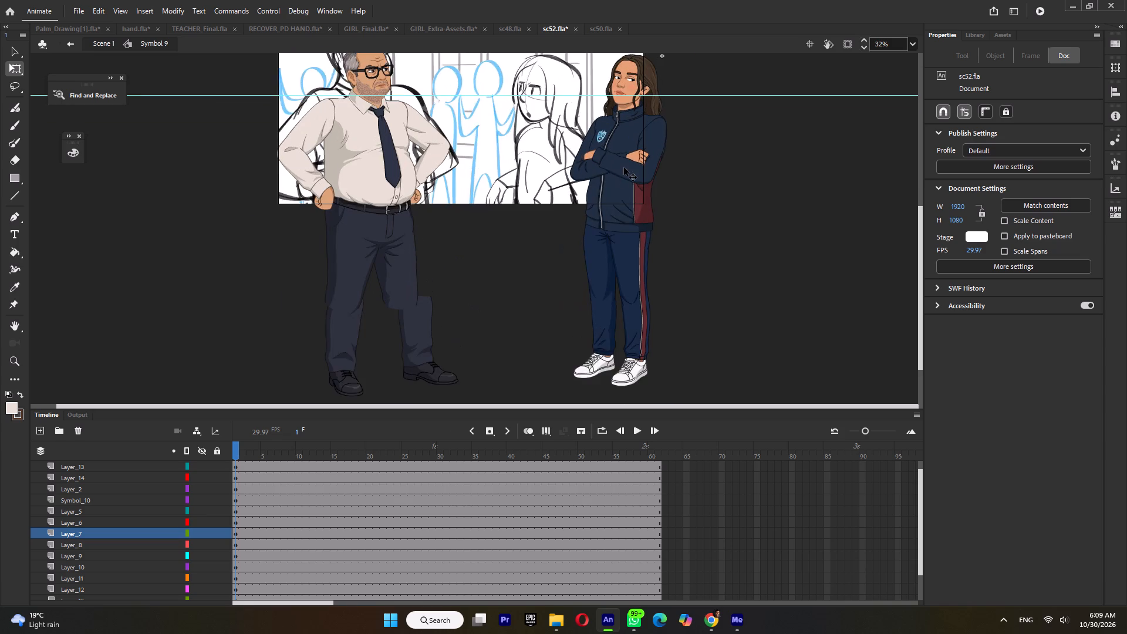
pyautogui.keyDown('ctrl'); pyautogui.scroll(1, 624, 167); pyautogui.keyUp('ctrl')
pyautogui.keyDown('ctrl'); pyautogui.scroll(-2, 720, 154); pyautogui.keyUp('ctrl')
pyautogui.click(646, 125)
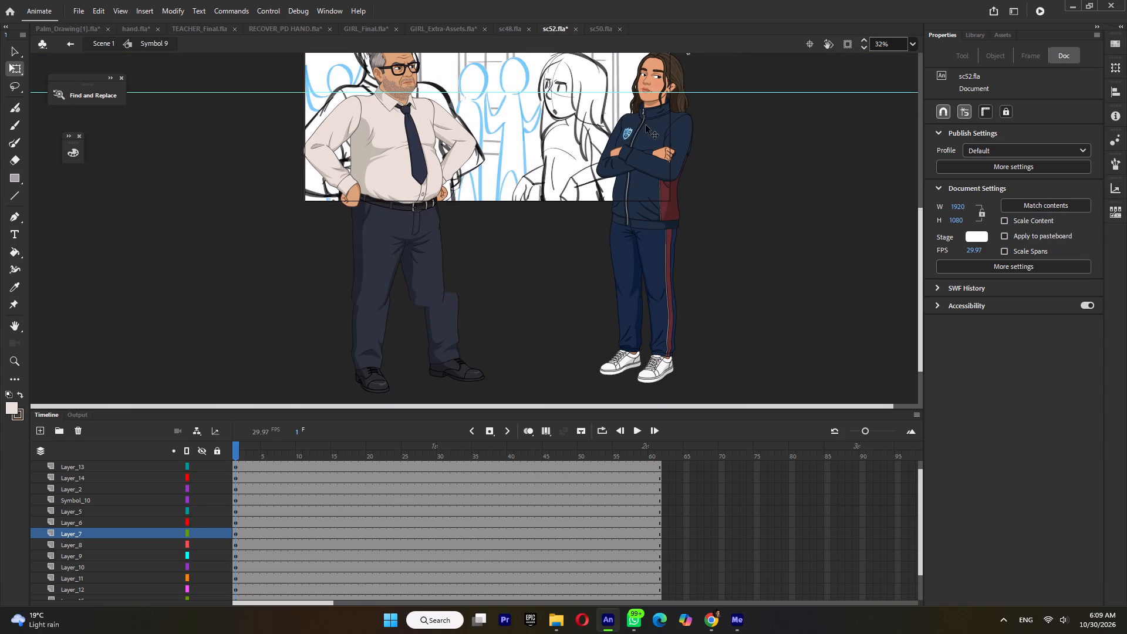
pyautogui.keyDown('ctrl'); pyautogui.scroll(3, 689, 118); pyautogui.keyUp('ctrl')
pyautogui.click(740, 124)
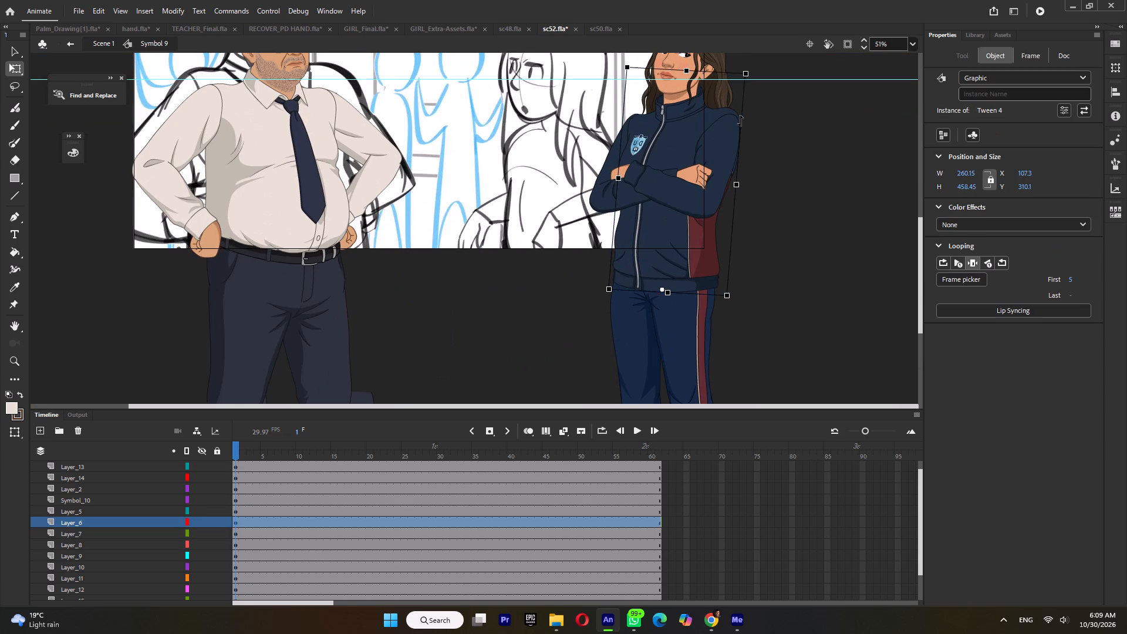
pyautogui.hotkey('ctrl', 'z')
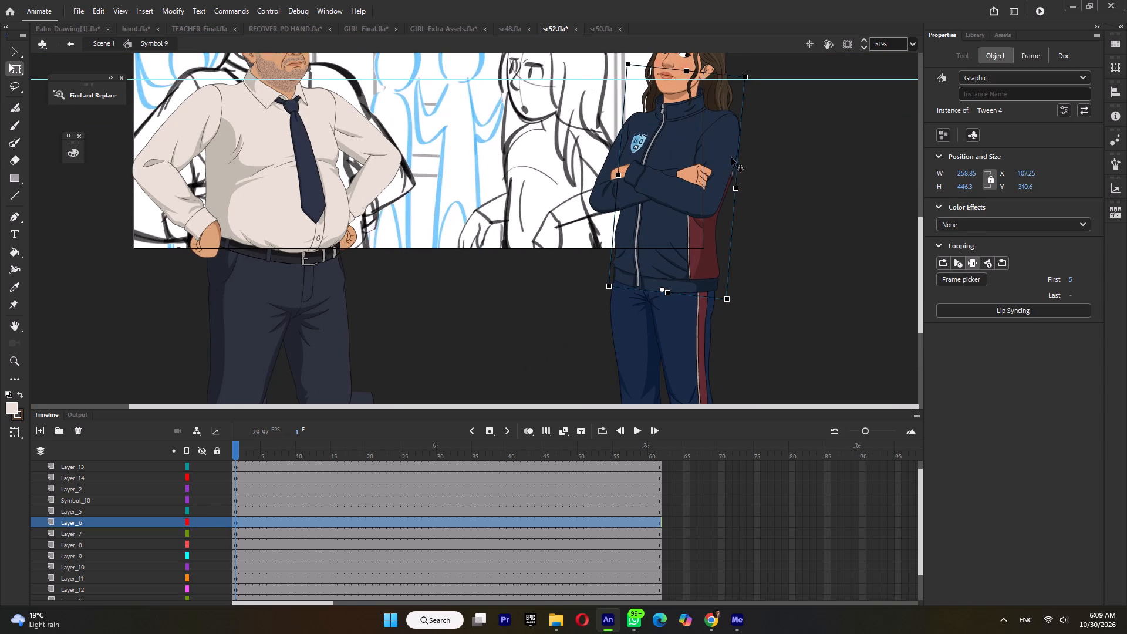
pyautogui.keyDown('ctrl'); pyautogui.scroll(-4, 710, 244); pyautogui.keyUp('ctrl')
pyautogui.moveTo(742, 114); pyautogui.dragTo(564, 222)
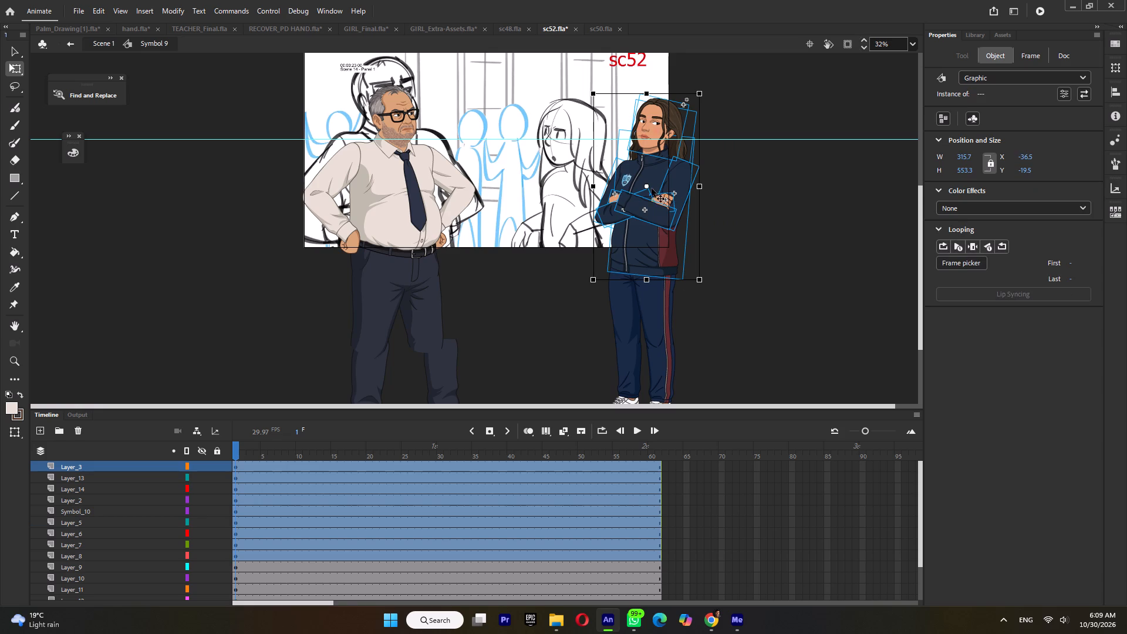
pyautogui.moveTo(647, 188); pyautogui.dragTo(638, 271)
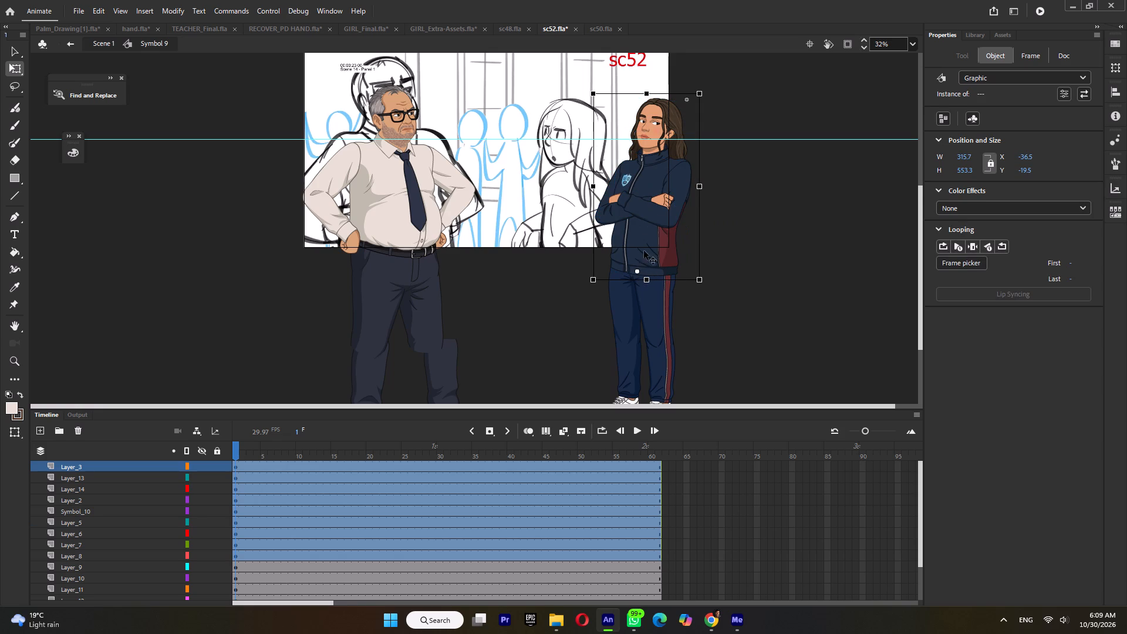
pyautogui.moveTo(706, 93); pyautogui.dragTo(697, 91)
pyautogui.click(715, 97)
# Select the girl's head and hair parts and tilt them slightly further toward the teacher.
pyautogui.moveTo(738, 96); pyautogui.dragTo(637, 123)
pyautogui.keyDown('ctrl'); pyautogui.scroll(3, 650, 127); pyautogui.keyUp('ctrl')
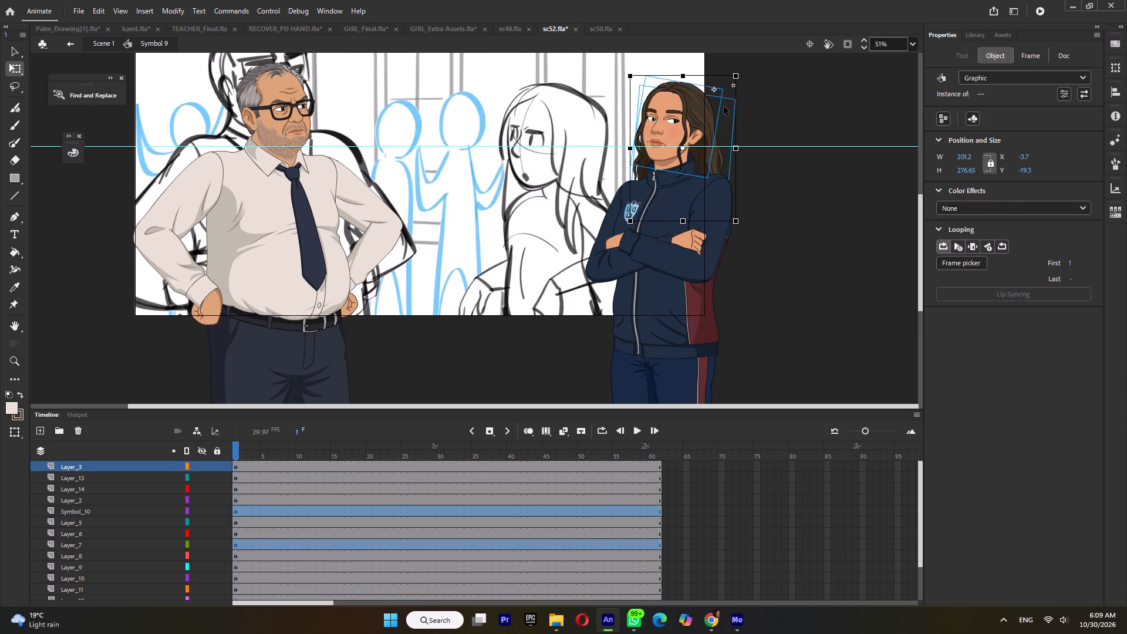
pyautogui.moveTo(741, 82); pyautogui.dragTo(733, 79)
# Open the girl's eye symbol inside the head and shift both irises toward the teacher.
pyautogui.keyDown('ctrl'); pyautogui.scroll(2, 709, 154); pyautogui.keyUp('ctrl')
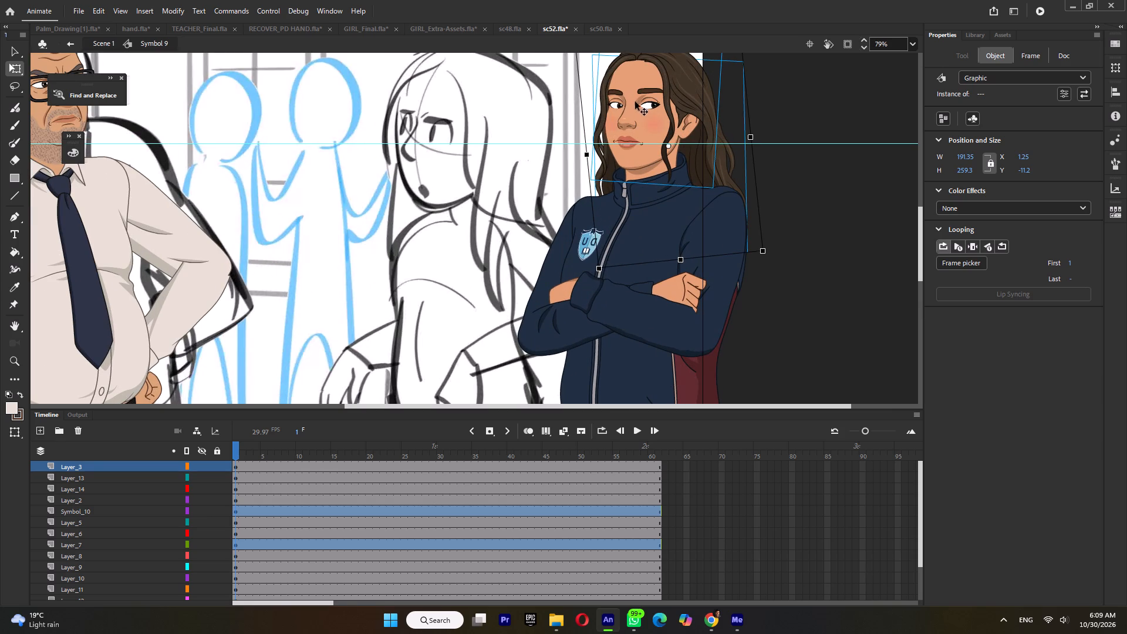
pyautogui.doubleClick(652, 106)
pyautogui.keyDown('ctrl'); pyautogui.scroll(5, 653, 106); pyautogui.keyUp('ctrl')
pyautogui.tripleClick(653, 106)
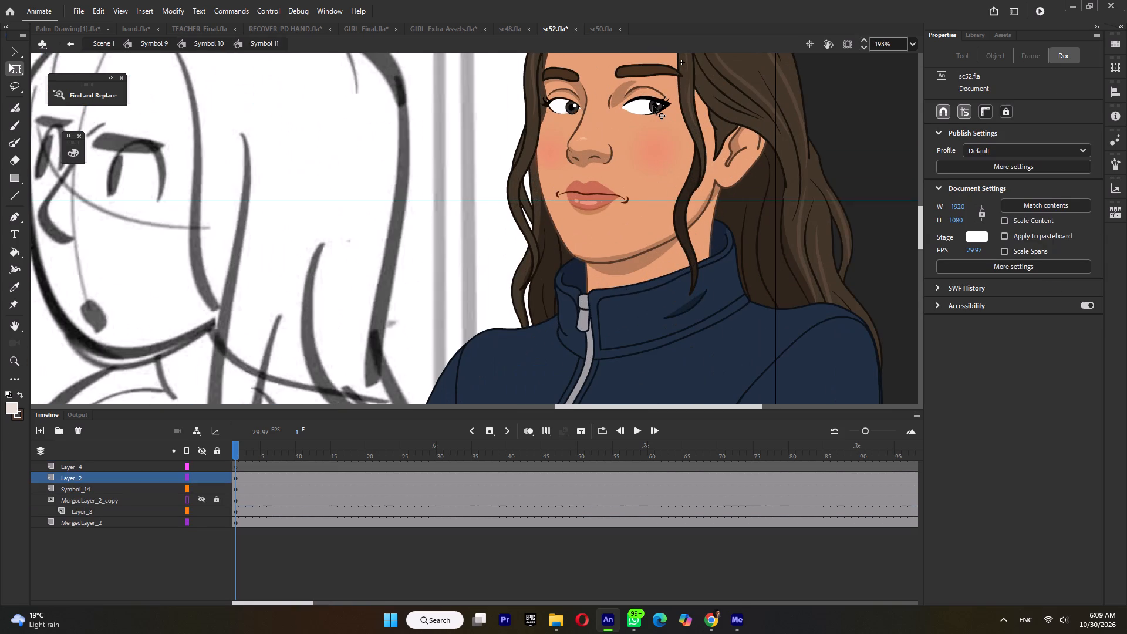
pyautogui.keyDown('ctrl'); pyautogui.scroll(6, 653, 110); pyautogui.keyUp('ctrl')
pyautogui.moveTo(660, 110); pyautogui.dragTo(592, 114)
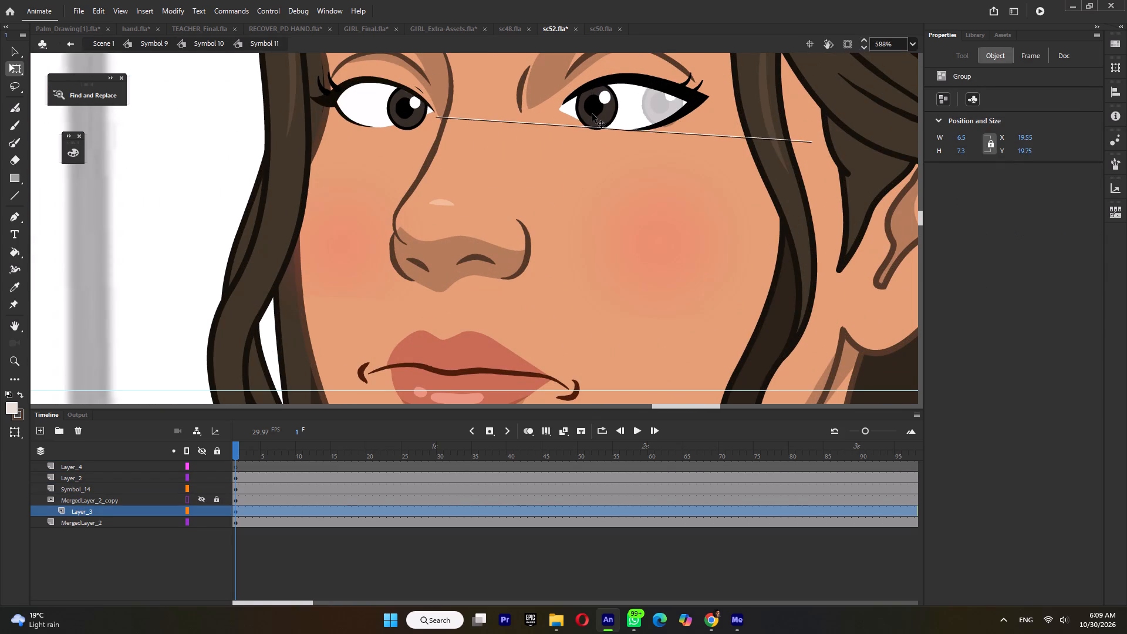
pyautogui.moveTo(592, 114); pyautogui.dragTo(598, 110)
pyautogui.click(407, 116)
pyautogui.moveTo(415, 119); pyautogui.dragTo(364, 111)
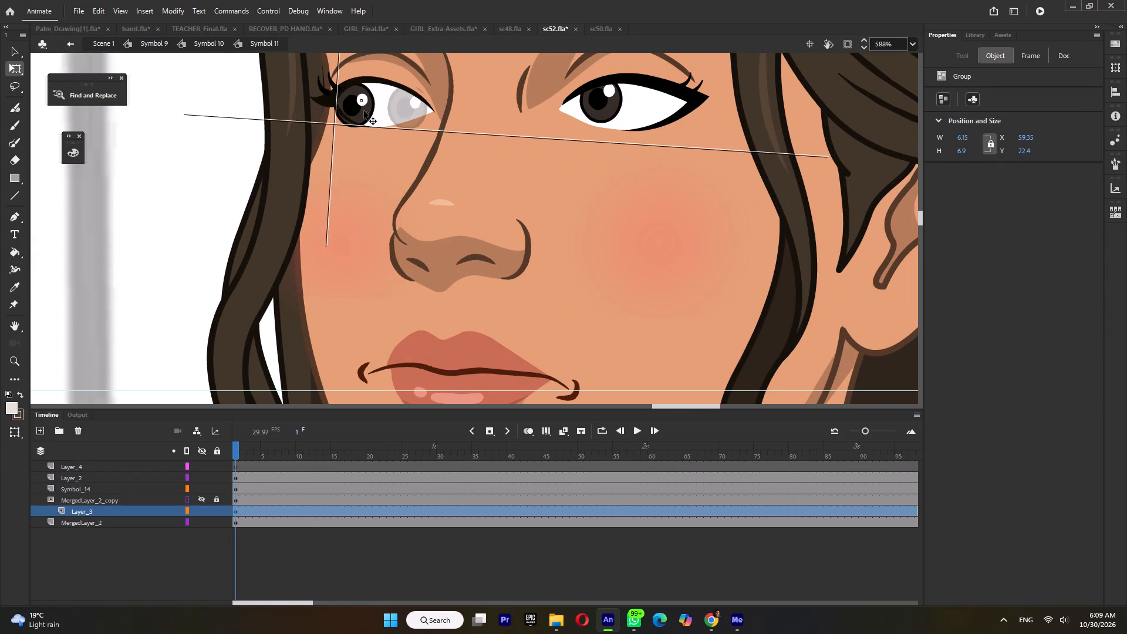
pyautogui.moveTo(364, 111); pyautogui.dragTo(372, 109)
# Enlarge the near iris to about 7.9 × 8.9 and the far iris to about 7.25 × 8.15.
pyautogui.keyDown('ctrl'); pyautogui.scroll(-9, 408, 150); pyautogui.keyUp('ctrl')
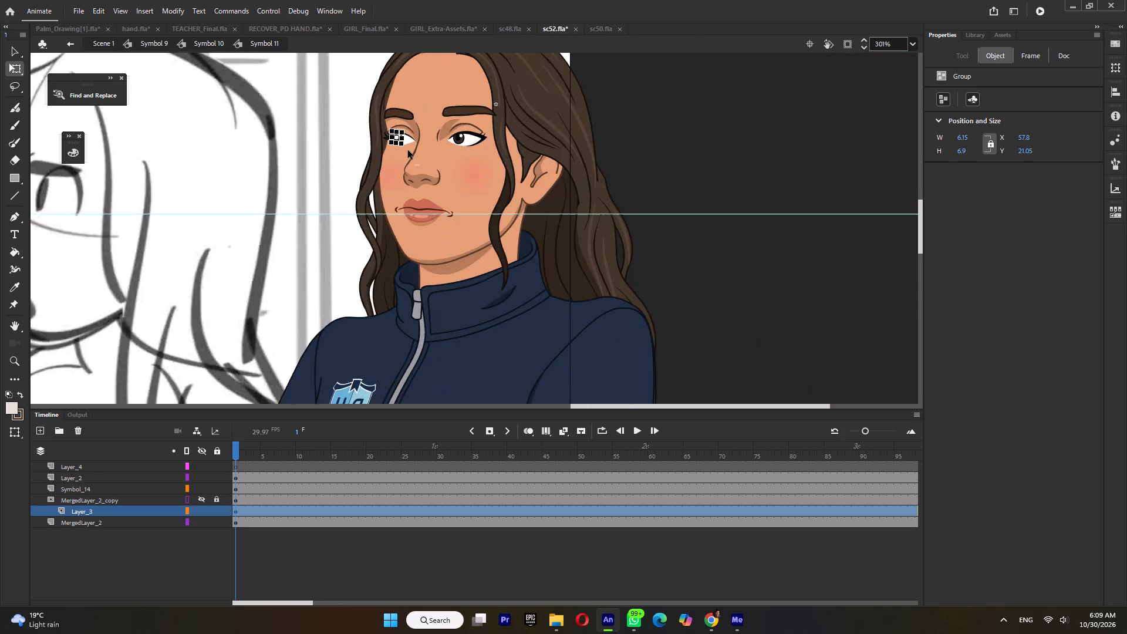
pyautogui.keyDown('ctrl'); pyautogui.scroll(-3, 408, 150); pyautogui.keyUp('ctrl')
pyautogui.keyDown('ctrl'); pyautogui.scroll(9, 548, 150); pyautogui.keyUp('ctrl')
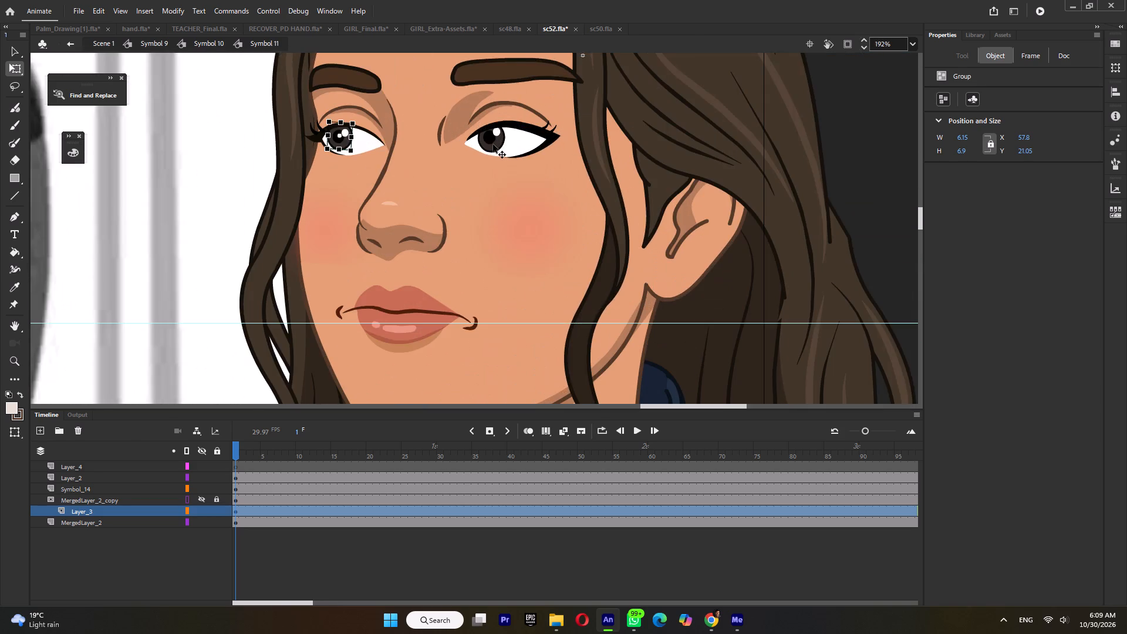
pyautogui.click(488, 144)
pyautogui.keyDown('ctrl'); pyautogui.scroll(5, 500, 147); pyautogui.keyUp('ctrl')
pyautogui.keyDown('shift'); pyautogui.moveTo(511, 160); pyautogui.dragTo(516, 168); pyautogui.keyUp('shift')
pyautogui.click(202, 136)
pyautogui.keyDown('ctrl'); pyautogui.scroll(2, 214, 136); pyautogui.keyUp('ctrl')
pyautogui.keyDown('shift'); pyautogui.moveTo(214, 168); pyautogui.dragTo(219, 180); pyautogui.keyUp('shift')
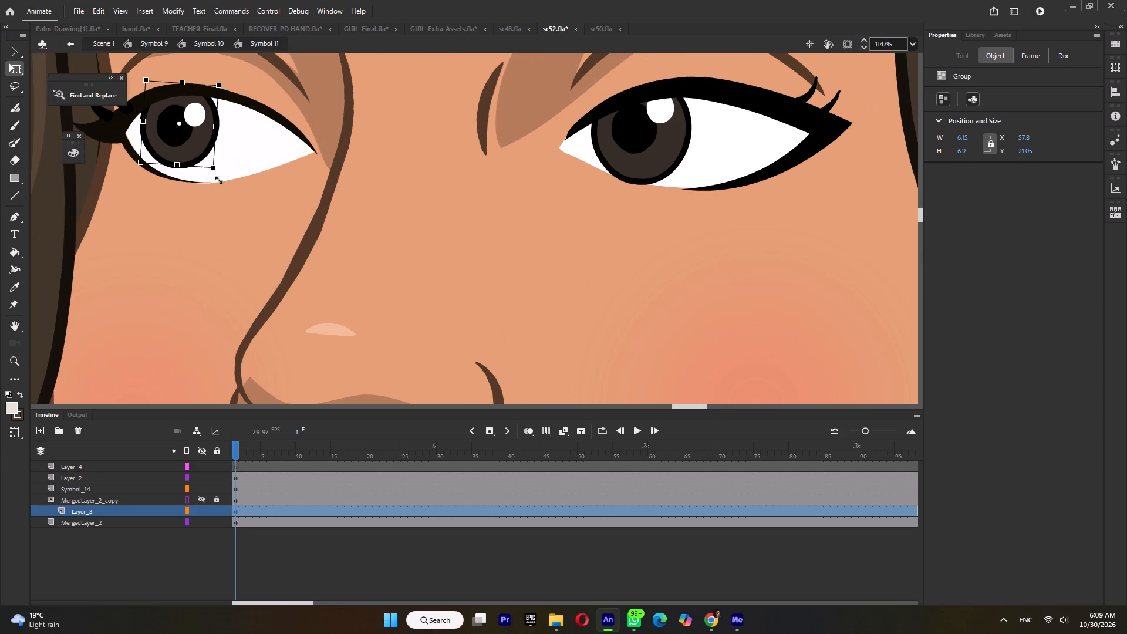
pyautogui.keyDown('shift'); pyautogui.moveTo(219, 180); pyautogui.dragTo(220, 182); pyautogui.keyUp('shift')
# Nudge both enlarged irises within the eyes, placing the near one at about X 18.55, Y 18.85.
pyautogui.keyDown('ctrl'); pyautogui.scroll(-5, 245, 190); pyautogui.keyUp('ctrl')
pyautogui.keyDown('ctrl'); pyautogui.scroll(3, 225, 170); pyautogui.keyUp('ctrl')
pyautogui.moveTo(227, 168); pyautogui.dragTo(227, 178)
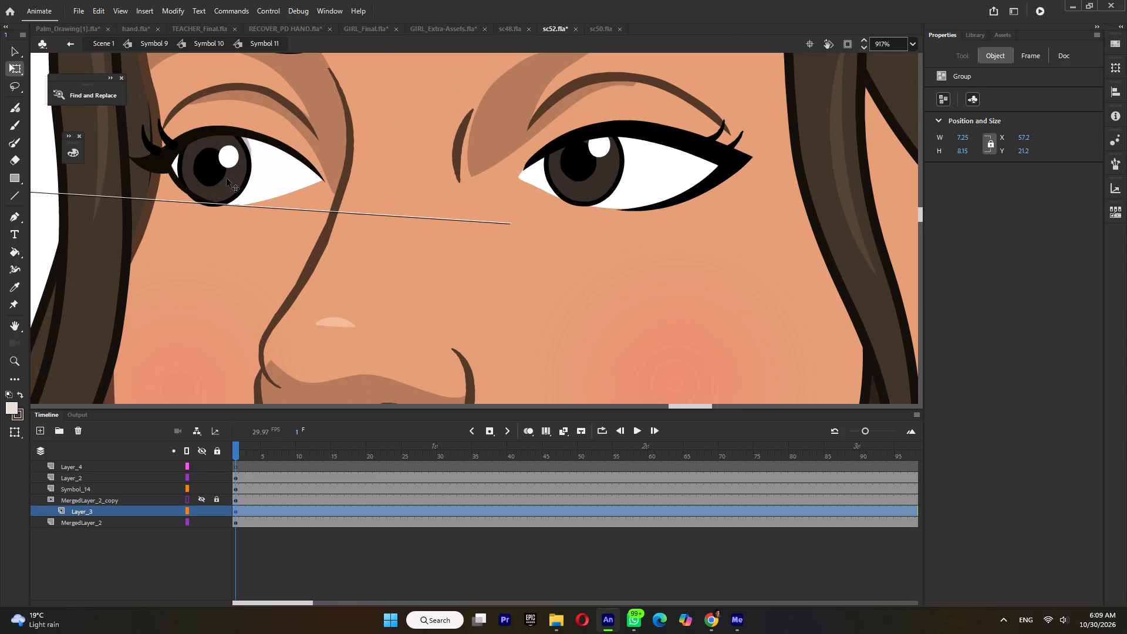
pyautogui.moveTo(227, 178); pyautogui.dragTo(227, 178)
pyautogui.moveTo(586, 180); pyautogui.dragTo(587, 189)
pyautogui.click(591, 188)
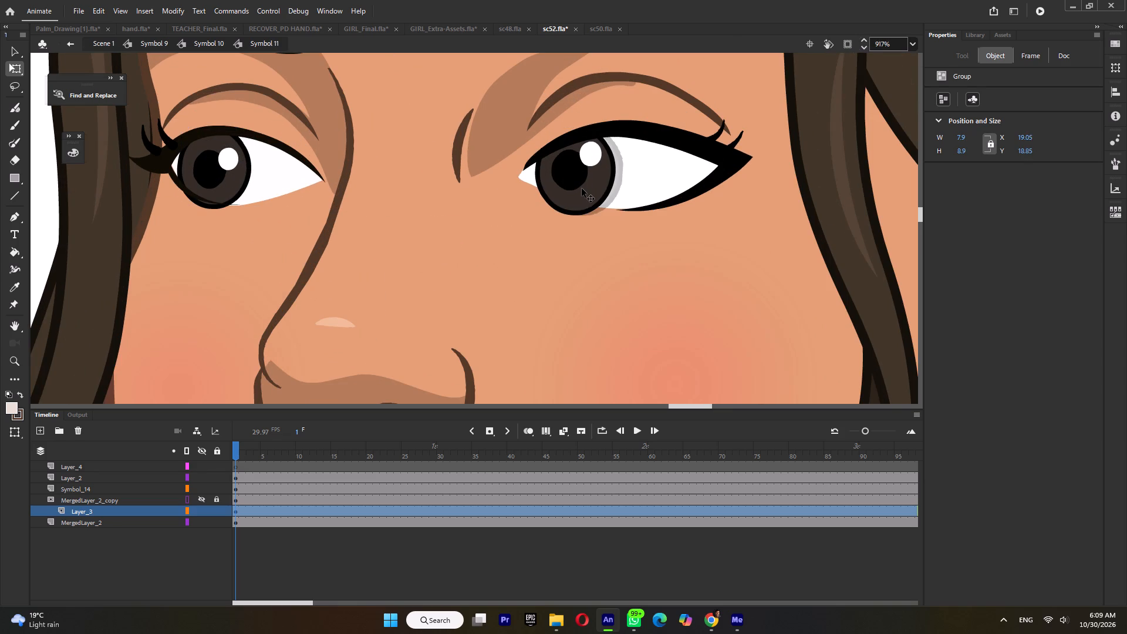
# Delete the cheek blush inside the girl's face symbol Tween 3 and return to the head symbol.
pyautogui.keyDown('ctrl'); pyautogui.scroll(-13, 587, 188); pyautogui.keyUp('ctrl')
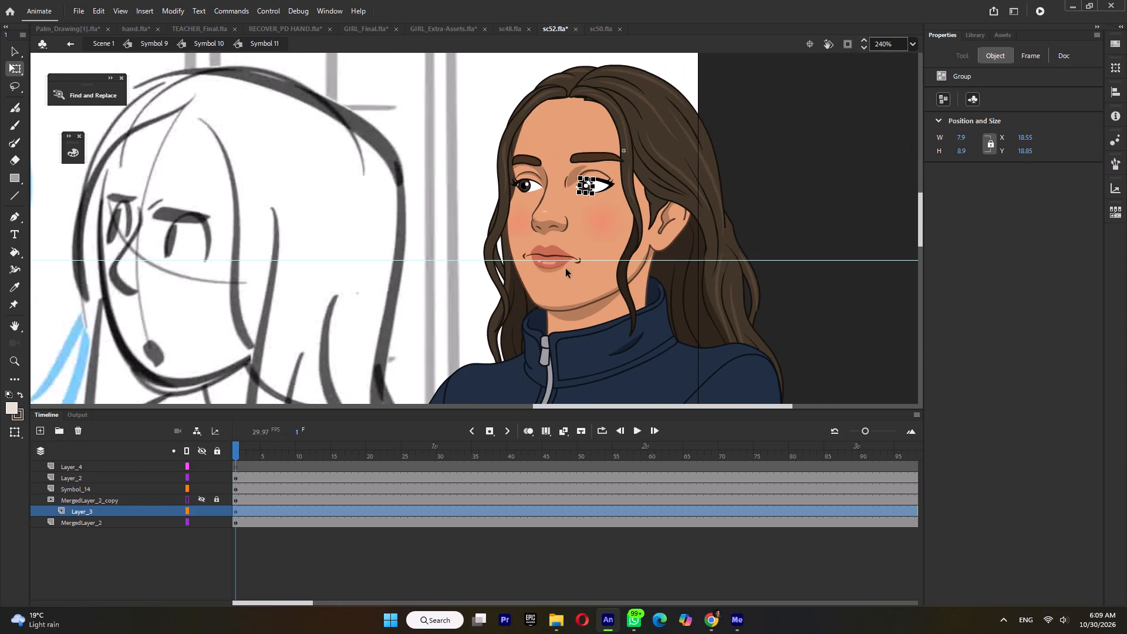
pyautogui.tripleClick(552, 269)
pyautogui.click(598, 226)
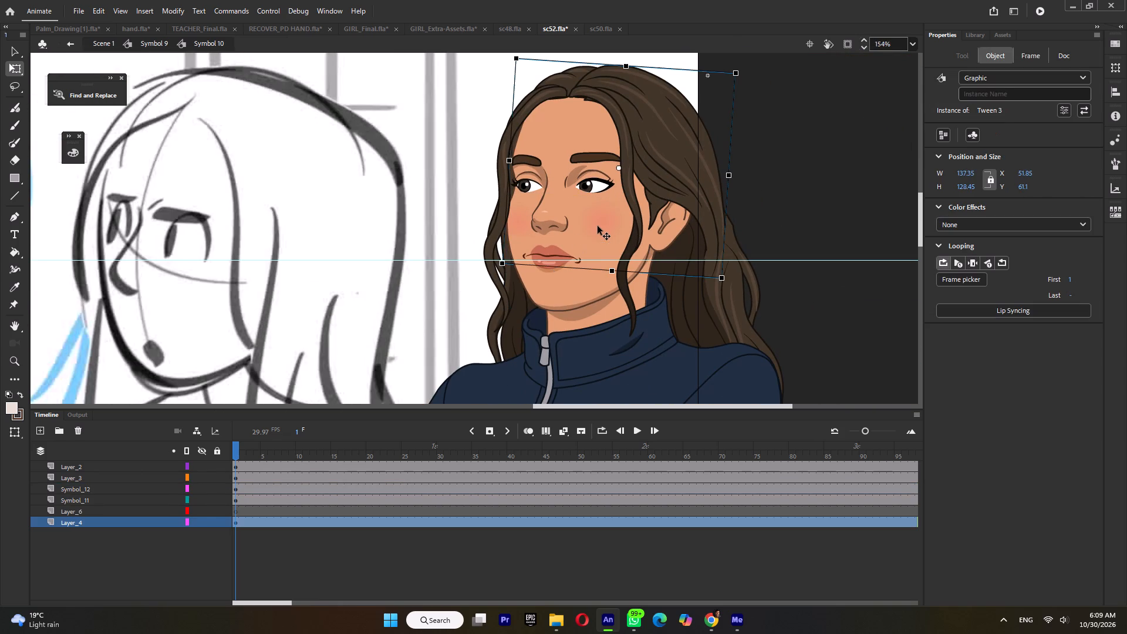
pyautogui.tripleClick(598, 226)
pyautogui.click(409, 240)
pyautogui.click(598, 224)
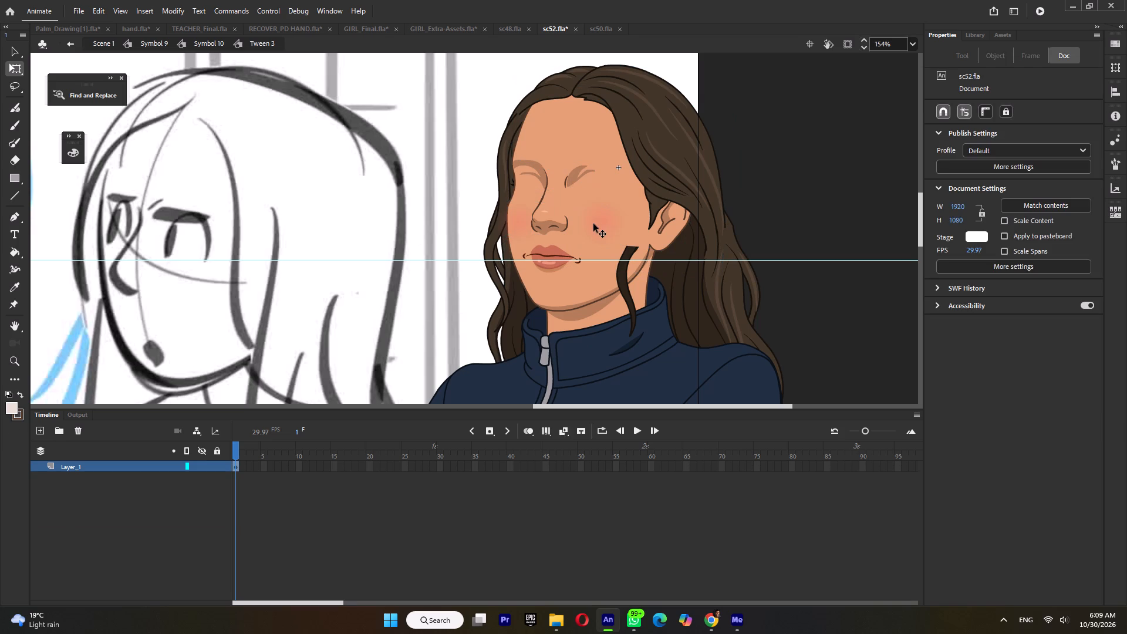
pyautogui.press('Delete')
pyautogui.doubleClick(434, 224)
# Switch the girl's mouth symbol to the open mouth in frame 49, and go back to her body symbol.
pyautogui.click(558, 261)
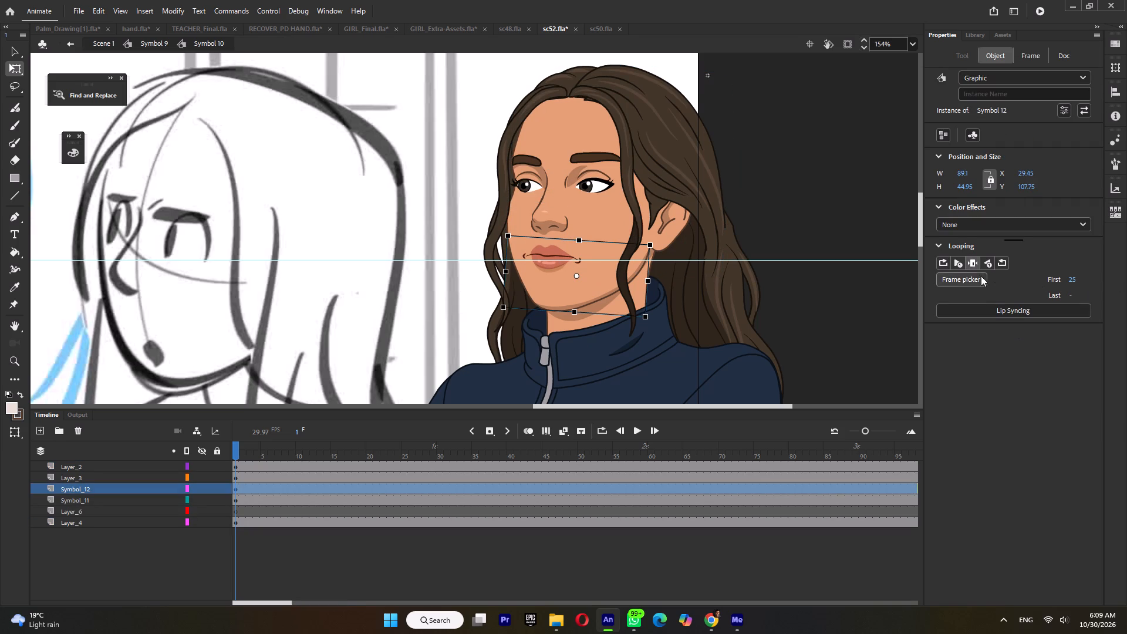
pyautogui.click(976, 281)
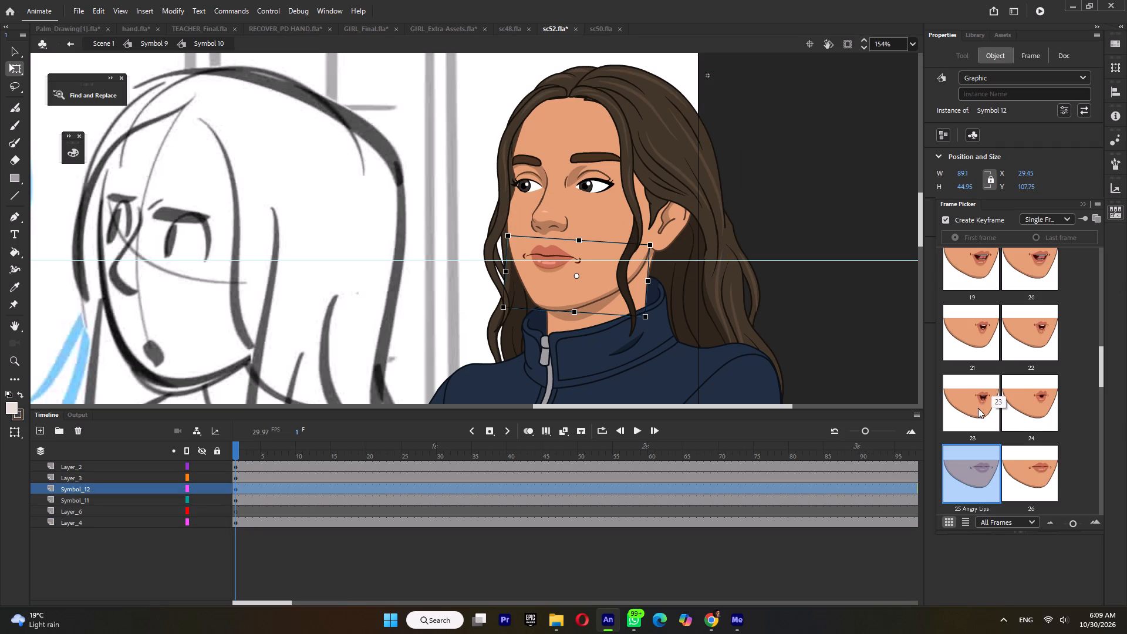
pyautogui.scroll(-18, 978, 408)
pyautogui.click(971, 483)
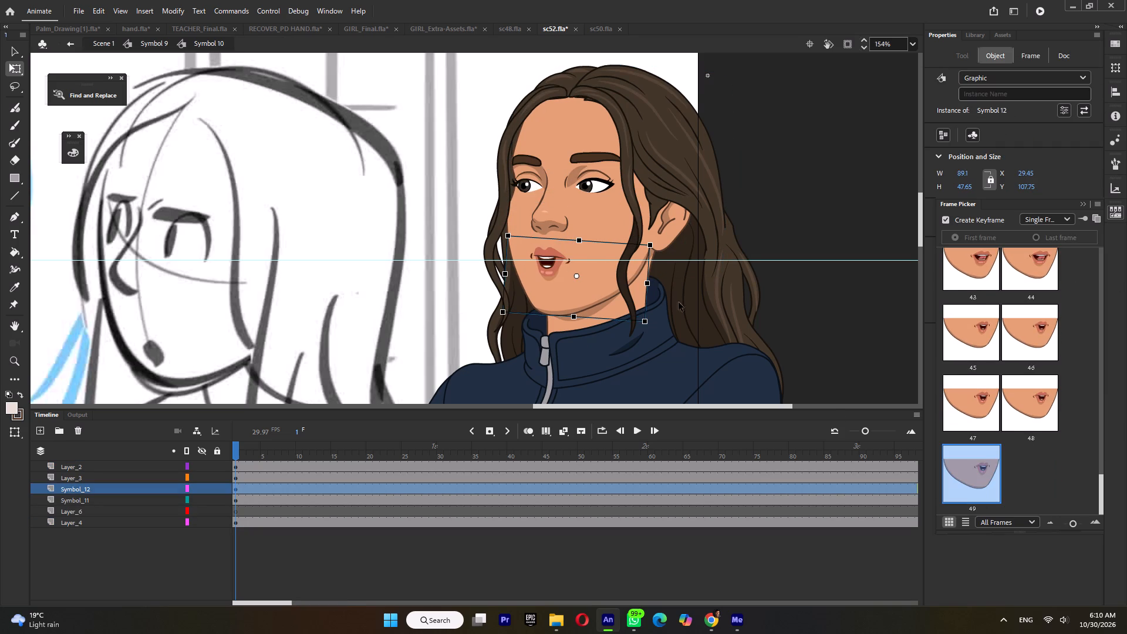
pyautogui.keyDown('ctrl'); pyautogui.scroll(-2, 636, 244); pyautogui.keyUp('ctrl')
pyautogui.click(724, 202)
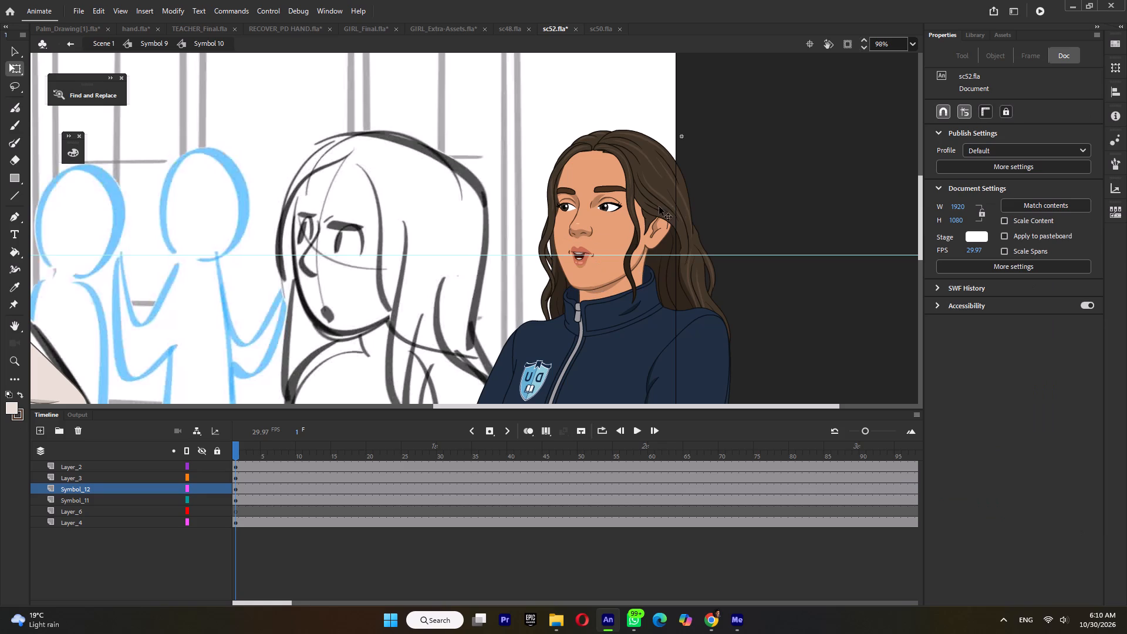
pyautogui.keyDown('ctrl'); pyautogui.scroll(-1, 696, 195); pyautogui.keyUp('ctrl')
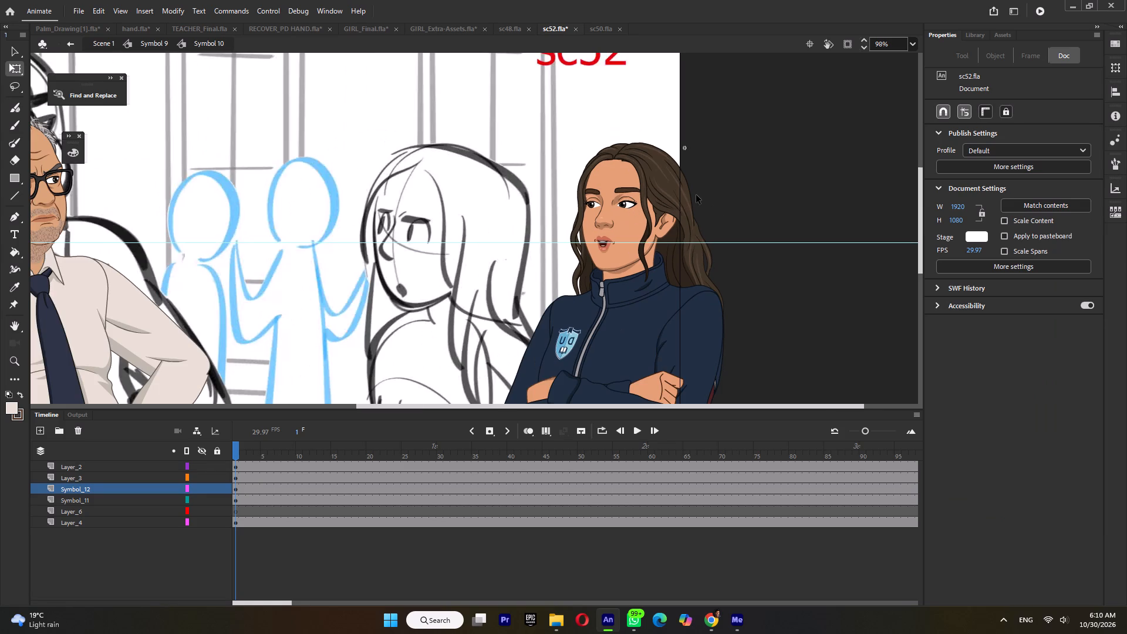
pyautogui.doubleClick(744, 208)
# Rotate the girl's upper arm and forearm opposite the badge about the shoulder and reposition them at about X -21, Y 171.
pyautogui.keyDown('ctrl'); pyautogui.scroll(-6, 744, 208); pyautogui.keyUp('ctrl')
pyautogui.keyDown('ctrl'); pyautogui.scroll(-4, 724, 270); pyautogui.keyUp('ctrl')
pyautogui.click(679, 290)
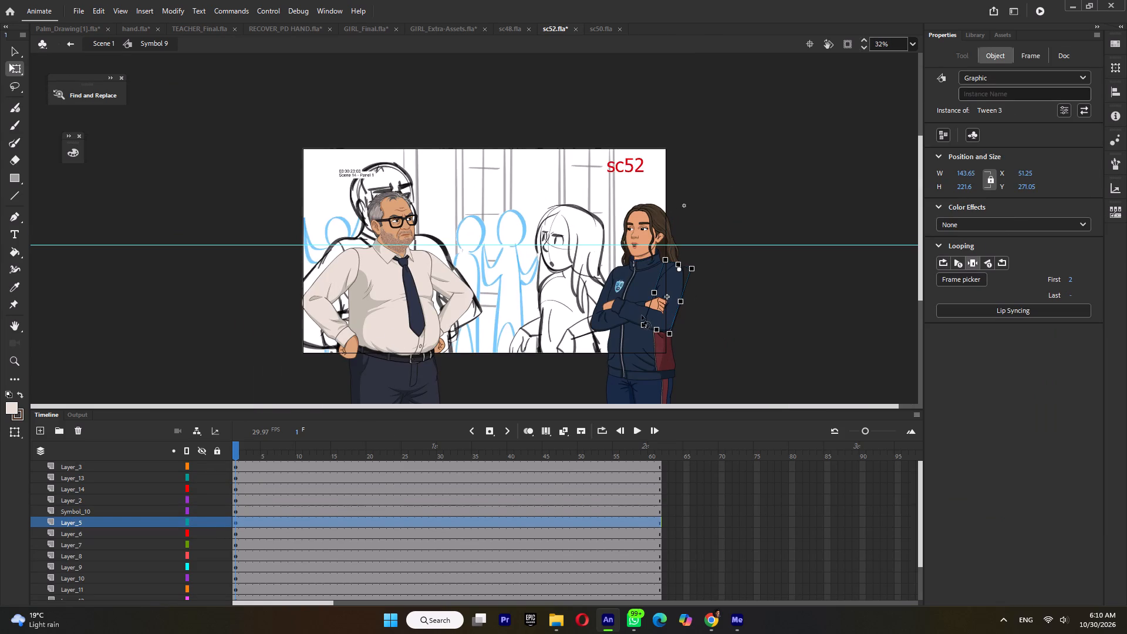
pyautogui.keyDown('shift'); pyautogui.click(638, 313); pyautogui.keyUp('shift')
pyautogui.moveTo(649, 296); pyautogui.dragTo(667, 270)
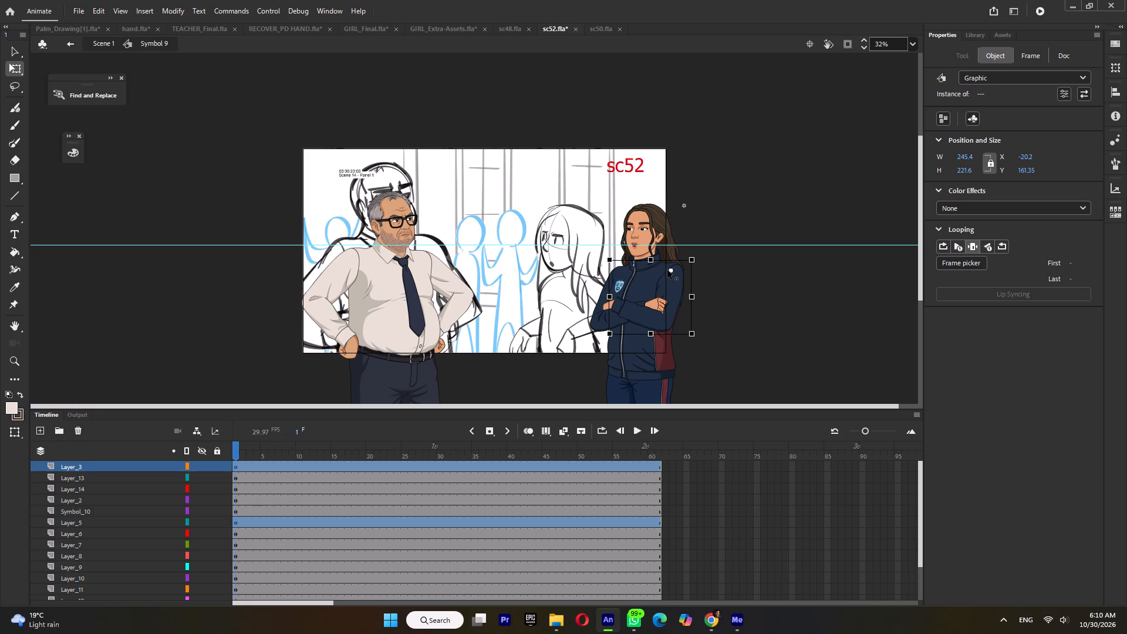
pyautogui.moveTo(667, 270); pyautogui.dragTo(670, 271)
pyautogui.moveTo(606, 340); pyautogui.dragTo(631, 365)
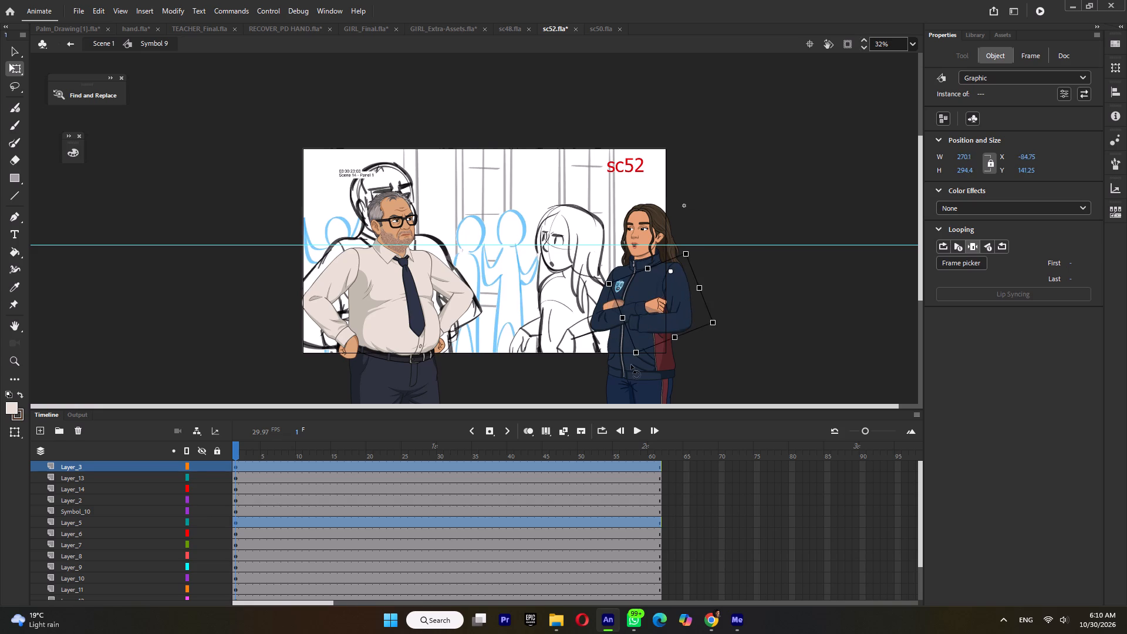
pyautogui.moveTo(631, 365); pyautogui.dragTo(627, 364)
pyautogui.keyDown('ctrl'); pyautogui.scroll(5, 674, 282); pyautogui.keyUp('ctrl')
pyautogui.keyDown('ctrl'); pyautogui.scroll(5, 712, 255); pyautogui.keyUp('ctrl')
pyautogui.keyDown('ctrl'); pyautogui.scroll(5, 753, 289); pyautogui.keyUp('ctrl')
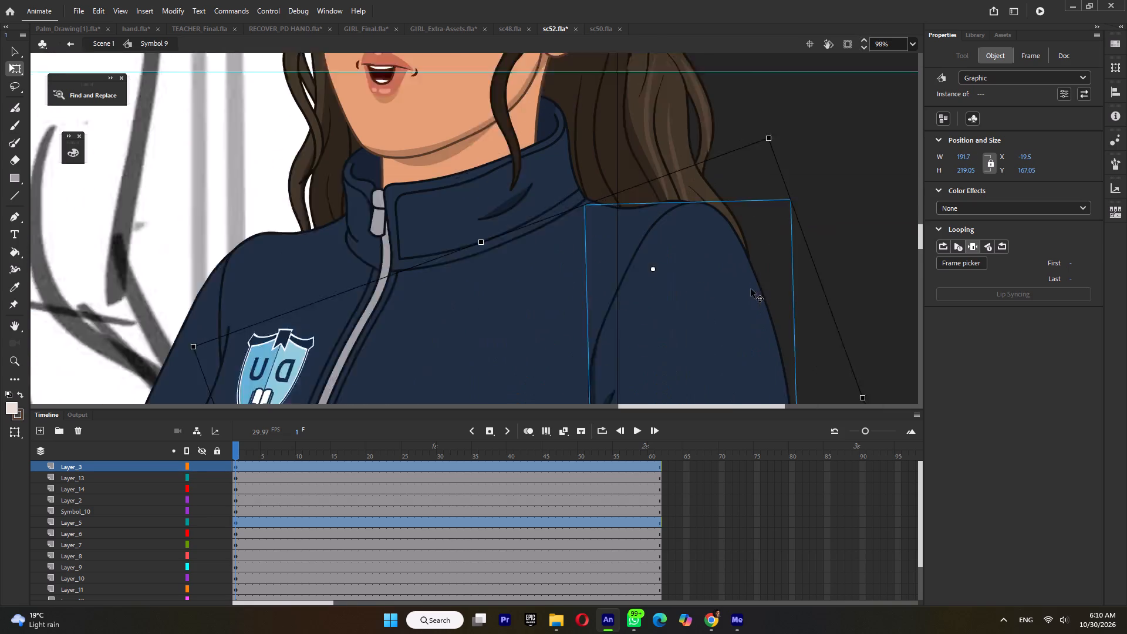
pyautogui.moveTo(716, 261); pyautogui.dragTo(719, 272)
pyautogui.moveTo(718, 272); pyautogui.dragTo(724, 274)
# Swing the girl's badge-side forearm outward and down from the crossed pose, along the sketched arm.
pyautogui.keyDown('ctrl'); pyautogui.scroll(-9, 730, 265); pyautogui.keyUp('ctrl')
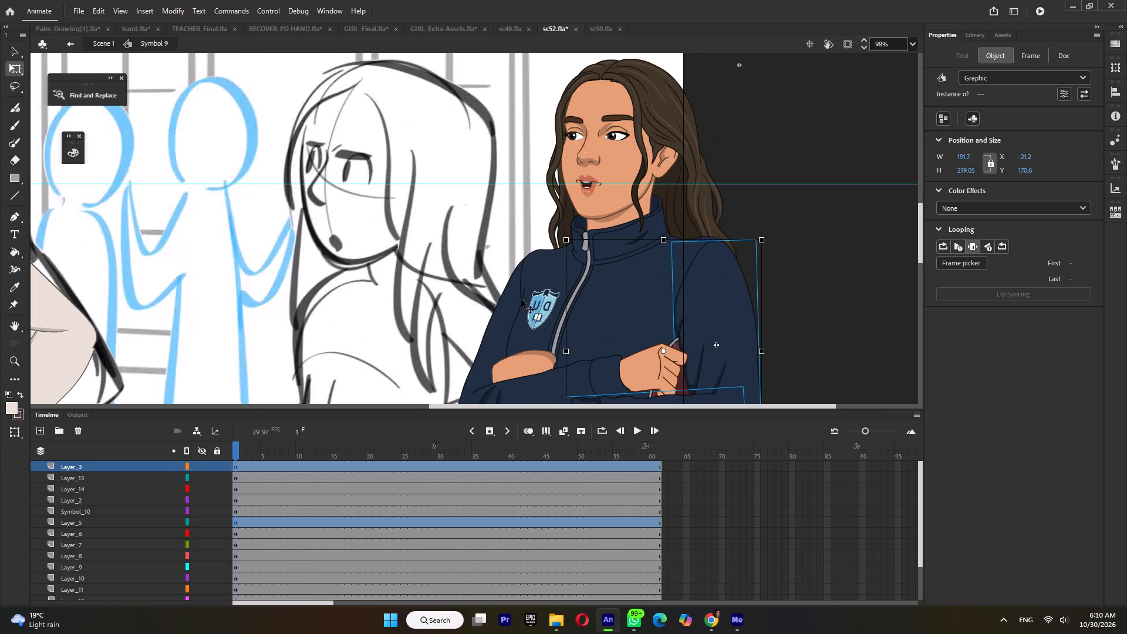
pyautogui.keyDown('ctrl'); pyautogui.scroll(-5, 500, 278); pyautogui.keyUp('ctrl')
pyautogui.click(609, 332)
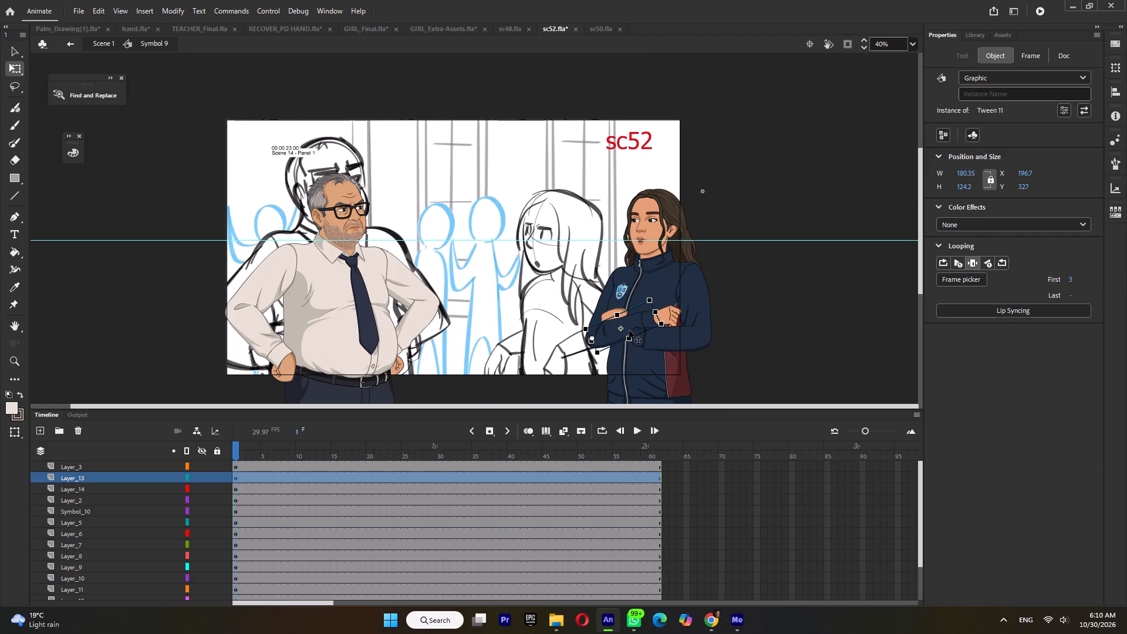
pyautogui.moveTo(669, 323); pyautogui.dragTo(539, 366)
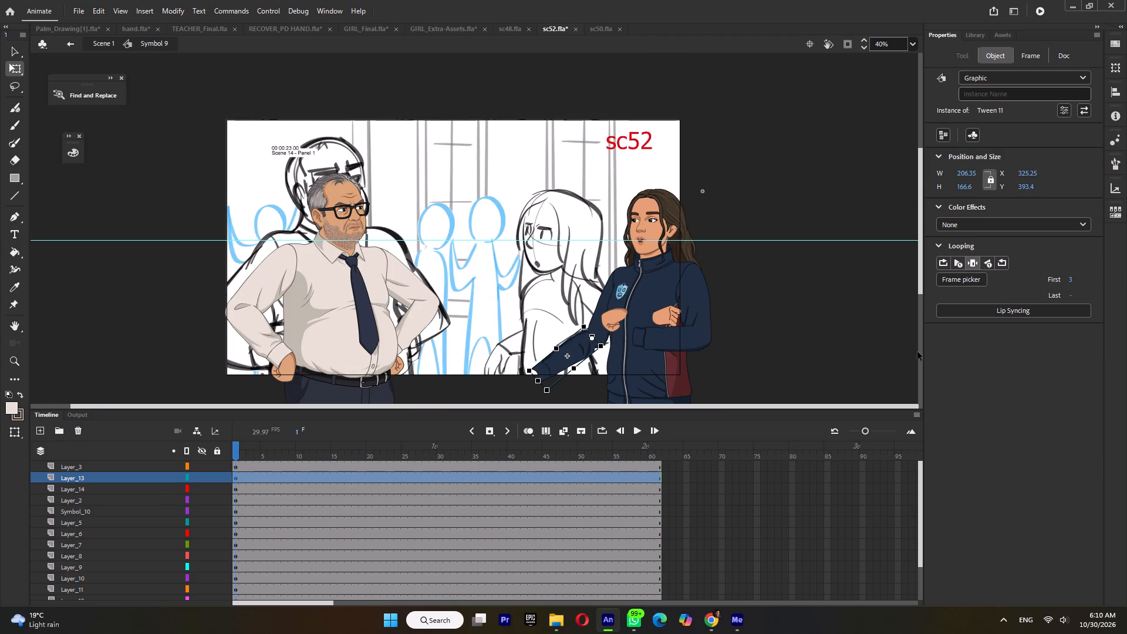
# Try the alternative drawings for the extended forearm and set it to frame 5.
pyautogui.click(967, 284)
pyautogui.click(973, 282)
pyautogui.keyDown('ctrl'); pyautogui.scroll(4, 598, 348); pyautogui.keyUp('ctrl')
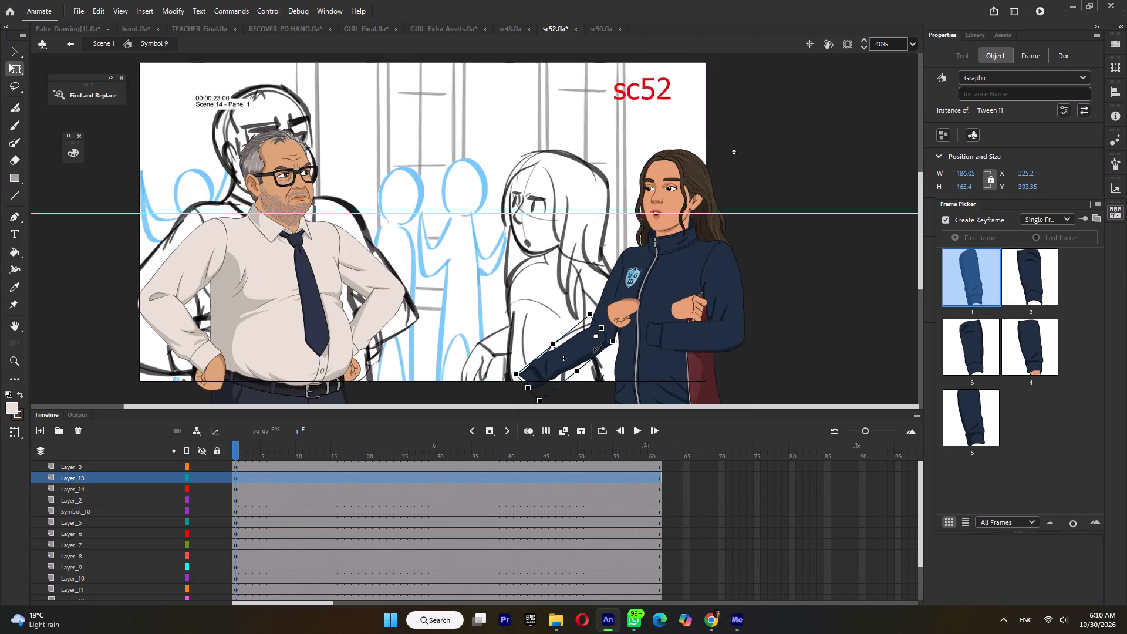
pyautogui.click(1031, 269)
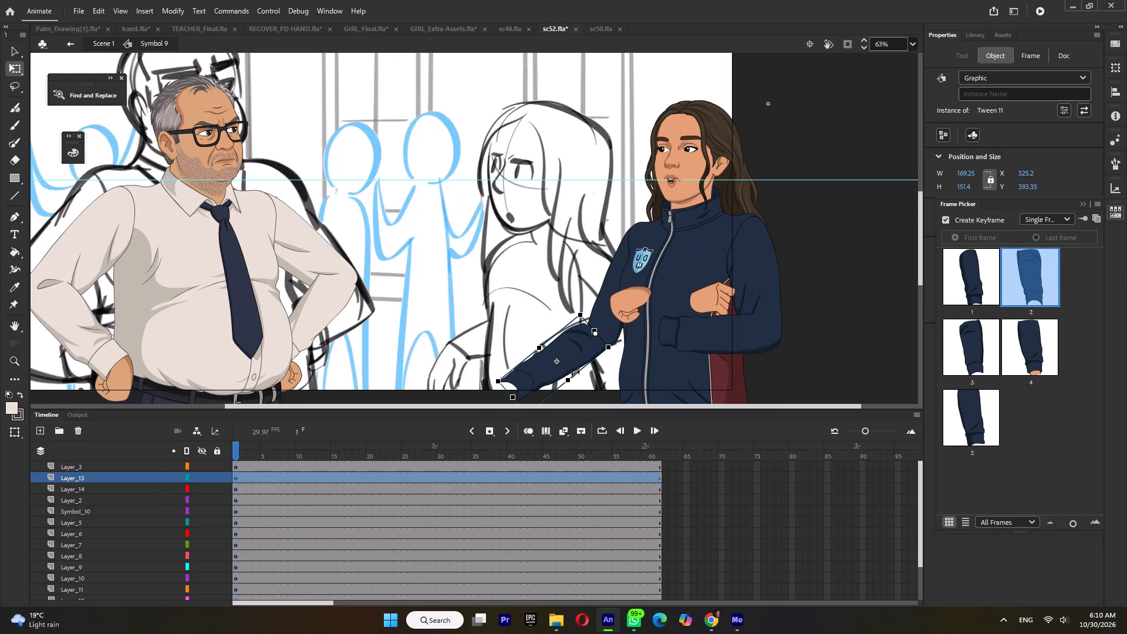
pyautogui.click(966, 352)
pyautogui.click(970, 408)
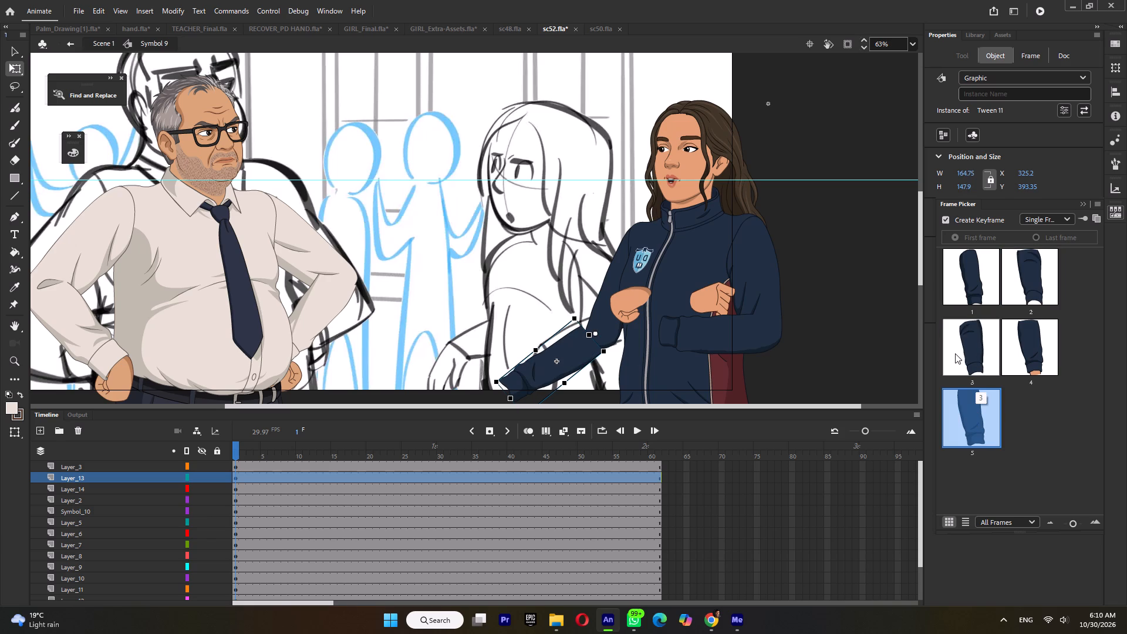
# Move the girl's badge-side forearm up to the elbow of its upper arm, at about X 307, Y 380.
pyautogui.keyDown('ctrl'); pyautogui.scroll(9, 581, 361); pyautogui.keyUp('ctrl')
pyautogui.moveTo(589, 354); pyautogui.dragTo(634, 322)
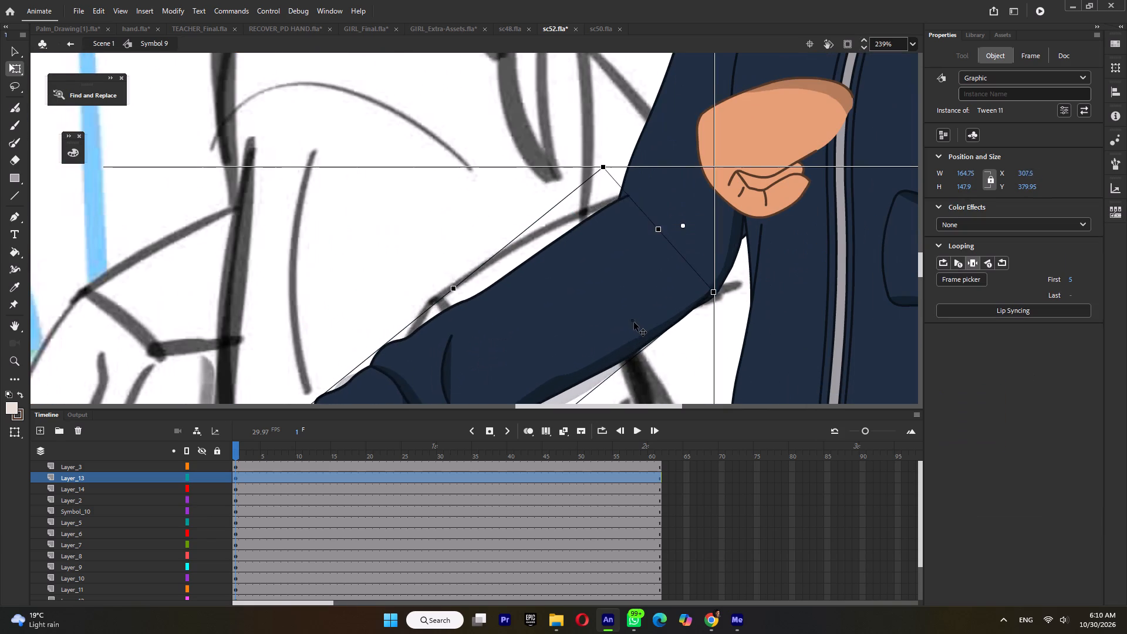
pyautogui.moveTo(634, 322); pyautogui.dragTo(633, 321)
# Rotate the girl's badge-side upper arm and forearm together about the shoulder, bringing the arm down closer to her body.
pyautogui.keyDown('ctrl'); pyautogui.scroll(-5, 656, 295); pyautogui.keyUp('ctrl')
pyautogui.keyDown('shift'); pyautogui.click(658, 217); pyautogui.keyUp('shift')
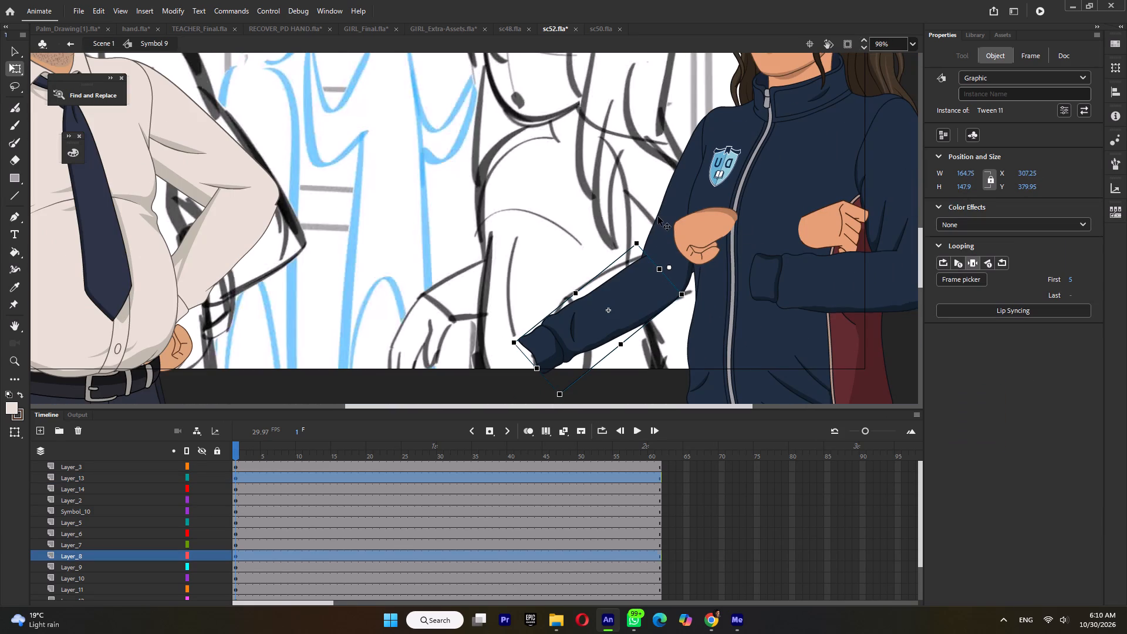
pyautogui.moveTo(639, 247); pyautogui.dragTo(718, 124)
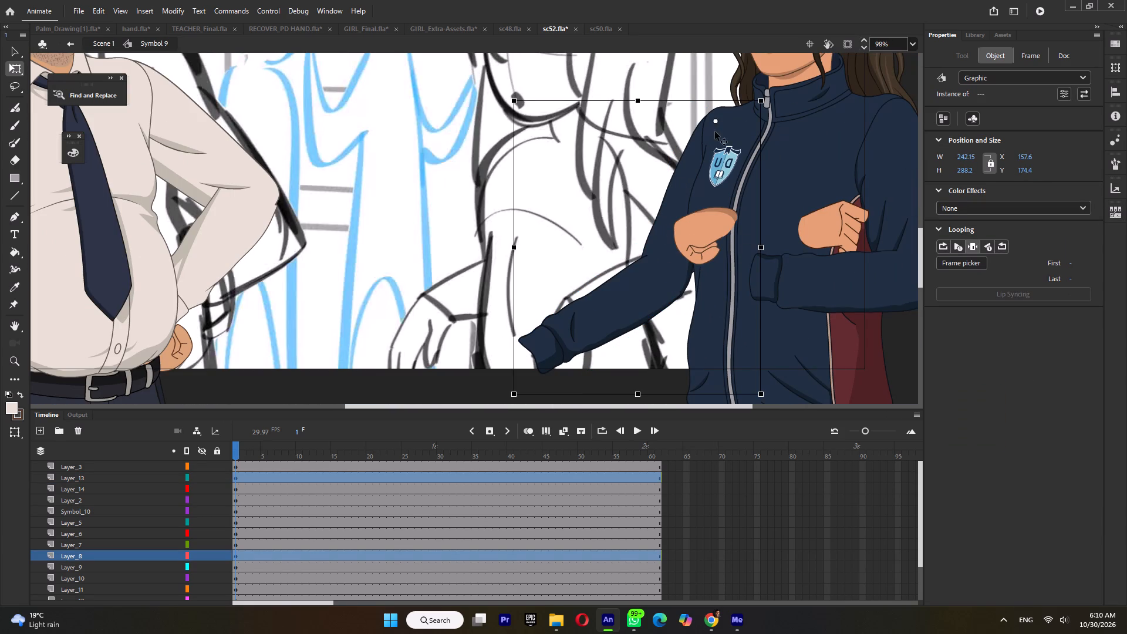
pyautogui.moveTo(503, 399); pyautogui.dragTo(566, 446)
pyautogui.click(528, 326)
# Change the girl's raised fist opposite the badge to the relaxed open hand in frame 2.
pyautogui.click(636, 346)
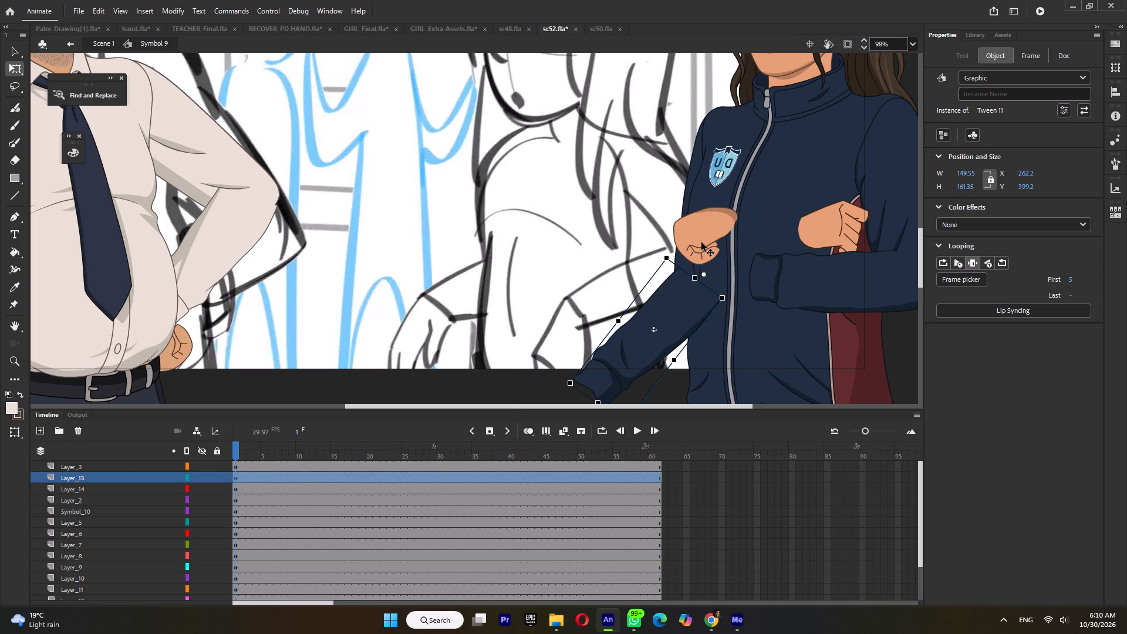
pyautogui.keyDown('shift'); pyautogui.click(839, 220); pyautogui.keyUp('shift')
pyautogui.keyDown('ctrl'); pyautogui.scroll(-2, 521, 249); pyautogui.keyUp('ctrl')
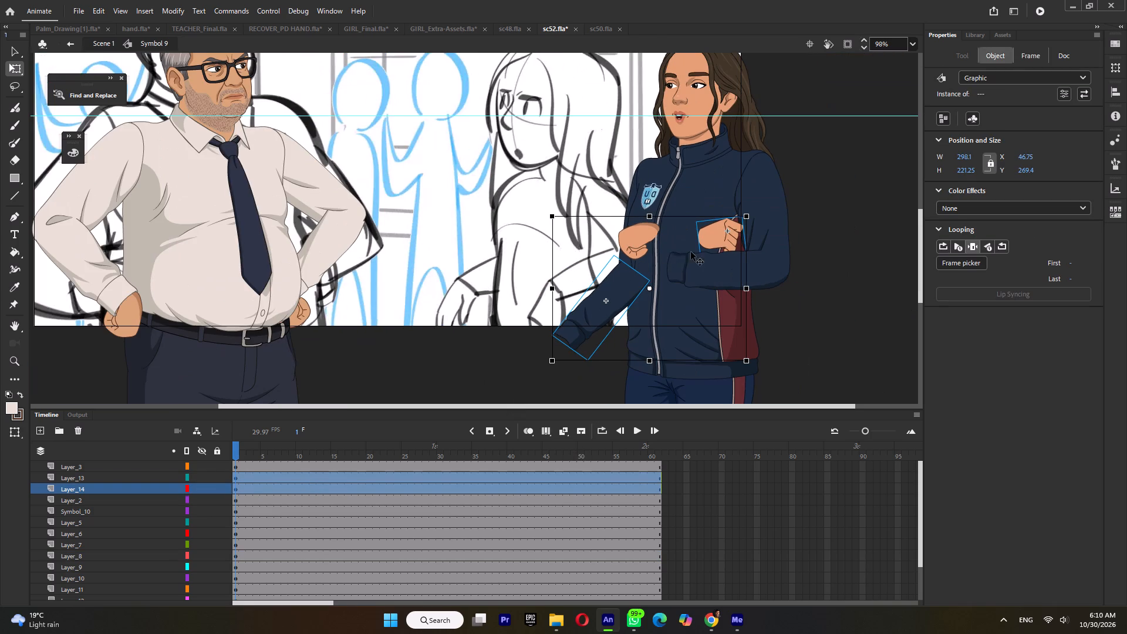
pyautogui.click(483, 282)
pyautogui.click(721, 233)
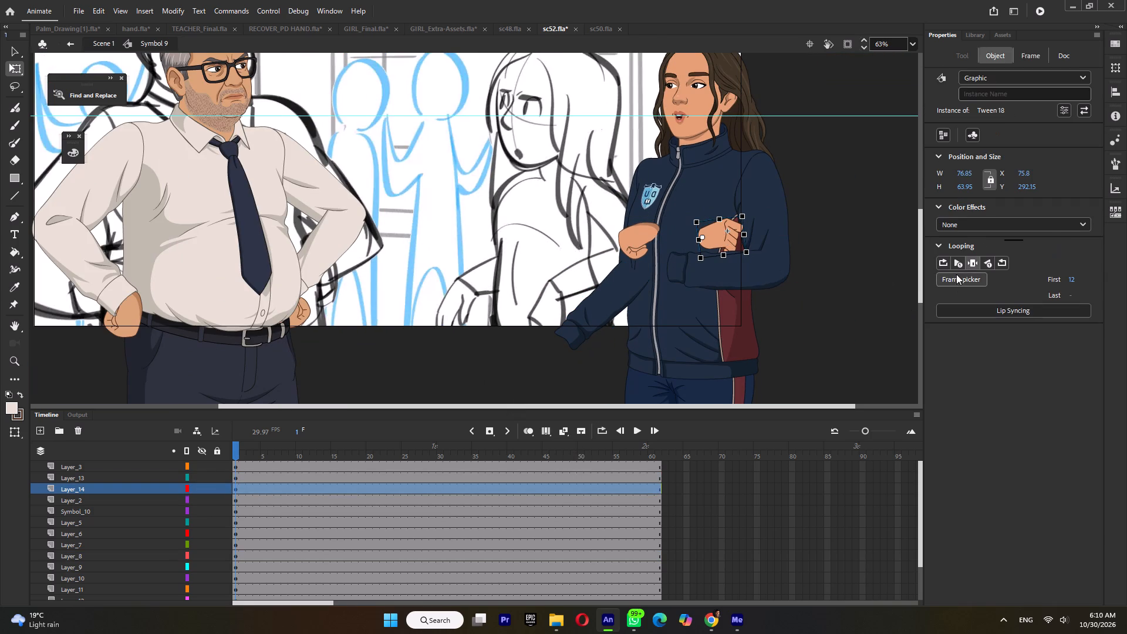
pyautogui.click(955, 282)
pyautogui.scroll(9, 973, 322)
pyautogui.click(975, 278)
pyautogui.click(1024, 280)
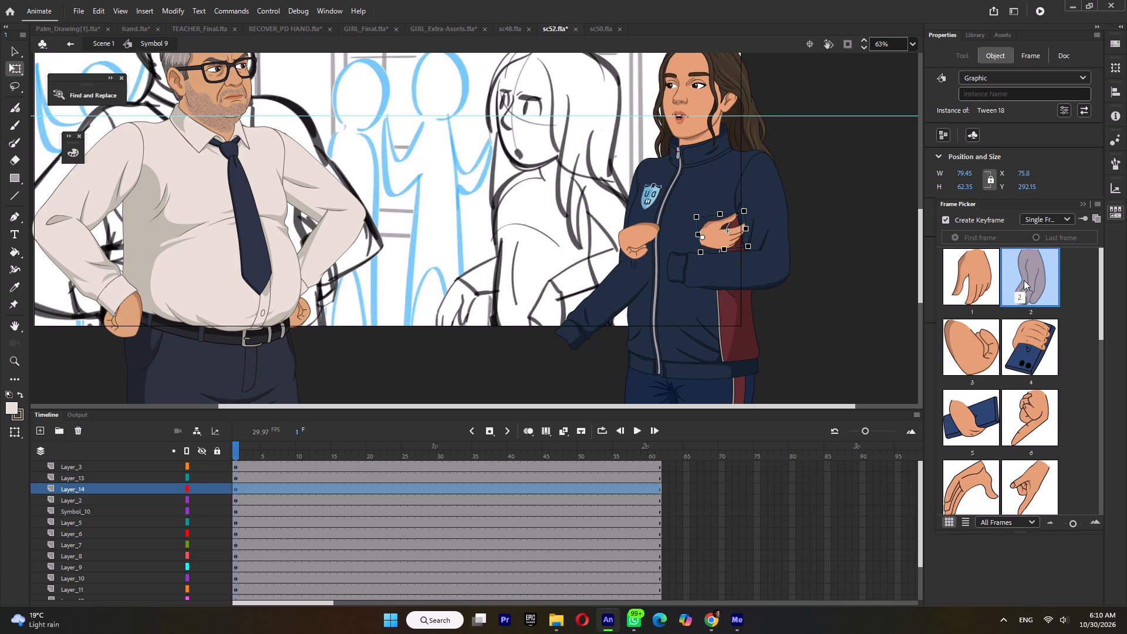
# Rotate the open hand to point downward and attach it to the badge-side cuff at about X 343, Y 492.
pyautogui.moveTo(761, 248); pyautogui.dragTo(599, 211)
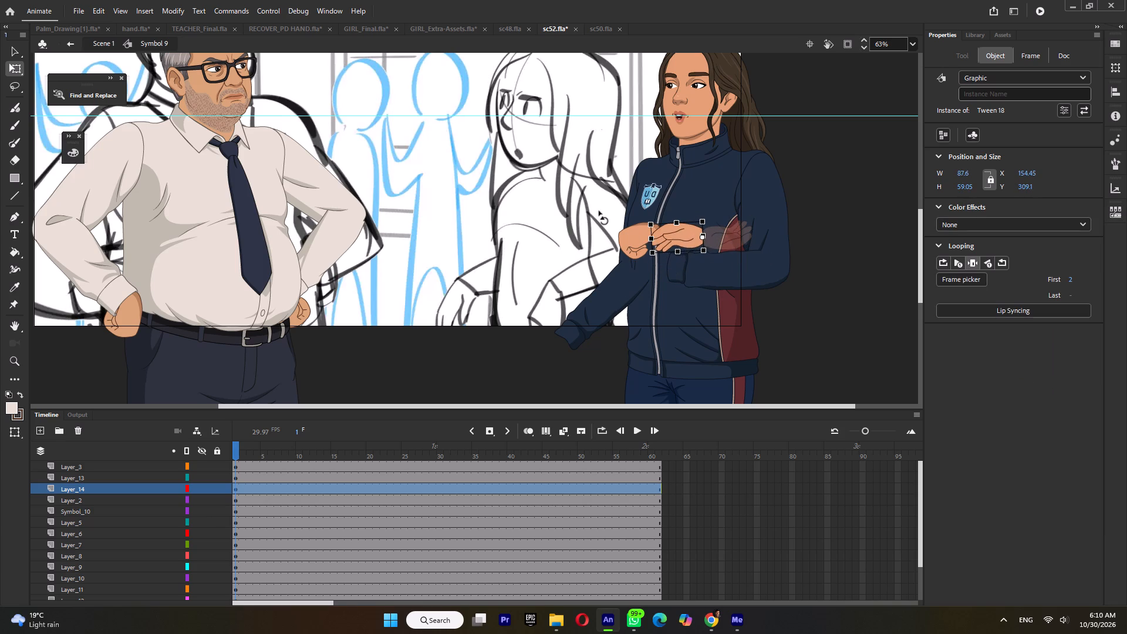
pyautogui.moveTo(599, 211); pyautogui.dragTo(599, 211)
pyautogui.moveTo(680, 233); pyautogui.dragTo(544, 339)
pyautogui.moveTo(512, 367); pyautogui.dragTo(544, 402)
pyautogui.keyDown('ctrl'); pyautogui.scroll(6, 565, 367); pyautogui.keyUp('ctrl')
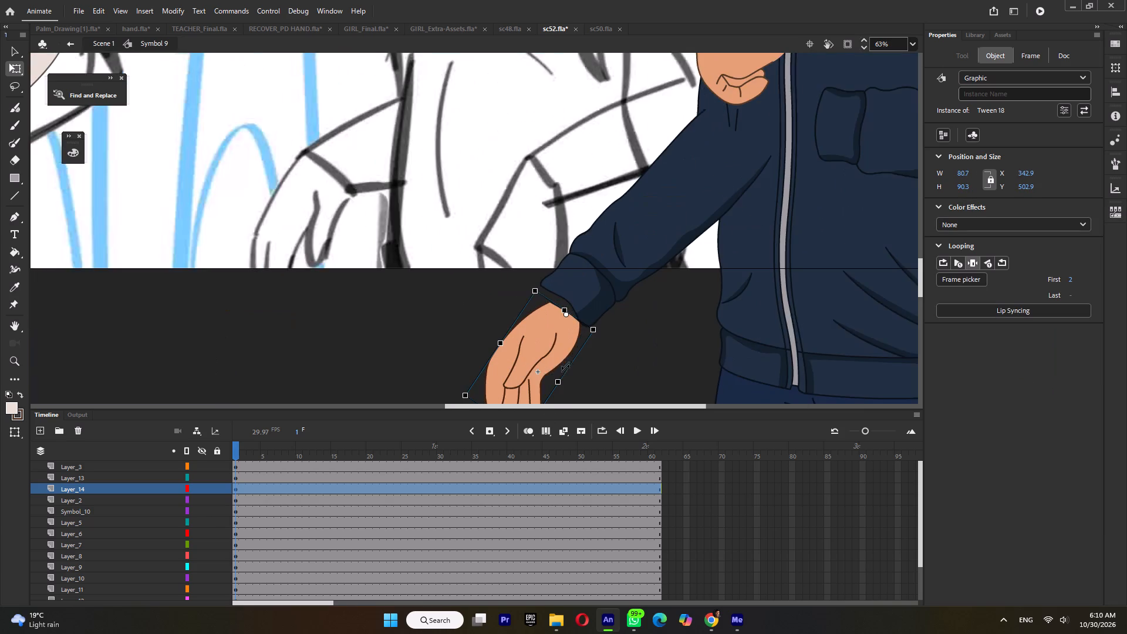
pyautogui.moveTo(545, 355); pyautogui.dragTo(546, 333)
pyautogui.keyDown('ctrl'); pyautogui.scroll(-7, 547, 334); pyautogui.keyUp('ctrl')
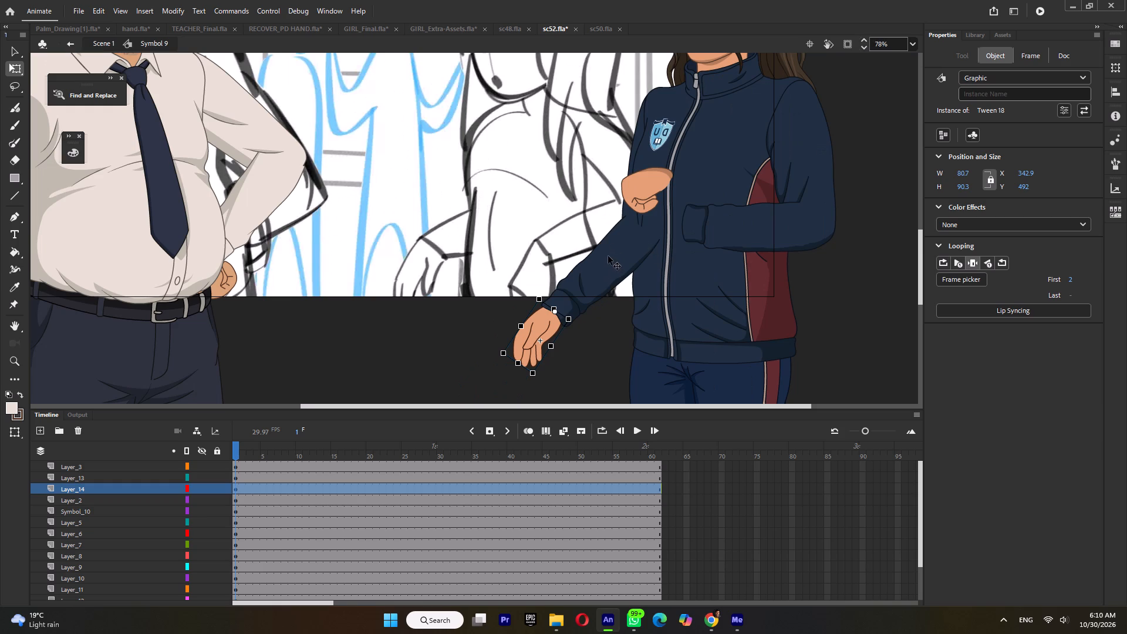
# Reorder the badge-side arm layers, putting Layer_13 and Layer_14 below Layer_16 and Layer_8 at the bottom of the stack.
pyautogui.keyDown('shift'); pyautogui.click(605, 262); pyautogui.keyUp('shift')
pyautogui.click(79, 477)
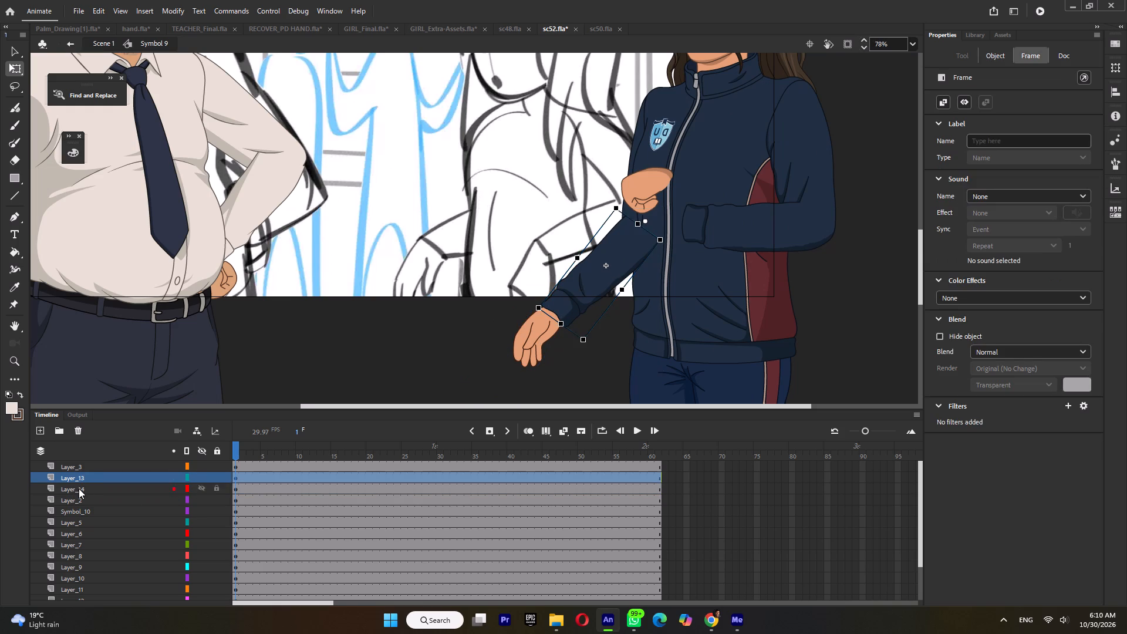
pyautogui.keyDown('shift'); pyautogui.click(79, 488); pyautogui.keyUp('shift')
pyautogui.moveTo(83, 491); pyautogui.dragTo(83, 585)
pyautogui.click(627, 237)
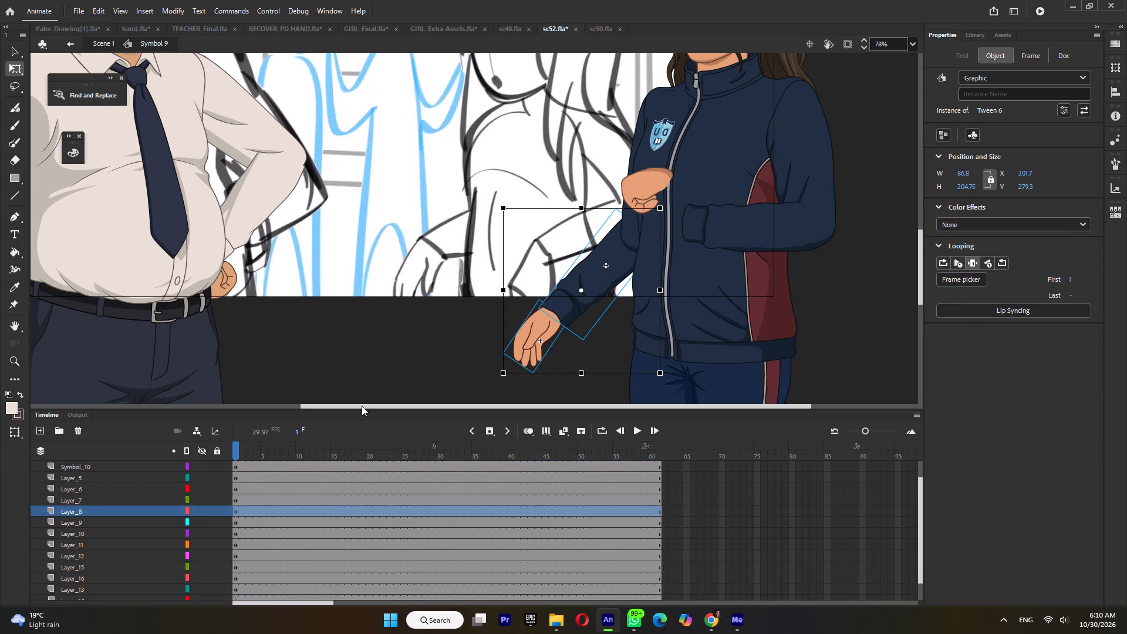
pyautogui.moveTo(69, 509); pyautogui.dragTo(63, 602)
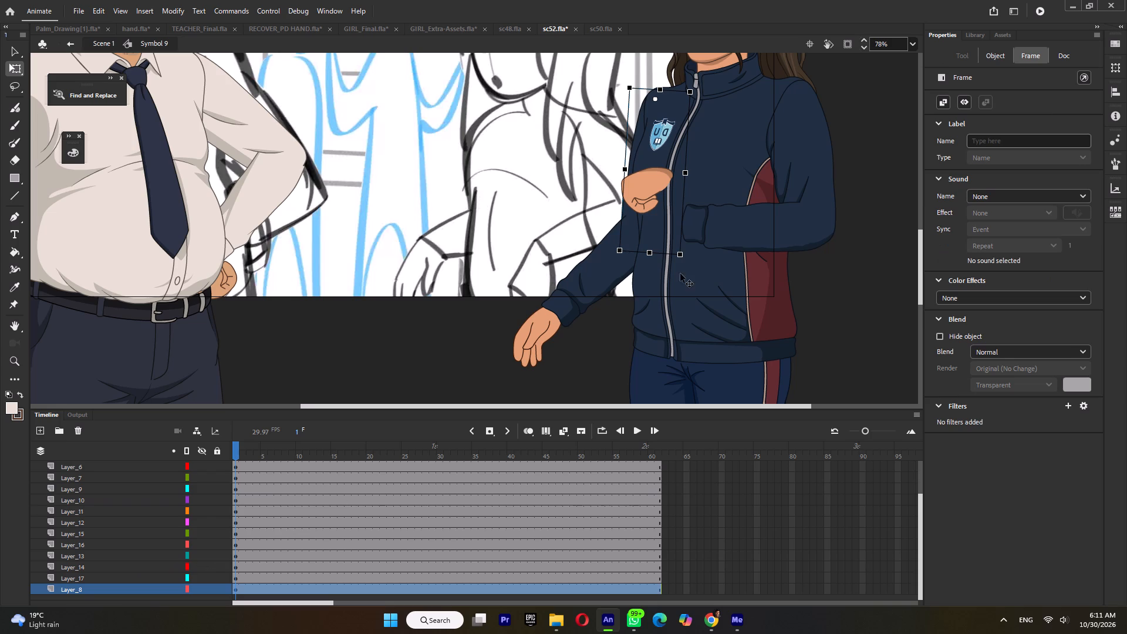
# Rotate the whole badge-side arm, including forearm and hand, slightly about the shoulder.
pyautogui.click(594, 281)
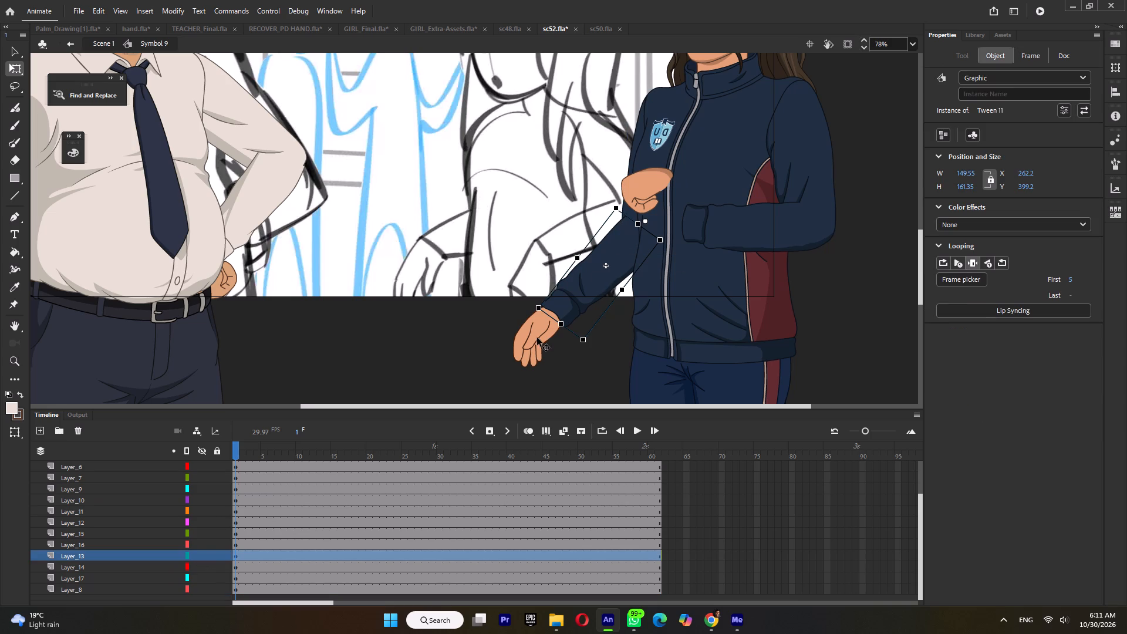
pyautogui.keyDown('shift'); pyautogui.click(537, 338); pyautogui.keyUp('shift')
pyautogui.keyDown('shift'); pyautogui.click(637, 134); pyautogui.keyUp('shift')
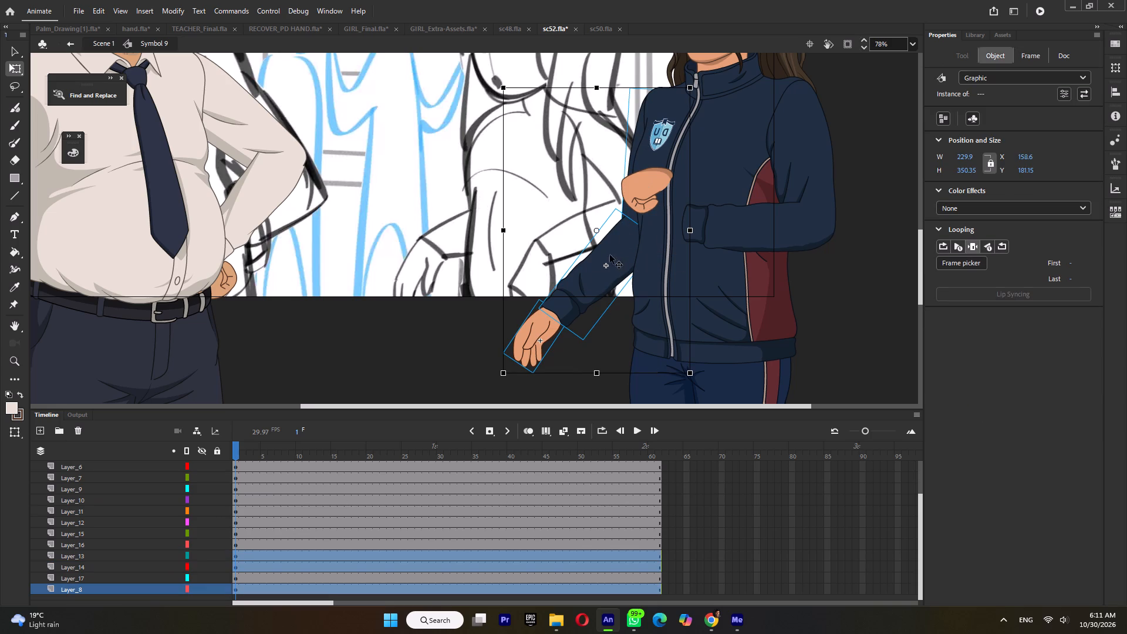
pyautogui.moveTo(596, 230); pyautogui.dragTo(657, 102)
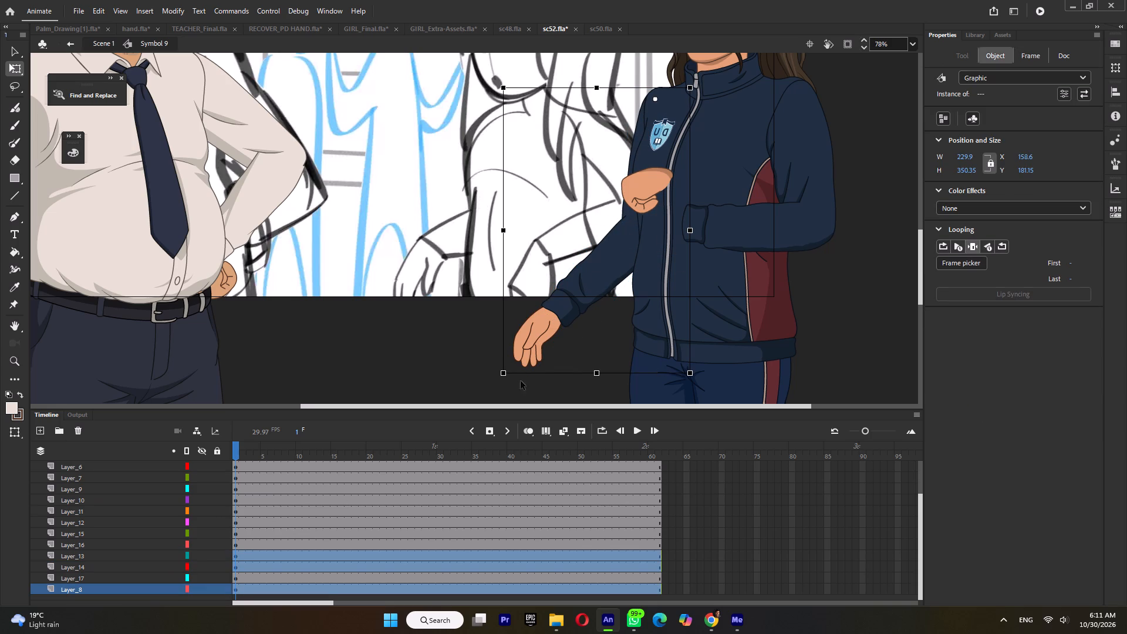
pyautogui.moveTo(500, 380); pyautogui.dragTo(480, 394)
# Rotate the badge-side forearm and hand downward about the elbow so they hang closer to the body.
pyautogui.keyDown('shift'); pyautogui.click(633, 133); pyautogui.keyUp('shift')
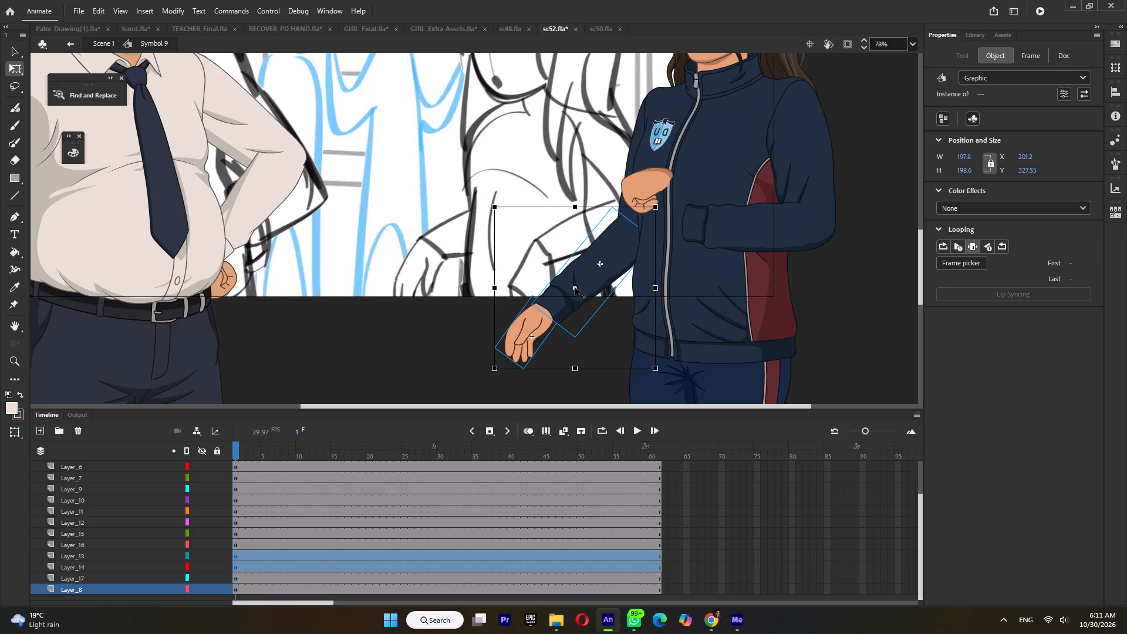
pyautogui.moveTo(575, 288); pyautogui.dragTo(630, 228)
pyautogui.moveTo(496, 377); pyautogui.dragTo(531, 413)
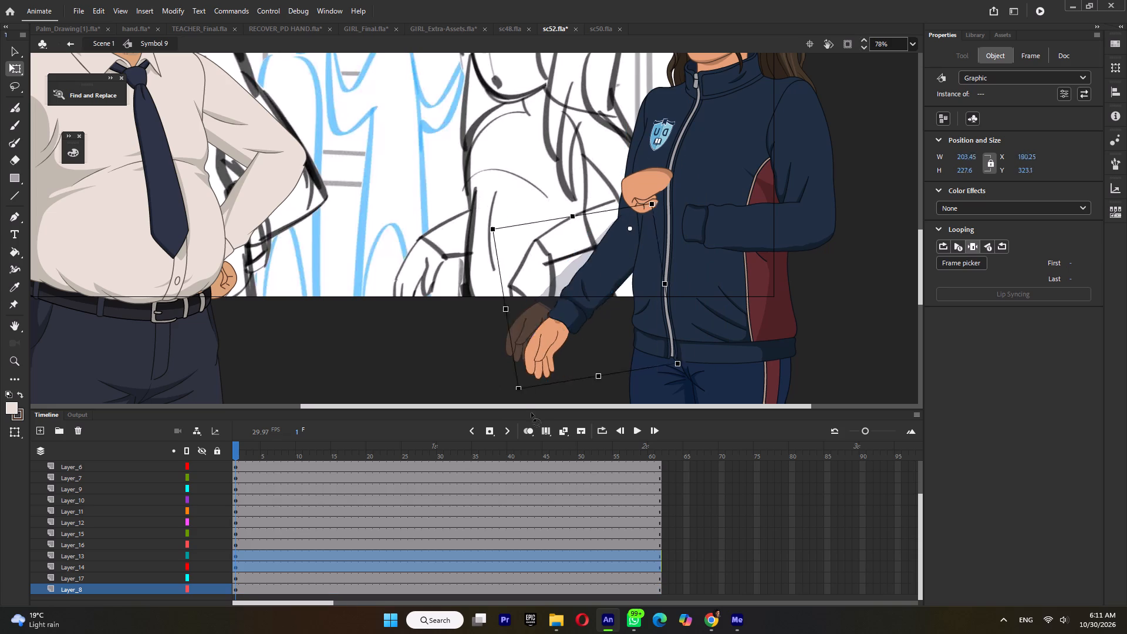
pyautogui.moveTo(531, 413); pyautogui.dragTo(533, 413)
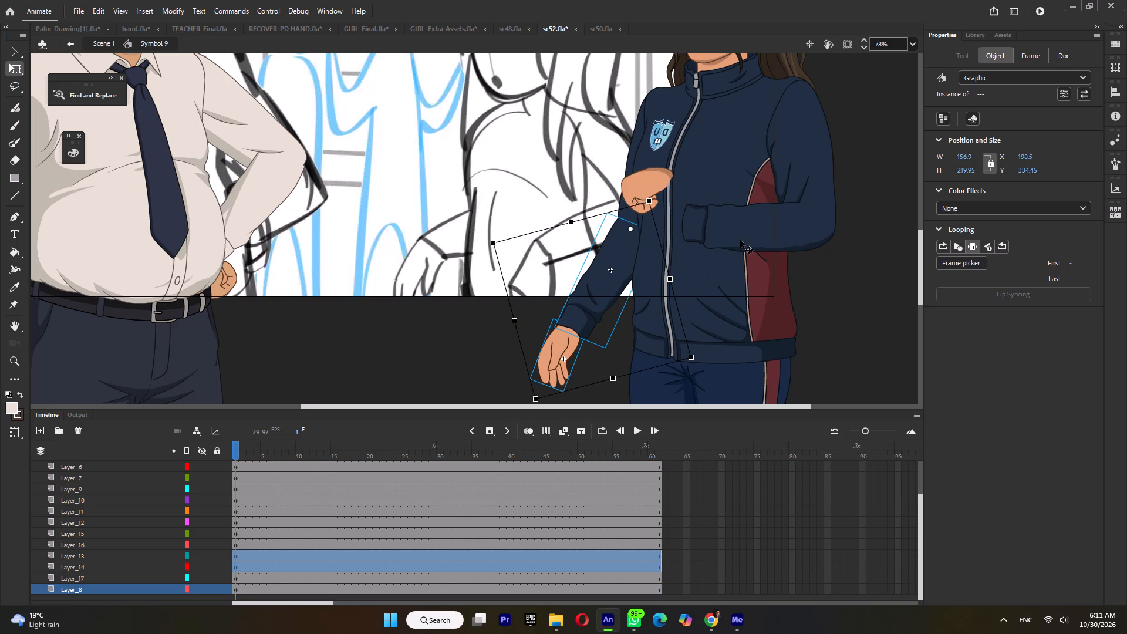
# Rotate the girl's folded forearm opposite the badge downward about the elbow toward the jacket hem.
pyautogui.click(740, 240)
pyautogui.moveTo(683, 263); pyautogui.dragTo(753, 405)
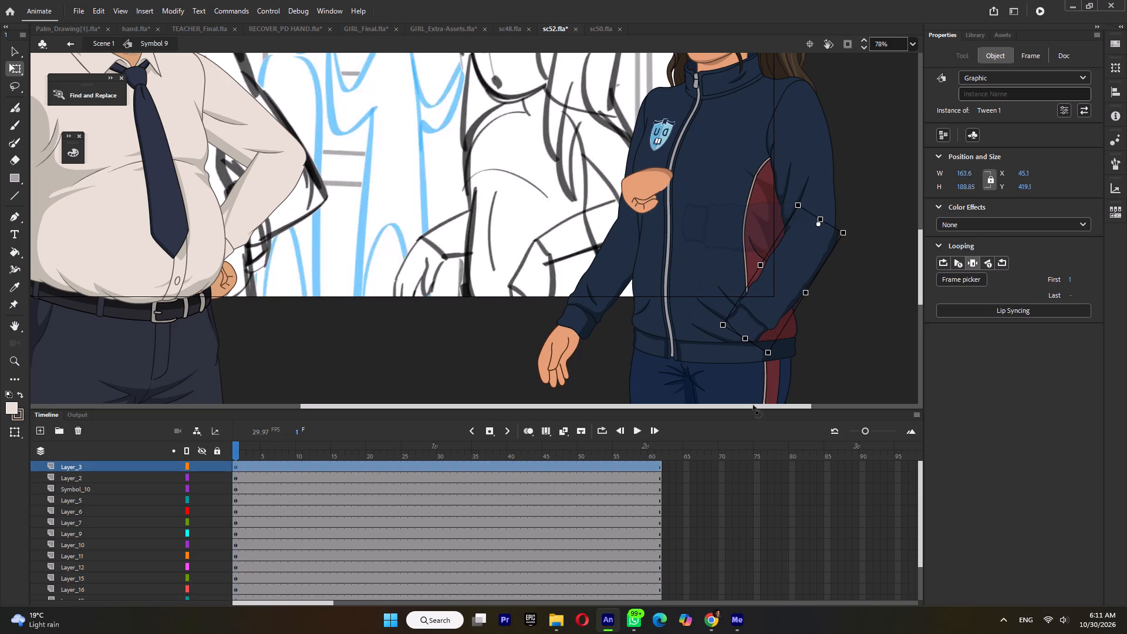
pyautogui.moveTo(753, 405); pyautogui.dragTo(756, 407)
# Try the alternative drawings for the remaining fist beside the badge and set it to the open hand in frame 1.
pyautogui.click(643, 179)
pyautogui.click(965, 275)
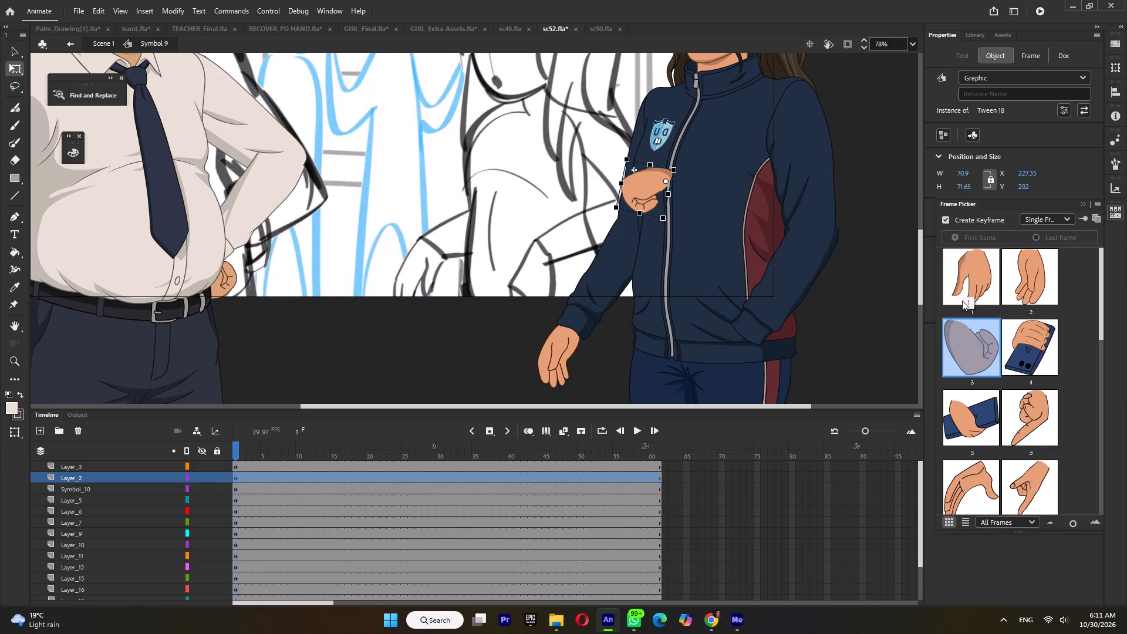
pyautogui.click(983, 285)
pyautogui.click(1031, 276)
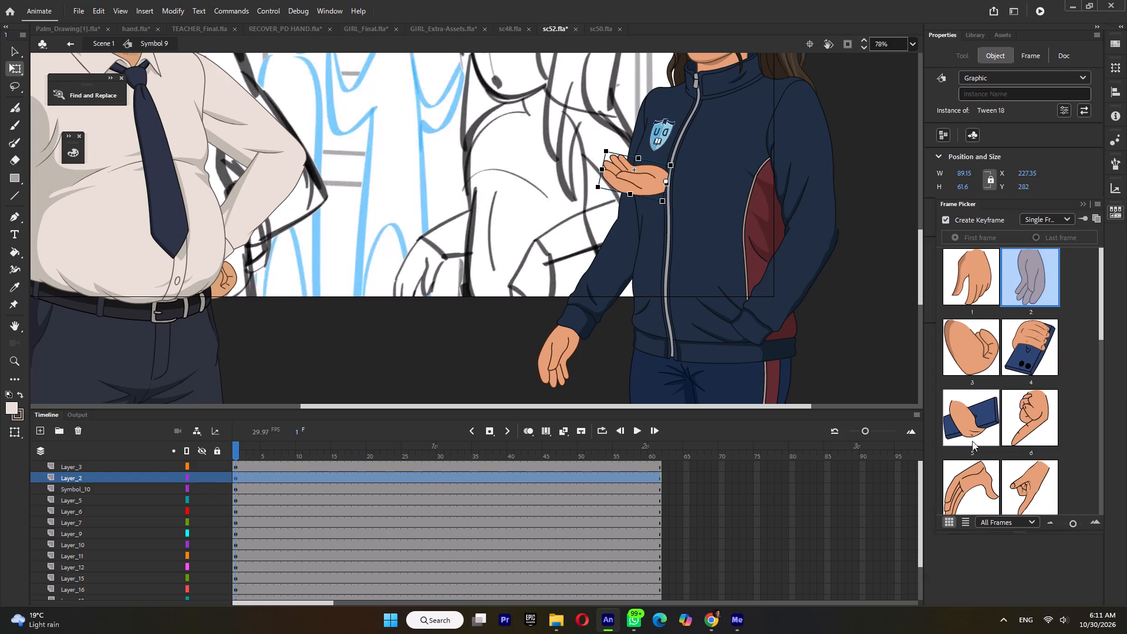
pyautogui.click(977, 345)
pyautogui.click(969, 277)
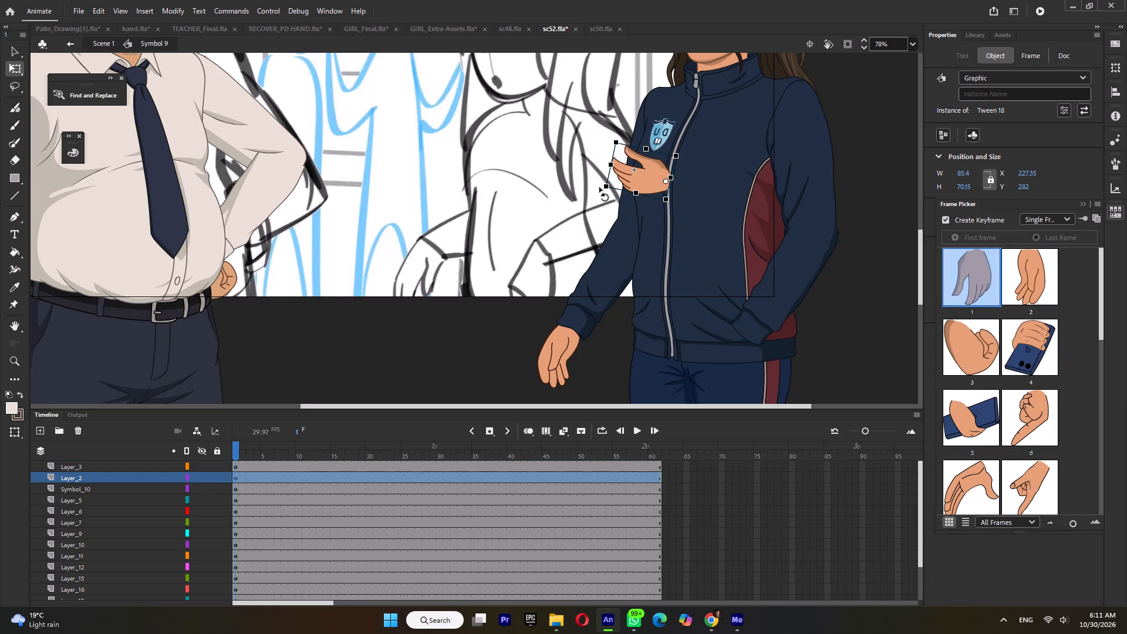
# Rotate the second open hand downward and place it at the opposite forearm's cuff, about X 113, Y 518.
pyautogui.moveTo(599, 187); pyautogui.dragTo(645, 265)
pyautogui.moveTo(659, 214); pyautogui.dragTo(739, 369)
pyautogui.keyDown('ctrl'); pyautogui.scroll(-3, 740, 369); pyautogui.keyUp('ctrl')
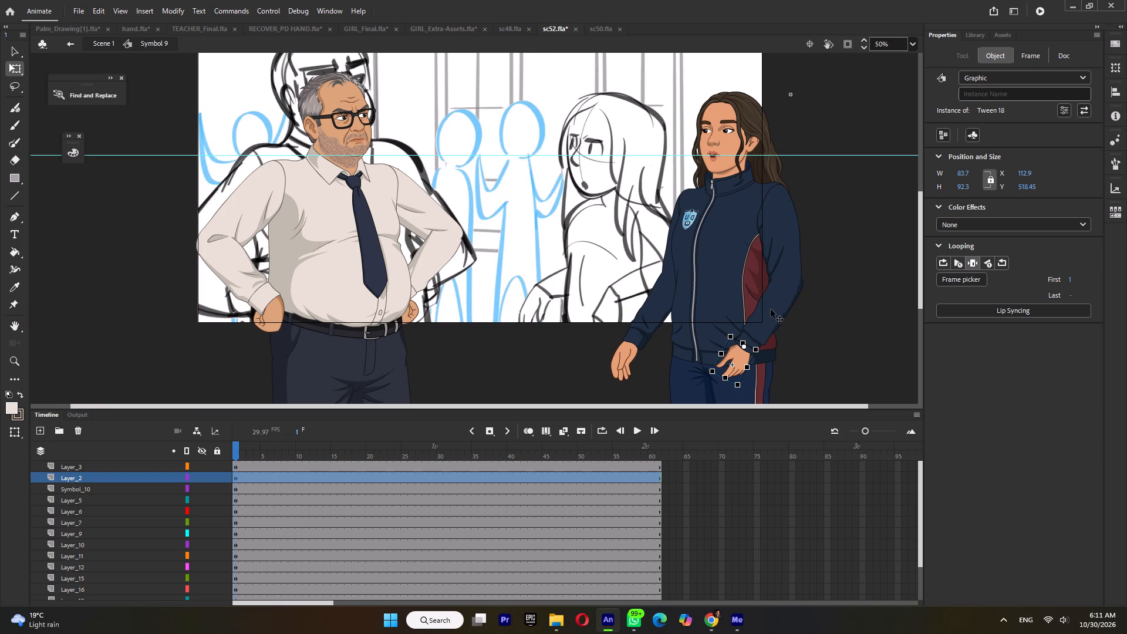
# Try the first two torso drawings for the girl's jacket and set it to frame 1.
pyautogui.click(707, 253)
pyautogui.click(971, 282)
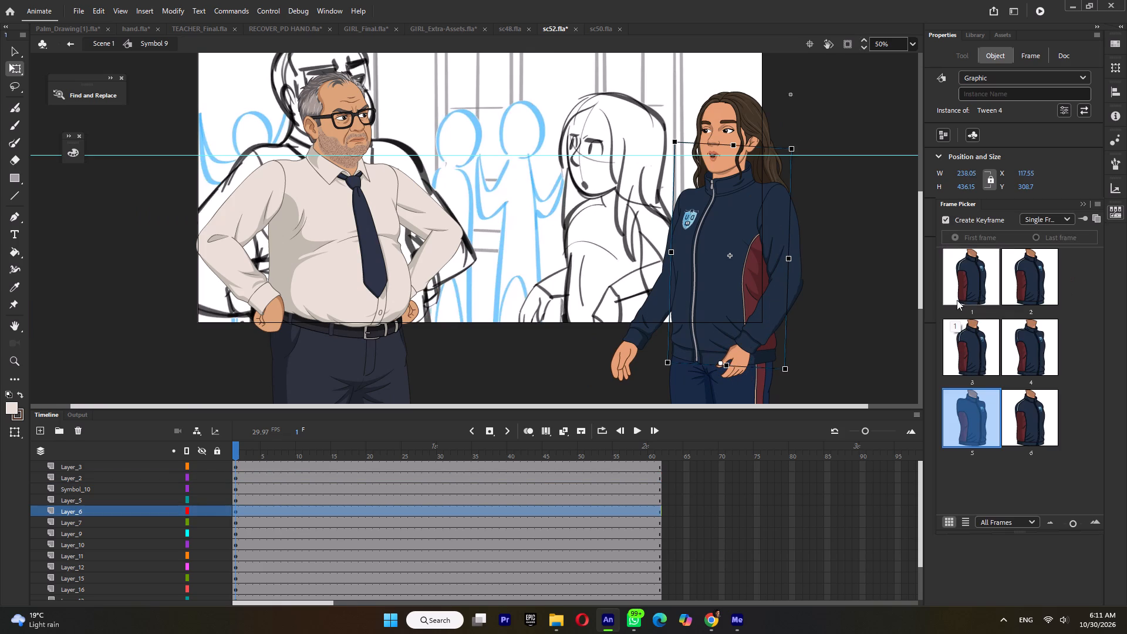
pyautogui.click(957, 299)
pyautogui.click(1006, 284)
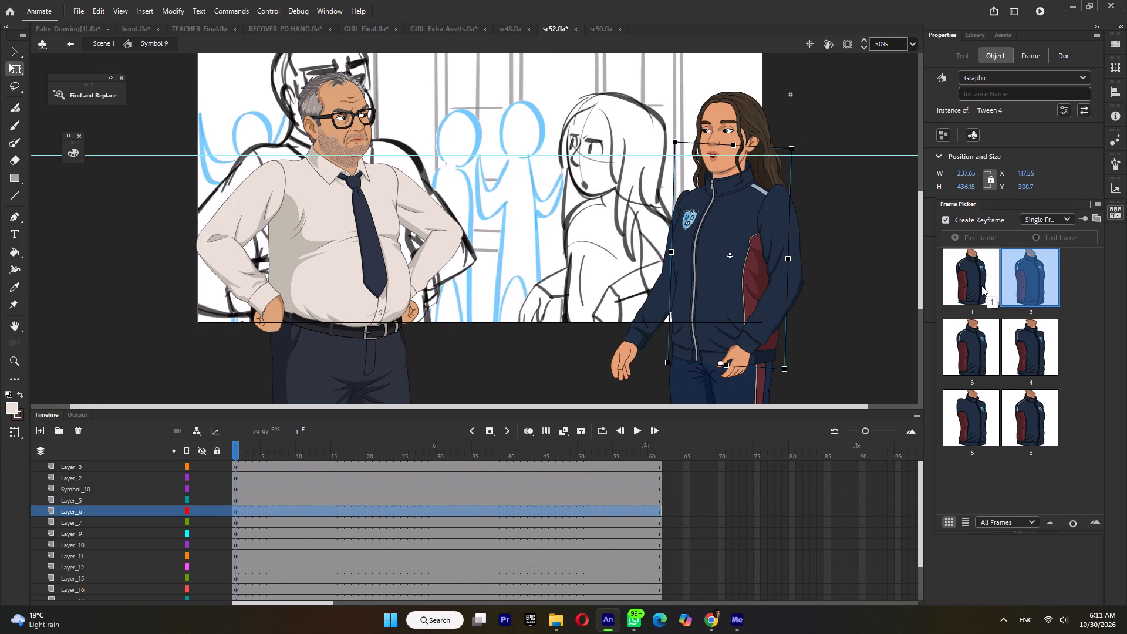
pyautogui.click(971, 288)
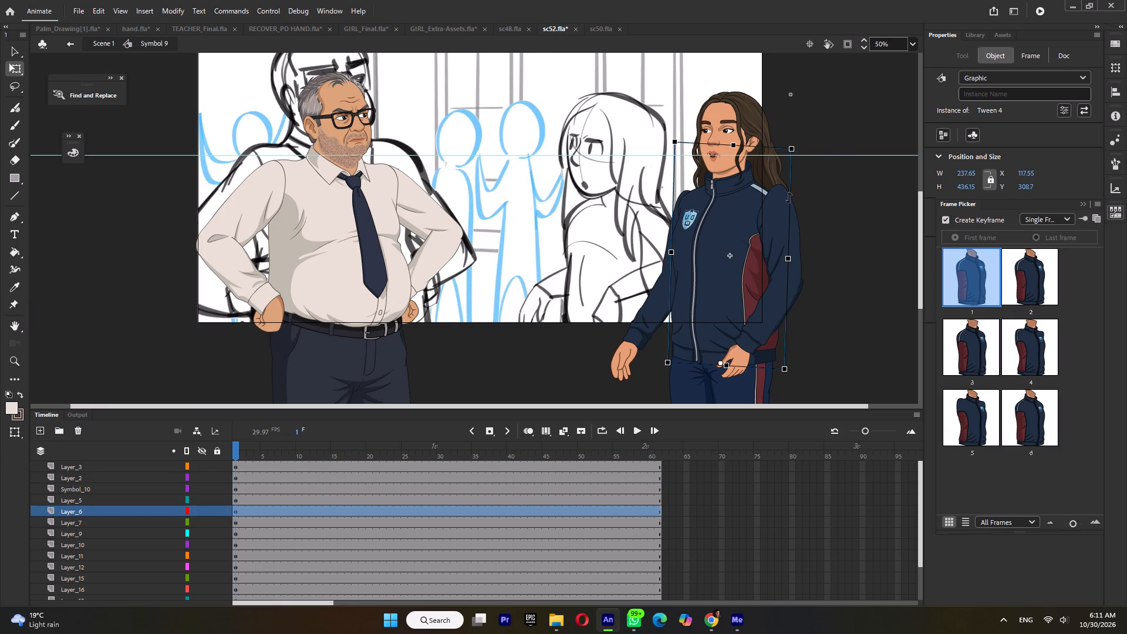
# Select the girl's head, torso and arm parts together and rotate them slightly about the waist toward the teacher.
pyautogui.moveTo(846, 121); pyautogui.dragTo(594, 304)
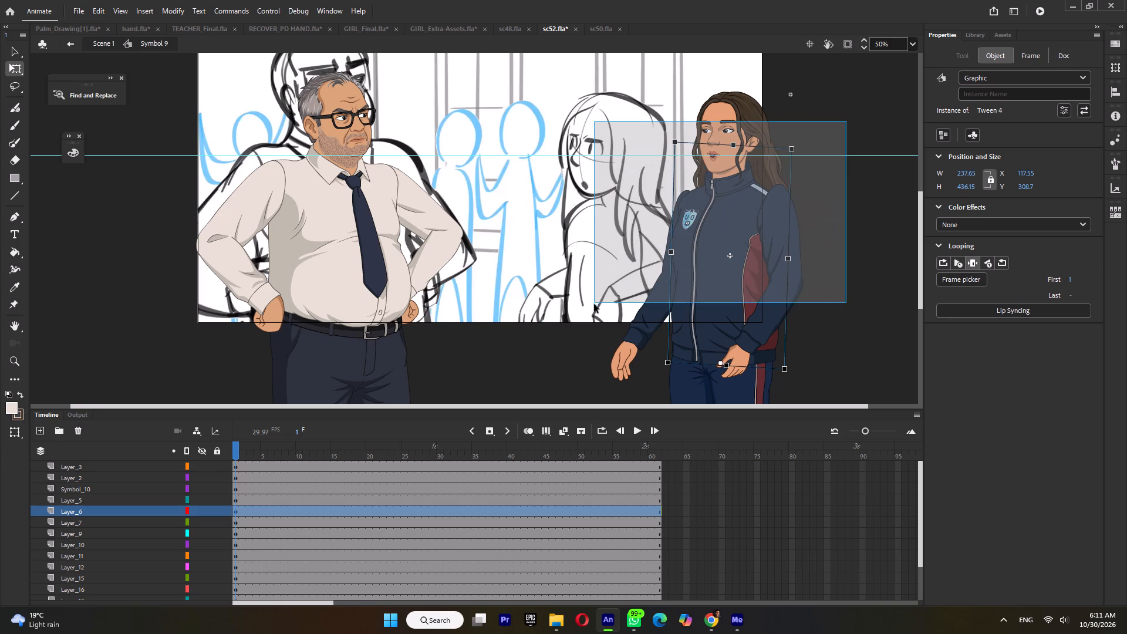
pyautogui.moveTo(594, 304); pyautogui.dragTo(601, 305)
pyautogui.moveTo(716, 228); pyautogui.dragTo(717, 358)
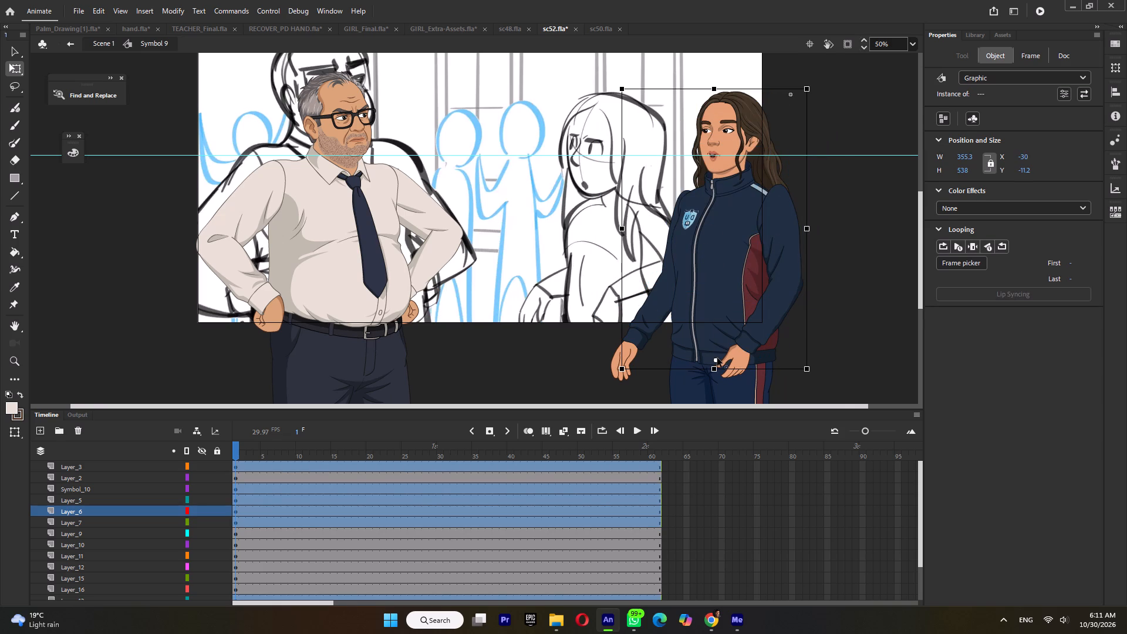
pyautogui.moveTo(717, 358); pyautogui.dragTo(717, 355)
pyautogui.moveTo(815, 86); pyautogui.dragTo(808, 85)
pyautogui.click(840, 221)
pyautogui.click(792, 248)
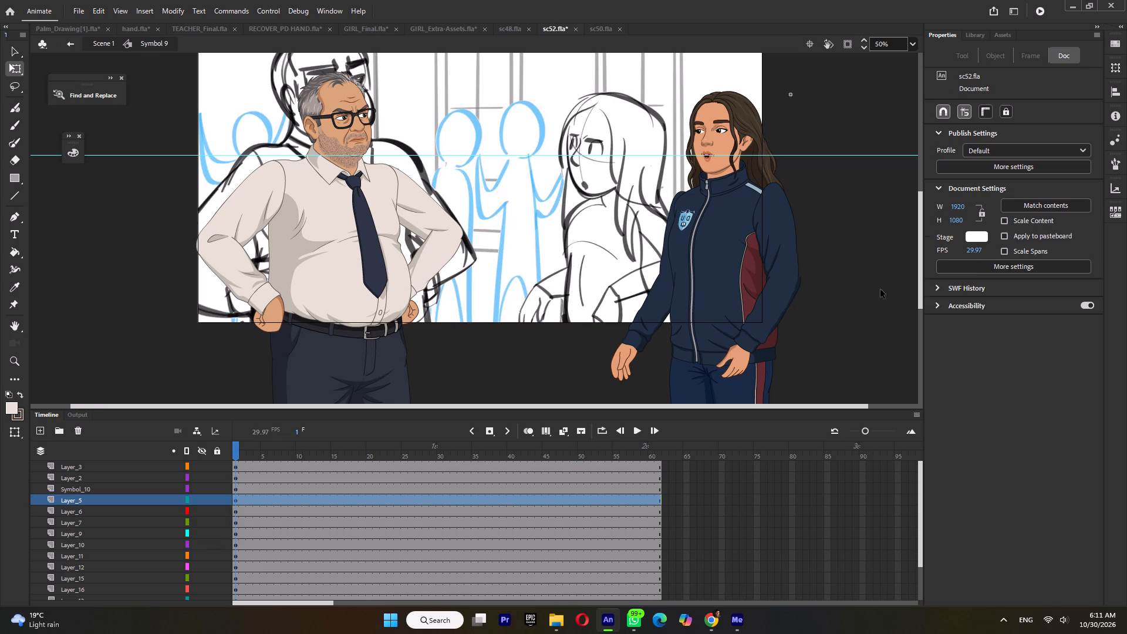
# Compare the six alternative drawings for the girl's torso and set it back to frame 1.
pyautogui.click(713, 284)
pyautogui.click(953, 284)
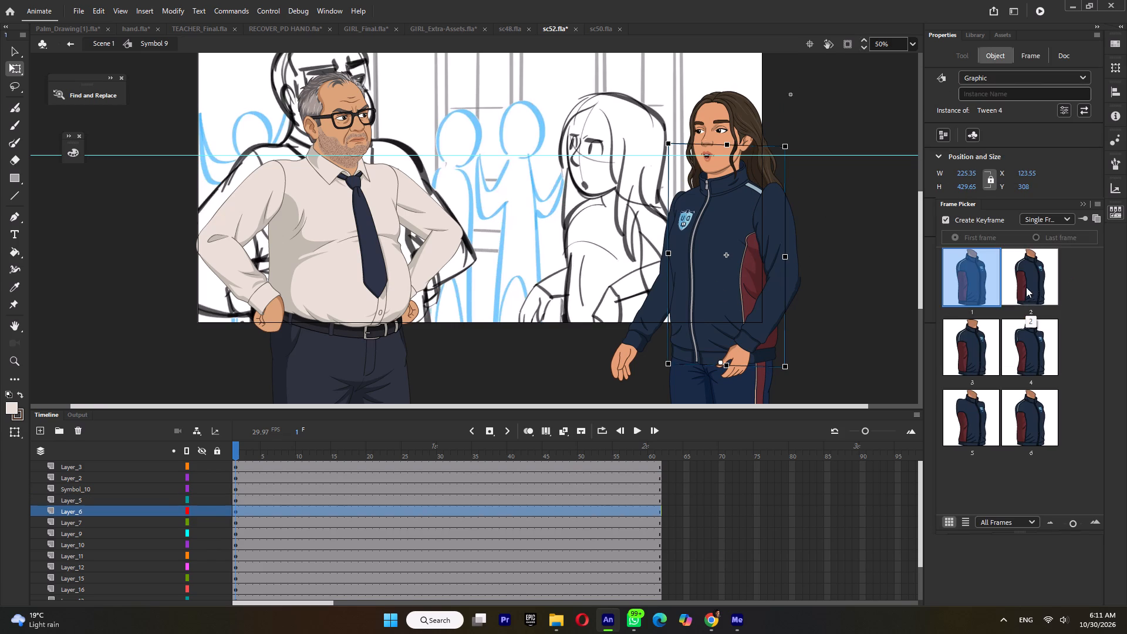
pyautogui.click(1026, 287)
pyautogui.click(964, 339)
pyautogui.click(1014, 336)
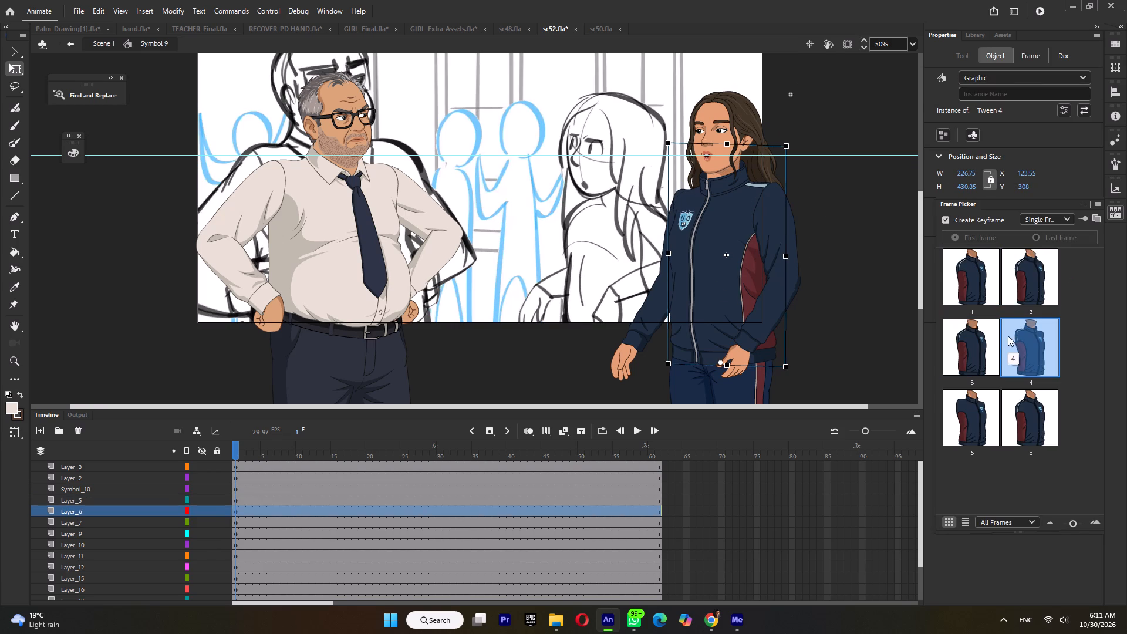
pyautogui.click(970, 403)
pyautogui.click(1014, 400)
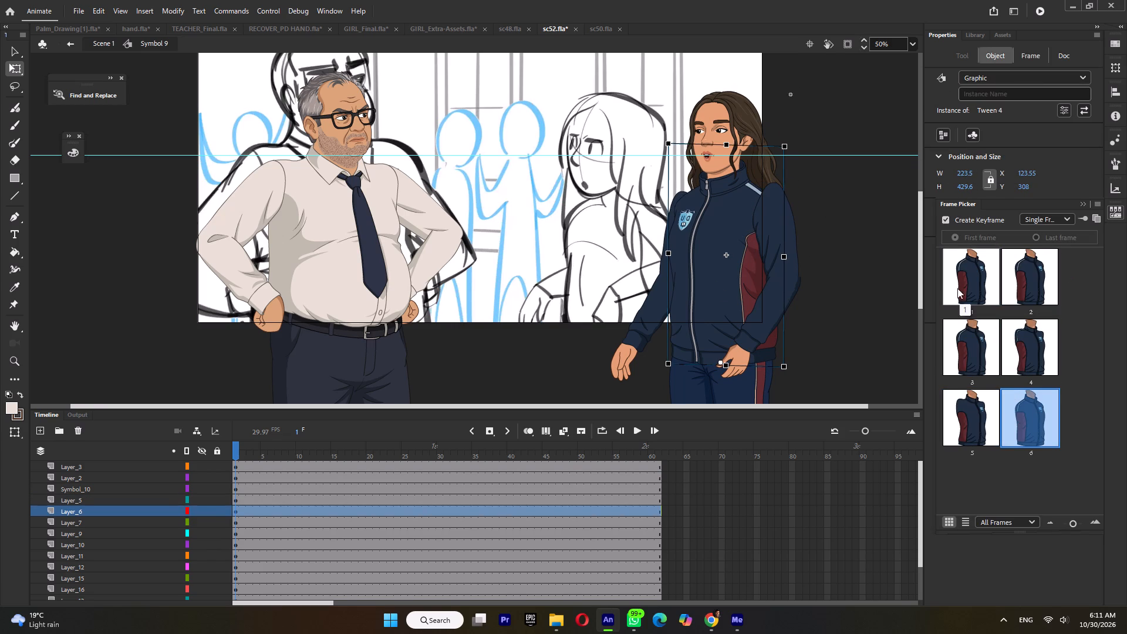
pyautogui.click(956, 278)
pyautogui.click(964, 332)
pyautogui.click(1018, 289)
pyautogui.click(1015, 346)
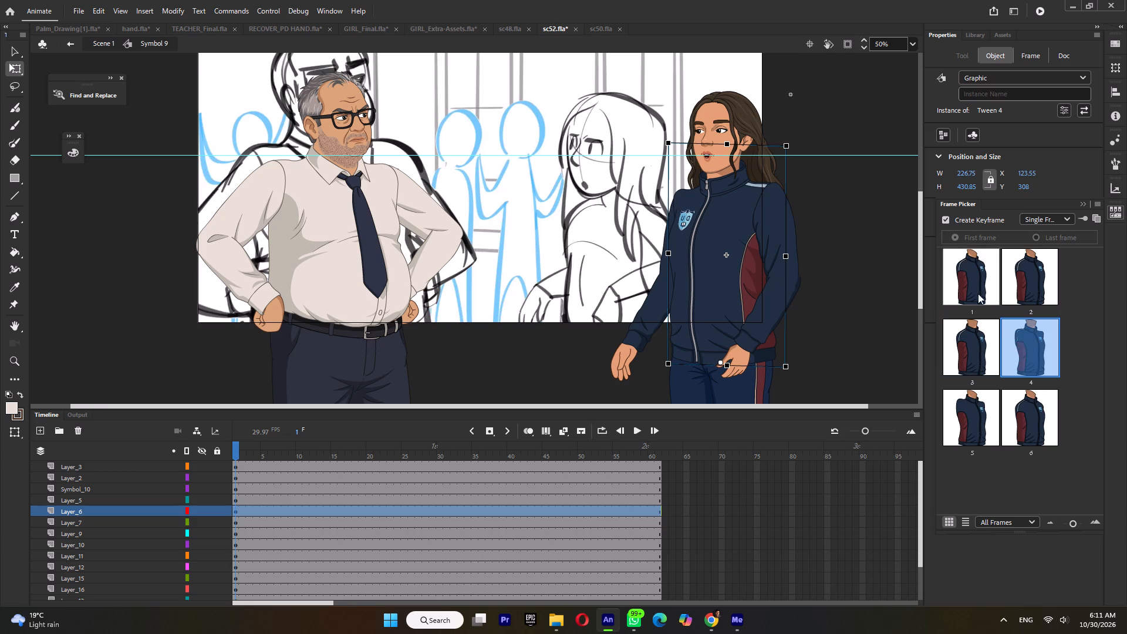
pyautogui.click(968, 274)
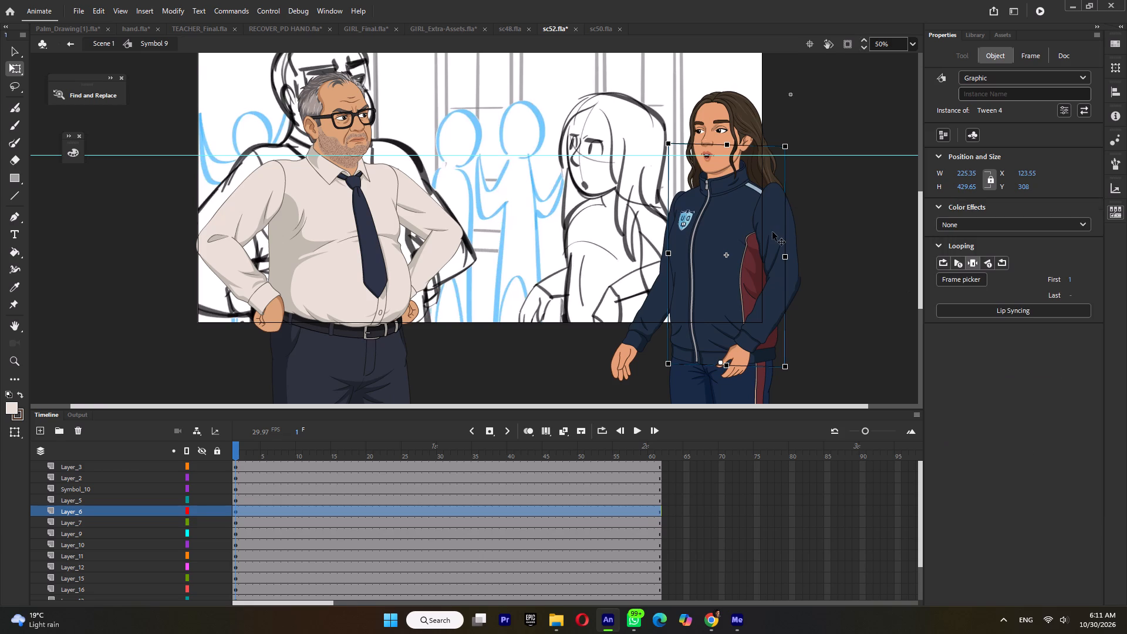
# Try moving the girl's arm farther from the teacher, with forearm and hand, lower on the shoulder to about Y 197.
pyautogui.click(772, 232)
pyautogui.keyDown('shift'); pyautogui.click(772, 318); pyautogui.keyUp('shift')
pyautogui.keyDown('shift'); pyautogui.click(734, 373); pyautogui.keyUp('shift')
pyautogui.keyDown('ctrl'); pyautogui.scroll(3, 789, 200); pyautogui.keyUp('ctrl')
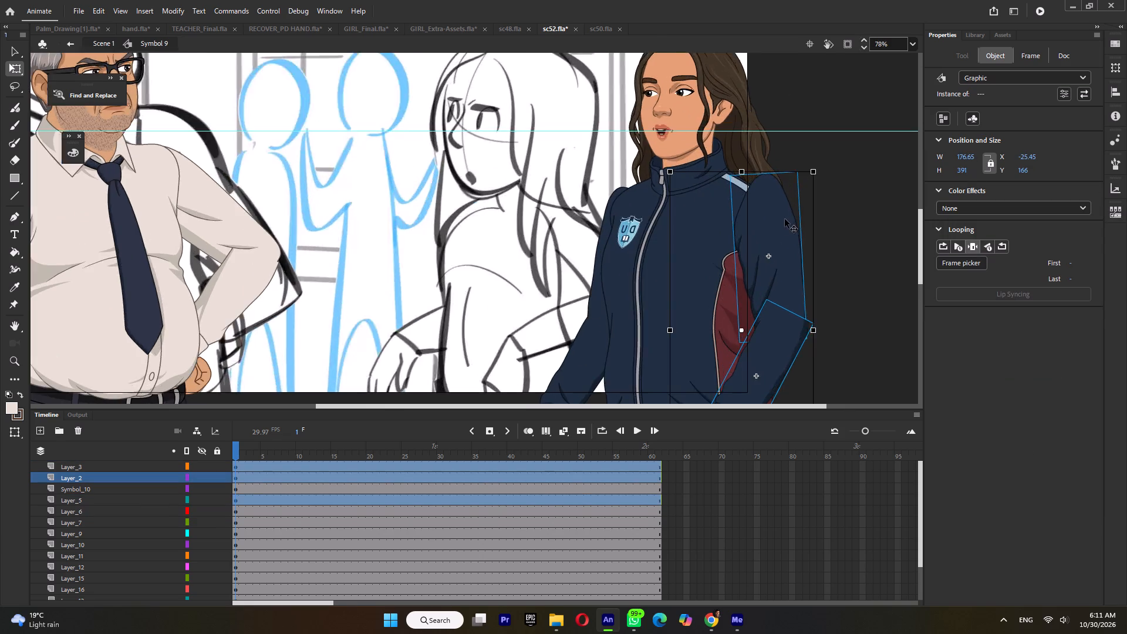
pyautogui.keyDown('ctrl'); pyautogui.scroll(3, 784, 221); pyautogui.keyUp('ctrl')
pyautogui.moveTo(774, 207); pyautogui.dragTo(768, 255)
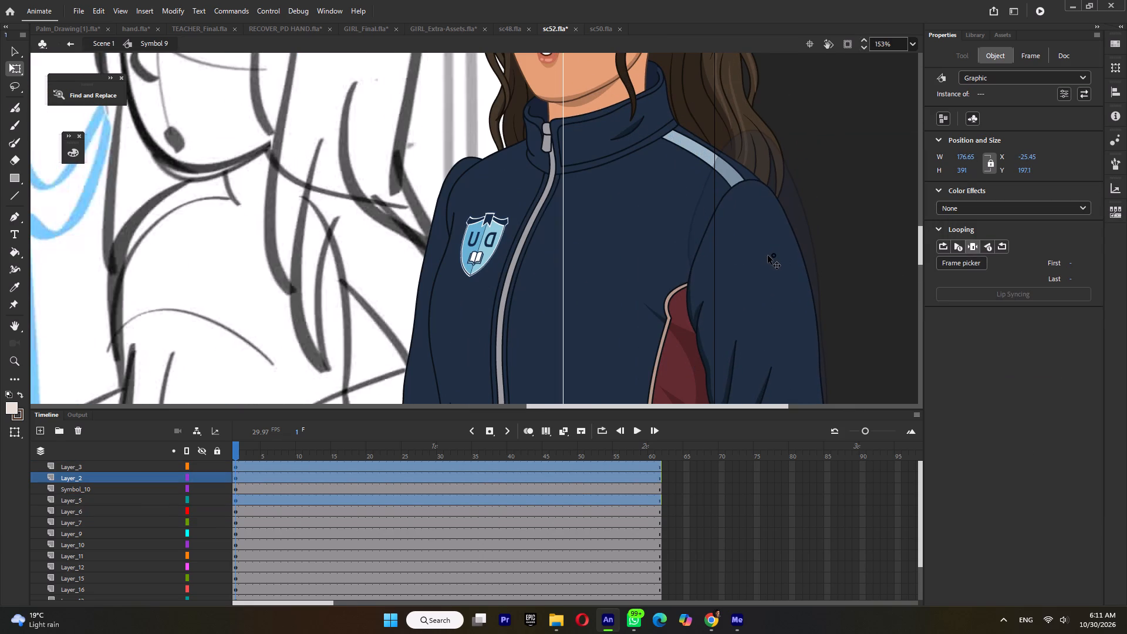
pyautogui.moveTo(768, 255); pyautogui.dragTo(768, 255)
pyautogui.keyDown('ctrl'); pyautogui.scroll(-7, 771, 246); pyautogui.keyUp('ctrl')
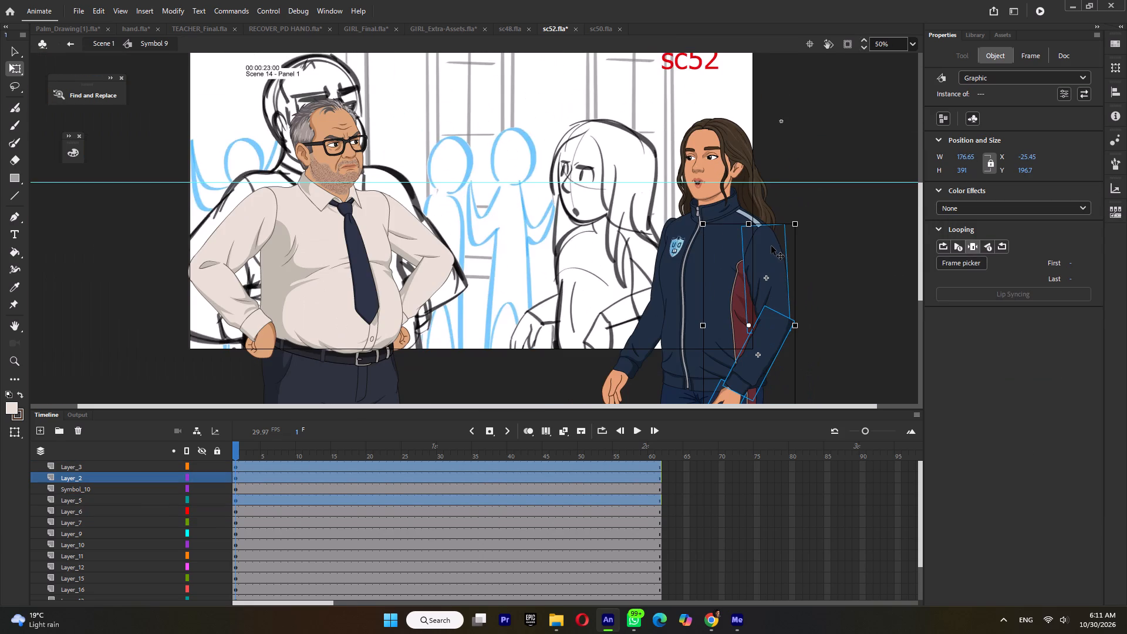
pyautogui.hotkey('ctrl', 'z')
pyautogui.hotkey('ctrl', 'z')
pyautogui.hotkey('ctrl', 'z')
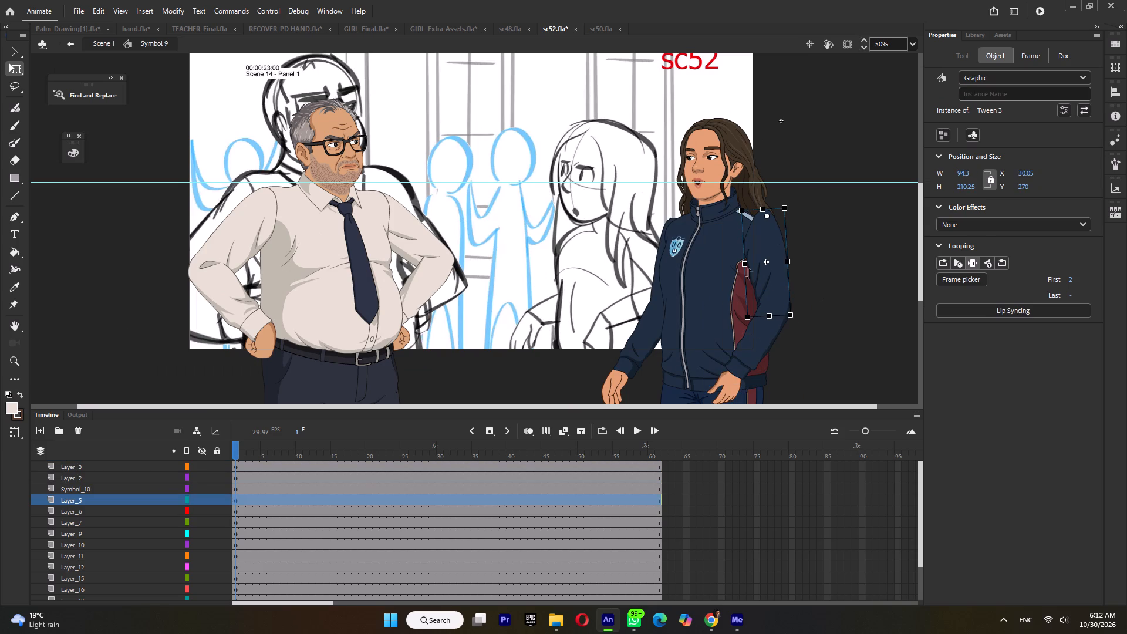
# Compare drawings 4, 5 and 6 for the girl's torso and set it to frame 5.
pyautogui.click(700, 287)
pyautogui.click(949, 282)
pyautogui.click(1013, 364)
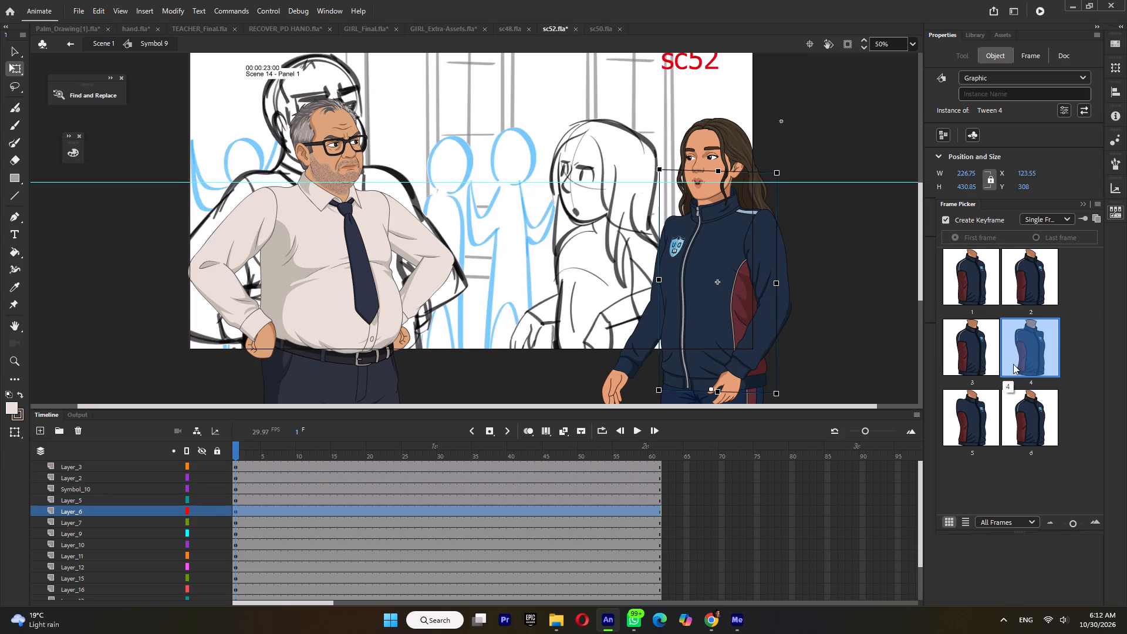
pyautogui.click(964, 400)
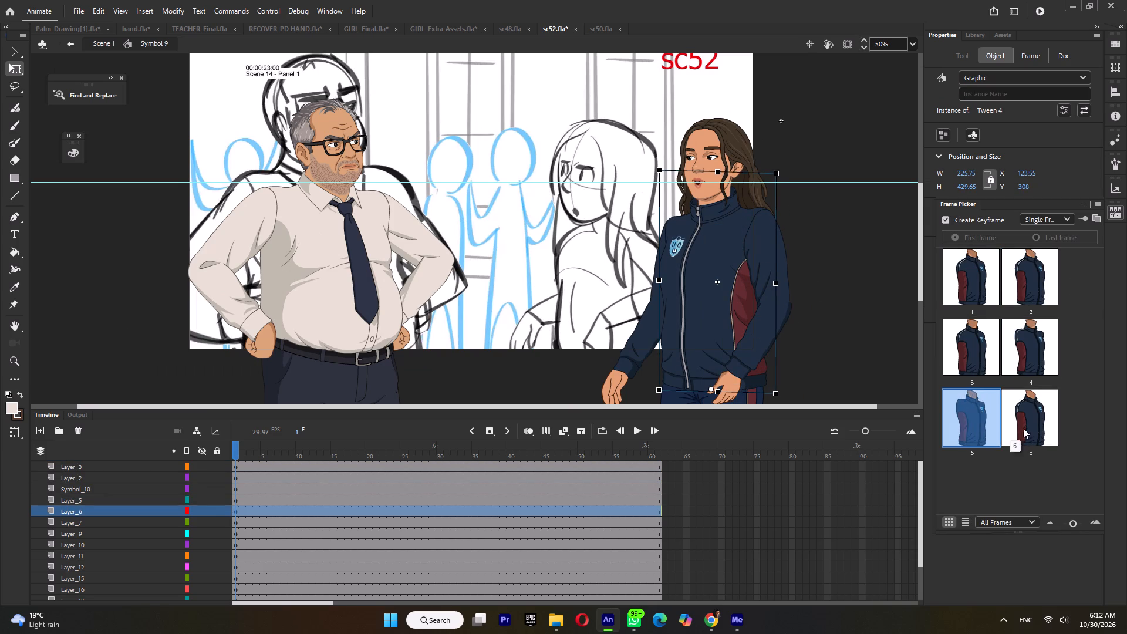
pyautogui.click(1023, 428)
pyautogui.click(984, 433)
pyautogui.doubleClick(777, 225)
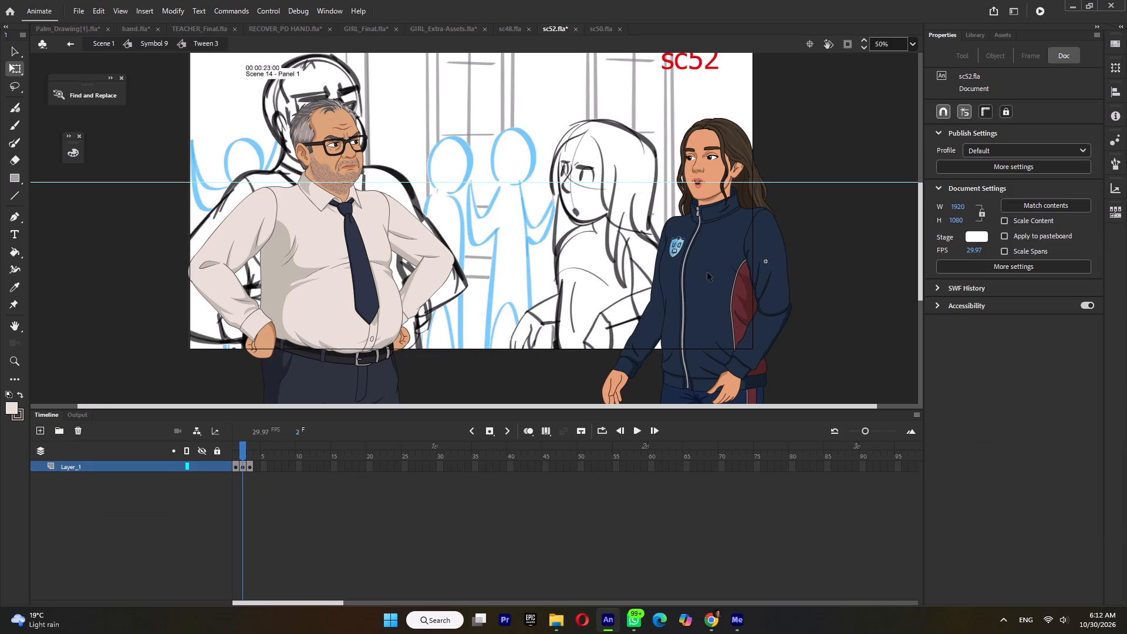
pyautogui.doubleClick(825, 262)
# Skew the girl's torso slightly along its back edge, making it about 435 high.
pyautogui.click(726, 272)
pyautogui.keyDown('ctrl'); pyautogui.scroll(2, 804, 221); pyautogui.keyUp('ctrl')
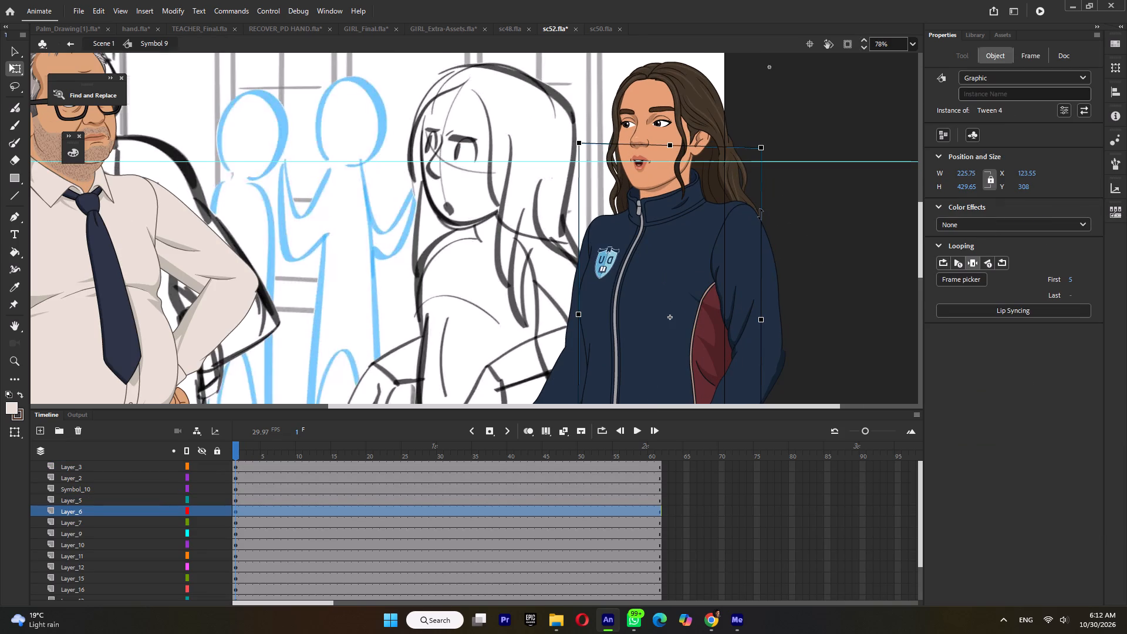
pyautogui.click(760, 214)
pyautogui.keyDown('ctrl'); pyautogui.scroll(-1, 762, 214); pyautogui.keyUp('ctrl')
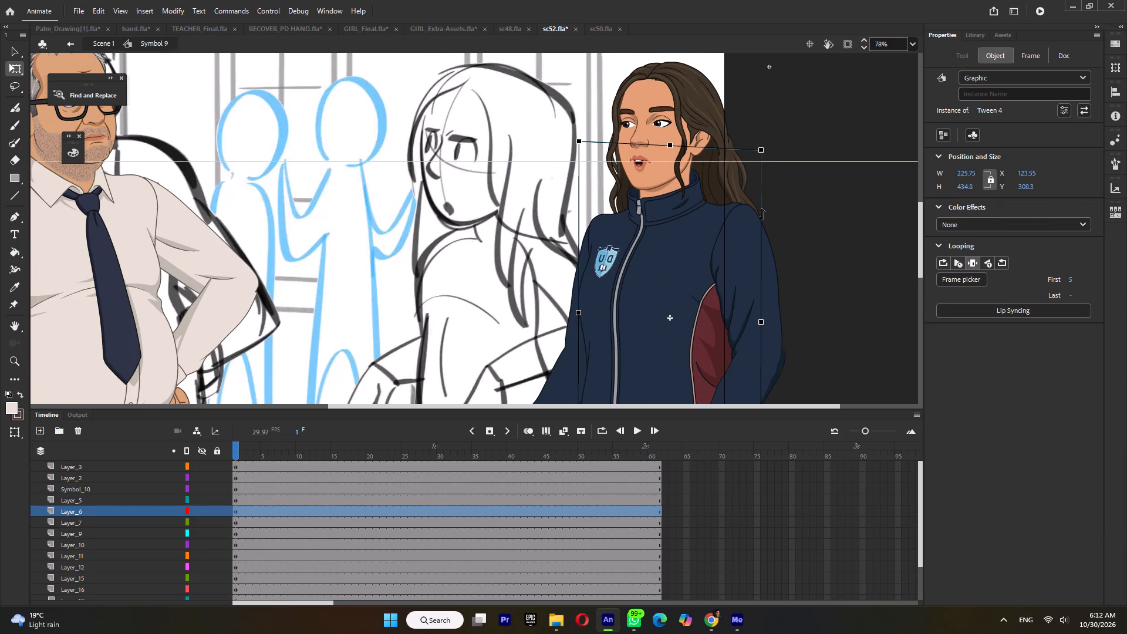
pyautogui.keyDown('ctrl'); pyautogui.scroll(-1, 762, 213); pyautogui.keyUp('ctrl')
# Rotate the upper arm farther from the teacher slightly outward from the girl's shoulder.
pyautogui.click(760, 268)
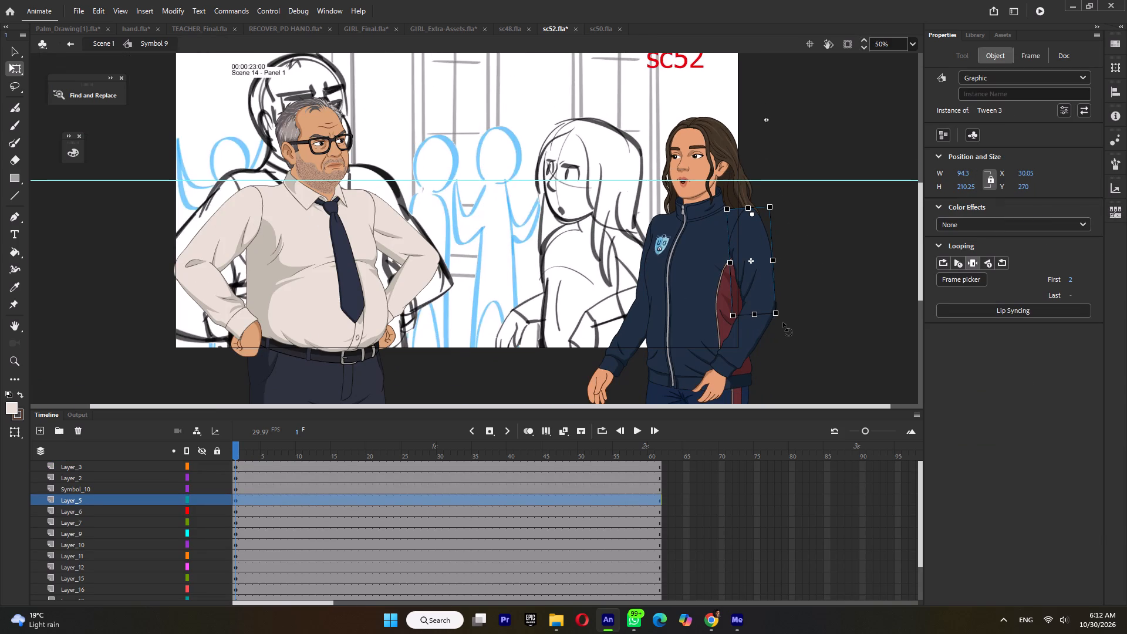
pyautogui.moveTo(782, 323); pyautogui.dragTo(804, 329)
# Swing that arm's forearm up across the girl's torso and join it at the elbow, about X 63, Y 352.
pyautogui.click(745, 352)
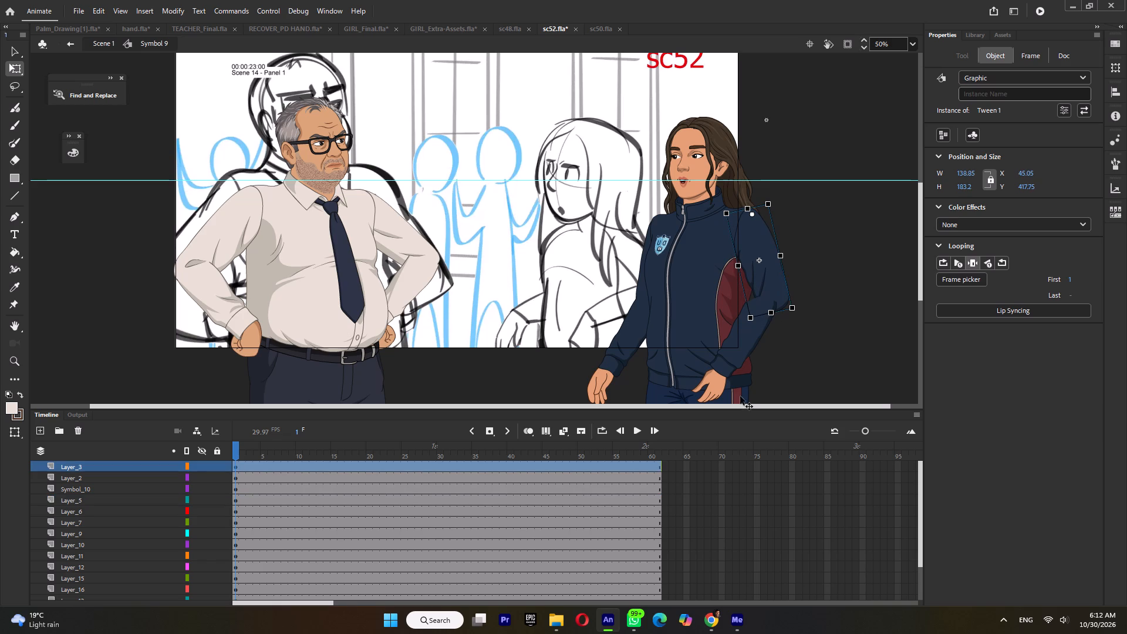
pyautogui.moveTo(738, 394); pyautogui.dragTo(664, 347)
pyautogui.keyDown('ctrl'); pyautogui.scroll(8, 724, 315); pyautogui.keyUp('ctrl')
pyautogui.moveTo(748, 296); pyautogui.dragTo(801, 283)
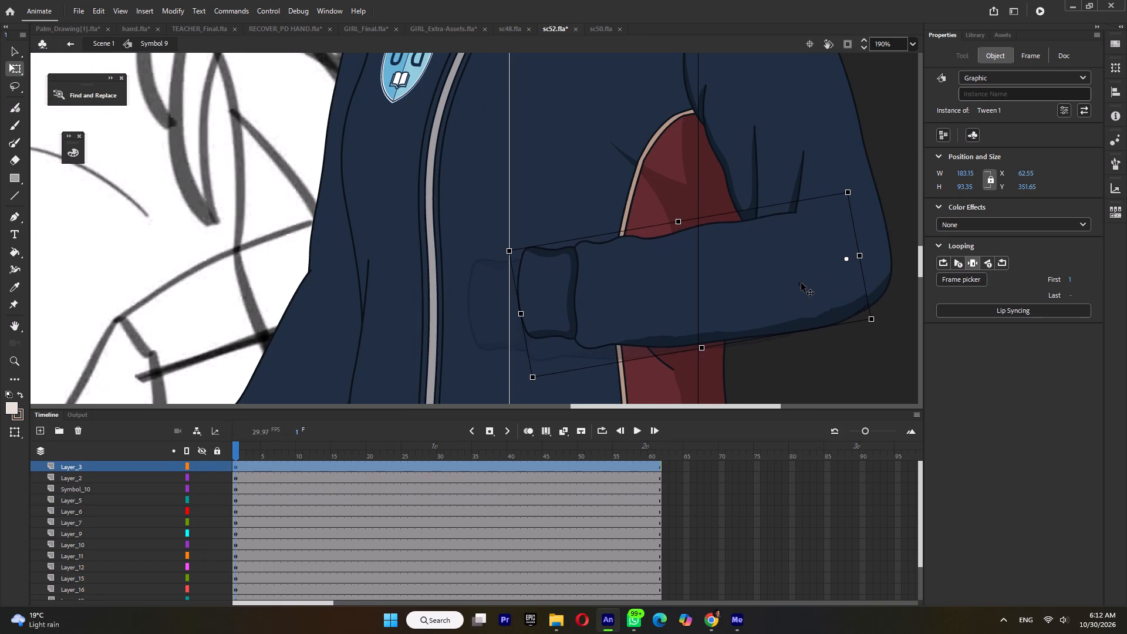
pyautogui.moveTo(801, 283); pyautogui.dragTo(802, 285)
pyautogui.keyDown('ctrl'); pyautogui.scroll(-6, 802, 285); pyautogui.keyUp('ctrl')
# Set the detached hand near the jacket hem to frame 10, rotate it and fit it into the raised cuff, about X 186, Y 351.
pyautogui.click(726, 385)
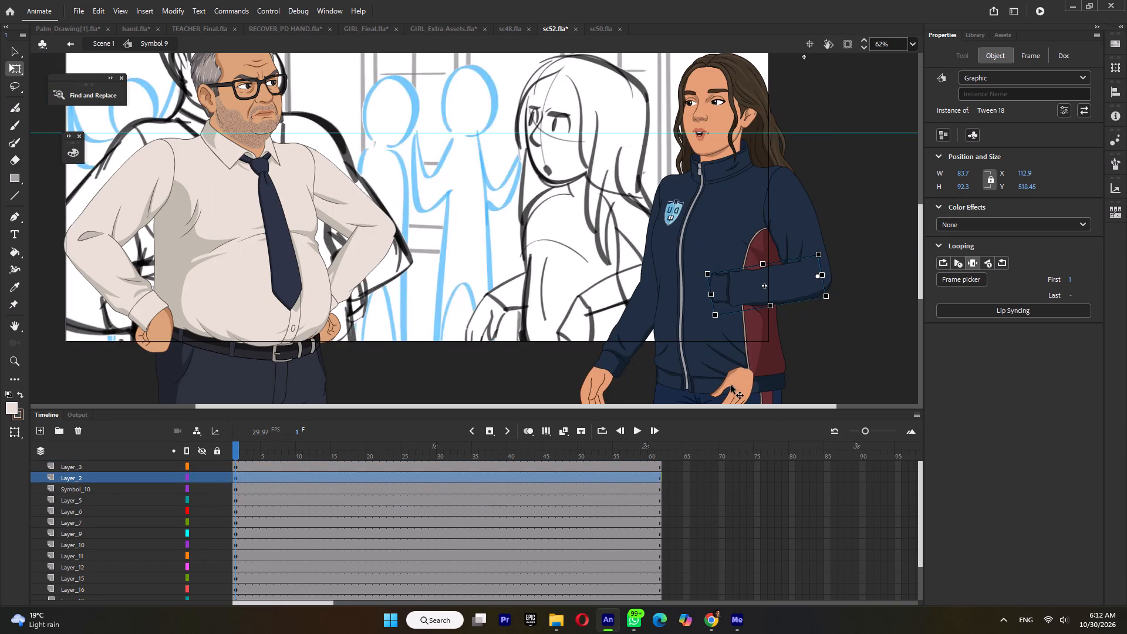
pyautogui.click(976, 281)
pyautogui.scroll(-14, 1015, 458)
pyautogui.scroll(5, 977, 409)
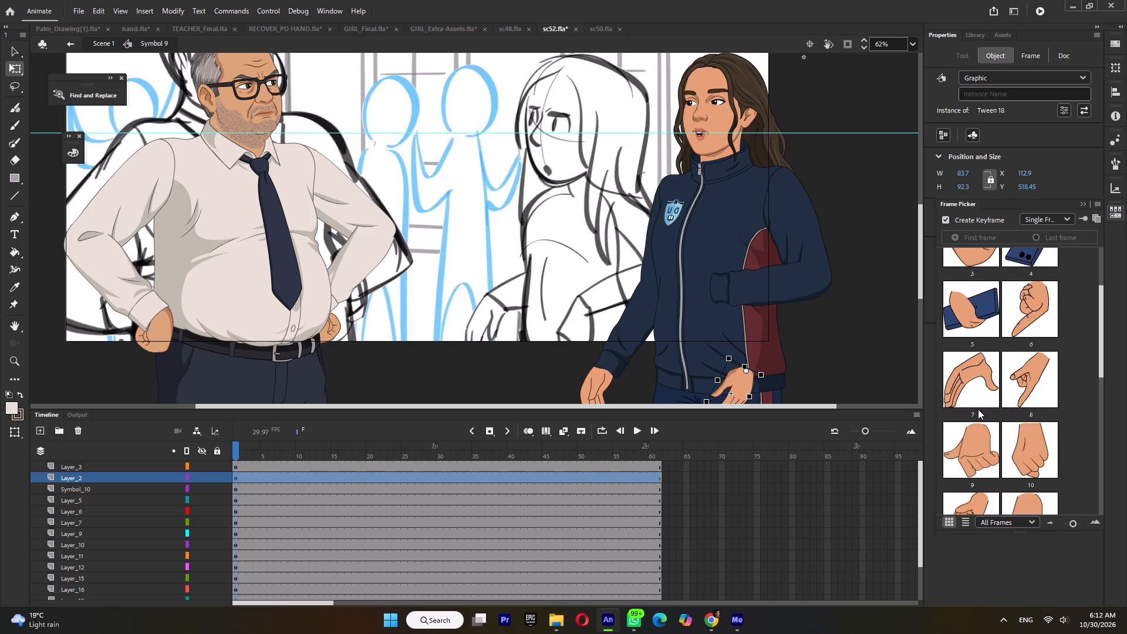
pyautogui.click(1027, 461)
pyautogui.moveTo(707, 394); pyautogui.dragTo(714, 322)
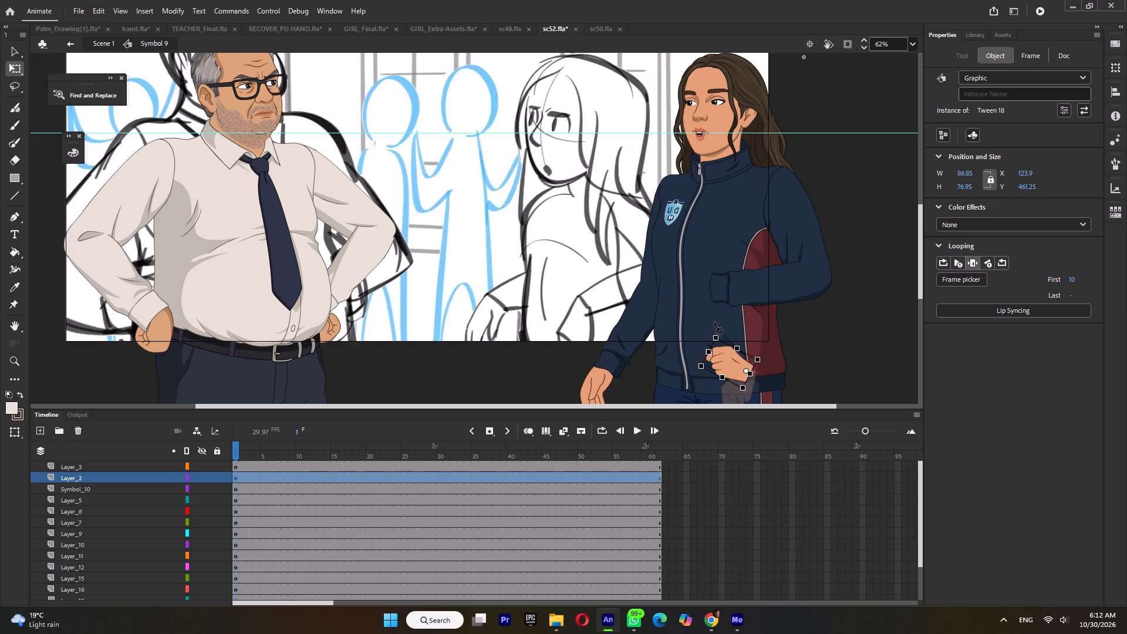
pyautogui.moveTo(714, 322); pyautogui.dragTo(713, 343)
pyautogui.moveTo(731, 363); pyautogui.dragTo(695, 278)
pyautogui.moveTo(657, 289); pyautogui.dragTo(662, 309)
pyautogui.keyDown('ctrl'); pyautogui.scroll(8, 703, 283); pyautogui.keyUp('ctrl')
pyautogui.moveTo(690, 289); pyautogui.dragTo(710, 281)
pyautogui.moveTo(720, 290); pyautogui.dragTo(723, 296)
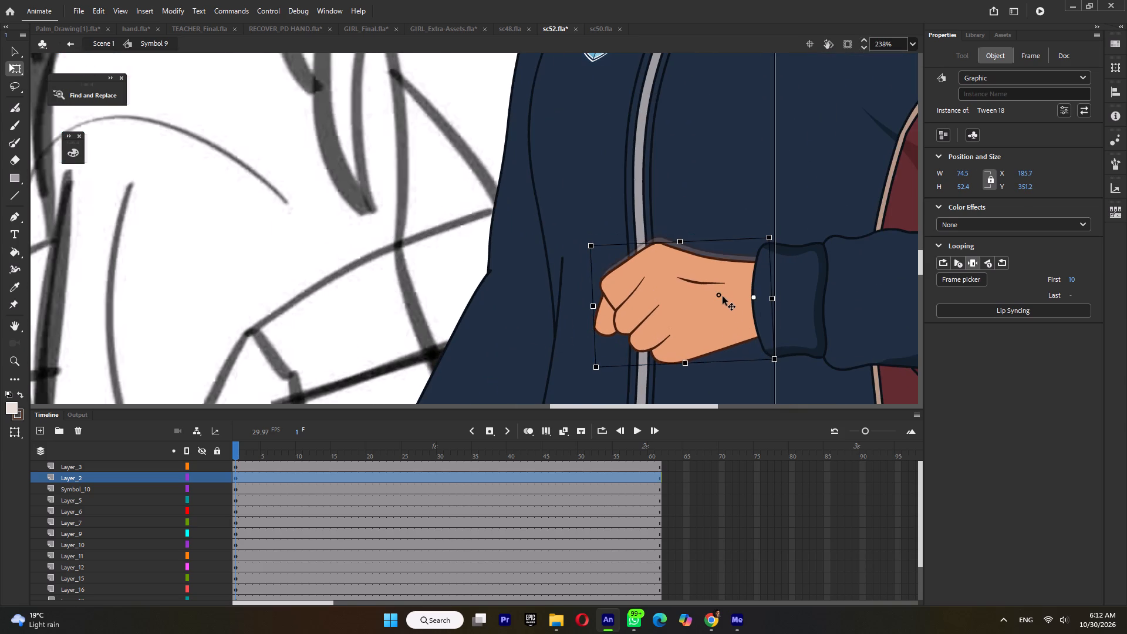
pyautogui.keyDown('ctrl'); pyautogui.scroll(-10, 723, 300); pyautogui.keyUp('ctrl')
# Compare alternative drawings for the raised hand, including frames 9 and 10, and set it to frame 12.
pyautogui.click(1113, 213)
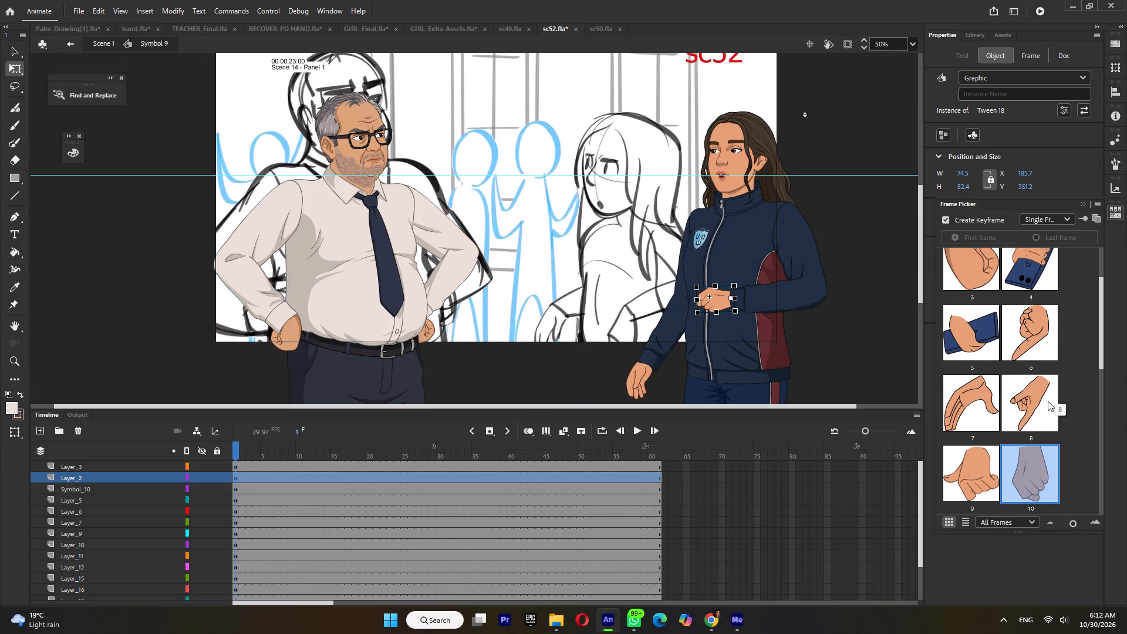
pyautogui.click(984, 469)
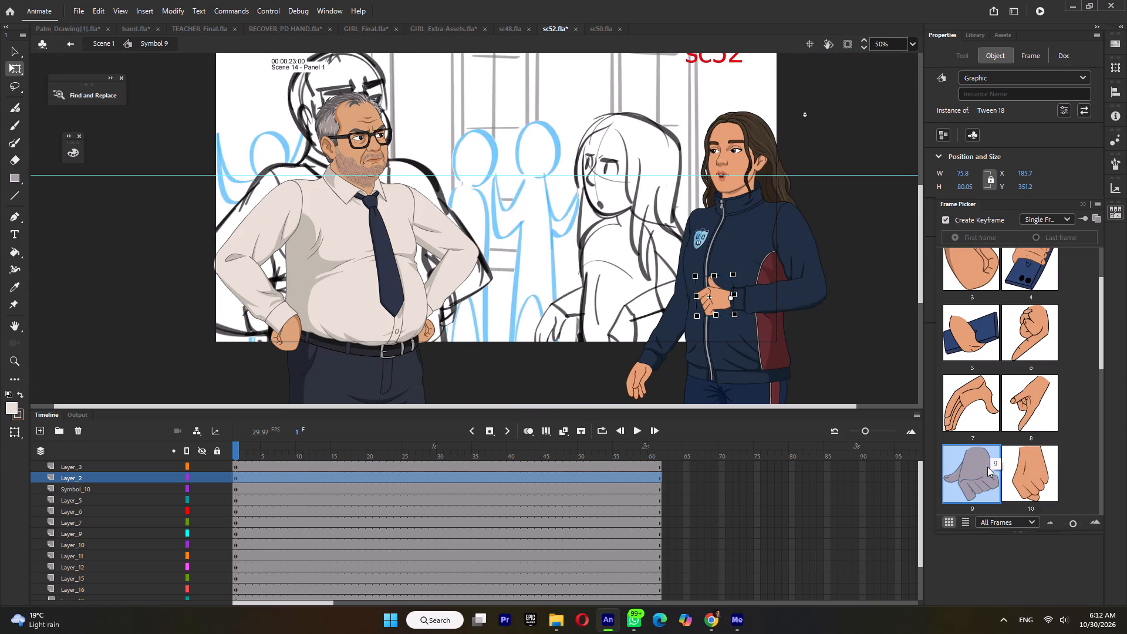
pyautogui.scroll(3, 1032, 450)
pyautogui.scroll(-3, 1034, 431)
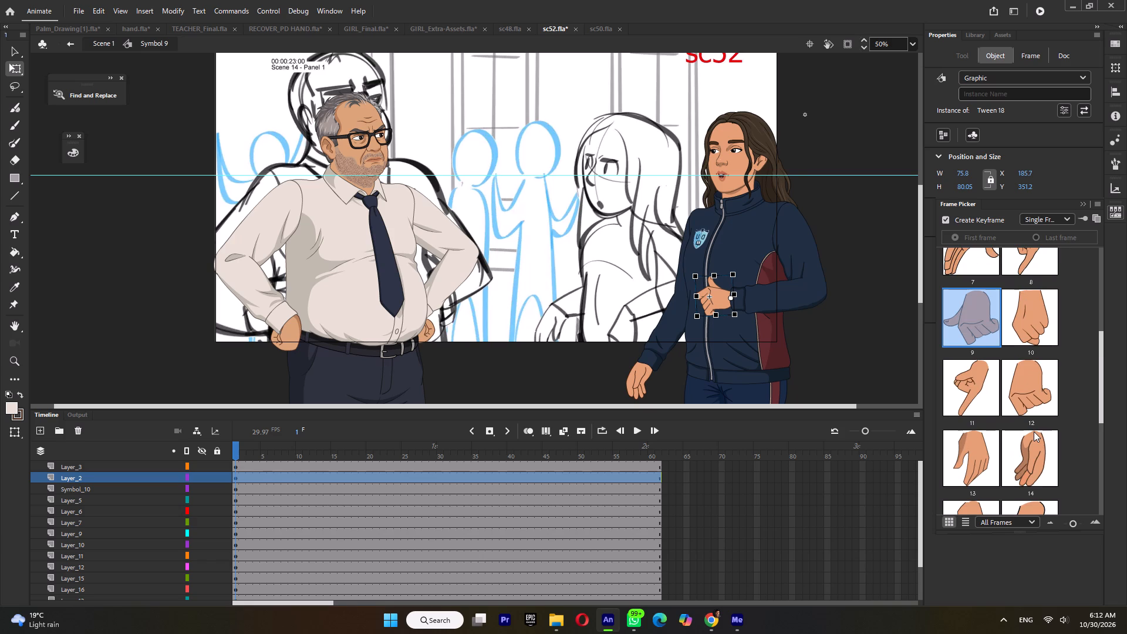
pyautogui.scroll(-2, 1034, 431)
pyautogui.scroll(2, 1032, 430)
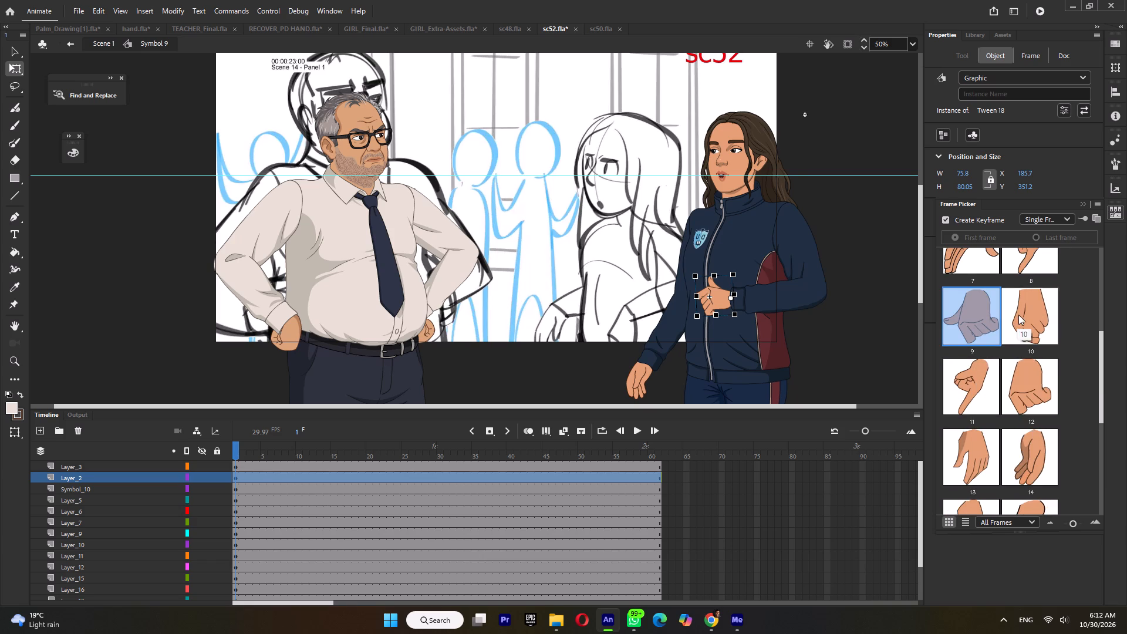
pyautogui.click(1018, 315)
pyautogui.click(1042, 390)
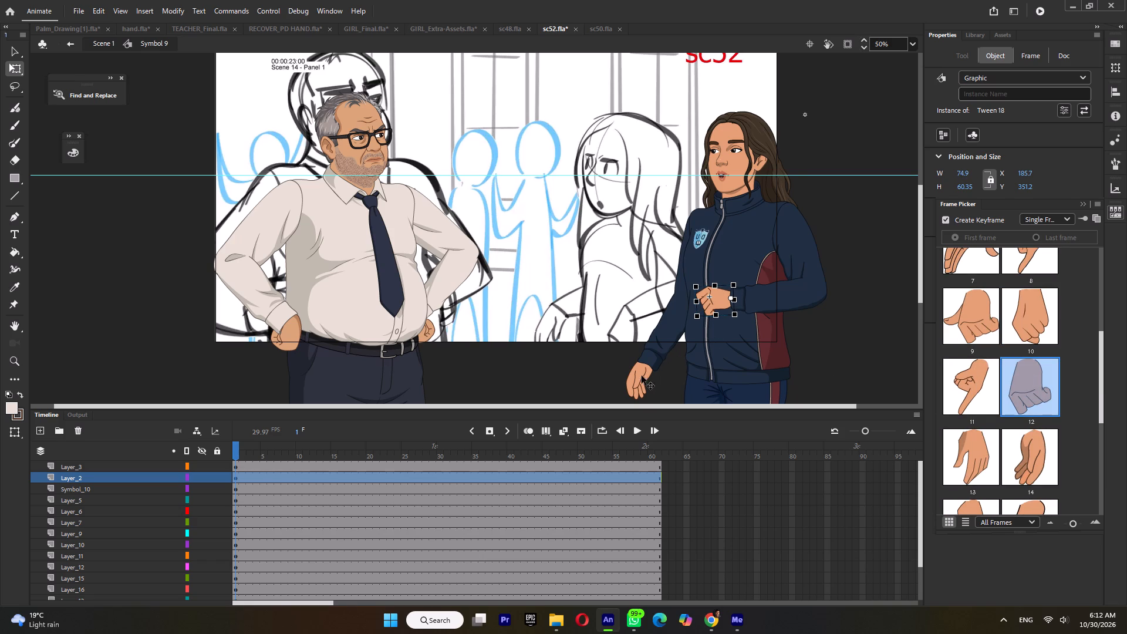
# Raise the girl's forearm nearest the teacher, join it at the elbow and angle it slightly downward toward him.
pyautogui.click(646, 345)
pyautogui.moveTo(632, 370); pyautogui.dragTo(626, 311)
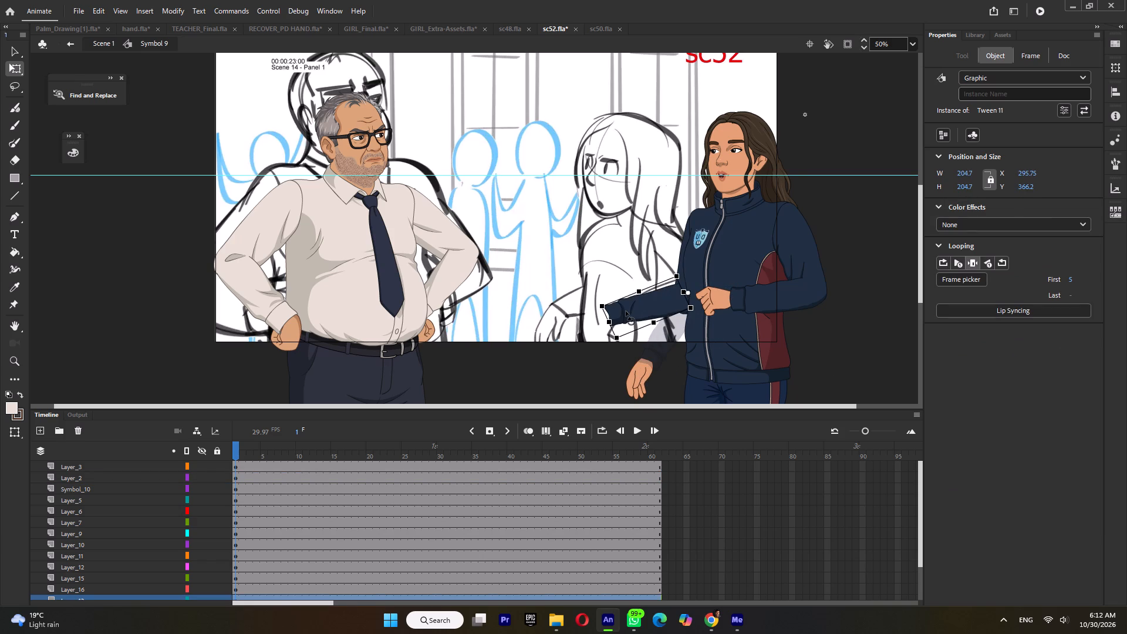
pyautogui.moveTo(626, 311); pyautogui.dragTo(627, 297)
pyautogui.moveTo(606, 301); pyautogui.dragTo(623, 301)
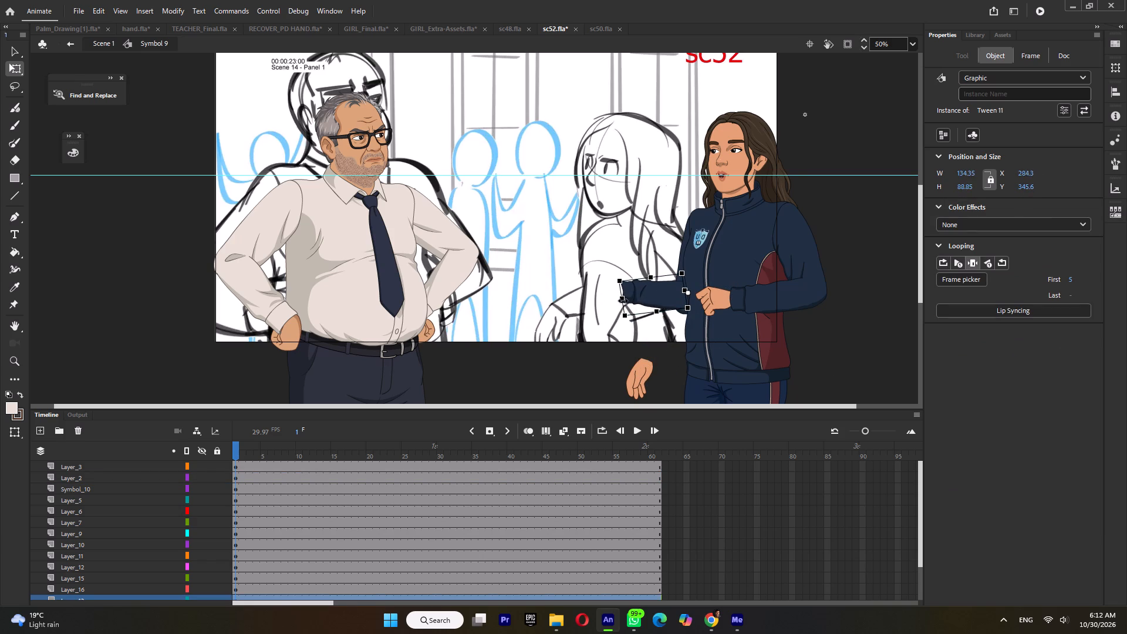
pyautogui.moveTo(623, 301); pyautogui.dragTo(622, 301)
pyautogui.keyDown('ctrl'); pyautogui.scroll(10, 667, 306); pyautogui.keyUp('ctrl')
pyautogui.moveTo(676, 289); pyautogui.dragTo(680, 312)
pyautogui.keyDown('ctrl'); pyautogui.scroll(-7, 690, 289); pyautogui.keyUp('ctrl')
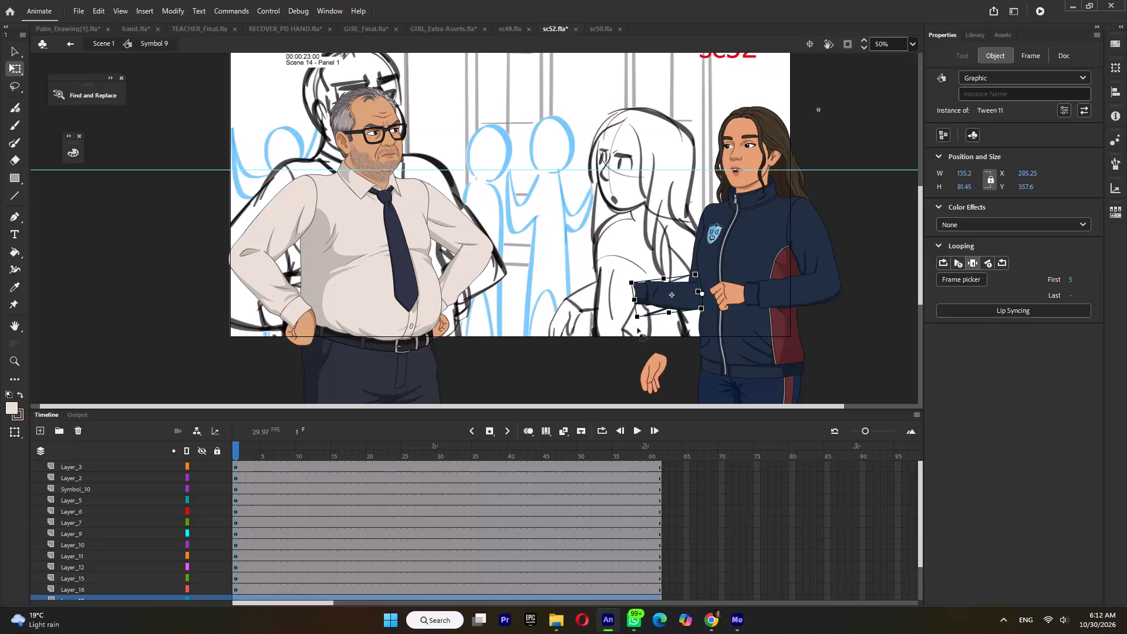
pyautogui.moveTo(635, 323); pyautogui.dragTo(647, 353)
# Rotate the open hand toward the teacher, place it at that forearm's cuff, about X 365, Y 442, and save the file.
pyautogui.click(662, 380)
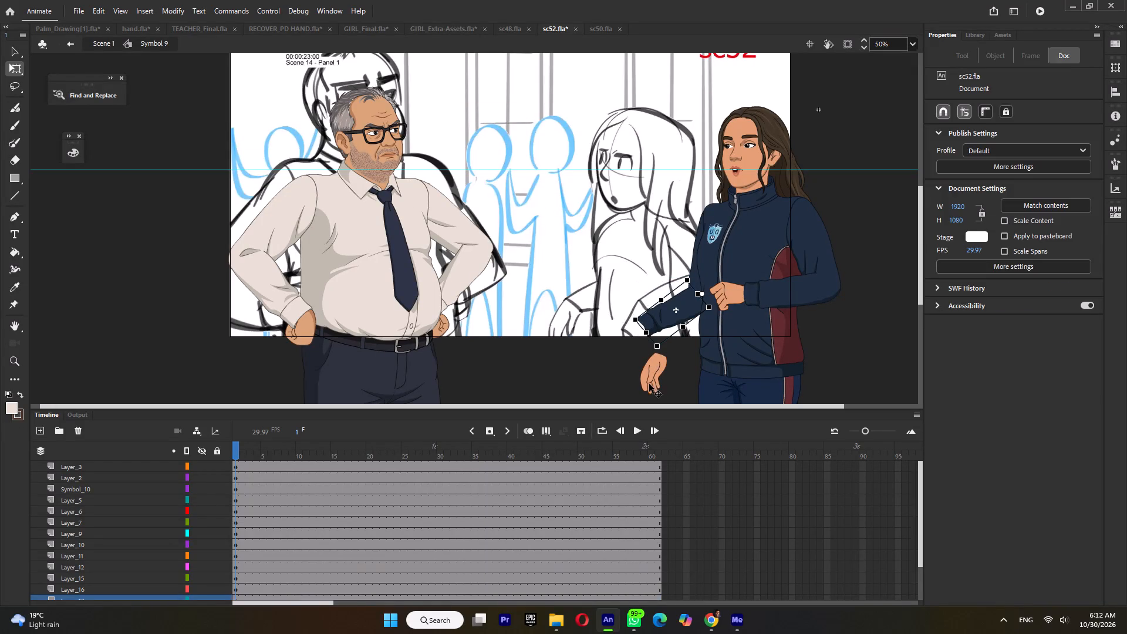
pyautogui.click(646, 382)
pyautogui.moveTo(634, 393); pyautogui.dragTo(627, 360)
pyautogui.keyDown('ctrl'); pyautogui.scroll(4, 644, 355); pyautogui.keyUp('ctrl')
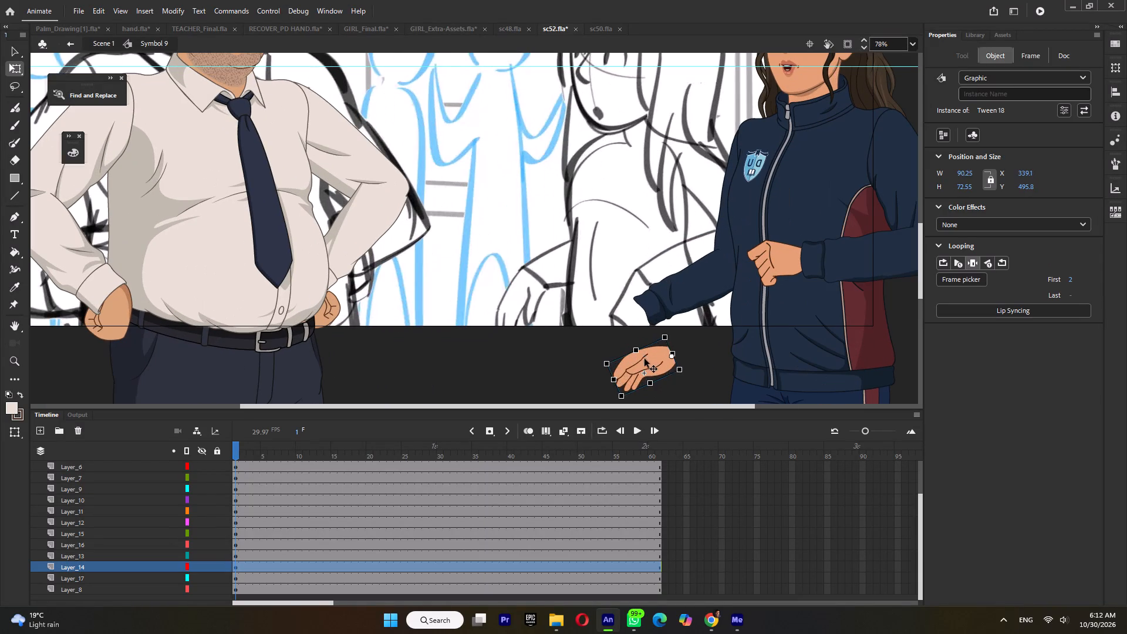
pyautogui.moveTo(645, 359); pyautogui.dragTo(624, 316)
pyautogui.keyDown('ctrl'); pyautogui.scroll(-9, 623, 316); pyautogui.keyUp('ctrl')
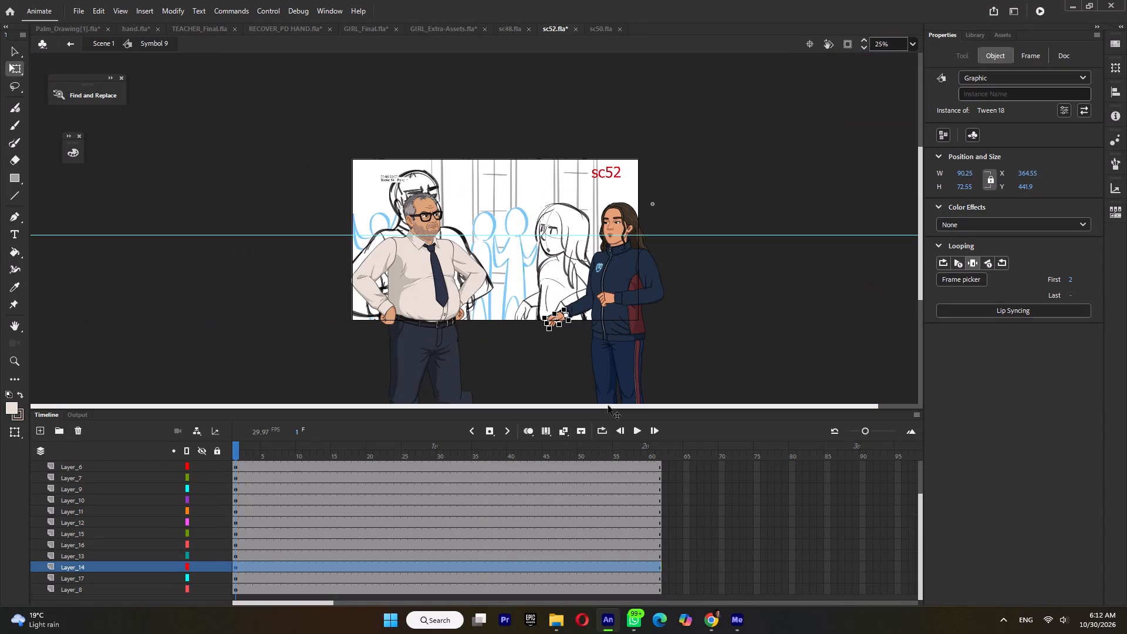
pyautogui.hotkey('ctrl', 's')
# Set the girl's eyelid drawing inside her head symbol to frame 1, save the file and return to Scene 1.
pyautogui.click(697, 268)
pyautogui.keyDown('ctrl'); pyautogui.scroll(9, 625, 224); pyautogui.keyUp('ctrl')
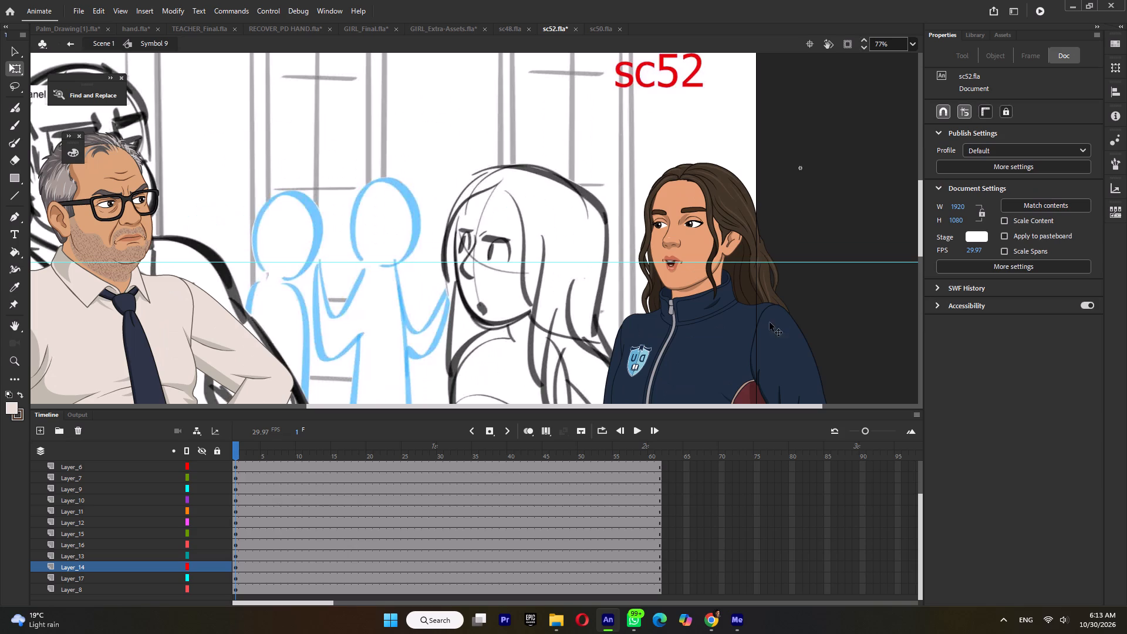
pyautogui.doubleClick(699, 221)
pyautogui.keyDown('ctrl'); pyautogui.scroll(8, 699, 221); pyautogui.keyUp('ctrl')
pyautogui.tripleClick(697, 226)
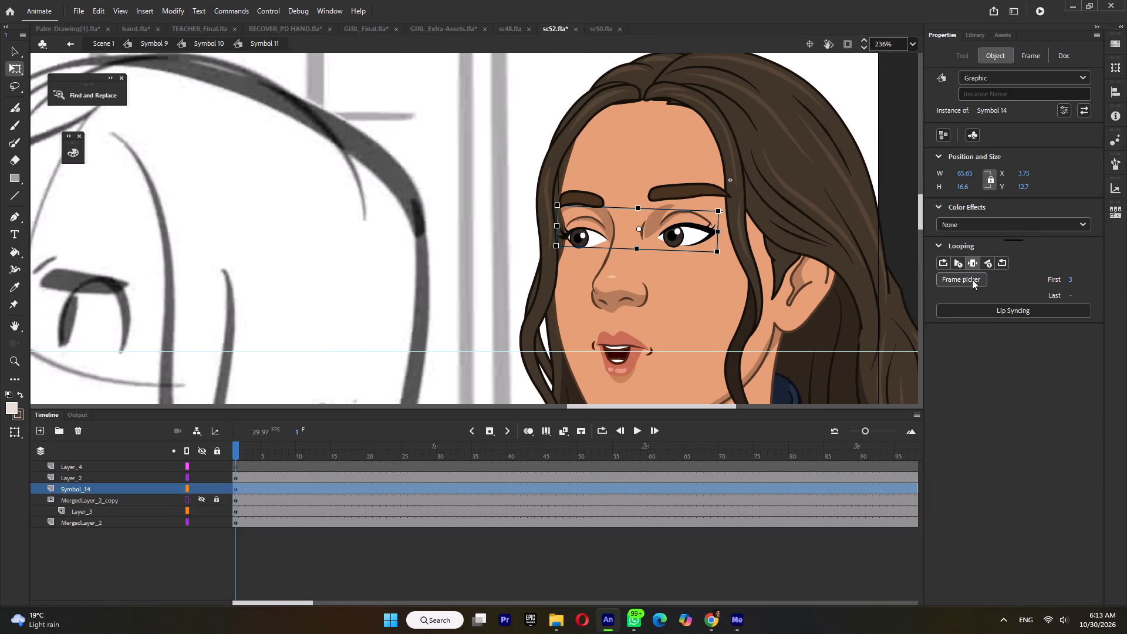
pyautogui.click(972, 279)
pyautogui.click(972, 281)
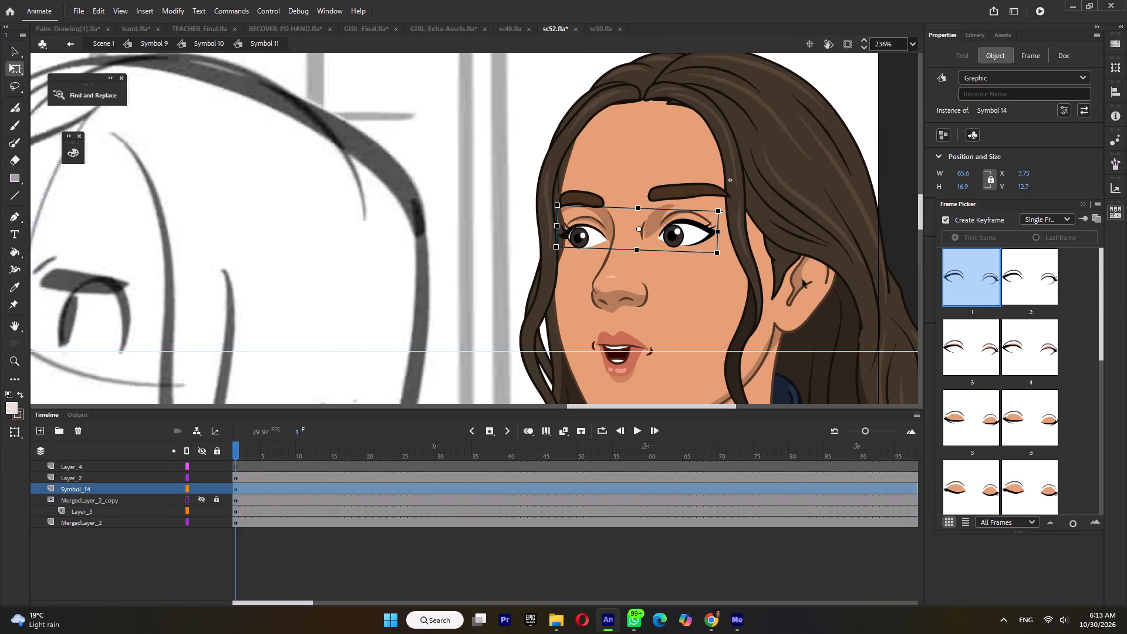
pyautogui.keyDown('ctrl'); pyautogui.scroll(-8, 724, 235); pyautogui.keyUp('ctrl')
pyautogui.keyDown('ctrl'); pyautogui.doubleClick(886, 222); pyautogui.keyUp('ctrl')
pyautogui.keyDown('ctrl'); pyautogui.doubleClick(853, 235); pyautogui.keyUp('ctrl')
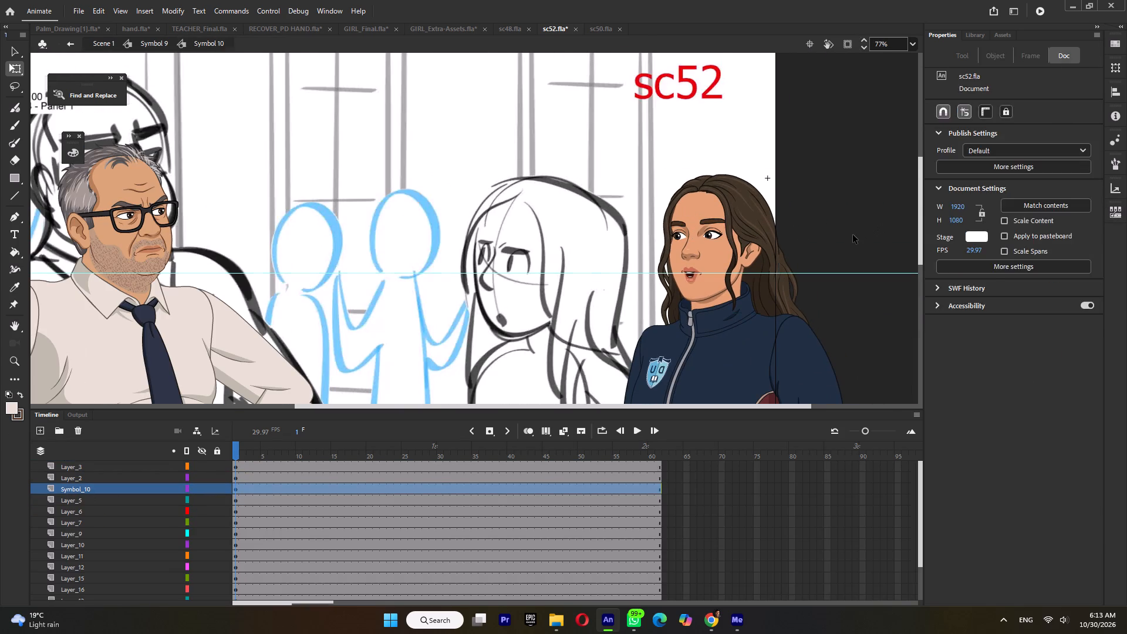
pyautogui.keyDown('ctrl'); pyautogui.scroll(-6, 853, 235); pyautogui.keyUp('ctrl')
pyautogui.hotkey('ctrl', 's')
pyautogui.click(791, 315)
pyautogui.click(791, 315)
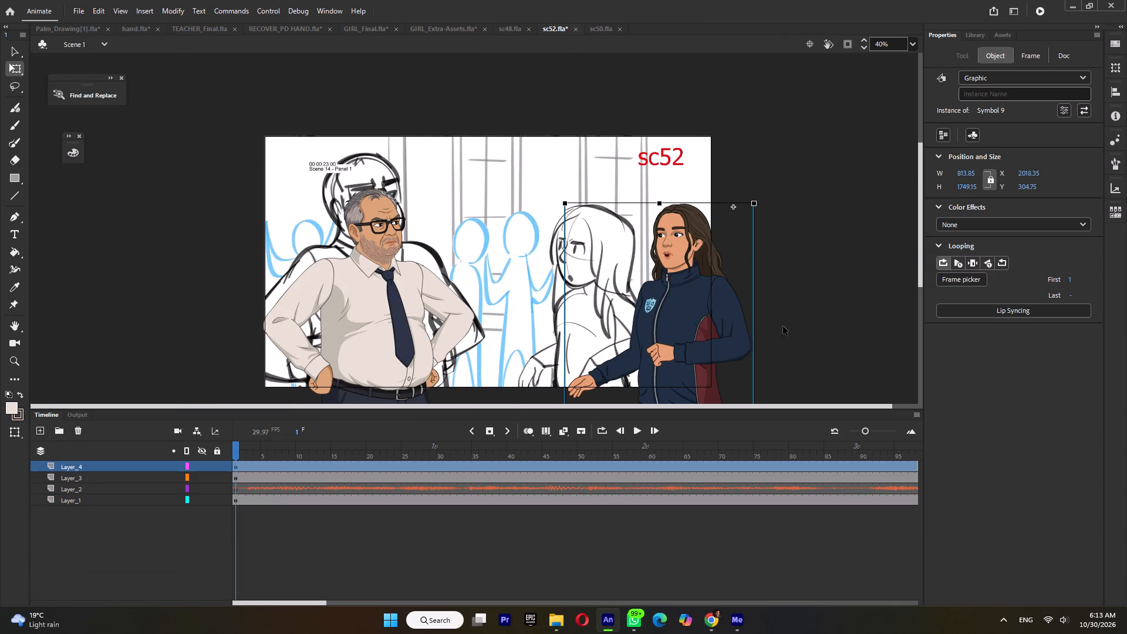
# Scrub the timeline to frame 27 and back to frame 13 to check the poses against the sketch.
pyautogui.moveTo(482, 443); pyautogui.dragTo(417, 488)
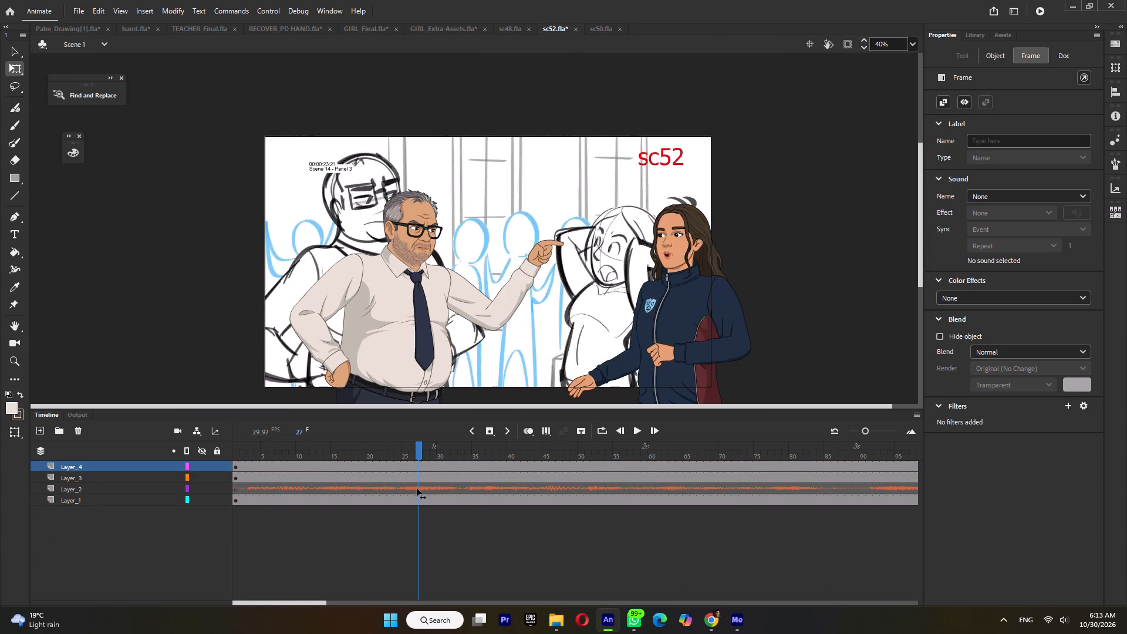
pyautogui.moveTo(417, 488); pyautogui.dragTo(314, 508)
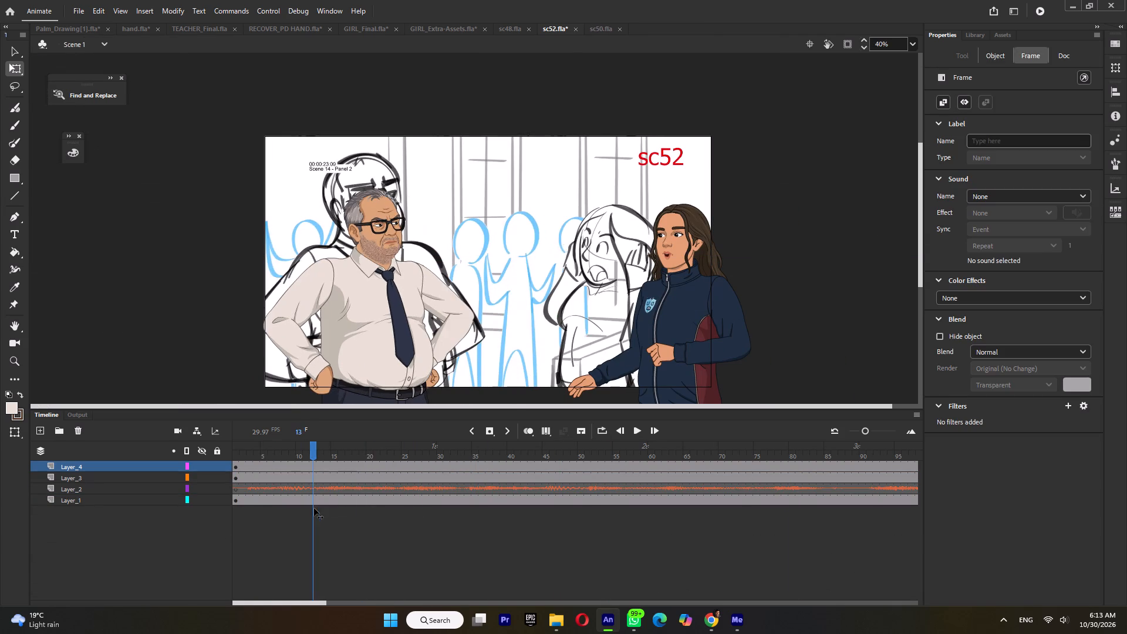
# Scrub the sc52 timeline from start to end at frame 112 to check the poses, and save the file.
pyautogui.moveTo(314, 508); pyautogui.dragTo(357, 516)
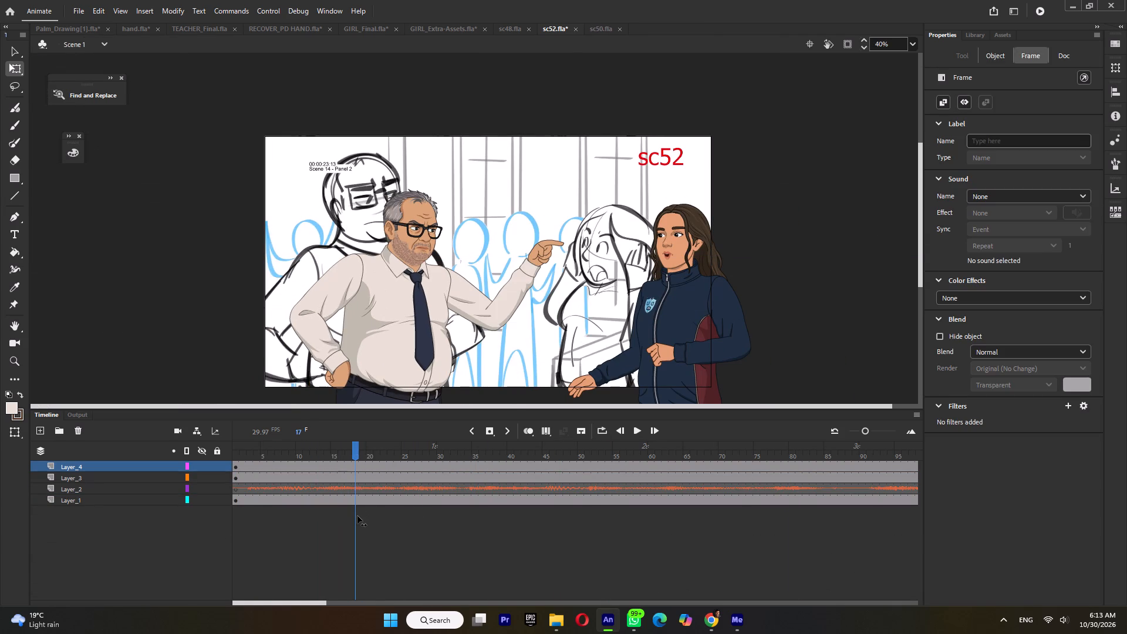
pyautogui.moveTo(357, 516); pyautogui.dragTo(257, 519)
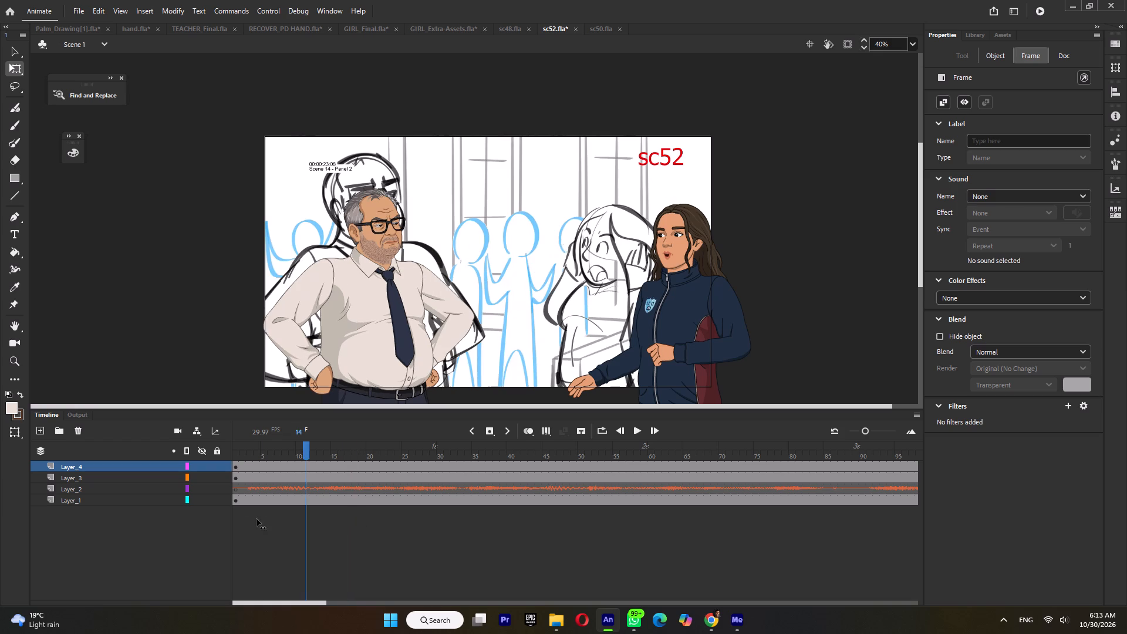
pyautogui.moveTo(257, 519); pyautogui.dragTo(272, 530)
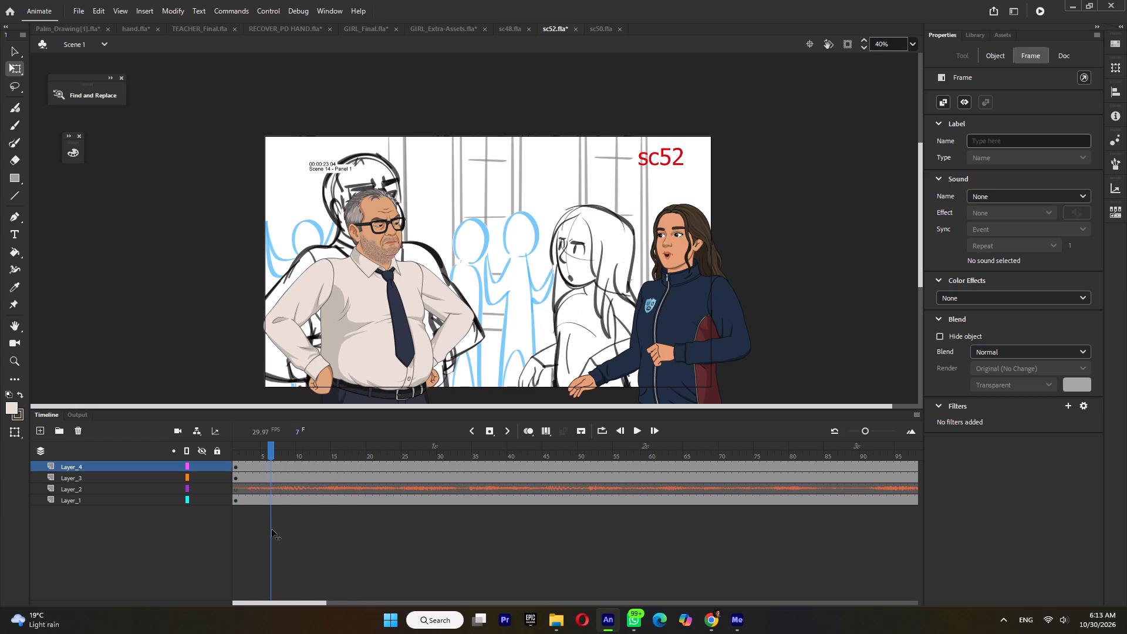
pyautogui.moveTo(272, 530); pyautogui.dragTo(604, 549)
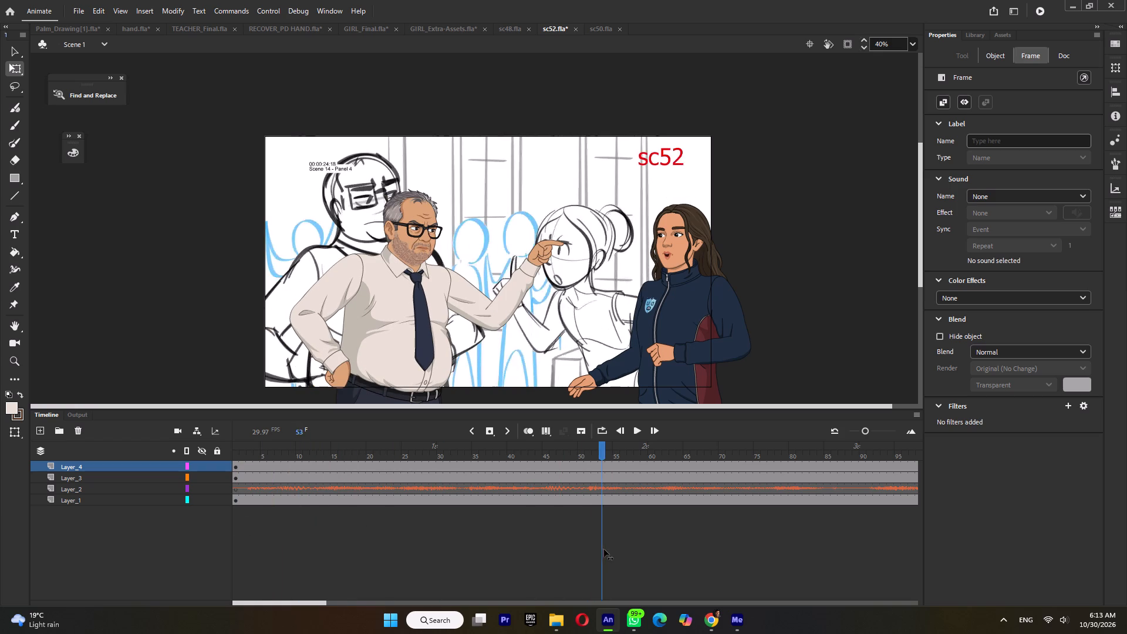
pyautogui.moveTo(604, 549); pyautogui.dragTo(854, 559)
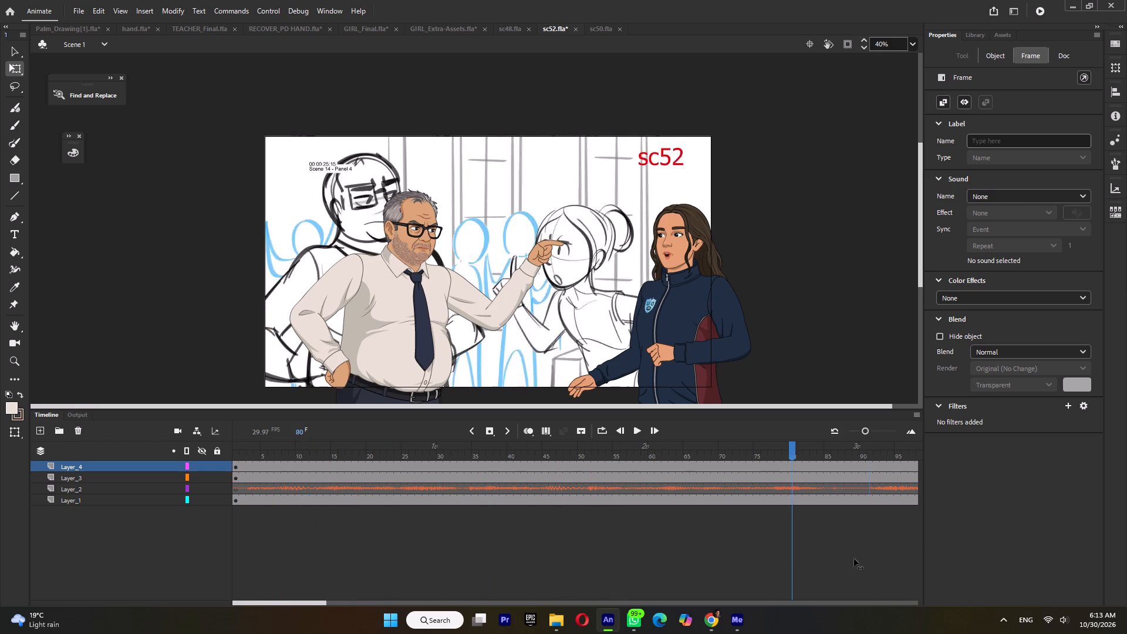
pyautogui.moveTo(854, 559); pyautogui.dragTo(1013, 562)
pyautogui.hotkey('ctrl', 's')
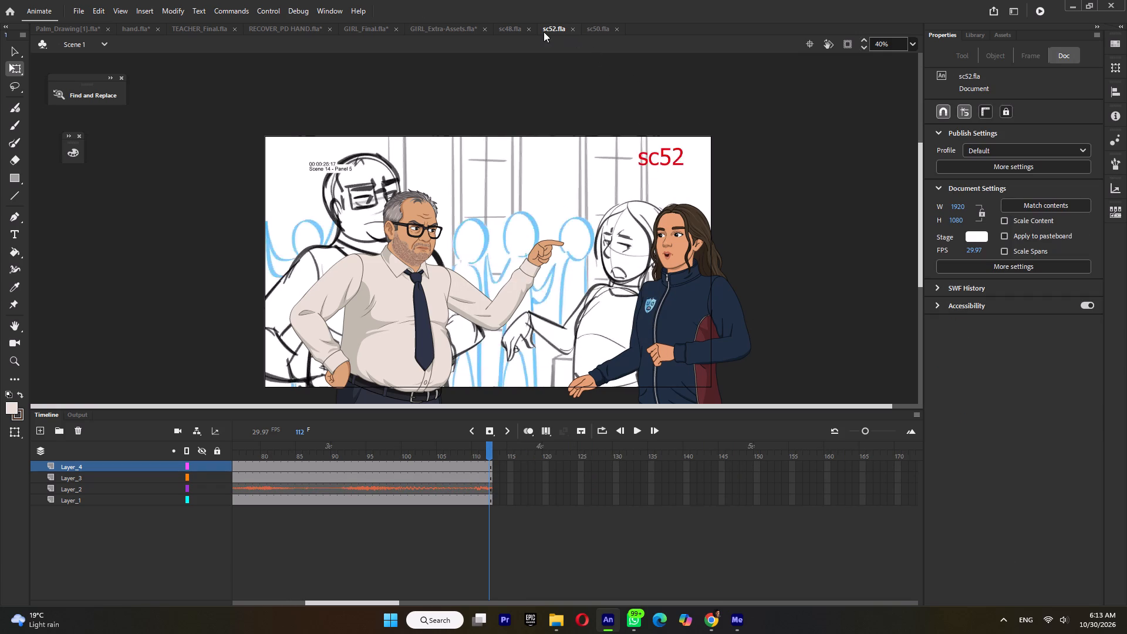
# Move the whole girl in sc52 closer to the teacher, at about X 1776, Y 305, and save the file.
pyautogui.click(660, 284)
pyautogui.moveTo(686, 311); pyautogui.dragTo(630, 310)
pyautogui.hotkey('ctrl', 's')
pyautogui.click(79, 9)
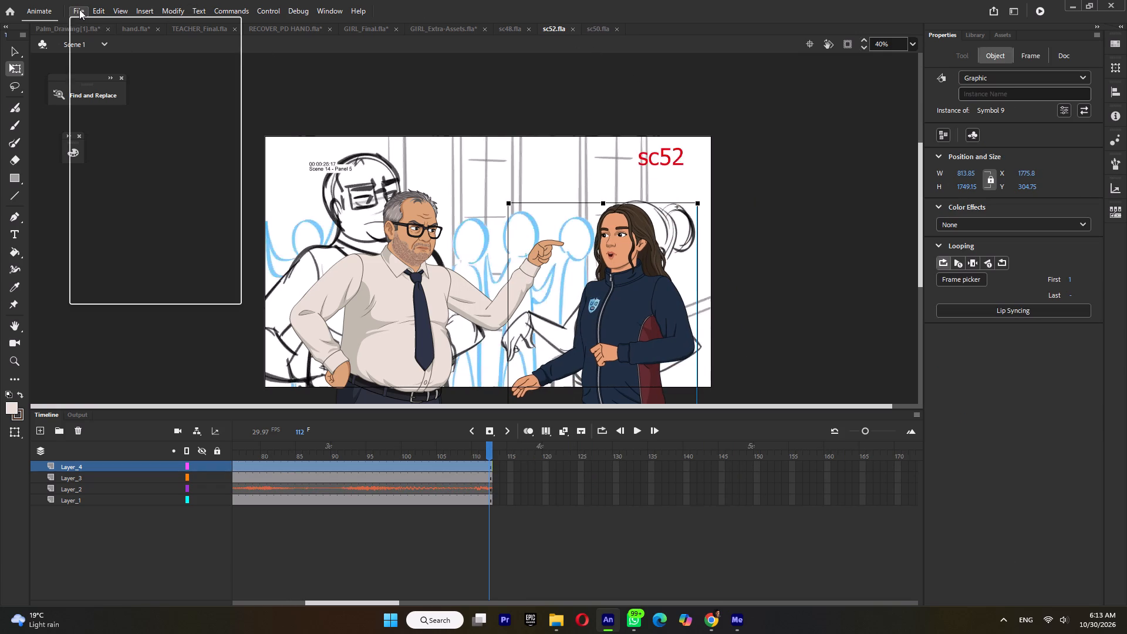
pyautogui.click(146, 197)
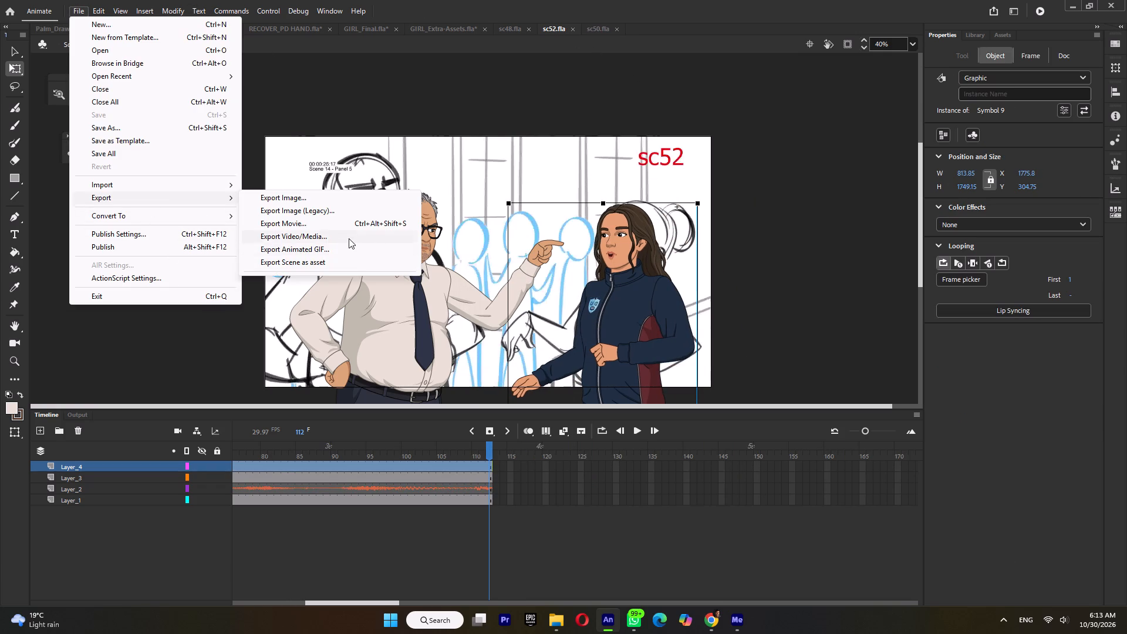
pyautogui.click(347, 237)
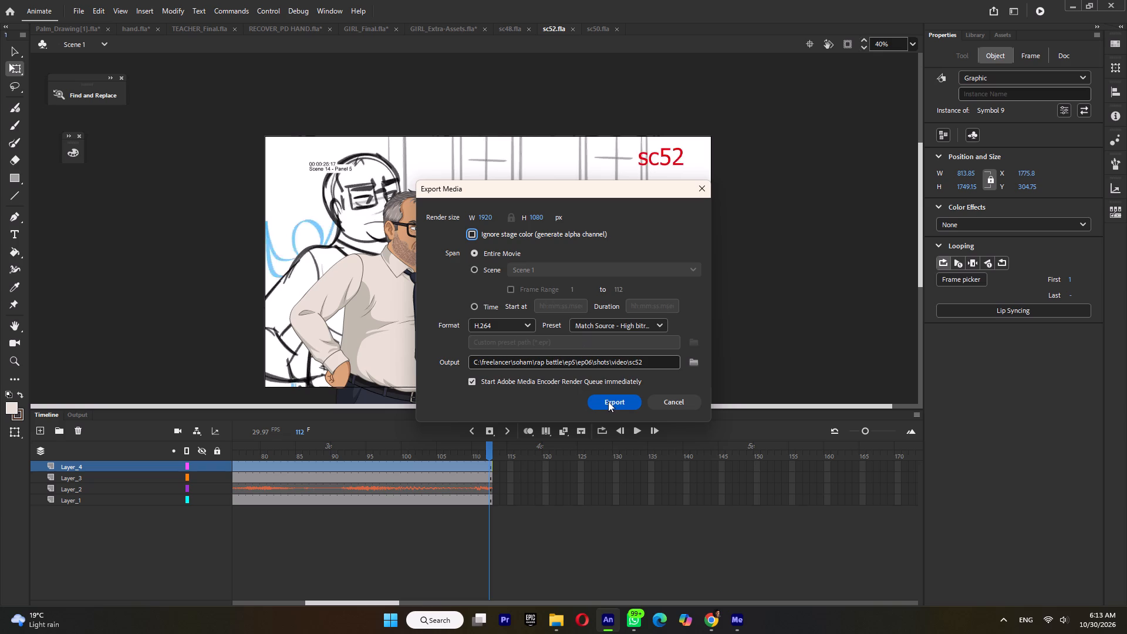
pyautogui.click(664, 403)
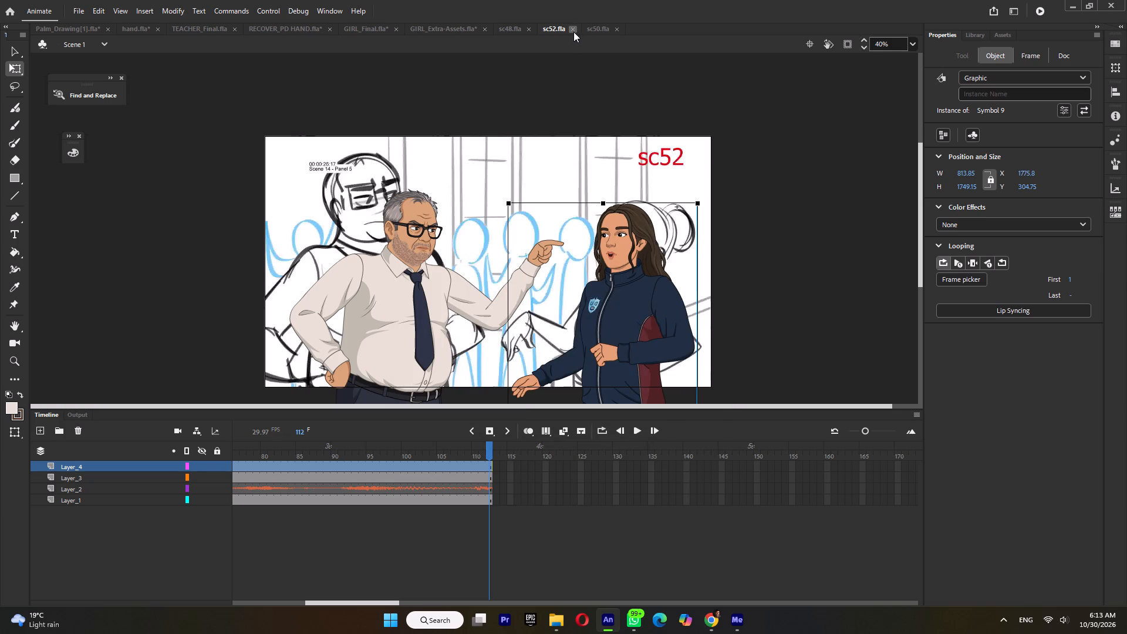
# Close the sc52 file, scrub sc50 to its last frame, 34, and save it.
pyautogui.click(573, 32)
pyautogui.click(548, 29)
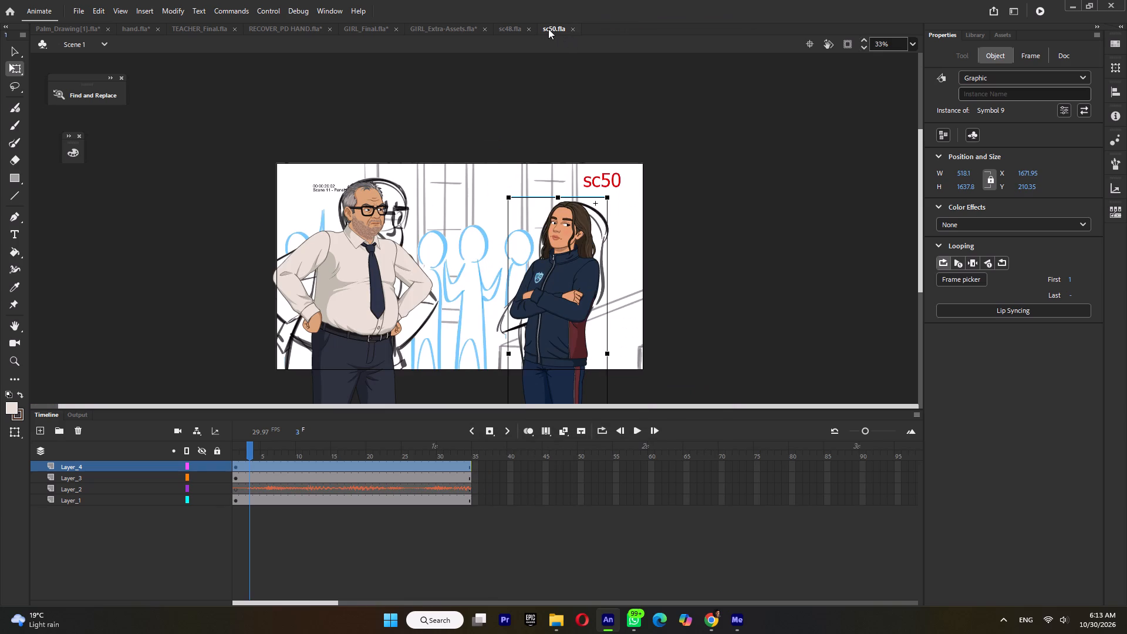
pyautogui.moveTo(255, 450); pyautogui.dragTo(474, 477)
pyautogui.hotkey('ctrl', 's')
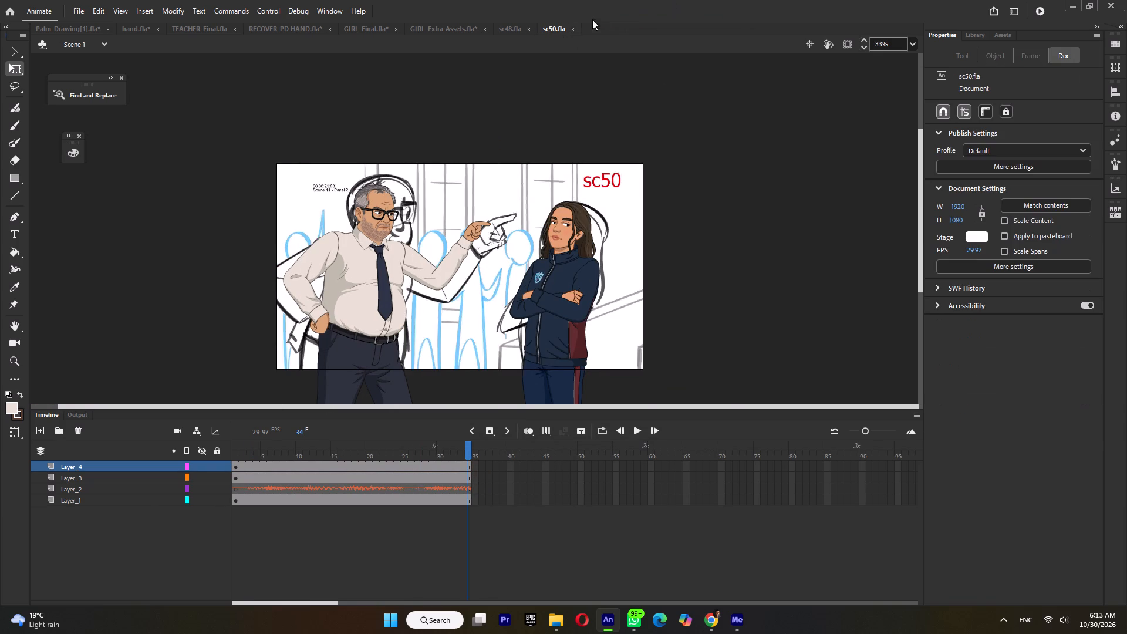
# Switch to Media Encoder, check the export queue for the finished shots, and return to Animate.
pyautogui.click(736, 630)
pyautogui.scroll(-9, 896, 315)
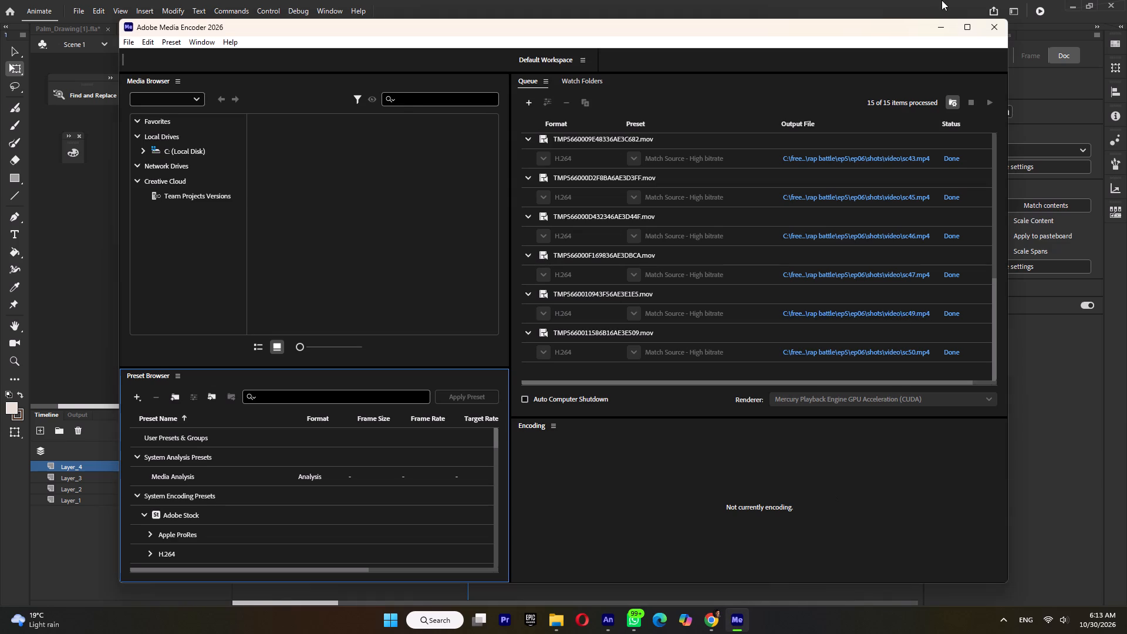
pyautogui.click(945, 29)
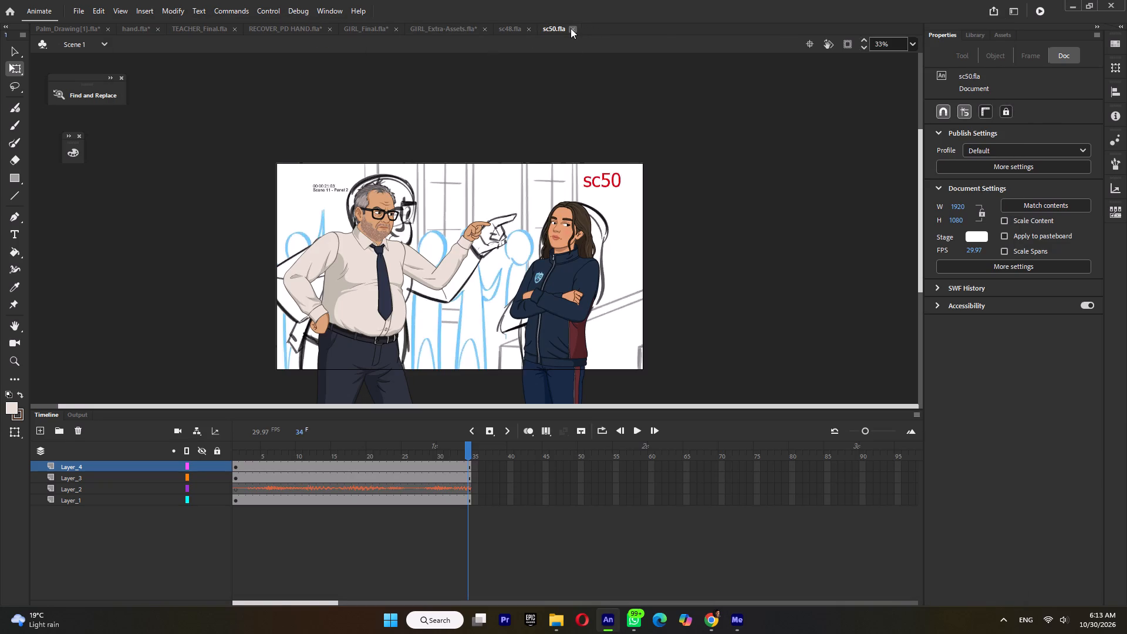
# Close the sc50 and sc48 files.
pyautogui.click(571, 28)
pyautogui.click(508, 27)
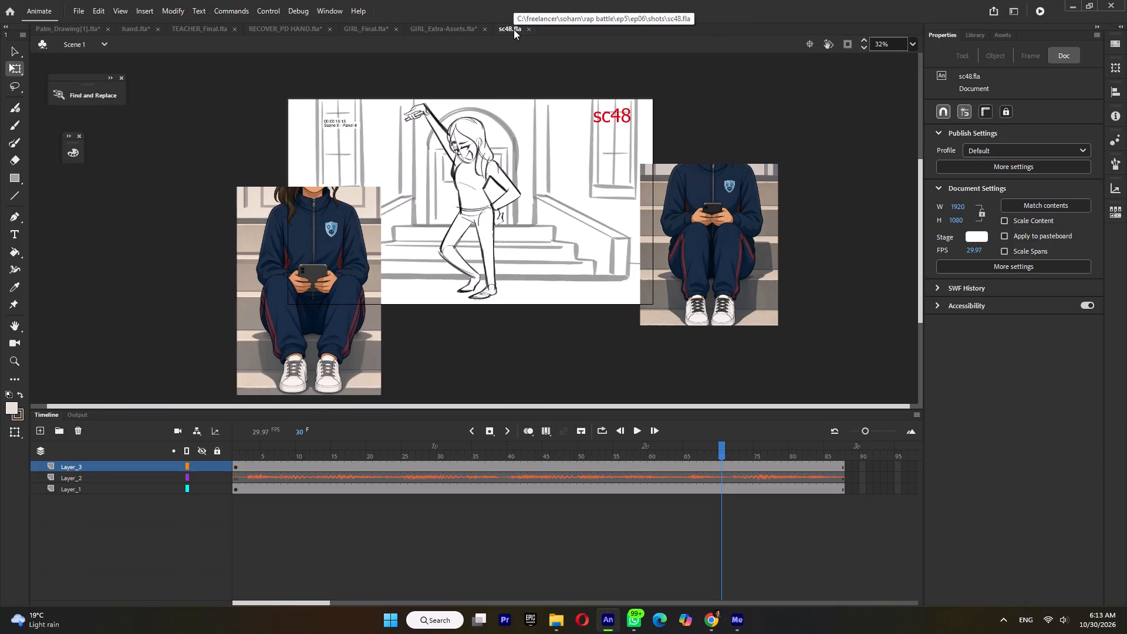
pyautogui.click(527, 31)
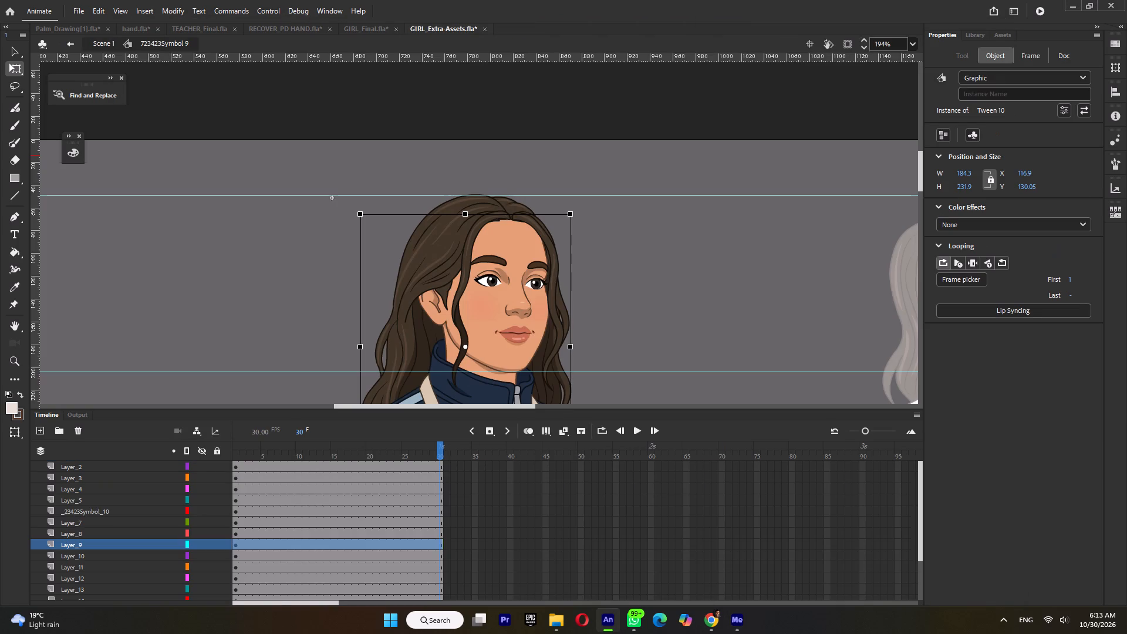
# Open sc54.fla from the ep06 shots folder and scrub its storyboard through to the last frame, 91.
pyautogui.click(556, 622)
pyautogui.scroll(-8, 539, 462)
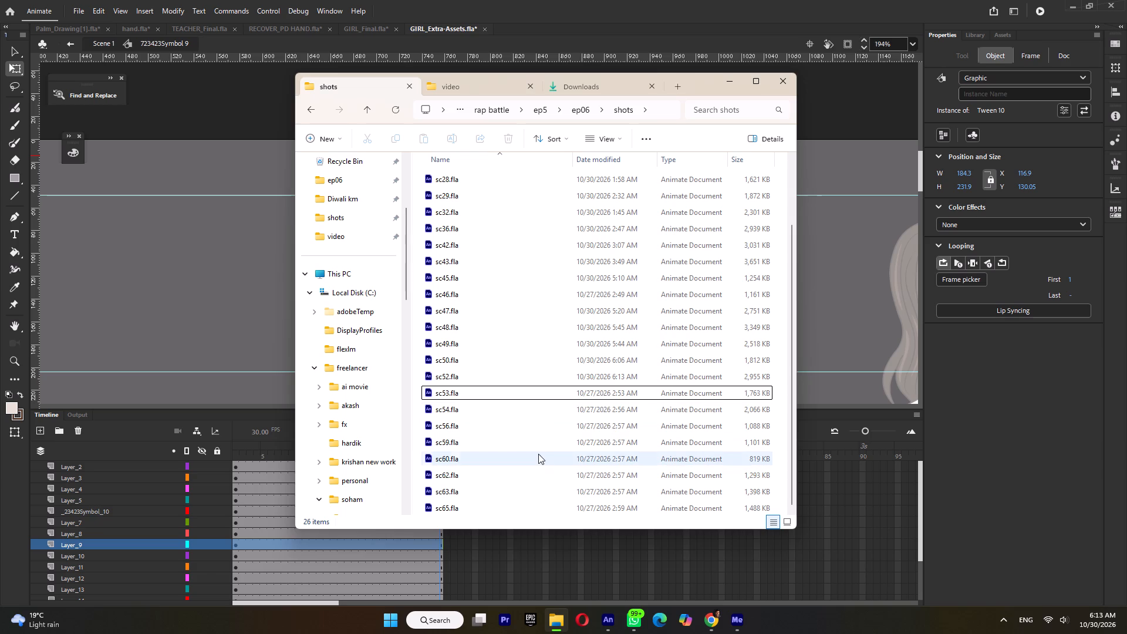
pyautogui.doubleClick(489, 412)
pyautogui.keyDown('ctrl'); pyautogui.scroll(-2, 559, 263); pyautogui.keyUp('ctrl')
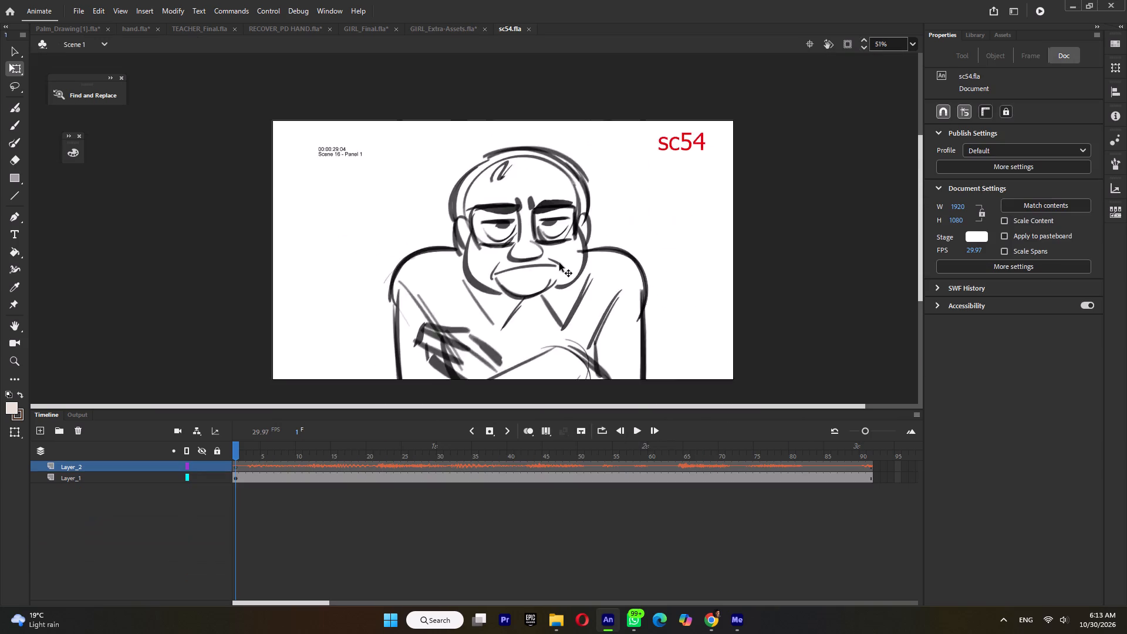
pyautogui.keyDown('ctrl'); pyautogui.scroll(-5, 559, 263); pyautogui.keyUp('ctrl')
pyautogui.moveTo(257, 450); pyautogui.dragTo(655, 500)
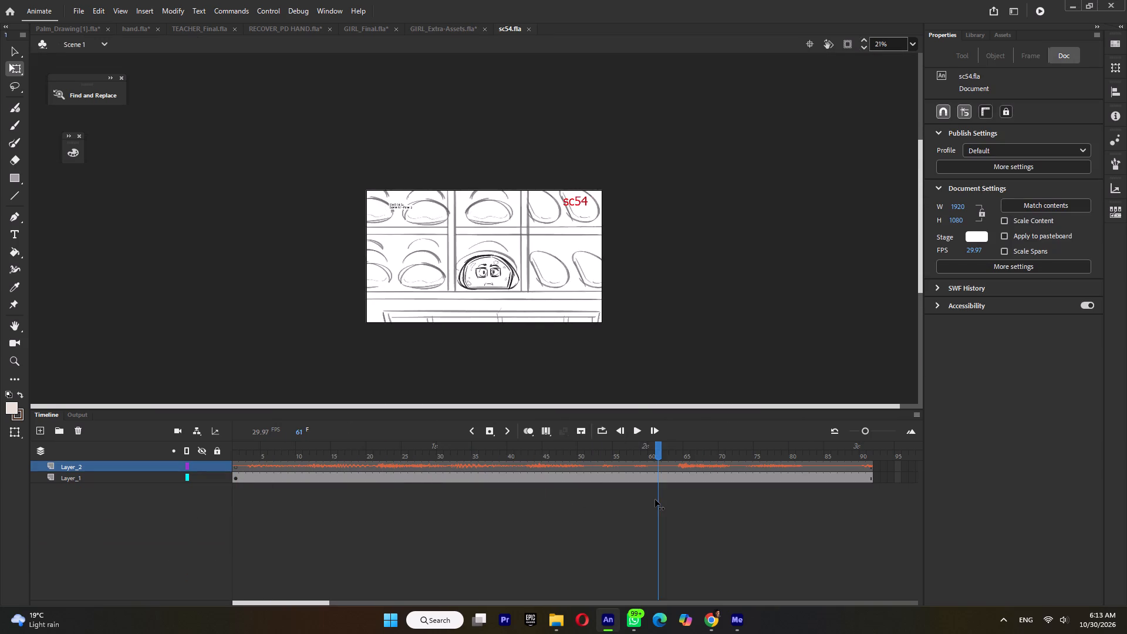
pyautogui.moveTo(655, 500); pyautogui.dragTo(171, 495)
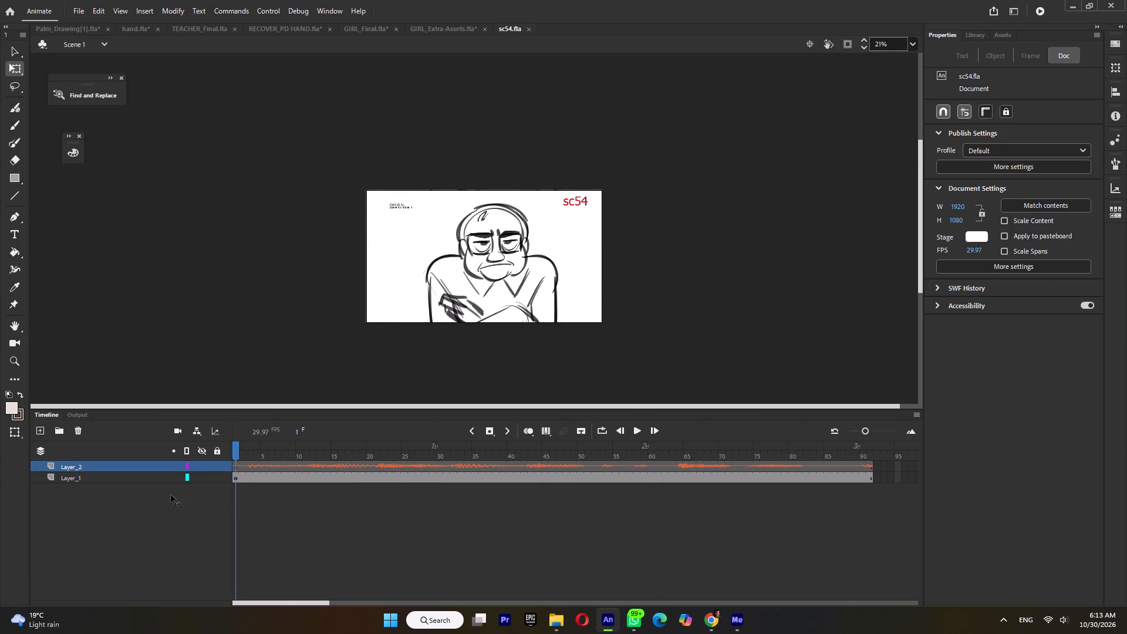
pyautogui.moveTo(171, 495); pyautogui.dragTo(723, 477)
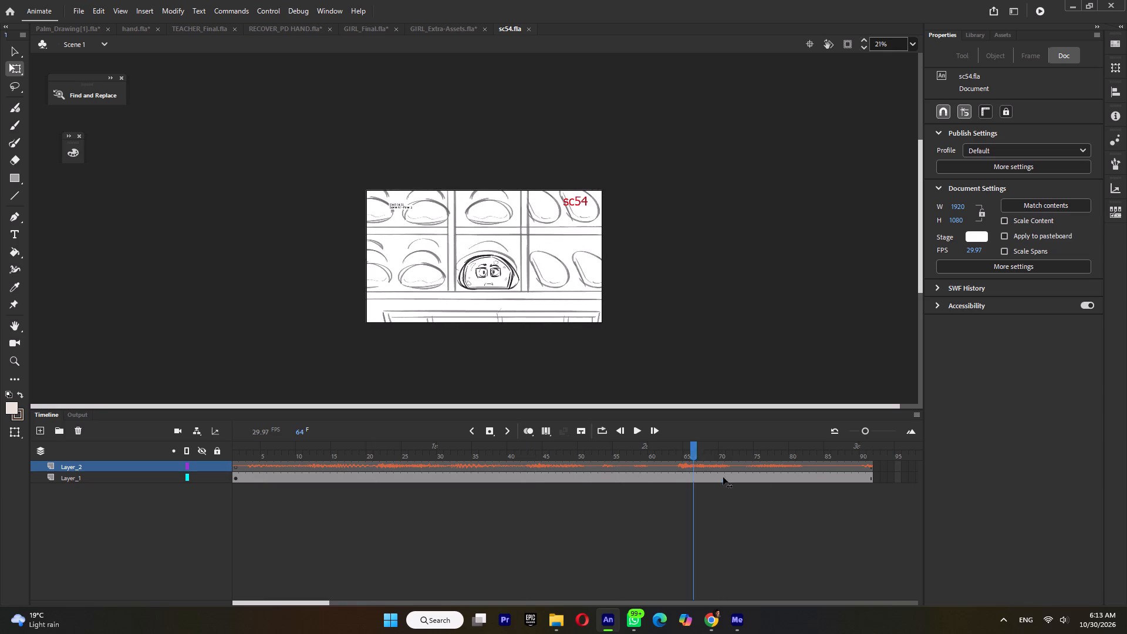
pyautogui.moveTo(723, 477); pyautogui.dragTo(896, 484)
# Open sc56.fla from the shots folder and play through its storyboard with the sound.
pyautogui.click(563, 618)
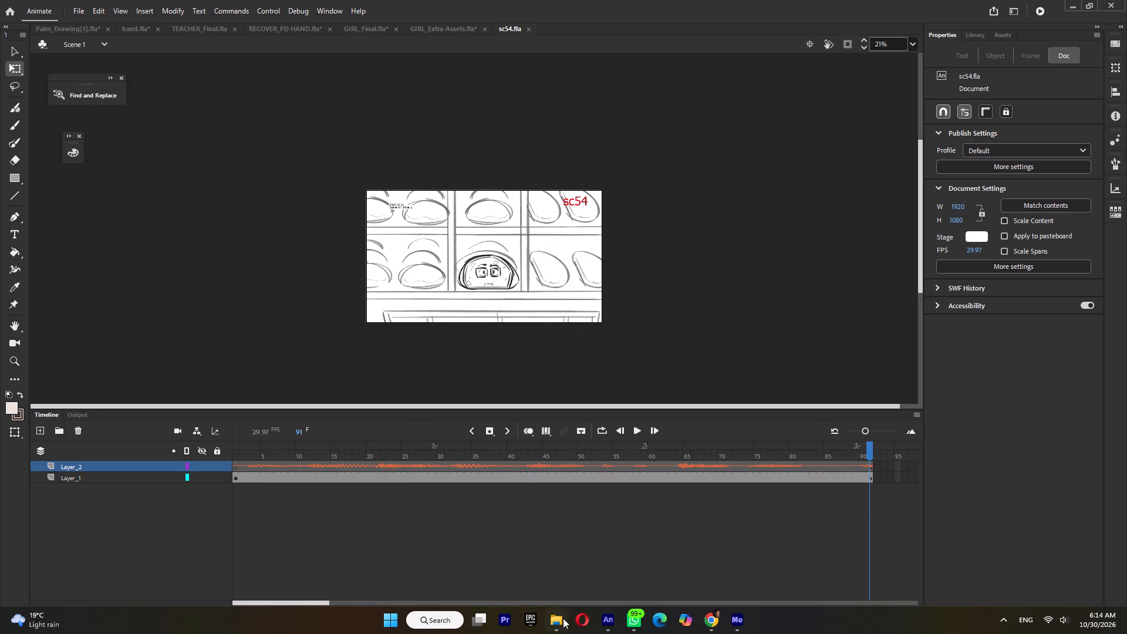
pyautogui.doubleClick(480, 426)
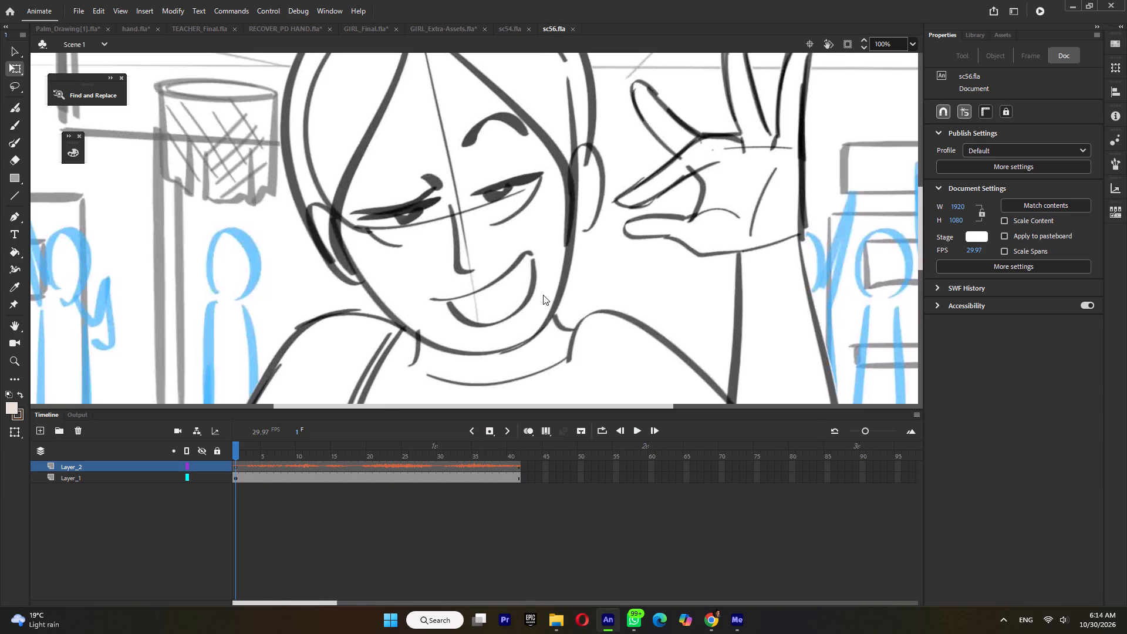
pyautogui.keyDown('ctrl'); pyautogui.scroll(-8, 543, 295); pyautogui.keyUp('ctrl')
pyautogui.press('Return')
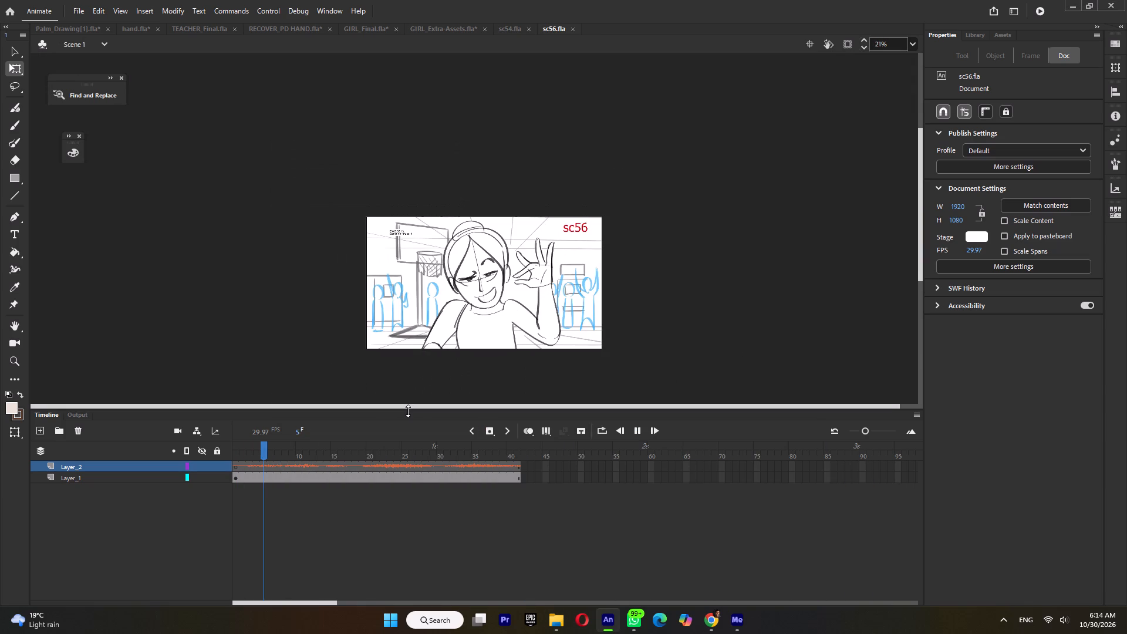
pyautogui.press('Return')
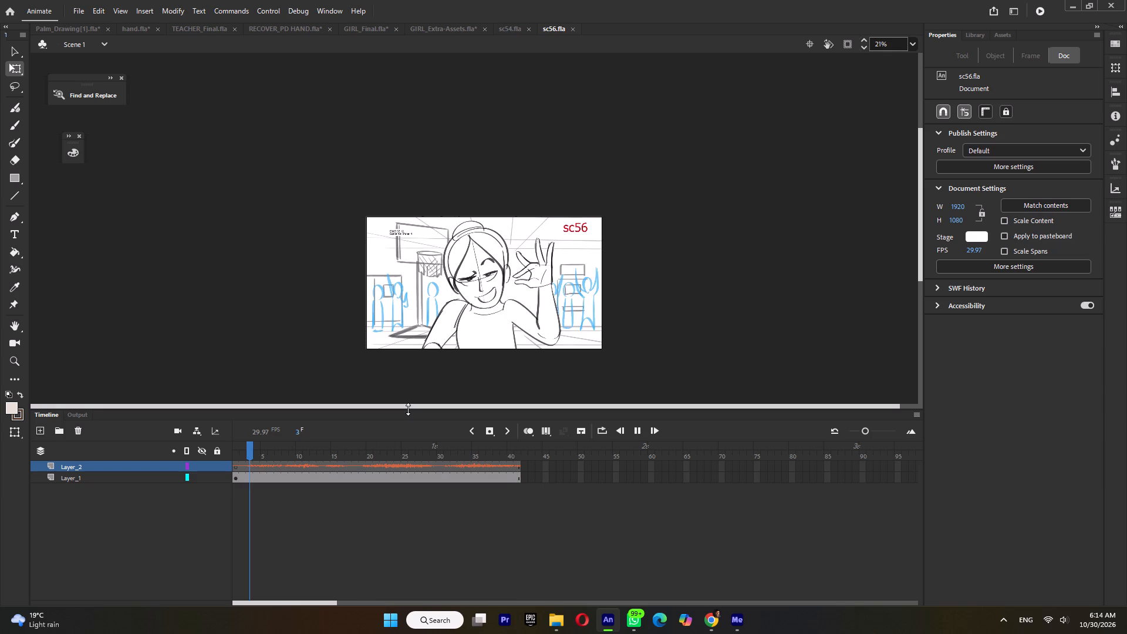
pyautogui.press('Return')
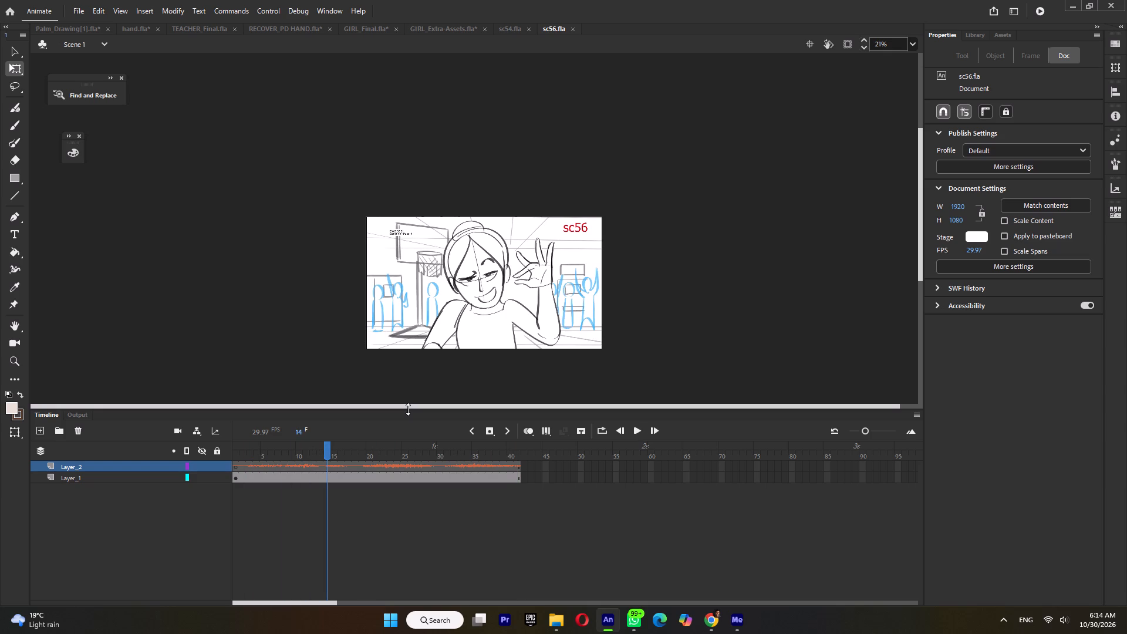
# Open sc59.fla from the shots folder and scrub back and forth through its storyboard panels.
pyautogui.click(555, 620)
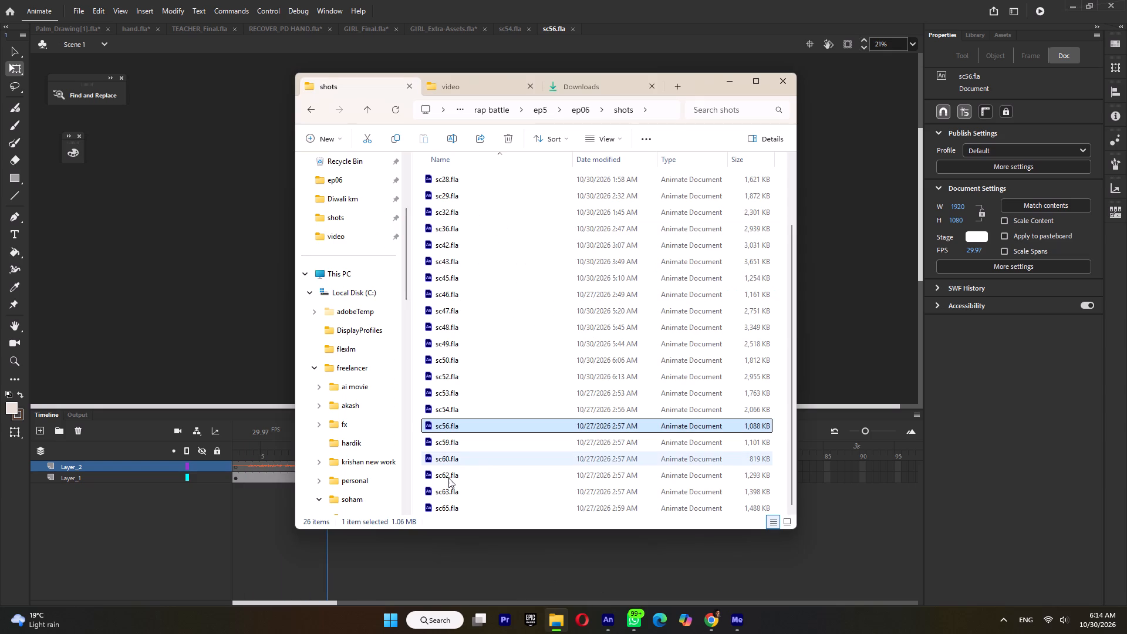
pyautogui.doubleClick(458, 441)
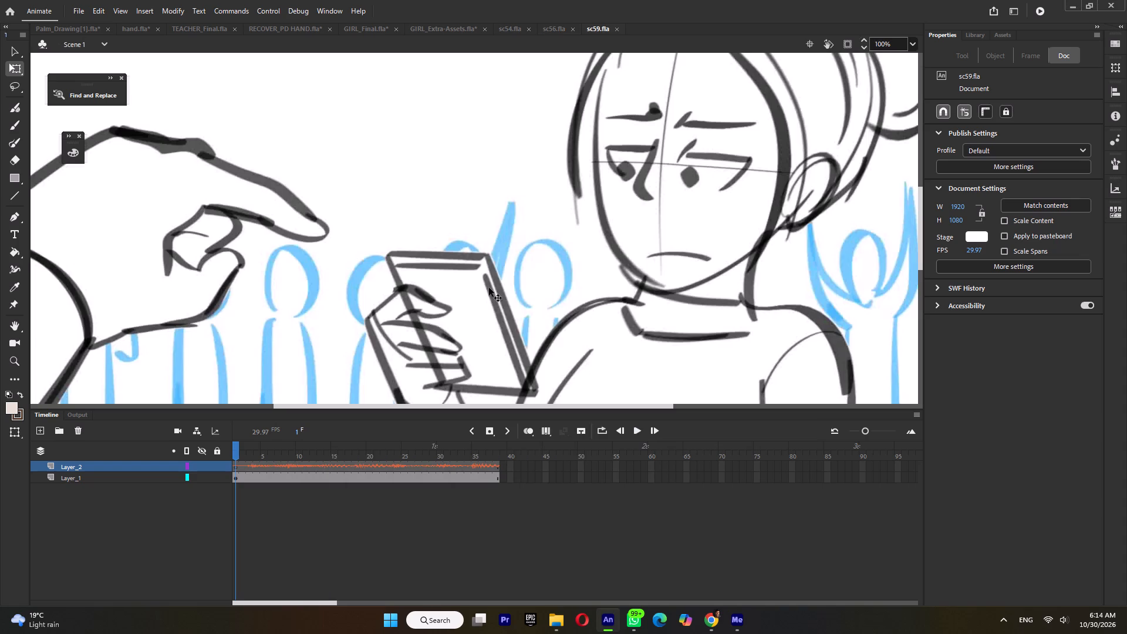
pyautogui.keyDown('ctrl'); pyautogui.scroll(-7, 506, 275); pyautogui.keyUp('ctrl')
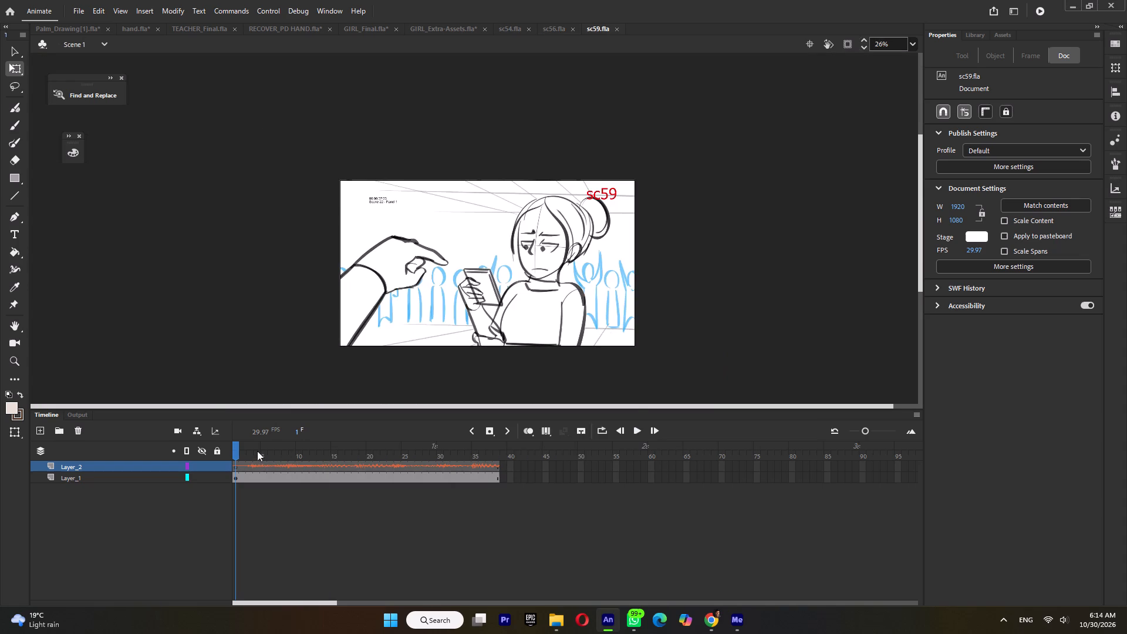
pyautogui.moveTo(257, 451); pyautogui.dragTo(277, 460)
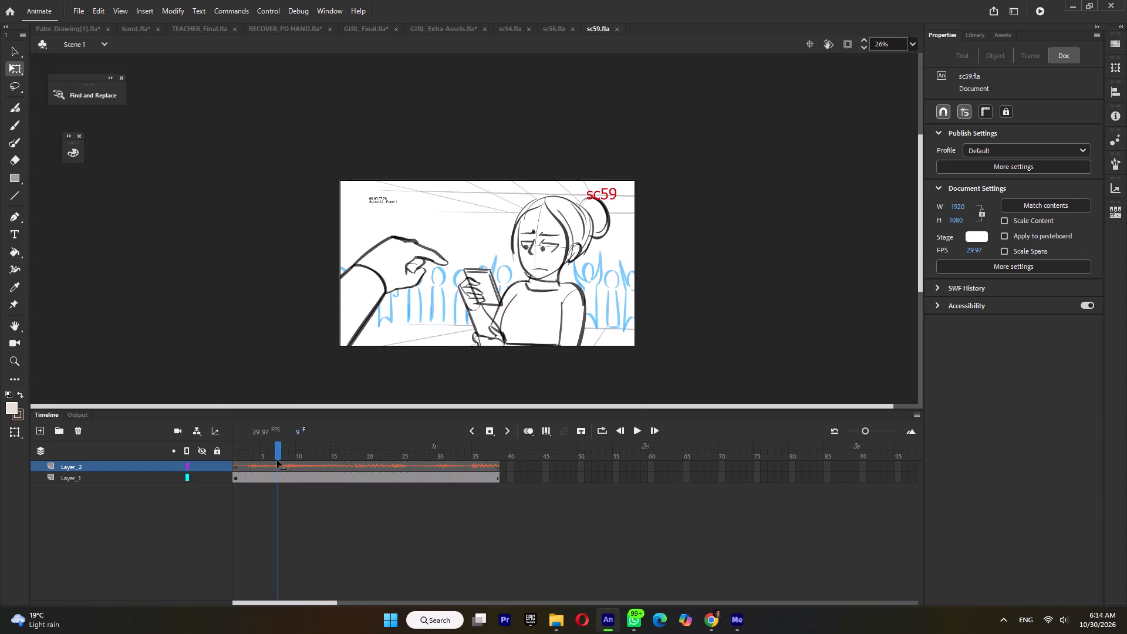
pyautogui.moveTo(277, 460); pyautogui.dragTo(433, 476)
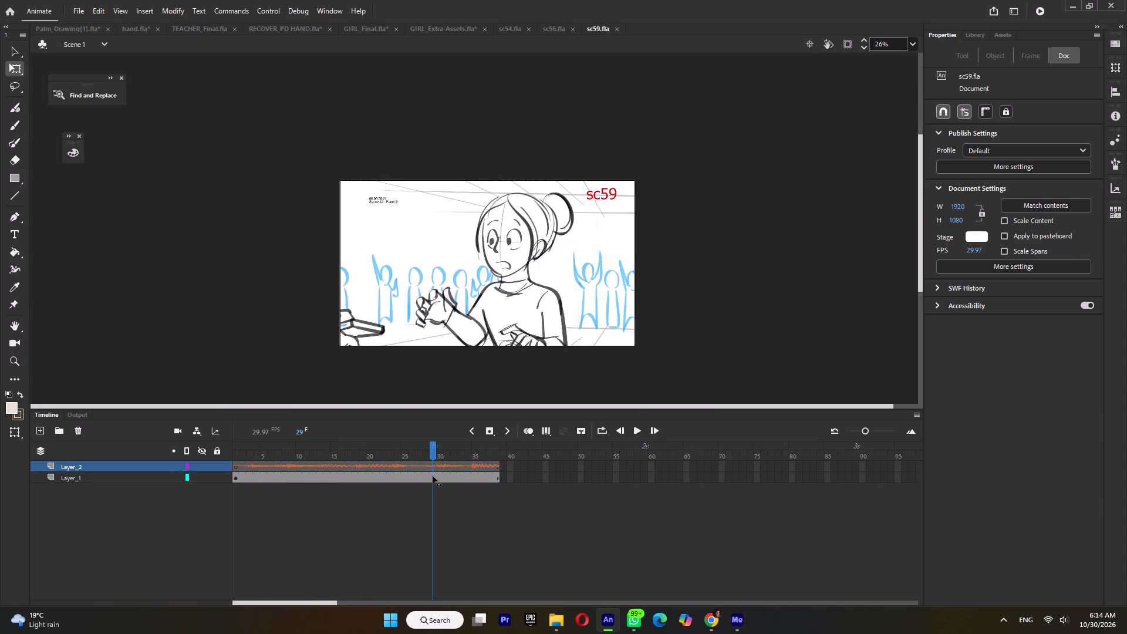
pyautogui.moveTo(433, 476); pyautogui.dragTo(295, 487)
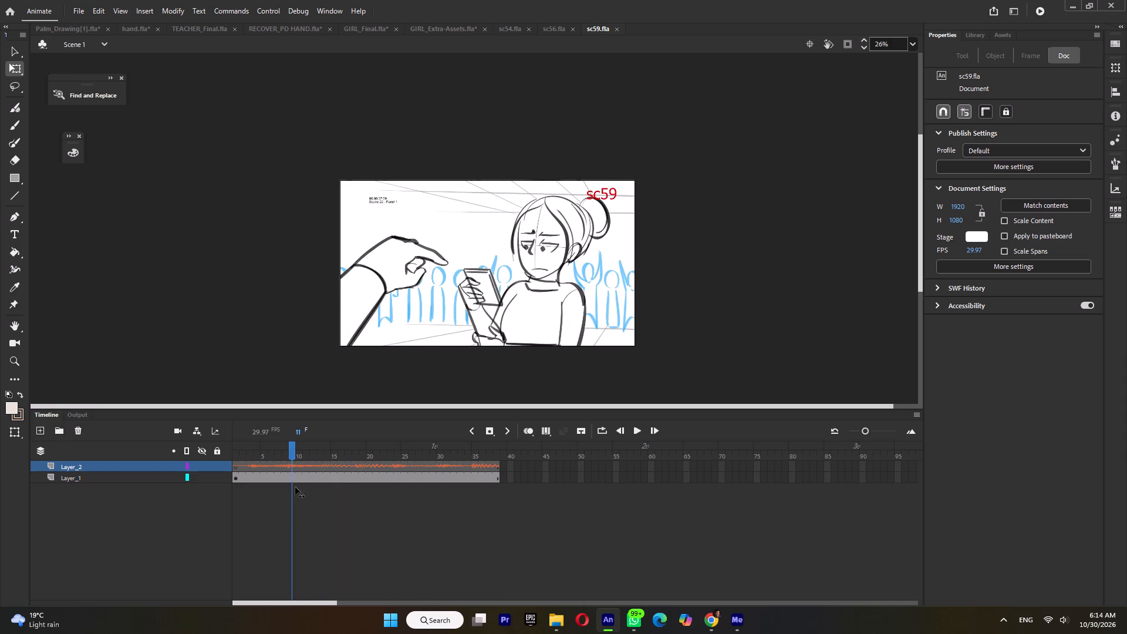
pyautogui.moveTo(295, 487); pyautogui.dragTo(261, 490)
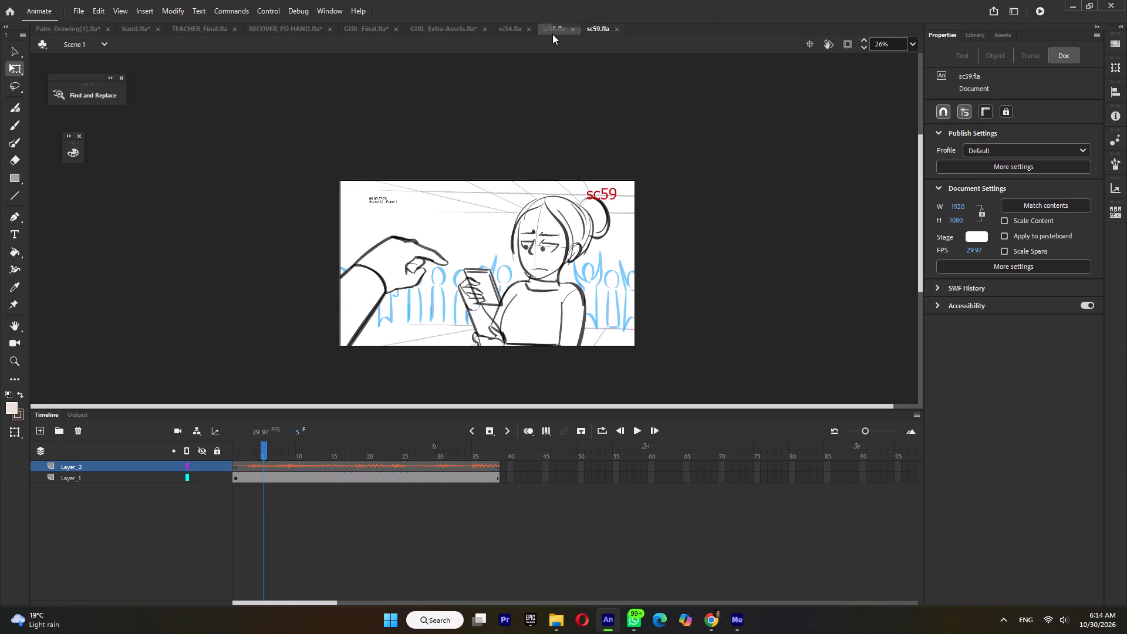
# Return to the sc54 file and save it.
pyautogui.click(509, 31)
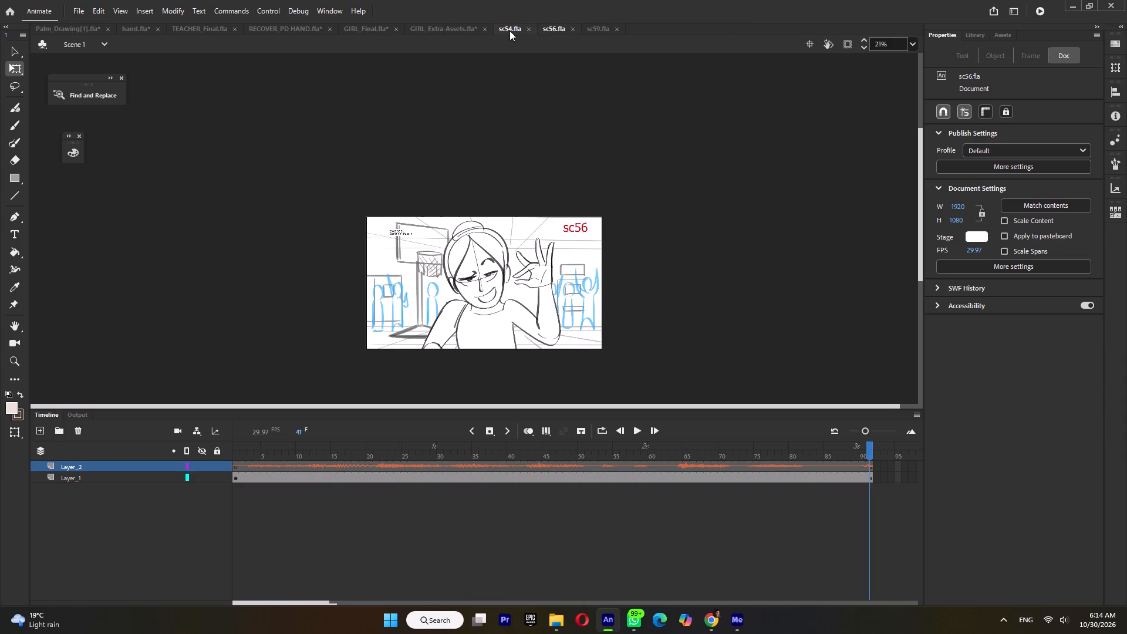
pyautogui.hotkey('ctrl', 's')
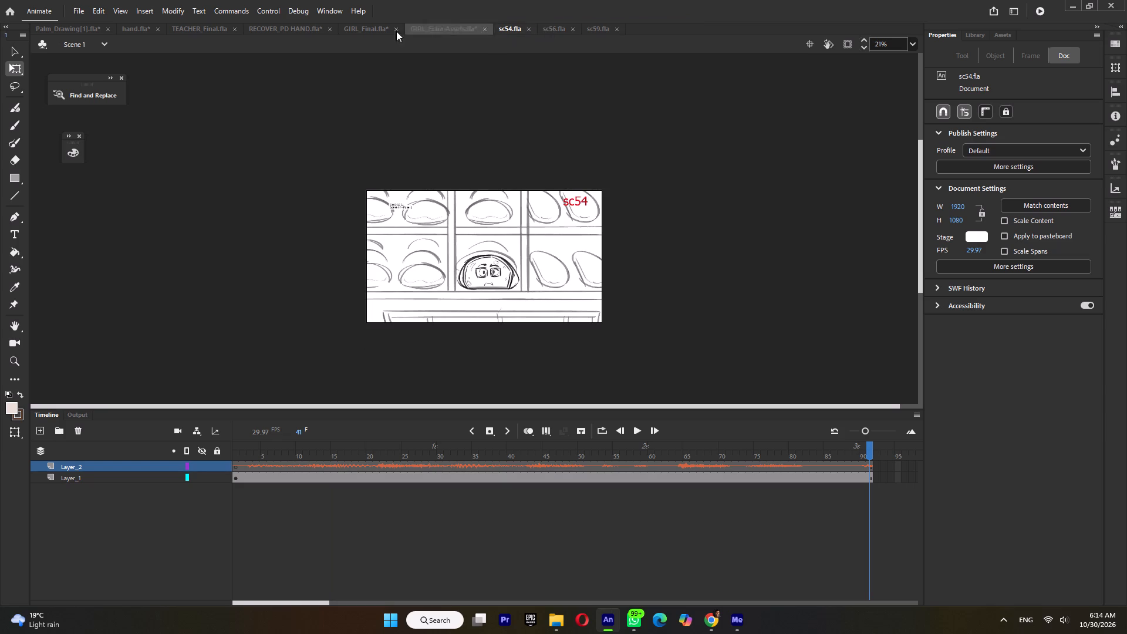
# Copy the three-quarter-view girl symbol from GIRL_Final.fla and paste it in the centre of a new layer in sc59.fla.
pyautogui.click(558, 33)
pyautogui.click(596, 29)
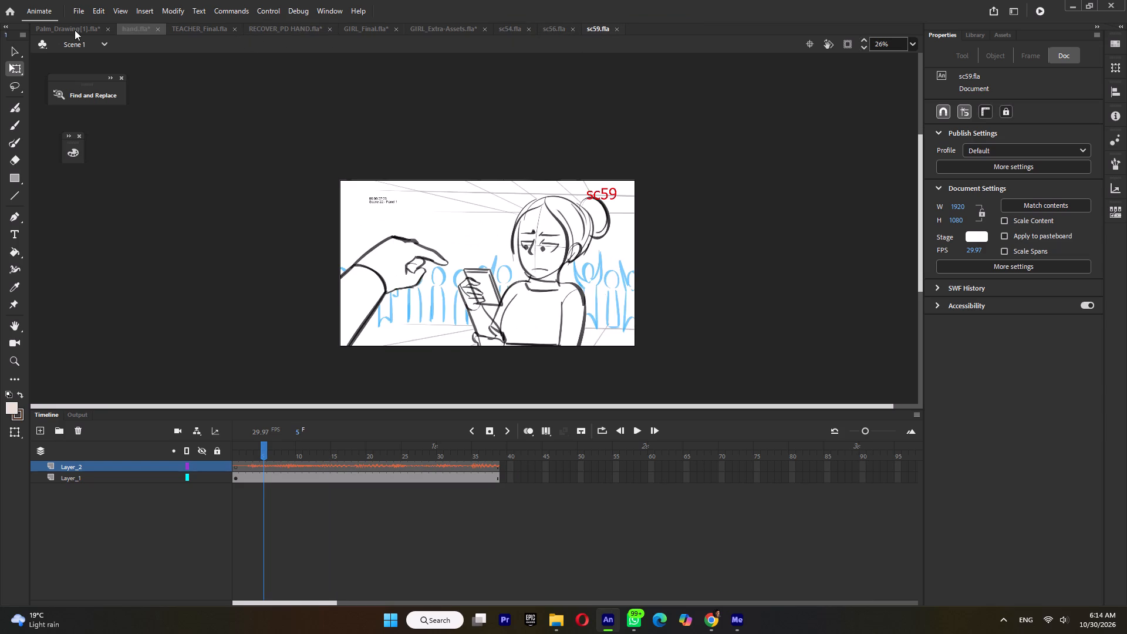
pyautogui.click(372, 29)
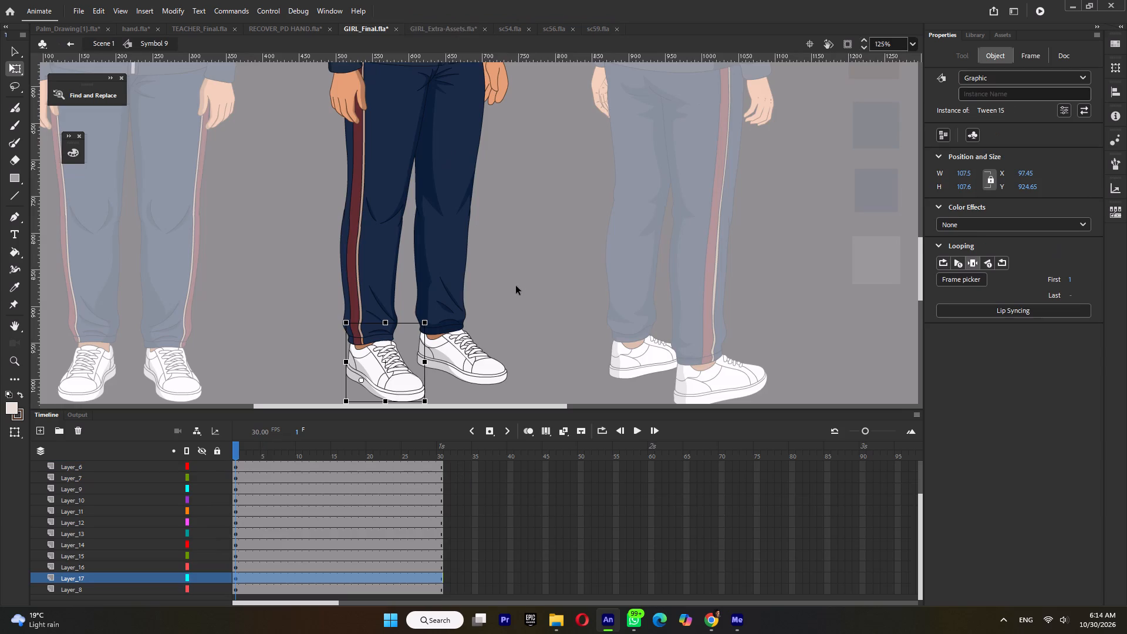
pyautogui.doubleClick(518, 278)
pyautogui.keyDown('ctrl'); pyautogui.scroll(-11, 505, 339); pyautogui.keyUp('ctrl')
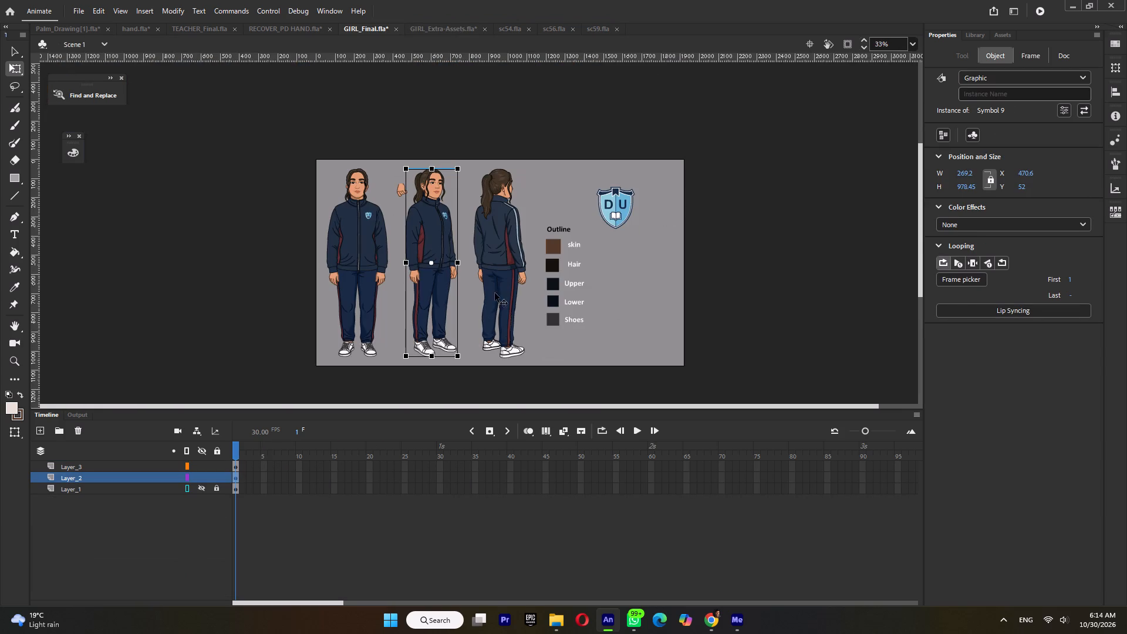
pyautogui.keyDown('ctrl'); pyautogui.scroll(3, 441, 227); pyautogui.keyUp('ctrl')
pyautogui.click(420, 238)
pyautogui.rightClick(420, 238)
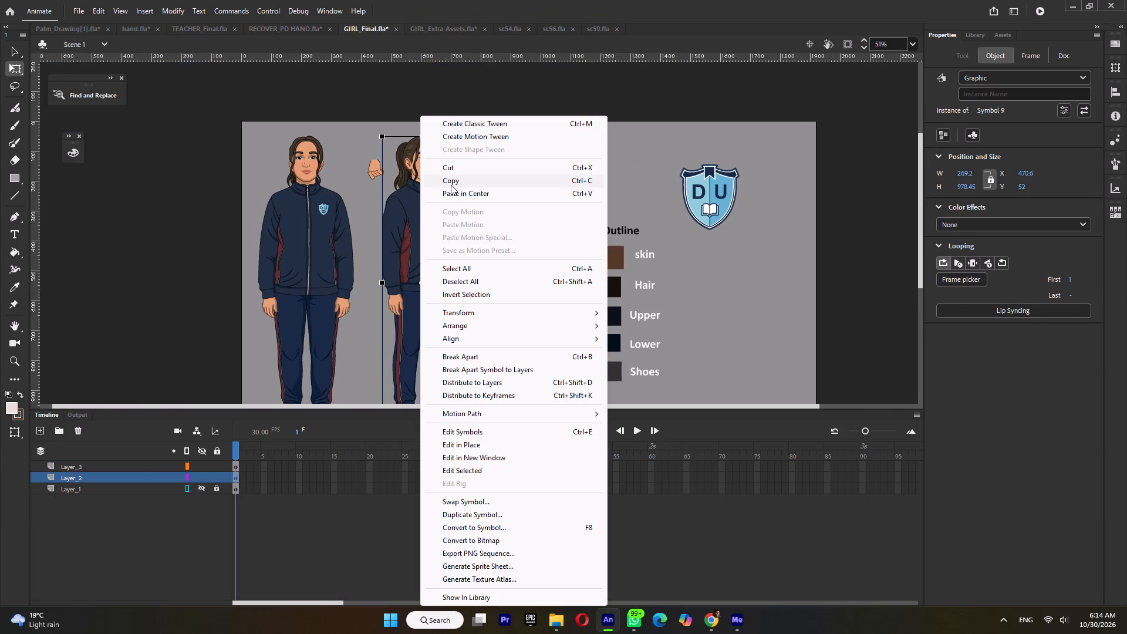
pyautogui.click(451, 183)
pyautogui.click(601, 29)
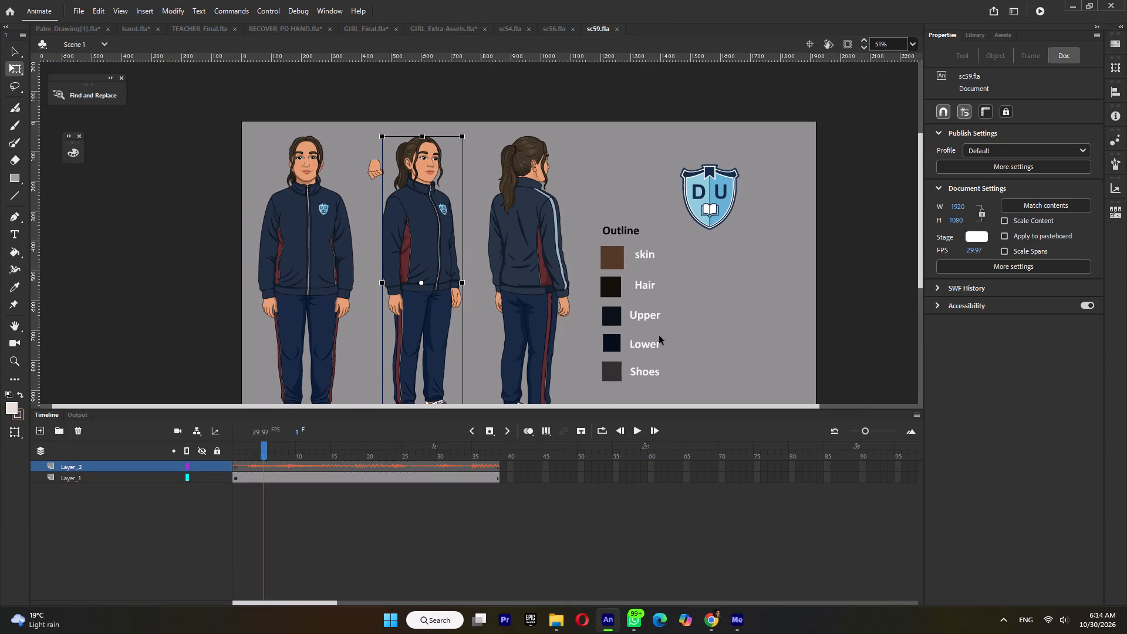
pyautogui.click(38, 429)
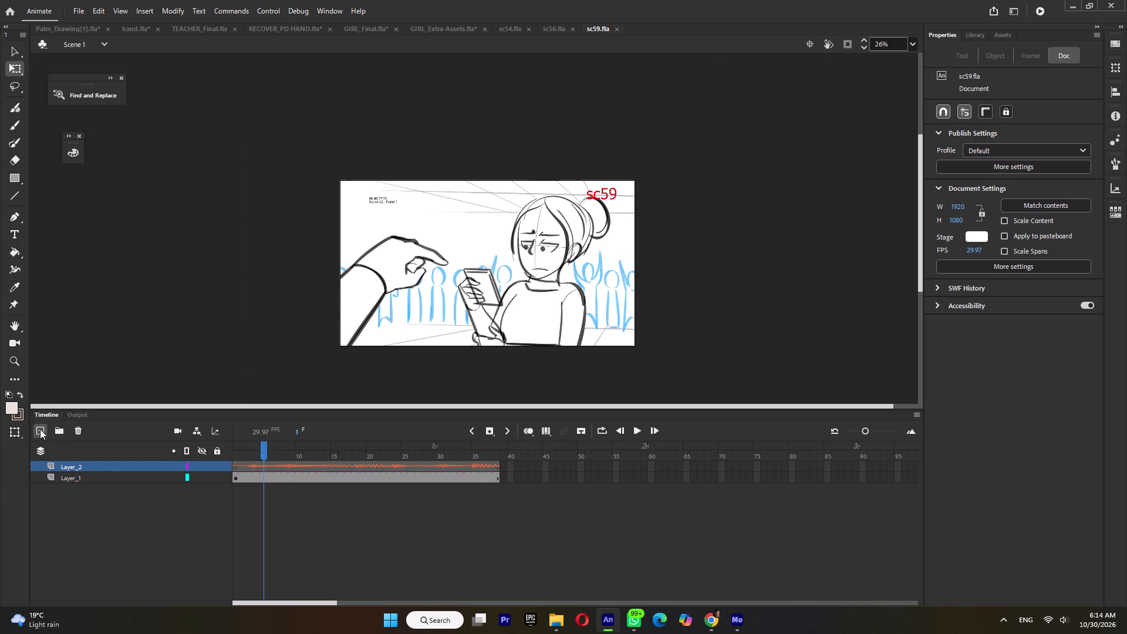
pyautogui.rightClick(714, 306)
pyautogui.click(751, 344)
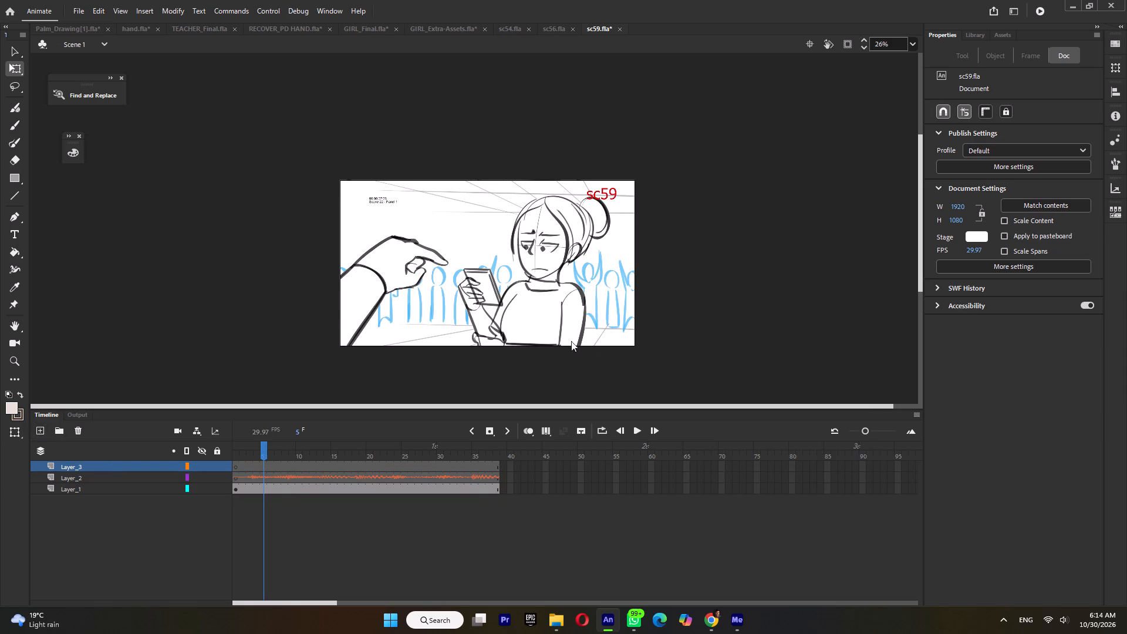
# Flip the girl horizontally, enlarge her to about 732 wide to match the sketched girl's scale, and place her beside the storyboard frame.
pyautogui.rightClick(481, 240)
pyautogui.click(536, 311)
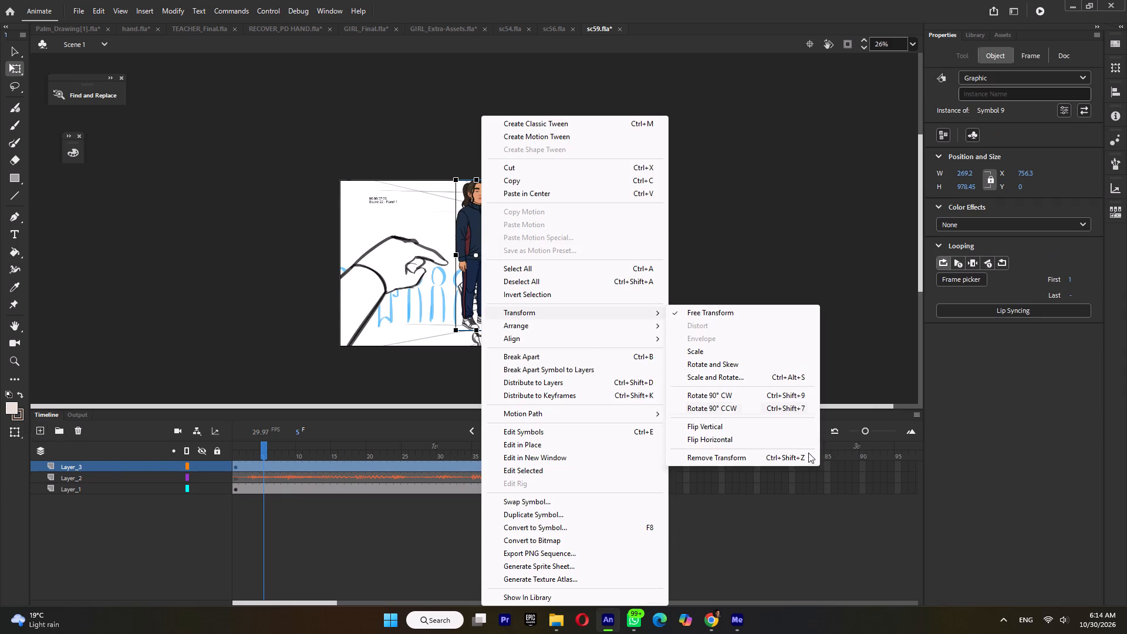
pyautogui.click(750, 439)
pyautogui.moveTo(468, 227); pyautogui.dragTo(522, 334)
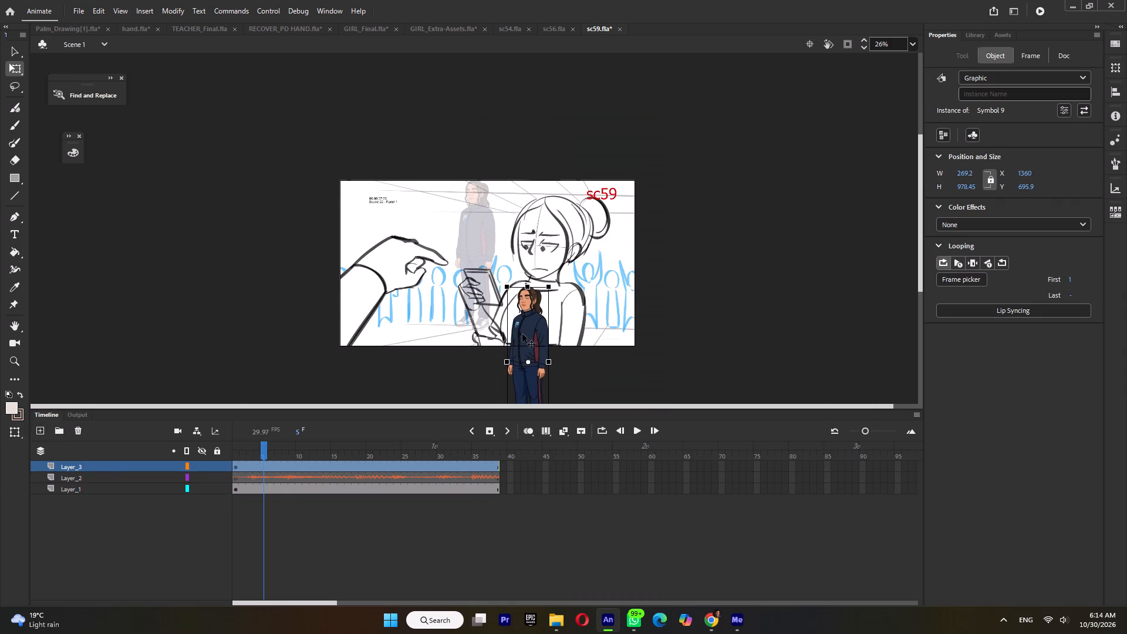
pyautogui.moveTo(522, 334); pyautogui.dragTo(526, 345)
pyautogui.keyDown('shift'); pyautogui.moveTo(554, 299); pyautogui.dragTo(647, 189); pyautogui.keyUp('shift')
pyautogui.moveTo(551, 254); pyautogui.dragTo(555, 286)
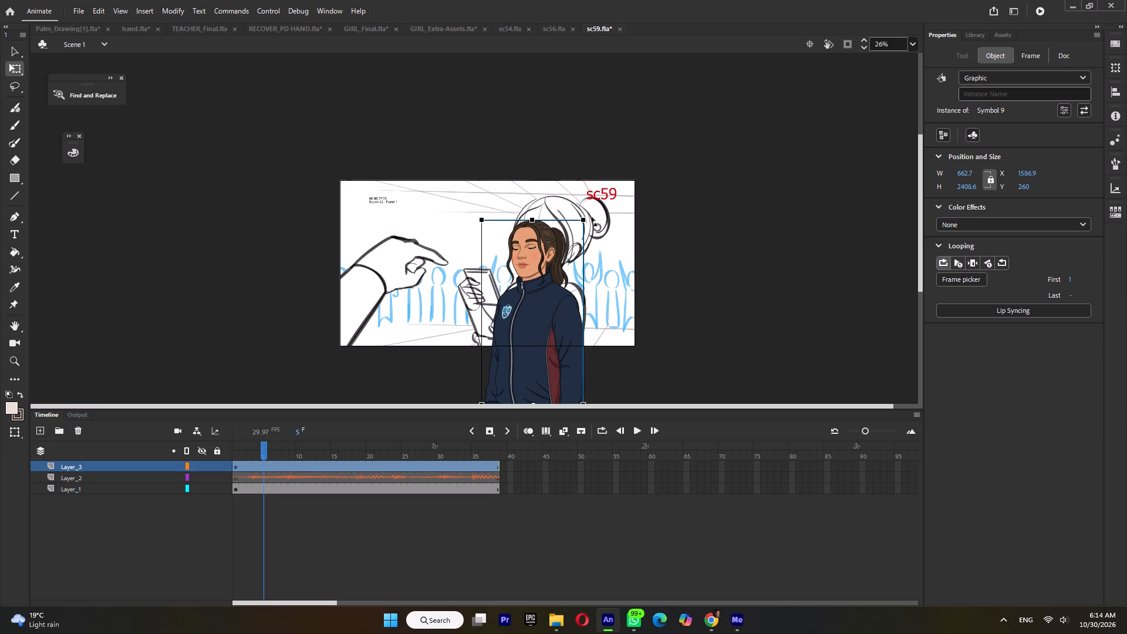
pyautogui.keyDown('shift'); pyautogui.moveTo(582, 224); pyautogui.dragTo(595, 204); pyautogui.keyUp('shift')
pyautogui.click(544, 289)
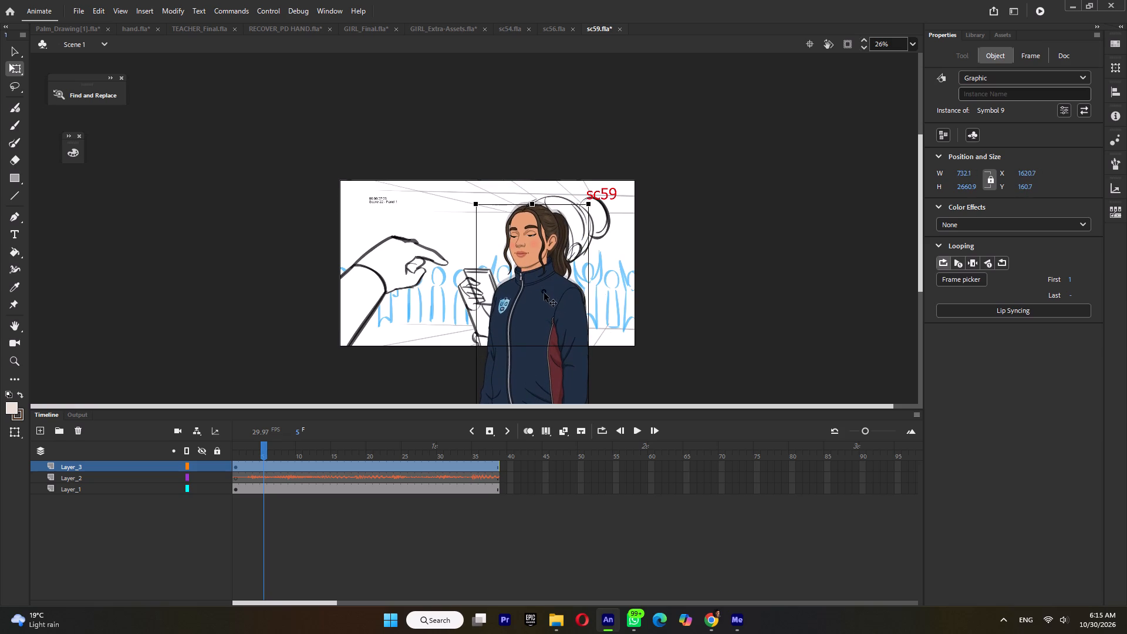
pyautogui.moveTo(539, 305); pyautogui.dragTo(678, 319)
# Inside the girl's torso symbol, set both shoulder pieces to play once and extend the layer to frame 12.
pyautogui.doubleClick(667, 330)
pyautogui.click(663, 344)
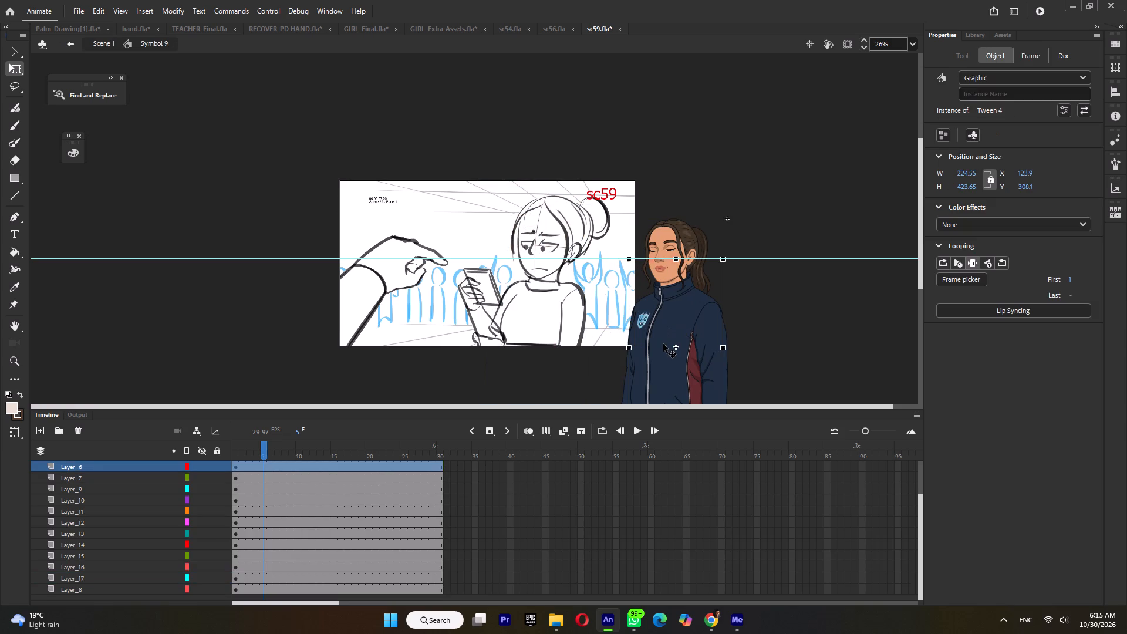
pyautogui.doubleClick(663, 344)
pyautogui.click(663, 344)
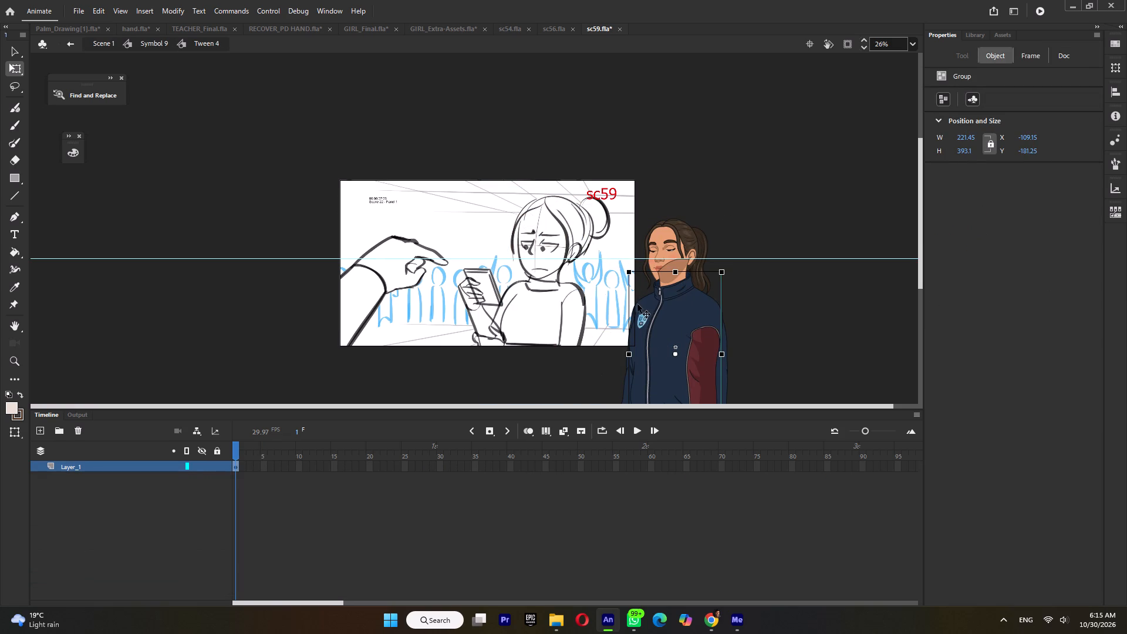
pyautogui.click(637, 304)
pyautogui.click(960, 261)
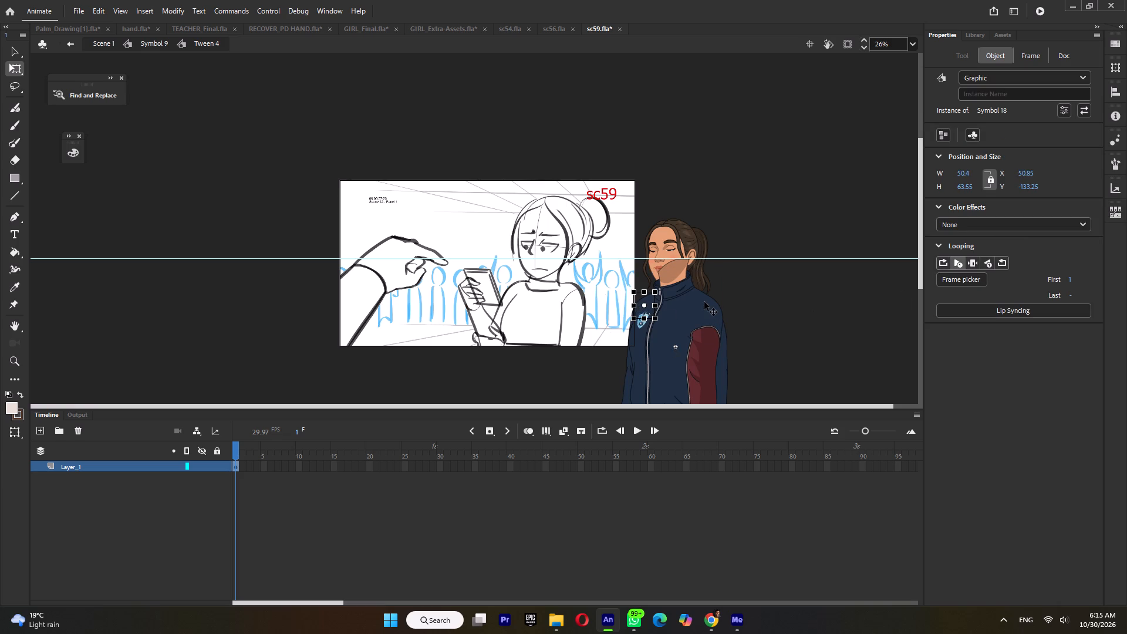
pyautogui.click(704, 302)
pyautogui.click(716, 303)
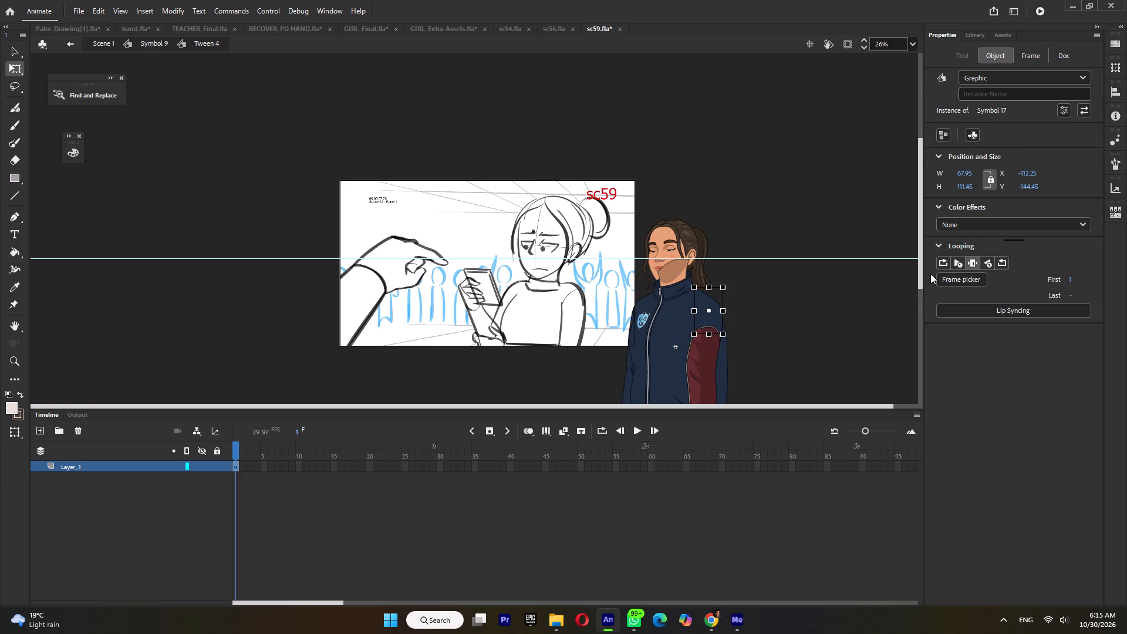
pyautogui.click(957, 261)
pyautogui.click(312, 465)
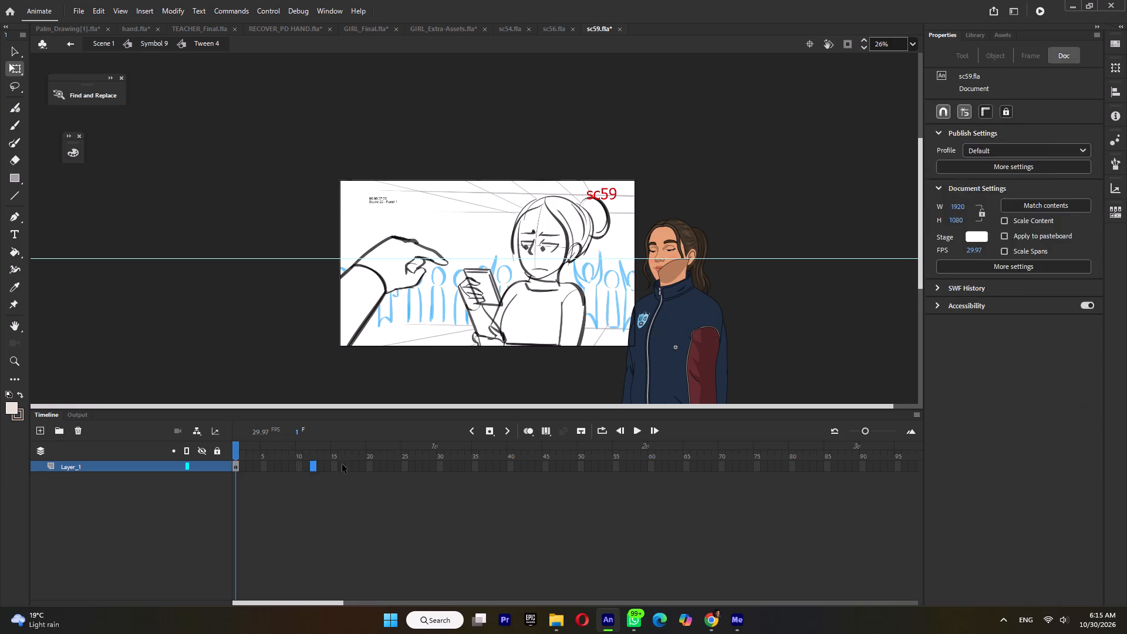
pyautogui.press('F5')
pyautogui.doubleClick(842, 288)
# At frame 1 of the girl symbol, compare the torso's first poses in the Frame Picker and choose frame 2.
pyautogui.moveTo(245, 453); pyautogui.dragTo(215, 456)
pyautogui.click(669, 369)
pyautogui.click(961, 279)
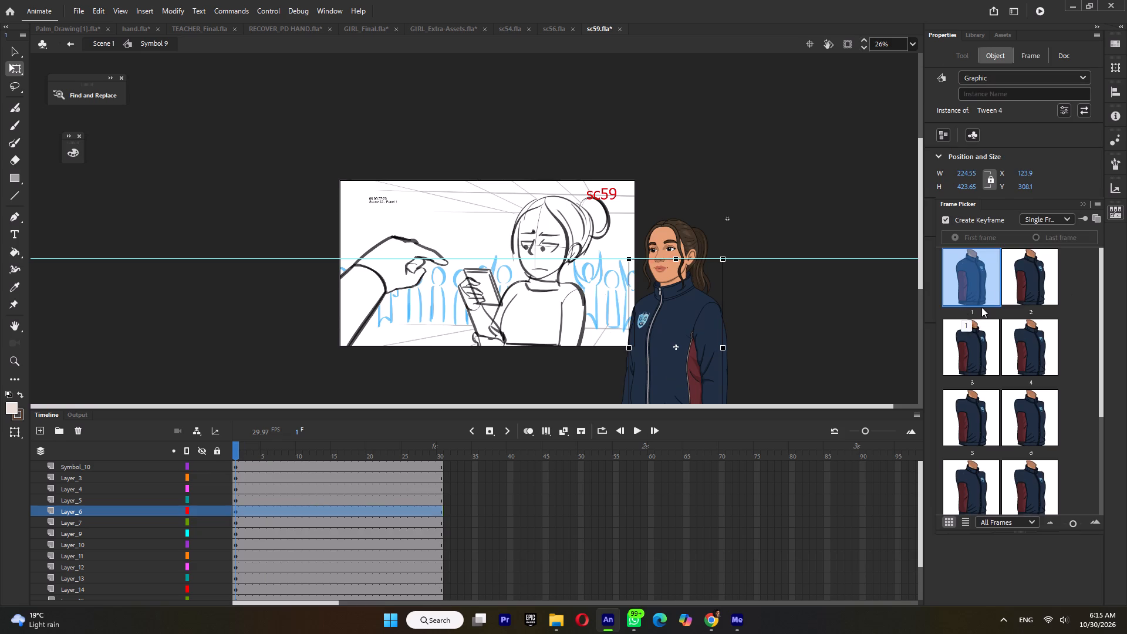
pyautogui.click(1023, 280)
pyautogui.click(968, 338)
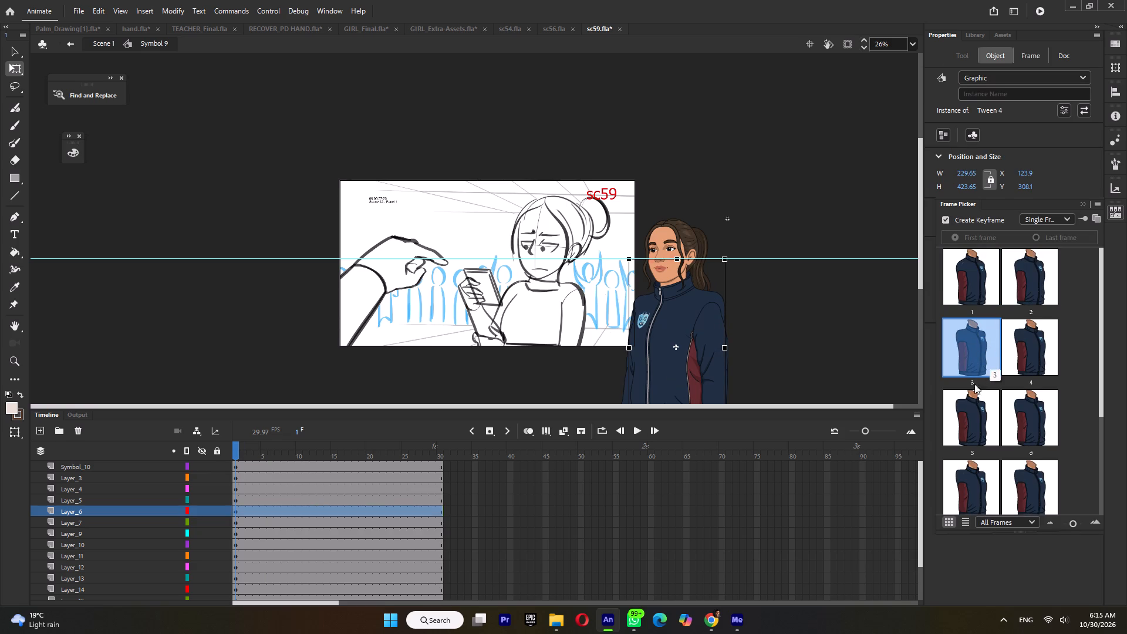
pyautogui.click(1028, 299)
pyautogui.click(751, 348)
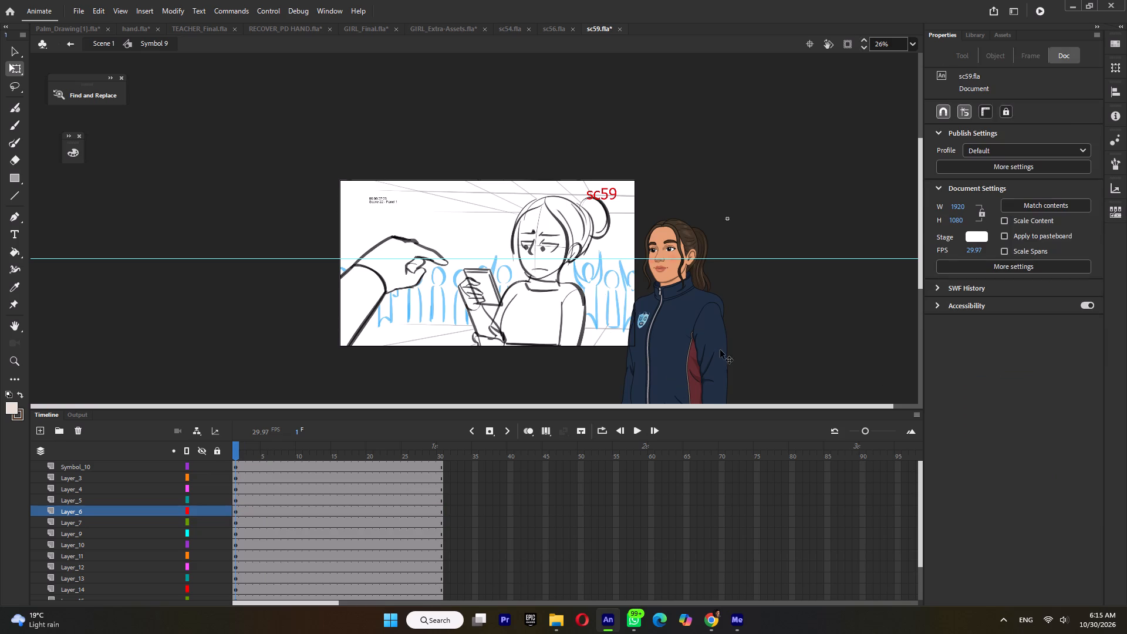
# Nudge the upper arm on the maroon-panel side onto the shoulder and rotate it slightly in towards the torso.
pyautogui.click(720, 347)
pyautogui.keyDown('ctrl'); pyautogui.scroll(4, 721, 352); pyautogui.keyUp('ctrl')
pyautogui.keyDown('ctrl'); pyautogui.scroll(3, 834, 306); pyautogui.keyUp('ctrl')
pyautogui.moveTo(843, 287); pyautogui.dragTo(862, 257)
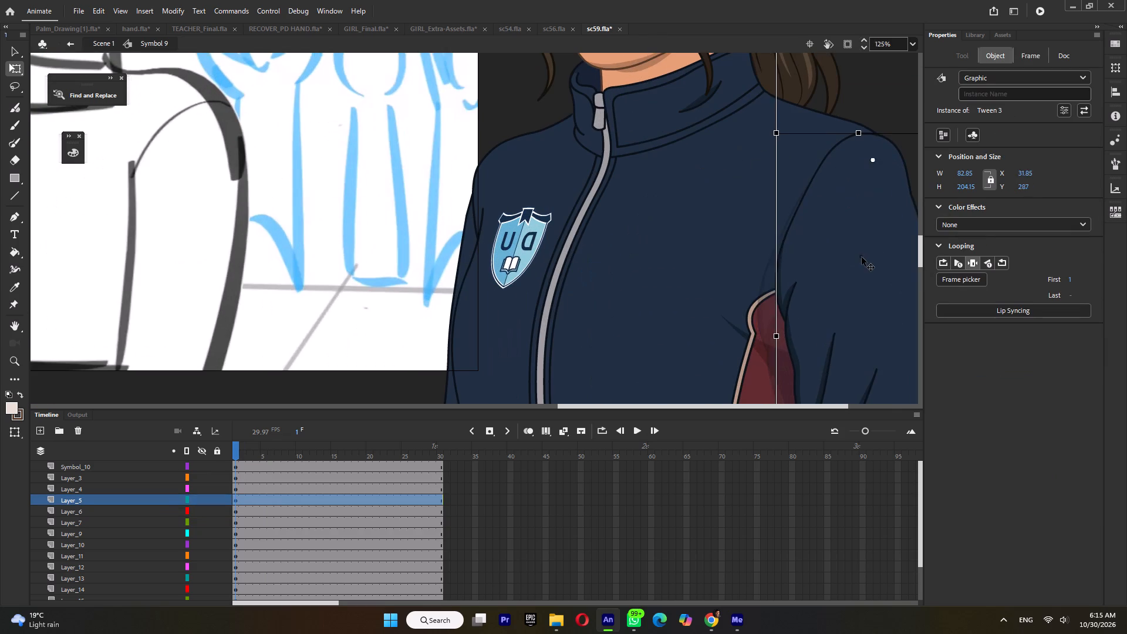
pyautogui.moveTo(862, 257); pyautogui.dragTo(856, 259)
pyautogui.keyDown('ctrl'); pyautogui.scroll(-8, 858, 246); pyautogui.keyUp('ctrl')
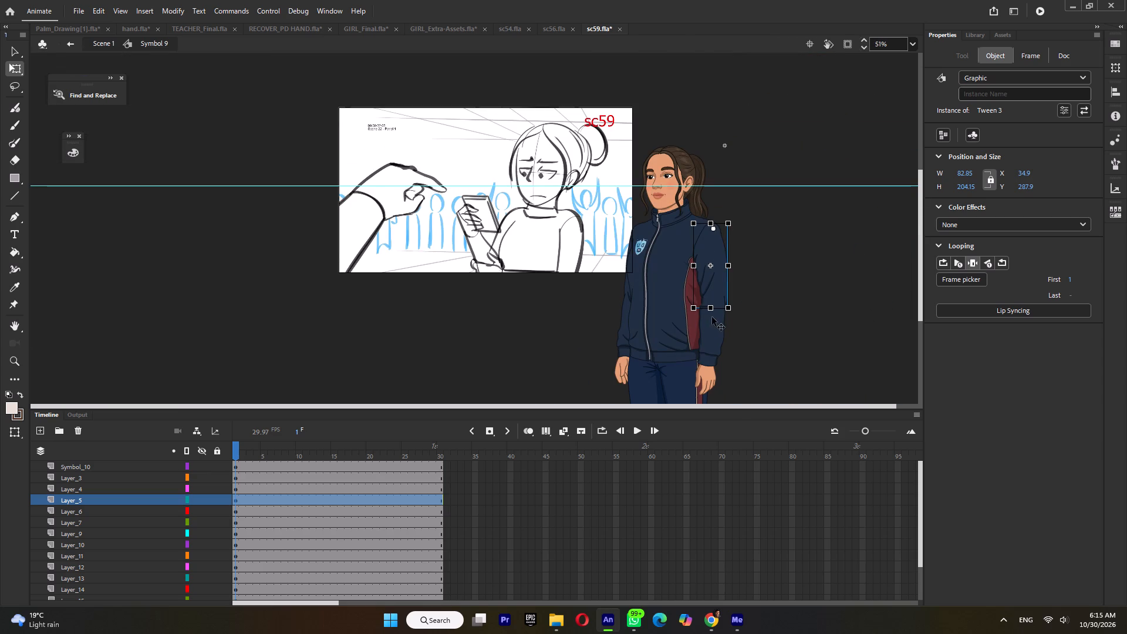
pyautogui.moveTo(730, 317); pyautogui.dragTo(715, 327)
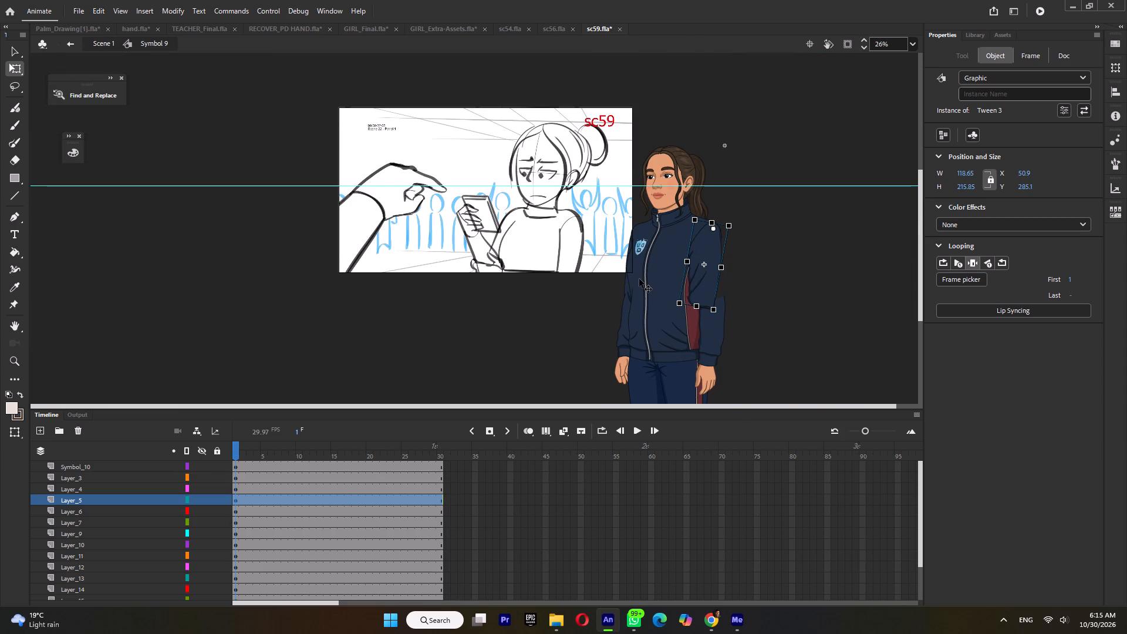
# Rotate the badge-side upper arm outward from the torso and shift it slightly to fit the shoulder.
pyautogui.click(626, 282)
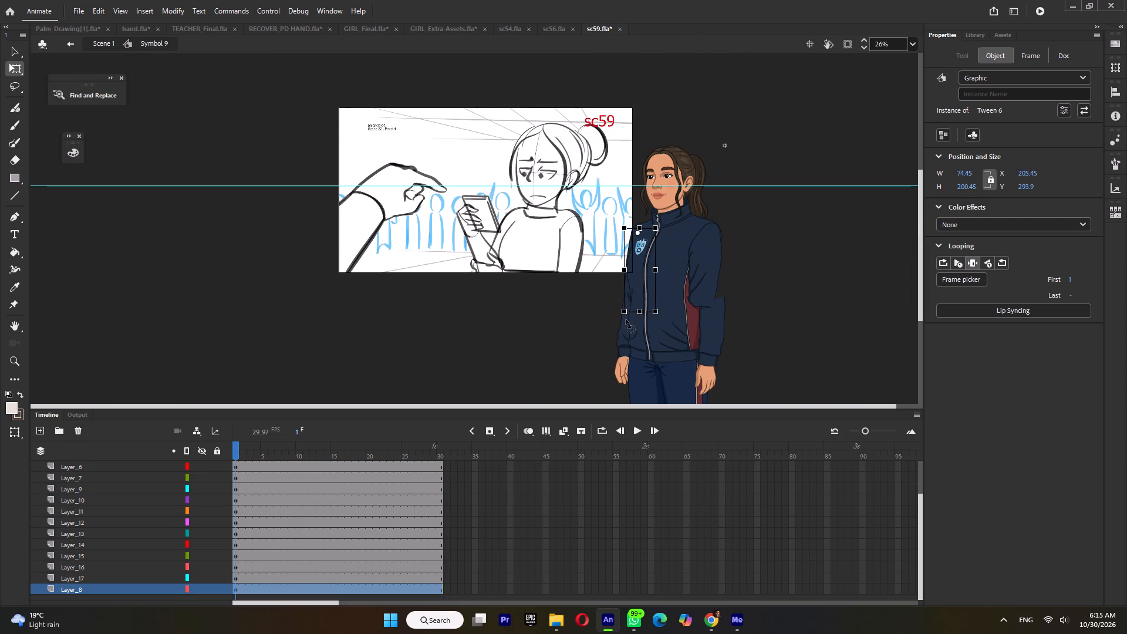
pyautogui.moveTo(625, 319); pyautogui.dragTo(601, 320)
pyautogui.keyDown('ctrl'); pyautogui.scroll(4, 629, 276); pyautogui.keyUp('ctrl')
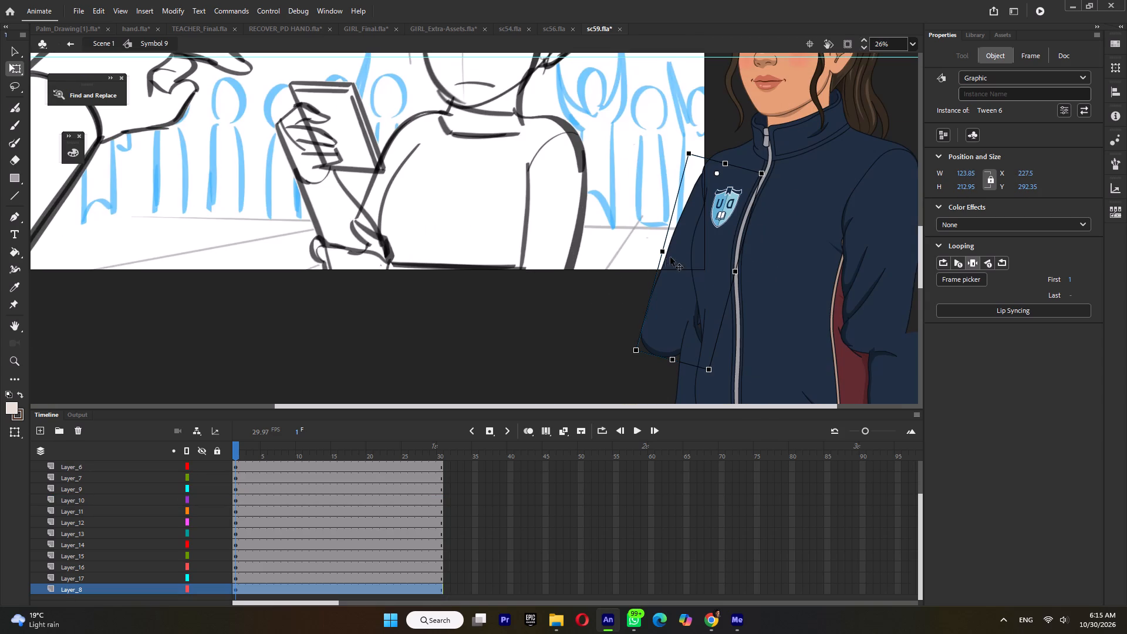
pyautogui.keyDown('ctrl'); pyautogui.scroll(3, 683, 238); pyautogui.keyUp('ctrl')
pyautogui.moveTo(686, 251); pyautogui.dragTo(684, 236)
pyautogui.keyDown('ctrl'); pyautogui.scroll(-5, 684, 237); pyautogui.keyUp('ctrl')
# Rotate the badge-side forearm upward into the phone-holding pose, join it to the upper arm at the elbow, and save sc59.
pyautogui.click(679, 371)
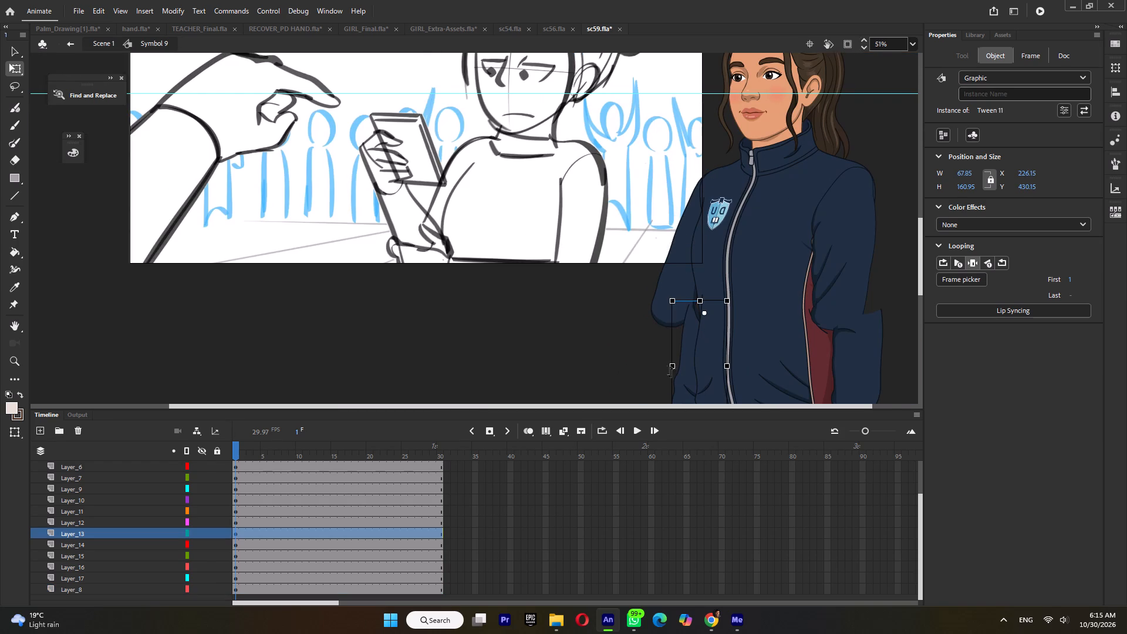
pyautogui.moveTo(665, 304); pyautogui.dragTo(802, 311)
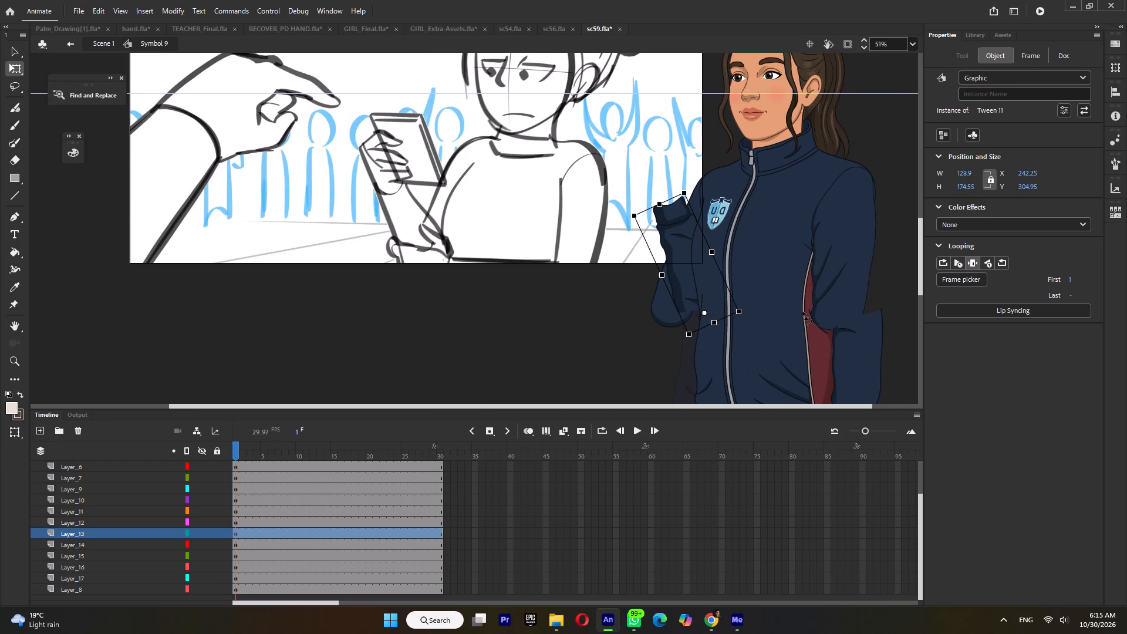
pyautogui.moveTo(802, 311); pyautogui.dragTo(799, 310)
pyautogui.moveTo(669, 232); pyautogui.dragTo(638, 234)
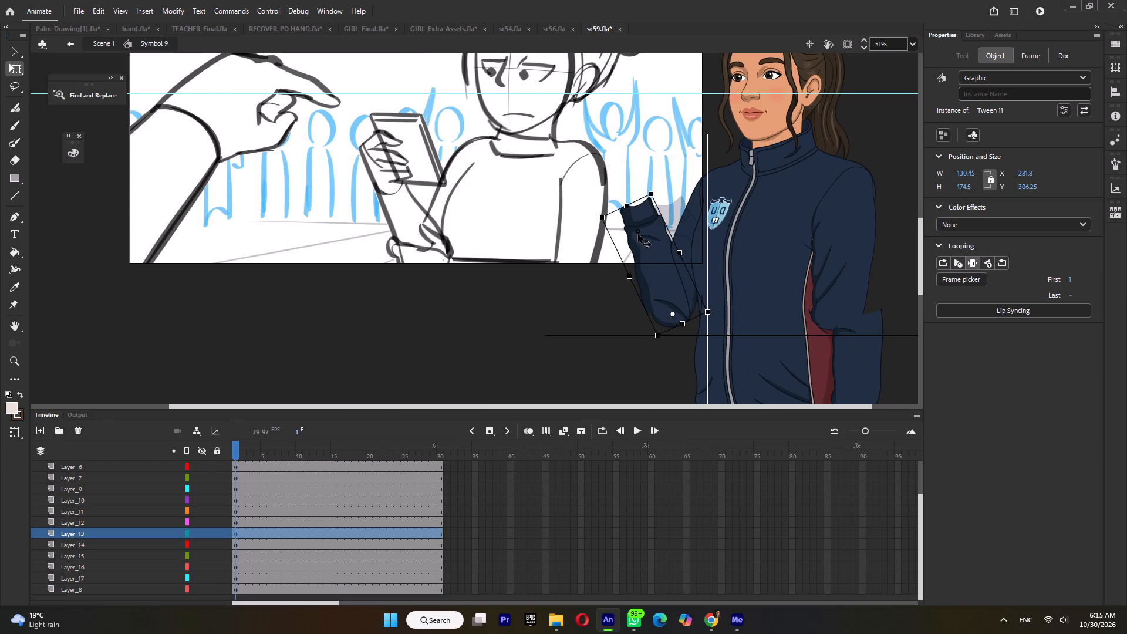
pyautogui.moveTo(638, 234); pyautogui.dragTo(642, 234)
pyautogui.hotkey('ctrl', 's')
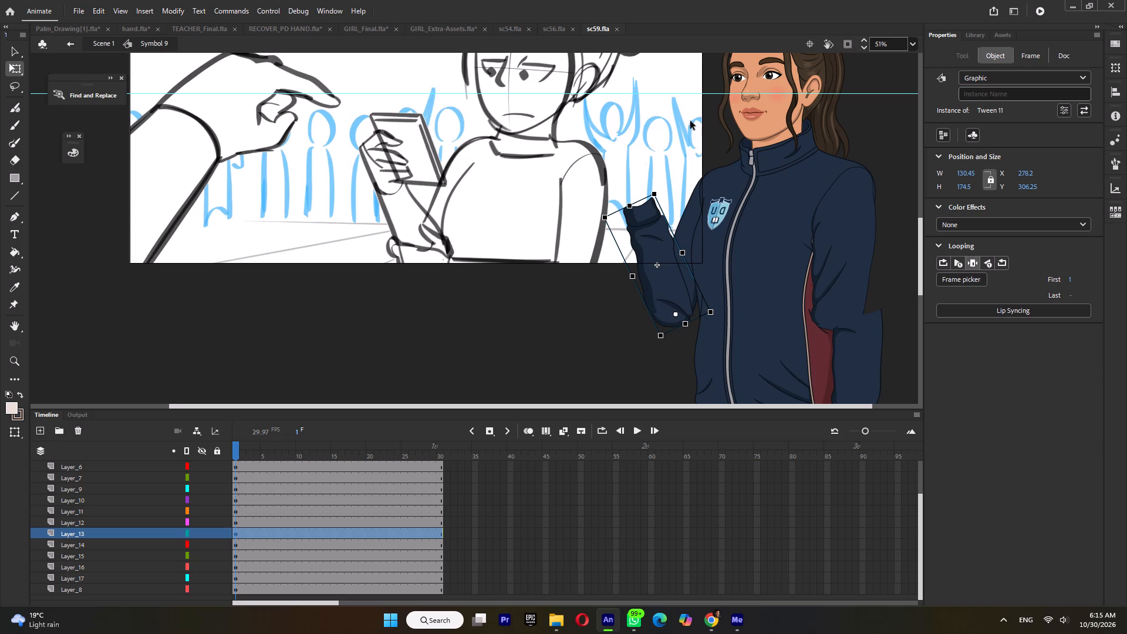
# Return to the sc54 file by way of sc56 and save it.
pyautogui.click(552, 31)
pyautogui.click(501, 33)
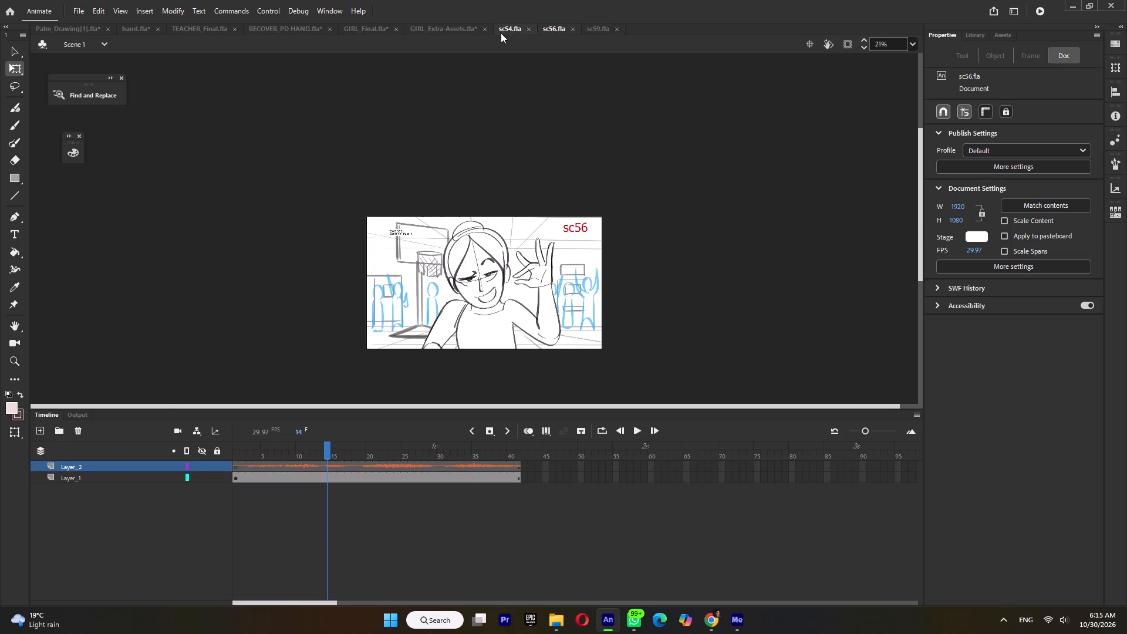
pyautogui.hotkey('ctrl', 's')
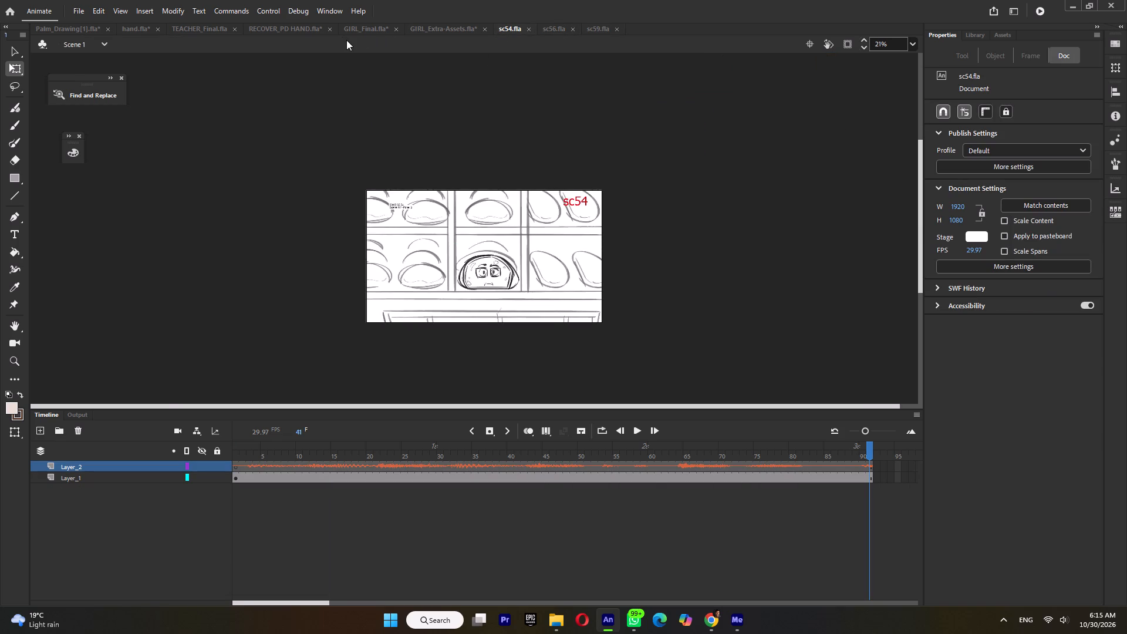
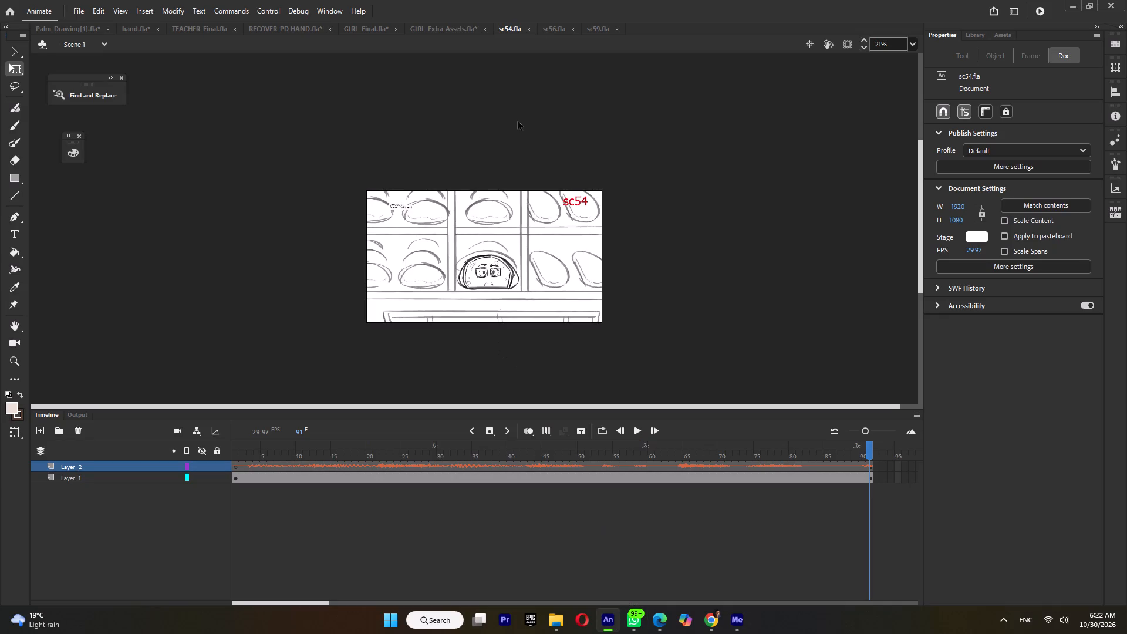
pyautogui.click(555, 619)
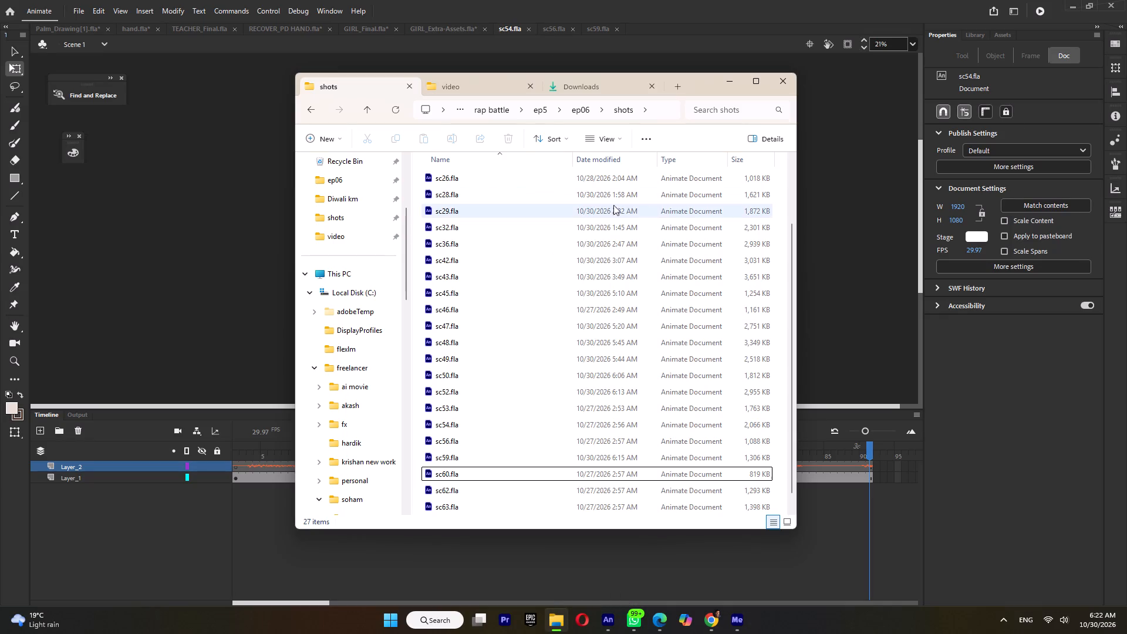
pyautogui.click(586, 89)
pyautogui.doubleClick(440, 189)
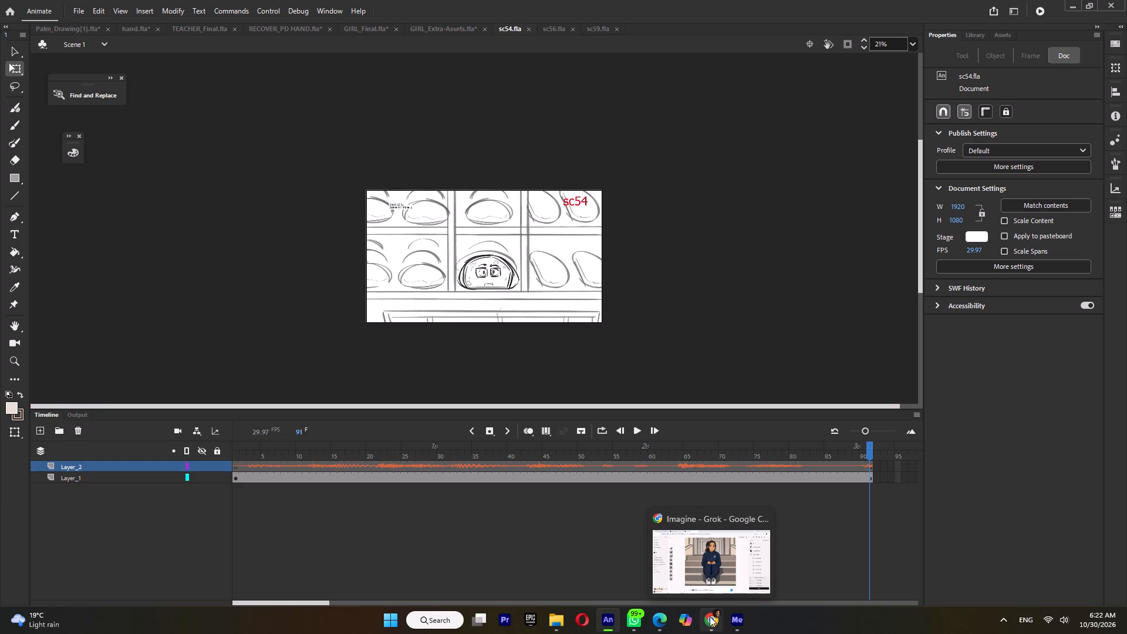
pyautogui.click(659, 388)
# Look through all the frames of PROPS.fla to examine the props and their storyboard references, and close the file.
pyautogui.keyDown('ctrl'); pyautogui.scroll(-6, 620, 276); pyautogui.keyUp('ctrl')
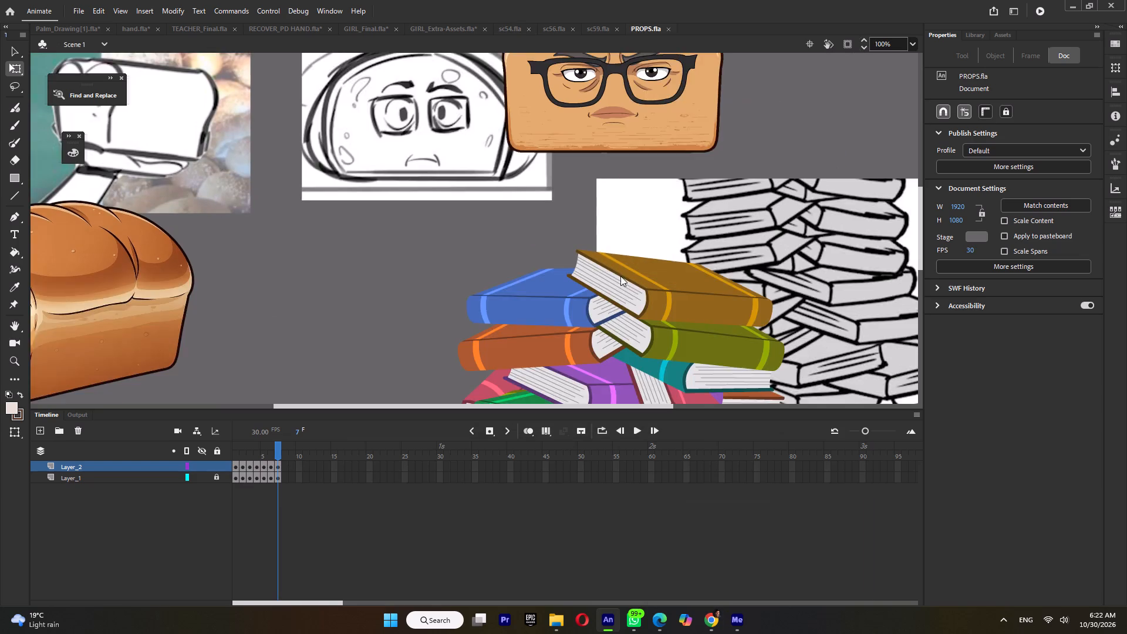
pyautogui.keyDown('ctrl'); pyautogui.scroll(-3, 669, 293); pyautogui.keyUp('ctrl')
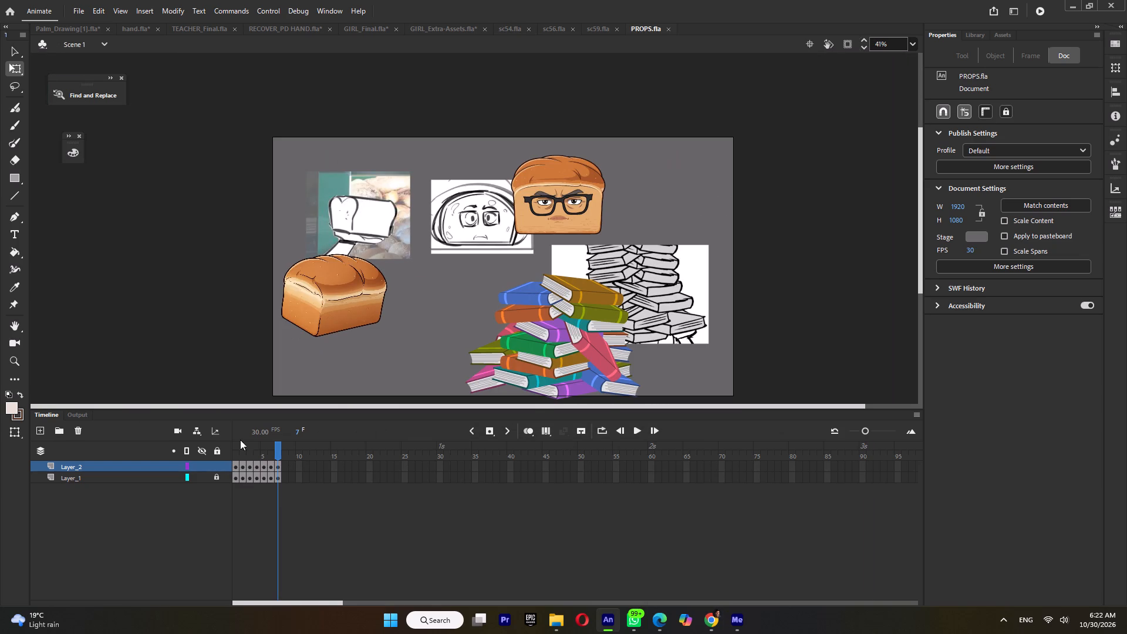
pyautogui.moveTo(235, 447); pyautogui.dragTo(240, 448)
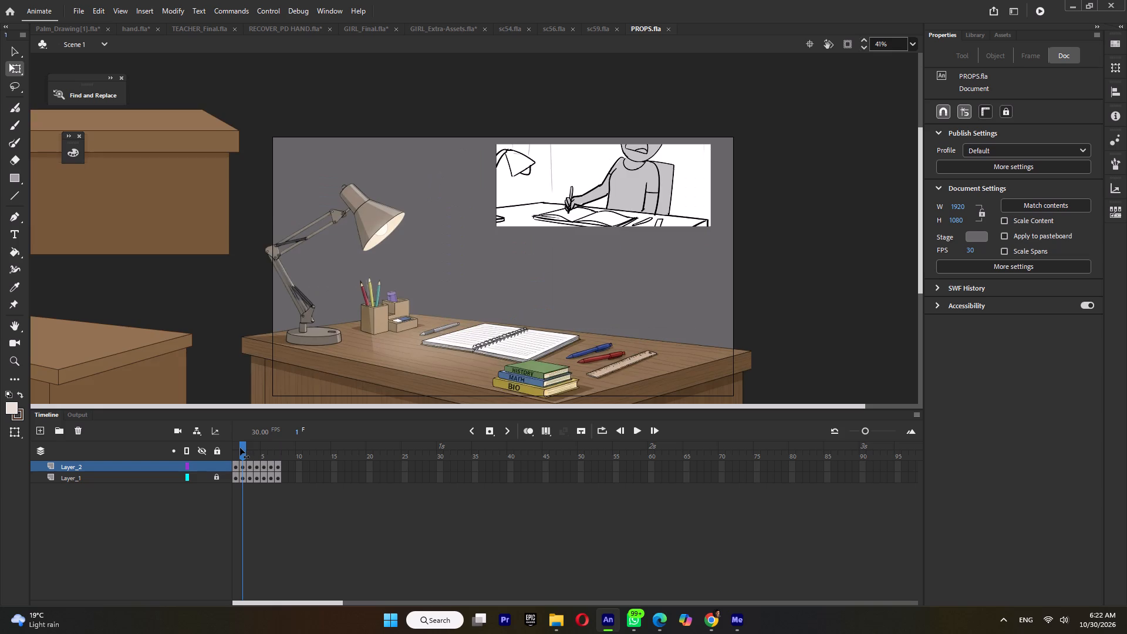
pyautogui.moveTo(240, 448); pyautogui.dragTo(249, 451)
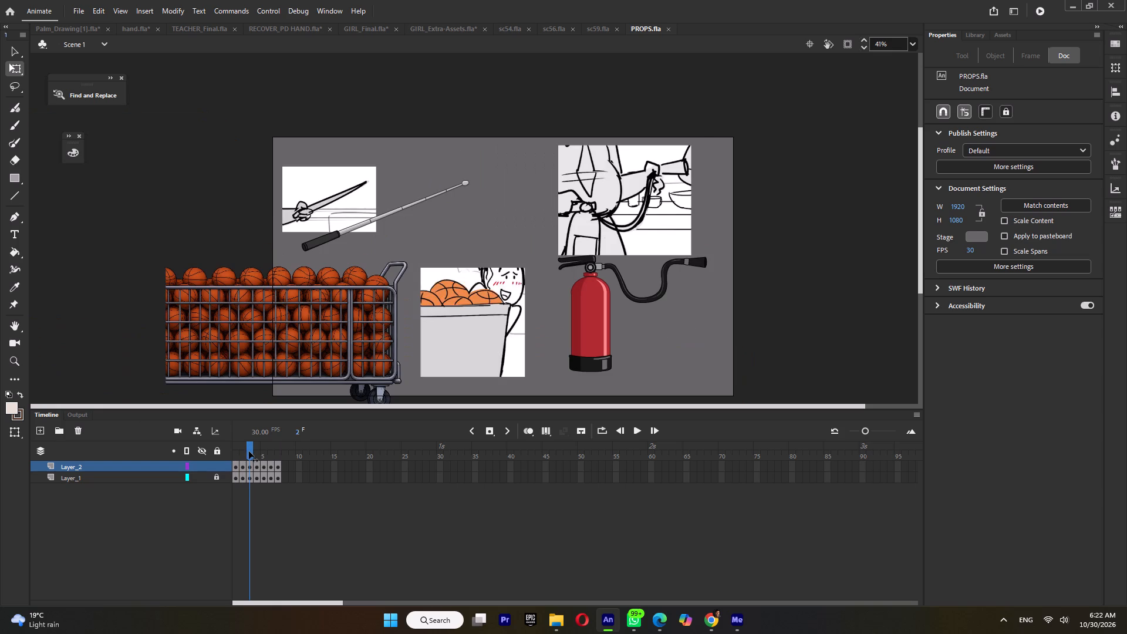
pyautogui.moveTo(249, 451); pyautogui.dragTo(250, 451)
pyautogui.moveTo(250, 451); pyautogui.dragTo(255, 453)
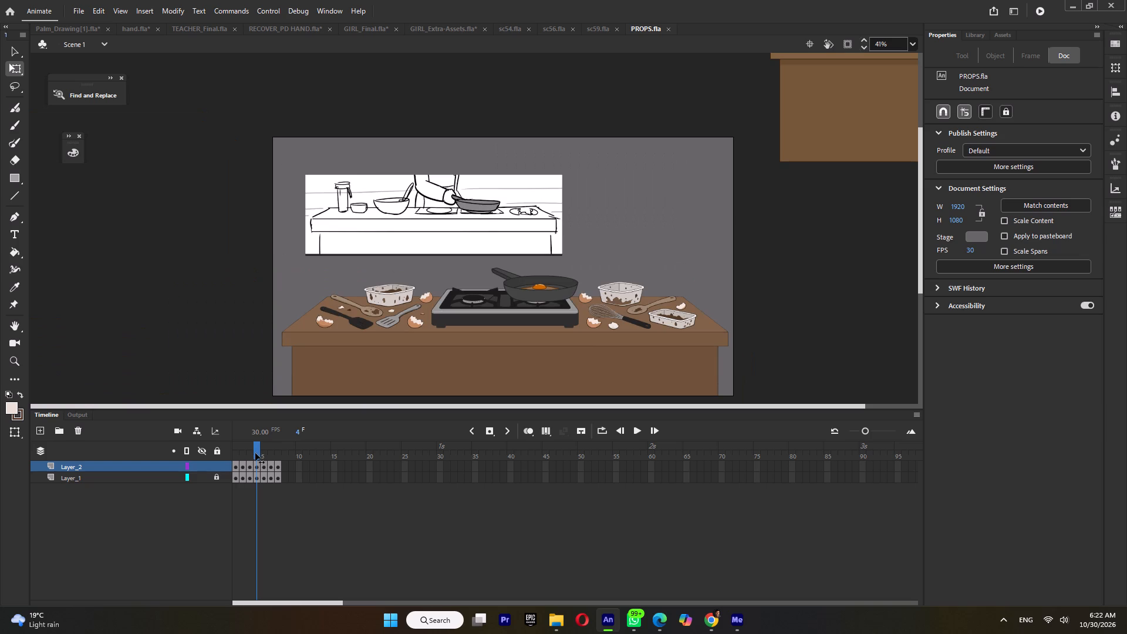
pyautogui.moveTo(255, 453); pyautogui.dragTo(264, 454)
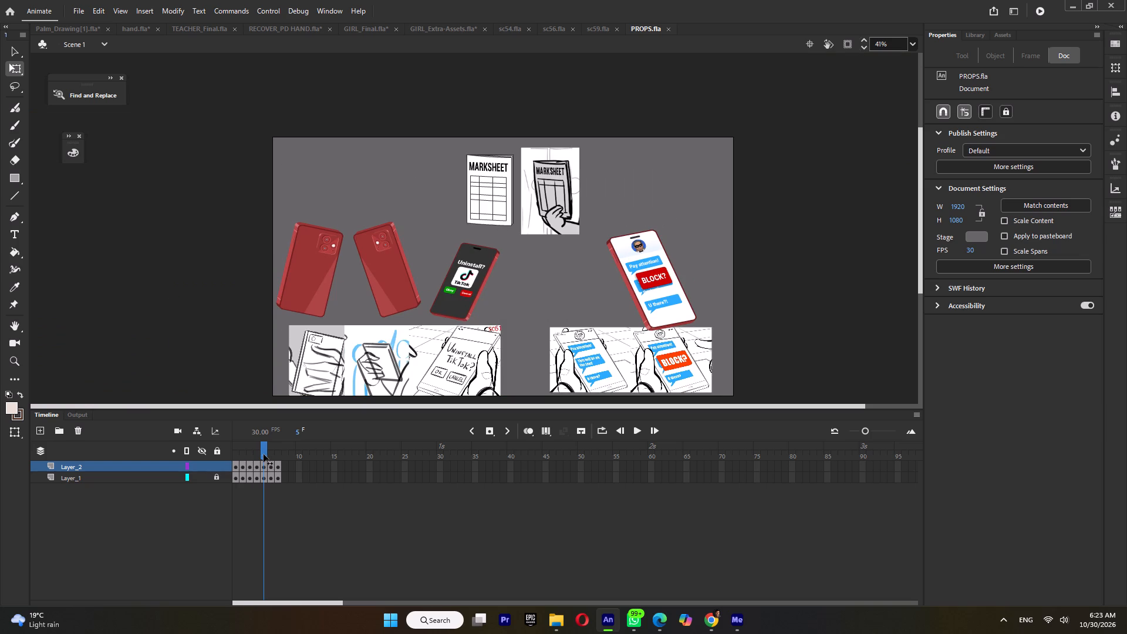
pyautogui.moveTo(264, 454); pyautogui.dragTo(271, 457)
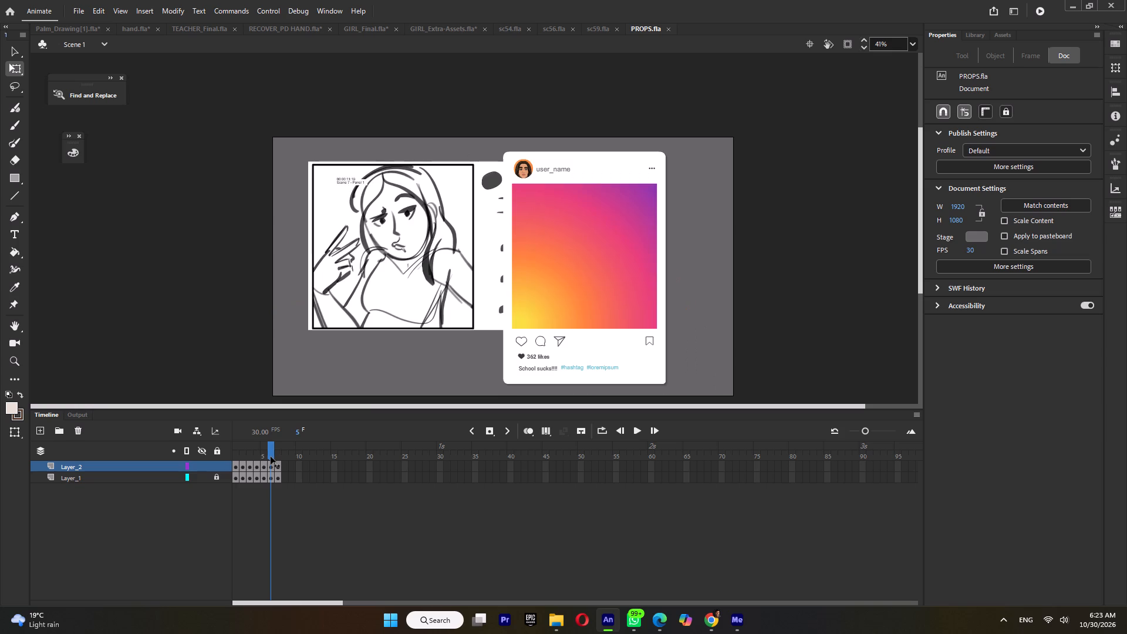
pyautogui.moveTo(271, 457); pyautogui.dragTo(278, 458)
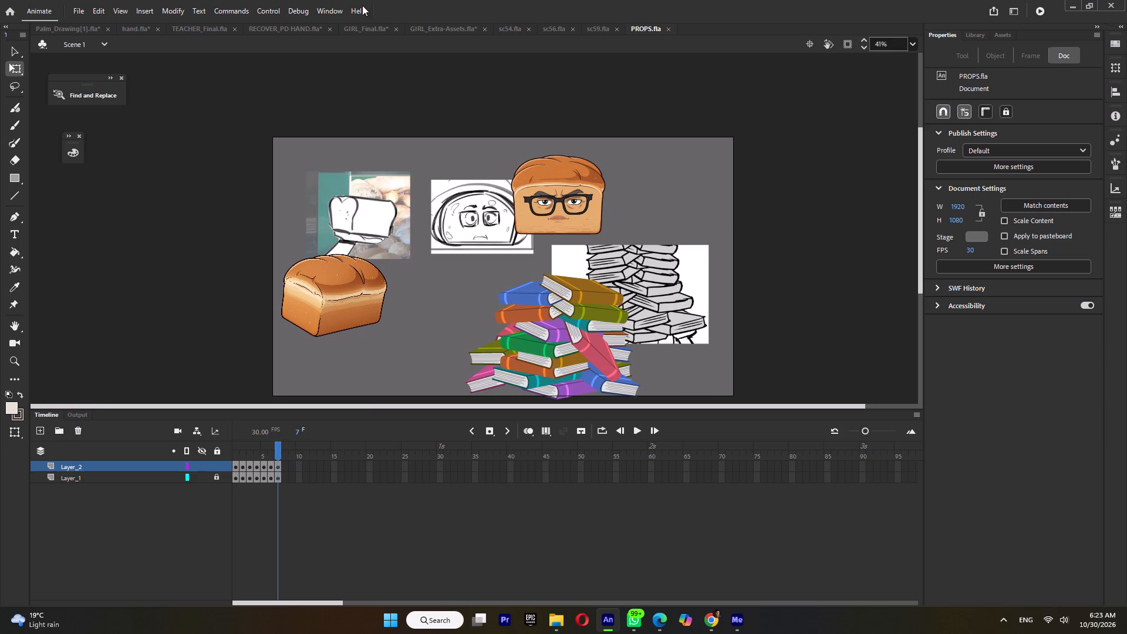
pyautogui.click(670, 29)
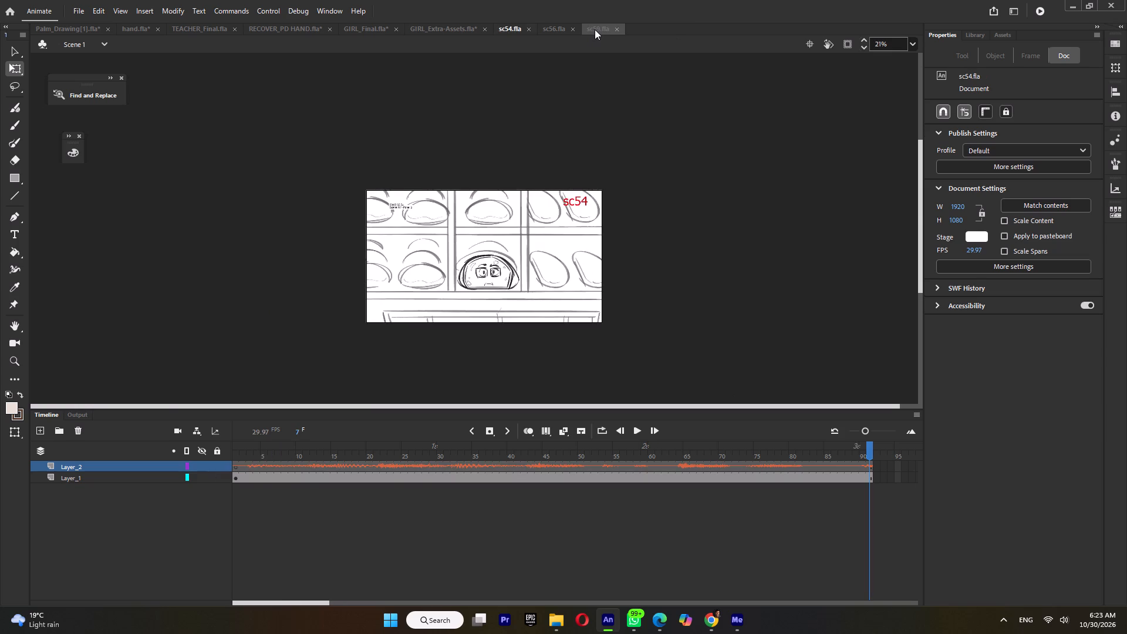
# From the sc59 shot, go to the ep06 video folder and preview sc47.mp4 and sc21.mp4 to examine the girl's arm poses.
pyautogui.click(595, 29)
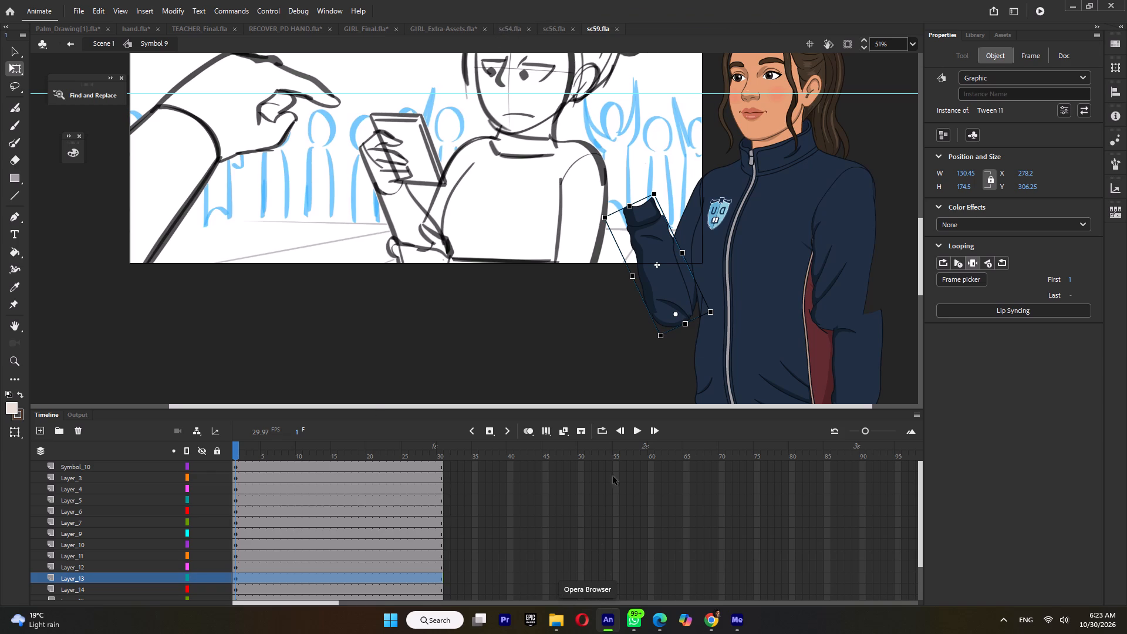
pyautogui.click(559, 619)
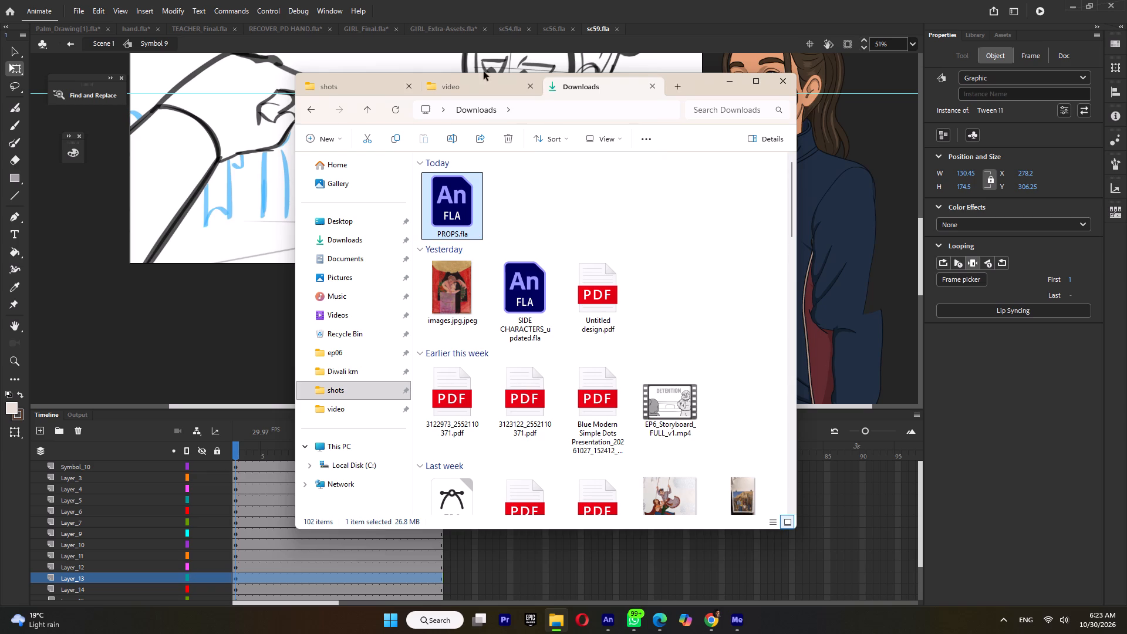
pyautogui.click(473, 85)
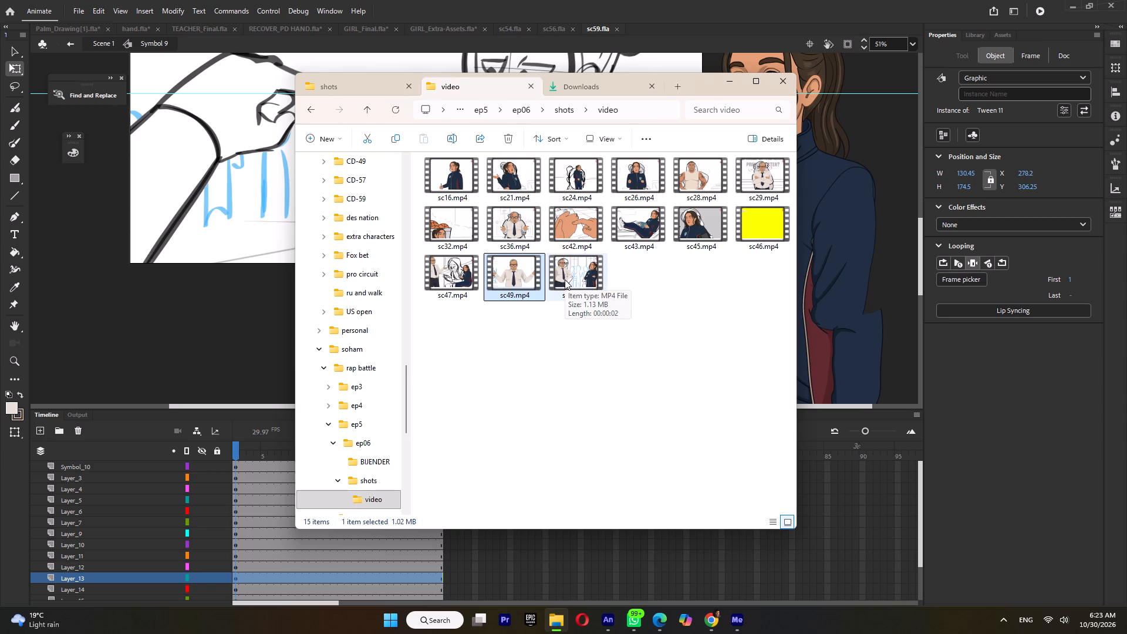
pyautogui.doubleClick(458, 272)
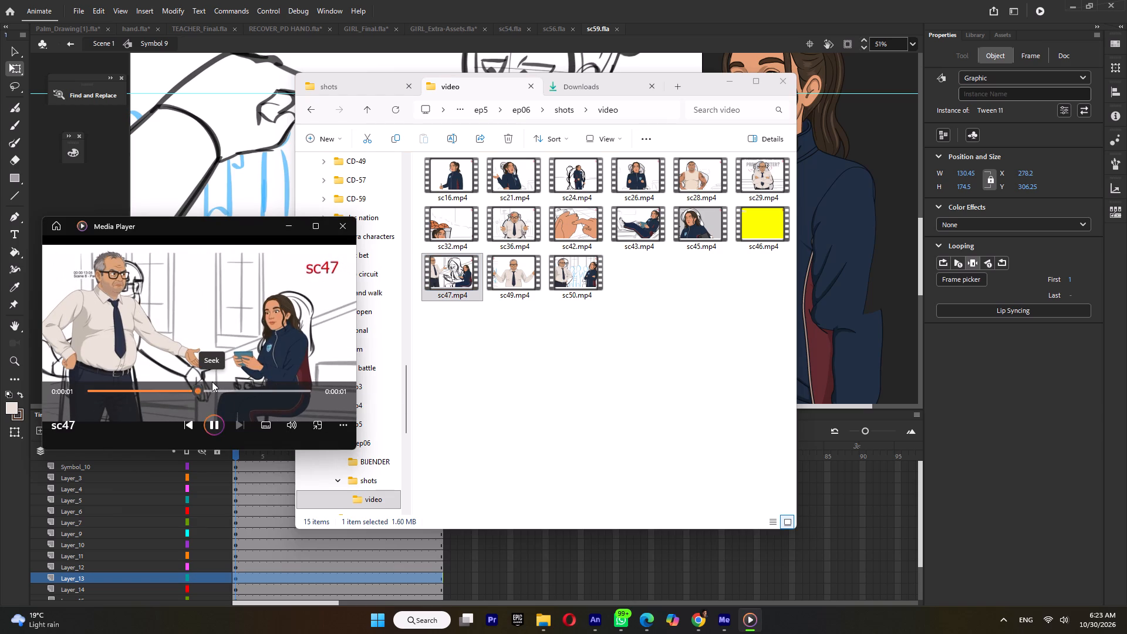
pyautogui.click(341, 232)
pyautogui.doubleClick(508, 180)
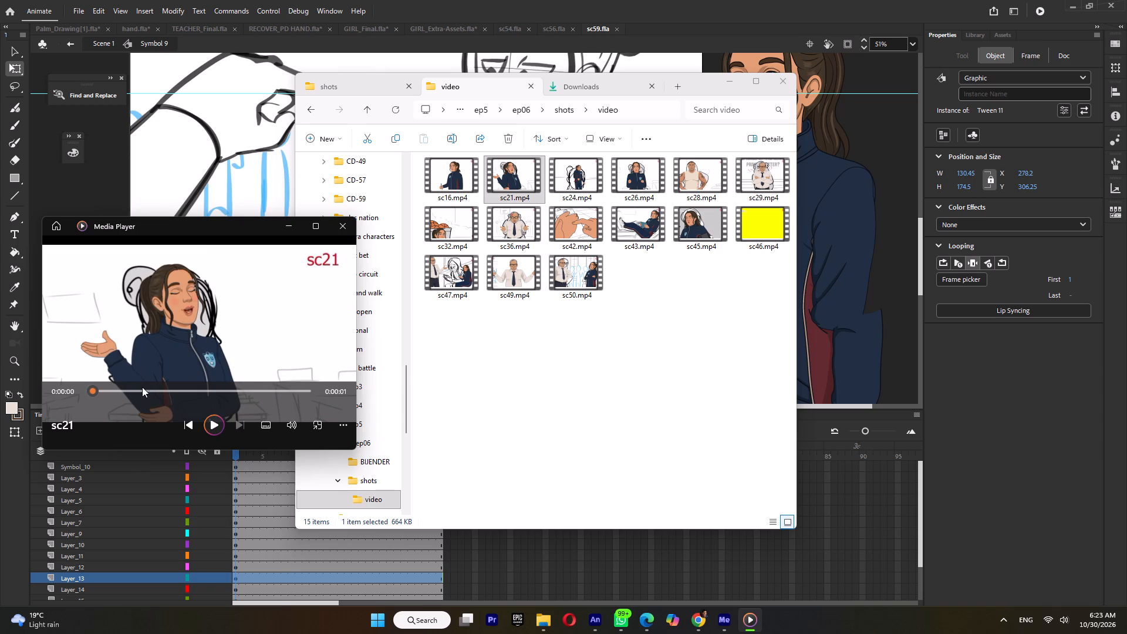
pyautogui.click(347, 227)
# Open sc21.fla from the shots folder and enter the forearm sleeve symbol of the girl's arm resting on her hip.
pyautogui.click(362, 111)
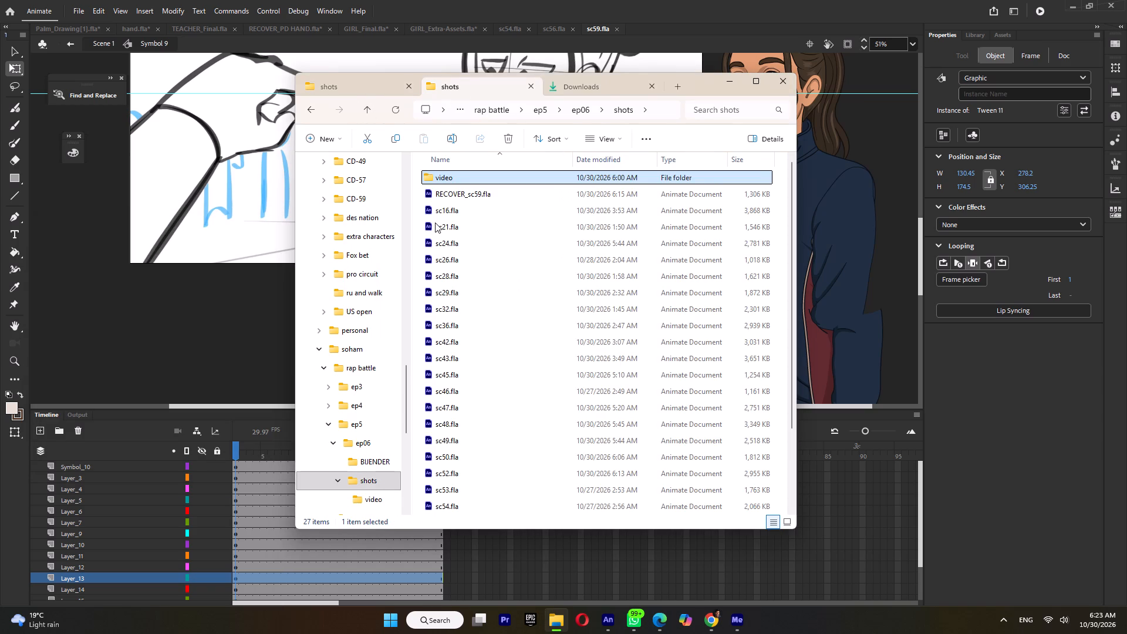
pyautogui.doubleClick(435, 222)
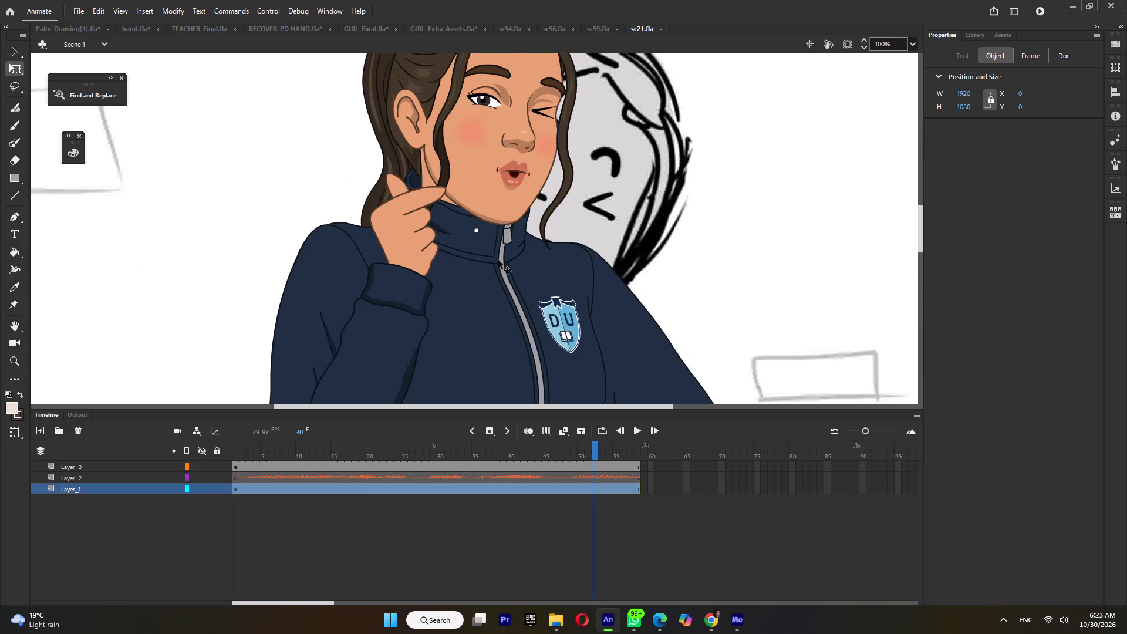
pyautogui.keyDown('ctrl'); pyautogui.scroll(-5, 498, 261); pyautogui.keyUp('ctrl')
pyautogui.doubleClick(553, 348)
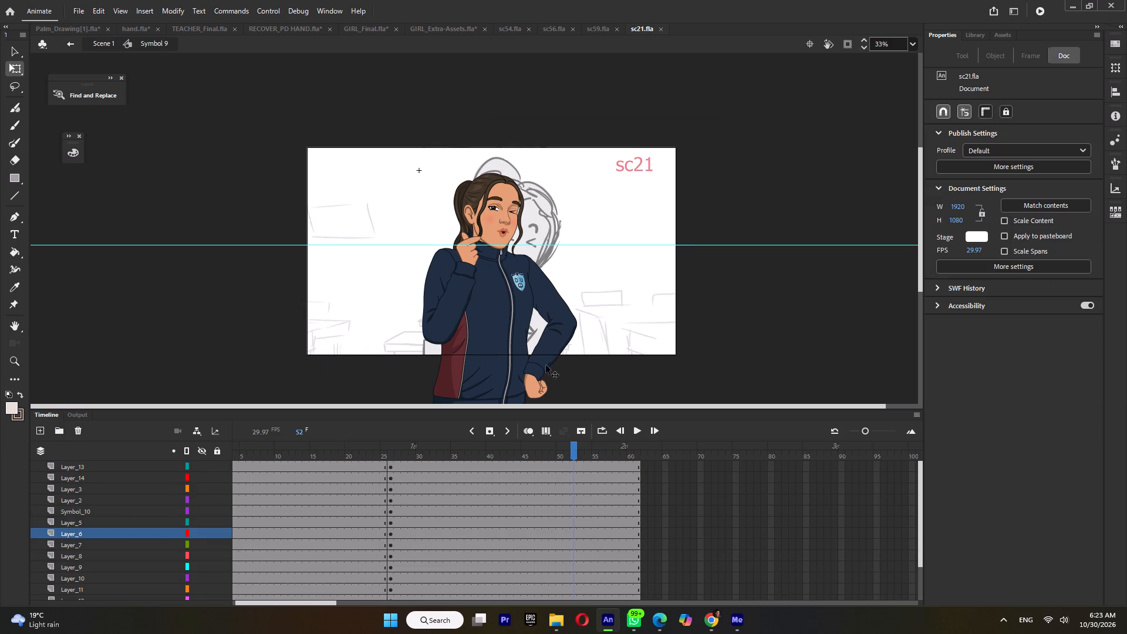
pyautogui.doubleClick(561, 341)
# Check the sleeve variants in the forearm symbol and copy all five of its frames.
pyautogui.moveTo(241, 451); pyautogui.dragTo(236, 458)
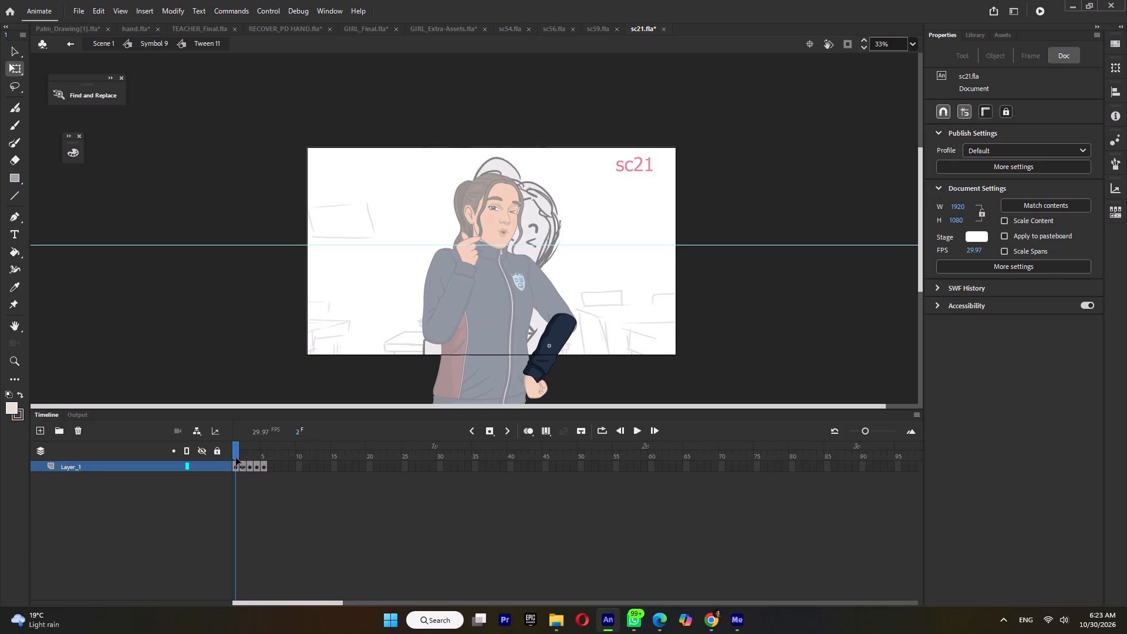
pyautogui.moveTo(236, 458); pyautogui.dragTo(257, 464)
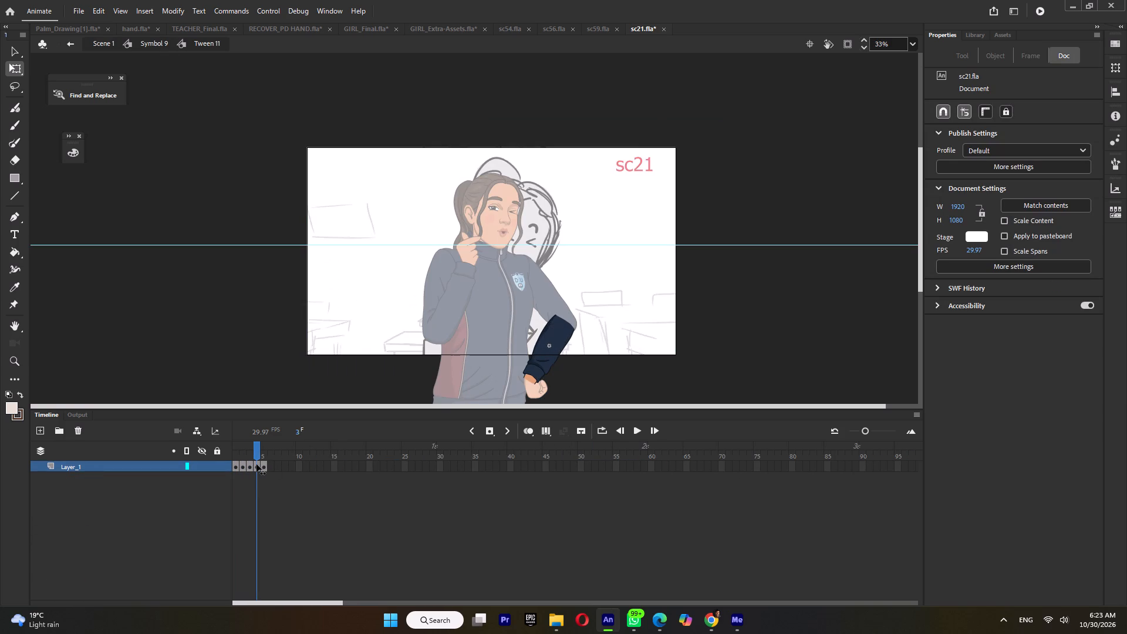
pyautogui.moveTo(257, 464); pyautogui.dragTo(257, 464)
pyautogui.click(258, 470)
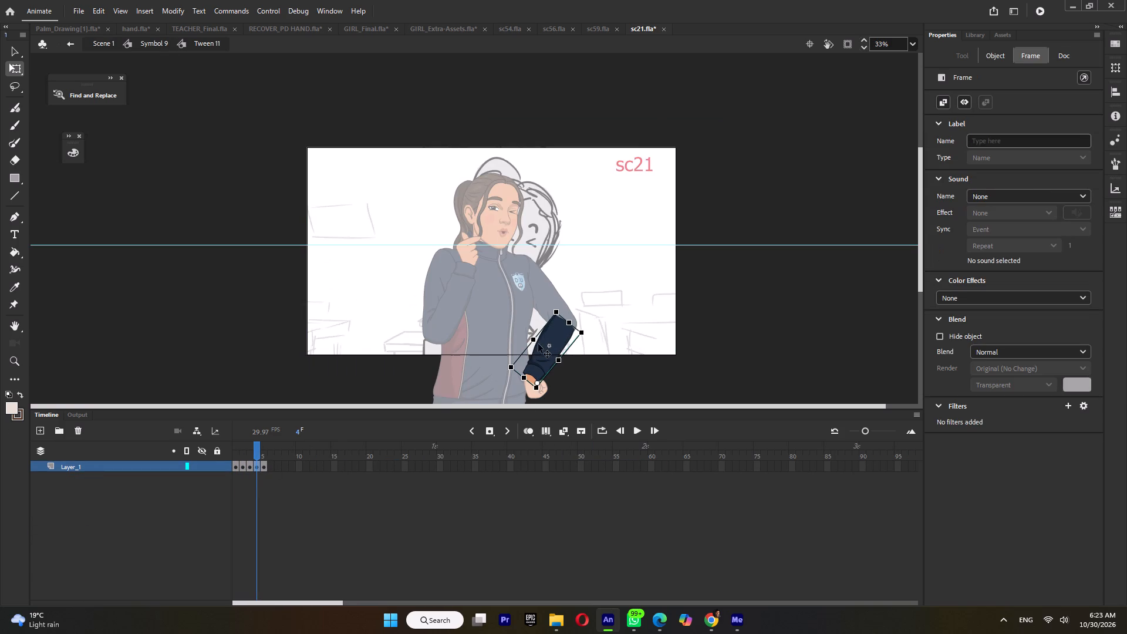
pyautogui.rightClick(540, 358)
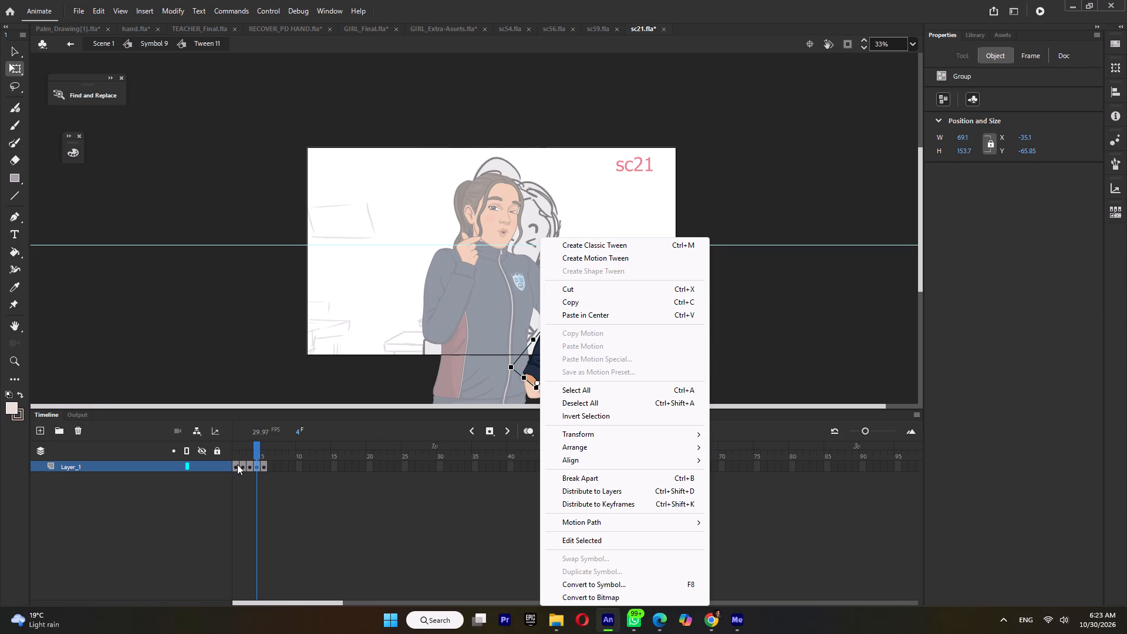
pyautogui.moveTo(237, 464); pyautogui.dragTo(264, 467)
pyautogui.rightClick(264, 467)
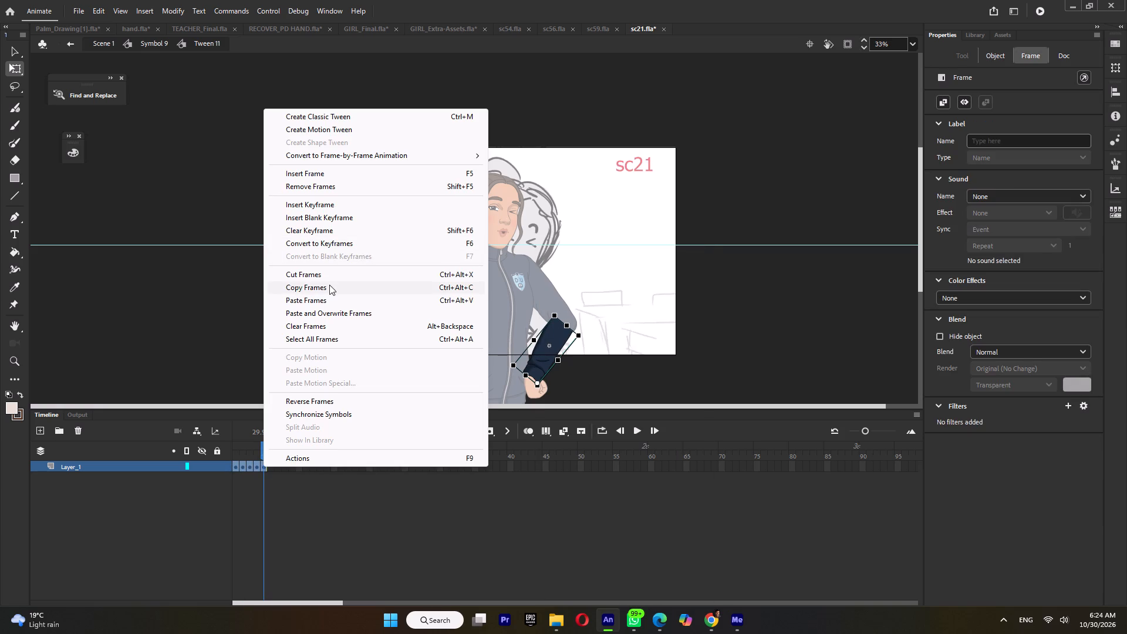
pyautogui.click(329, 285)
# In sc59.fla, paste the copied frames over frames 1 to 5 inside the girl's raised forearm sleeve symbol, check them and exit the symbol.
pyautogui.click(605, 33)
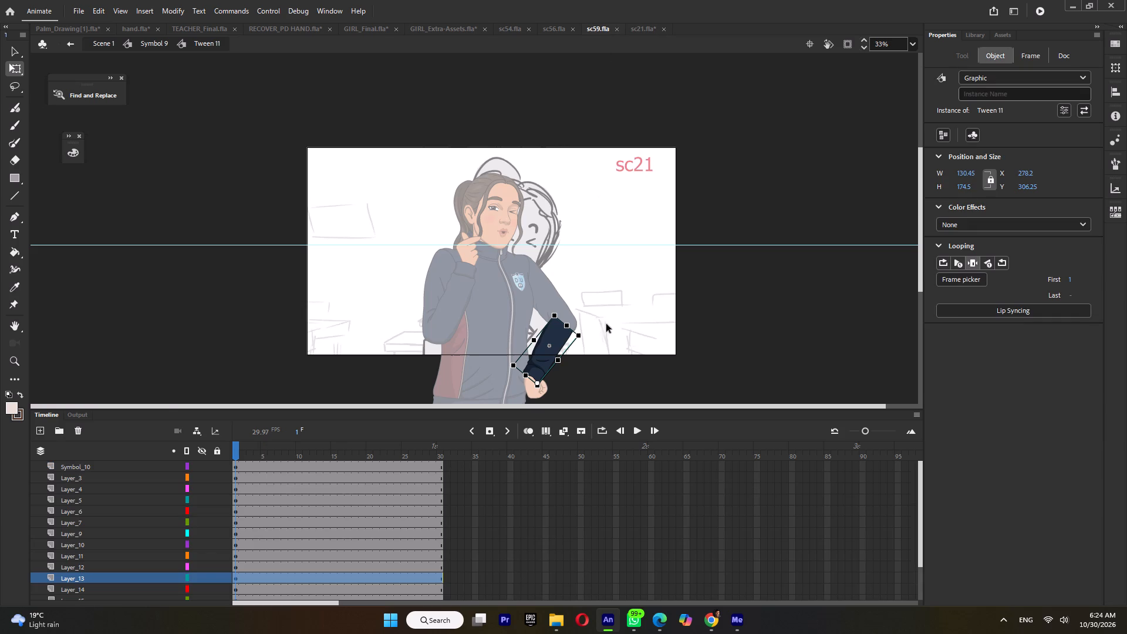
pyautogui.doubleClick(649, 250)
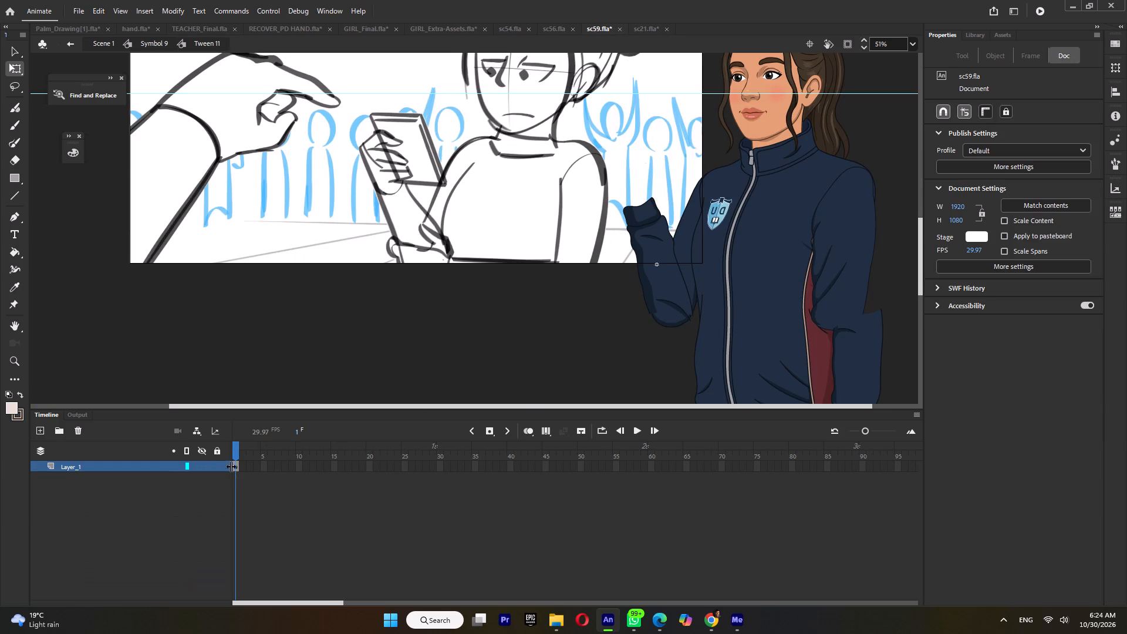
pyautogui.moveTo(238, 468); pyautogui.dragTo(265, 466)
pyautogui.rightClick(262, 466)
pyautogui.click(318, 301)
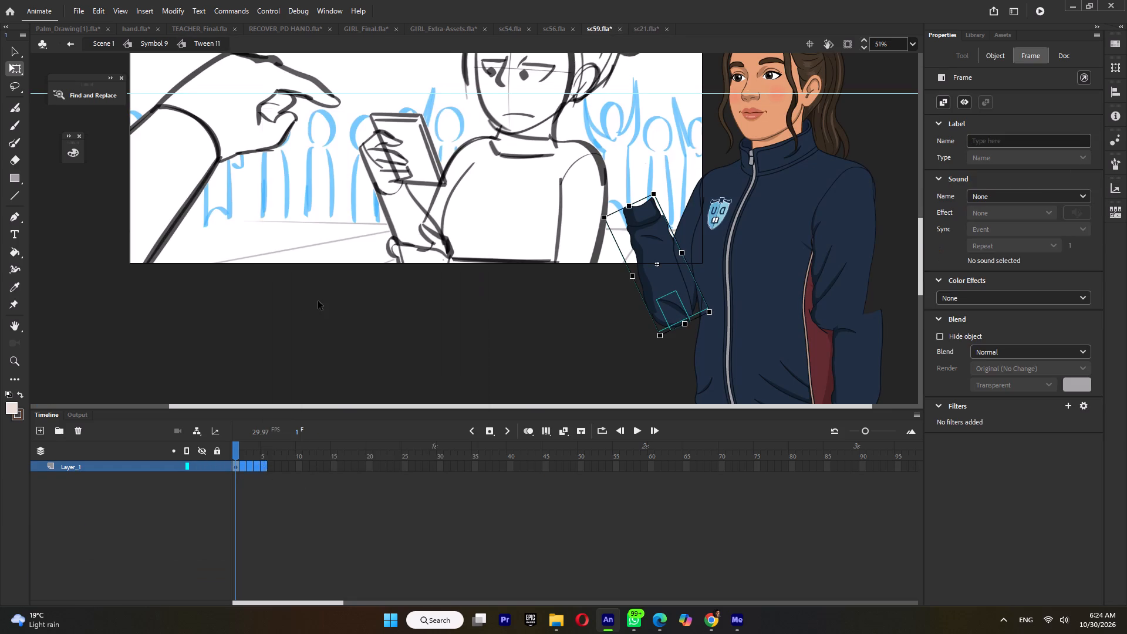
pyautogui.moveTo(238, 447); pyautogui.dragTo(247, 451)
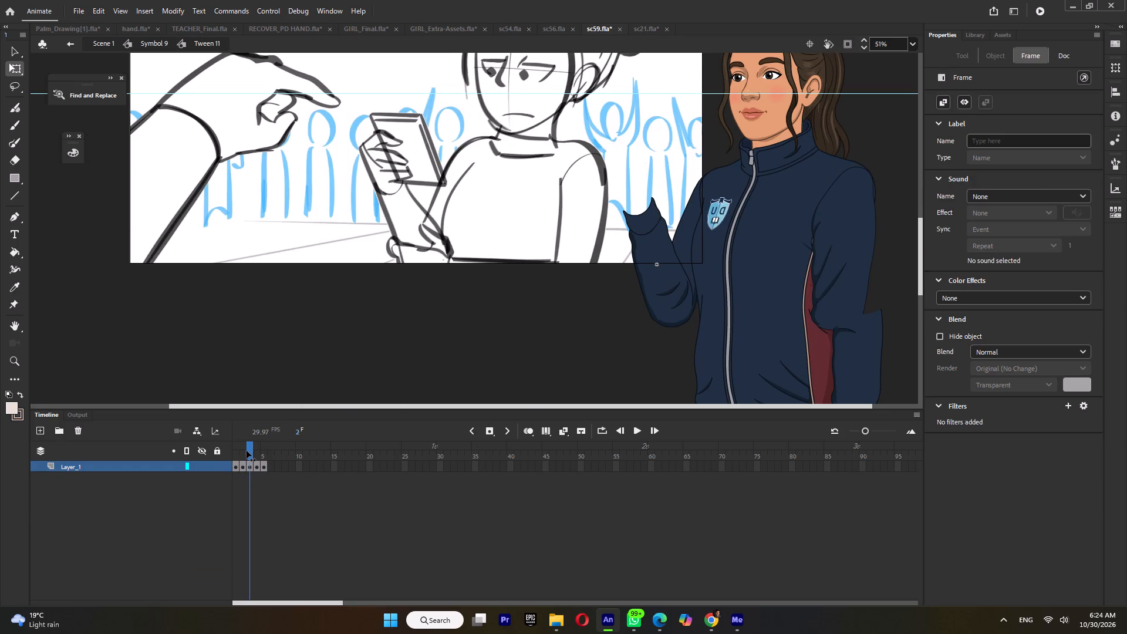
pyautogui.moveTo(247, 451); pyautogui.dragTo(256, 454)
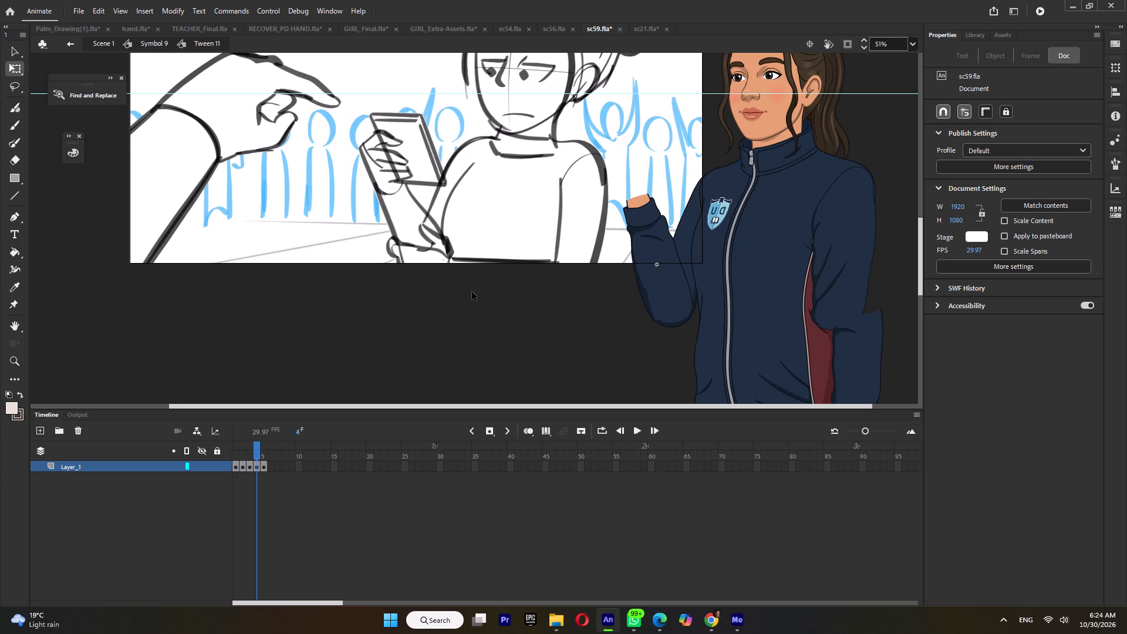
pyautogui.doubleClick(472, 292)
# Set the girl's raised forearm sleeve to frame 4, the variant with skin showing at the cuff.
pyautogui.click(963, 276)
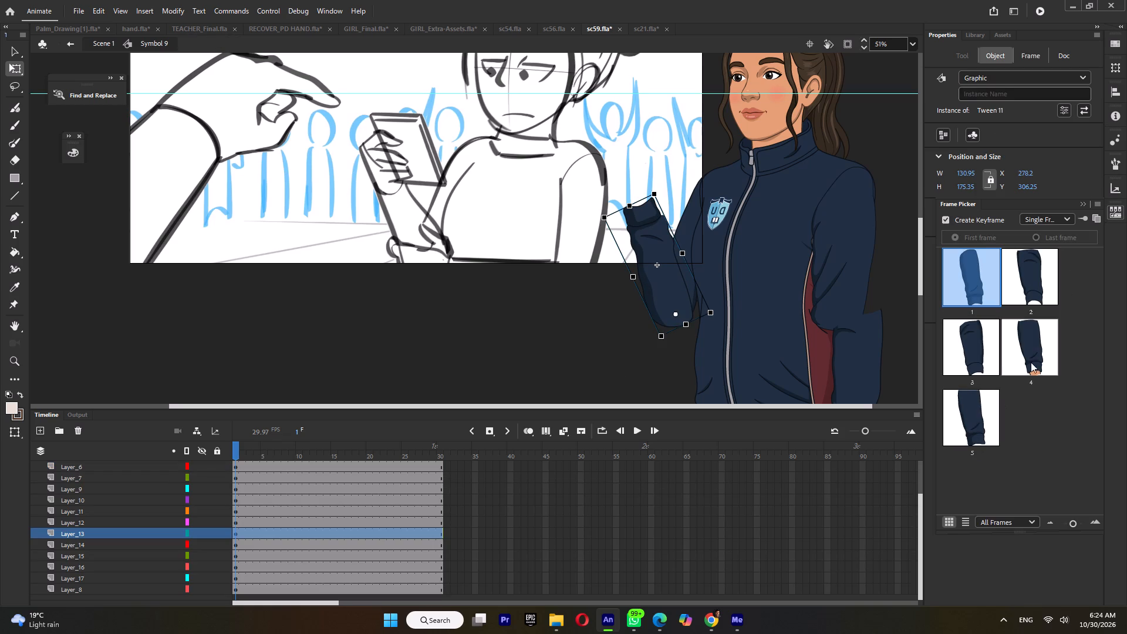
pyautogui.click(1035, 354)
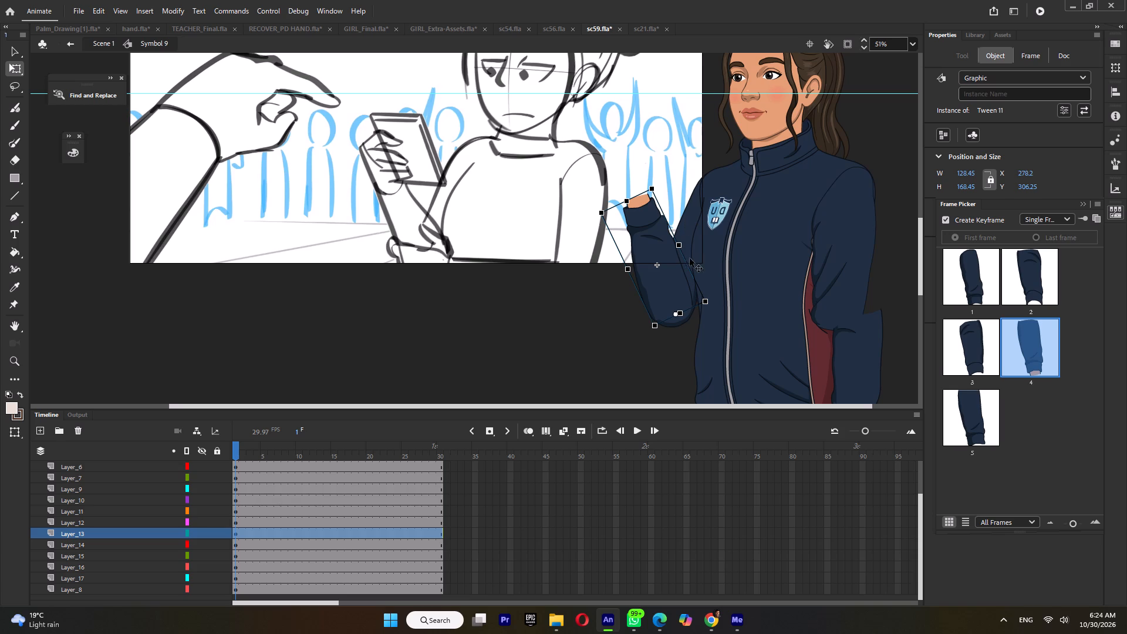
# Rotate the forearm sleeve of the girl's lowered arm so it lies across the front of her waist.
pyautogui.click(846, 368)
pyautogui.moveTo(892, 307); pyautogui.dragTo(876, 373)
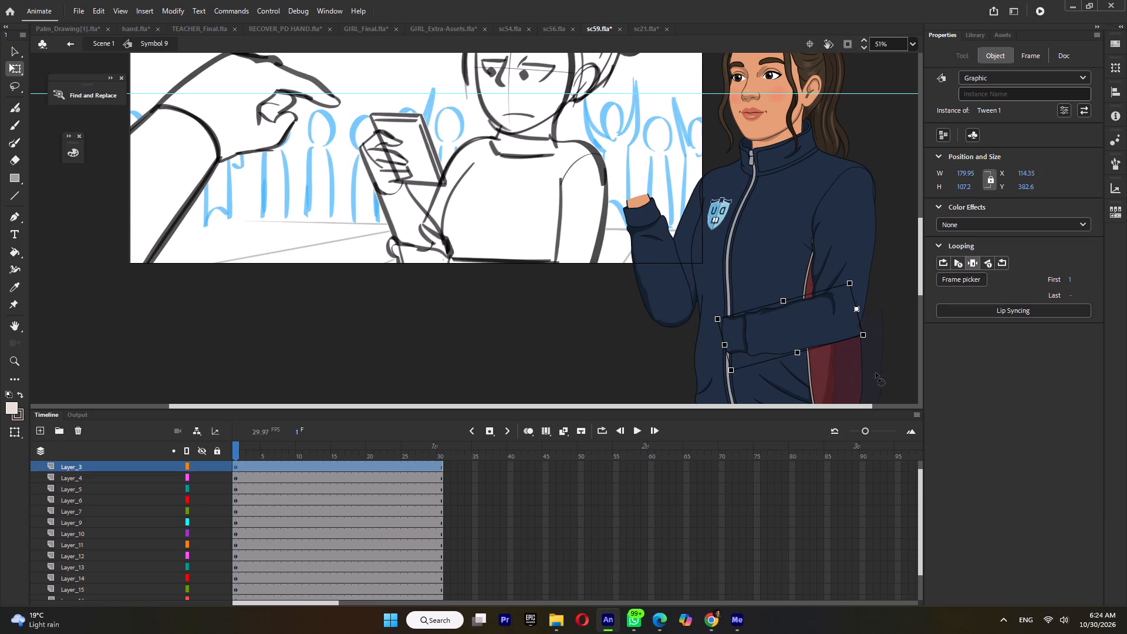
# Rotate the forearm sleeve across the girl's waist to horizontal and shift it to join the elbow.
pyautogui.moveTo(876, 373); pyautogui.dragTo(865, 374)
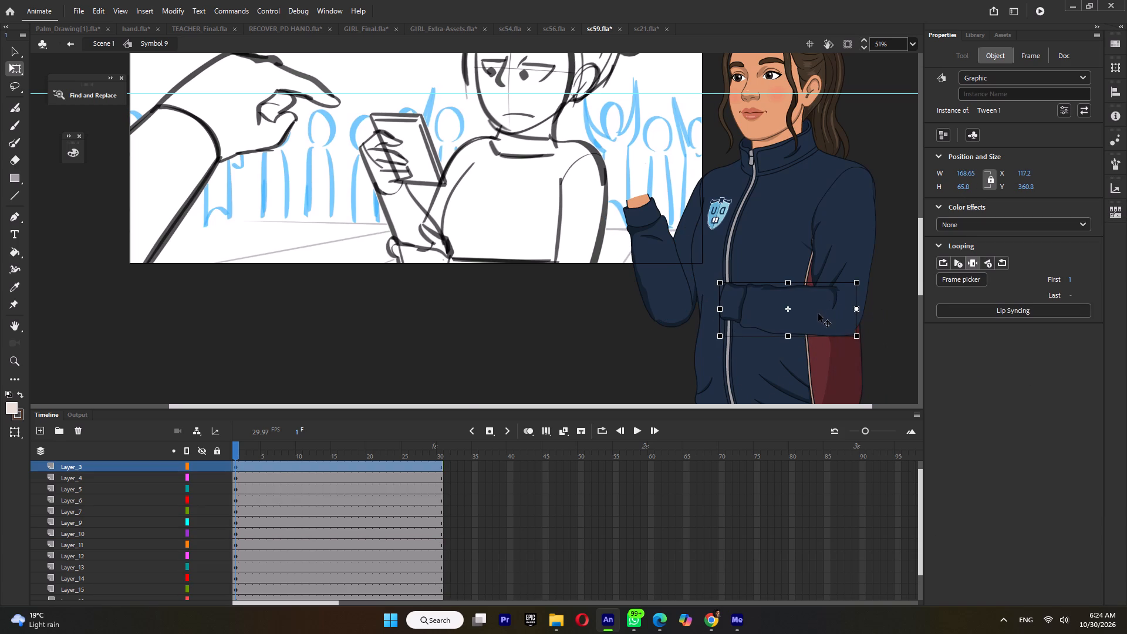
pyautogui.keyDown('ctrl'); pyautogui.scroll(3, 818, 313); pyautogui.keyUp('ctrl')
pyautogui.moveTo(829, 306); pyautogui.dragTo(811, 301)
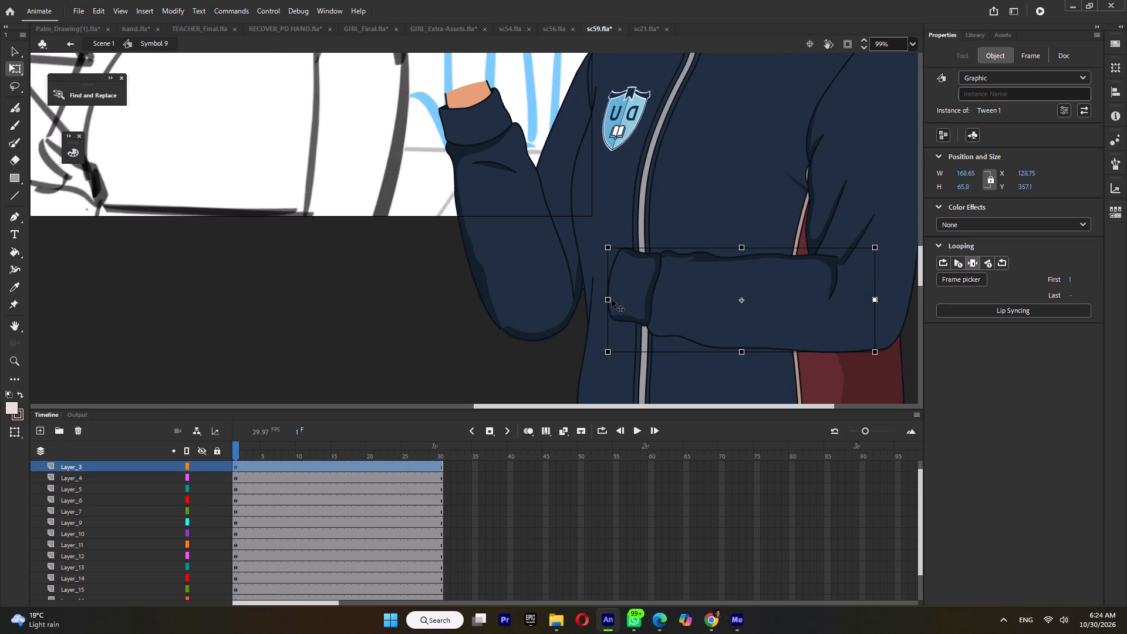
pyautogui.moveTo(612, 299); pyautogui.dragTo(602, 303)
pyautogui.hotkey('ctrl', 'z')
pyautogui.keyDown('ctrl'); pyautogui.scroll(-5, 614, 285); pyautogui.keyUp('ctrl')
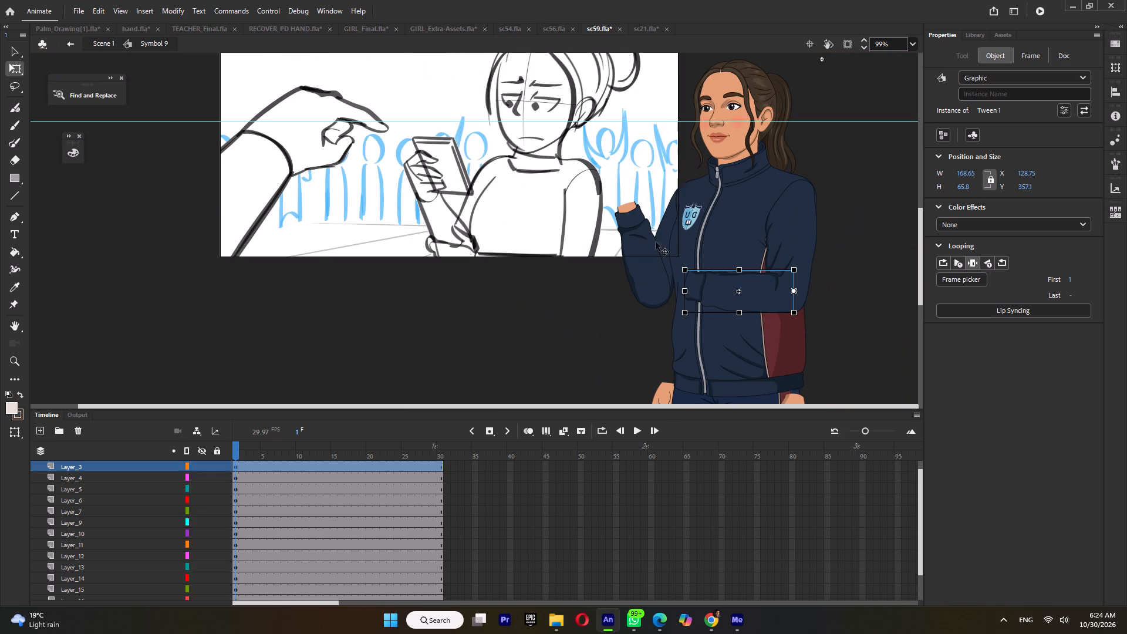
# Set the girl's jacket torso to frame 3.
pyautogui.click(703, 223)
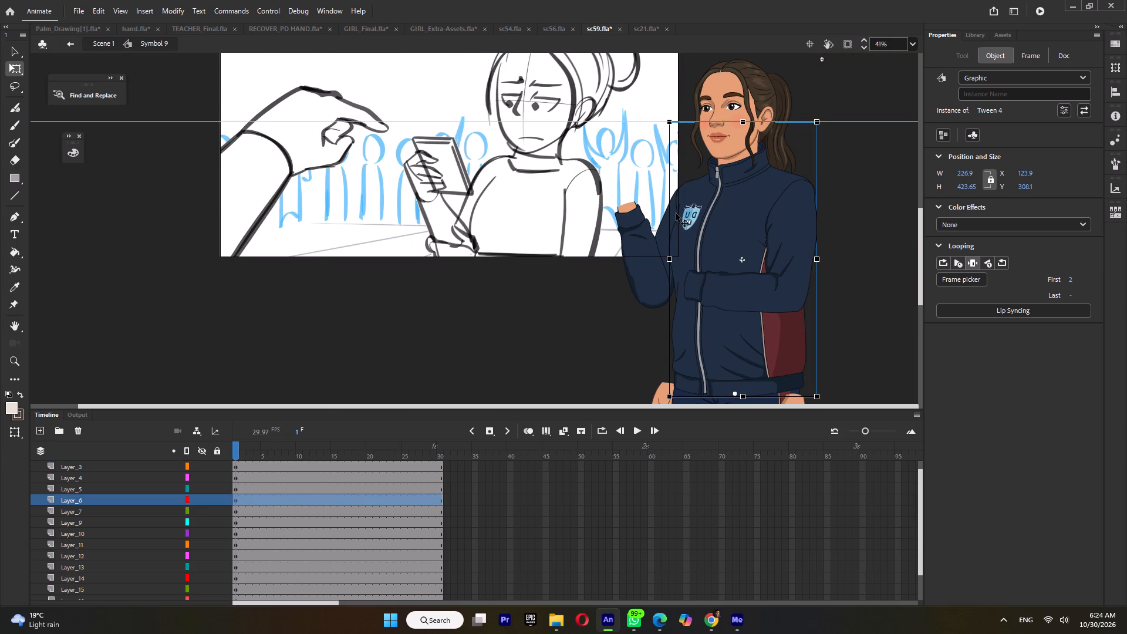
pyautogui.click(669, 221)
pyautogui.click(949, 281)
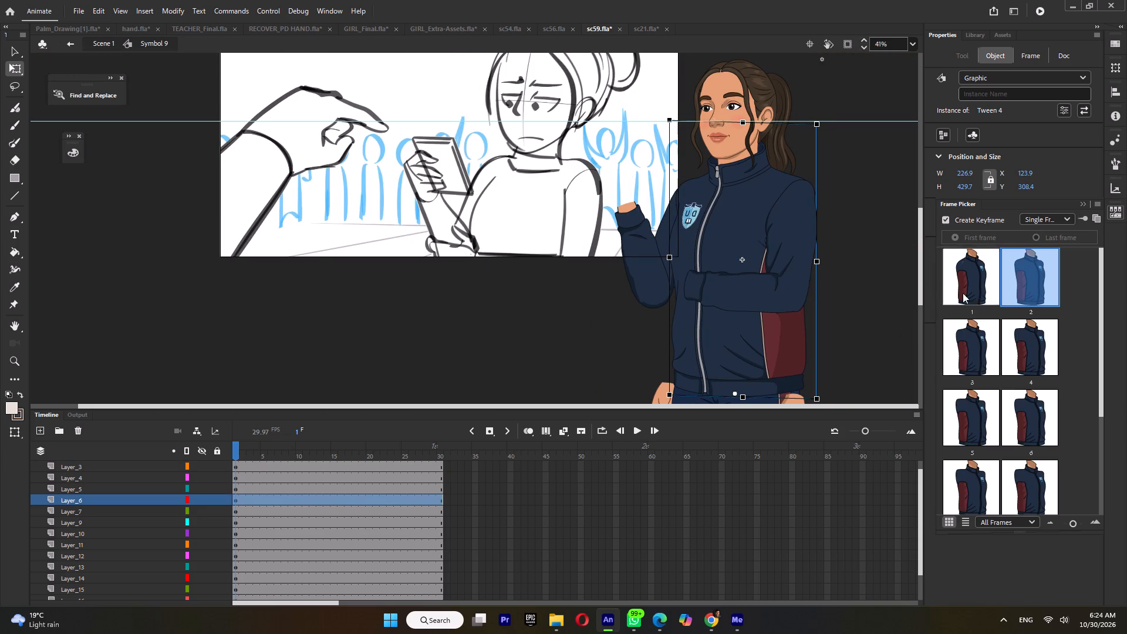
pyautogui.click(983, 361)
# Shift the upper sleeve of the arm crossing the waist slightly outward at the shoulder.
pyautogui.click(799, 218)
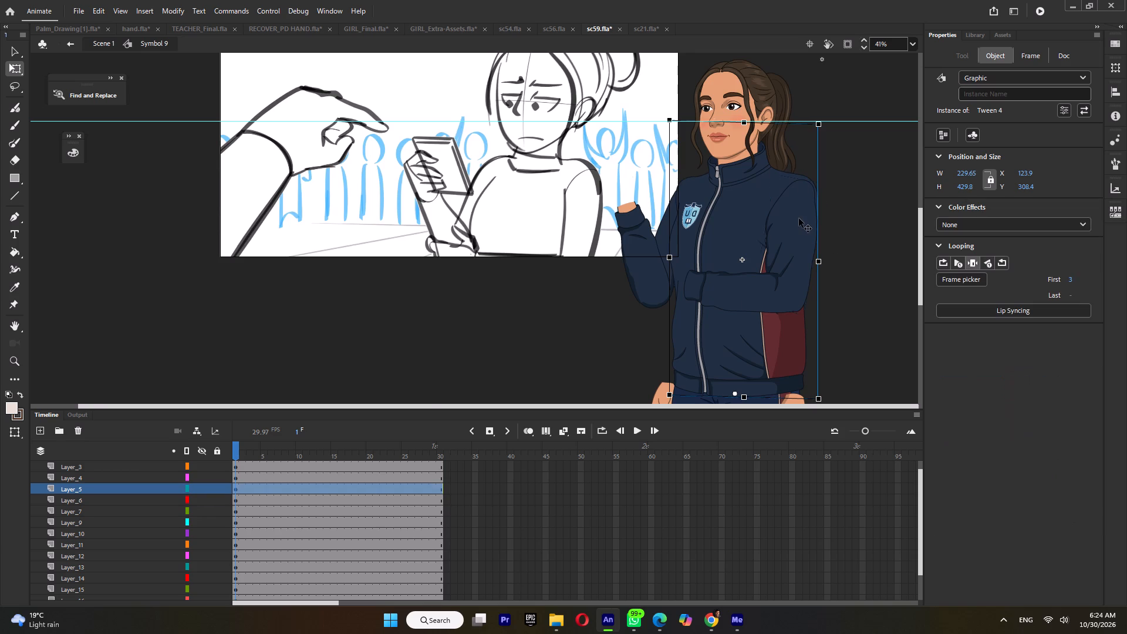
pyautogui.keyDown('ctrl'); pyautogui.scroll(5, 807, 206); pyautogui.keyUp('ctrl')
pyautogui.moveTo(807, 216); pyautogui.dragTo(816, 220)
pyautogui.keyDown('ctrl'); pyautogui.scroll(-3, 821, 189); pyautogui.keyUp('ctrl')
# Inside that upper sleeve's symbol, adjust the outer shoulder outline of its group and return to Symbol 9.
pyautogui.doubleClick(822, 207)
pyautogui.keyDown('ctrl'); pyautogui.scroll(4, 830, 190); pyautogui.keyUp('ctrl')
pyautogui.doubleClick(830, 192)
pyautogui.click(834, 187)
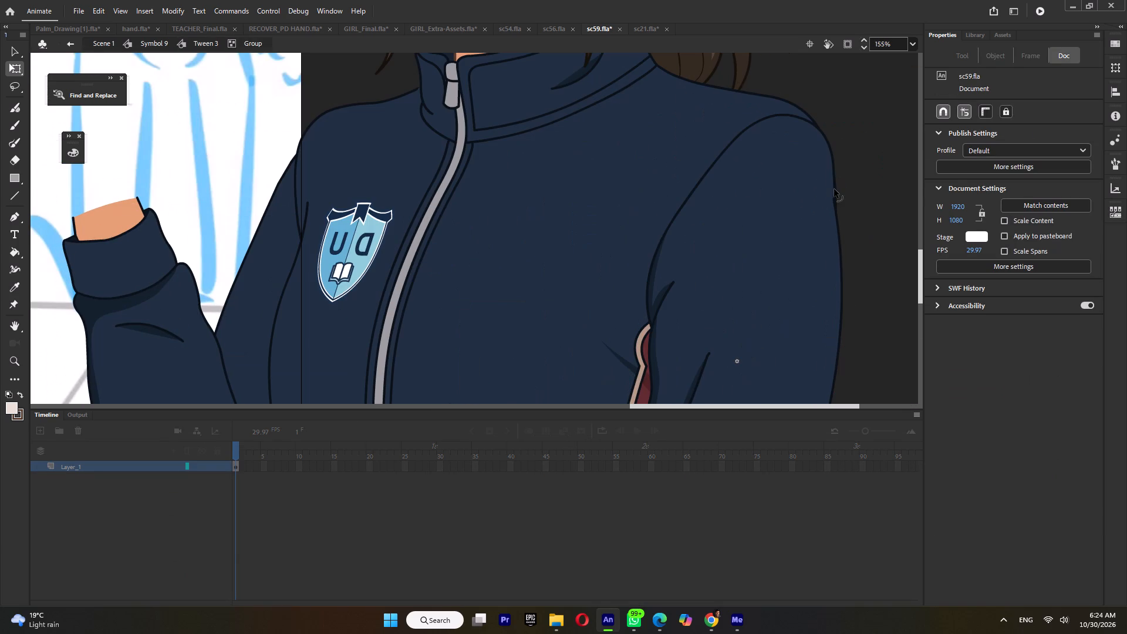
pyautogui.click(835, 201)
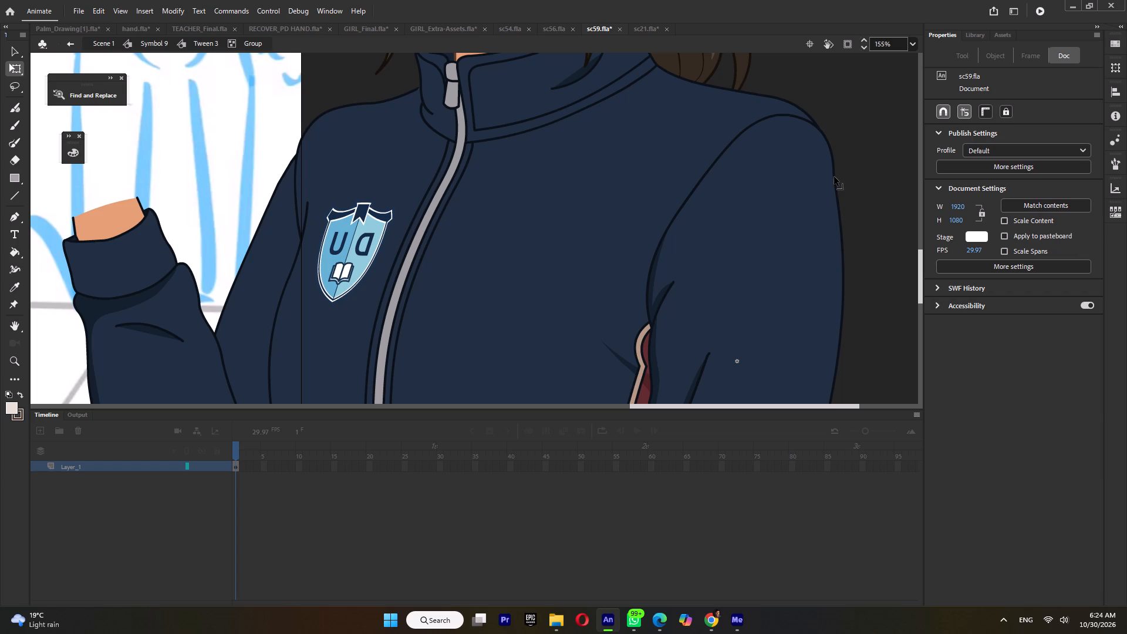
pyautogui.click(834, 177)
pyautogui.doubleClick(856, 207)
pyautogui.keyDown('ctrl'); pyautogui.scroll(-2, 856, 204); pyautogui.keyUp('ctrl')
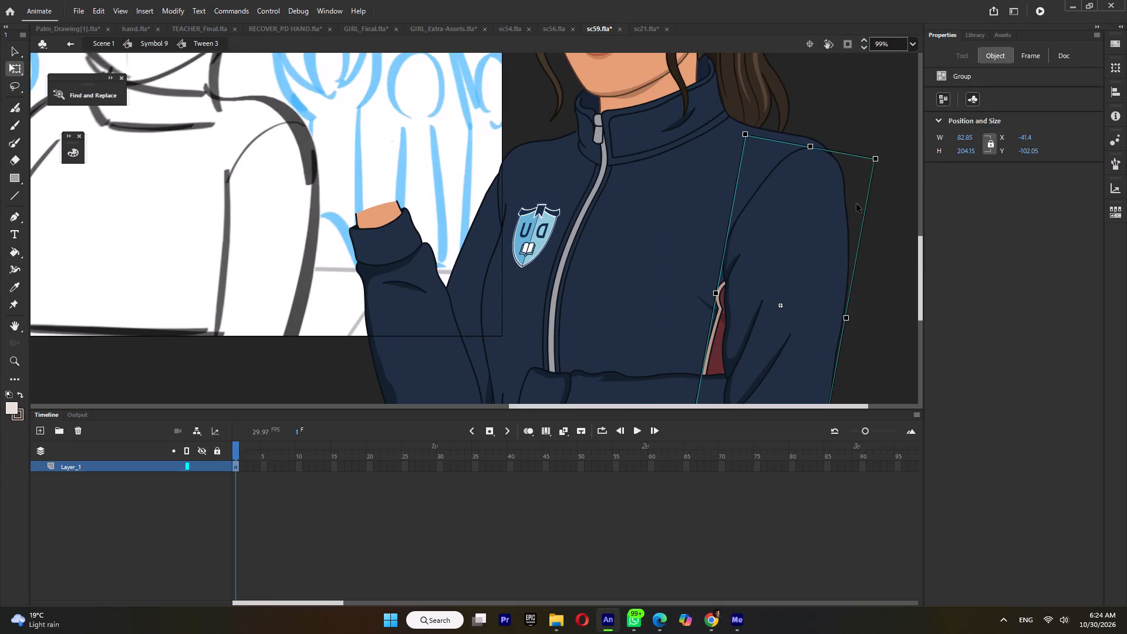
pyautogui.keyDown('ctrl'); pyautogui.scroll(3, 808, 167); pyautogui.keyUp('ctrl')
pyautogui.doubleClick(875, 100)
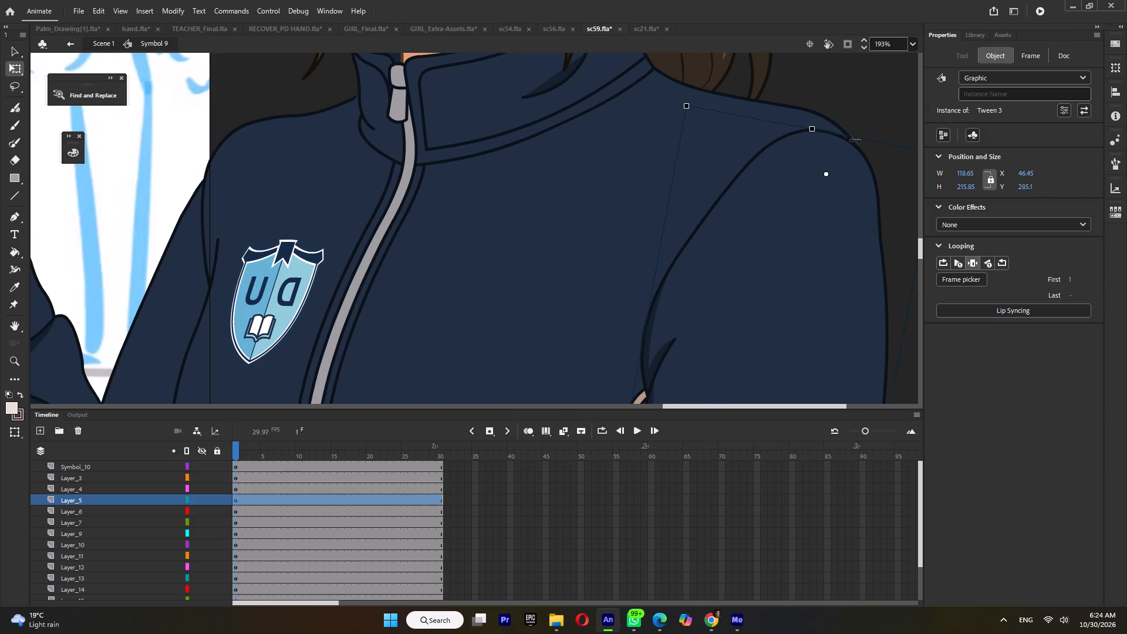
# Lower the upper sleeve slightly to Y 287.25 and rotate it about the shoulder so the elbow swings inward.
pyautogui.click(831, 199)
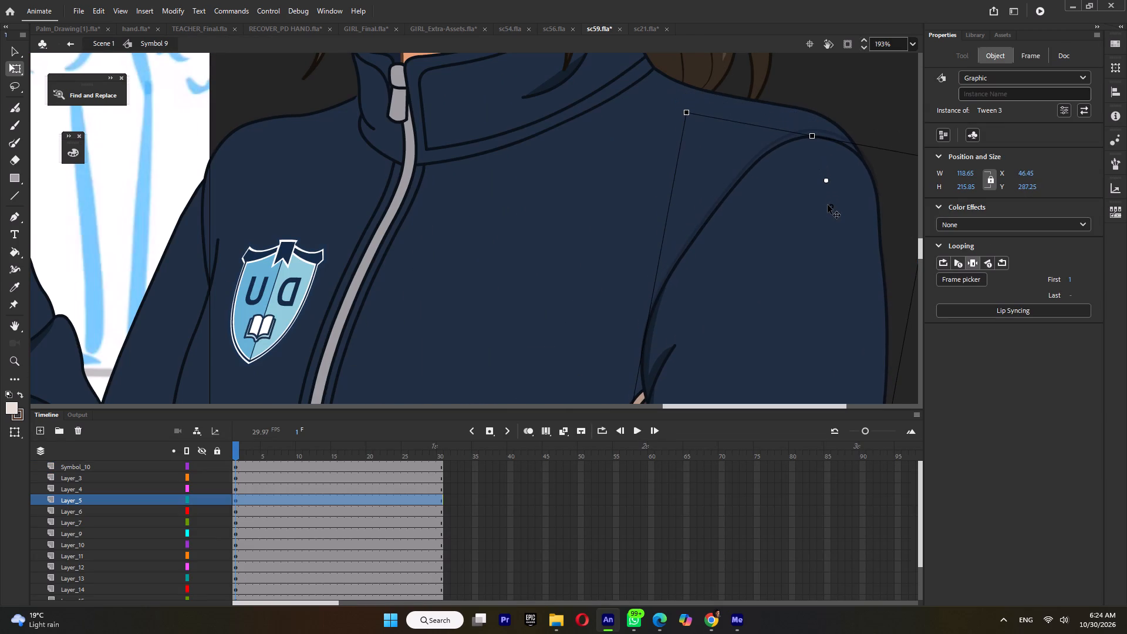
pyautogui.keyDown('ctrl'); pyautogui.scroll(-9, 848, 162); pyautogui.keyUp('ctrl')
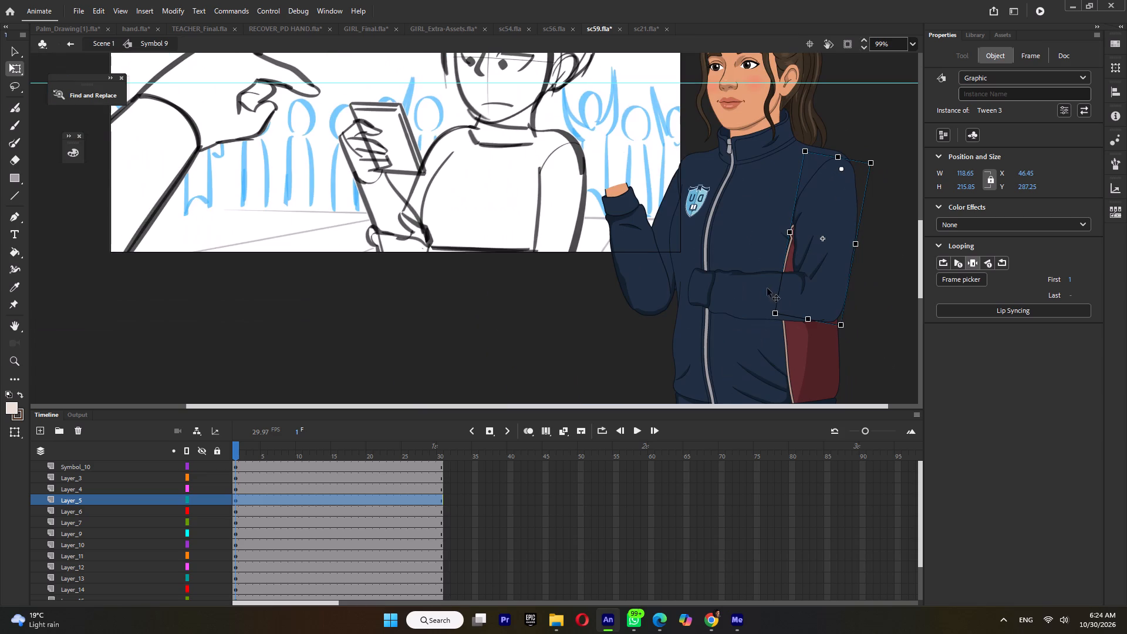
pyautogui.moveTo(776, 321); pyautogui.dragTo(764, 323)
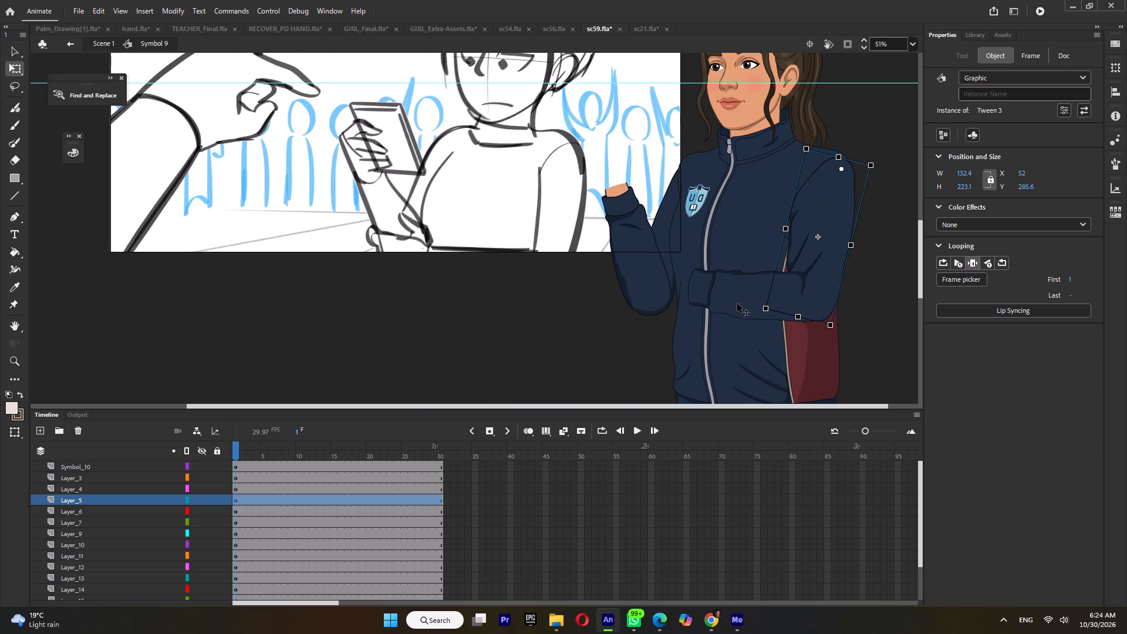
# Reposition the horizontal forearm sleeve to join the rotated elbow and stretch its cuff end outward to about 185 wide.
pyautogui.click(736, 303)
pyautogui.keyDown('ctrl'); pyautogui.scroll(8, 790, 304); pyautogui.keyUp('ctrl')
pyautogui.moveTo(794, 309); pyautogui.dragTo(750, 306)
pyautogui.keyDown('ctrl'); pyautogui.scroll(-5, 764, 259); pyautogui.keyUp('ctrl')
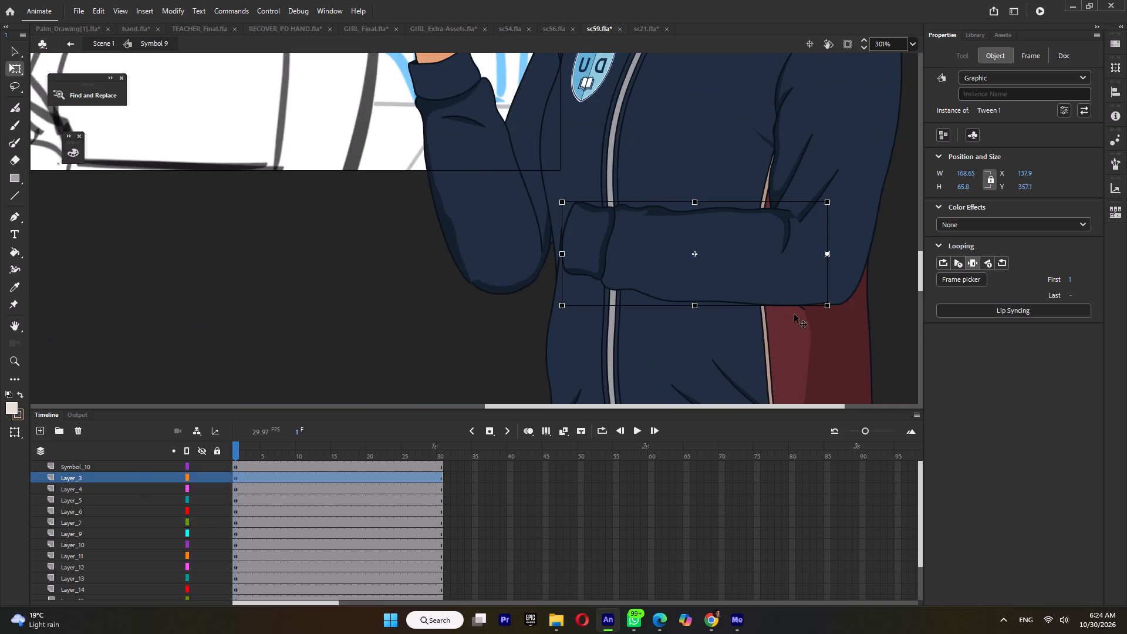
pyautogui.keyDown('ctrl'); pyautogui.scroll(2, 794, 314); pyautogui.keyUp('ctrl')
pyautogui.moveTo(787, 248); pyautogui.dragTo(804, 252)
pyautogui.keyDown('ctrl'); pyautogui.scroll(3, 801, 259); pyautogui.keyUp('ctrl')
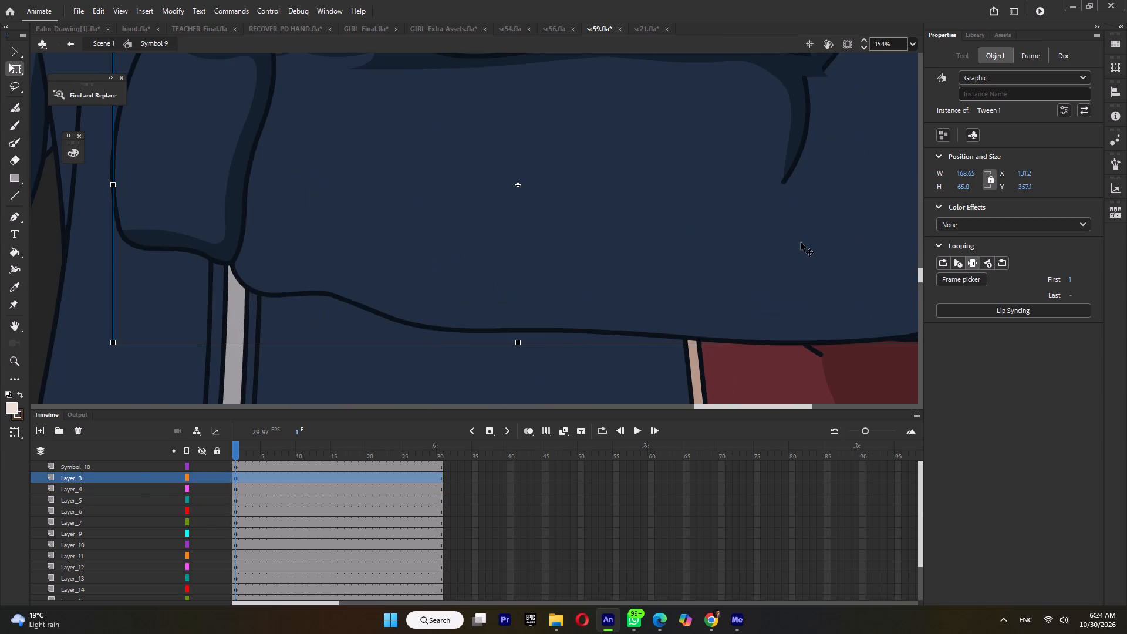
pyautogui.moveTo(801, 241); pyautogui.dragTo(801, 250)
pyautogui.keyDown('ctrl'); pyautogui.scroll(-5, 801, 254); pyautogui.keyUp('ctrl')
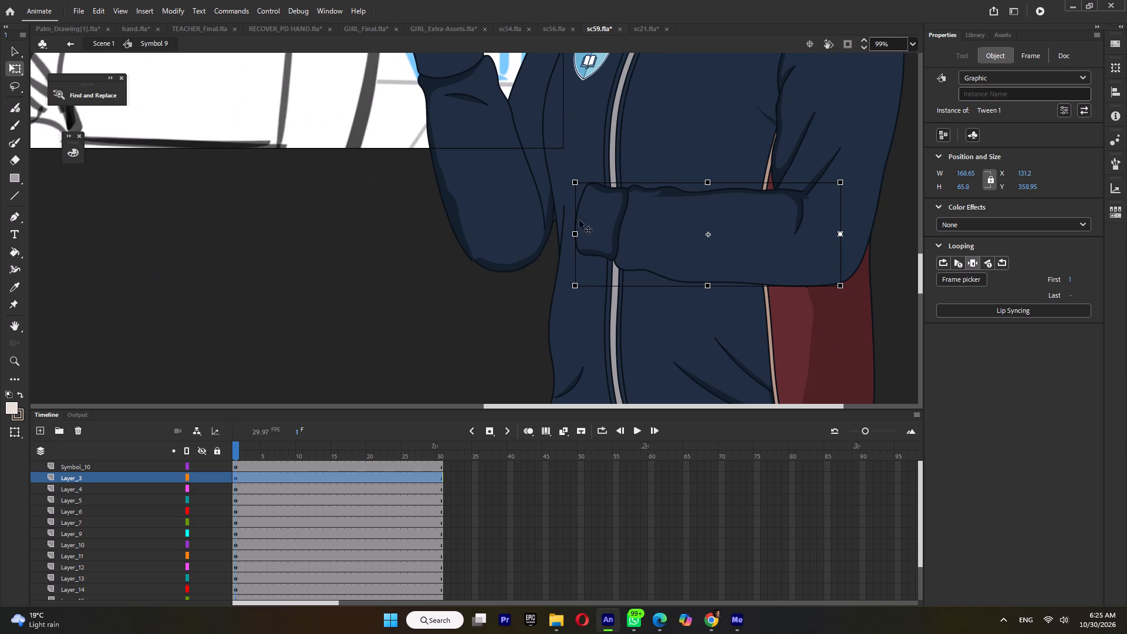
pyautogui.moveTo(575, 234); pyautogui.dragTo(548, 232)
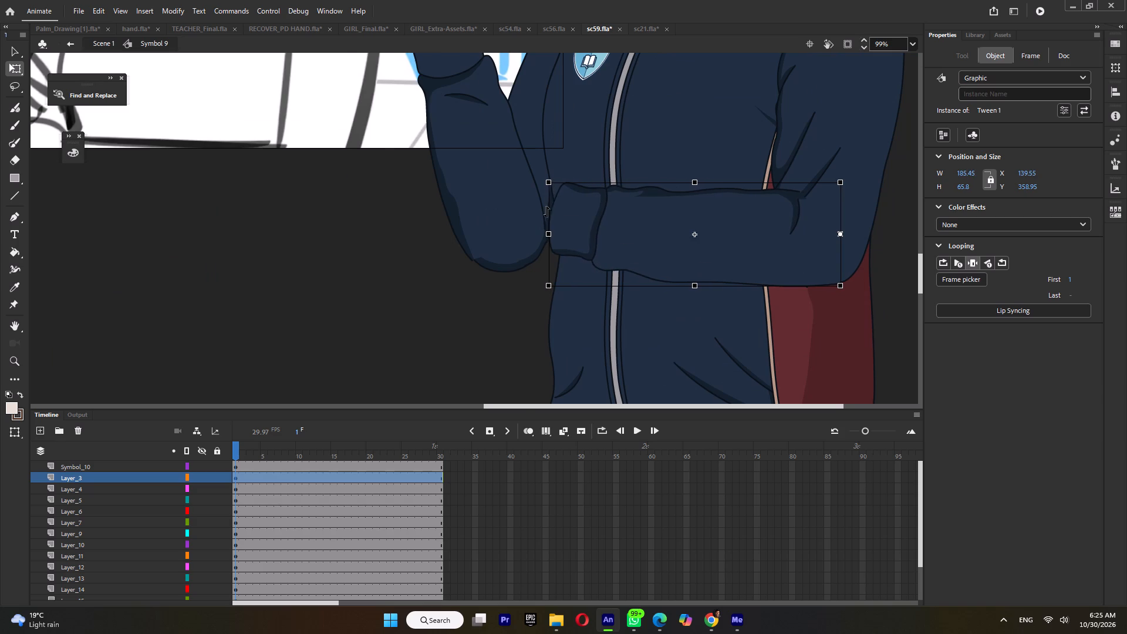
# Move both sleeve parts of the girl's raised arm together slightly upward to Y 174.8, and save sc59.fla.
pyautogui.keyDown('ctrl'); pyautogui.scroll(-3, 535, 184); pyautogui.keyUp('ctrl')
pyautogui.click(626, 126)
pyautogui.keyDown('shift'); pyautogui.click(592, 144); pyautogui.keyUp('shift')
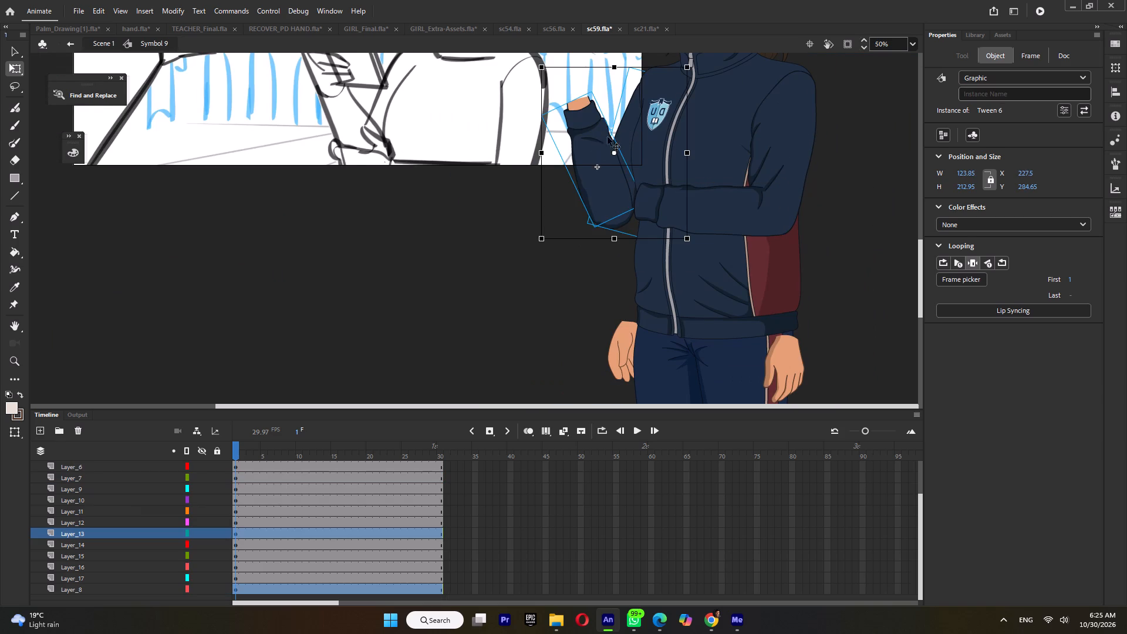
pyautogui.keyDown('ctrl'); pyautogui.scroll(3, 635, 110); pyautogui.keyUp('ctrl')
pyautogui.scroll(1, 636, 201)
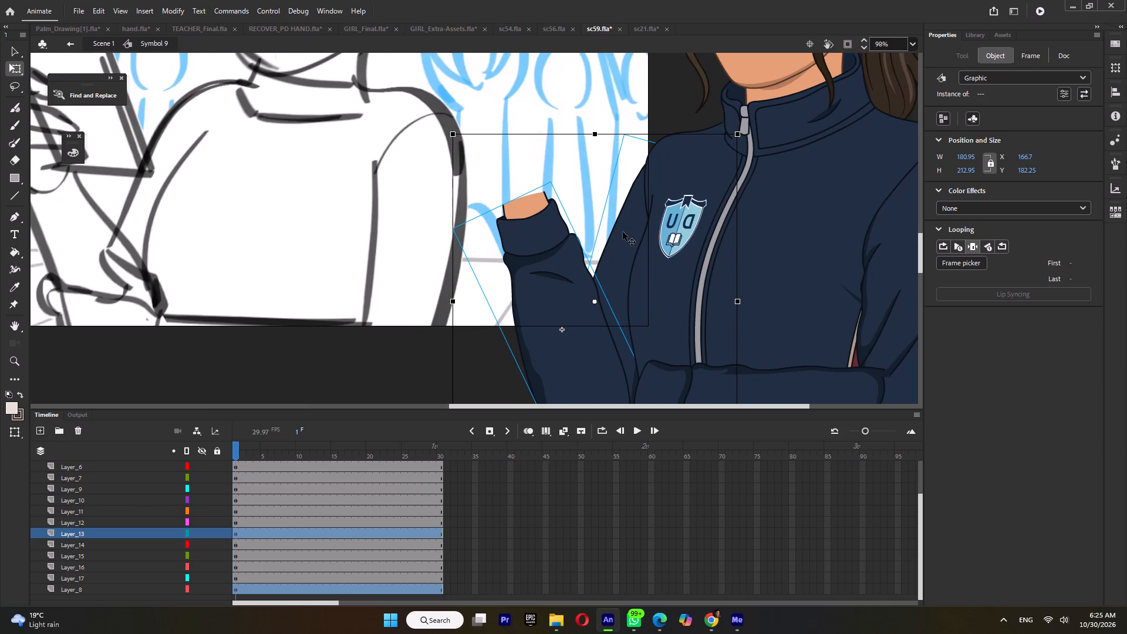
pyautogui.moveTo(623, 232); pyautogui.dragTo(625, 220)
pyautogui.keyDown('ctrl'); pyautogui.scroll(-5, 626, 217); pyautogui.keyUp('ctrl')
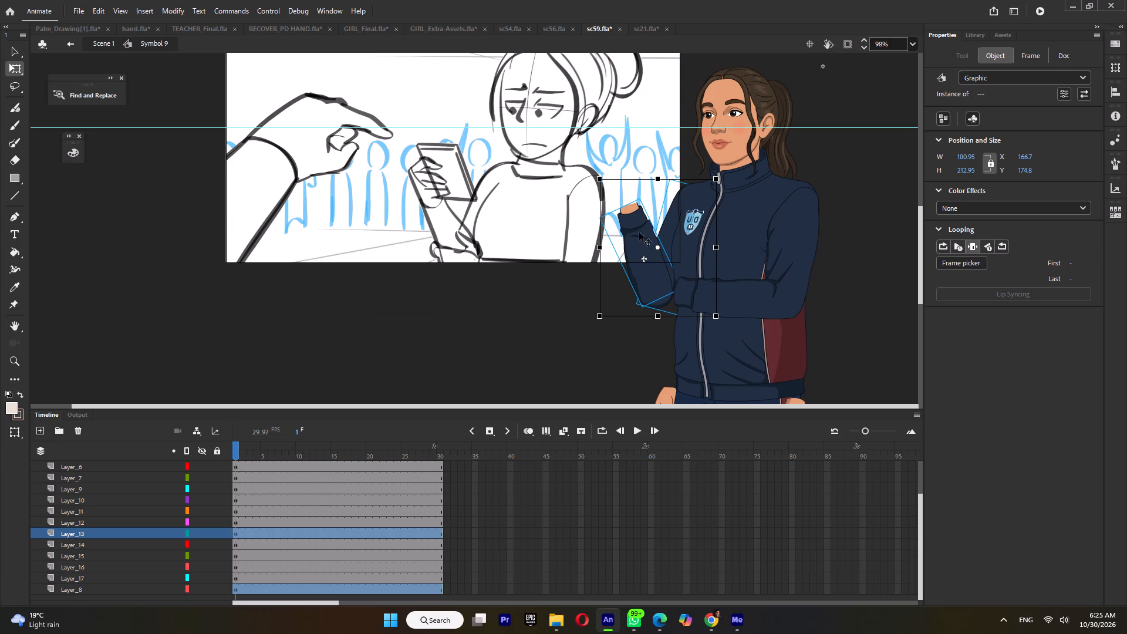
pyautogui.click(590, 237)
pyautogui.hotkey('ctrl', 's')
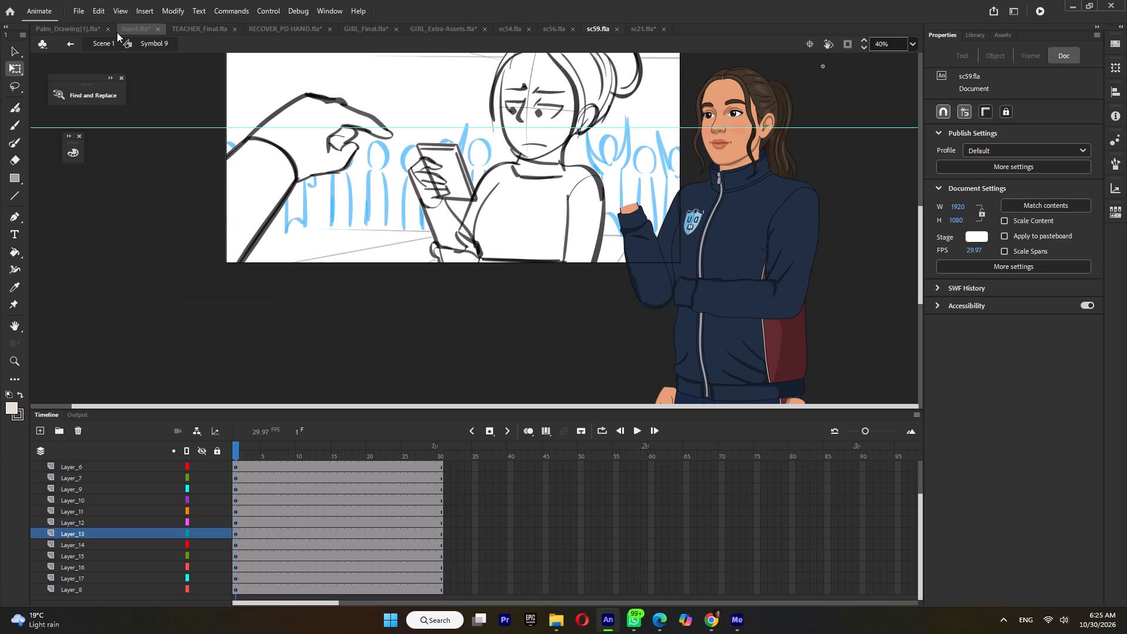
# Switch to hand.fla and look through the hand poses in Symbol 1 from frame 28 to frame 83 for one holding a phone.
pyautogui.click(131, 28)
pyautogui.moveTo(322, 449); pyautogui.dragTo(431, 470)
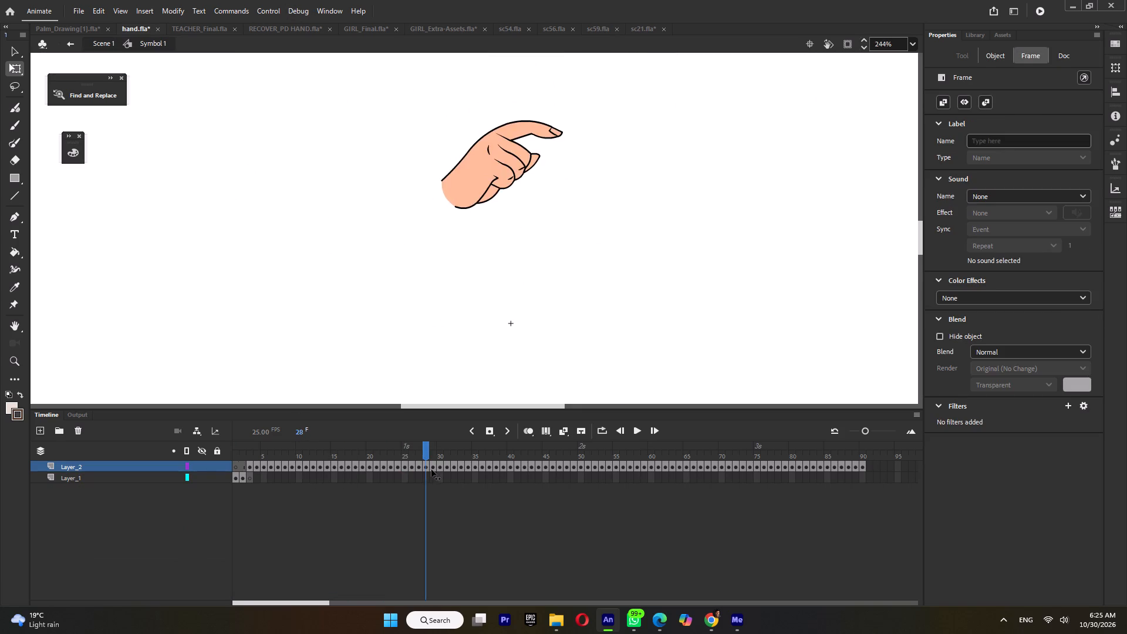
pyautogui.moveTo(431, 470); pyautogui.dragTo(554, 488)
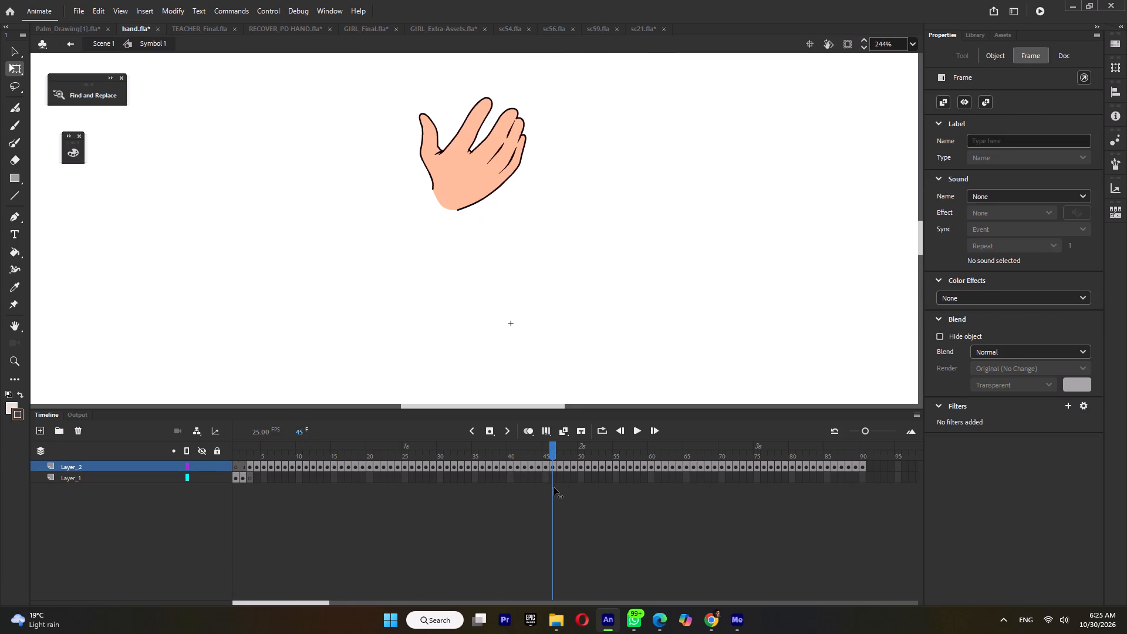
pyautogui.moveTo(554, 488); pyautogui.dragTo(594, 490)
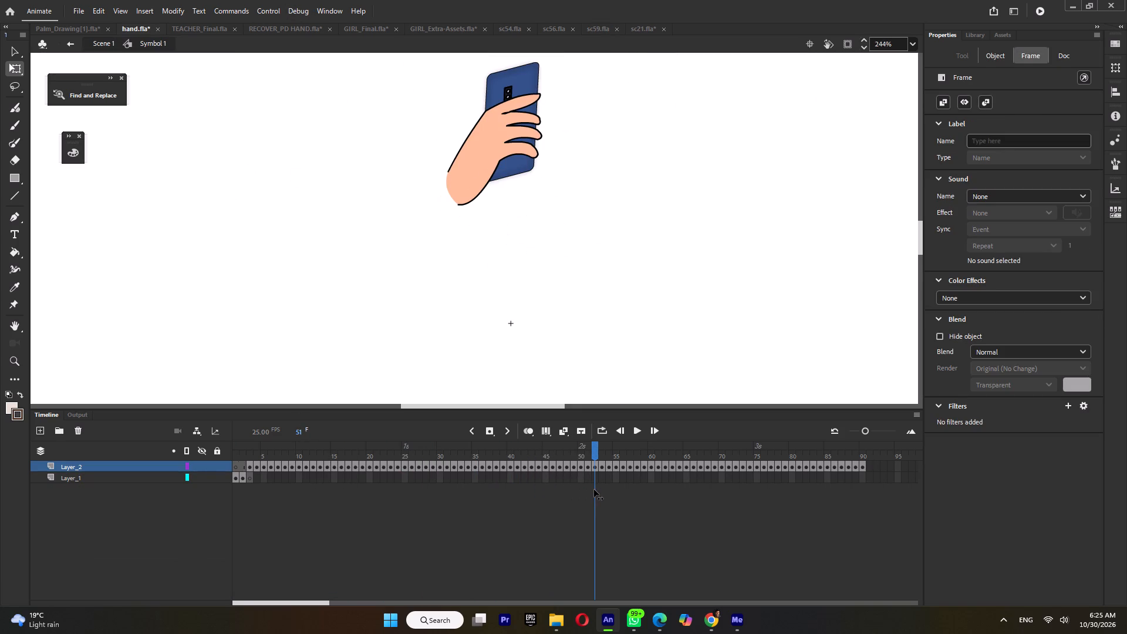
pyautogui.moveTo(594, 490); pyautogui.dragTo(617, 490)
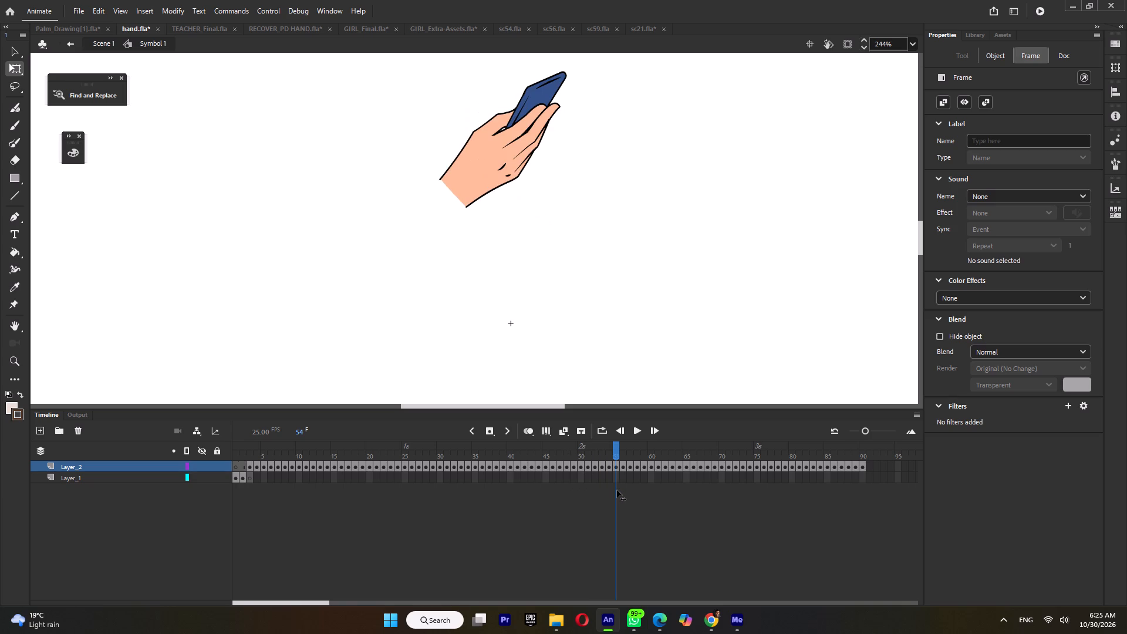
pyautogui.moveTo(617, 490); pyautogui.dragTo(637, 491)
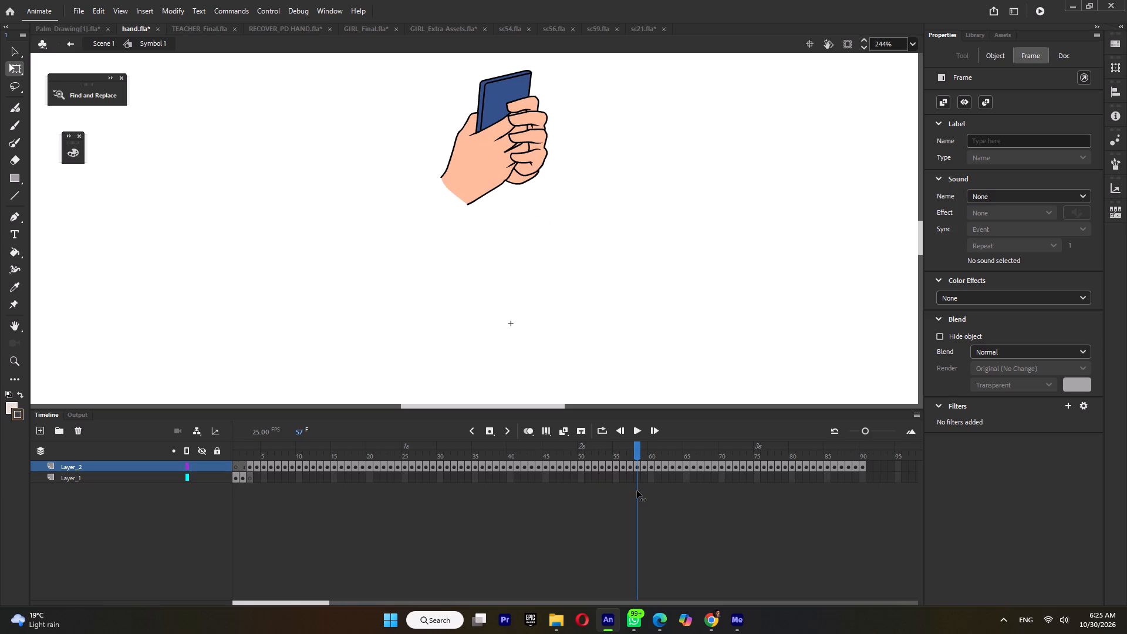
pyautogui.moveTo(637, 491); pyautogui.dragTo(632, 491)
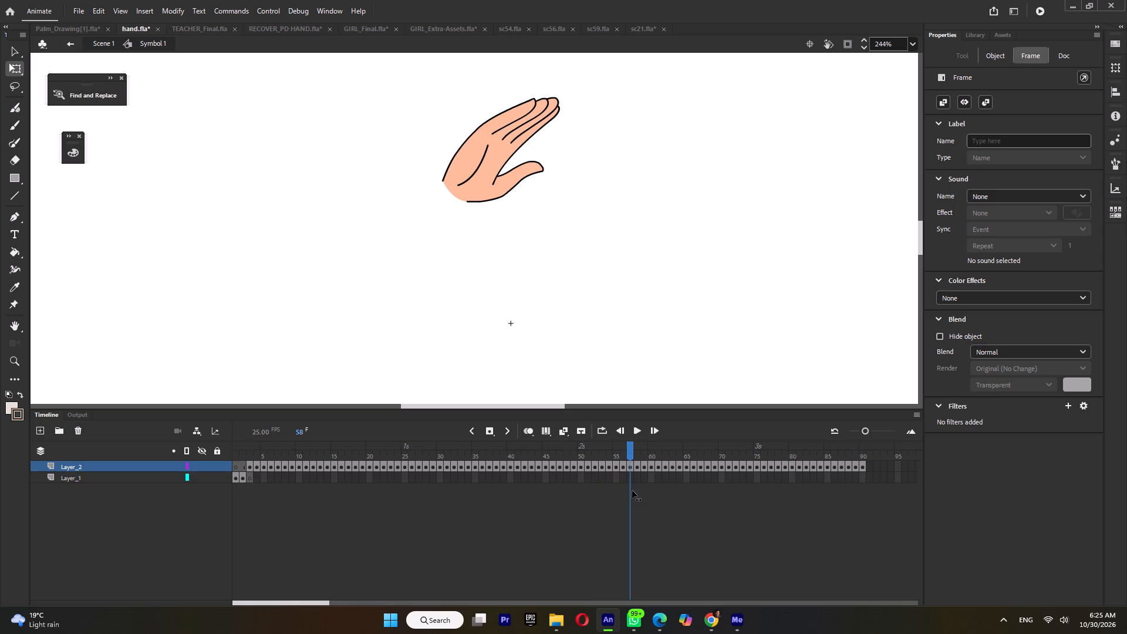
pyautogui.moveTo(632, 491); pyautogui.dragTo(664, 493)
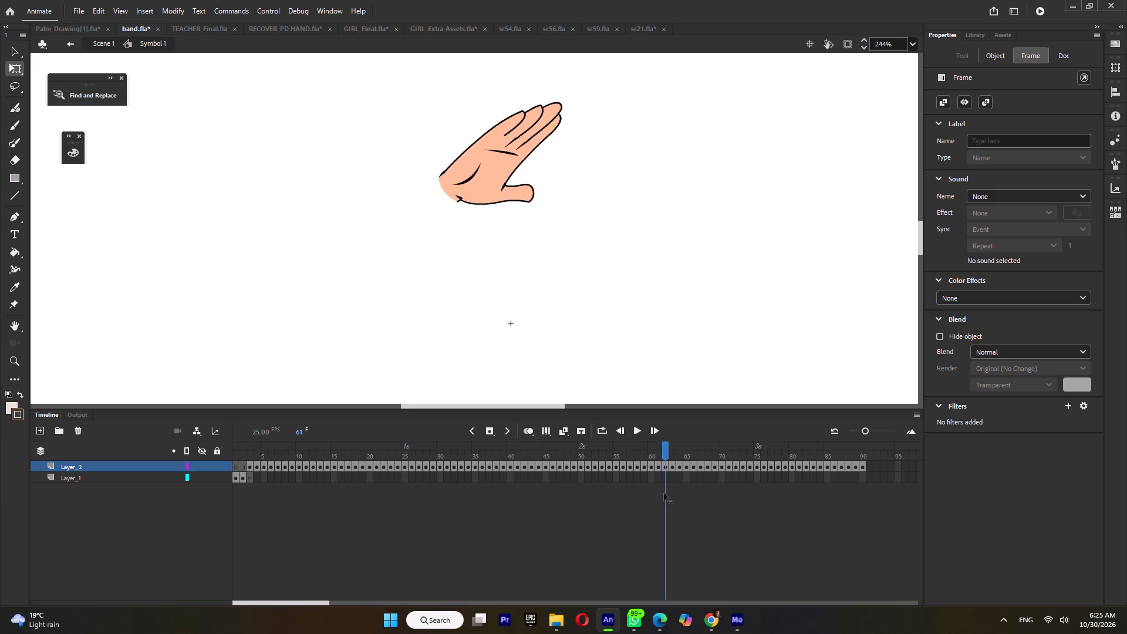
pyautogui.moveTo(664, 493); pyautogui.dragTo(689, 492)
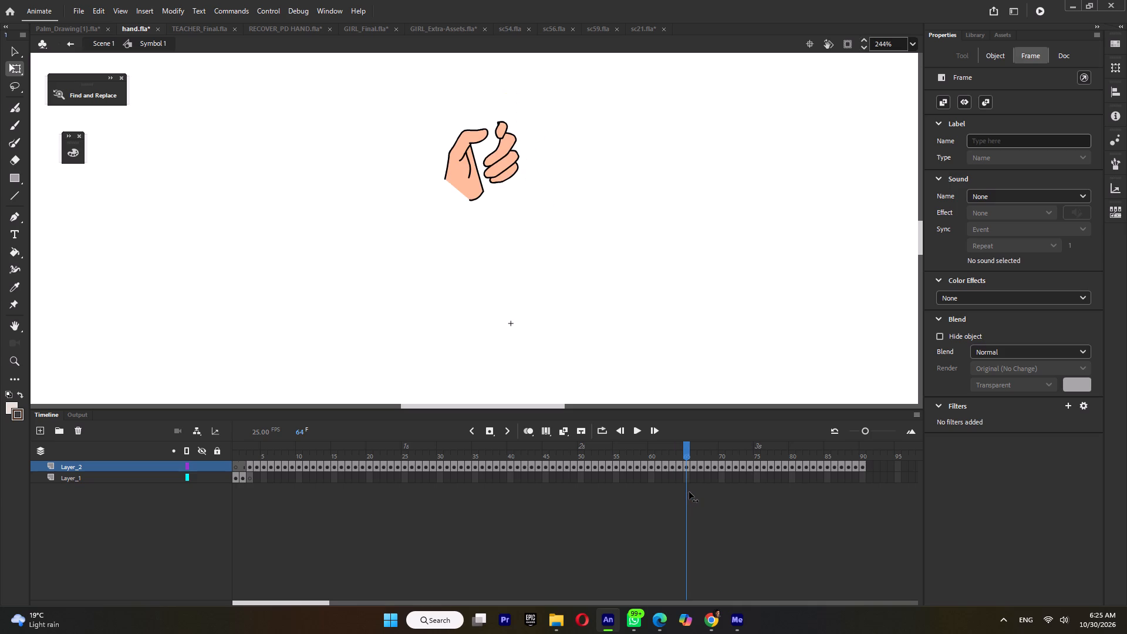
pyautogui.moveTo(689, 492); pyautogui.dragTo(709, 491)
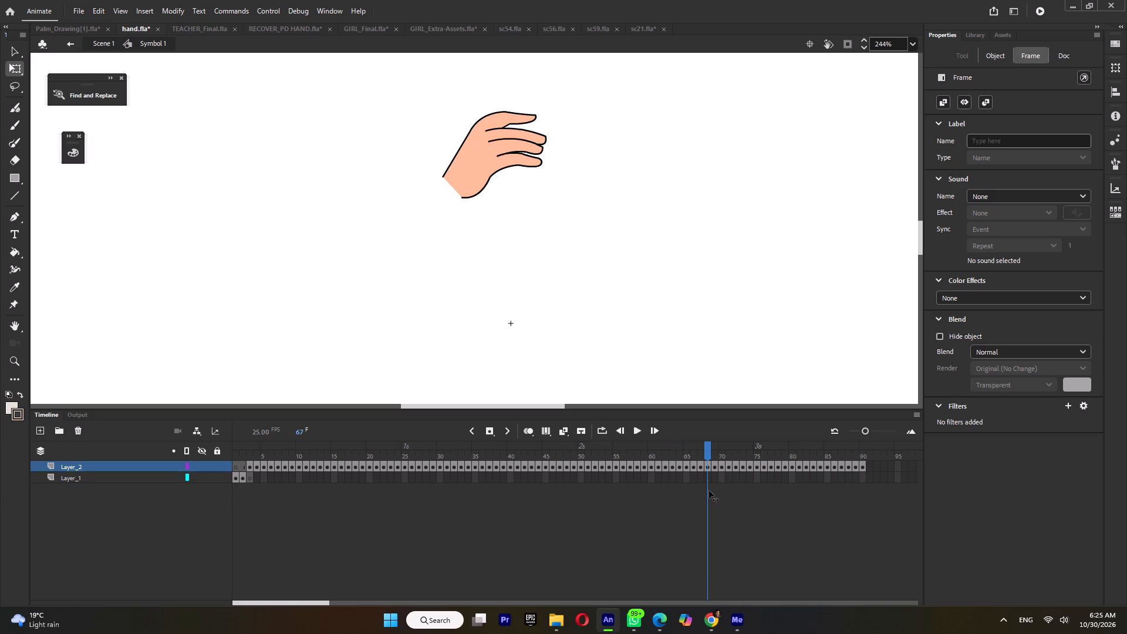
pyautogui.moveTo(709, 491); pyautogui.dragTo(731, 489)
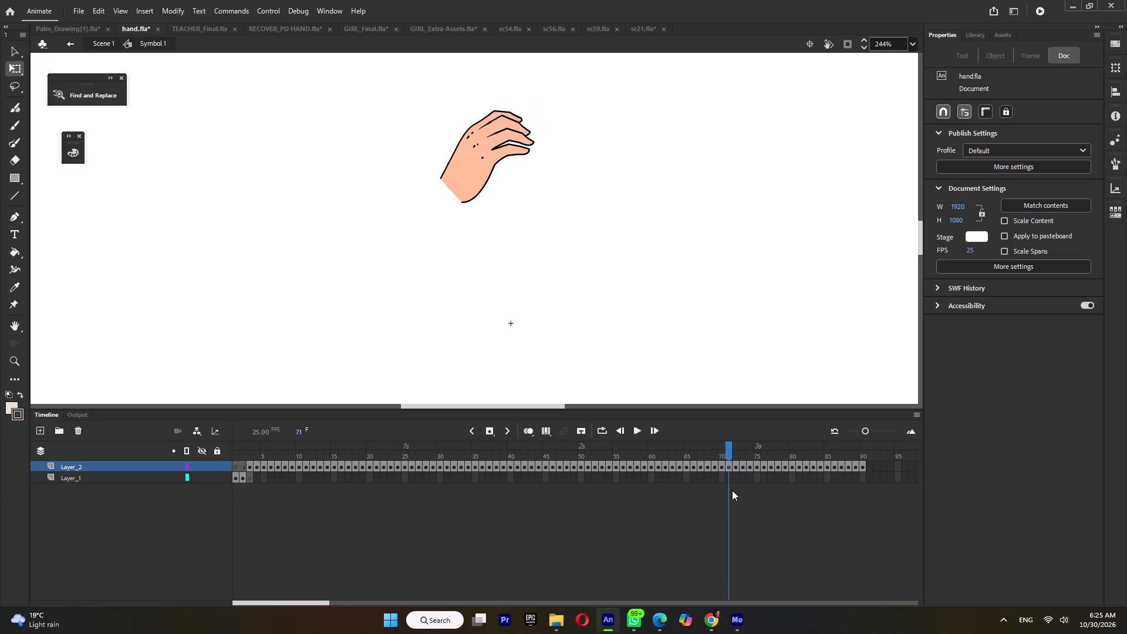
pyautogui.moveTo(735, 455); pyautogui.dragTo(751, 460)
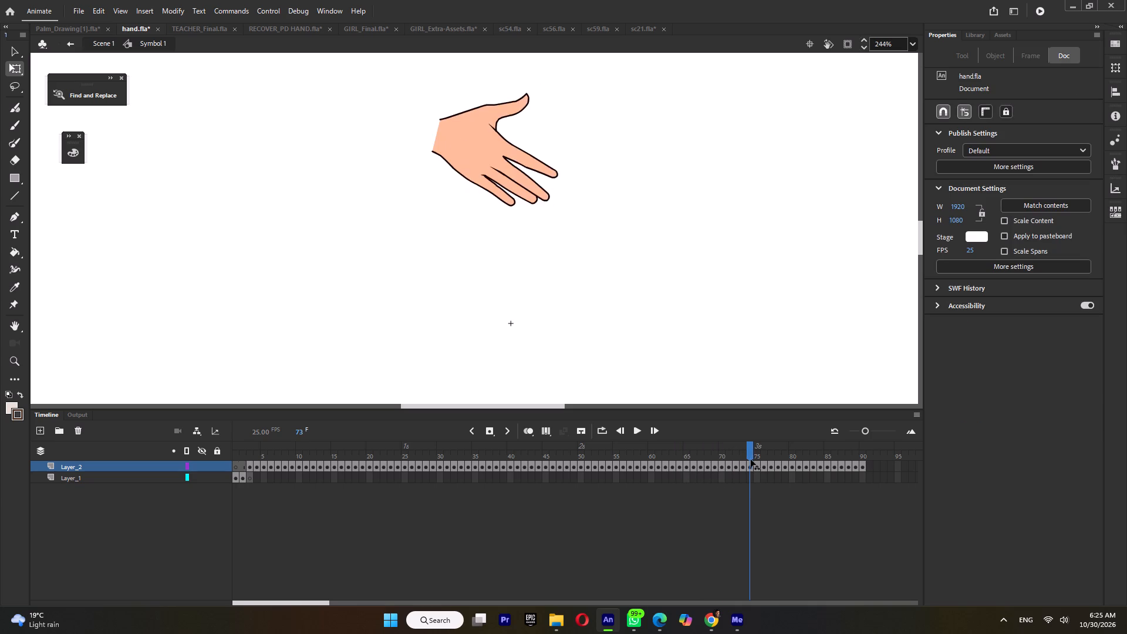
pyautogui.moveTo(751, 460); pyautogui.dragTo(783, 464)
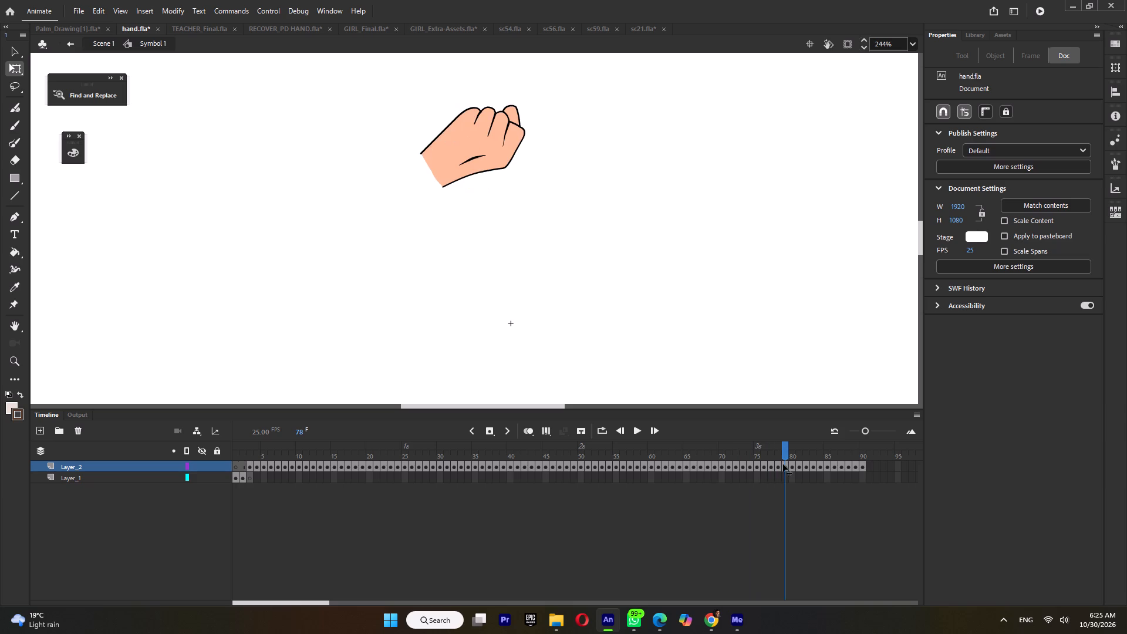
pyautogui.moveTo(783, 464); pyautogui.dragTo(784, 464)
pyautogui.moveTo(788, 451); pyautogui.dragTo(814, 457)
# Rotate the hand and its pink phone together counter-clockwise at frame 83 until the phone stands nearly upright.
pyautogui.click(497, 147)
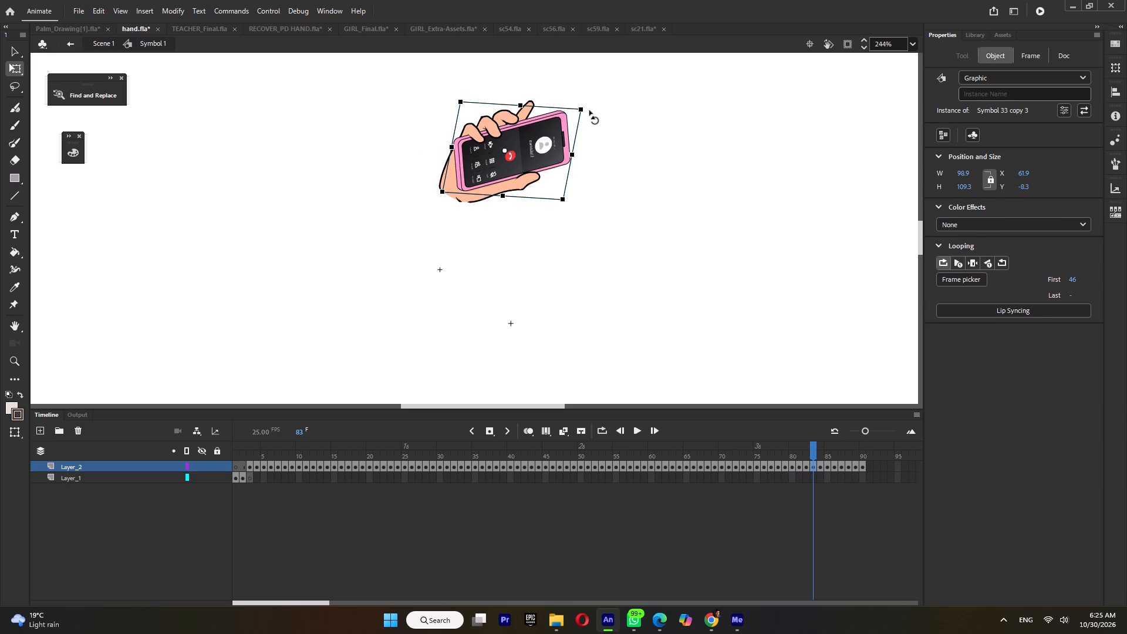
pyautogui.moveTo(632, 93); pyautogui.dragTo(406, 217)
pyautogui.moveTo(623, 150); pyautogui.dragTo(575, 86)
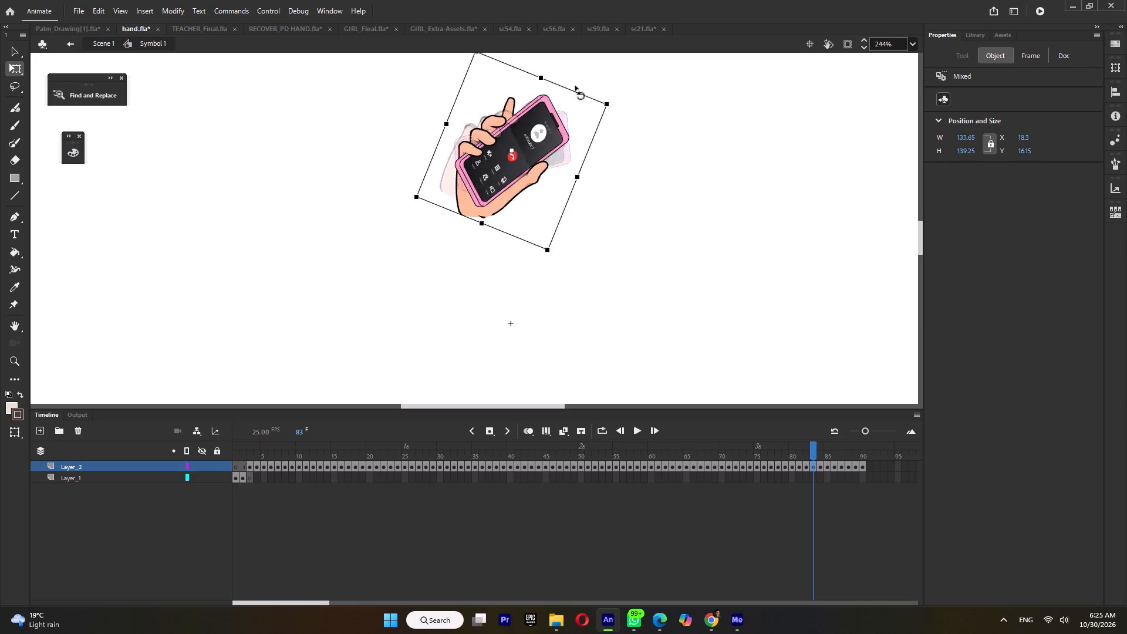
pyautogui.moveTo(575, 86); pyautogui.dragTo(508, 114)
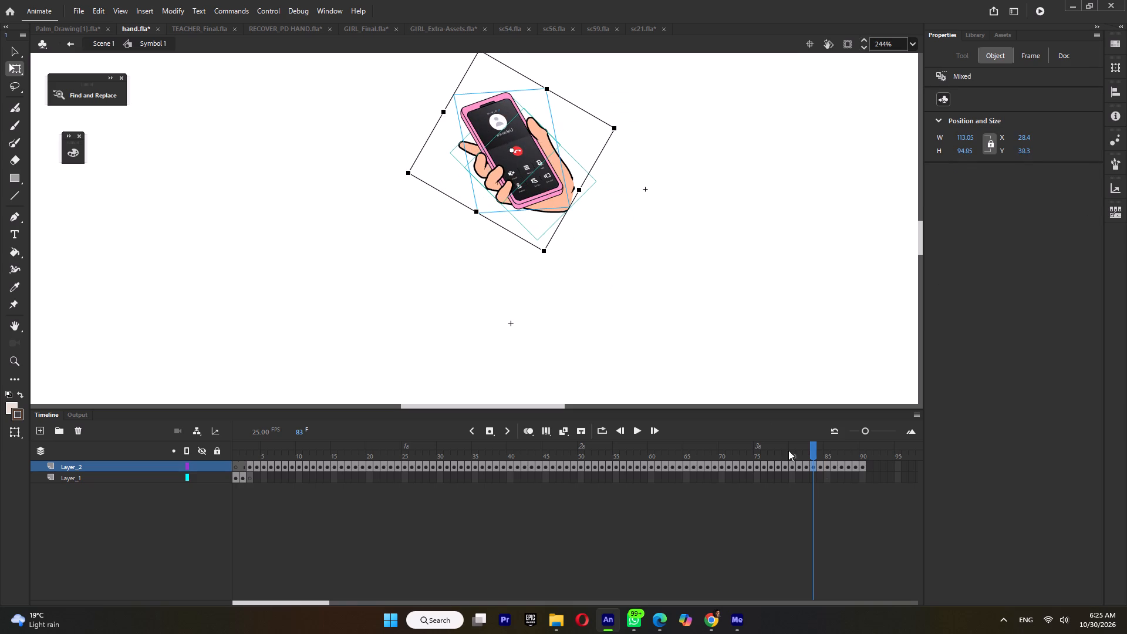
# Examine the remaining hand poses to the timeline's end, and review them from the first frames through frame 56, comparing the phone-holding ones.
pyautogui.moveTo(821, 451); pyautogui.dragTo(849, 458)
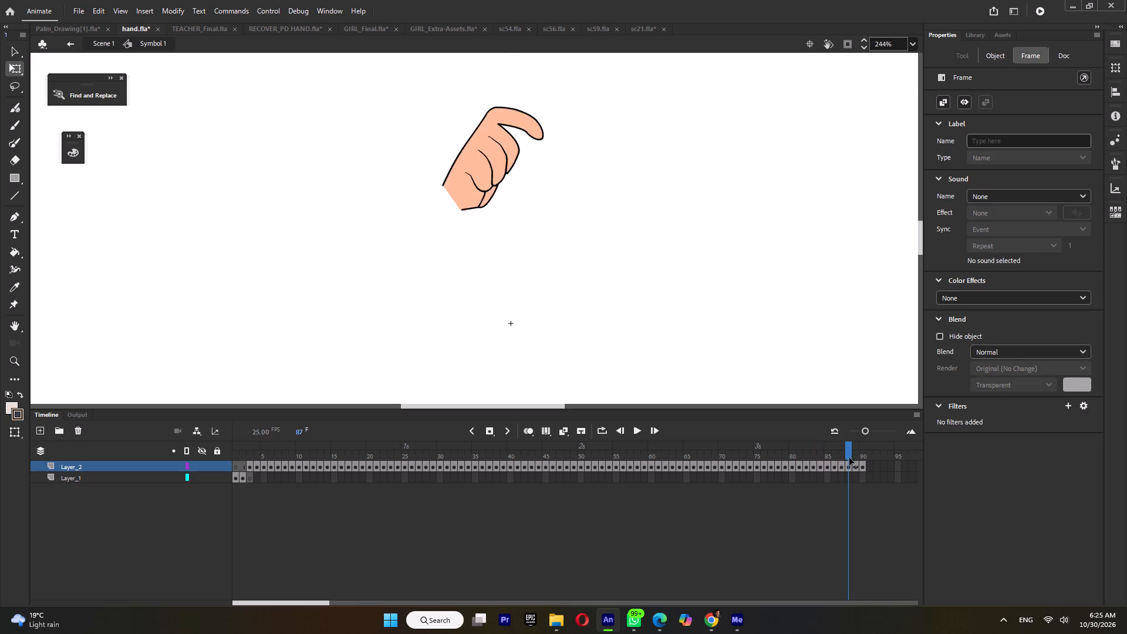
pyautogui.moveTo(849, 458); pyautogui.dragTo(873, 463)
pyautogui.moveTo(240, 450); pyautogui.dragTo(286, 471)
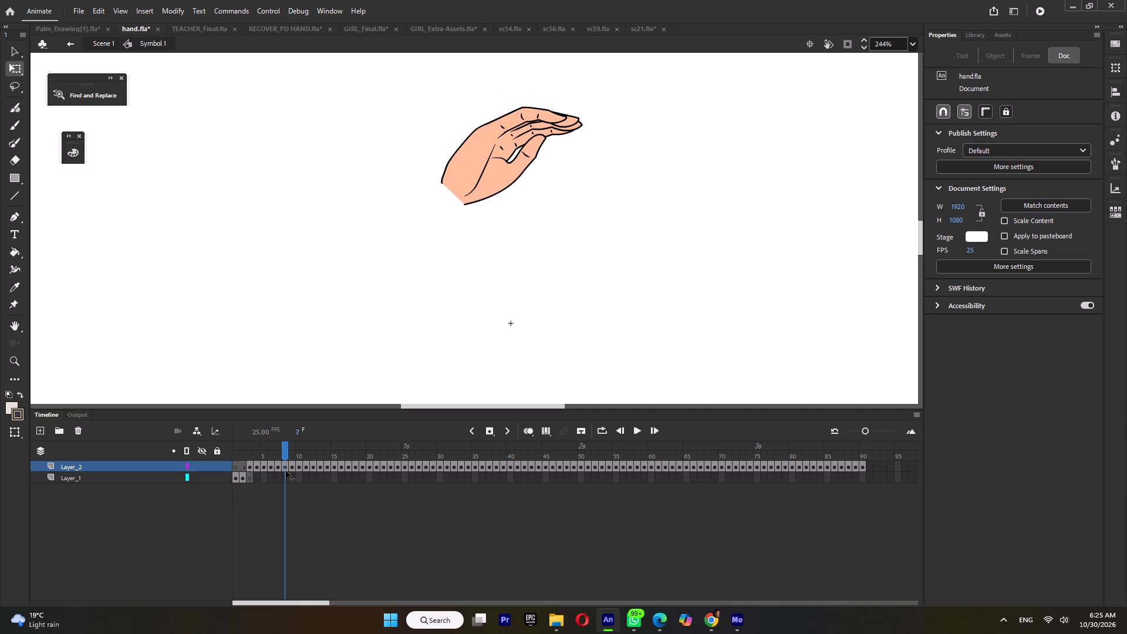
pyautogui.moveTo(286, 471); pyautogui.dragTo(324, 479)
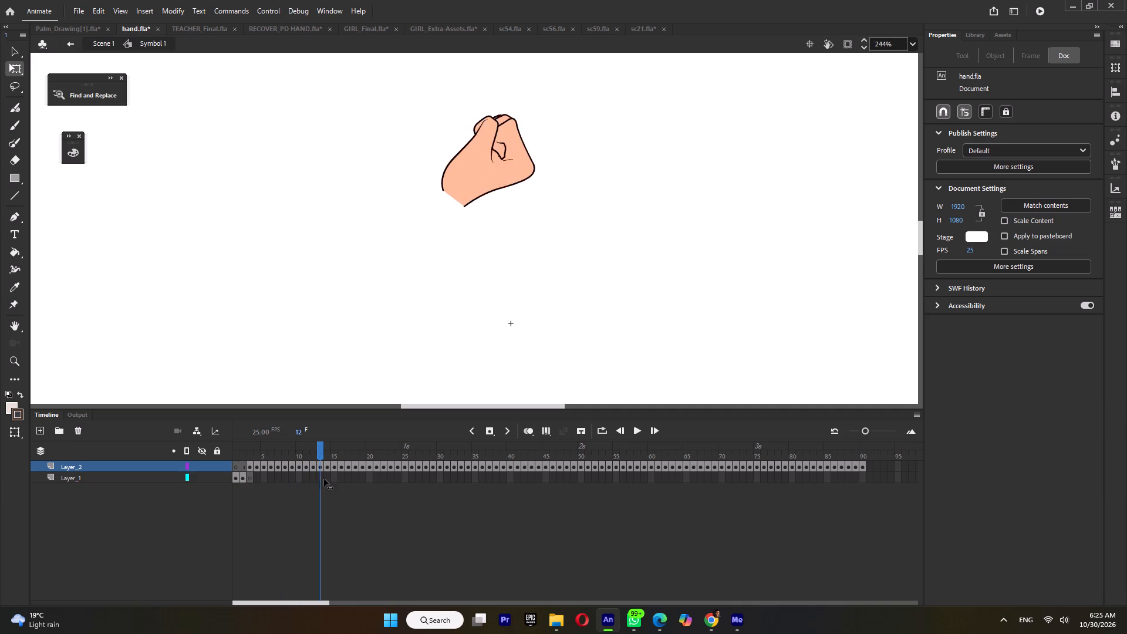
pyautogui.moveTo(324, 479); pyautogui.dragTo(371, 484)
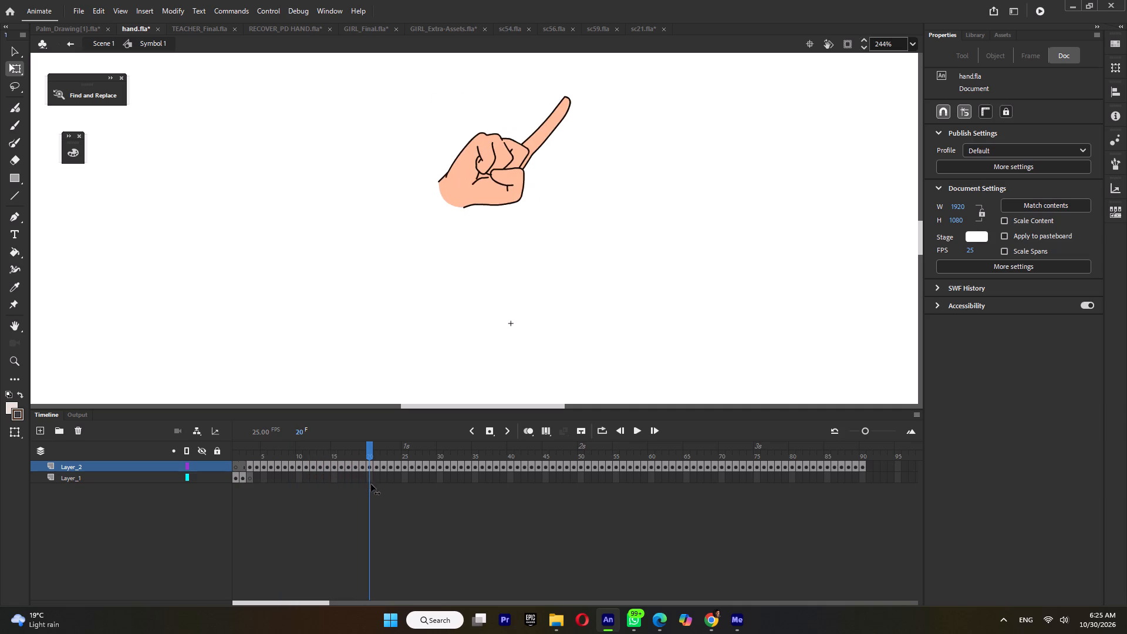
pyautogui.moveTo(371, 484); pyautogui.dragTo(405, 487)
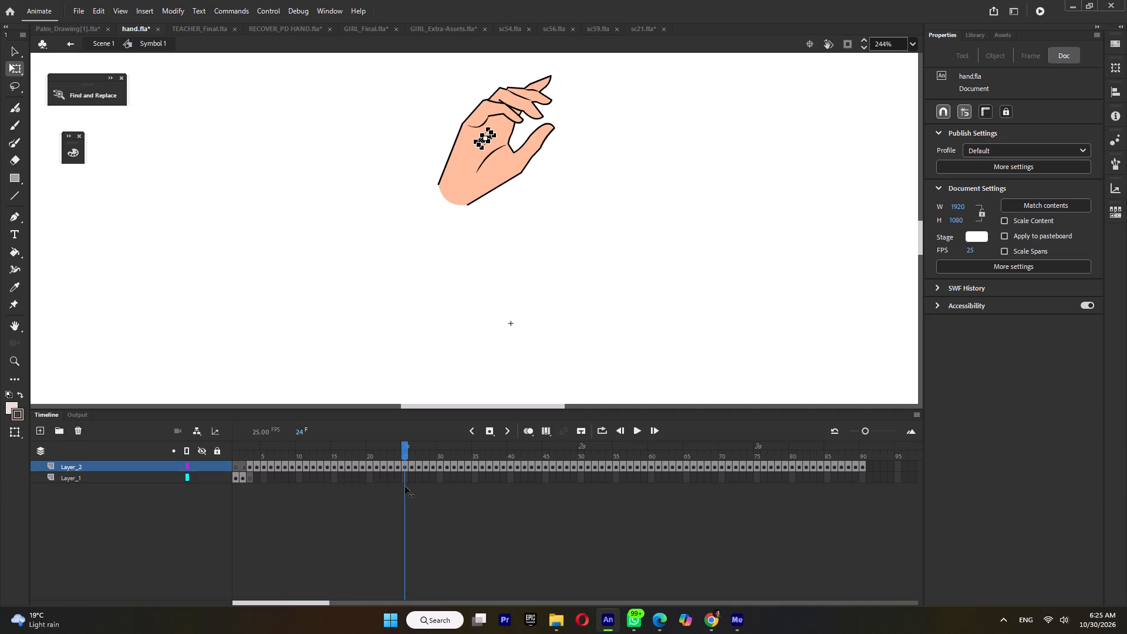
pyautogui.moveTo(405, 487); pyautogui.dragTo(424, 487)
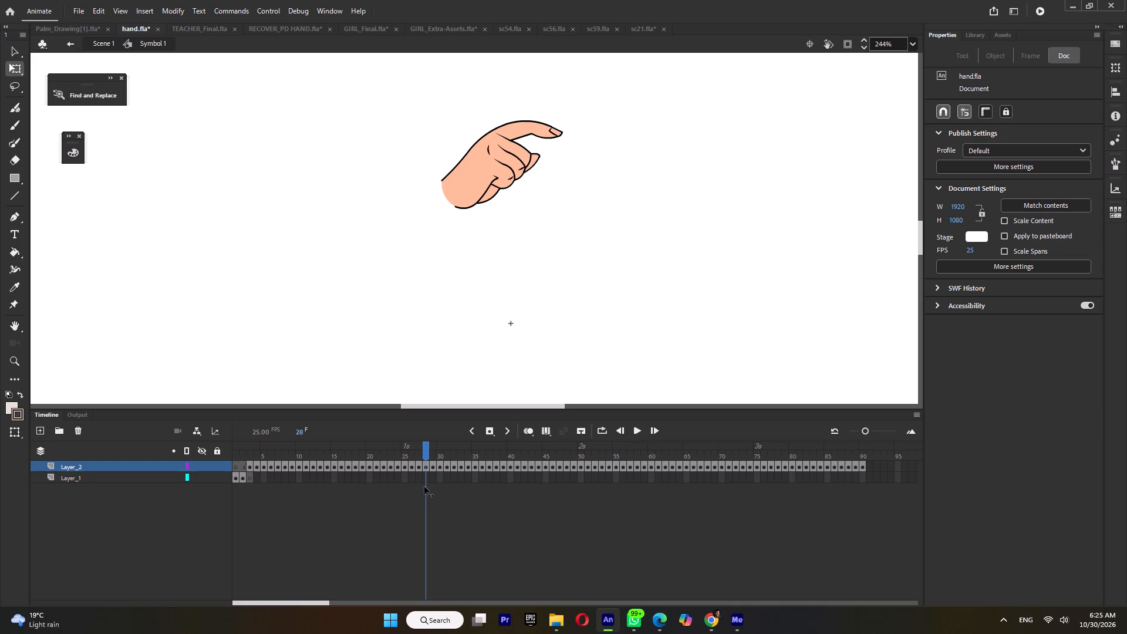
pyautogui.moveTo(424, 487); pyautogui.dragTo(449, 490)
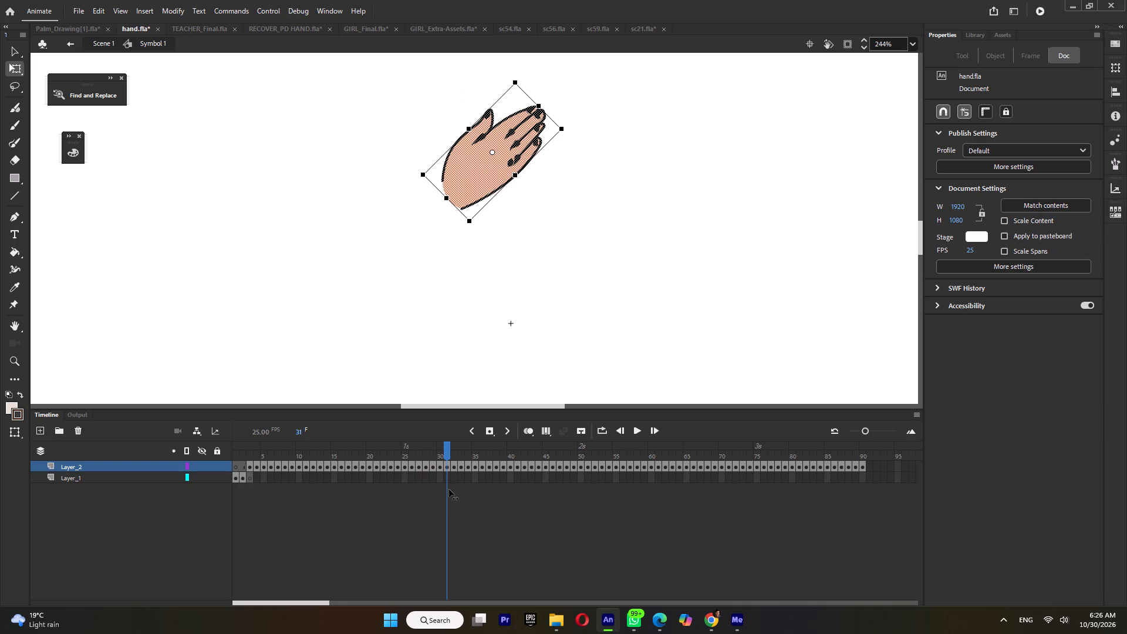
pyautogui.moveTo(449, 490); pyautogui.dragTo(474, 490)
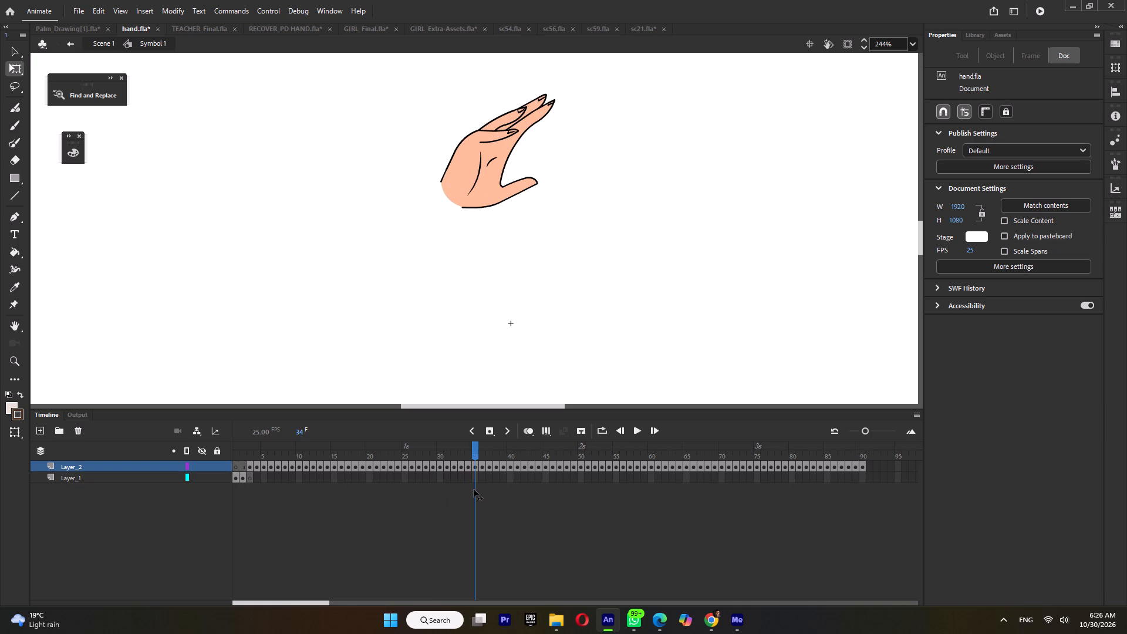
pyautogui.moveTo(474, 490); pyautogui.dragTo(505, 489)
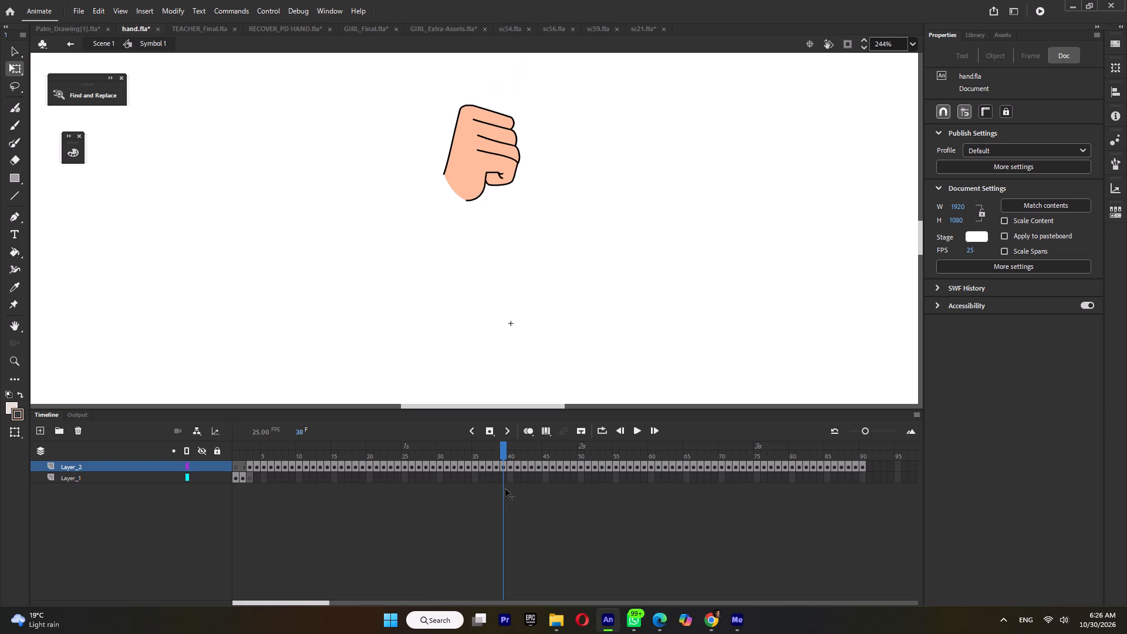
pyautogui.moveTo(505, 489); pyautogui.dragTo(517, 489)
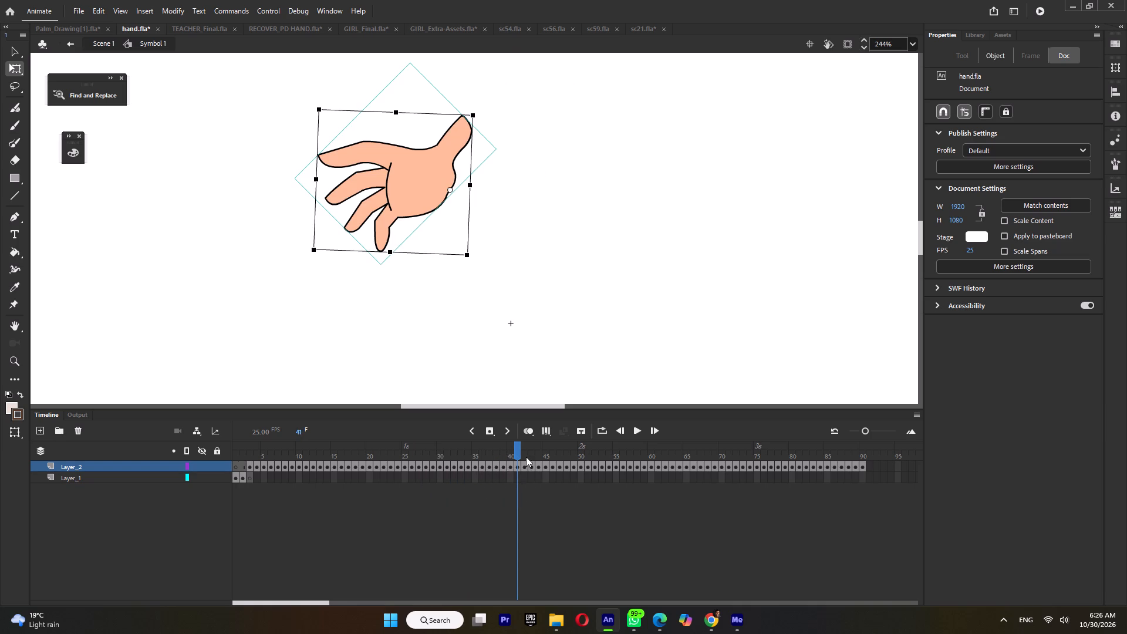
pyautogui.moveTo(522, 454); pyautogui.dragTo(543, 461)
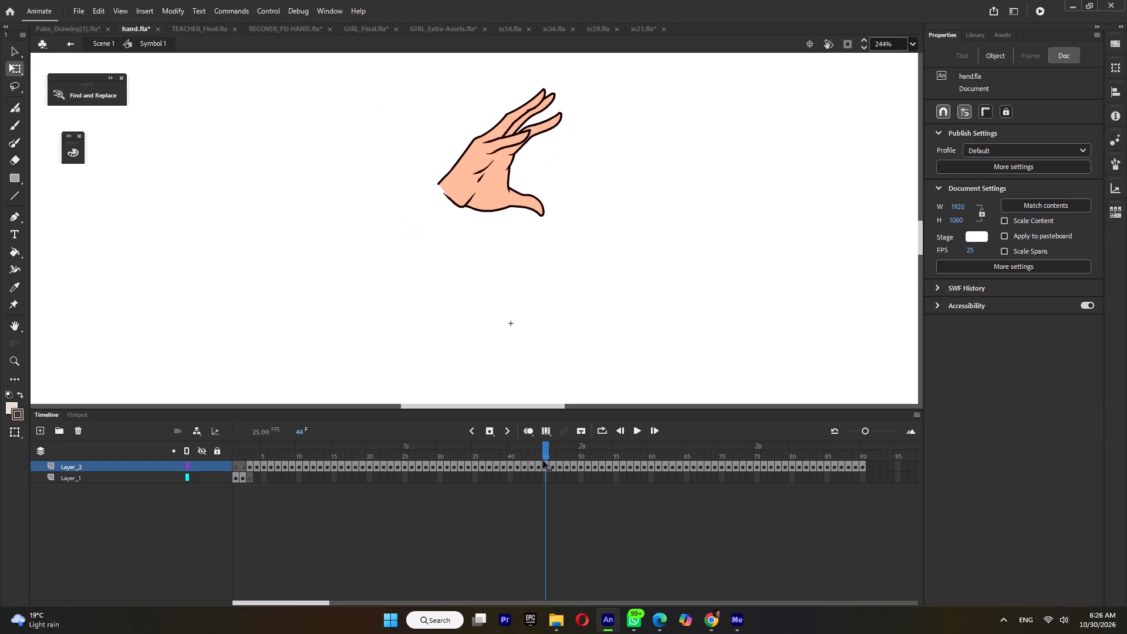
pyautogui.moveTo(543, 461); pyautogui.dragTo(572, 469)
pyautogui.moveTo(582, 454); pyautogui.dragTo(586, 454)
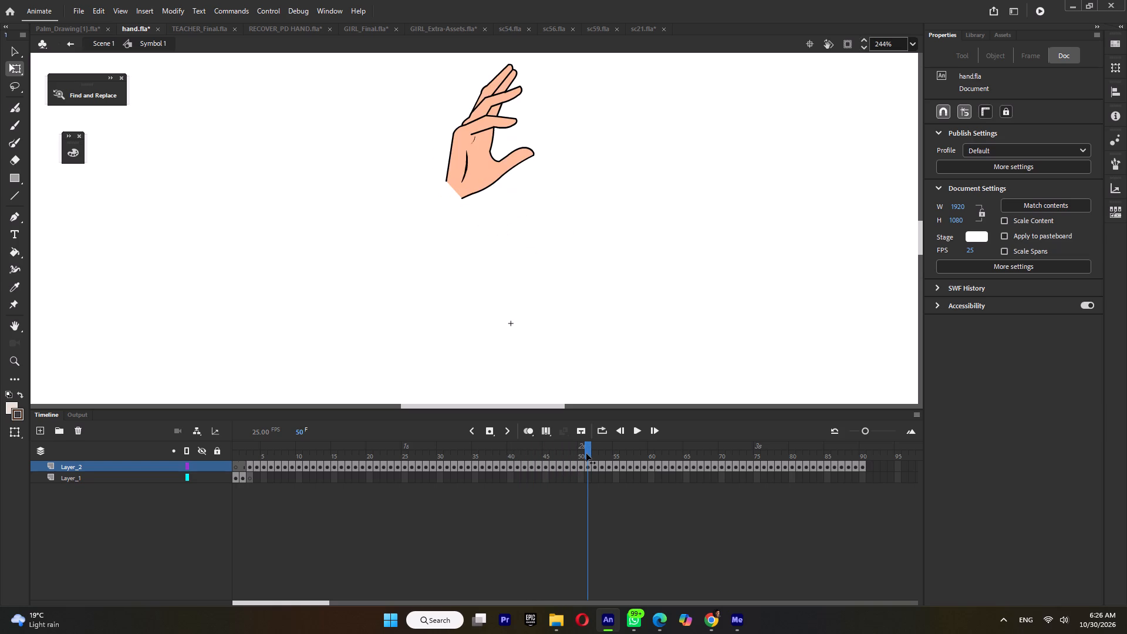
pyautogui.moveTo(586, 454); pyautogui.dragTo(594, 456)
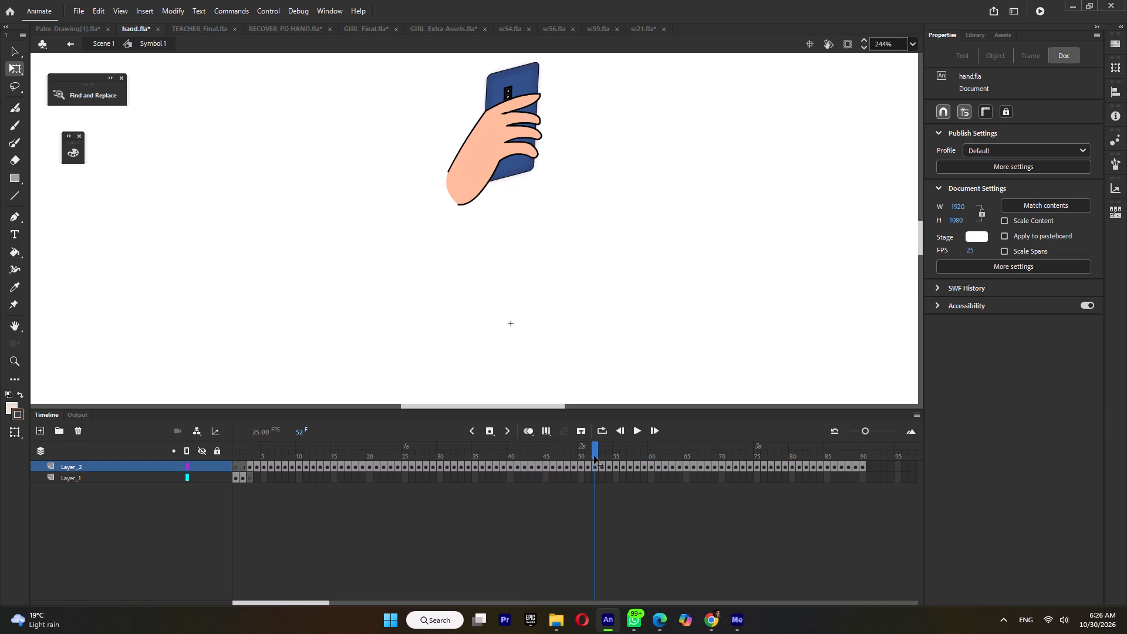
pyautogui.moveTo(594, 456); pyautogui.dragTo(602, 460)
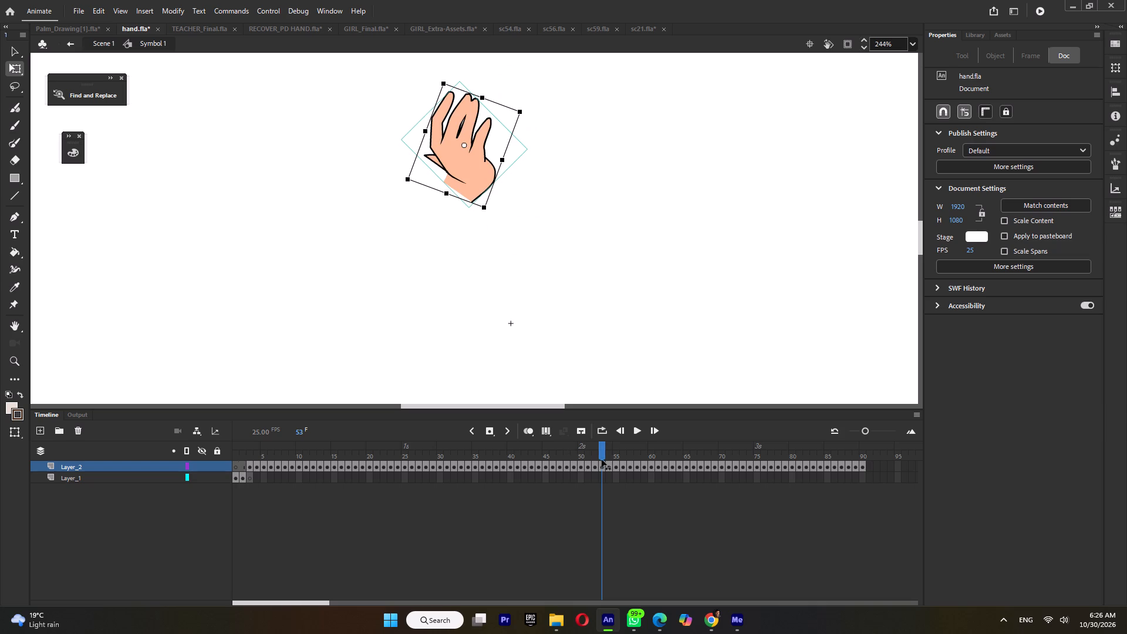
pyautogui.moveTo(602, 460); pyautogui.dragTo(618, 464)
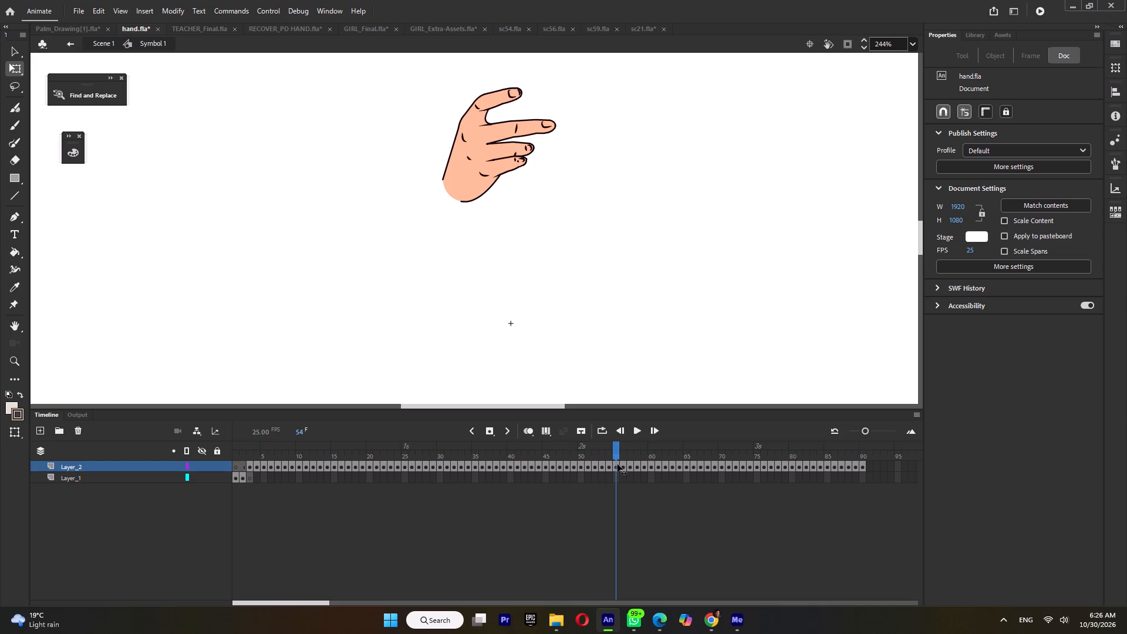
pyautogui.moveTo(618, 464); pyautogui.dragTo(623, 467)
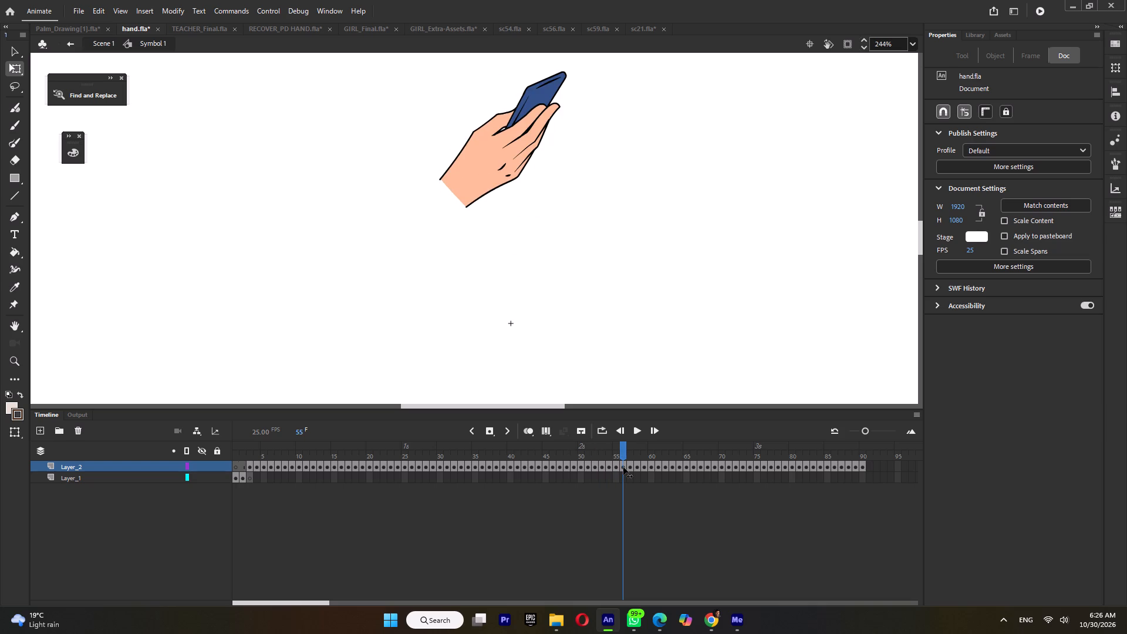
pyautogui.moveTo(623, 467); pyautogui.dragTo(623, 467)
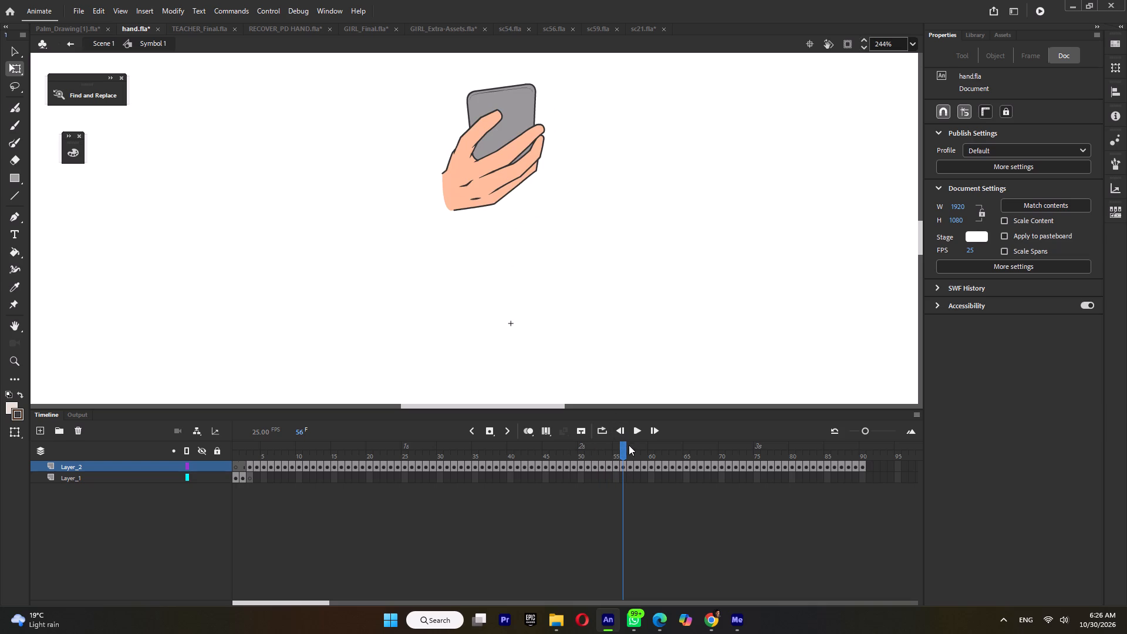
# Copy the gripping hand group at frame 57 of hand.fla, without its blue phone.
pyautogui.click(629, 445)
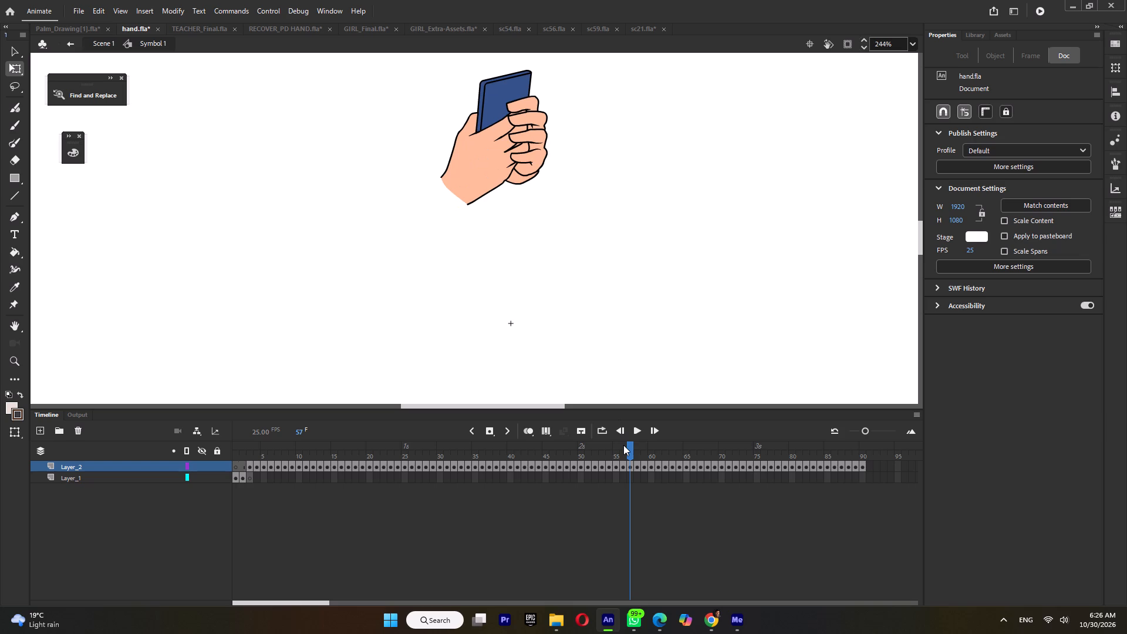
pyautogui.click(480, 167)
pyautogui.moveTo(477, 170); pyautogui.dragTo(410, 200)
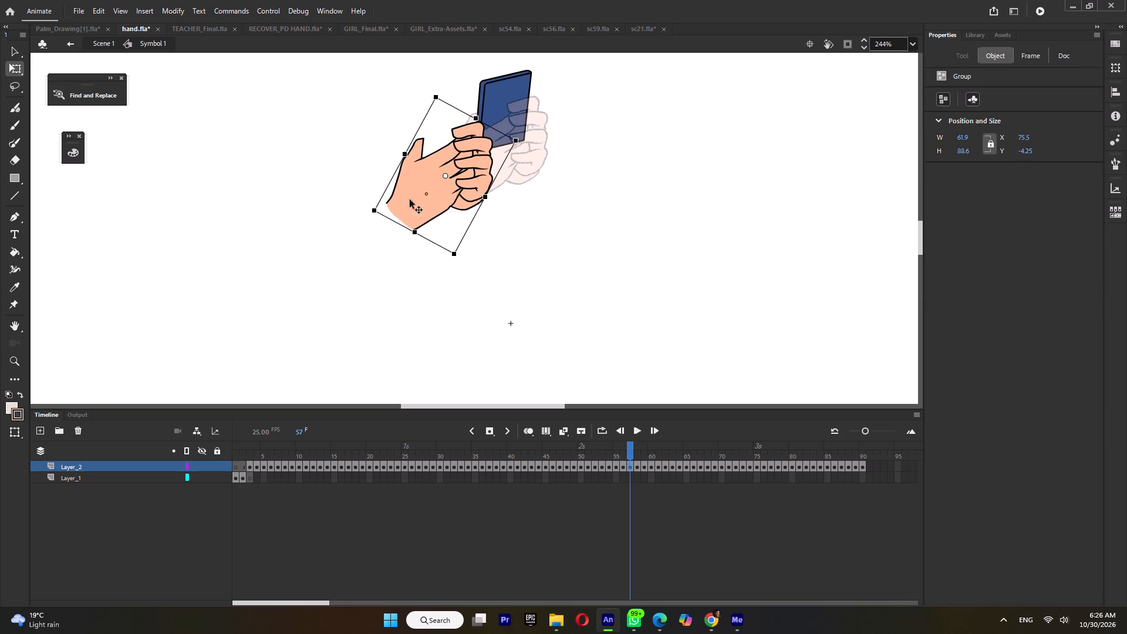
pyautogui.moveTo(410, 200); pyautogui.dragTo(388, 204)
pyautogui.hotkey('ctrl', 'z')
pyautogui.doubleClick(463, 168)
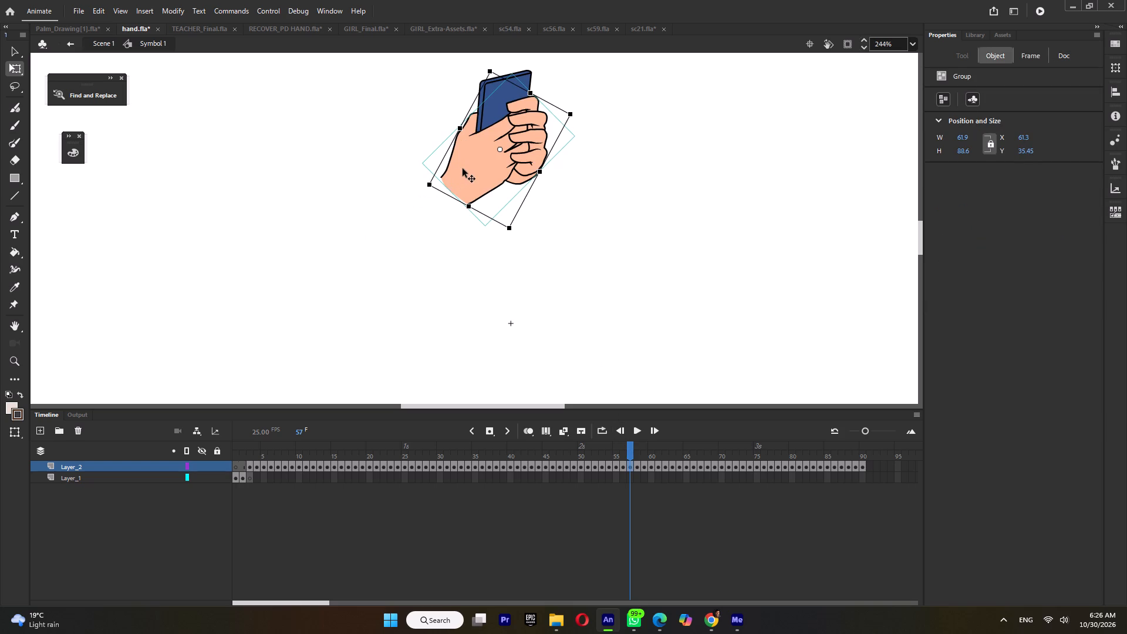
pyautogui.click(481, 169)
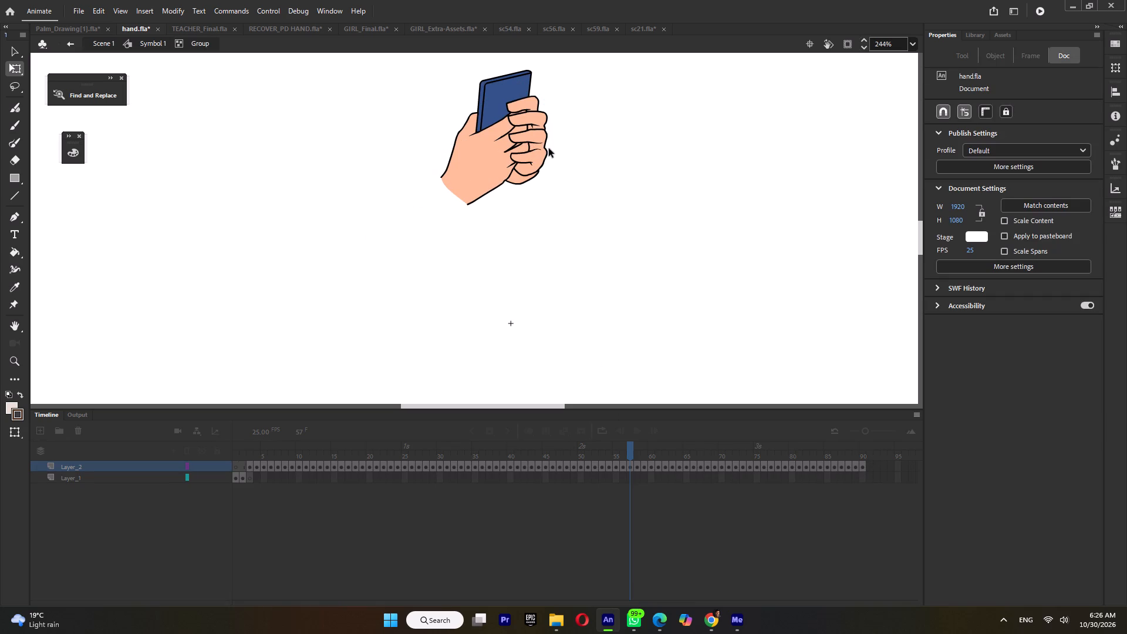
pyautogui.keyDown('ctrl'); pyautogui.scroll(5, 513, 149); pyautogui.keyUp('ctrl')
pyautogui.keyDown('ctrl'); pyautogui.middleClick(513, 149); pyautogui.keyUp('ctrl')
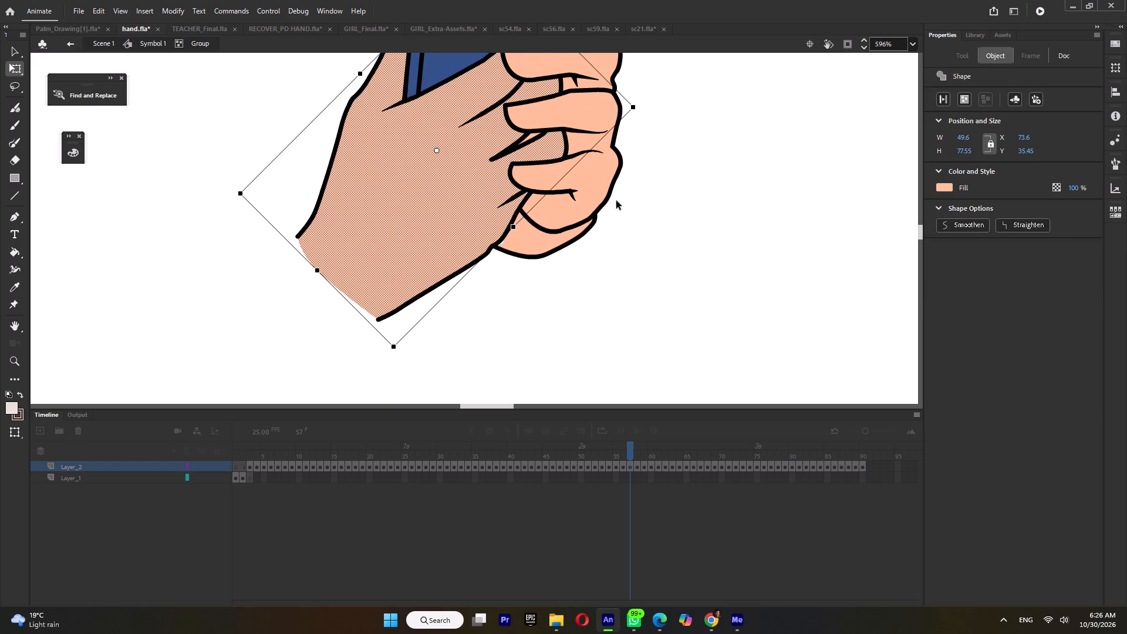
pyautogui.doubleClick(648, 198)
pyautogui.keyDown('ctrl'); pyautogui.scroll(-4, 602, 237); pyautogui.keyUp('ctrl')
pyautogui.rightClick(582, 220)
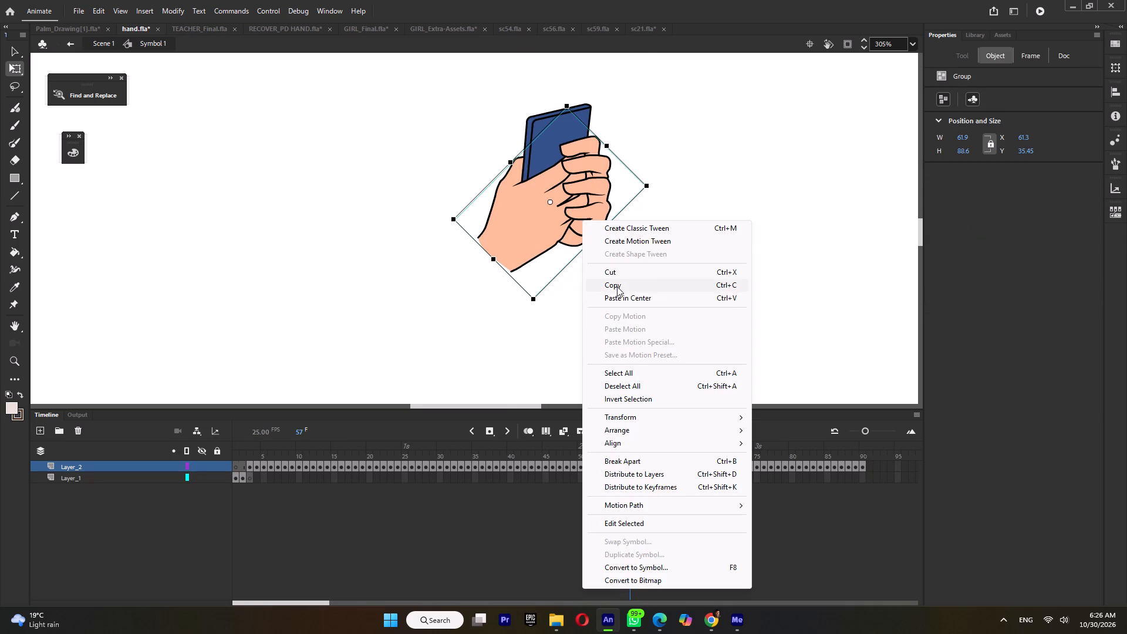
pyautogui.click(616, 284)
# Switch to sc59.fla and save it.
pyautogui.click(643, 30)
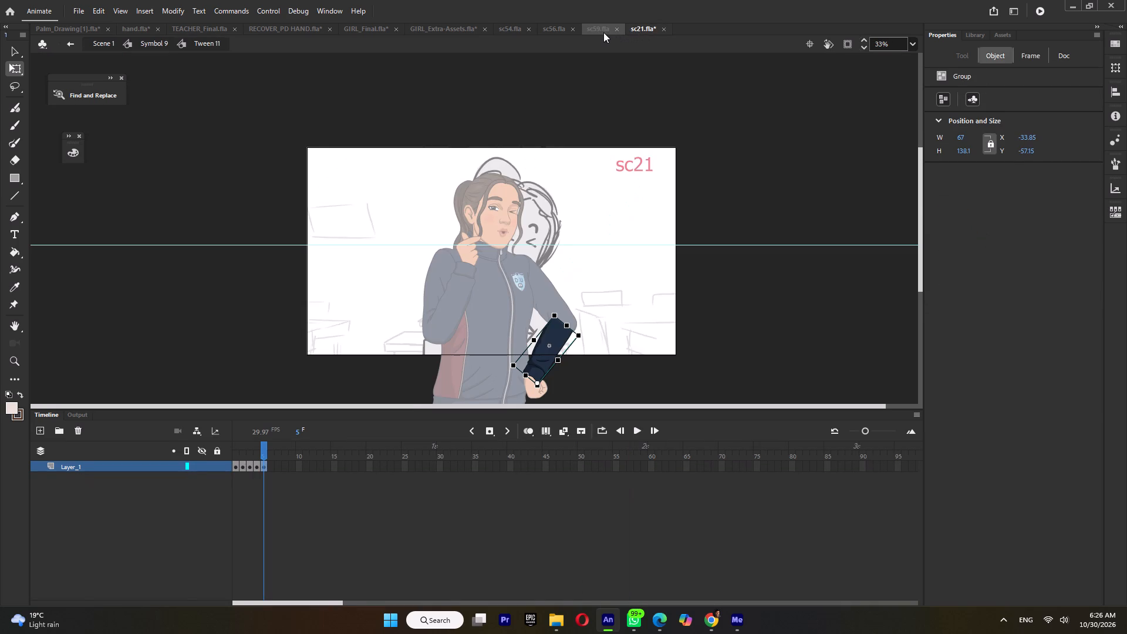
pyautogui.click(603, 32)
pyautogui.hotkey('ctrl', 's')
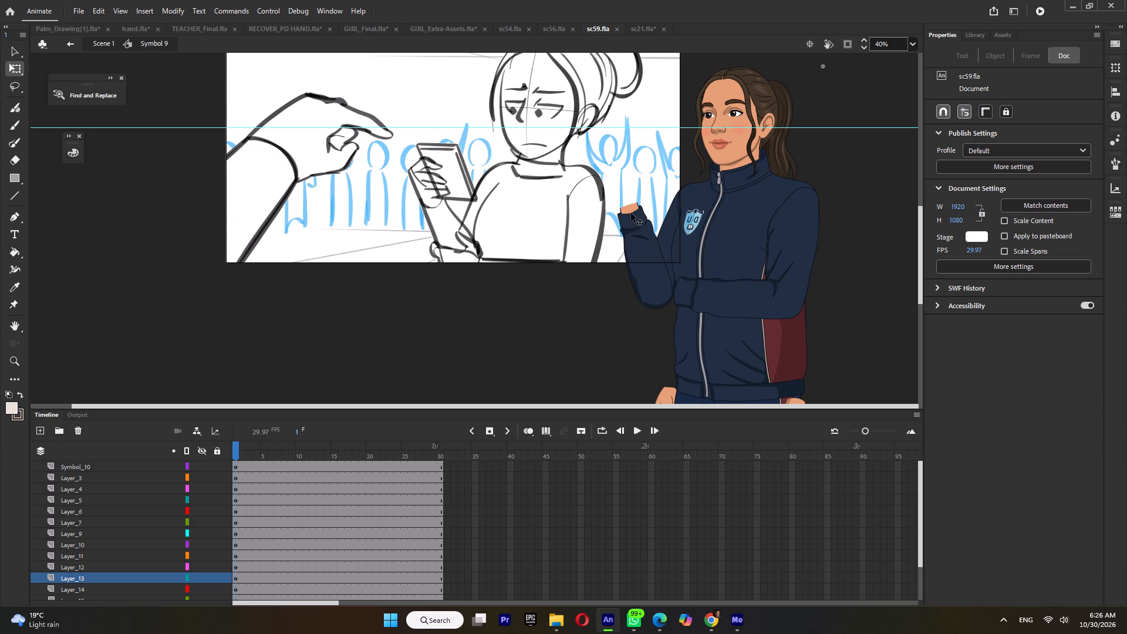
# Rotate the girl's lowered hand upright and move it onto the raised sleeve's wrist, at about X 322, Y 185.
pyautogui.click(632, 211)
pyautogui.click(664, 394)
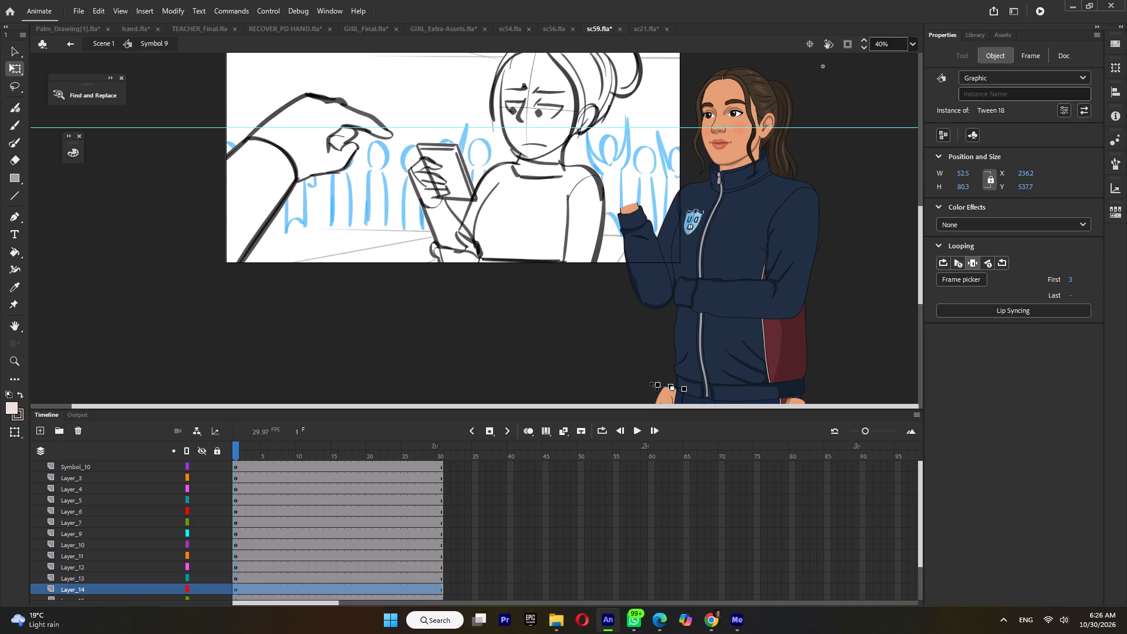
pyautogui.click(654, 386)
pyautogui.moveTo(650, 390); pyautogui.dragTo(710, 382)
pyautogui.moveTo(666, 362); pyautogui.dragTo(602, 153)
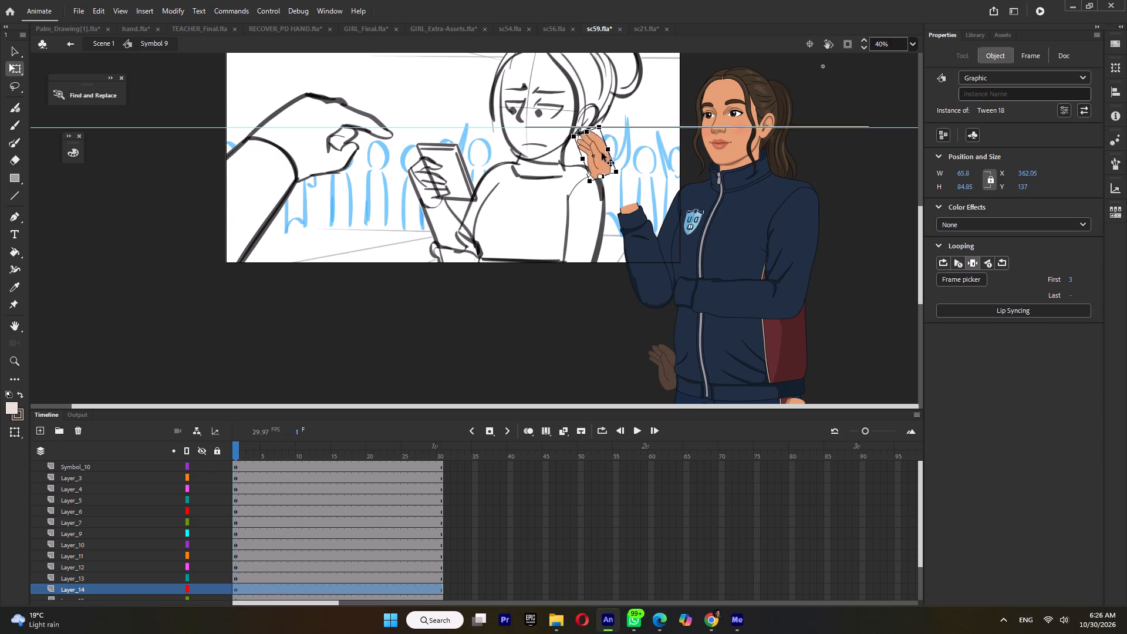
pyautogui.moveTo(602, 153); pyautogui.dragTo(619, 181)
# Move the hand's layer, Layer_14, above Layer_13 in Symbol 9.
pyautogui.moveTo(90, 586); pyautogui.dragTo(92, 572)
pyautogui.click(640, 251)
pyautogui.click(627, 178)
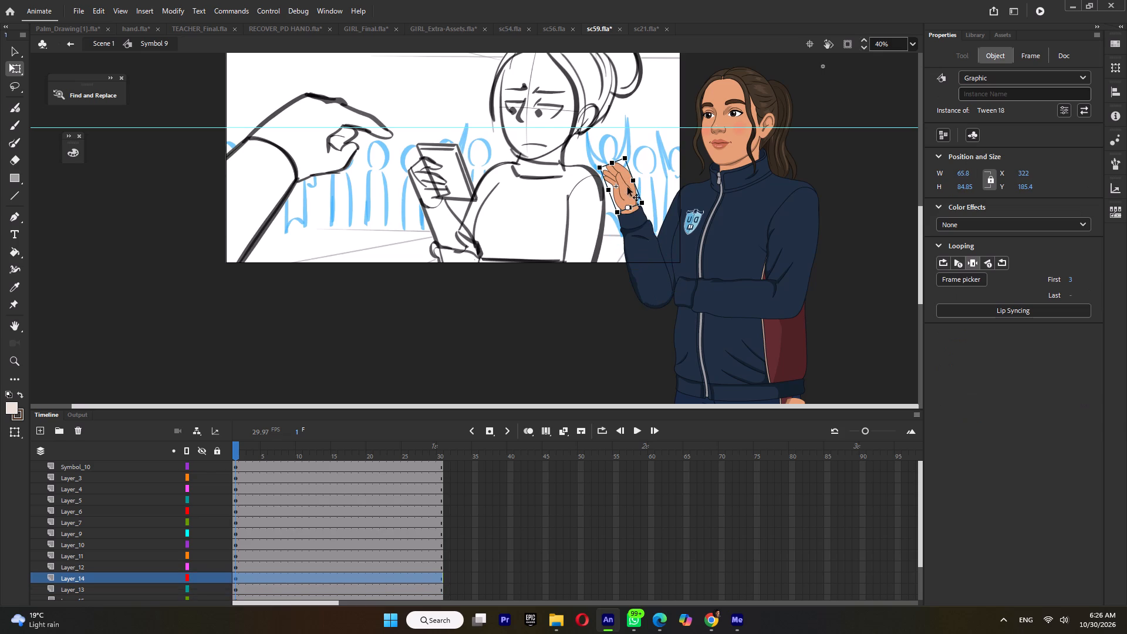
# Inside the hand symbol Tween 18, add a blank keyframe at frame 21 of Layer_1.
pyautogui.keyDown('ctrl'); pyautogui.scroll(4, 625, 166); pyautogui.keyUp('ctrl')
pyautogui.click(634, 220)
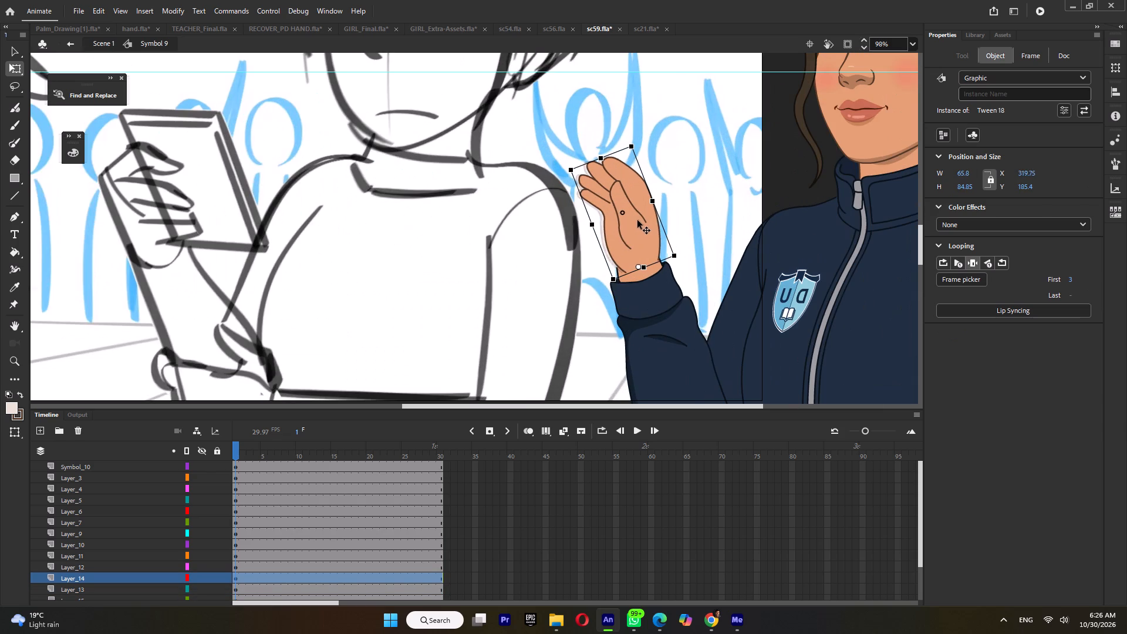
pyautogui.doubleClick(637, 220)
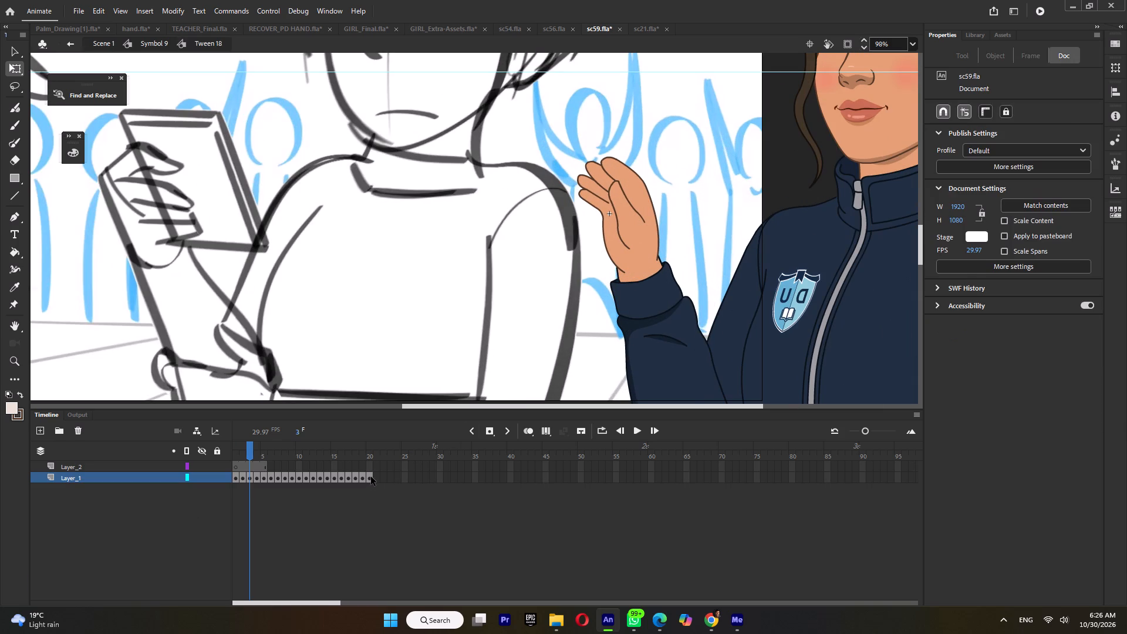
pyautogui.click(371, 477)
pyautogui.press('F8')
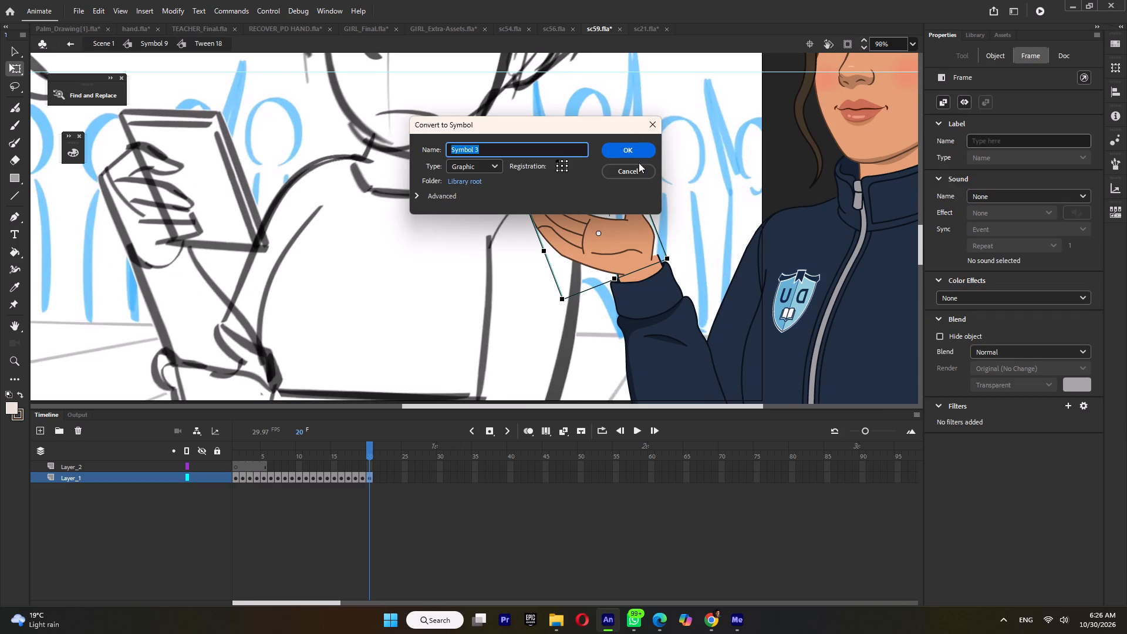
pyautogui.click(636, 166)
pyautogui.press('F7')
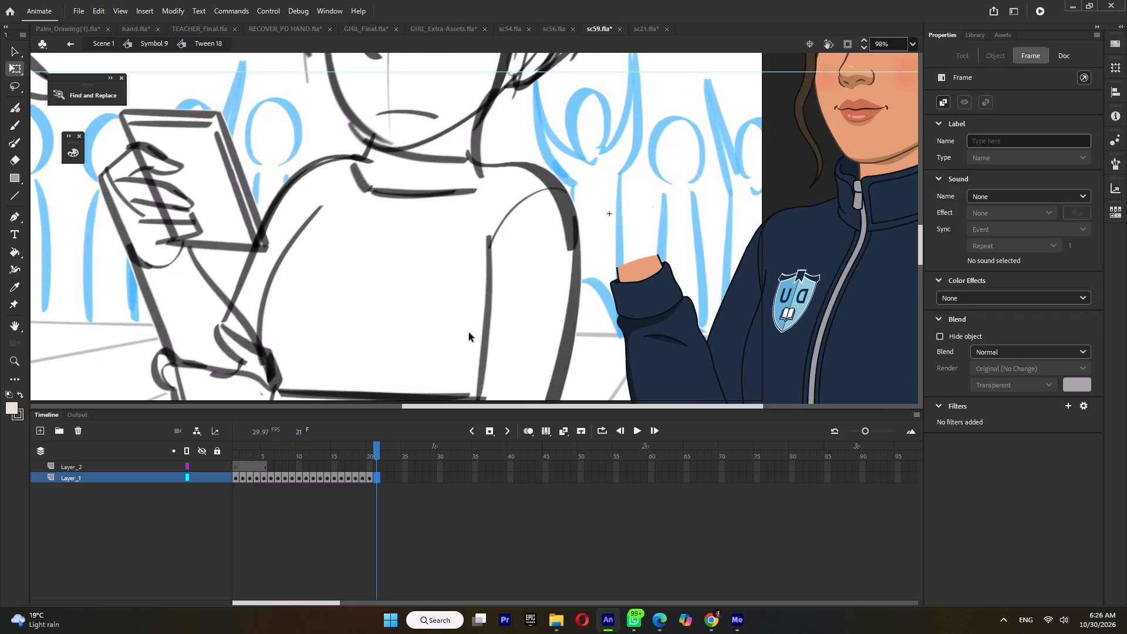
# Paste the copied gripping hand into frame 21 and rotate it counter-clockwise so its fingers stack vertically.
pyautogui.rightClick(469, 333)
pyautogui.click(505, 367)
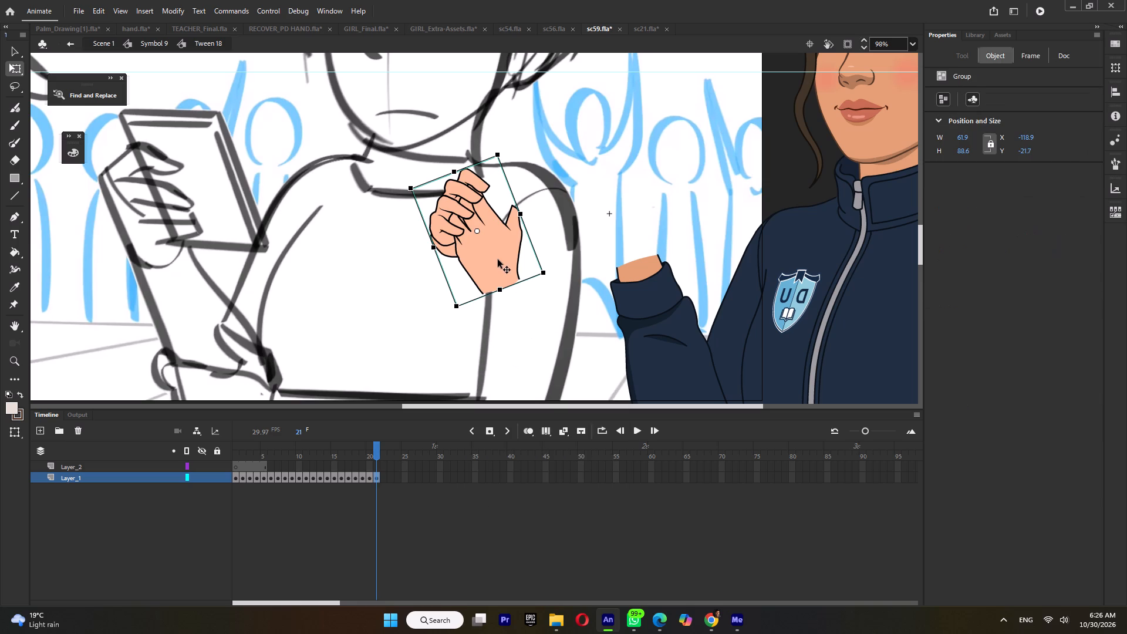
pyautogui.moveTo(505, 154); pyautogui.dragTo(468, 176)
# Inside the pasted hand group, delete the palm fill and the crease lines beside the fingers.
pyautogui.doubleClick(494, 259)
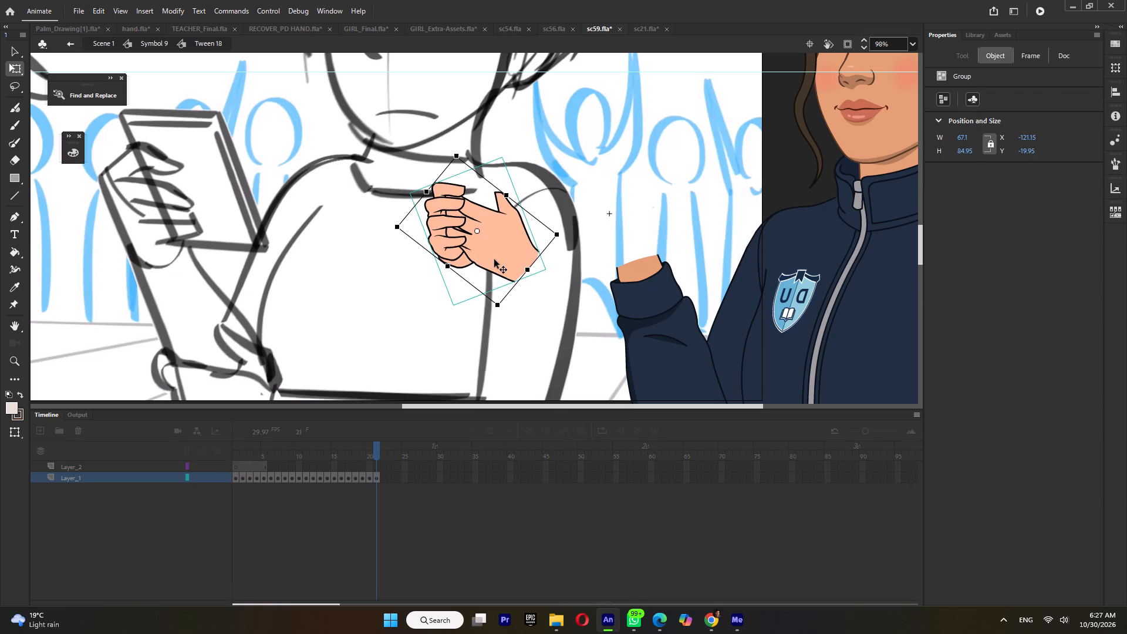
pyautogui.click(509, 251)
pyautogui.click(555, 213)
pyautogui.click(509, 240)
pyautogui.press('Delete')
pyautogui.click(485, 208)
pyautogui.press('Delete')
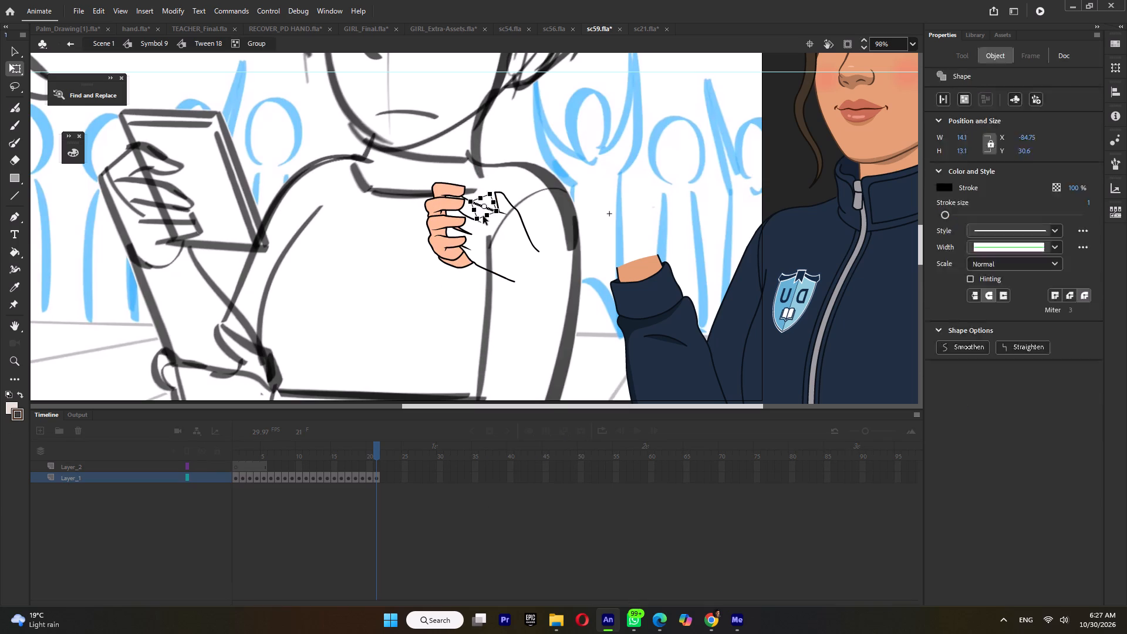
pyautogui.click(475, 219)
pyautogui.press('Delete')
pyautogui.click(463, 232)
pyautogui.press('Delete')
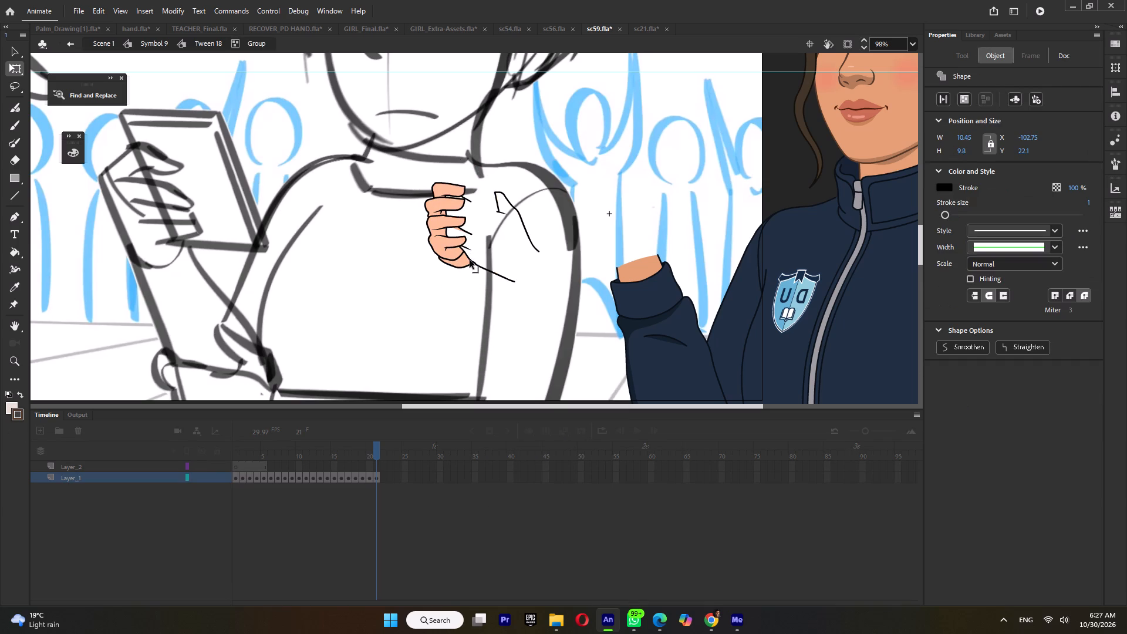
pyautogui.click(468, 249)
pyautogui.press('Delete')
# Delete the lower palm outline nearest the fingers and the stray line ends sticking out between the fingers.
pyautogui.click(484, 265)
pyautogui.click(484, 268)
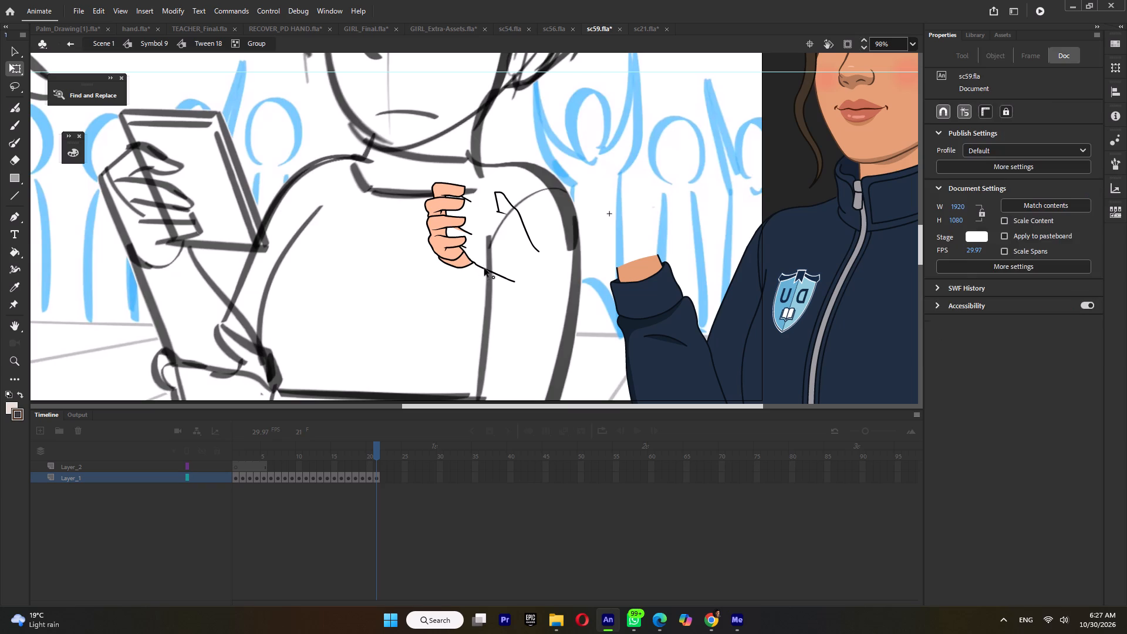
pyautogui.press('Delete')
pyautogui.click(467, 234)
pyautogui.press('Delete')
pyautogui.click(461, 230)
pyautogui.press('Delete')
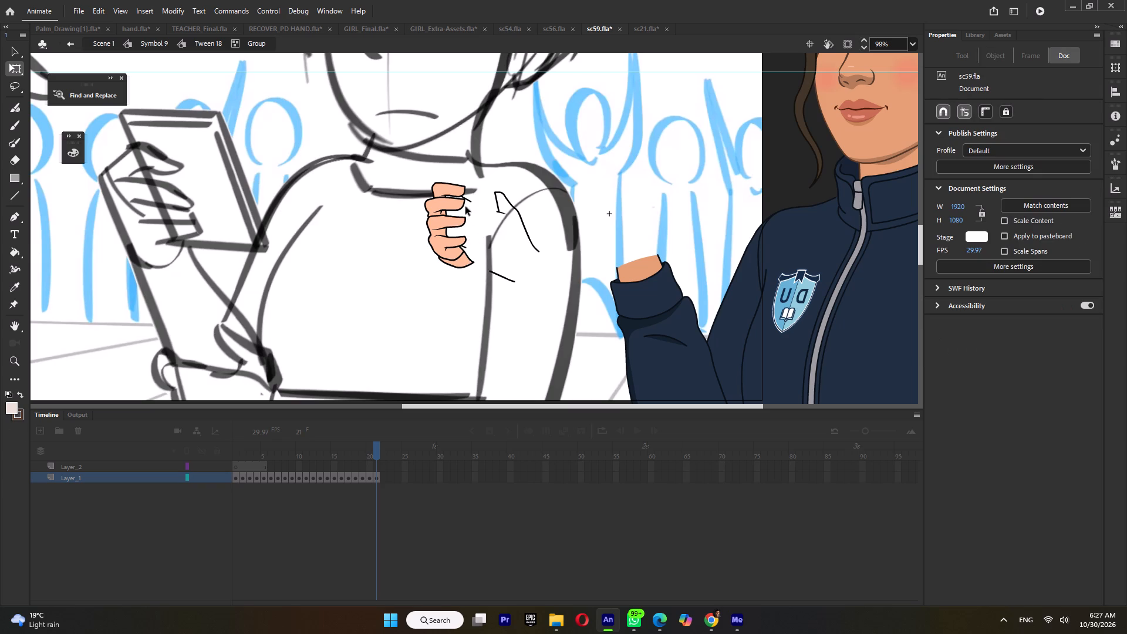
pyautogui.click(470, 198)
pyautogui.press('Delete')
# Delete the thumb and wrist outlines and the remaining palm line, leaving only the four fingers in the group.
pyautogui.click(505, 198)
pyautogui.press('Delete')
pyautogui.click(501, 211)
pyautogui.press('Delete')
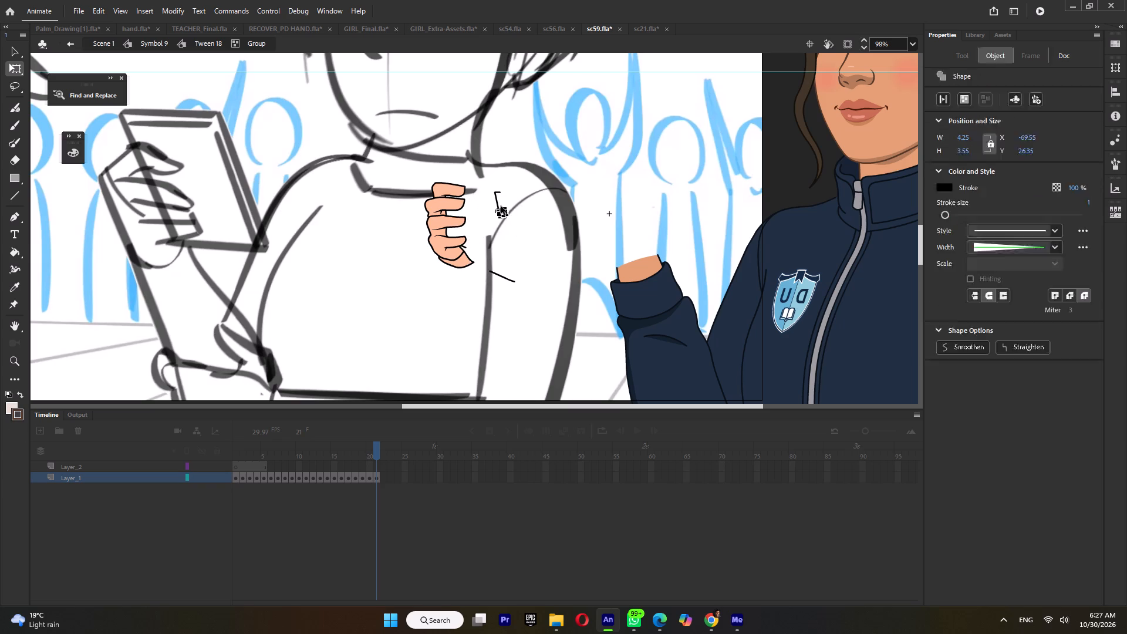
pyautogui.click(498, 203)
pyautogui.press('Delete')
pyautogui.moveTo(508, 177); pyautogui.dragTo(490, 219)
pyautogui.press('Delete')
pyautogui.click(497, 274)
pyautogui.press('Delete')
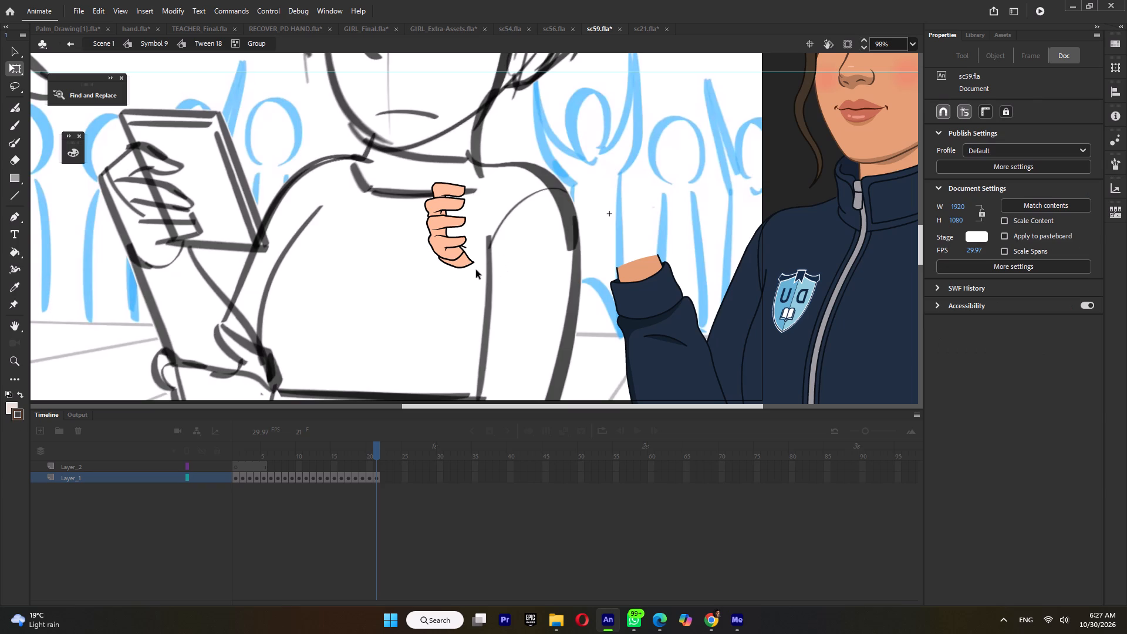
pyautogui.click(465, 247)
pyautogui.press('Delete')
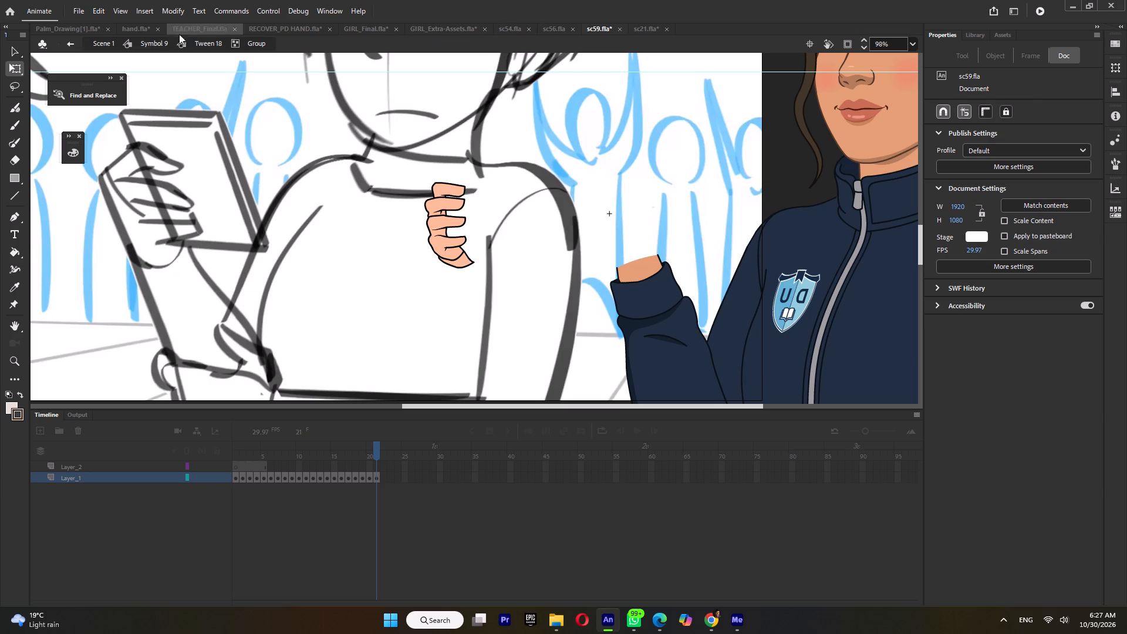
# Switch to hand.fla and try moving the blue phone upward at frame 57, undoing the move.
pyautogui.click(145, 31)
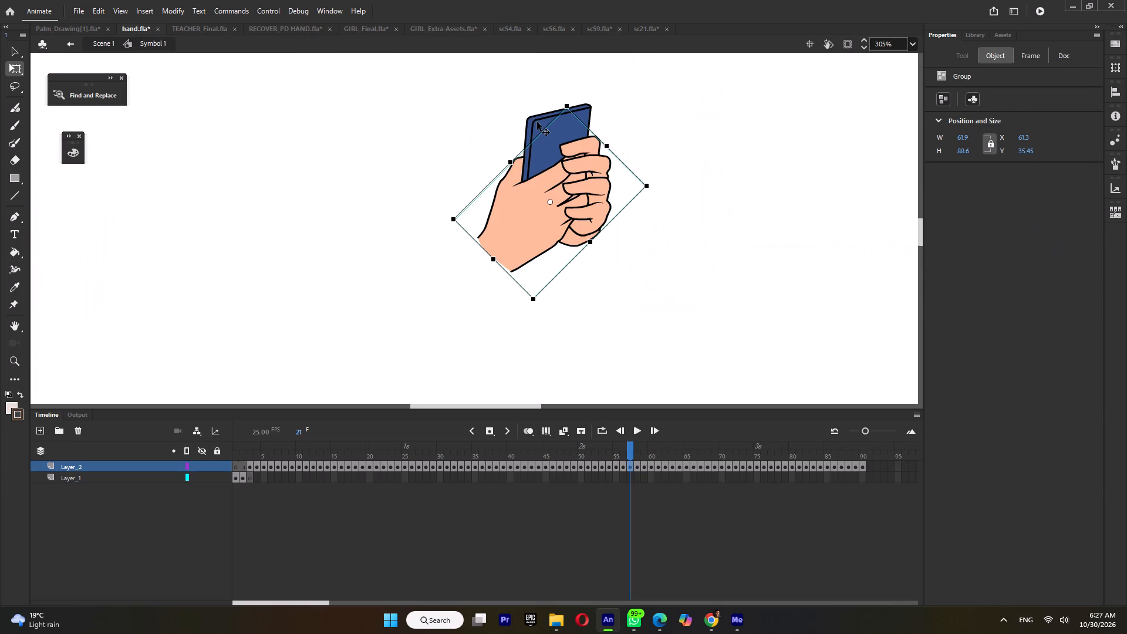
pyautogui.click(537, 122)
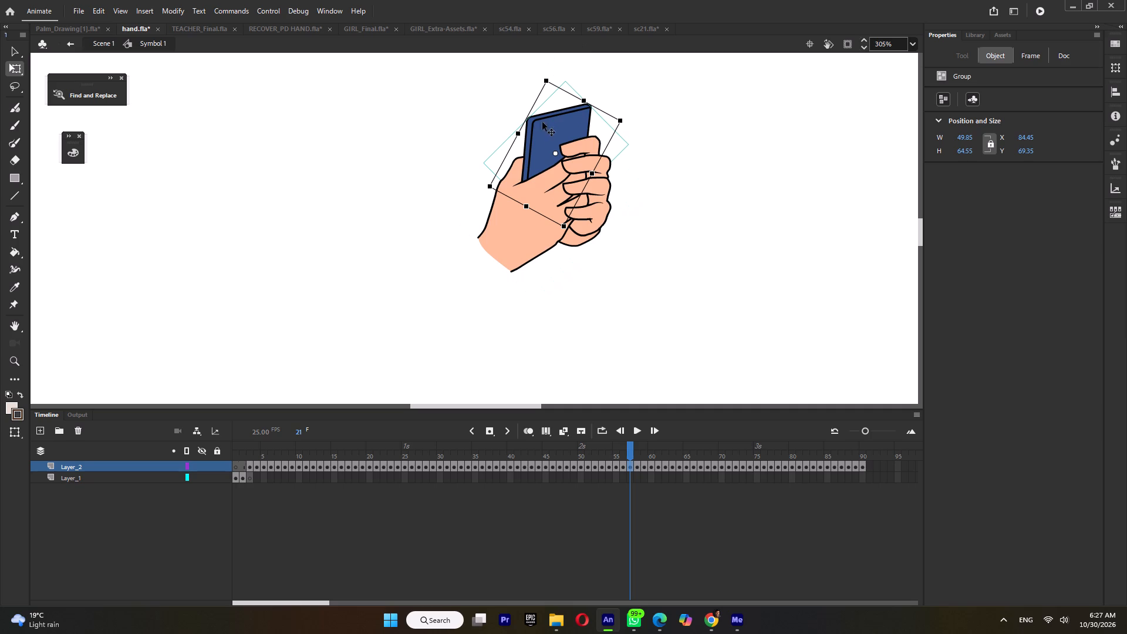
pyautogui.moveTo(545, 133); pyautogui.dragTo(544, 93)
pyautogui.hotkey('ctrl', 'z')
# Open PROPS.fla from the Downloads folder, accepting the default font mapping.
pyautogui.click(565, 619)
pyautogui.click(577, 82)
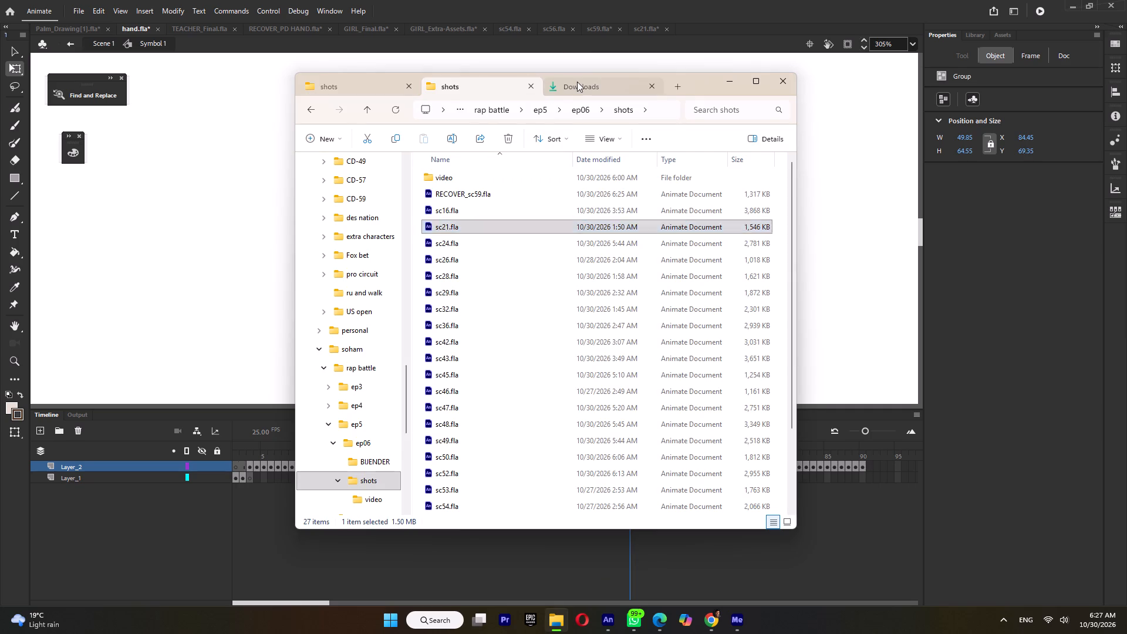
pyautogui.doubleClick(468, 219)
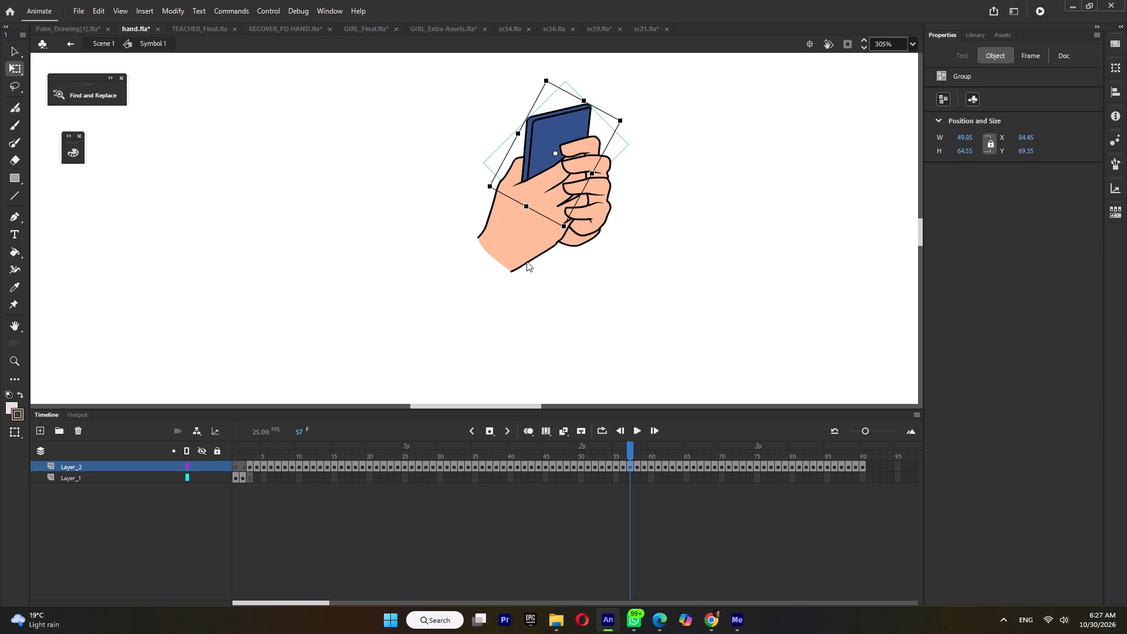
pyautogui.keyDown('ctrl'); pyautogui.scroll(-5, 527, 261); pyautogui.keyUp('ctrl')
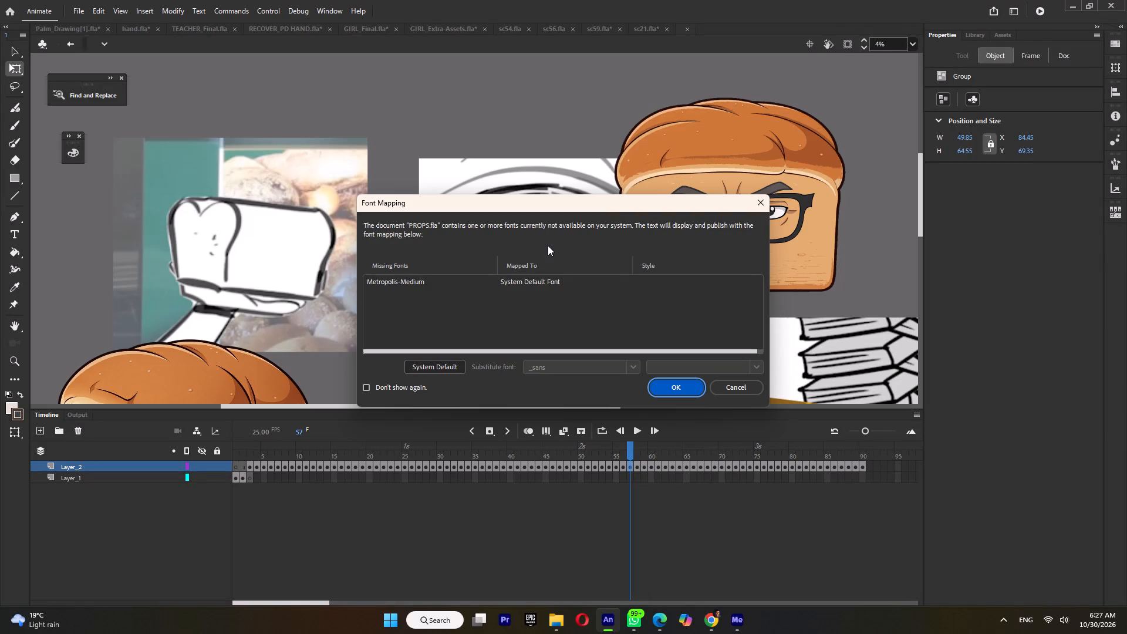
pyautogui.click(664, 386)
# Copy the second red phone shown from the back, beside the Uninstall phone, at frame 5 of PROPS.fla.
pyautogui.keyDown('ctrl'); pyautogui.scroll(-4, 643, 302); pyautogui.keyUp('ctrl')
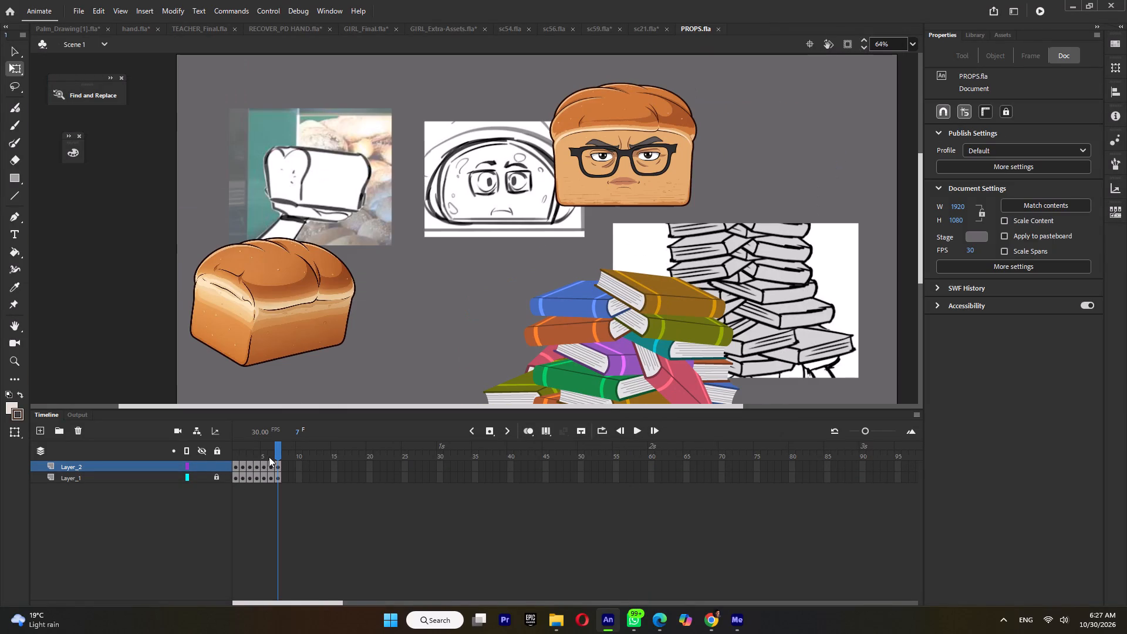
pyautogui.moveTo(273, 453); pyautogui.dragTo(262, 460)
pyautogui.click(386, 288)
pyautogui.rightClick(386, 288)
pyautogui.click(411, 180)
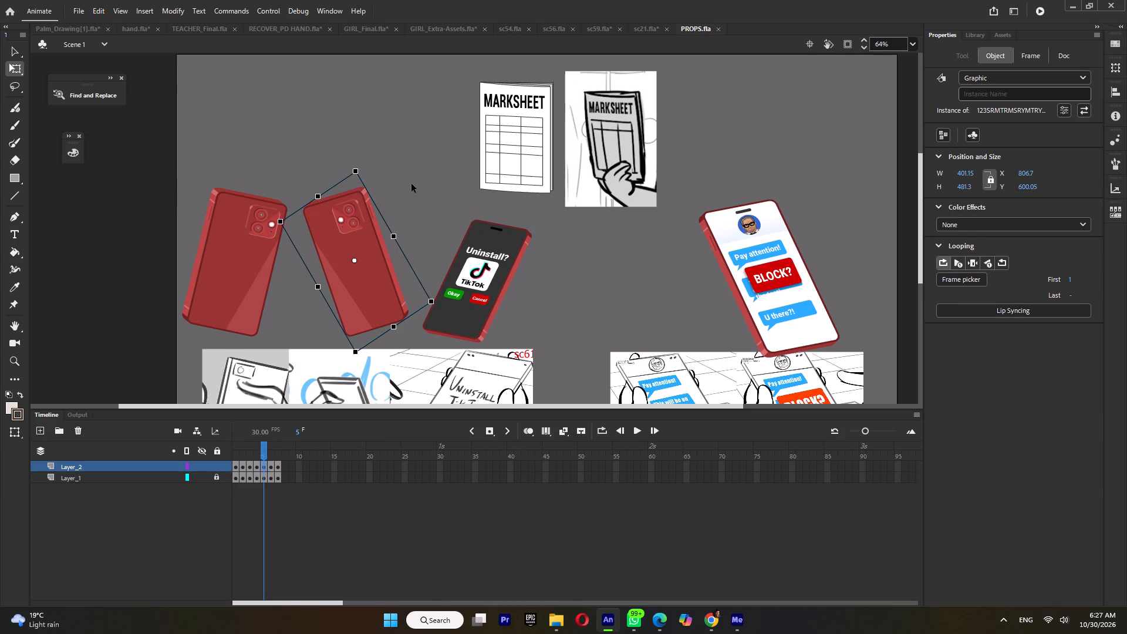
# Save sc21.fla, and switch to sc59.fla and save it.
pyautogui.click(656, 30)
pyautogui.hotkey('ctrl', 's')
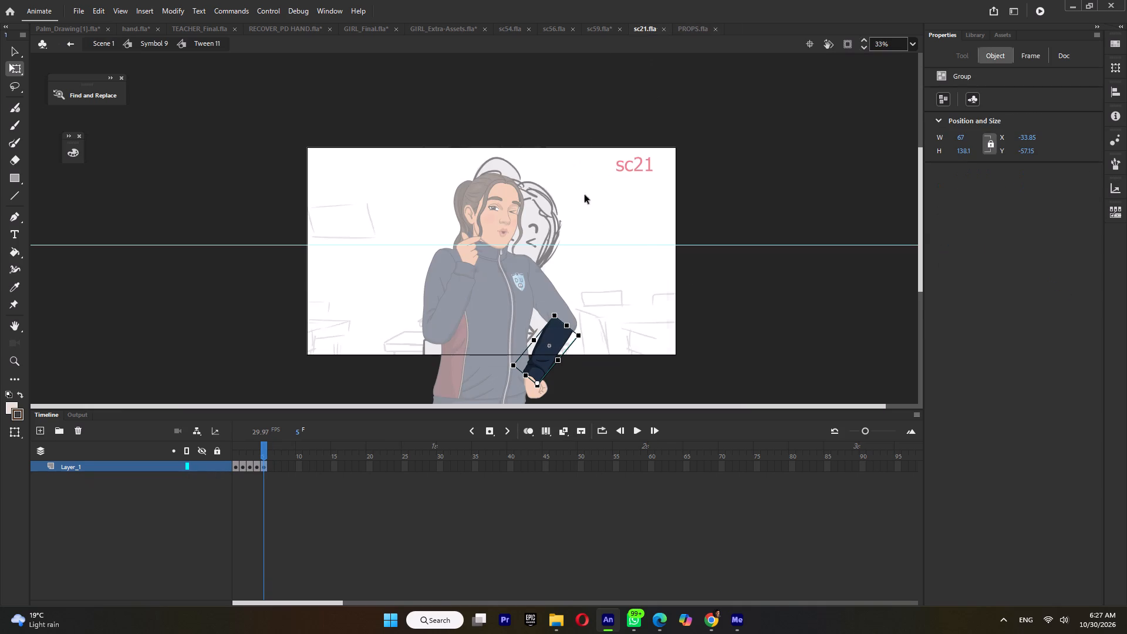
pyautogui.click(599, 28)
pyautogui.hotkey('ctrl', 's')
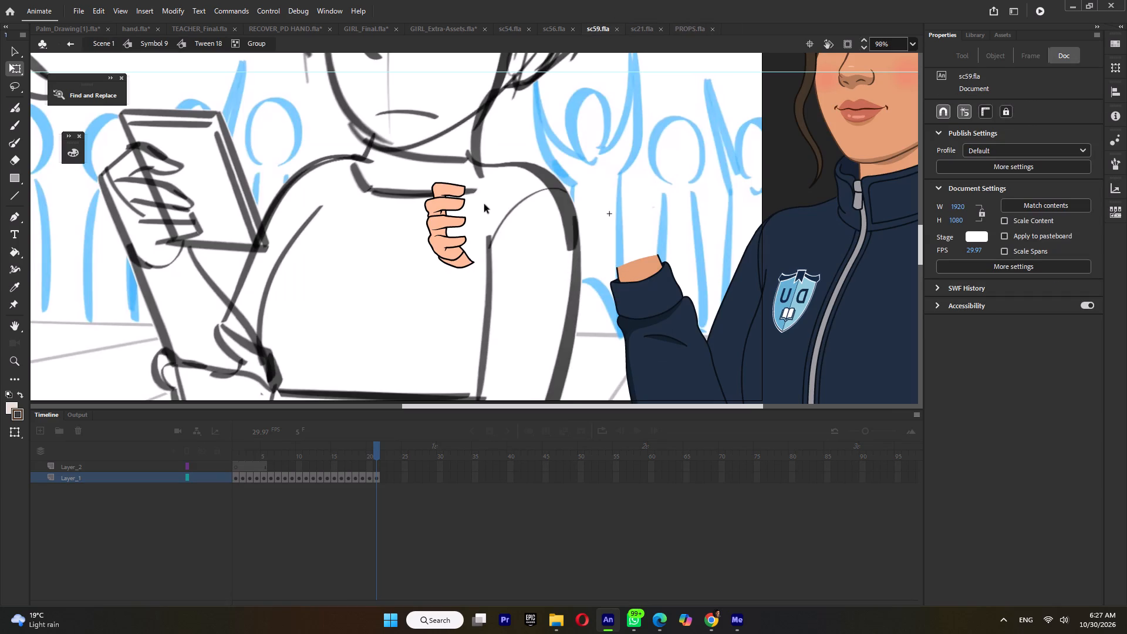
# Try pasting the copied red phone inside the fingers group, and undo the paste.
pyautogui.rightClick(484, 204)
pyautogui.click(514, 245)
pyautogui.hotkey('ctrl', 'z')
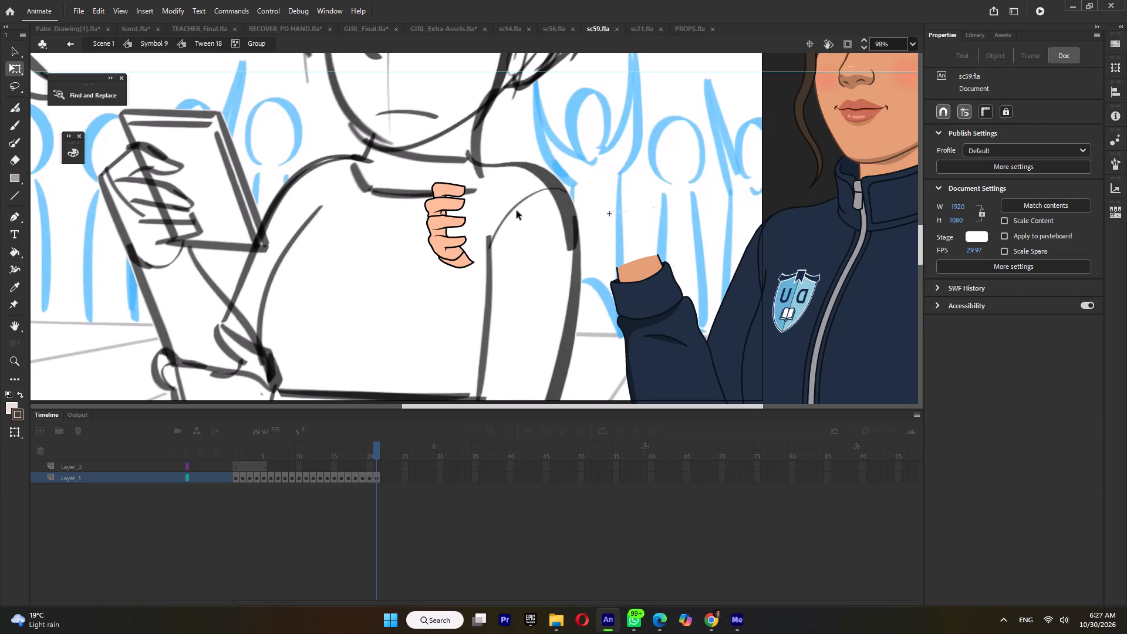
# Paste the red phone into the fingers drawing, turn it so its cameras are at the upper end, and flip it horizontally.
pyautogui.rightClick(517, 211)
pyautogui.click(543, 247)
pyautogui.keyDown('ctrl'); pyautogui.scroll(-6, 557, 217); pyautogui.keyUp('ctrl')
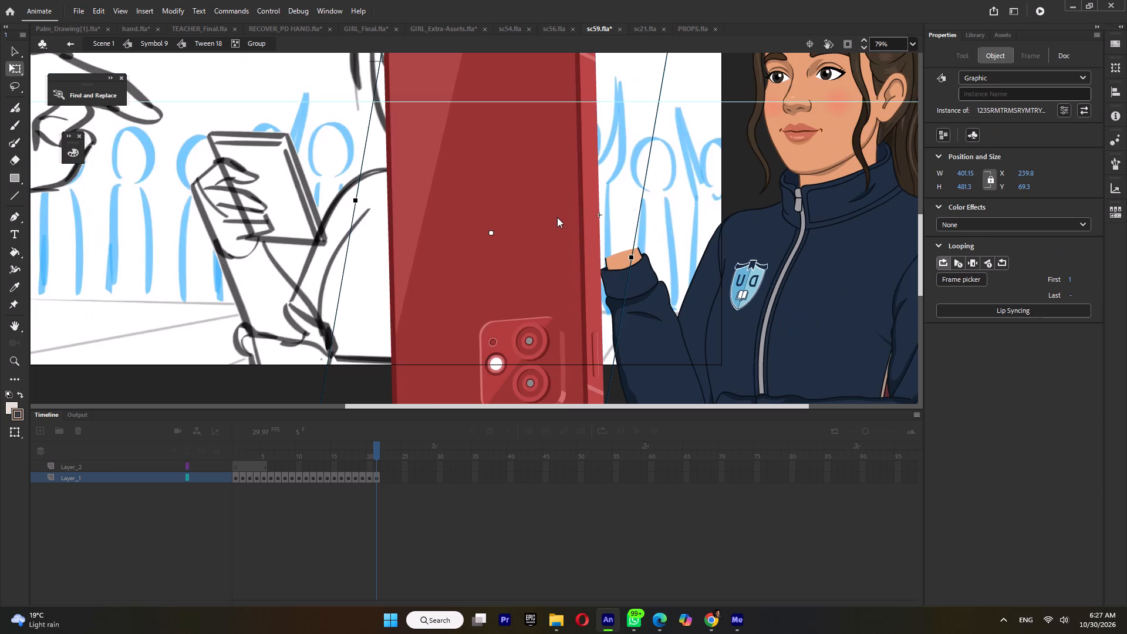
pyautogui.keyDown('ctrl'); pyautogui.scroll(-3, 557, 222); pyautogui.keyUp('ctrl')
pyautogui.moveTo(658, 129); pyautogui.dragTo(482, 277)
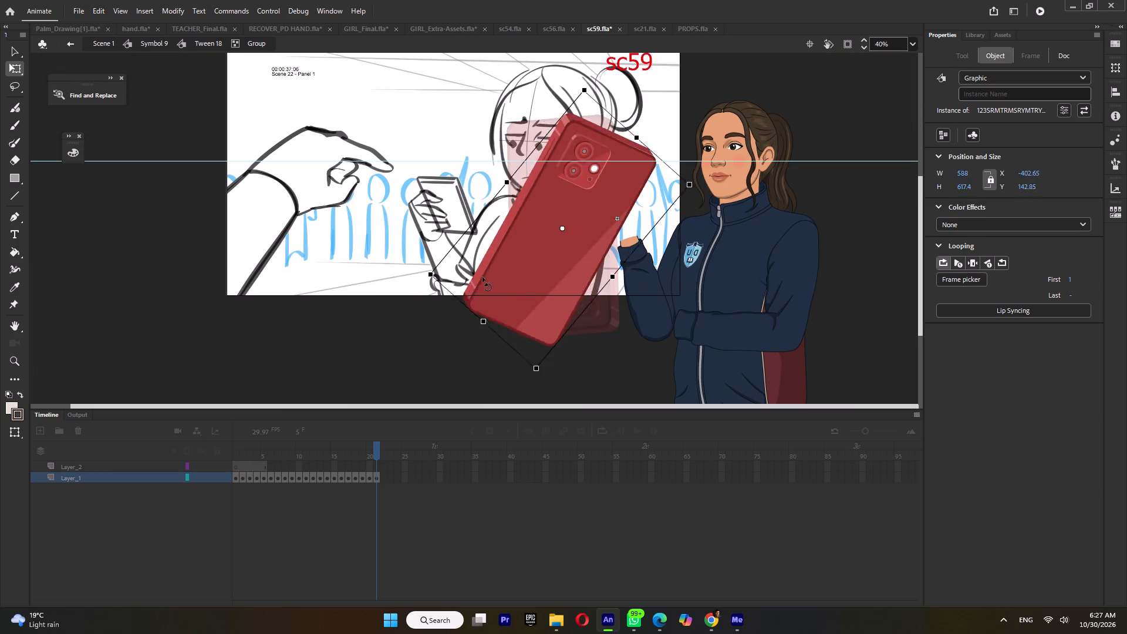
pyautogui.moveTo(482, 277); pyautogui.dragTo(500, 289)
pyautogui.rightClick(577, 255)
pyautogui.click(625, 309)
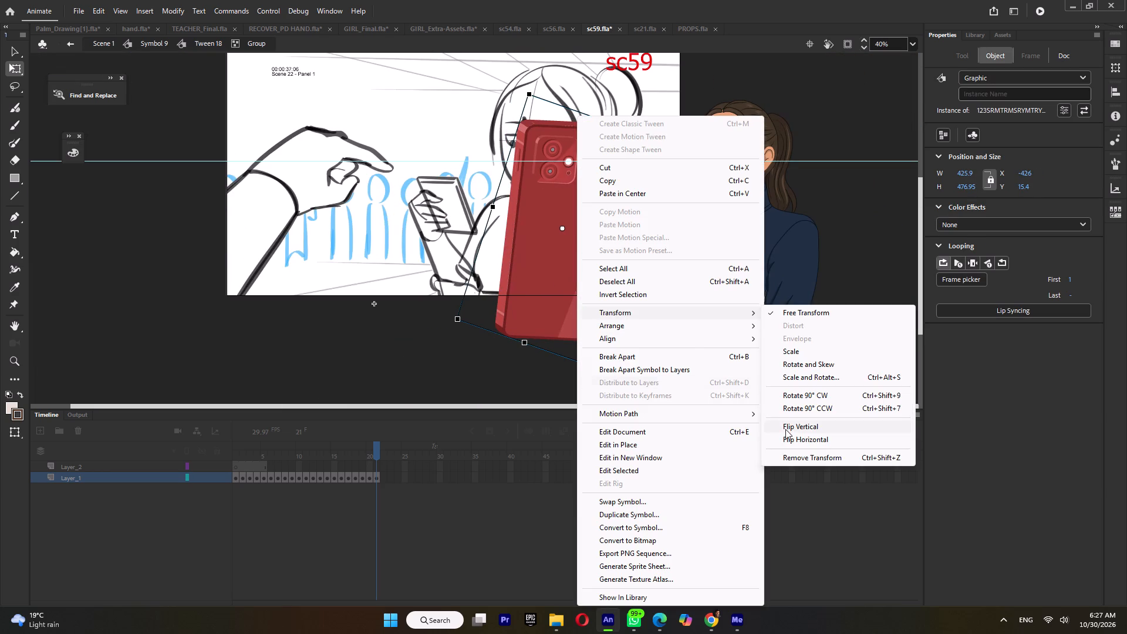
pyautogui.click(788, 441)
# Tilt the pasted phone and scale it down to about 77 by 127 over the fingers.
pyautogui.moveTo(497, 98); pyautogui.dragTo(497, 98)
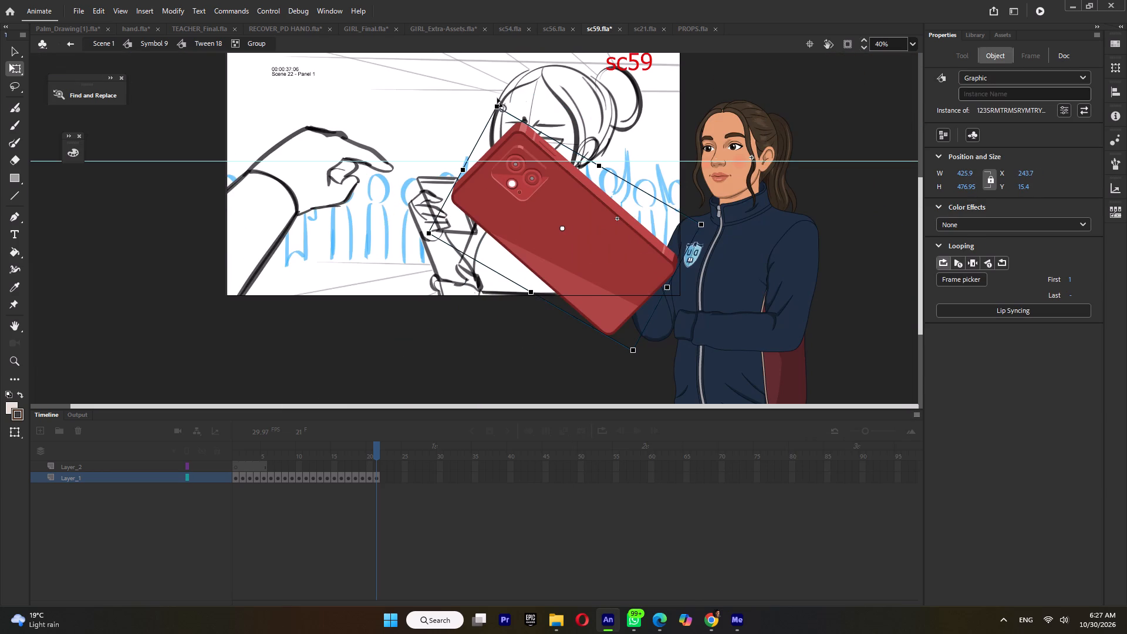
pyautogui.moveTo(497, 98); pyautogui.dragTo(591, 116)
pyautogui.keyDown('shift'); pyautogui.moveTo(607, 95); pyautogui.dragTo(594, 167); pyautogui.keyUp('shift')
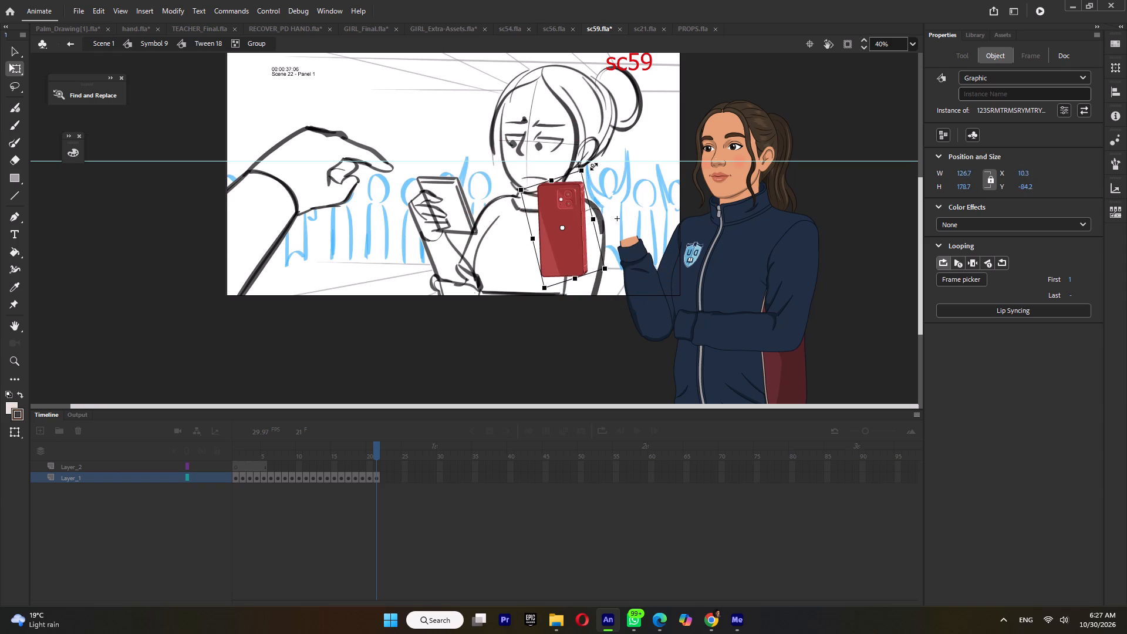
pyautogui.keyDown('shift'); pyautogui.moveTo(594, 167); pyautogui.dragTo(595, 183); pyautogui.keyUp('shift')
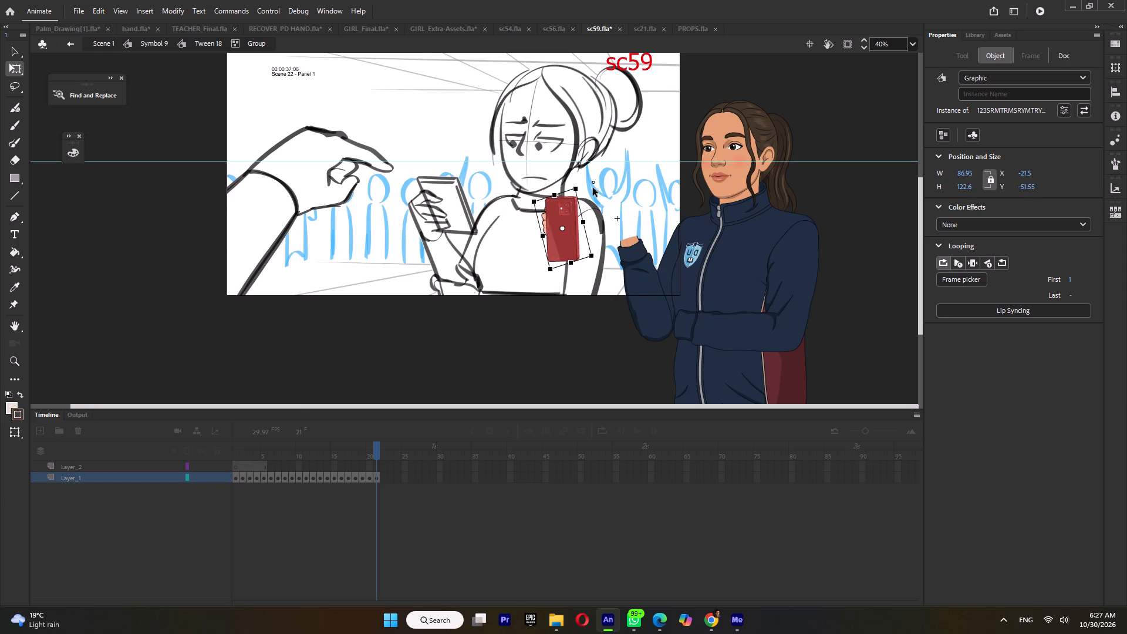
pyautogui.keyDown('ctrl'); pyautogui.scroll(4, 583, 190); pyautogui.keyUp('ctrl')
pyautogui.moveTo(582, 189); pyautogui.dragTo(569, 186)
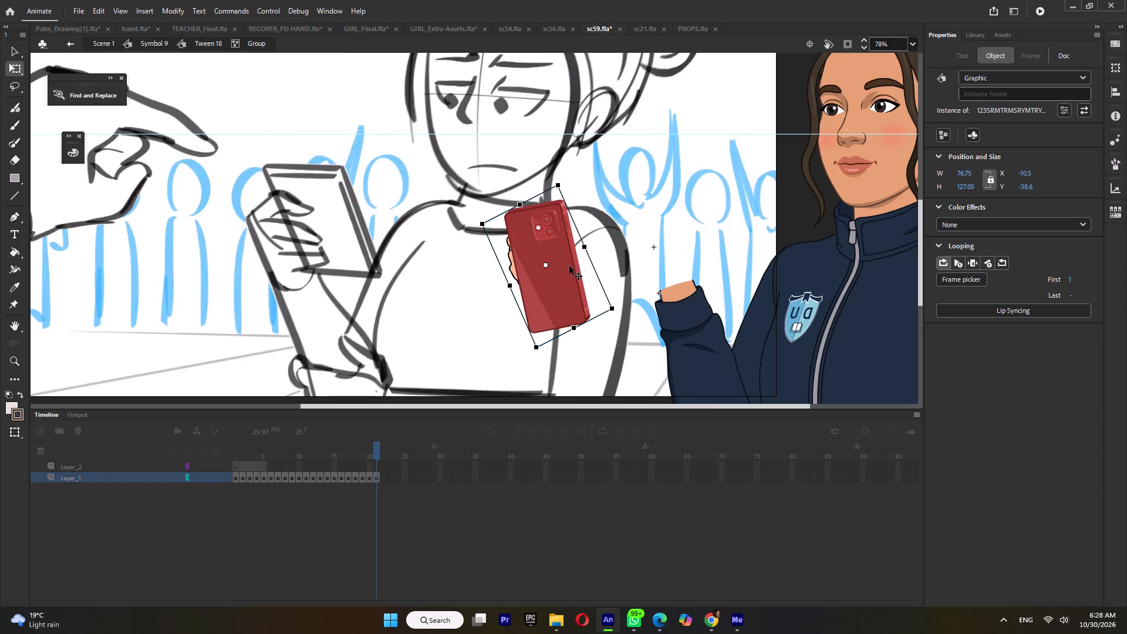
# Group the loose finger shapes, excluding the phone, so the fingers sit in front of it.
pyautogui.hotkey('ctrl', 'Down')
pyautogui.press('Left')
pyautogui.press('Right')
pyautogui.press('Right')
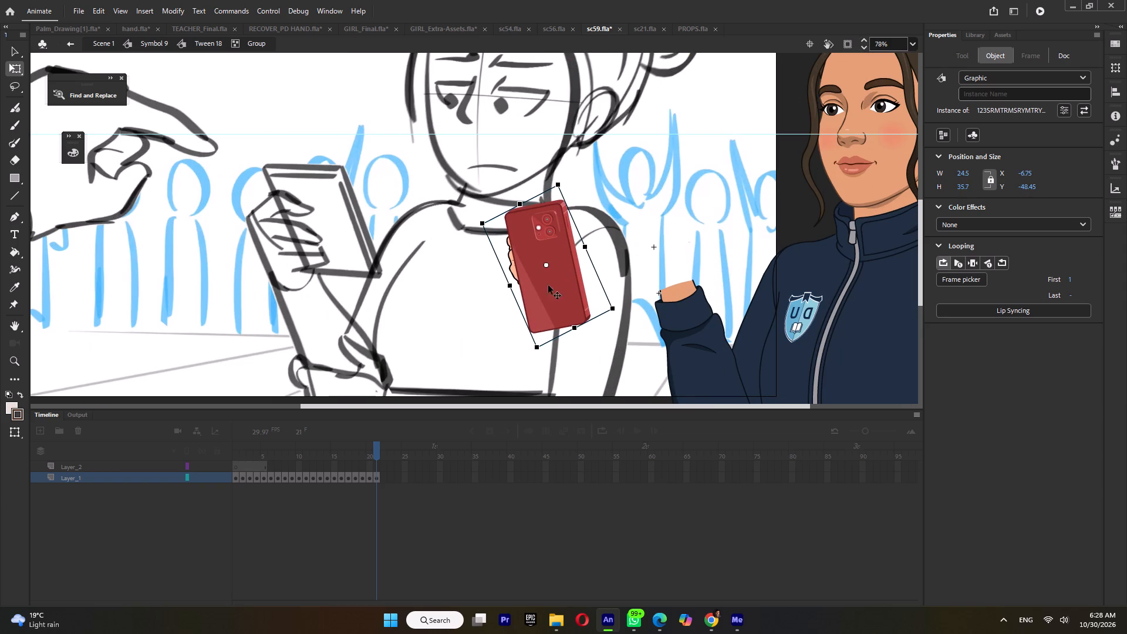
pyautogui.press('Left')
pyautogui.click(510, 262)
pyautogui.moveTo(443, 158); pyautogui.dragTo(581, 338)
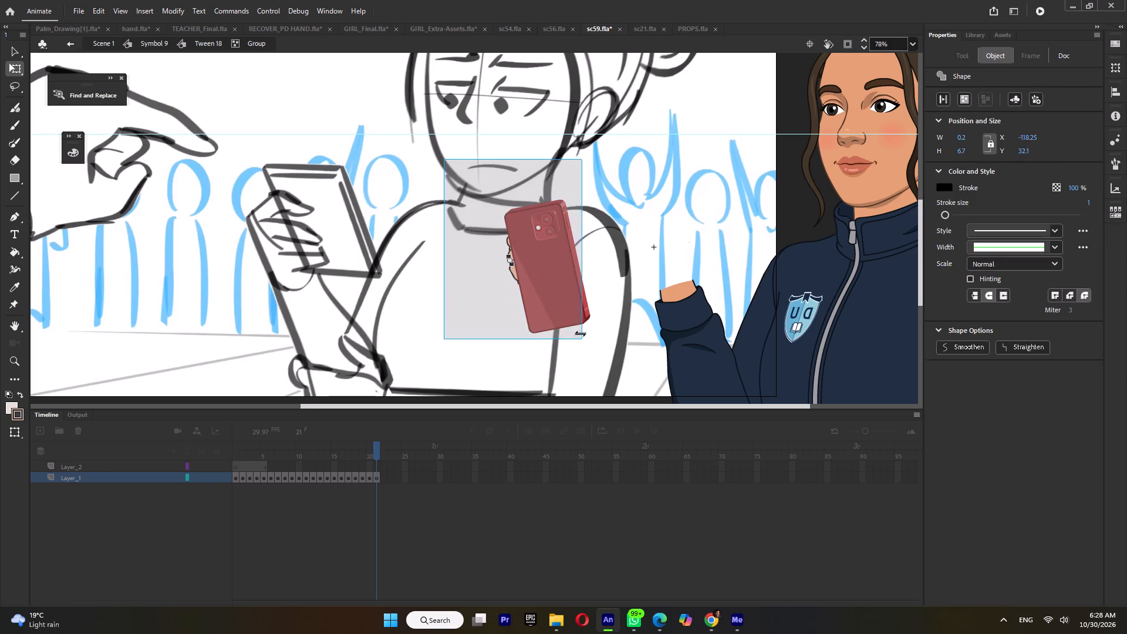
pyautogui.keyDown('ctrl'); pyautogui.keyDown('shift'); pyautogui.click(573, 299); pyautogui.keyUp('shift'); pyautogui.keyUp('ctrl')
pyautogui.hotkey('ctrl', 'g')
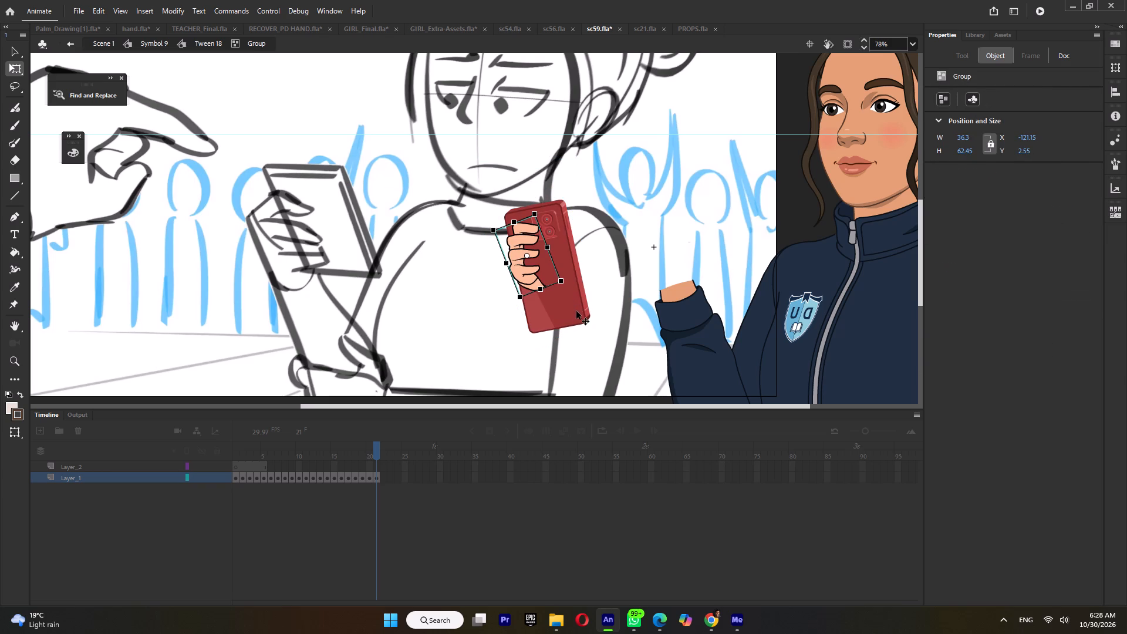
# Shrink the phone to about 58 by 85, straighten it slightly, and fit it behind the gripping fingers.
pyautogui.click(575, 301)
pyautogui.moveTo(564, 312); pyautogui.dragTo(572, 261)
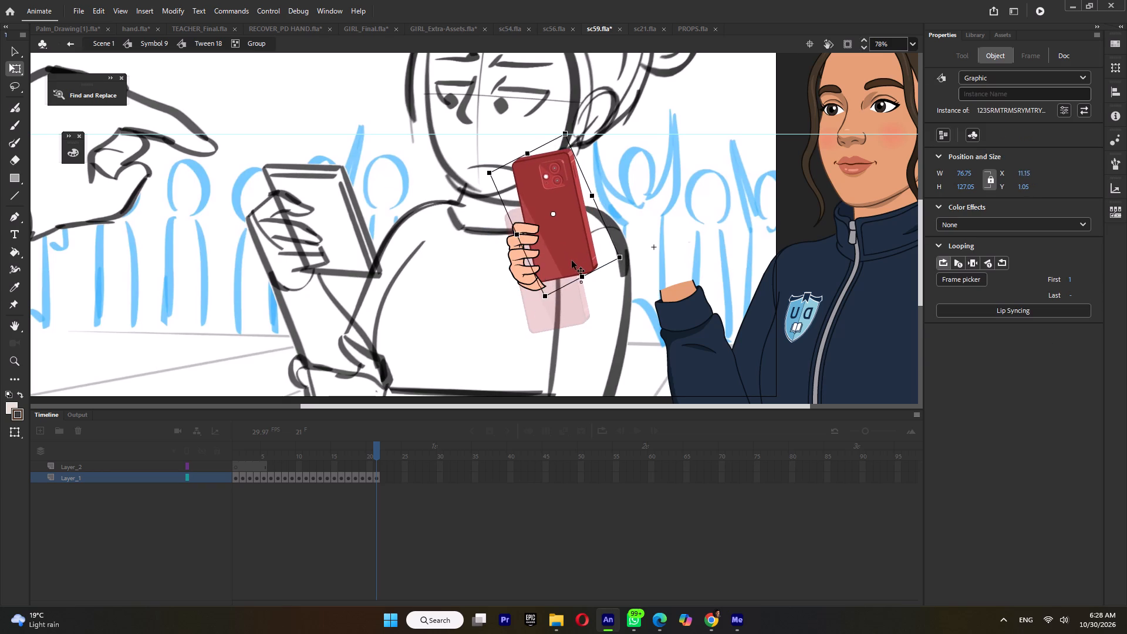
pyautogui.moveTo(572, 261); pyautogui.dragTo(562, 264)
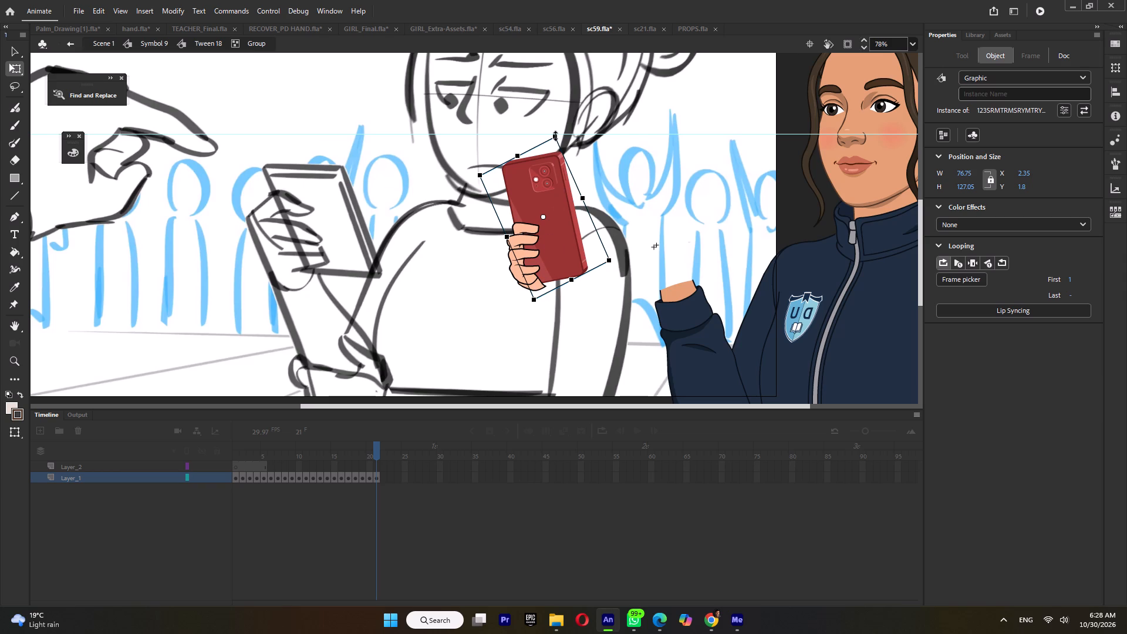
pyautogui.keyDown('shift'); pyautogui.moveTo(555, 136); pyautogui.dragTo(556, 156); pyautogui.keyUp('shift')
pyautogui.moveTo(548, 200); pyautogui.dragTo(549, 227)
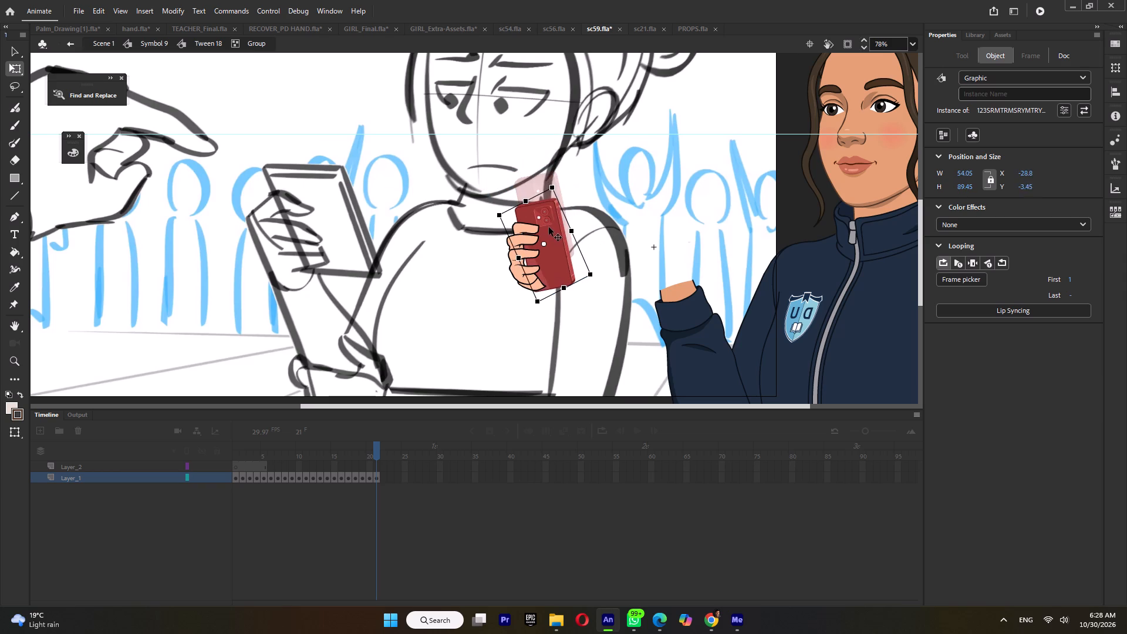
pyautogui.moveTo(549, 227); pyautogui.dragTo(549, 222)
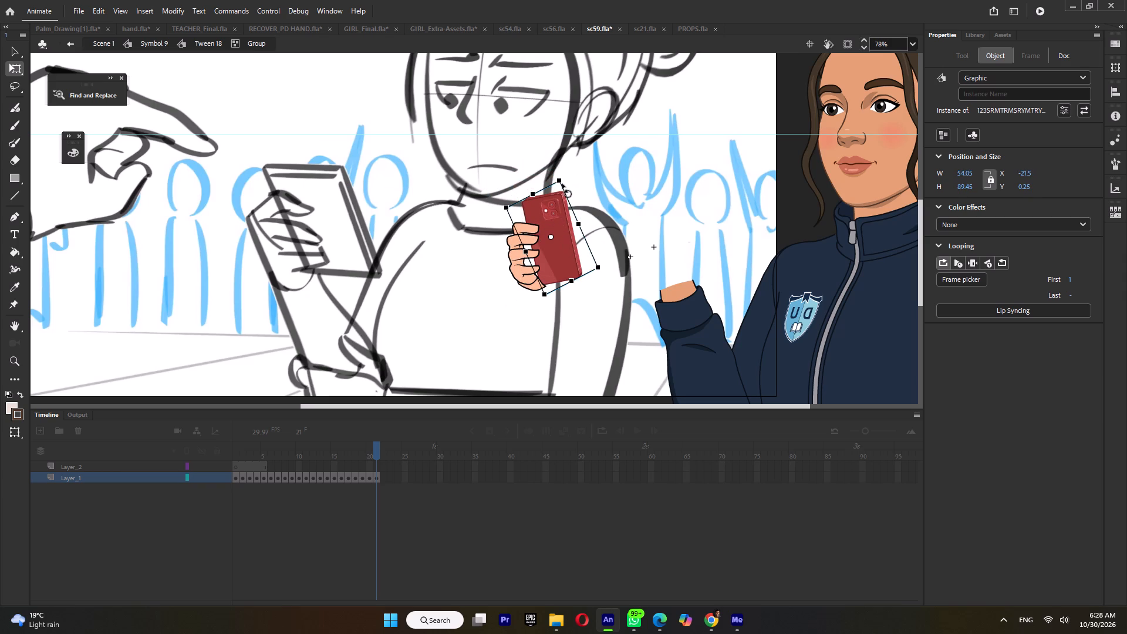
pyautogui.moveTo(565, 180); pyautogui.dragTo(572, 189)
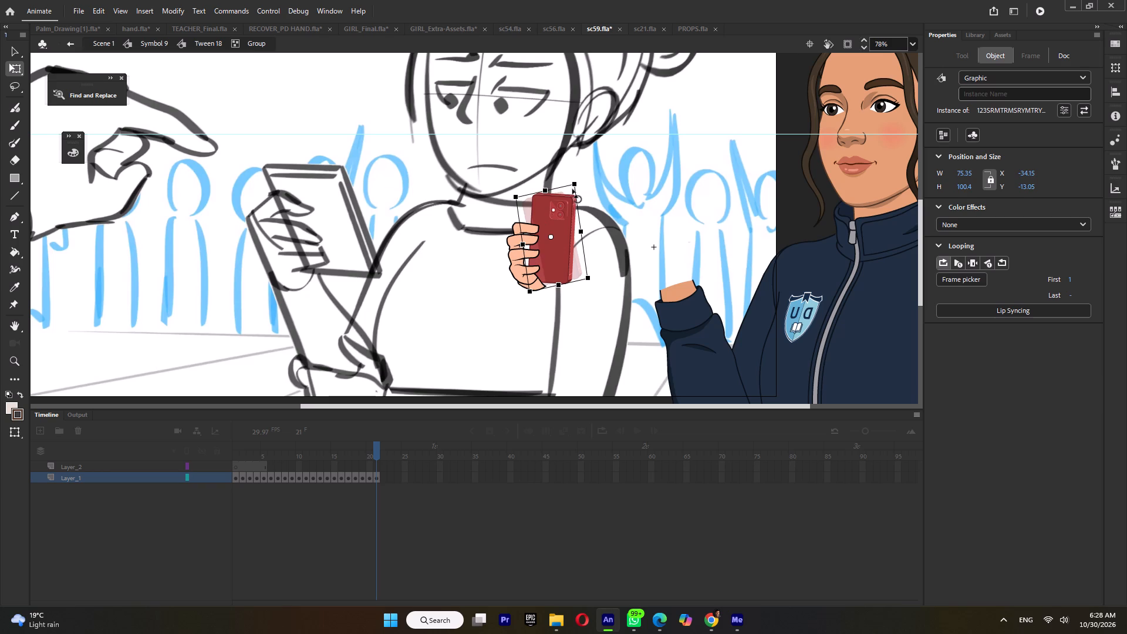
pyautogui.moveTo(572, 189); pyautogui.dragTo(569, 189)
pyautogui.keyDown('ctrl'); pyautogui.scroll(3, 550, 254); pyautogui.keyUp('ctrl')
pyautogui.moveTo(565, 258); pyautogui.dragTo(556, 261)
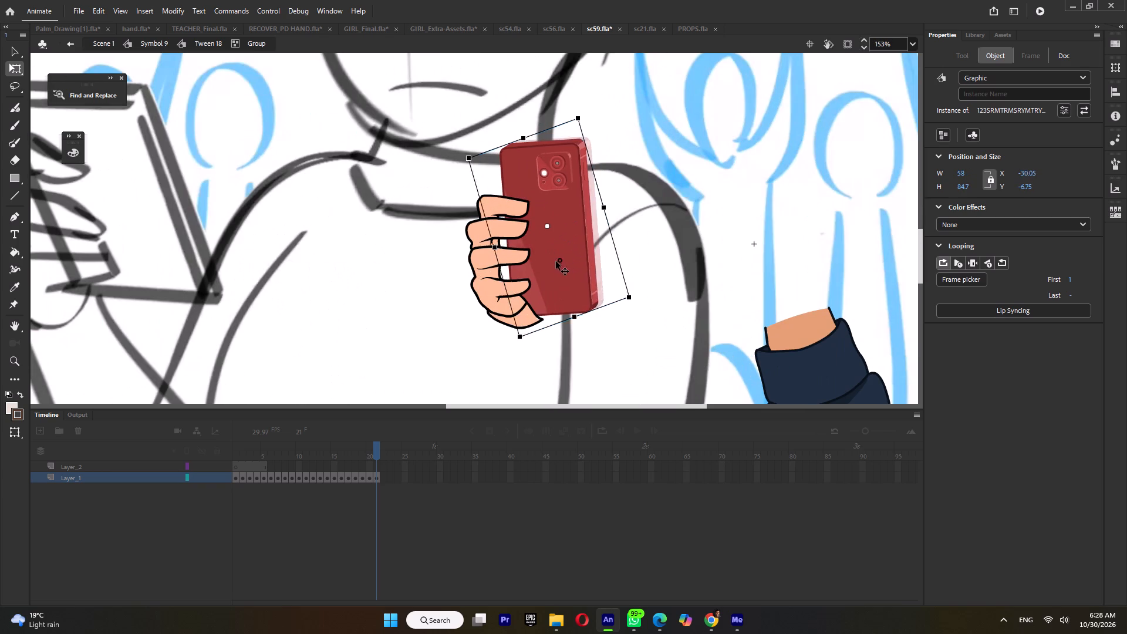
pyautogui.moveTo(556, 261); pyautogui.dragTo(550, 255)
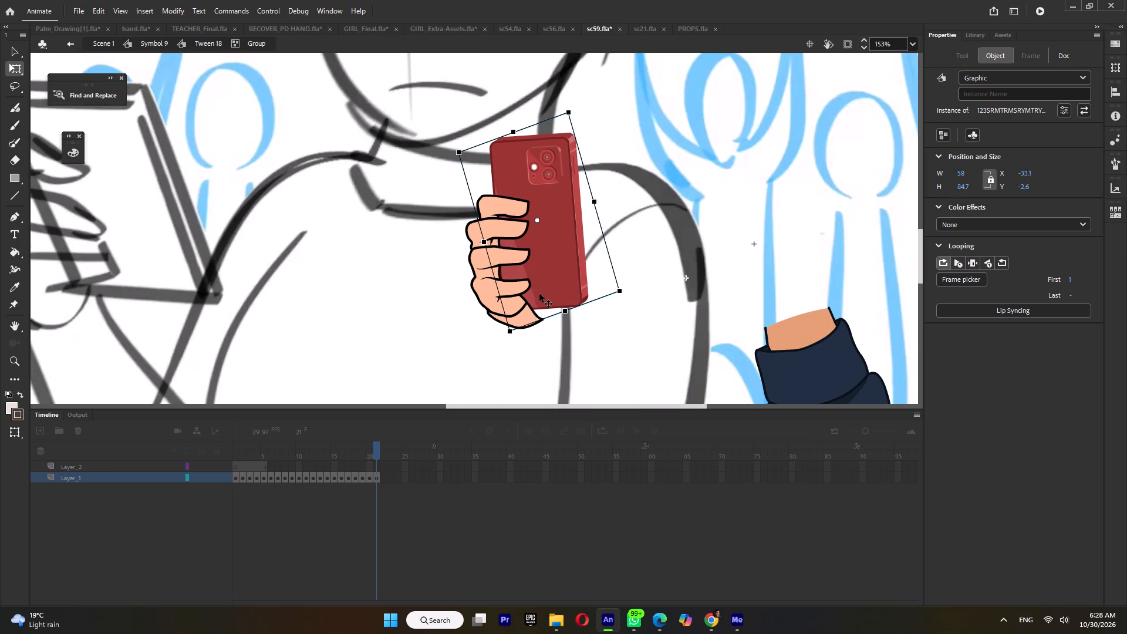
pyautogui.click(544, 292)
pyautogui.moveTo(552, 300); pyautogui.dragTo(552, 284)
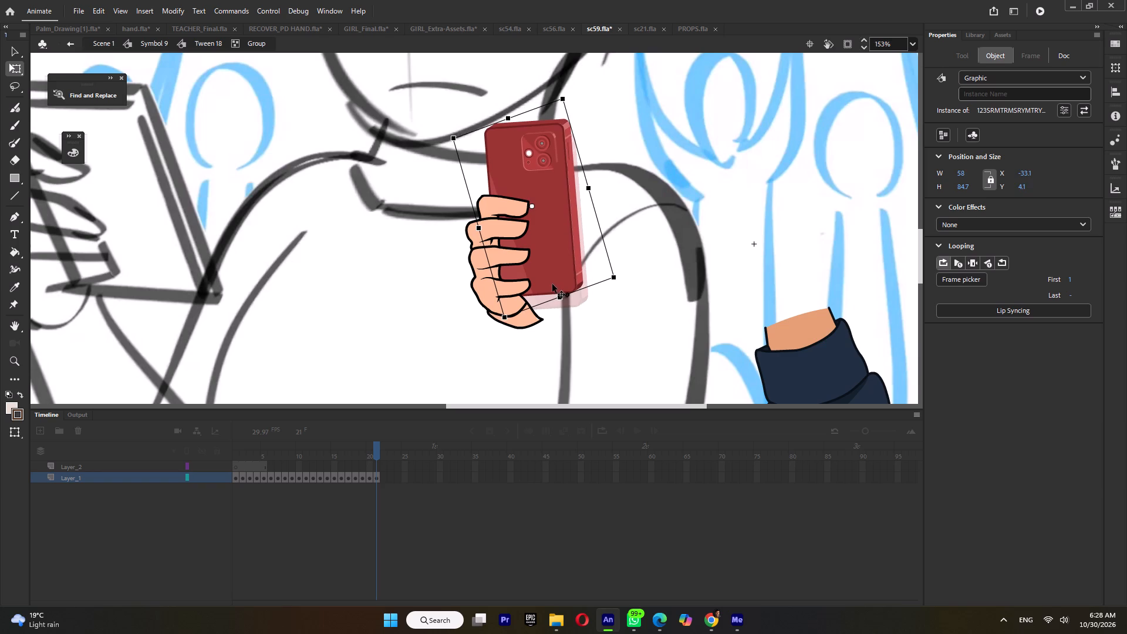
pyautogui.moveTo(552, 284); pyautogui.dragTo(553, 284)
# Inside the fingers group, delete the outlines and fill of the pointed palm piece below the little finger.
pyautogui.doubleClick(525, 301)
pyautogui.keyDown('ctrl'); pyautogui.scroll(3, 526, 301); pyautogui.keyUp('ctrl')
pyautogui.keyDown('ctrl'); pyautogui.middleClick(526, 301); pyautogui.keyUp('ctrl')
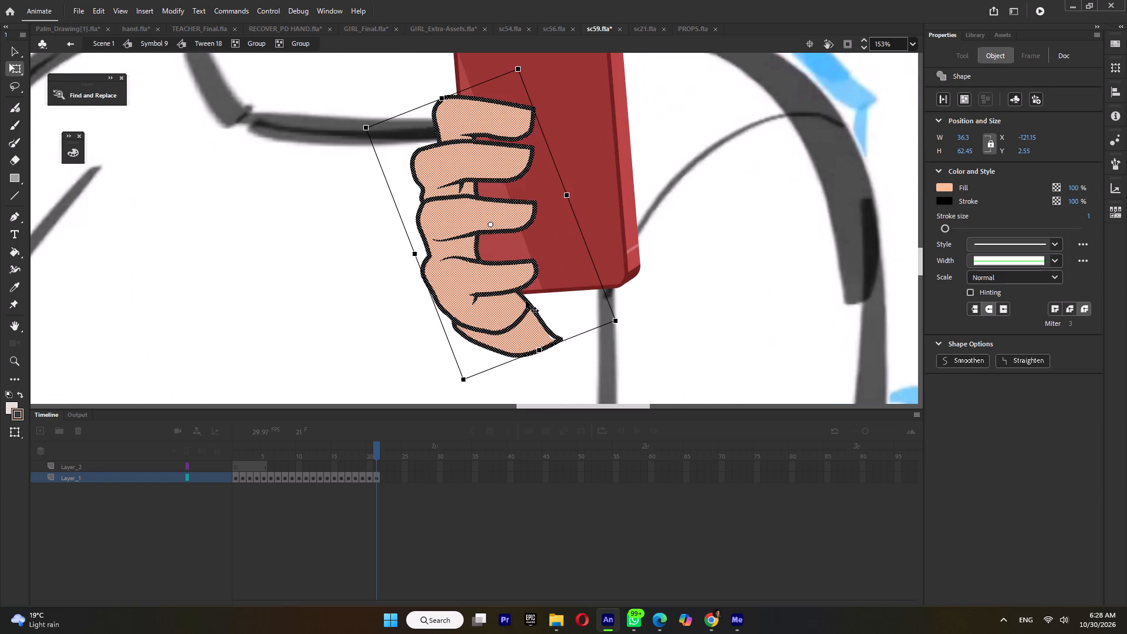
pyautogui.click(538, 301)
pyautogui.moveTo(531, 305); pyautogui.dragTo(536, 292)
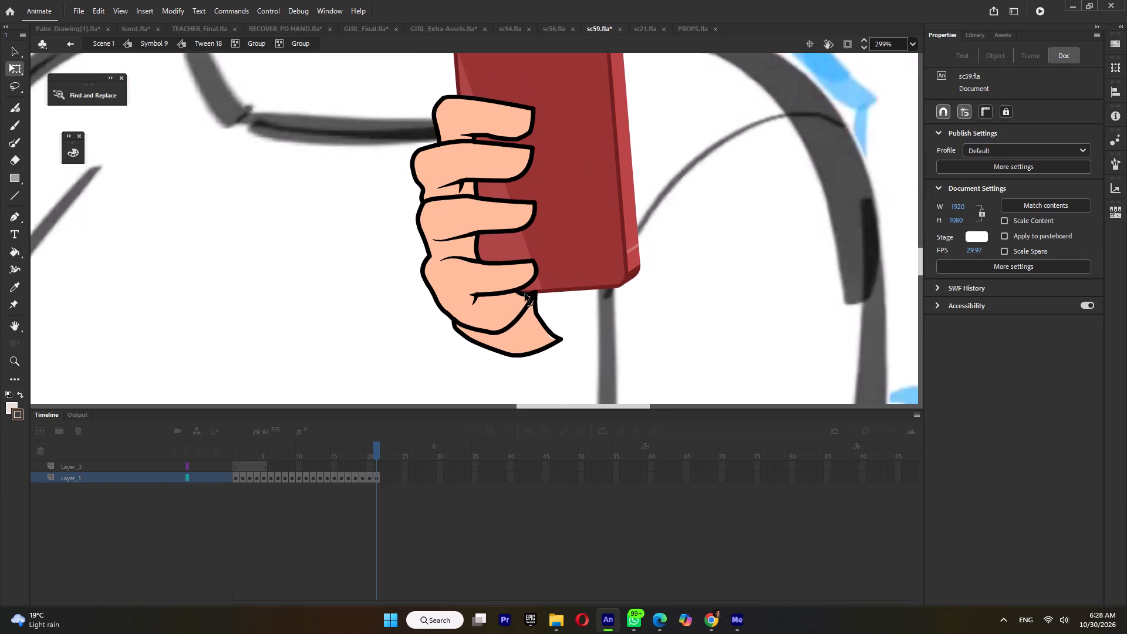
pyautogui.click(525, 295)
pyautogui.click(539, 322)
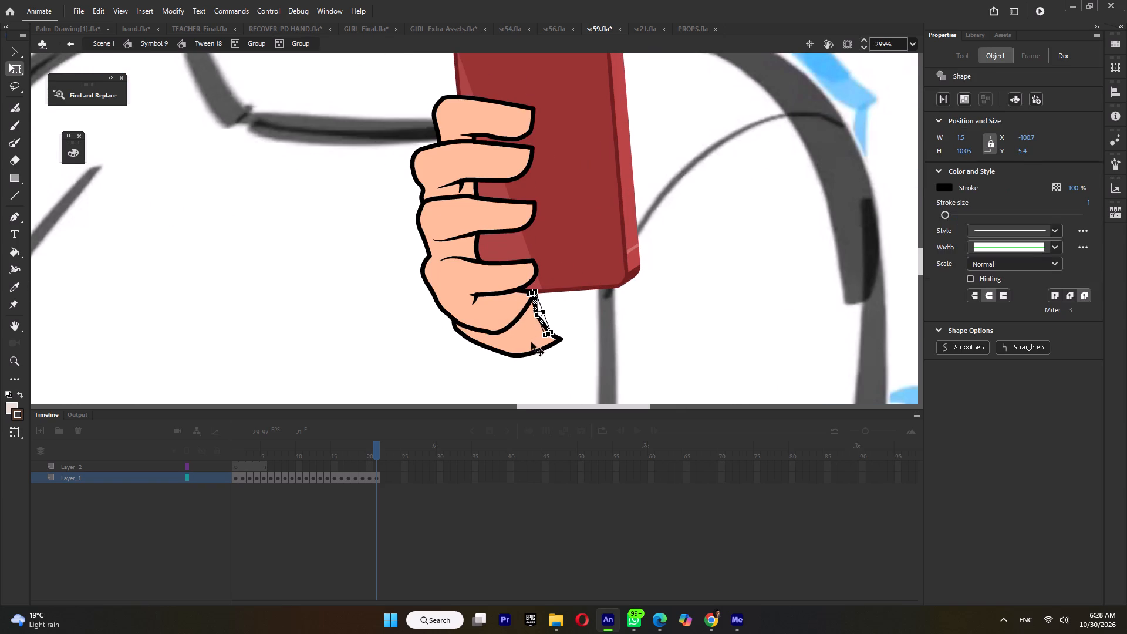
pyautogui.press('Delete')
pyautogui.click(529, 329)
pyautogui.press('Delete')
pyautogui.click(534, 355)
pyautogui.press('Delete')
pyautogui.click(547, 350)
pyautogui.click(546, 346)
pyautogui.press('Delete')
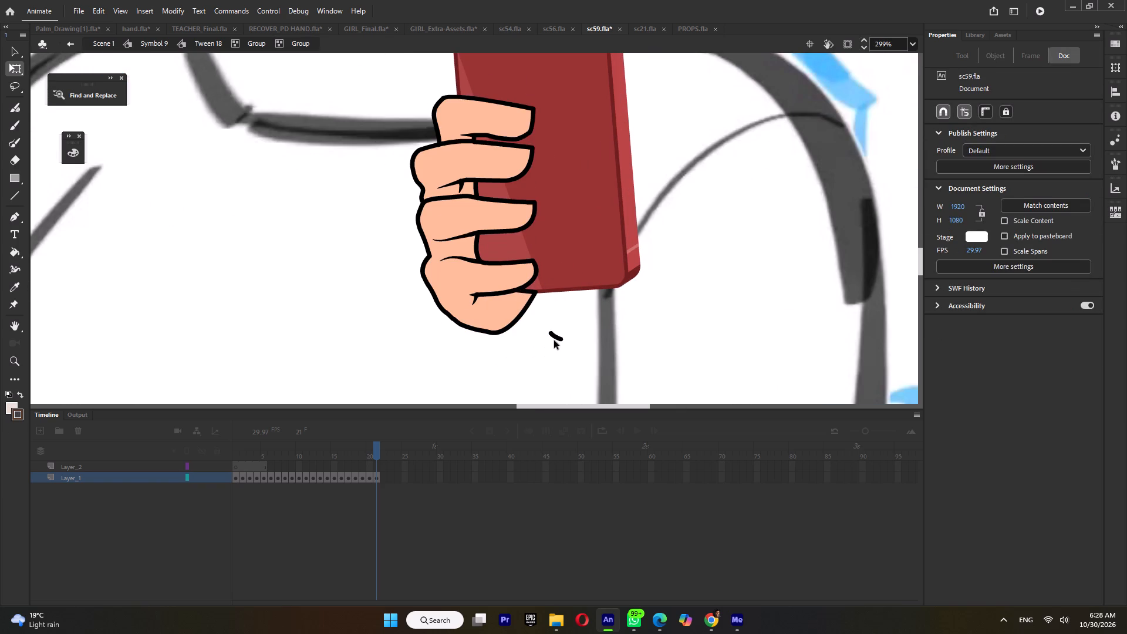
pyautogui.click(555, 339)
pyautogui.press('Delete')
pyautogui.doubleClick(559, 336)
pyautogui.keyDown('ctrl'); pyautogui.scroll(-6, 548, 370); pyautogui.keyUp('ctrl')
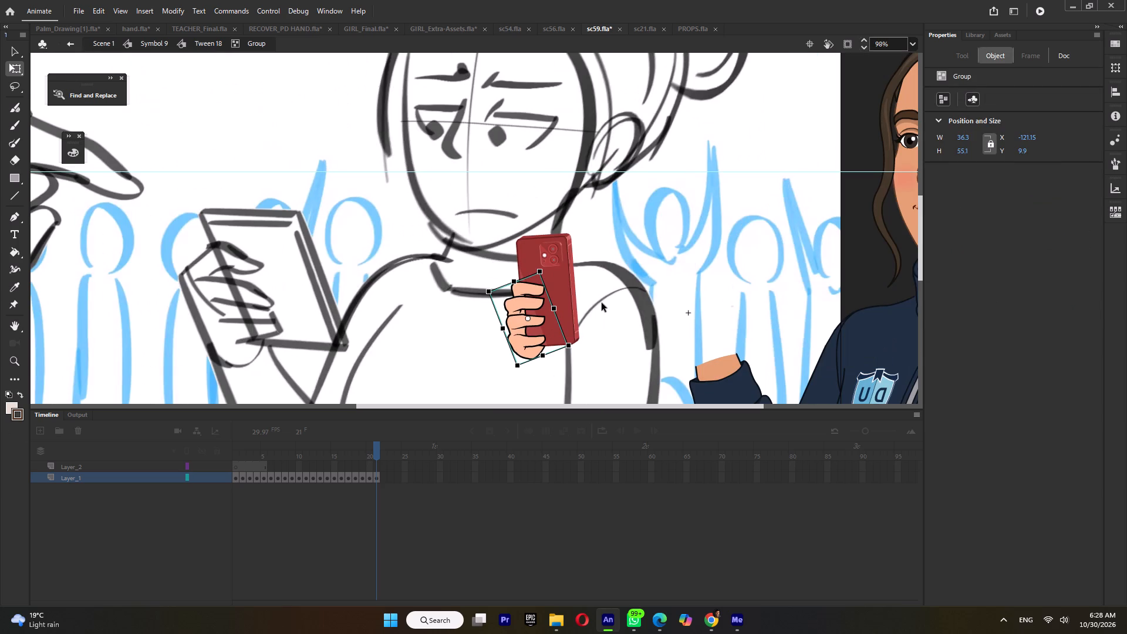
# Select the phone and fingers together, tilt them, move them onto the girl's raised wrist, and enlarge them to about 76 by 113.
pyautogui.click(572, 299)
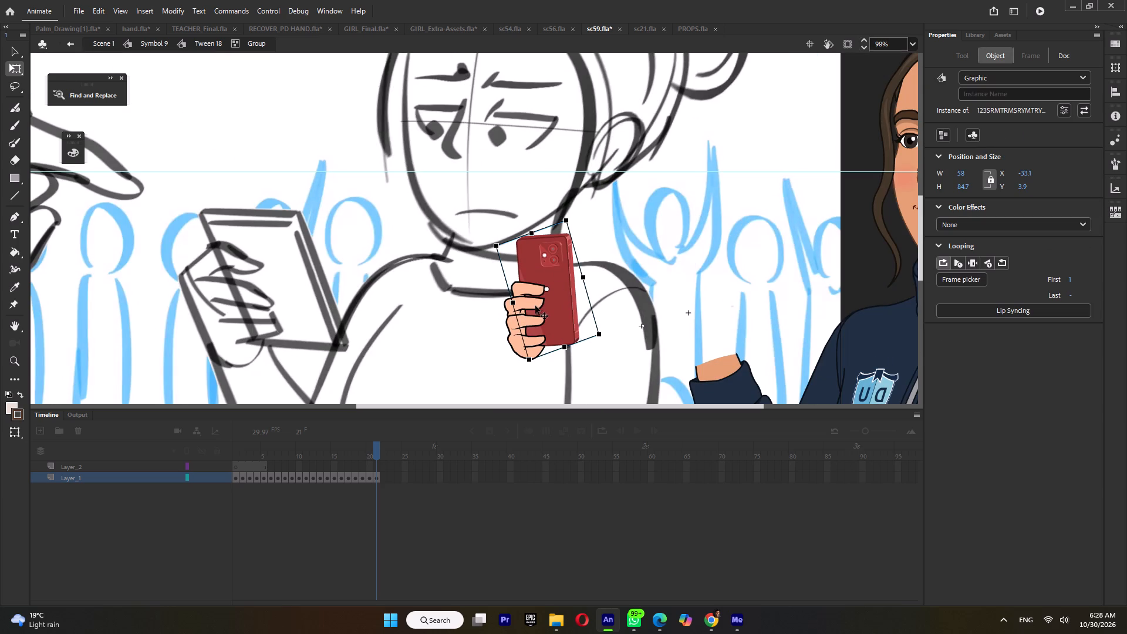
pyautogui.keyDown('shift'); pyautogui.click(535, 302); pyautogui.keyUp('shift')
pyautogui.moveTo(574, 220); pyautogui.dragTo(557, 212)
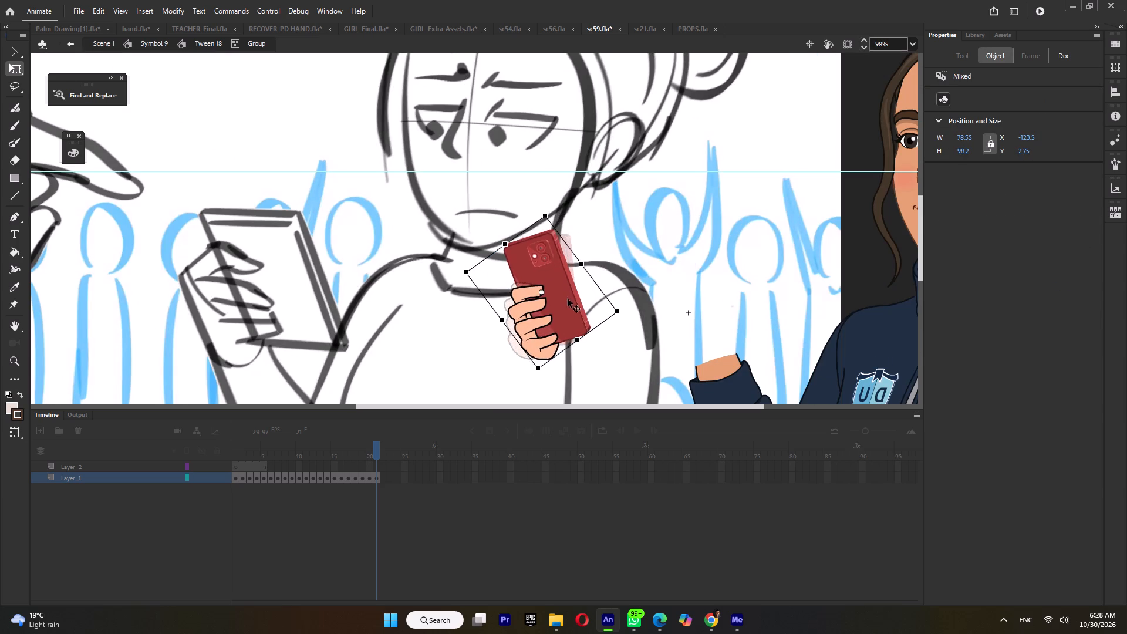
pyautogui.moveTo(568, 299); pyautogui.dragTo(730, 313)
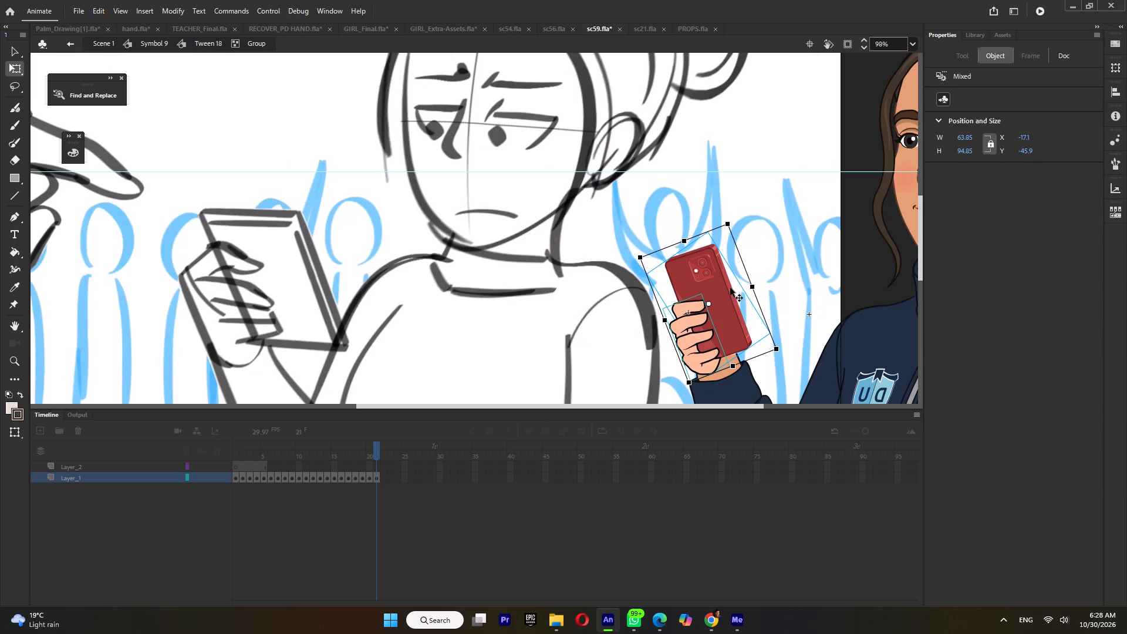
pyautogui.keyDown('shift'); pyautogui.moveTo(728, 224); pyautogui.dragTo(748, 203); pyautogui.keyUp('shift')
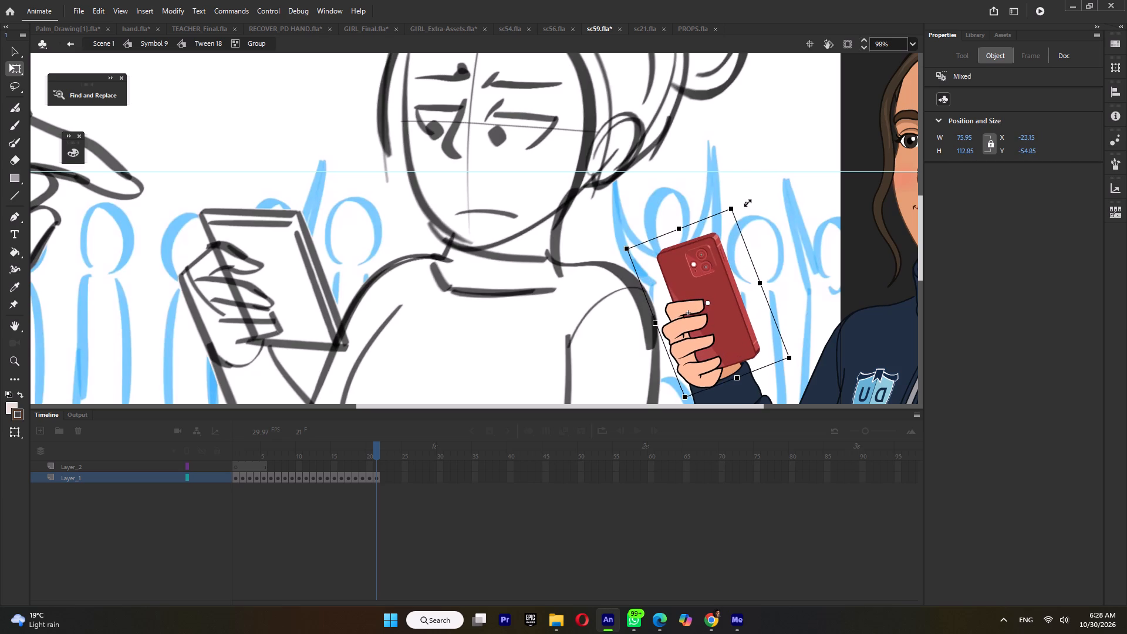
pyautogui.keyDown('shift'); pyautogui.moveTo(748, 203); pyautogui.dragTo(747, 203); pyautogui.keyUp('shift')
pyautogui.keyDown('ctrl'); pyautogui.scroll(-5, 718, 316); pyautogui.keyUp('ctrl')
pyautogui.keyDown('ctrl'); pyautogui.scroll(3, 687, 343); pyautogui.keyUp('ctrl')
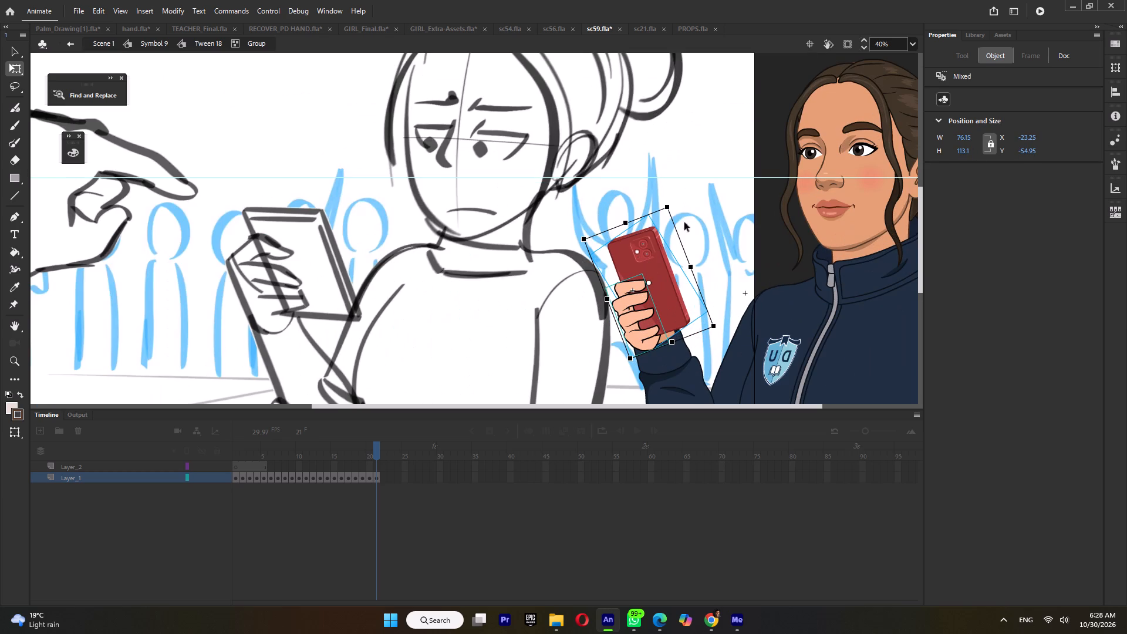
pyautogui.moveTo(674, 206); pyautogui.dragTo(679, 211)
pyautogui.moveTo(667, 295); pyautogui.dragTo(664, 285)
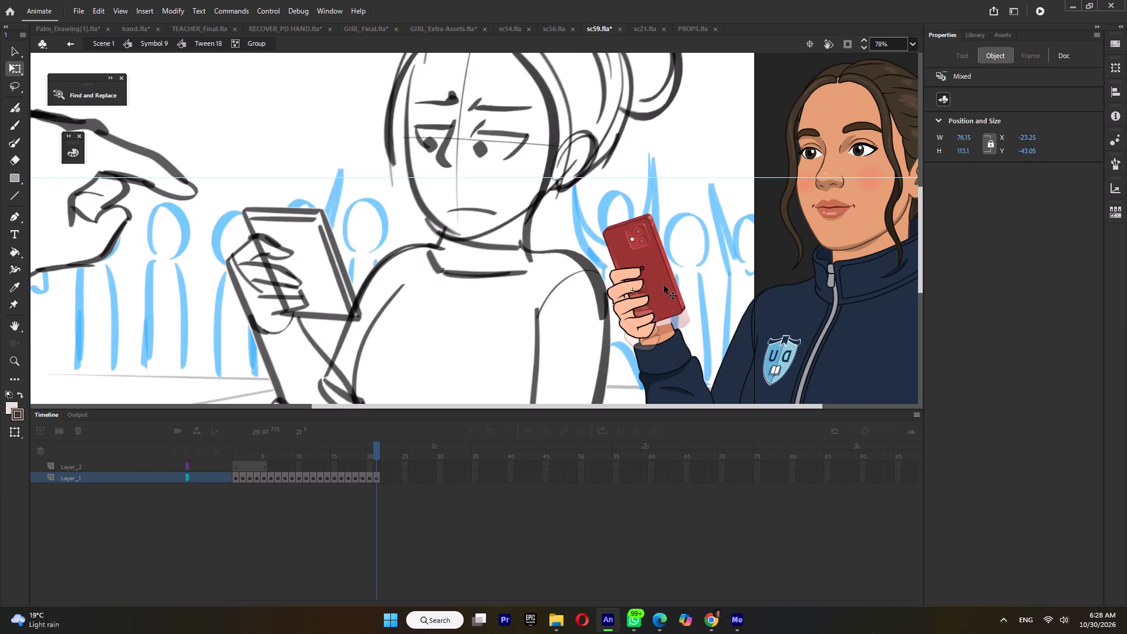
pyautogui.moveTo(664, 285); pyautogui.dragTo(666, 284)
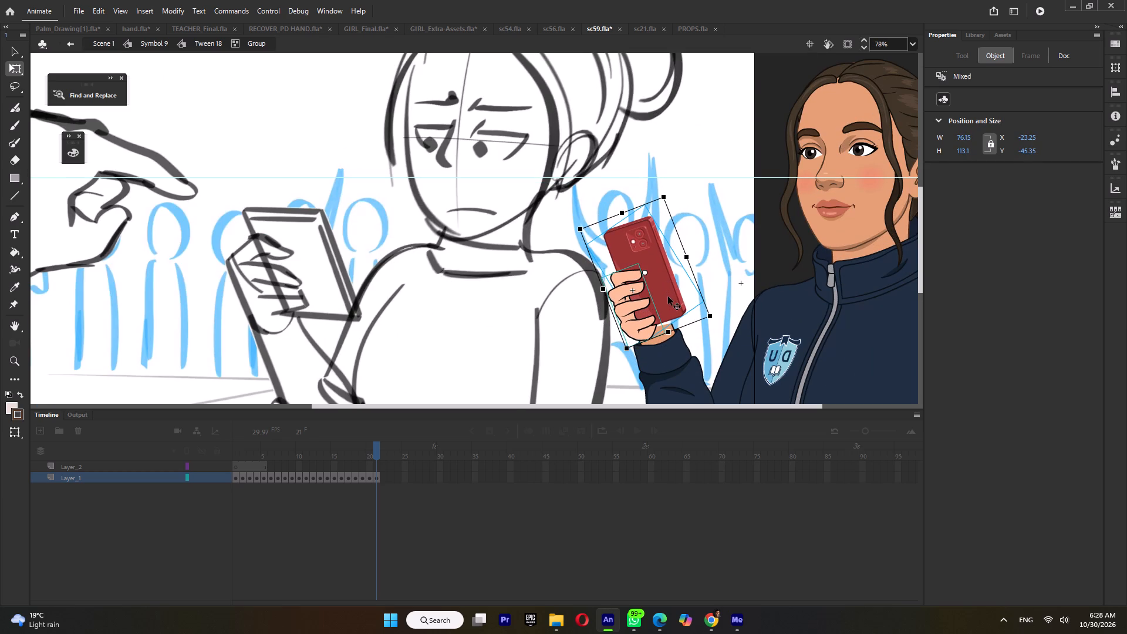
# Return to Symbol 9 and set the girl's raised hand instance to display frame 21, the new phone-holding pose.
pyautogui.keyDown('ctrl'); pyautogui.scroll(-3, 668, 296); pyautogui.keyUp('ctrl')
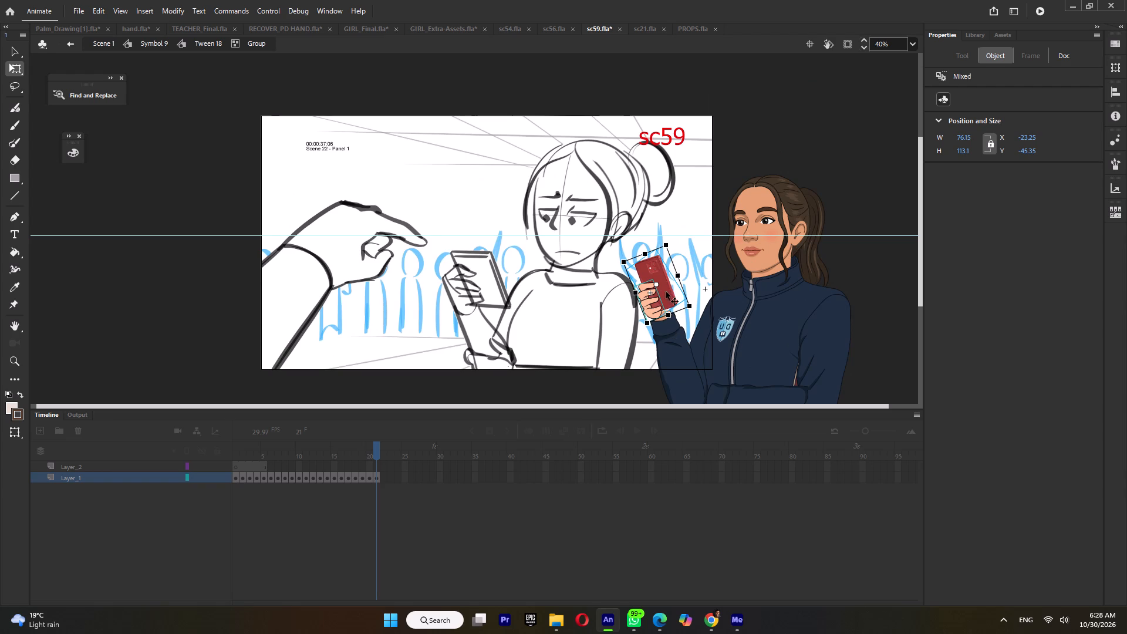
pyautogui.doubleClick(690, 266)
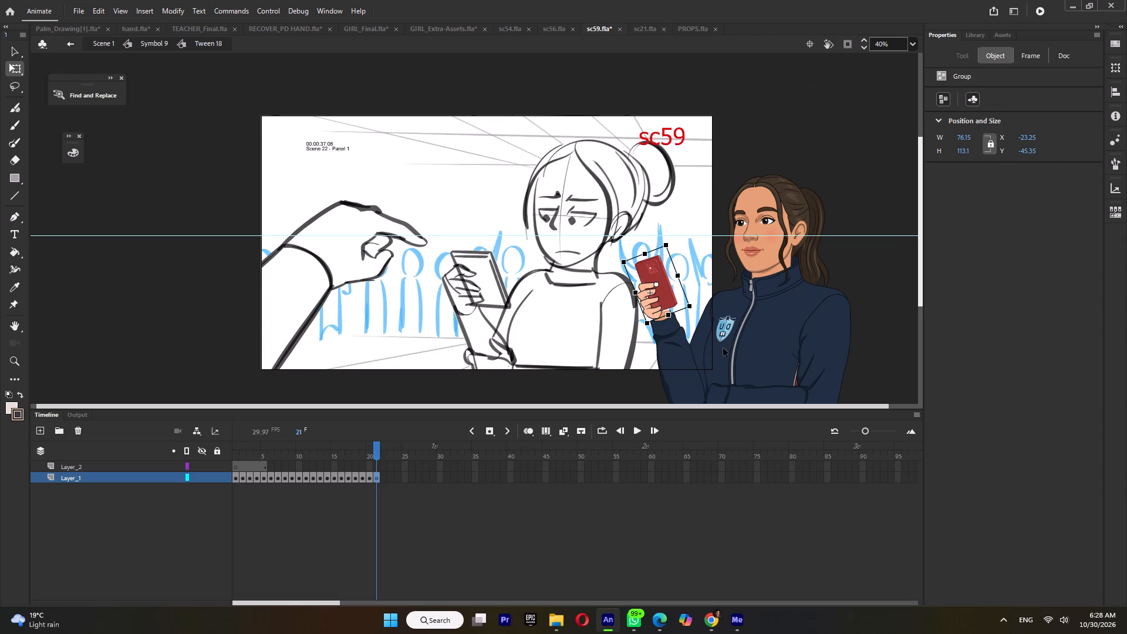
pyautogui.doubleClick(568, 259)
pyautogui.click(946, 283)
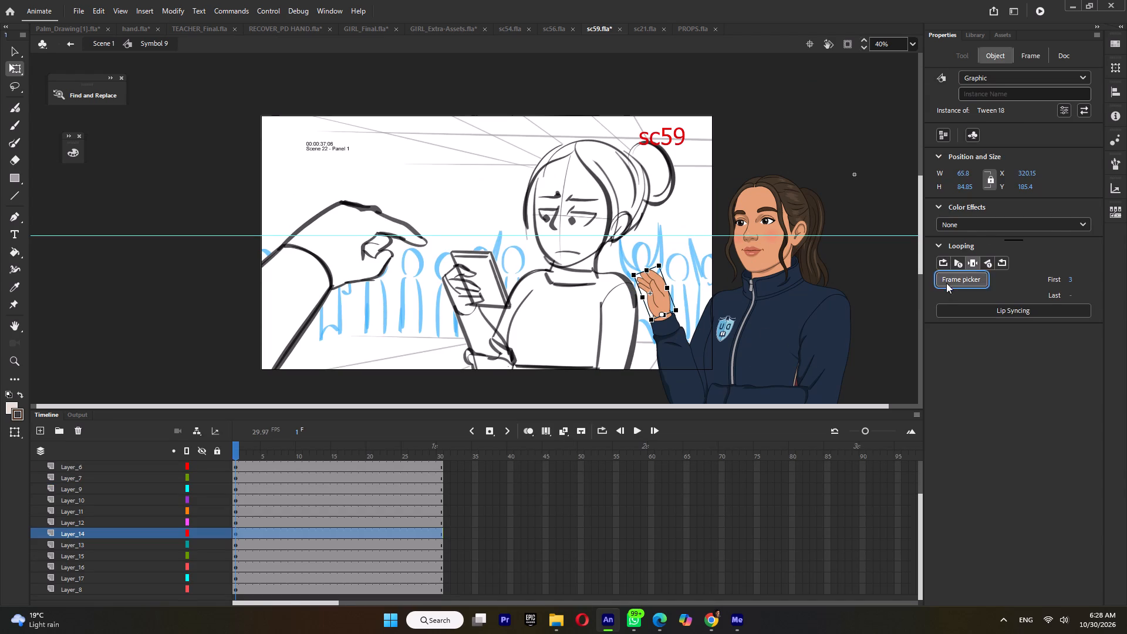
pyautogui.scroll(-6, 978, 442)
pyautogui.click(970, 511)
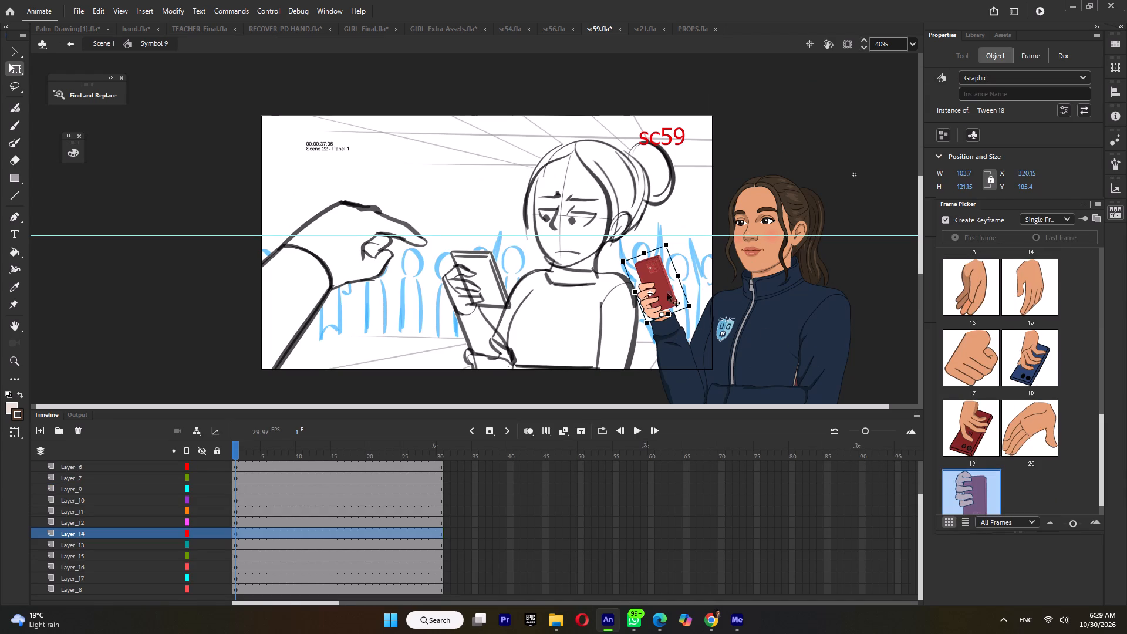
# Rotate the girl's phone-holding hand instance to a more upright angle on her raised wrist.
pyautogui.moveTo(672, 242); pyautogui.dragTo(682, 247)
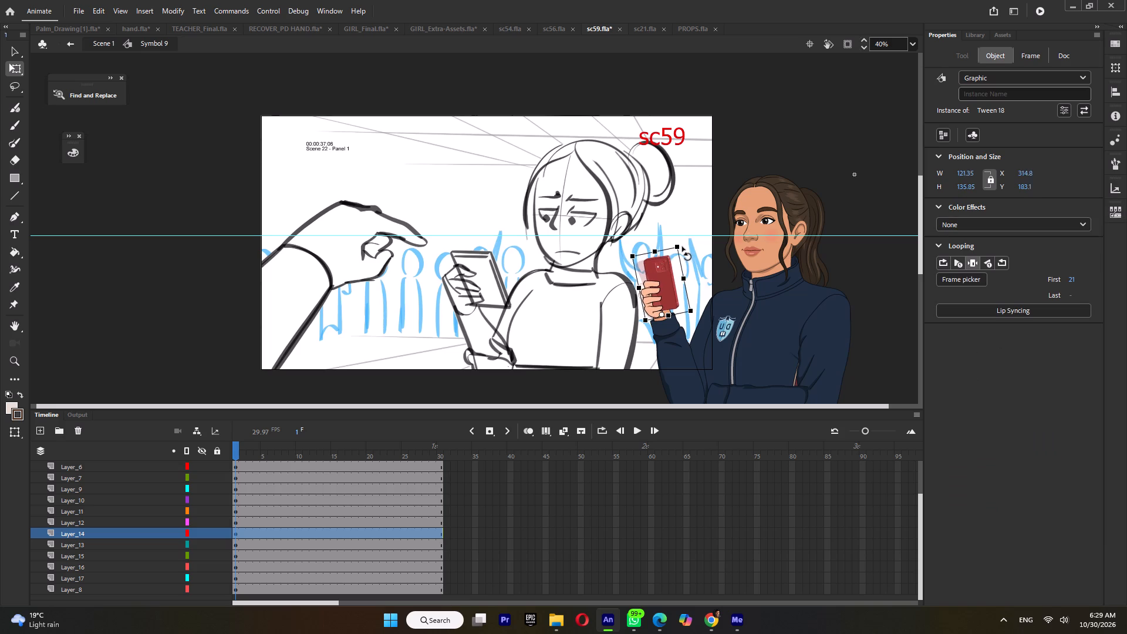
pyautogui.moveTo(682, 247); pyautogui.dragTo(681, 247)
# Inside the hand symbol's fingers group, delete the short outline segment on the palm edge below the little finger.
pyautogui.doubleClick(670, 278)
pyautogui.click(667, 296)
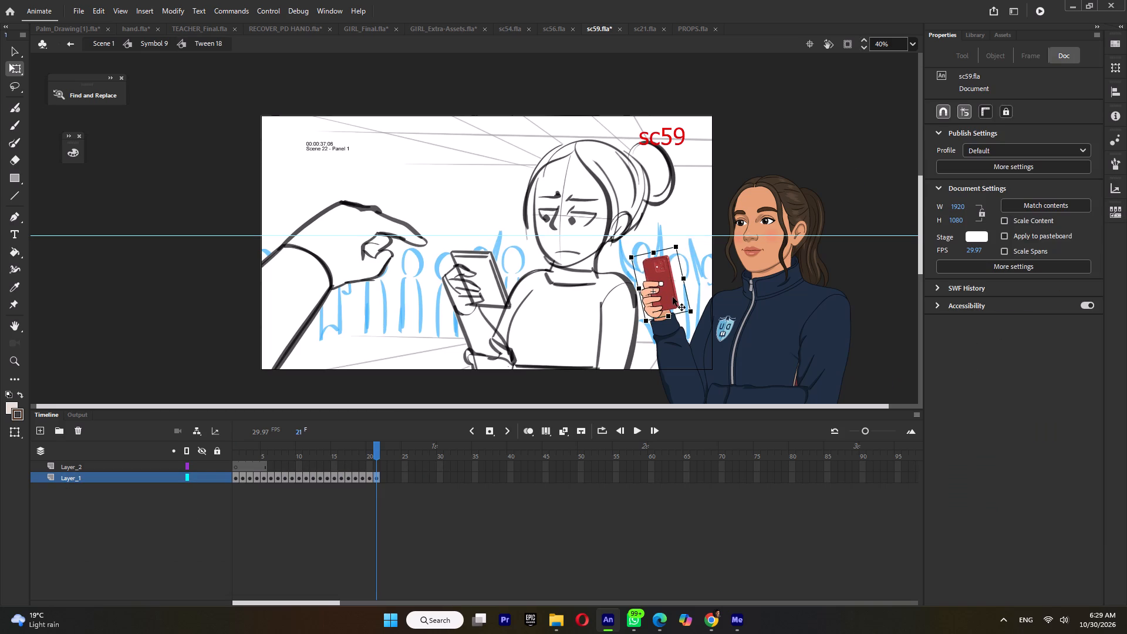
pyautogui.keyDown('ctrl'); pyautogui.scroll(4, 673, 297); pyautogui.keyUp('ctrl')
pyautogui.doubleClick(635, 342)
pyautogui.keyDown('ctrl'); pyautogui.scroll(3, 662, 340); pyautogui.keyUp('ctrl')
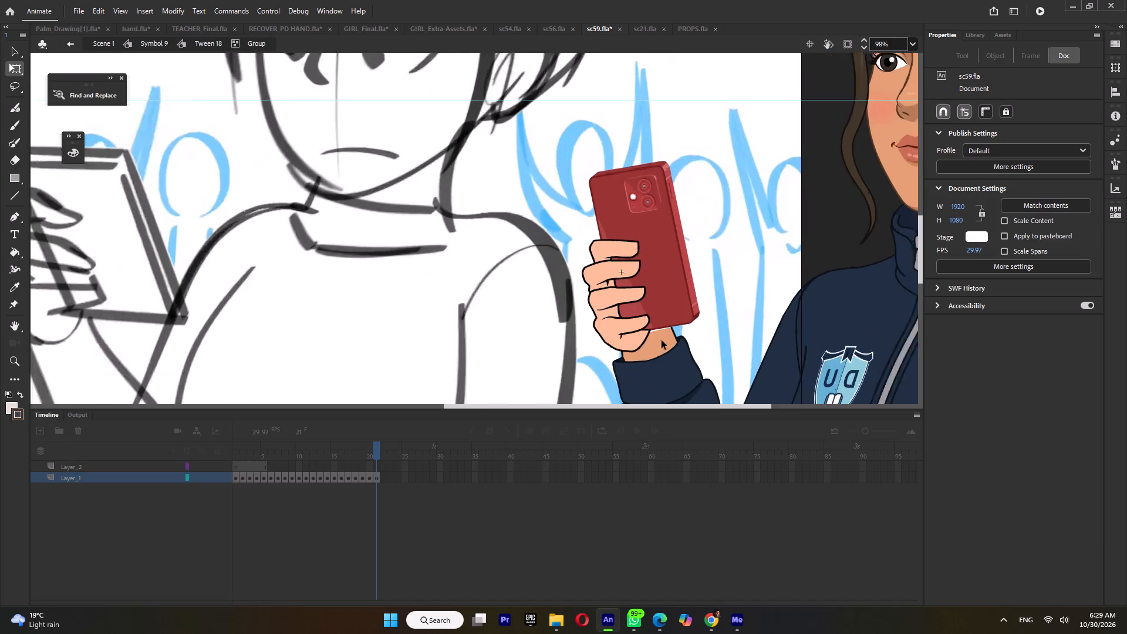
pyautogui.keyDown('ctrl'); pyautogui.scroll(1, 662, 340); pyautogui.keyUp('ctrl')
pyautogui.click(621, 342)
pyautogui.doubleClick(621, 342)
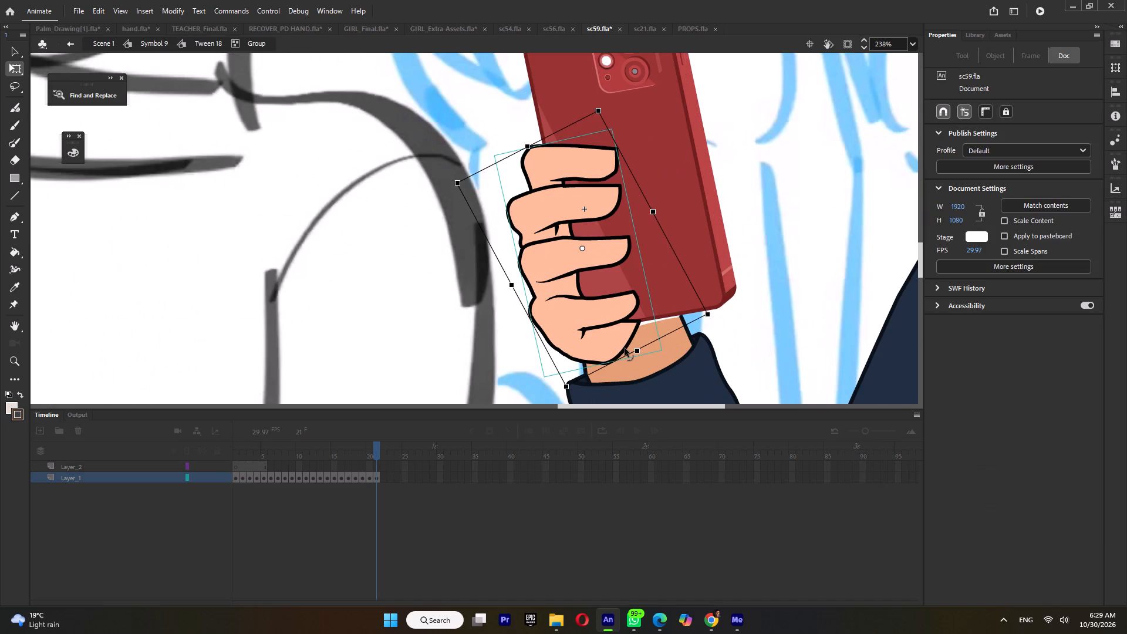
pyautogui.click(625, 348)
pyautogui.click(654, 343)
pyautogui.keyDown('ctrl'); pyautogui.scroll(3, 621, 355); pyautogui.keyUp('ctrl')
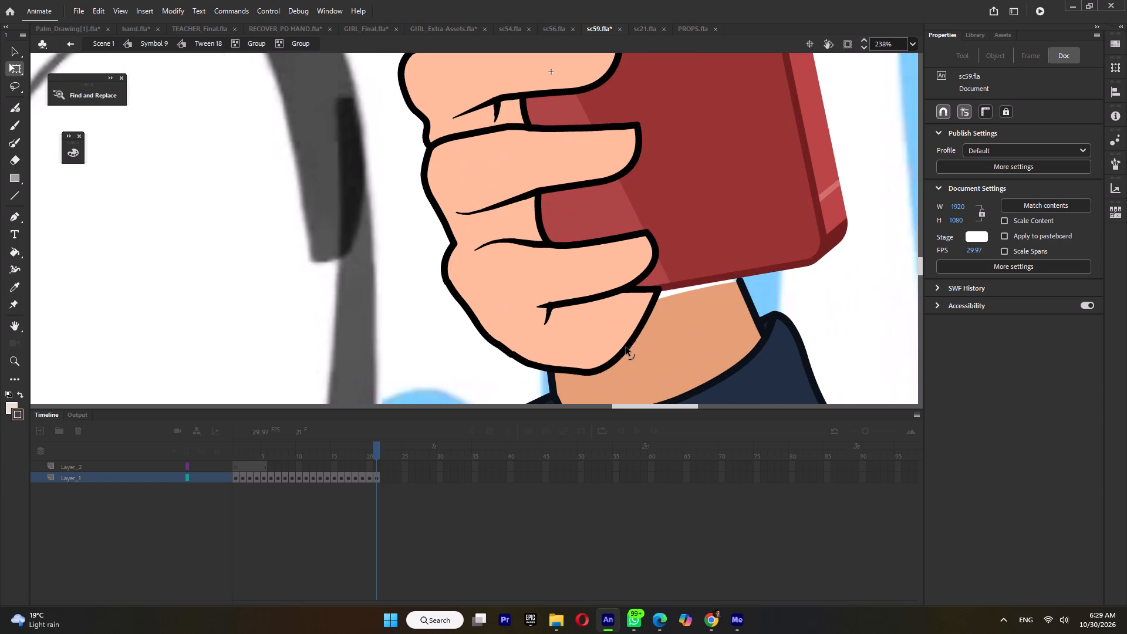
pyautogui.keyDown('alt'); pyautogui.moveTo(635, 332); pyautogui.dragTo(641, 332); pyautogui.keyUp('alt')
pyautogui.click(646, 322)
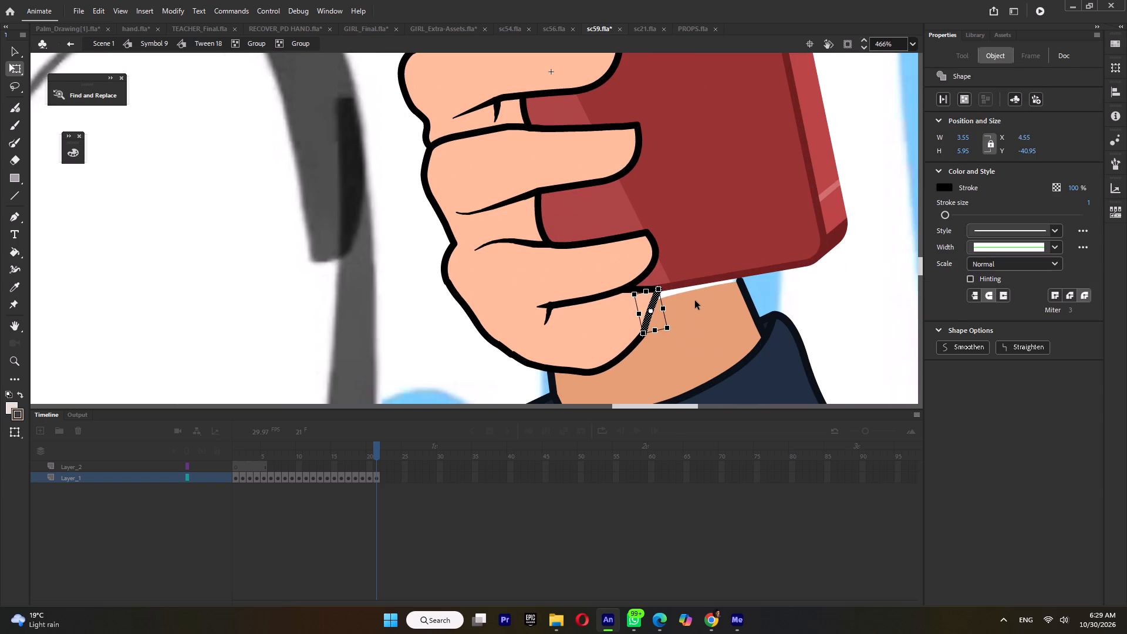
pyautogui.press('Delete')
pyautogui.keyDown('ctrl'); pyautogui.doubleClick(681, 309); pyautogui.keyUp('ctrl')
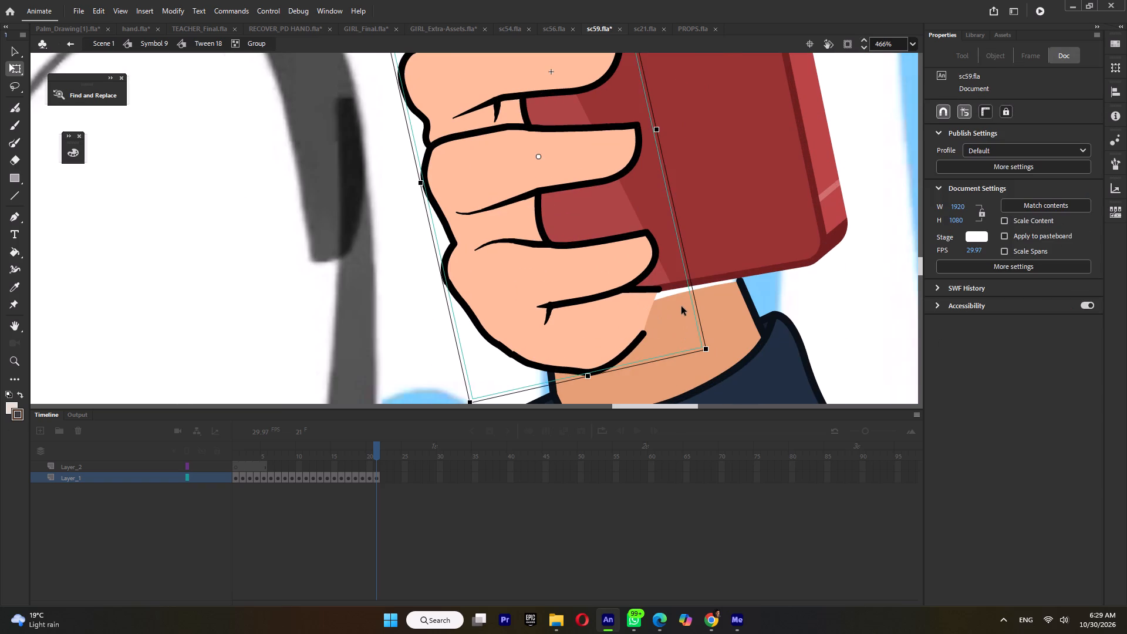
# Sample the girl's wrist skin tone and fill the palm and all the fingers with it.
pyautogui.keyDown('ctrl'); pyautogui.scroll(-3, 681, 306); pyautogui.keyUp('ctrl')
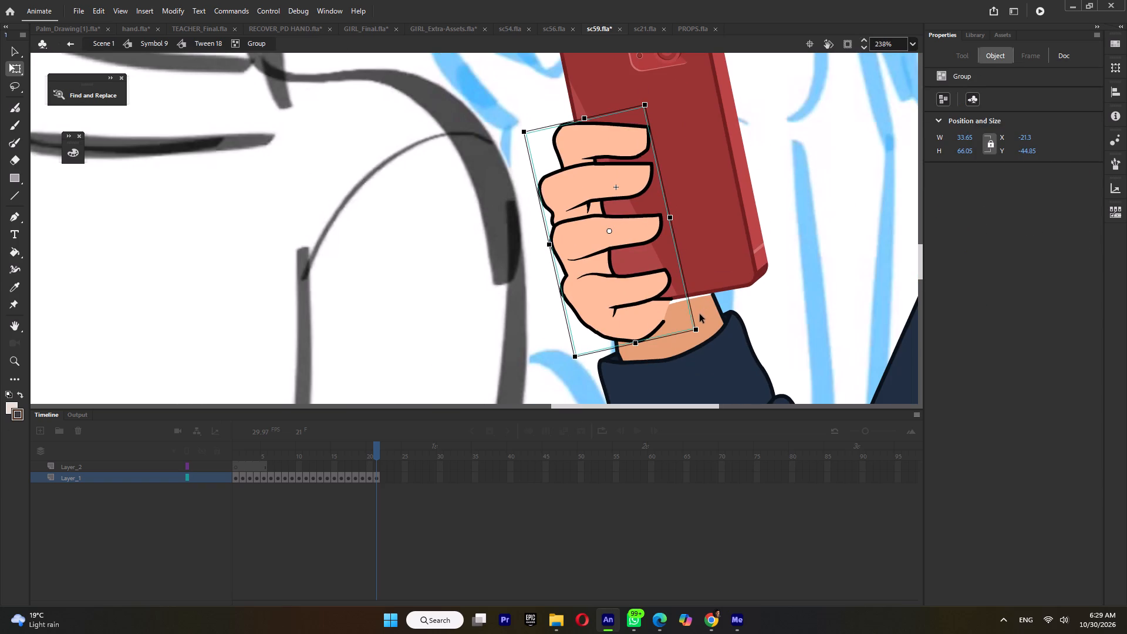
pyautogui.press('i')
pyautogui.click(700, 314)
pyautogui.keyDown('ctrl'); pyautogui.doubleClick(627, 315); pyautogui.keyUp('ctrl')
pyautogui.click(620, 328)
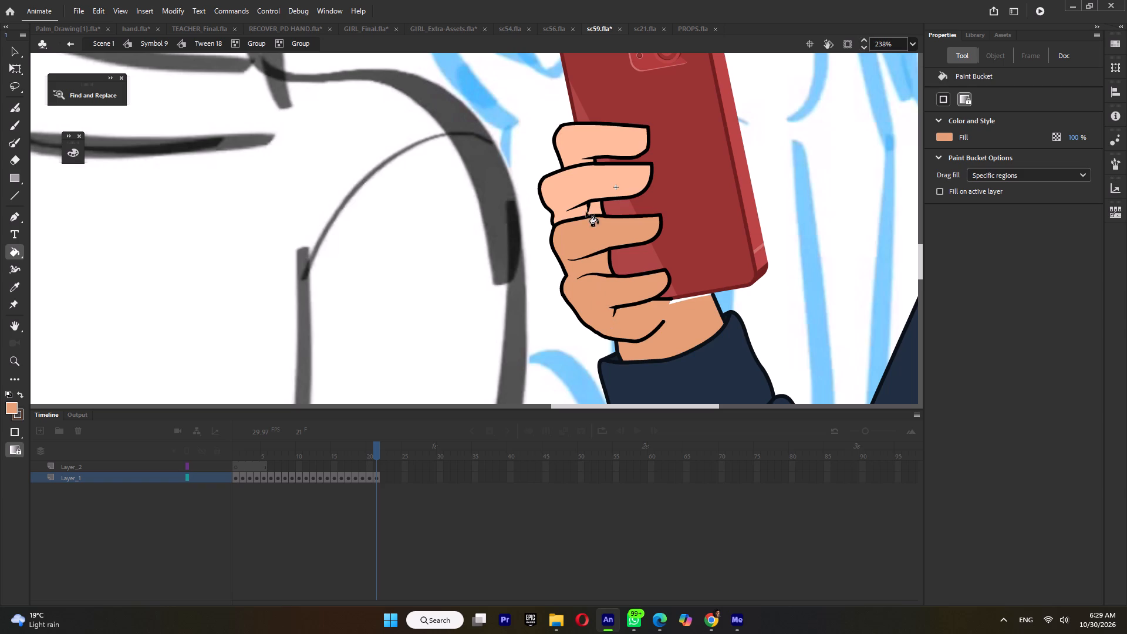
pyautogui.click(584, 207)
pyautogui.click(583, 140)
pyautogui.keyDown('ctrl'); pyautogui.scroll(-5, 593, 217); pyautogui.keyUp('ctrl')
pyautogui.keyDown('ctrl'); pyautogui.doubleClick(548, 249); pyautogui.keyUp('ctrl')
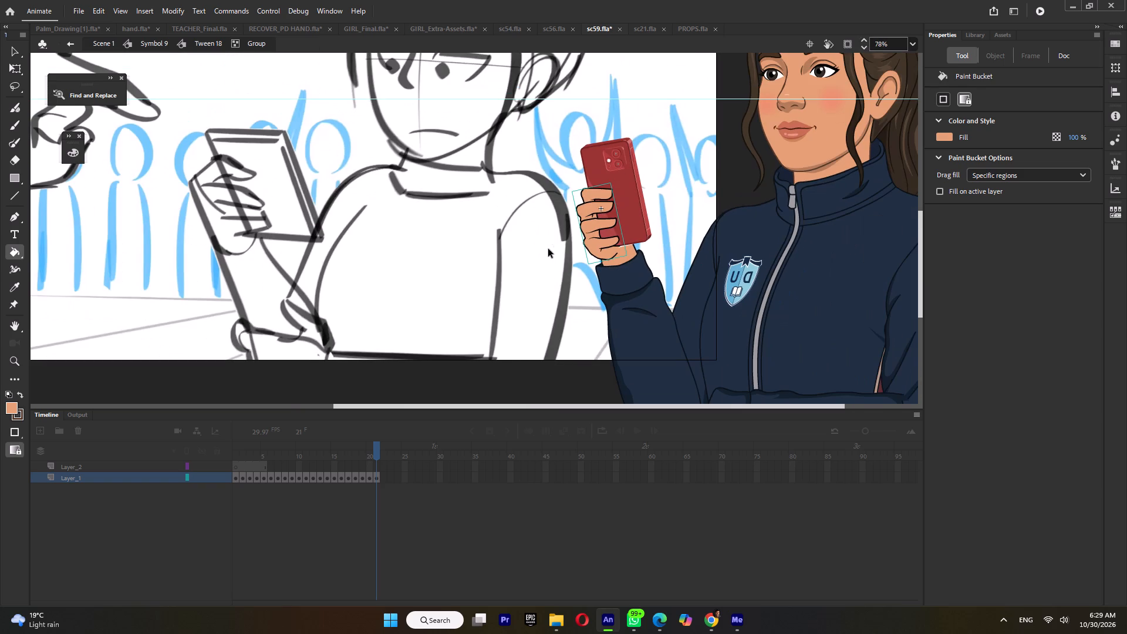
# In Tween 18, set the phone-and-hand group's pivot at the wrist and enlarge the group to about 83 by 124.
pyautogui.click(15, 65)
pyautogui.click(636, 208)
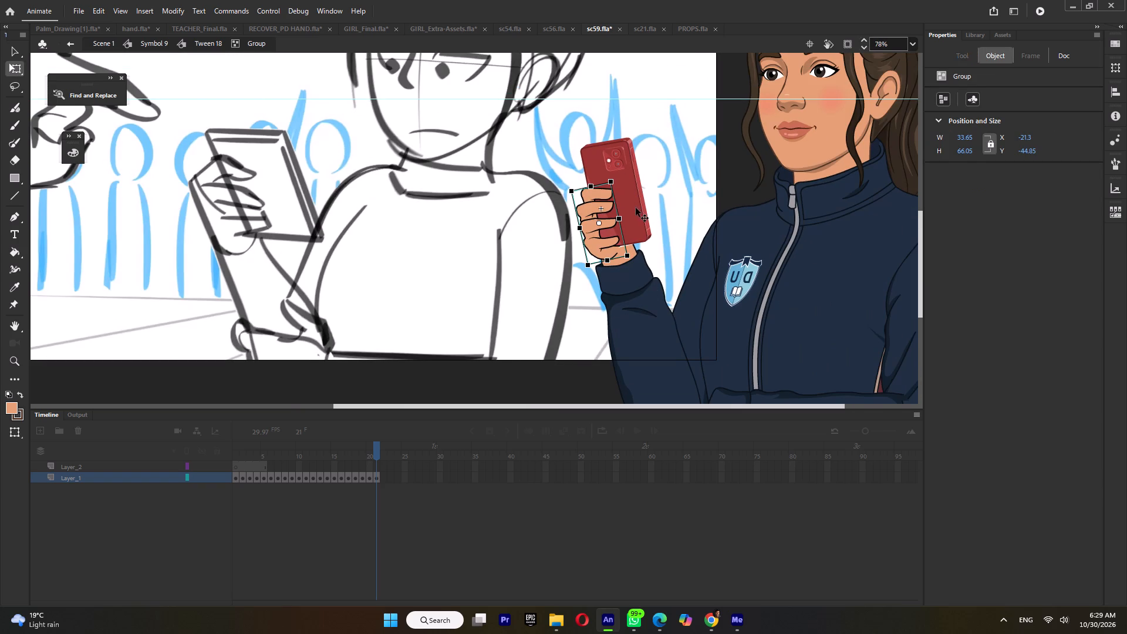
pyautogui.keyDown('ctrl'); pyautogui.scroll(4, 636, 232); pyautogui.keyUp('ctrl')
pyautogui.click(642, 224)
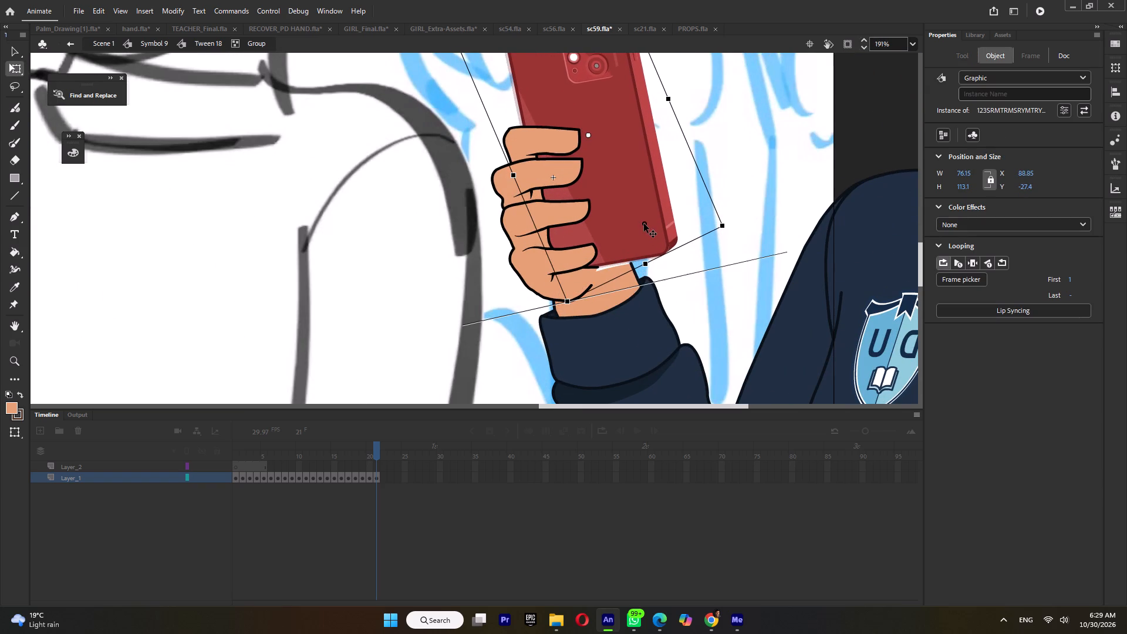
pyautogui.keyDown('ctrl'); pyautogui.scroll(-4, 646, 245); pyautogui.keyUp('ctrl')
pyautogui.doubleClick(686, 146)
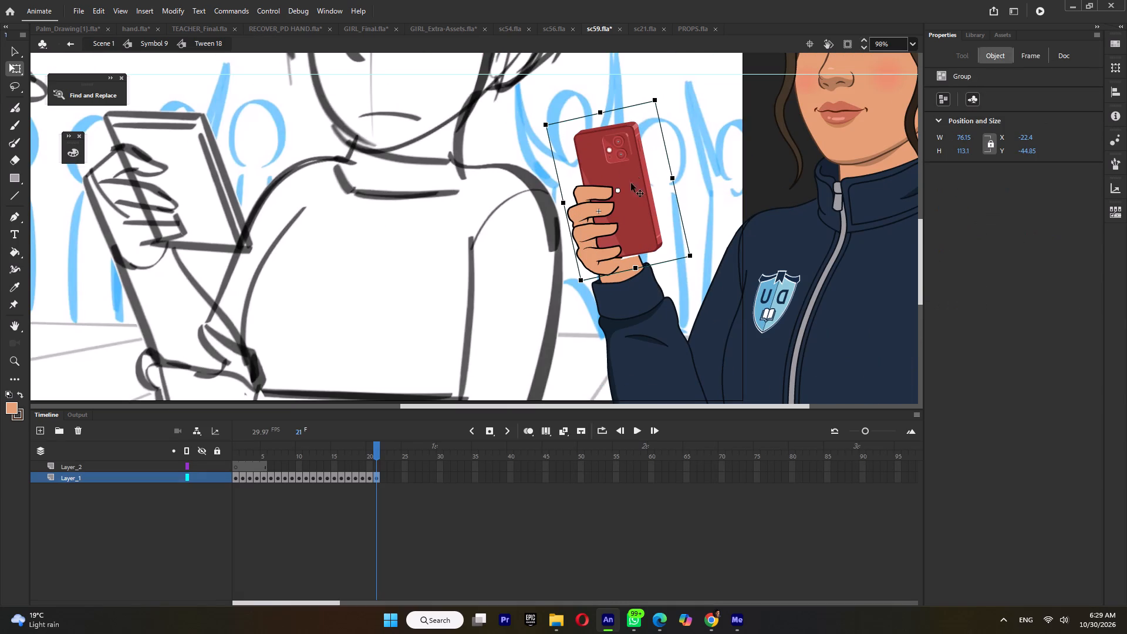
pyautogui.moveTo(619, 190); pyautogui.dragTo(610, 267)
pyautogui.keyDown('shift'); pyautogui.moveTo(654, 100); pyautogui.dragTo(665, 83); pyautogui.keyUp('shift')
# Move the enlarged phone-and-hand group so the palm lines up with the girl's wrist and sleeve cuff.
pyautogui.moveTo(637, 182); pyautogui.dragTo(638, 190)
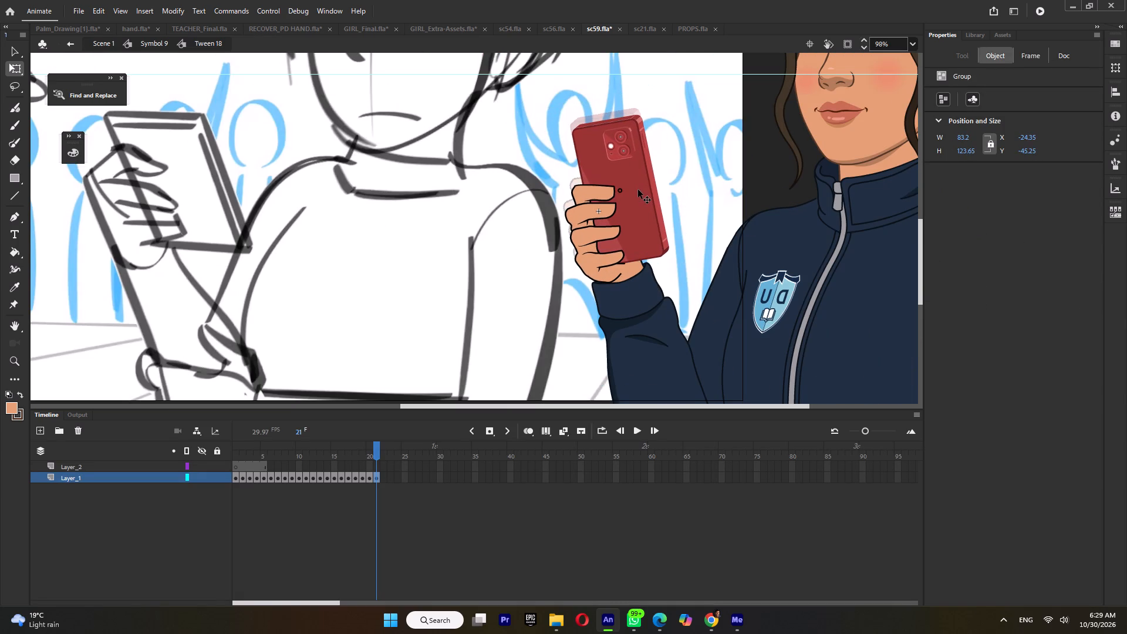
pyautogui.moveTo(638, 190); pyautogui.dragTo(633, 191)
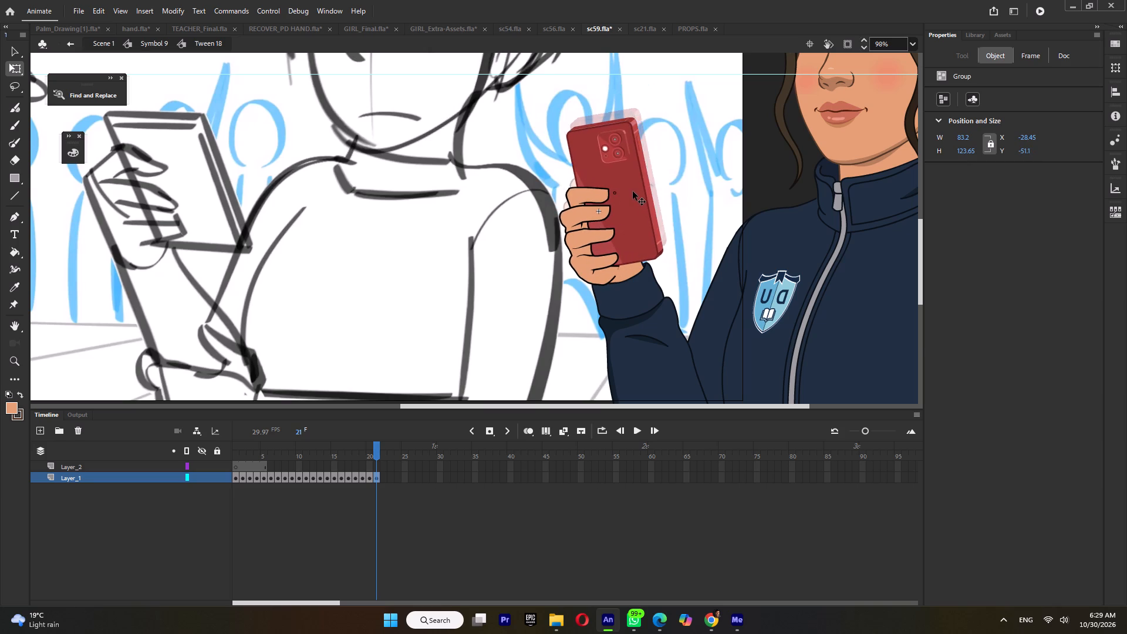
pyautogui.keyDown('ctrl'); pyautogui.scroll(-4, 647, 221); pyautogui.keyUp('ctrl')
pyautogui.click(571, 274)
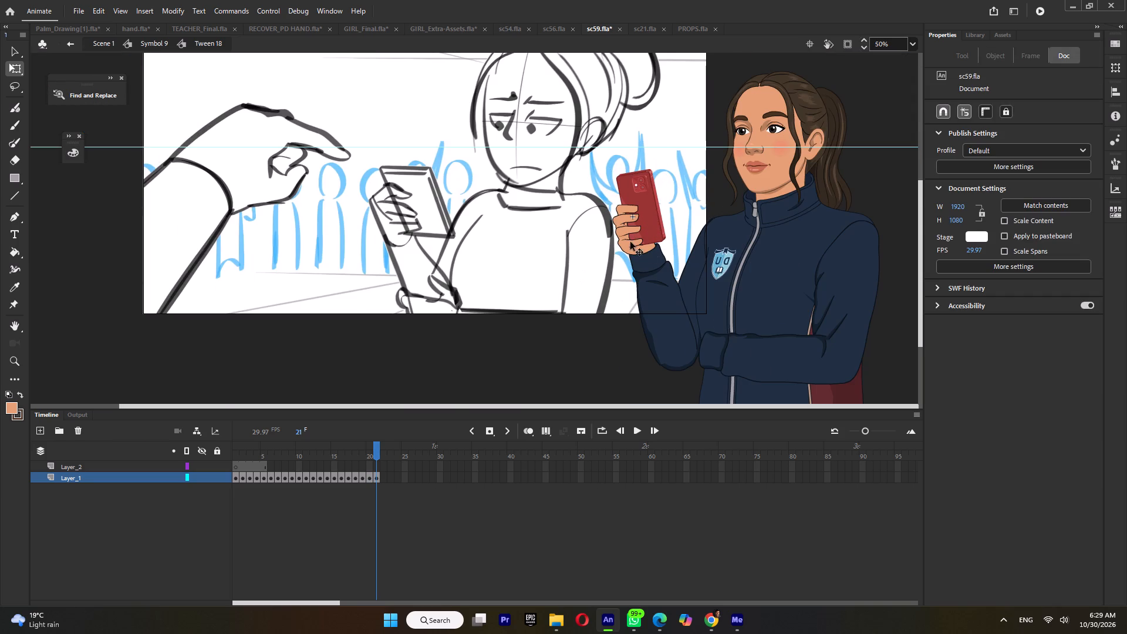
pyautogui.keyDown('ctrl'); pyautogui.scroll(3, 630, 247); pyautogui.keyUp('ctrl')
pyautogui.click(672, 210)
pyautogui.keyDown('ctrl'); pyautogui.scroll(5, 664, 220); pyautogui.keyUp('ctrl')
pyautogui.moveTo(664, 221); pyautogui.dragTo(663, 205)
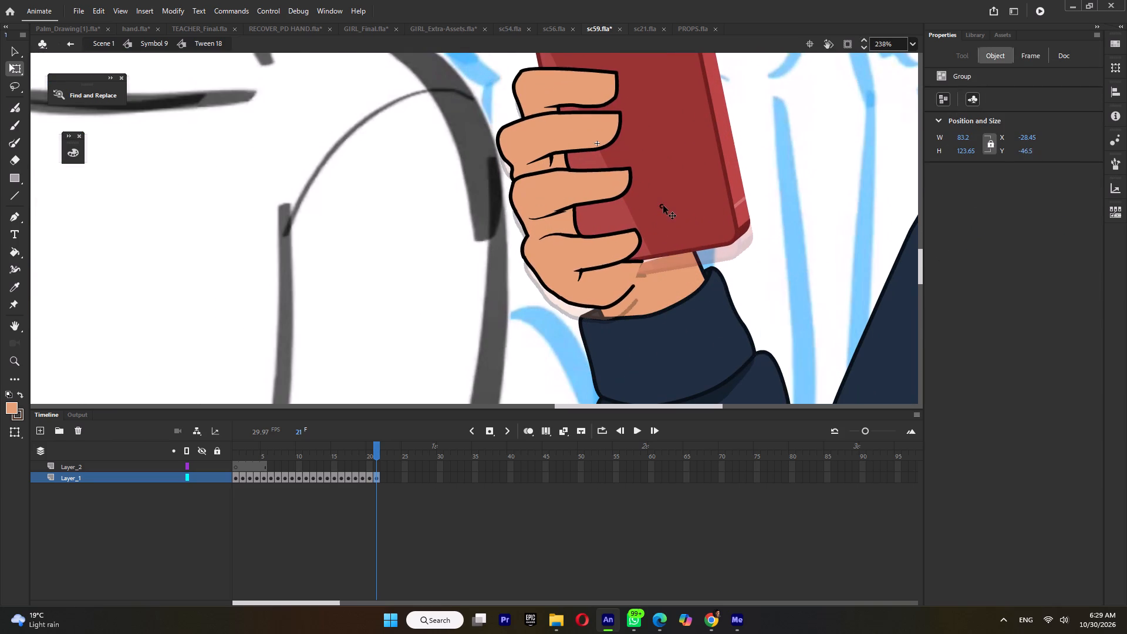
pyautogui.moveTo(663, 205); pyautogui.dragTo(663, 206)
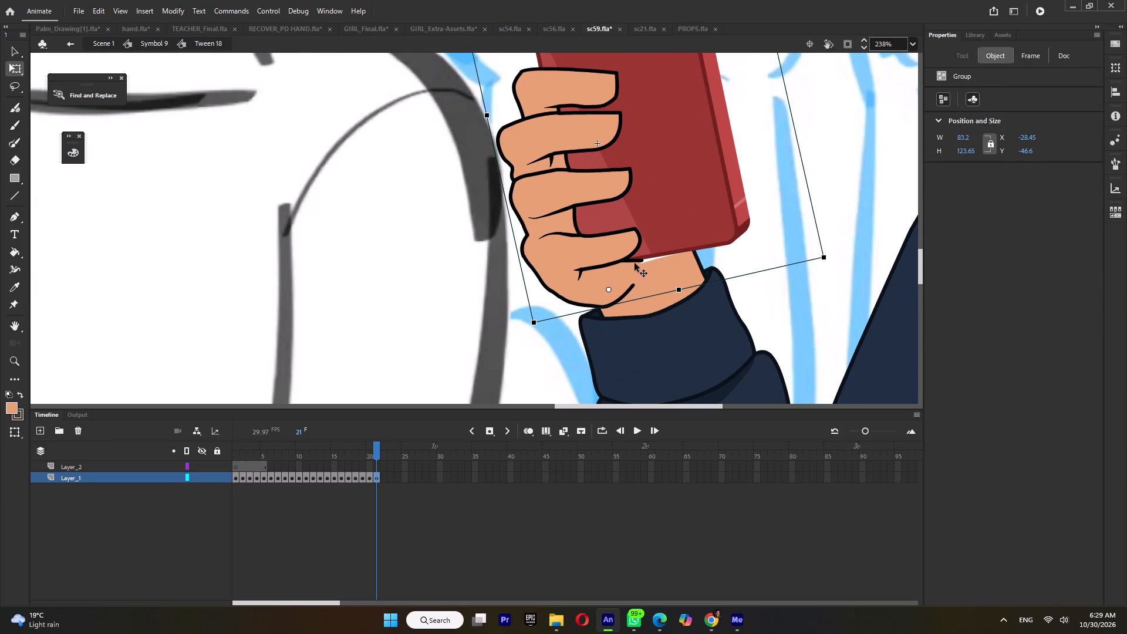
# In the fingers group, extend the outline below the little finger along the phone's bottom edge to the wrist's far side.
pyautogui.doubleClick(635, 263)
pyautogui.keyDown('ctrl'); pyautogui.scroll(3, 641, 265); pyautogui.keyUp('ctrl')
pyautogui.doubleClick(641, 263)
pyautogui.moveTo(644, 261); pyautogui.dragTo(663, 256)
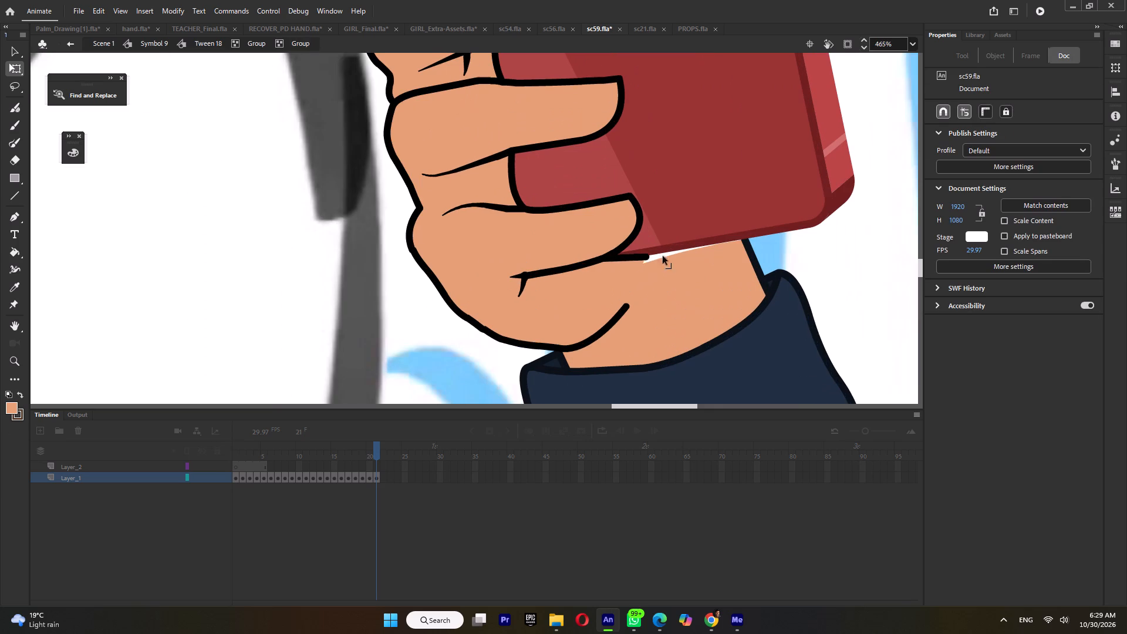
pyautogui.moveTo(663, 256); pyautogui.dragTo(745, 238)
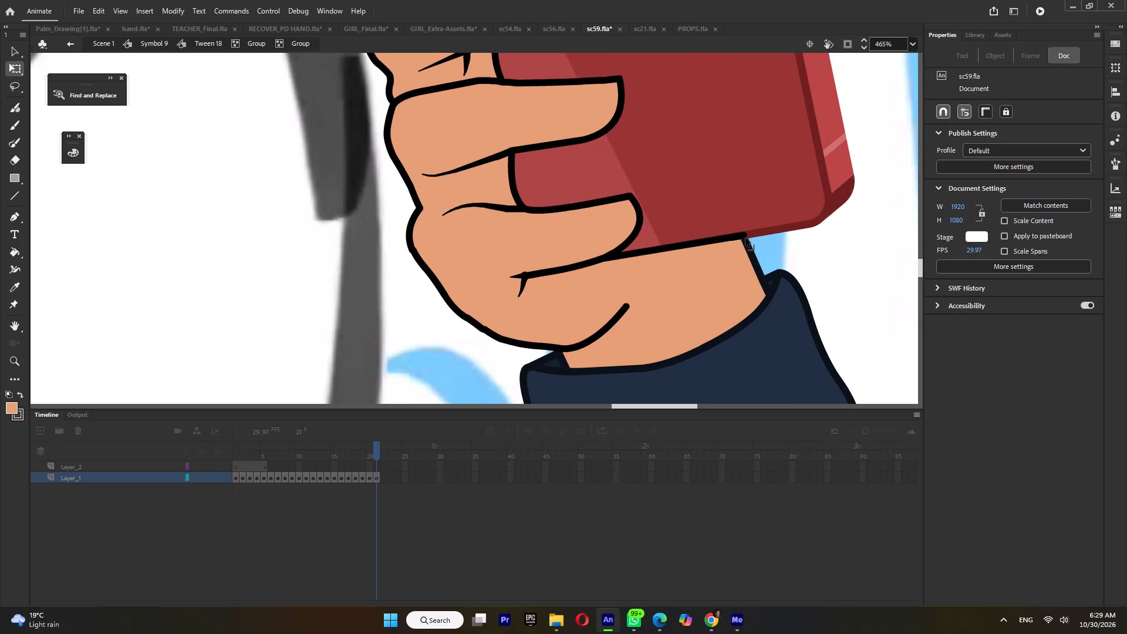
pyautogui.moveTo(745, 238); pyautogui.dragTo(746, 237)
# Set the stage preview mode to Anti-Alias Text.
pyautogui.click(116, 11)
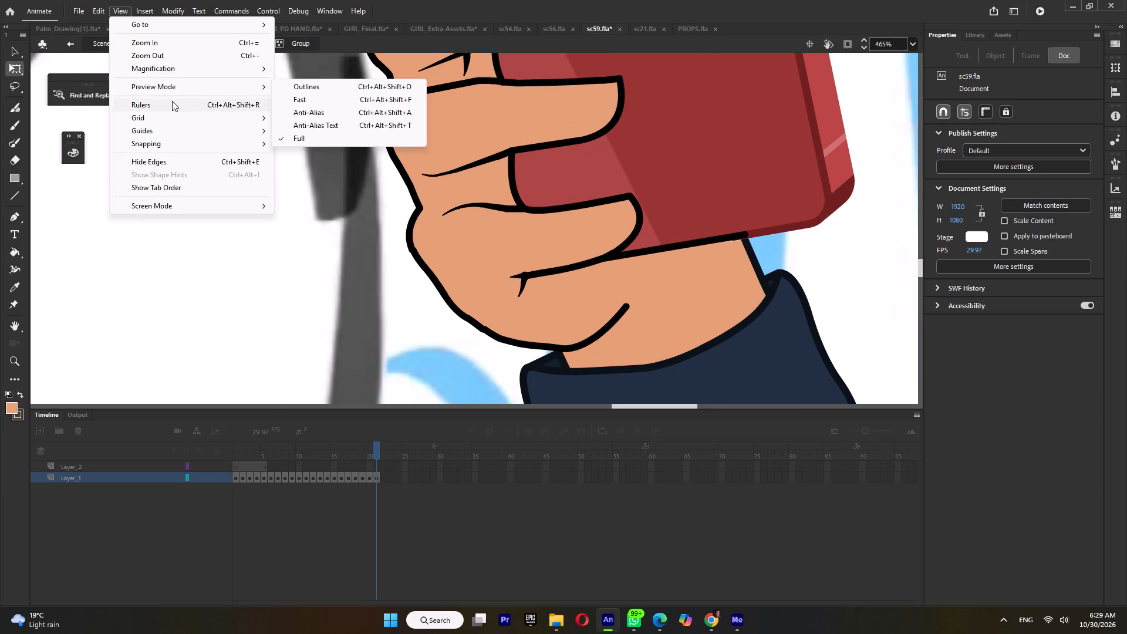
pyautogui.click(175, 92)
pyautogui.click(291, 129)
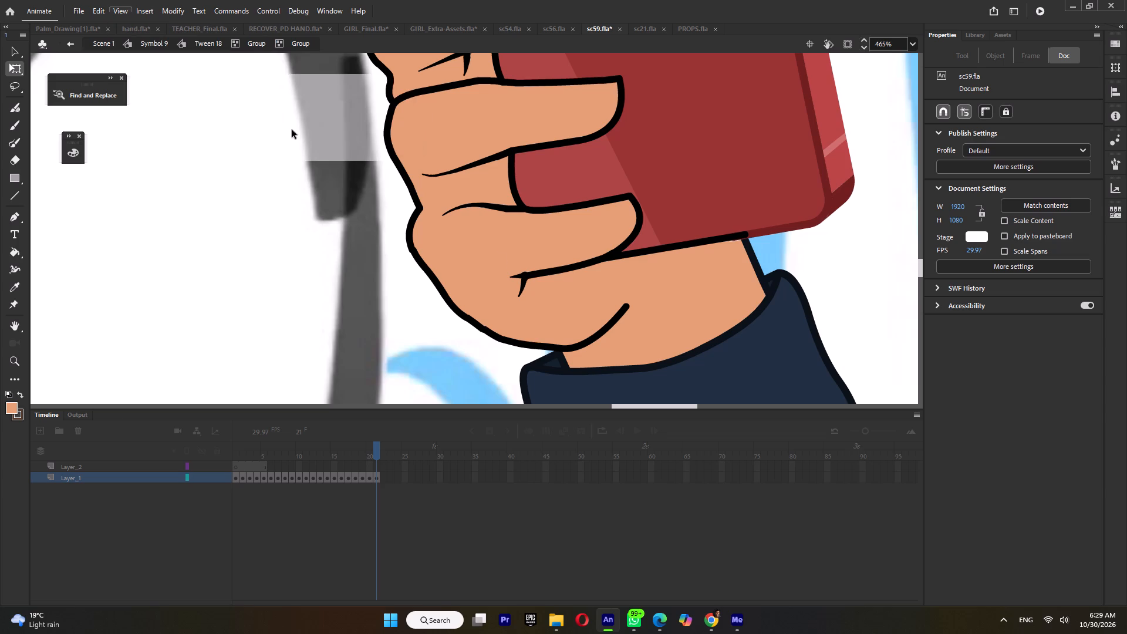
# Extend the palm's skin fill to the wrist's far edge and bend the outline's end down along that edge.
pyautogui.click(765, 254)
pyautogui.keyDown('alt'); pyautogui.moveTo(702, 255); pyautogui.dragTo(751, 261); pyautogui.keyUp('alt')
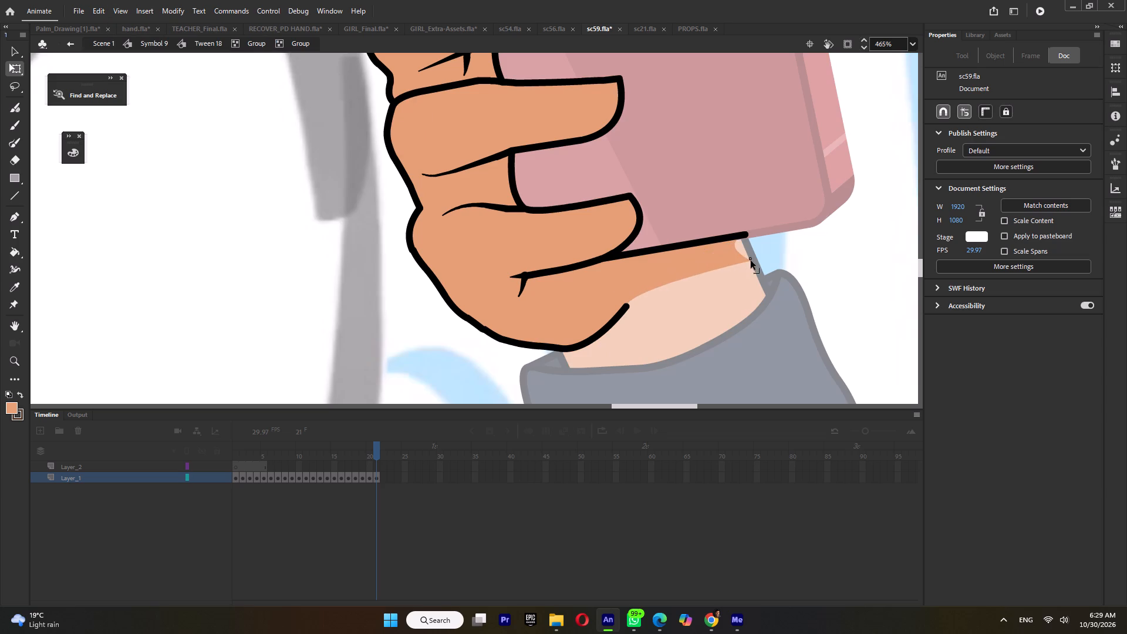
pyautogui.keyDown('alt'); pyautogui.moveTo(751, 261); pyautogui.dragTo(747, 261); pyautogui.keyUp('alt')
pyautogui.moveTo(735, 249); pyautogui.dragTo(745, 248)
pyautogui.keyDown('alt'); pyautogui.moveTo(734, 236); pyautogui.dragTo(736, 230); pyautogui.keyUp('alt')
pyautogui.moveTo(744, 235); pyautogui.dragTo(748, 259)
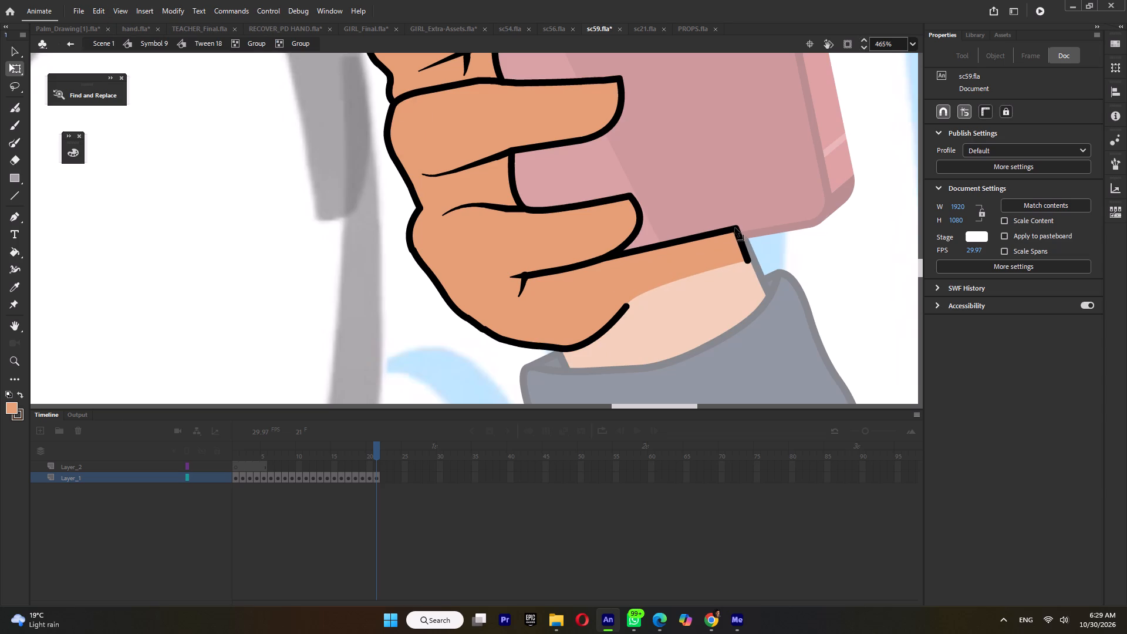
pyautogui.moveTo(734, 225); pyautogui.dragTo(740, 237)
pyautogui.hotkey('ctrl', 'z')
pyautogui.click(743, 213)
pyautogui.moveTo(735, 231); pyautogui.dragTo(742, 239)
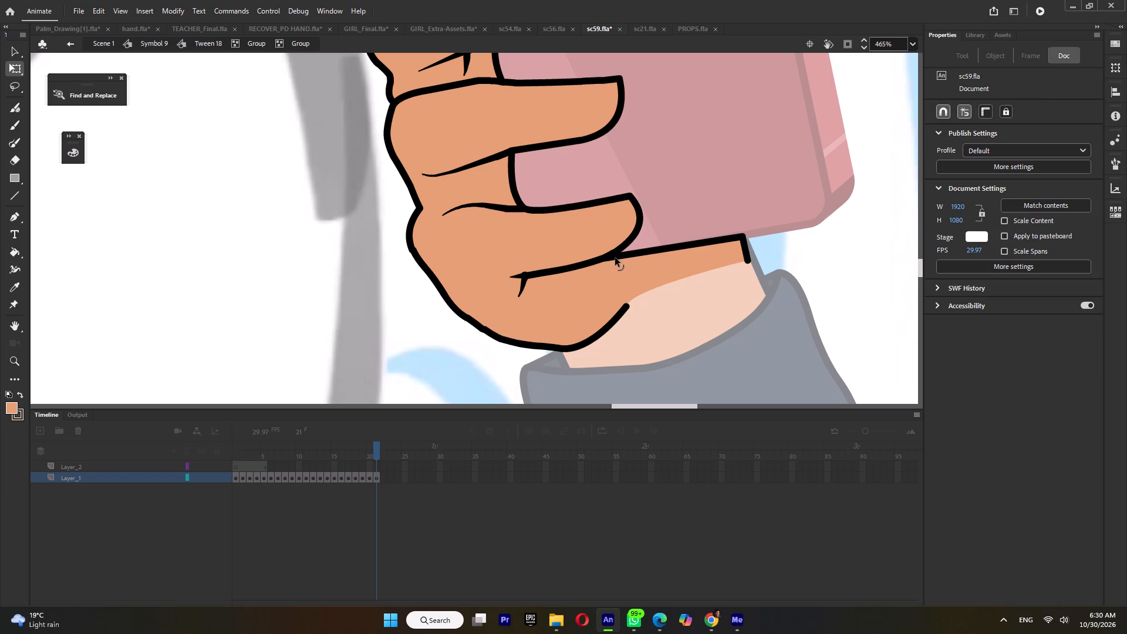
# Refine the palm outline's corners so it follows the phone's bottom edge and overlaps the wrist's side outline.
pyautogui.keyDown('alt'); pyautogui.moveTo(615, 258); pyautogui.dragTo(615, 263); pyautogui.keyUp('alt')
pyautogui.keyDown('ctrl'); pyautogui.scroll(4, 751, 244); pyautogui.keyUp('ctrl')
pyautogui.moveTo(735, 225); pyautogui.dragTo(740, 237)
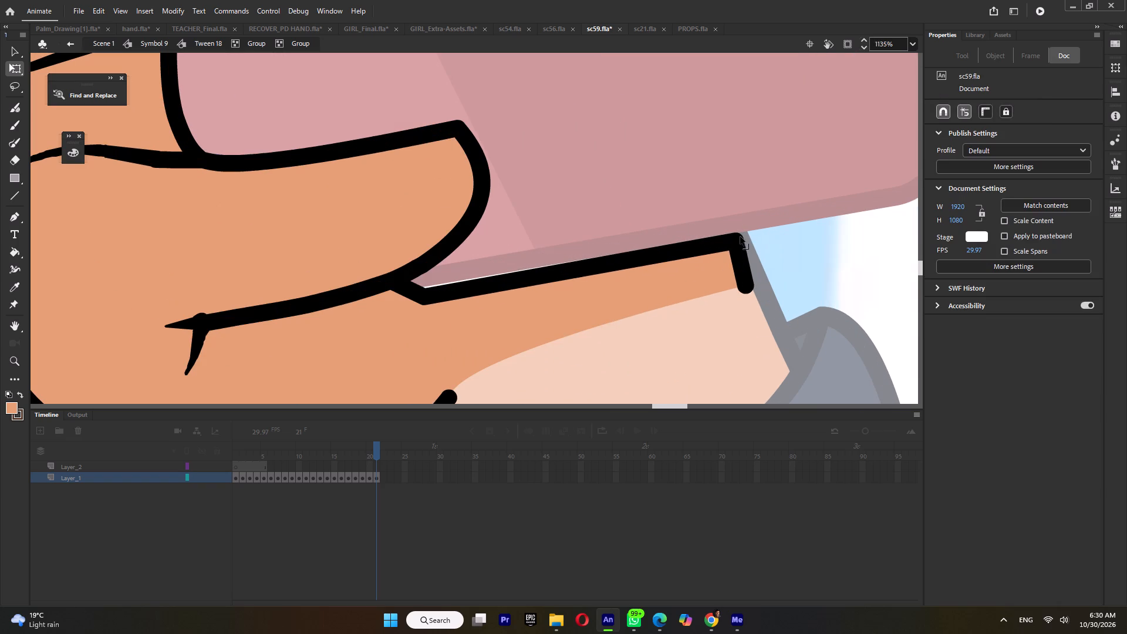
pyautogui.moveTo(740, 237); pyautogui.dragTo(738, 237)
pyautogui.moveTo(426, 294); pyautogui.dragTo(424, 287)
pyautogui.keyDown('ctrl'); pyautogui.scroll(-6, 508, 250); pyautogui.keyUp('ctrl')
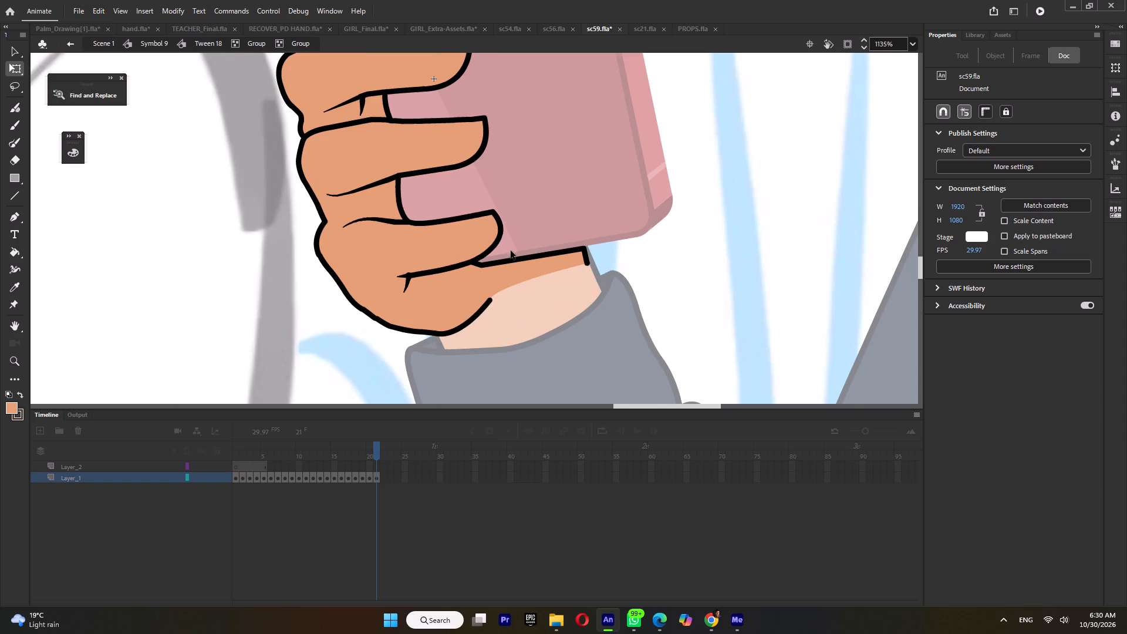
pyautogui.click(586, 264)
pyautogui.keyDown('ctrl'); pyautogui.scroll(4, 592, 265); pyautogui.keyUp('ctrl')
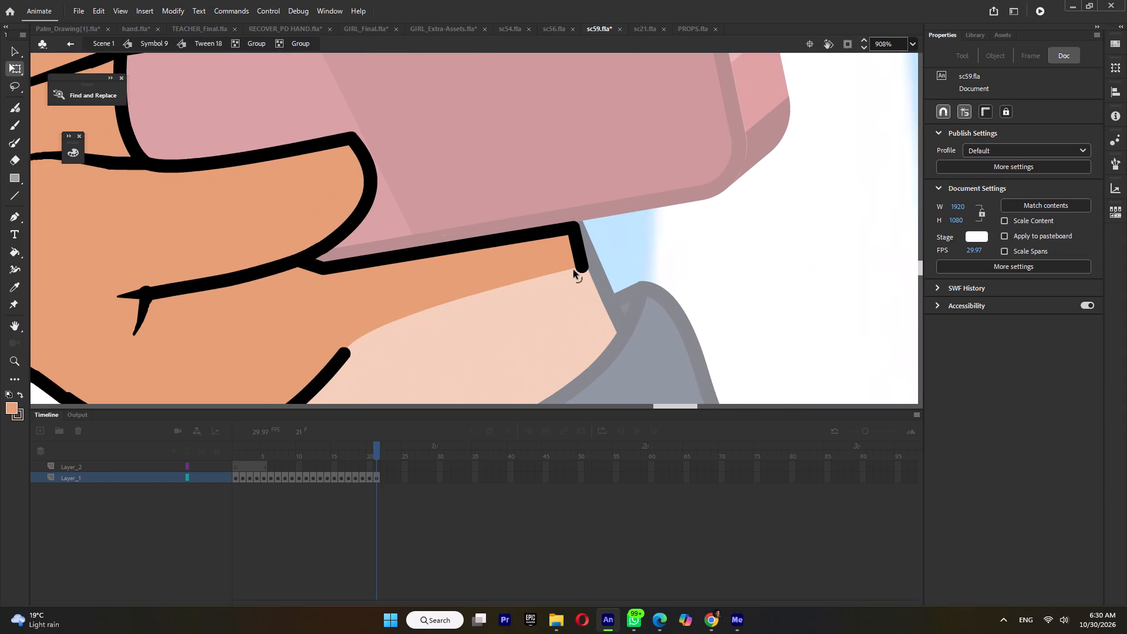
pyautogui.moveTo(583, 268); pyautogui.dragTo(594, 267)
pyautogui.click(574, 227)
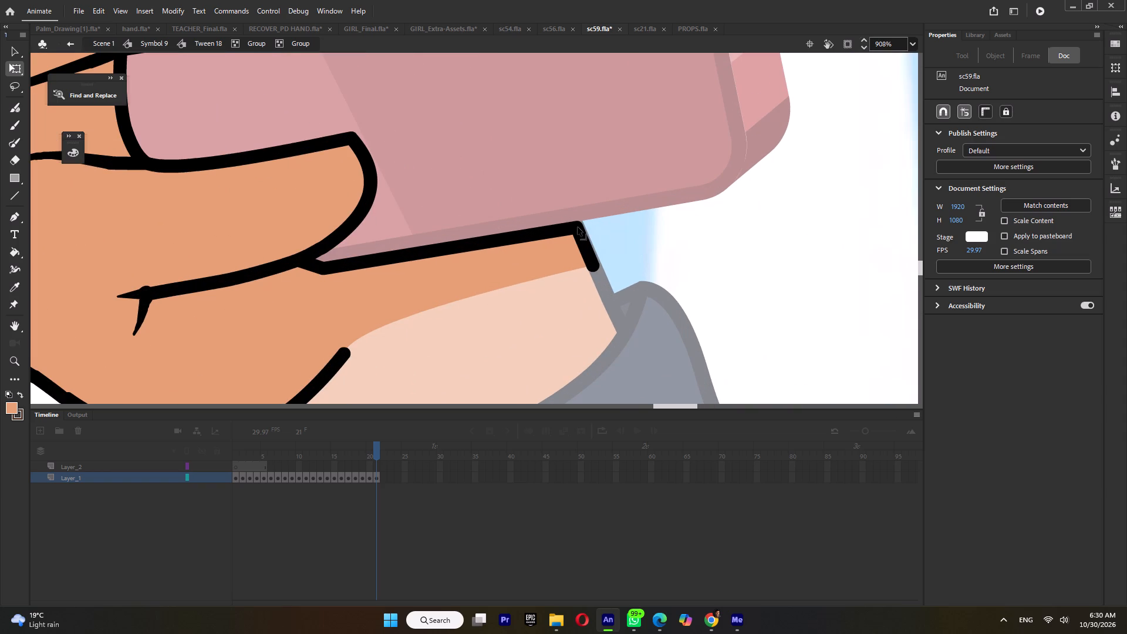
# Leave the nested hand groups, return to Symbol 9, and deselect the hand to view the whole girl.
pyautogui.keyDown('ctrl'); pyautogui.scroll(-6, 581, 231); pyautogui.keyUp('ctrl')
pyautogui.keyDown('ctrl'); pyautogui.doubleClick(681, 241); pyautogui.keyUp('ctrl')
pyautogui.keyDown('ctrl'); pyautogui.scroll(-6, 682, 242); pyautogui.keyUp('ctrl')
pyautogui.keyDown('ctrl'); pyautogui.click(703, 232); pyautogui.keyUp('ctrl')
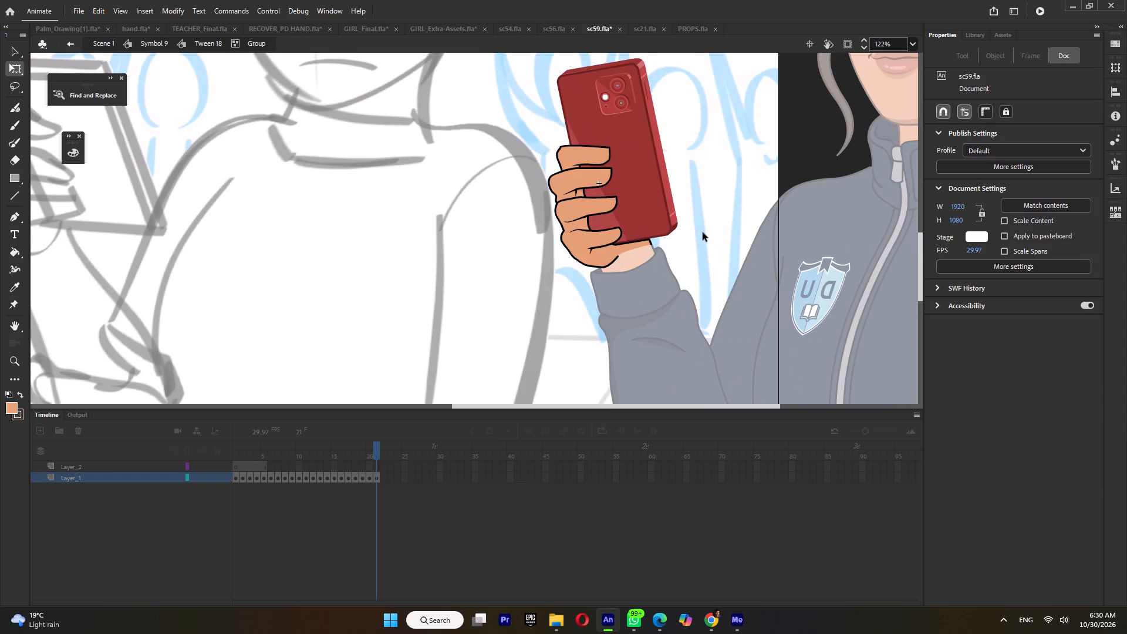
pyautogui.keyDown('ctrl'); pyautogui.doubleClick(703, 232); pyautogui.keyUp('ctrl')
pyautogui.keyDown('ctrl'); pyautogui.scroll(-3, 703, 232); pyautogui.keyUp('ctrl')
pyautogui.keyDown('ctrl'); pyautogui.doubleClick(710, 185); pyautogui.keyUp('ctrl')
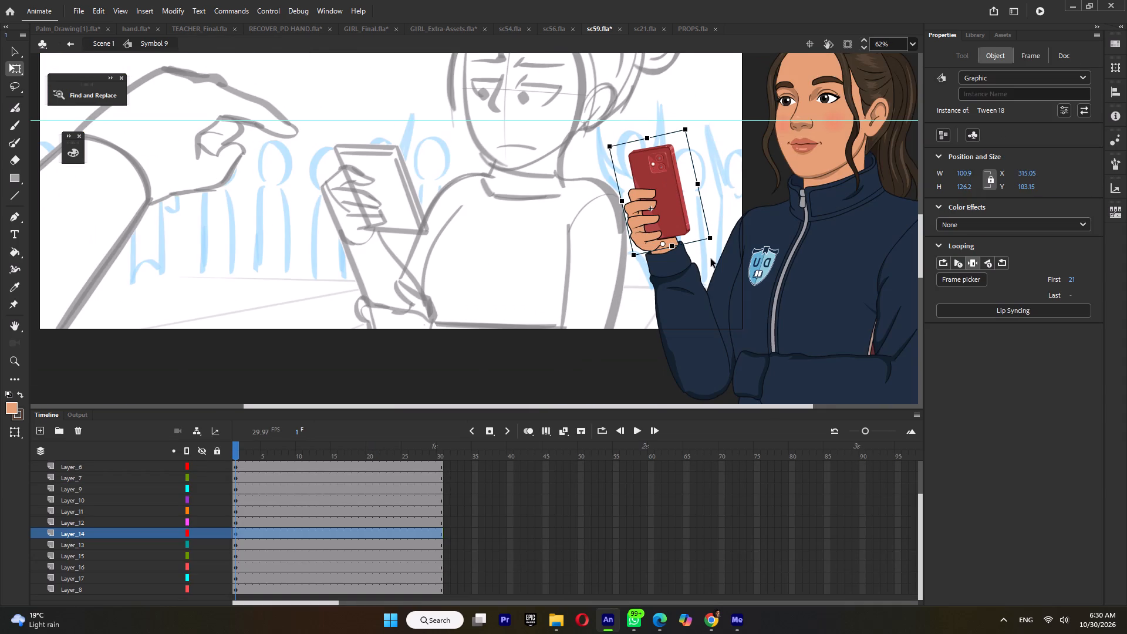
pyautogui.keyDown('ctrl'); pyautogui.scroll(-3, 711, 259); pyautogui.keyUp('ctrl')
pyautogui.keyDown('ctrl'); pyautogui.click(591, 286); pyautogui.keyUp('ctrl')
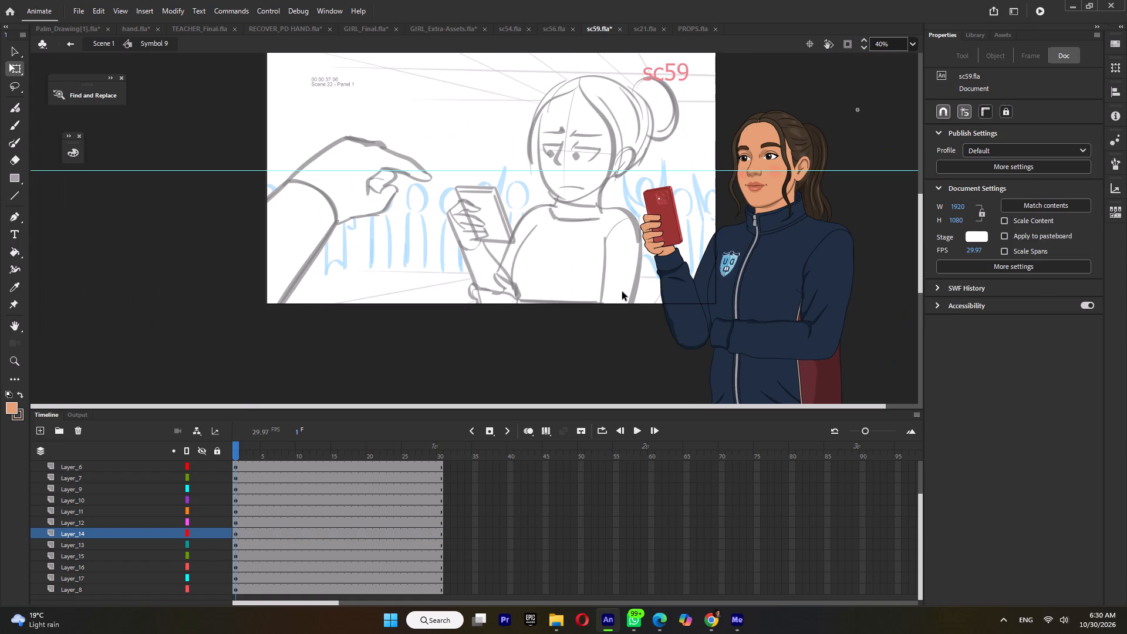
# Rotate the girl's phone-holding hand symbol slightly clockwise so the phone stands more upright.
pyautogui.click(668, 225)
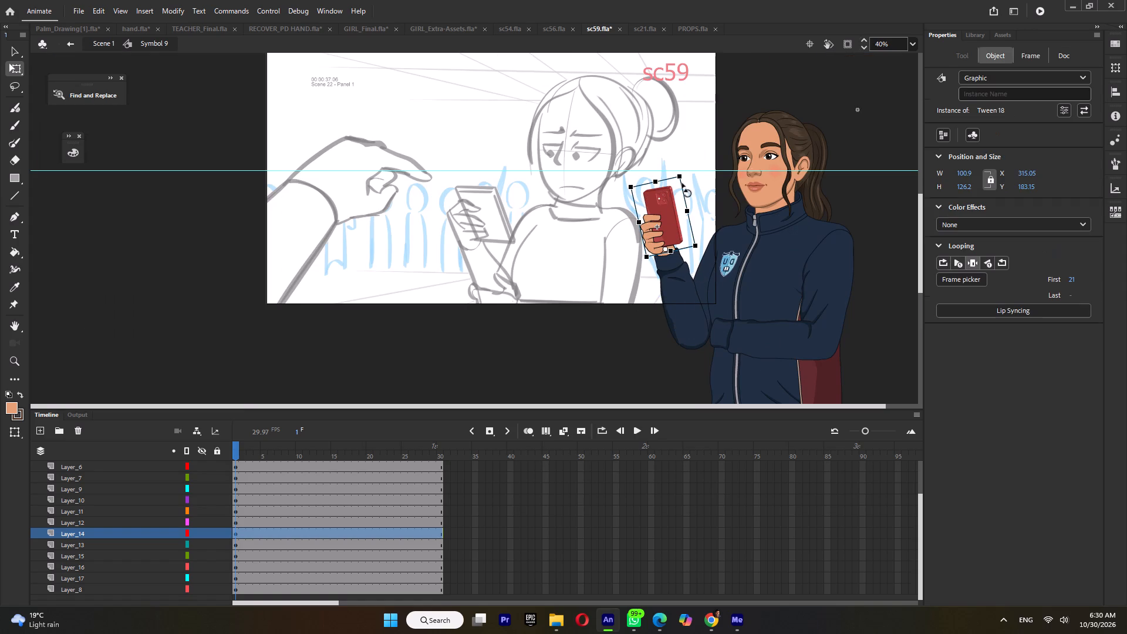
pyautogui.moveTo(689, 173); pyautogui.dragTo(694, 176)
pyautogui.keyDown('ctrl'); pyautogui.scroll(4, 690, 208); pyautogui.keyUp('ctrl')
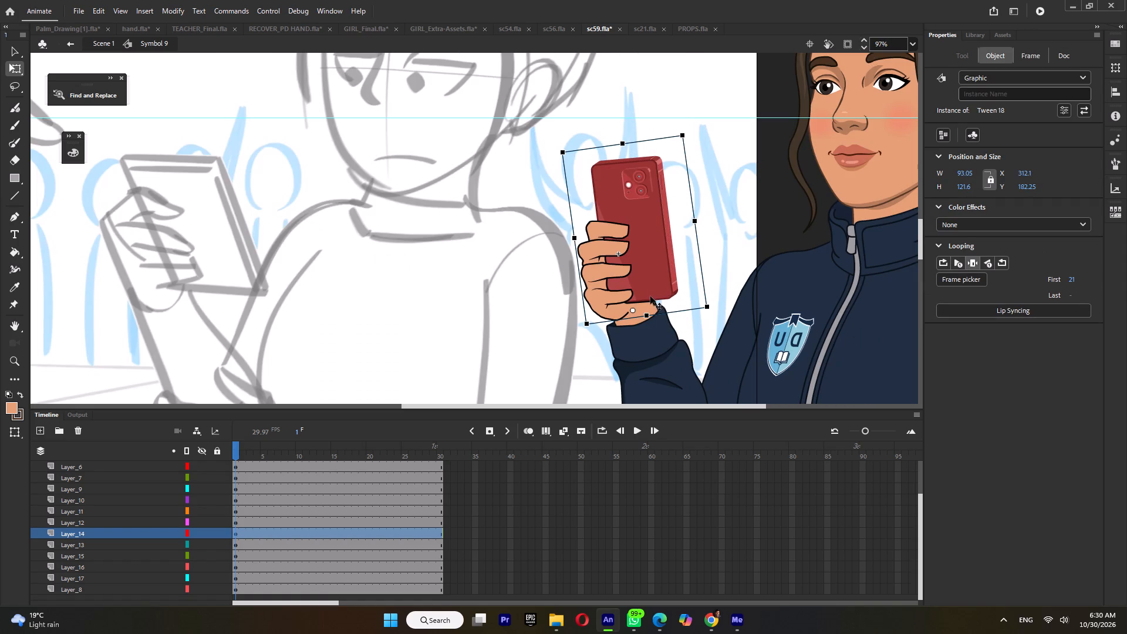
# Inside the nested finger drawing, extend the little finger's crease line down to the palm's bottom outline.
pyautogui.doubleClick(612, 312)
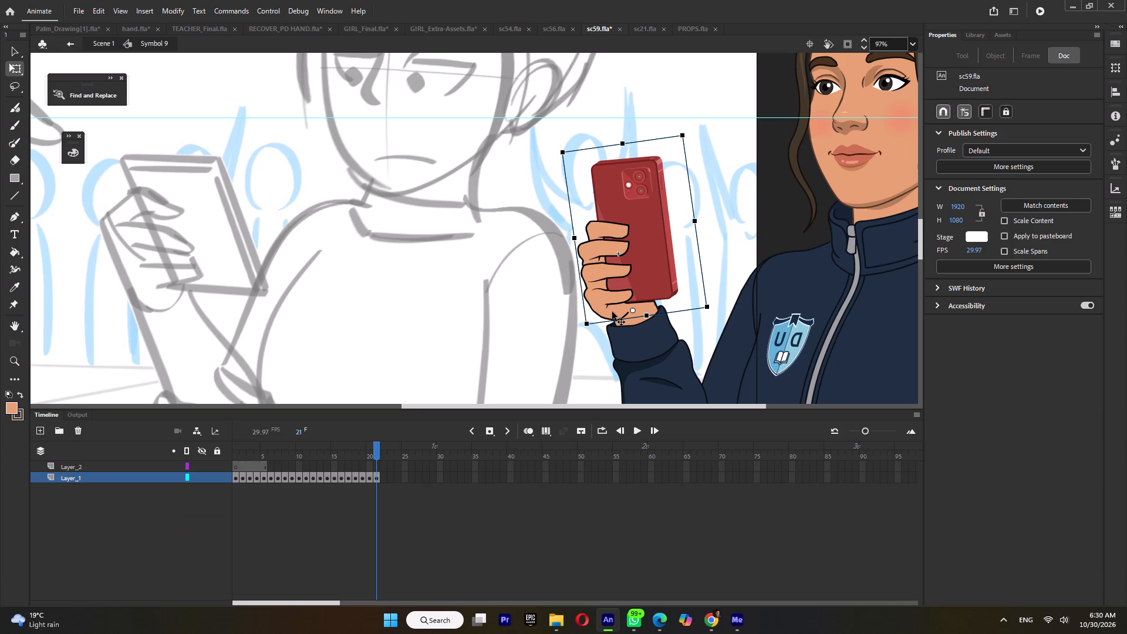
pyautogui.keyDown('ctrl'); pyautogui.scroll(5, 612, 312); pyautogui.keyUp('ctrl')
pyautogui.doubleClick(612, 312)
pyautogui.doubleClick(599, 305)
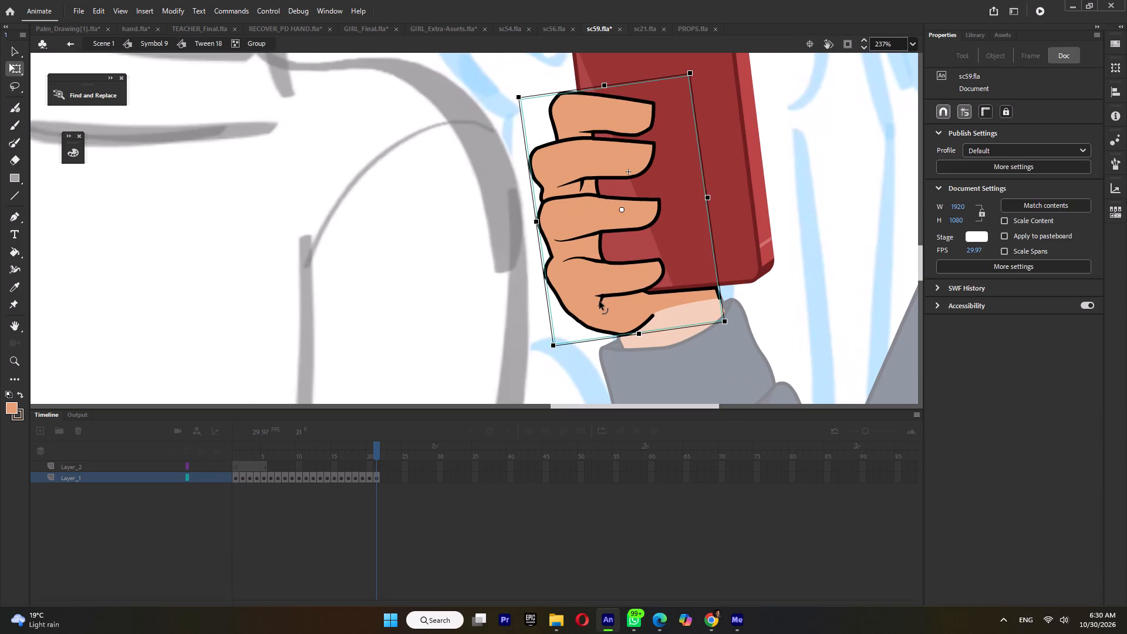
pyautogui.click(599, 301)
pyautogui.click(571, 357)
pyautogui.moveTo(599, 306); pyautogui.dragTo(590, 336)
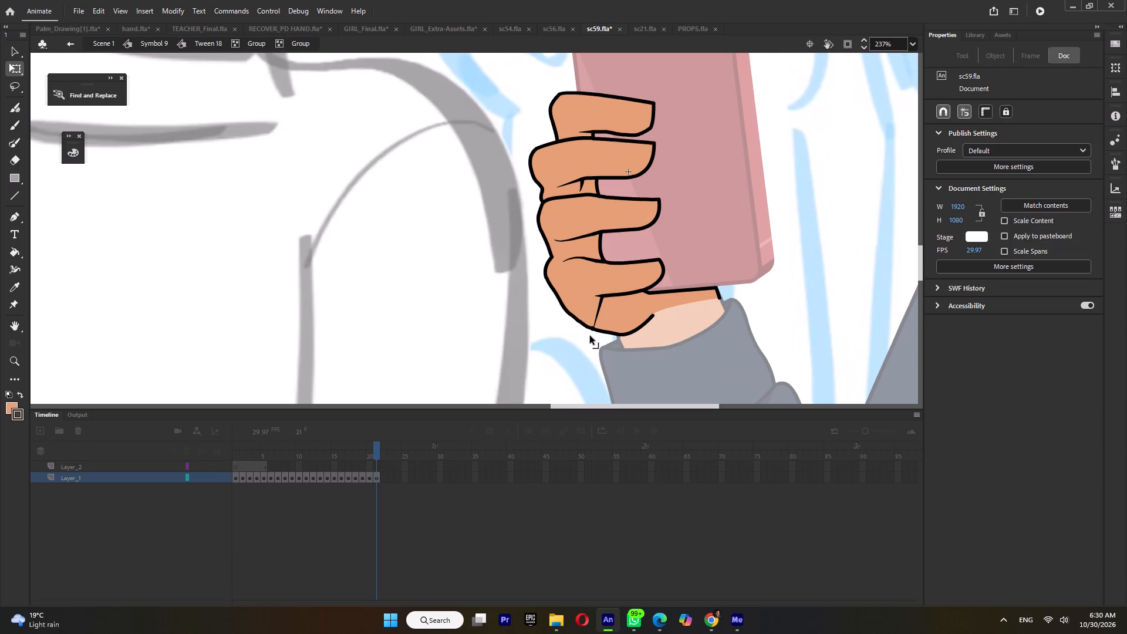
pyautogui.moveTo(590, 336); pyautogui.dragTo(591, 338)
# Delete the palm fill beyond the crease with its bottom and wrist outlines and leftover stubs, leaving only the fingers and hand edge.
pyautogui.click(611, 321)
pyautogui.press('Delete')
pyautogui.click(612, 334)
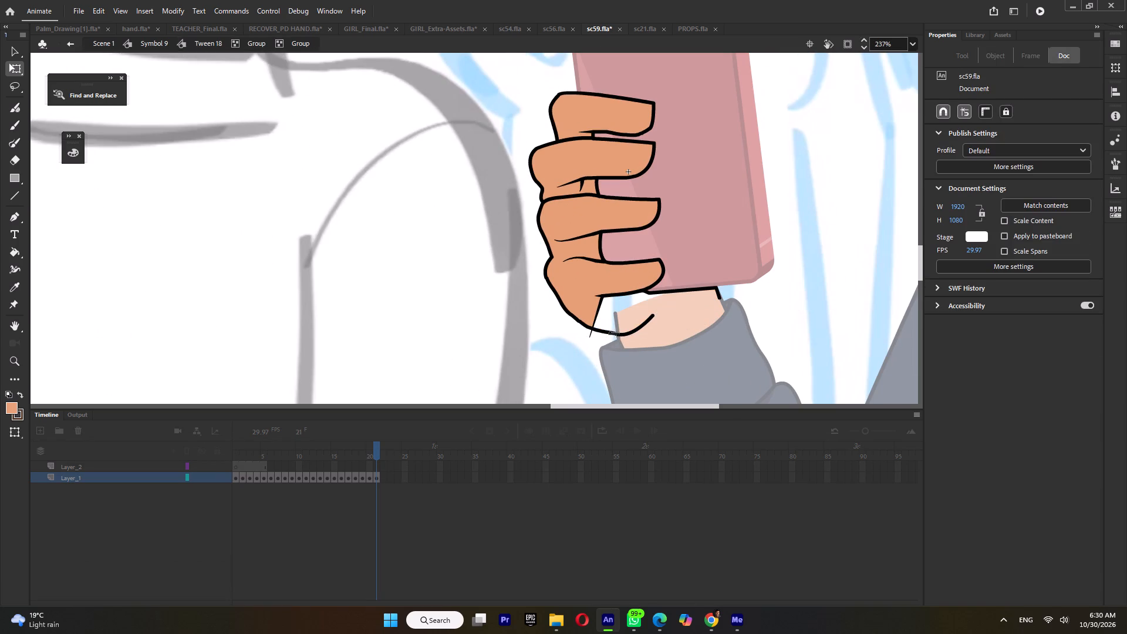
pyautogui.press('Delete')
pyautogui.click(643, 325)
pyautogui.press('Delete')
pyautogui.doubleClick(672, 288)
pyautogui.press('Delete')
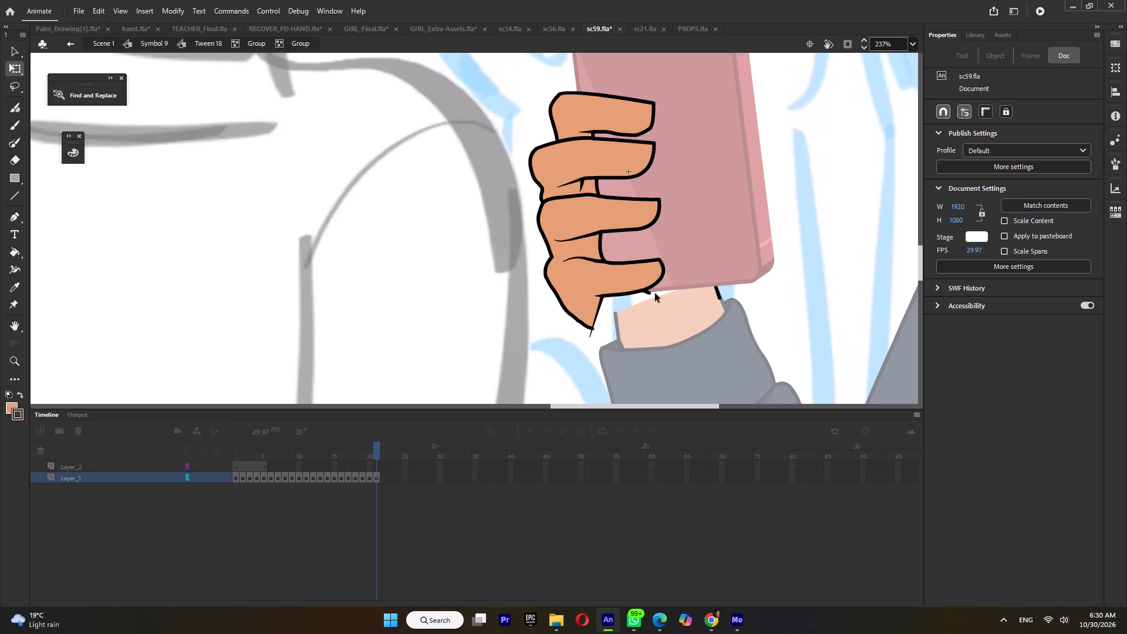
pyautogui.click(646, 293)
pyautogui.press('Delete')
pyautogui.click(718, 294)
pyautogui.press('Delete')
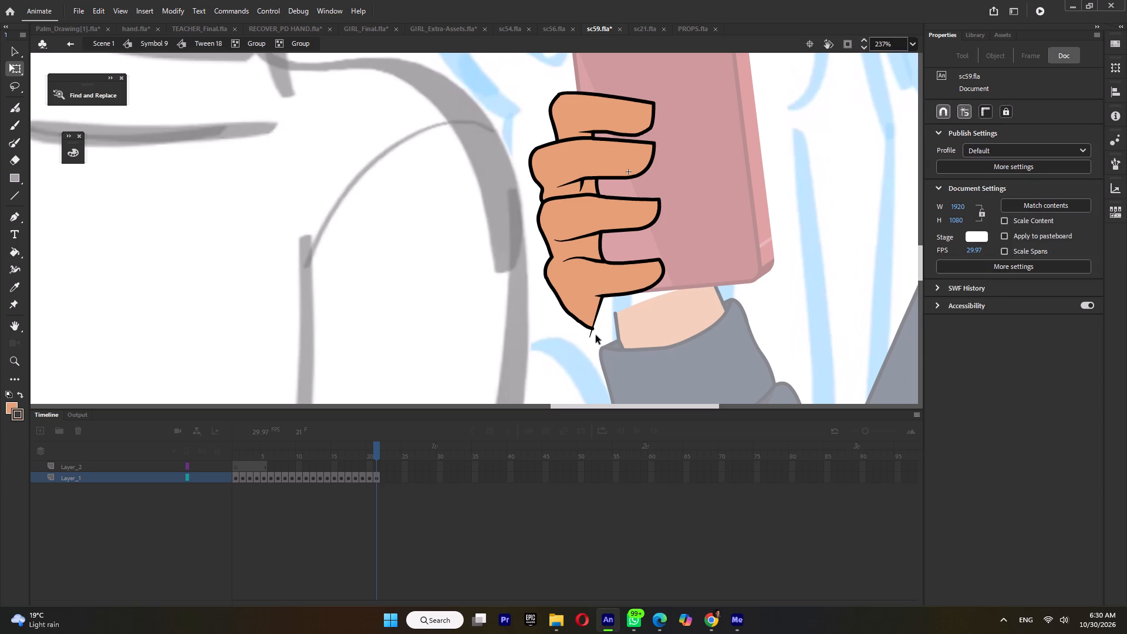
pyautogui.click(589, 334)
pyautogui.press('Delete')
pyautogui.click(598, 311)
pyautogui.doubleClick(623, 307)
# Move the fingers group up along the phone, tilt it counterclockwise, and shift it outward over the phone's edge.
pyautogui.moveTo(593, 265); pyautogui.dragTo(600, 213)
pyautogui.keyDown('ctrl'); pyautogui.scroll(-5, 619, 272); pyautogui.keyUp('ctrl')
pyautogui.moveTo(640, 170); pyautogui.dragTo(635, 168)
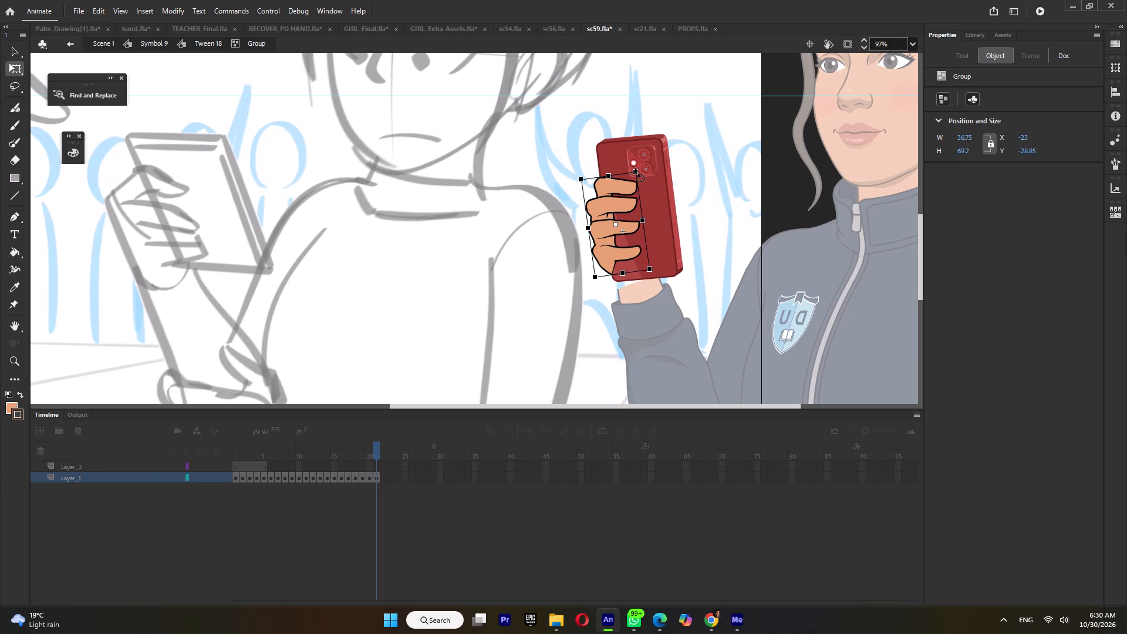
pyautogui.moveTo(635, 168); pyautogui.dragTo(633, 168)
pyautogui.keyDown('ctrl'); pyautogui.scroll(4, 625, 239); pyautogui.keyUp('ctrl')
pyautogui.moveTo(629, 252); pyautogui.dragTo(610, 252)
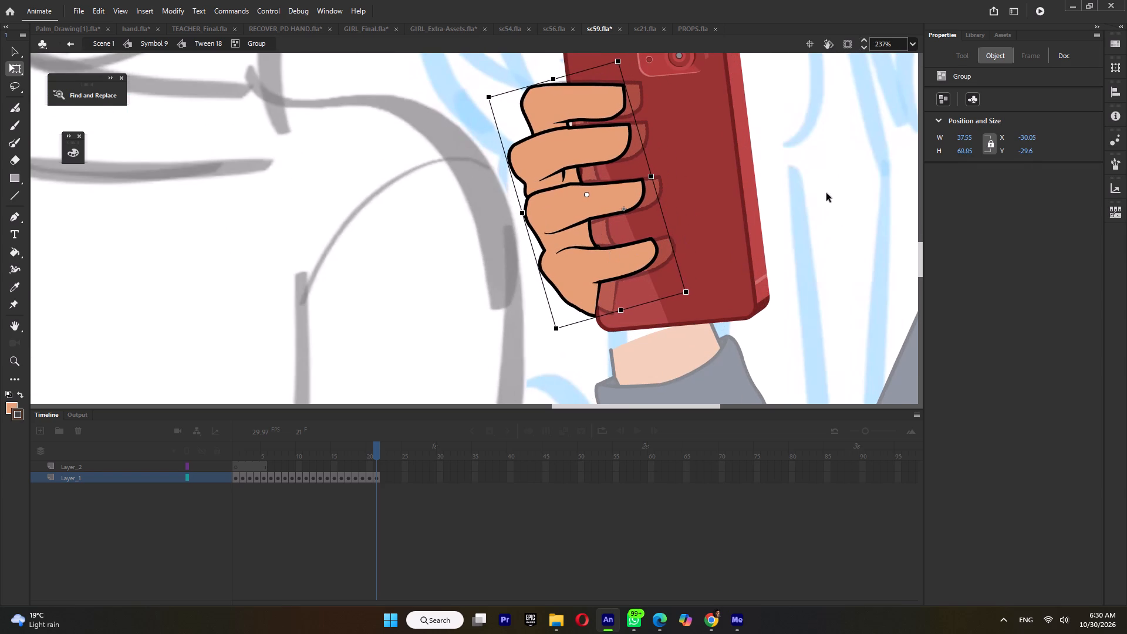
pyautogui.keyDown('ctrl'); pyautogui.doubleClick(826, 193); pyautogui.keyUp('ctrl')
# Move the whole hand-and-phone group down closer to the sleeve cuff, and return to Symbol 9.
pyautogui.keyDown('ctrl'); pyautogui.scroll(-5, 700, 318); pyautogui.keyUp('ctrl')
pyautogui.moveTo(706, 289); pyautogui.dragTo(709, 300)
pyautogui.click(709, 300)
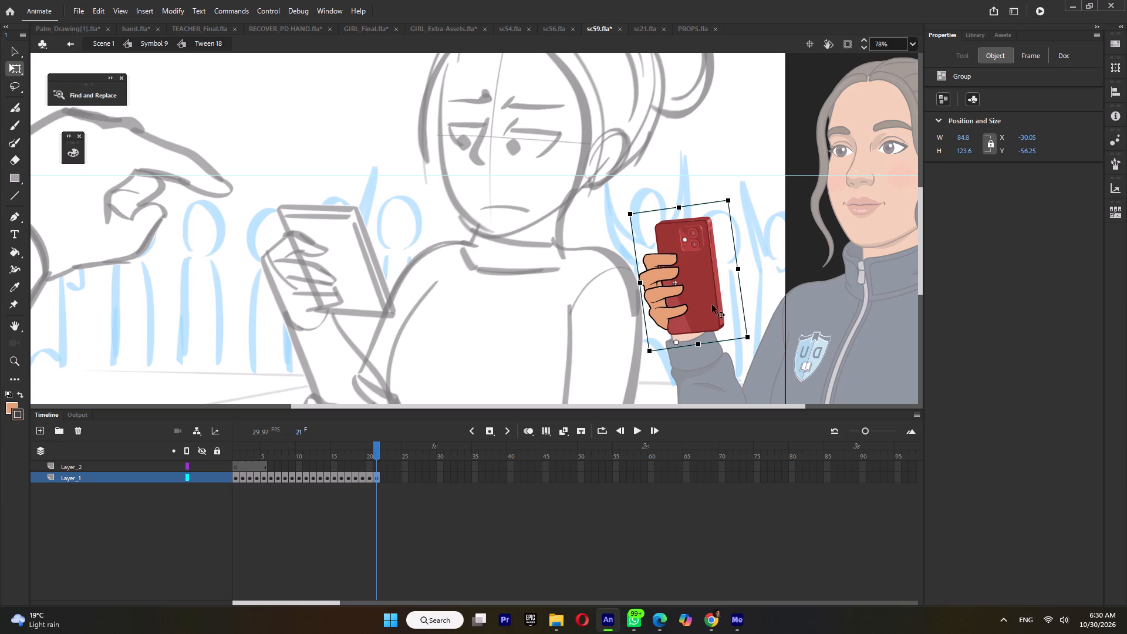
pyautogui.doubleClick(598, 306)
# Reopen the hand and rotate the fingers group slightly back to line up with the phone's tilt.
pyautogui.doubleClick(650, 305)
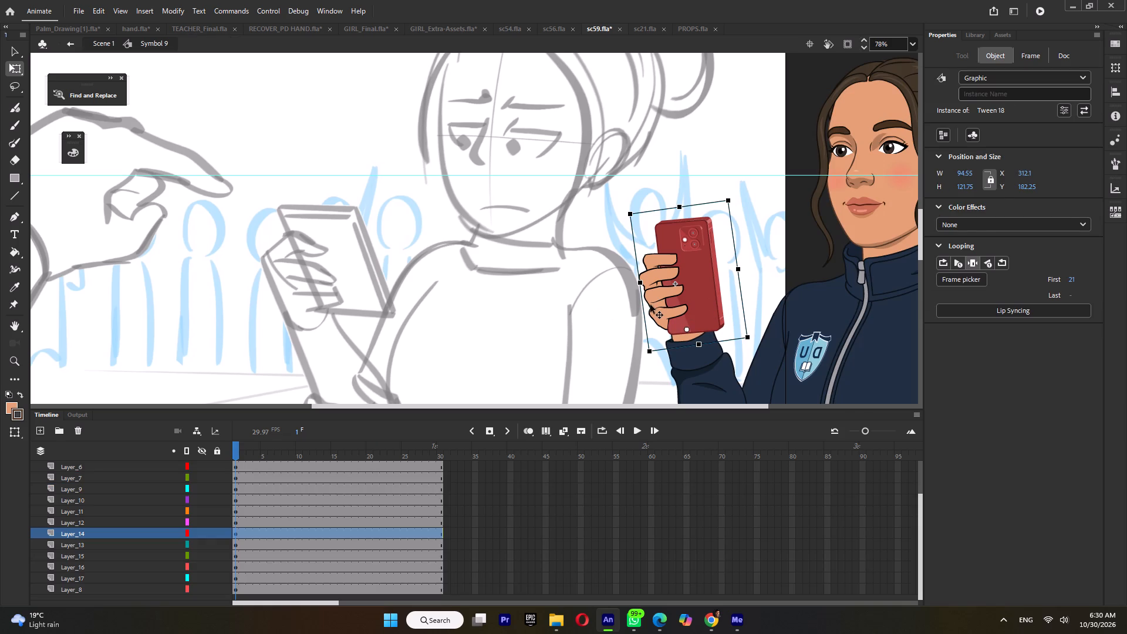
pyautogui.click(657, 304)
pyautogui.keyDown('ctrl'); pyautogui.scroll(4, 665, 313); pyautogui.keyUp('ctrl')
pyautogui.tripleClick(665, 312)
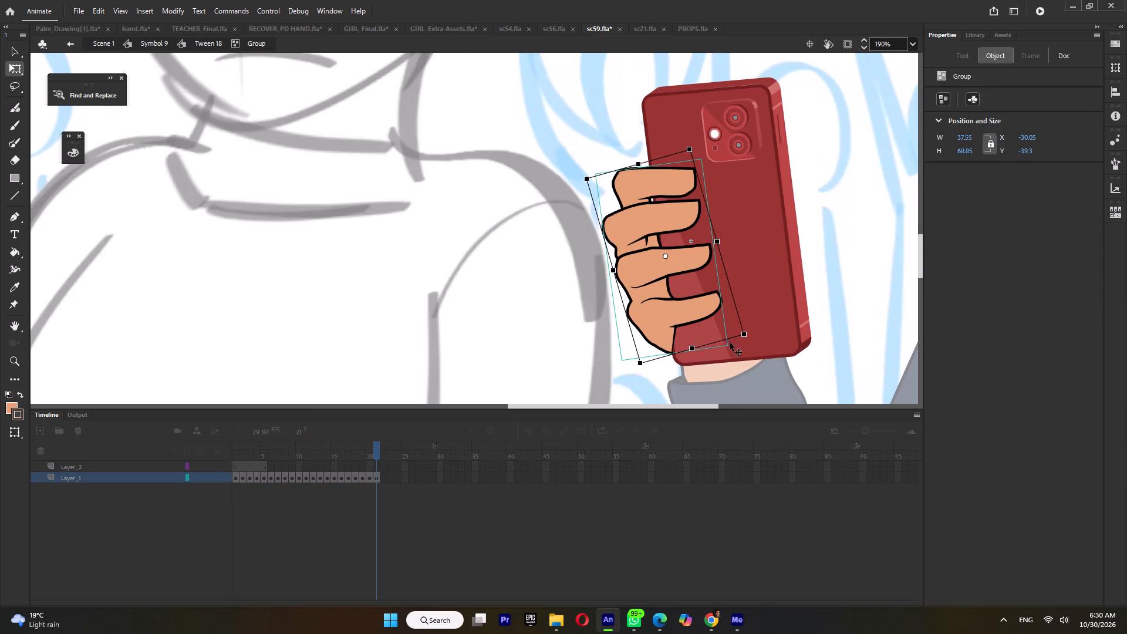
pyautogui.keyDown('shift'); pyautogui.moveTo(690, 149); pyautogui.dragTo(690, 157); pyautogui.keyUp('shift')
pyautogui.doubleClick(599, 181)
pyautogui.keyDown('ctrl'); pyautogui.scroll(-4, 617, 291); pyautogui.keyUp('ctrl')
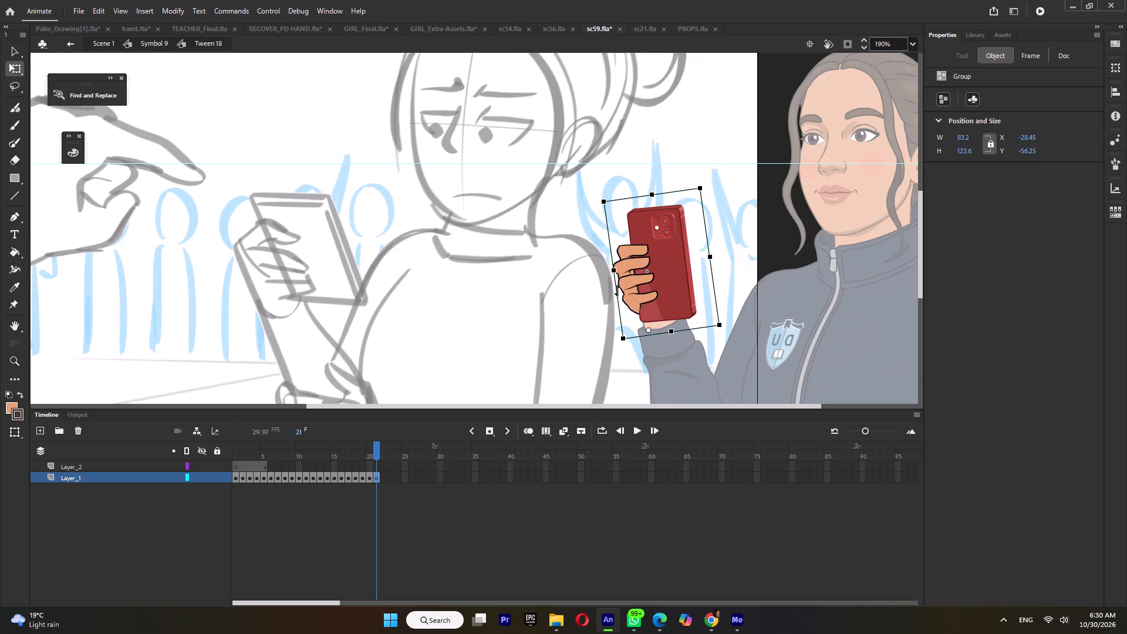
pyautogui.doubleClick(727, 258)
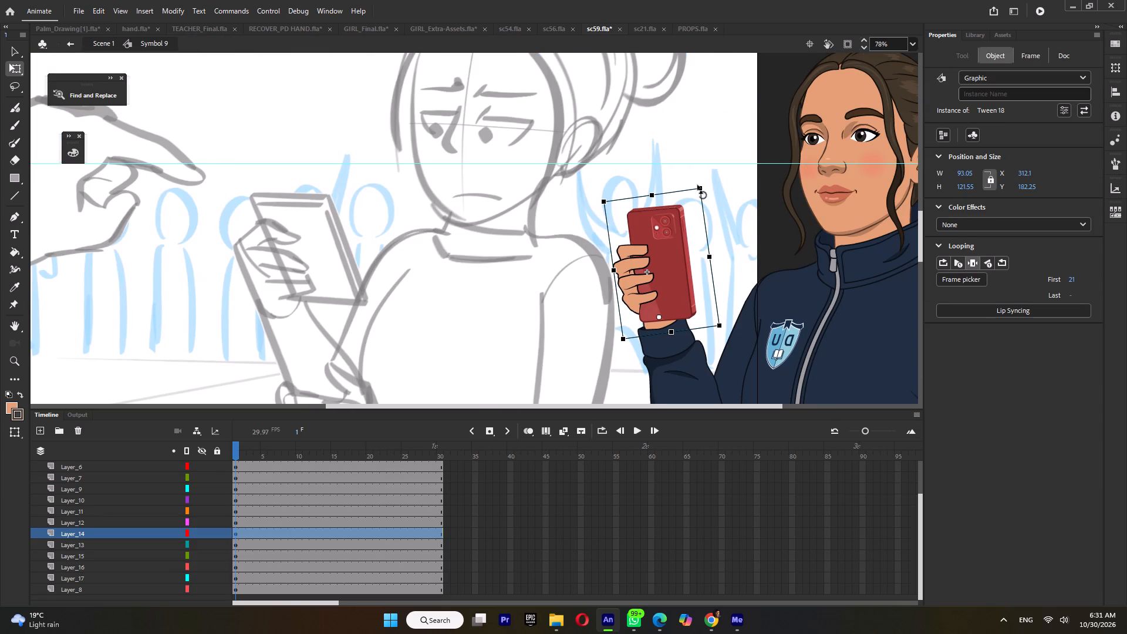
# Rotate the whole hand-and-phone symbol counterclockwise so the phone leans away from the girl's face.
pyautogui.moveTo(708, 187); pyautogui.dragTo(696, 182)
pyautogui.keyDown('ctrl'); pyautogui.scroll(-4, 717, 245); pyautogui.keyUp('ctrl')
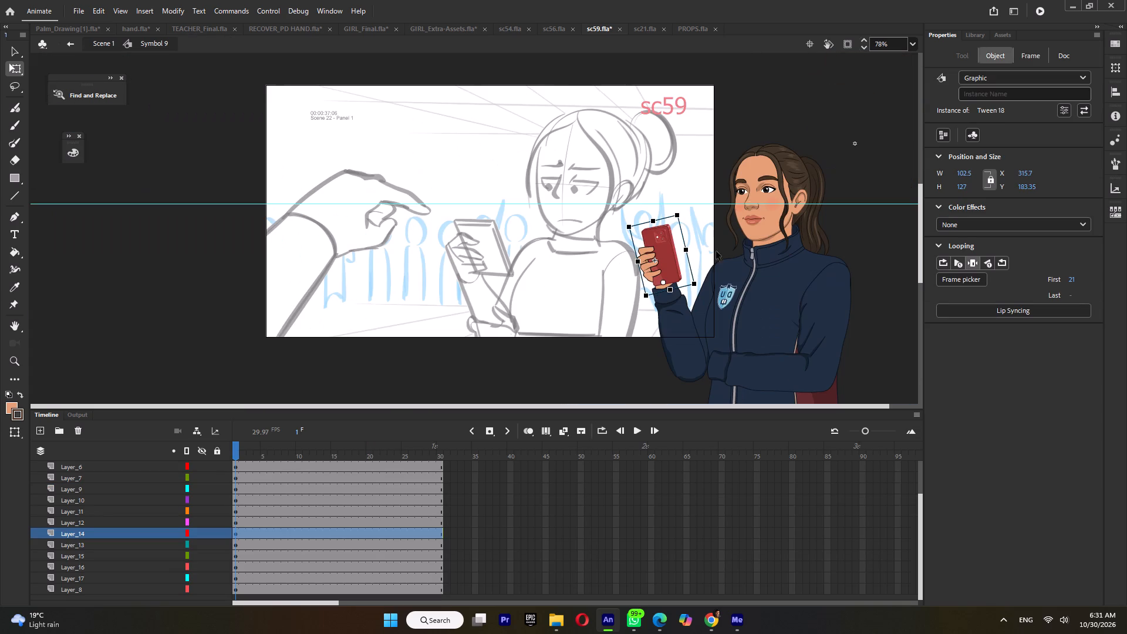
pyautogui.click(603, 309)
# Switch the girl's lowered hand beside the trousers to the frame 2 pose.
pyautogui.scroll(-2, 723, 333)
pyautogui.click(834, 279)
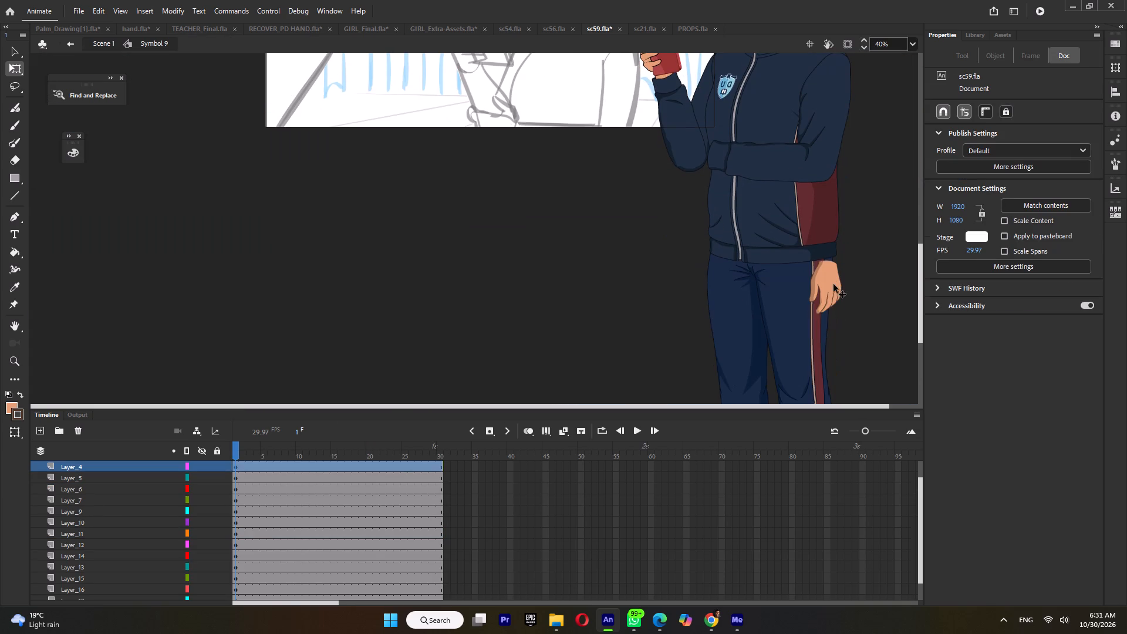
pyautogui.click(950, 281)
pyautogui.click(1006, 281)
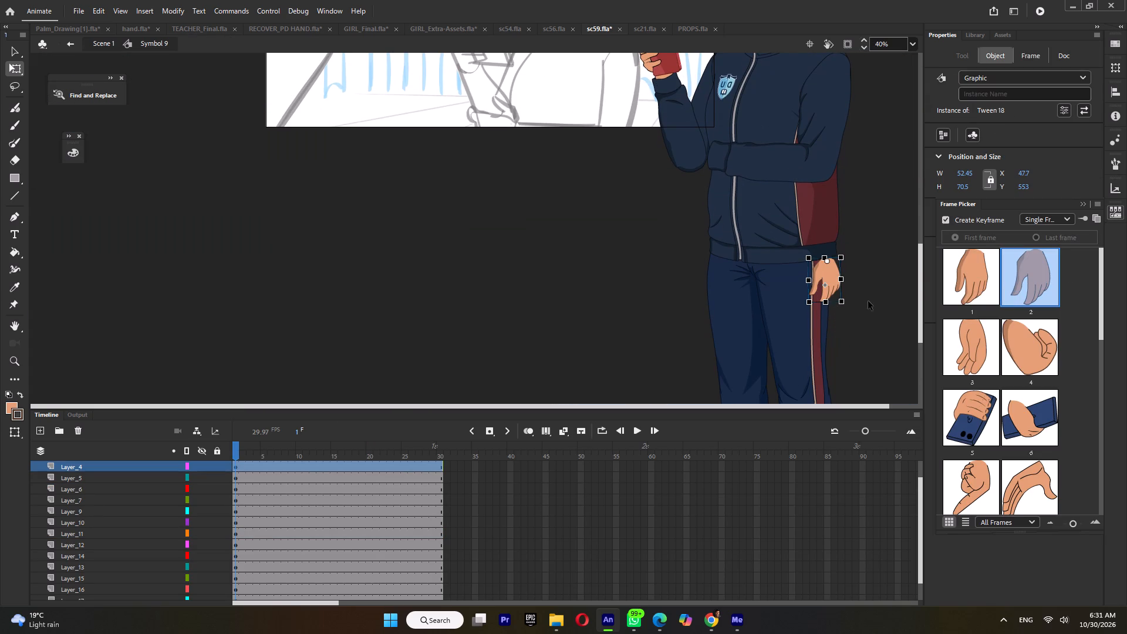
# Rotate the lowered hand to horizontal and place it at the crossed forearm's cuff, under the raised elbow.
pyautogui.moveTo(804, 312); pyautogui.dragTo(789, 261)
pyautogui.moveTo(811, 264); pyautogui.dragTo(716, 203)
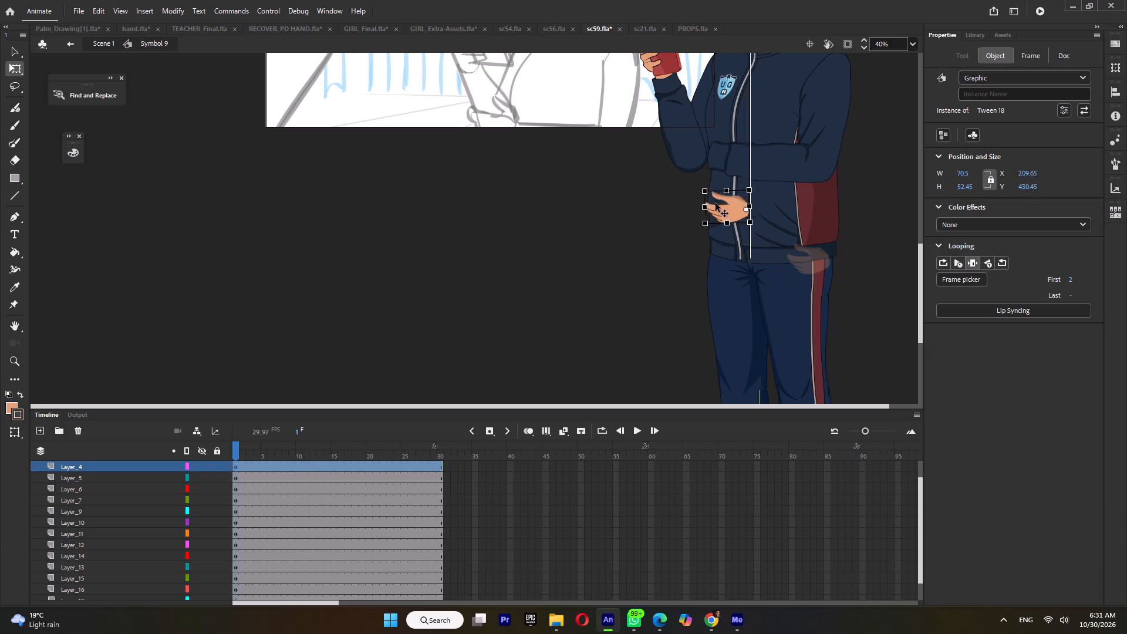
pyautogui.moveTo(716, 203); pyautogui.dragTo(696, 161)
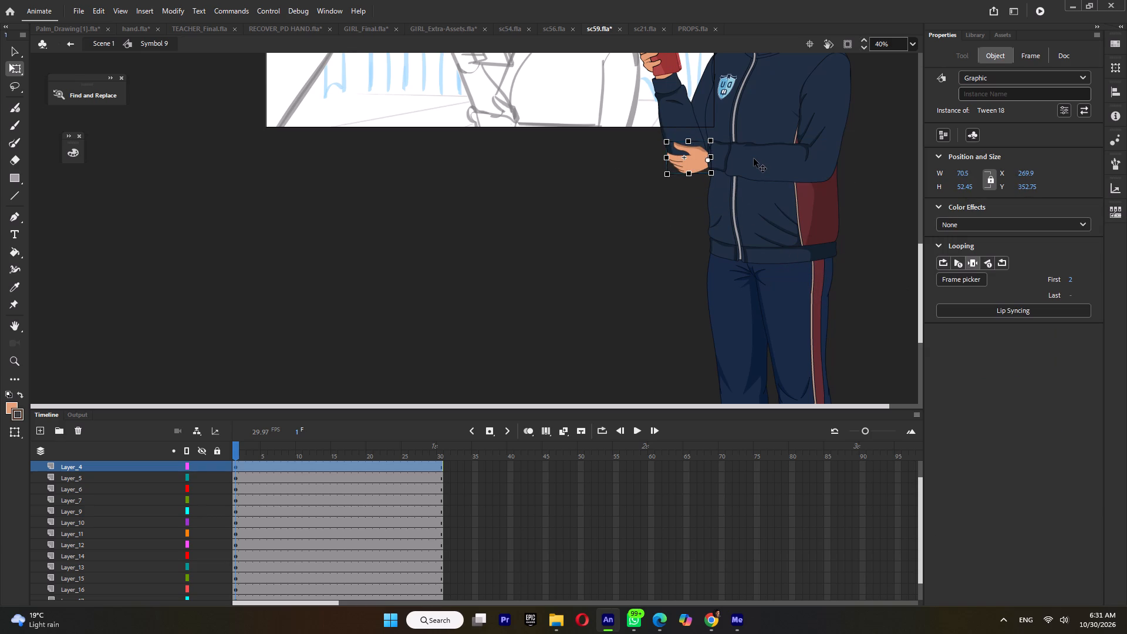
# Stretch the crossed arm's upper sleeve slightly downward at the elbow, to about 227 px high.
pyautogui.click(754, 158)
pyautogui.click(834, 119)
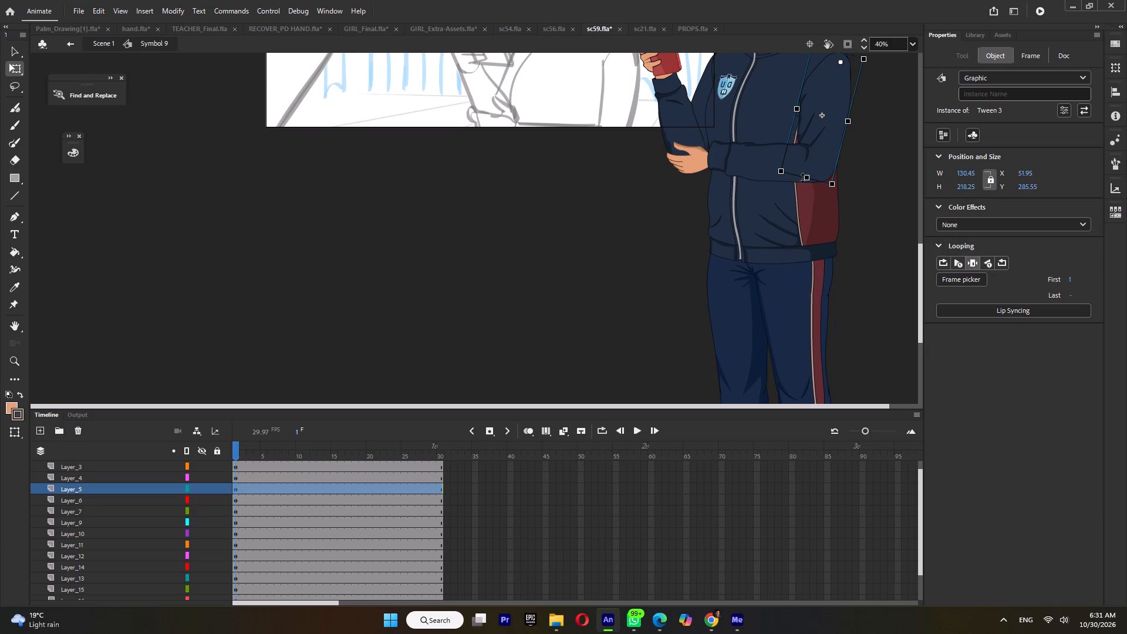
pyautogui.scroll(1, 726, 206)
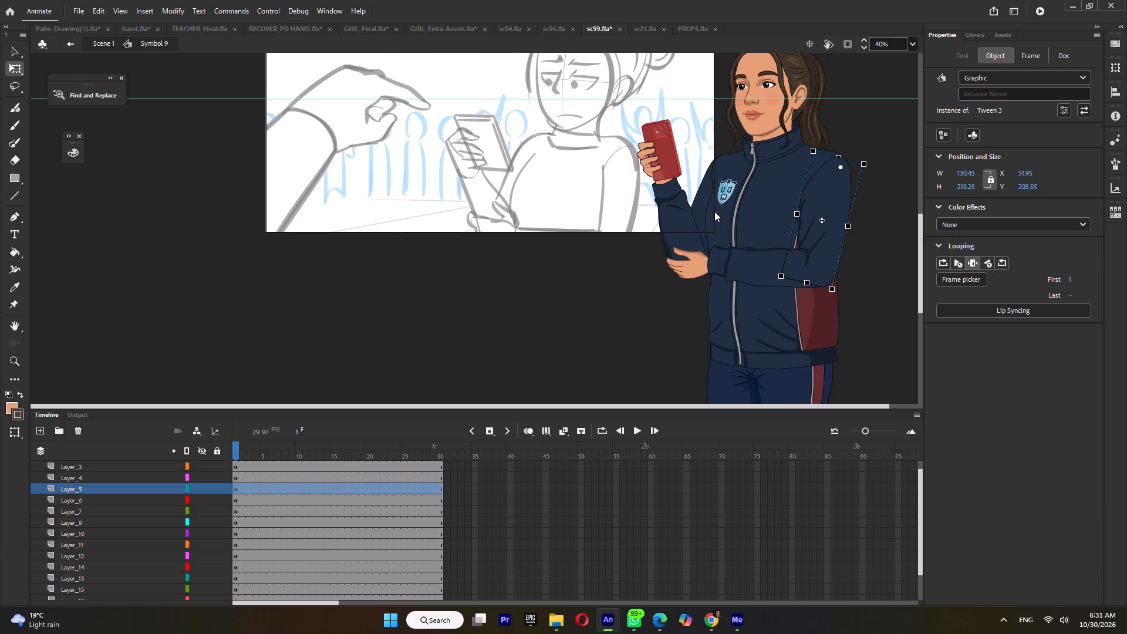
pyautogui.keyDown('ctrl'); pyautogui.scroll(2, 808, 282); pyautogui.keyUp('ctrl')
pyautogui.moveTo(805, 284); pyautogui.dragTo(805, 289)
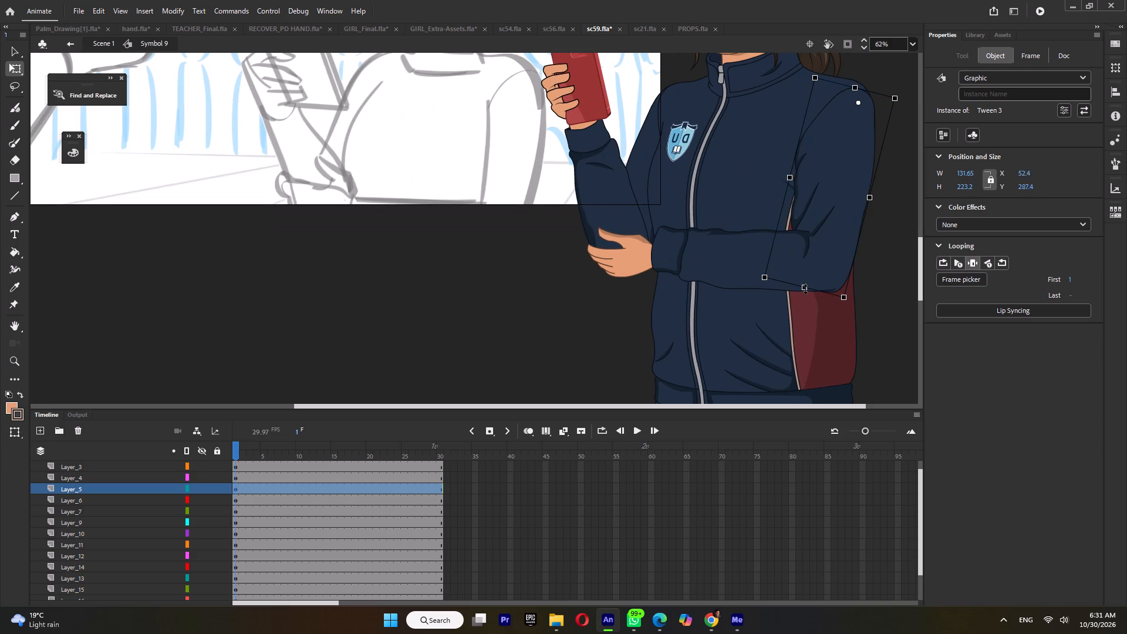
pyautogui.moveTo(805, 289); pyautogui.dragTo(805, 291)
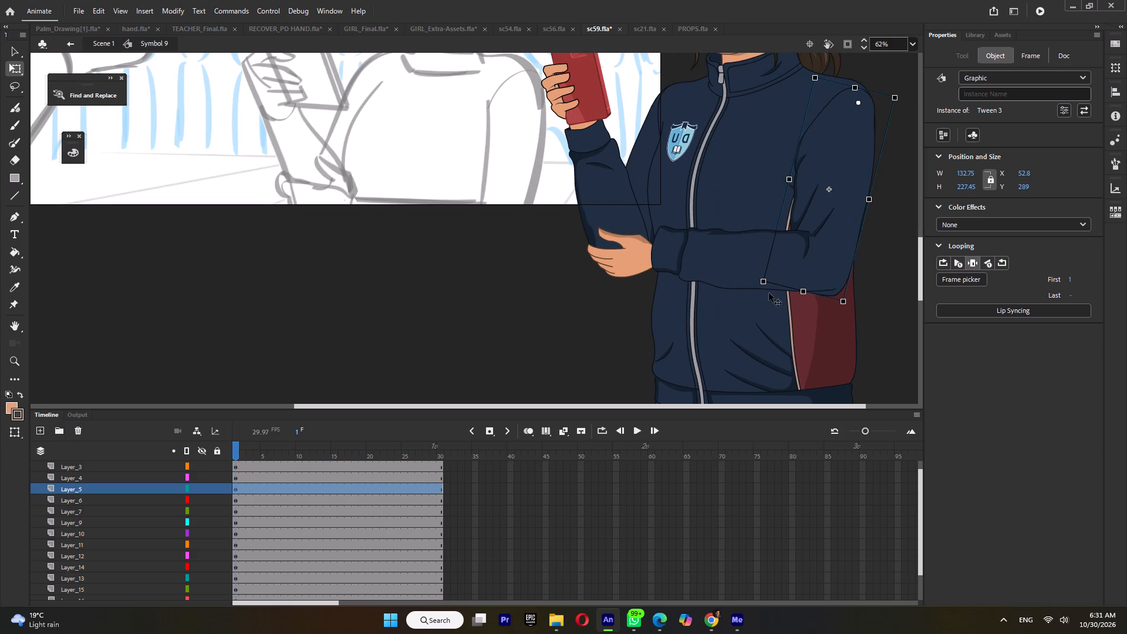
pyautogui.moveTo(765, 290); pyautogui.dragTo(769, 298)
# Move the crossed forearm down so its lower outline meets the upper sleeve's elbow.
pyautogui.click(736, 248)
pyautogui.keyDown('ctrl'); pyautogui.scroll(4, 739, 279); pyautogui.keyUp('ctrl')
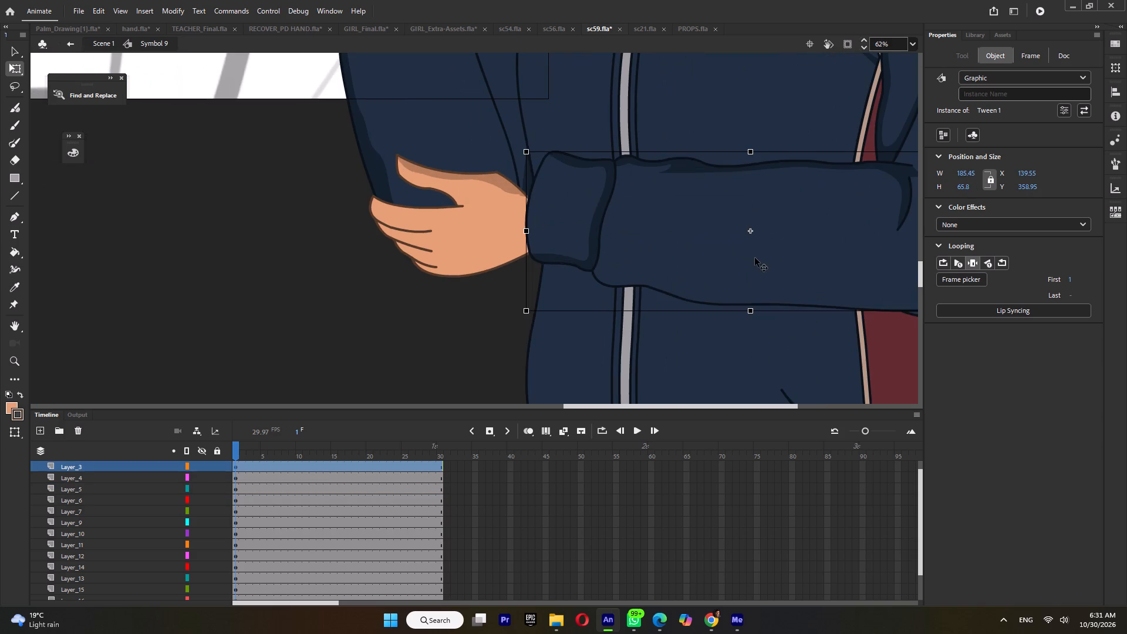
pyautogui.moveTo(755, 258); pyautogui.dragTo(757, 277)
pyautogui.keyDown('ctrl'); pyautogui.scroll(-3, 743, 286); pyautogui.keyUp('ctrl')
pyautogui.keyDown('ctrl'); pyautogui.scroll(5, 821, 292); pyautogui.keyUp('ctrl')
pyautogui.click(774, 279)
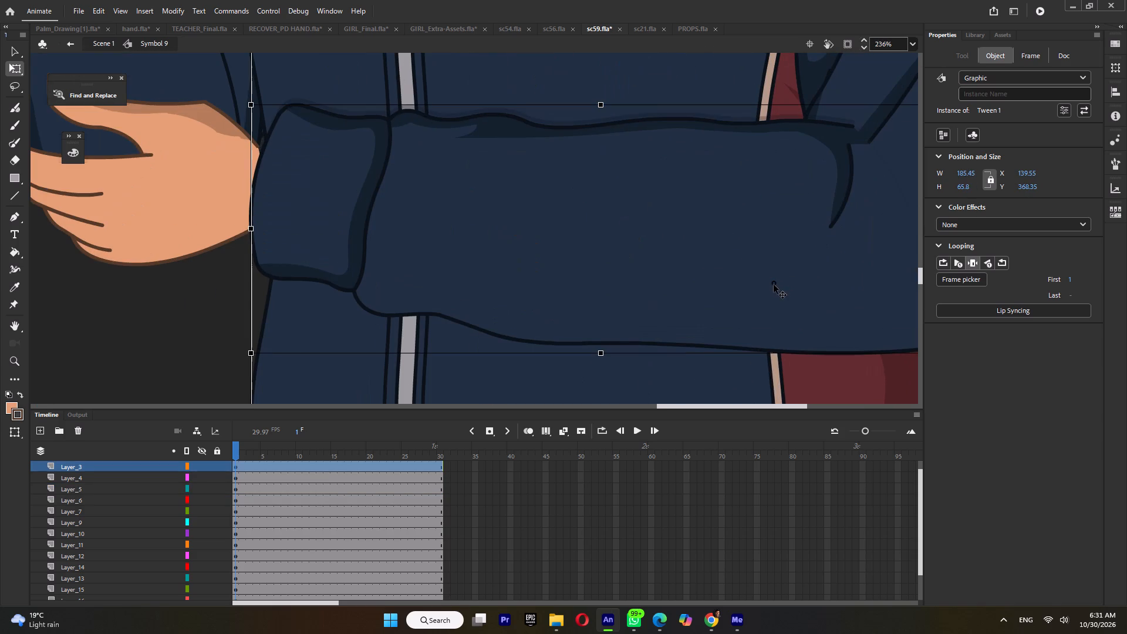
pyautogui.keyDown('ctrl'); pyautogui.scroll(-4, 774, 285); pyautogui.keyUp('ctrl')
pyautogui.keyDown('ctrl'); pyautogui.scroll(3, 775, 288); pyautogui.keyUp('ctrl')
pyautogui.keyDown('ctrl'); pyautogui.scroll(-1, 656, 355); pyautogui.keyUp('ctrl')
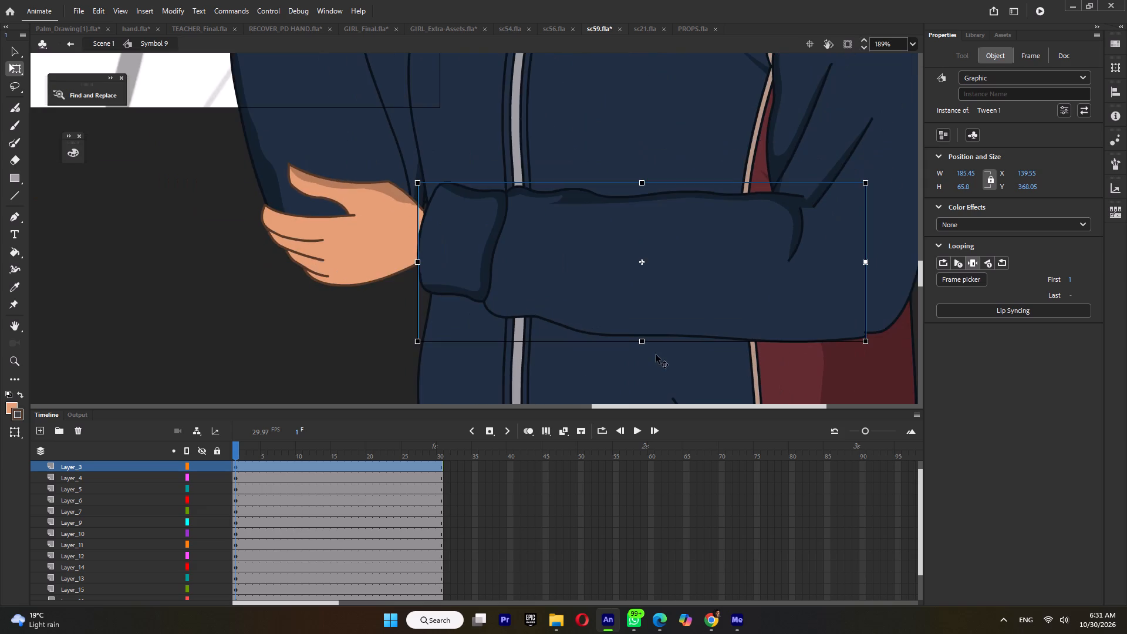
pyautogui.keyDown('ctrl'); pyautogui.scroll(4, 843, 339); pyautogui.keyUp('ctrl')
pyautogui.moveTo(798, 306); pyautogui.dragTo(814, 297)
pyautogui.keyDown('ctrl'); pyautogui.scroll(-6, 815, 305); pyautogui.keyUp('ctrl')
# Rotate the crossed forearm so its cuff end drops slightly, and lengthen it toward the hand to about 195 px wide.
pyautogui.moveTo(476, 190); pyautogui.dragTo(474, 205)
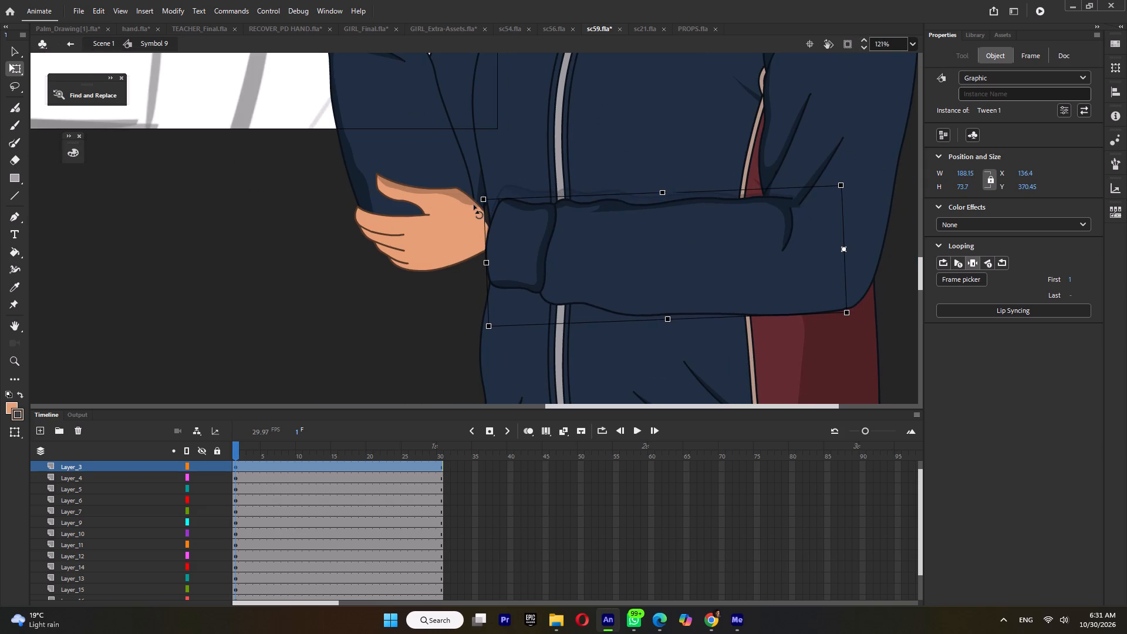
pyautogui.moveTo(474, 205); pyautogui.dragTo(474, 203)
pyautogui.moveTo(487, 264); pyautogui.dragTo(474, 263)
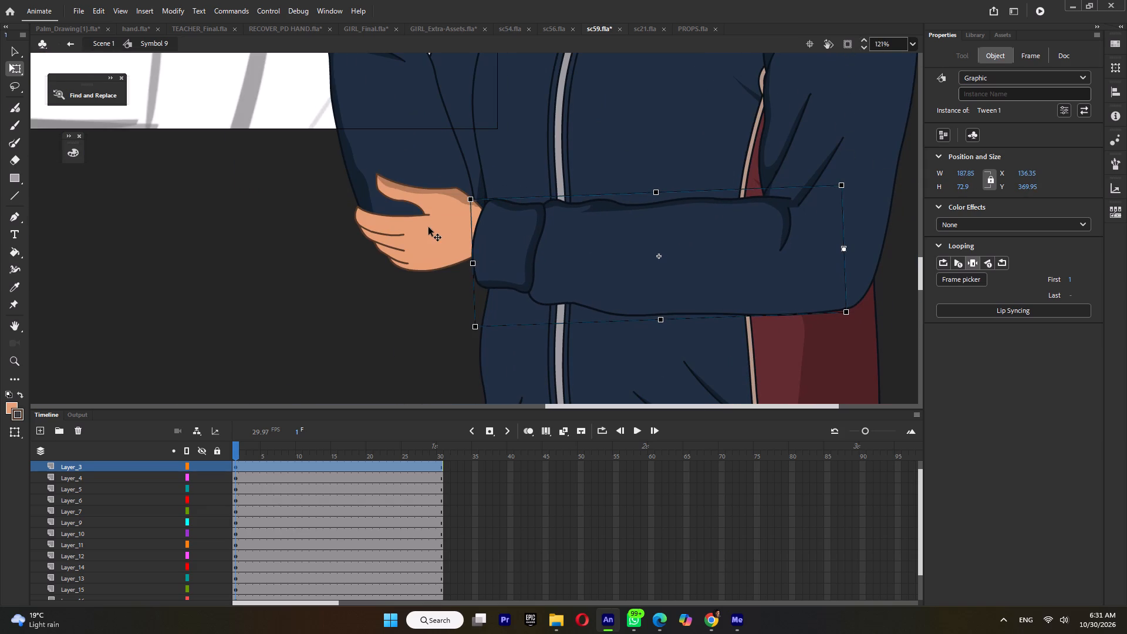
# Reposition the crossed arm's hand slightly lower so its wrist tucks into the cuff.
pyautogui.moveTo(428, 227); pyautogui.dragTo(450, 281)
pyautogui.moveTo(438, 285); pyautogui.dragTo(443, 244)
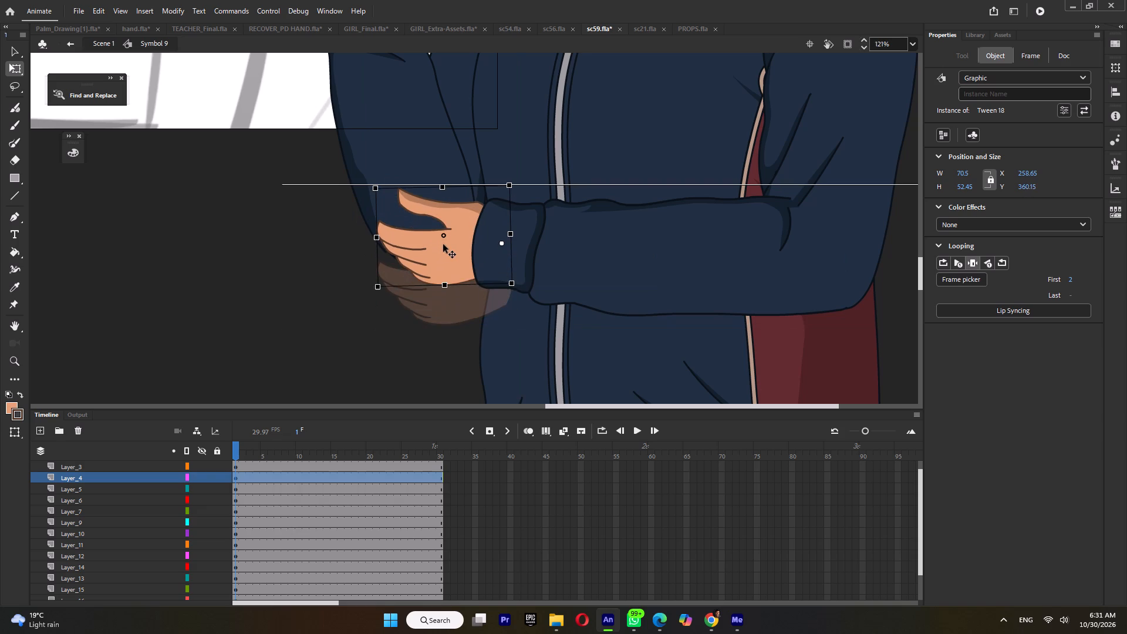
pyautogui.moveTo(443, 244); pyautogui.dragTo(423, 248)
# Shorten the crossed forearm to about 191 px wide and skew its cuff end down to fit the wrist.
pyautogui.click(504, 263)
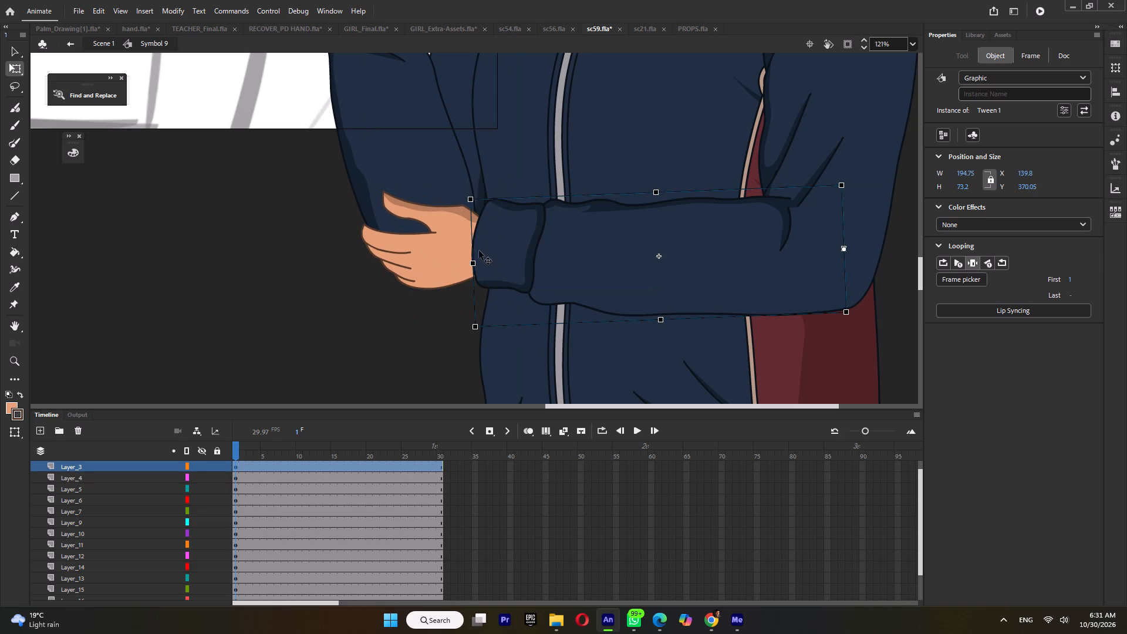
pyautogui.moveTo(473, 265); pyautogui.dragTo(480, 274)
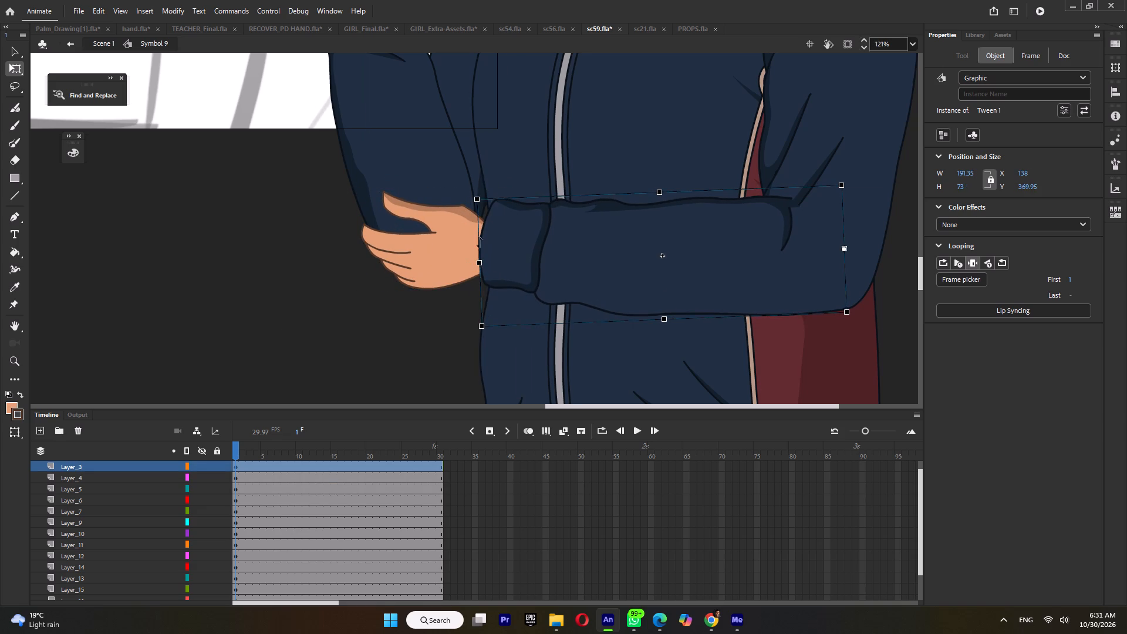
pyautogui.moveTo(479, 241); pyautogui.dragTo(478, 249)
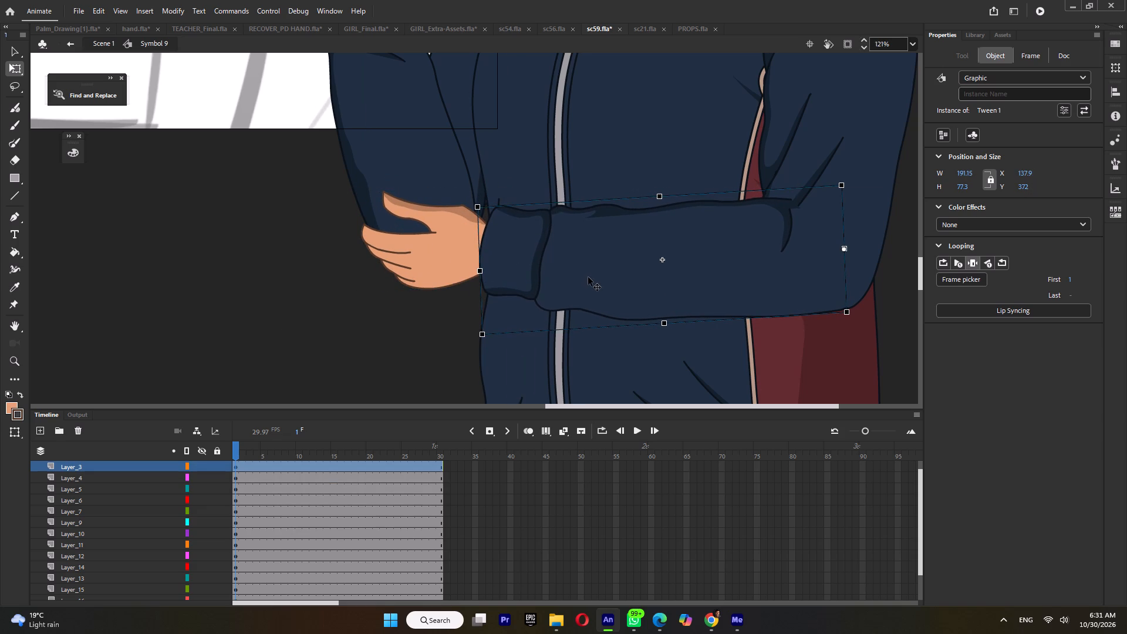
pyautogui.keyDown('ctrl'); pyautogui.scroll(-8, 444, 263); pyautogui.keyUp('ctrl')
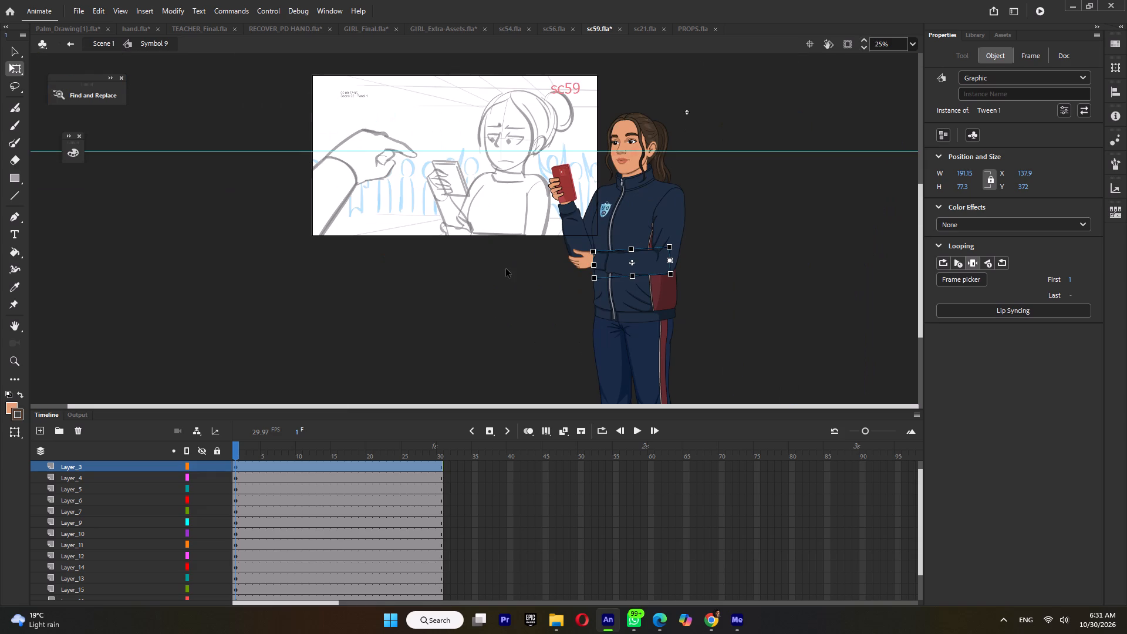
# Save sc59, open the girl's eye group inside the head, and check which frames the eyebrow symbol offers.
pyautogui.keyDown('ctrl'); pyautogui.scroll(4, 638, 140); pyautogui.keyUp('ctrl')
pyautogui.hotkey('ctrl', 's')
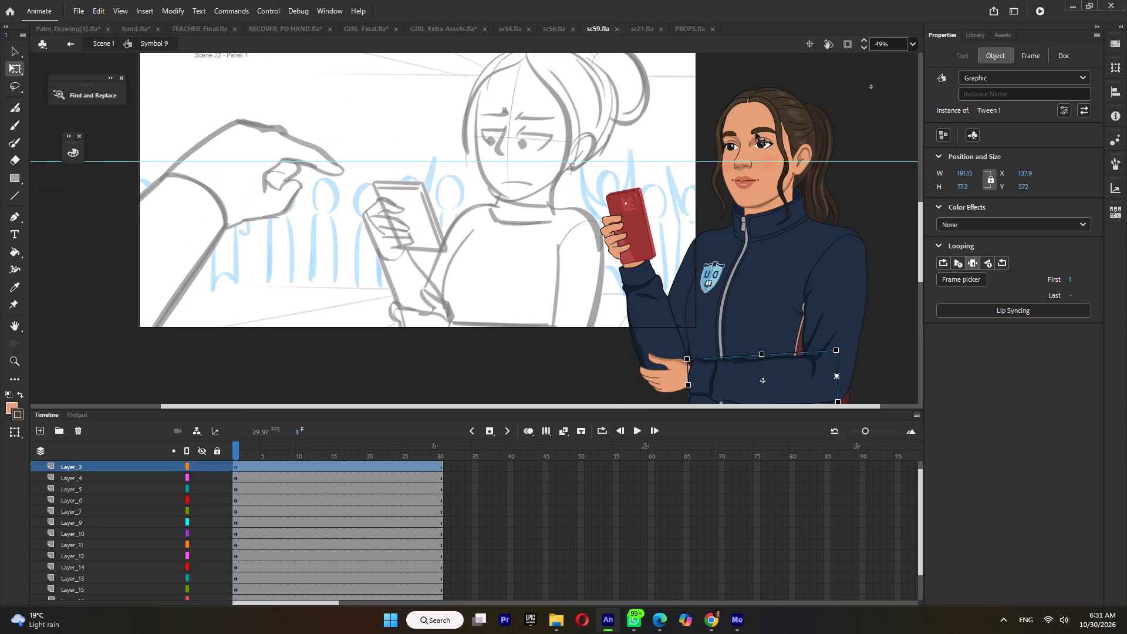
pyautogui.tripleClick(755, 132)
pyautogui.doubleClick(755, 132)
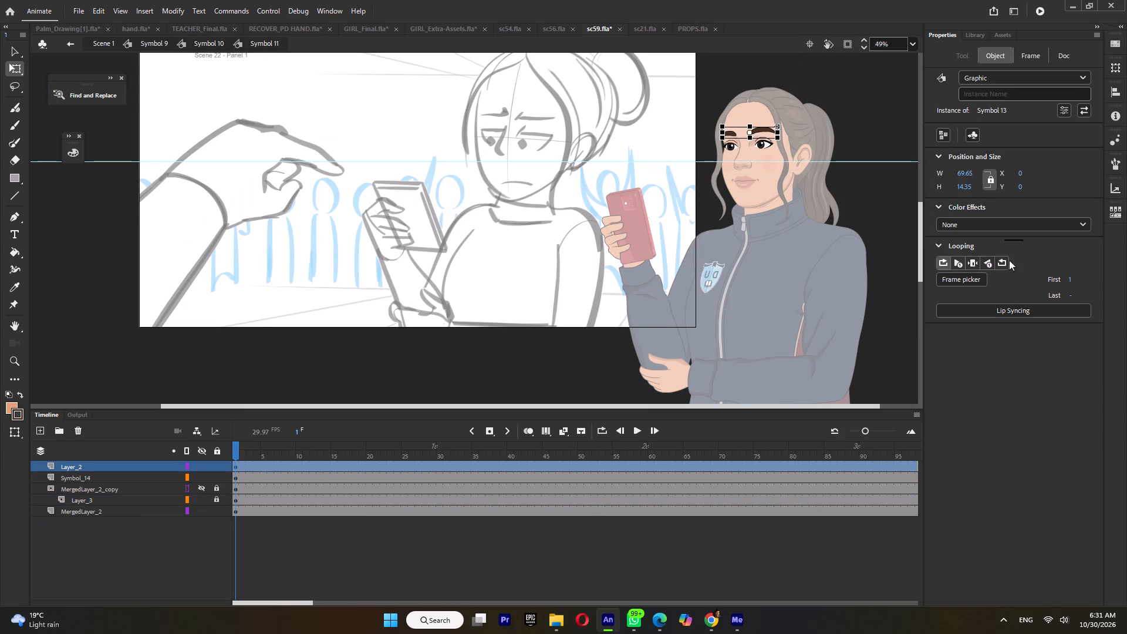
pyautogui.click(980, 282)
pyautogui.keyDown('ctrl'); pyautogui.scroll(1, 752, 129); pyautogui.keyUp('ctrl')
pyautogui.hotkey('ctrl', 's')
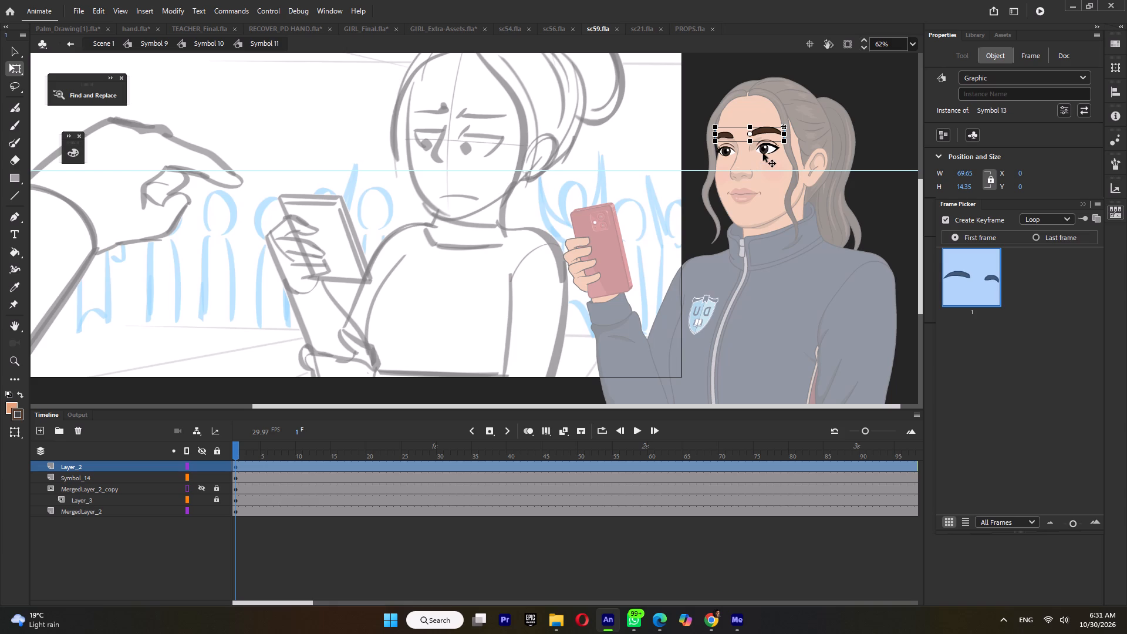
# Delete the cheek blush from the girl's face inside the head symbol.
pyautogui.click(763, 153)
pyautogui.keyDown('ctrl'); pyautogui.scroll(3, 764, 153); pyautogui.keyUp('ctrl')
pyautogui.tripleClick(744, 241)
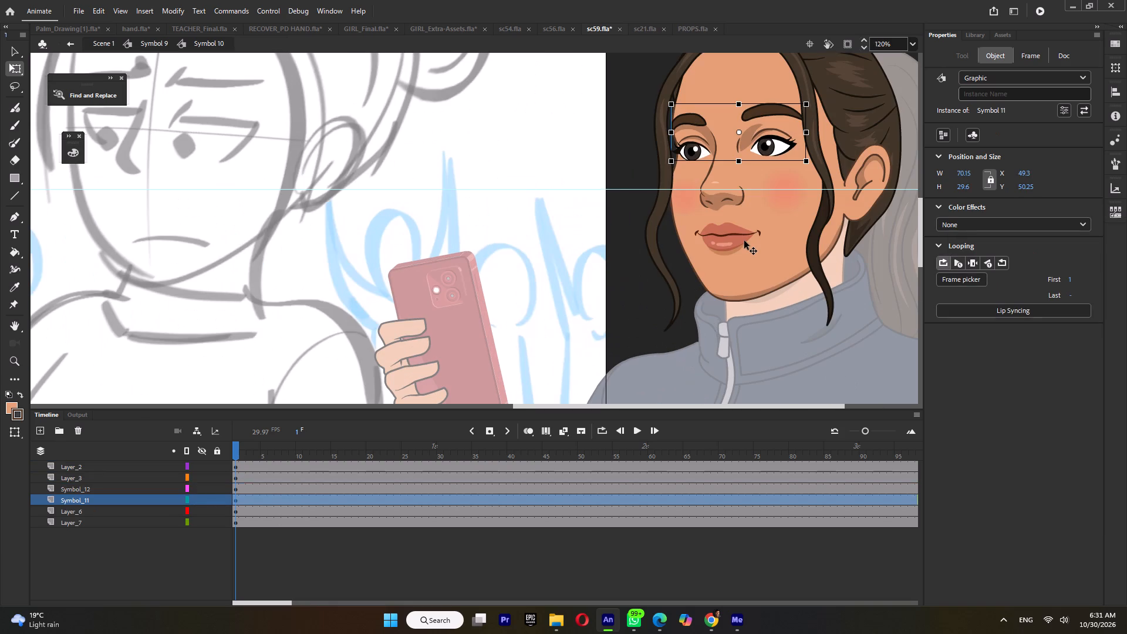
pyautogui.click(795, 181)
pyautogui.press('Delete')
# Set the girl's mouth symbol to the closed-mouth drawing on frame 25.
pyautogui.click(740, 250)
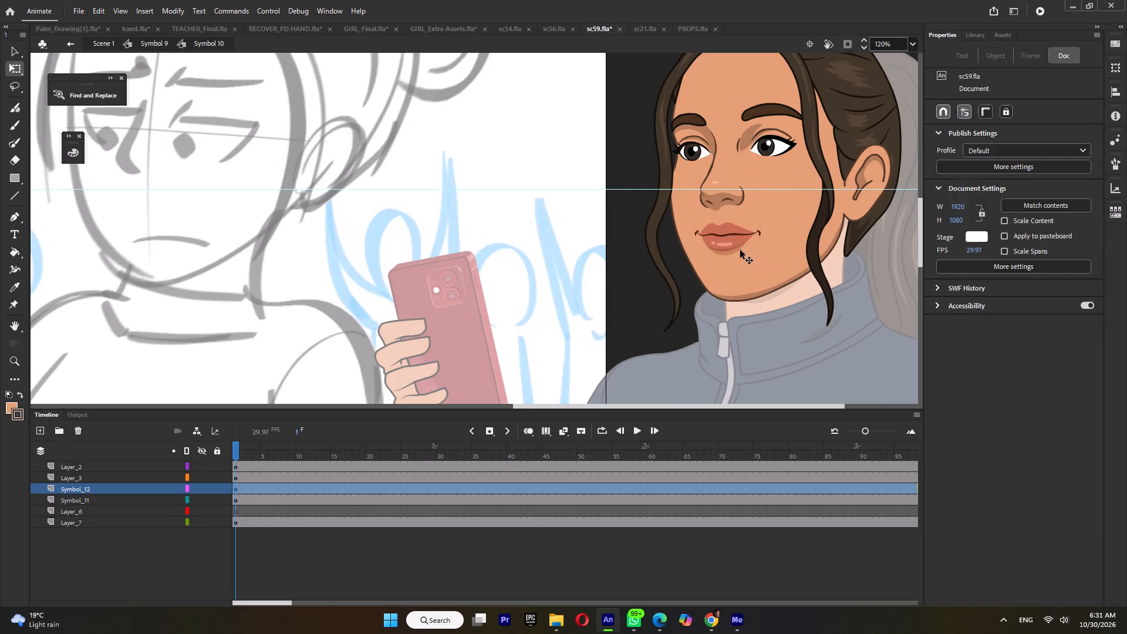
pyautogui.click(1115, 217)
pyautogui.scroll(-3, 1022, 393)
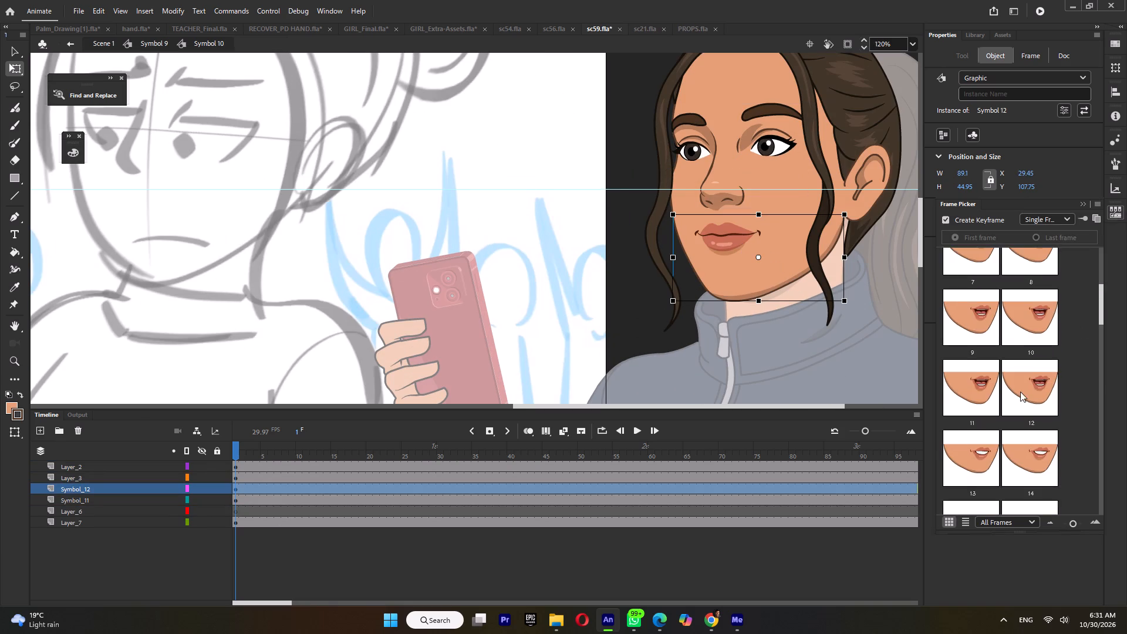
pyautogui.scroll(-5, 1020, 392)
pyautogui.click(971, 481)
# Inside the eyes symbol, show and unlock the eye mask layers and delete the far eye's mask shape.
pyautogui.click(766, 148)
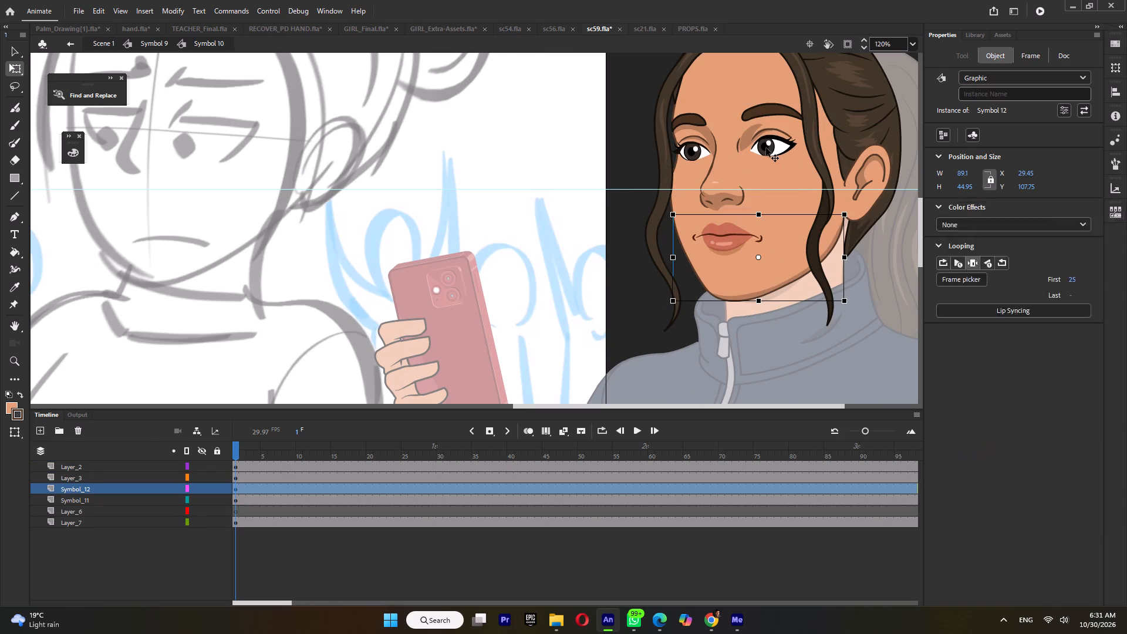
pyautogui.tripleClick(766, 148)
pyautogui.keyDown('ctrl'); pyautogui.scroll(7, 766, 148); pyautogui.keyUp('ctrl')
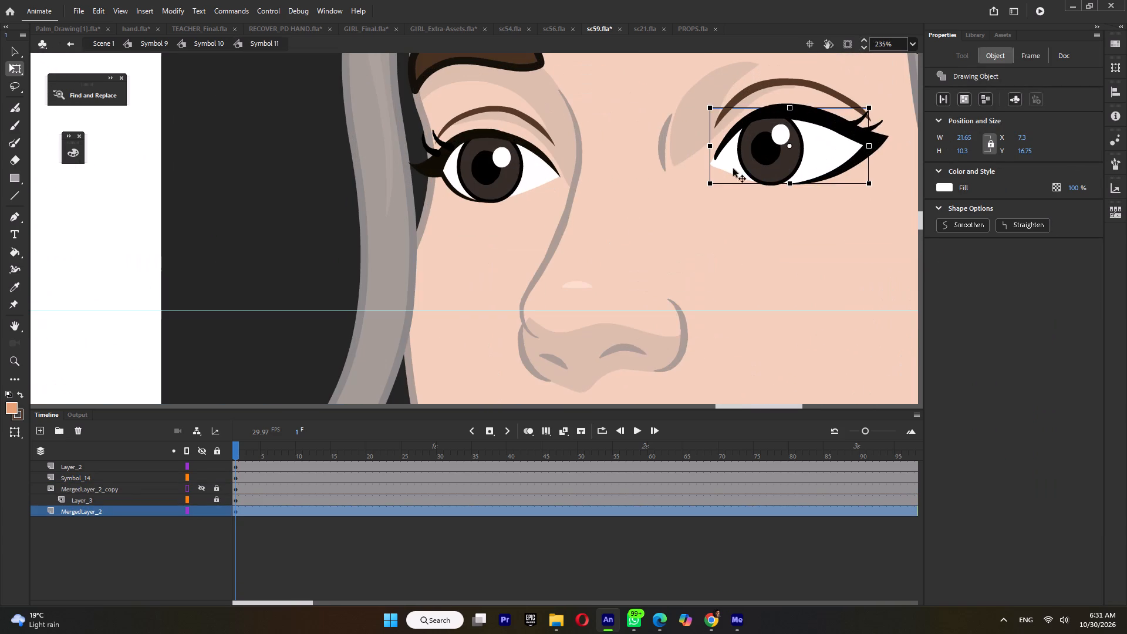
pyautogui.click(205, 487)
pyautogui.click(215, 498)
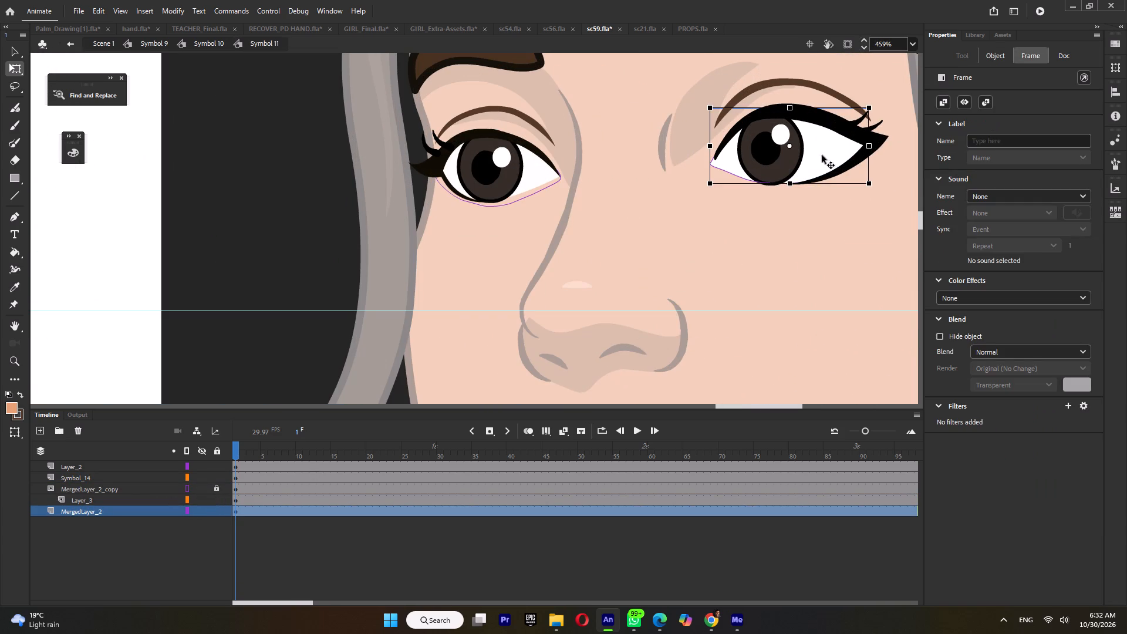
pyautogui.click(215, 488)
pyautogui.click(535, 191)
pyautogui.press('Delete')
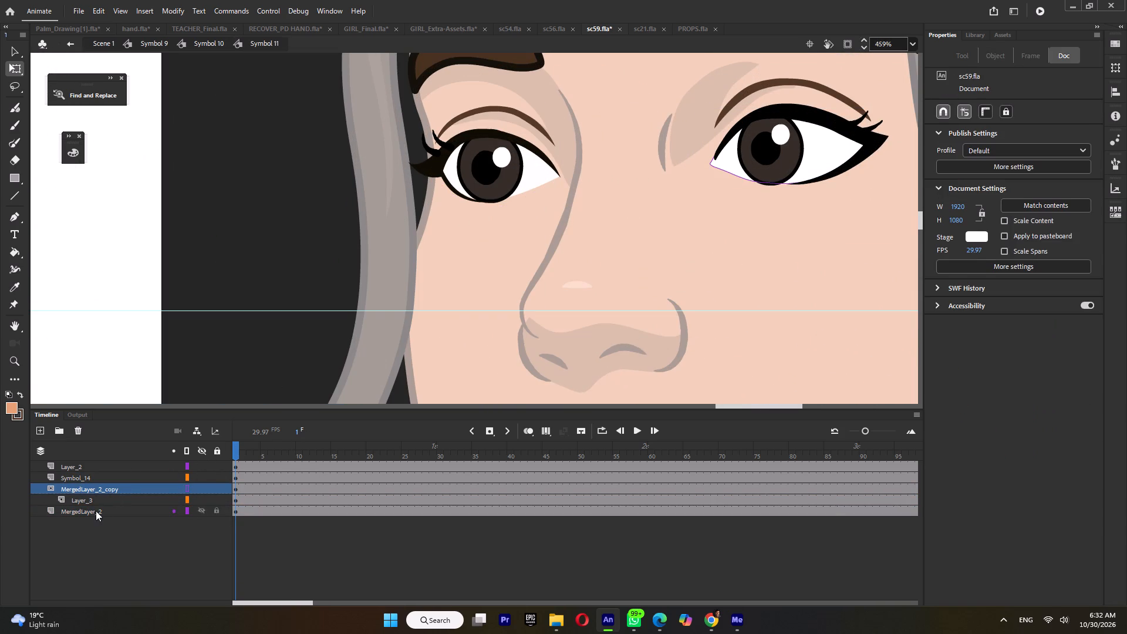
# Copy the far eye's white in place onto the MergedLayer_2_copy mask layer and break it apart into a shape.
pyautogui.click(96, 511)
pyautogui.click(568, 236)
pyautogui.click(543, 174)
pyautogui.hotkey('ctrl', 'c')
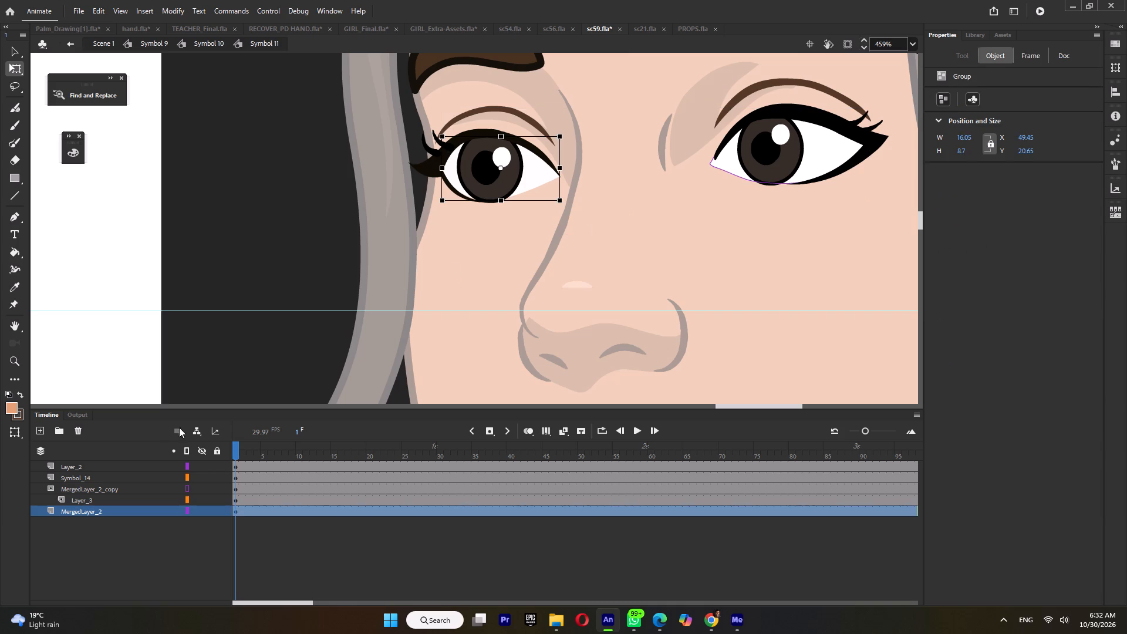
pyautogui.click(101, 491)
pyautogui.click(201, 245)
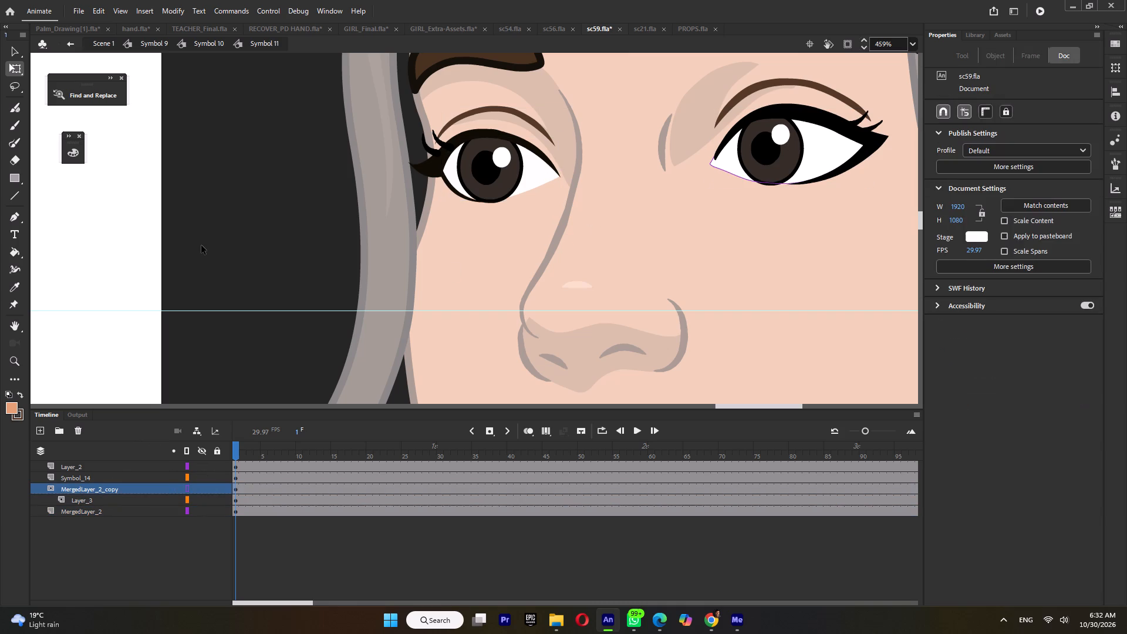
pyautogui.hotkey('ctrl', 'shift', 'v')
pyautogui.hotkey('ctrl', 'b')
# Move both irises down together so the girl looks lower, toward the phone.
pyautogui.click(480, 182)
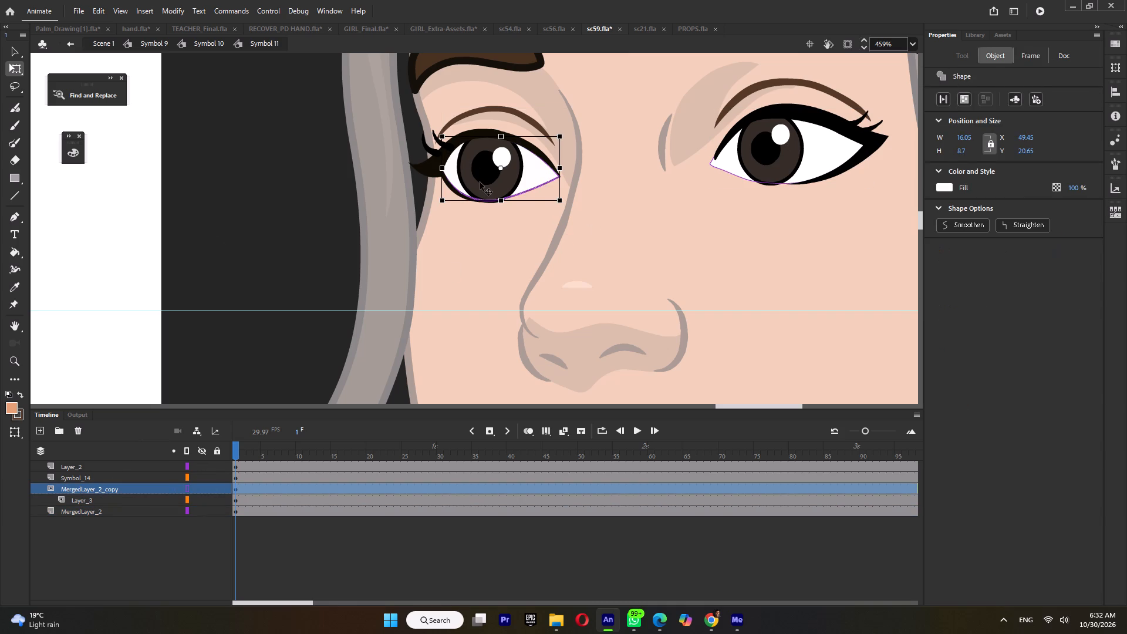
pyautogui.keyDown('shift'); pyautogui.click(764, 154); pyautogui.keyUp('shift')
pyautogui.moveTo(776, 153); pyautogui.dragTo(779, 168)
pyautogui.click(787, 221)
pyautogui.click(785, 161)
pyautogui.keyDown('ctrl'); pyautogui.click(772, 246); pyautogui.keyUp('ctrl')
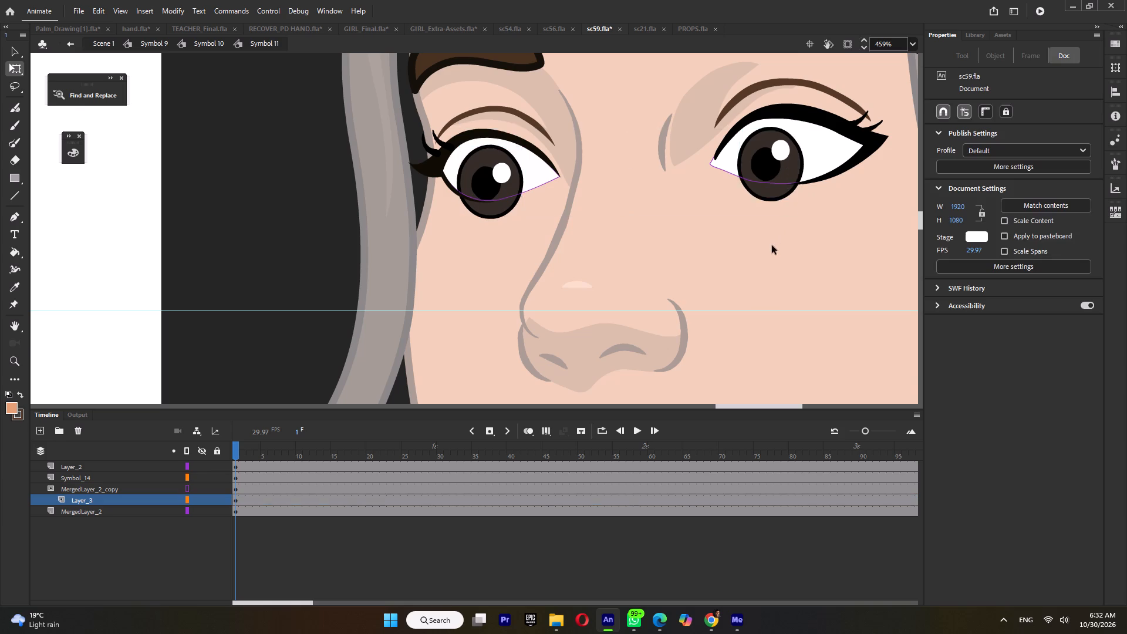
# Open the eyebrow symbol, save the file, and add a keyframe at frame 2 for a new brow shape.
pyautogui.keyDown('ctrl'); pyautogui.scroll(-9, 772, 245); pyautogui.keyUp('ctrl')
pyautogui.click(767, 186)
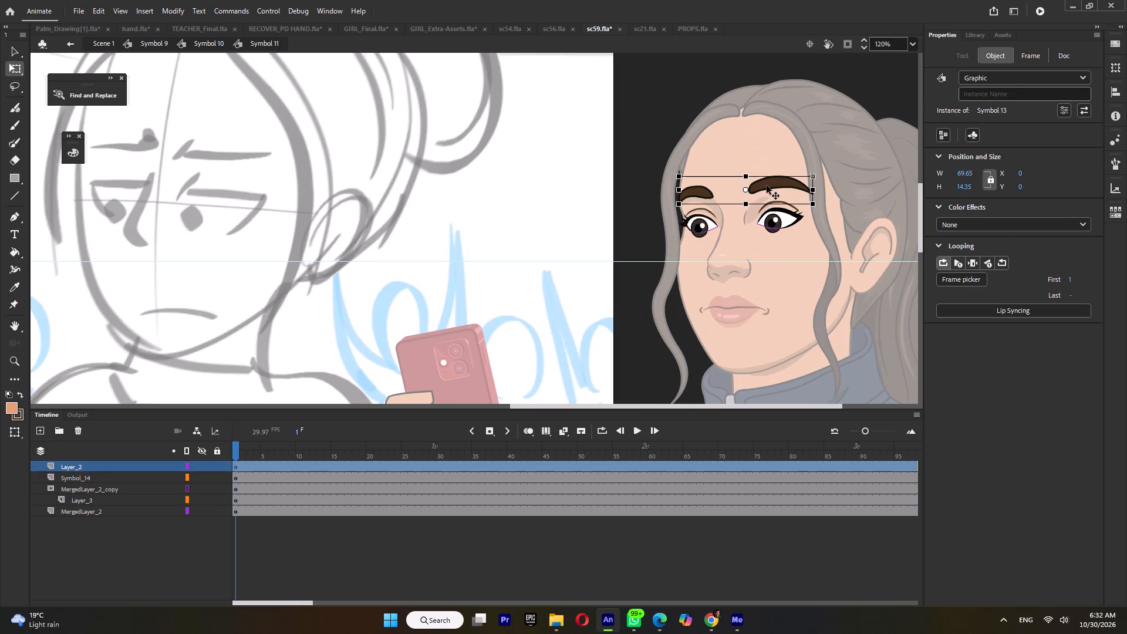
pyautogui.keyDown('ctrl'); pyautogui.doubleClick(767, 186); pyautogui.keyUp('ctrl')
pyautogui.hotkey('ctrl', 's')
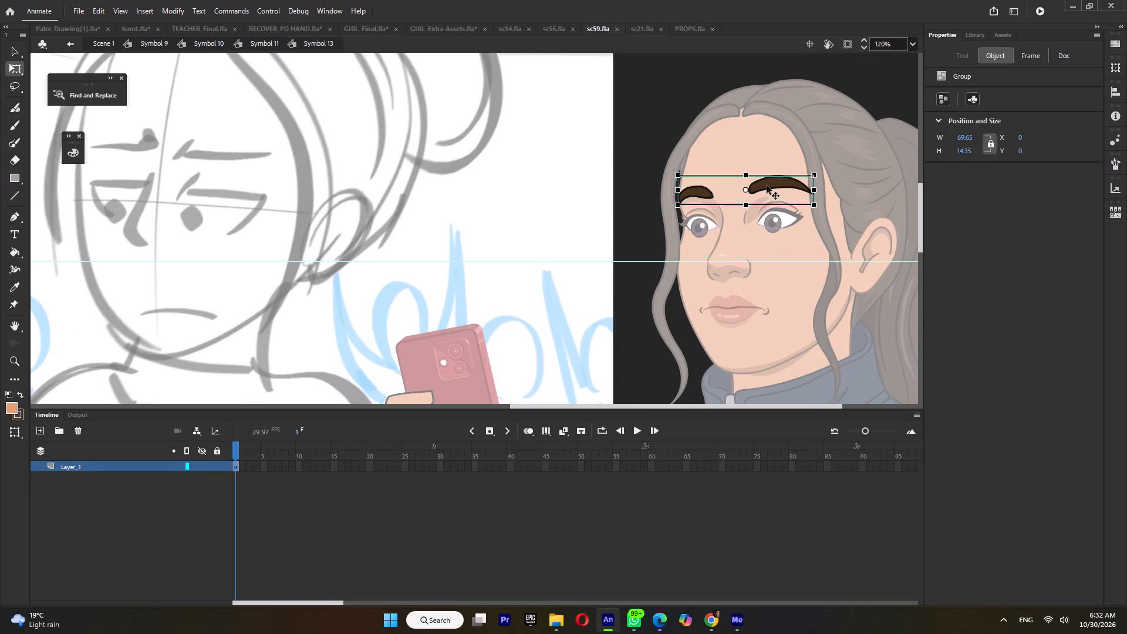
pyautogui.press('F5')
pyautogui.press('F6')
# Separate the brow artwork on frame 2 into two groups, one for each eyebrow.
pyautogui.doubleClick(773, 183)
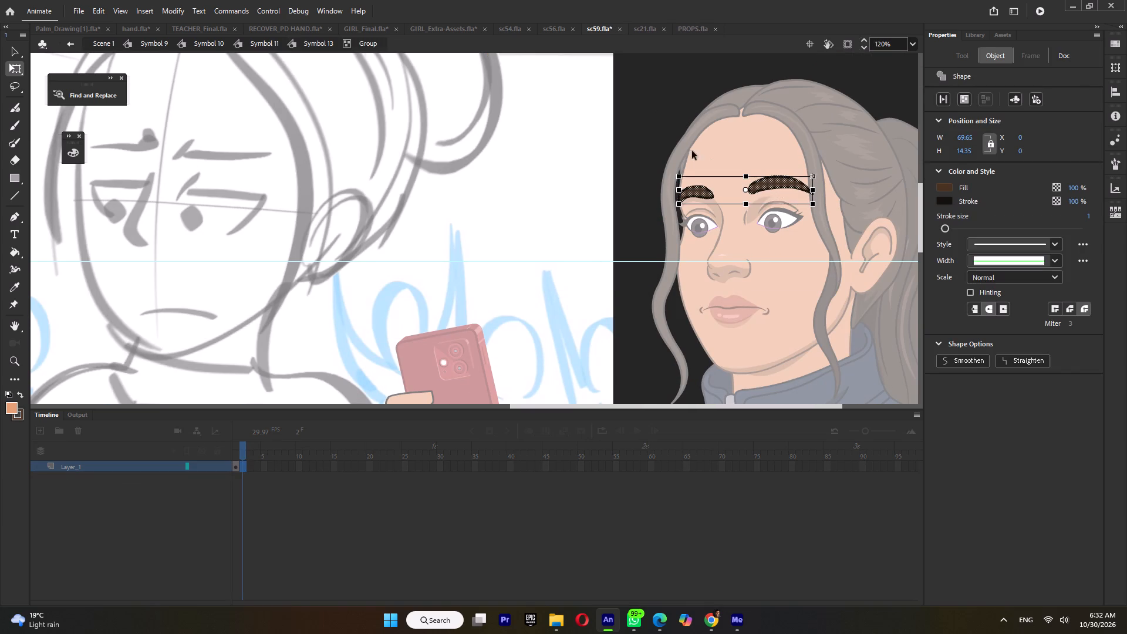
pyautogui.moveTo(729, 149); pyautogui.dragTo(873, 256)
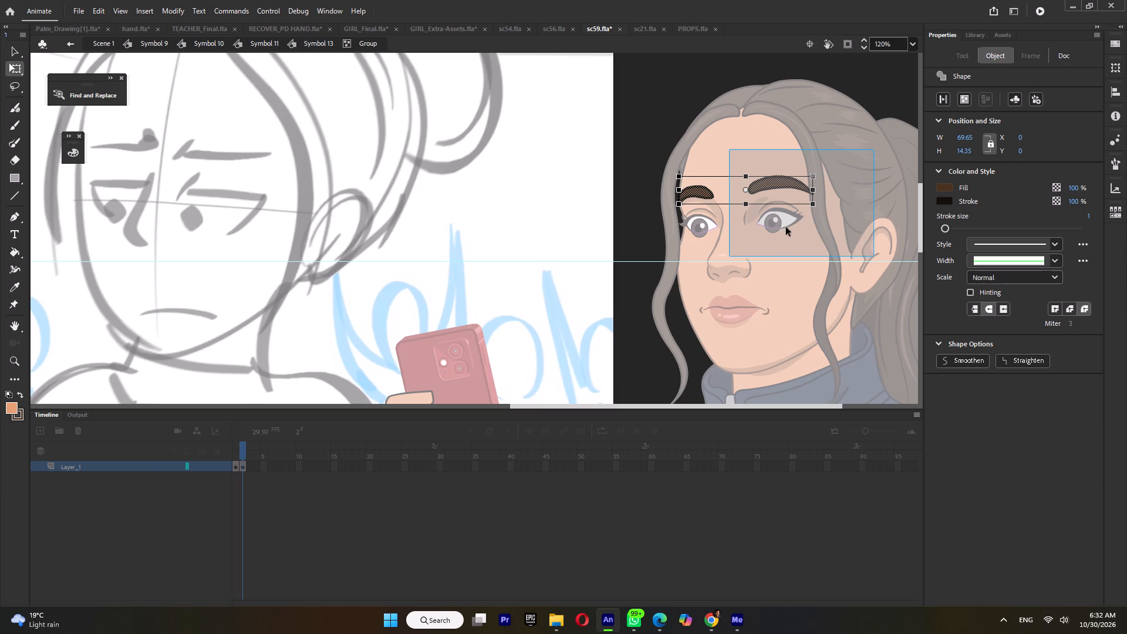
pyautogui.hotkey('ctrl', 'g')
pyautogui.moveTo(723, 174); pyautogui.dragTo(667, 237)
pyautogui.hotkey('ctrl', 'g')
# Raise the far eyebrow to about Y 3.1 and rotate it slightly around its outer end so the inner end drops.
pyautogui.keyDown('ctrl'); pyautogui.scroll(5, 702, 190); pyautogui.keyUp('ctrl')
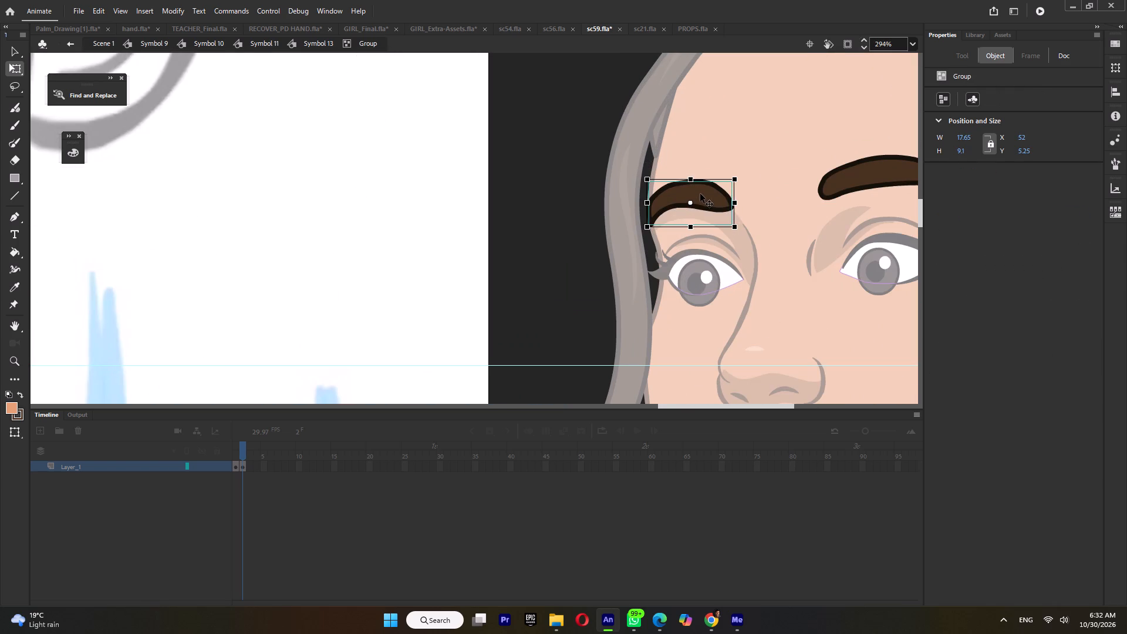
pyautogui.moveTo(701, 195); pyautogui.dragTo(701, 185)
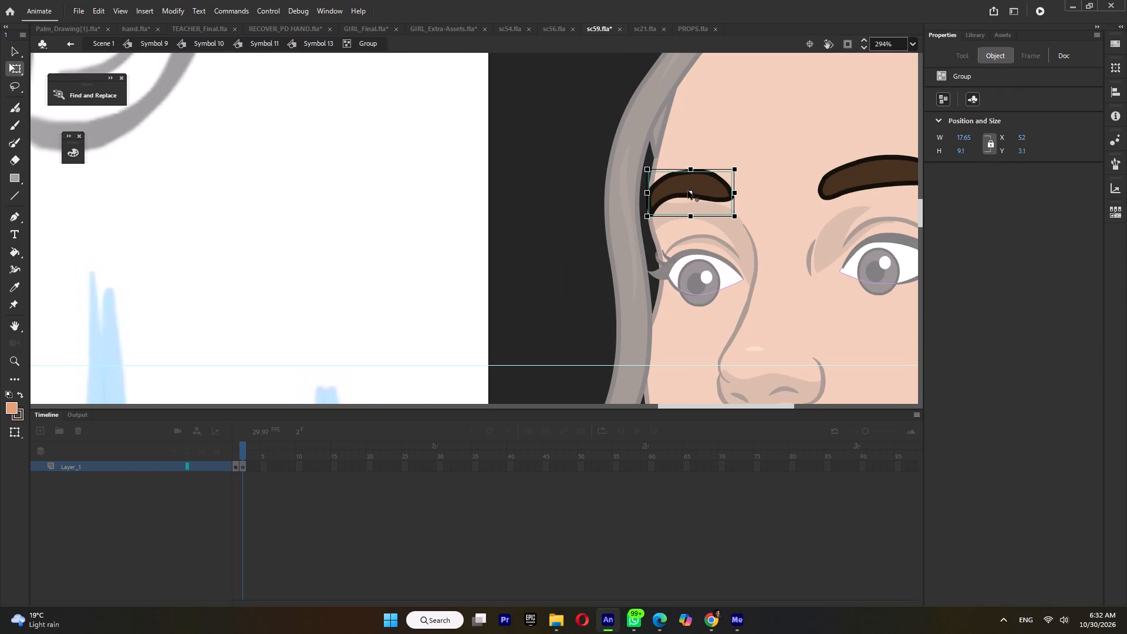
pyautogui.moveTo(690, 192); pyautogui.dragTo(643, 214)
pyautogui.moveTo(746, 172); pyautogui.dragTo(749, 185)
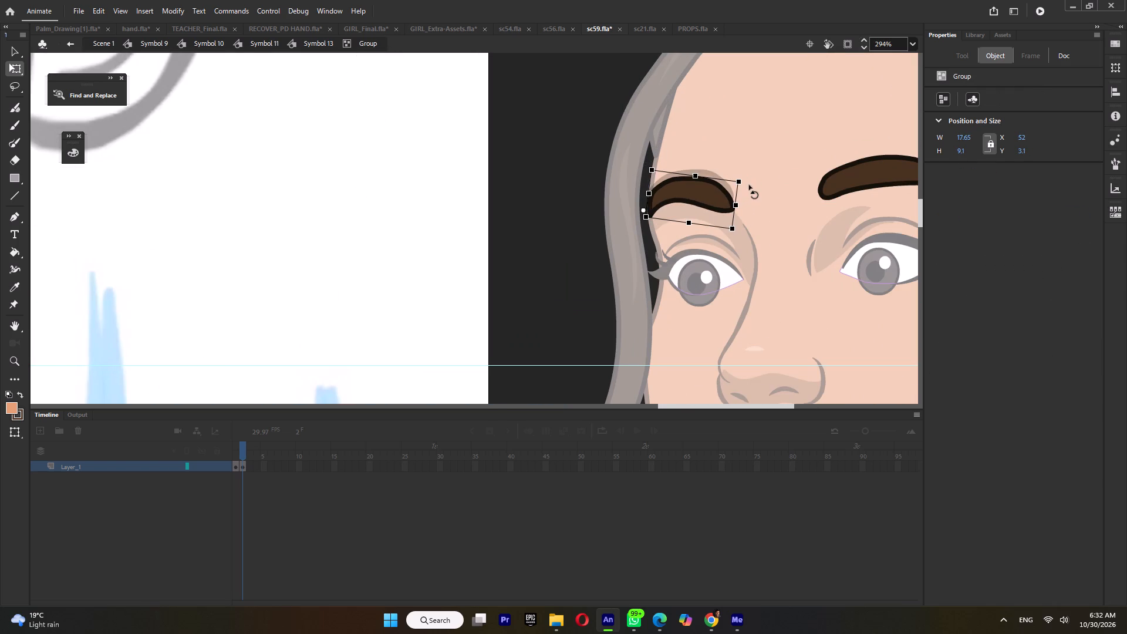
pyautogui.moveTo(749, 185); pyautogui.dragTo(748, 185)
# Reshape the far eyebrow's outline, flattening its top arch and lower edge into a straight, blocky brow.
pyautogui.doubleClick(693, 196)
pyautogui.keyDown('ctrl'); pyautogui.scroll(4, 683, 207); pyautogui.keyUp('ctrl')
pyautogui.click(670, 213)
pyautogui.moveTo(670, 198); pyautogui.dragTo(672, 214)
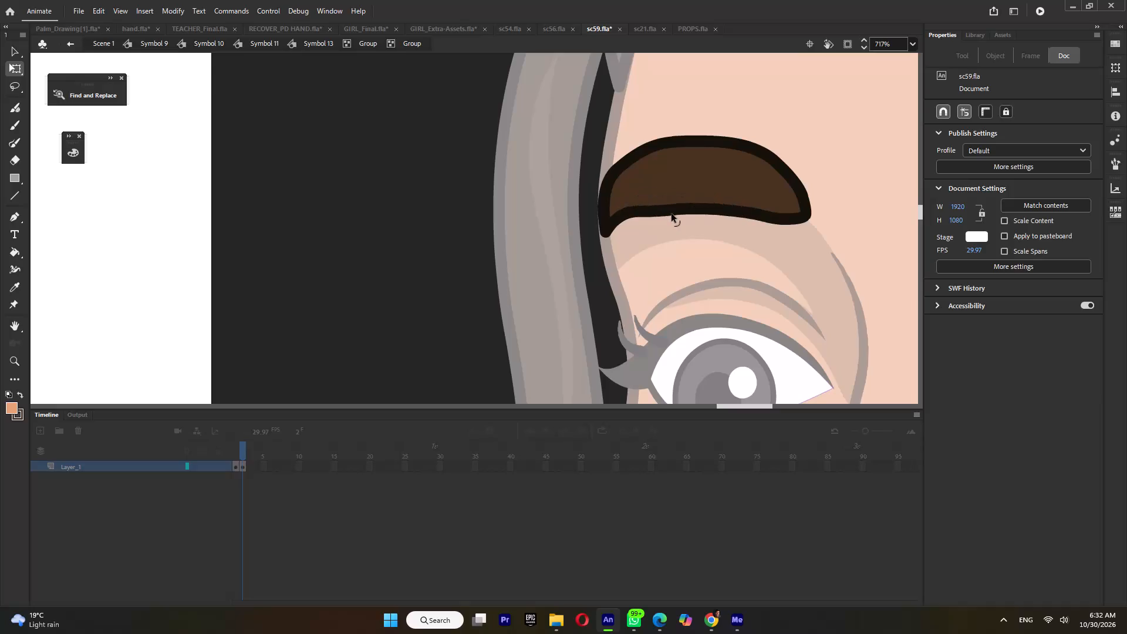
pyautogui.moveTo(672, 214); pyautogui.dragTo(672, 215)
pyautogui.click(737, 211)
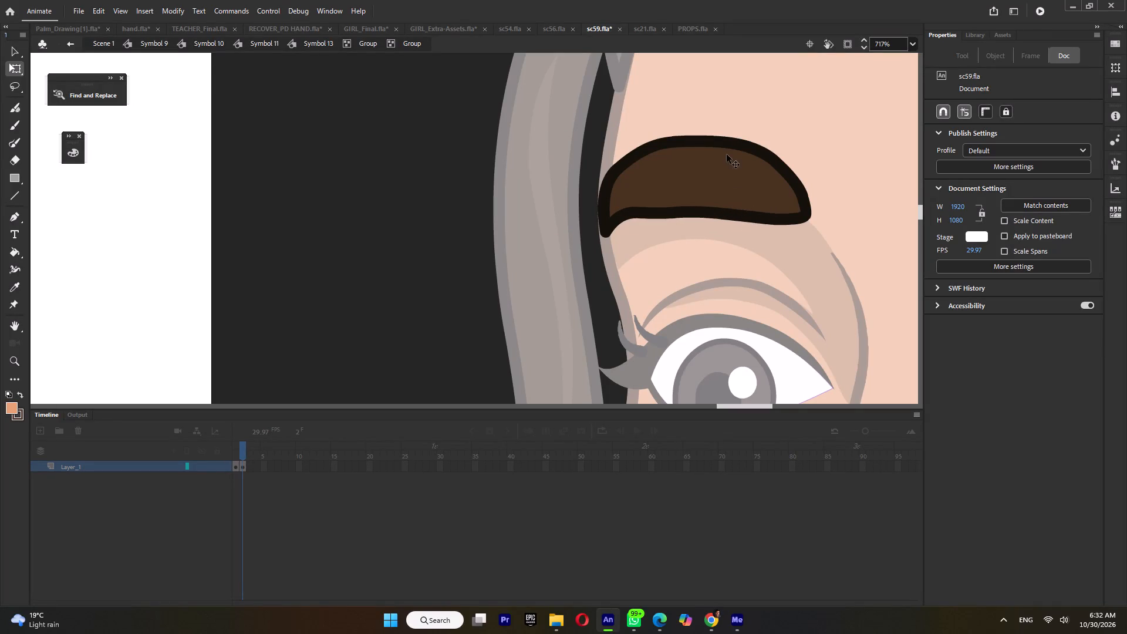
pyautogui.moveTo(724, 141); pyautogui.dragTo(725, 156)
pyautogui.click(748, 160)
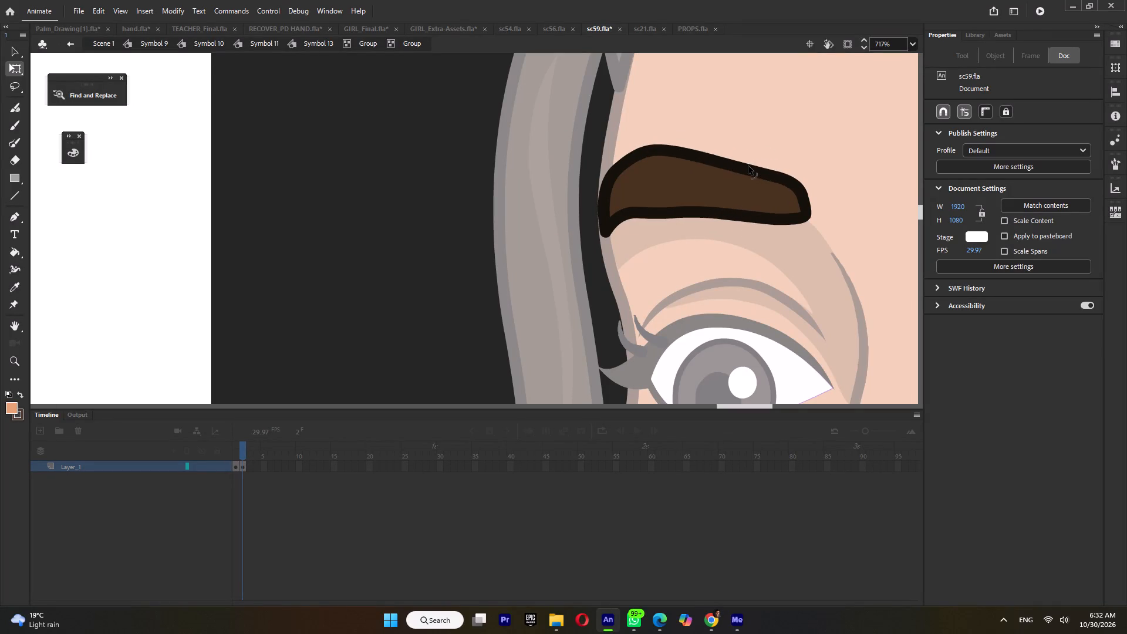
pyautogui.moveTo(788, 183); pyautogui.dragTo(788, 176)
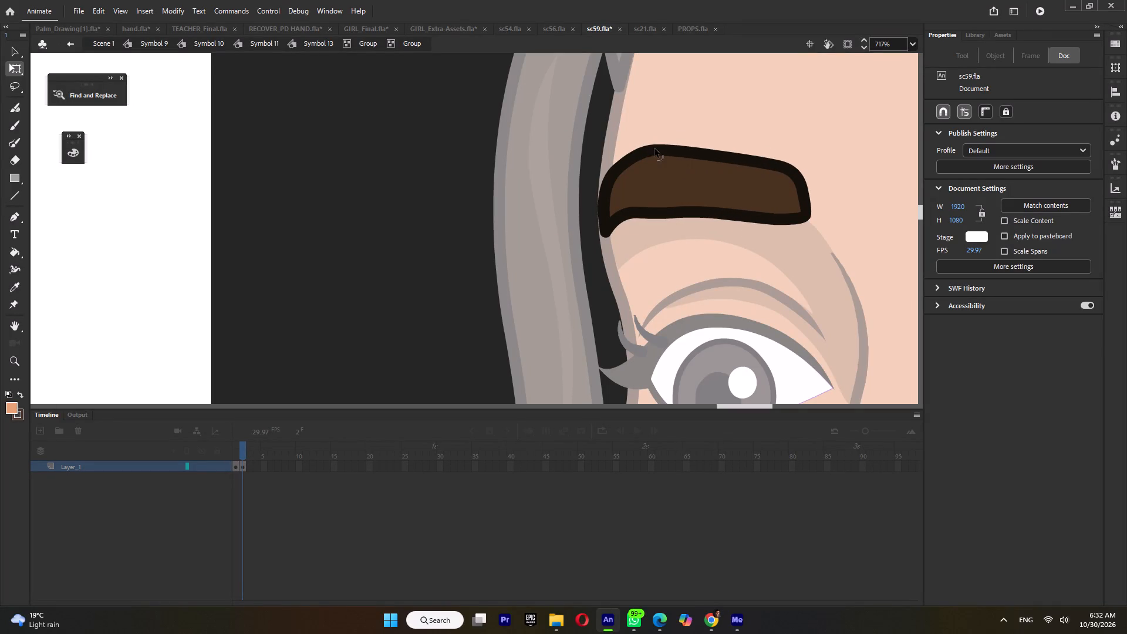
pyautogui.moveTo(654, 149); pyautogui.dragTo(654, 157)
pyautogui.click(635, 214)
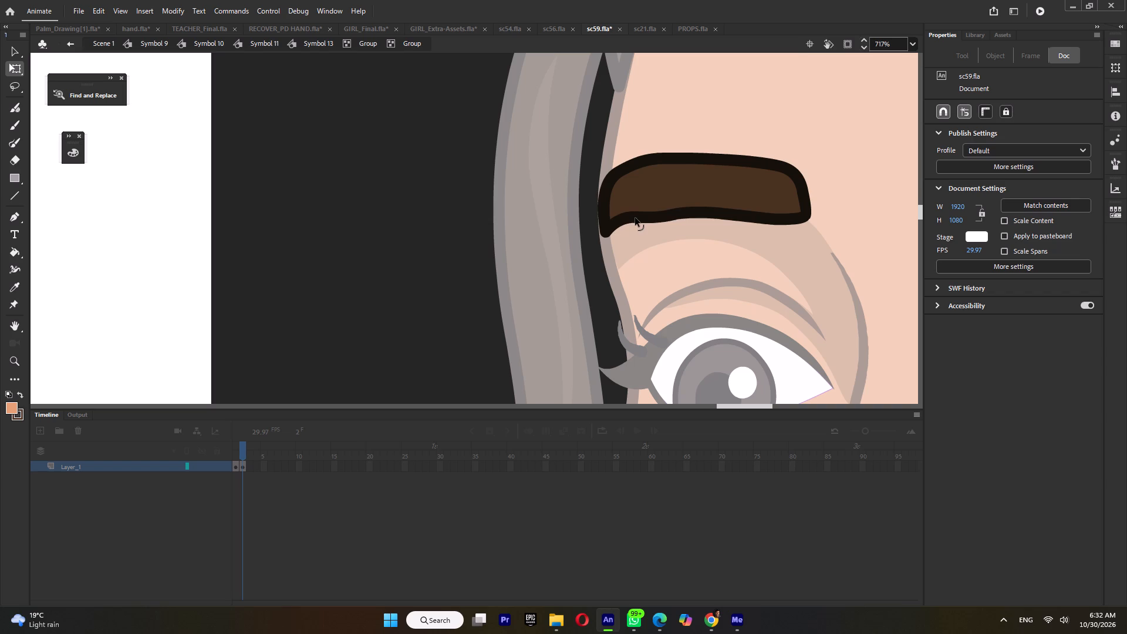
pyautogui.click(671, 217)
pyautogui.click(694, 209)
# Reshape the near eyebrow's outline to flatten its arch and straighten its inner half, matching the far brow.
pyautogui.keyDown('ctrl'); pyautogui.scroll(-5, 714, 232); pyautogui.keyUp('ctrl')
pyautogui.doubleClick(775, 245)
pyautogui.keyDown('ctrl'); pyautogui.scroll(-5, 736, 240); pyautogui.keyUp('ctrl')
pyautogui.click(819, 211)
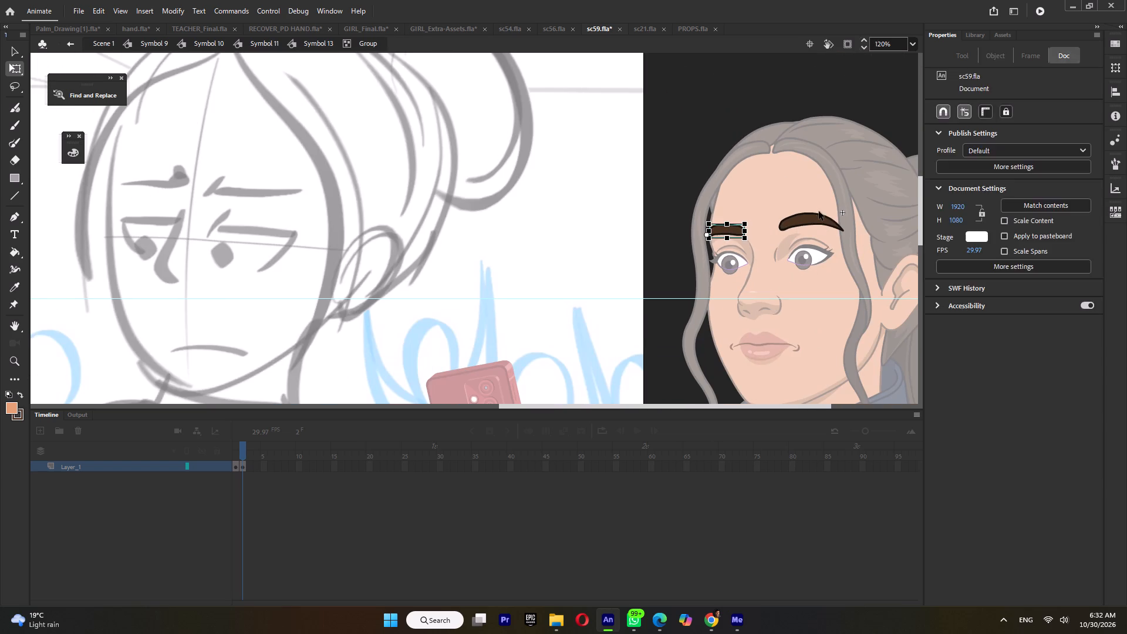
pyautogui.doubleClick(816, 217)
pyautogui.keyDown('ctrl'); pyautogui.scroll(5, 820, 223); pyautogui.keyUp('ctrl')
pyautogui.click(787, 254)
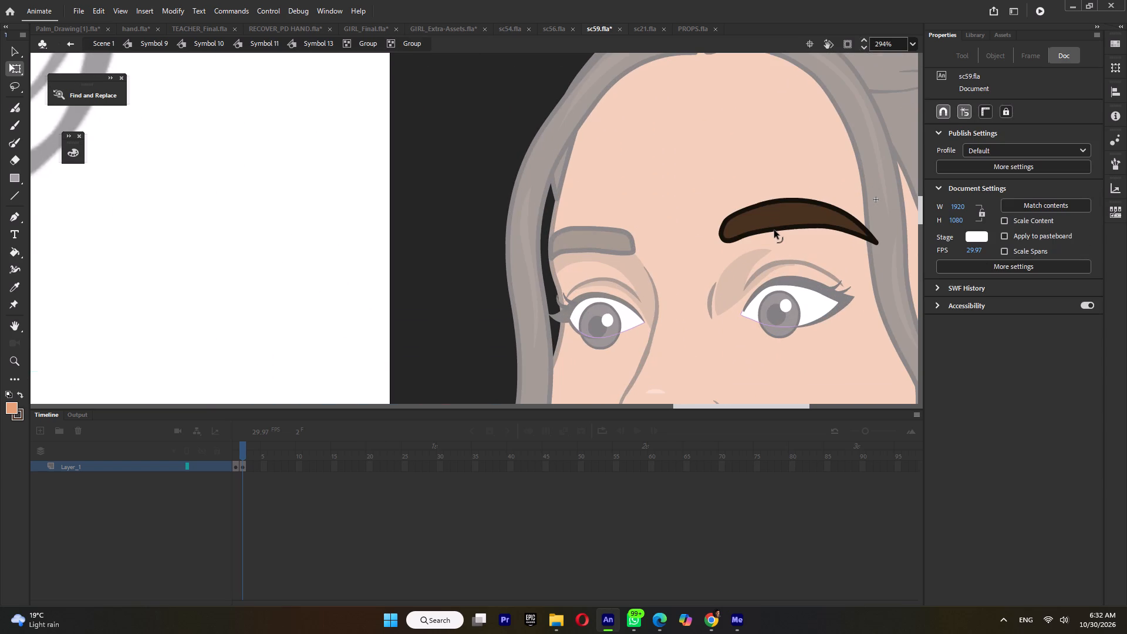
pyautogui.moveTo(774, 230); pyautogui.dragTo(774, 236)
pyautogui.click(831, 228)
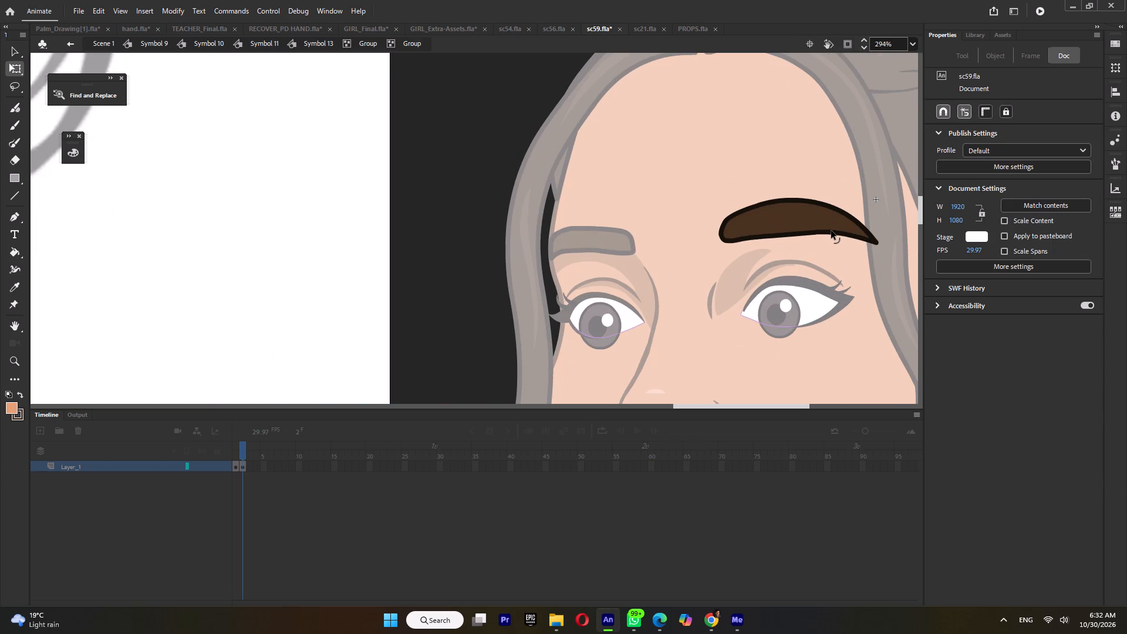
pyautogui.moveTo(789, 198); pyautogui.dragTo(789, 205)
pyautogui.click(754, 213)
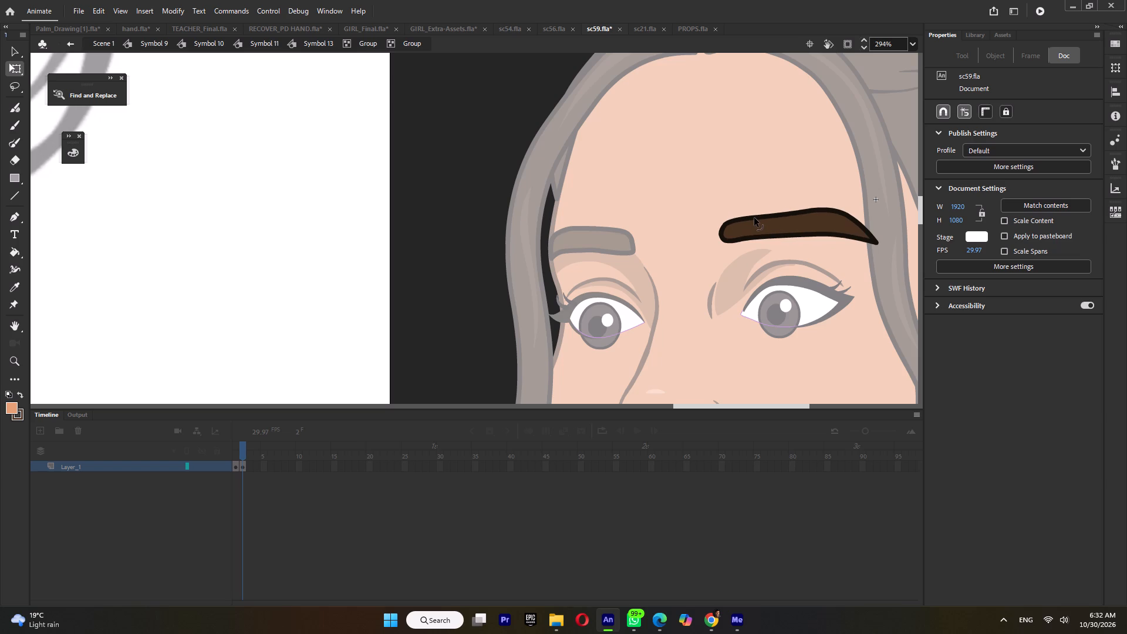
pyautogui.click(820, 207)
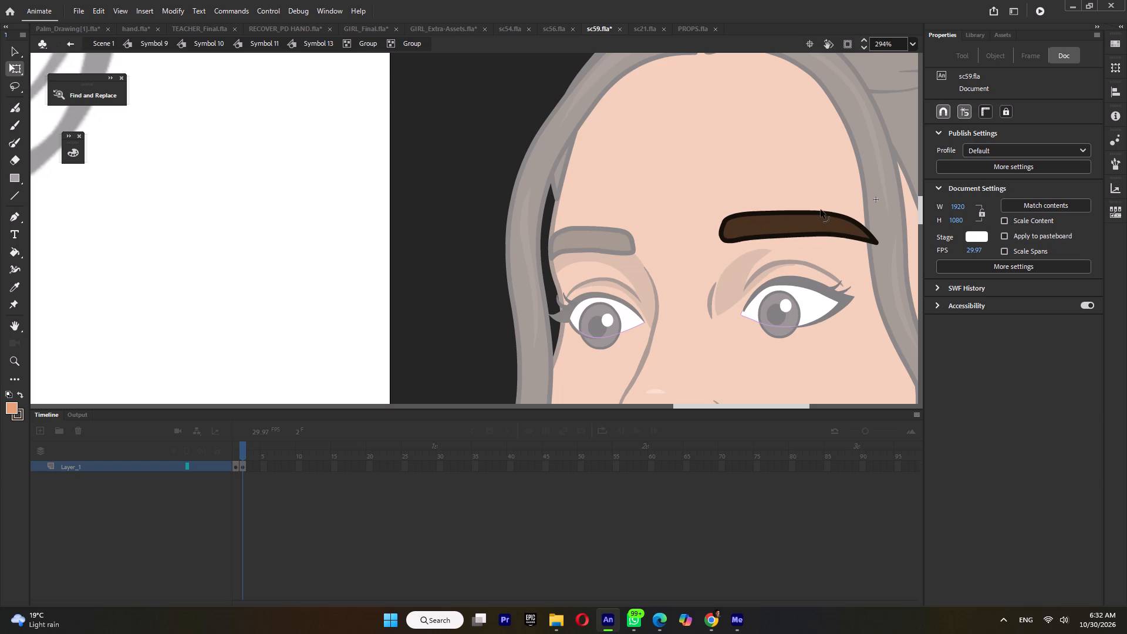
pyautogui.click(744, 239)
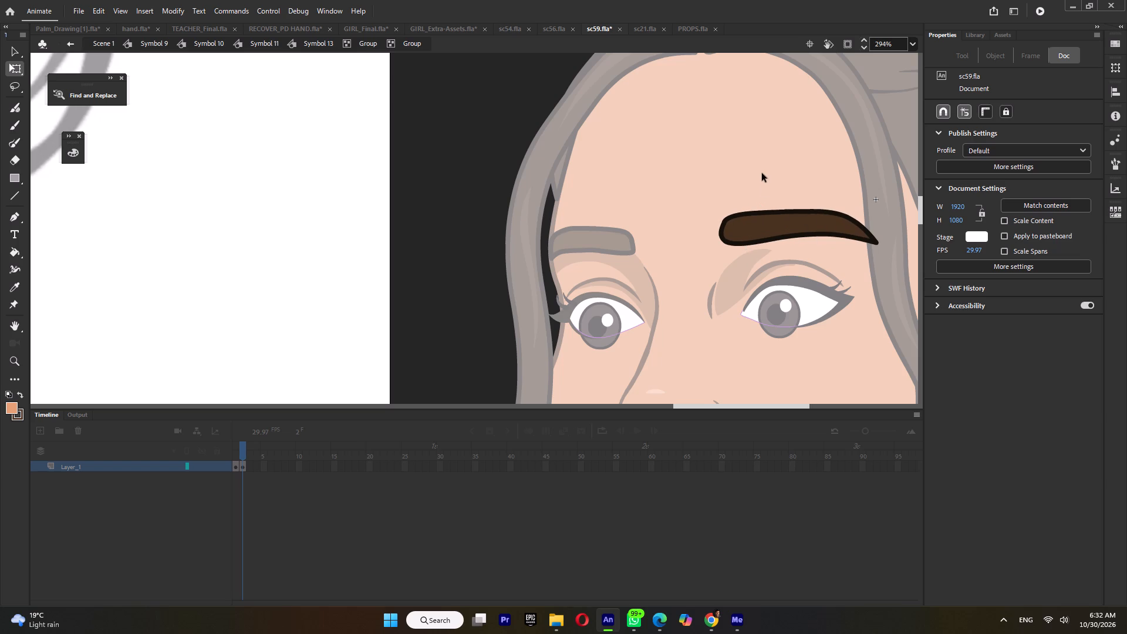
pyautogui.doubleClick(762, 173)
pyautogui.doubleClick(790, 174)
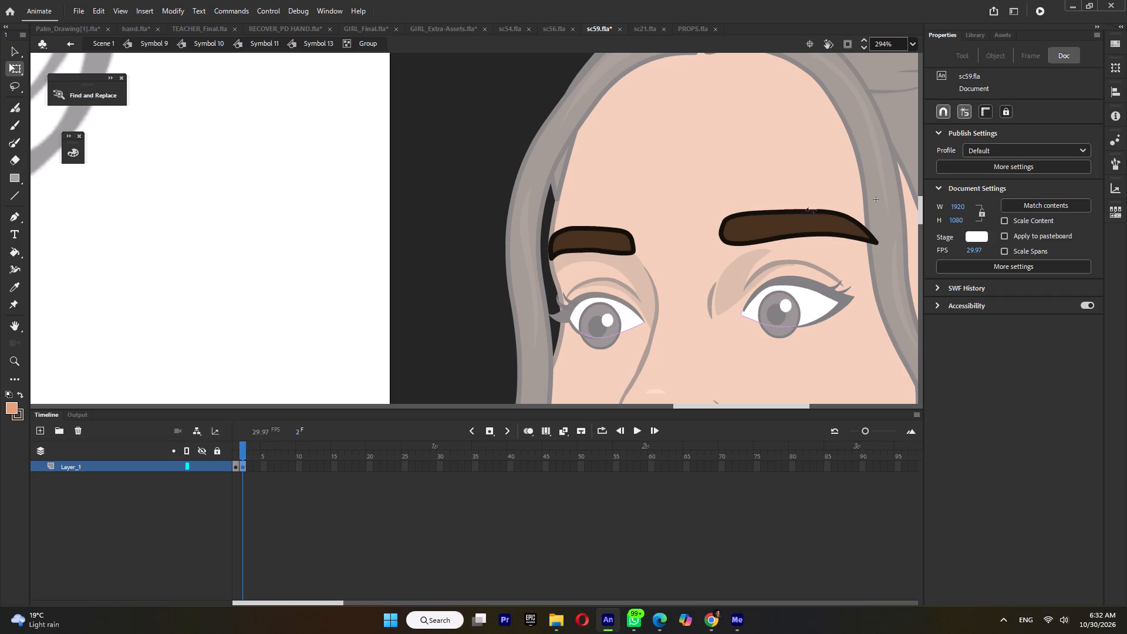
# Raise the near eyebrow to Y 0 and rotate it slightly around its outer end so the inner end drops.
pyautogui.tripleClick(802, 225)
pyautogui.moveTo(798, 227); pyautogui.dragTo(856, 242)
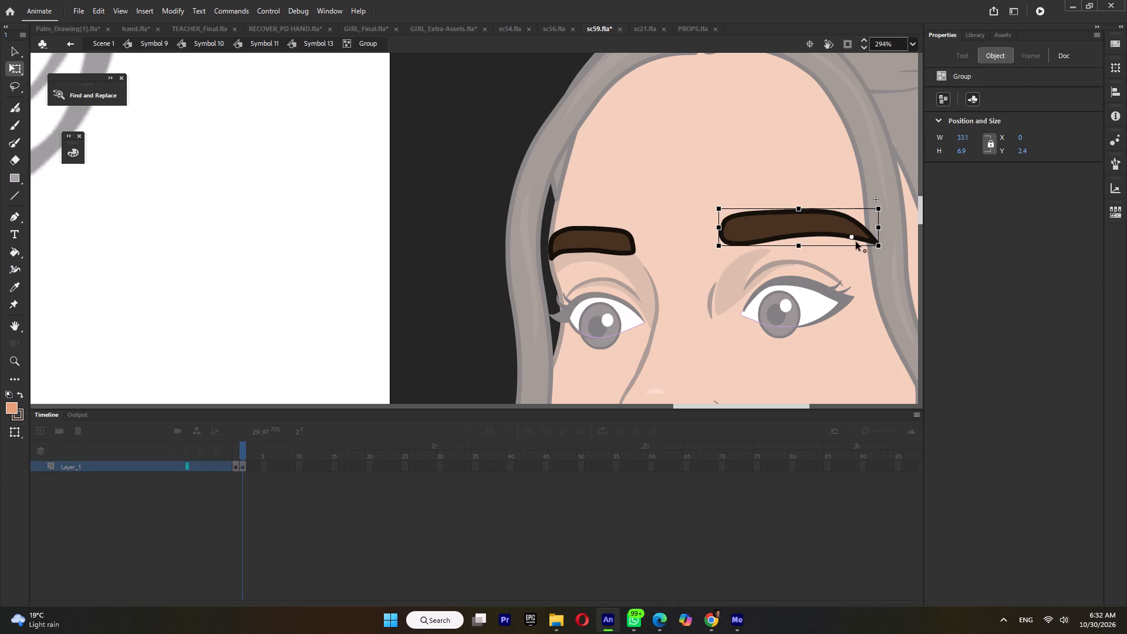
pyautogui.moveTo(856, 242); pyautogui.dragTo(876, 248)
pyautogui.moveTo(839, 230); pyautogui.dragTo(836, 221)
pyautogui.moveTo(720, 241); pyautogui.dragTo(720, 243)
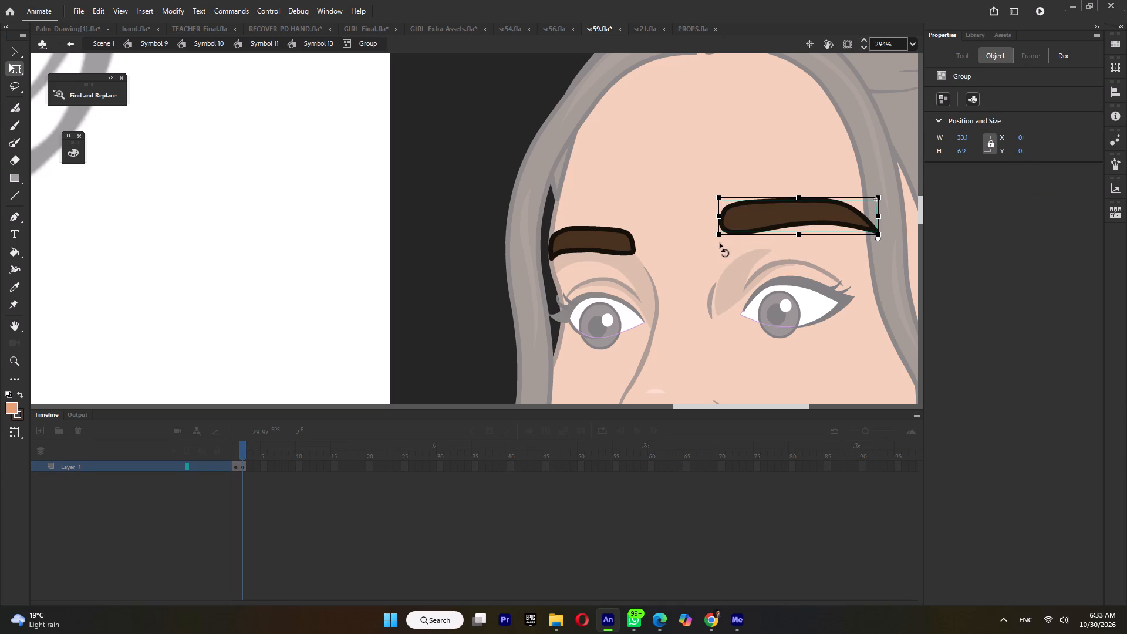
pyautogui.moveTo(720, 243); pyautogui.dragTo(720, 258)
# Nudge the far eyebrow up and rotate it around its outer end so its inner end drops, then return to the body symbol.
pyautogui.click(603, 244)
pyautogui.moveTo(609, 244); pyautogui.dragTo(608, 237)
pyautogui.moveTo(645, 248); pyautogui.dragTo(646, 257)
pyautogui.keyDown('ctrl'); pyautogui.scroll(-6, 646, 258); pyautogui.keyUp('ctrl')
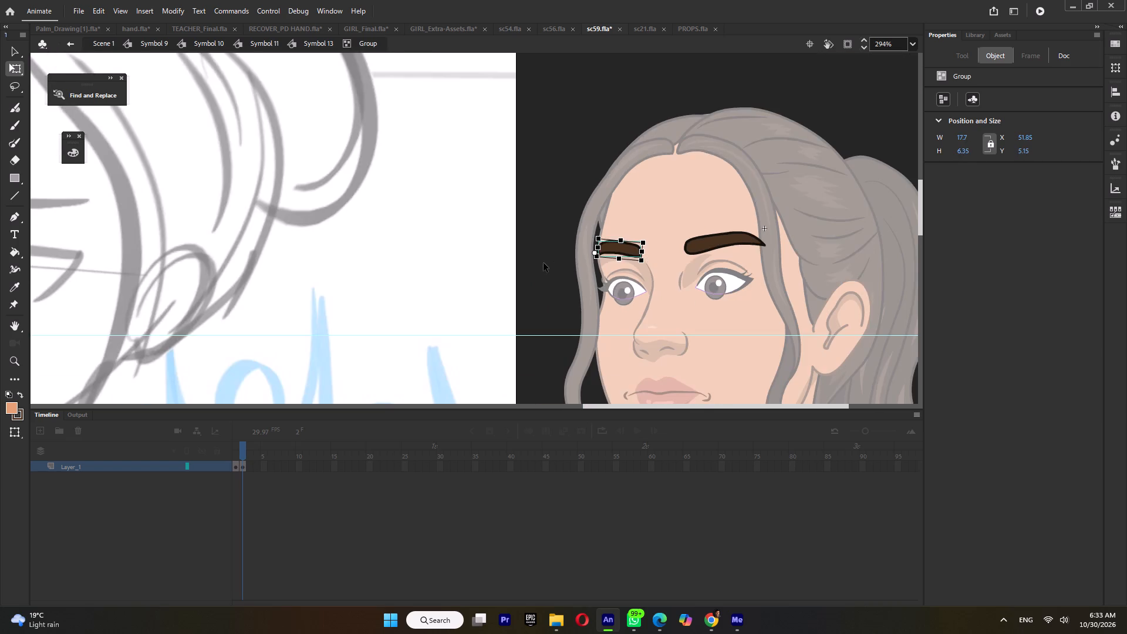
pyautogui.keyDown('ctrl'); pyautogui.doubleClick(544, 263); pyautogui.keyUp('ctrl')
pyautogui.keyDown('ctrl'); pyautogui.scroll(-6, 687, 279); pyautogui.keyUp('ctrl')
pyautogui.keyDown('ctrl'); pyautogui.doubleClick(826, 180); pyautogui.keyUp('ctrl')
pyautogui.keyDown('ctrl'); pyautogui.doubleClick(885, 237); pyautogui.keyUp('ctrl')
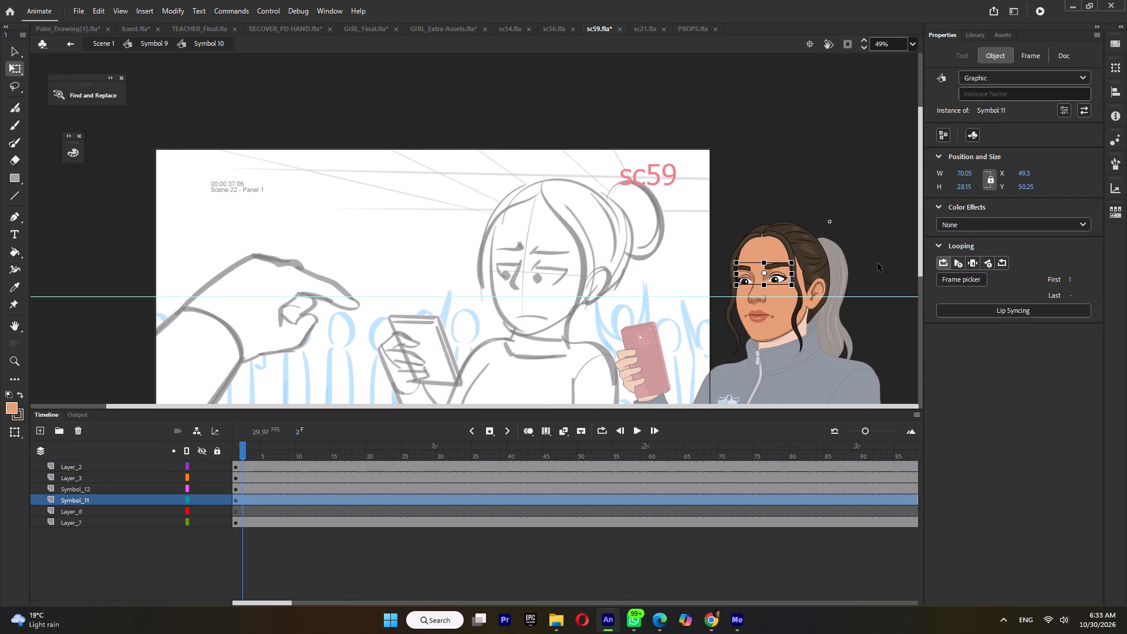
pyautogui.keyDown('ctrl'); pyautogui.doubleClick(878, 263); pyautogui.keyUp('ctrl')
# Tilt the girl's head and ponytail together slightly backward around a pivot at the lower face.
pyautogui.keyDown('ctrl'); pyautogui.scroll(-2, 809, 244); pyautogui.keyUp('ctrl')
pyautogui.moveTo(816, 250); pyautogui.dragTo(714, 259)
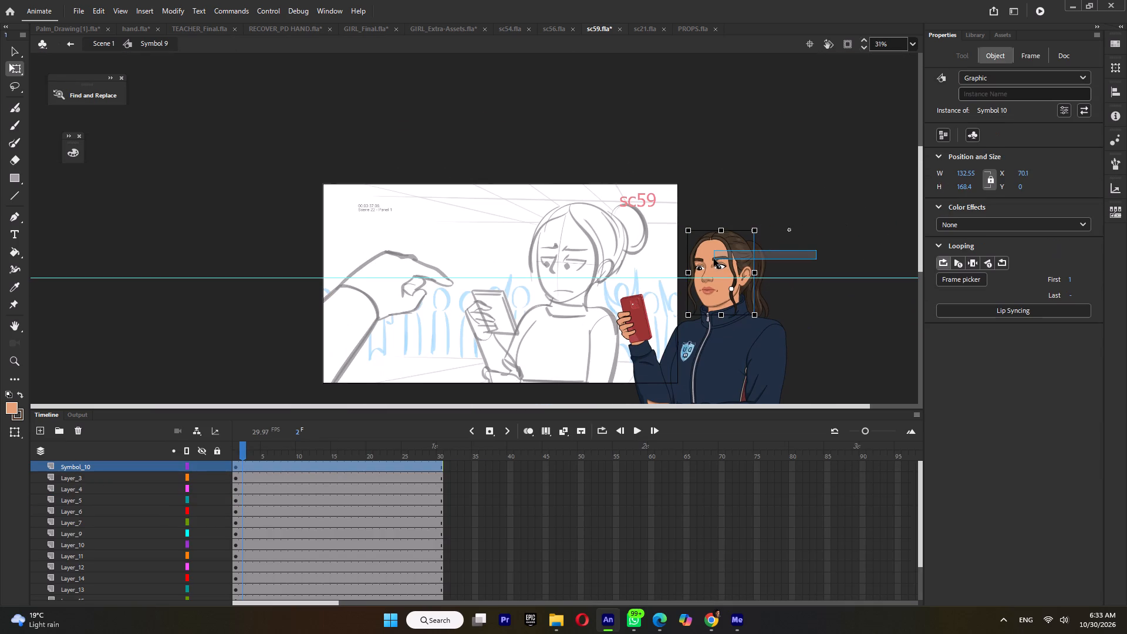
pyautogui.moveTo(714, 259); pyautogui.dragTo(714, 259)
pyautogui.moveTo(728, 278); pyautogui.dragTo(731, 291)
pyautogui.keyDown('ctrl'); pyautogui.scroll(1, 689, 237); pyautogui.keyUp('ctrl')
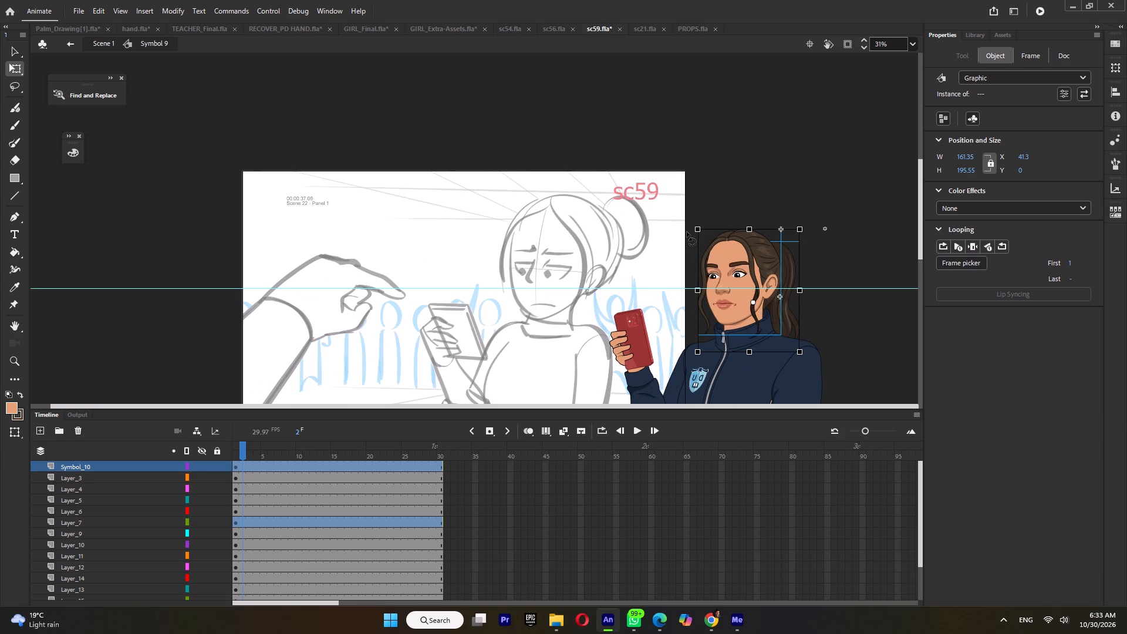
pyautogui.moveTo(687, 231); pyautogui.dragTo(699, 230)
pyautogui.keyDown('ctrl'); pyautogui.scroll(-4, 706, 204); pyautogui.keyUp('ctrl')
pyautogui.click(711, 275)
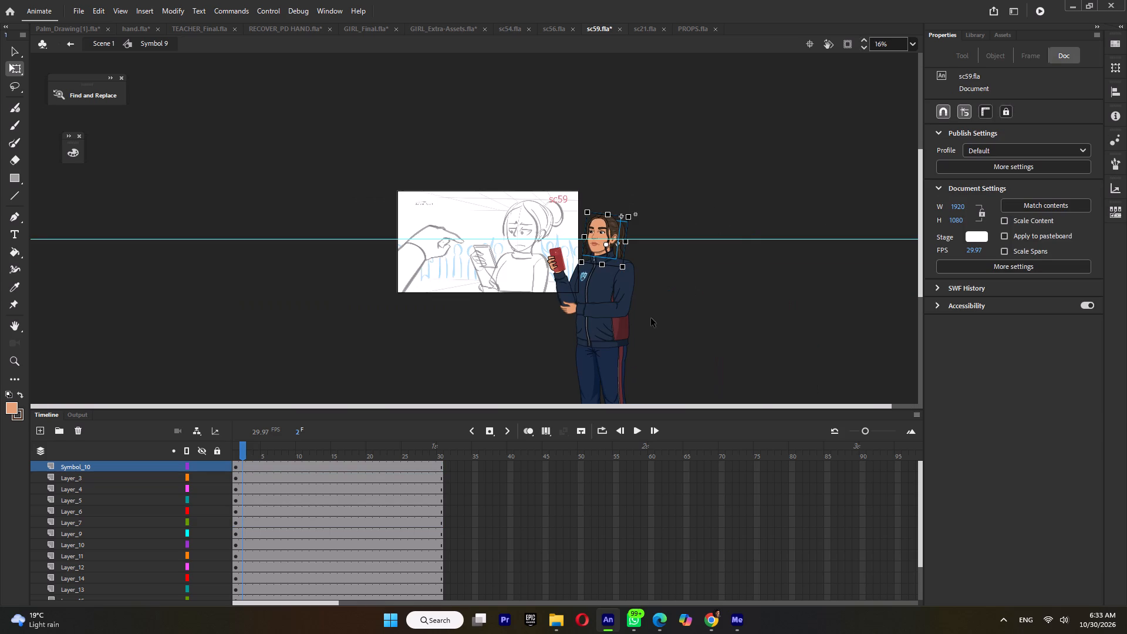
# Lean the girl's whole upper body, including head and arms, slightly backward around a pivot at the waist.
pyautogui.moveTo(672, 206); pyautogui.dragTo(536, 306)
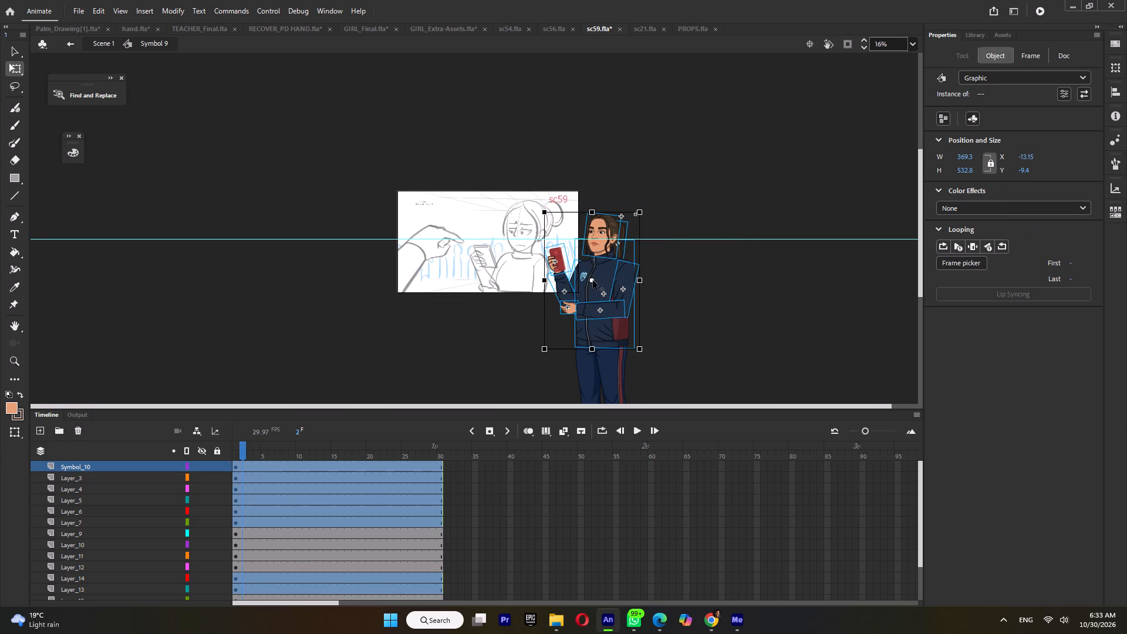
pyautogui.moveTo(593, 281); pyautogui.dragTo(600, 339)
pyautogui.keyDown('ctrl'); pyautogui.scroll(4, 576, 228); pyautogui.keyUp('ctrl')
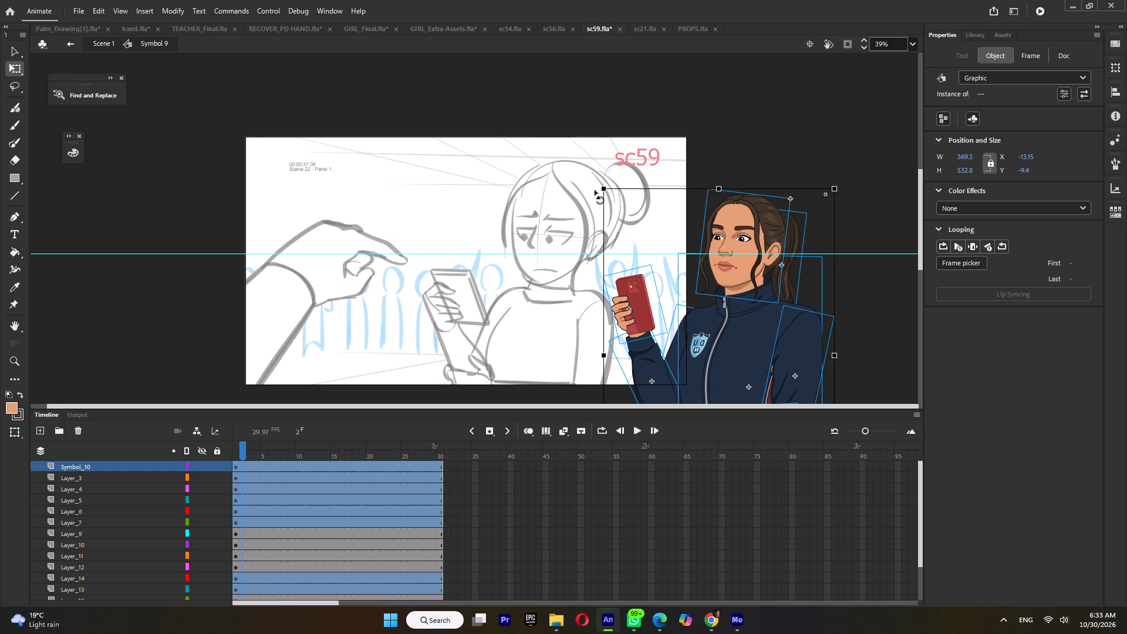
pyautogui.moveTo(595, 190); pyautogui.dragTo(603, 186)
pyautogui.keyDown('ctrl'); pyautogui.scroll(-3, 606, 186); pyautogui.keyUp('ctrl')
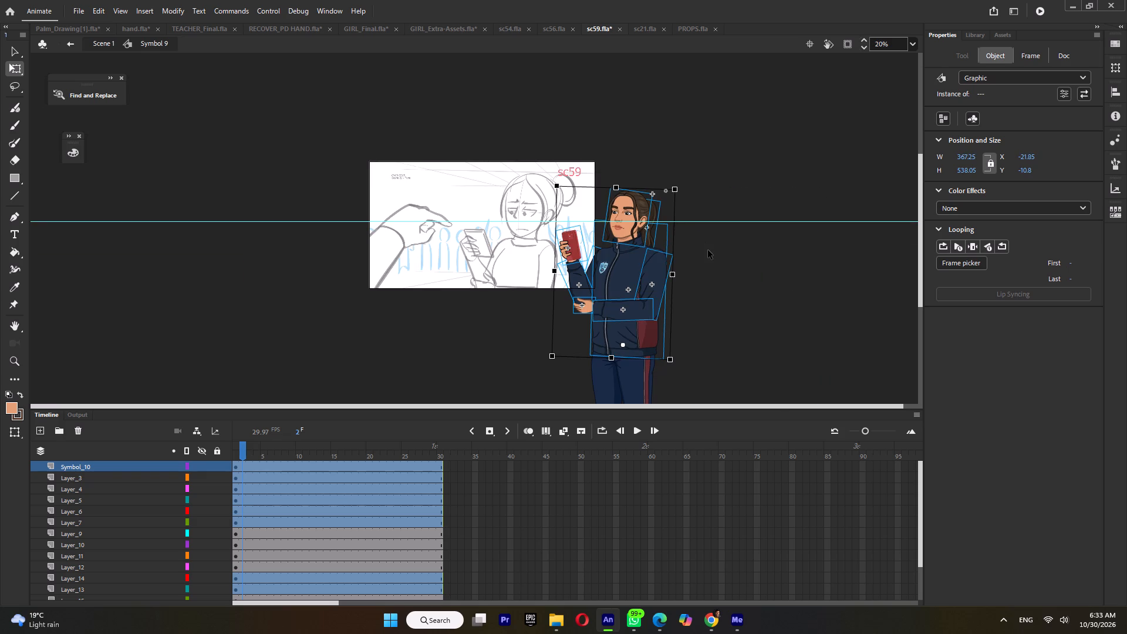
# Place the girl over her storyboard sketch at about X 1659, Y 170.55, scale her to about 932.75 wide, and save sc59.
pyautogui.doubleClick(708, 250)
pyautogui.moveTo(640, 312); pyautogui.dragTo(545, 305)
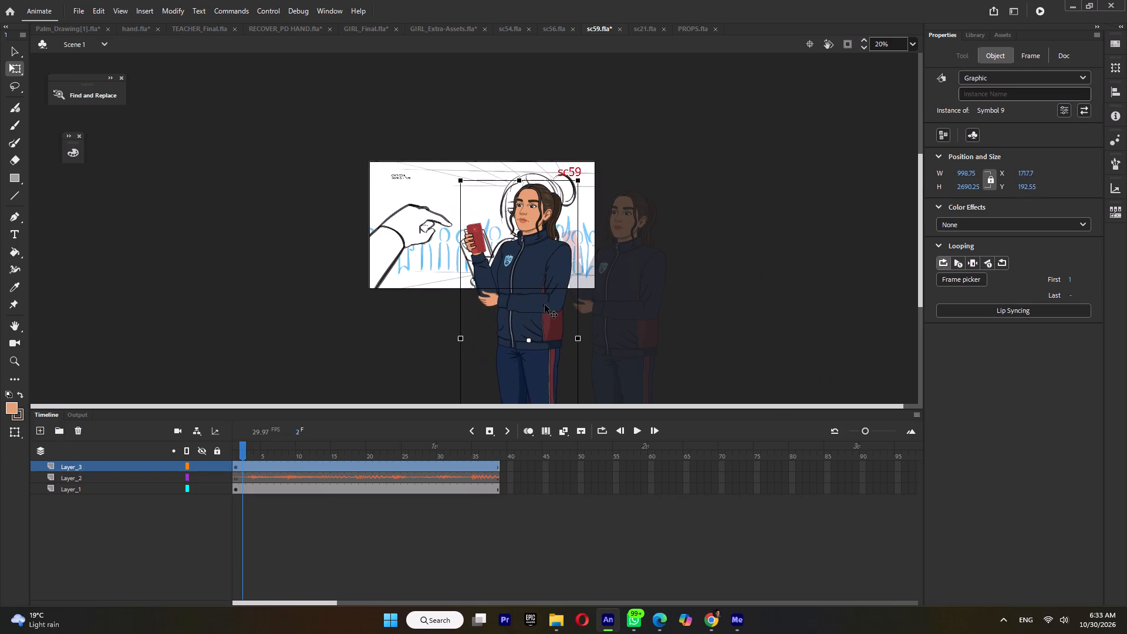
pyautogui.moveTo(545, 305); pyautogui.dragTo(541, 303)
pyautogui.moveTo(546, 290); pyautogui.dragTo(546, 279)
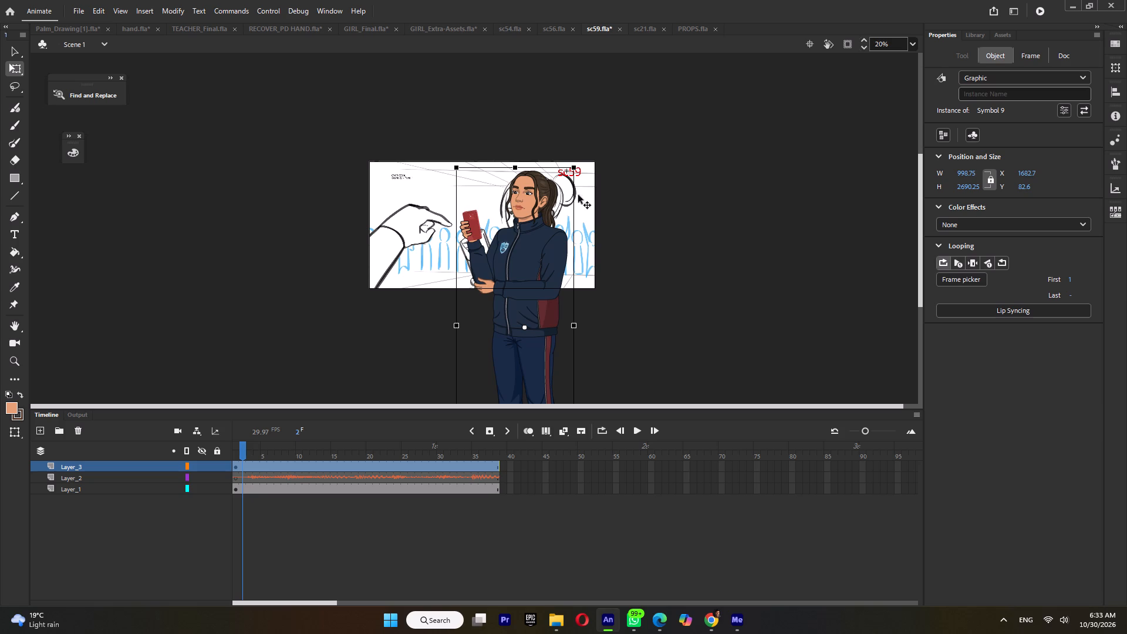
pyautogui.keyDown('shift'); pyautogui.moveTo(573, 167); pyautogui.dragTo(573, 177); pyautogui.keyUp('shift')
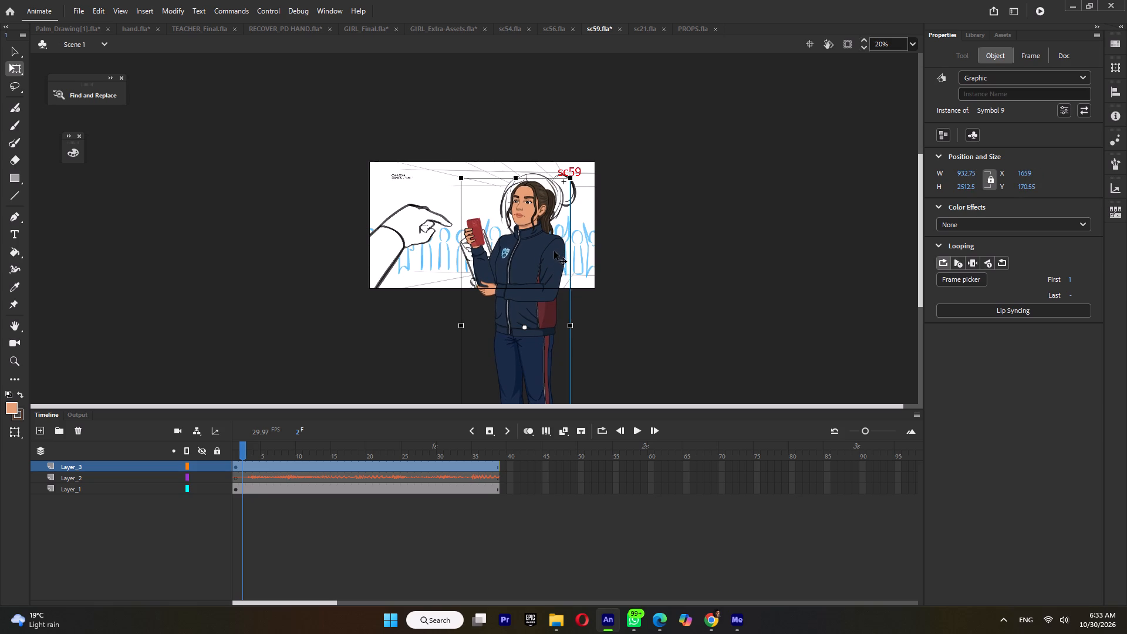
pyautogui.keyDown('ctrl'); pyautogui.scroll(5, 533, 207); pyautogui.keyUp('ctrl')
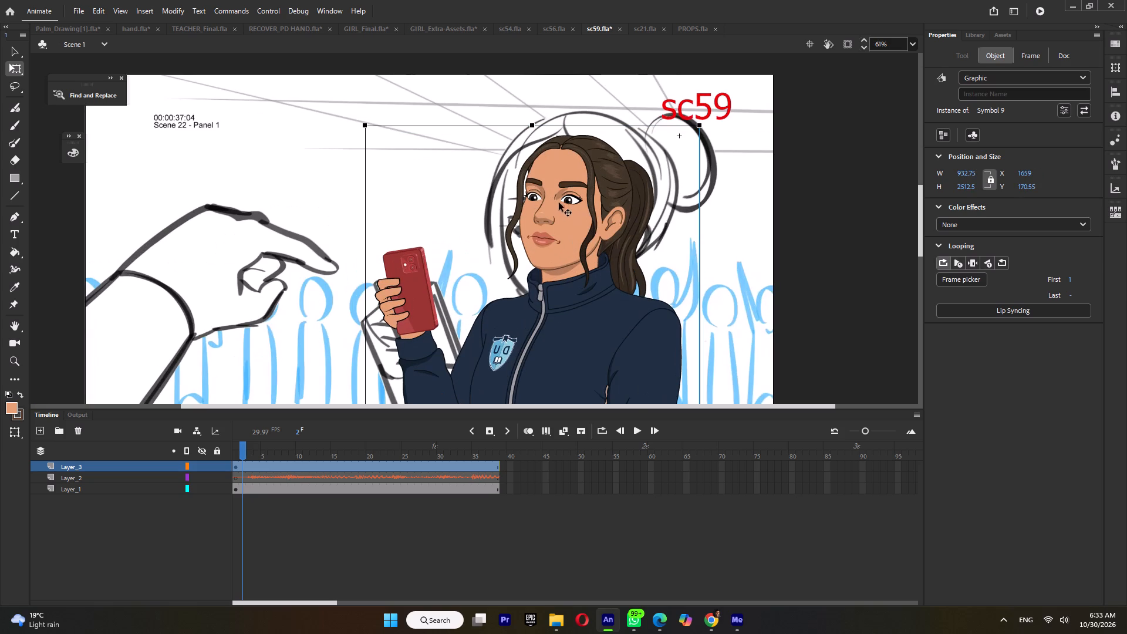
pyautogui.keyDown('ctrl'); pyautogui.scroll(-3, 507, 264); pyautogui.keyUp('ctrl')
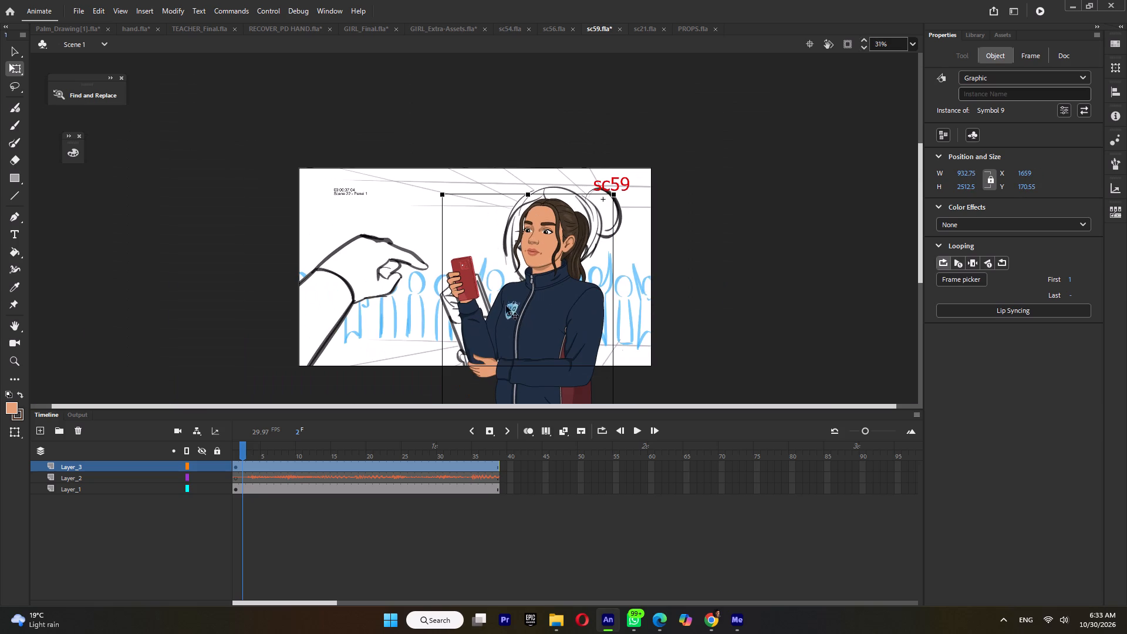
pyautogui.doubleClick(661, 287)
pyautogui.hotkey('ctrl', 's')
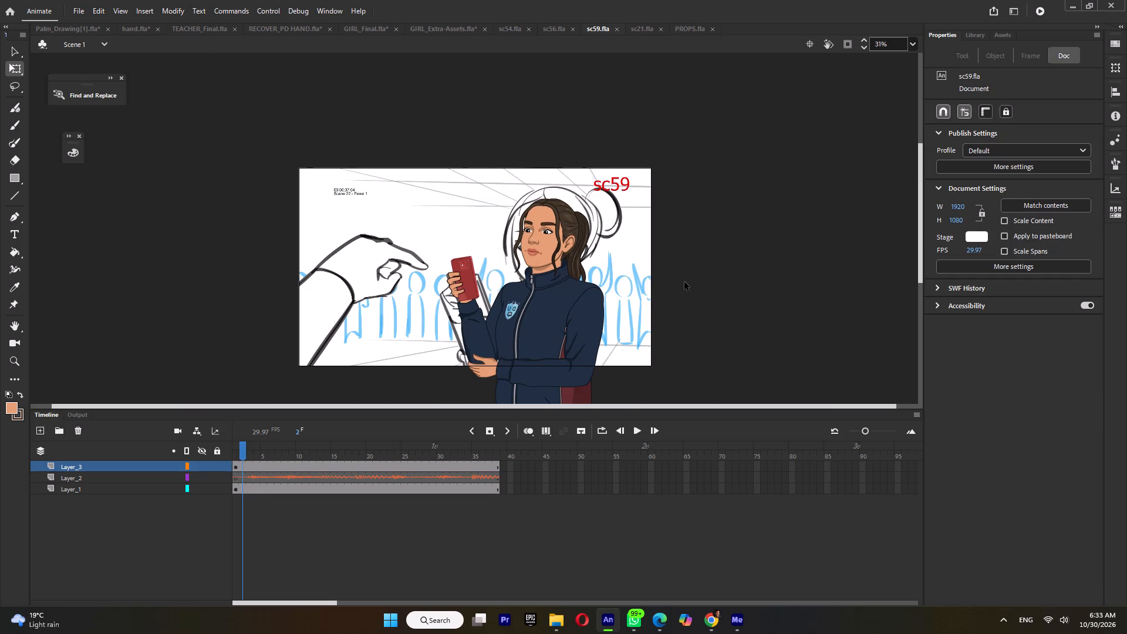
# Scrub through the sc59 timeline to compare the girl with the storyboard action and check her expression.
pyautogui.moveTo(241, 447); pyautogui.dragTo(397, 468)
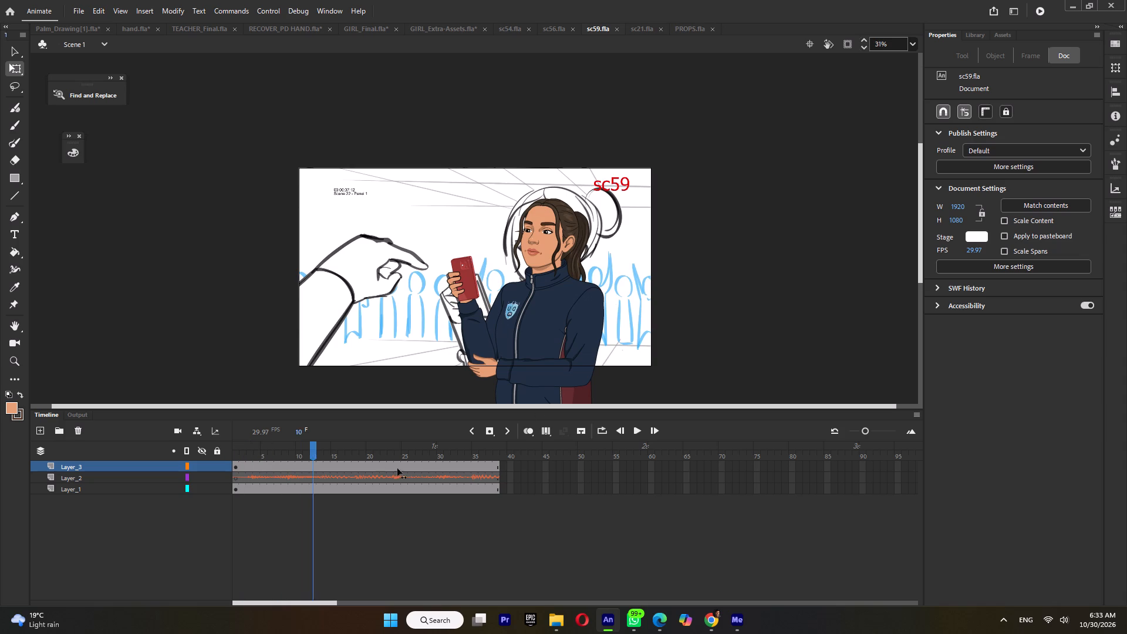
pyautogui.moveTo(397, 468); pyautogui.dragTo(346, 493)
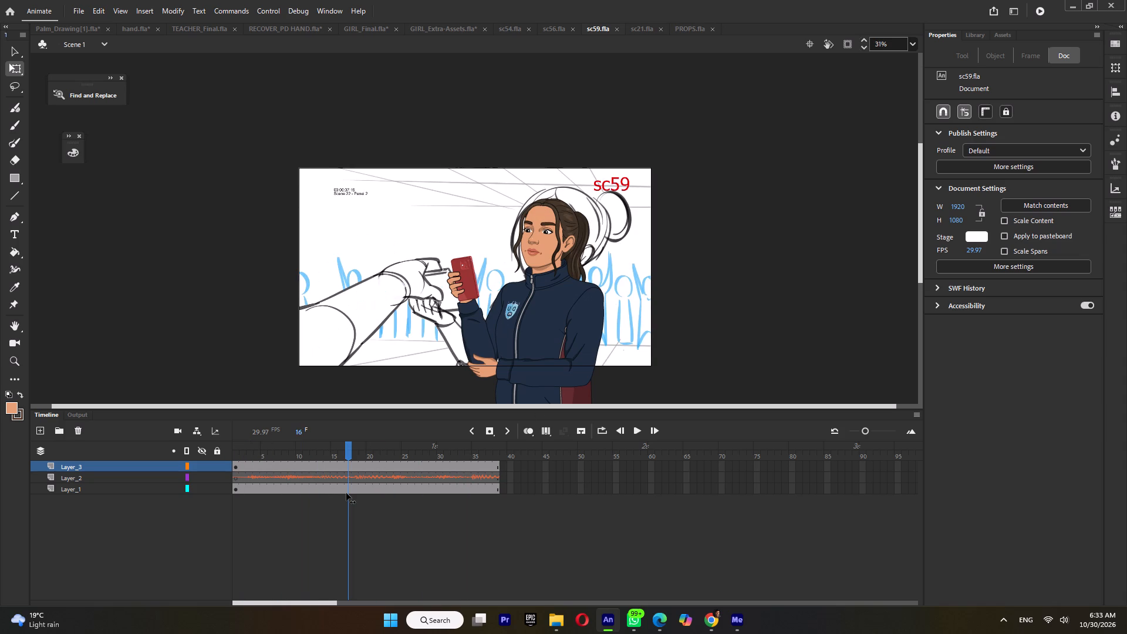
pyautogui.moveTo(346, 493); pyautogui.dragTo(419, 493)
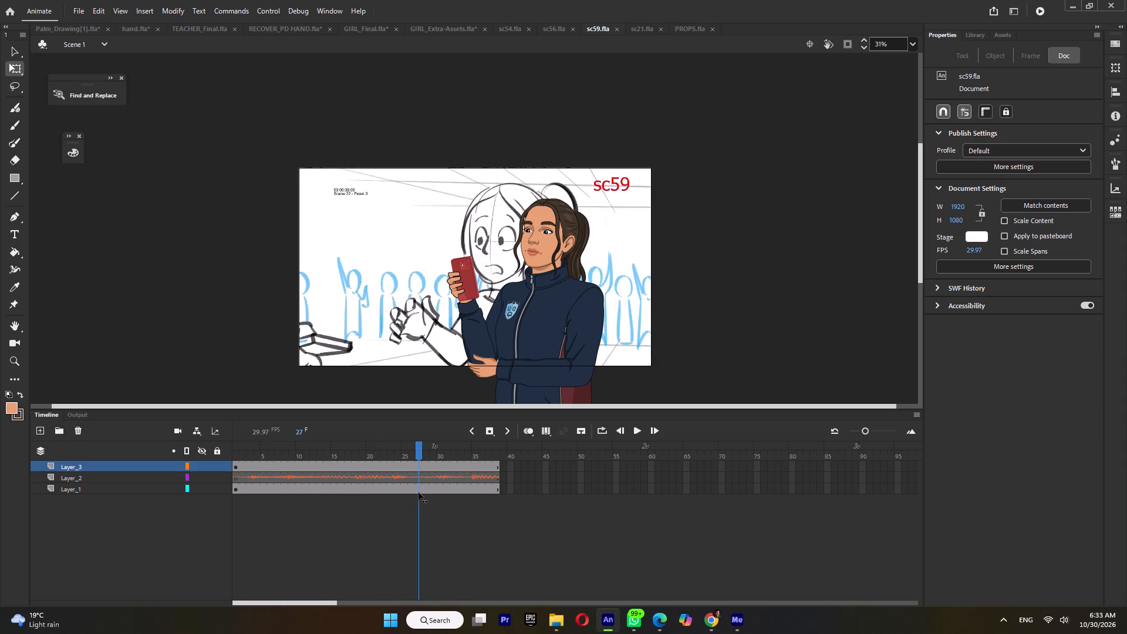
pyautogui.moveTo(419, 493); pyautogui.dragTo(478, 495)
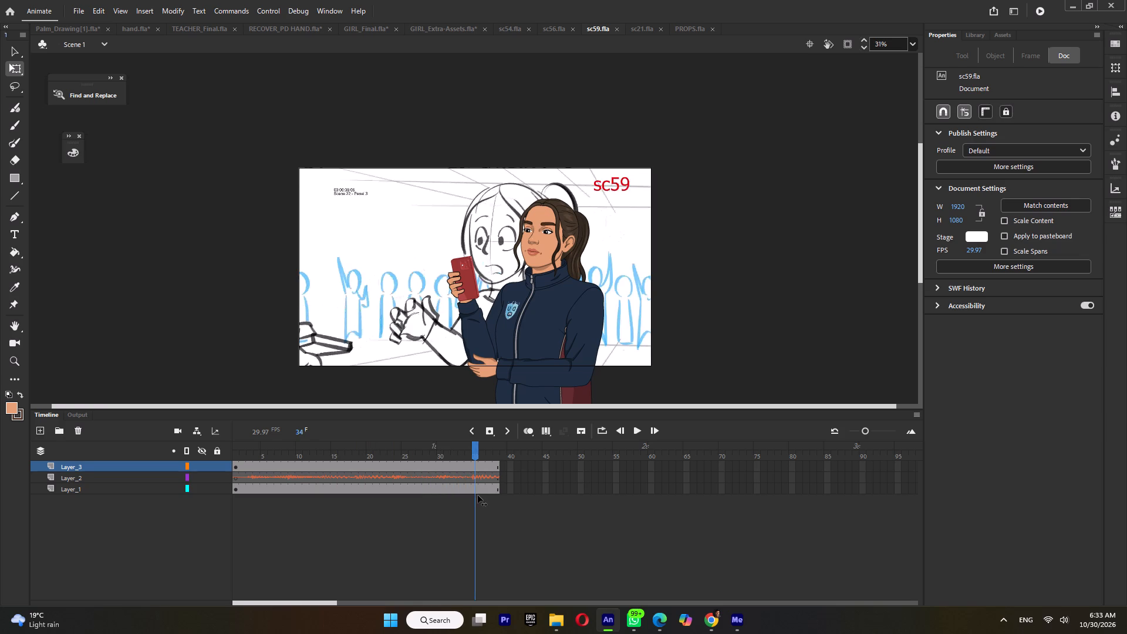
pyautogui.moveTo(478, 495); pyautogui.dragTo(352, 494)
# Set the eyebrow symbol inside the girl's head to frame 2 at frame 1 and change its looping option.
pyautogui.doubleClick(549, 217)
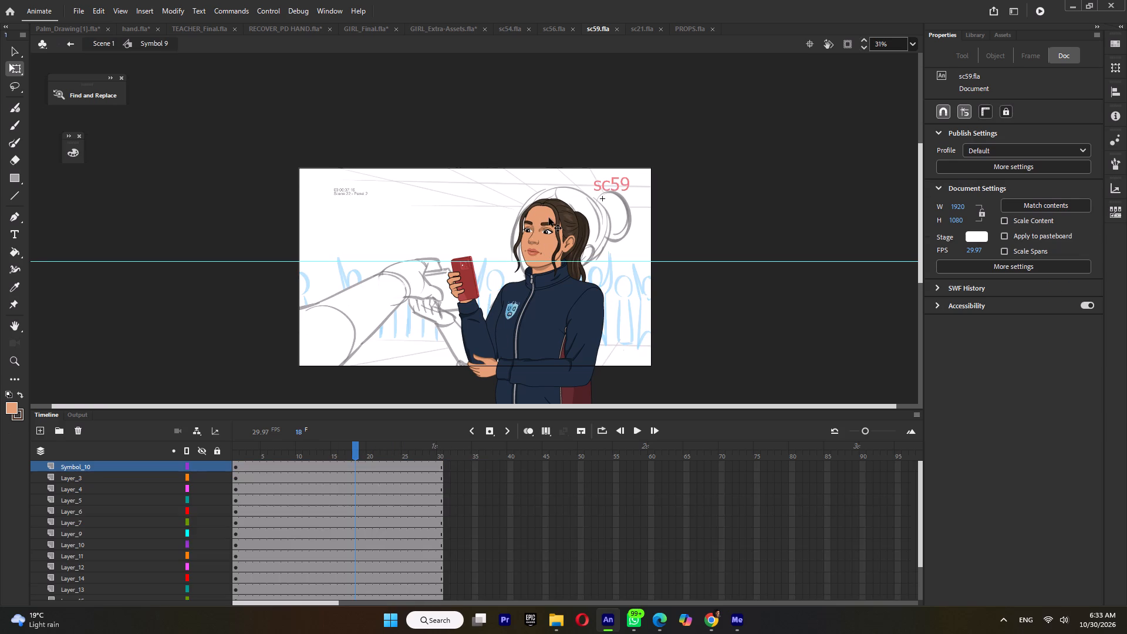
pyautogui.tripleClick(548, 223)
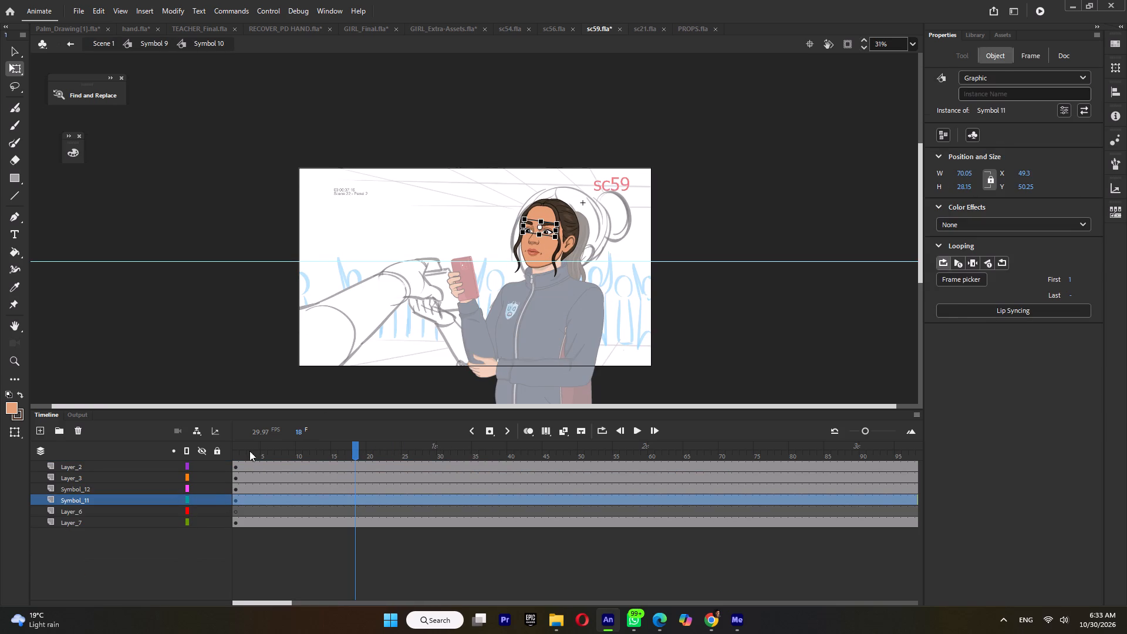
pyautogui.moveTo(249, 451); pyautogui.dragTo(196, 460)
pyautogui.keyDown('ctrl'); pyautogui.scroll(4, 558, 219); pyautogui.keyUp('ctrl')
pyautogui.doubleClick(560, 221)
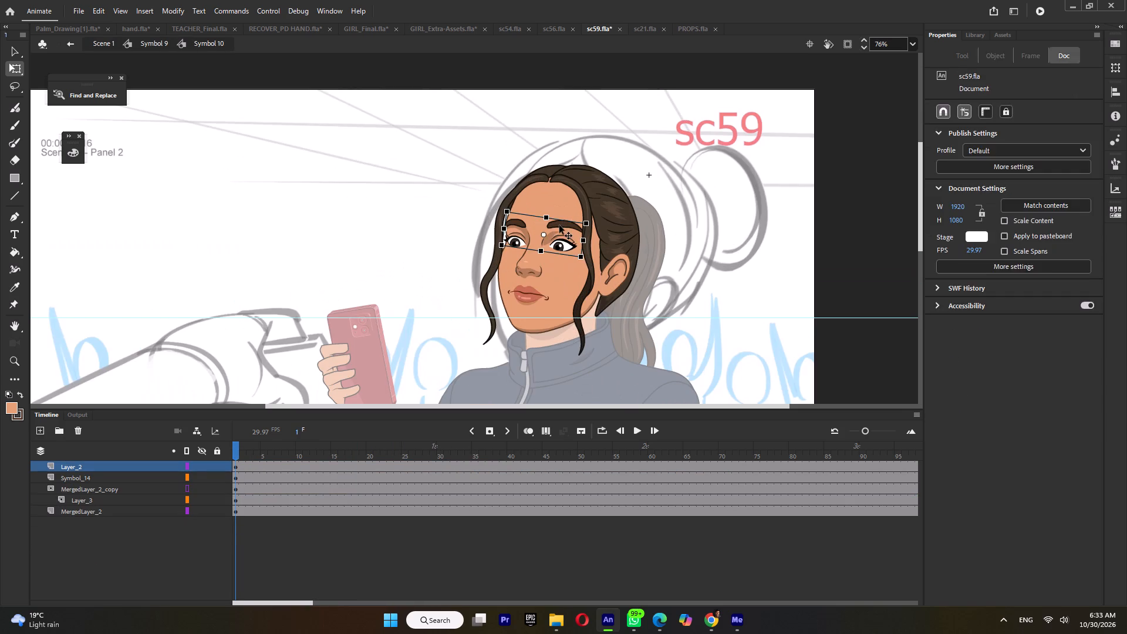
pyautogui.click(559, 225)
pyautogui.click(959, 282)
pyautogui.click(1024, 284)
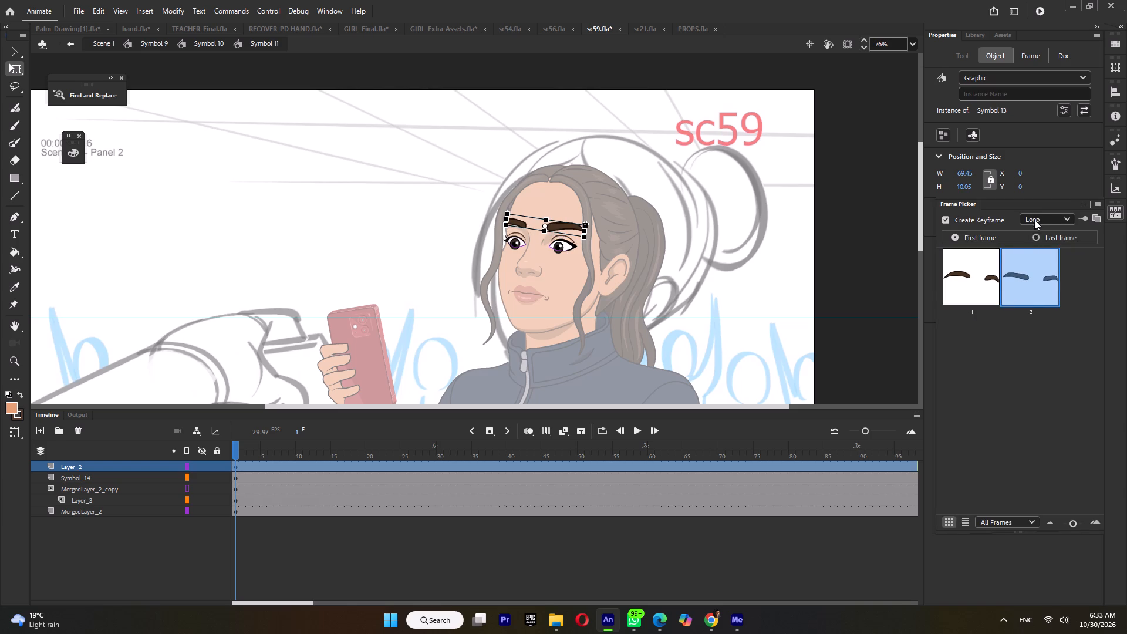
pyautogui.click(1034, 218)
pyautogui.click(1030, 256)
pyautogui.doubleClick(780, 276)
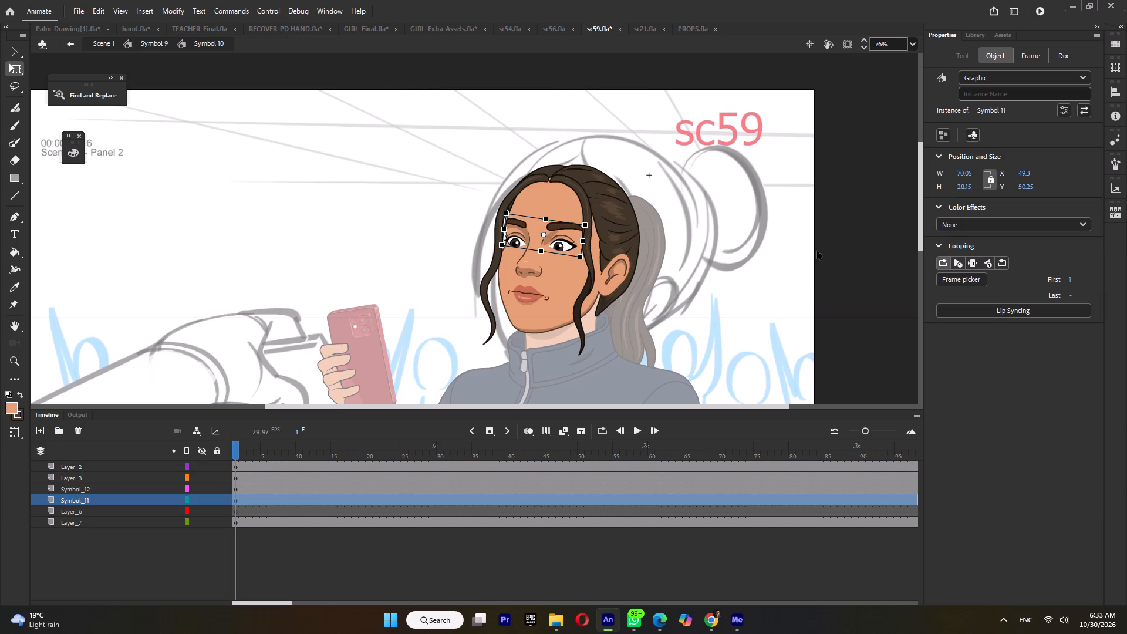
# Return to the main scene and save the sc59 document.
pyautogui.hotkey('ctrl', 's')
pyautogui.keyDown('ctrl'); pyautogui.doubleClick(845, 249); pyautogui.keyUp('ctrl')
pyautogui.keyDown('ctrl'); pyautogui.scroll(-5, 845, 257); pyautogui.keyUp('ctrl')
pyautogui.hotkey('ctrl', 's')
pyautogui.doubleClick(703, 247)
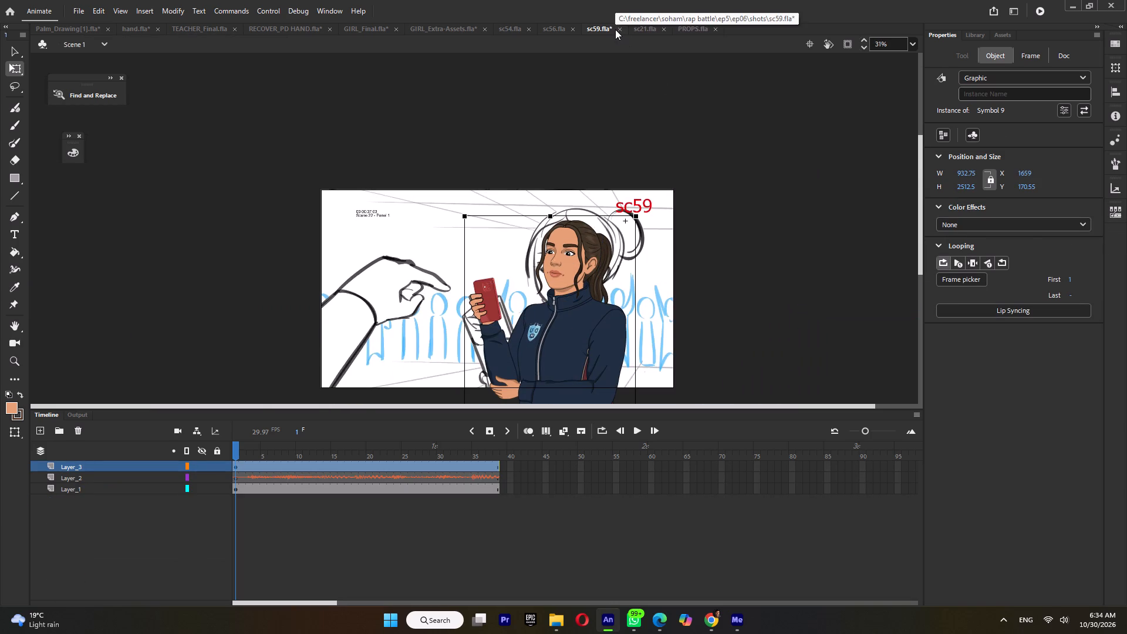
pyautogui.hotkey('ctrl', 's')
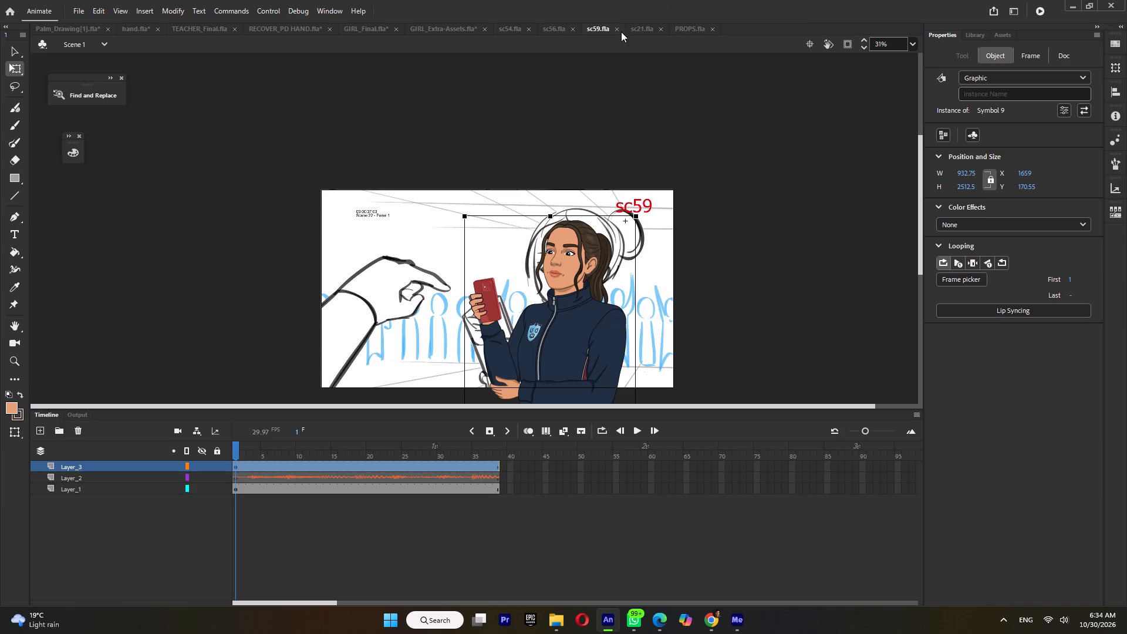
# Close the sc21 document.
pyautogui.click(639, 31)
pyautogui.click(657, 30)
# Switch to the sc54 document and return its playhead to frame 1.
pyautogui.click(562, 29)
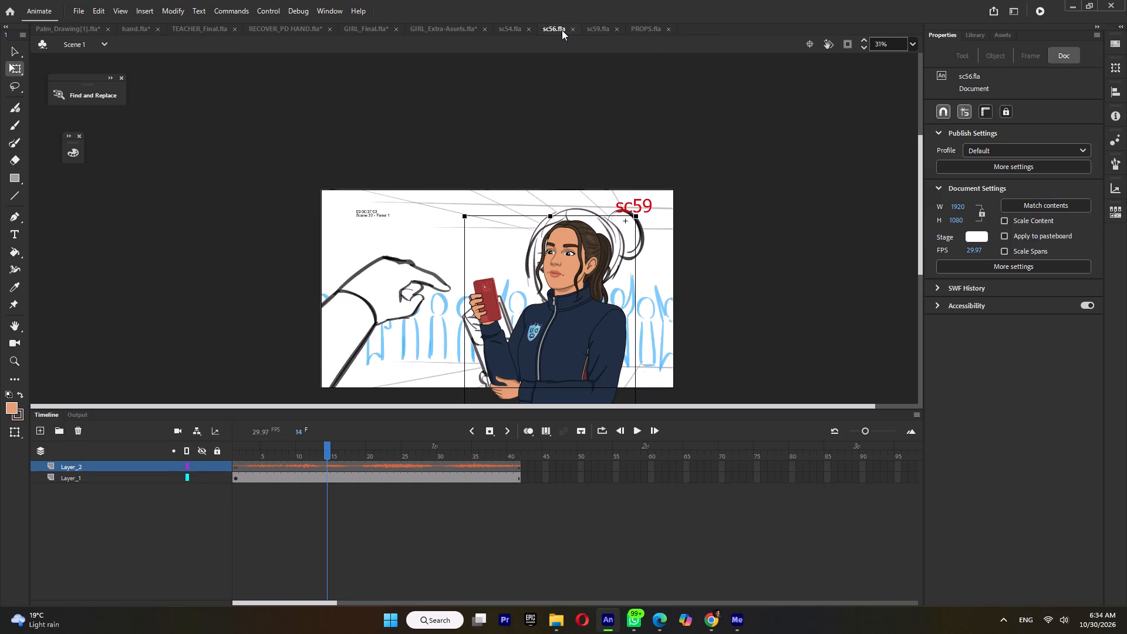
pyautogui.click(516, 31)
pyautogui.moveTo(289, 447); pyautogui.dragTo(195, 471)
# Preview sc49.mp4 from the ep06 shots video folder in File Explorer, then return to sc54.
pyautogui.click(558, 620)
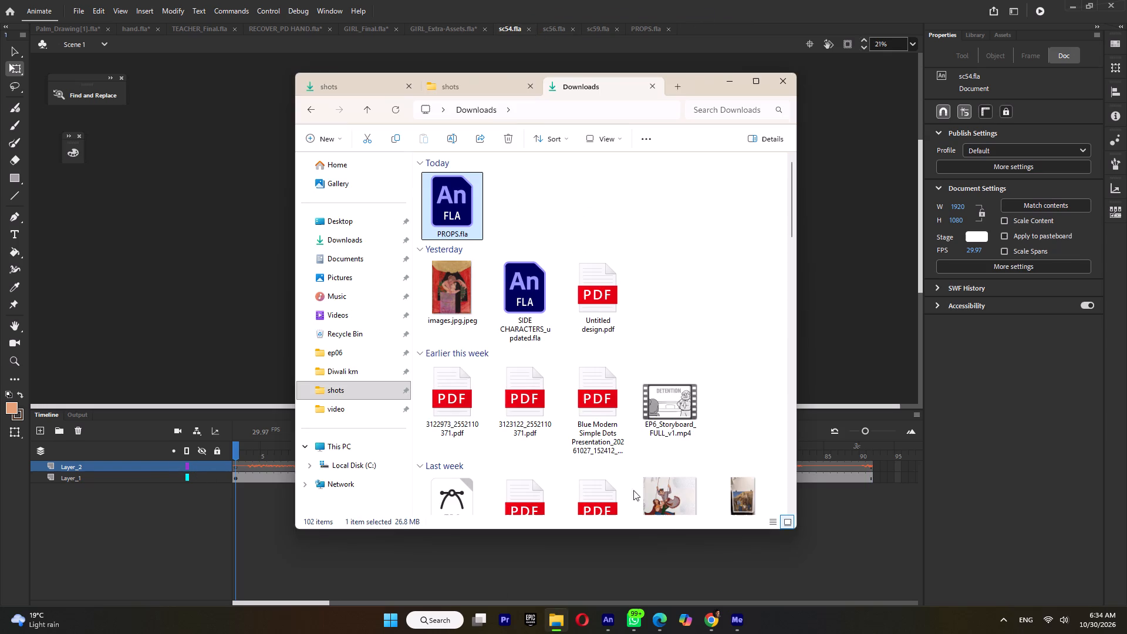
pyautogui.click(461, 88)
pyautogui.doubleClick(446, 177)
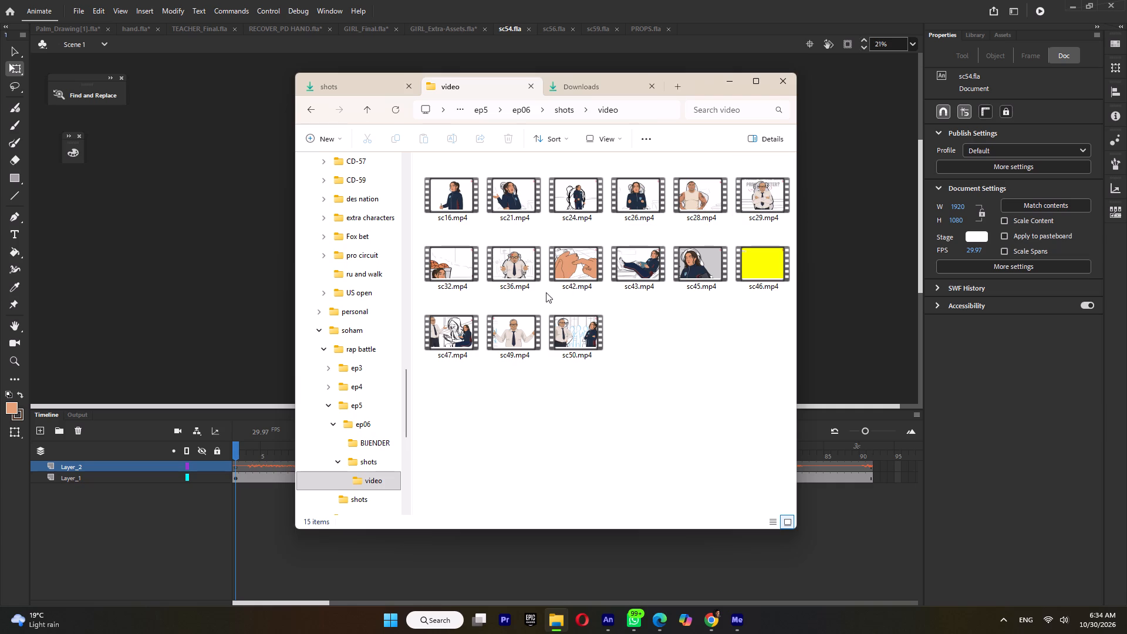
pyautogui.doubleClick(511, 335)
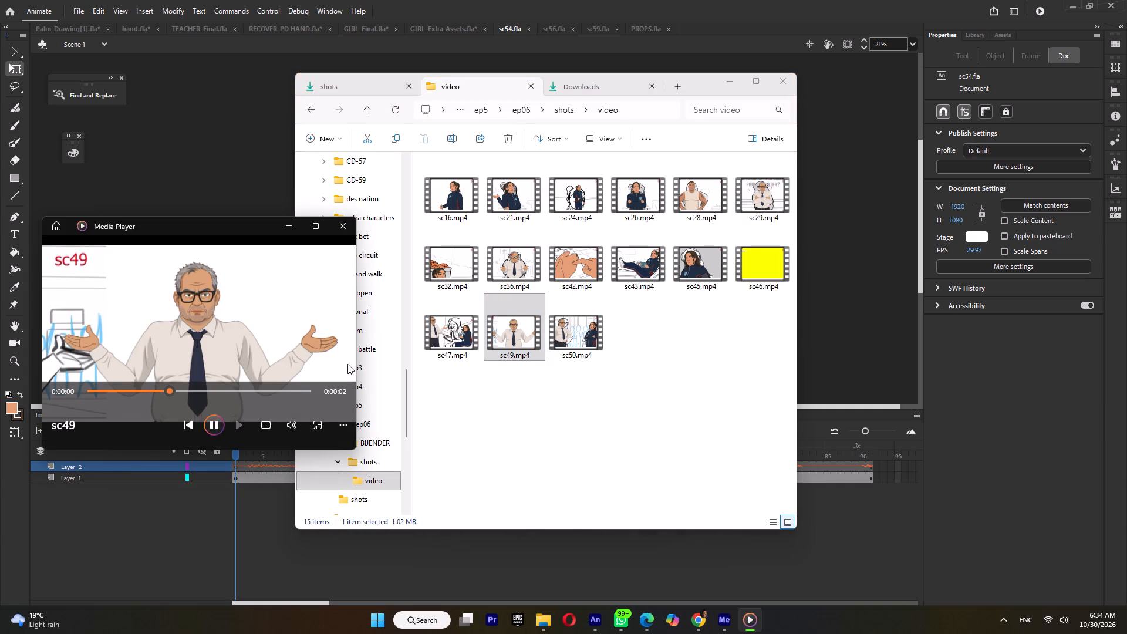
pyautogui.click(336, 230)
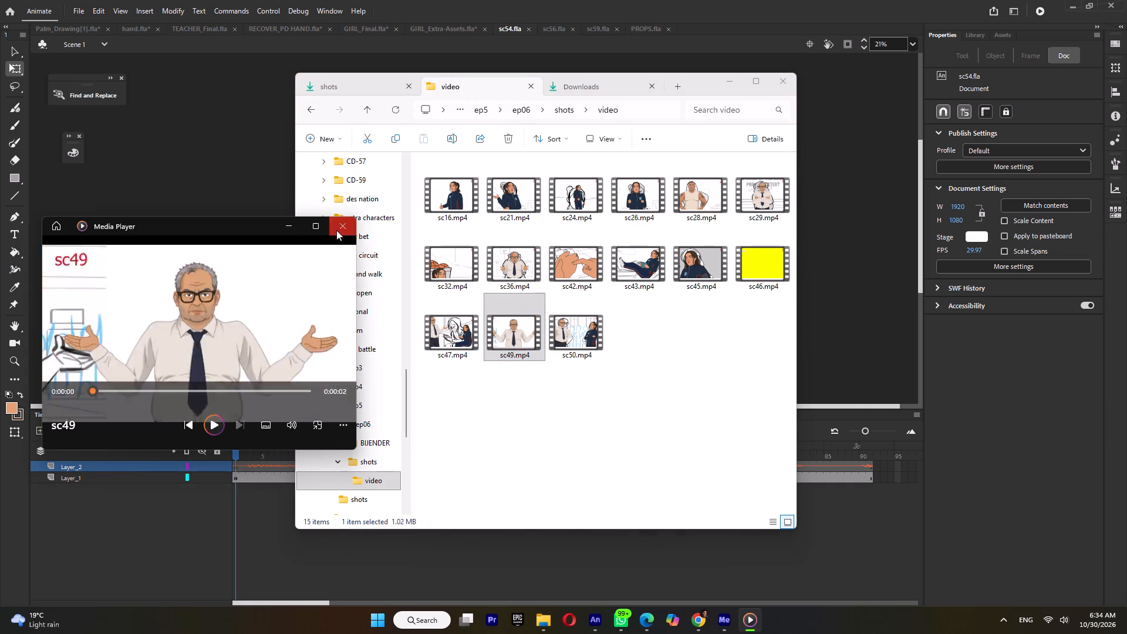
pyautogui.click(257, 221)
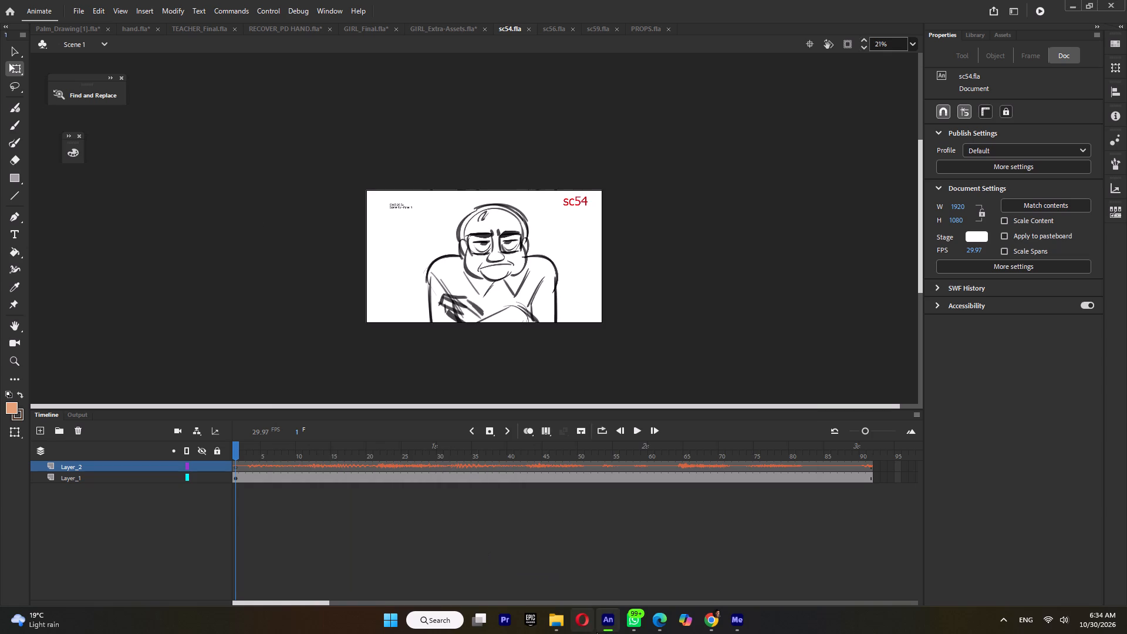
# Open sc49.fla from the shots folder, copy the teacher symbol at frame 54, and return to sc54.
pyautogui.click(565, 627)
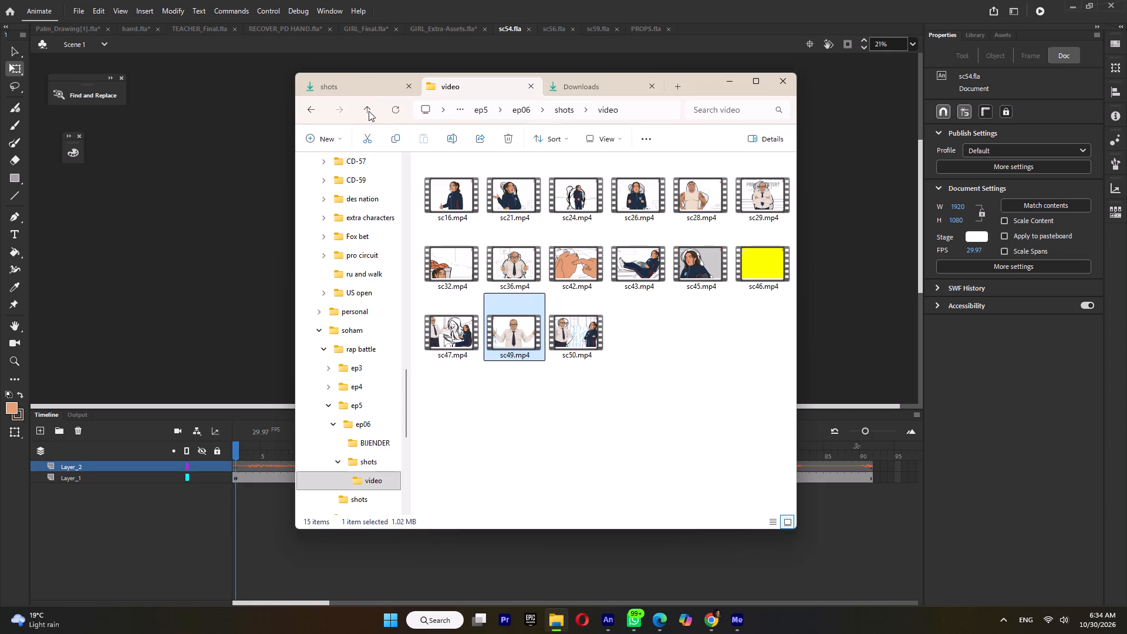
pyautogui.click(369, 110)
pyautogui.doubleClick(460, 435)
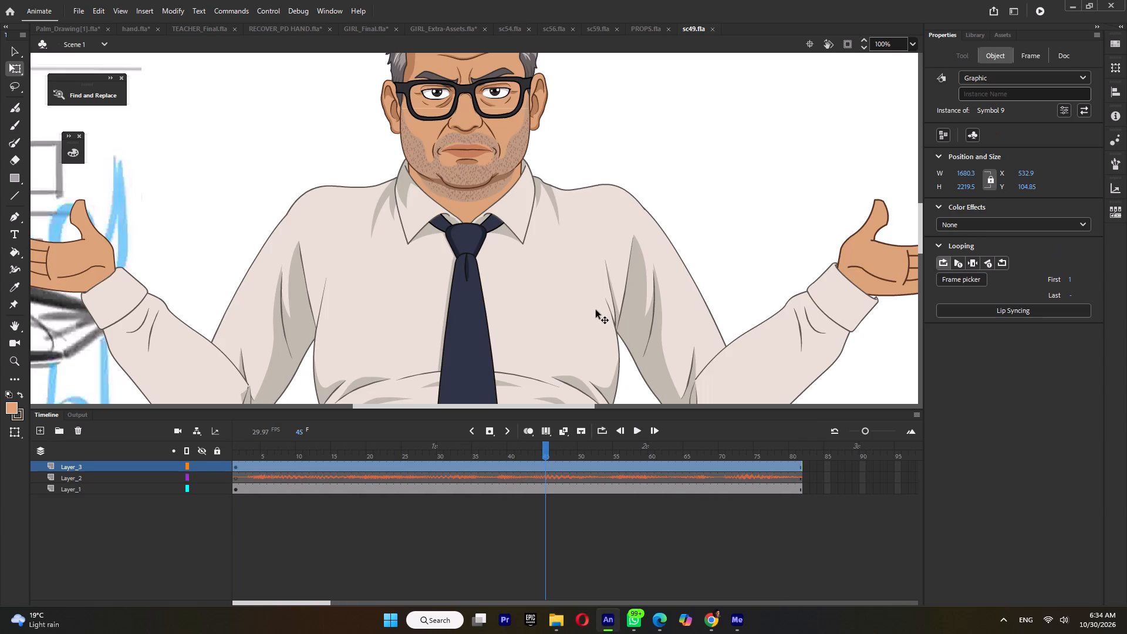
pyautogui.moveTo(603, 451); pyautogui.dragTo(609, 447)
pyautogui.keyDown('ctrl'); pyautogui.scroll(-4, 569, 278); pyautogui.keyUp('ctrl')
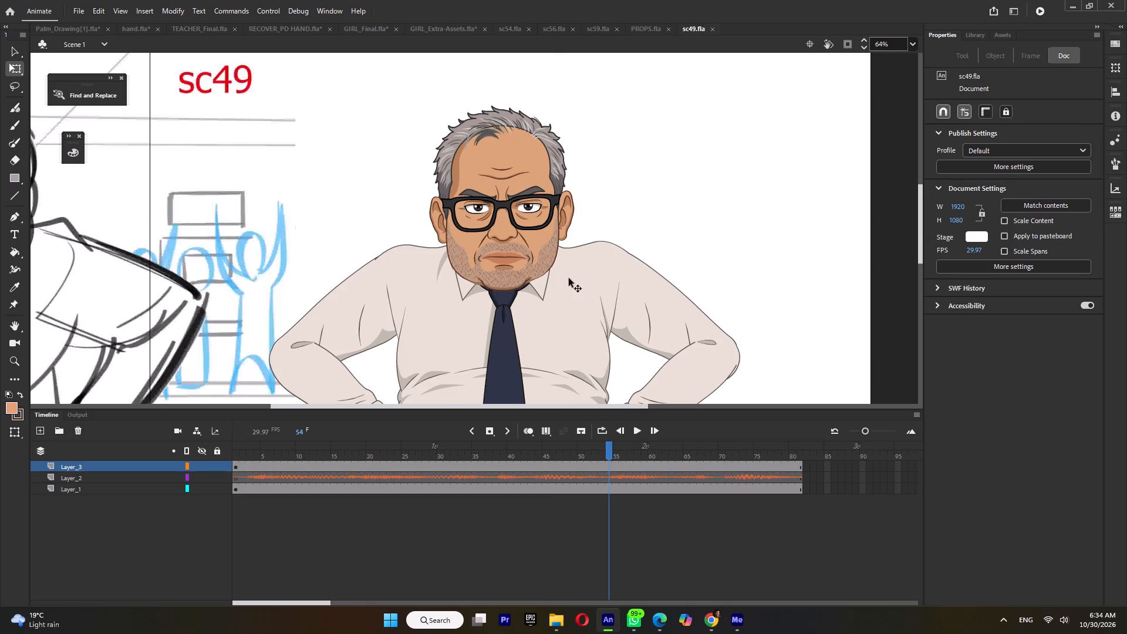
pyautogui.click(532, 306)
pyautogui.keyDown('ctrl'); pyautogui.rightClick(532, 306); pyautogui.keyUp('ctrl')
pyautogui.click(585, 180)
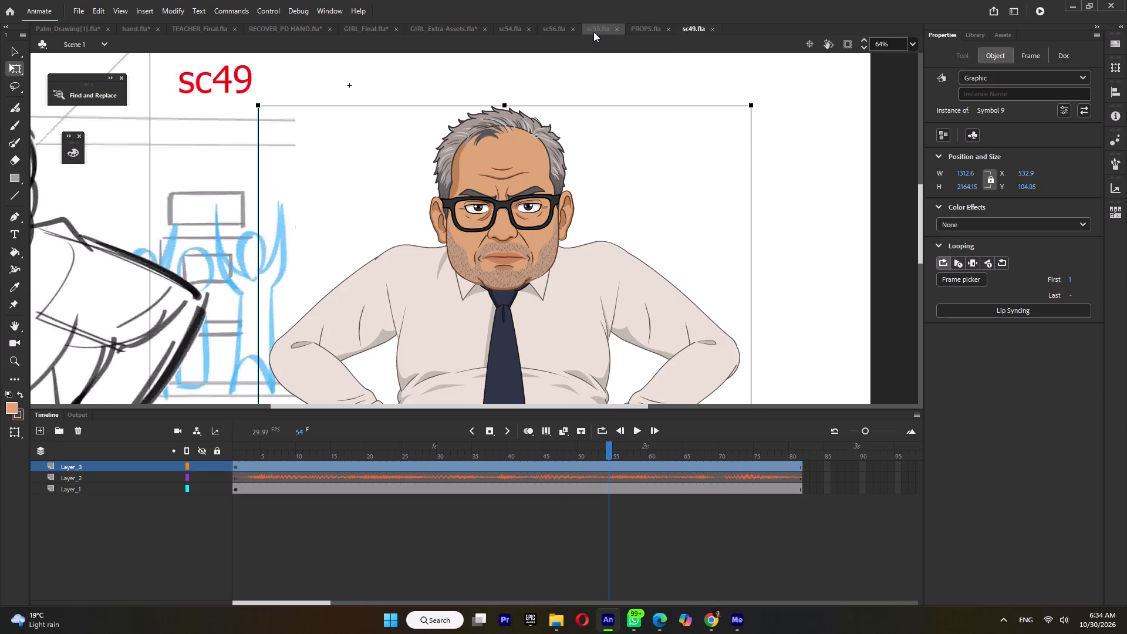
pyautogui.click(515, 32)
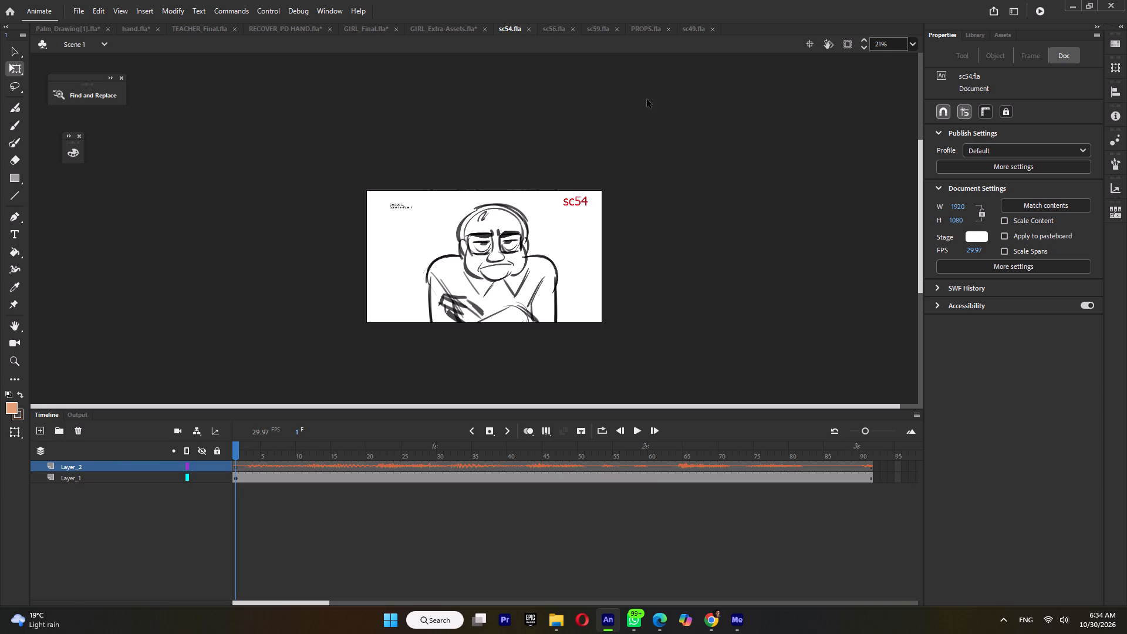
# Preview sc29.mp4 and sc36.mp4 from the shots video folder to check the teacher's poses, and close the player.
pyautogui.click(549, 623)
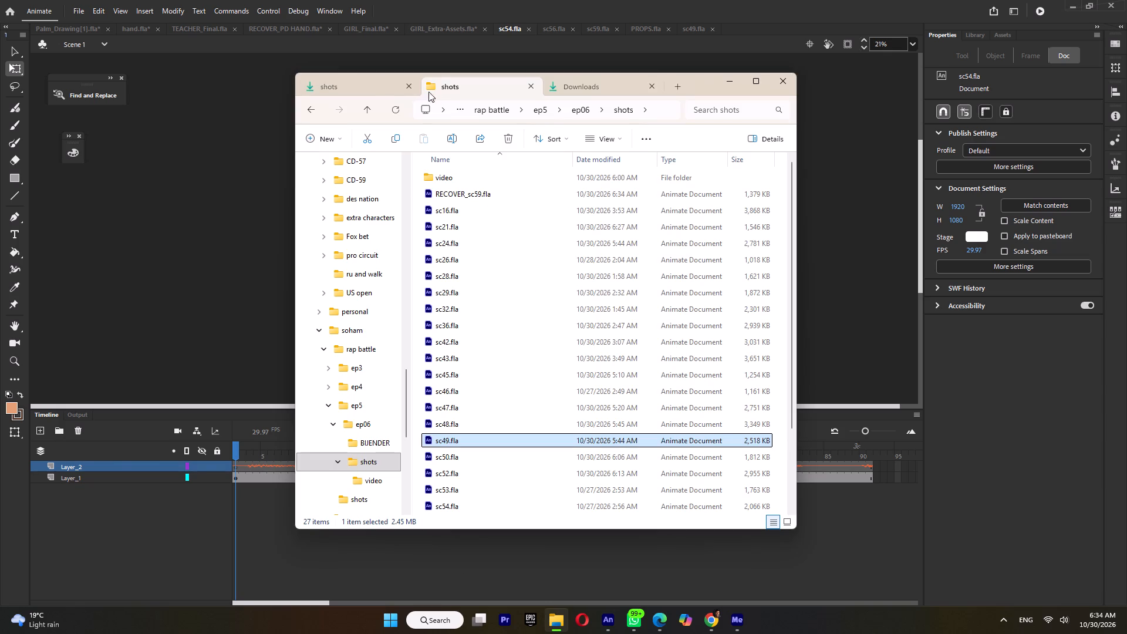
pyautogui.doubleClick(450, 181)
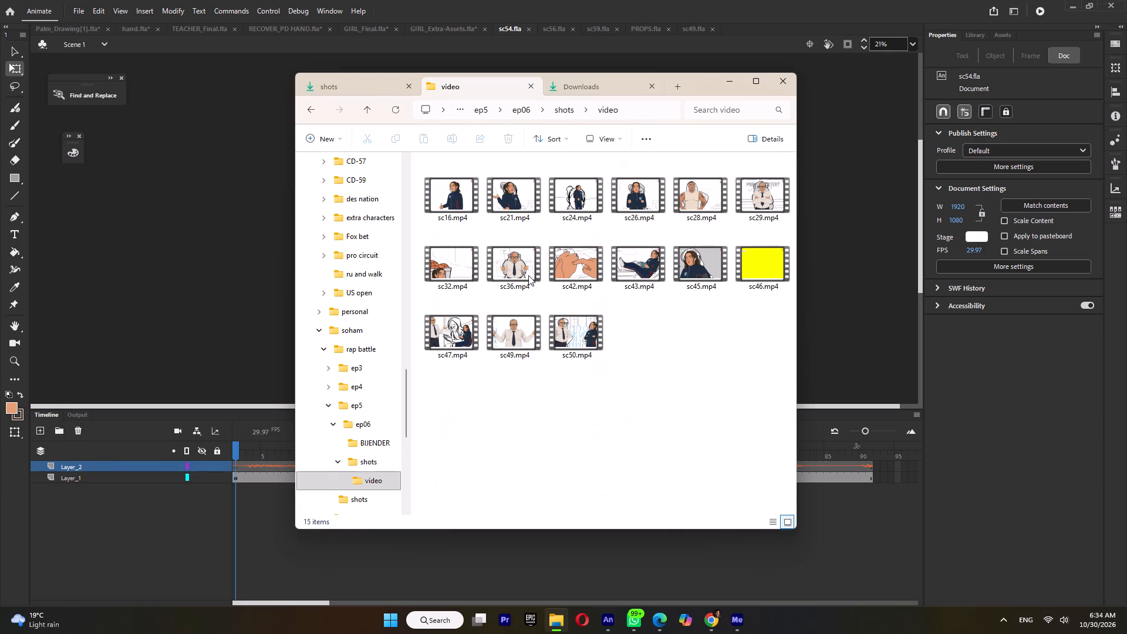
pyautogui.doubleClick(767, 193)
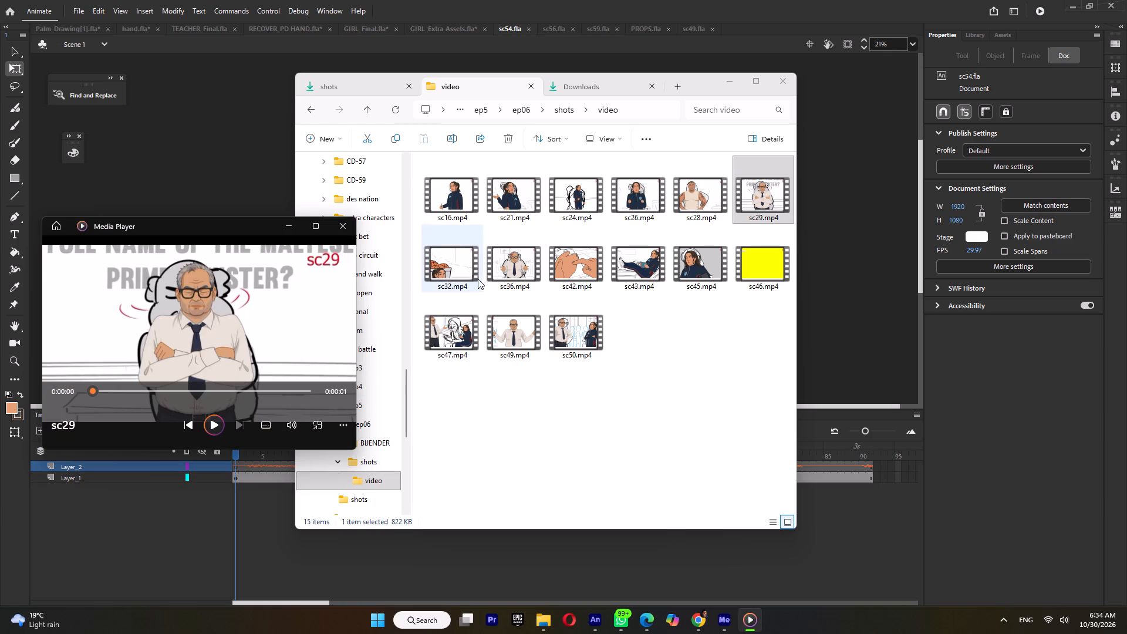
pyautogui.doubleClick(524, 269)
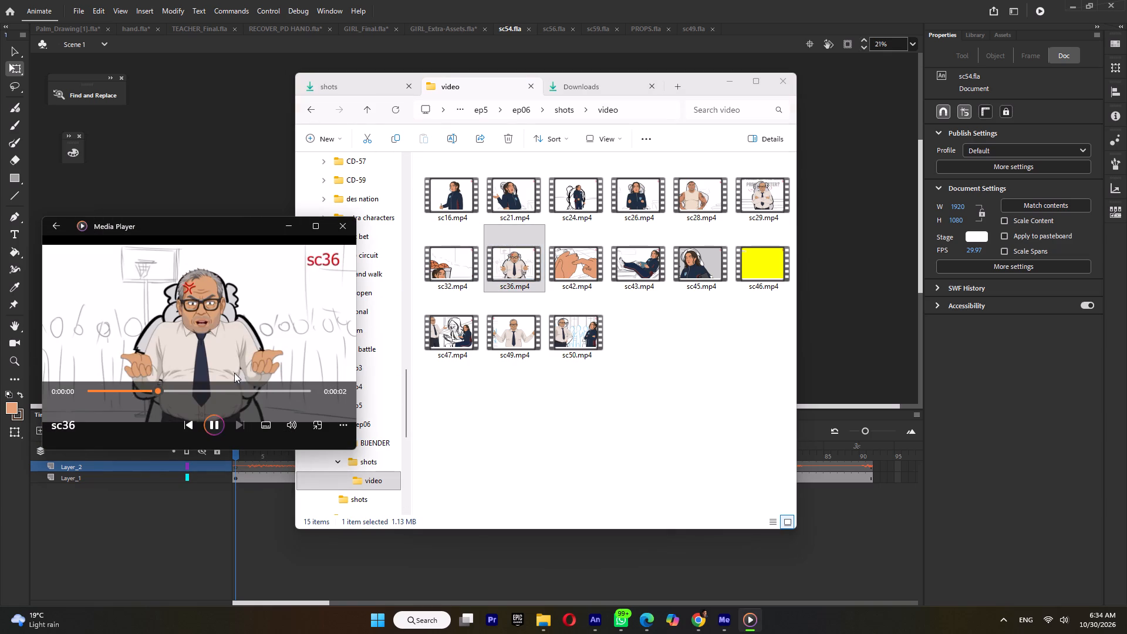
pyautogui.click(345, 231)
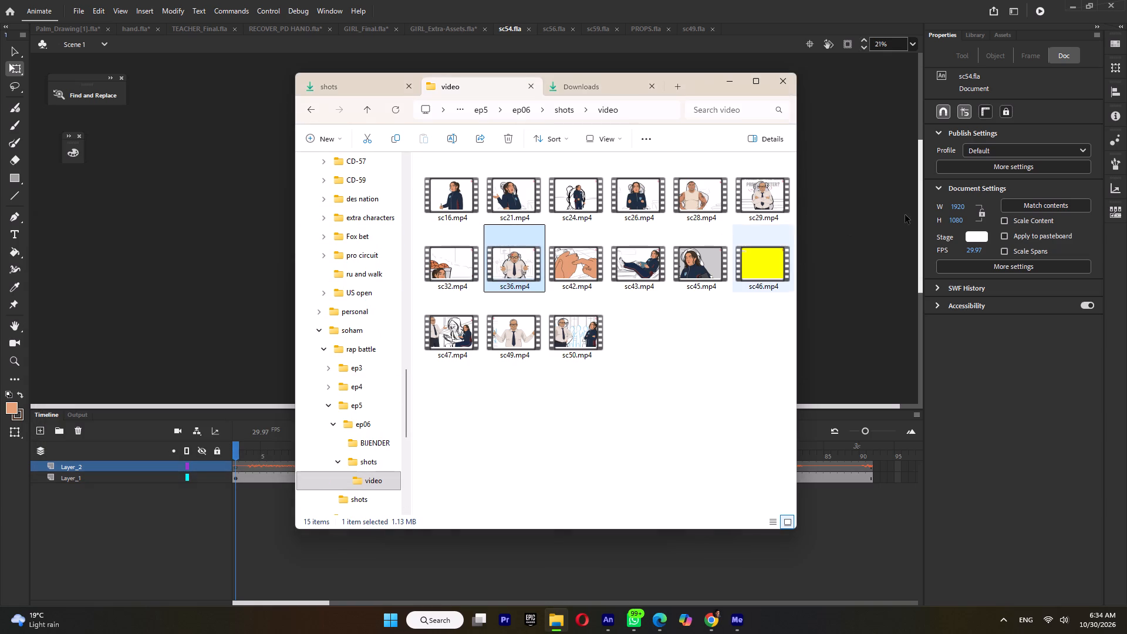
# Open sc29.fla from the shots folder, close sc49, copy the crossed-arms teacher symbol, and save sc29.
pyautogui.click(366, 109)
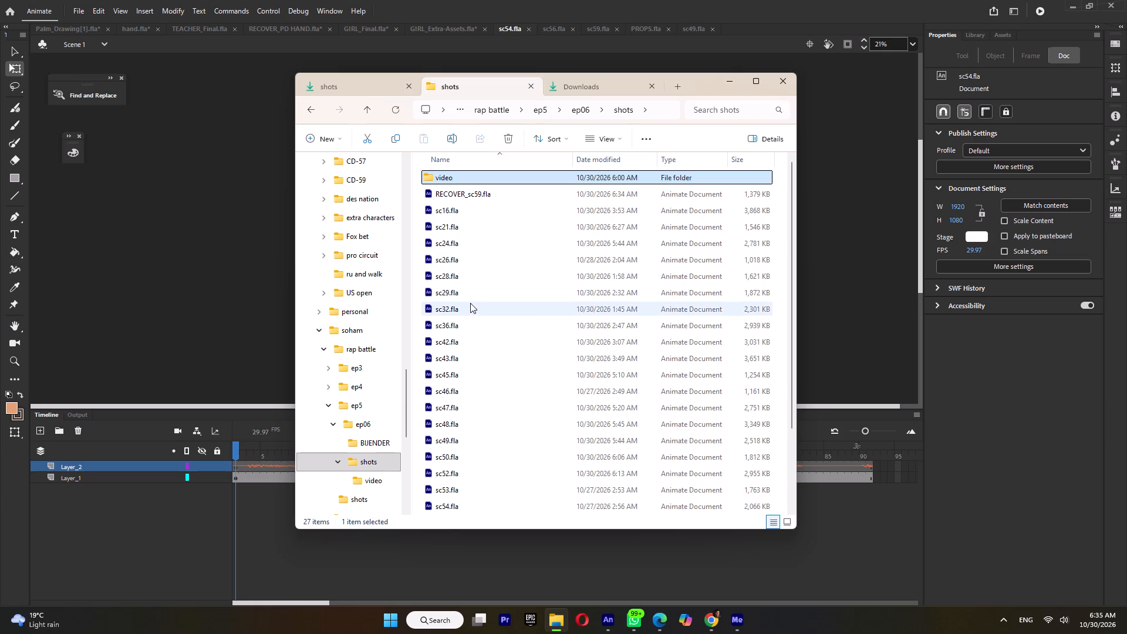
pyautogui.doubleClick(469, 295)
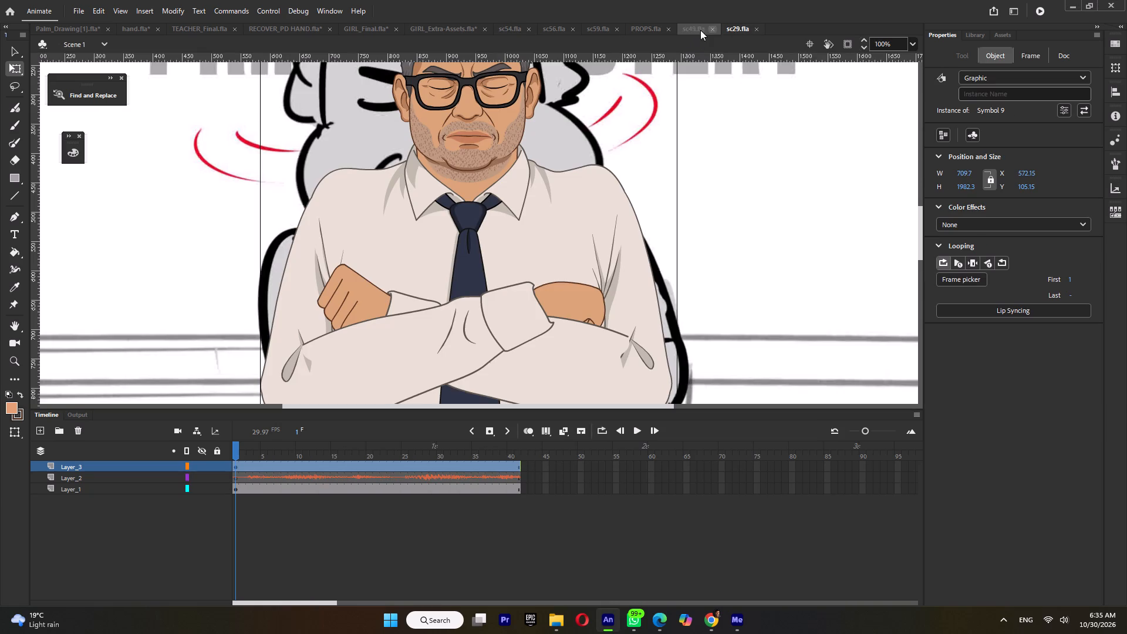
pyautogui.click(711, 29)
pyautogui.keyDown('ctrl'); pyautogui.scroll(-4, 637, 161); pyautogui.keyUp('ctrl')
pyautogui.click(538, 268)
pyautogui.rightClick(537, 268)
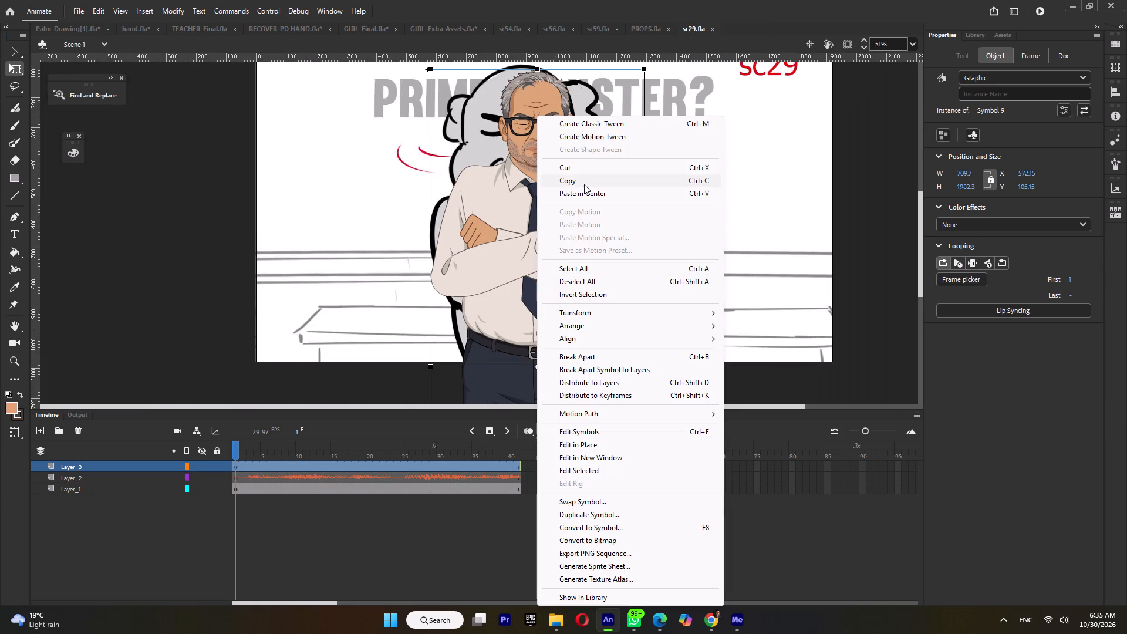
pyautogui.click(584, 184)
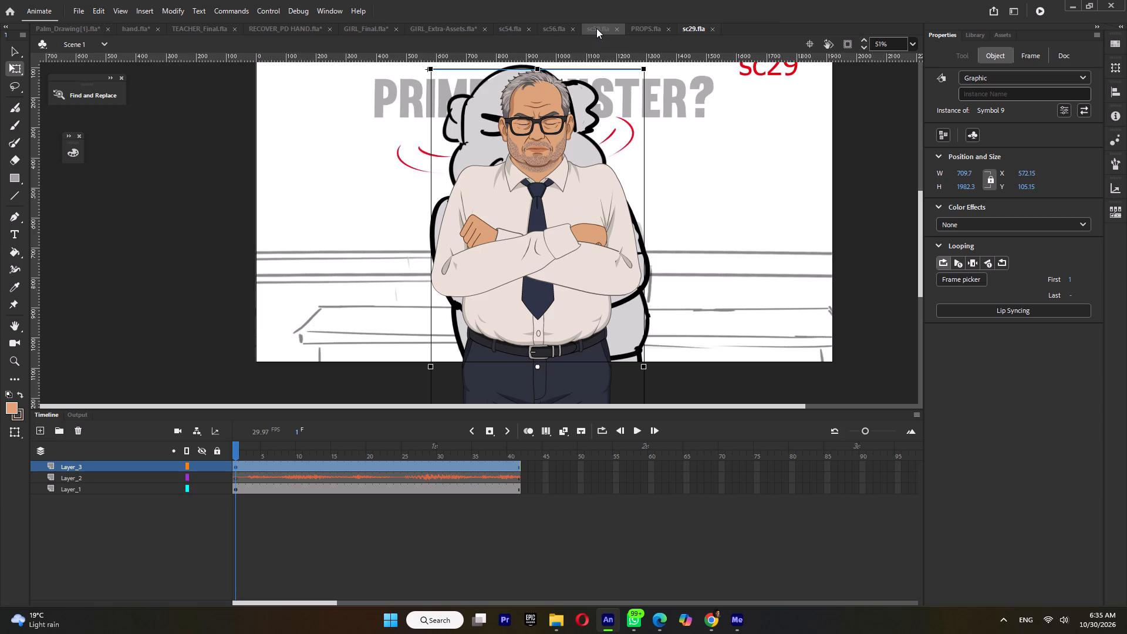
pyautogui.hotkey('ctrl', 's')
# Paste the teacher onto a new layer in sc54, scale him to about 1100 px wide, and align him with the sketch.
pyautogui.click(511, 32)
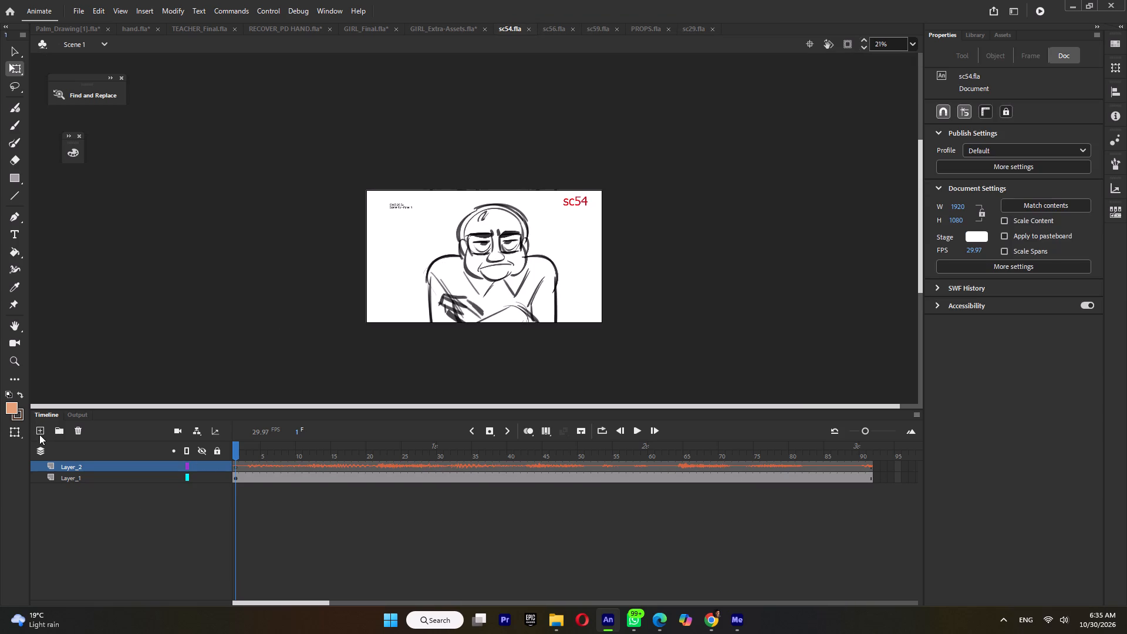
pyautogui.click(39, 434)
pyautogui.rightClick(183, 314)
pyautogui.click(224, 348)
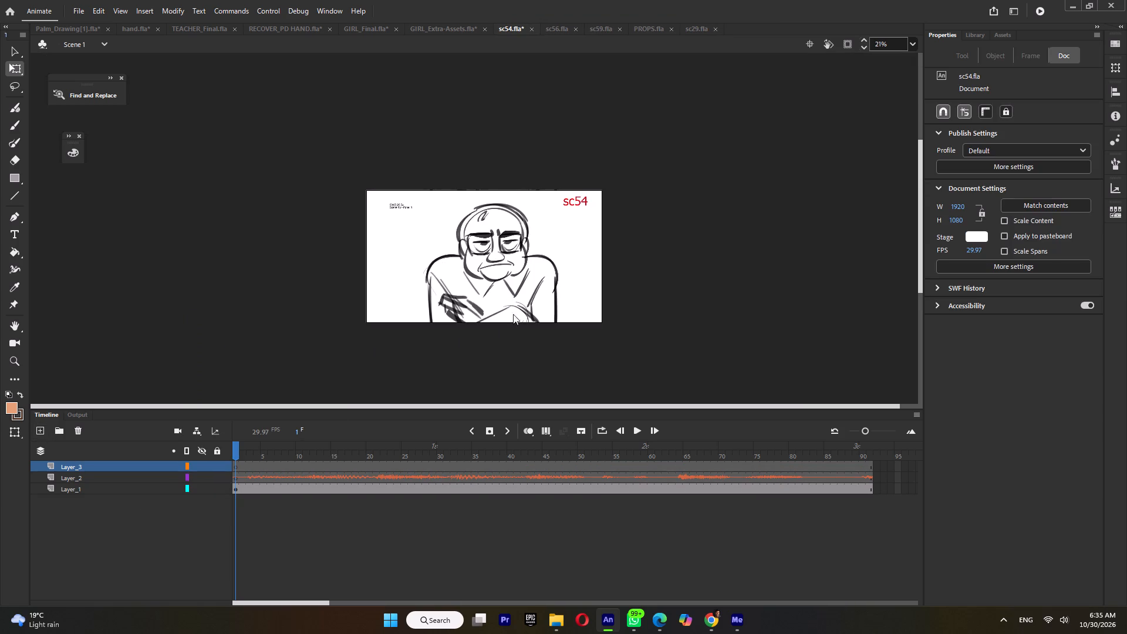
pyautogui.moveTo(475, 262); pyautogui.dragTo(481, 313)
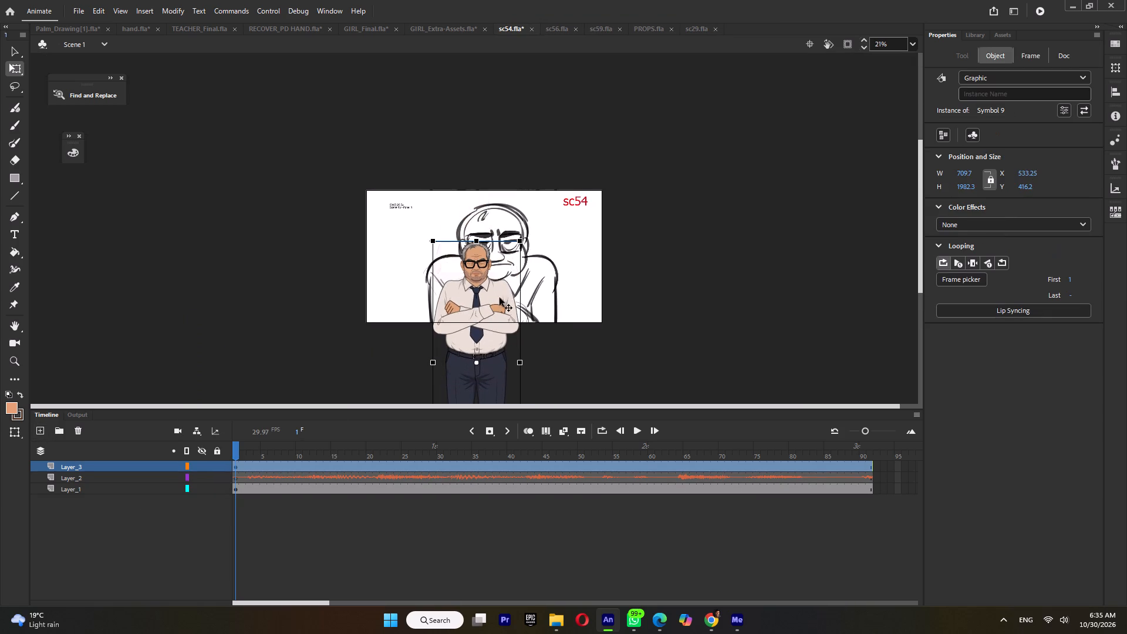
pyautogui.keyDown('shift'); pyautogui.moveTo(519, 242); pyautogui.dragTo(583, 175); pyautogui.keyUp('shift')
pyautogui.moveTo(482, 251); pyautogui.dragTo(498, 298)
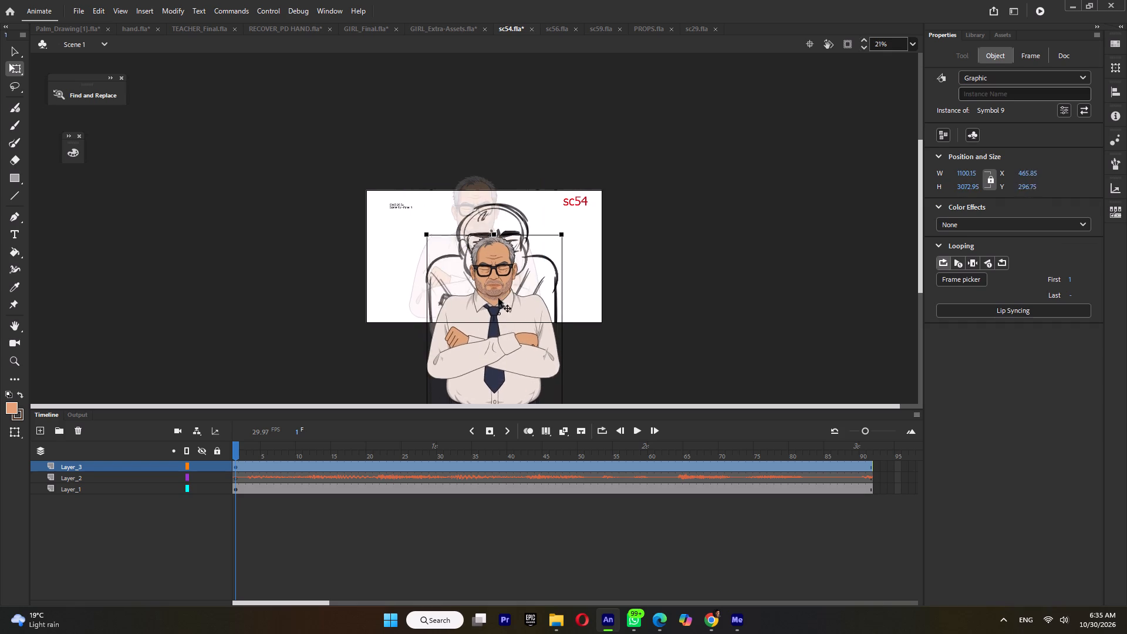
pyautogui.moveTo(498, 298); pyautogui.dragTo(496, 276)
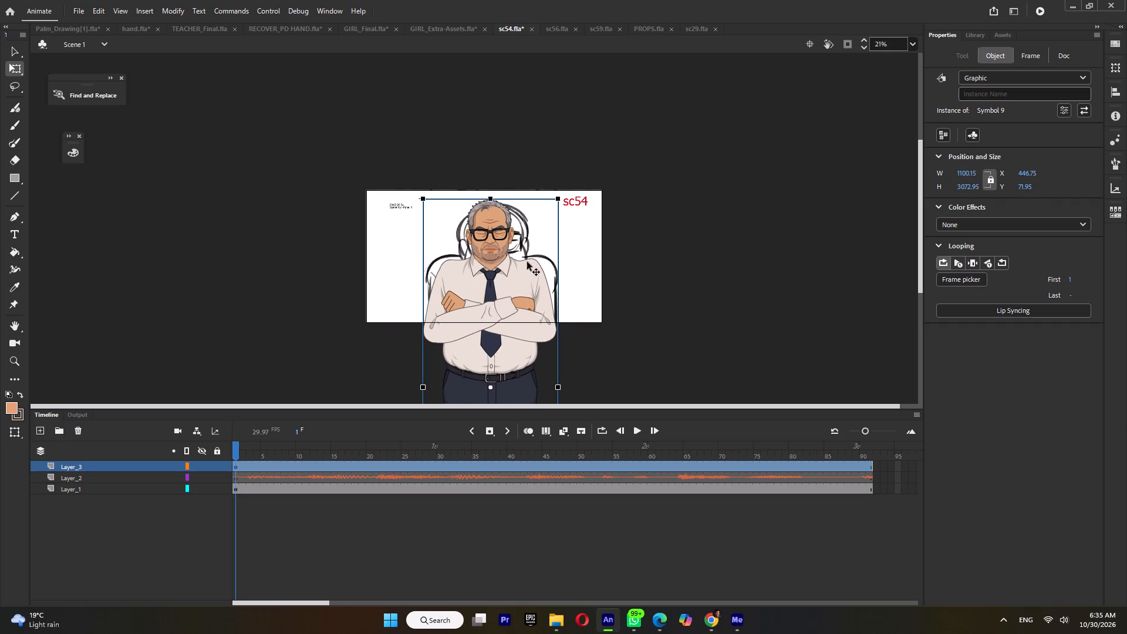
# Inside the teacher's head symbol, clear the extra keyframes after the first on Layer_2 and Symbol_10.
pyautogui.tripleClick(497, 235)
pyautogui.keyDown('ctrl'); pyautogui.scroll(3, 489, 271); pyautogui.keyUp('ctrl')
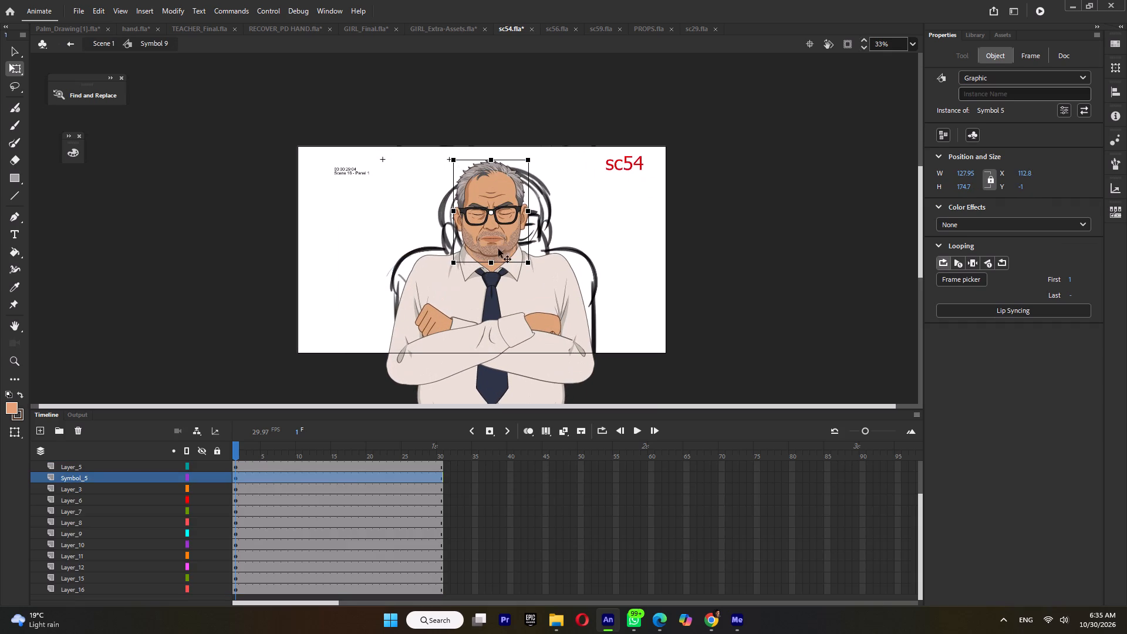
pyautogui.doubleClick(501, 240)
pyautogui.moveTo(261, 467); pyautogui.dragTo(326, 464)
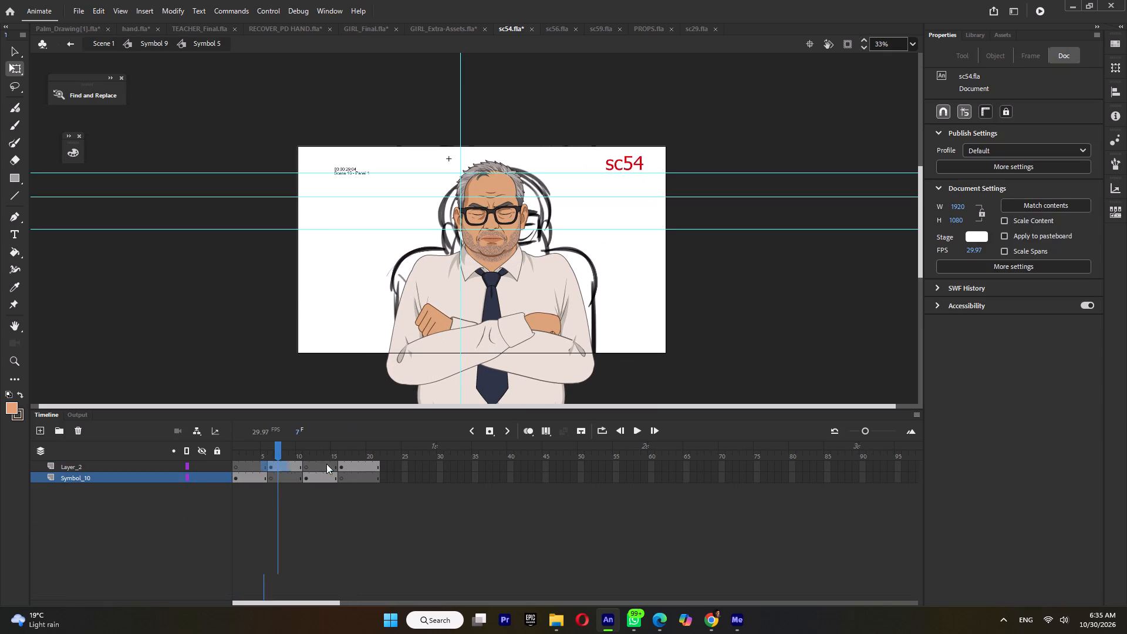
pyautogui.moveTo(326, 464); pyautogui.dragTo(357, 463)
pyautogui.hotkey('shift', 'F6')
pyautogui.moveTo(290, 483); pyautogui.dragTo(349, 481)
pyautogui.moveTo(260, 479); pyautogui.dragTo(355, 476)
pyautogui.hotkey('shift', 'F6')
# Extend both head symbol layers with additional frames past frame 95 and return the playhead to frame 1.
pyautogui.moveTo(410, 461); pyautogui.dragTo(509, 483)
pyautogui.press('F5')
pyautogui.press('F5')
pyautogui.press('F5')
pyautogui.press('F5')
pyautogui.press('F5')
pyautogui.press('F5')
pyautogui.press('F5')
pyautogui.press('F5')
pyautogui.press('F5')
pyautogui.press('F5')
pyautogui.moveTo(295, 450); pyautogui.dragTo(139, 440)
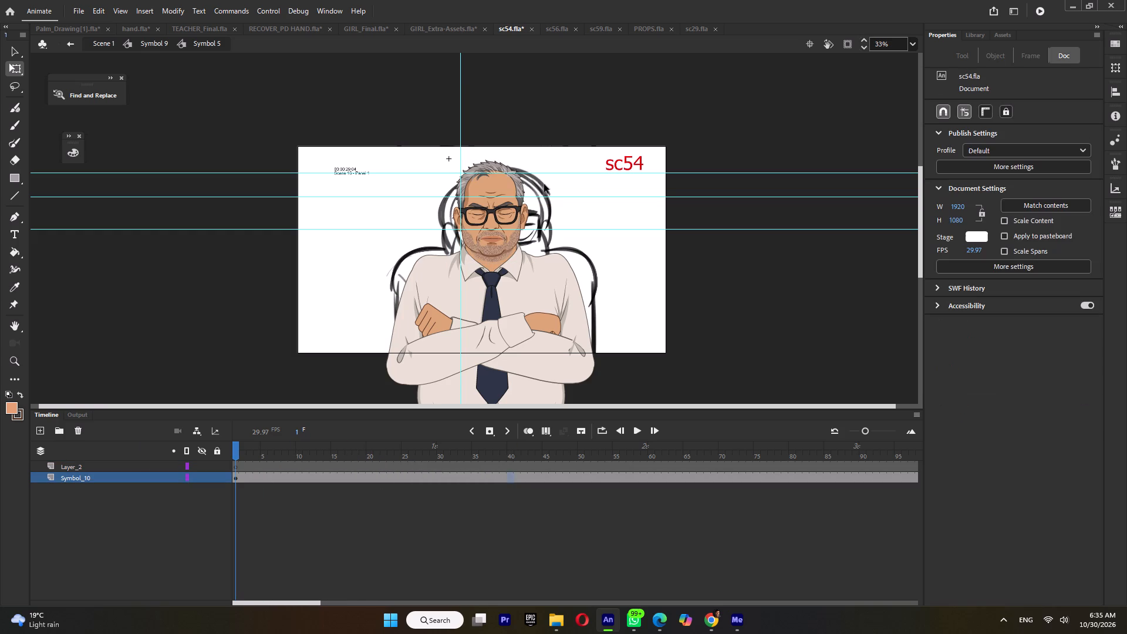
# Open the teacher's eyes by setting the nested eyelid symbol to frame 1, and return to Symbol 10.
pyautogui.doubleClick(505, 197)
pyautogui.keyDown('ctrl'); pyautogui.scroll(5, 501, 222); pyautogui.keyUp('ctrl')
pyautogui.tripleClick(507, 208)
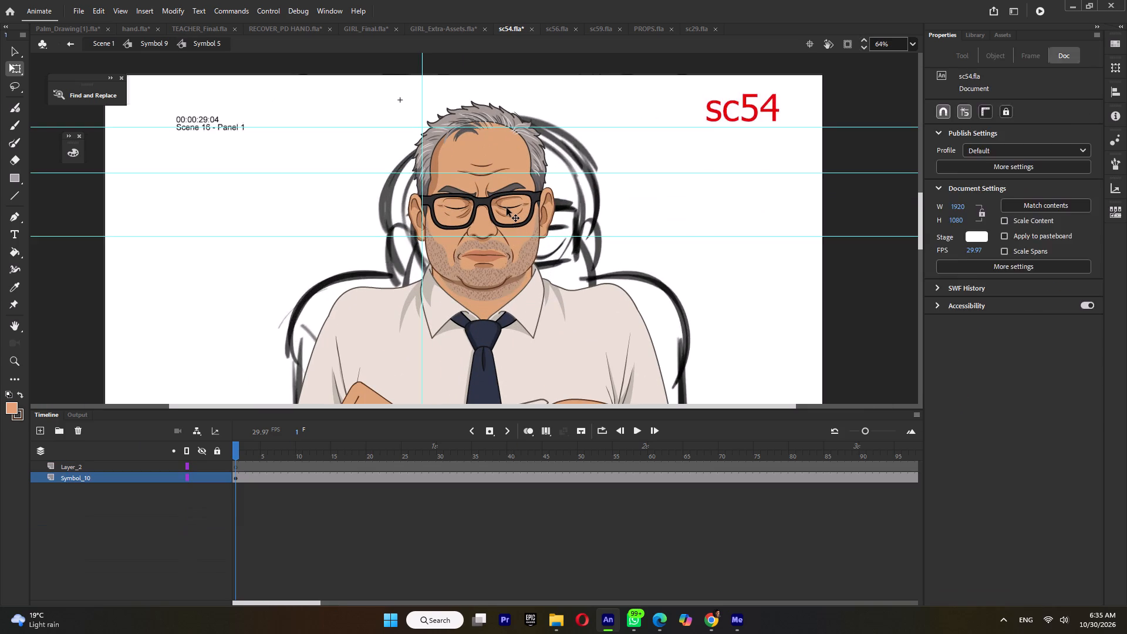
pyautogui.doubleClick(507, 208)
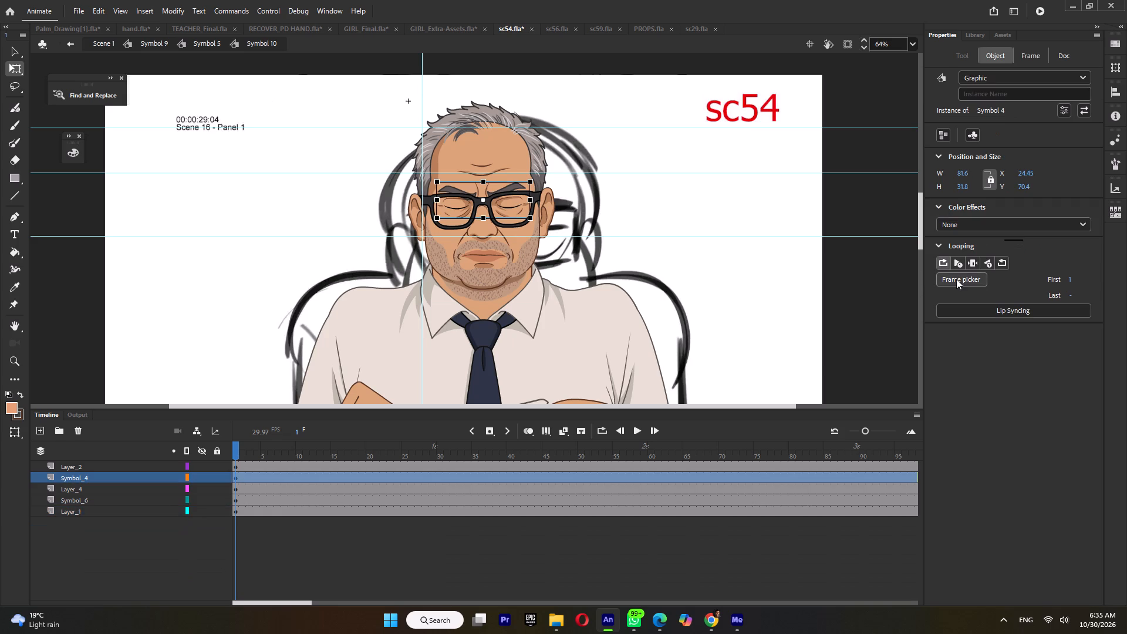
pyautogui.keyDown('ctrl'); pyautogui.scroll(2, 525, 210); pyautogui.keyUp('ctrl')
pyautogui.doubleClick(509, 207)
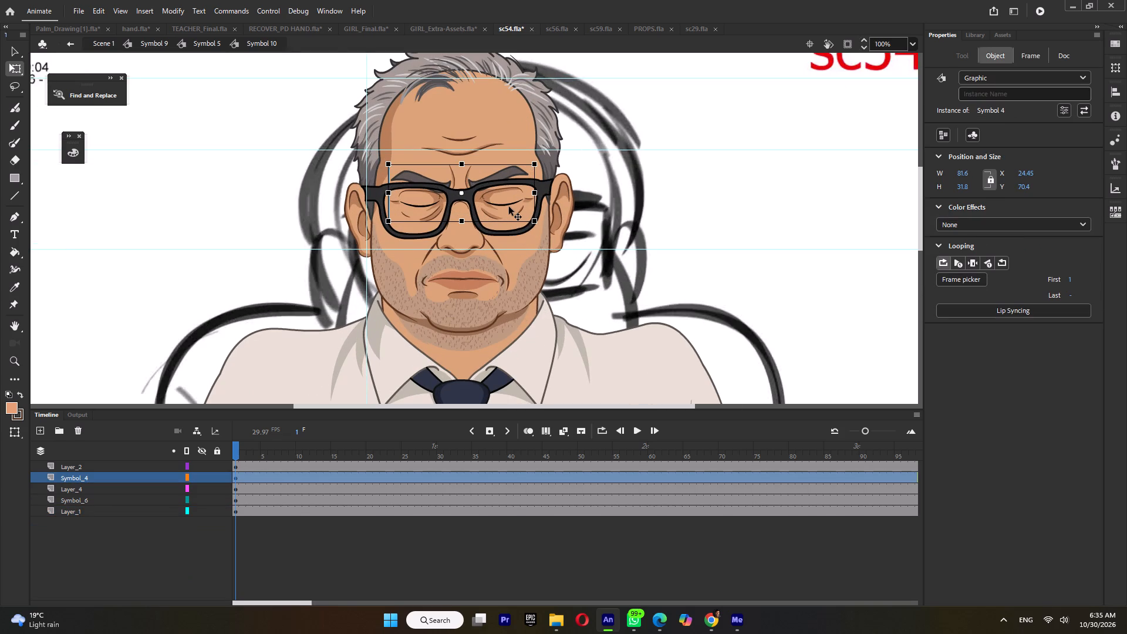
pyautogui.click(507, 203)
pyautogui.click(960, 278)
pyautogui.click(966, 268)
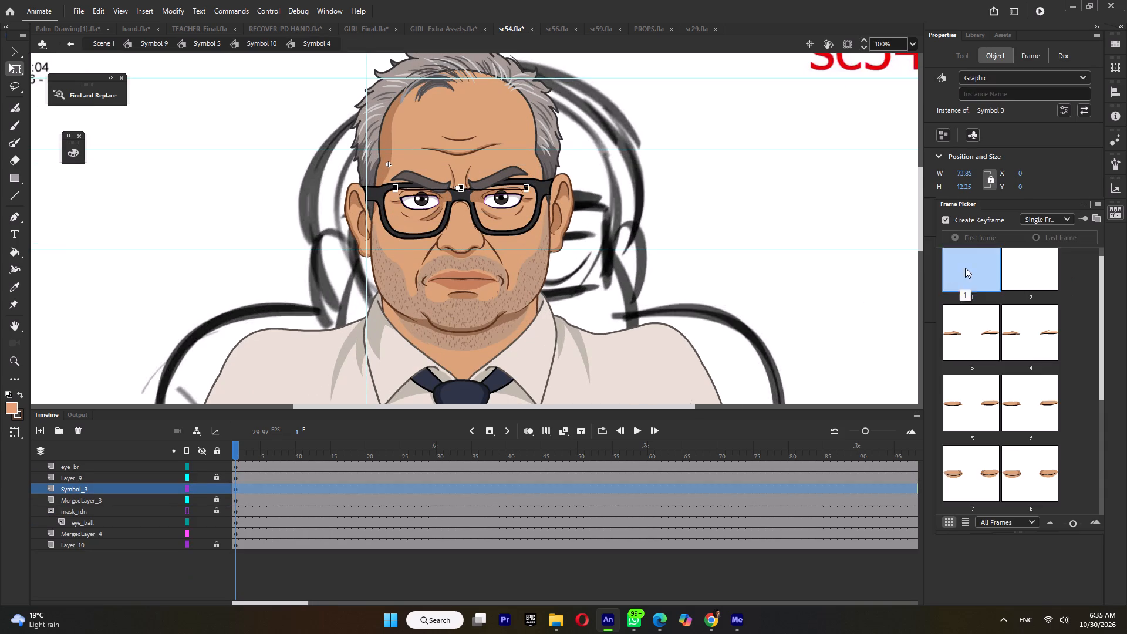
pyautogui.doubleClick(623, 200)
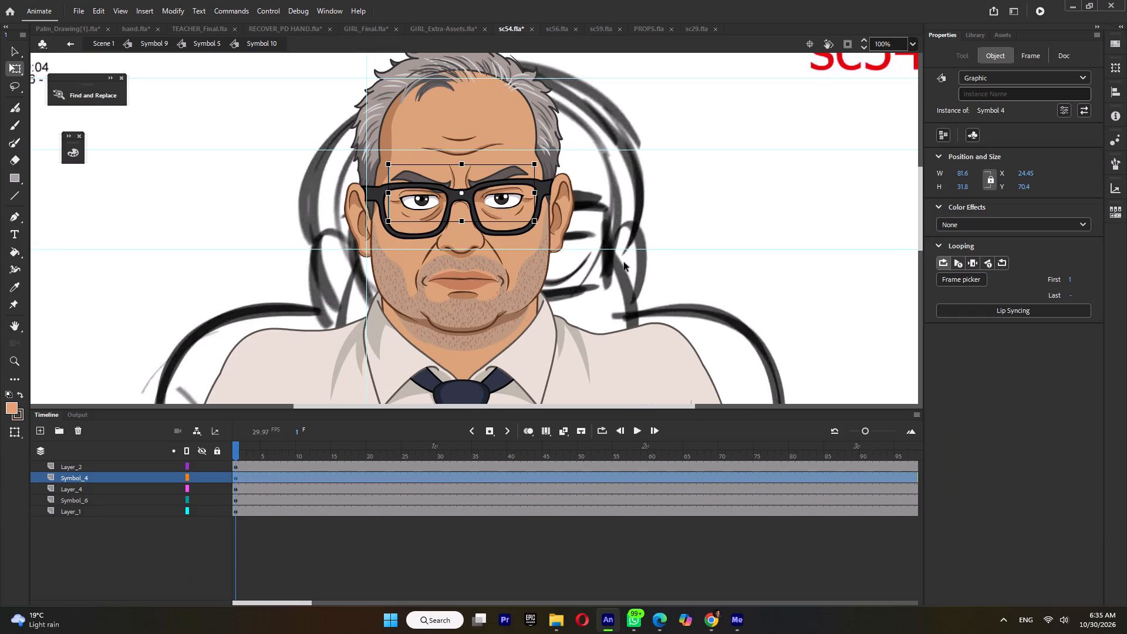
pyautogui.click(626, 261)
# Break apart the head base graphic on Layer_1 and move the lower stubble group up to about Y 126.
pyautogui.click(484, 345)
pyautogui.doubleClick(484, 345)
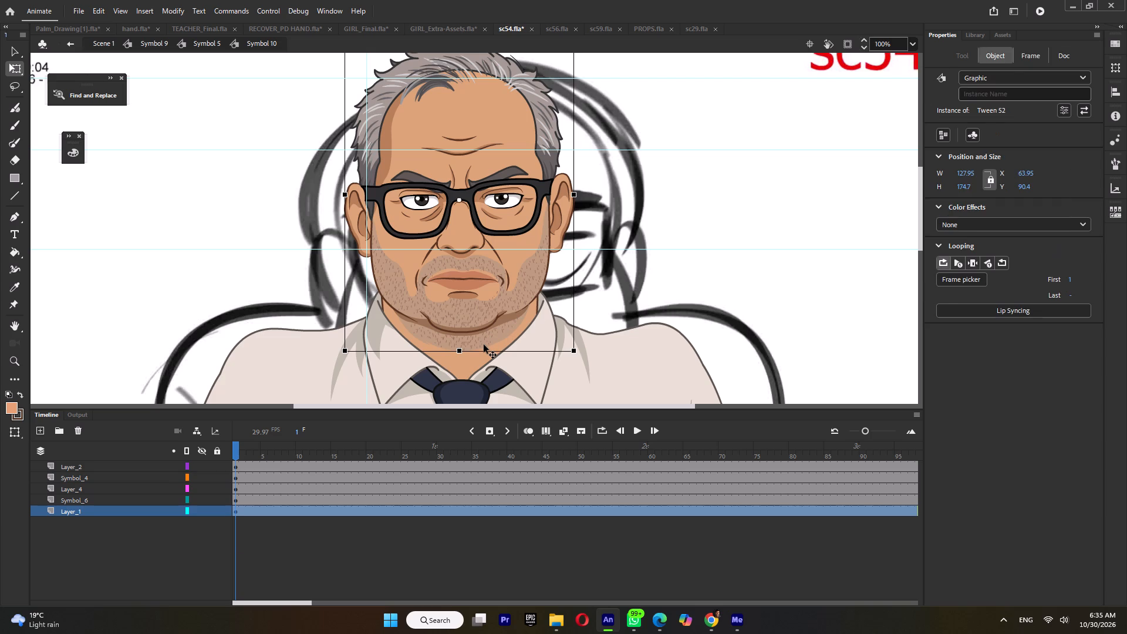
pyautogui.doubleClick(597, 308)
pyautogui.hotkey('ctrl', 'b')
pyautogui.moveTo(595, 325); pyautogui.dragTo(583, 328)
pyautogui.click(490, 341)
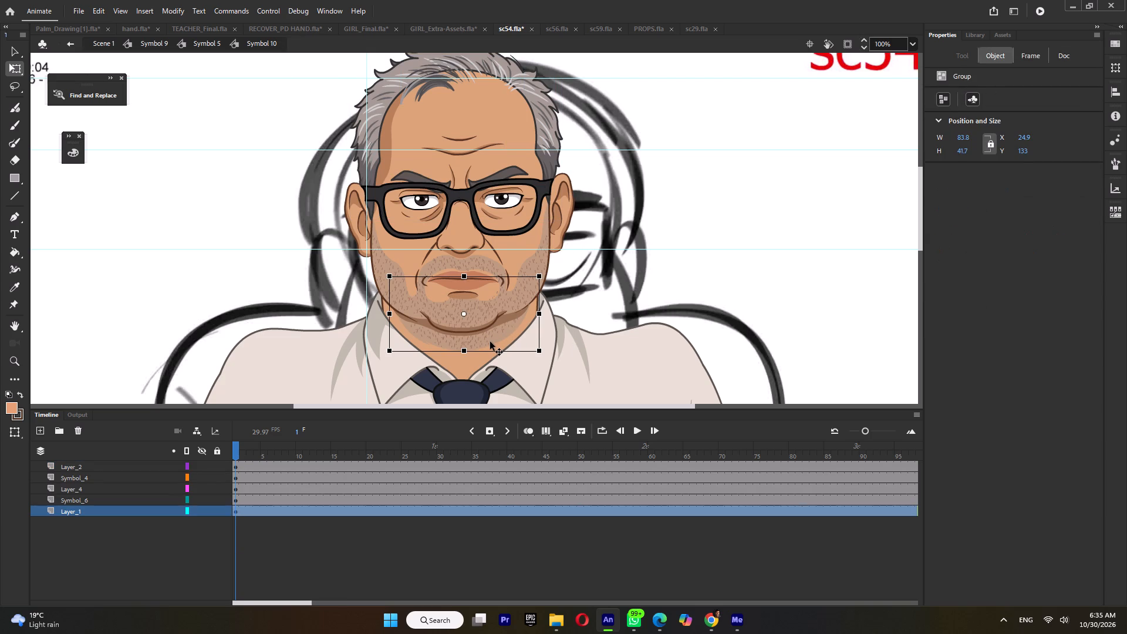
pyautogui.hotkey('shift', 'Up')
pyautogui.hotkey('shift', 'Up')
pyautogui.hotkey('shift', 'Up')
pyautogui.hotkey('shift', 'Up')
pyautogui.hotkey('shift', 'Up')
pyautogui.hotkey('shift', 'Up')
pyautogui.hotkey('shift', 'Up')
pyautogui.hotkey('shift', 'Down')
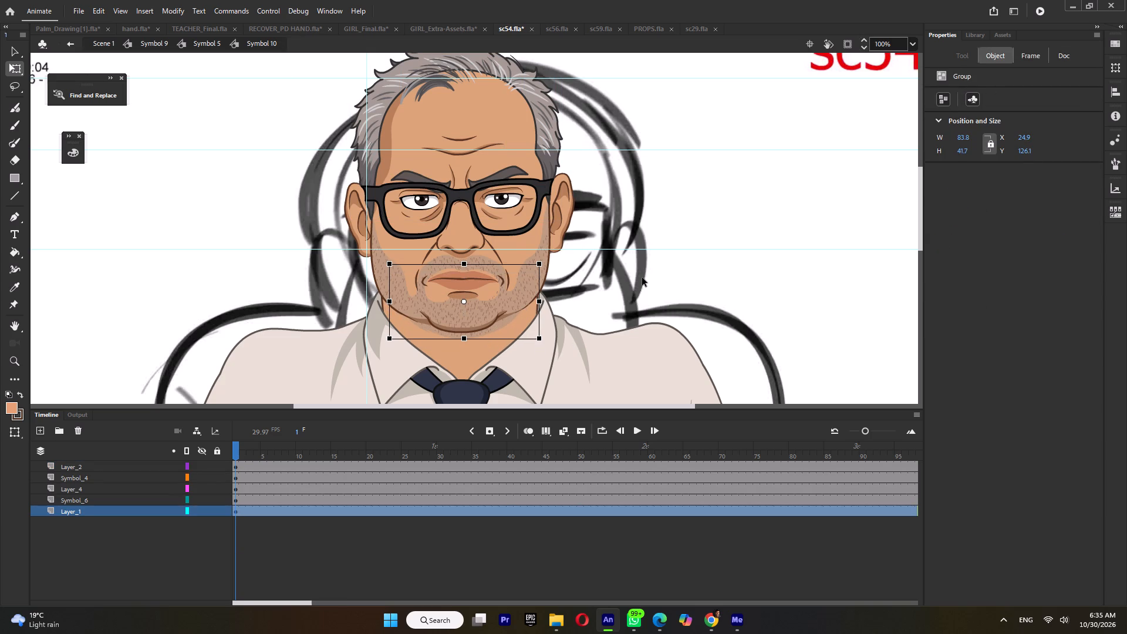
pyautogui.doubleClick(642, 278)
# Inside the teacher's body symbol Tween 36, move the tie group down to about Y -85.6.
pyautogui.keyDown('ctrl'); pyautogui.scroll(-3, 537, 214); pyautogui.keyUp('ctrl')
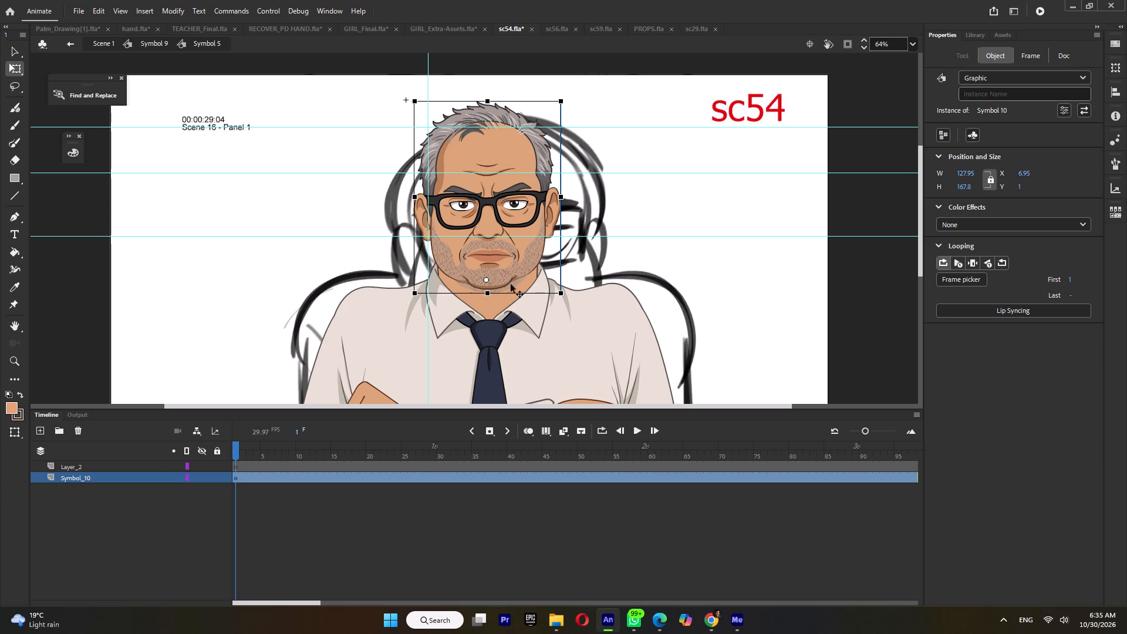
pyautogui.tripleClick(491, 335)
pyautogui.doubleClick(491, 335)
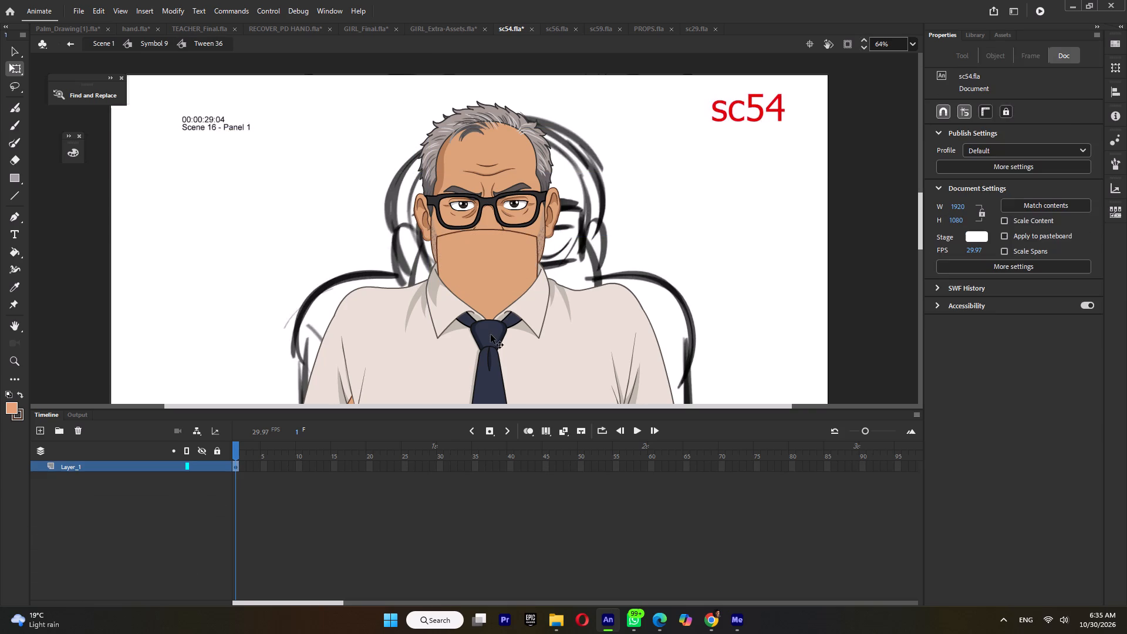
pyautogui.tripleClick(491, 335)
pyautogui.press('Down')
pyautogui.press('Down')
pyautogui.press('Down')
pyautogui.press('Down')
pyautogui.press('Down')
pyautogui.press('Down')
pyautogui.press('Down')
pyautogui.press('Down')
pyautogui.press('Down')
pyautogui.press('Down')
pyautogui.press('Down')
pyautogui.press('Down')
pyautogui.press('Down')
pyautogui.press('Down')
pyautogui.press('Down')
pyautogui.press('Down')
pyautogui.press('Down')
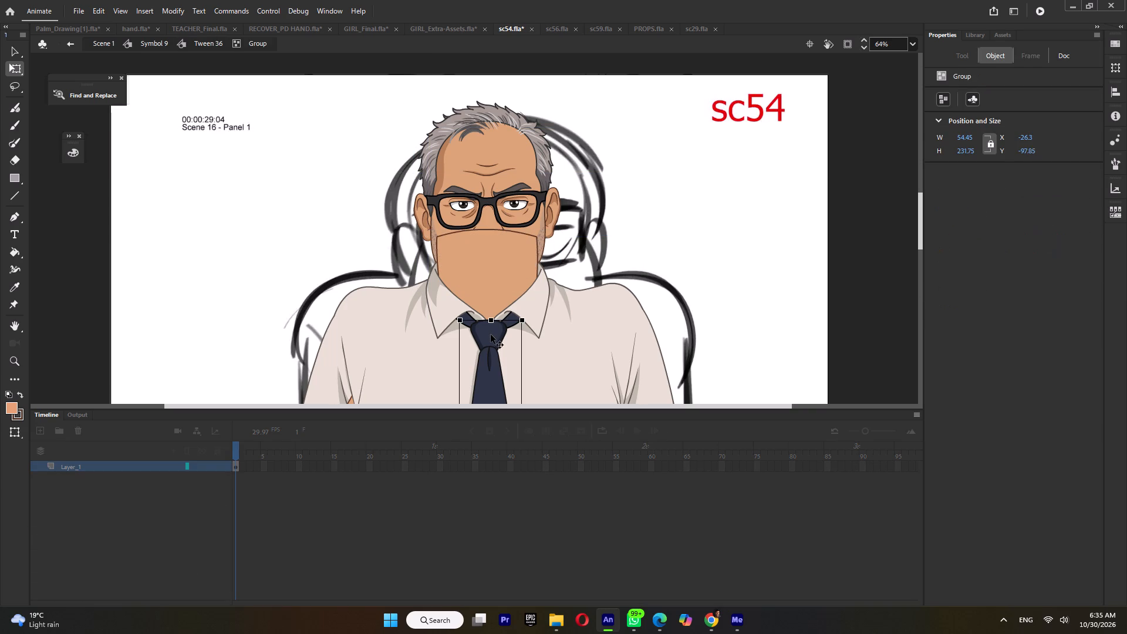
pyautogui.hotkey('shift', 'Down')
pyautogui.hotkey('shift', 'Down')
pyautogui.hotkey('shift', 'Down')
pyautogui.hotkey('shift', 'Down')
pyautogui.hotkey('shift', 'Down')
pyautogui.hotkey('shift', 'Down')
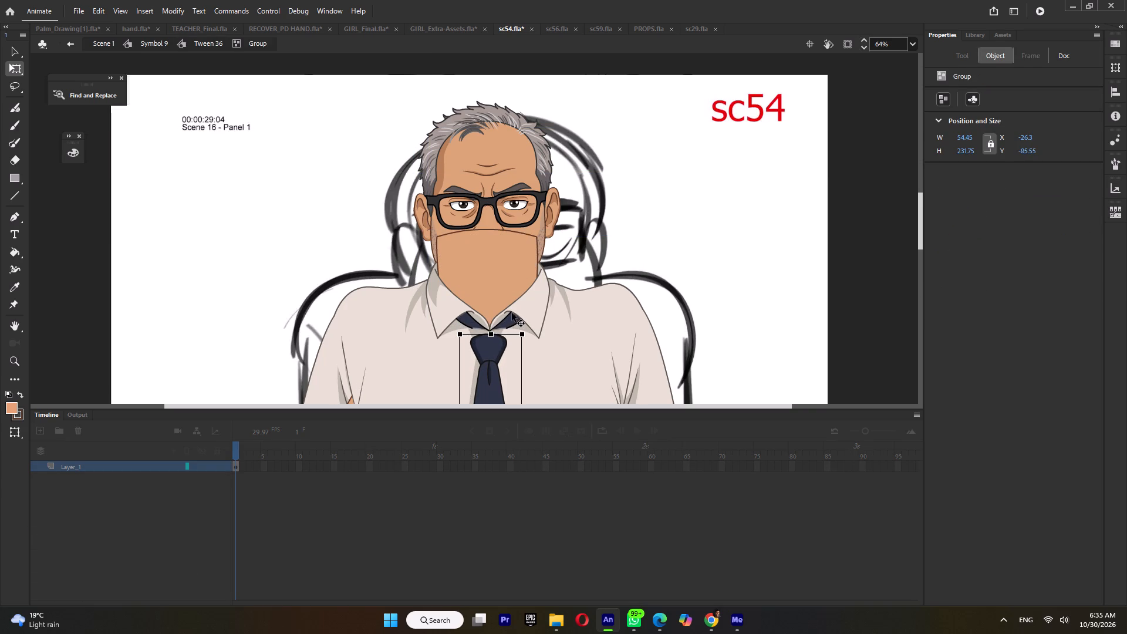
# Stretch the collar and neck groups downward from their top edges to meet the lowered tie, and return to Symbol 9.
pyautogui.keyDown('shift'); pyautogui.click(510, 313); pyautogui.keyUp('shift')
pyautogui.moveTo(487, 302); pyautogui.dragTo(490, 269)
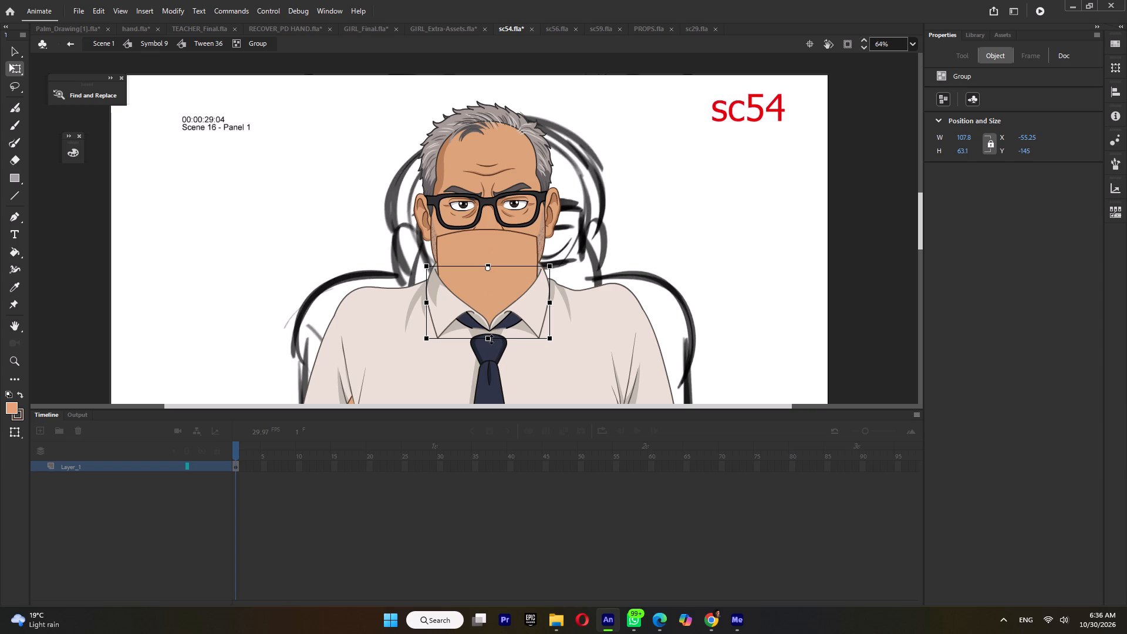
pyautogui.moveTo(491, 339); pyautogui.dragTo(491, 350)
pyautogui.click(502, 296)
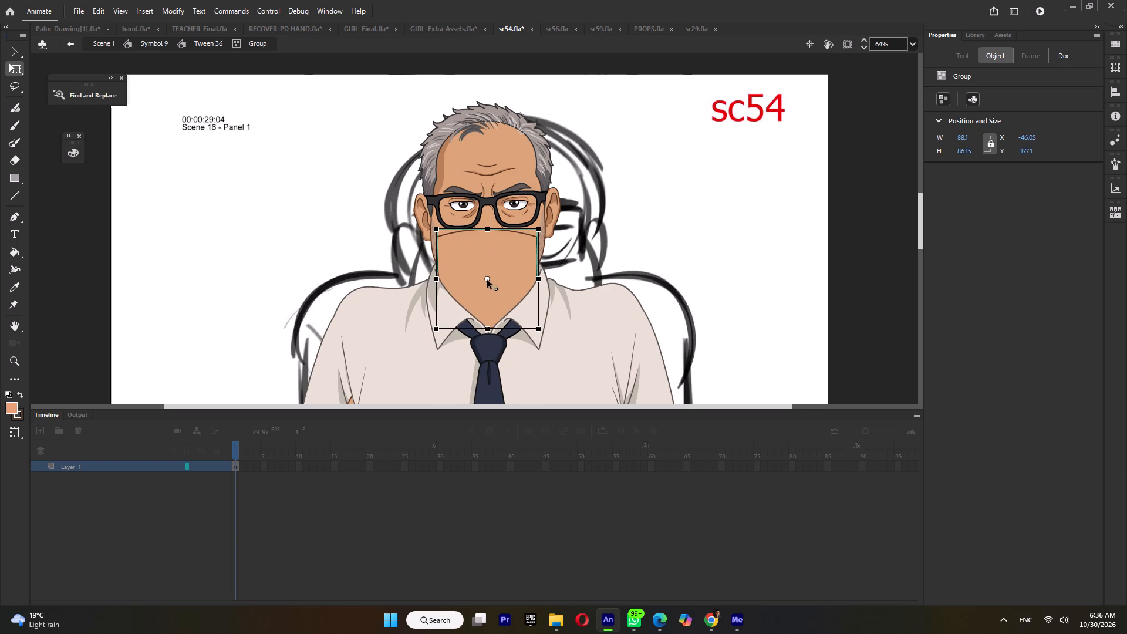
pyautogui.moveTo(485, 276); pyautogui.dragTo(484, 227)
pyautogui.moveTo(487, 331); pyautogui.dragTo(488, 346)
pyautogui.doubleClick(619, 220)
pyautogui.doubleClick(602, 173)
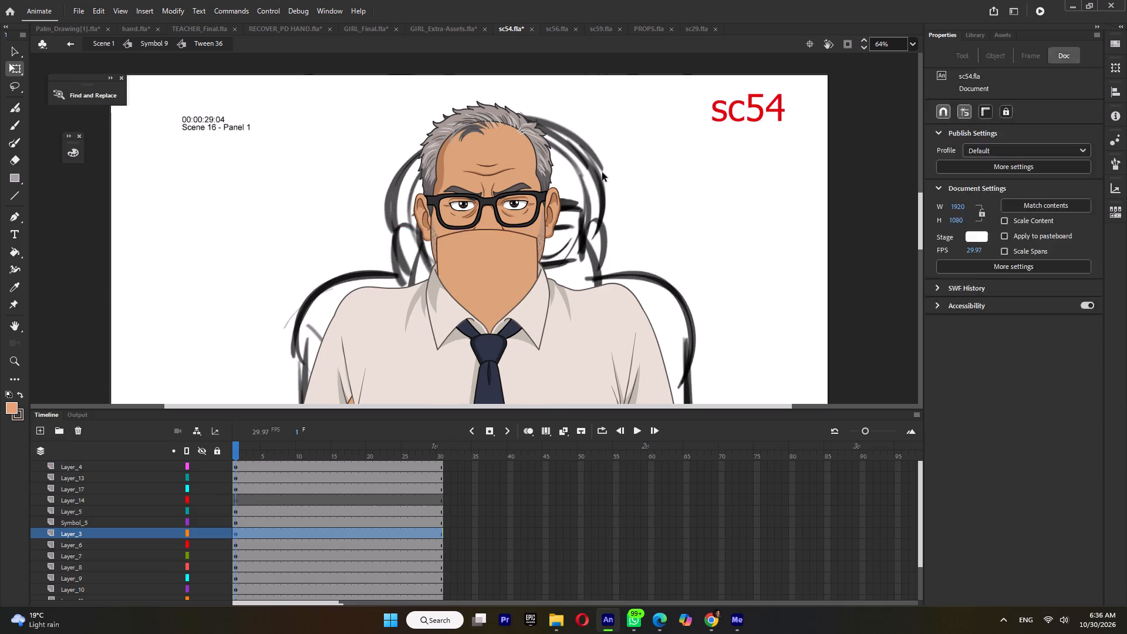
# Lower the teacher's head onto the collar and enlarge it to about 140.5 by 184.3, scaling from a pivot near the chin.
pyautogui.click(541, 164)
pyautogui.moveTo(533, 197); pyautogui.dragTo(532, 217)
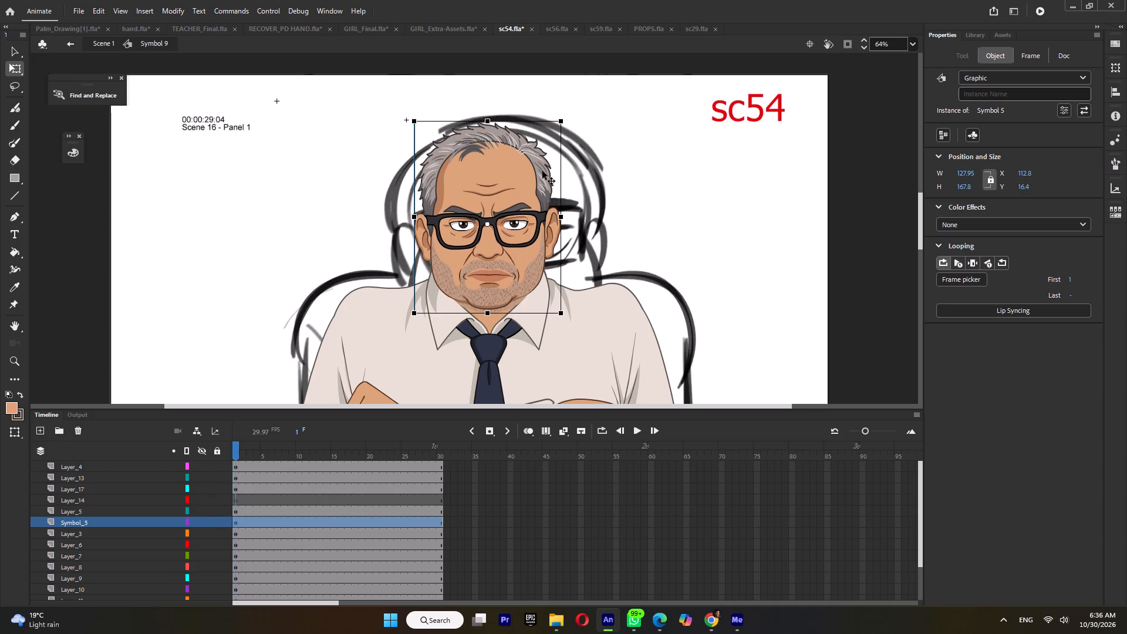
pyautogui.moveTo(488, 221); pyautogui.dragTo(493, 286)
pyautogui.keyDown('shift'); pyautogui.moveTo(561, 119); pyautogui.dragTo(588, 103); pyautogui.keyUp('shift')
# Smooth the dip in the shirt's shoulder outline beside the collar within the nested torso group, return to Scene 1 and save.
pyautogui.doubleClick(605, 299)
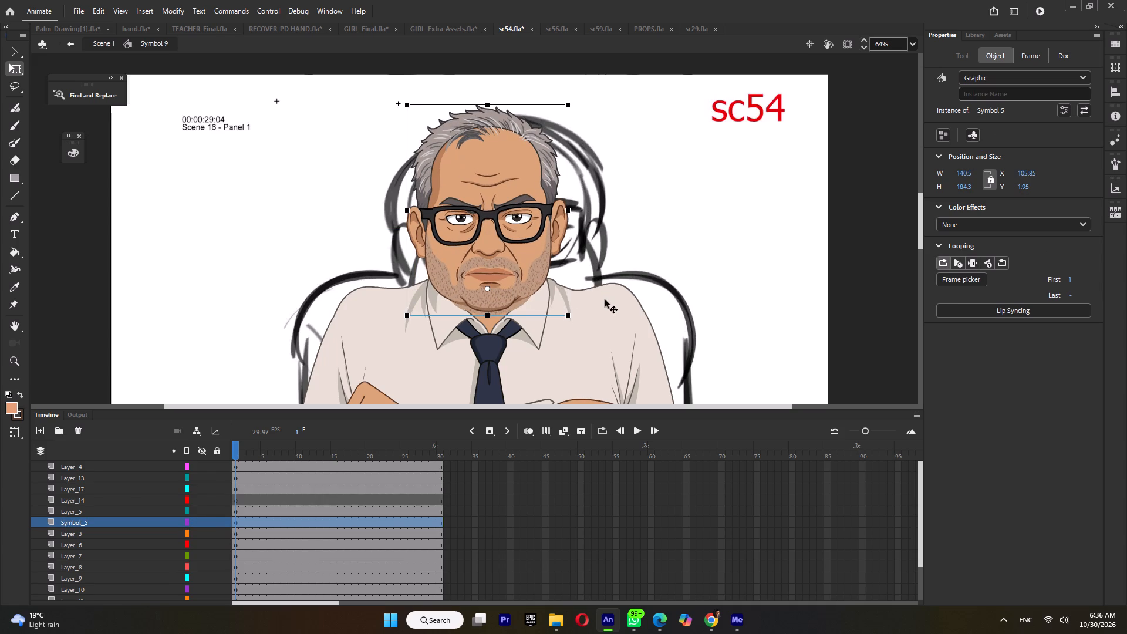
pyautogui.keyDown('ctrl'); pyautogui.scroll(3, 571, 295); pyautogui.keyUp('ctrl')
pyautogui.doubleClick(578, 288)
pyautogui.keyDown('ctrl'); pyautogui.scroll(4, 578, 291); pyautogui.keyUp('ctrl')
pyautogui.doubleClick(578, 291)
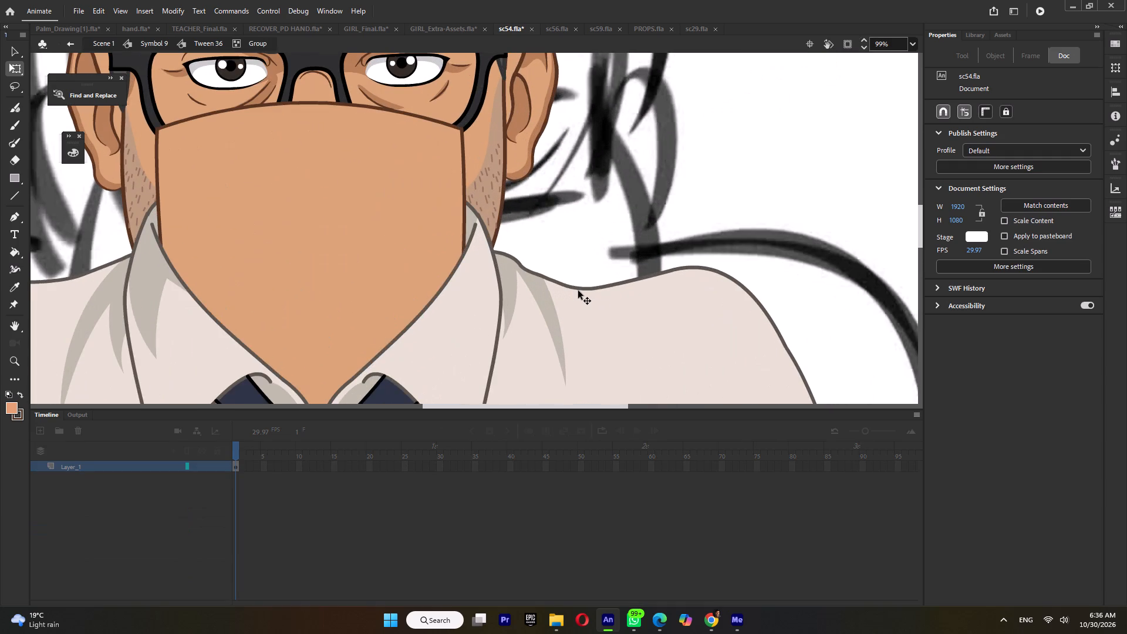
pyautogui.doubleClick(582, 287)
pyautogui.click(582, 288)
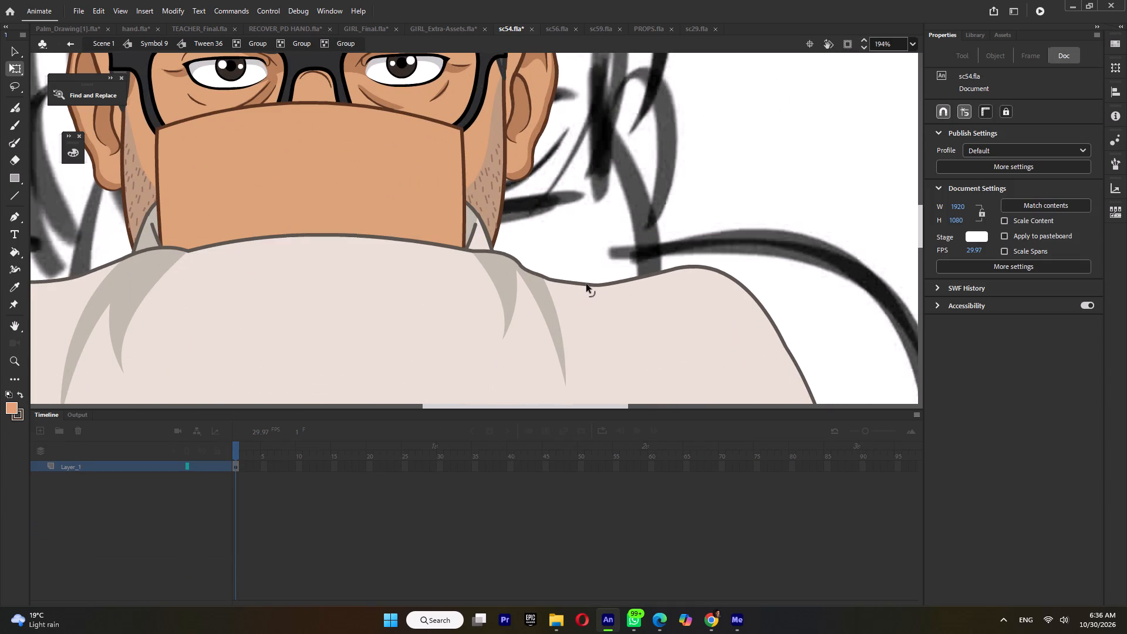
pyautogui.click(571, 284)
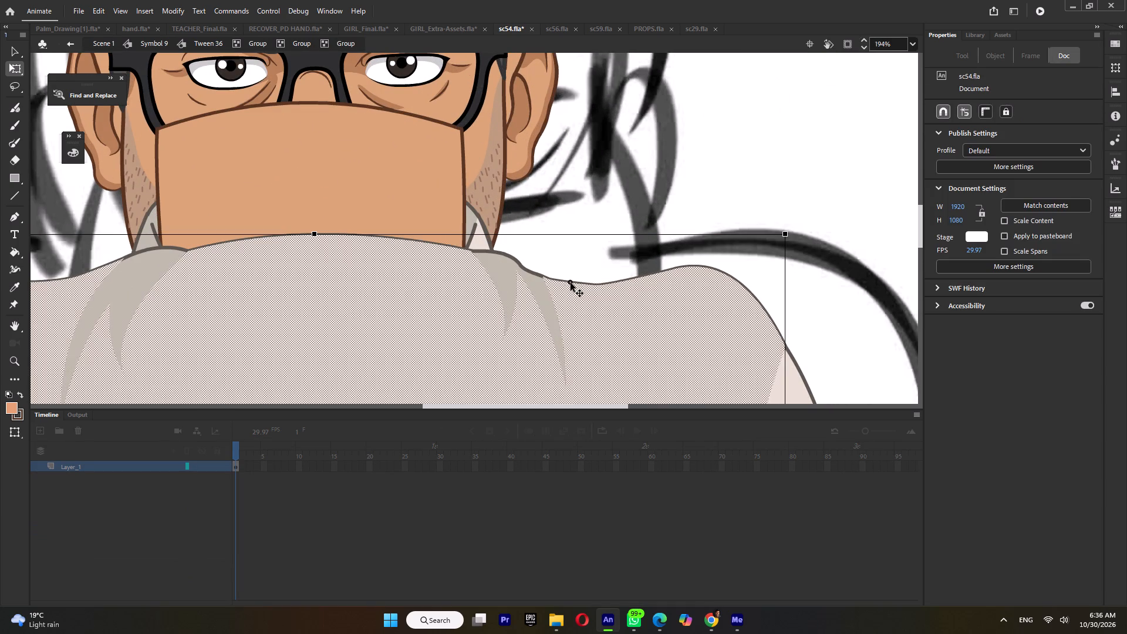
pyautogui.hotkey('ctrl', 'z')
pyautogui.click(583, 264)
pyautogui.click(578, 283)
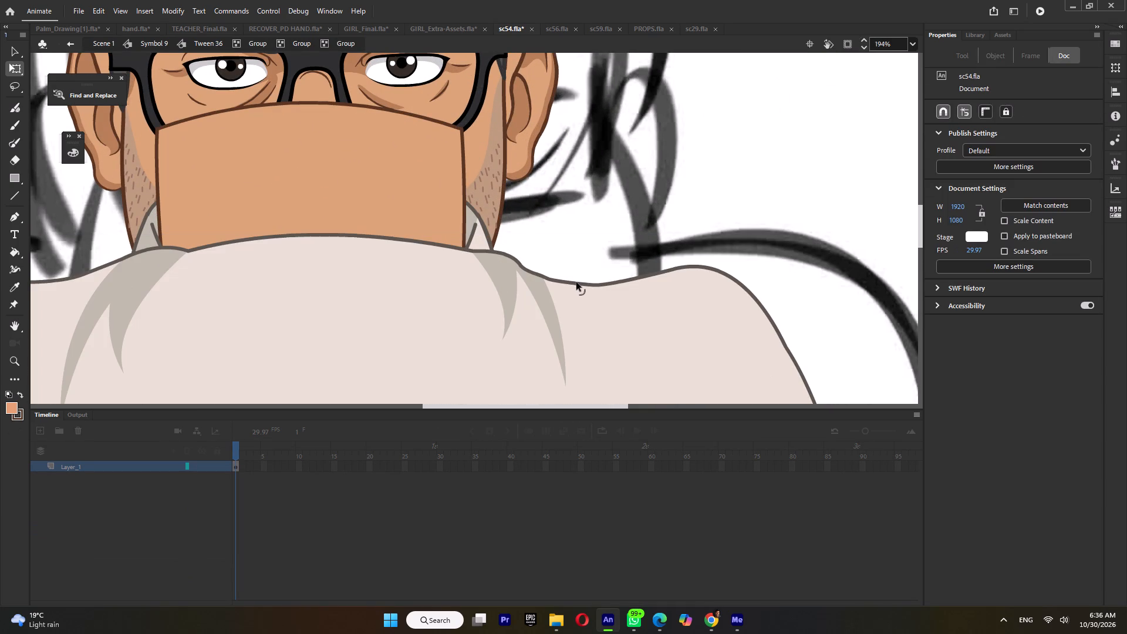
pyautogui.click(596, 286)
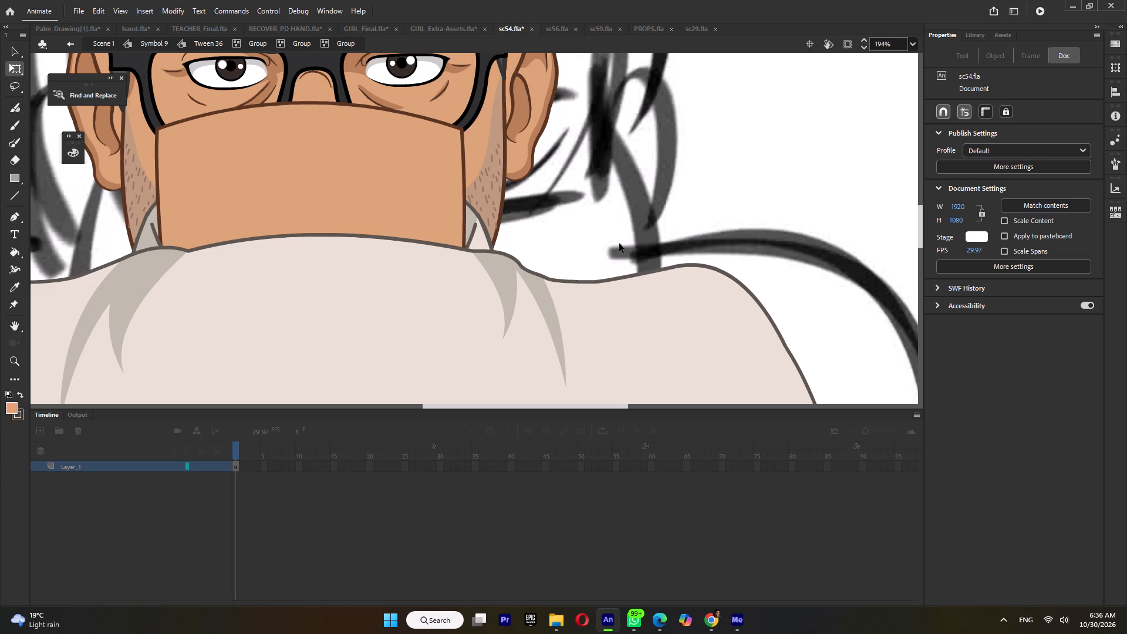
pyautogui.doubleClick(623, 235)
pyautogui.keyDown('ctrl'); pyautogui.scroll(-4, 623, 235); pyautogui.keyUp('ctrl')
pyautogui.keyDown('ctrl'); pyautogui.tripleClick(691, 183); pyautogui.keyUp('ctrl')
pyautogui.keyDown('ctrl'); pyautogui.click(691, 183); pyautogui.keyUp('ctrl')
pyautogui.keyDown('ctrl'); pyautogui.scroll(-4, 693, 199); pyautogui.keyUp('ctrl')
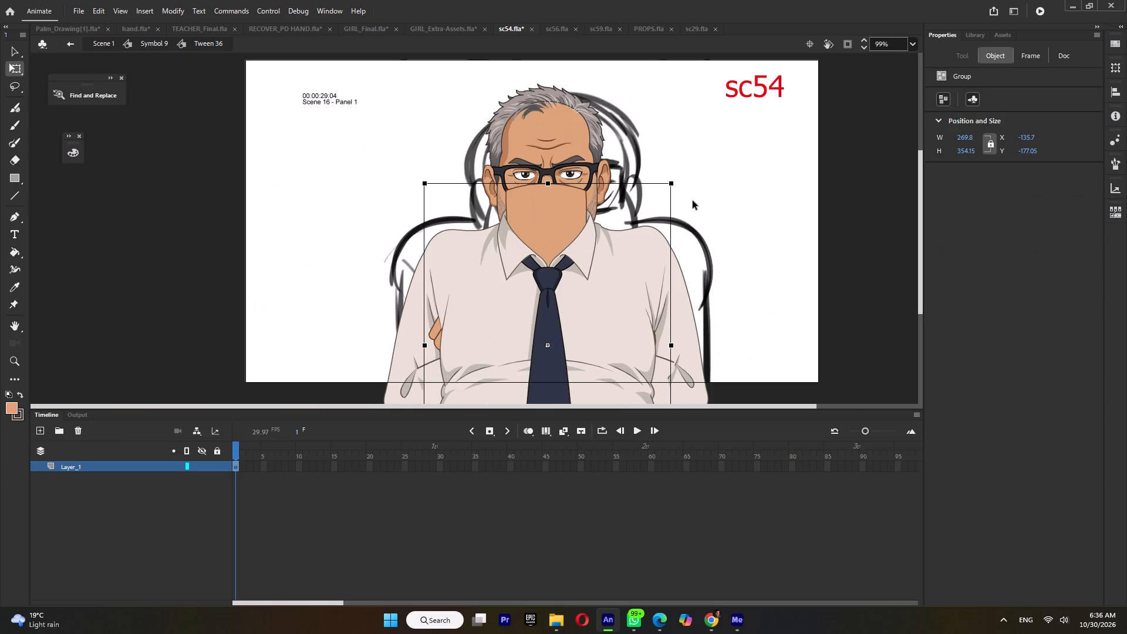
pyautogui.keyDown('ctrl'); pyautogui.doubleClick(741, 222); pyautogui.keyUp('ctrl')
pyautogui.keyDown('ctrl'); pyautogui.scroll(-2, 741, 222); pyautogui.keyUp('ctrl')
pyautogui.keyDown('ctrl'); pyautogui.doubleClick(684, 286); pyautogui.keyUp('ctrl')
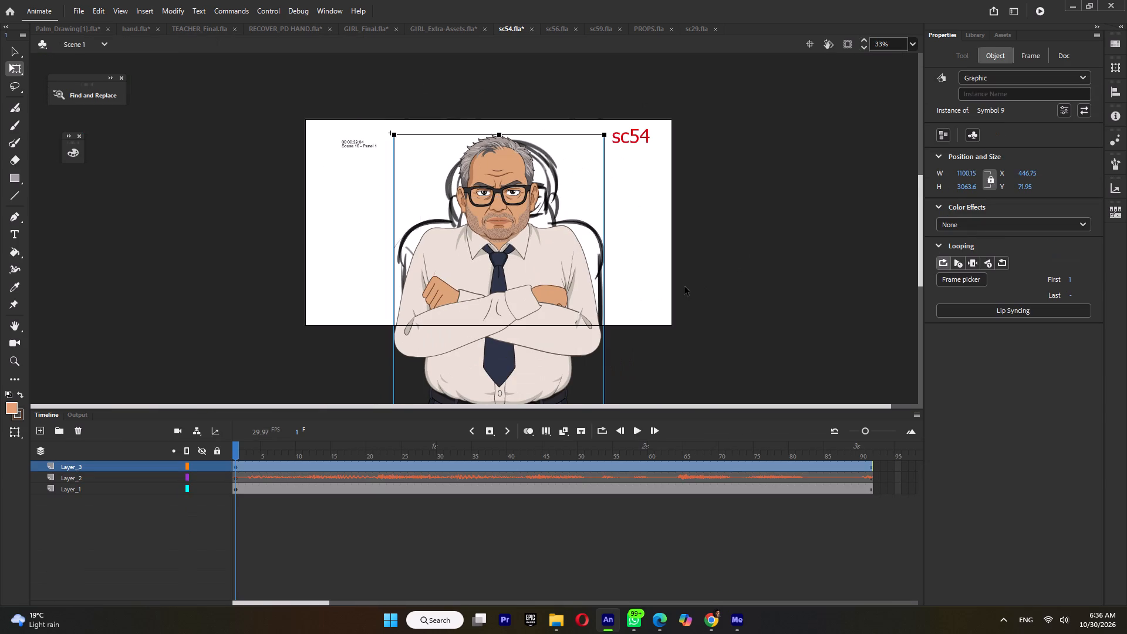
pyautogui.hotkey('ctrl', 's')
# Enlarge the whole teacher to about 1184 by 3298, position him at about X 400, Y 84 over the sketch, and save.
pyautogui.click(498, 257)
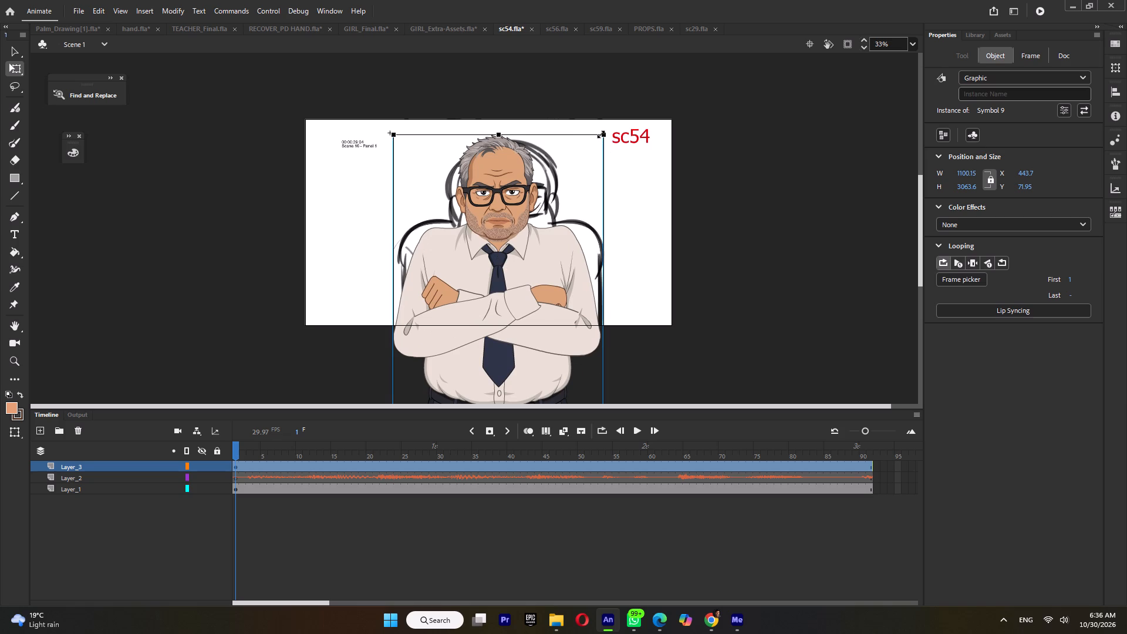
pyautogui.keyDown('shift'); pyautogui.moveTo(601, 134); pyautogui.dragTo(630, 122); pyautogui.keyUp('shift')
pyautogui.moveTo(520, 232); pyautogui.dragTo(745, 270)
pyautogui.hotkey('ctrl', 'z')
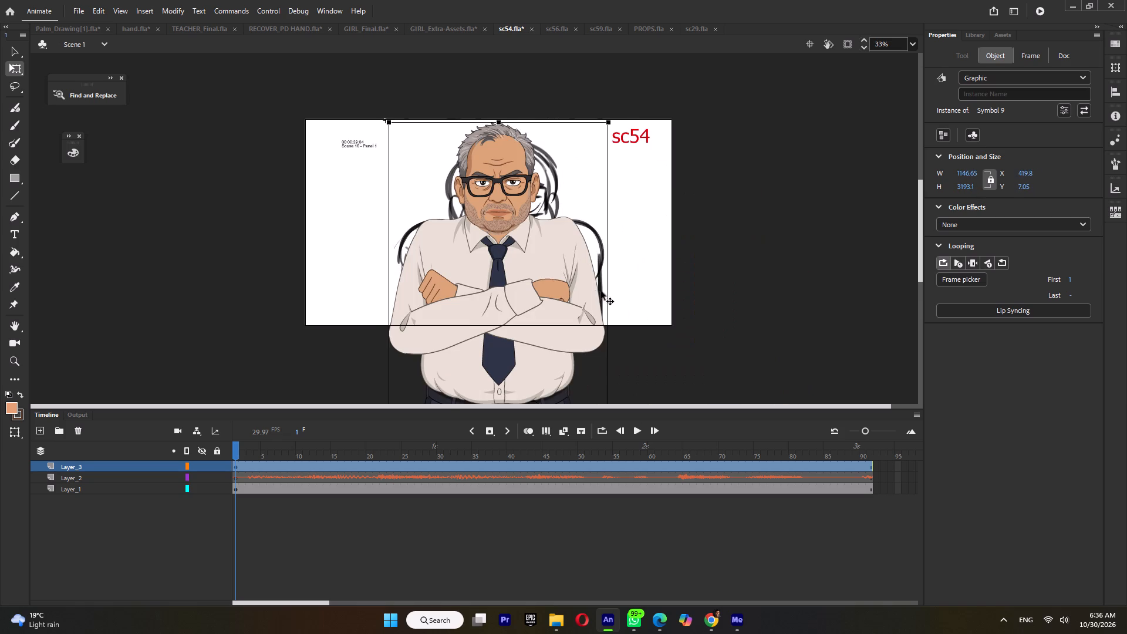
pyautogui.moveTo(535, 265); pyautogui.dragTo(538, 279)
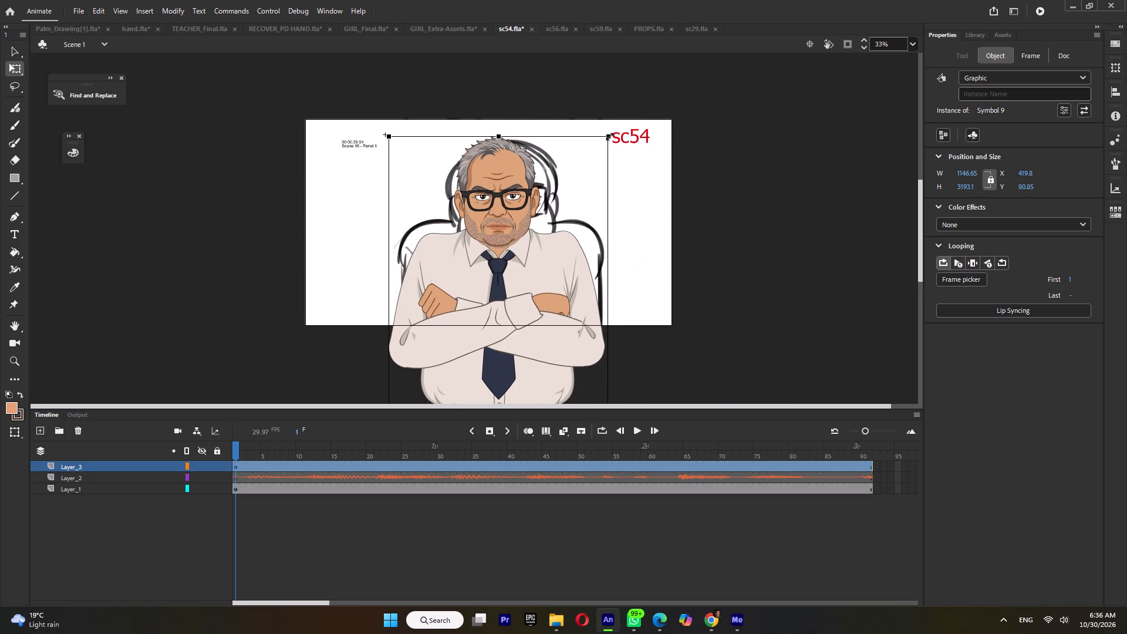
pyautogui.keyDown('shift'); pyautogui.moveTo(608, 134); pyautogui.dragTo(633, 124); pyautogui.keyUp('shift')
pyautogui.moveTo(518, 240); pyautogui.dragTo(519, 251)
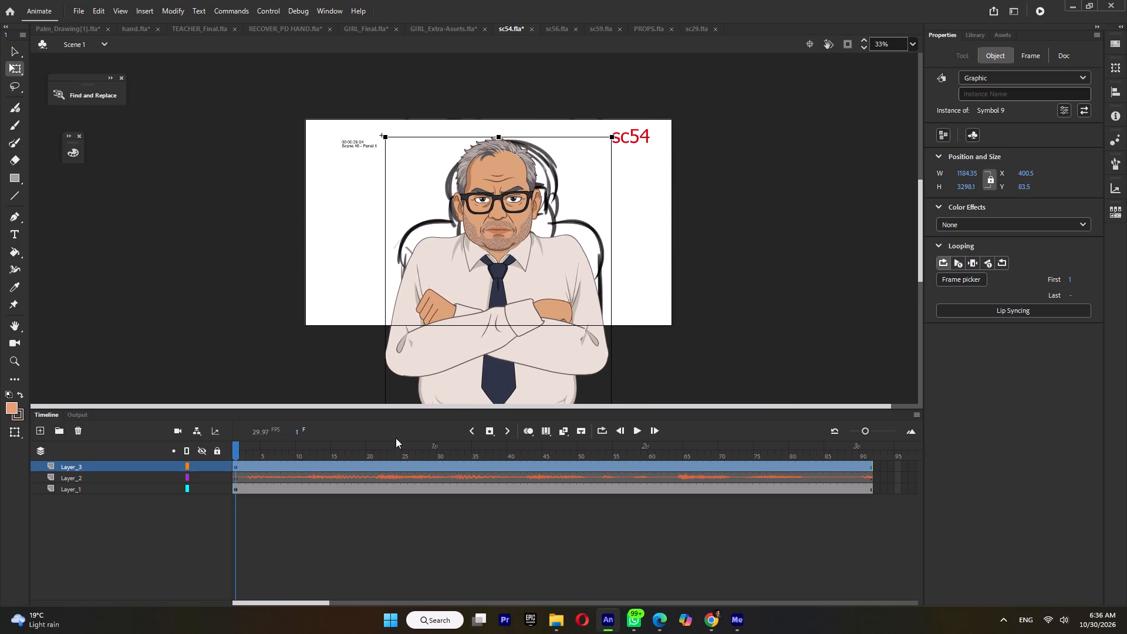
pyautogui.hotkey('ctrl', 's')
# Scrub to the bread-face sketch at frame 33, add a new layer above Layer_3, and save.
pyautogui.moveTo(261, 451); pyautogui.dragTo(501, 484)
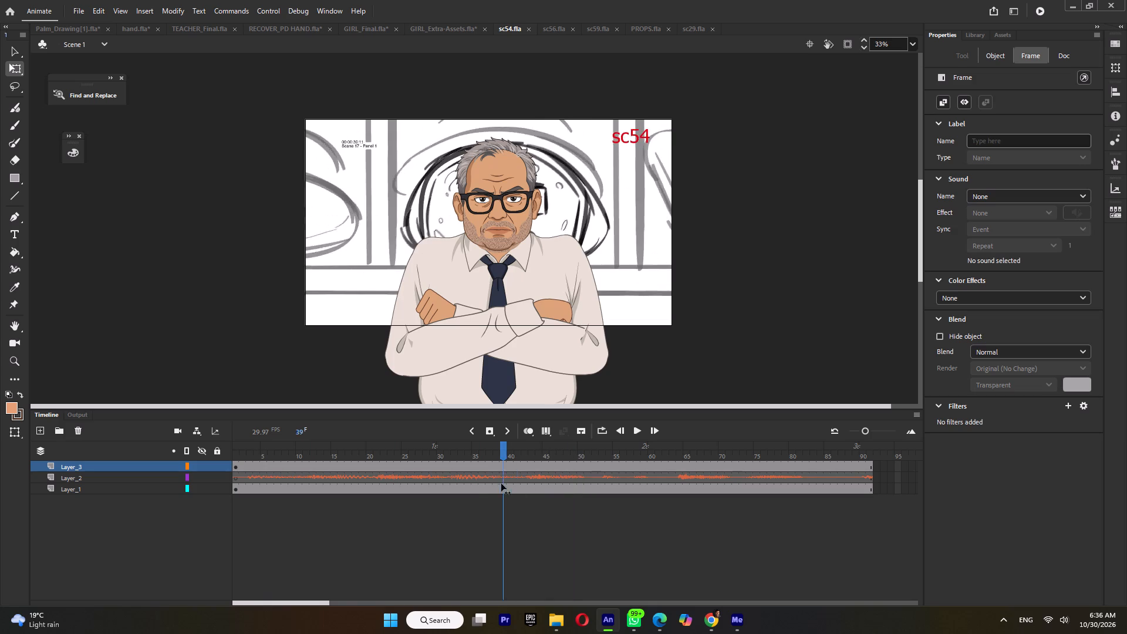
pyautogui.moveTo(501, 484); pyautogui.dragTo(462, 497)
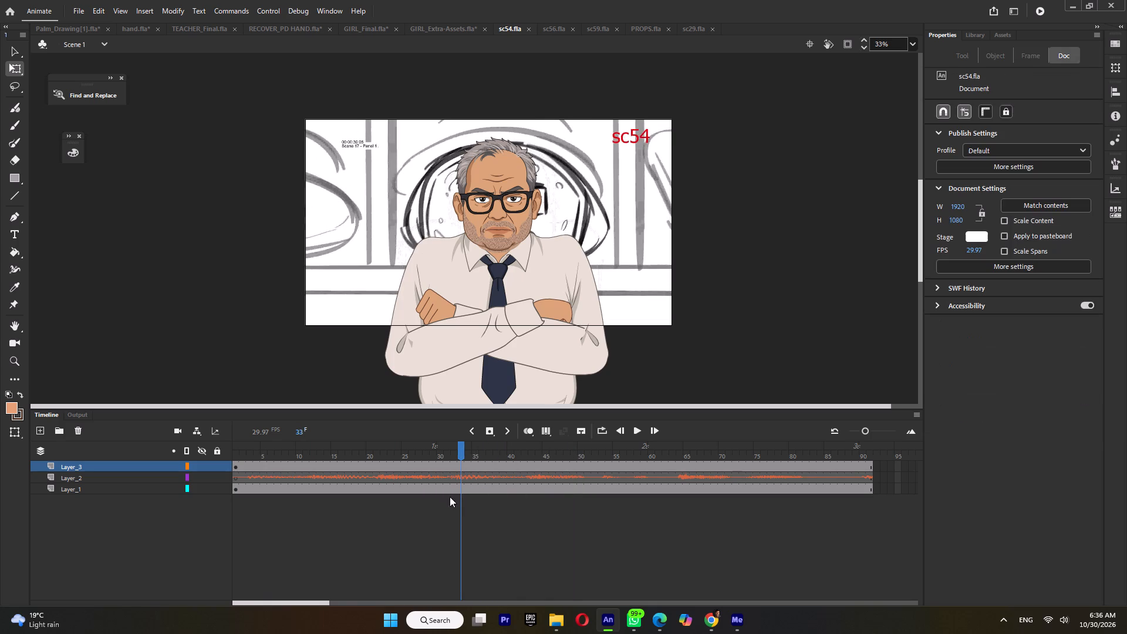
pyautogui.click(39, 430)
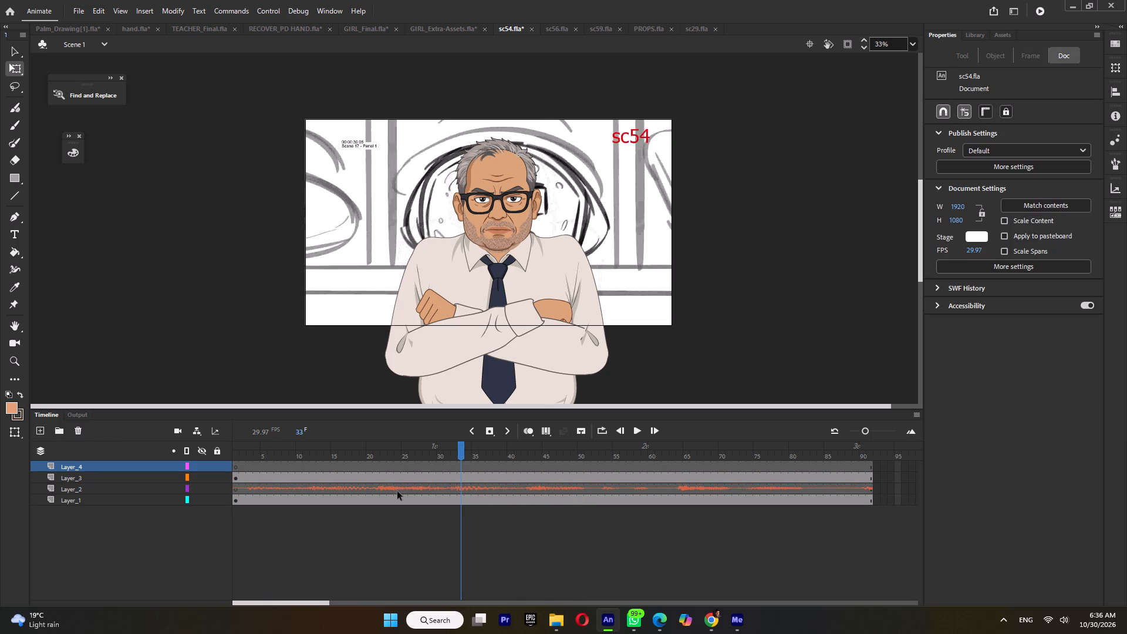
pyautogui.hotkey('ctrl', 's')
# Copy the bread loaf with the teacher's face and glasses from frame 7 of PROPS.fla.
pyautogui.click(648, 31)
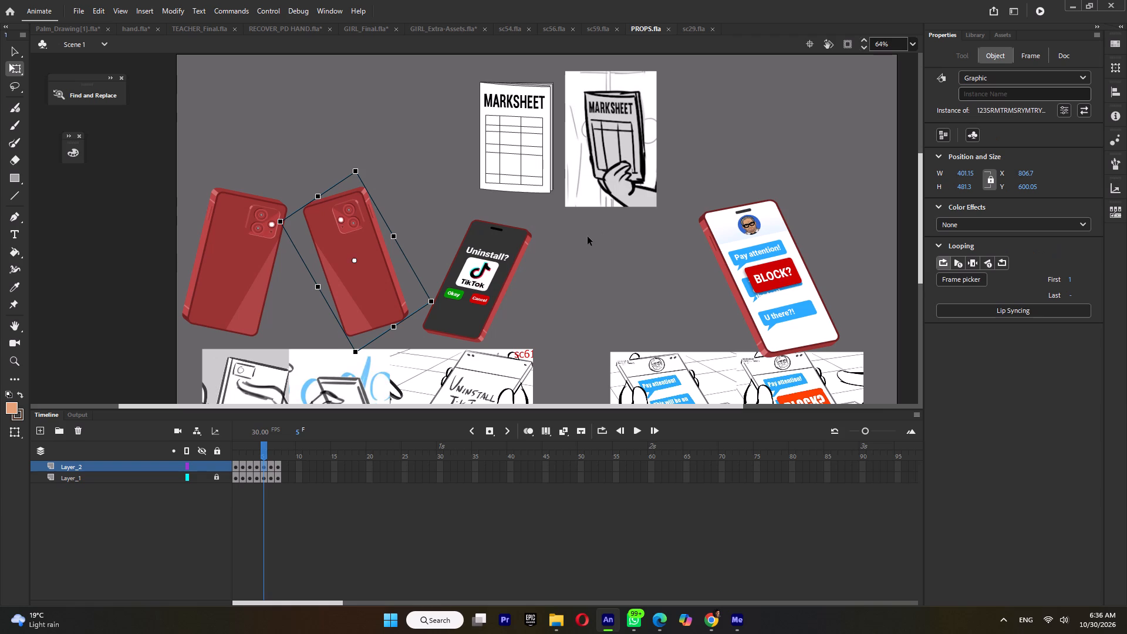
pyautogui.click(270, 454)
pyautogui.click(278, 456)
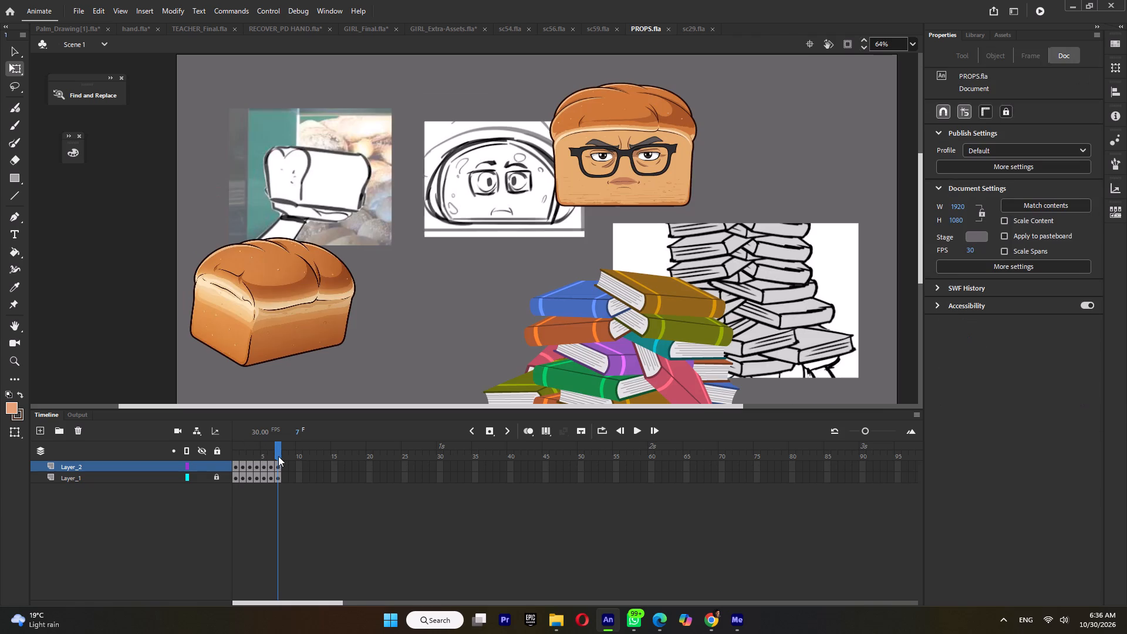
pyautogui.click(633, 161)
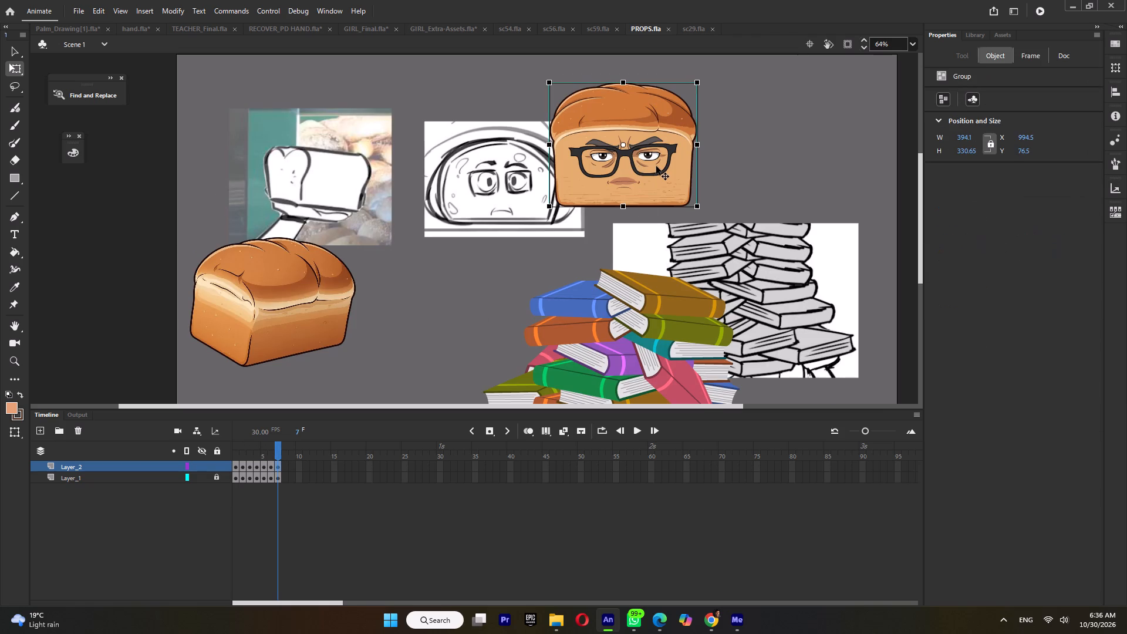
pyautogui.moveTo(656, 166); pyautogui.dragTo(636, 213)
pyautogui.hotkey('ctrl', 'z')
pyautogui.doubleClick(657, 171)
pyautogui.tripleClick(646, 154)
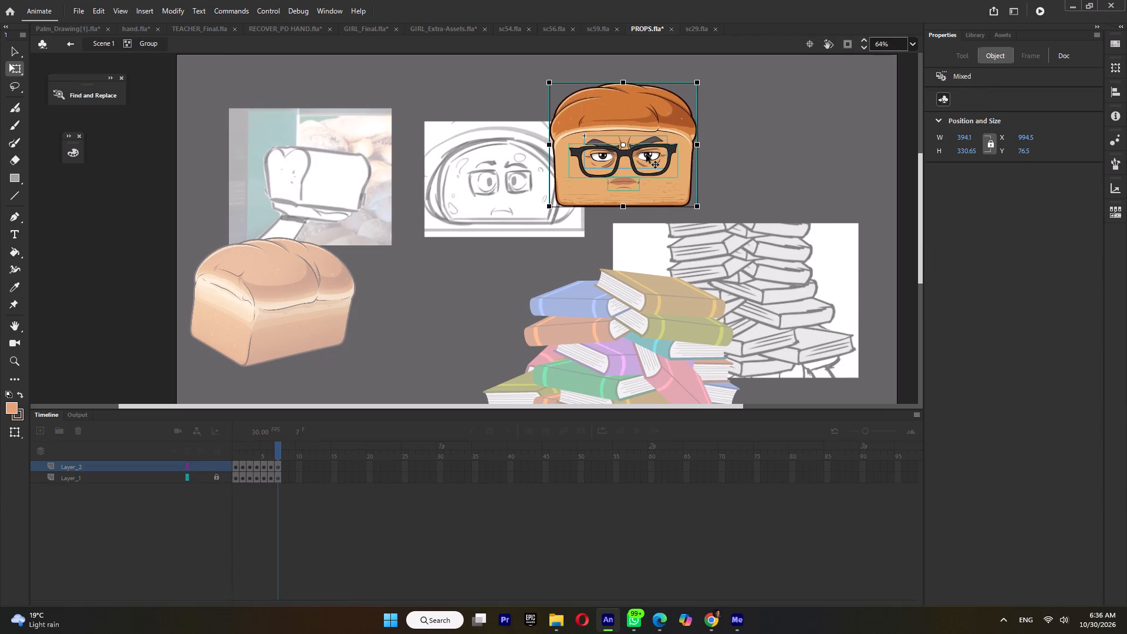
pyautogui.click(757, 164)
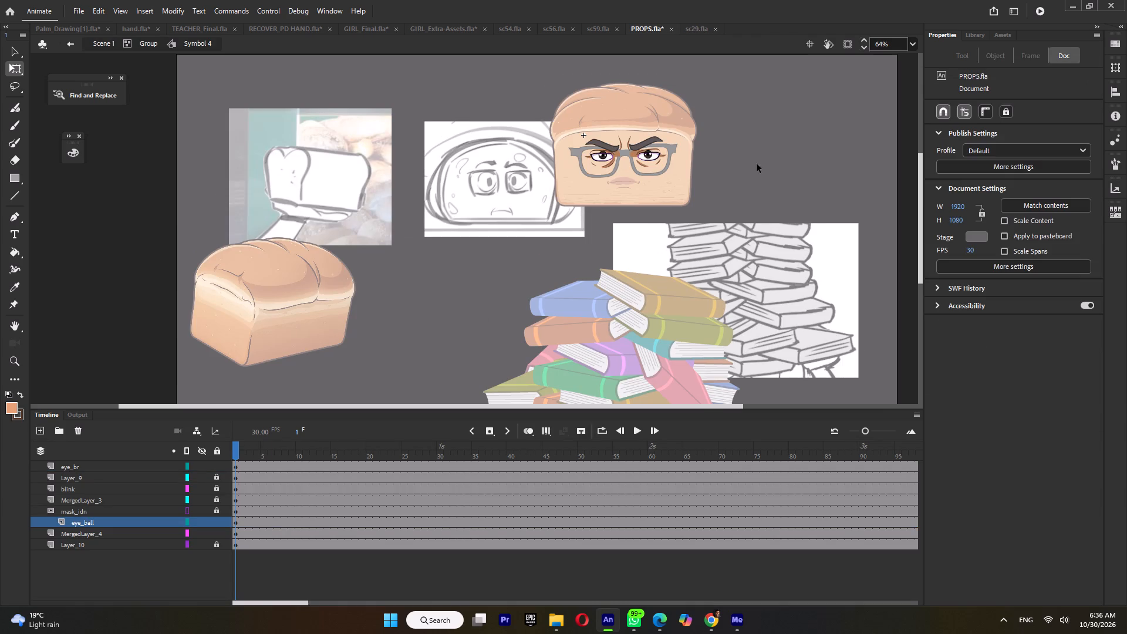
pyautogui.doubleClick(757, 164)
pyautogui.doubleClick(728, 156)
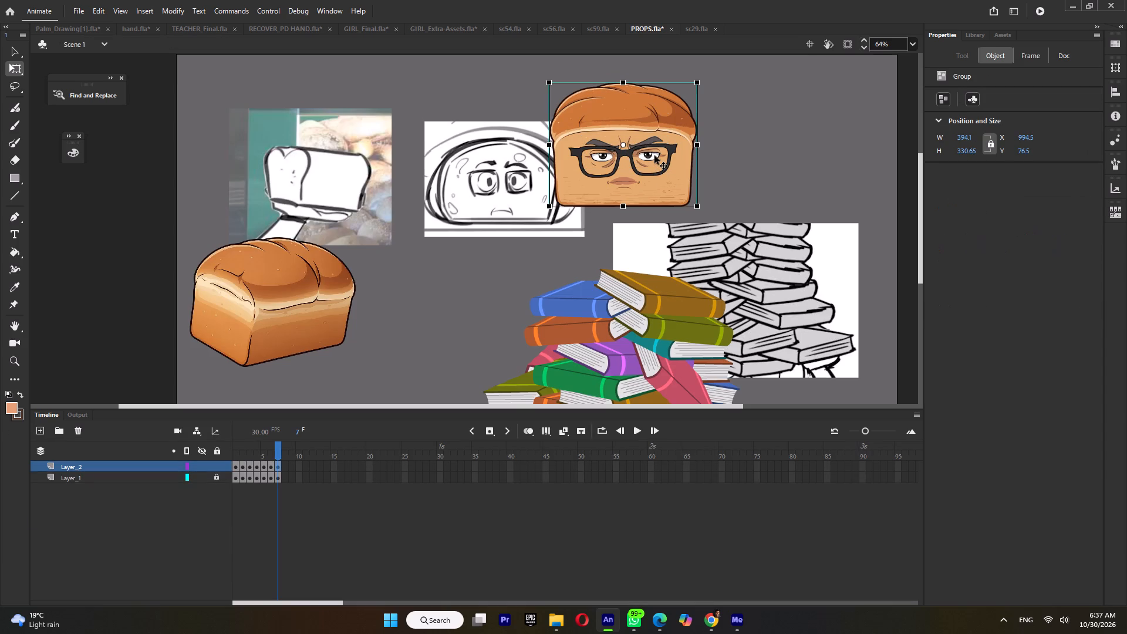
pyautogui.rightClick(657, 155)
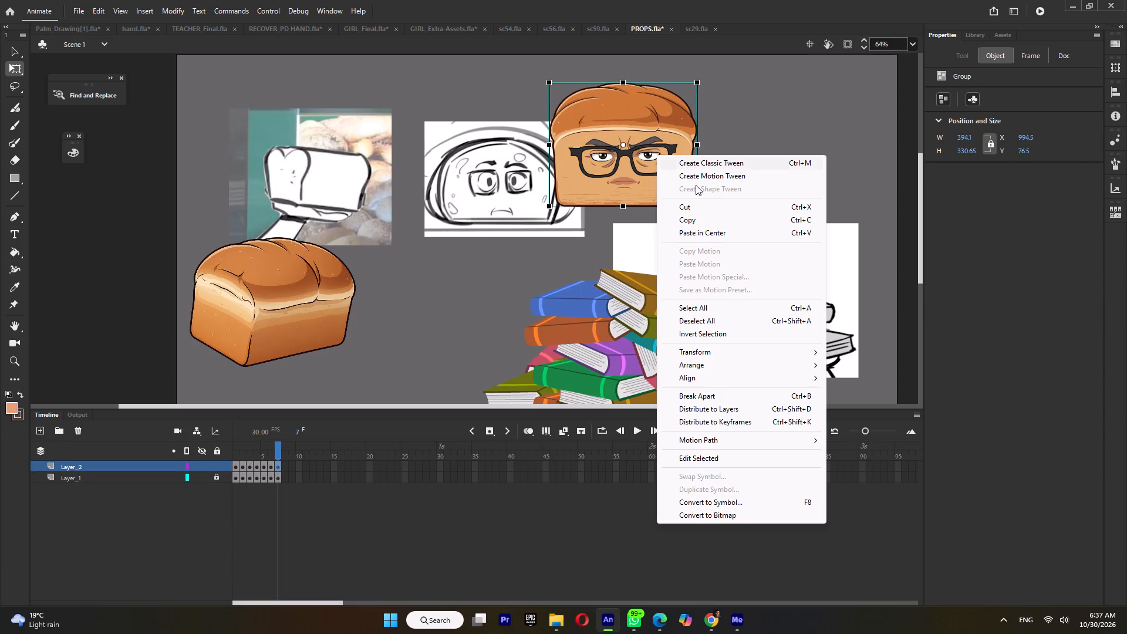
pyautogui.click(694, 219)
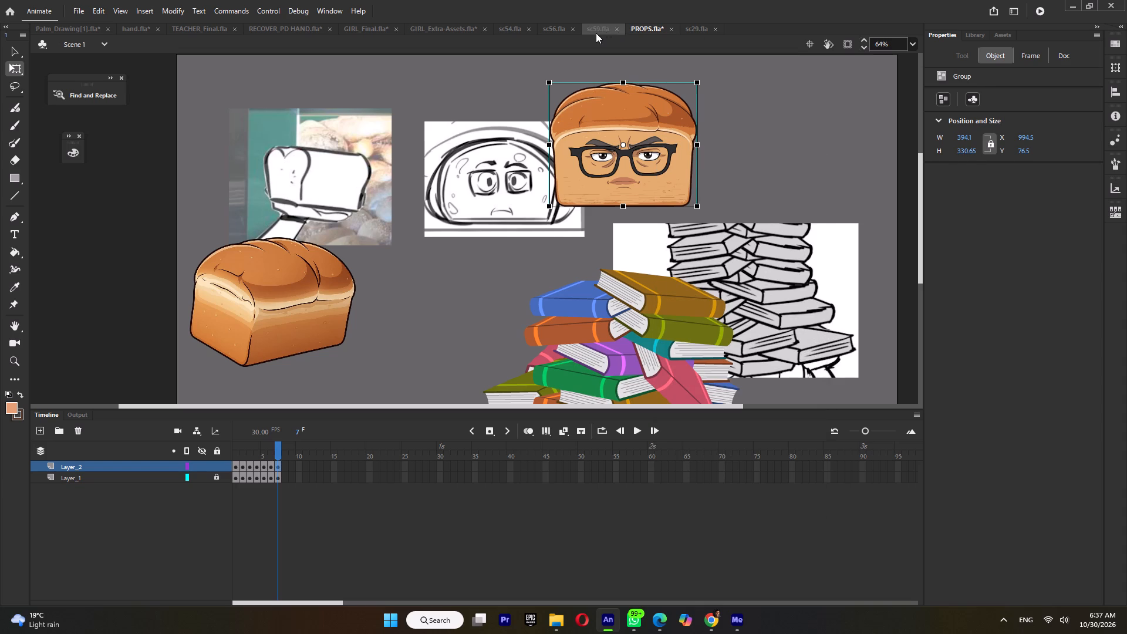
# Switch to sc54.fla, scrub back to frame 17 where the sketch transition begins, and insert a keyframe there on Layer_4.
pyautogui.click(596, 33)
pyautogui.click(507, 26)
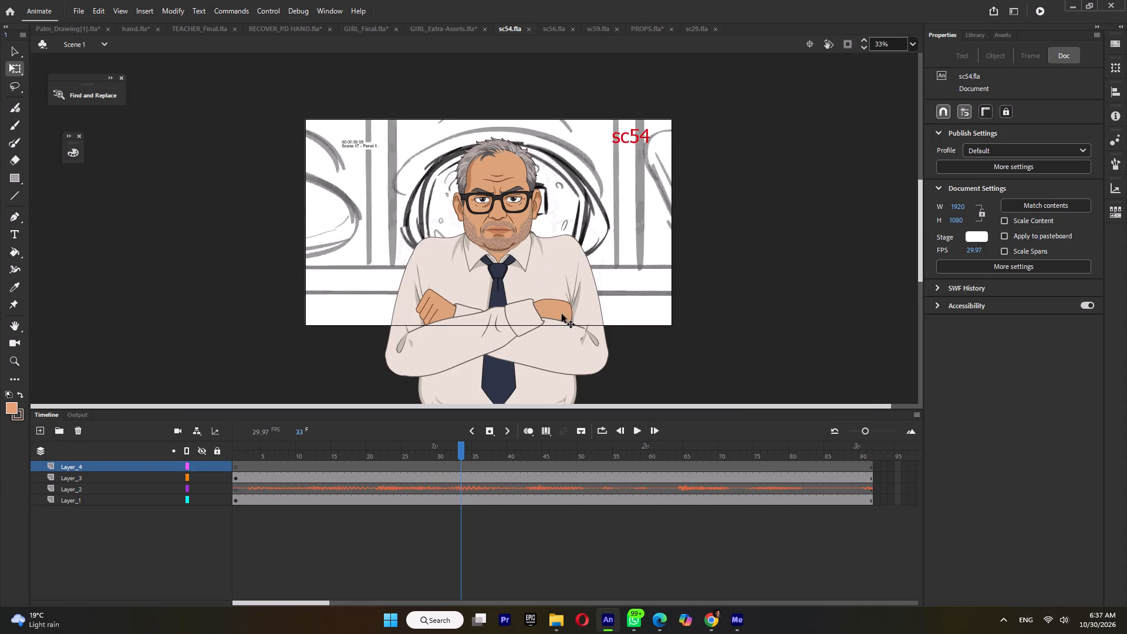
pyautogui.moveTo(453, 447); pyautogui.dragTo(366, 478)
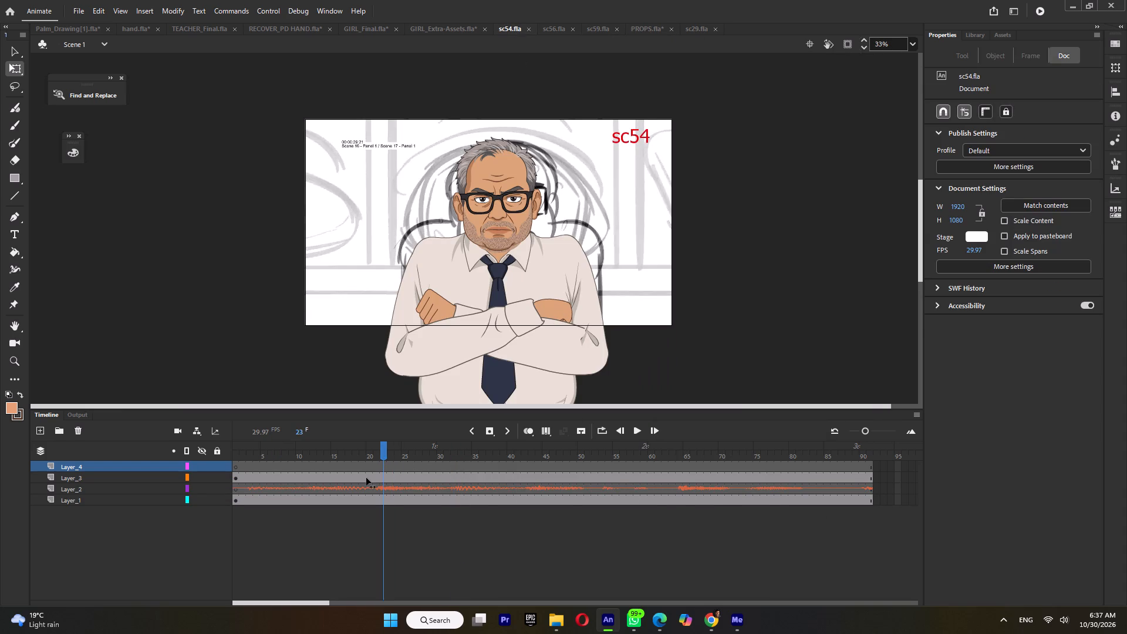
pyautogui.moveTo(366, 478); pyautogui.dragTo(350, 488)
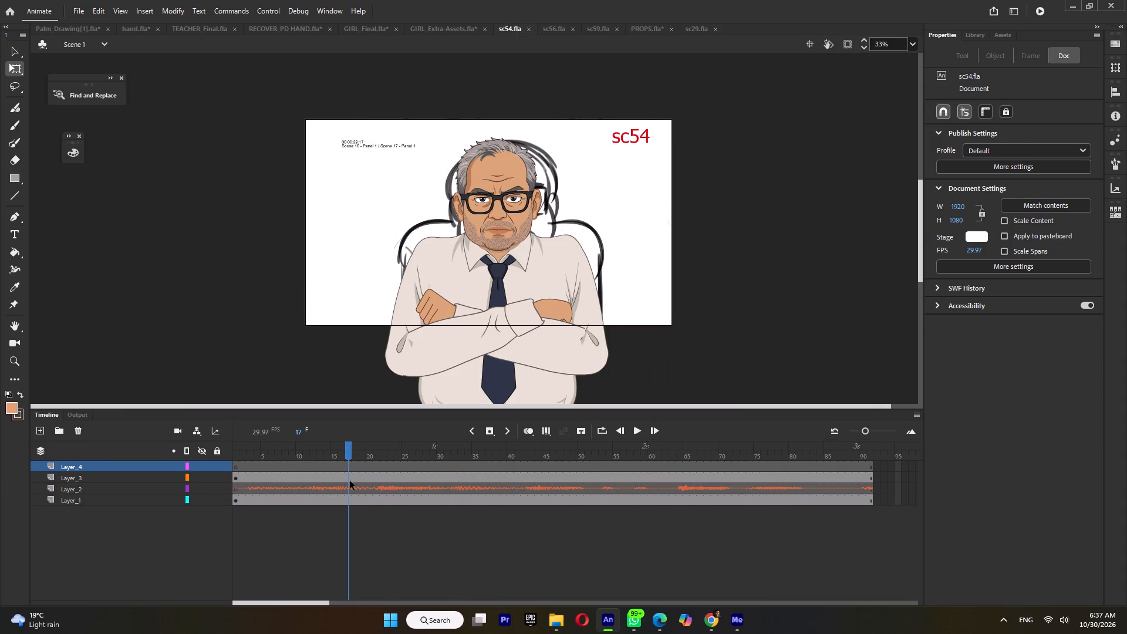
pyautogui.click(349, 468)
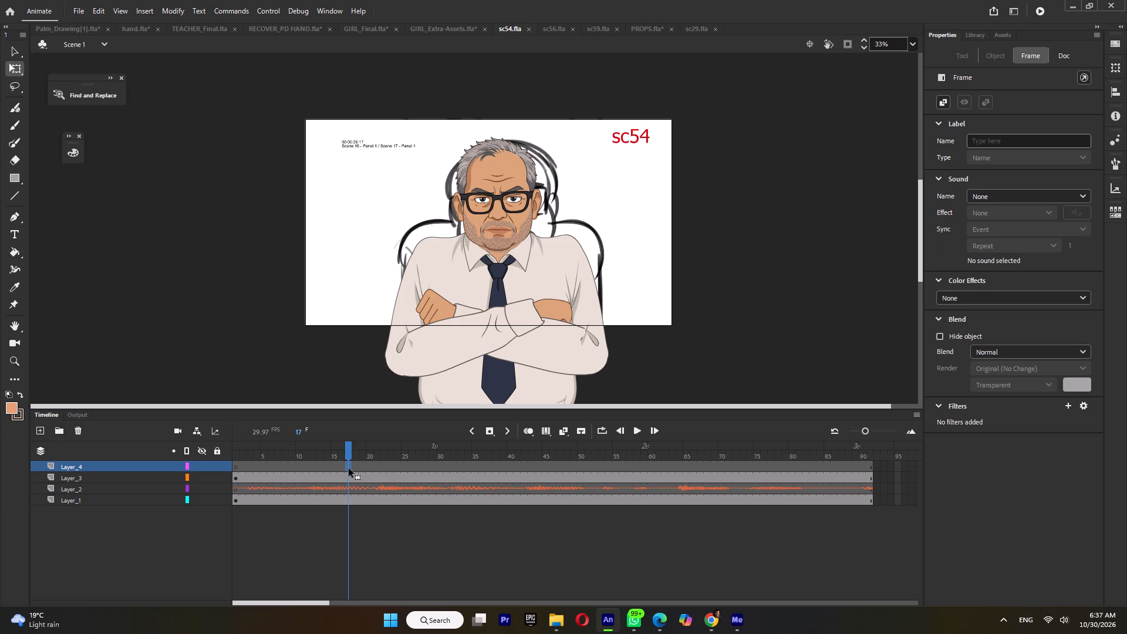
pyautogui.press('F6')
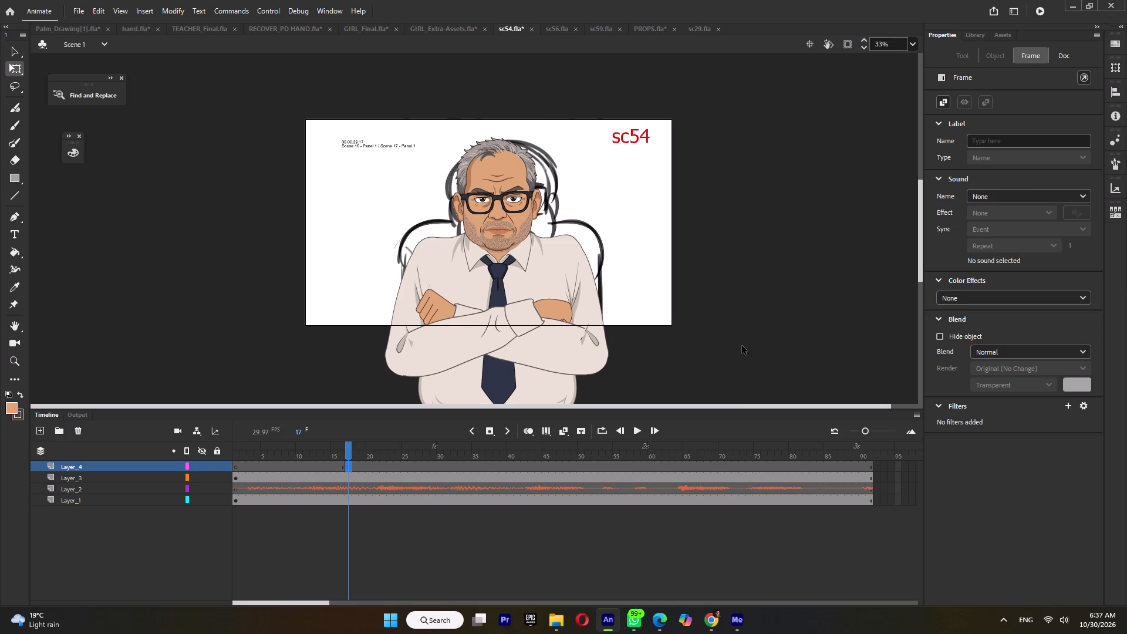
# Paste the bread-face prop, putting duplicate items into a folder, and enlarge it over the teacher's face to about 634 by 532.
pyautogui.rightClick(742, 346)
pyautogui.click(778, 393)
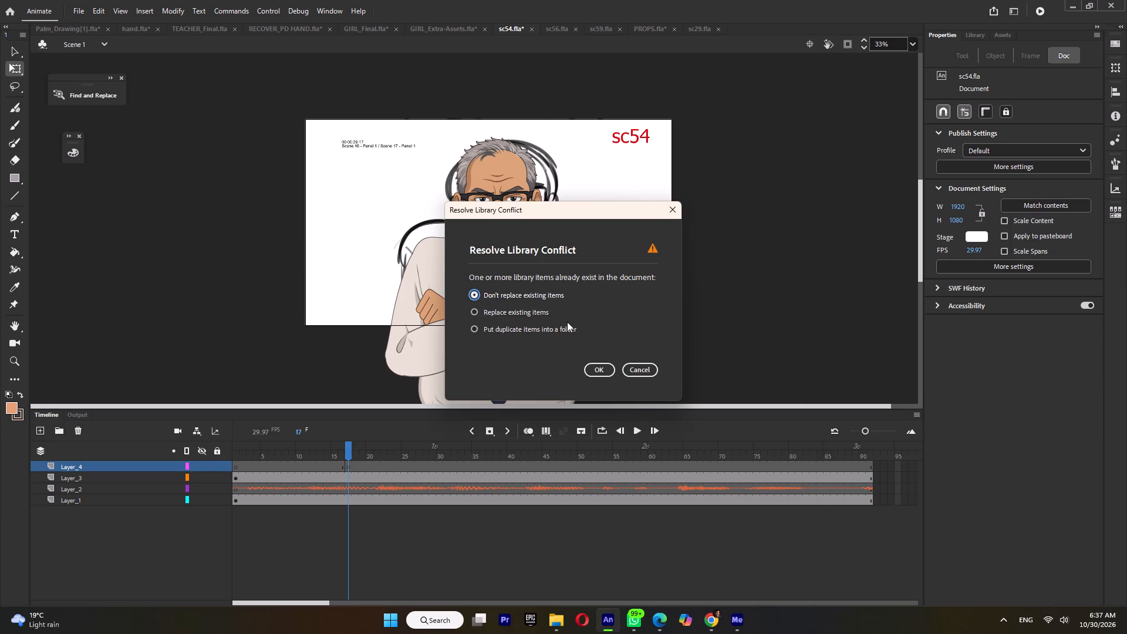
pyautogui.click(551, 331)
pyautogui.click(594, 365)
pyautogui.keyDown('ctrl'); pyautogui.scroll(3, 544, 157); pyautogui.keyUp('ctrl')
pyautogui.moveTo(566, 170); pyautogui.dragTo(542, 188)
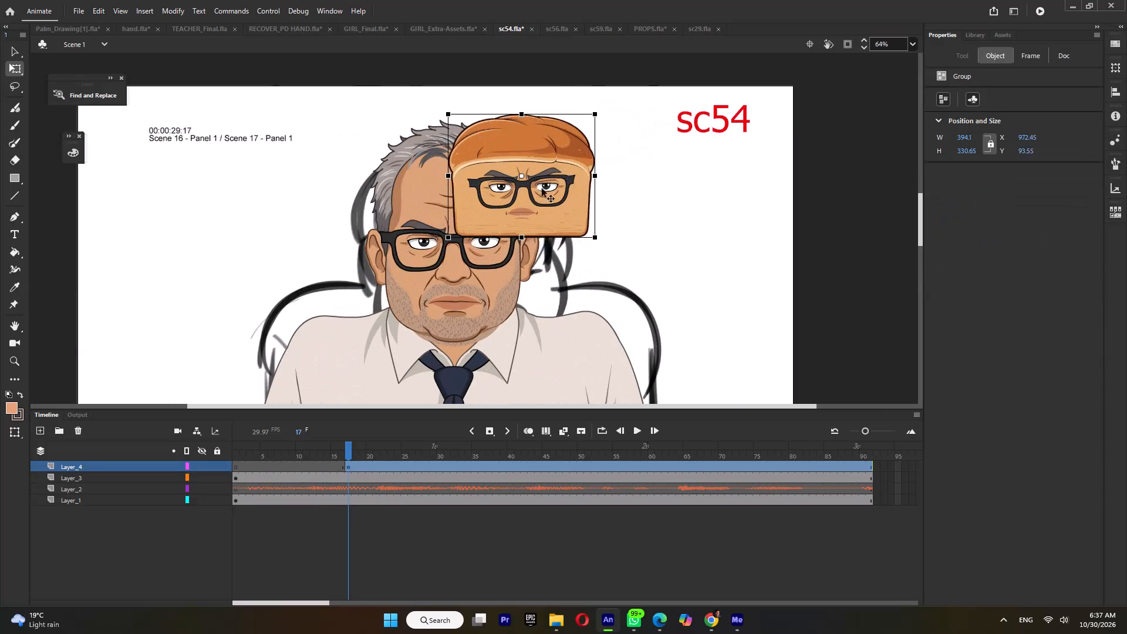
pyautogui.moveTo(542, 188); pyautogui.dragTo(485, 242)
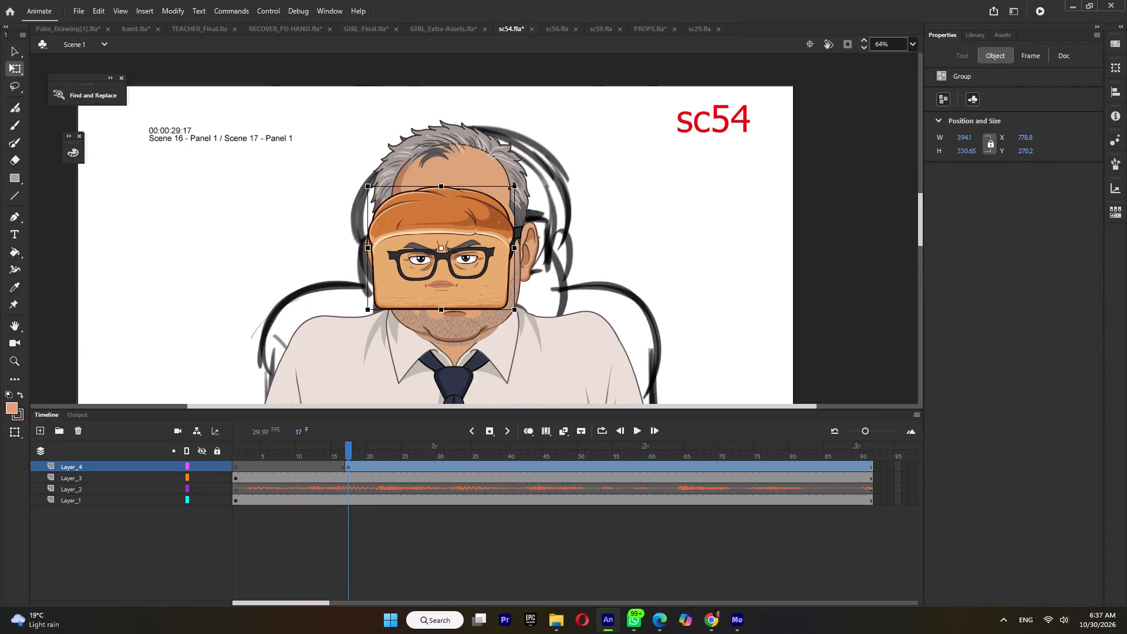
pyautogui.keyDown('shift'); pyautogui.moveTo(515, 188); pyautogui.dragTo(562, 151); pyautogui.keyUp('shift')
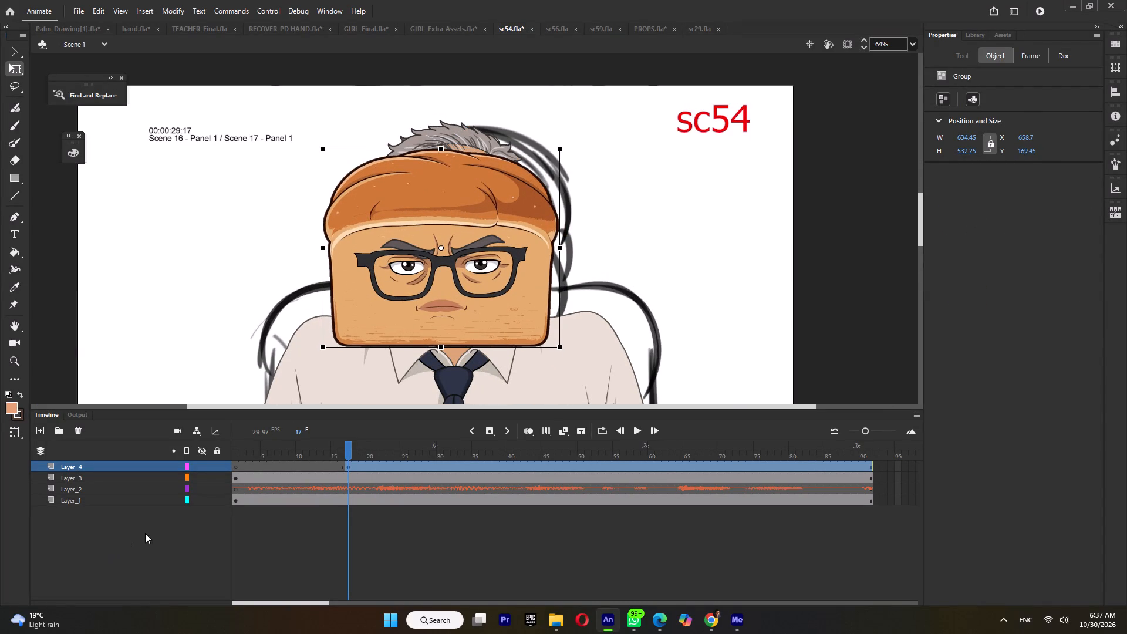
# Apply an Alpha colour effect of 73% to the bread's frames on Layer_4 and save sc54.
pyautogui.click(100, 476)
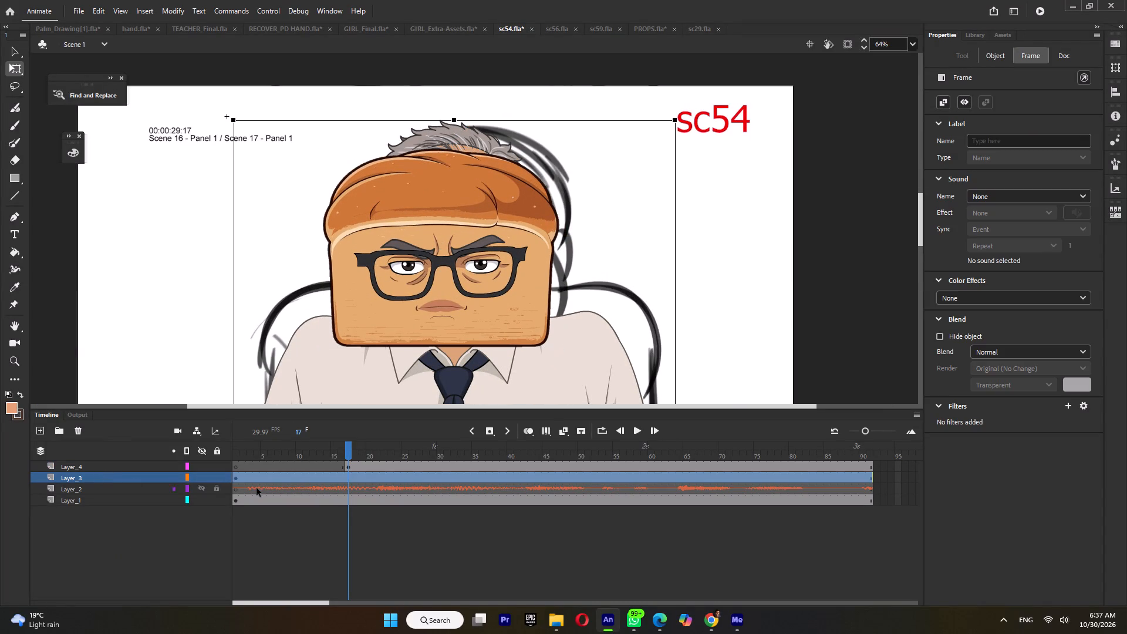
pyautogui.click(363, 467)
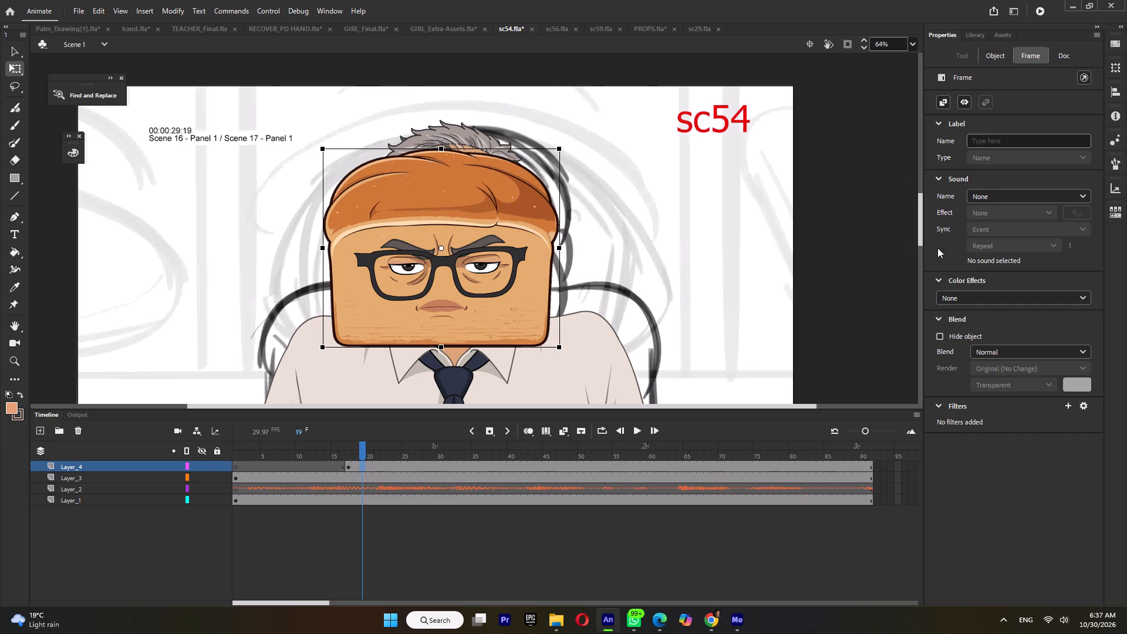
pyautogui.click(958, 299)
pyautogui.click(992, 368)
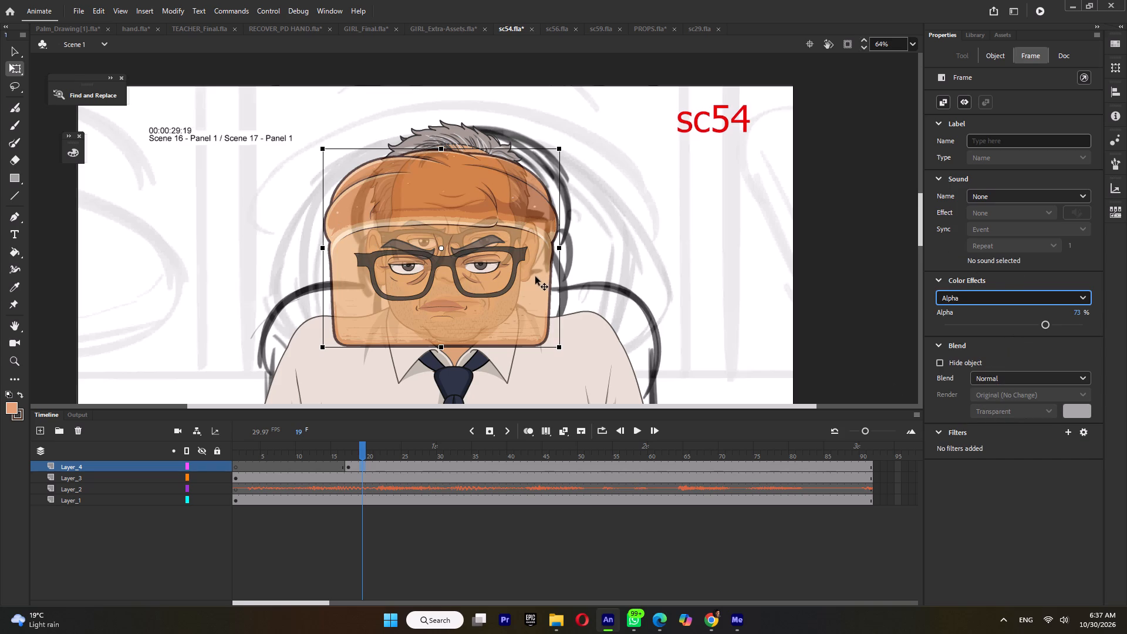
pyautogui.hotkey('ctrl', 's')
# Open the %temp% folder, permanently delete all its contents while skipping files in use, and close the folder.
pyautogui.press('super+r')
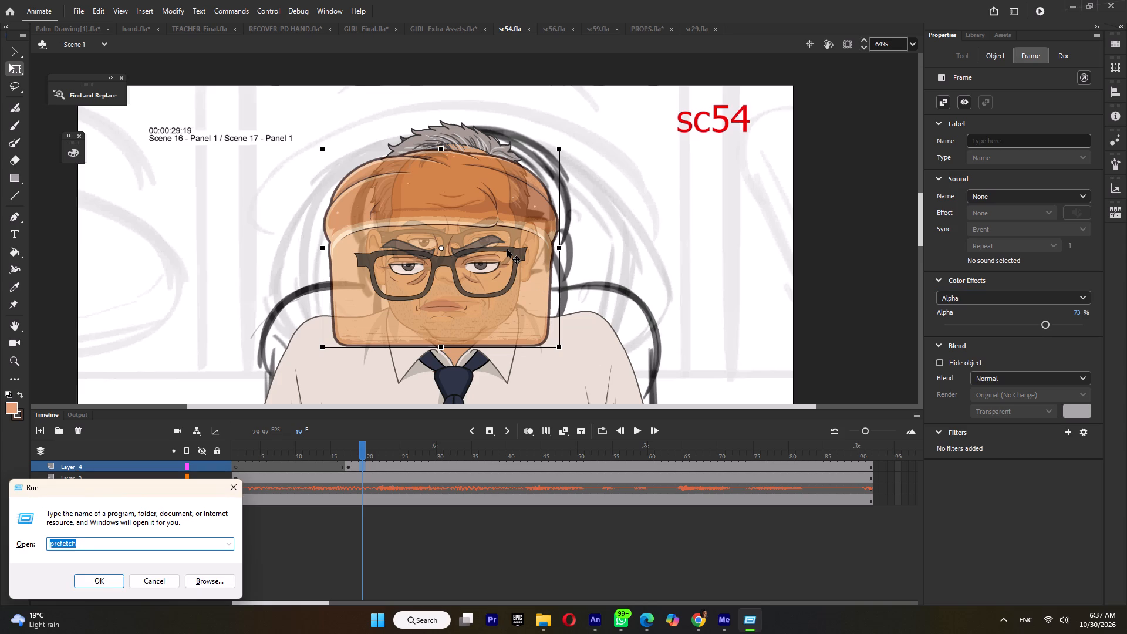
pyautogui.press('Down')
pyautogui.press('Down')
pyautogui.press('Up')
pyautogui.press('Return')
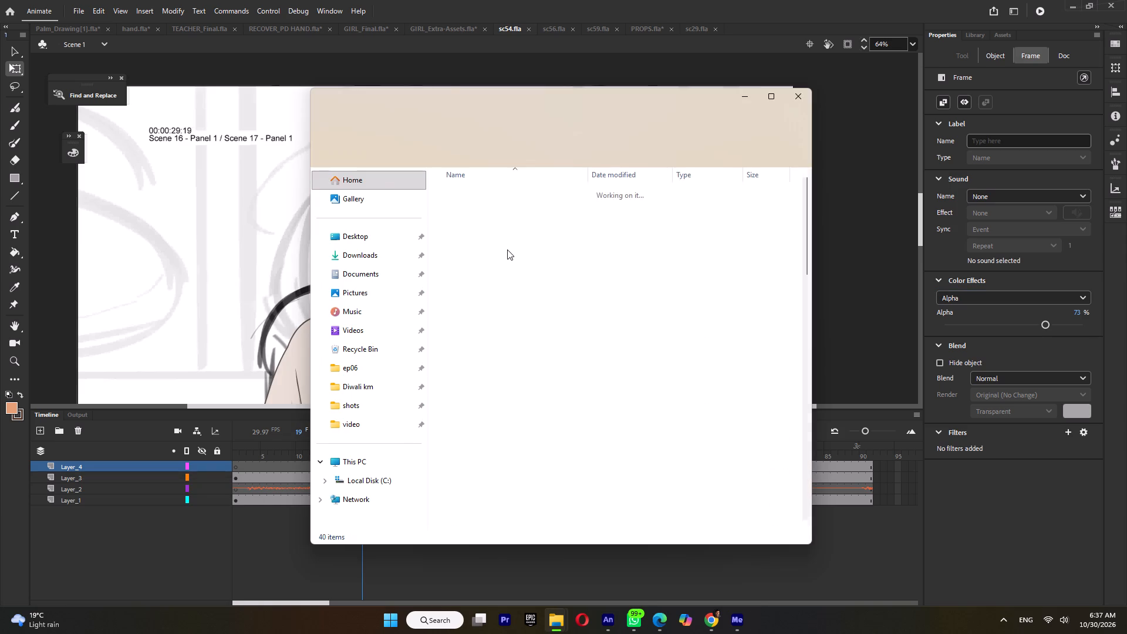
pyautogui.click(507, 249)
pyautogui.click(507, 234)
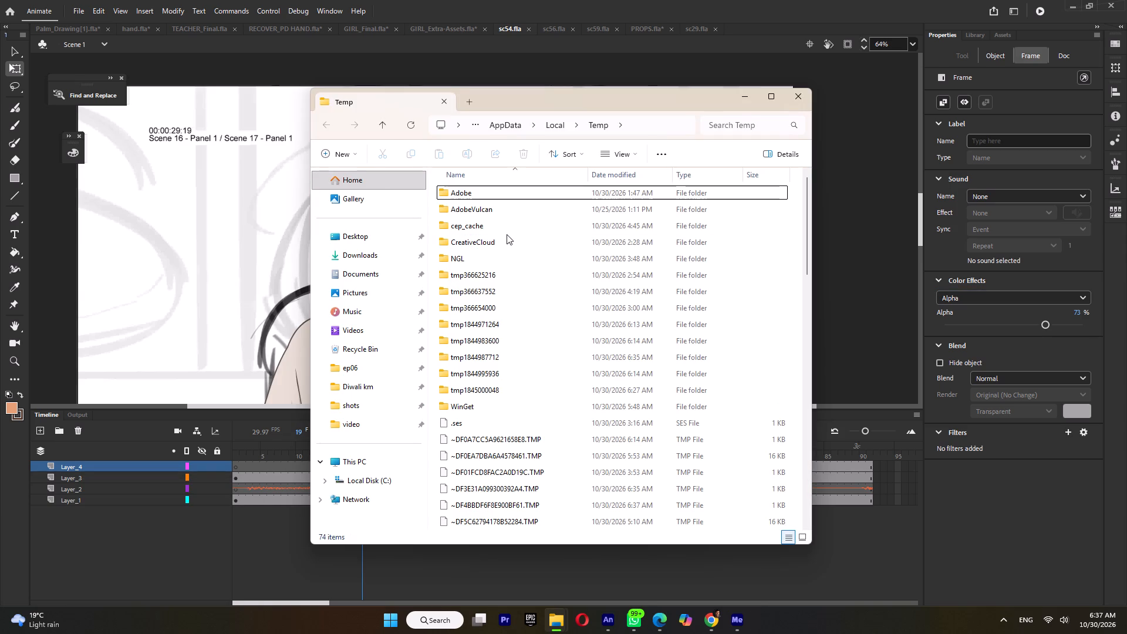
pyautogui.hotkey('ctrl', 'a')
pyautogui.hotkey('shift', 'Delete')
pyautogui.press('Return')
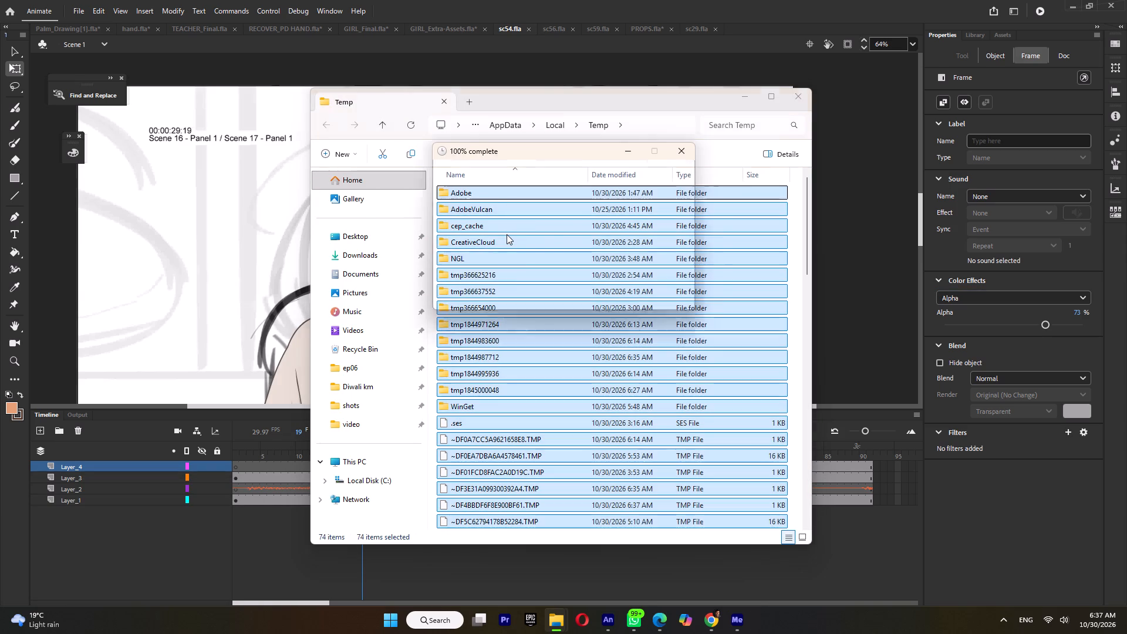
pyautogui.click(504, 258)
pyautogui.click(576, 278)
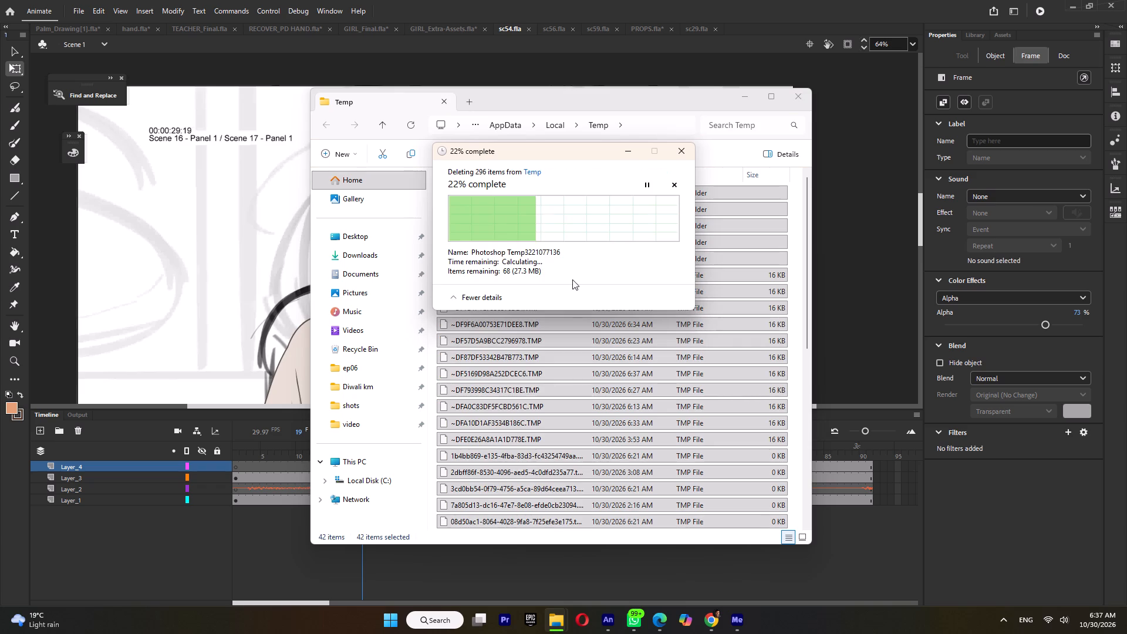
pyautogui.click(794, 96)
# Open the Windows Temp folder, permanently delete all its contents while skipping files in use, and close the folder.
pyautogui.press('super+r')
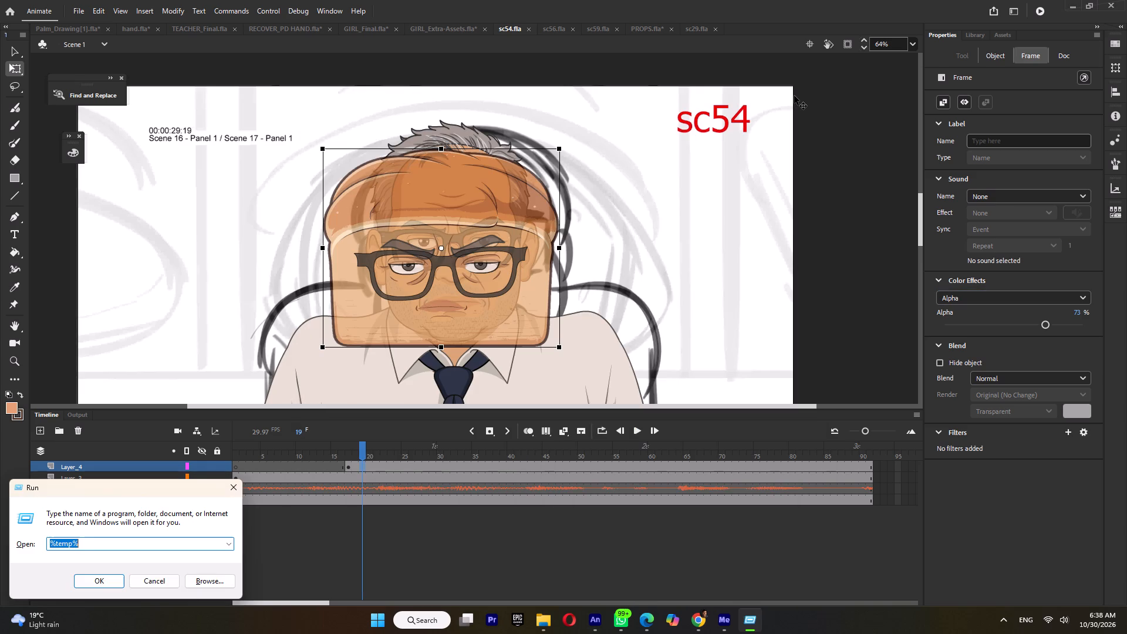
pyautogui.press('Down')
pyautogui.press('Down')
pyautogui.press('Return')
pyautogui.click(598, 224)
pyautogui.hotkey('ctrl', 'a')
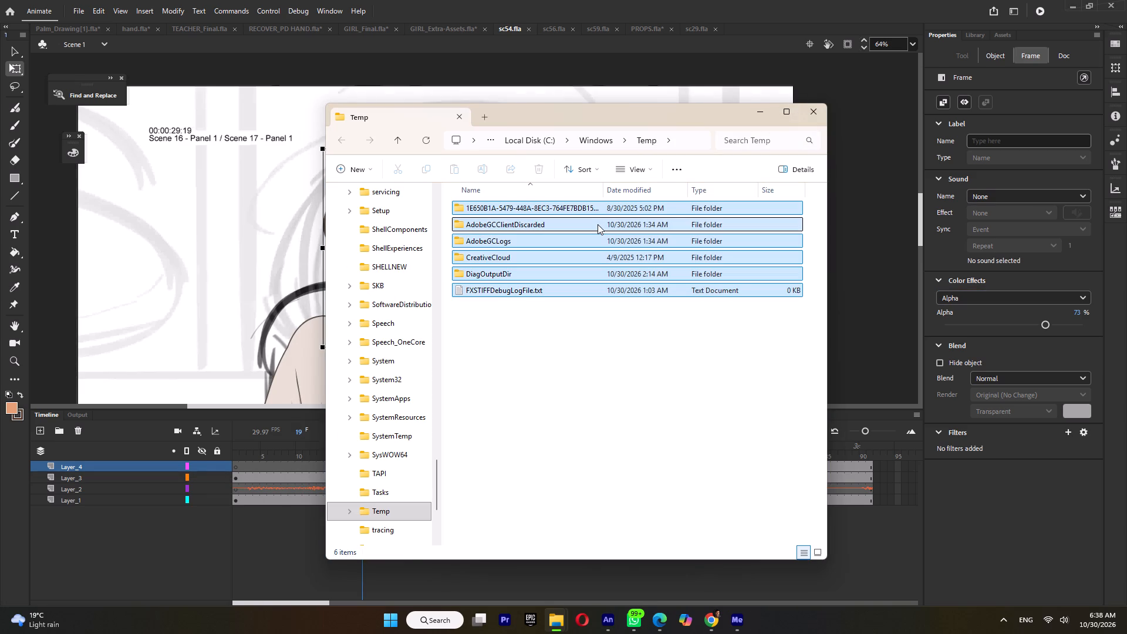
pyautogui.hotkey('shift', 'Delete')
pyautogui.press('Return')
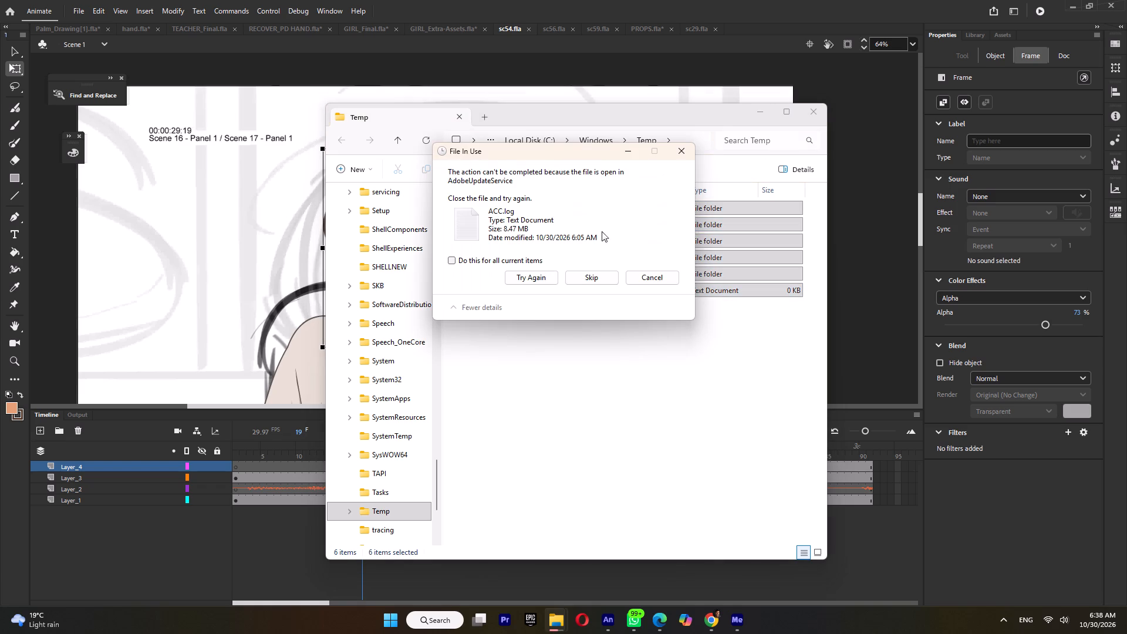
pyautogui.click(536, 257)
pyautogui.click(595, 276)
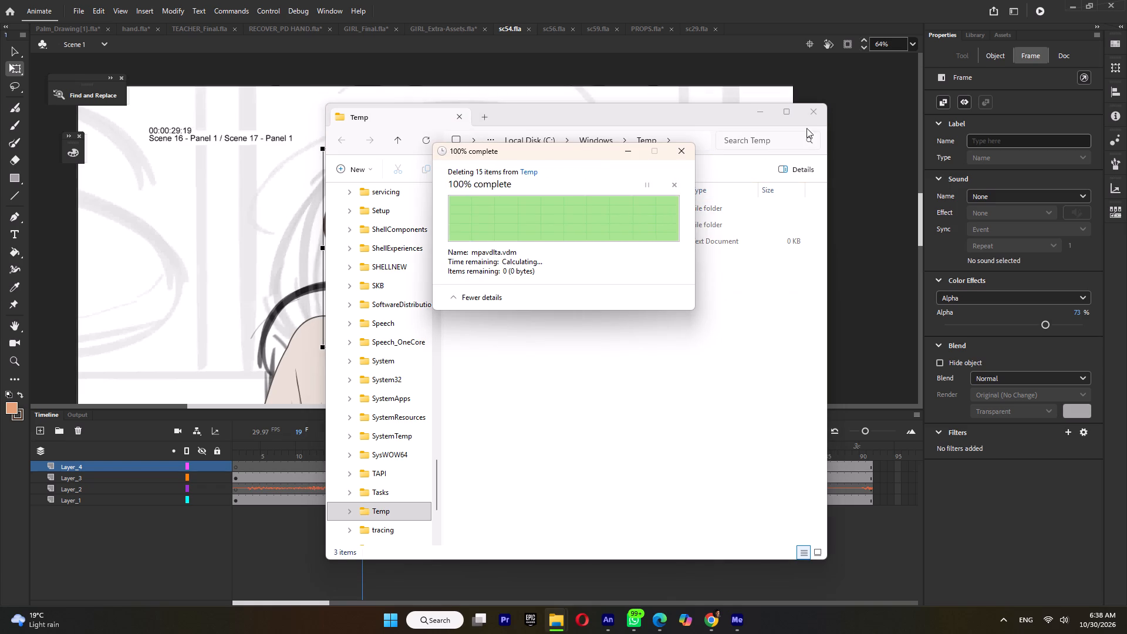
pyautogui.click(812, 117)
# Open the Windows Prefetch folder, permanently delete all its files, and close the folder.
pyautogui.press('super+r')
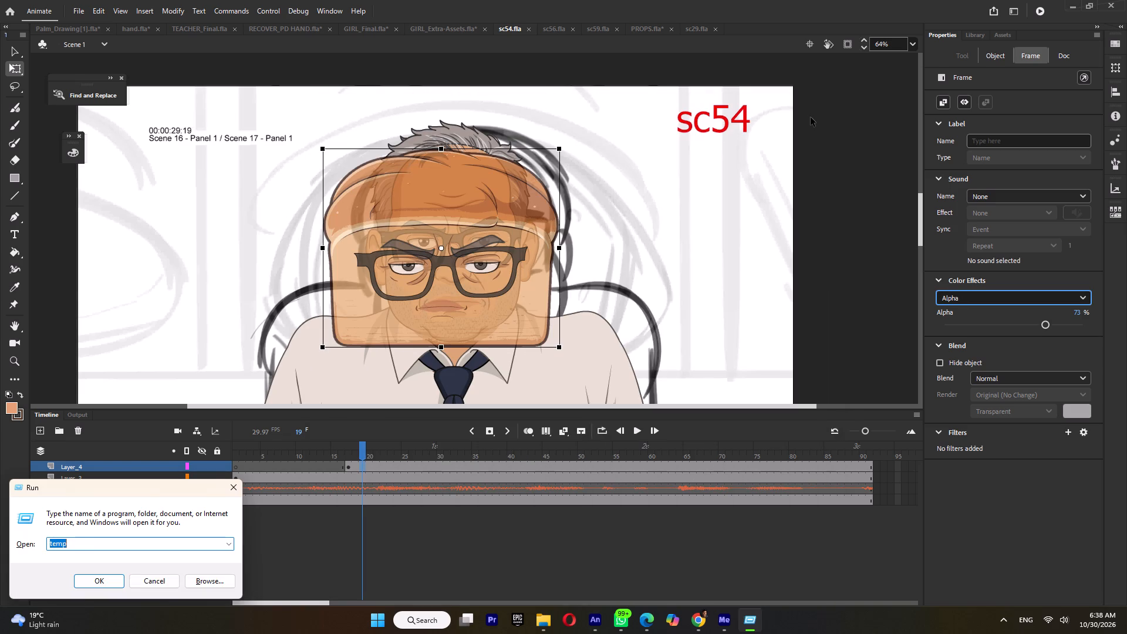
pyautogui.press('Down')
pyautogui.press('Down')
pyautogui.press('Return')
pyautogui.click(495, 306)
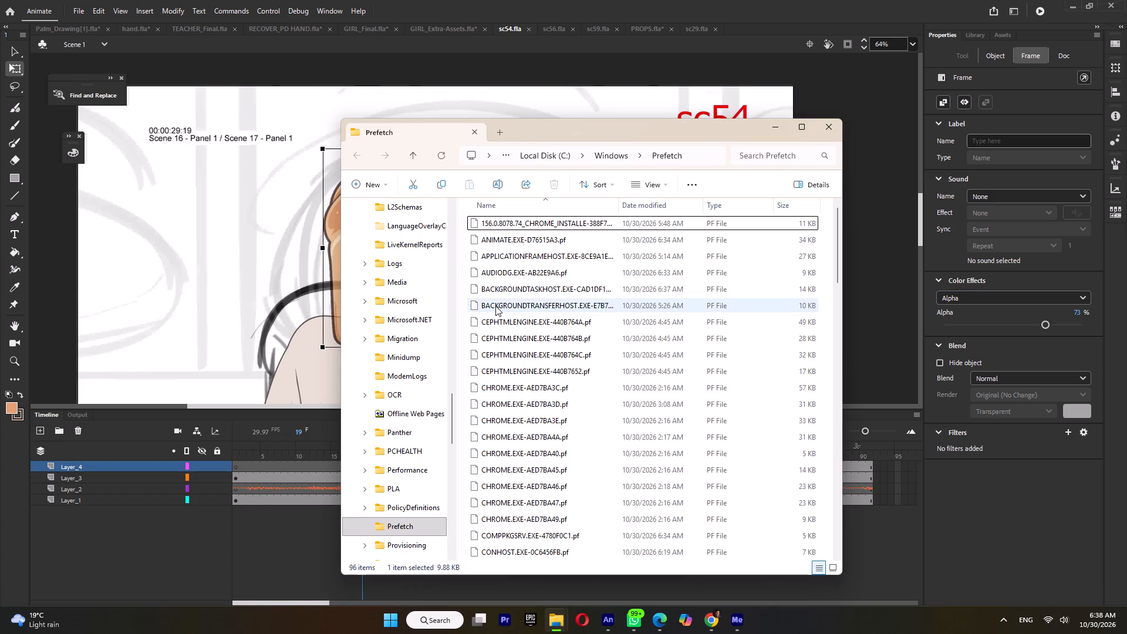
pyautogui.hotkey('ctrl', 'a')
pyautogui.hotkey('shift', 'Delete')
pyautogui.press('Return')
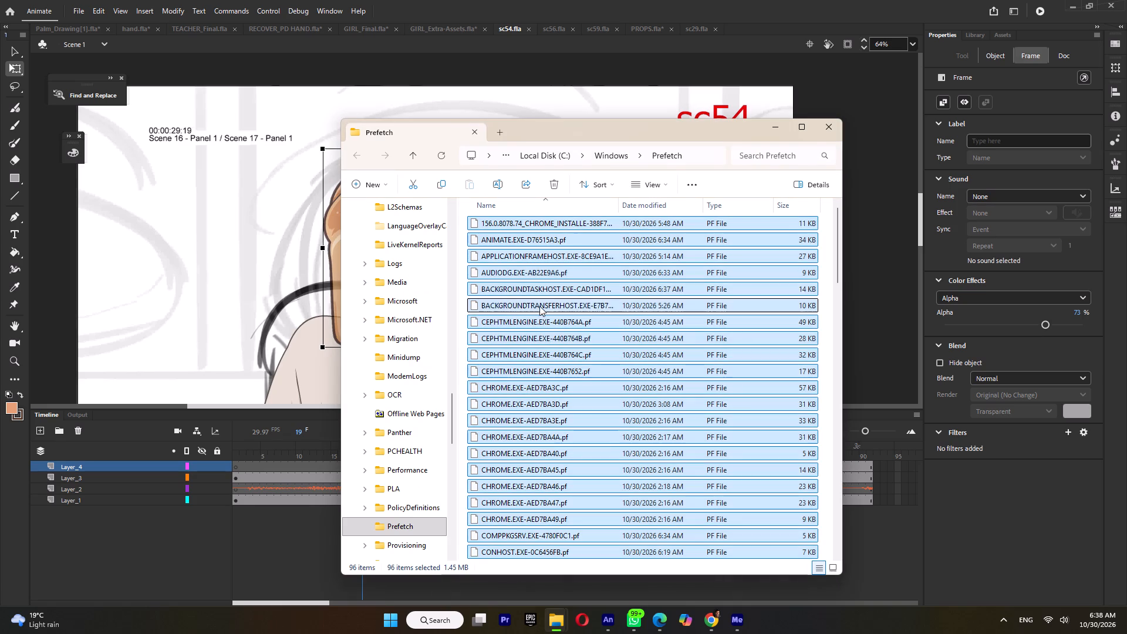
pyautogui.click(826, 131)
# Shrink the translucent bread to about 556 by 466 and move it over the teacher's face to about X 723, Y 141.
pyautogui.moveTo(496, 279); pyautogui.dragTo(505, 266)
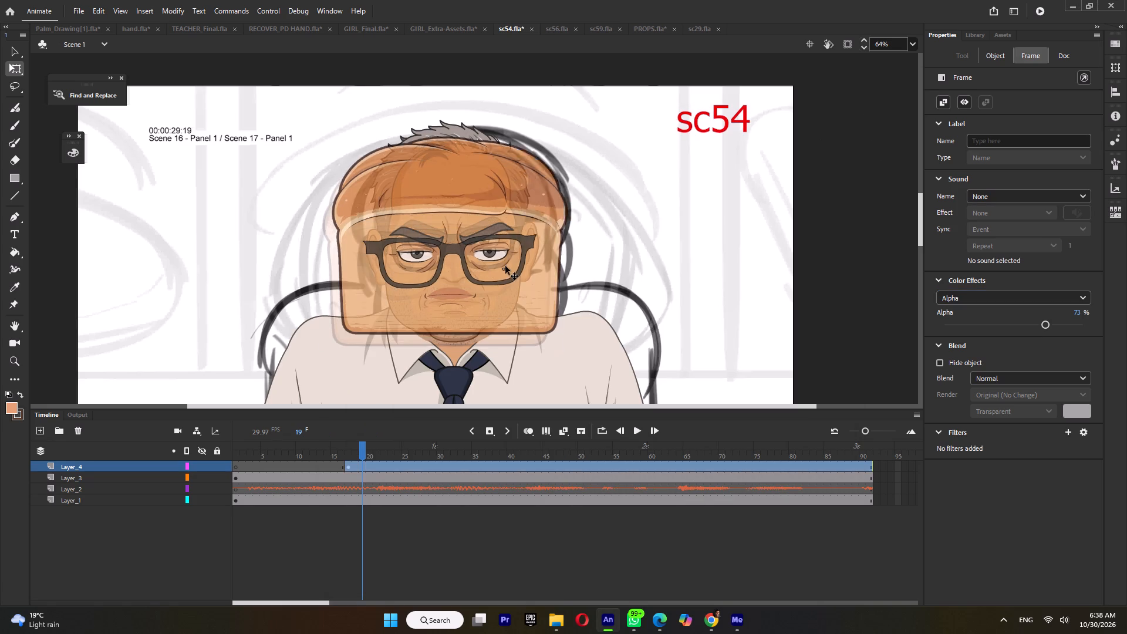
pyautogui.moveTo(505, 266); pyautogui.dragTo(508, 265)
pyautogui.moveTo(508, 262); pyautogui.dragTo(504, 249)
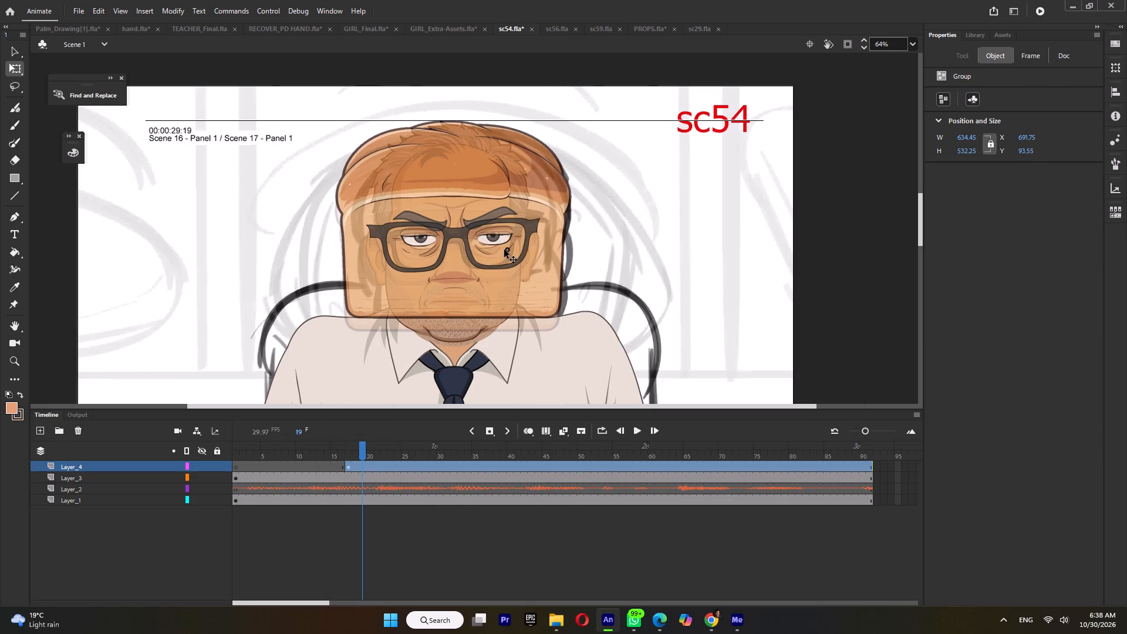
pyautogui.moveTo(504, 249); pyautogui.dragTo(504, 251)
pyautogui.keyDown('shift'); pyautogui.moveTo(573, 120); pyautogui.dragTo(572, 134); pyautogui.keyUp('shift')
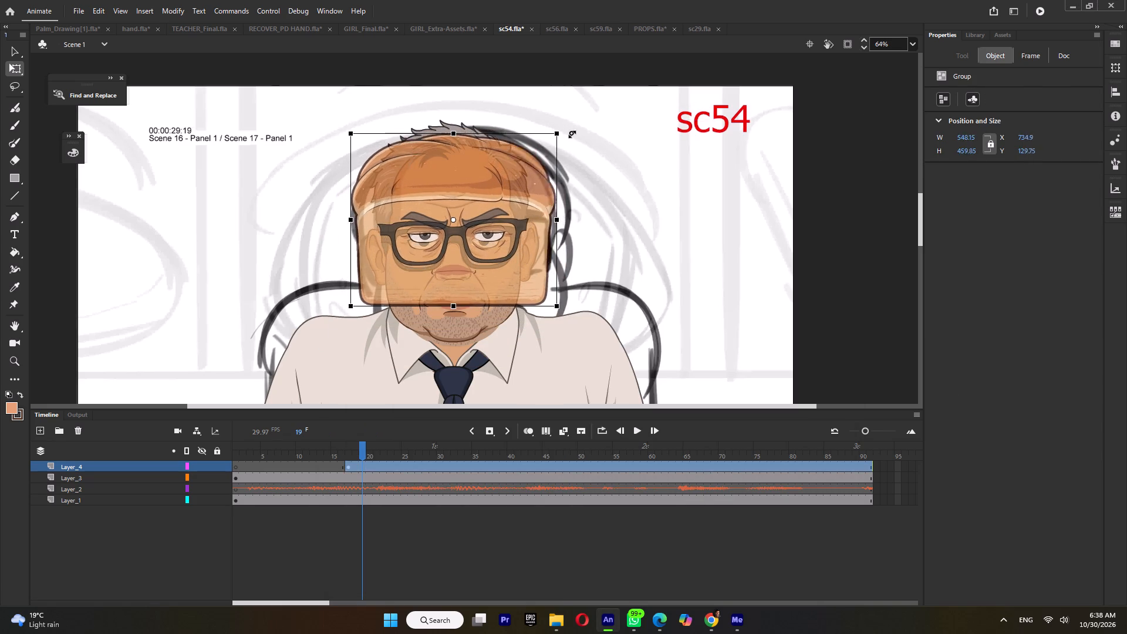
pyautogui.keyDown('shift'); pyautogui.moveTo(572, 134); pyautogui.dragTo(575, 133); pyautogui.keyUp('shift')
pyautogui.keyDown('ctrl'); pyautogui.scroll(2, 473, 237); pyautogui.keyUp('ctrl')
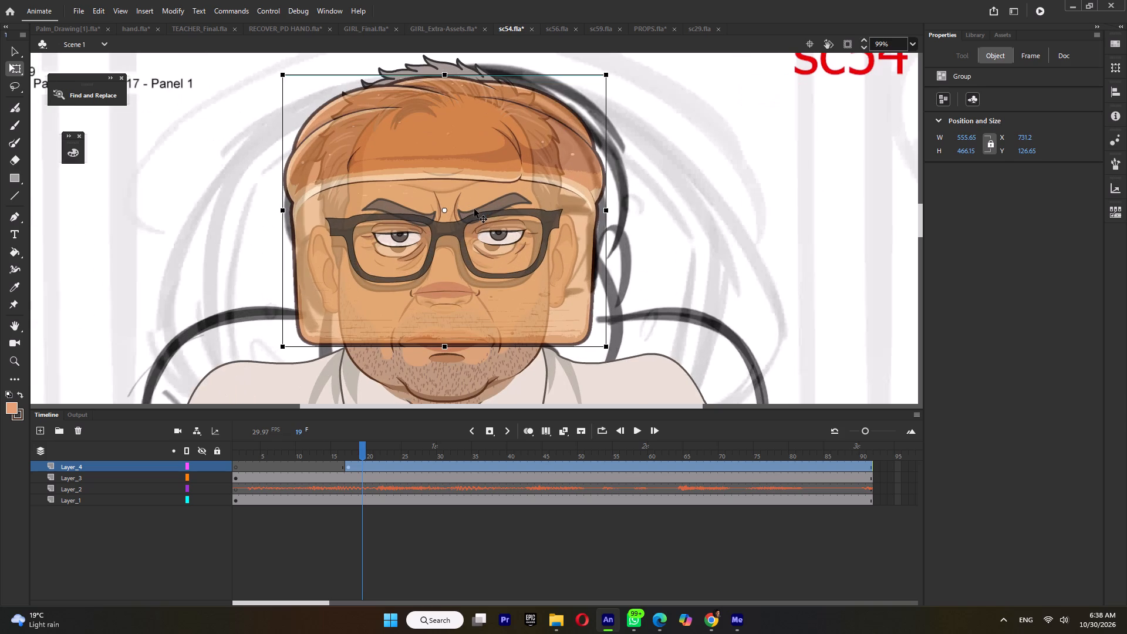
pyautogui.moveTo(473, 215); pyautogui.dragTo(469, 224)
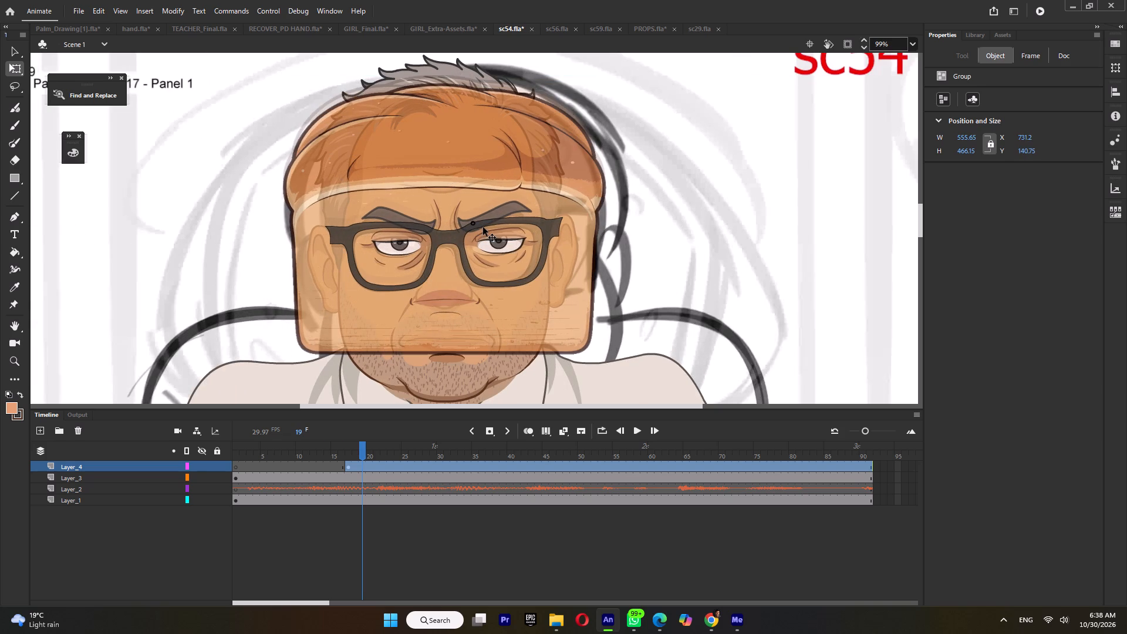
pyautogui.click(482, 227)
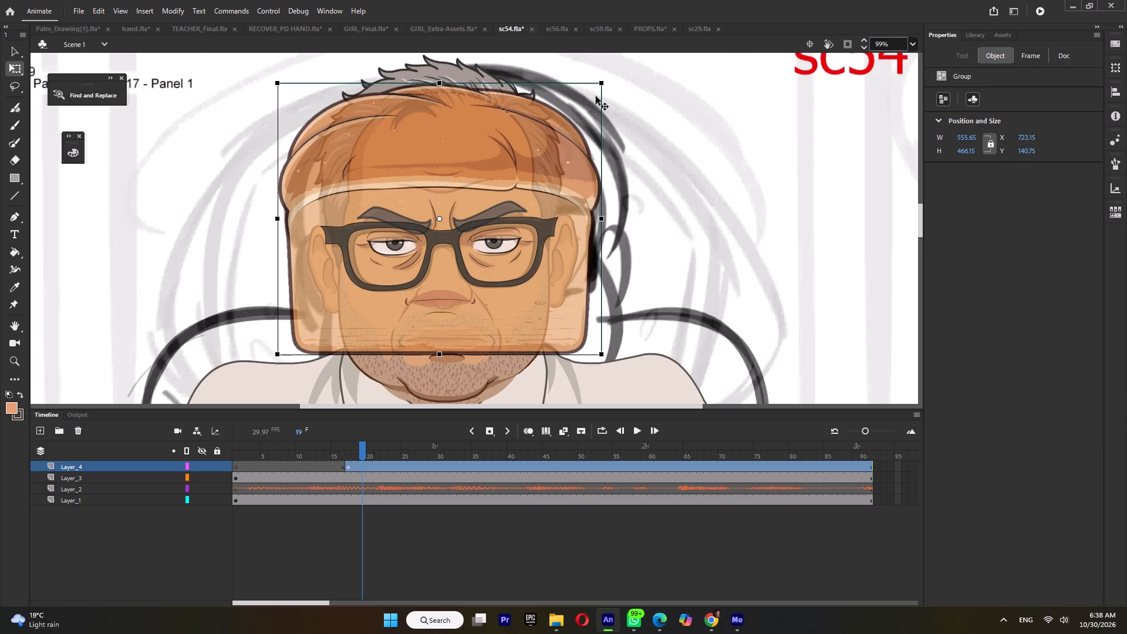
# Reduce the bread to about 534 by 448 and nudge it to about X 735, Y 156, matching its glasses to the teacher's.
pyautogui.keyDown('shift'); pyautogui.moveTo(601, 82); pyautogui.dragTo(601, 87); pyautogui.keyUp('shift')
pyautogui.press('Down')
pyautogui.press('Down')
pyautogui.press('Down')
pyautogui.press('Down')
pyautogui.press('Down')
pyautogui.press('Down')
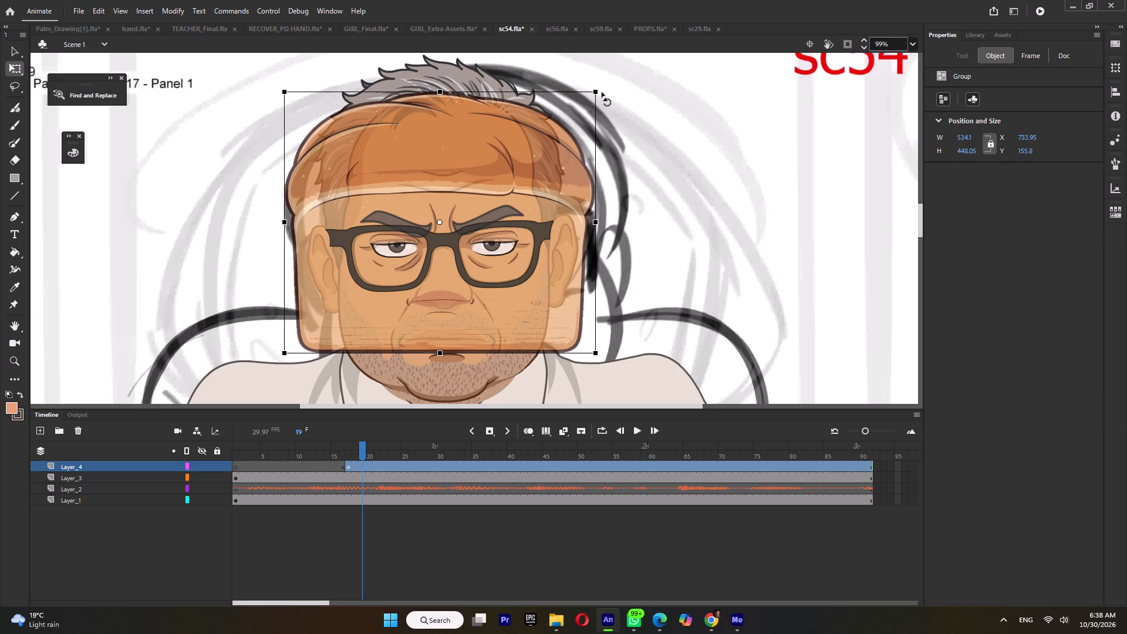
pyautogui.press('Down')
pyautogui.press('Right')
pyautogui.press('Up')
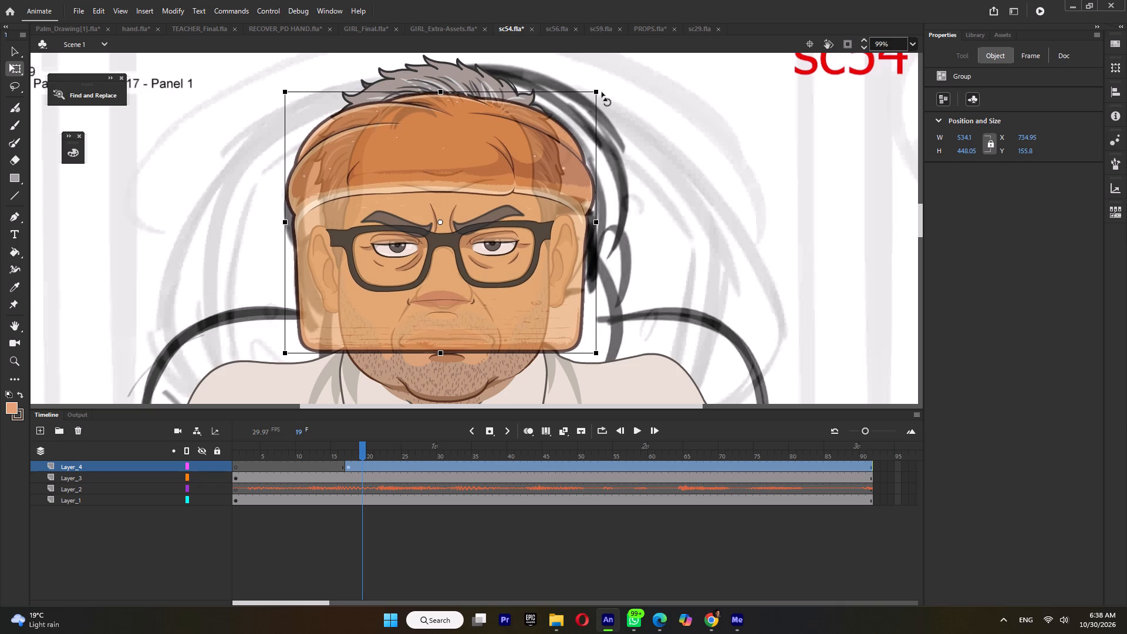
# Set the Alpha of the bread's frames on Layer_4 to 100%.
pyautogui.click(977, 53)
pyautogui.click(1023, 55)
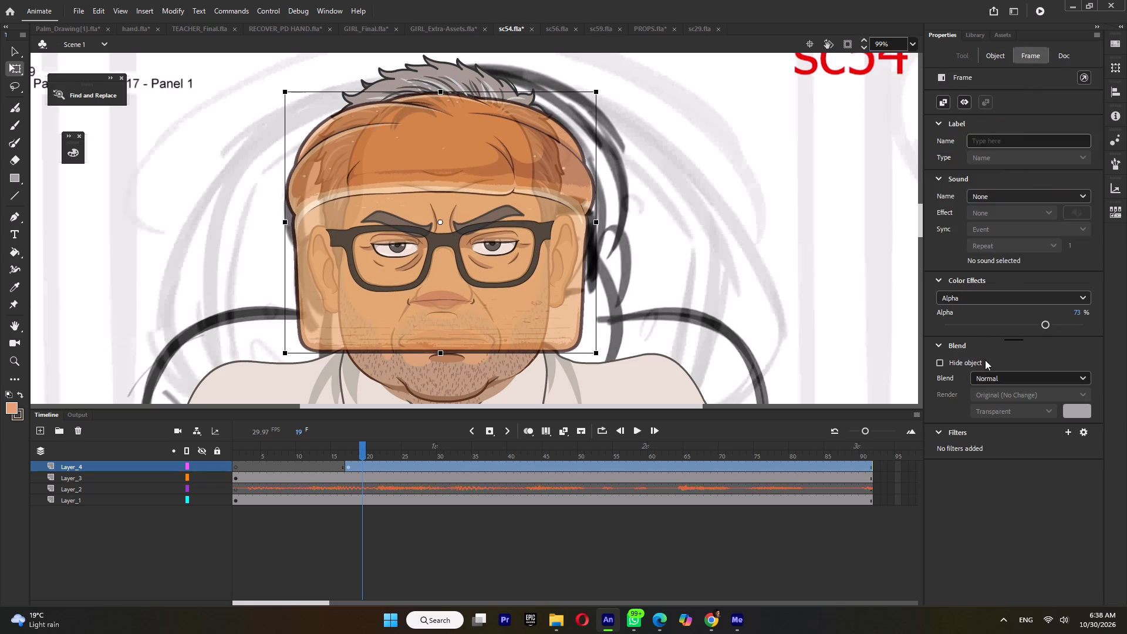
pyautogui.moveTo(974, 323); pyautogui.dragTo(1104, 331)
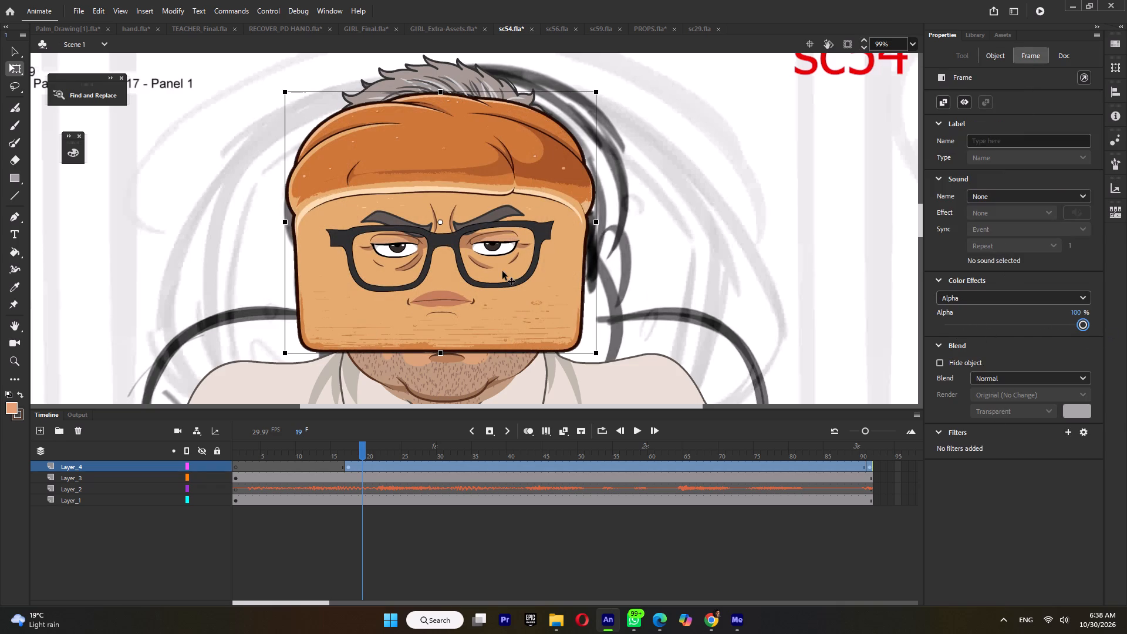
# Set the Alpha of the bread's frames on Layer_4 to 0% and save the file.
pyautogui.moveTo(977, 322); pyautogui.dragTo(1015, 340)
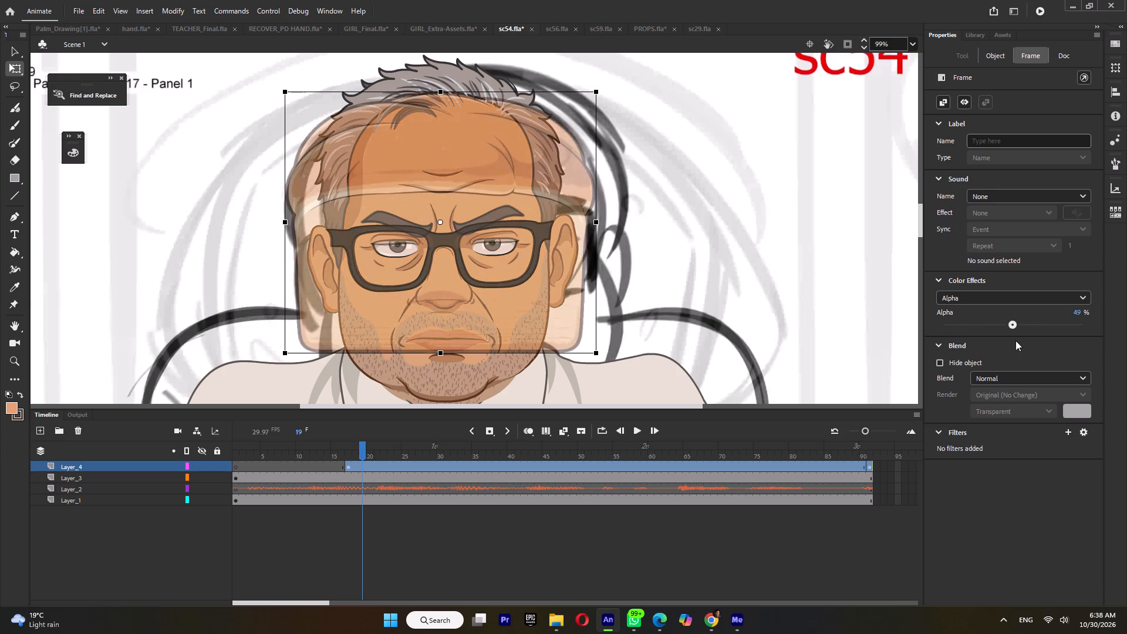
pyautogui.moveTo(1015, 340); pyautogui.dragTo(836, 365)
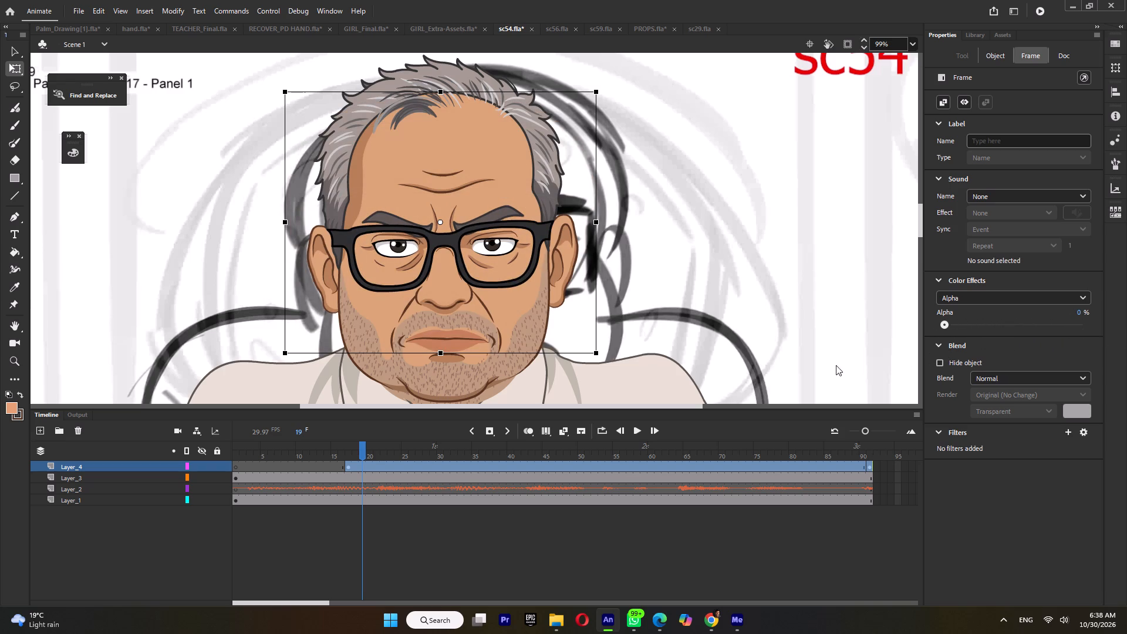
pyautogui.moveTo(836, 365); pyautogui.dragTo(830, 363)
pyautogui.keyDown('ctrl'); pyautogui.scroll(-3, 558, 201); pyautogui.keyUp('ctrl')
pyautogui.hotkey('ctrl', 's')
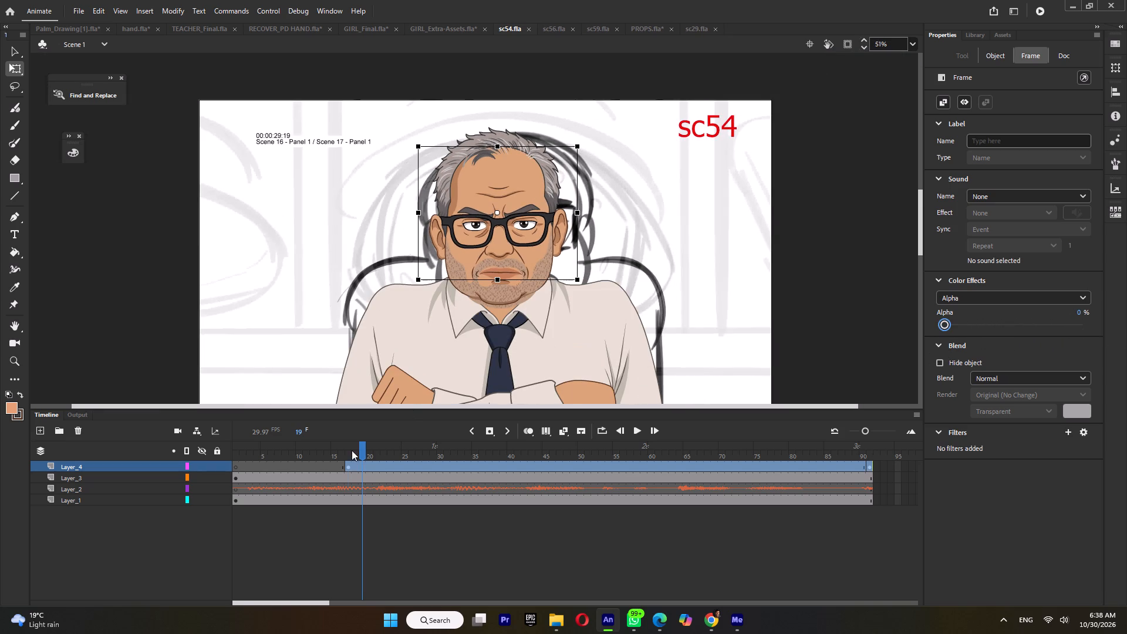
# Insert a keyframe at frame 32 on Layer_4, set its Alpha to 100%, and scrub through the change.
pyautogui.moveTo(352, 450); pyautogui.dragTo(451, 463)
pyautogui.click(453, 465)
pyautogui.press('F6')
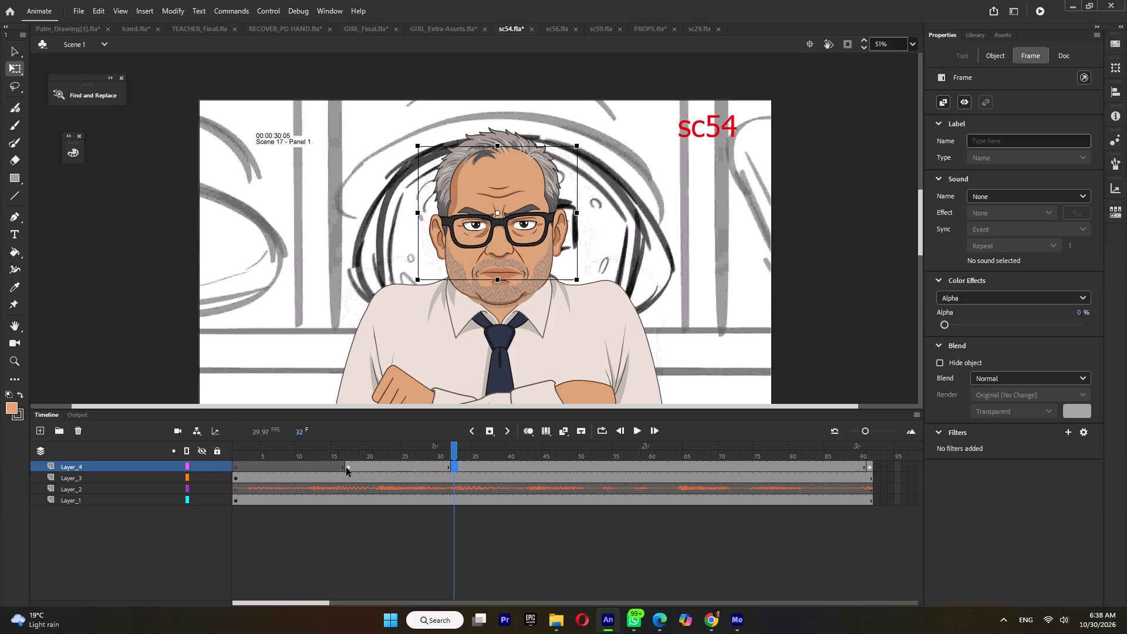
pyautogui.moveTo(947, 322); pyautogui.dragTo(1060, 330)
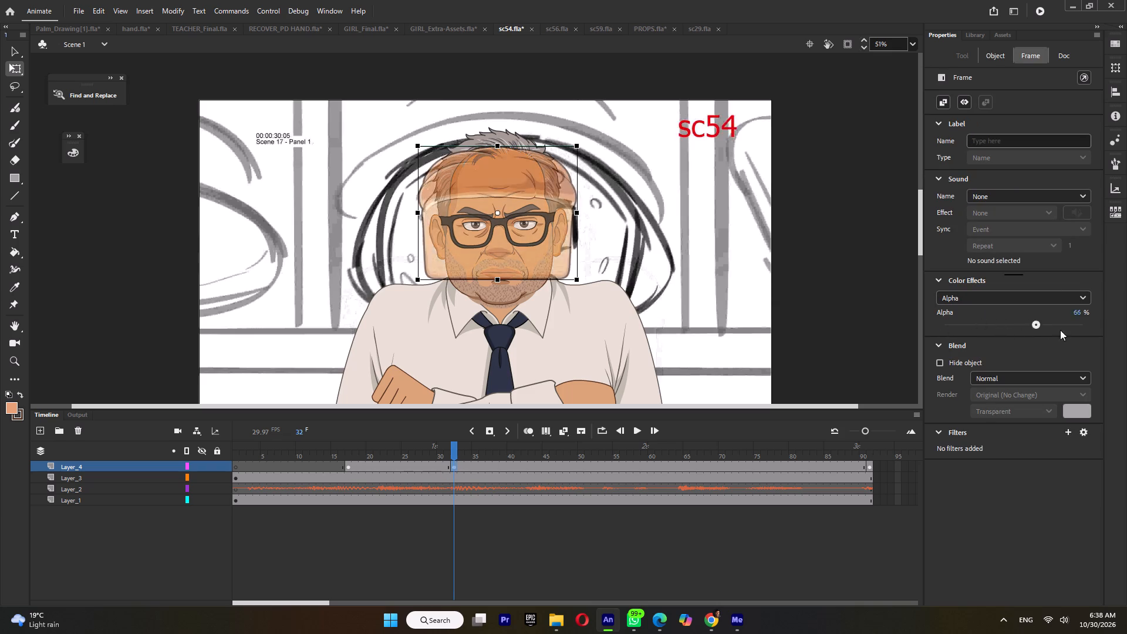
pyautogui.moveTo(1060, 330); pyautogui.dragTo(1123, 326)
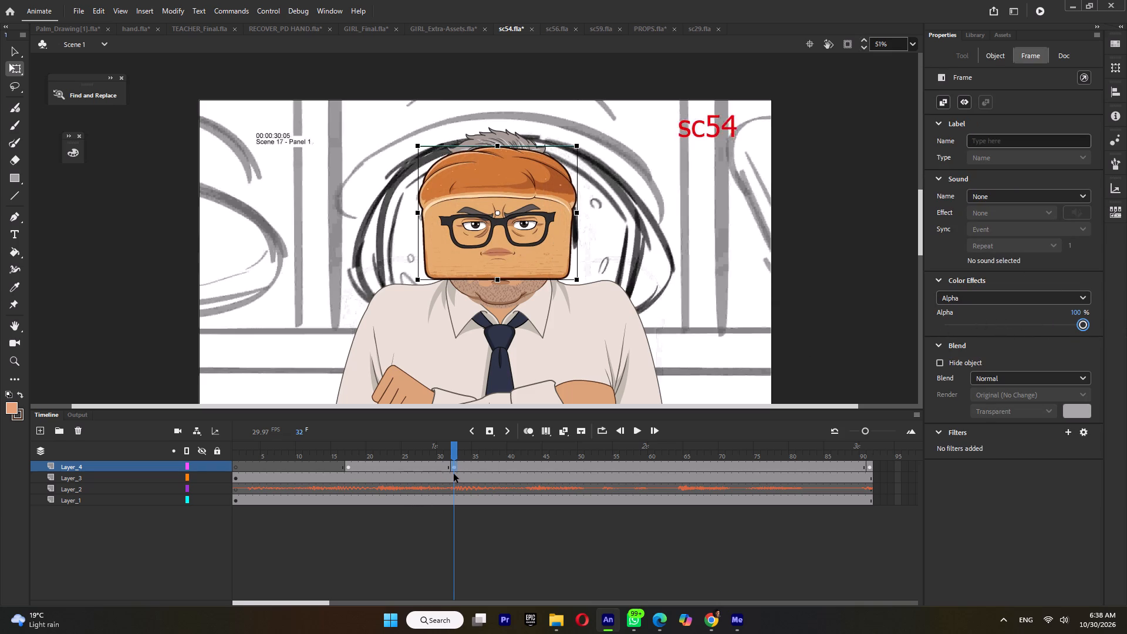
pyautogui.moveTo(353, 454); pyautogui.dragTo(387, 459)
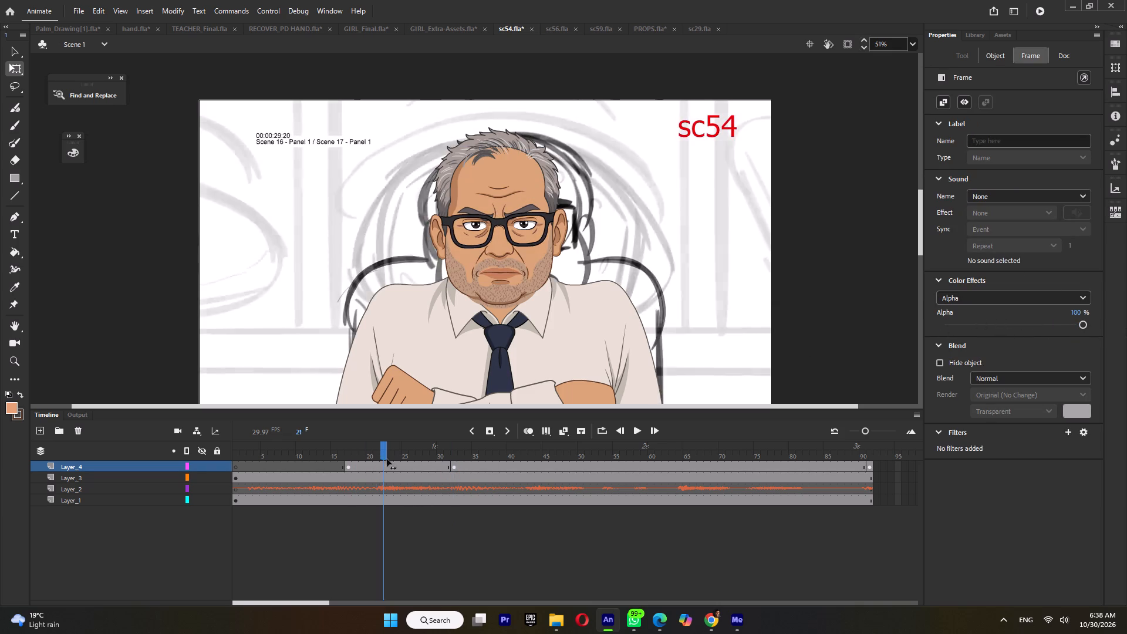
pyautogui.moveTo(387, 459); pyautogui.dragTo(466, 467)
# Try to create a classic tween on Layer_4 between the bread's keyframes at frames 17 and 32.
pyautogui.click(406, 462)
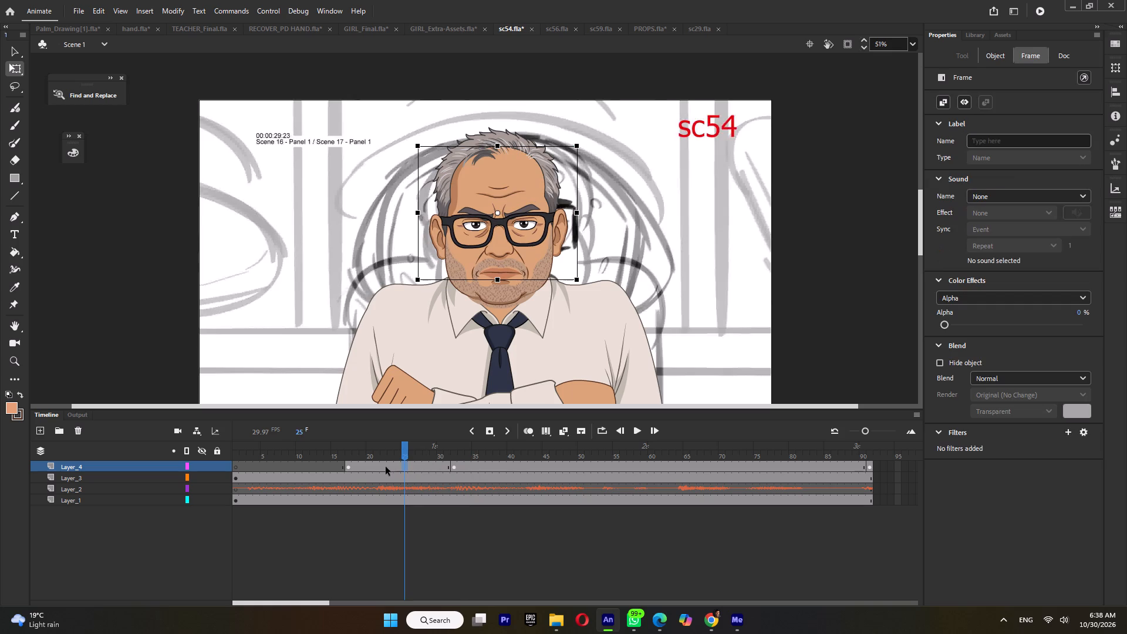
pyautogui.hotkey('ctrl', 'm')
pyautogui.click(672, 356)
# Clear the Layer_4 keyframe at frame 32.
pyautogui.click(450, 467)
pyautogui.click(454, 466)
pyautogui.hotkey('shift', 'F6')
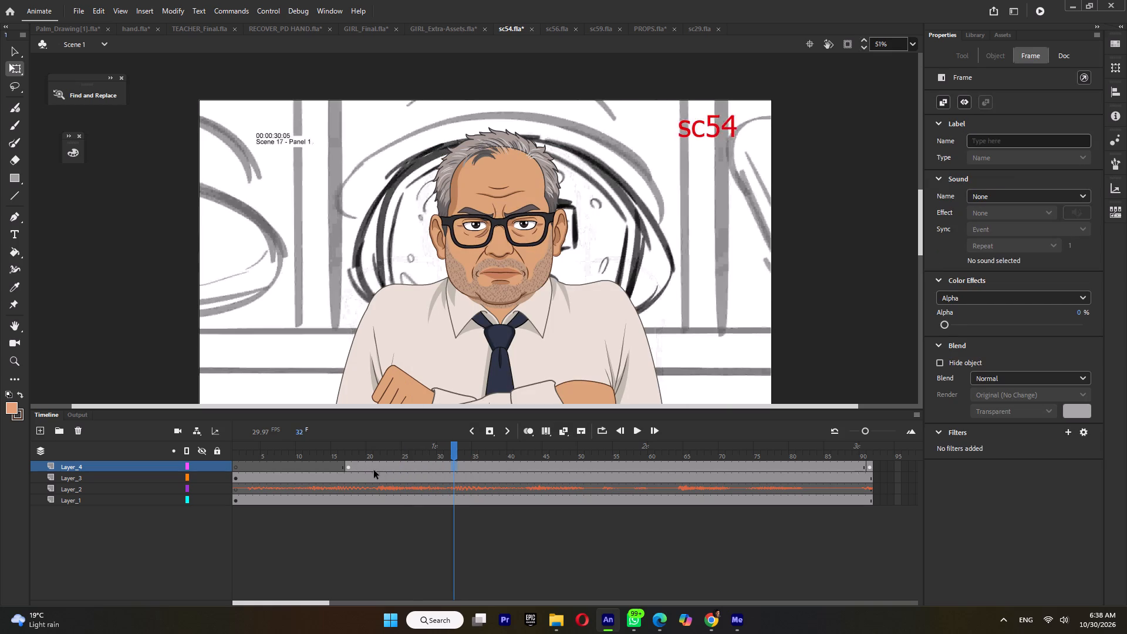
# Set the Alpha of the Layer_4 keyframe at frame 17 to 100%.
pyautogui.click(351, 466)
pyautogui.moveTo(958, 322); pyautogui.dragTo(1126, 327)
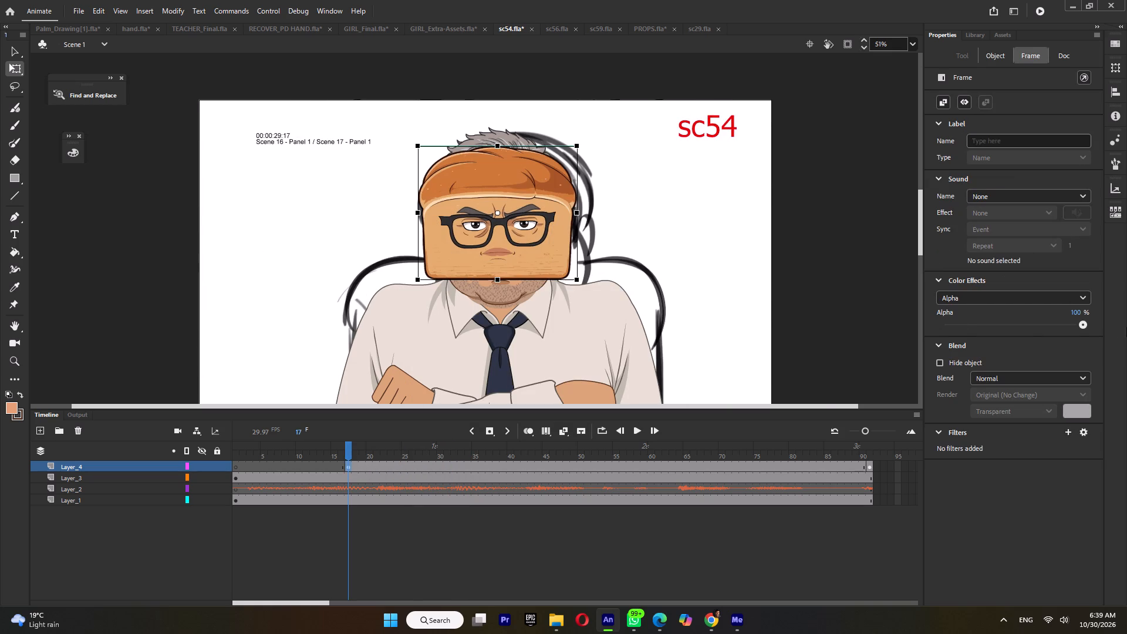
pyautogui.moveTo(1126, 327); pyautogui.dragTo(1126, 325)
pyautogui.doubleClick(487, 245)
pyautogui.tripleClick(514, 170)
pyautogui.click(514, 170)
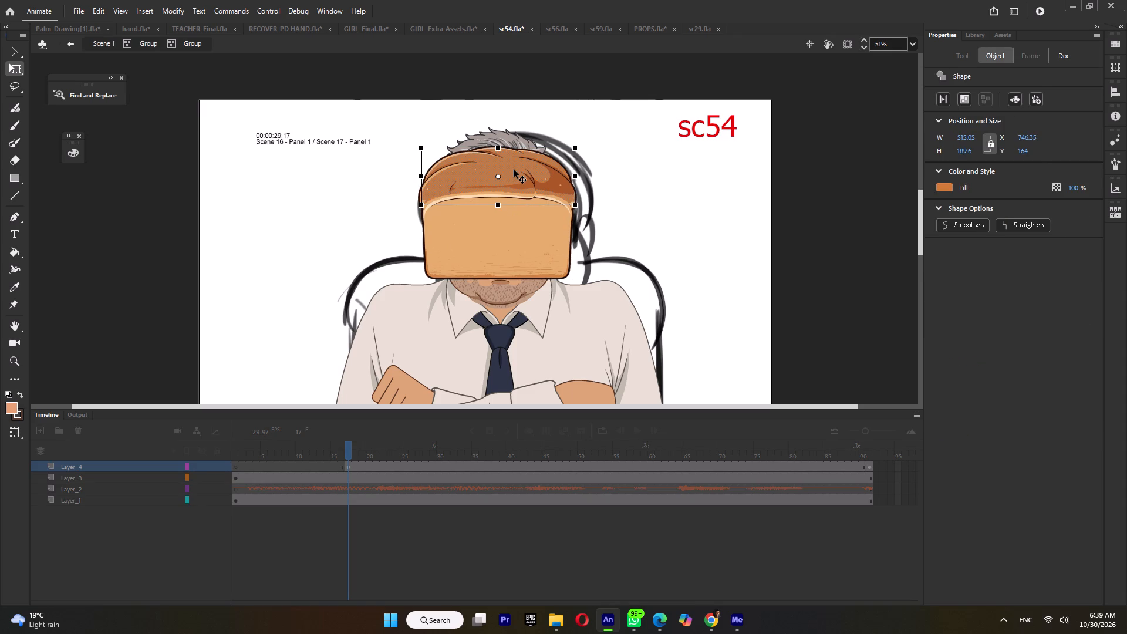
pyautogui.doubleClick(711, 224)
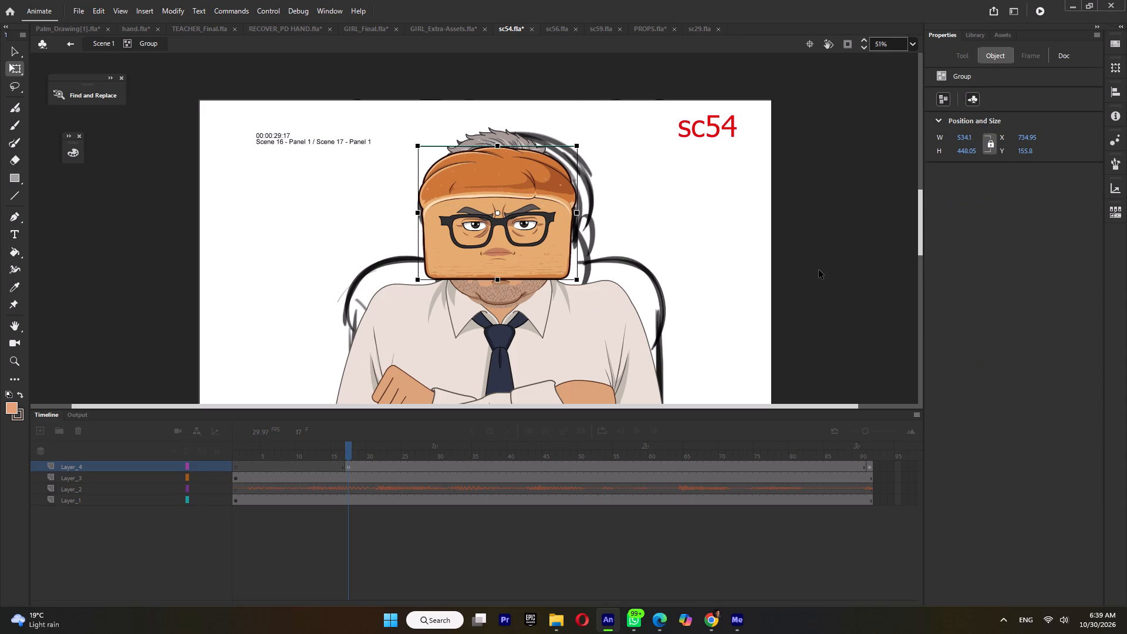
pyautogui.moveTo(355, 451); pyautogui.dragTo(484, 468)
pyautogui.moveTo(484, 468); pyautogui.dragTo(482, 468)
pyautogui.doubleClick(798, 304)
# Add a Camera layer and insert a camera keyframe at frame 58, where the storyboard shows the bread shelves.
pyautogui.moveTo(355, 455); pyautogui.dragTo(377, 457)
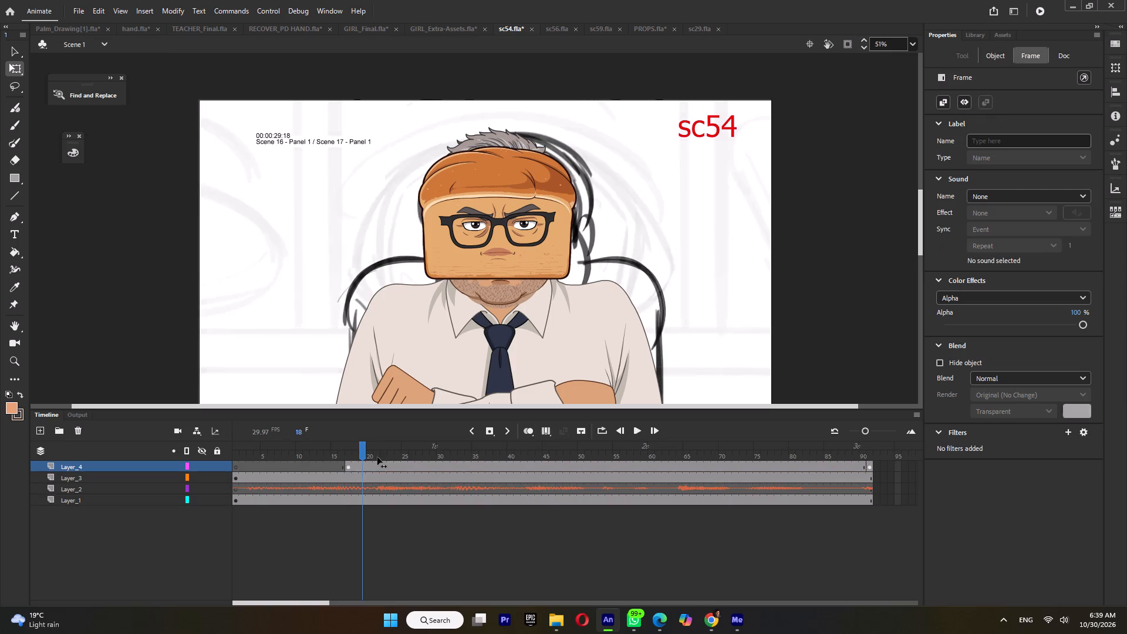
pyautogui.moveTo(377, 457); pyautogui.dragTo(409, 481)
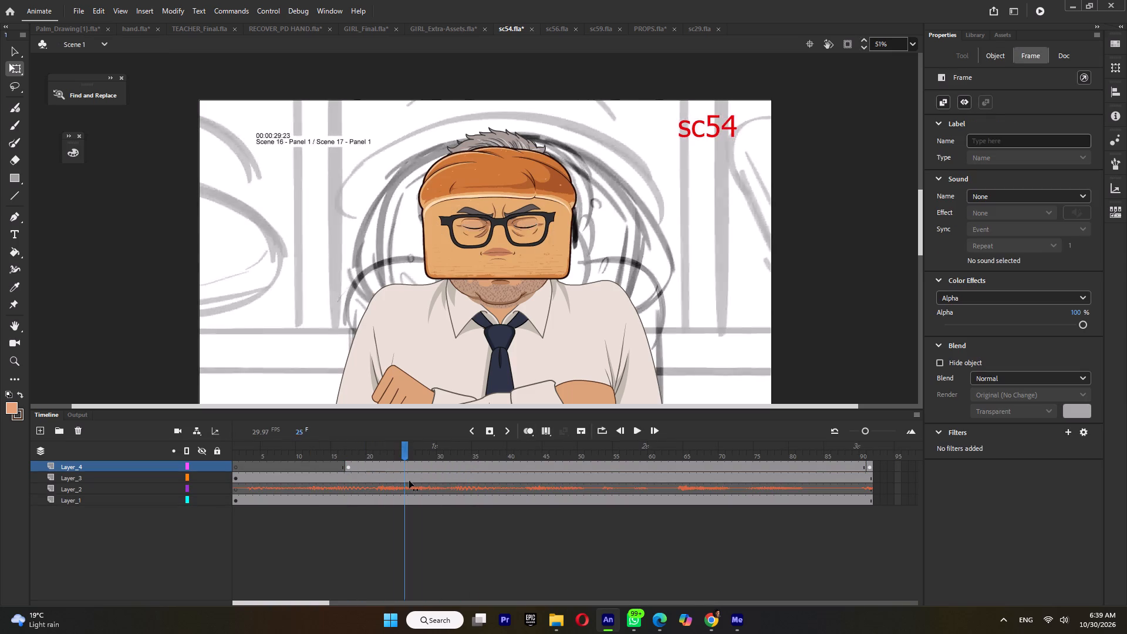
pyautogui.moveTo(409, 481); pyautogui.dragTo(438, 507)
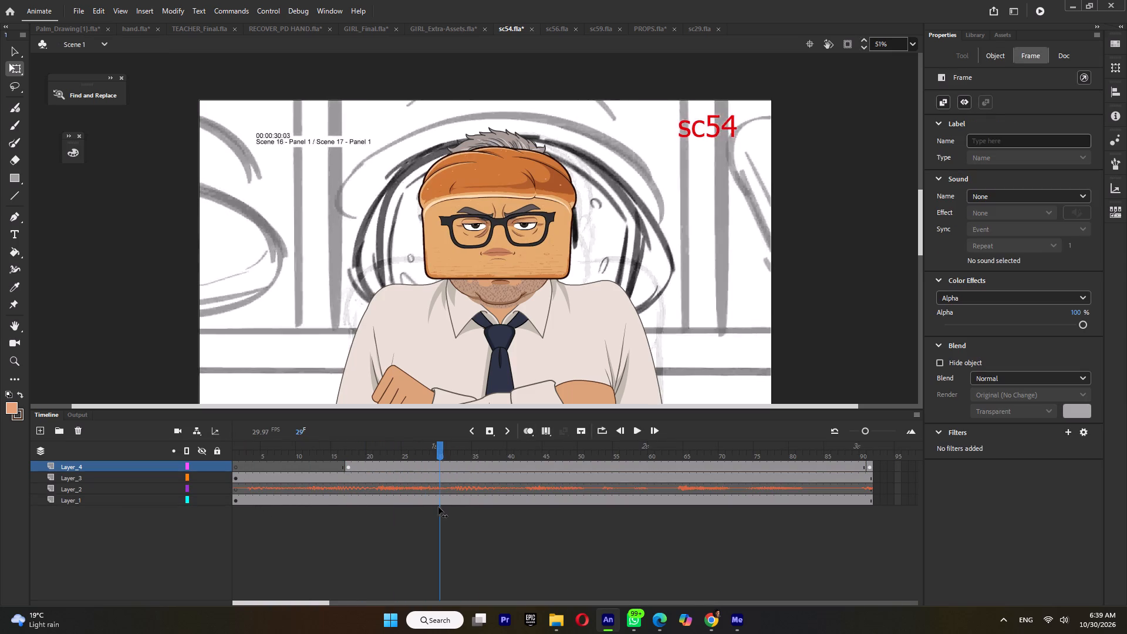
pyautogui.moveTo(438, 507); pyautogui.dragTo(559, 498)
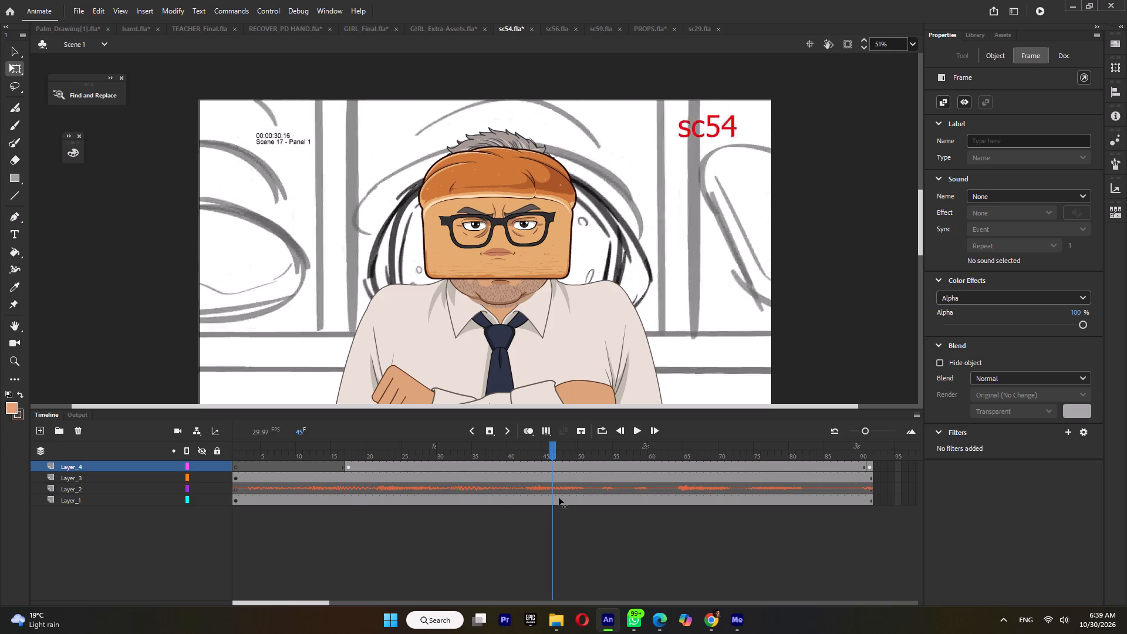
pyautogui.moveTo(559, 498); pyautogui.dragTo(820, 502)
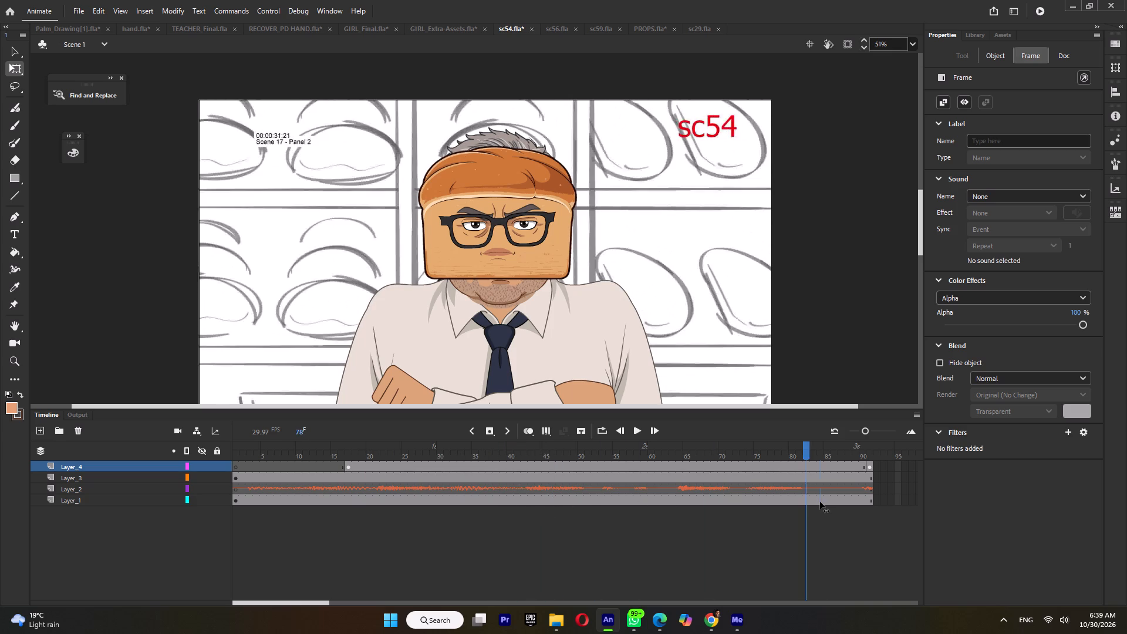
pyautogui.moveTo(820, 502); pyautogui.dragTo(637, 510)
pyautogui.click(176, 431)
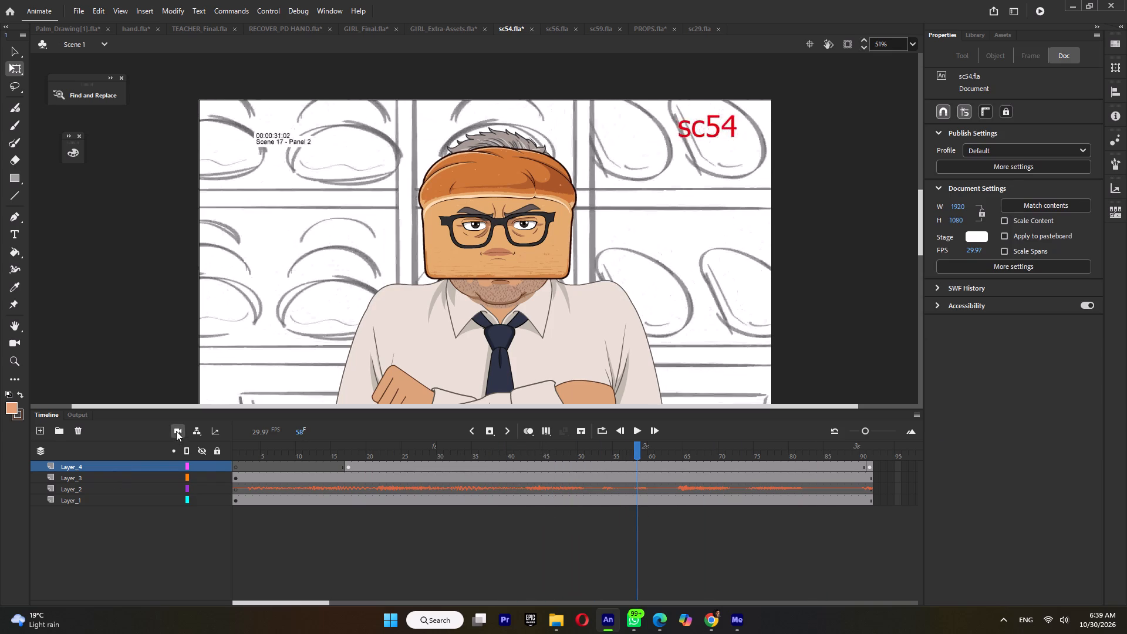
pyautogui.click(637, 467)
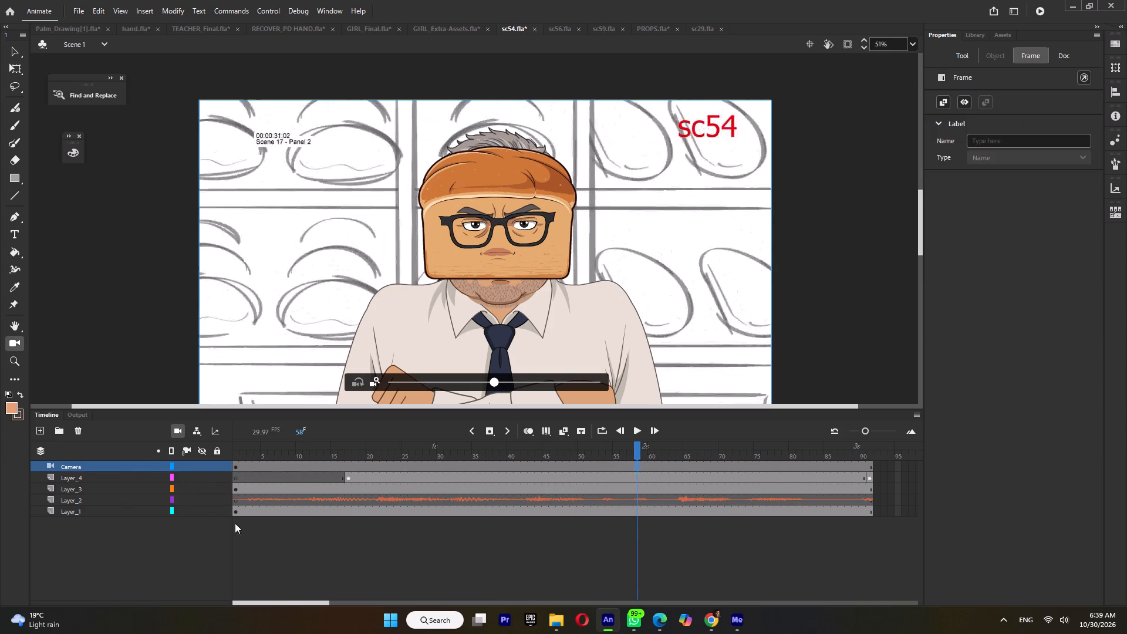
pyautogui.press('F6')
# Hide Layer_3, attach Layer_1 to the camera, and set the frame 58 camera to zoom 85, about X 2, Y 226, over the sketched bread.
pyautogui.click(199, 485)
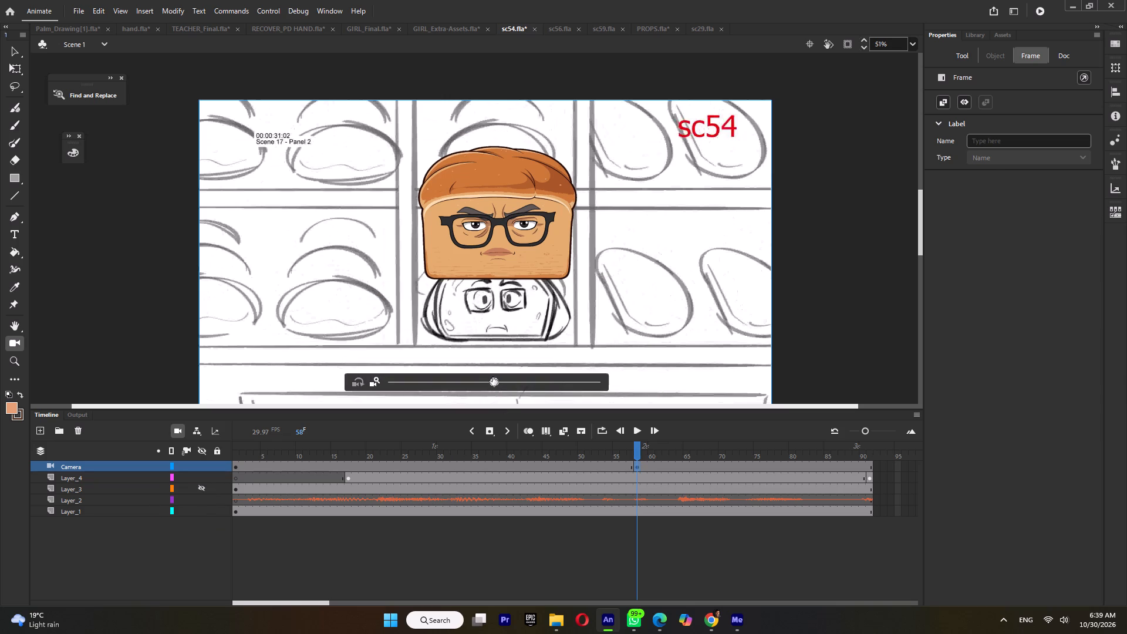
pyautogui.moveTo(492, 377); pyautogui.dragTo(476, 379)
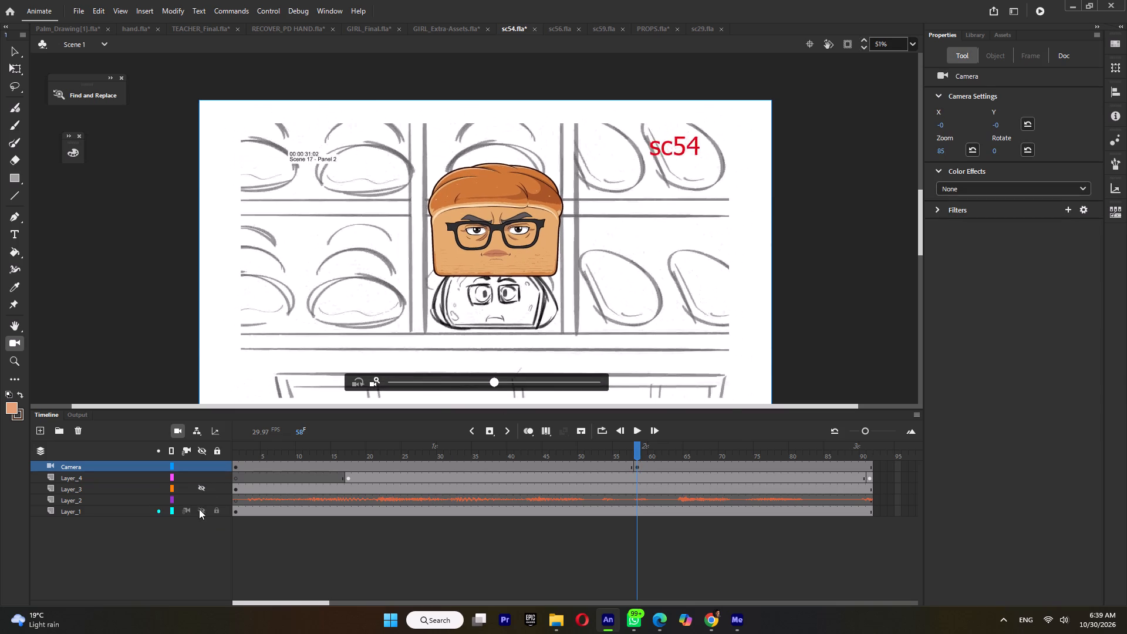
pyautogui.click(186, 512)
pyautogui.moveTo(498, 282); pyautogui.dragTo(502, 259)
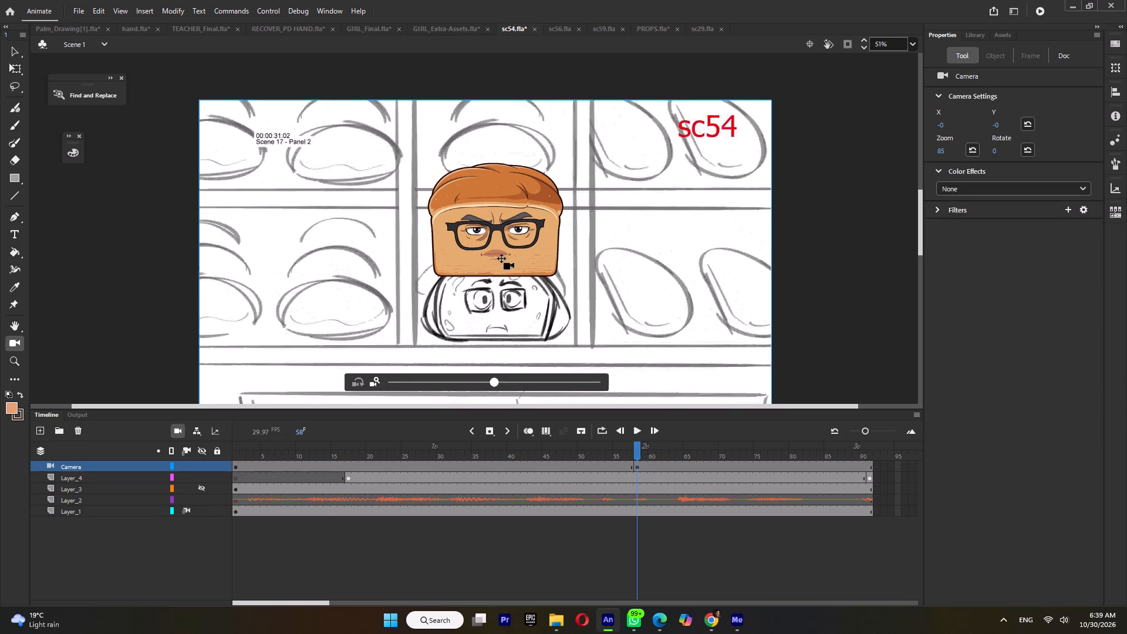
pyautogui.moveTo(502, 259); pyautogui.dragTo(498, 214)
# Fine-tune the frame 58 camera to zoom 79, X -2, Y 222, fitting the bread to the sketched one, and save the file.
pyautogui.moveTo(495, 384); pyautogui.dragTo(490, 386)
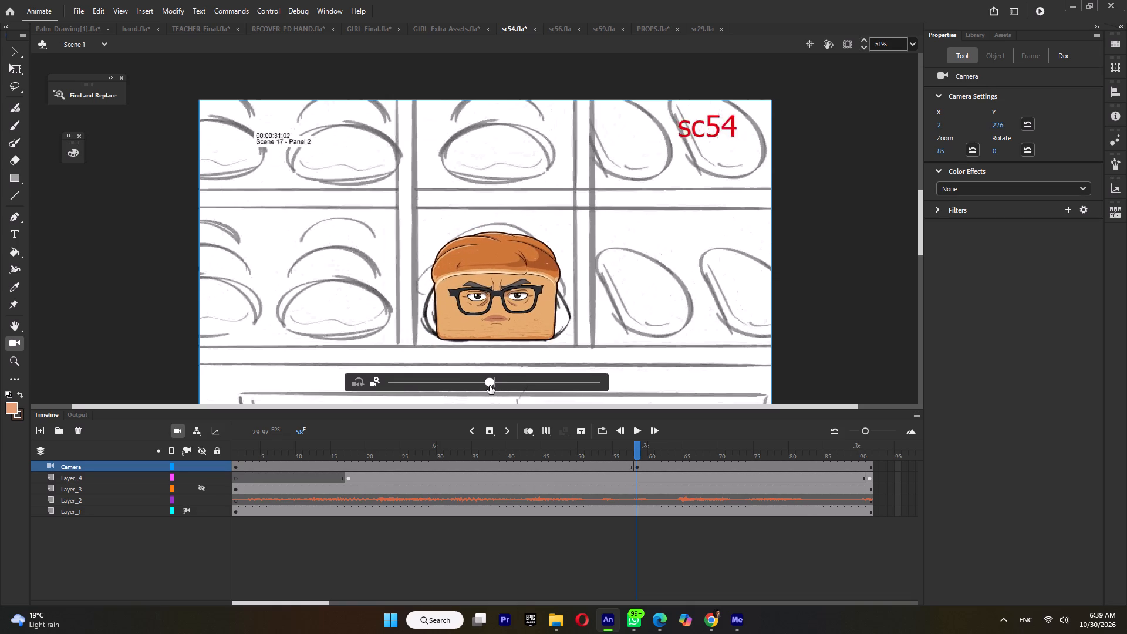
pyautogui.moveTo(490, 386); pyautogui.dragTo(487, 386)
pyautogui.click(498, 298)
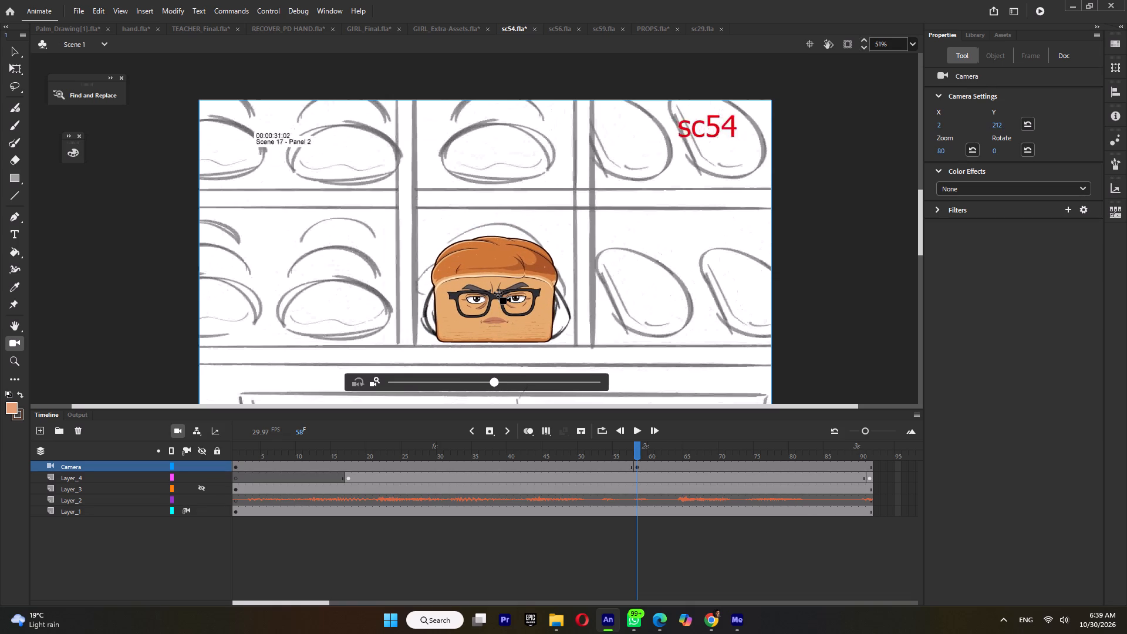
pyautogui.click(493, 382)
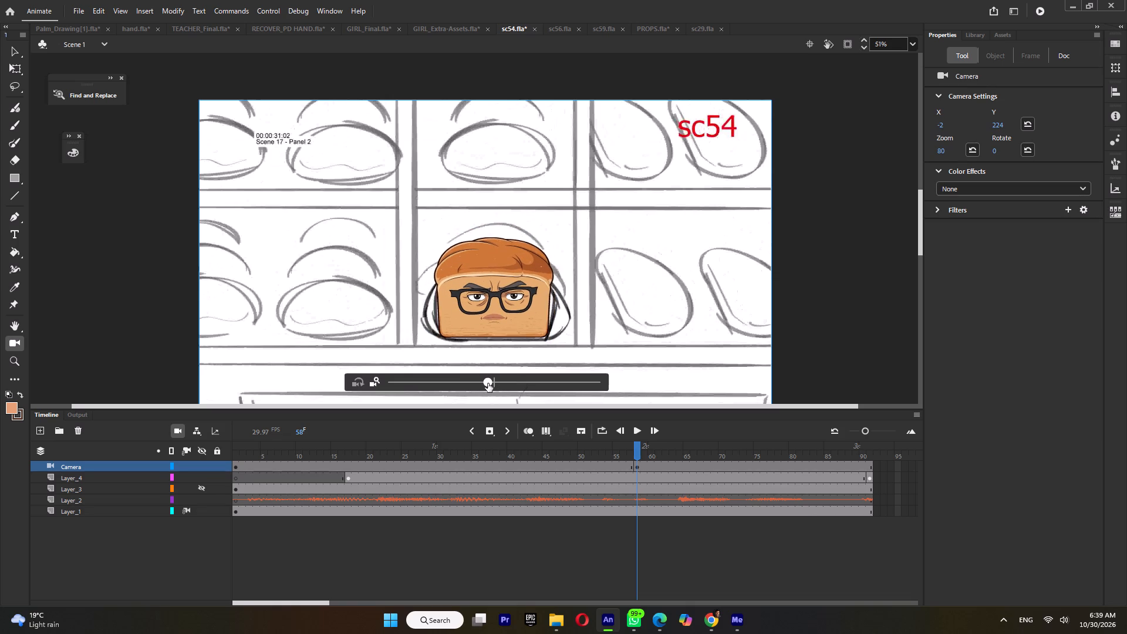
pyautogui.hotkey('ctrl', 's')
# Insert a Camera keyframe at frame 43, create a classic tween from it to frame 58, and preview the camera move.
pyautogui.keyDown('ctrl'); pyautogui.scroll(-4, 508, 292); pyautogui.keyUp('ctrl')
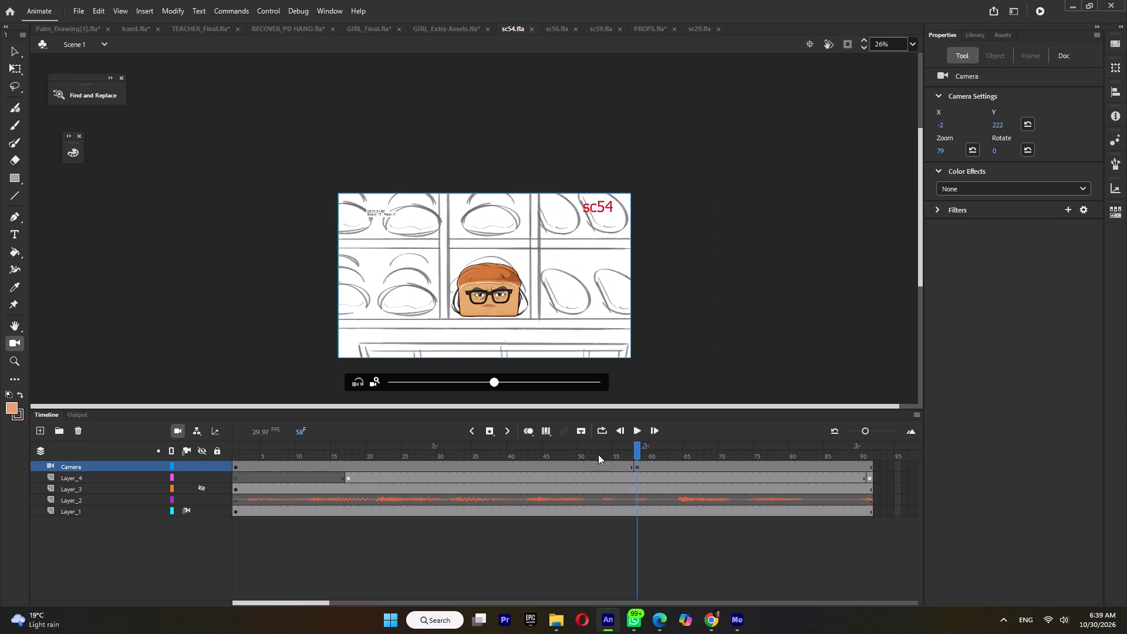
pyautogui.moveTo(599, 454); pyautogui.dragTo(517, 488)
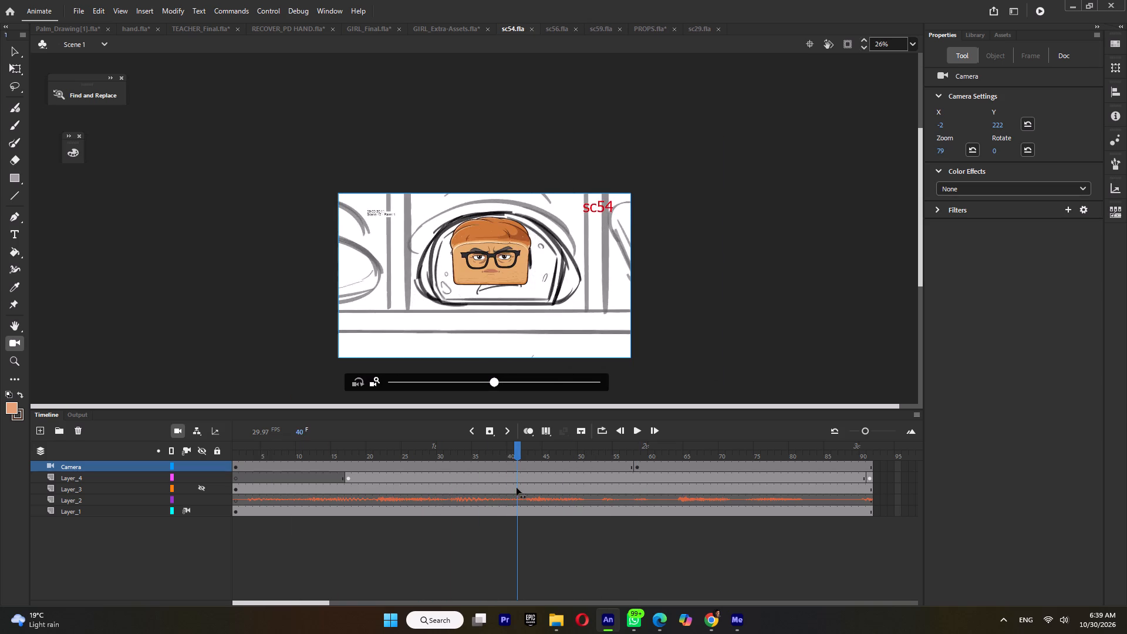
pyautogui.moveTo(517, 488); pyautogui.dragTo(535, 493)
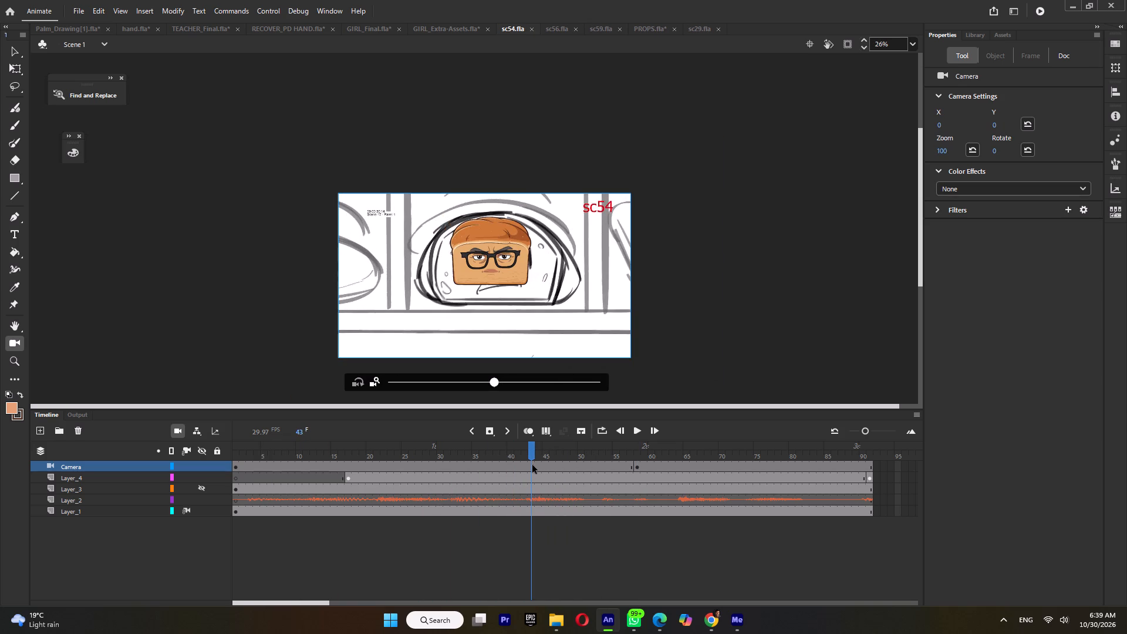
pyautogui.click(532, 465)
pyautogui.press('F6')
pyautogui.hotkey('ctrl', 'm')
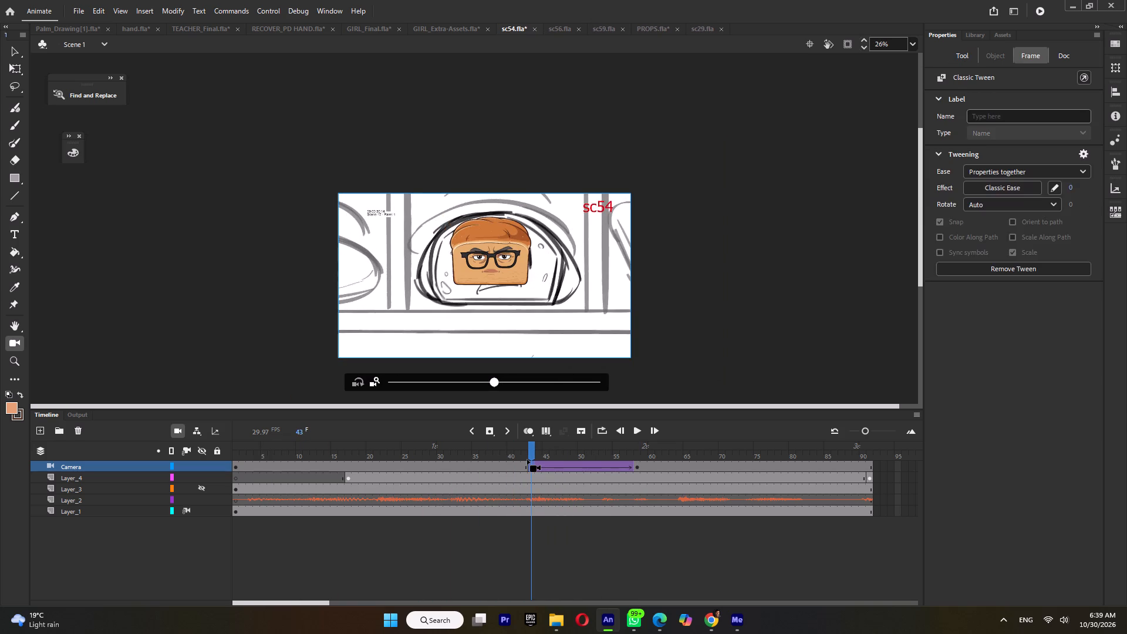
pyautogui.press('Return')
pyautogui.press('Return')
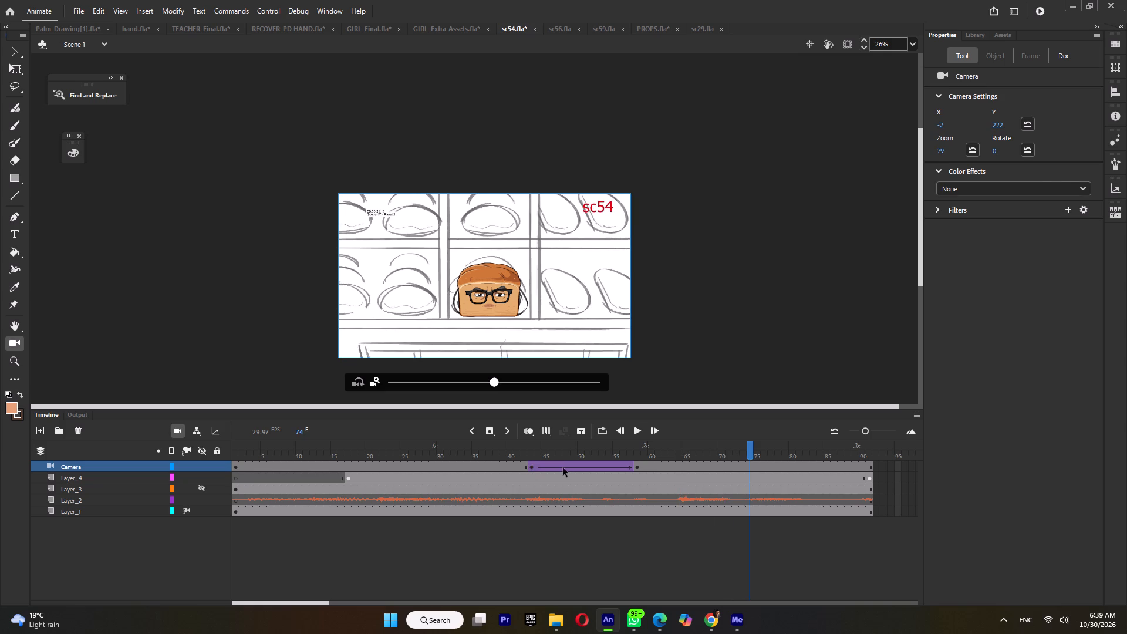
# Apply a preset ease effect to the Camera tween between frames 43 and 58, and replay it.
pyautogui.click(563, 468)
pyautogui.click(1000, 185)
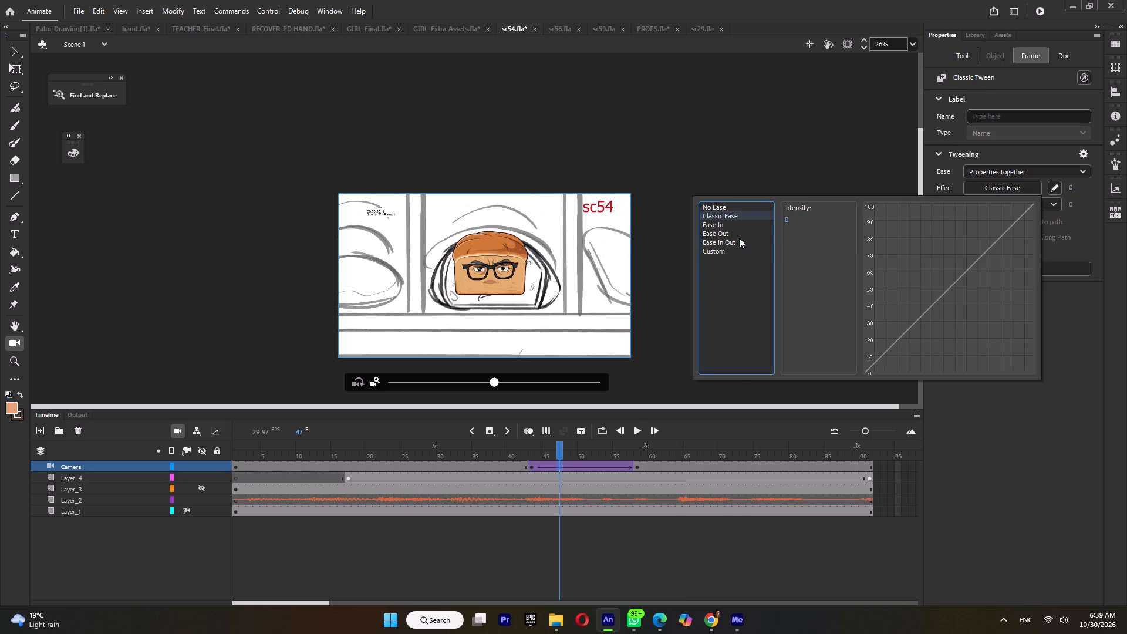
pyautogui.click(739, 238)
pyautogui.doubleClick(825, 207)
pyautogui.click(527, 450)
pyautogui.press('Return')
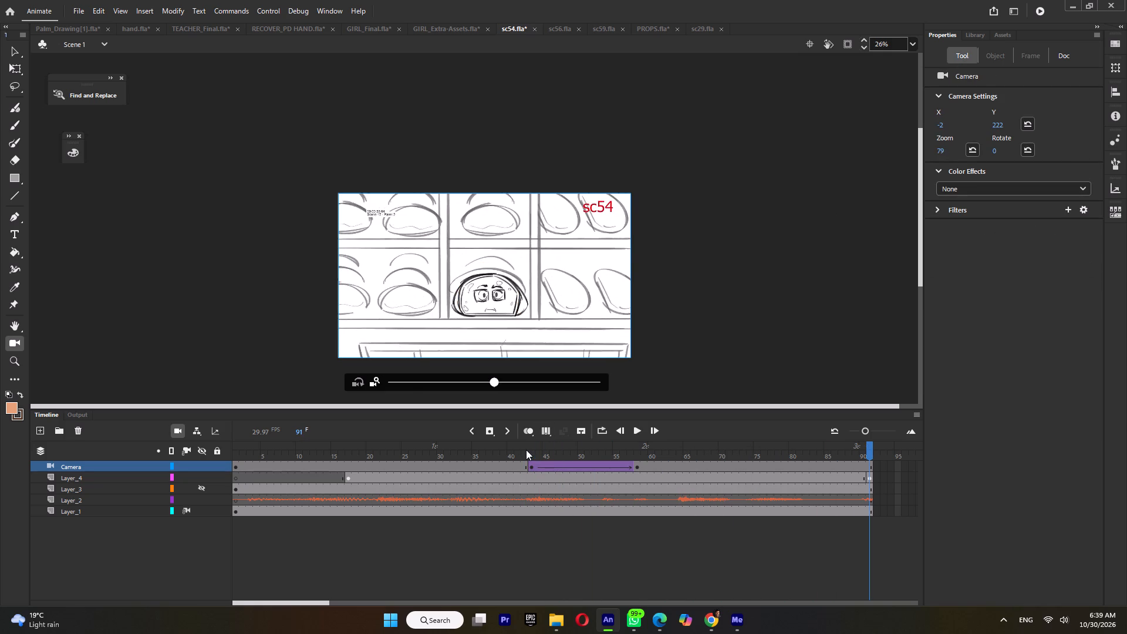
# Clear the last keyframe on Layer_4 at frame 91 and replay the bread through the camera move.
pyautogui.click(871, 477)
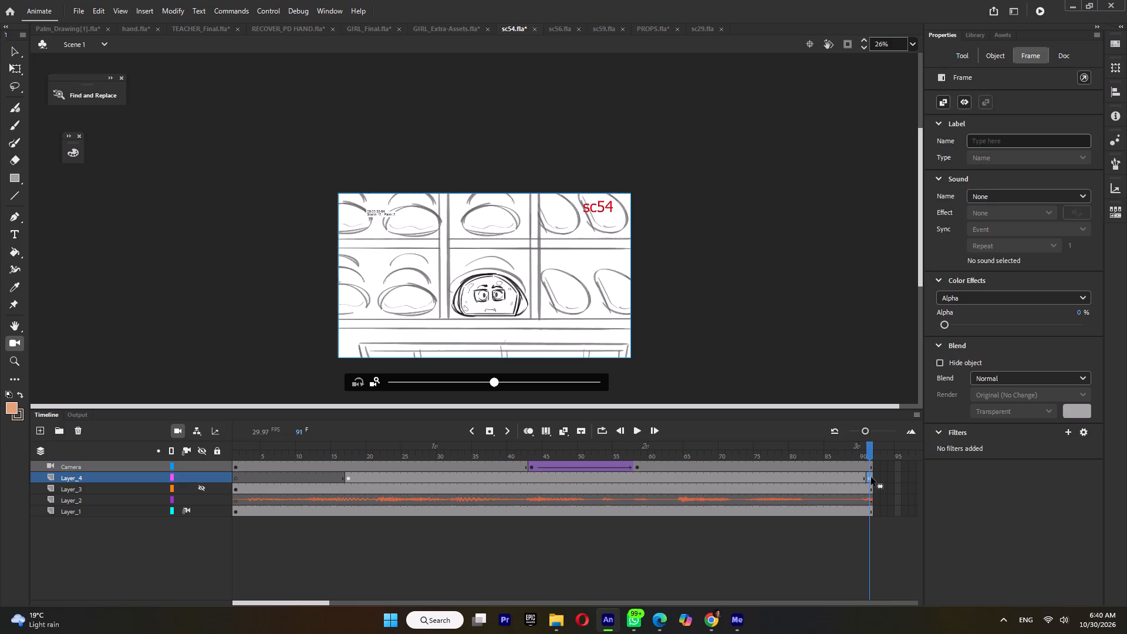
pyautogui.hotkey('shift', 'F6')
pyautogui.click(508, 441)
pyautogui.press('Return')
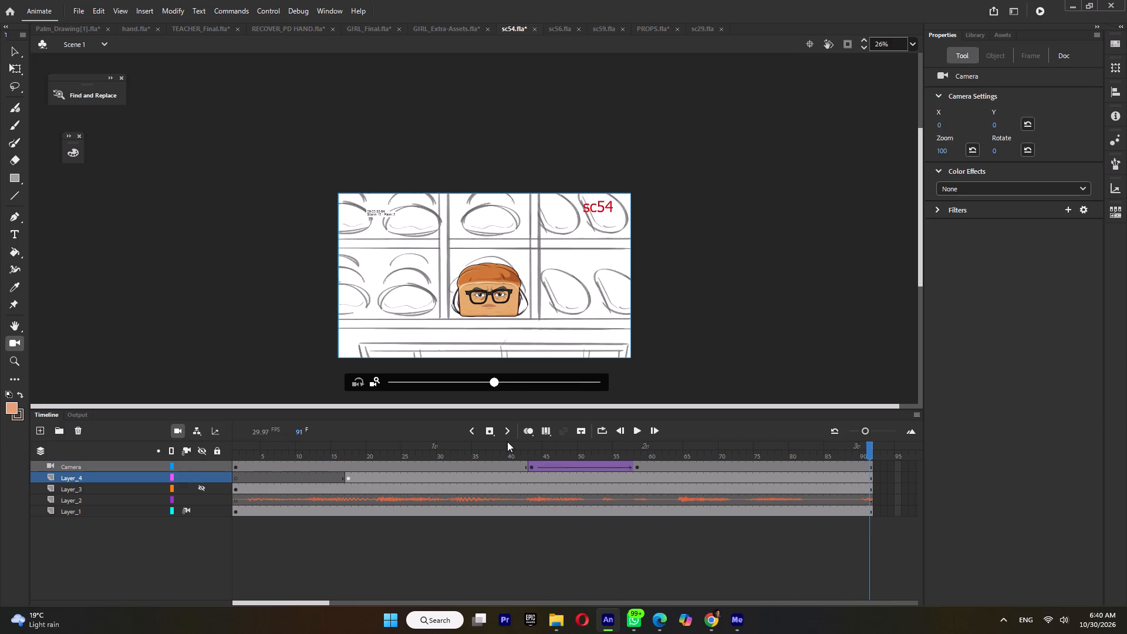
# Move the Camera tween's ending keyframe to frame 56 and replay the shortened move.
pyautogui.moveTo(561, 451); pyautogui.dragTo(623, 471)
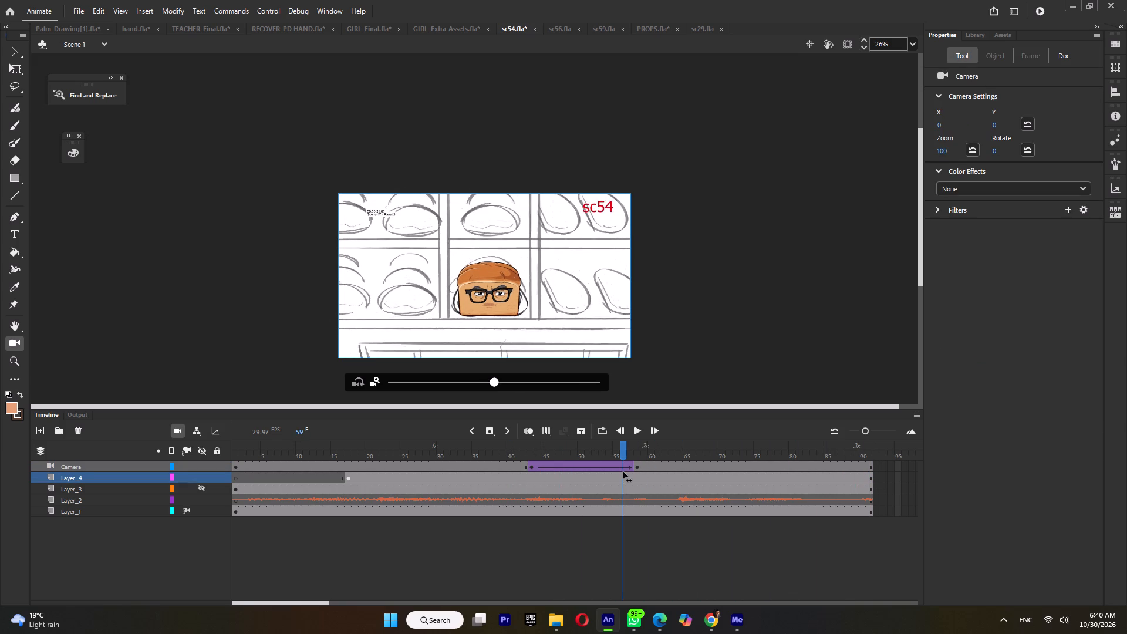
pyautogui.moveTo(623, 471); pyautogui.dragTo(620, 477)
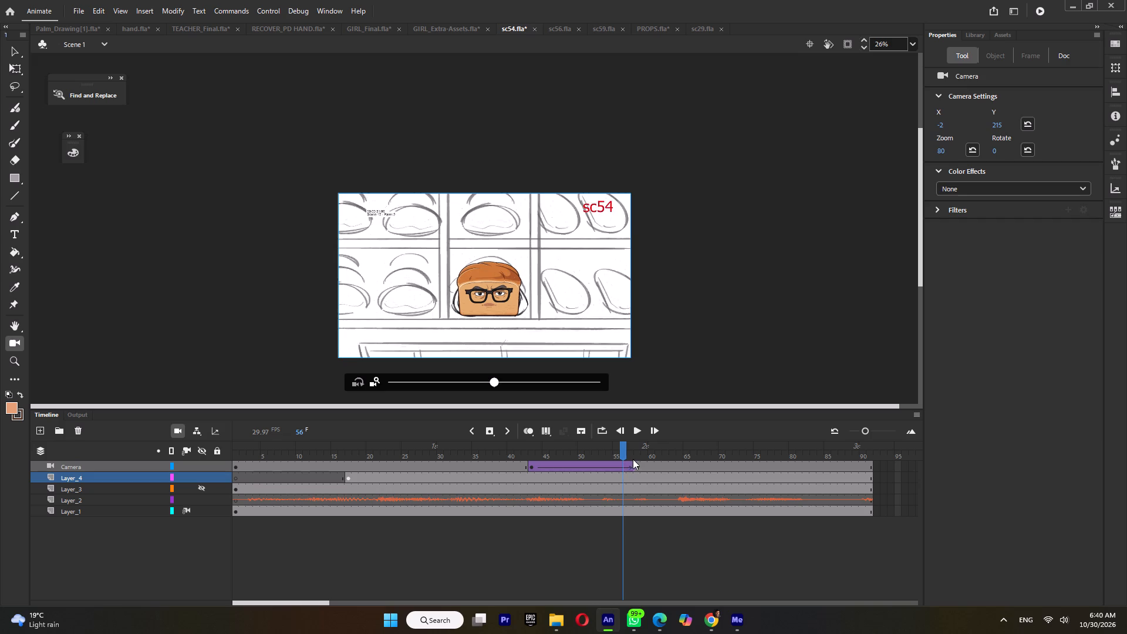
pyautogui.click(635, 461)
pyautogui.moveTo(636, 467); pyautogui.dragTo(626, 467)
pyautogui.click(610, 453)
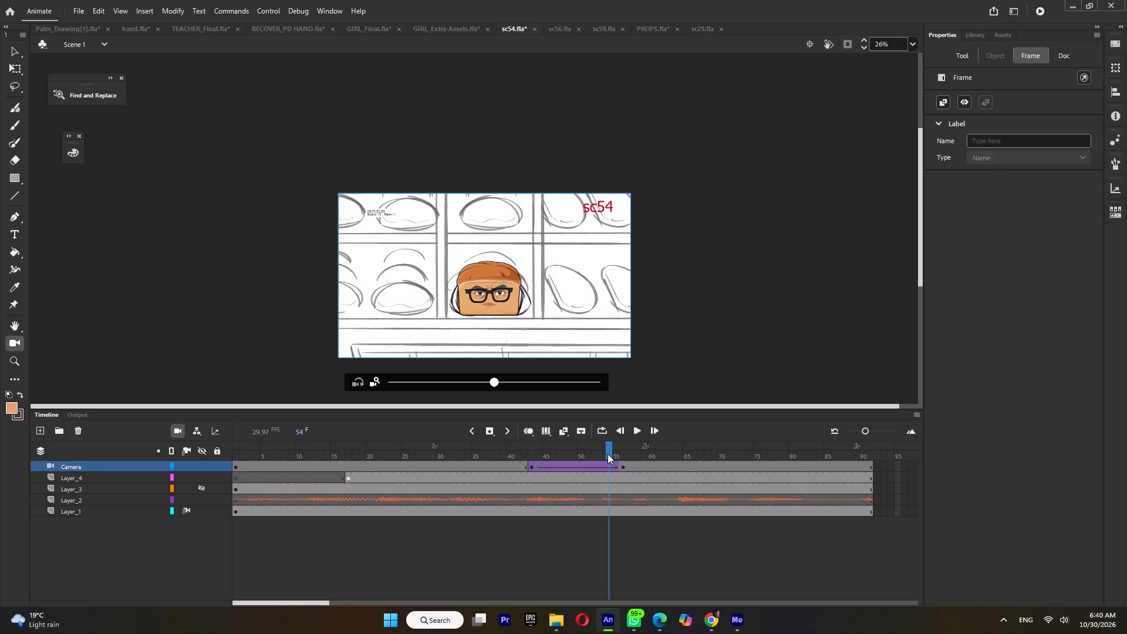
pyautogui.press('Return')
pyautogui.press('Return')
pyautogui.moveTo(589, 454); pyautogui.dragTo(618, 463)
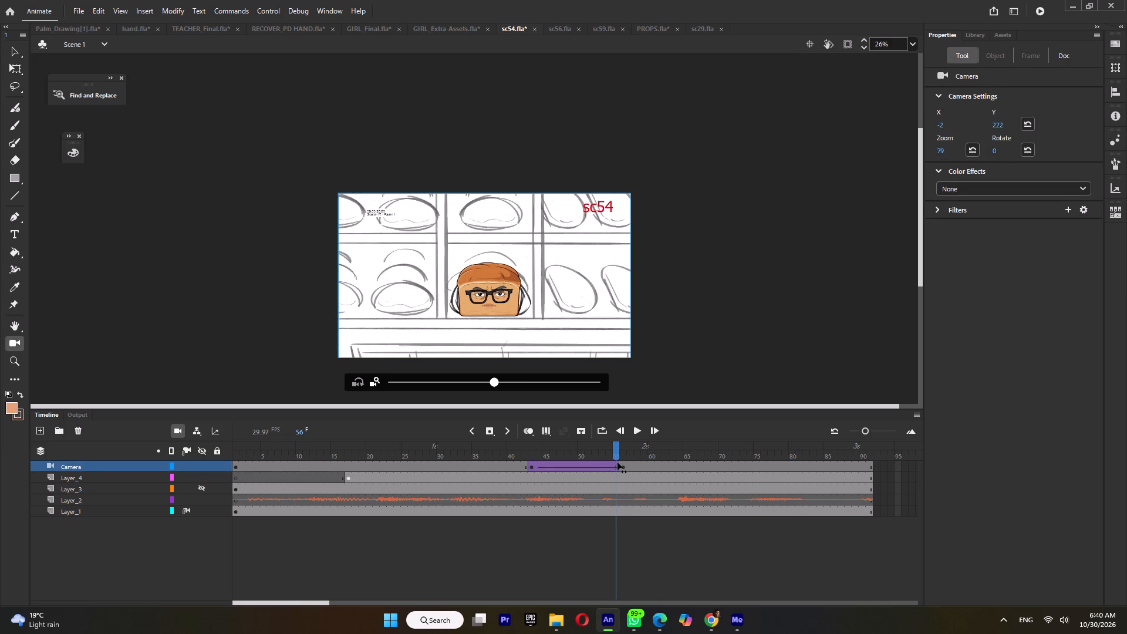
pyautogui.moveTo(618, 463); pyautogui.dragTo(620, 464)
# Change the Camera tween's ease effect to Classic Ease and replay the move.
pyautogui.click(608, 466)
pyautogui.click(1041, 185)
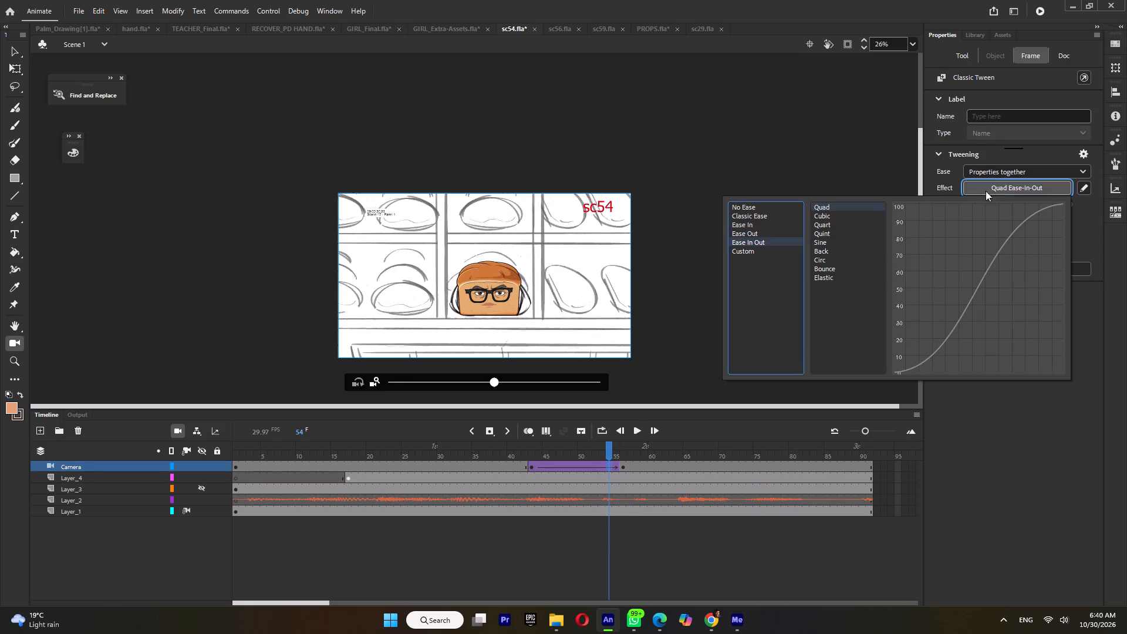
pyautogui.click(781, 216)
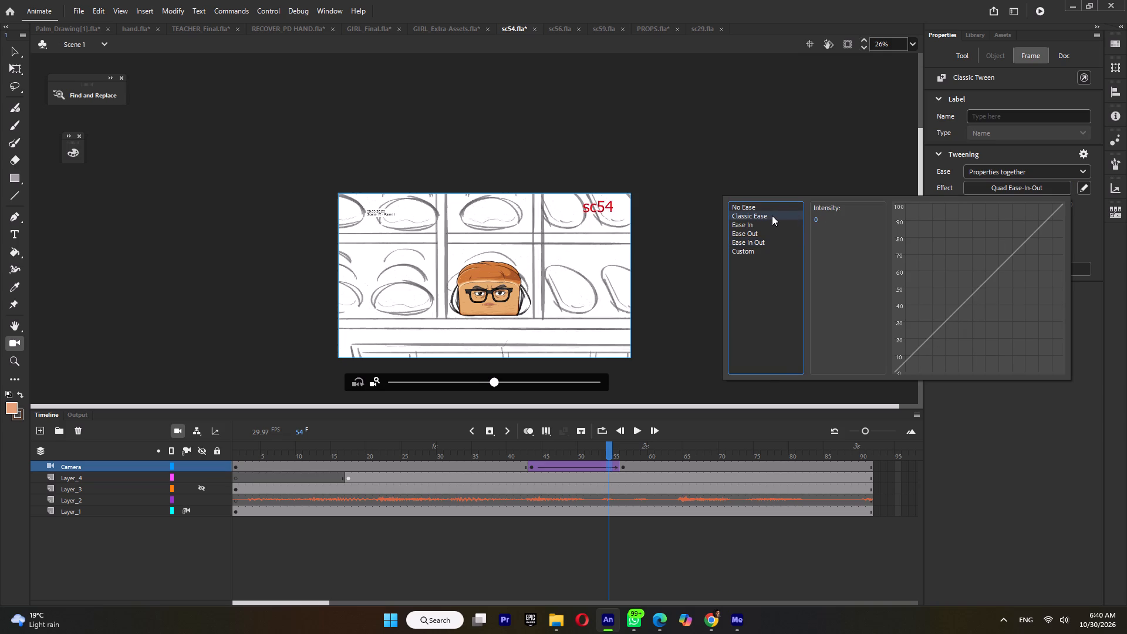
pyautogui.doubleClick(772, 215)
pyautogui.click(531, 451)
pyautogui.press('Return')
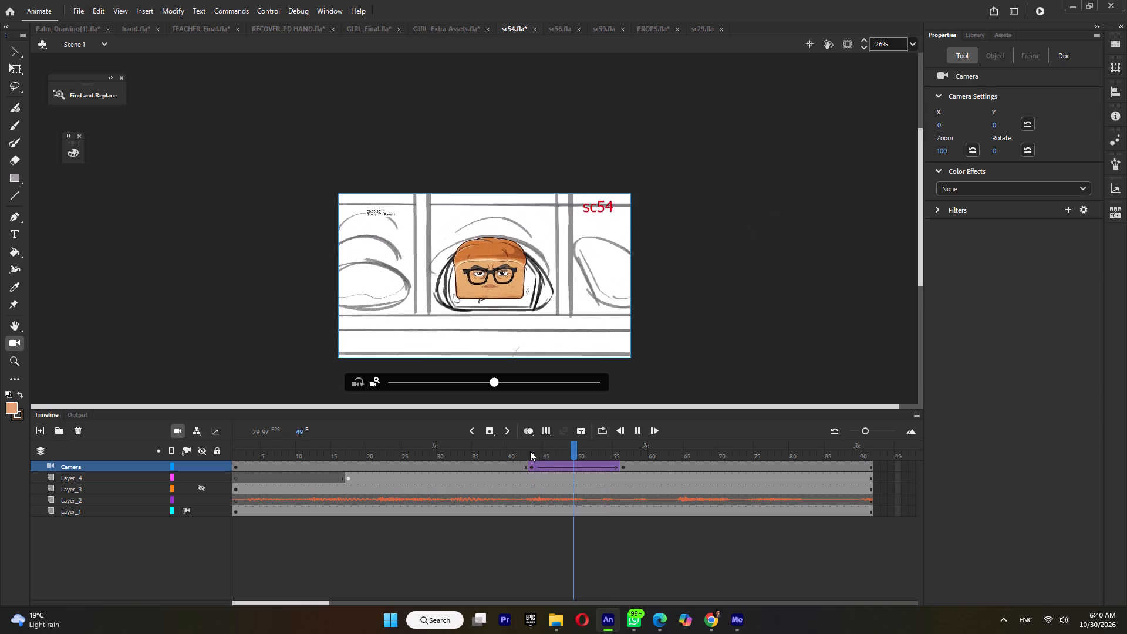
# Move the Camera tween's starting keyframe to frame 45, check the timing across the shot, and save the file.
pyautogui.moveTo(529, 450); pyautogui.dragTo(548, 454)
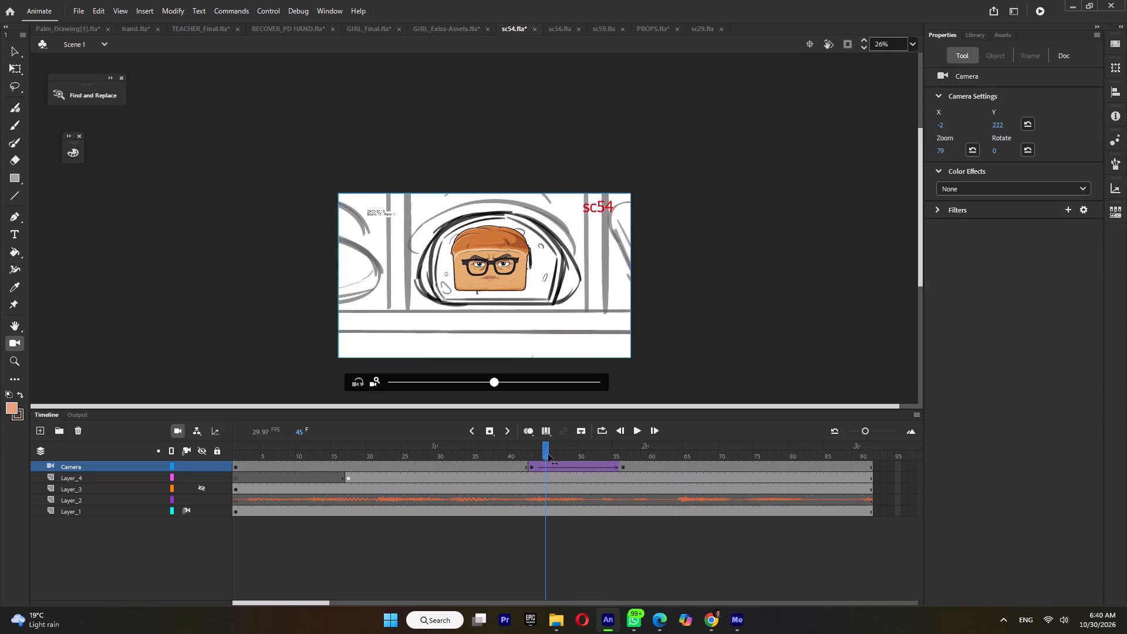
pyautogui.moveTo(548, 454); pyautogui.dragTo(550, 456)
pyautogui.click(534, 468)
pyautogui.moveTo(532, 468); pyautogui.dragTo(533, 468)
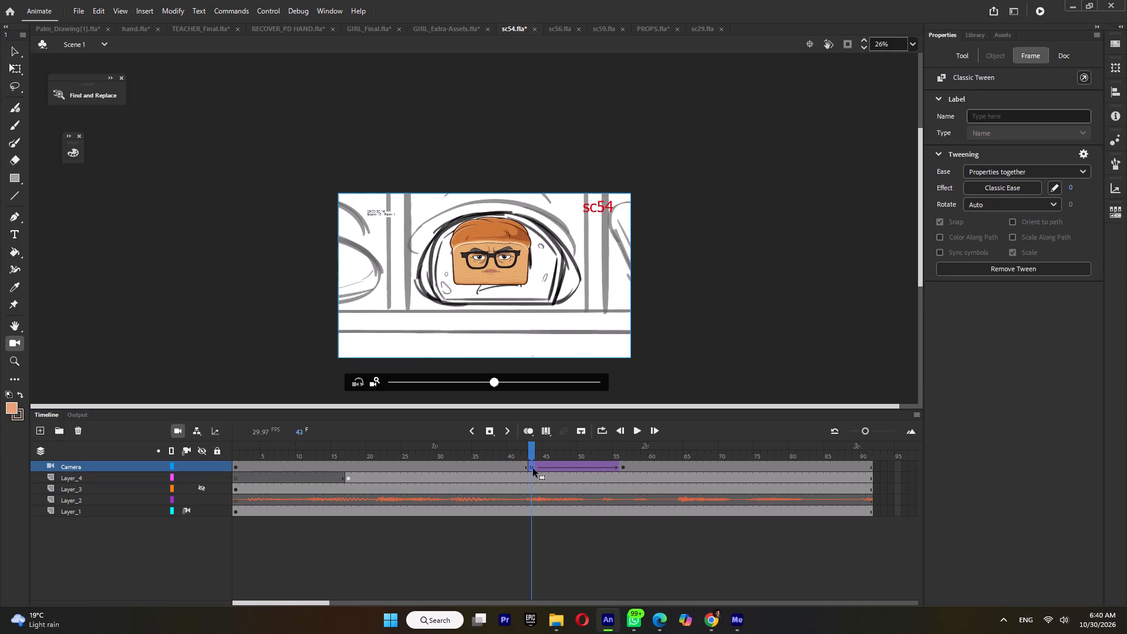
pyautogui.moveTo(533, 468); pyautogui.dragTo(551, 467)
pyautogui.press('Return')
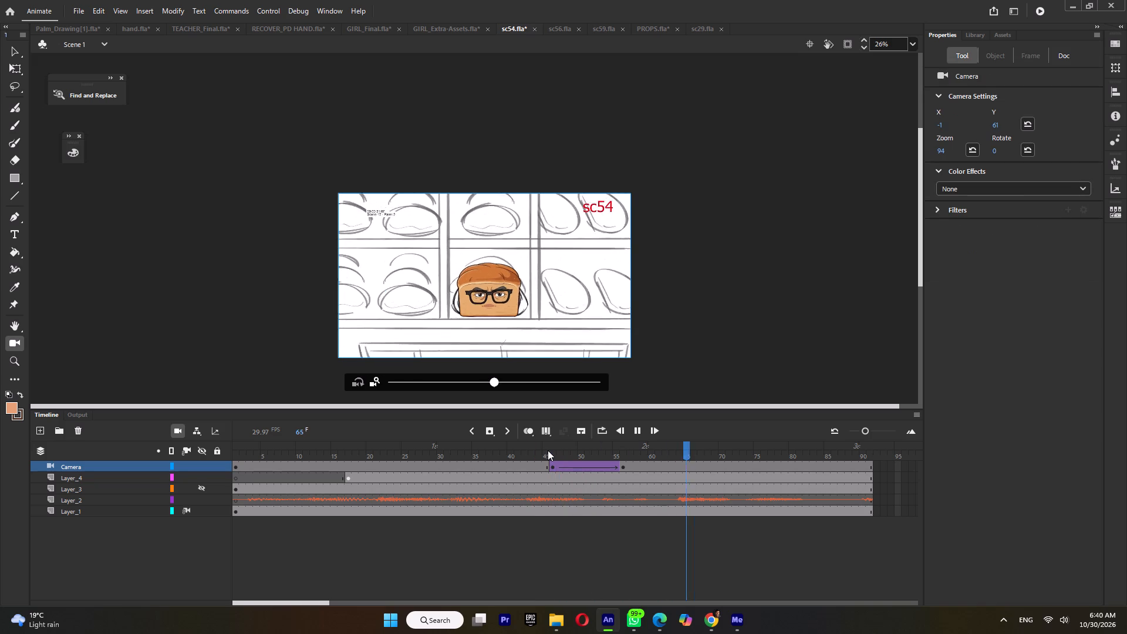
pyautogui.click(546, 450)
pyautogui.click(549, 450)
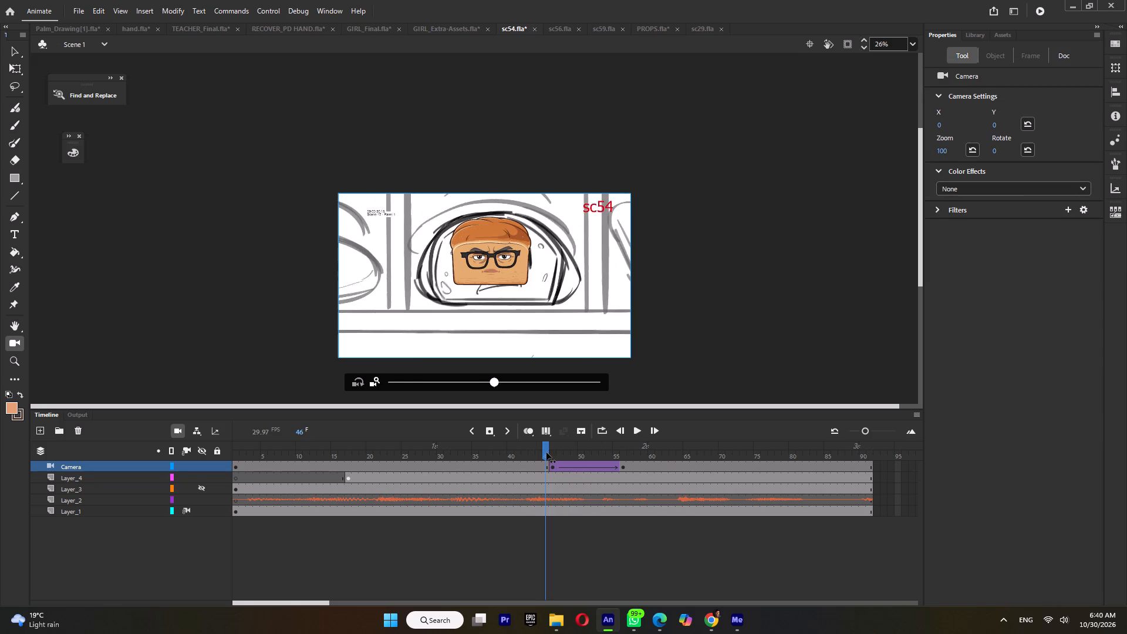
pyautogui.click(551, 461)
pyautogui.click(552, 467)
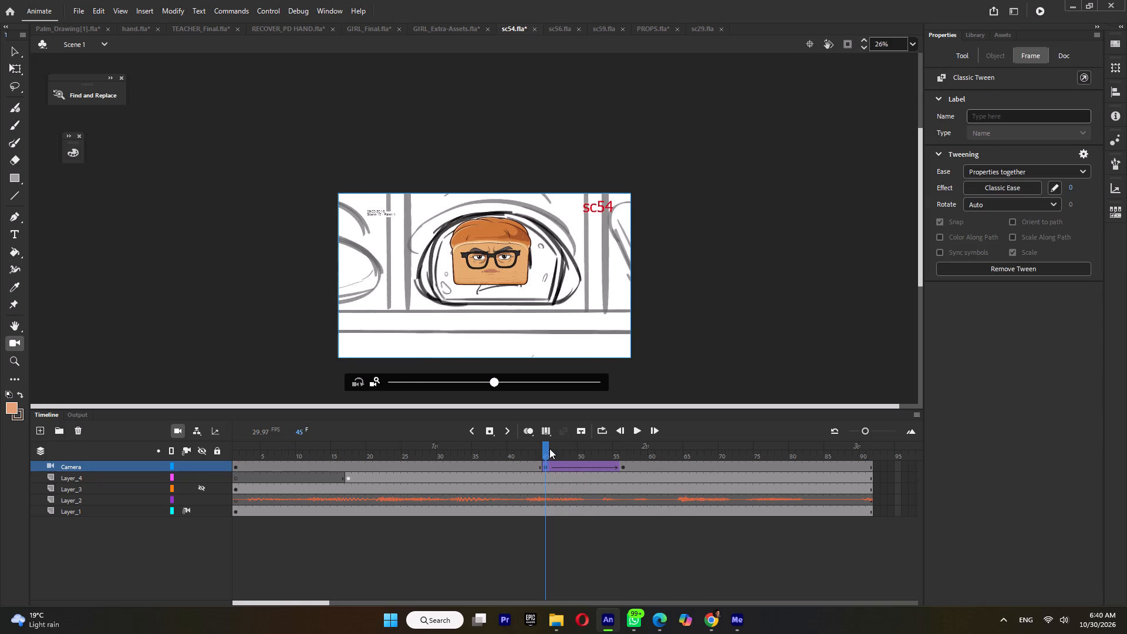
pyautogui.moveTo(548, 451); pyautogui.dragTo(561, 468)
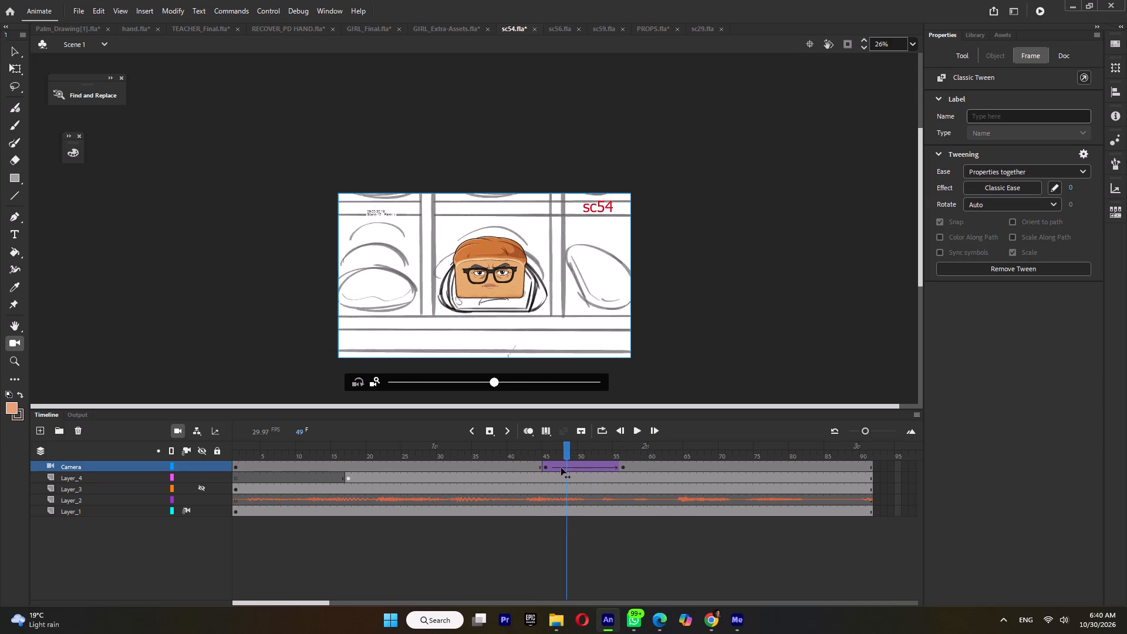
pyautogui.moveTo(561, 468); pyautogui.dragTo(340, 480)
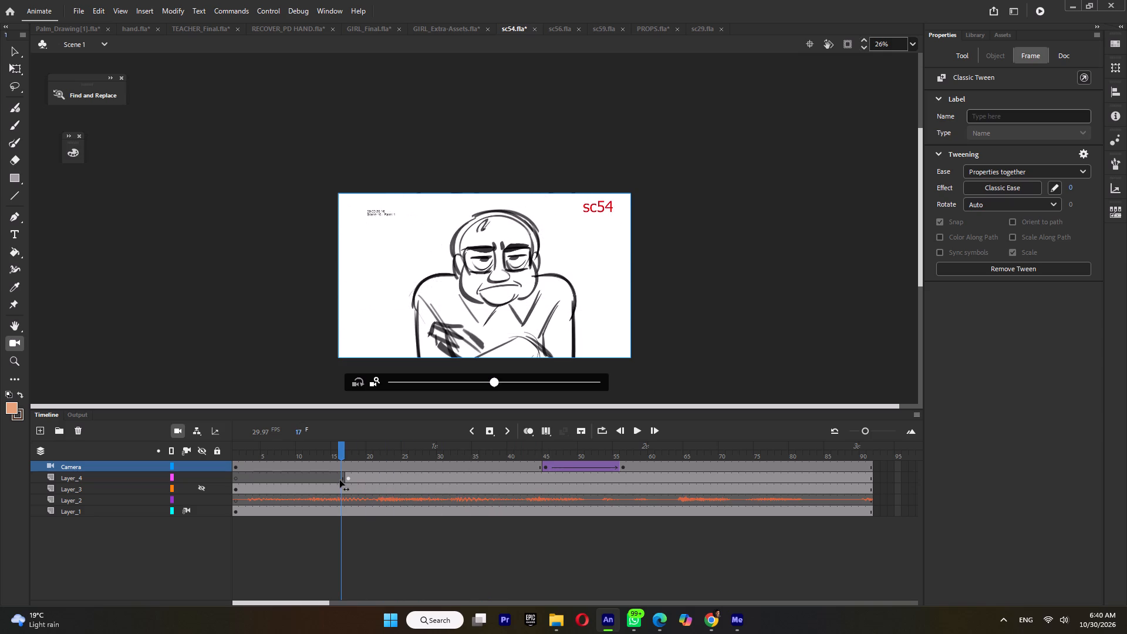
pyautogui.moveTo(340, 480); pyautogui.dragTo(566, 489)
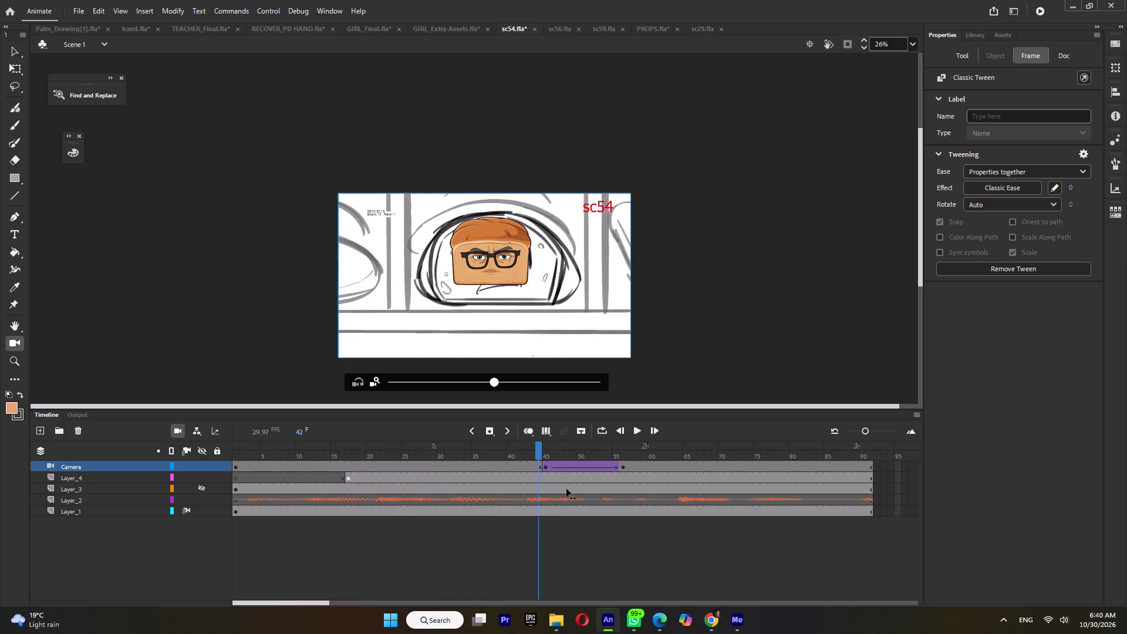
pyautogui.moveTo(566, 489); pyautogui.dragTo(695, 485)
pyautogui.hotkey('ctrl', 's')
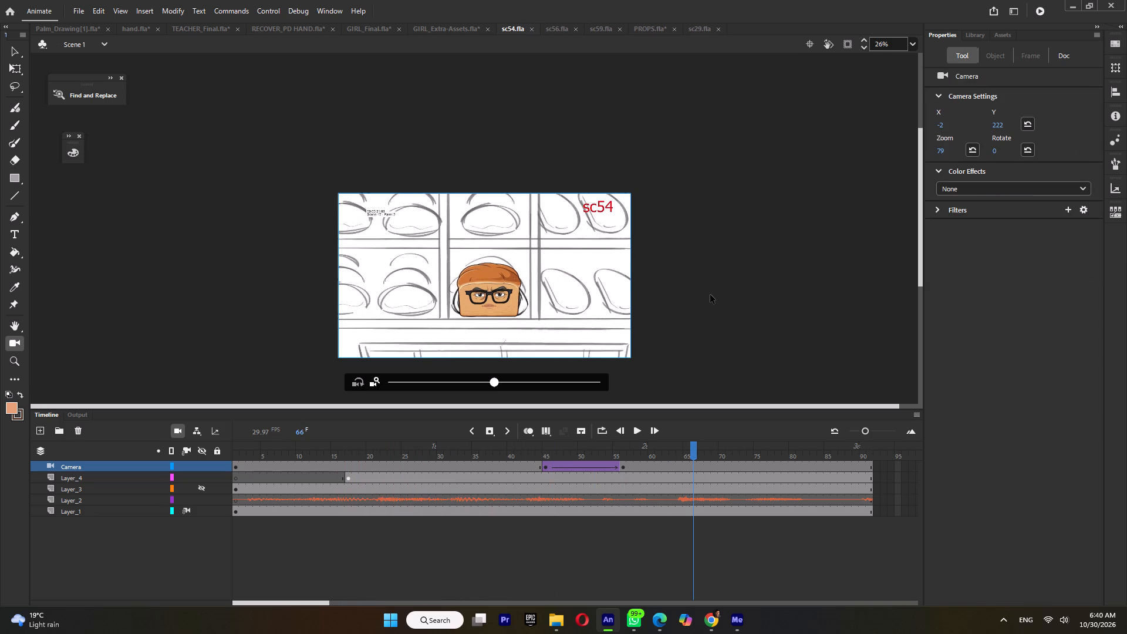
# Show Layer_3 again, play the whole sc54 shot from the first frame, and save the file.
pyautogui.click(201, 487)
pyautogui.moveTo(276, 455); pyautogui.dragTo(215, 460)
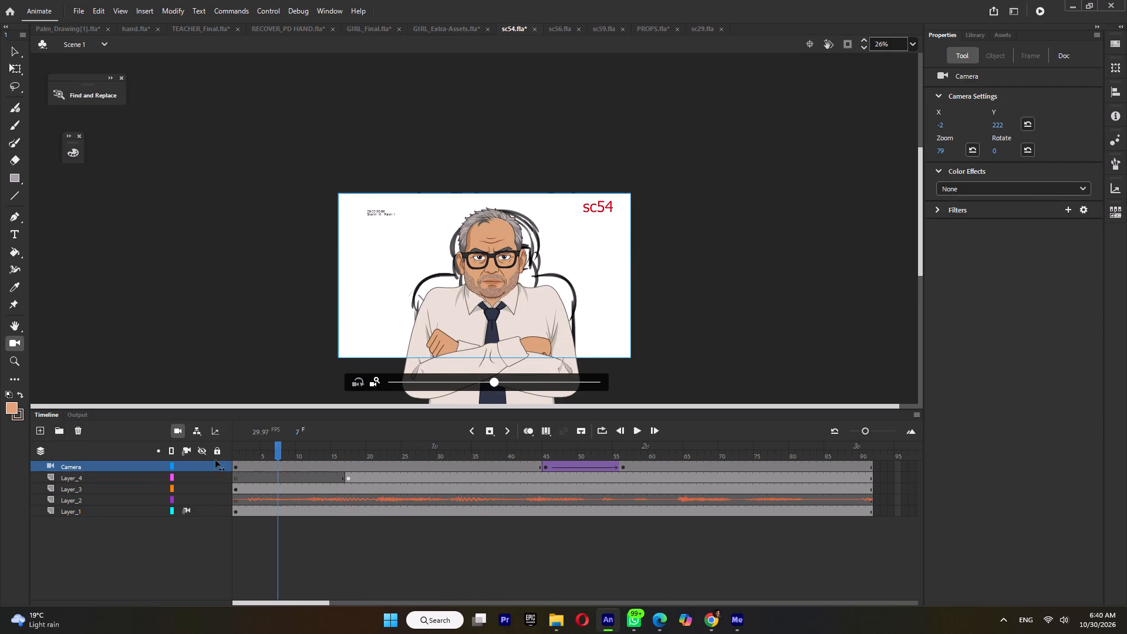
pyautogui.moveTo(215, 460); pyautogui.dragTo(168, 471)
pyautogui.press('Return')
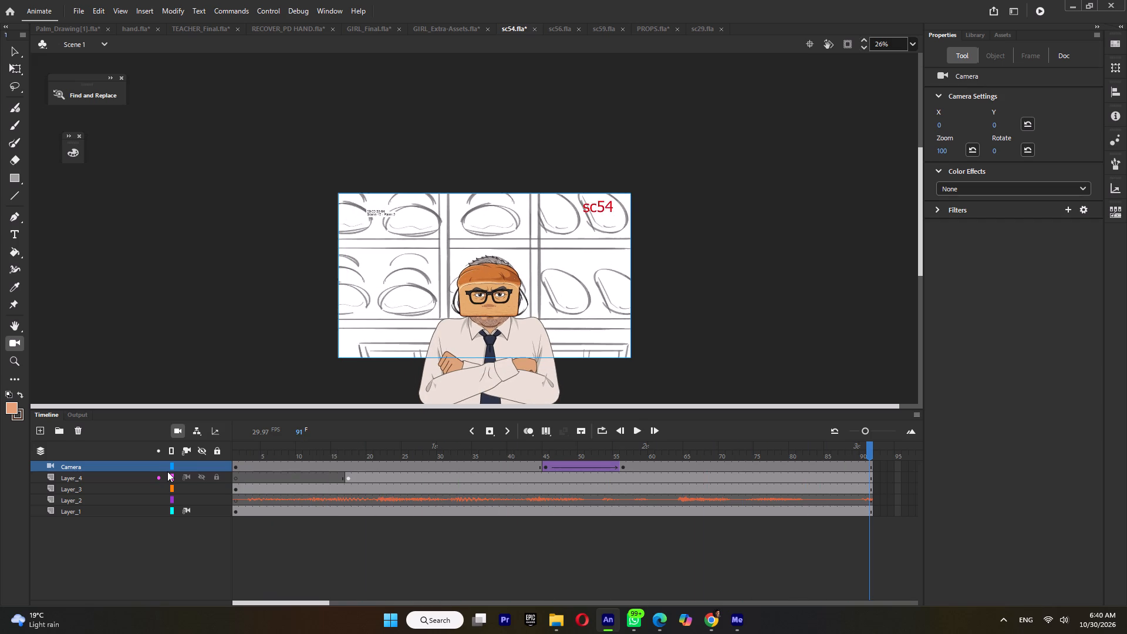
pyautogui.hotkey('ctrl', 's')
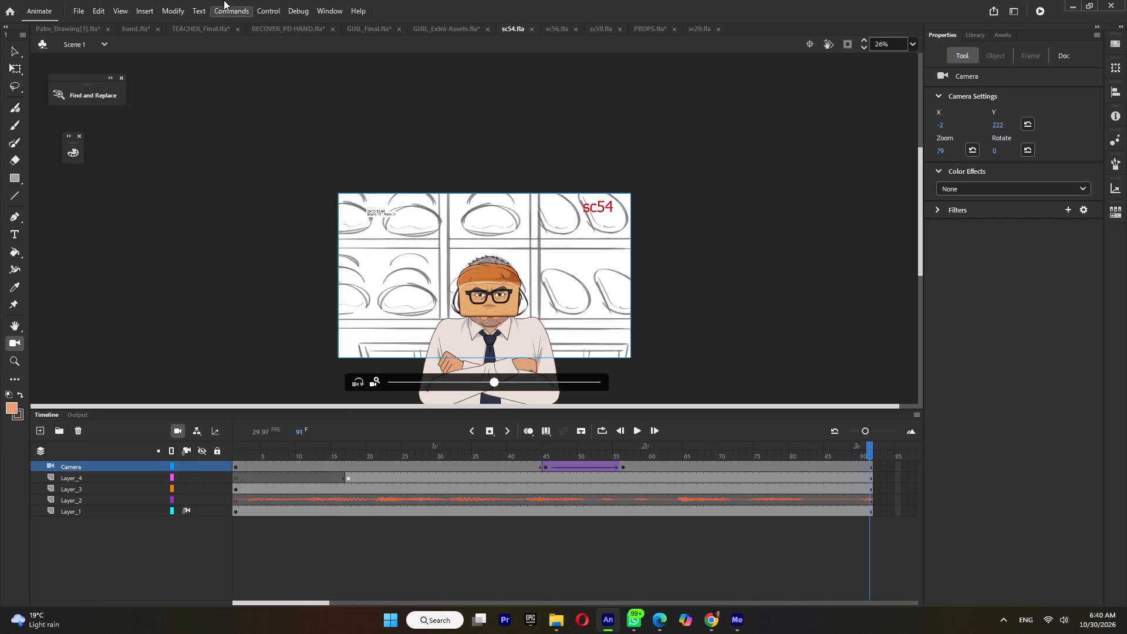
# Export sc54 as a 1920 x 1080 H.264 video into the shots' video folder and check the folder for it.
pyautogui.click(76, 8)
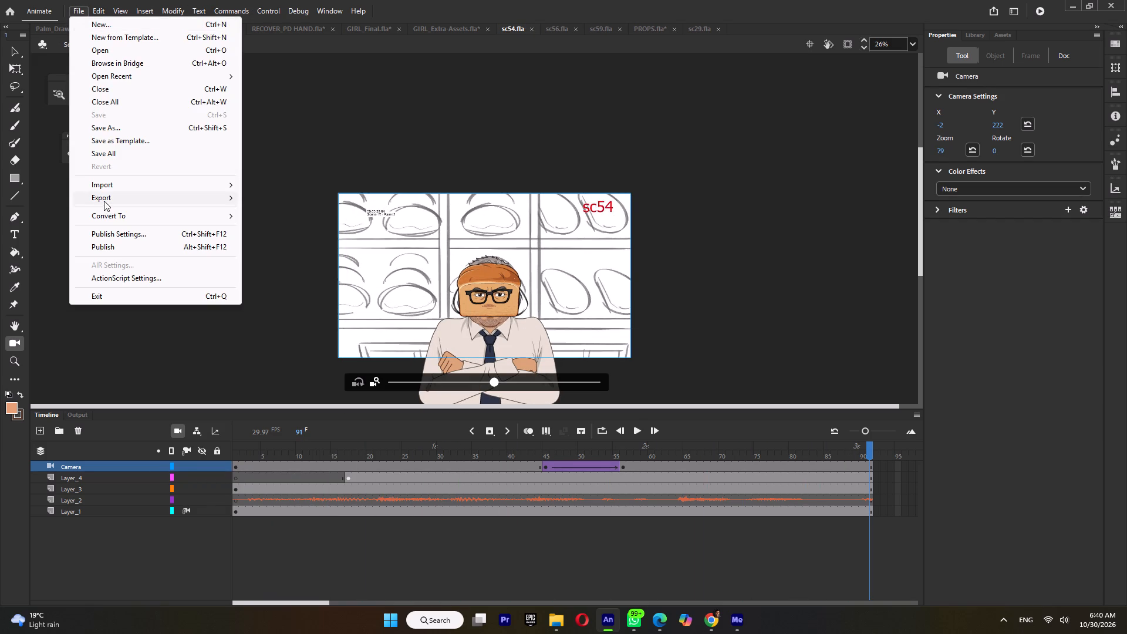
pyautogui.click(104, 201)
pyautogui.click(276, 234)
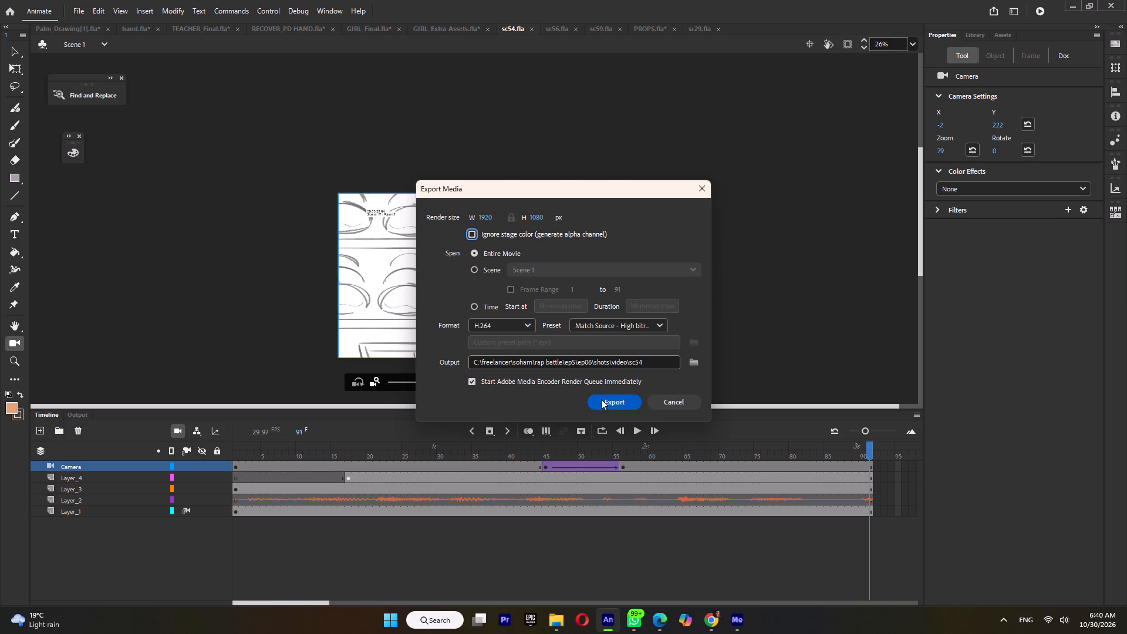
pyautogui.click(602, 400)
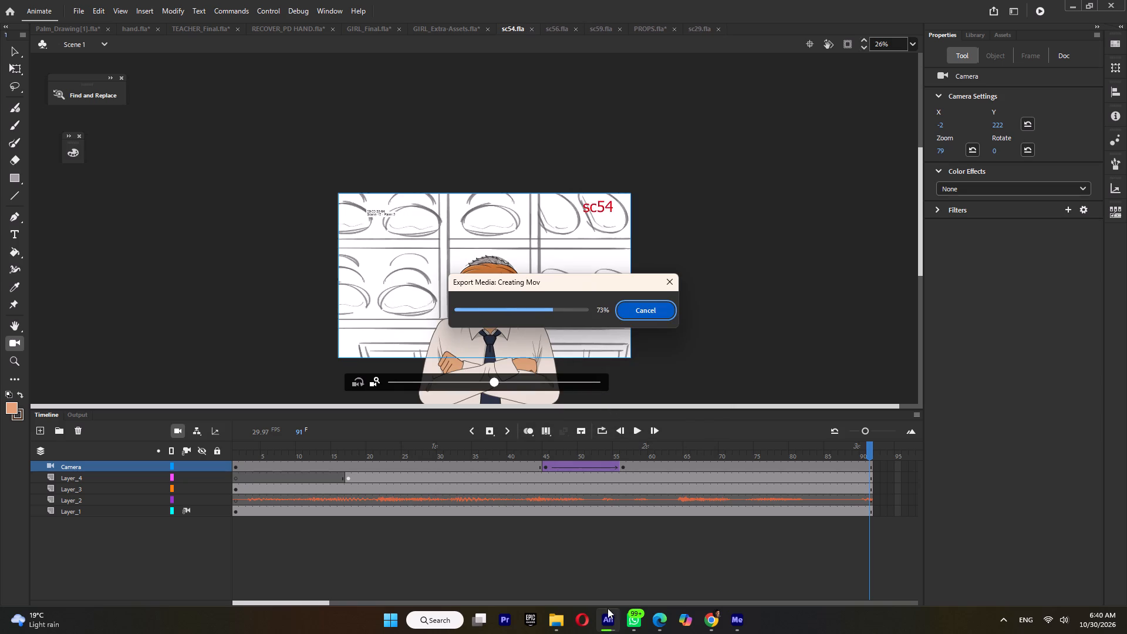
pyautogui.click(555, 626)
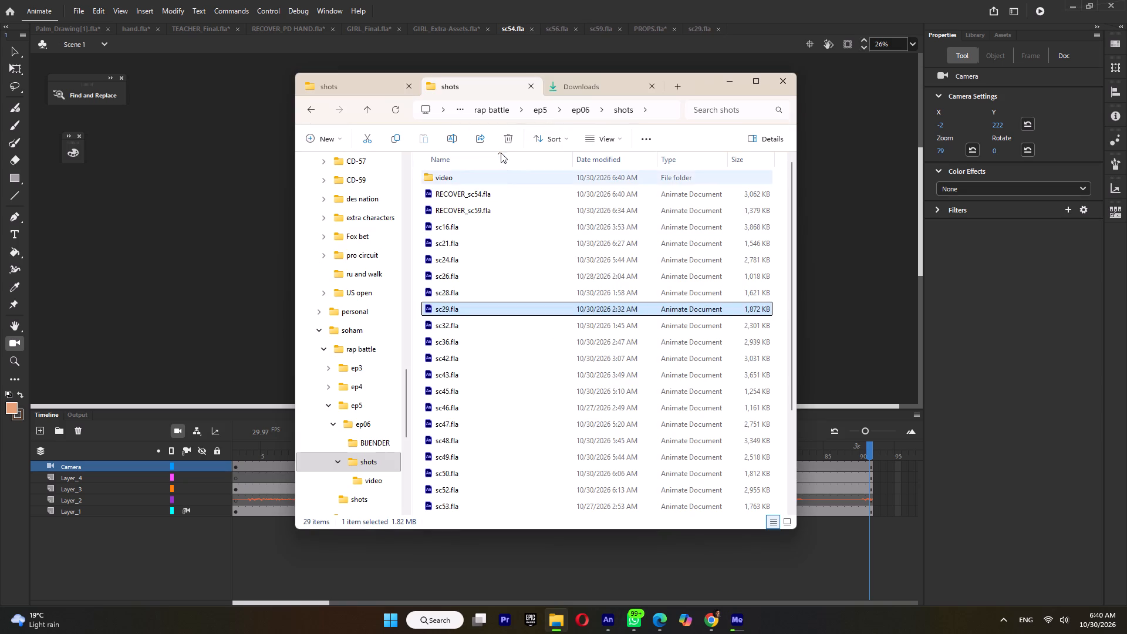
pyautogui.doubleClick(486, 183)
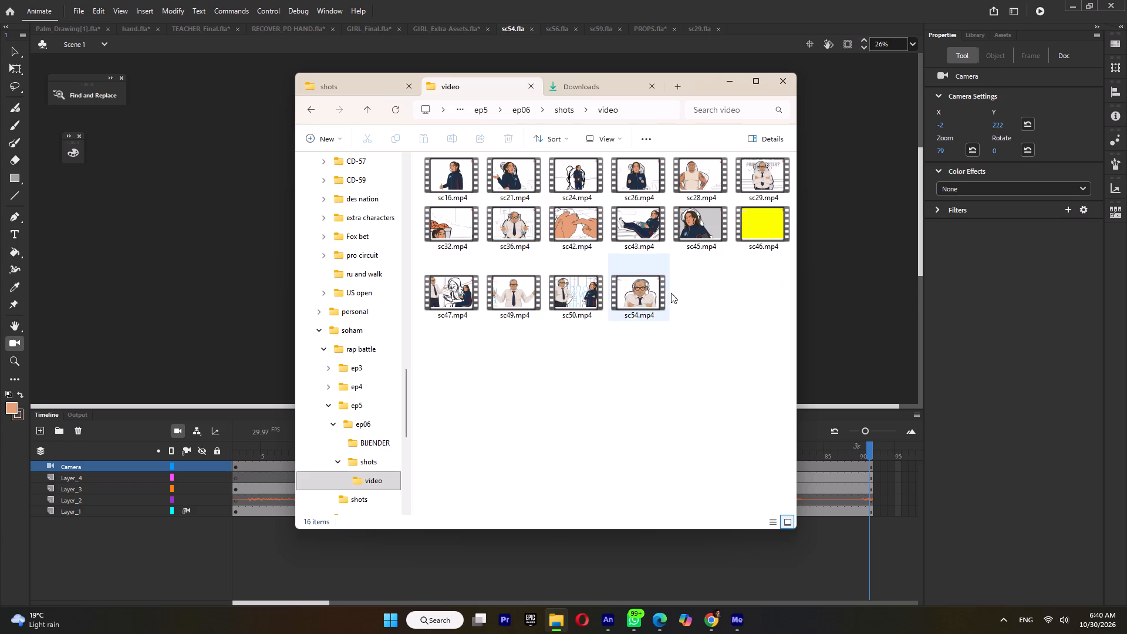
pyautogui.click(815, 0)
# Close the sc54 file.
pyautogui.click(666, 361)
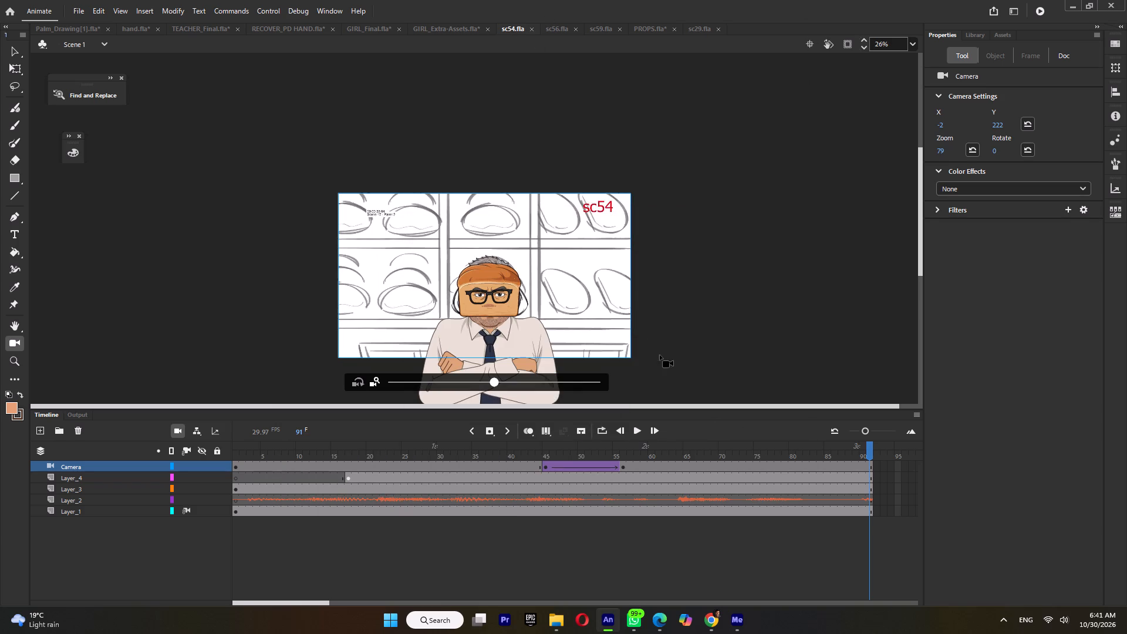
pyautogui.click(532, 31)
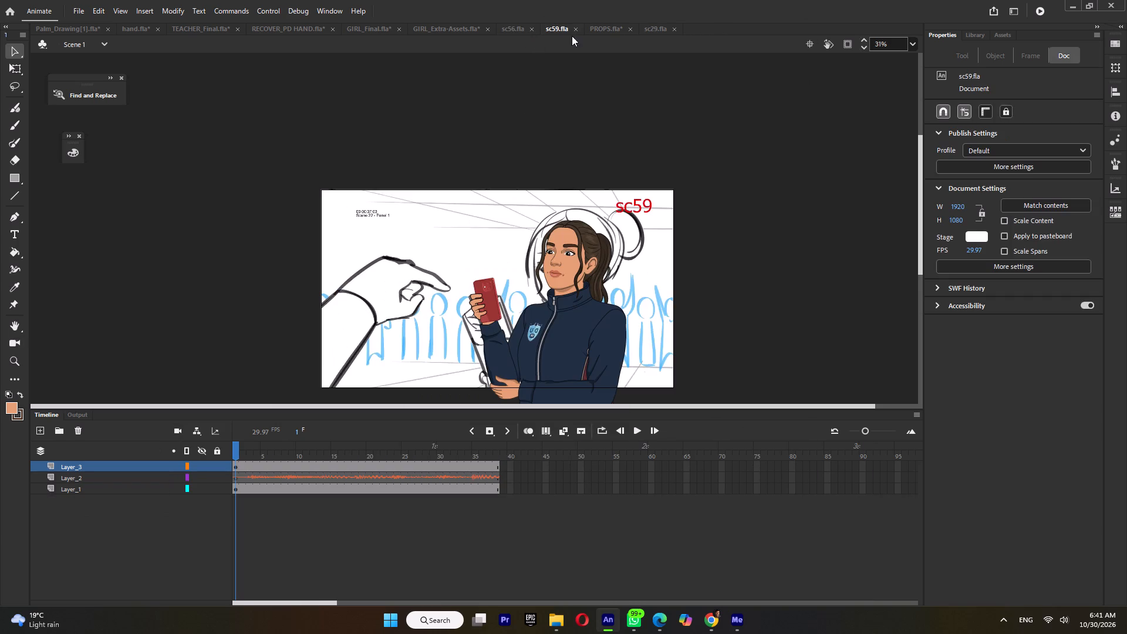
# Review the open sc56 and sc59 shots, playing sc59 through against its storyboard.
pyautogui.click(508, 31)
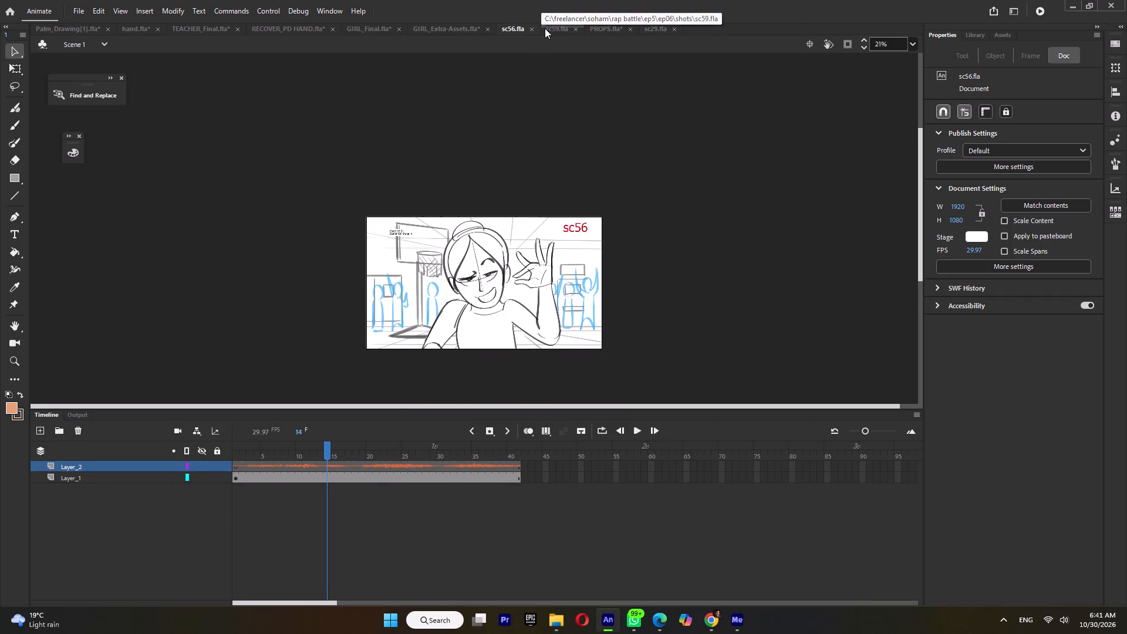
pyautogui.hotkey('ctrl', 's')
pyautogui.click(560, 24)
pyautogui.click(266, 448)
pyautogui.press('Return')
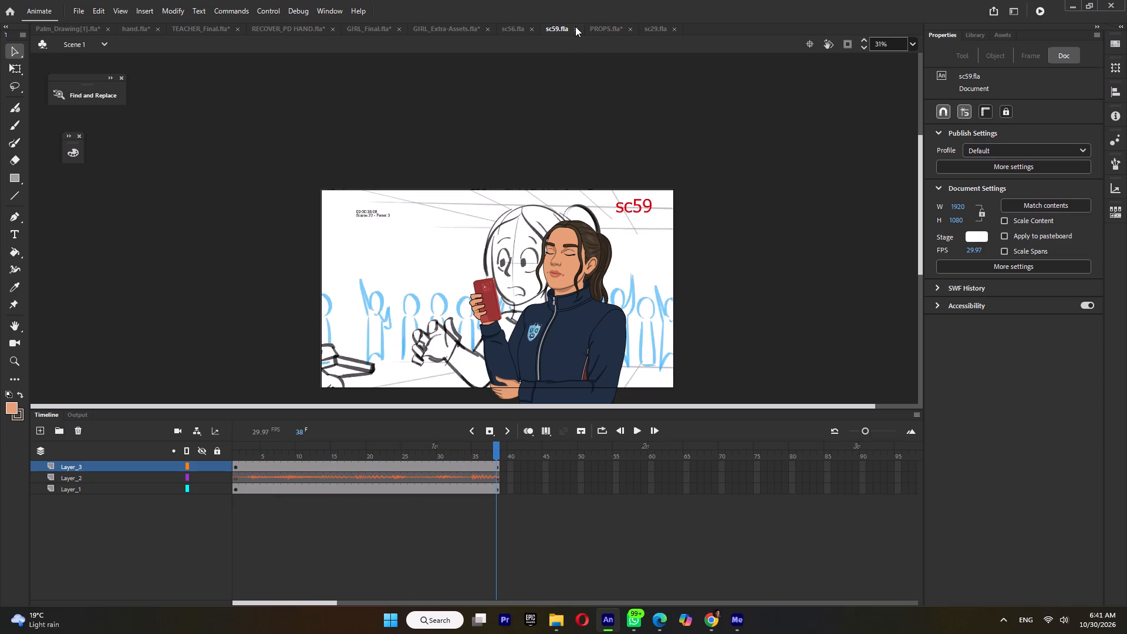
pyautogui.click(556, 626)
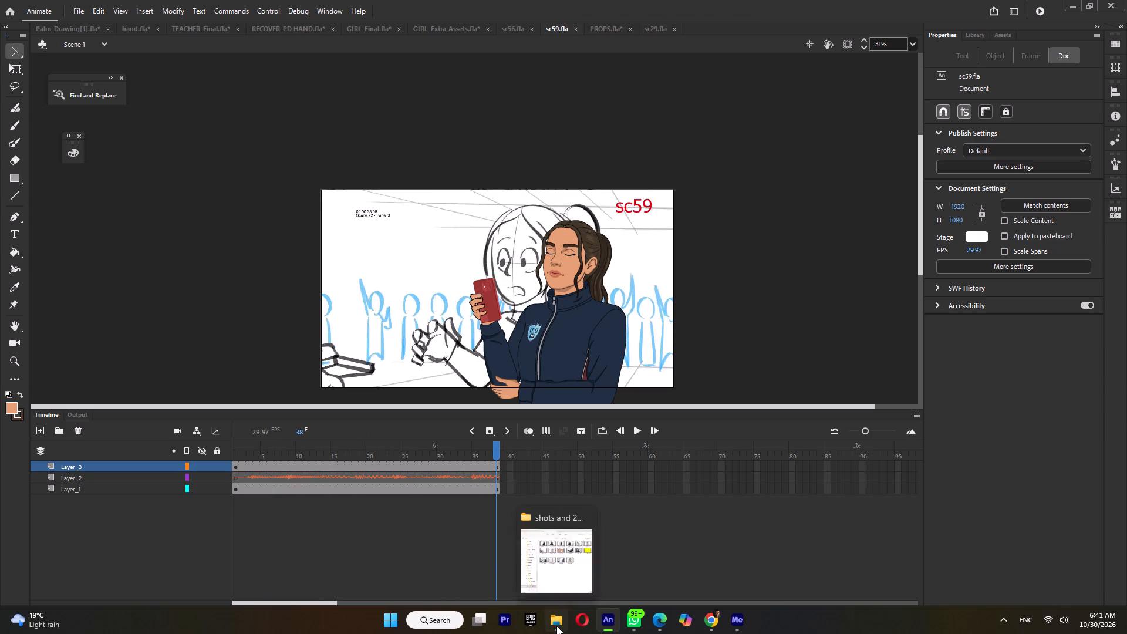
pyautogui.click(556, 625)
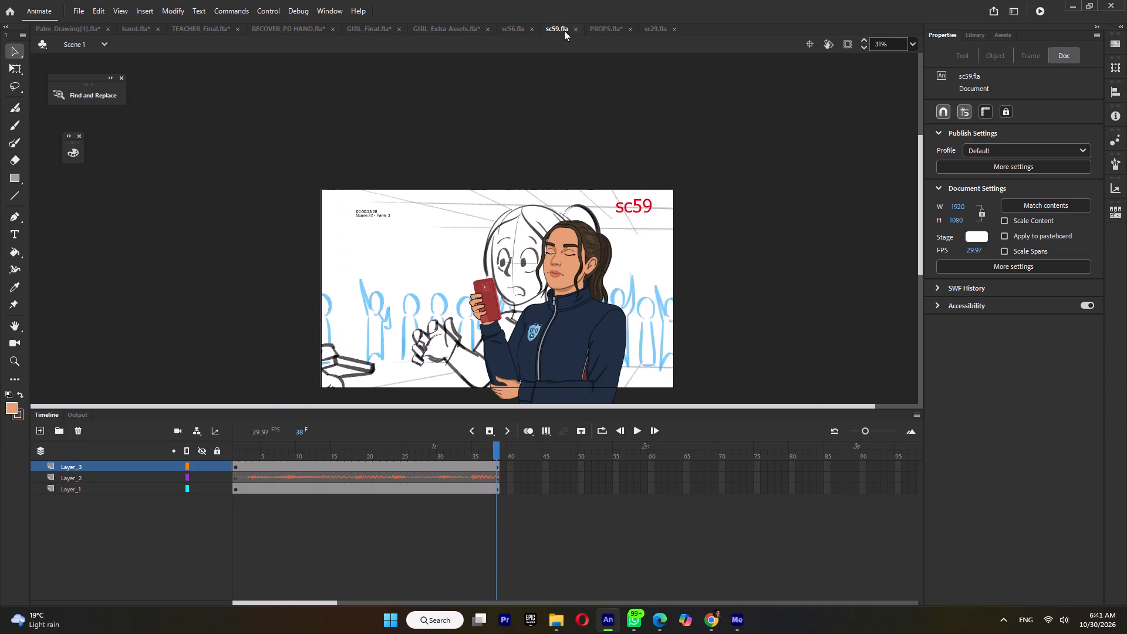
# Switch to the sc29 file and close it.
pyautogui.click(655, 26)
pyautogui.click(672, 28)
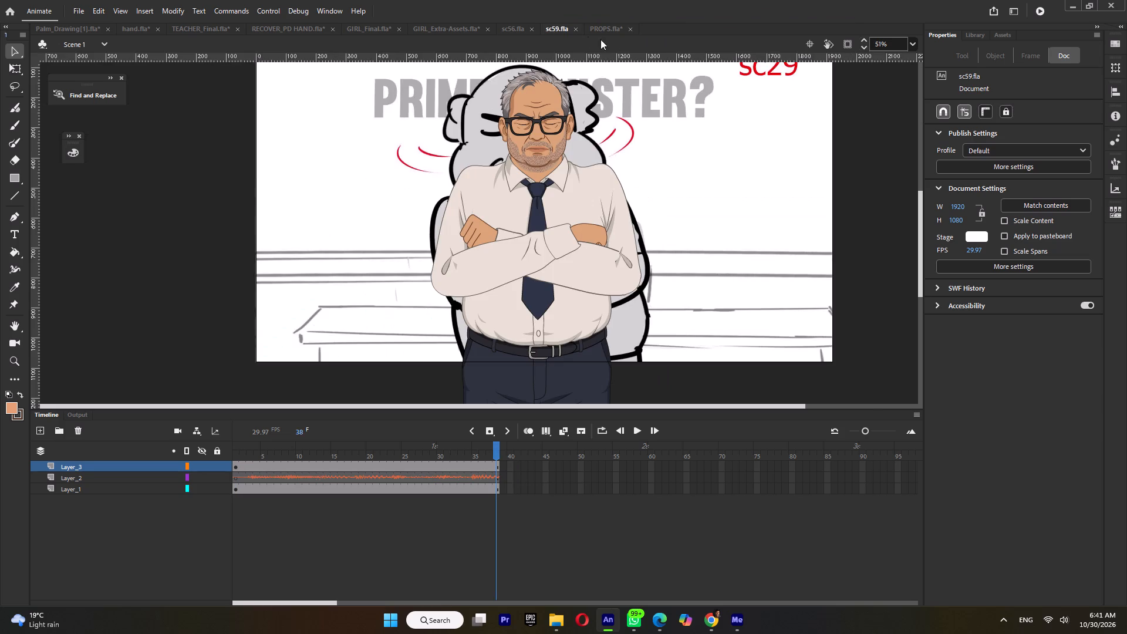
# Open sc60.fla from the ep06 shots folder and scrub through its storyboard.
pyautogui.click(562, 633)
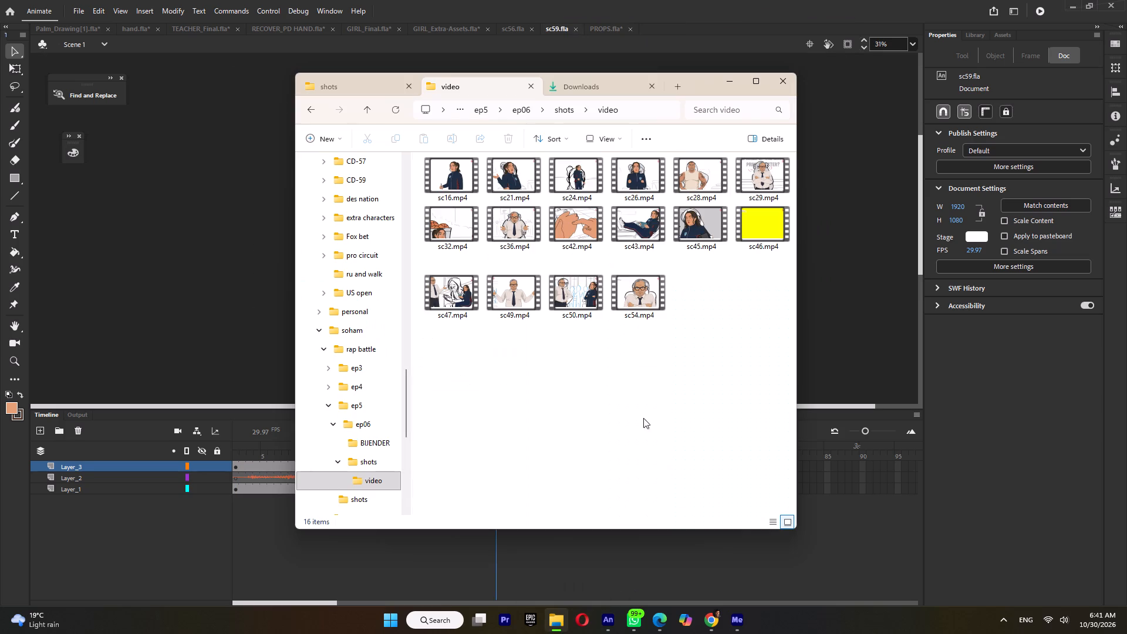
pyautogui.click(365, 113)
pyautogui.scroll(-10, 525, 497)
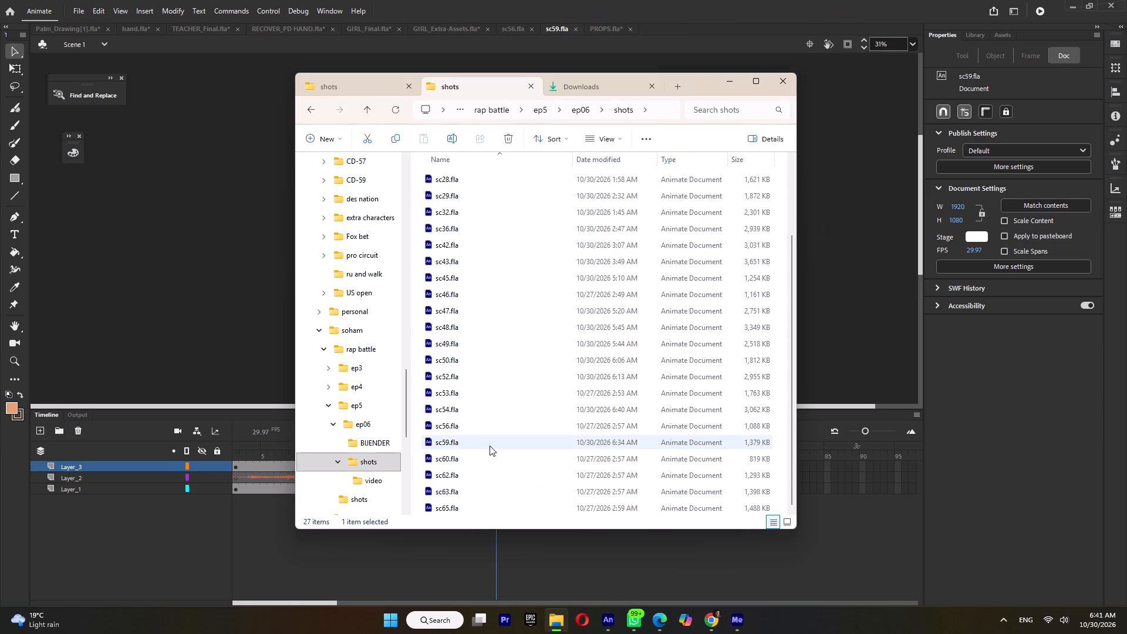
pyautogui.doubleClick(478, 460)
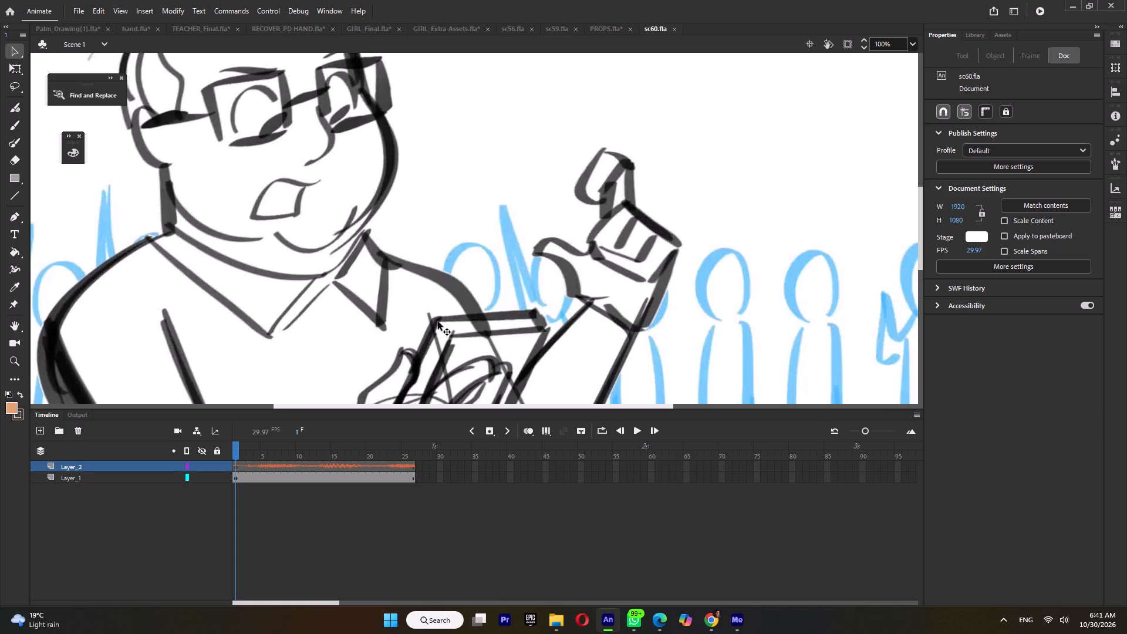
pyautogui.keyDown('ctrl'); pyautogui.scroll(-5, 453, 286); pyautogui.keyUp('ctrl')
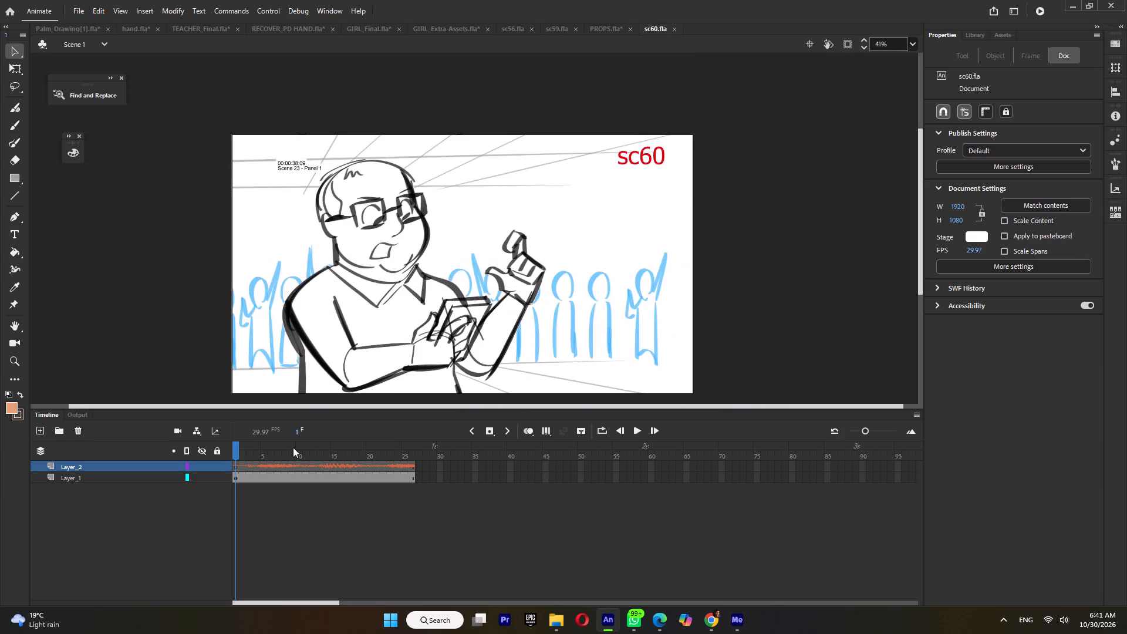
pyautogui.moveTo(263, 448); pyautogui.dragTo(389, 458)
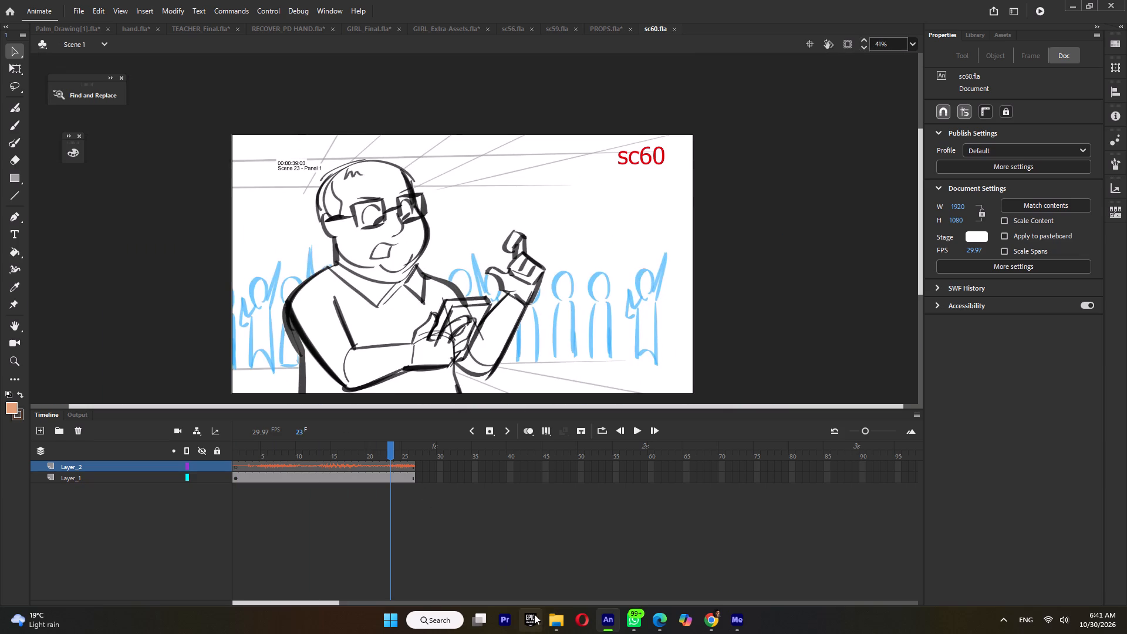
# Open sc62.fla from the shots folder and scrub through its storyboard of the toppling book stack, ending at frame 24.
pyautogui.click(549, 618)
pyautogui.doubleClick(473, 476)
pyautogui.keyDown('ctrl'); pyautogui.scroll(-4, 521, 302); pyautogui.keyUp('ctrl')
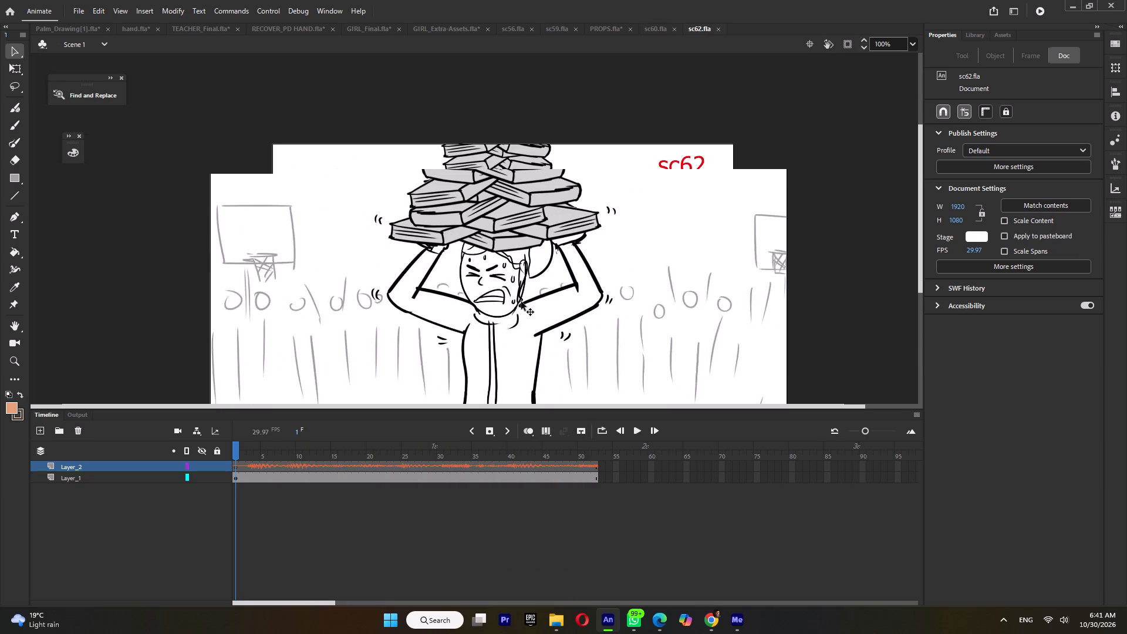
pyautogui.keyDown('ctrl'); pyautogui.scroll(-2, 521, 302); pyautogui.keyUp('ctrl')
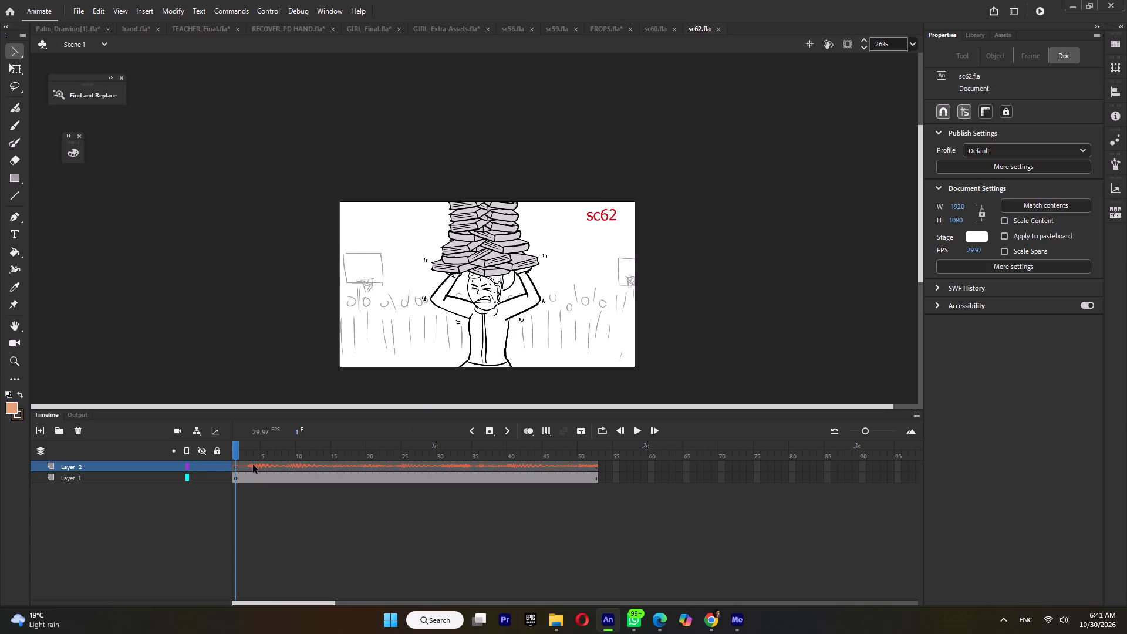
pyautogui.moveTo(255, 449); pyautogui.dragTo(411, 458)
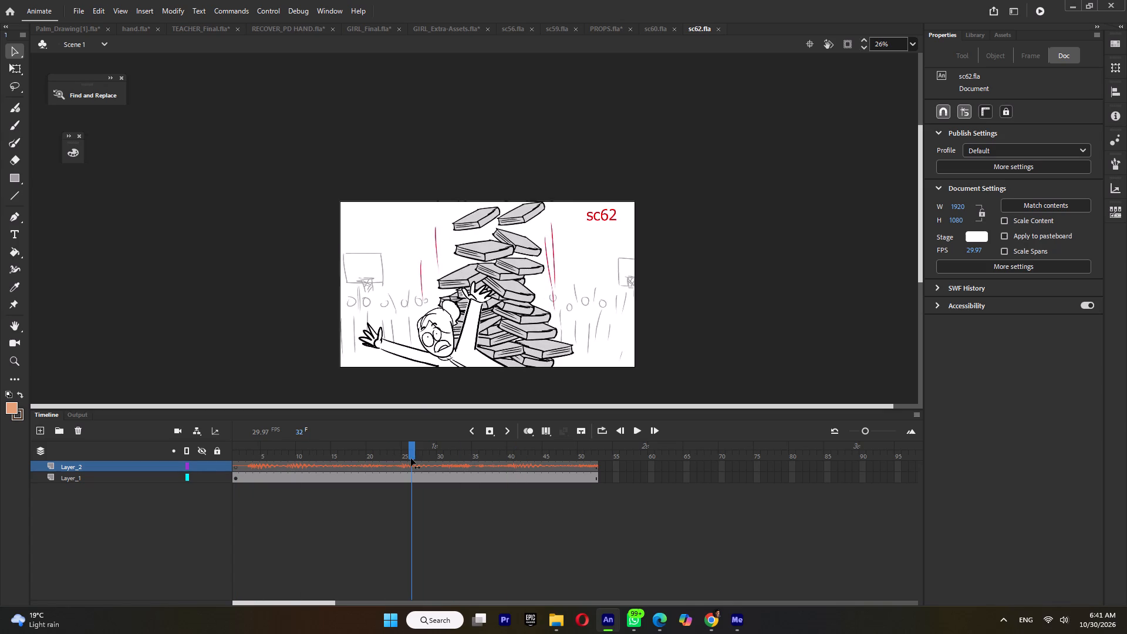
pyautogui.moveTo(411, 458); pyautogui.dragTo(446, 463)
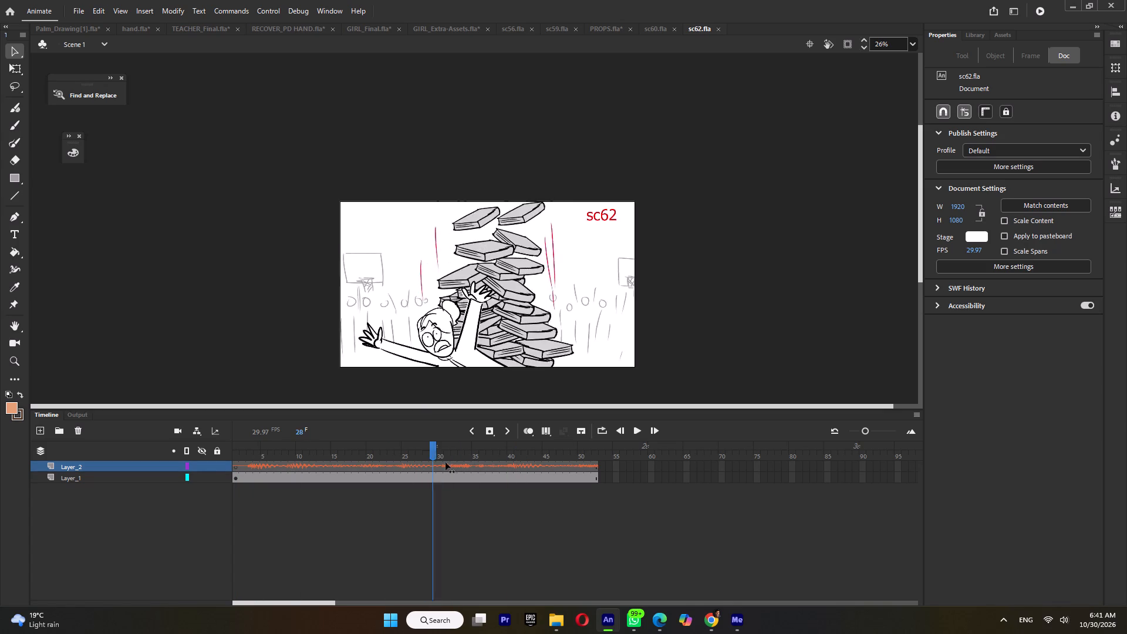
pyautogui.moveTo(446, 463); pyautogui.dragTo(453, 479)
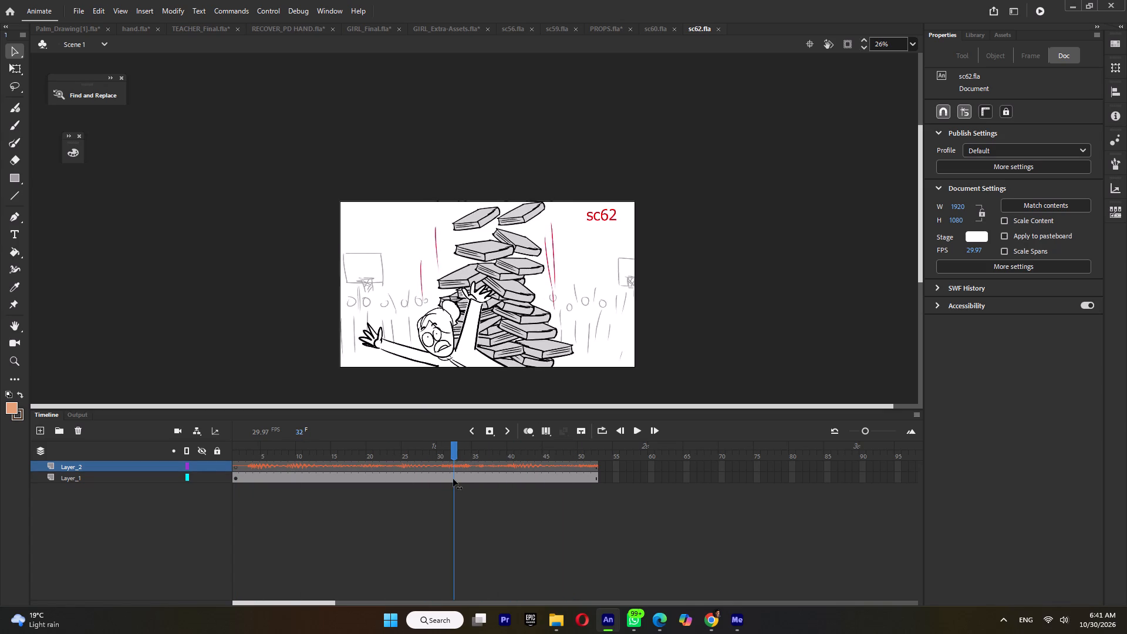
pyautogui.moveTo(453, 479); pyautogui.dragTo(629, 483)
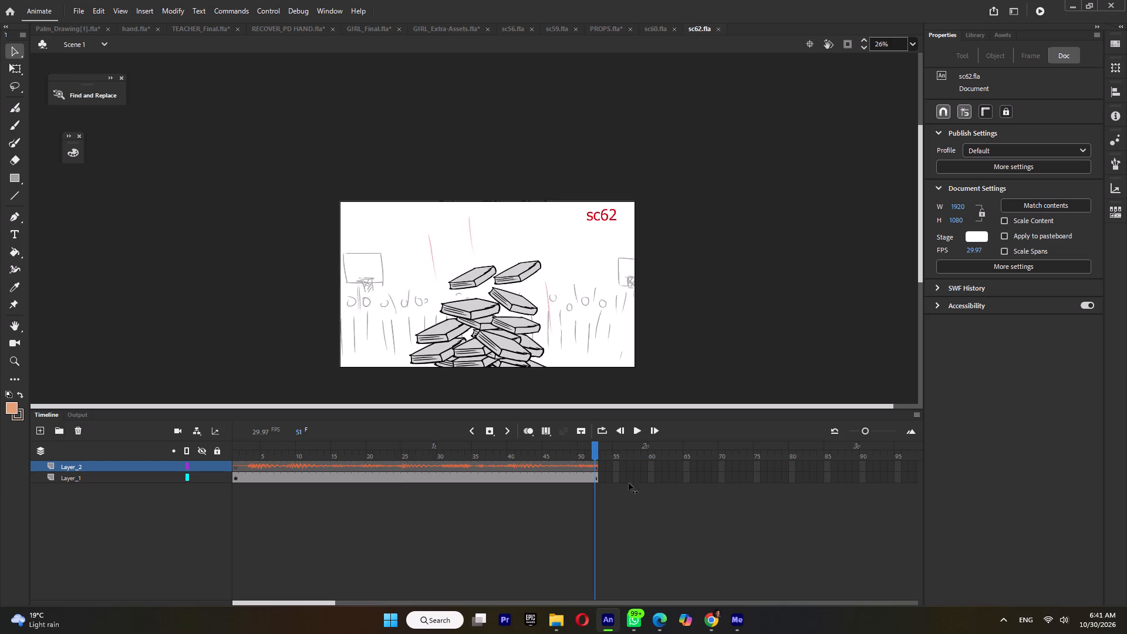
pyautogui.moveTo(629, 483); pyautogui.dragTo(500, 489)
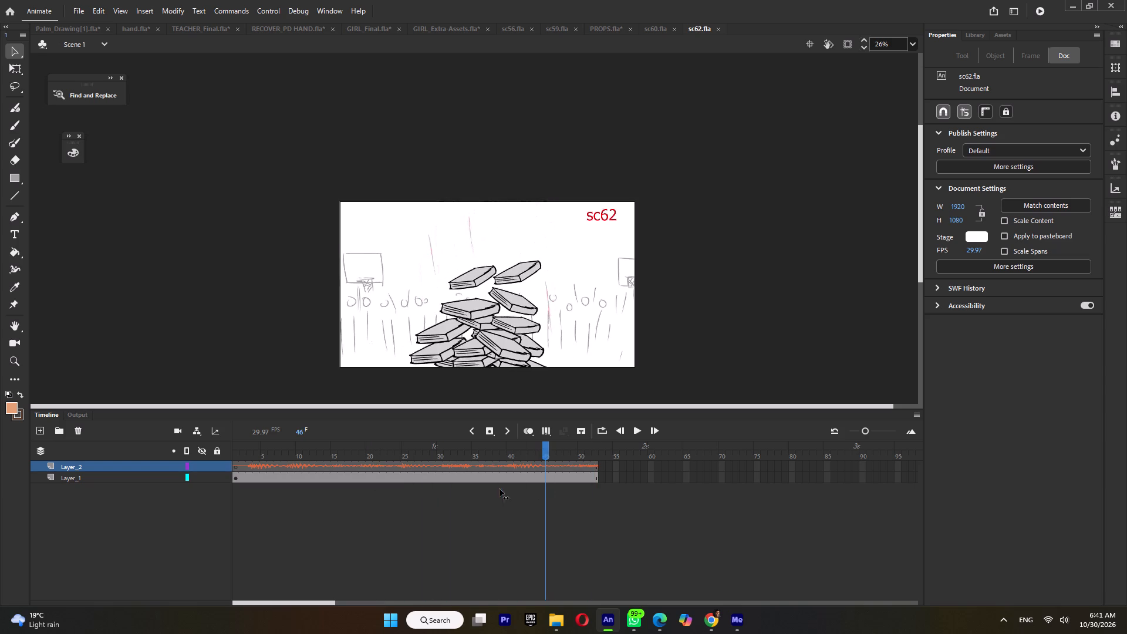
pyautogui.moveTo(500, 489); pyautogui.dragTo(397, 495)
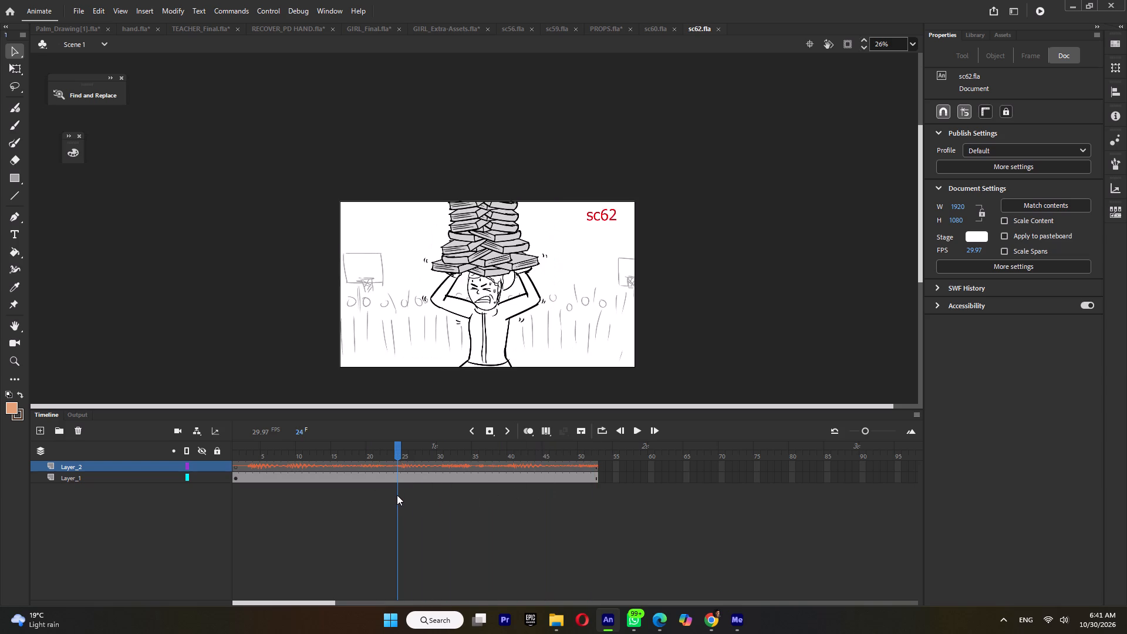
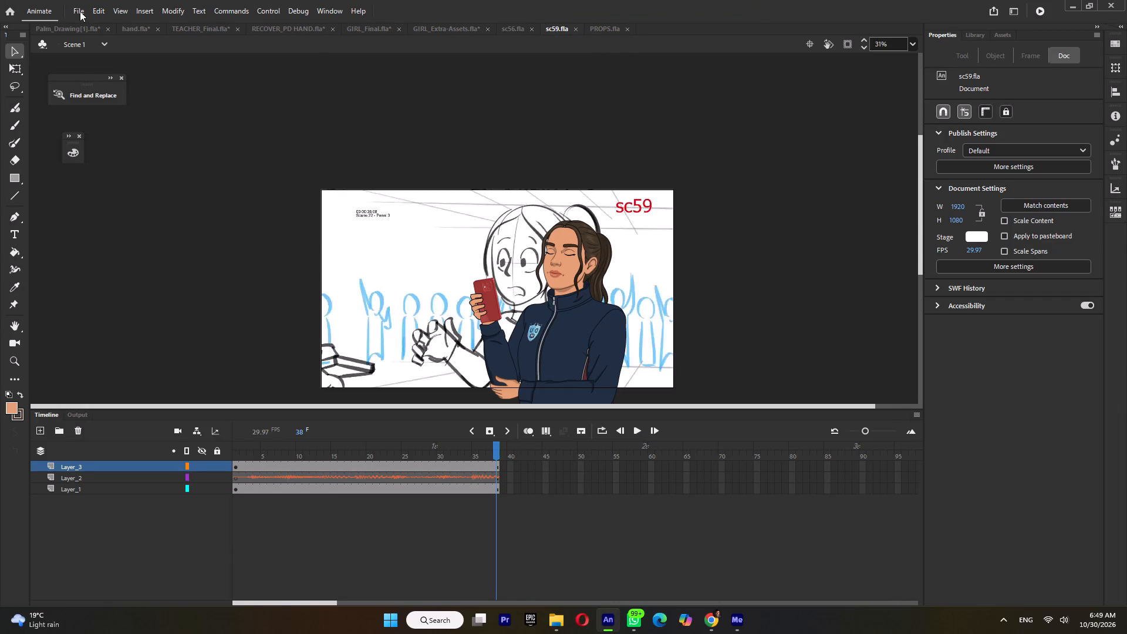
pyautogui.click(743, 625)
pyautogui.scroll(-10, 738, 313)
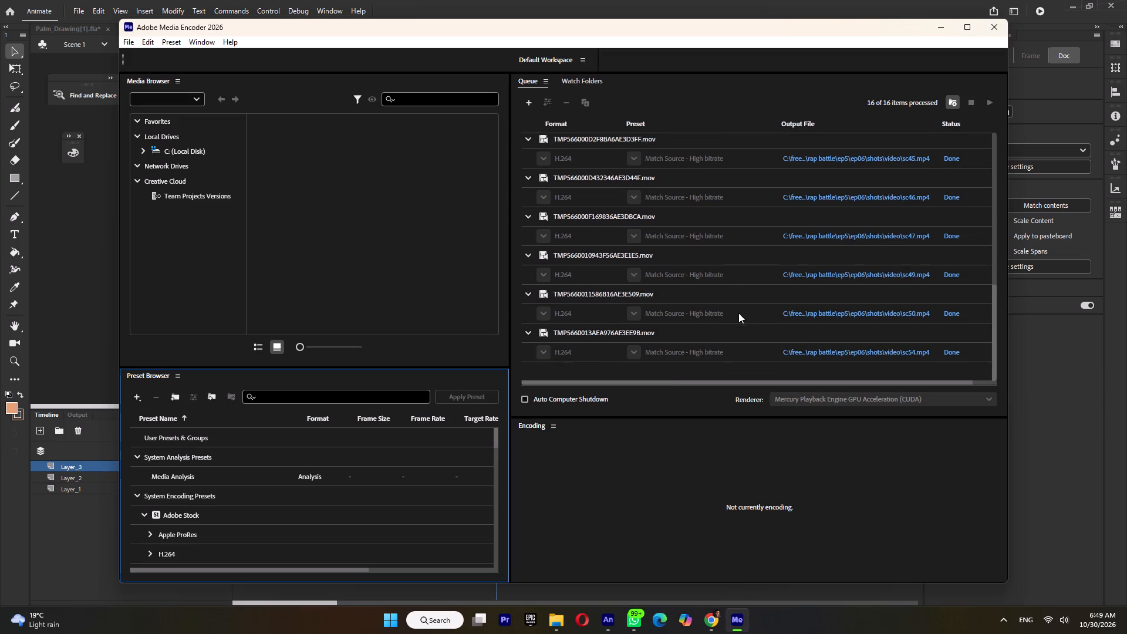
pyautogui.click(759, 0)
pyautogui.click(79, 8)
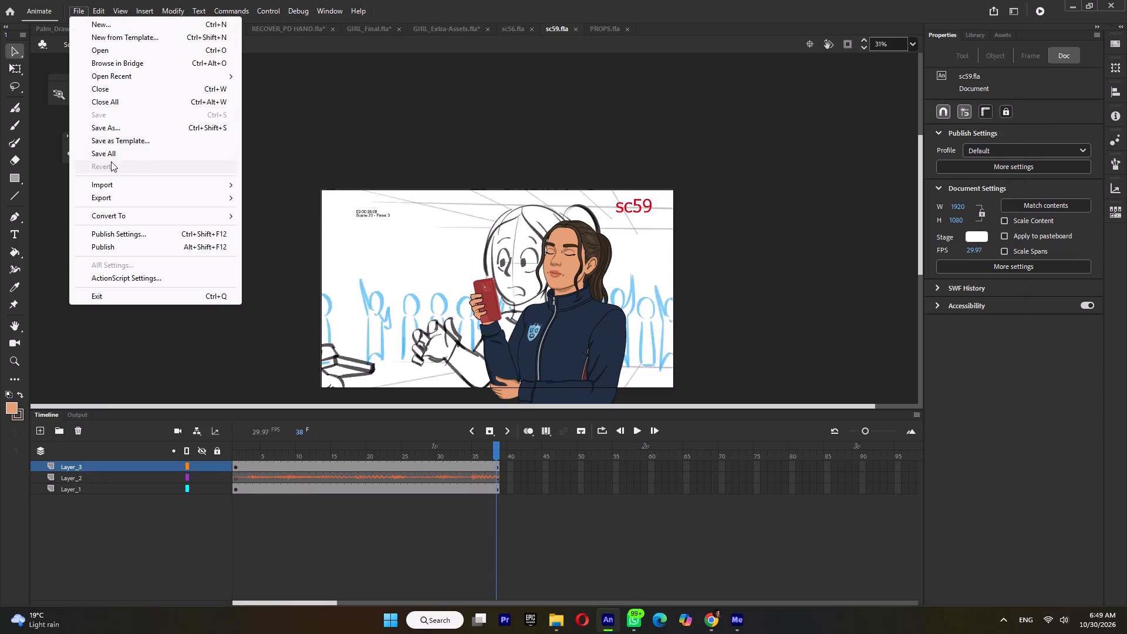
pyautogui.click(113, 201)
pyautogui.click(292, 238)
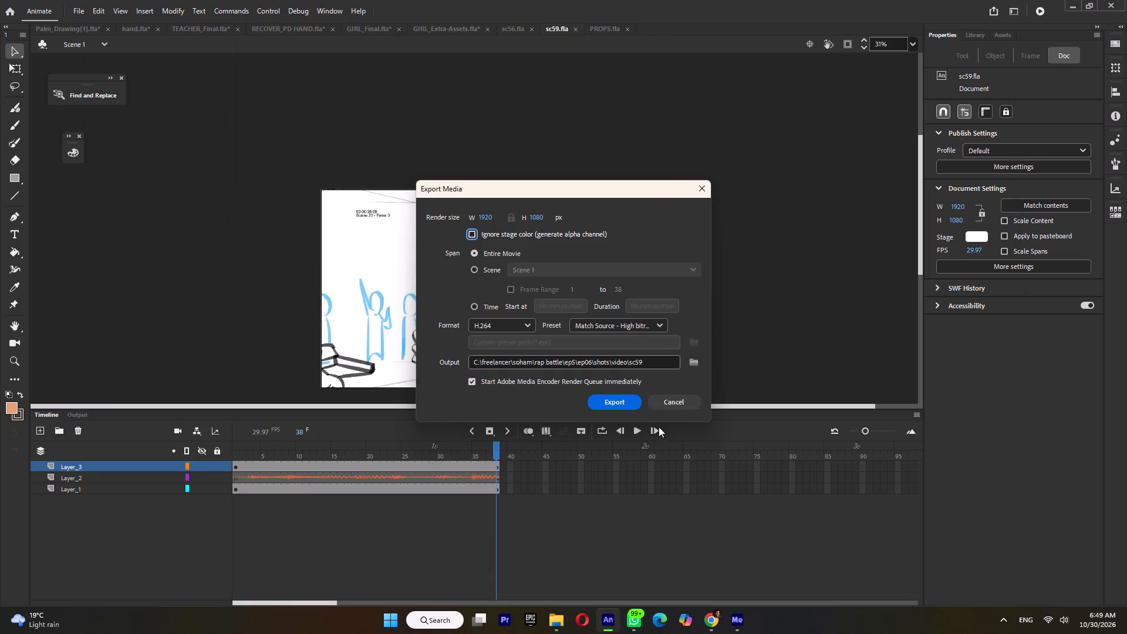
pyautogui.click(620, 407)
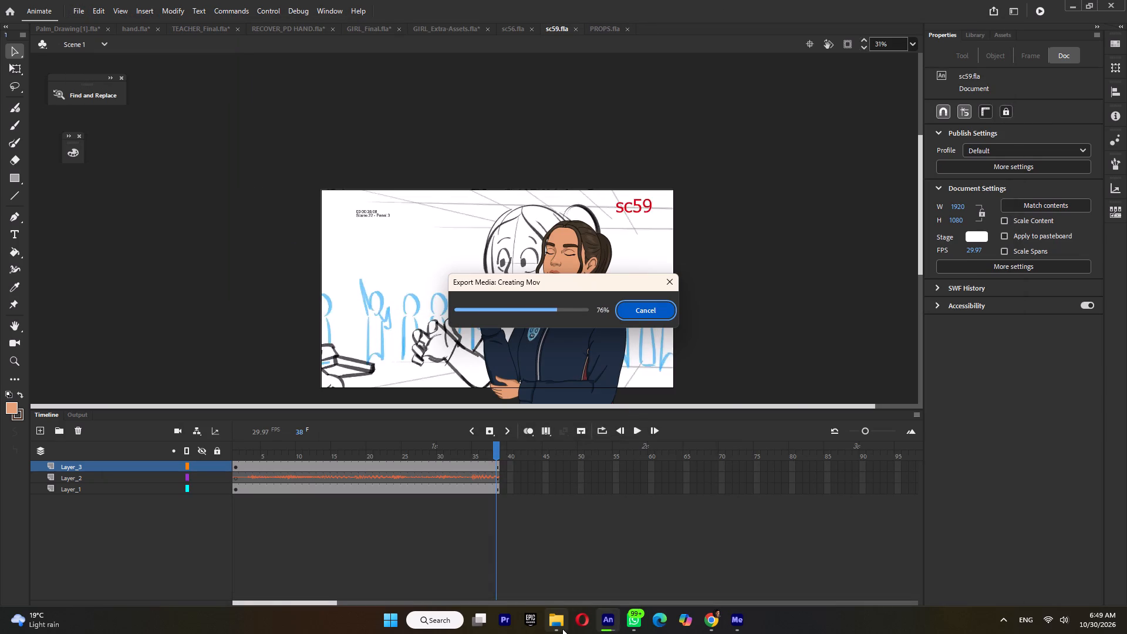
# Check the exported clips in the ep06 shots video folder and compare them with the scene files in the shots folder.
pyautogui.click(561, 629)
pyautogui.scroll(-5, 474, 479)
pyautogui.scroll(7, 476, 471)
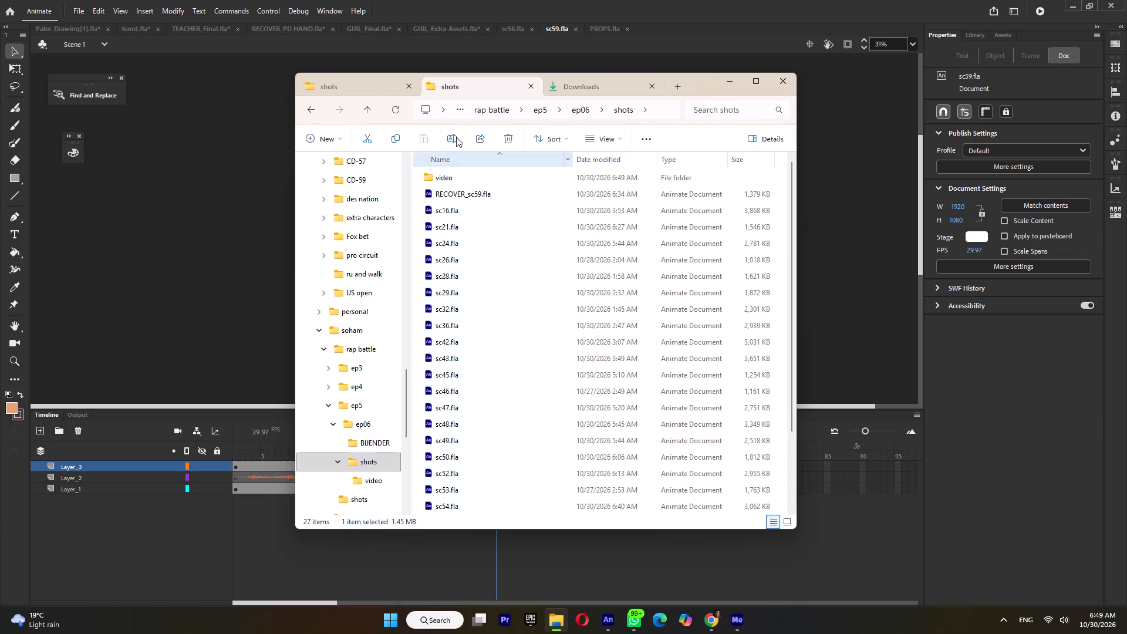
pyautogui.doubleClick(453, 173)
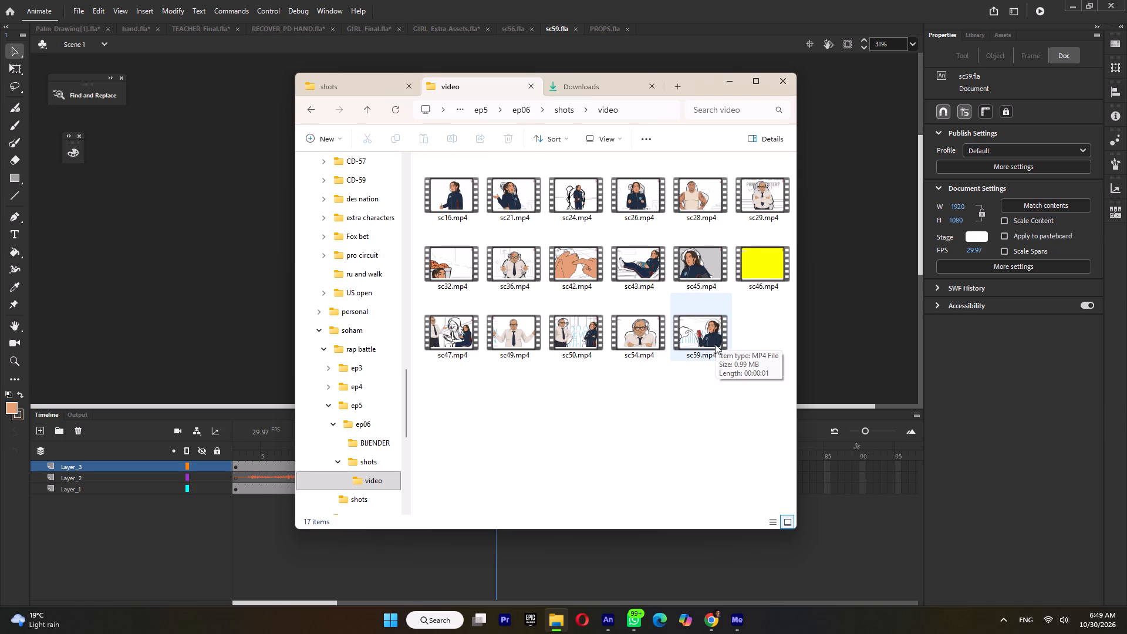
pyautogui.click(358, 104)
pyautogui.scroll(-4, 511, 384)
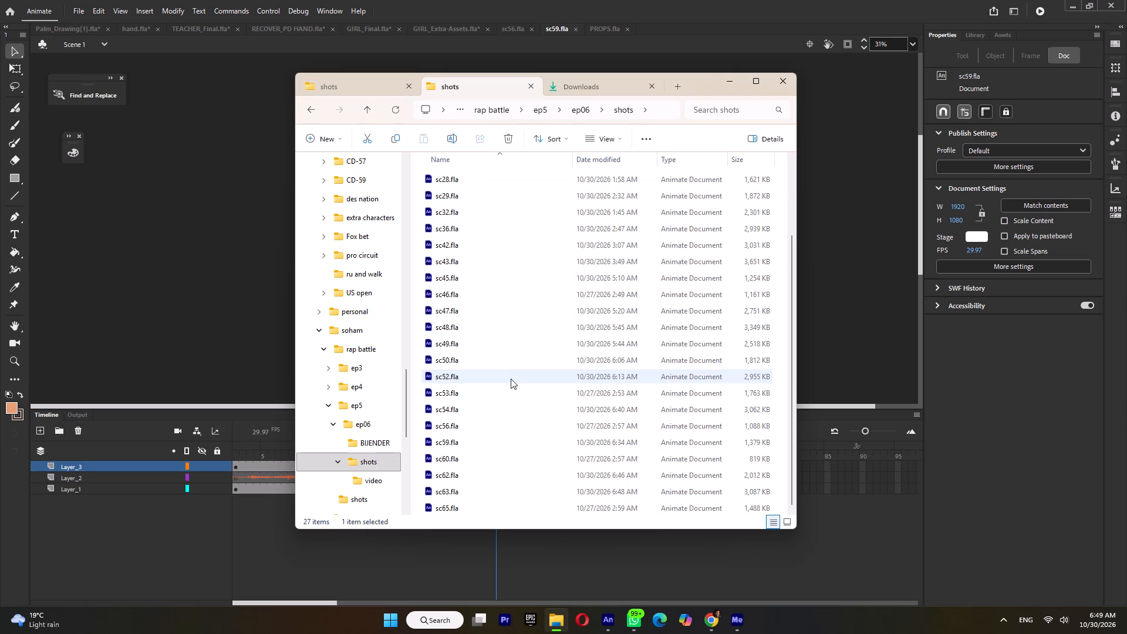
pyautogui.scroll(-6, 511, 379)
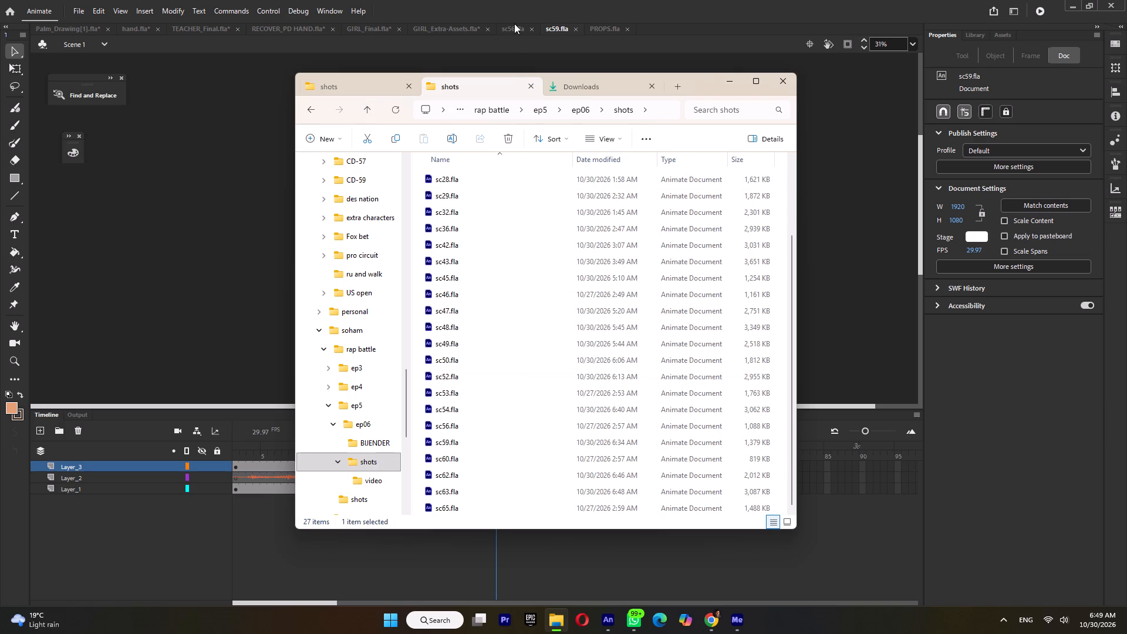
# Return to the Animate window.
pyautogui.click(514, 23)
pyautogui.click(669, 362)
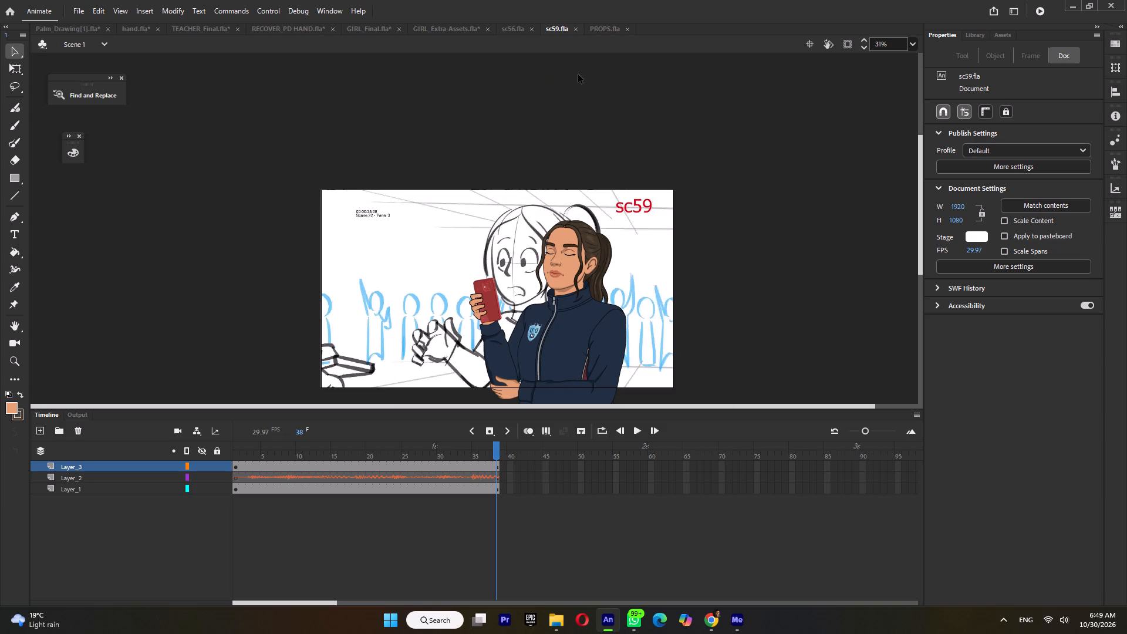
# Close sc59.fla and open sc60.fla from the ep06 shots folder.
pyautogui.click(573, 26)
pyautogui.click(508, 31)
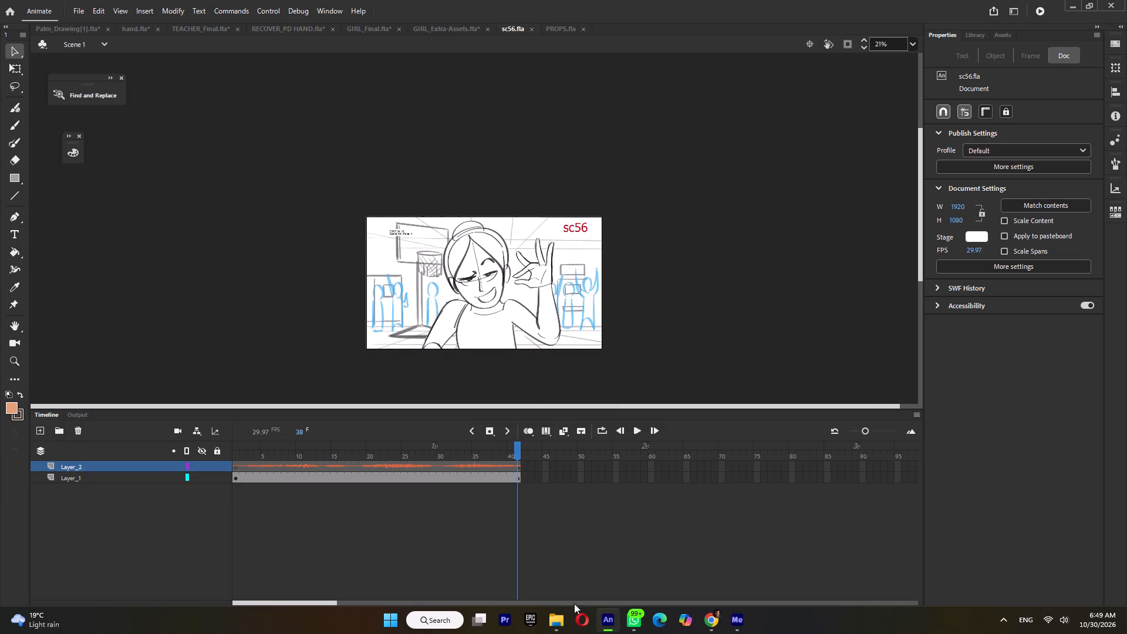
pyautogui.click(559, 630)
pyautogui.scroll(-6, 566, 401)
pyautogui.doubleClick(491, 452)
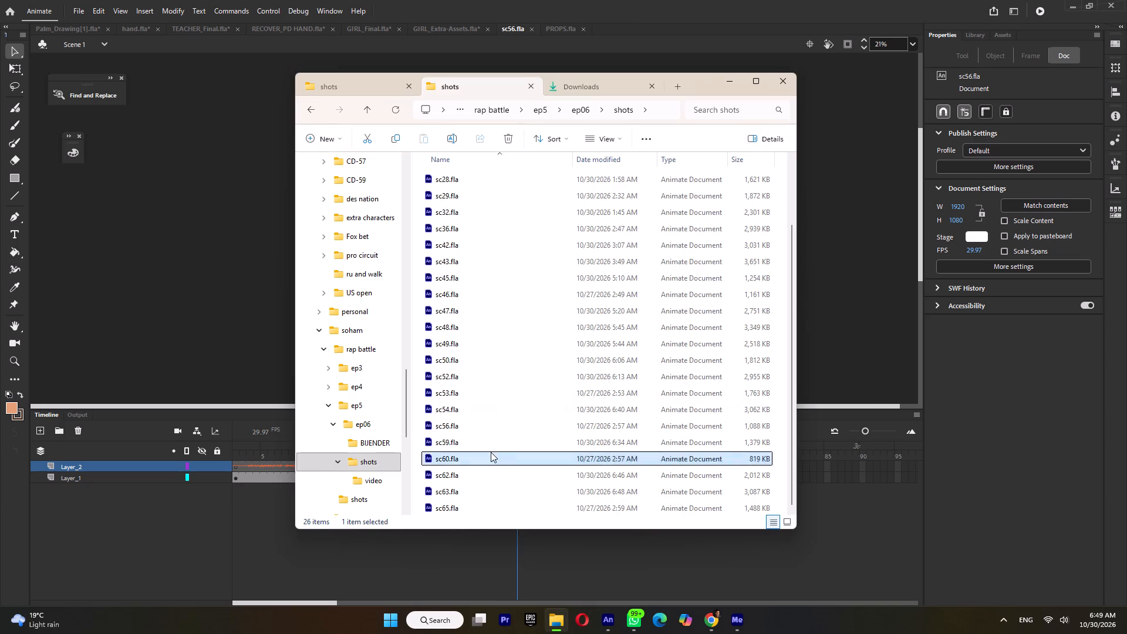
pyautogui.keyDown('ctrl'); pyautogui.scroll(-5, 522, 285); pyautogui.keyUp('ctrl')
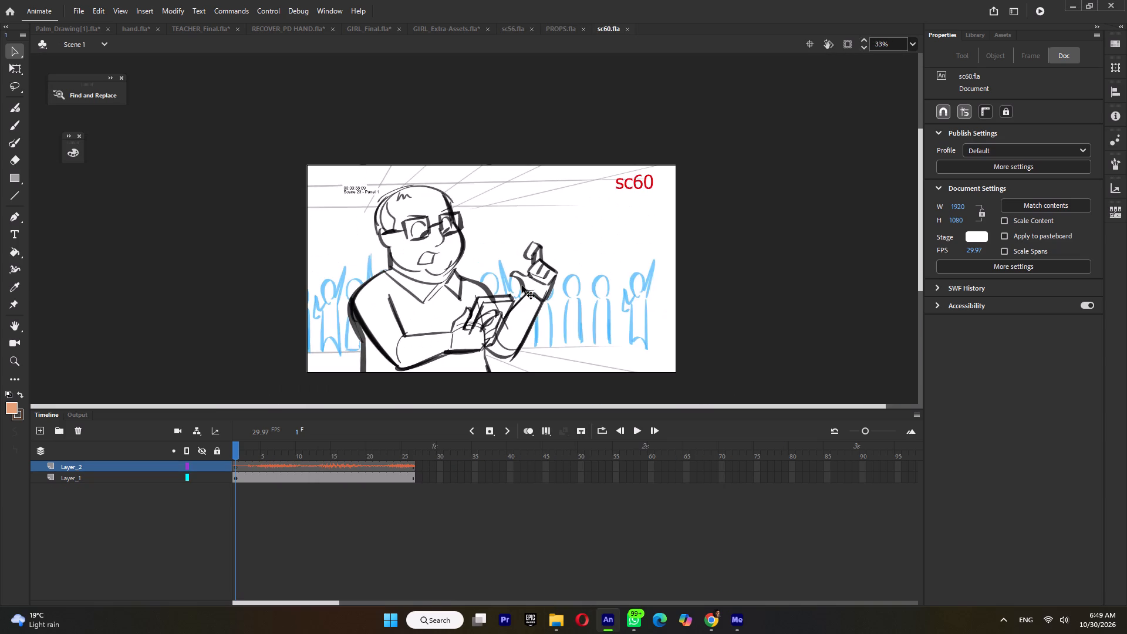
# Review the exported clips sc50, sc47 and sc49 in the ep06 video folder for a reusable teacher pose.
pyautogui.click(555, 618)
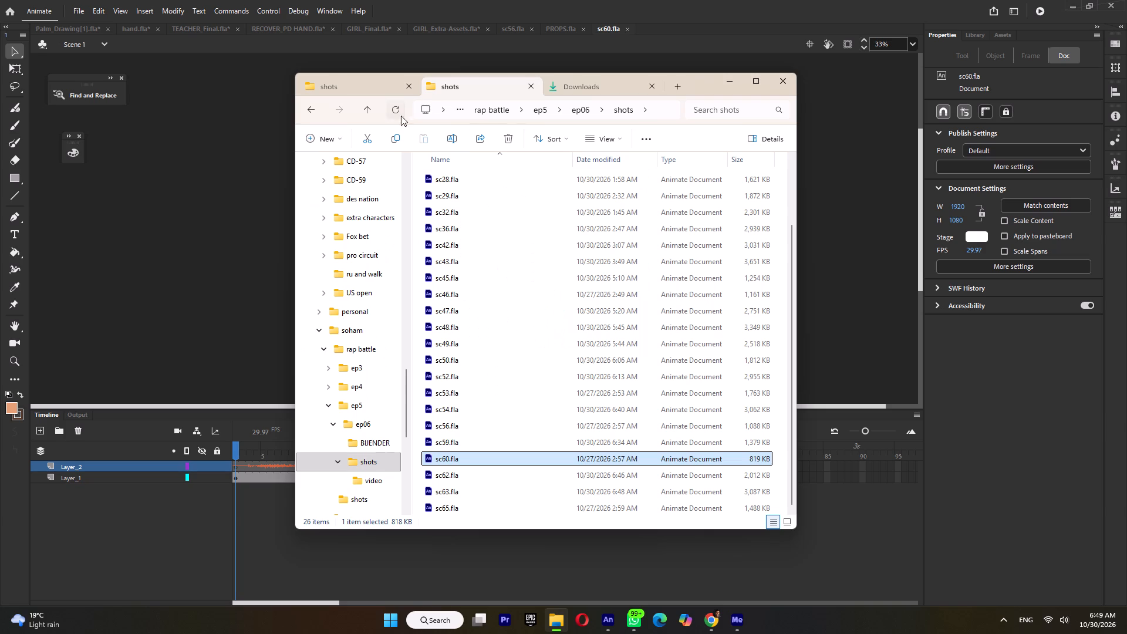
pyautogui.click(355, 84)
pyautogui.scroll(1, 483, 210)
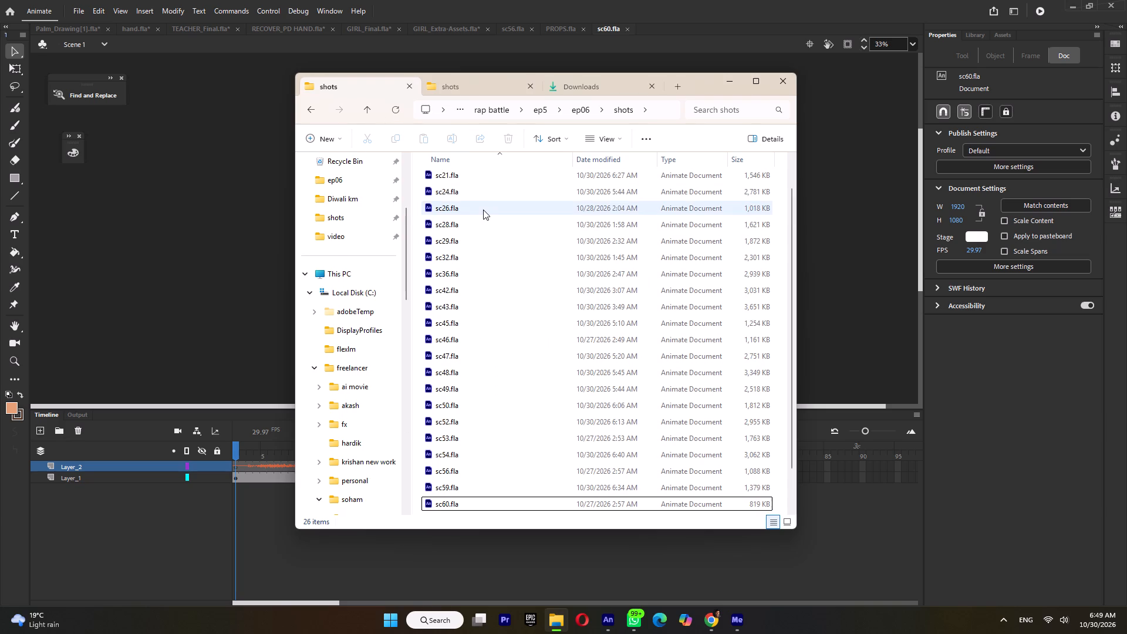
pyautogui.scroll(9, 483, 210)
pyautogui.doubleClick(480, 178)
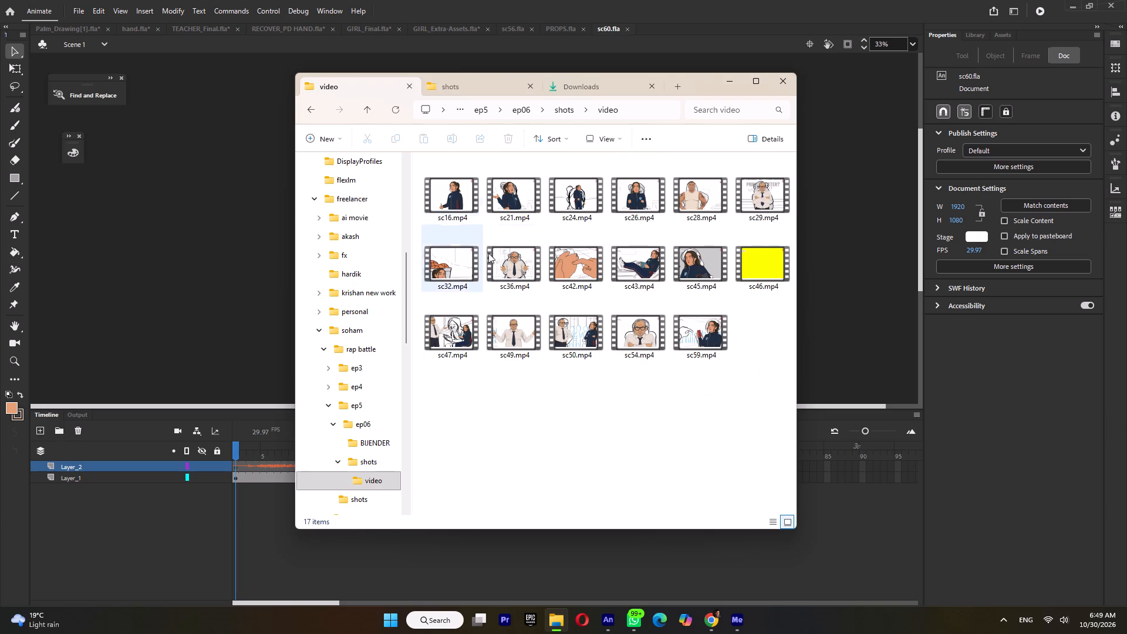
pyautogui.doubleClick(586, 336)
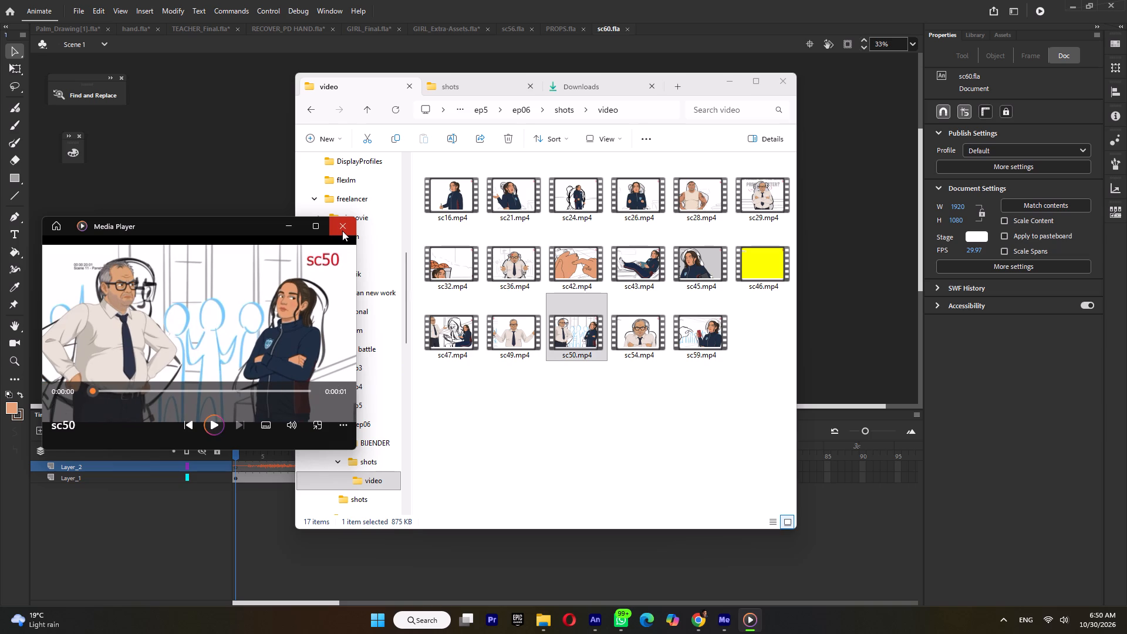
pyautogui.doubleClick(444, 348)
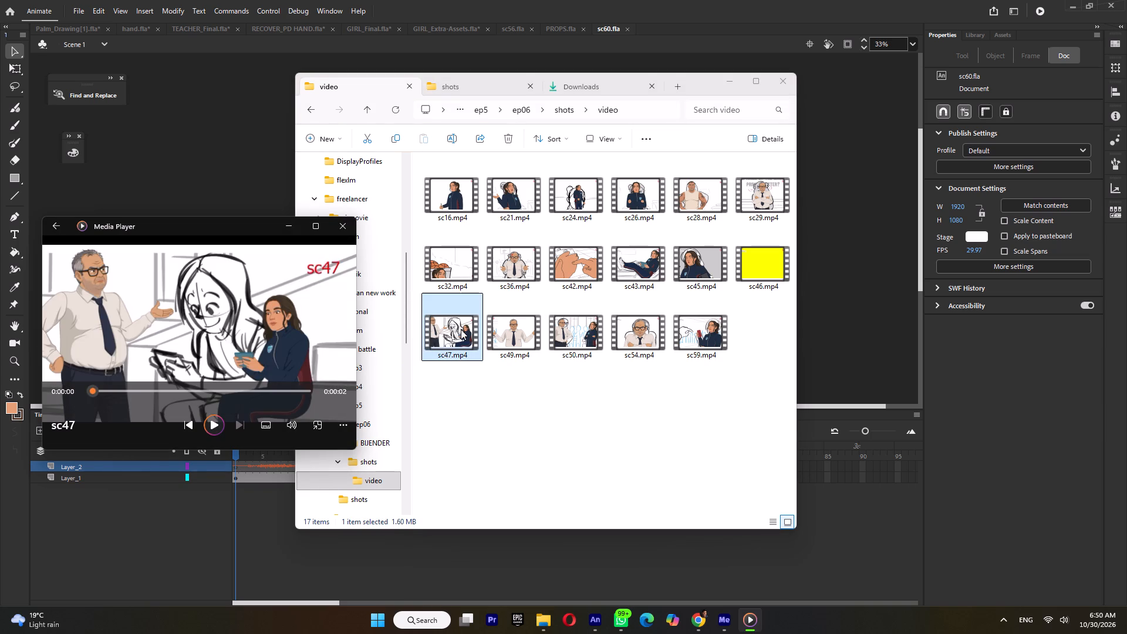
pyautogui.doubleClick(513, 331)
pyautogui.doubleClick(573, 342)
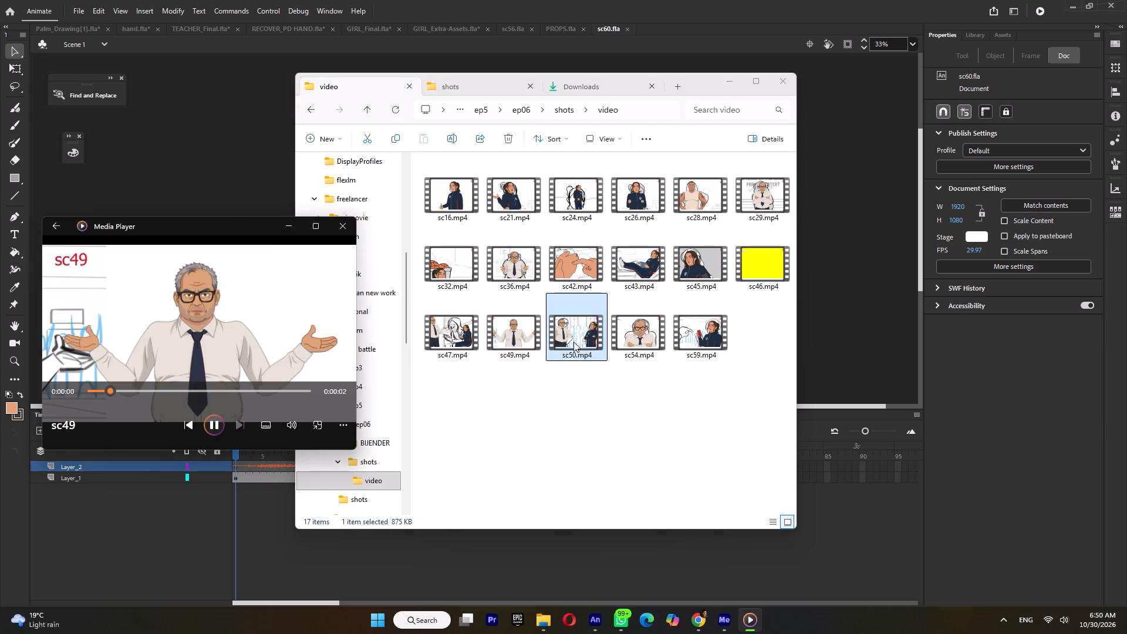
pyautogui.click(346, 227)
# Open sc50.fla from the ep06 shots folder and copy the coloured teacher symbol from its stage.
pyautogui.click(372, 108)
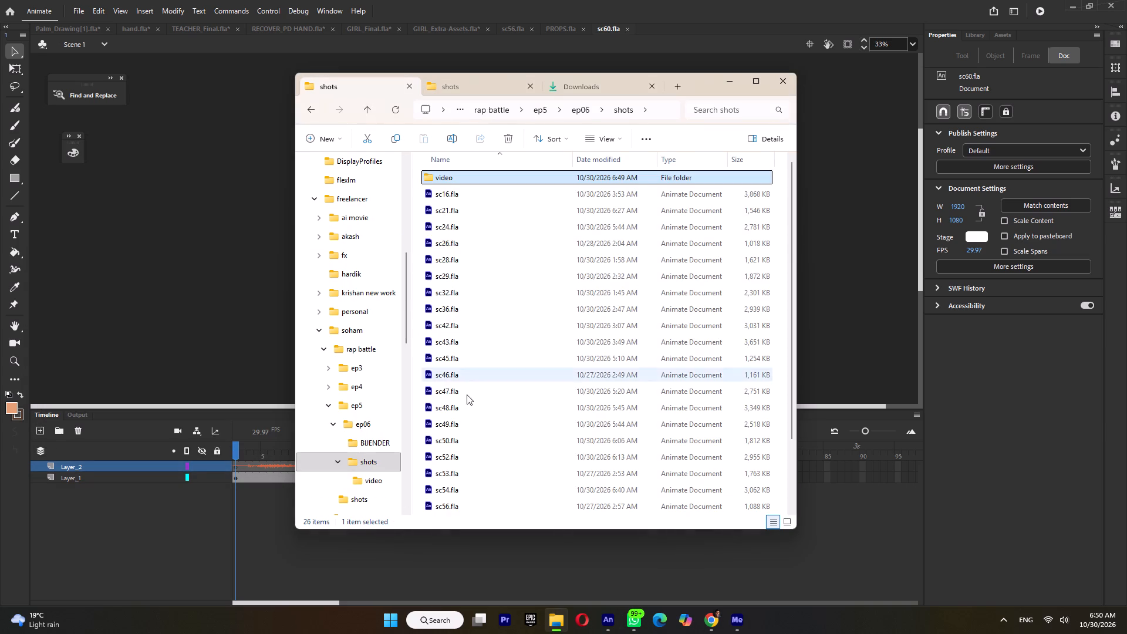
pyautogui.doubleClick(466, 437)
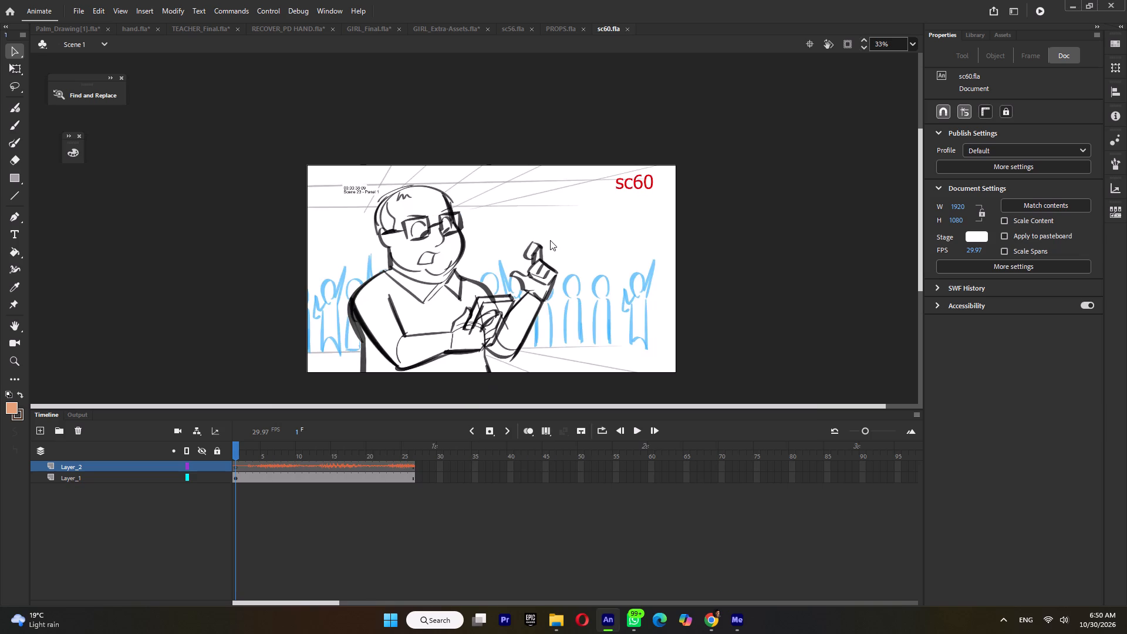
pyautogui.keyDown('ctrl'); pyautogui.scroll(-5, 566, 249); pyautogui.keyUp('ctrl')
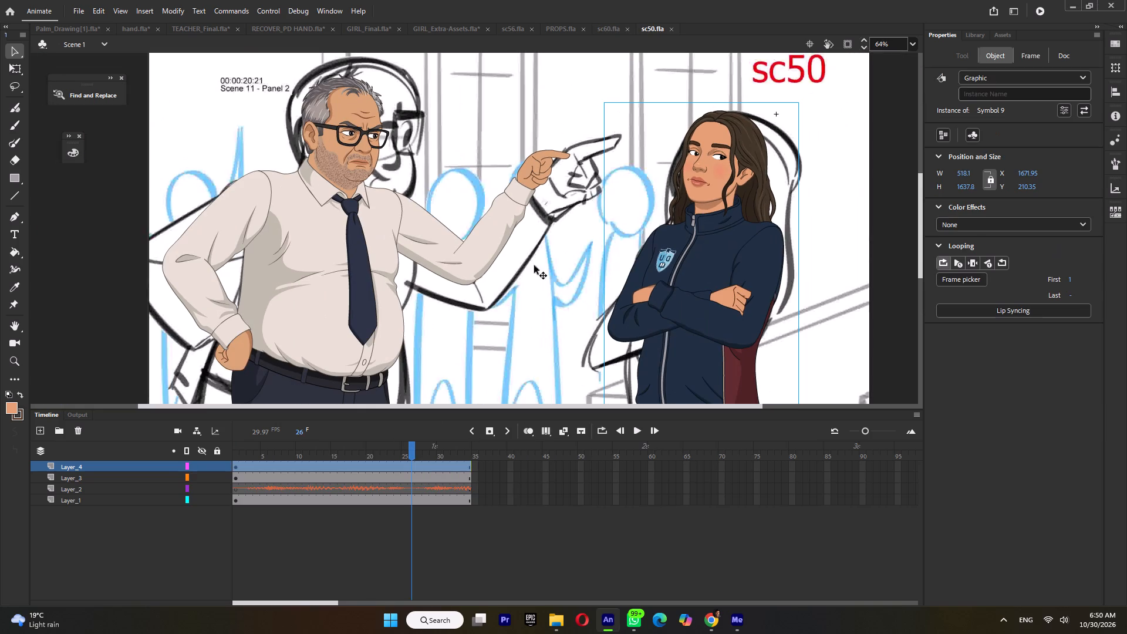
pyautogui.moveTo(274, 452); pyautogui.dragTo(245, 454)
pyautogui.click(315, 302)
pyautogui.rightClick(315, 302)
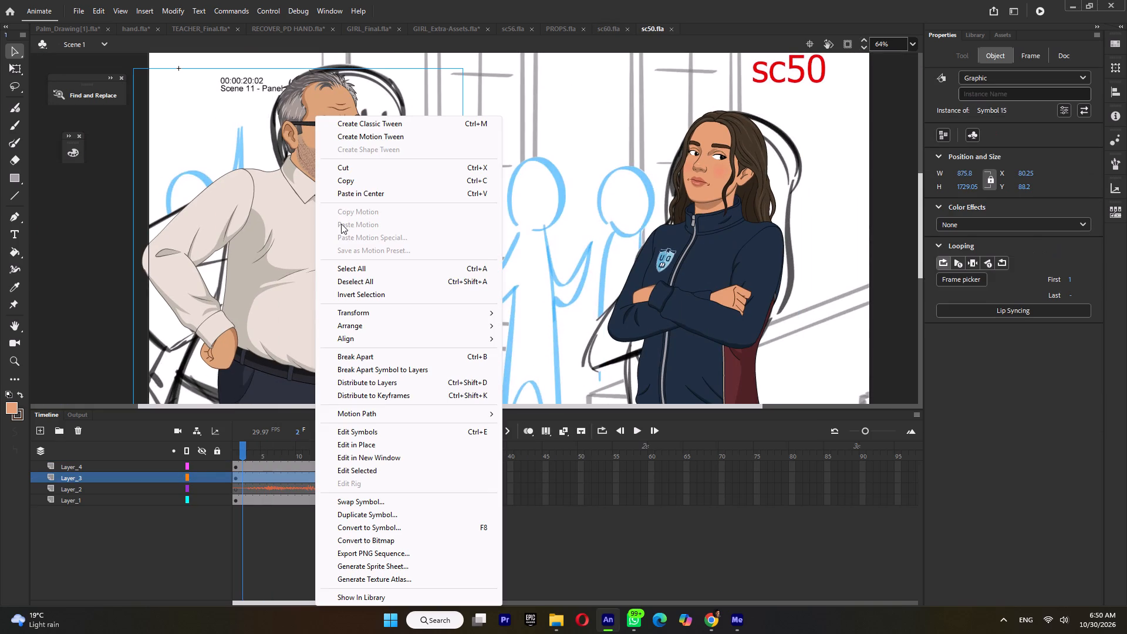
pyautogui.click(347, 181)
# Add a new layer above Layer_2 in sc60.fla.
pyautogui.click(602, 29)
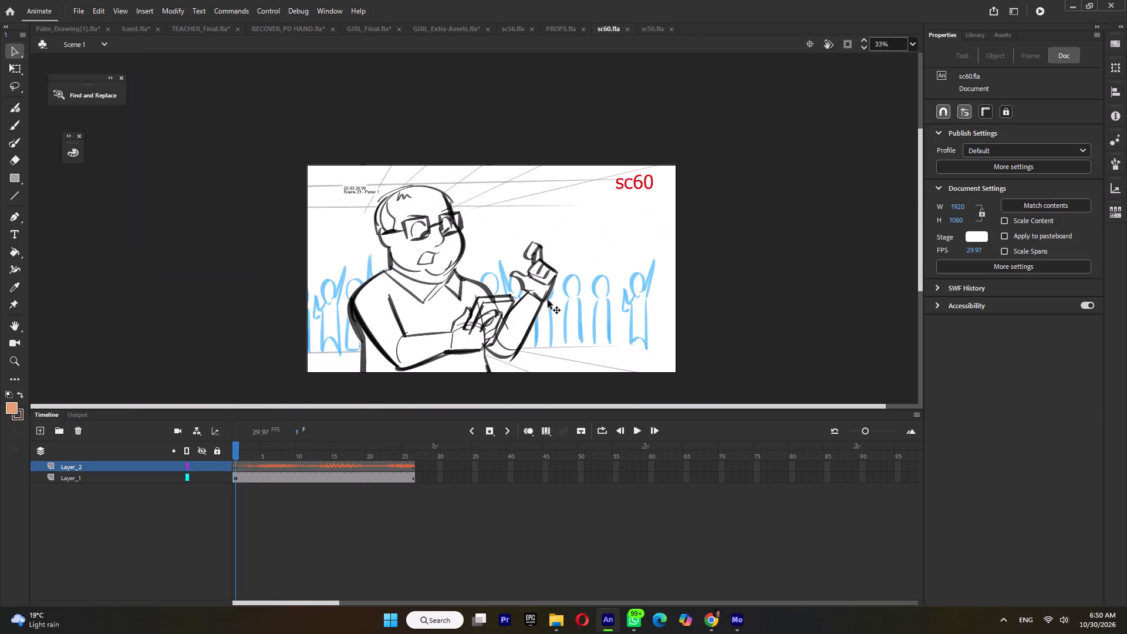
pyautogui.click(39, 433)
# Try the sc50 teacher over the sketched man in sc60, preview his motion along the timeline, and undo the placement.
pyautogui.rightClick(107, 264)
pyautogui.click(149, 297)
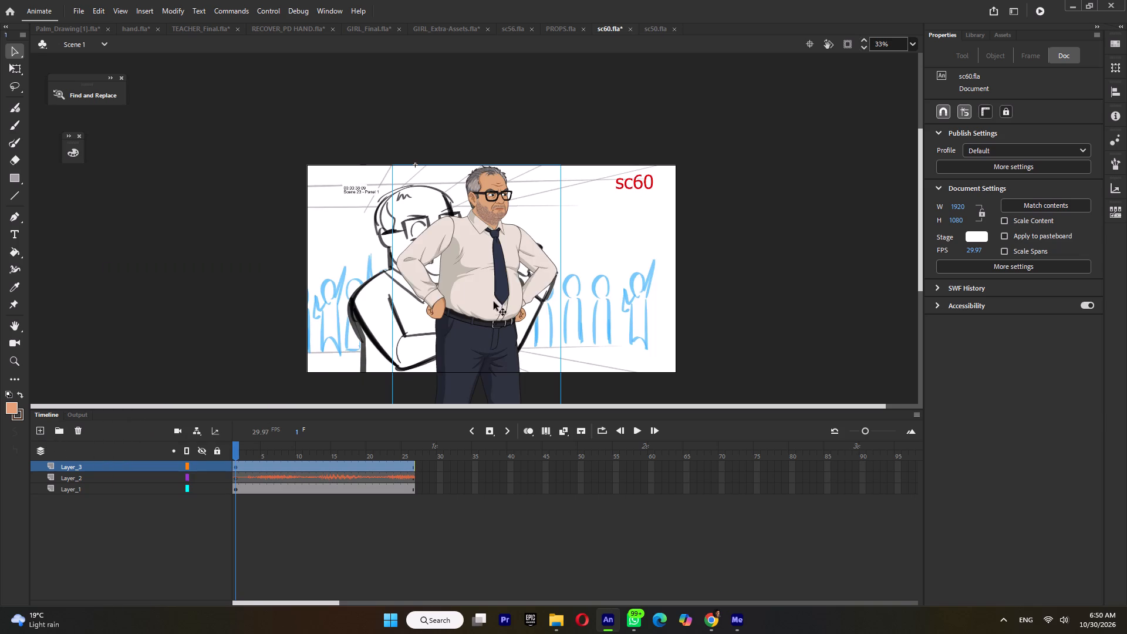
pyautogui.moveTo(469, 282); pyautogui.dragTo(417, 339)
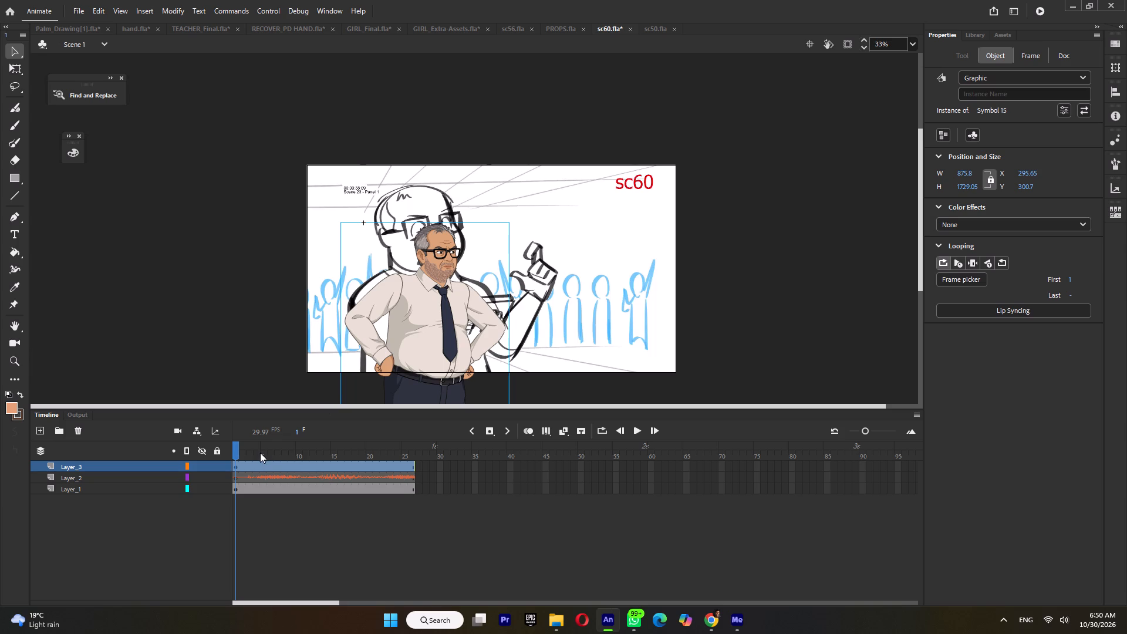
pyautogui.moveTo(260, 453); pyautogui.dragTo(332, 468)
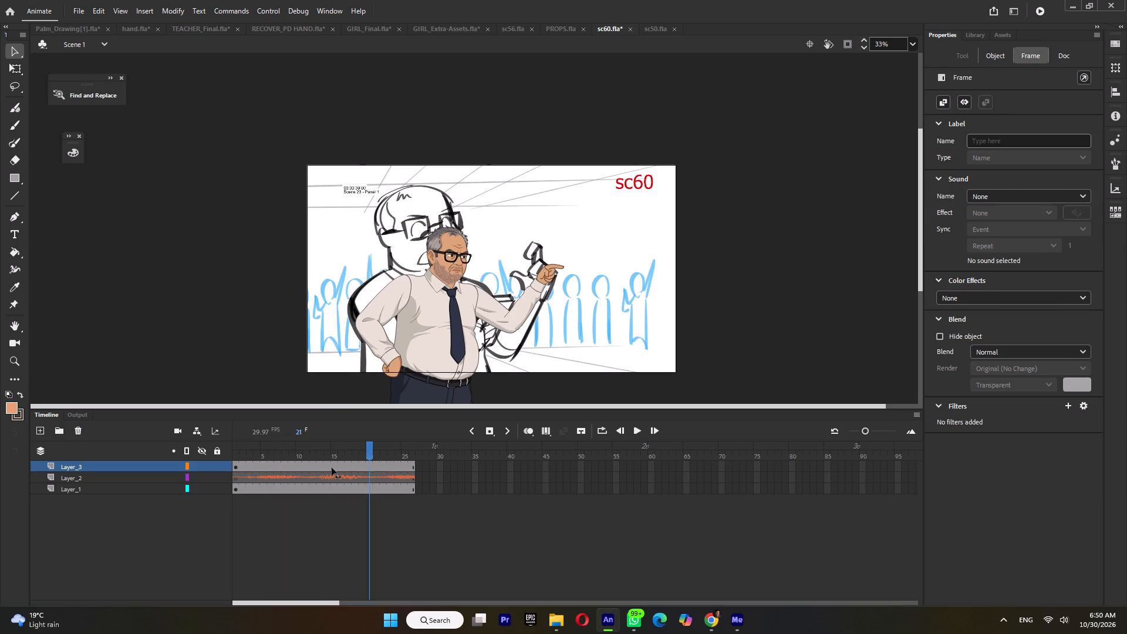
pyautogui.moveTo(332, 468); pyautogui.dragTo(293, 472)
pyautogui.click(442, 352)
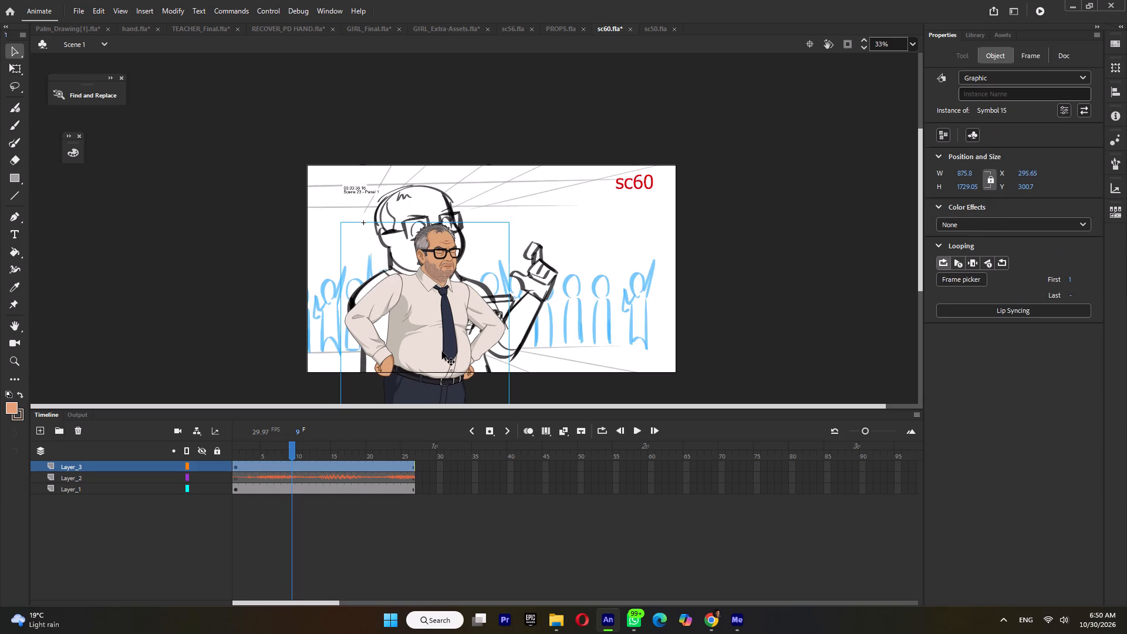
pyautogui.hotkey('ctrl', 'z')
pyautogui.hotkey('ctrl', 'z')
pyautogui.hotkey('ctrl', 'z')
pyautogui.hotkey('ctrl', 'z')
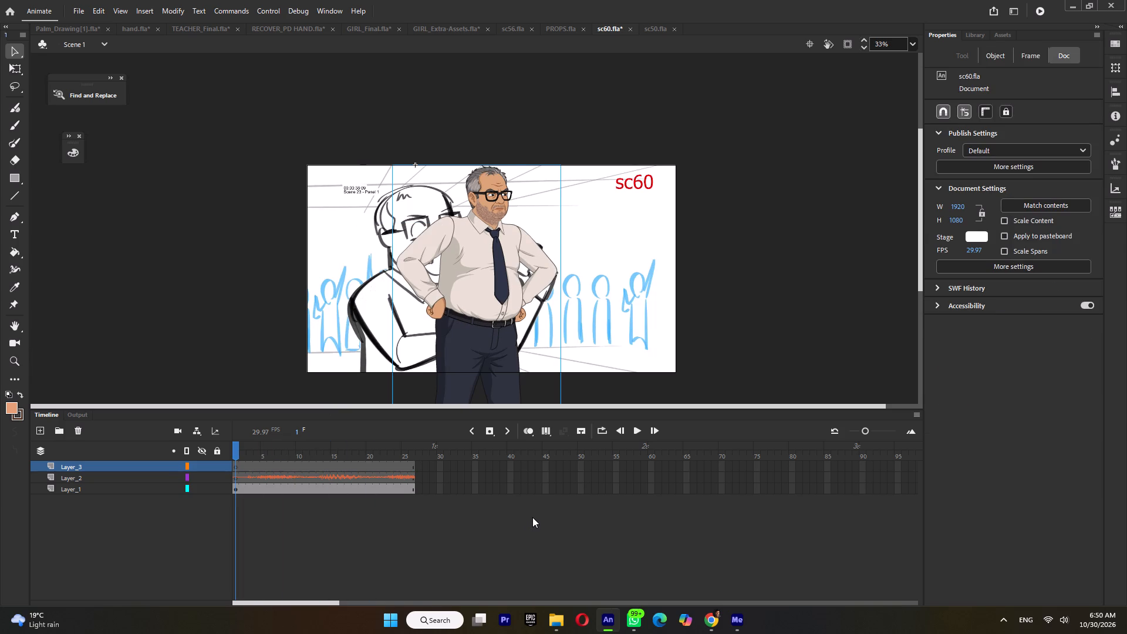
# Check the exported clip thumbnails for another teacher pose and open sc24.fla from the ep06 shots folder.
pyautogui.click(556, 622)
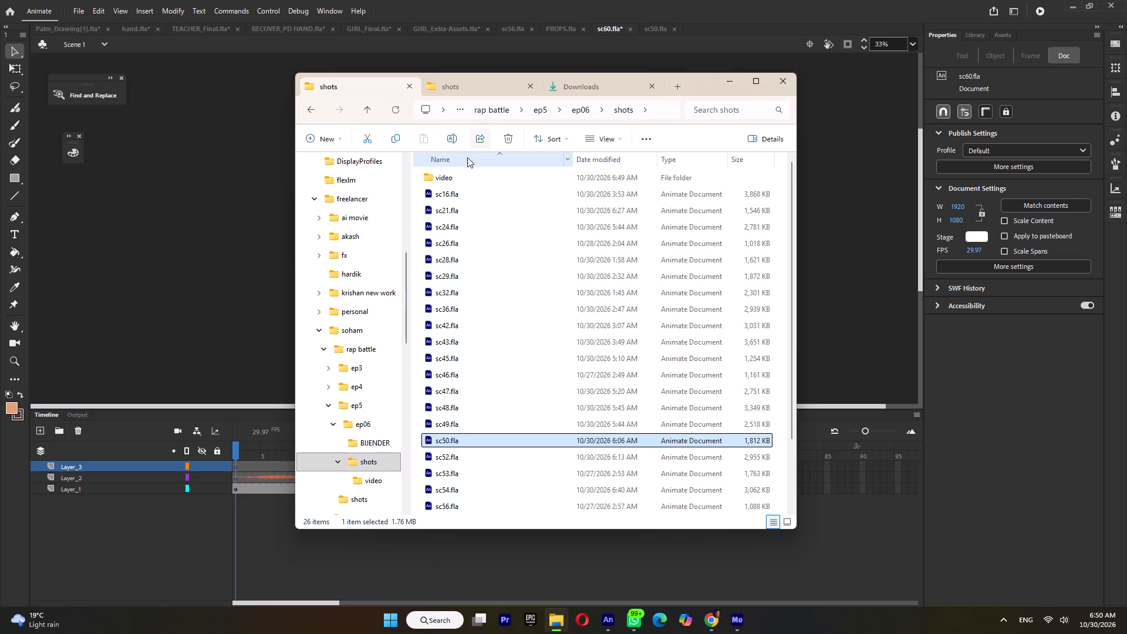
pyautogui.doubleClick(464, 175)
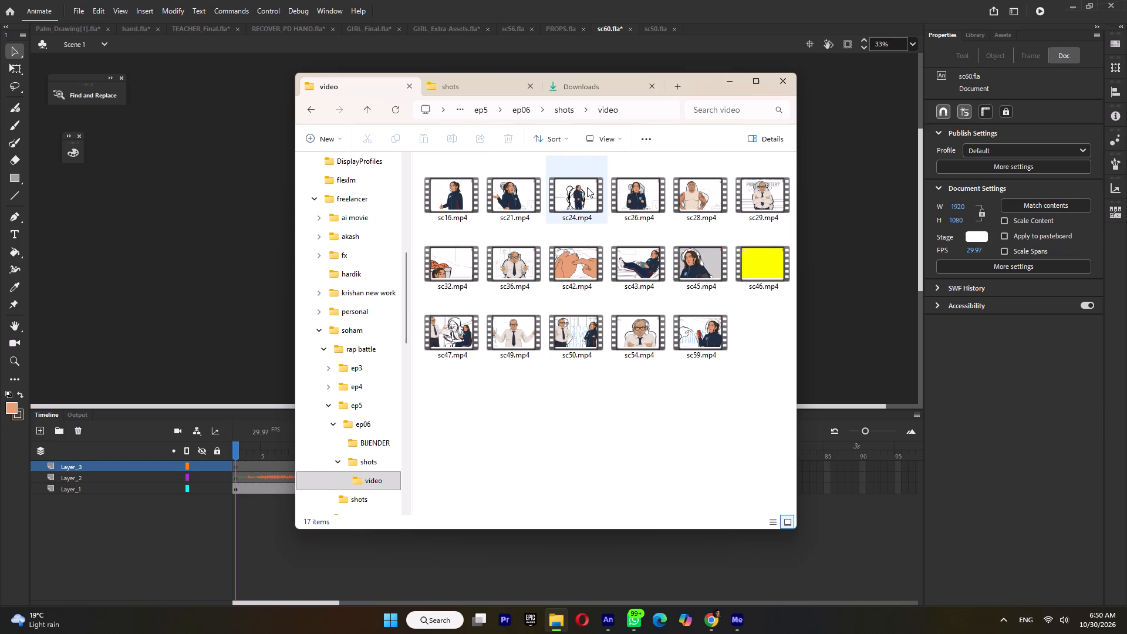
pyautogui.click(480, 86)
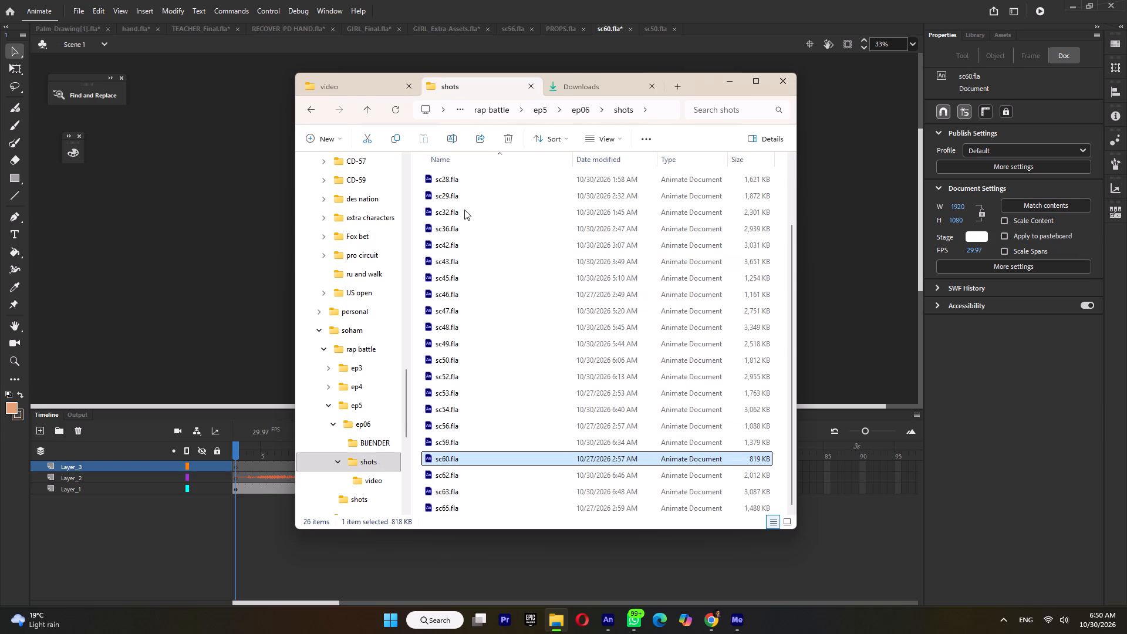
pyautogui.scroll(5, 464, 210)
pyautogui.doubleClick(461, 227)
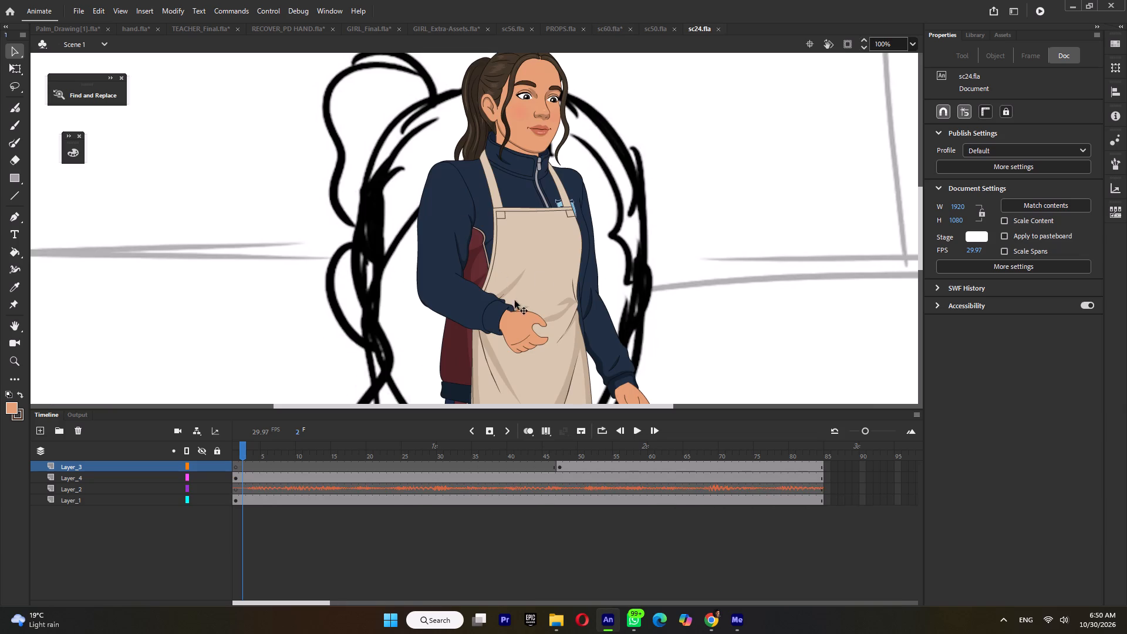
# Examine the teacher symbol at frame 55 of sc24, including its nested torso symbol and that symbol's frames.
pyautogui.keyDown('ctrl'); pyautogui.scroll(-5, 549, 255); pyautogui.keyUp('ctrl')
pyautogui.moveTo(524, 450); pyautogui.dragTo(619, 471)
pyautogui.click(303, 284)
pyautogui.doubleClick(303, 284)
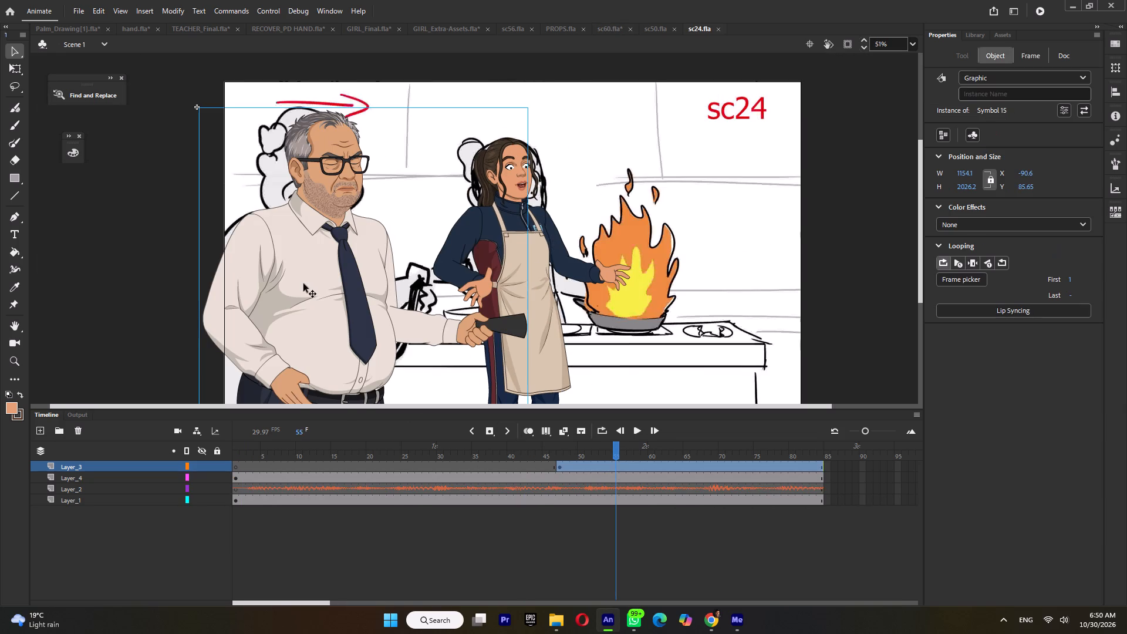
pyautogui.doubleClick(307, 244)
pyautogui.click(307, 275)
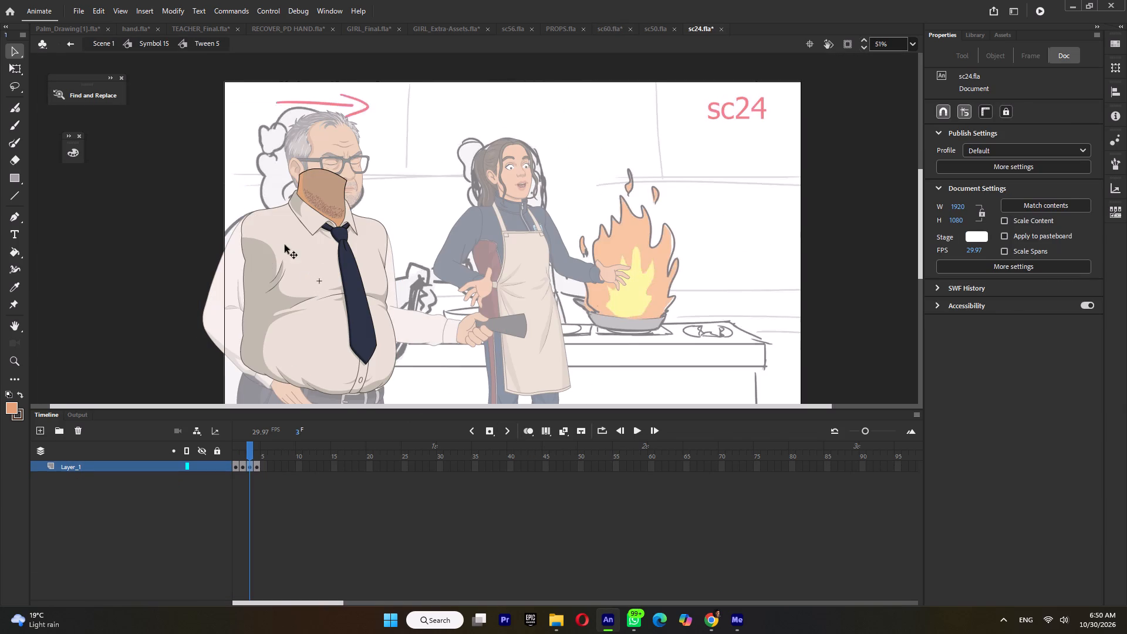
pyautogui.click(265, 218)
pyautogui.moveTo(248, 453); pyautogui.dragTo(239, 456)
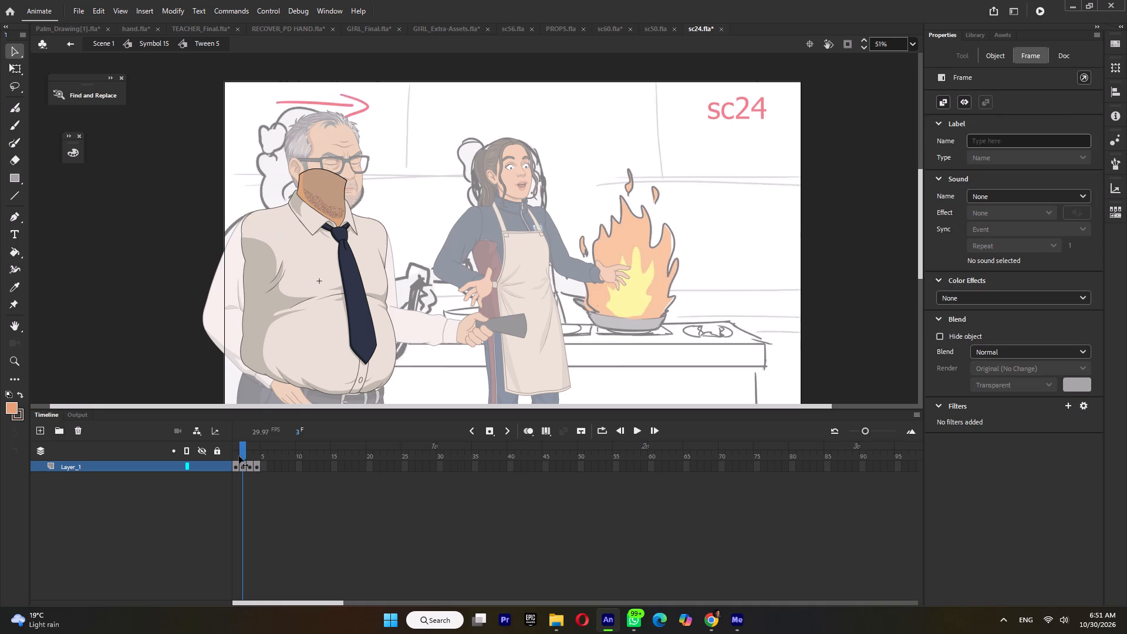
pyautogui.moveTo(239, 456); pyautogui.dragTo(229, 450)
pyautogui.doubleClick(423, 178)
pyautogui.keyDown('ctrl'); pyautogui.scroll(-3, 436, 177); pyautogui.keyUp('ctrl')
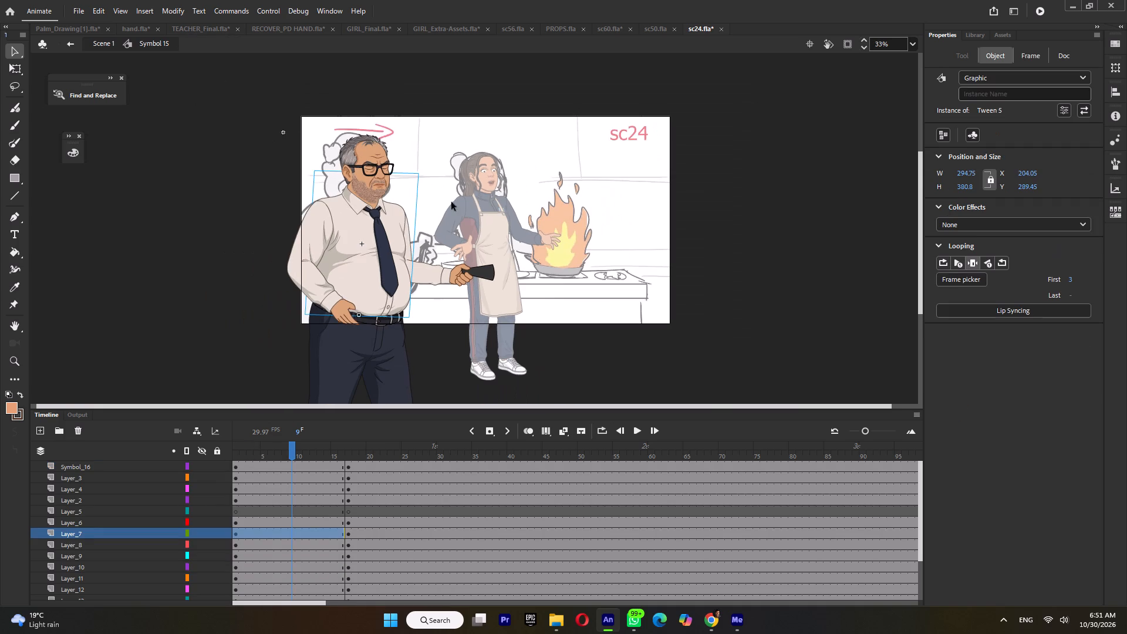
pyautogui.click(461, 307)
pyautogui.doubleClick(457, 309)
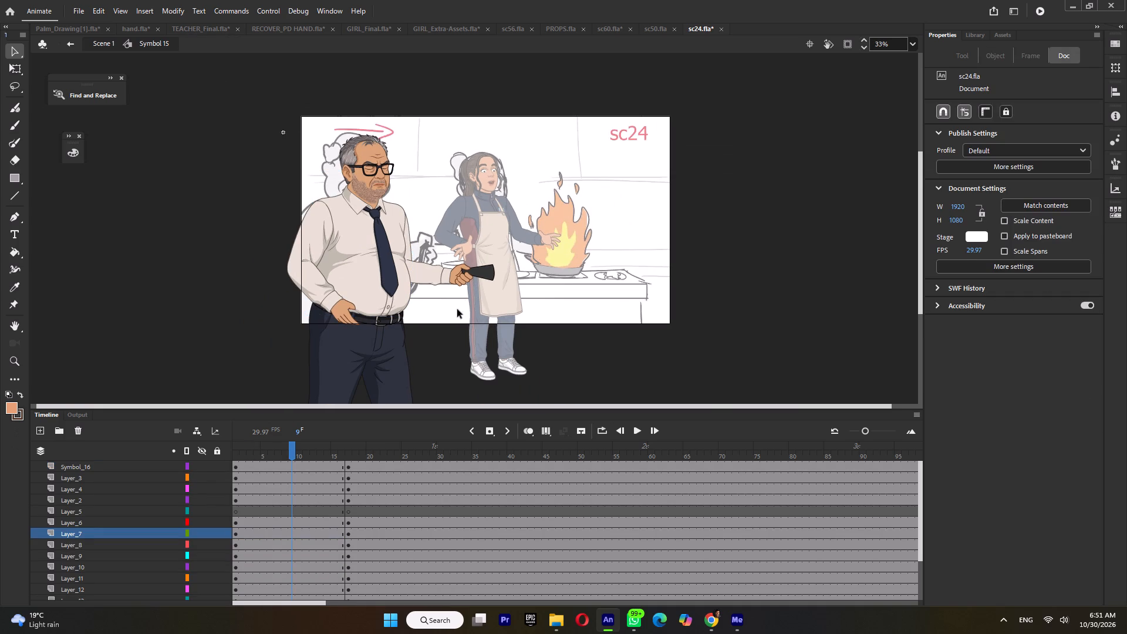
# Copy the teacher symbol holding the pan handle from the sc24 stage and save sc24.fla.
pyautogui.rightClick(351, 262)
pyautogui.click(383, 178)
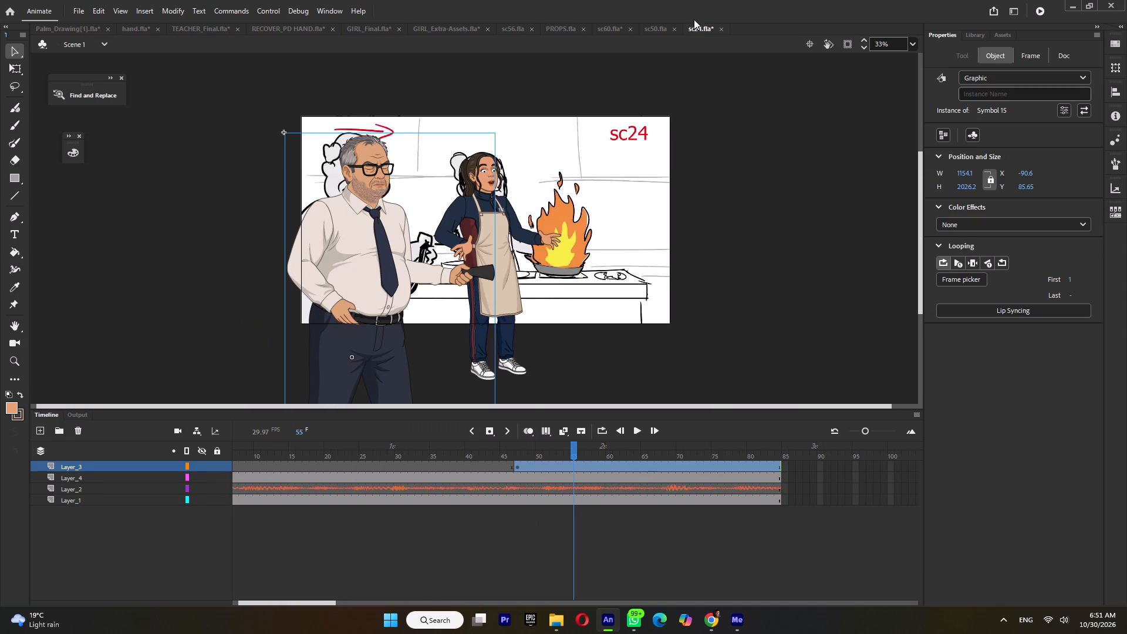
pyautogui.hotkey('ctrl', 's')
# Paste the sc24 teacher onto Layer_3 of sc60, position him over the sketched man at about X 96, Y 271, and save.
pyautogui.click(607, 30)
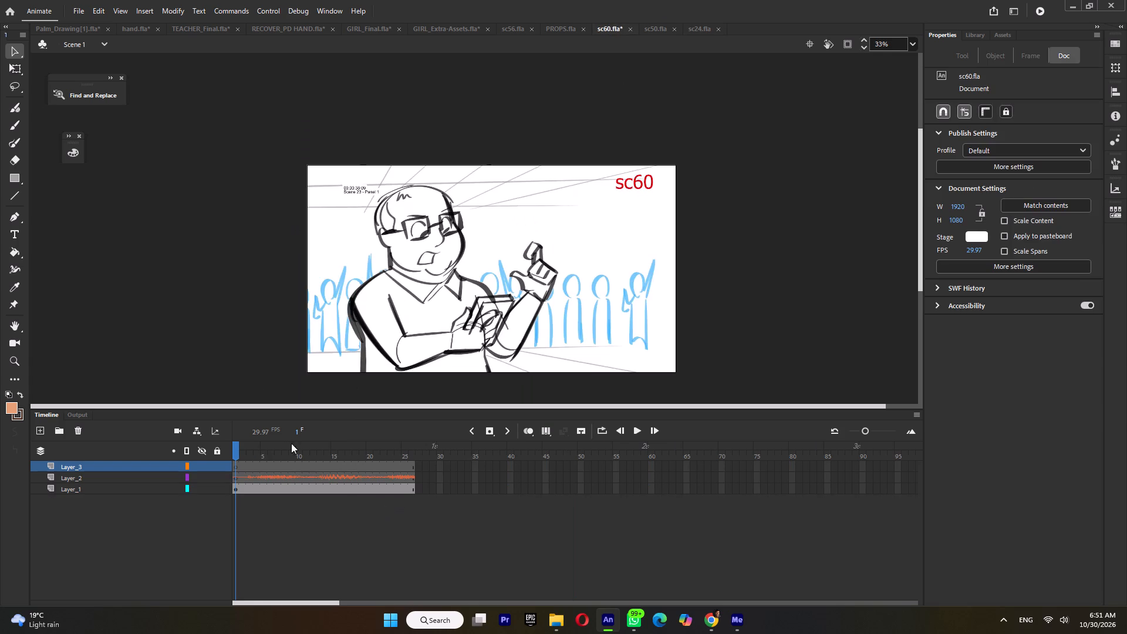
pyautogui.rightClick(196, 304)
pyautogui.click(231, 333)
pyautogui.moveTo(457, 281); pyautogui.dragTo(426, 333)
pyautogui.hotkey('ctrl', 's')
pyautogui.moveTo(427, 331); pyautogui.dragTo(413, 331)
# Inside the teacher symbol in sc60, switch the torso to its frame 2 drawing and move that keyframe from frame 16 to frame 1.
pyautogui.doubleClick(344, 328)
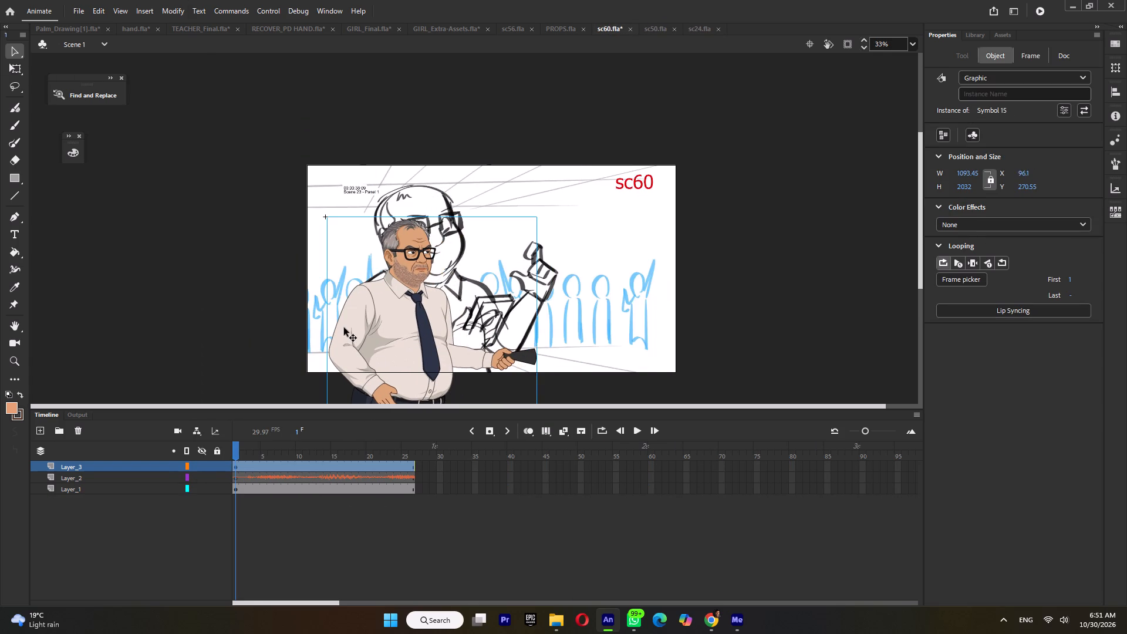
pyautogui.click(348, 325)
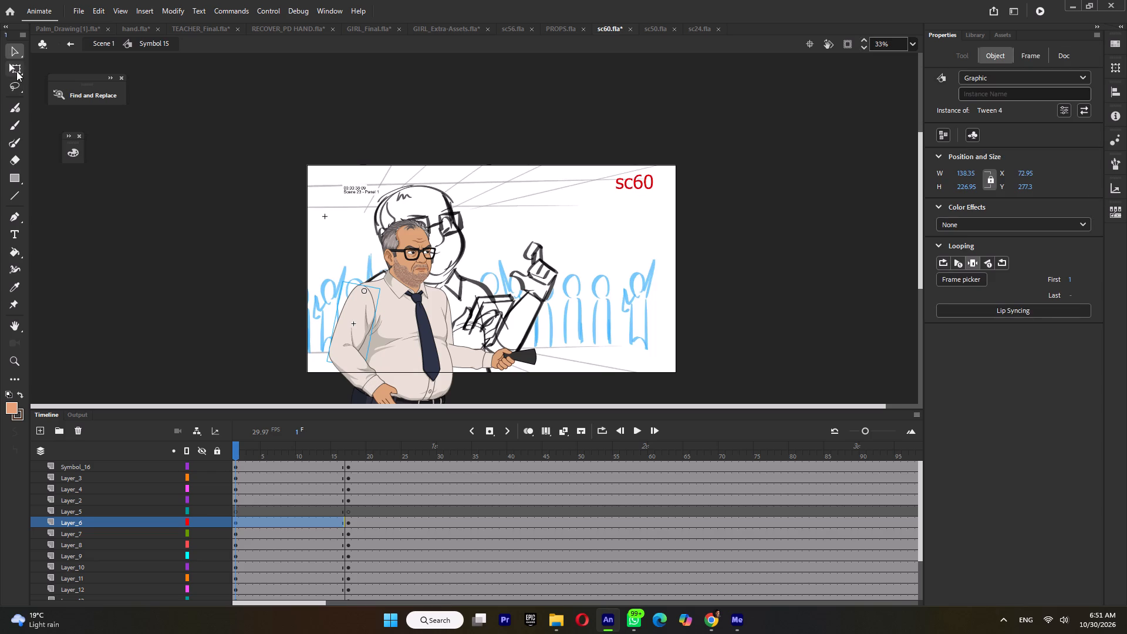
pyautogui.click(16, 71)
pyautogui.click(350, 458)
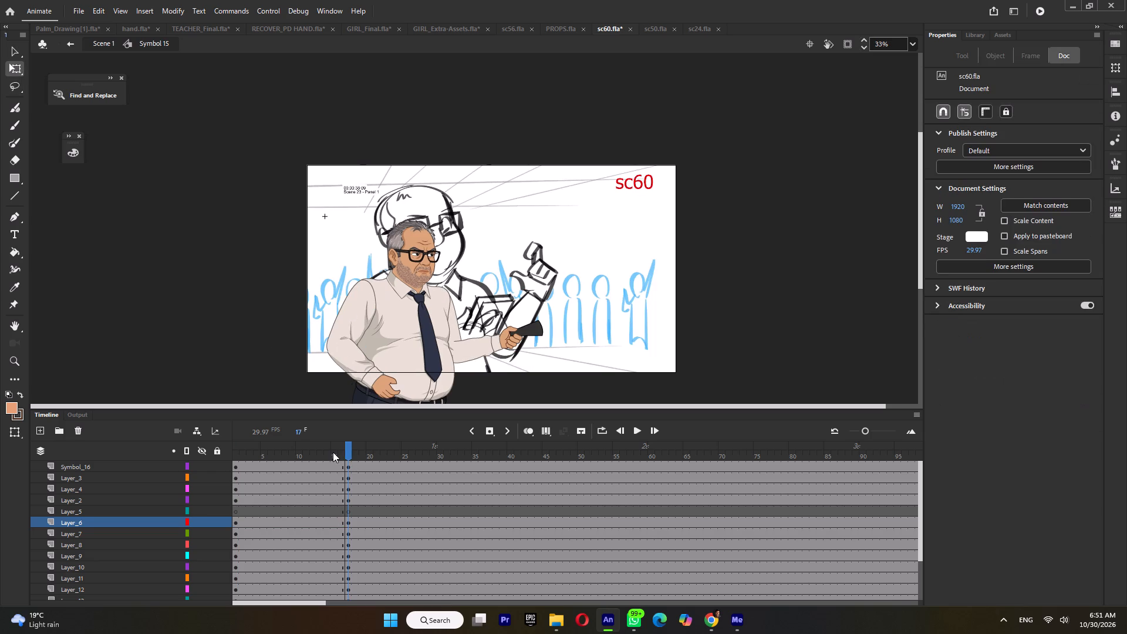
pyautogui.click(333, 452)
pyautogui.click(351, 449)
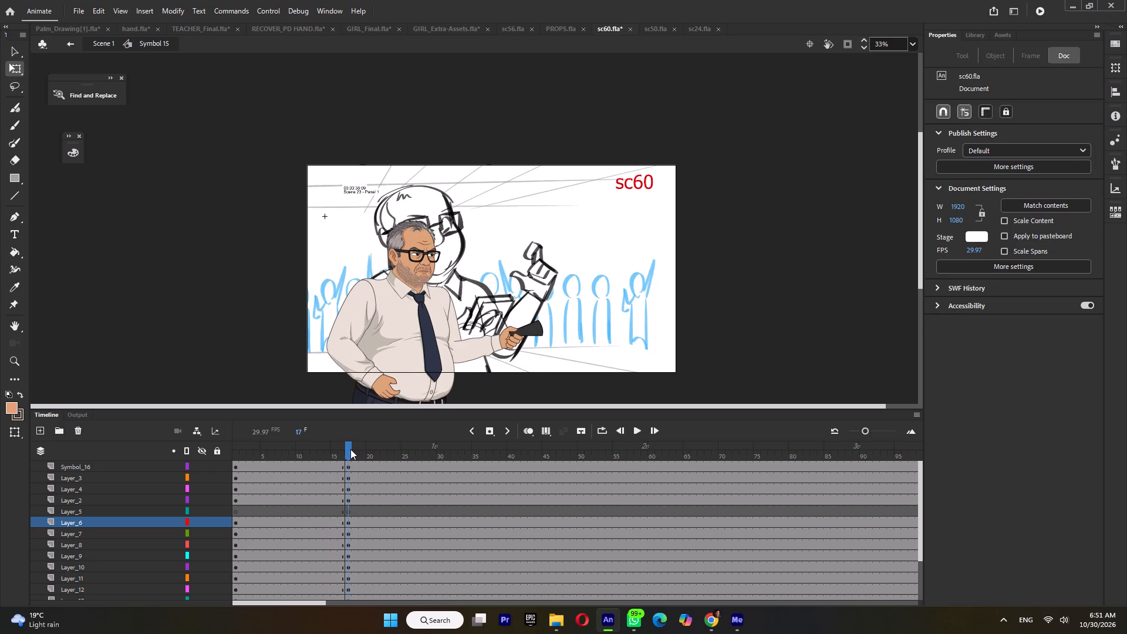
pyautogui.click(344, 450)
pyautogui.click(406, 335)
pyautogui.click(968, 284)
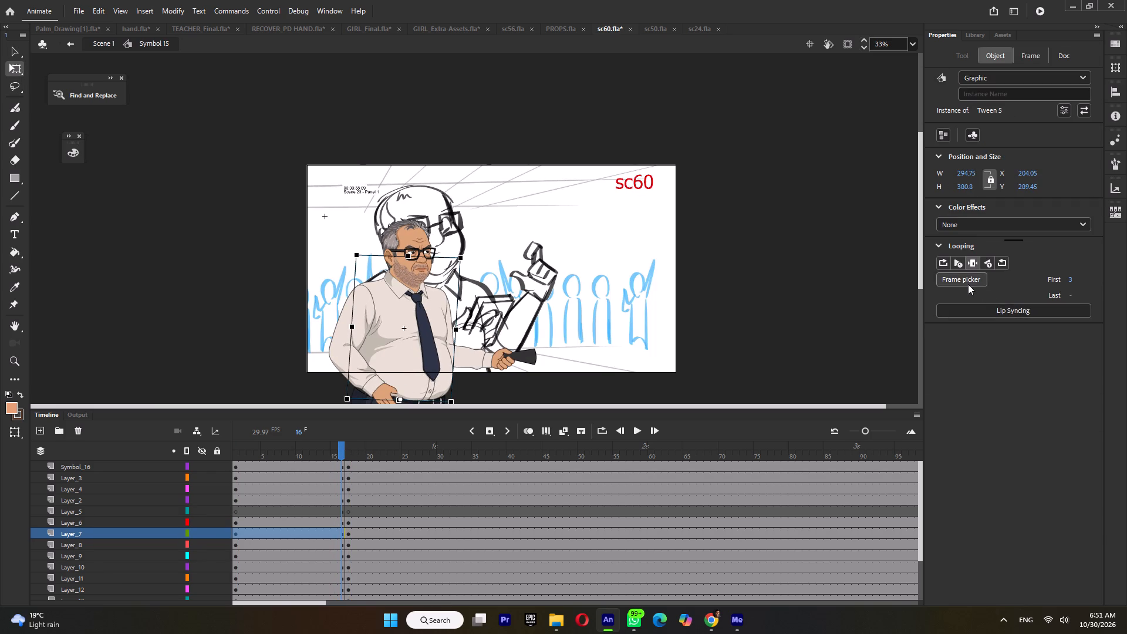
pyautogui.click(963, 284)
pyautogui.click(1010, 280)
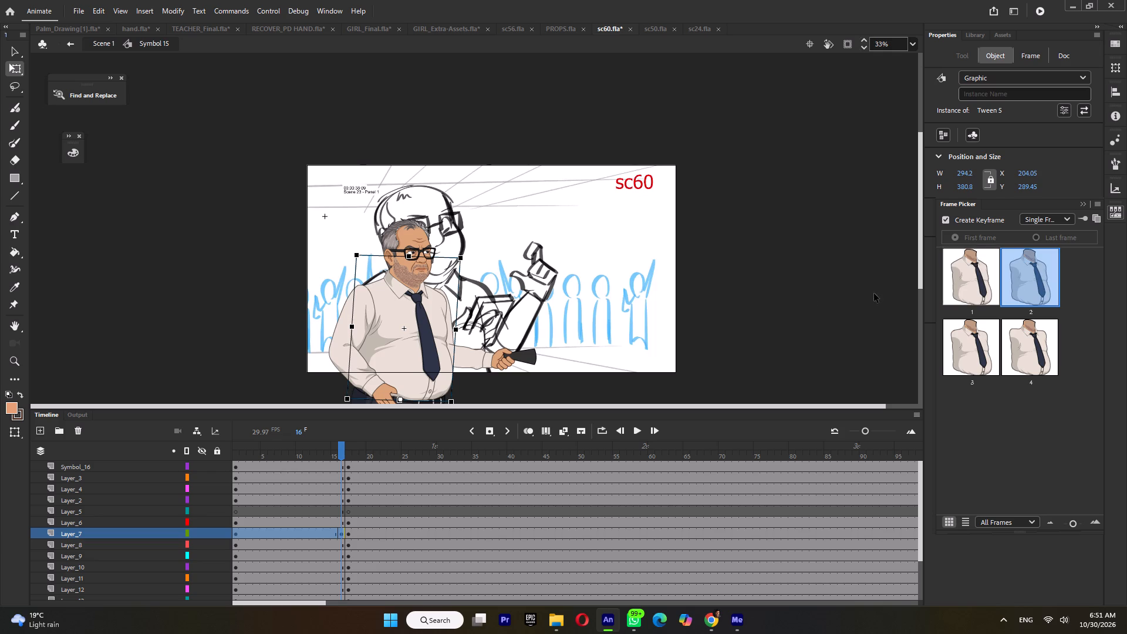
pyautogui.click(342, 532)
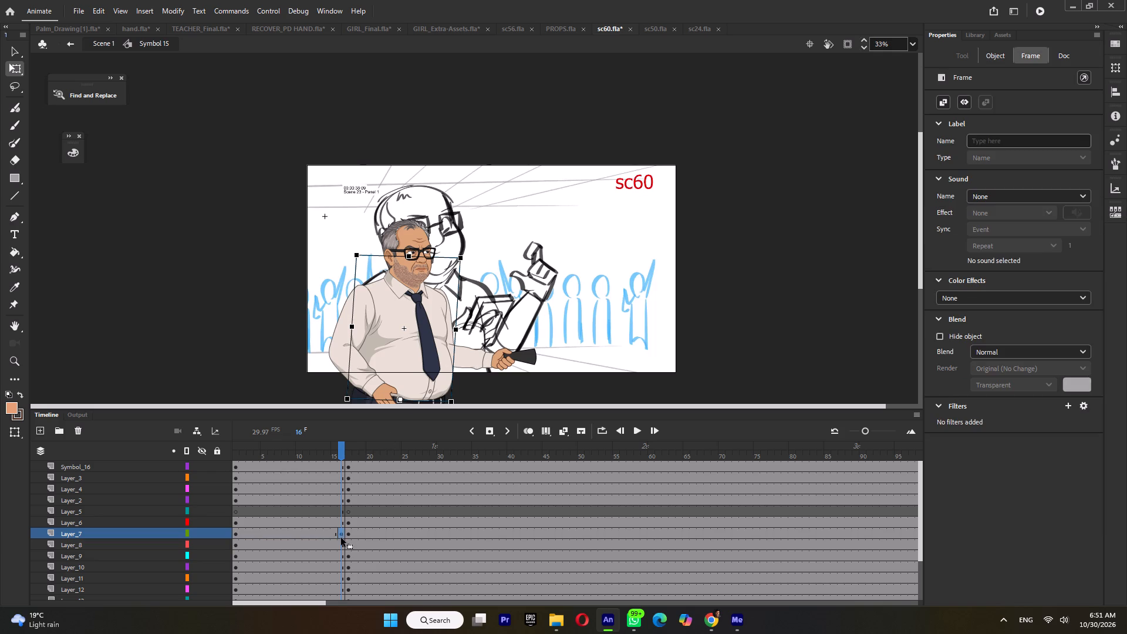
pyautogui.moveTo(341, 534); pyautogui.dragTo(231, 530)
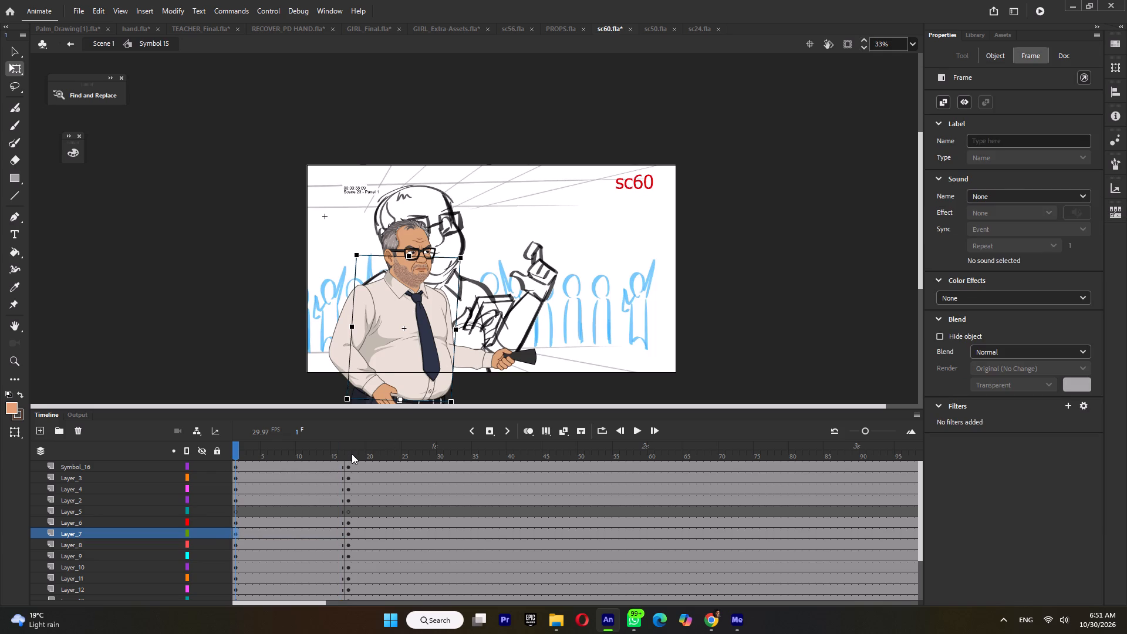
# Clear the keyframes at frame 17 on all layers of the teacher symbol so the frame 1 pose holds.
pyautogui.doubleClick(350, 455)
pyautogui.hotkey('shift', 'F6')
pyautogui.moveTo(320, 449); pyautogui.dragTo(170, 458)
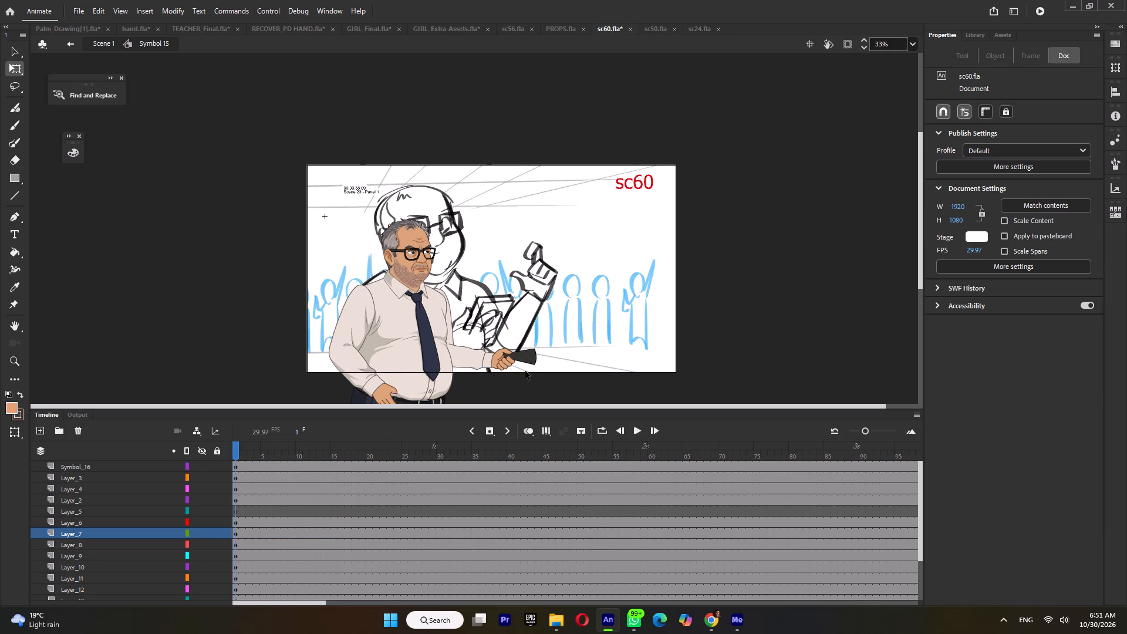
# Rotate the upper arm on the pan-handle side outward from the torso and fit it at the shoulder.
pyautogui.click(450, 329)
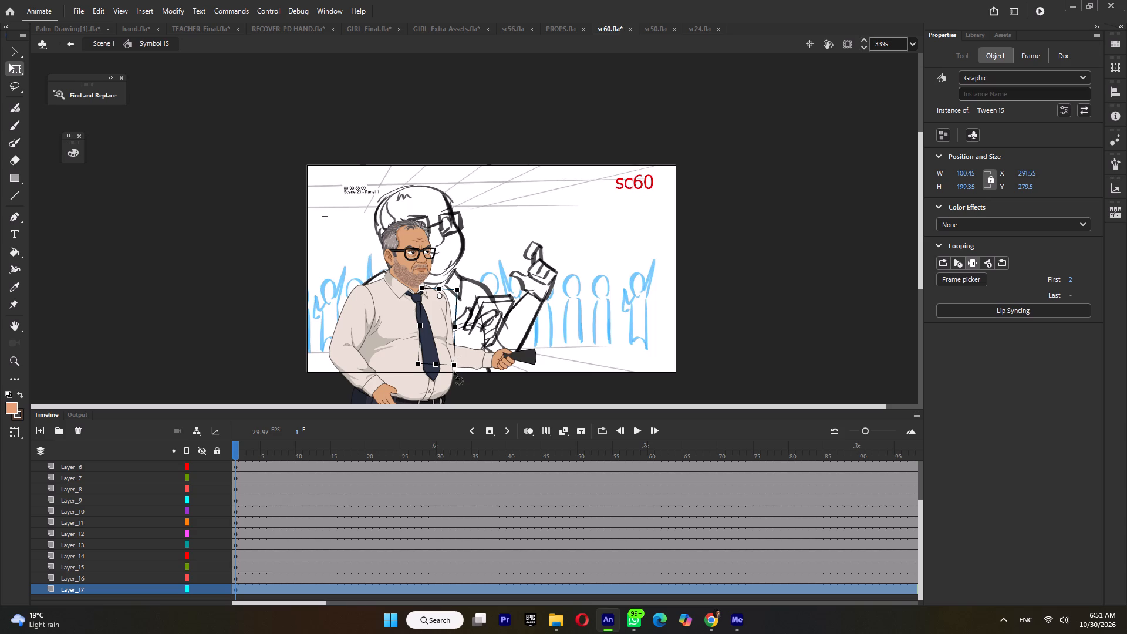
pyautogui.moveTo(454, 371); pyautogui.dragTo(486, 363)
pyautogui.keyDown('ctrl'); pyautogui.scroll(7, 457, 319); pyautogui.keyUp('ctrl')
pyautogui.moveTo(460, 315); pyautogui.dragTo(457, 325)
pyautogui.keyDown('ctrl'); pyautogui.scroll(-3, 460, 271); pyautogui.keyUp('ctrl')
pyautogui.moveTo(516, 380); pyautogui.dragTo(487, 404)
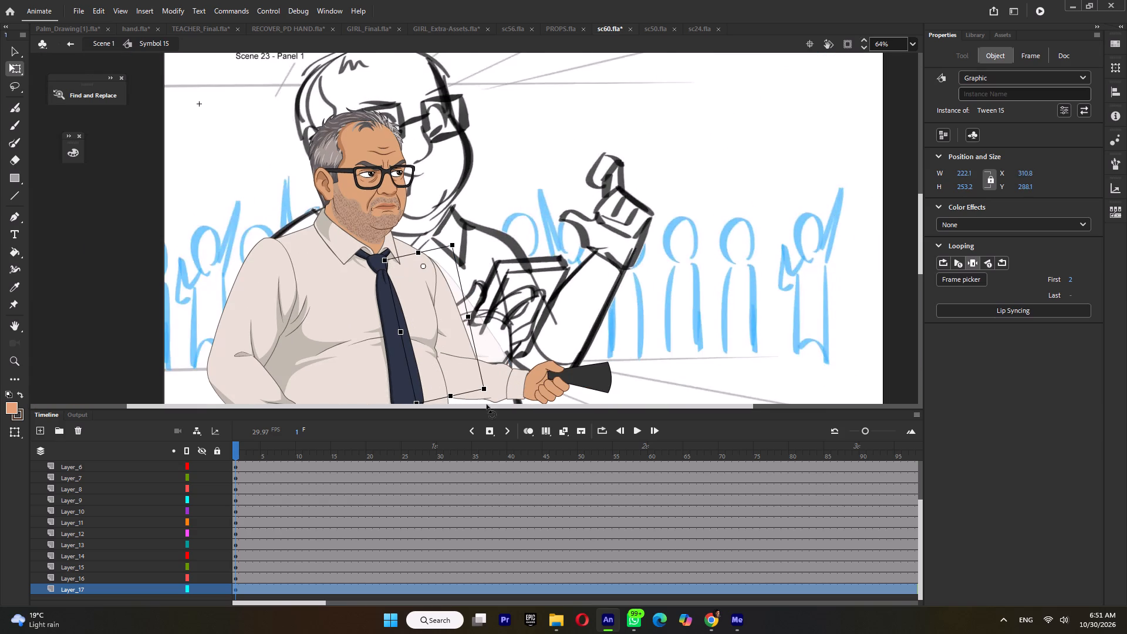
pyautogui.moveTo(487, 404); pyautogui.dragTo(485, 408)
# Rotate the forearm and hand holding the pan handle upward, join them to the upper arm at the elbow, and save sc60.
pyautogui.click(498, 379)
pyautogui.keyDown('shift'); pyautogui.click(554, 379); pyautogui.keyUp('shift')
pyautogui.moveTo(623, 336); pyautogui.dragTo(572, 277)
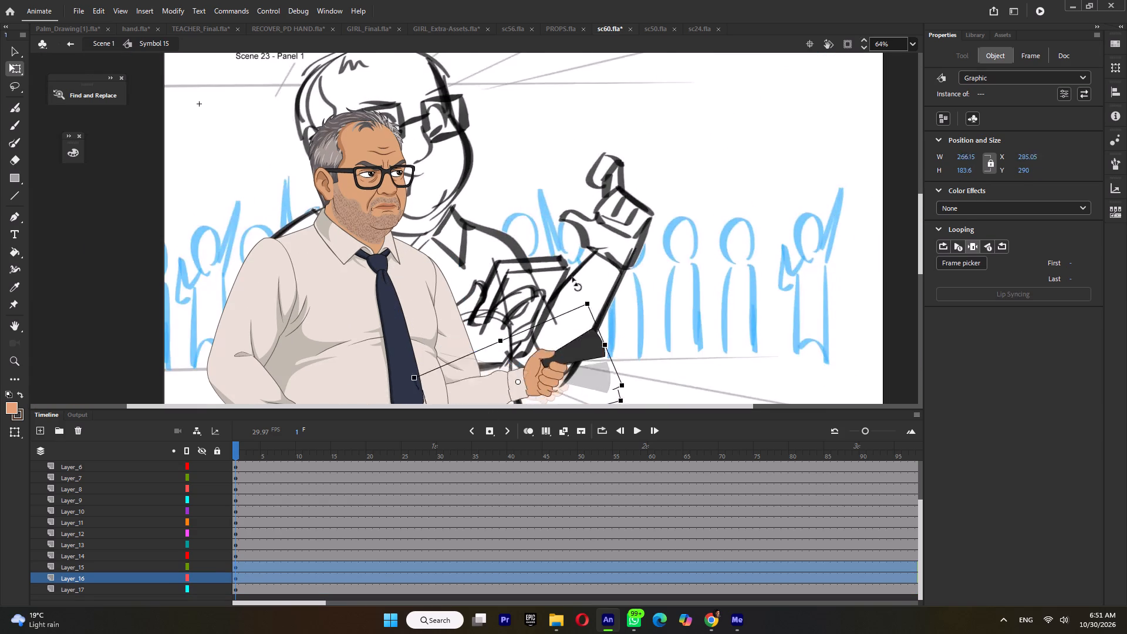
pyautogui.moveTo(572, 277); pyautogui.dragTo(551, 264)
pyautogui.moveTo(508, 393); pyautogui.dragTo(508, 322)
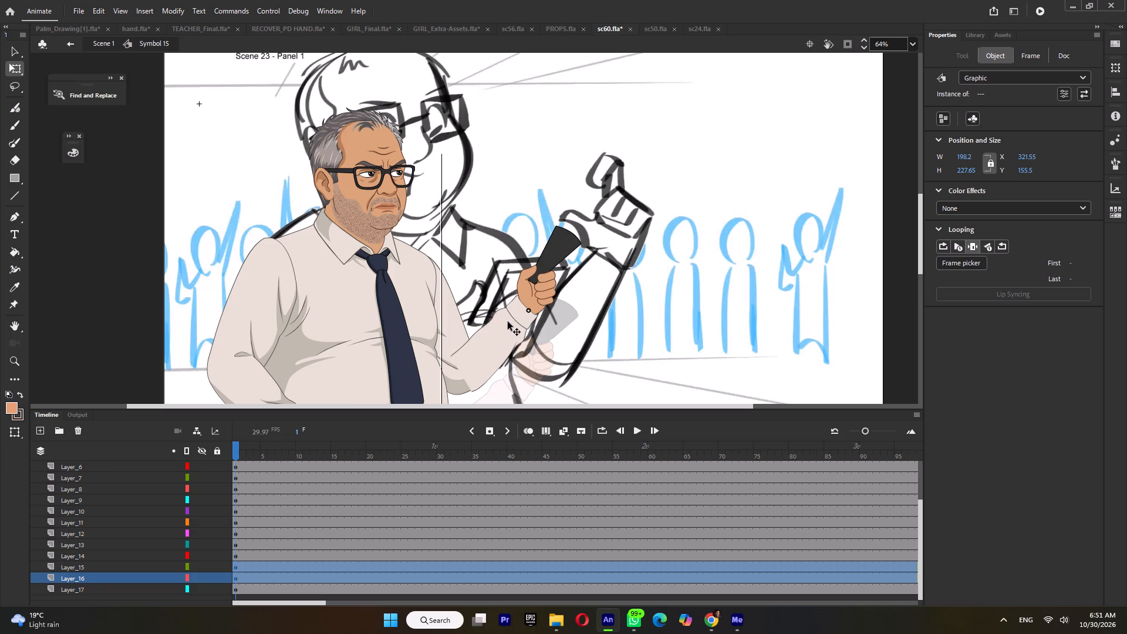
pyautogui.moveTo(508, 322); pyautogui.dragTo(506, 321)
pyautogui.keyDown('ctrl'); pyautogui.scroll(6, 478, 382); pyautogui.keyUp('ctrl')
pyautogui.click(488, 378)
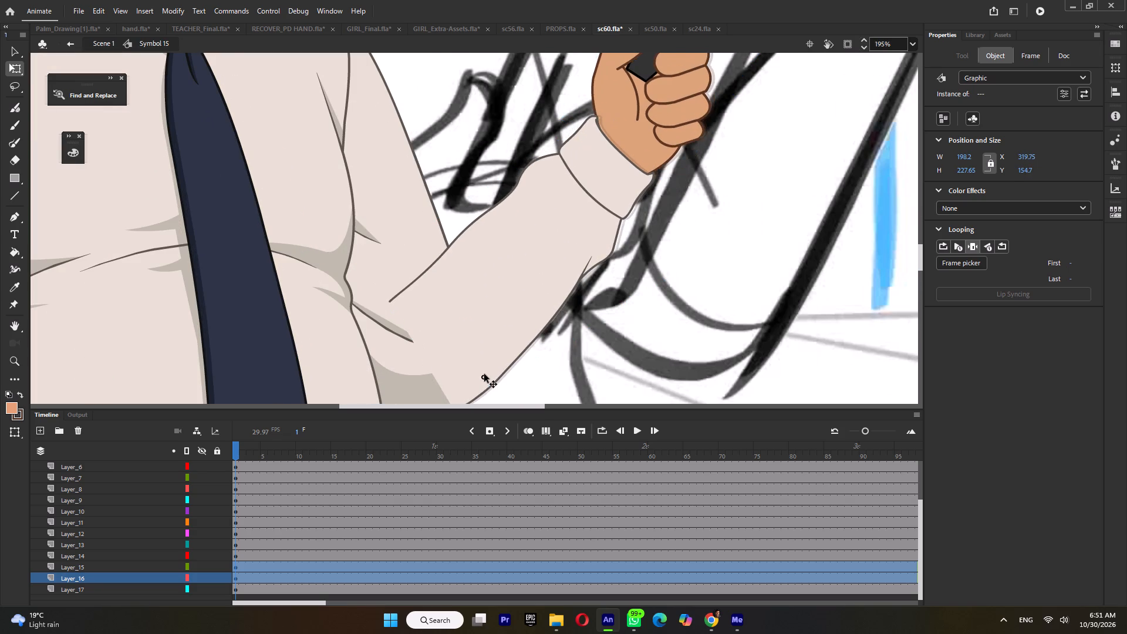
pyautogui.keyDown('ctrl'); pyautogui.scroll(-8, 502, 319); pyautogui.keyUp('ctrl')
pyautogui.click(591, 301)
pyautogui.hotkey('ctrl', 's')
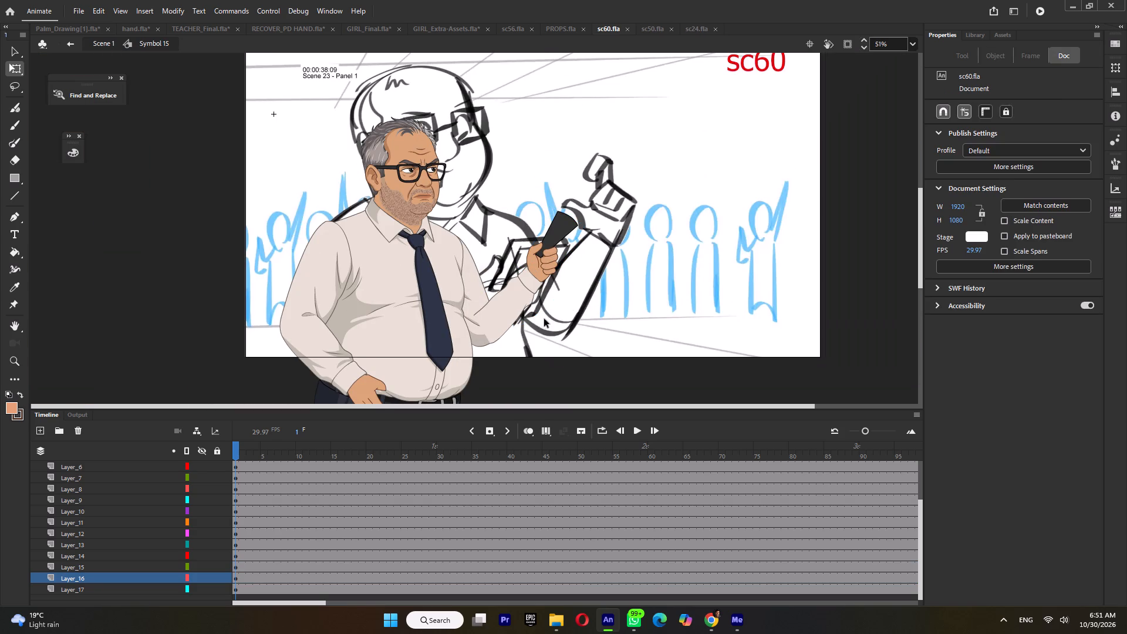
# Select the teacher's other upper arm, forearm and hand together, set their pivot at the shoulder, and swing them forward across the belly.
pyautogui.click(307, 294)
pyautogui.keyDown('shift'); pyautogui.click(323, 365); pyautogui.keyUp('shift')
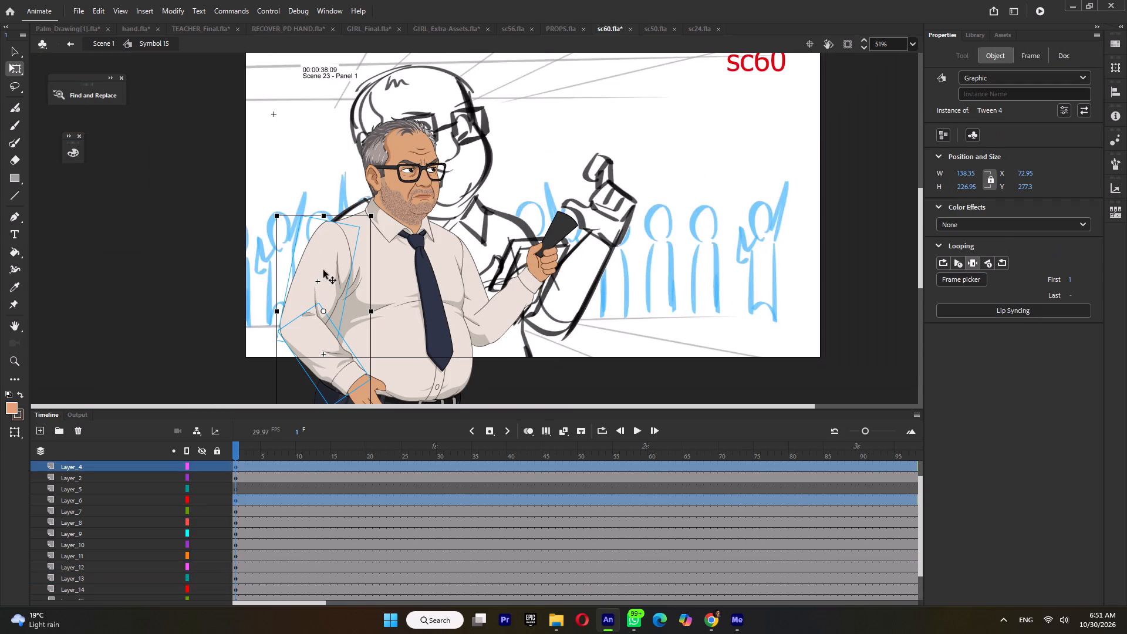
pyautogui.keyDown('shift'); pyautogui.click(363, 391); pyautogui.keyUp('shift')
pyautogui.keyDown('ctrl'); pyautogui.scroll(4, 346, 271); pyautogui.keyUp('ctrl')
pyautogui.moveTo(318, 243); pyautogui.dragTo(319, 275)
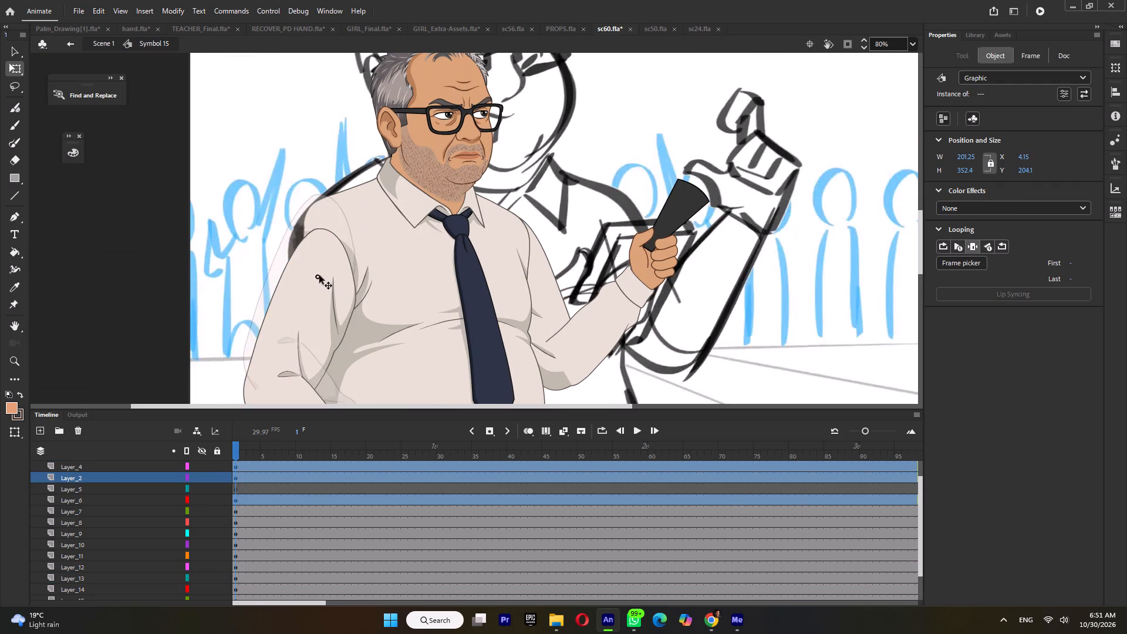
pyautogui.moveTo(319, 275); pyautogui.dragTo(318, 249)
pyautogui.keyDown('ctrl'); pyautogui.scroll(-5, 320, 249); pyautogui.keyUp('ctrl')
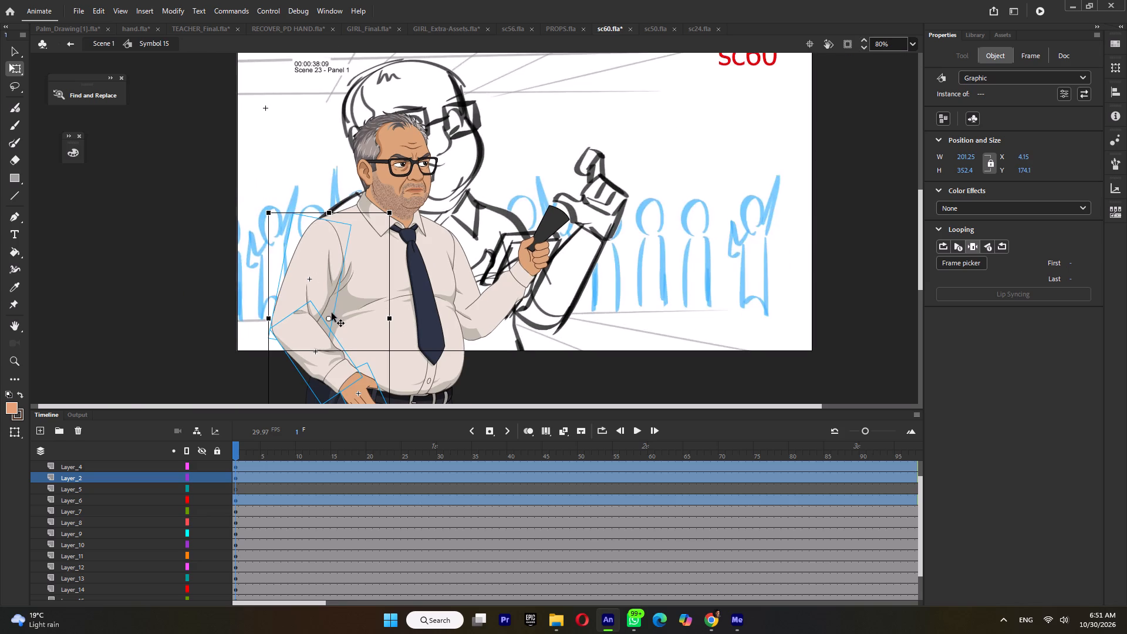
pyautogui.moveTo(330, 317); pyautogui.dragTo(319, 226)
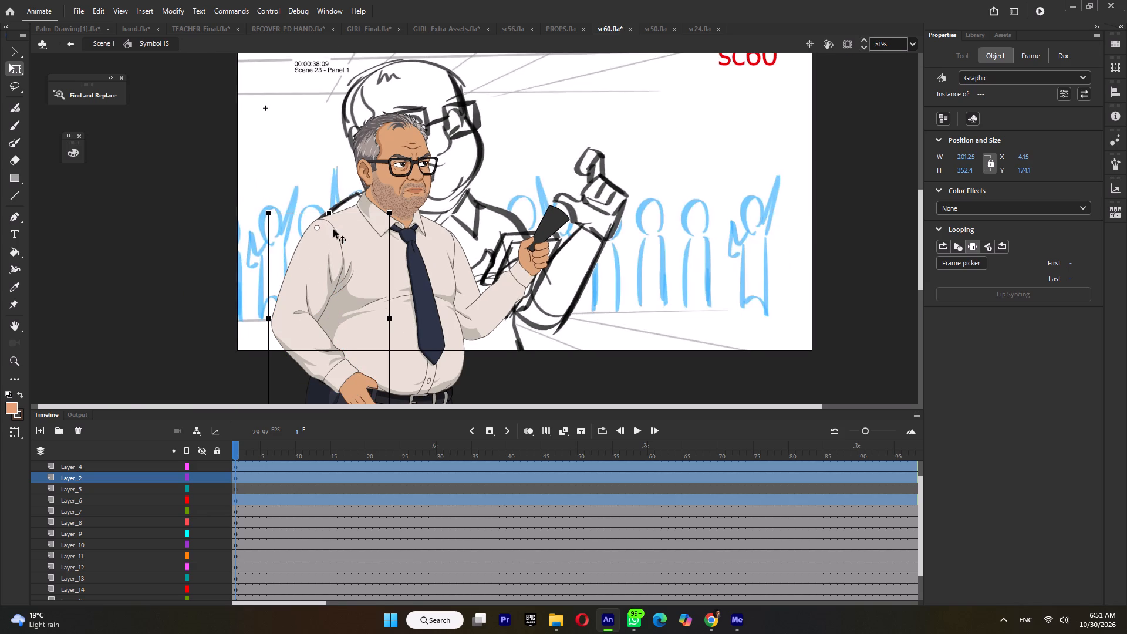
pyautogui.keyDown('ctrl'); pyautogui.scroll(-5, 333, 230); pyautogui.keyUp('ctrl')
pyautogui.moveTo(368, 362); pyautogui.dragTo(430, 345)
# Fit the swung arm to the shoulder, reset its pivot there, and fine-tune its rotation so the hand rests over the lower belly.
pyautogui.keyDown('ctrl'); pyautogui.scroll(8, 325, 238); pyautogui.keyUp('ctrl')
pyautogui.moveTo(338, 238); pyautogui.dragTo(336, 244)
pyautogui.keyDown('ctrl'); pyautogui.scroll(-5, 337, 244); pyautogui.keyUp('ctrl')
pyautogui.moveTo(383, 306); pyautogui.dragTo(328, 227)
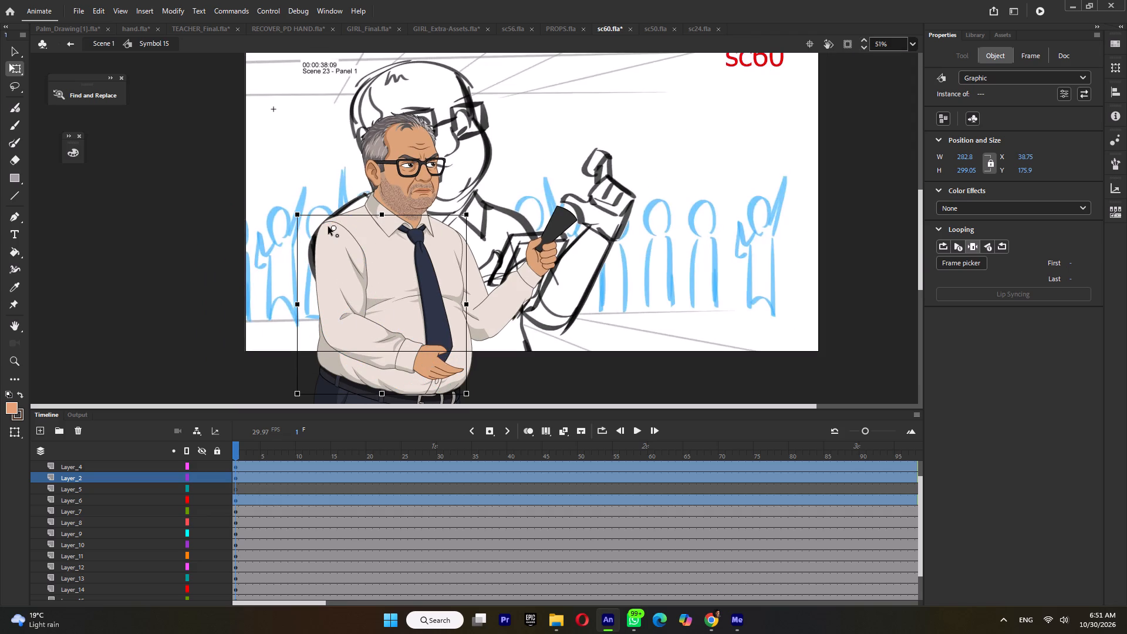
pyautogui.moveTo(328, 227); pyautogui.dragTo(328, 232)
pyautogui.moveTo(471, 392); pyautogui.dragTo(447, 406)
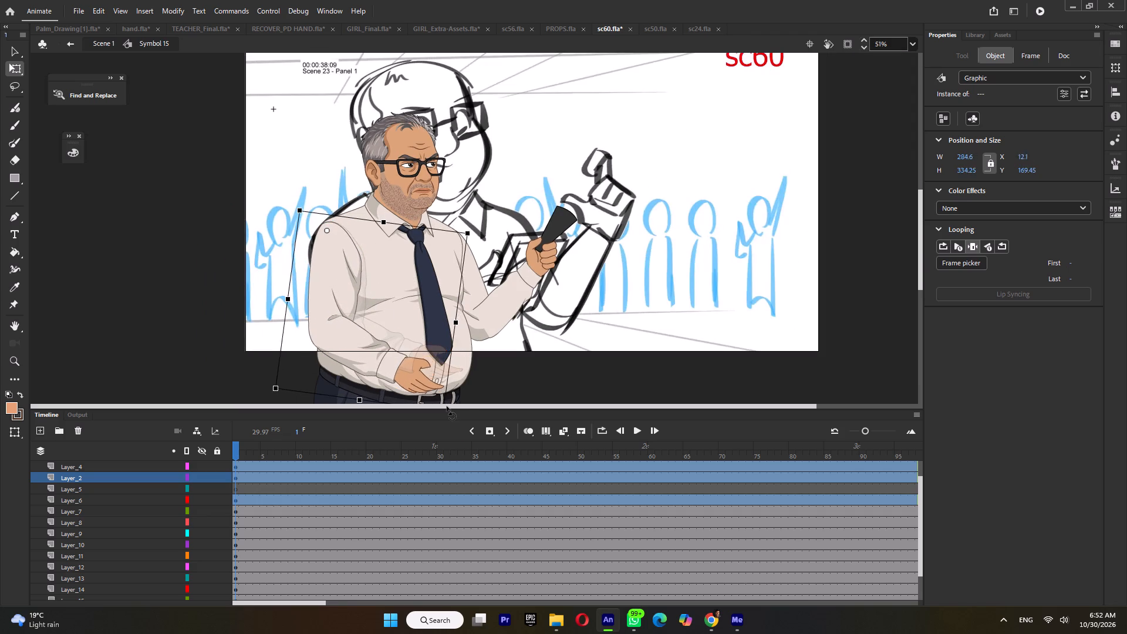
pyautogui.moveTo(447, 406); pyautogui.dragTo(494, 366)
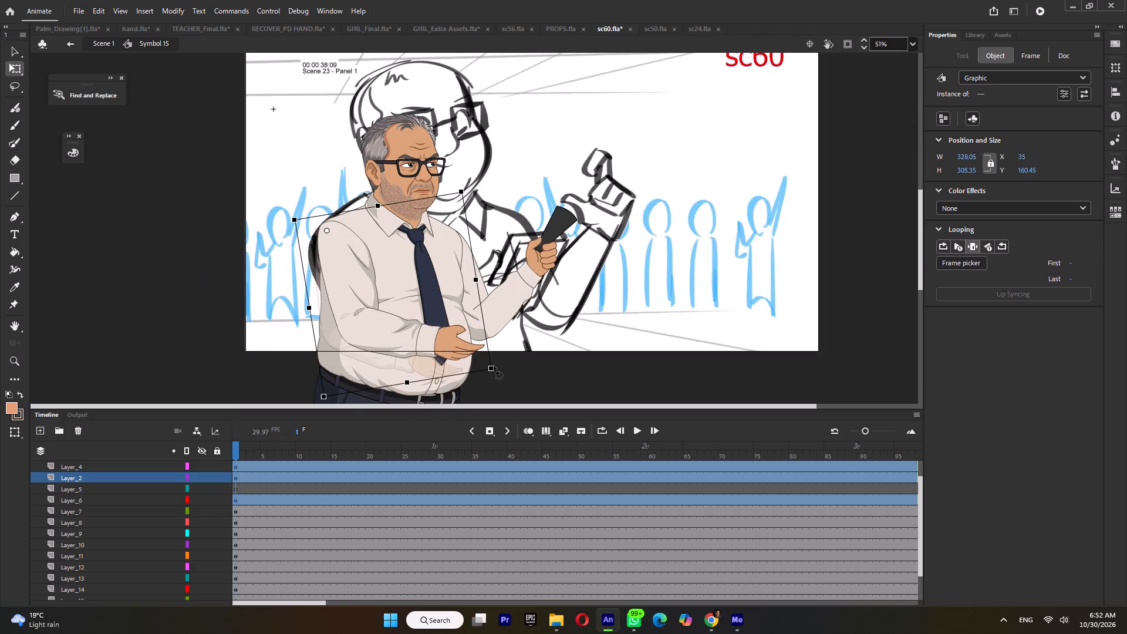
pyautogui.moveTo(494, 366); pyautogui.dragTo(448, 397)
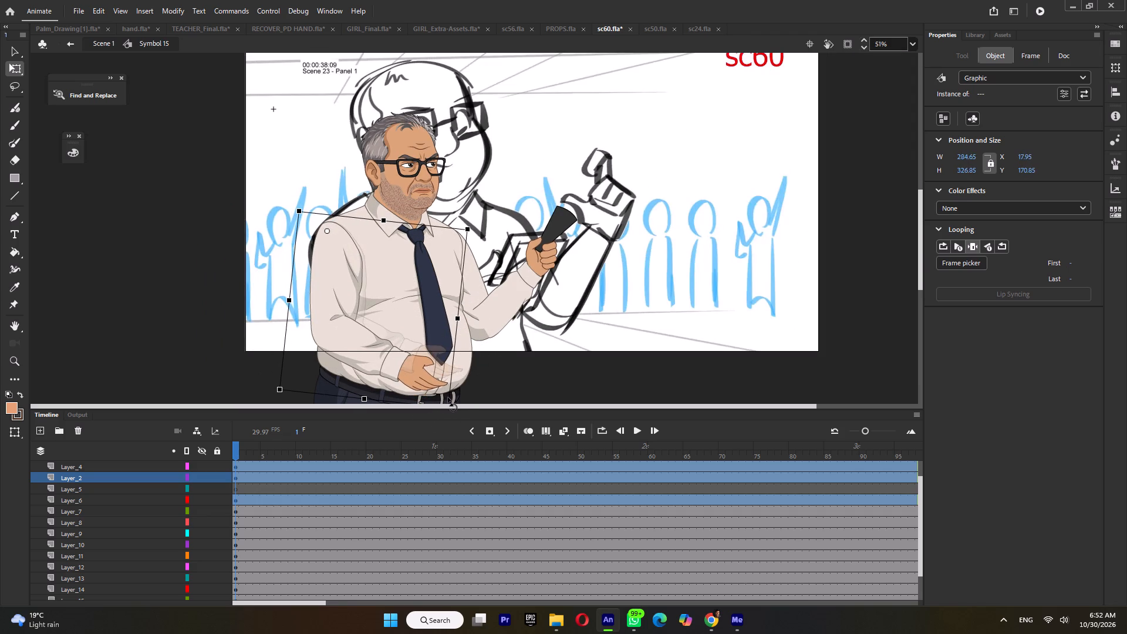
pyautogui.moveTo(448, 397); pyautogui.dragTo(448, 397)
pyautogui.click(527, 353)
# Rotate the forearm of that arm up toward the chest and align it with the upper arm at the elbow.
pyautogui.click(403, 346)
pyautogui.click(379, 363)
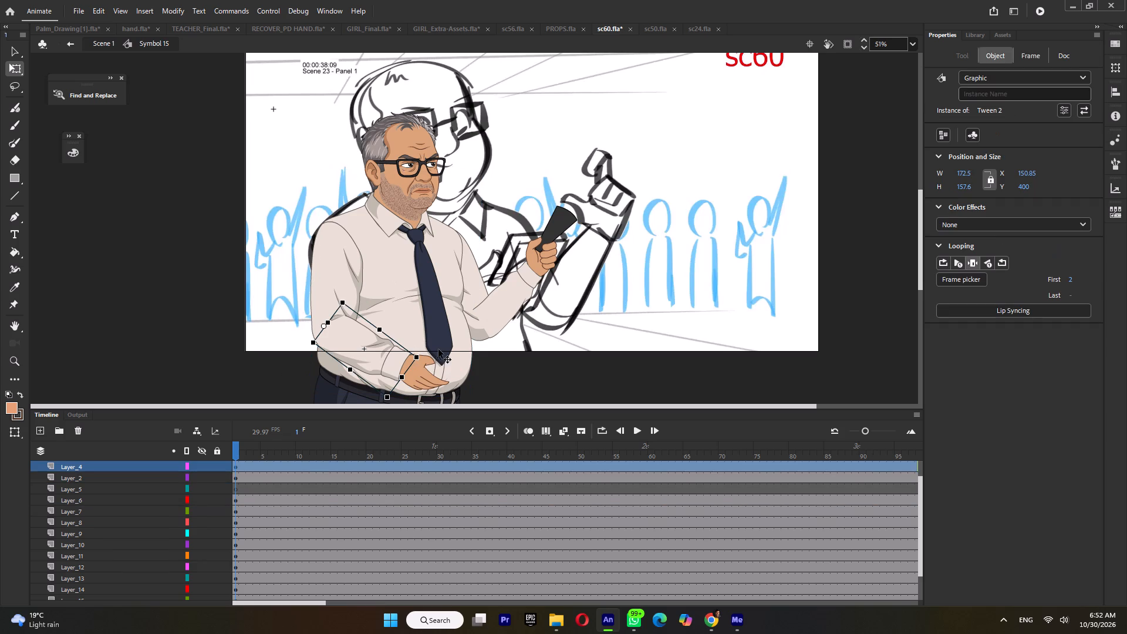
pyautogui.moveTo(421, 363); pyautogui.dragTo(425, 270)
pyautogui.keyDown('ctrl'); pyautogui.scroll(4, 350, 332); pyautogui.keyUp('ctrl')
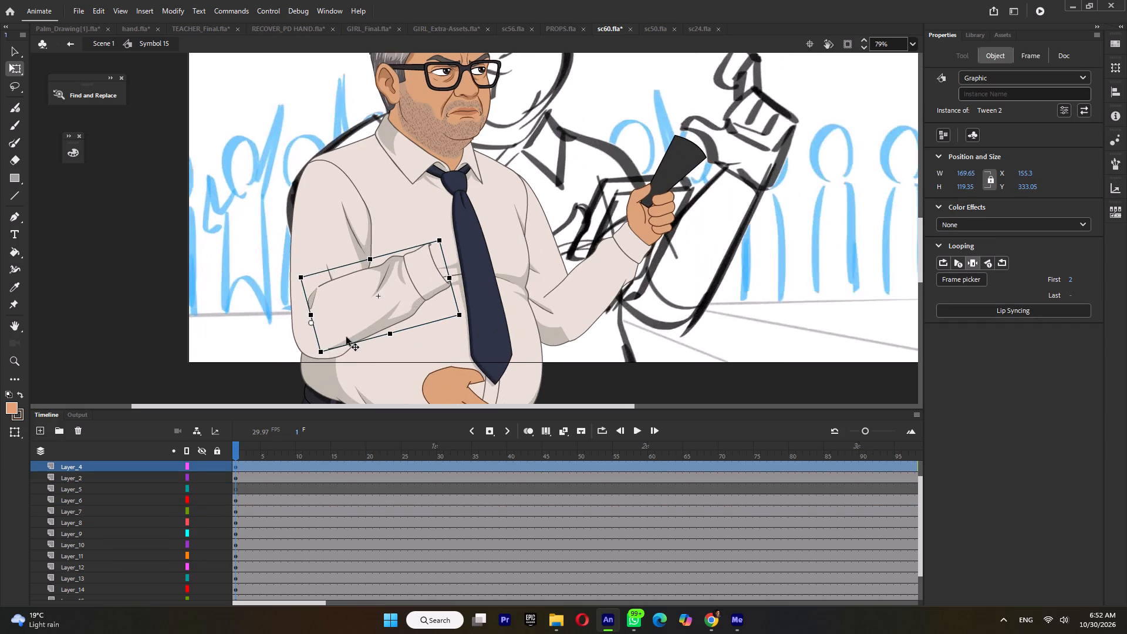
pyautogui.keyDown('ctrl'); pyautogui.scroll(3, 346, 337); pyautogui.keyUp('ctrl')
pyautogui.moveTo(357, 311); pyautogui.dragTo(362, 330)
pyautogui.keyDown('ctrl'); pyautogui.scroll(-4, 365, 329); pyautogui.keyUp('ctrl')
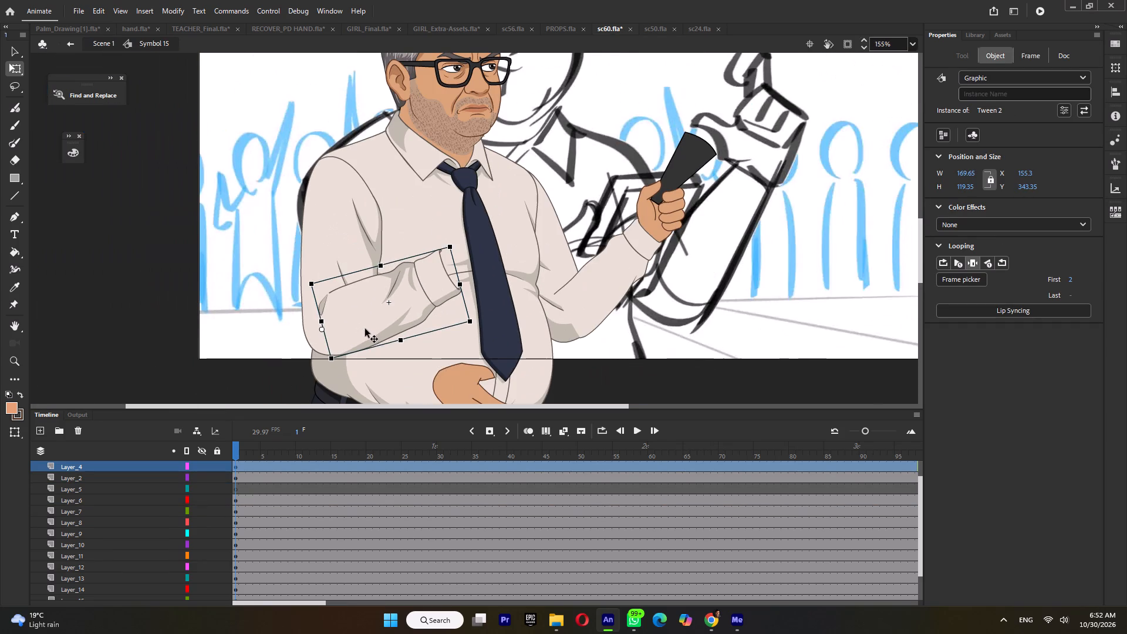
# Move the detached open hand onto the raised forearm's cuff, rotate its fingers upward in front of the tie, and save sc60.
pyautogui.click(441, 389)
pyautogui.moveTo(462, 387); pyautogui.dragTo(465, 288)
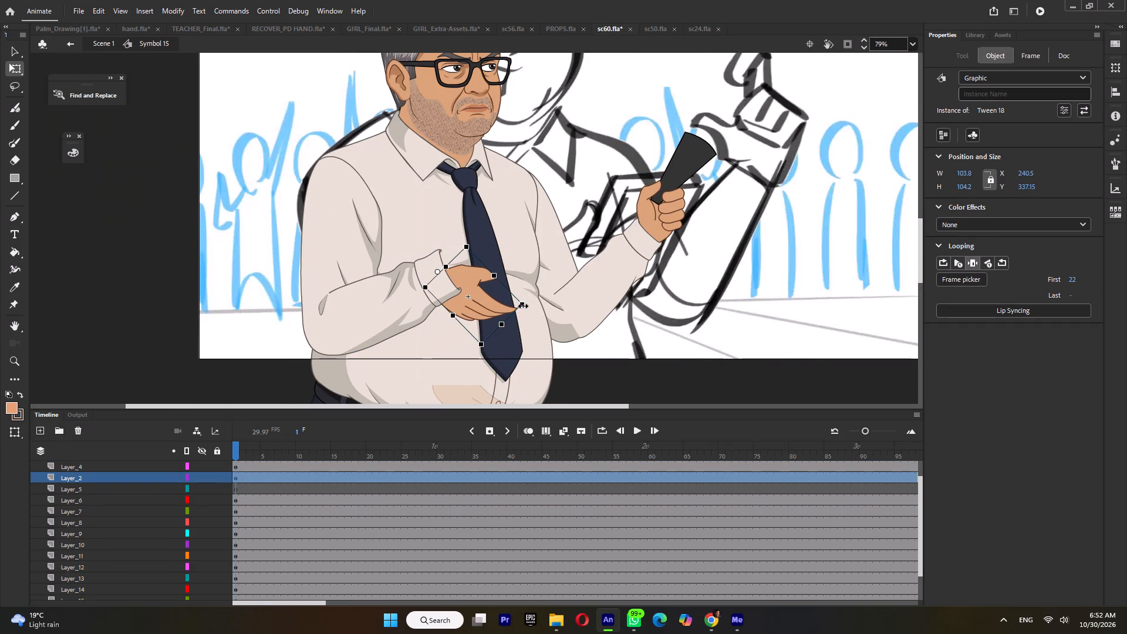
pyautogui.click(523, 305)
pyautogui.moveTo(525, 312); pyautogui.dragTo(508, 220)
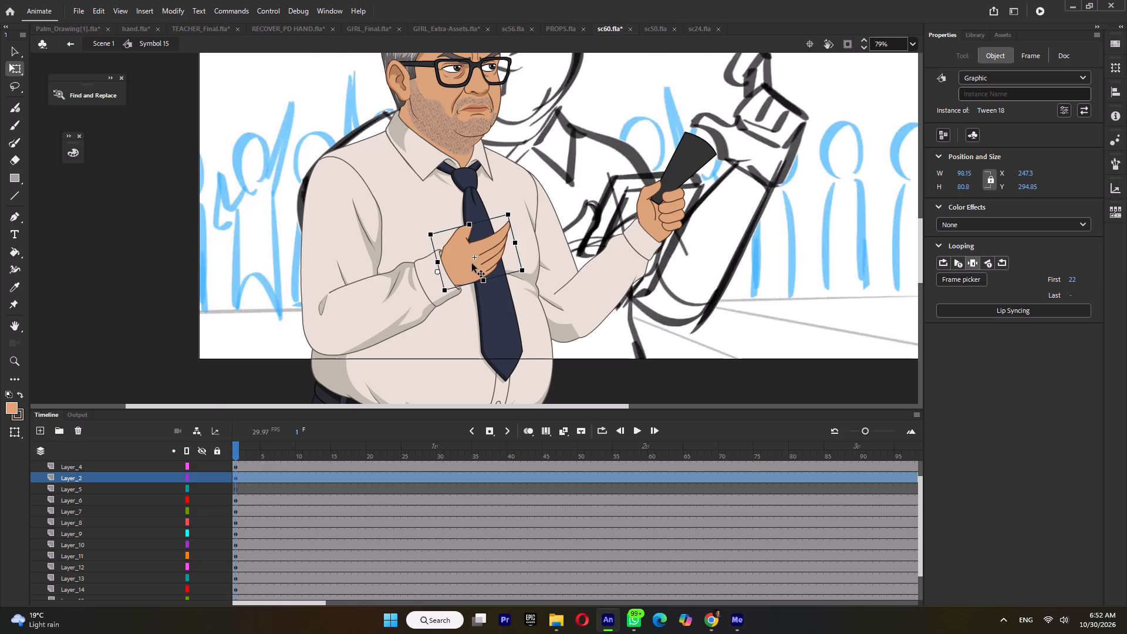
pyautogui.keyDown('ctrl'); pyautogui.scroll(2, 471, 265); pyautogui.keyUp('ctrl')
pyautogui.hotkey('ctrl', 's')
# Browse the hand poses in hand.fla, between about frames 55 and 84, for one gripping a phone.
pyautogui.click(137, 28)
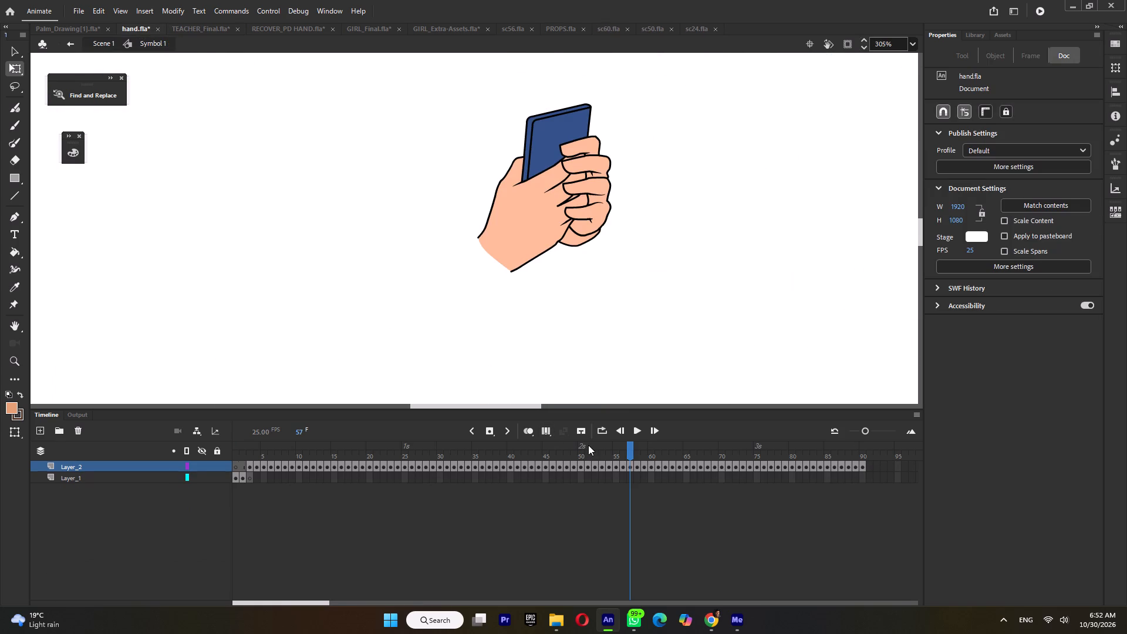
pyautogui.moveTo(634, 453); pyautogui.dragTo(644, 456)
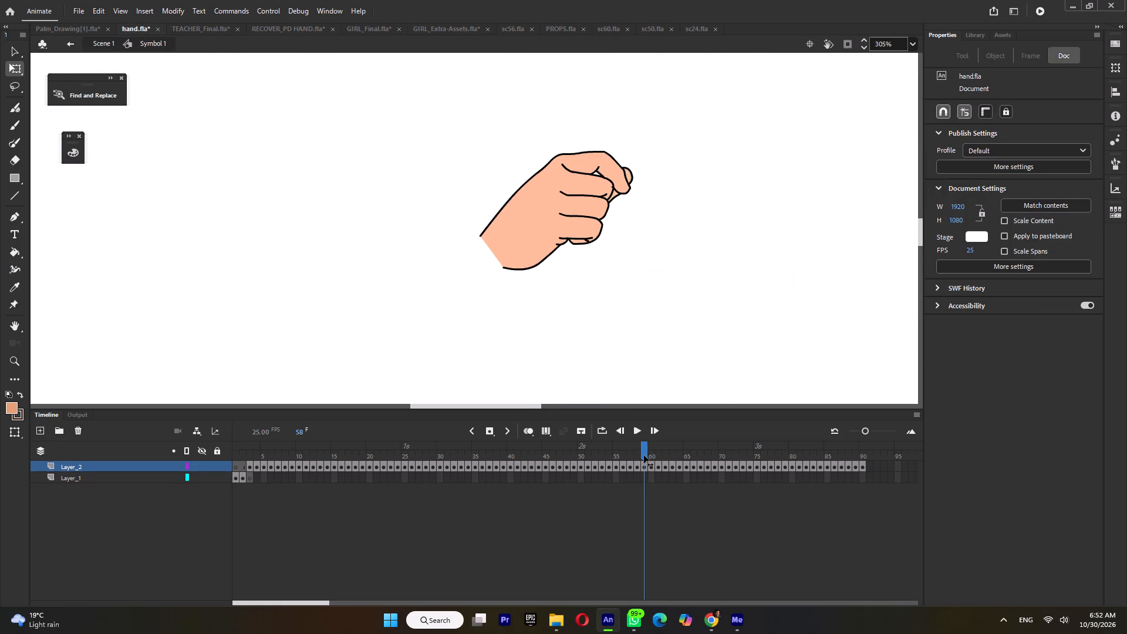
pyautogui.moveTo(644, 456); pyautogui.dragTo(682, 460)
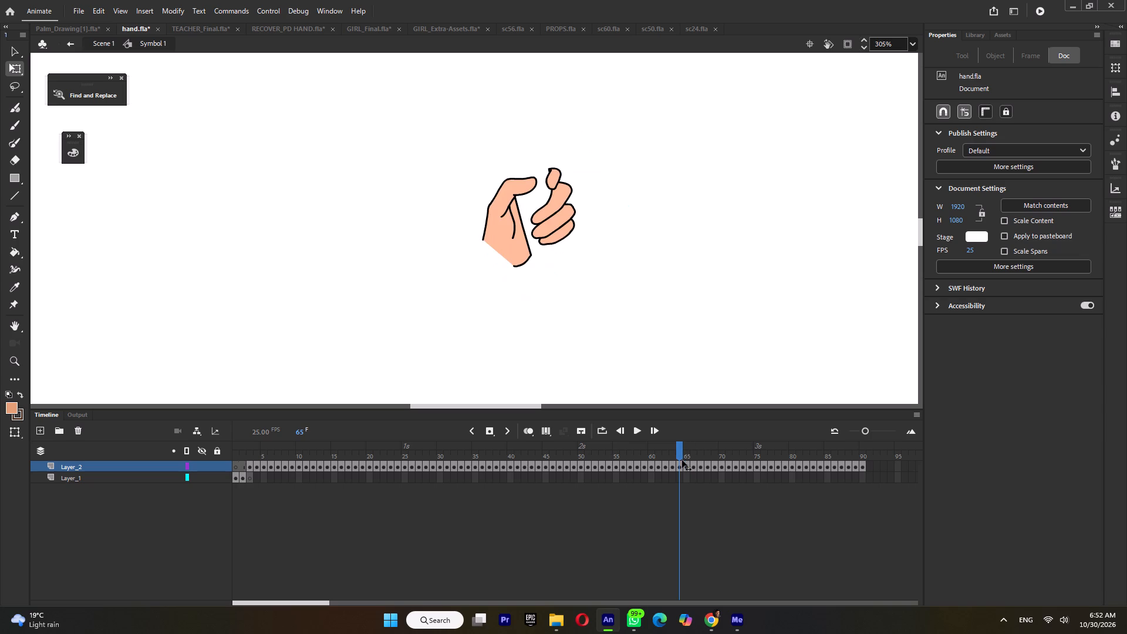
pyautogui.moveTo(682, 460); pyautogui.dragTo(700, 462)
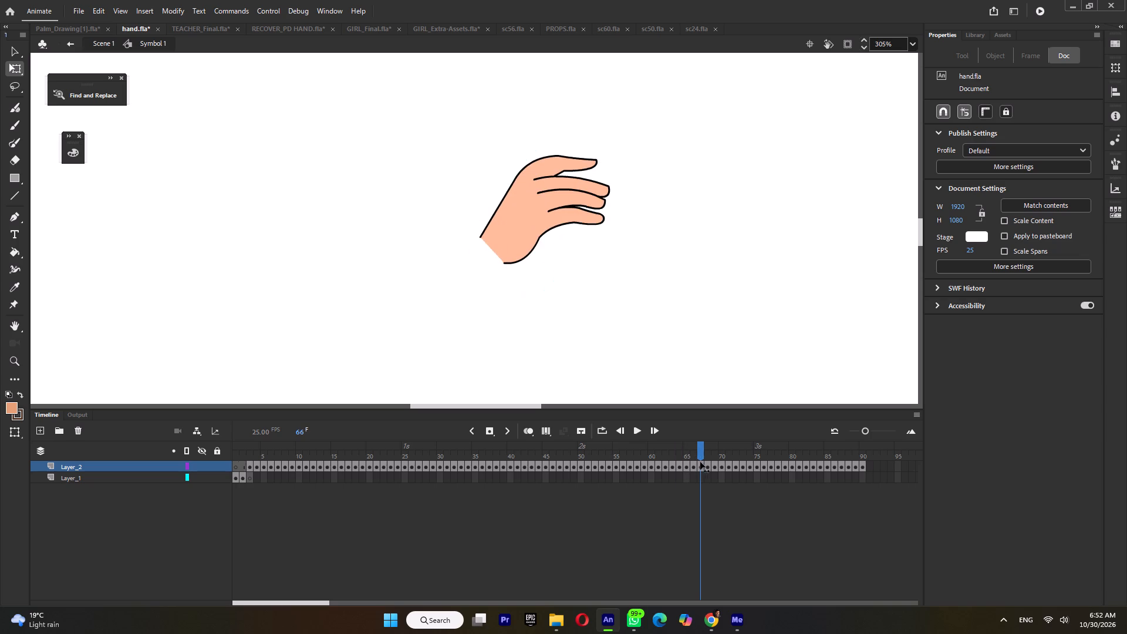
pyautogui.moveTo(700, 462); pyautogui.dragTo(756, 464)
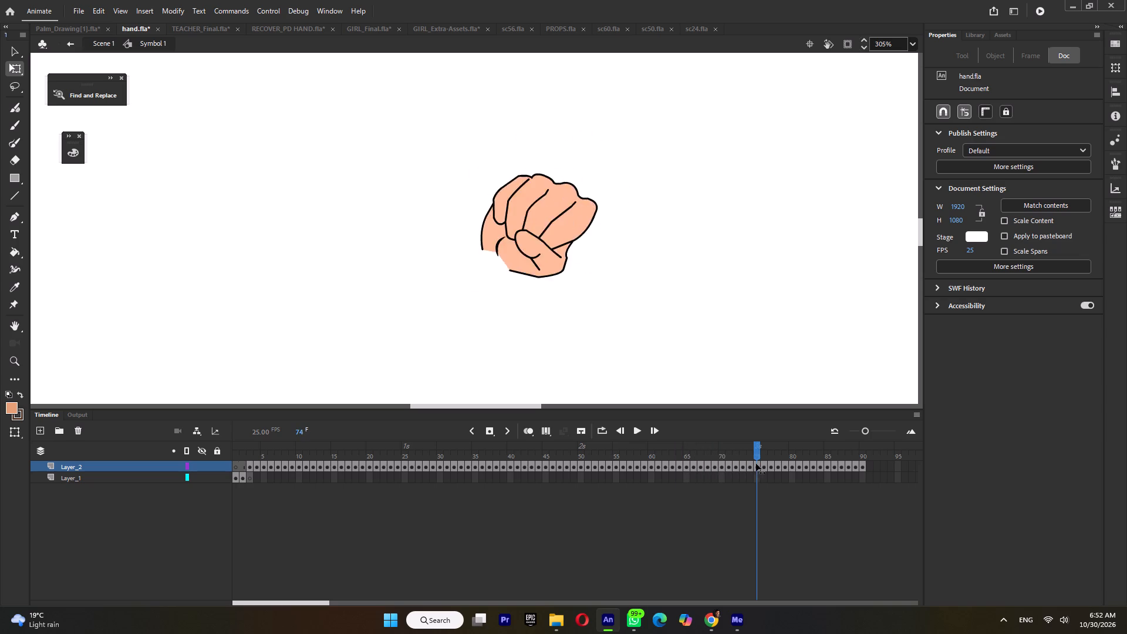
pyautogui.moveTo(756, 464); pyautogui.dragTo(817, 465)
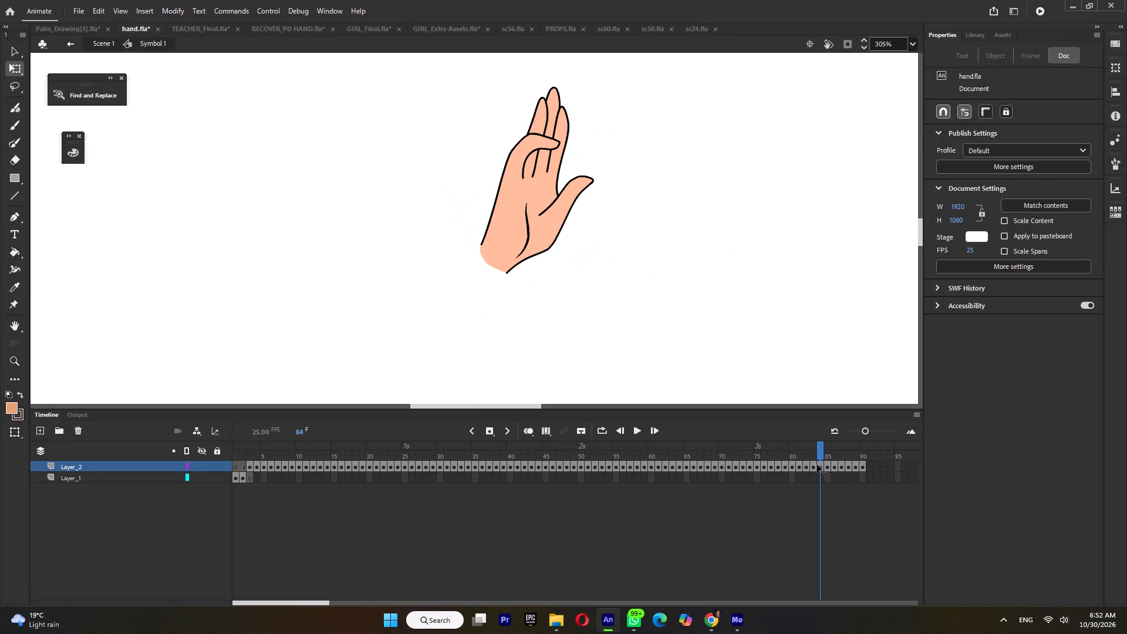
pyautogui.moveTo(817, 465); pyautogui.dragTo(777, 481)
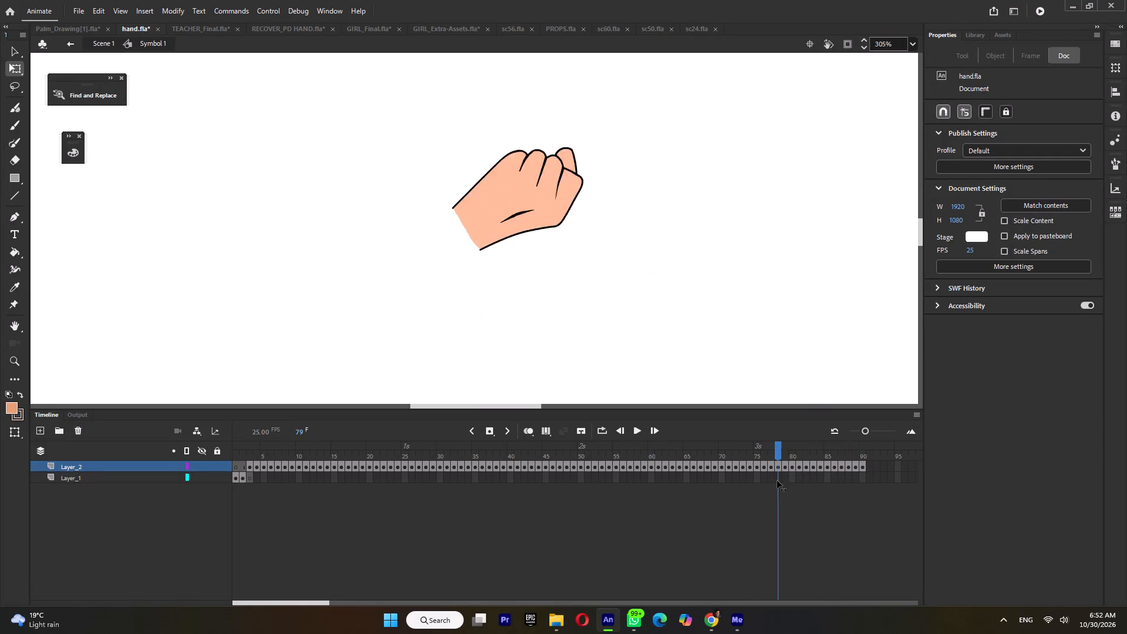
pyautogui.moveTo(777, 481); pyautogui.dragTo(678, 500)
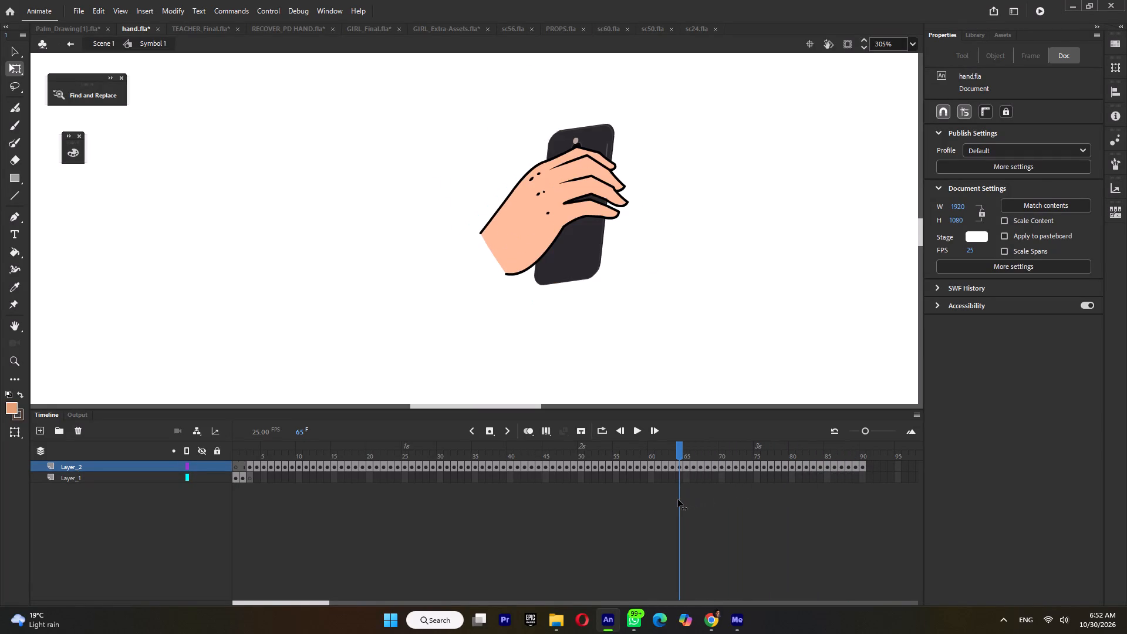
pyautogui.moveTo(678, 500); pyautogui.dragTo(626, 509)
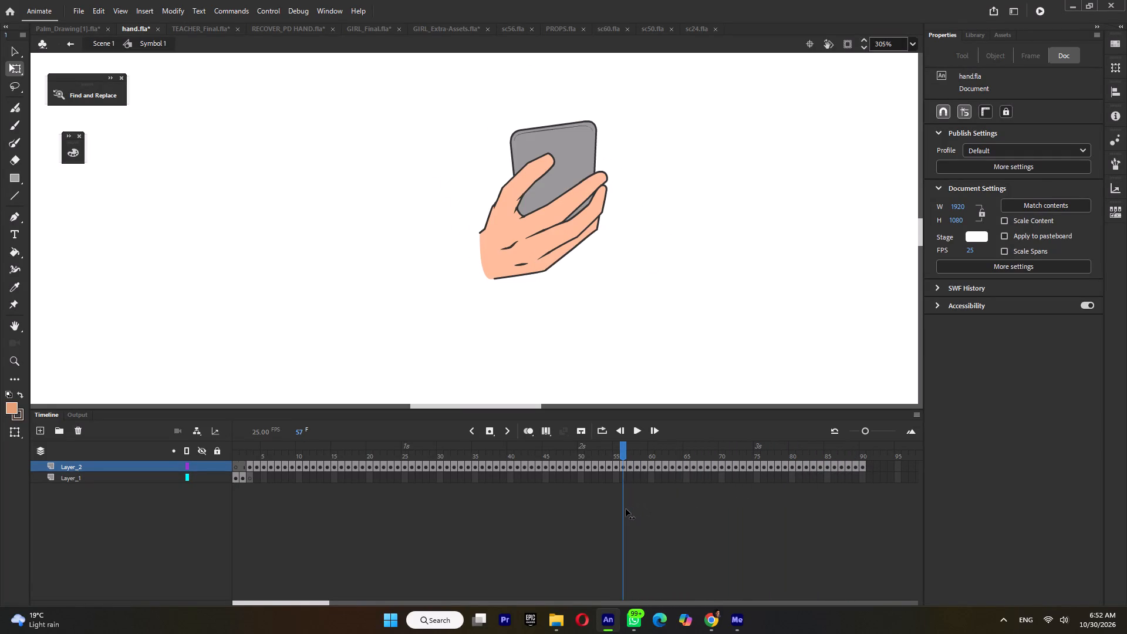
pyautogui.moveTo(626, 509); pyautogui.dragTo(613, 509)
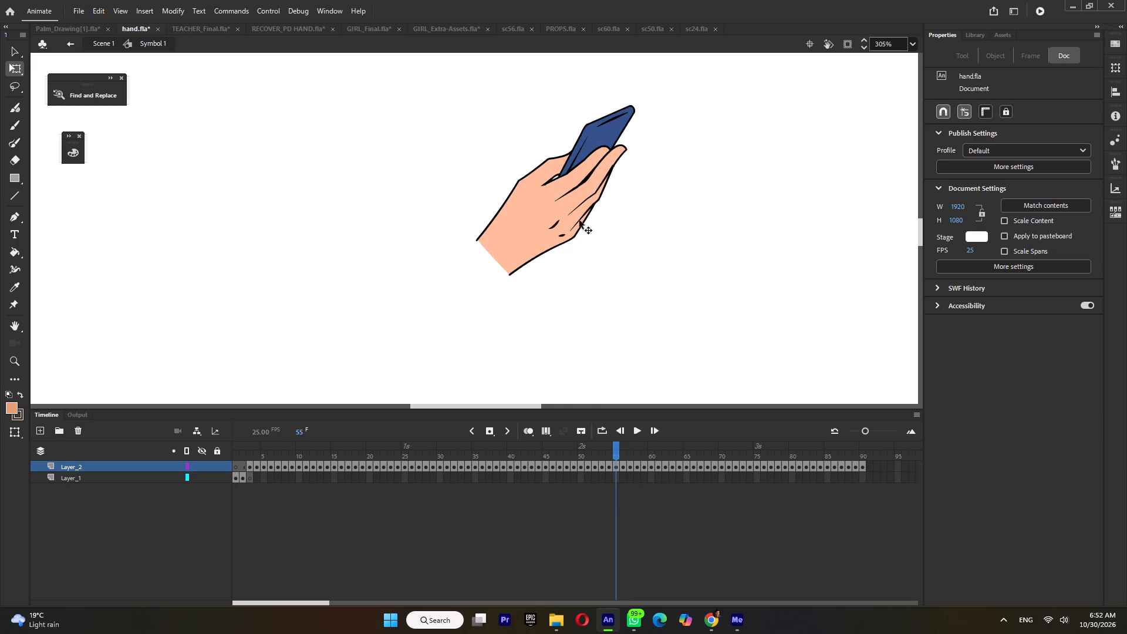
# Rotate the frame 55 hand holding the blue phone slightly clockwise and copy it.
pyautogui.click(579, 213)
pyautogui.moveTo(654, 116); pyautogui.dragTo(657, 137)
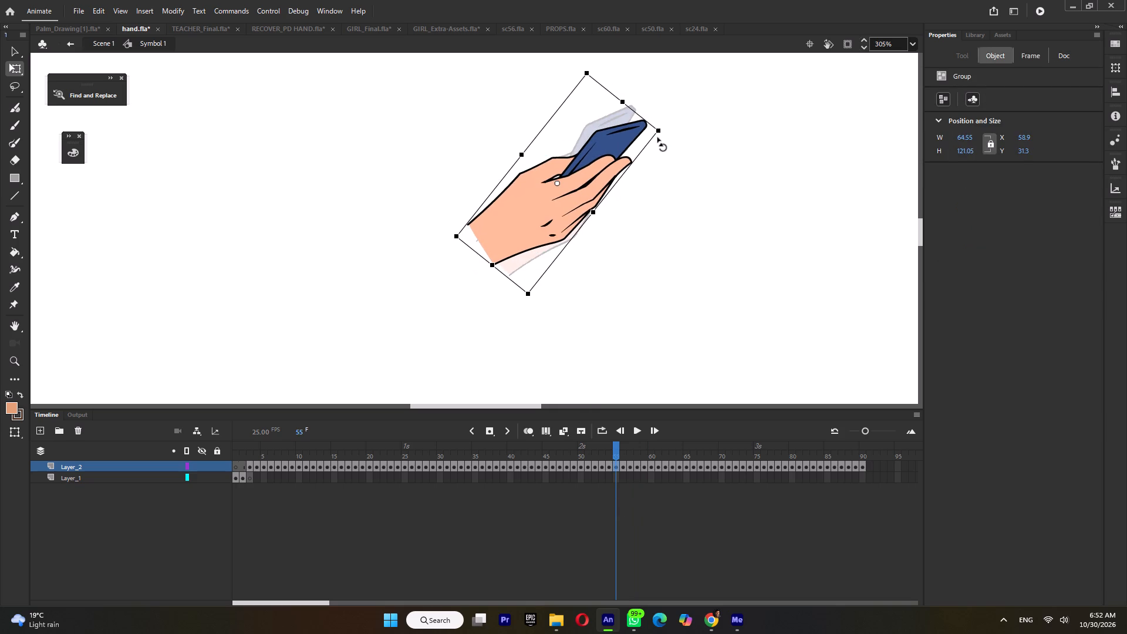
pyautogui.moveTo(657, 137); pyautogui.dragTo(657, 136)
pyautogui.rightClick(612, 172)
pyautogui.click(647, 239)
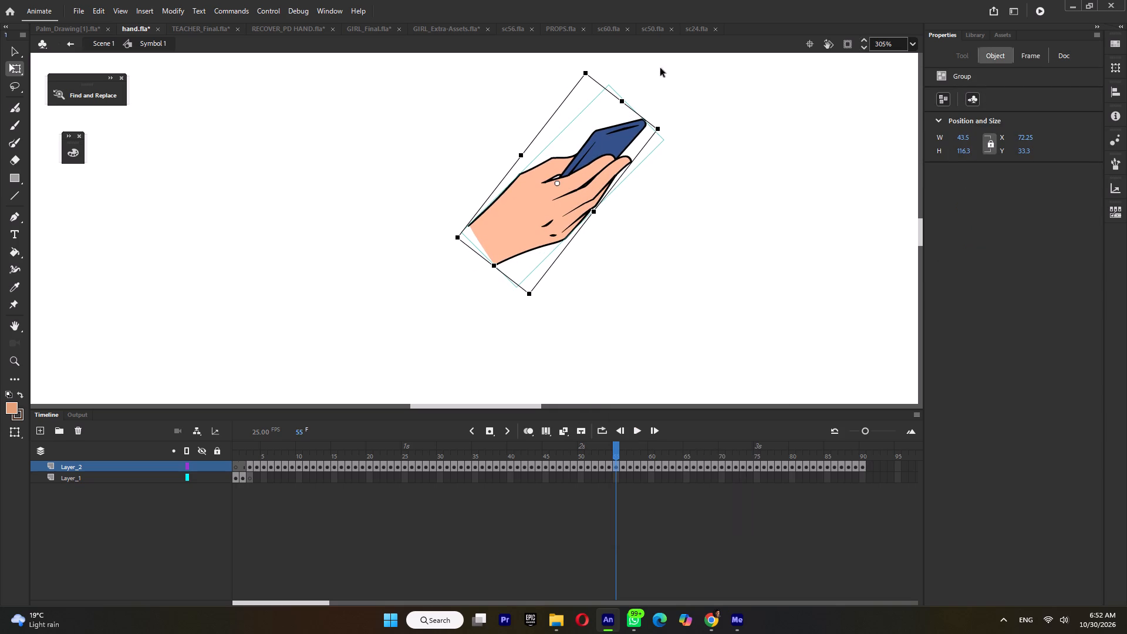
# Check the poses in frames 22 to 24 of the teacher's chest-level hand symbol in sc60.
pyautogui.click(653, 28)
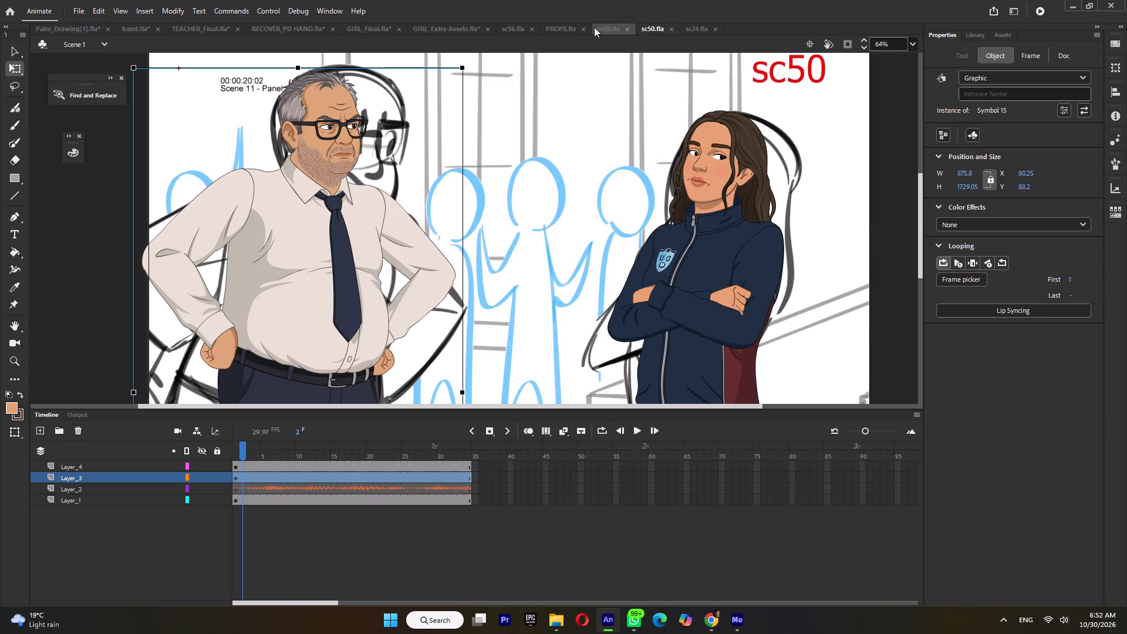
pyautogui.click(607, 27)
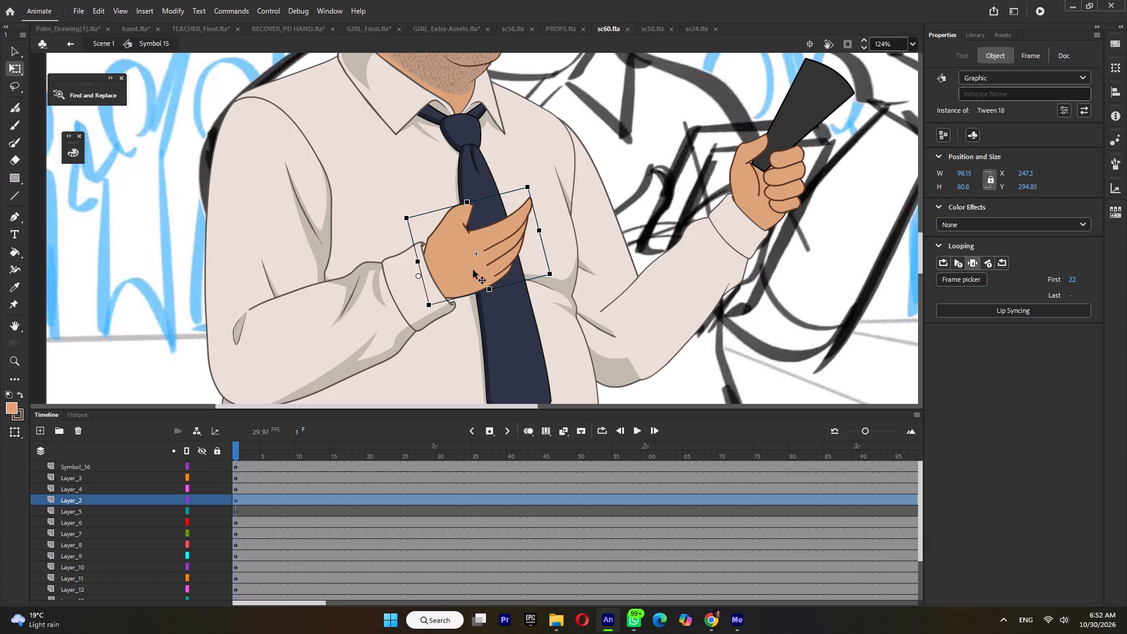
pyautogui.doubleClick(473, 270)
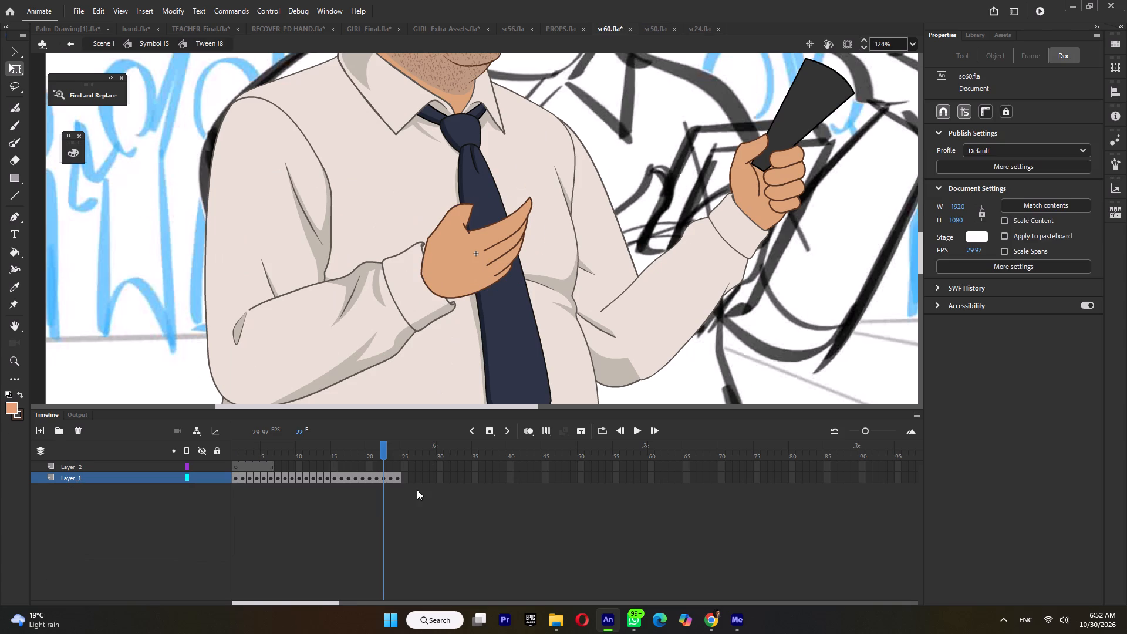
pyautogui.click(392, 477)
pyautogui.click(399, 479)
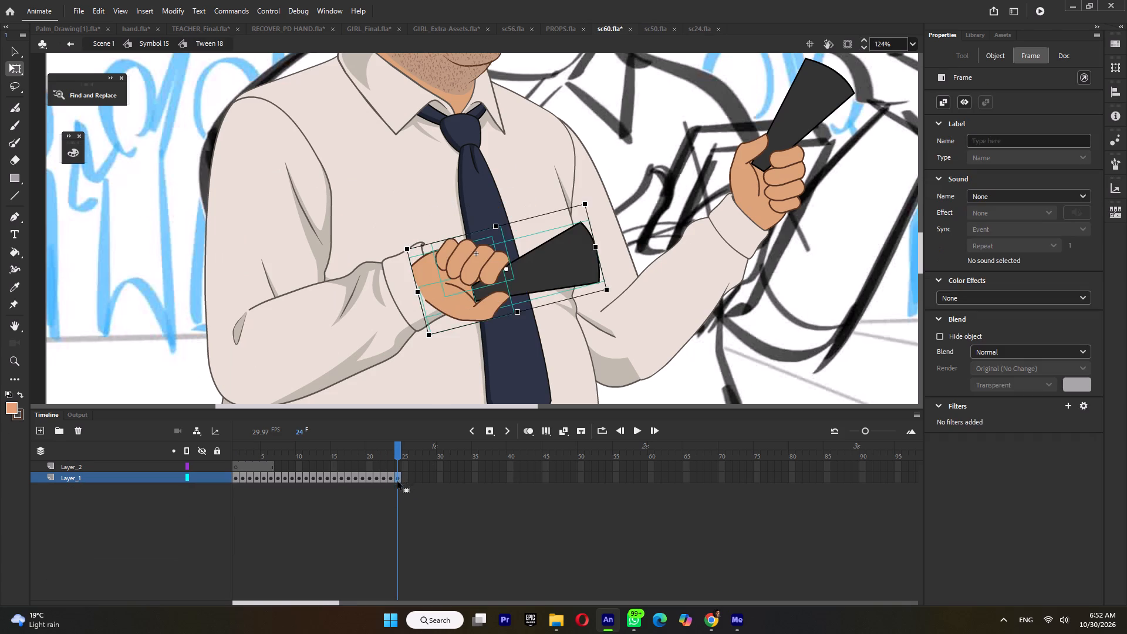
pyautogui.click(393, 483)
pyautogui.click(388, 477)
pyautogui.click(382, 478)
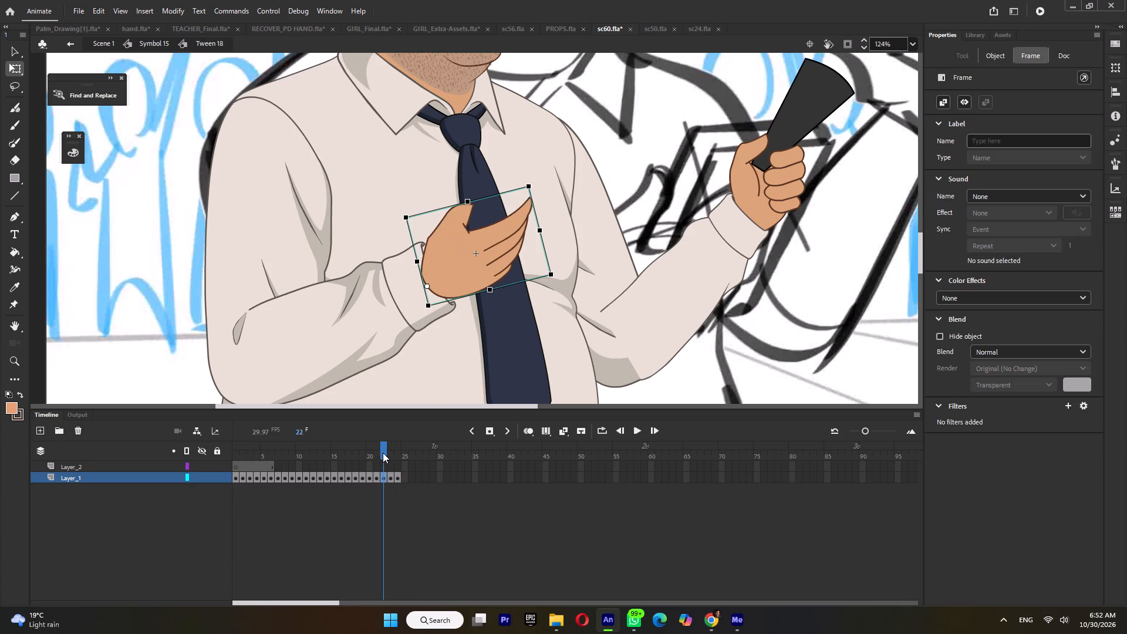
pyautogui.doubleClick(589, 213)
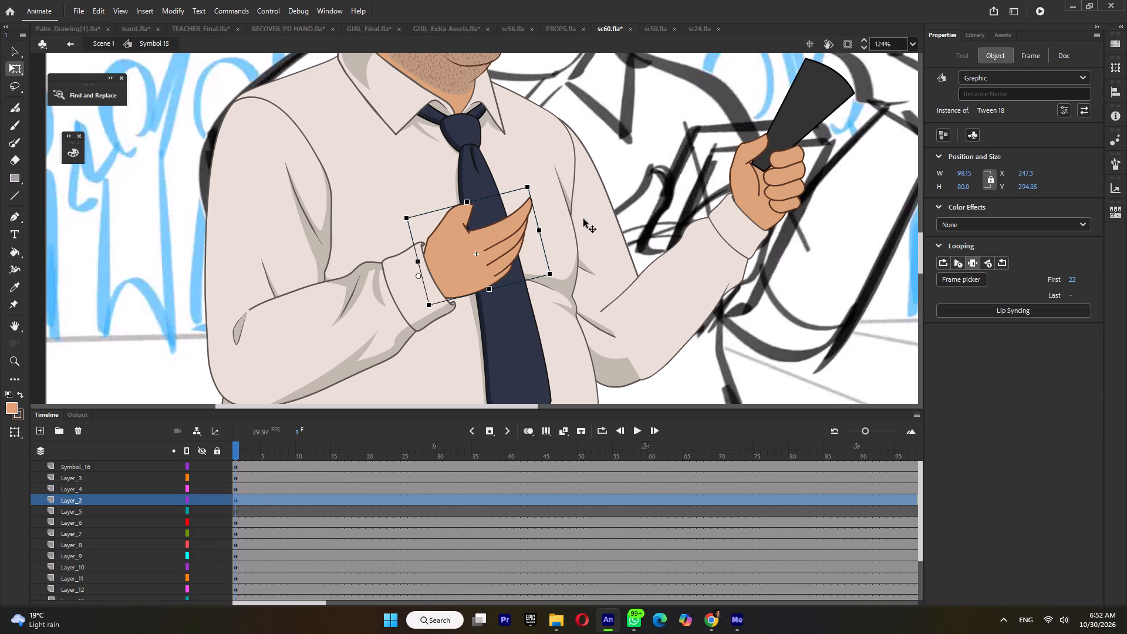
# Copy the leftmost red phone from frame 5 of PROPS.fla, save sc60, and paste the phone into frame 22 of the teacher's chest-level hand symbol.
pyautogui.click(552, 25)
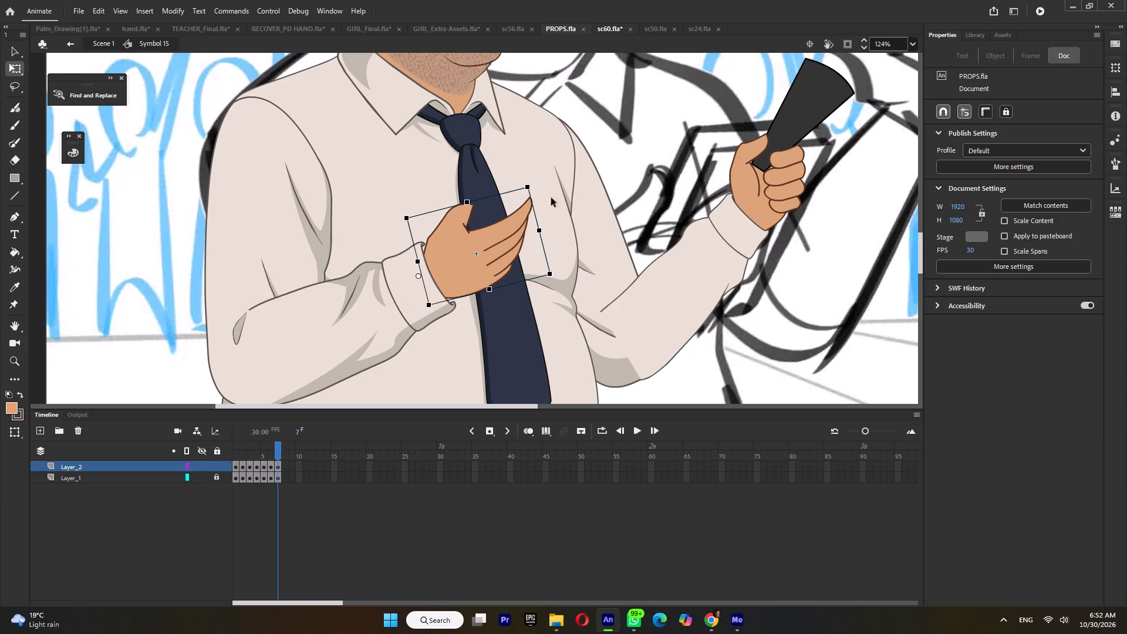
pyautogui.moveTo(273, 447); pyautogui.dragTo(265, 450)
pyautogui.click(237, 274)
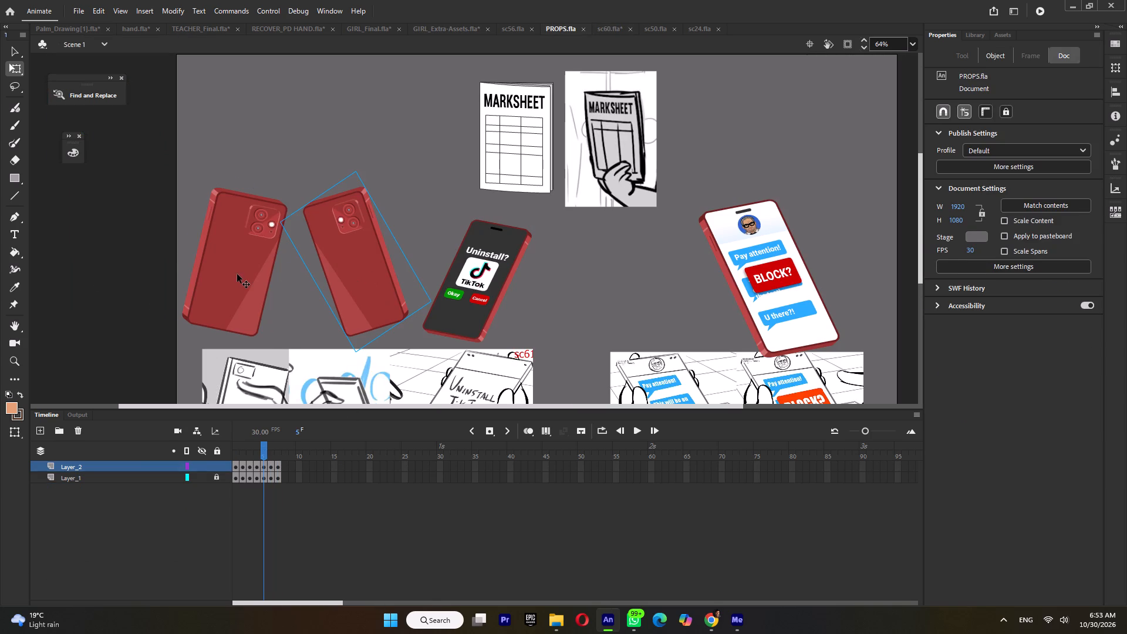
pyautogui.rightClick(237, 275)
pyautogui.click(286, 183)
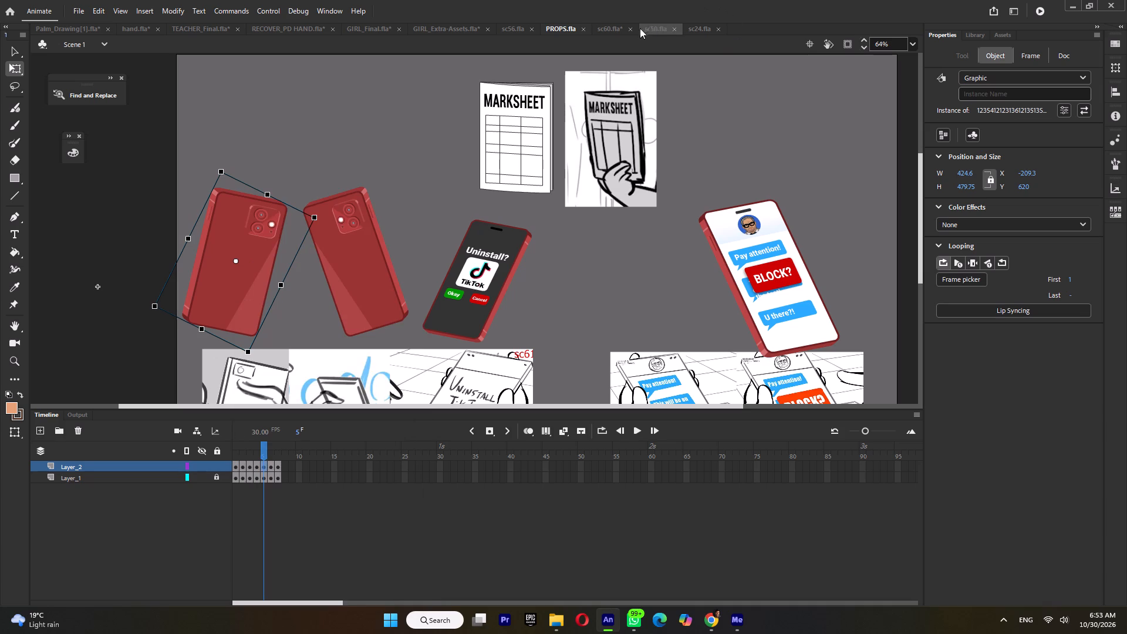
pyautogui.click(618, 28)
pyautogui.hotkey('ctrl', 's')
pyautogui.doubleClick(480, 271)
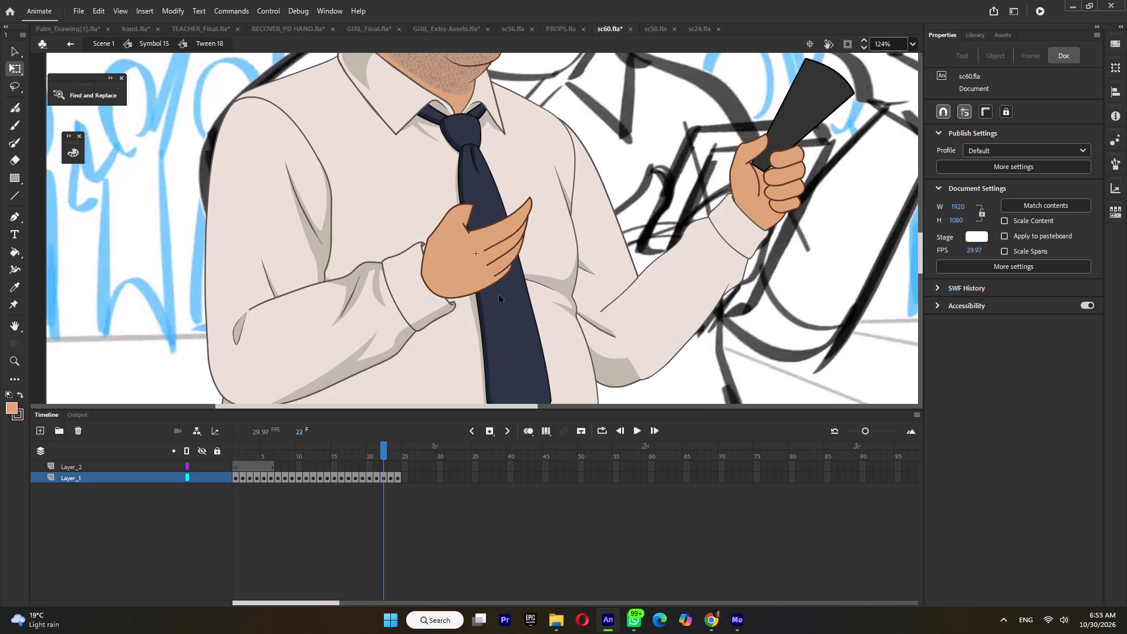
pyautogui.rightClick(578, 236)
pyautogui.click(612, 269)
# Mirror and rotate the pasted red phone upright with its camera uppermost, and shrink it to about 140 × 127 px.
pyautogui.keyDown('ctrl'); pyautogui.scroll(-4, 588, 254); pyautogui.keyUp('ctrl')
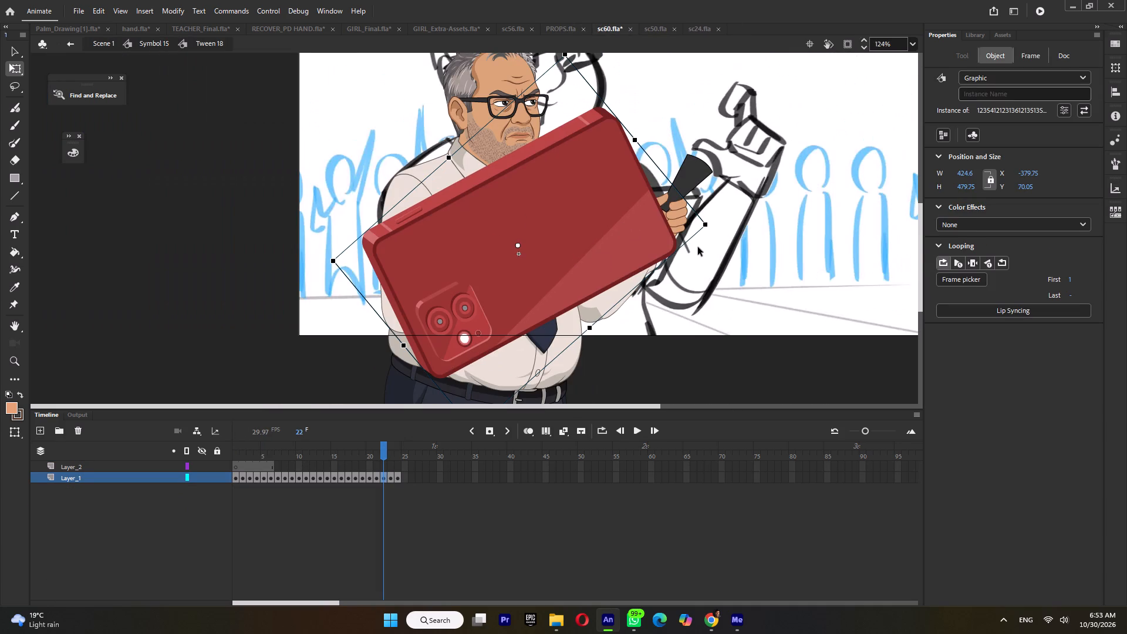
pyautogui.moveTo(708, 232); pyautogui.dragTo(478, 355)
pyautogui.rightClick(490, 311)
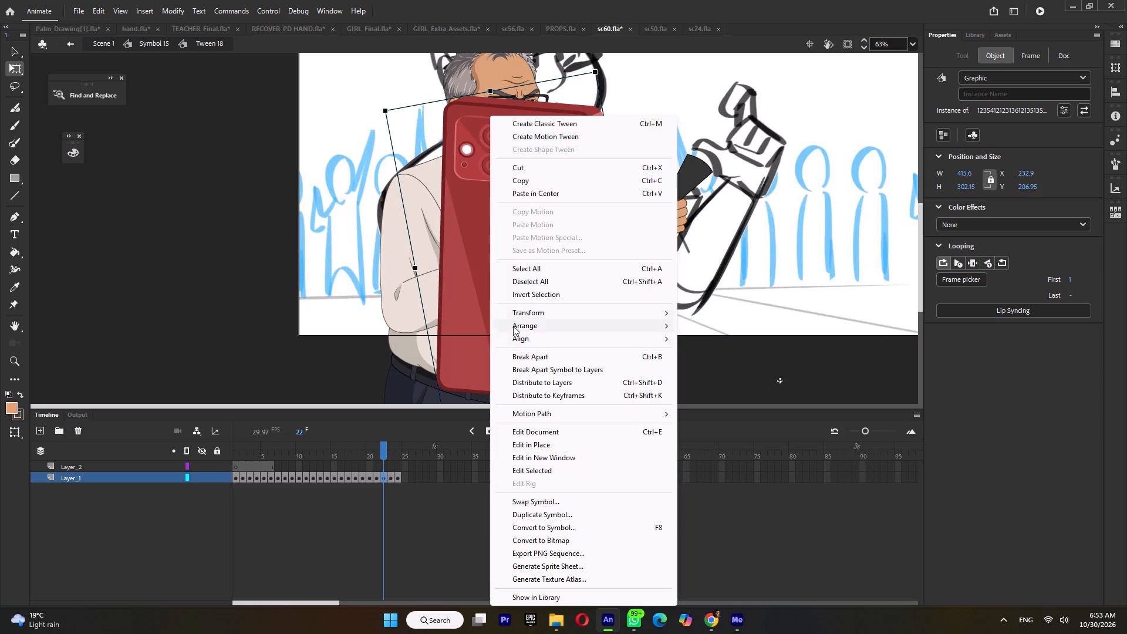
pyautogui.click(538, 311)
pyautogui.click(748, 440)
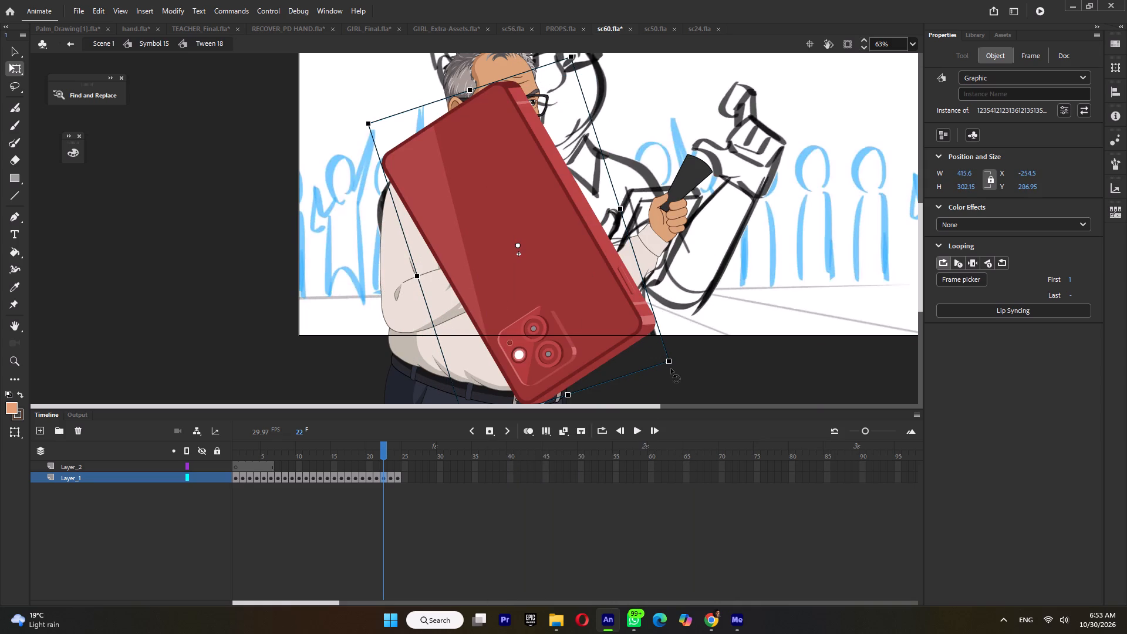
pyautogui.moveTo(673, 372); pyautogui.dragTo(468, 102)
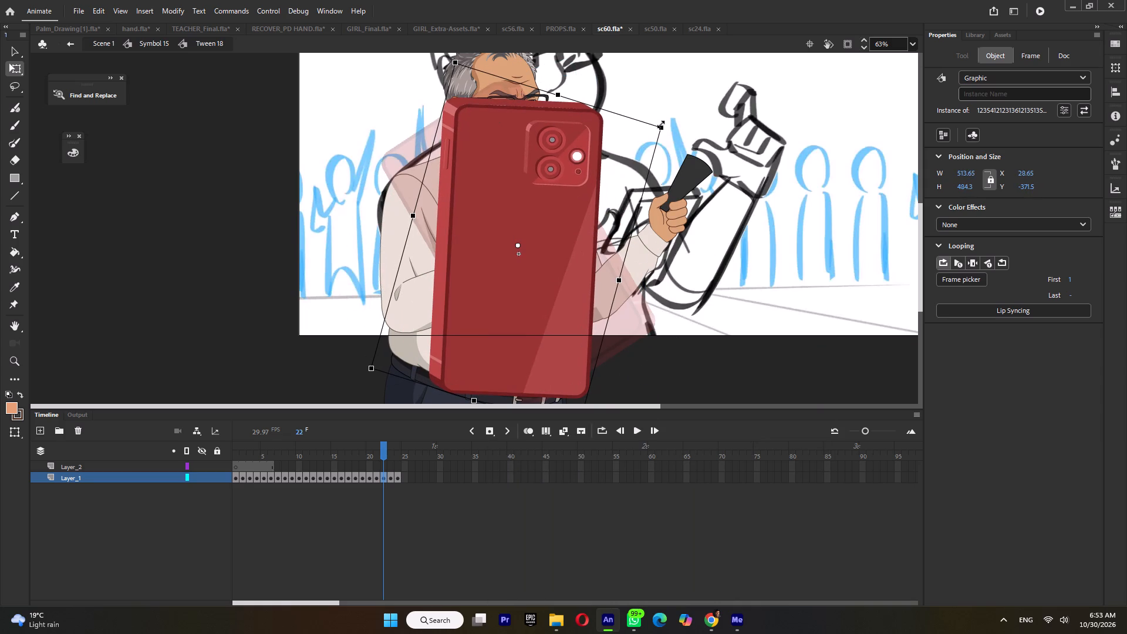
pyautogui.keyDown('shift'); pyautogui.moveTo(661, 125); pyautogui.dragTo(642, 235); pyautogui.keyUp('shift')
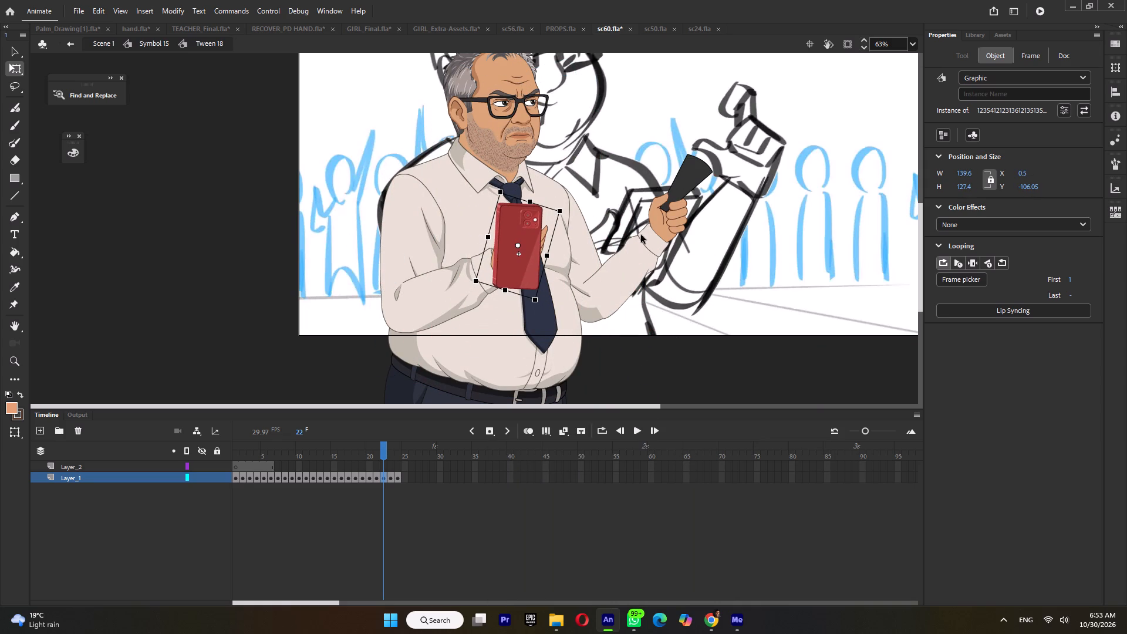
# Send the phone behind the hand and fit it into the grip with a slight tilt, reducing it to about 113 × 106 px.
pyautogui.hotkey('ctrl', 'Down')
pyautogui.keyDown('ctrl'); pyautogui.scroll(3, 526, 235); pyautogui.keyUp('ctrl')
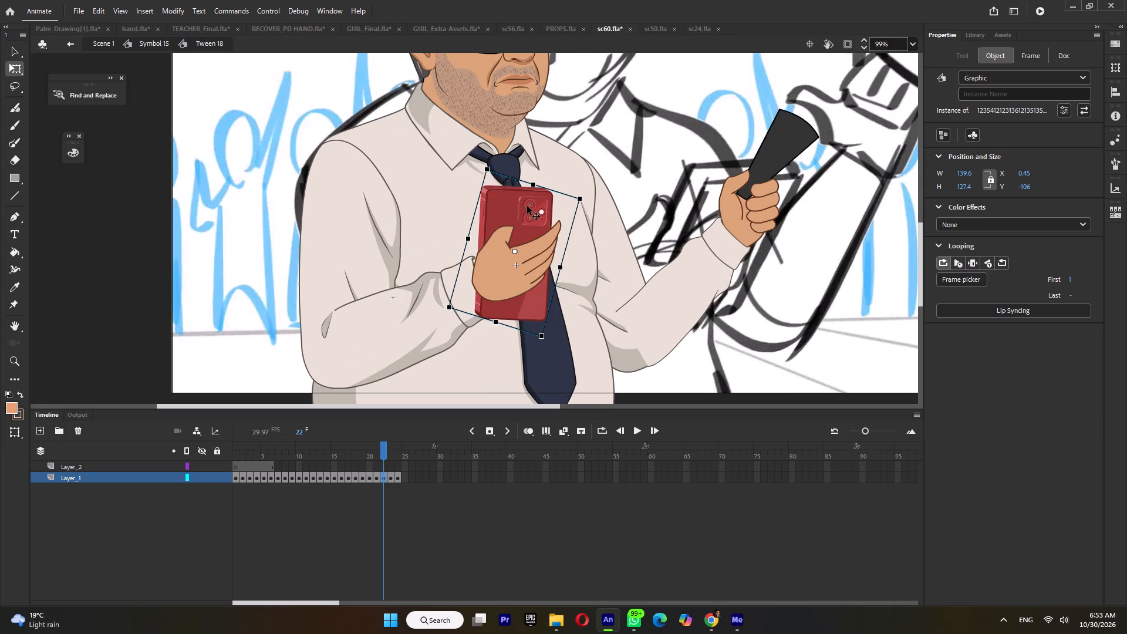
pyautogui.moveTo(527, 206); pyautogui.dragTo(553, 184)
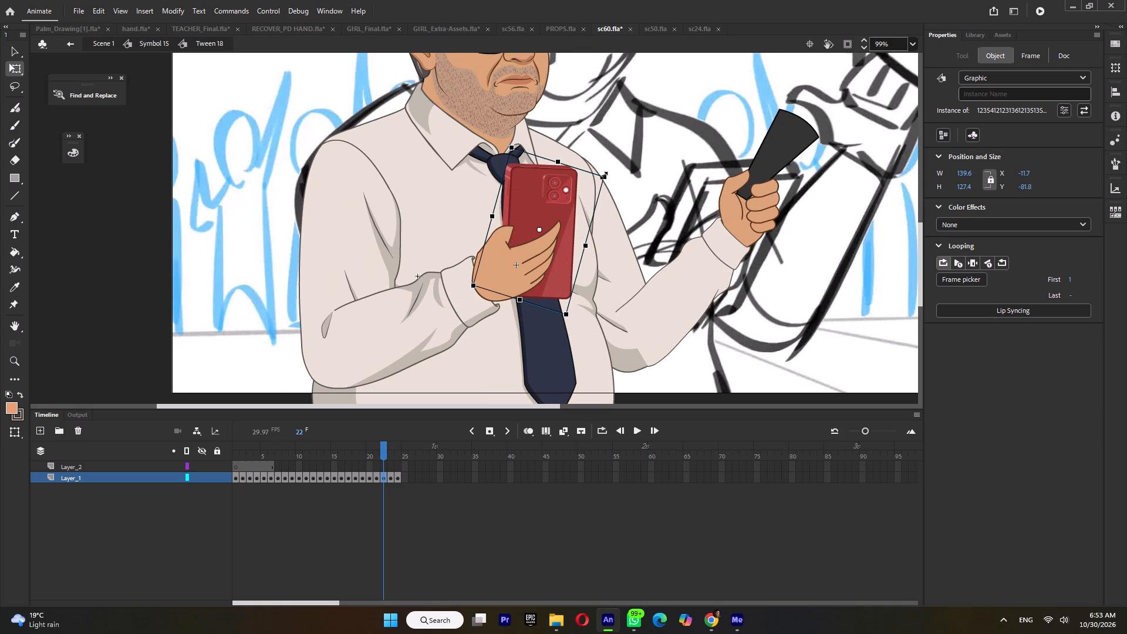
pyautogui.keyDown('shift'); pyautogui.moveTo(604, 176); pyautogui.dragTo(603, 192); pyautogui.keyUp('shift')
pyautogui.moveTo(602, 192); pyautogui.dragTo(608, 197)
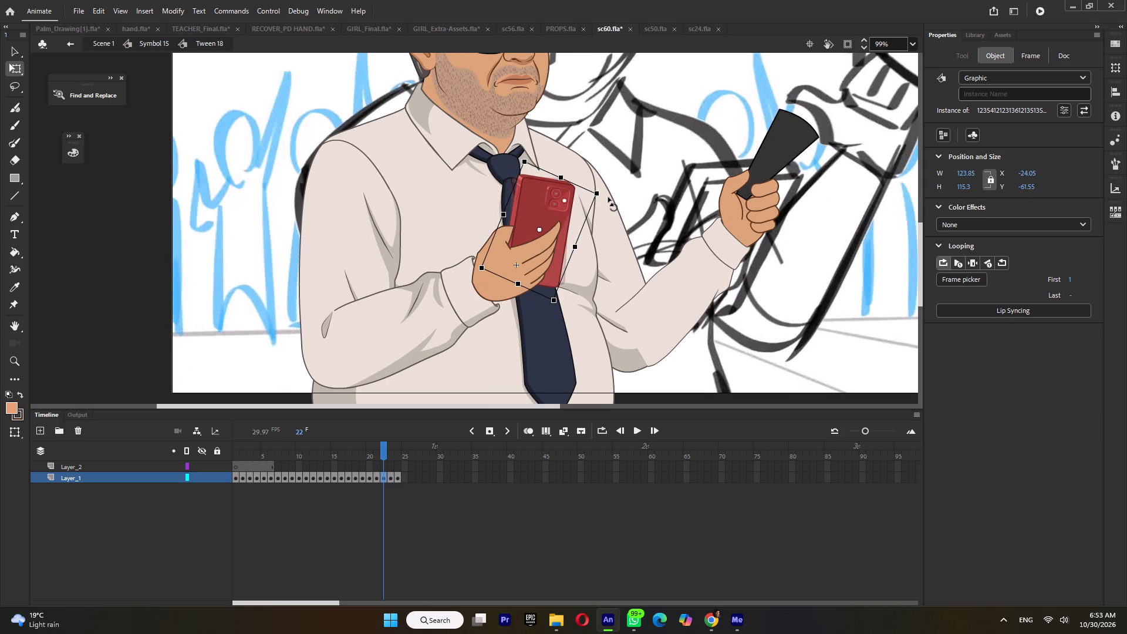
pyautogui.moveTo(608, 197); pyautogui.dragTo(609, 200)
pyautogui.keyDown('ctrl'); pyautogui.scroll(3, 546, 224); pyautogui.keyUp('ctrl')
pyautogui.moveTo(556, 202); pyautogui.dragTo(528, 200)
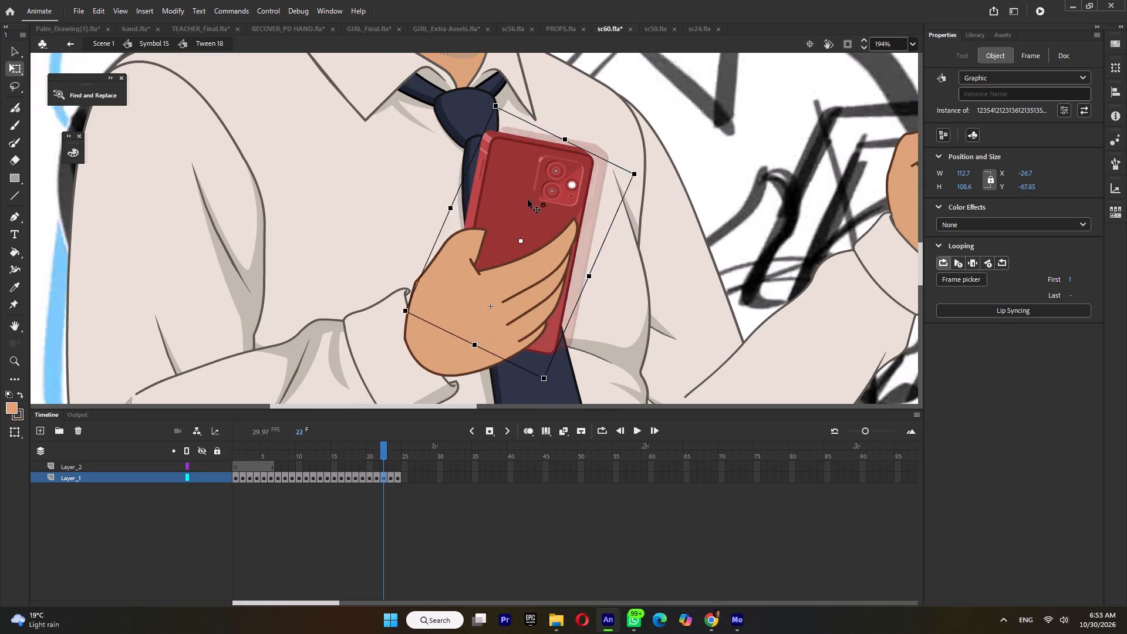
pyautogui.moveTo(528, 200); pyautogui.dragTo(535, 195)
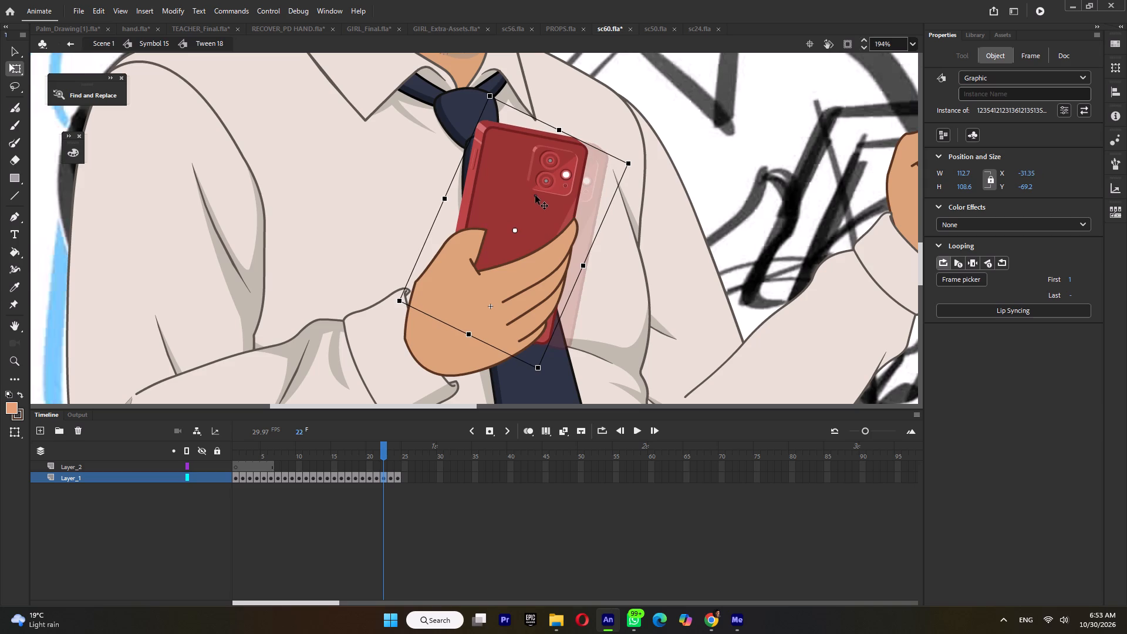
pyautogui.moveTo(535, 195); pyautogui.dragTo(534, 198)
pyautogui.moveTo(627, 172); pyautogui.dragTo(623, 161)
pyautogui.click(541, 195)
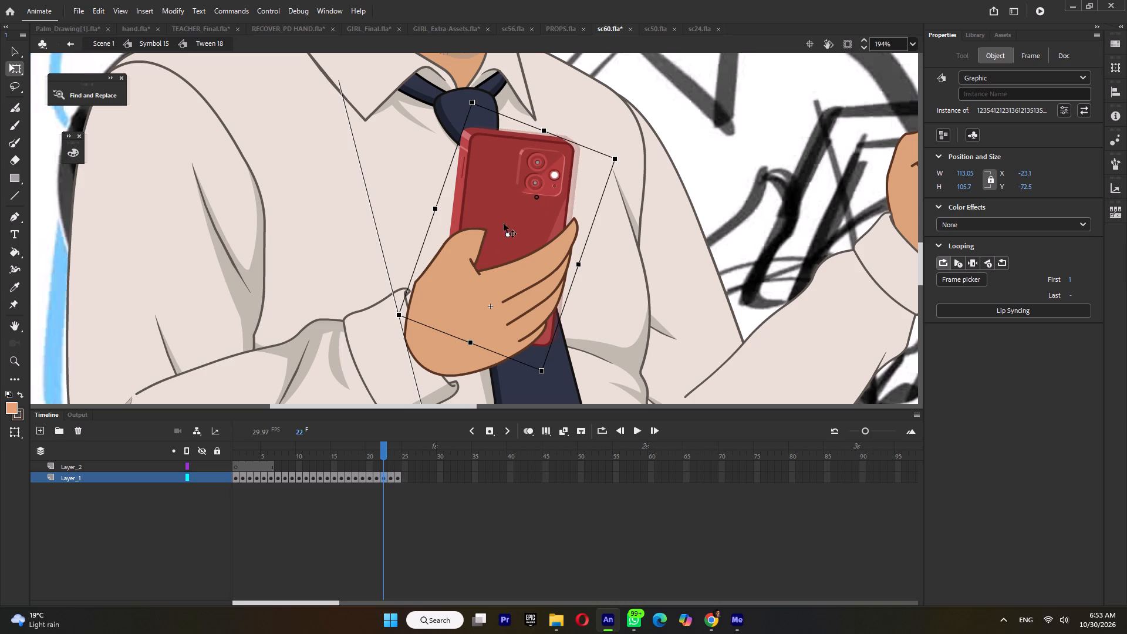
# Inside the frame 22 hand group, reshape the thumb into a shorter pointed tip curving along the near edge of the phone.
pyautogui.click(464, 243)
pyautogui.click(464, 243)
pyautogui.doubleClick(477, 241)
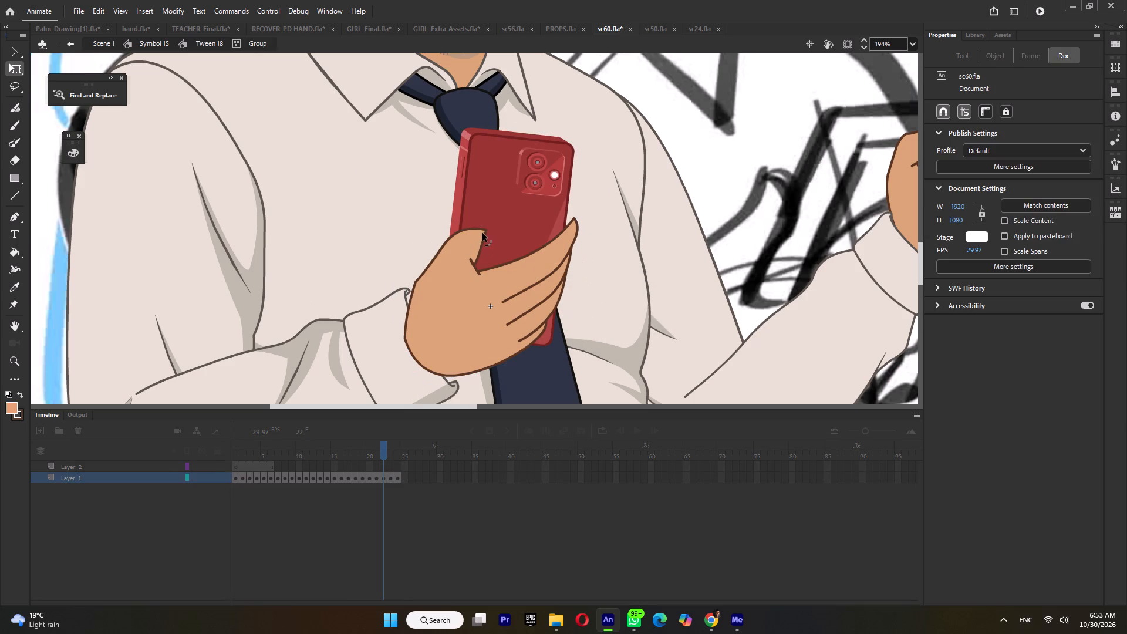
pyautogui.moveTo(444, 247); pyautogui.dragTo(443, 247)
pyautogui.moveTo(443, 247); pyautogui.dragTo(439, 240)
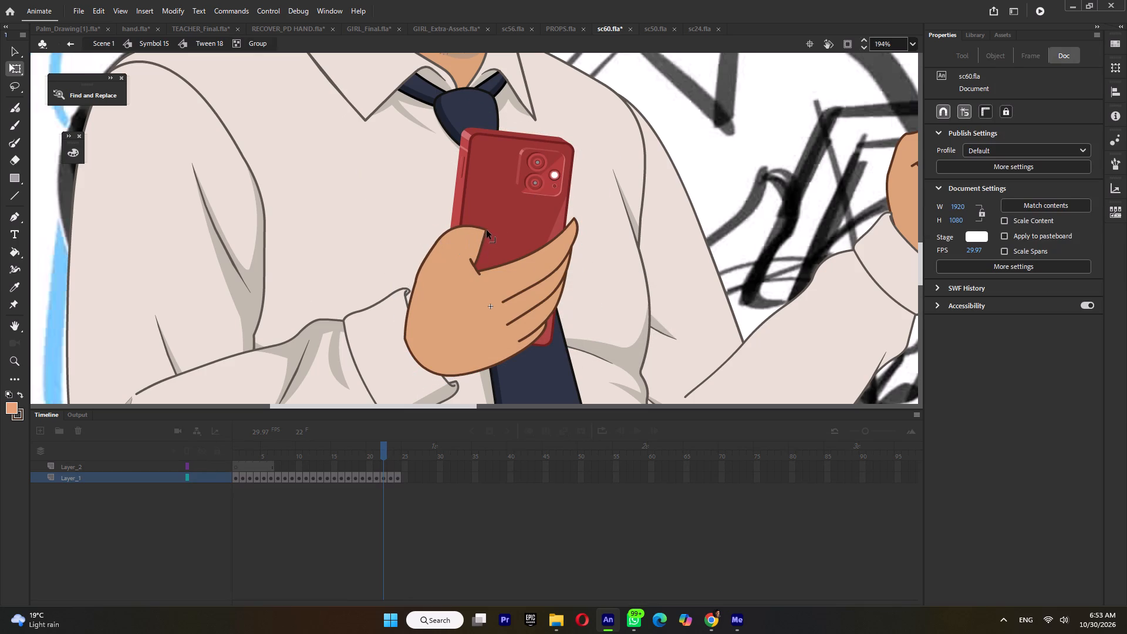
pyautogui.moveTo(487, 230); pyautogui.dragTo(455, 222)
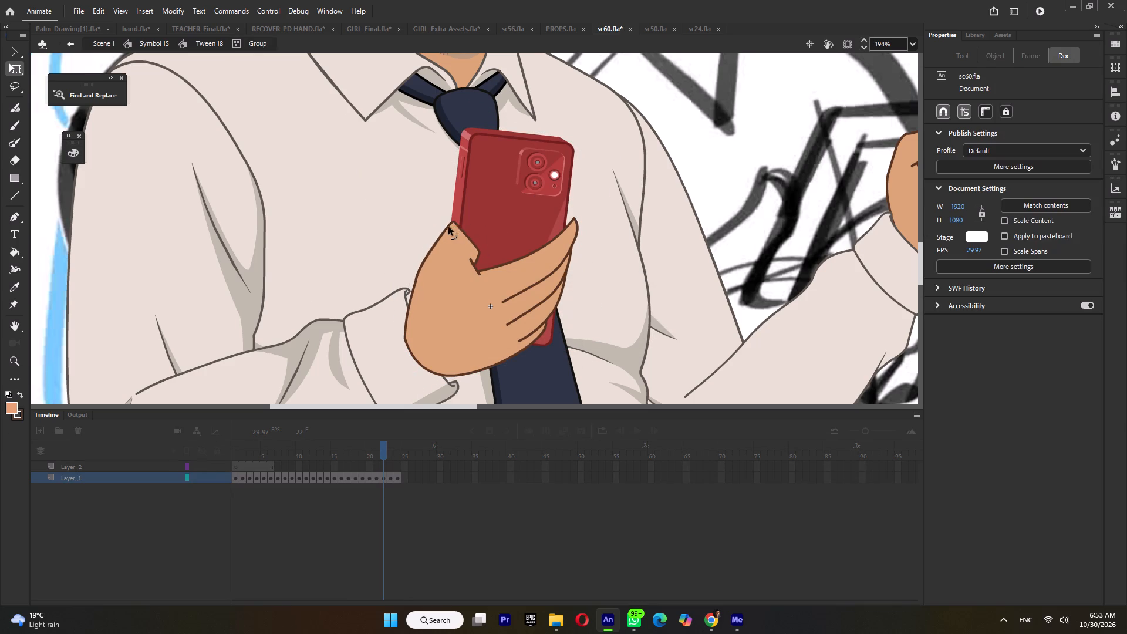
pyautogui.moveTo(448, 227); pyautogui.dragTo(443, 233)
pyautogui.click(454, 222)
pyautogui.moveTo(470, 261); pyautogui.dragTo(469, 268)
pyautogui.moveTo(469, 268); pyautogui.dragTo(465, 274)
pyautogui.moveTo(478, 252); pyautogui.dragTo(460, 240)
pyautogui.moveTo(463, 256); pyautogui.dragTo(463, 264)
pyautogui.keyDown('ctrl'); pyautogui.scroll(4, 457, 241); pyautogui.keyUp('ctrl')
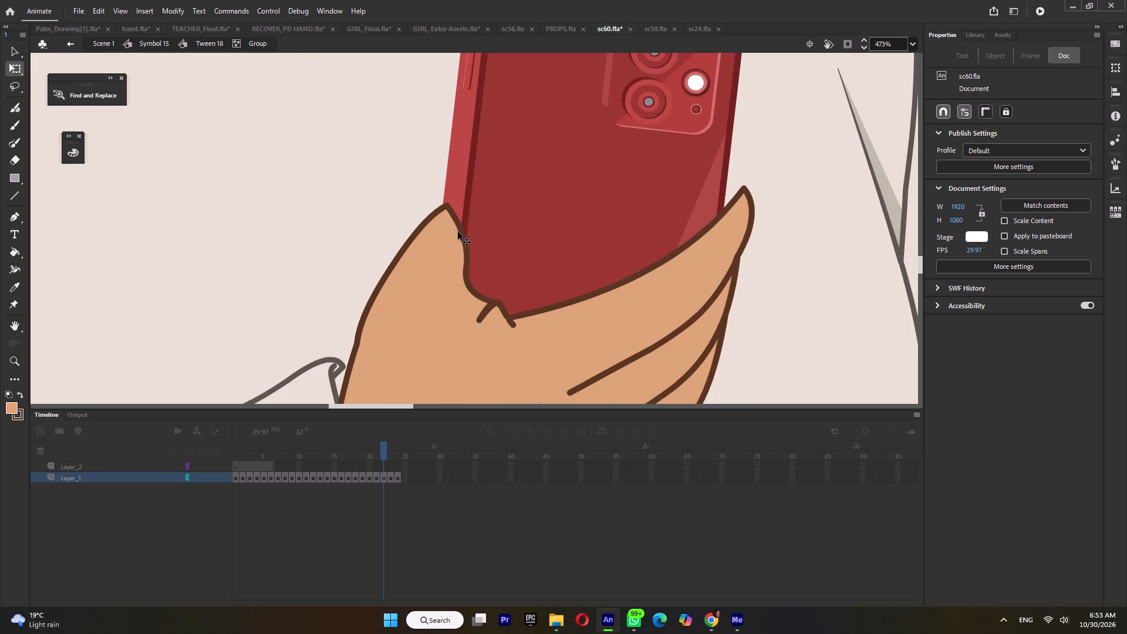
pyautogui.click(447, 208)
# Wrap the index fingertip around the phone's far edge and round out the outer contours of the fingers below it.
pyautogui.keyDown('ctrl'); pyautogui.scroll(-6, 467, 234); pyautogui.keyUp('ctrl')
pyautogui.keyDown('ctrl'); pyautogui.scroll(4, 556, 222); pyautogui.keyUp('ctrl')
pyautogui.moveTo(560, 220); pyautogui.dragTo(549, 219)
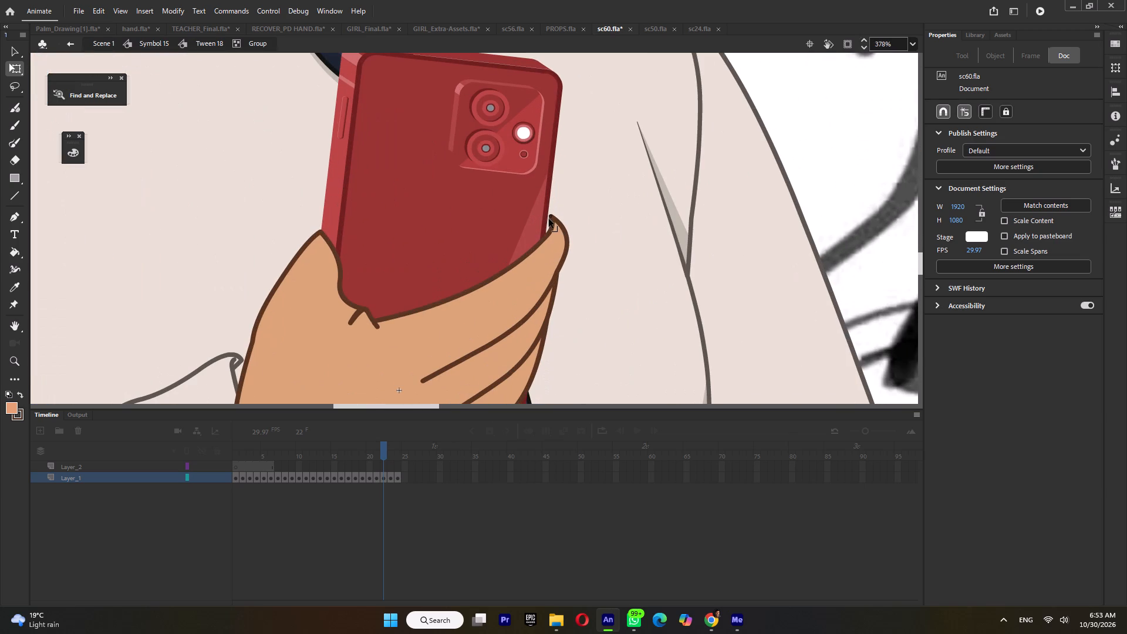
pyautogui.moveTo(549, 219); pyautogui.dragTo(545, 218)
pyautogui.moveTo(549, 228); pyautogui.dragTo(542, 233)
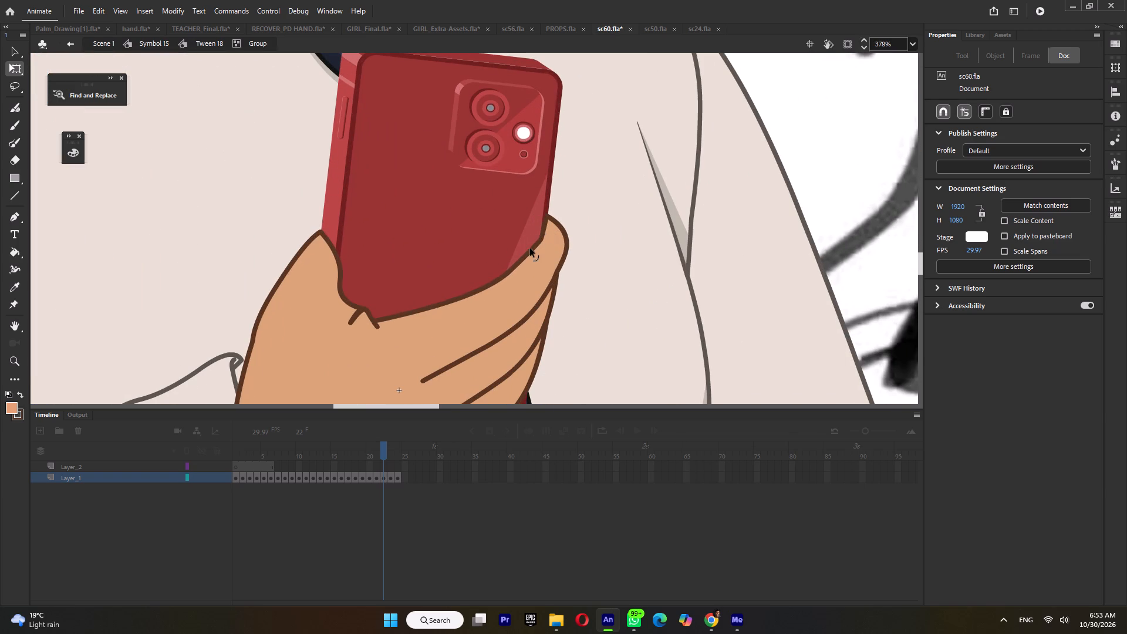
pyautogui.moveTo(530, 248); pyautogui.dragTo(524, 253)
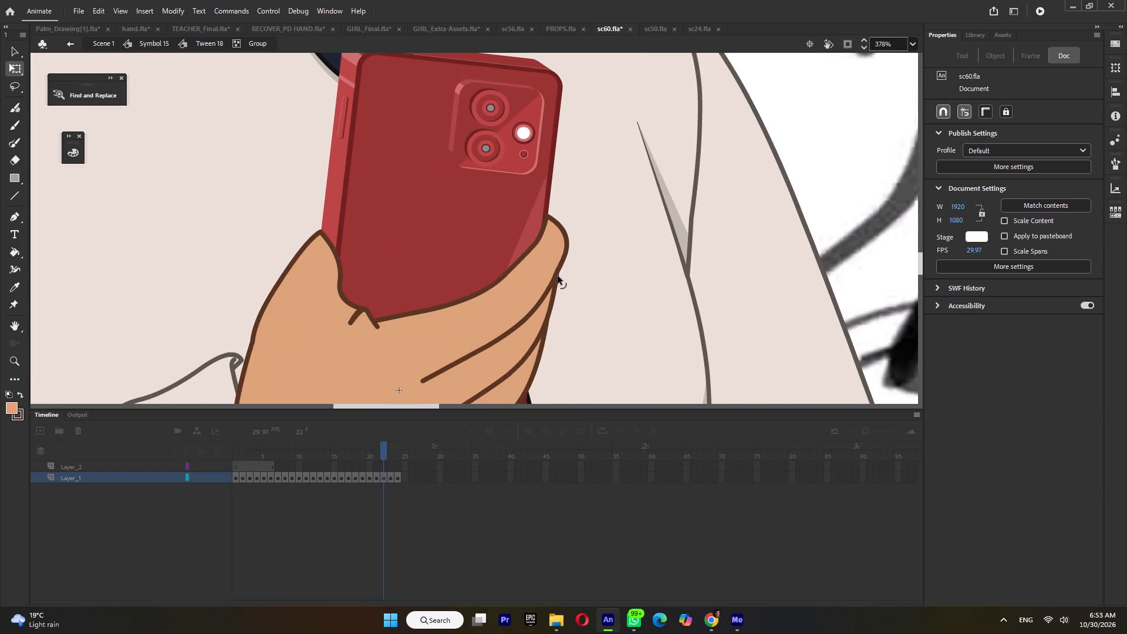
pyautogui.moveTo(556, 276); pyautogui.dragTo(558, 284)
pyautogui.moveTo(555, 275); pyautogui.dragTo(557, 282)
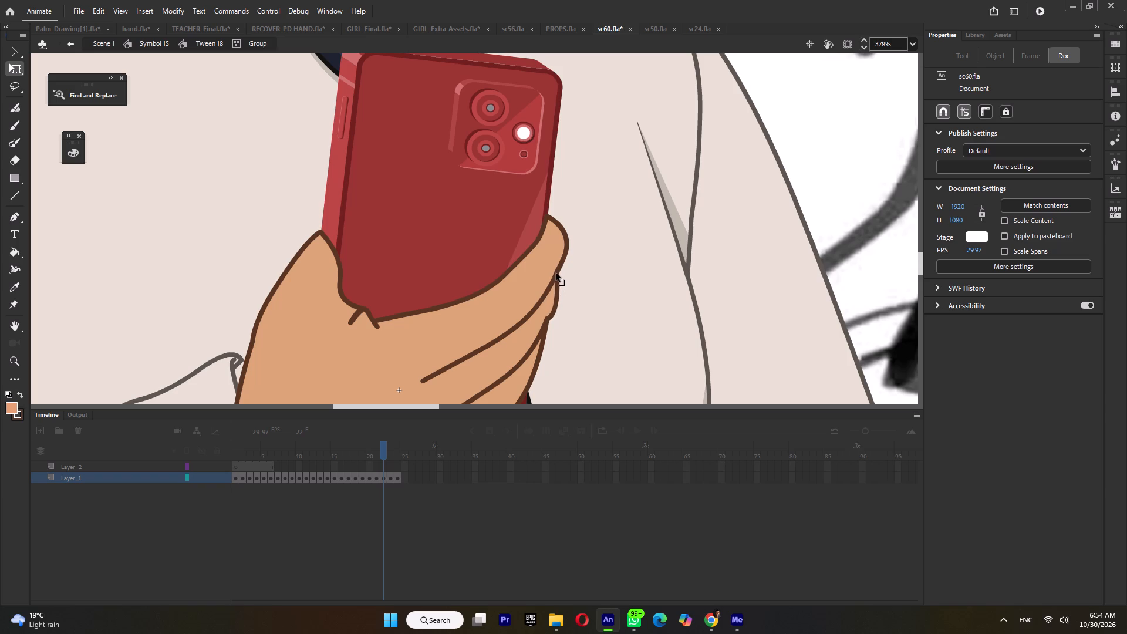
pyautogui.click(556, 272)
pyautogui.moveTo(546, 319); pyautogui.dragTo(546, 326)
pyautogui.moveTo(546, 326); pyautogui.dragTo(545, 332)
# Extend the lowest finger outward over the phone's bottom edge, delete the stray line at its tip, and smooth the palm's lower contour.
pyautogui.keyDown('ctrl'); pyautogui.scroll(-5, 558, 254); pyautogui.keyUp('ctrl')
pyautogui.keyDown('ctrl'); pyautogui.scroll(4, 536, 323); pyautogui.keyUp('ctrl')
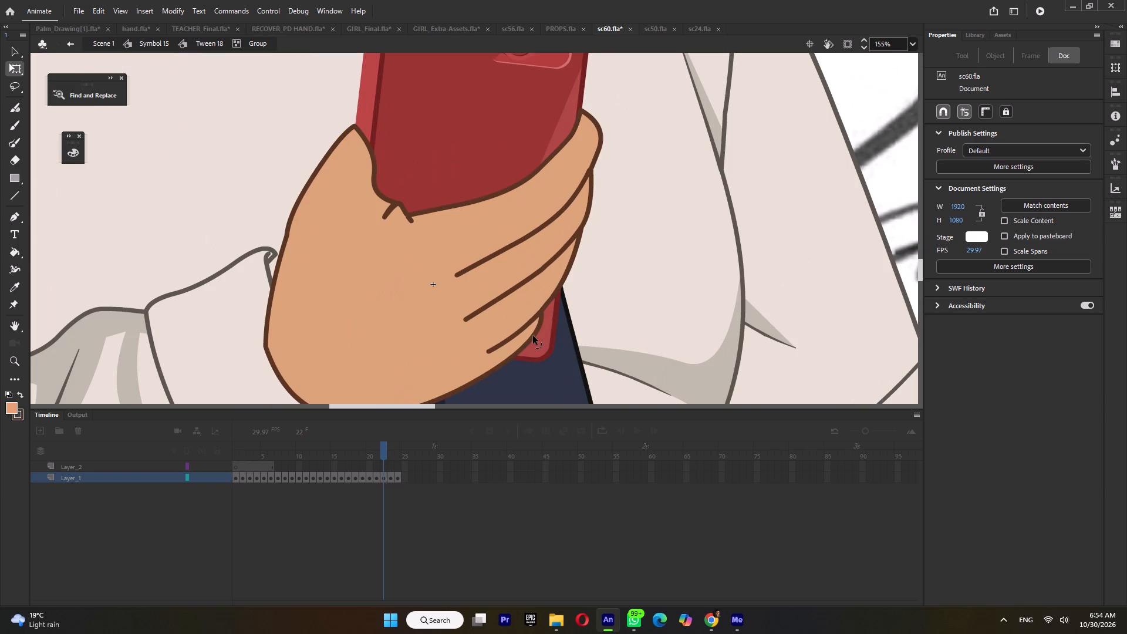
pyautogui.click(555, 292)
pyautogui.moveTo(541, 325); pyautogui.dragTo(551, 329)
pyautogui.moveTo(541, 313); pyautogui.dragTo(559, 292)
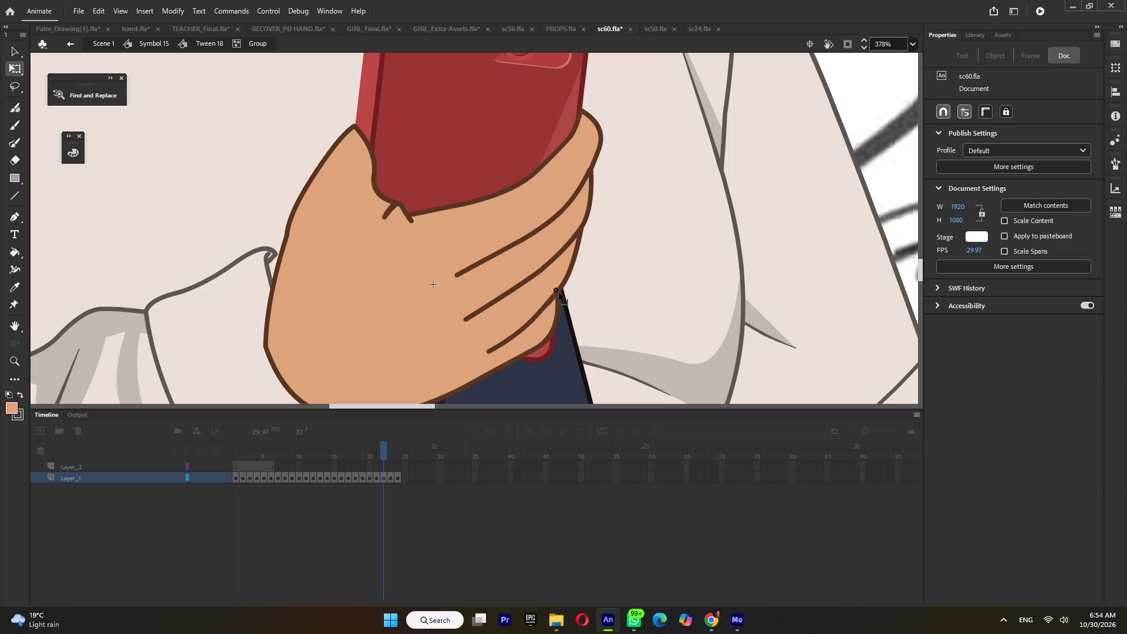
pyautogui.moveTo(559, 292); pyautogui.dragTo(569, 291)
pyautogui.moveTo(569, 291); pyautogui.dragTo(568, 282)
pyautogui.click(555, 297)
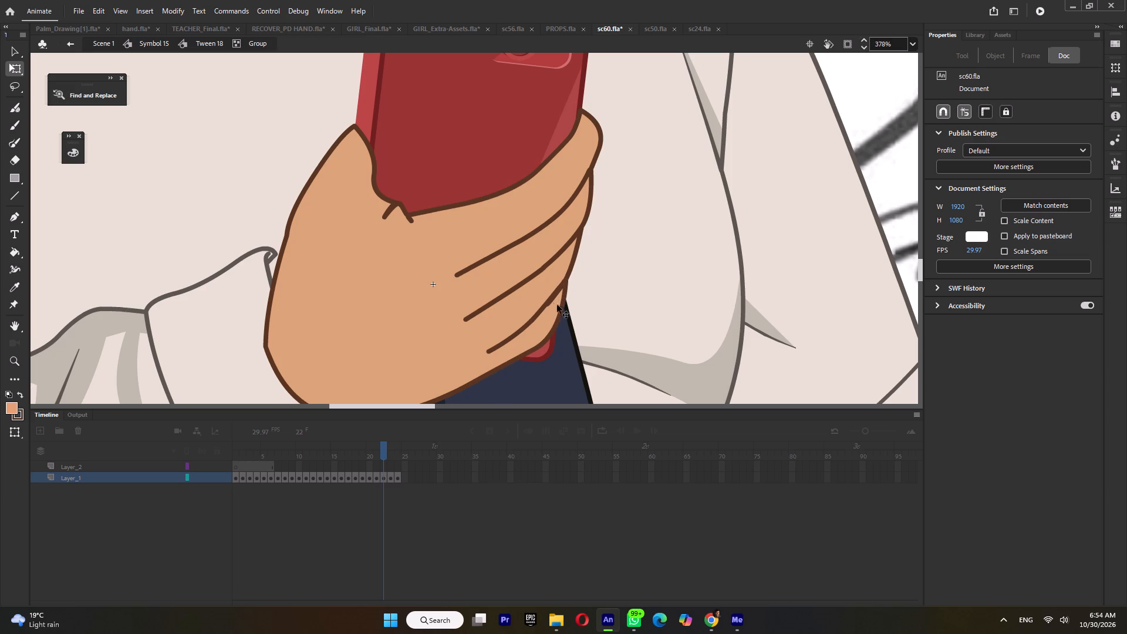
pyautogui.press('Delete')
pyautogui.moveTo(559, 318); pyautogui.dragTo(562, 308)
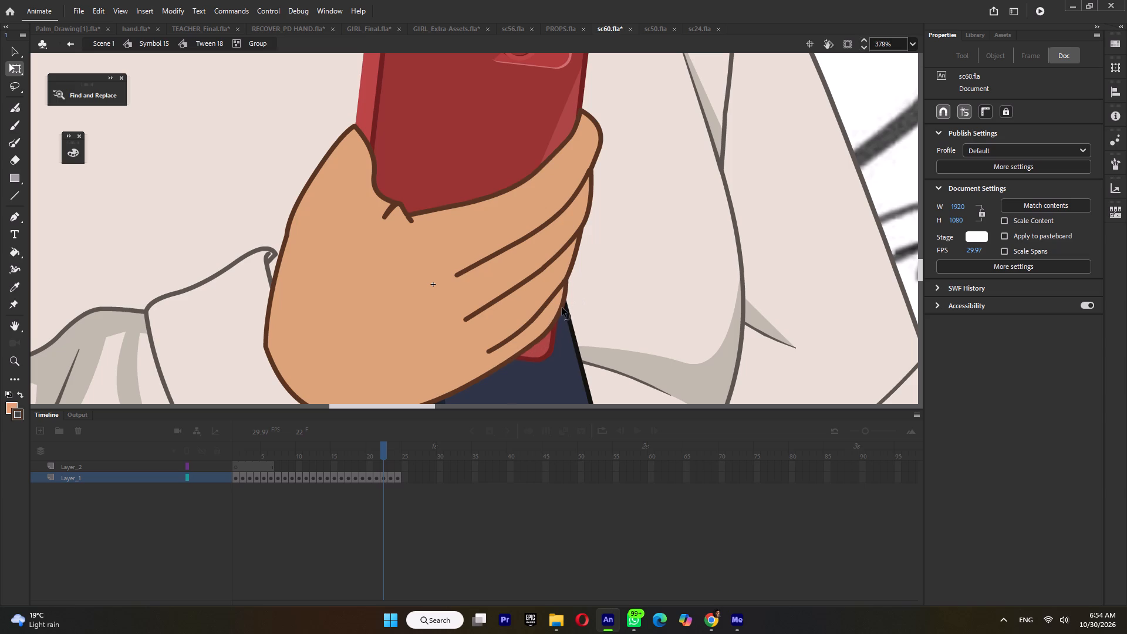
pyautogui.moveTo(562, 308); pyautogui.dragTo(558, 311)
pyautogui.moveTo(513, 357); pyautogui.dragTo(508, 367)
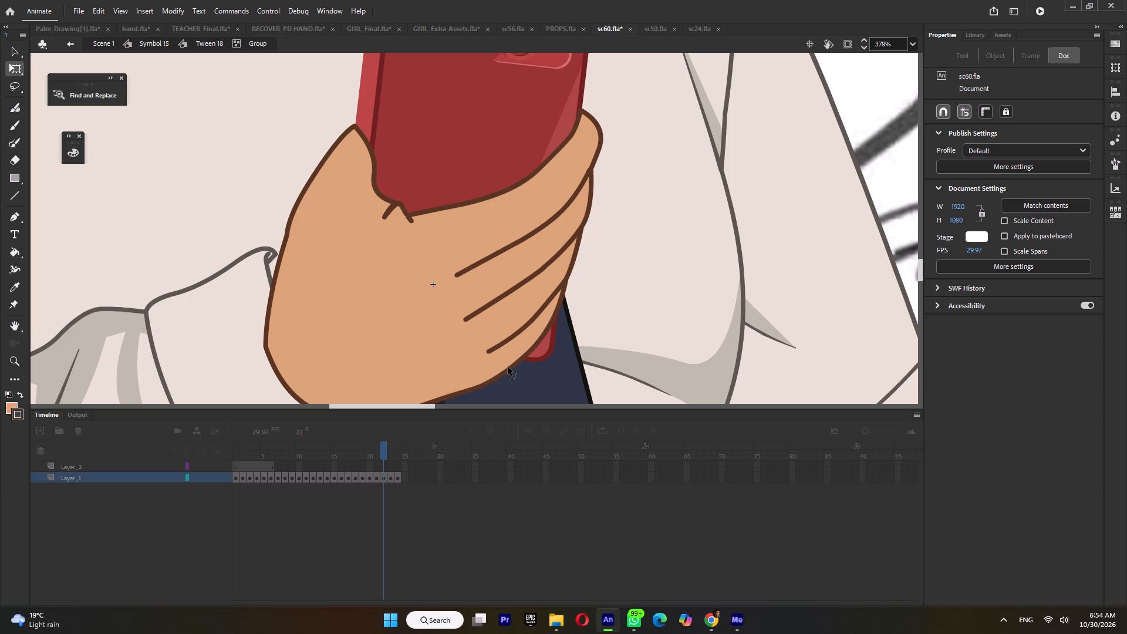
pyautogui.moveTo(508, 367); pyautogui.dragTo(511, 362)
# Delete the short crease lines at the base of the thumb where it meets the palm.
pyautogui.keyDown('ctrl'); pyautogui.scroll(-2, 542, 305); pyautogui.keyUp('ctrl')
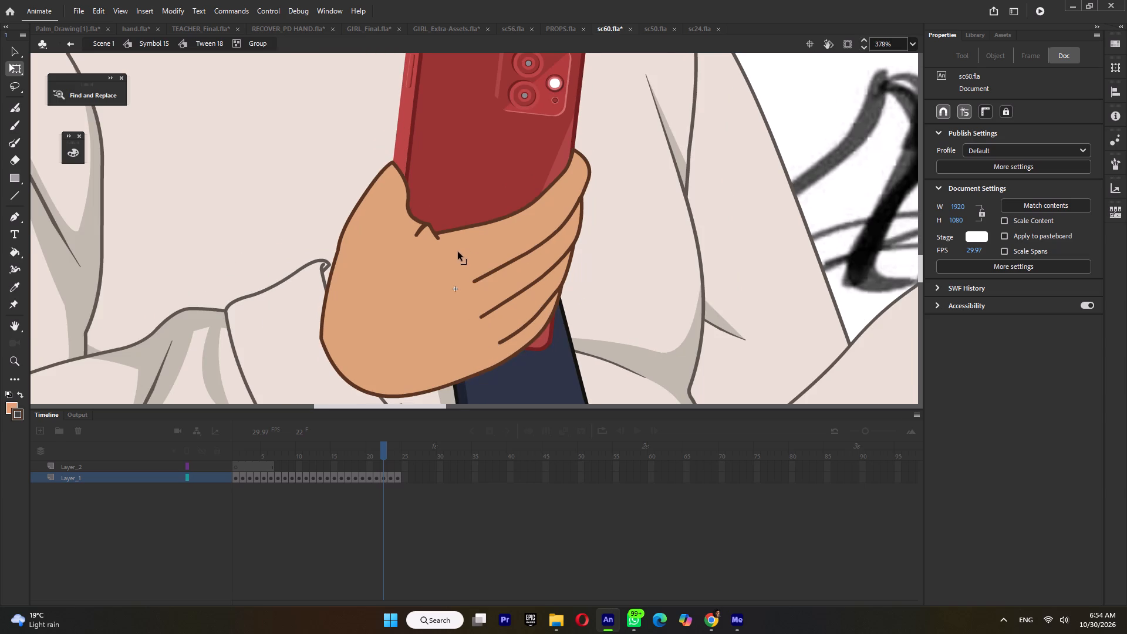
pyautogui.keyDown('ctrl'); pyautogui.click(458, 252); pyautogui.keyUp('ctrl')
pyautogui.keyDown('ctrl'); pyautogui.scroll(5, 458, 252); pyautogui.keyUp('ctrl')
pyautogui.press('Delete')
pyautogui.click(420, 235)
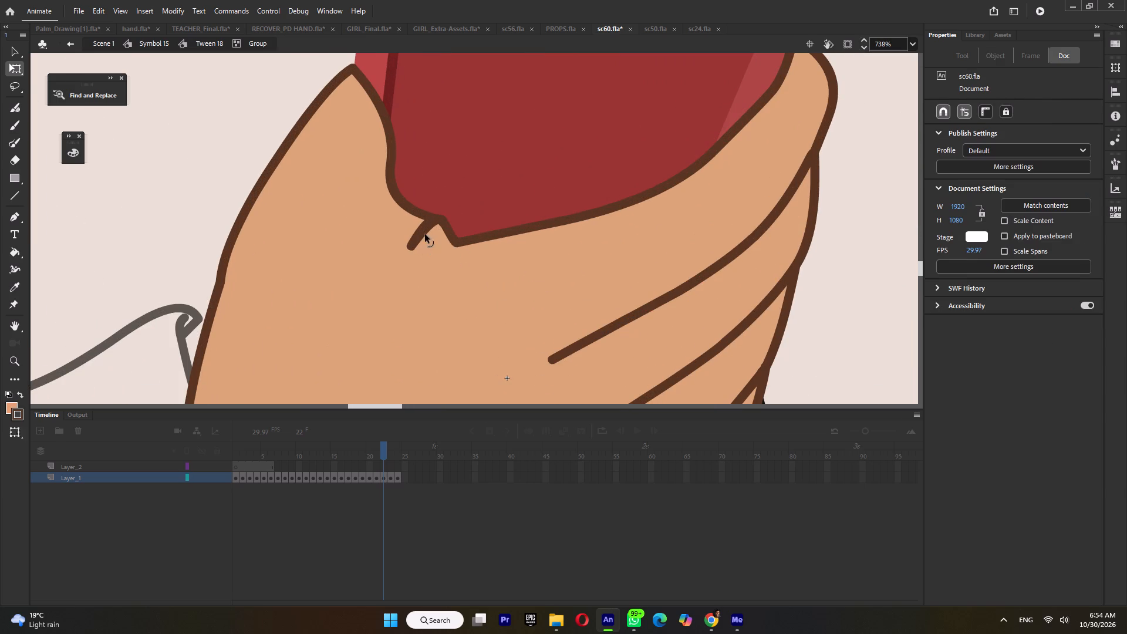
pyautogui.press('Delete')
pyautogui.click(415, 230)
pyautogui.click(421, 233)
pyautogui.press('Delete')
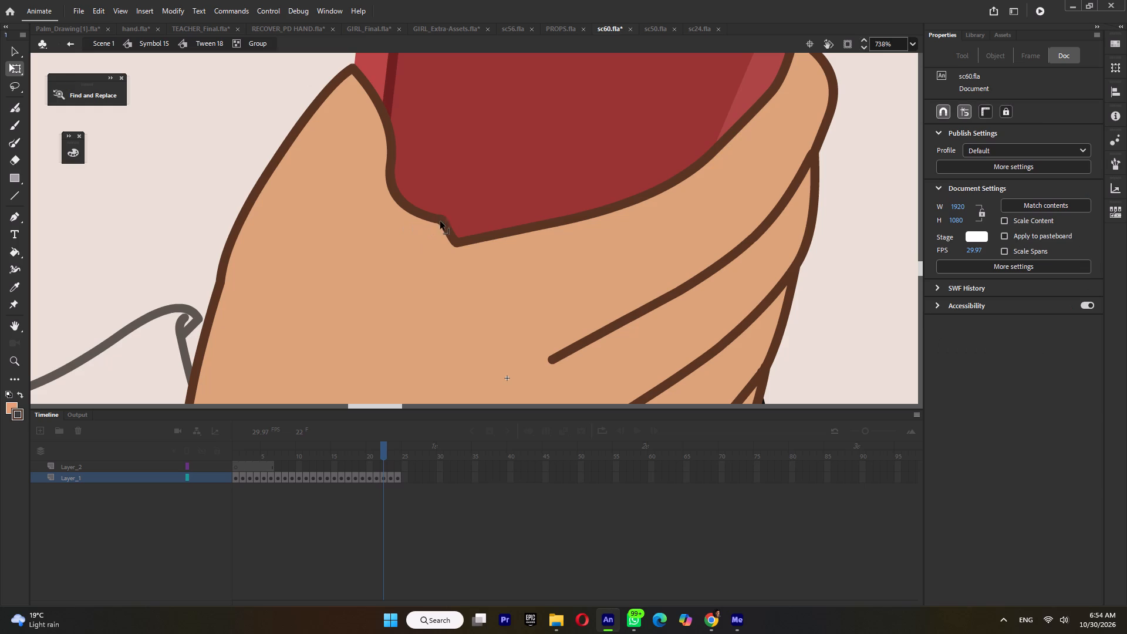
# Clear the small notch segments from the outline between thumb and index finger, undoing the deletion of the thumb outline.
pyautogui.moveTo(440, 221); pyautogui.dragTo(463, 195)
pyautogui.click(452, 204)
pyautogui.press('Delete')
pyautogui.click(455, 203)
pyautogui.press('Delete')
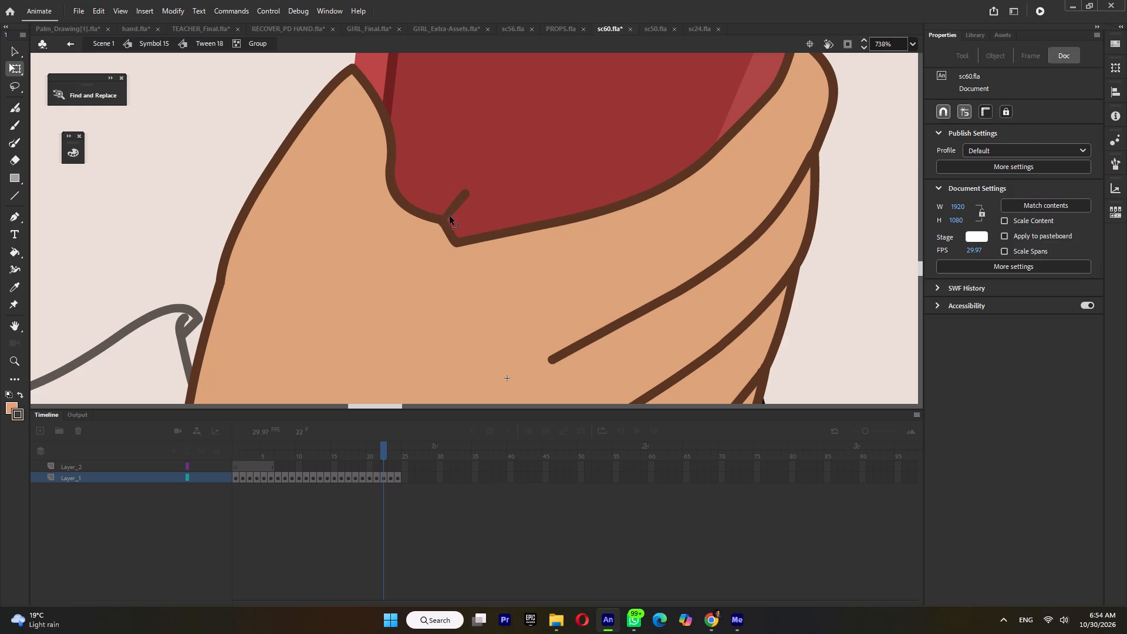
pyautogui.click(450, 213)
pyautogui.press('Delete')
pyautogui.moveTo(441, 221); pyautogui.dragTo(456, 205)
pyautogui.click(454, 208)
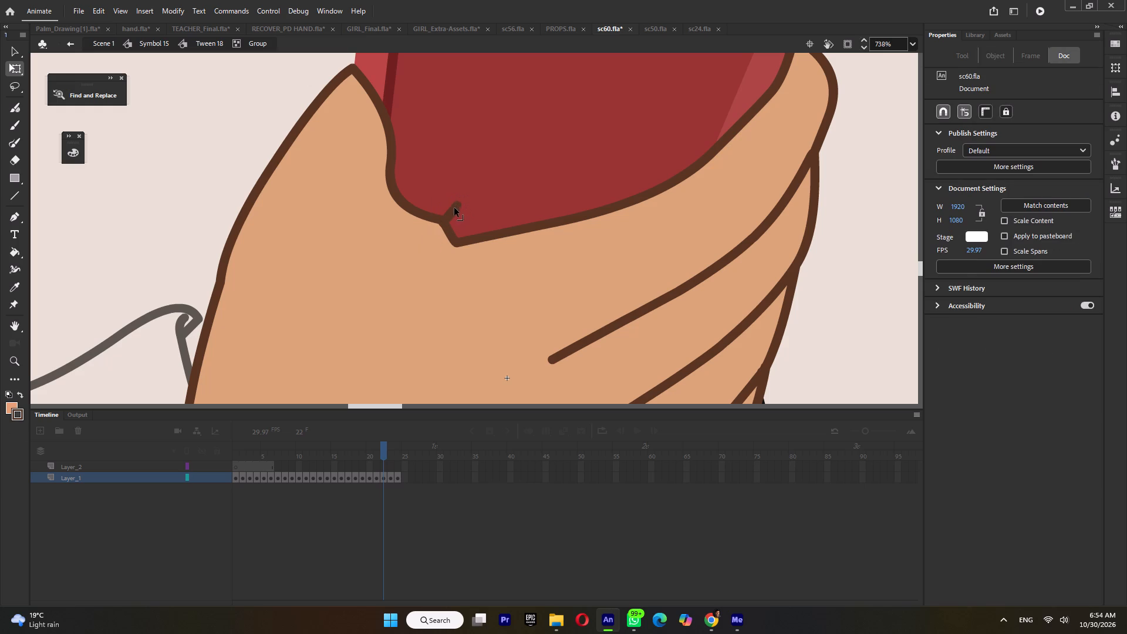
pyautogui.press('Delete')
pyautogui.click(447, 218)
pyautogui.press('Delete')
pyautogui.click(443, 225)
pyautogui.press('Delete')
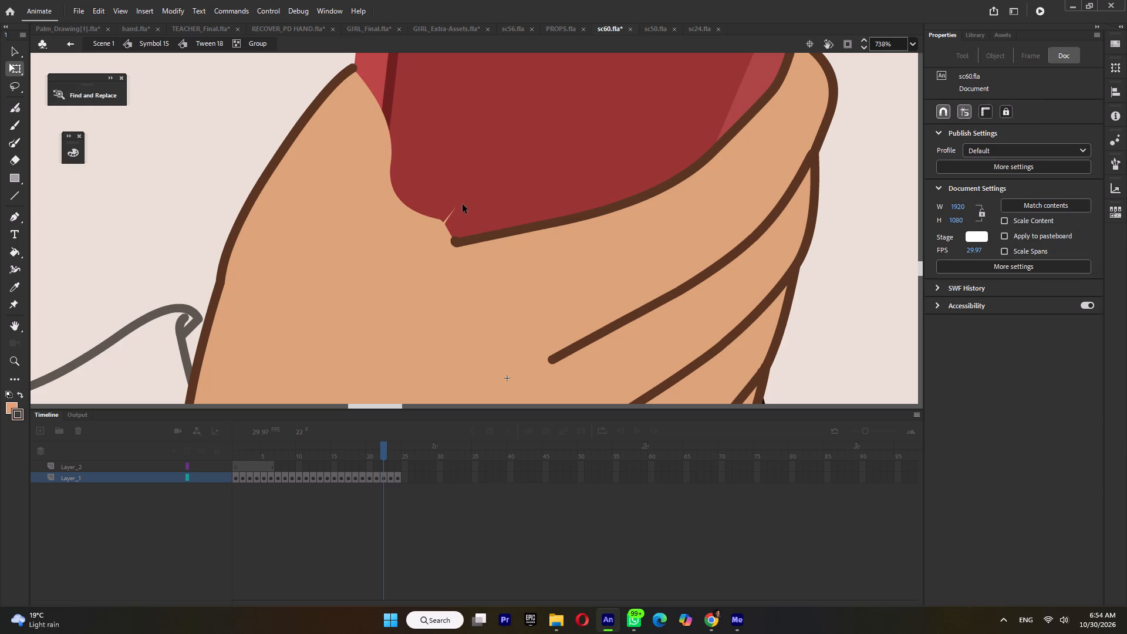
pyautogui.hotkey('ctrl', 'z')
pyautogui.click(475, 203)
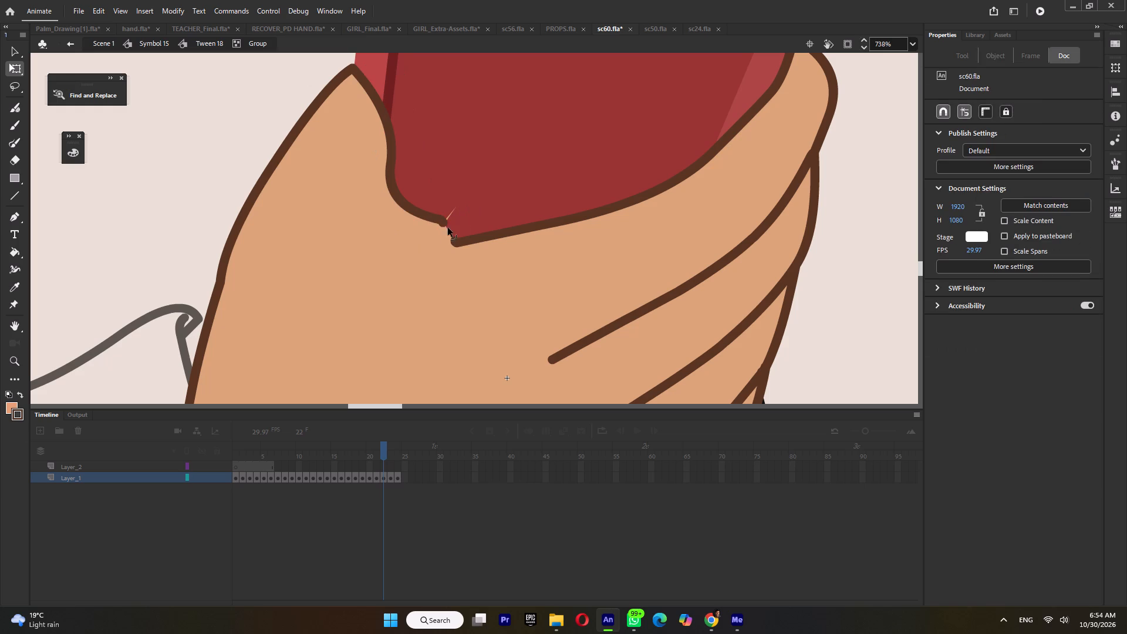
# Join the thumb outline to the index finger outline in one smooth curve and close the gap in the skin fill beneath it.
pyautogui.moveTo(443, 225); pyautogui.dragTo(490, 203)
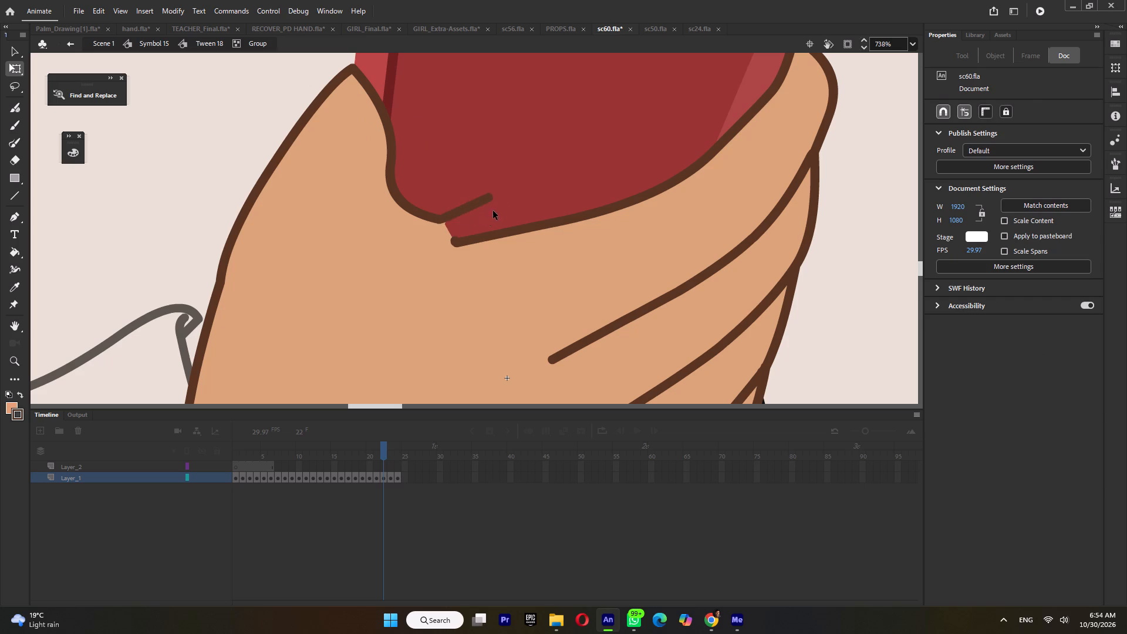
pyautogui.moveTo(502, 170); pyautogui.dragTo(435, 222)
pyautogui.press('Delete')
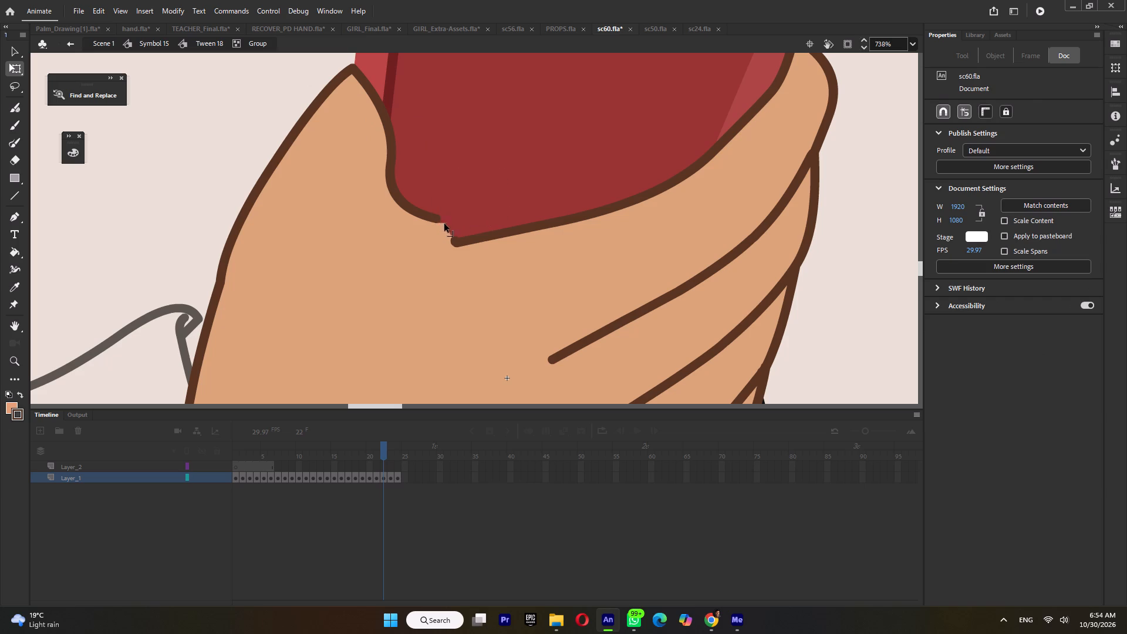
pyautogui.moveTo(445, 224); pyautogui.dragTo(443, 264)
pyautogui.moveTo(448, 230); pyautogui.dragTo(417, 282)
pyautogui.moveTo(417, 282); pyautogui.dragTo(418, 281)
pyautogui.moveTo(438, 218); pyautogui.dragTo(459, 244)
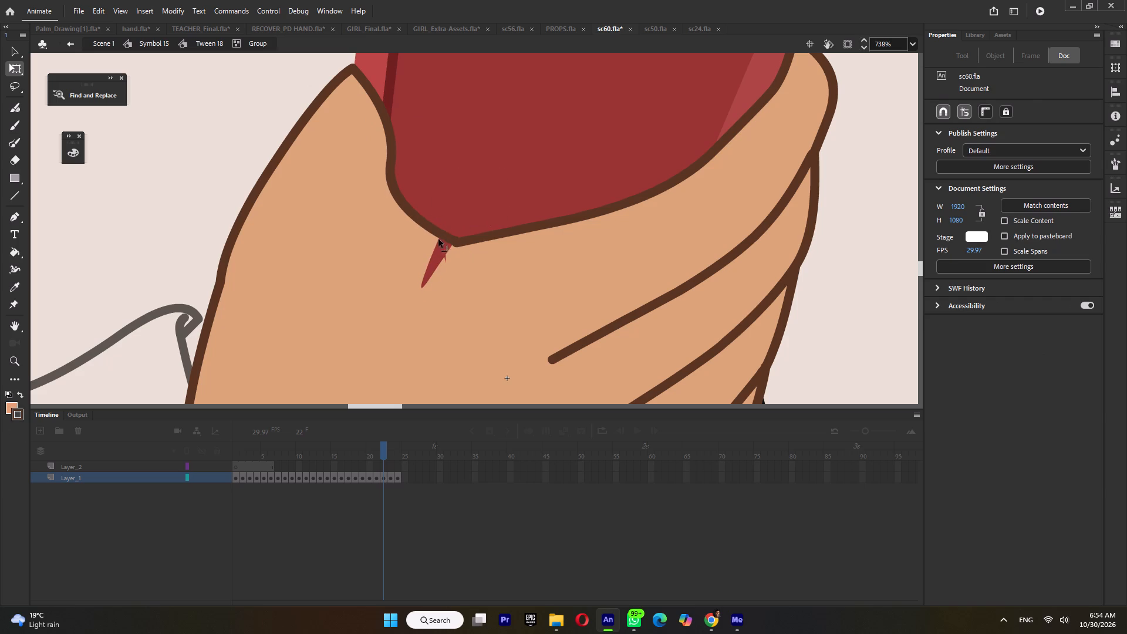
pyautogui.moveTo(437, 244); pyautogui.dragTo(569, 214)
# Leave the hand group and skew the hand so its finger side sits lower around the phone, about 76 × 82 px.
pyautogui.keyDown('ctrl'); pyautogui.scroll(-3, 547, 216); pyautogui.keyUp('ctrl')
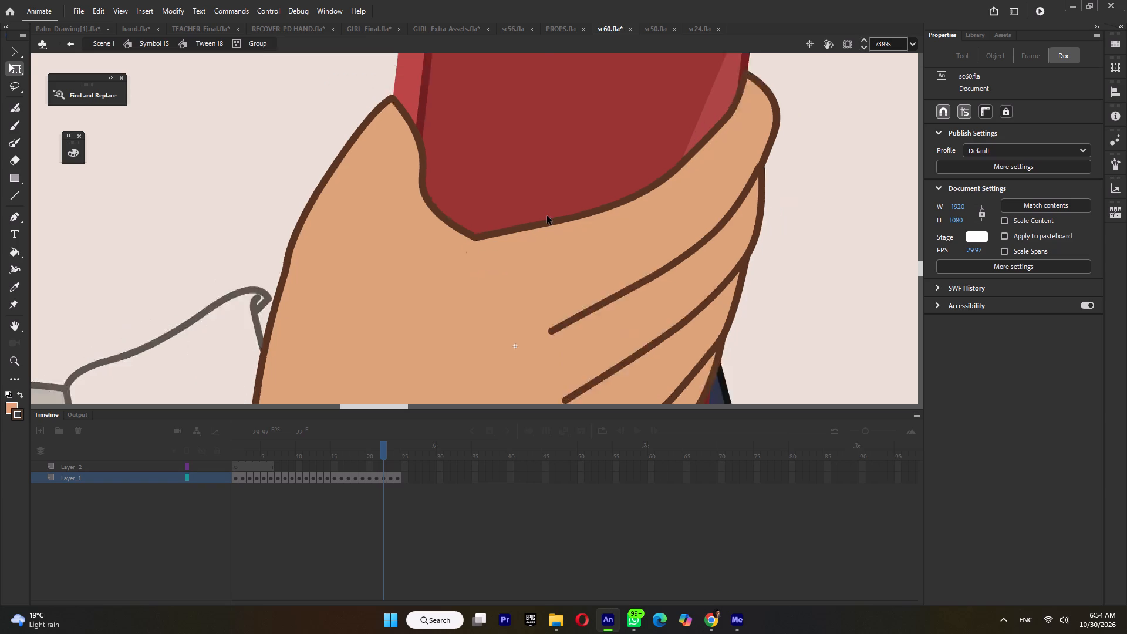
pyautogui.keyDown('ctrl'); pyautogui.scroll(-10, 547, 216); pyautogui.keyUp('ctrl')
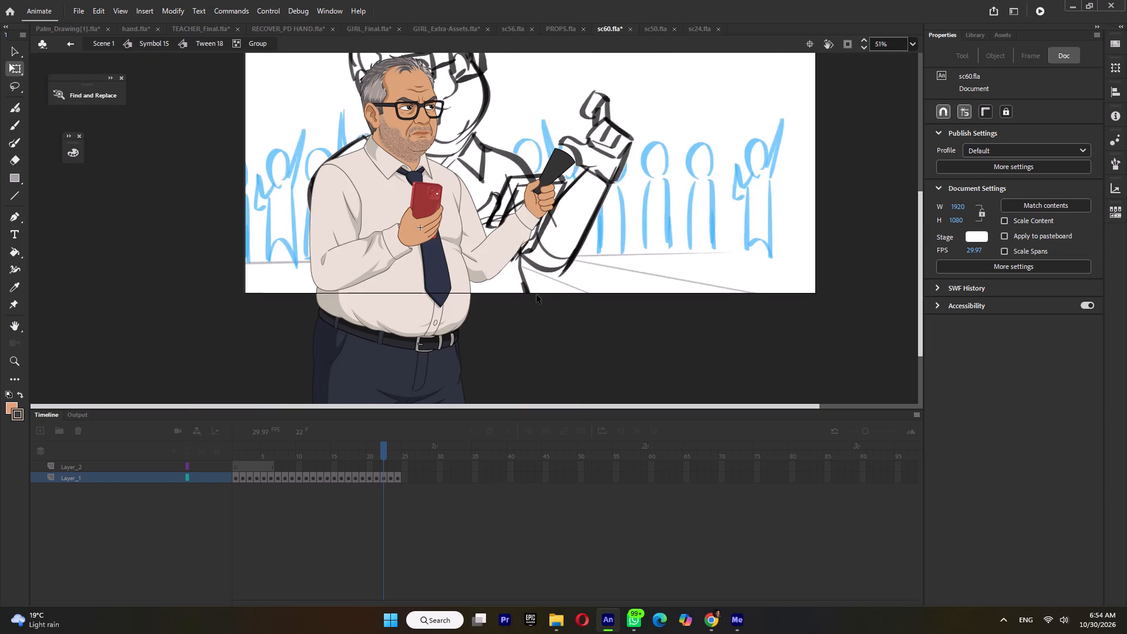
pyautogui.doubleClick(542, 289)
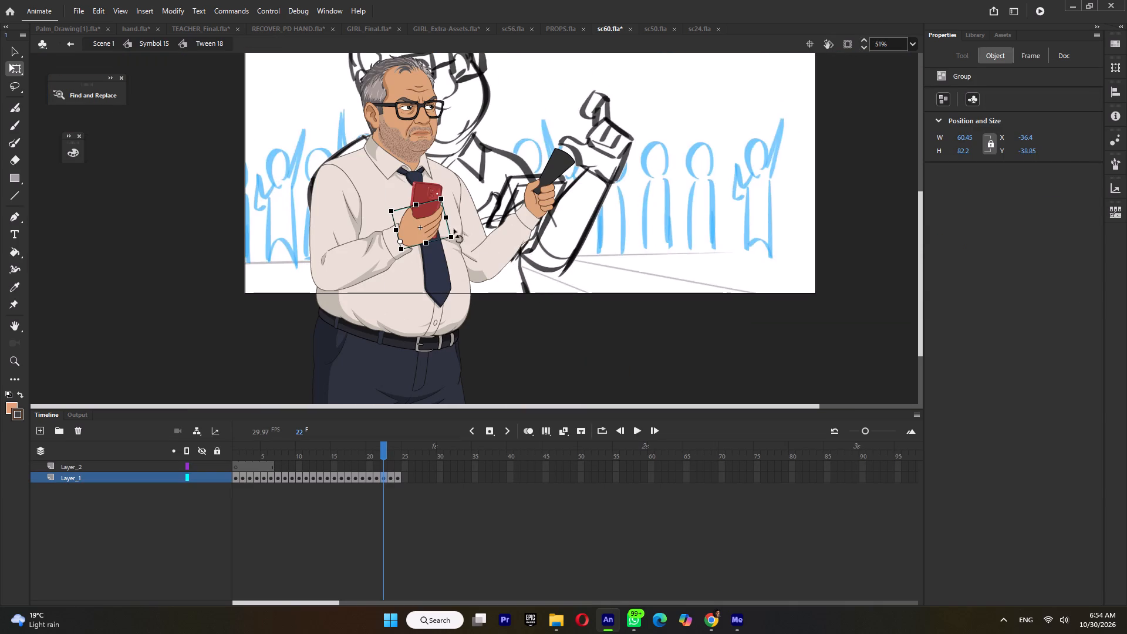
pyautogui.keyDown('ctrl'); pyautogui.scroll(7, 409, 218); pyautogui.keyUp('ctrl')
pyautogui.keyDown('ctrl'); pyautogui.scroll(-2, 447, 195); pyautogui.keyUp('ctrl')
pyautogui.click(465, 172)
pyautogui.click(468, 218)
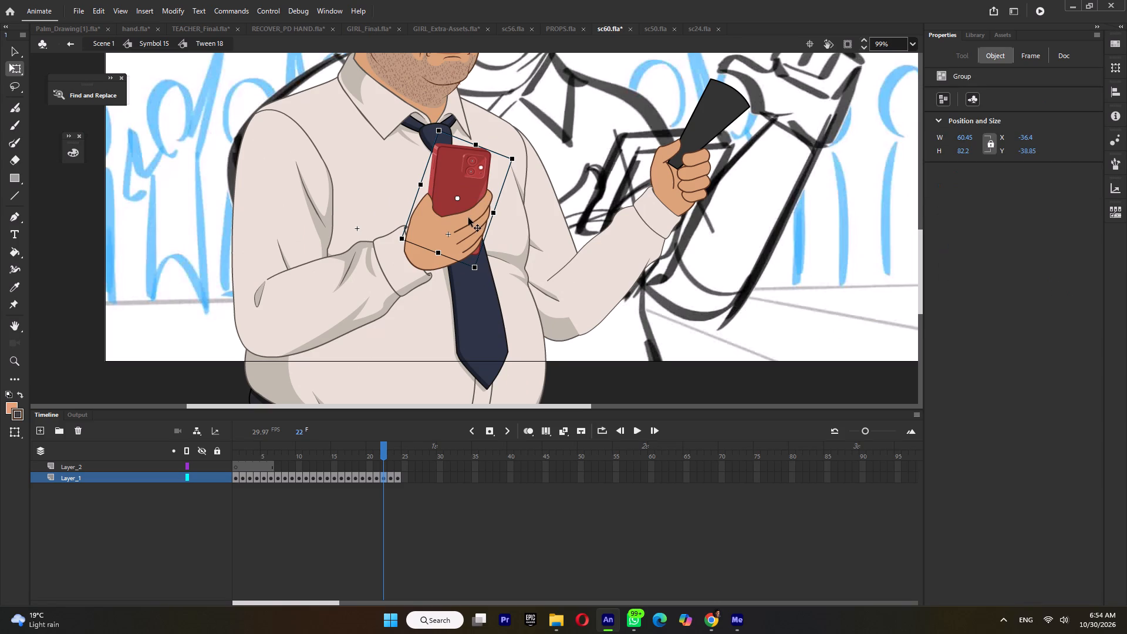
pyautogui.moveTo(501, 226); pyautogui.dragTo(505, 245)
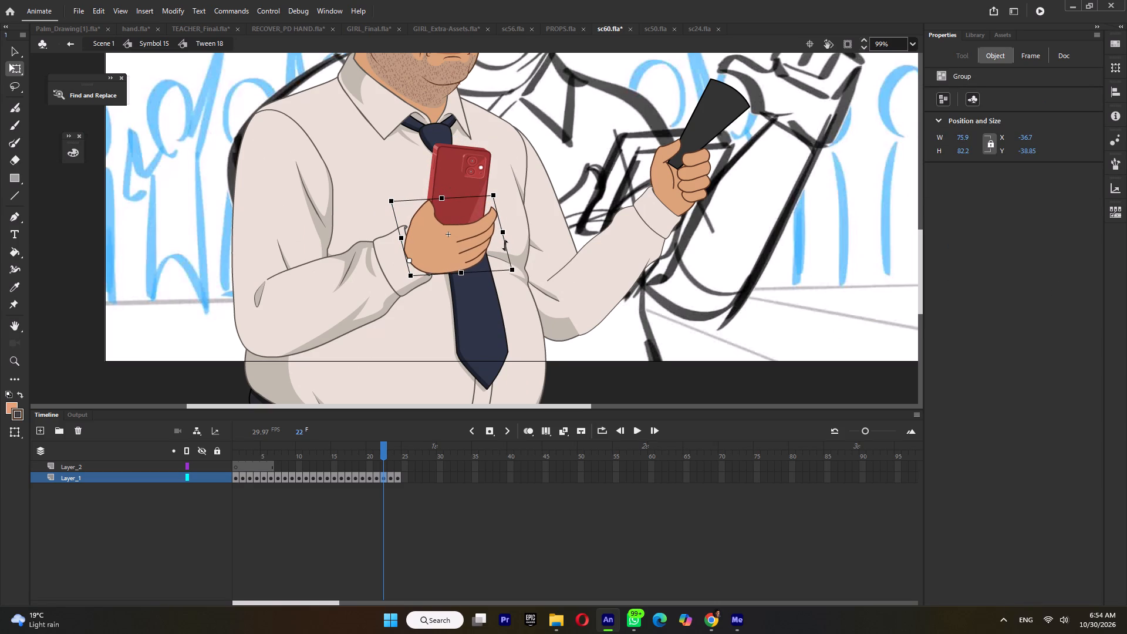
# Skew the phone-holding hand slightly so its finger side sits a touch higher.
pyautogui.moveTo(505, 245); pyautogui.dragTo(506, 242)
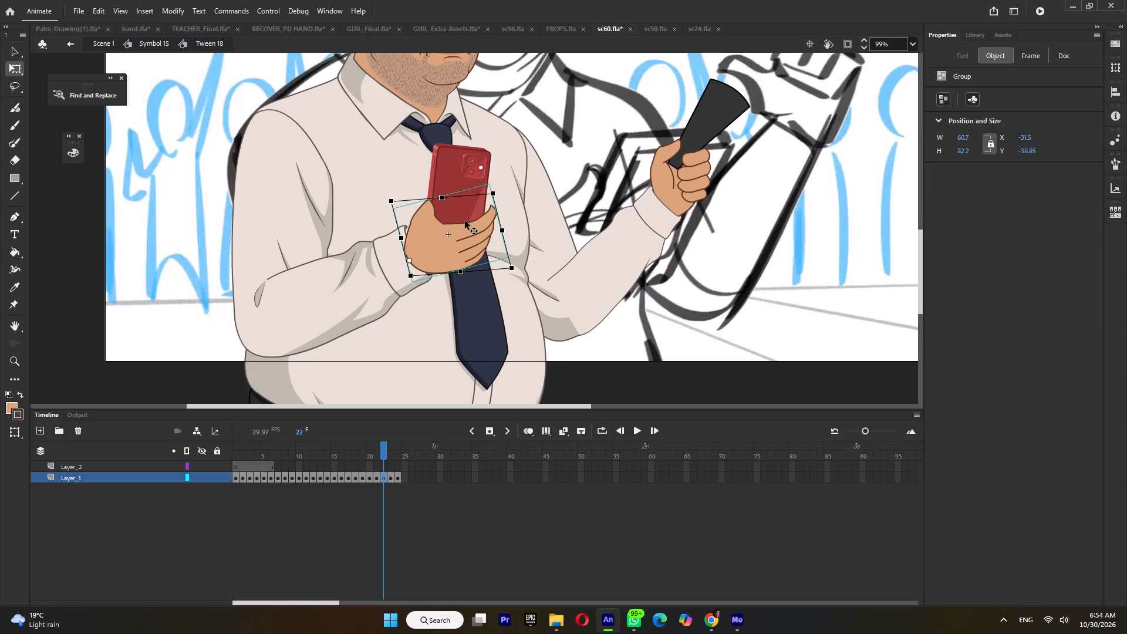
# Set the phone's pivot near its lower end in the palm and skew the phone's top toward the fingers, about 107 × 115 px.
pyautogui.click(463, 203)
pyautogui.moveTo(455, 203); pyautogui.dragTo(458, 245)
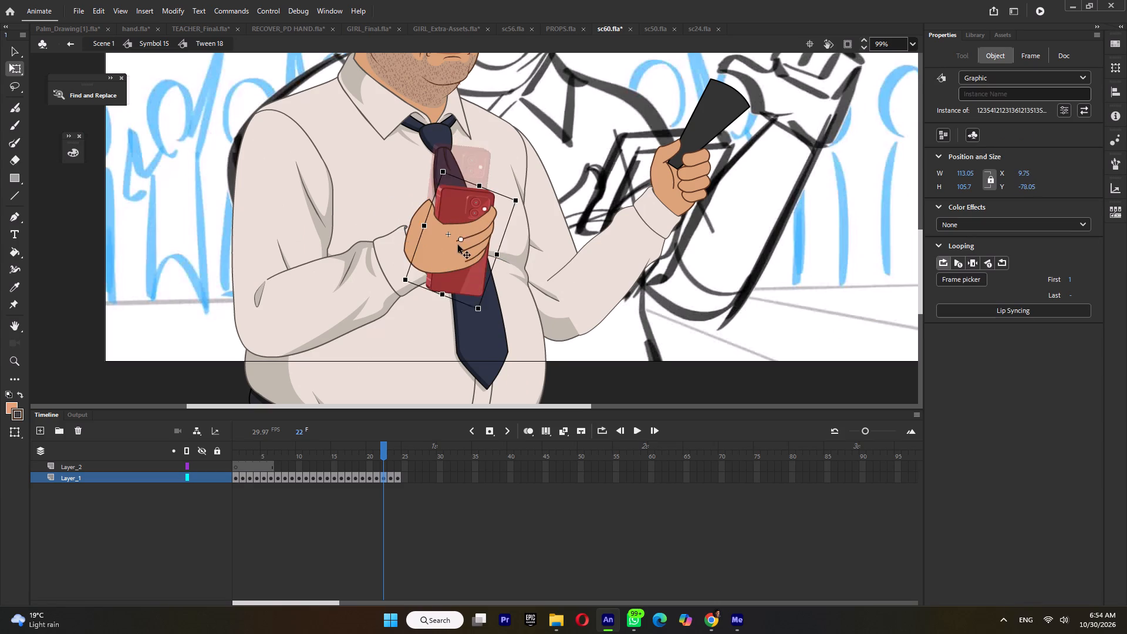
pyautogui.moveTo(458, 245); pyautogui.dragTo(458, 243)
pyautogui.hotkey('ctrl', 'z')
pyautogui.moveTo(458, 202); pyautogui.dragTo(457, 257)
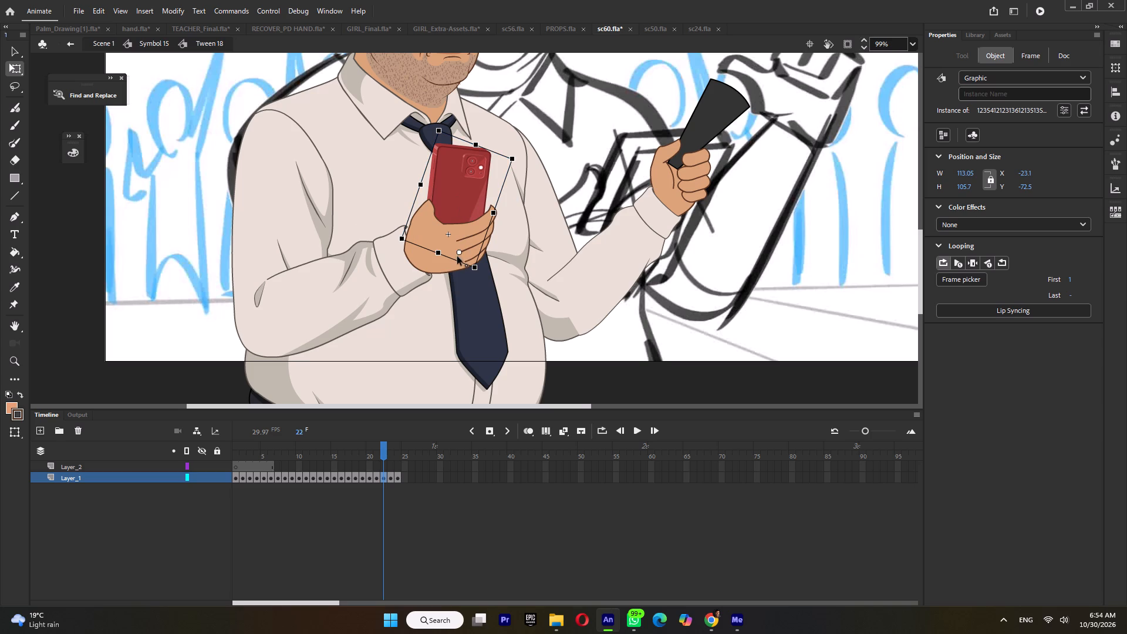
pyautogui.moveTo(457, 257); pyautogui.dragTo(457, 245)
pyautogui.click(487, 144)
pyautogui.moveTo(486, 147); pyautogui.dragTo(498, 150)
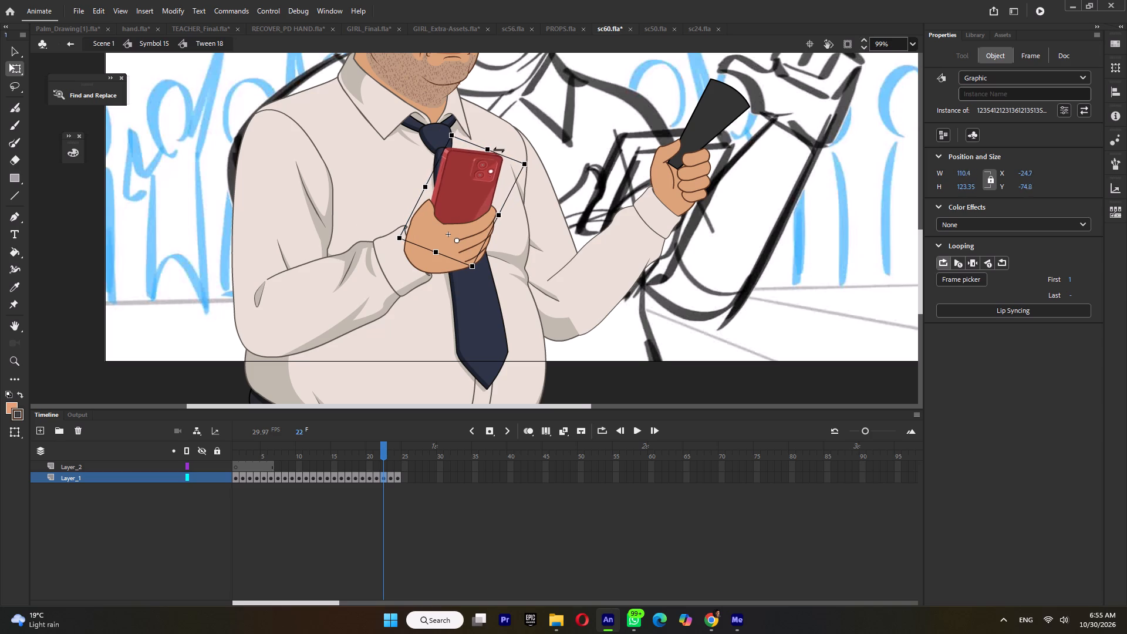
pyautogui.moveTo(498, 150); pyautogui.dragTo(497, 150)
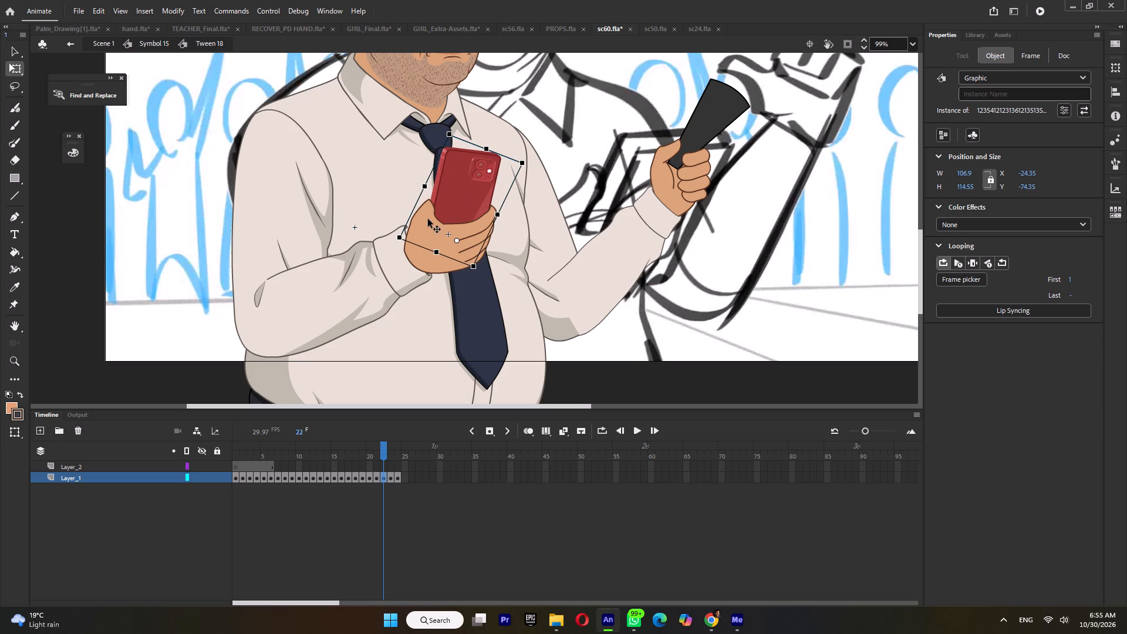
# Open the hand group, bow the thumb's outer outline outward and pull the thumb tip up against the phone's edge.
pyautogui.doubleClick(428, 219)
pyautogui.keyDown('ctrl'); pyautogui.scroll(4, 428, 219); pyautogui.keyUp('ctrl')
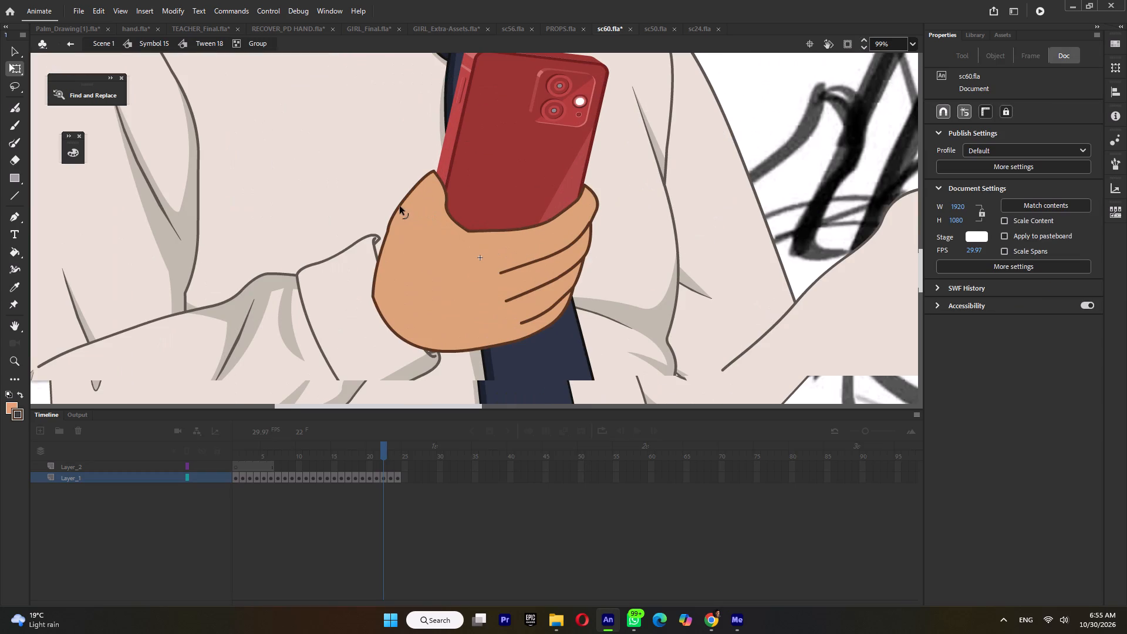
pyautogui.moveTo(399, 207); pyautogui.dragTo(396, 195)
pyautogui.moveTo(389, 231); pyautogui.dragTo(381, 229)
pyautogui.moveTo(446, 208); pyautogui.dragTo(431, 209)
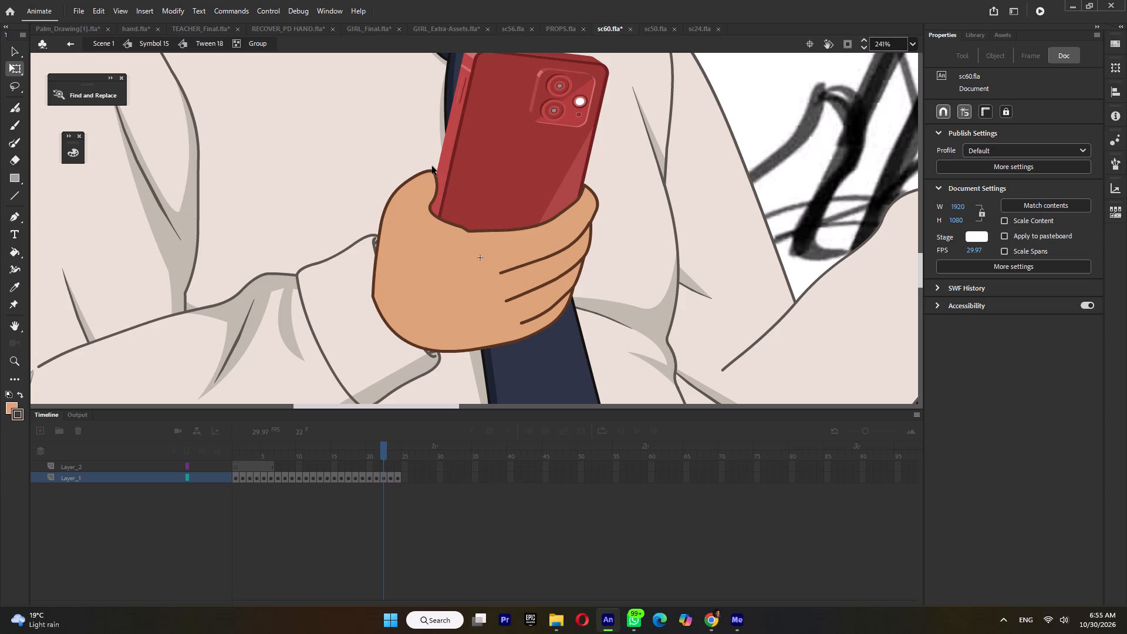
pyautogui.moveTo(430, 170); pyautogui.dragTo(434, 152)
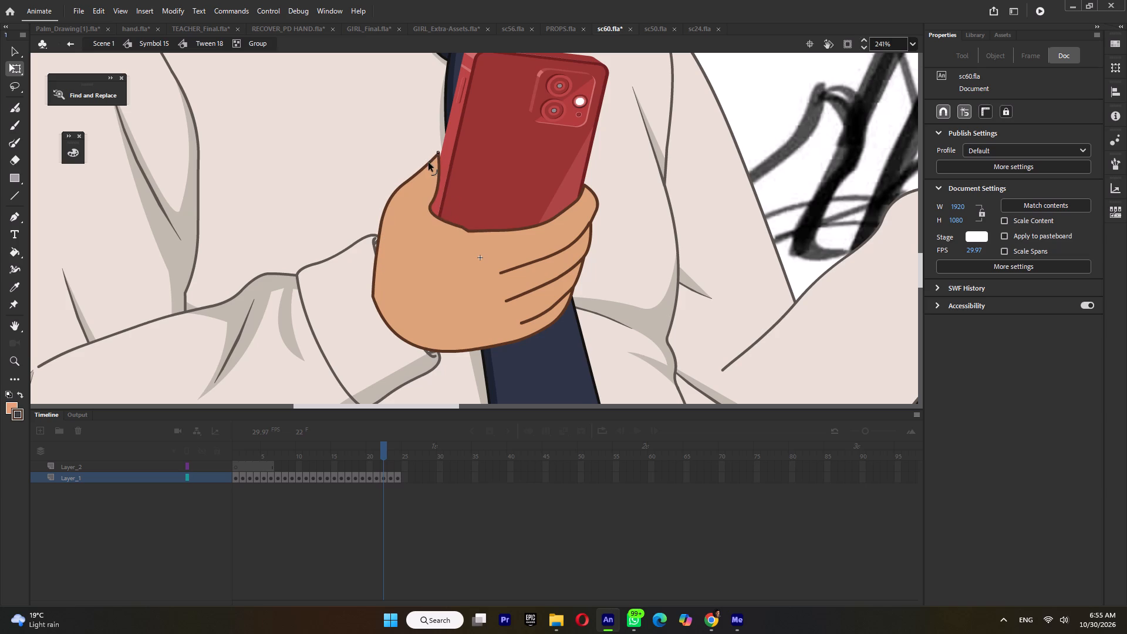
pyautogui.moveTo(428, 163); pyautogui.dragTo(420, 165)
pyautogui.keyDown('alt'); pyautogui.click(420, 166); pyautogui.keyUp('alt')
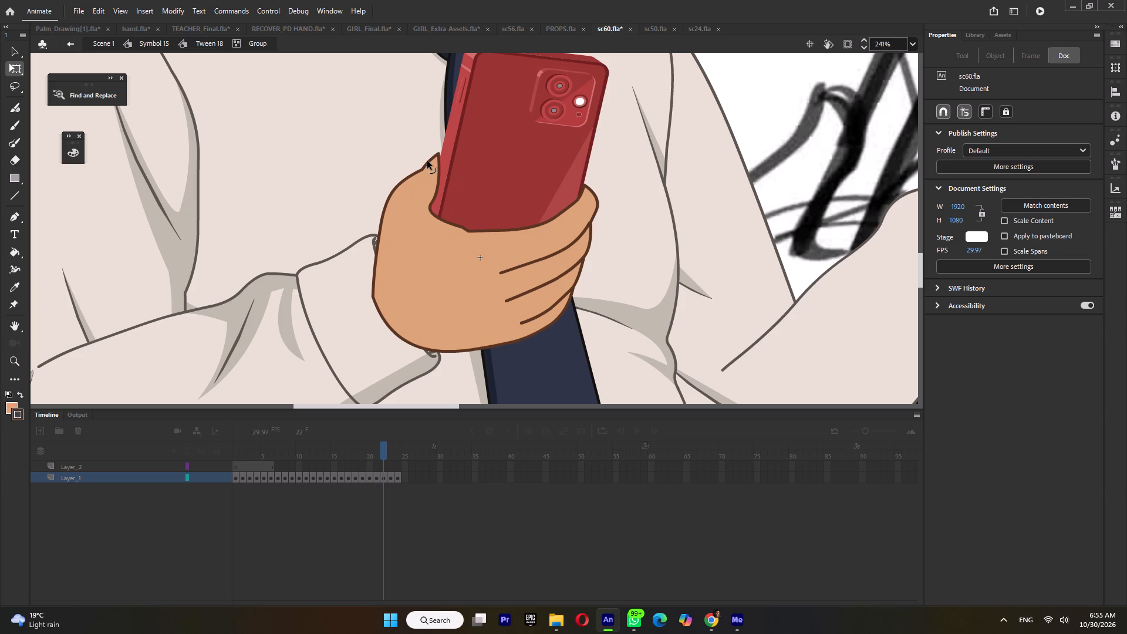
pyautogui.click(427, 161)
# Reshape the thumb's inner outline so it curves around the phone's lower corner into the palm edge.
pyautogui.moveTo(438, 170); pyautogui.dragTo(448, 162)
pyautogui.moveTo(448, 162); pyautogui.dragTo(447, 164)
pyautogui.moveTo(460, 227); pyautogui.dragTo(455, 229)
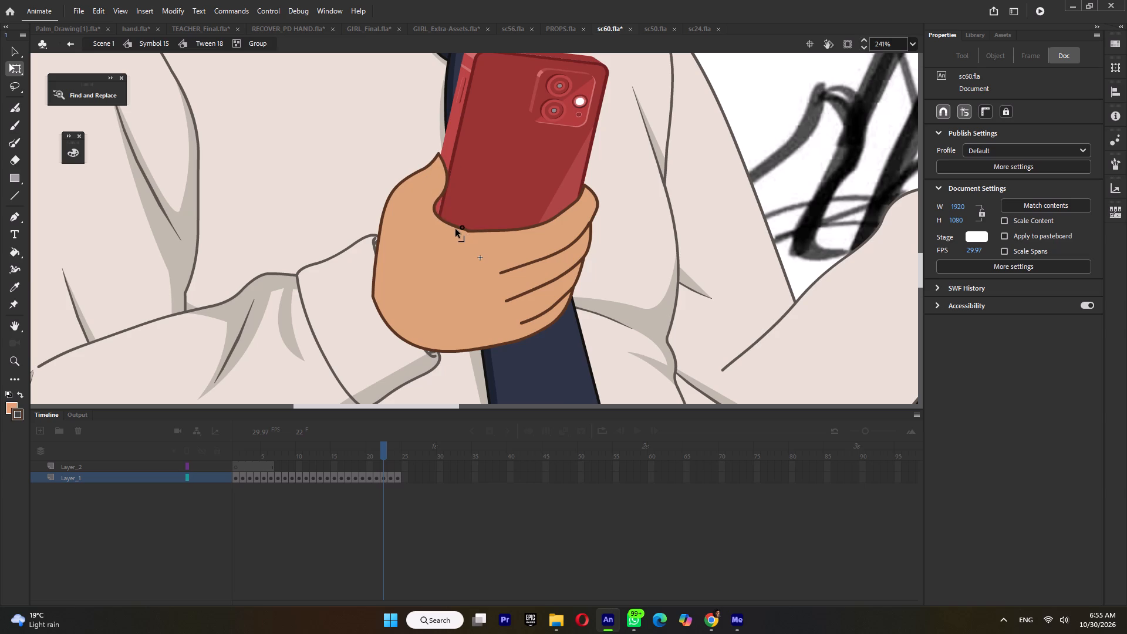
pyautogui.moveTo(455, 229); pyautogui.dragTo(465, 232)
pyautogui.click(454, 225)
# Pull the thumb tip up and away from the phone, smoothing the curves on both sides of it.
pyautogui.moveTo(437, 154); pyautogui.dragTo(425, 143)
pyautogui.moveTo(427, 164); pyautogui.dragTo(421, 161)
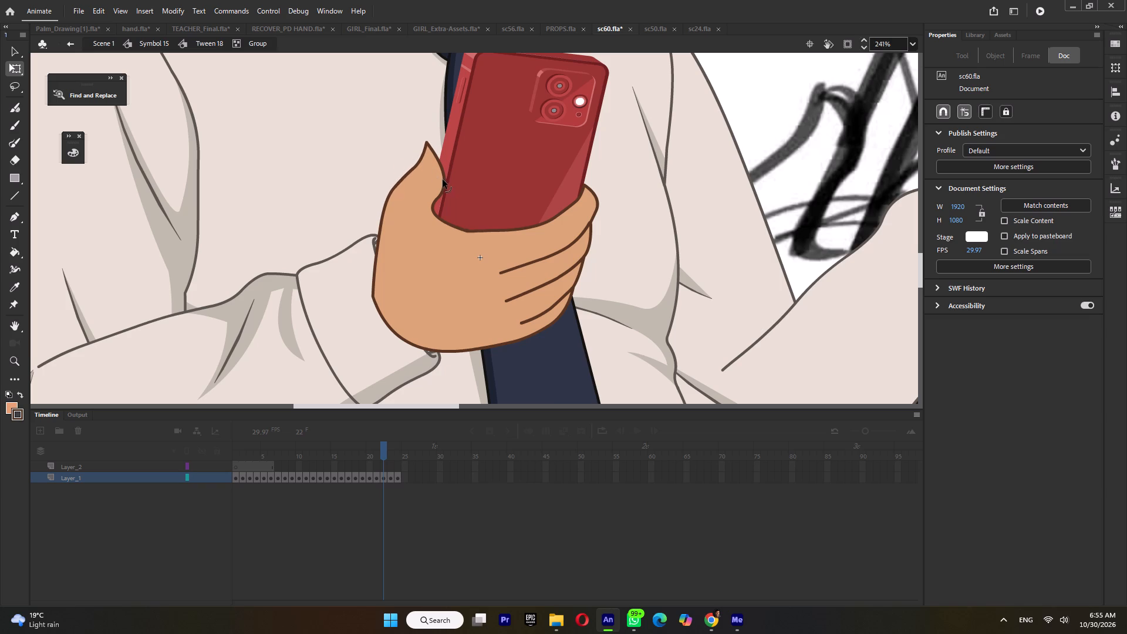
pyautogui.moveTo(443, 181); pyautogui.dragTo(439, 174)
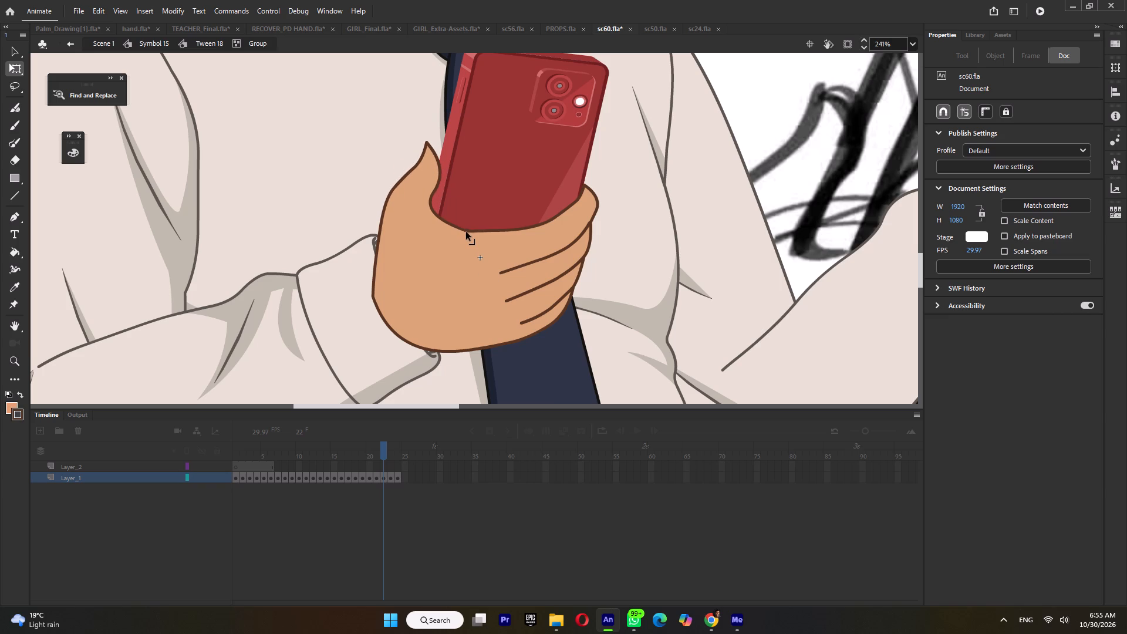
# Raise and flatten the palm outline beneath the phone, moving its corner point into line with the curve.
pyautogui.moveTo(466, 232); pyautogui.dragTo(451, 227)
pyautogui.click(468, 232)
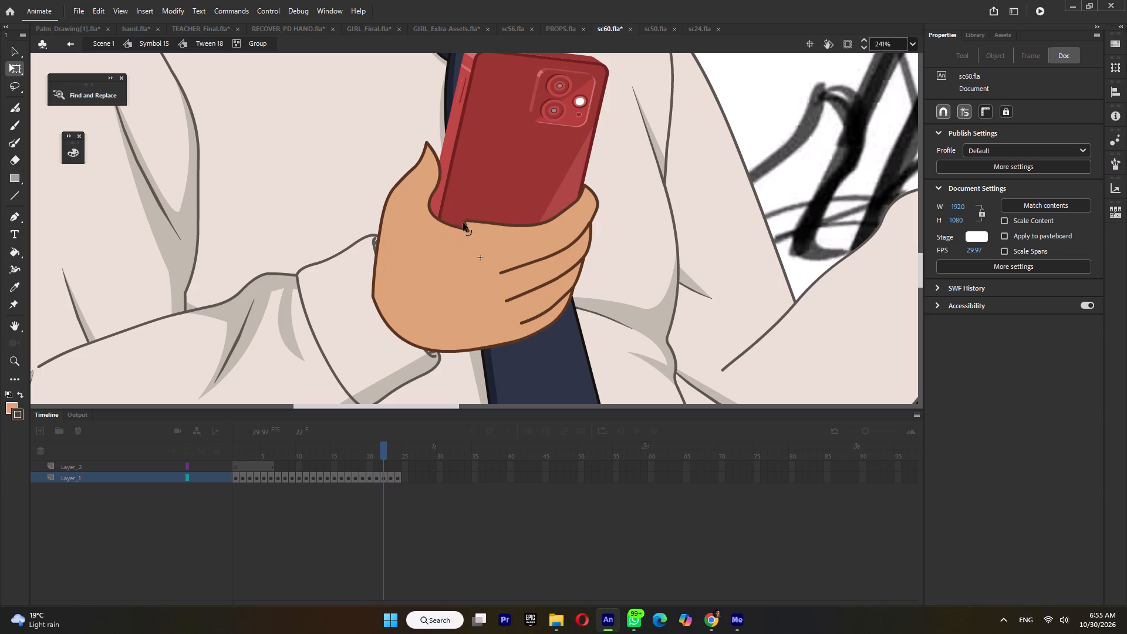
pyautogui.moveTo(467, 231); pyautogui.dragTo(458, 228)
pyautogui.moveTo(458, 228); pyautogui.dragTo(460, 228)
pyautogui.moveTo(463, 231); pyautogui.dragTo(471, 231)
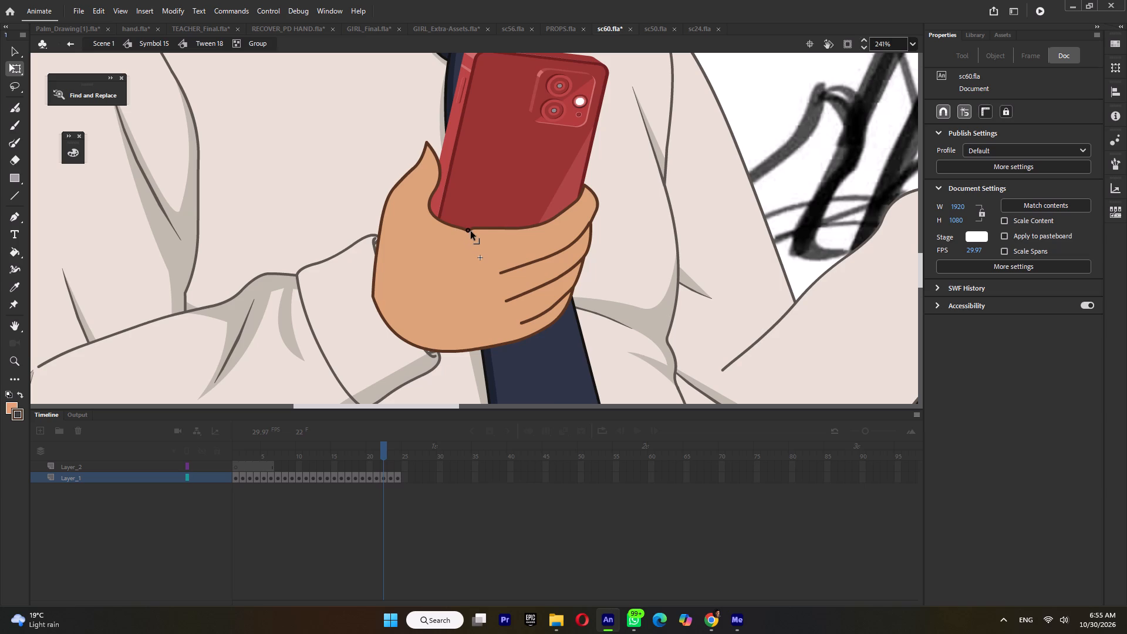
pyautogui.moveTo(471, 231); pyautogui.dragTo(477, 228)
# Delete the leftover stroke fragments just below the palm outline under the phone.
pyautogui.click(471, 230)
pyautogui.press('Delete')
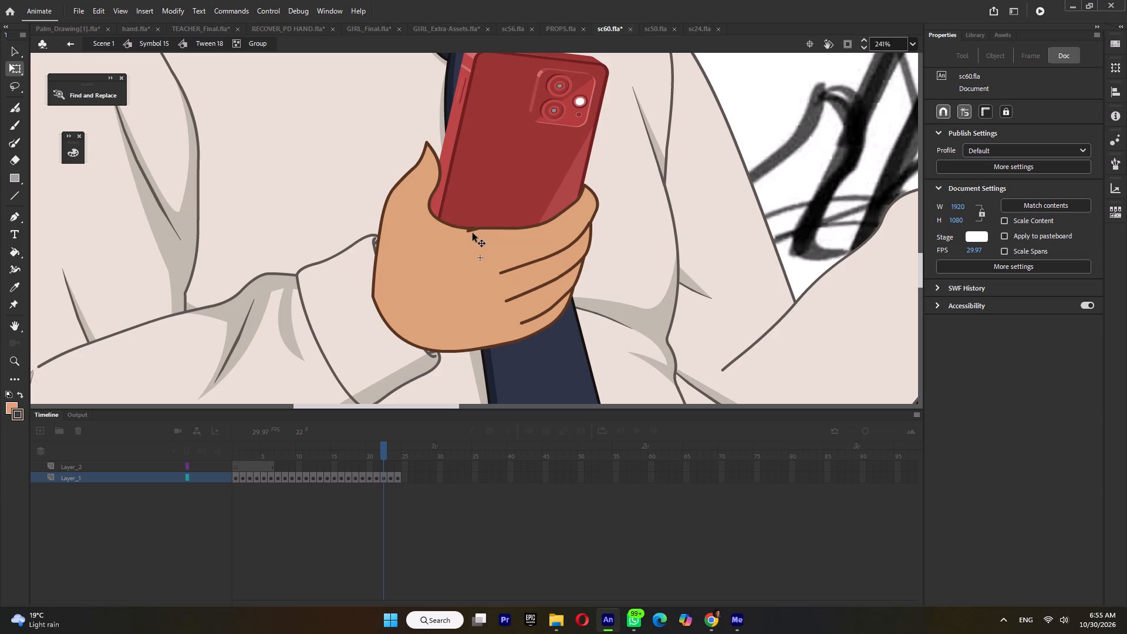
pyautogui.click(471, 230)
pyautogui.press('Delete')
pyautogui.click(468, 231)
pyautogui.press('Delete')
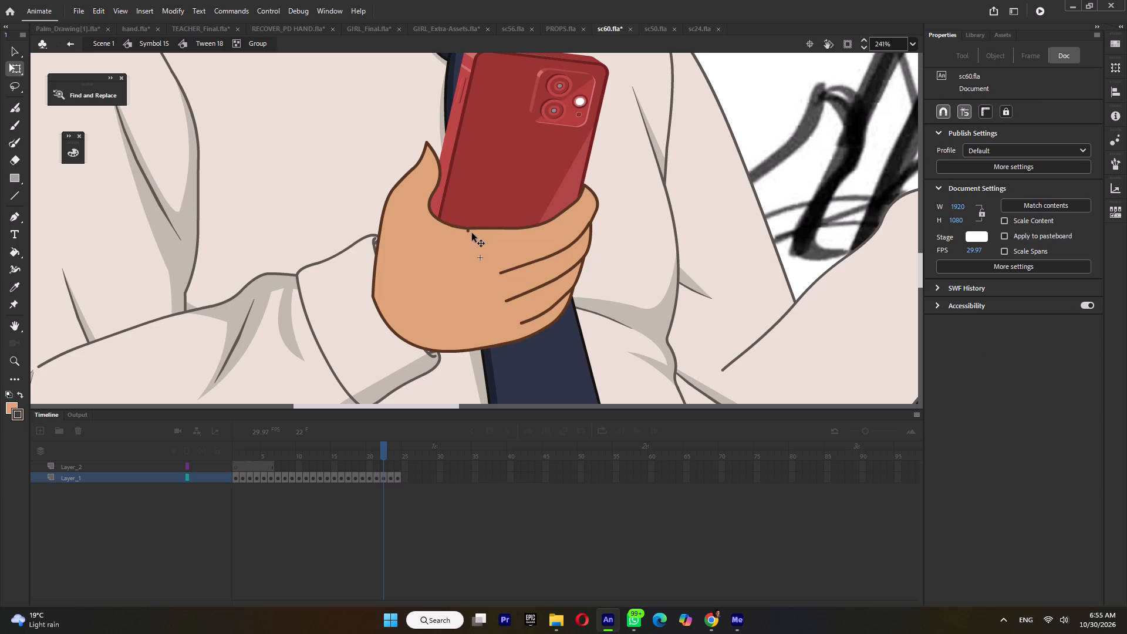
pyautogui.click(467, 231)
pyautogui.press('Delete')
pyautogui.click(471, 228)
# Remove the kink in the palm outline under the phone by deleting the extra segment and smoothing the joined curve.
pyautogui.keyDown('ctrl'); pyautogui.scroll(5, 488, 232); pyautogui.keyUp('ctrl')
pyautogui.moveTo(480, 219); pyautogui.dragTo(475, 227)
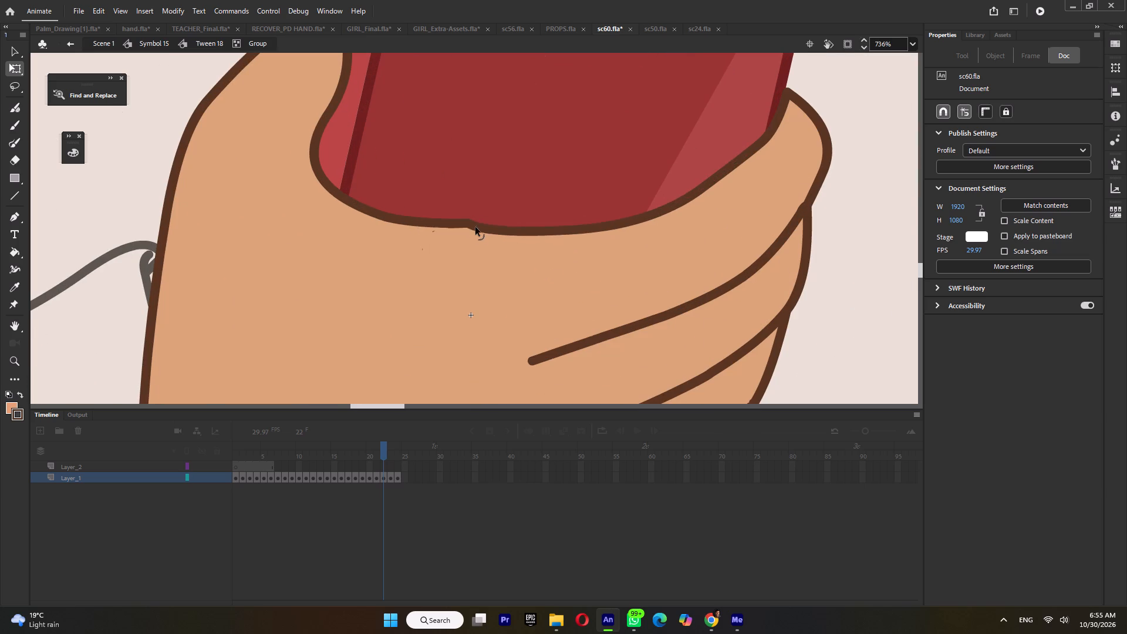
pyautogui.moveTo(475, 227); pyautogui.dragTo(491, 216)
pyautogui.hotkey('ctrl', 'z')
pyautogui.click(454, 224)
pyautogui.press('Delete')
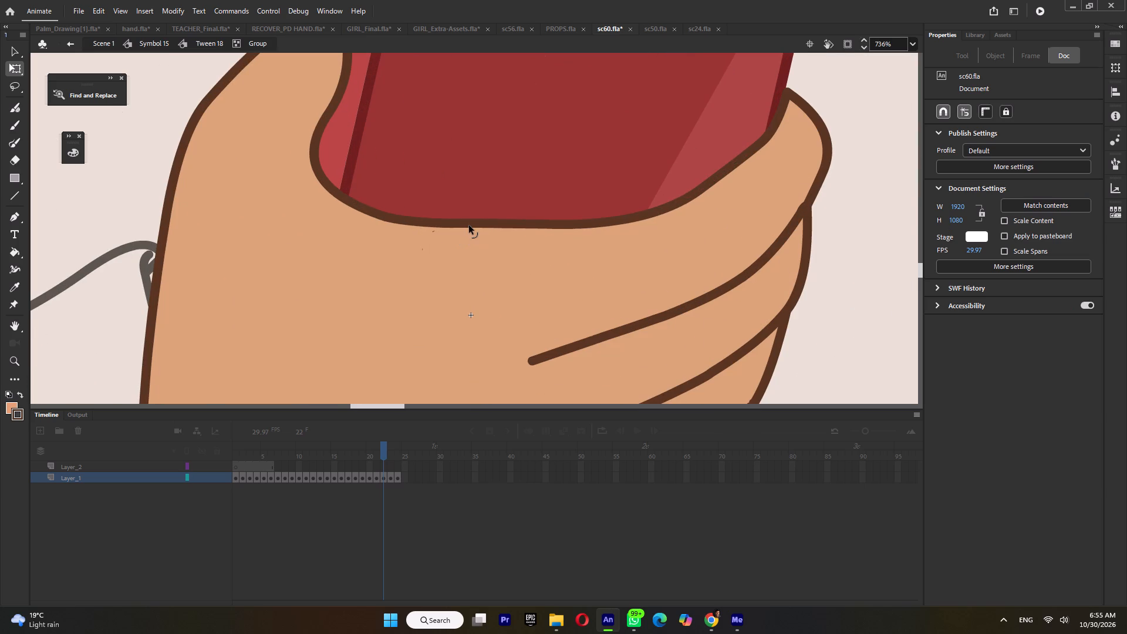
pyautogui.moveTo(469, 224); pyautogui.dragTo(484, 224)
pyautogui.moveTo(450, 224); pyautogui.dragTo(436, 234)
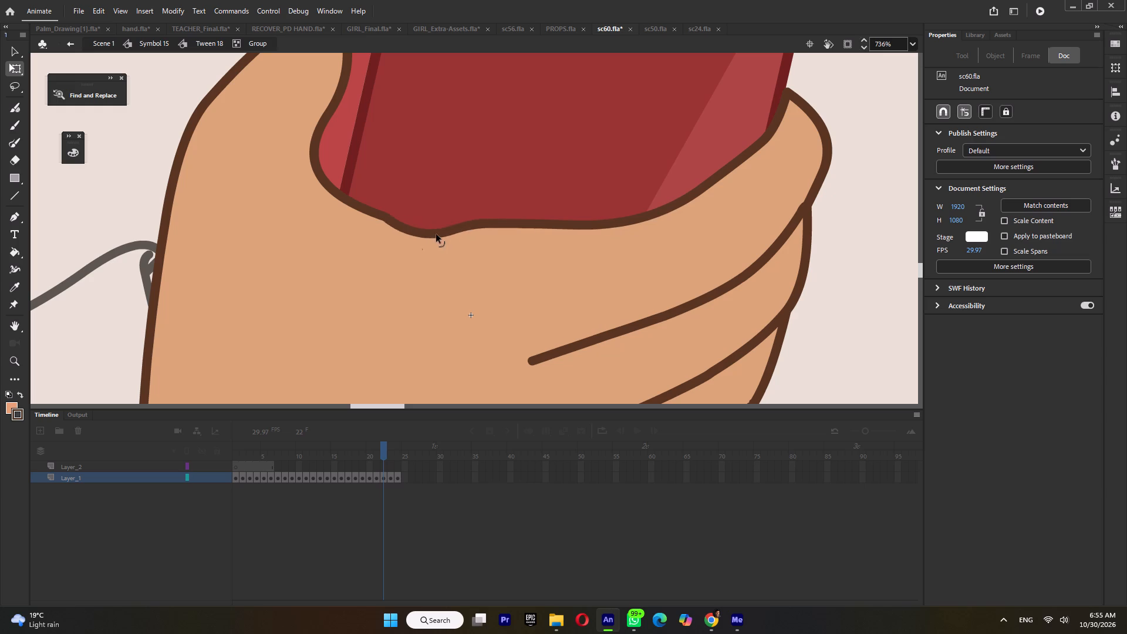
pyautogui.moveTo(436, 234); pyautogui.dragTo(434, 225)
# Stretch the tiny gaps in the palm's skin fill into one larger hole and fill it with the sampled skin colour.
pyautogui.moveTo(433, 232); pyautogui.dragTo(438, 292)
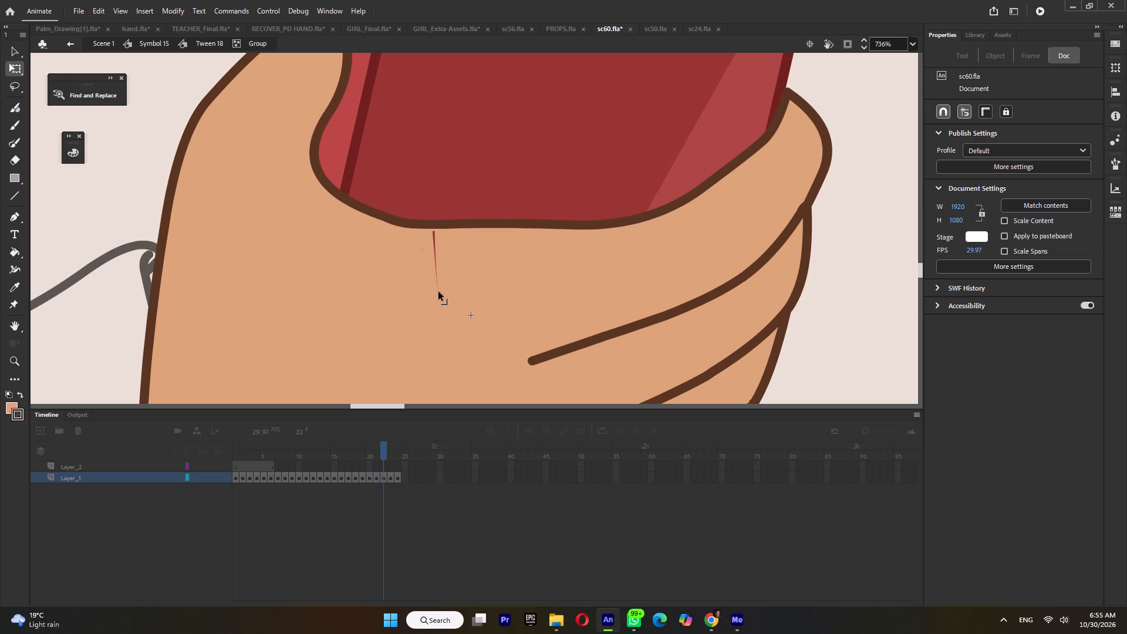
pyautogui.moveTo(438, 292); pyautogui.dragTo(438, 289)
pyautogui.moveTo(434, 248); pyautogui.dragTo(339, 288)
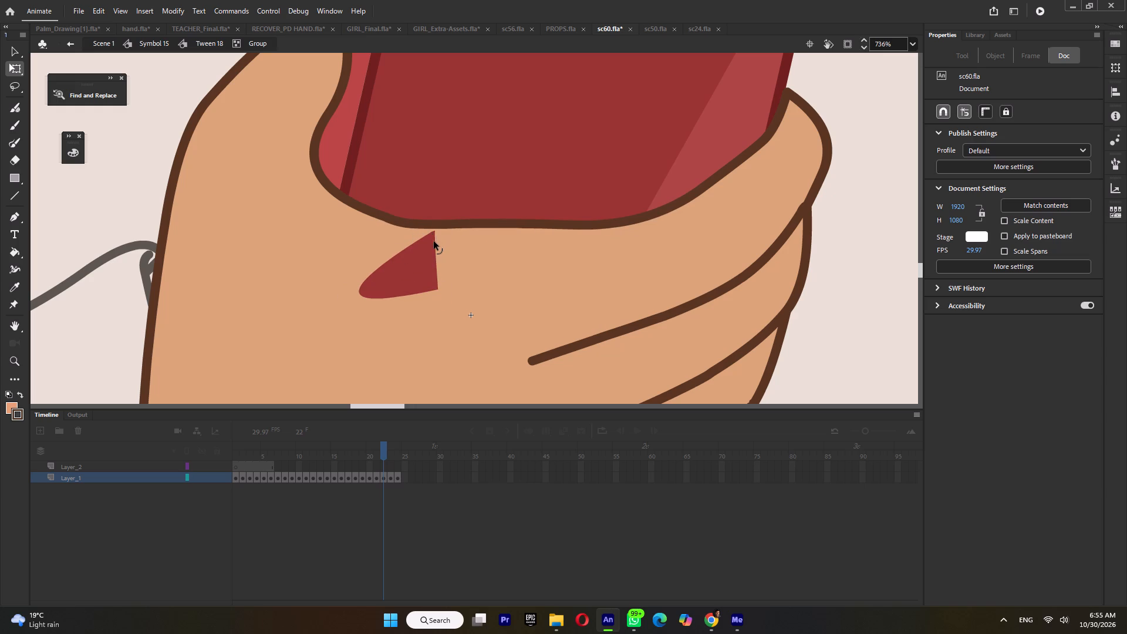
pyautogui.moveTo(434, 241); pyautogui.dragTo(275, 321)
pyautogui.moveTo(433, 230); pyautogui.dragTo(459, 315)
pyautogui.moveTo(438, 247); pyautogui.dragTo(349, 333)
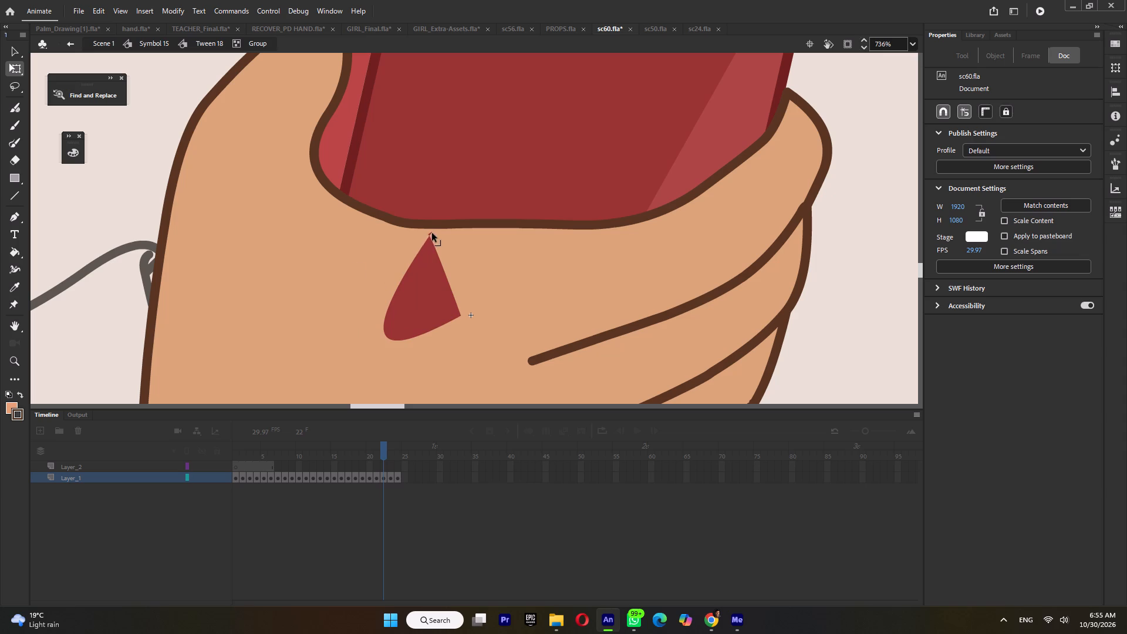
pyautogui.moveTo(432, 233); pyautogui.dragTo(298, 306)
pyautogui.moveTo(401, 247); pyautogui.dragTo(426, 314)
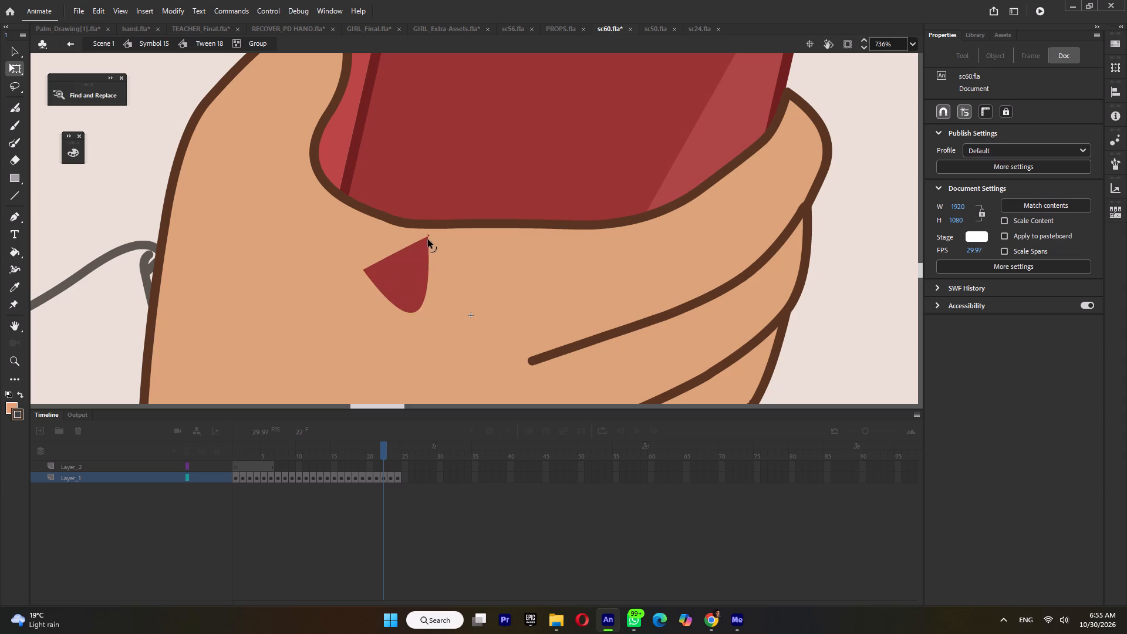
pyautogui.moveTo(427, 240); pyautogui.dragTo(162, 393)
pyautogui.click(393, 250)
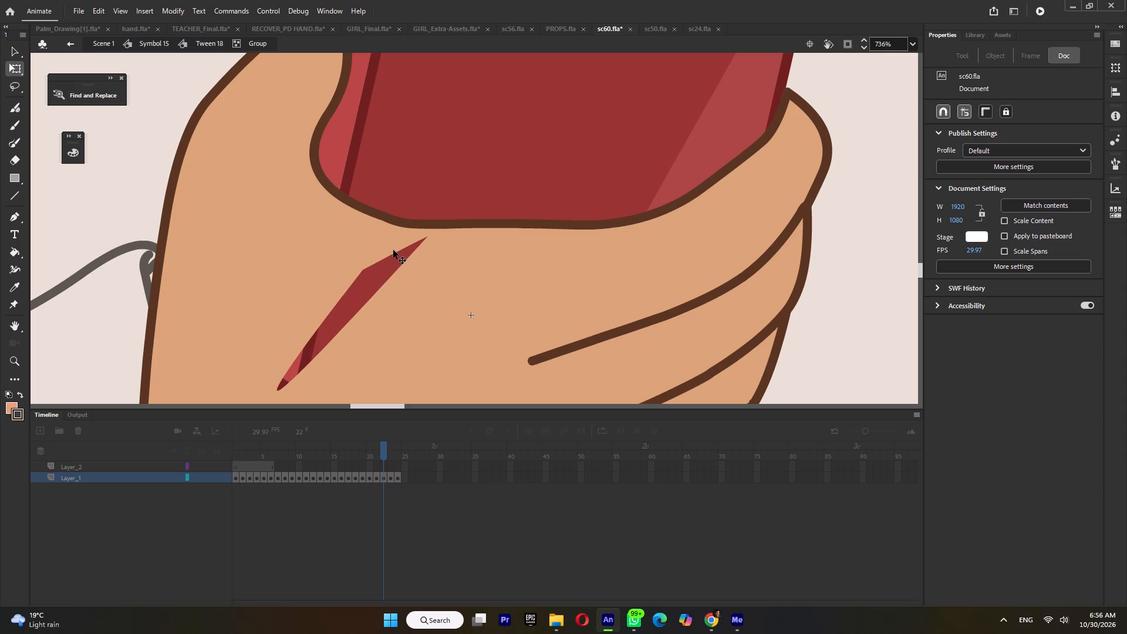
pyautogui.click(454, 159)
pyautogui.press('i')
pyautogui.click(435, 269)
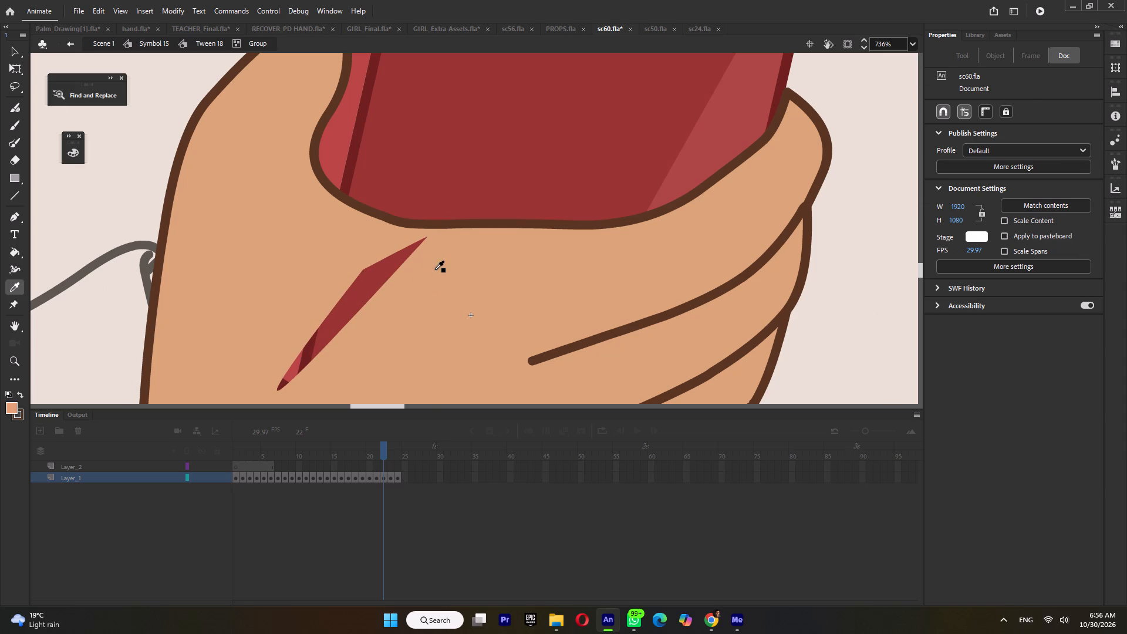
pyautogui.click(369, 282)
# Bend the palm outline under the phone upward so it rises smoothly toward the index finger.
pyautogui.keyDown('ctrl'); pyautogui.scroll(-5, 400, 264); pyautogui.keyUp('ctrl')
pyautogui.keyDown('ctrl'); pyautogui.scroll(3, 511, 242); pyautogui.keyUp('ctrl')
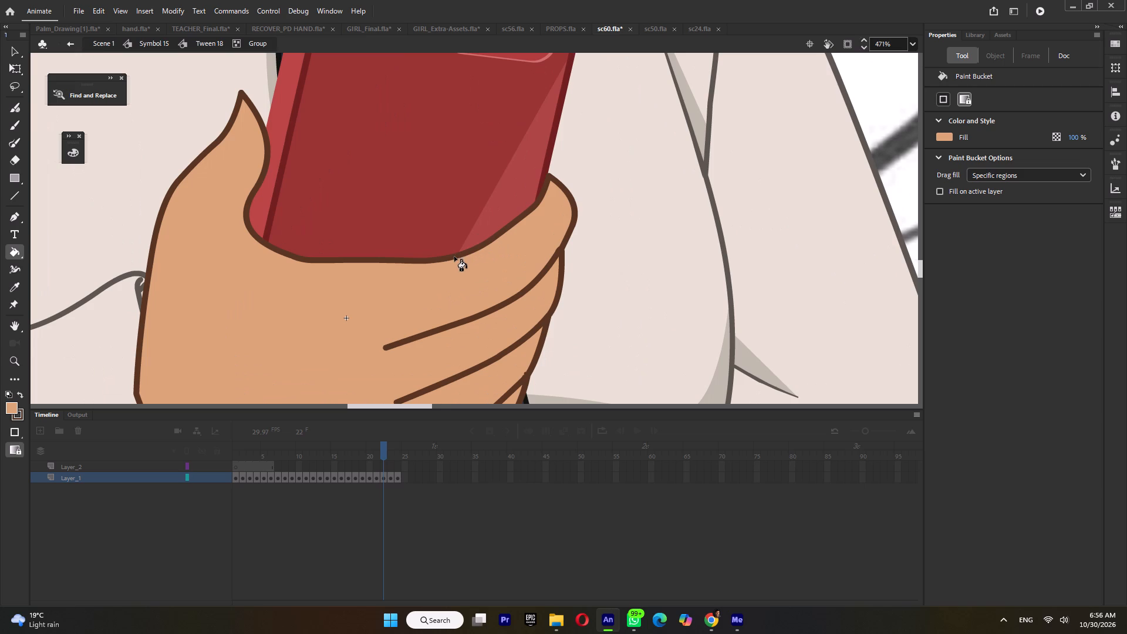
pyautogui.click(454, 257)
pyautogui.keyDown('ctrl'); pyautogui.moveTo(444, 258); pyautogui.dragTo(443, 249); pyautogui.keyUp('ctrl')
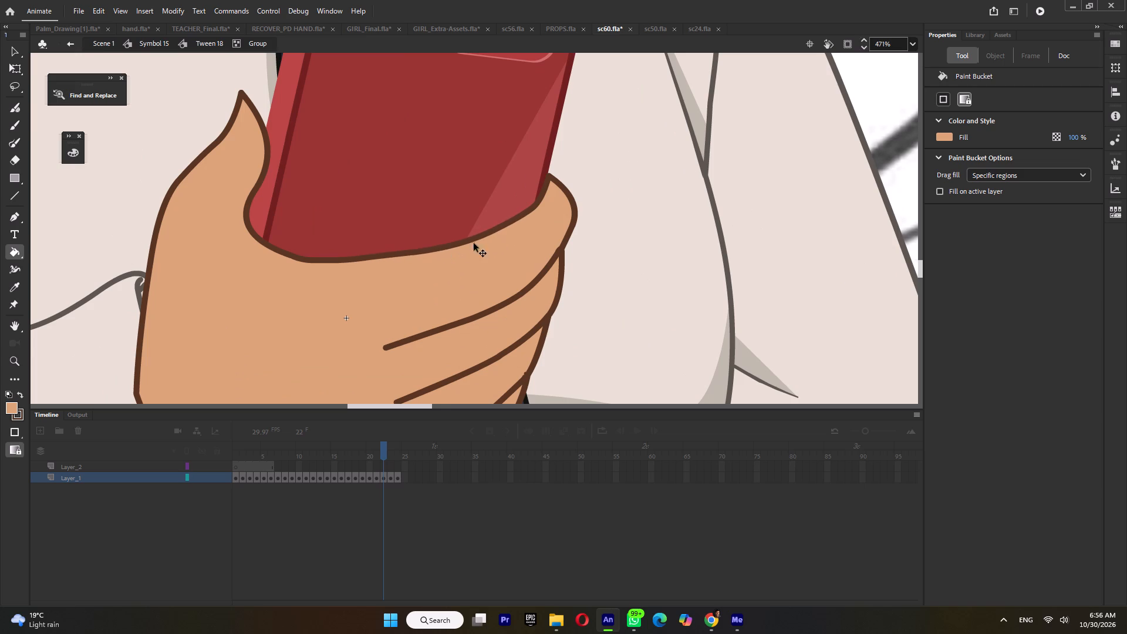
pyautogui.keyDown('ctrl'); pyautogui.click(484, 234); pyautogui.keyUp('ctrl')
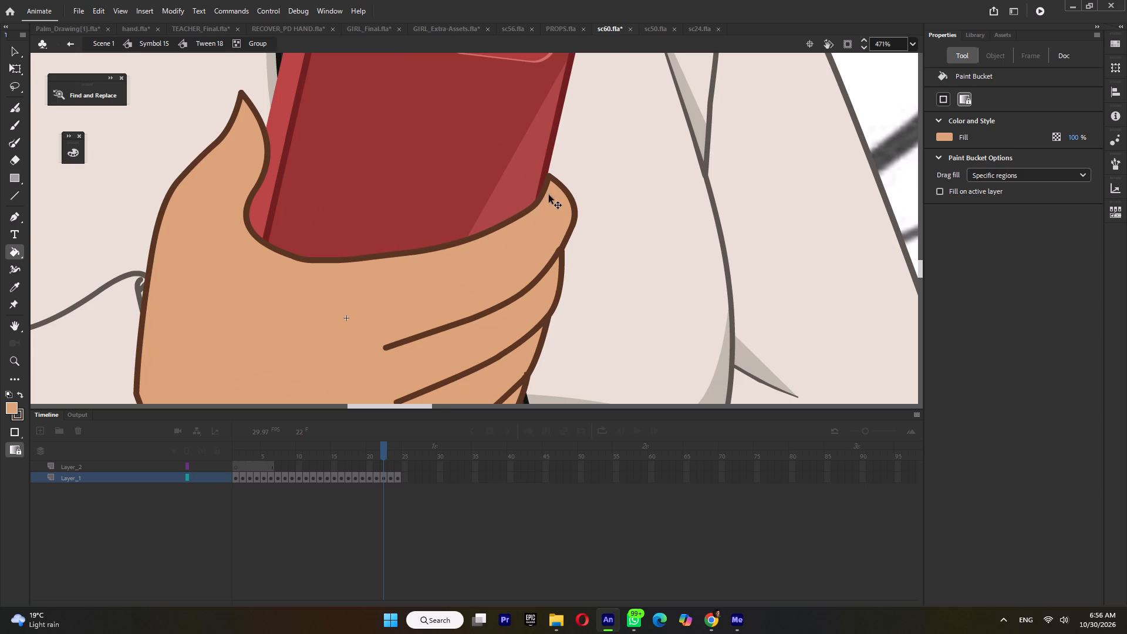
pyautogui.keyDown('ctrl'); pyautogui.click(536, 198); pyautogui.keyUp('ctrl')
pyautogui.keyDown('ctrl'); pyautogui.scroll(-6, 535, 197); pyautogui.keyUp('ctrl')
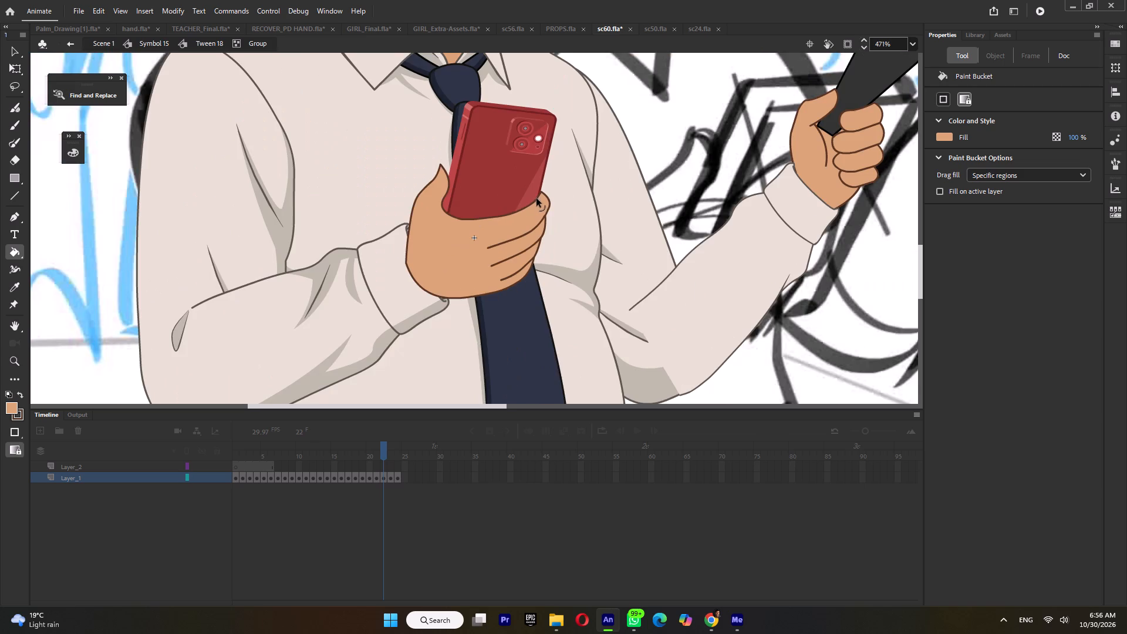
pyautogui.keyDown('ctrl'); pyautogui.scroll(-1, 562, 211); pyautogui.keyUp('ctrl')
pyautogui.keyDown('ctrl'); pyautogui.click(16, 69); pyautogui.keyUp('ctrl')
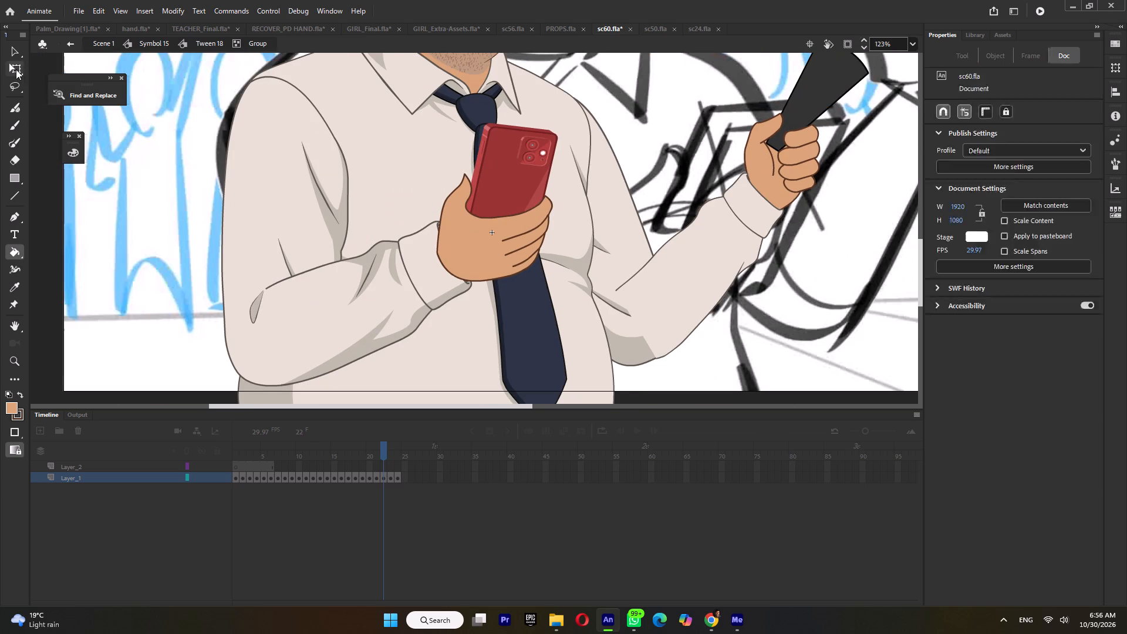
# Save the sc60 document.
pyautogui.keyDown('ctrl'); pyautogui.scroll(-4, 603, 235); pyautogui.keyUp('ctrl')
pyautogui.hotkey('ctrl', 's')
pyautogui.doubleClick(696, 249)
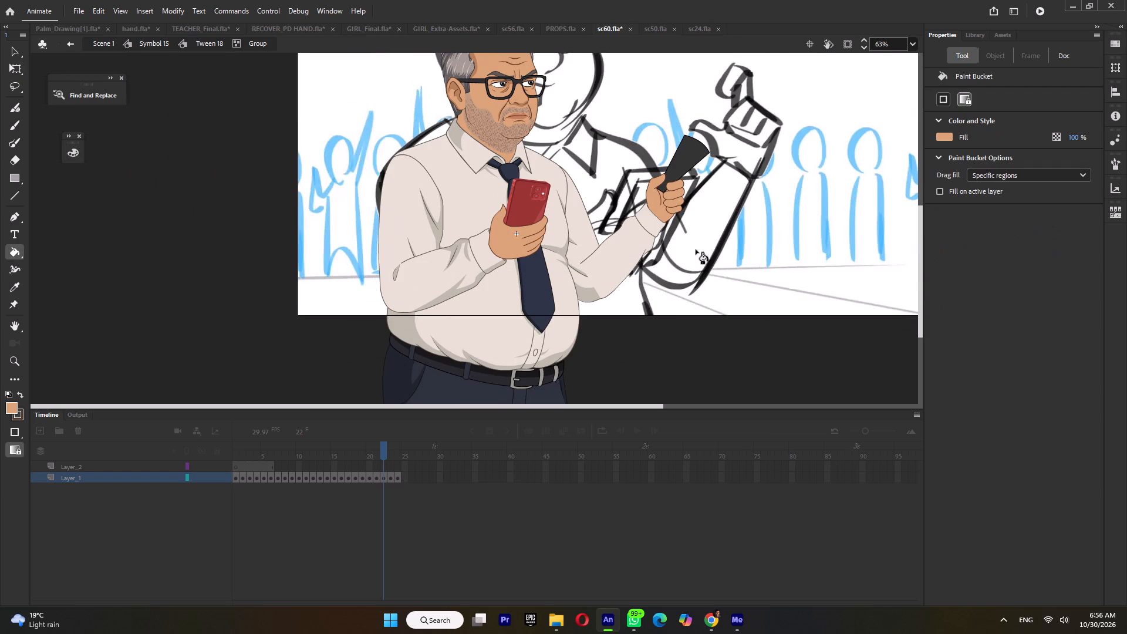
pyautogui.click(658, 272)
# Look through the hand poses stored in the frames of the teacher's raised-hand symbol, ending back in the teacher symbol.
pyautogui.click(14, 69)
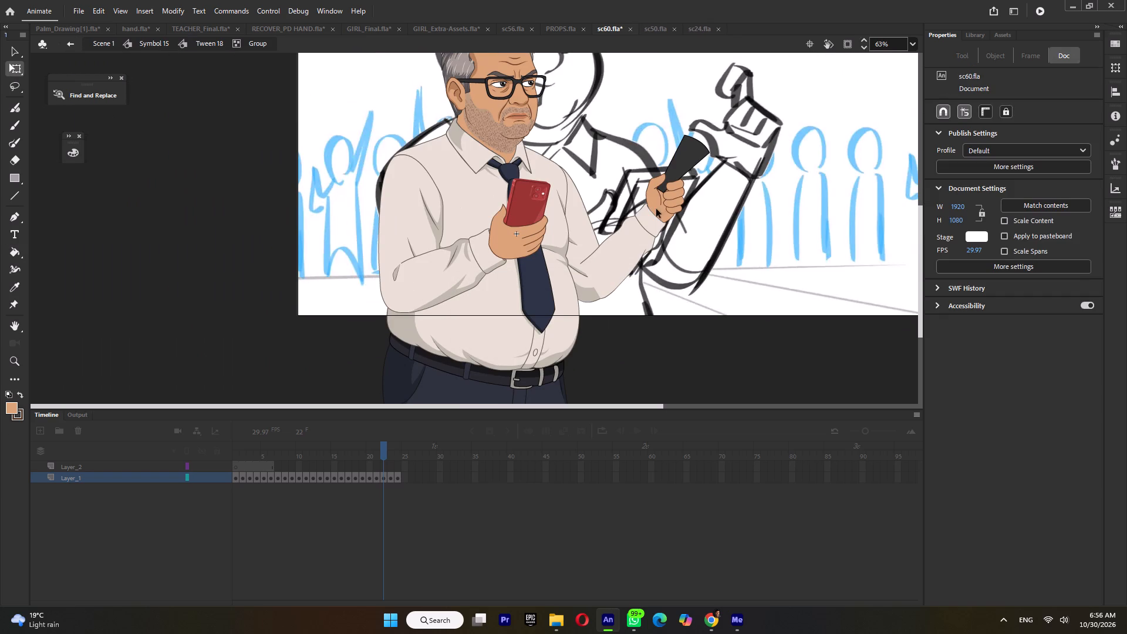
pyautogui.doubleClick(685, 237)
pyautogui.doubleClick(670, 168)
pyautogui.click(680, 163)
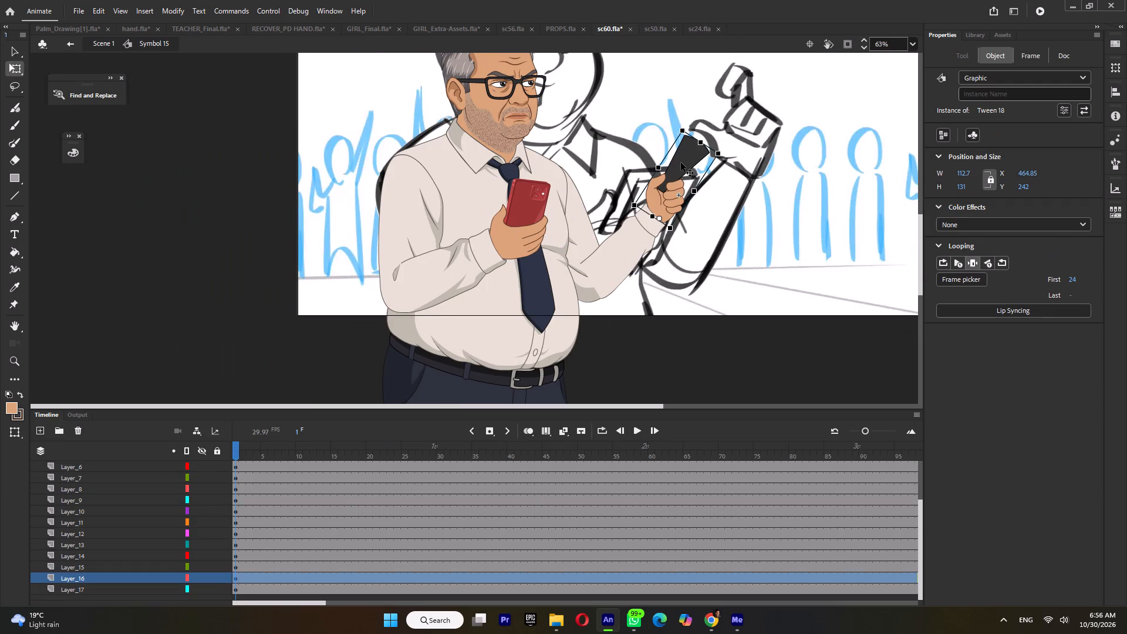
pyautogui.doubleClick(681, 163)
pyautogui.moveTo(235, 451); pyautogui.dragTo(259, 459)
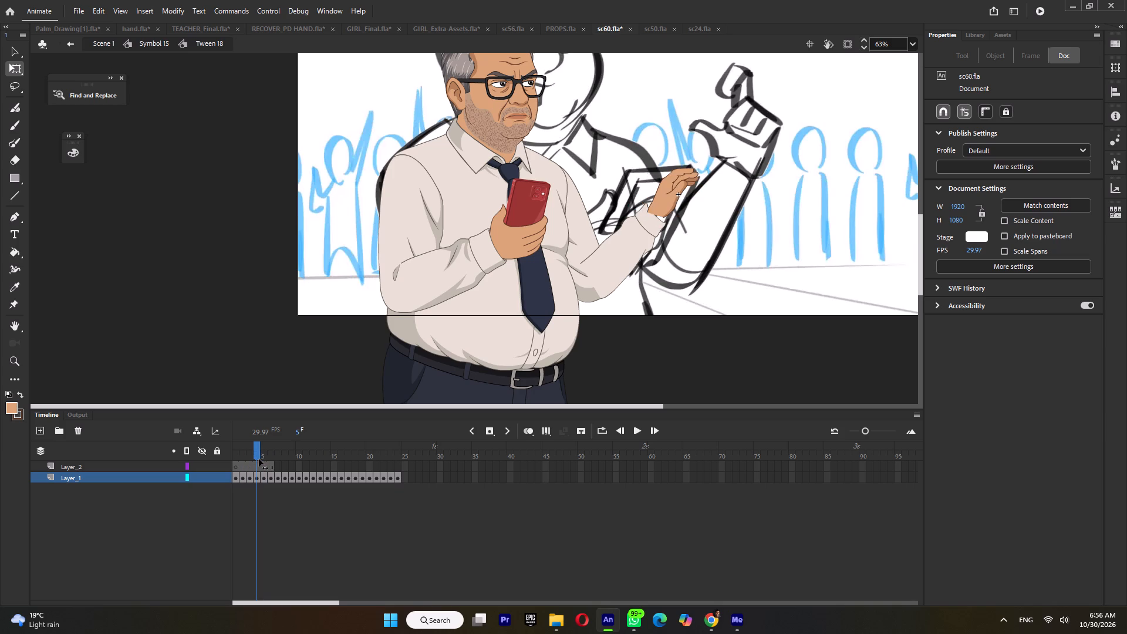
pyautogui.moveTo(259, 459); pyautogui.dragTo(296, 463)
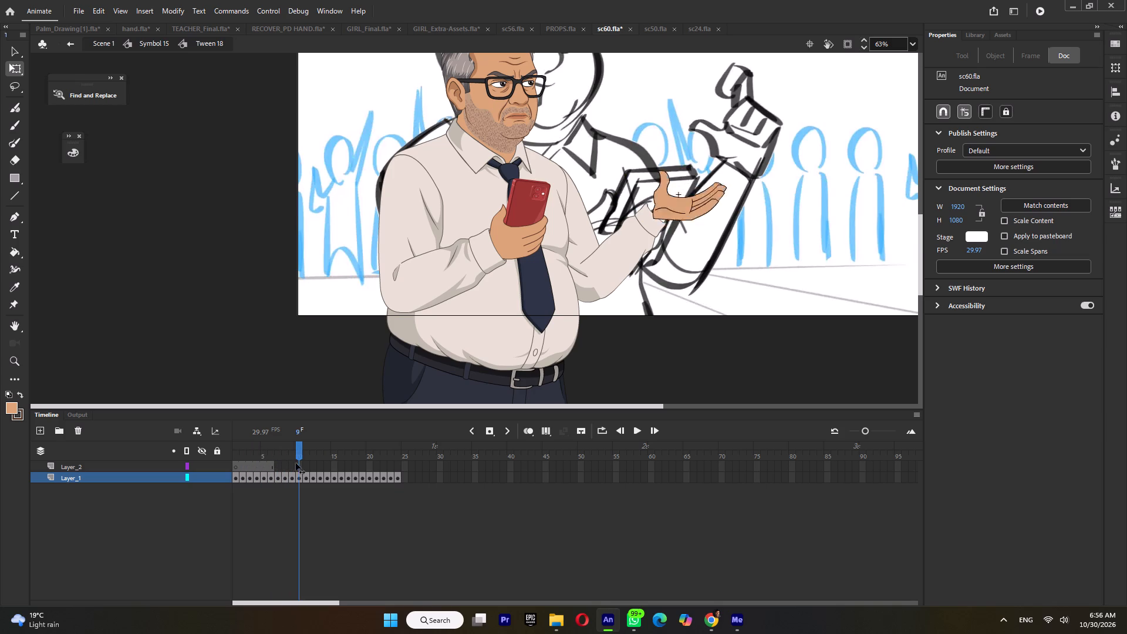
pyautogui.moveTo(296, 463); pyautogui.dragTo(324, 464)
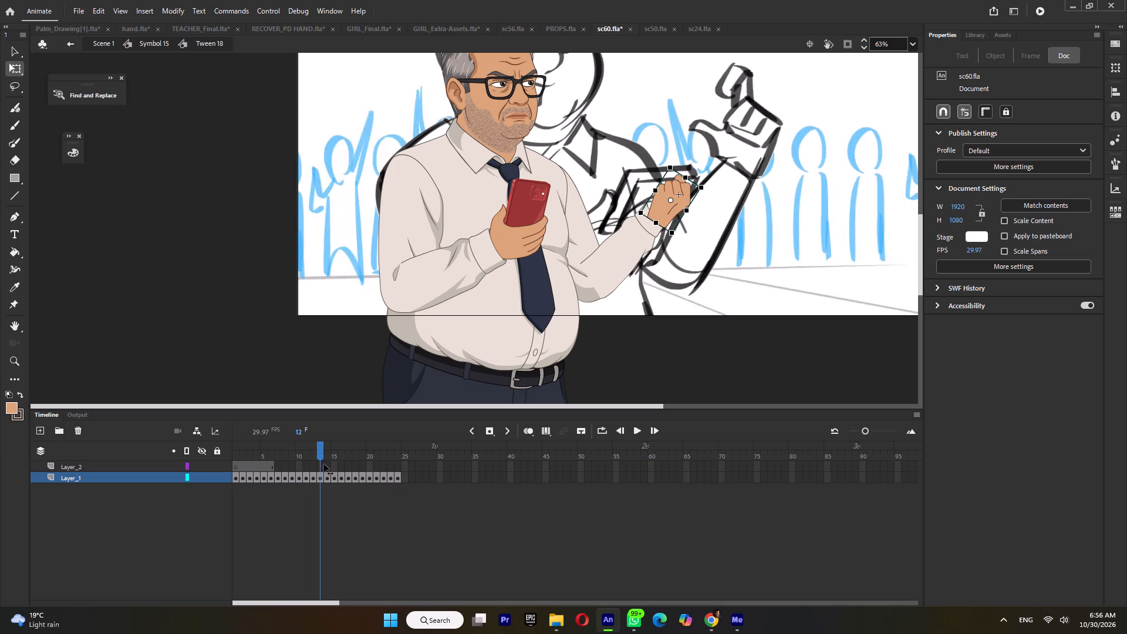
pyautogui.moveTo(324, 464); pyautogui.dragTo(342, 465)
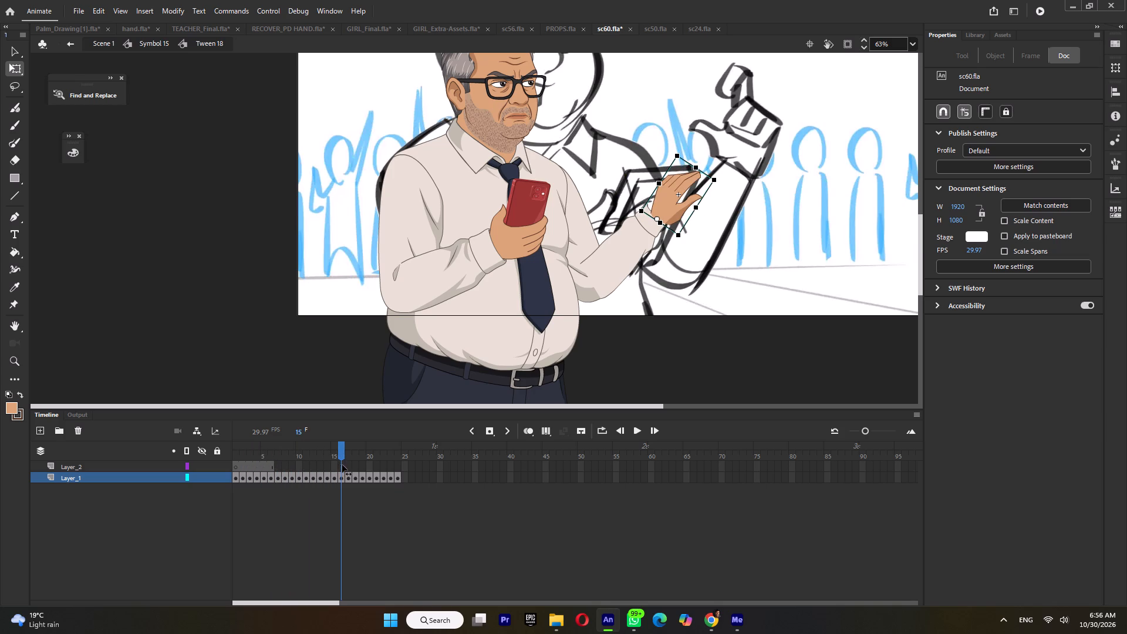
pyautogui.moveTo(342, 465); pyautogui.dragTo(362, 466)
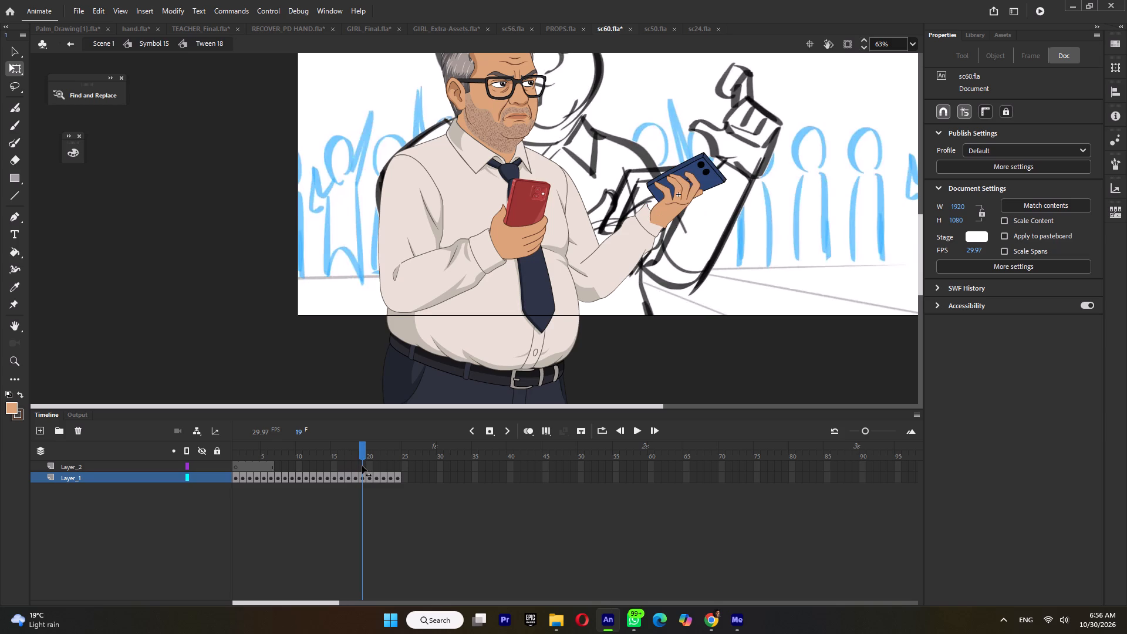
pyautogui.moveTo(362, 466); pyautogui.dragTo(369, 467)
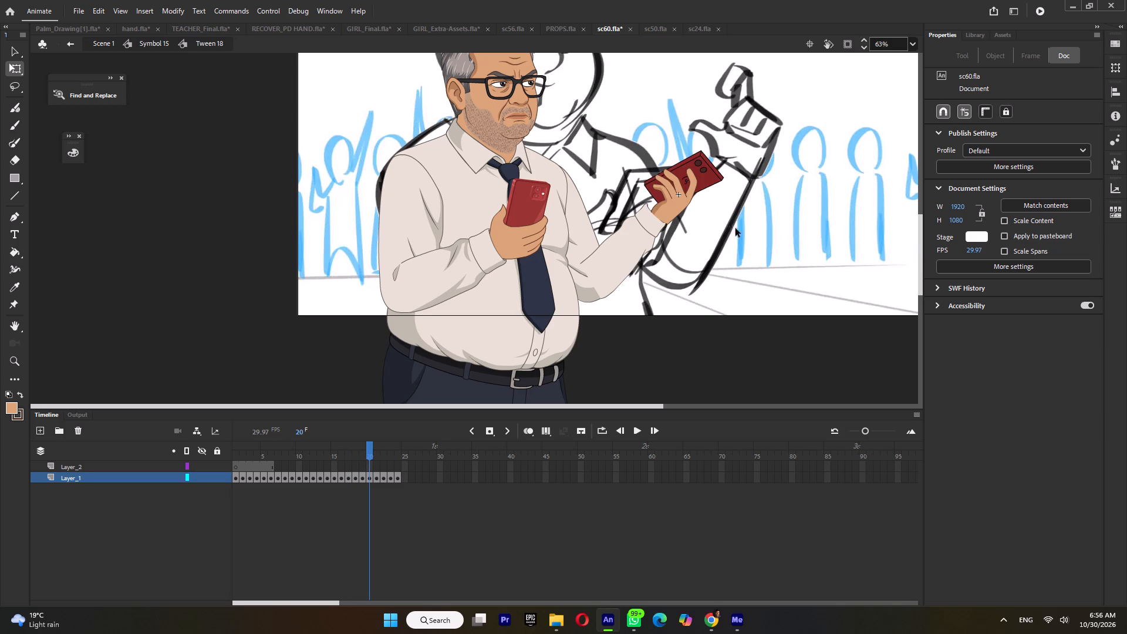
pyautogui.click(677, 197)
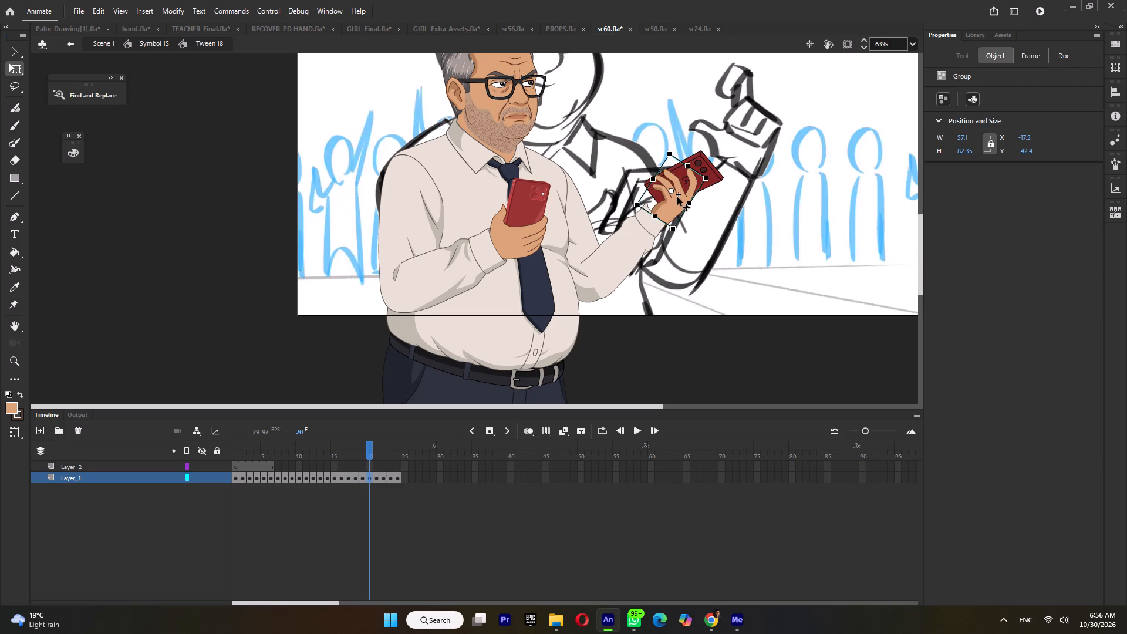
pyautogui.moveTo(376, 450); pyautogui.dragTo(389, 452)
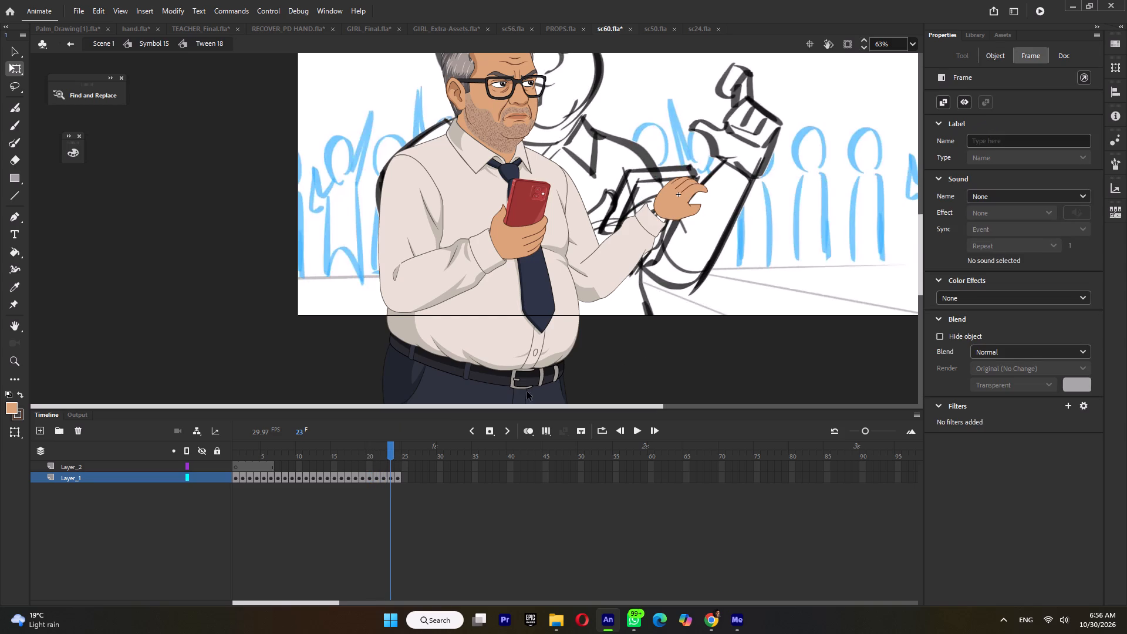
pyautogui.doubleClick(754, 240)
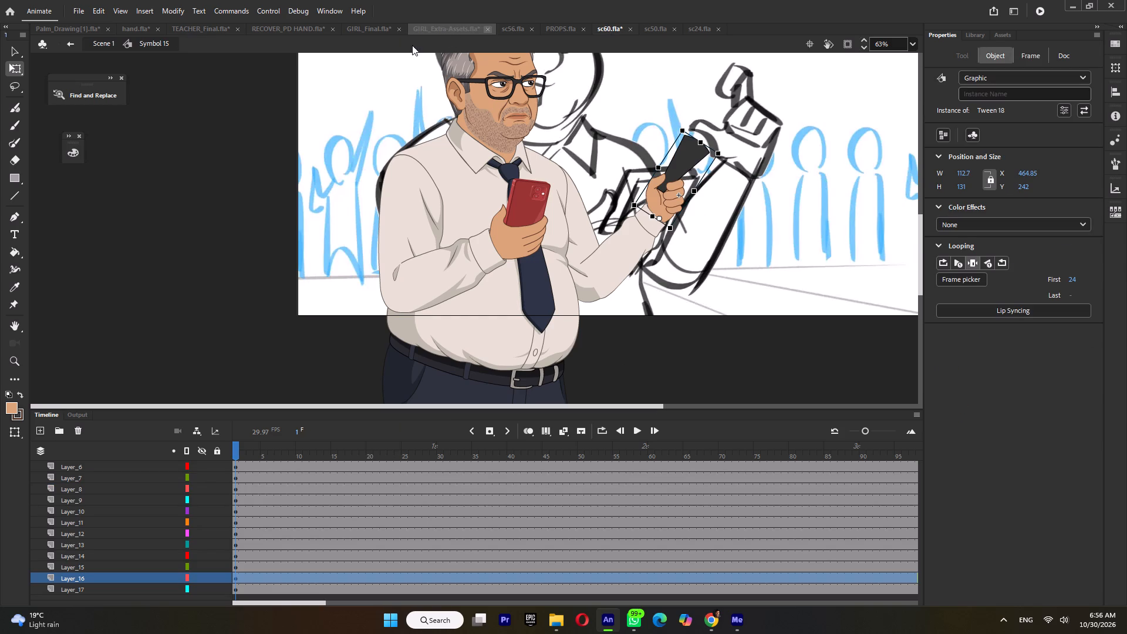
# Look through the hand drawings in hand.fla, RECOVER_PD HAND.fla and frames 1 to 6 of Palm_Drawing[1].fla for a suitable pose.
pyautogui.click(126, 31)
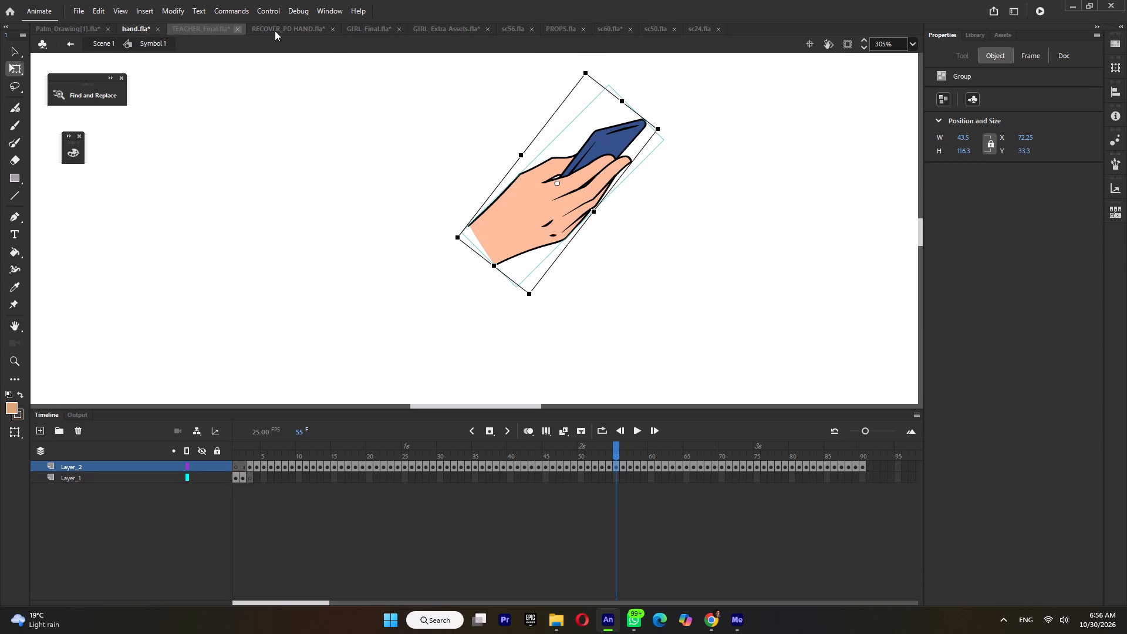
pyautogui.click(302, 29)
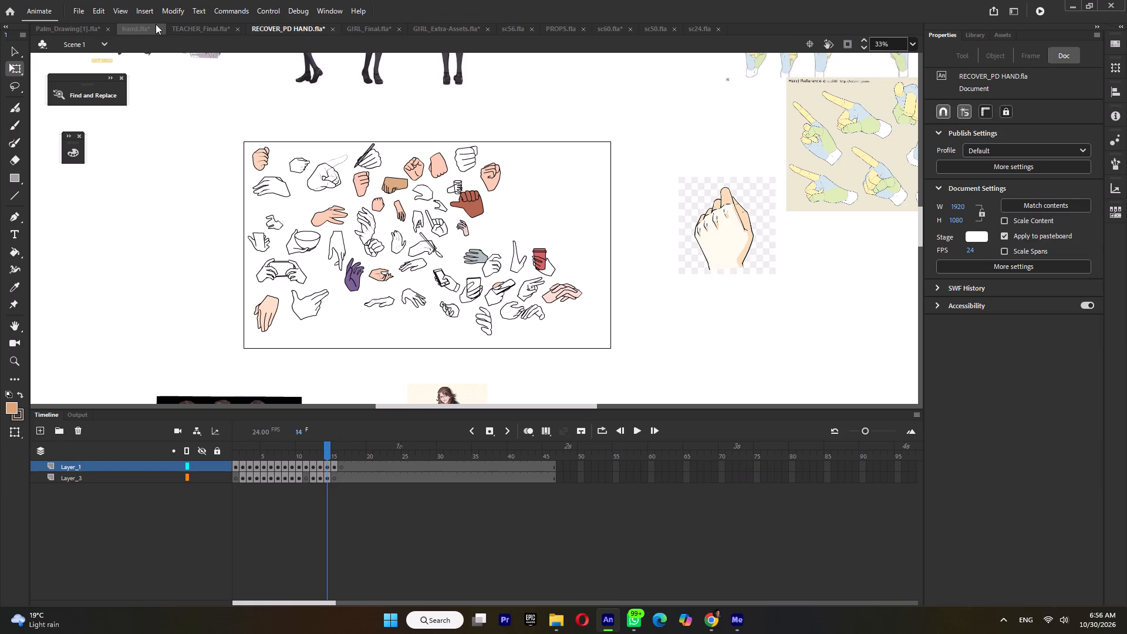
pyautogui.click(76, 31)
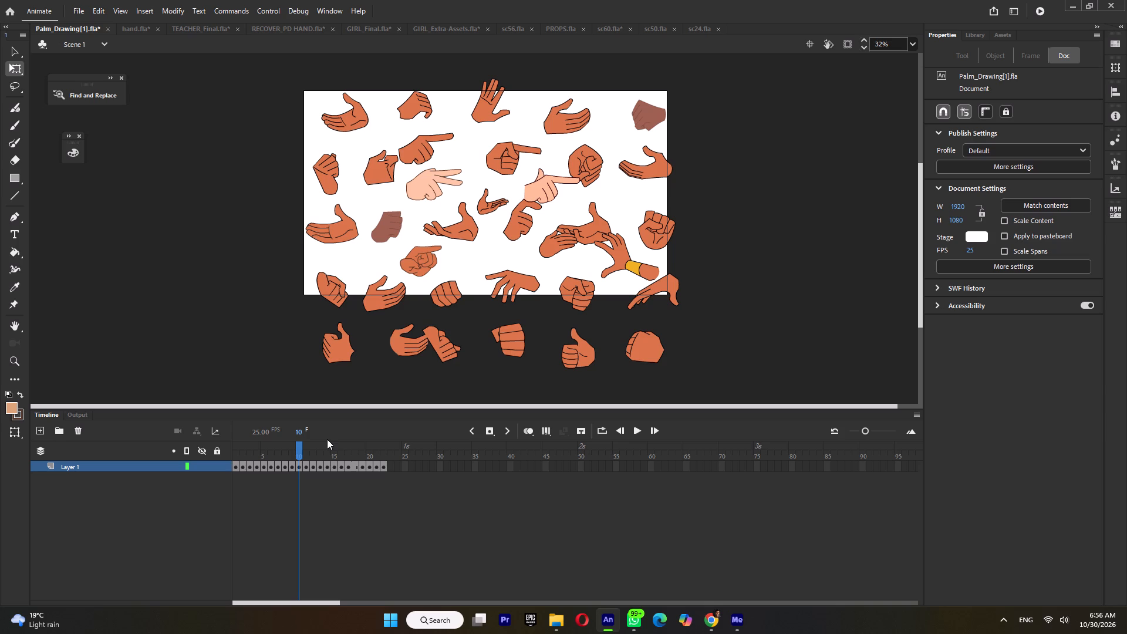
pyautogui.moveTo(234, 450); pyautogui.dragTo(238, 453)
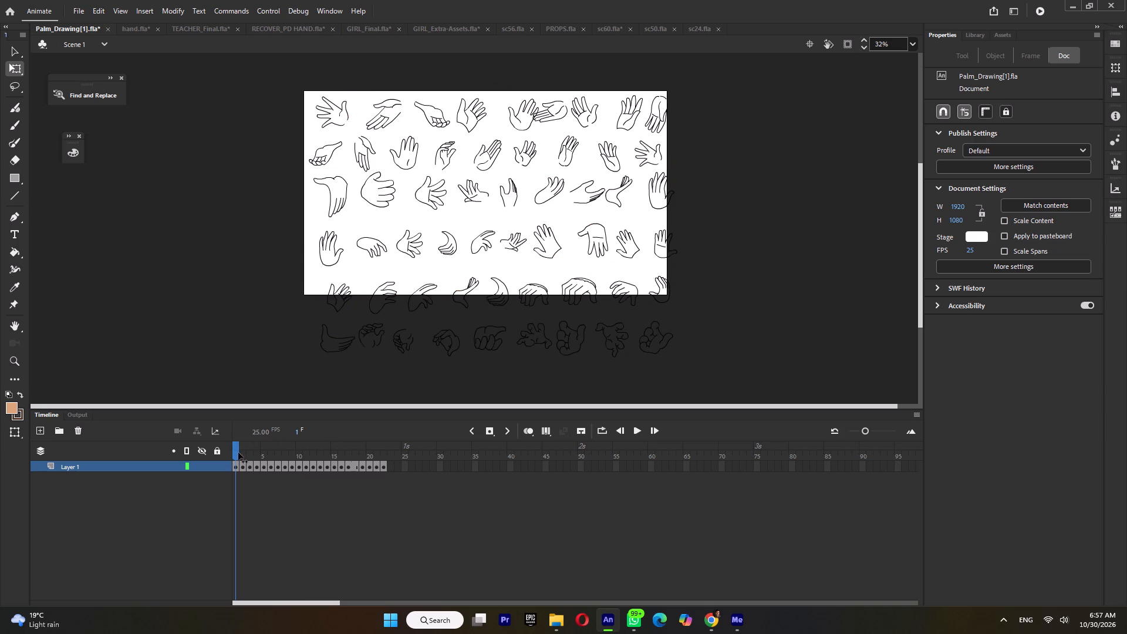
pyautogui.moveTo(238, 453); pyautogui.dragTo(242, 454)
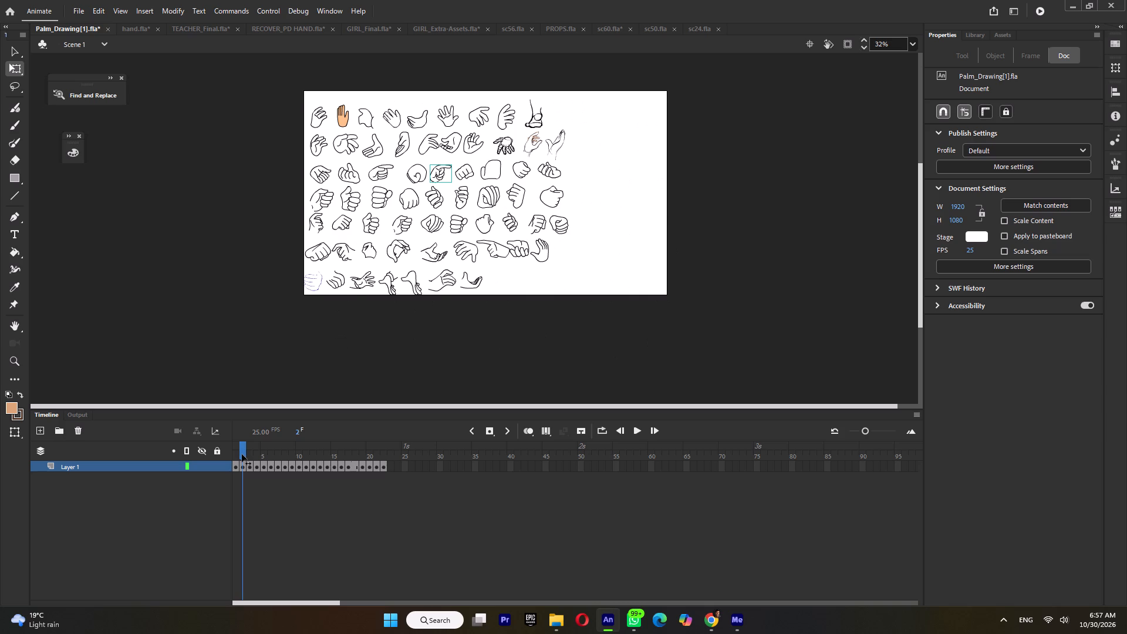
pyautogui.moveTo(242, 454); pyautogui.dragTo(248, 456)
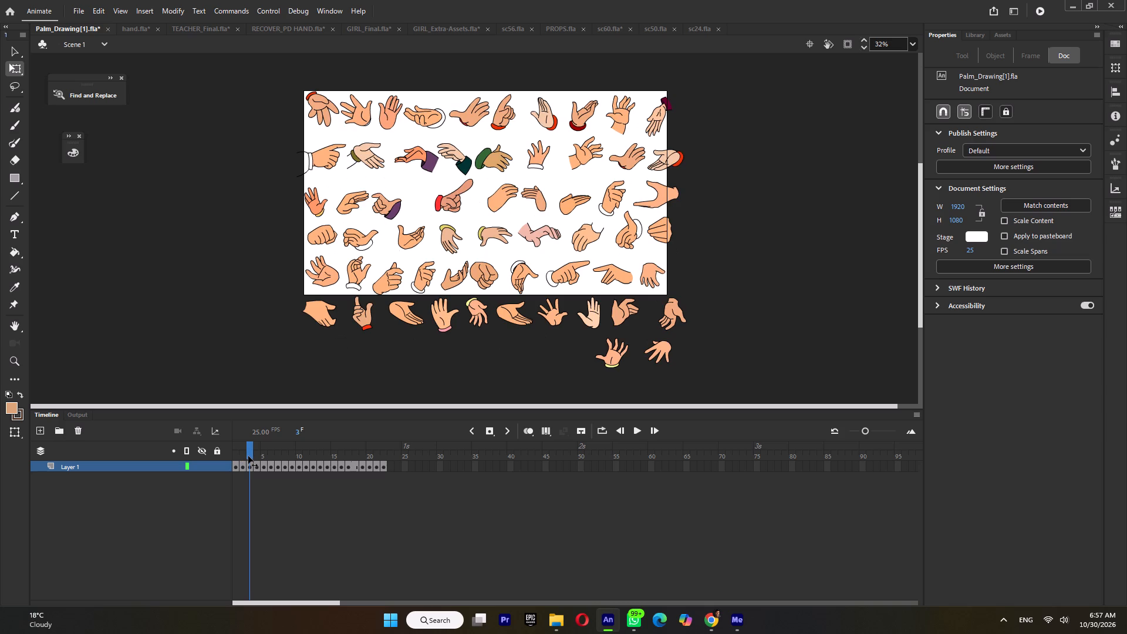
pyautogui.moveTo(248, 456); pyautogui.dragTo(249, 456)
pyautogui.moveTo(249, 456); pyautogui.dragTo(257, 457)
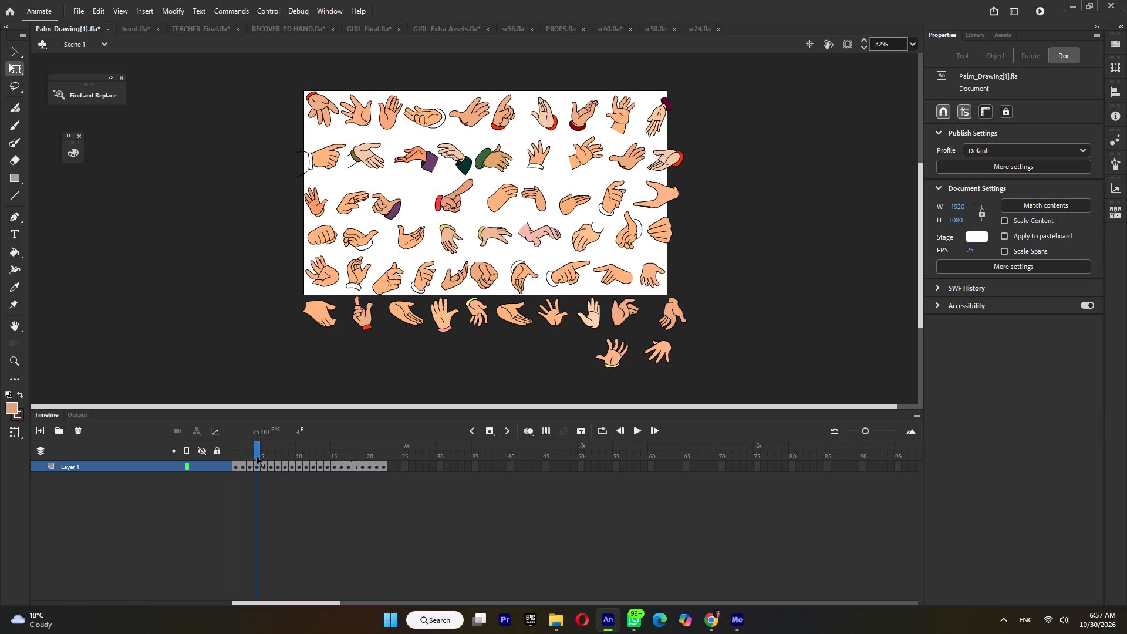
pyautogui.moveTo(257, 457); pyautogui.dragTo(263, 458)
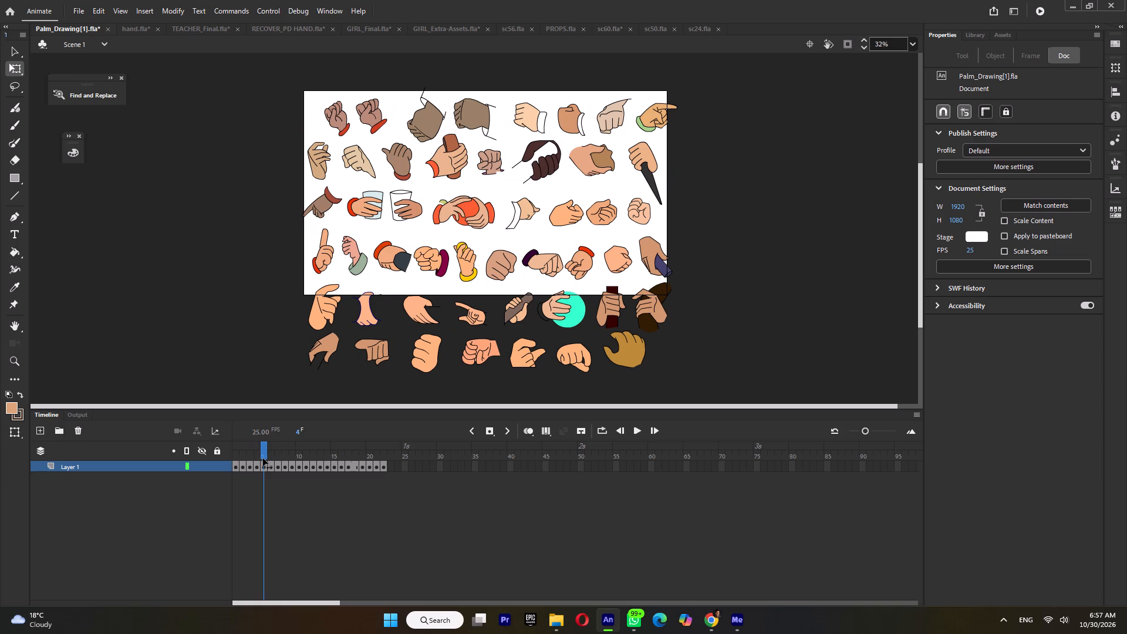
pyautogui.moveTo(263, 458); pyautogui.dragTo(269, 460)
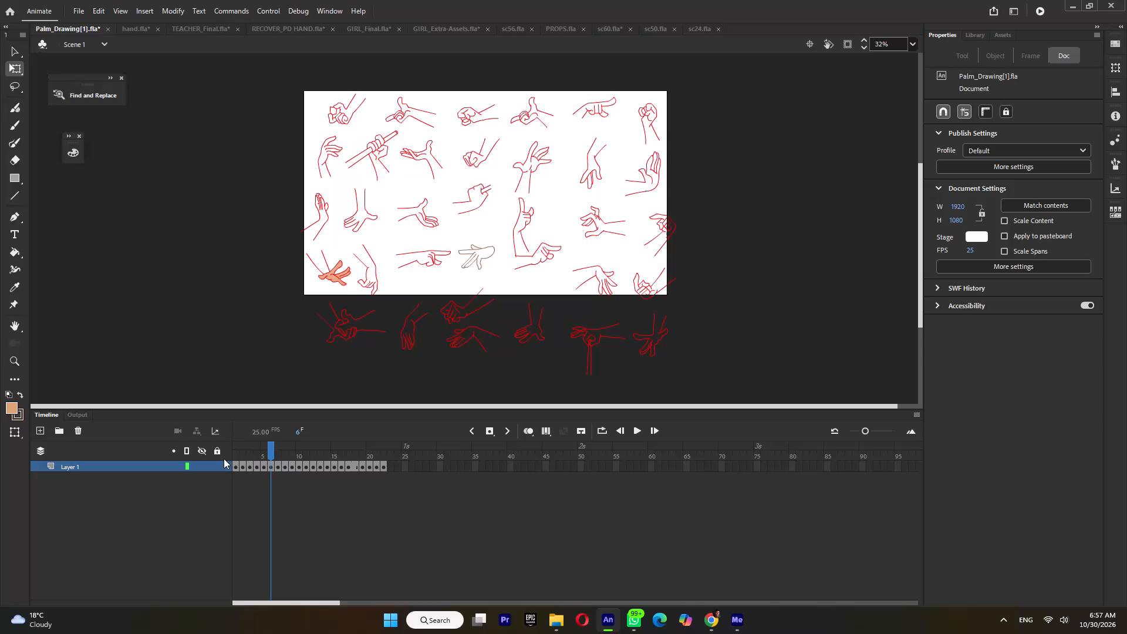
# Flip the upright fist outline at the end of the top row on frame 6 of Palm_Drawing[1] horizontally.
pyautogui.click(651, 107)
pyautogui.rightClick(651, 107)
pyautogui.click(696, 303)
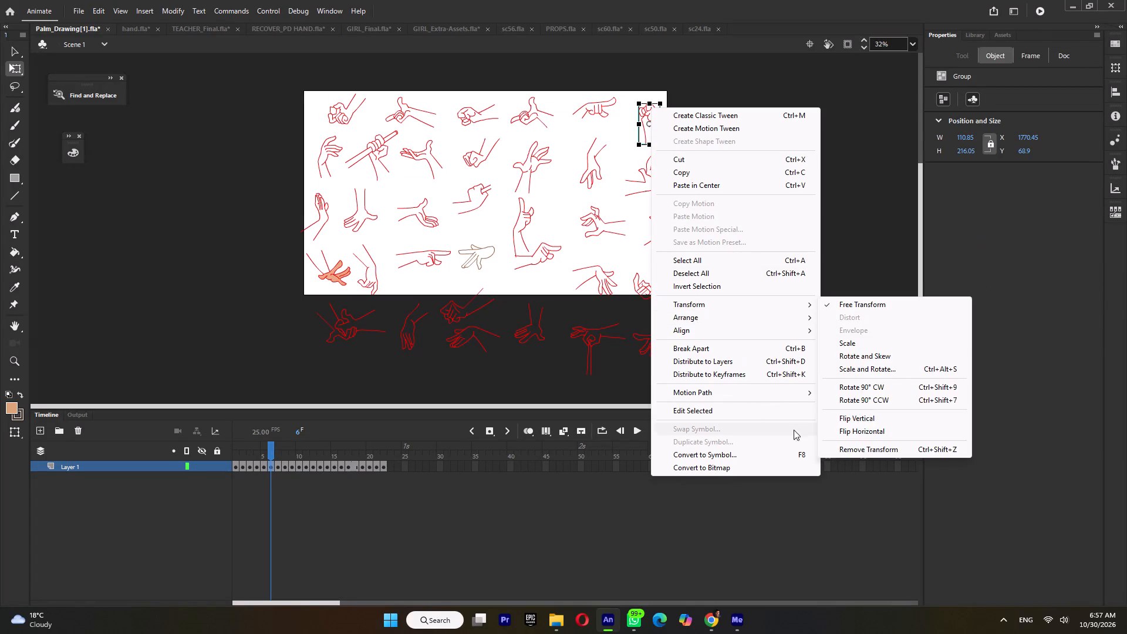
pyautogui.click(747, 309)
pyautogui.click(858, 434)
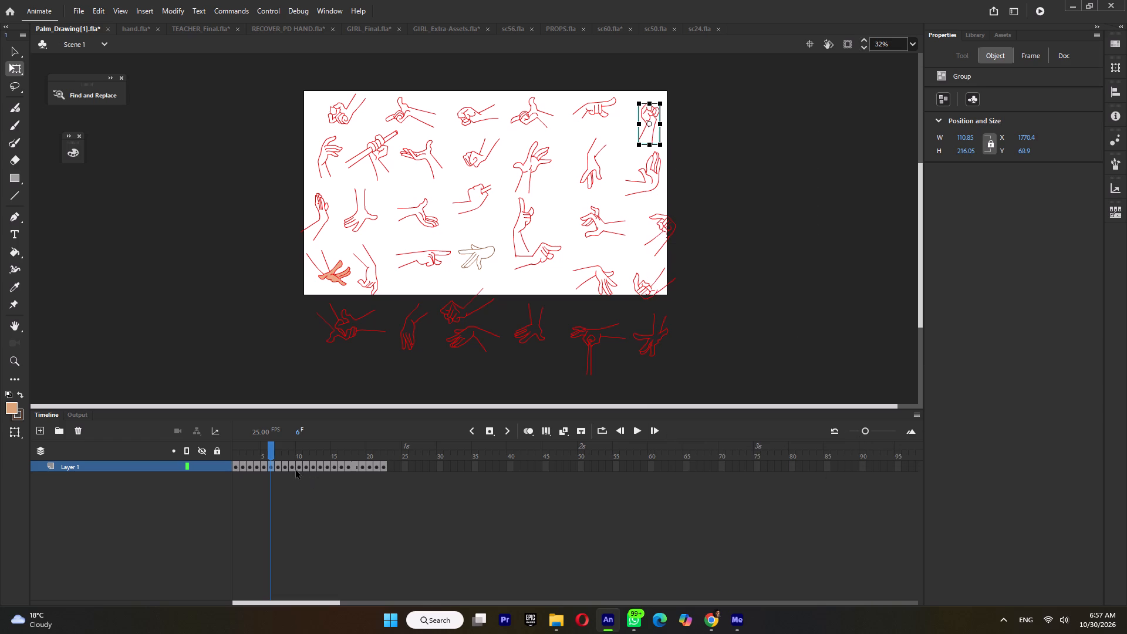
# Copy the second-to-last hand outline in the top row on frame 7 of Palm_Drawing[1] and return to sc60.
pyautogui.click(278, 450)
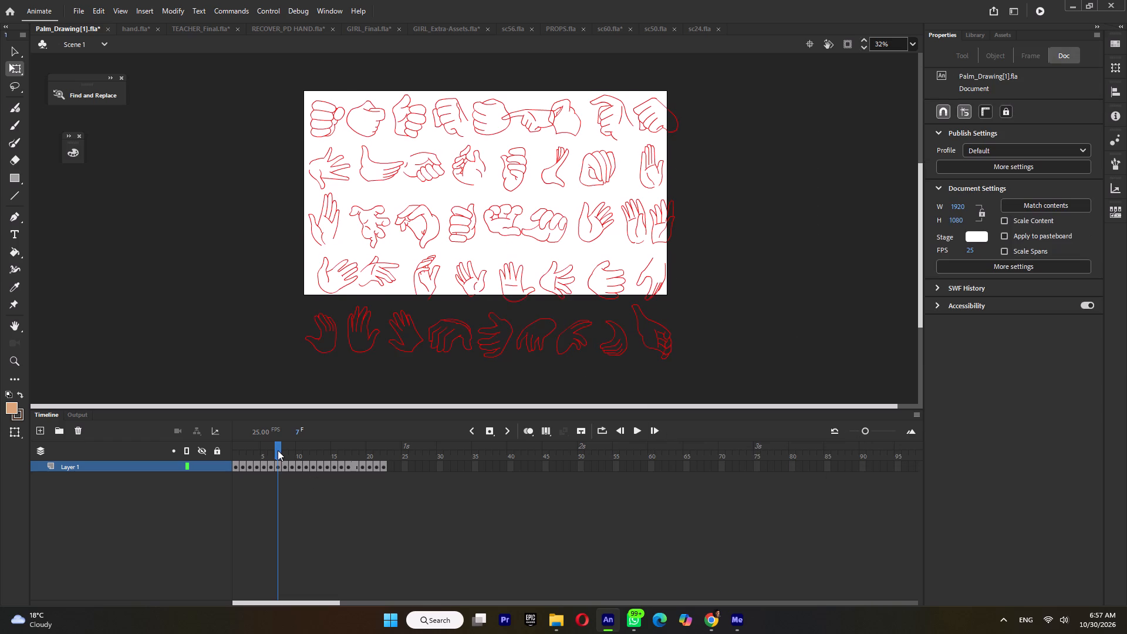
pyautogui.click(610, 127)
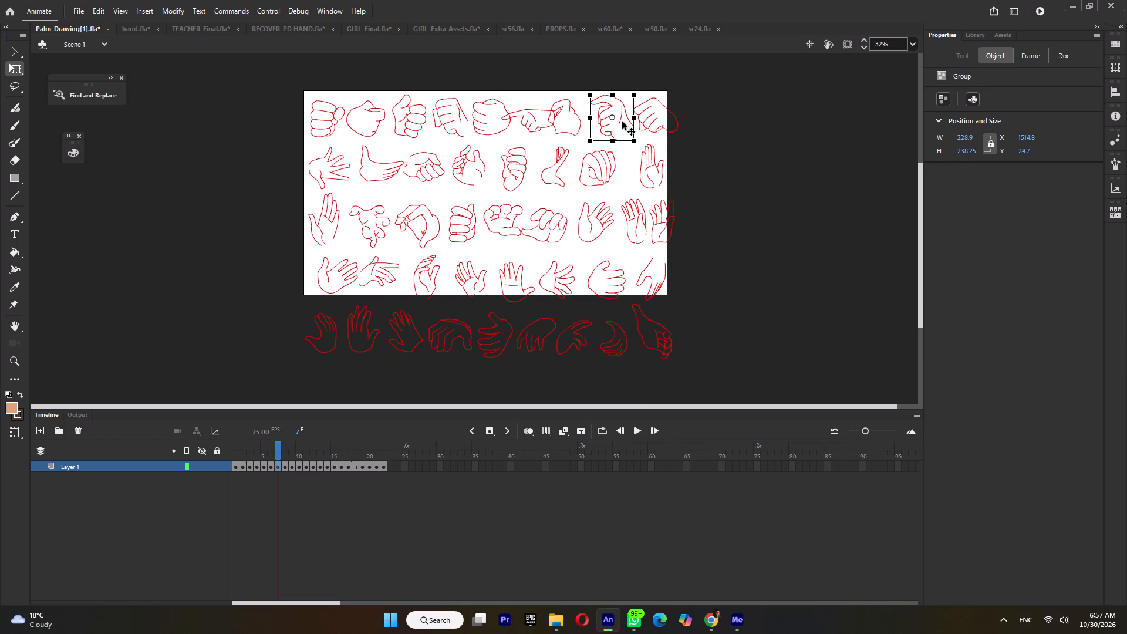
pyautogui.rightClick(609, 131)
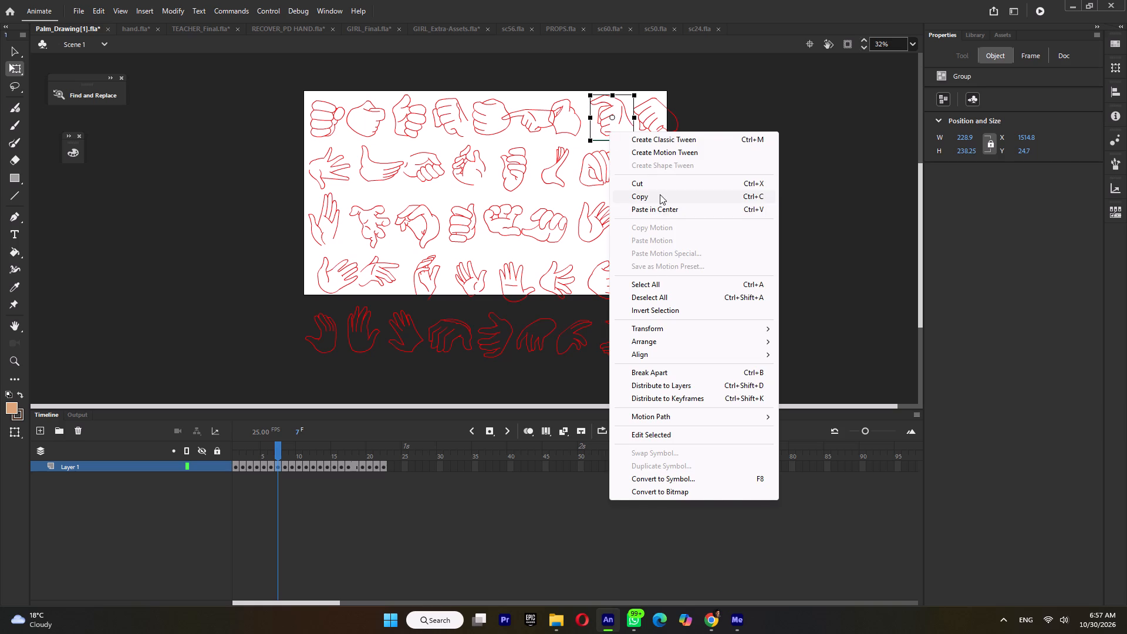
pyautogui.click(660, 194)
pyautogui.click(656, 26)
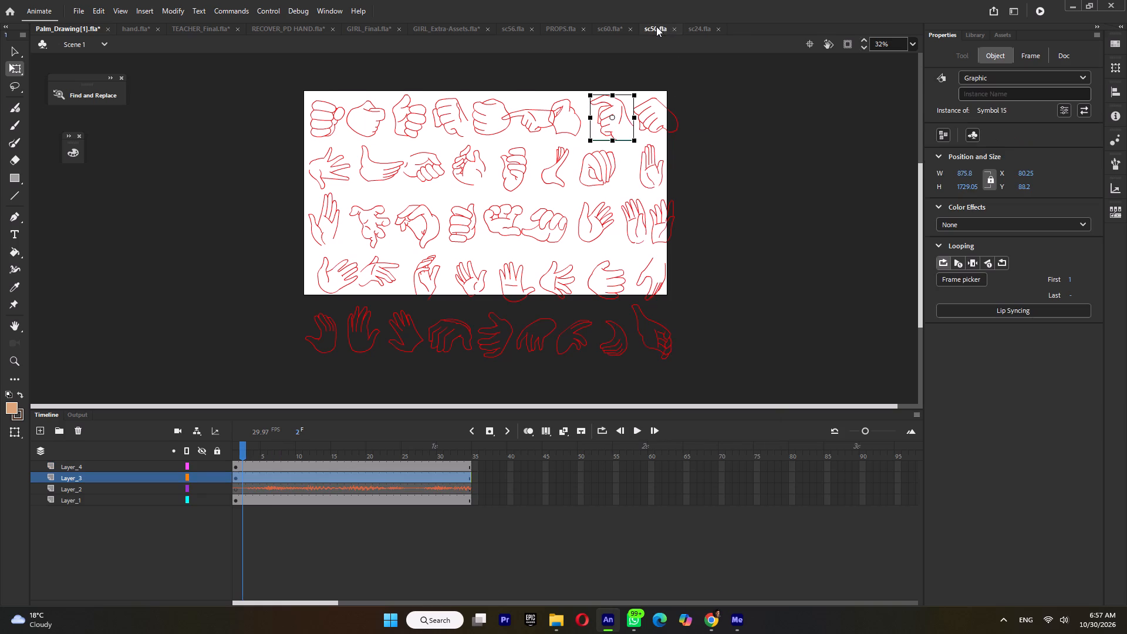
pyautogui.click(616, 25)
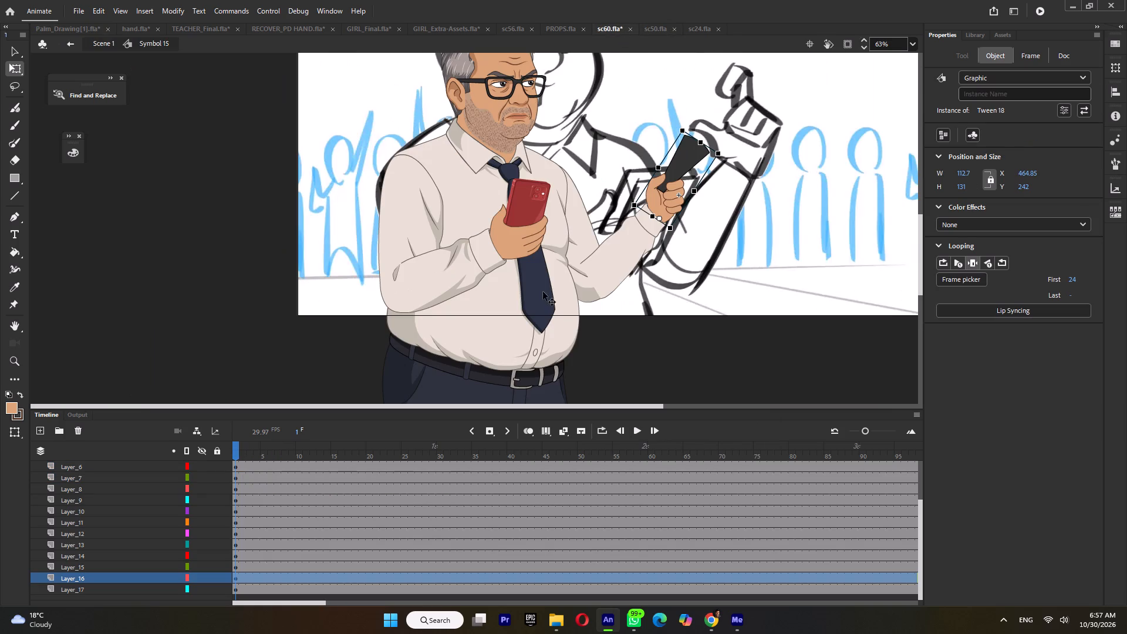
# Rotate the teacher's raised forearm sleeve to nearly upright and swing its upper arm outward.
pyautogui.click(627, 246)
pyautogui.moveTo(659, 200); pyautogui.dragTo(604, 193)
pyautogui.click(590, 301)
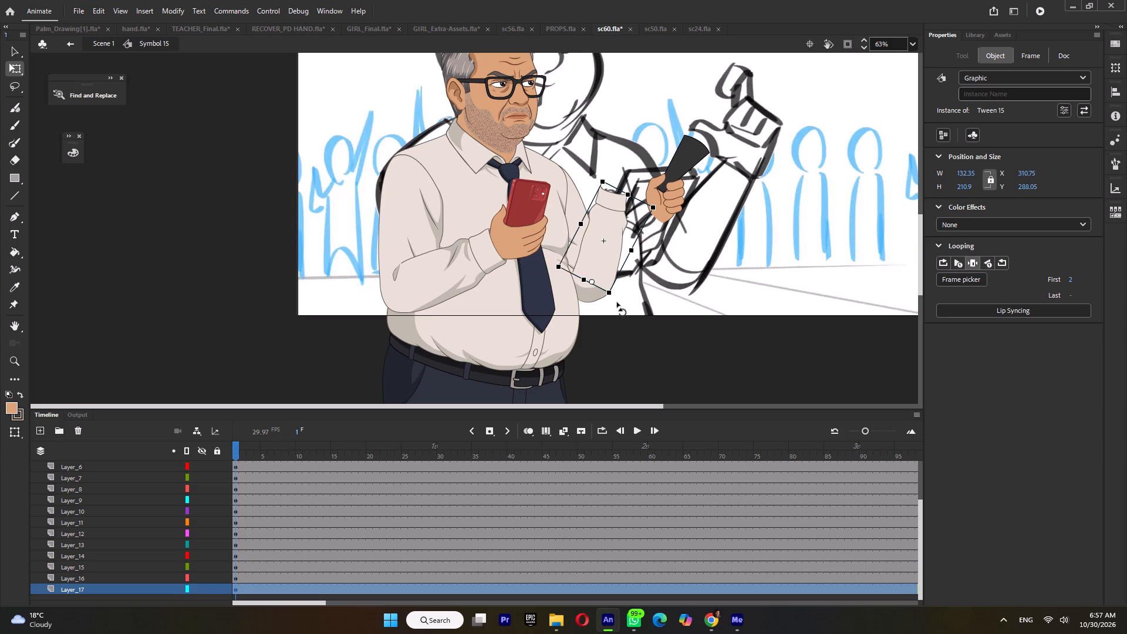
pyautogui.moveTo(616, 302); pyautogui.dragTo(642, 292)
# Move the raised forearm sleeve so its lower end sits on the elbow of the repositioned upper arm.
pyautogui.click(615, 251)
pyautogui.keyDown('ctrl'); pyautogui.scroll(3, 610, 261); pyautogui.keyUp('ctrl')
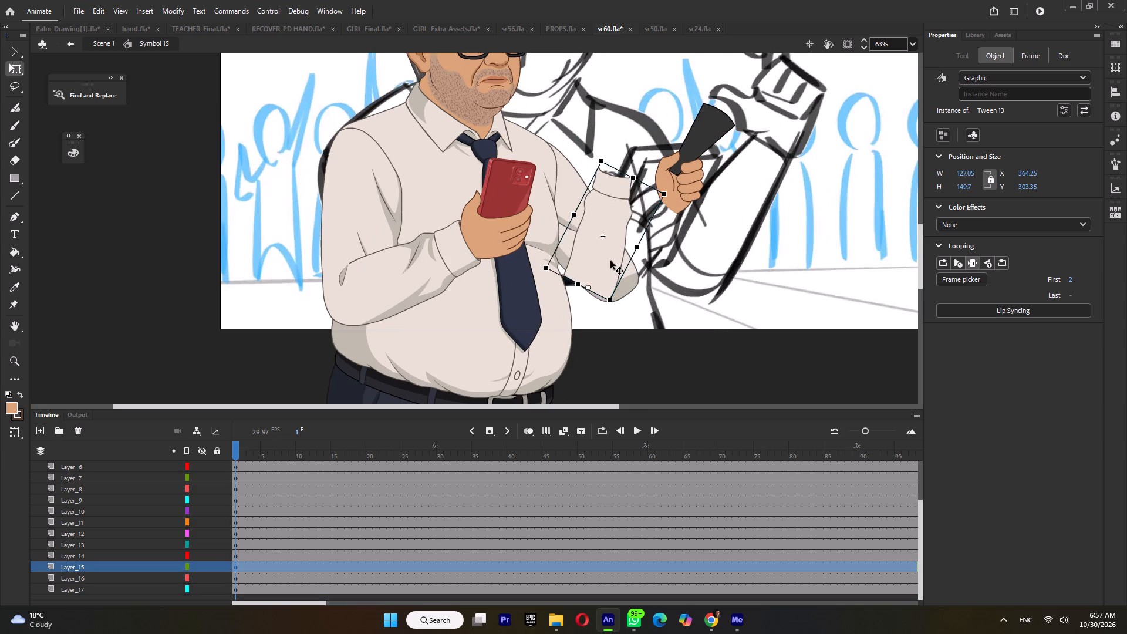
pyautogui.moveTo(605, 267); pyautogui.dragTo(641, 248)
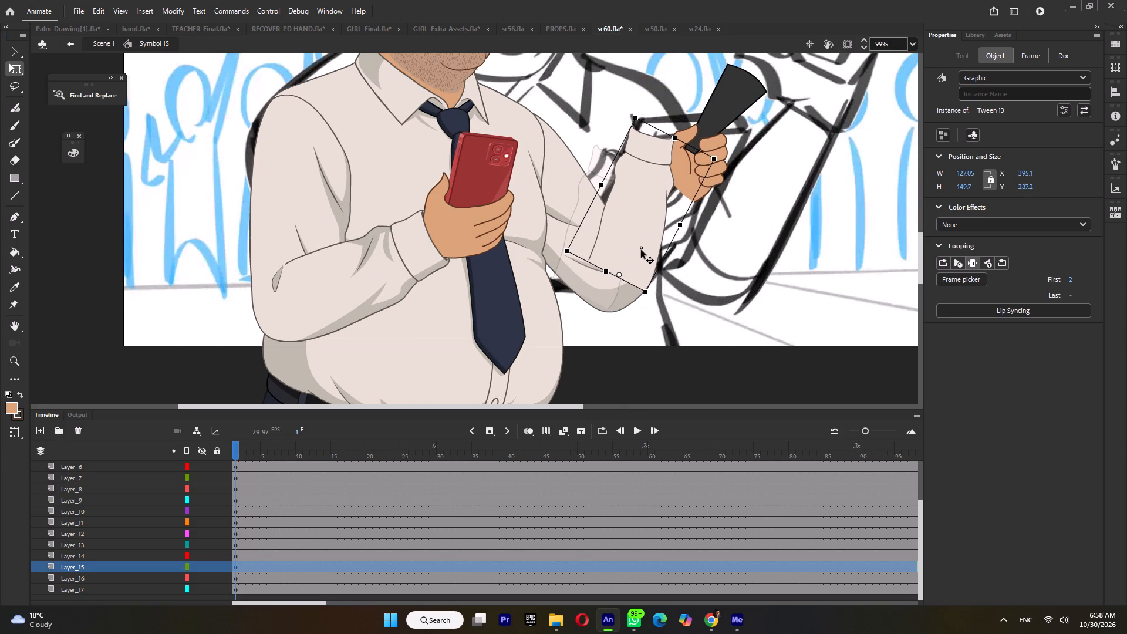
pyautogui.keyDown('ctrl'); pyautogui.scroll(4, 638, 275); pyautogui.keyUp('ctrl')
pyautogui.click(649, 259)
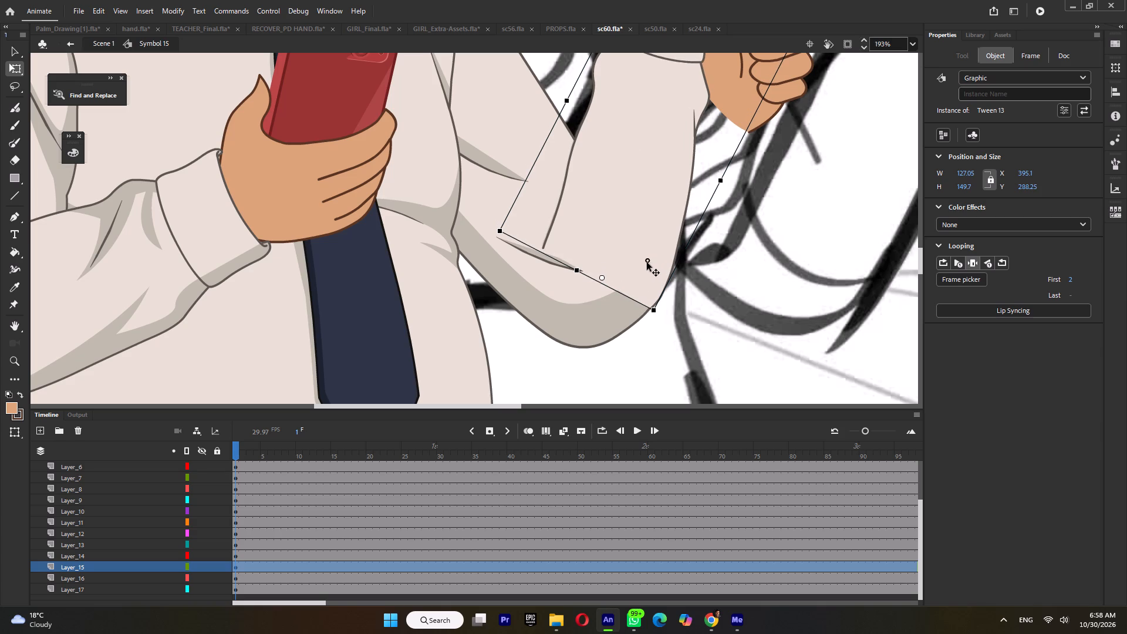
# Reshape the shading at the elbow of the raised arm's upper sleeve into a thin band along its lower edge.
pyautogui.doubleClick(596, 314)
pyautogui.doubleClick(602, 308)
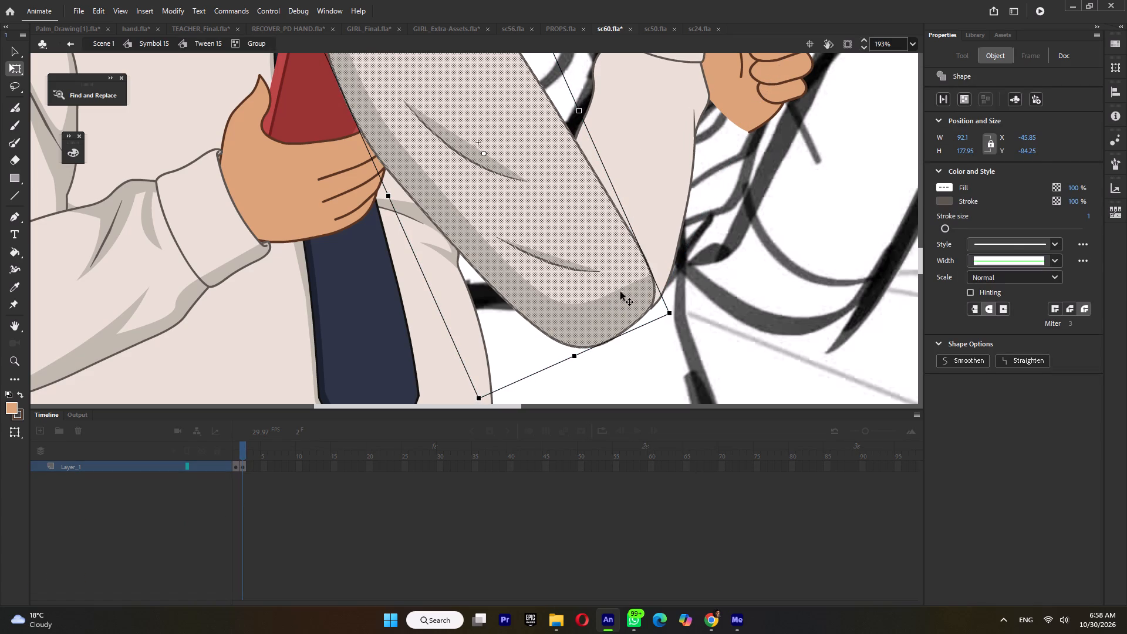
pyautogui.click(670, 277)
pyautogui.moveTo(623, 285); pyautogui.dragTo(632, 352)
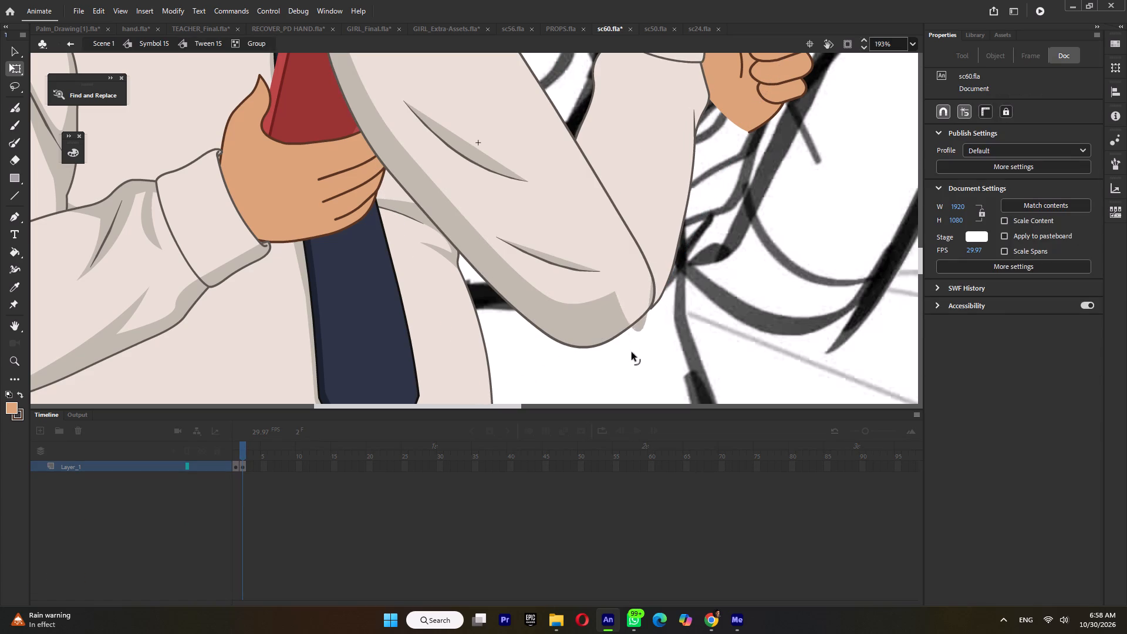
pyautogui.moveTo(632, 352); pyautogui.dragTo(672, 346)
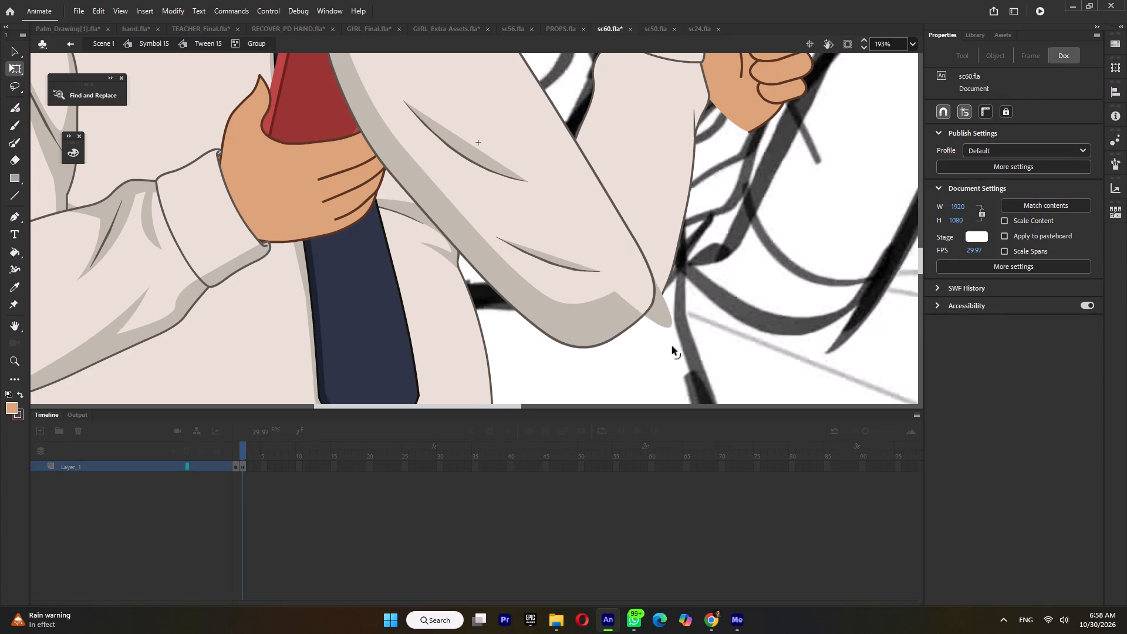
pyautogui.moveTo(672, 346); pyautogui.dragTo(669, 350)
pyautogui.moveTo(616, 293); pyautogui.dragTo(615, 319)
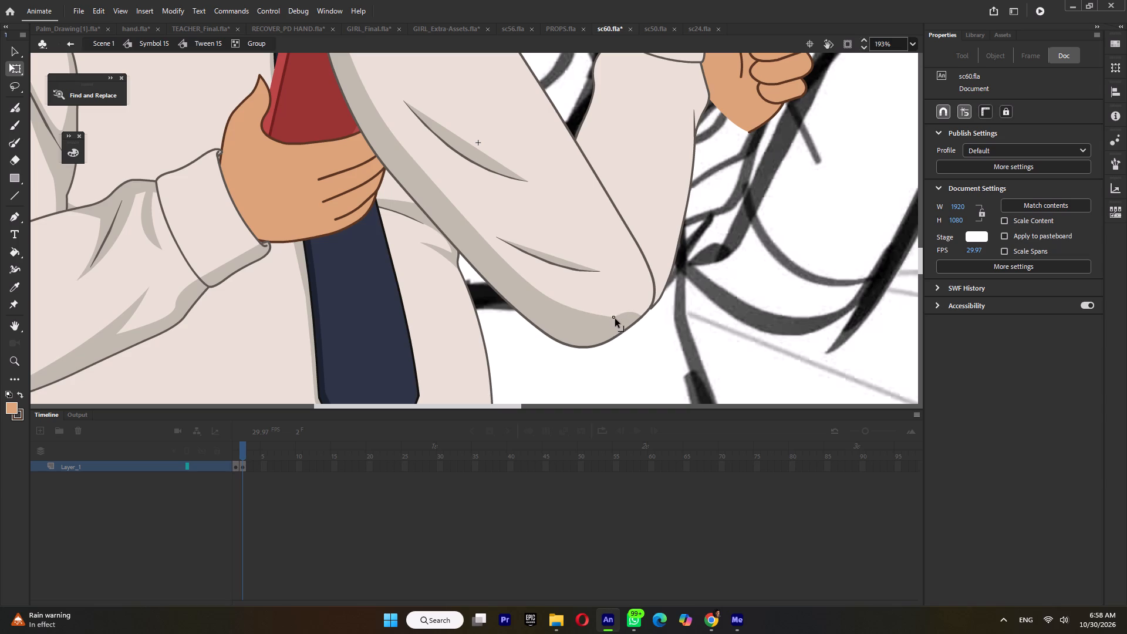
pyautogui.moveTo(615, 319); pyautogui.dragTo(613, 319)
pyautogui.moveTo(598, 315); pyautogui.dragTo(603, 335)
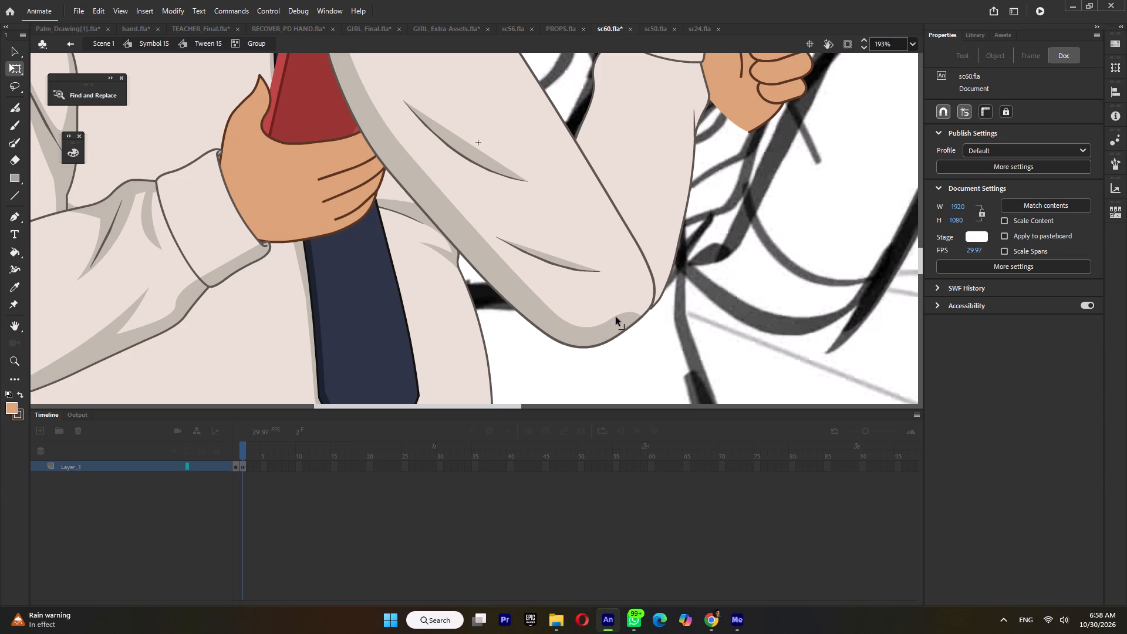
pyautogui.moveTo(615, 318); pyautogui.dragTo(616, 326)
pyautogui.moveTo(620, 315); pyautogui.dragTo(621, 322)
pyautogui.doubleClick(683, 346)
pyautogui.keyDown('ctrl'); pyautogui.scroll(-2, 679, 339); pyautogui.keyUp('ctrl')
pyautogui.doubleClick(657, 240)
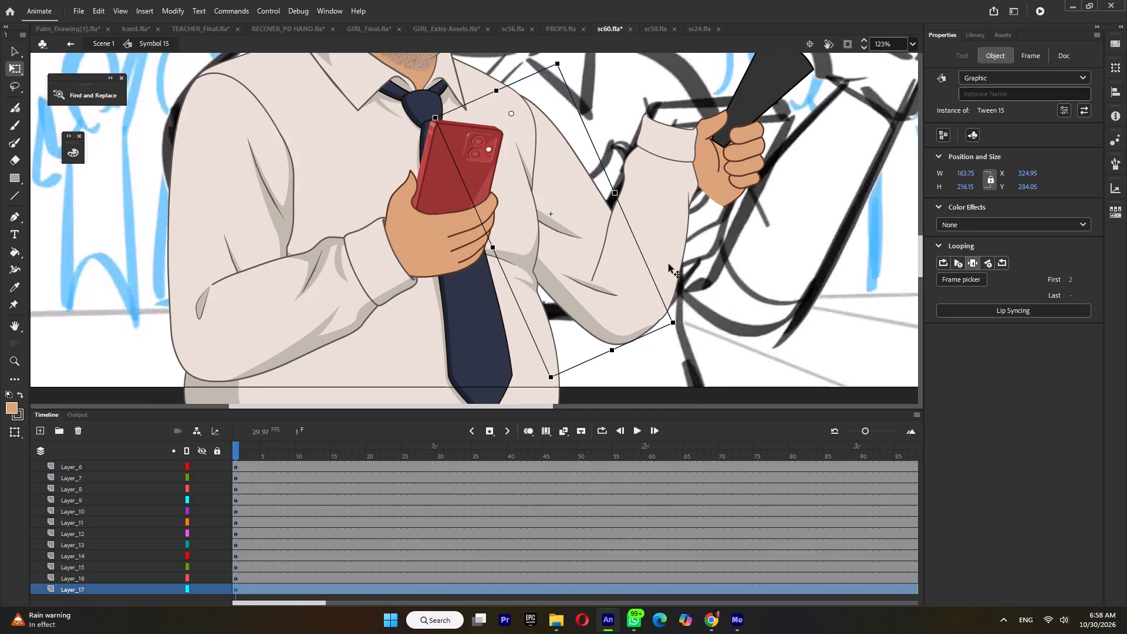
# Shorten the lower end of the inner crease line on the raised forearm sleeve.
pyautogui.click(669, 264)
pyautogui.keyDown('ctrl'); pyautogui.scroll(3, 653, 318); pyautogui.keyUp('ctrl')
pyautogui.doubleClick(599, 240)
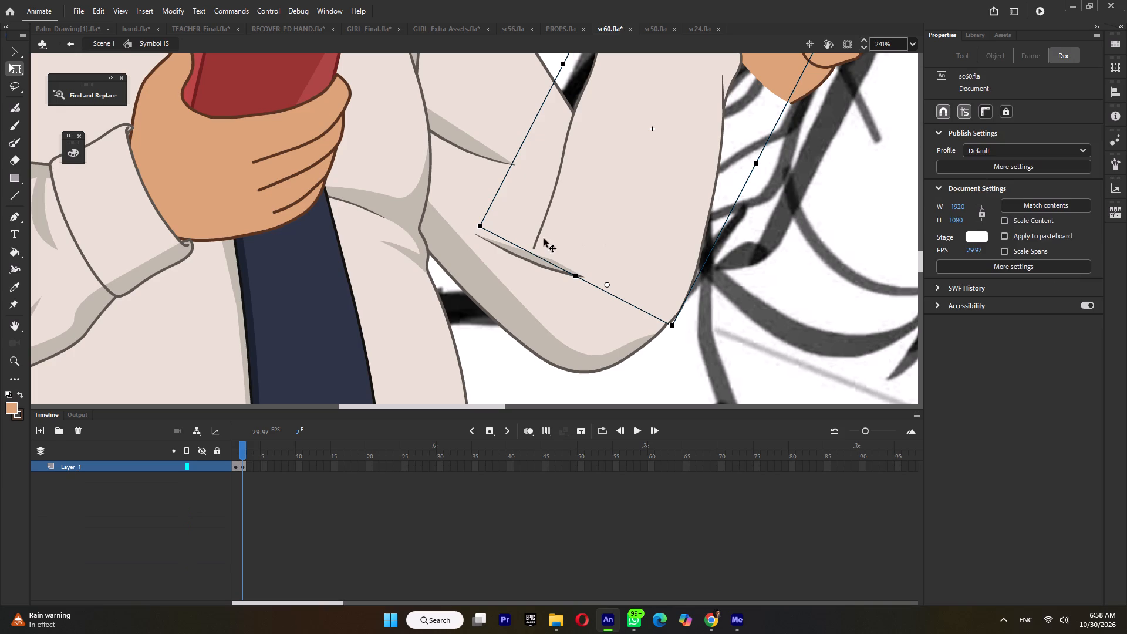
pyautogui.doubleClick(533, 246)
pyautogui.moveTo(533, 246); pyautogui.dragTo(540, 235)
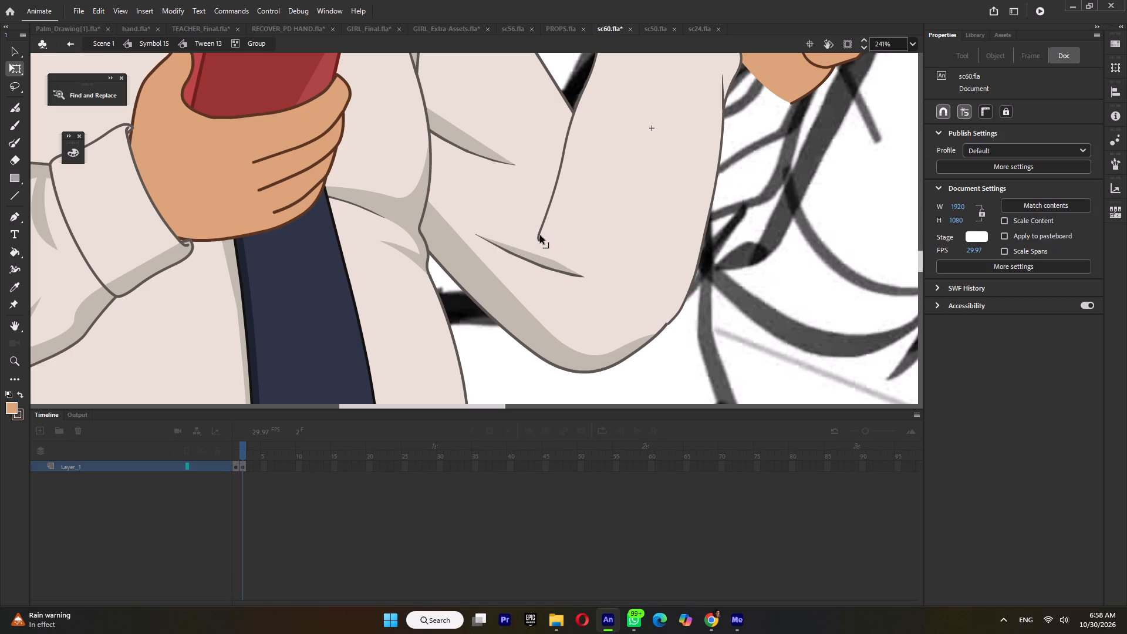
pyautogui.moveTo(540, 235); pyautogui.dragTo(540, 227)
pyautogui.doubleClick(738, 256)
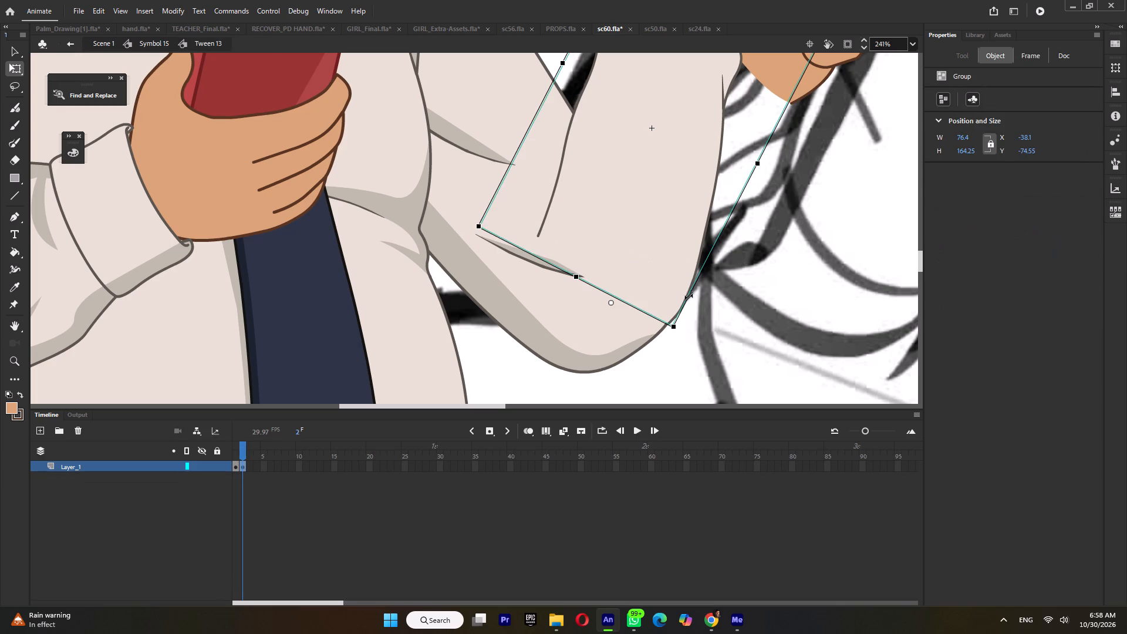
pyautogui.keyDown('ctrl'); pyautogui.scroll(-4, 681, 316); pyautogui.keyUp('ctrl')
pyautogui.doubleClick(718, 298)
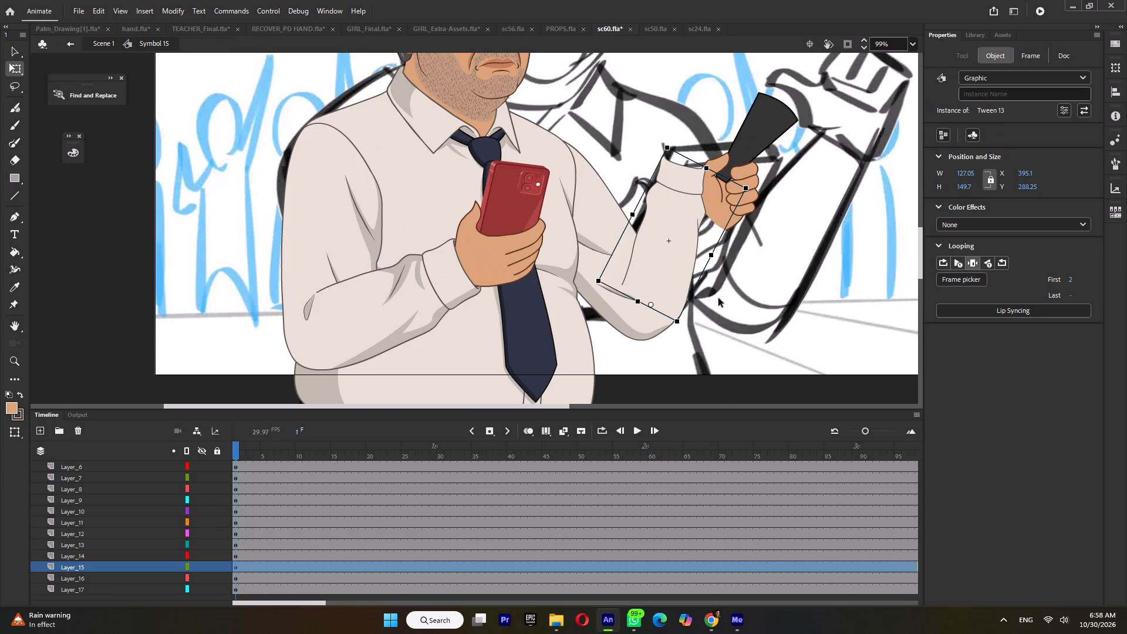
# Nudge the raised forearm sleeve slightly so its lower edge lines up with the elbow outline.
pyautogui.keyDown('ctrl'); pyautogui.scroll(2, 669, 300); pyautogui.keyUp('ctrl')
pyautogui.click(680, 291)
pyautogui.keyDown('ctrl'); pyautogui.scroll(3, 673, 303); pyautogui.keyUp('ctrl')
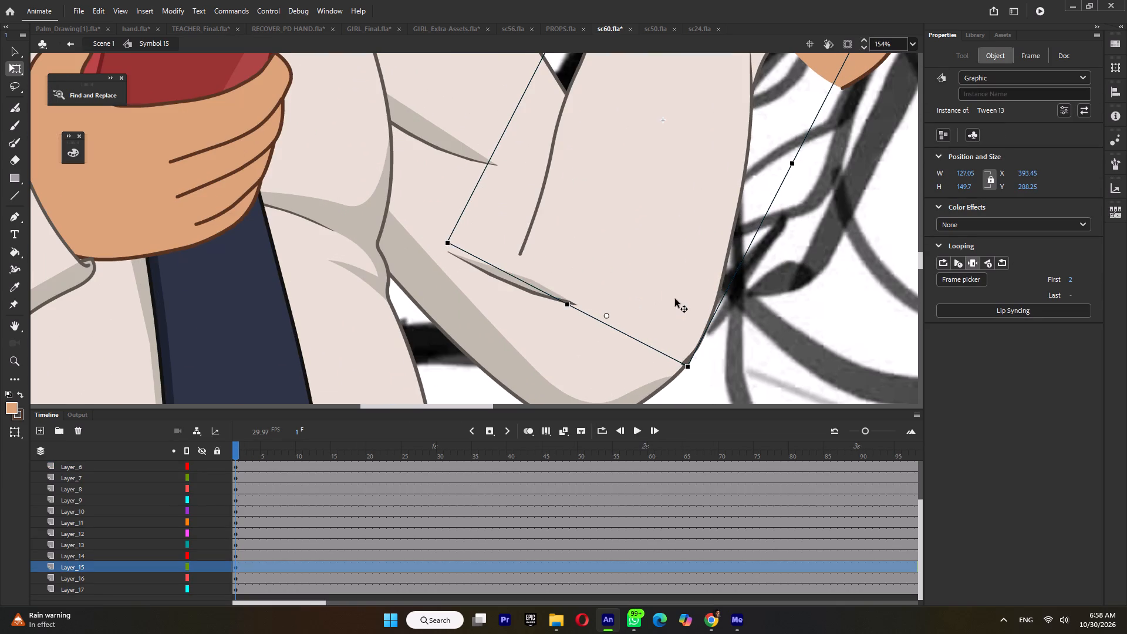
pyautogui.click(680, 281)
pyautogui.keyDown('ctrl'); pyautogui.scroll(-5, 687, 331); pyautogui.keyUp('ctrl')
# Move the hand holding the black object onto the raised sleeve's cuff and rotate it more upright.
pyautogui.click(762, 158)
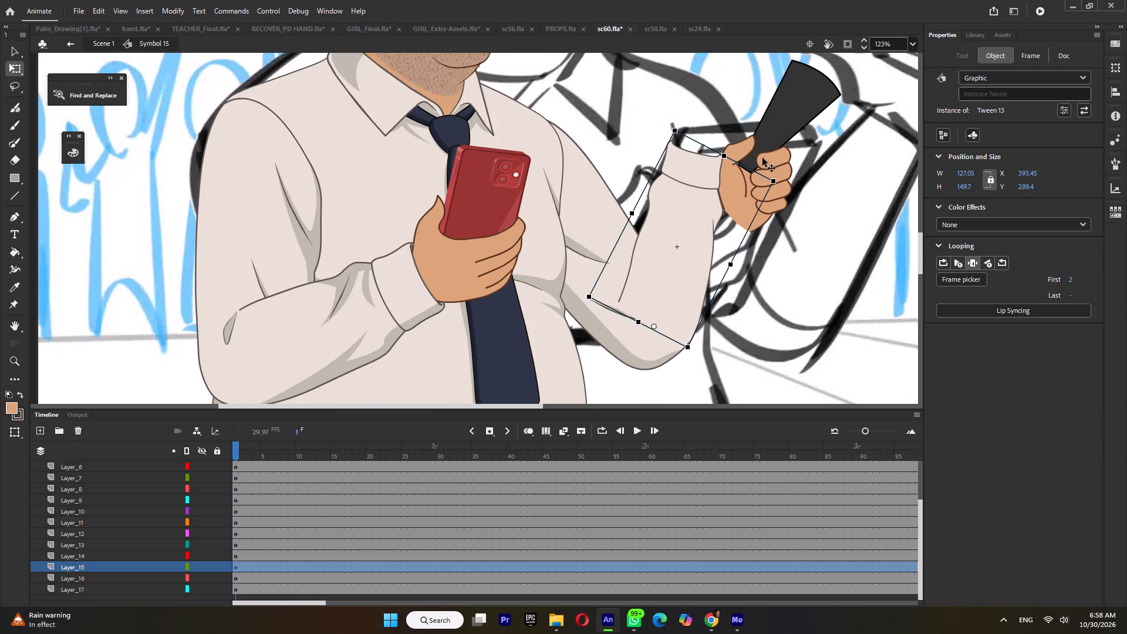
pyautogui.moveTo(775, 184); pyautogui.dragTo(727, 118)
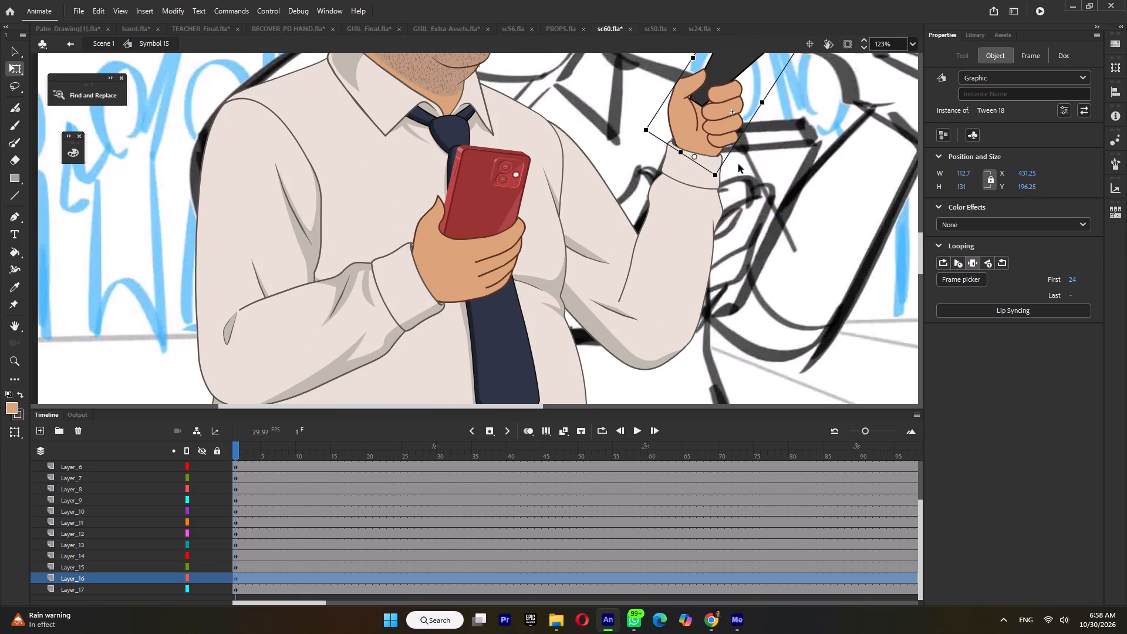
pyautogui.keyDown('ctrl'); pyautogui.scroll(-5, 745, 181); pyautogui.keyUp('ctrl')
pyautogui.moveTo(698, 109); pyautogui.dragTo(686, 94)
pyautogui.keyDown('ctrl'); pyautogui.scroll(7, 658, 157); pyautogui.keyUp('ctrl')
pyautogui.moveTo(639, 143); pyautogui.dragTo(649, 140)
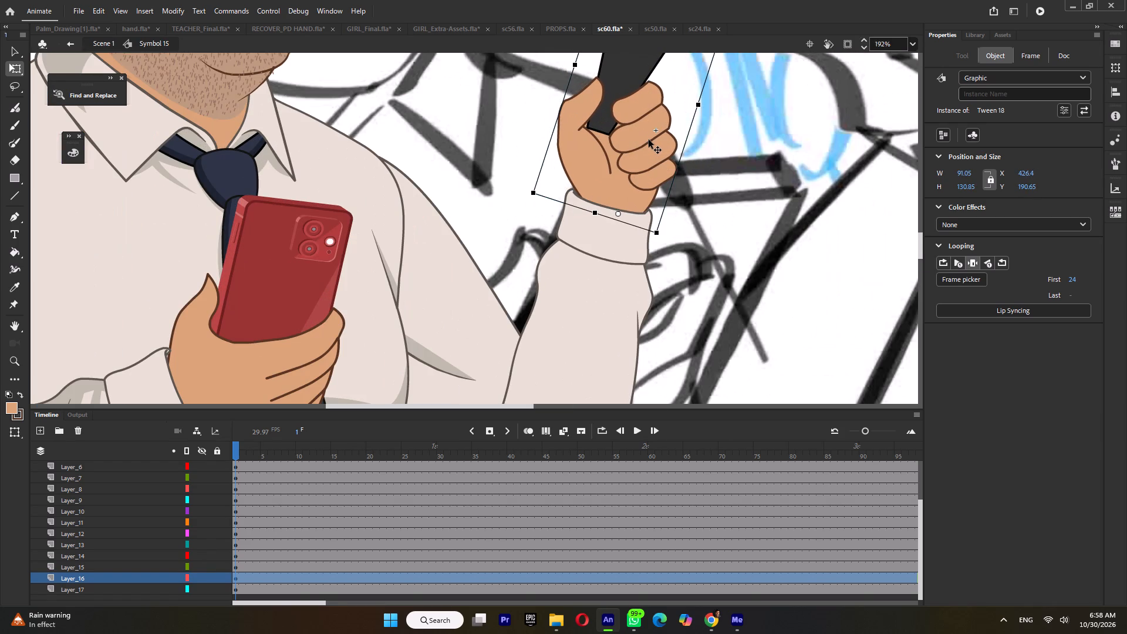
# Add a blank keyframe at frame 25 inside the raised hand's symbol.
pyautogui.keyDown('ctrl'); pyautogui.doubleClick(649, 140); pyautogui.keyUp('ctrl')
pyautogui.press('F7')
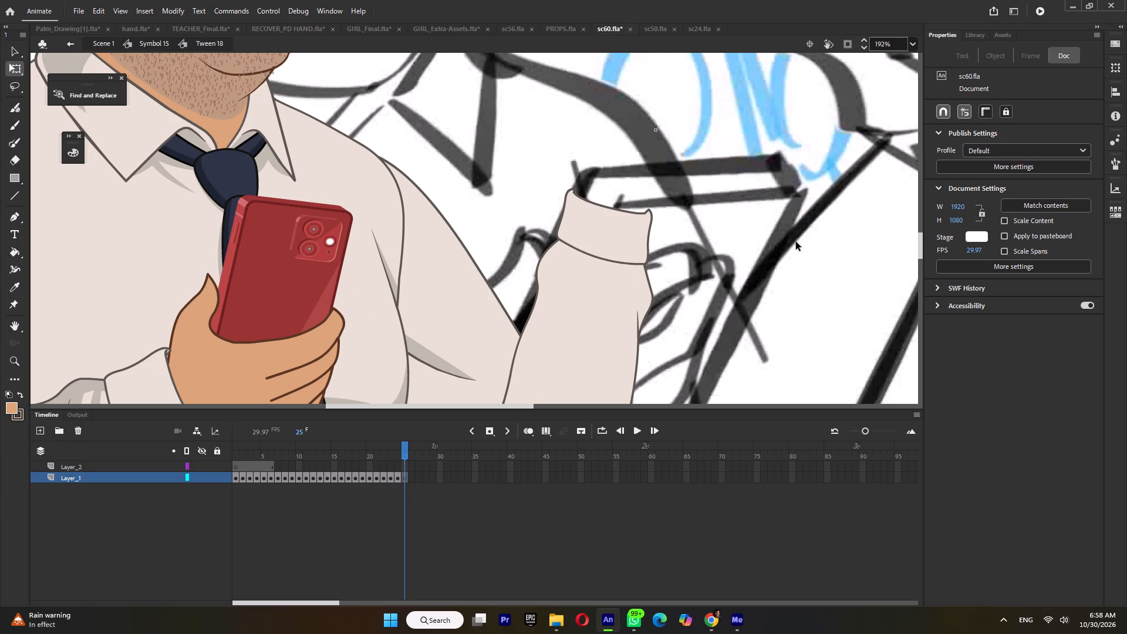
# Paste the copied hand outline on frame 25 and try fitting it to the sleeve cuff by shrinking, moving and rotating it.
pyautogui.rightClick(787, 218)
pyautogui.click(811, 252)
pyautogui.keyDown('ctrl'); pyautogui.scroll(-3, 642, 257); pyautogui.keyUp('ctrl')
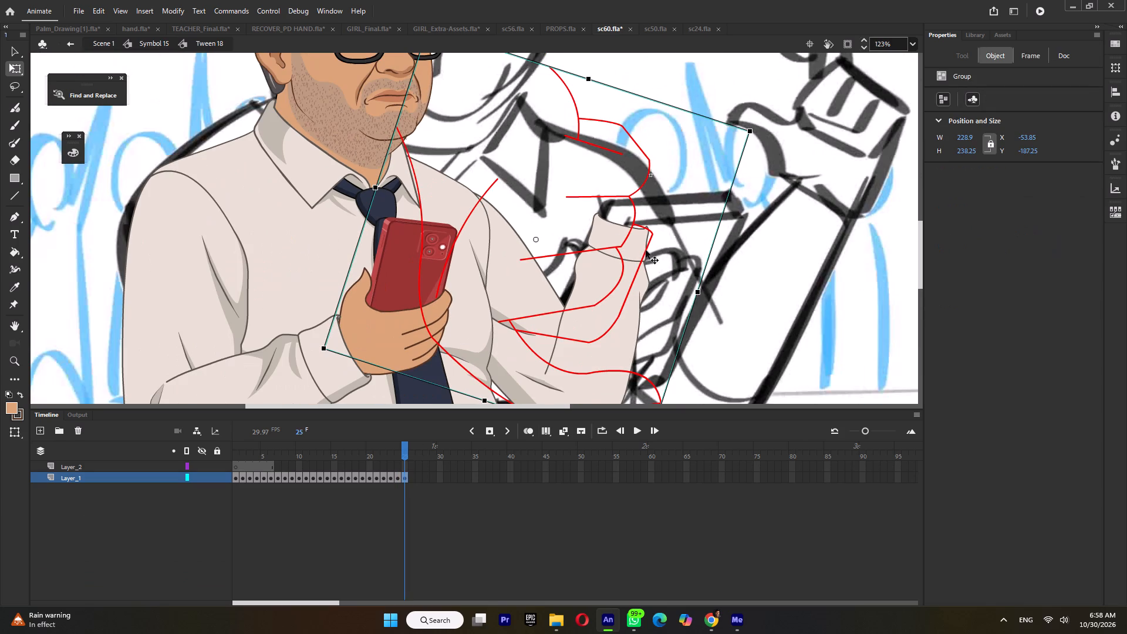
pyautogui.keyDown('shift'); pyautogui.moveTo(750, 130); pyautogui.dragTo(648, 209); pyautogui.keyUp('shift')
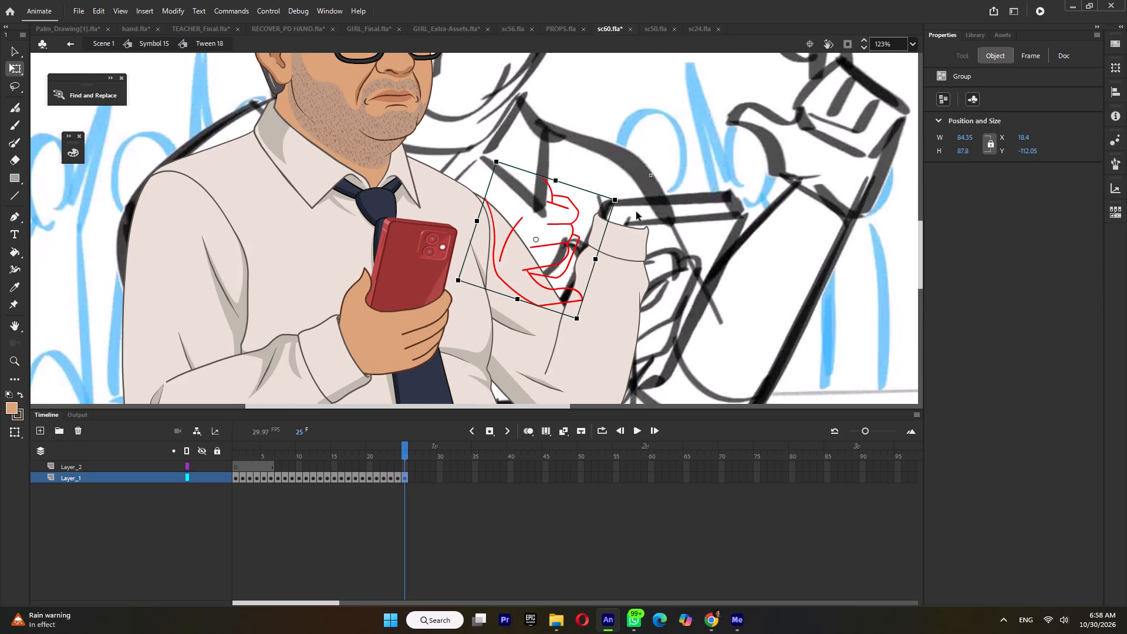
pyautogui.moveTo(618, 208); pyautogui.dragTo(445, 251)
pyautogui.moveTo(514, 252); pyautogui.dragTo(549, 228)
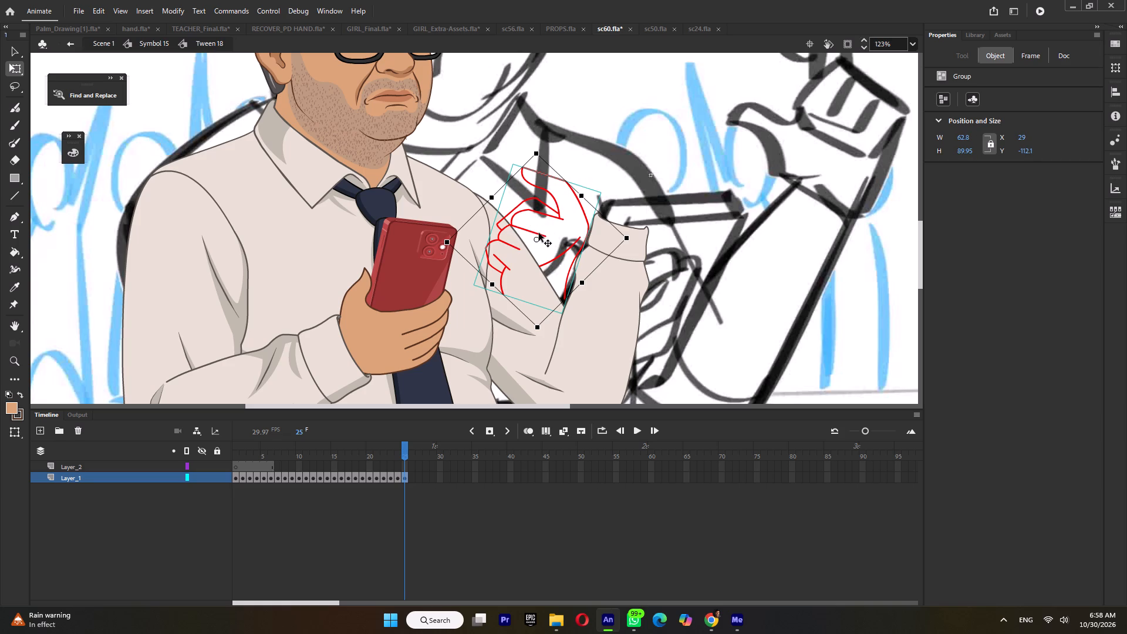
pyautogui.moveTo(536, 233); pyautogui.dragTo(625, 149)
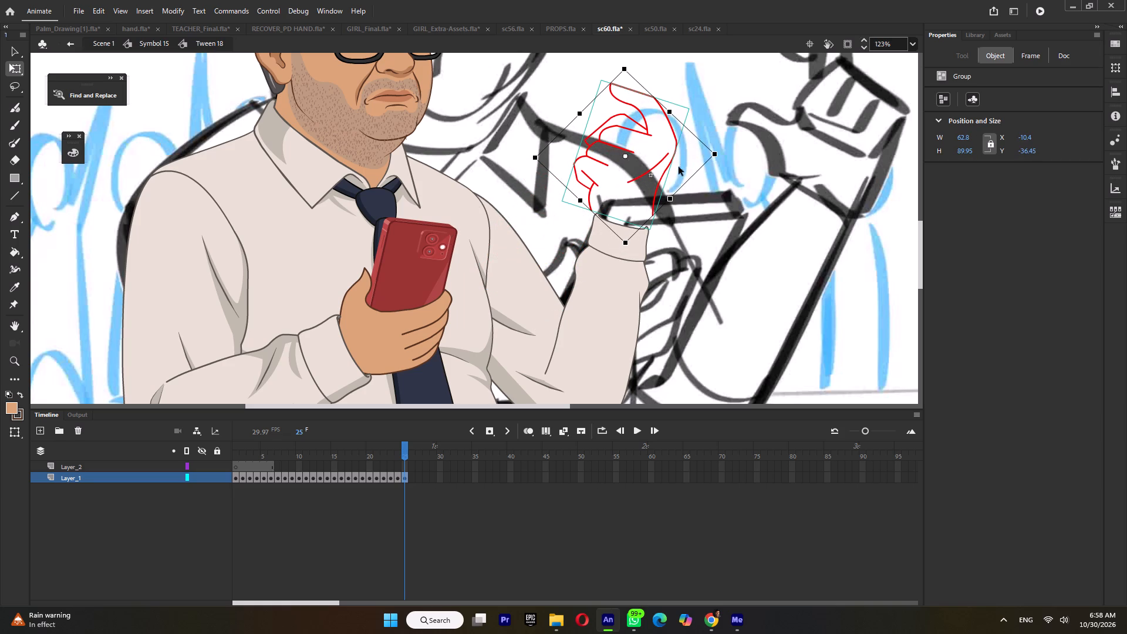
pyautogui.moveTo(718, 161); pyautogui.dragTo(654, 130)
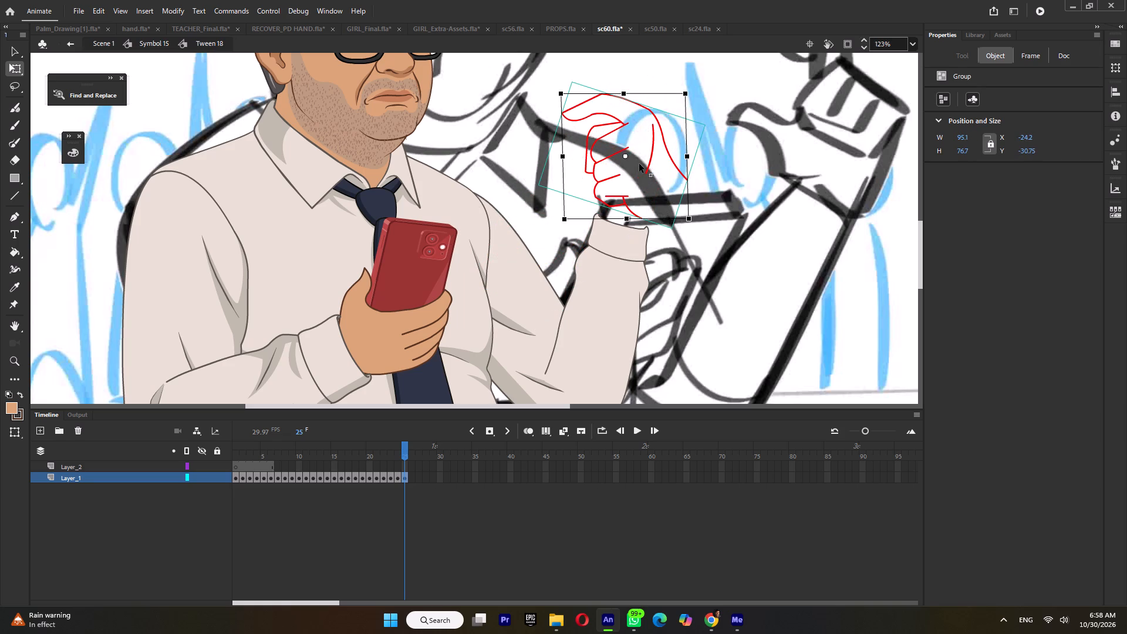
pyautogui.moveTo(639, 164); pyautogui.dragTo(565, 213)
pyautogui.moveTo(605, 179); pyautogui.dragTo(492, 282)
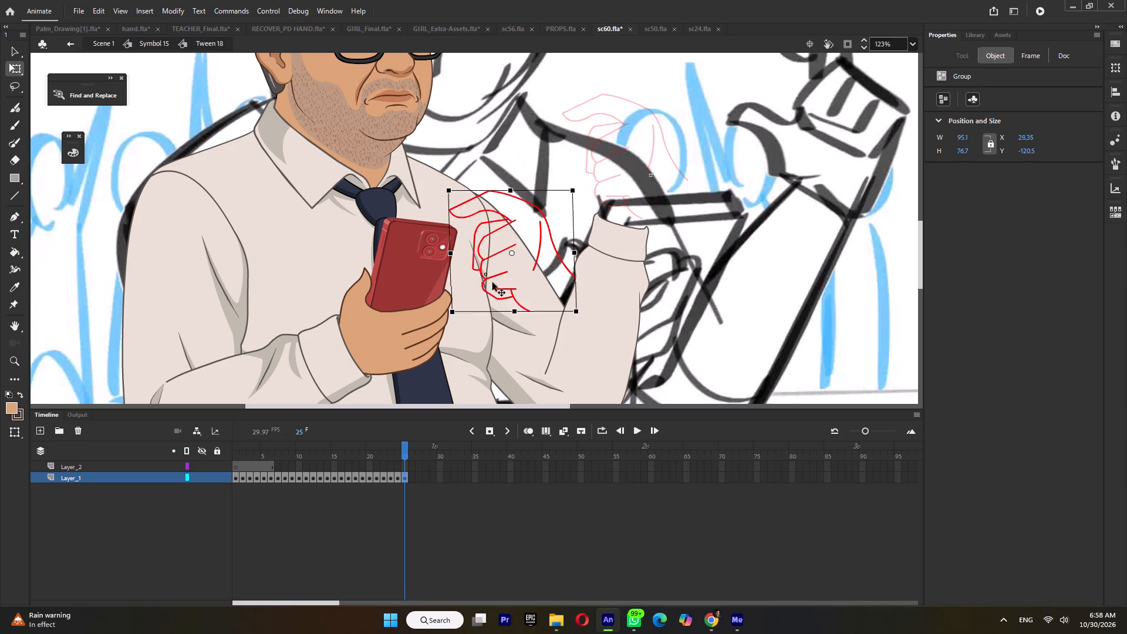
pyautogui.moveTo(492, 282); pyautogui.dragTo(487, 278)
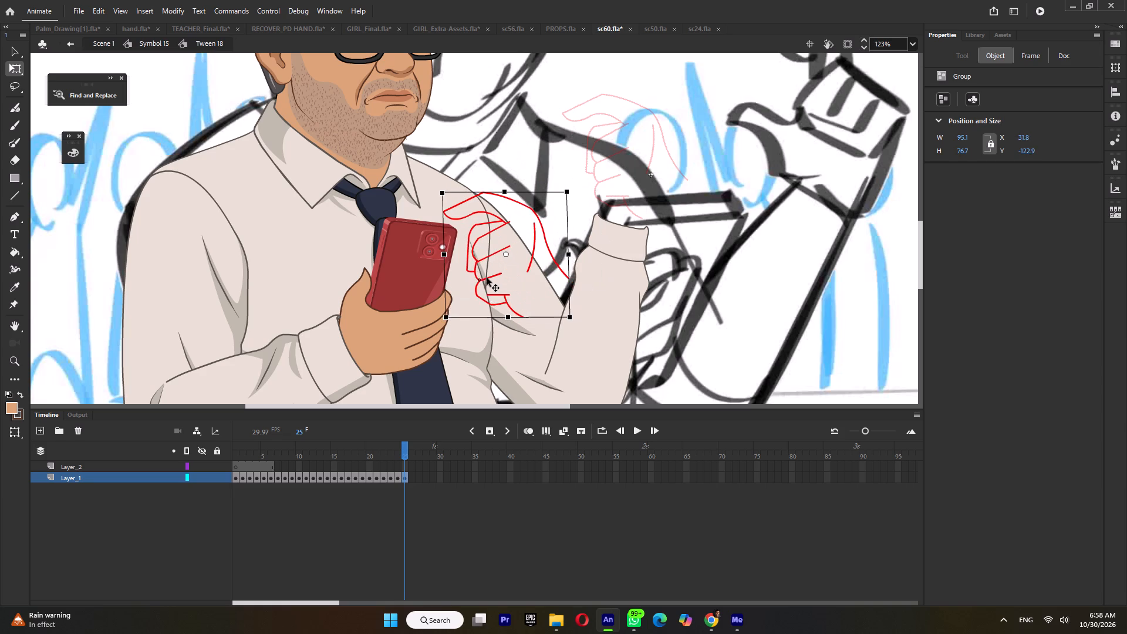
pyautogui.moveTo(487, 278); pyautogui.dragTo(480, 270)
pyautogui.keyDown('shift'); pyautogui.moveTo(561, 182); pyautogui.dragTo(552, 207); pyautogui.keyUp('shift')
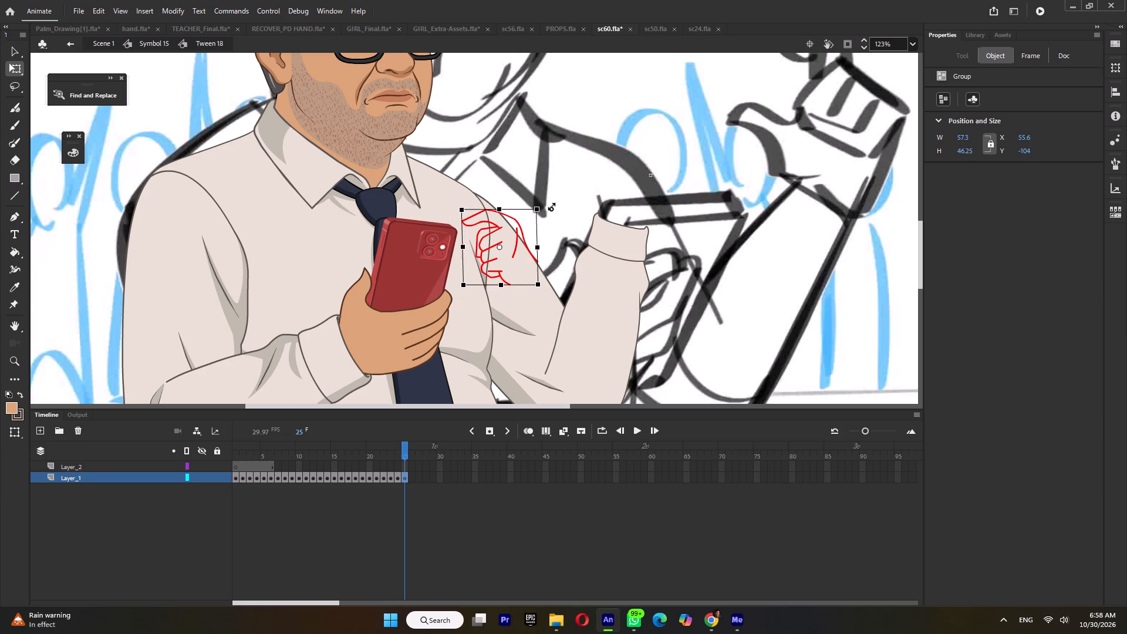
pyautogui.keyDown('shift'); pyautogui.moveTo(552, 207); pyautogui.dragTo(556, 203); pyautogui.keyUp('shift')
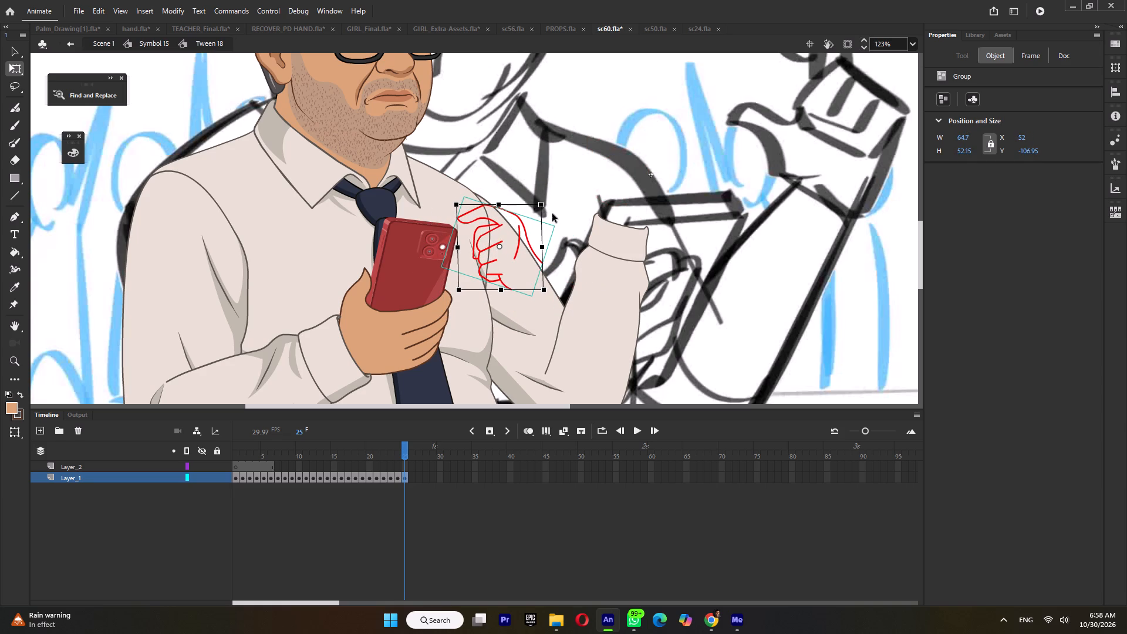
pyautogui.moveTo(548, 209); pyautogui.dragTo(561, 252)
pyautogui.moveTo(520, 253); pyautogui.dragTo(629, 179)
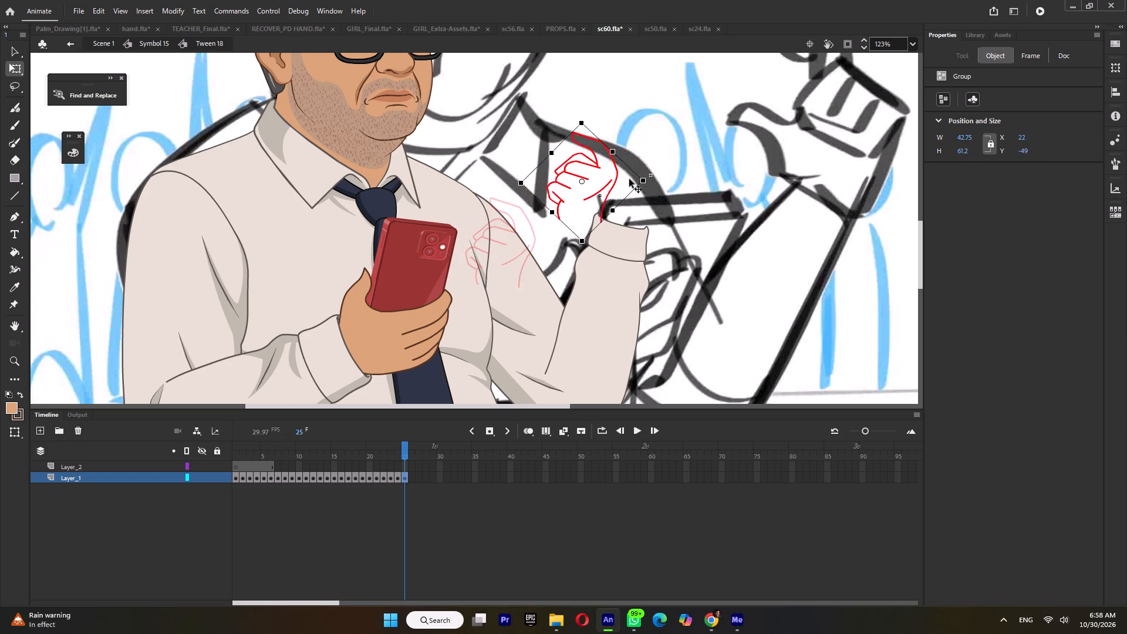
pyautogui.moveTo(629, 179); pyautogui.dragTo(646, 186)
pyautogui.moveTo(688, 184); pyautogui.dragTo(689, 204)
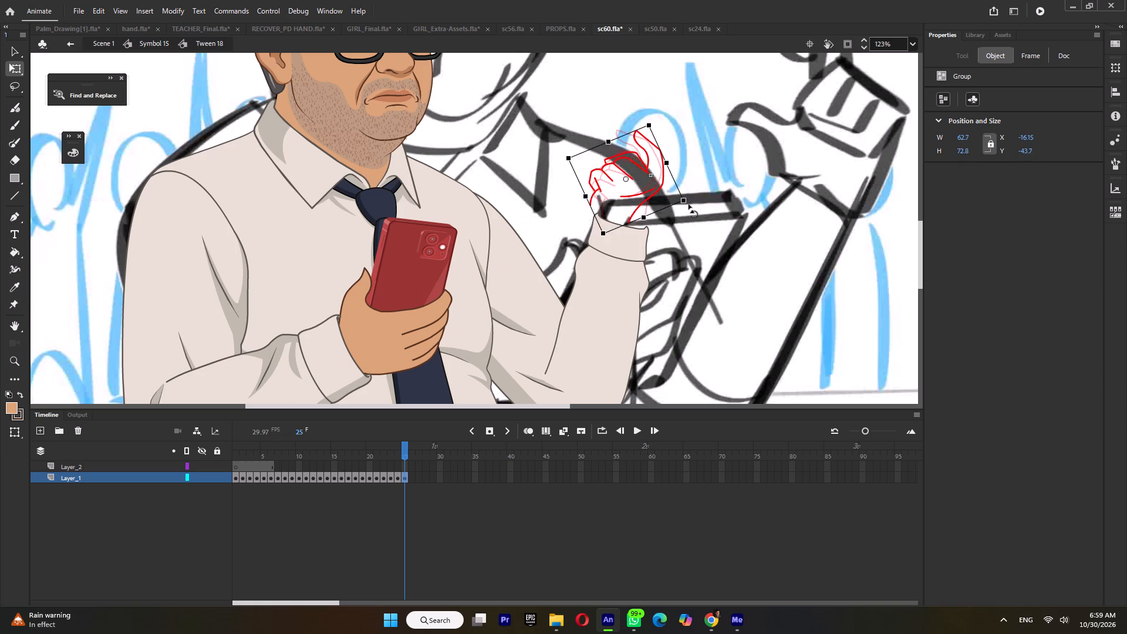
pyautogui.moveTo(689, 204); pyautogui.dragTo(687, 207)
# Save the sc60 file.
pyautogui.hotkey('ctrl', 's')
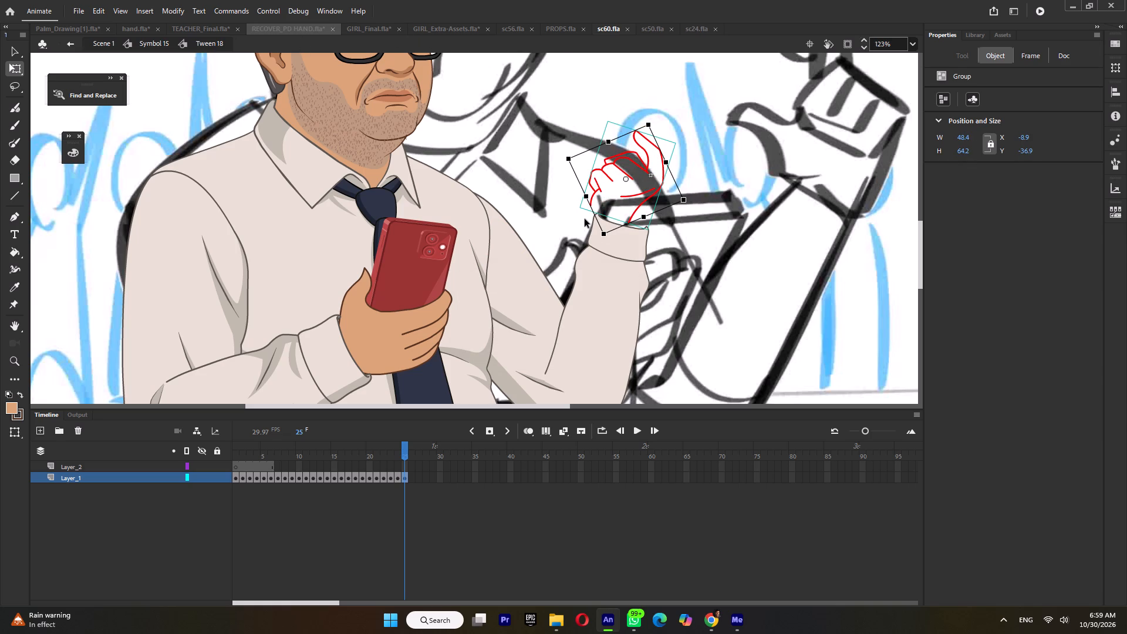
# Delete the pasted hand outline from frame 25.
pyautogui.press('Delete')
# Browse the following frames of Palm_Drawing[1] and copy the second hand in the second row on frame 11.
pyautogui.click(65, 30)
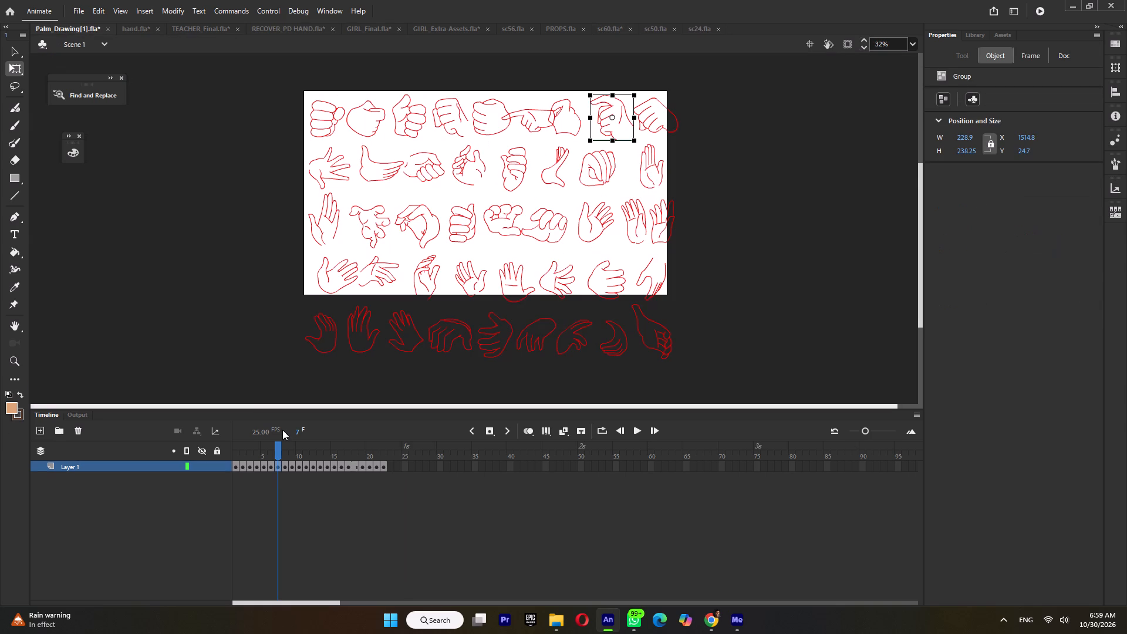
pyautogui.click(284, 449)
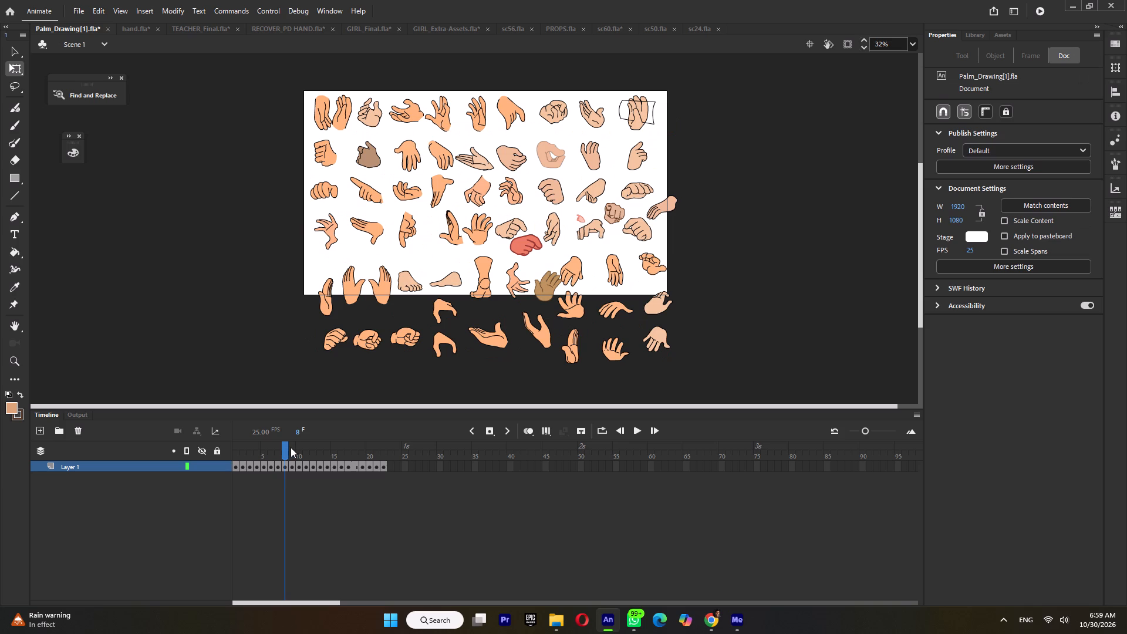
pyautogui.click(293, 453)
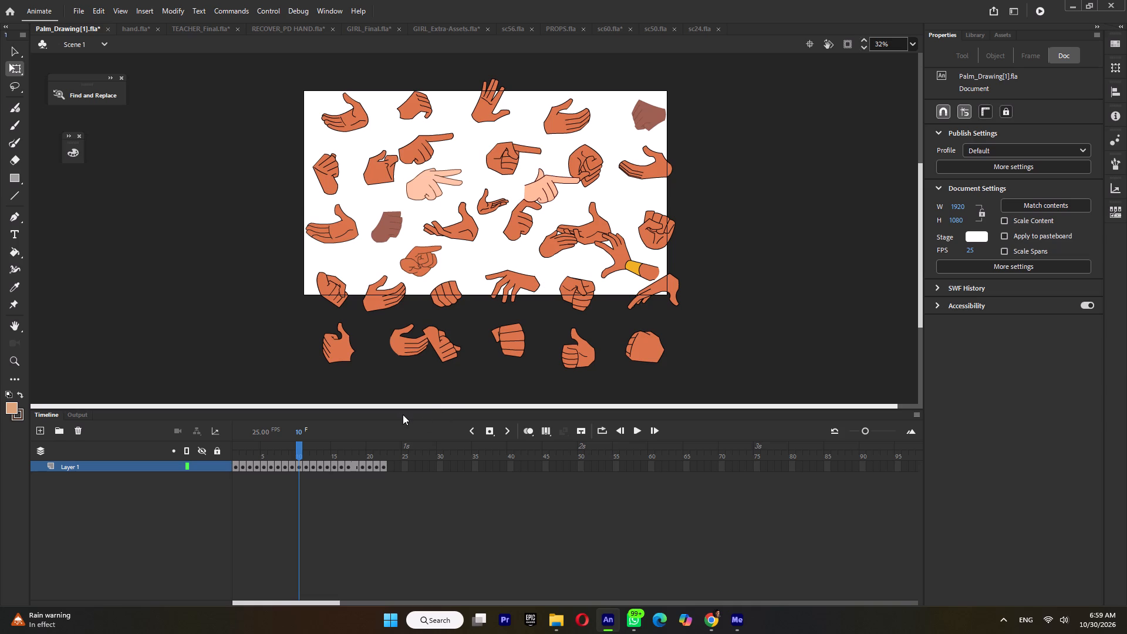
pyautogui.click(305, 454)
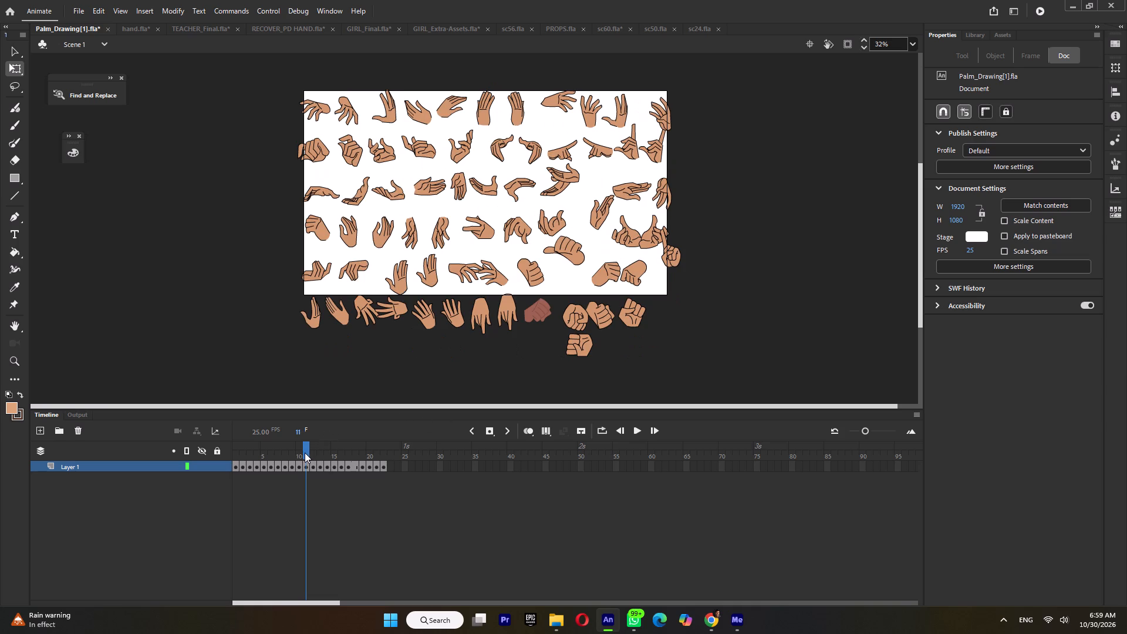
pyautogui.click(353, 154)
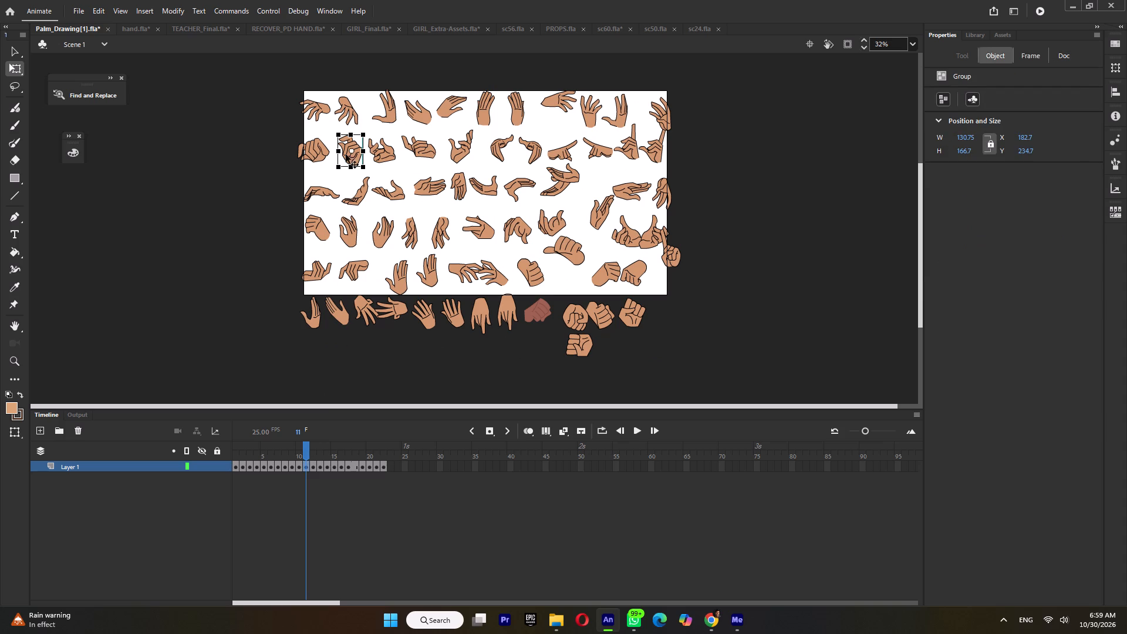
pyautogui.rightClick(359, 150)
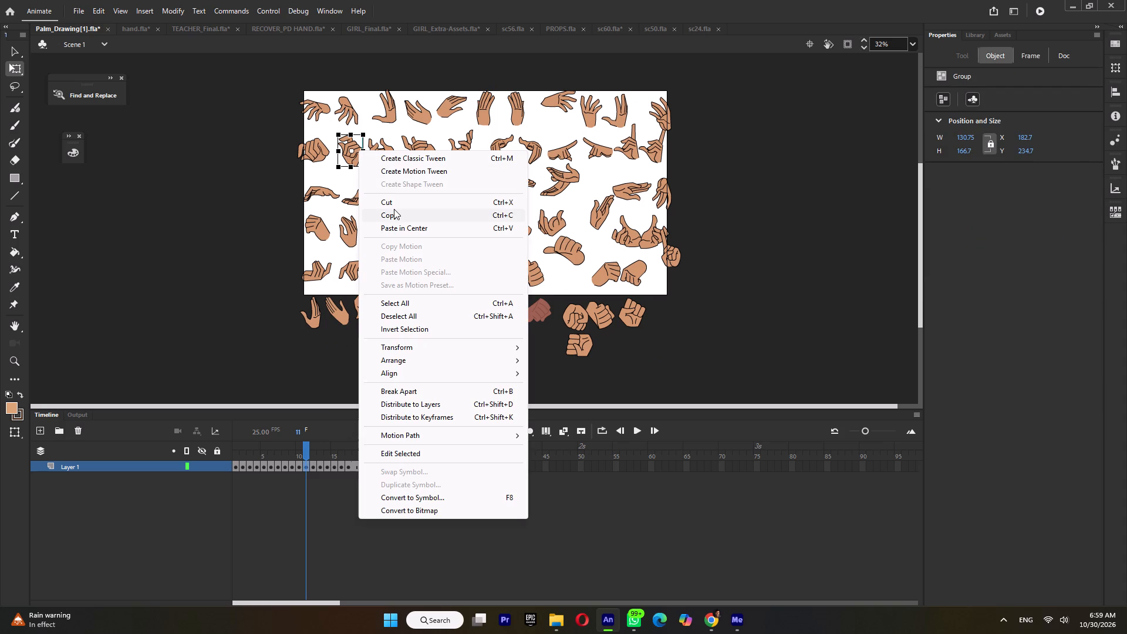
pyautogui.click(394, 209)
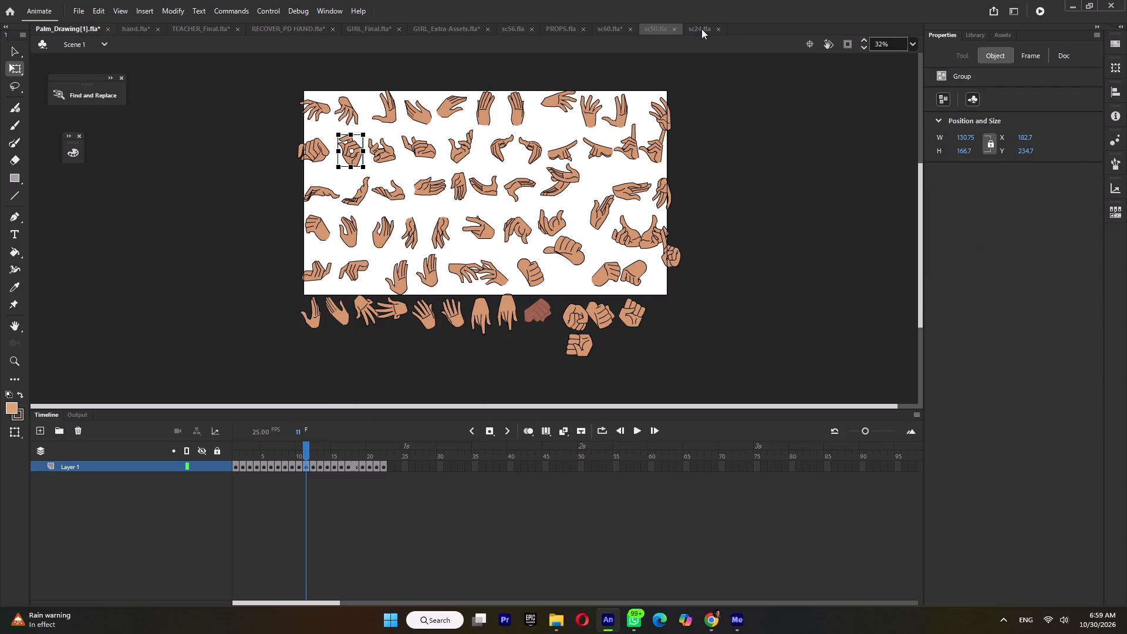
# Return to sc60.fla and paste the copied hand on frame 25 of the hand symbol Tween 18.
pyautogui.click(704, 29)
pyautogui.click(660, 31)
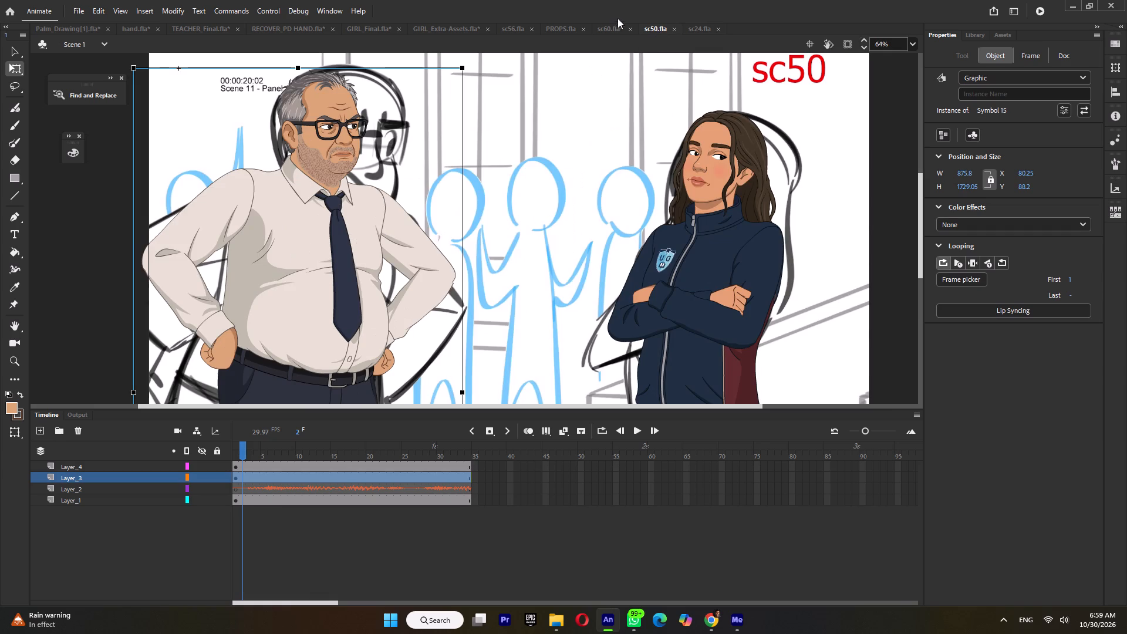
pyautogui.click(606, 30)
pyautogui.rightClick(632, 144)
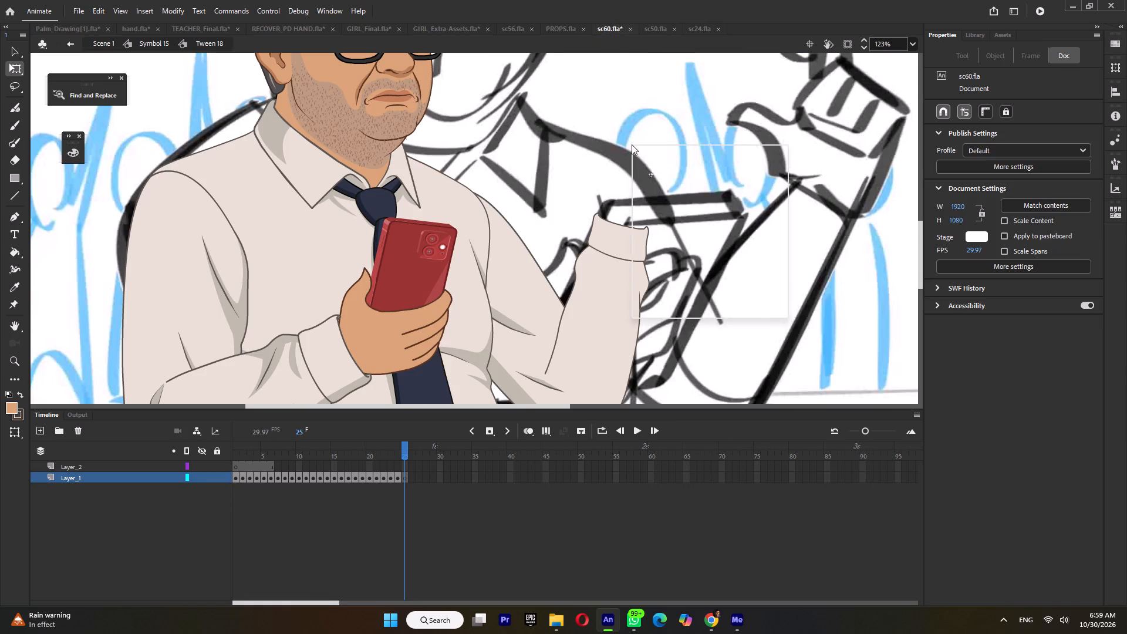
pyautogui.click(657, 177)
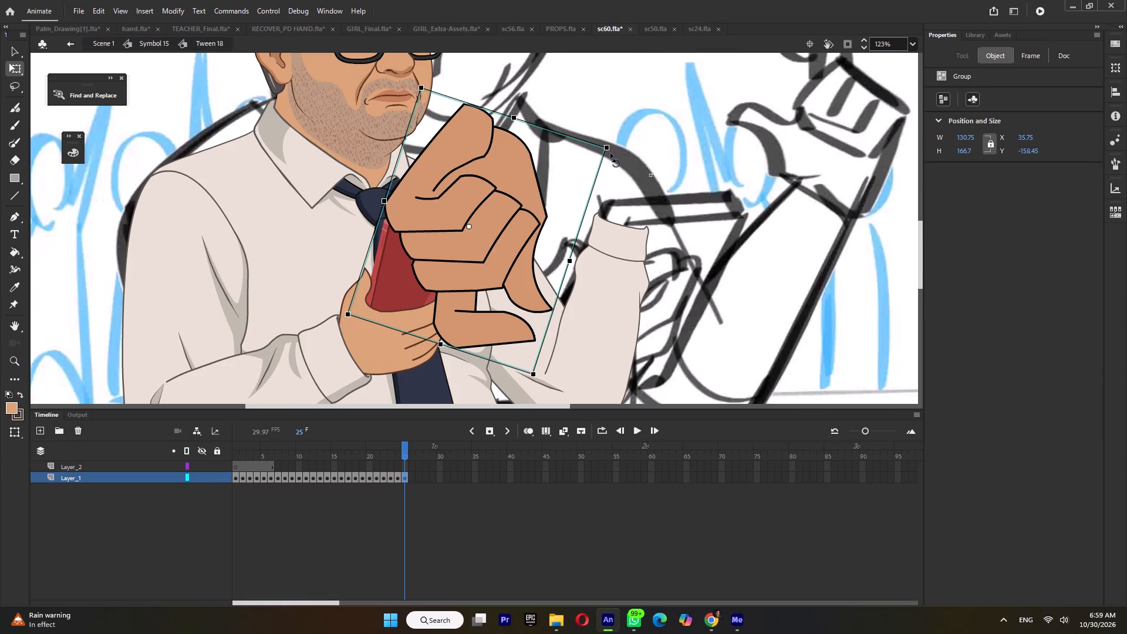
# Rotate the pasted hand upright, shrink it to about 62 by 73, and position it over the raised arm's sleeve cuff.
pyautogui.moveTo(610, 153); pyautogui.dragTo(416, 278)
pyautogui.moveTo(485, 267); pyautogui.dragTo(647, 151)
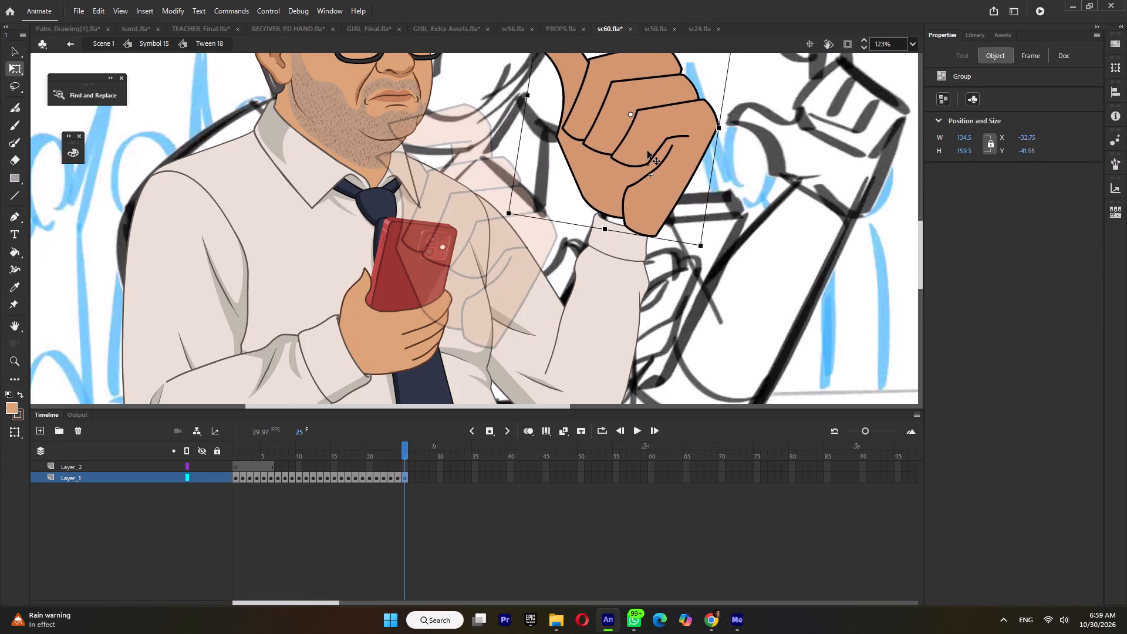
pyautogui.moveTo(647, 151); pyautogui.dragTo(643, 166)
pyautogui.moveTo(626, 126); pyautogui.dragTo(612, 232)
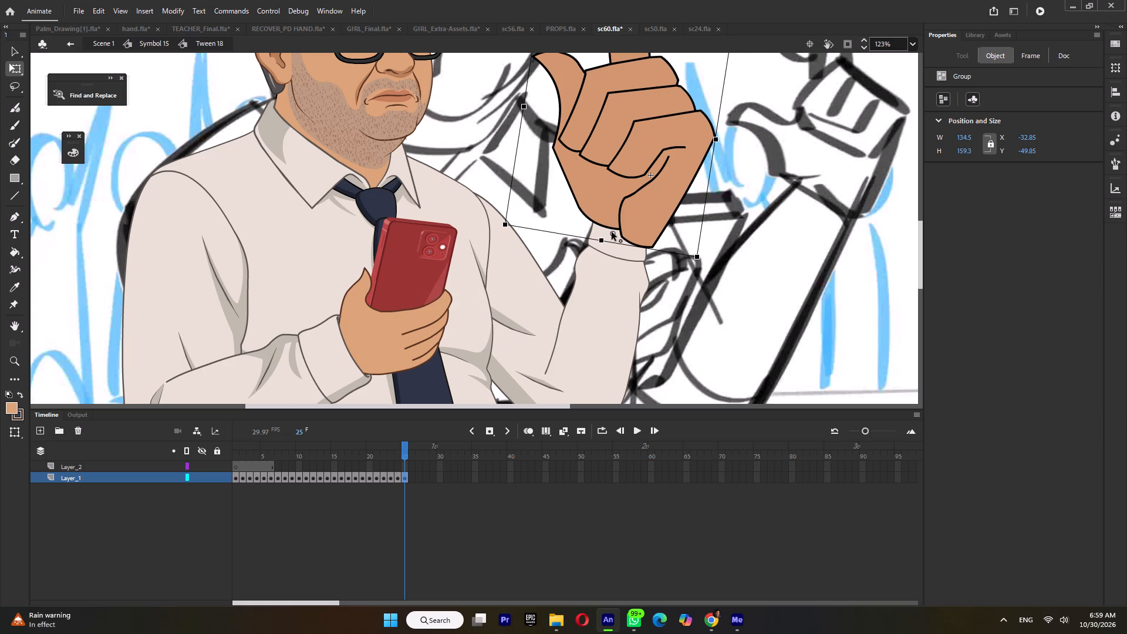
pyautogui.moveTo(612, 232); pyautogui.dragTo(612, 233)
pyautogui.keyDown('ctrl'); pyautogui.scroll(-1, 686, 169); pyautogui.keyUp('ctrl')
pyautogui.keyDown('shift'); pyautogui.moveTo(723, 53); pyautogui.dragTo(721, 66); pyautogui.keyUp('shift')
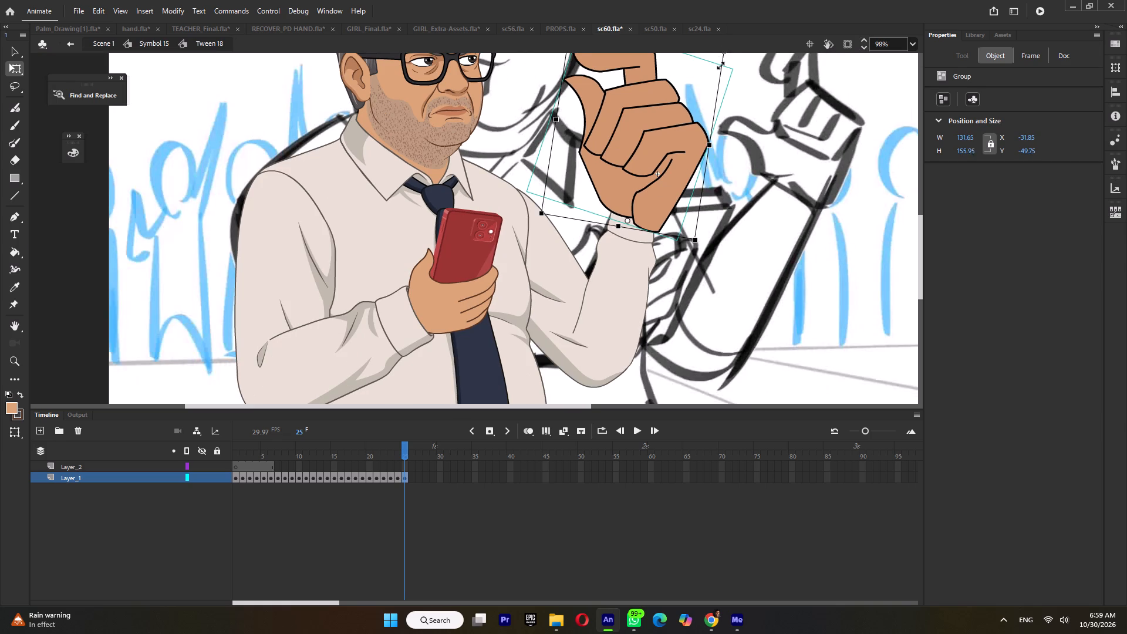
pyautogui.keyDown('shift'); pyautogui.moveTo(721, 66); pyautogui.dragTo(702, 150); pyautogui.keyUp('shift')
pyautogui.keyDown('ctrl'); pyautogui.scroll(2, 657, 212); pyautogui.keyUp('ctrl')
pyautogui.moveTo(629, 178); pyautogui.dragTo(643, 174)
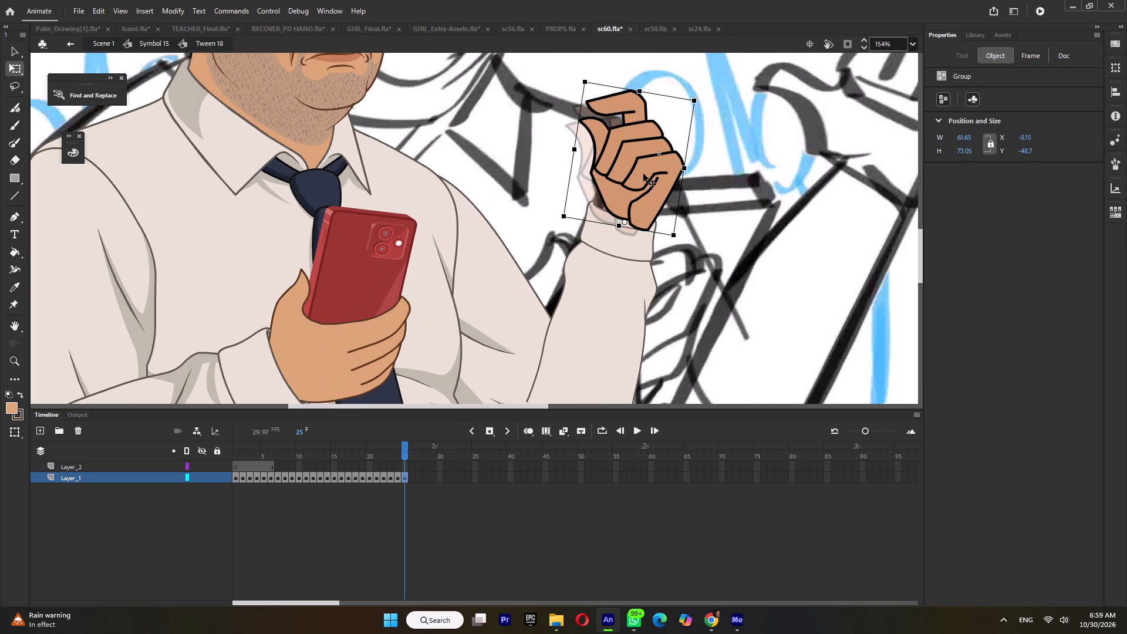
pyautogui.moveTo(643, 174); pyautogui.dragTo(637, 176)
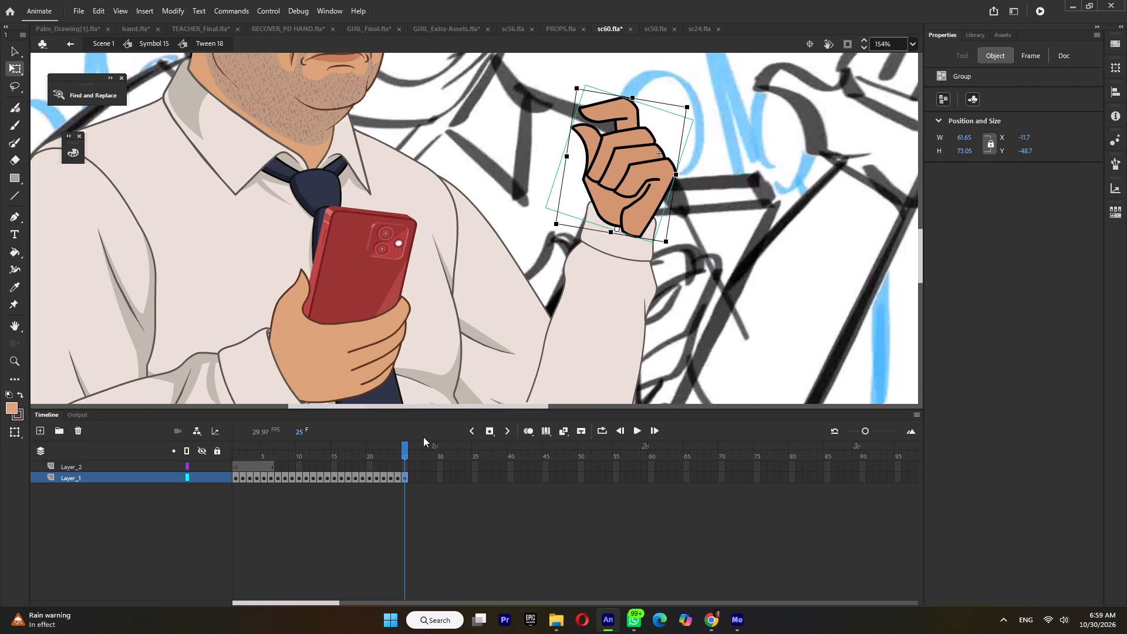
# Set the Ink Bottle stroke to the dark brown outline colour of the frame 24 hand, with a uniform width profile.
pyautogui.click(400, 451)
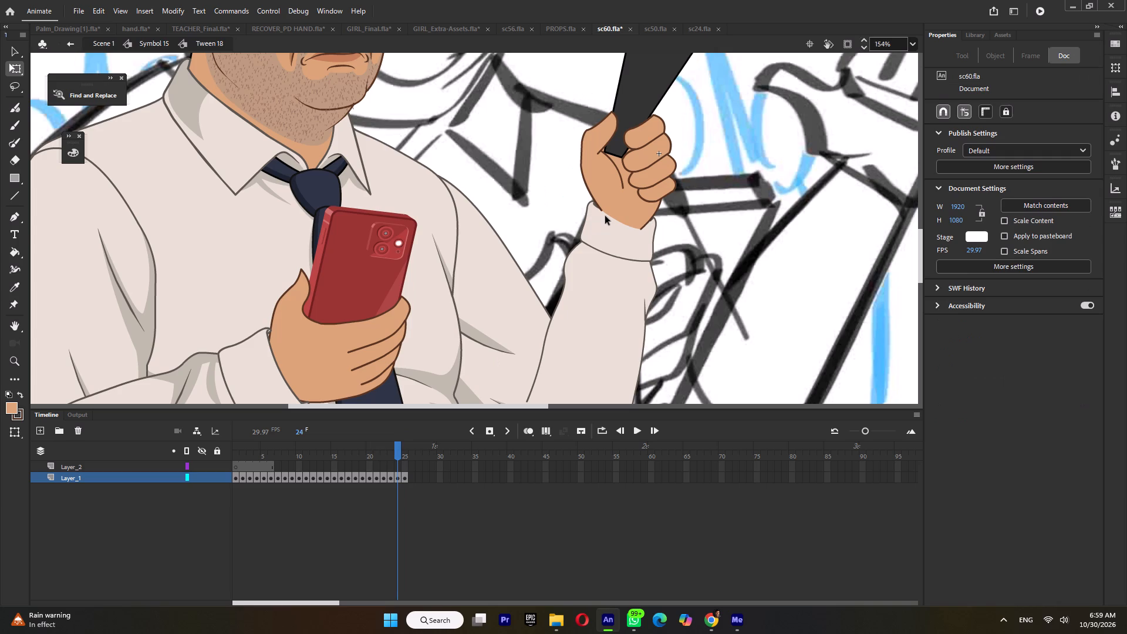
pyautogui.press('s')
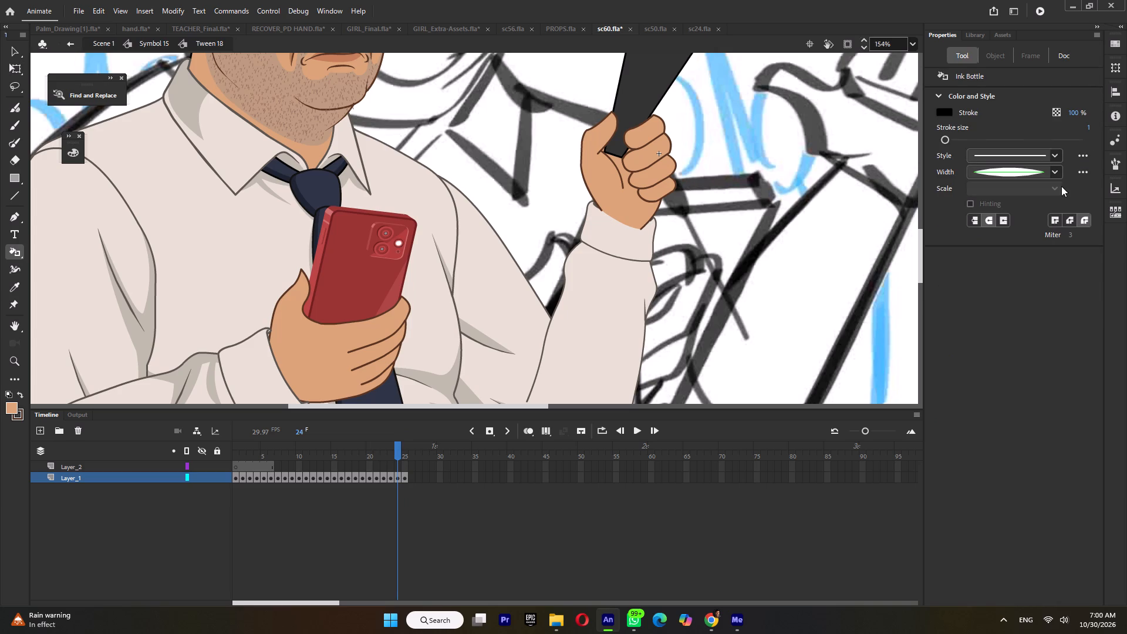
pyautogui.click(946, 114)
pyautogui.keyDown('ctrl'); pyautogui.scroll(7, 613, 191); pyautogui.keyUp('ctrl')
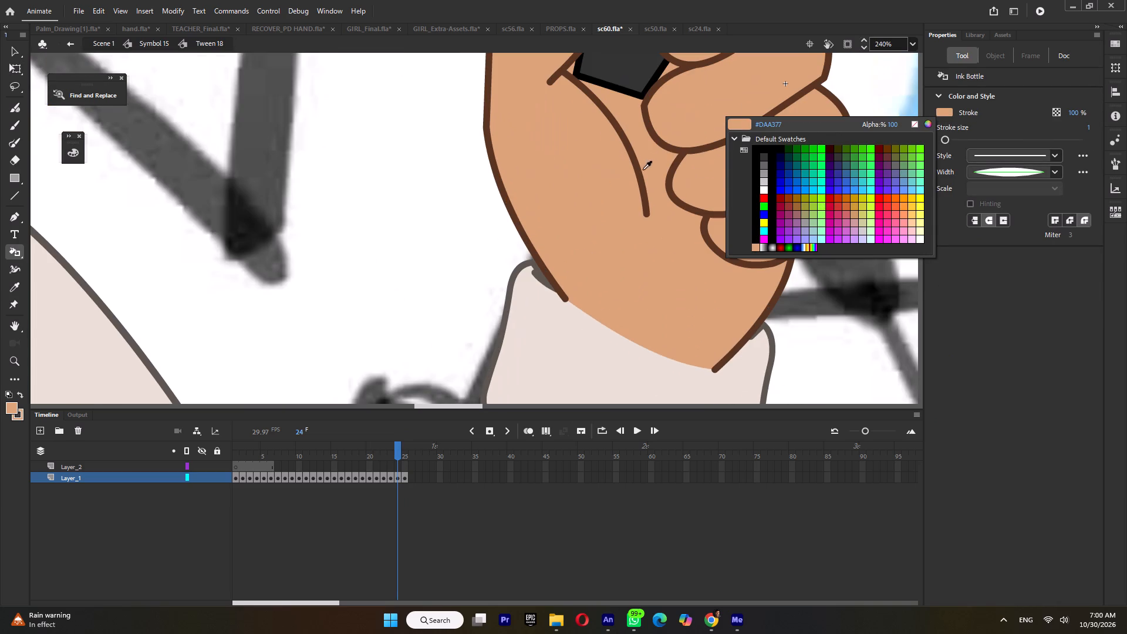
pyautogui.click(683, 154)
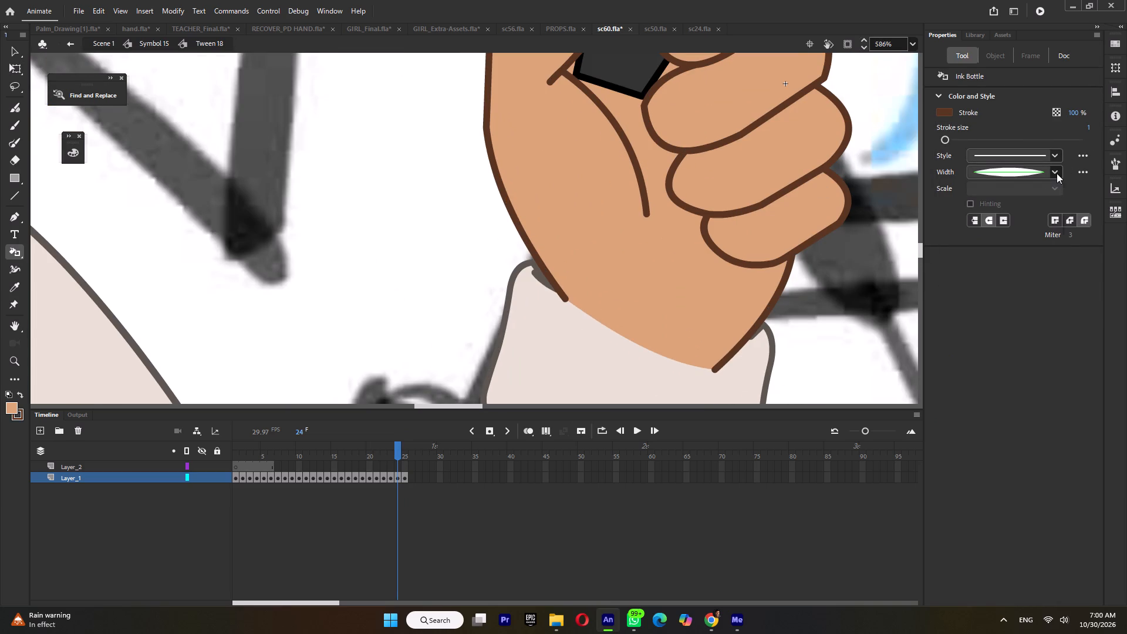
pyautogui.click(1057, 173)
pyautogui.click(1034, 183)
pyautogui.click(1064, 170)
pyautogui.click(1054, 178)
pyautogui.click(1050, 196)
pyautogui.click(1055, 173)
pyautogui.click(1042, 182)
pyautogui.keyDown('ctrl'); pyautogui.scroll(-5, 682, 203); pyautogui.keyUp('ctrl')
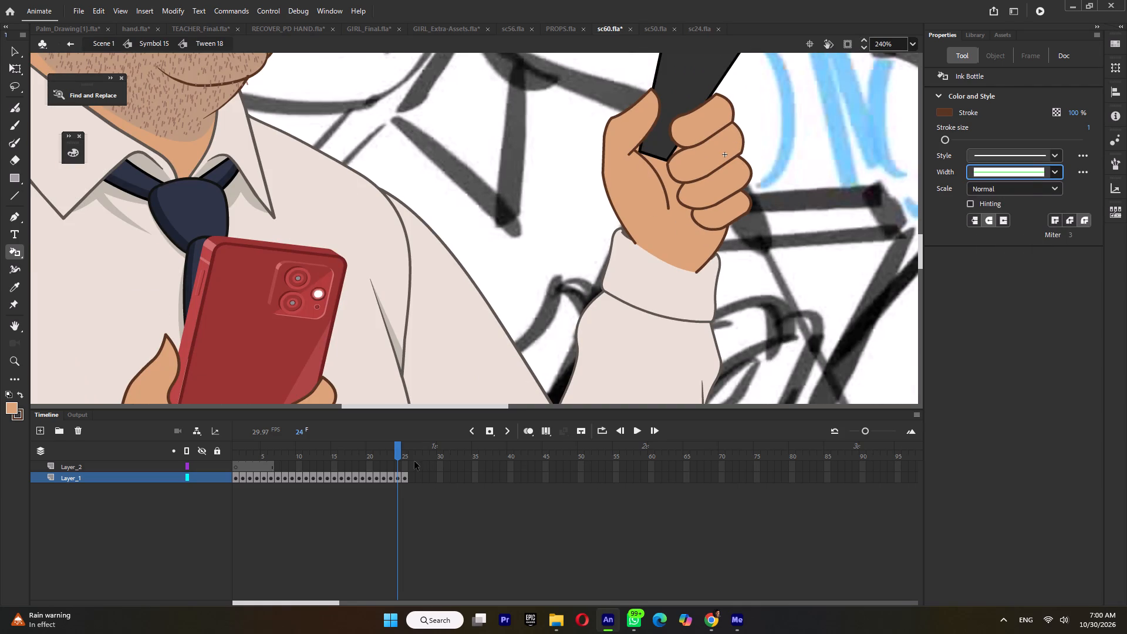
# Apply the brown, size 1 stroke to all outlines of the pasted hand on frame 25.
pyautogui.click(405, 454)
pyautogui.keyDown('ctrl'); pyautogui.doubleClick(625, 227); pyautogui.keyUp('ctrl')
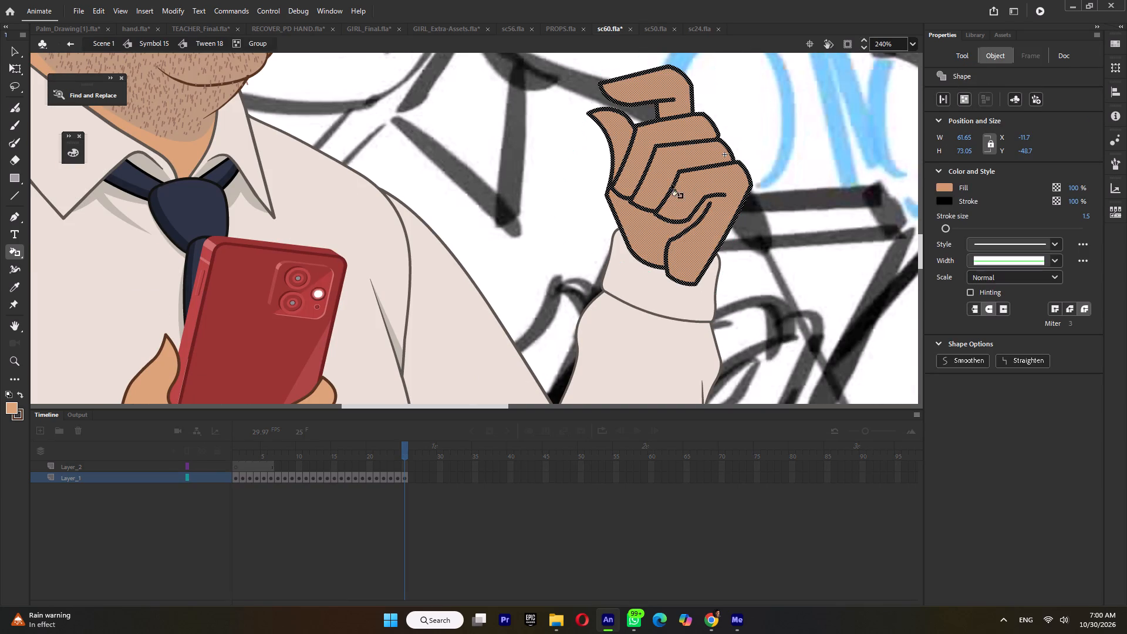
pyautogui.click(673, 186)
pyautogui.keyDown('ctrl'); pyautogui.doubleClick(777, 214); pyautogui.keyUp('ctrl')
# Sample the skin colour from the frame 24 hand, fill the frame 25 hand with it, and return to Symbol 15.
pyautogui.click(400, 454)
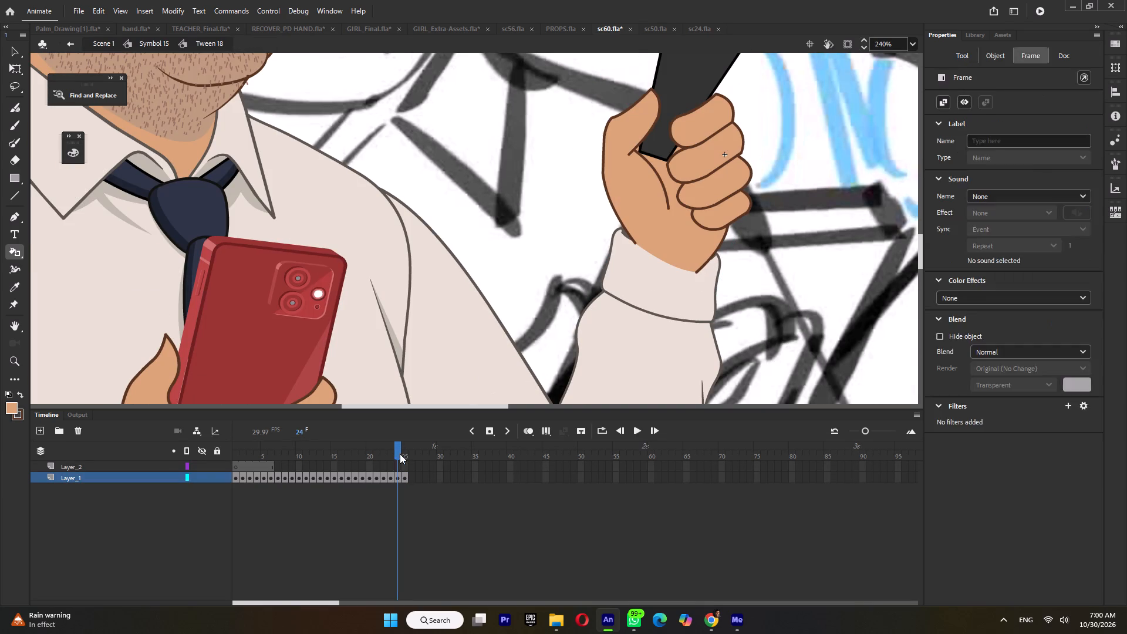
pyautogui.press('i')
pyautogui.click(674, 239)
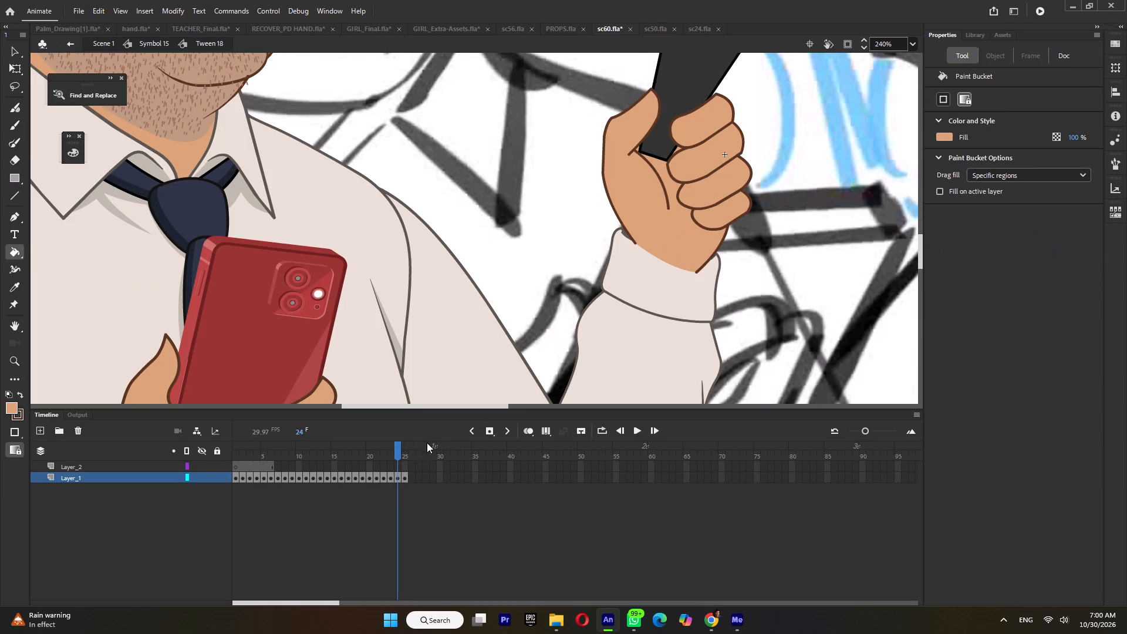
pyautogui.click(403, 455)
pyautogui.keyDown('ctrl'); pyautogui.scroll(-2, 535, 340); pyautogui.keyUp('ctrl')
pyautogui.keyDown('ctrl'); pyautogui.moveTo(690, 149); pyautogui.dragTo(444, 433); pyautogui.keyUp('ctrl')
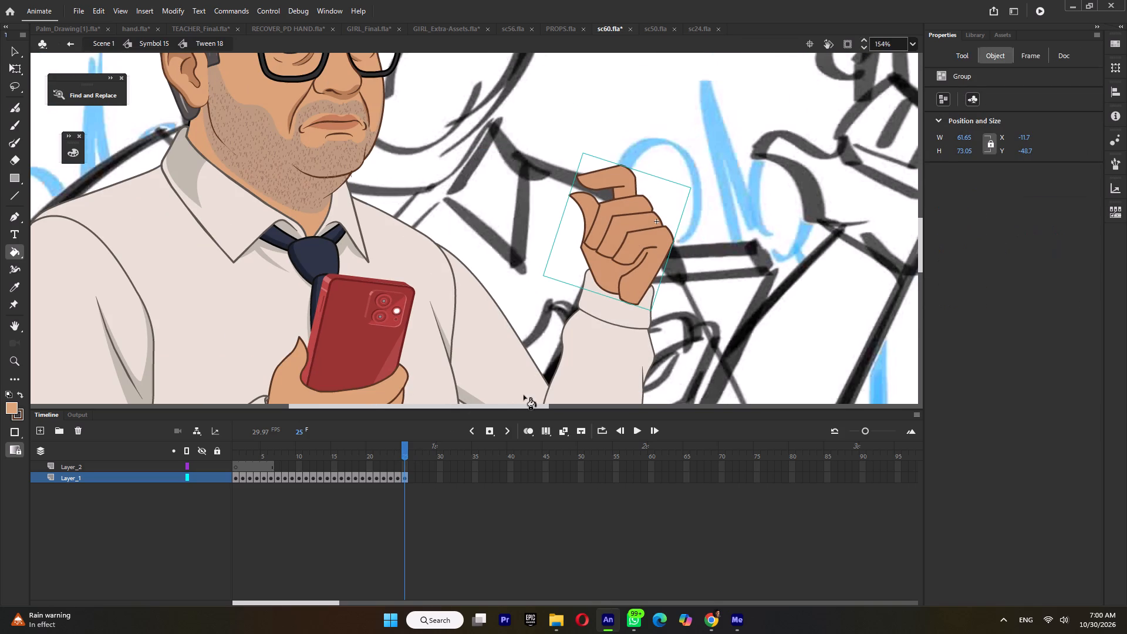
pyautogui.keyDown('ctrl'); pyautogui.doubleClick(612, 232); pyautogui.keyUp('ctrl')
pyautogui.keyDown('ctrl'); pyautogui.moveTo(721, 130); pyautogui.dragTo(496, 383); pyautogui.keyUp('ctrl')
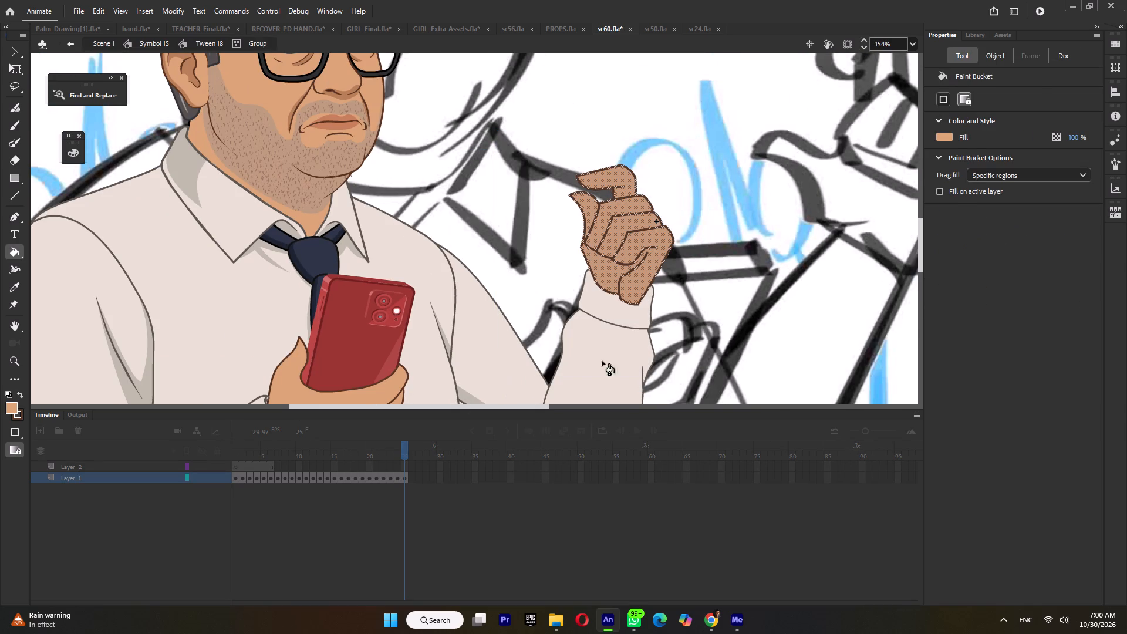
pyautogui.press('k')
pyautogui.click(607, 272)
pyautogui.keyDown('ctrl'); pyautogui.doubleClick(701, 293); pyautogui.keyUp('ctrl')
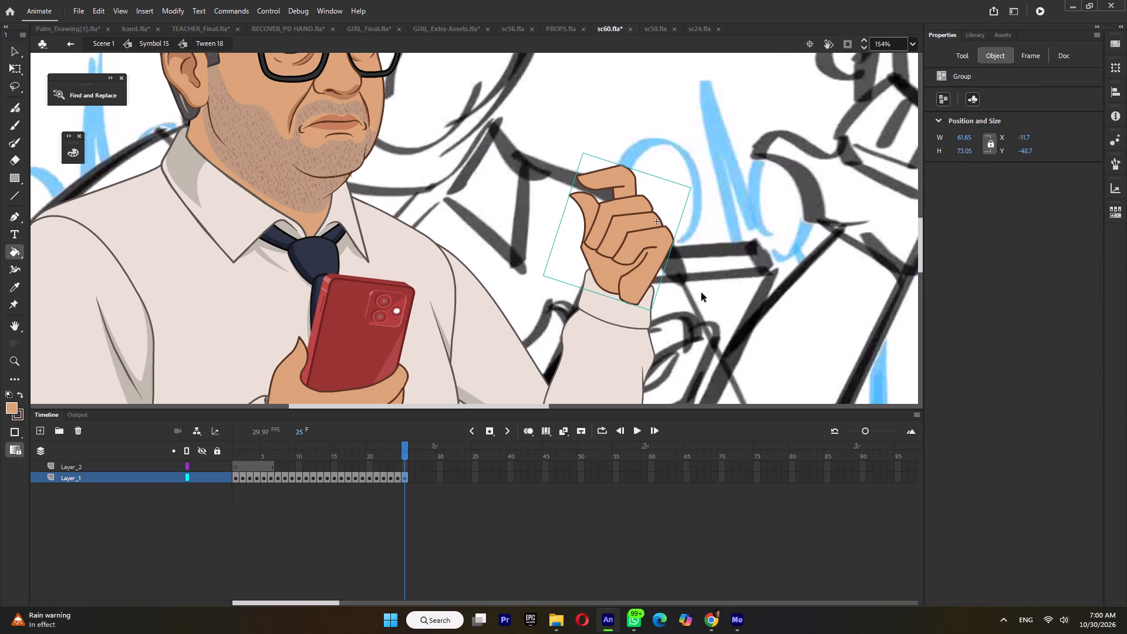
pyautogui.keyDown('ctrl'); pyautogui.doubleClick(703, 291); pyautogui.keyUp('ctrl')
# Set the raised arm's hand instance to show frame 25 using the Frame Picker.
pyautogui.click(949, 275)
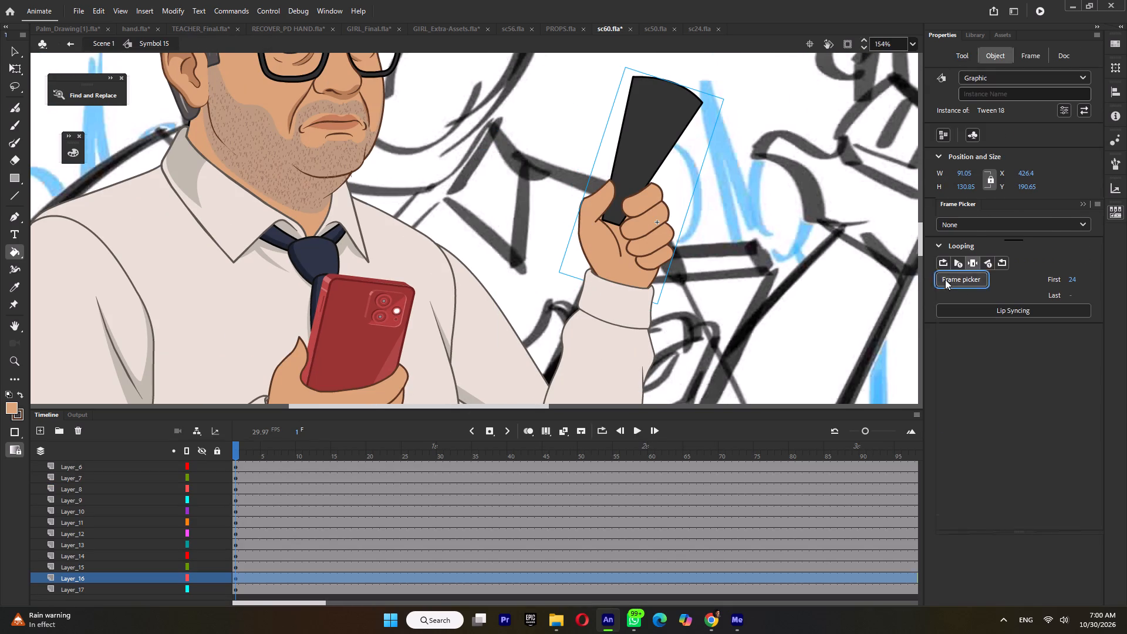
pyautogui.scroll(-6, 955, 364)
pyautogui.click(954, 480)
# Move the raised hand slightly upward on its sleeve cuff with the Free Transform tool, to about Y 186.
pyautogui.keyDown('ctrl'); pyautogui.scroll(-6, 585, 235); pyautogui.keyUp('ctrl')
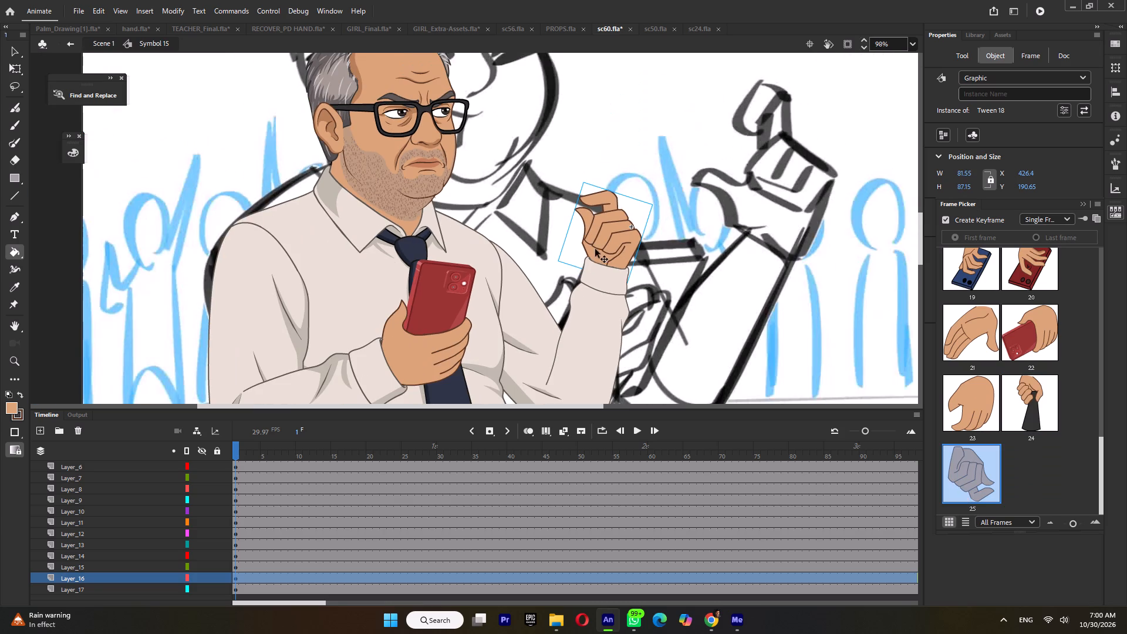
pyautogui.click(16, 68)
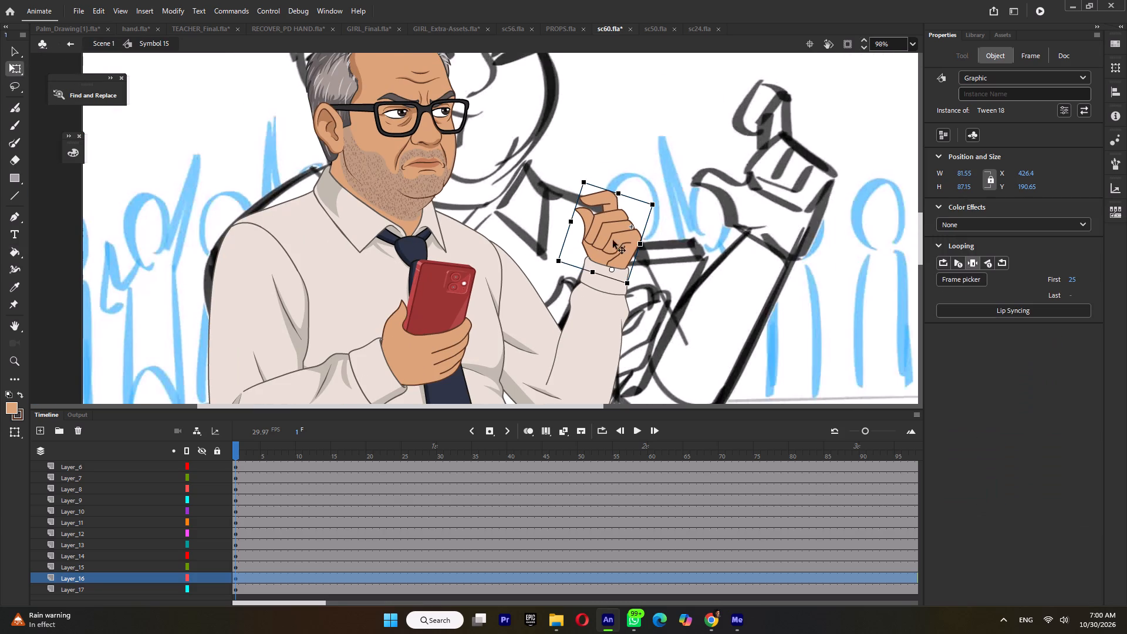
pyautogui.keyDown('ctrl'); pyautogui.scroll(6, 597, 235); pyautogui.keyUp('ctrl')
pyautogui.keyDown('ctrl'); pyautogui.middleClick(597, 235); pyautogui.keyUp('ctrl')
pyautogui.moveTo(625, 262); pyautogui.dragTo(629, 249)
# Rotate the upper sleeve of the phone-holding arm slightly toward the belly.
pyautogui.keyDown('ctrl'); pyautogui.scroll(-6, 653, 235); pyautogui.keyUp('ctrl')
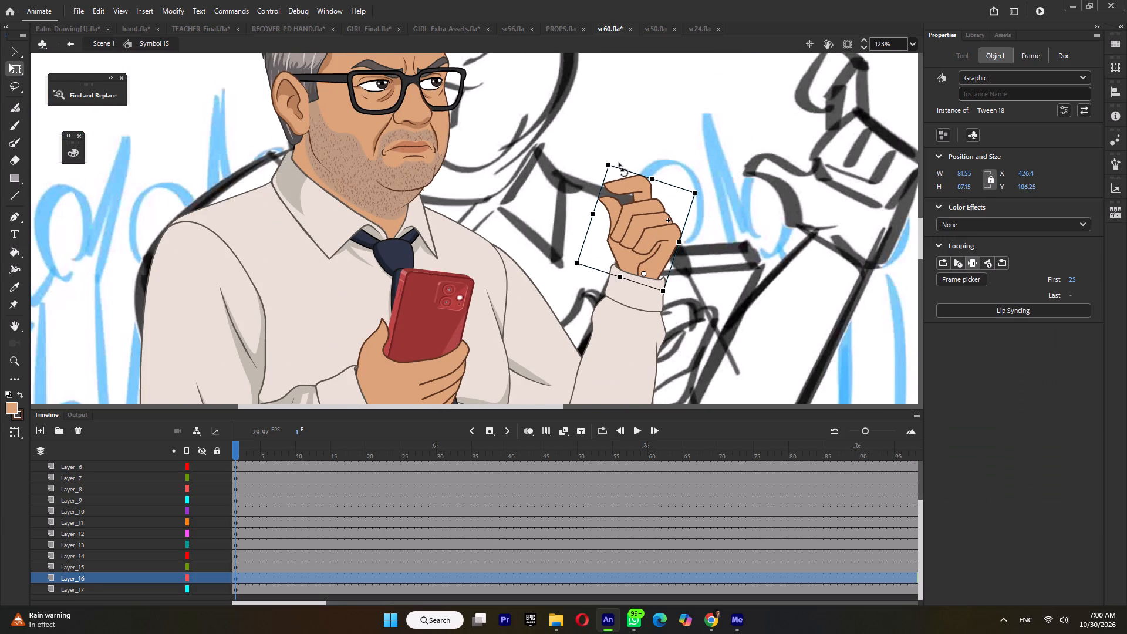
pyautogui.keyDown('ctrl'); pyautogui.scroll(-3, 619, 166); pyautogui.keyUp('ctrl')
pyautogui.keyDown('ctrl'); pyautogui.scroll(-3, 545, 166); pyautogui.keyUp('ctrl')
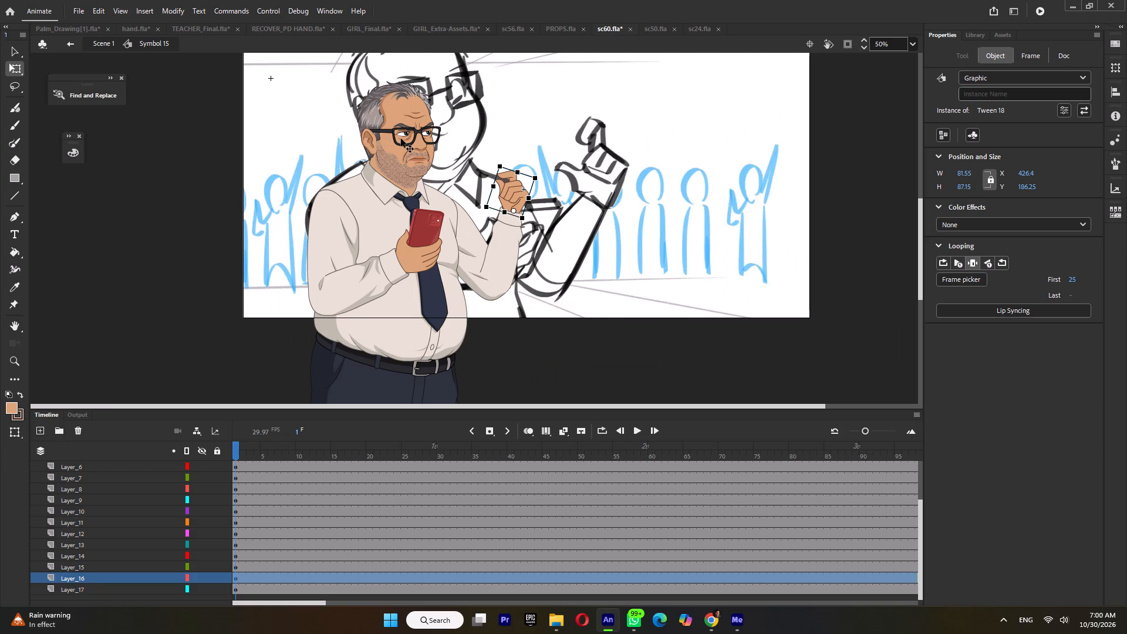
pyautogui.click(325, 237)
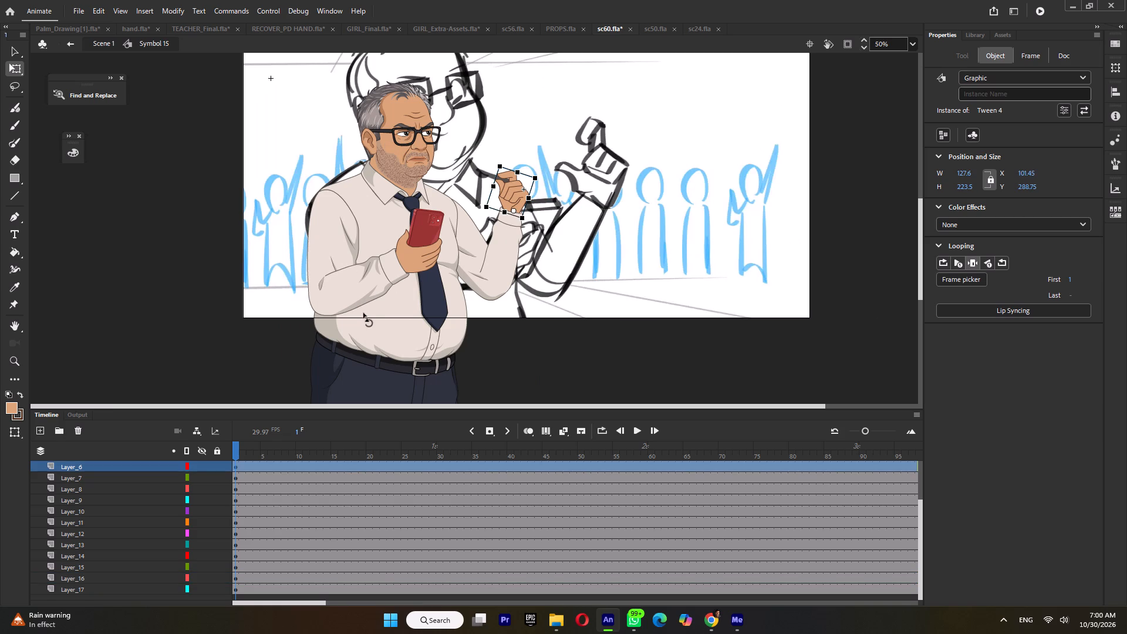
pyautogui.moveTo(365, 316); pyautogui.dragTo(387, 317)
# Move the forearm and phone-holding hand together so the sleeve meets the rotated upper arm at the elbow.
pyautogui.click(363, 290)
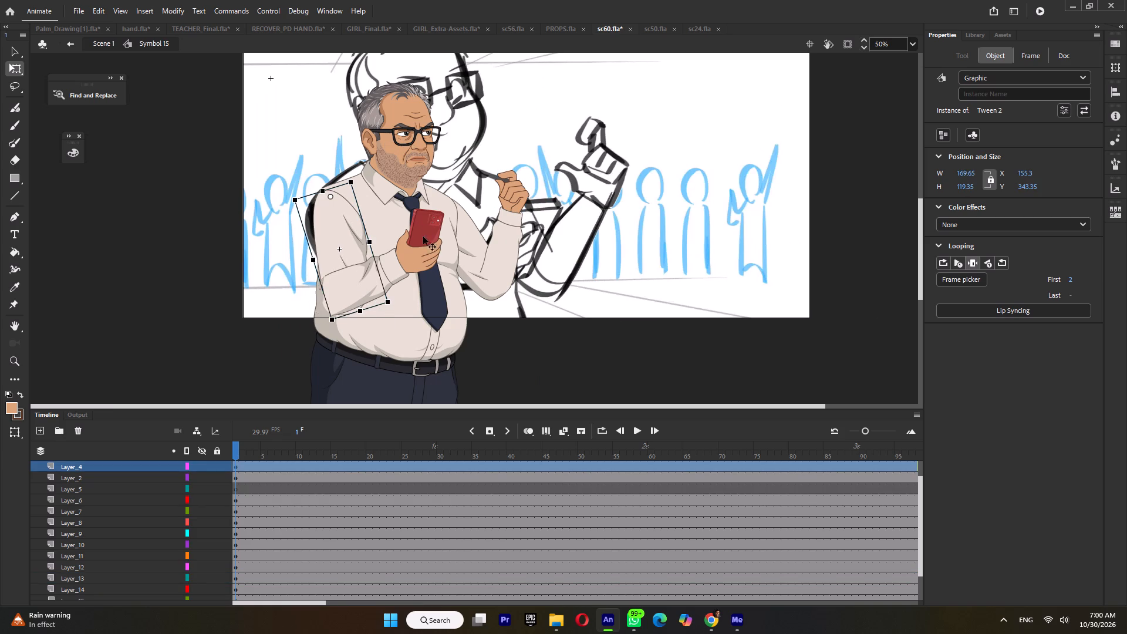
pyautogui.keyDown('shift'); pyautogui.click(423, 229); pyautogui.keyUp('shift')
pyautogui.keyDown('ctrl'); pyautogui.scroll(7, 365, 288); pyautogui.keyUp('ctrl')
pyautogui.keyDown('ctrl'); pyautogui.middleClick(365, 288); pyautogui.keyUp('ctrl')
pyautogui.moveTo(357, 303); pyautogui.dragTo(416, 302)
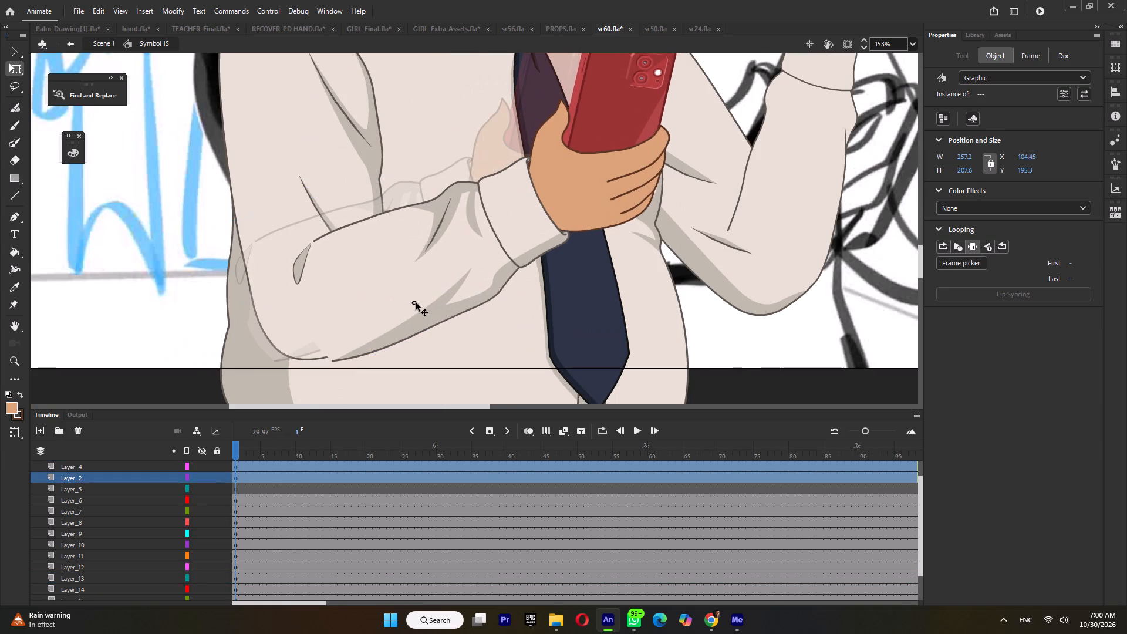
pyautogui.moveTo(416, 302); pyautogui.dragTo(415, 302)
pyautogui.moveTo(372, 336); pyautogui.dragTo(373, 330)
# Rotate the hand holding the red phone slightly counter-clockwise at its wrist.
pyautogui.keyDown('ctrl'); pyautogui.scroll(-4, 393, 343); pyautogui.keyUp('ctrl')
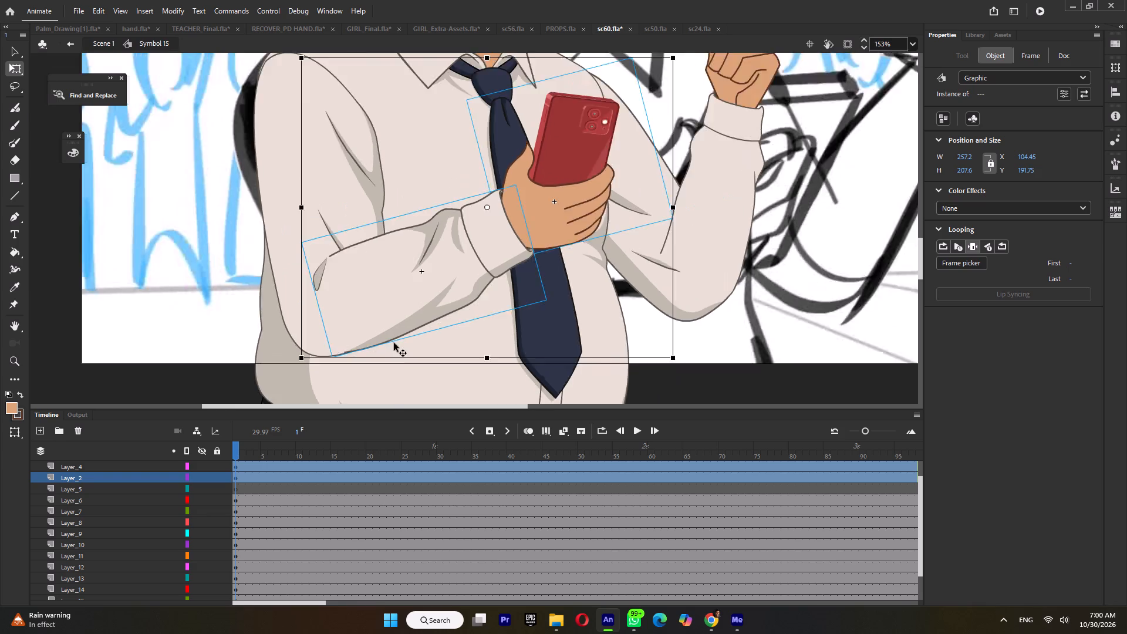
pyautogui.keyDown('ctrl'); pyautogui.scroll(-1, 394, 343); pyautogui.keyUp('ctrl')
pyautogui.click(615, 271)
pyautogui.click(490, 276)
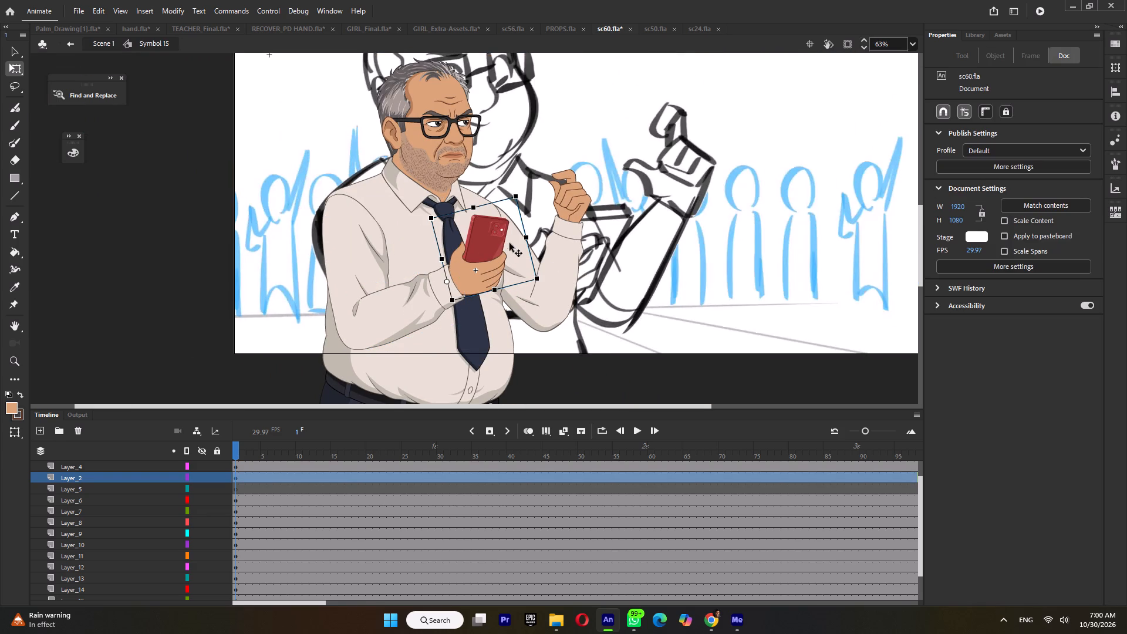
pyautogui.moveTo(523, 199); pyautogui.dragTo(518, 190)
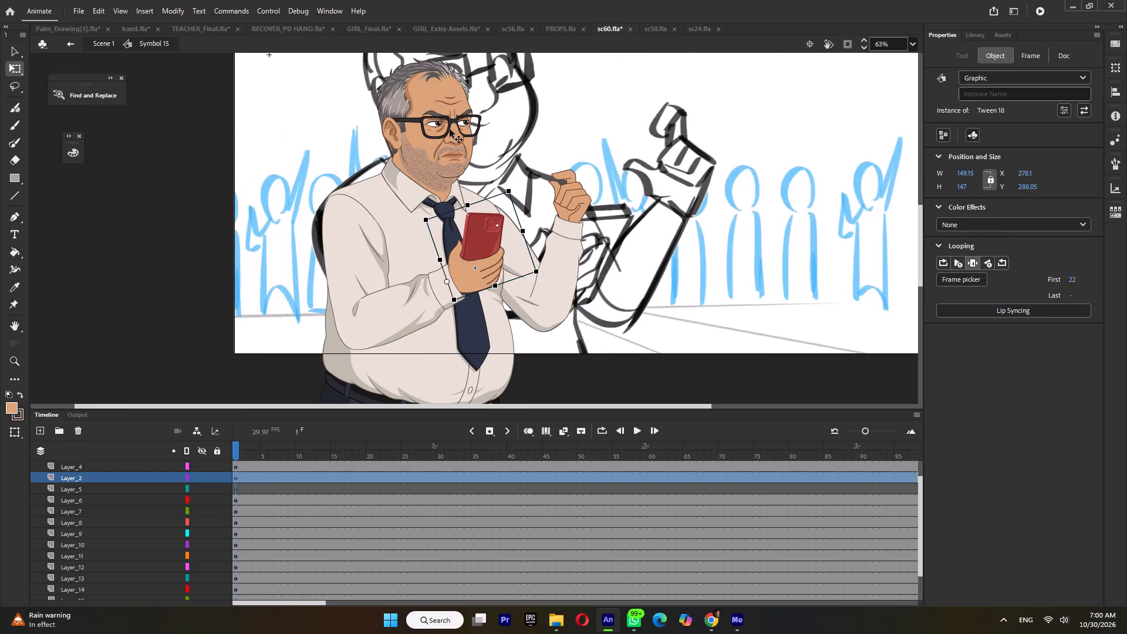
# Tilt the teacher's head slightly clockwise, toward the phone.
pyautogui.click(444, 93)
pyautogui.moveTo(488, 61); pyautogui.dragTo(497, 71)
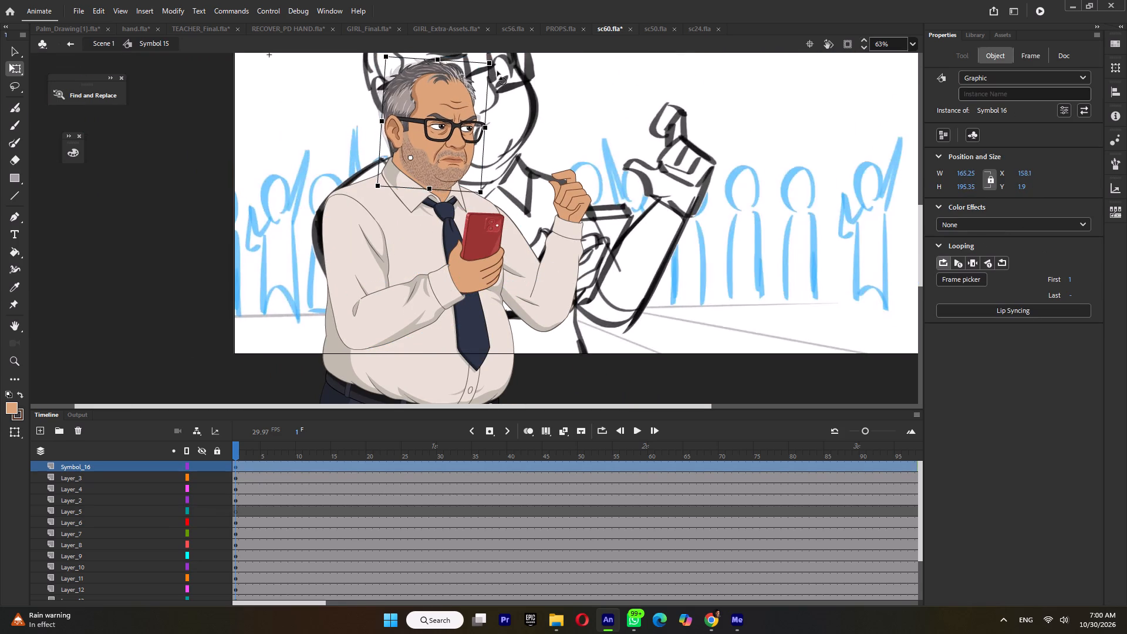
pyautogui.moveTo(497, 71); pyautogui.dragTo(498, 73)
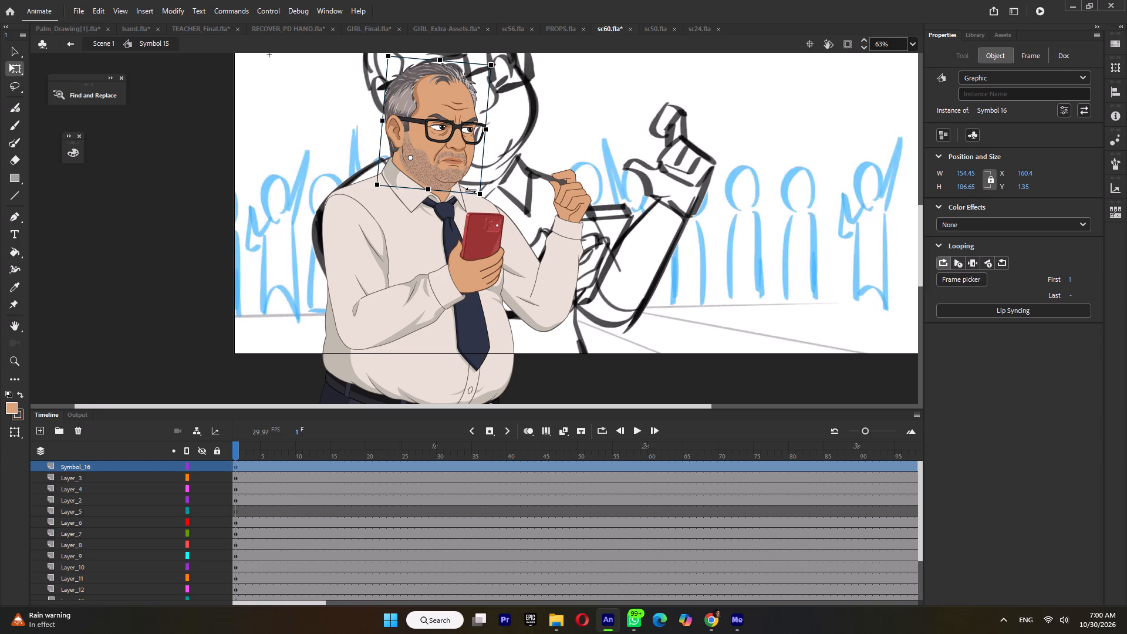
# Shift the teacher's pupils slightly down and inward so he looks at the phone, and save the file.
pyautogui.doubleClick(443, 127)
pyautogui.doubleClick(443, 127)
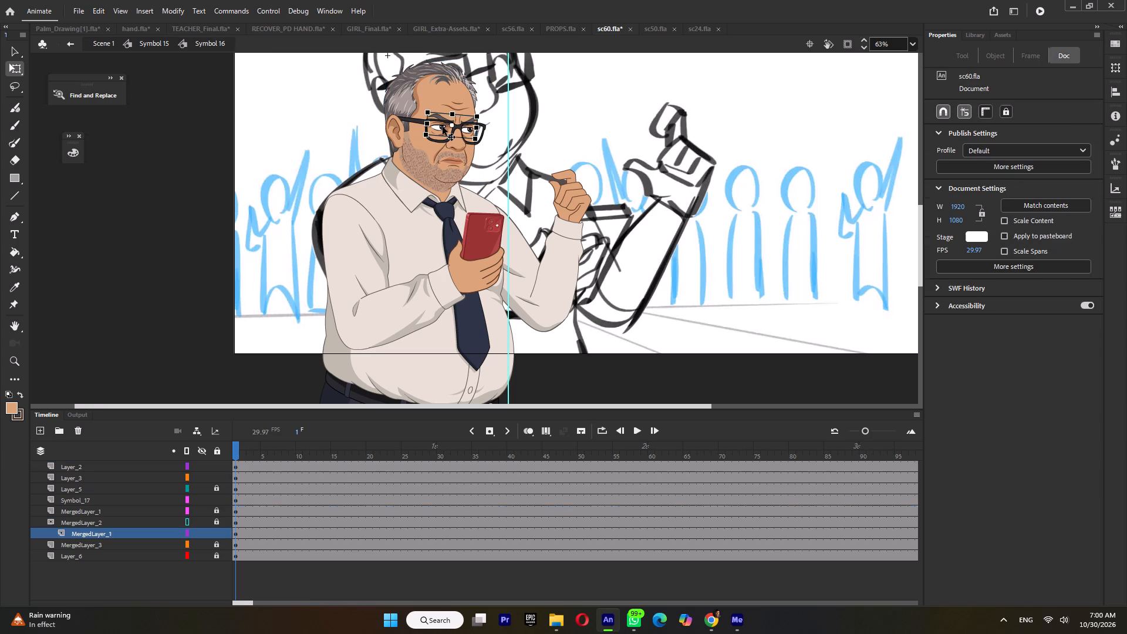
pyautogui.keyDown('ctrl'); pyautogui.scroll(10, 443, 127); pyautogui.keyUp('ctrl')
pyautogui.keyDown('ctrl'); pyautogui.middleClick(443, 129); pyautogui.keyUp('ctrl')
pyautogui.click(444, 131)
pyautogui.keyDown('ctrl'); pyautogui.scroll(3, 445, 134); pyautogui.keyUp('ctrl')
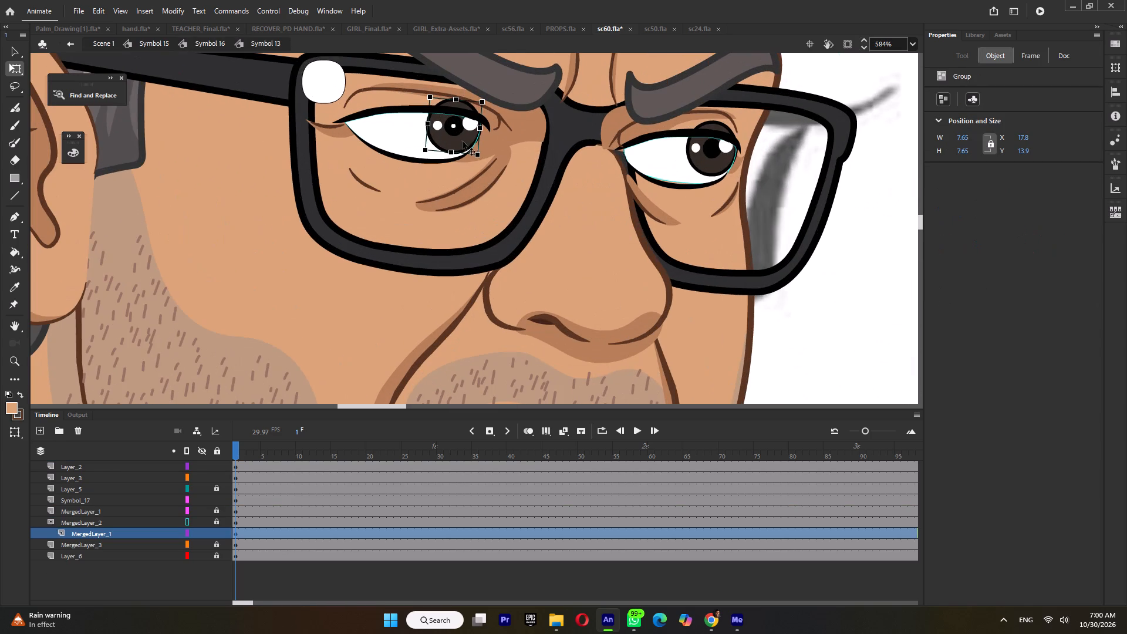
pyautogui.keyDown('shift'); pyautogui.click(704, 159); pyautogui.keyUp('shift')
pyautogui.moveTo(710, 162); pyautogui.dragTo(690, 188)
pyautogui.keyDown('ctrl'); pyautogui.scroll(-7, 689, 189); pyautogui.keyUp('ctrl')
pyautogui.keyDown('ctrl'); pyautogui.doubleClick(836, 218); pyautogui.keyUp('ctrl')
pyautogui.keyDown('ctrl'); pyautogui.scroll(-7, 762, 250); pyautogui.keyUp('ctrl')
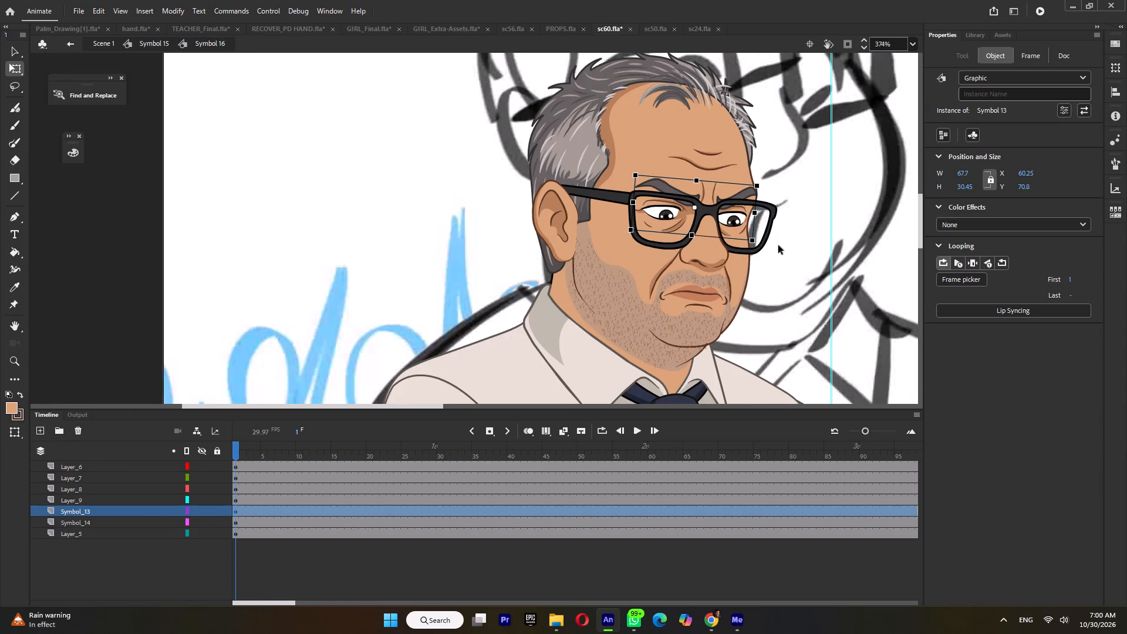
pyautogui.keyDown('ctrl'); pyautogui.doubleClick(812, 218); pyautogui.keyUp('ctrl')
pyautogui.keyDown('ctrl'); pyautogui.scroll(-6, 812, 218); pyautogui.keyUp('ctrl')
pyautogui.hotkey('ctrl', 's')
# Enlarge the whole teacher instance in the main scene proportionally by about one third.
pyautogui.keyDown('ctrl'); pyautogui.doubleClick(758, 302); pyautogui.keyUp('ctrl')
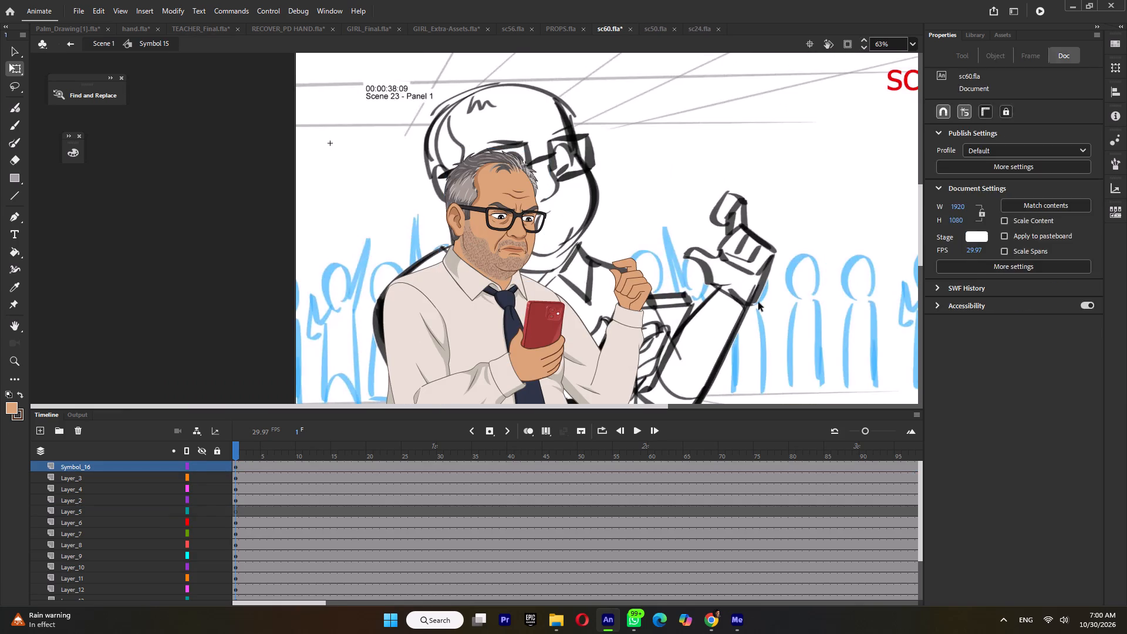
pyautogui.keyDown('ctrl'); pyautogui.scroll(-5, 729, 275); pyautogui.keyUp('ctrl')
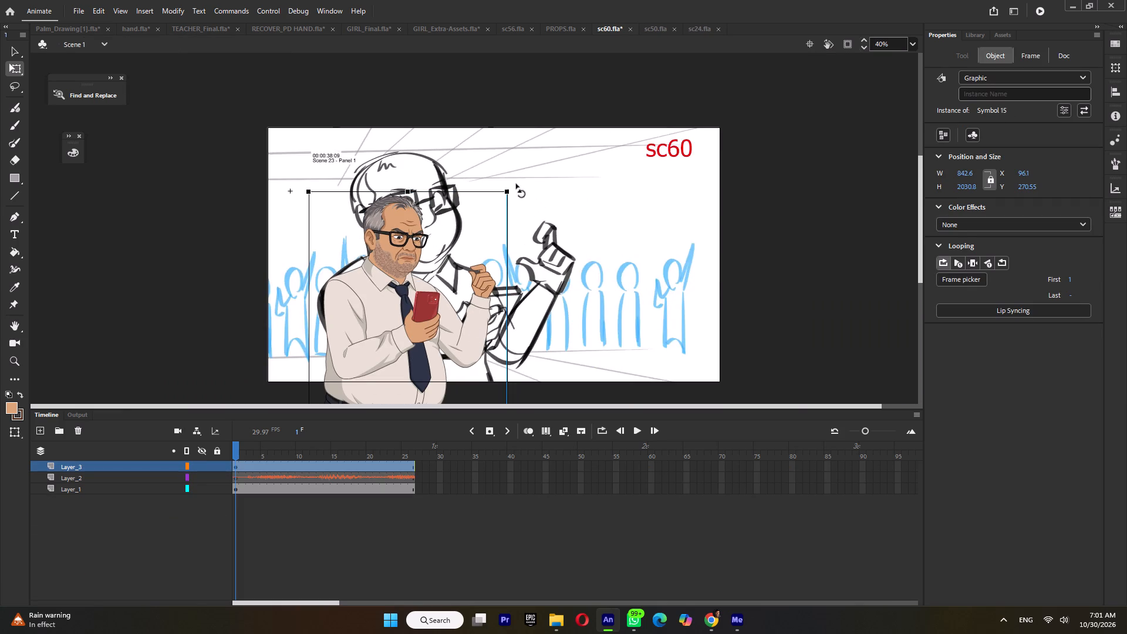
pyautogui.keyDown('shift'); pyautogui.moveTo(505, 193); pyautogui.dragTo(605, 97); pyautogui.keyUp('shift')
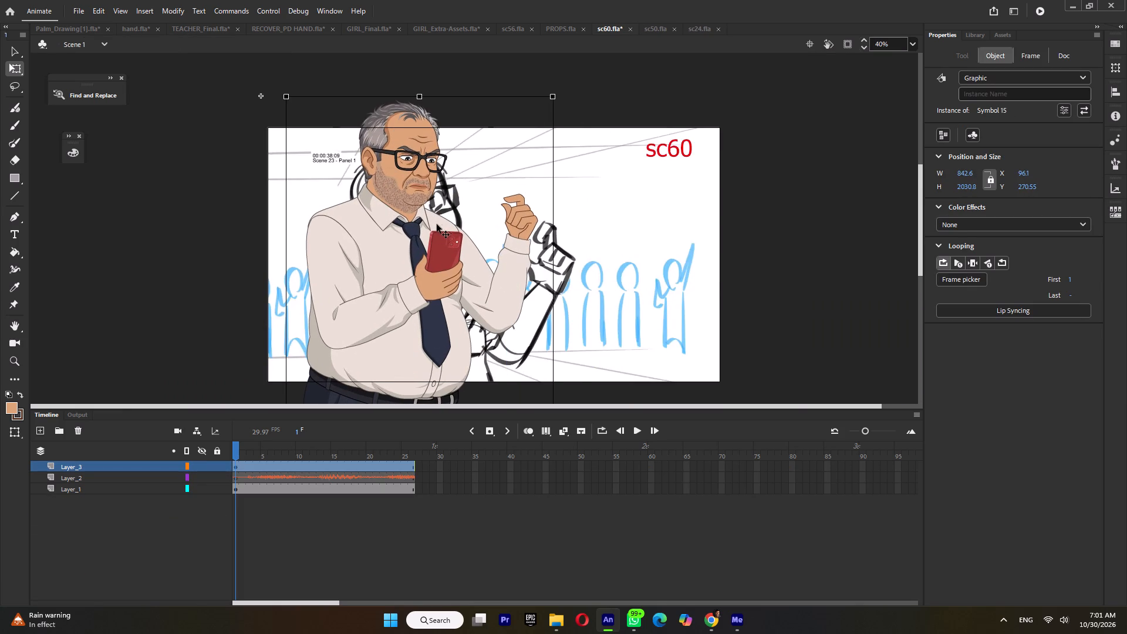
# Rotate the teacher's entire body, legs included, very slightly counter-clockwise around a pivot placed at his lower legs.
pyautogui.keyDown('ctrl'); pyautogui.scroll(-4, 434, 229); pyautogui.keyUp('ctrl')
pyautogui.doubleClick(400, 264)
pyautogui.moveTo(299, 156); pyautogui.dragTo(548, 282)
pyautogui.moveTo(426, 241); pyautogui.dragTo(393, 329)
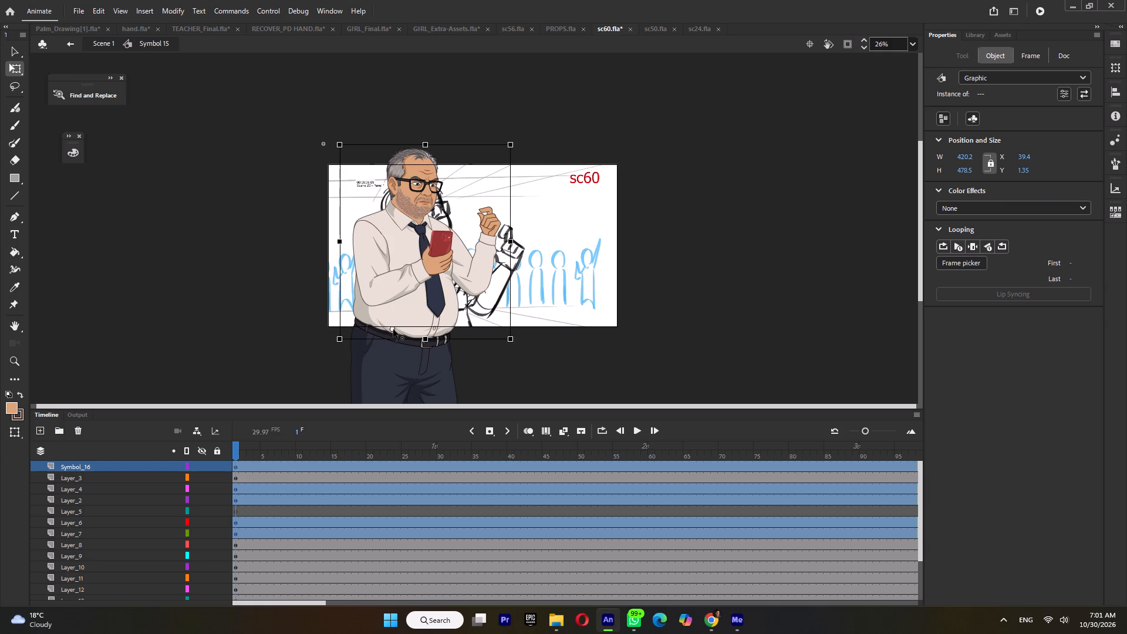
pyautogui.moveTo(393, 329); pyautogui.dragTo(393, 327)
pyautogui.click(521, 148)
pyautogui.moveTo(573, 214); pyautogui.dragTo(295, 402)
pyautogui.keyDown('ctrl'); pyautogui.scroll(-2, 428, 276); pyautogui.keyUp('ctrl')
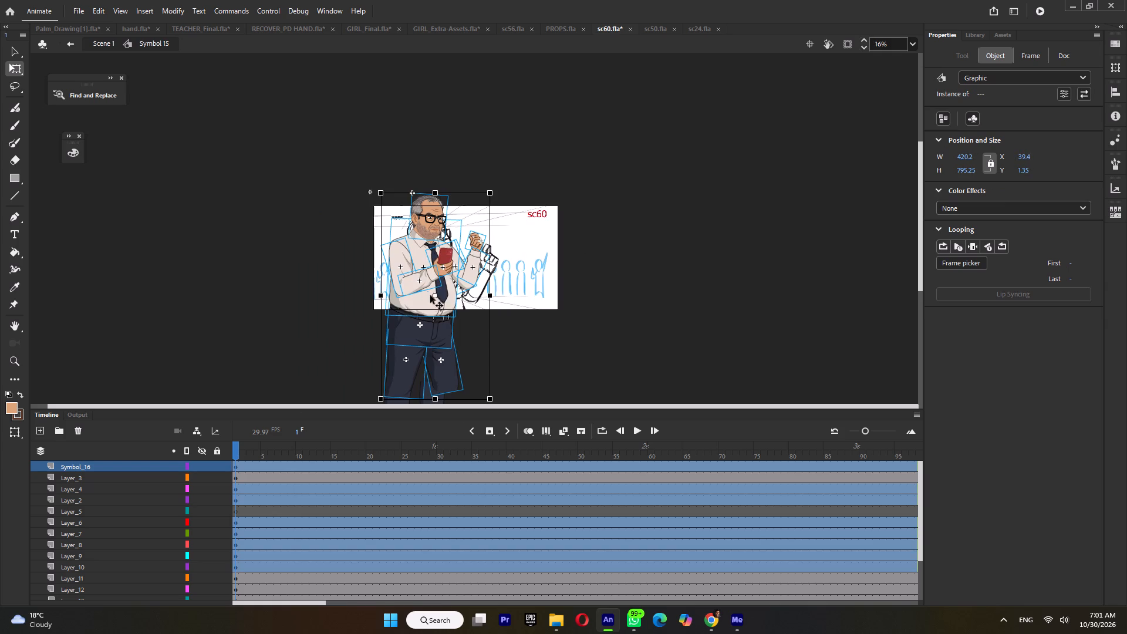
pyautogui.moveTo(436, 295); pyautogui.dragTo(396, 387)
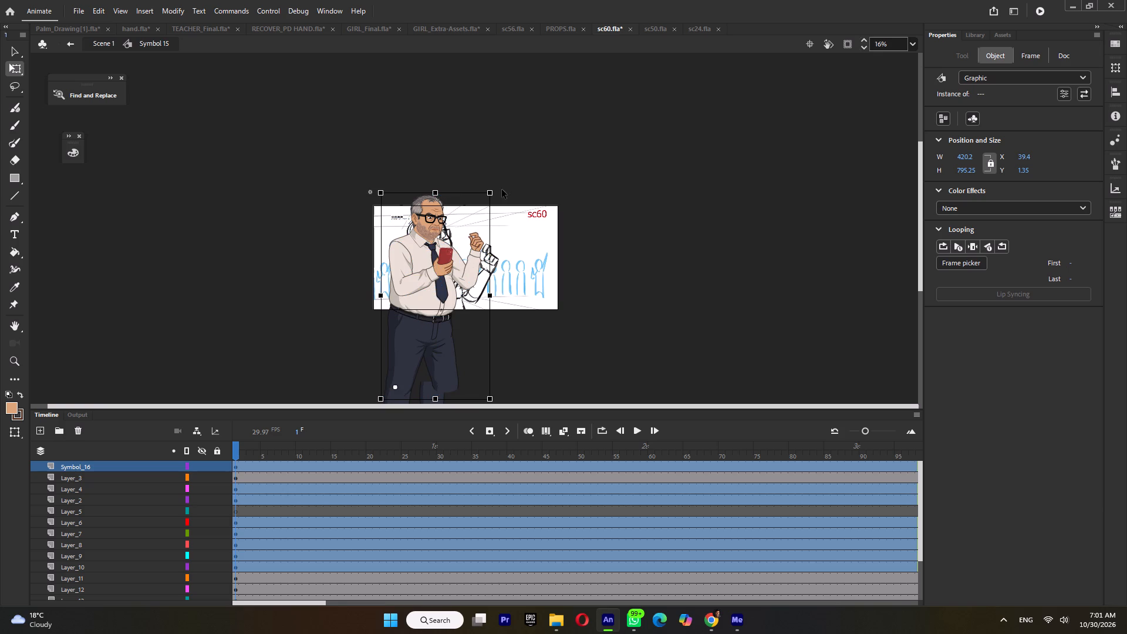
pyautogui.moveTo(499, 192); pyautogui.dragTo(493, 184)
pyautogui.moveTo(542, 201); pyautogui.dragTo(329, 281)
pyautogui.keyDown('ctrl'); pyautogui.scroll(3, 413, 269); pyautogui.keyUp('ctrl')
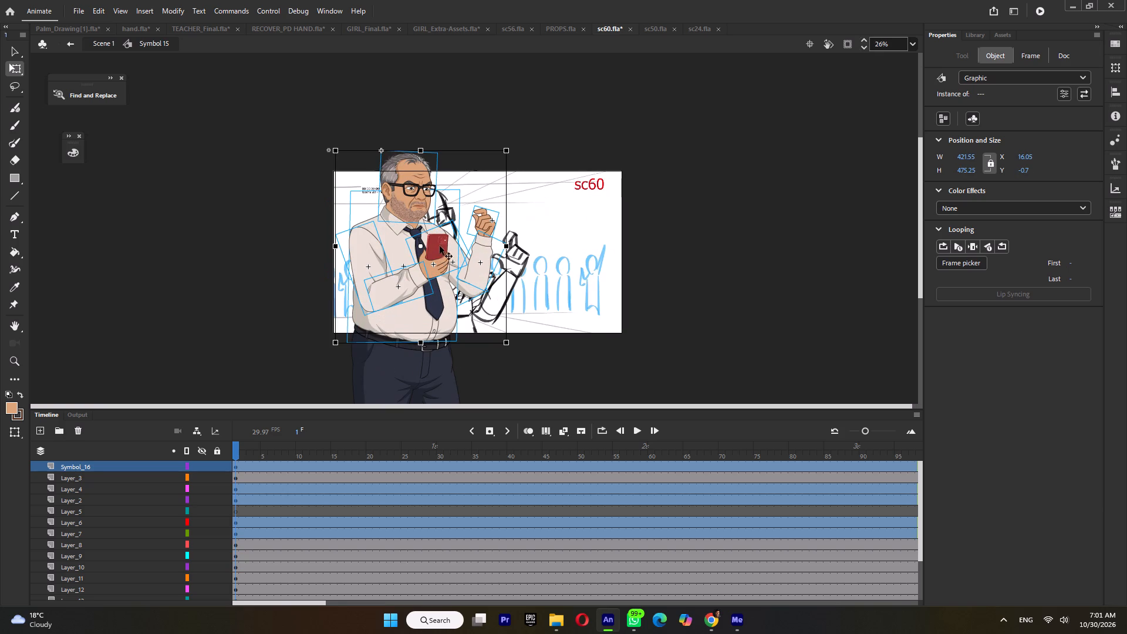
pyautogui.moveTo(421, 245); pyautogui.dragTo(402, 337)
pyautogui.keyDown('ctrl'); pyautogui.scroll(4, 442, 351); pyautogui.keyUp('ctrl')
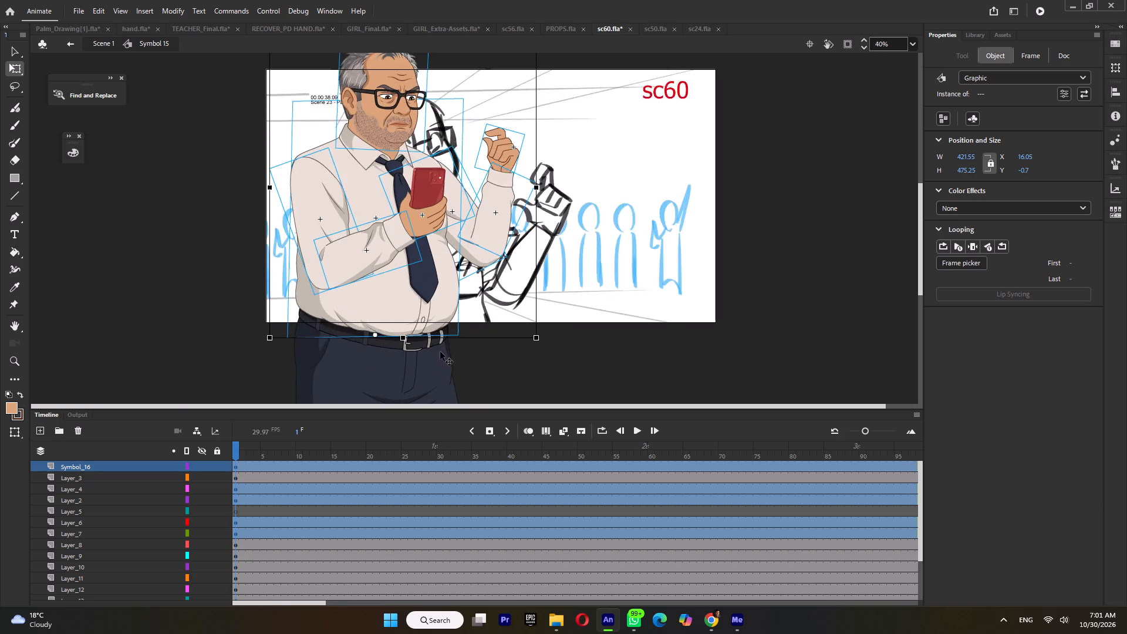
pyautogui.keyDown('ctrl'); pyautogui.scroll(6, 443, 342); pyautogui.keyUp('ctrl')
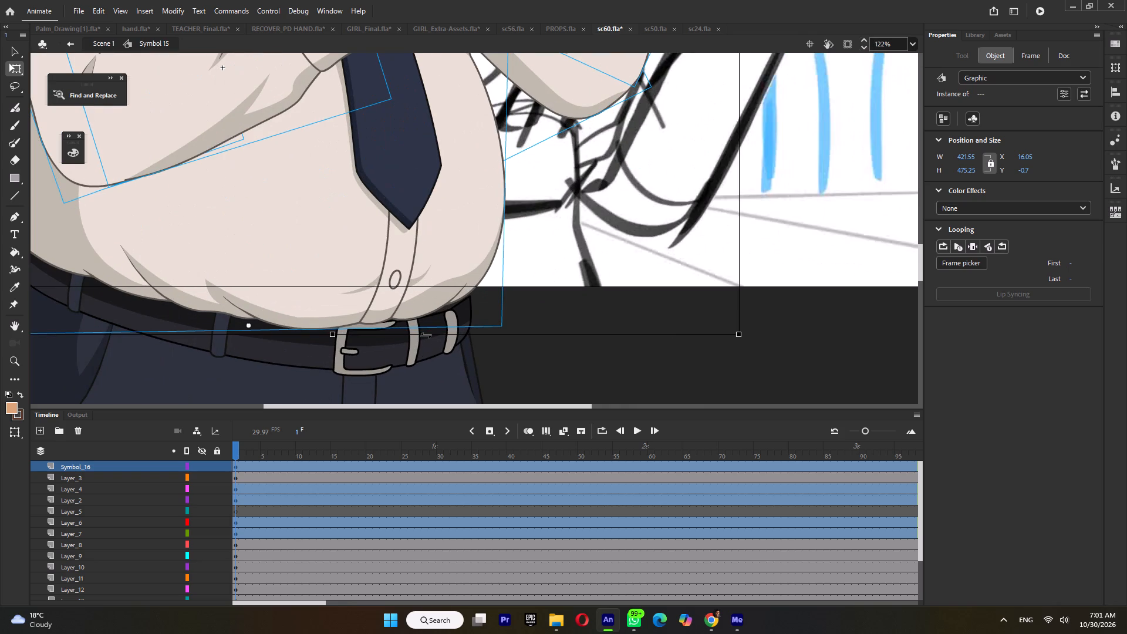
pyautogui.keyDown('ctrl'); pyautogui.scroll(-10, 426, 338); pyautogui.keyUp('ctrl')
# In the main scene, move the enlarged teacher down and right to about X 106, Y 105, and save.
pyautogui.keyDown('ctrl'); pyautogui.doubleClick(491, 343); pyautogui.keyUp('ctrl')
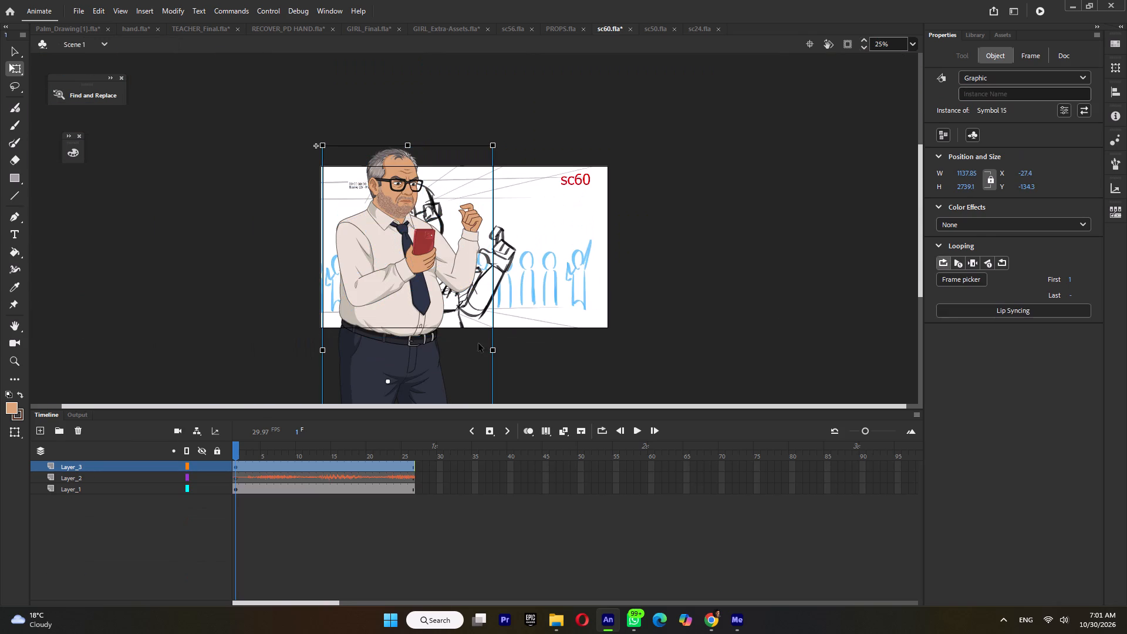
pyautogui.moveTo(397, 279); pyautogui.dragTo(417, 315)
pyautogui.hotkey('ctrl', 's')
# Export the entire sc60 movie as an H.264 video named sc60 in the video folder, and close sc60.fla.
pyautogui.click(76, 8)
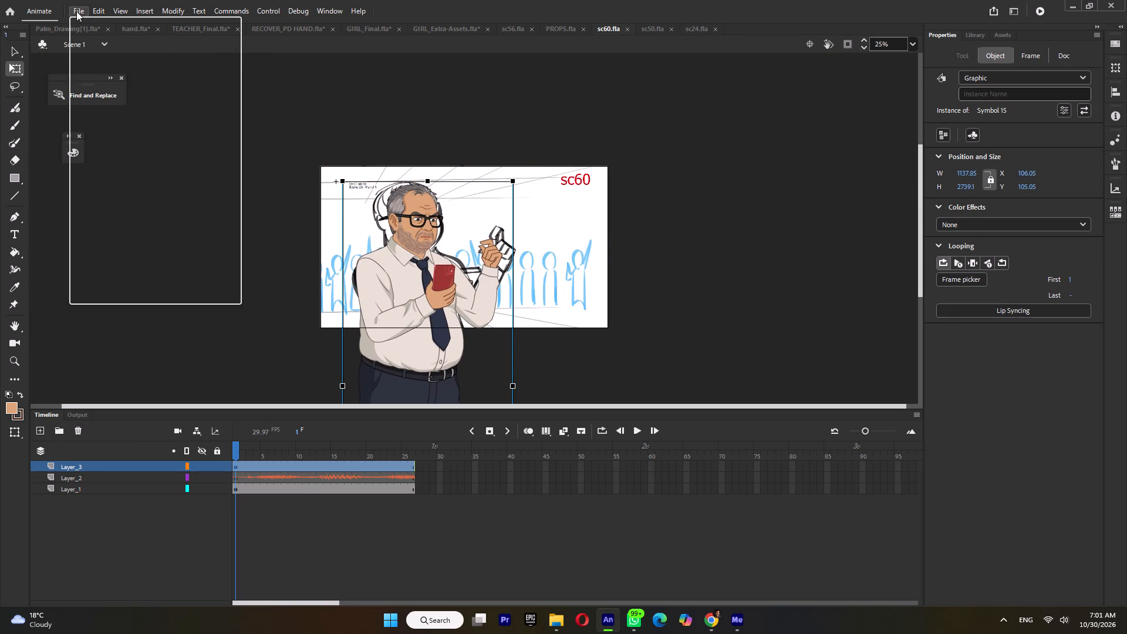
pyautogui.click(106, 198)
pyautogui.click(282, 233)
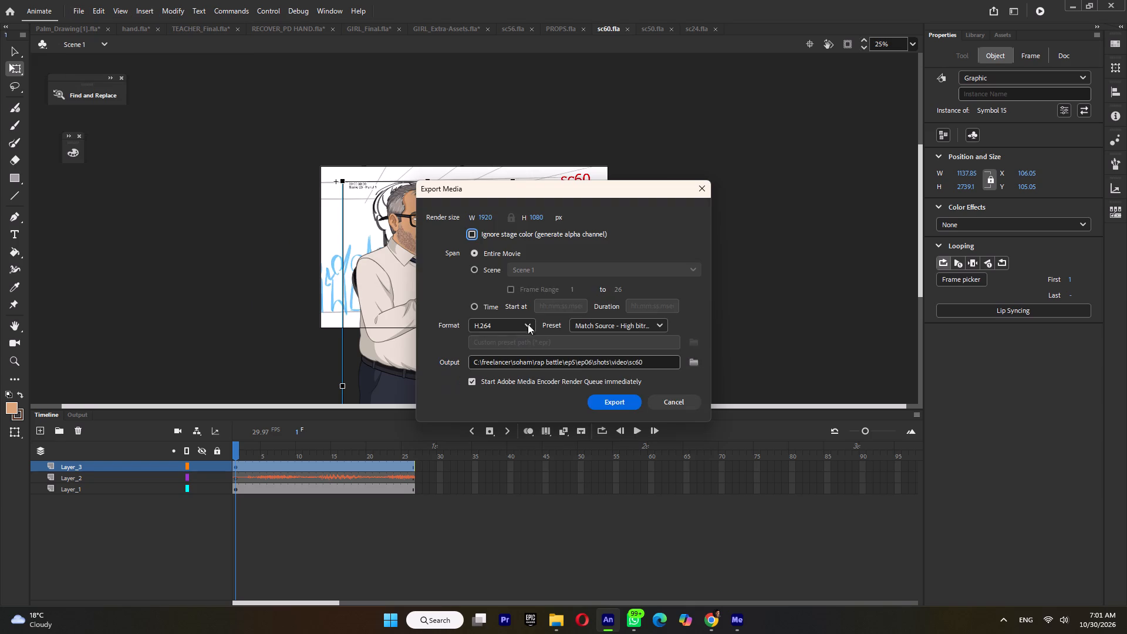
pyautogui.click(597, 400)
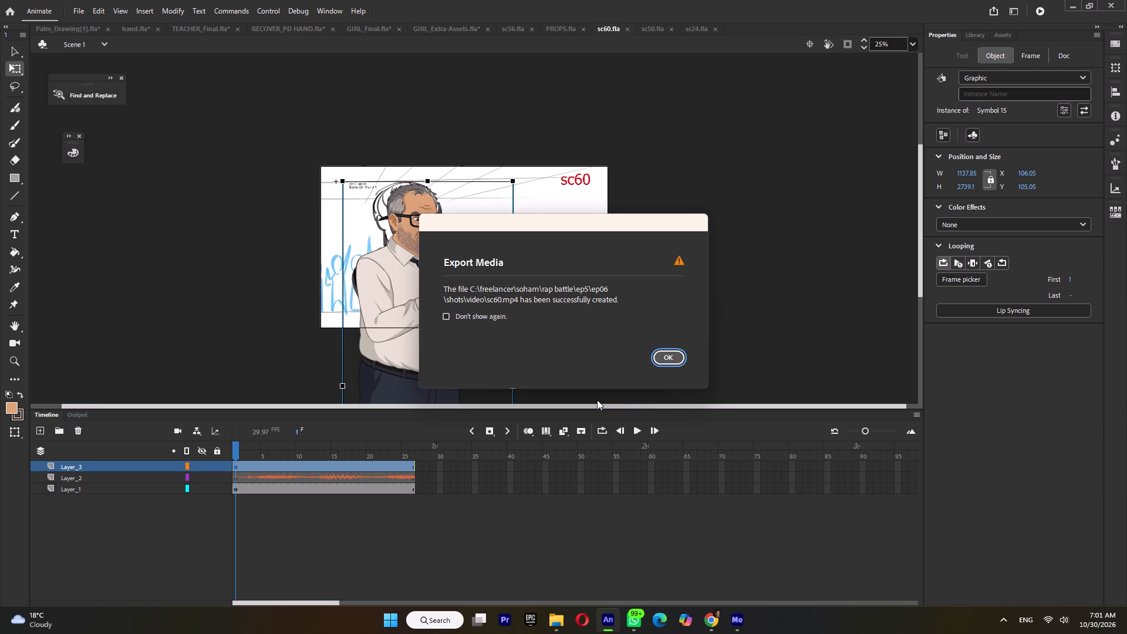
pyautogui.click(667, 356)
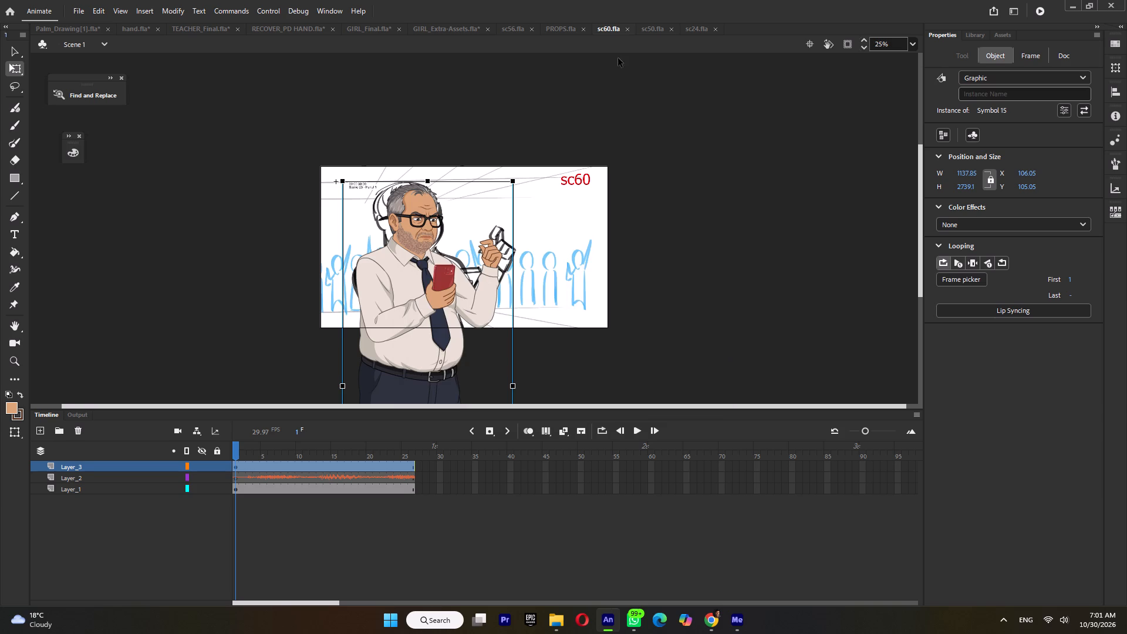
pyautogui.click(627, 30)
# Compare the ep06 shots folder with its exported videos, and check the open sc56 document, to choose the next shot.
pyautogui.click(553, 615)
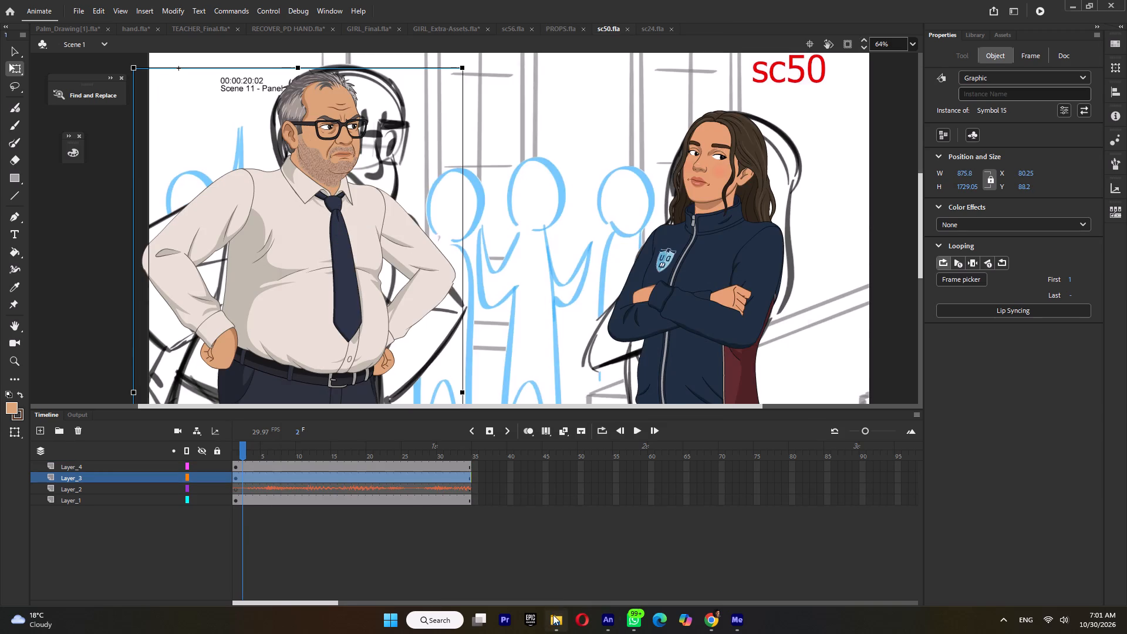
pyautogui.scroll(-6, 505, 368)
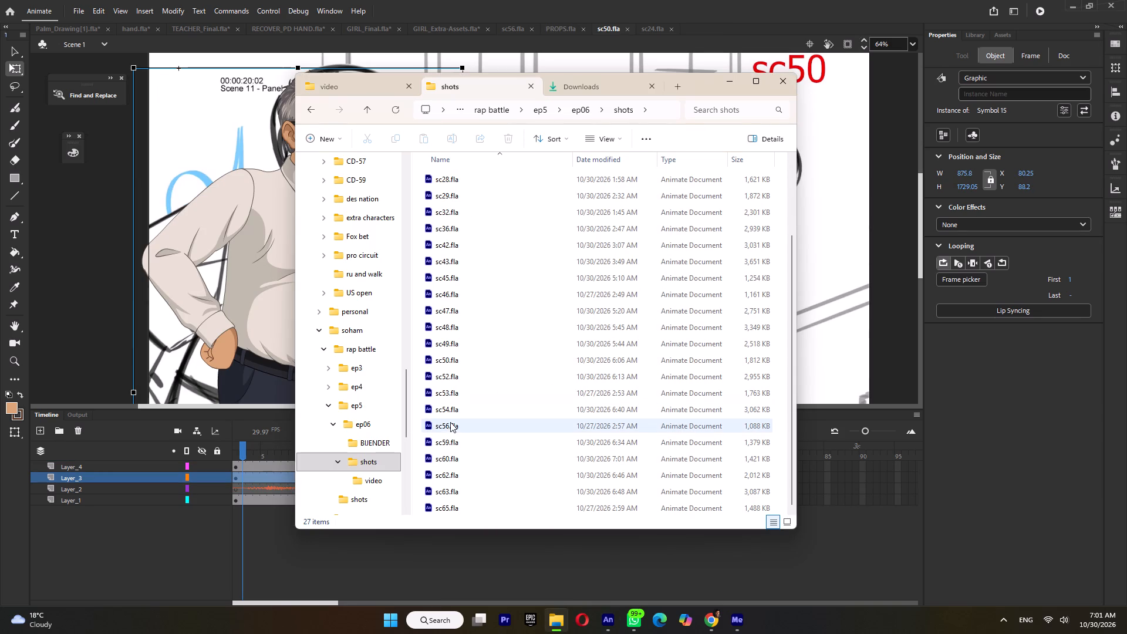
pyautogui.click(451, 472)
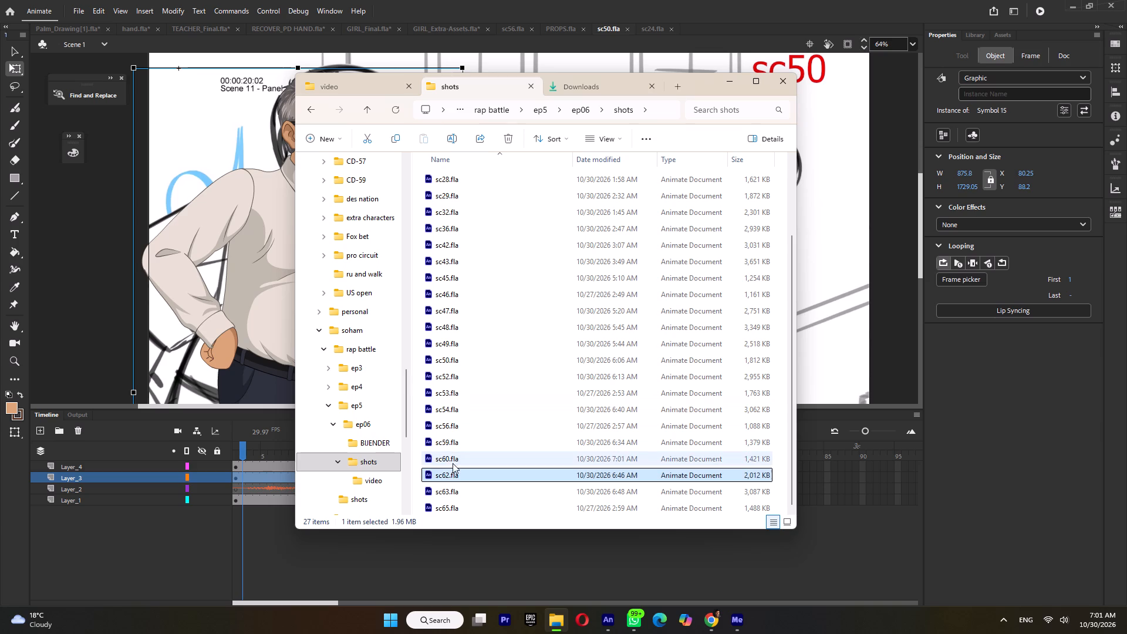
pyautogui.click(557, 623)
pyautogui.click(557, 623)
pyautogui.click(369, 86)
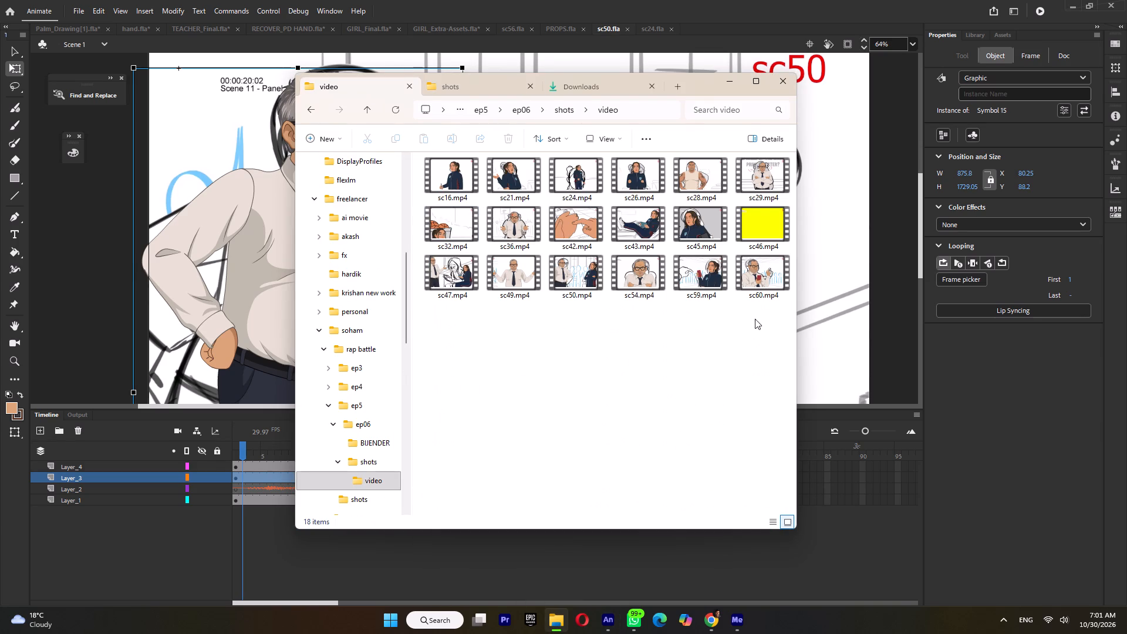
pyautogui.moveTo(762, 331); pyautogui.dragTo(443, 168)
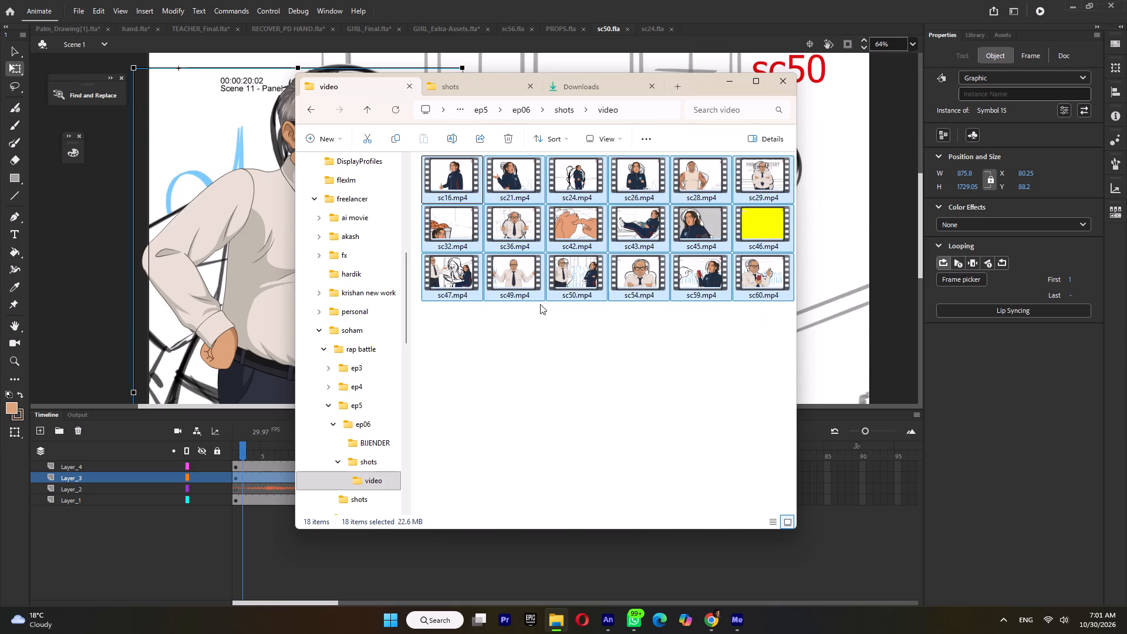
pyautogui.click(710, 335)
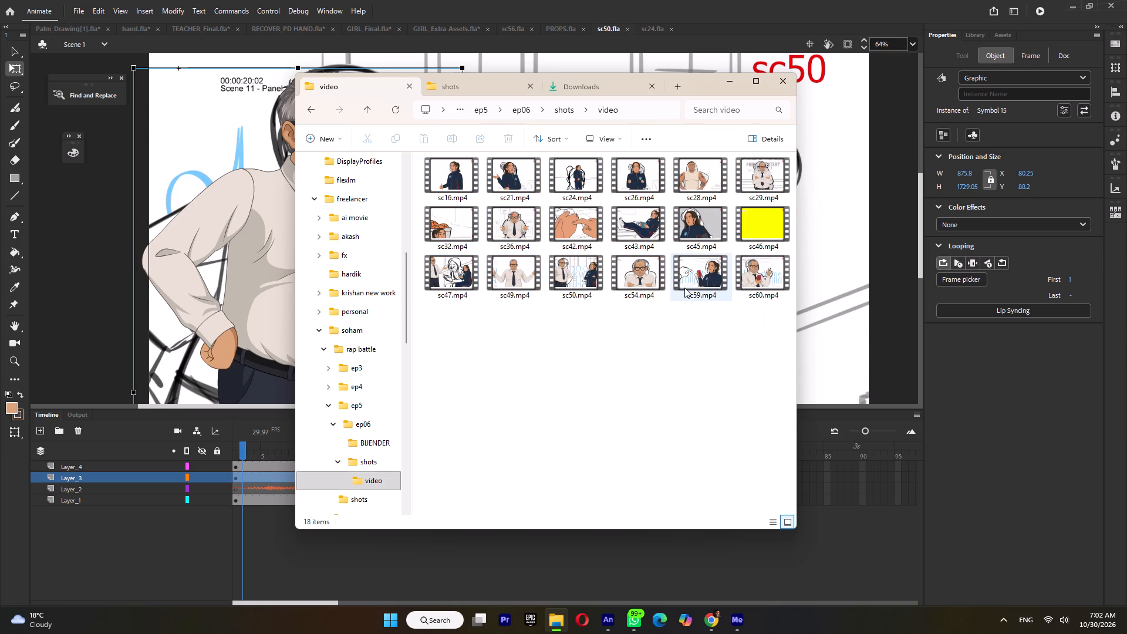
pyautogui.click(470, 86)
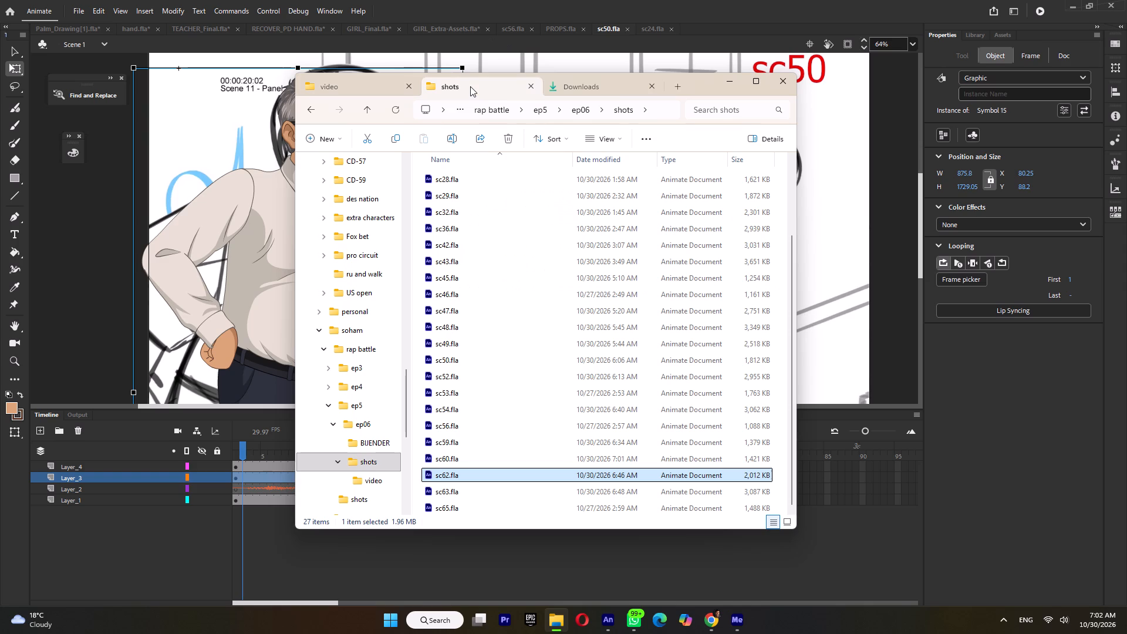
pyautogui.click(375, 82)
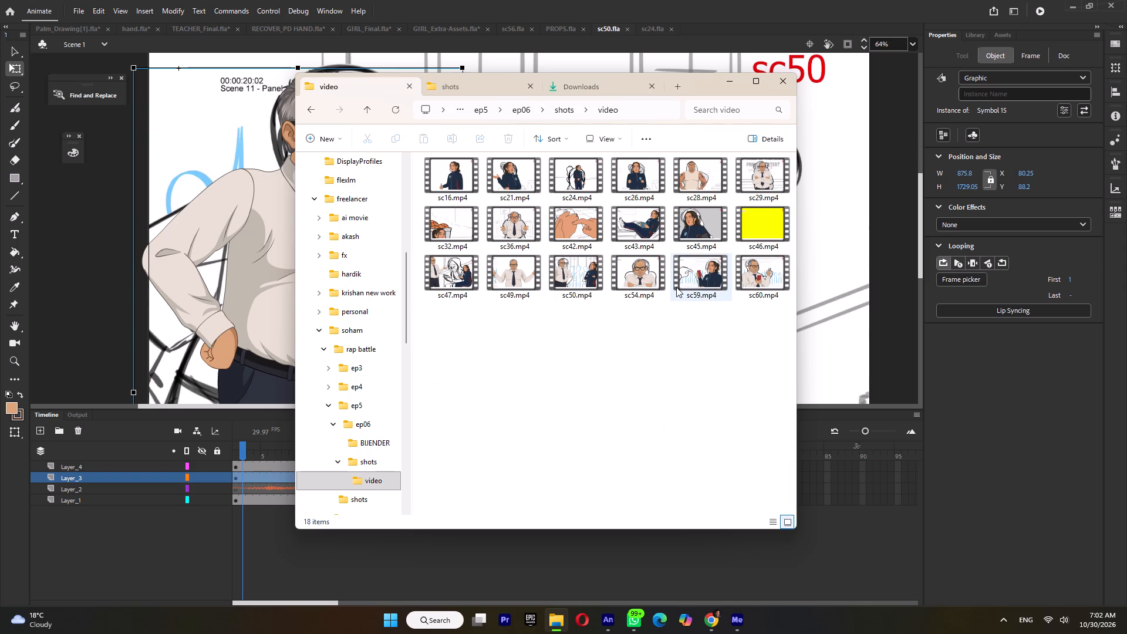
pyautogui.click(509, 31)
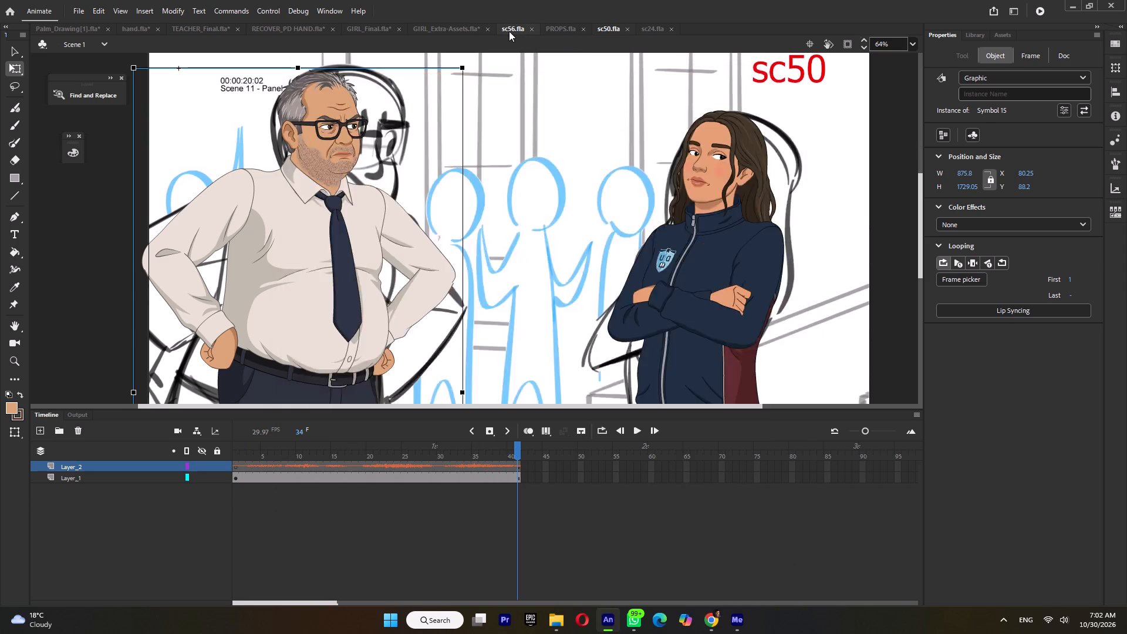
# Play the exported sc26.mp4 from the video folder to check the girl's pose.
pyautogui.click(555, 624)
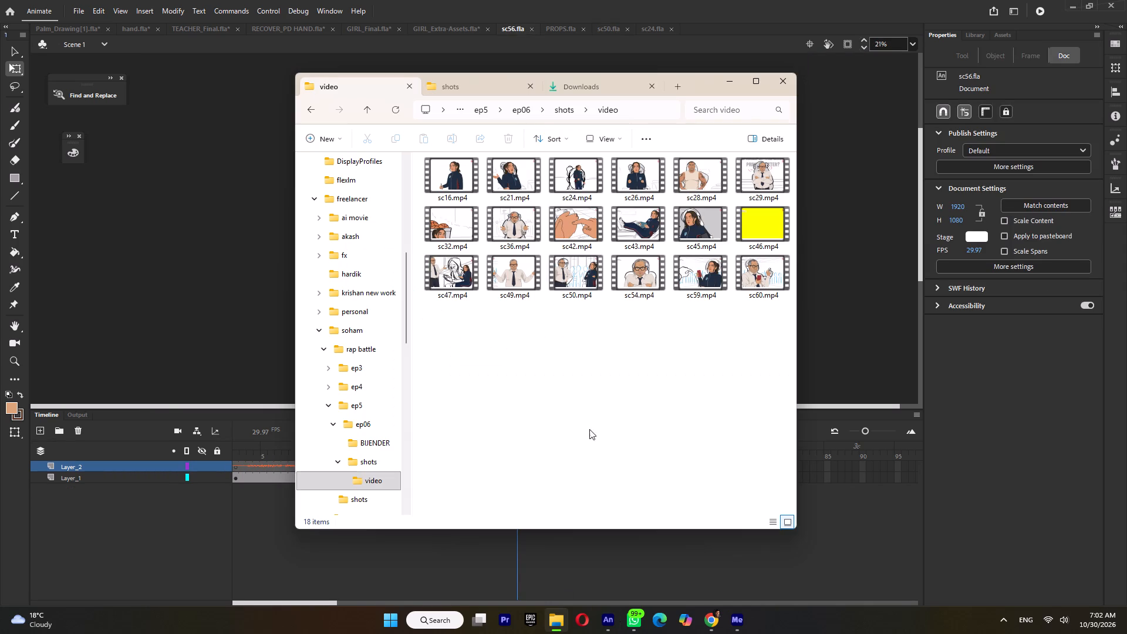
pyautogui.doubleClick(642, 176)
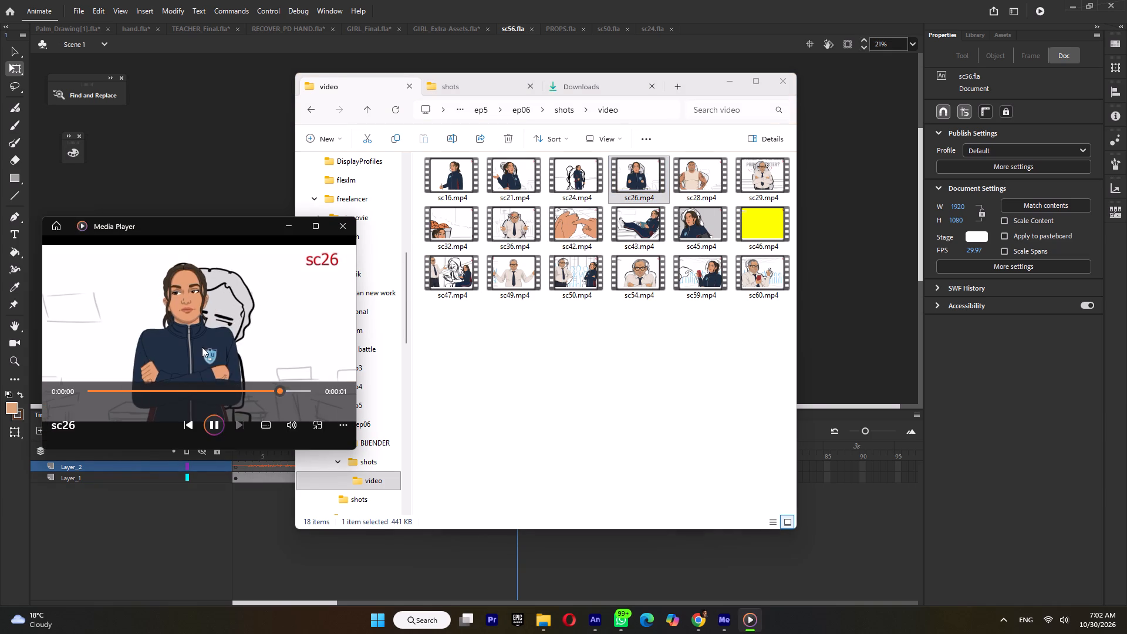
pyautogui.click(341, 228)
pyautogui.click(365, 112)
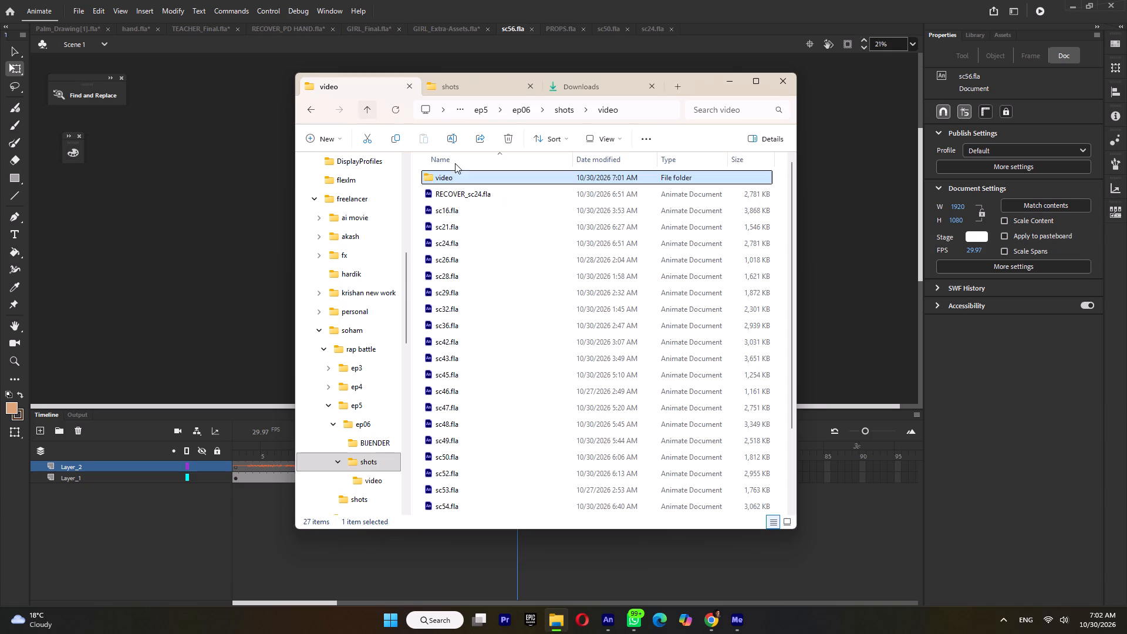
pyautogui.doubleClick(462, 176)
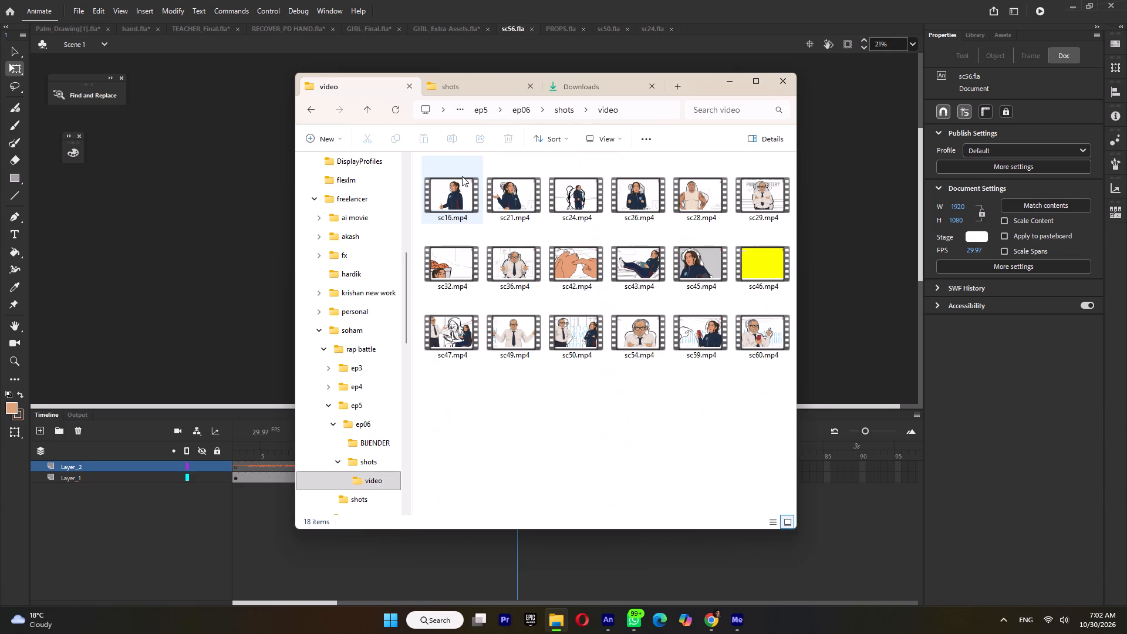
# Open sc26.fla from the ep06 shots folder in Animate.
pyautogui.click(457, 83)
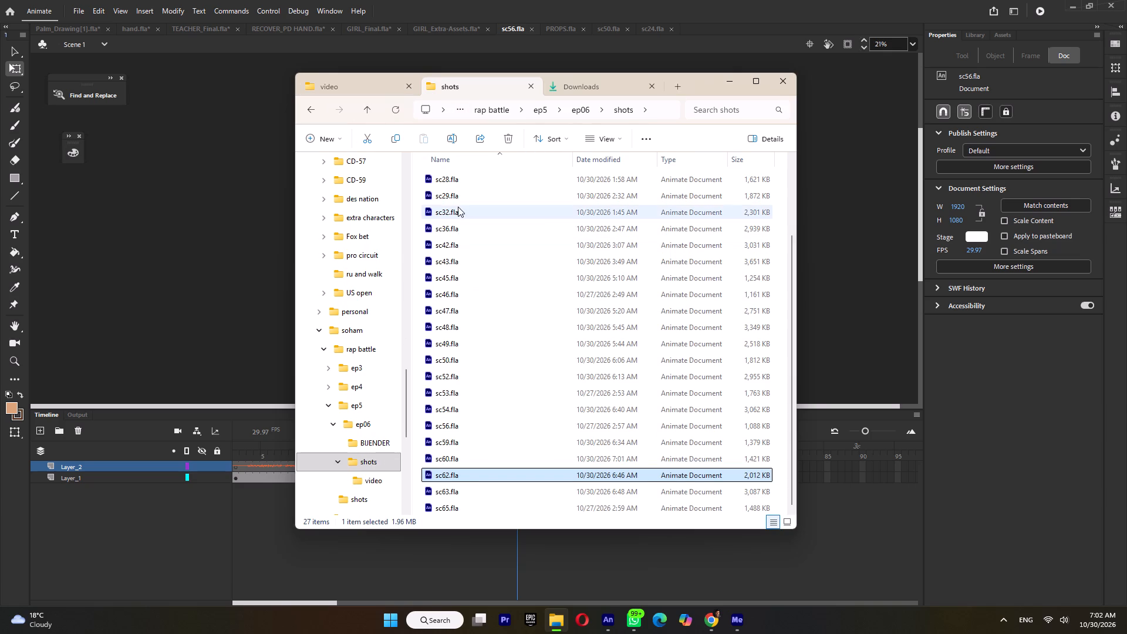
pyautogui.scroll(3, 458, 207)
pyautogui.doubleClick(461, 259)
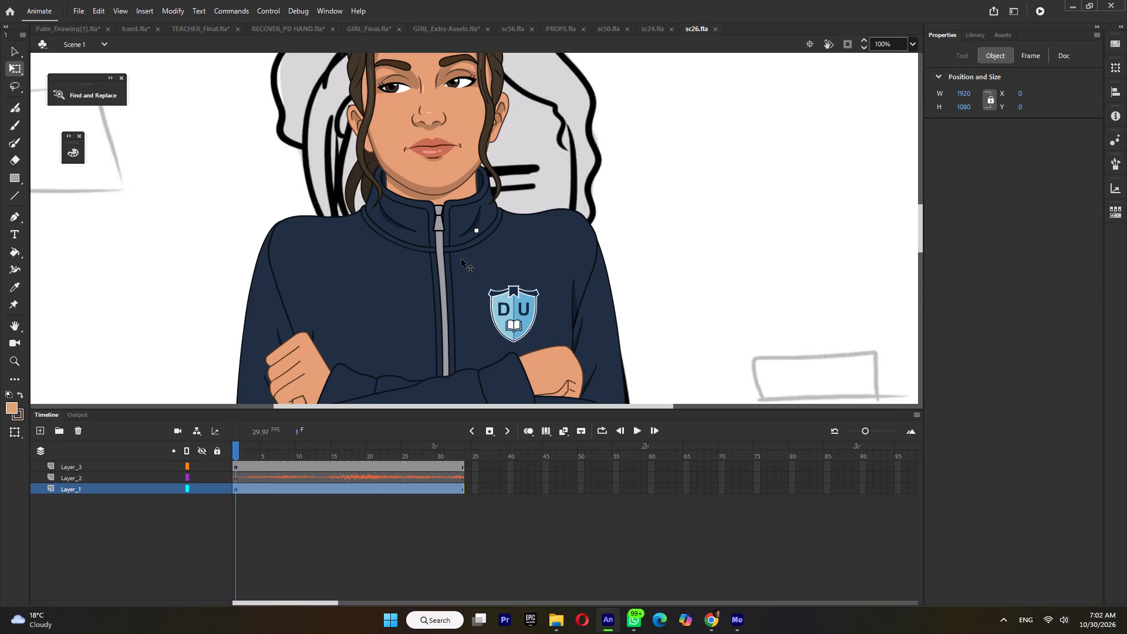
# Copy the full-body girl with crossed arms from sc26 and close the sc24.fla document.
pyautogui.keyDown('ctrl'); pyautogui.scroll(-9, 461, 252); pyautogui.keyUp('ctrl')
pyautogui.rightClick(444, 310)
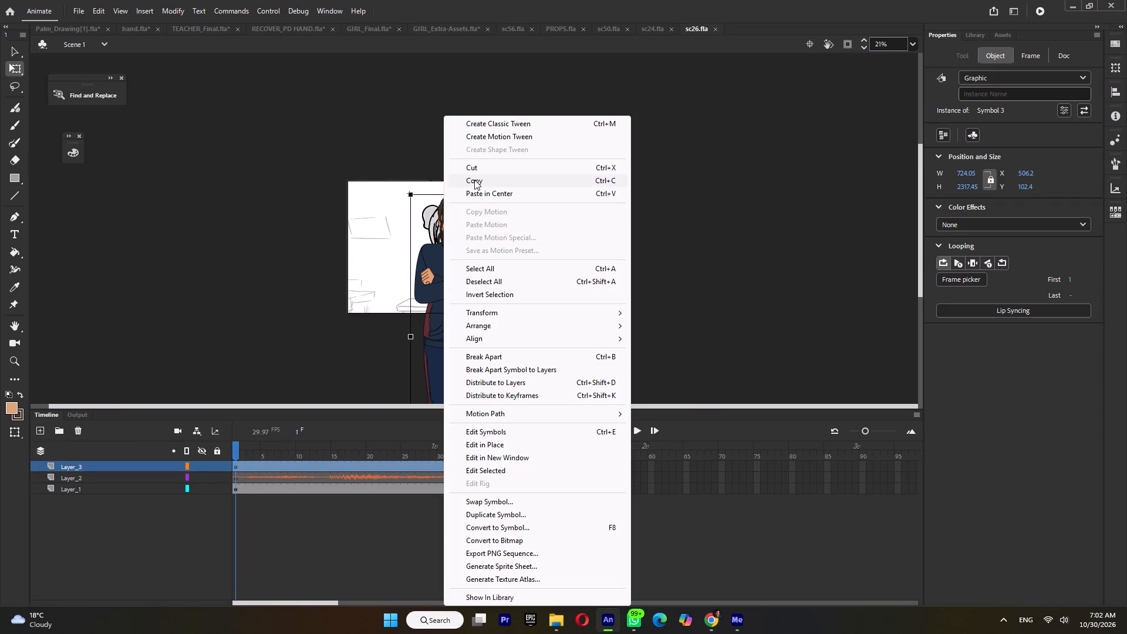
pyautogui.click(475, 178)
pyautogui.click(653, 32)
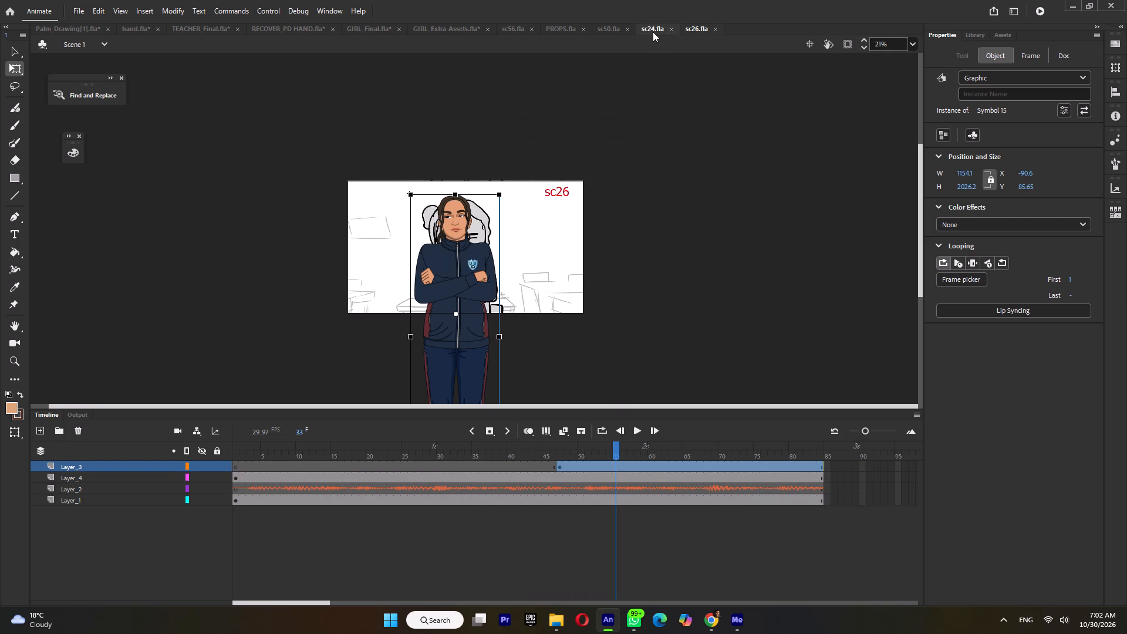
pyautogui.click(671, 32)
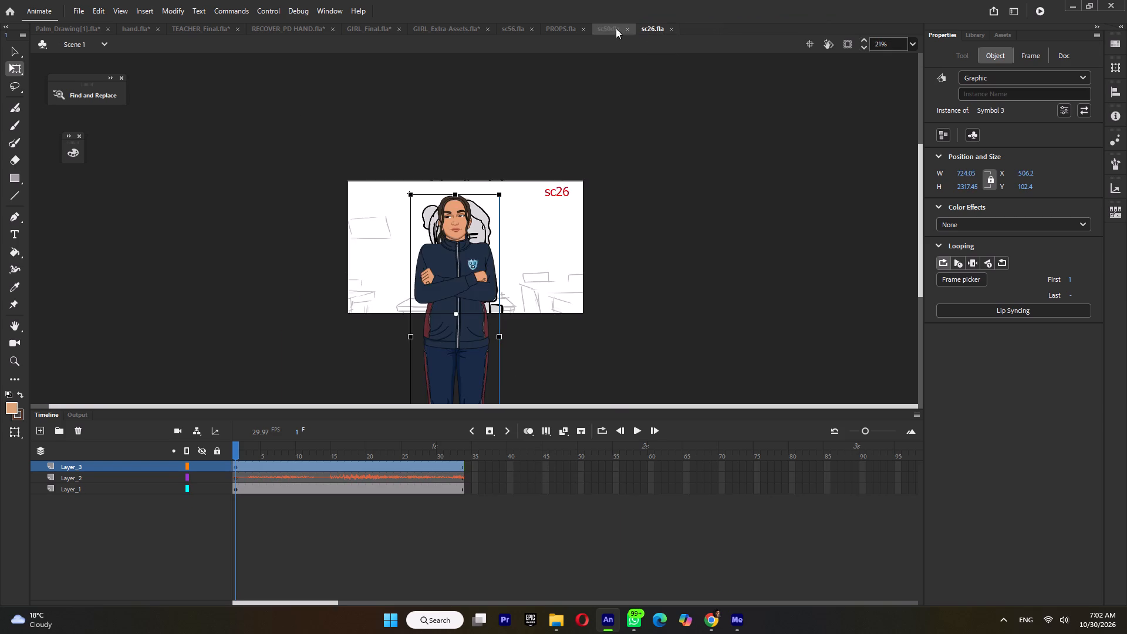
# Paste the copied girl onto a new top layer in sc56 and place her beside the storyboard sketch, over the stage's left edge.
pyautogui.click(601, 28)
pyautogui.click(505, 31)
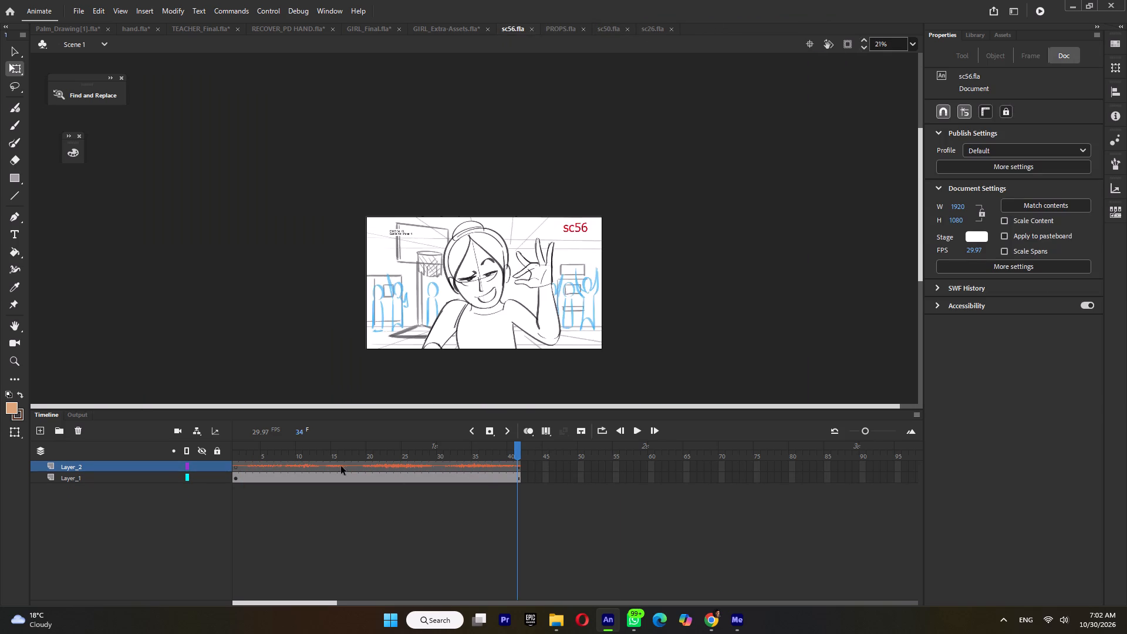
pyautogui.click(41, 431)
pyautogui.rightClick(143, 299)
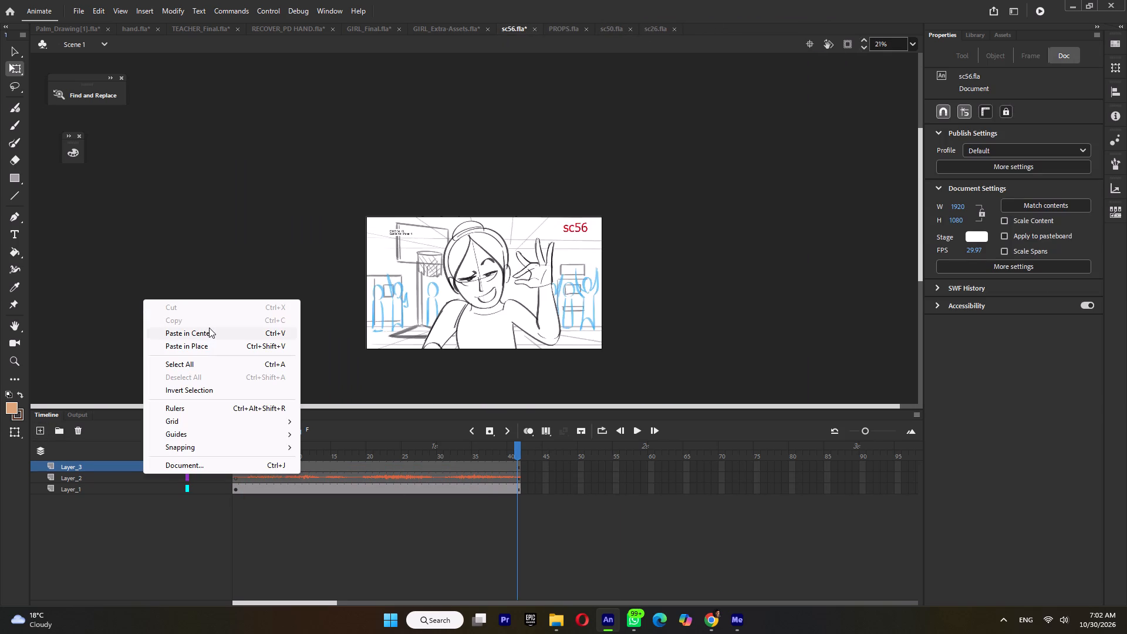
pyautogui.click(205, 335)
pyautogui.moveTo(491, 295); pyautogui.dragTo(481, 308)
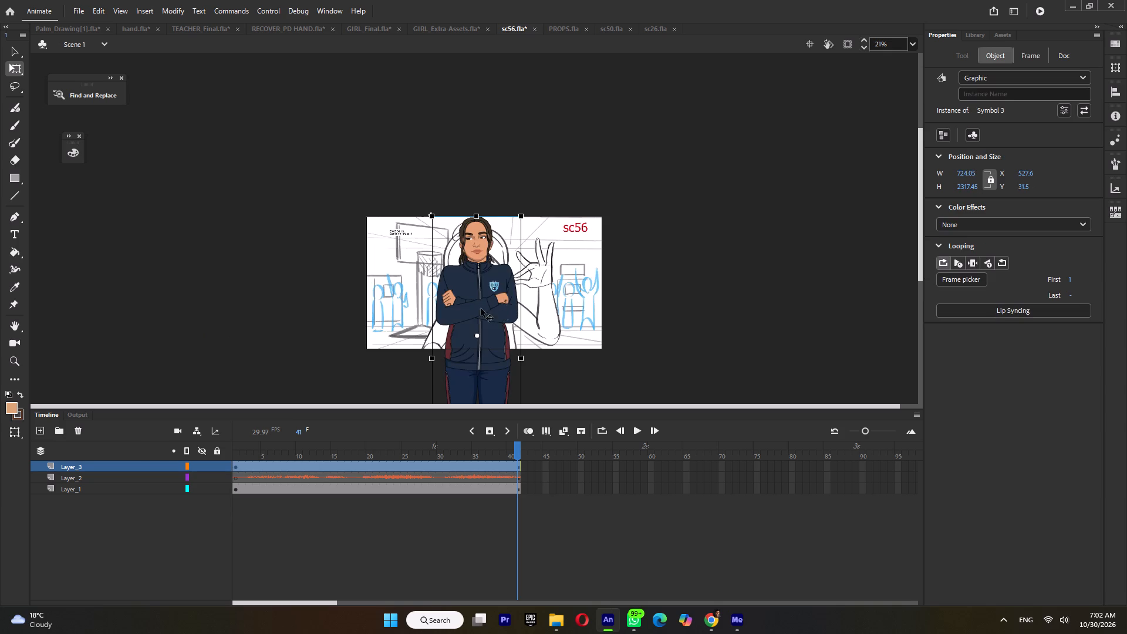
pyautogui.moveTo(481, 308); pyautogui.dragTo(386, 317)
# Inside the girl symbol, swing the badge-side upper arm away from the body and stand its forearm upright at the elbow.
pyautogui.doubleClick(386, 317)
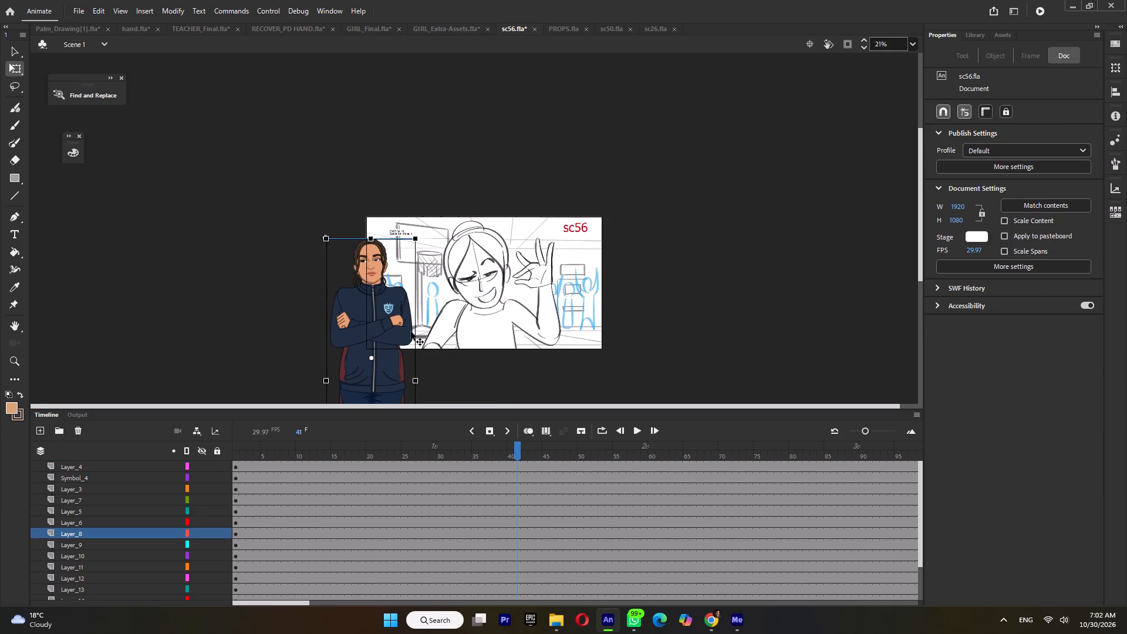
pyautogui.click(409, 311)
pyautogui.moveTo(411, 353); pyautogui.dragTo(411, 353)
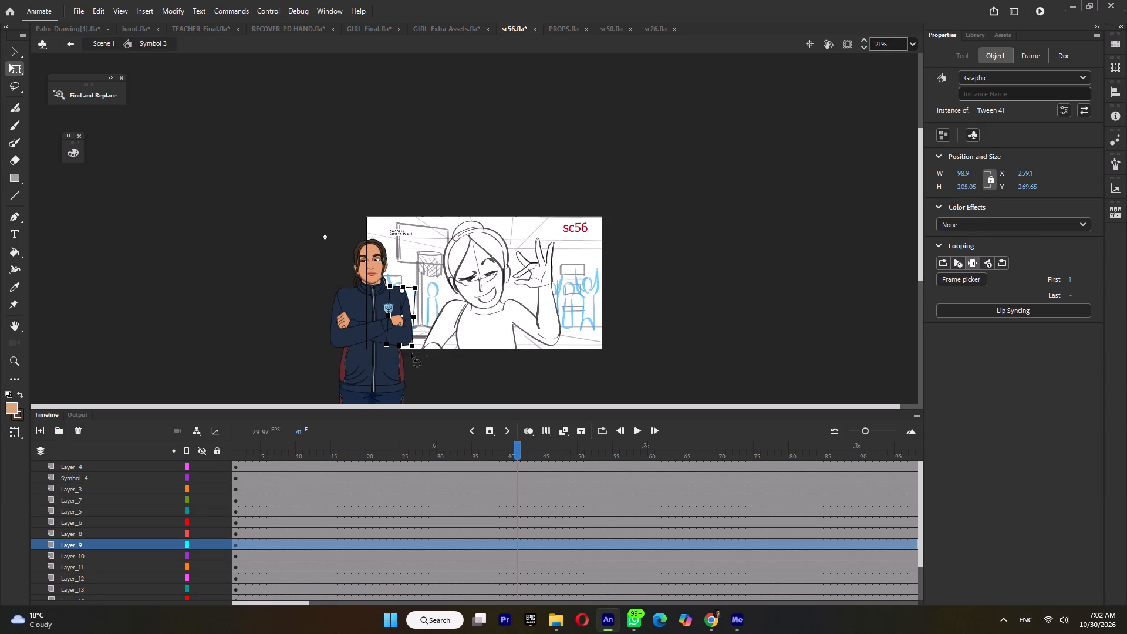
pyautogui.moveTo(411, 353); pyautogui.dragTo(440, 356)
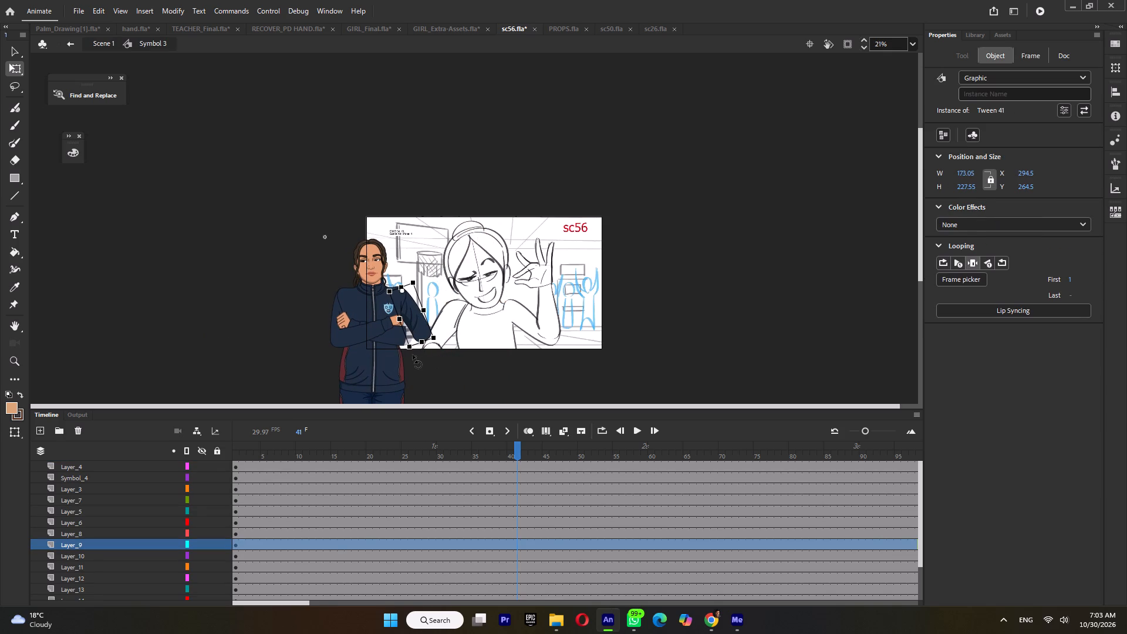
pyautogui.click(398, 340)
pyautogui.moveTo(347, 343); pyautogui.dragTo(411, 303)
pyautogui.moveTo(409, 320); pyautogui.dragTo(429, 315)
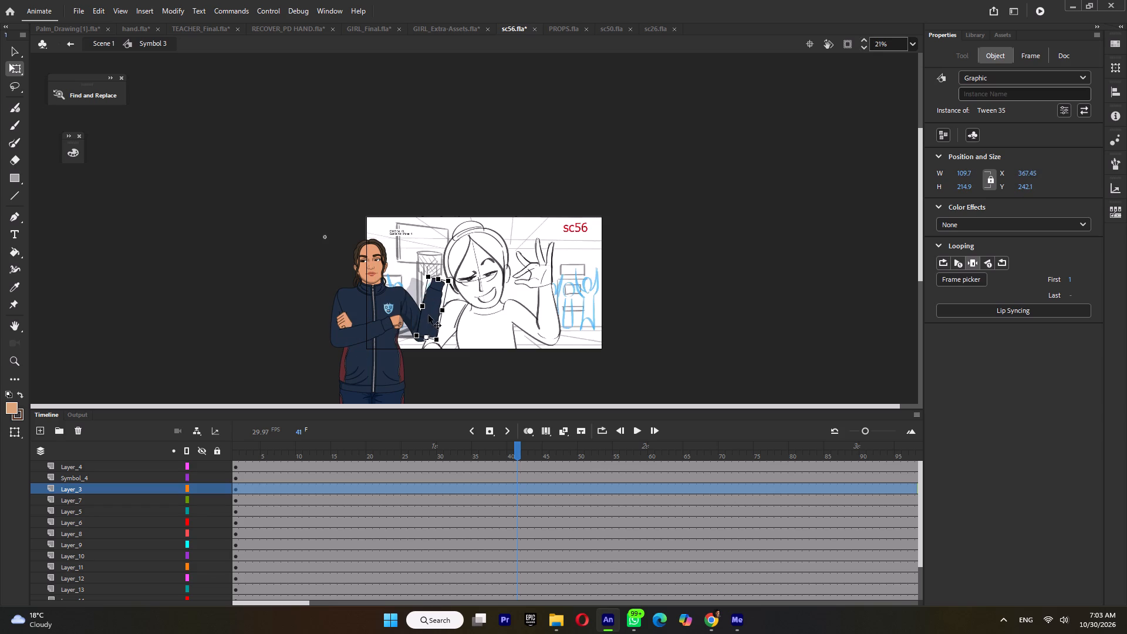
# Flip the upright badge-side forearm horizontally at frame 1 of the girl symbol.
pyautogui.rightClick(427, 316)
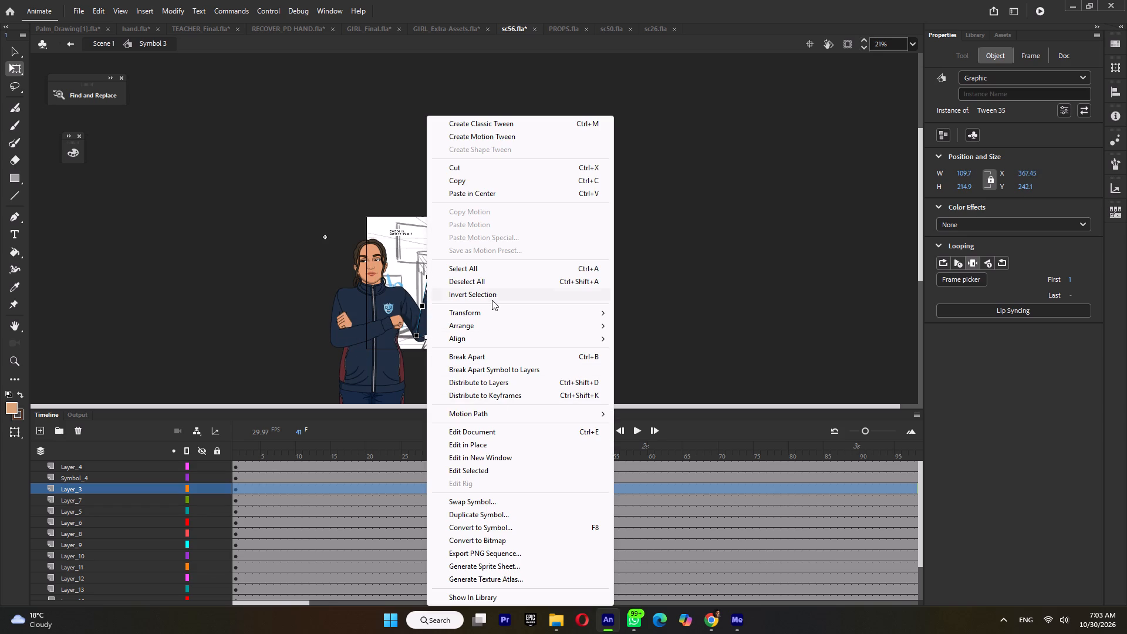
pyautogui.click(422, 328)
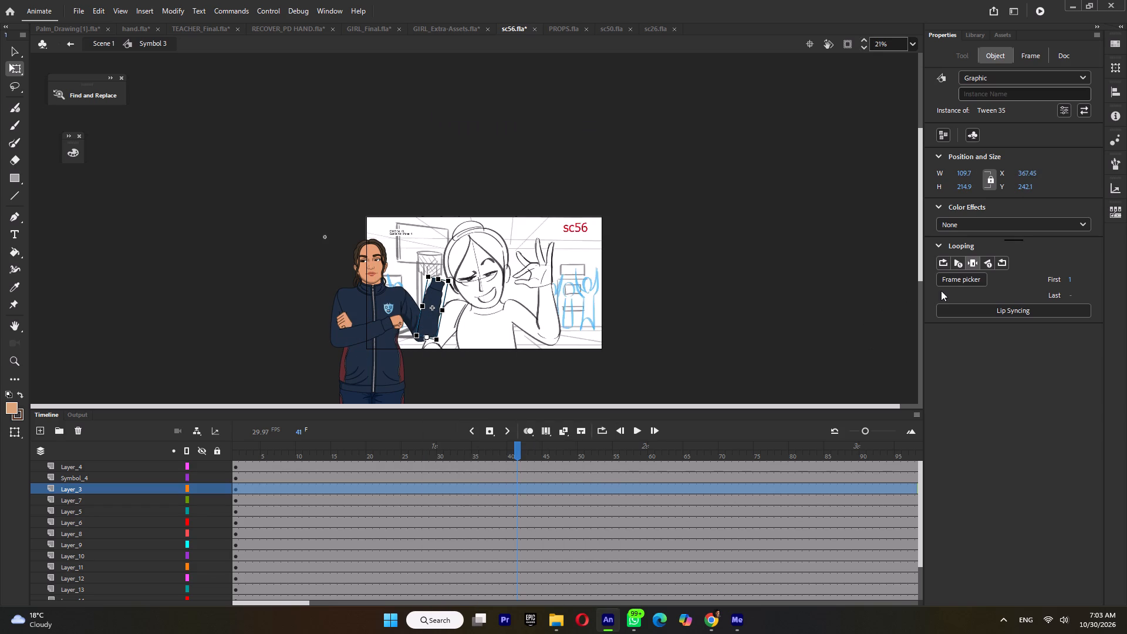
pyautogui.click(944, 285)
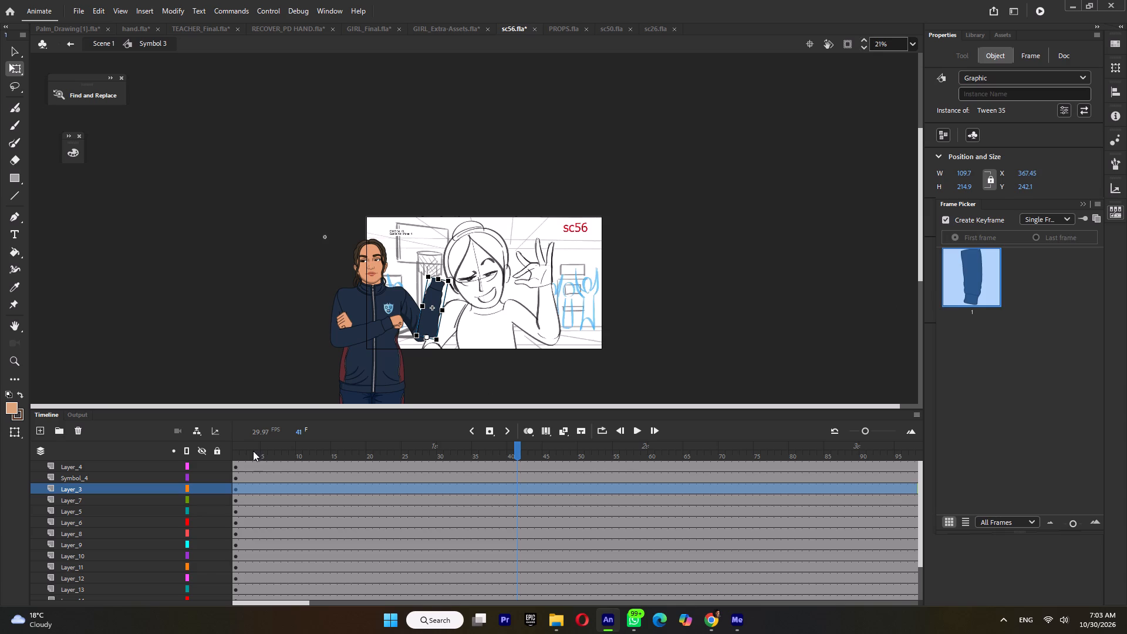
pyautogui.moveTo(255, 449); pyautogui.dragTo(190, 458)
pyautogui.click(433, 326)
pyautogui.rightClick(433, 326)
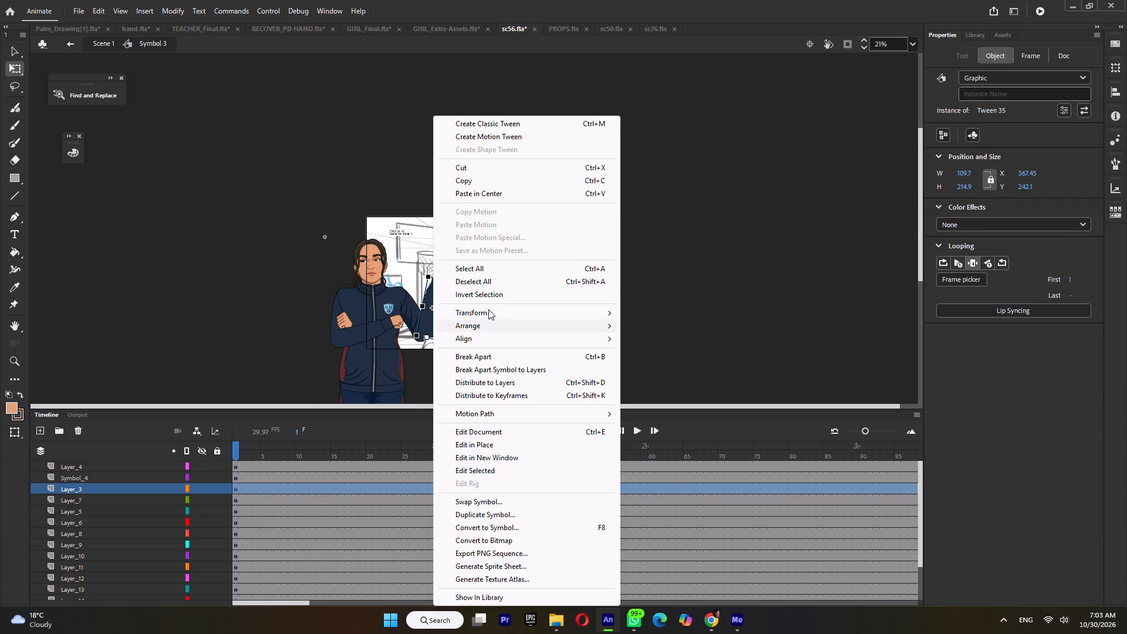
pyautogui.click(488, 309)
pyautogui.click(664, 440)
# Fit the flipped forearm onto the elbow, shorten it to a height of about 174, and rotate it outward from the body.
pyautogui.keyDown('ctrl'); pyautogui.scroll(4, 424, 331); pyautogui.keyUp('ctrl')
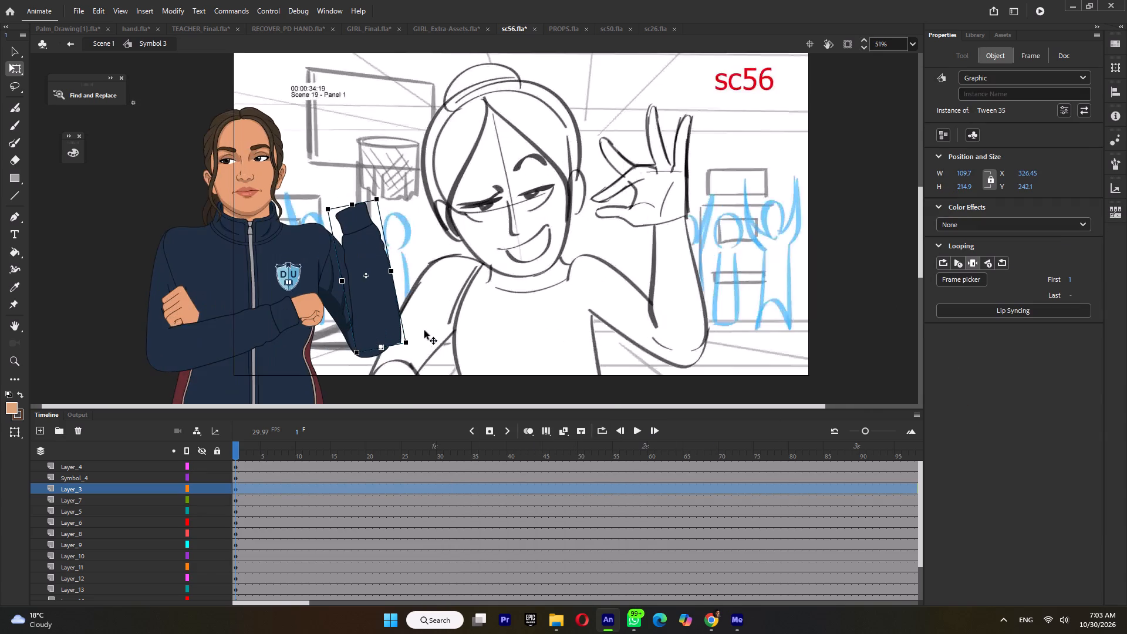
pyautogui.keyDown('ctrl'); pyautogui.scroll(3, 387, 328); pyautogui.keyUp('ctrl')
pyautogui.moveTo(389, 326); pyautogui.dragTo(373, 313)
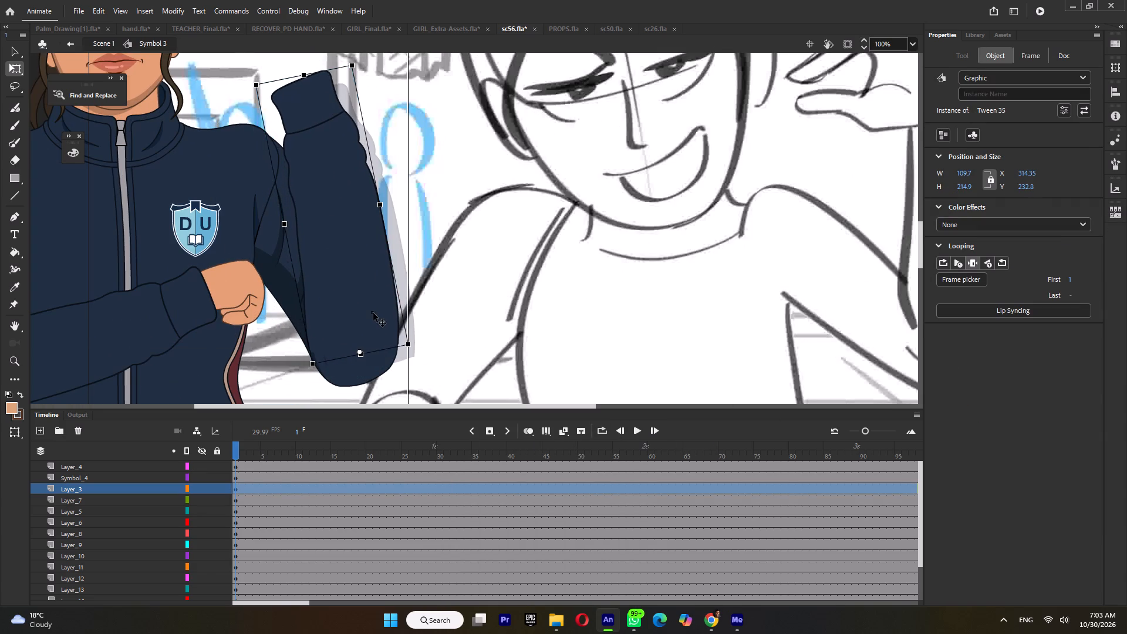
pyautogui.keyDown('shift'); pyautogui.moveTo(352, 63); pyautogui.dragTo(356, 87); pyautogui.keyUp('shift')
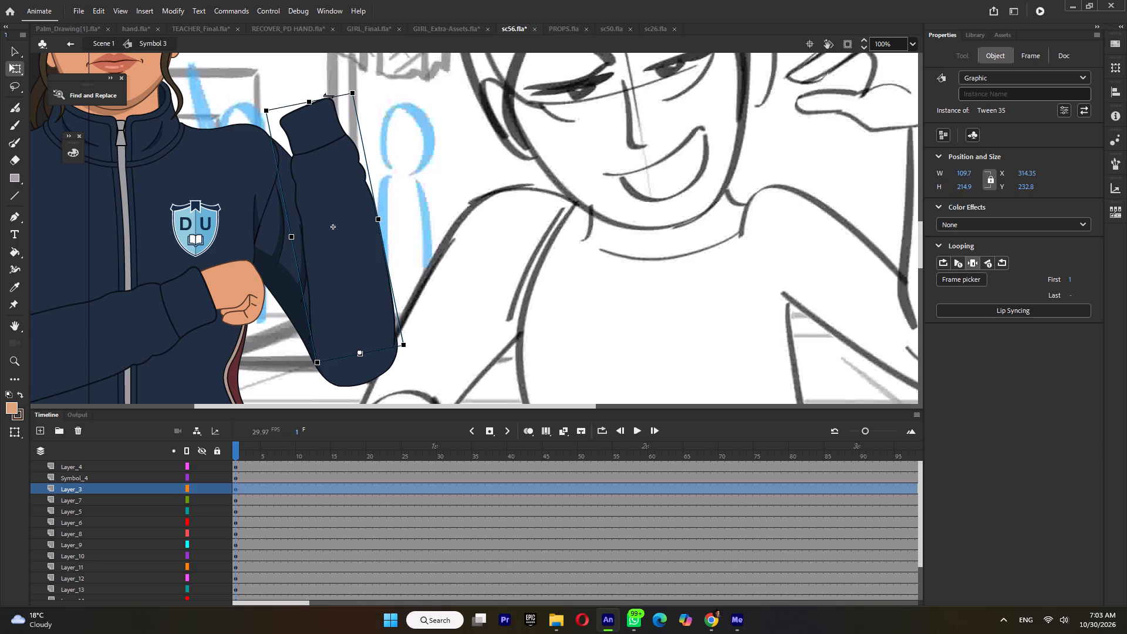
pyautogui.moveTo(308, 103); pyautogui.dragTo(316, 140)
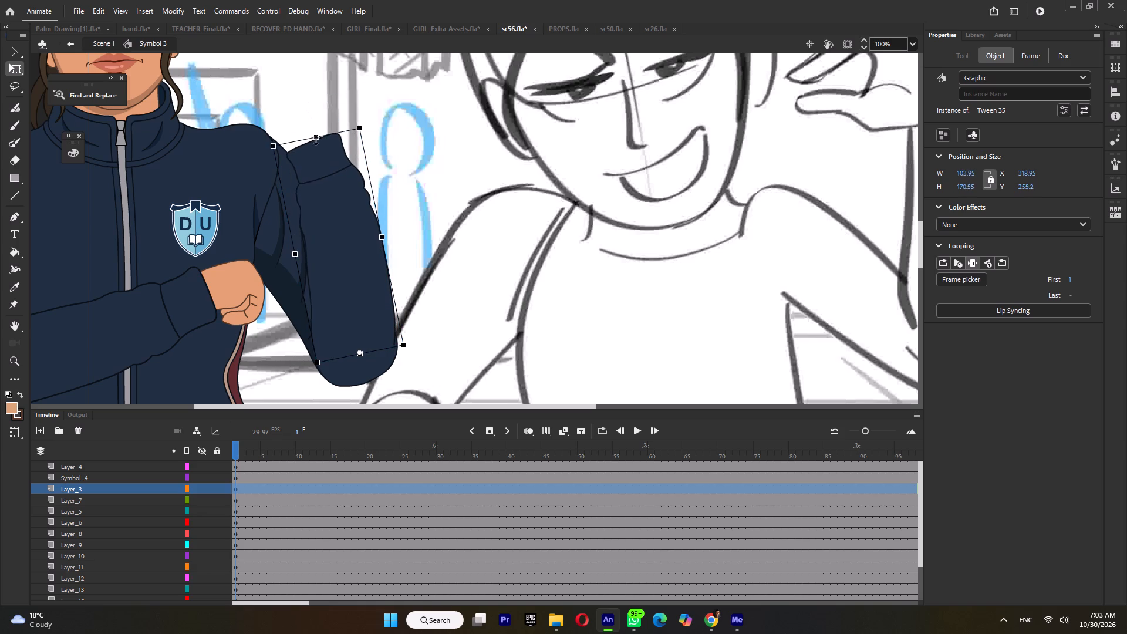
pyautogui.moveTo(316, 140); pyautogui.dragTo(316, 133)
pyautogui.moveTo(369, 119); pyautogui.dragTo(434, 174)
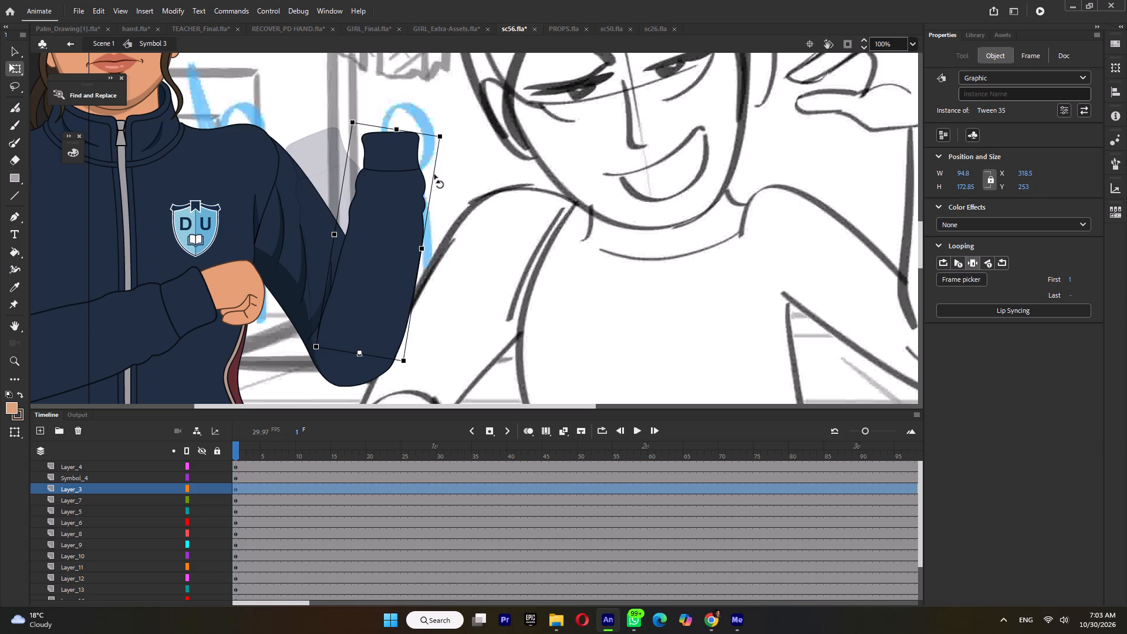
pyautogui.moveTo(434, 174); pyautogui.dragTo(443, 188)
# Raise the whole badge-side arm around its shoulder pivot and tilt the forearm back toward the body.
pyautogui.keyDown('ctrl'); pyautogui.scroll(-4, 380, 270); pyautogui.keyUp('ctrl')
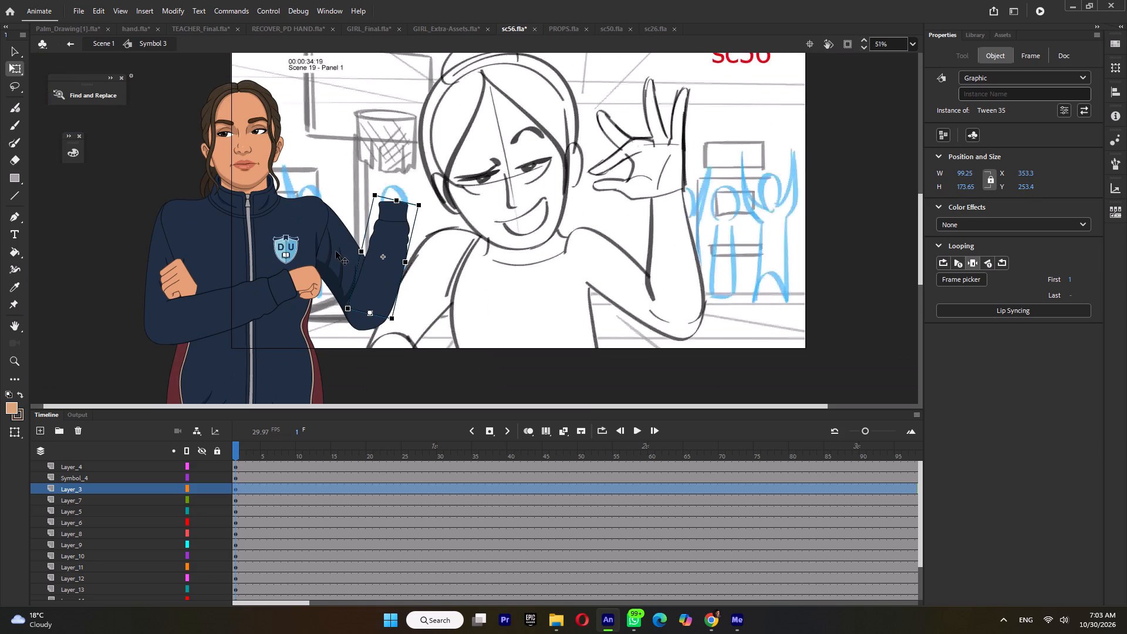
pyautogui.keyDown('shift'); pyautogui.click(339, 248); pyautogui.keyUp('shift')
pyautogui.moveTo(351, 265); pyautogui.dragTo(309, 212)
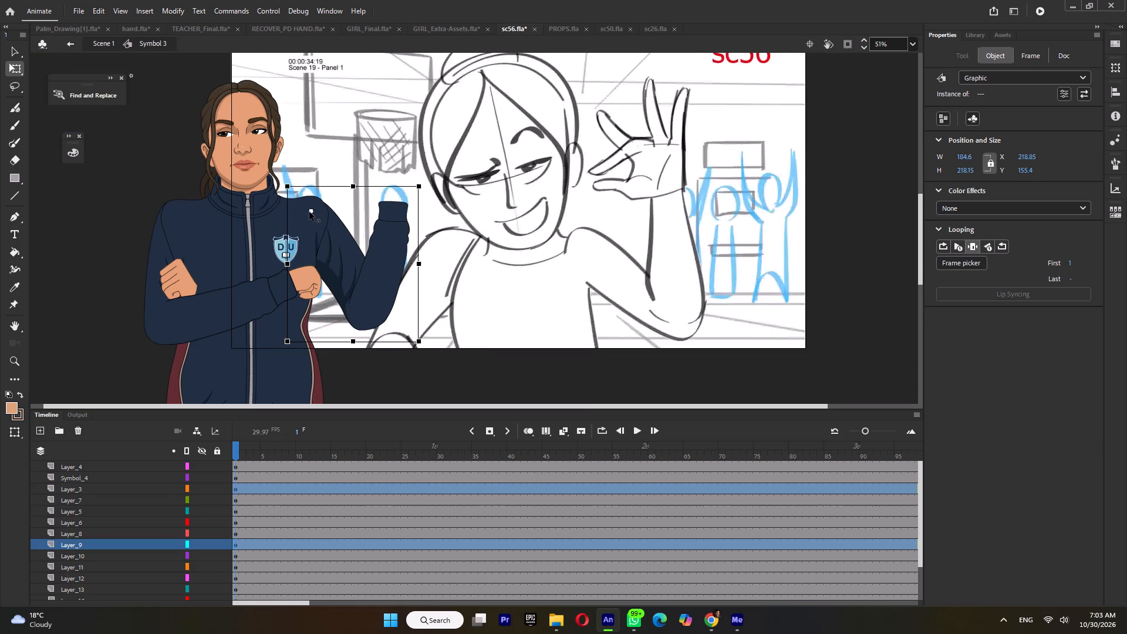
pyautogui.moveTo(309, 212); pyautogui.dragTo(303, 214)
pyautogui.moveTo(416, 350); pyautogui.dragTo(437, 295)
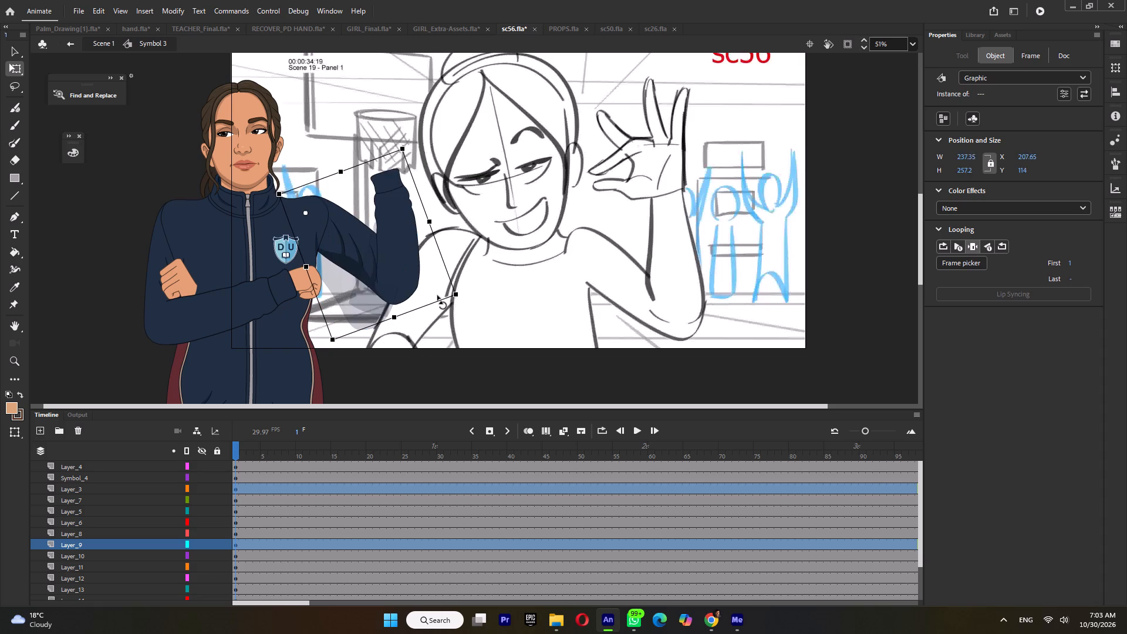
pyautogui.moveTo(437, 295); pyautogui.dragTo(437, 300)
pyautogui.click(467, 214)
pyautogui.click(384, 212)
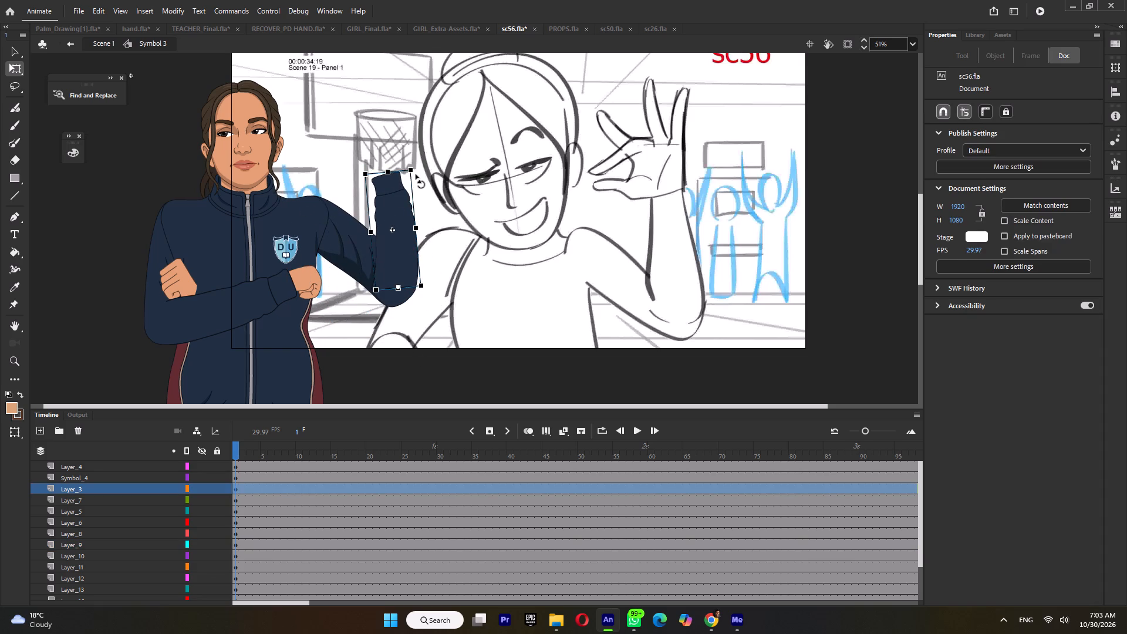
pyautogui.moveTo(416, 174); pyautogui.dragTo(384, 171)
# Swing the upper arm on the side opposite the badge outward from the girl's body.
pyautogui.click(146, 239)
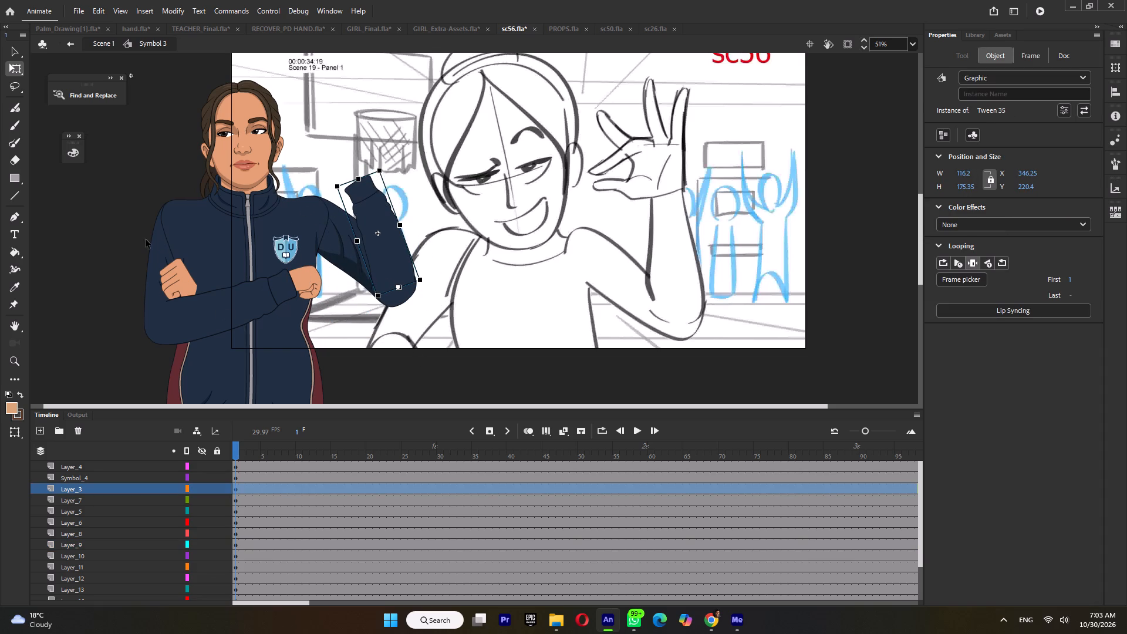
pyautogui.click(151, 256)
pyautogui.moveTo(207, 348); pyautogui.dragTo(129, 367)
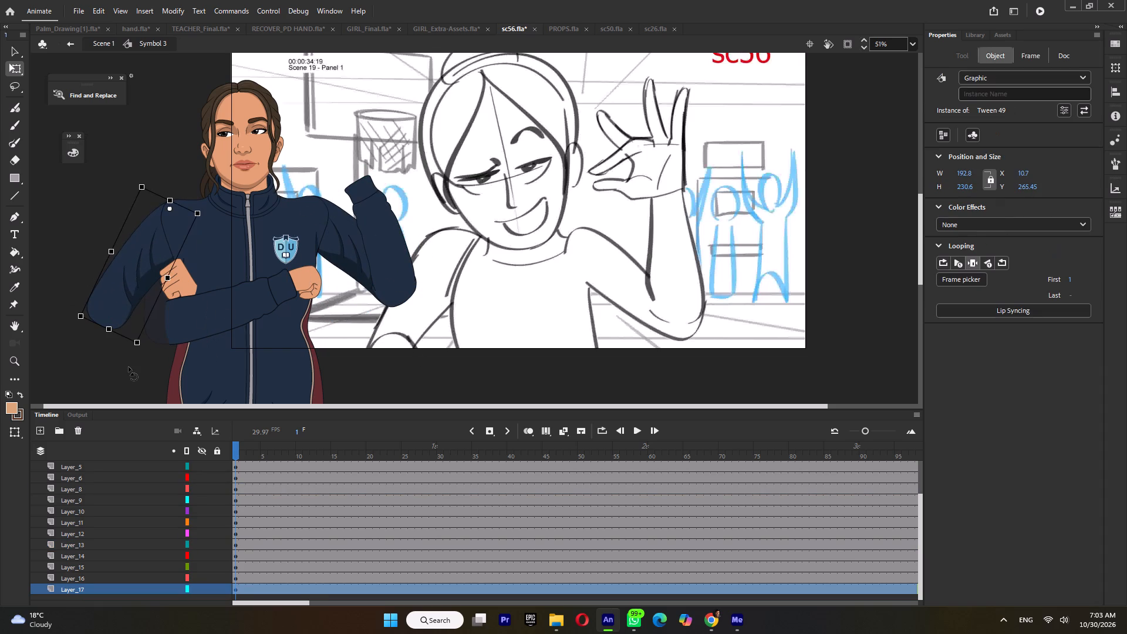
pyautogui.moveTo(129, 367); pyautogui.dragTo(134, 372)
# Rotate the remaining crossed forearm downward, attach it to the outward-swung elbow, and shorten it so the cuff ends beside the hip.
pyautogui.click(213, 308)
pyautogui.moveTo(306, 302); pyautogui.dragTo(274, 358)
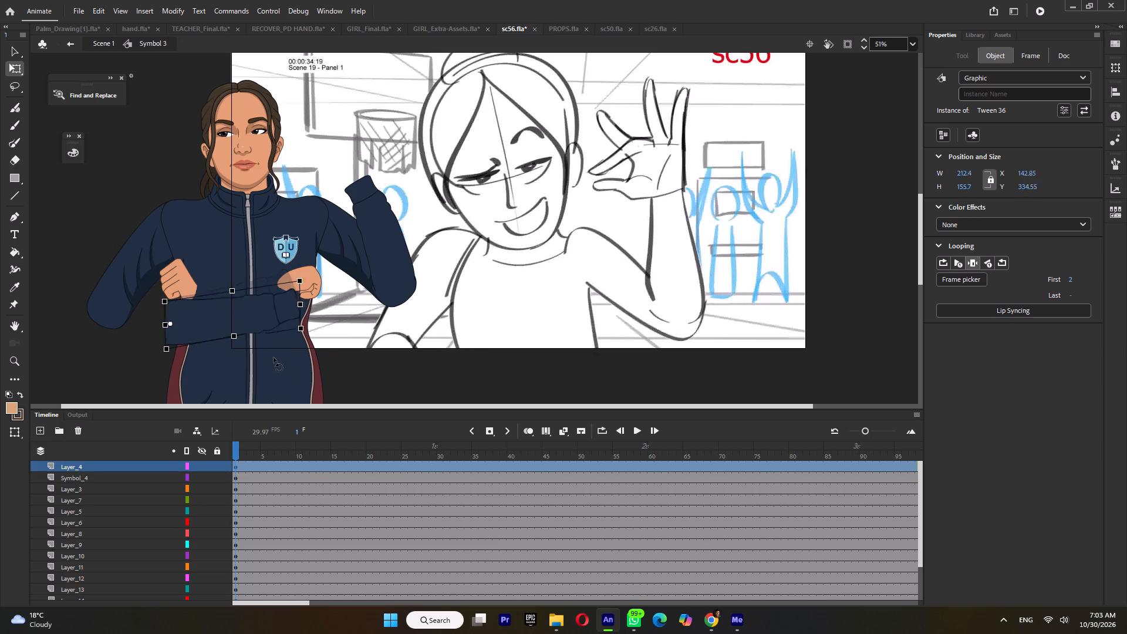
pyautogui.moveTo(274, 358); pyautogui.dragTo(201, 382)
pyautogui.moveTo(183, 339); pyautogui.dragTo(119, 320)
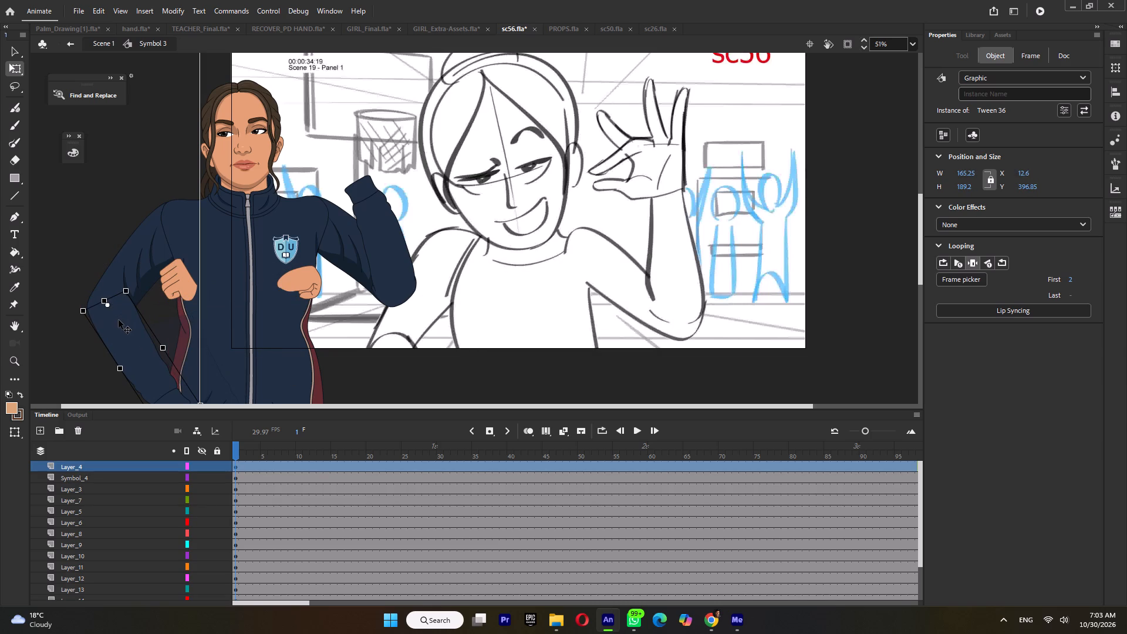
pyautogui.moveTo(119, 320); pyautogui.dragTo(120, 320)
pyautogui.keyDown('ctrl'); pyautogui.scroll(-3, 143, 268); pyautogui.keyUp('ctrl')
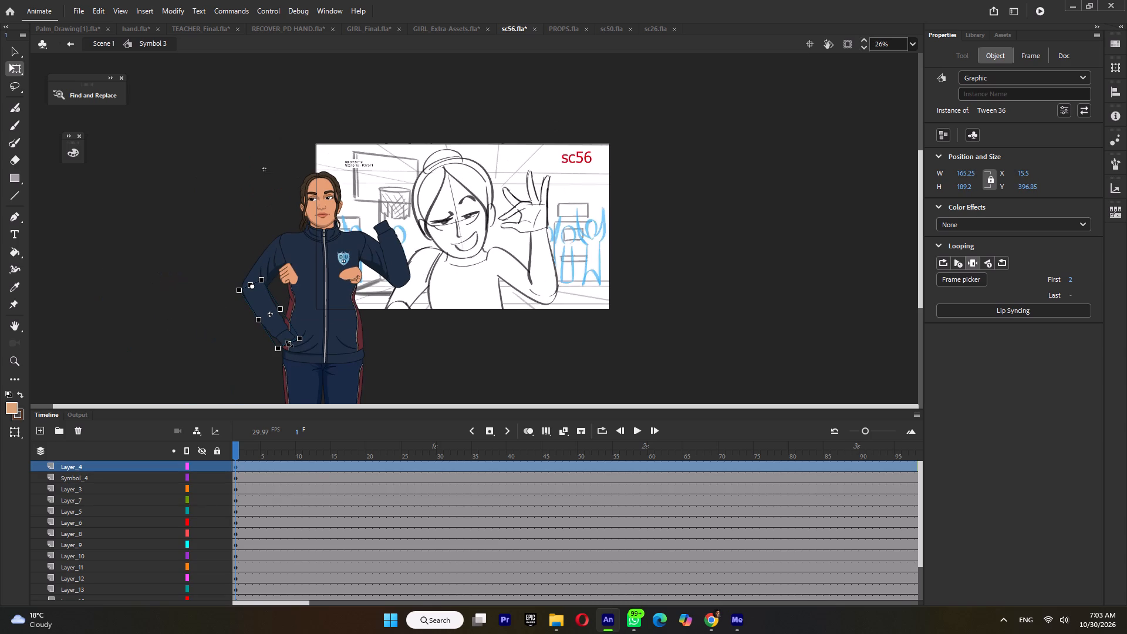
pyautogui.moveTo(289, 344); pyautogui.dragTo(283, 334)
pyautogui.keyDown('ctrl'); pyautogui.scroll(3, 292, 328); pyautogui.keyUp('ctrl')
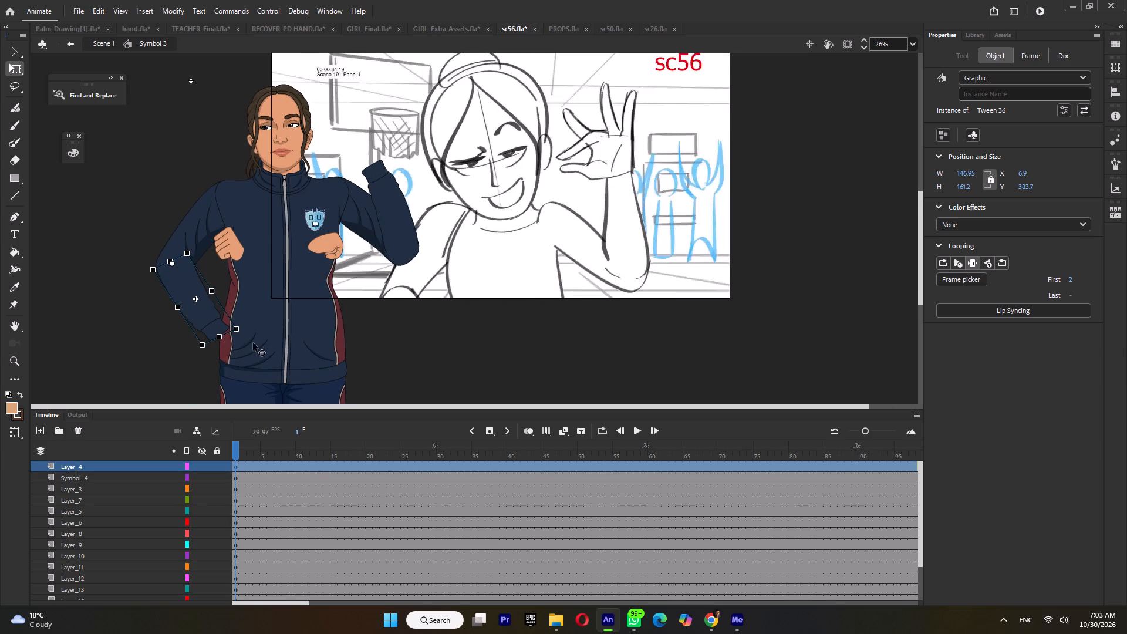
pyautogui.moveTo(228, 333); pyautogui.dragTo(213, 344)
# Rotate the hand lying below the badge and move it onto the lowered forearm's cuff.
pyautogui.click(228, 231)
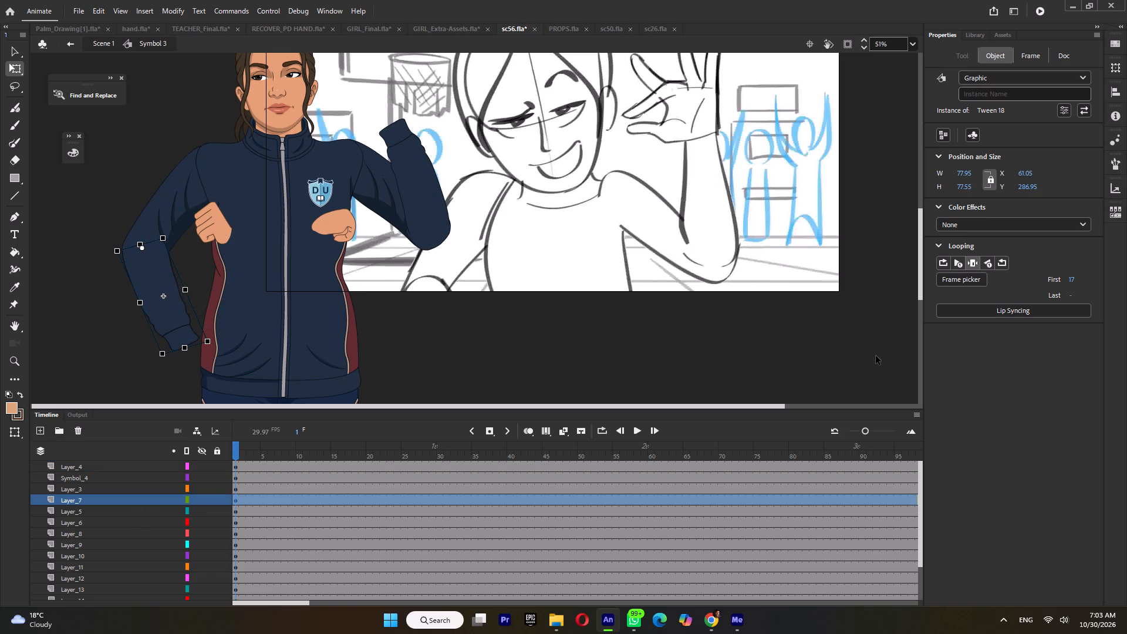
pyautogui.click(342, 219)
pyautogui.moveTo(367, 232); pyautogui.dragTo(255, 305)
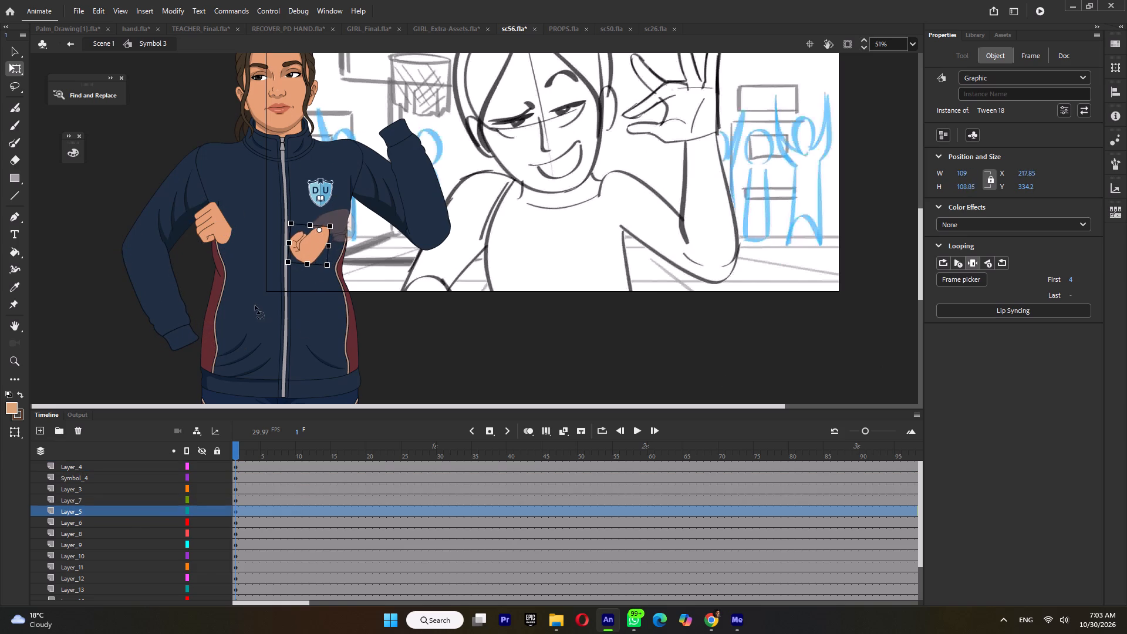
pyautogui.moveTo(255, 305); pyautogui.dragTo(257, 303)
pyautogui.moveTo(308, 248); pyautogui.dragTo(174, 363)
# Skew the girl's jacket torso very slightly, tilting its shoulder line up on the badge side.
pyautogui.click(170, 318)
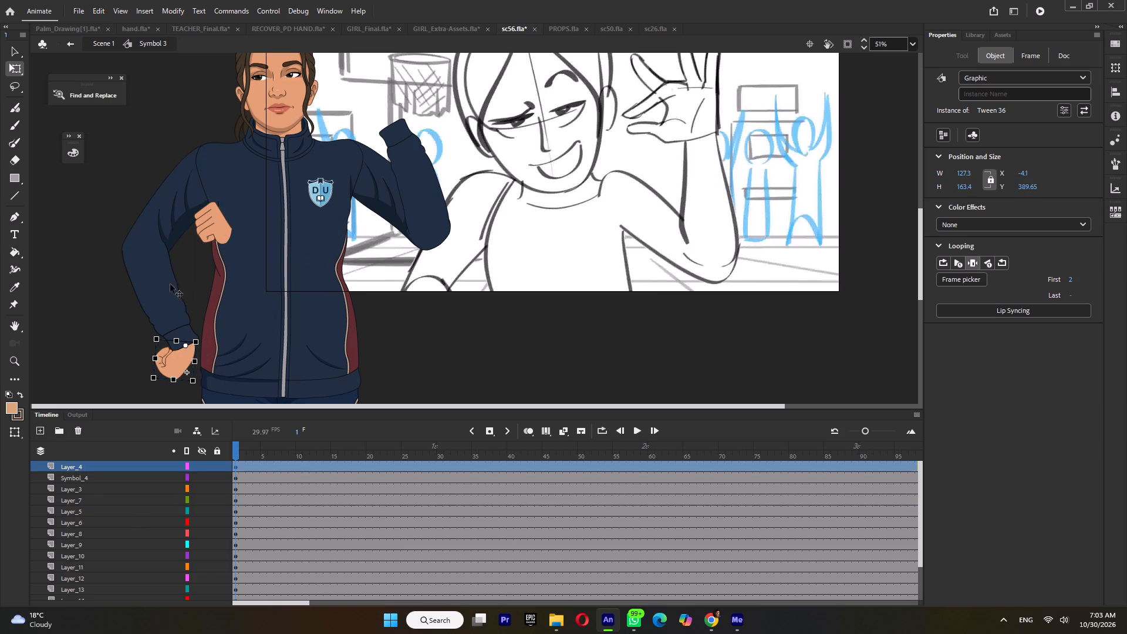
pyautogui.click(166, 207)
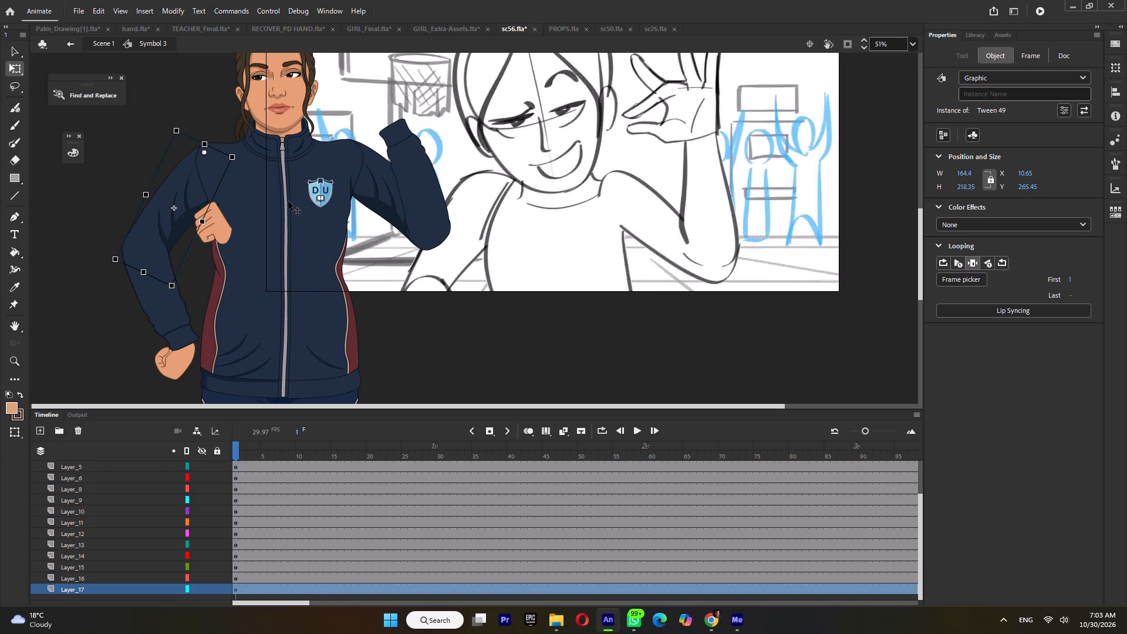
pyautogui.click(288, 201)
pyautogui.click(265, 200)
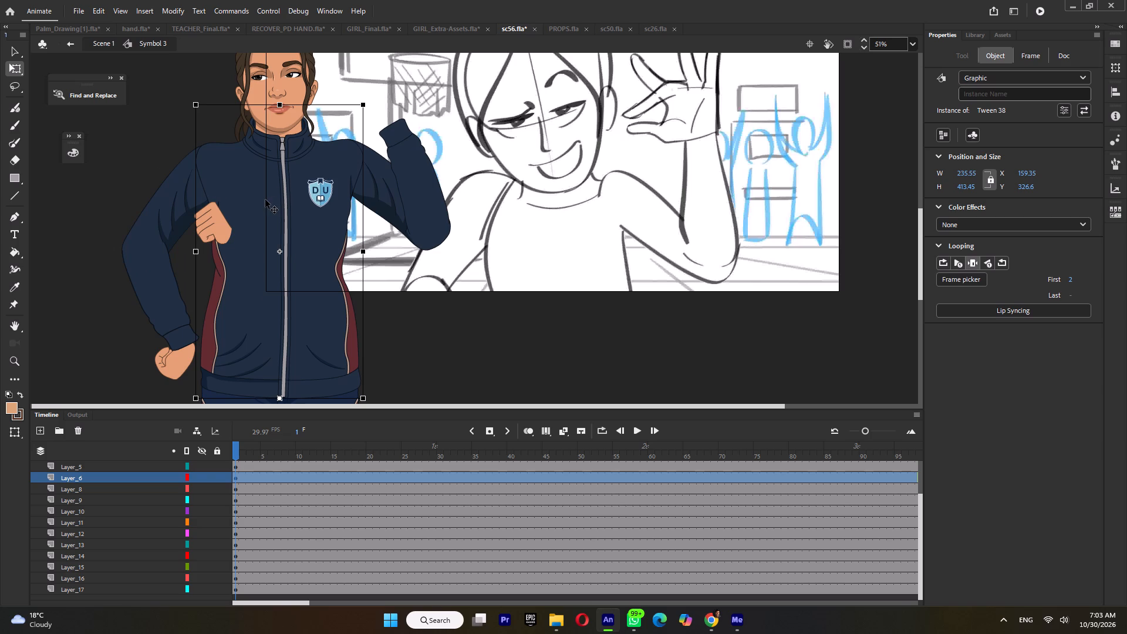
pyautogui.click(194, 176)
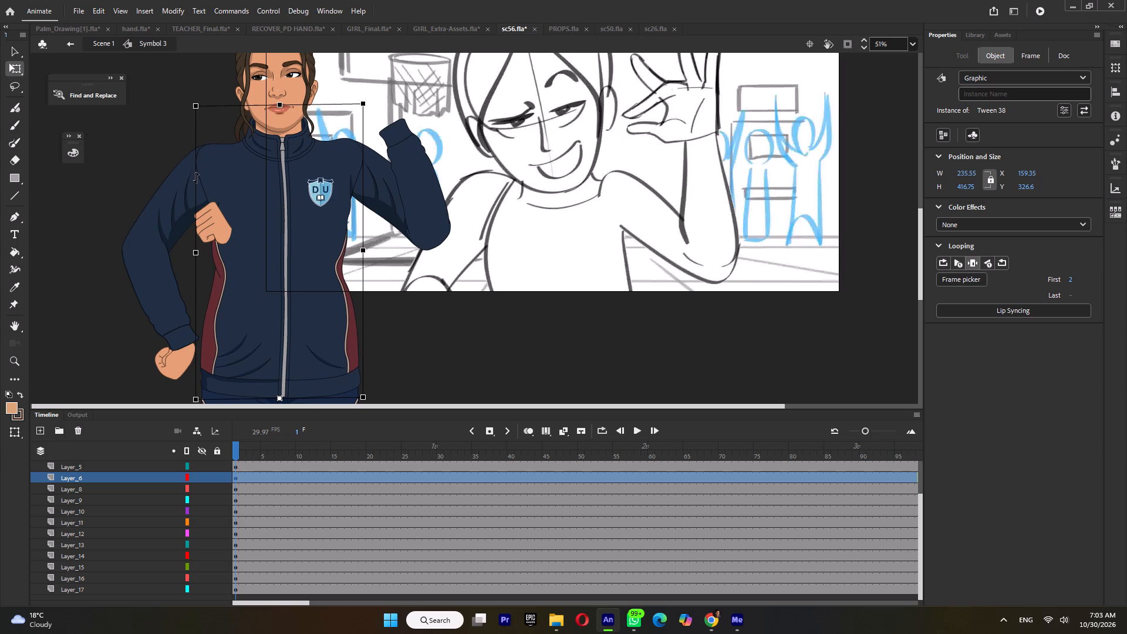
# Inside the head symbol, swap the mouth to the open toothy smile, frame 13.
pyautogui.scroll(1, 312, 233)
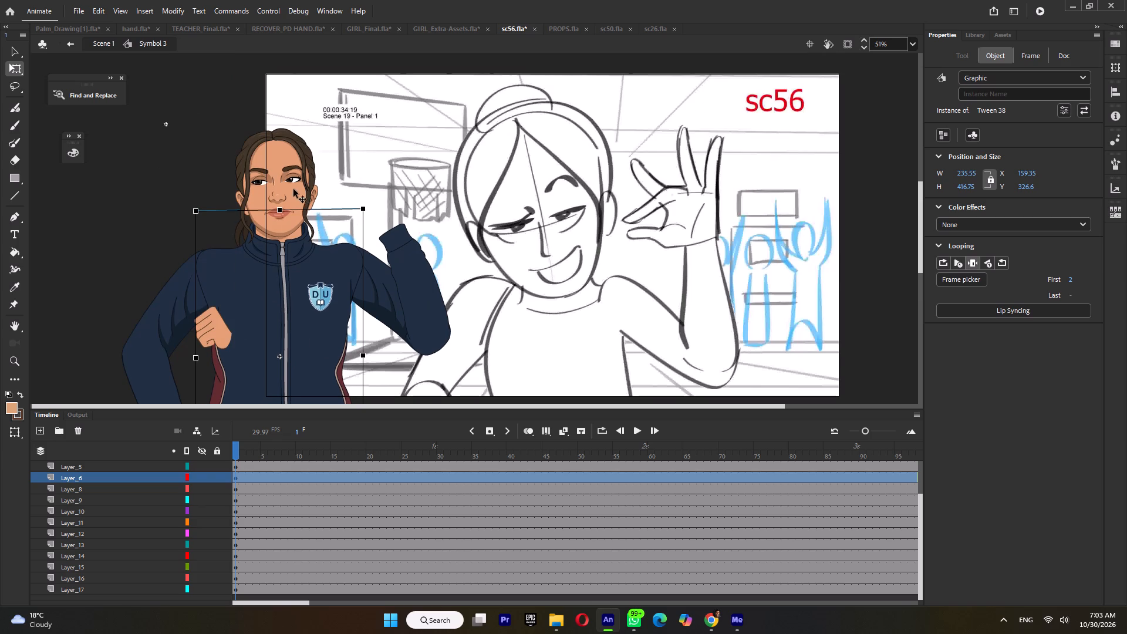
pyautogui.doubleClick(289, 185)
pyautogui.keyDown('ctrl'); pyautogui.scroll(5, 288, 180); pyautogui.keyUp('ctrl')
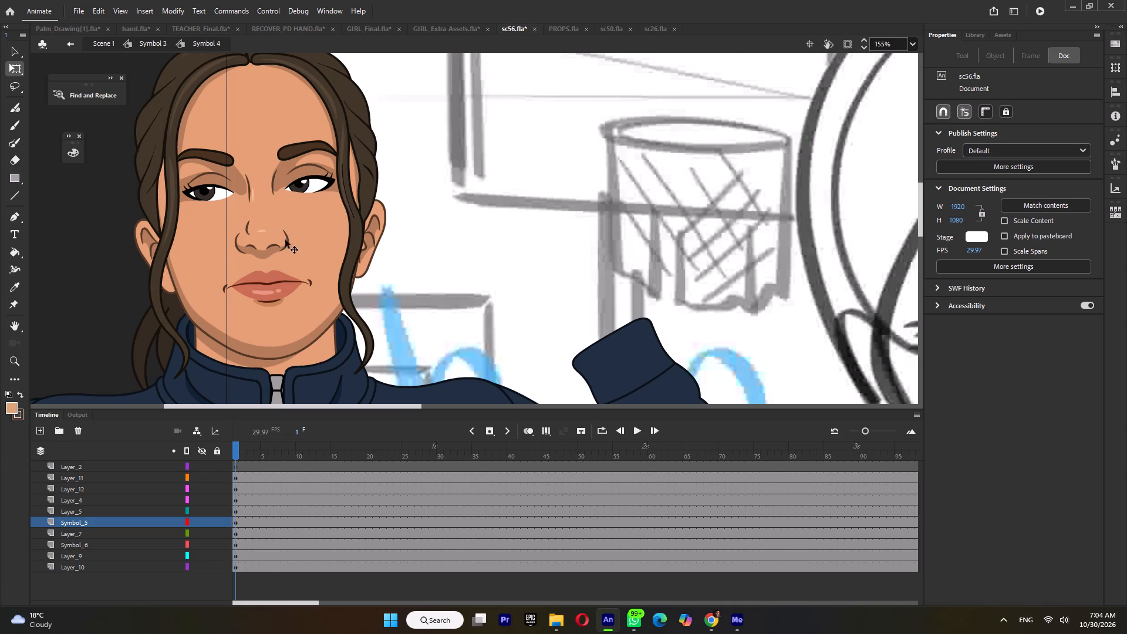
pyautogui.click(263, 290)
pyautogui.click(263, 290)
pyautogui.doubleClick(404, 275)
pyautogui.keyDown('ctrl'); pyautogui.scroll(-3, 404, 275); pyautogui.keyUp('ctrl')
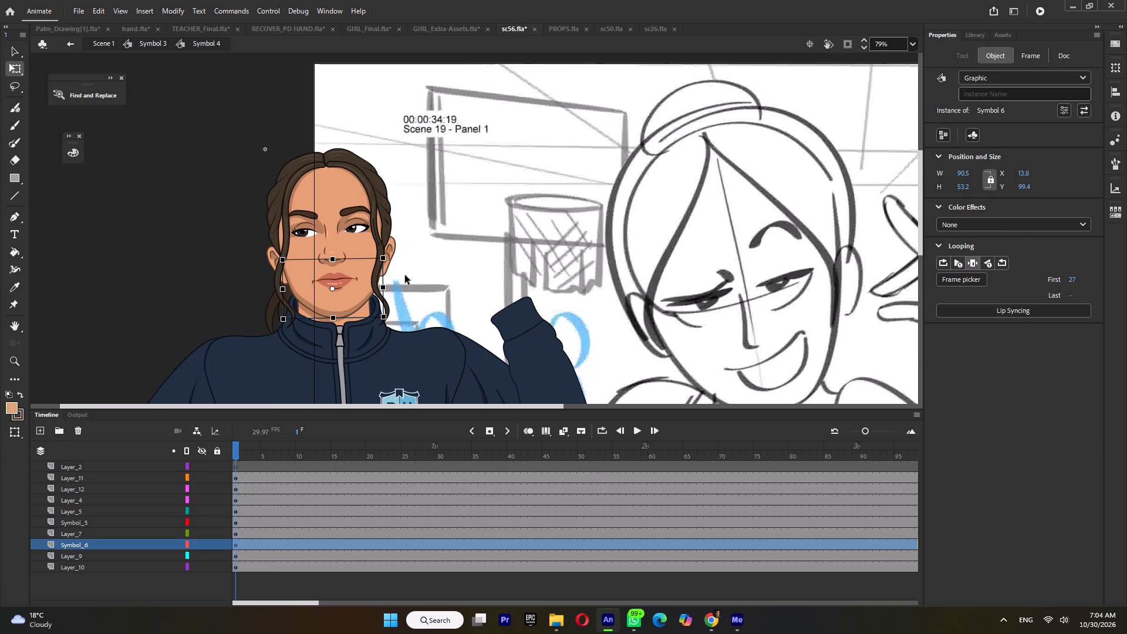
pyautogui.click(972, 279)
pyautogui.scroll(-4, 998, 435)
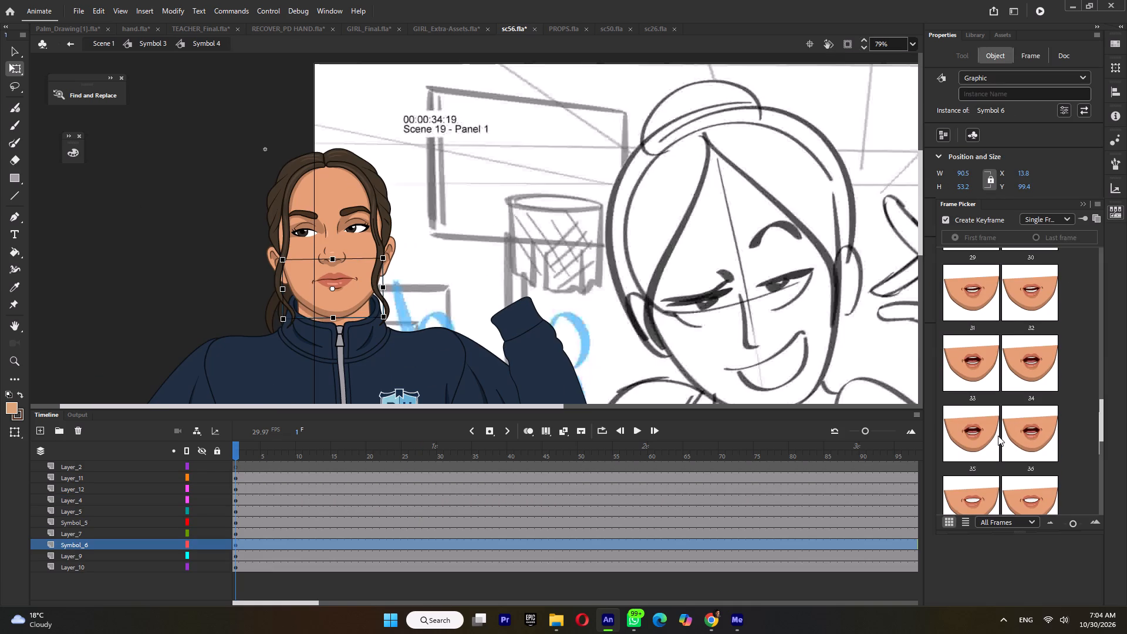
pyautogui.scroll(12, 1003, 422)
pyautogui.click(970, 340)
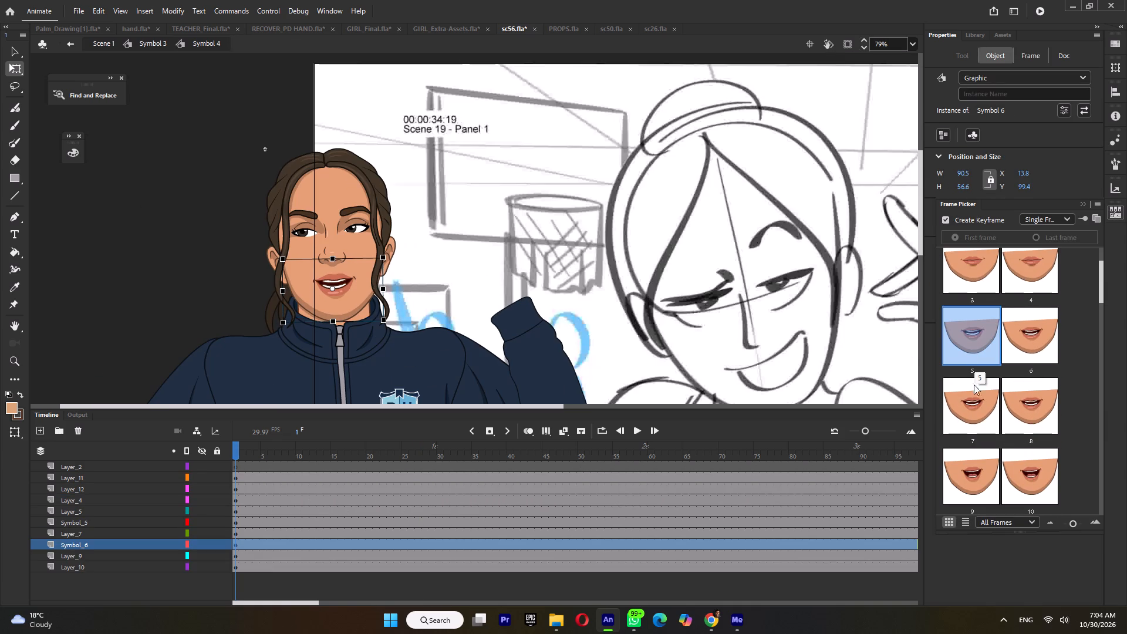
pyautogui.click(976, 407)
pyautogui.scroll(1, 982, 464)
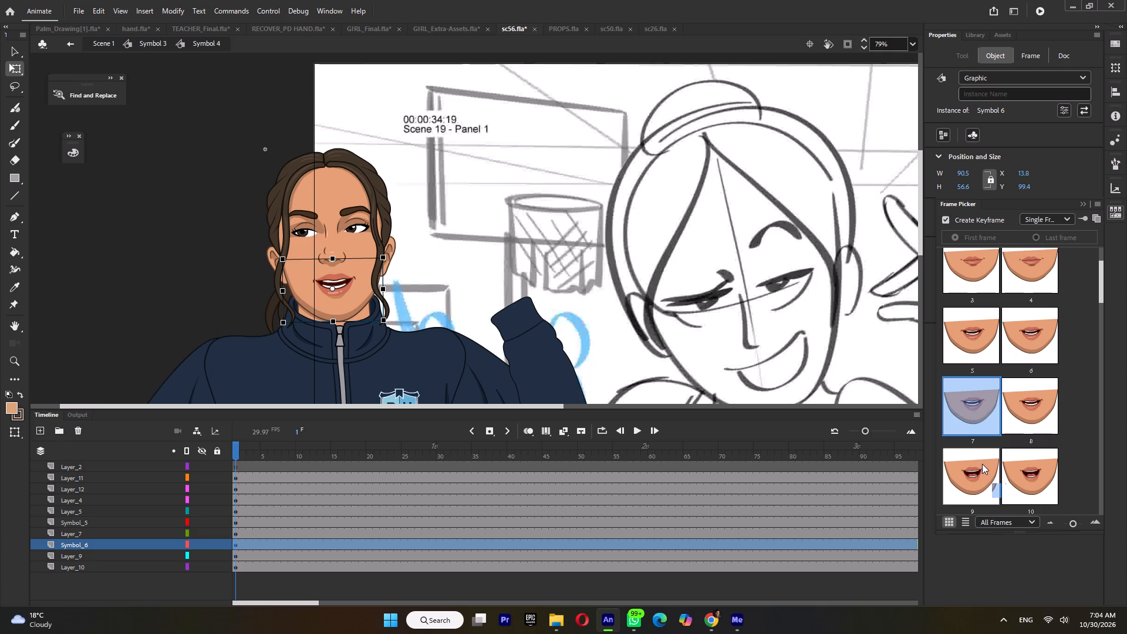
pyautogui.scroll(-3, 987, 454)
pyautogui.click(964, 462)
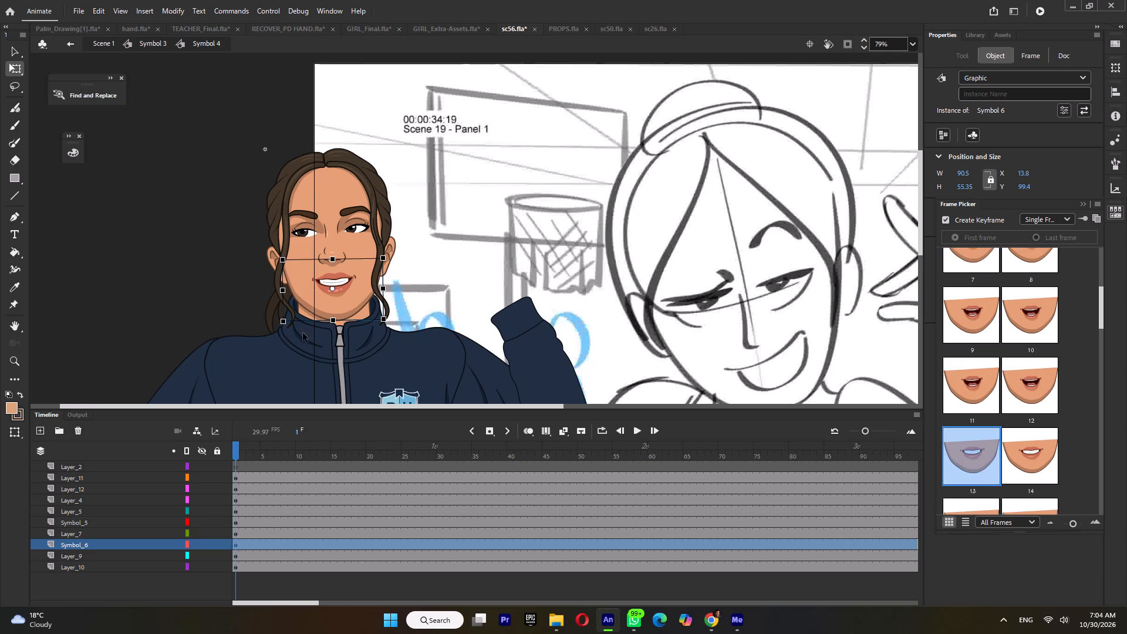
# Inside the eye-area symbol, shift the sideways-looking irises so they sit centred in both eyes.
pyautogui.doubleClick(300, 235)
pyautogui.click(303, 235)
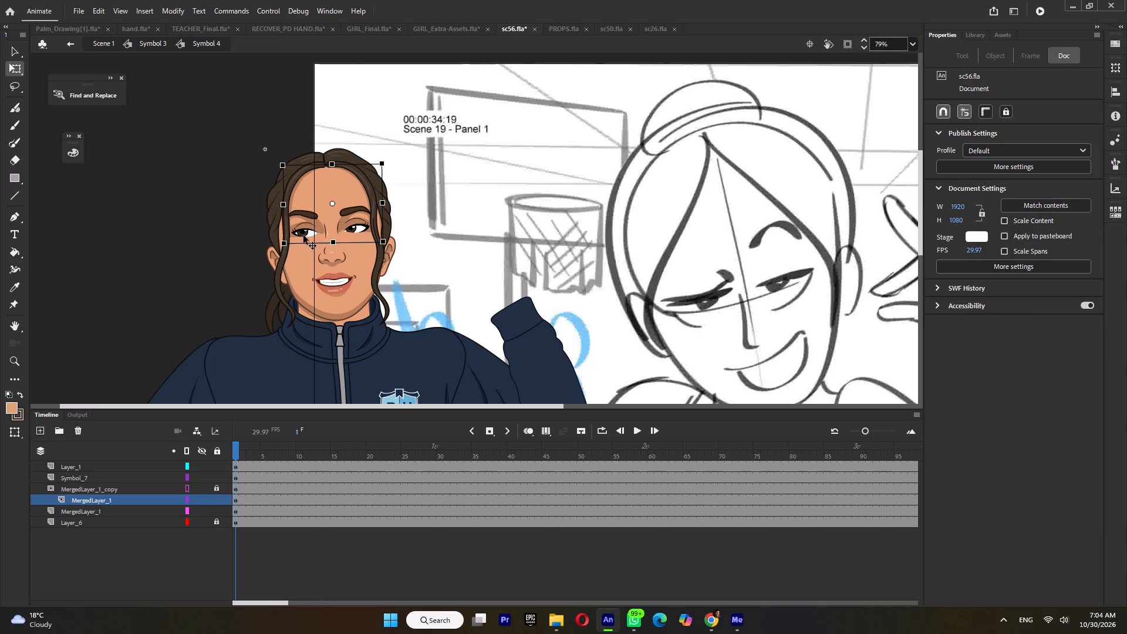
pyautogui.keyDown('ctrl'); pyautogui.scroll(7, 305, 235); pyautogui.keyUp('ctrl')
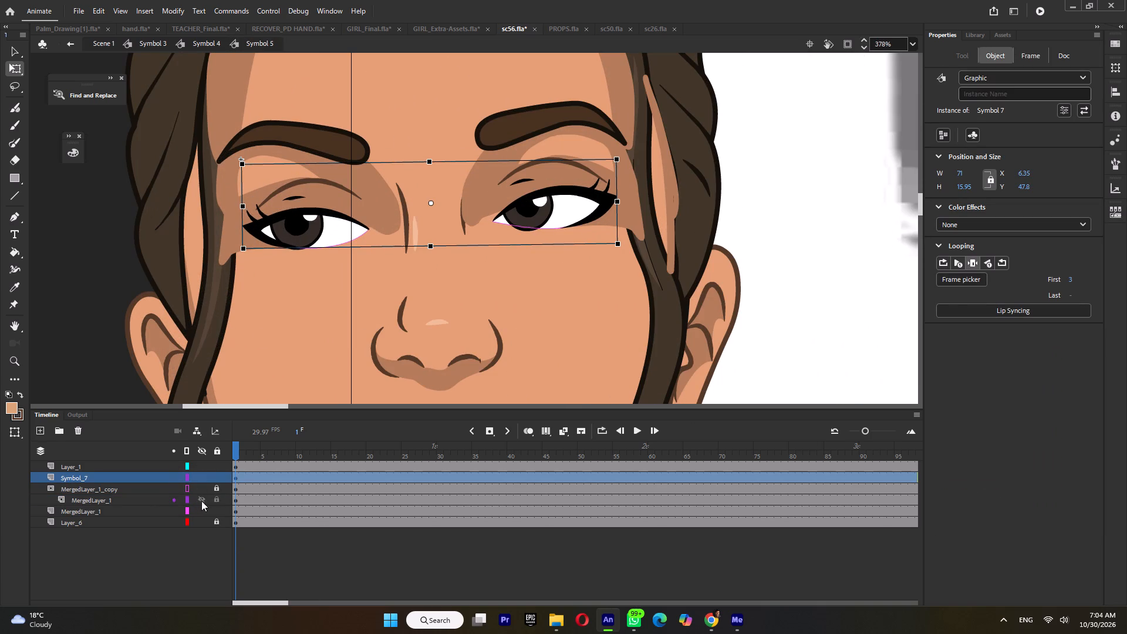
pyautogui.click(250, 503)
pyautogui.moveTo(302, 237); pyautogui.dragTo(325, 241)
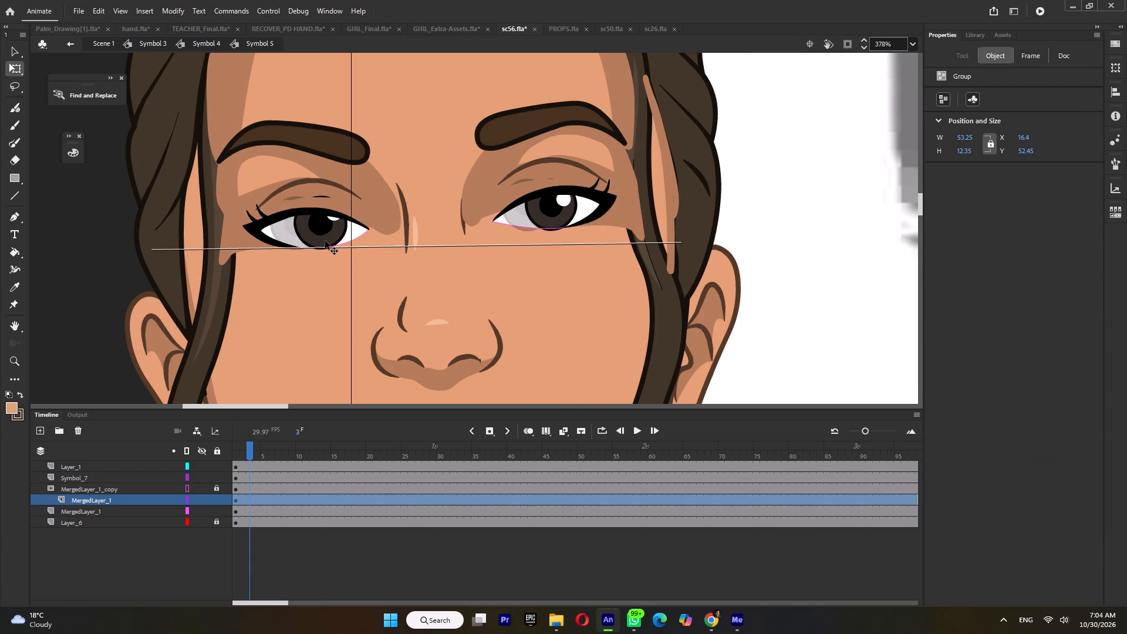
pyautogui.moveTo(325, 241); pyautogui.dragTo(322, 241)
pyautogui.moveTo(324, 236); pyautogui.dragTo(327, 241)
# Swap the eyelids to frame 1, the wide-open pose.
pyautogui.click(312, 209)
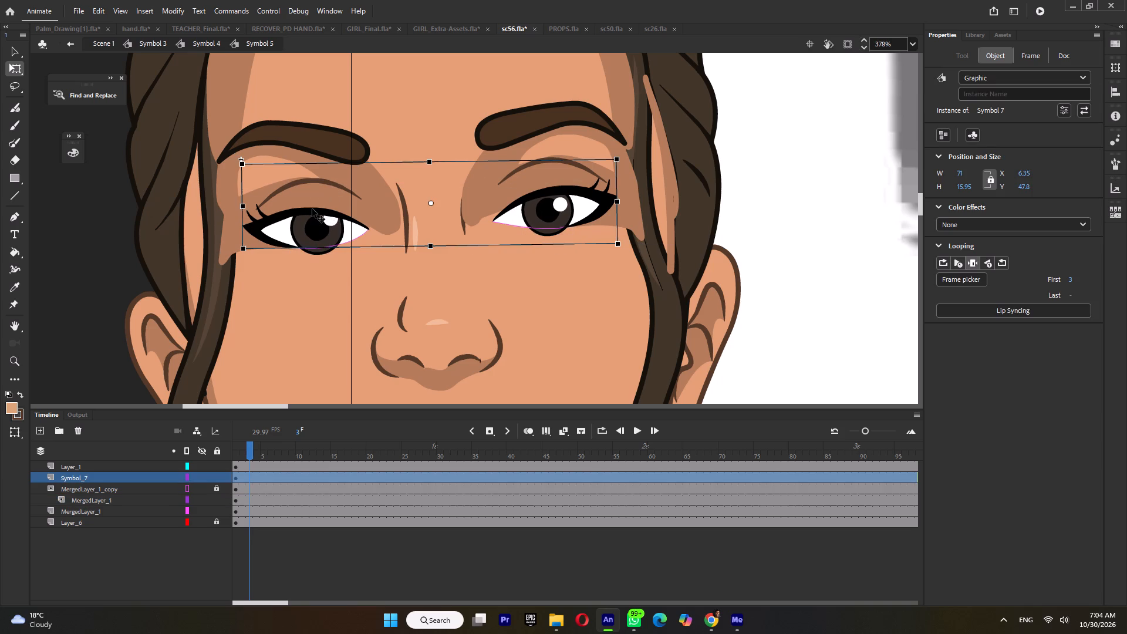
pyautogui.click(953, 278)
pyautogui.click(959, 281)
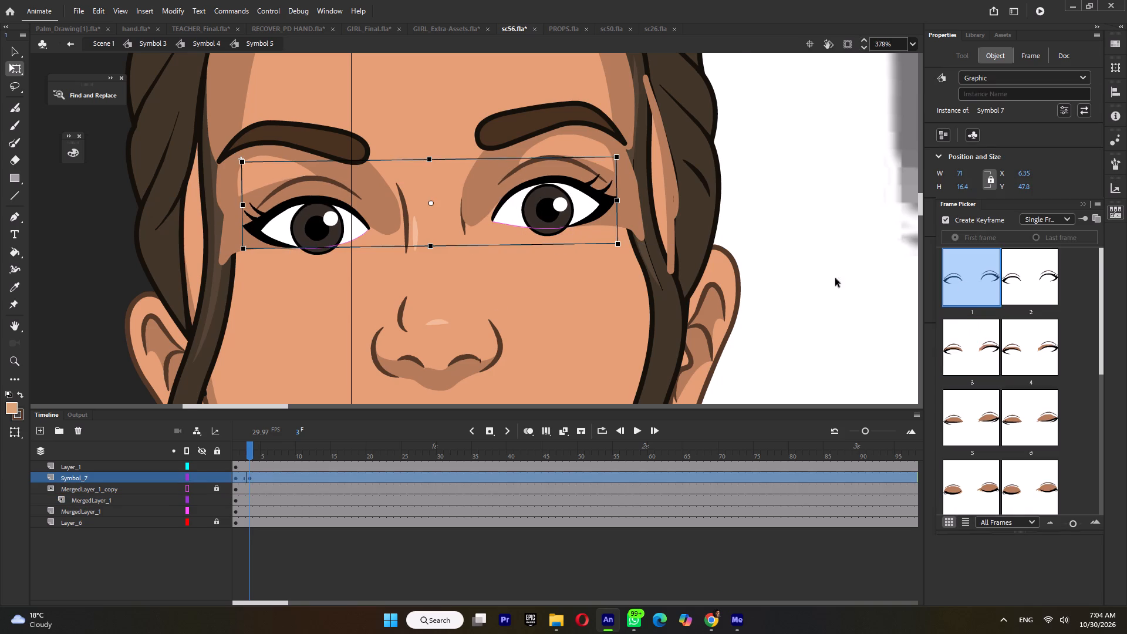
# Add a third keyframe to the eyebrow symbol that duplicates the frame 2 brows.
pyautogui.keyDown('ctrl'); pyautogui.scroll(-5, 451, 233); pyautogui.keyUp('ctrl')
pyautogui.click(476, 191)
pyautogui.doubleClick(476, 191)
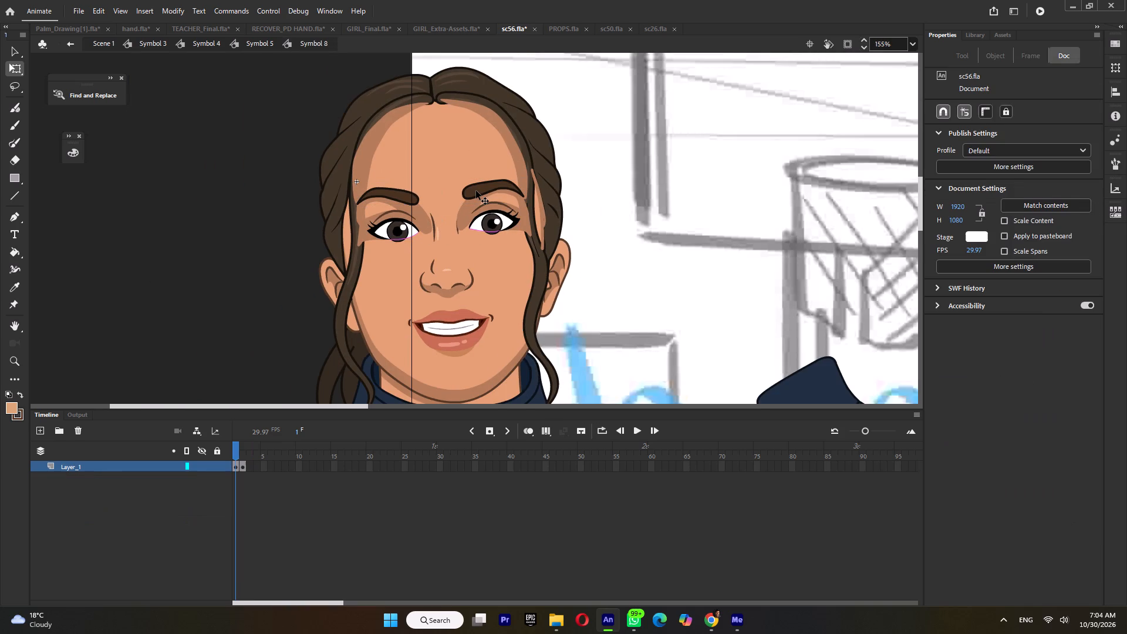
pyautogui.click(243, 453)
pyautogui.keyDown('ctrl'); pyautogui.scroll(-6, 694, 257); pyautogui.keyUp('ctrl')
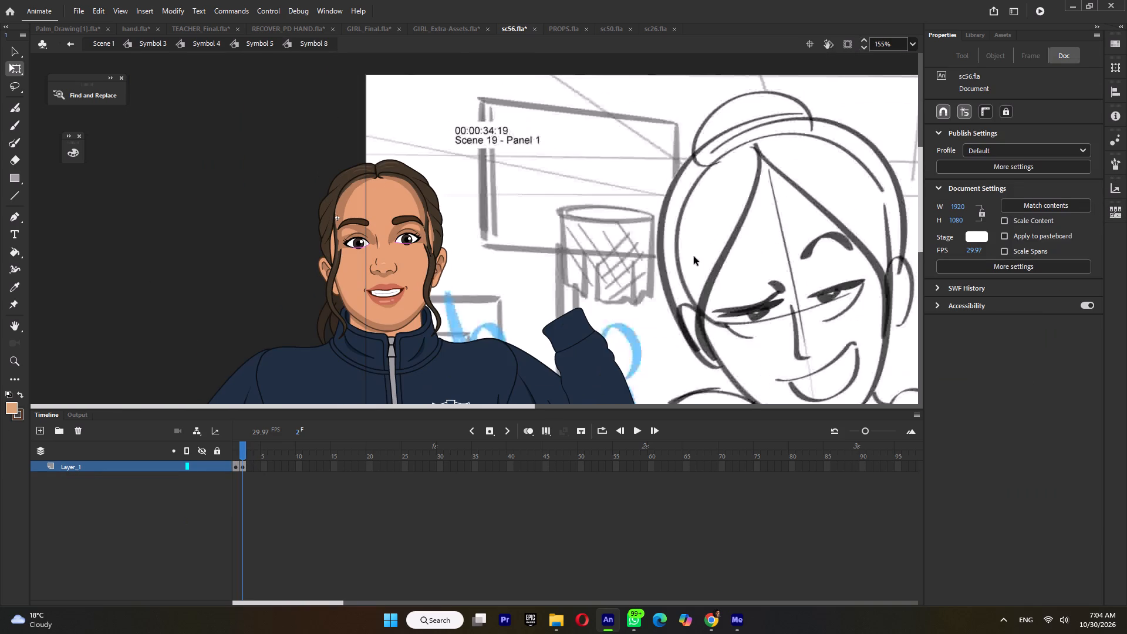
pyautogui.keyDown('ctrl'); pyautogui.scroll(4, 393, 237); pyautogui.keyUp('ctrl')
pyautogui.click(151, 218)
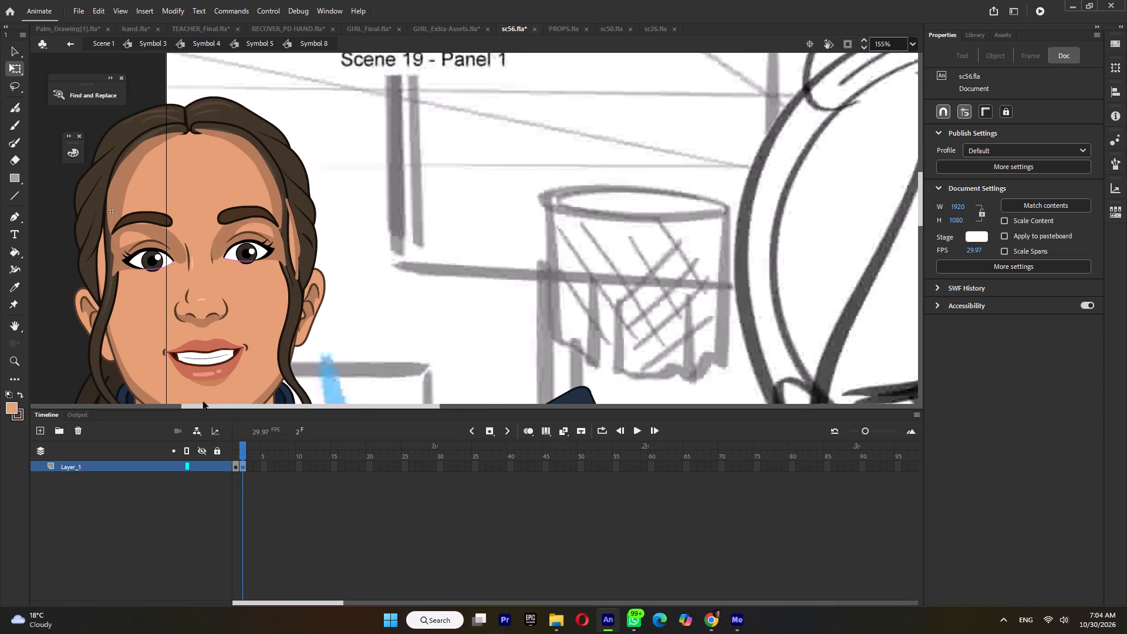
pyautogui.press('F5')
pyautogui.press('F6')
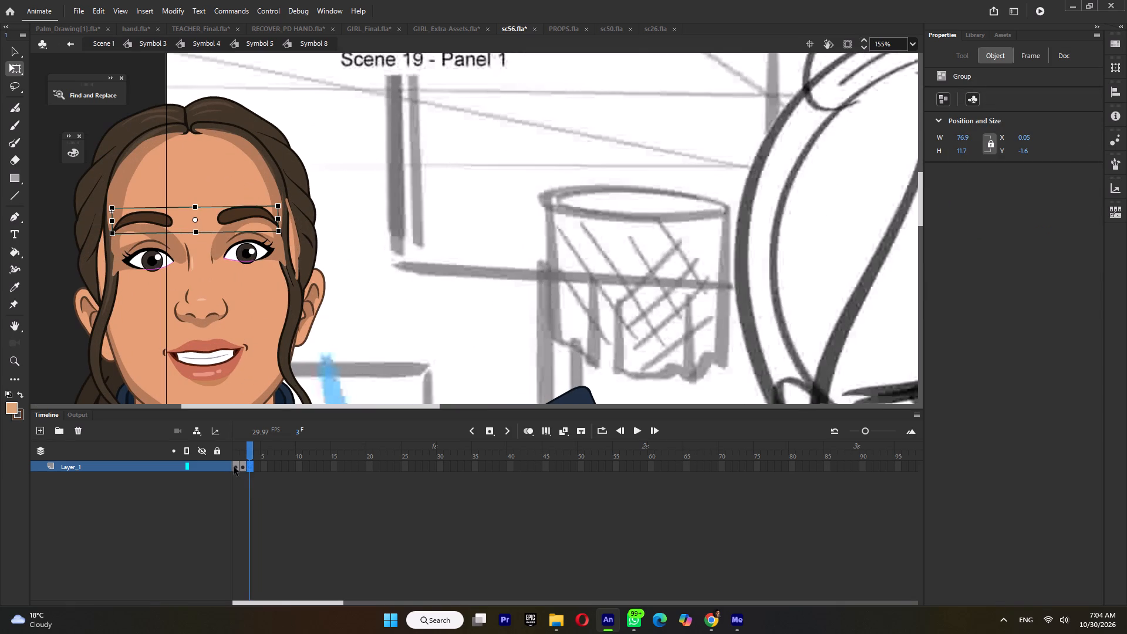
# Copy the girl's right eyebrow, on the side opposite the badge, from frame 1 of the eyebrow symbol.
pyautogui.click(235, 466)
pyautogui.click(365, 251)
pyautogui.click(161, 223)
pyautogui.click(161, 223)
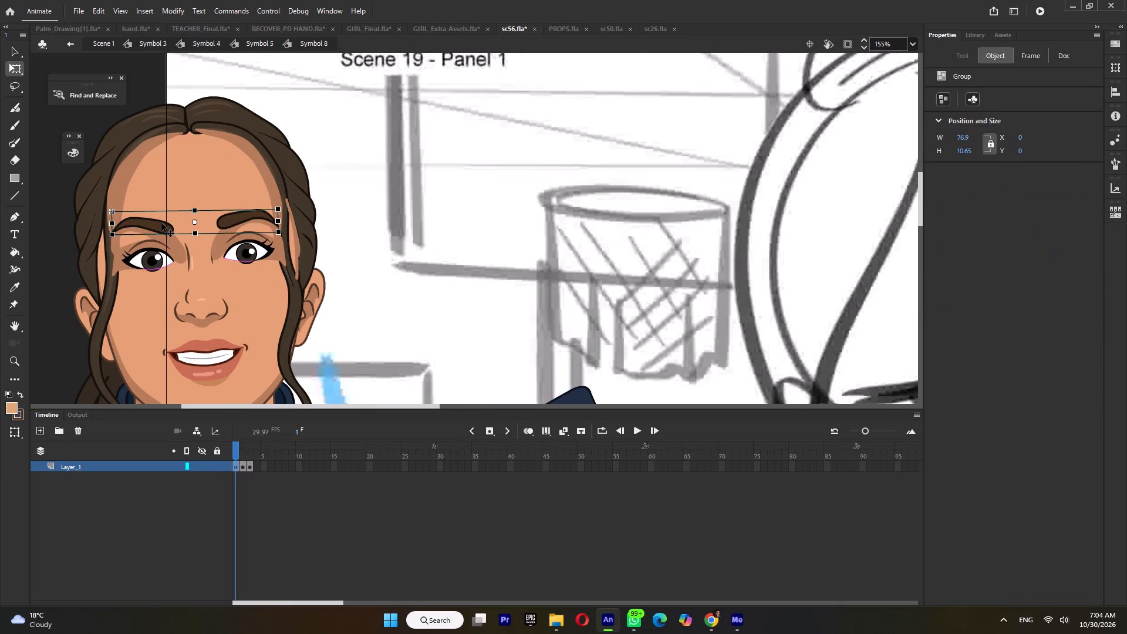
pyautogui.click(161, 223)
pyautogui.doubleClick(164, 223)
pyautogui.moveTo(182, 180); pyautogui.dragTo(93, 276)
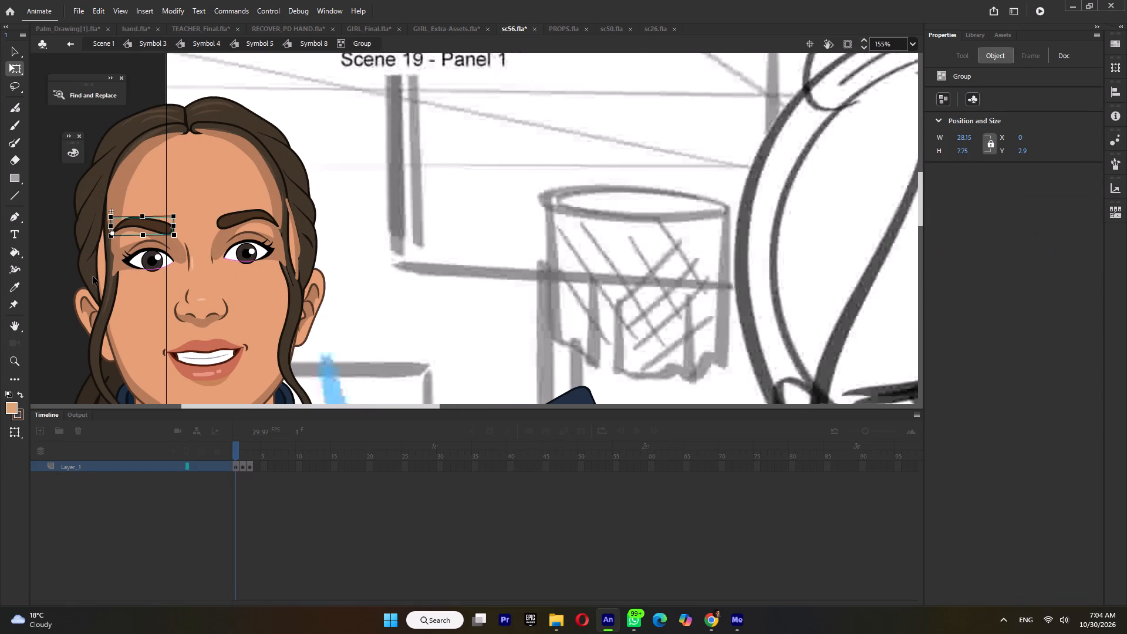
pyautogui.hotkey('ctrl', 'c')
pyautogui.doubleClick(428, 259)
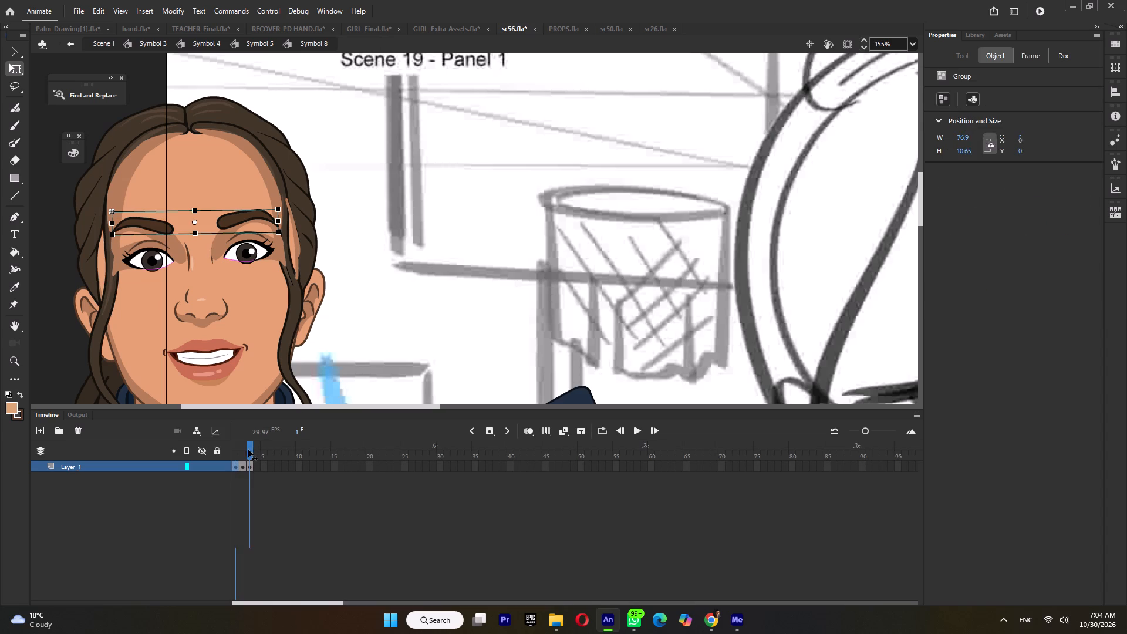
pyautogui.click(248, 450)
pyautogui.doubleClick(164, 229)
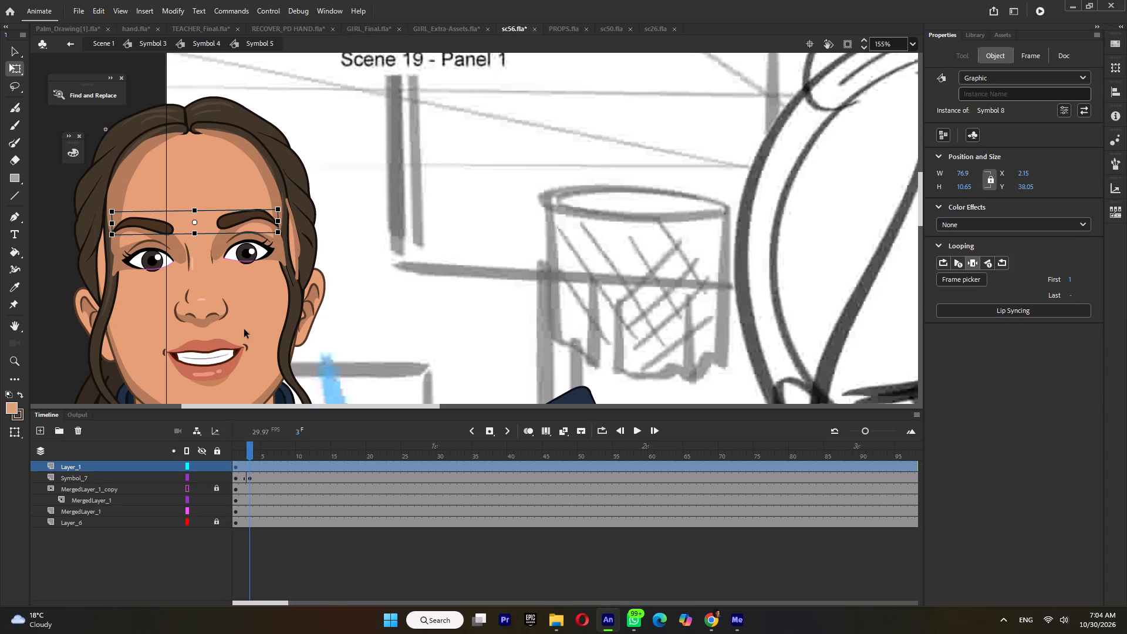
# Move the eyelid layer's keyframe from frame 3 to frame 1 on the eye-area timeline.
pyautogui.click(251, 476)
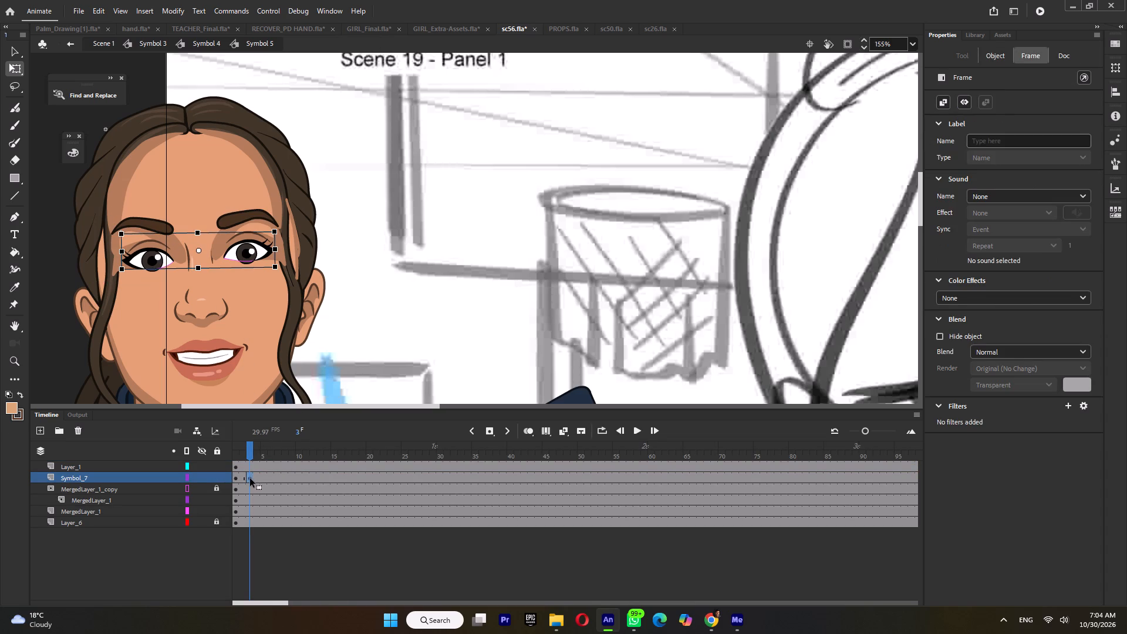
pyautogui.moveTo(249, 478); pyautogui.dragTo(232, 478)
# On frame 3 of the eyebrow symbol, replace the girl's right eyebrow with the copied one, pasted in place.
pyautogui.click(236, 468)
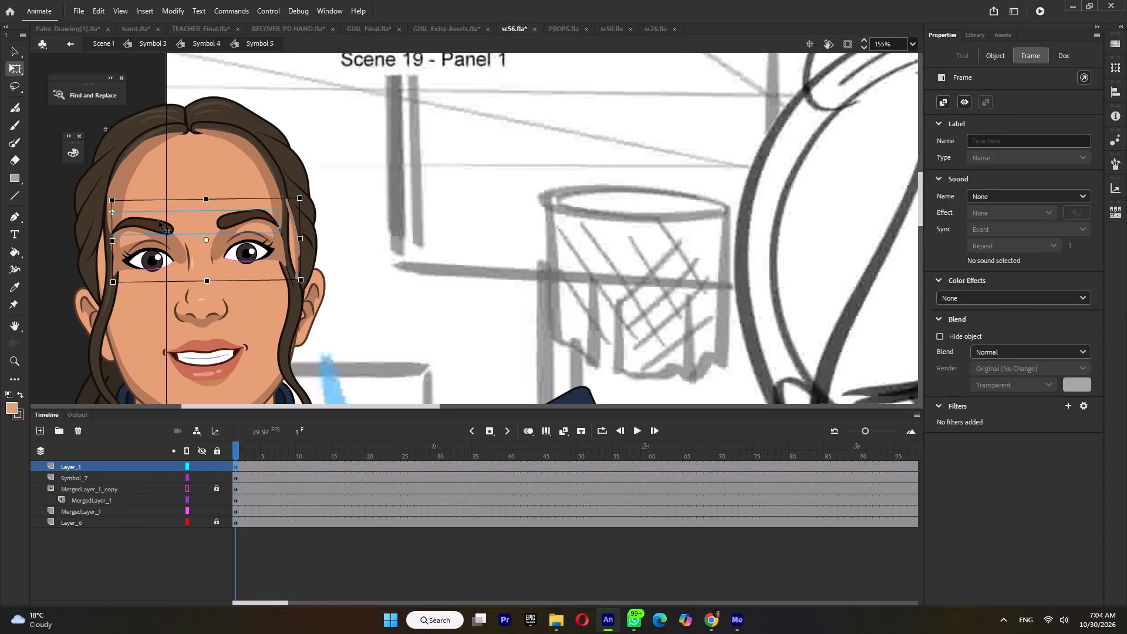
pyautogui.doubleClick(158, 221)
pyautogui.click(249, 455)
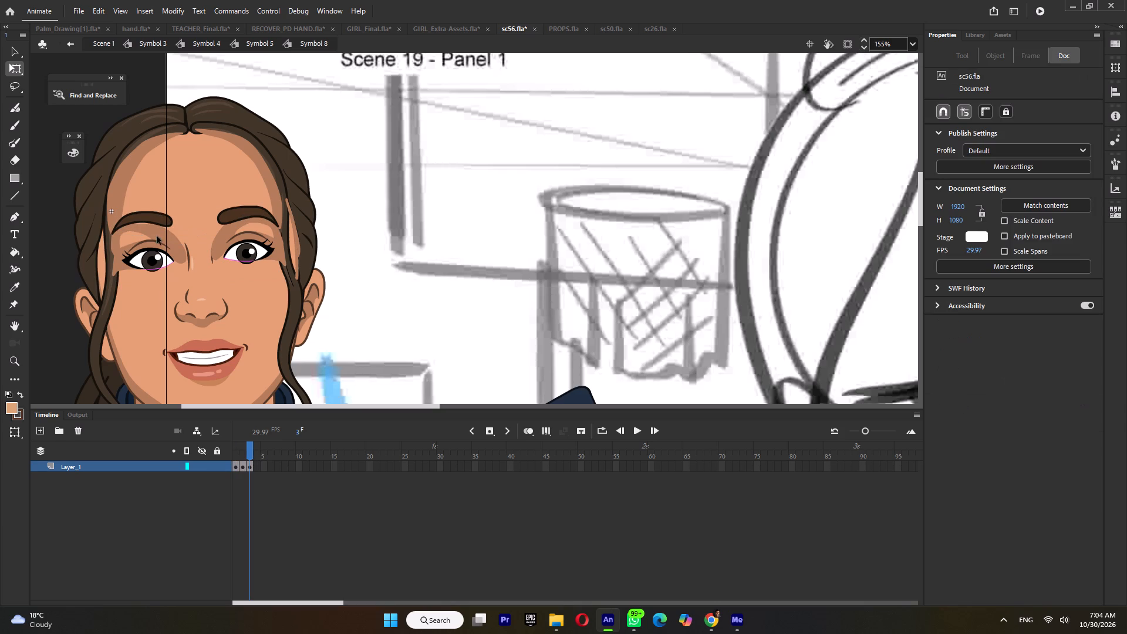
pyautogui.doubleClick(157, 214)
pyautogui.click(156, 214)
pyautogui.press('Delete')
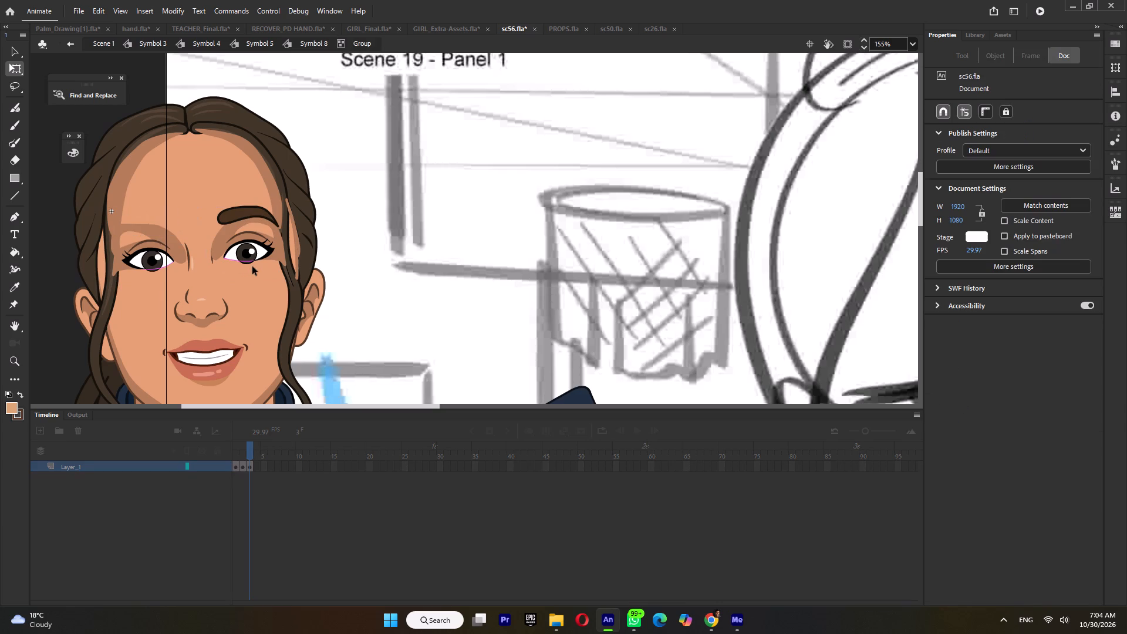
pyautogui.hotkey('ctrl', 'shift', 'v')
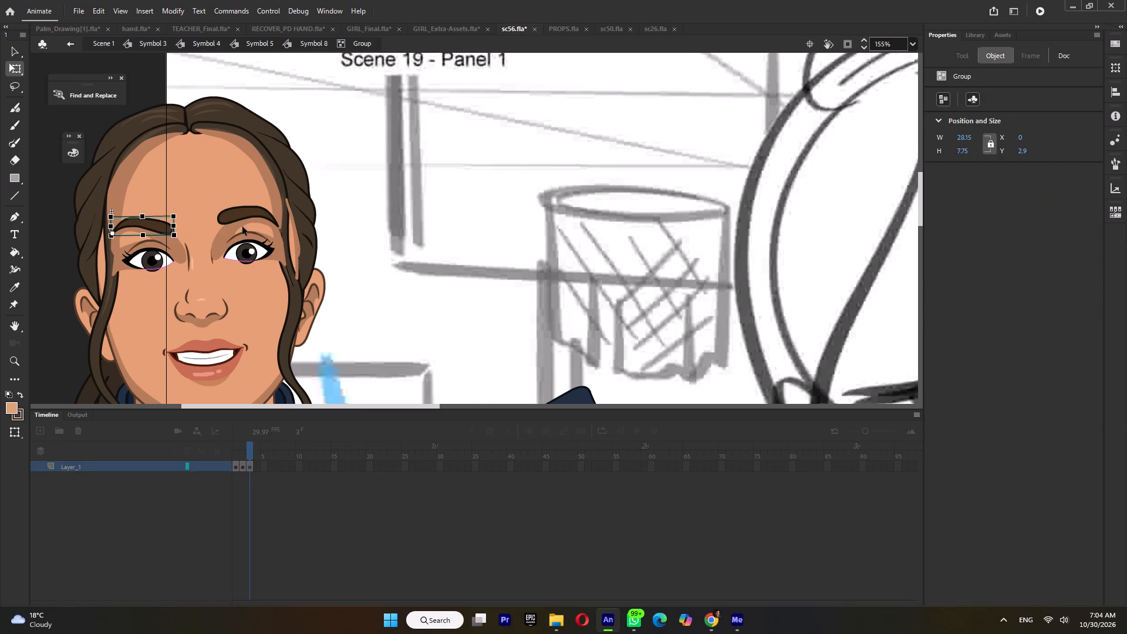
# Rotate the pasted right eyebrow so its inner end rises, and lower it slightly toward the eye.
pyautogui.keyDown('ctrl'); pyautogui.scroll(-3, 379, 234); pyautogui.keyUp('ctrl')
pyautogui.keyDown('ctrl'); pyautogui.scroll(4, 212, 236); pyautogui.keyUp('ctrl')
pyautogui.keyDown('ctrl'); pyautogui.scroll(3, 345, 232); pyautogui.keyUp('ctrl')
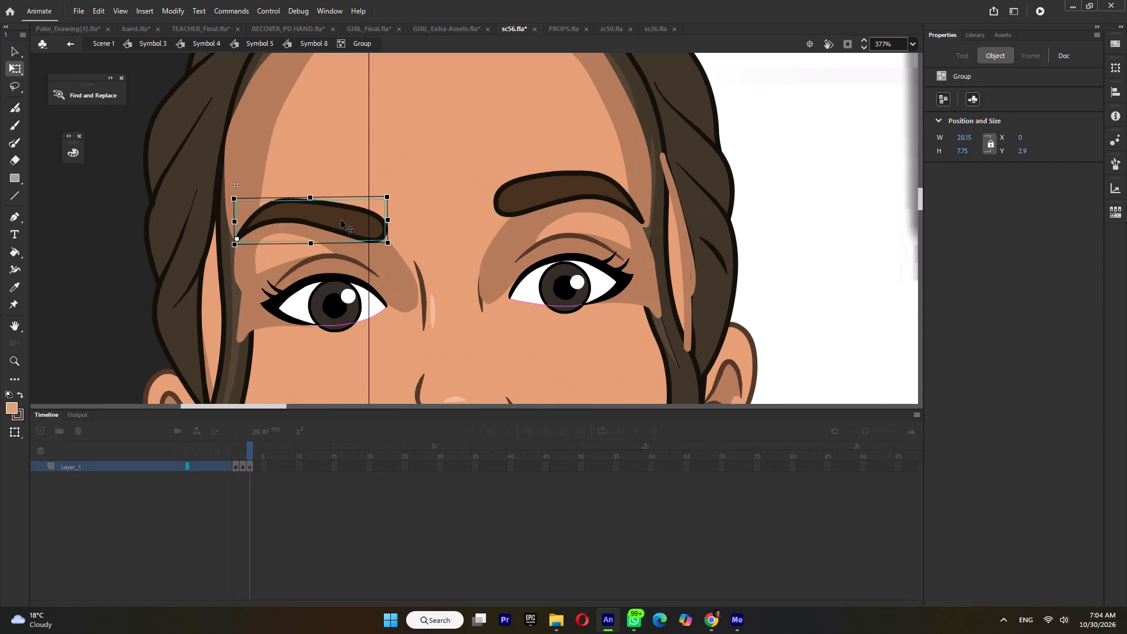
pyautogui.moveTo(397, 244); pyautogui.dragTo(402, 226)
pyautogui.moveTo(332, 198); pyautogui.dragTo(335, 209)
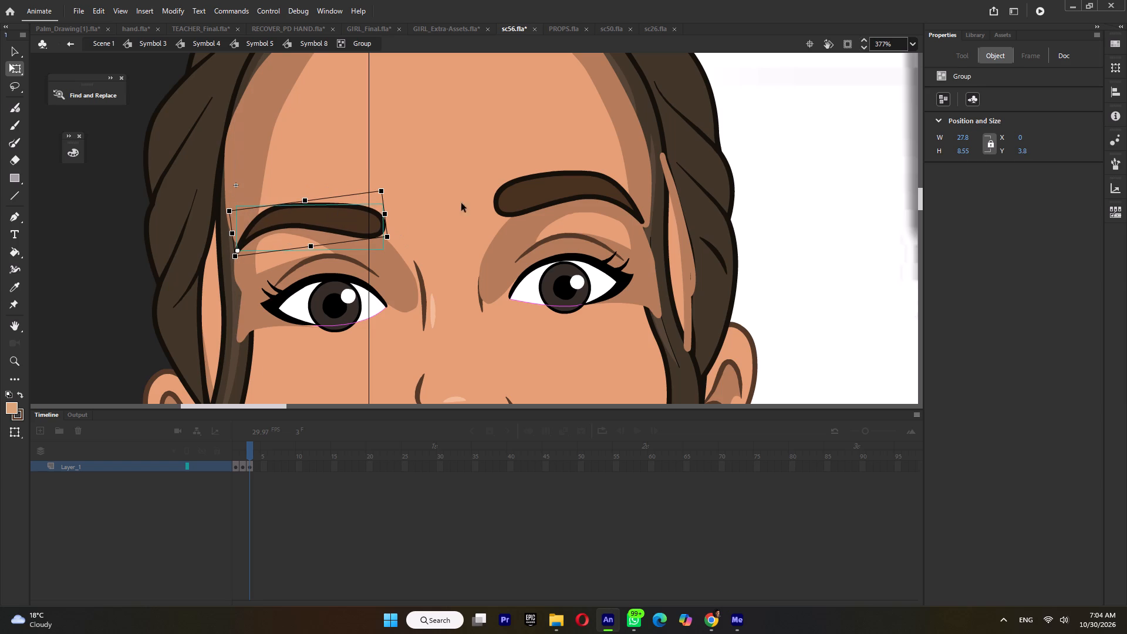
# Rotate the badge-side eyebrow so its inner end lifts, and raise it slightly into an arched pose.
pyautogui.click(535, 197)
pyautogui.moveTo(491, 231); pyautogui.dragTo(491, 215)
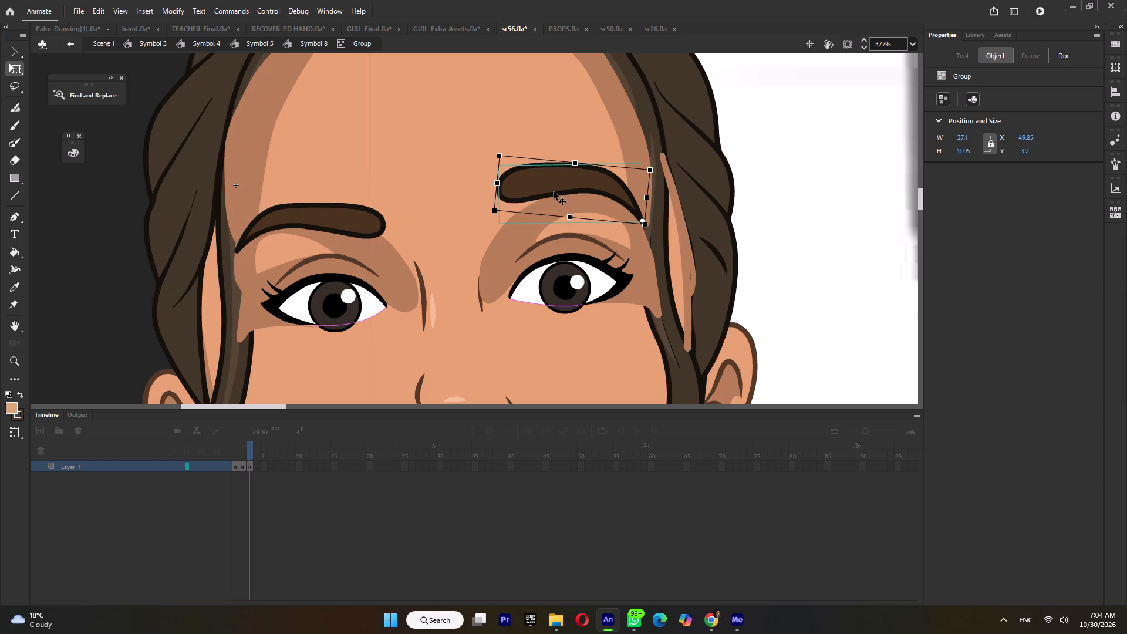
pyautogui.moveTo(579, 184); pyautogui.dragTo(579, 178)
pyautogui.keyDown('ctrl'); pyautogui.scroll(-5, 579, 178); pyautogui.keyUp('ctrl')
pyautogui.keyDown('ctrl'); pyautogui.doubleClick(729, 194); pyautogui.keyUp('ctrl')
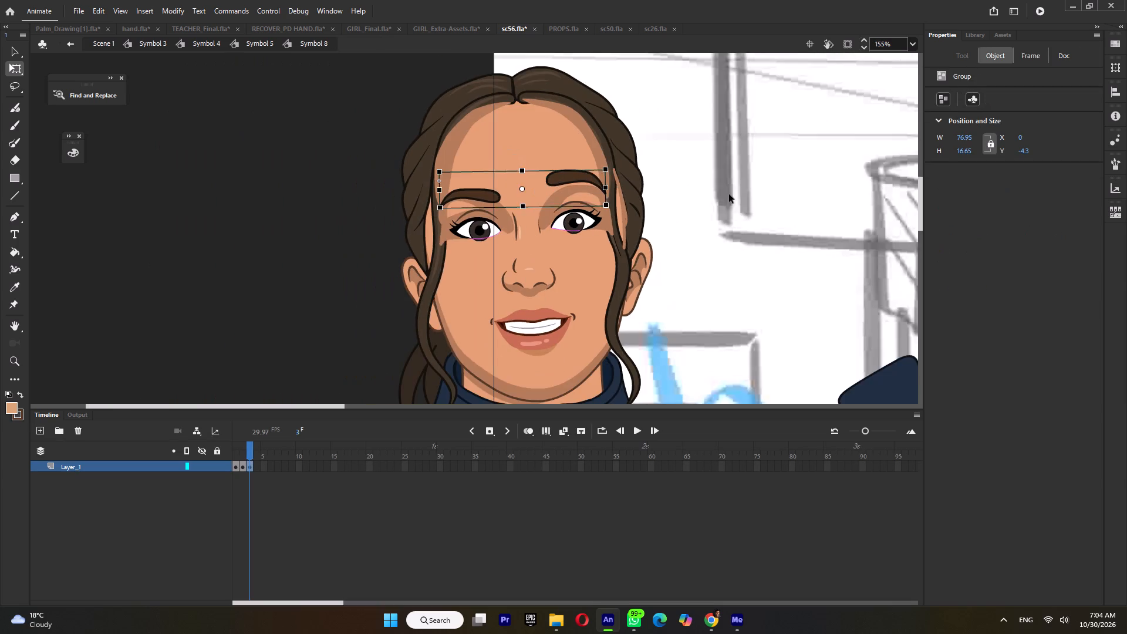
# Return from the eyebrow symbol to the eye-area symbol and save the sc56 document.
pyautogui.keyDown('ctrl'); pyautogui.scroll(-4, 726, 225); pyautogui.keyUp('ctrl')
pyautogui.doubleClick(404, 256)
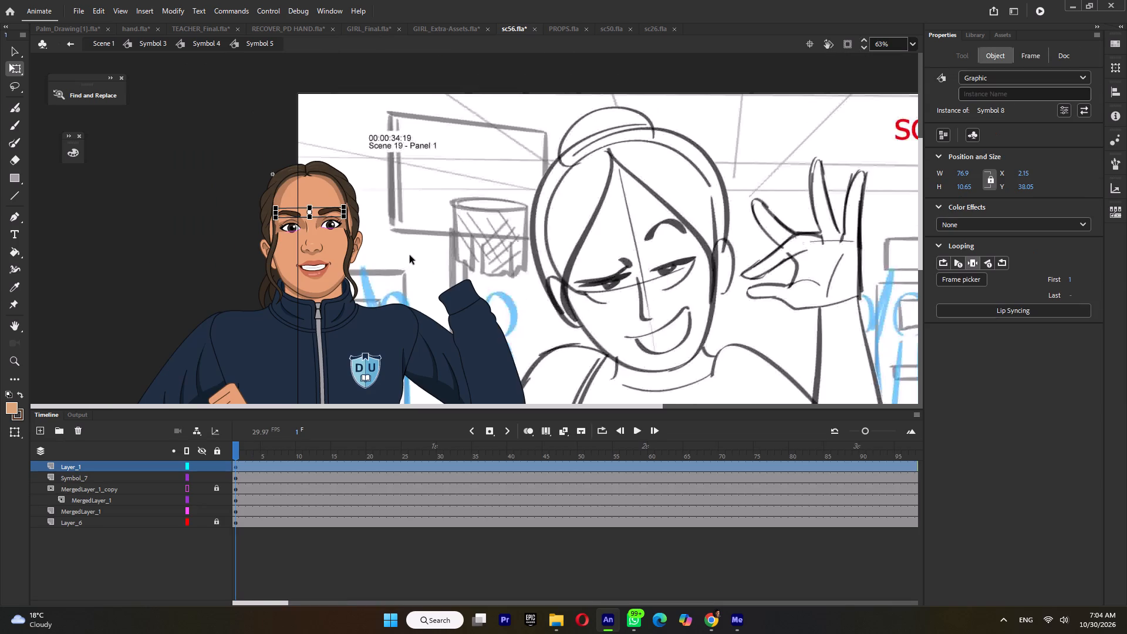
pyautogui.hotkey('ctrl', 's')
pyautogui.keyDown('ctrl'); pyautogui.scroll(-4, 412, 259); pyautogui.keyUp('ctrl')
pyautogui.click(291, 309)
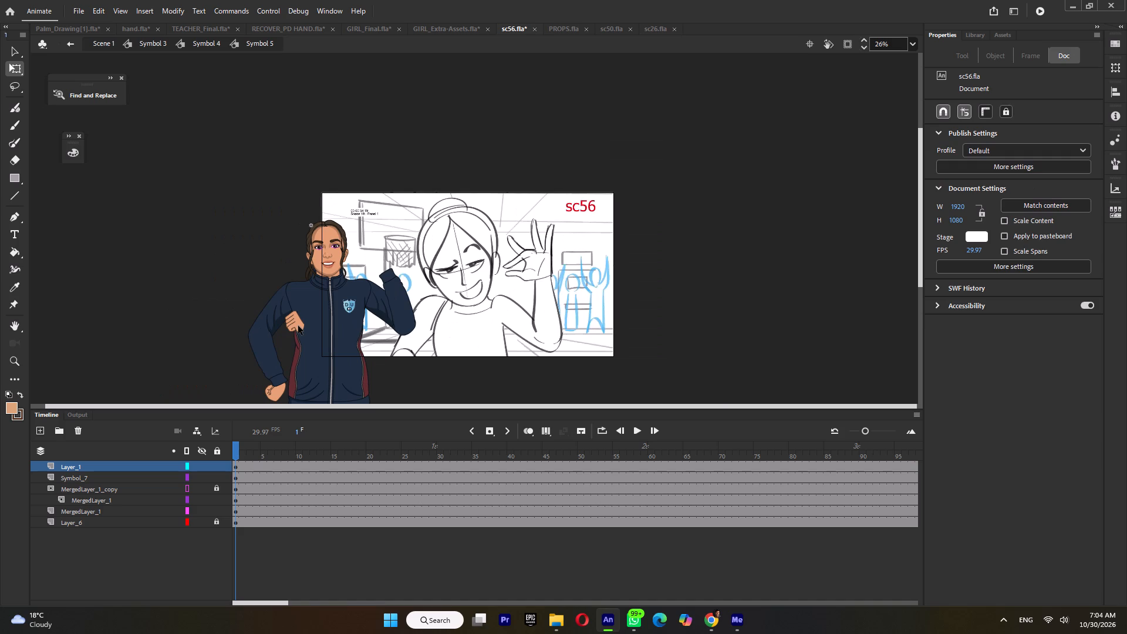
# In Symbol 3, move the fist at the girl's waist up to the raised sleeve's cuff and rotate it to align with the forearm.
pyautogui.click(298, 326)
pyautogui.tripleClick(295, 325)
pyautogui.keyDown('ctrl'); pyautogui.scroll(3, 296, 324); pyautogui.keyUp('ctrl')
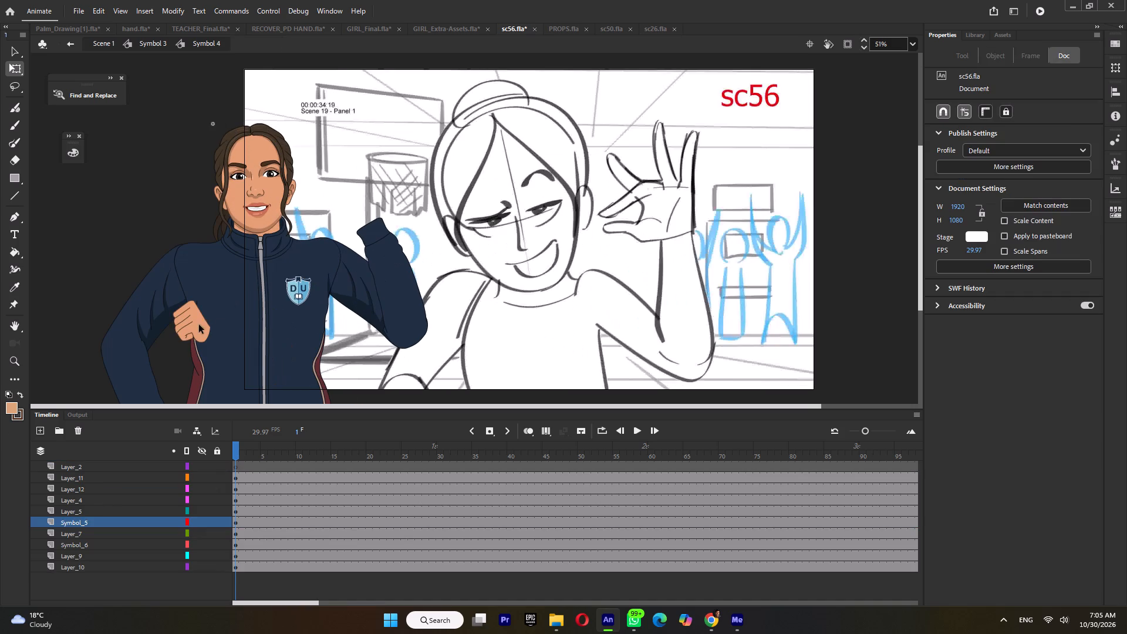
pyautogui.tripleClick(197, 326)
pyautogui.moveTo(196, 326); pyautogui.dragTo(360, 214)
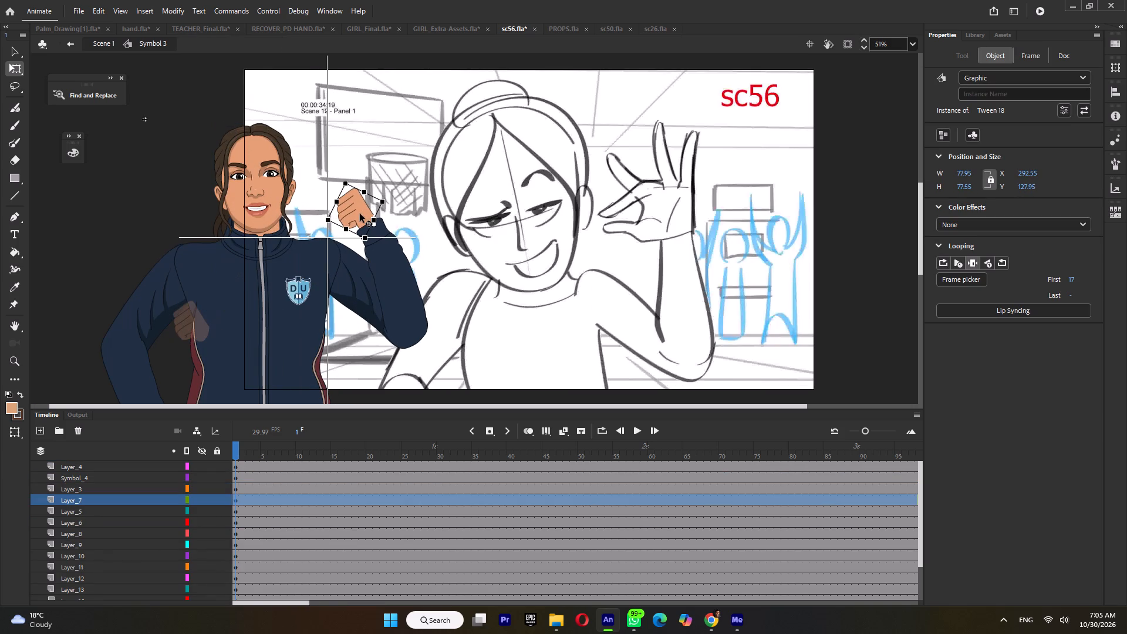
pyautogui.moveTo(360, 214); pyautogui.dragTo(359, 215)
pyautogui.moveTo(323, 225); pyautogui.dragTo(326, 207)
pyautogui.keyDown('ctrl'); pyautogui.scroll(1, 374, 222); pyautogui.keyUp('ctrl')
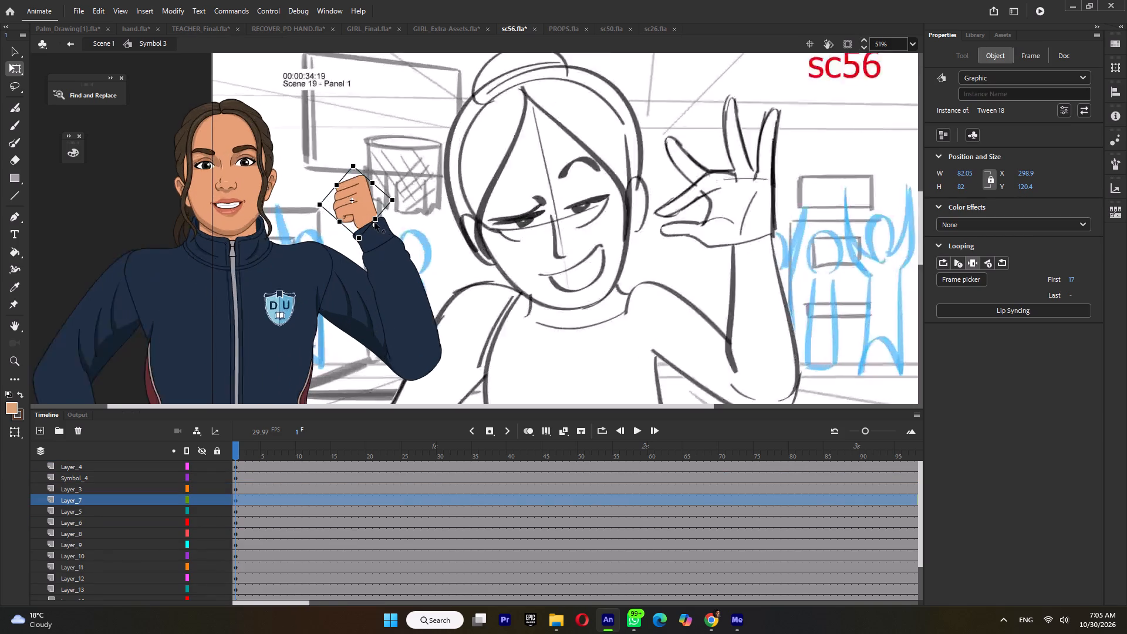
pyautogui.keyDown('ctrl'); pyautogui.scroll(7, 374, 222); pyautogui.keyUp('ctrl')
pyautogui.moveTo(368, 197); pyautogui.dragTo(375, 220)
pyautogui.keyDown('ctrl'); pyautogui.scroll(-7, 383, 215); pyautogui.keyUp('ctrl')
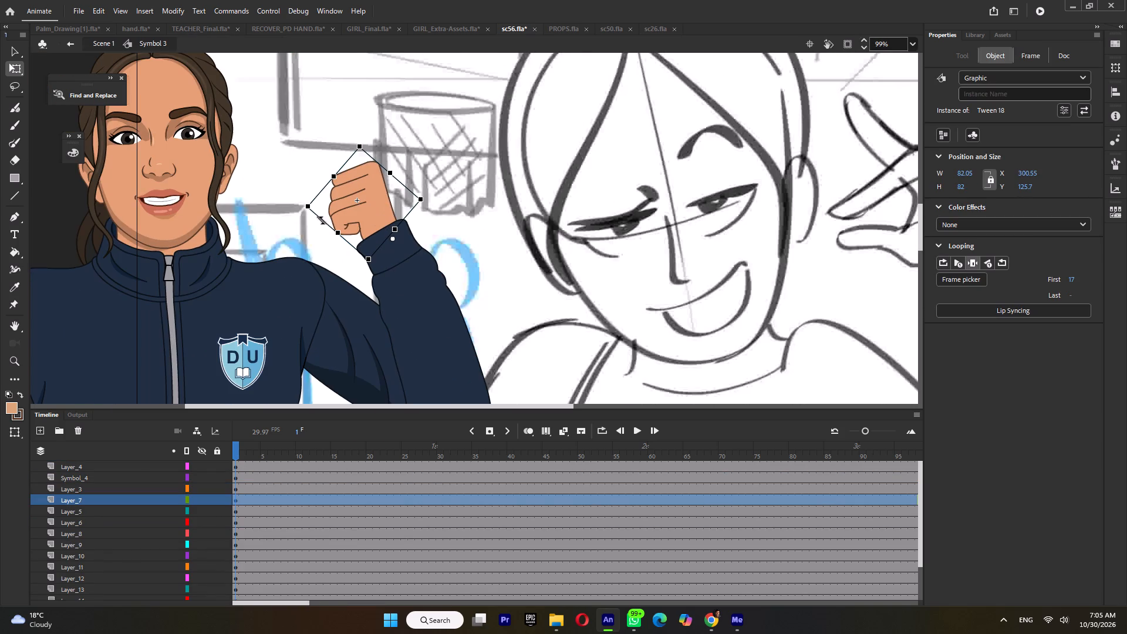
pyautogui.moveTo(306, 218); pyautogui.dragTo(311, 203)
# Reshape the raised arm's upper-sleeve outline, pulling the armpit corner down over the jacket and smoothing the lower edge toward the elbow.
pyautogui.keyDown('ctrl'); pyautogui.scroll(-5, 328, 204); pyautogui.keyUp('ctrl')
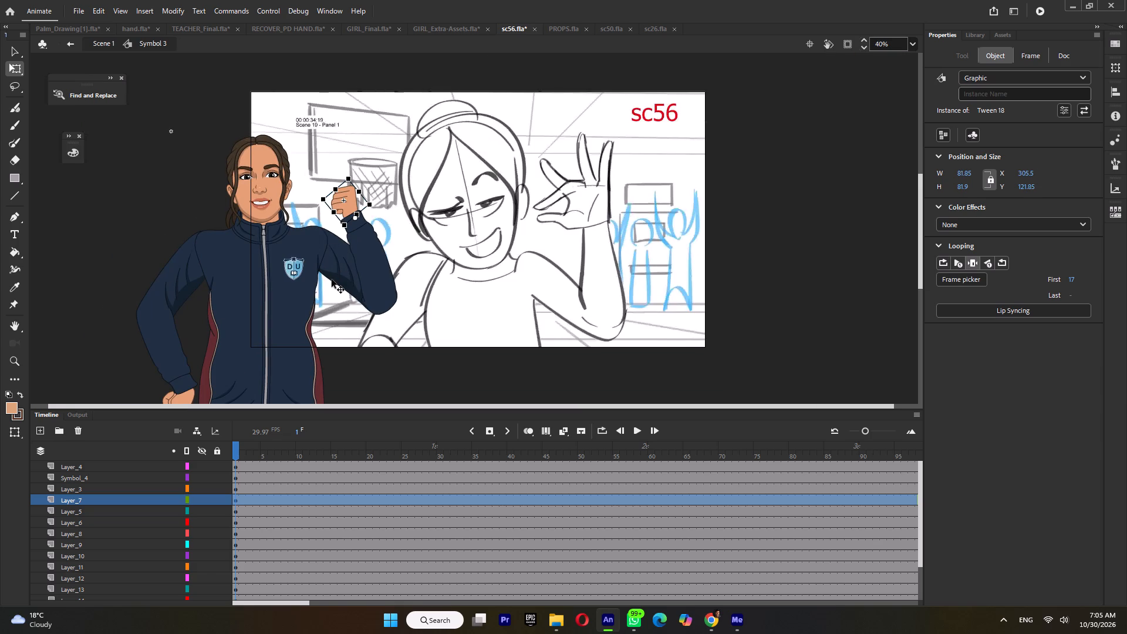
pyautogui.doubleClick(332, 279)
pyautogui.keyDown('ctrl'); pyautogui.scroll(4, 331, 281); pyautogui.keyUp('ctrl')
pyautogui.click(306, 264)
pyautogui.doubleClick(308, 259)
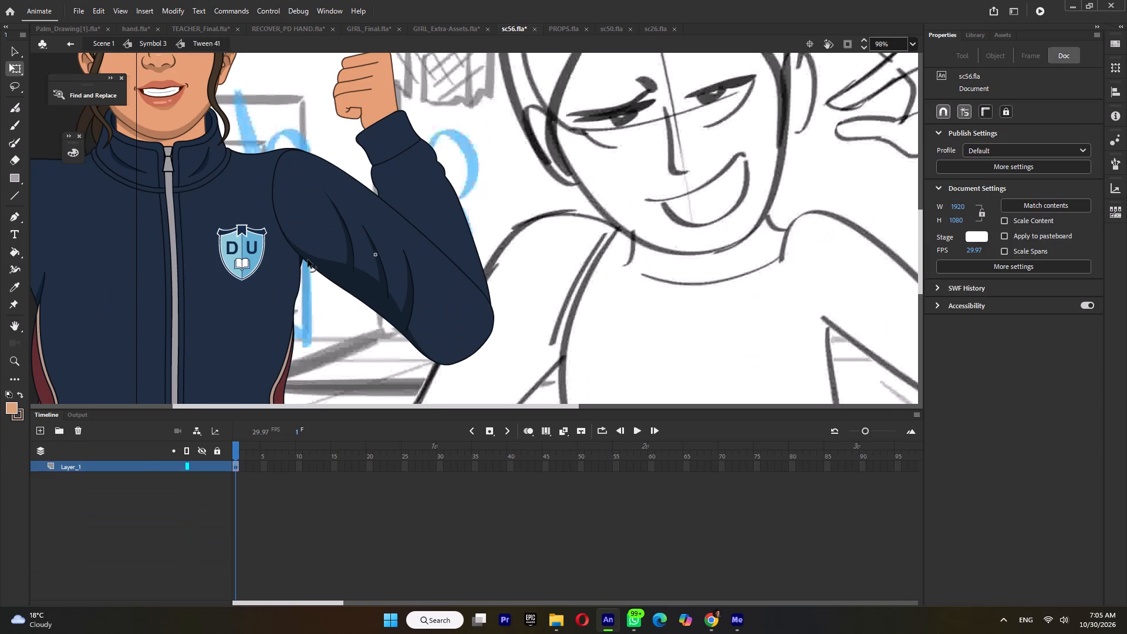
pyautogui.keyDown('ctrl'); pyautogui.scroll(4, 293, 255); pyautogui.keyUp('ctrl')
pyautogui.moveTo(296, 240); pyautogui.dragTo(286, 274)
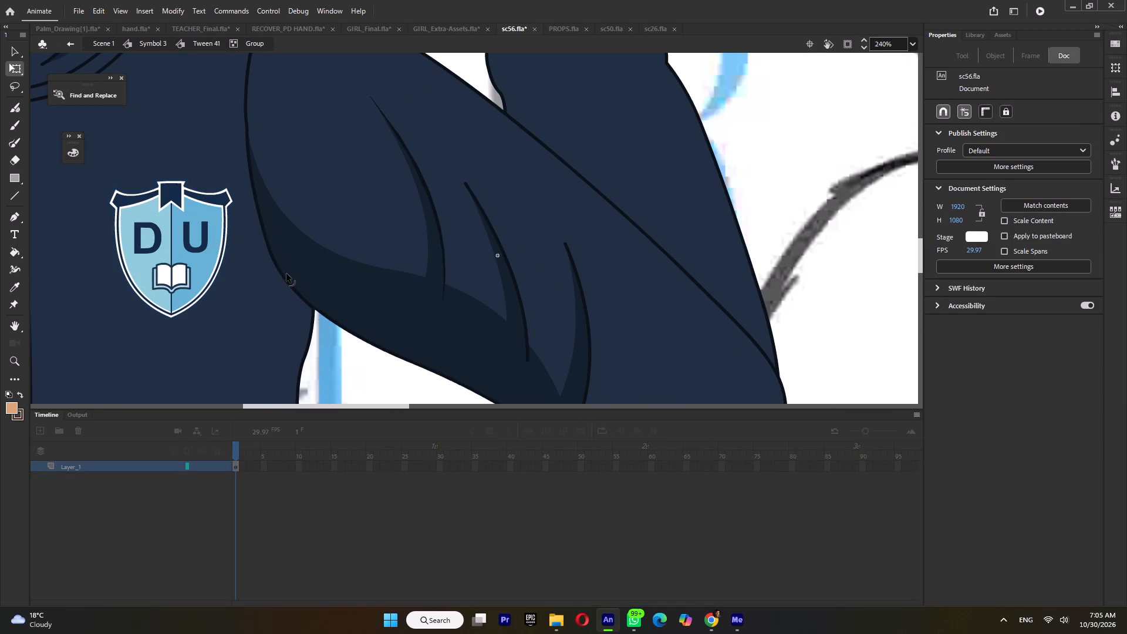
pyautogui.moveTo(286, 274); pyautogui.dragTo(282, 277)
pyautogui.moveTo(413, 369); pyautogui.dragTo(393, 333)
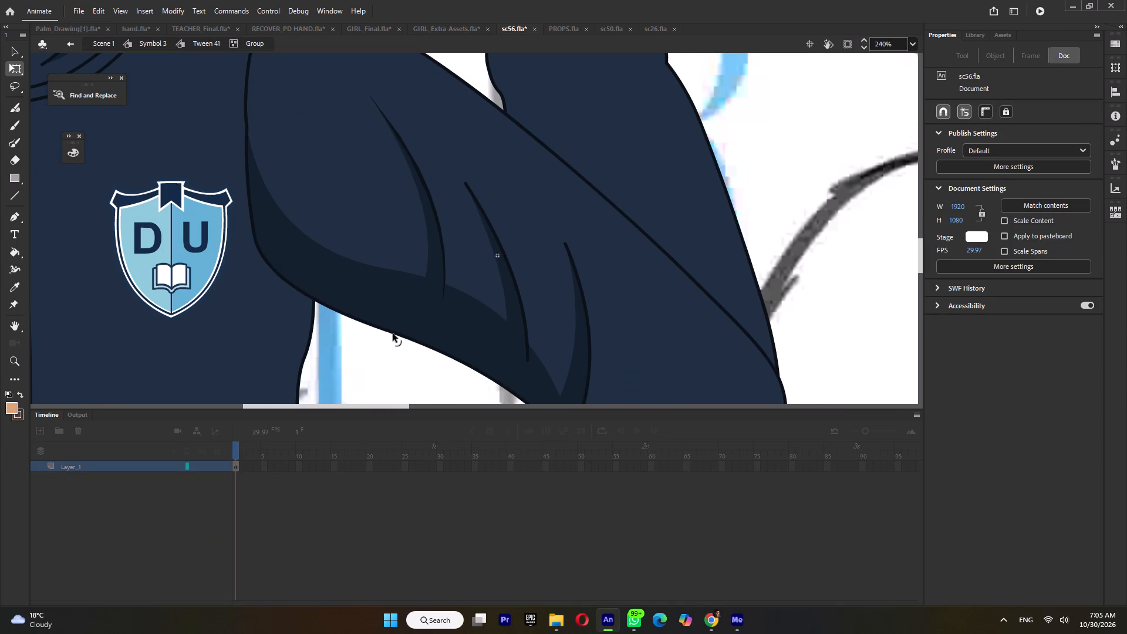
pyautogui.moveTo(393, 333); pyautogui.dragTo(398, 351)
pyautogui.hotkey('ctrl', 'z')
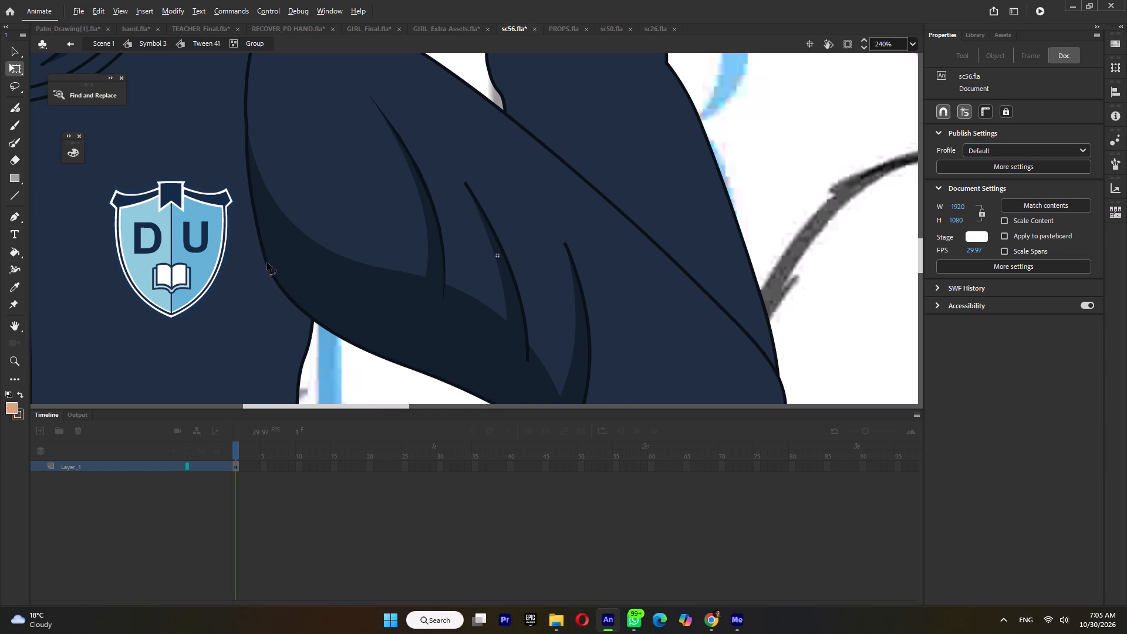
pyautogui.keyDown('alt'); pyautogui.moveTo(267, 262); pyautogui.dragTo(273, 333); pyautogui.keyUp('alt')
pyautogui.moveTo(377, 356); pyautogui.dragTo(374, 328)
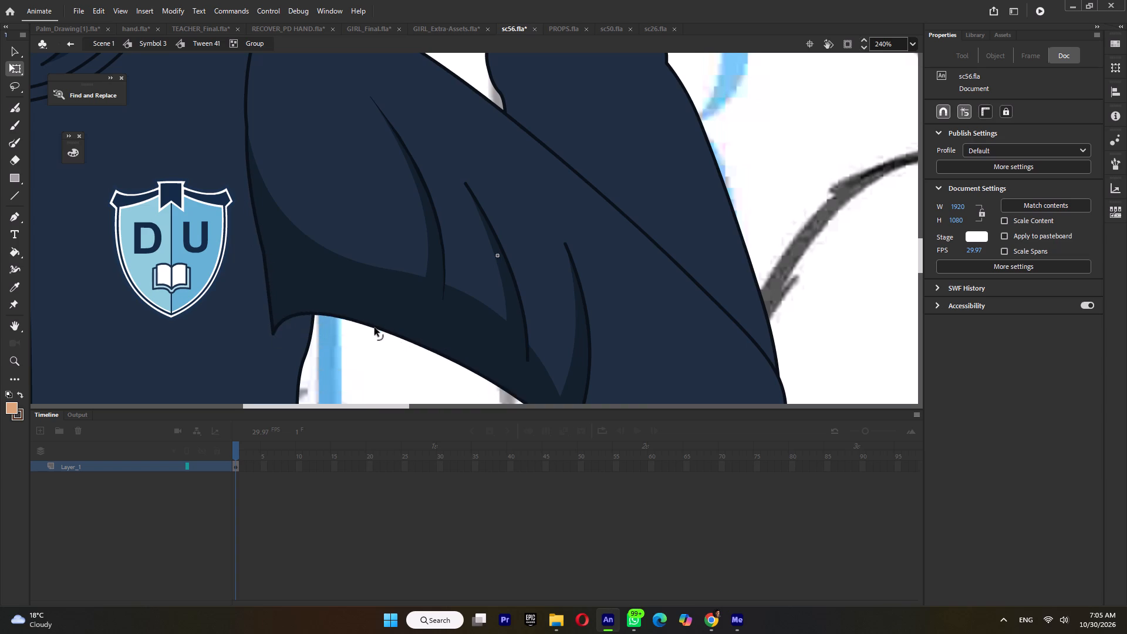
pyautogui.moveTo(374, 328); pyautogui.dragTo(386, 348)
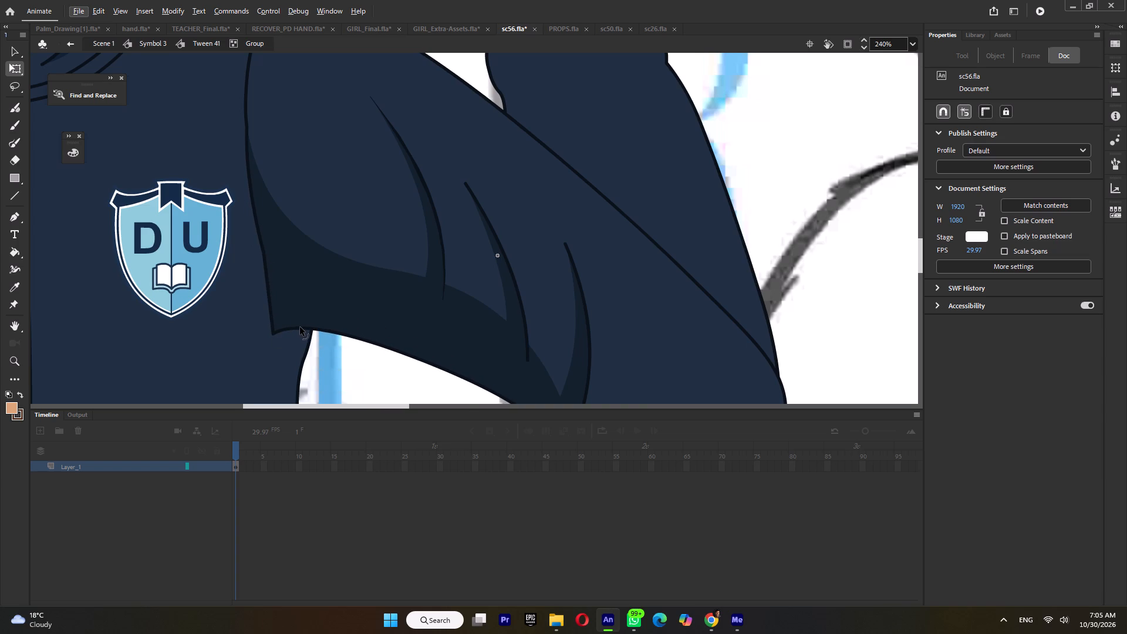
pyautogui.keyDown('ctrl'); pyautogui.scroll(-5, 347, 271); pyautogui.keyUp('ctrl')
pyautogui.moveTo(447, 348); pyautogui.dragTo(443, 355)
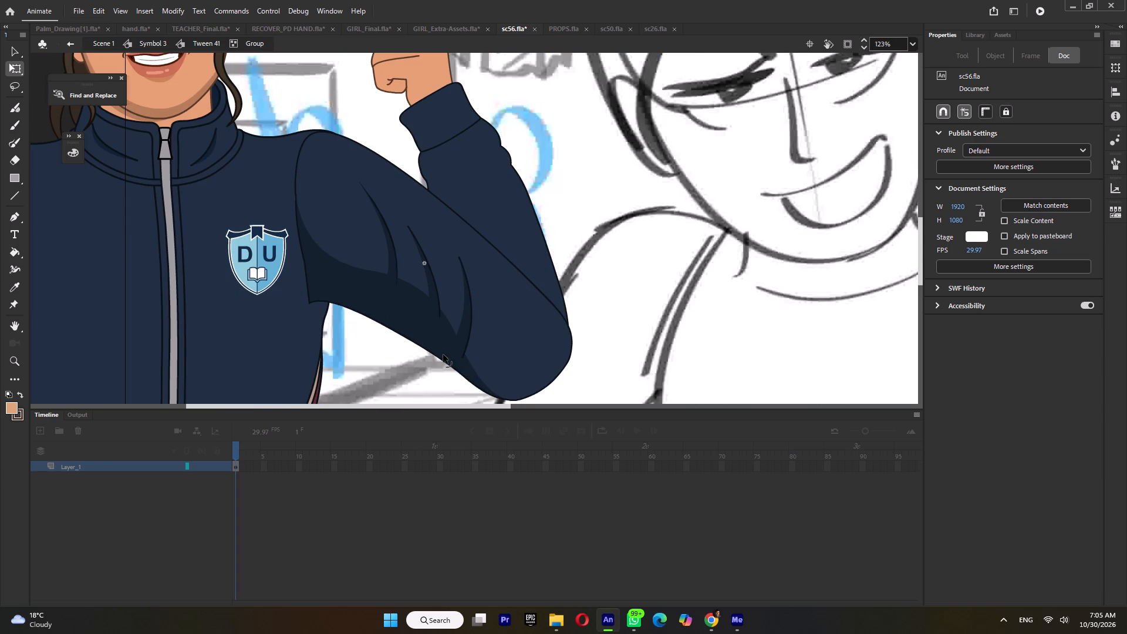
pyautogui.moveTo(443, 355); pyautogui.dragTo(441, 352)
pyautogui.moveTo(303, 267); pyautogui.dragTo(300, 274)
pyautogui.doubleClick(615, 169)
pyautogui.keyDown('ctrl'); pyautogui.scroll(-3, 589, 225); pyautogui.keyUp('ctrl')
pyautogui.doubleClick(600, 222)
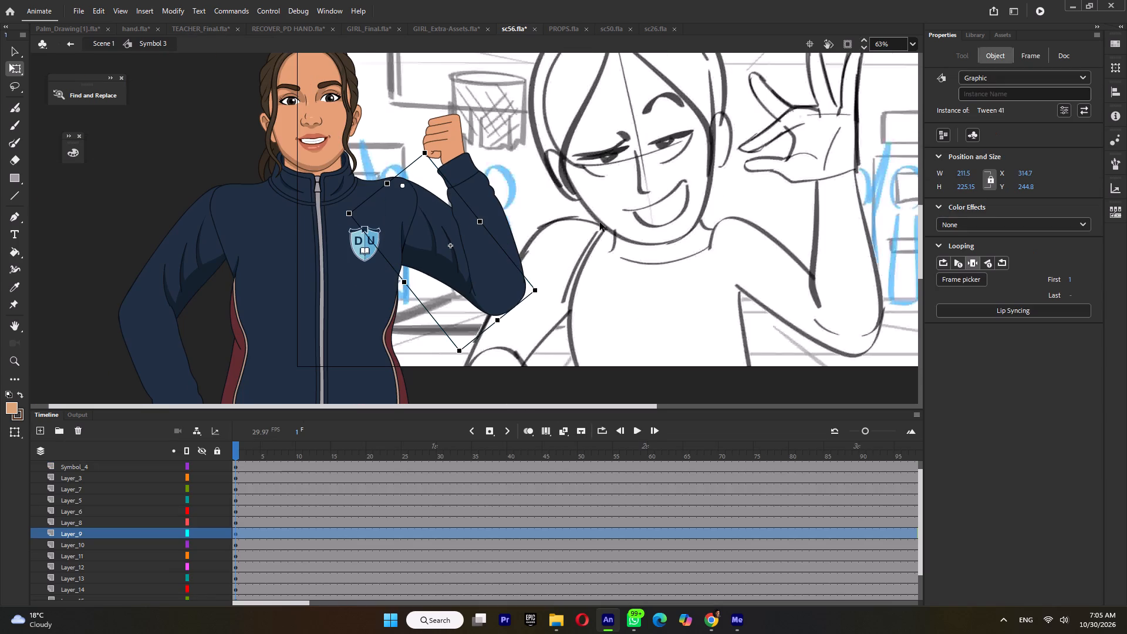
# Reopen the raised upper sleeve's artwork and lower the shadow's upper edge so it follows the underarm as a narrower band.
pyautogui.doubleClick(433, 261)
pyautogui.keyDown('ctrl'); pyautogui.scroll(4, 433, 261); pyautogui.keyUp('ctrl')
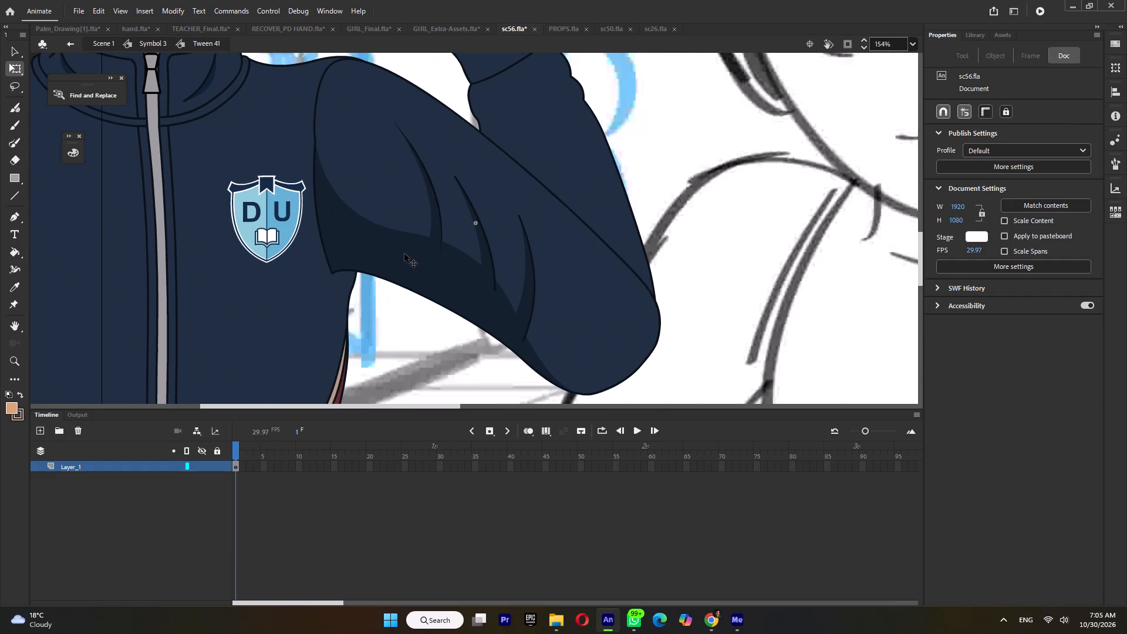
pyautogui.doubleClick(404, 254)
pyautogui.click(426, 237)
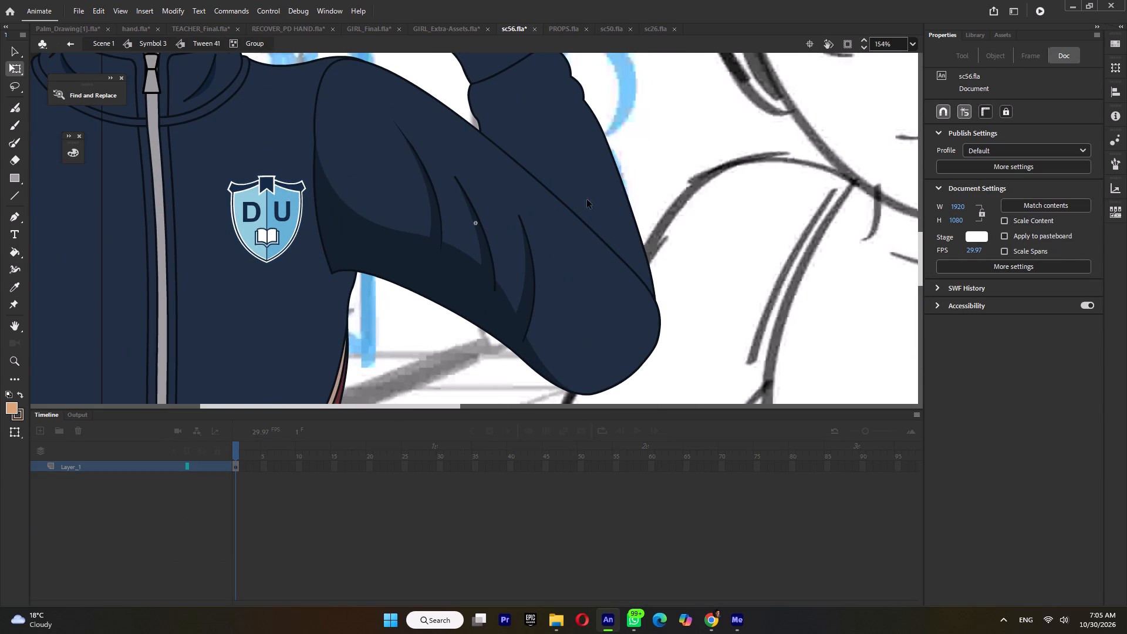
pyautogui.moveTo(710, 139); pyautogui.dragTo(703, 140)
pyautogui.moveTo(411, 234); pyautogui.dragTo(406, 252)
pyautogui.moveTo(406, 252); pyautogui.dragTo(402, 266)
# Move the raised sleeve's fold marks down onto the underarm shadow, and shift and slightly rotate the fold nearest the badge.
pyautogui.click(440, 230)
pyautogui.moveTo(440, 234); pyautogui.dragTo(438, 256)
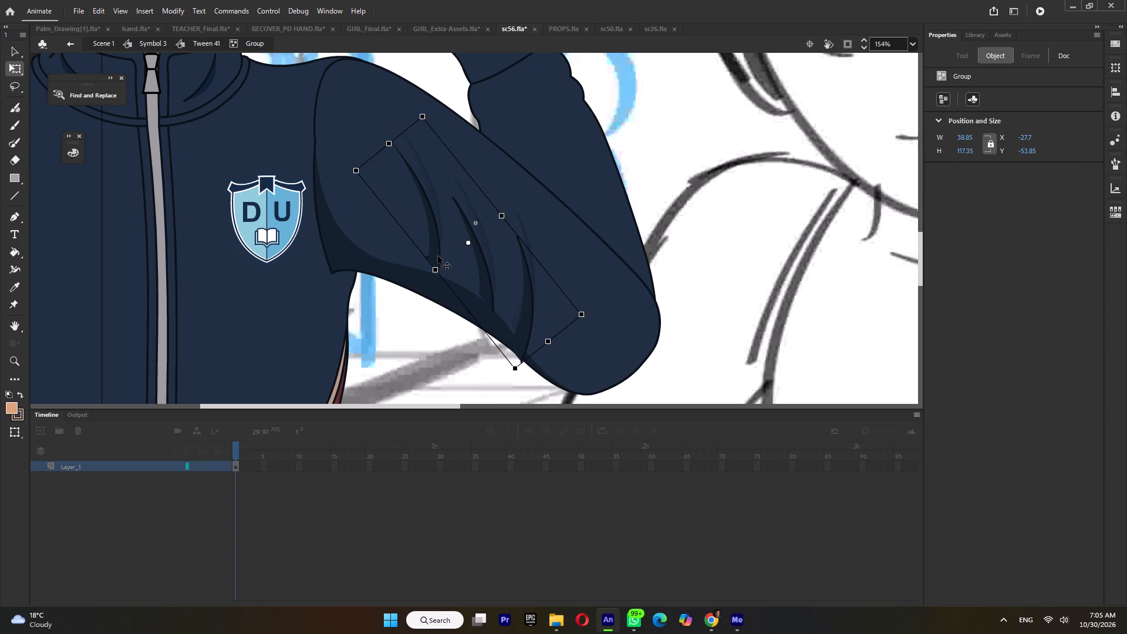
pyautogui.moveTo(438, 256); pyautogui.dragTo(439, 248)
pyautogui.doubleClick(439, 248)
pyautogui.moveTo(375, 129); pyautogui.dragTo(501, 317)
pyautogui.moveTo(487, 282); pyautogui.dragTo(486, 295)
pyautogui.click(698, 203)
pyautogui.moveTo(340, 100); pyautogui.dragTo(447, 305)
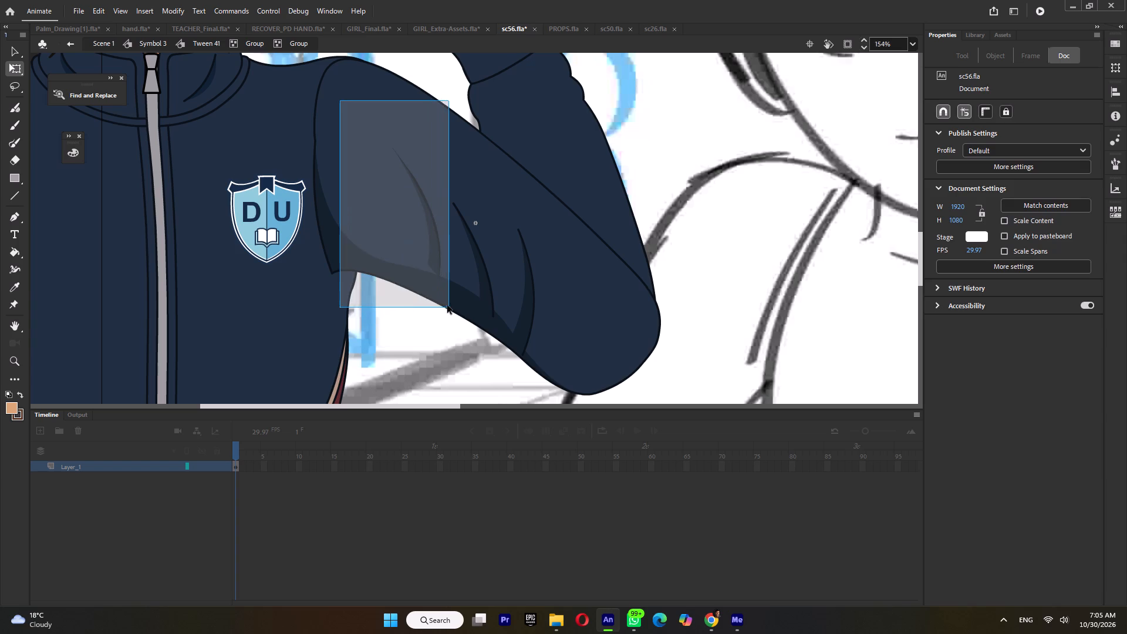
pyautogui.moveTo(447, 305); pyautogui.dragTo(448, 306)
pyautogui.moveTo(435, 247); pyautogui.dragTo(434, 256)
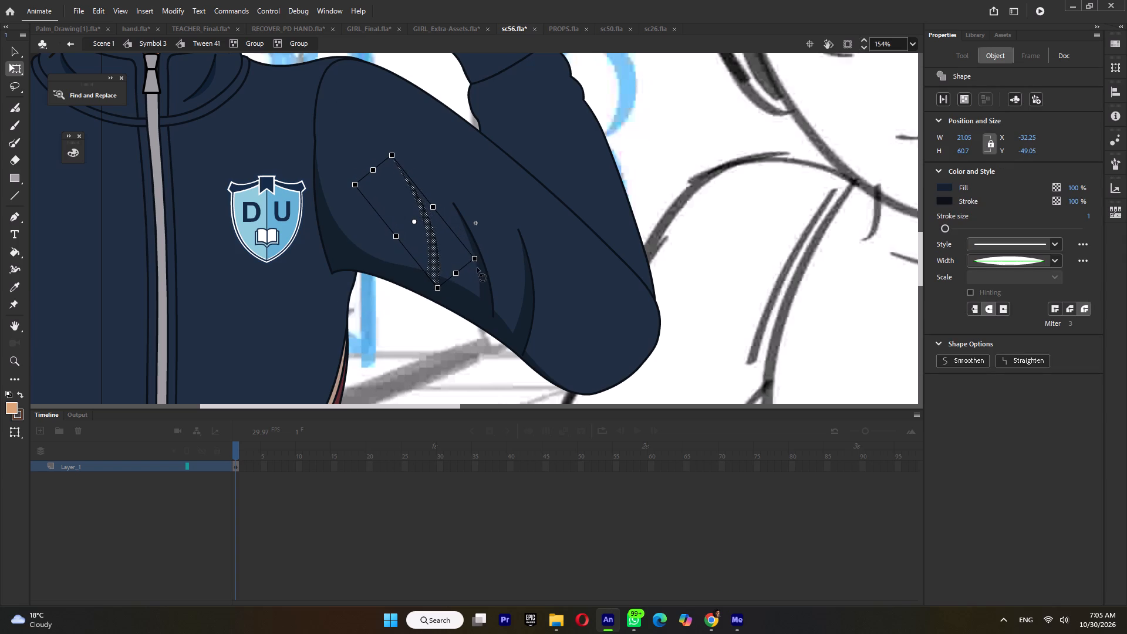
pyautogui.moveTo(477, 268); pyautogui.dragTo(475, 259)
pyautogui.click(437, 269)
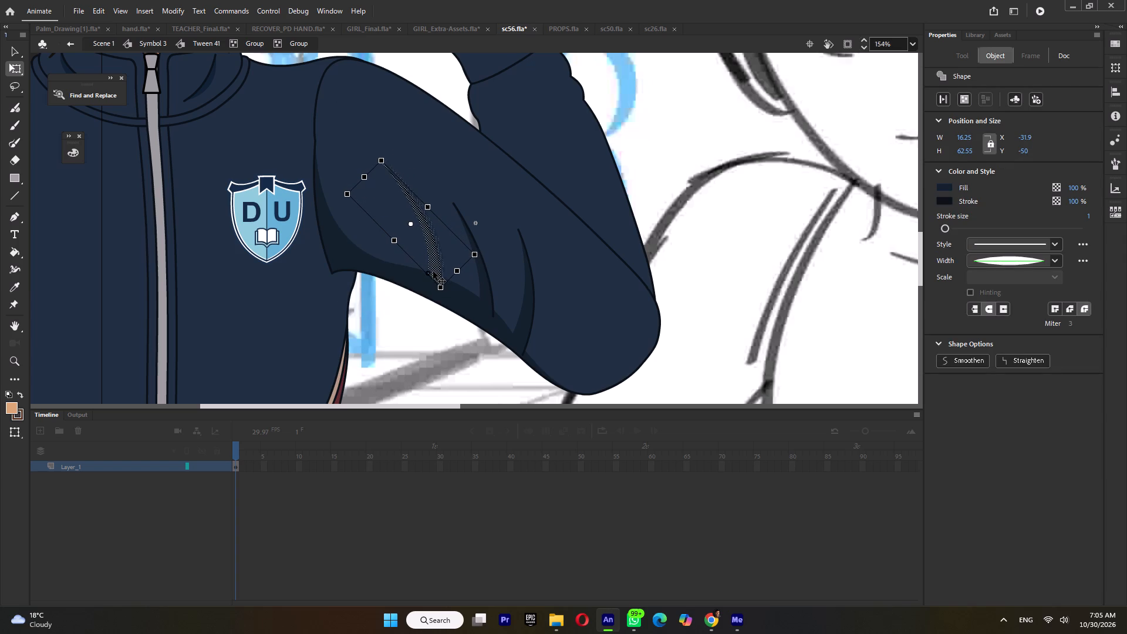
# Return from the sleeve's nested groups to Symbol 3 and save the sc56 document.
pyautogui.doubleClick(662, 221)
pyautogui.keyDown('ctrl'); pyautogui.scroll(-5, 663, 221); pyautogui.keyUp('ctrl')
pyautogui.keyDown('ctrl'); pyautogui.doubleClick(723, 216); pyautogui.keyUp('ctrl')
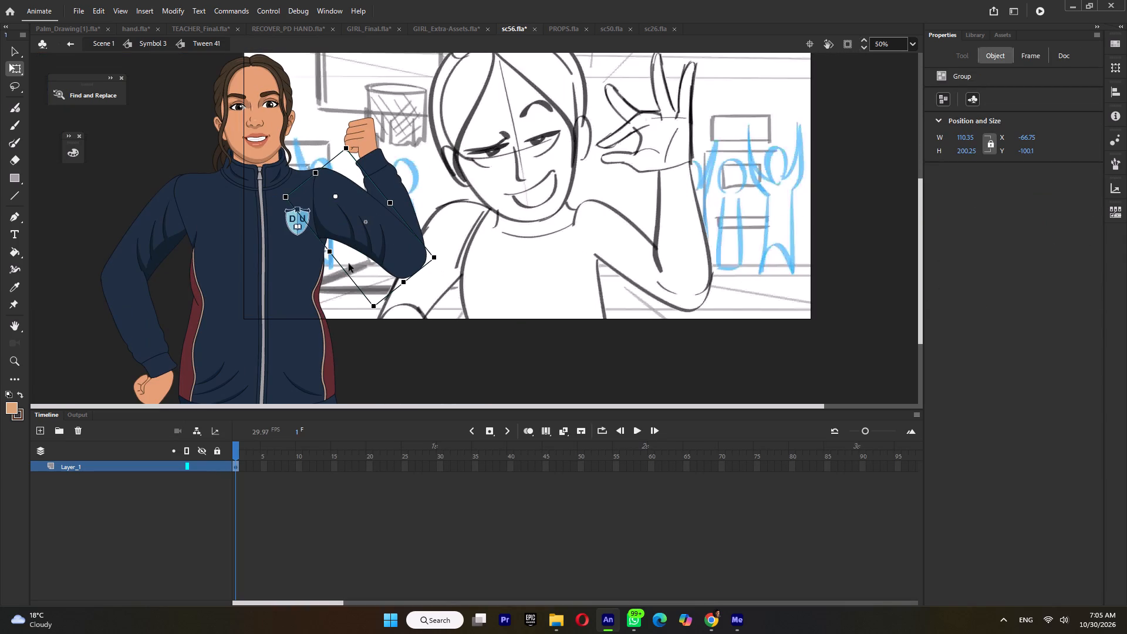
pyautogui.doubleClick(454, 291)
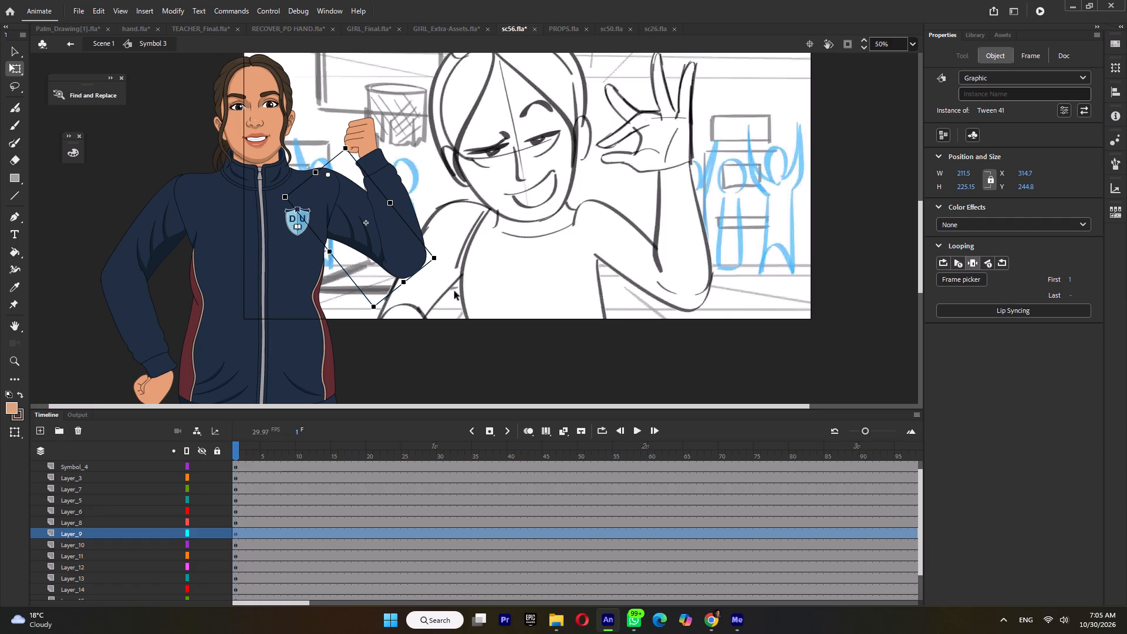
pyautogui.hotkey('ctrl', 's')
# In the jacket torso artwork, delete the lower part of the armhole line beside the lowered arm.
pyautogui.click(166, 236)
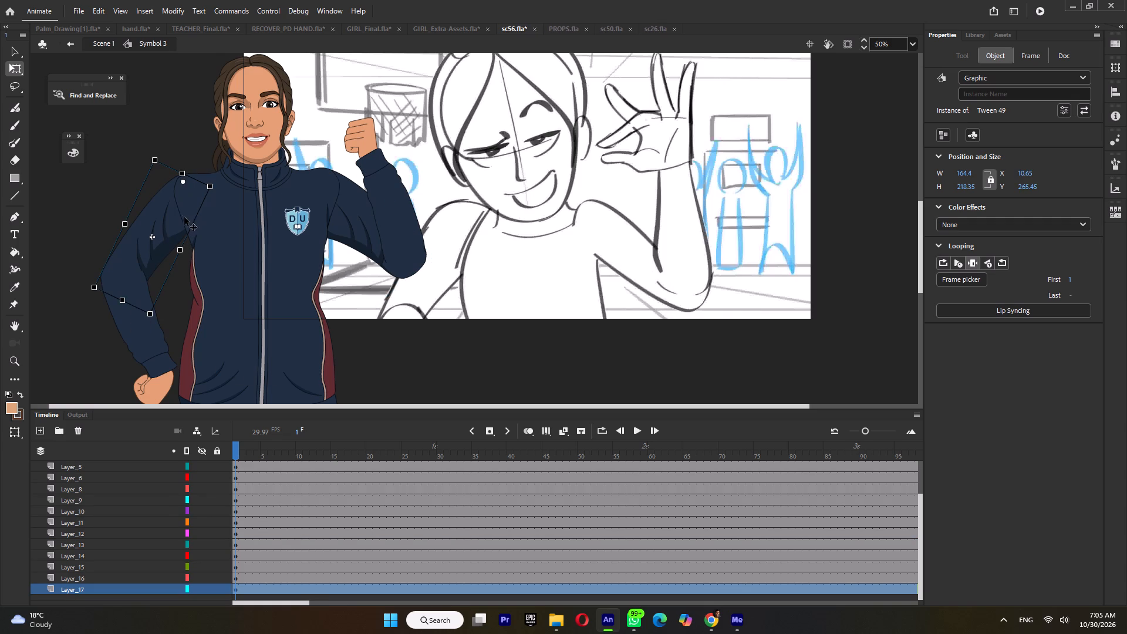
pyautogui.tripleClick(179, 217)
pyautogui.doubleClick(179, 217)
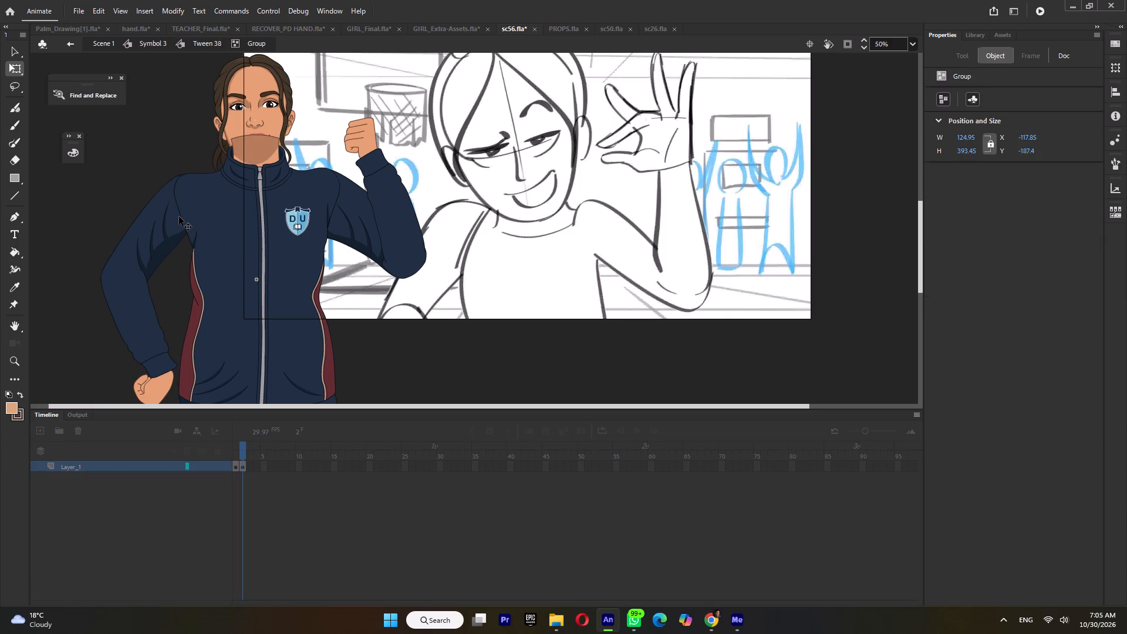
pyautogui.doubleClick(179, 217)
pyautogui.keyDown('ctrl'); pyautogui.scroll(4, 178, 210); pyautogui.keyUp('ctrl')
pyautogui.click(134, 210)
pyautogui.keyDown('ctrl'); pyautogui.scroll(3, 200, 257); pyautogui.keyUp('ctrl')
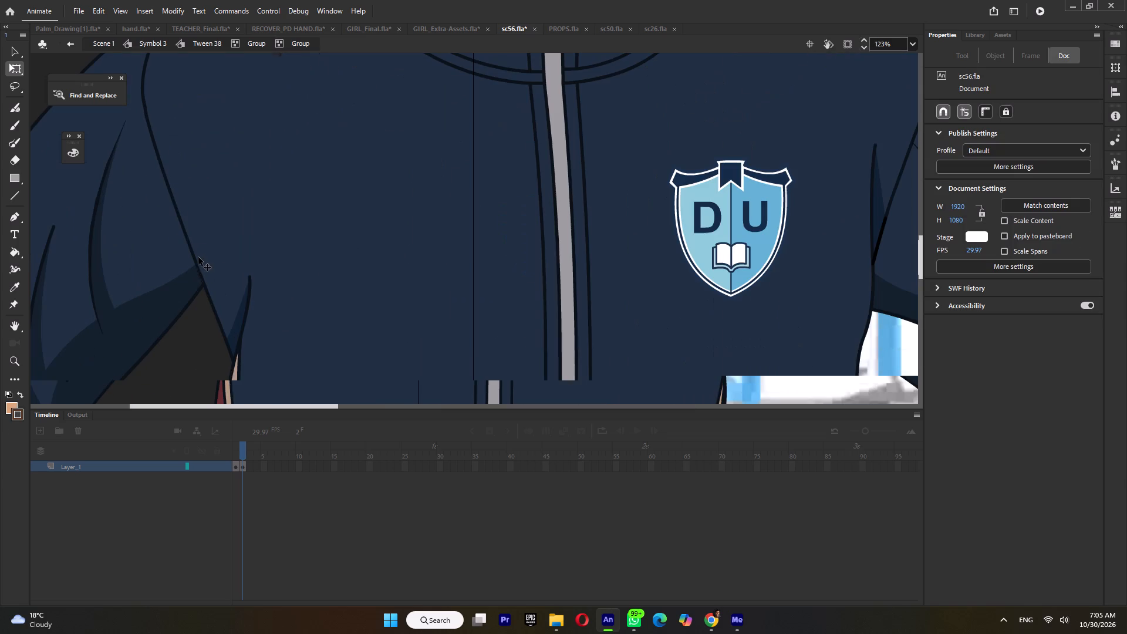
pyautogui.keyDown('alt'); pyautogui.moveTo(194, 254); pyautogui.dragTo(200, 255); pyautogui.keyUp('alt')
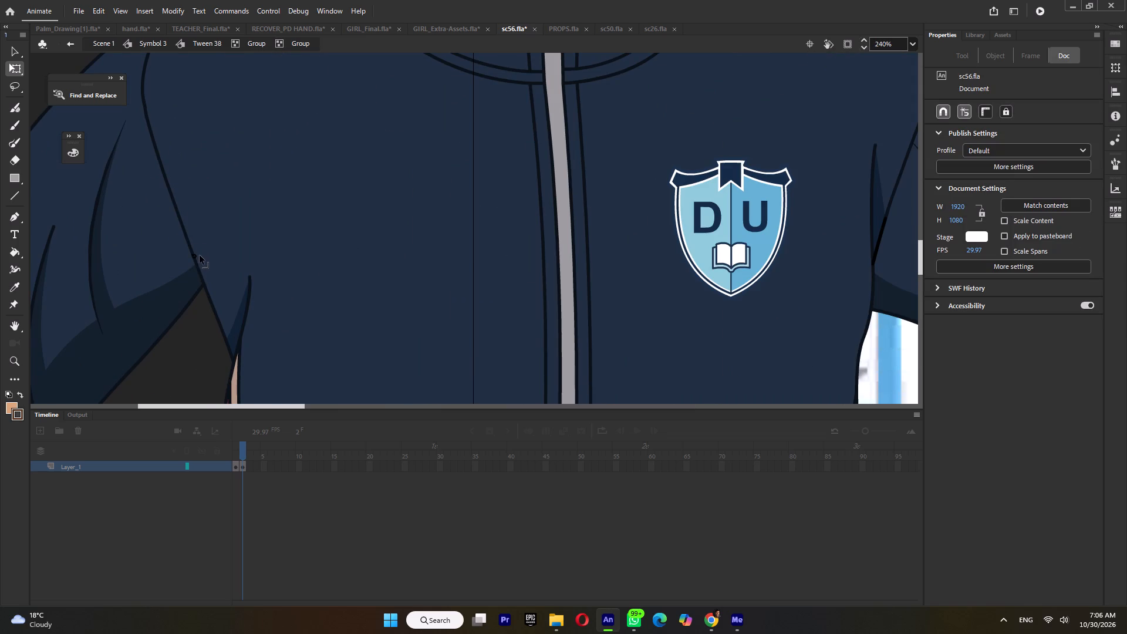
pyautogui.keyDown('alt'); pyautogui.moveTo(200, 255); pyautogui.dragTo(203, 259); pyautogui.keyUp('alt')
pyautogui.click(197, 249)
pyautogui.scroll(3, 183, 254)
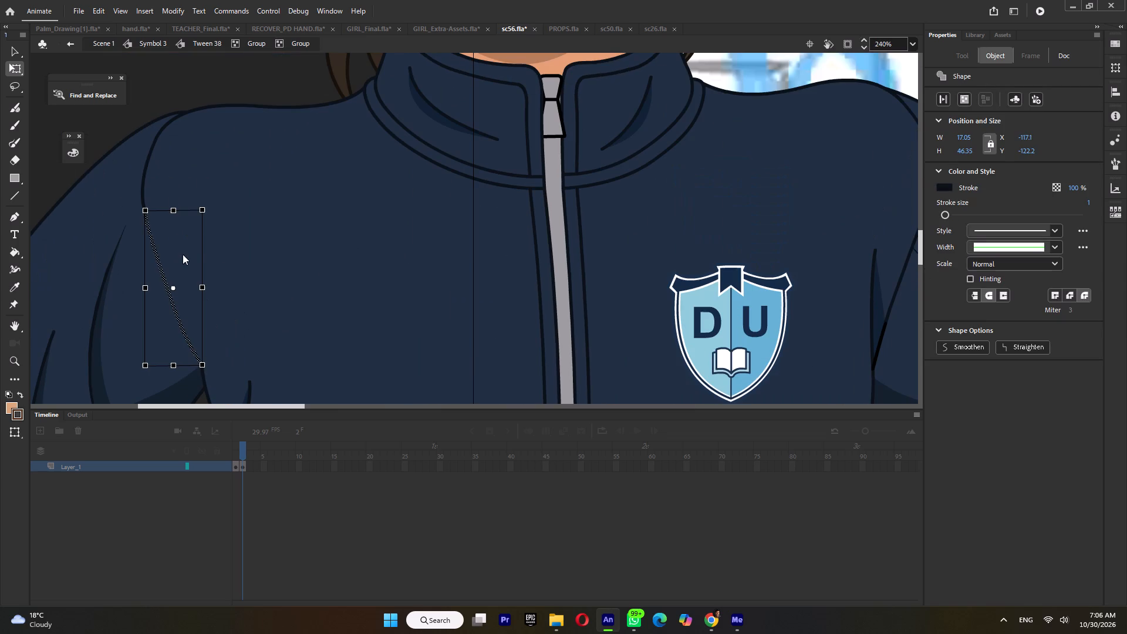
pyautogui.scroll(-2, 224, 224)
pyautogui.press('Delete')
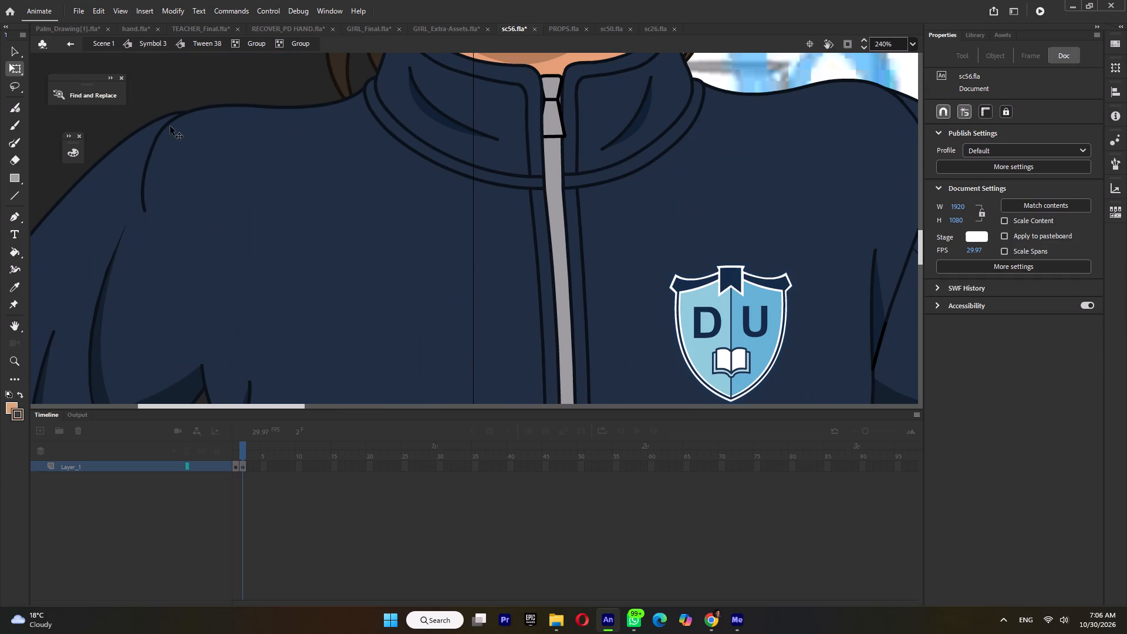
# Smooth the jacket's shoulder outline above the lowered arm, delete the remaining upper armhole line, and leave the nested group.
pyautogui.click(170, 123)
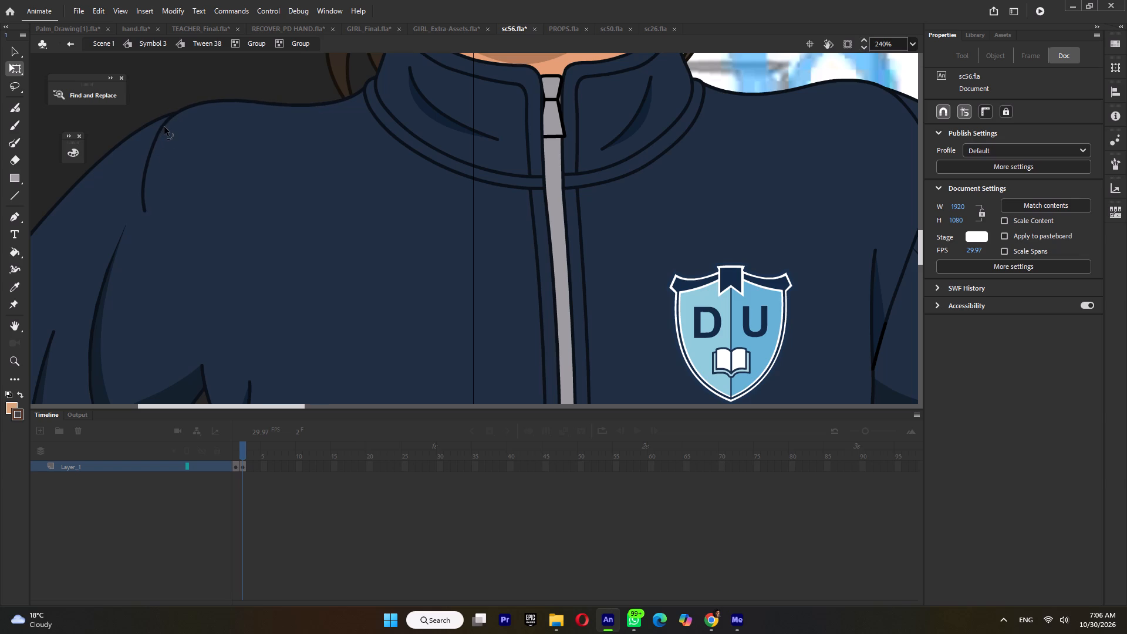
pyautogui.keyDown('alt'); pyautogui.click(162, 129); pyautogui.keyUp('alt')
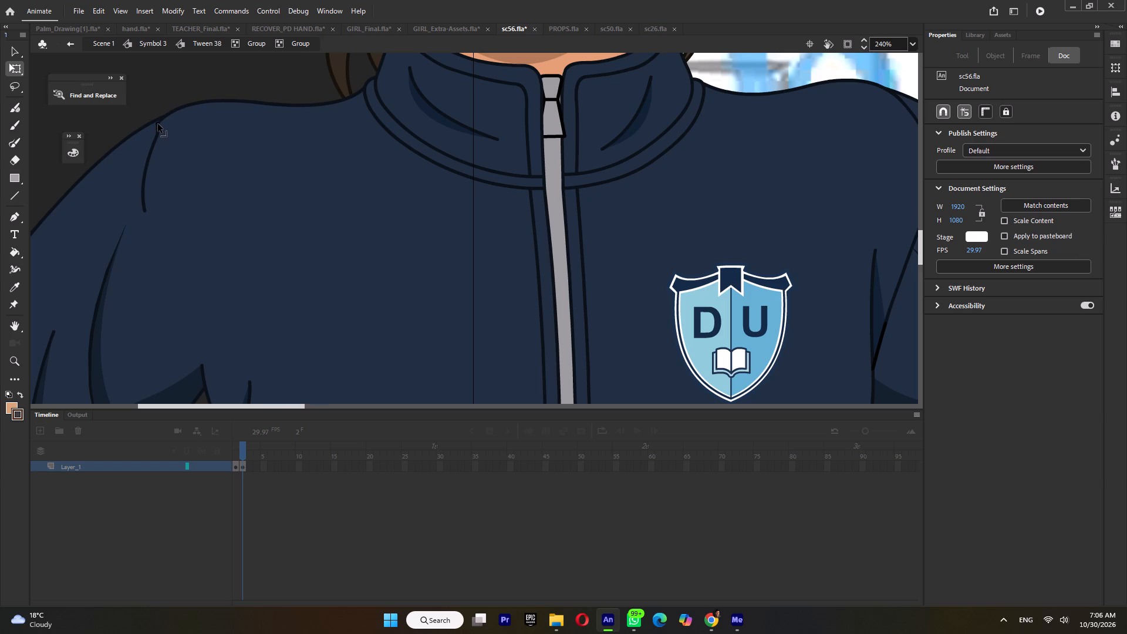
pyautogui.click(157, 135)
pyautogui.press('Delete')
pyautogui.keyDown('ctrl'); pyautogui.scroll(-6, 194, 158); pyautogui.keyUp('ctrl')
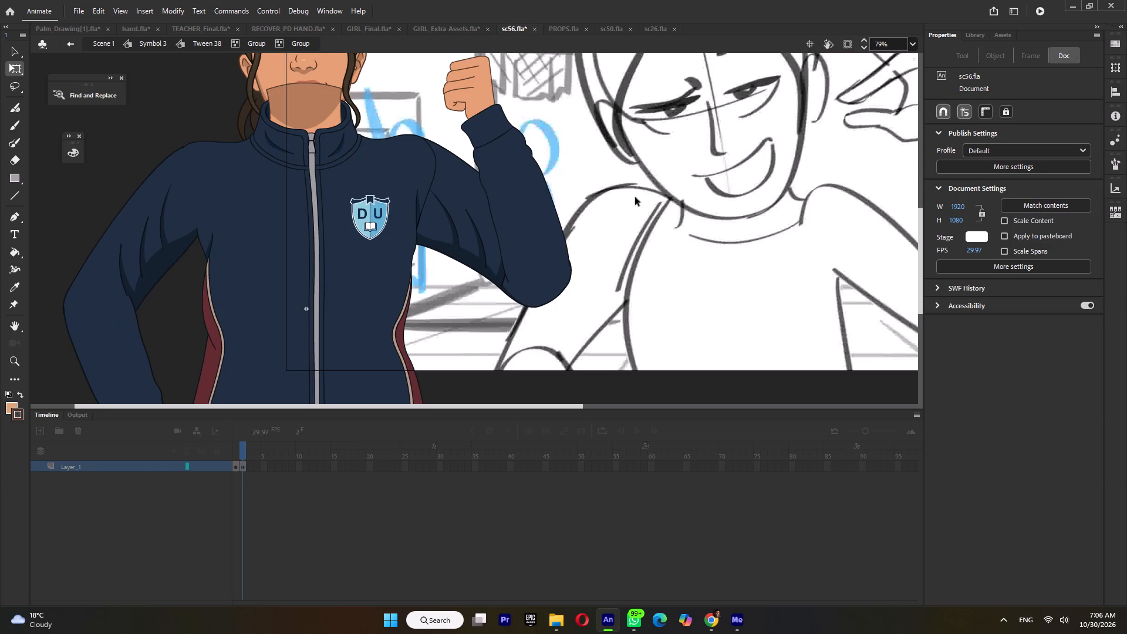
pyautogui.doubleClick(635, 197)
# In the lowered arm's upper sleeve artwork (Tween 49), curve the armhole edge outward over the jacket and pull the underarm shadow's edge down.
pyautogui.tripleClick(188, 245)
pyautogui.click(188, 245)
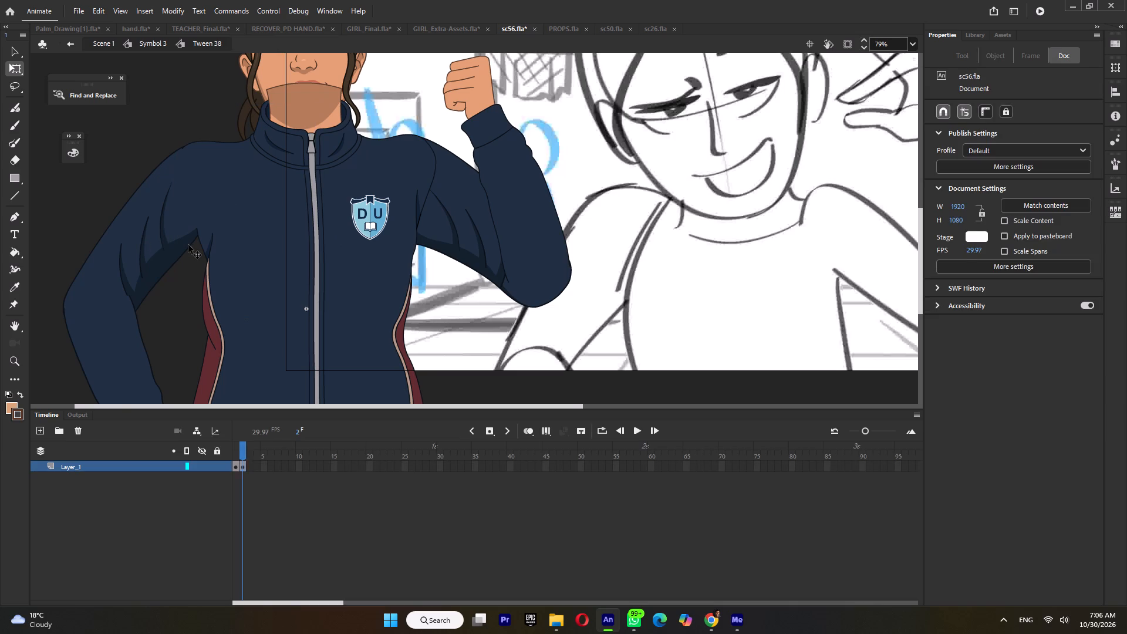
pyautogui.keyDown('ctrl'); pyautogui.scroll(4, 190, 242); pyautogui.keyUp('ctrl')
pyautogui.doubleClick(190, 242)
pyautogui.click(190, 239)
pyautogui.doubleClick(207, 221)
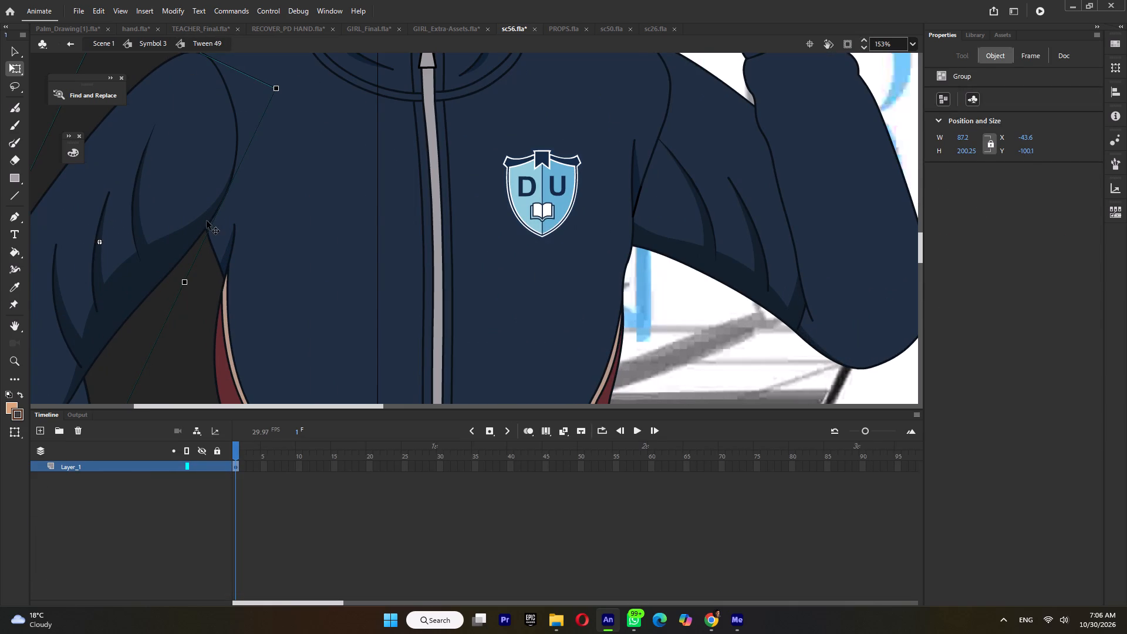
pyautogui.moveTo(217, 211); pyautogui.dragTo(236, 235)
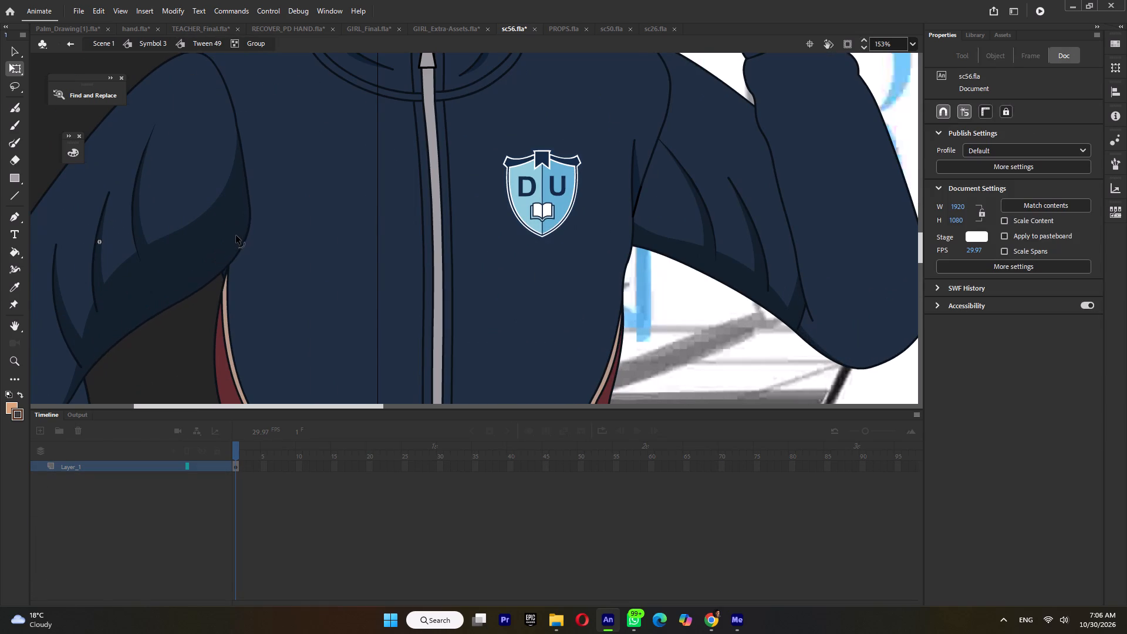
pyautogui.moveTo(236, 235); pyautogui.dragTo(235, 234)
pyautogui.moveTo(203, 215); pyautogui.dragTo(212, 238)
pyautogui.moveTo(212, 238); pyautogui.dragTo(211, 235)
pyautogui.moveTo(129, 275); pyautogui.dragTo(131, 286)
# Rotate the upper sleeve's fold marks clockwise, shift them onto the underarm shadow, and return to Symbol 3.
pyautogui.click(138, 242)
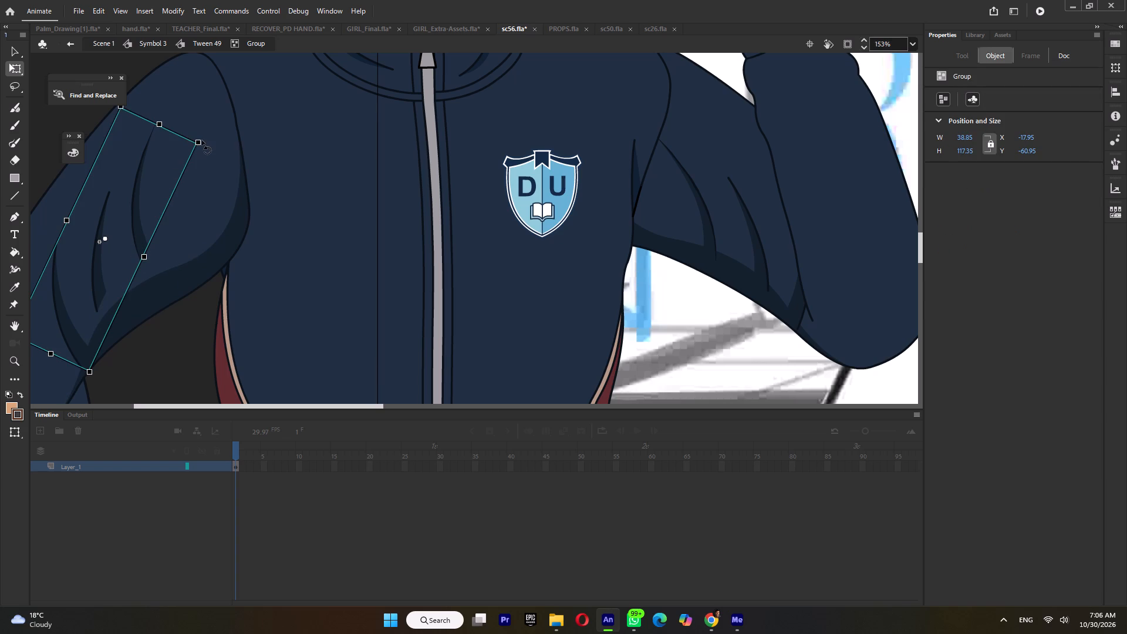
pyautogui.moveTo(206, 137); pyautogui.dragTo(221, 166)
pyautogui.moveTo(136, 244); pyautogui.dragTo(152, 262)
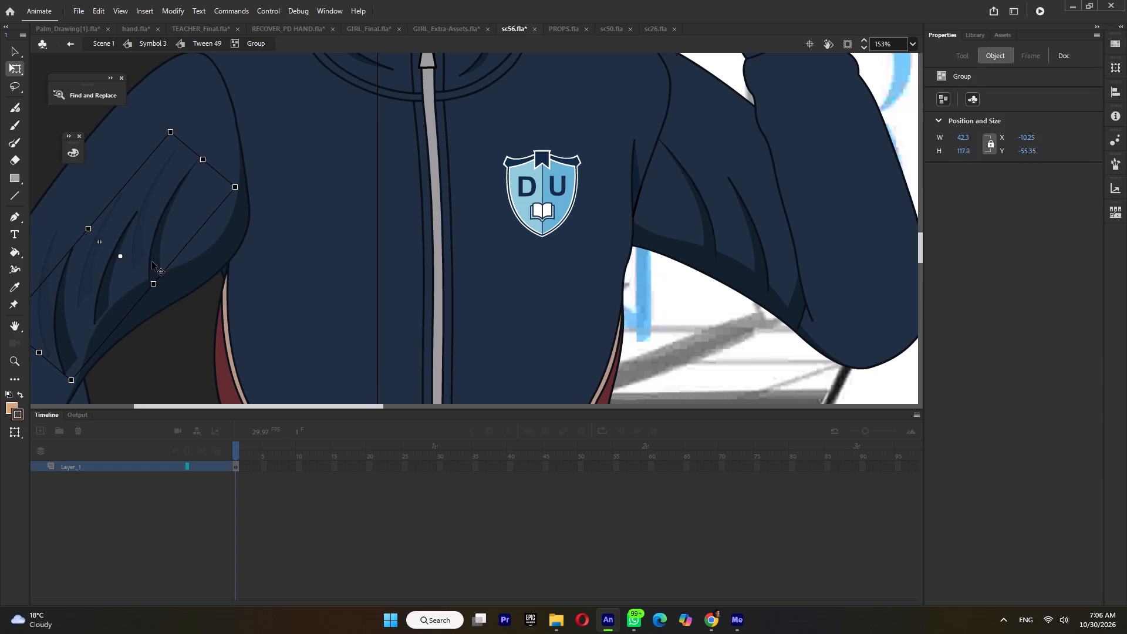
pyautogui.moveTo(152, 262); pyautogui.dragTo(151, 261)
pyautogui.moveTo(239, 195); pyautogui.dragTo(238, 177)
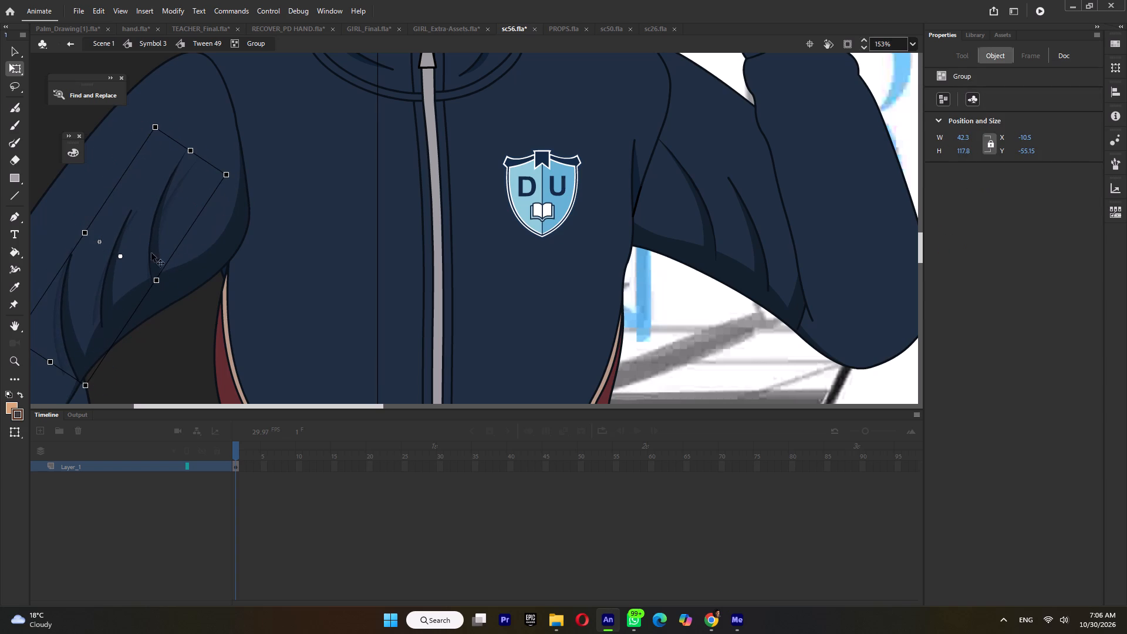
pyautogui.click(59, 136)
pyautogui.doubleClick(47, 139)
pyautogui.keyDown('ctrl'); pyautogui.scroll(-8, 123, 206); pyautogui.keyUp('ctrl')
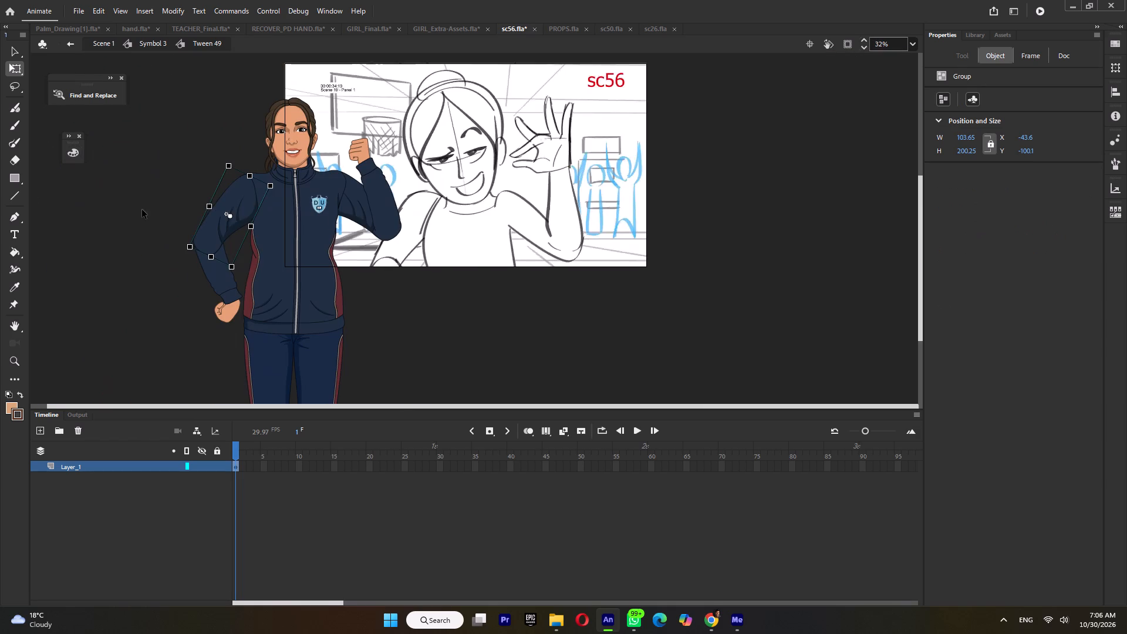
pyautogui.doubleClick(445, 183)
pyautogui.click(434, 259)
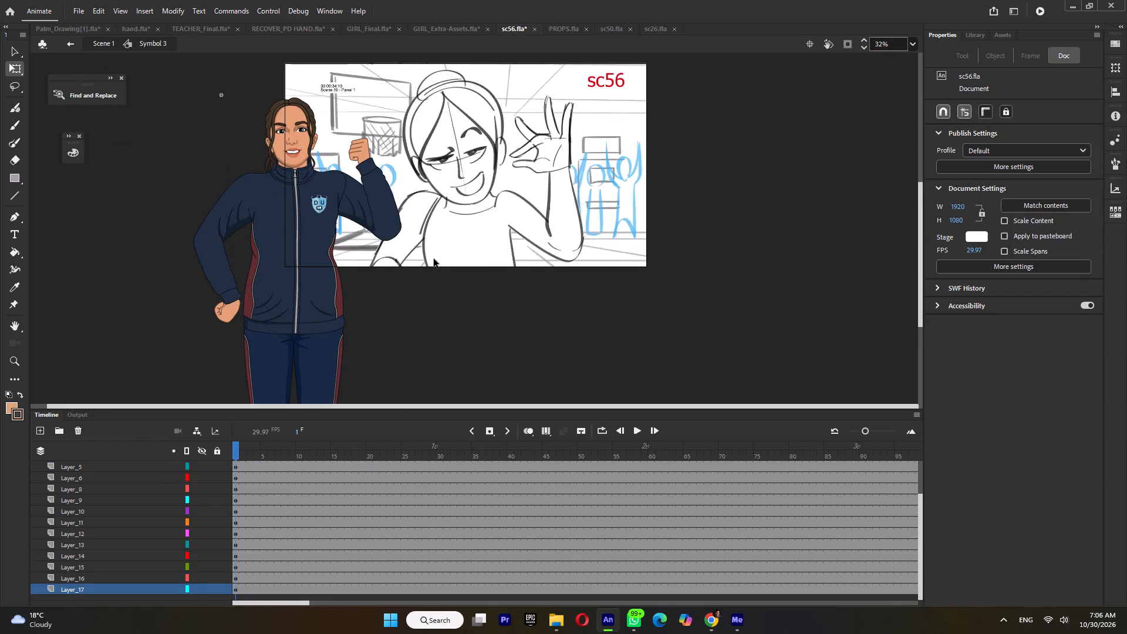
# Reopen the lowered arm's upper sleeve artwork, raise its underarm shadow edge and outline slightly, and return to Symbol 3.
pyautogui.doubleClick(241, 228)
pyautogui.keyDown('ctrl'); pyautogui.scroll(4, 247, 224); pyautogui.keyUp('ctrl')
pyautogui.doubleClick(186, 210)
pyautogui.moveTo(187, 207); pyautogui.dragTo(187, 198)
pyautogui.moveTo(197, 217); pyautogui.dragTo(196, 210)
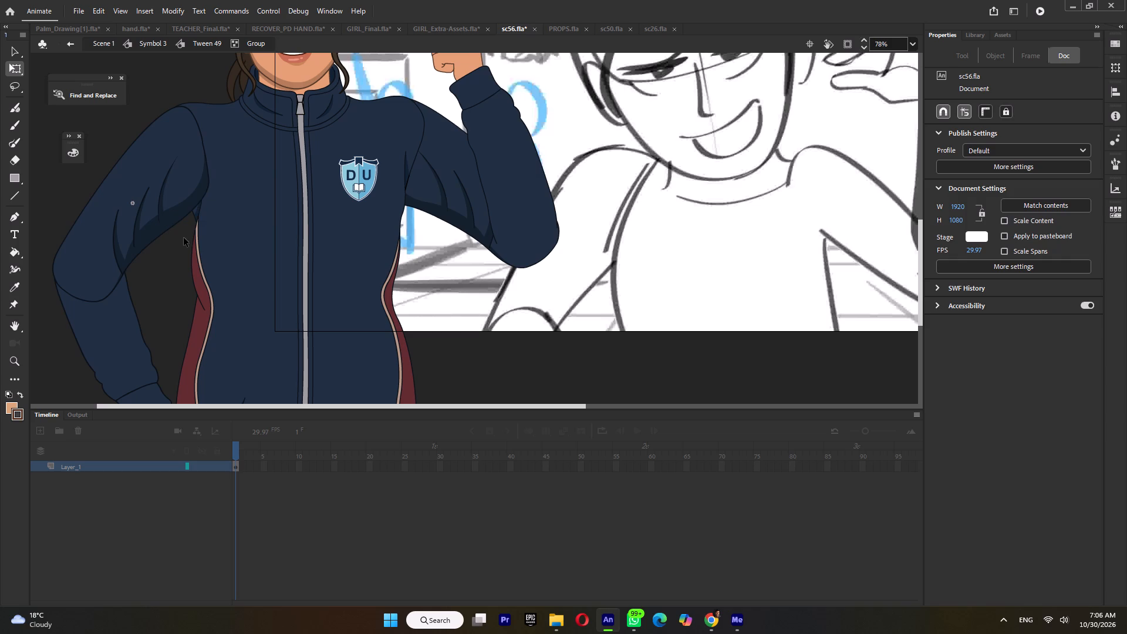
pyautogui.doubleClick(183, 241)
pyautogui.doubleClick(485, 268)
pyautogui.keyDown('ctrl'); pyautogui.click(489, 292); pyautogui.keyUp('ctrl')
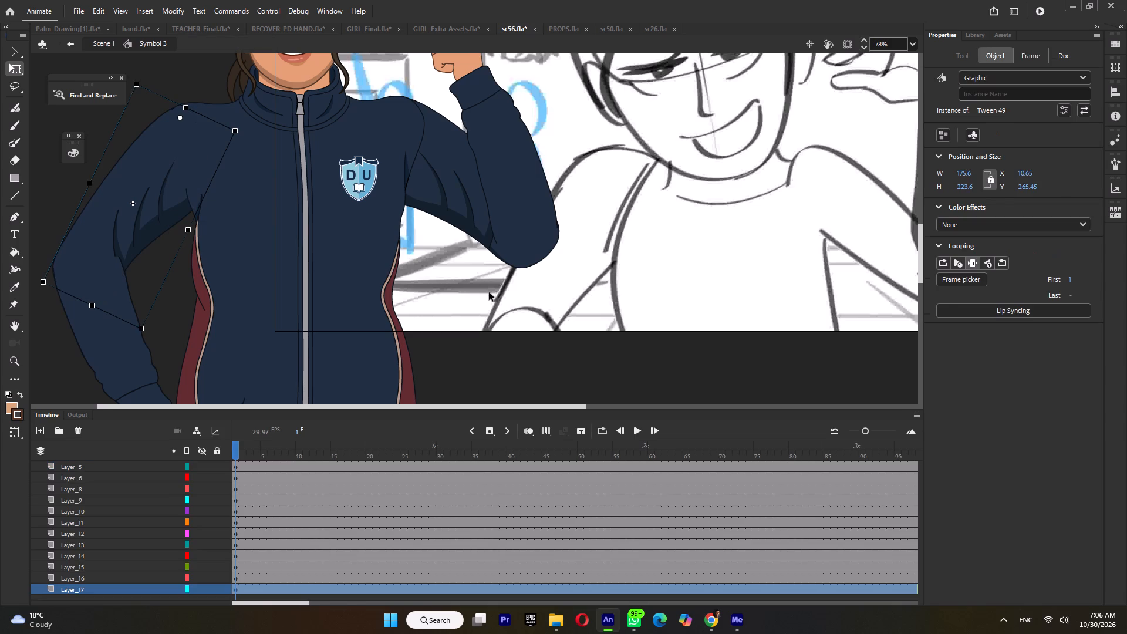
# Switch the lowered arm's forearm sleeve (Tween 36) to frame 1 of its symbol.
pyautogui.keyDown('ctrl'); pyautogui.scroll(-4, 492, 283); pyautogui.keyUp('ctrl')
pyautogui.keyDown('ctrl'); pyautogui.scroll(4, 257, 268); pyautogui.keyUp('ctrl')
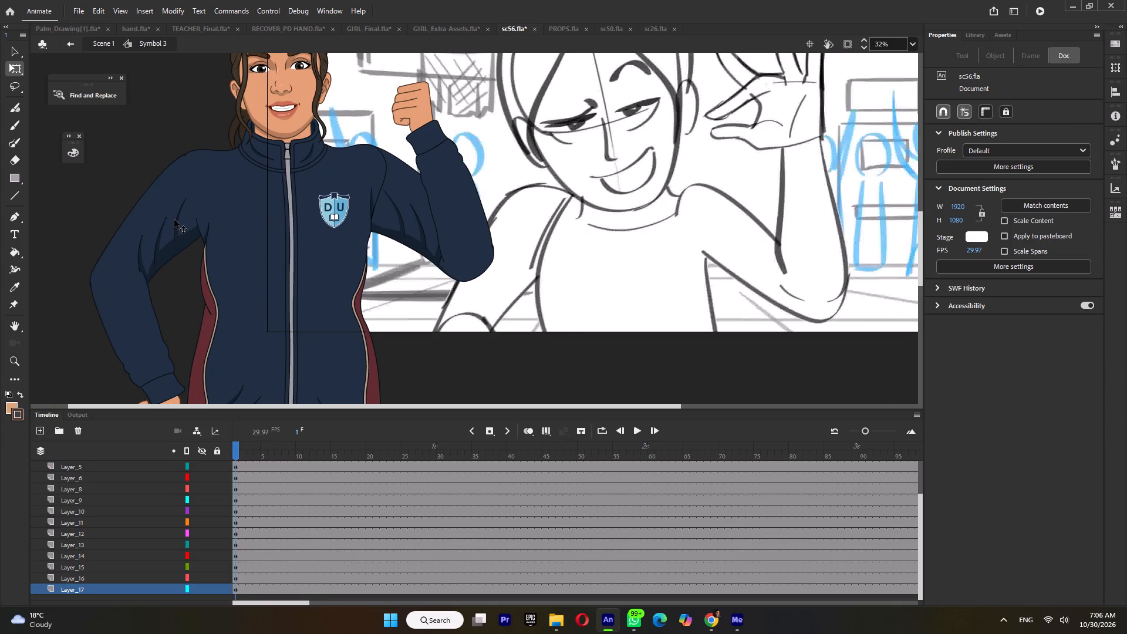
pyautogui.keyDown('ctrl'); pyautogui.scroll(-5, 178, 211); pyautogui.keyUp('ctrl')
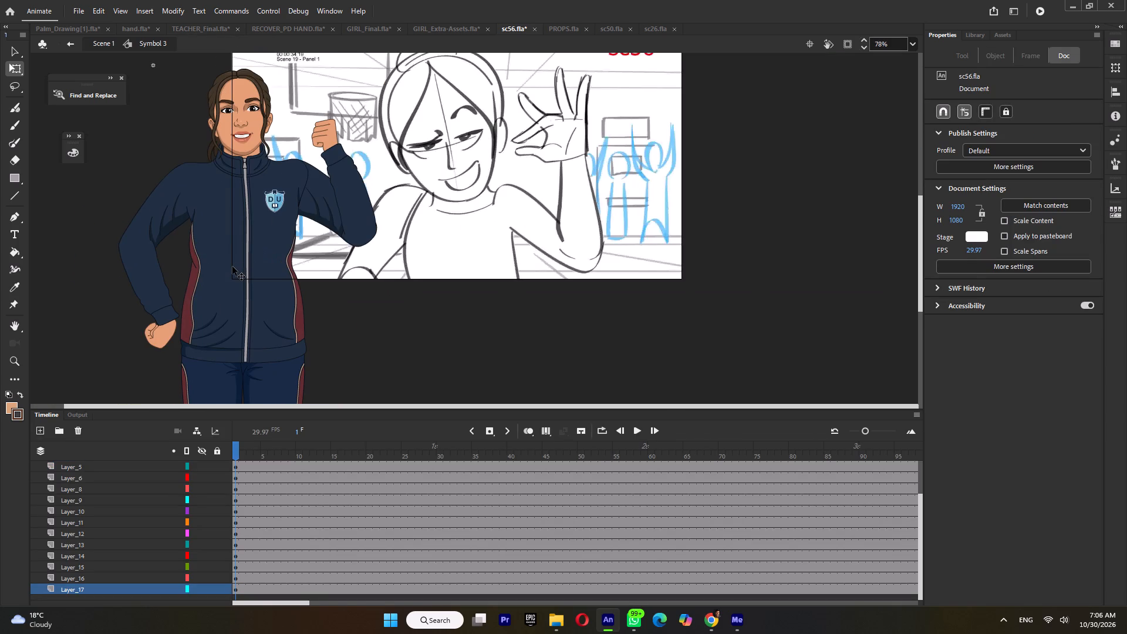
pyautogui.click(232, 267)
pyautogui.click(976, 281)
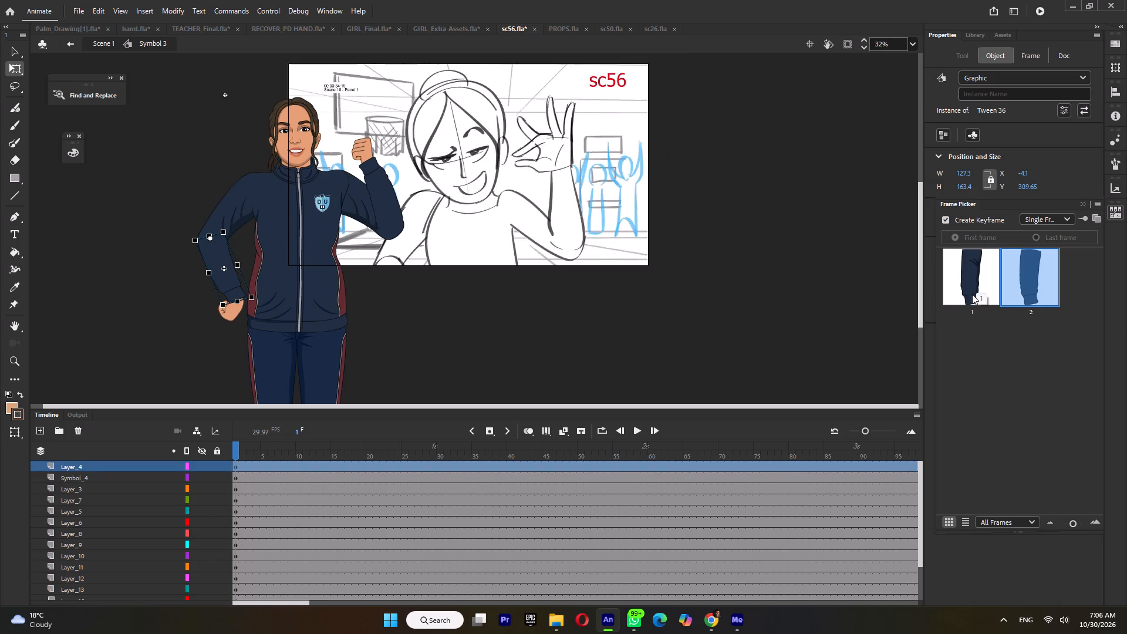
pyautogui.click(971, 286)
pyautogui.click(444, 316)
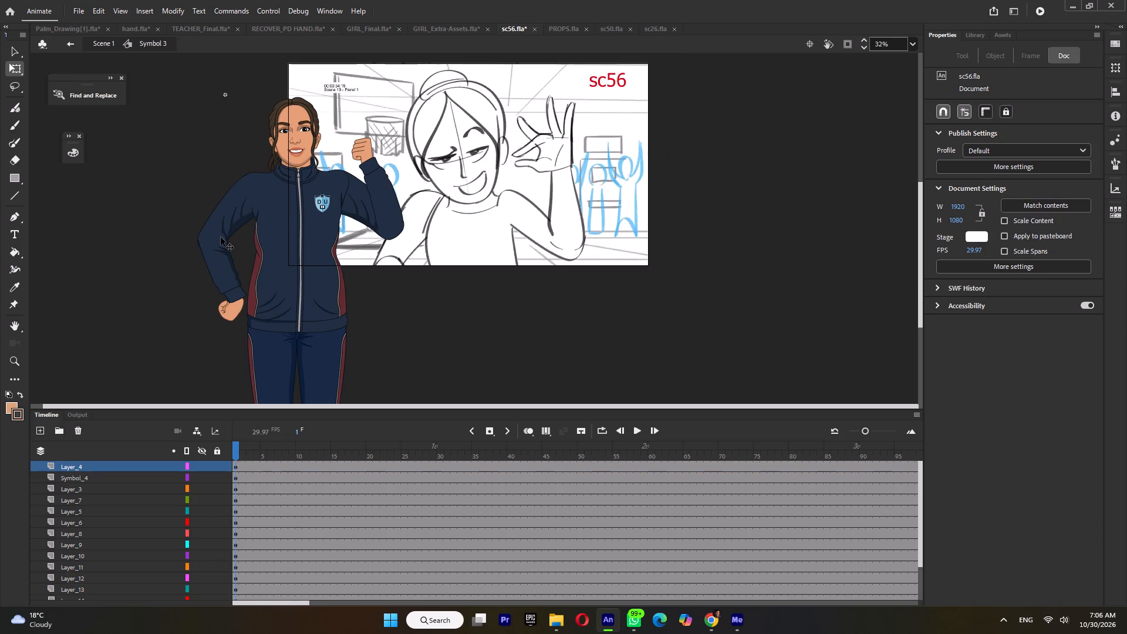
# Return to Scene 1 and save the sc56 document.
pyautogui.doubleClick(540, 286)
pyautogui.moveTo(292, 445); pyautogui.dragTo(49, 488)
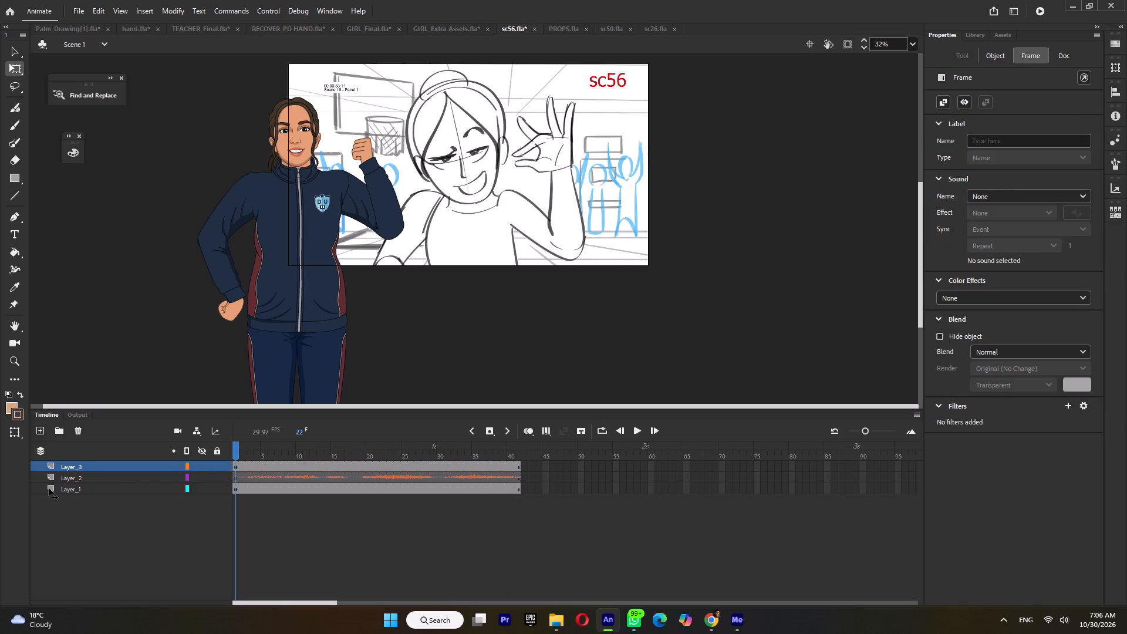
pyautogui.moveTo(49, 488); pyautogui.dragTo(47, 489)
pyautogui.hotkey('ctrl', 's')
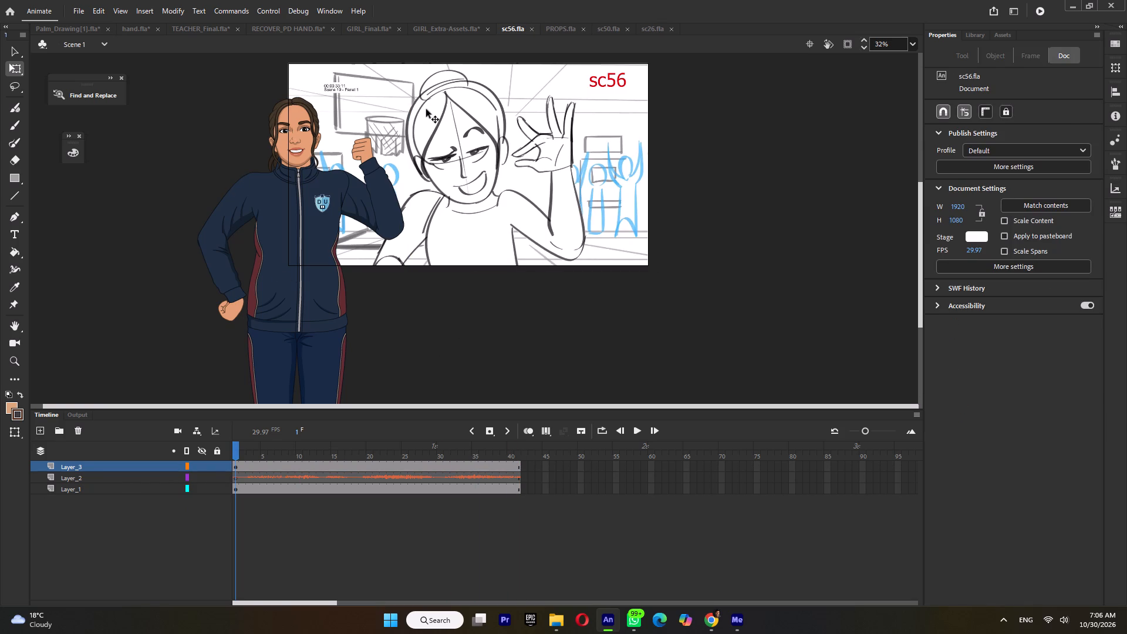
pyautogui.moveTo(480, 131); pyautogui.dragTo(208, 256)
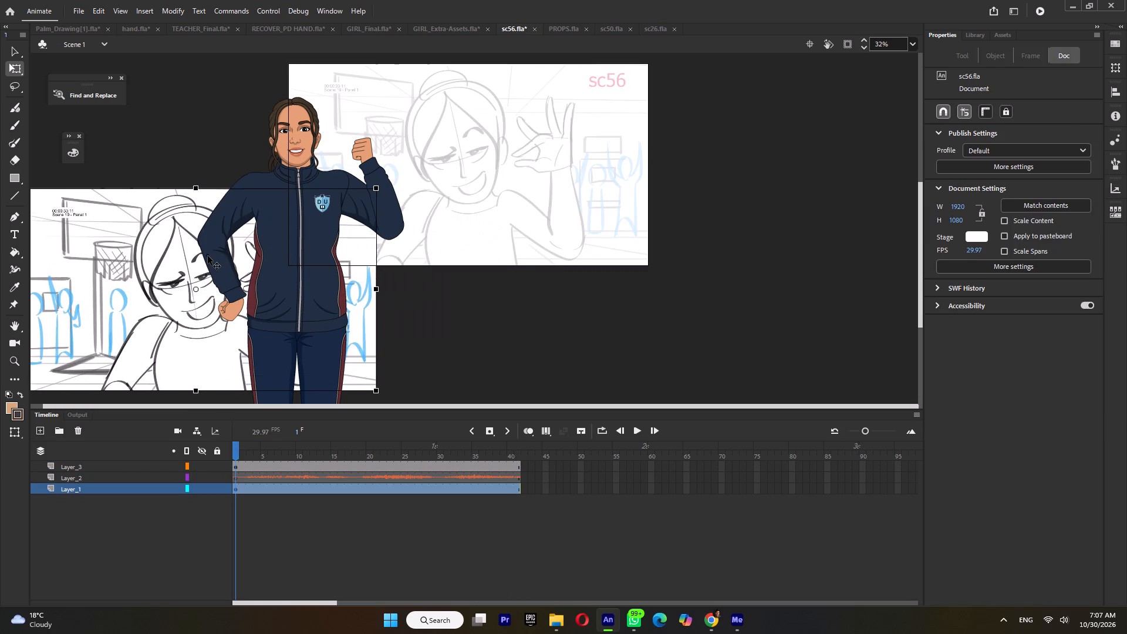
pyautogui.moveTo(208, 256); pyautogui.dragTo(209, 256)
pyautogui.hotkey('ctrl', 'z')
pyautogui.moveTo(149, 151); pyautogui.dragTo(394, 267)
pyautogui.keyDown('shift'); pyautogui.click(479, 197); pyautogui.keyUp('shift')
# Inside Symbol 3, select the girl's upper body parts, set their pivot at the jacket's waist, and tilt them slightly counterclockwise.
pyautogui.doubleClick(274, 227)
pyautogui.moveTo(167, 128); pyautogui.dragTo(376, 246)
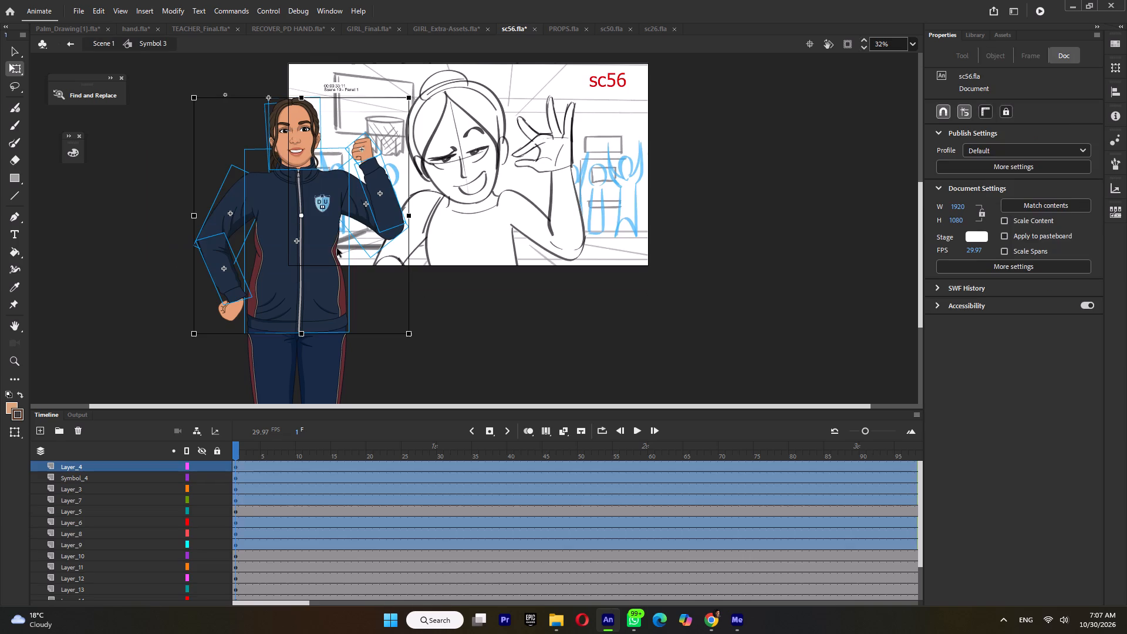
pyautogui.moveTo(304, 215); pyautogui.dragTo(291, 328)
pyautogui.click(292, 326)
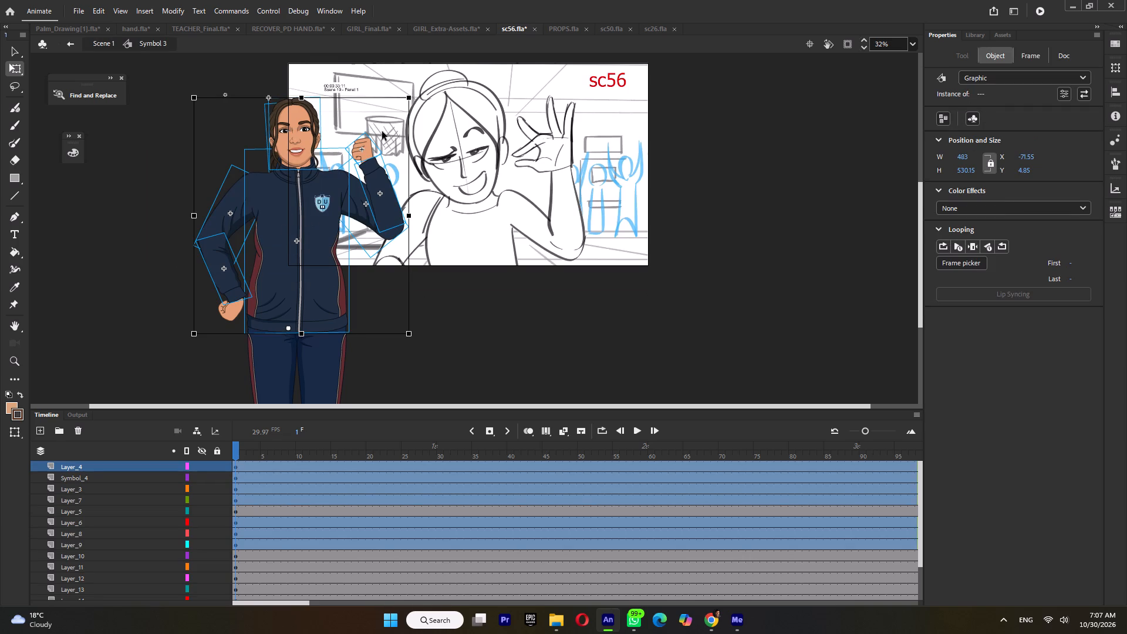
pyautogui.moveTo(419, 95); pyautogui.dragTo(407, 93)
pyautogui.hotkey('ctrl', 'z')
pyautogui.moveTo(299, 216); pyautogui.dragTo(288, 328)
pyautogui.moveTo(417, 95); pyautogui.dragTo(407, 90)
pyautogui.click(419, 116)
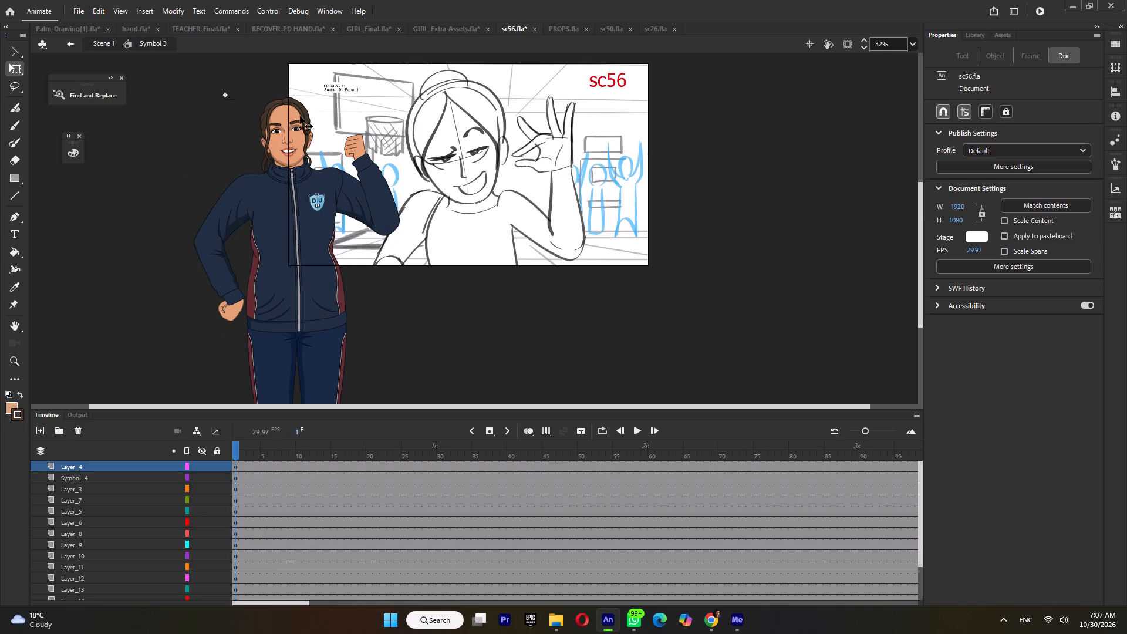
# Enlarge the girl's head slightly from its neck pivot, tilt it counterclockwise over the collar, and save the document.
pyautogui.click(286, 122)
pyautogui.keyDown('ctrl'); pyautogui.scroll(3, 313, 110); pyautogui.keyUp('ctrl')
pyautogui.click(290, 83)
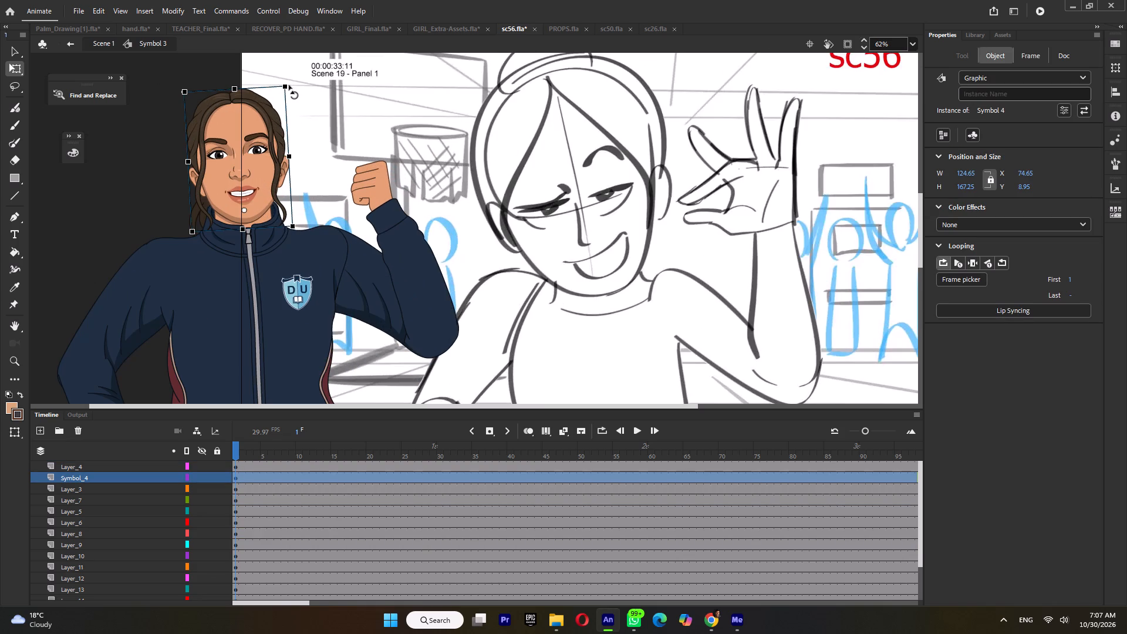
pyautogui.keyDown('shift'); pyautogui.click(194, 214); pyautogui.keyUp('shift')
pyautogui.click(288, 156)
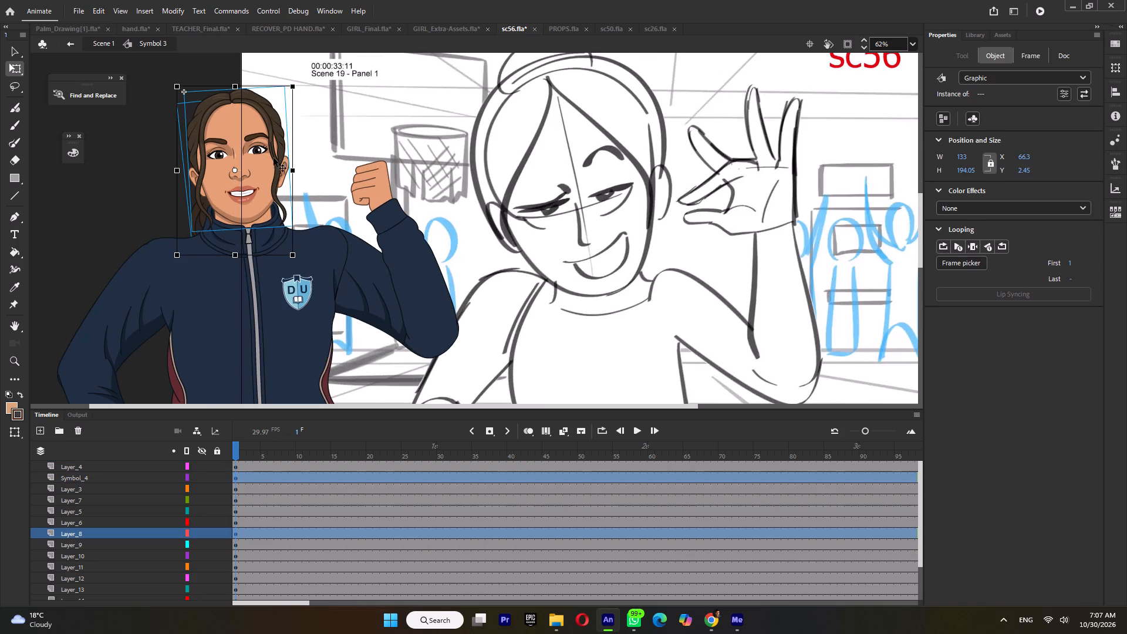
pyautogui.click(249, 164)
pyautogui.click(313, 157)
pyautogui.click(248, 163)
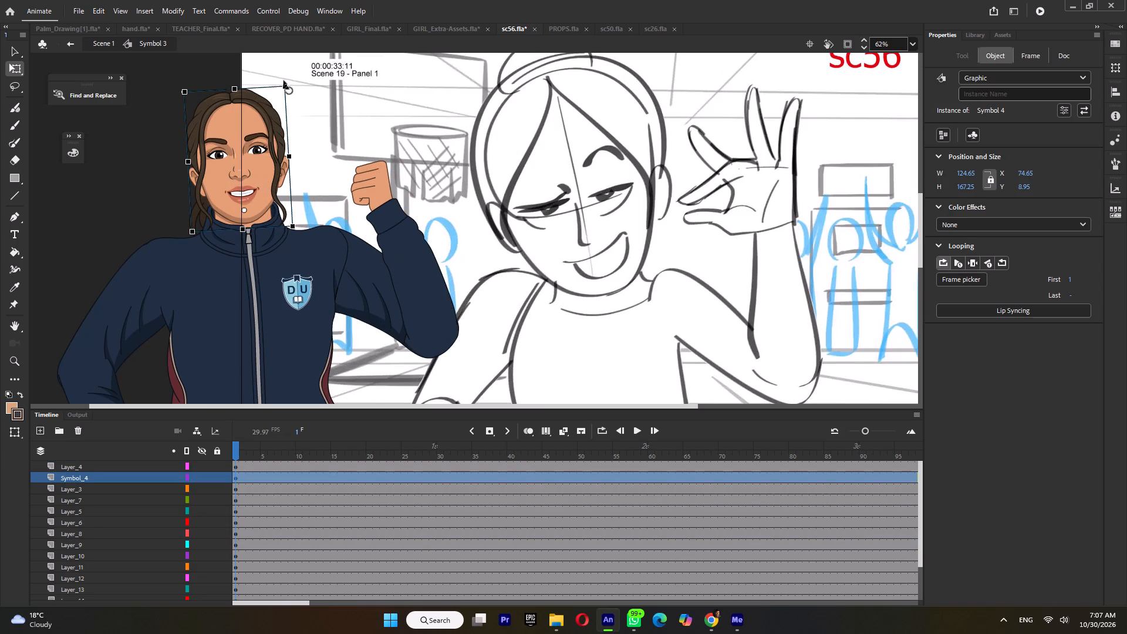
pyautogui.keyDown('shift'); pyautogui.moveTo(285, 89); pyautogui.dragTo(294, 76); pyautogui.keyUp('shift')
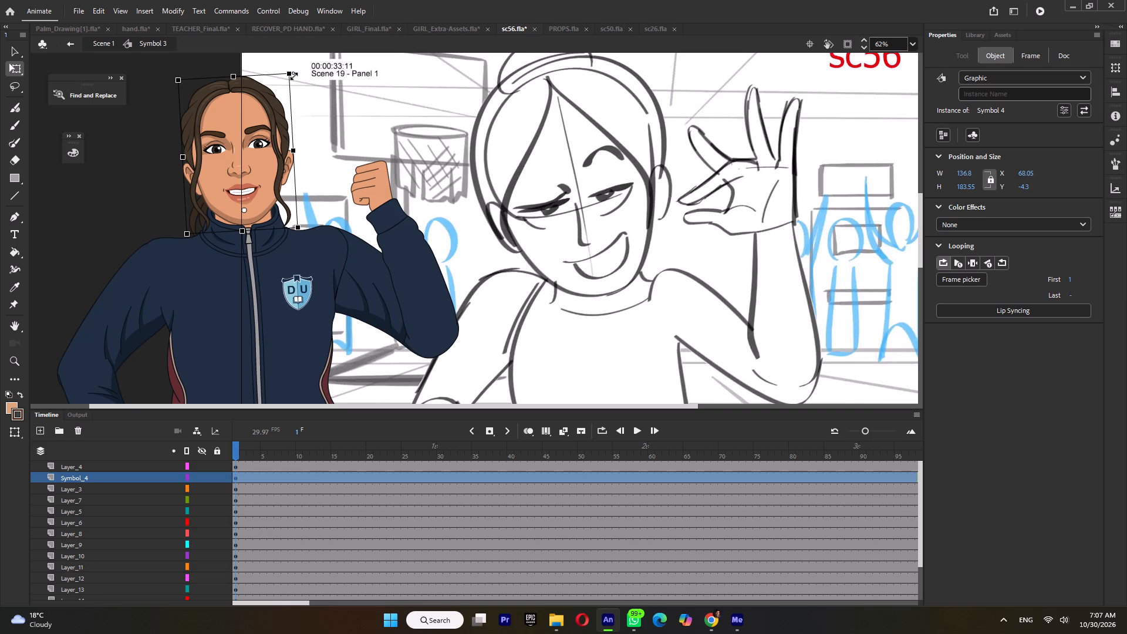
pyautogui.keyDown('shift'); pyautogui.moveTo(294, 76); pyautogui.dragTo(294, 77); pyautogui.keyUp('shift')
pyautogui.moveTo(296, 79); pyautogui.dragTo(289, 73)
pyautogui.click(243, 165)
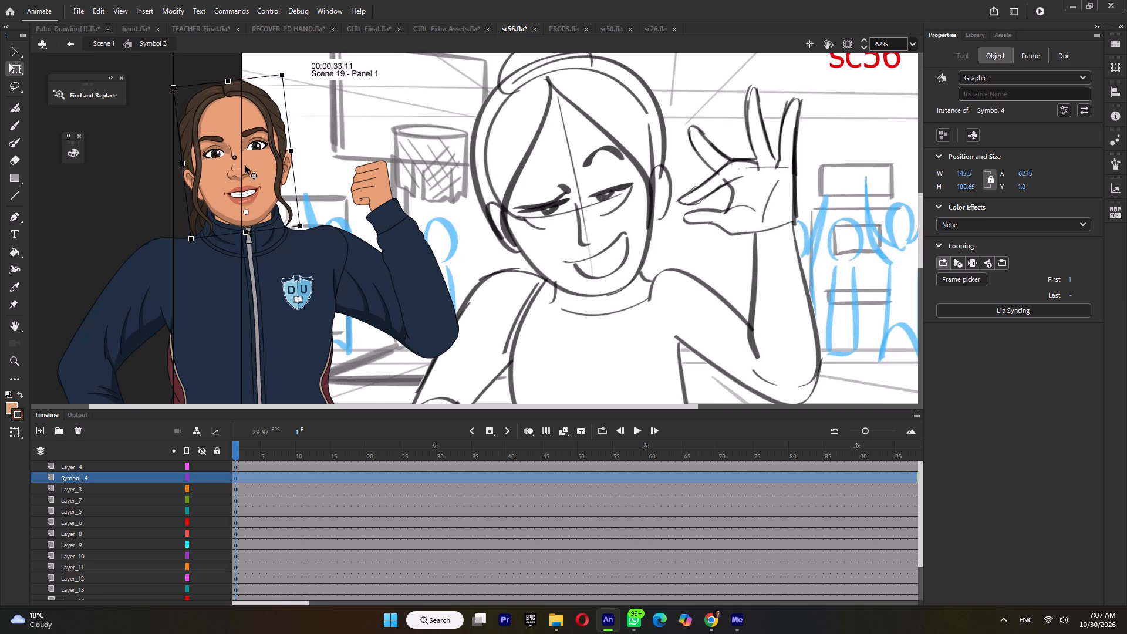
pyautogui.hotkey('ctrl', 's')
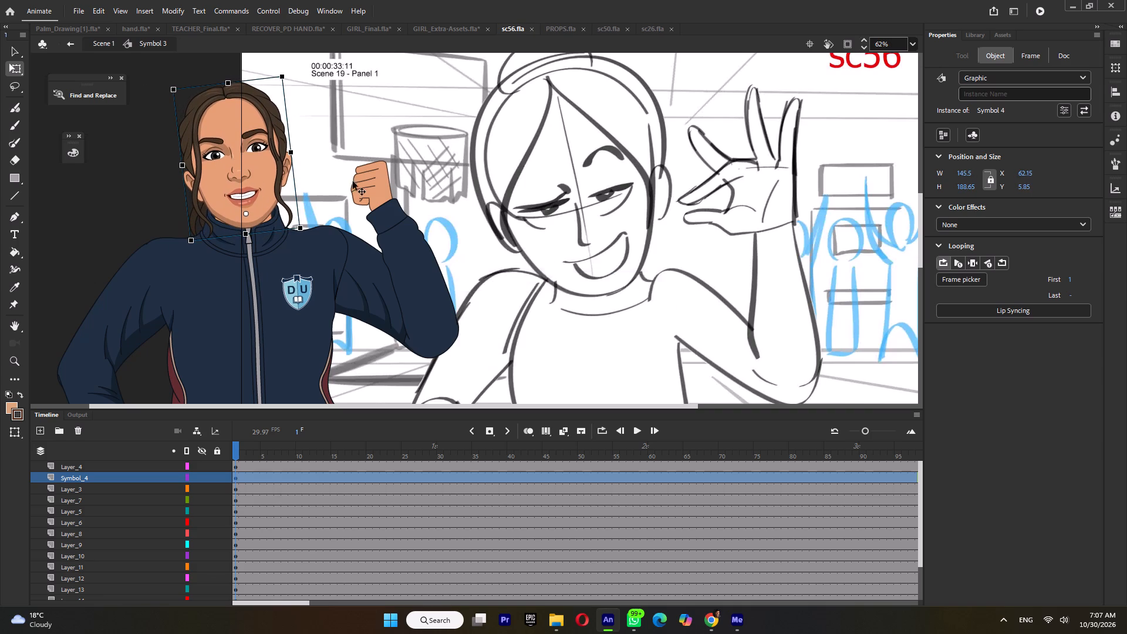
# In Scene 1, move the girl over the storyboard's central figure and scale her up to about 1411 by 2901.
pyautogui.keyDown('ctrl'); pyautogui.scroll(-3, 374, 178); pyautogui.keyUp('ctrl')
pyautogui.doubleClick(427, 240)
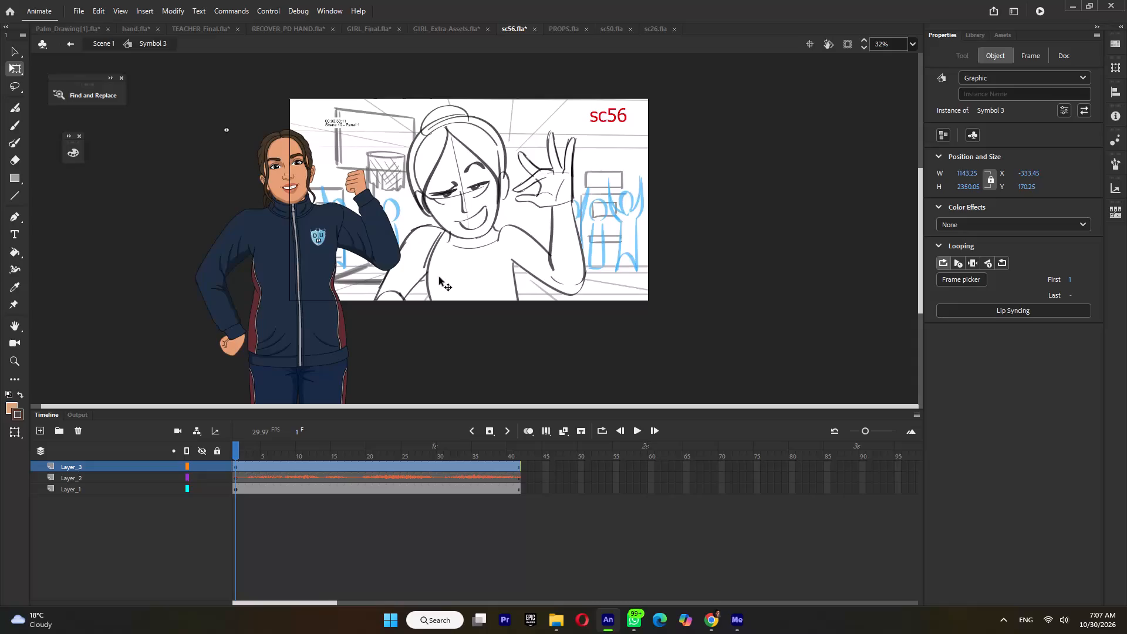
pyautogui.click(439, 277)
pyautogui.moveTo(267, 303); pyautogui.dragTo(425, 312)
pyautogui.keyDown('shift'); pyautogui.moveTo(563, 136); pyautogui.dragTo(600, 92); pyautogui.keyUp('shift')
pyautogui.moveTo(474, 186); pyautogui.dragTo(495, 244)
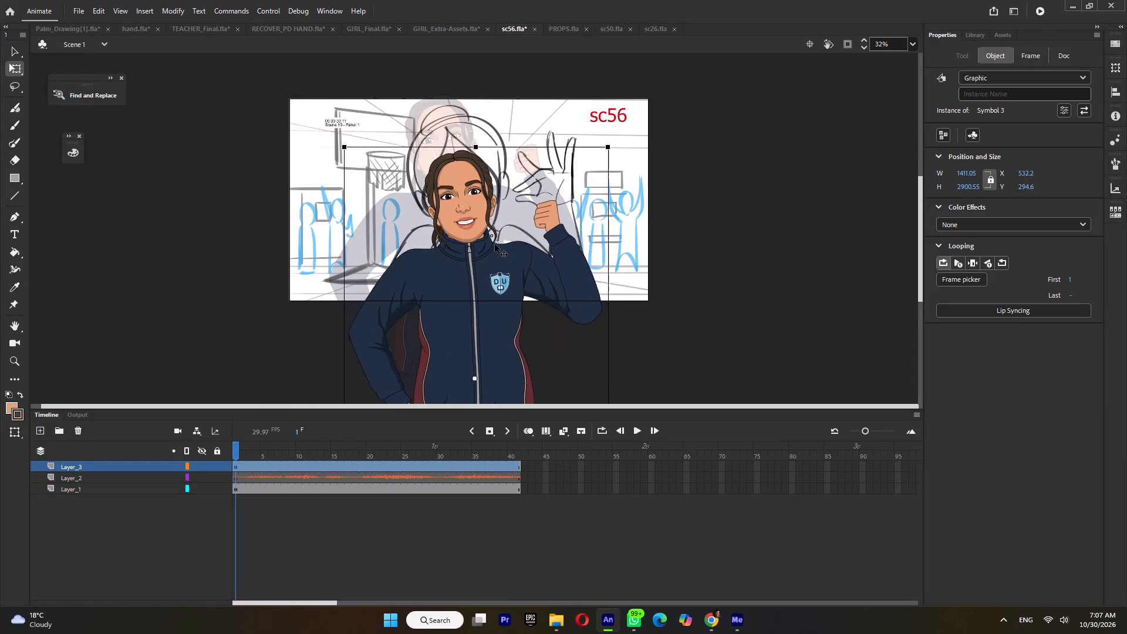
pyautogui.moveTo(495, 244); pyautogui.dragTo(492, 211)
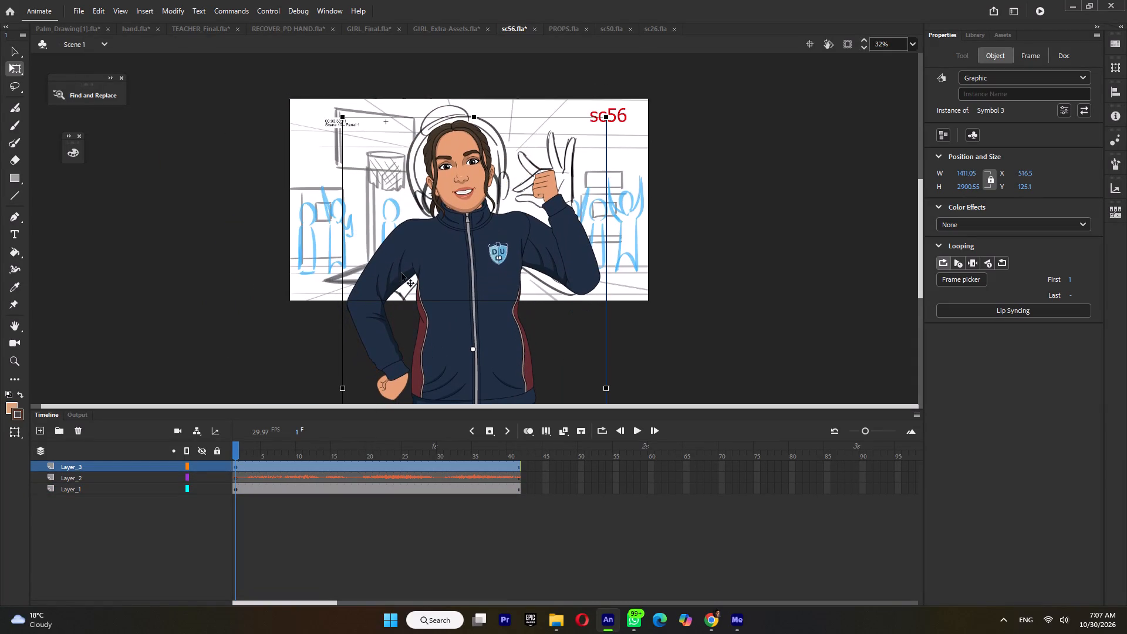
# Inside Symbol 3, rotate the upper part of the girl's lowered arm slightly inward toward her body around its shoulder pivot.
pyautogui.doubleClick(381, 260)
pyautogui.click(379, 275)
pyautogui.moveTo(346, 316); pyautogui.dragTo(359, 329)
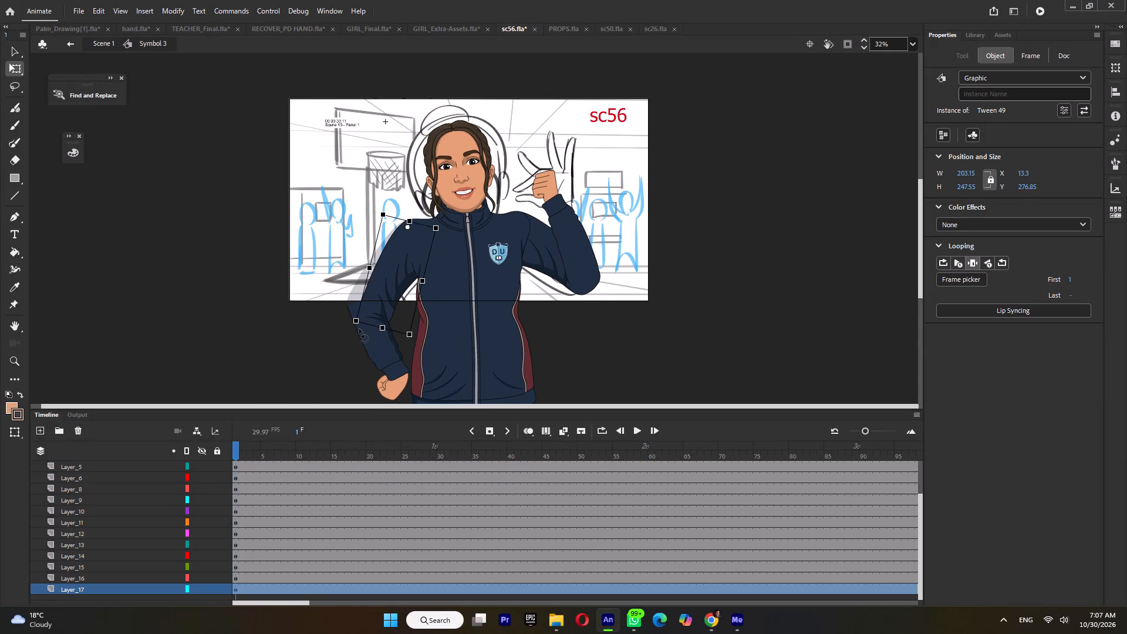
pyautogui.moveTo(359, 329); pyautogui.dragTo(357, 331)
# Move the lowered arm's forearm inward so its sleeve joins the upper arm cleanly at the elbow.
pyautogui.click(360, 353)
pyautogui.click(387, 350)
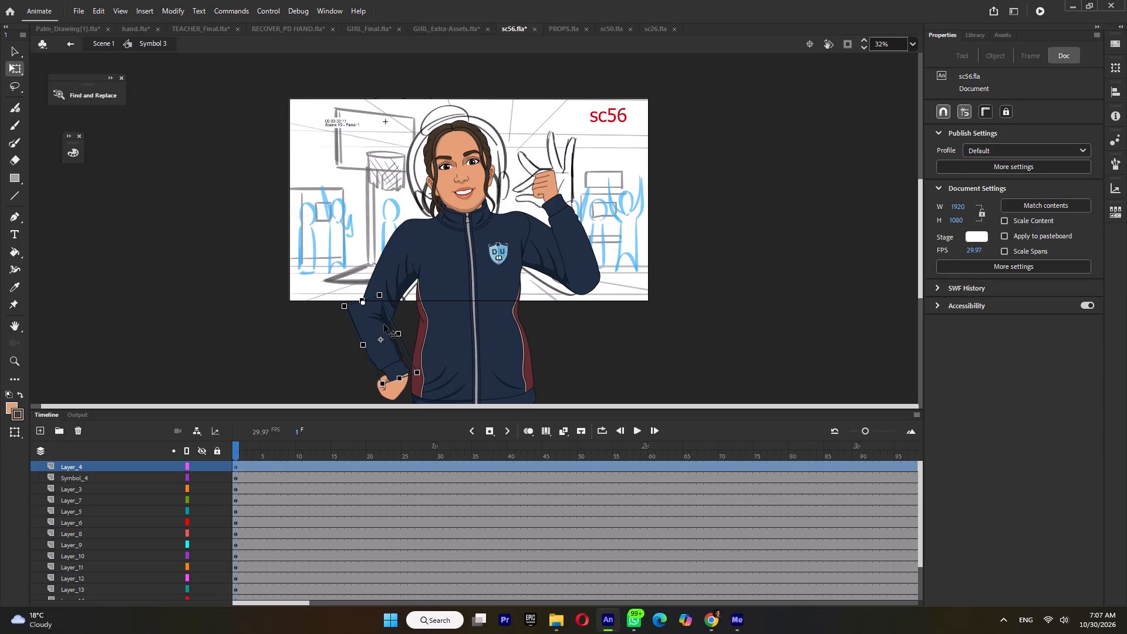
pyautogui.keyDown('ctrl'); pyautogui.scroll(8, 383, 323); pyautogui.keyUp('ctrl')
pyautogui.moveTo(371, 296); pyautogui.dragTo(448, 349)
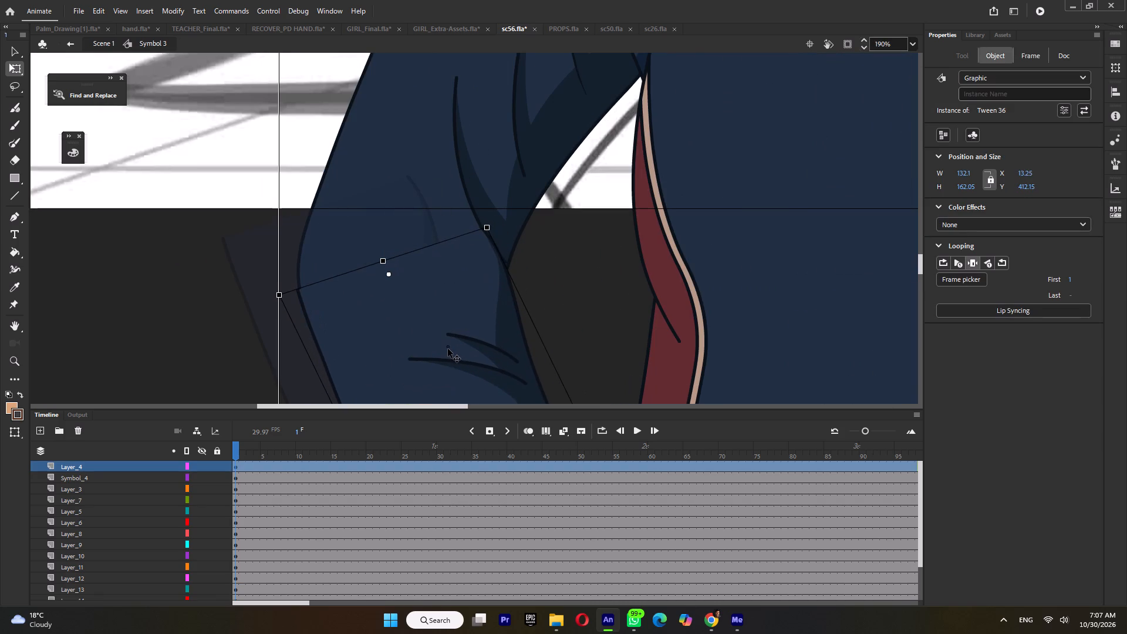
pyautogui.moveTo(448, 349); pyautogui.dragTo(450, 353)
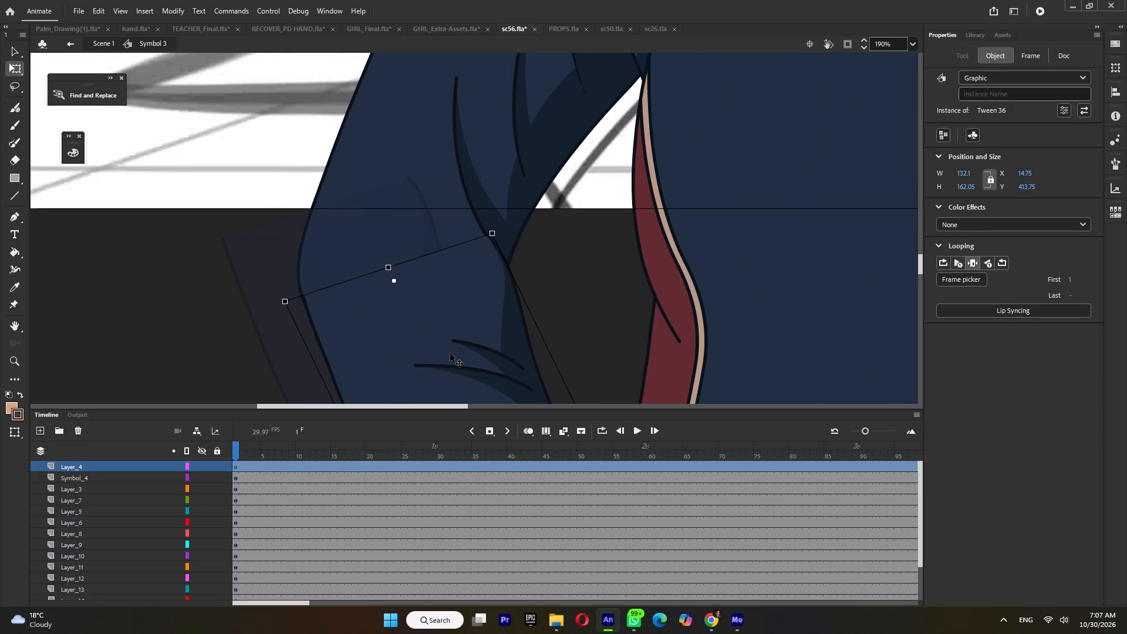
pyautogui.moveTo(450, 353); pyautogui.dragTo(449, 353)
# Return to Scene 1 and save the sc56 document.
pyautogui.keyDown('ctrl'); pyautogui.scroll(-5, 448, 353); pyautogui.keyUp('ctrl')
pyautogui.keyDown('ctrl'); pyautogui.doubleClick(329, 283); pyautogui.keyUp('ctrl')
pyautogui.keyDown('ctrl'); pyautogui.scroll(-2, 435, 319); pyautogui.keyUp('ctrl')
pyautogui.hotkey('ctrl', 's')
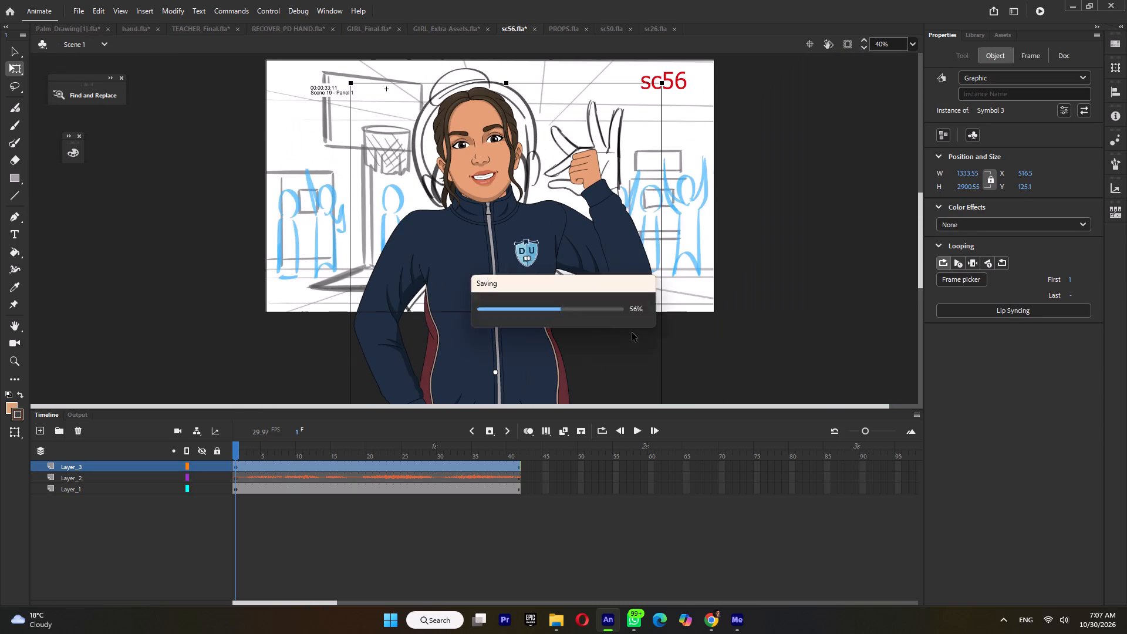
pyautogui.hotkey('ctrl', 's')
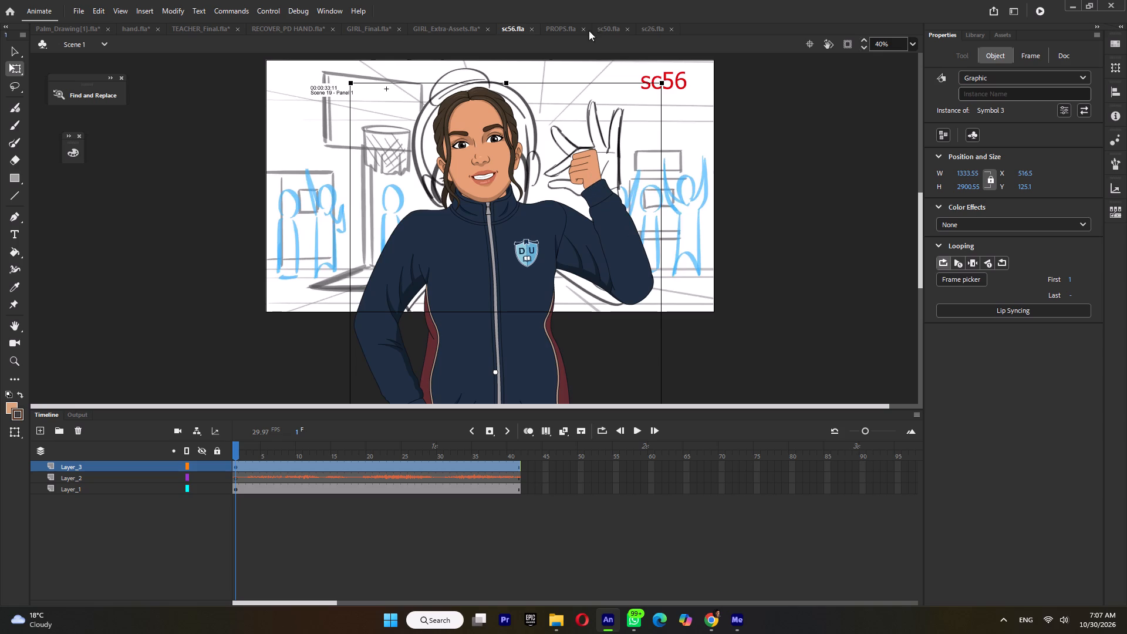
# Look through the hand pose sheets in Palm_Drawing[1] for a hand matching the sc56 storyboard's raised hand, back to frame 11.
pyautogui.click(68, 31)
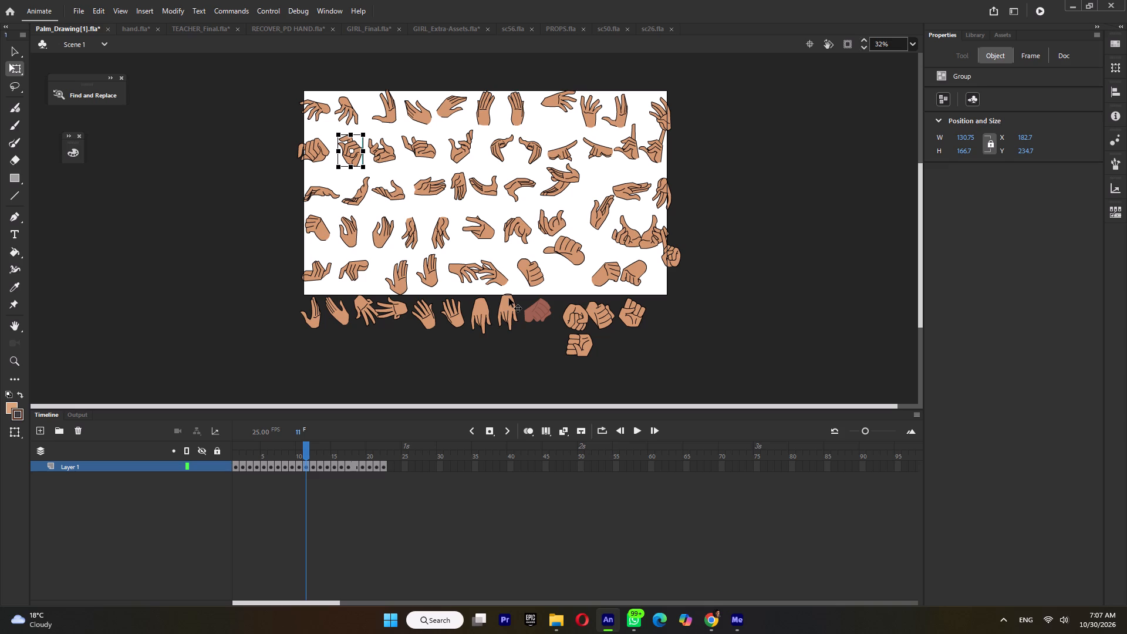
pyautogui.click(382, 455)
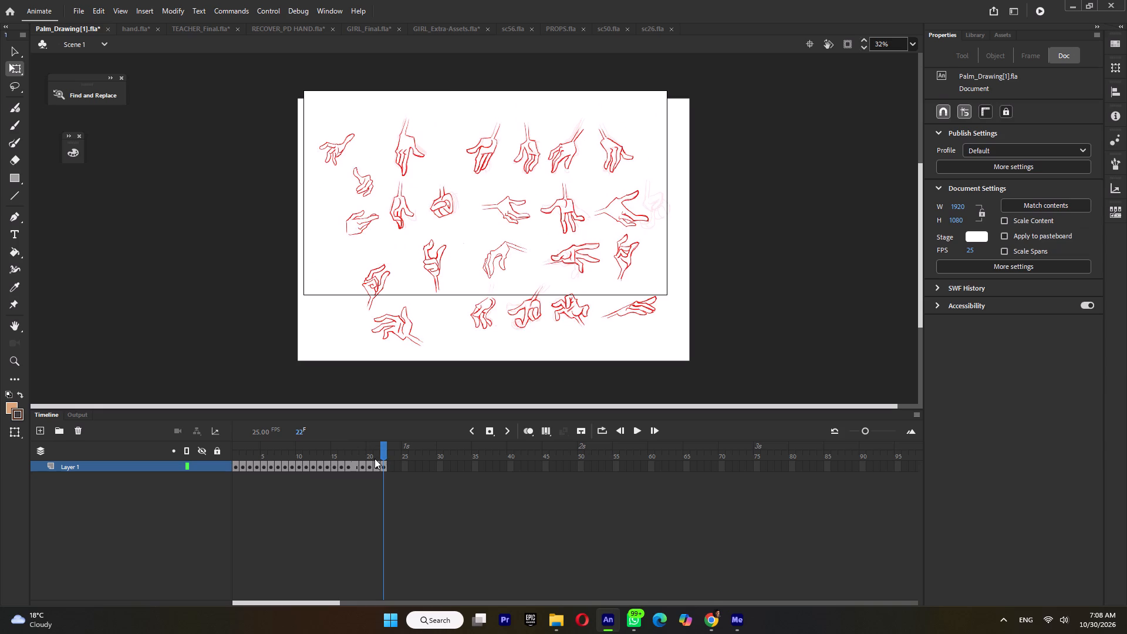
pyautogui.click(550, 26)
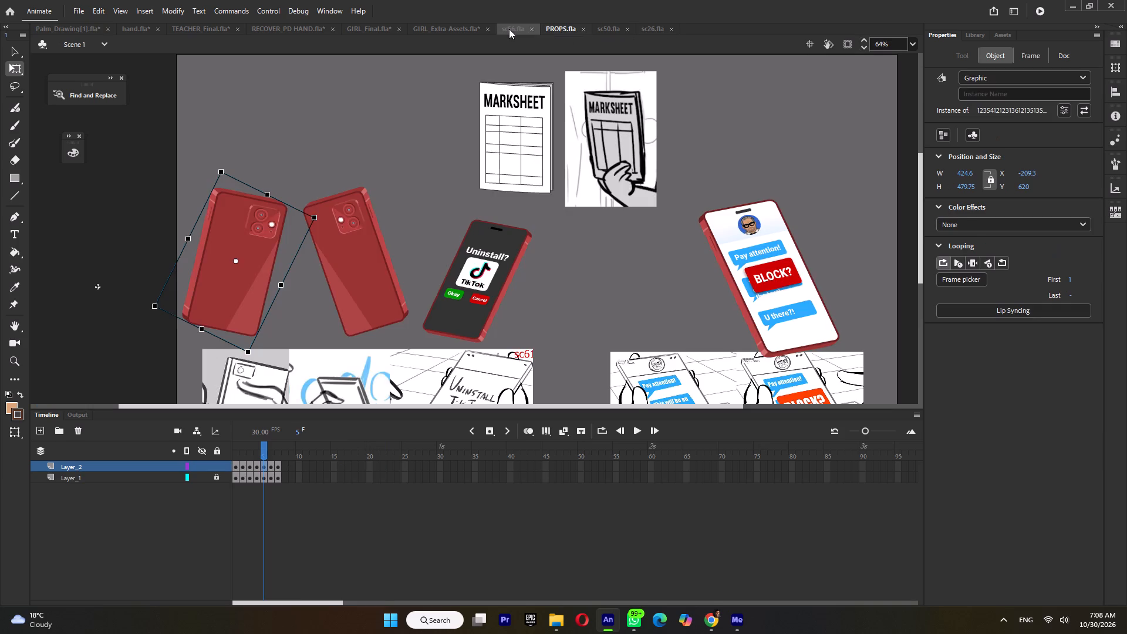
pyautogui.click(509, 29)
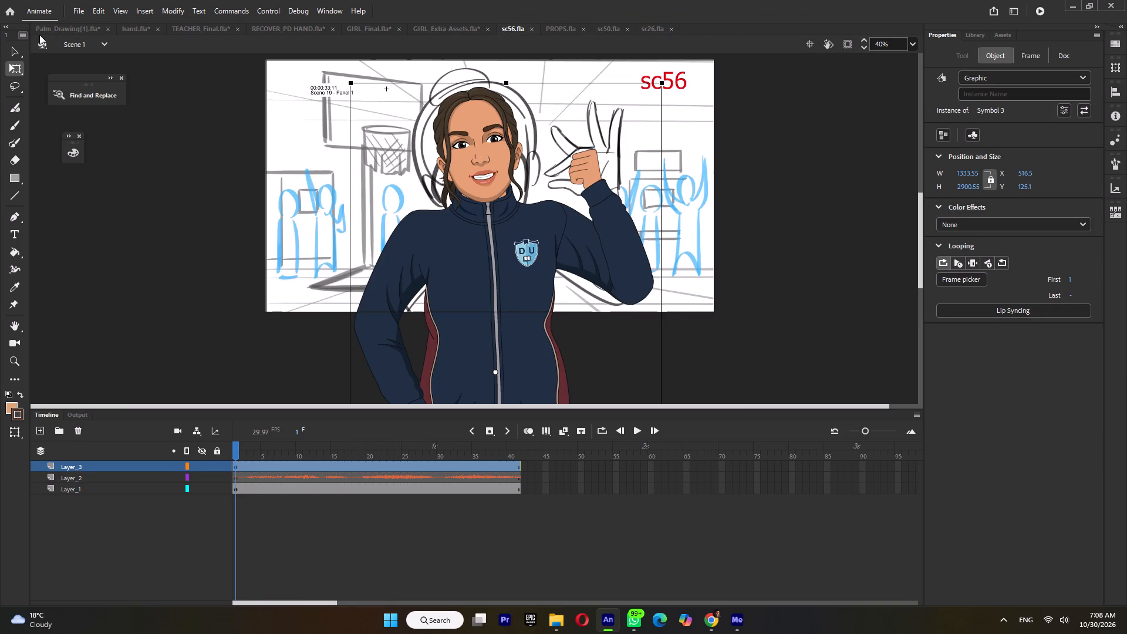
pyautogui.click(75, 32)
pyautogui.moveTo(376, 448); pyautogui.dragTo(370, 451)
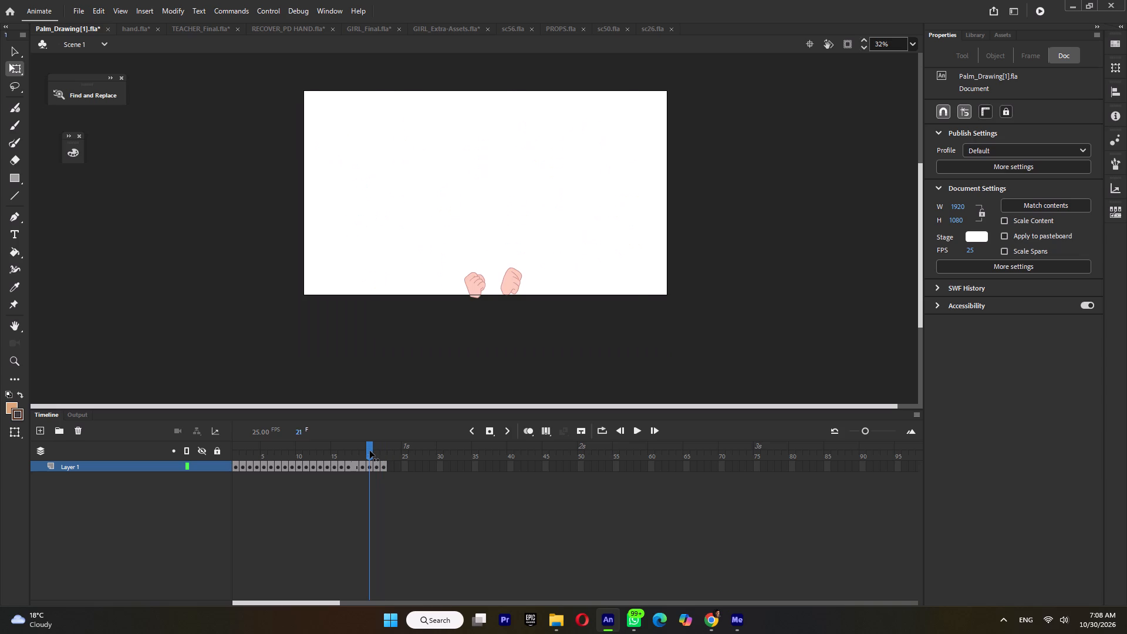
pyautogui.moveTo(370, 451); pyautogui.dragTo(355, 459)
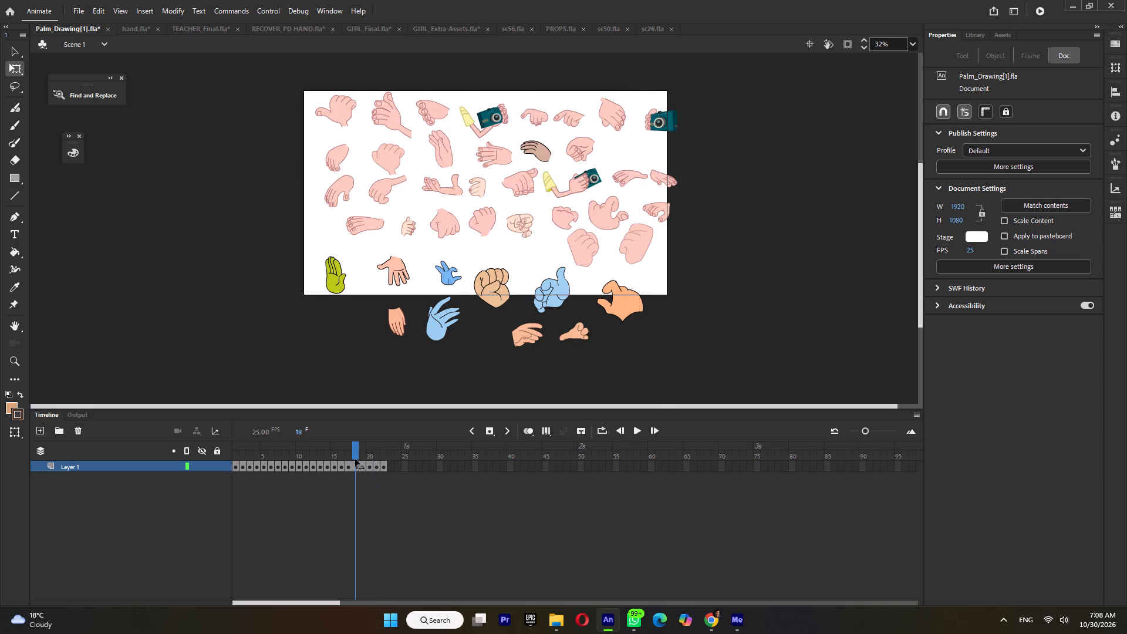
pyautogui.moveTo(355, 459); pyautogui.dragTo(340, 464)
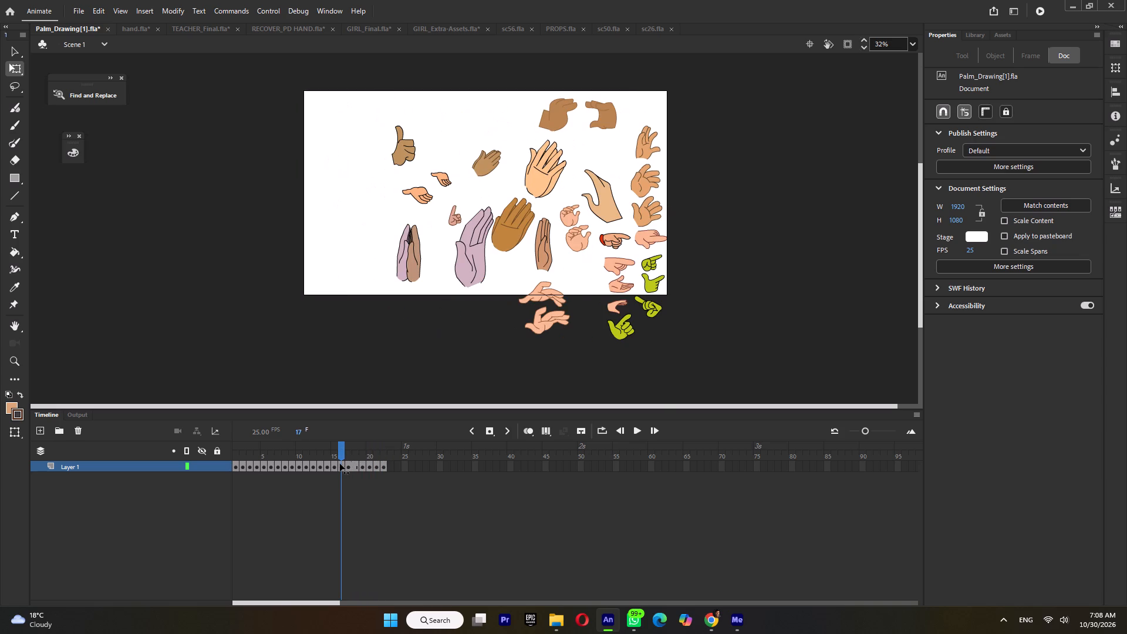
pyautogui.moveTo(340, 464); pyautogui.dragTo(339, 464)
pyautogui.moveTo(339, 464); pyautogui.dragTo(333, 464)
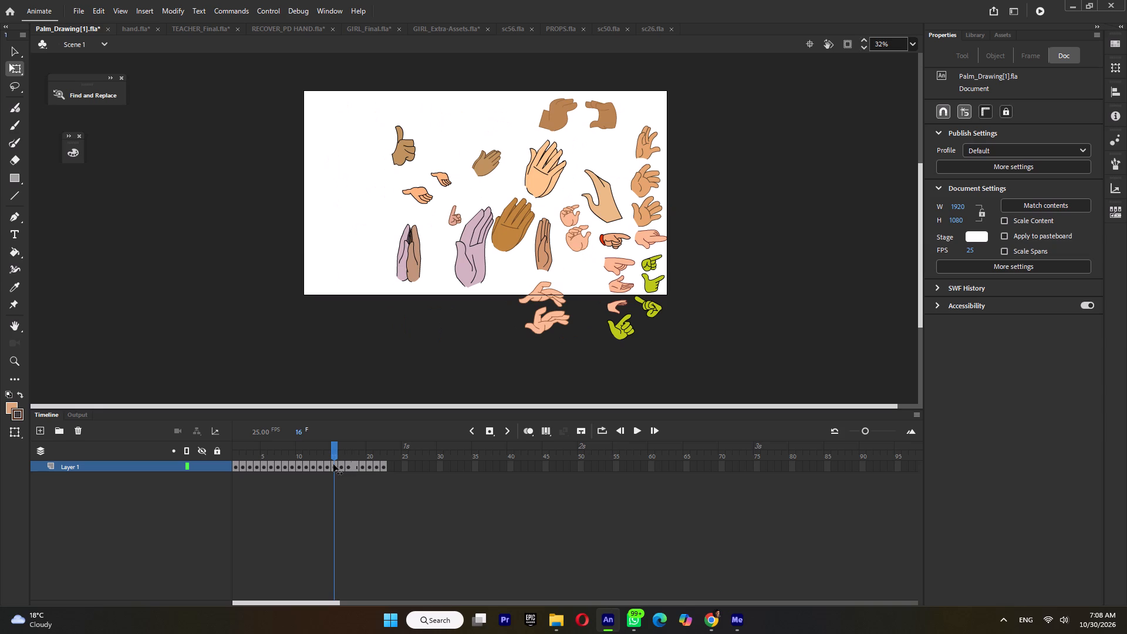
pyautogui.moveTo(333, 464); pyautogui.dragTo(326, 465)
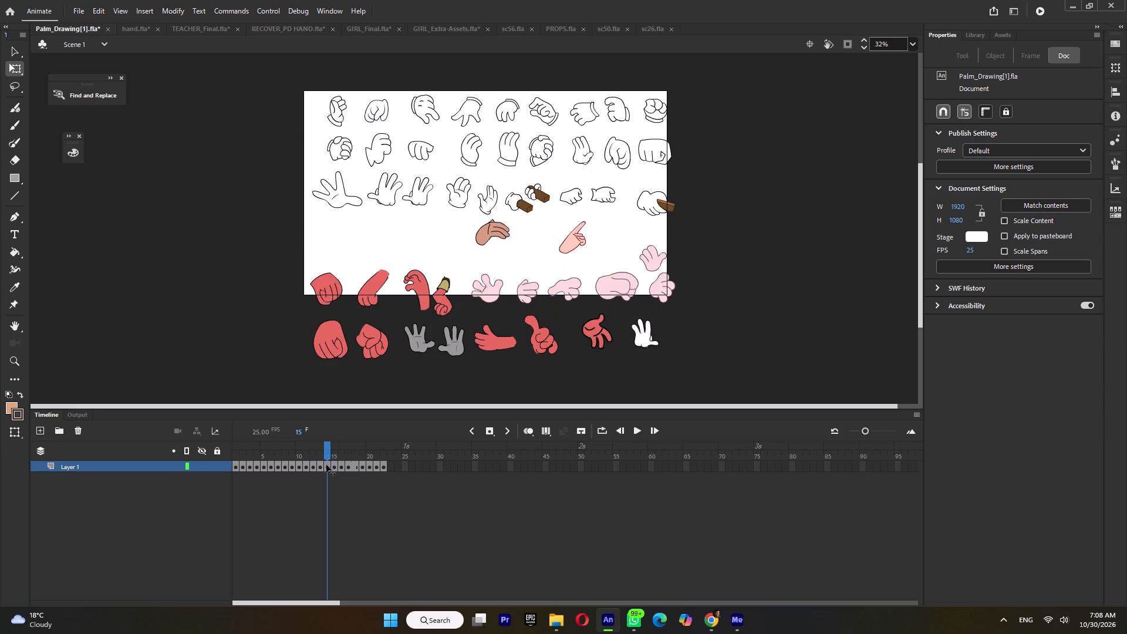
pyautogui.moveTo(326, 465); pyautogui.dragTo(319, 468)
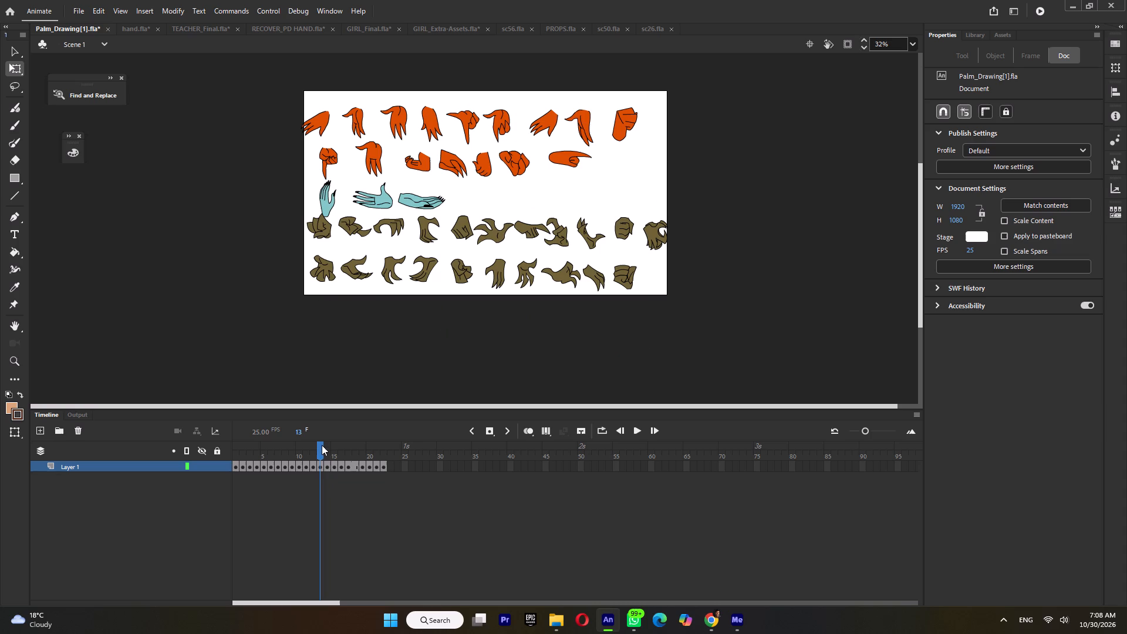
pyautogui.click(318, 448)
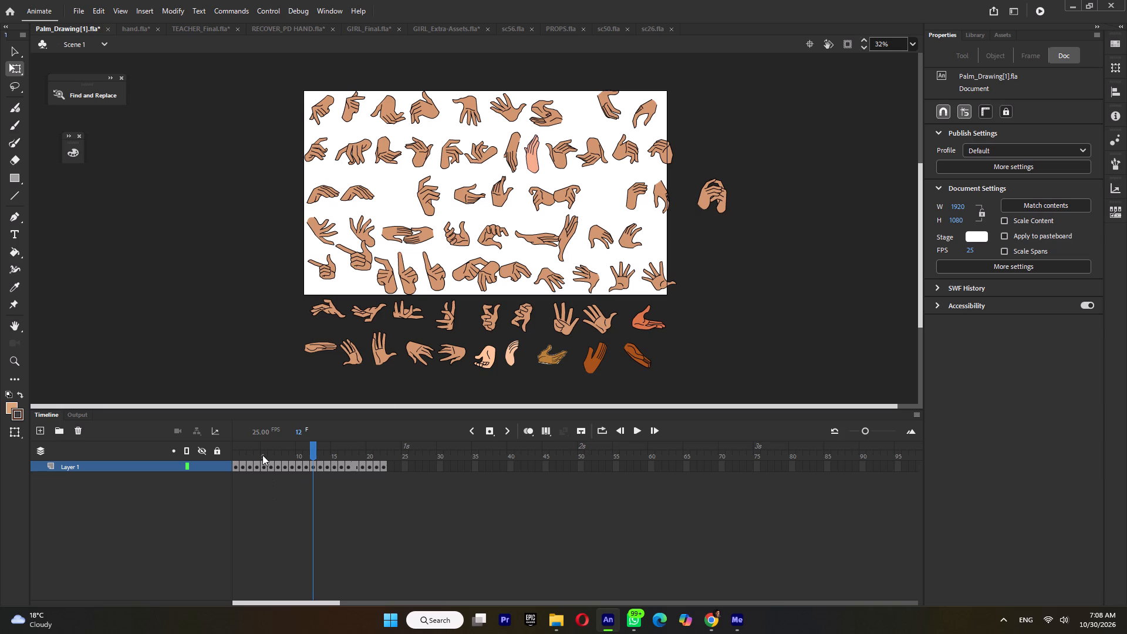
pyautogui.click(309, 451)
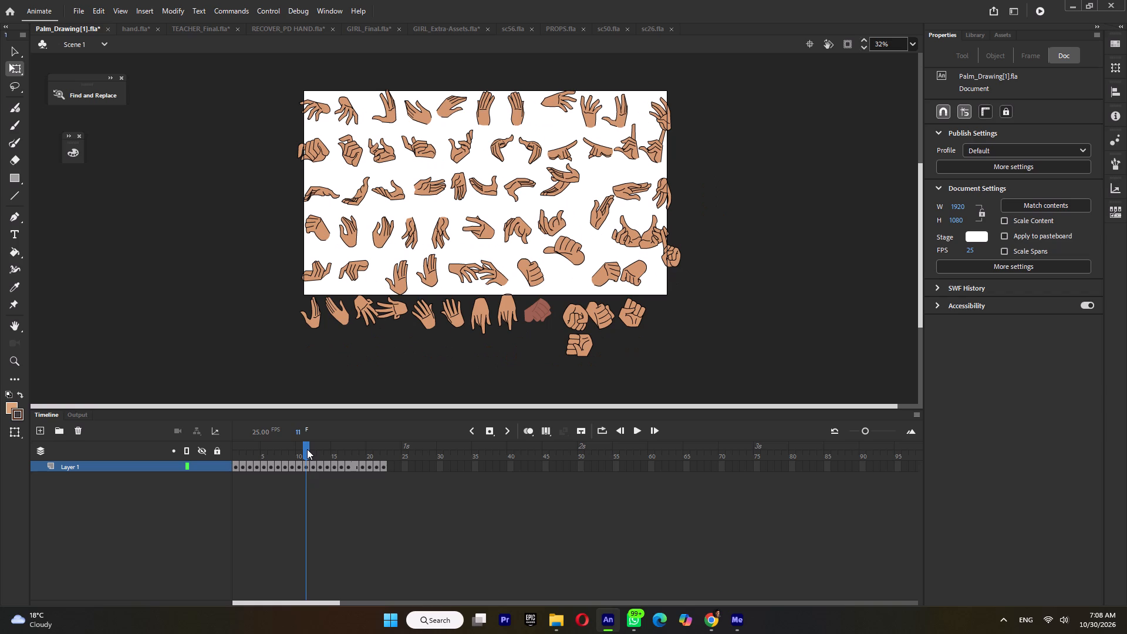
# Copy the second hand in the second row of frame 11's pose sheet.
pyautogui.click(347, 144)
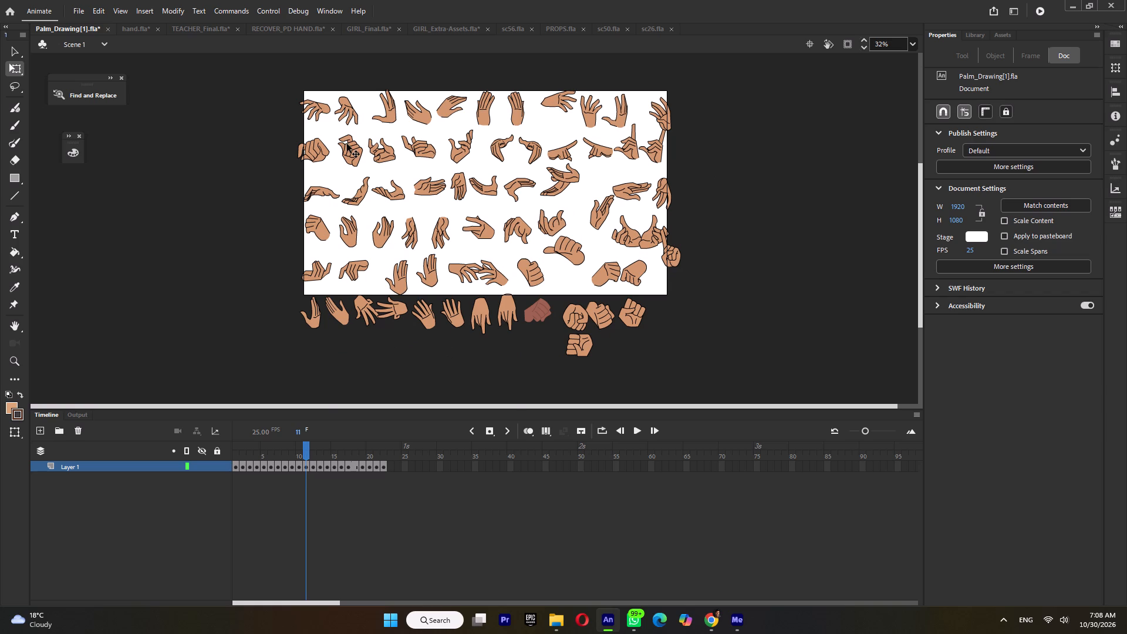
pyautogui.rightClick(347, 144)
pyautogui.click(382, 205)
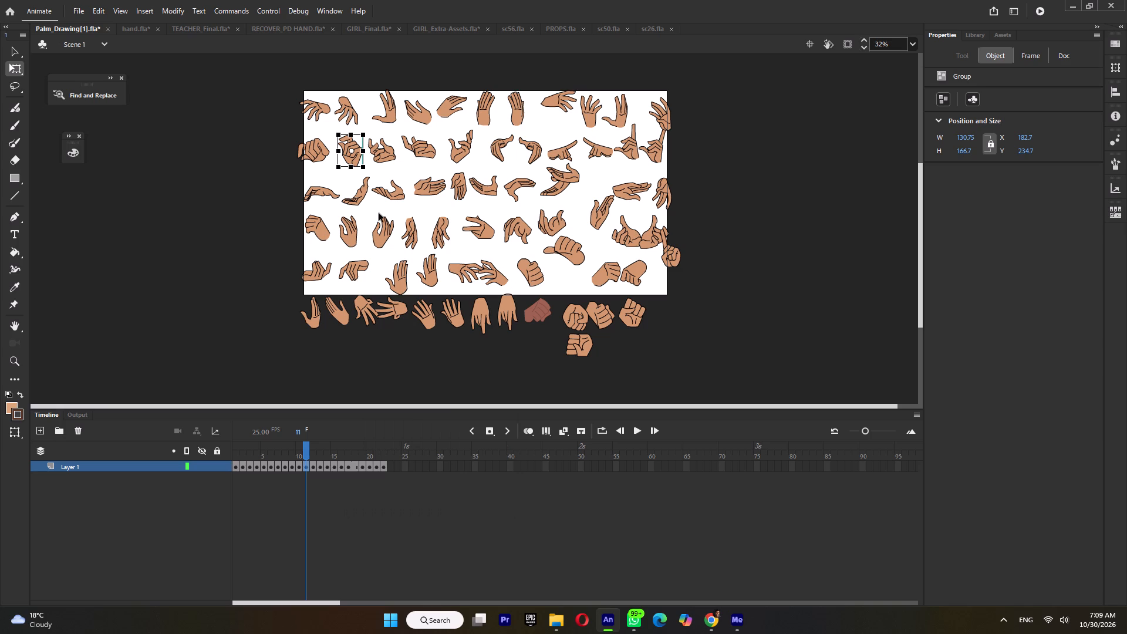
# Rotate the second row's first hand clockwise and lay it over the second hand to compare their poses.
pyautogui.click(319, 148)
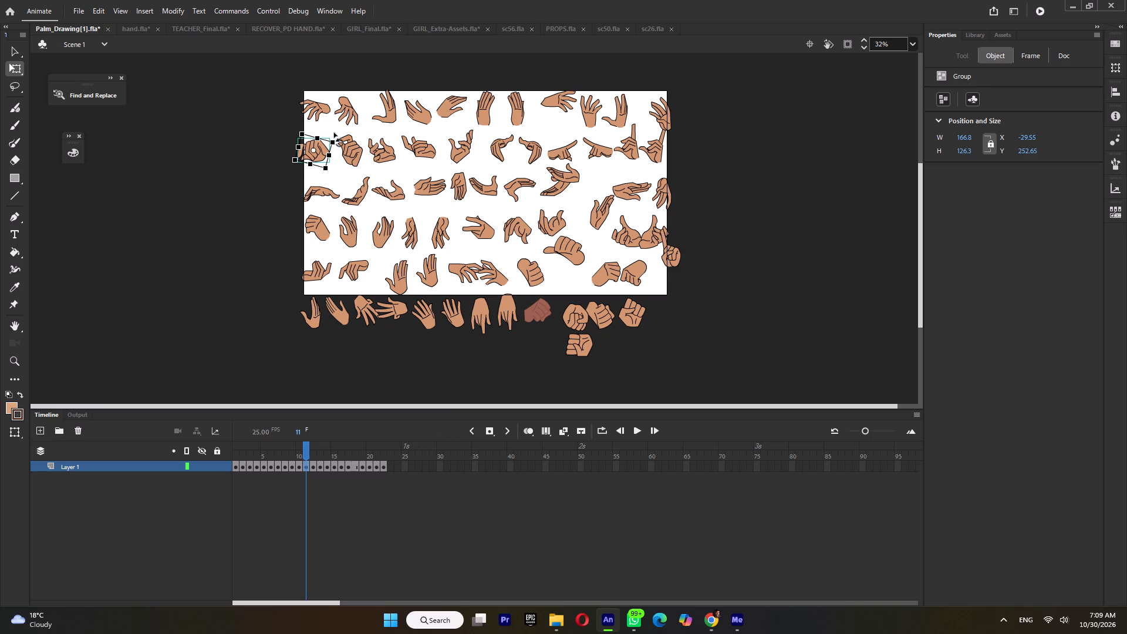
pyautogui.moveTo(334, 133); pyautogui.dragTo(346, 167)
pyautogui.keyDown('ctrl'); pyautogui.scroll(4, 310, 142); pyautogui.keyUp('ctrl')
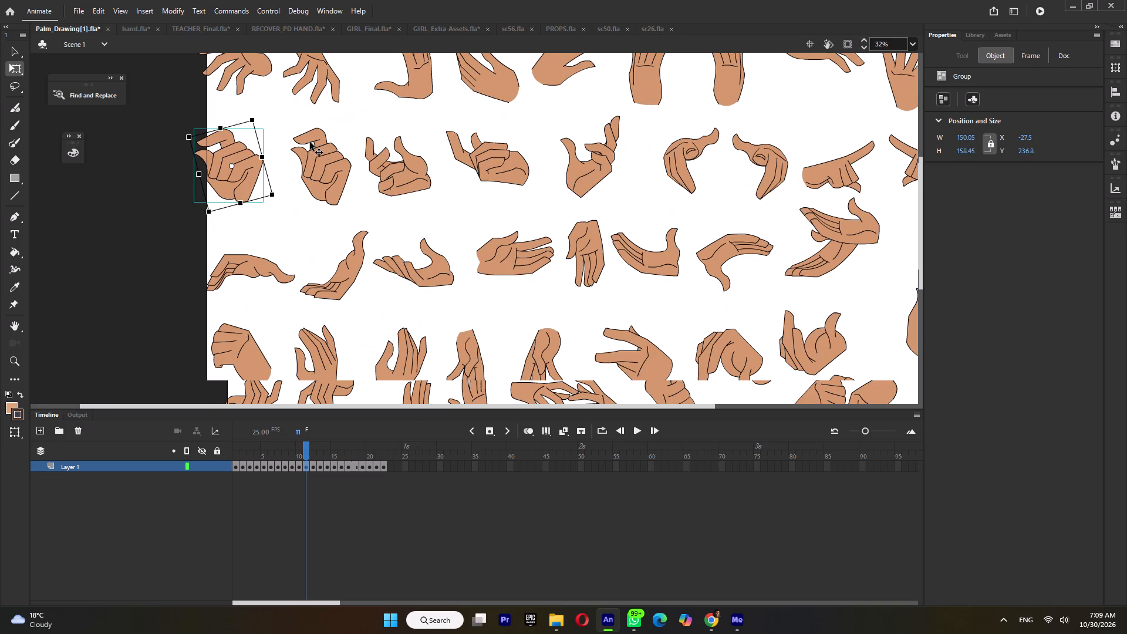
pyautogui.moveTo(239, 173); pyautogui.dragTo(335, 174)
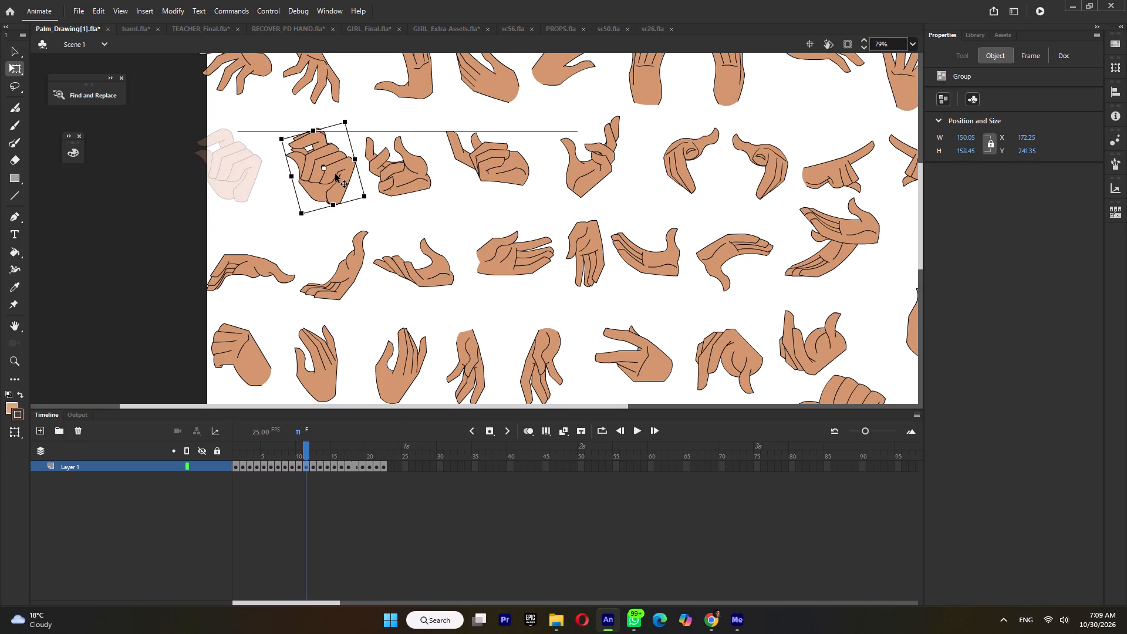
pyautogui.moveTo(335, 174); pyautogui.dragTo(333, 173)
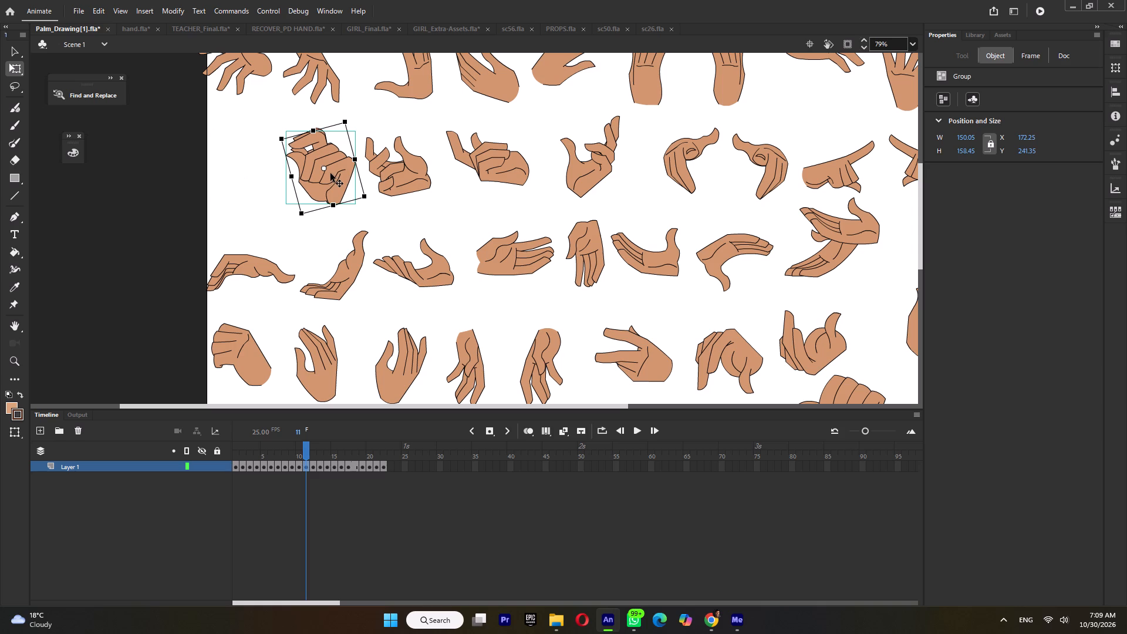
# Rotate the third hand in the second row clockwise so its fingertips point sideways.
pyautogui.click(398, 176)
pyautogui.moveTo(441, 132); pyautogui.dragTo(447, 190)
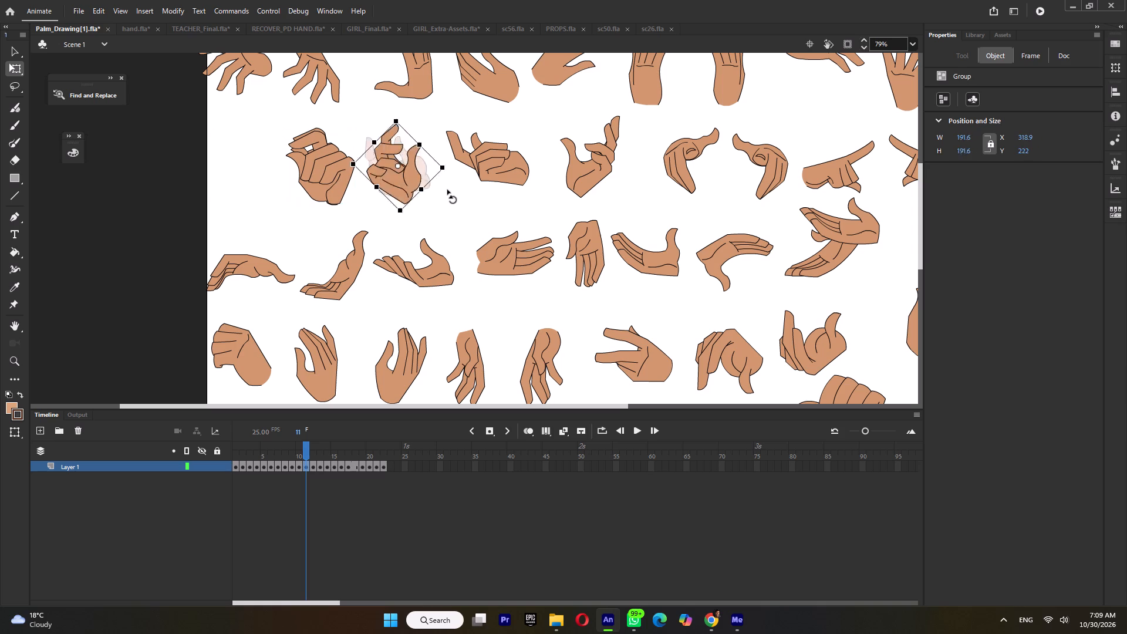
pyautogui.moveTo(447, 190); pyautogui.dragTo(446, 199)
pyautogui.click(491, 163)
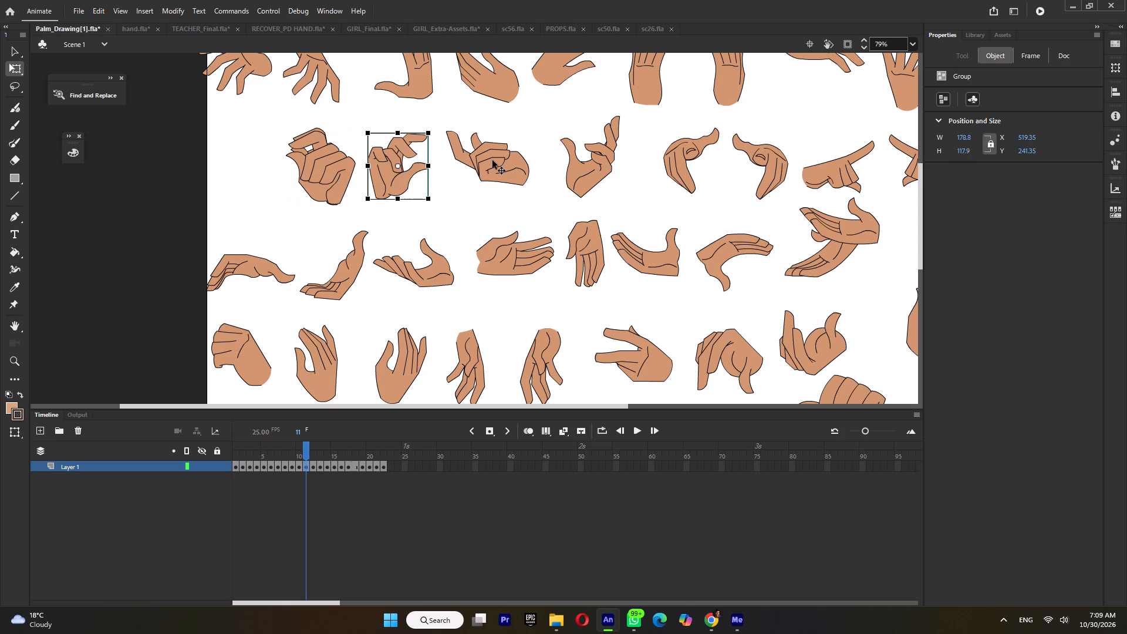
# Move the rotated first hand off the second hand, back to the start of the row, and copy it.
pyautogui.click(323, 179)
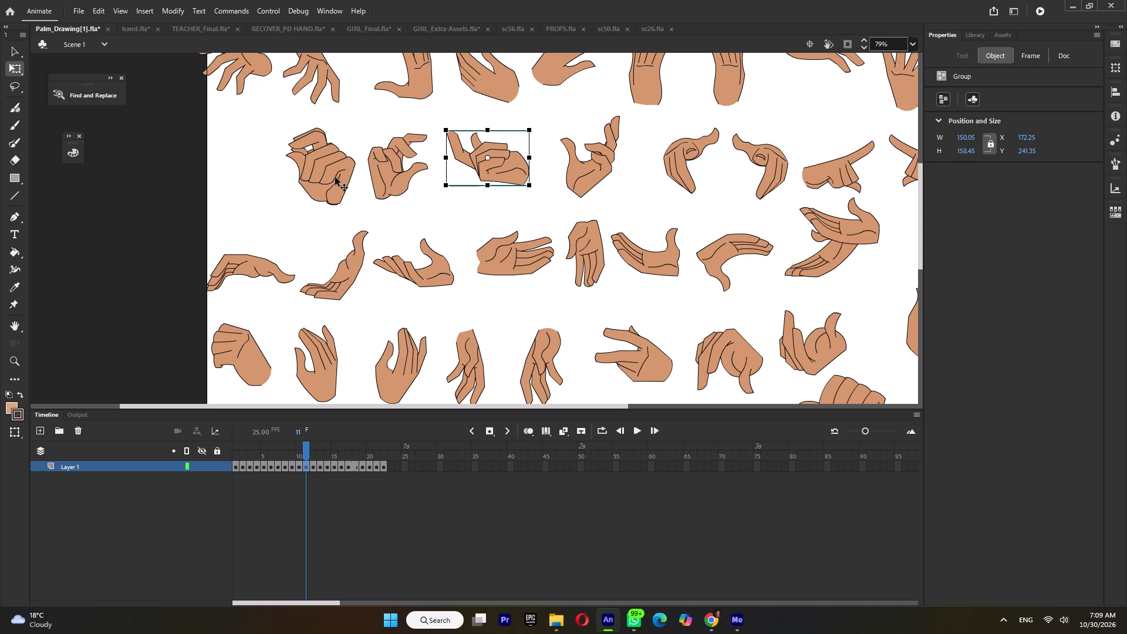
pyautogui.moveTo(335, 177); pyautogui.dragTo(257, 187)
pyautogui.rightClick(258, 187)
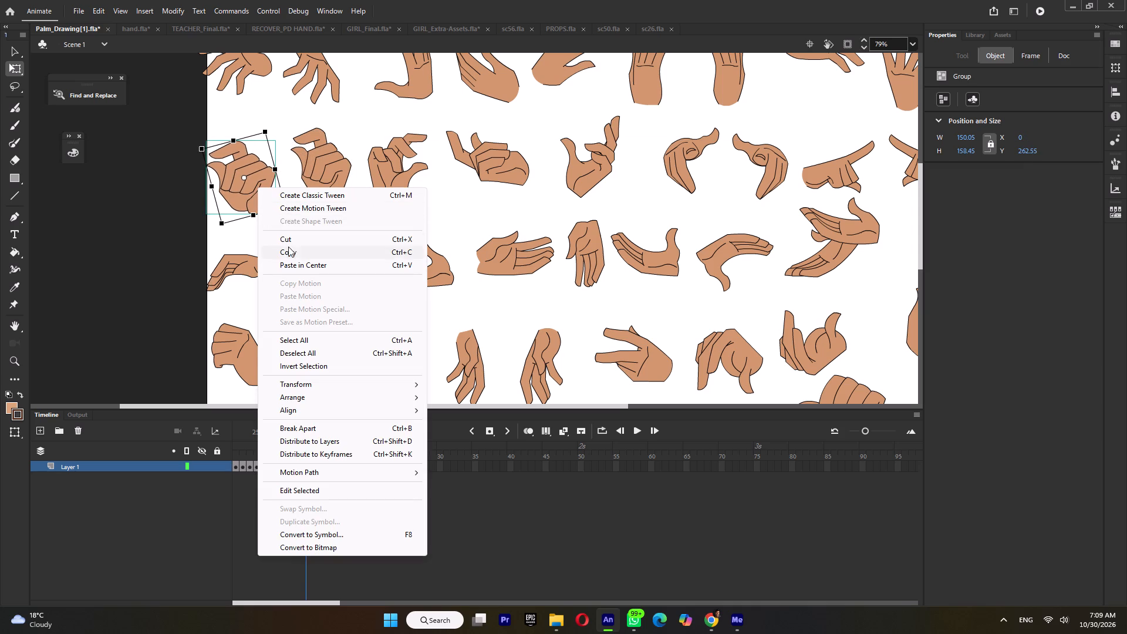
pyautogui.click(288, 249)
# Switch to the sc56 document and save it.
pyautogui.scroll(1, 381, 263)
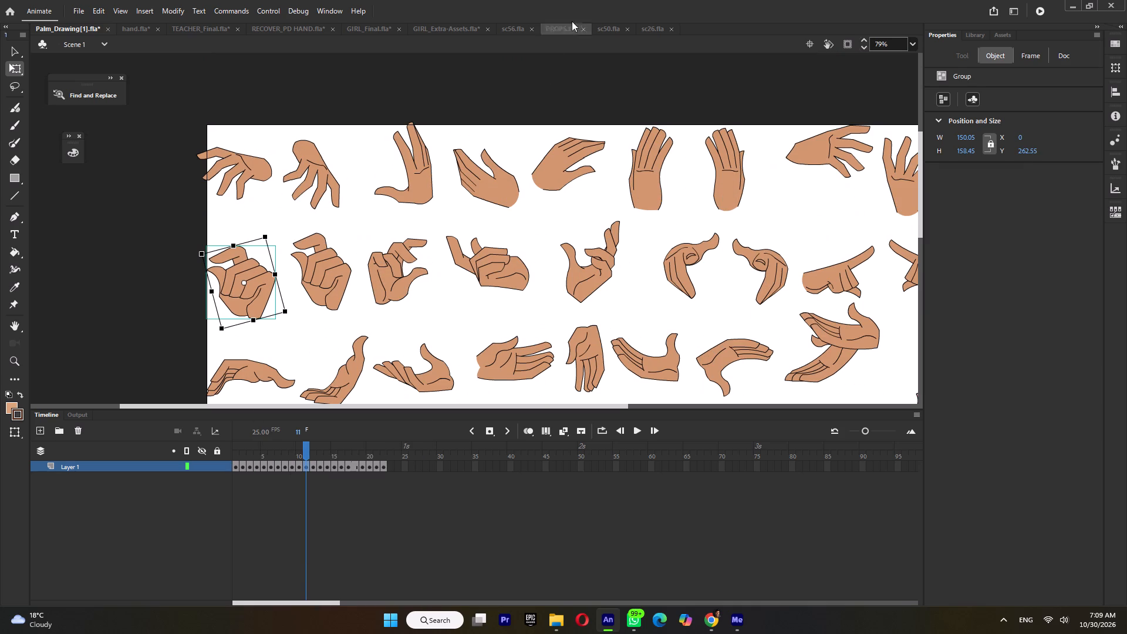
pyautogui.click(594, 33)
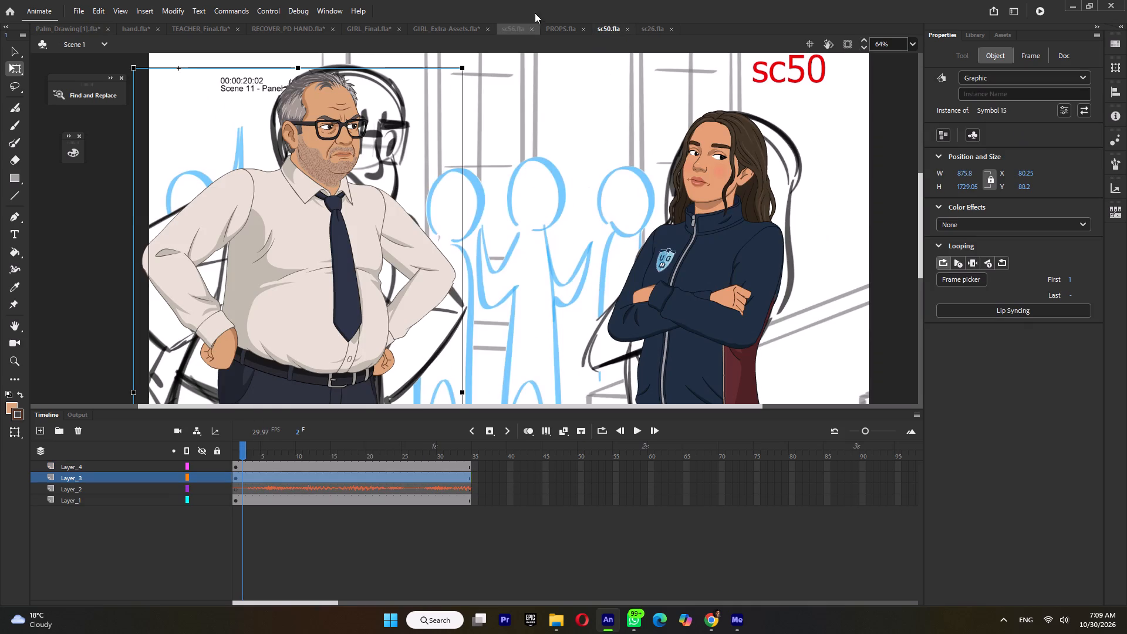
pyautogui.click(515, 29)
pyautogui.hotkey('ctrl', 's')
# Inside the girl's raised hand symbol Tween 18, add a blank keyframe at frame 21 and paste the copied hand there.
pyautogui.click(585, 173)
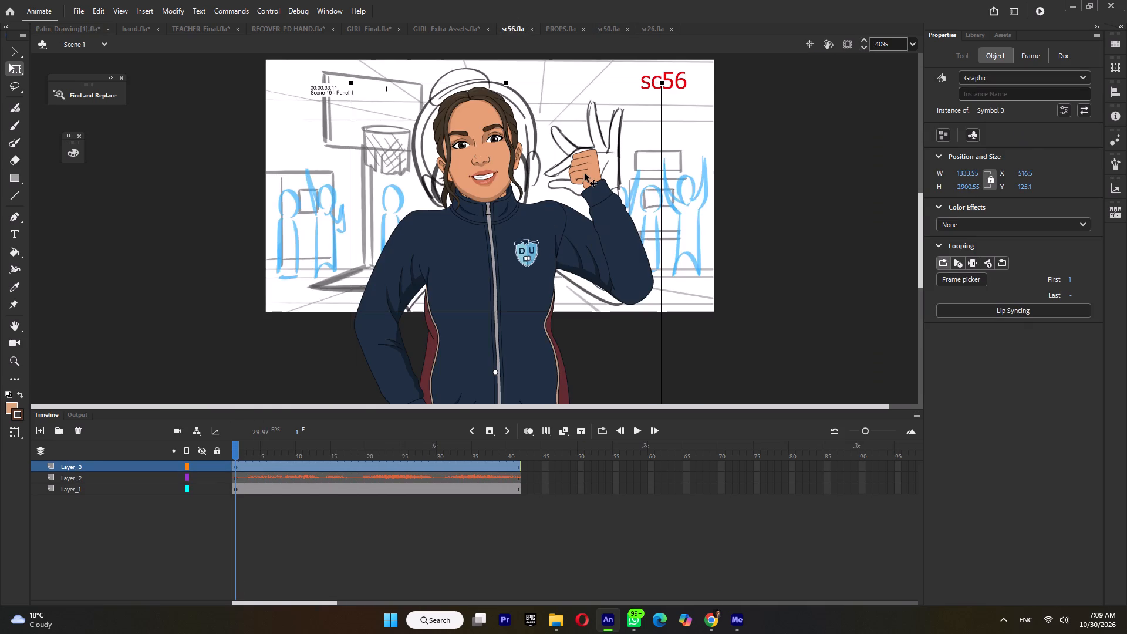
pyautogui.tripleClick(585, 173)
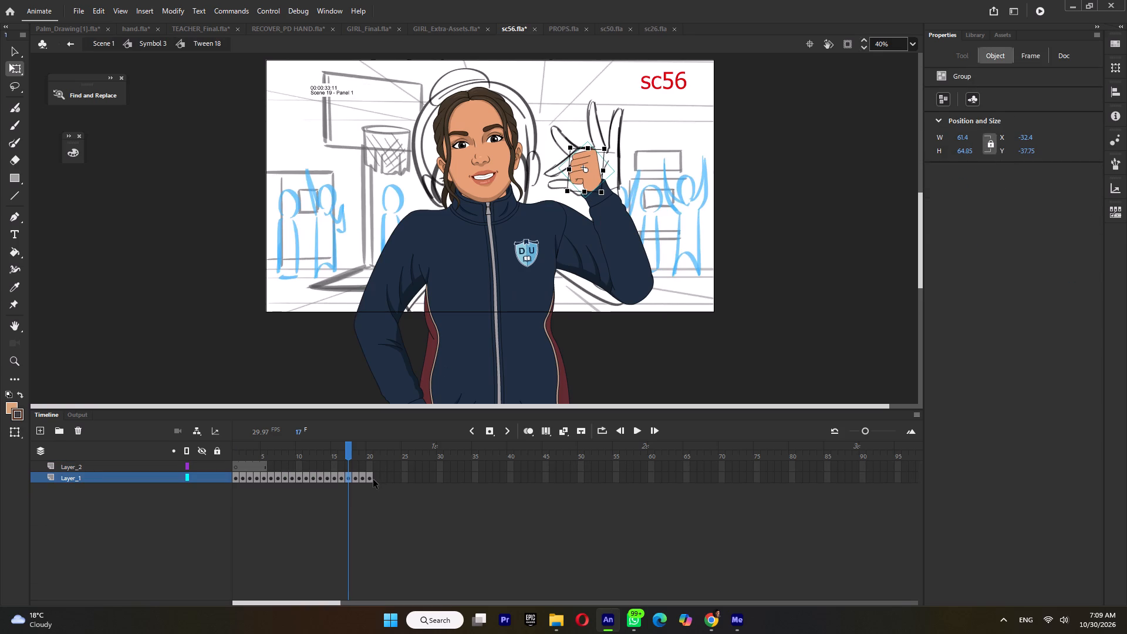
pyautogui.click(372, 480)
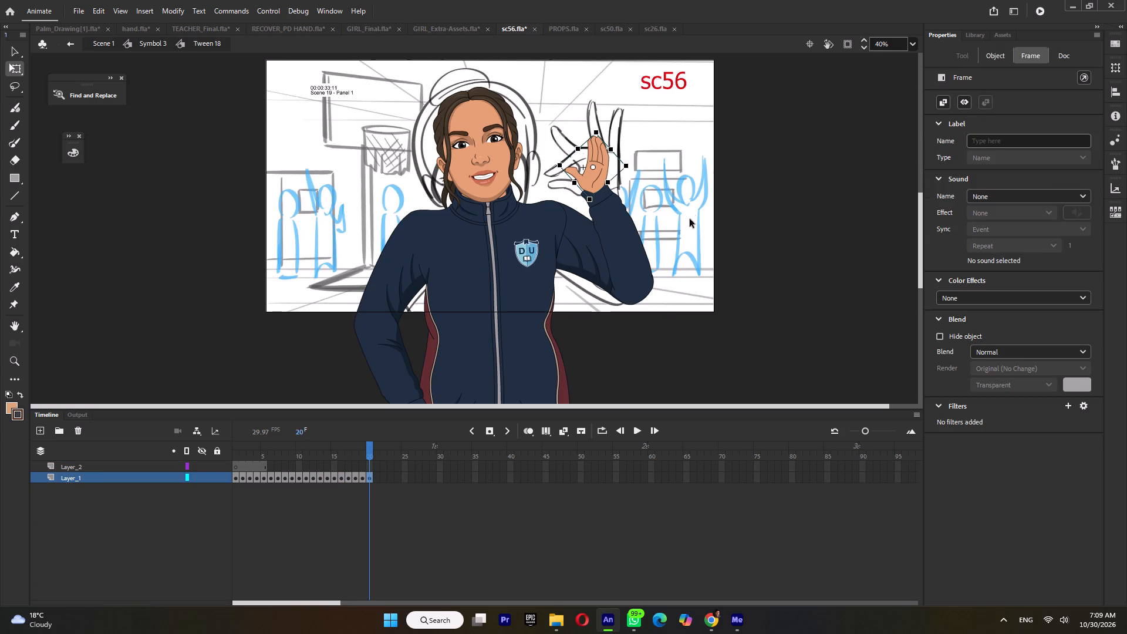
pyautogui.press('F7')
pyautogui.rightClick(693, 205)
pyautogui.click(727, 238)
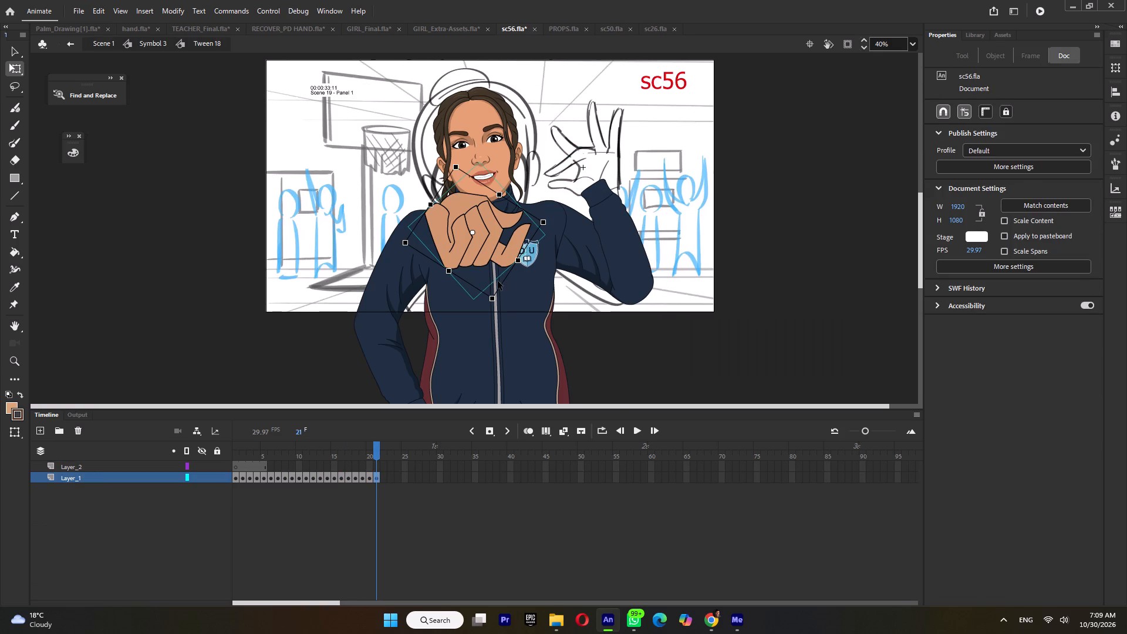
# Mirror the pasted hand horizontally, shrink it to about 76 × 95, and rotate and place it on the girl's raised cuff.
pyautogui.moveTo(549, 226); pyautogui.dragTo(411, 225)
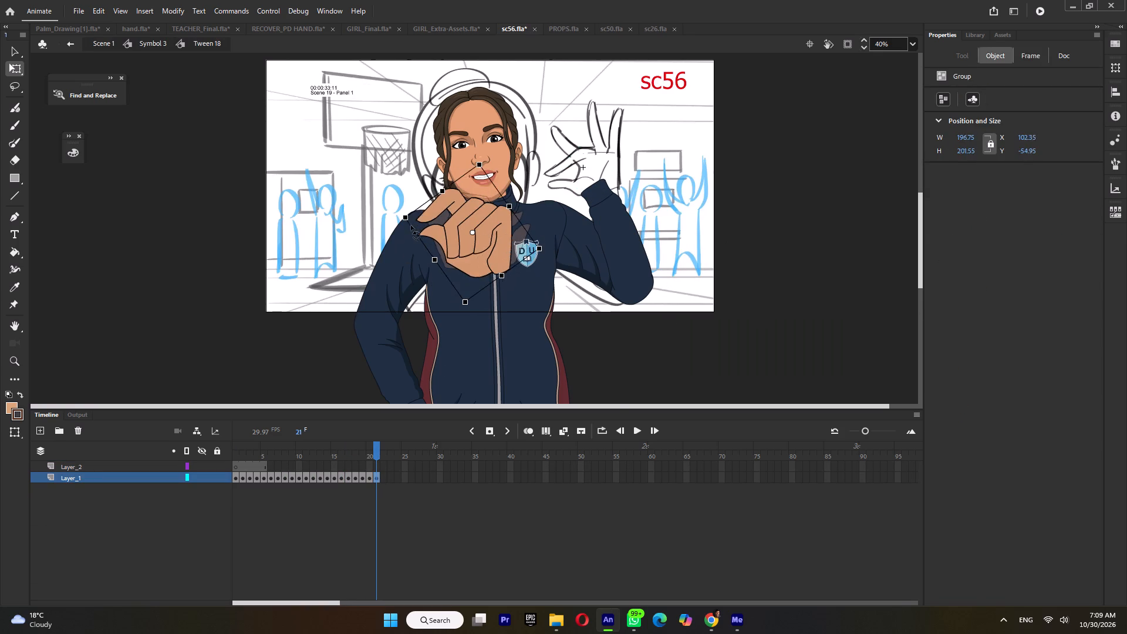
pyautogui.moveTo(411, 225); pyautogui.dragTo(415, 217)
pyautogui.moveTo(495, 241); pyautogui.dragTo(564, 163)
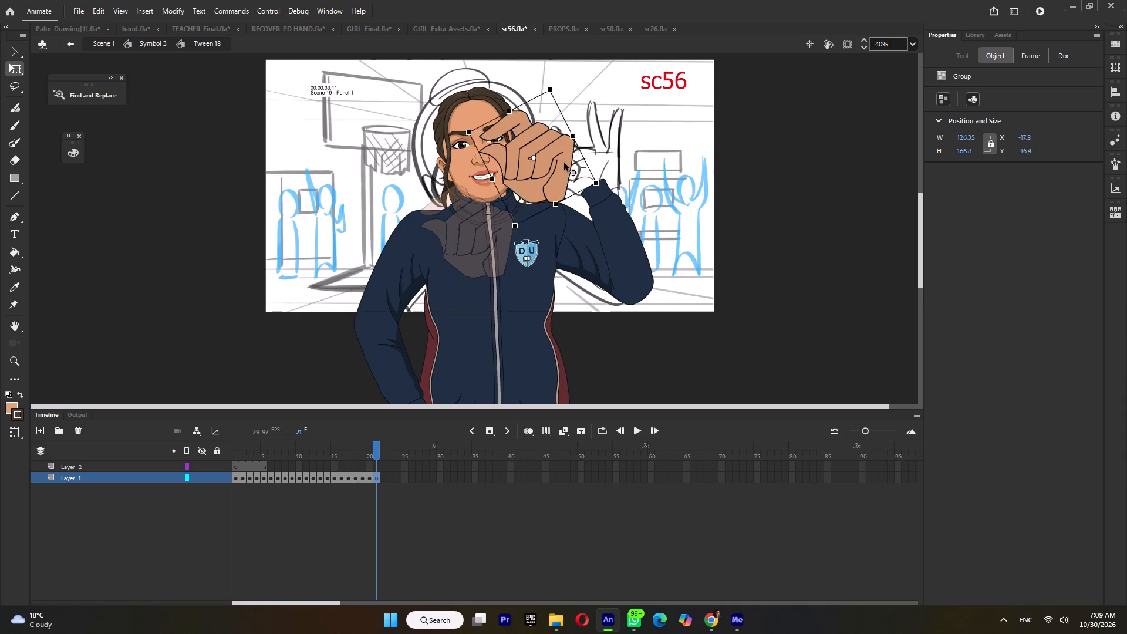
pyautogui.moveTo(564, 163); pyautogui.dragTo(601, 158)
pyautogui.moveTo(580, 150); pyautogui.dragTo(586, 189)
pyautogui.keyDown('shift'); pyautogui.moveTo(596, 85); pyautogui.dragTo(603, 127); pyautogui.keyUp('shift')
pyautogui.keyDown('ctrl'); pyautogui.scroll(4, 594, 186); pyautogui.keyUp('ctrl')
pyautogui.moveTo(596, 174); pyautogui.dragTo(603, 167)
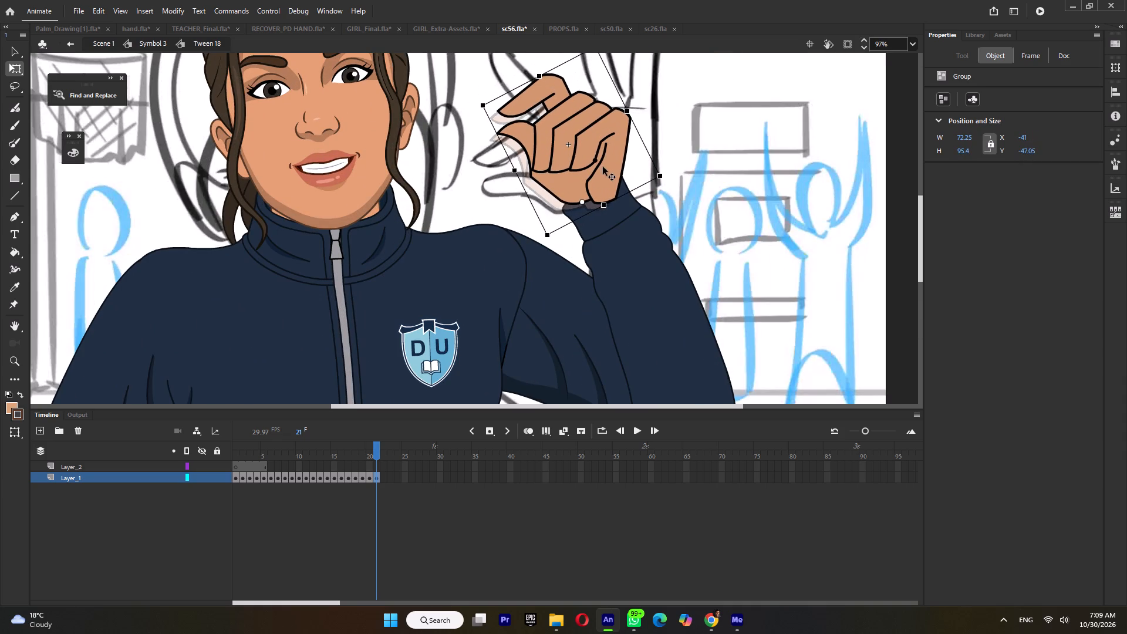
pyautogui.moveTo(603, 167); pyautogui.dragTo(602, 167)
pyautogui.keyDown('ctrl'); pyautogui.scroll(-3, 545, 188); pyautogui.keyUp('ctrl')
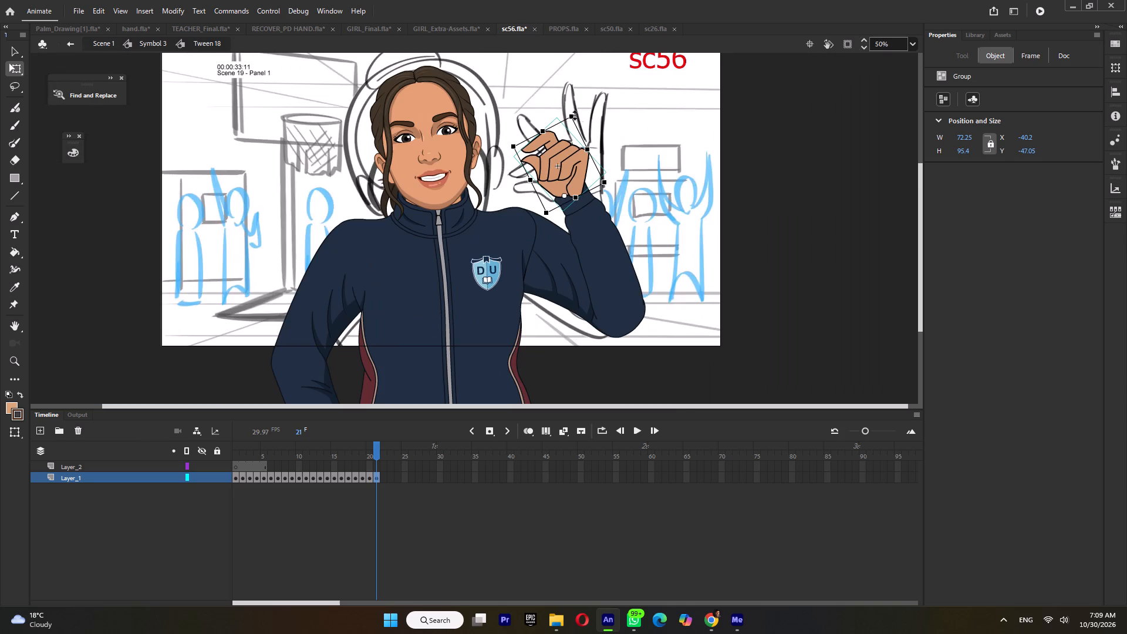
pyautogui.moveTo(579, 116); pyautogui.dragTo(568, 109)
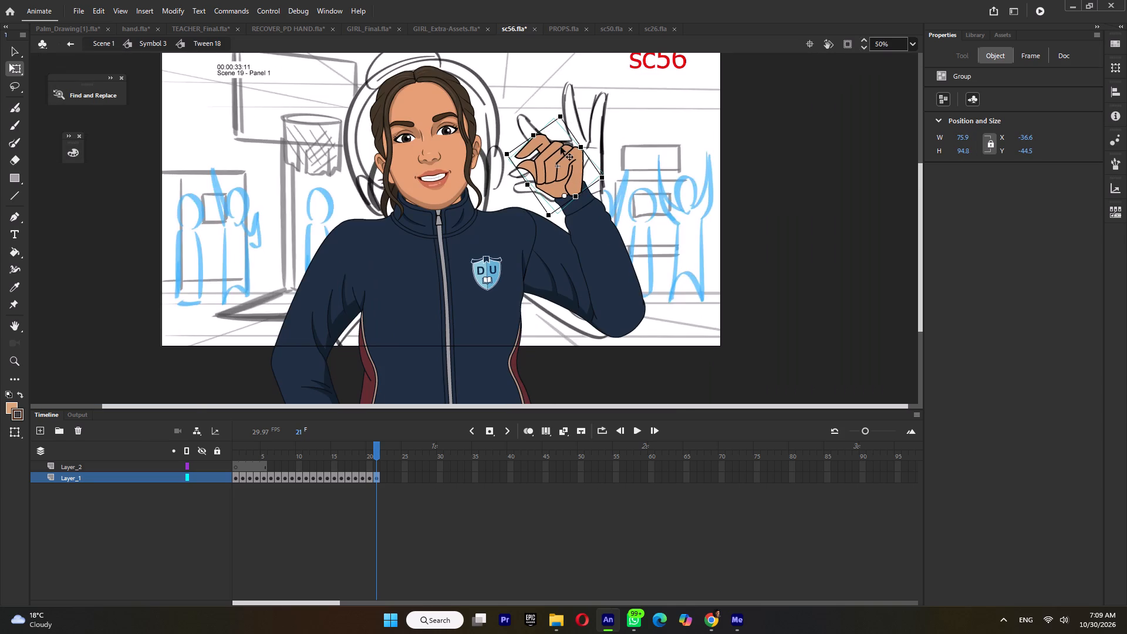
# Sample the skin fill and dark brown outline colour from the open palm on frame 20.
pyautogui.keyDown('ctrl'); pyautogui.scroll(3, 559, 147); pyautogui.keyUp('ctrl')
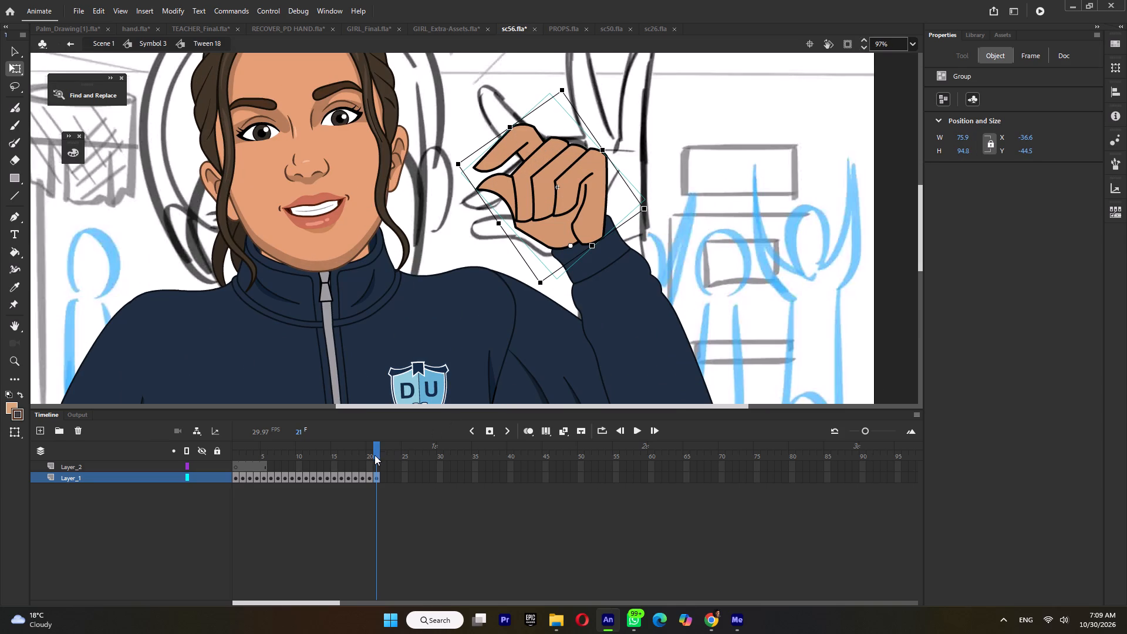
pyautogui.click(368, 457)
pyautogui.press('i')
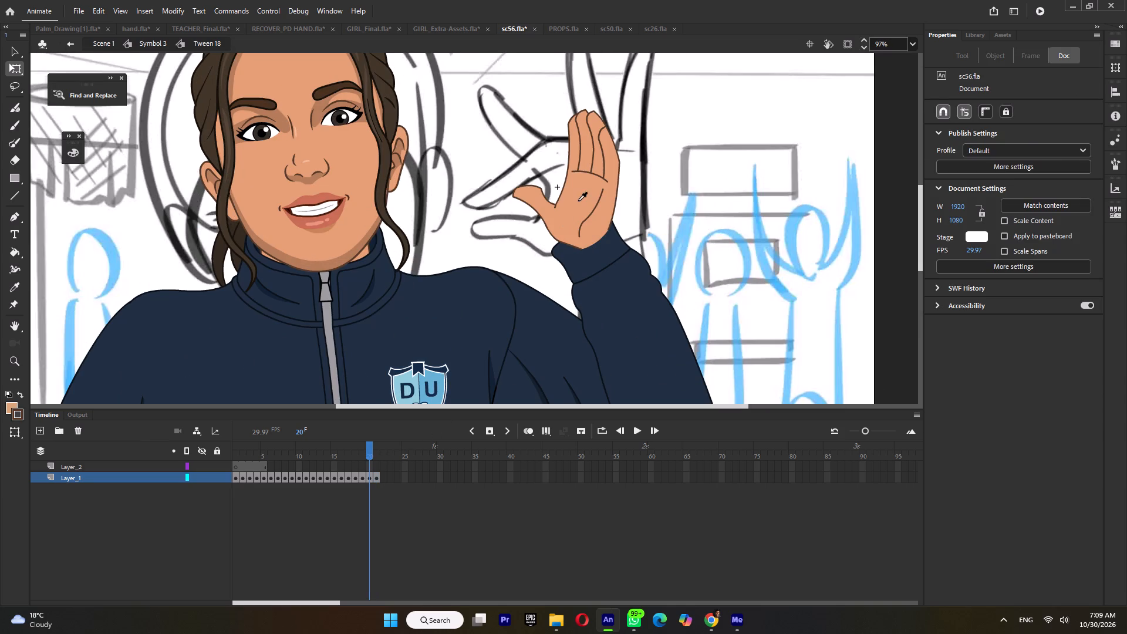
pyautogui.click(577, 200)
pyautogui.keyDown('ctrl'); pyautogui.scroll(2, 580, 237); pyautogui.keyUp('ctrl')
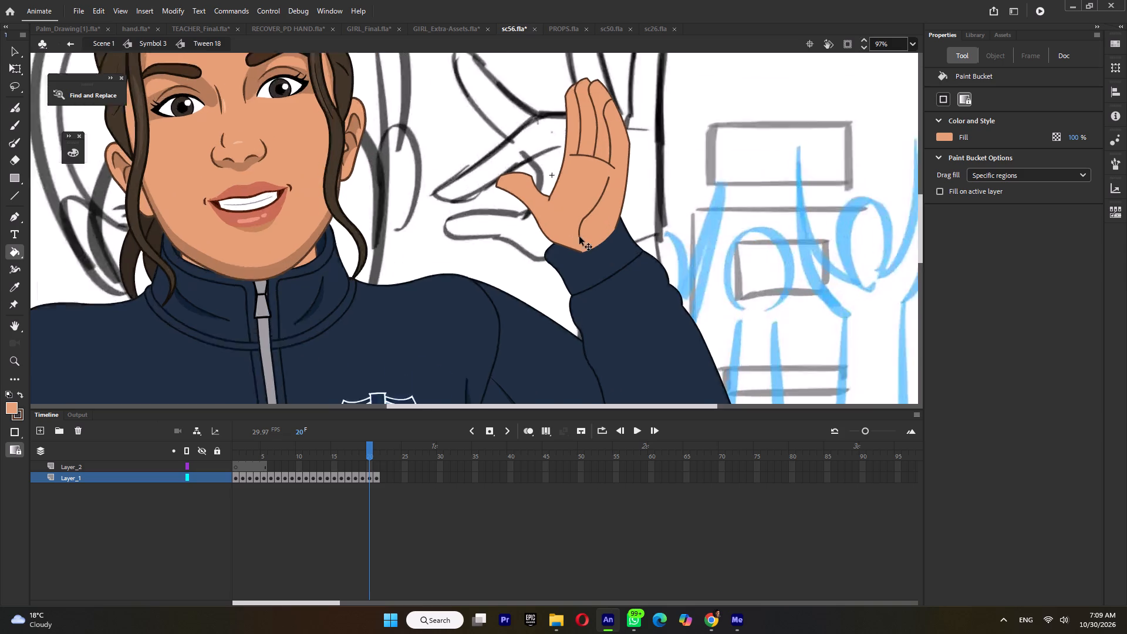
pyautogui.keyDown('ctrl'); pyautogui.scroll(2, 579, 237); pyautogui.keyUp('ctrl')
pyautogui.press('s')
pyautogui.click(940, 112)
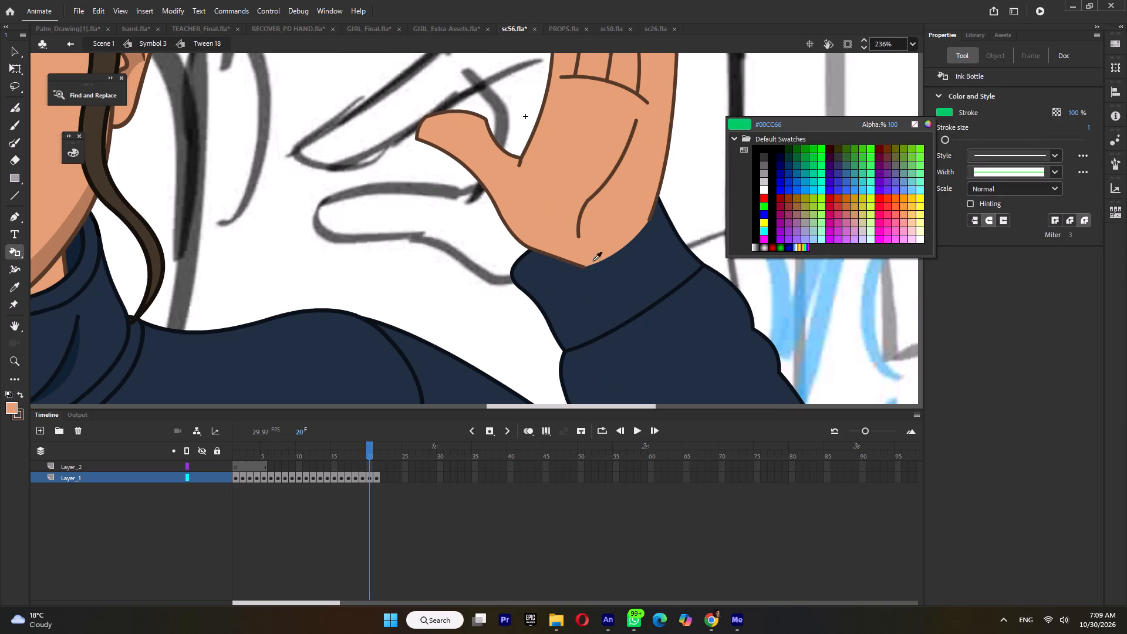
pyautogui.keyDown('ctrl'); pyautogui.scroll(3, 561, 257); pyautogui.keyUp('ctrl')
pyautogui.click(571, 264)
pyautogui.keyDown('ctrl'); pyautogui.scroll(-6, 571, 265); pyautogui.keyUp('ctrl')
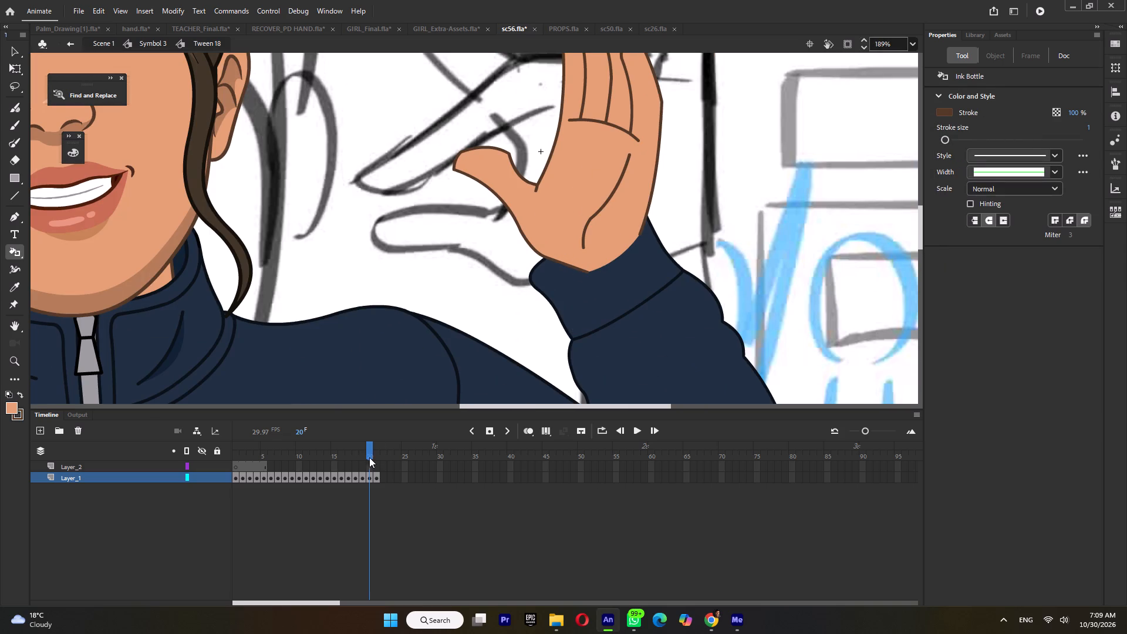
# Recolour the pasted hand on frame 21 with the sampled skin fill and a brown outline of size 1.
pyautogui.click(374, 457)
pyautogui.keyDown('ctrl'); pyautogui.scroll(-3, 490, 362); pyautogui.keyUp('ctrl')
pyautogui.keyDown('ctrl'); pyautogui.doubleClick(527, 263); pyautogui.keyUp('ctrl')
pyautogui.keyDown('ctrl'); pyautogui.moveTo(561, 151); pyautogui.dragTo(427, 325); pyautogui.keyUp('ctrl')
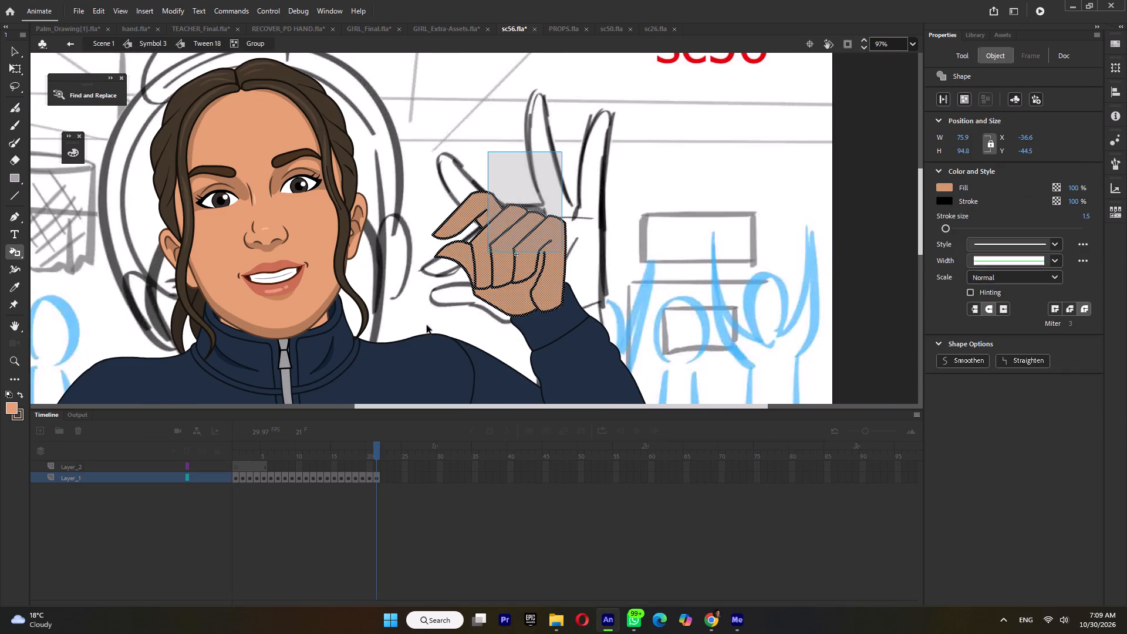
pyautogui.keyDown('ctrl'); pyautogui.moveTo(427, 325); pyautogui.dragTo(352, 443); pyautogui.keyUp('ctrl')
pyautogui.keyDown('ctrl'); pyautogui.moveTo(606, 150); pyautogui.dragTo(321, 434); pyautogui.keyUp('ctrl')
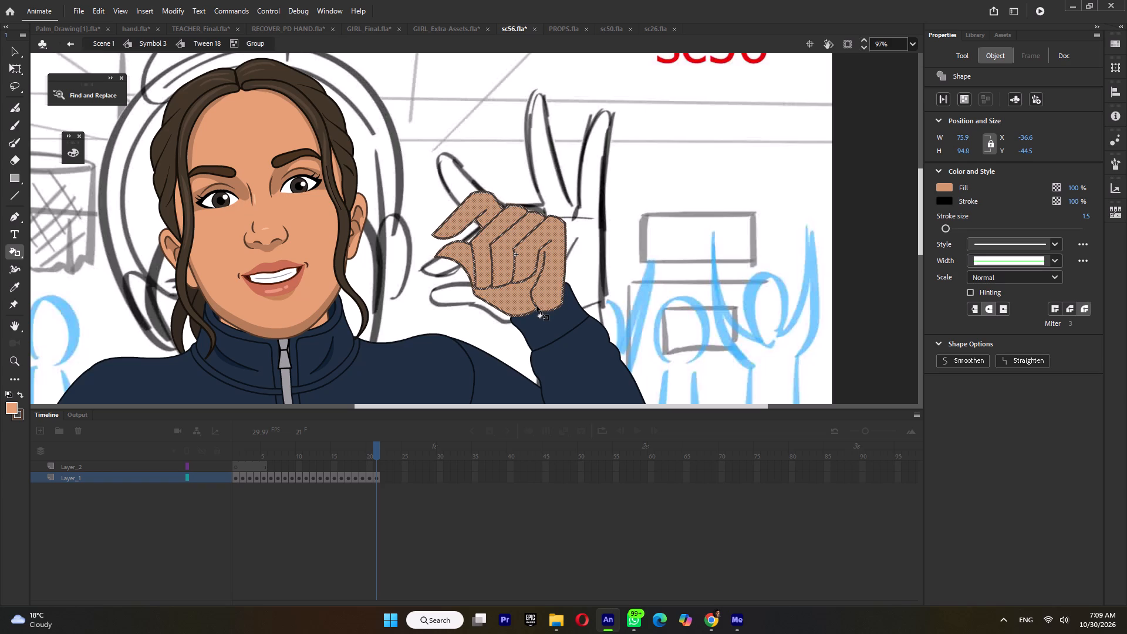
pyautogui.click(537, 306)
pyautogui.press('k')
pyautogui.click(539, 277)
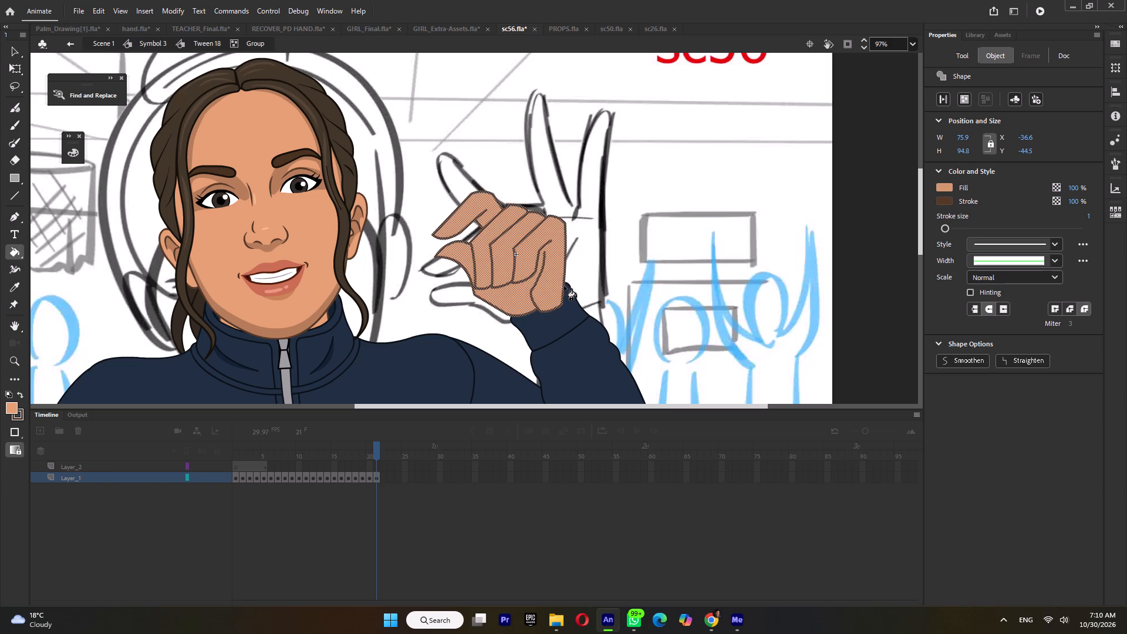
pyautogui.keyDown('ctrl'); pyautogui.click(619, 251); pyautogui.keyUp('ctrl')
pyautogui.keyDown('ctrl'); pyautogui.click(619, 251); pyautogui.keyUp('ctrl')
# Scale the recoloured hand down to about 67 × 84 and adjust its position on the cuff.
pyautogui.click(16, 67)
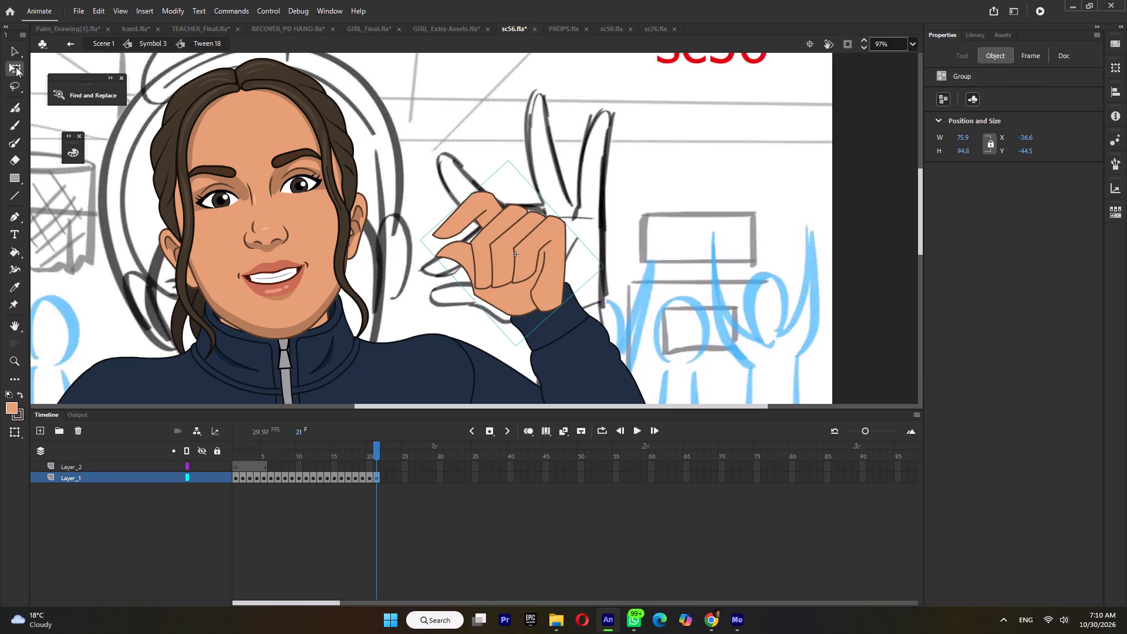
pyautogui.keyDown('shift'); pyautogui.moveTo(509, 159); pyautogui.dragTo(514, 177); pyautogui.keyUp('shift')
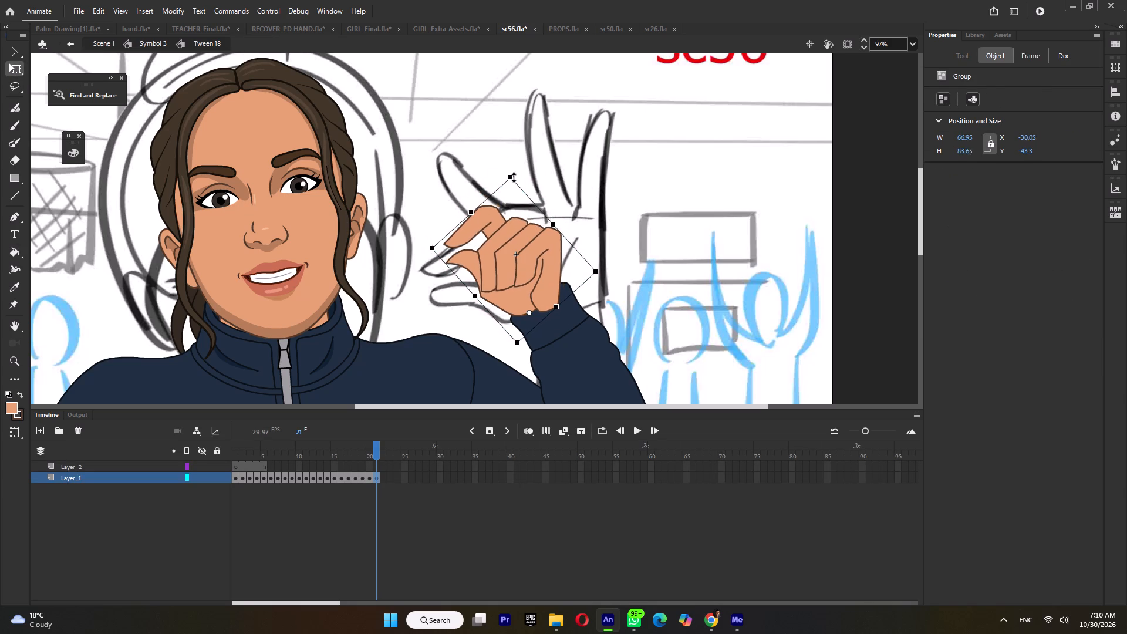
pyautogui.keyDown('shift'); pyautogui.moveTo(514, 177); pyautogui.dragTo(514, 174); pyautogui.keyUp('shift')
pyautogui.click(524, 261)
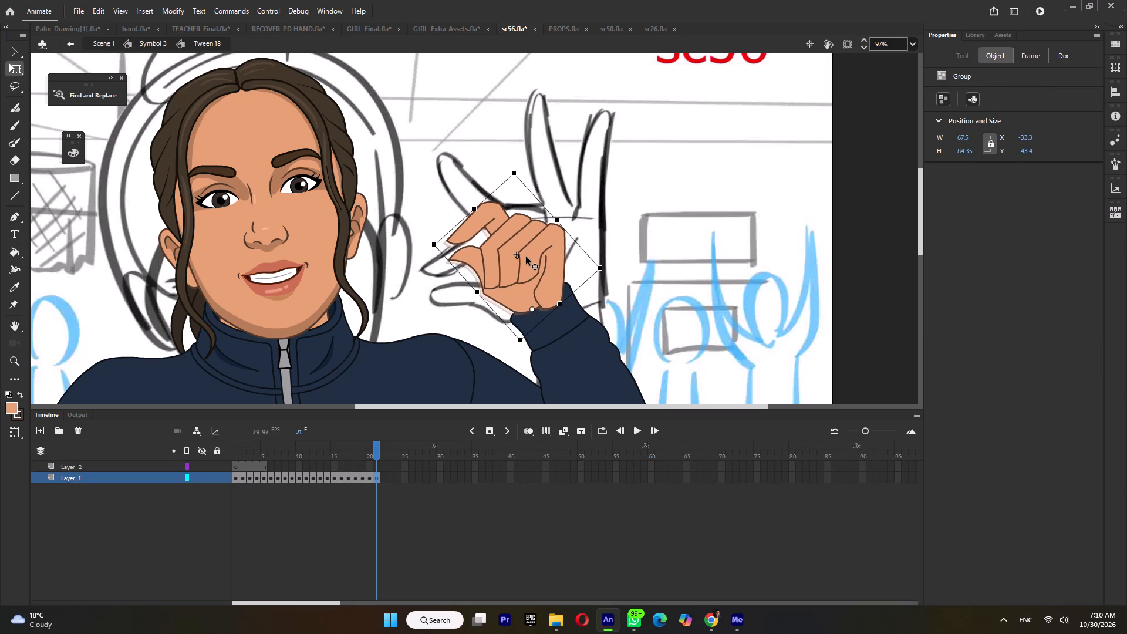
pyautogui.keyDown('ctrl'); pyautogui.scroll(-2, 541, 256); pyautogui.keyUp('ctrl')
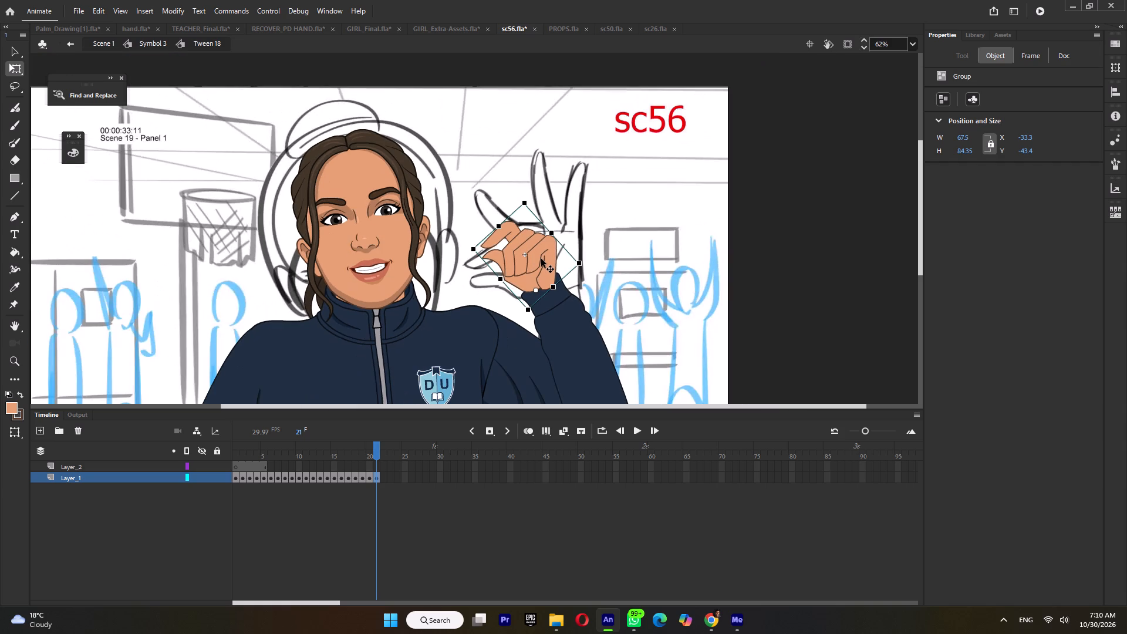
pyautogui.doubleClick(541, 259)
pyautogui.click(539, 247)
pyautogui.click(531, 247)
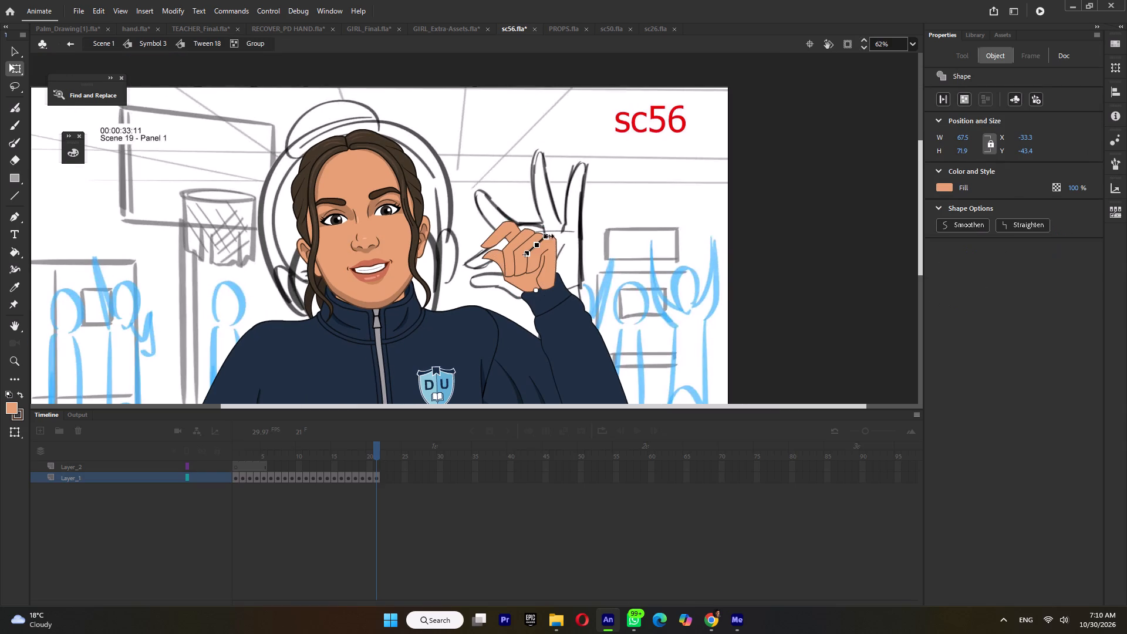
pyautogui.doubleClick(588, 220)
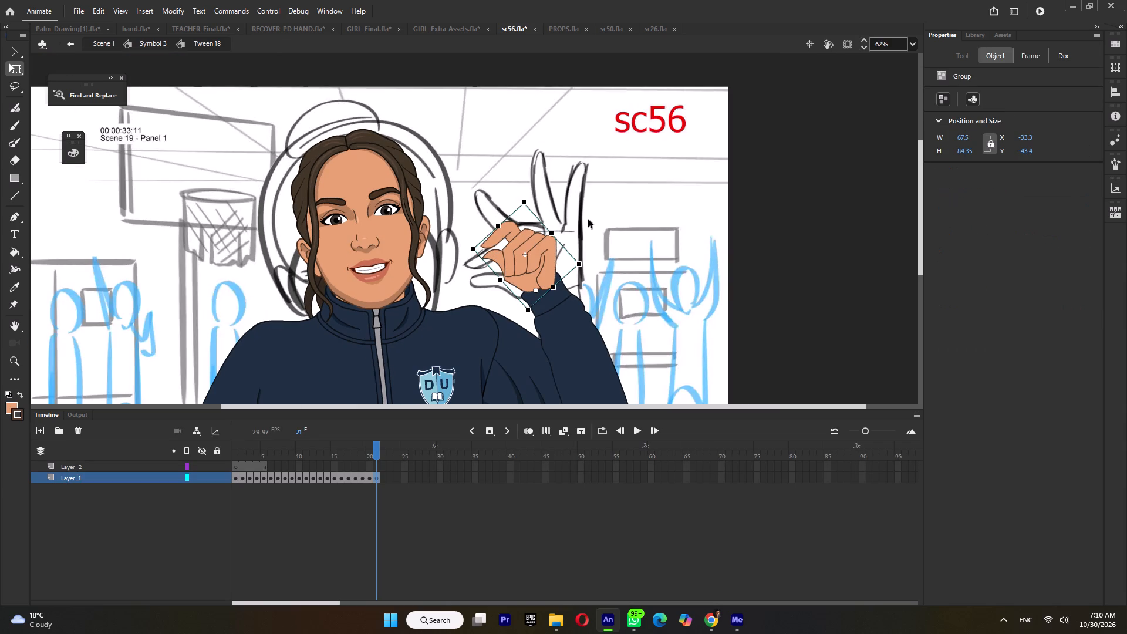
# Return to Symbol 3, set the raised hand instance to single frame 21, tilt it slightly counterclockwise, and save sc56.
pyautogui.keyDown('ctrl'); pyautogui.scroll(-3, 588, 220); pyautogui.keyUp('ctrl')
pyautogui.doubleClick(612, 232)
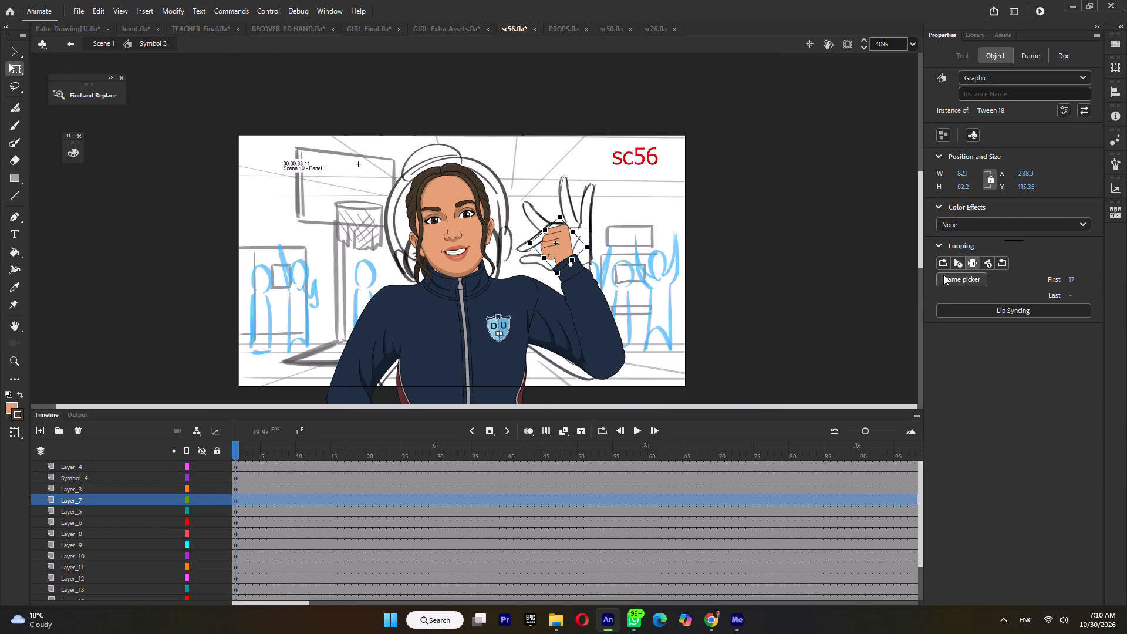
pyautogui.click(943, 275)
pyautogui.scroll(-5, 970, 349)
pyautogui.click(957, 485)
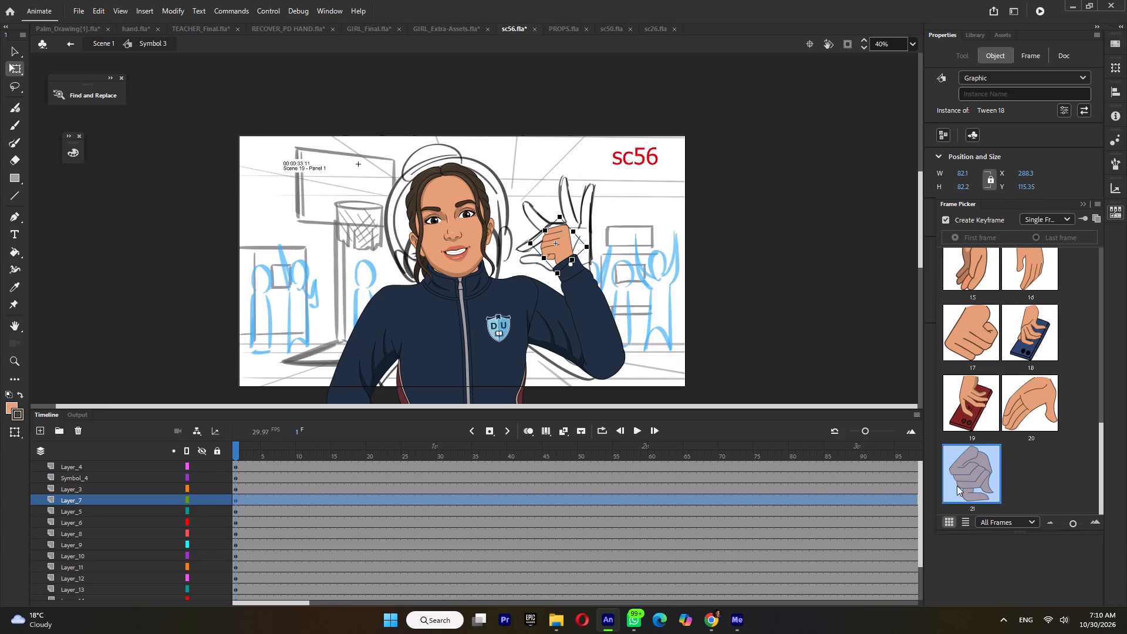
pyautogui.moveTo(556, 205); pyautogui.dragTo(549, 205)
pyautogui.hotkey('ctrl', 's')
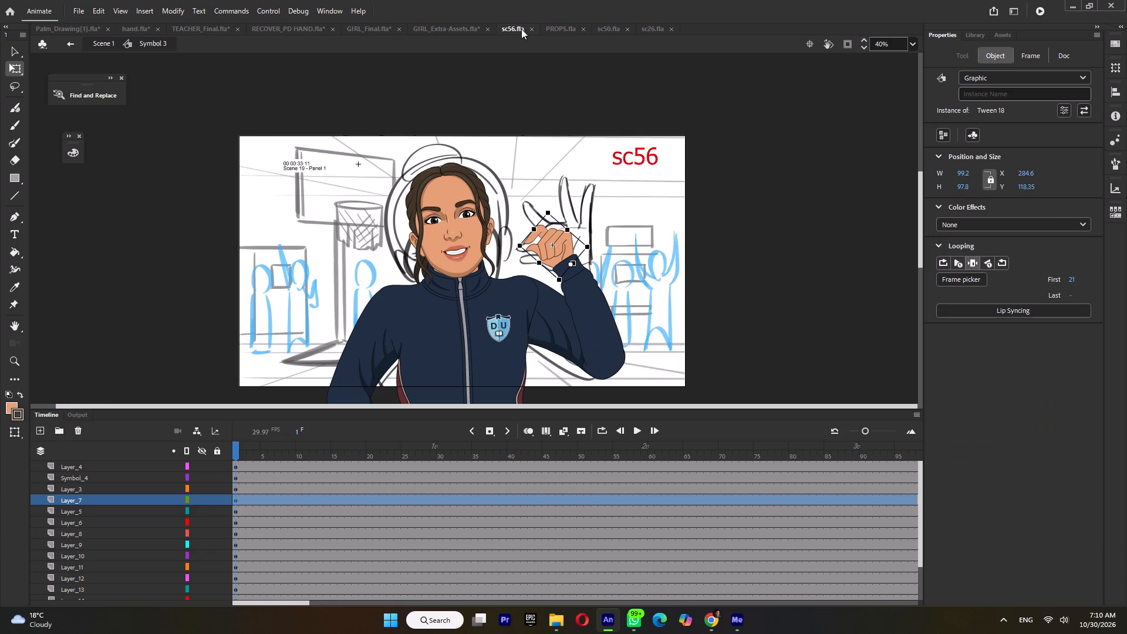
# Look through the hand sheets on frames 10 back to 6 of the Palm_Drawing[1] document for another hand pose.
pyautogui.click(79, 26)
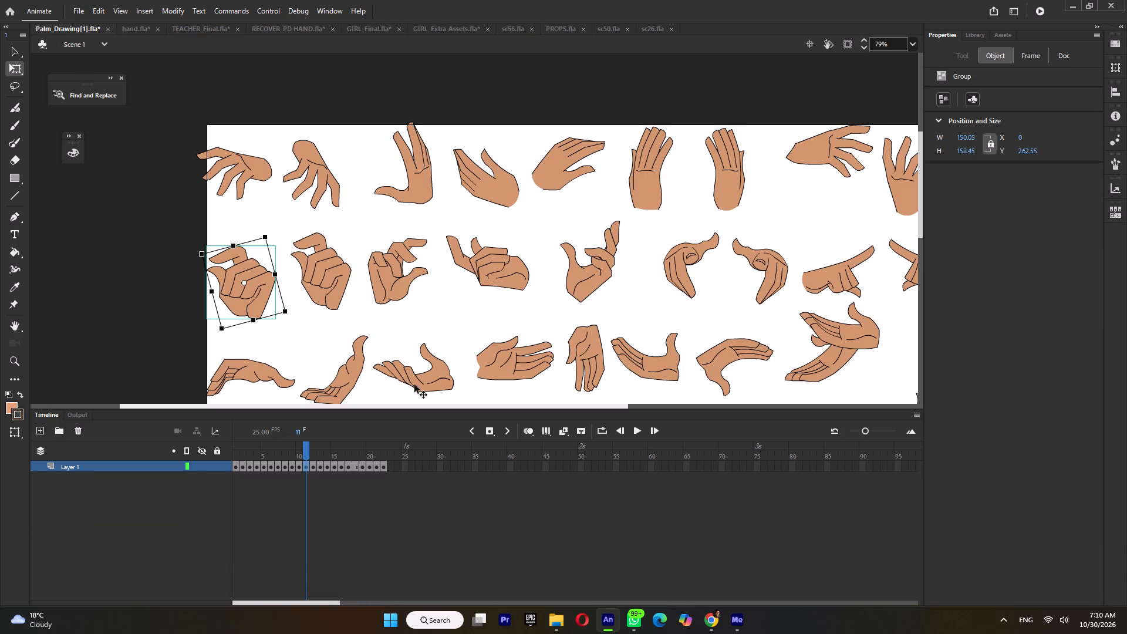
pyautogui.keyDown('ctrl'); pyautogui.scroll(-3, 434, 247); pyautogui.keyUp('ctrl')
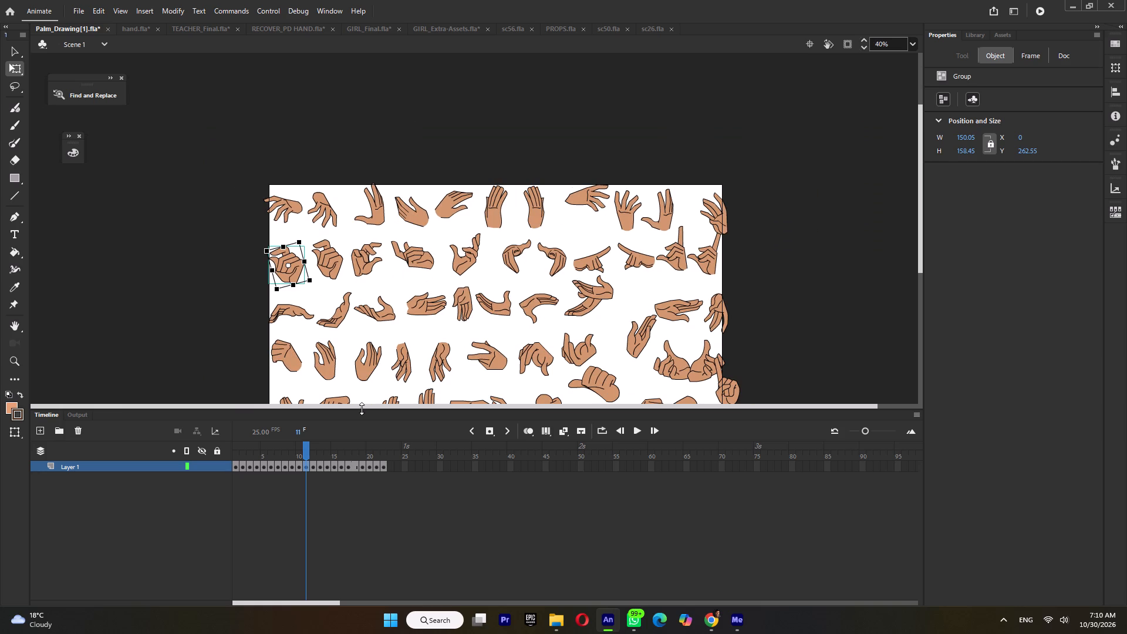
pyautogui.click(301, 453)
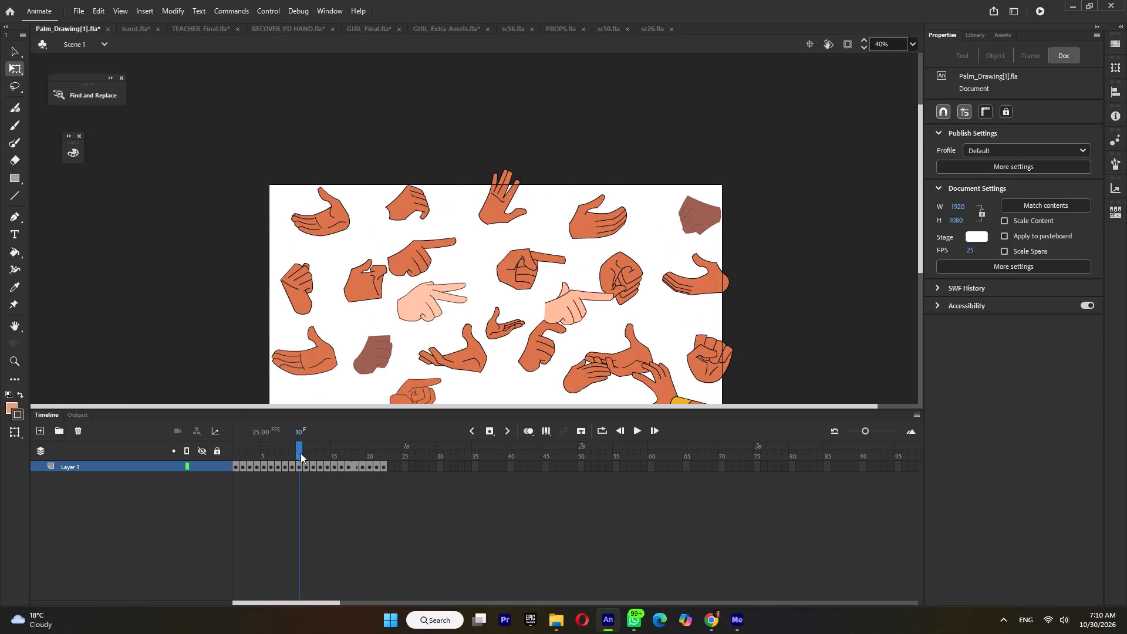
pyautogui.scroll(-2, 497, 242)
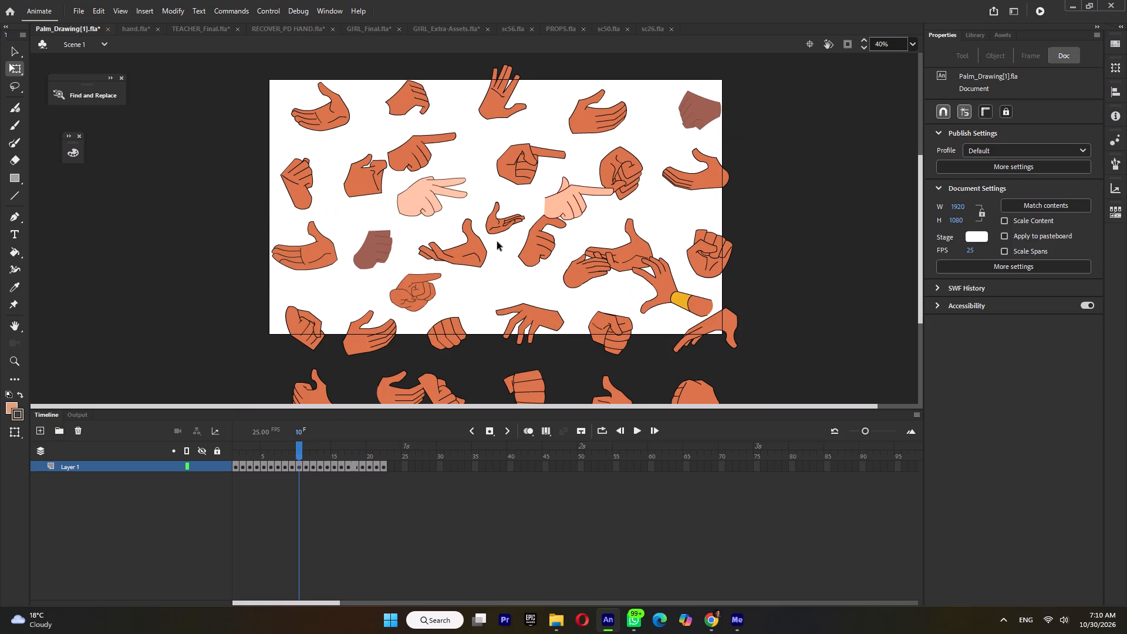
pyautogui.scroll(2, 497, 242)
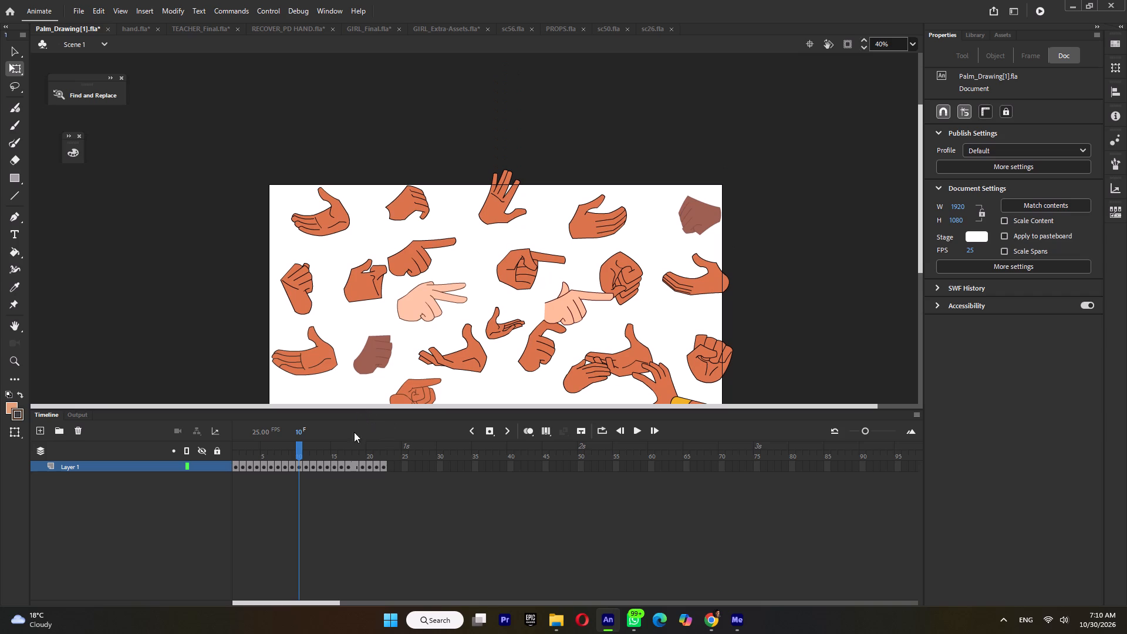
pyautogui.click(295, 448)
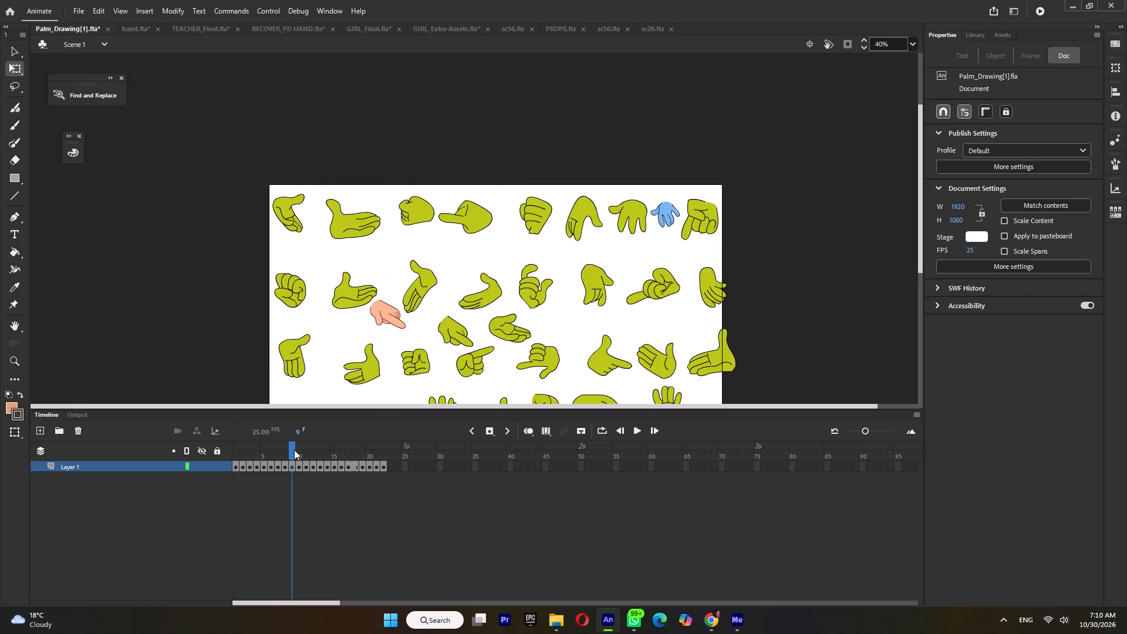
pyautogui.scroll(-2, 464, 296)
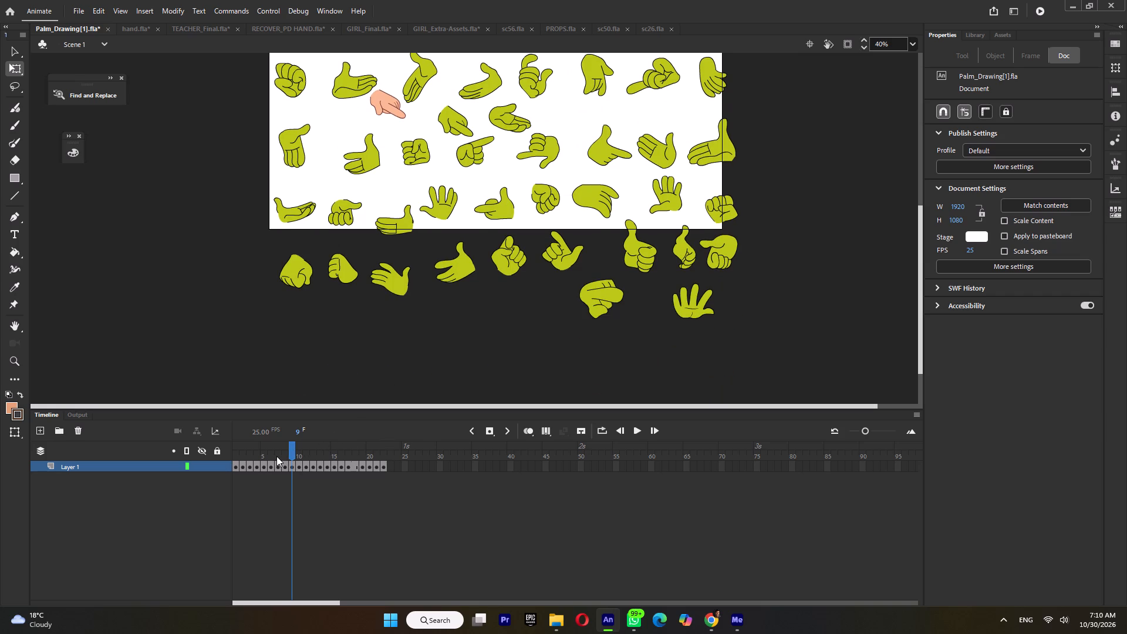
pyautogui.click(285, 453)
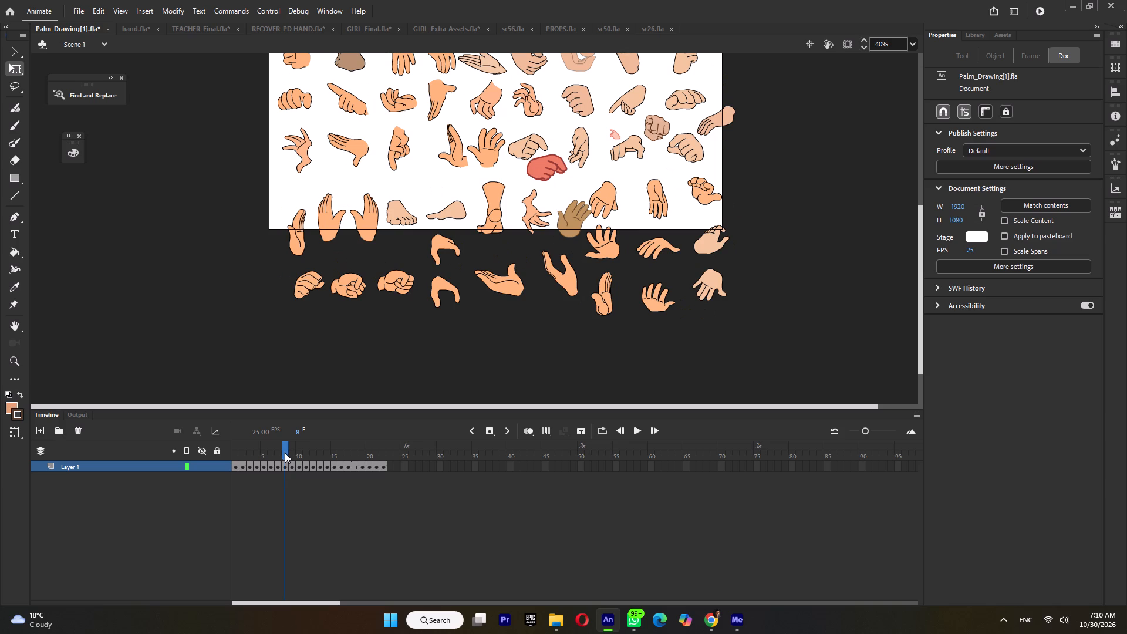
pyautogui.scroll(1, 508, 314)
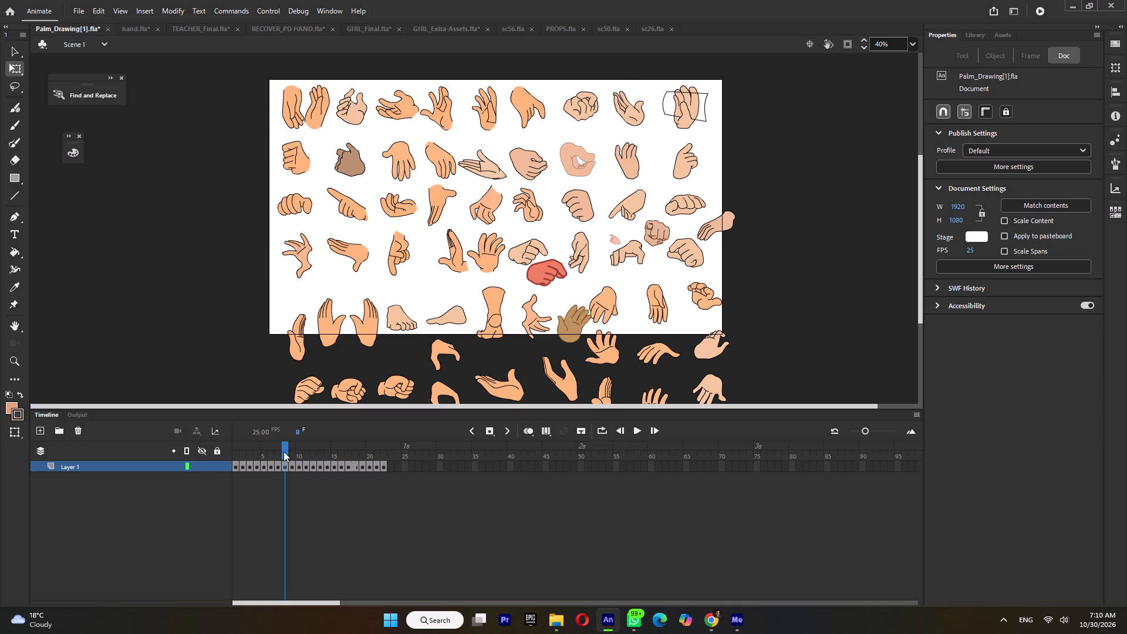
pyautogui.moveTo(282, 451); pyautogui.dragTo(279, 454)
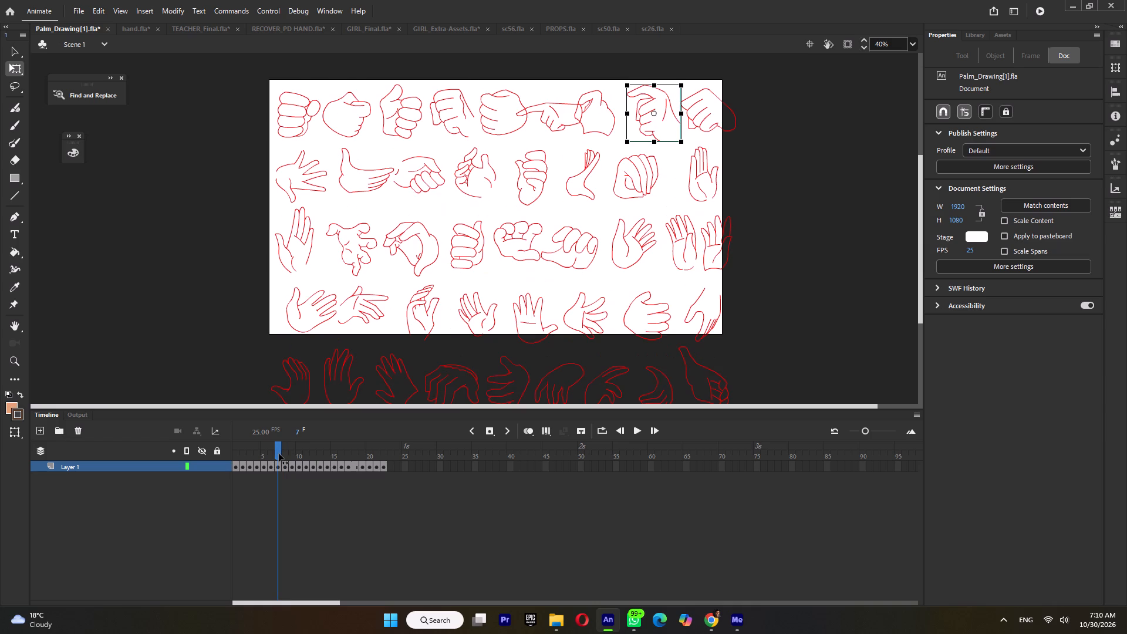
pyautogui.moveTo(279, 454); pyautogui.dragTo(271, 459)
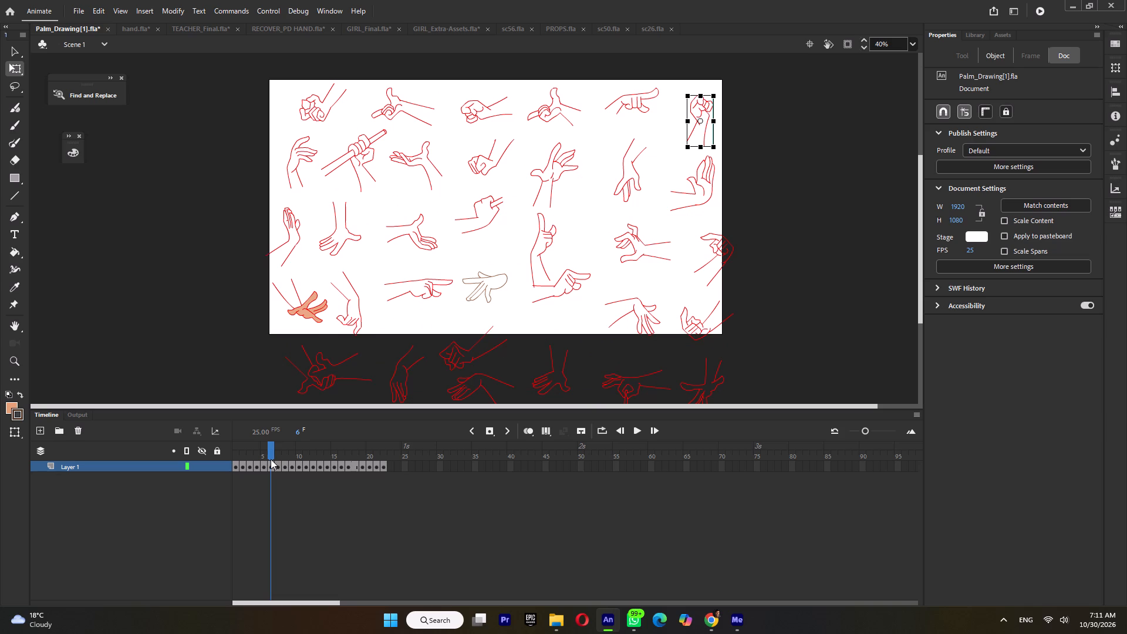
# Turn the first hand in the top row of the frame 6 sheet upright, flip it horizontally and copy it.
pyautogui.click(316, 122)
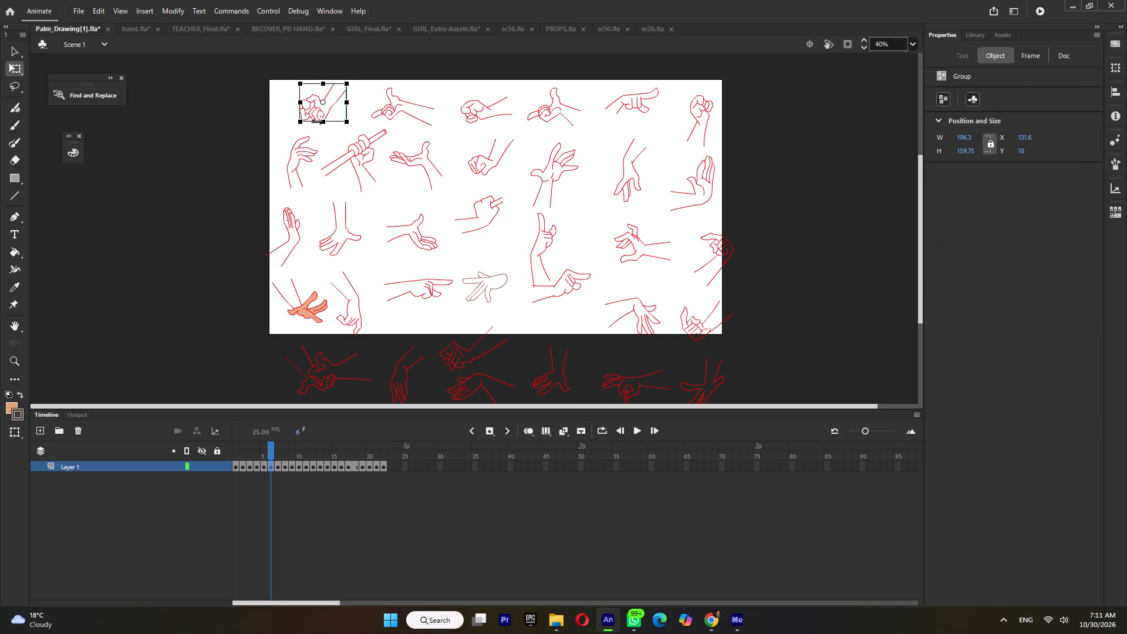
pyautogui.moveTo(299, 131); pyautogui.dragTo(342, 76)
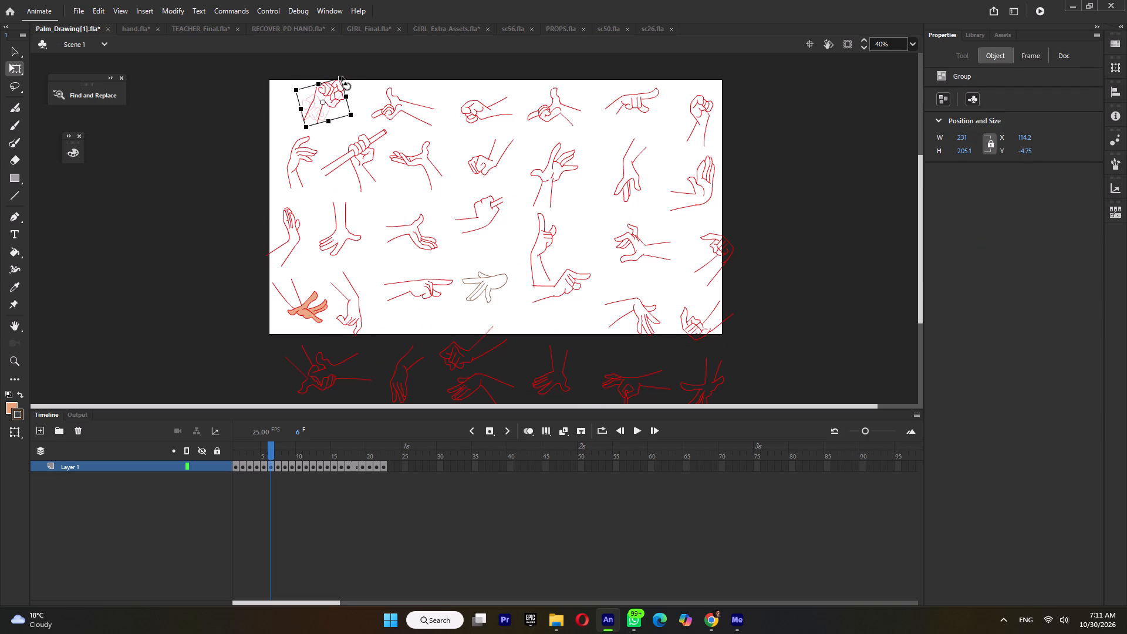
pyautogui.moveTo(342, 76); pyautogui.dragTo(338, 76)
pyautogui.rightClick(323, 88)
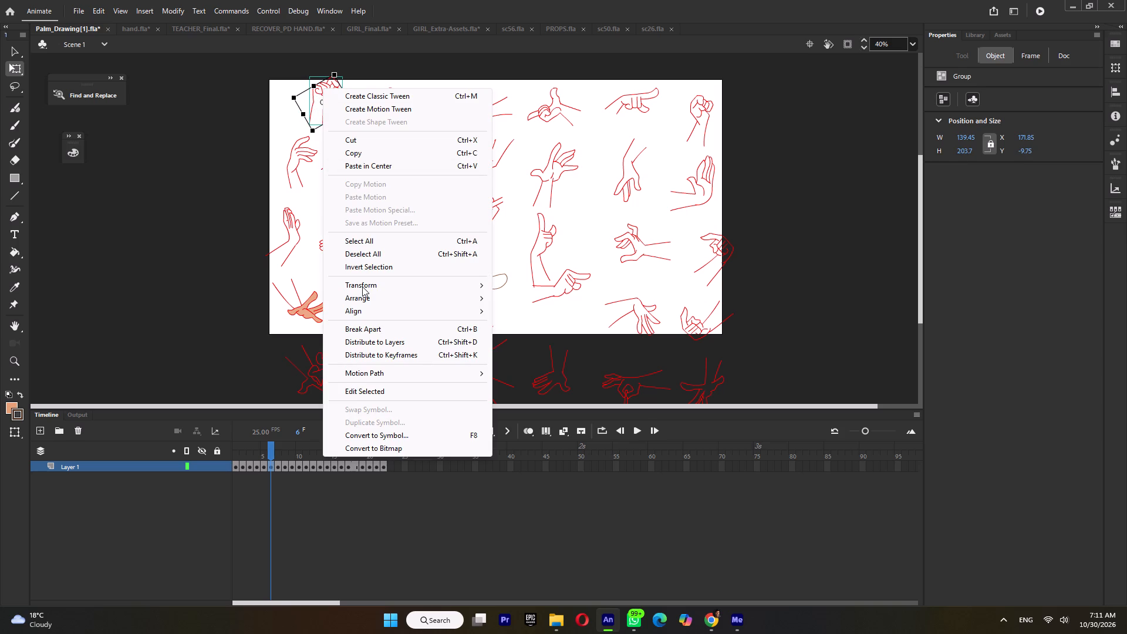
pyautogui.click(362, 286)
pyautogui.click(528, 412)
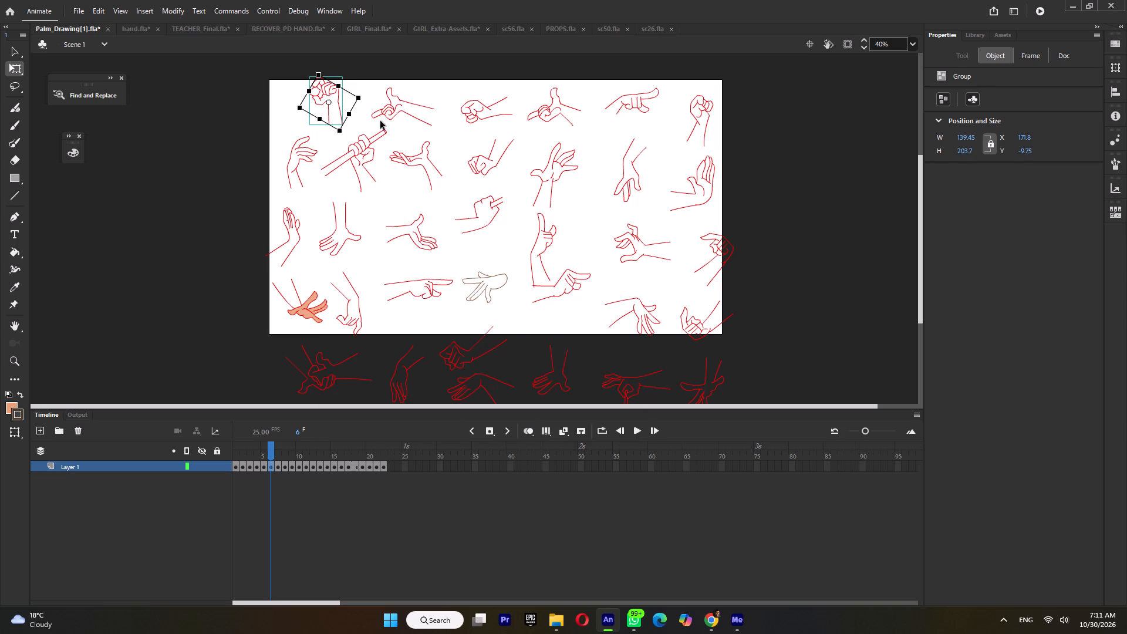
pyautogui.rightClick(332, 92)
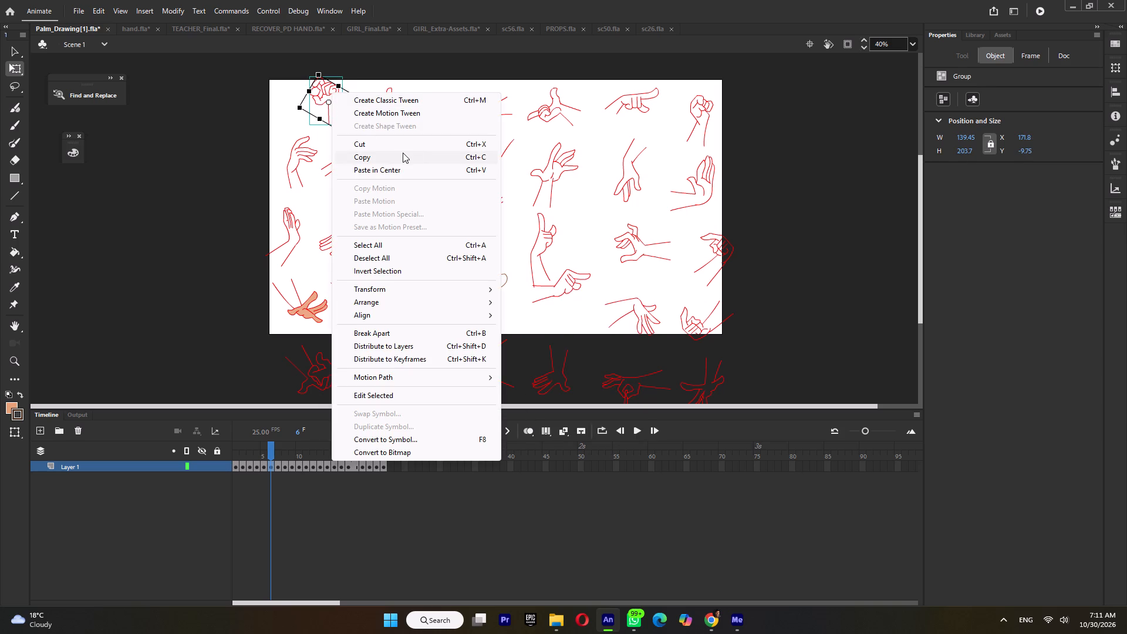
pyautogui.click(382, 154)
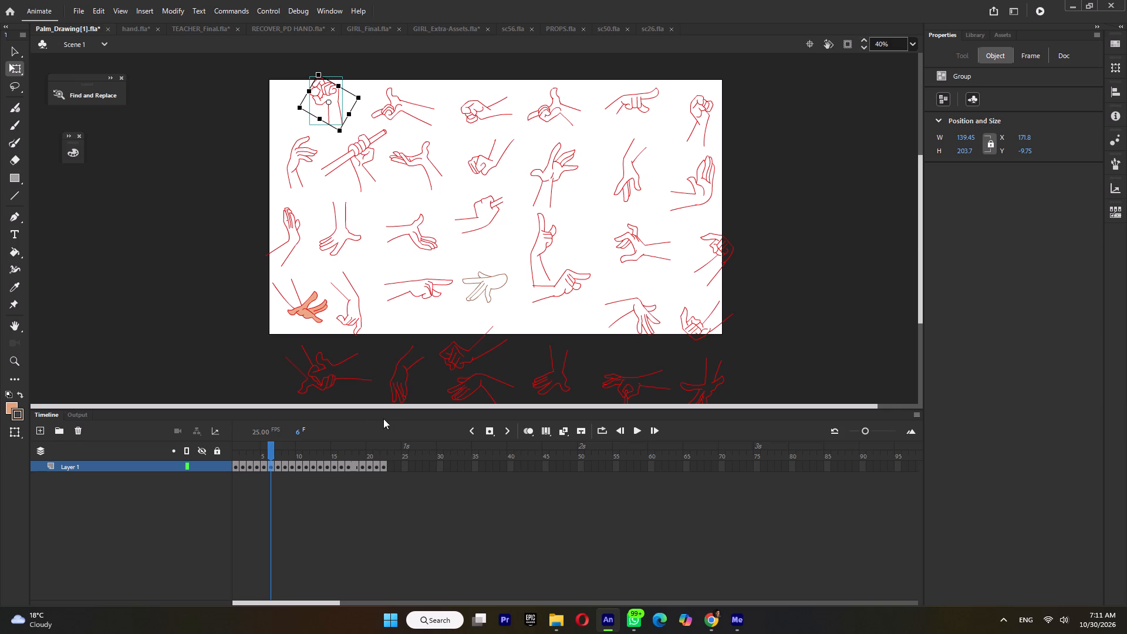
# Switch to sc56 and paste the copied hand into a new blank keyframe on frame 22 inside the raised hand symbol Tween 18.
pyautogui.click(519, 29)
pyautogui.press('Return')
pyautogui.click(819, 285)
pyautogui.press('Return')
pyautogui.click(819, 285)
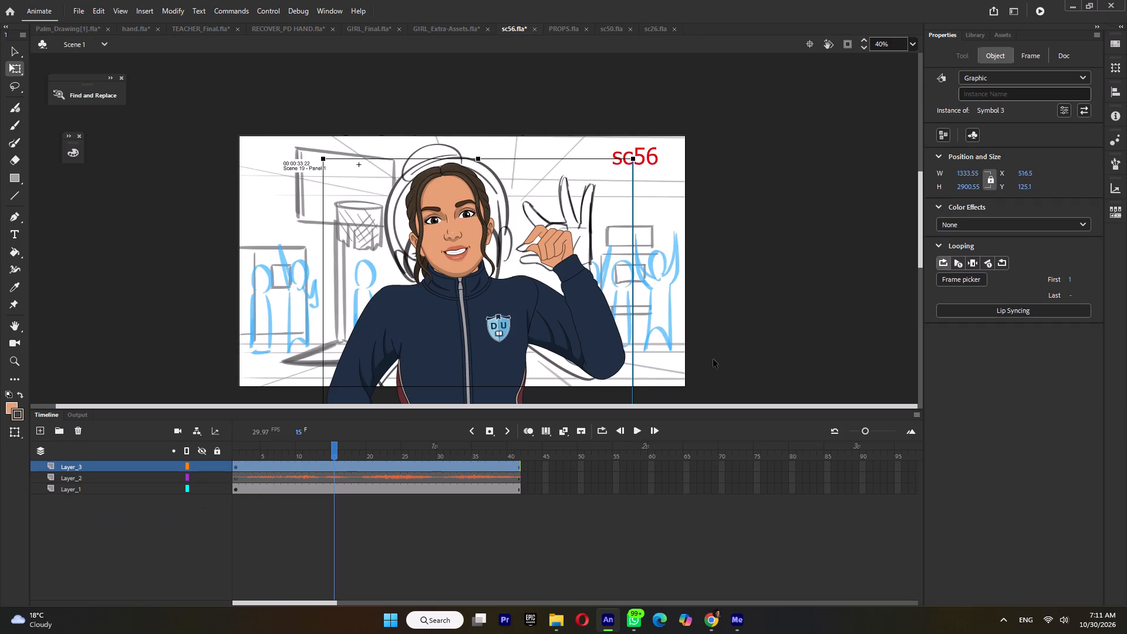
pyautogui.press('Return')
pyautogui.press('Return')
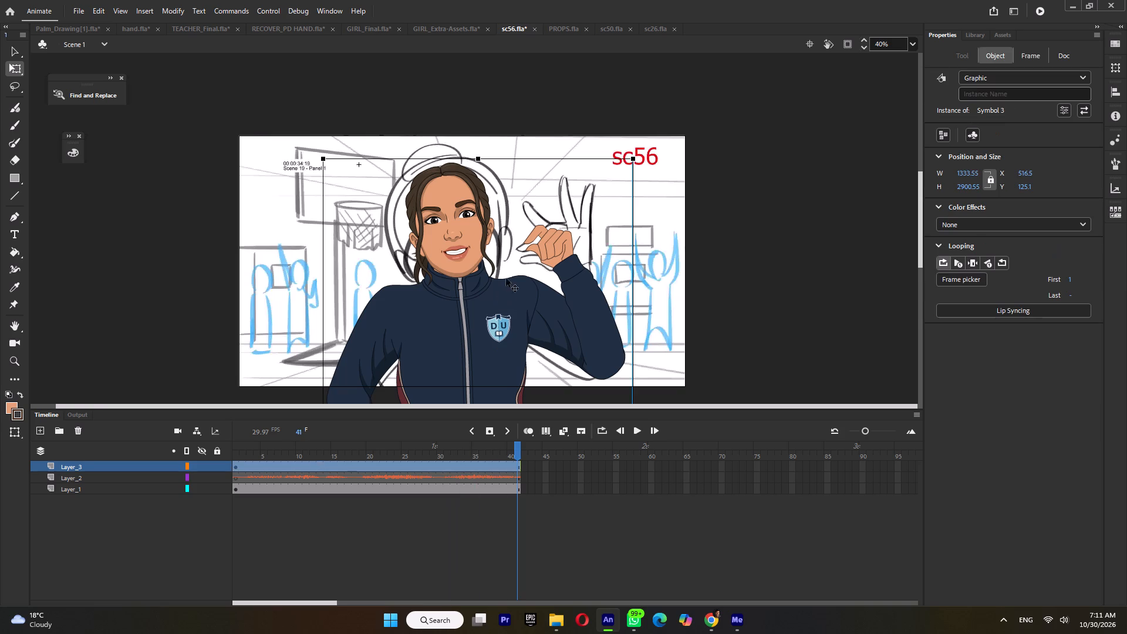
pyautogui.tripleClick(549, 232)
pyautogui.click(549, 232)
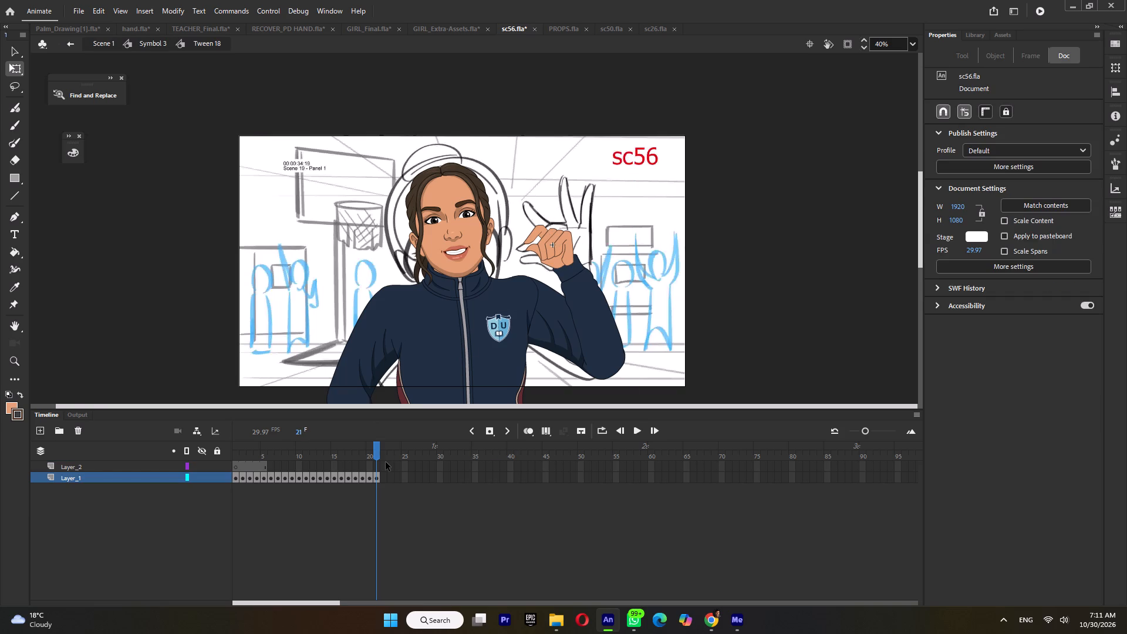
pyautogui.press('F7')
pyautogui.rightClick(685, 296)
pyautogui.click(721, 333)
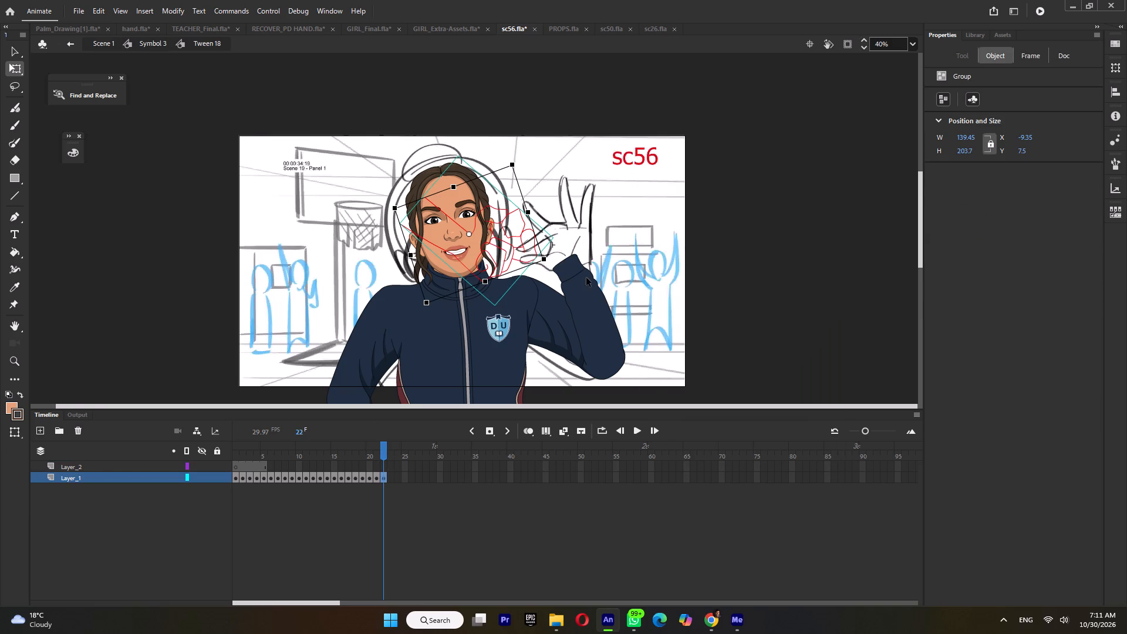
# Rotate the pasted hand, scale it down to about 85 × 128 and move it onto the raised sleeve's cuff.
pyautogui.moveTo(555, 259); pyautogui.dragTo(435, 178)
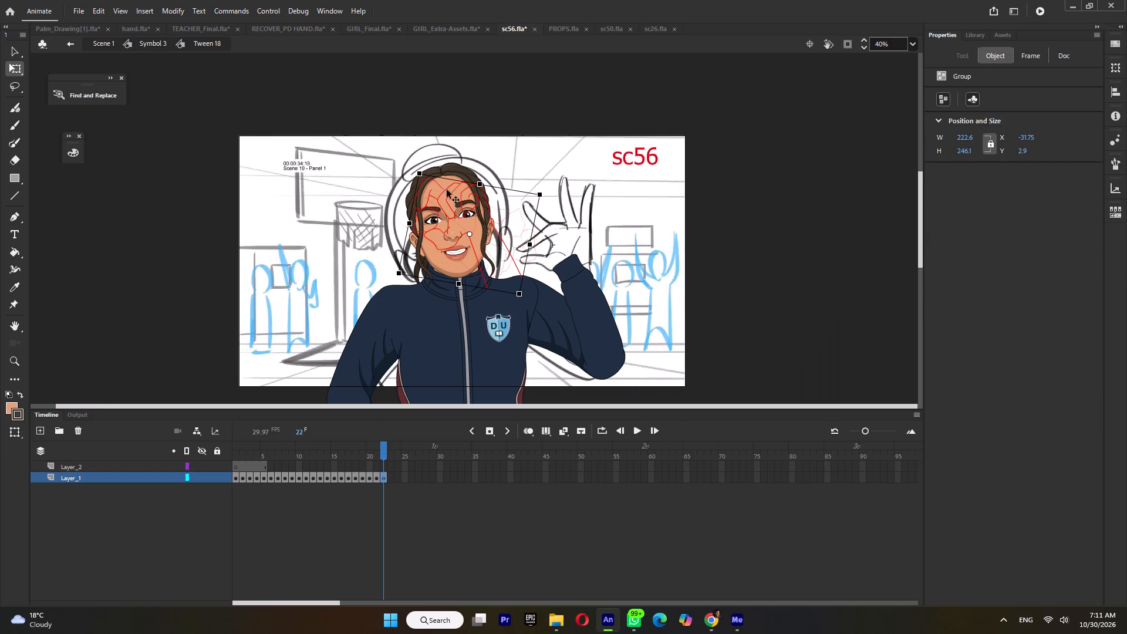
pyautogui.moveTo(462, 201); pyautogui.dragTo(613, 194)
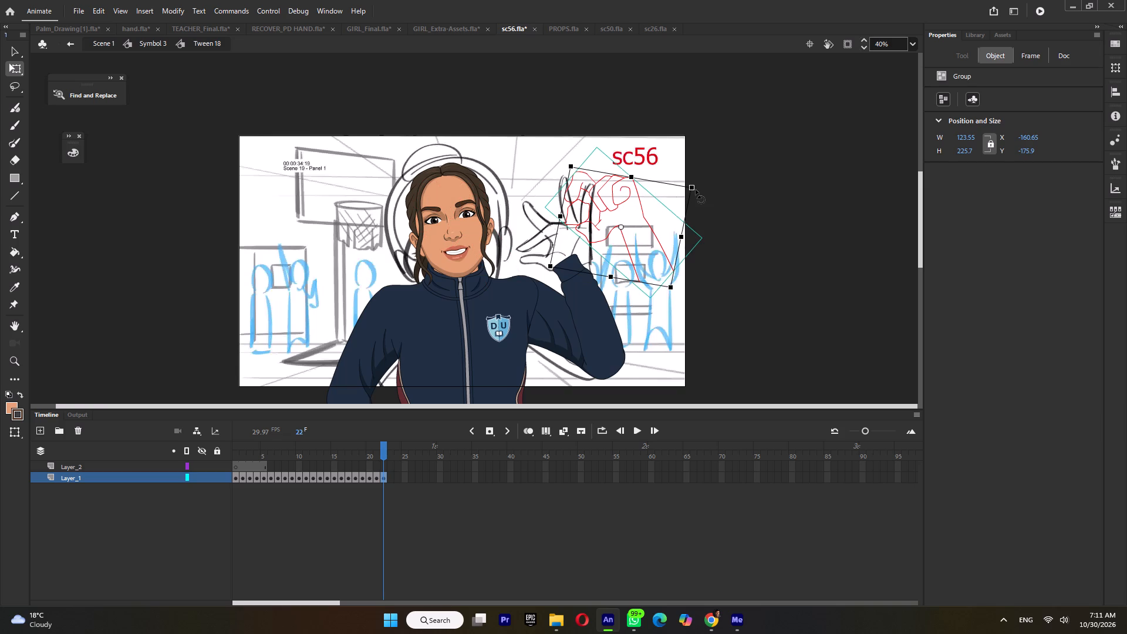
pyautogui.keyDown('shift'); pyautogui.moveTo(691, 190); pyautogui.dragTo(690, 210); pyautogui.keyUp('shift')
pyautogui.moveTo(667, 207); pyautogui.dragTo(670, 222)
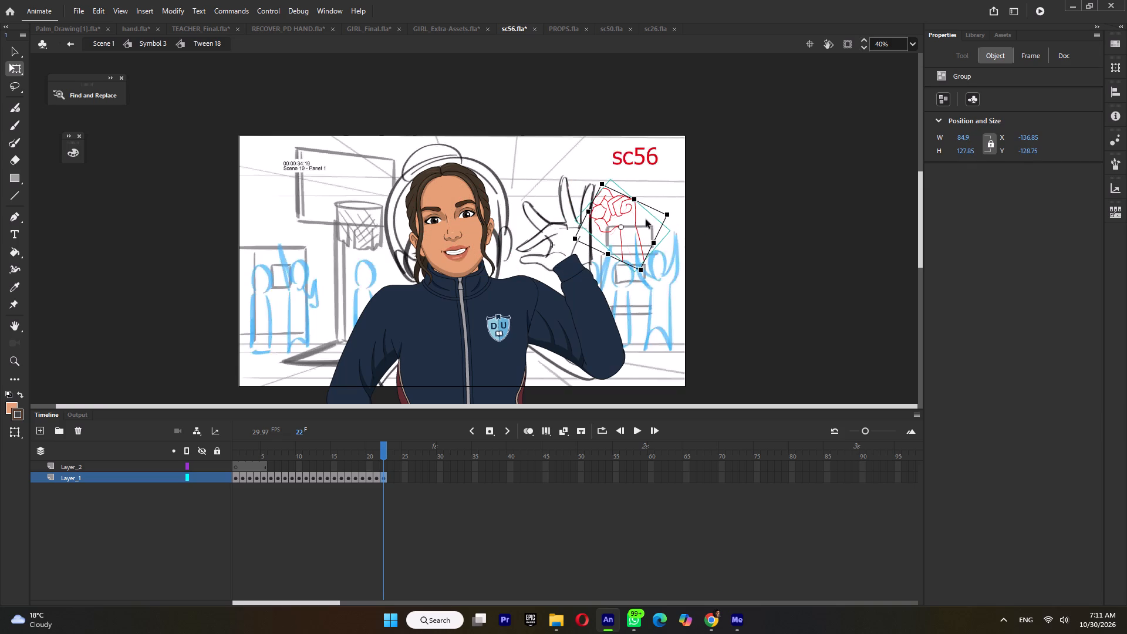
pyautogui.moveTo(625, 206); pyautogui.dragTo(561, 236)
# Inside the hand group, recolour the red outline with the brown stroke of size 1 using the Ink Bottle.
pyautogui.keyDown('ctrl'); pyautogui.scroll(3, 563, 244); pyautogui.keyUp('ctrl')
pyautogui.doubleClick(563, 242)
pyautogui.keyDown('ctrl'); pyautogui.scroll(2, 539, 248); pyautogui.keyUp('ctrl')
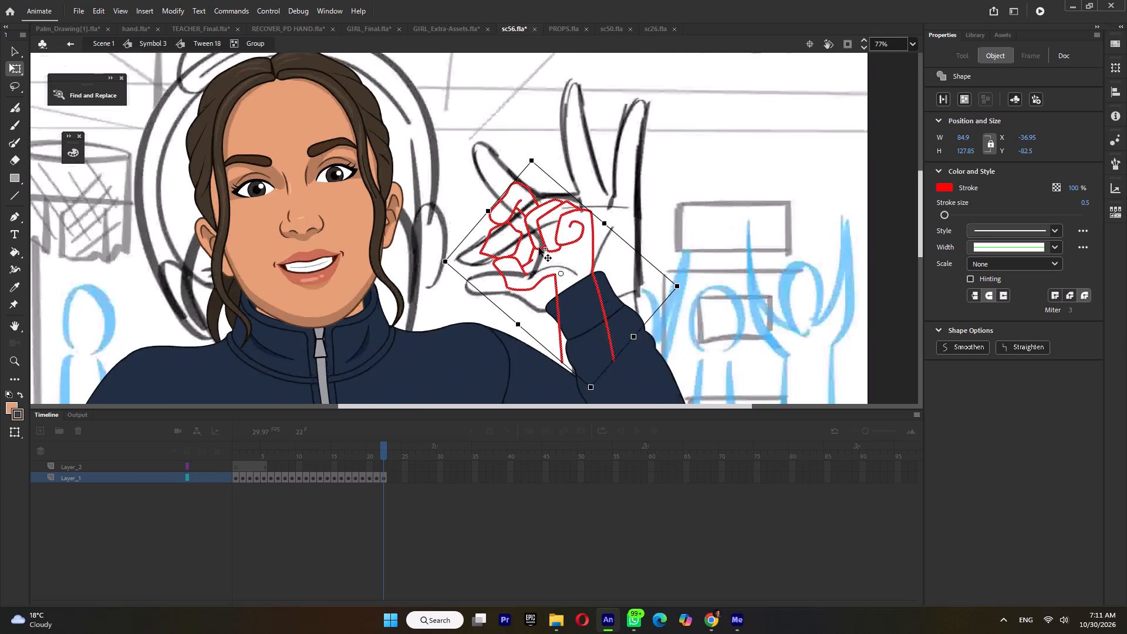
pyautogui.keyDown('ctrl'); pyautogui.scroll(2, 539, 248); pyautogui.keyUp('ctrl')
pyautogui.press('s')
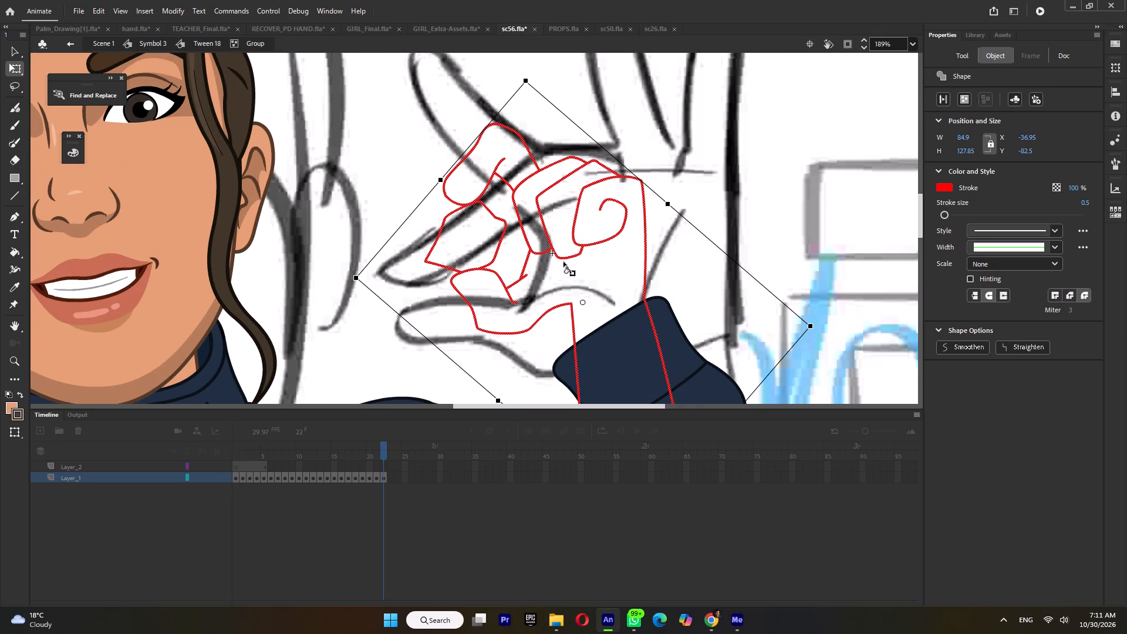
pyautogui.click(563, 258)
pyautogui.keyDown('ctrl'); pyautogui.click(707, 253); pyautogui.keyUp('ctrl')
# Bend the wrist line across to close off the wrist, and fill the palm and fingers with the skin colour.
pyautogui.keyDown('ctrl'); pyautogui.keyDown('alt'); pyautogui.moveTo(576, 369); pyautogui.dragTo(582, 369); pyautogui.keyUp('alt'); pyautogui.keyUp('ctrl')
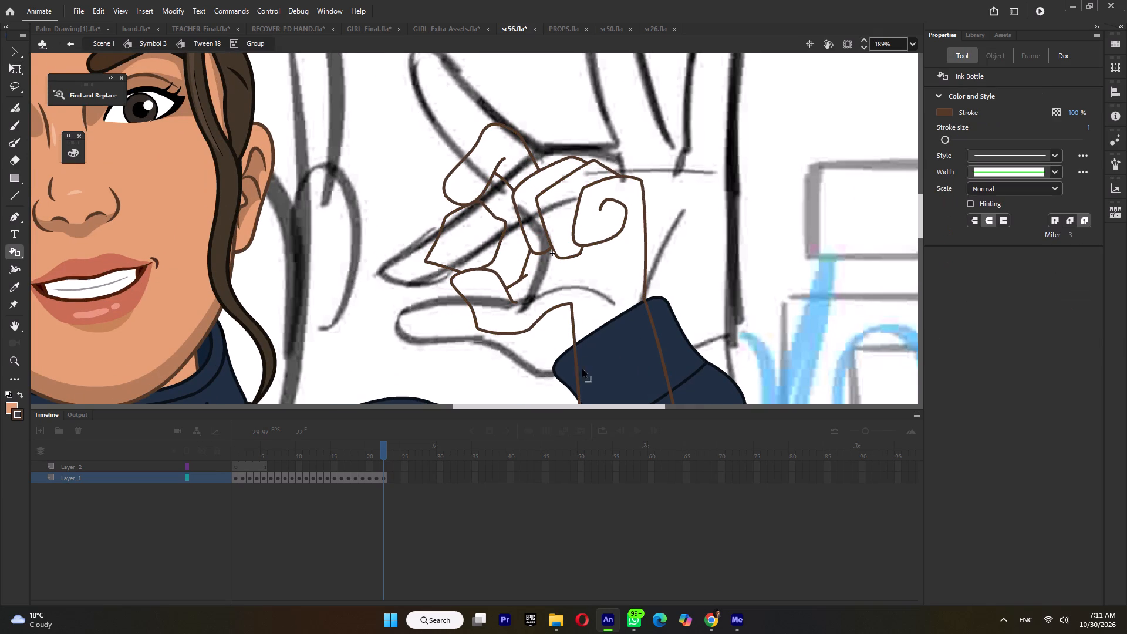
pyautogui.keyDown('ctrl'); pyautogui.keyDown('alt'); pyautogui.moveTo(582, 369); pyautogui.dragTo(612, 363); pyautogui.keyUp('alt'); pyautogui.keyUp('ctrl')
pyautogui.keyDown('ctrl'); pyautogui.keyDown('alt'); pyautogui.moveTo(596, 346); pyautogui.dragTo(578, 359); pyautogui.keyUp('alt'); pyautogui.keyUp('ctrl')
pyautogui.keyDown('ctrl'); pyautogui.keyDown('alt'); pyautogui.moveTo(578, 359); pyautogui.dragTo(579, 359); pyautogui.keyUp('alt'); pyautogui.keyUp('ctrl')
pyautogui.keyDown('ctrl'); pyautogui.moveTo(612, 362); pyautogui.dragTo(679, 336); pyautogui.keyUp('ctrl')
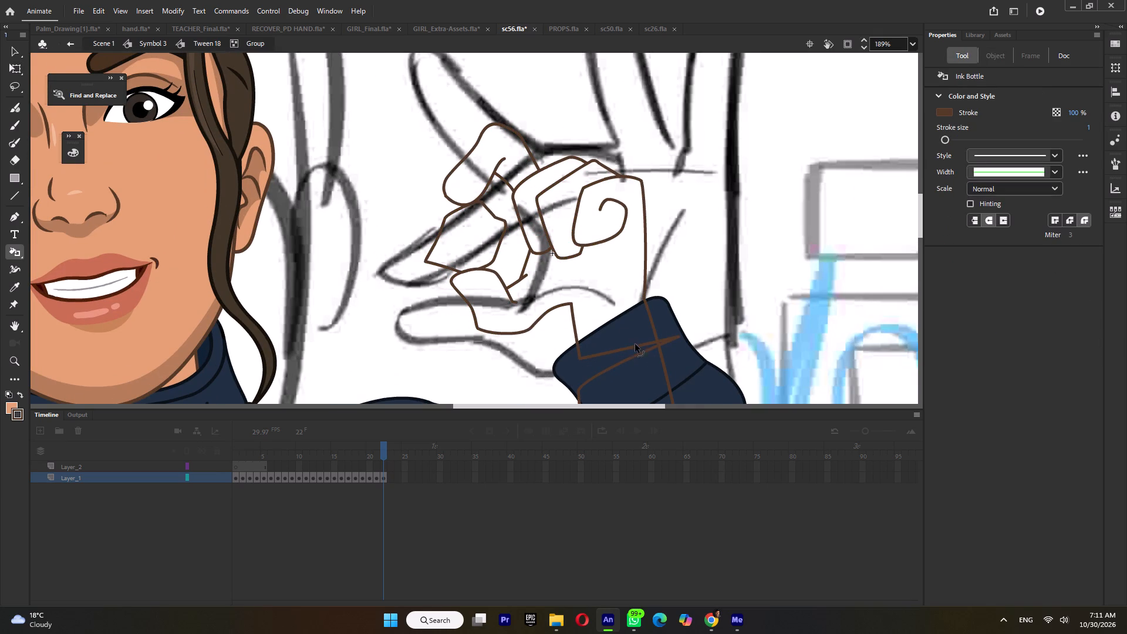
pyautogui.press('k')
pyautogui.click(619, 326)
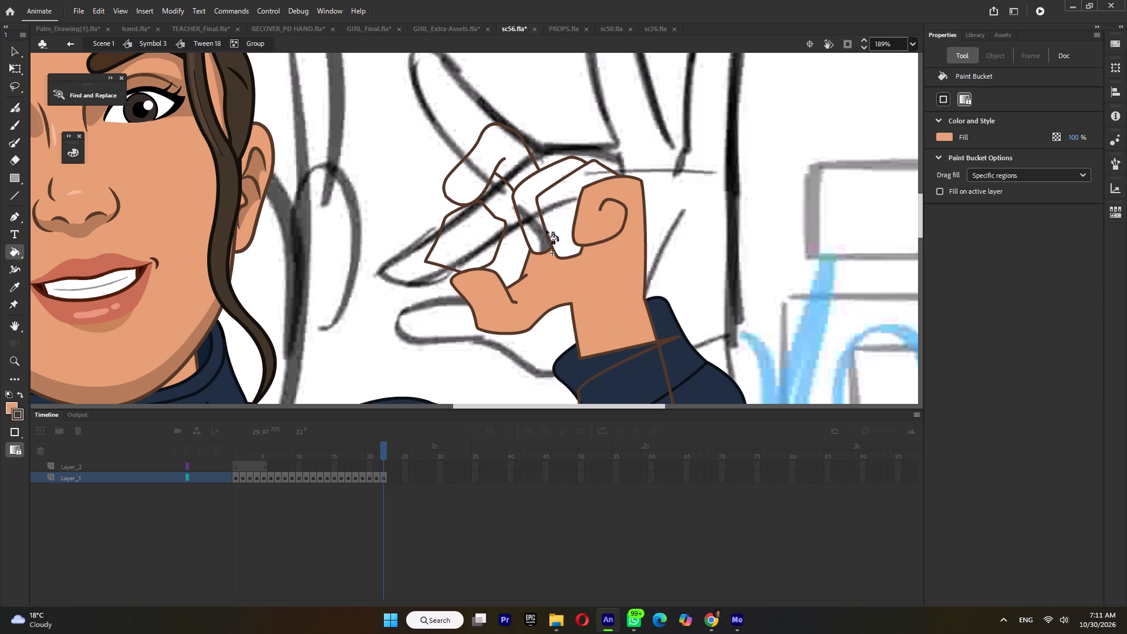
pyautogui.click(535, 223)
pyautogui.click(555, 217)
pyautogui.click(493, 154)
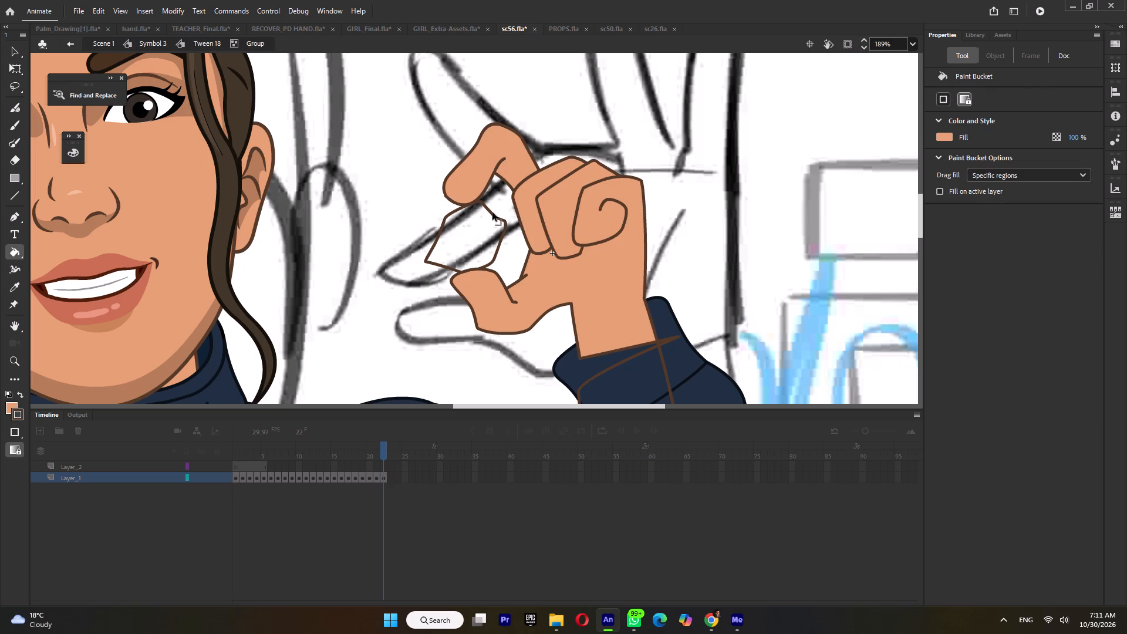
# Delete the leftover outline segments of the unfilled shape between the index finger and thumb.
pyautogui.keyDown('ctrl'); pyautogui.click(492, 213); pyautogui.keyUp('ctrl')
pyautogui.click(14, 69)
pyautogui.press('Delete')
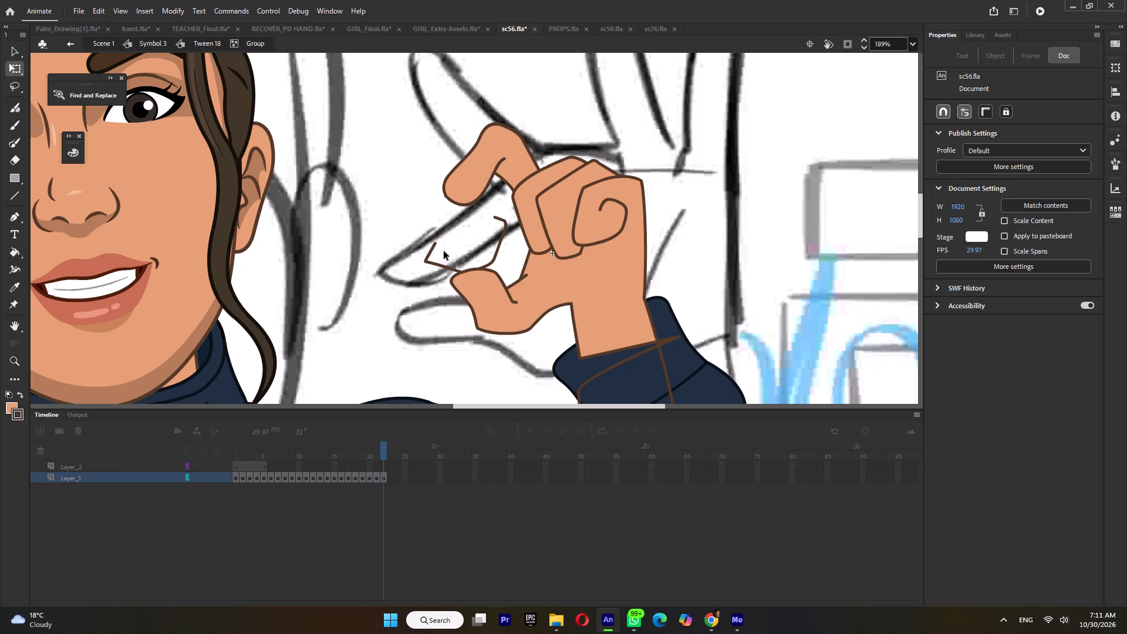
pyautogui.click(494, 255)
pyautogui.press('Delete')
pyautogui.click(440, 261)
pyautogui.click(435, 262)
pyautogui.press('Delete')
pyautogui.click(434, 247)
pyautogui.press('Delete')
pyautogui.click(501, 220)
pyautogui.press('Delete')
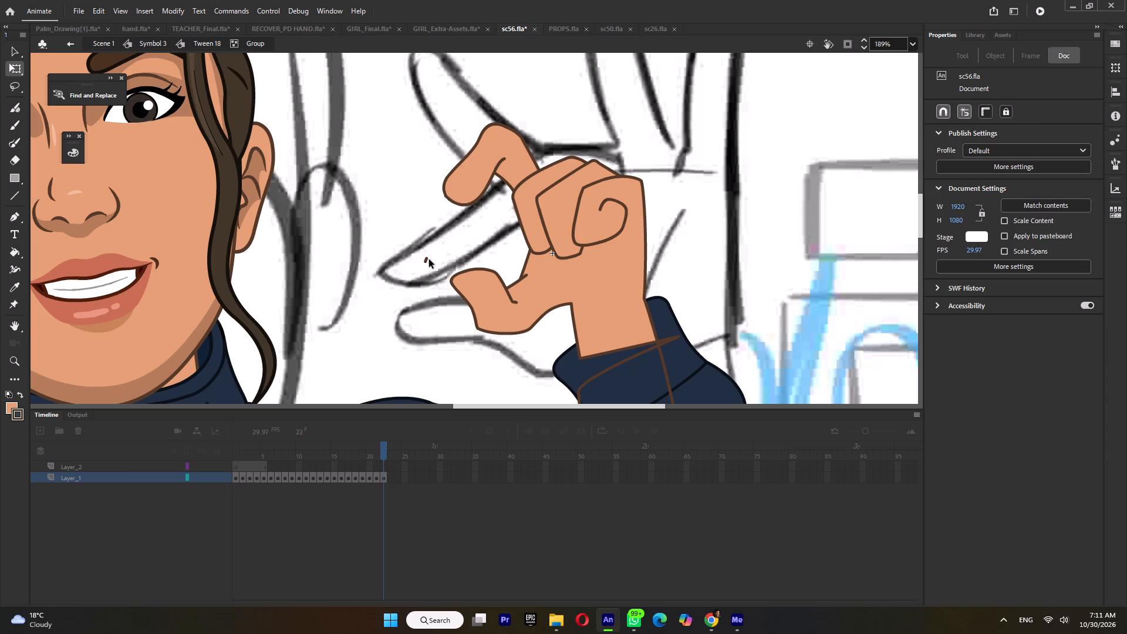
pyautogui.click(426, 259)
pyautogui.press('Delete')
# Delete the surplus forearm and wrist lines overlapping the sleeve cuff, and leave the hand group.
pyautogui.scroll(-2, 526, 203)
pyautogui.click(581, 236)
pyautogui.press('Delete')
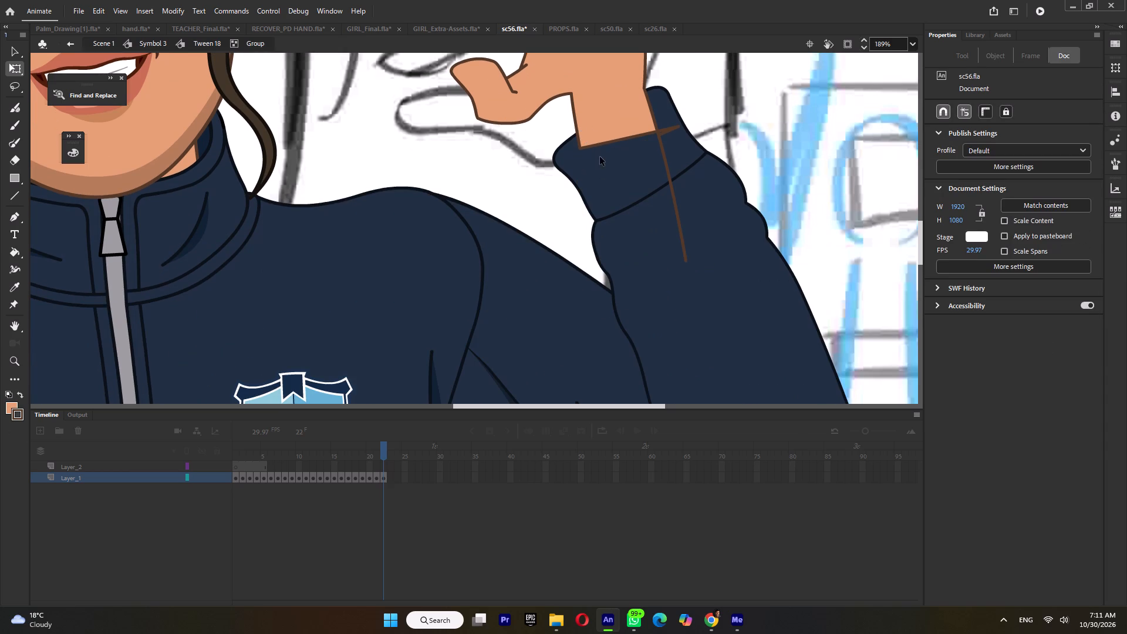
pyautogui.click(664, 160)
pyautogui.press('Delete')
pyautogui.click(669, 128)
pyautogui.press('Delete')
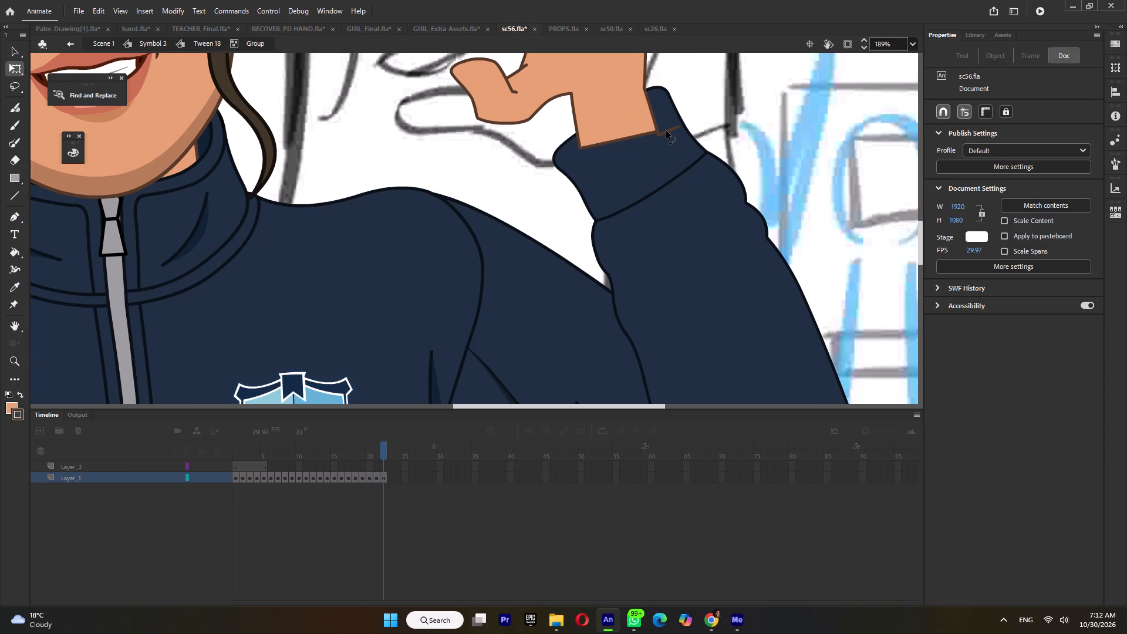
pyautogui.click(666, 131)
pyautogui.press('Delete')
pyautogui.doubleClick(709, 130)
# Tilt the hand slightly counterclockwise, seat its wrist on the cuff, and return to Symbol 3.
pyautogui.keyDown('ctrl'); pyautogui.scroll(-3, 674, 207); pyautogui.keyUp('ctrl')
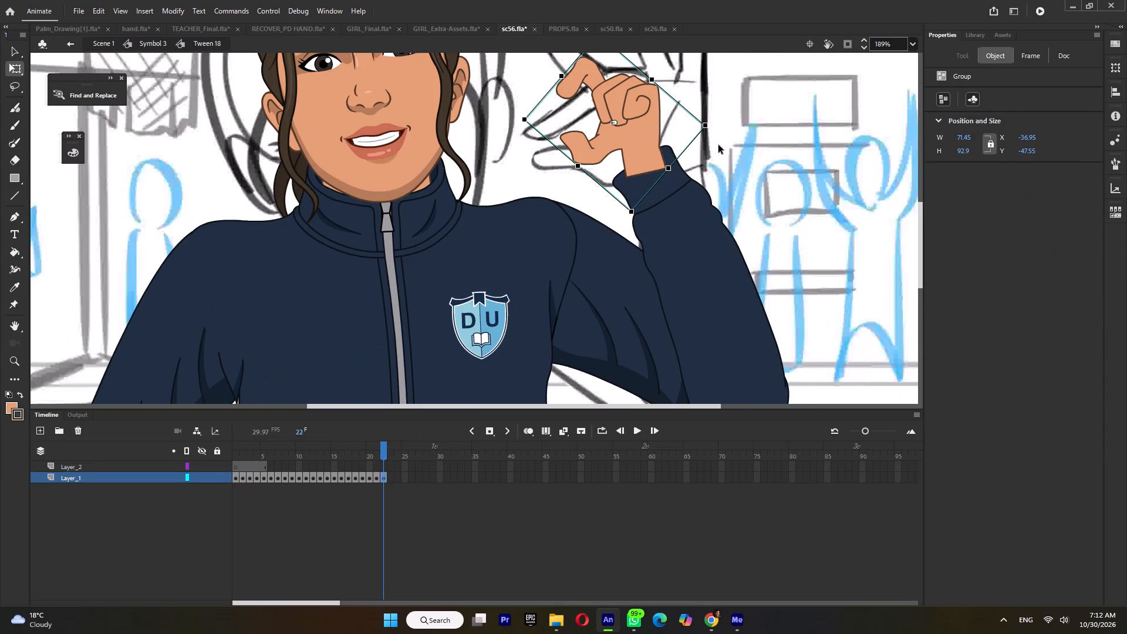
pyautogui.keyDown('ctrl'); pyautogui.scroll(-1, 714, 177); pyautogui.keyUp('ctrl')
pyautogui.moveTo(713, 145); pyautogui.dragTo(704, 134)
pyautogui.moveTo(658, 154); pyautogui.dragTo(655, 165)
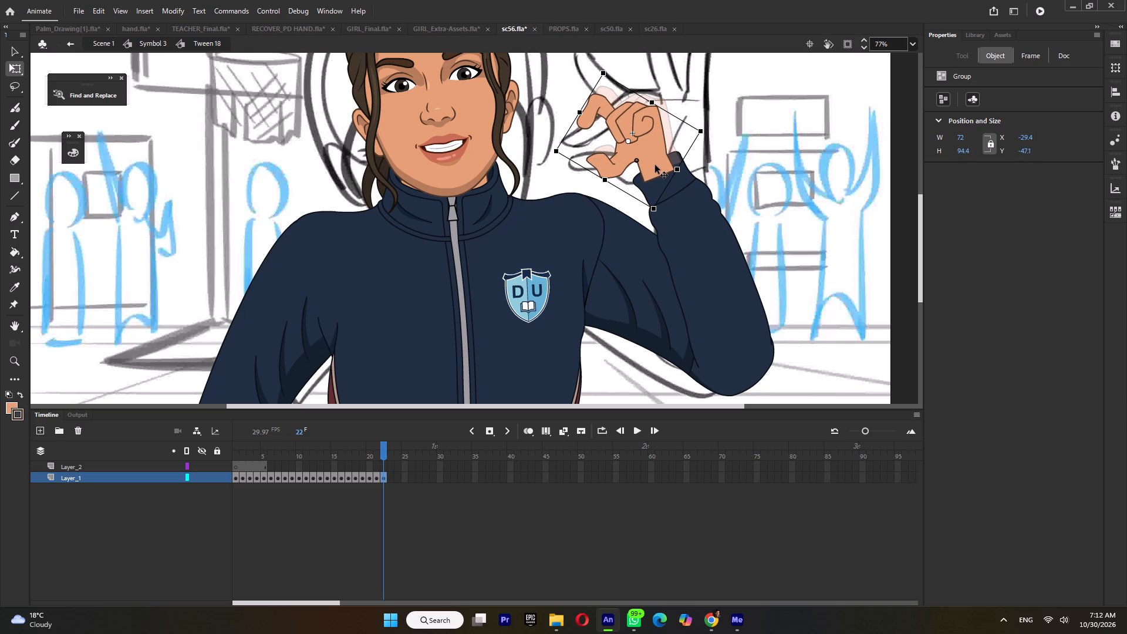
pyautogui.moveTo(655, 165); pyautogui.dragTo(656, 165)
pyautogui.click(654, 157)
pyautogui.doubleClick(723, 154)
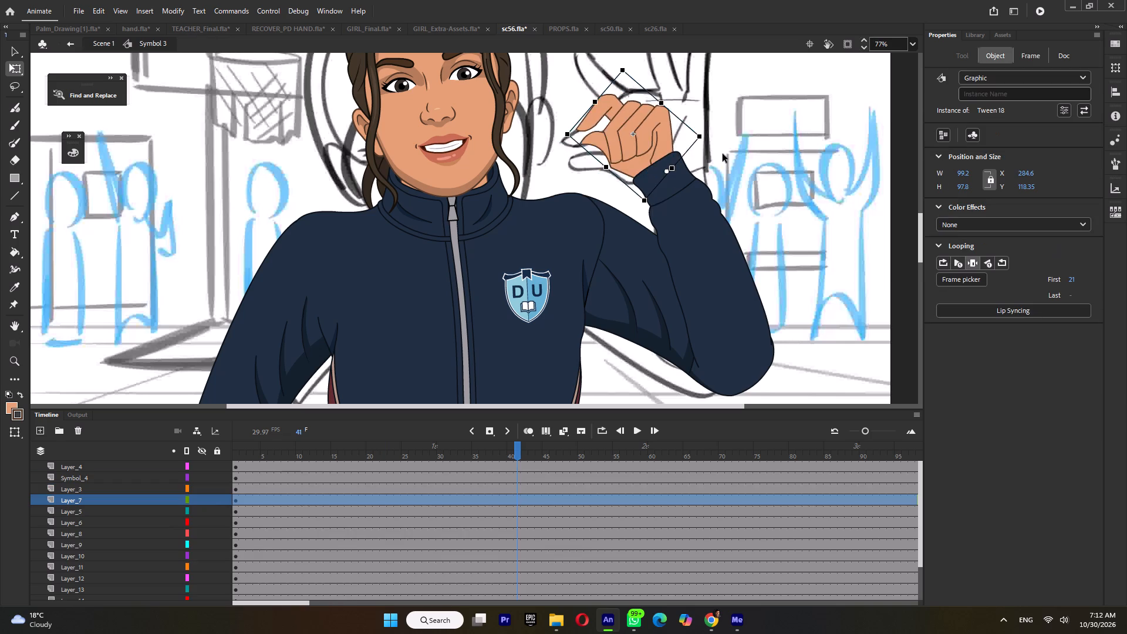
# Set the raised hand instance on frame 1 of Symbol 3 to single frame 22.
pyautogui.keyDown('ctrl'); pyautogui.scroll(-5, 723, 154); pyautogui.keyUp('ctrl')
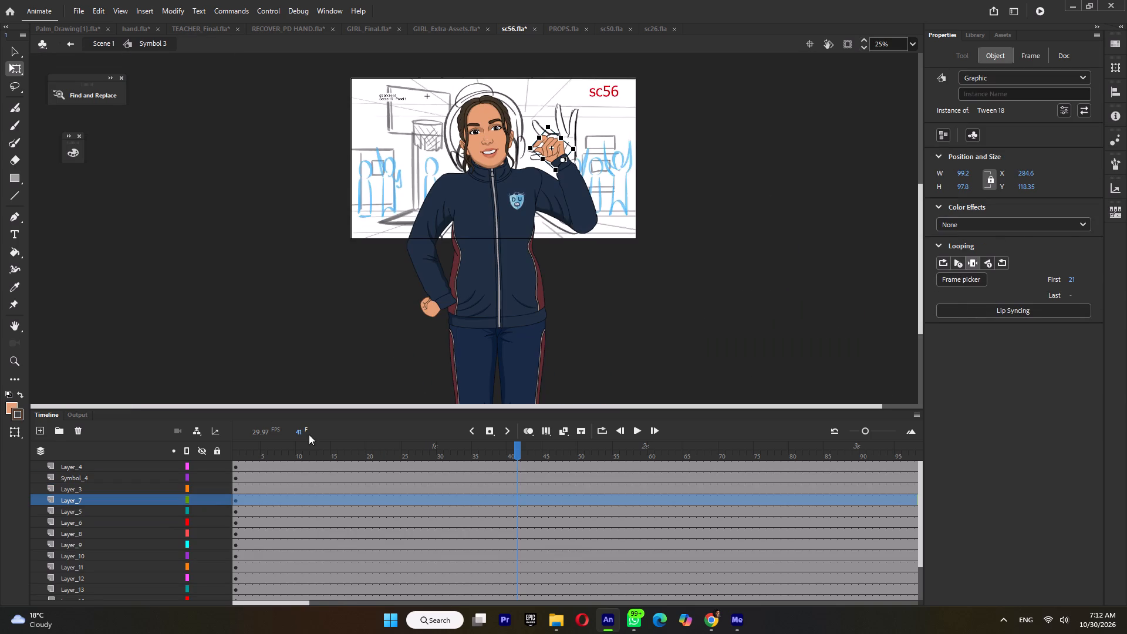
pyautogui.moveTo(297, 449); pyautogui.dragTo(72, 467)
pyautogui.click(548, 140)
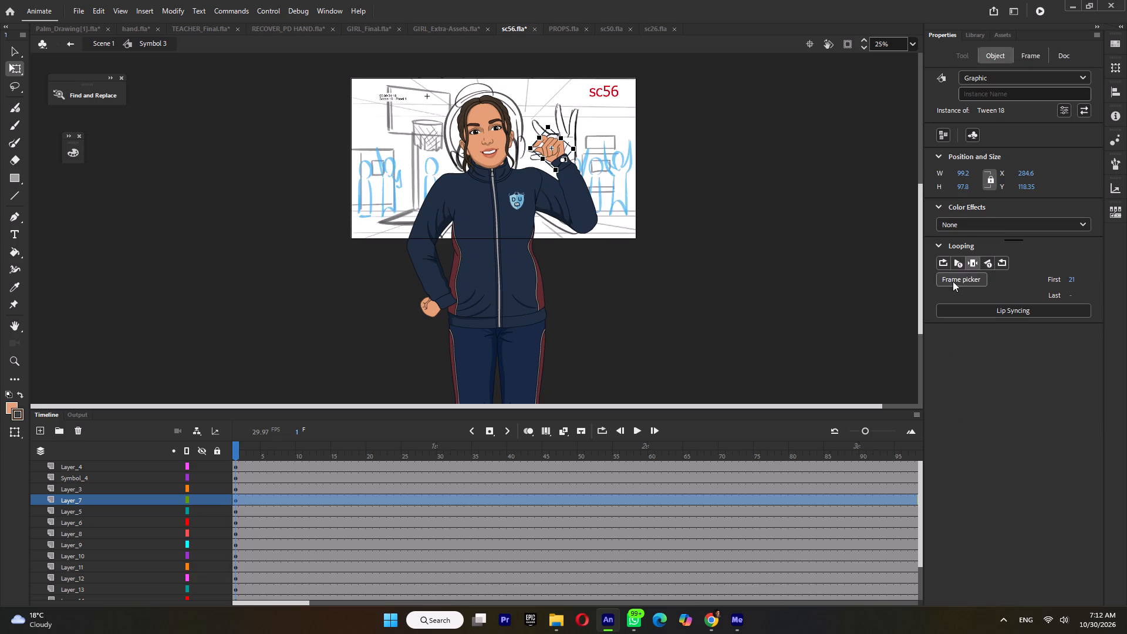
pyautogui.click(953, 282)
pyautogui.scroll(-6, 972, 361)
pyautogui.click(1035, 478)
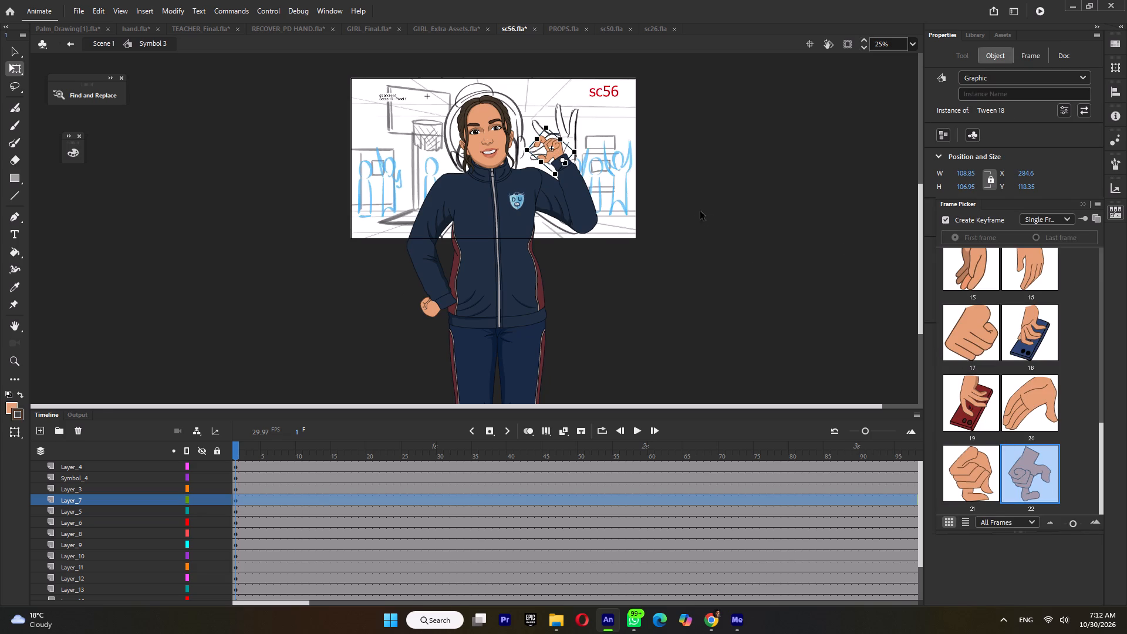
# Inside Tween 18, enlarge the frame 22 hand to about 76 × 100 from a pivot near the wrist, and return to Symbol 3.
pyautogui.keyDown('ctrl'); pyautogui.scroll(5, 567, 153); pyautogui.keyUp('ctrl')
pyautogui.click(576, 125)
pyautogui.doubleClick(576, 125)
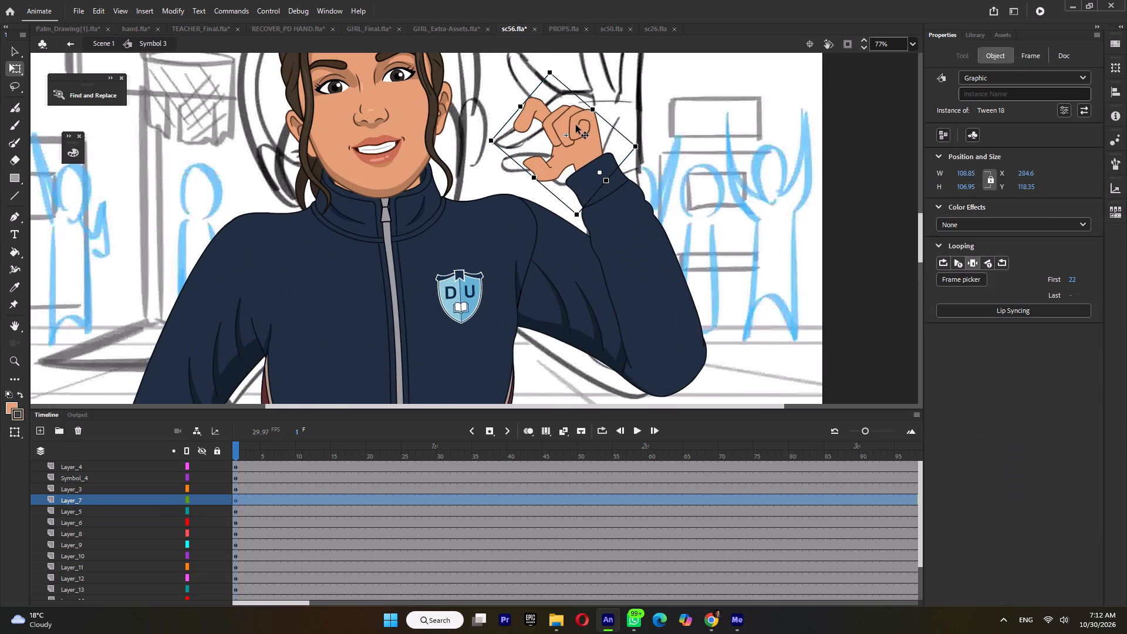
pyautogui.moveTo(564, 143); pyautogui.dragTo(592, 171)
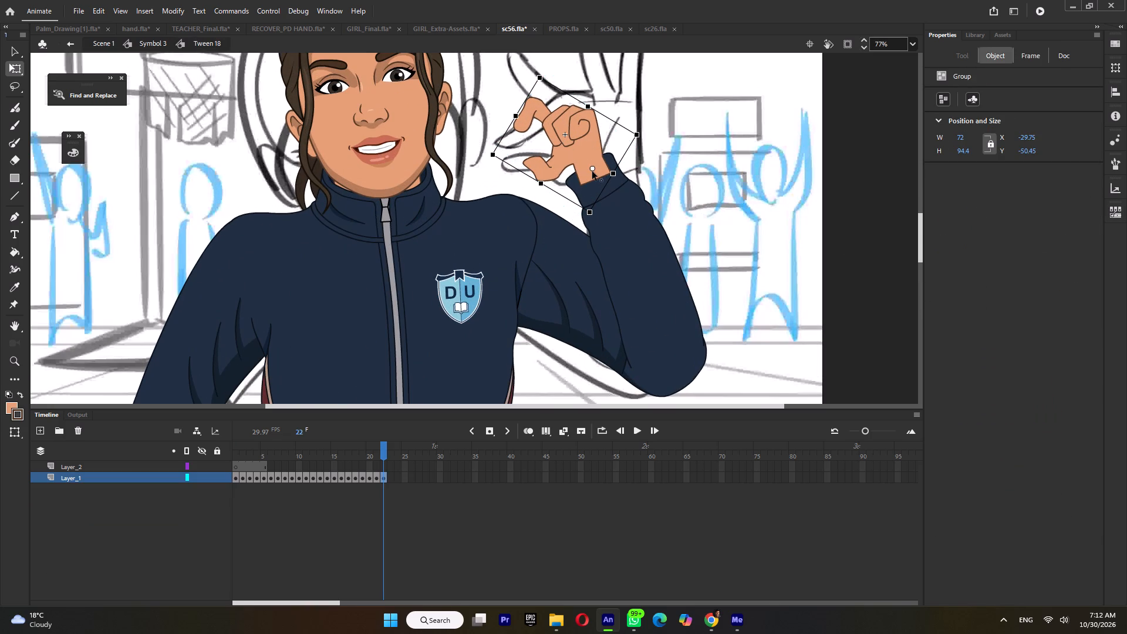
pyautogui.moveTo(592, 171); pyautogui.dragTo(587, 158)
pyautogui.keyDown('shift'); pyautogui.moveTo(541, 77); pyautogui.dragTo(542, 65); pyautogui.keyUp('shift')
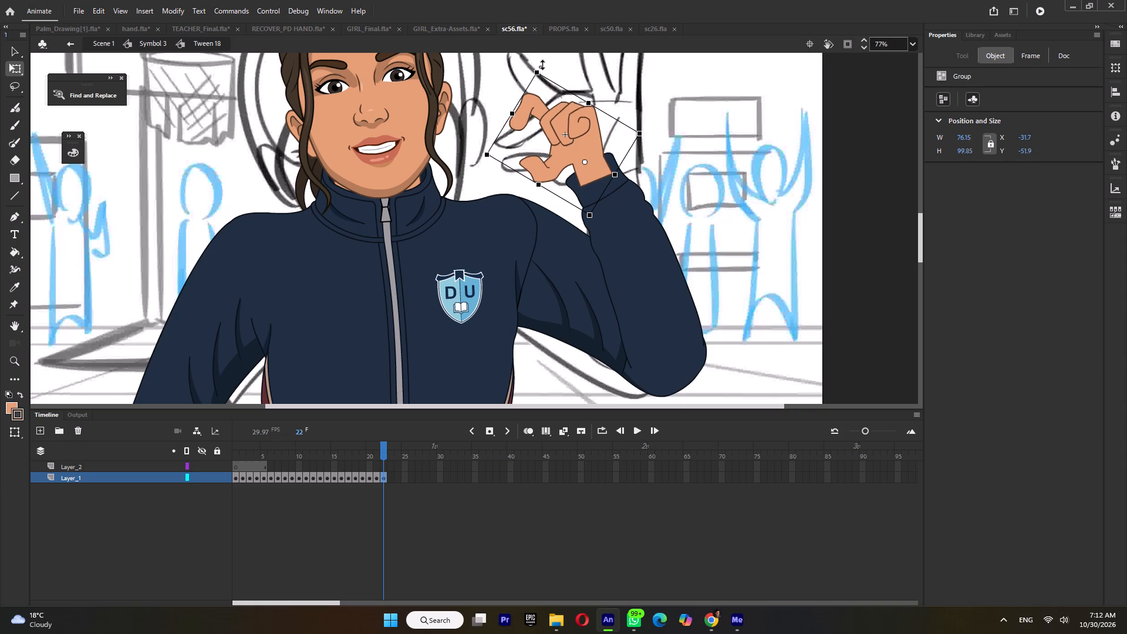
pyautogui.keyDown('shift'); pyautogui.moveTo(542, 65); pyautogui.dragTo(543, 63); pyautogui.keyUp('shift')
pyautogui.doubleClick(659, 100)
# Save sc56, return to Scene 1 and play back the shot.
pyautogui.keyDown('ctrl'); pyautogui.scroll(-2, 648, 162); pyautogui.keyUp('ctrl')
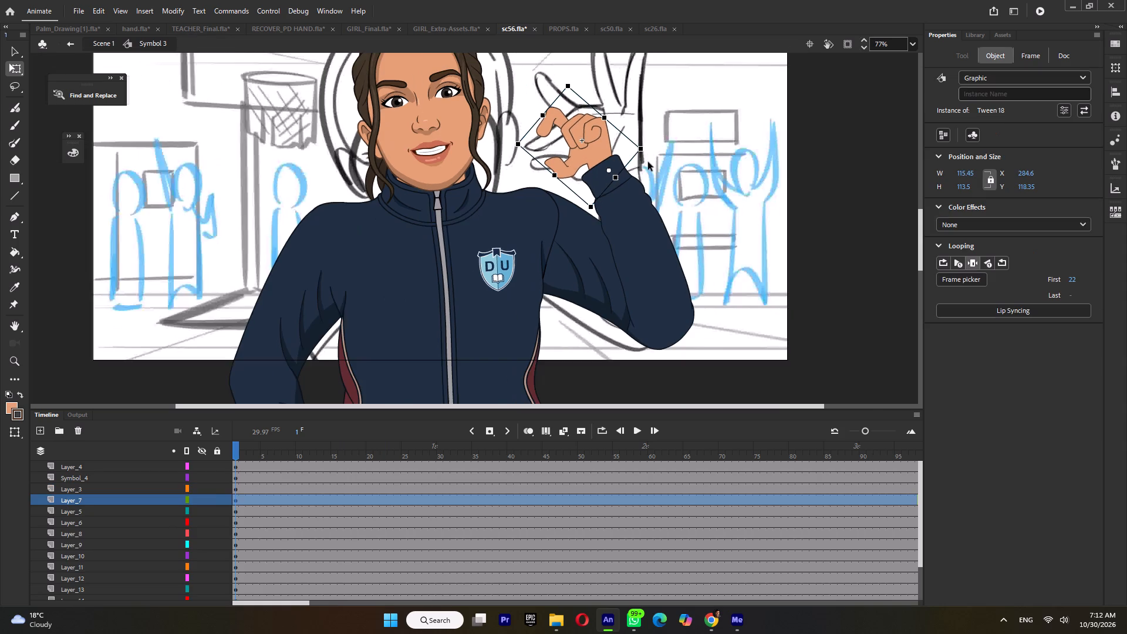
pyautogui.hotkey('ctrl', 's')
pyautogui.keyDown('ctrl'); pyautogui.scroll(-3, 677, 181); pyautogui.keyUp('ctrl')
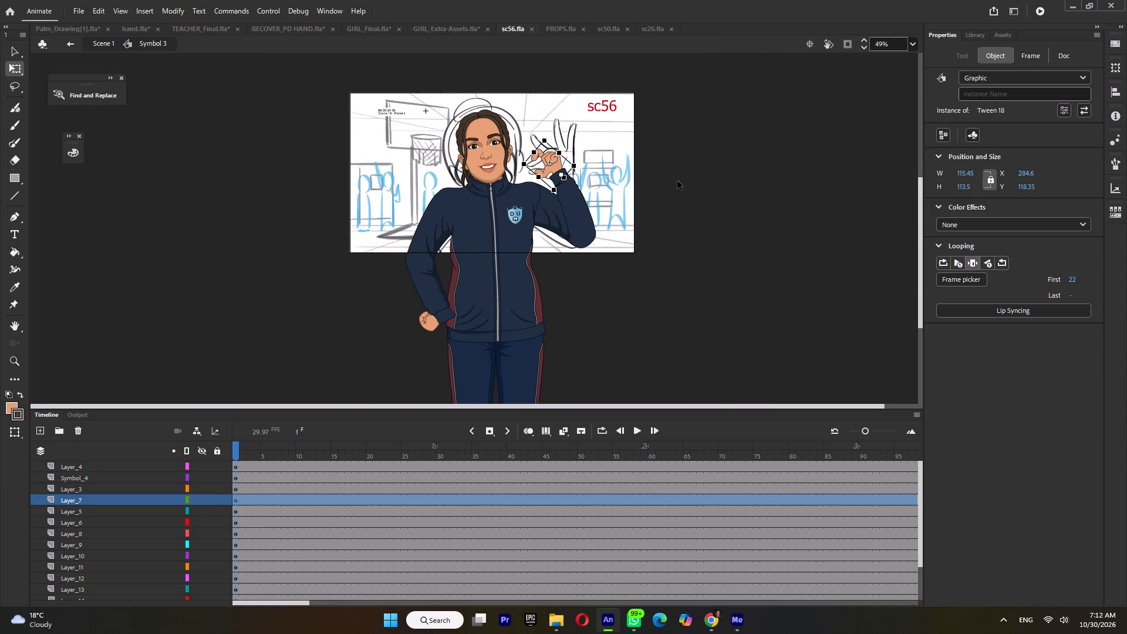
pyautogui.doubleClick(704, 193)
pyautogui.press('Return')
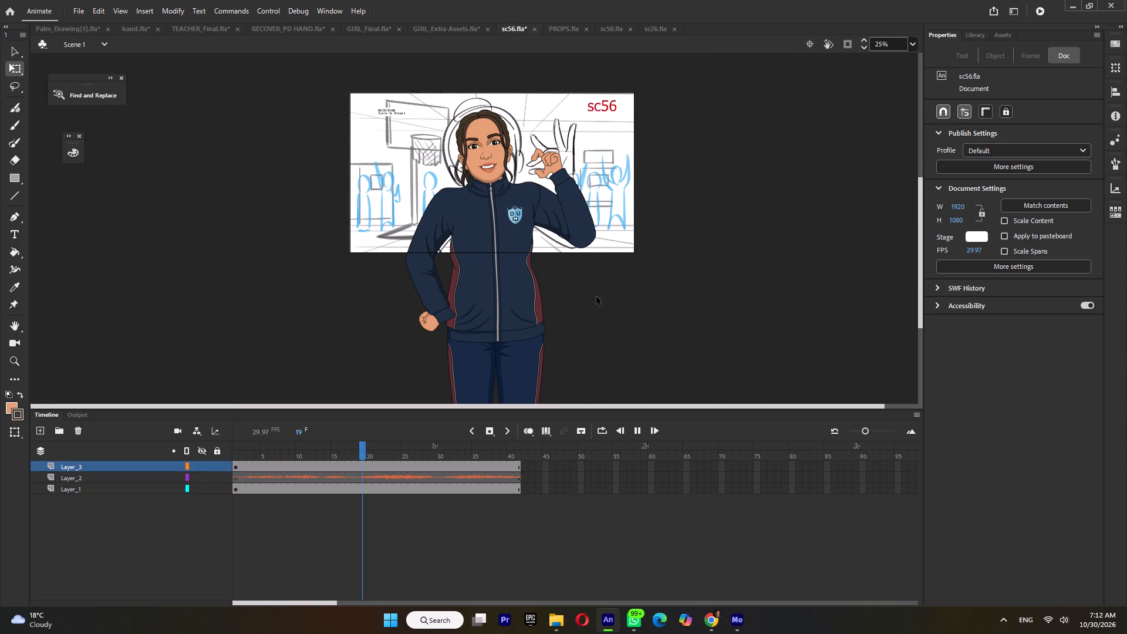